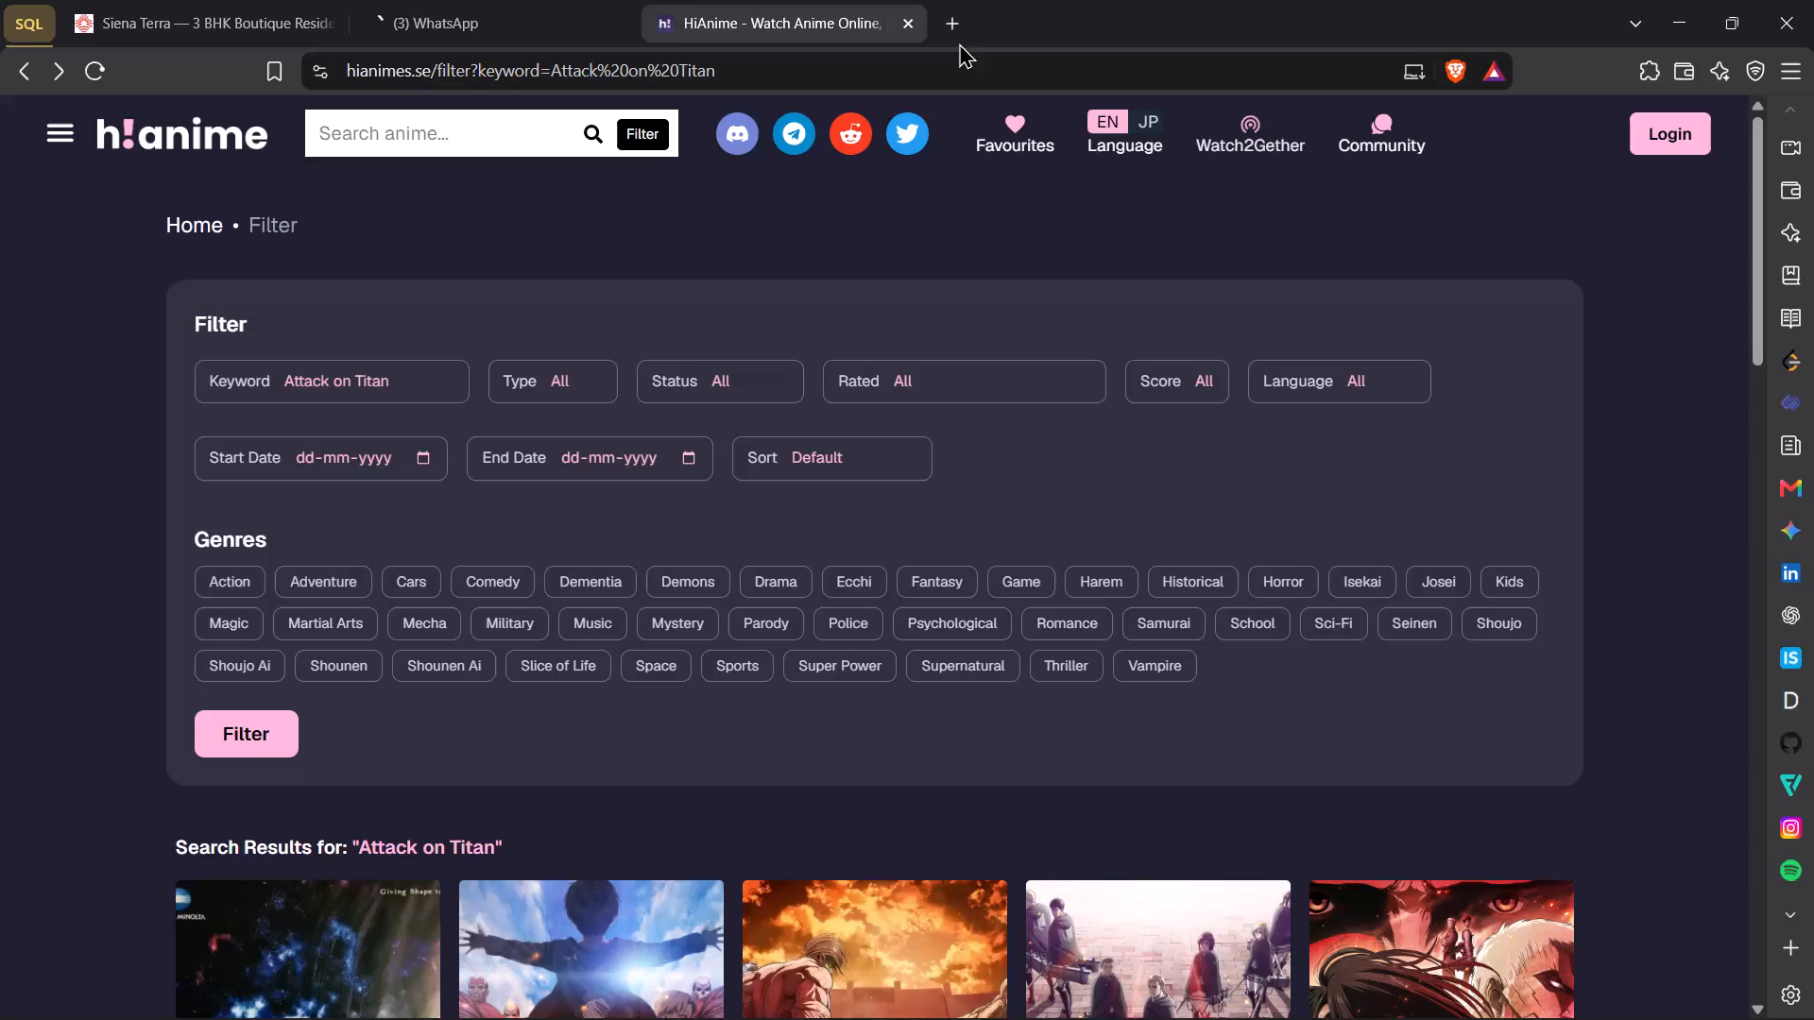
Switch from the browser to Figma, where the Work file is open.
click(697, 994)
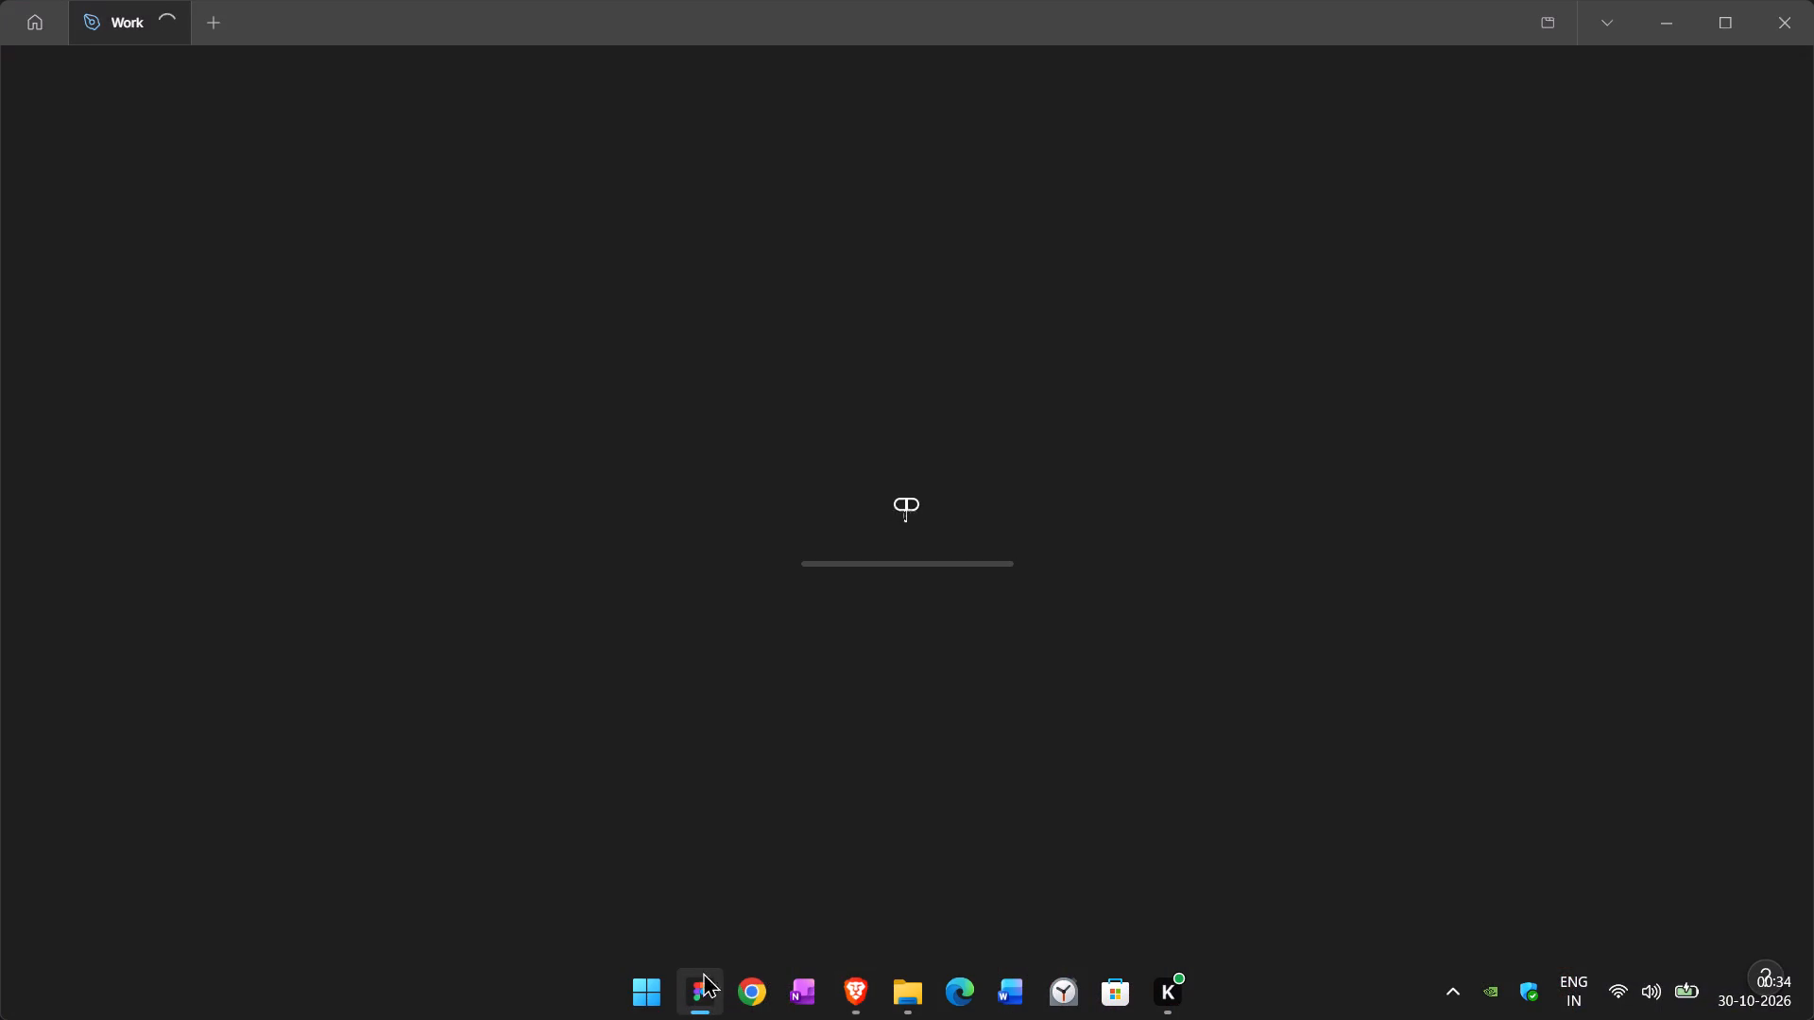
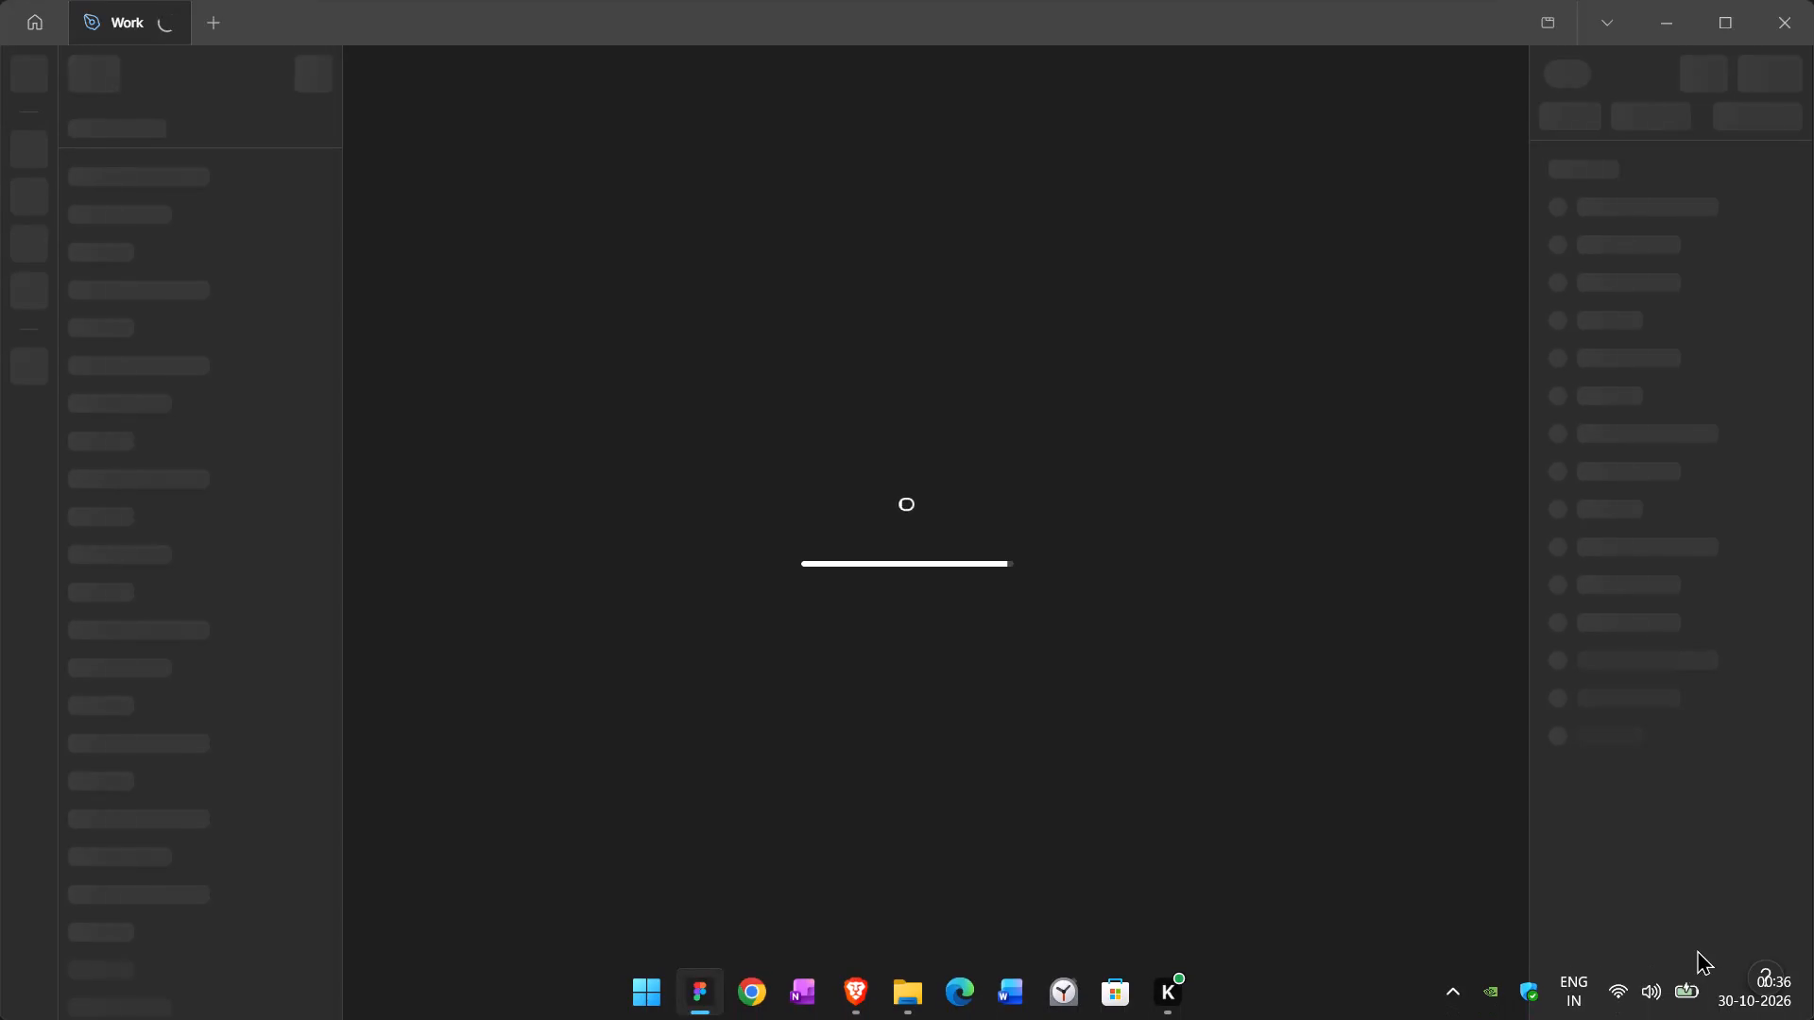
Switch the computer's Wi-Fi connection from 5th floor_5G to the secured personal network named after an individual.
click(1680, 979)
click(1503, 550)
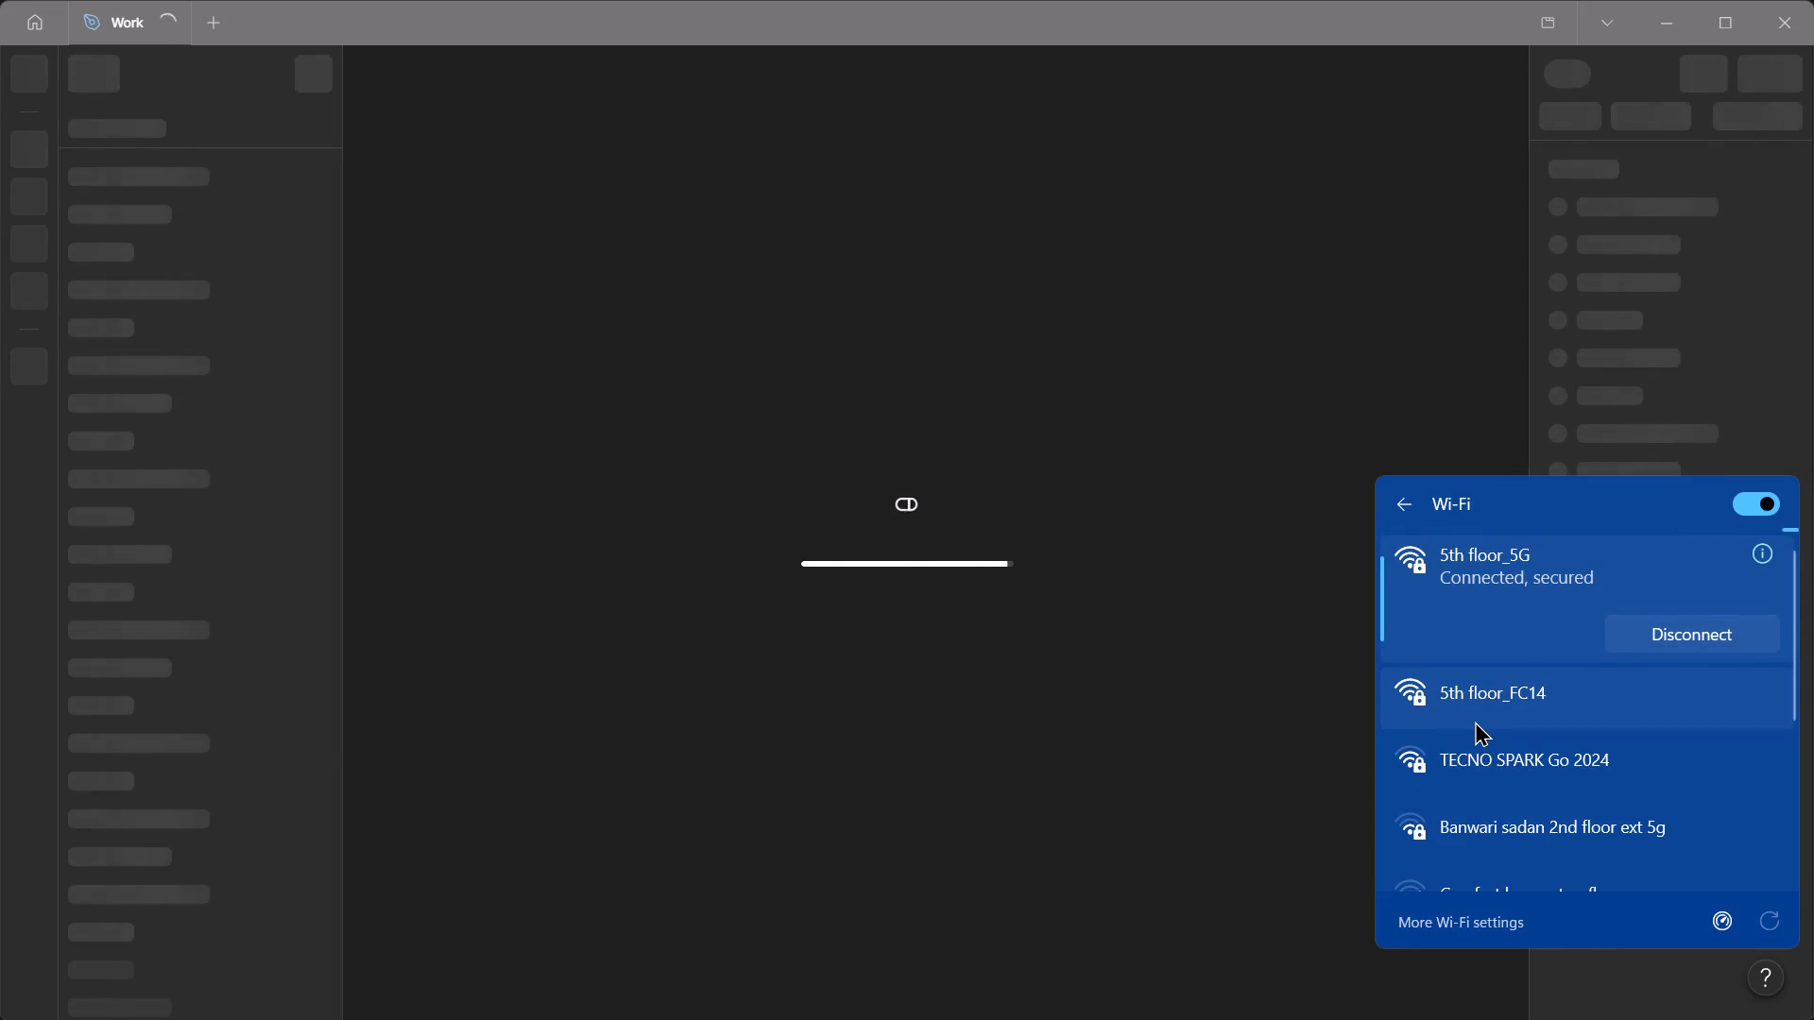
scroll(1485, 744, up, 2)
click(1501, 698)
click(1676, 745)
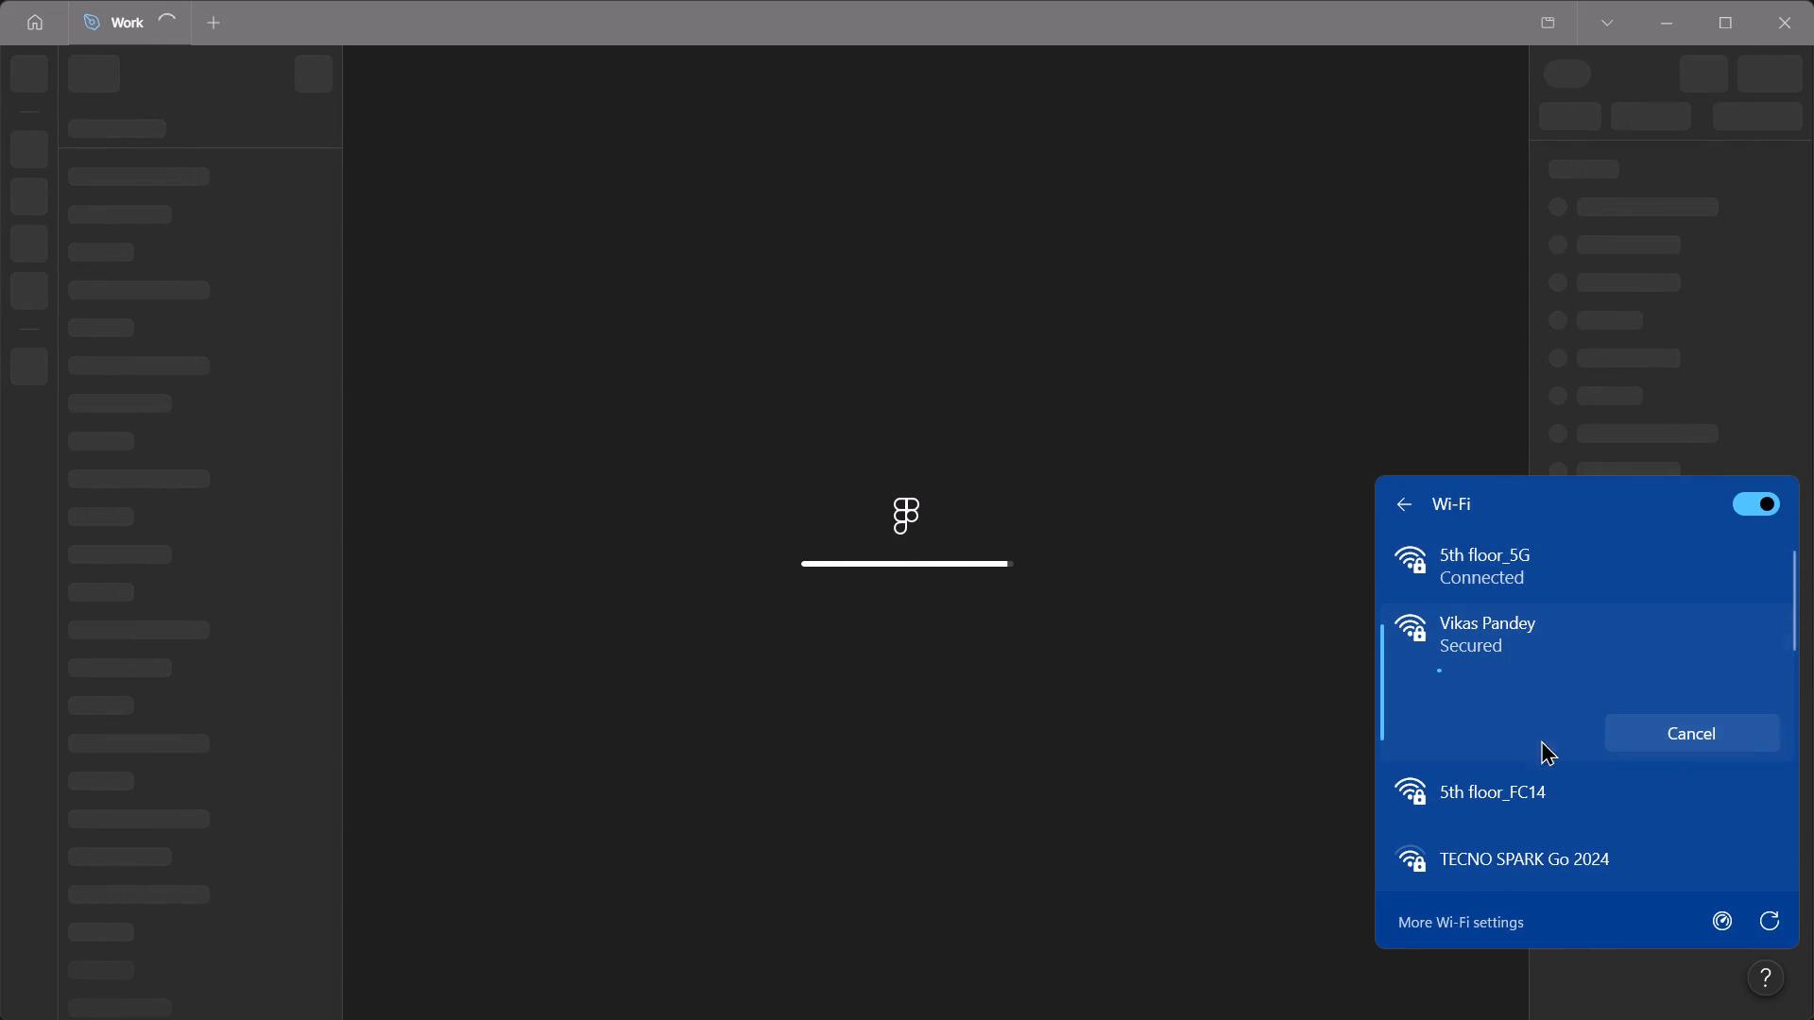
click(1251, 702)
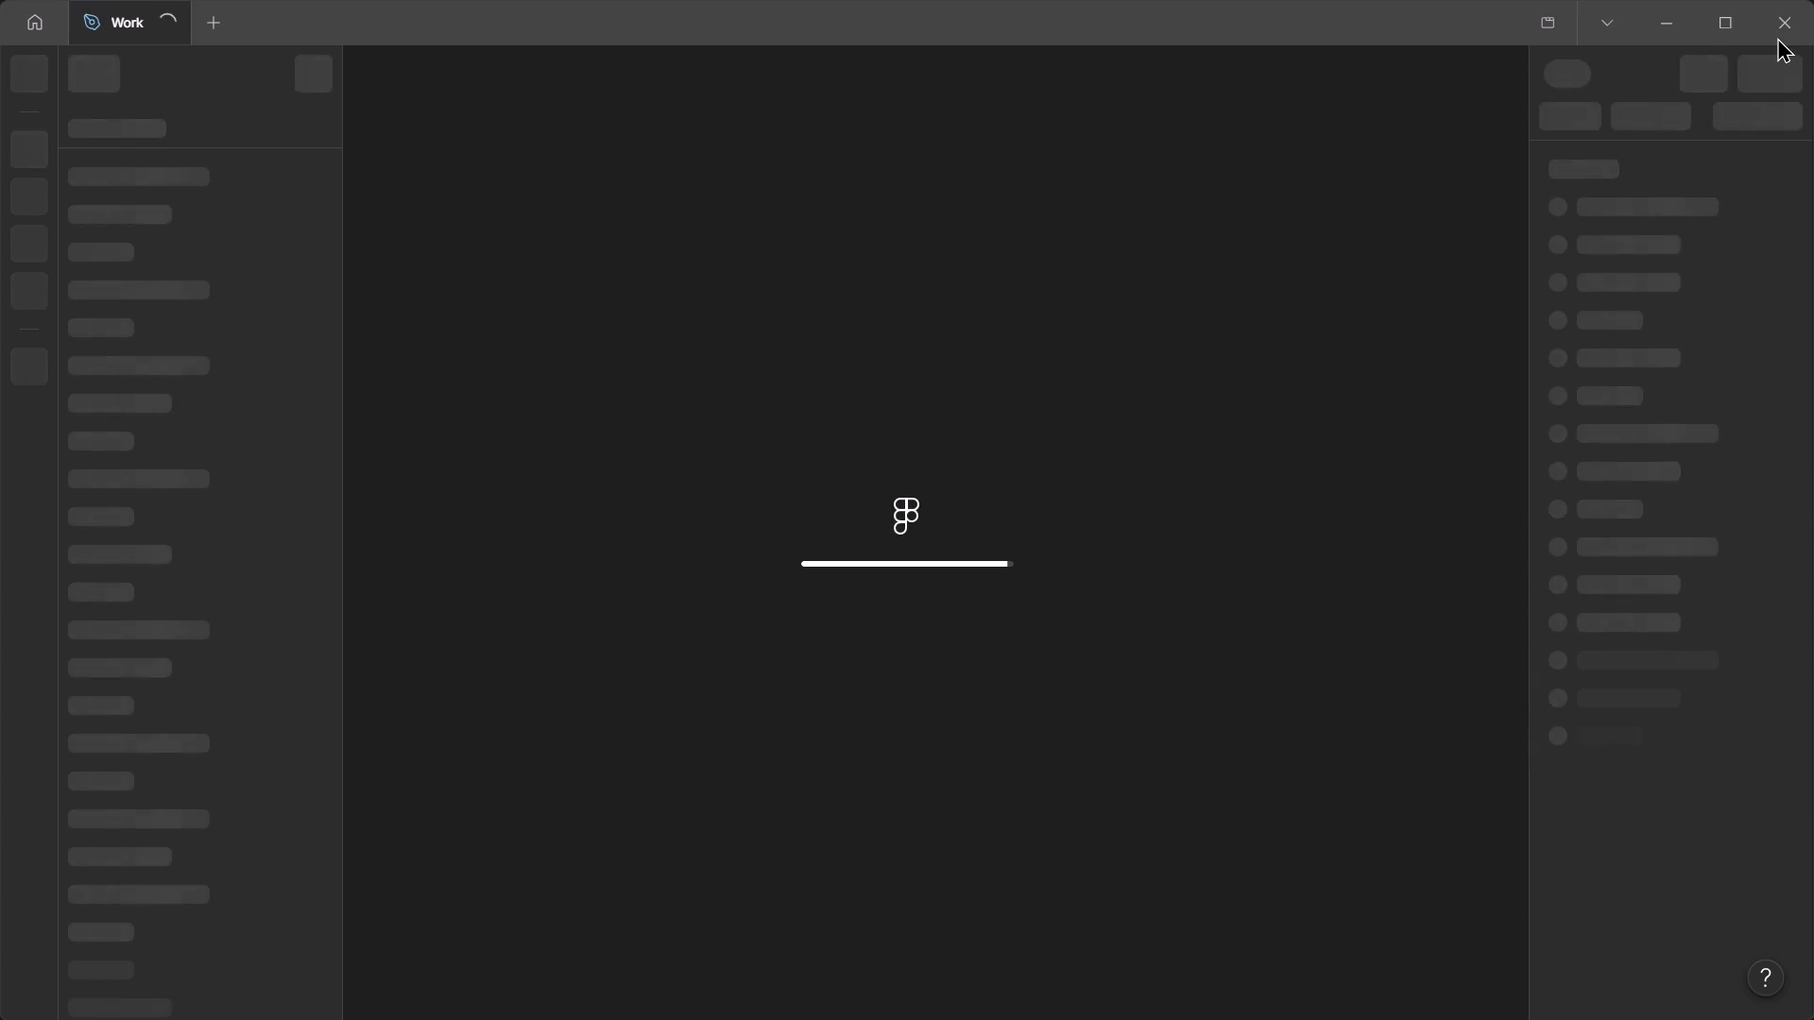
Close Figma and relaunch it to reload the Work file.
click(1787, 16)
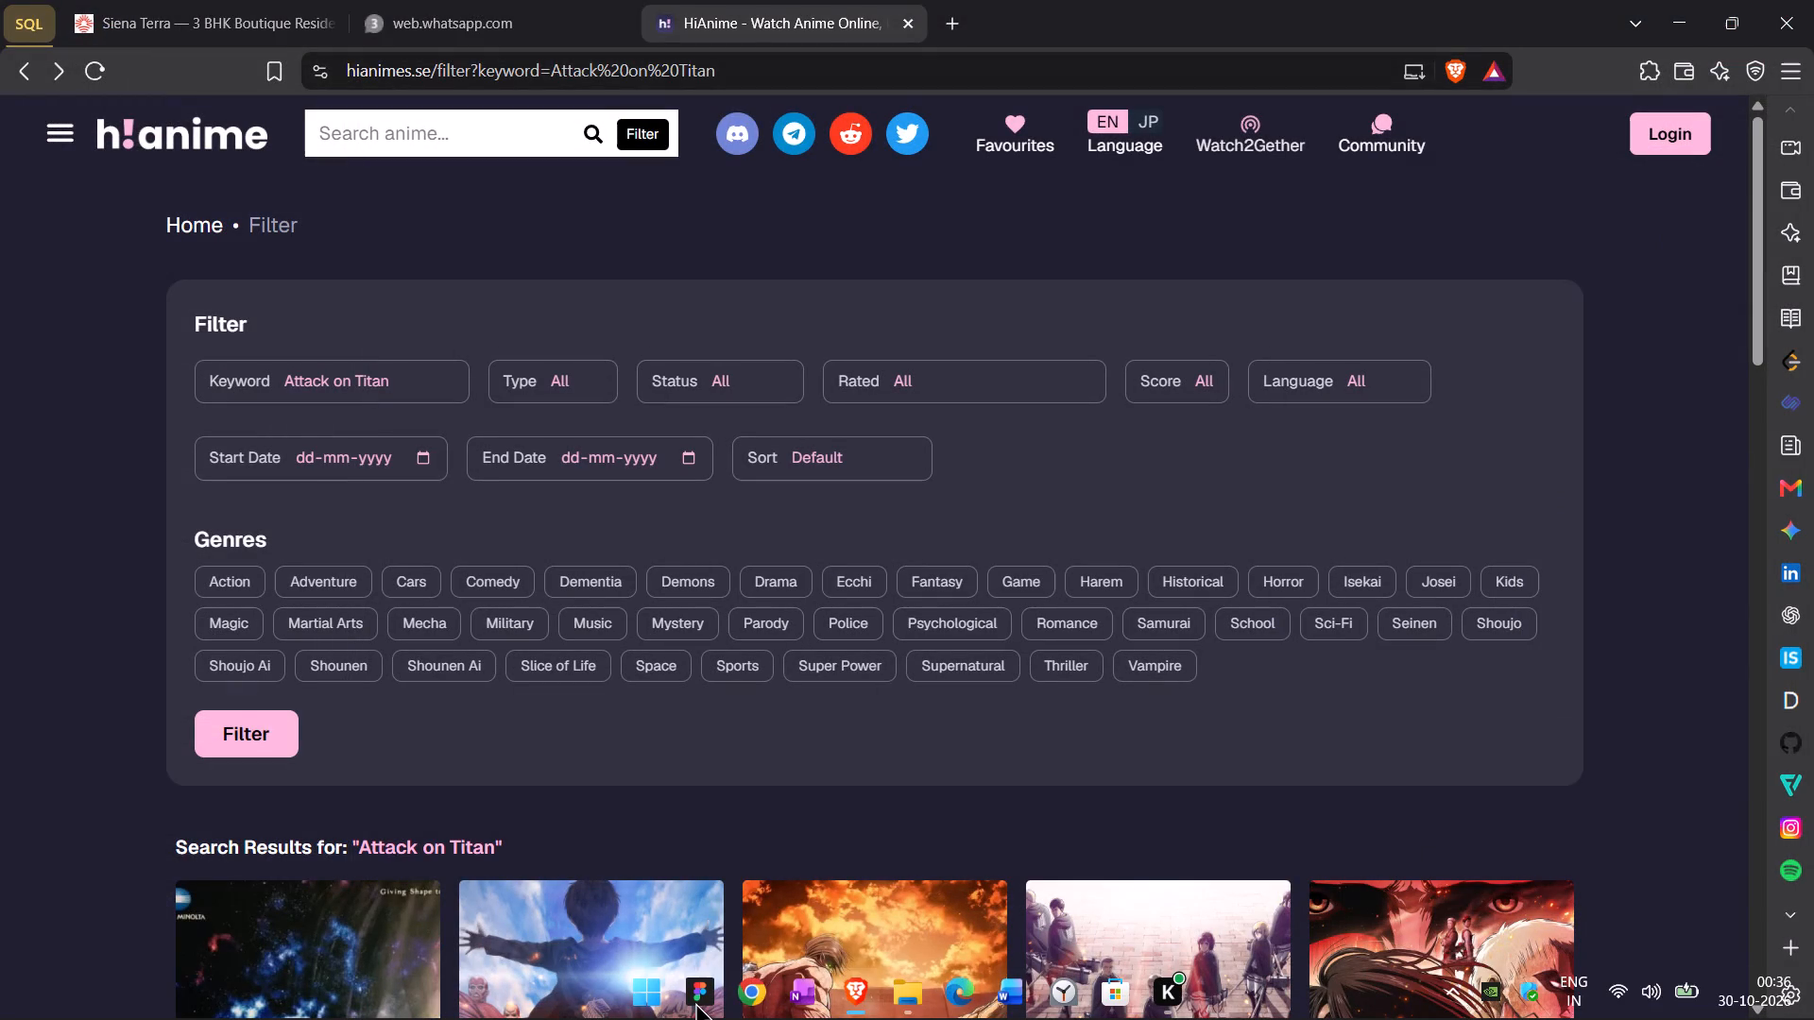
click(699, 1000)
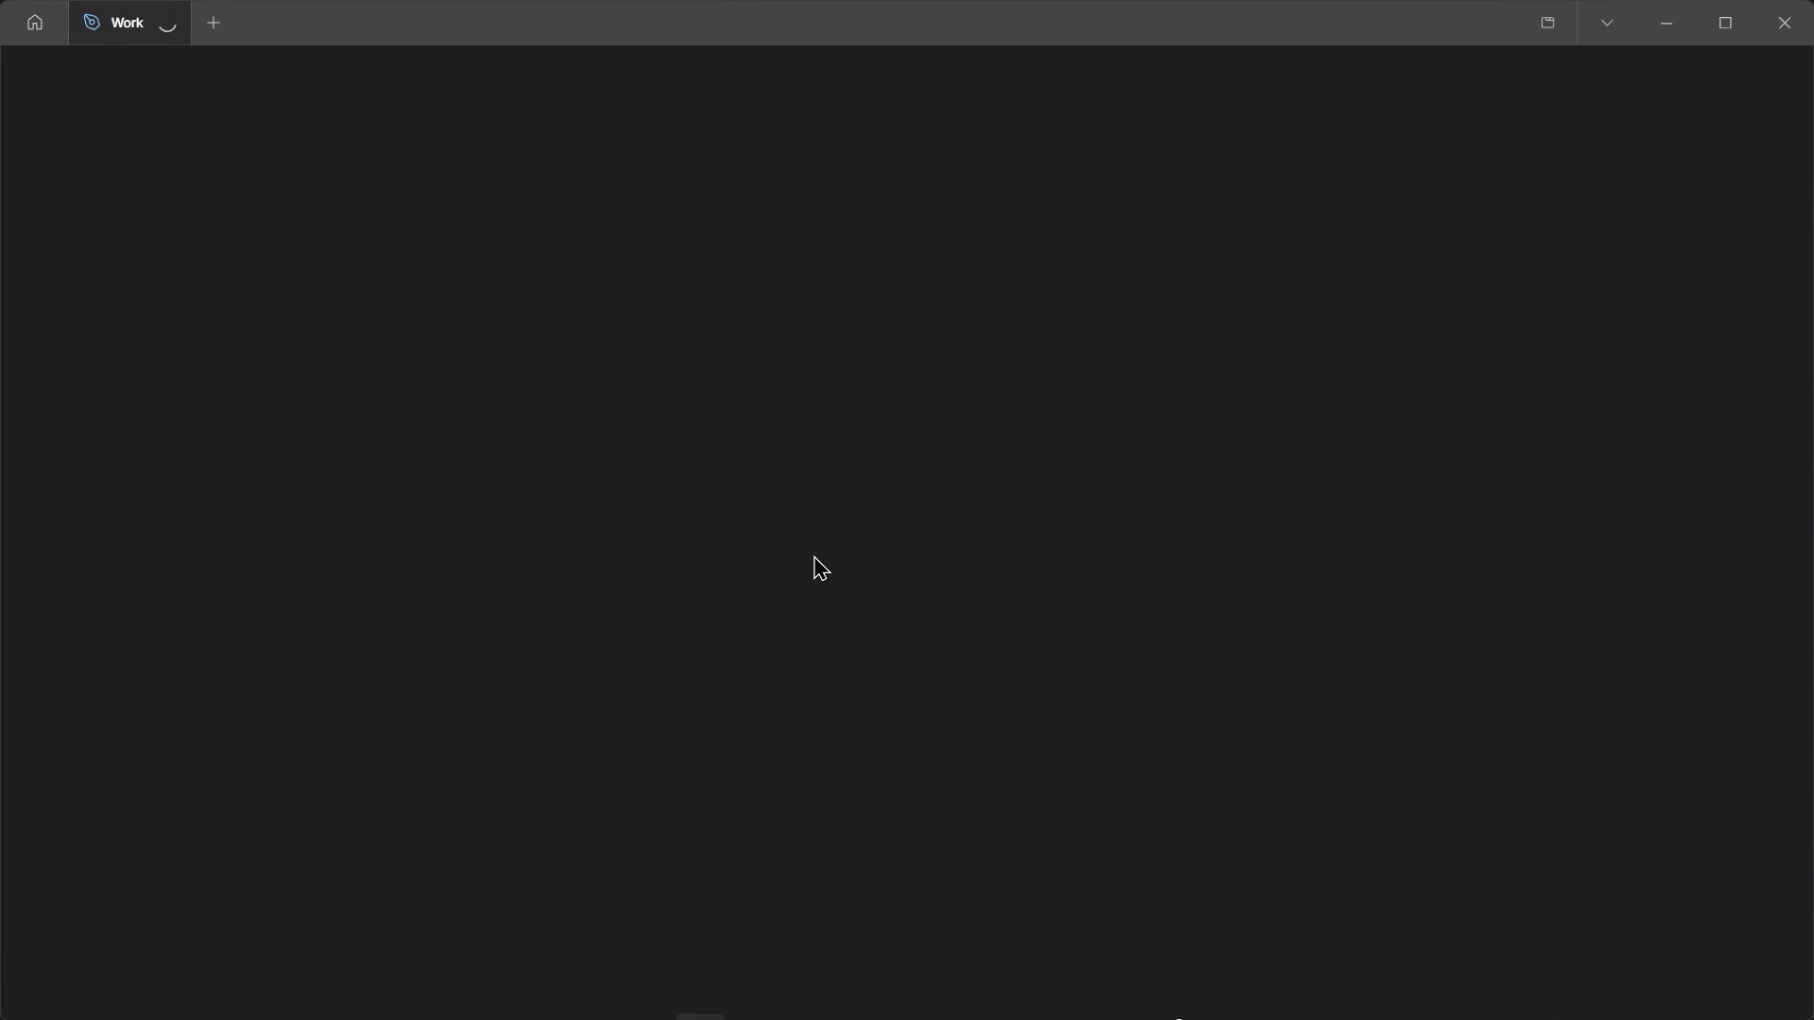
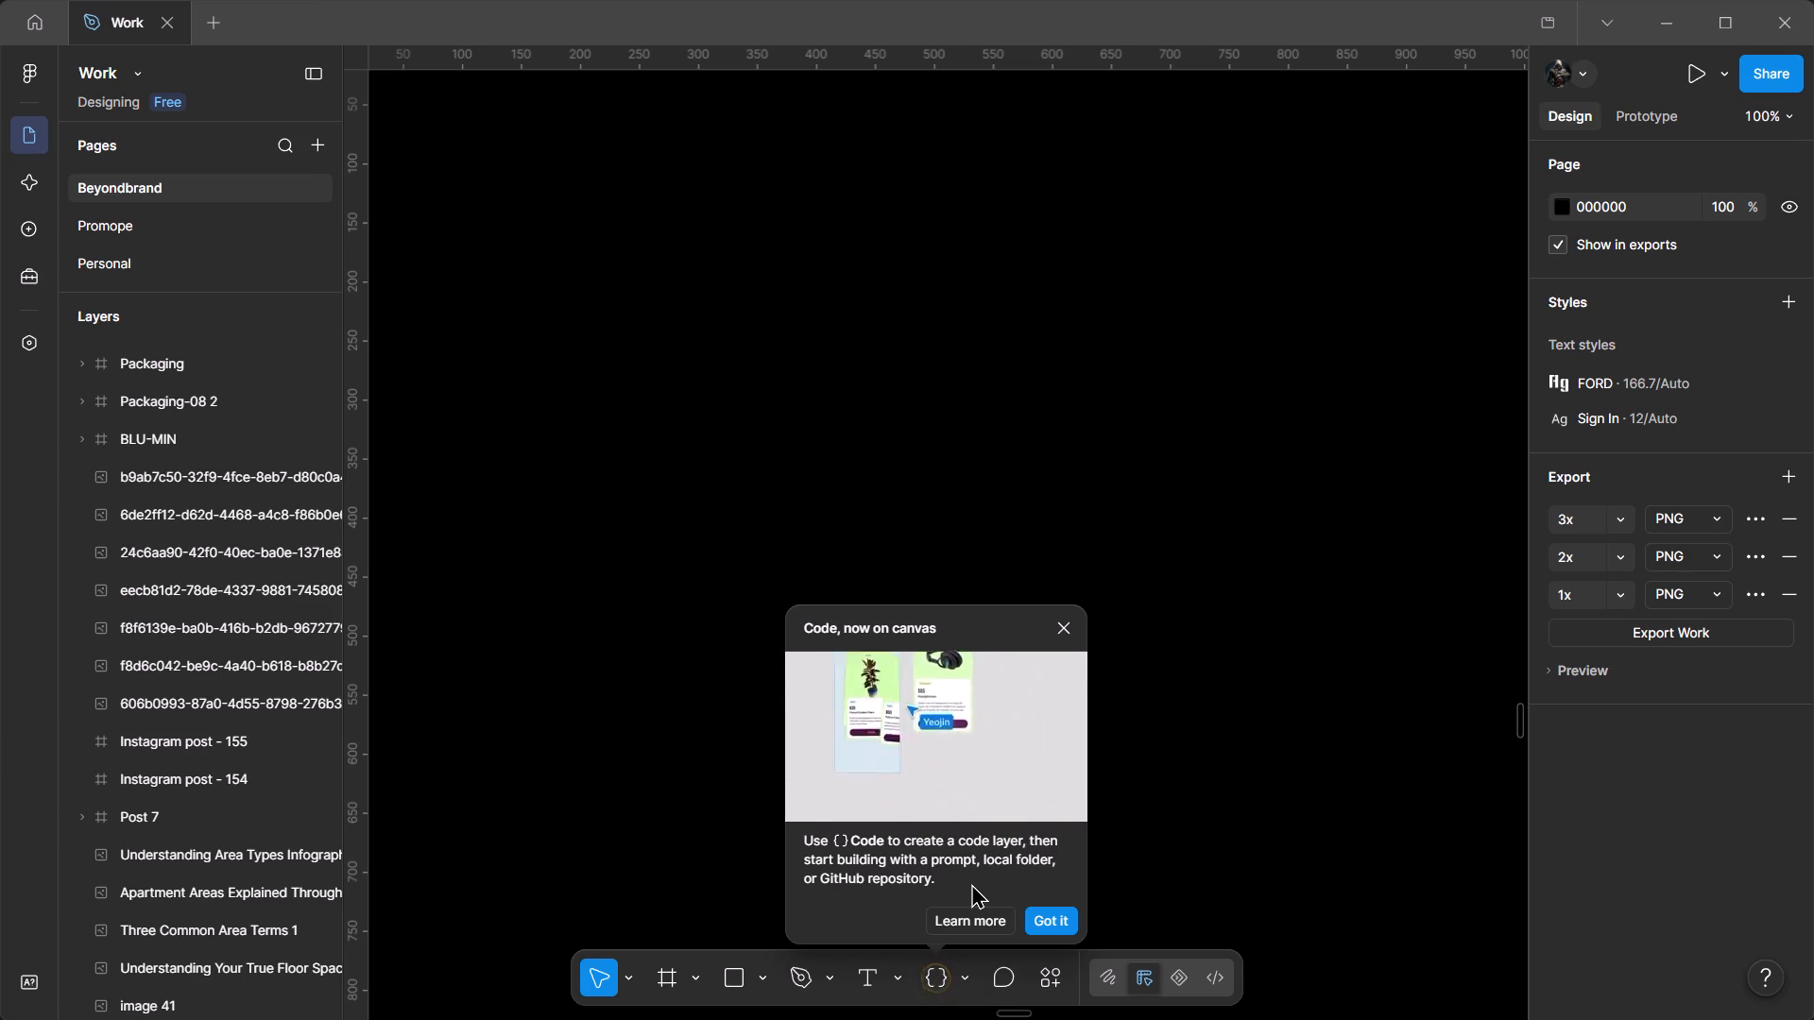
Dismiss the introduction to the Code on canvas feature.
click(1056, 920)
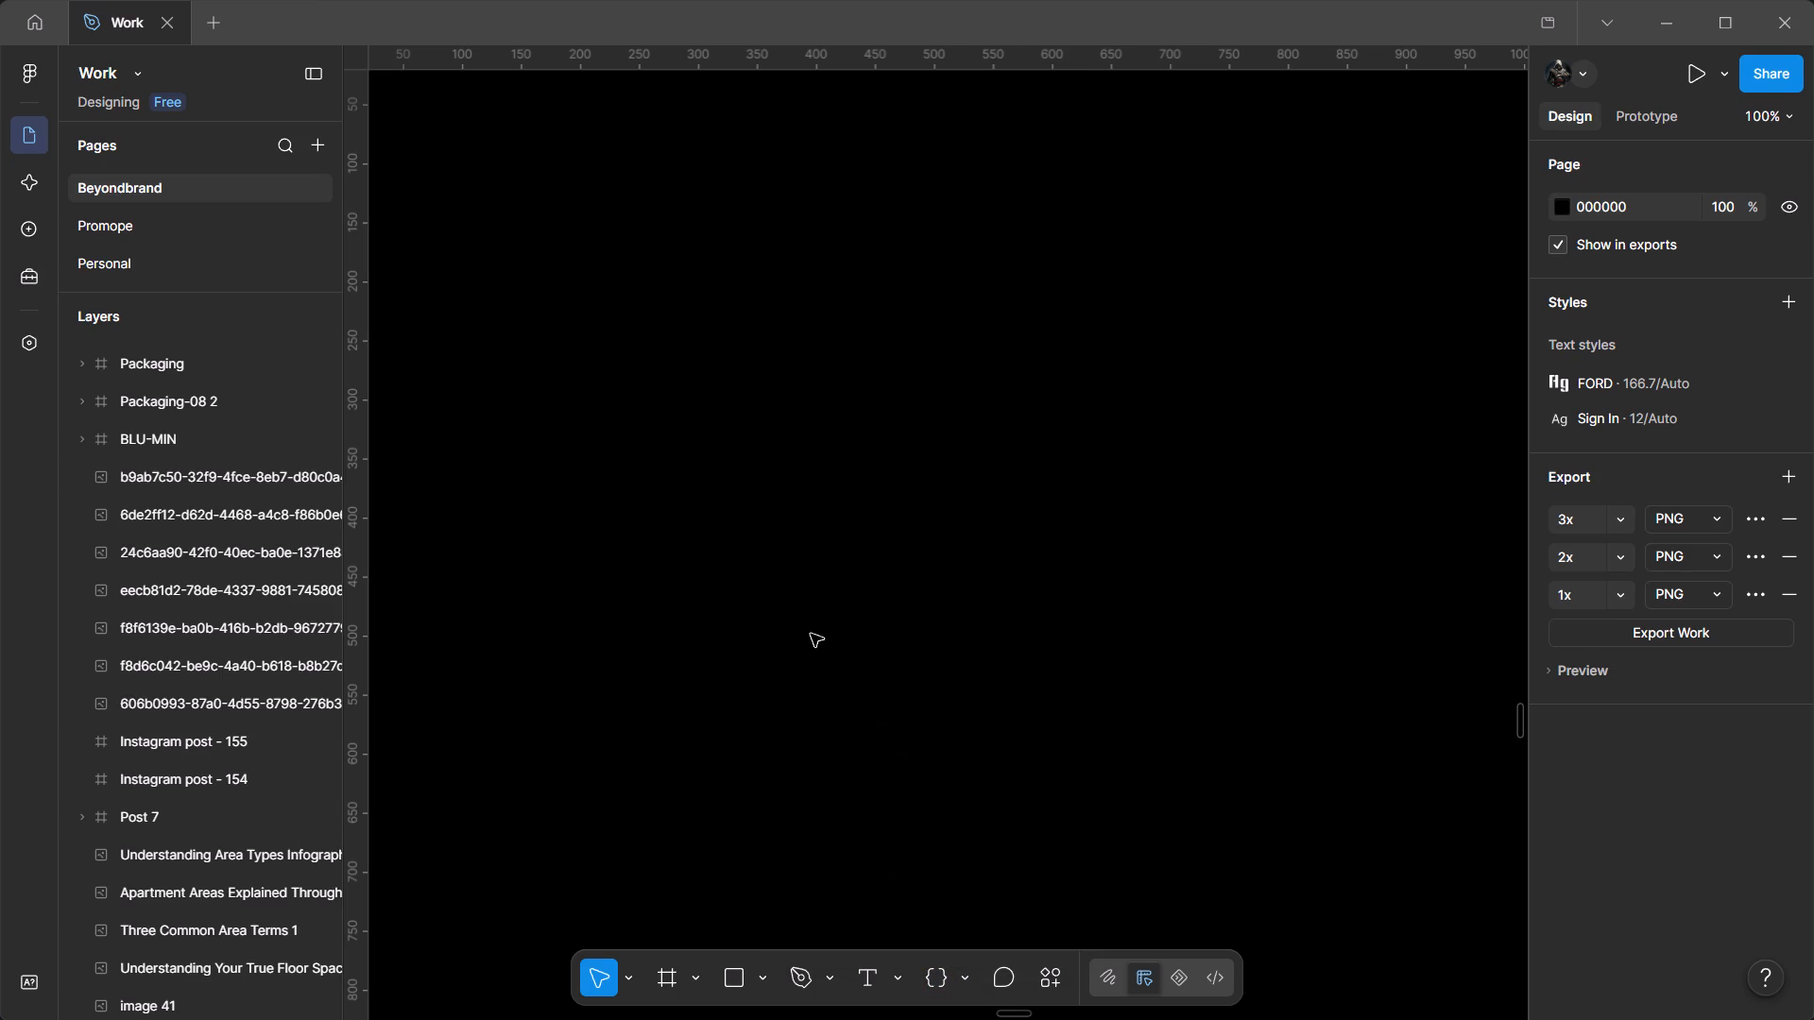
Jump to the Packaging frame and locate the row of real-estate reference posts on the Beyondbrand page.
drag(746, 569, 813, 642)
drag(836, 661, 1199, 951)
scroll(737, 591, up, 6)
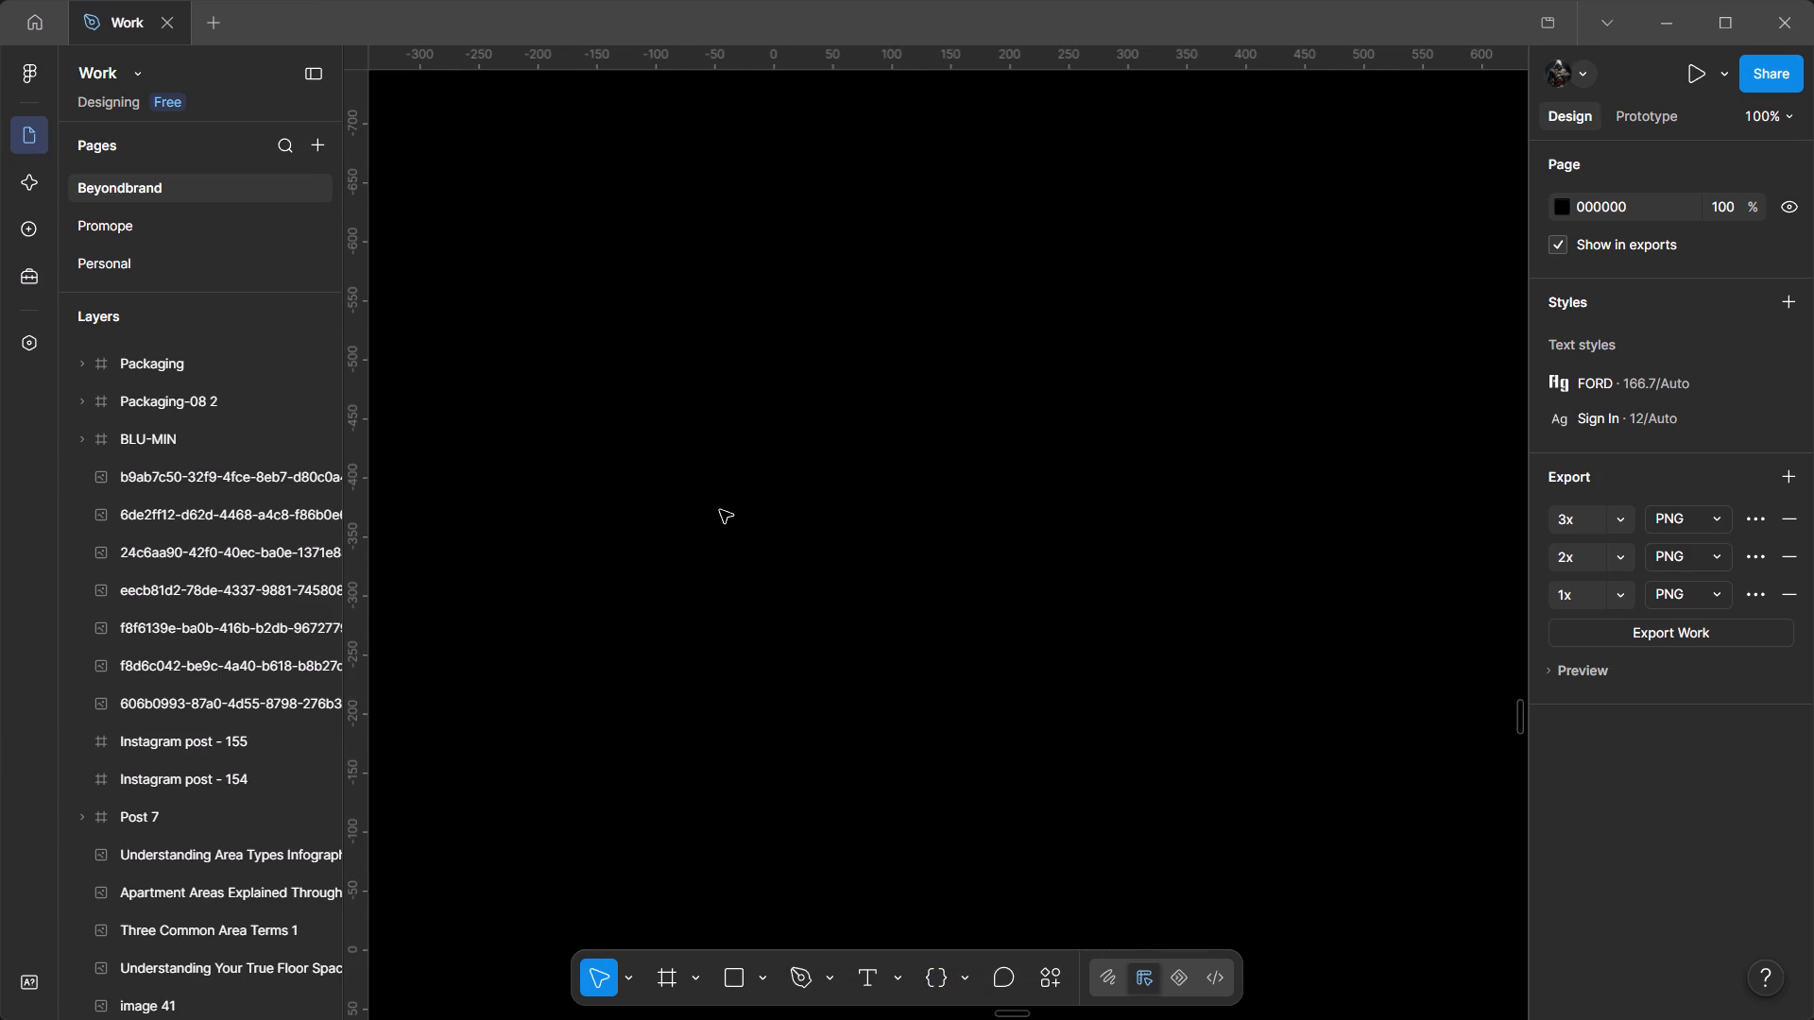
scroll(717, 504, up, 20)
scroll(717, 504, up, 12)
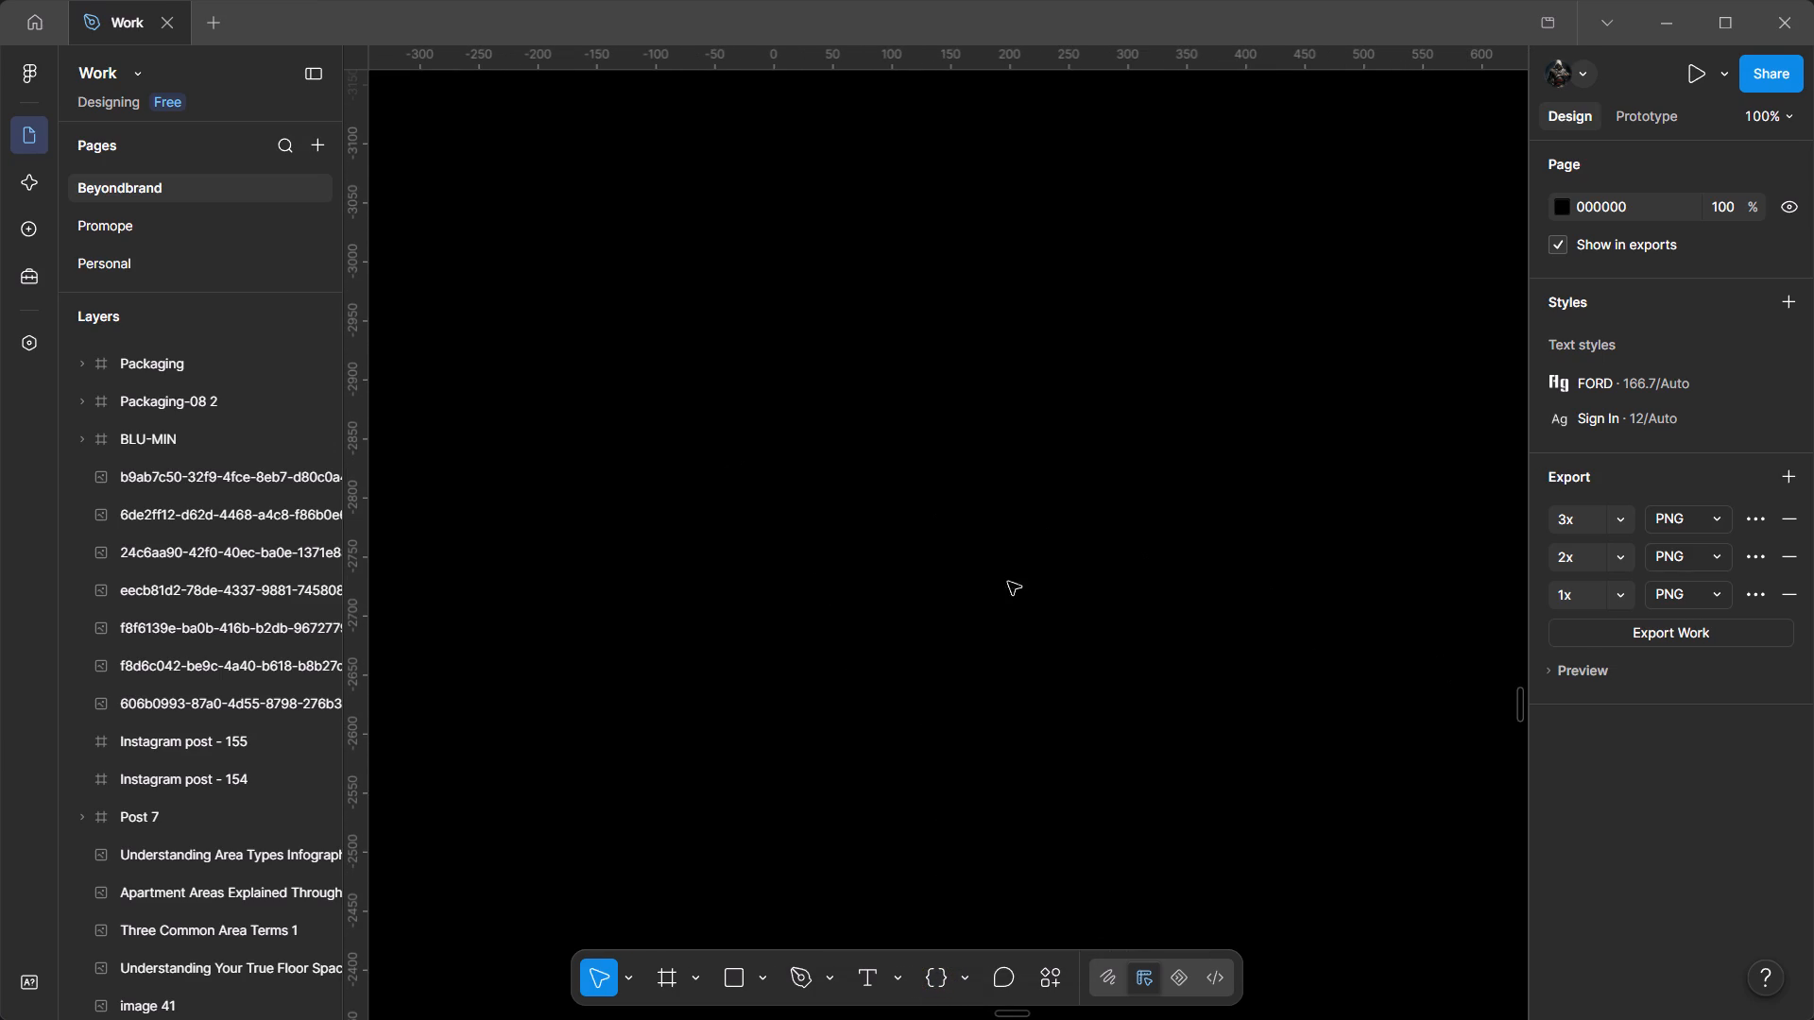
double_click(106, 367)
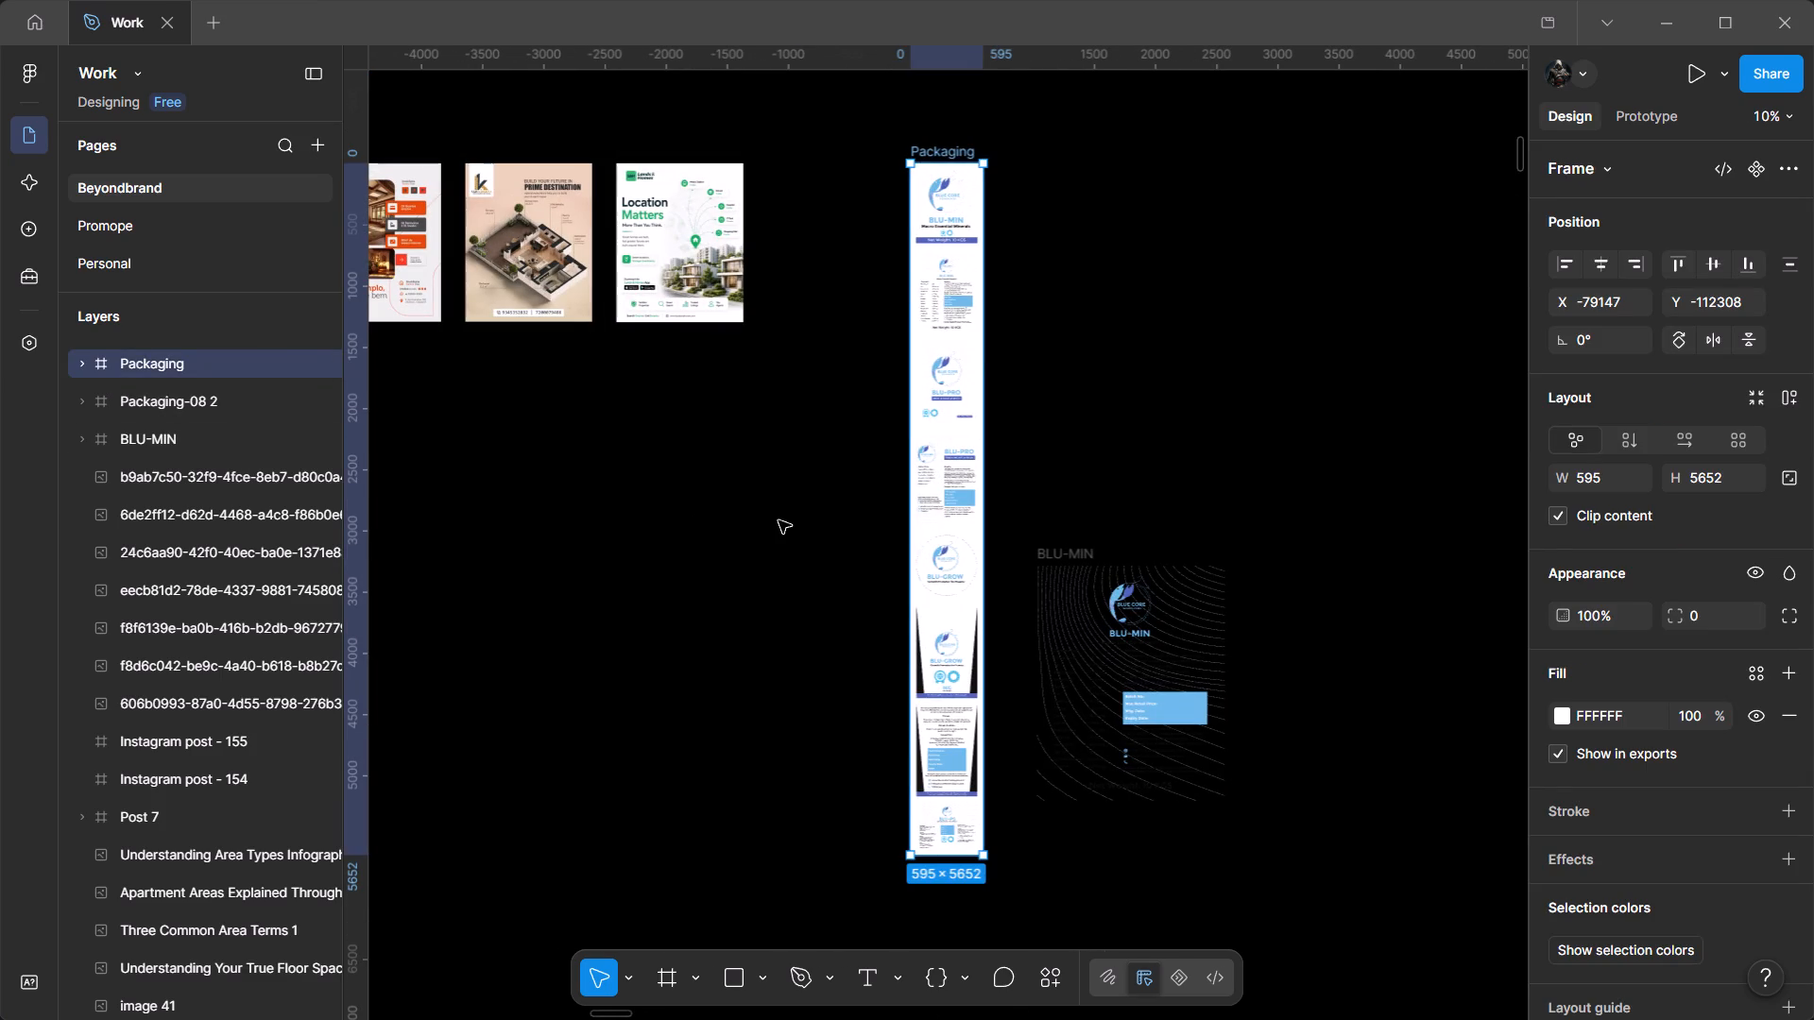
ctrl+scroll(788, 529, down, 6)
drag(646, 642, 1087, 848)
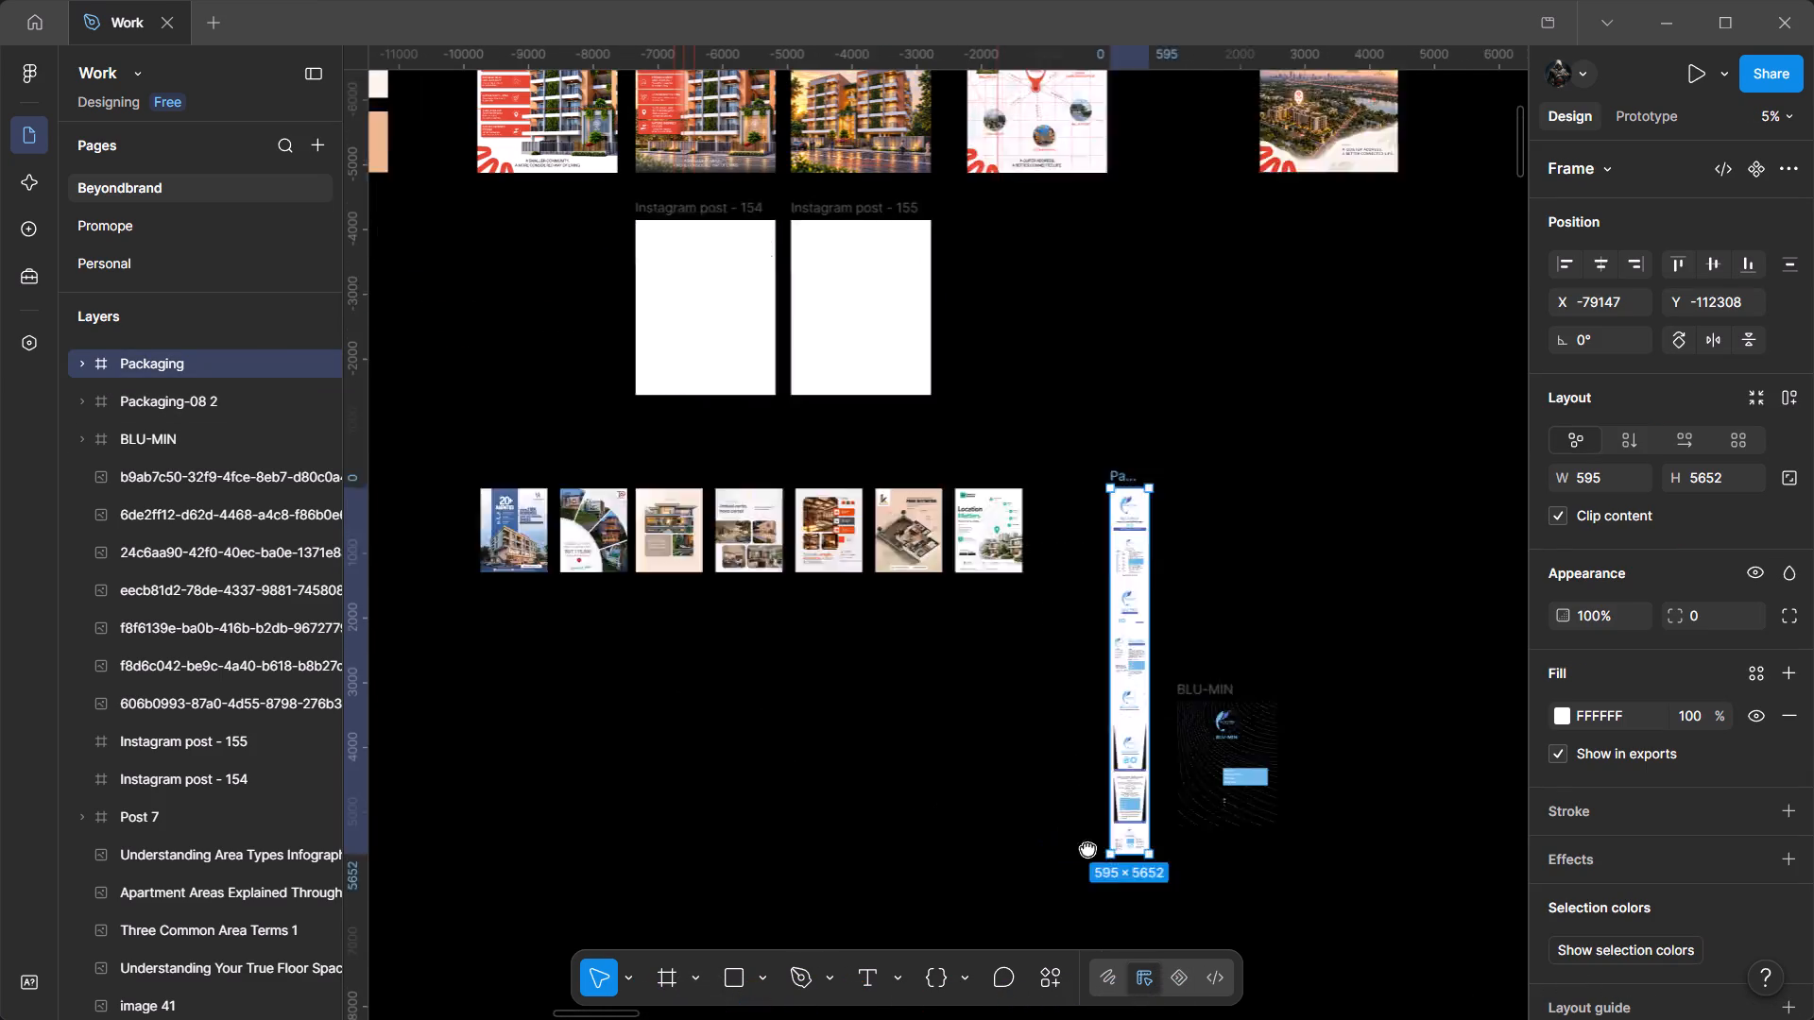
drag(1087, 848, 1088, 849)
ctrl+scroll(736, 548, up, 7)
drag(1073, 535, 1053, 647)
ctrl+scroll(1001, 355, up, 7)
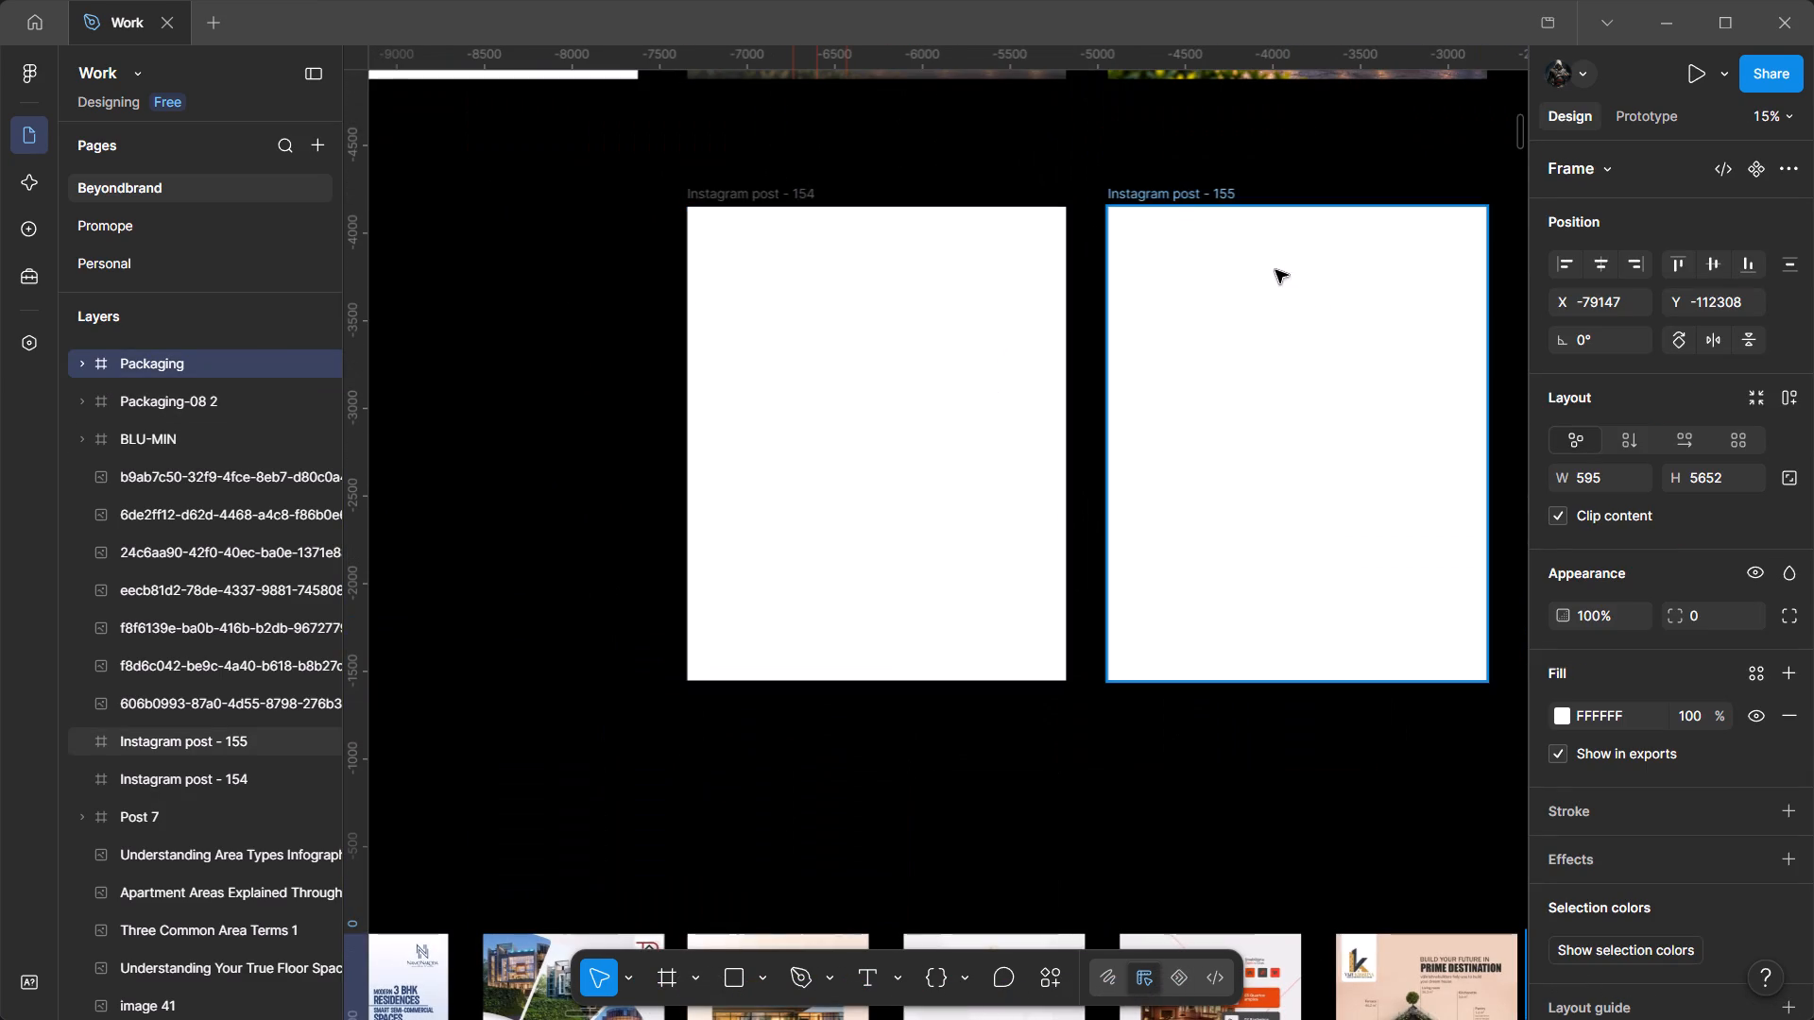
scroll(1018, 664, down, 6)
drag(458, 571, 821, 505)
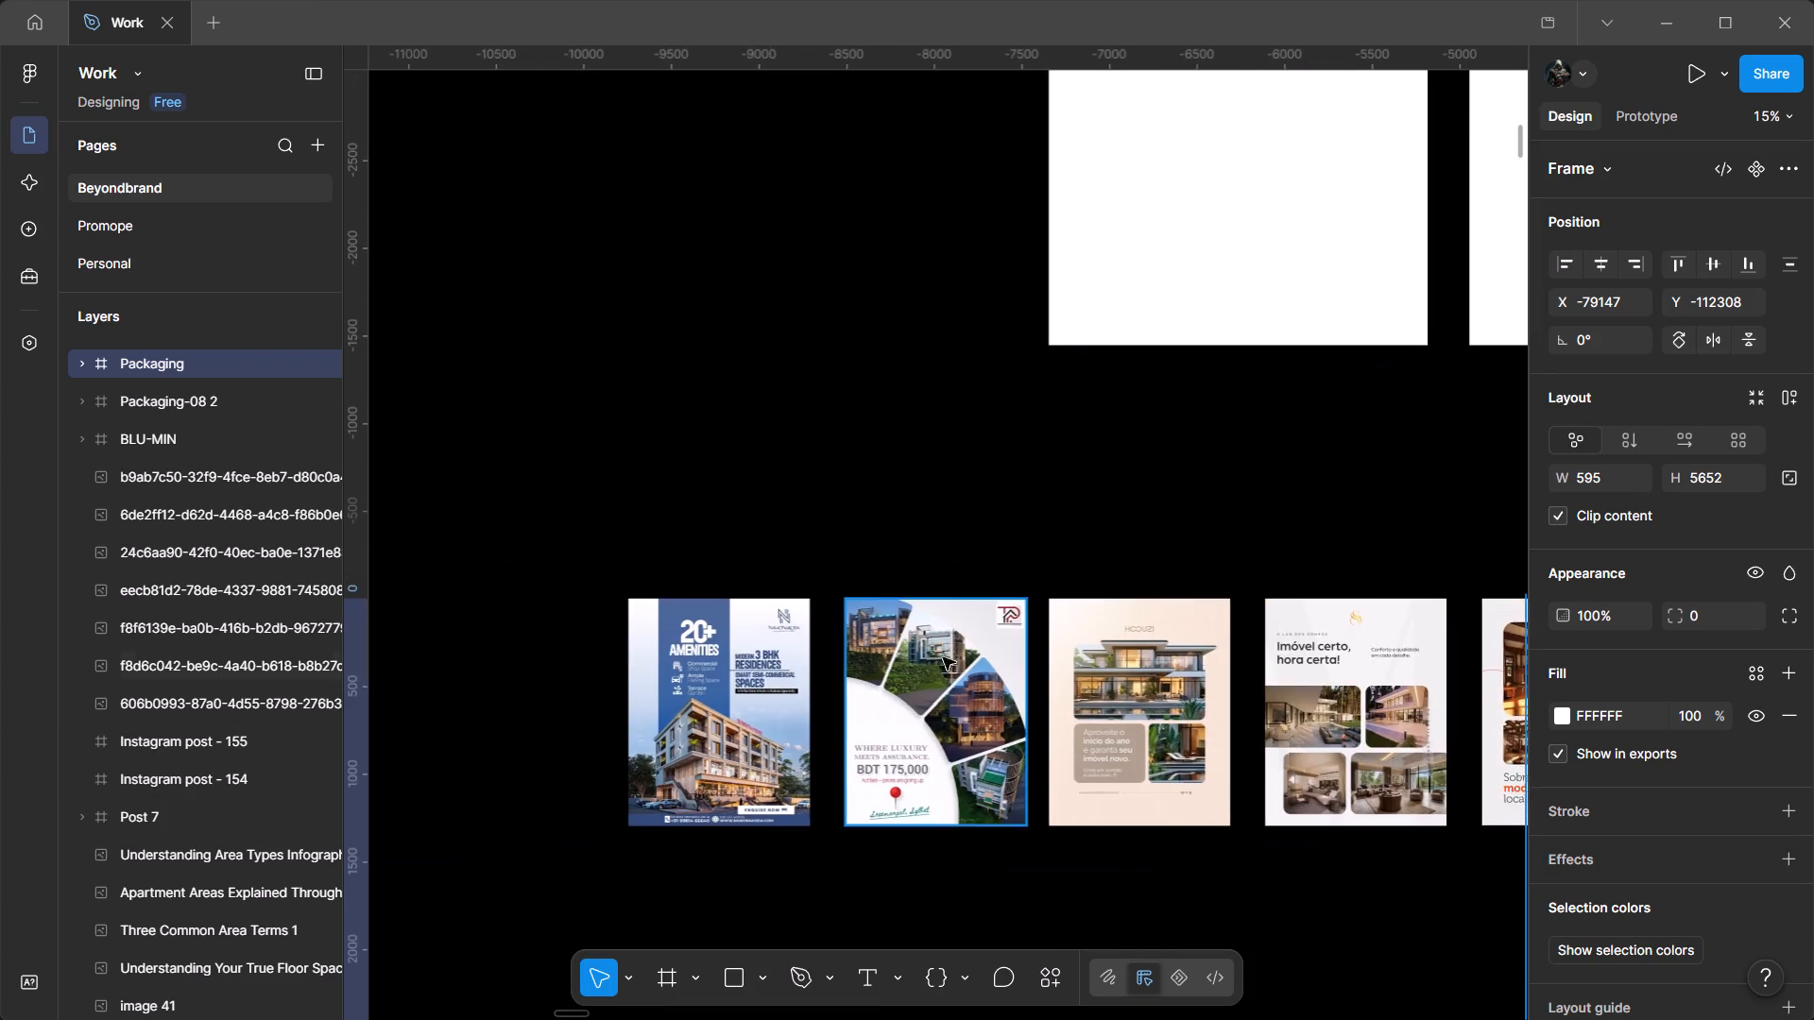
Examine the real-estate reference posts in the row one by one, comparing their layouts.
ctrl+scroll(979, 685, up, 8)
drag(1014, 666, 614, 514)
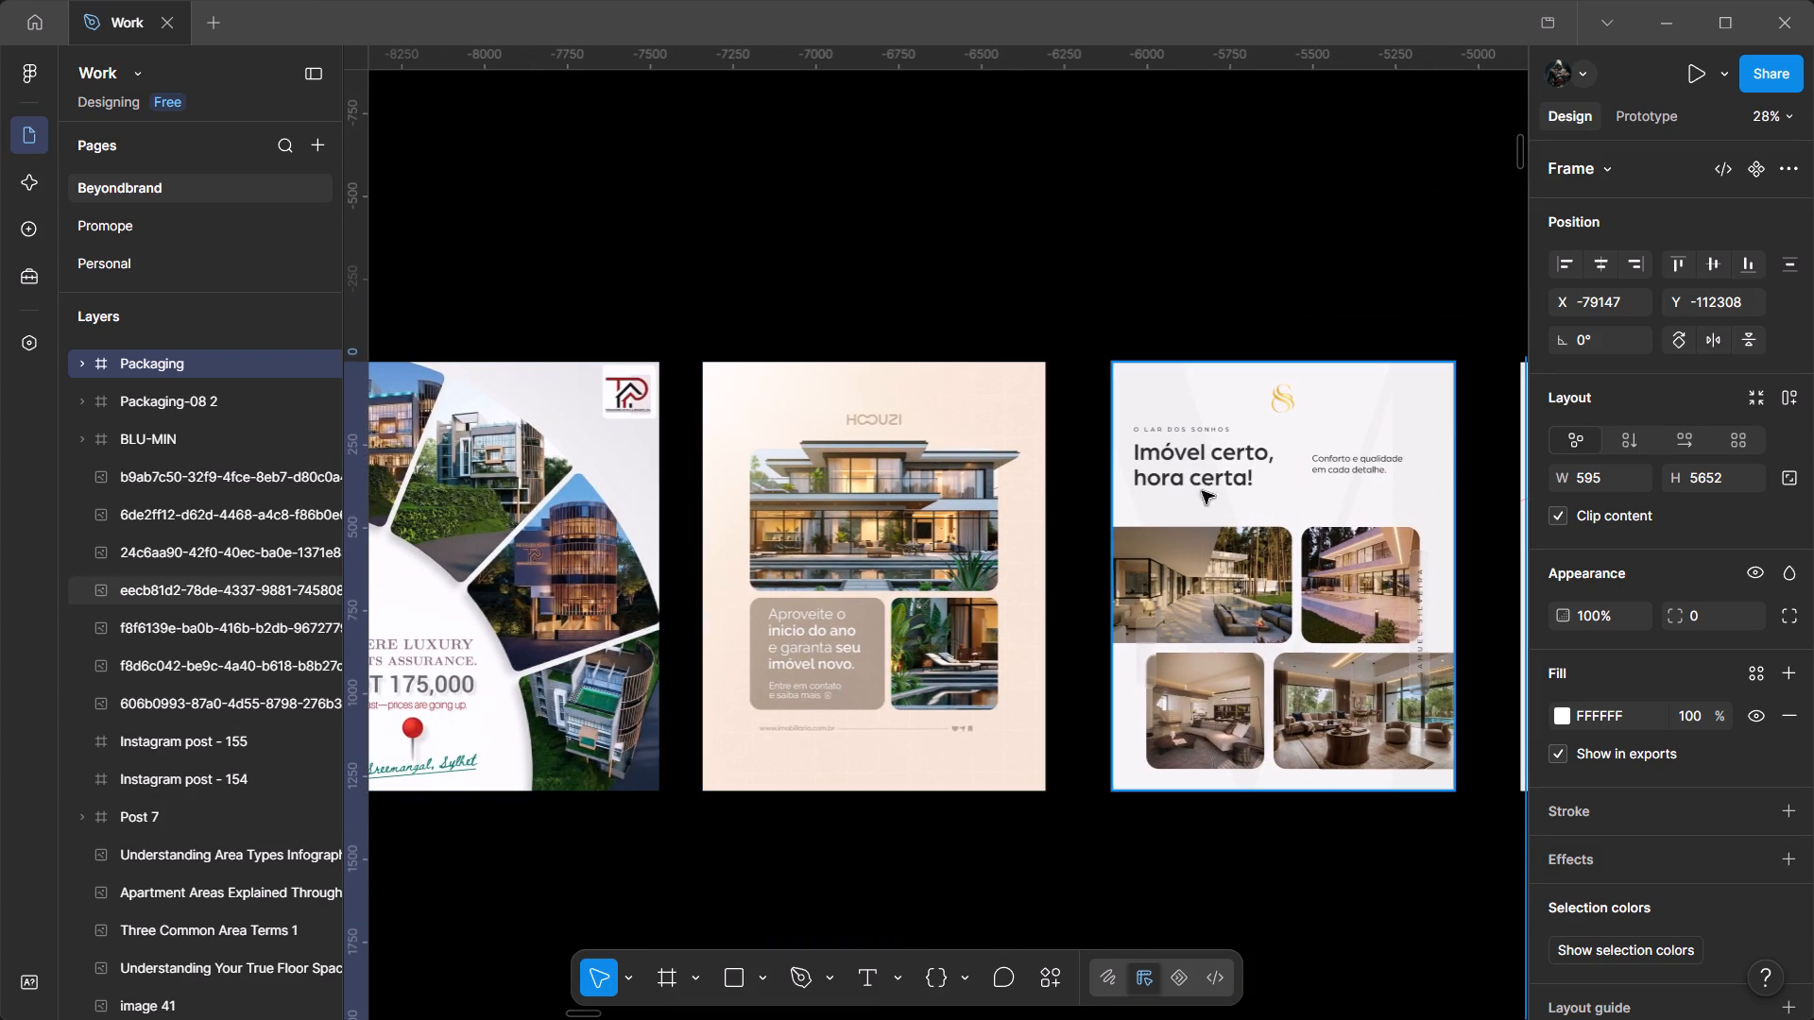
drag(1187, 496, 589, 504)
drag(1257, 611, 1186, 606)
drag(1078, 602, 697, 591)
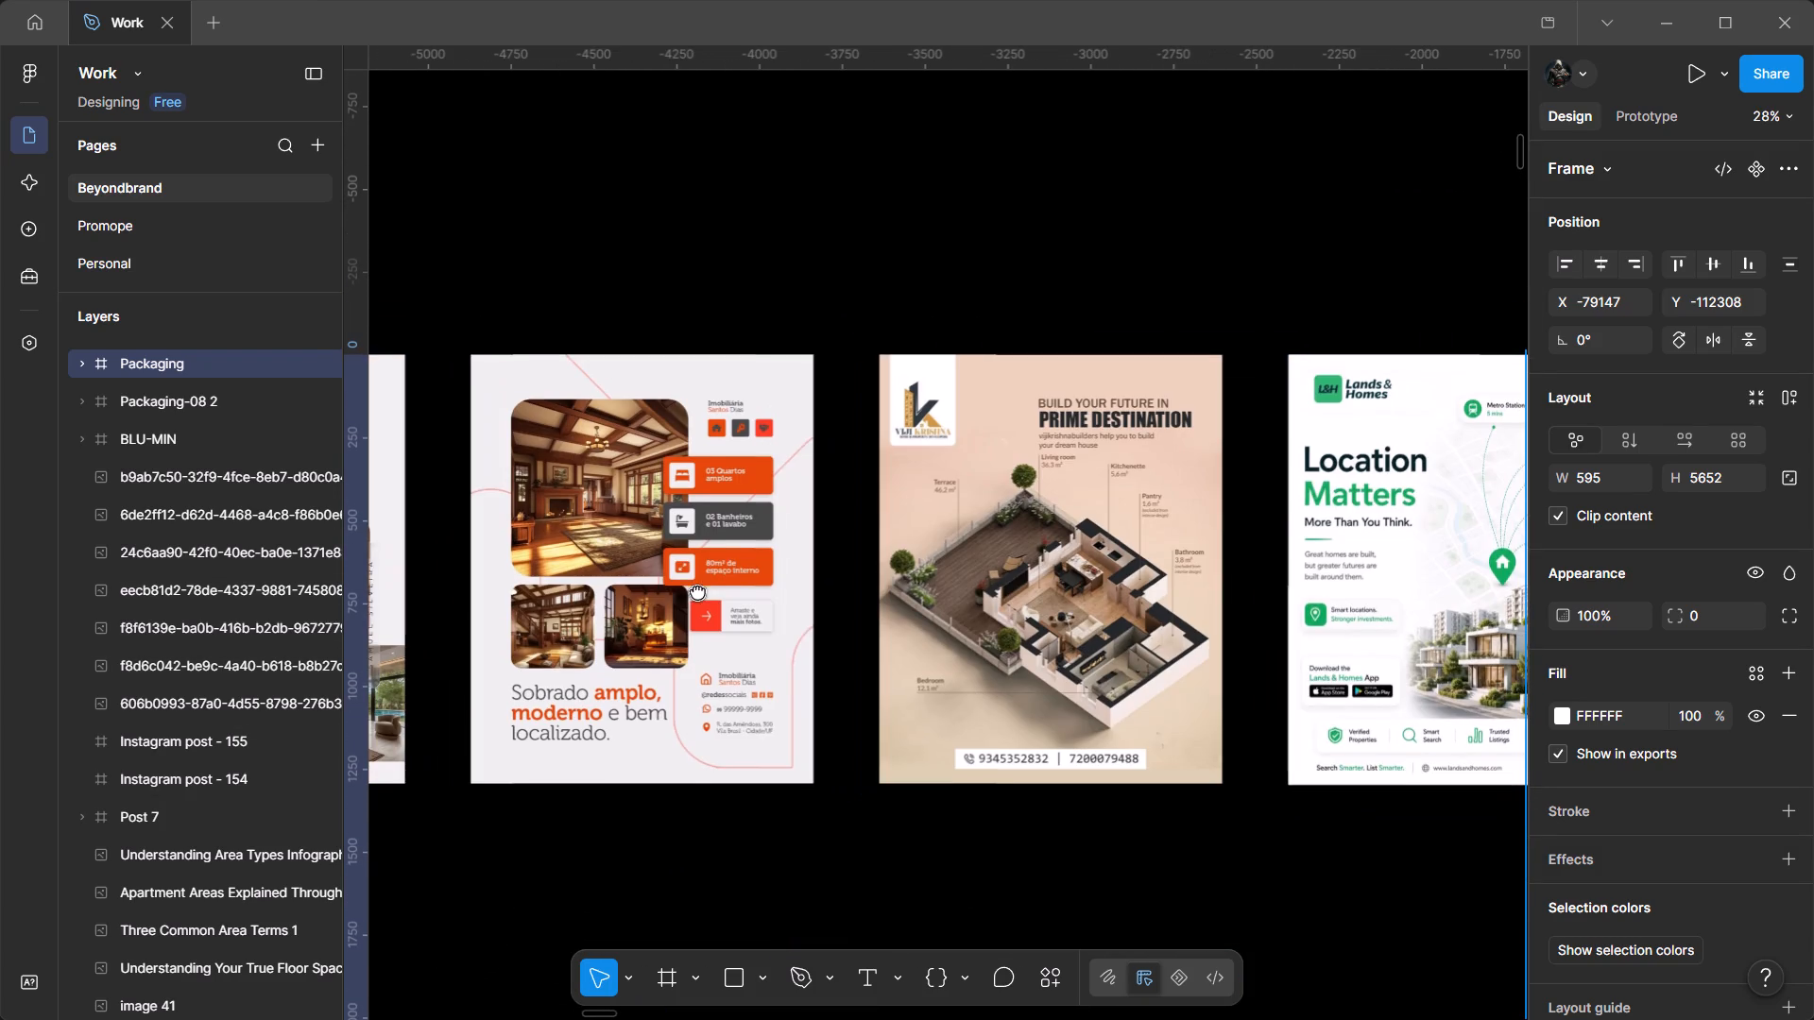
drag(697, 591, 690, 591)
click(688, 590)
drag(1203, 636, 1401, 653)
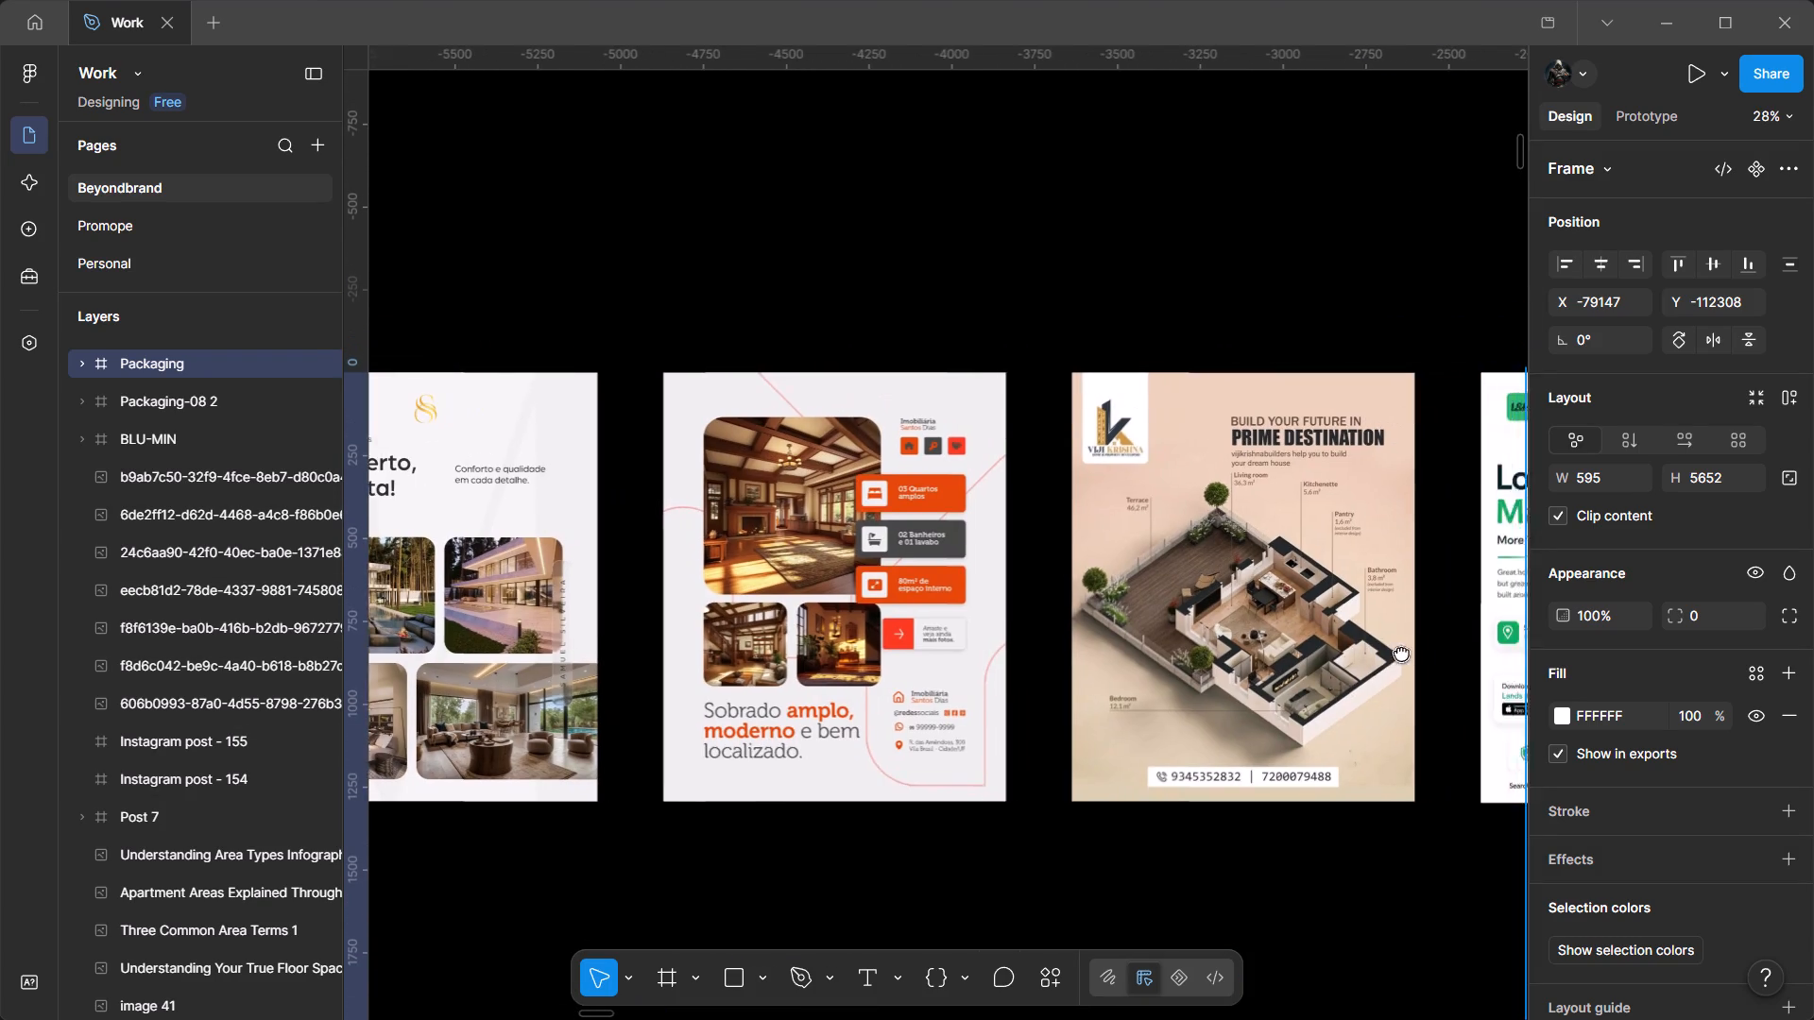
drag(1401, 653, 1472, 654)
drag(986, 666, 1372, 623)
drag(974, 635, 1043, 621)
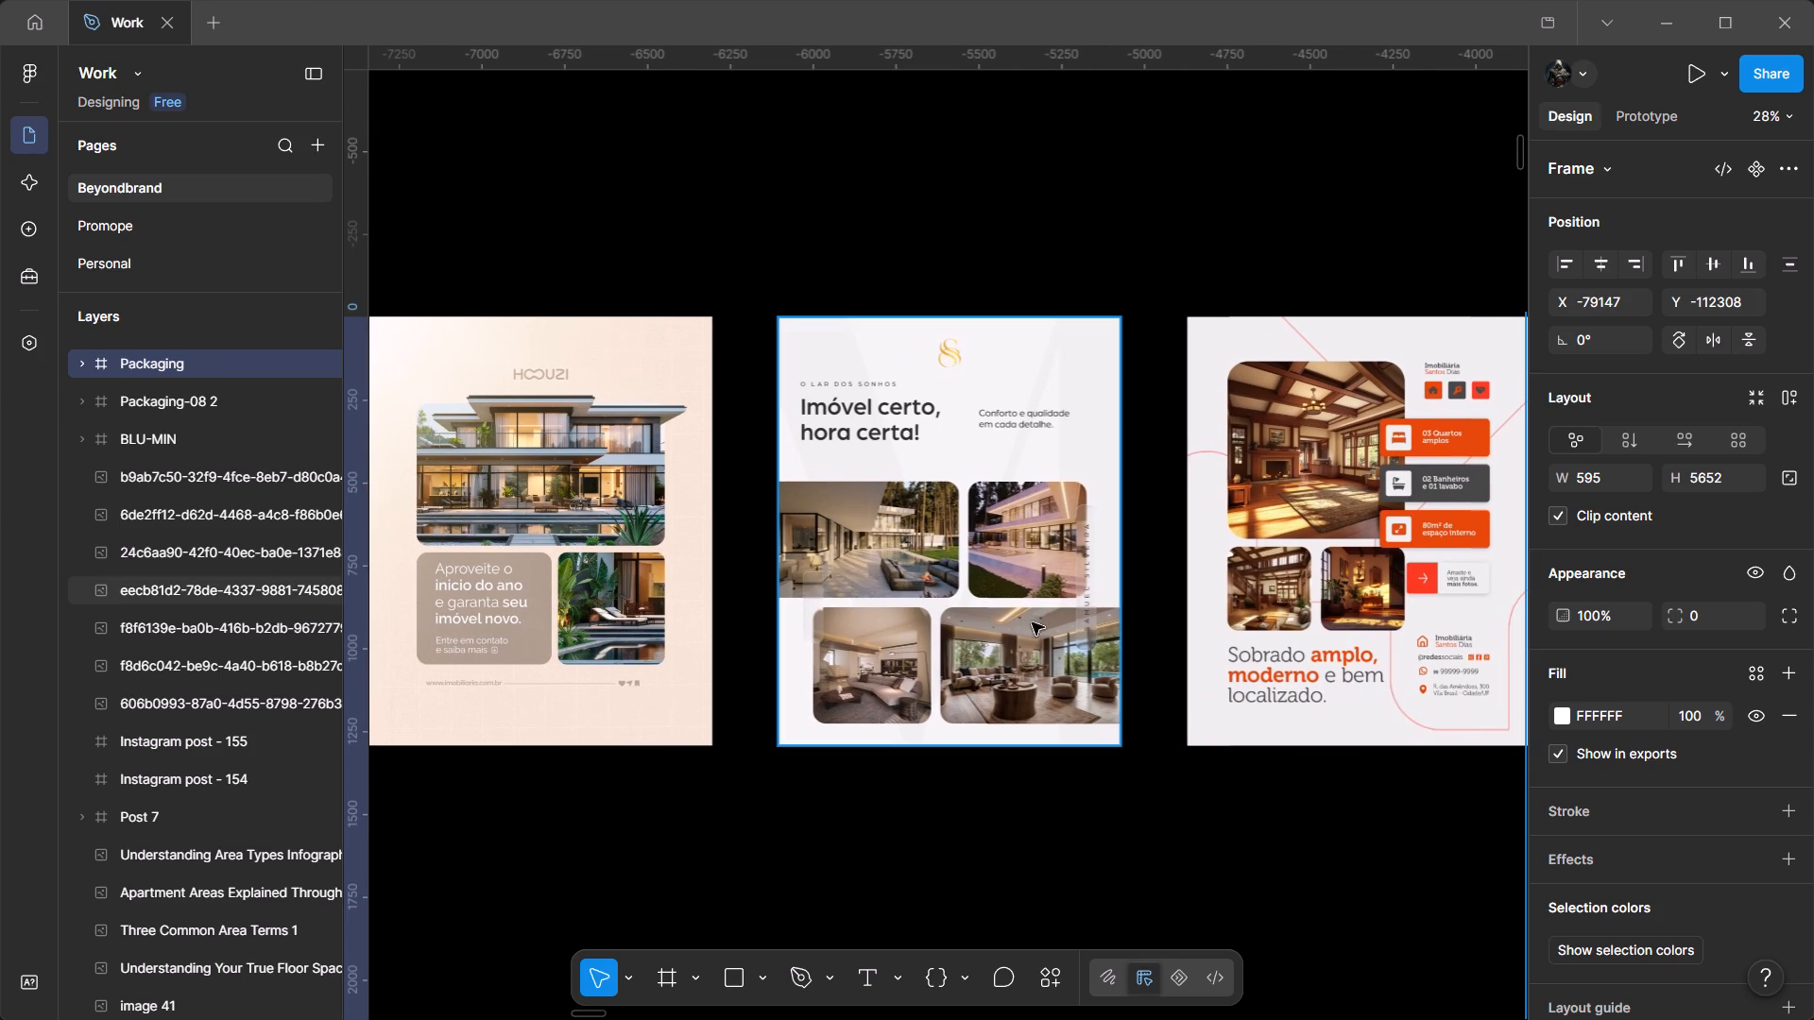
ctrl+scroll(947, 433, up, 4)
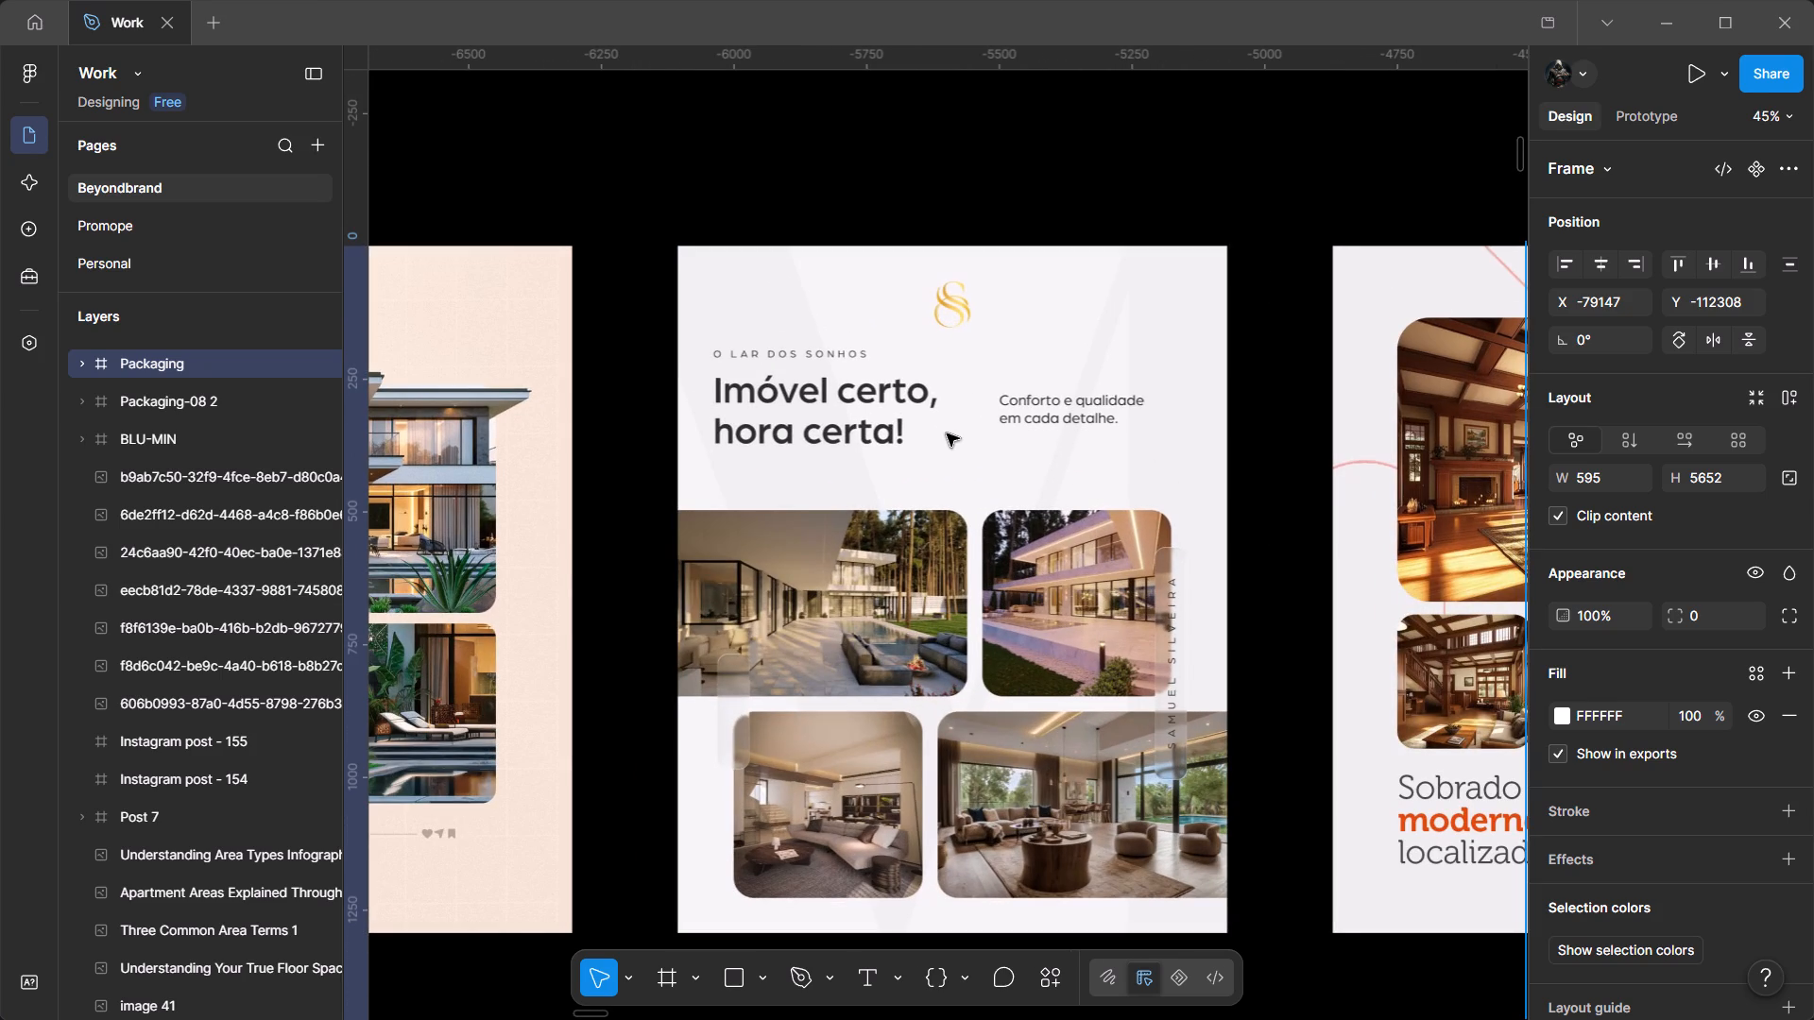
drag(870, 489, 1280, 428)
drag(980, 525, 999, 519)
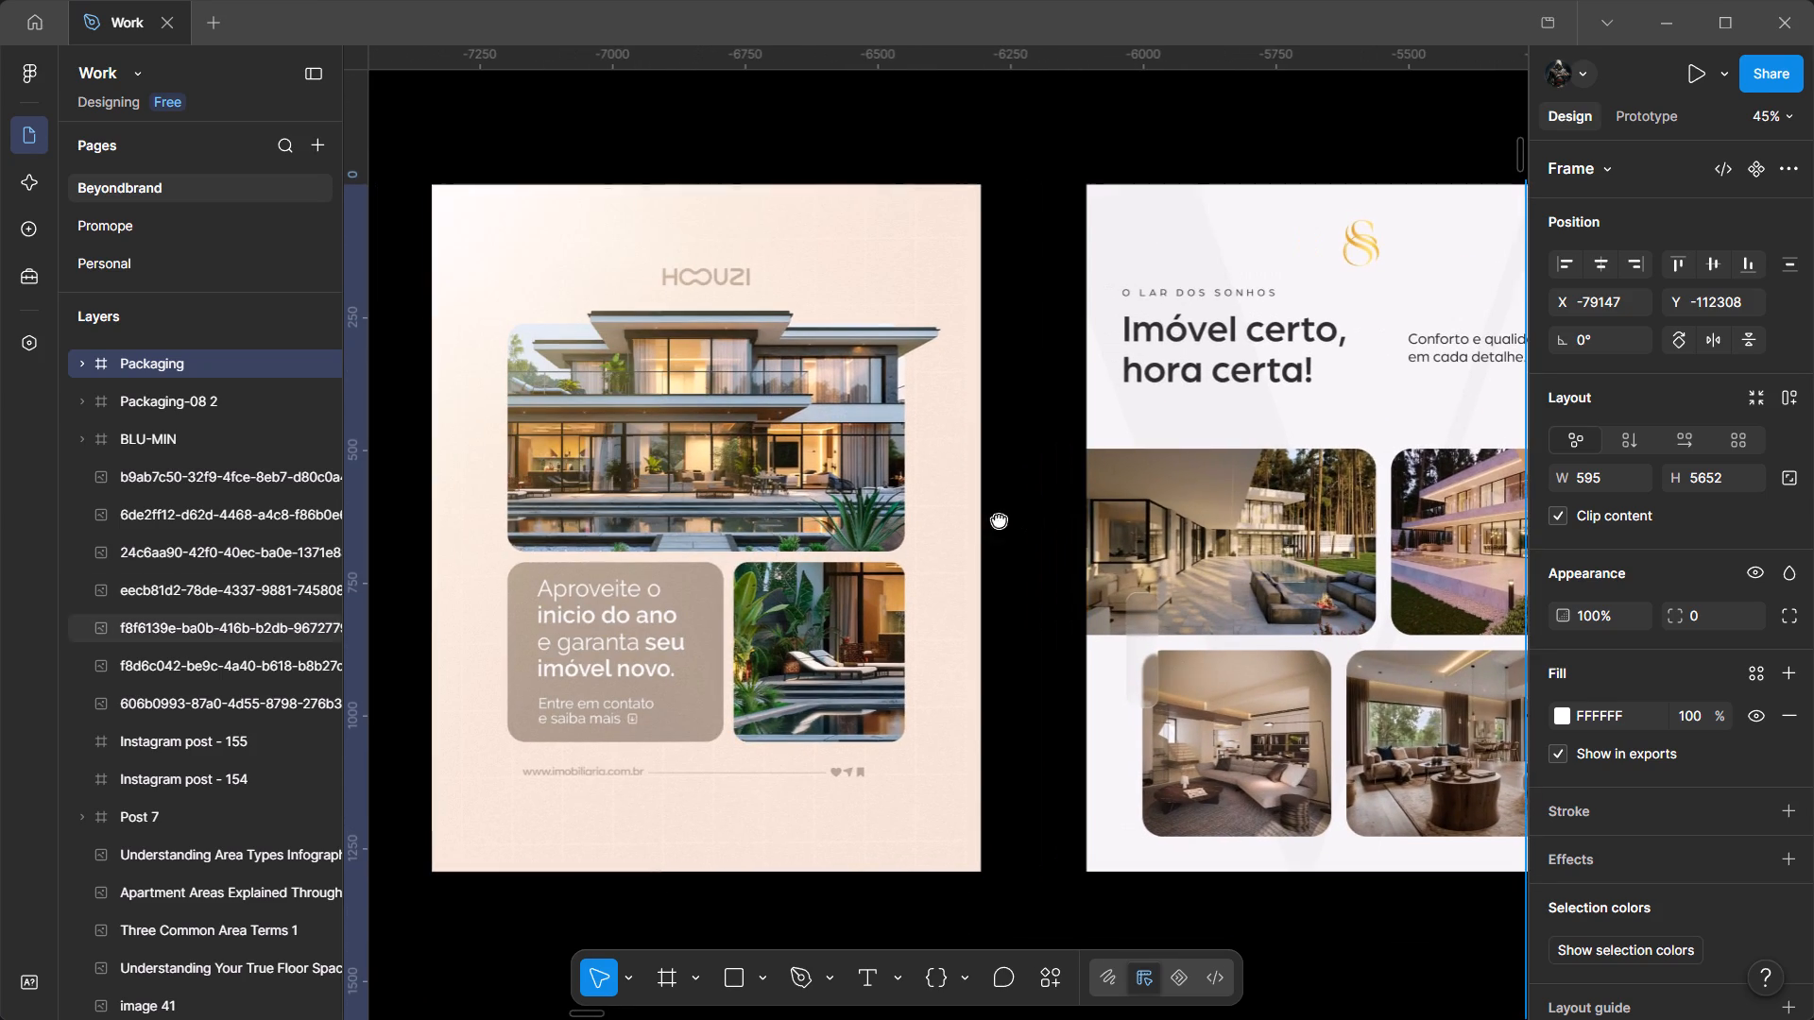
drag(999, 519, 1155, 491)
drag(900, 518, 1602, 636)
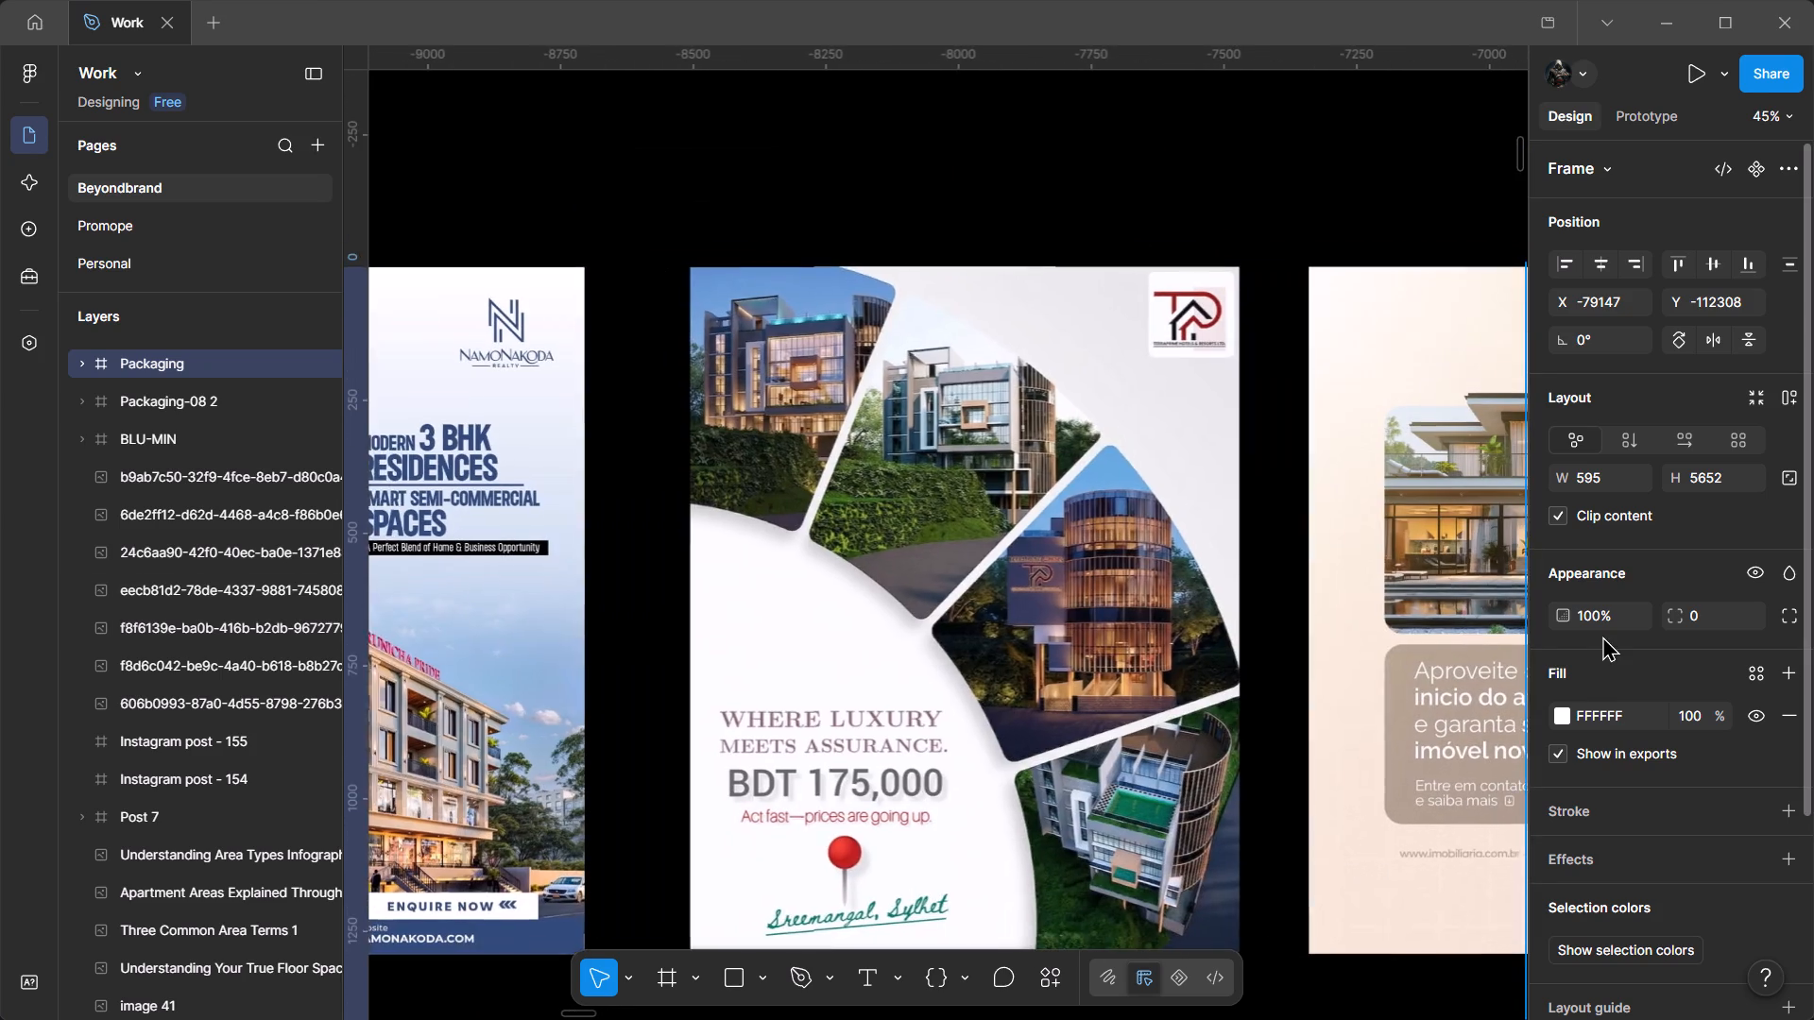
drag(1602, 636, 1571, 598)
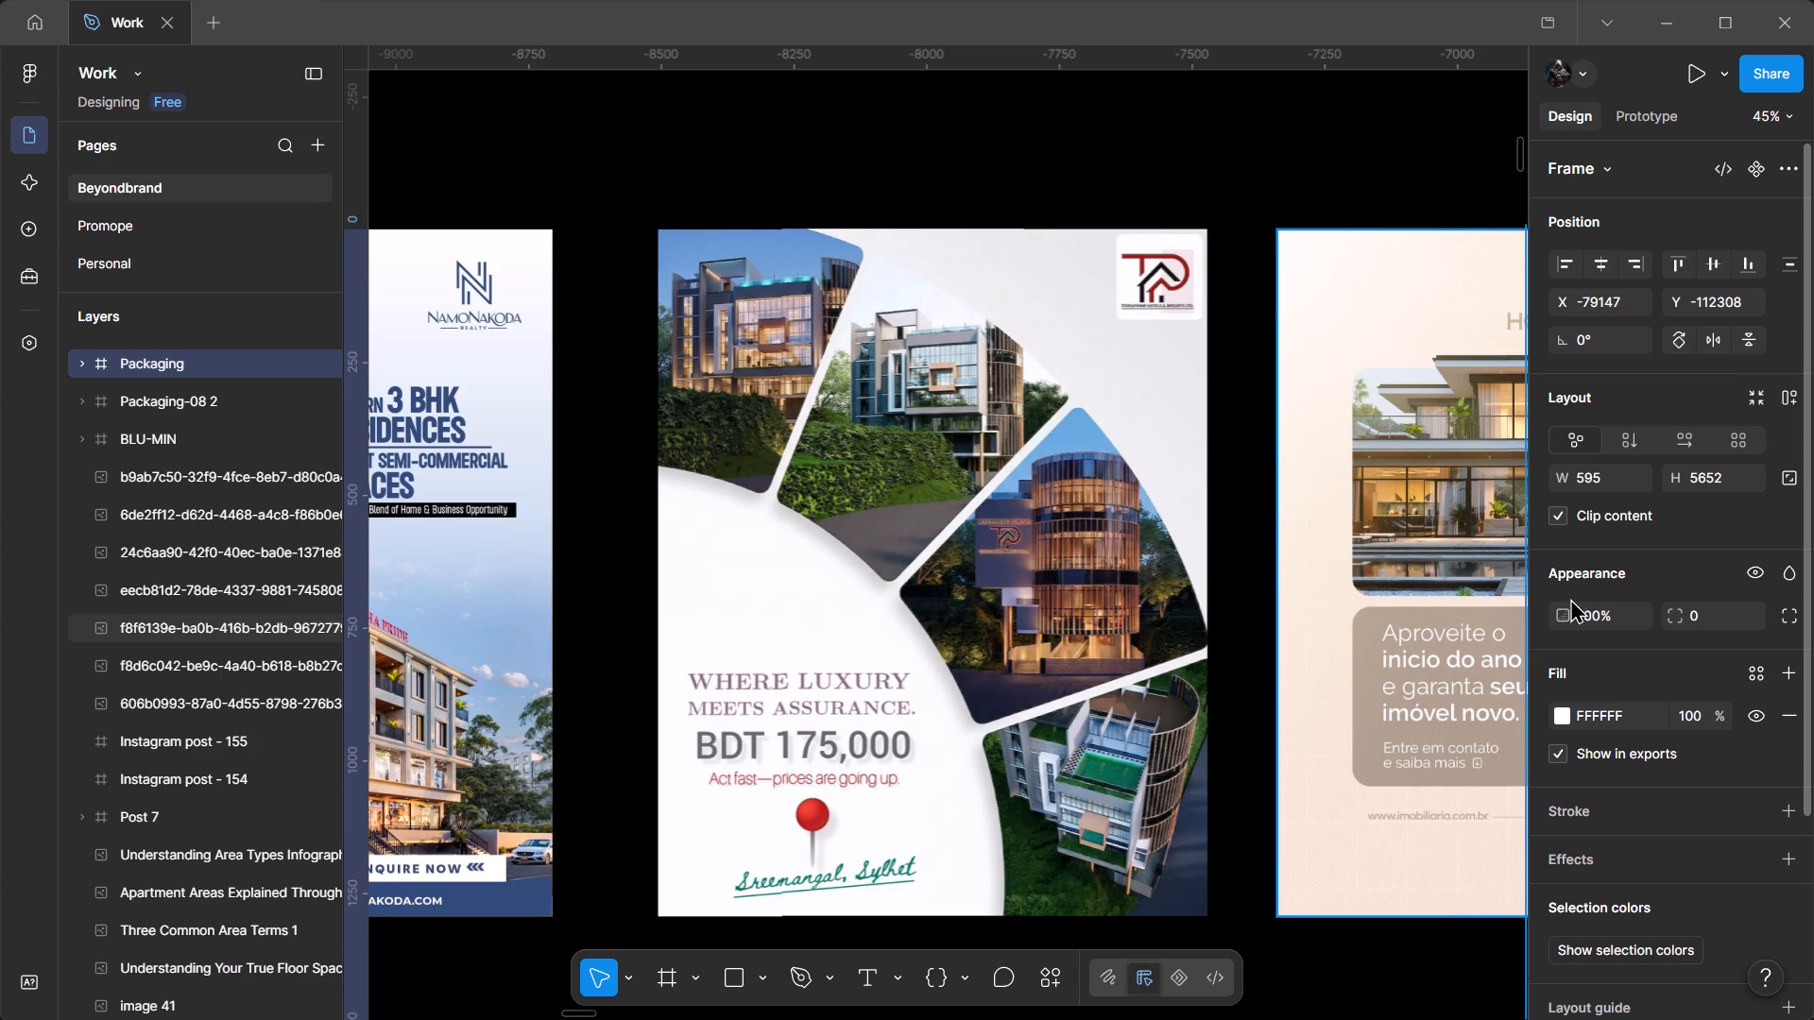
drag(1261, 568, 1224, 518)
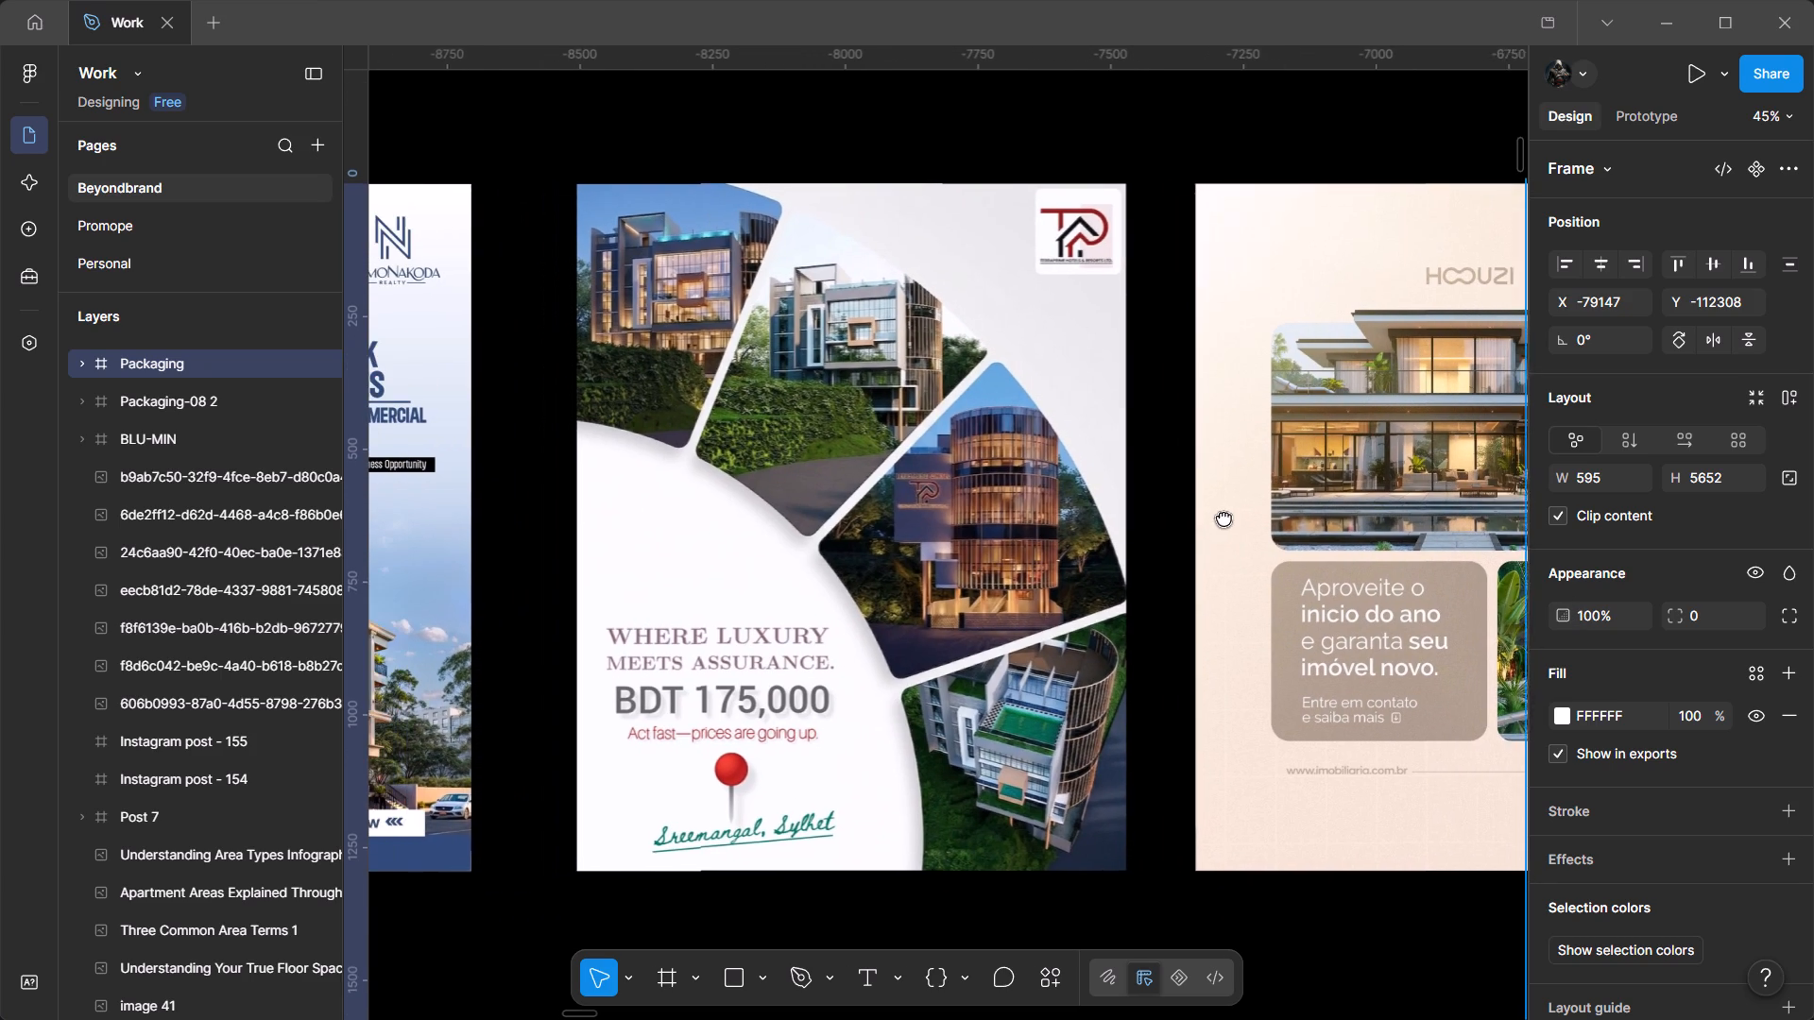
drag(1224, 518, 1230, 518)
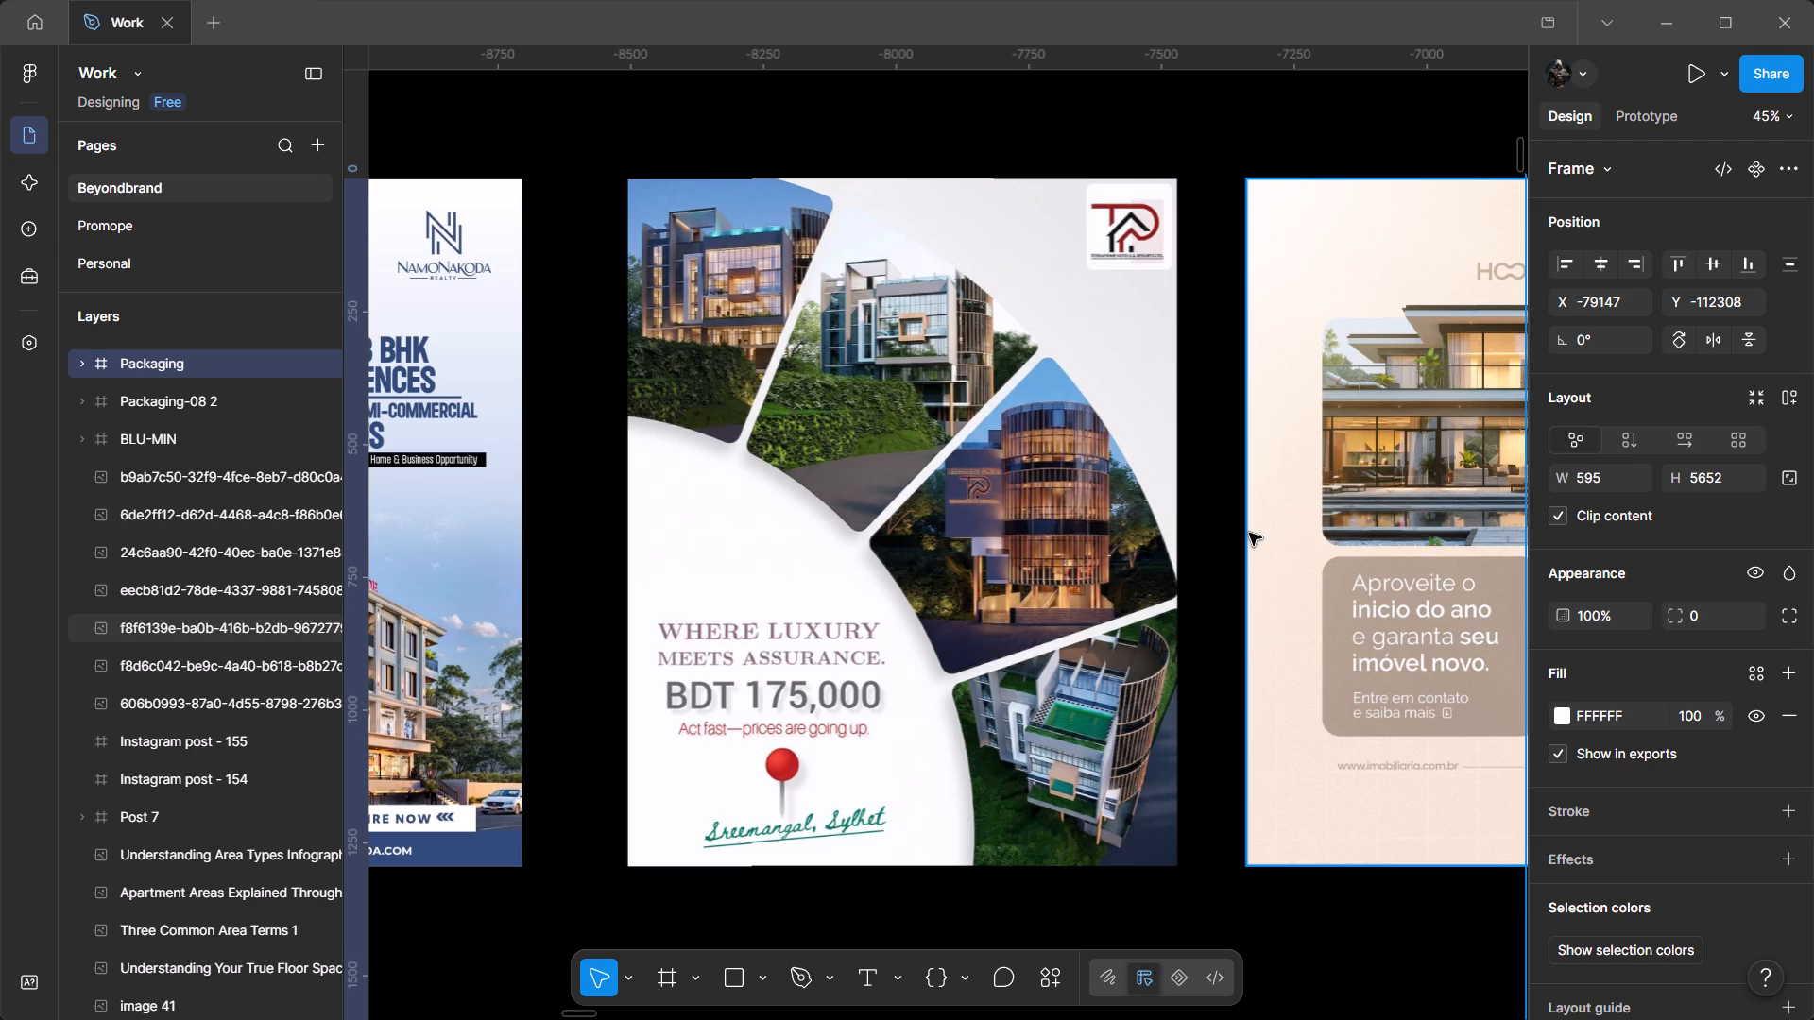
Export the "Imóvel certo, hora certa!" reference image as a 1x PNG into the Downloads folder, keeping the suggested file name.
drag(1248, 533, 603, 518)
click(867, 471)
drag(1044, 481, 598, 471)
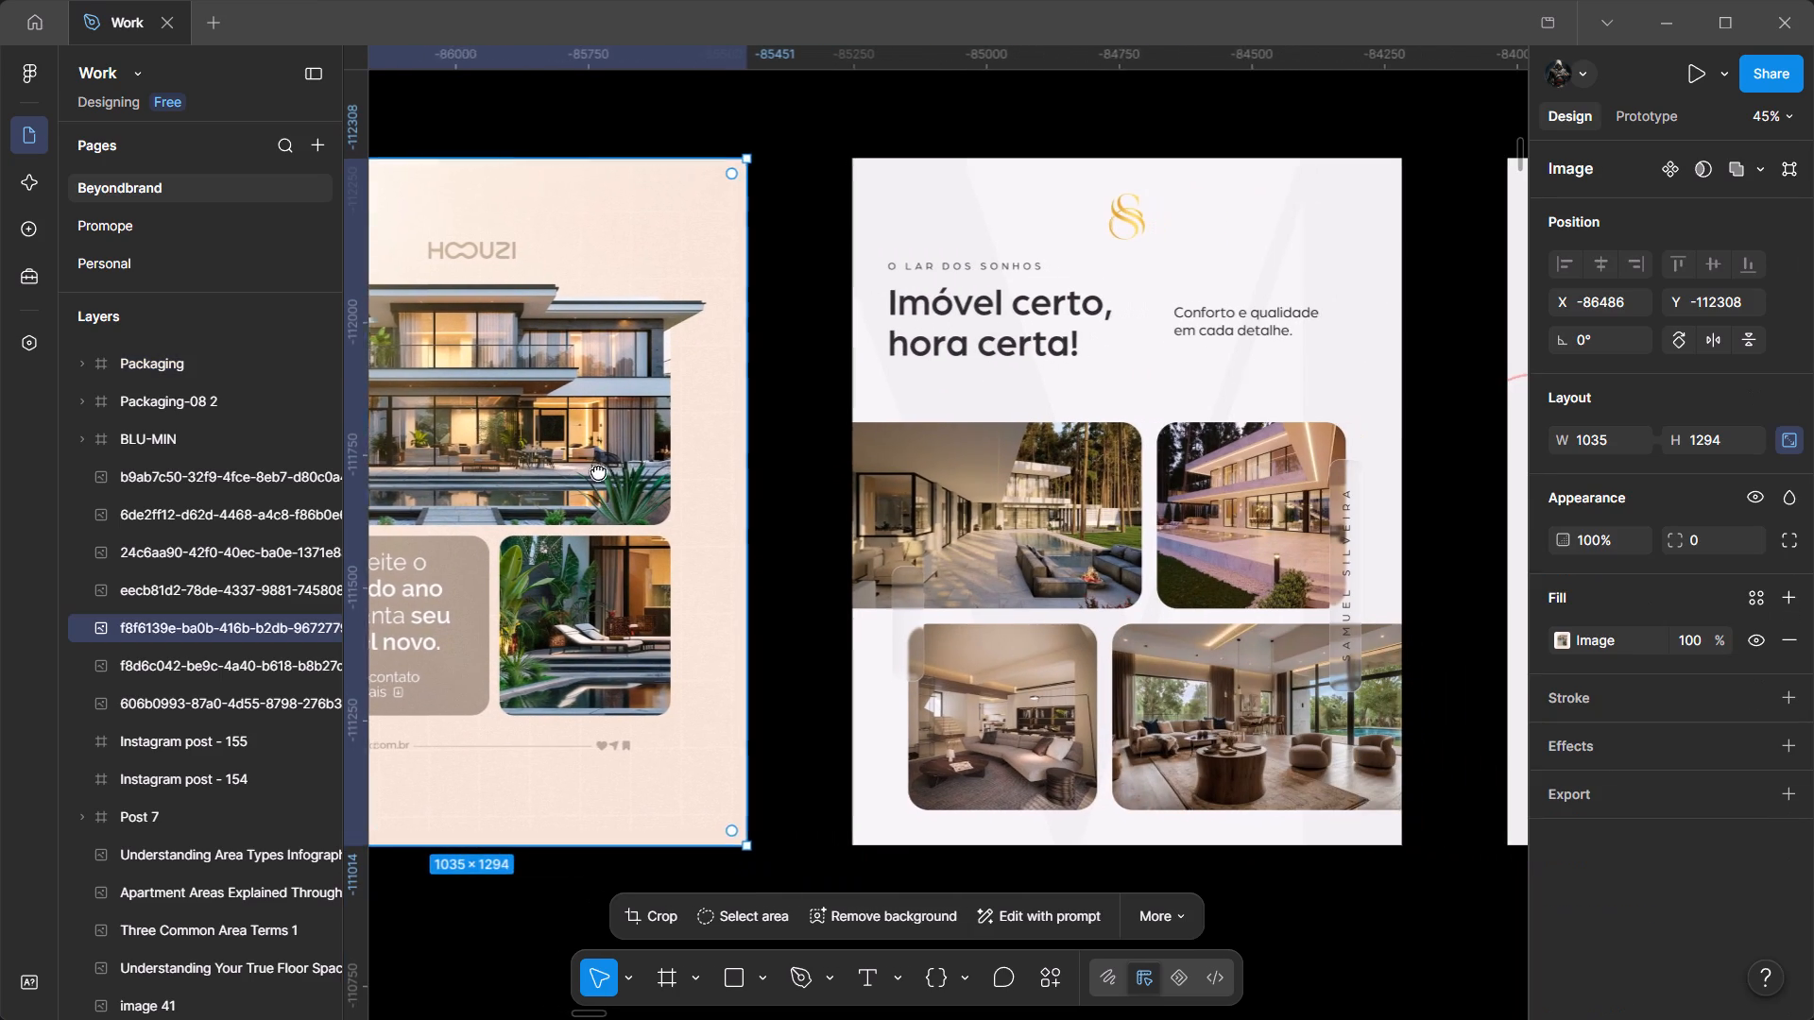
drag(598, 471, 587, 470)
click(1106, 467)
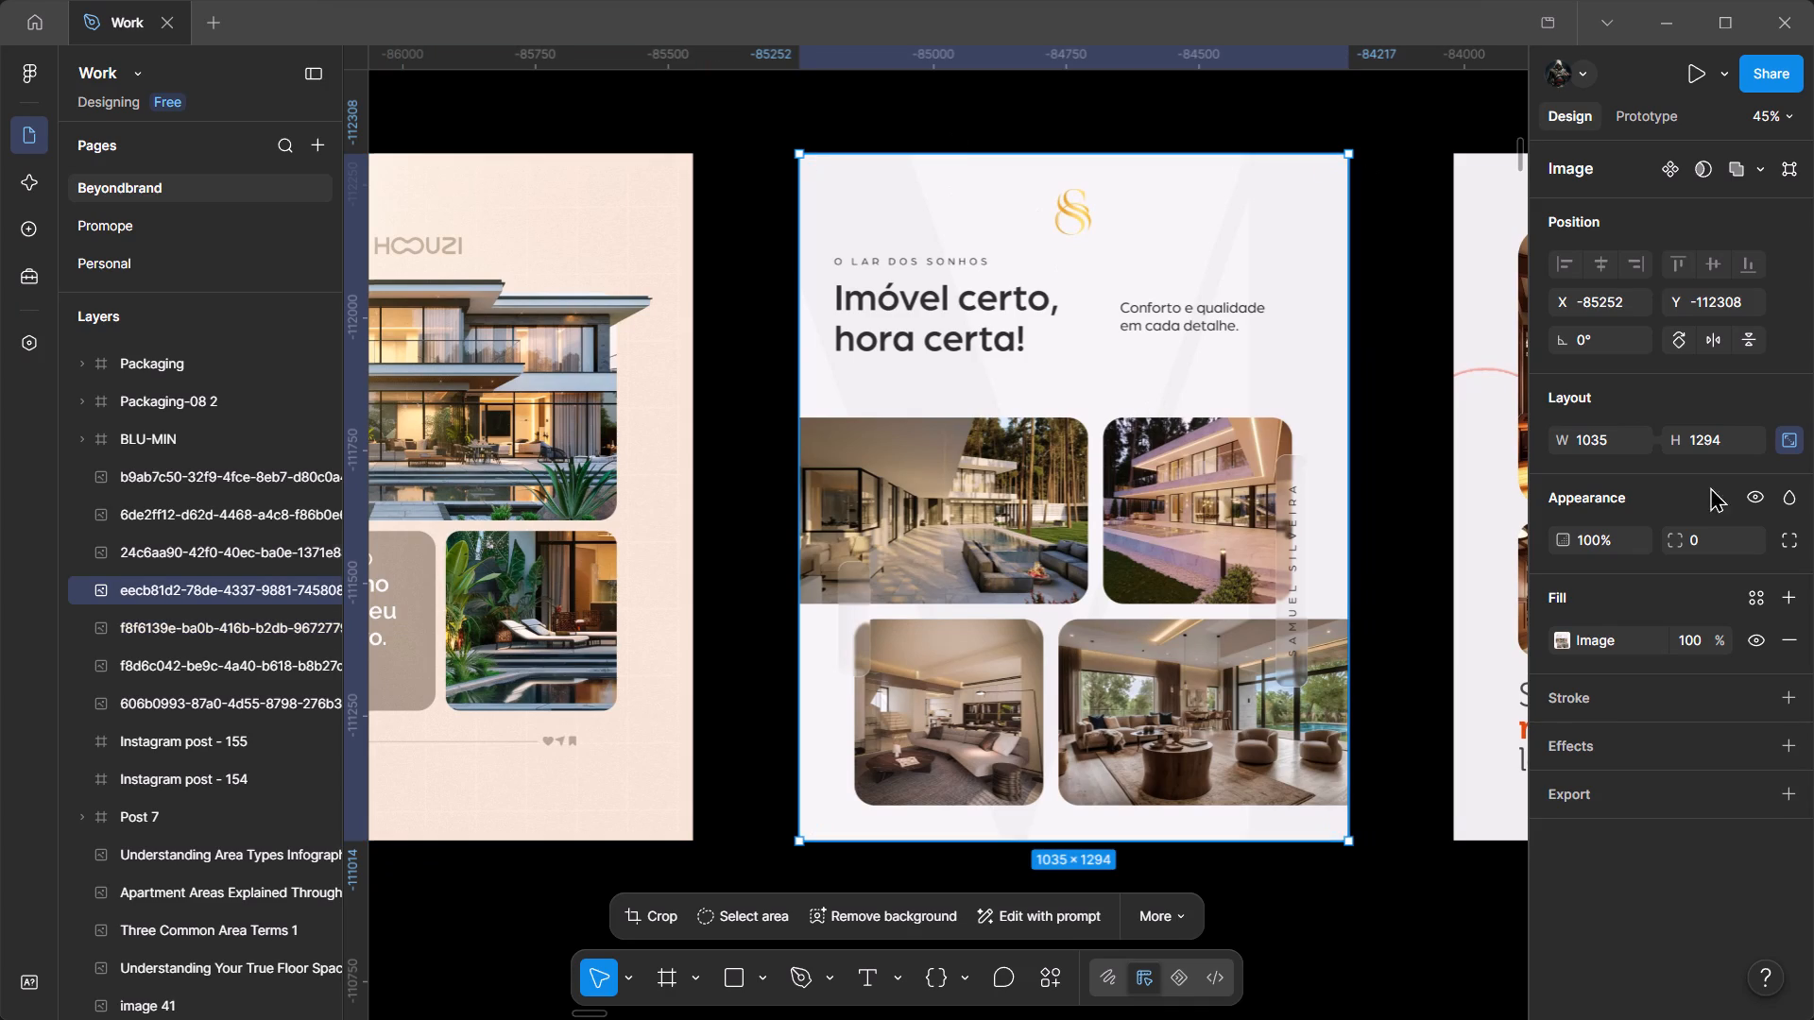
click(1794, 791)
scroll(1672, 756, down, 6)
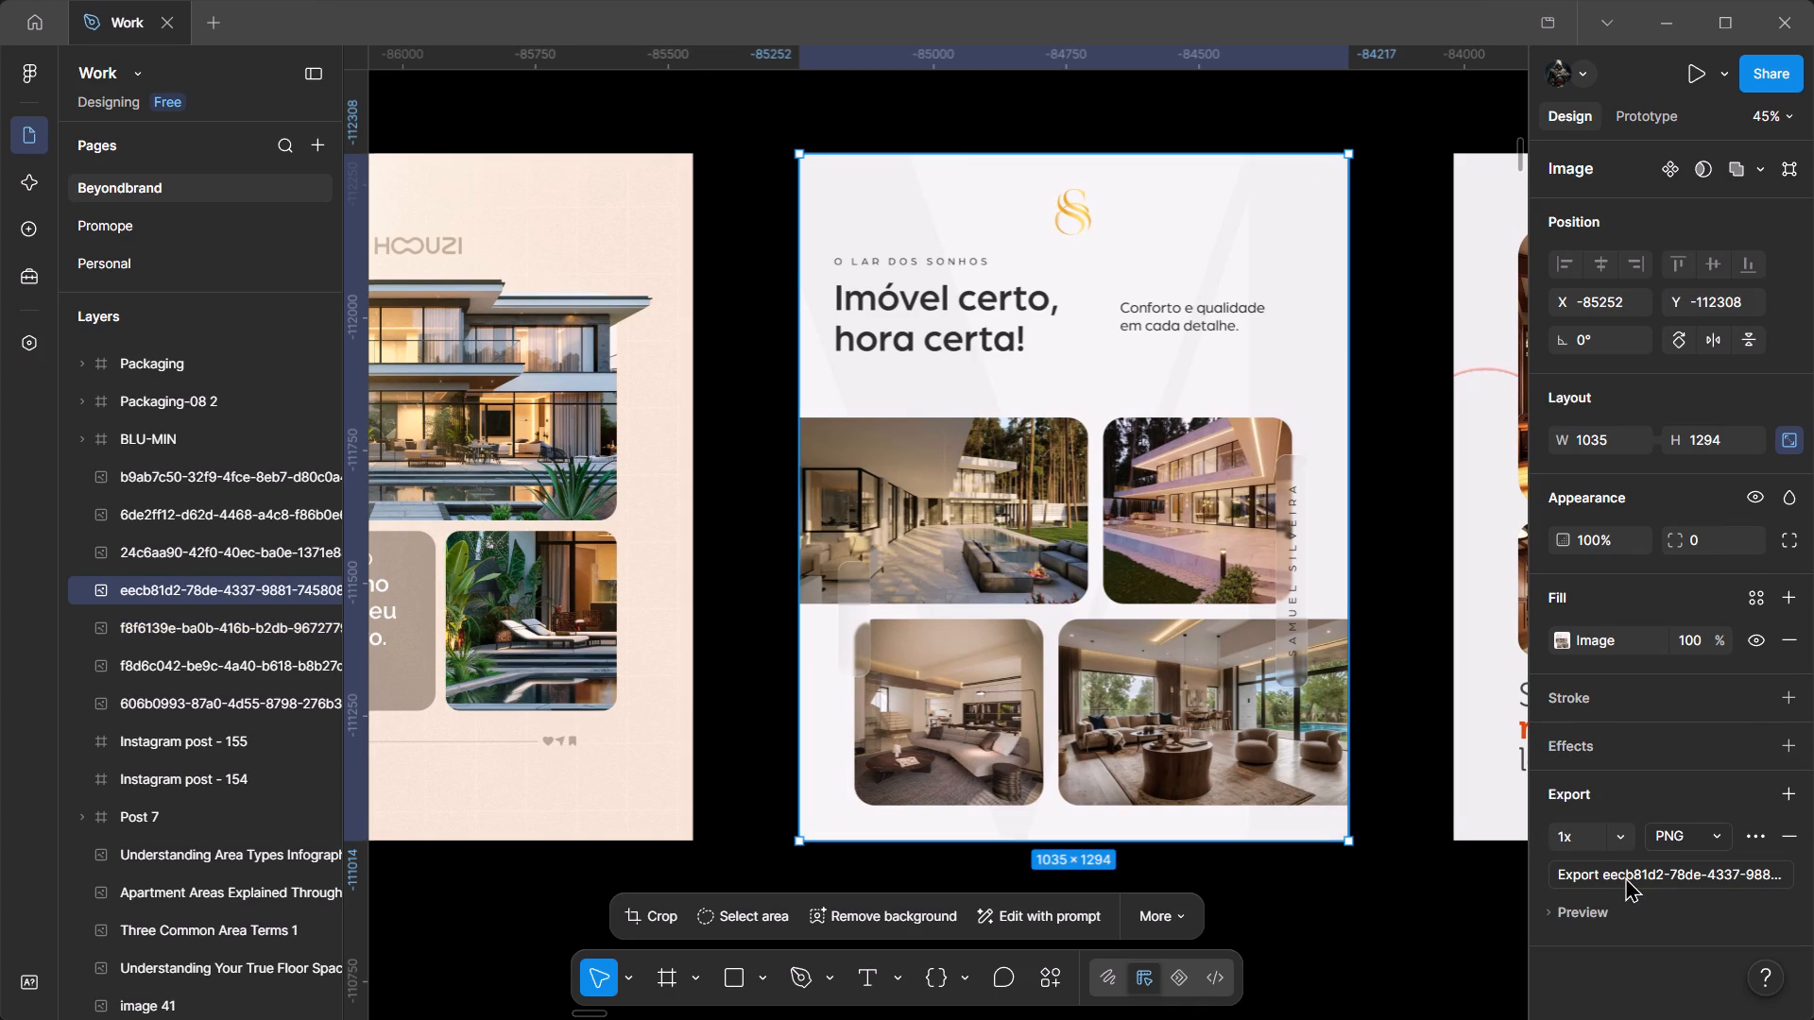
click(1638, 875)
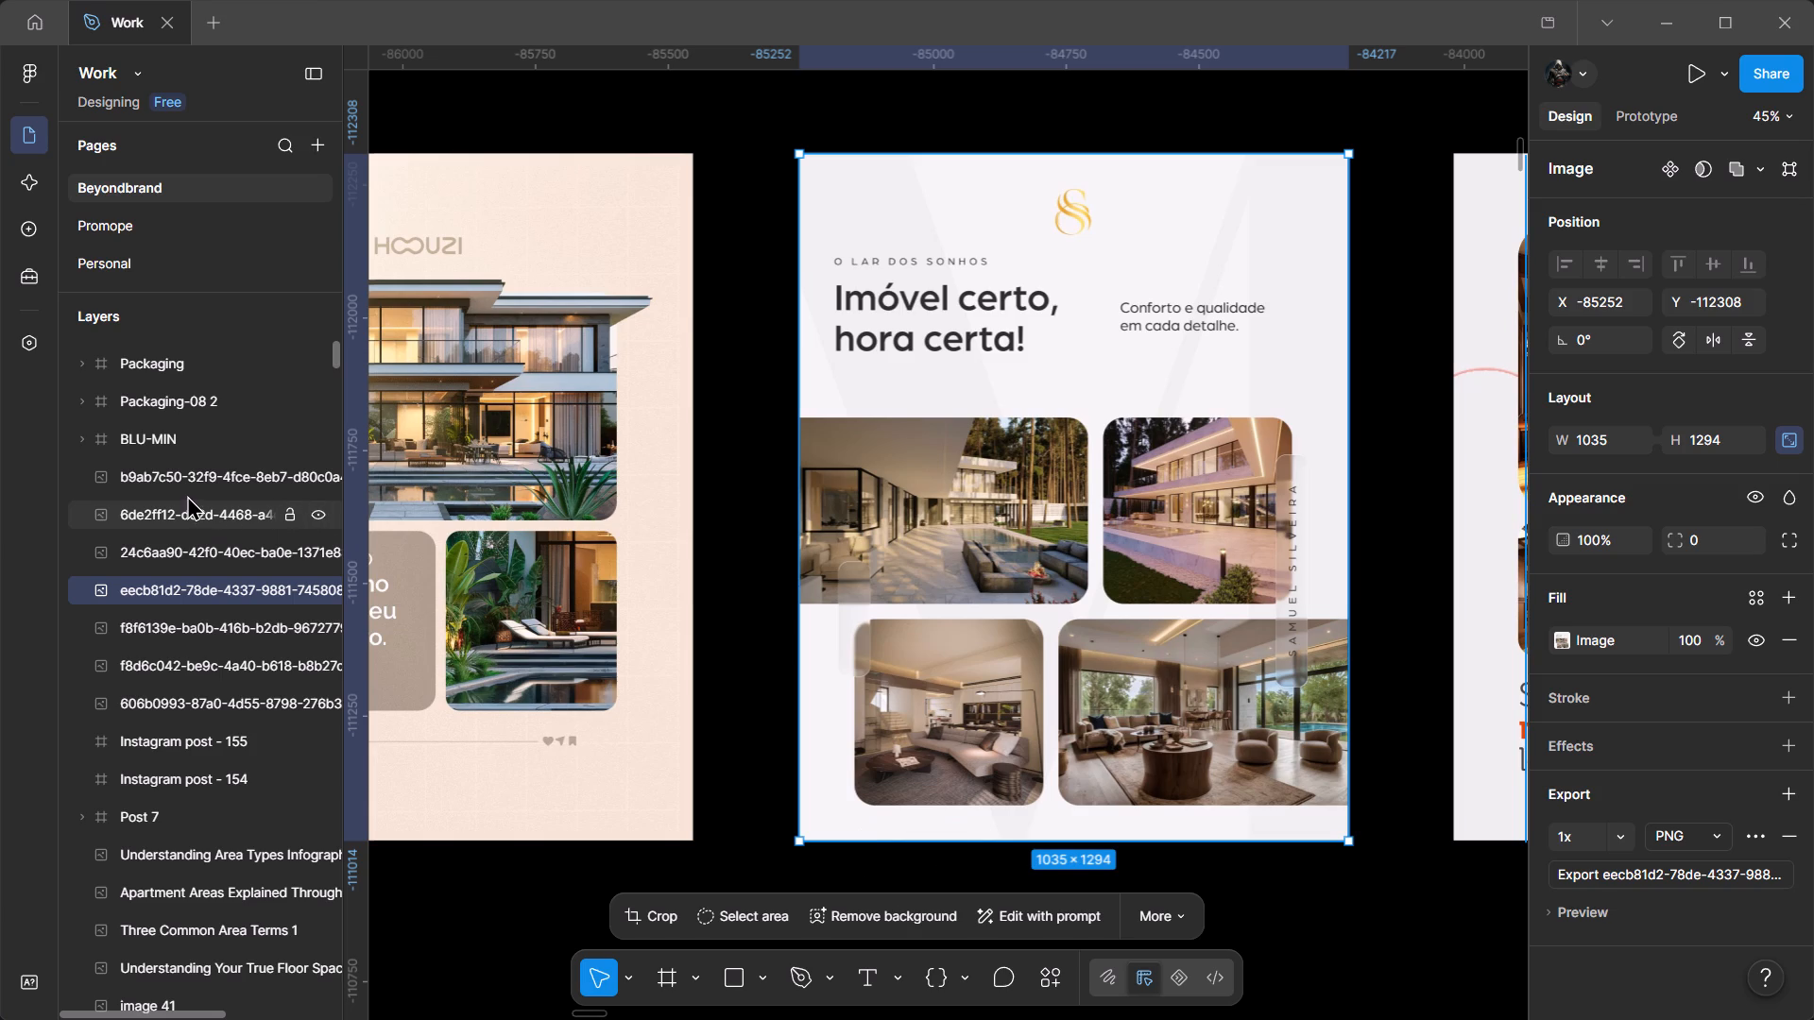
click(86, 392)
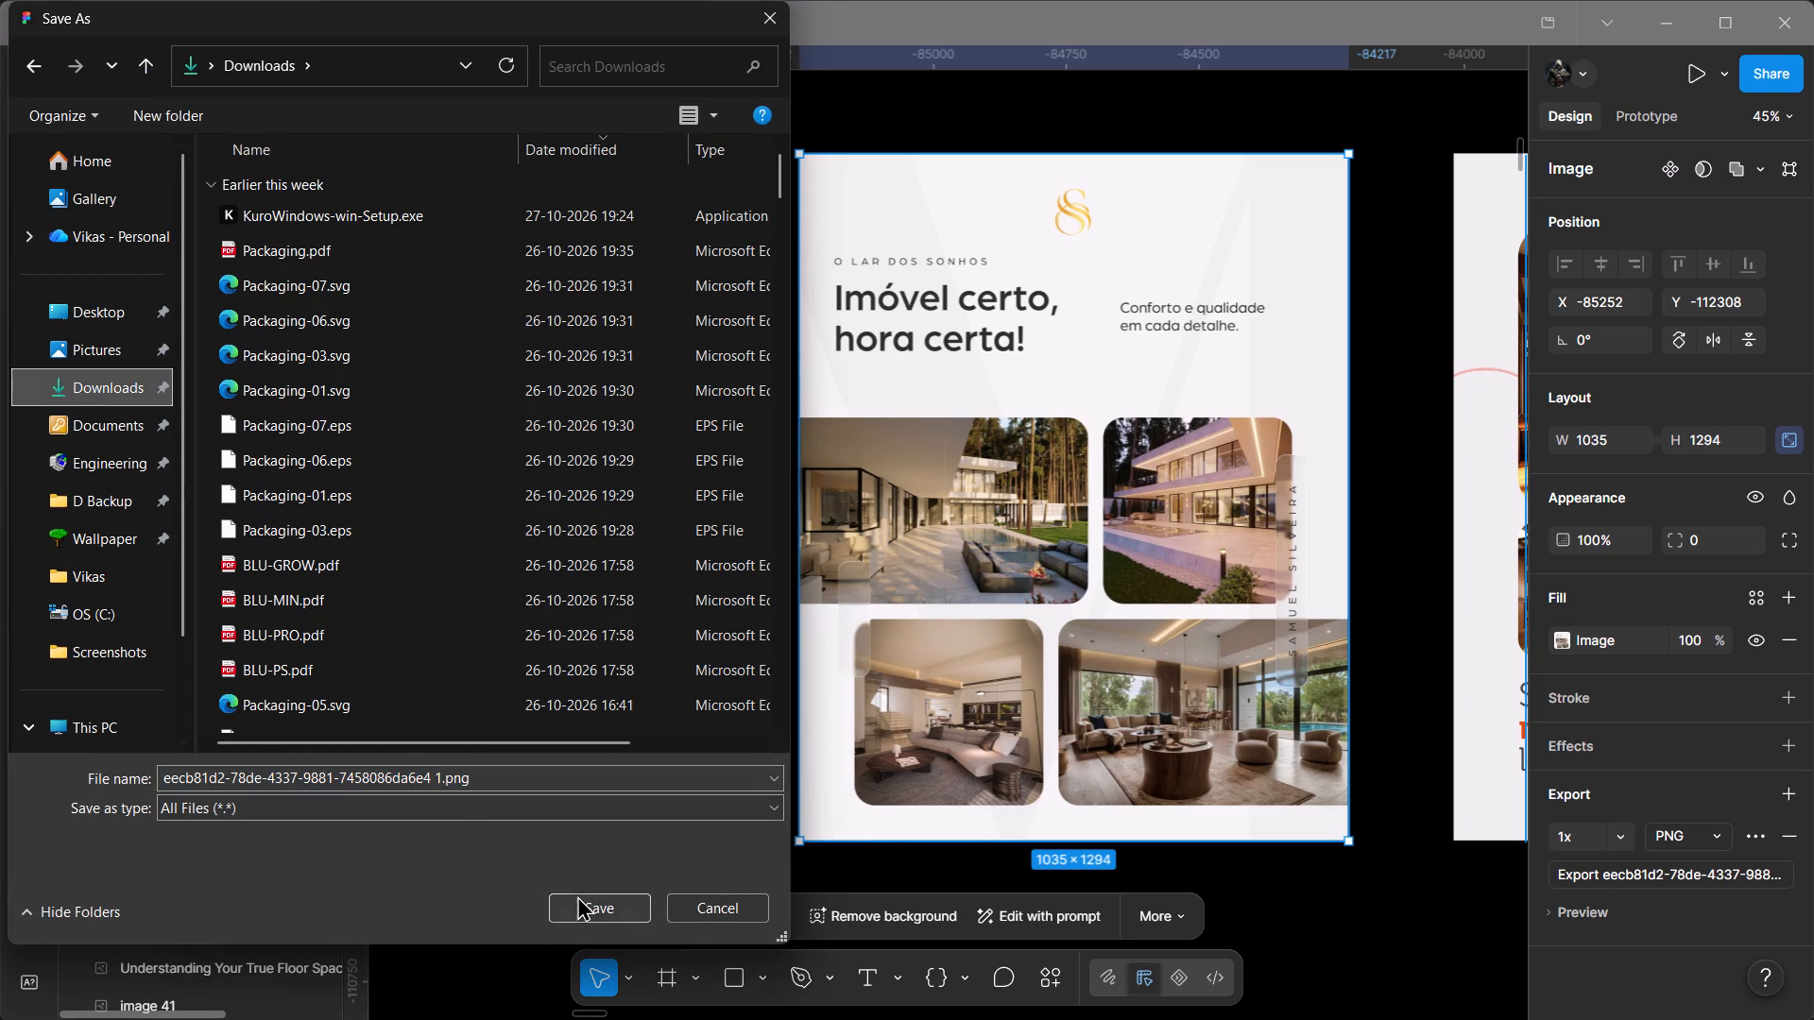
click(577, 895)
click(860, 995)
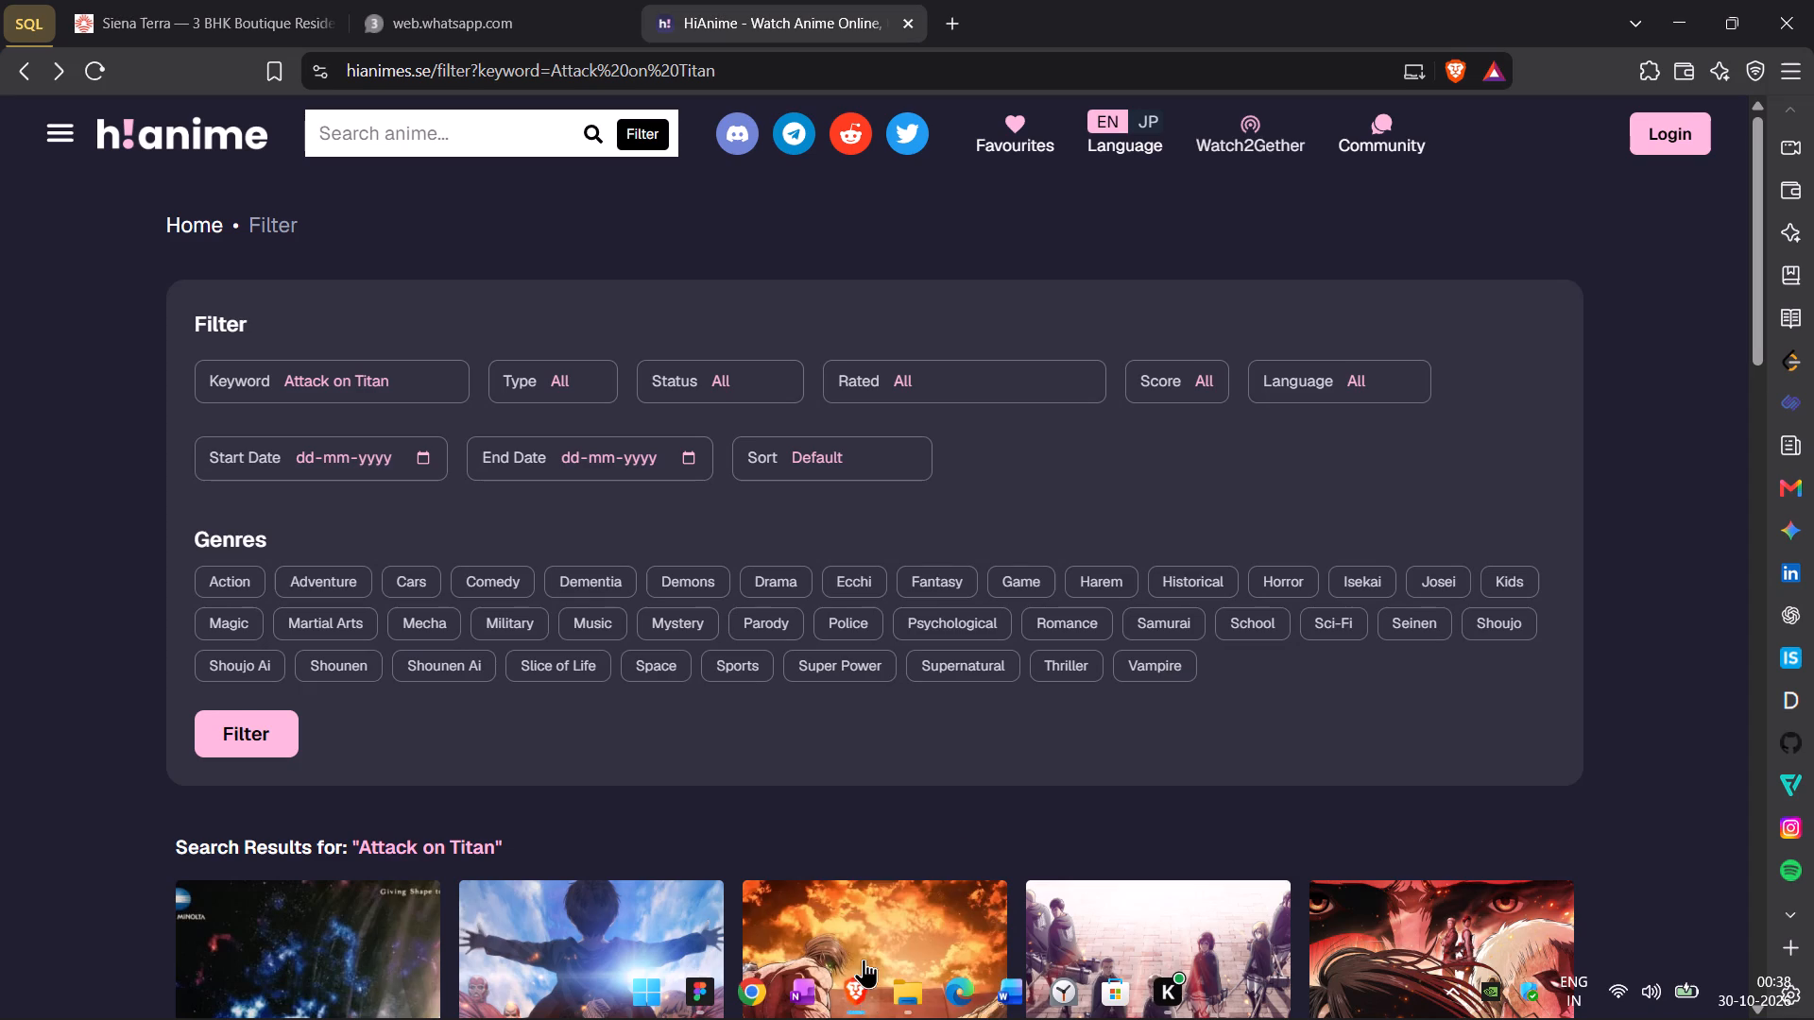
click(750, 994)
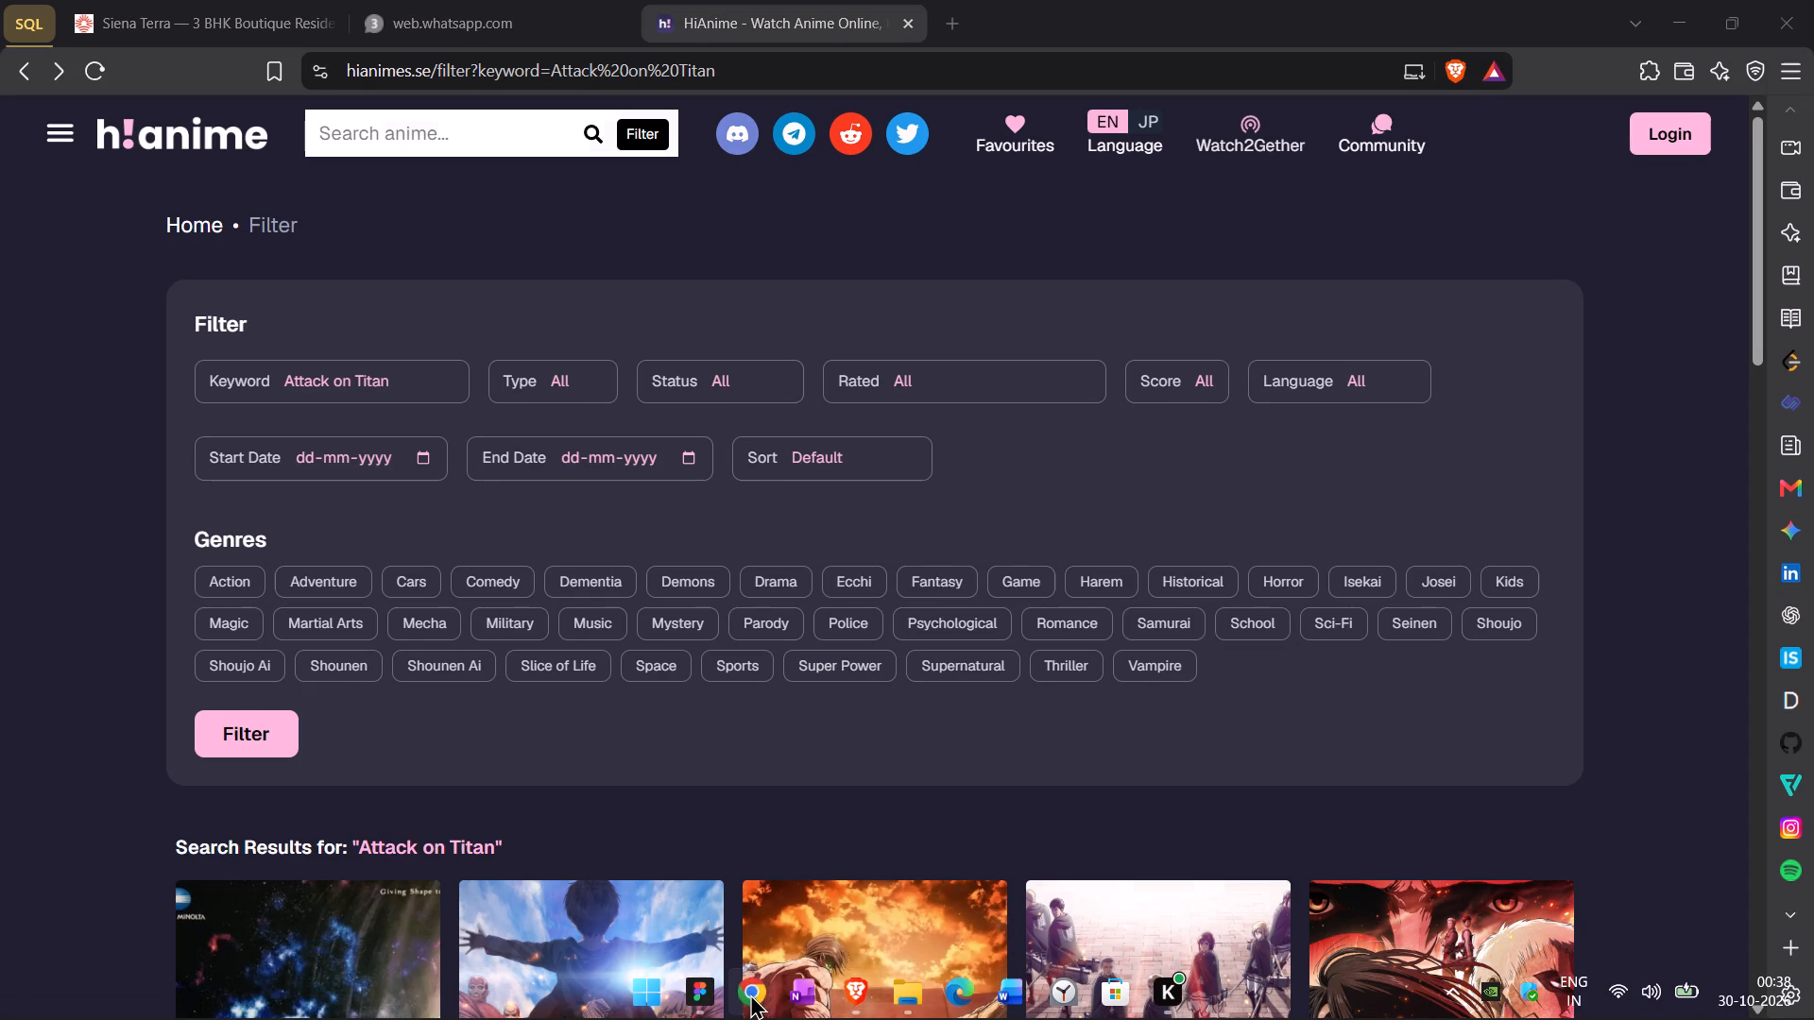
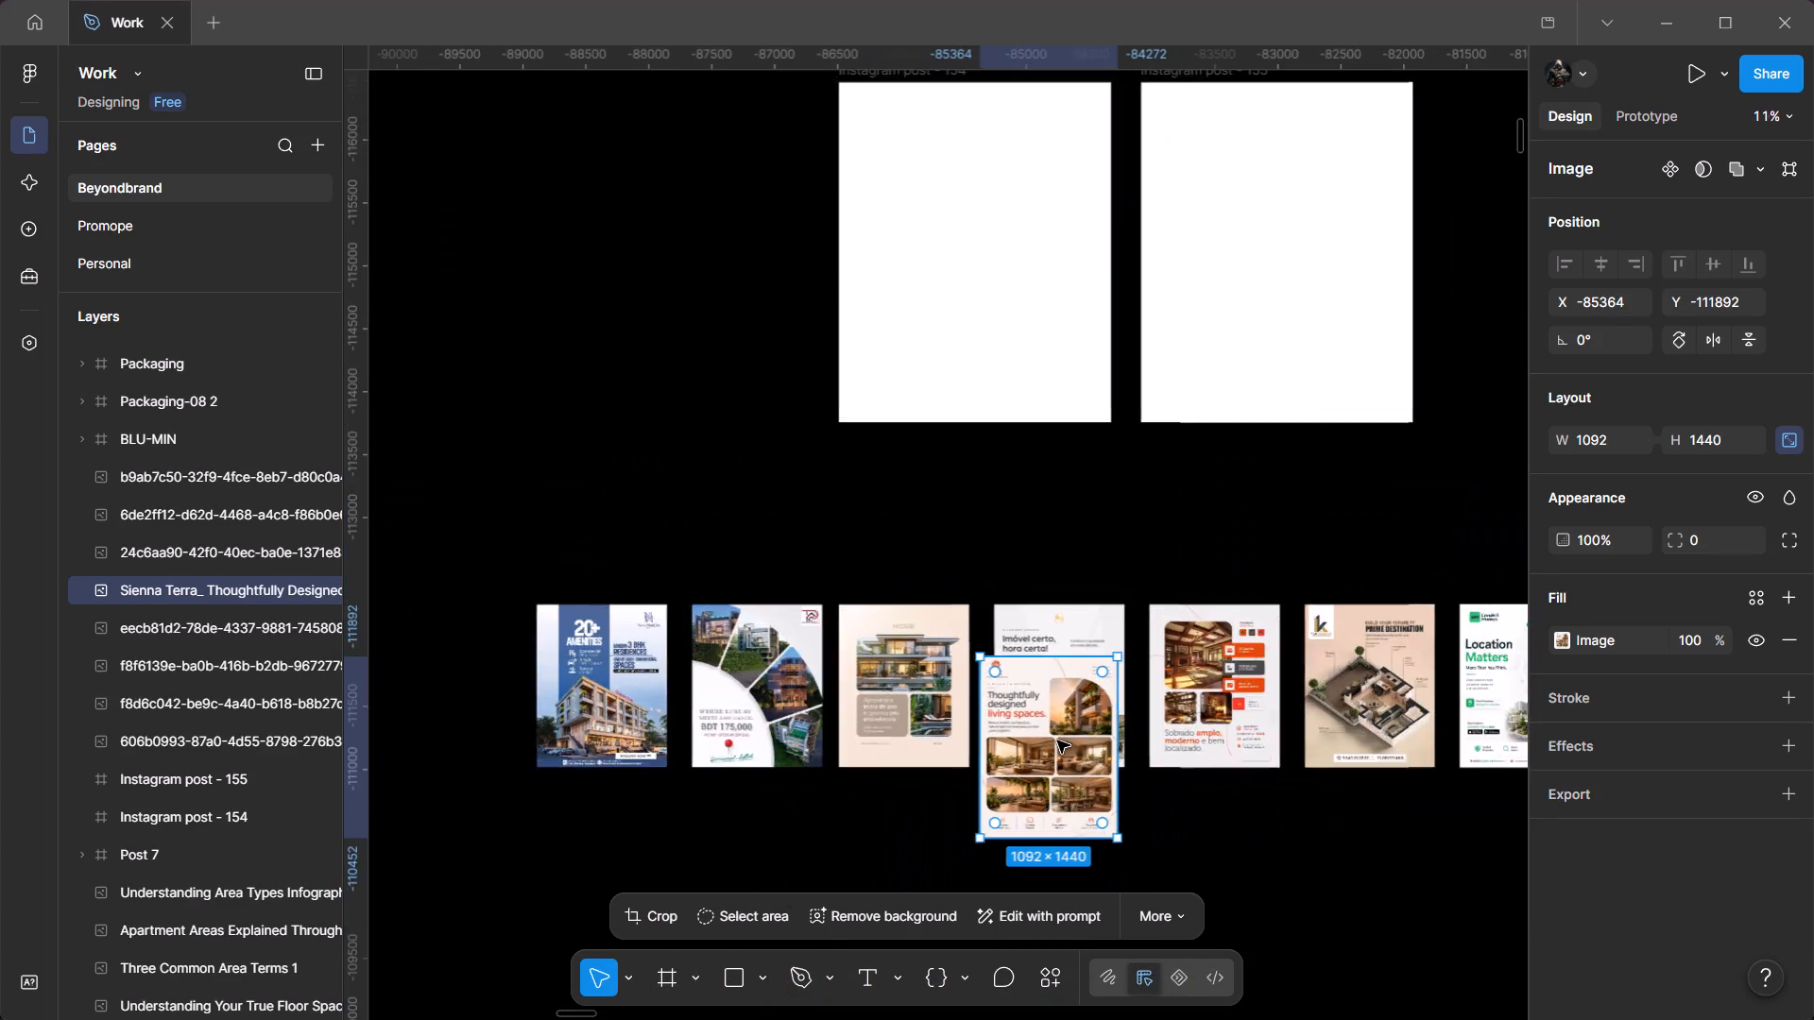
ctrl+scroll(1058, 740, down, 5)
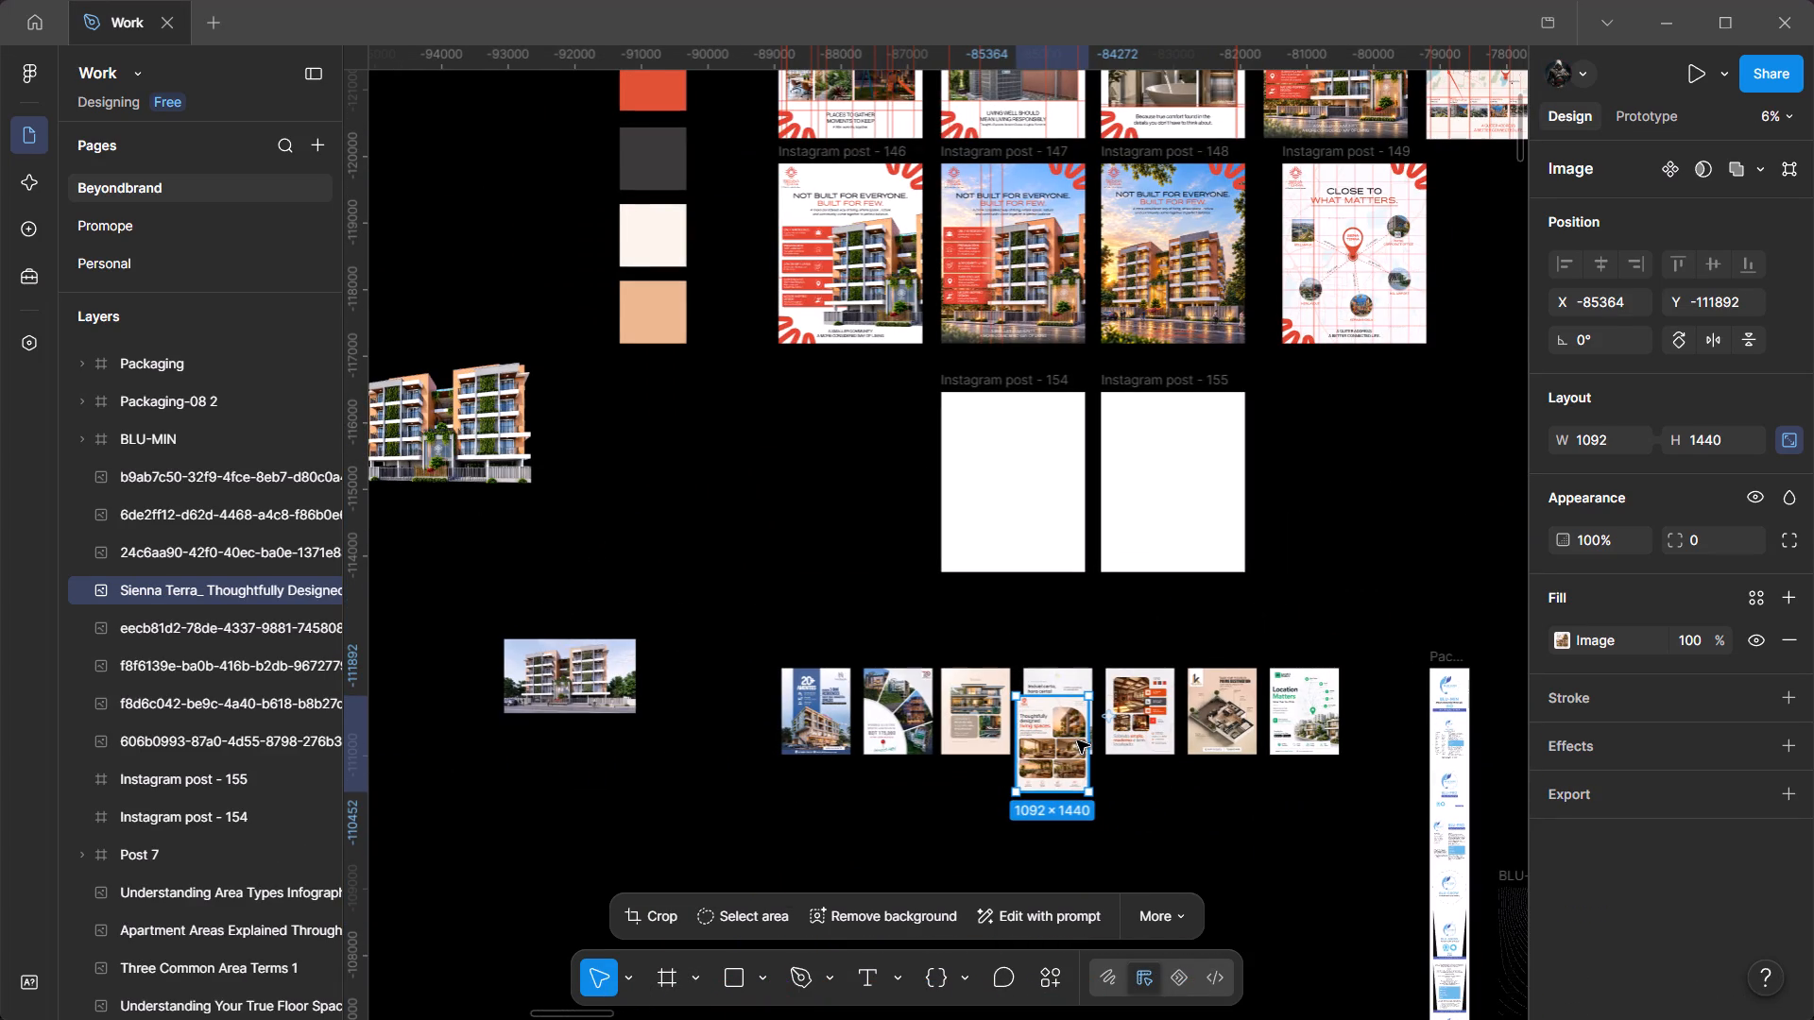
drag(1063, 745, 839, 478)
Examine the finished Sienna Terra posts on the canvas, especially the layout and content of Post 7.
scroll(1189, 506, up, 7)
drag(1242, 528, 648, 517)
ctrl+scroll(1096, 529, up, 7)
drag(1445, 569, 1414, 571)
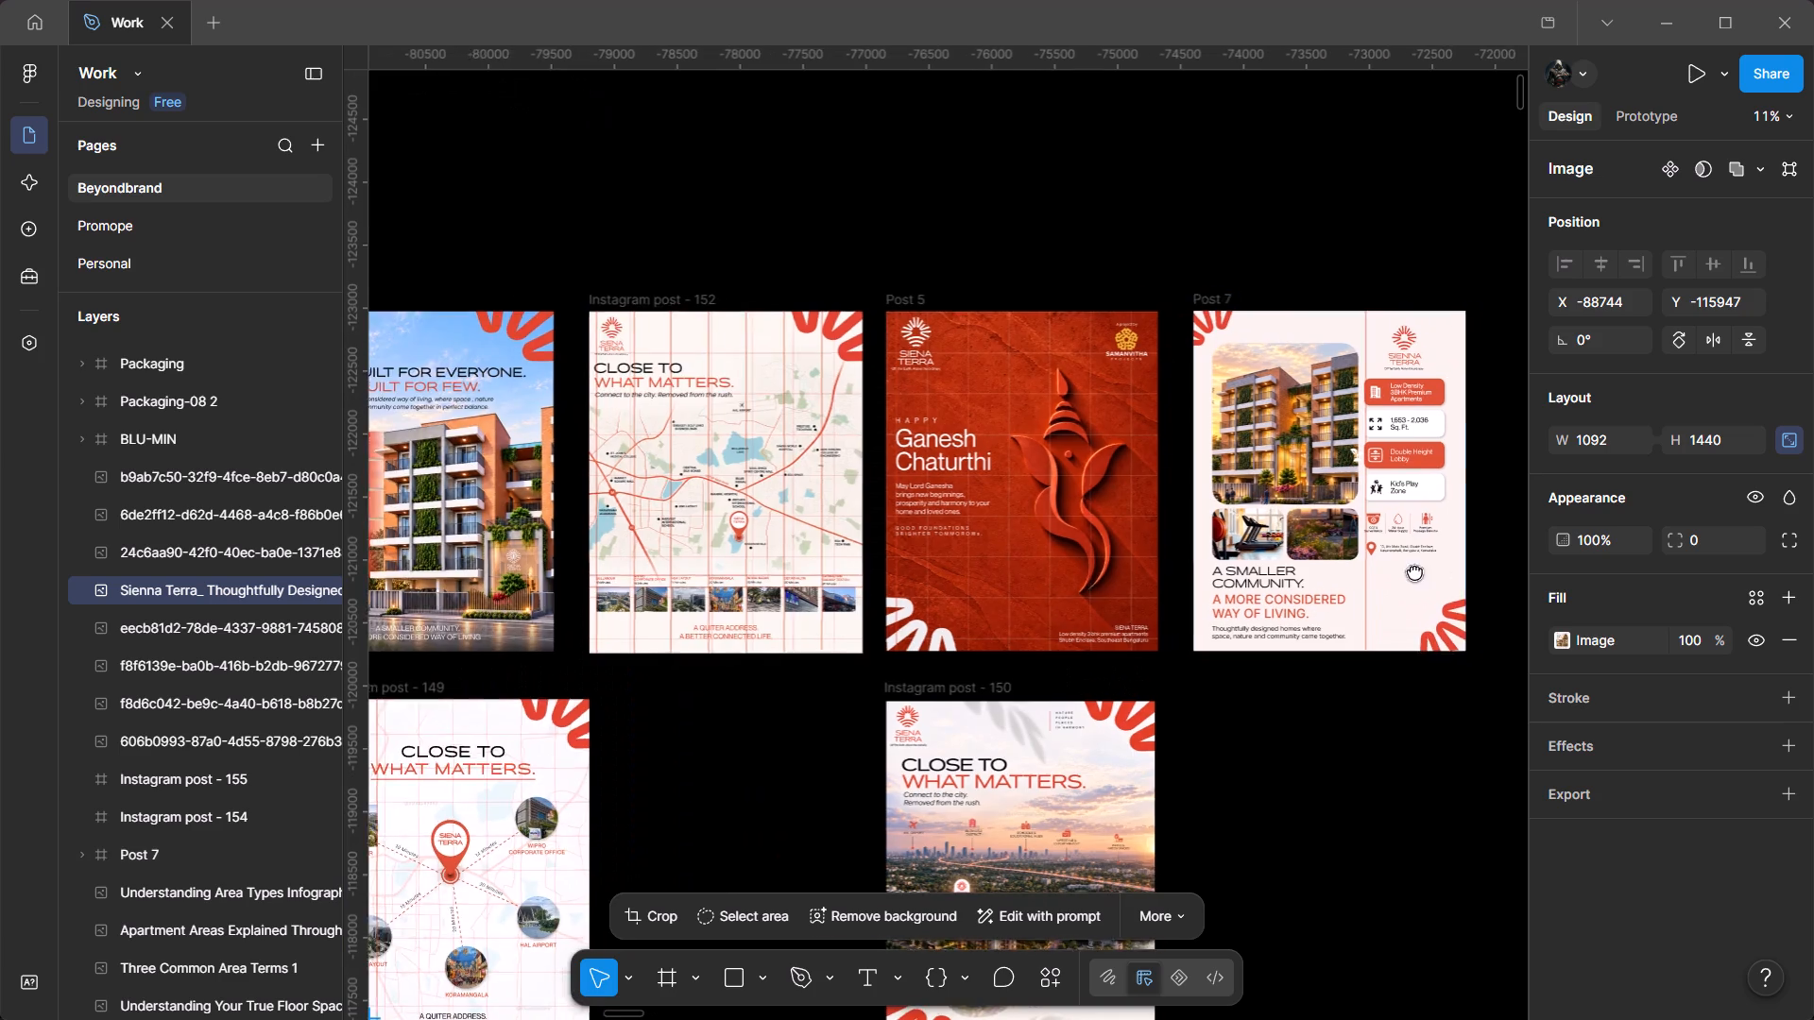
drag(1414, 571, 1131, 590)
ctrl+scroll(1118, 553, up, 6)
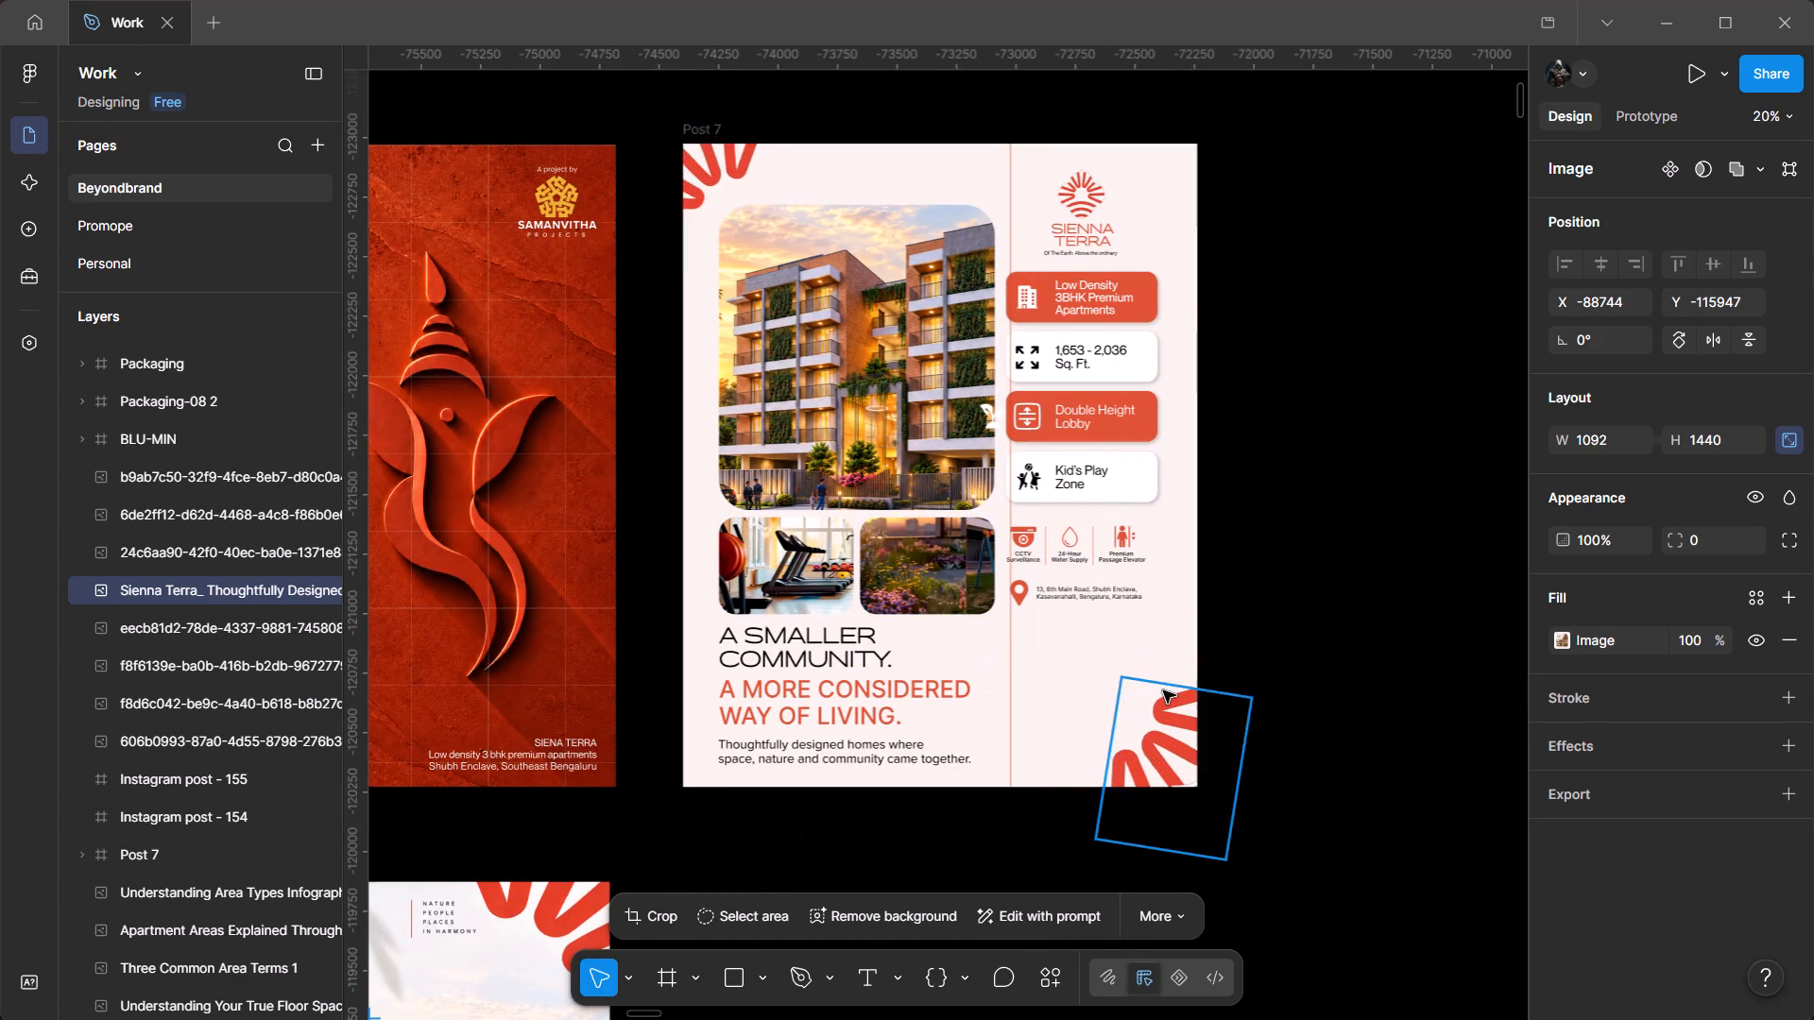
ctrl+scroll(1161, 690, down, 9)
ctrl+scroll(1039, 719, down, 6)
Move the advertisement image just left of Instagram post - 154, with its top edge aligned to the frame's at Y -116455.
drag(807, 733, 1194, 479)
drag(1227, 469, 1247, 465)
ctrl+scroll(746, 654, up, 3)
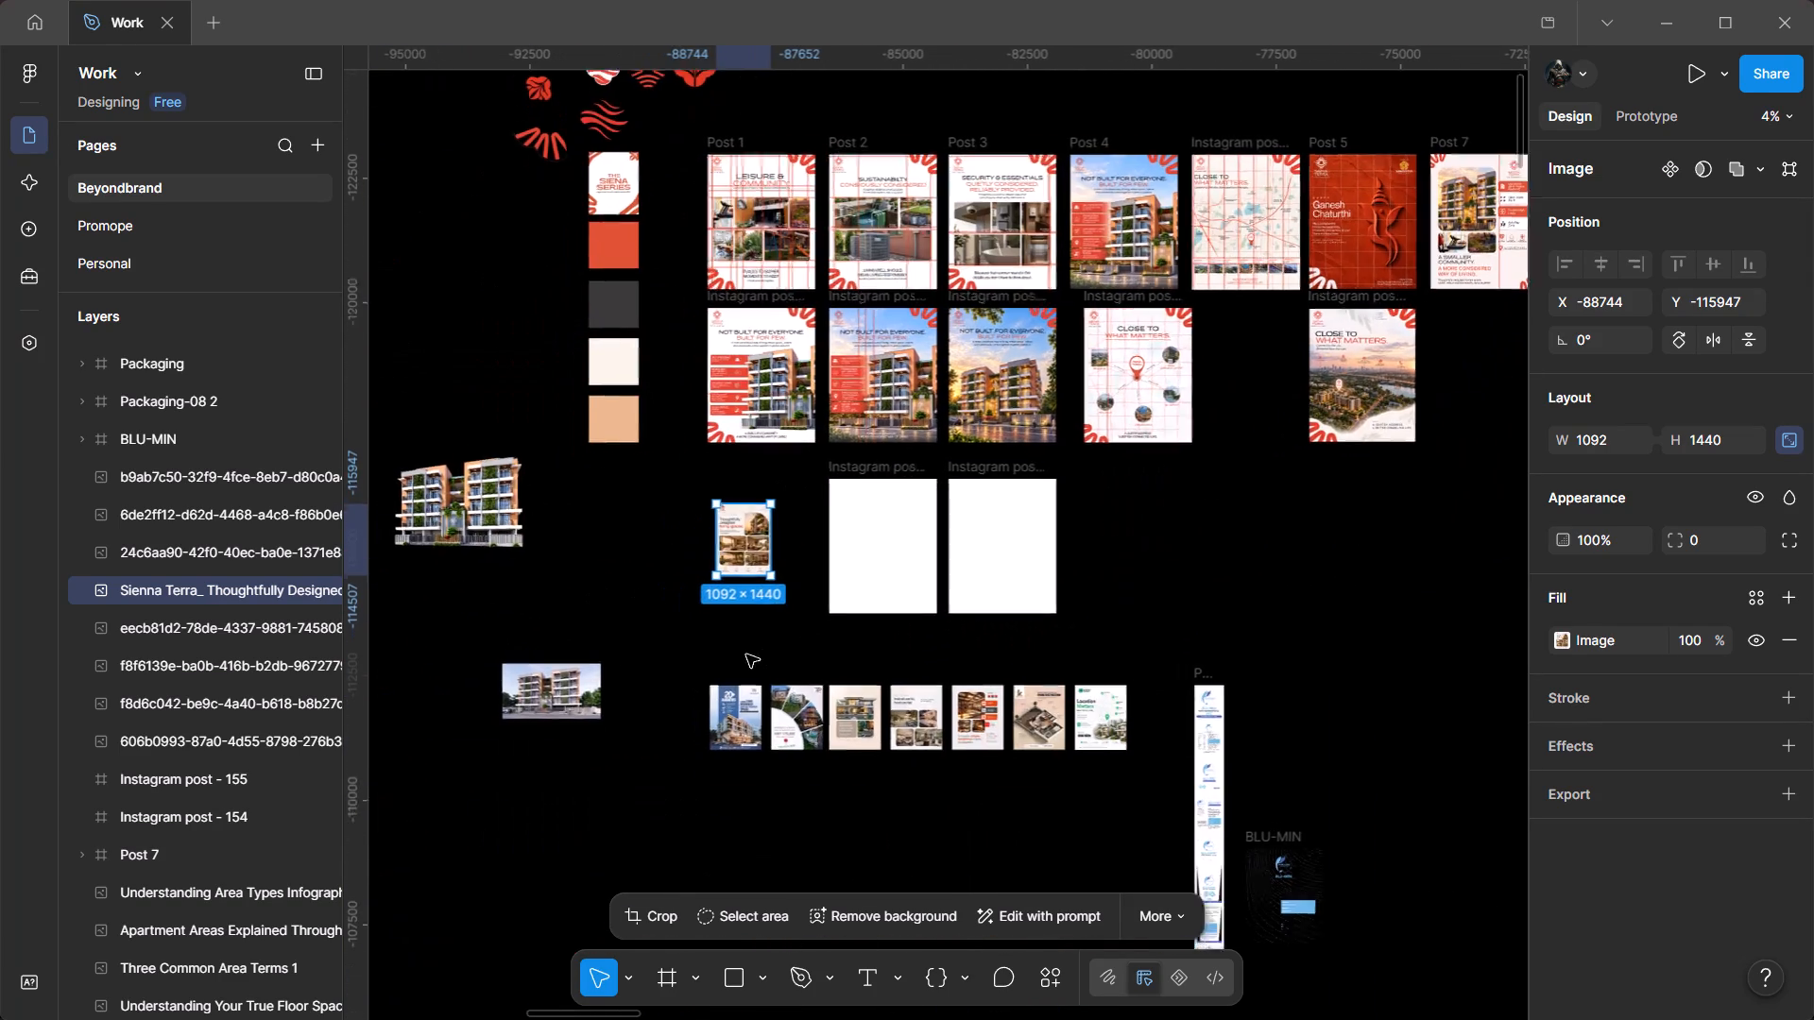
ctrl+scroll(746, 654, up, 4)
ctrl+scroll(761, 546, up, 5)
drag(770, 307, 933, 216)
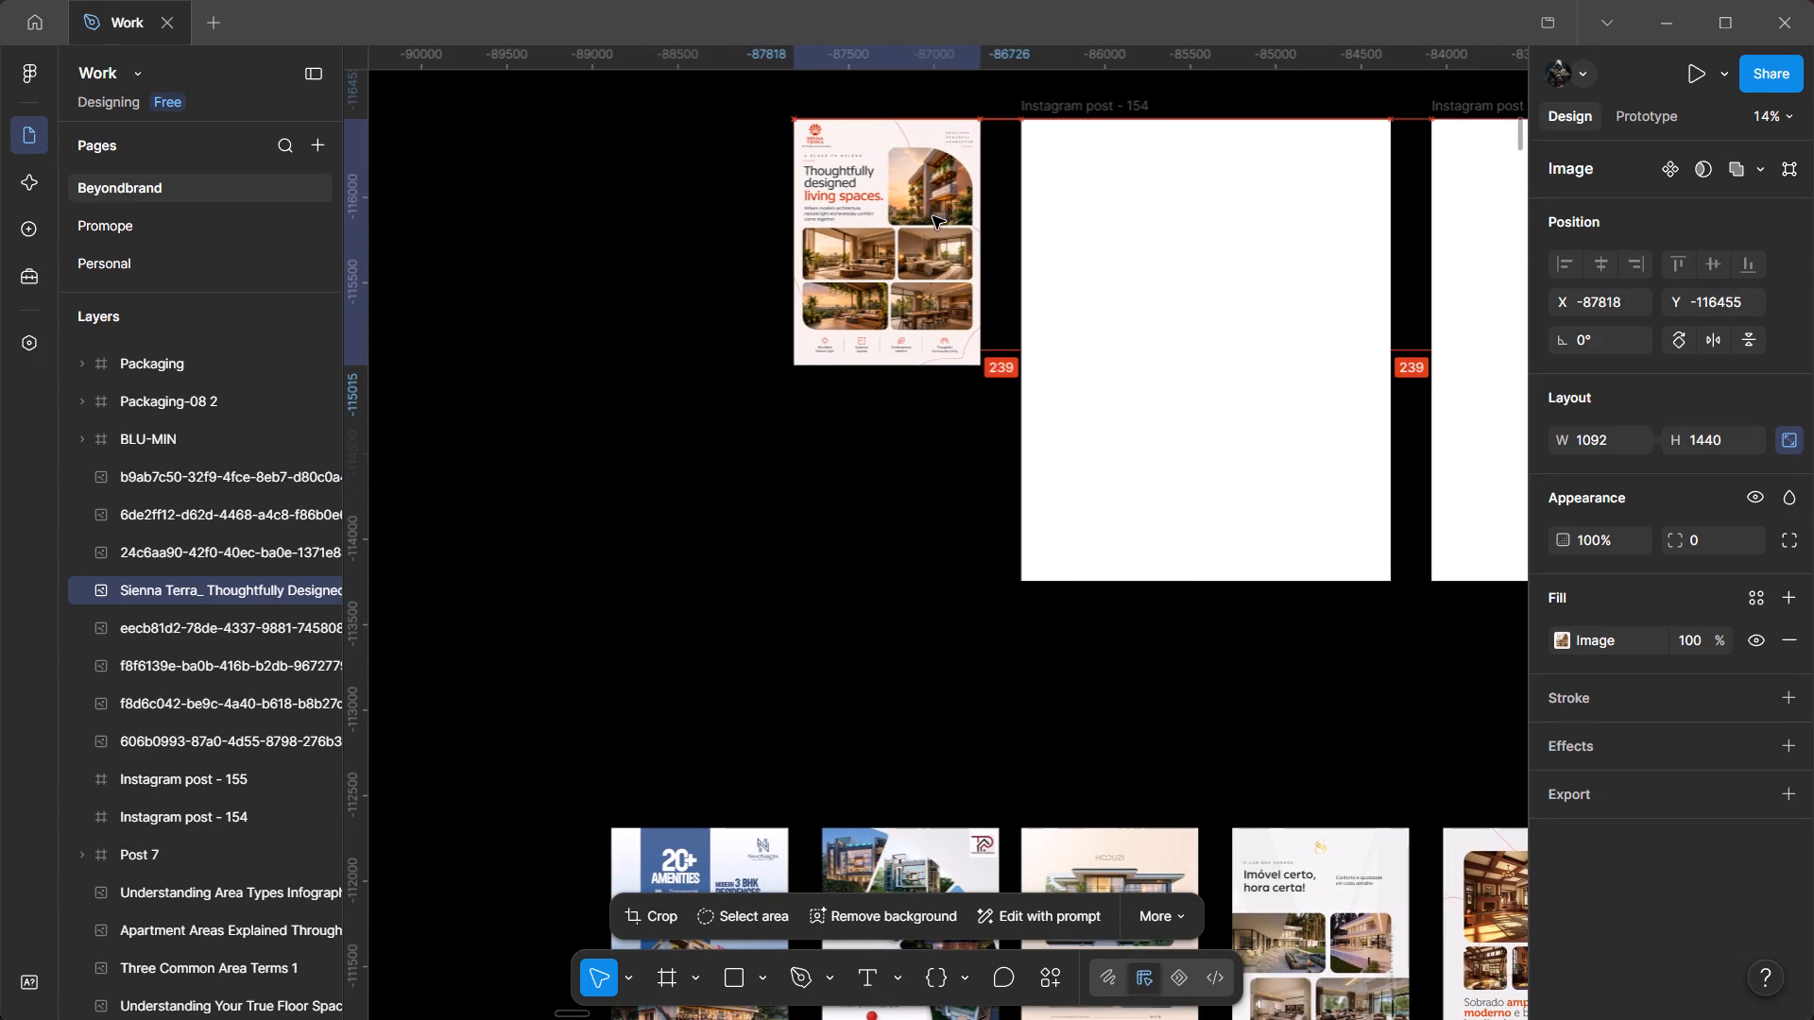
drag(933, 216, 942, 216)
Scale the advertisement image proportionally beside Instagram post - 154.
key(k)
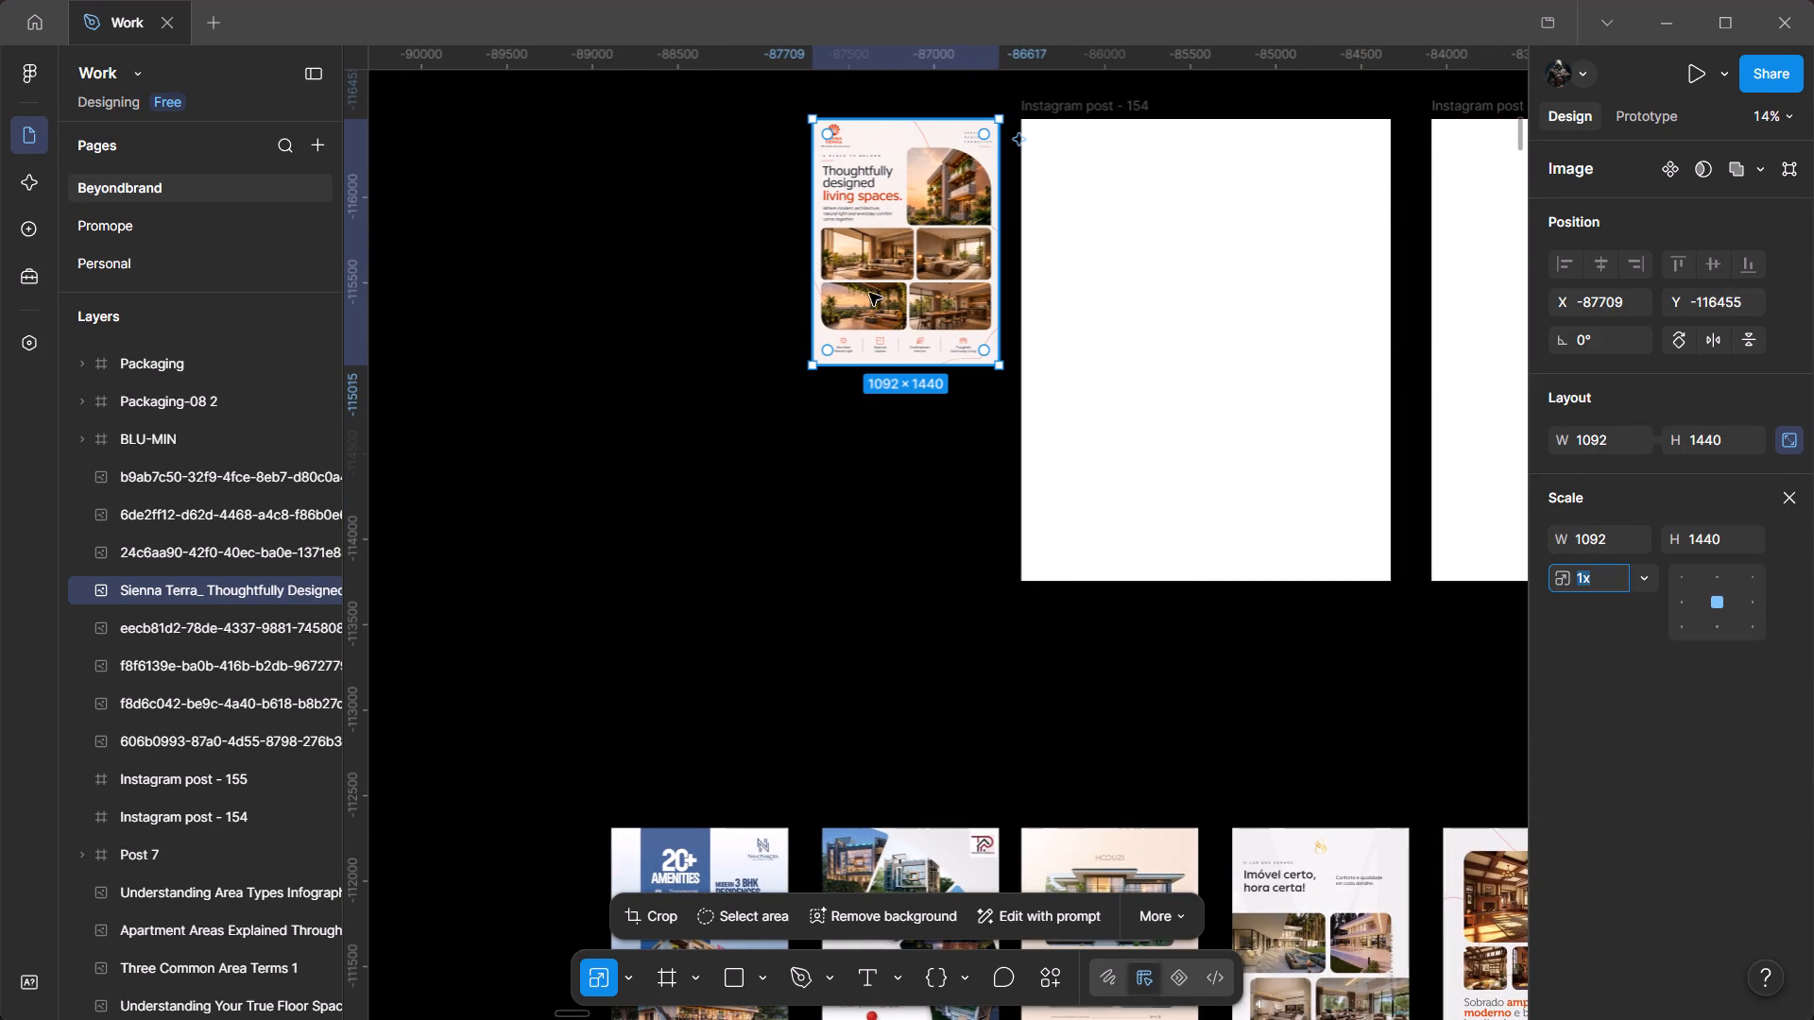
Scale the advertisement image proportionally to about 2049 × 2702 so its height matches the frame Instagram post - 154.
drag(815, 365, 682, 513)
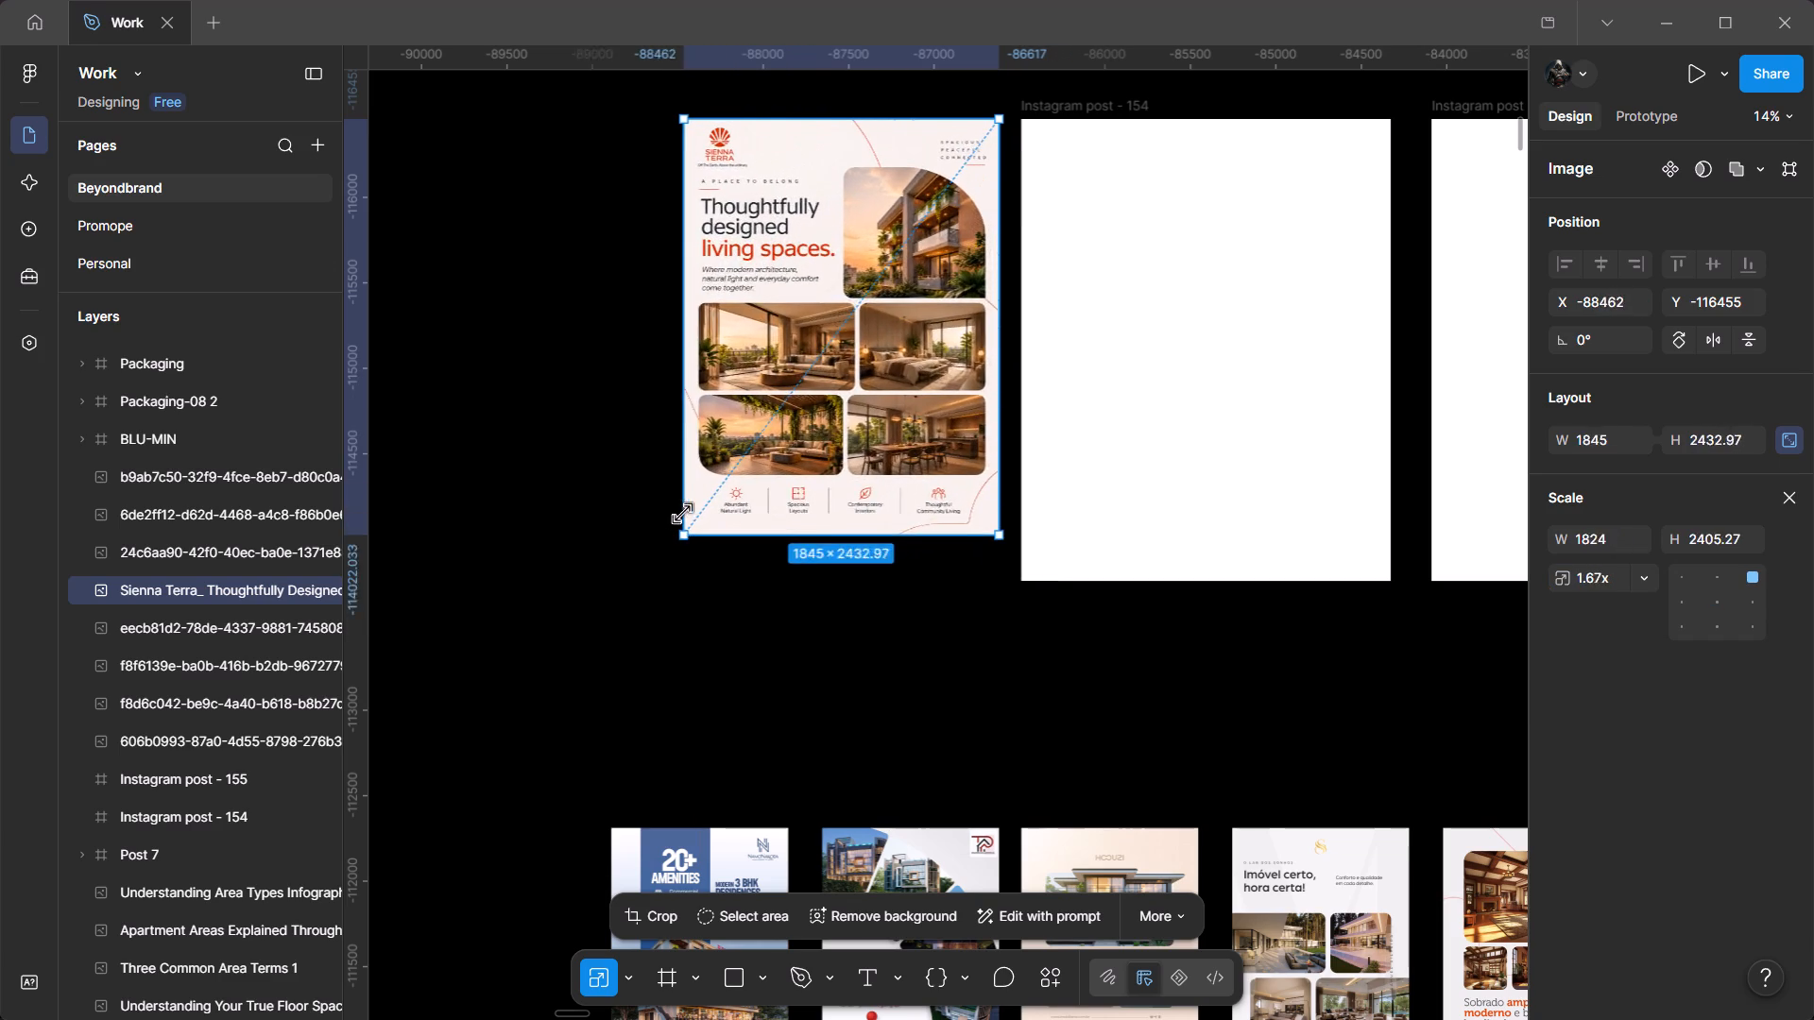
drag(682, 513, 652, 550)
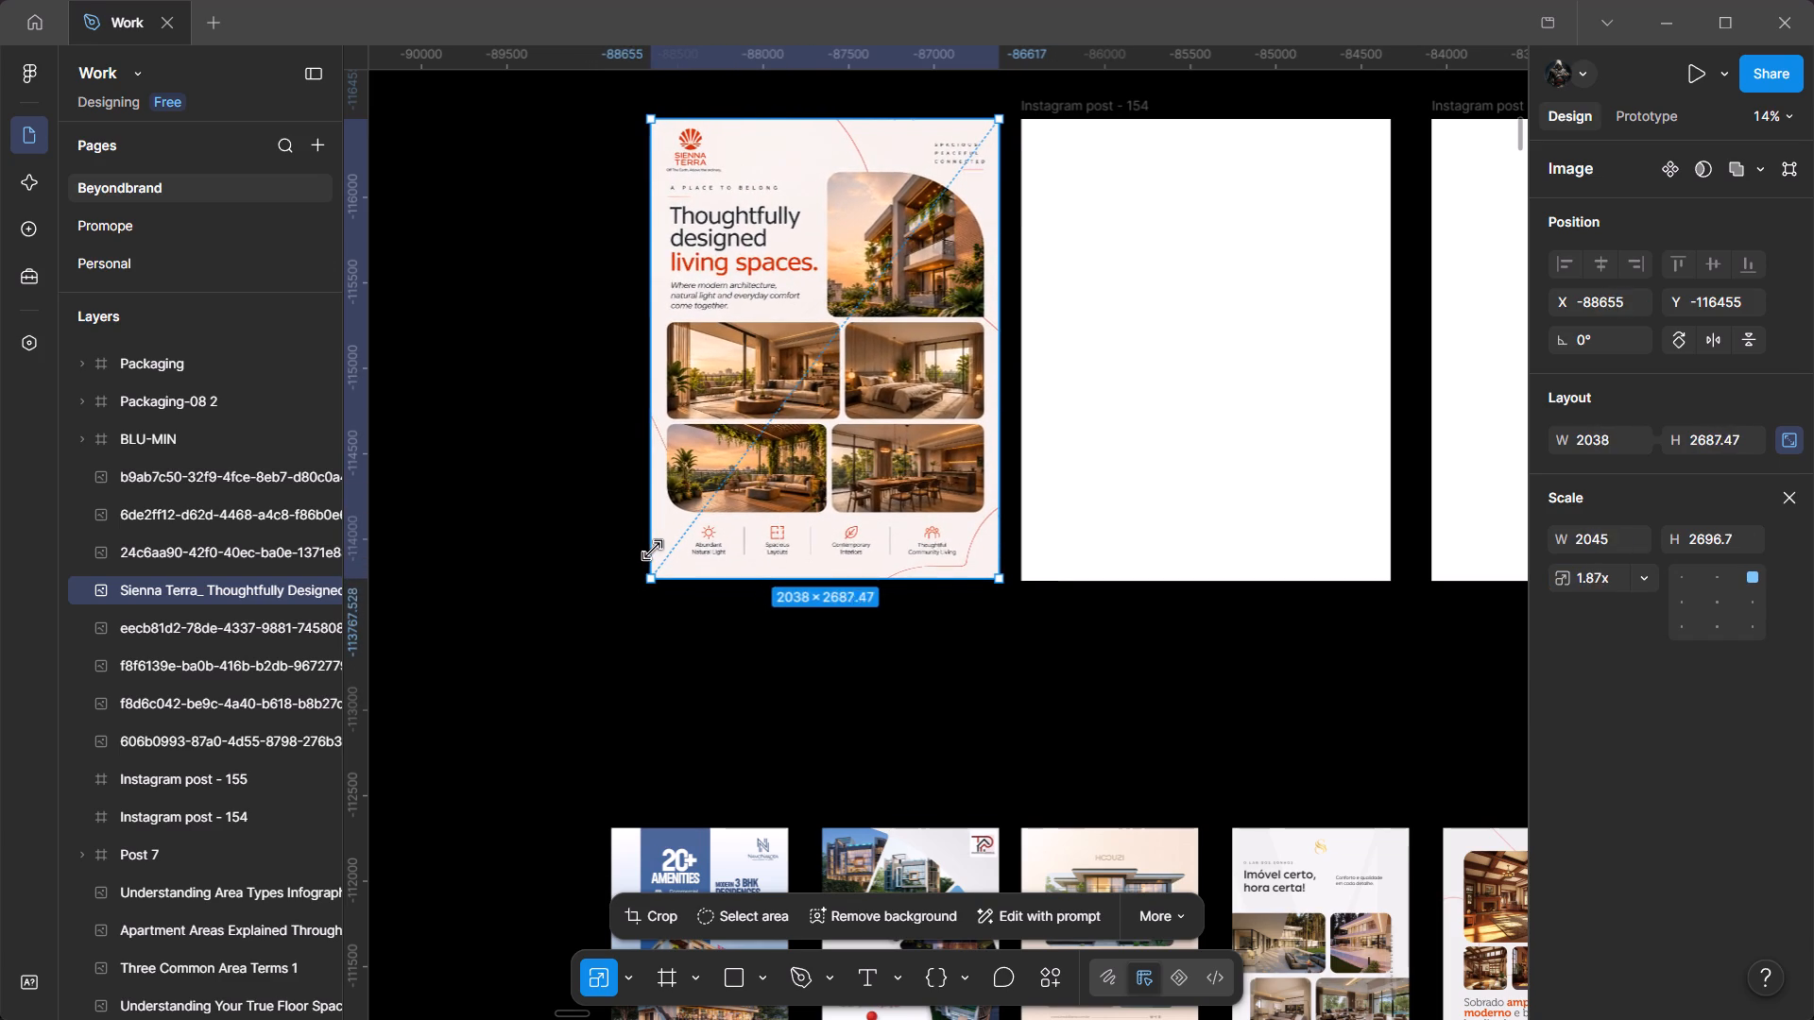
drag(652, 550, 649, 551)
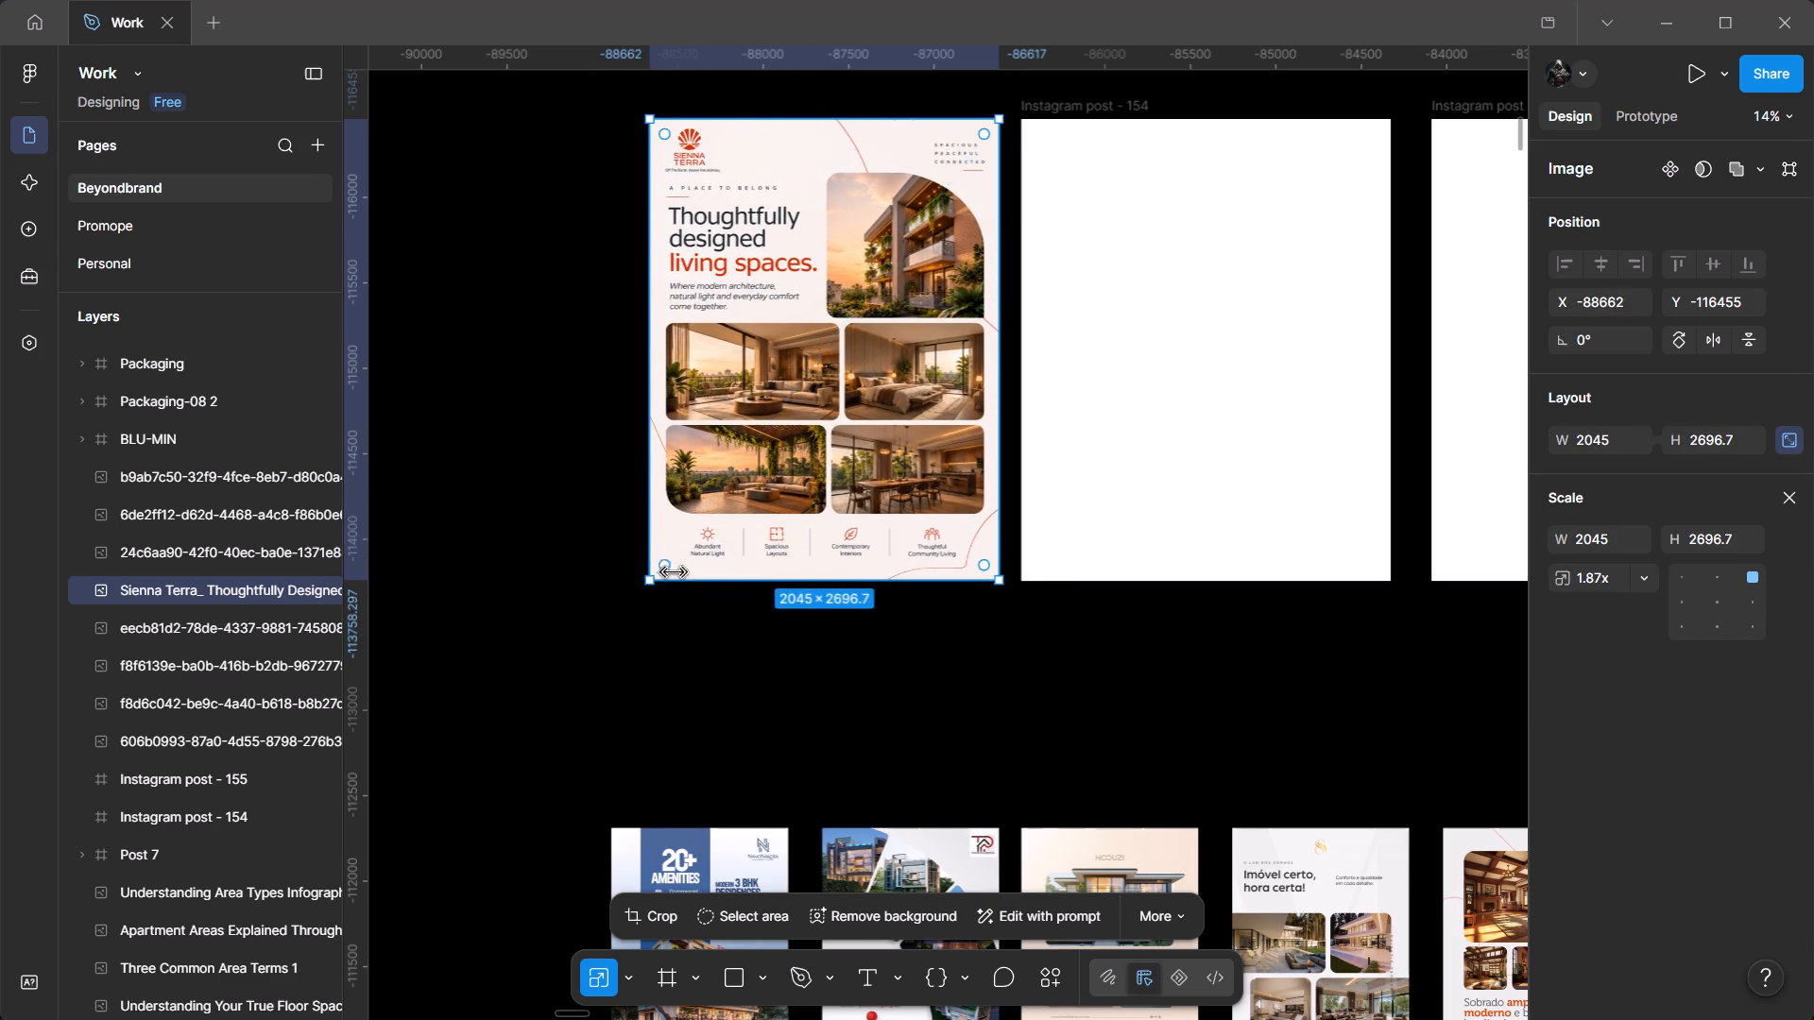
ctrl+scroll(788, 623, up, 7)
click(1019, 501)
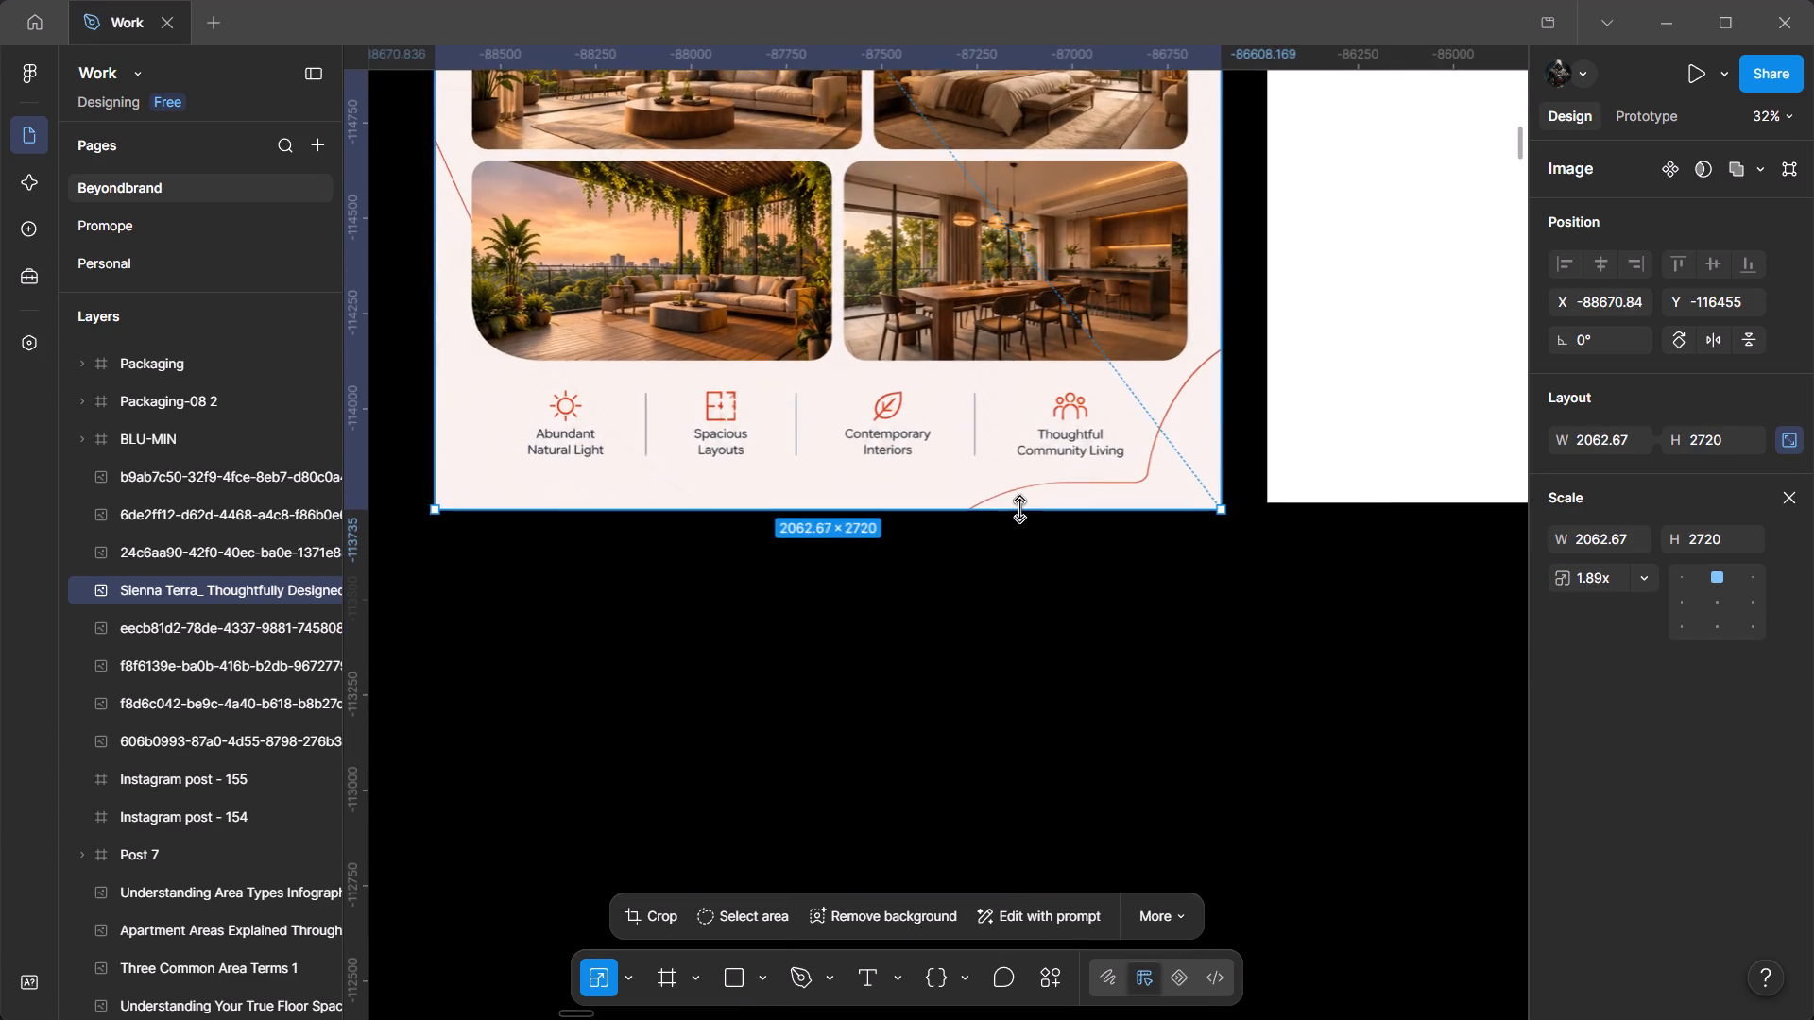
ctrl+scroll(1045, 522, down, 14)
Fill the frame Instagram post - 154 with the pale cream background colour sampled from the advertisement image.
drag(1179, 561, 932, 709)
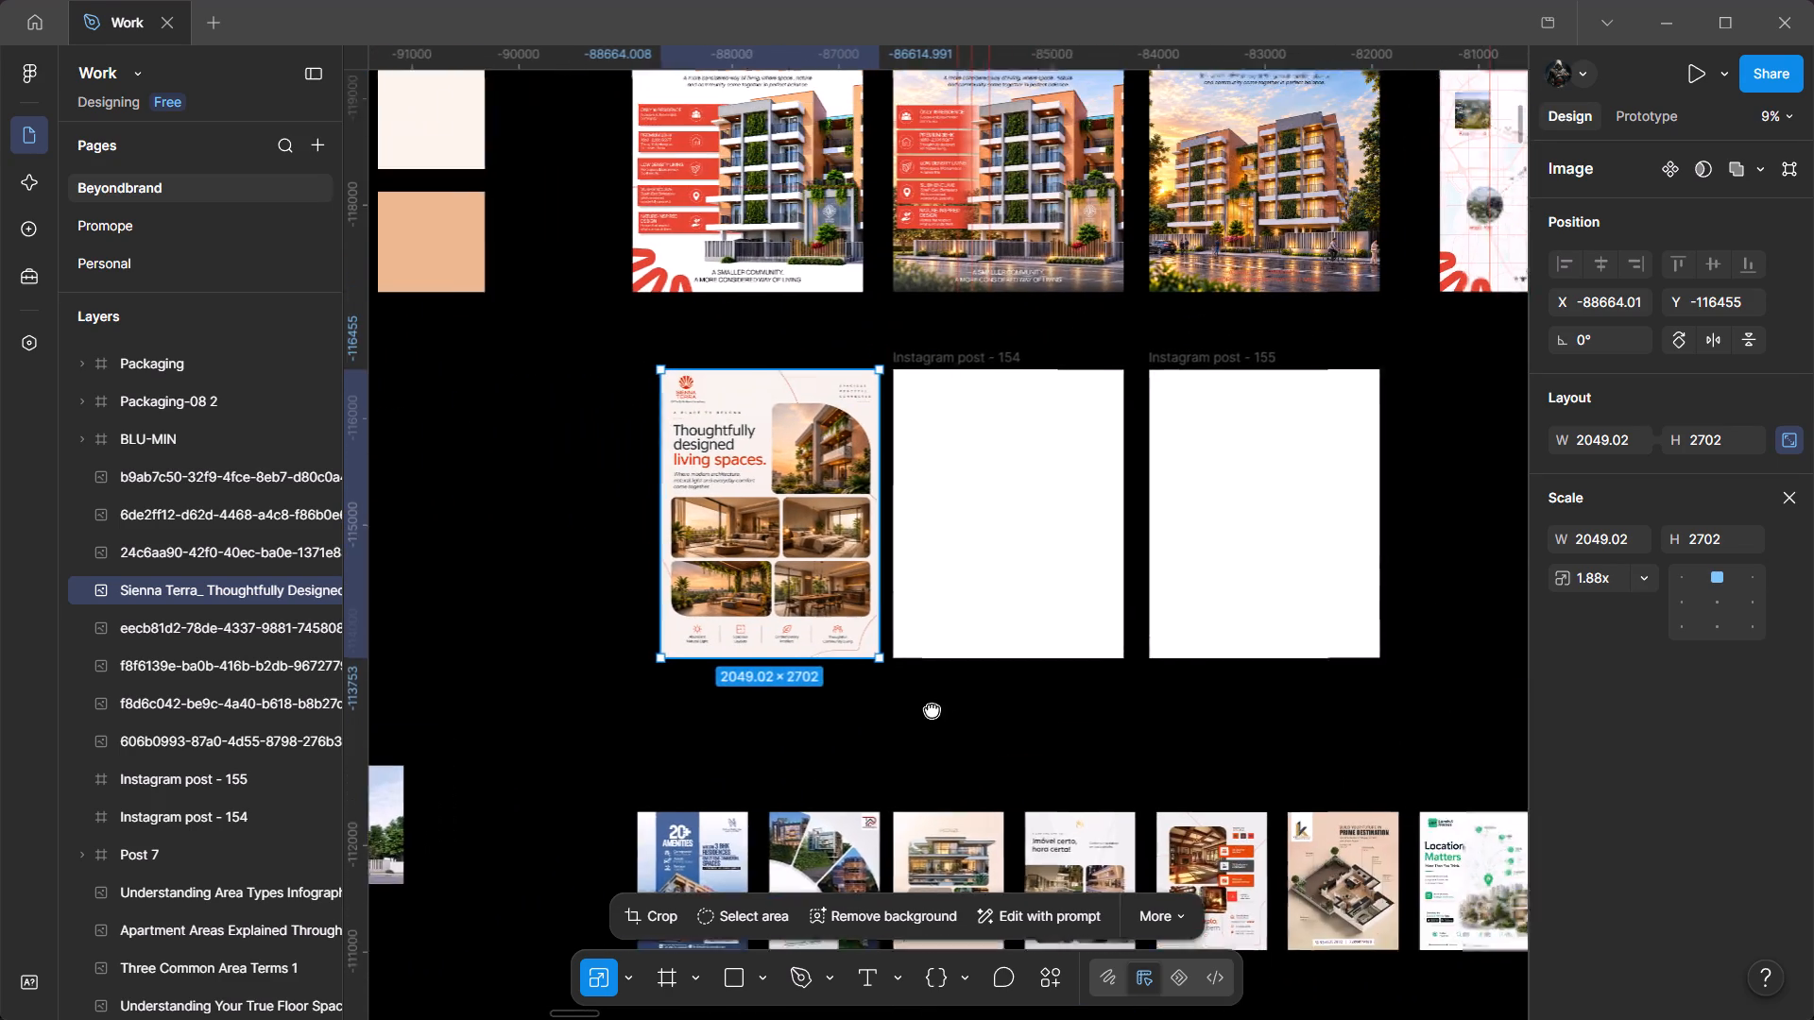
drag(932, 709, 901, 738)
ctrl+scroll(792, 491, up, 7)
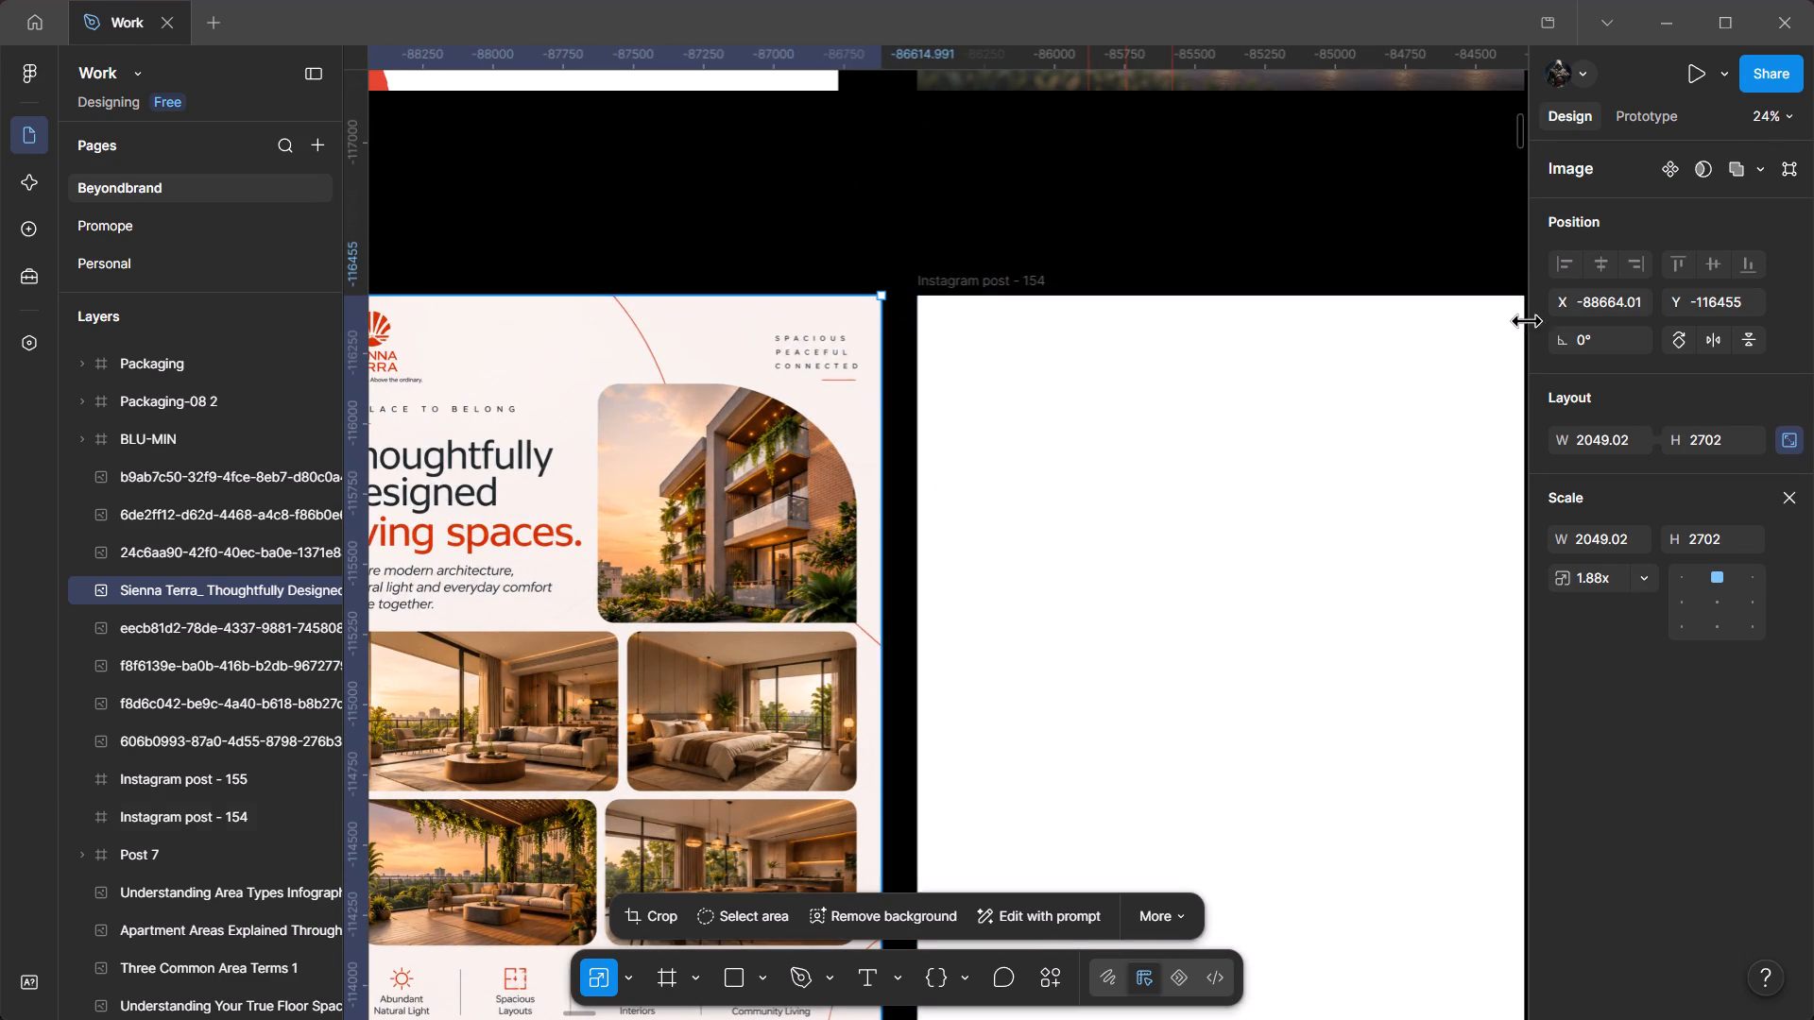
click(1283, 399)
click(1791, 581)
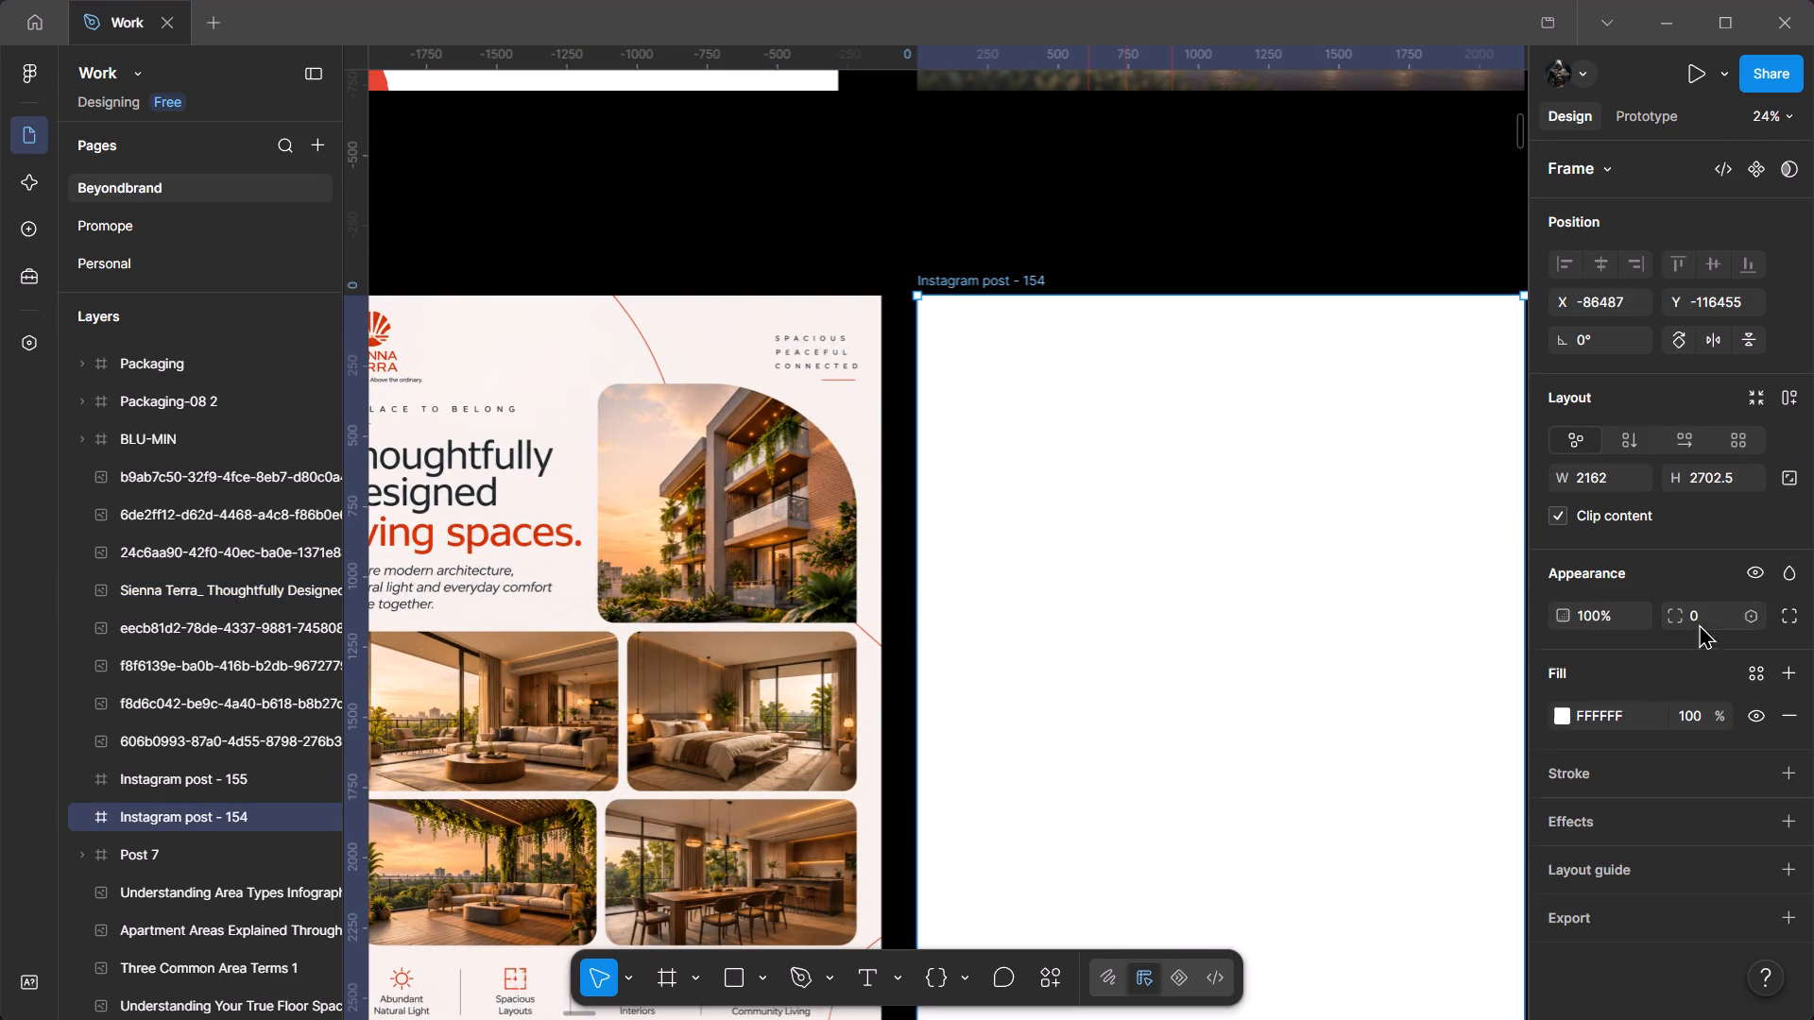
click(1562, 710)
click(1277, 760)
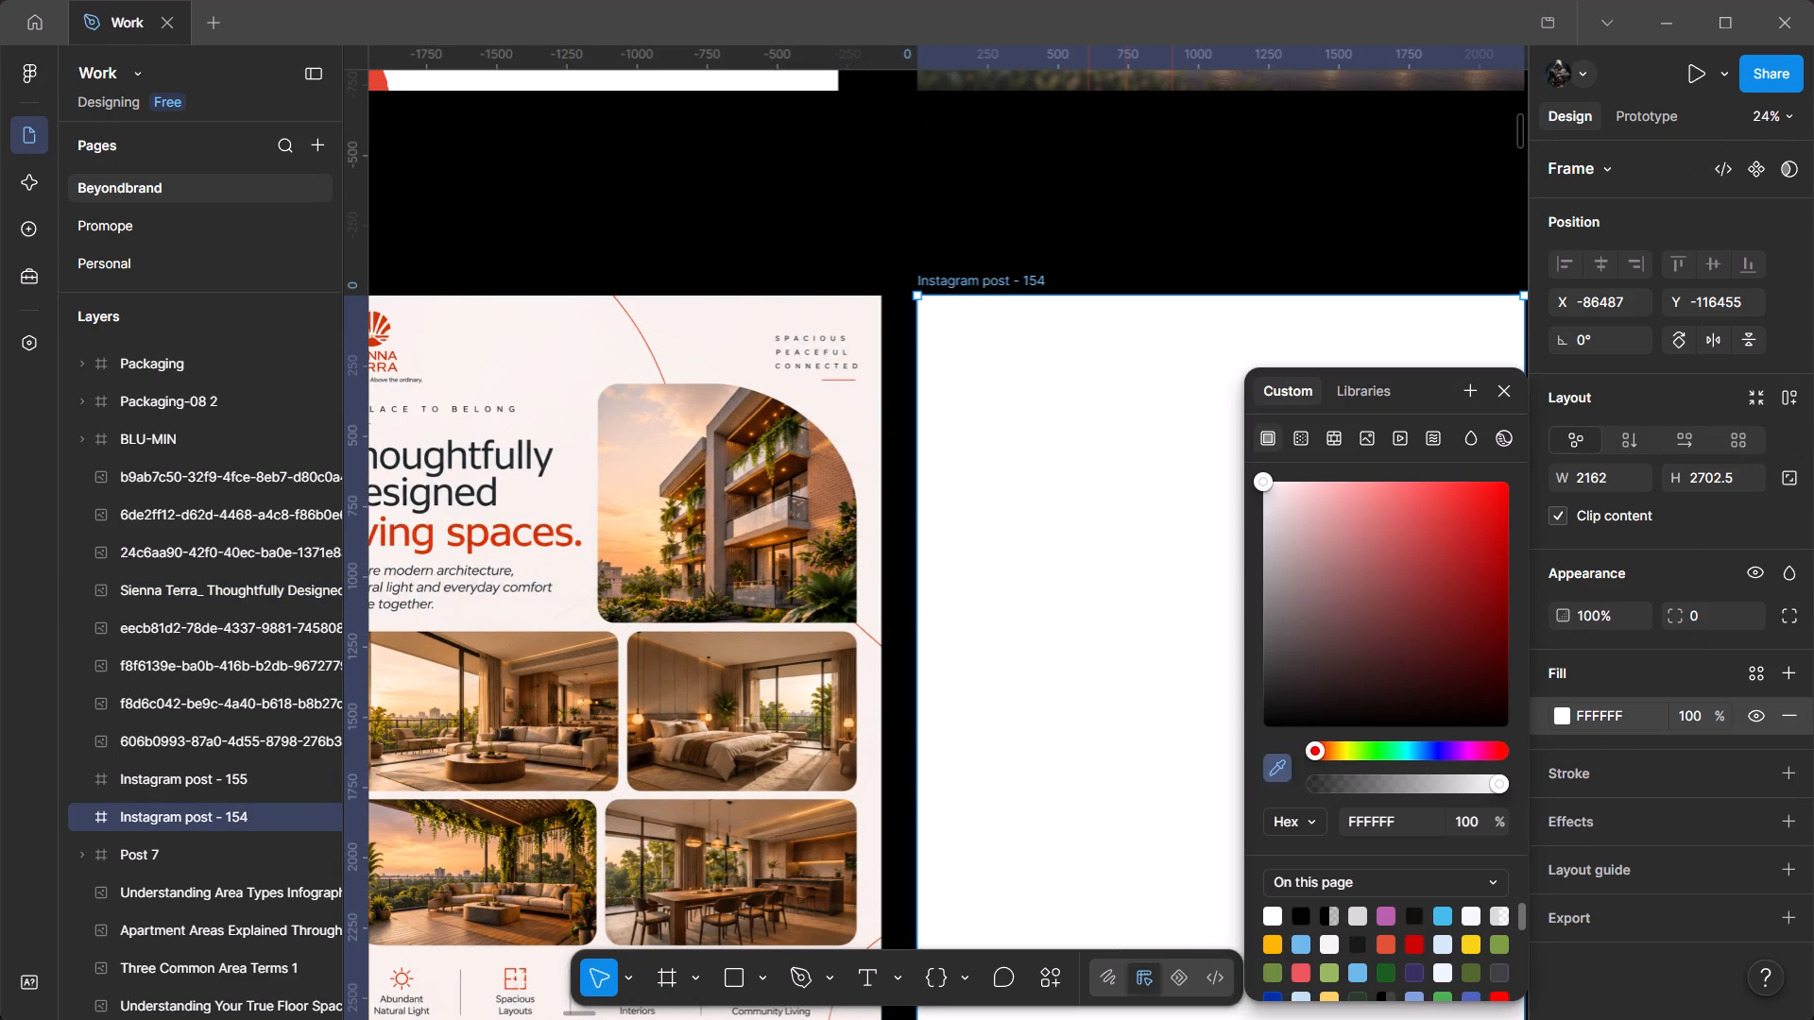
click(573, 327)
click(1451, 233)
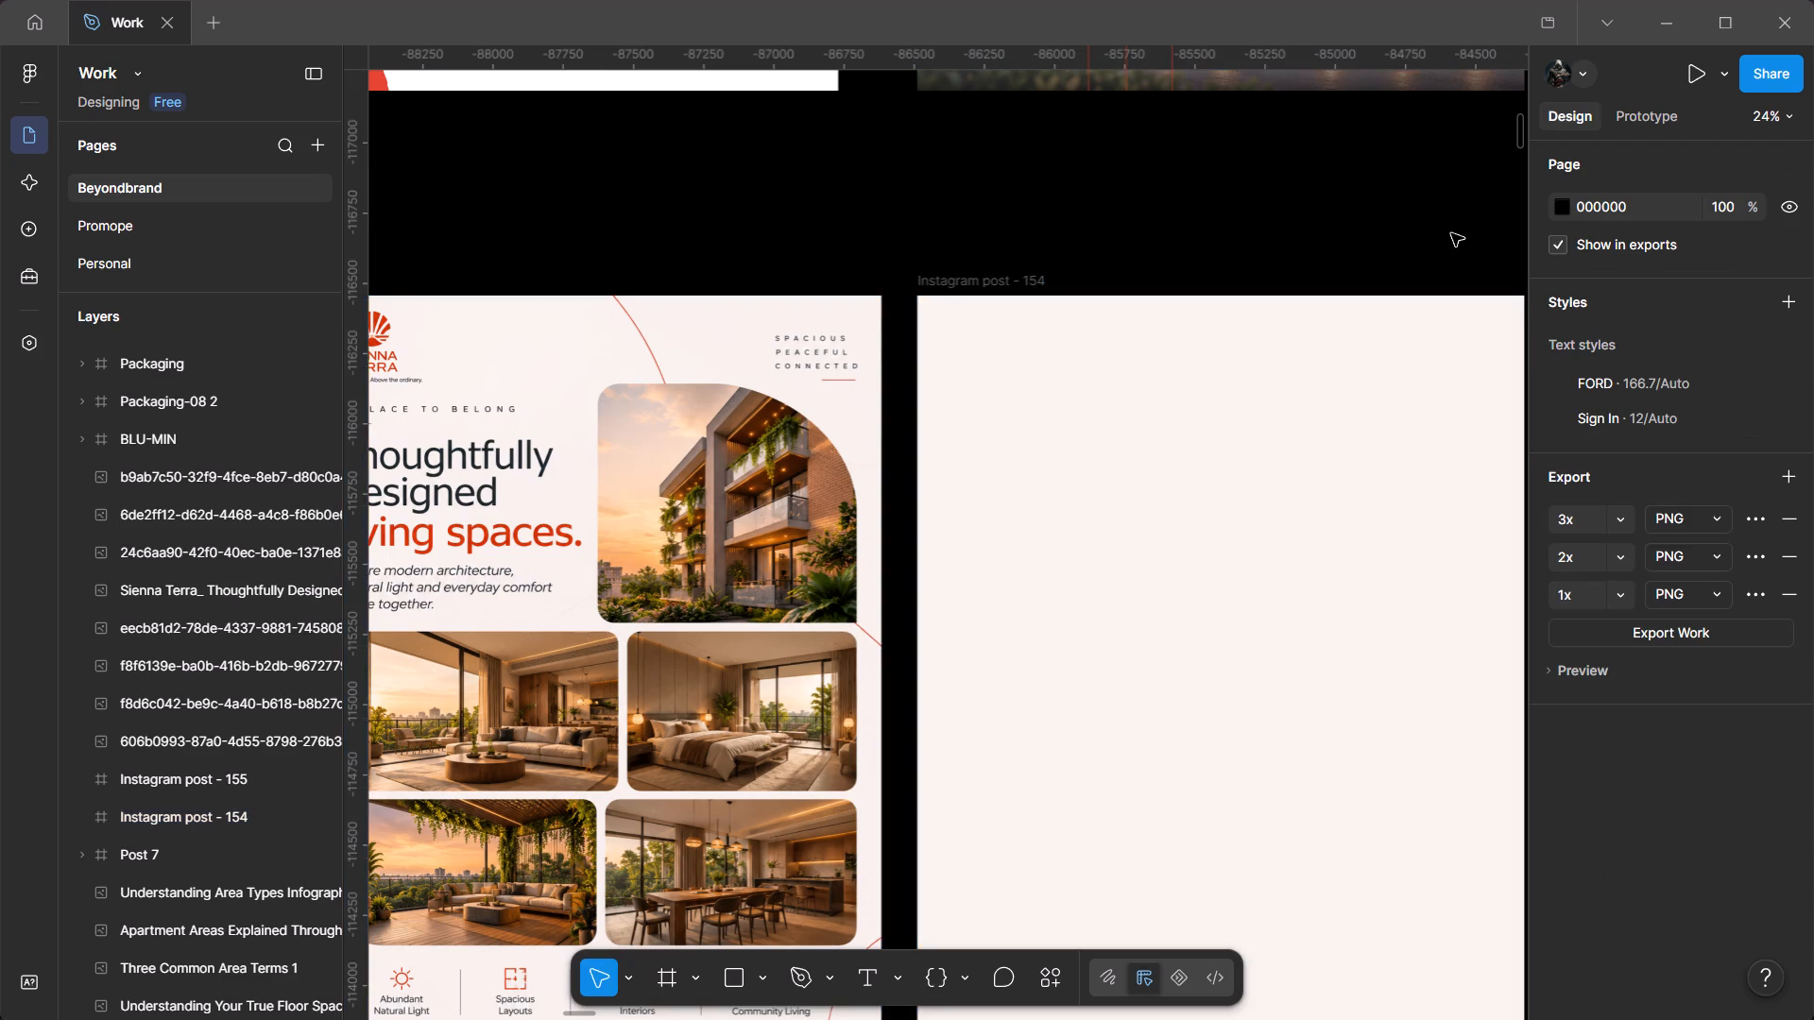
Copy the two red corner motifs, Terra 3 and Terra 4, from Post 7 into the frame Instagram post - 154.
ctrl+scroll(1413, 321, down, 6)
drag(1315, 448, 822, 676)
ctrl+scroll(801, 679, down, 4)
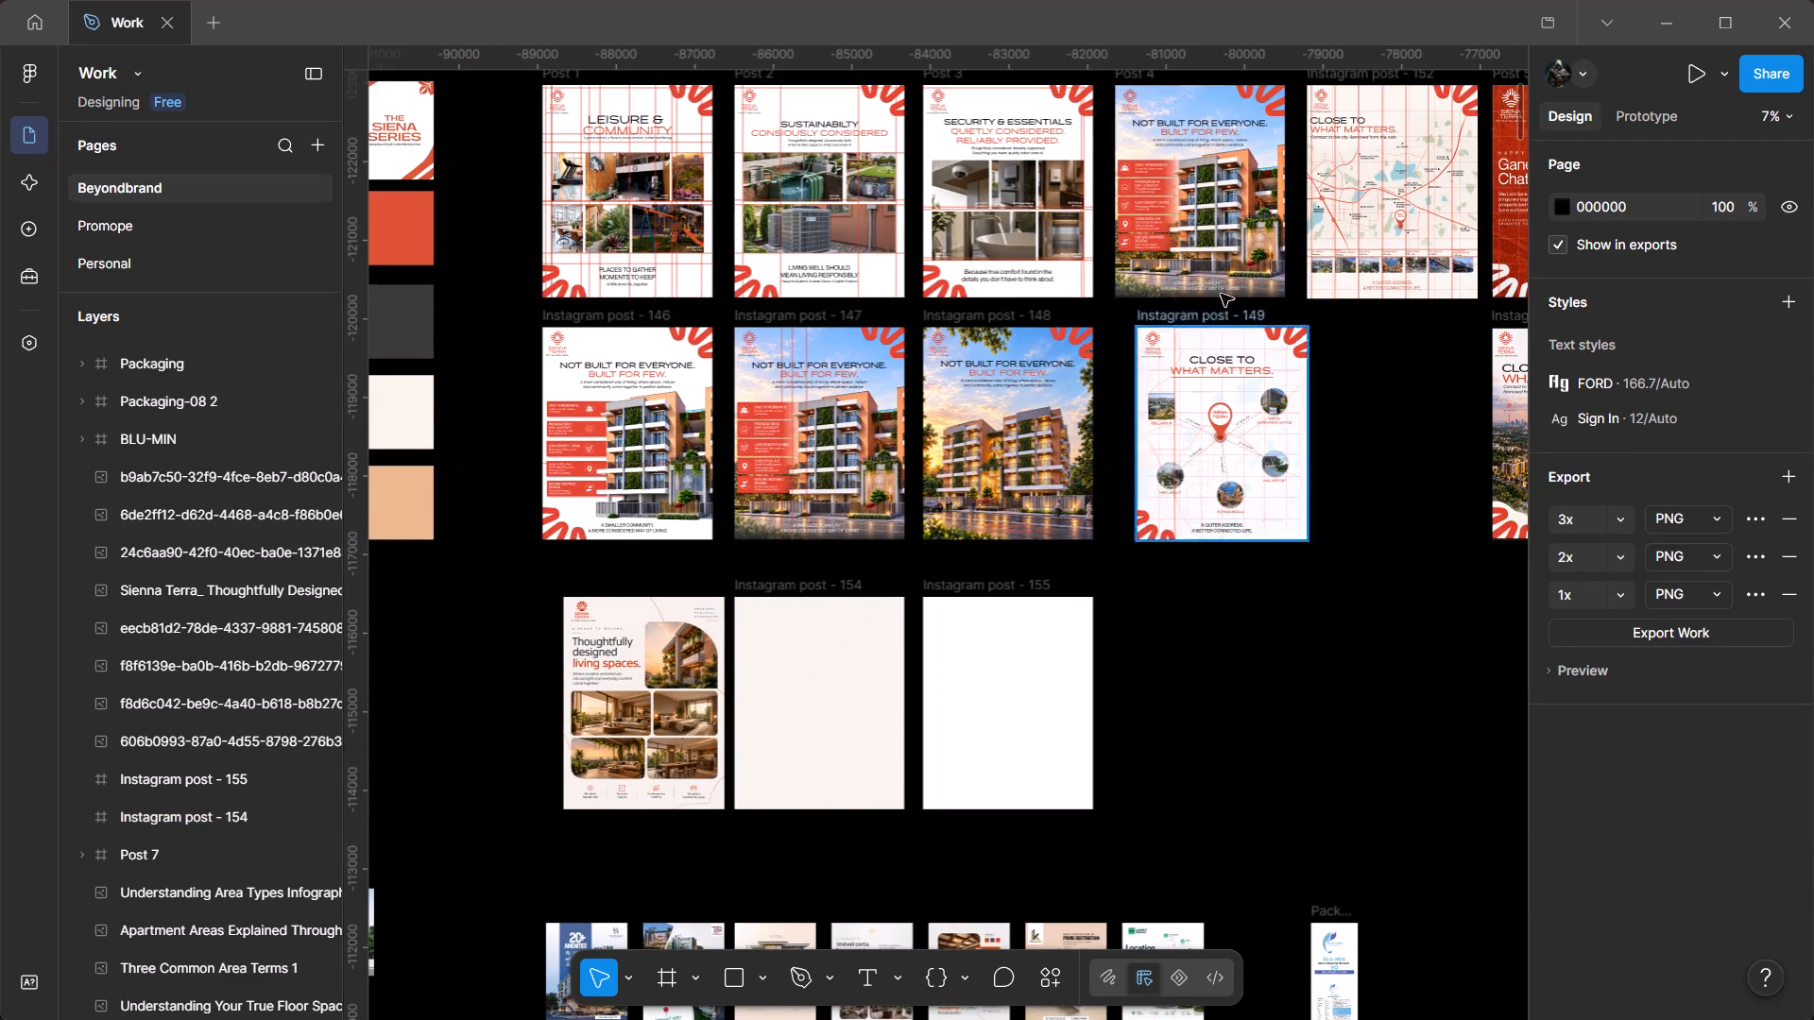
drag(1291, 263, 1078, 458)
drag(1347, 364, 1045, 355)
ctrl+scroll(1304, 283, up, 4)
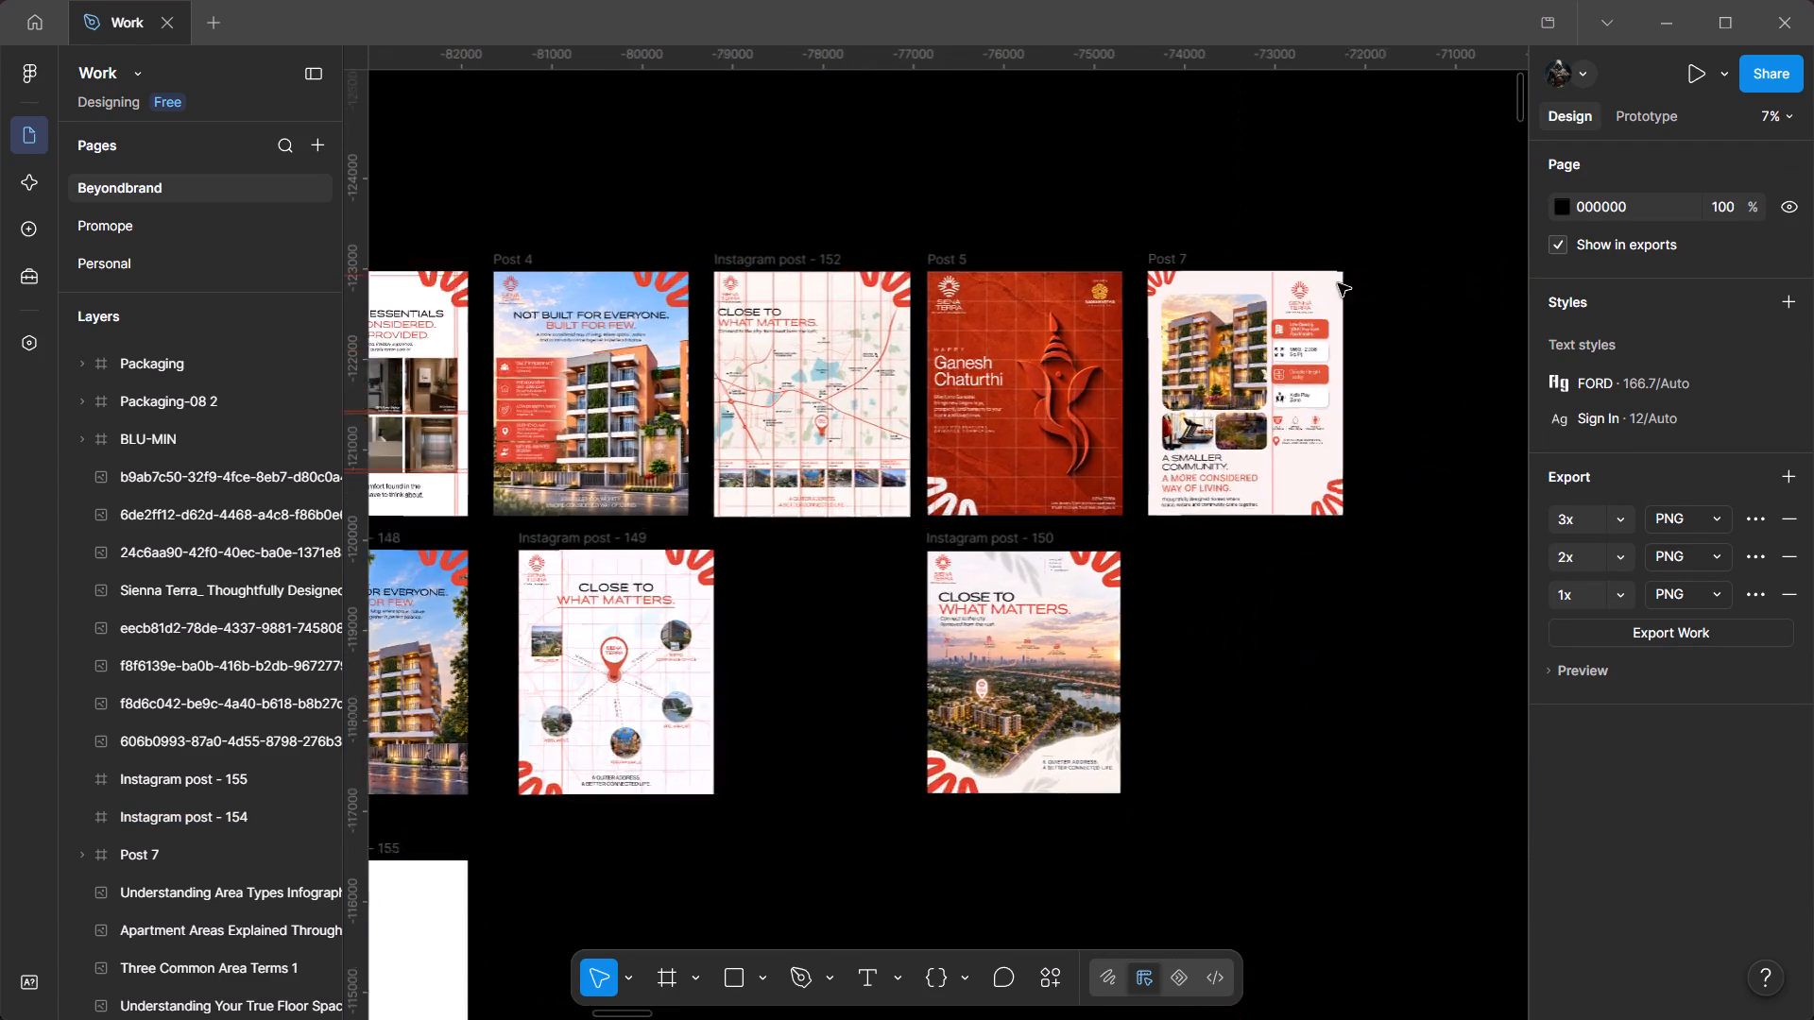
ctrl+scroll(1338, 283, up, 2)
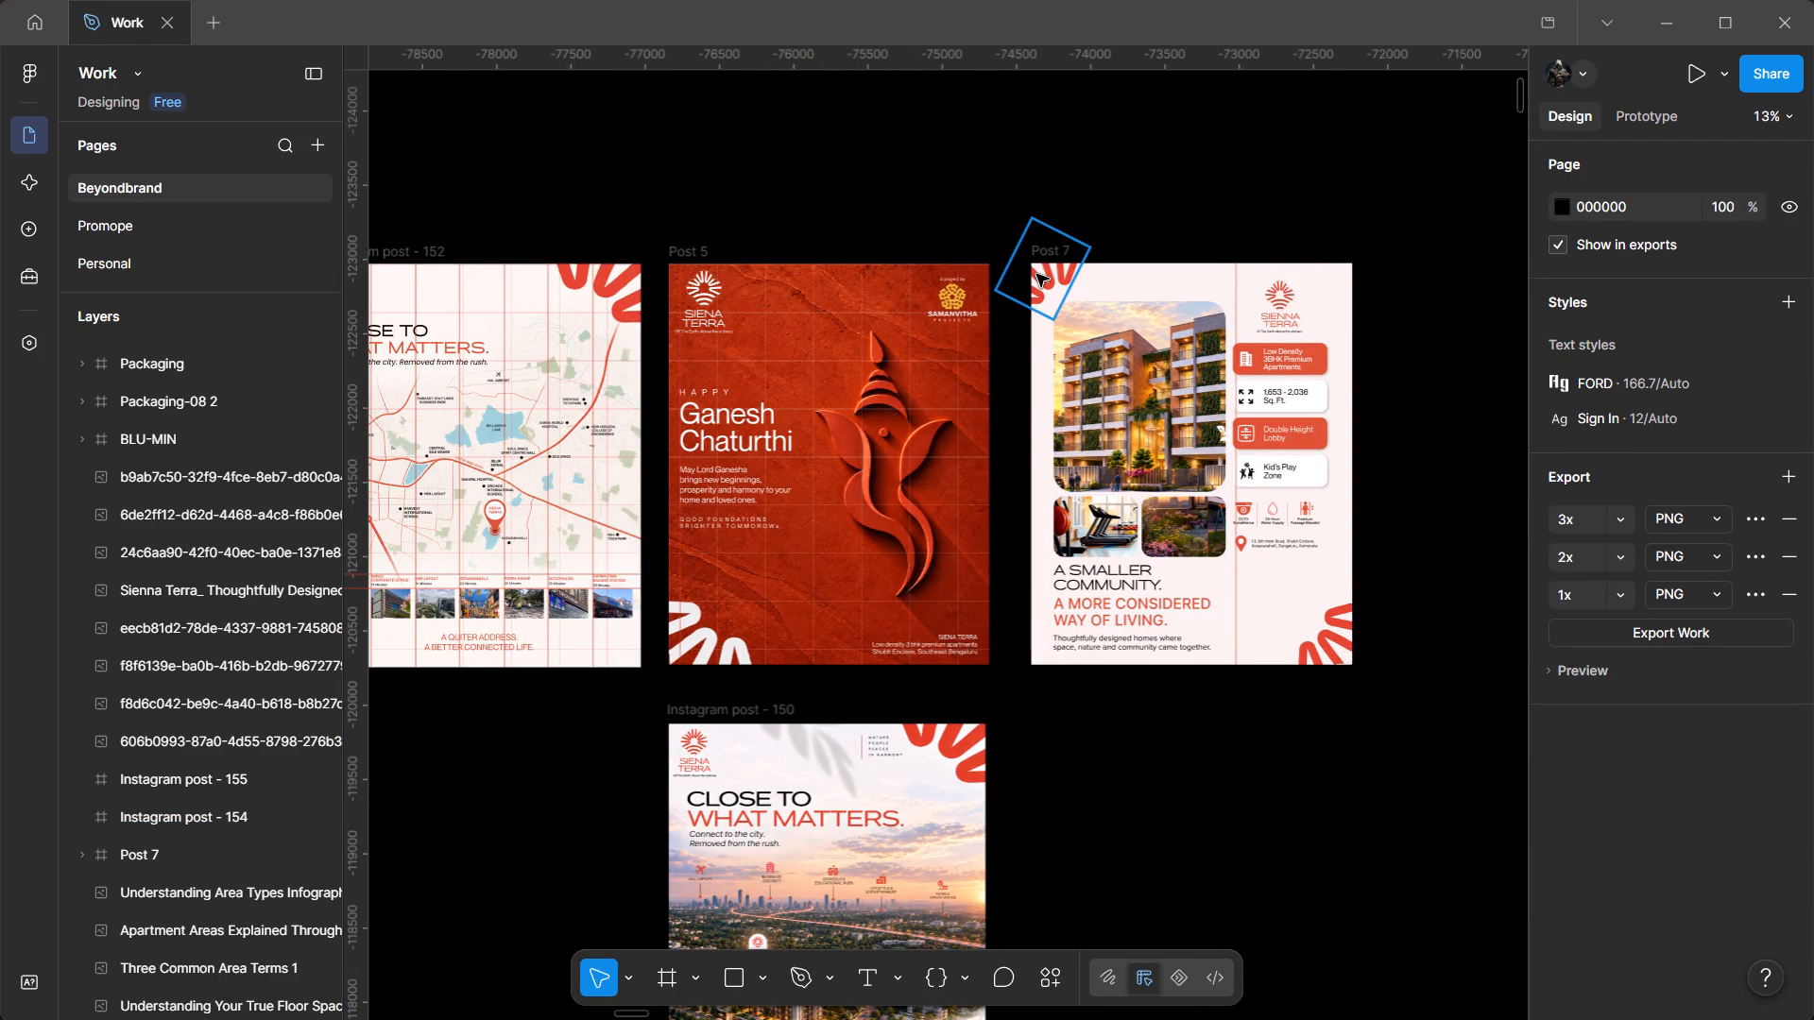
click(1036, 274)
shift+click(1333, 642)
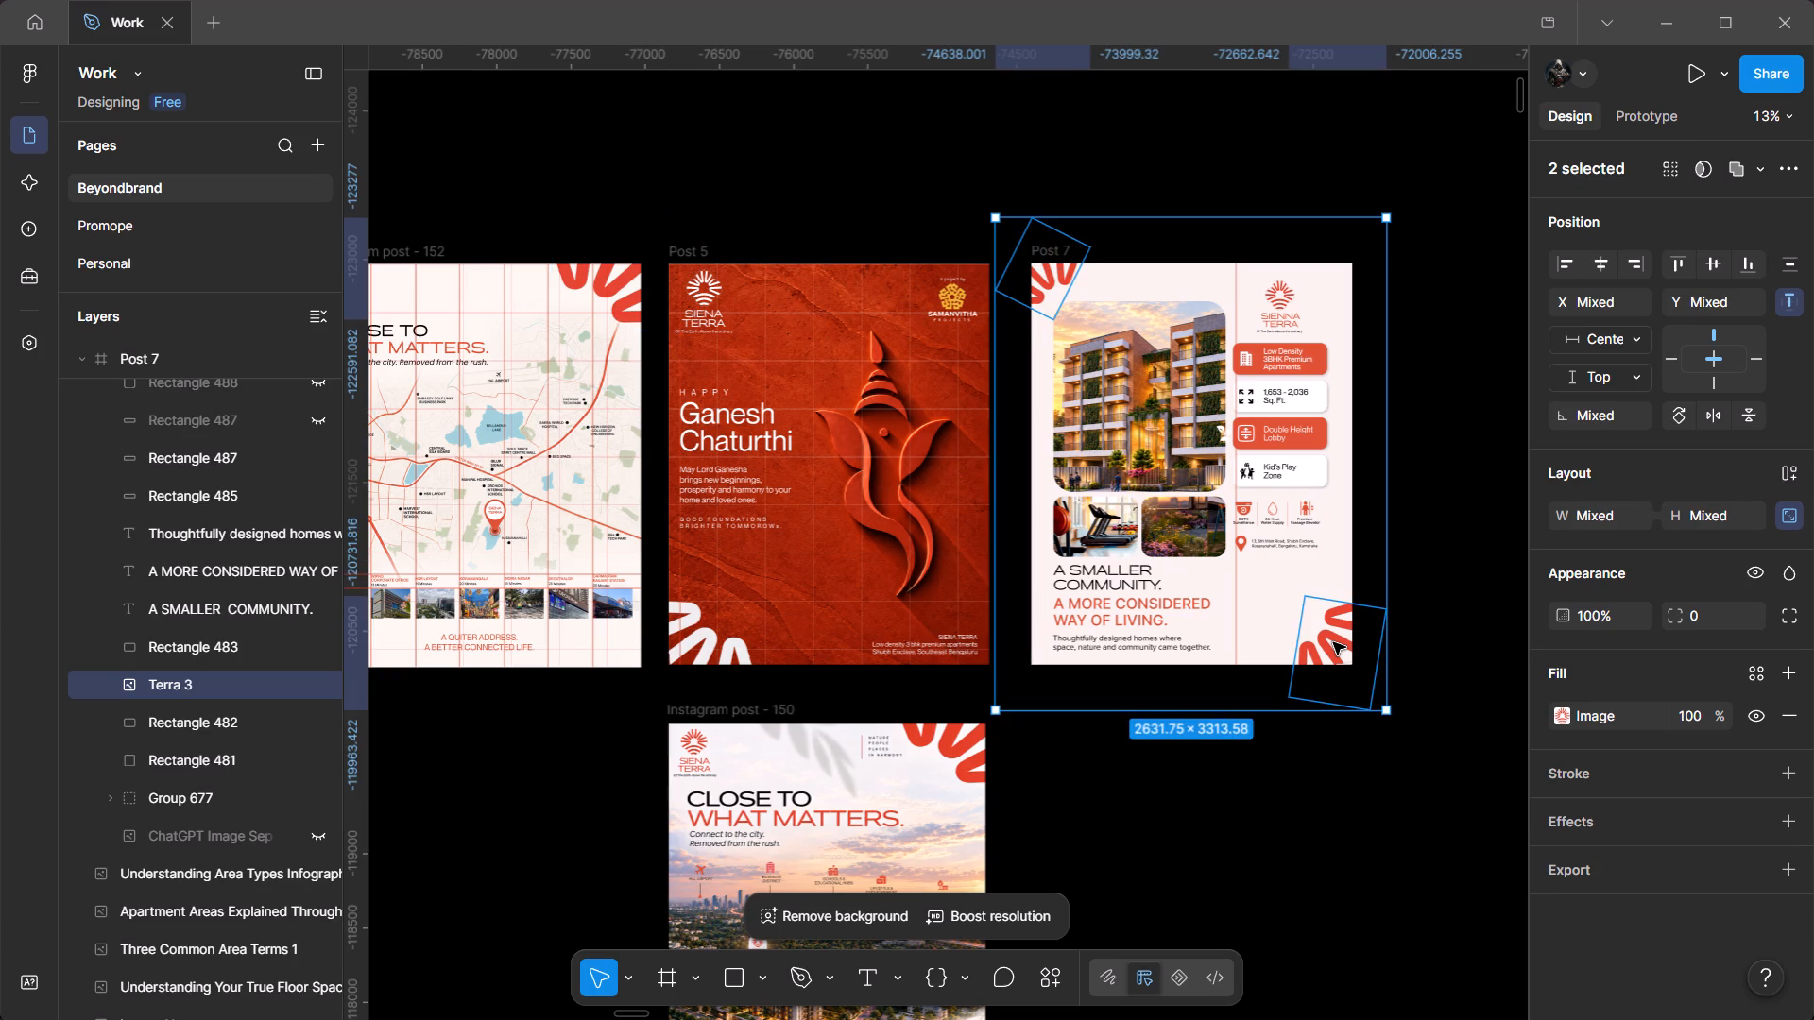
key(ctrl+c)
ctrl+scroll(1327, 653, down, 8)
drag(1026, 707, 1606, 403)
ctrl+scroll(1158, 694, up, 5)
drag(1087, 714, 1142, 668)
drag(1211, 628, 1425, 531)
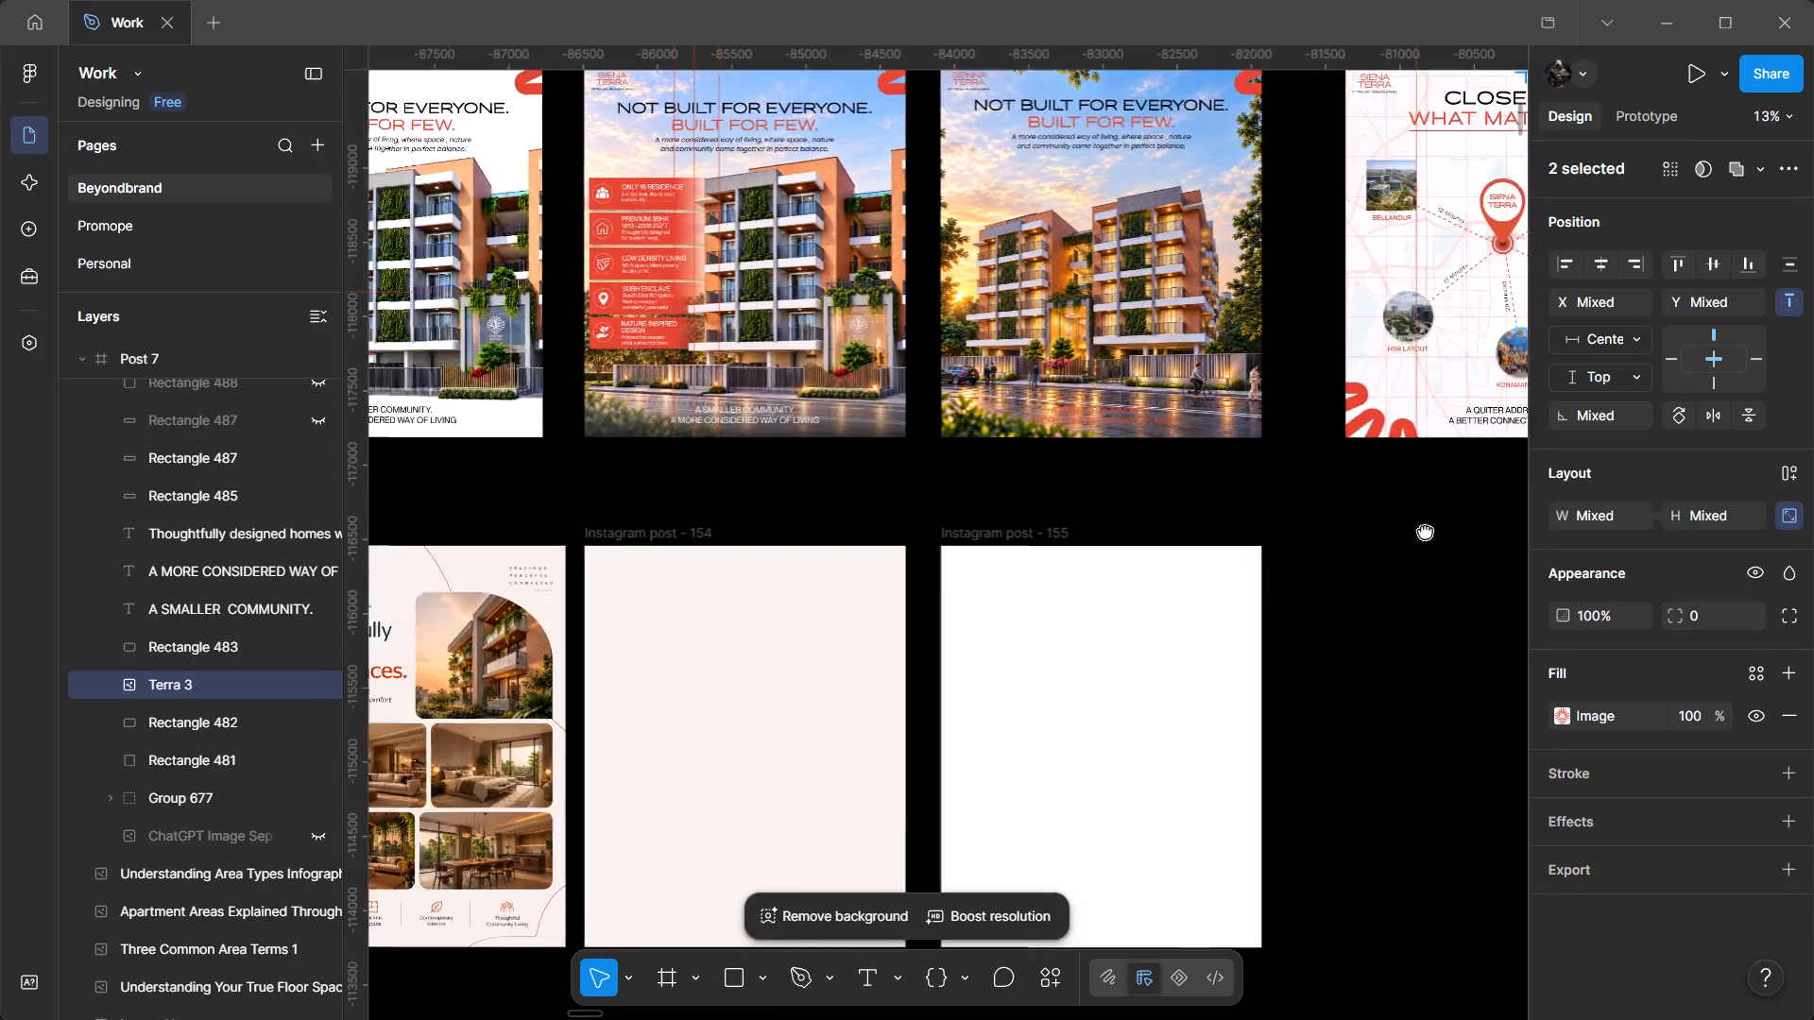
drag(1425, 531, 1496, 510)
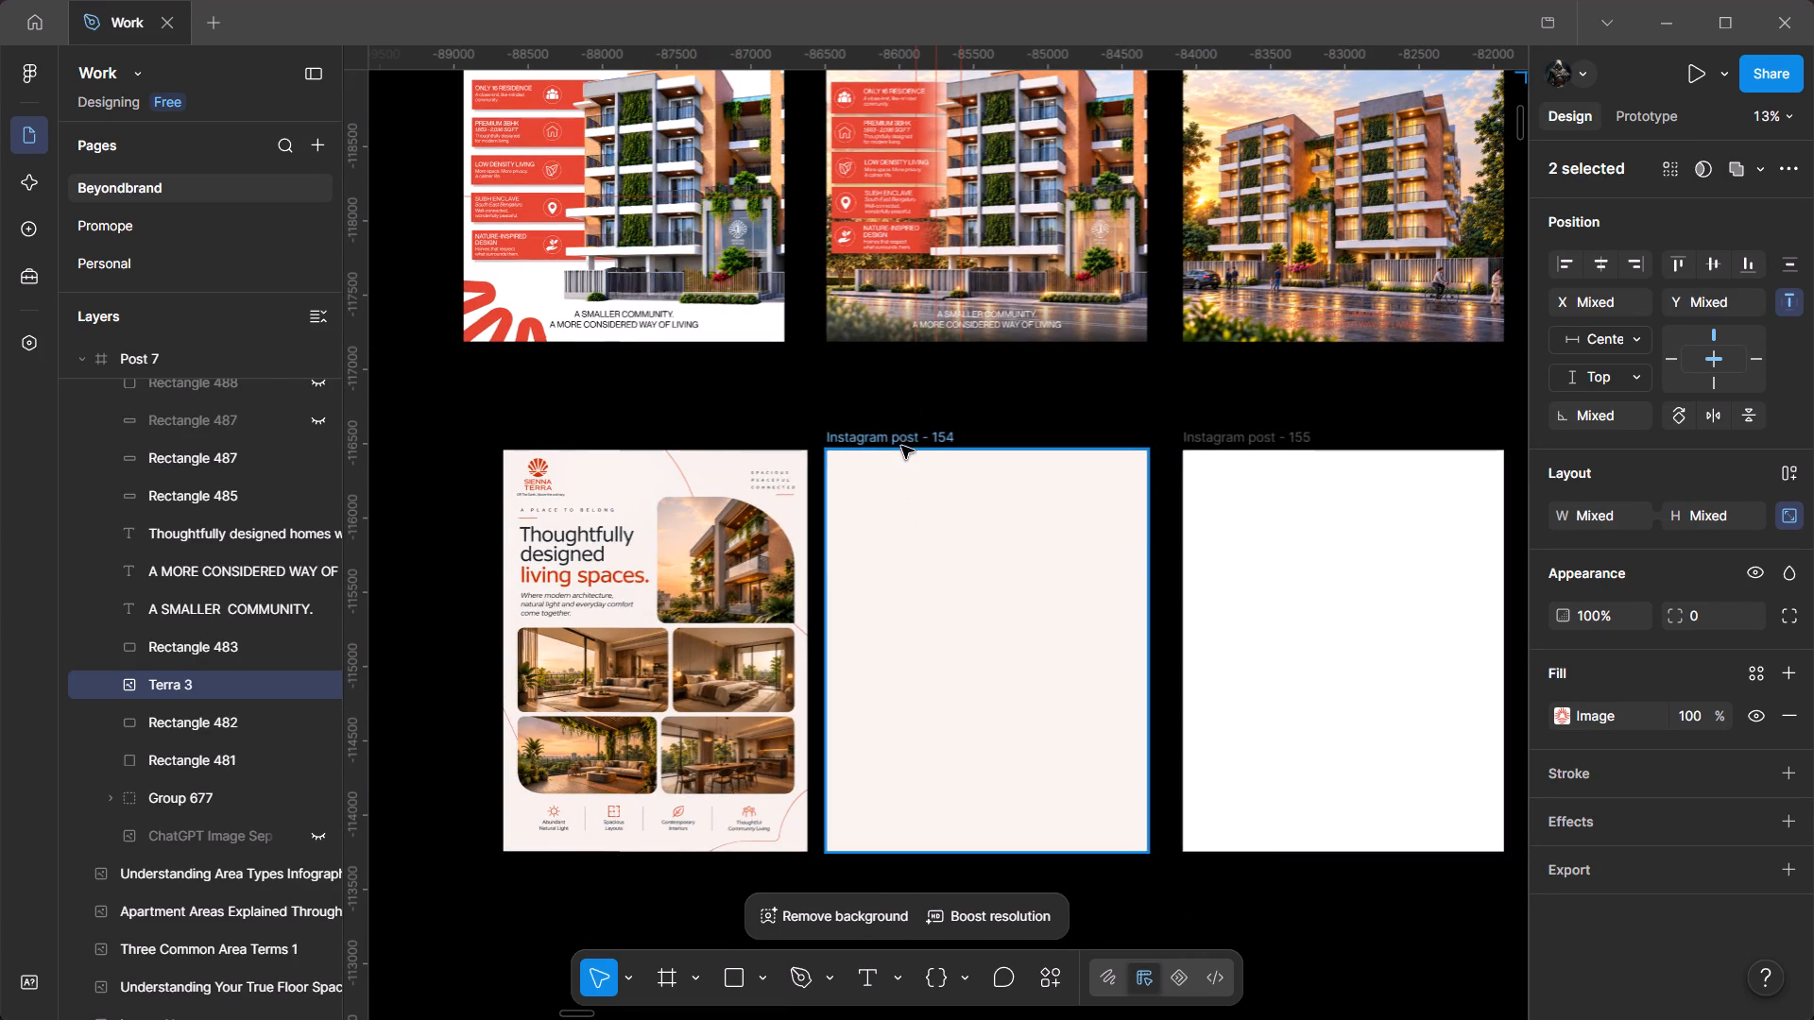
click(884, 443)
key(ctrl+v)
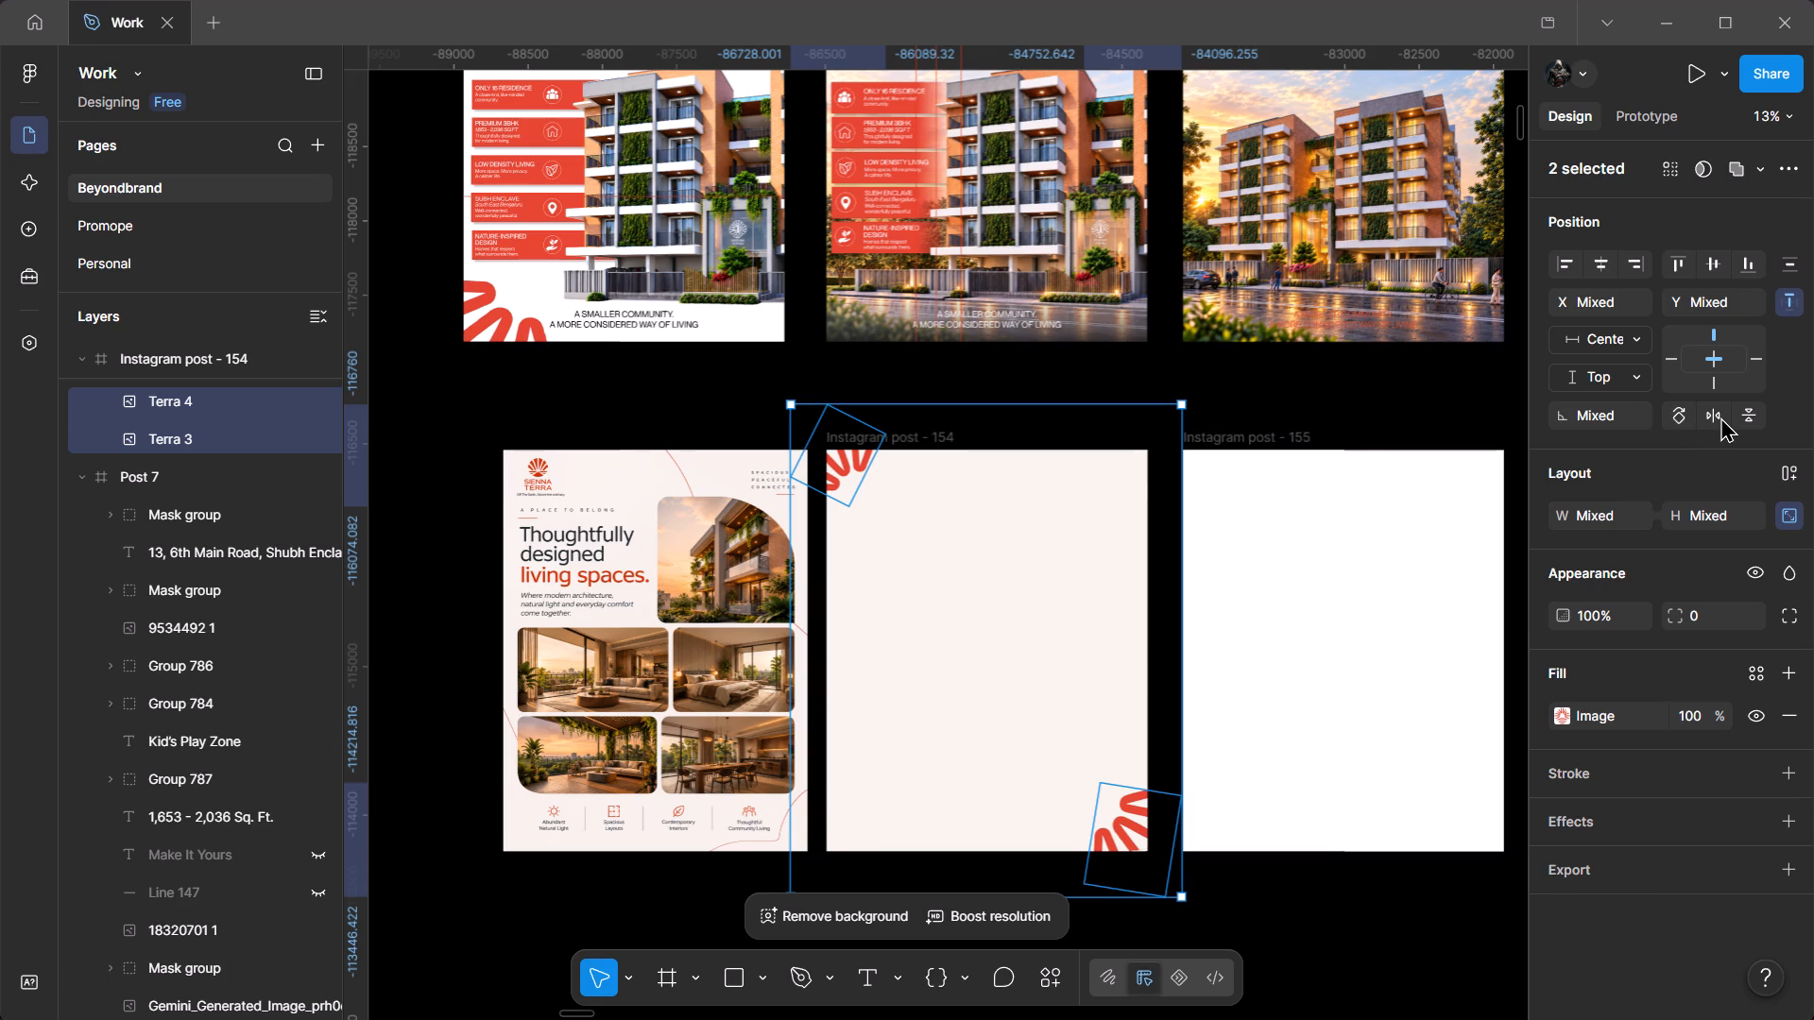
Flip the two pasted corner motifs horizontally within Instagram post - 154.
click(1720, 416)
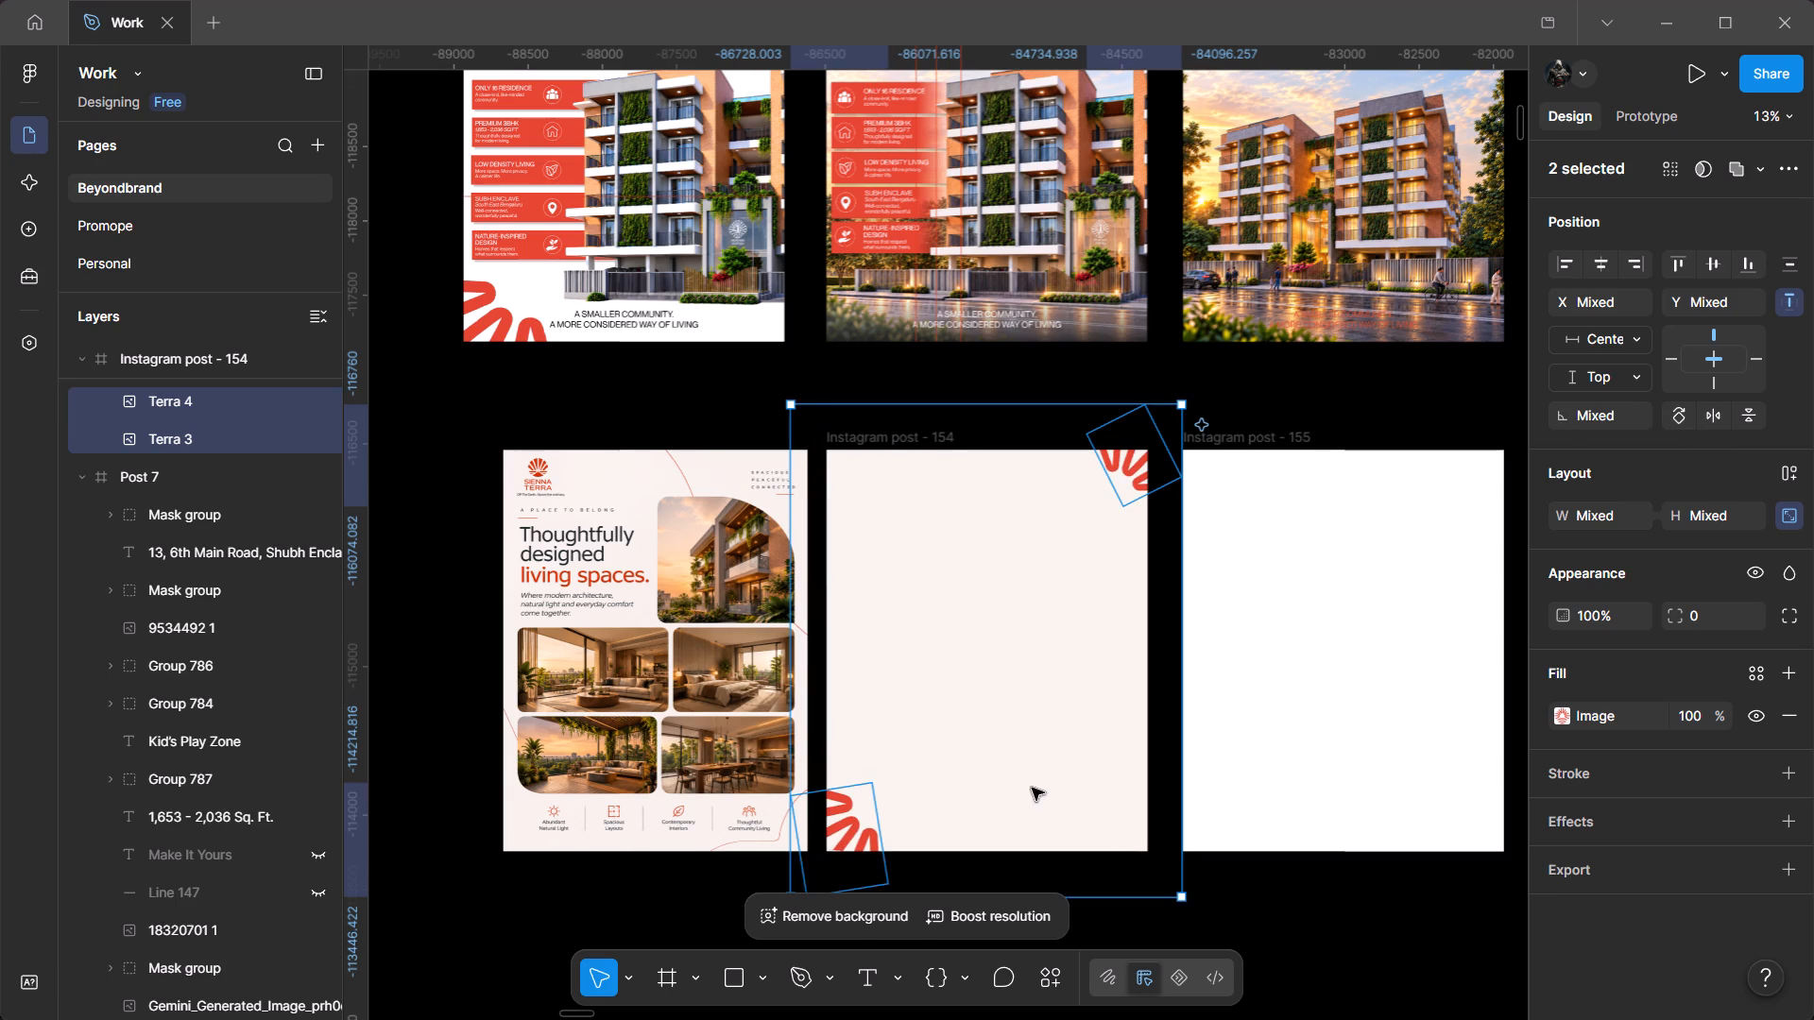
Enlarge the upper corner motif Terra 4 to about 512 × 636 at the frame's top-right corner.
click(1139, 471)
click(1138, 471)
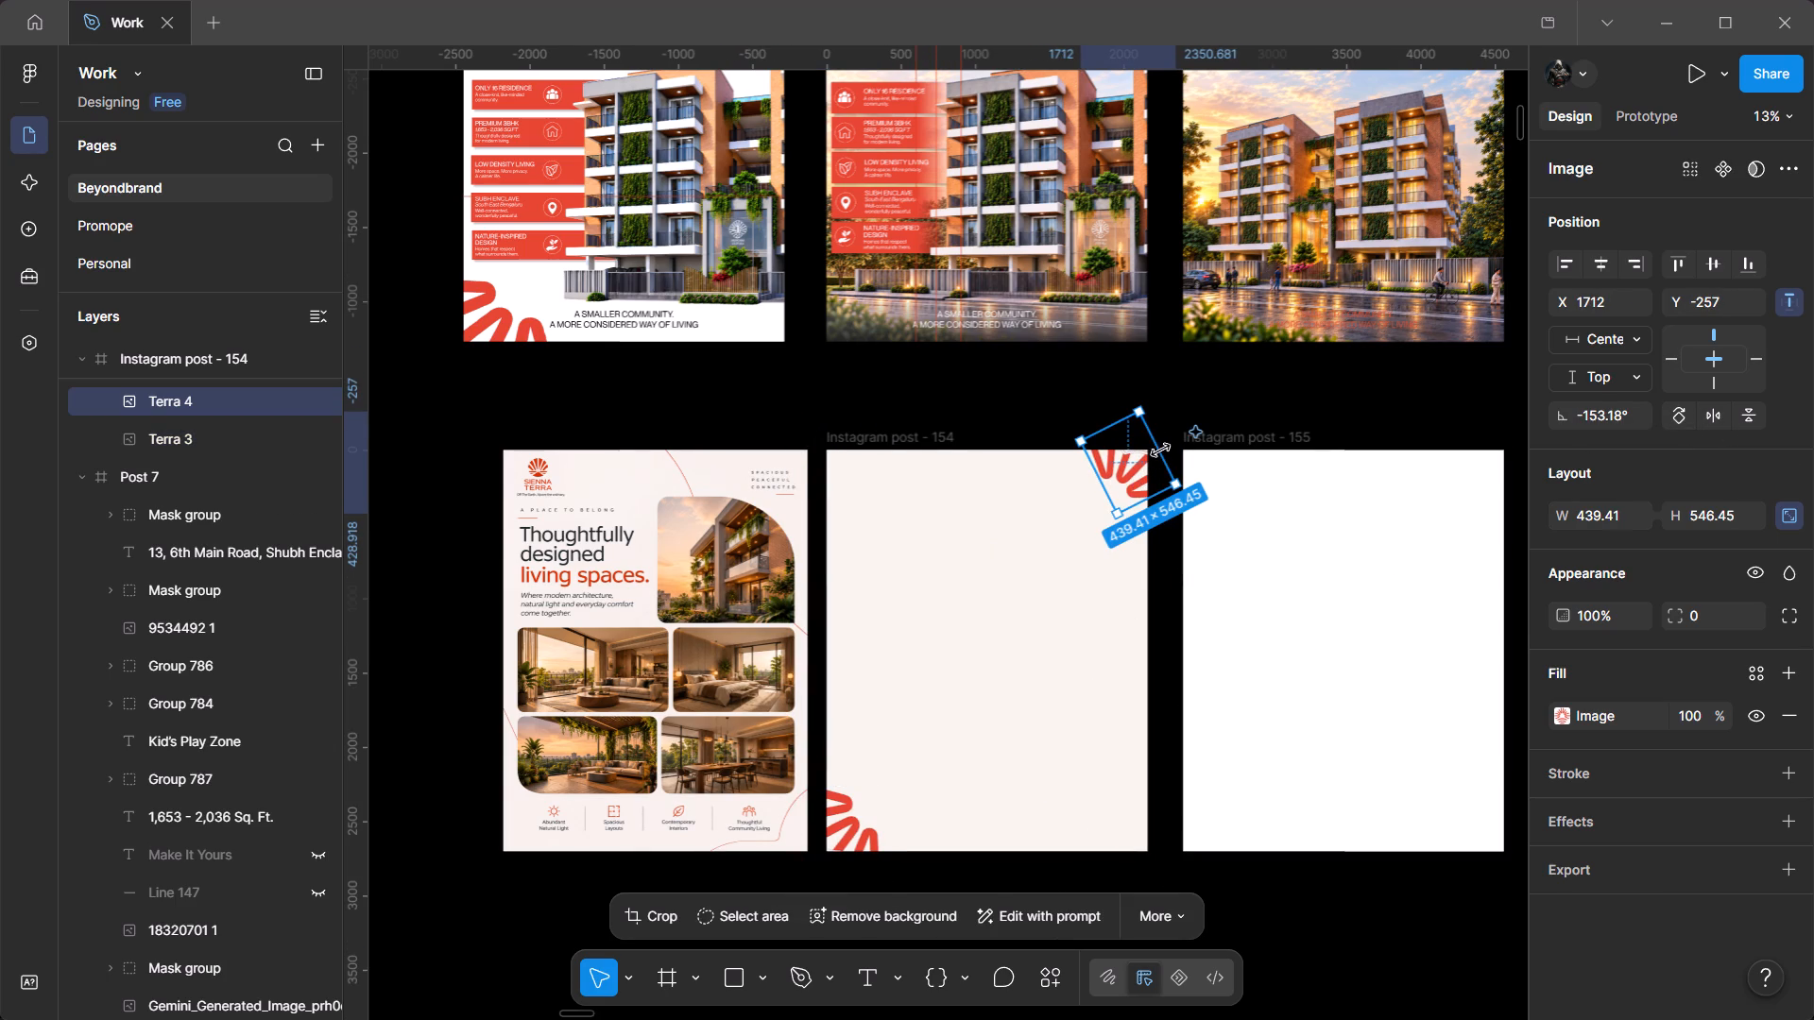
drag(1160, 450, 1169, 446)
click(1130, 476)
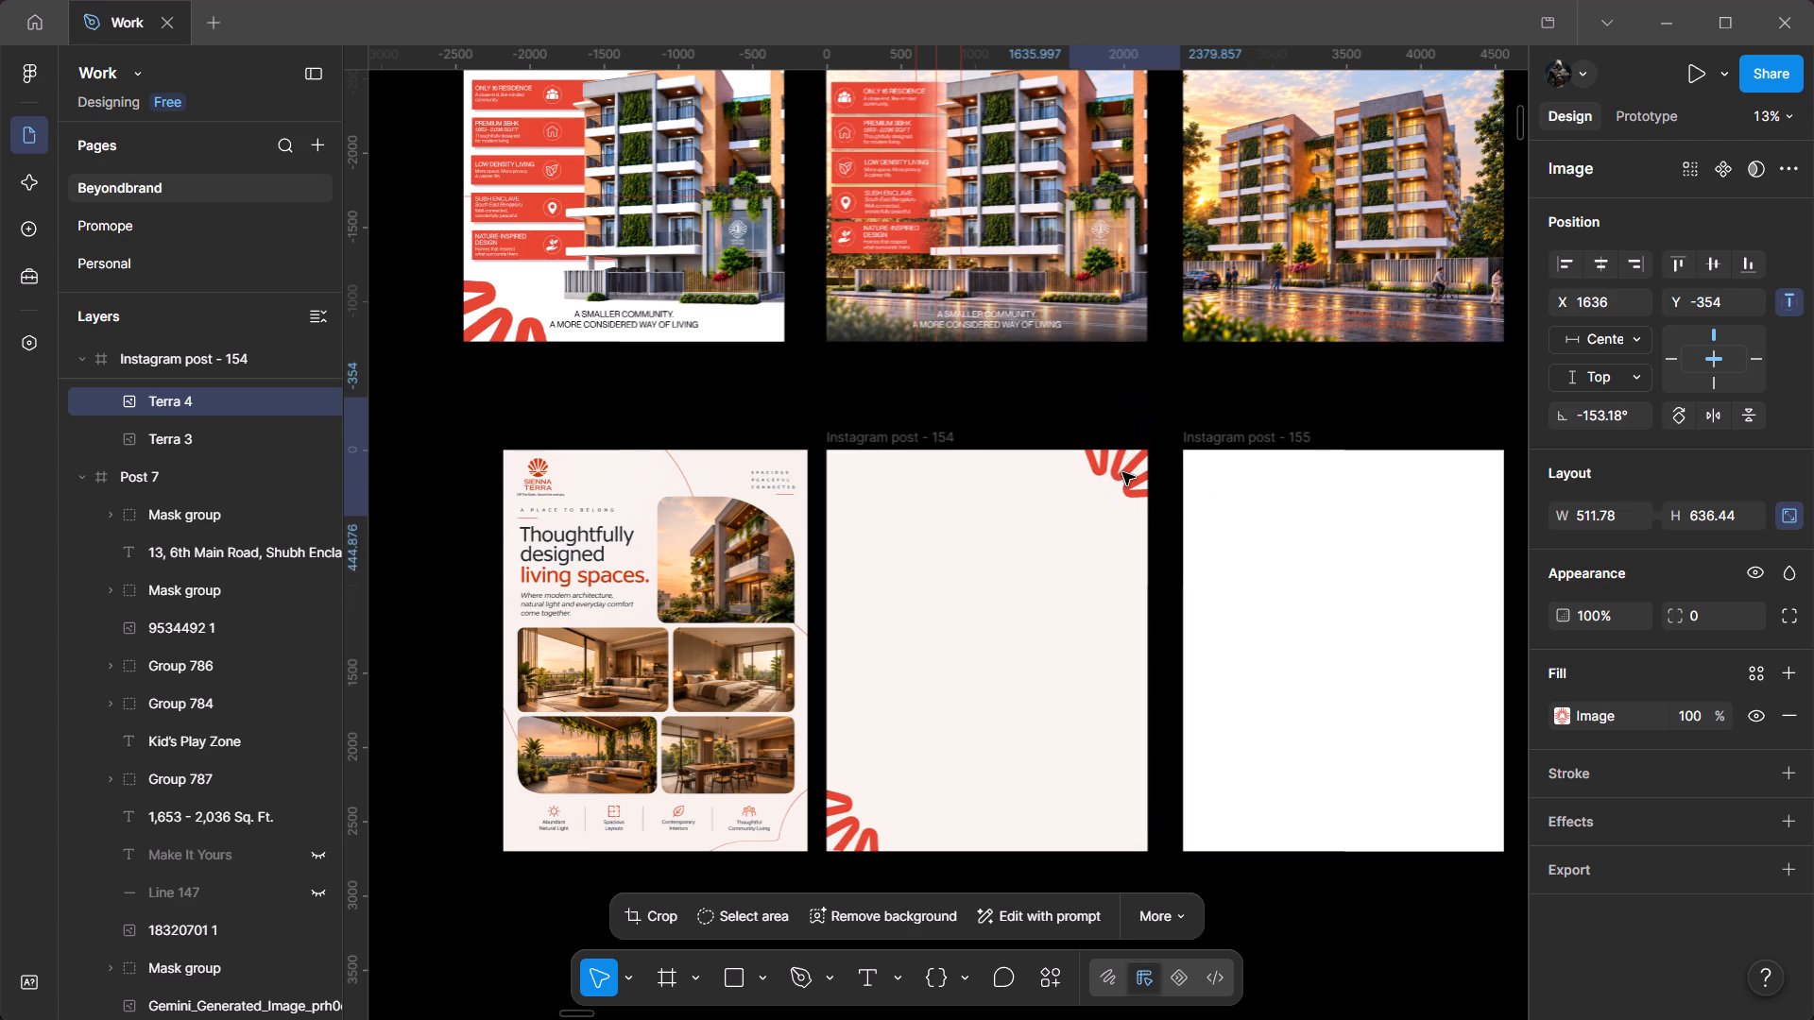
click(1169, 376)
Copy the Sienna Terra logo group from Instagram post - 146 into the same corner of Instagram post - 154.
ctrl+scroll(1169, 376, down, 7)
drag(1198, 413, 996, 718)
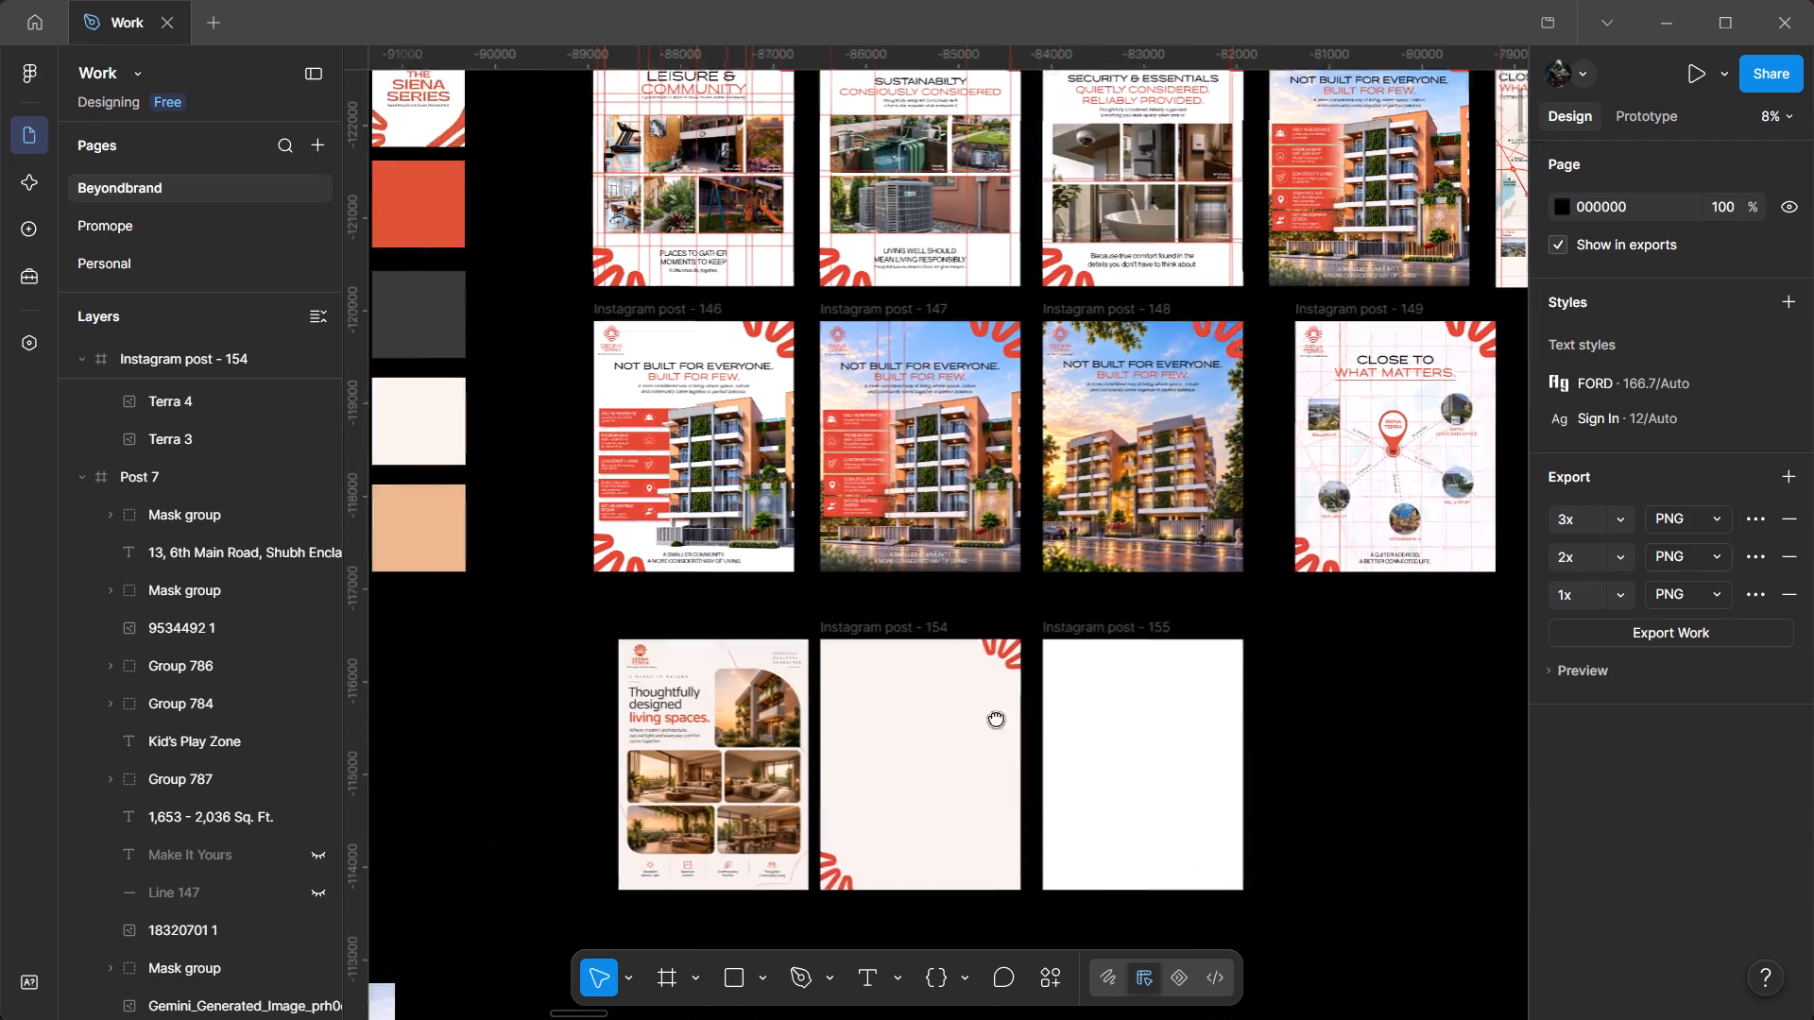
drag(996, 718, 970, 751)
click(524, 469)
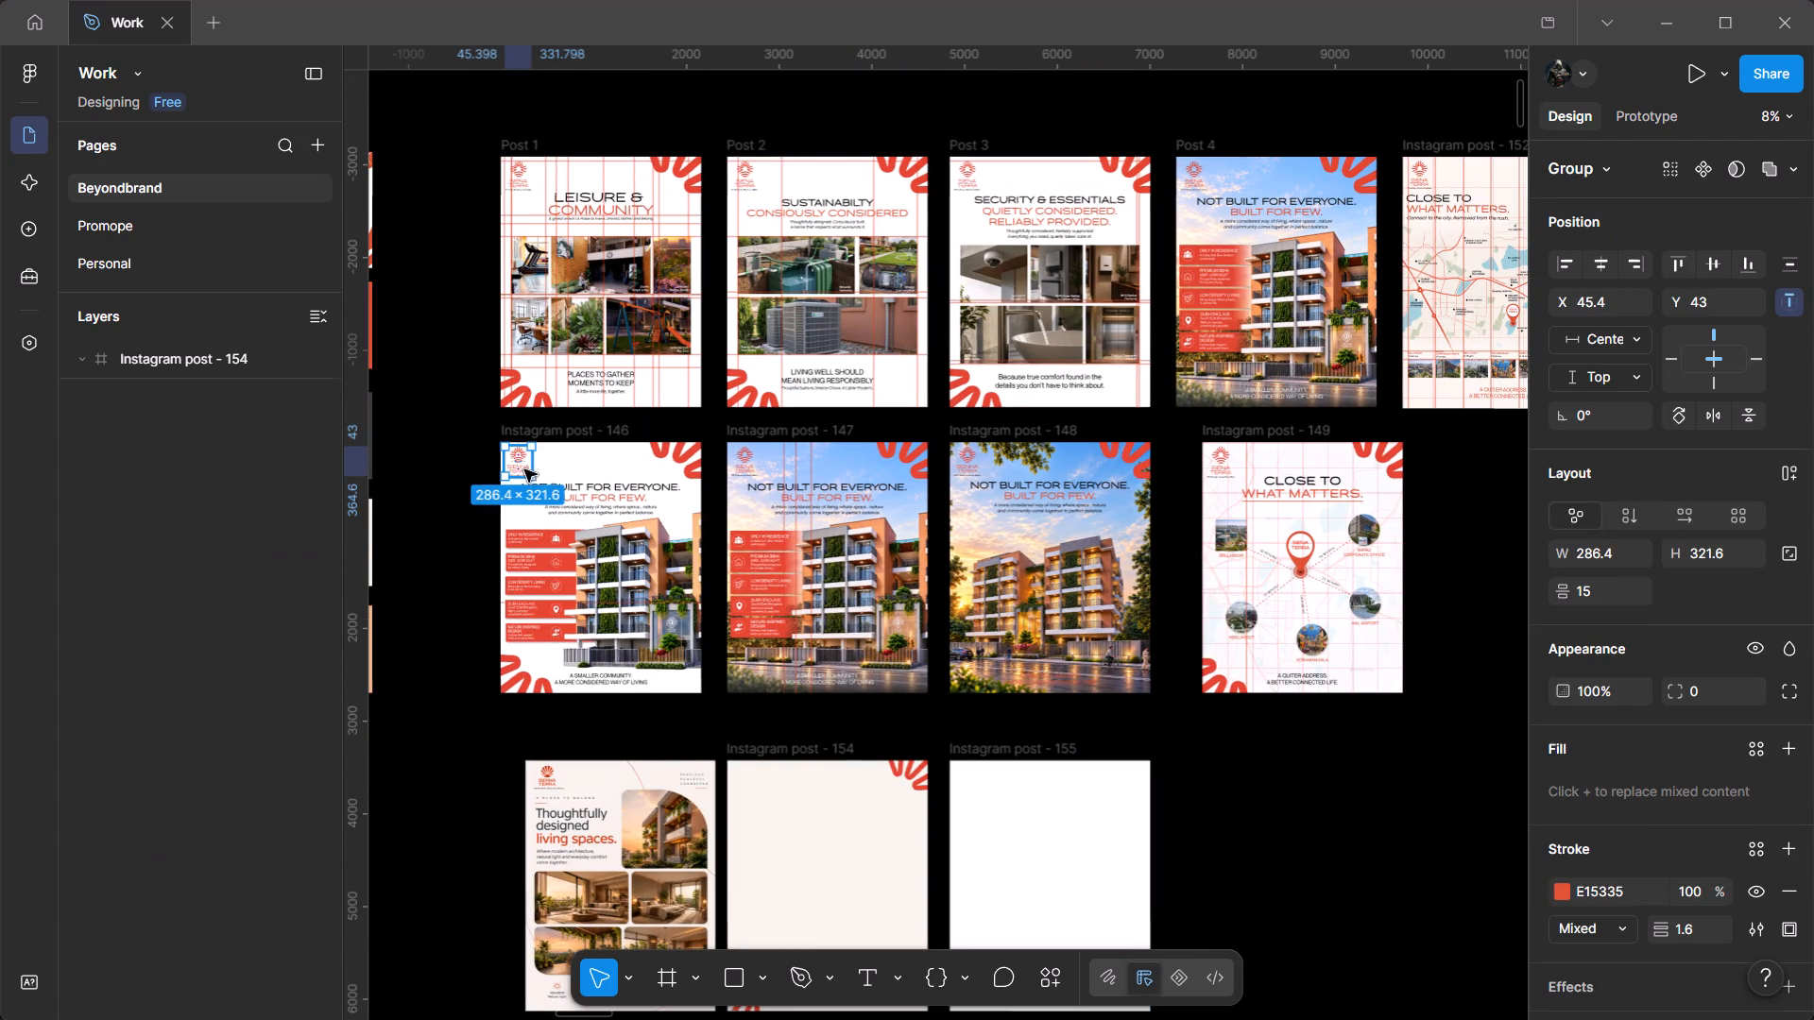
key(ctrl+c)
click(809, 752)
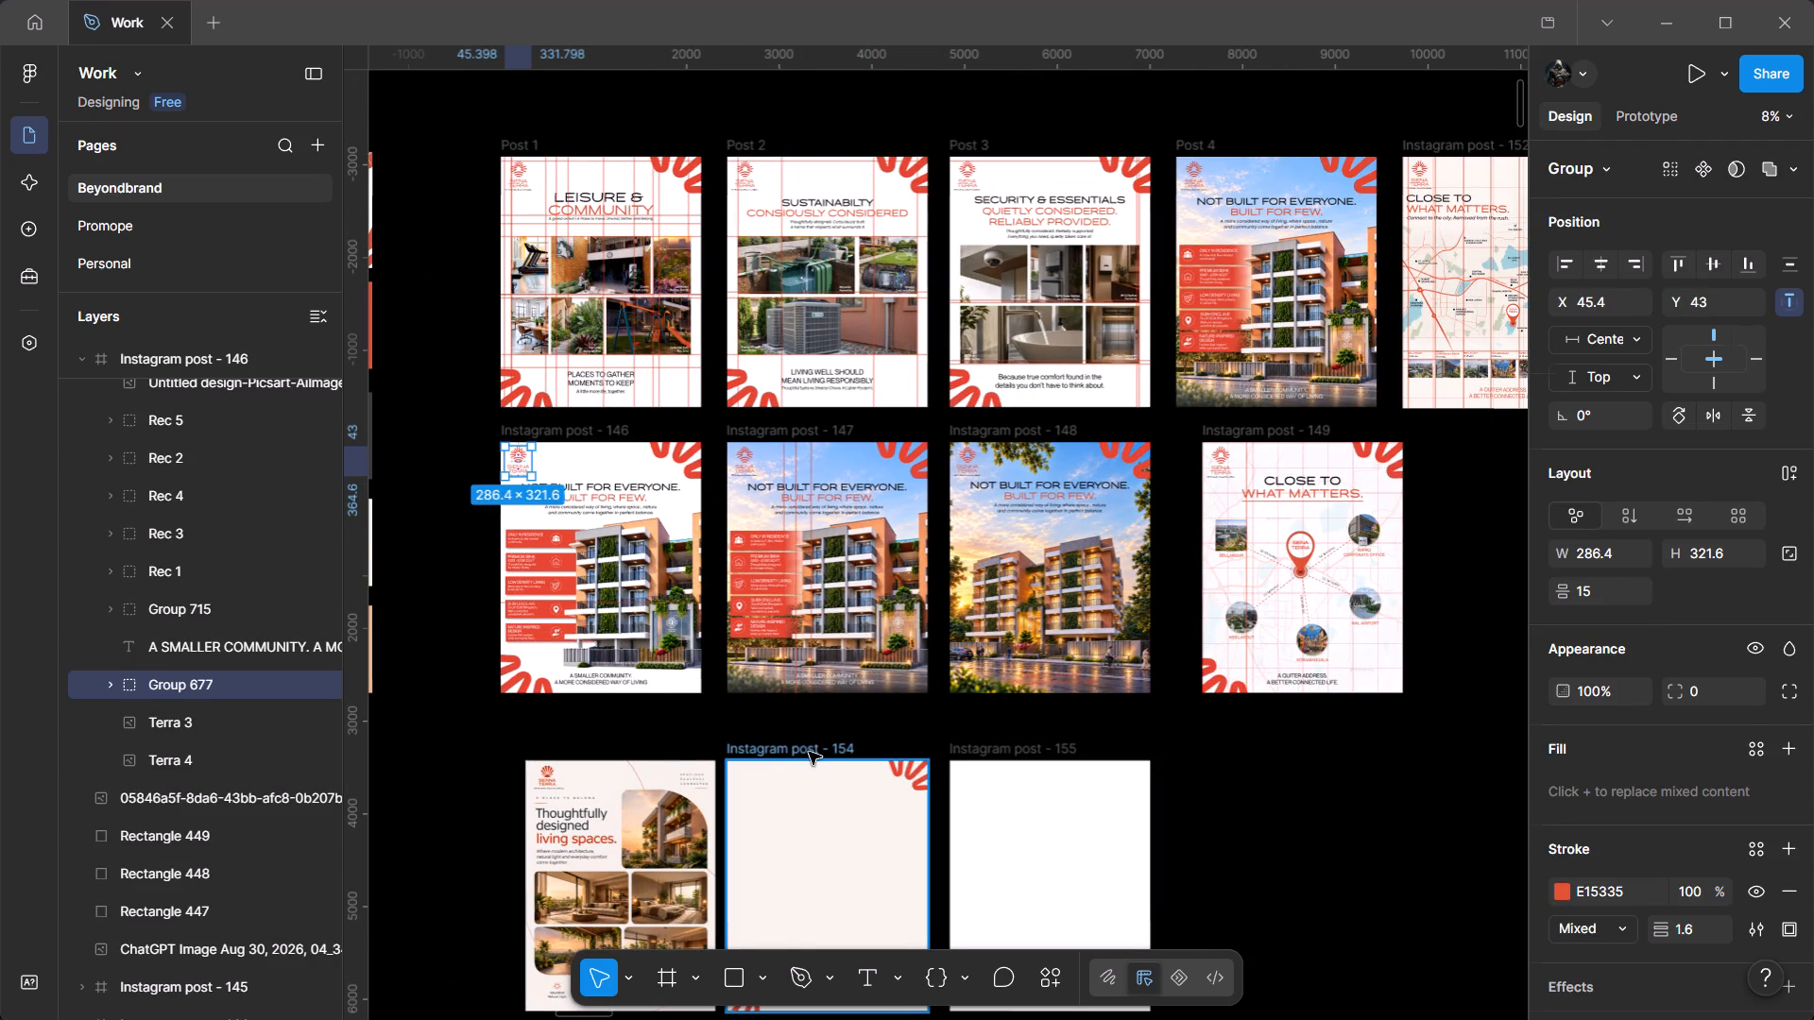
key(ctrl+v)
Place a horizontal guide at about Y -114140, along the bottom edge of the advertisement image's lowest photos.
drag(778, 758, 884, 561)
ctrl+scroll(824, 587, up, 3)
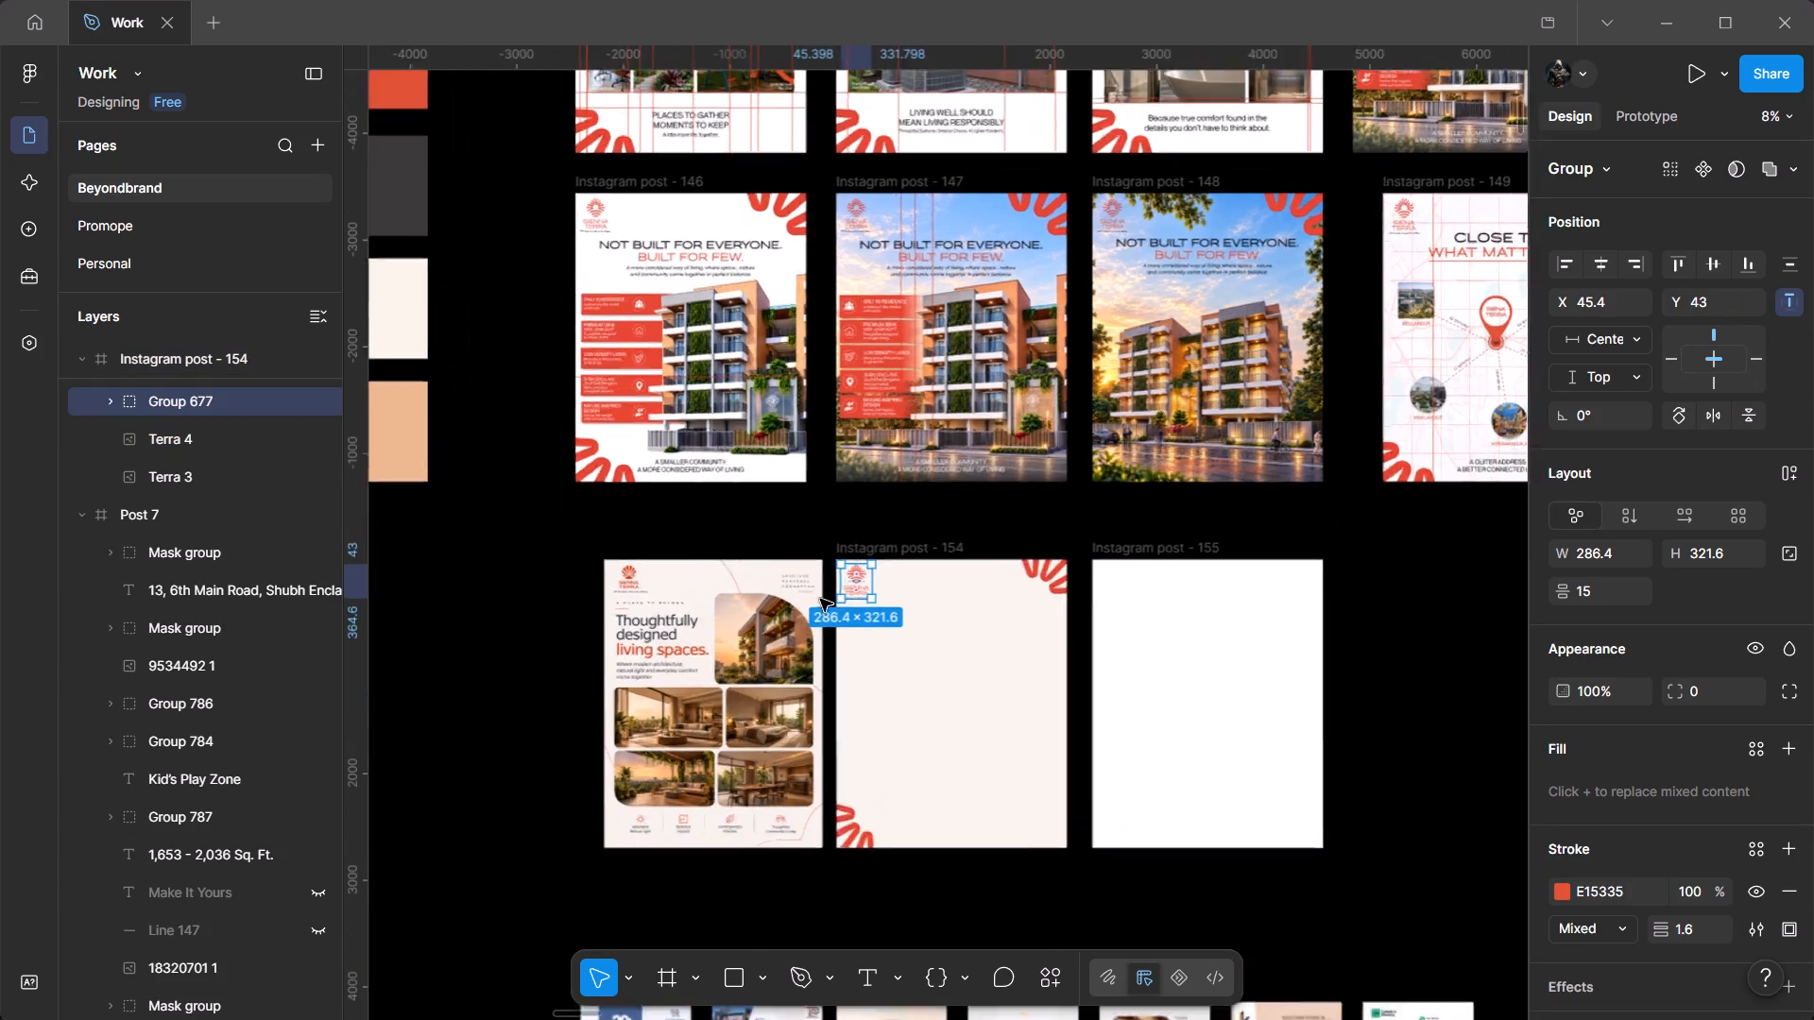
ctrl+scroll(820, 599, up, 4)
ctrl+scroll(900, 618, up, 2)
click(1011, 605)
drag(1009, 606, 1134, 589)
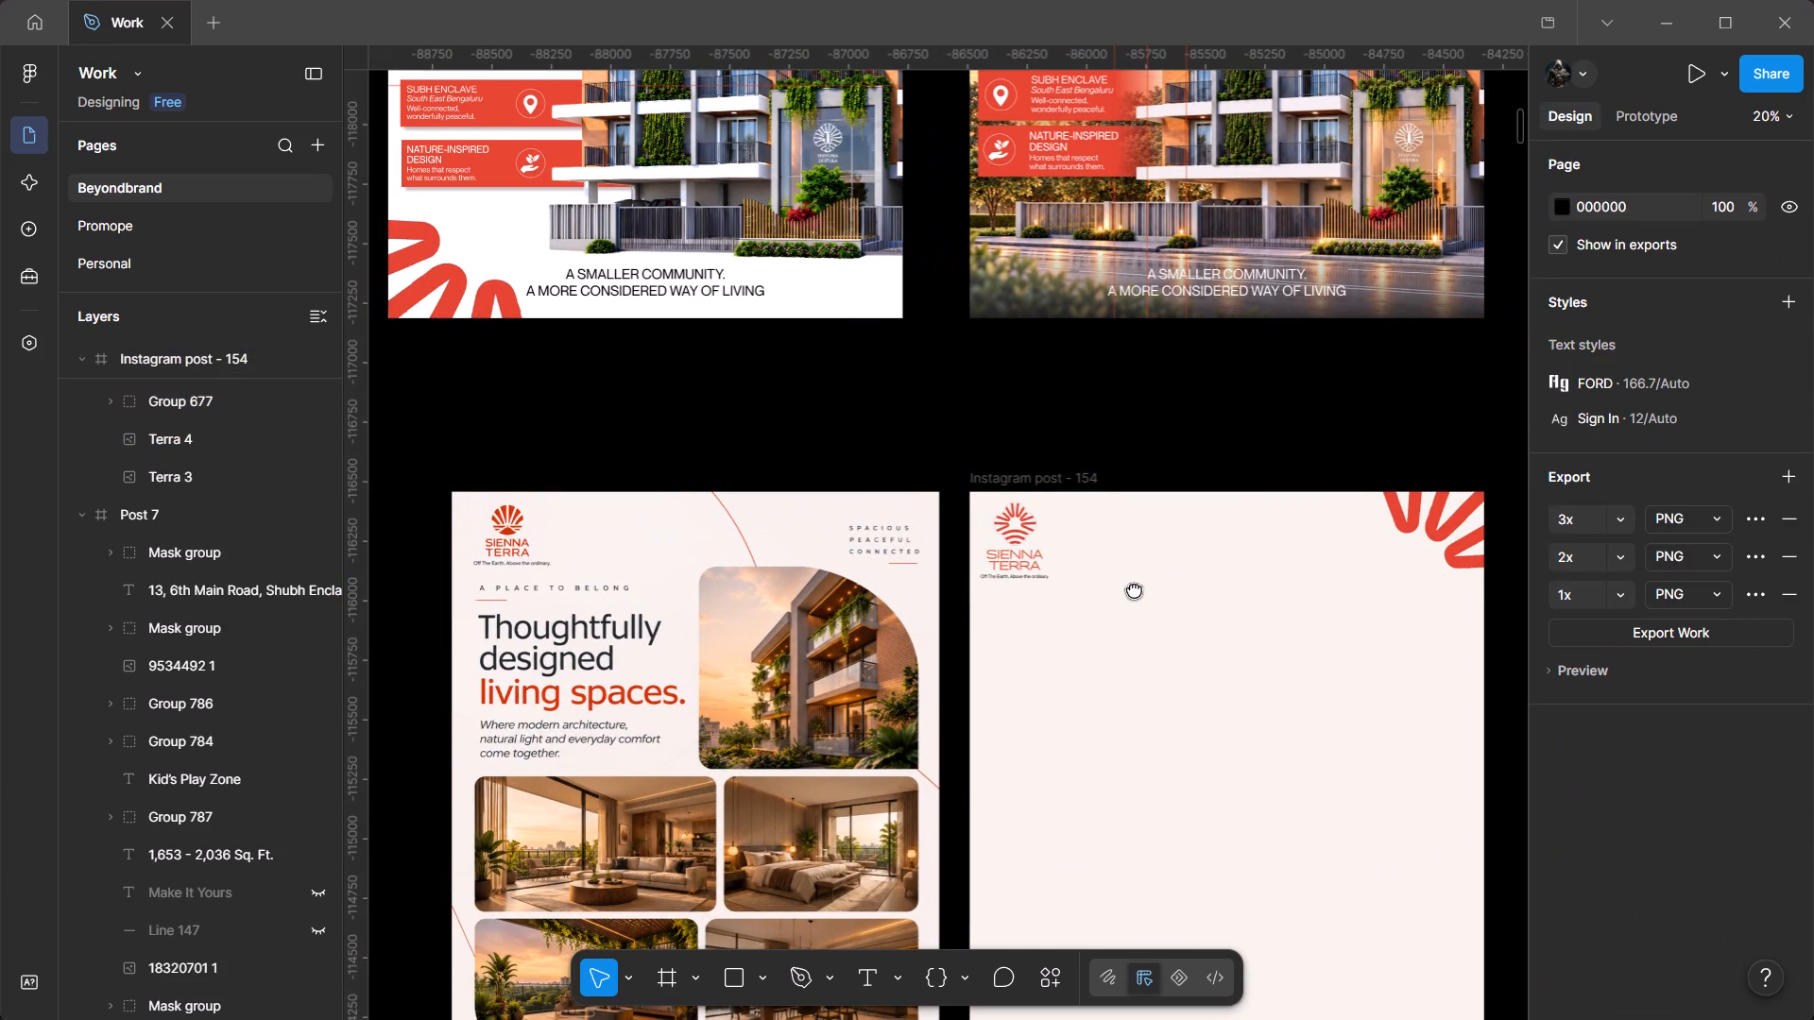
drag(1134, 589, 1097, 431)
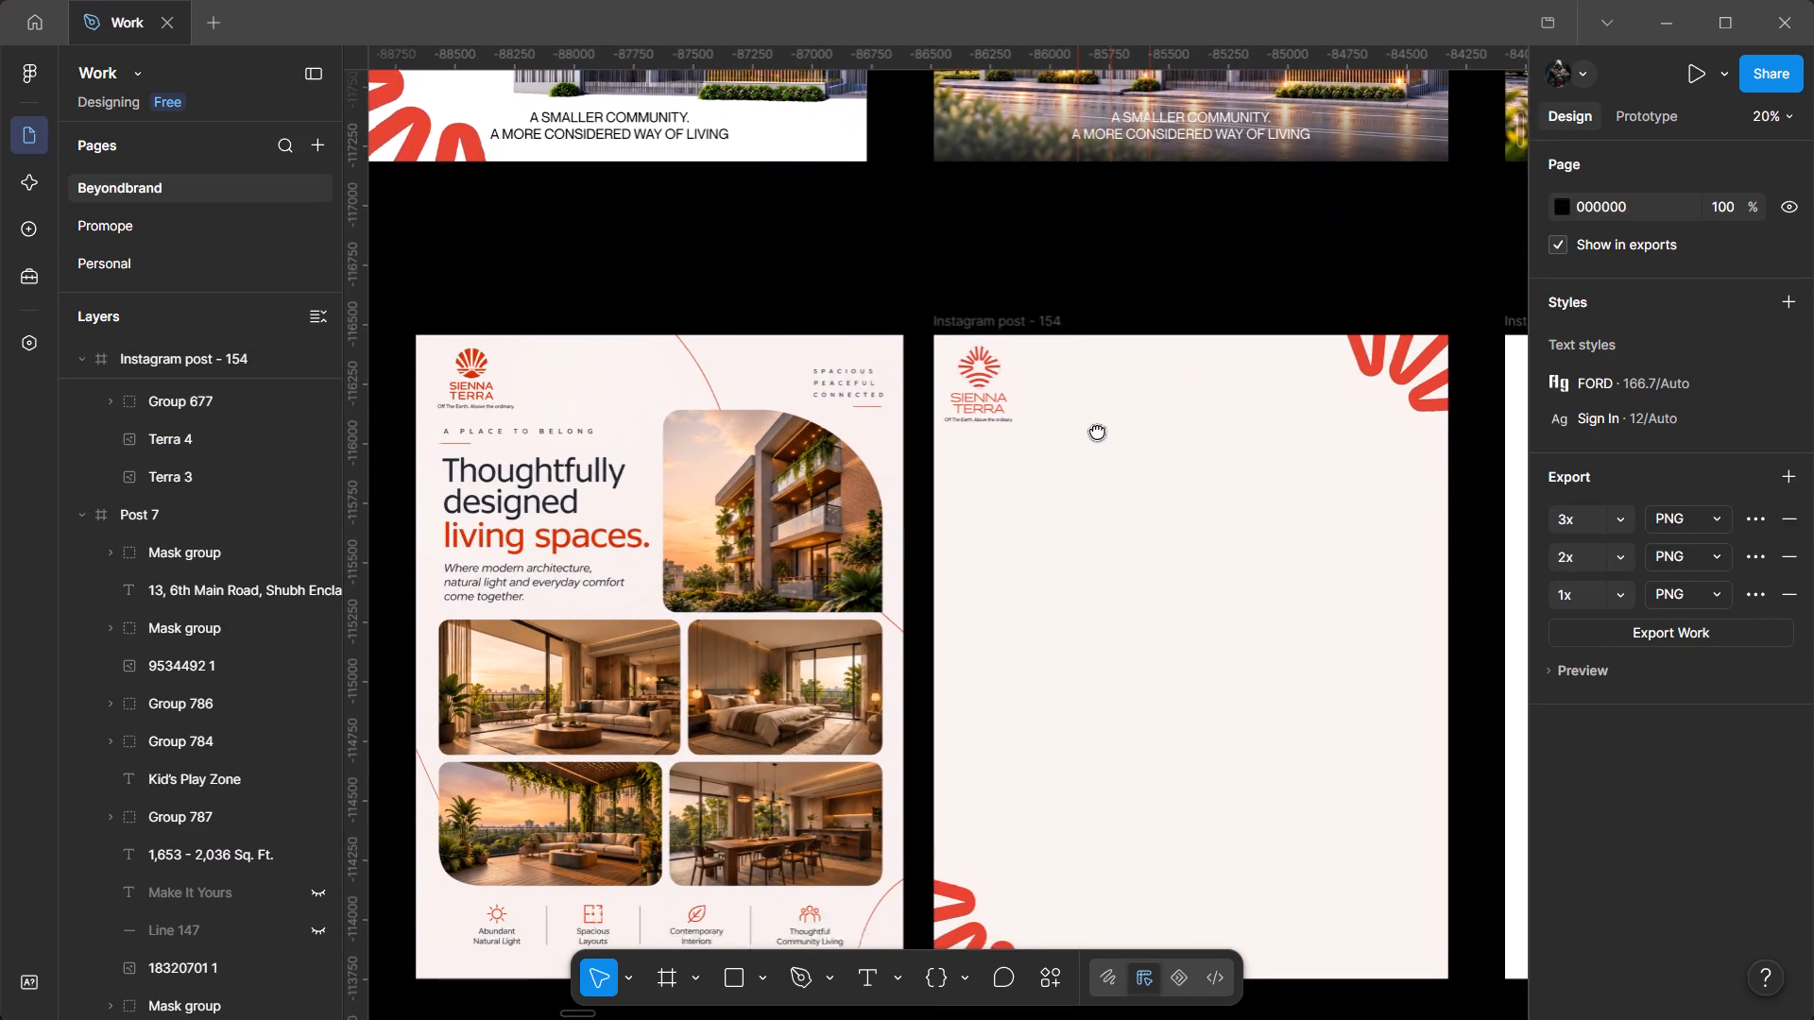
drag(1097, 431, 1025, 393)
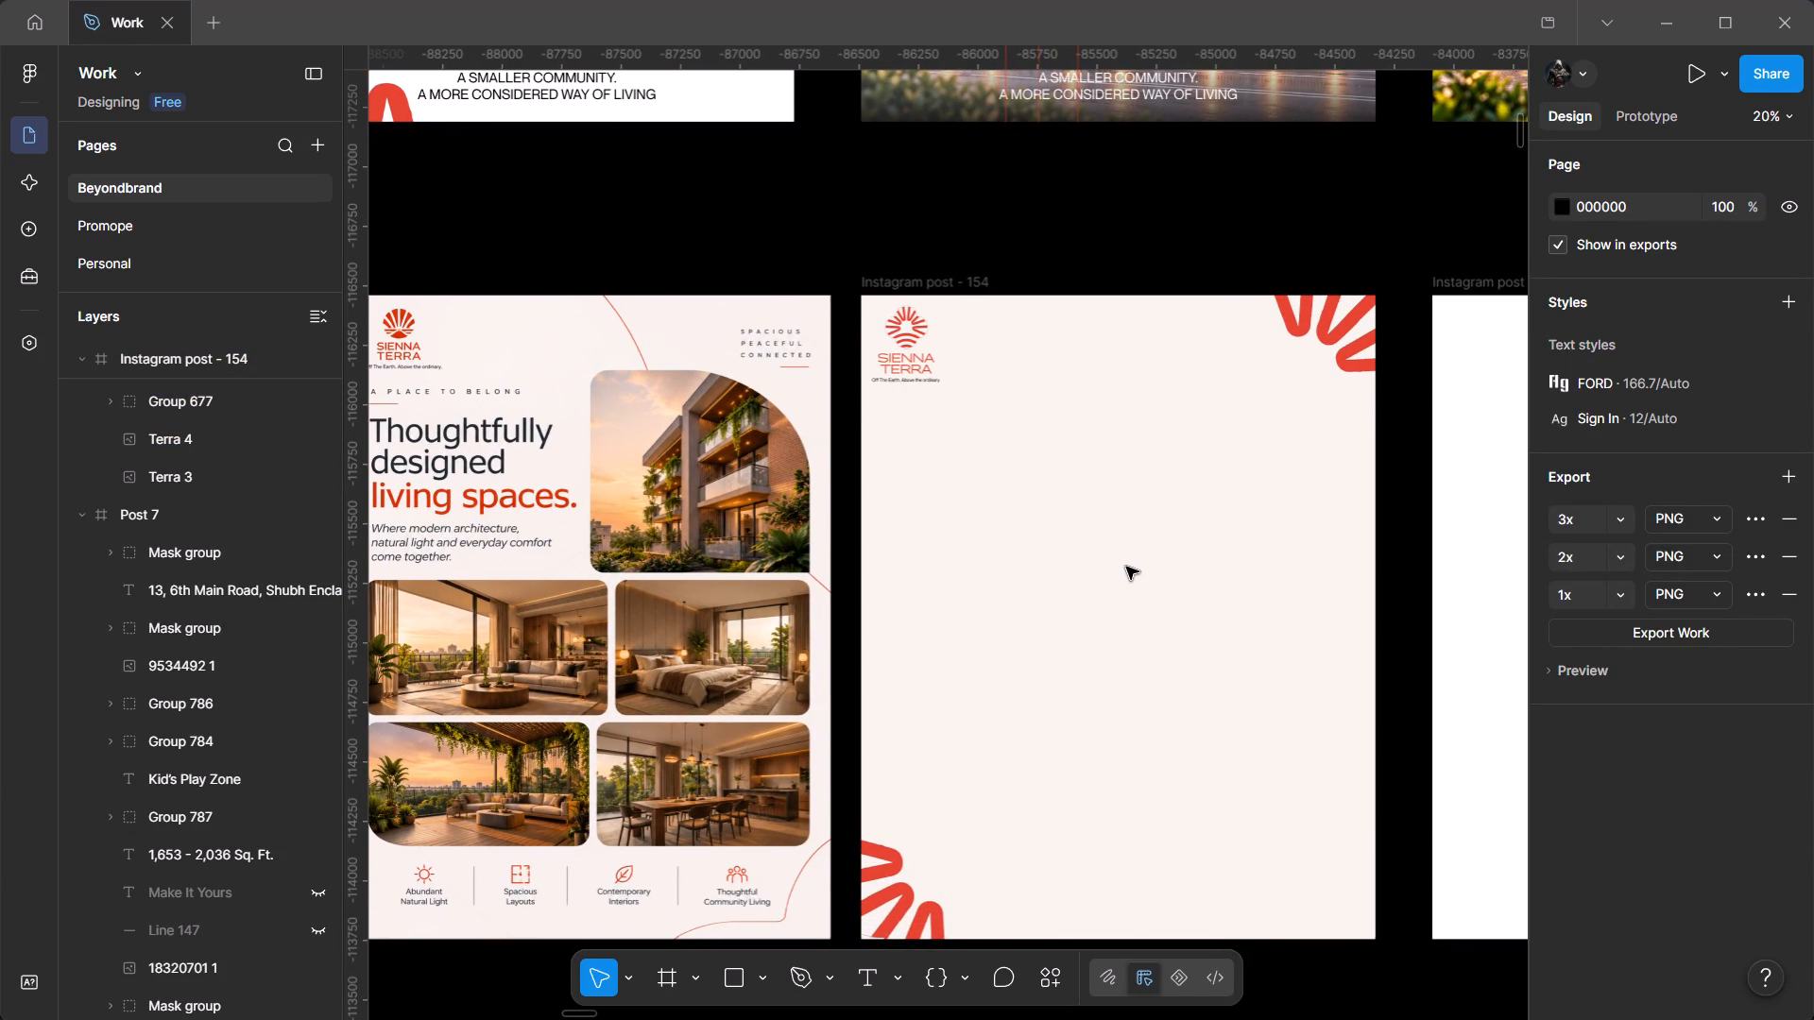
drag(1138, 581, 1211, 509)
drag(1051, 64, 1058, 566)
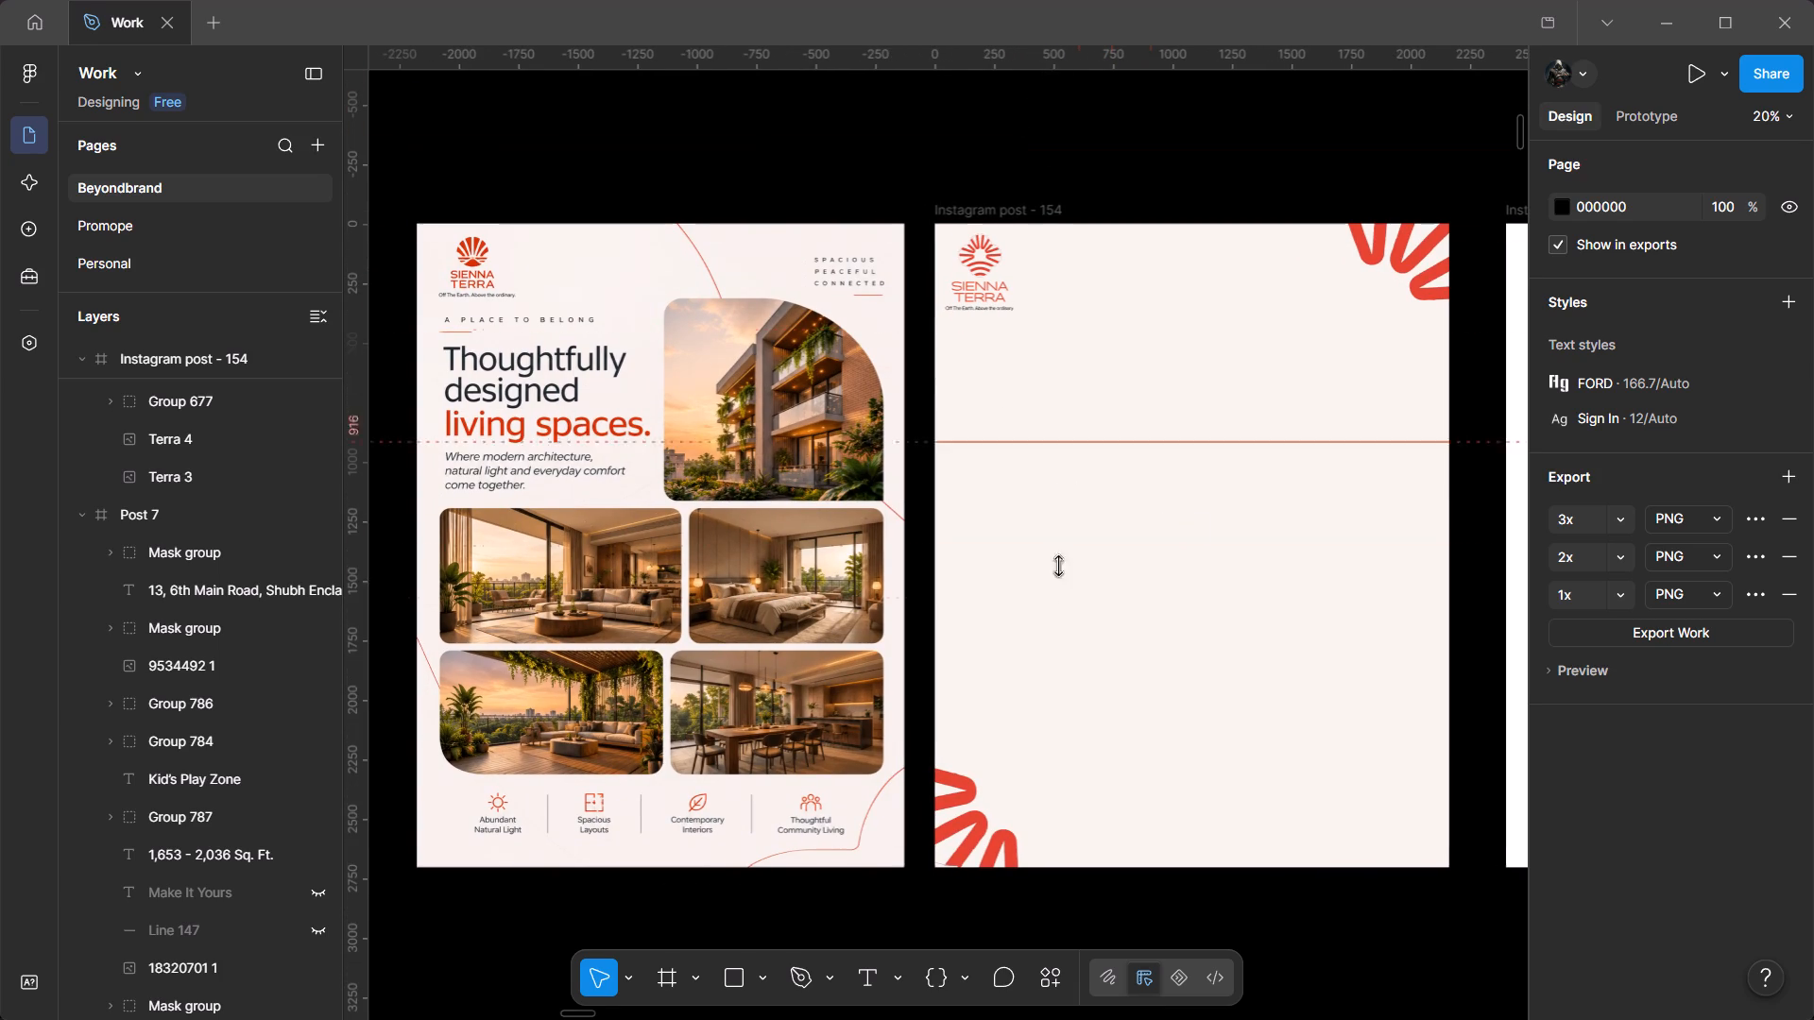
drag(1058, 566, 917, 778)
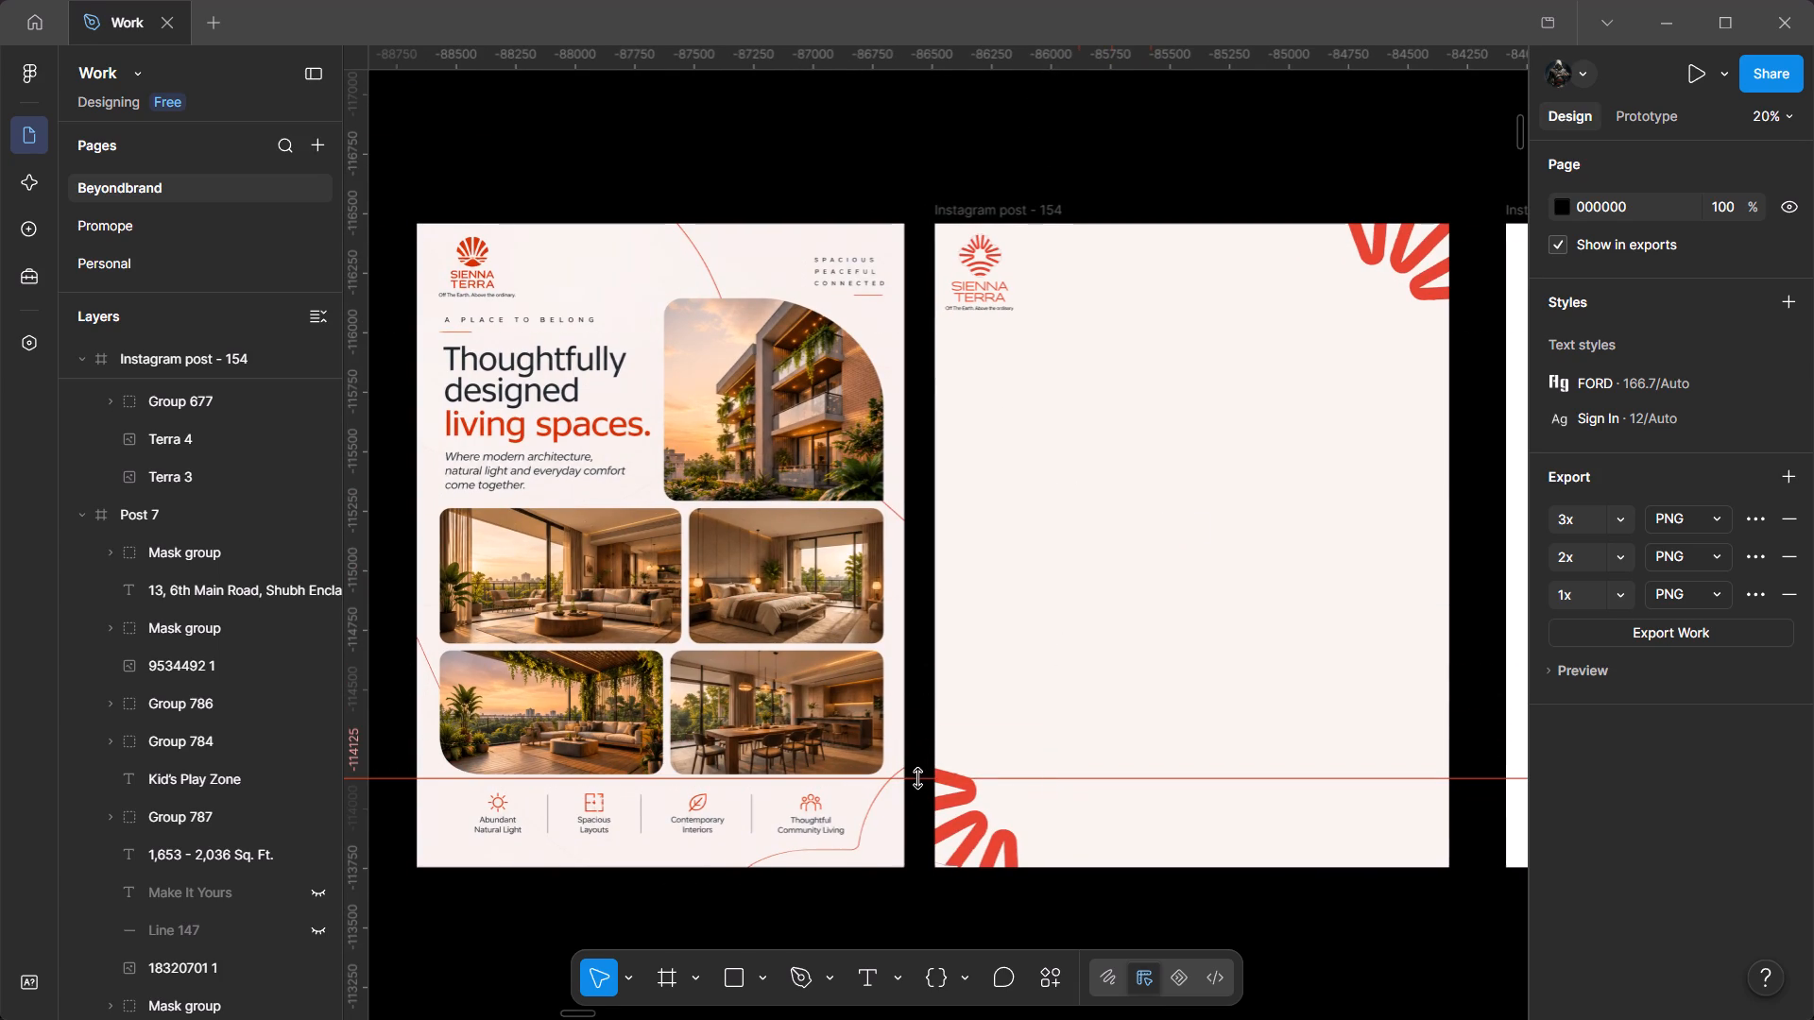
drag(917, 778, 917, 774)
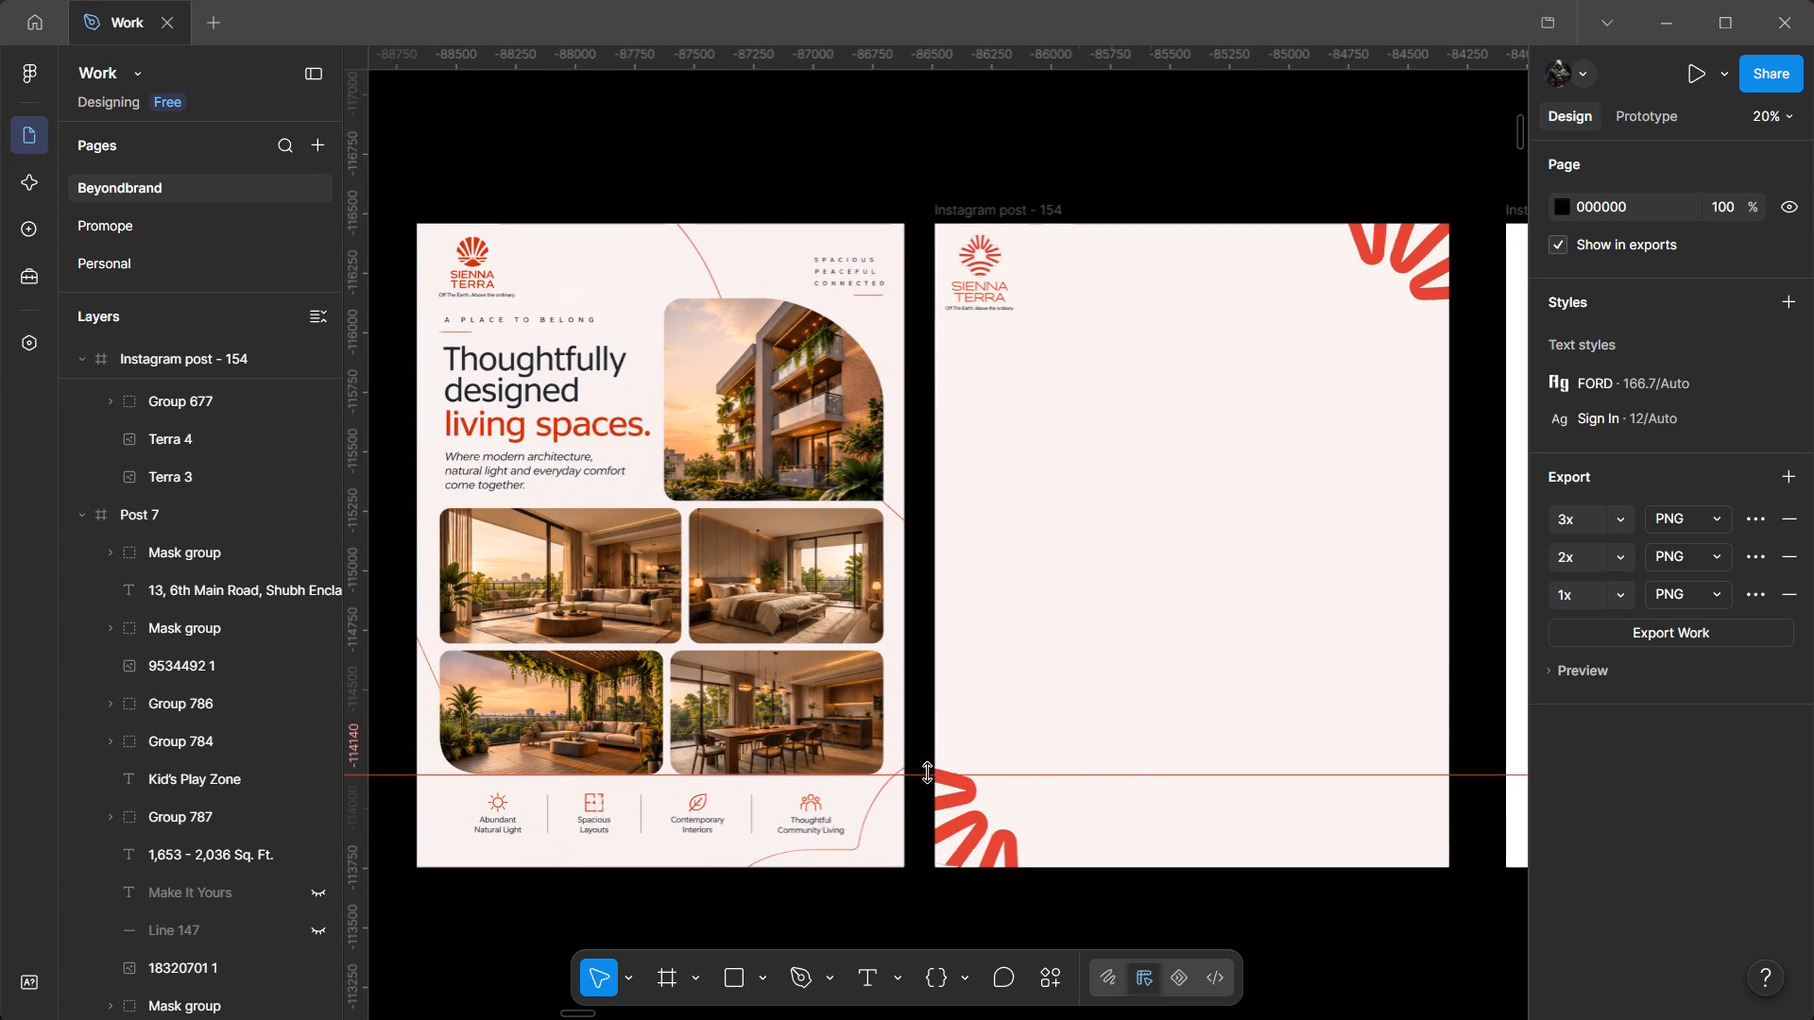
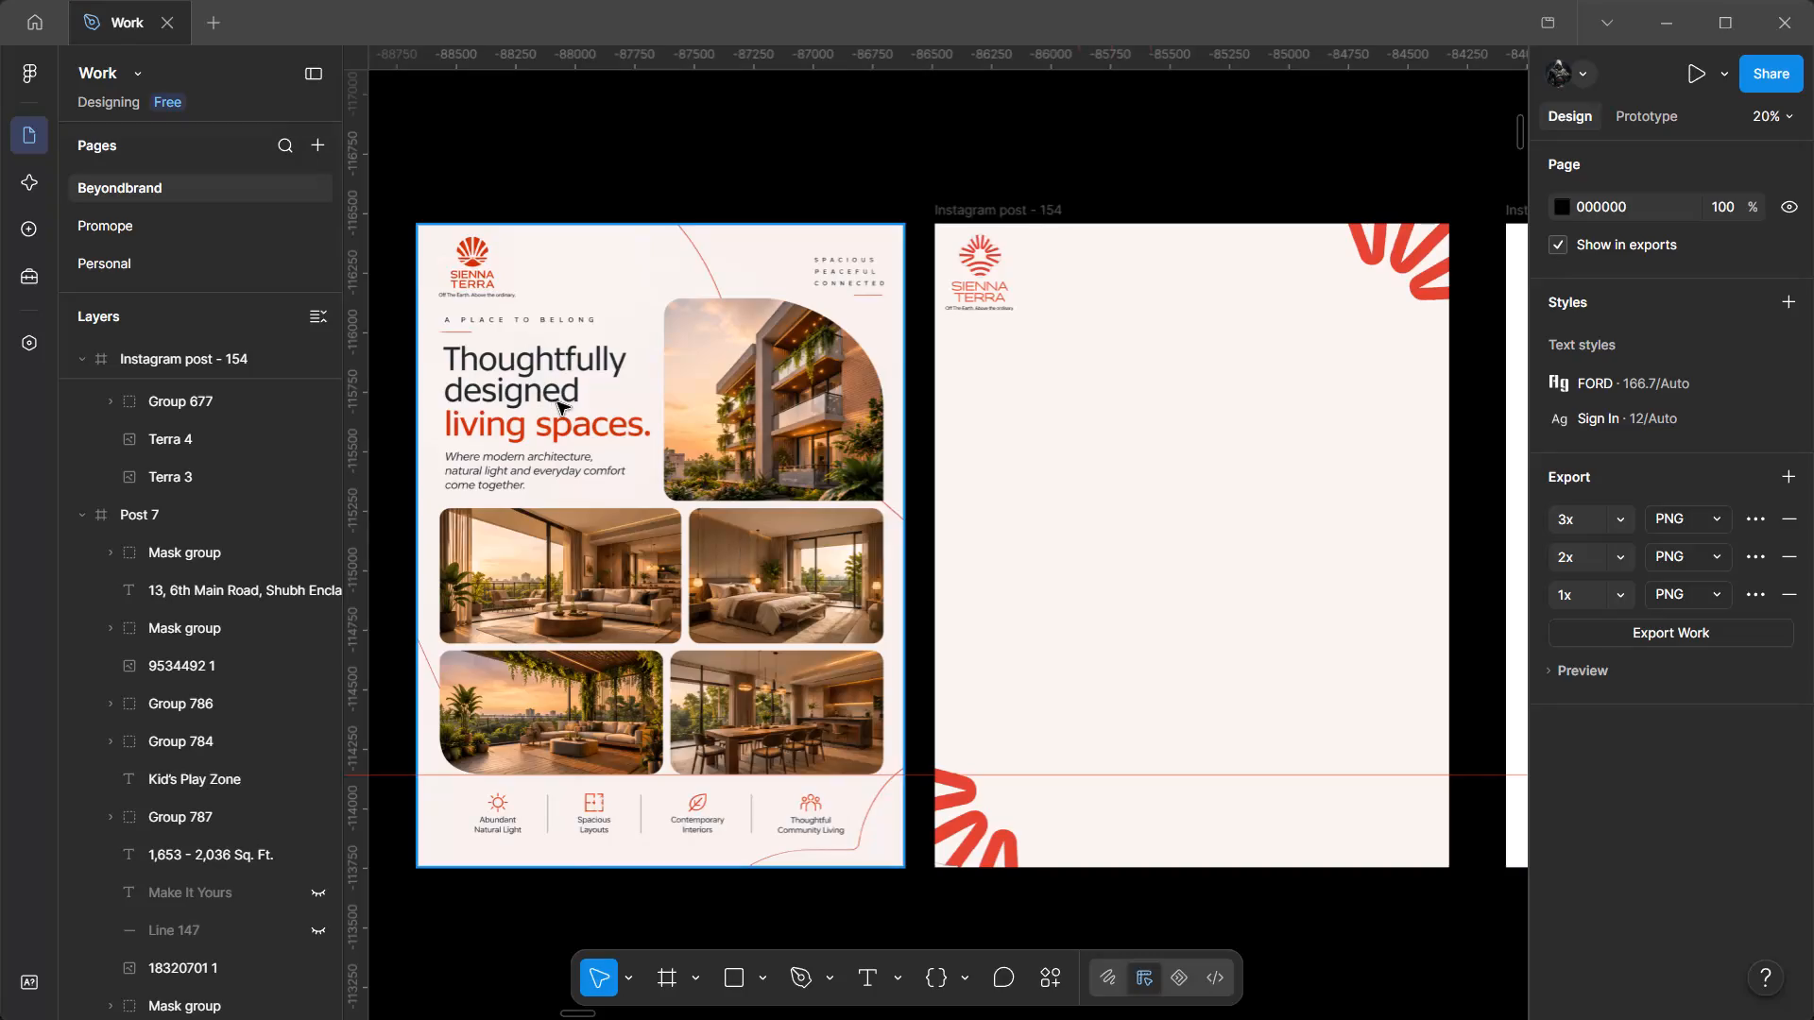
Place a horizontal page guide along the top of the advertisement's headline word "Thoughtfully" at Y -115937.
ctrl+scroll(583, 410, up, 2)
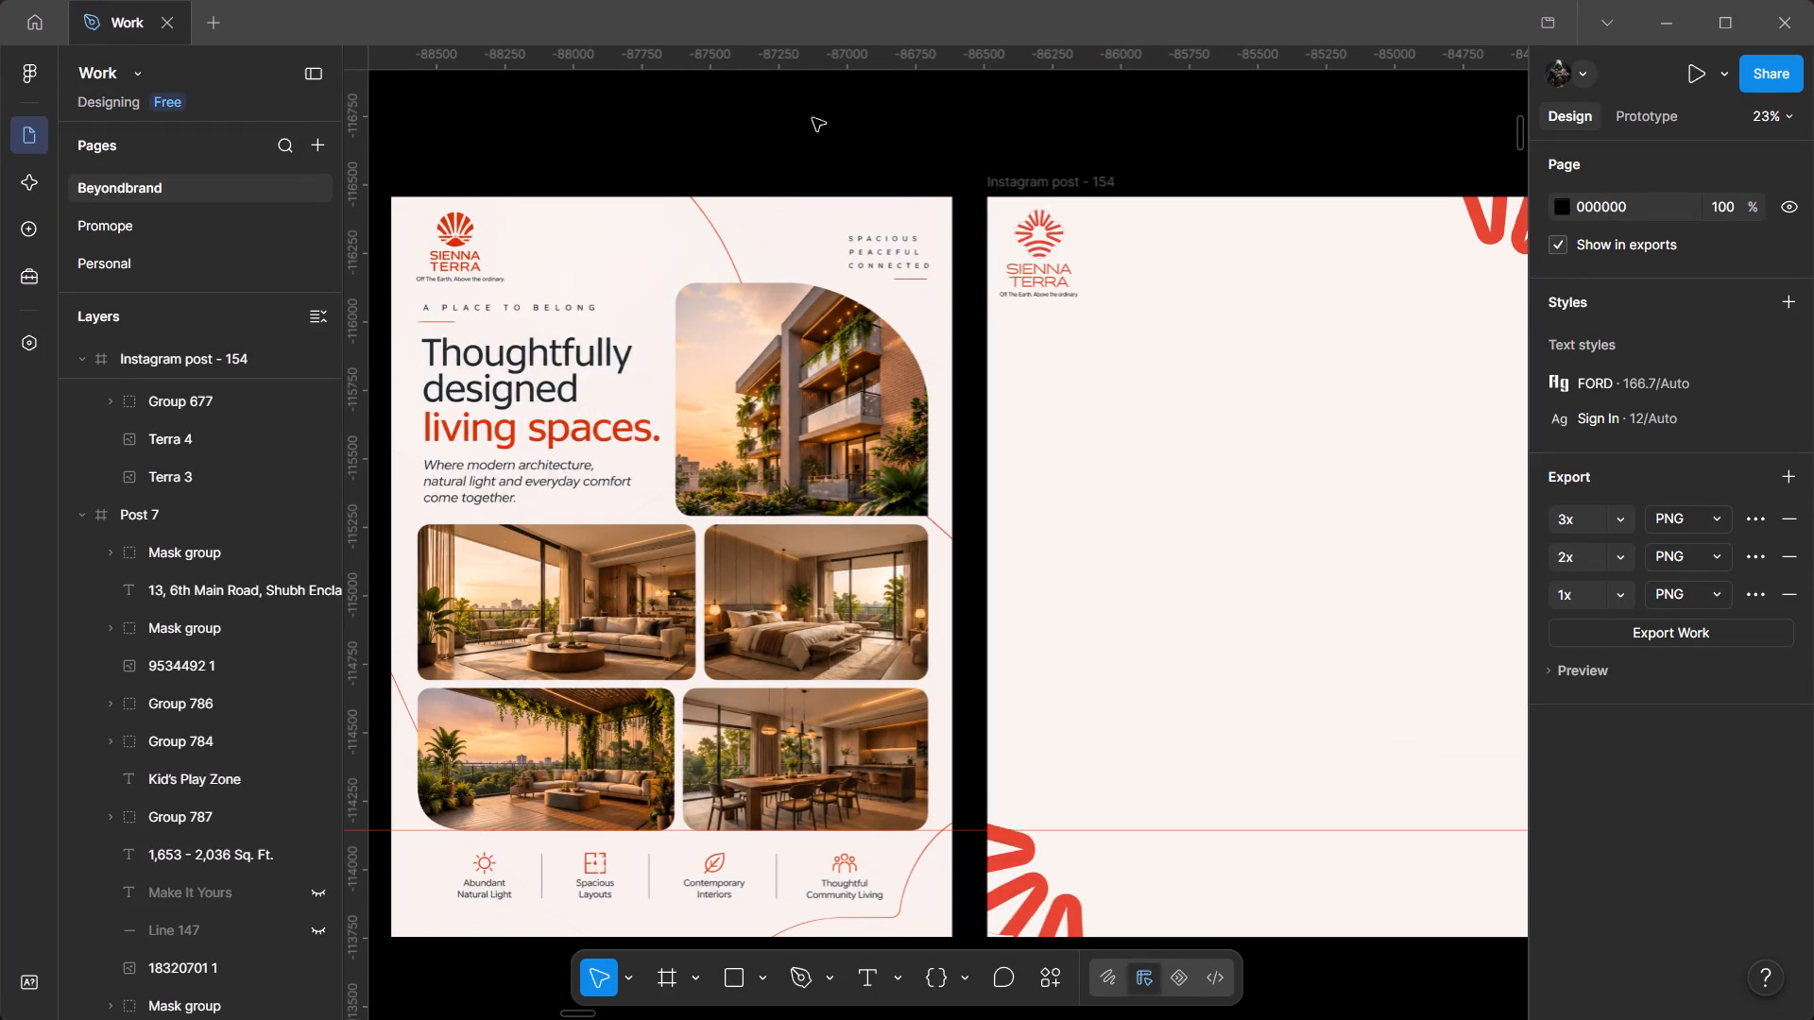
click(784, 68)
drag(903, 61, 903, 77)
drag(903, 77, 959, 337)
ctrl+scroll(669, 316, up, 5)
drag(685, 297, 959, 286)
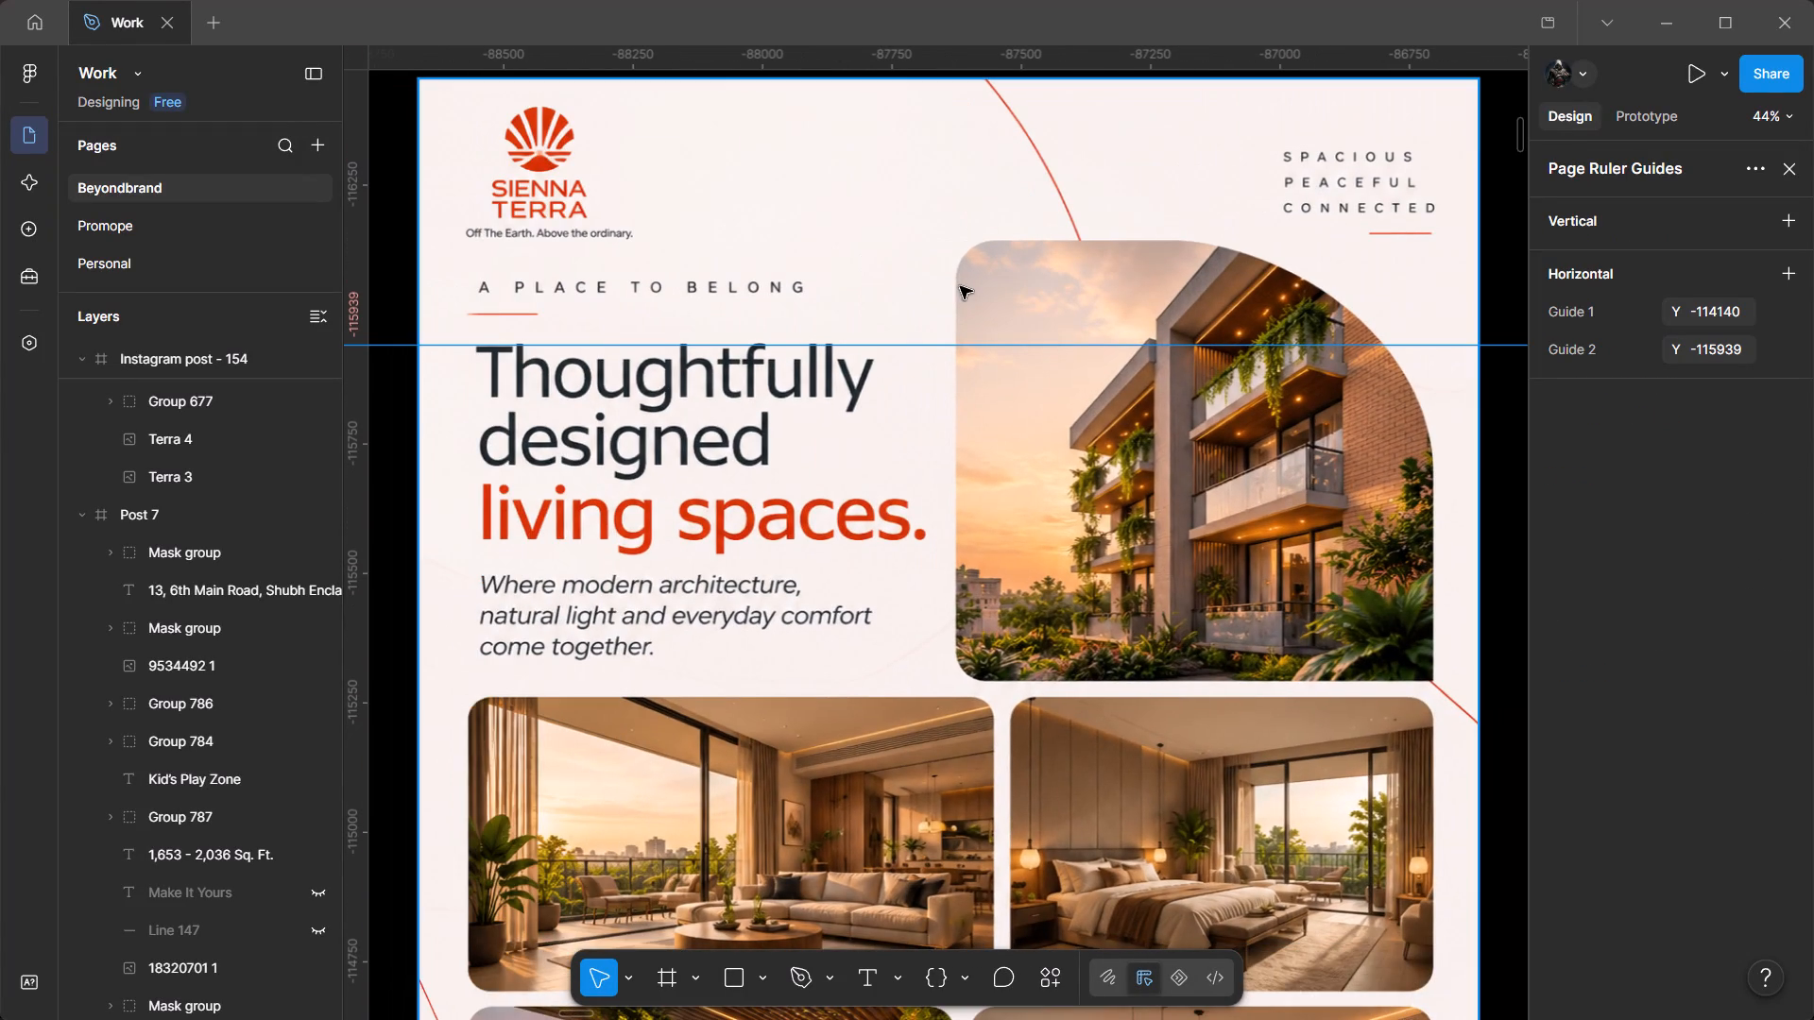
ctrl+scroll(527, 385, up, 5)
drag(526, 307, 537, 308)
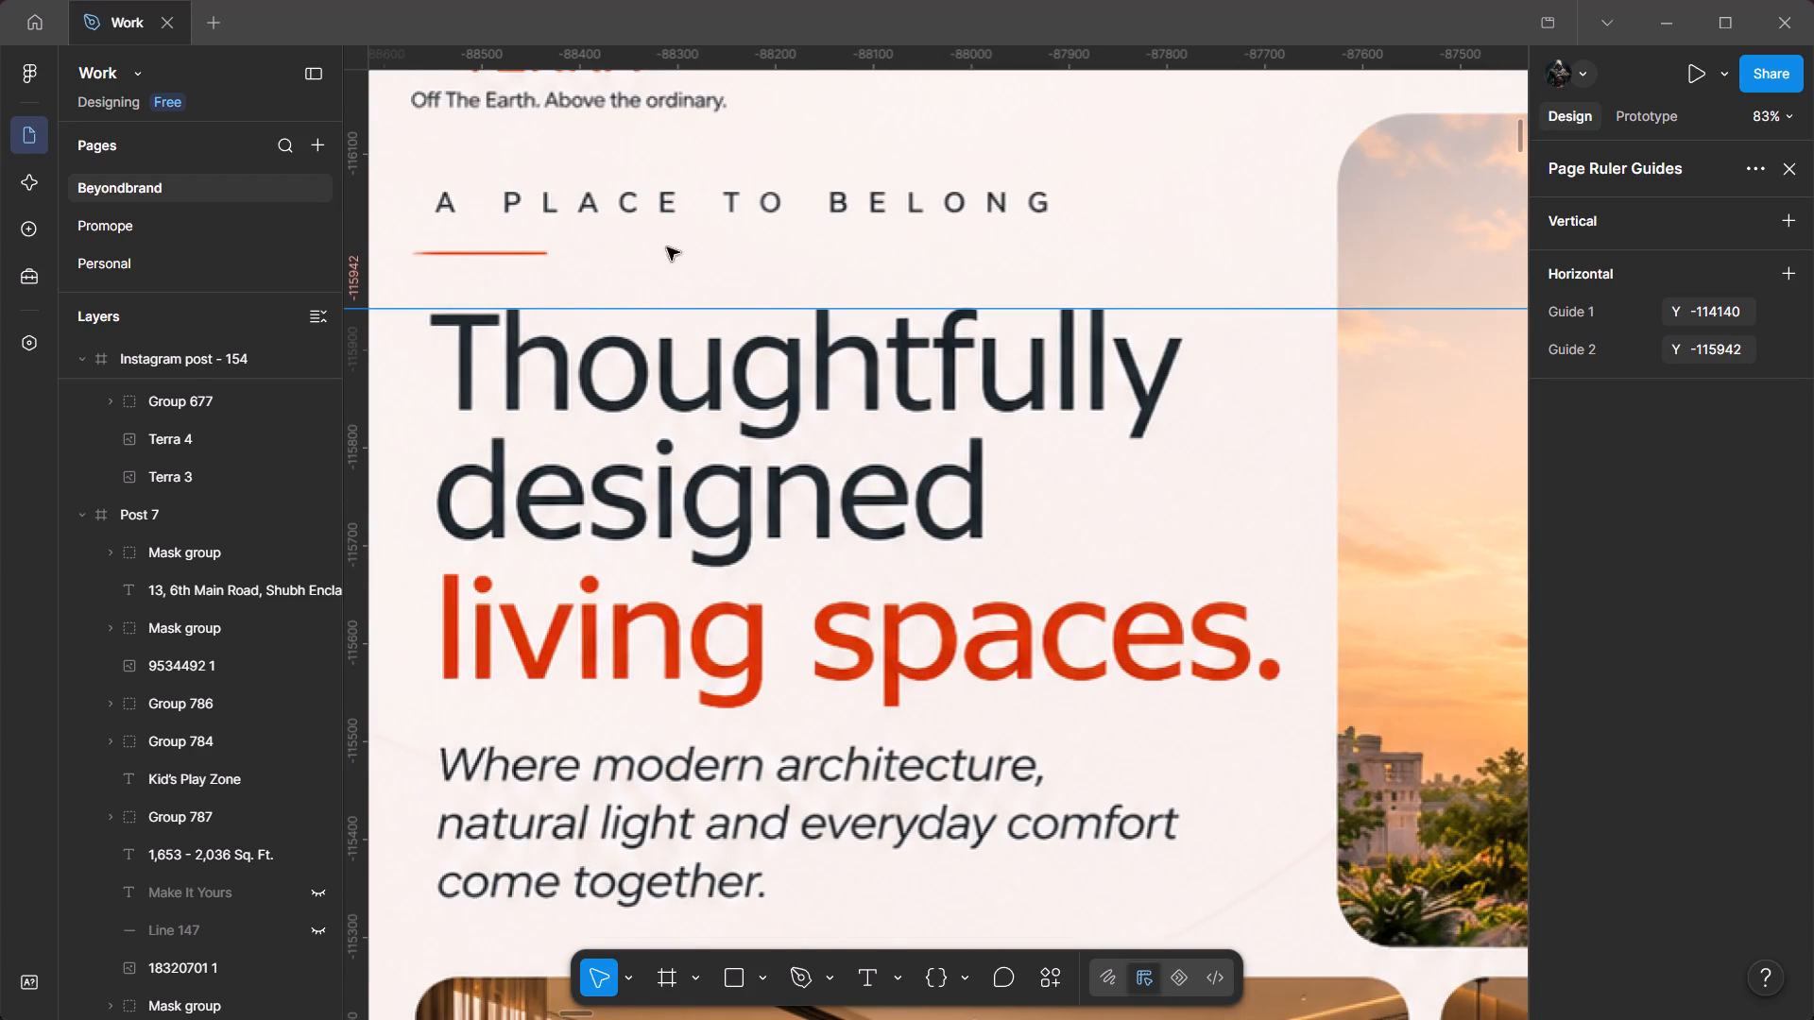
click(551, 306)
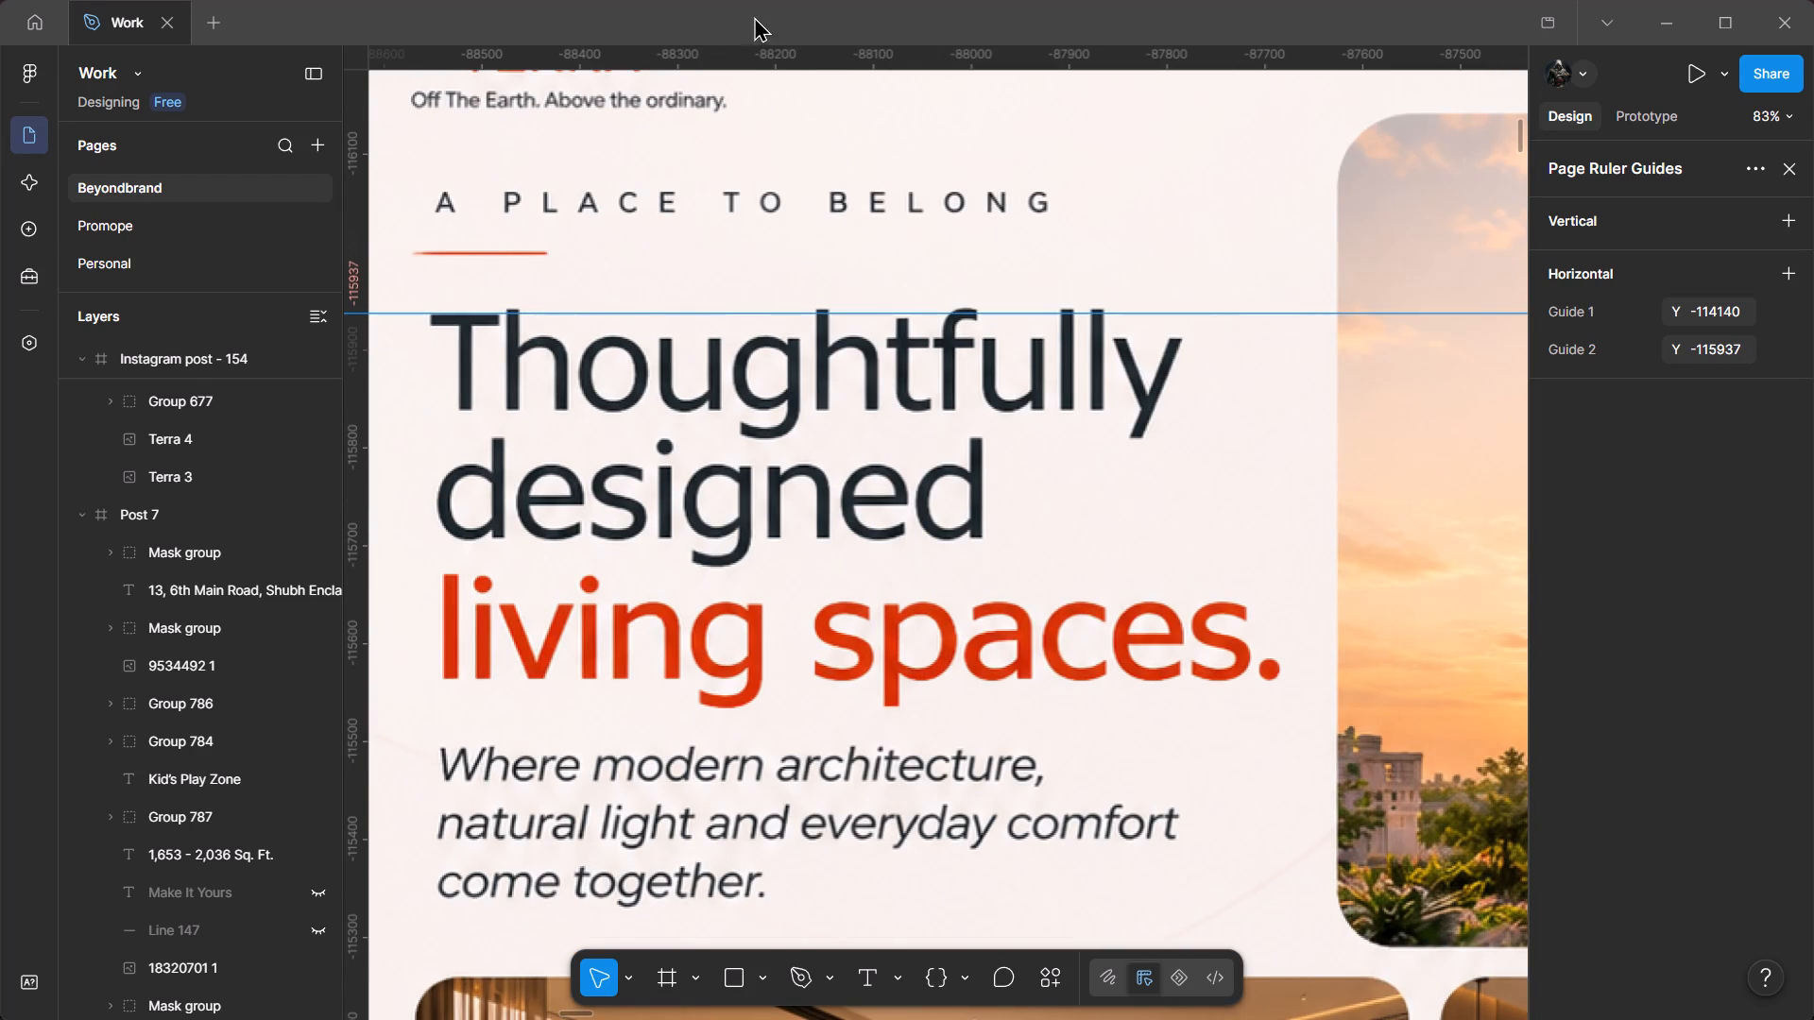
Add a horizontal page guide along the baseline of "Thoughtfully" at Y -115838.
drag(749, 56, 733, 427)
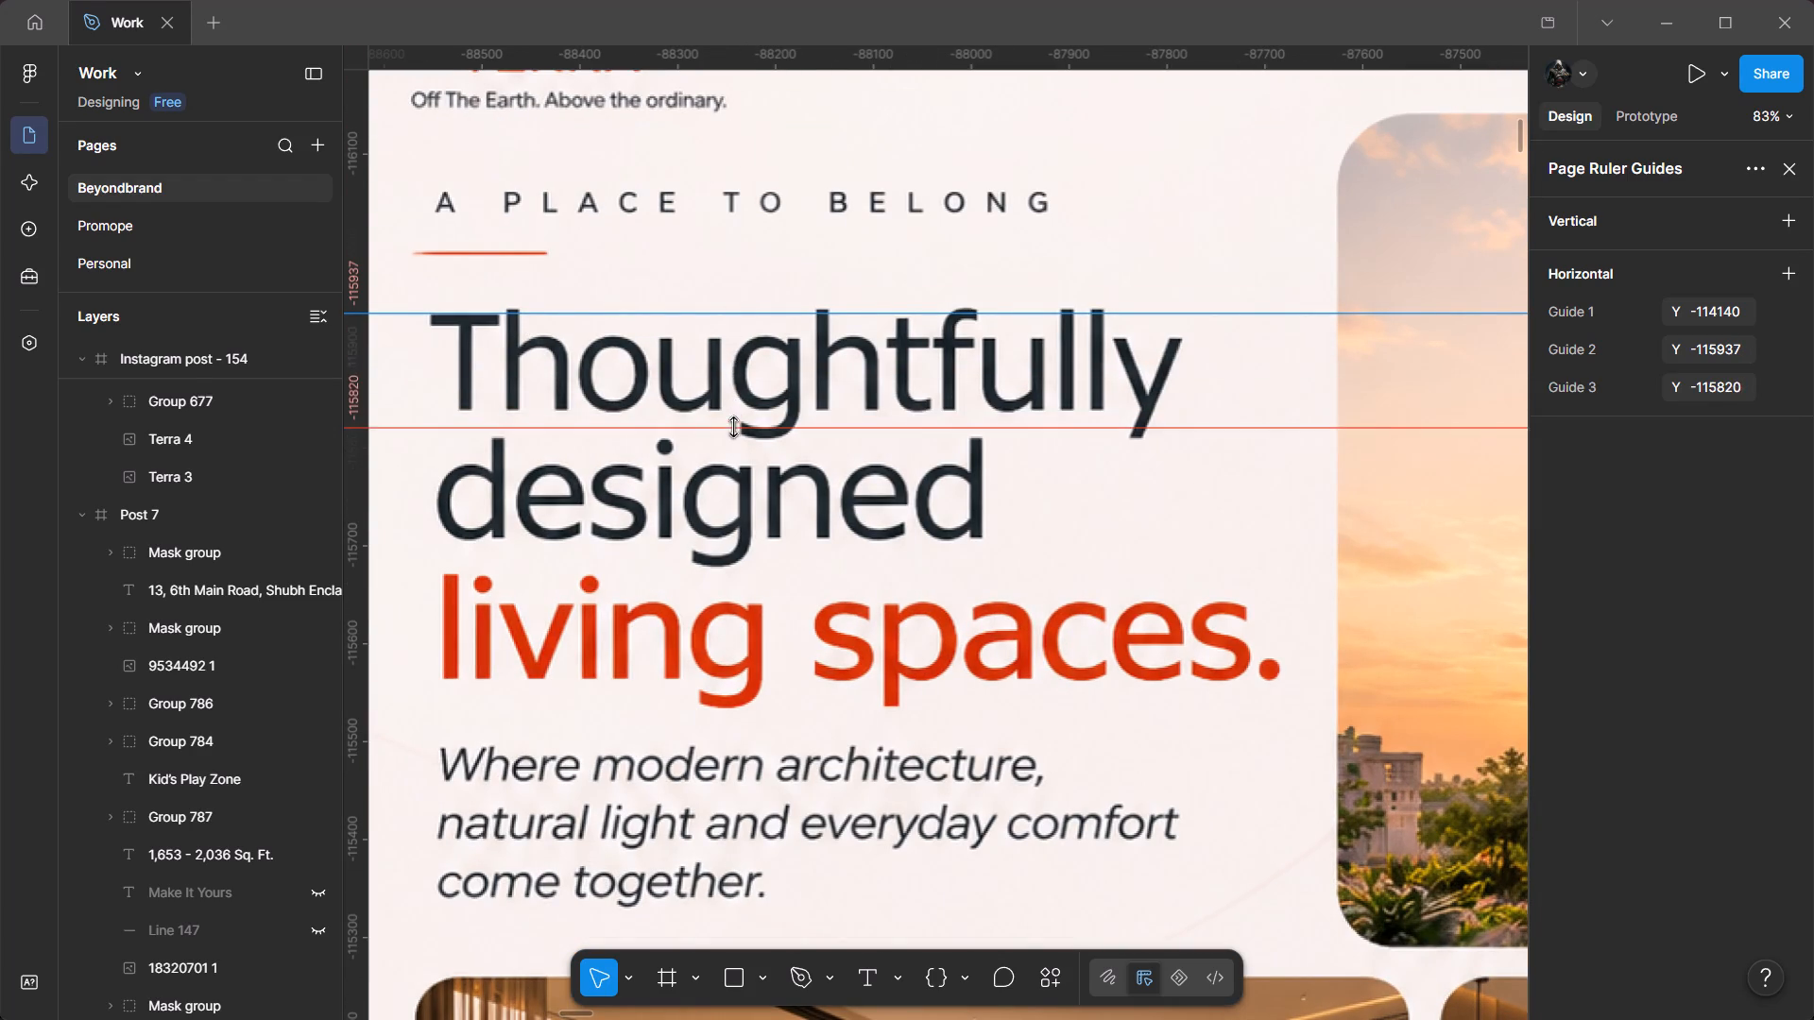
drag(733, 427, 742, 410)
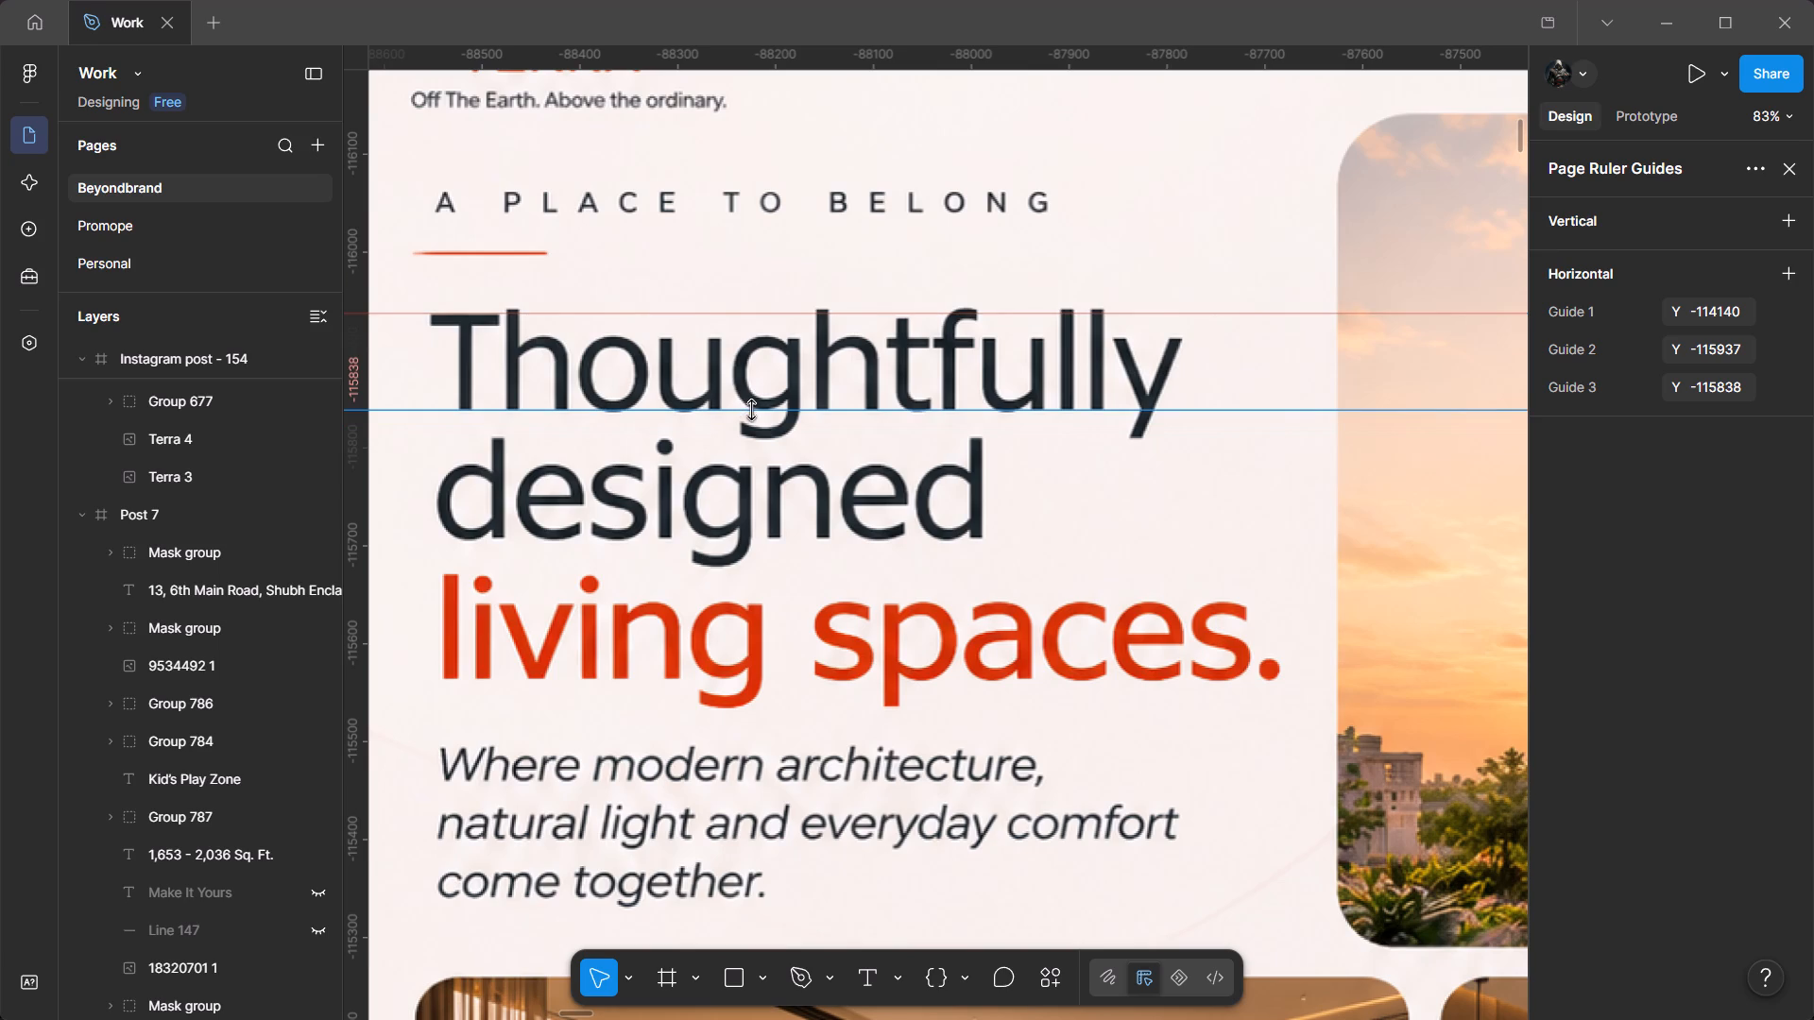
Add horizontal page guides above "designed" at Y -115808 and along its baseline at Y -115704.
ctrl+scroll(854, 403, down, 7)
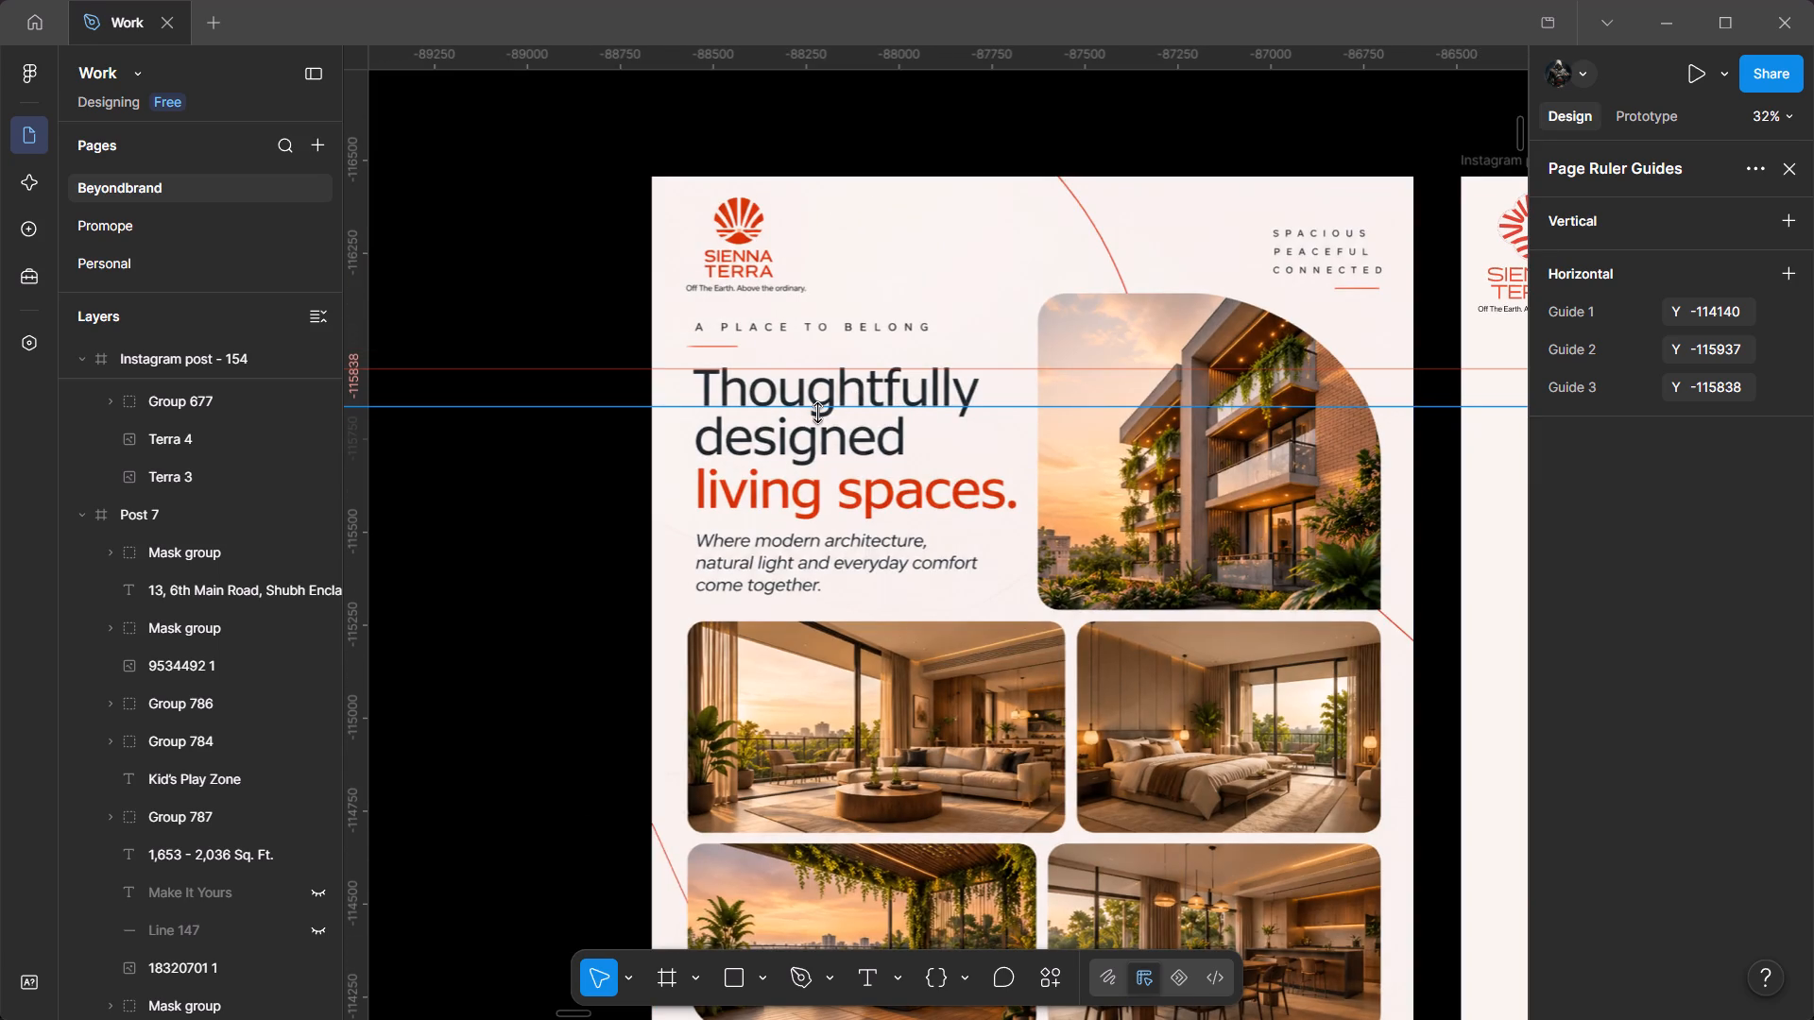
ctrl+scroll(828, 411, up, 6)
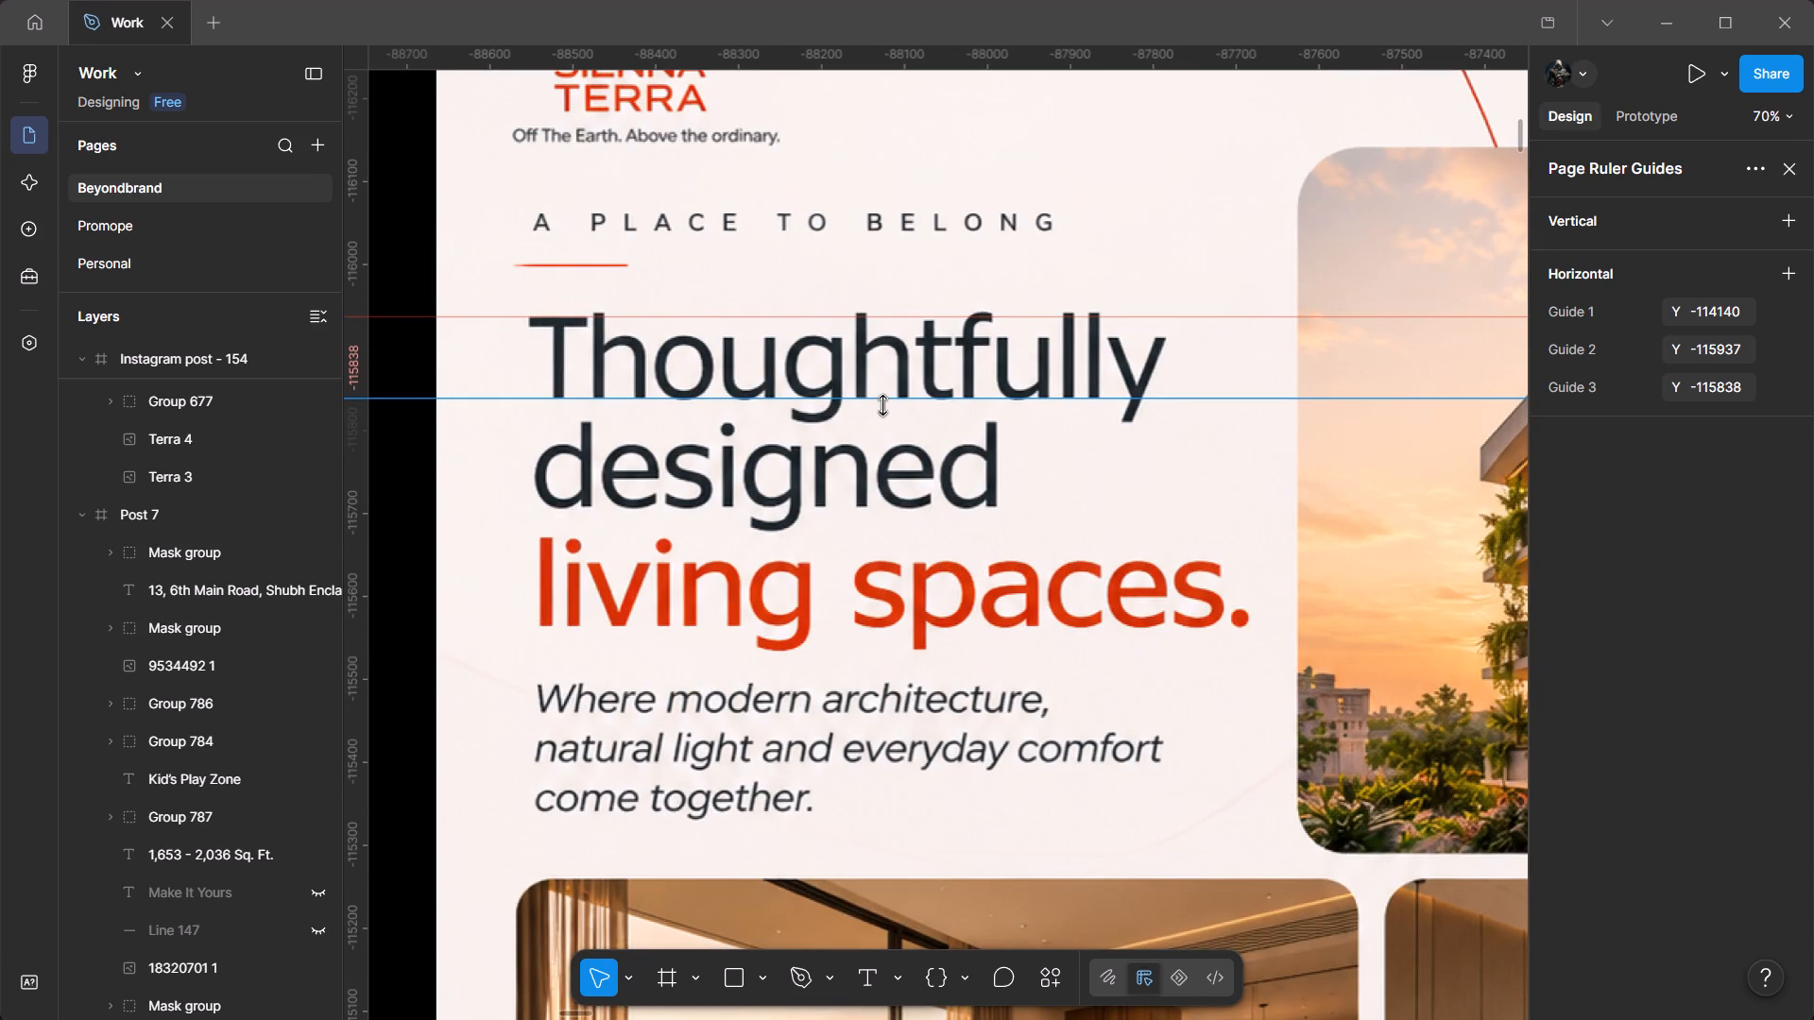
alt+drag(884, 403, 909, 424)
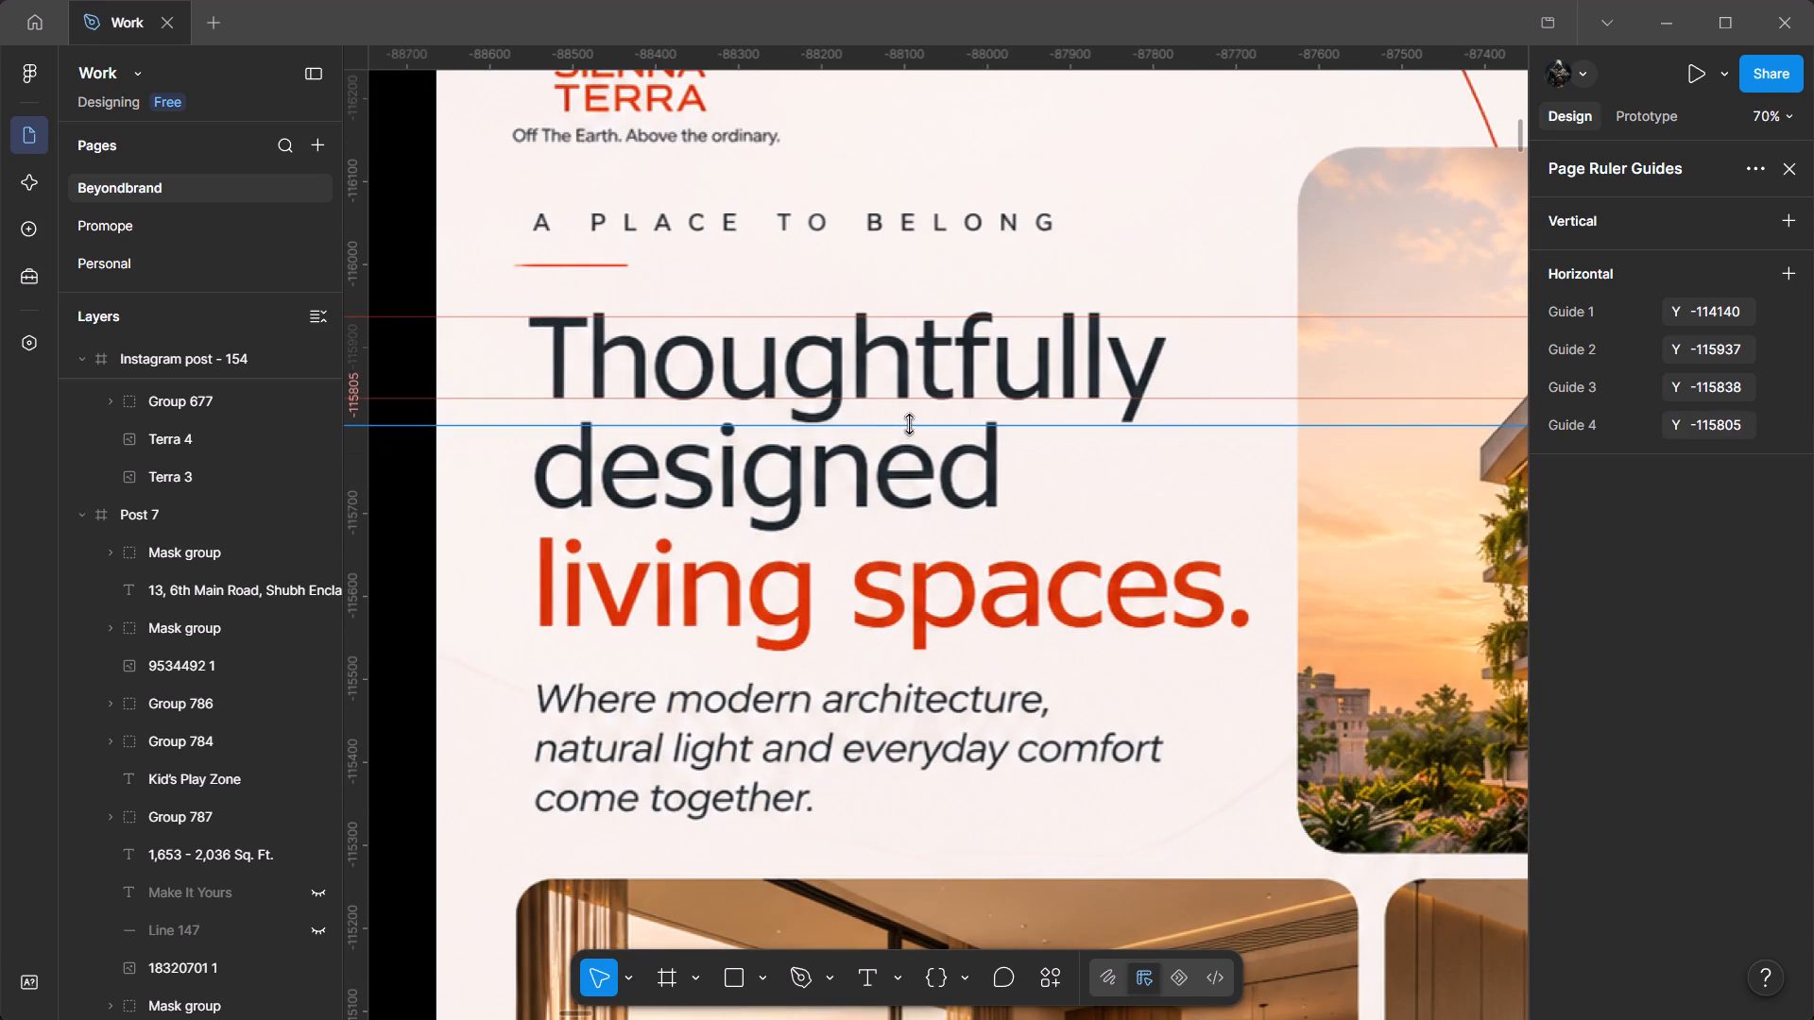
alt+drag(909, 424, 912, 422)
alt+drag(912, 421, 911, 518)
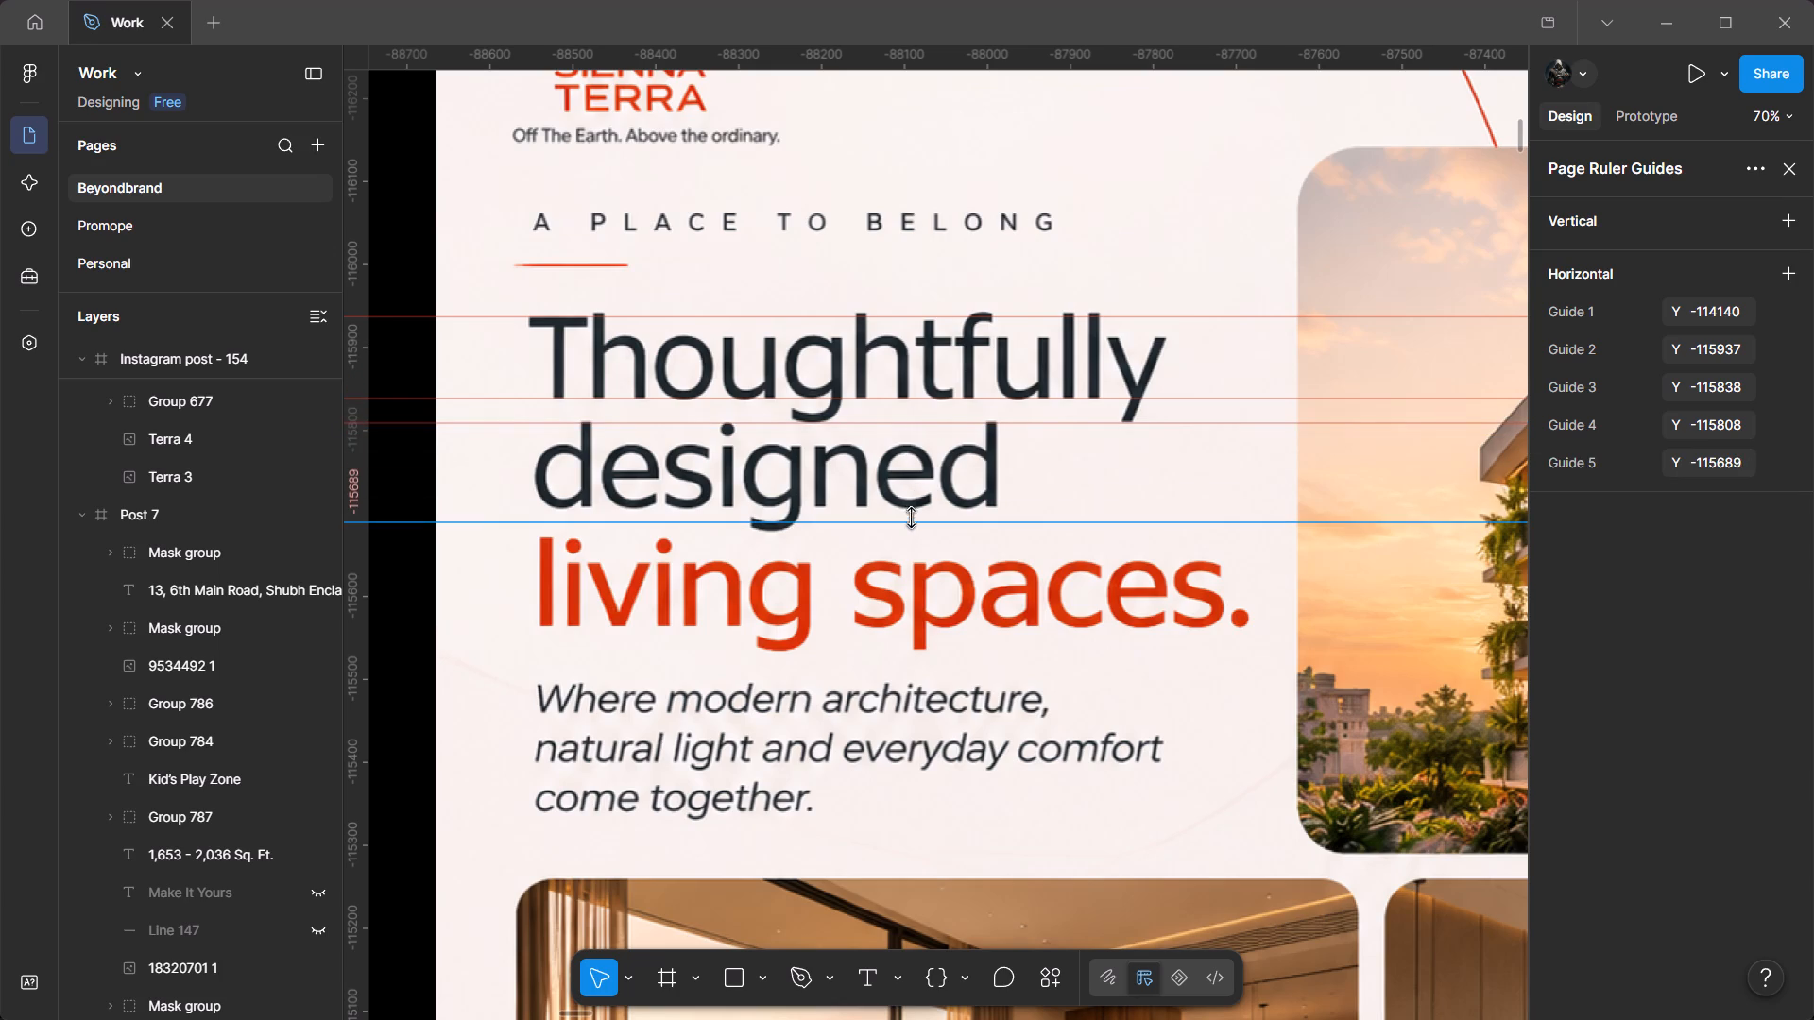
alt+drag(911, 518, 916, 509)
Add horizontal page guides along the top of "living spaces." at Y -115672 and above the italic subtext at Y -115495.
alt+drag(916, 509, 916, 535)
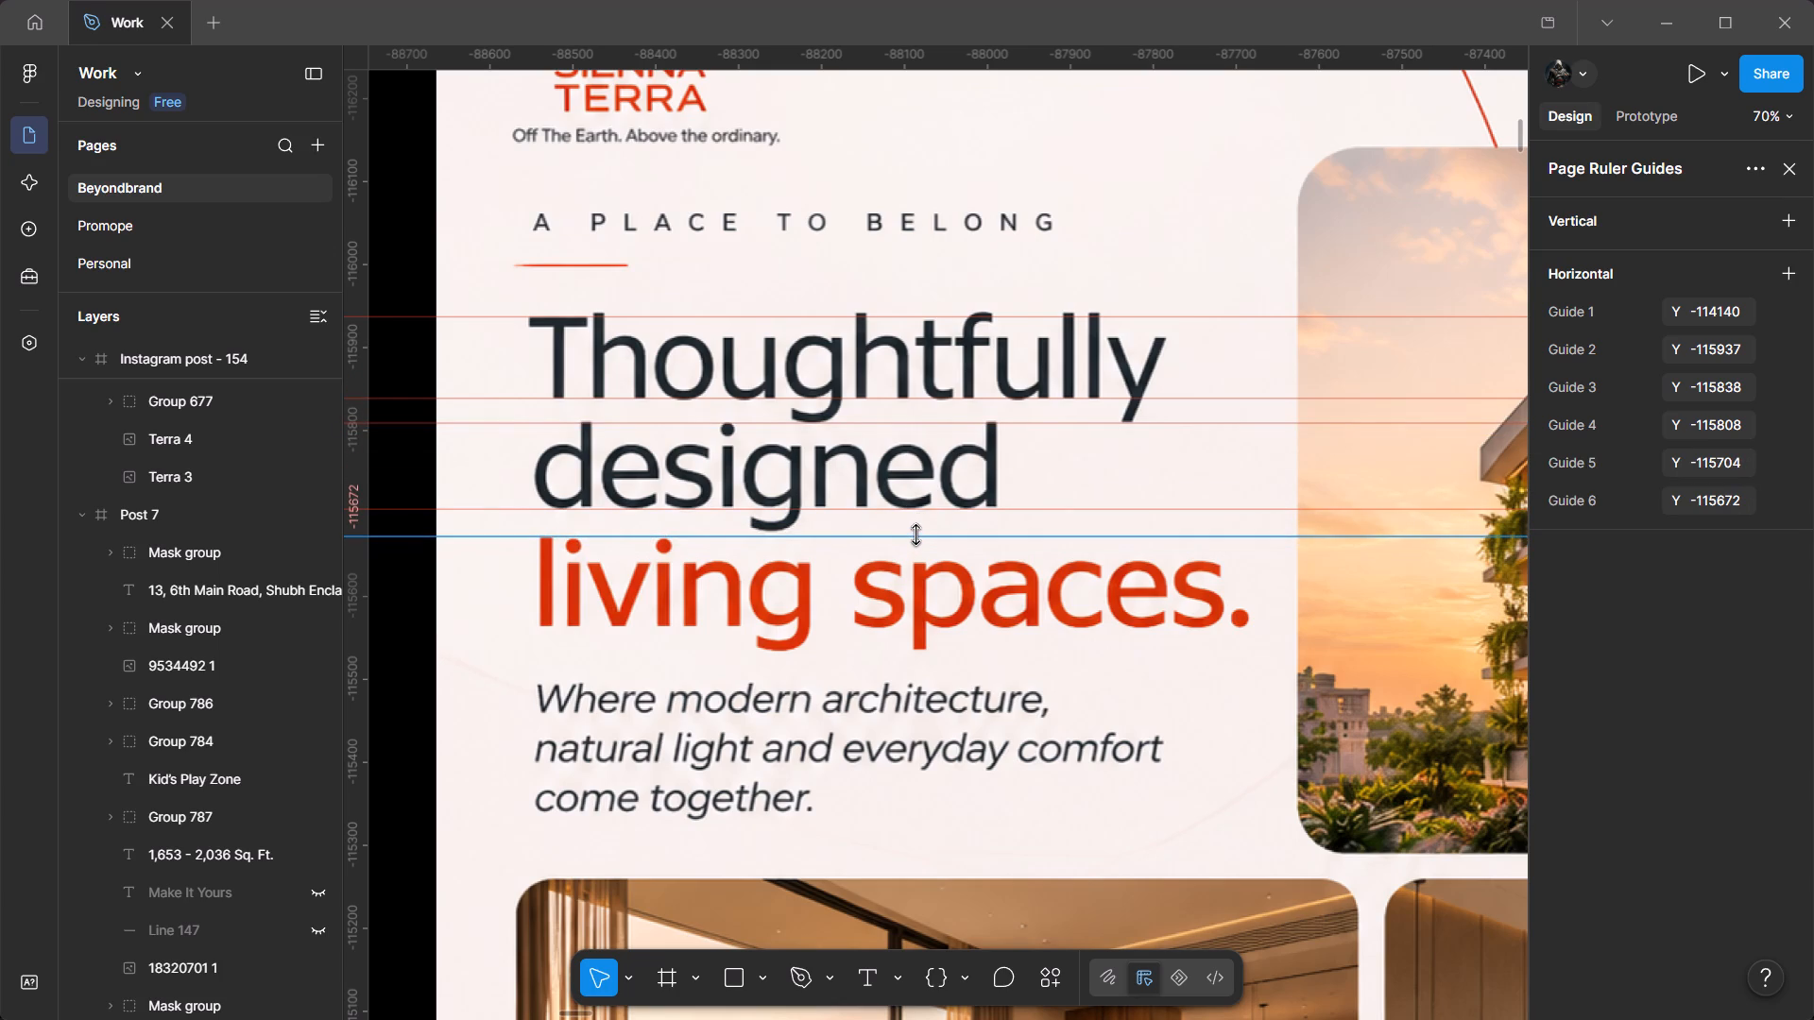
alt+drag(916, 535, 916, 535)
alt+drag(916, 535, 916, 543)
alt+drag(916, 543, 898, 682)
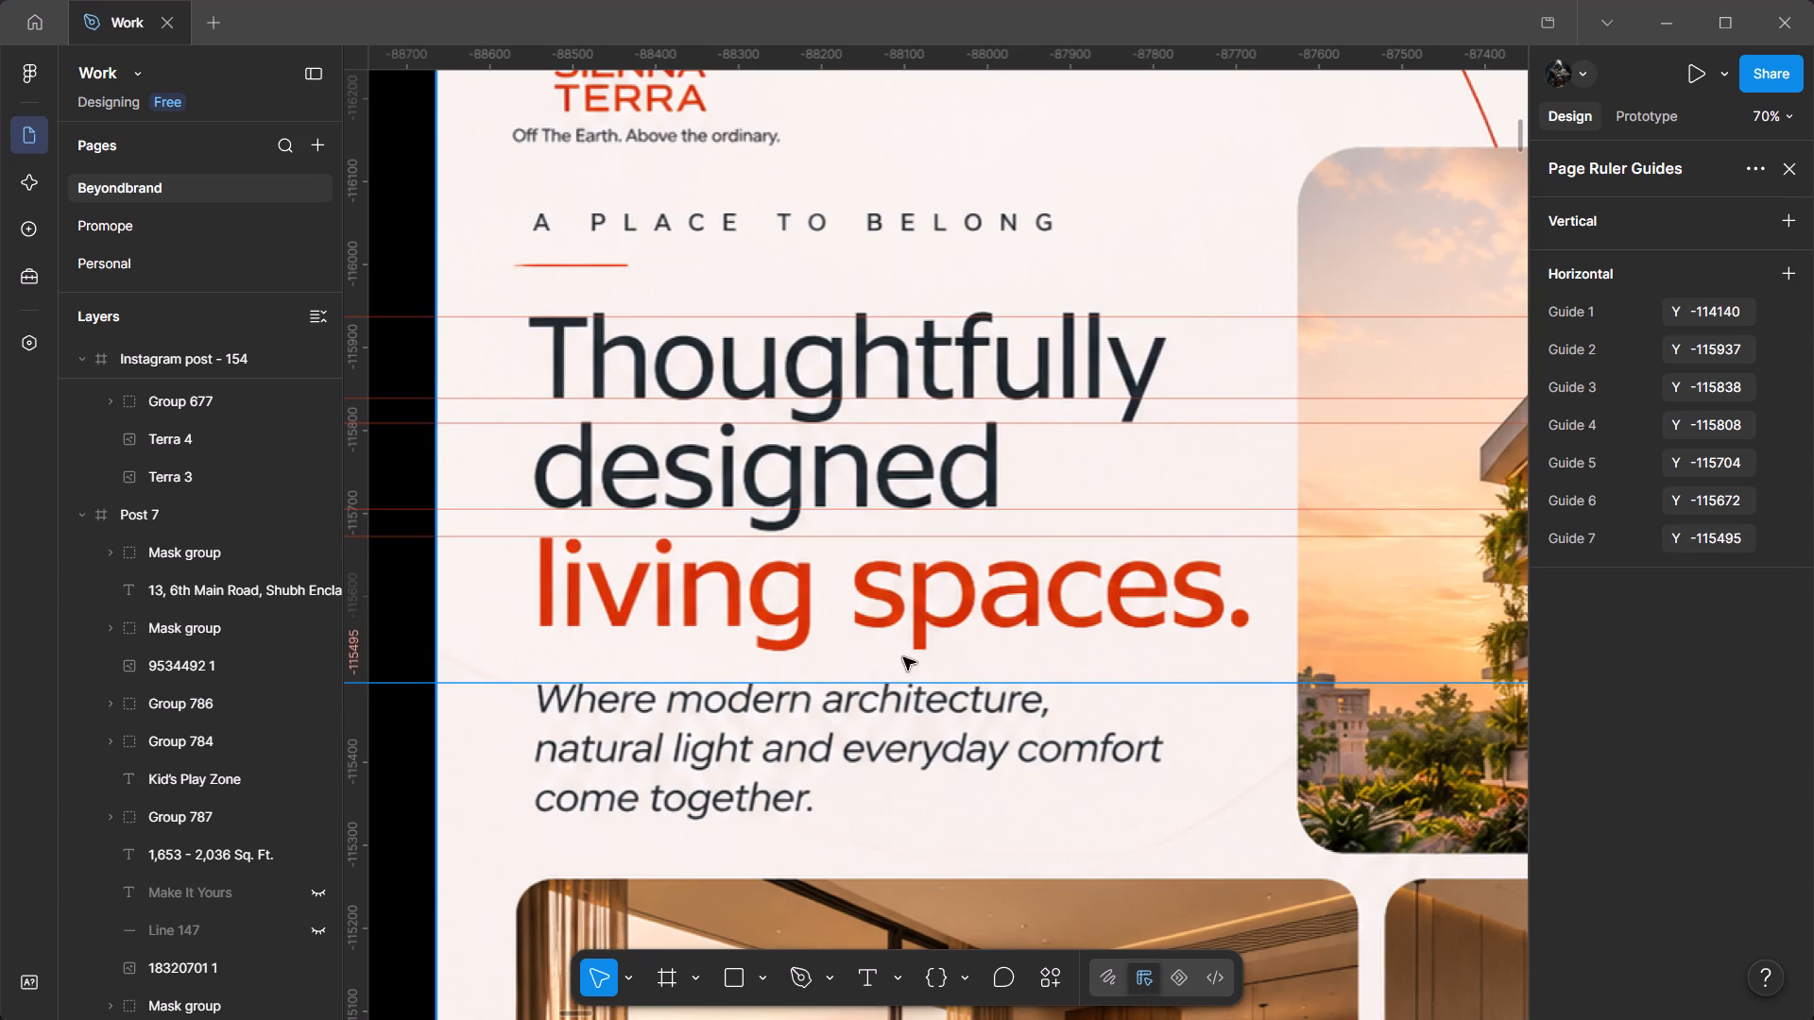
Add a vertical guide inside the Instagram post - 154 frame as its left margin, at about X 121.
drag(1054, 667, 979, 636)
ctrl+scroll(975, 637, down, 7)
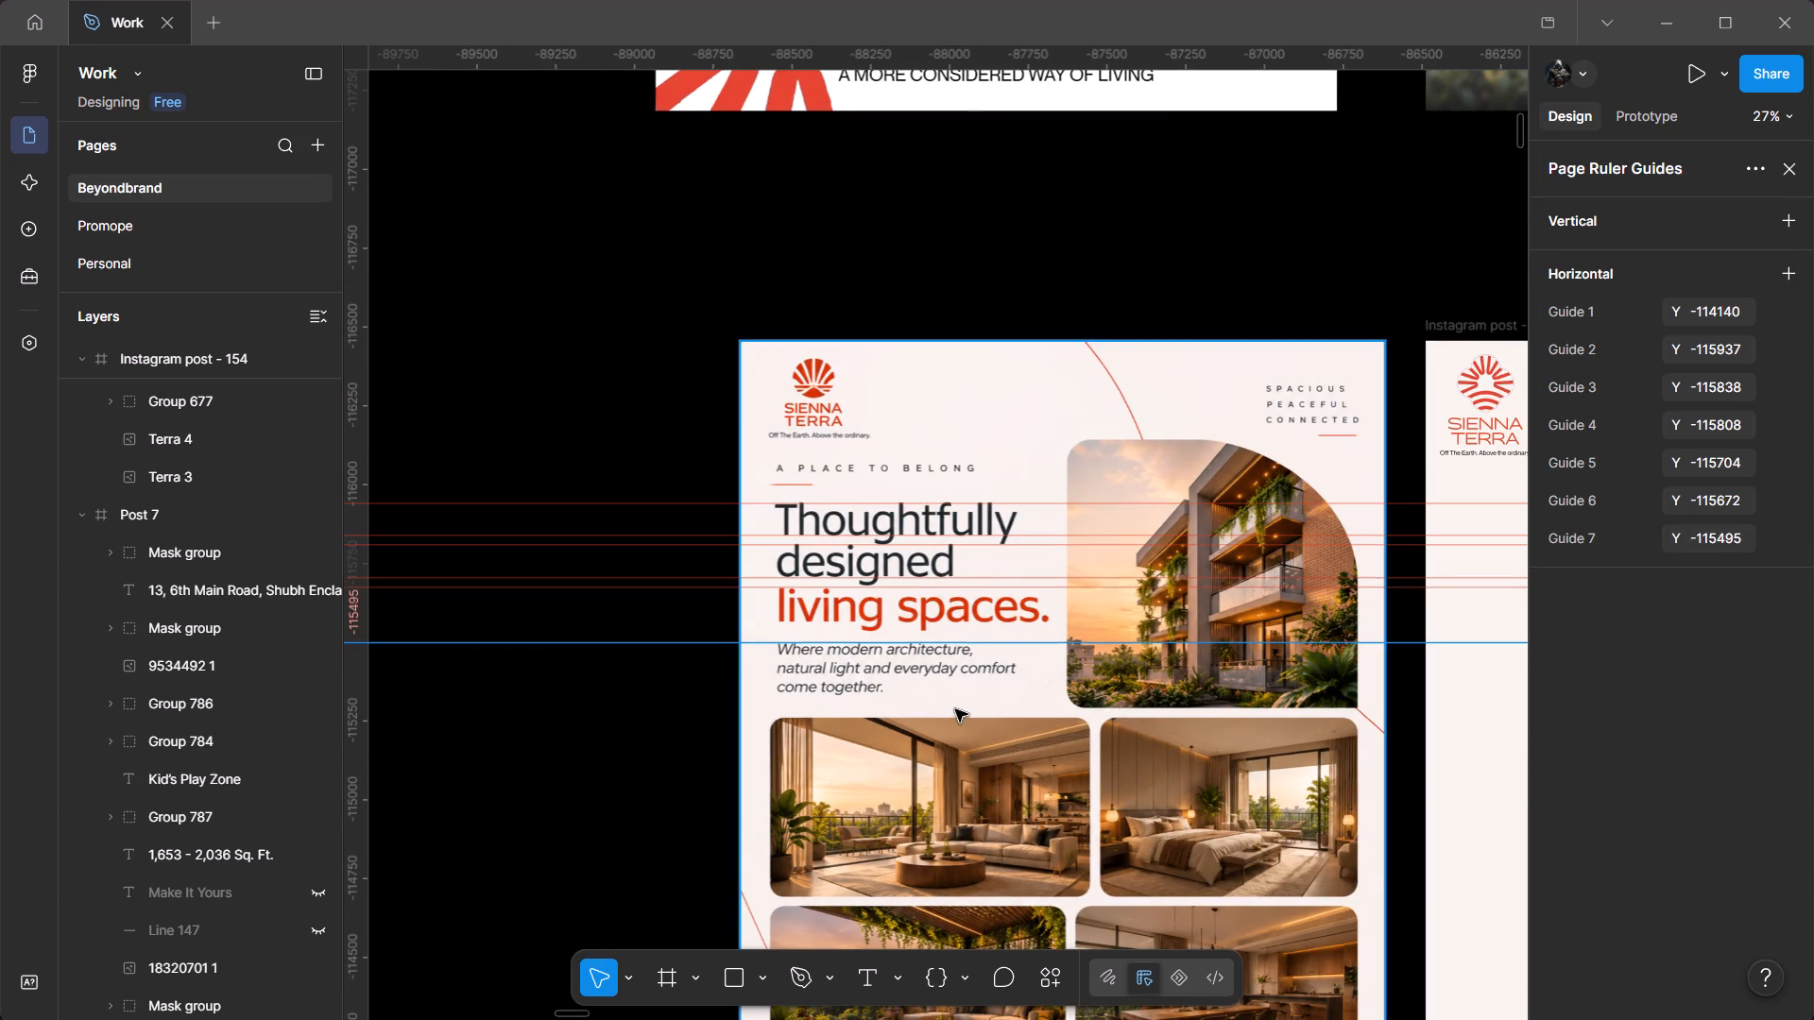
drag(957, 703, 746, 571)
drag(365, 662, 1204, 697)
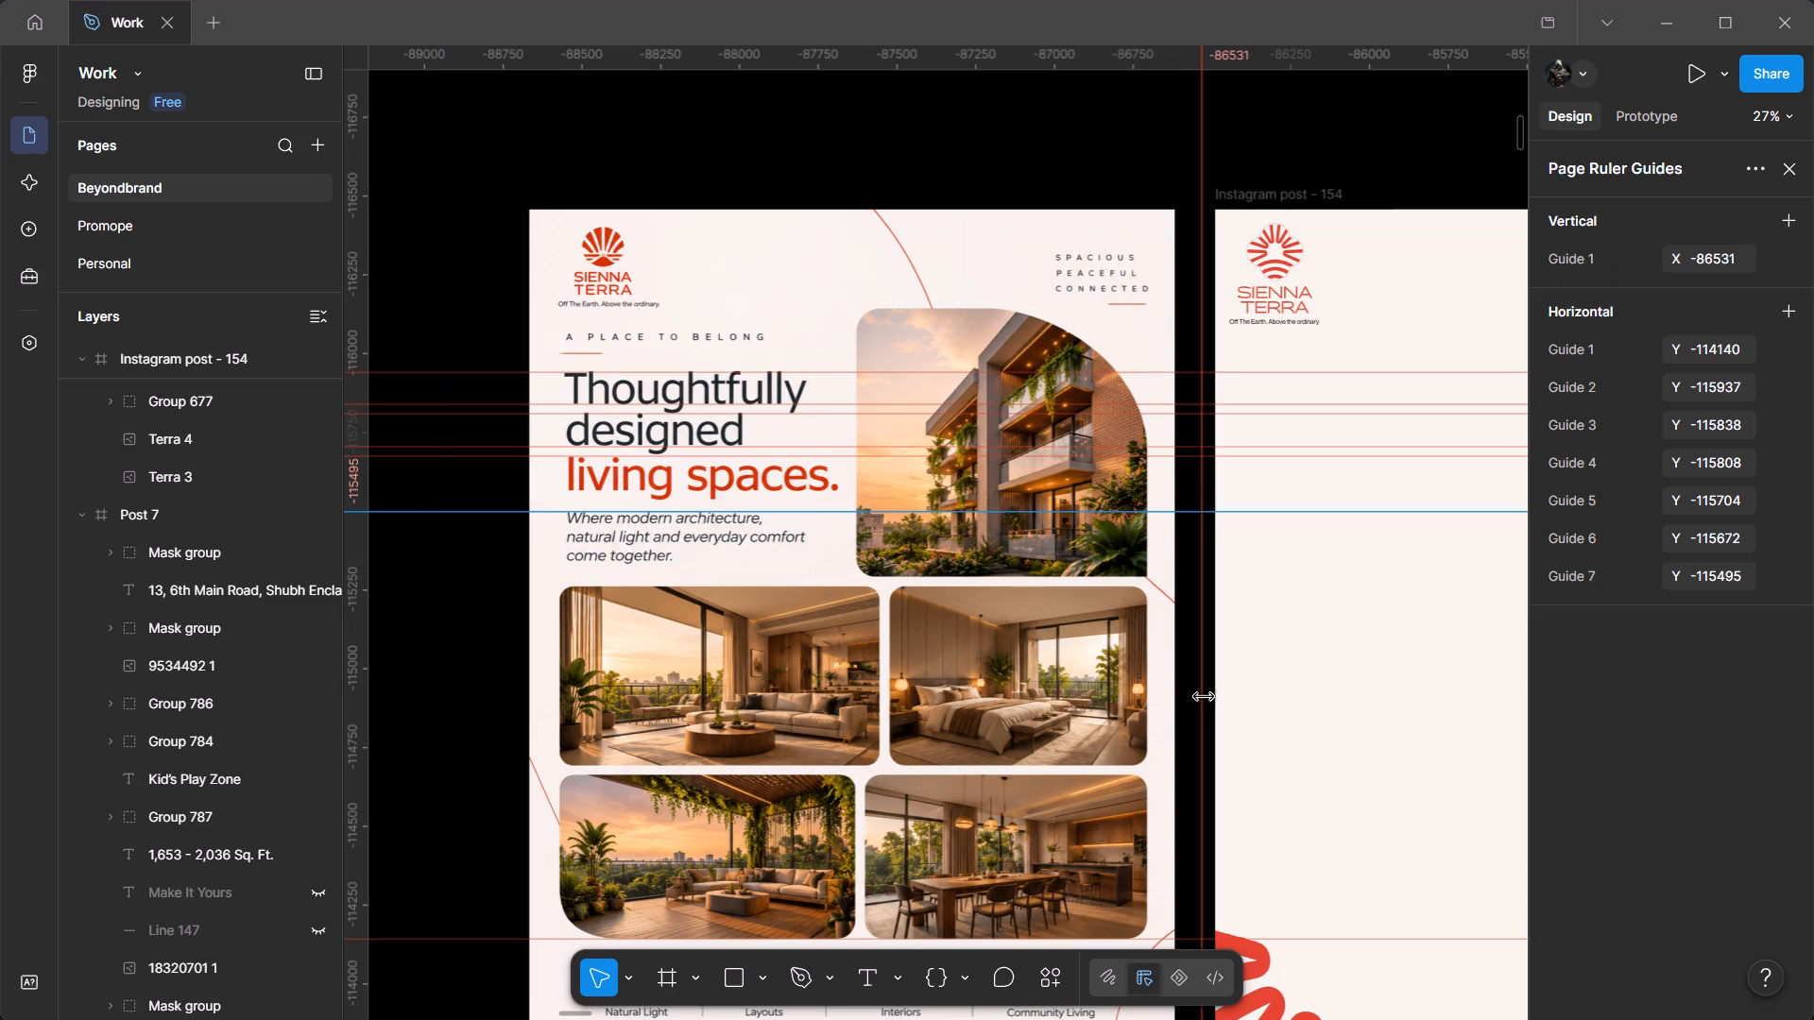
drag(1204, 697, 1230, 695)
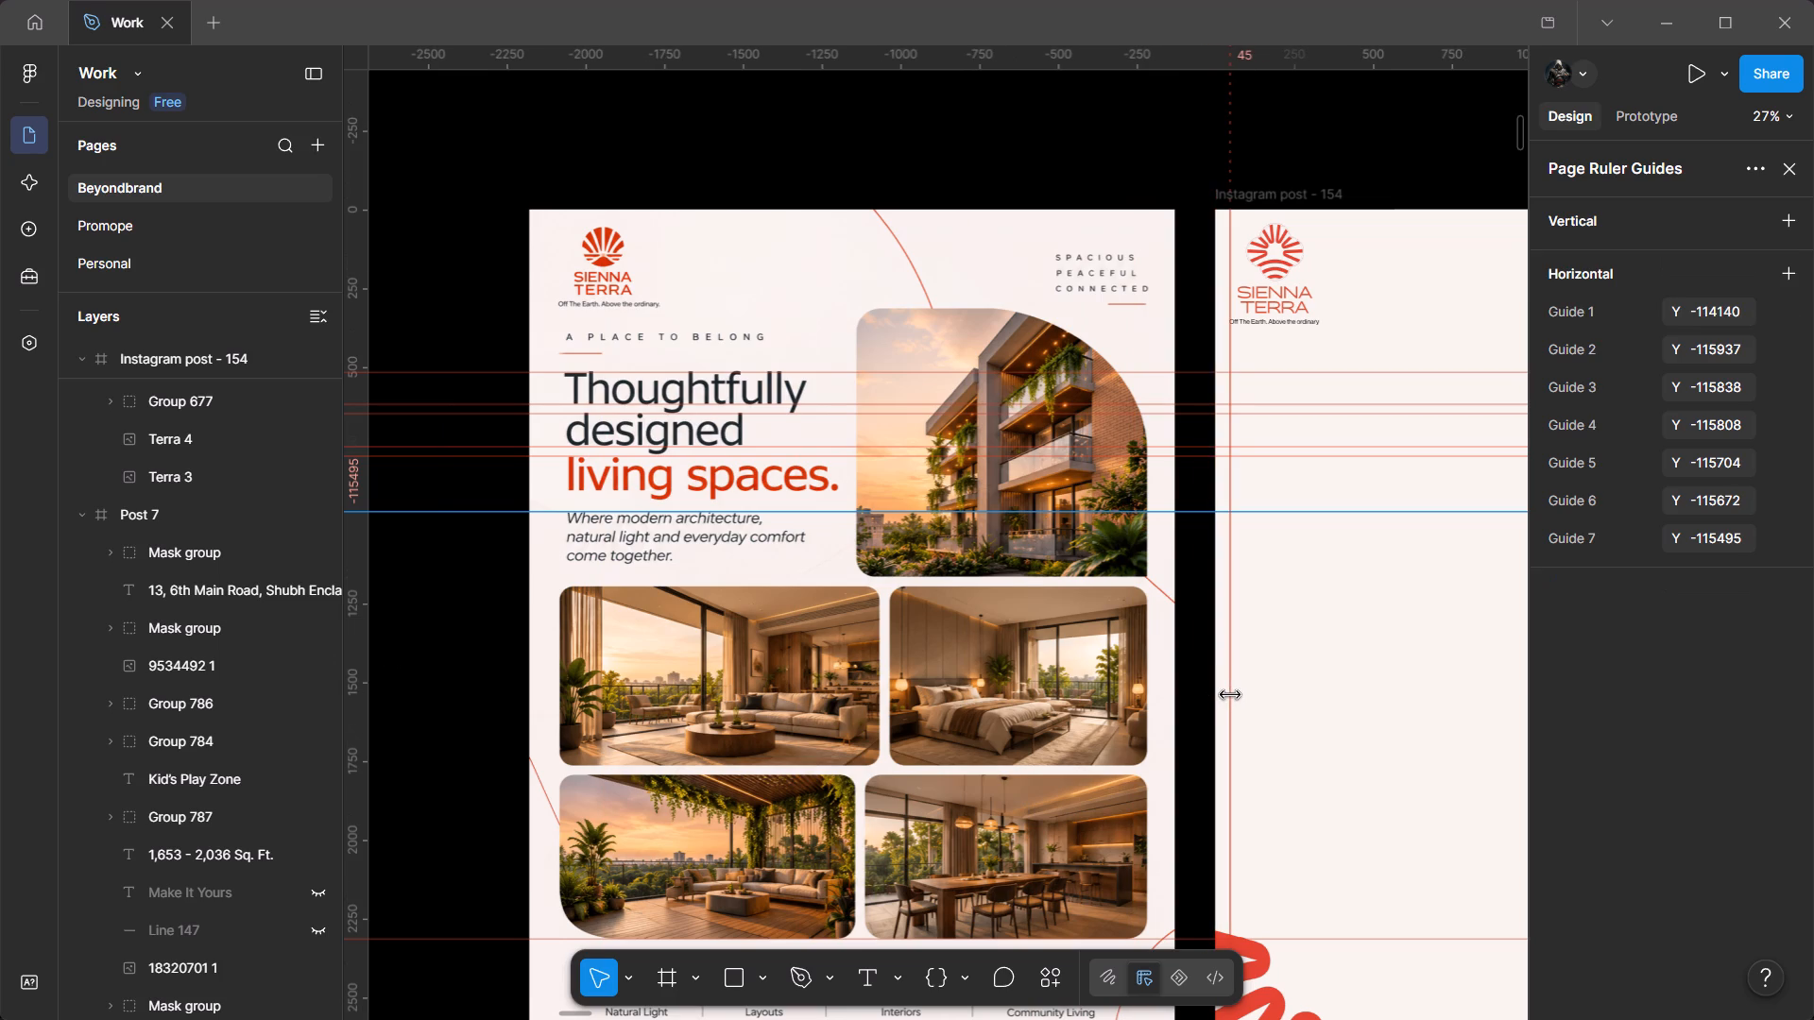
drag(1230, 695, 1231, 695)
drag(1231, 695, 1244, 698)
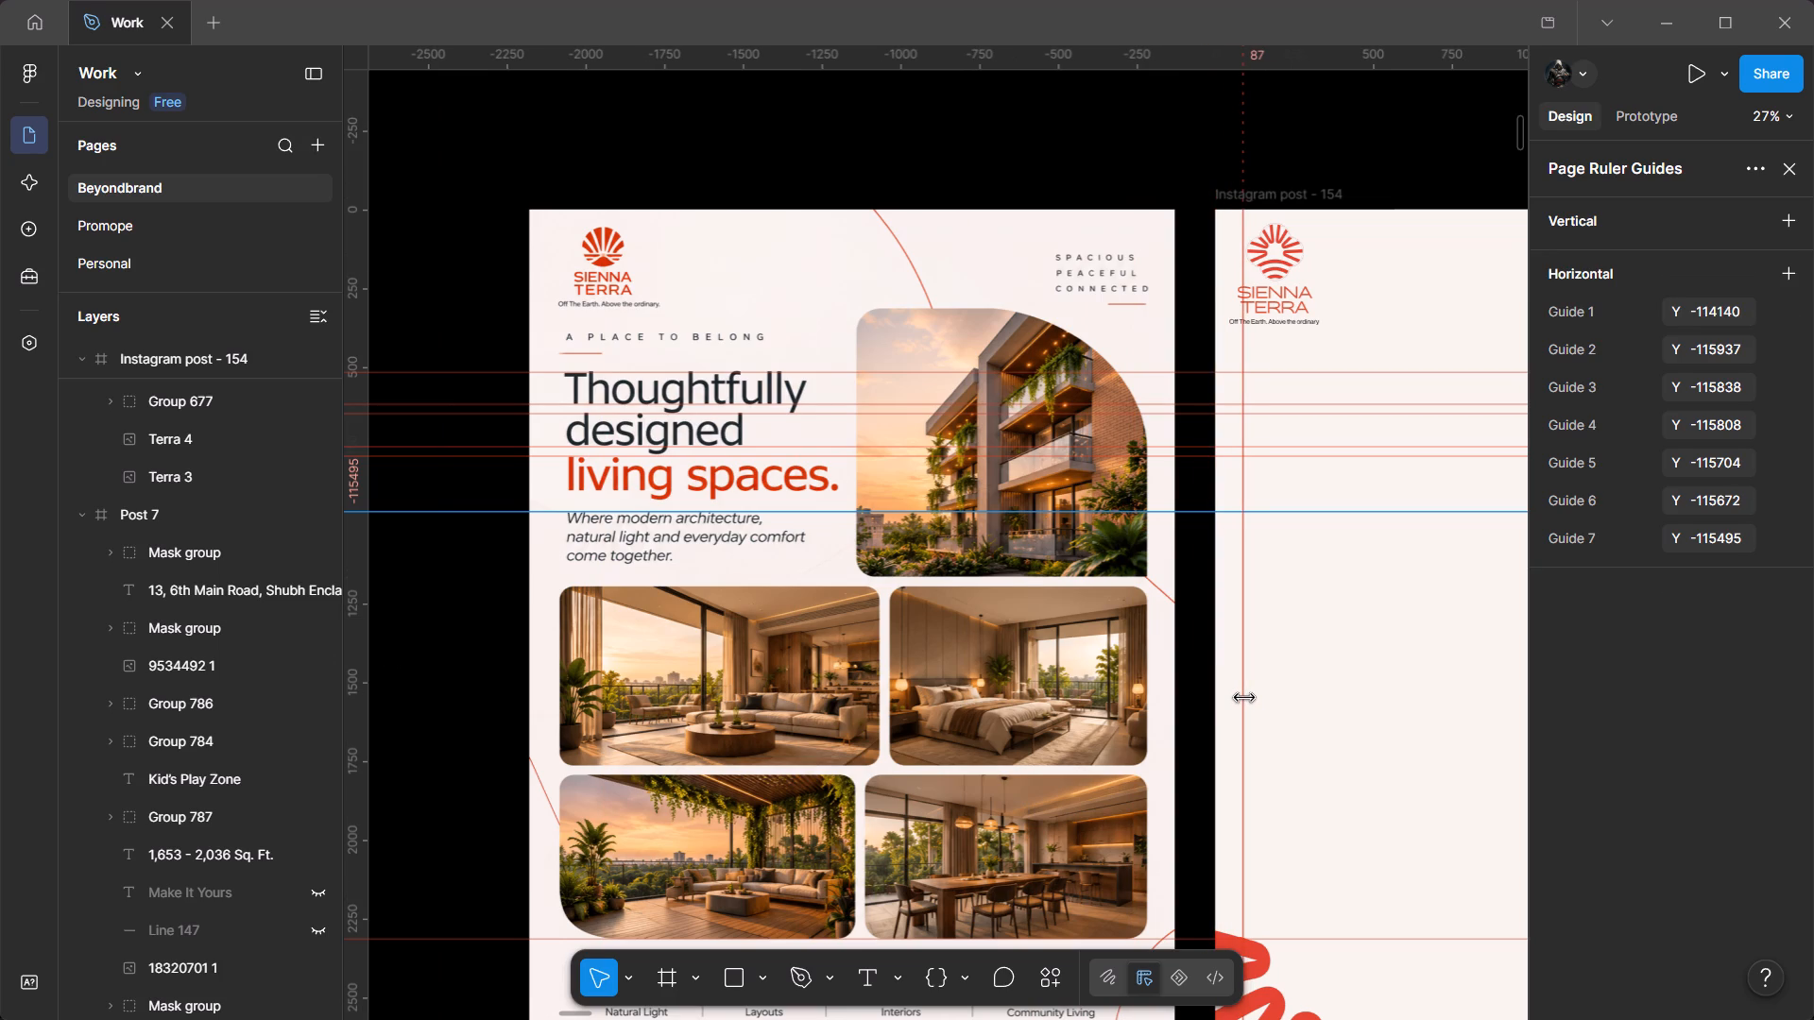
drag(1244, 698, 1245, 698)
drag(1245, 698, 1248, 698)
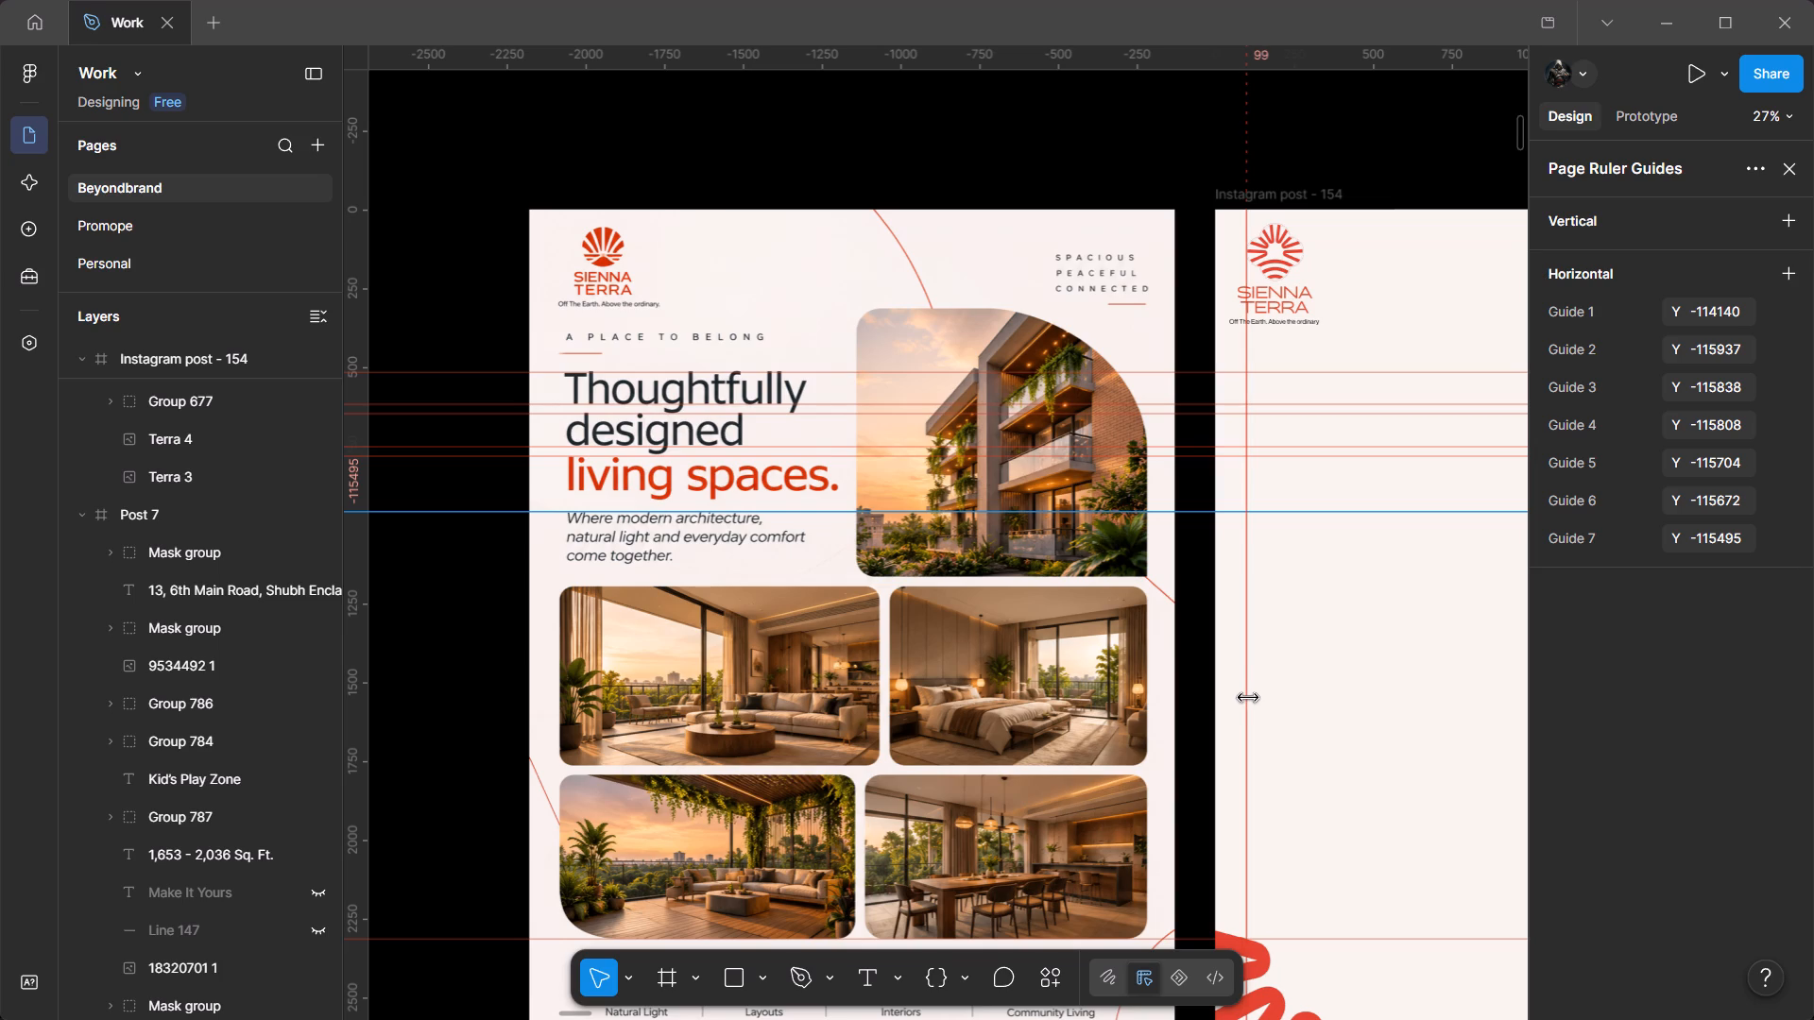
drag(1248, 698, 1254, 696)
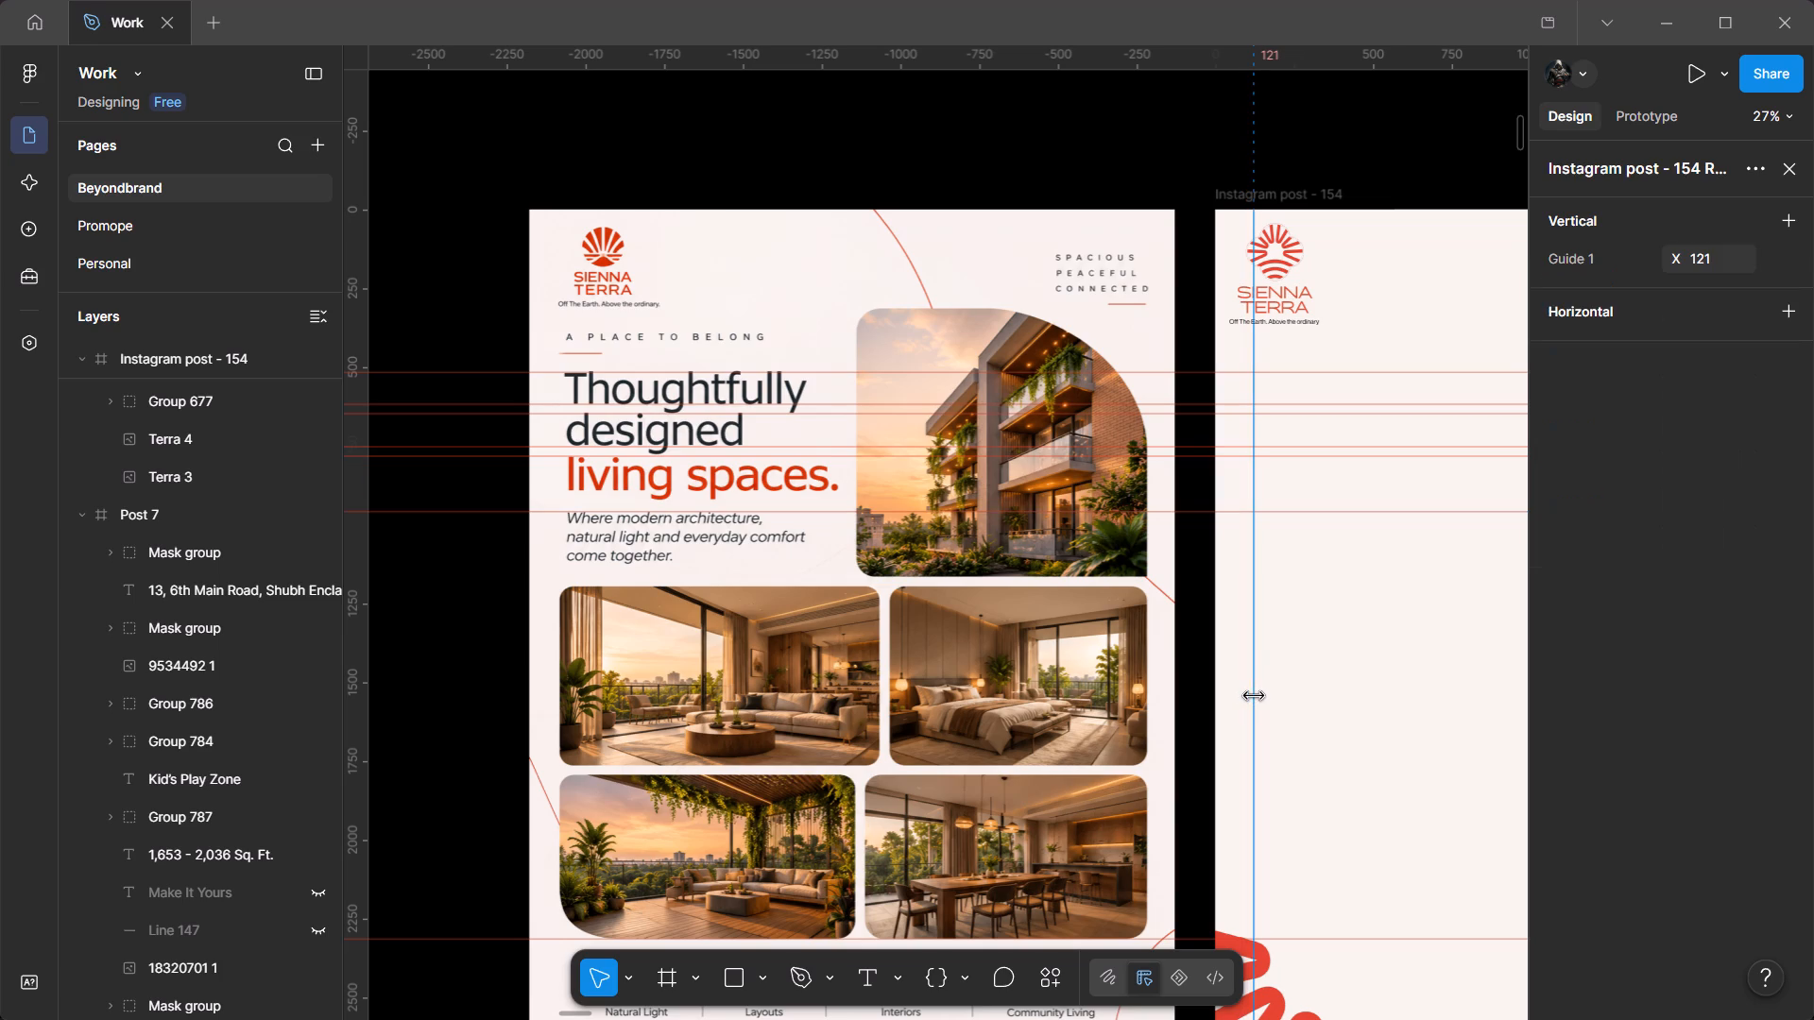
click(1125, 159)
Shift the left margin guide of Instagram post - 154 to X 126.
drag(1236, 162, 932, 163)
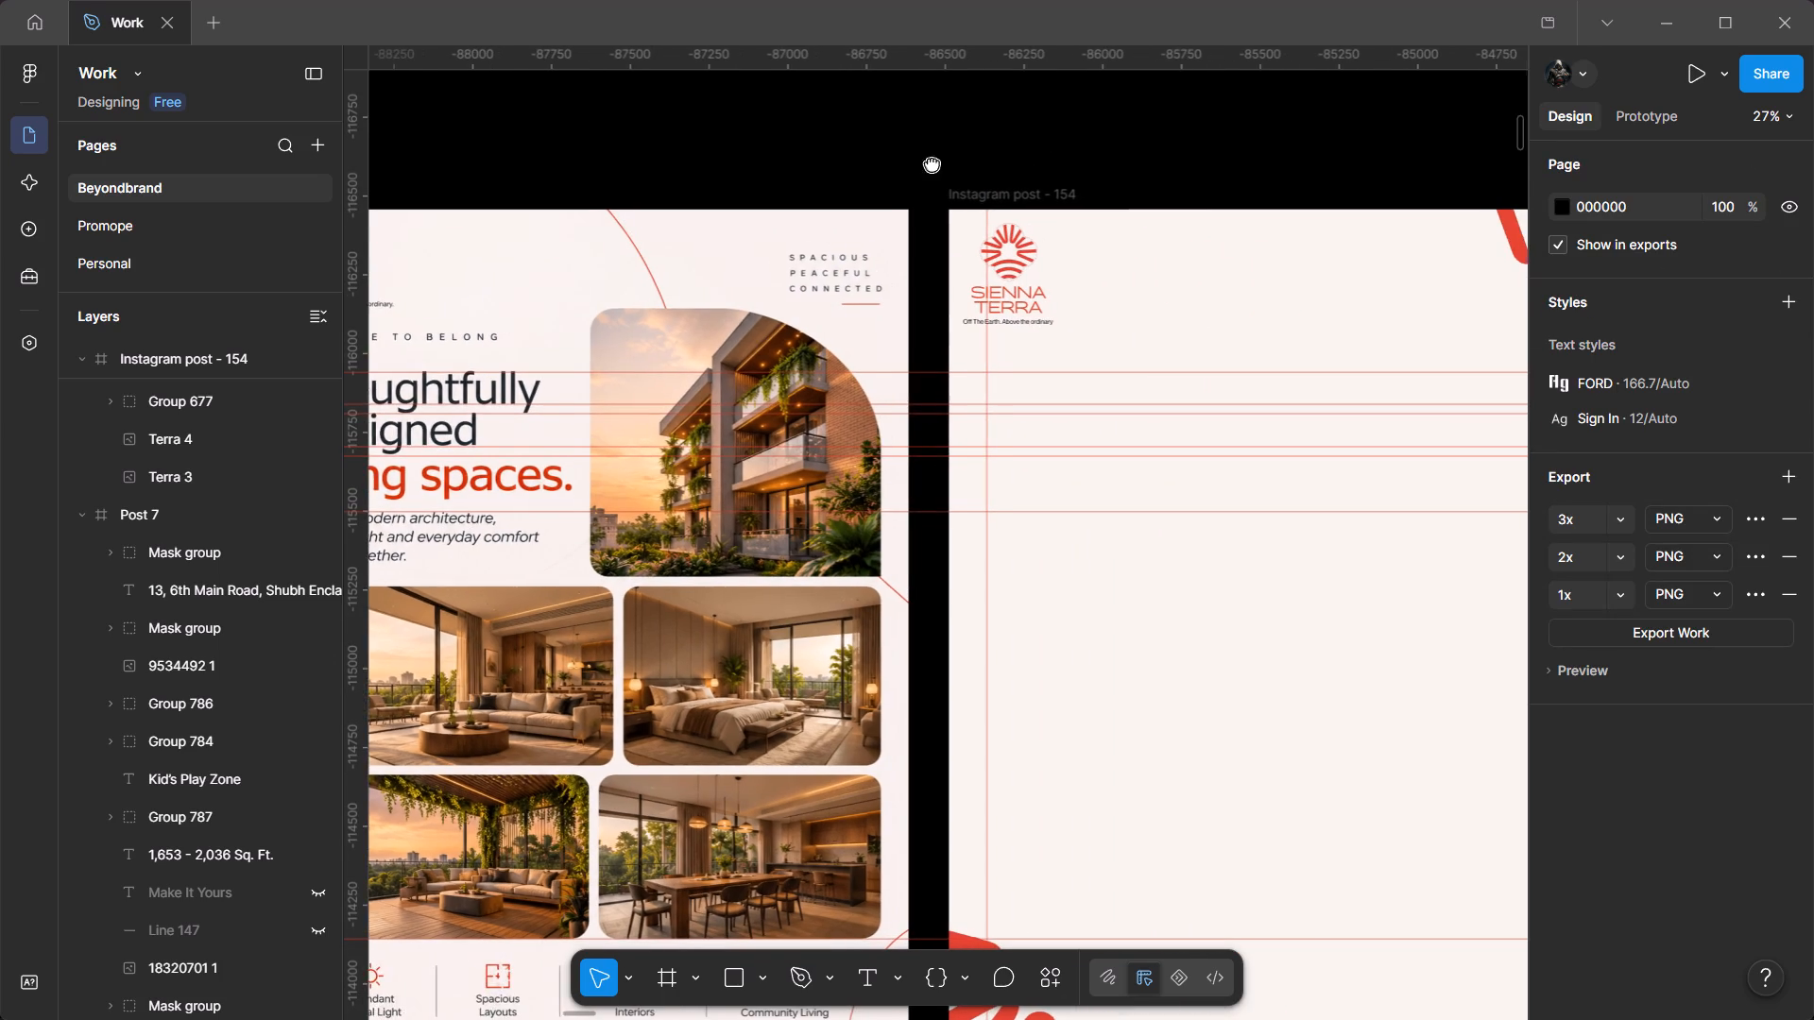
drag(932, 163, 916, 162)
ctrl+scroll(950, 709, up, 1)
ctrl+scroll(954, 709, down, 3)
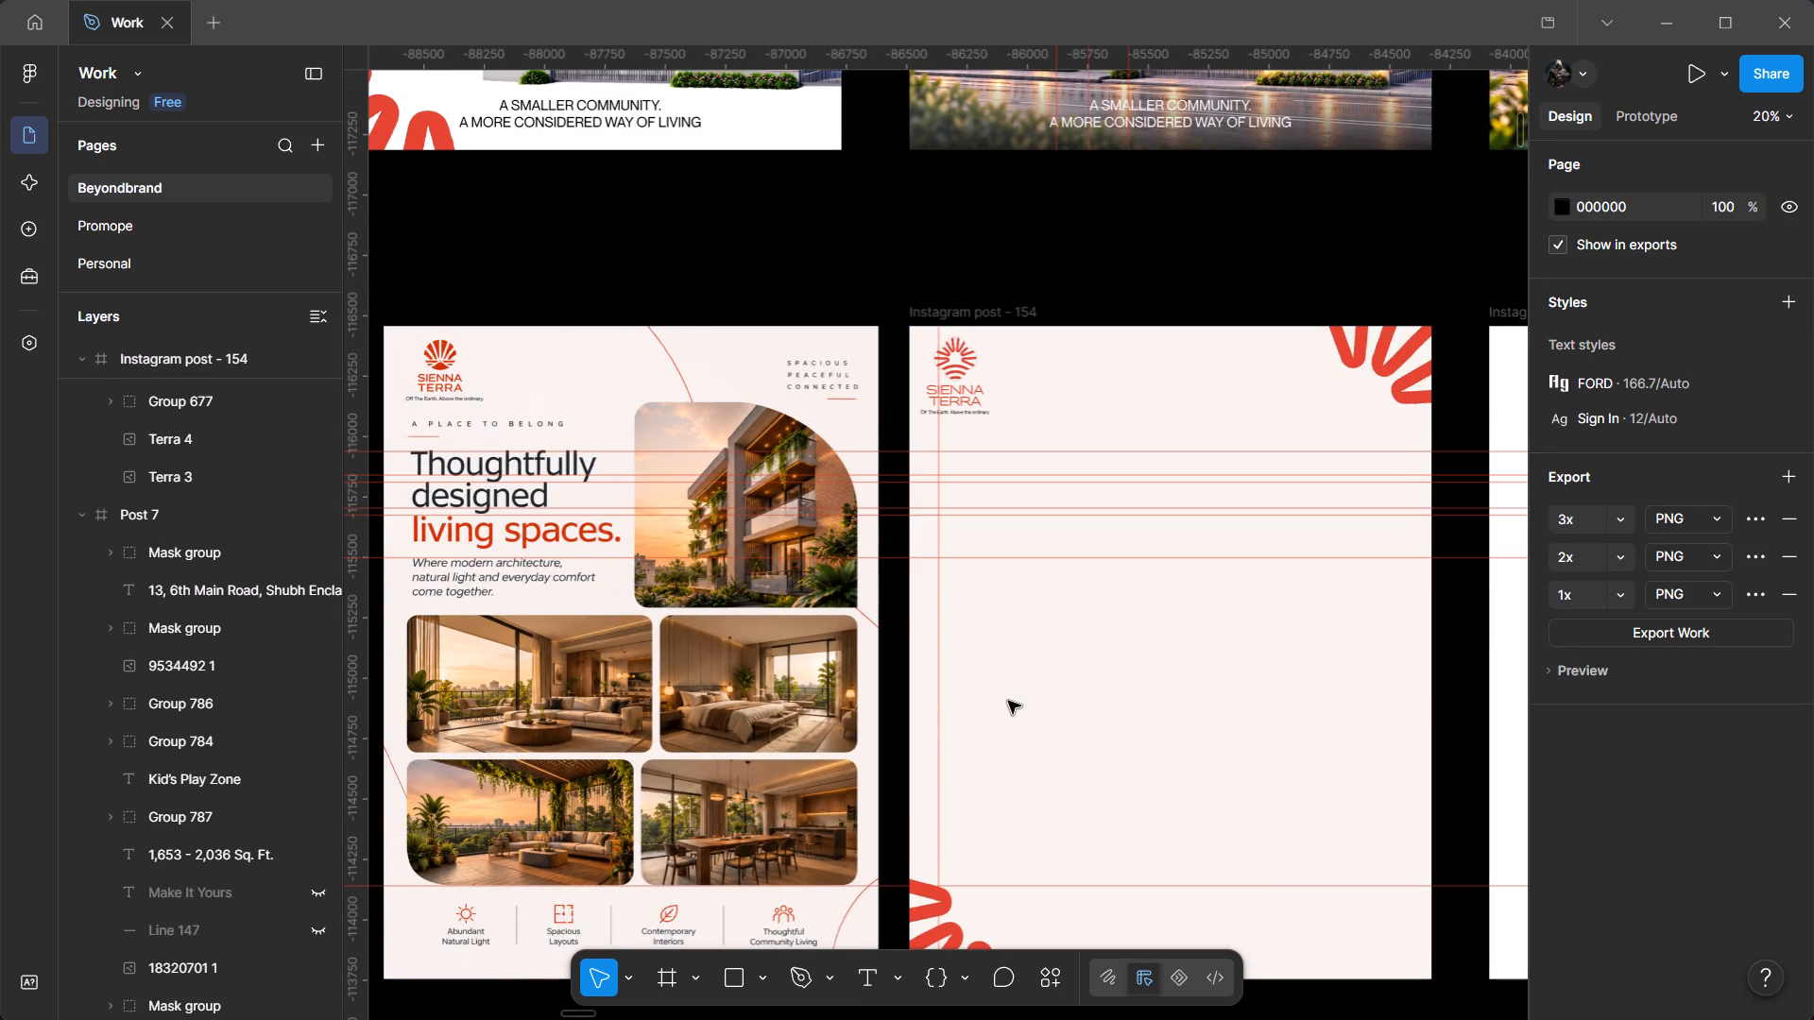
click(939, 719)
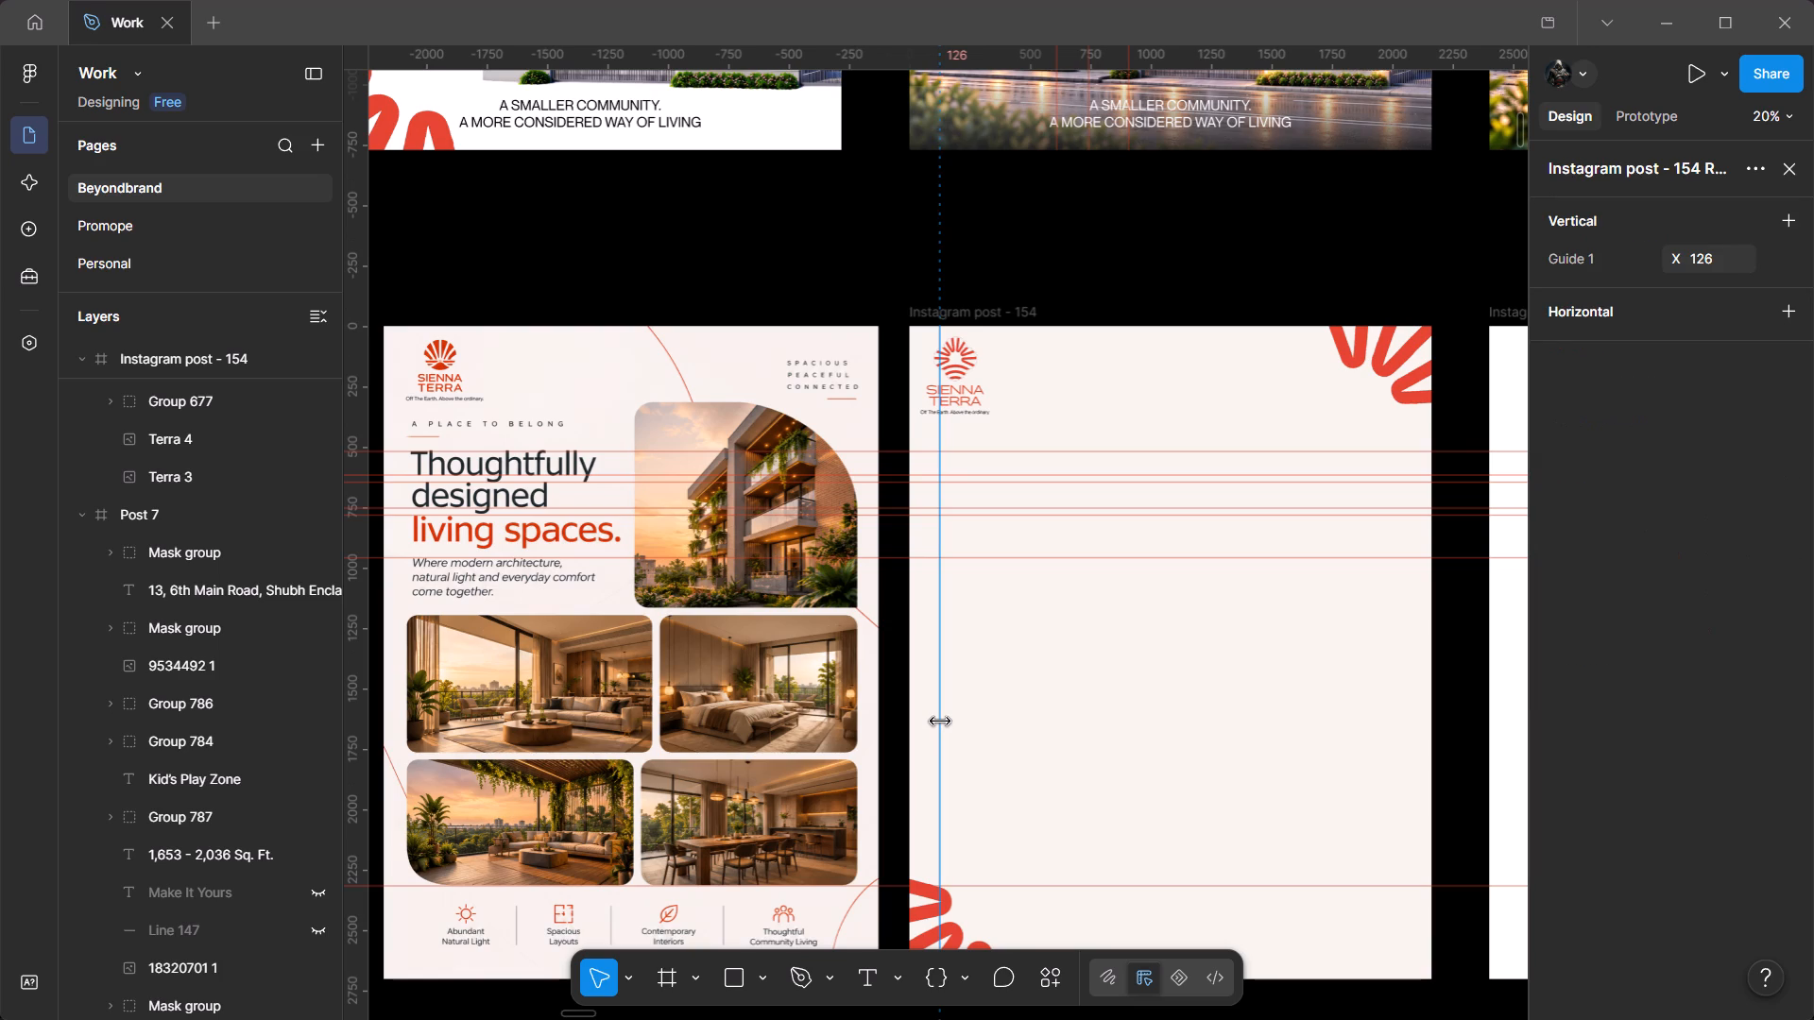
Add a second vertical guide inside Instagram post - 154 near its right edge as the matching right margin.
alt+drag(940, 722, 1408, 710)
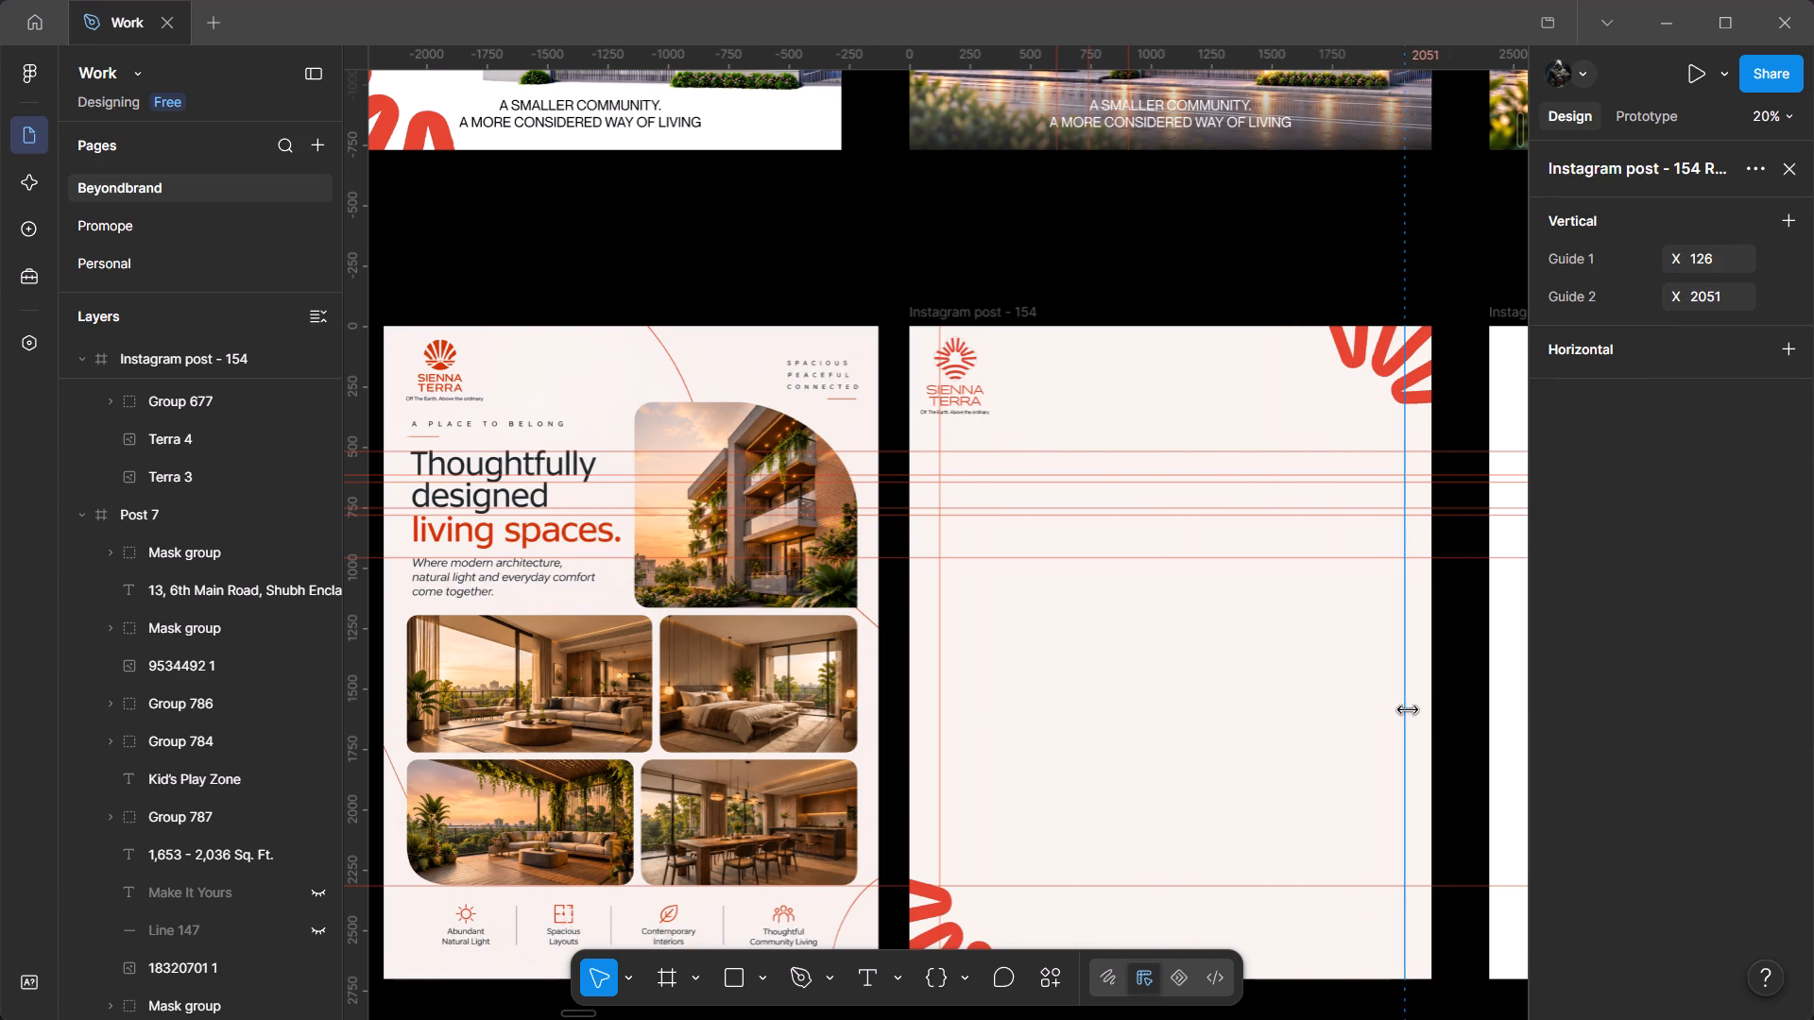
alt+drag(1408, 710, 1402, 711)
click(1149, 273)
Draw a rectangle about 1016 wide over the living room photo in the advertisement image.
drag(1149, 272, 1269, 271)
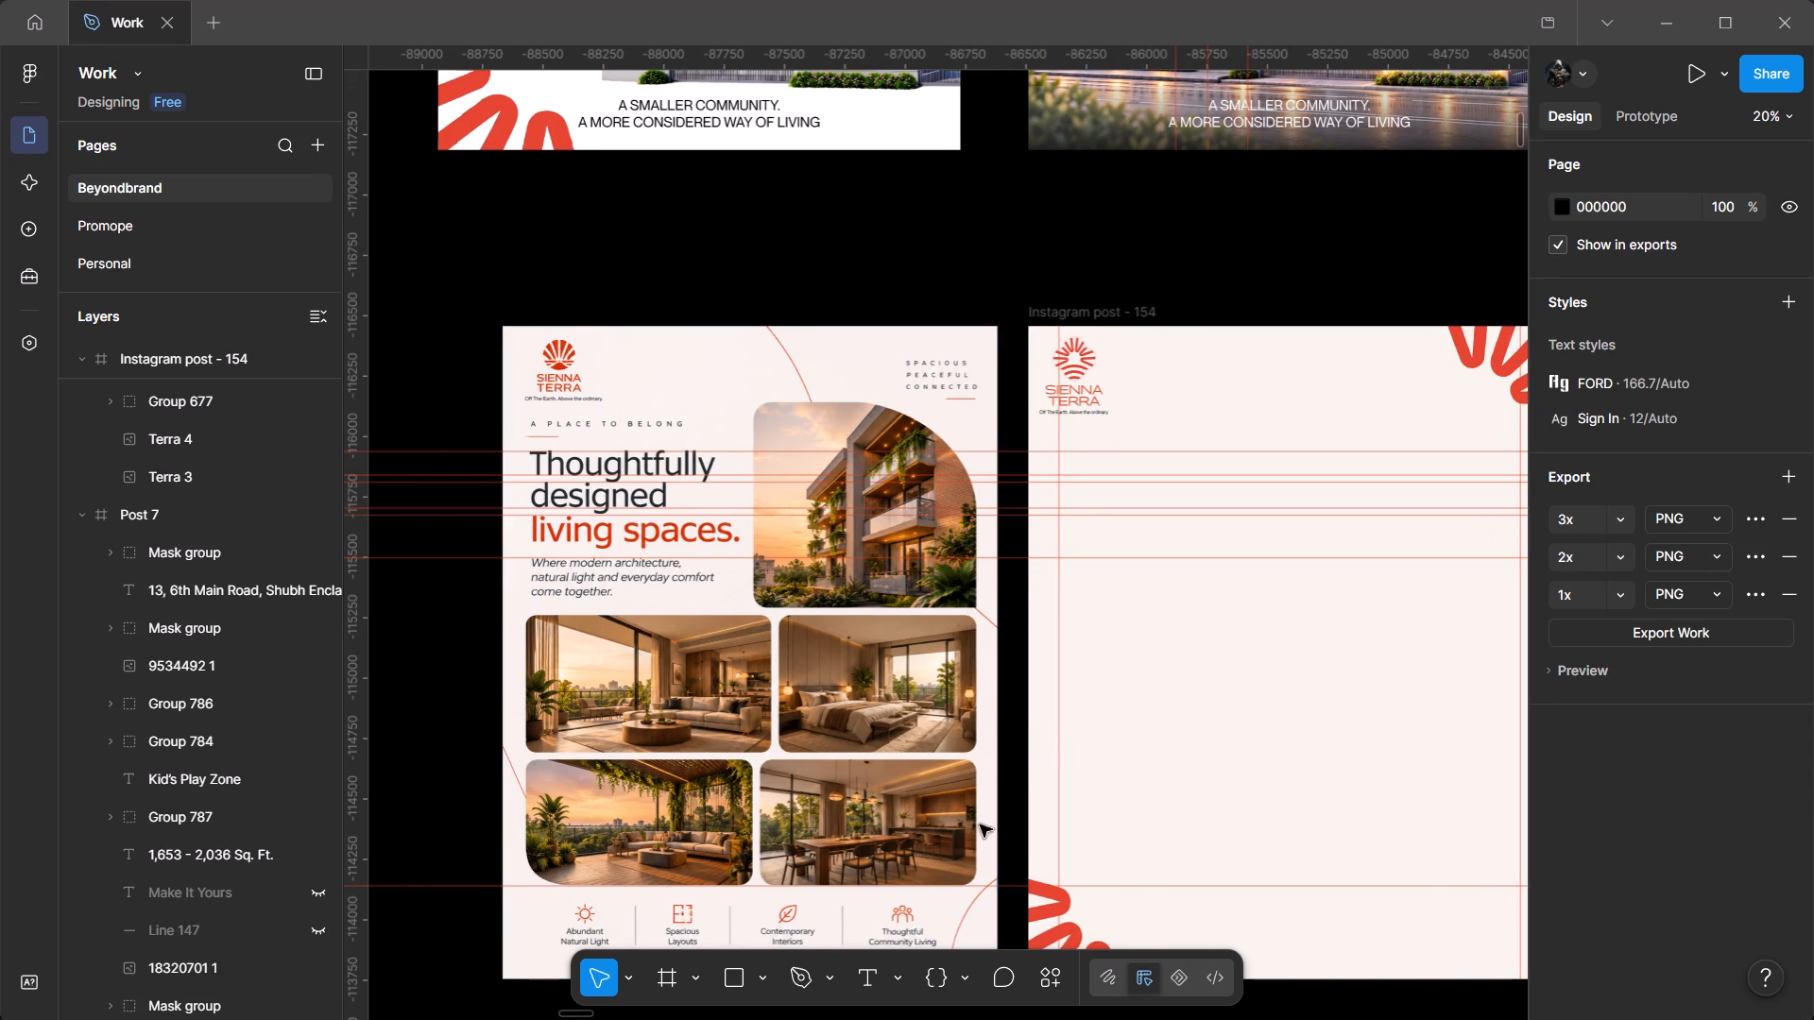
click(739, 981)
ctrl+scroll(625, 815, up, 6)
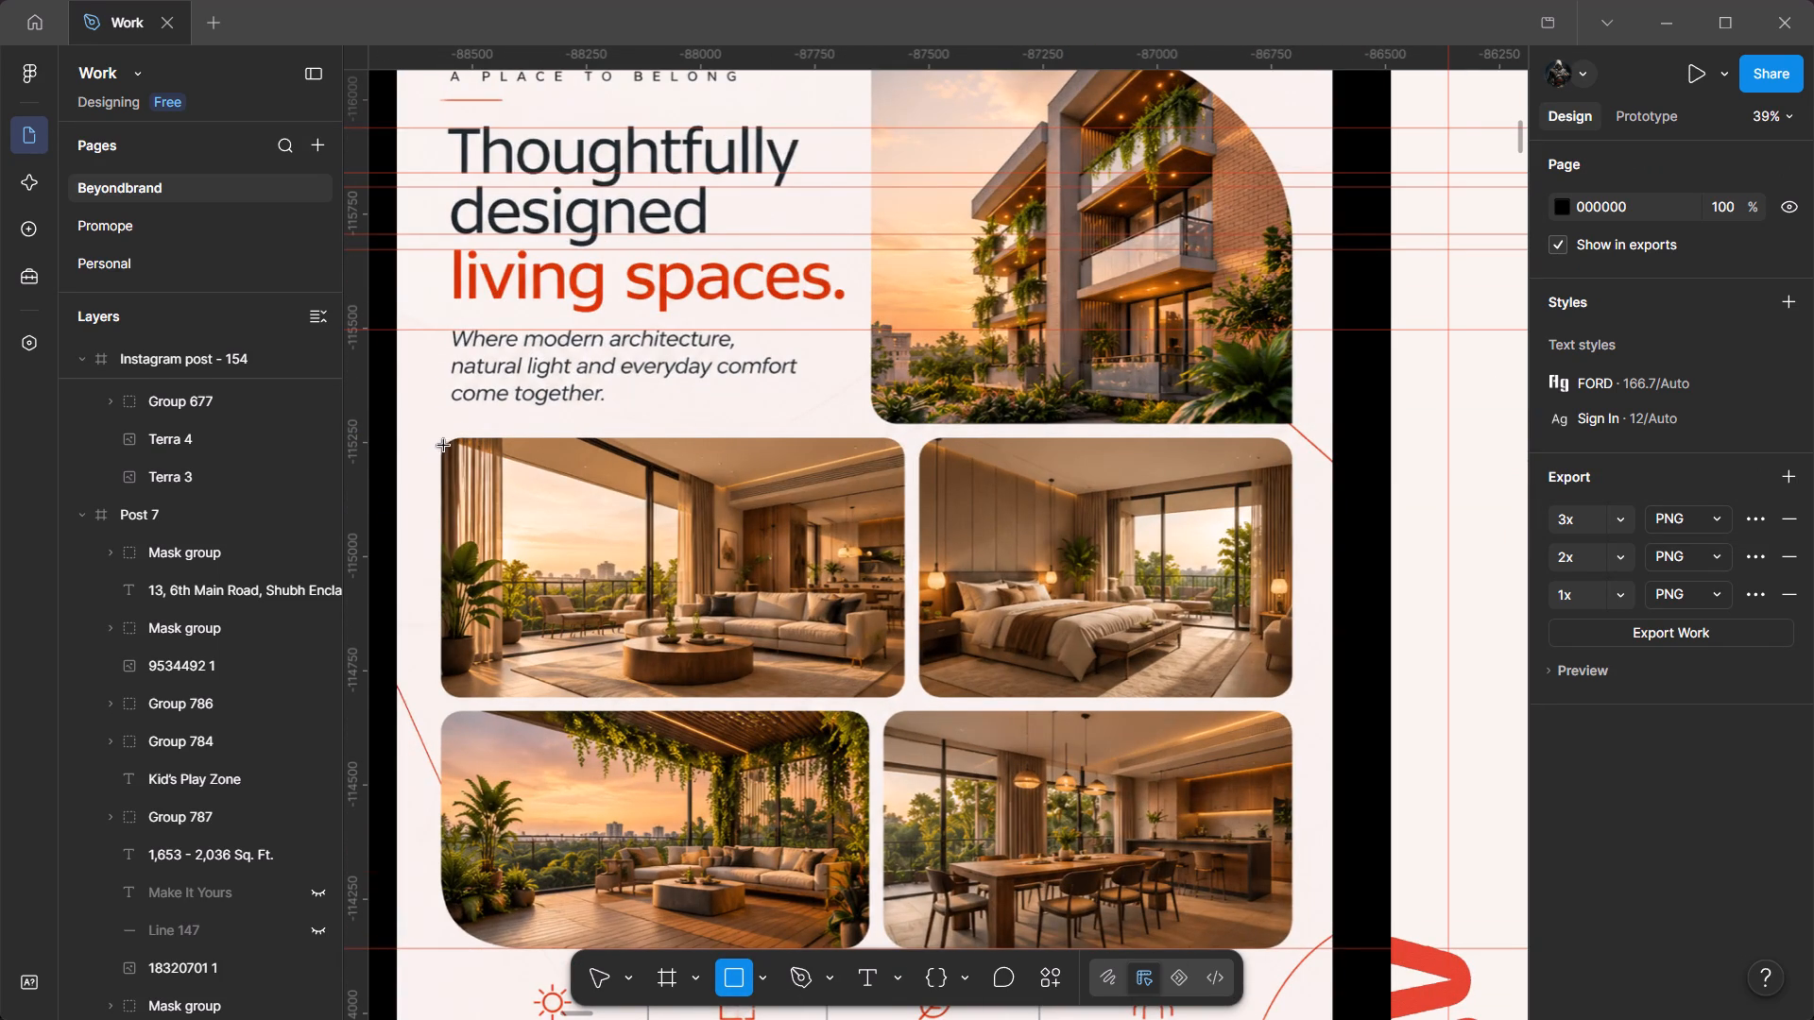
drag(439, 439, 489, 507)
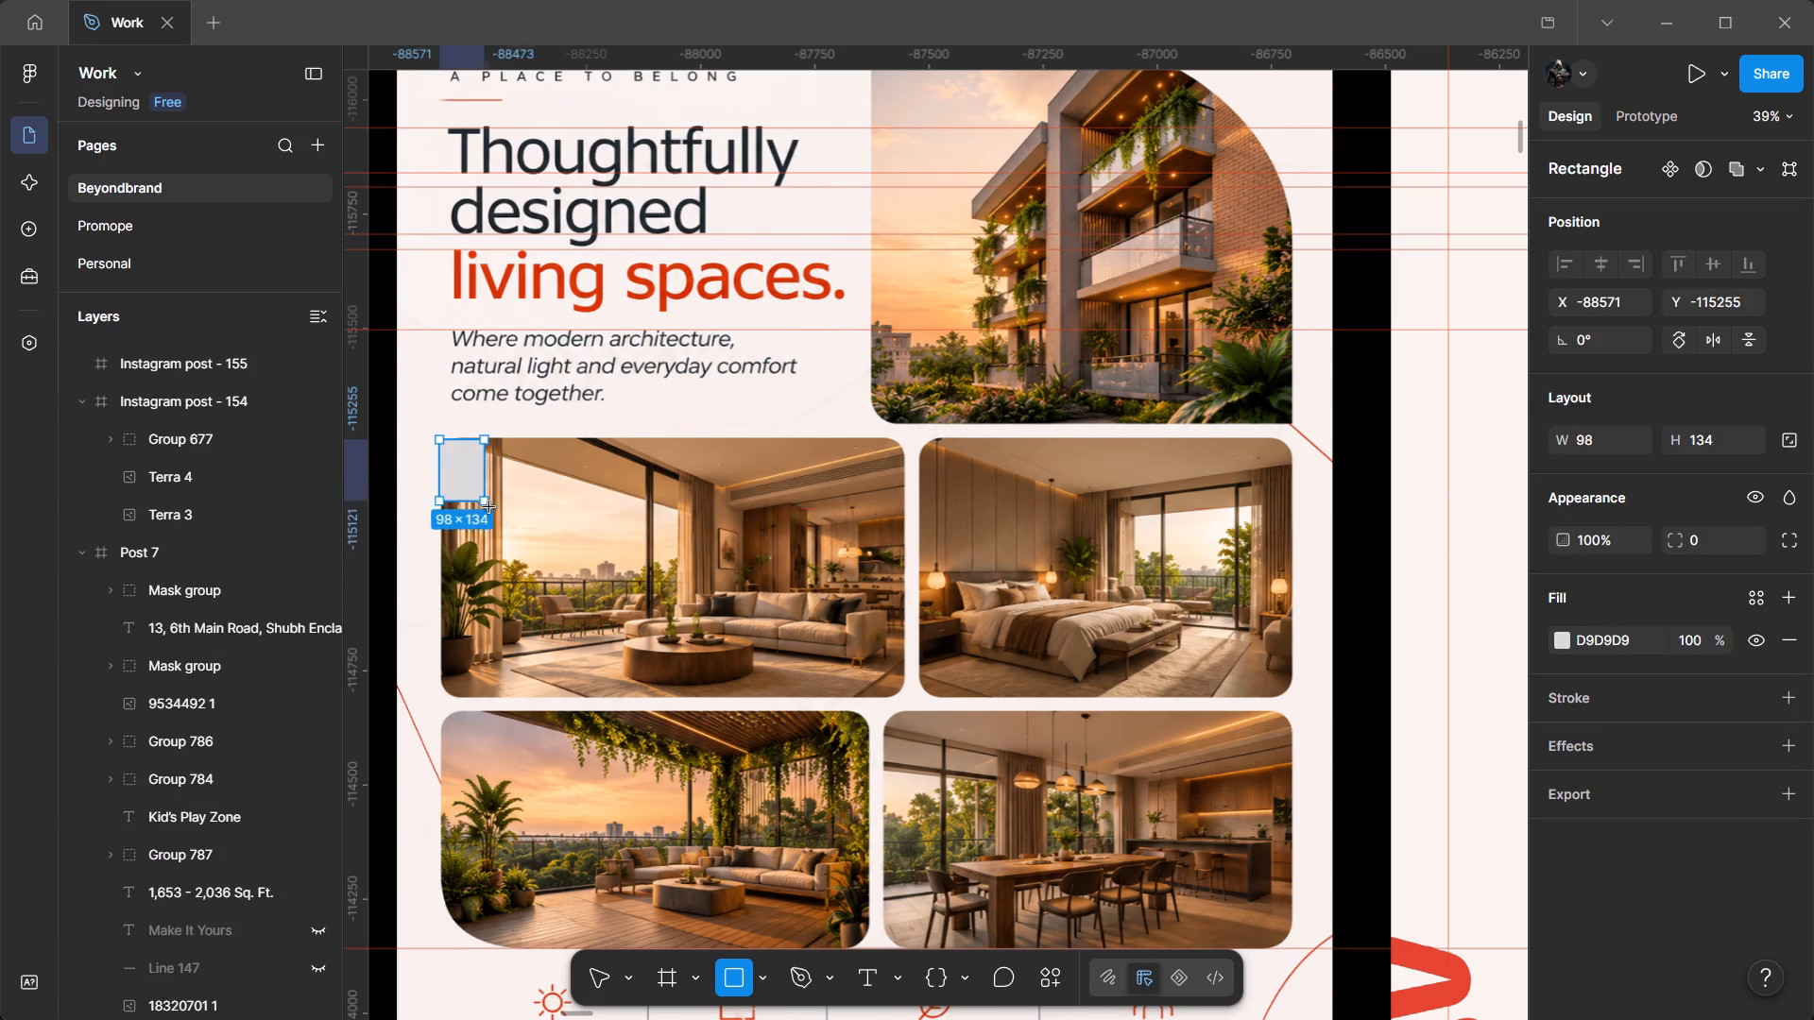
drag(489, 507, 891, 695)
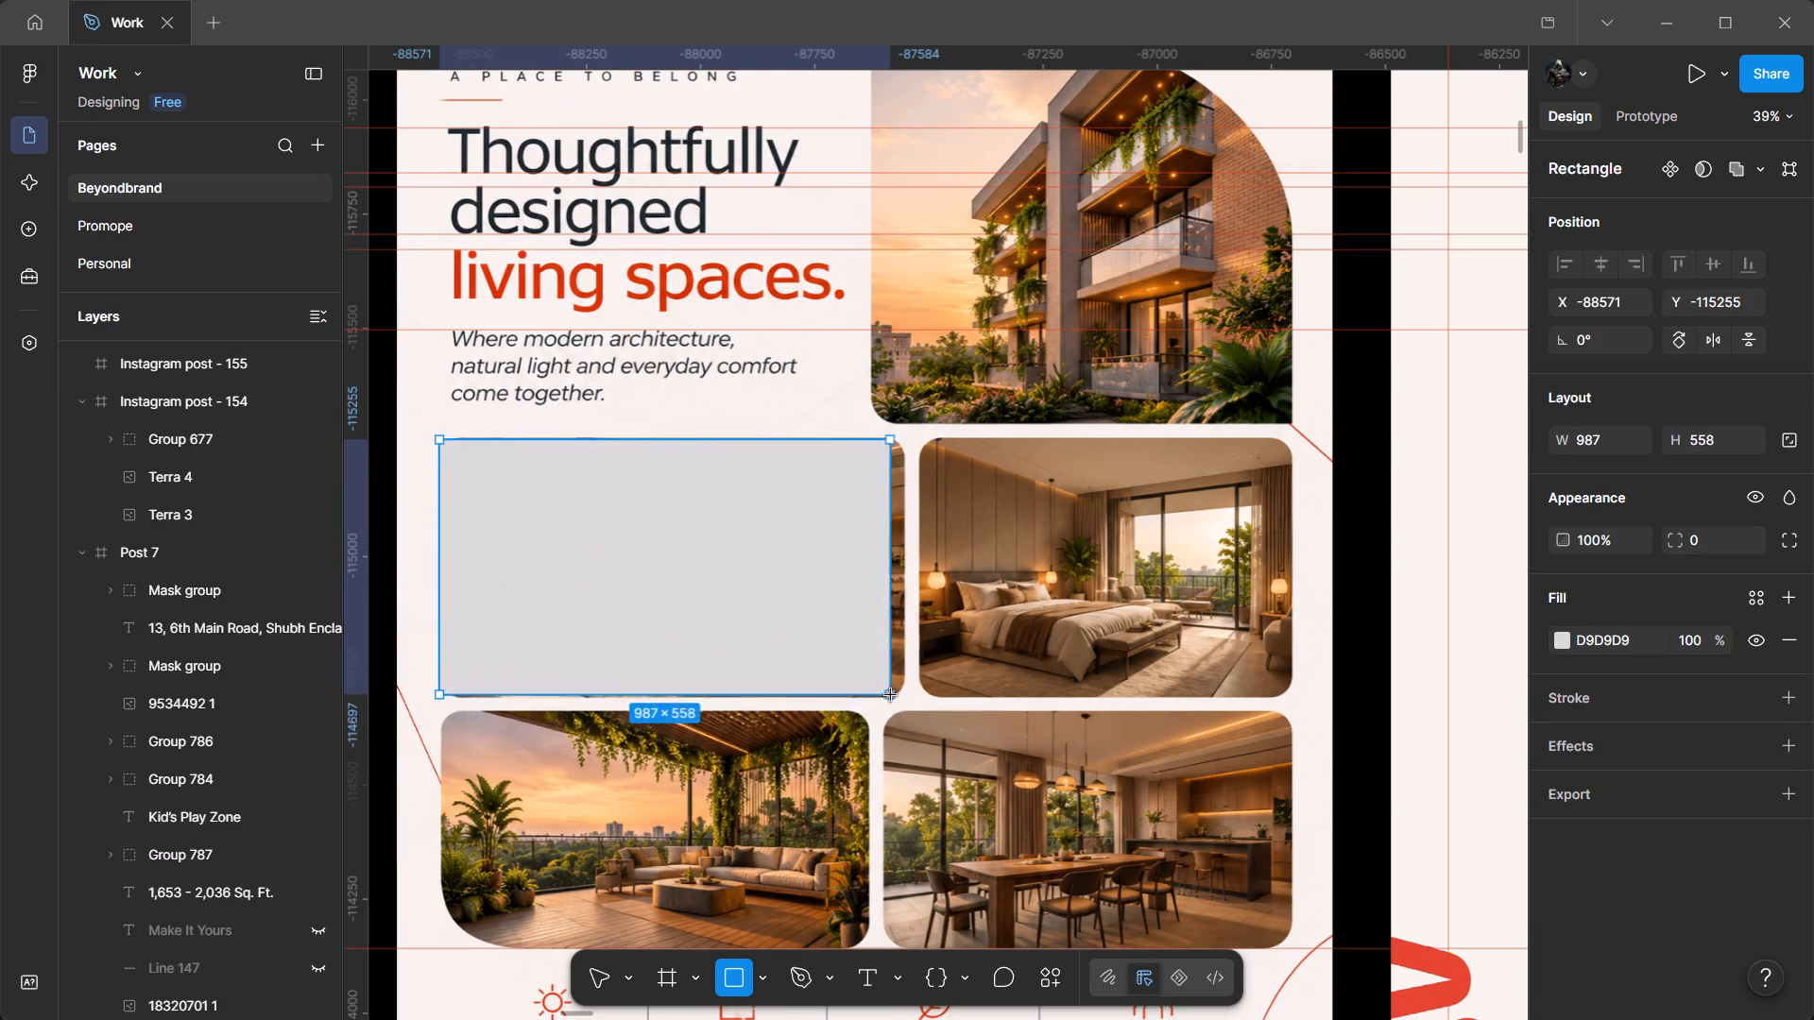
drag(891, 695, 903, 696)
Adjust the rectangle's edges to match the living room photo, at 1015 × 568 with its corner at X -88567, Y -115259.
ctrl+scroll(423, 410, up, 5)
drag(580, 466, 599, 477)
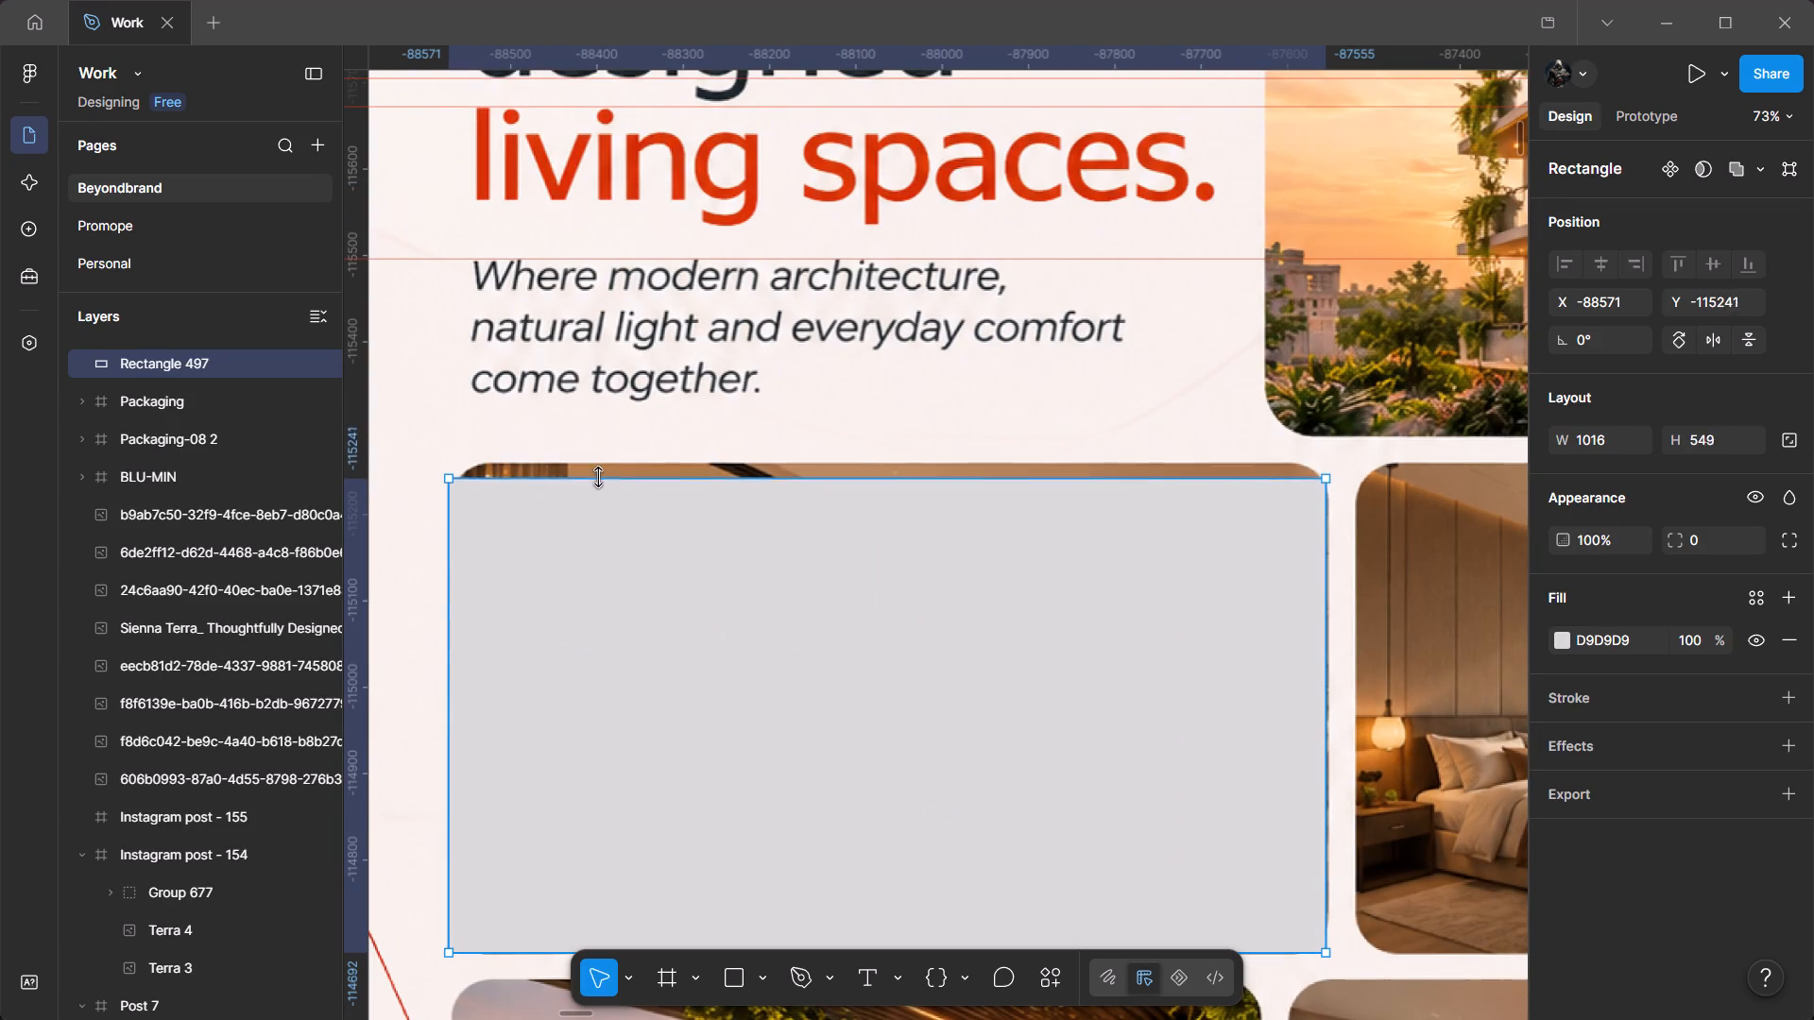
drag(599, 477, 608, 463)
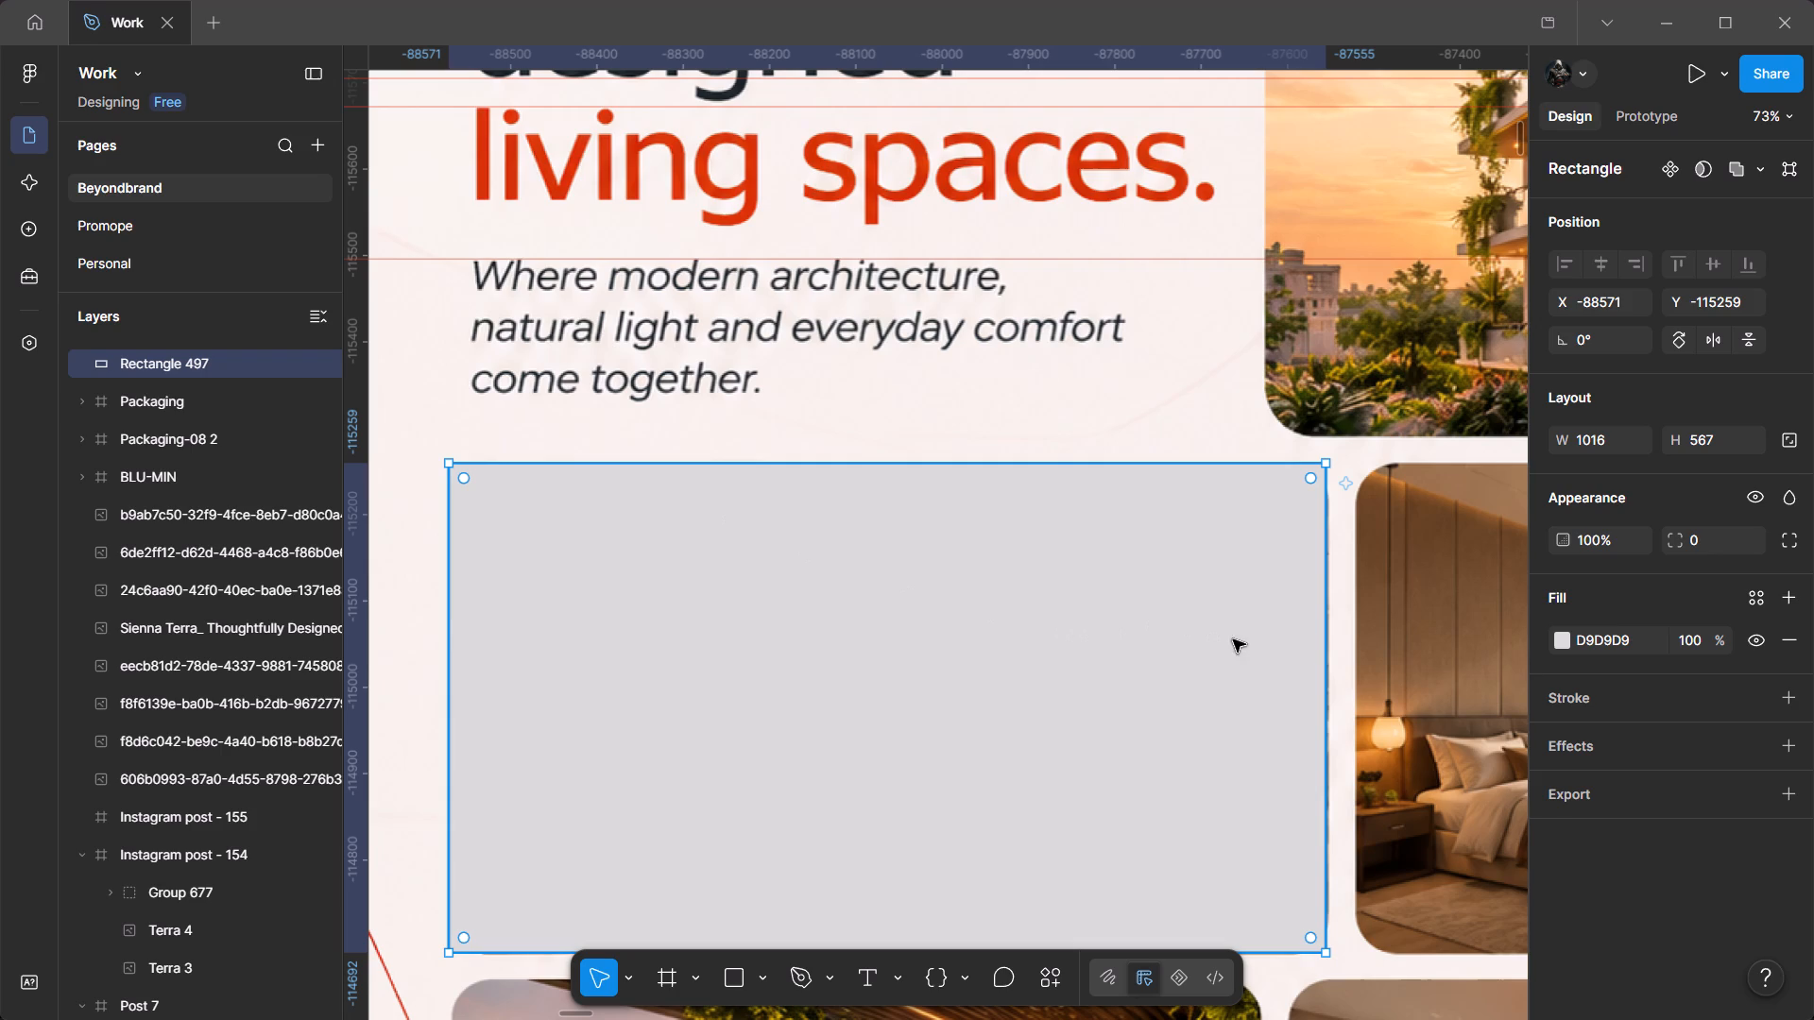
click(1329, 652)
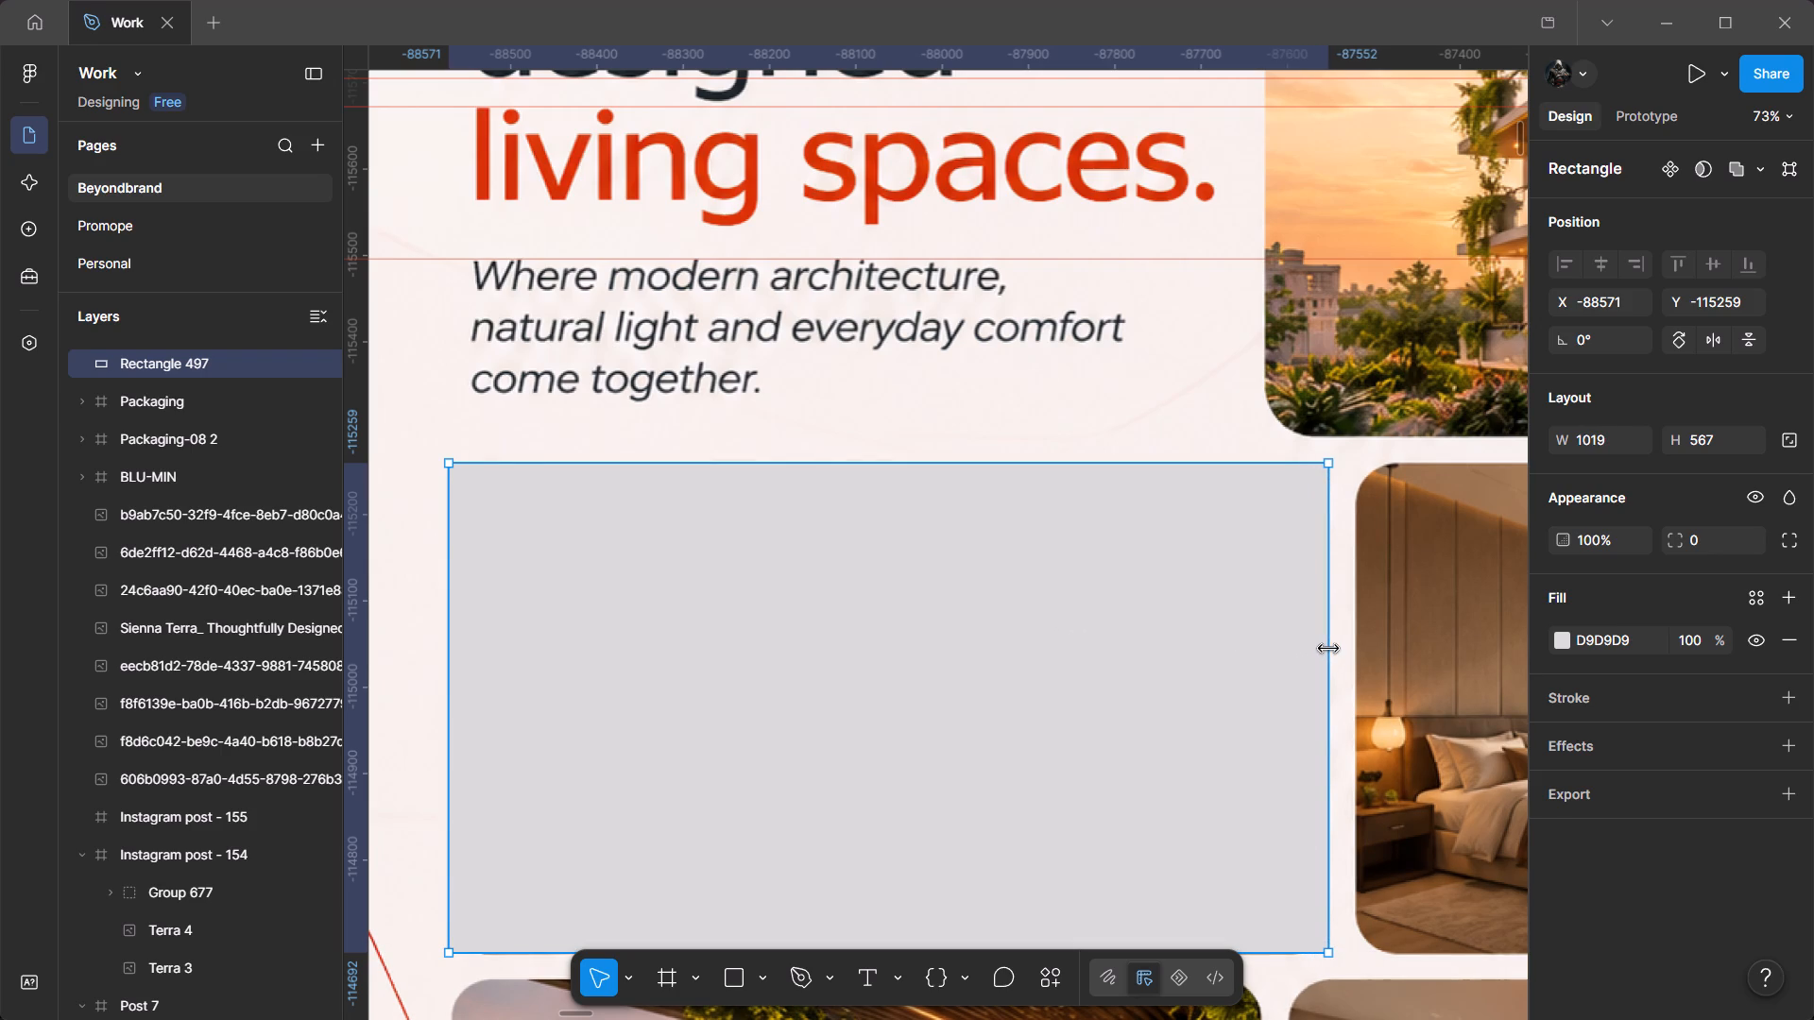
scroll(1216, 702, down, 4)
click(1109, 690)
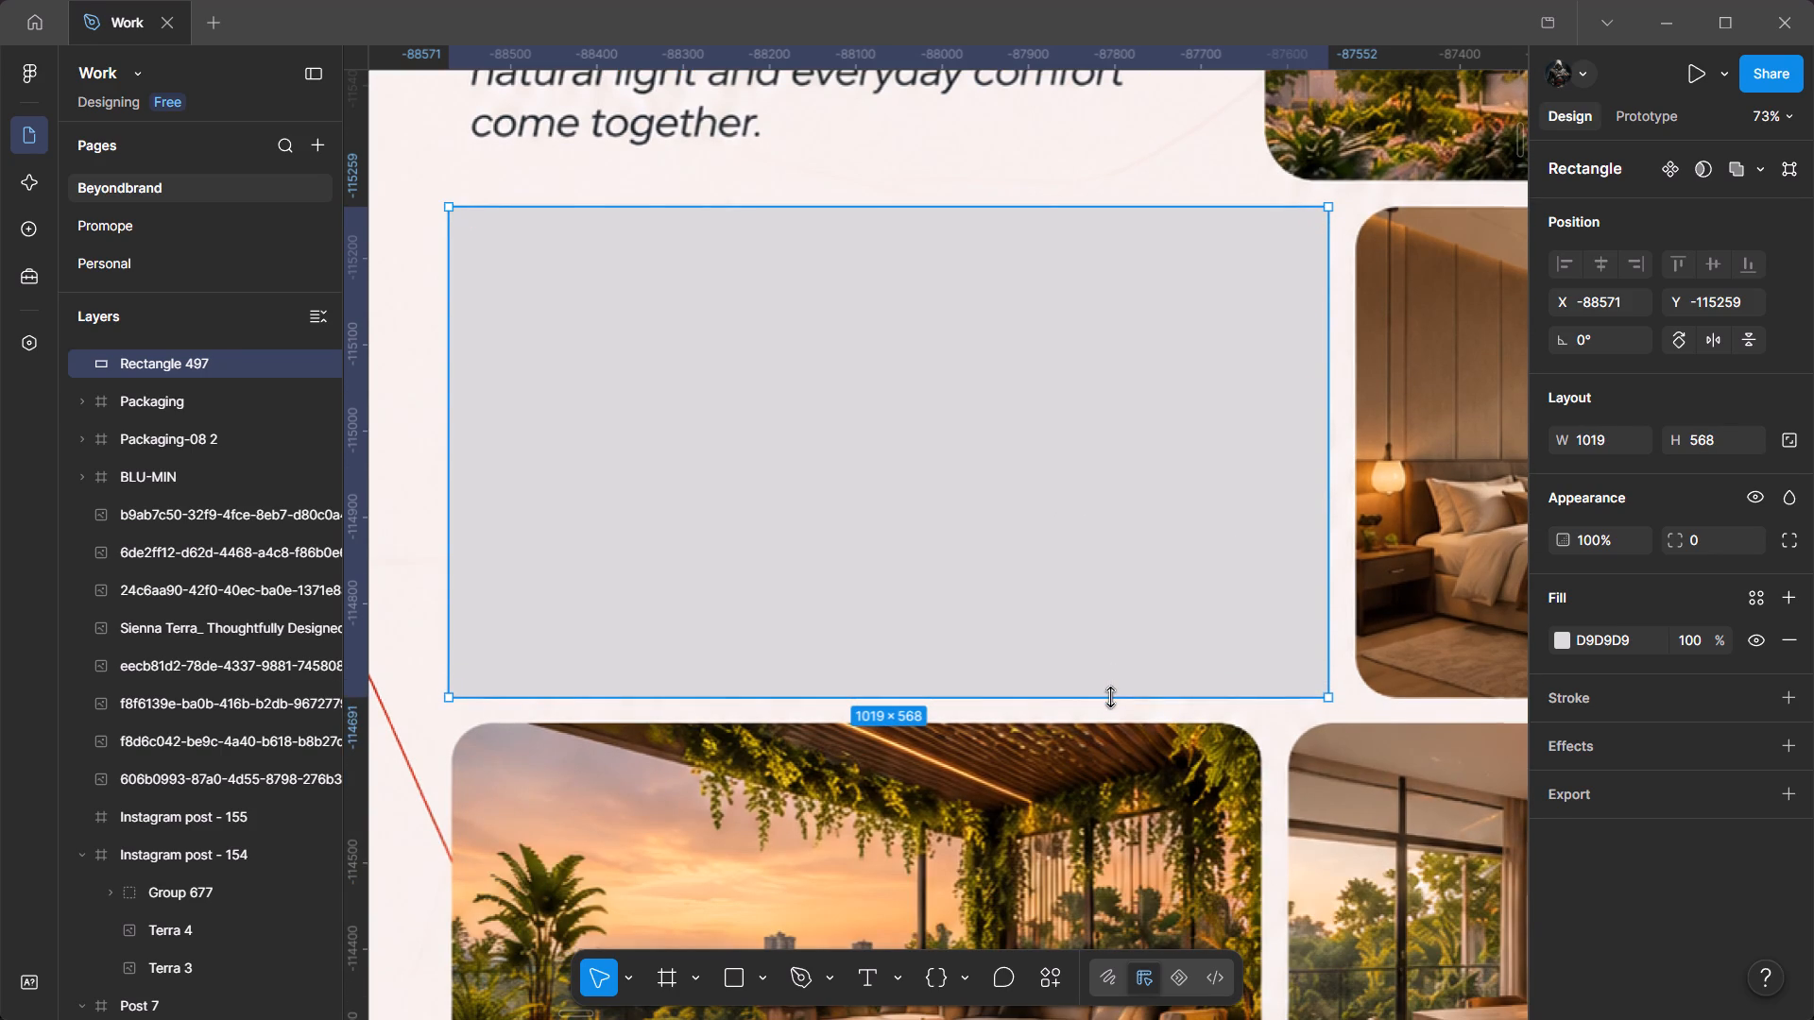
click(452, 564)
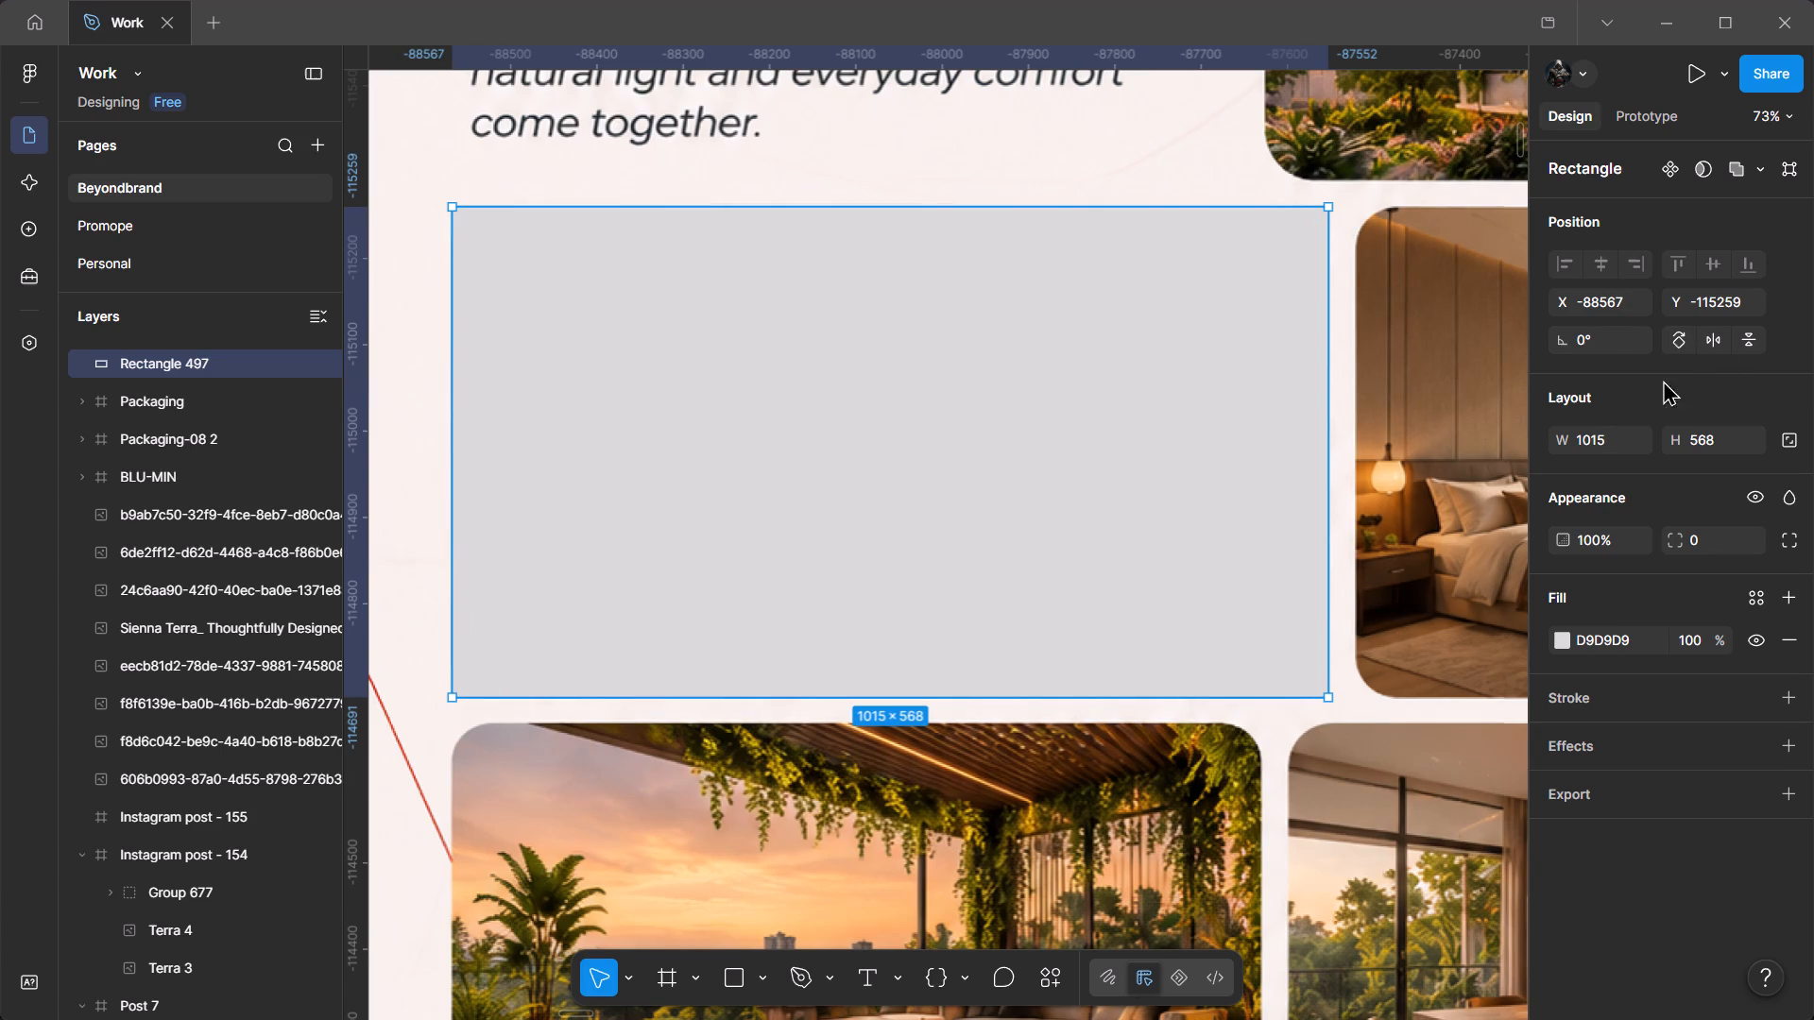
Set the corner radius of the rectangle over the living room photo to 44.
drag(1669, 536, 1187, 547)
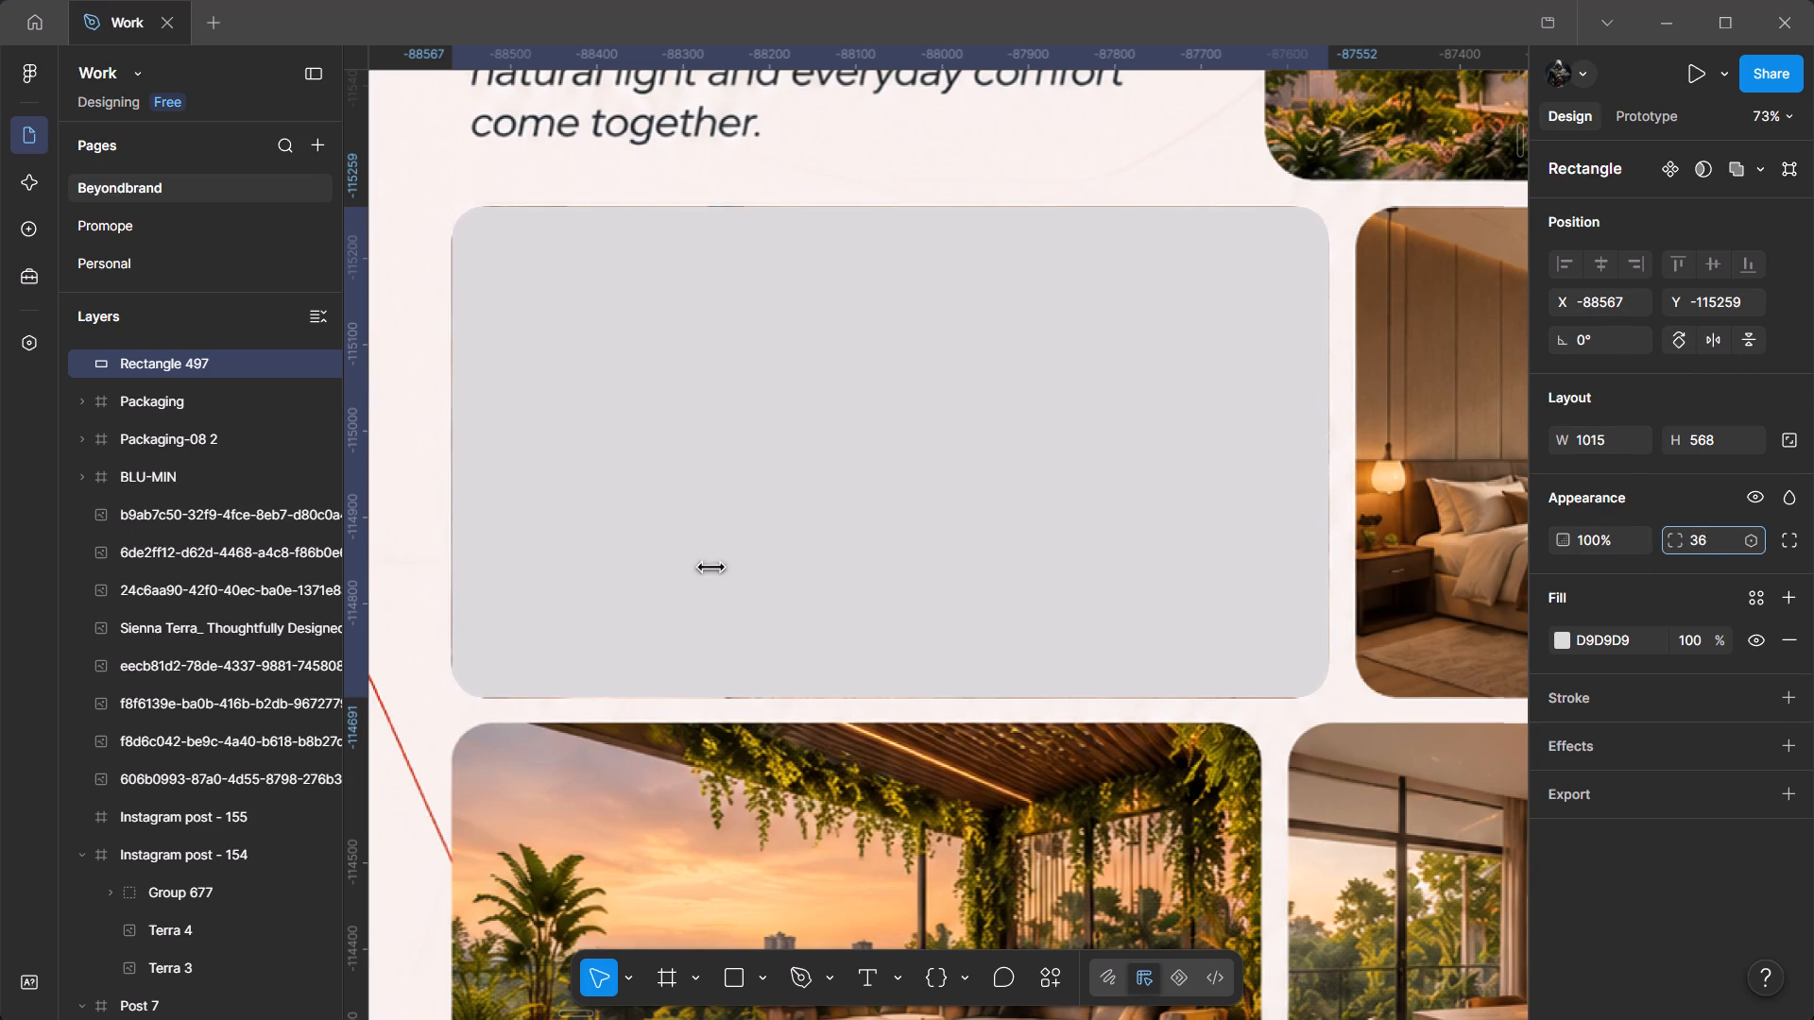
drag(1187, 547, 1313, 550)
scroll(1764, 585, down, 2)
ctrl+scroll(1182, 577, up, 7)
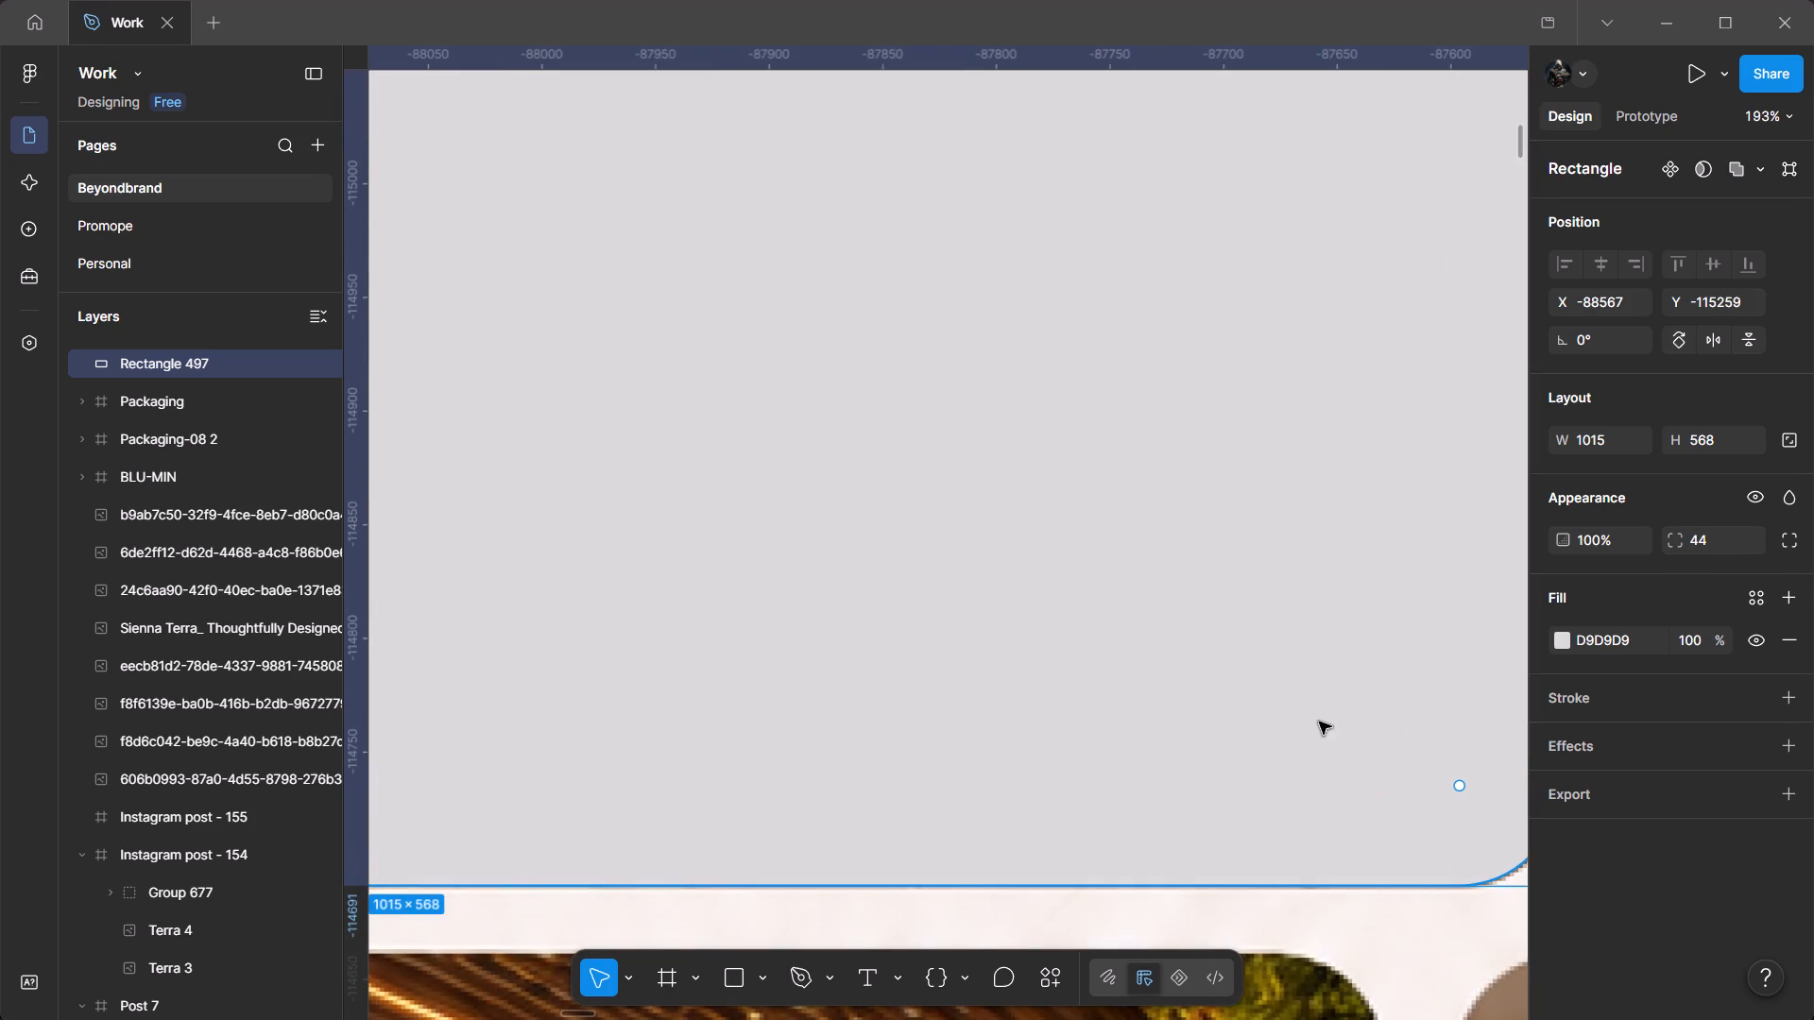
Copy the 1015 × 568 rectangle straight across into Instagram post - 154, with its left edge on the left margin guide.
drag(1289, 704, 1005, 441)
ctrl+scroll(1005, 450, down, 20)
ctrl+scroll(1005, 450, down, 4)
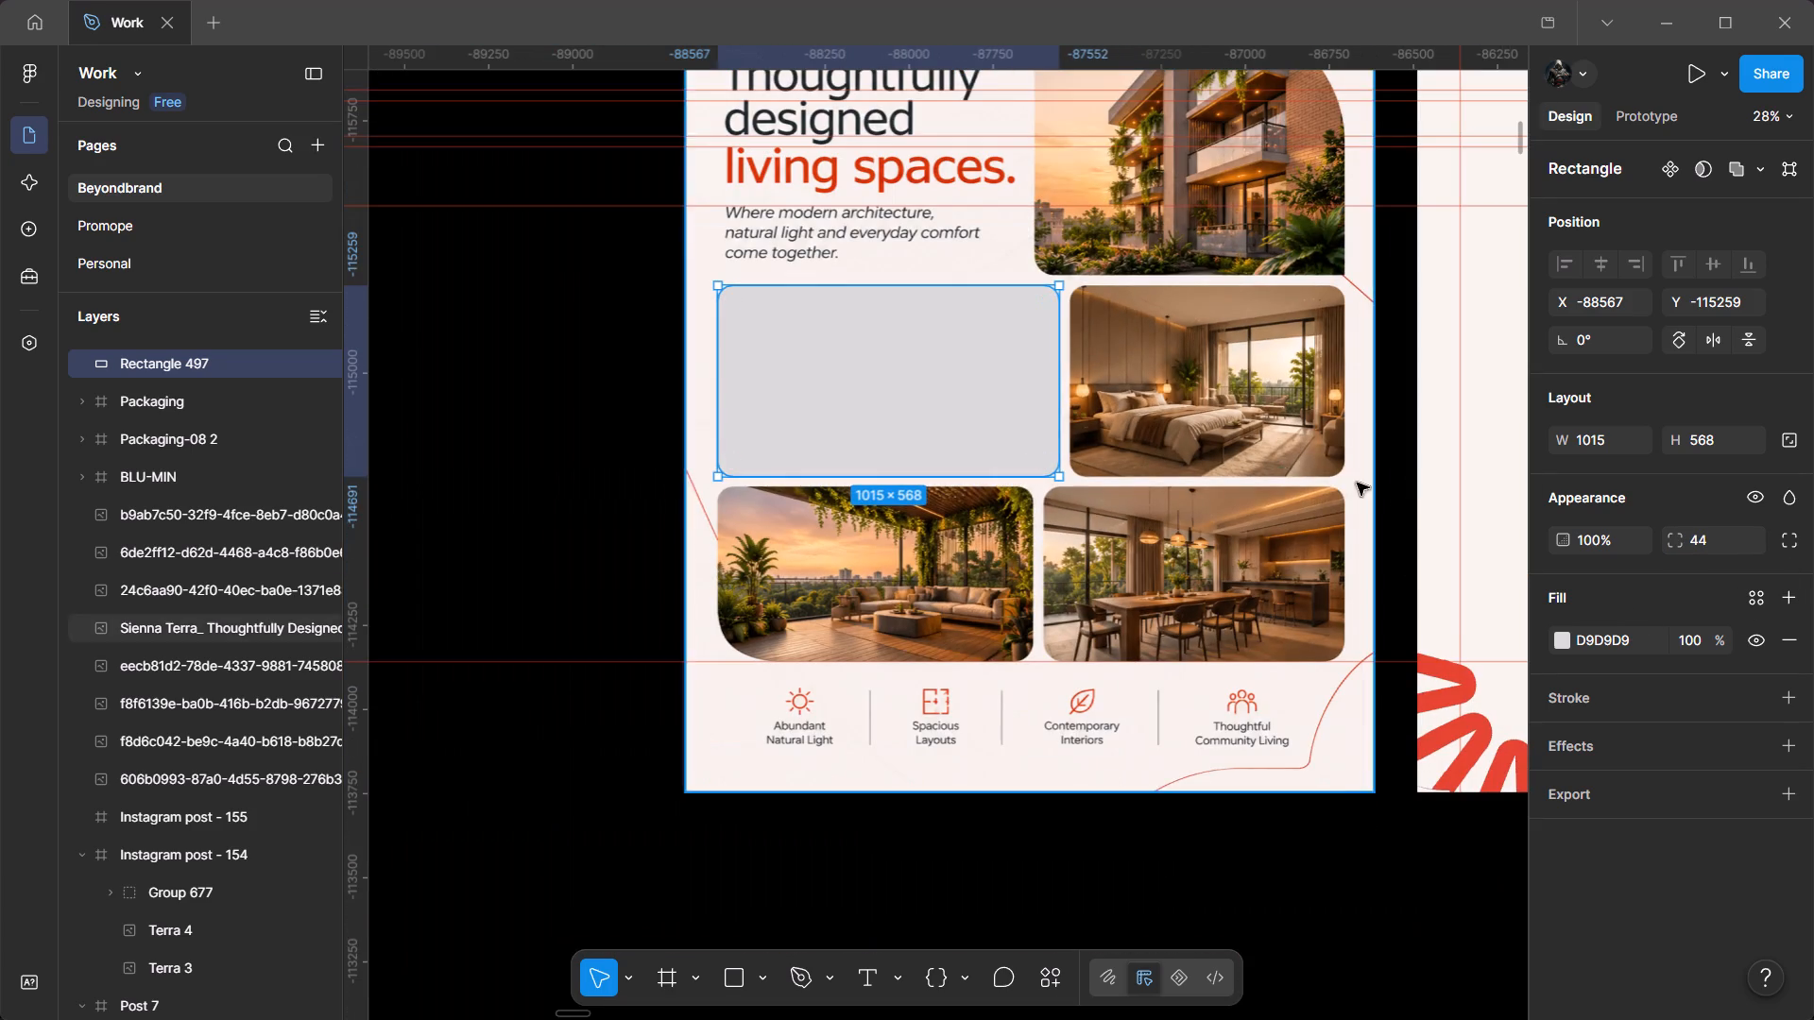
drag(1370, 498, 1058, 518)
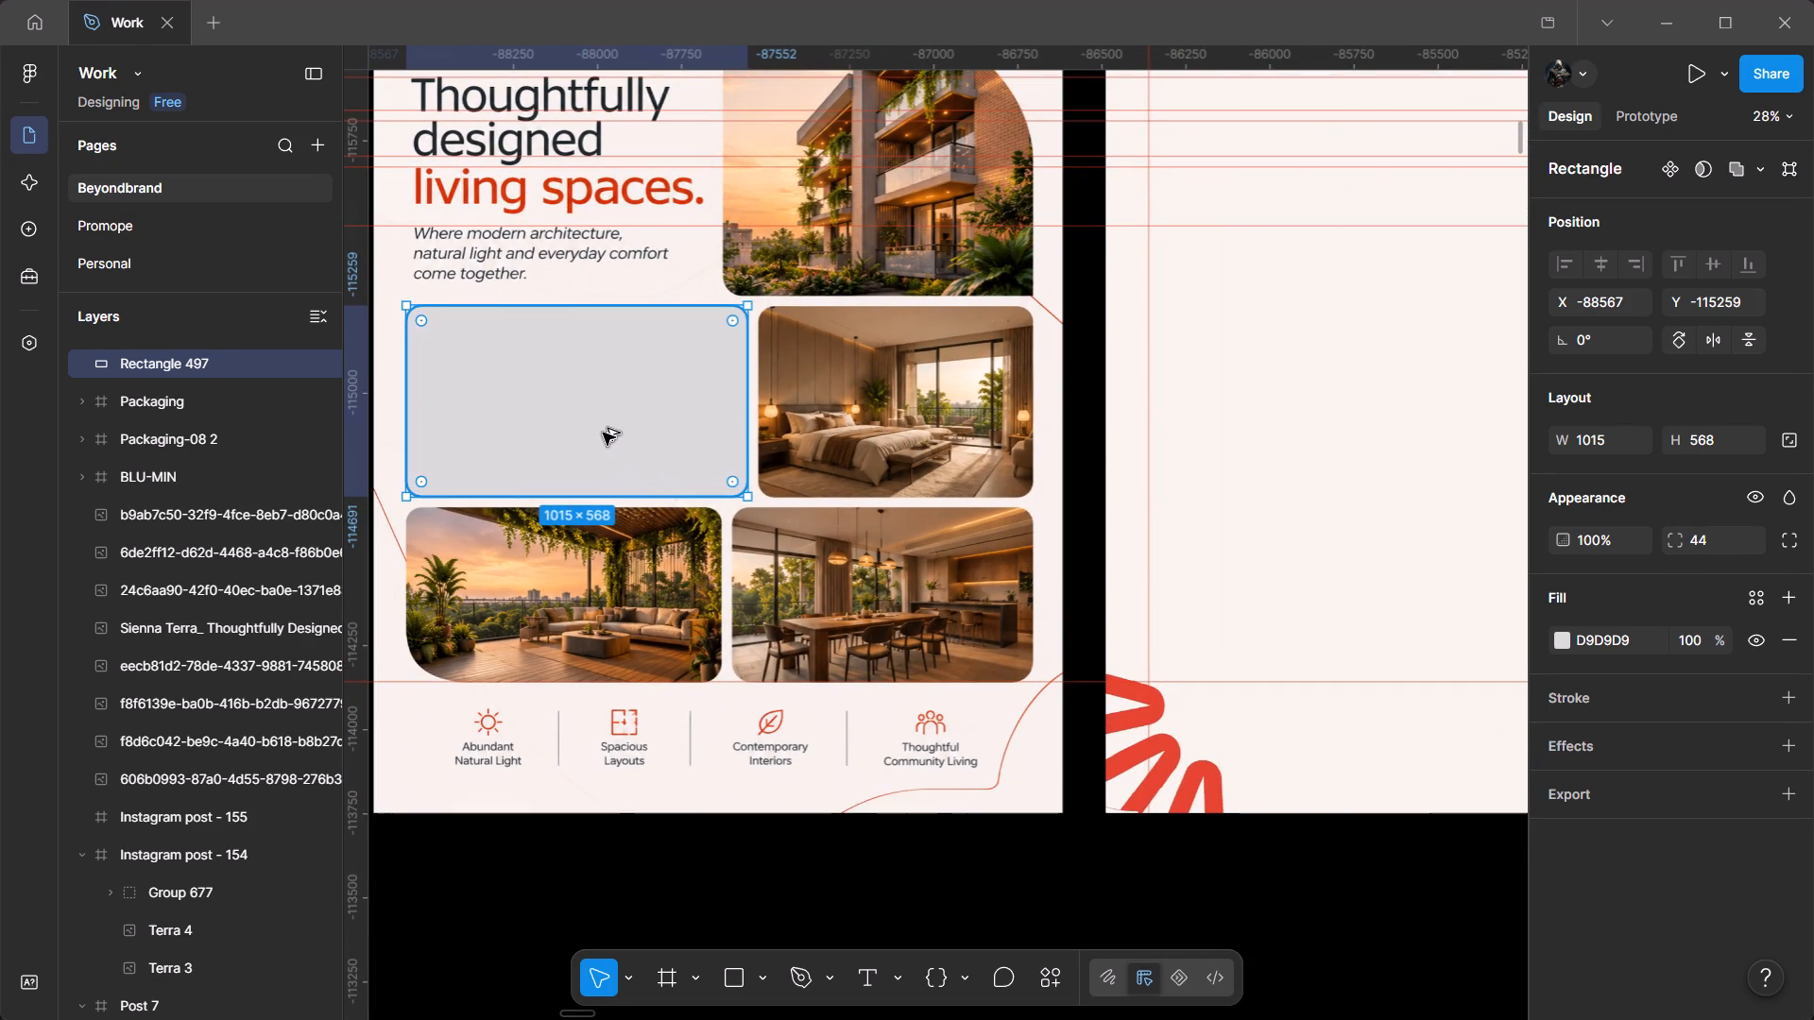
alt+drag(600, 431, 1368, 433)
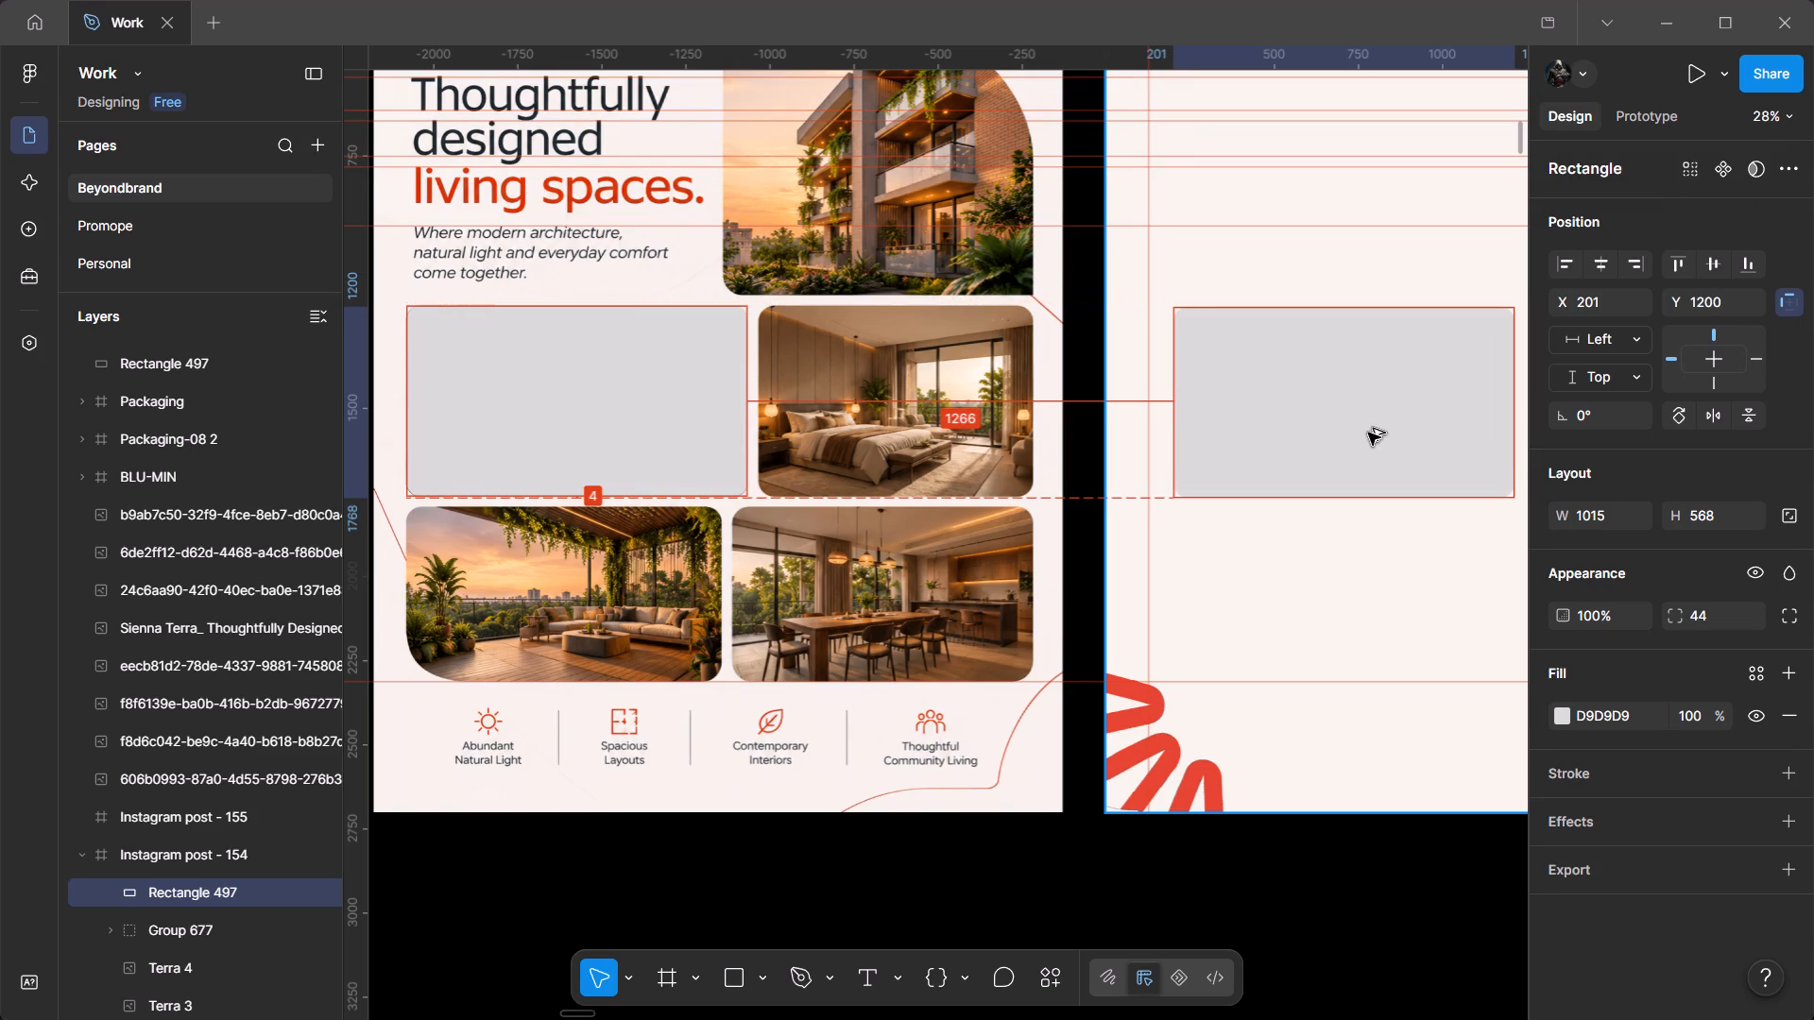
alt+drag(1368, 433, 1363, 432)
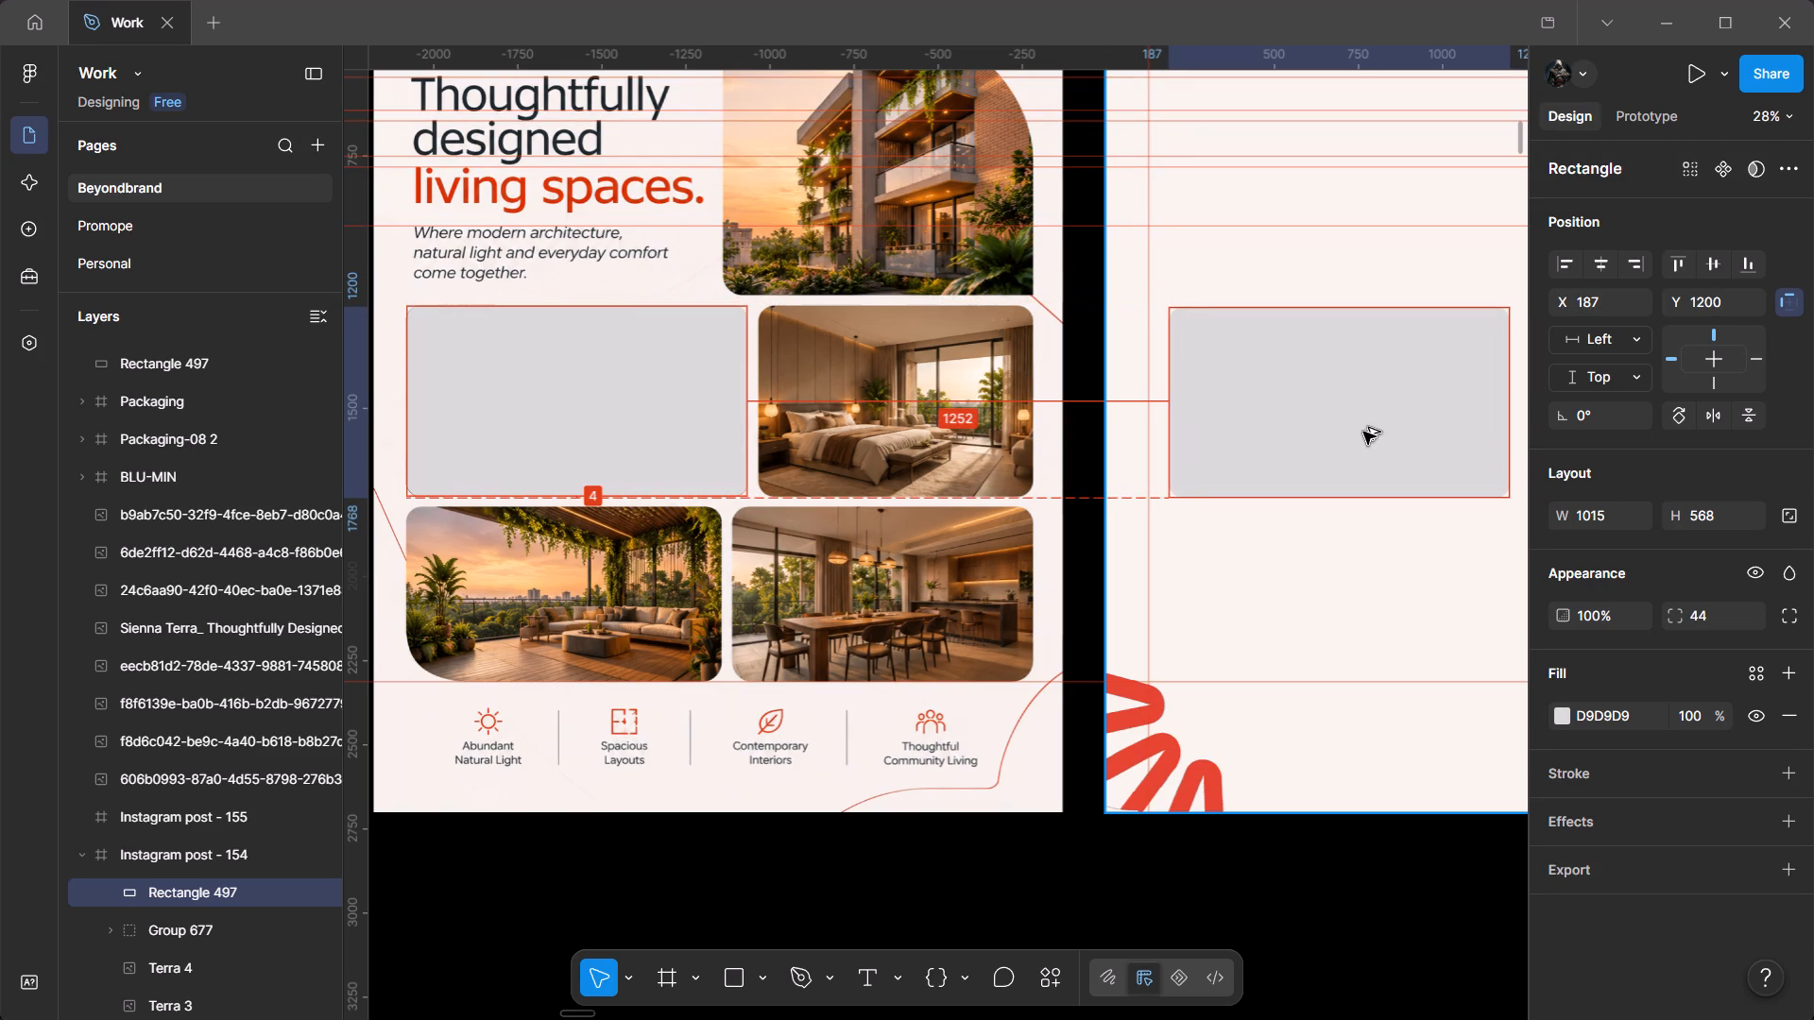
alt+drag(1363, 432, 1345, 431)
Move the original rectangle from the living room photo onto the bedroom photo and fit it to 812 × 568.
click(705, 417)
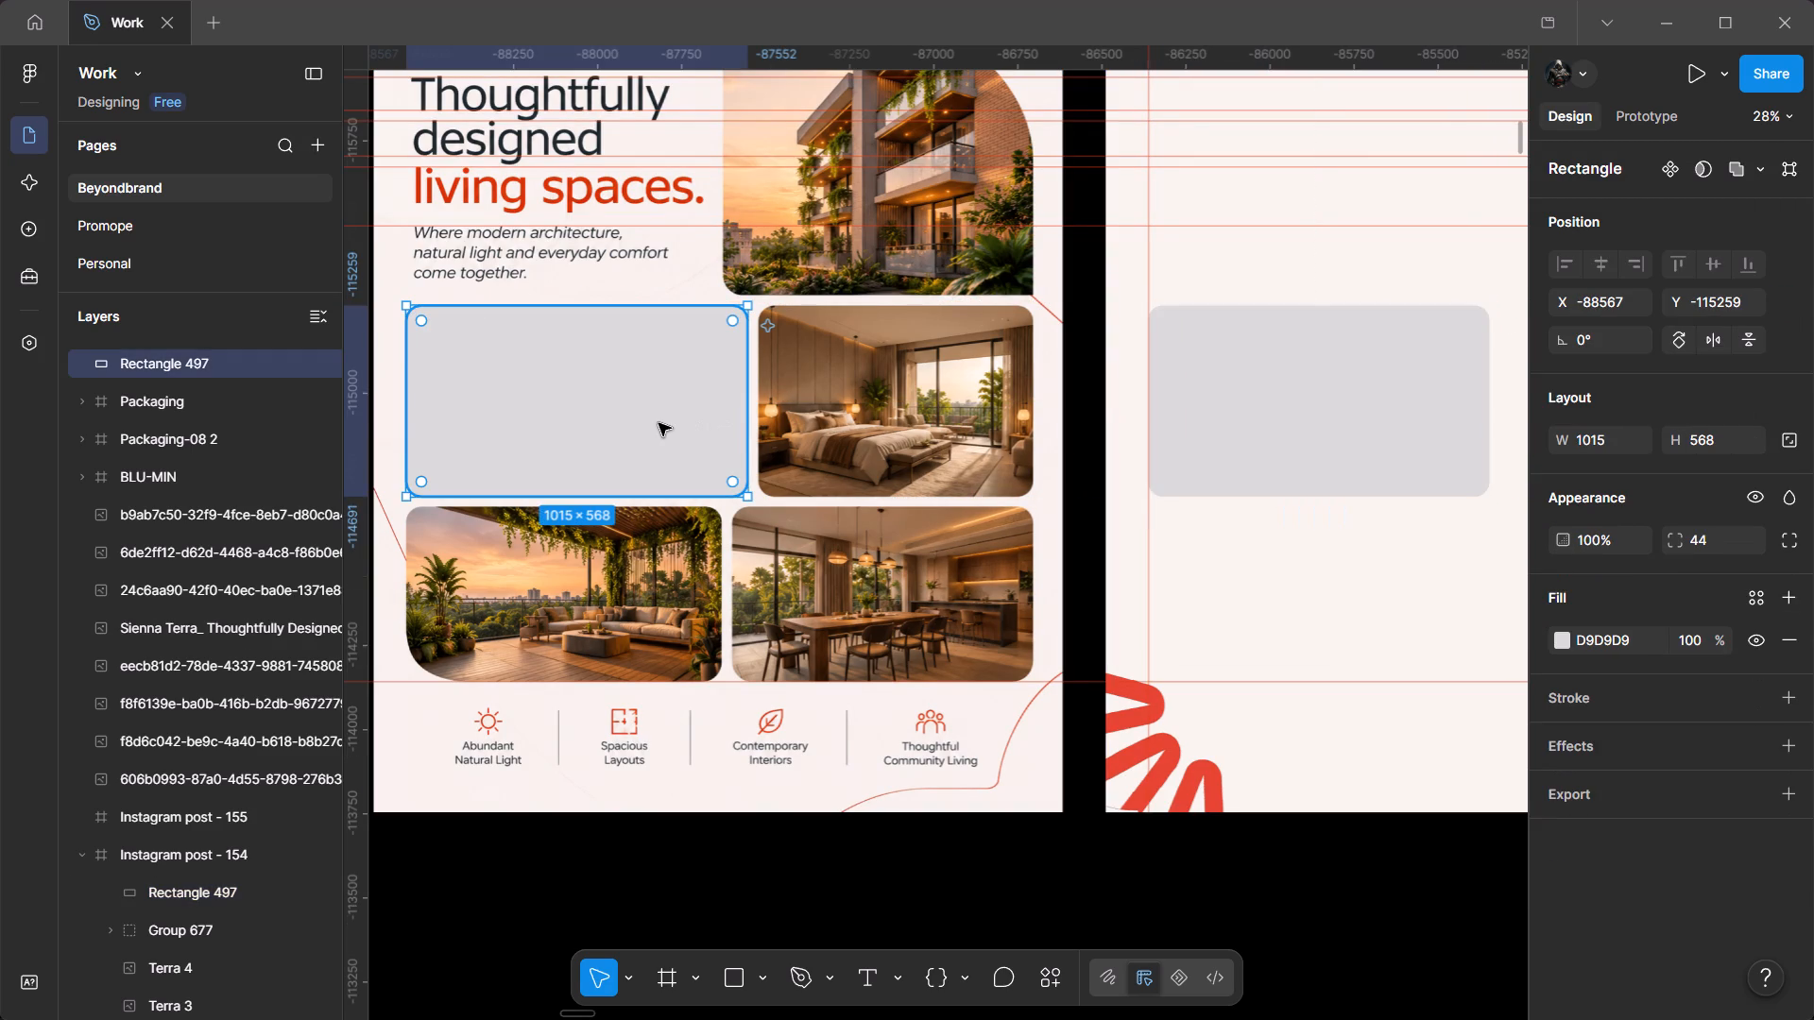
drag(640, 422, 1005, 418)
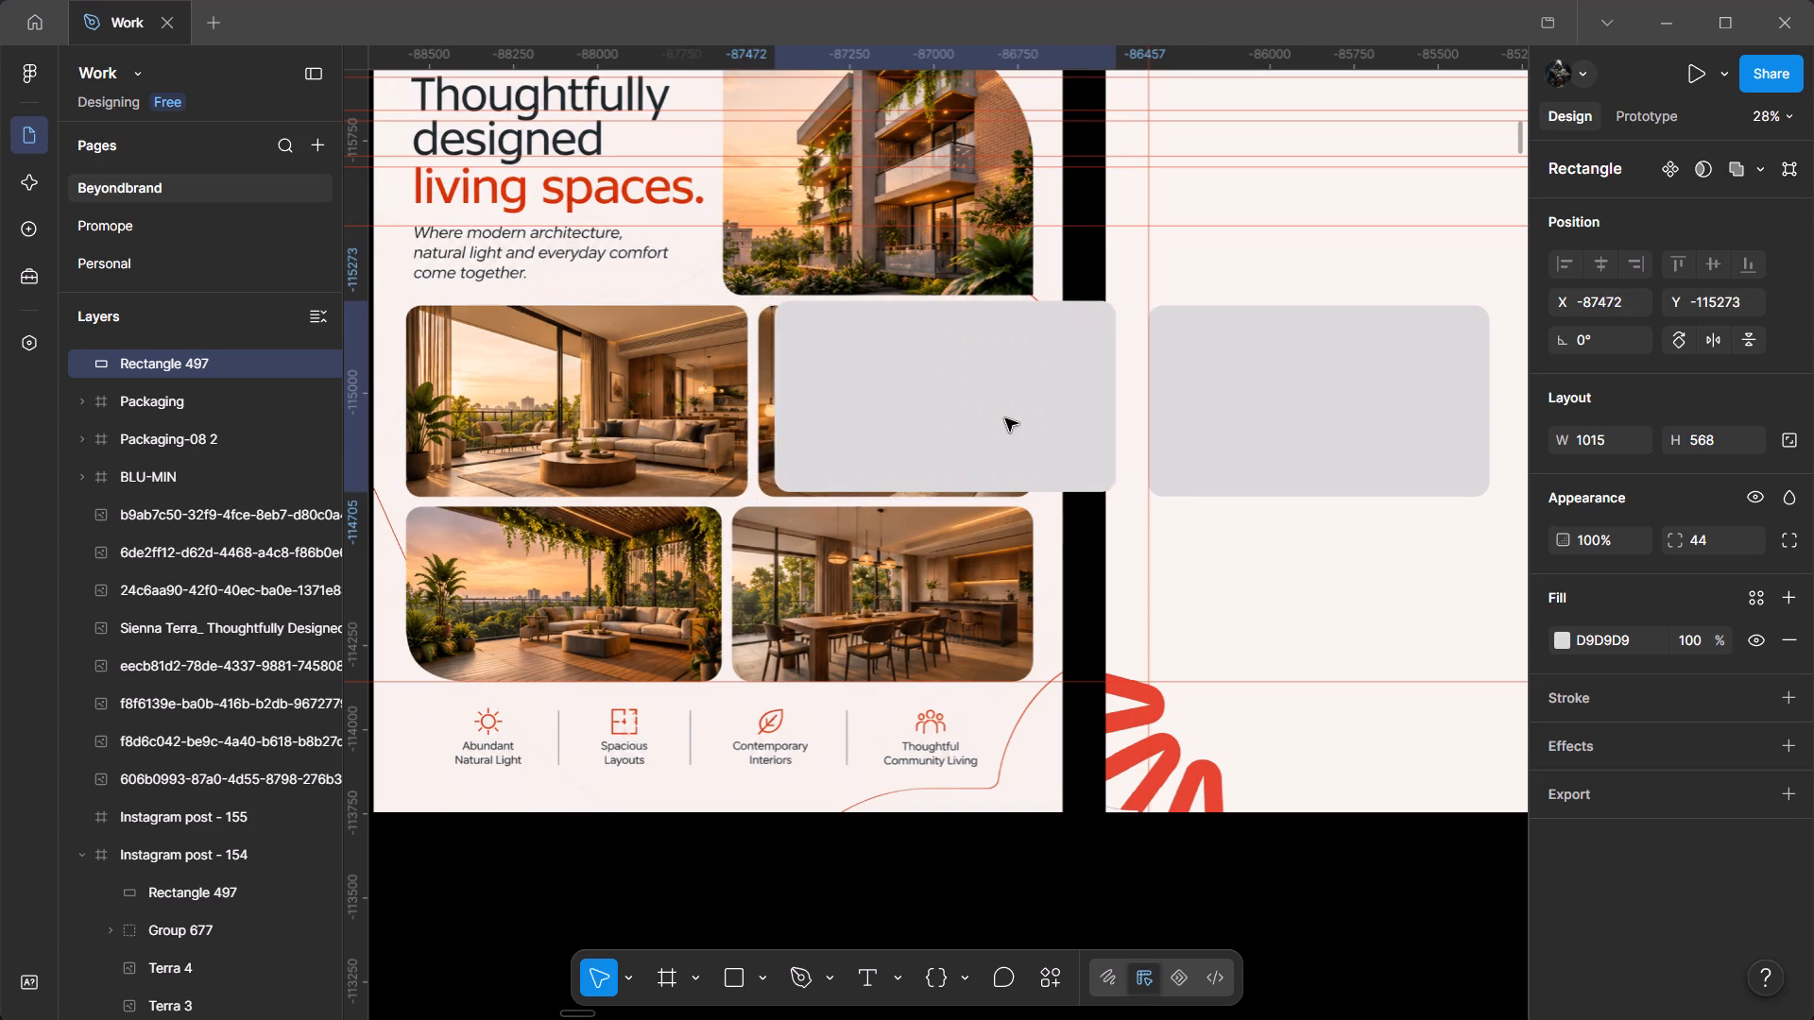
drag(1005, 418, 994, 421)
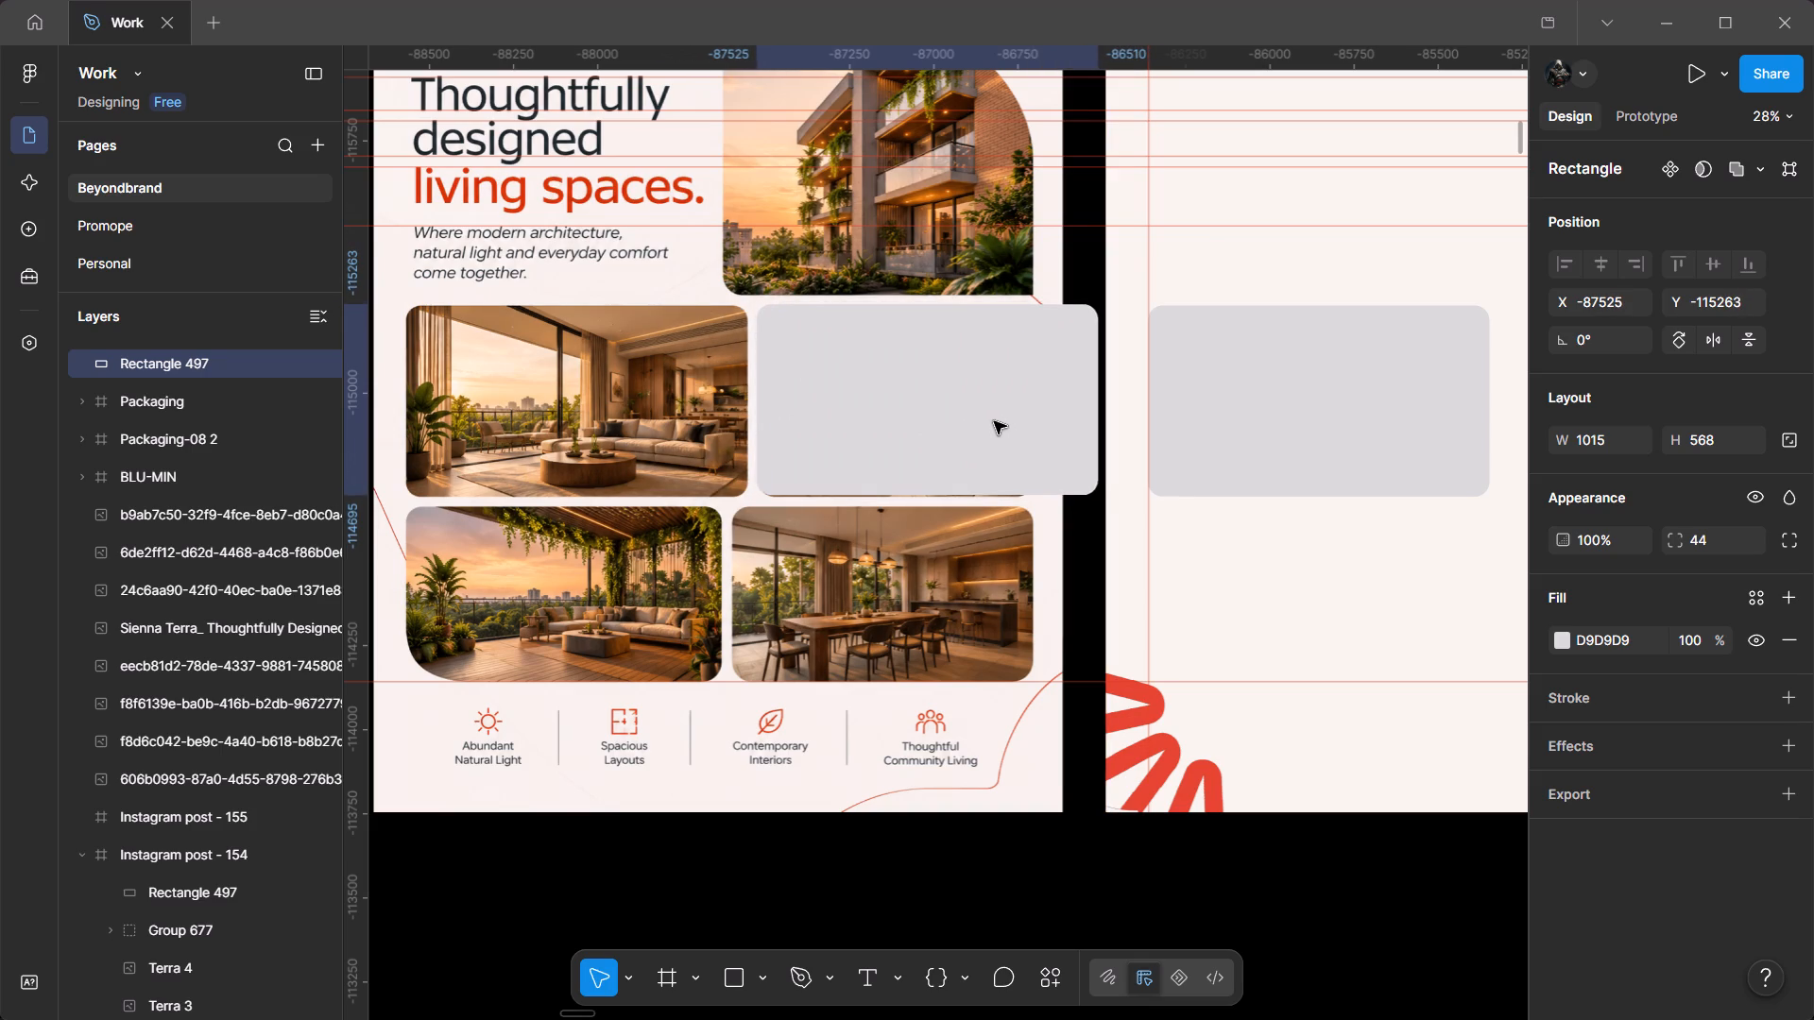
drag(994, 421, 990, 421)
ctrl+scroll(864, 427, up, 7)
click(789, 426)
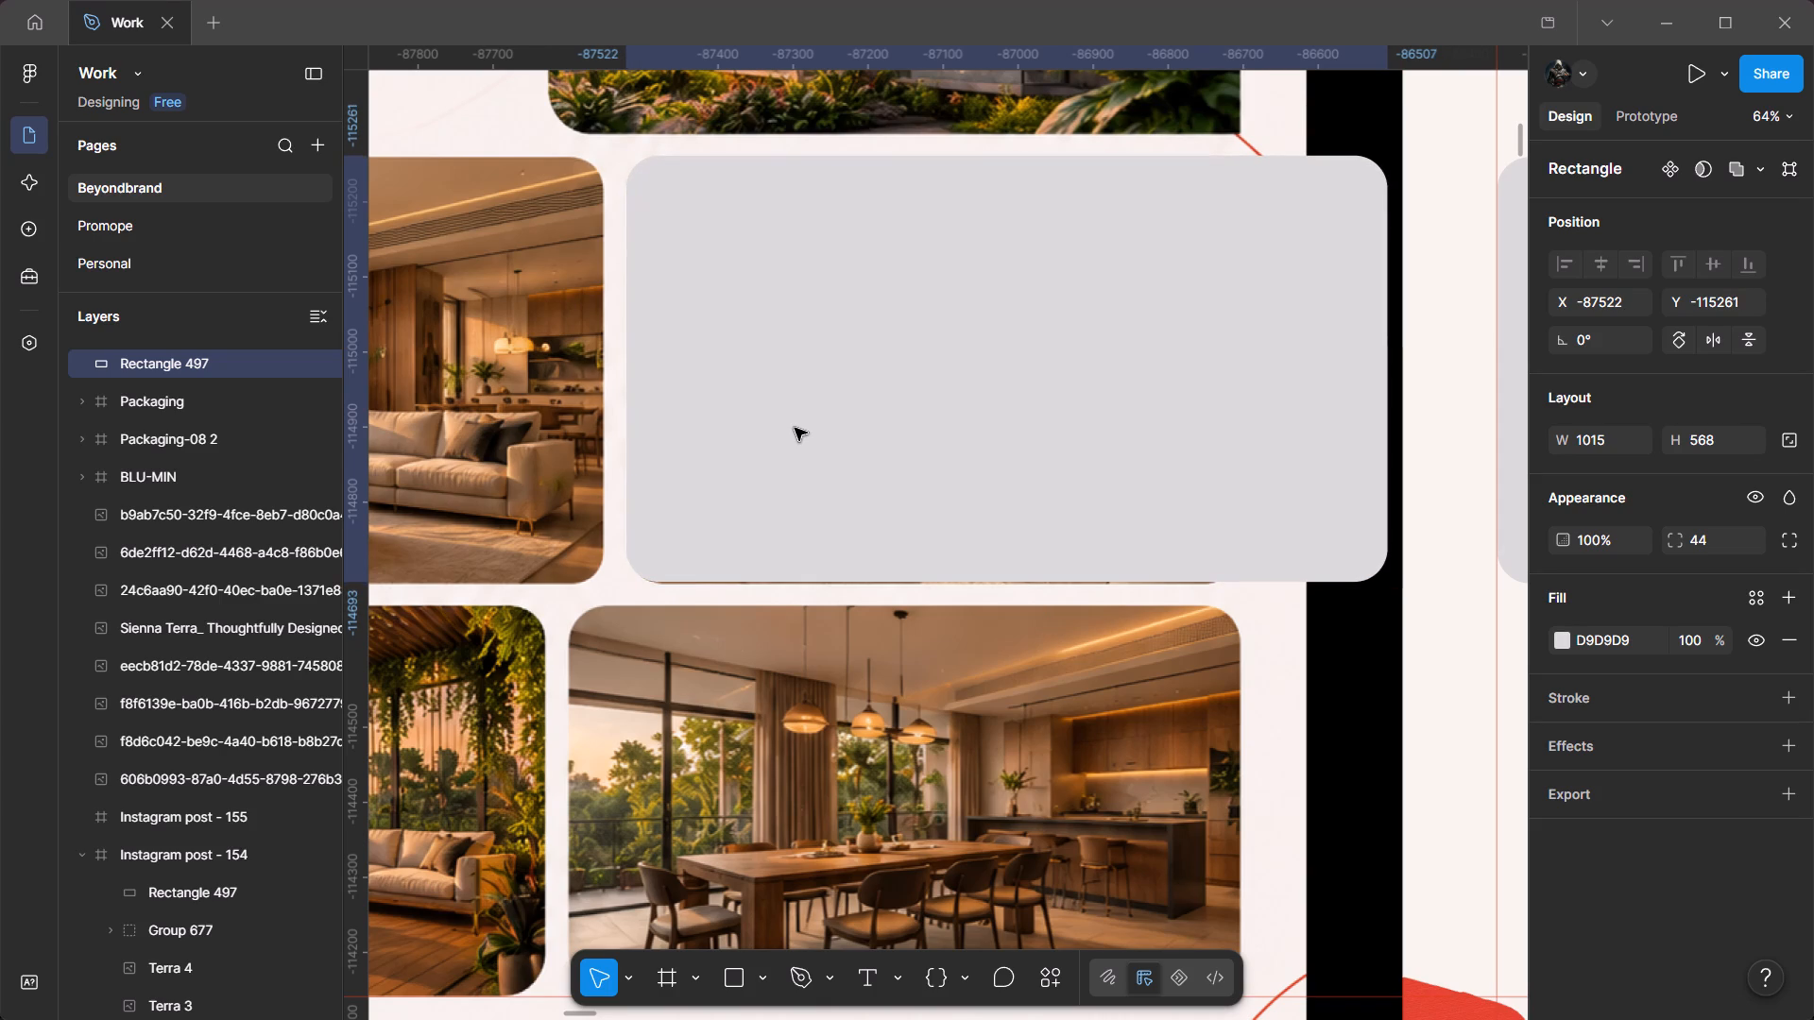
Fit the rectangle to the bedroom photo's left and right edges, at 812 × 568 with its left edge at X -87519.
drag(1392, 429, 1385, 429)
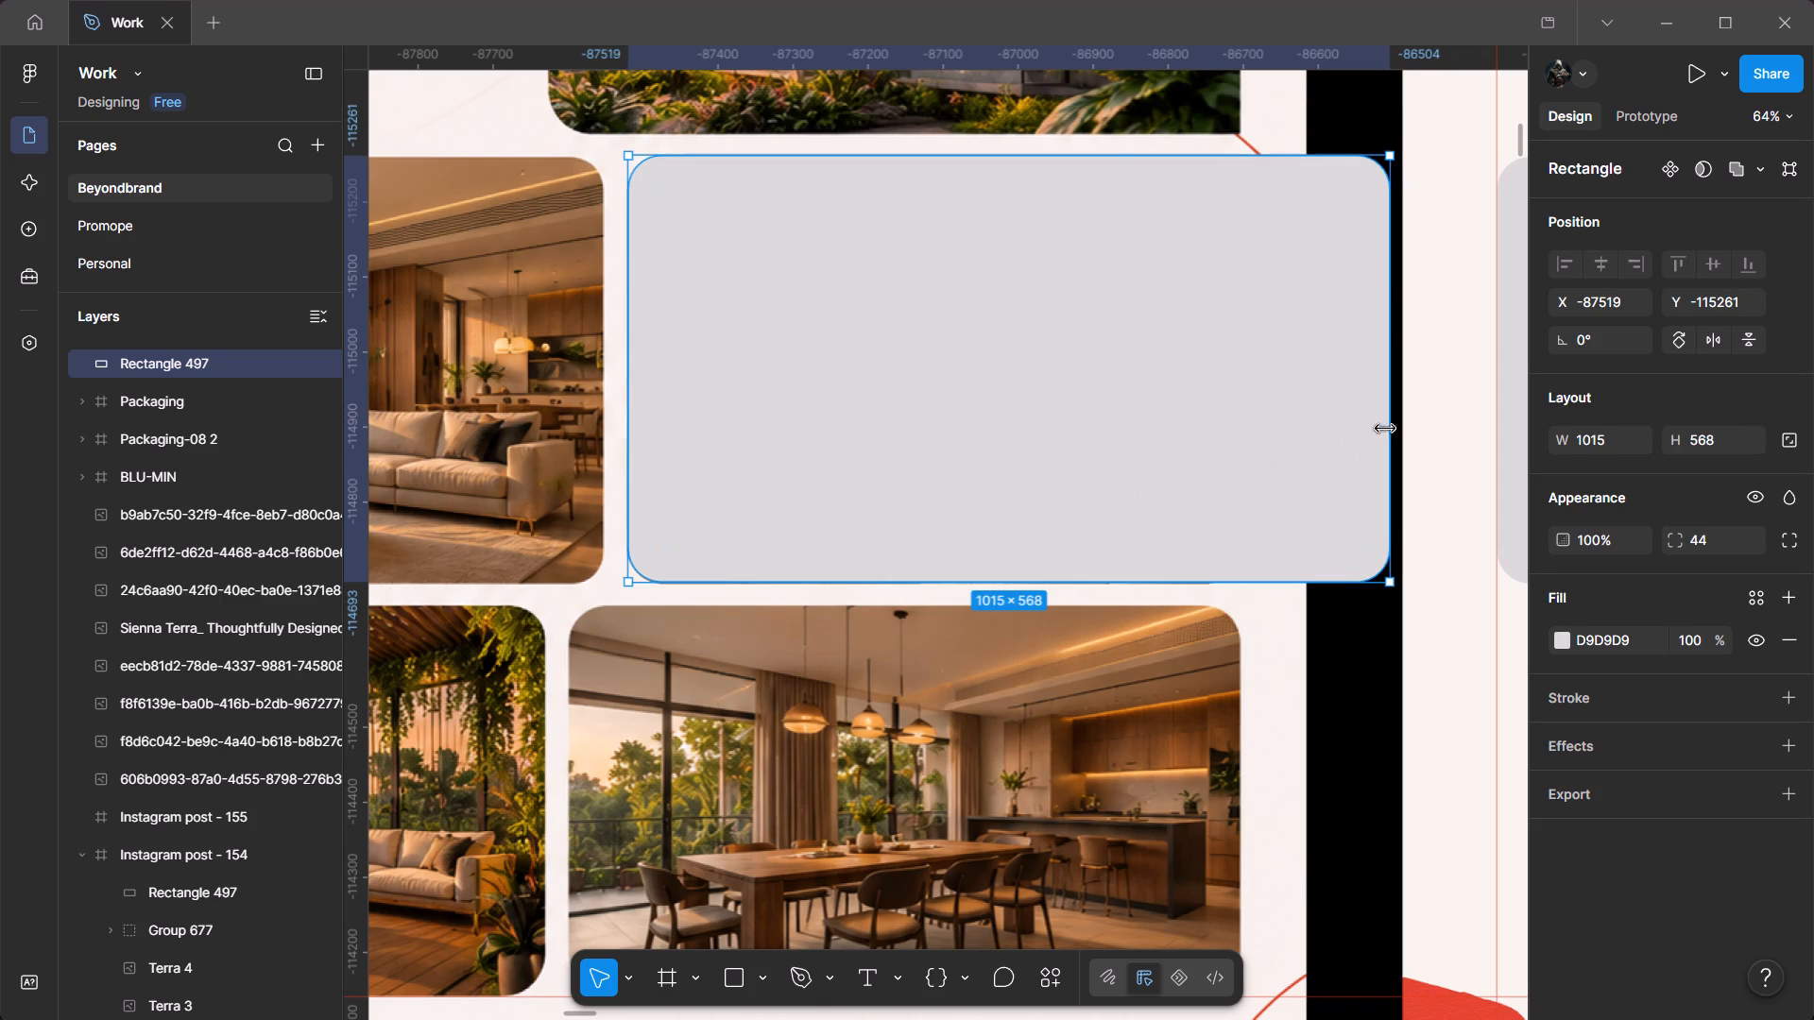
drag(1385, 429, 1240, 396)
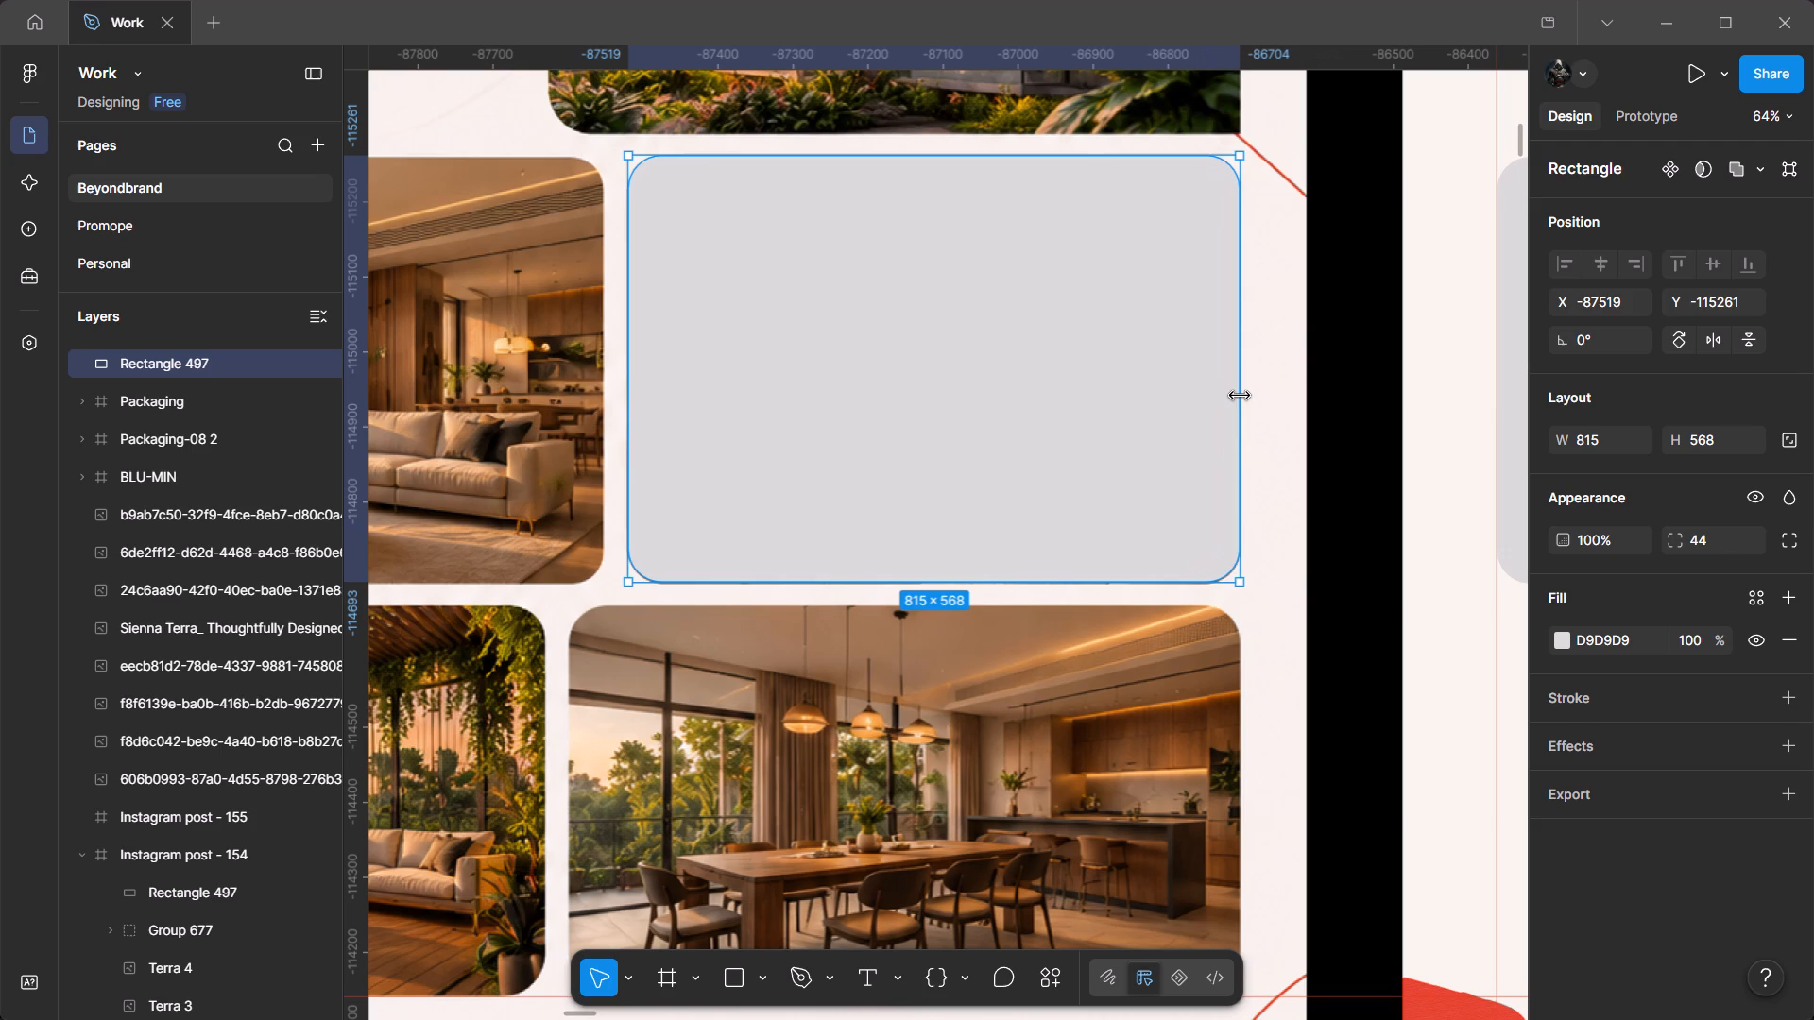
drag(1240, 396, 1238, 396)
Move the 812 × 568 rectangle into Instagram post - 154 beside the wider one, at X 1224, Y 1196 against the right margin guide.
ctrl+scroll(1237, 396, down, 5)
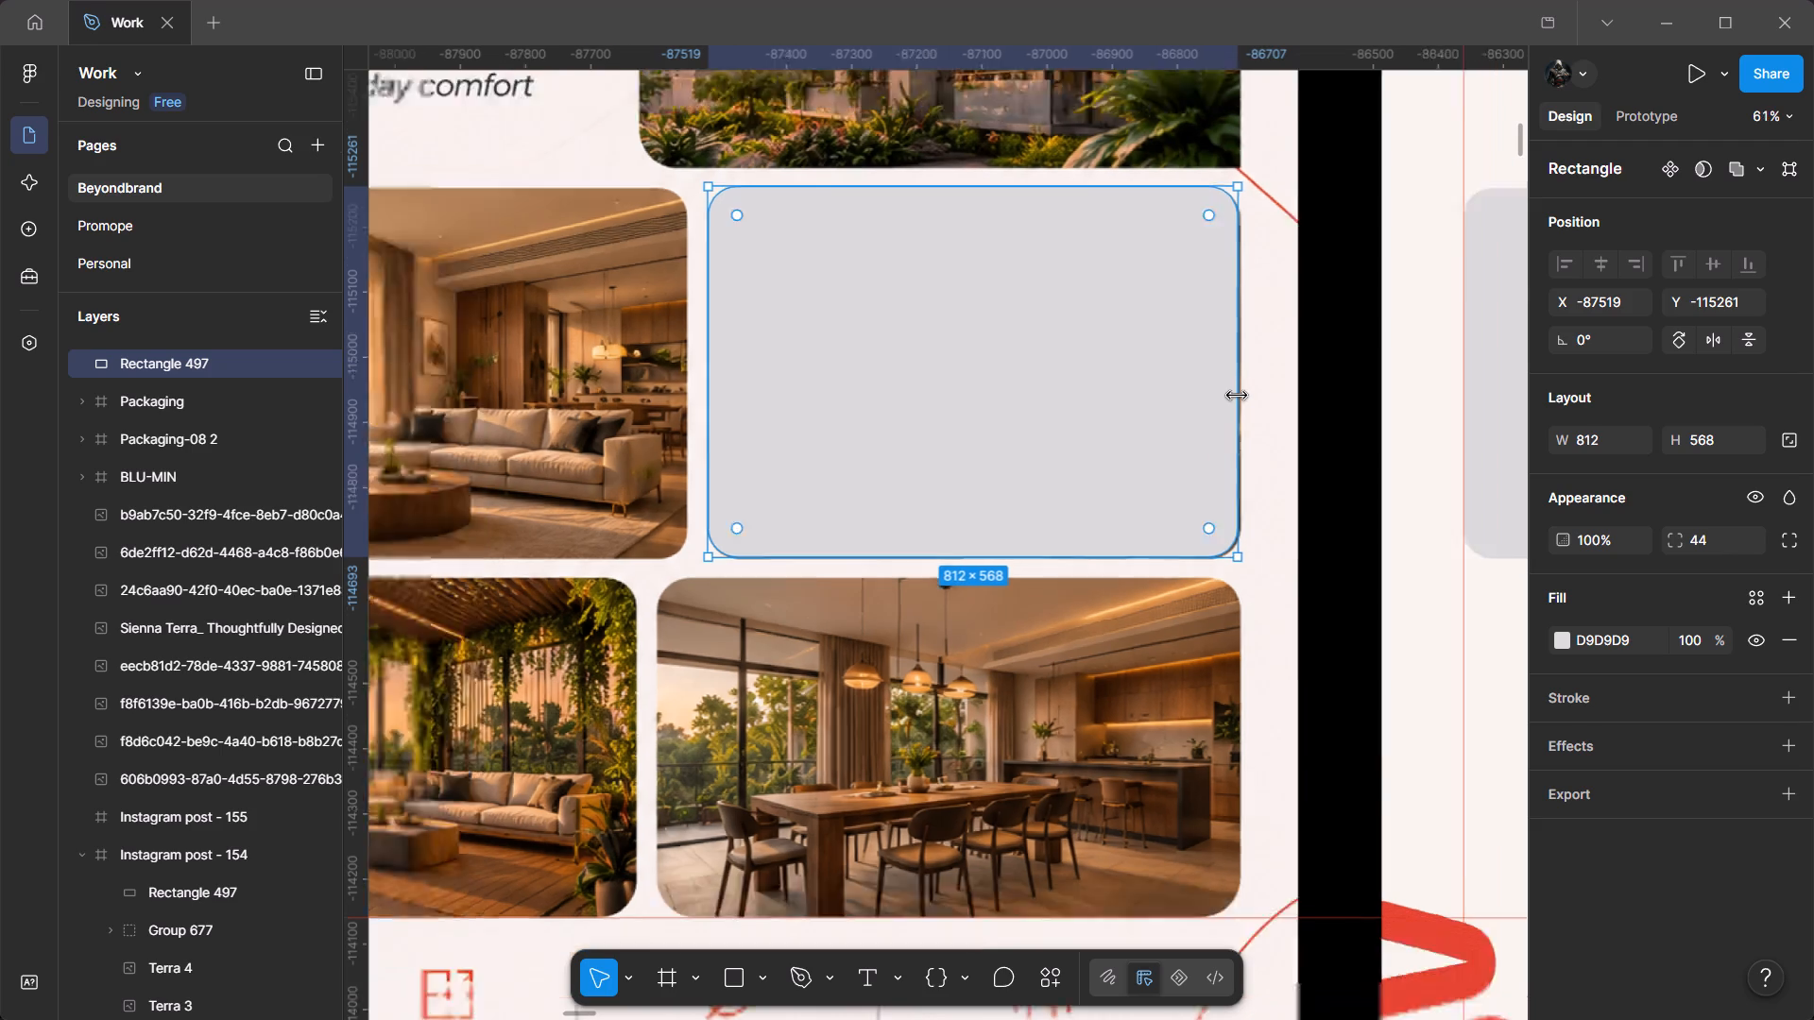
ctrl+scroll(1237, 396, down, 3)
drag(1205, 490, 727, 469)
drag(623, 352, 654, 351)
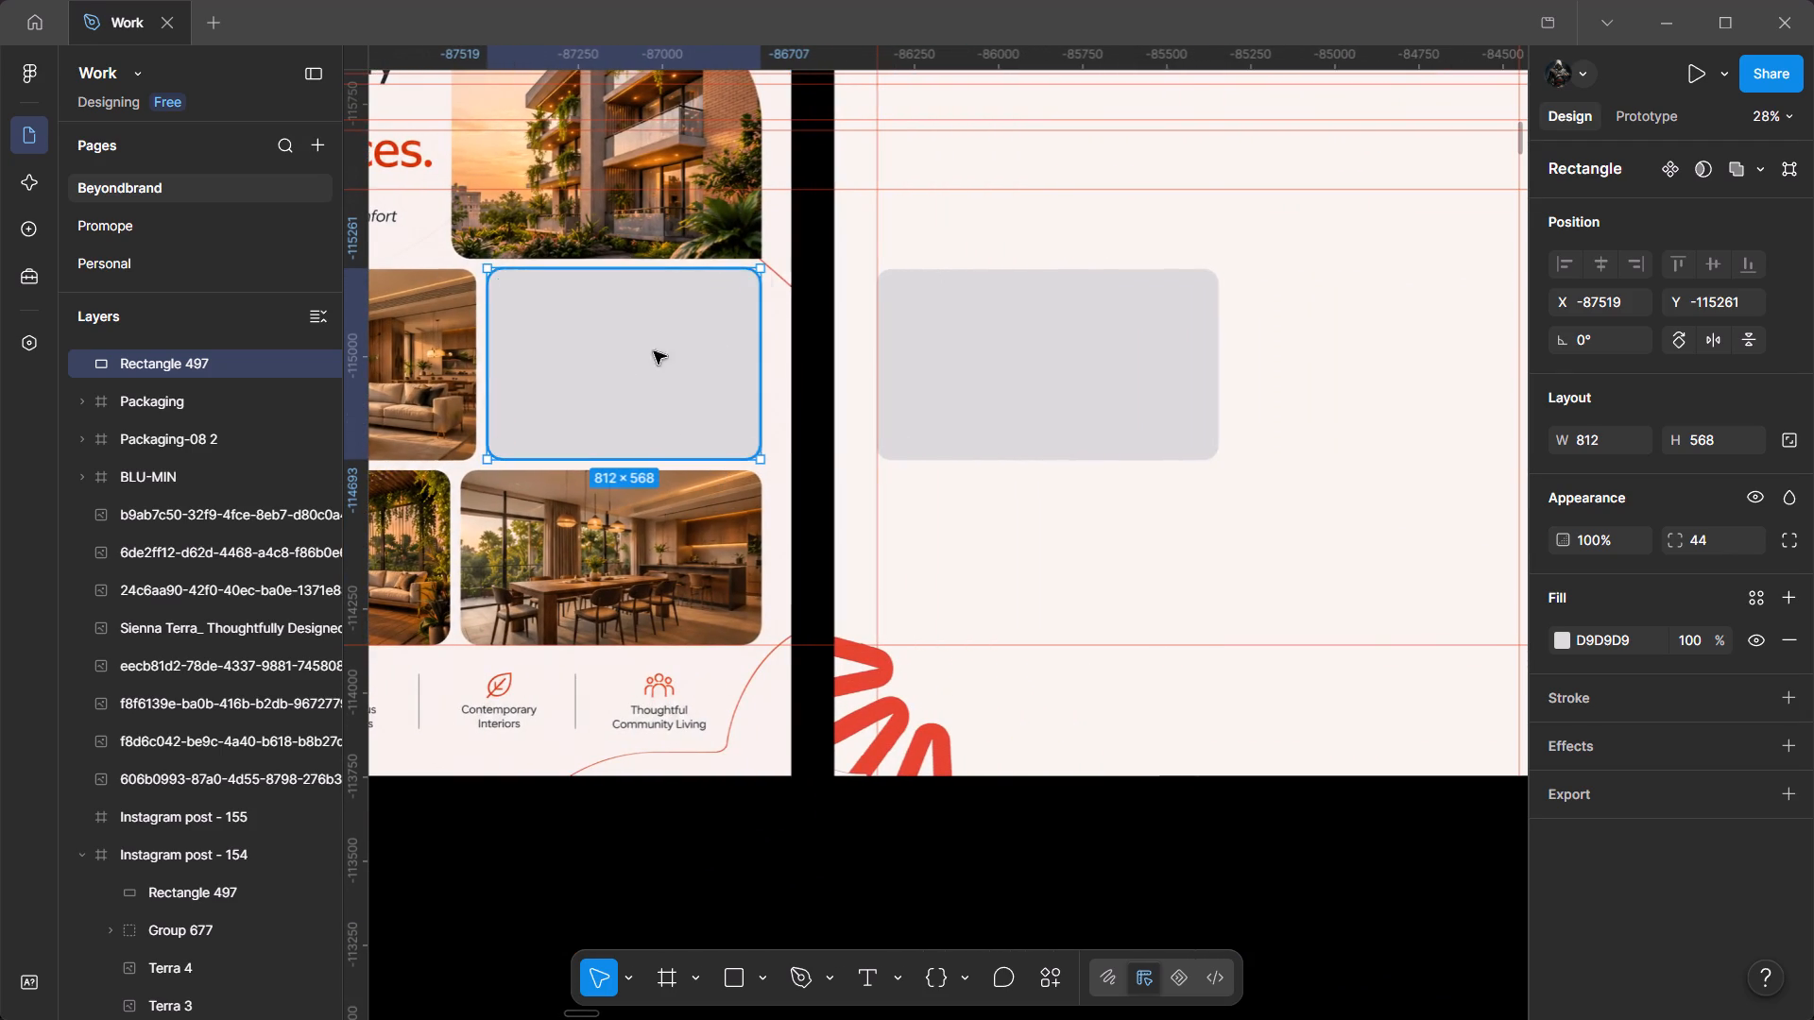
drag(654, 351, 1235, 361)
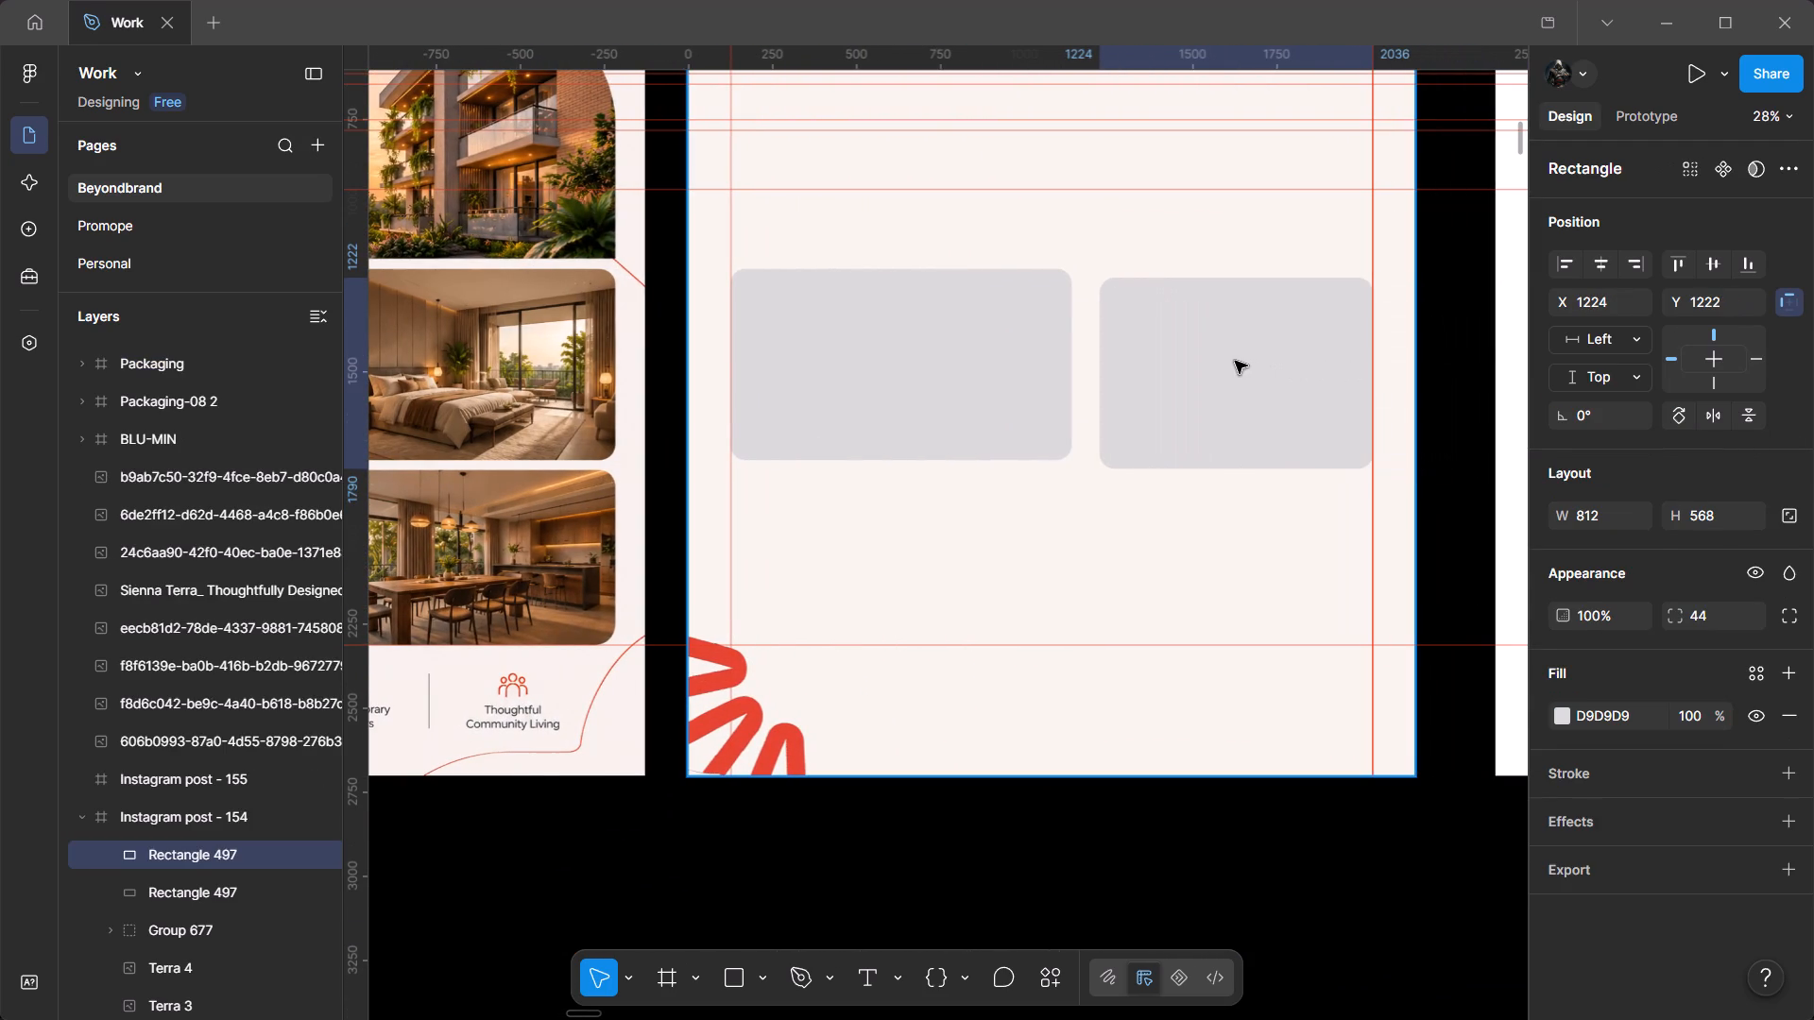
drag(1235, 361, 1236, 357)
Duplicate the 812 × 568 rectangle out of Instagram post - 154 onto the advertisement side and bring the copy to the front.
ctrl+scroll(1236, 357, down, 9)
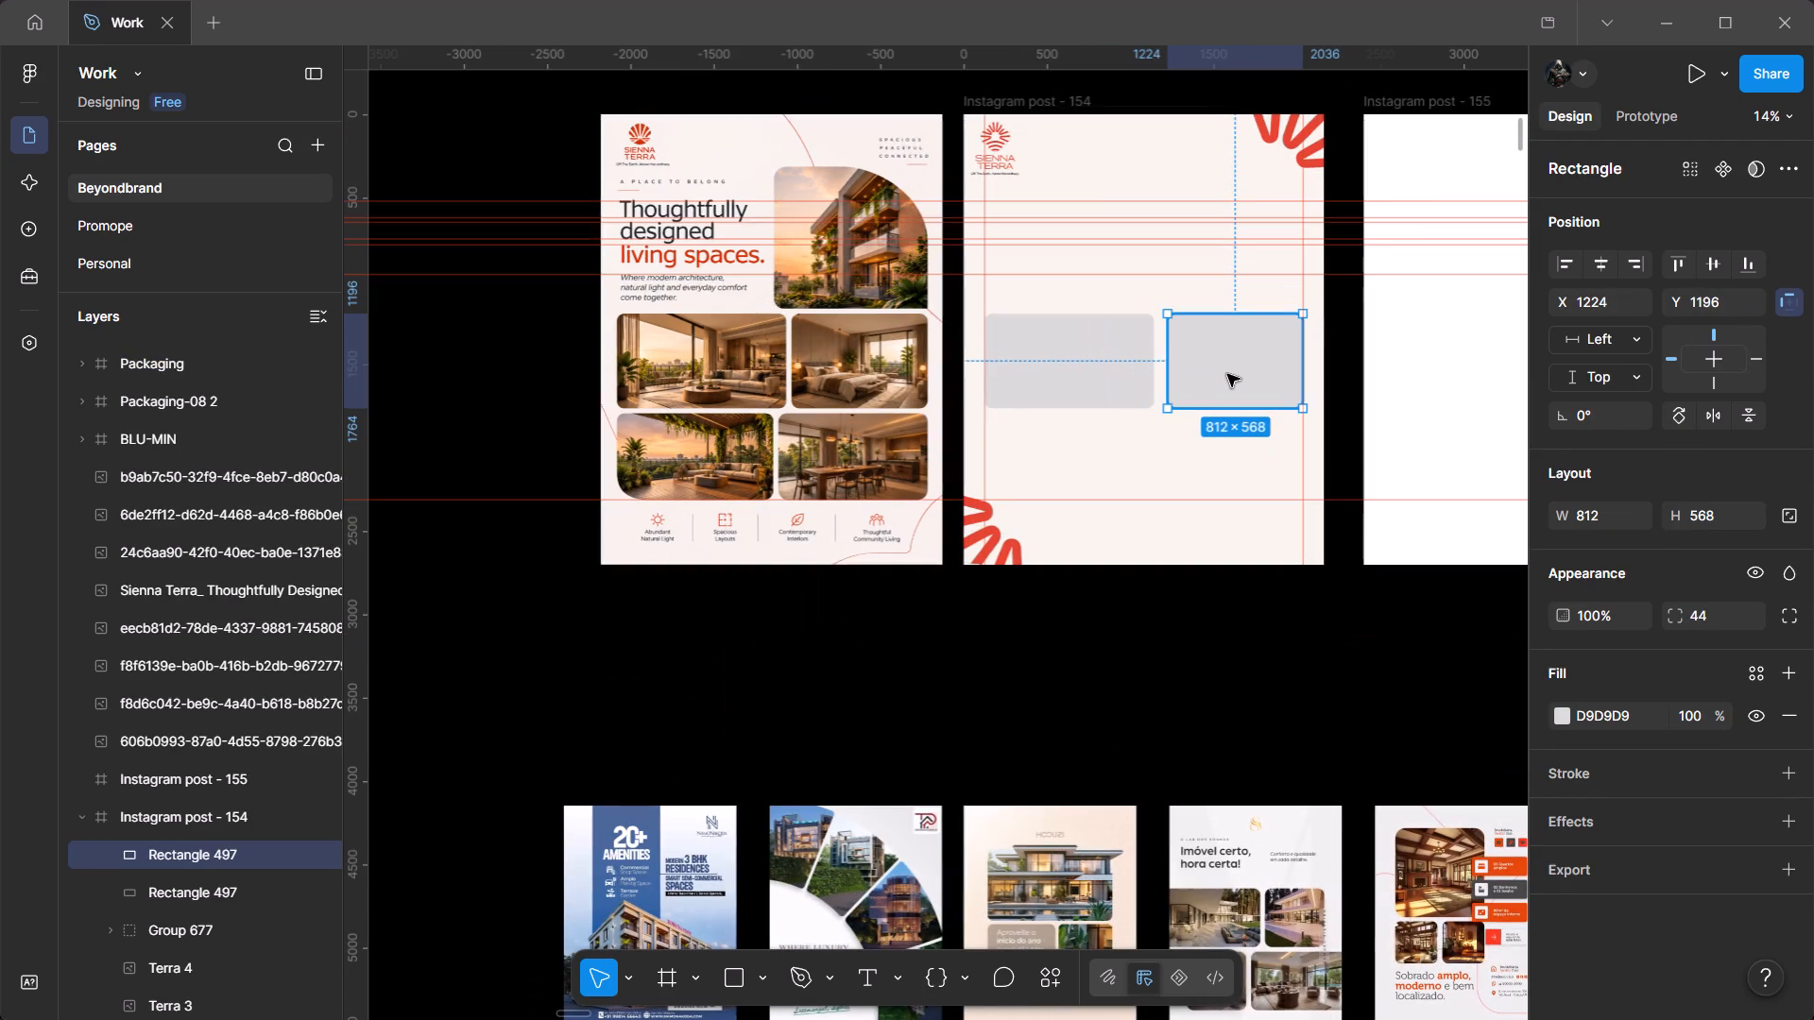
alt+drag(1219, 375, 728, 466)
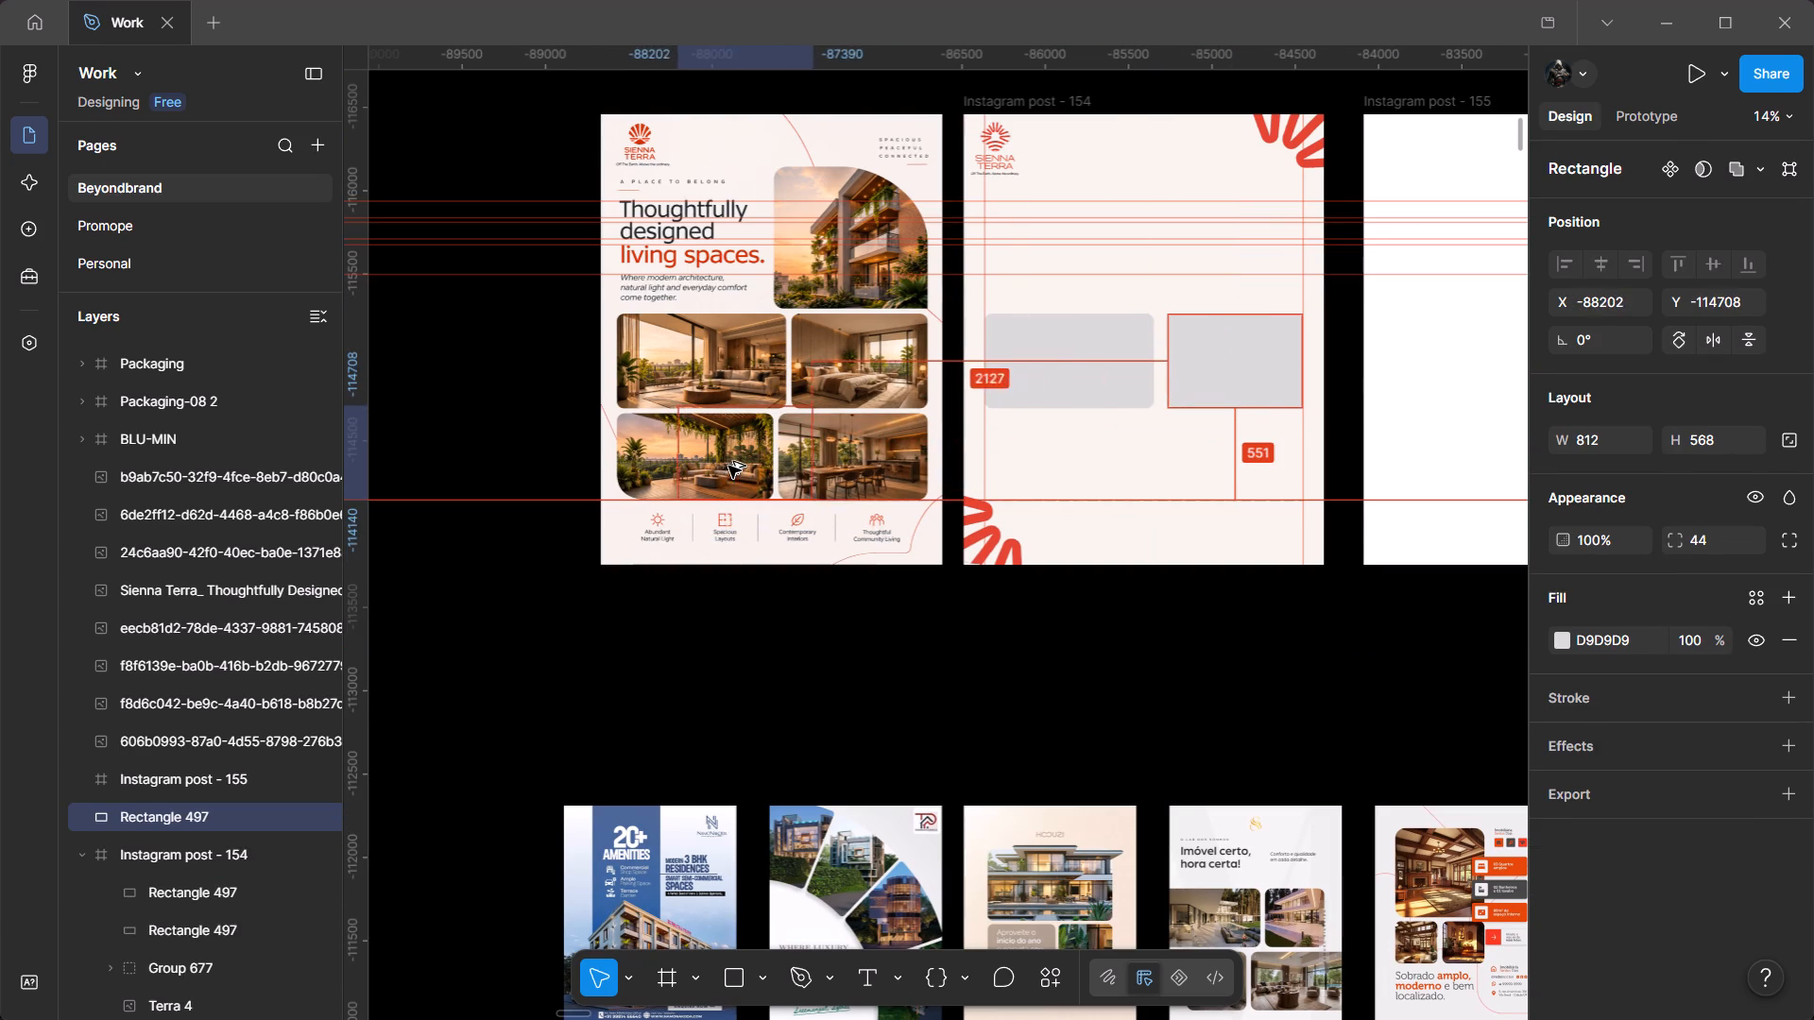
alt+drag(728, 466, 483, 506)
right_click(481, 508)
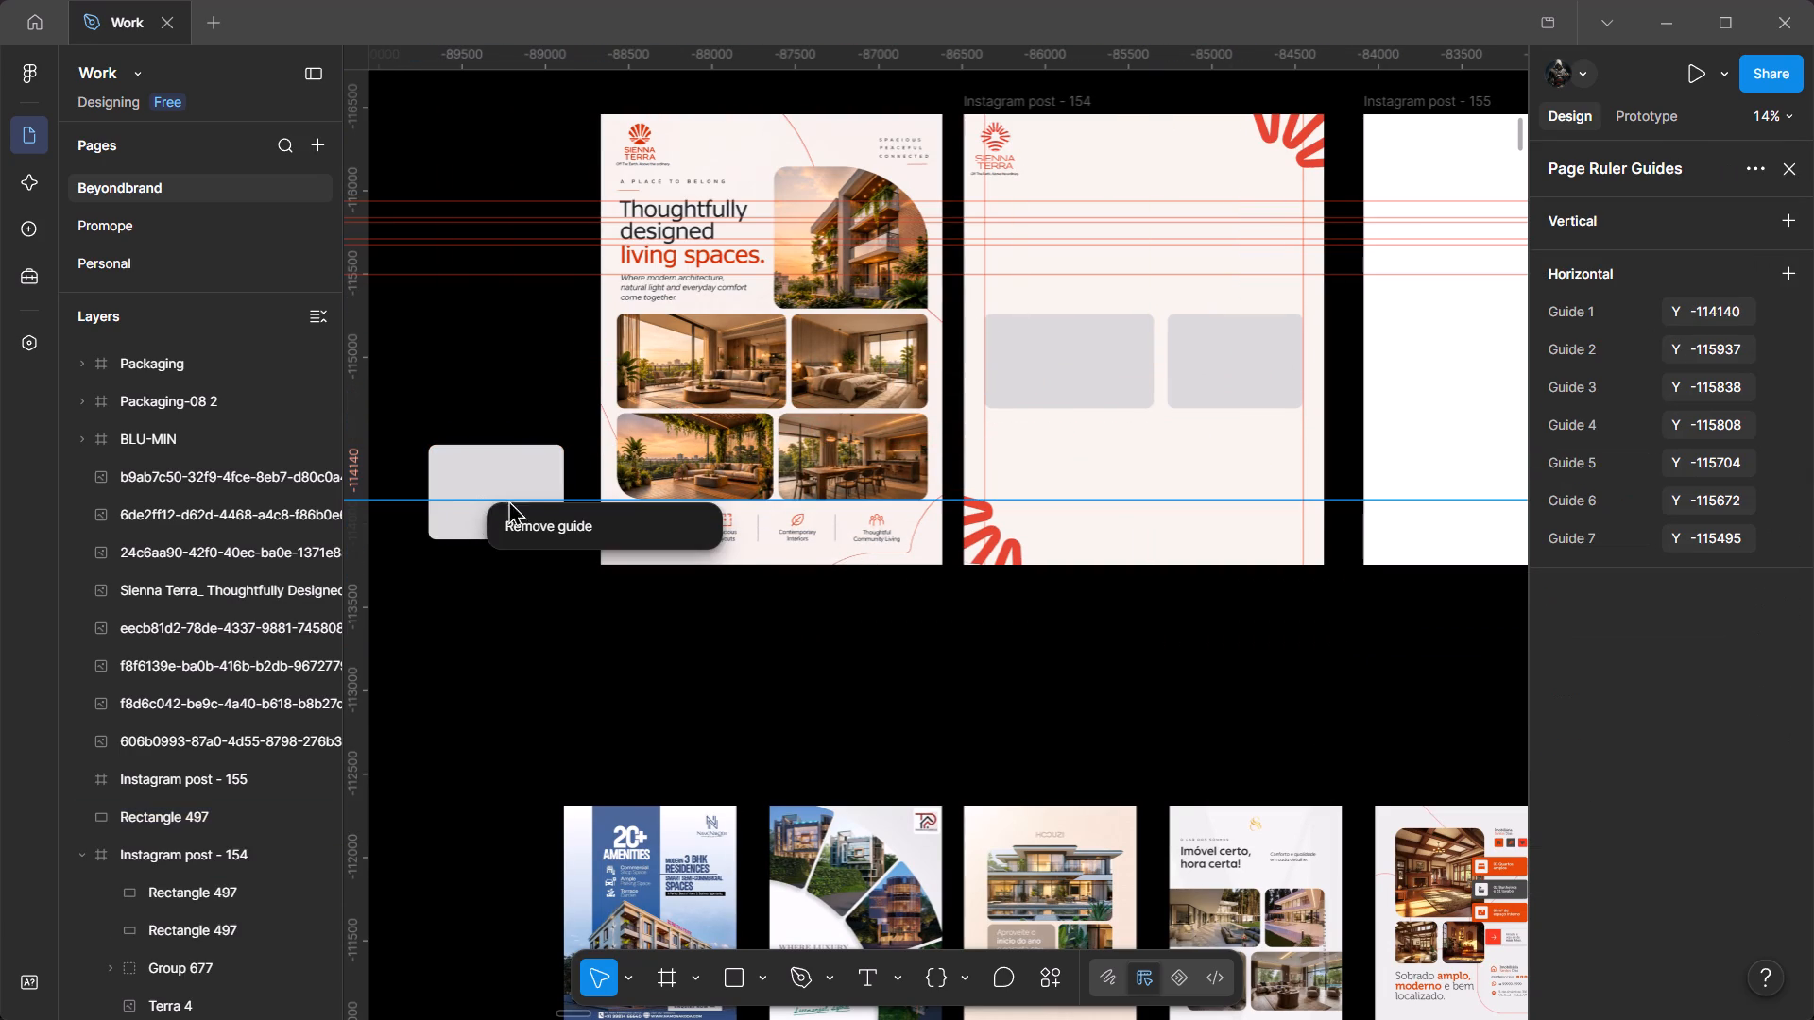
click(507, 452)
drag(493, 467, 783, 383)
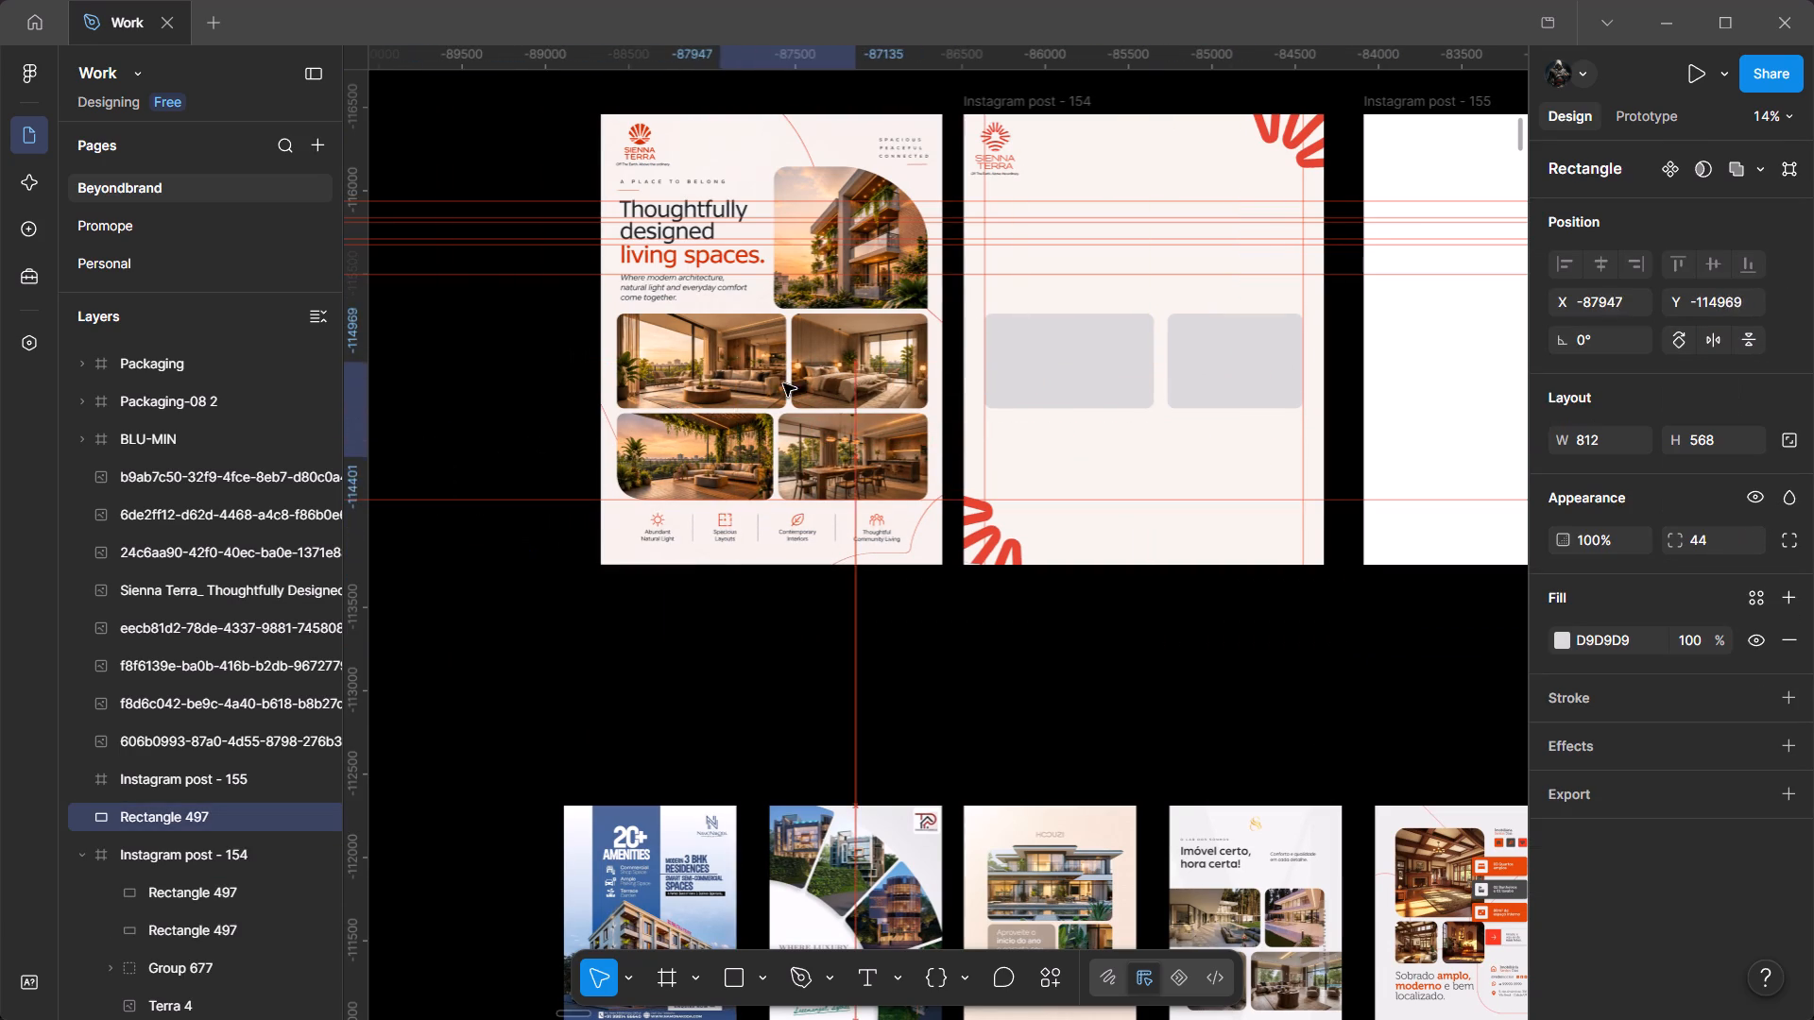
drag(783, 383, 547, 400)
right_click(540, 401)
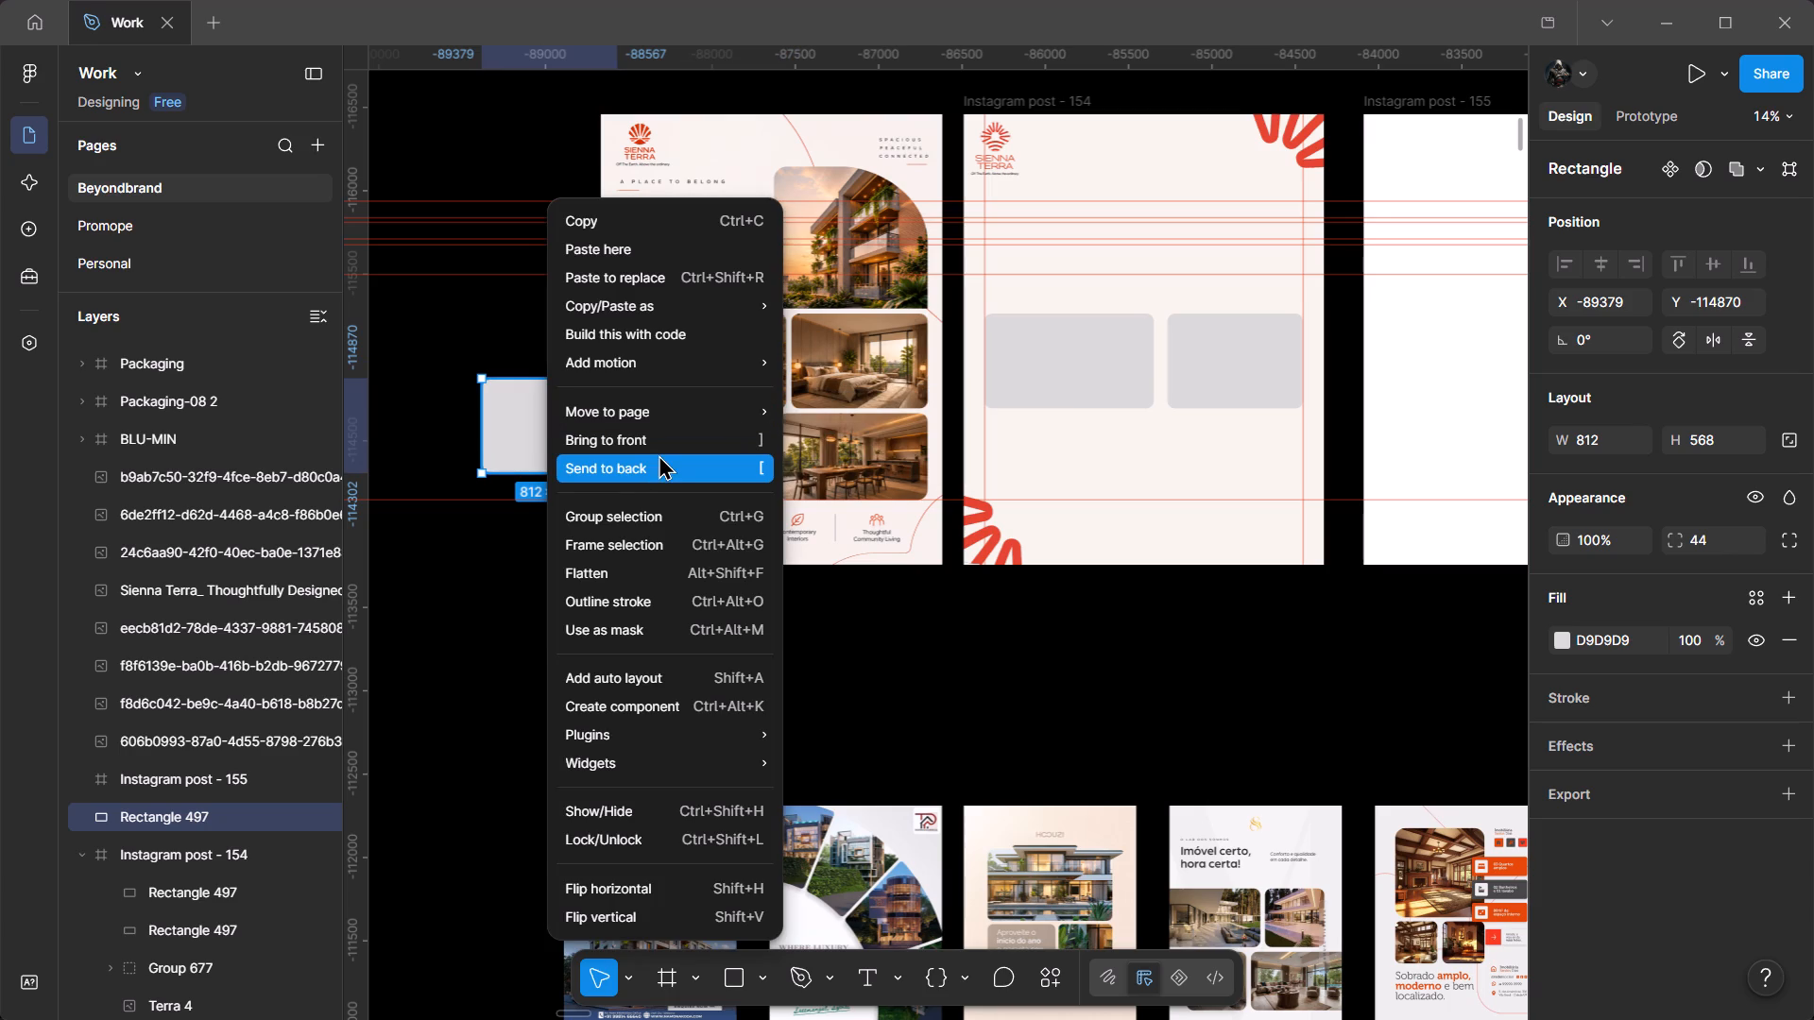
click(662, 450)
Place the duplicated rectangle over the dining room photo in the advertisement, with its bottom edge on the guide at Y -114140.
drag(531, 440, 828, 467)
ctrl+scroll(843, 467, up, 10)
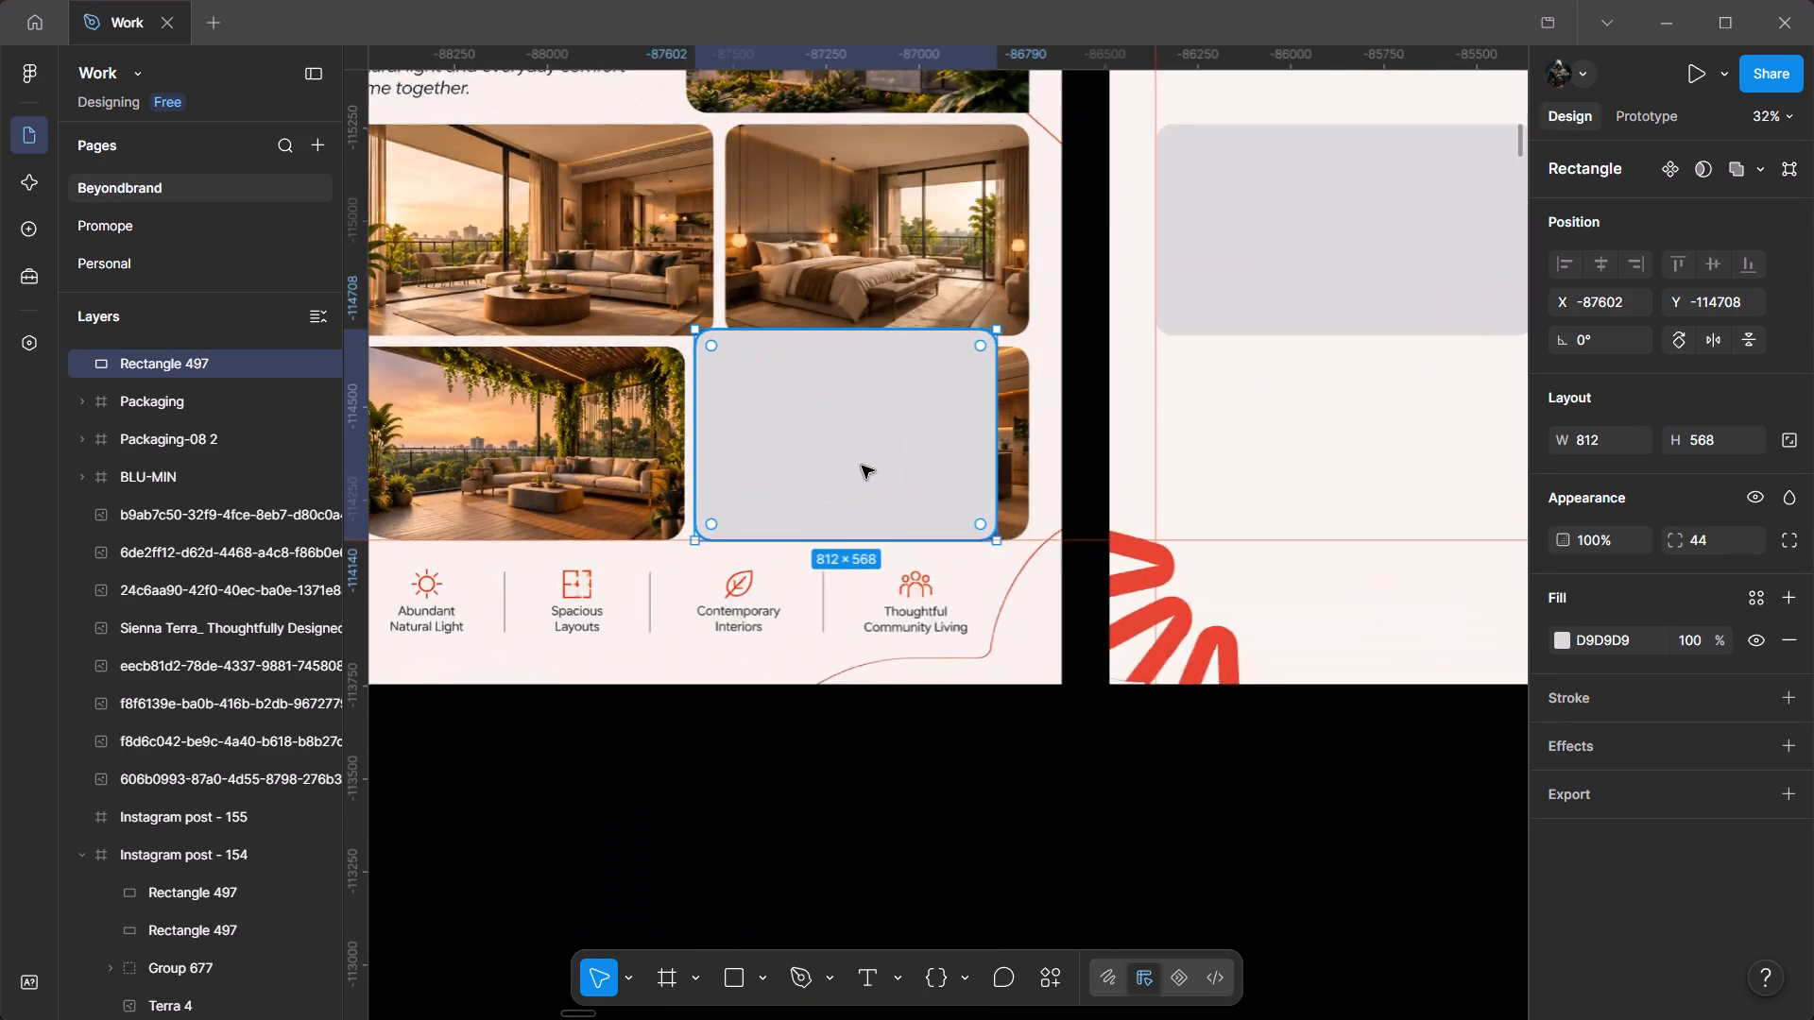
Fit the rectangle over the dining room photo in the reference image, at 894 × 520 with its corner at X -87598, Y -114660.
ctrl+scroll(862, 466, up, 4)
drag(725, 395, 729, 434)
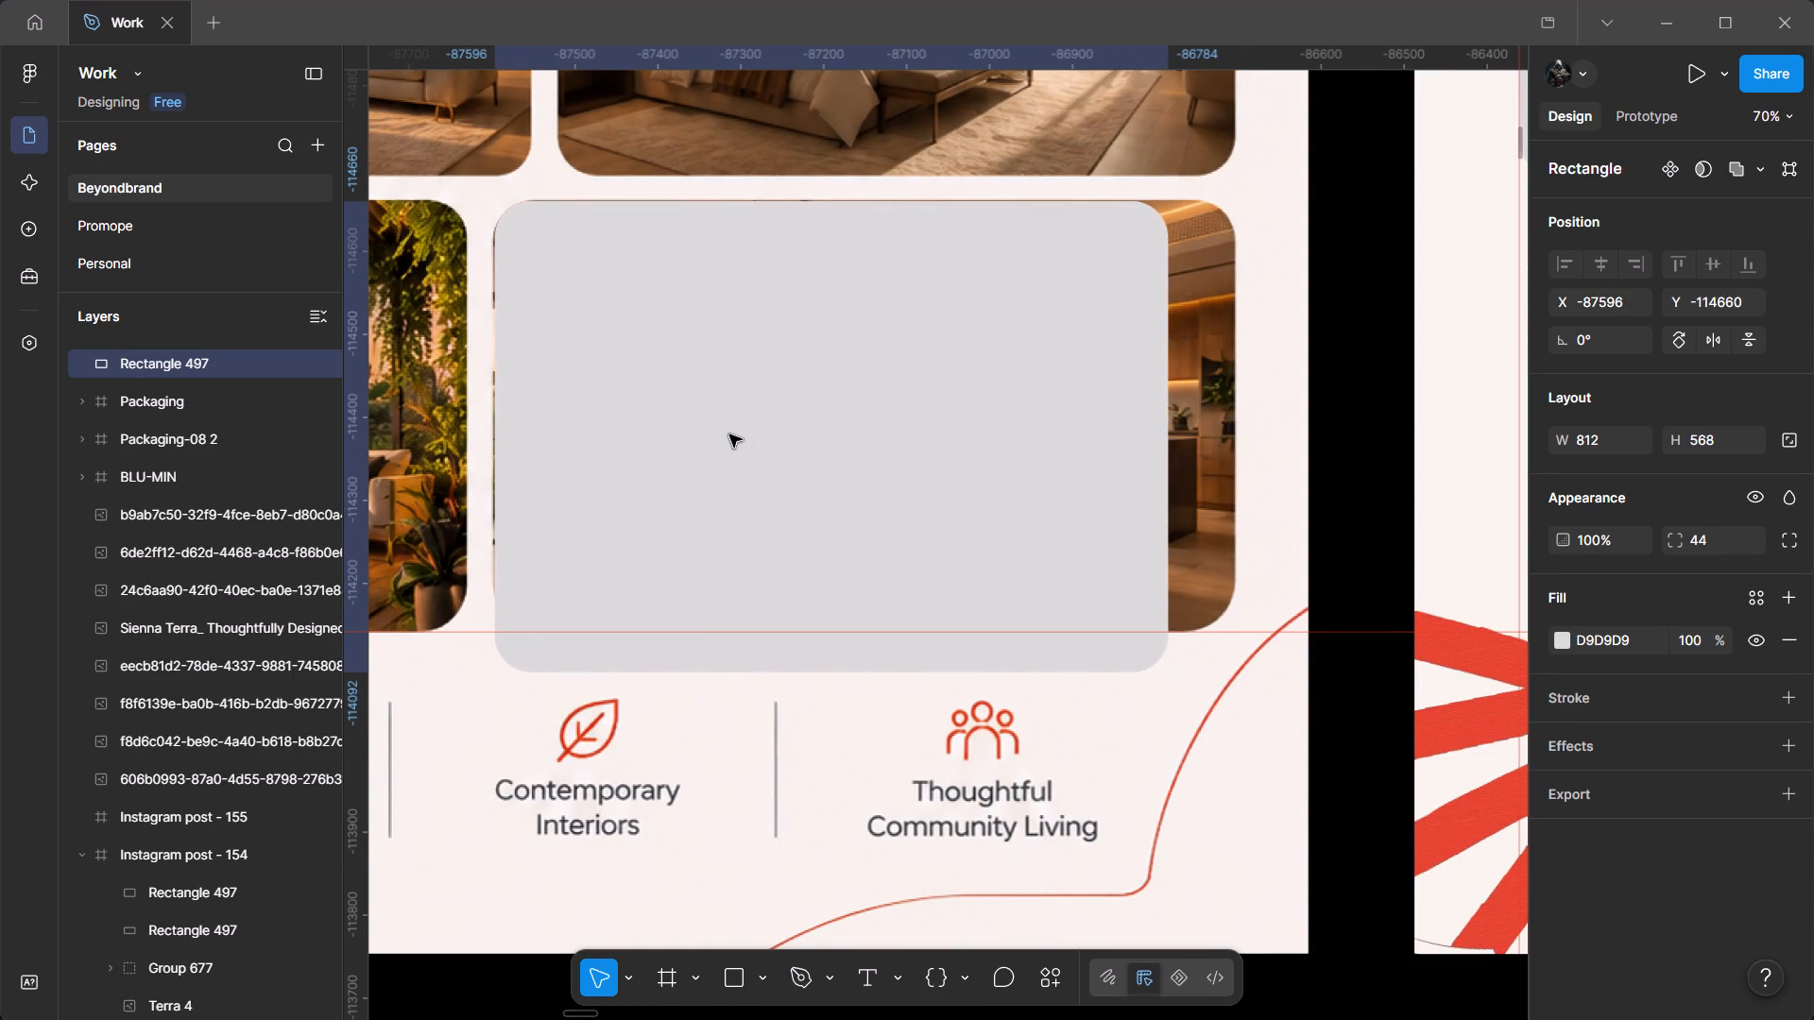
drag(729, 434, 728, 434)
drag(1162, 434, 1235, 432)
key(v)
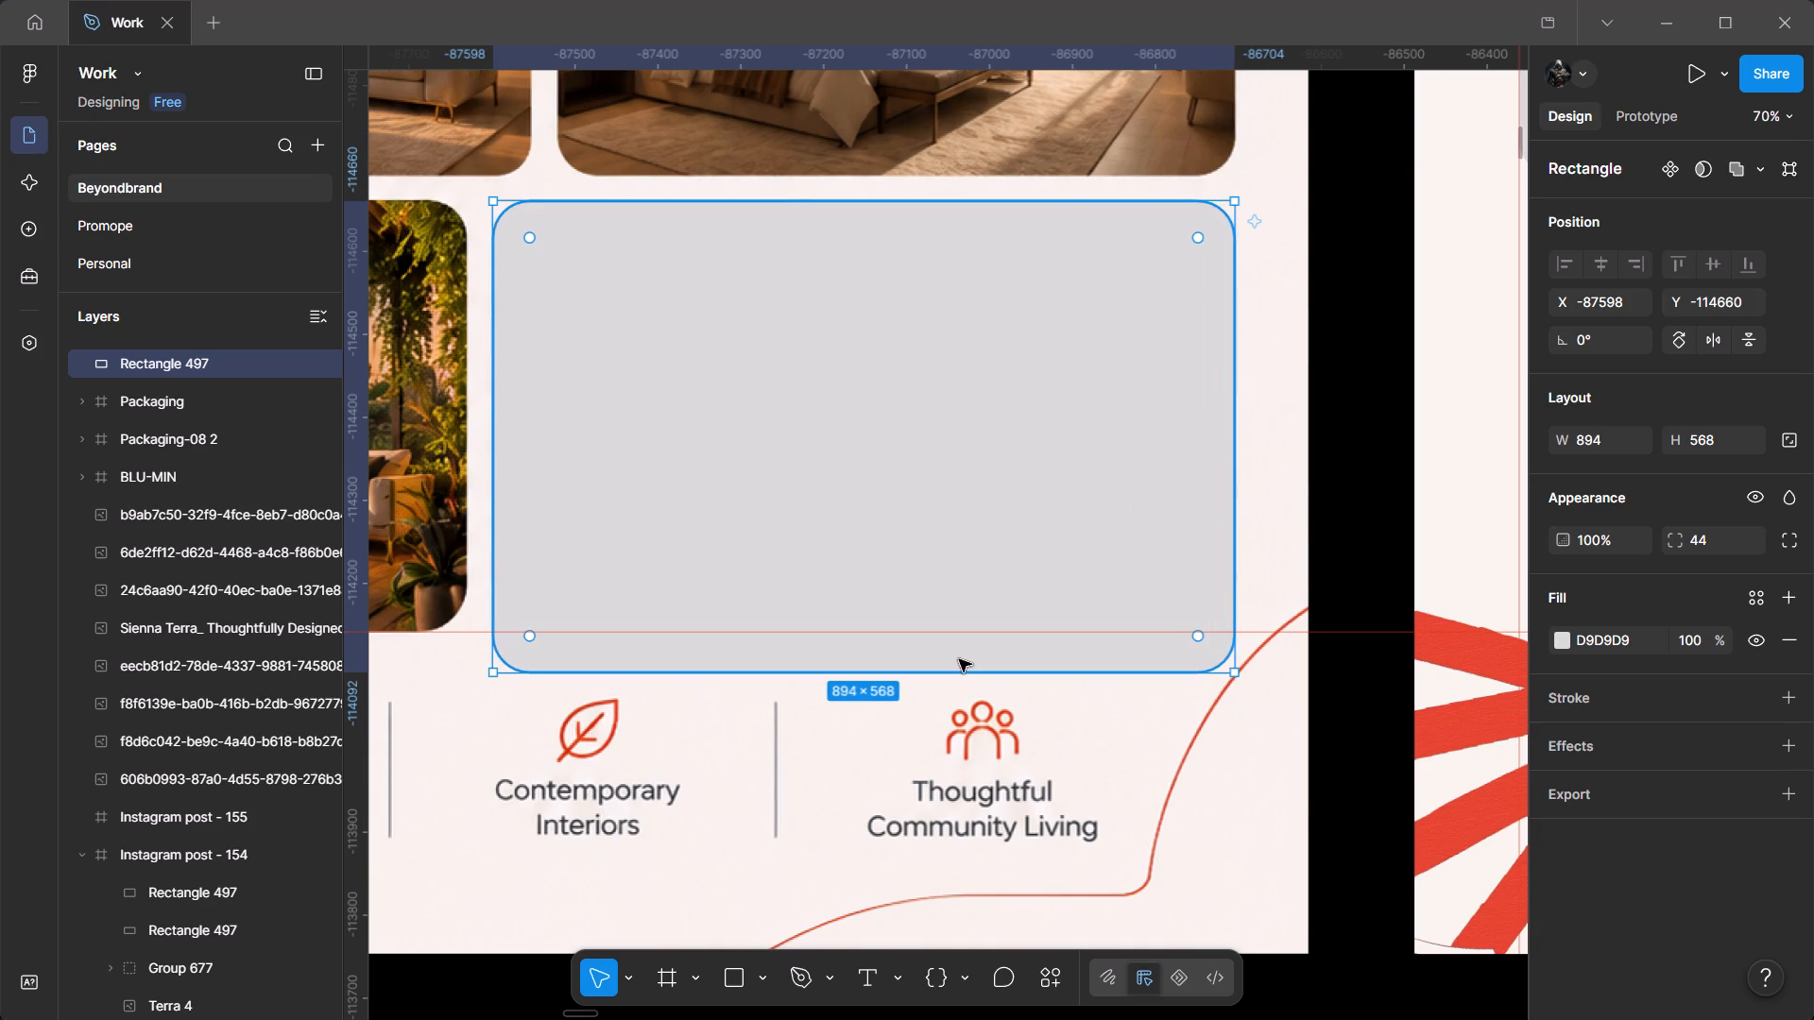
drag(950, 671, 961, 627)
Move the dining room rectangle into Instagram post - 154 below the other placeholders, against the right margin guide at X 1141, Y 1795.
ctrl+scroll(969, 592, down, 14)
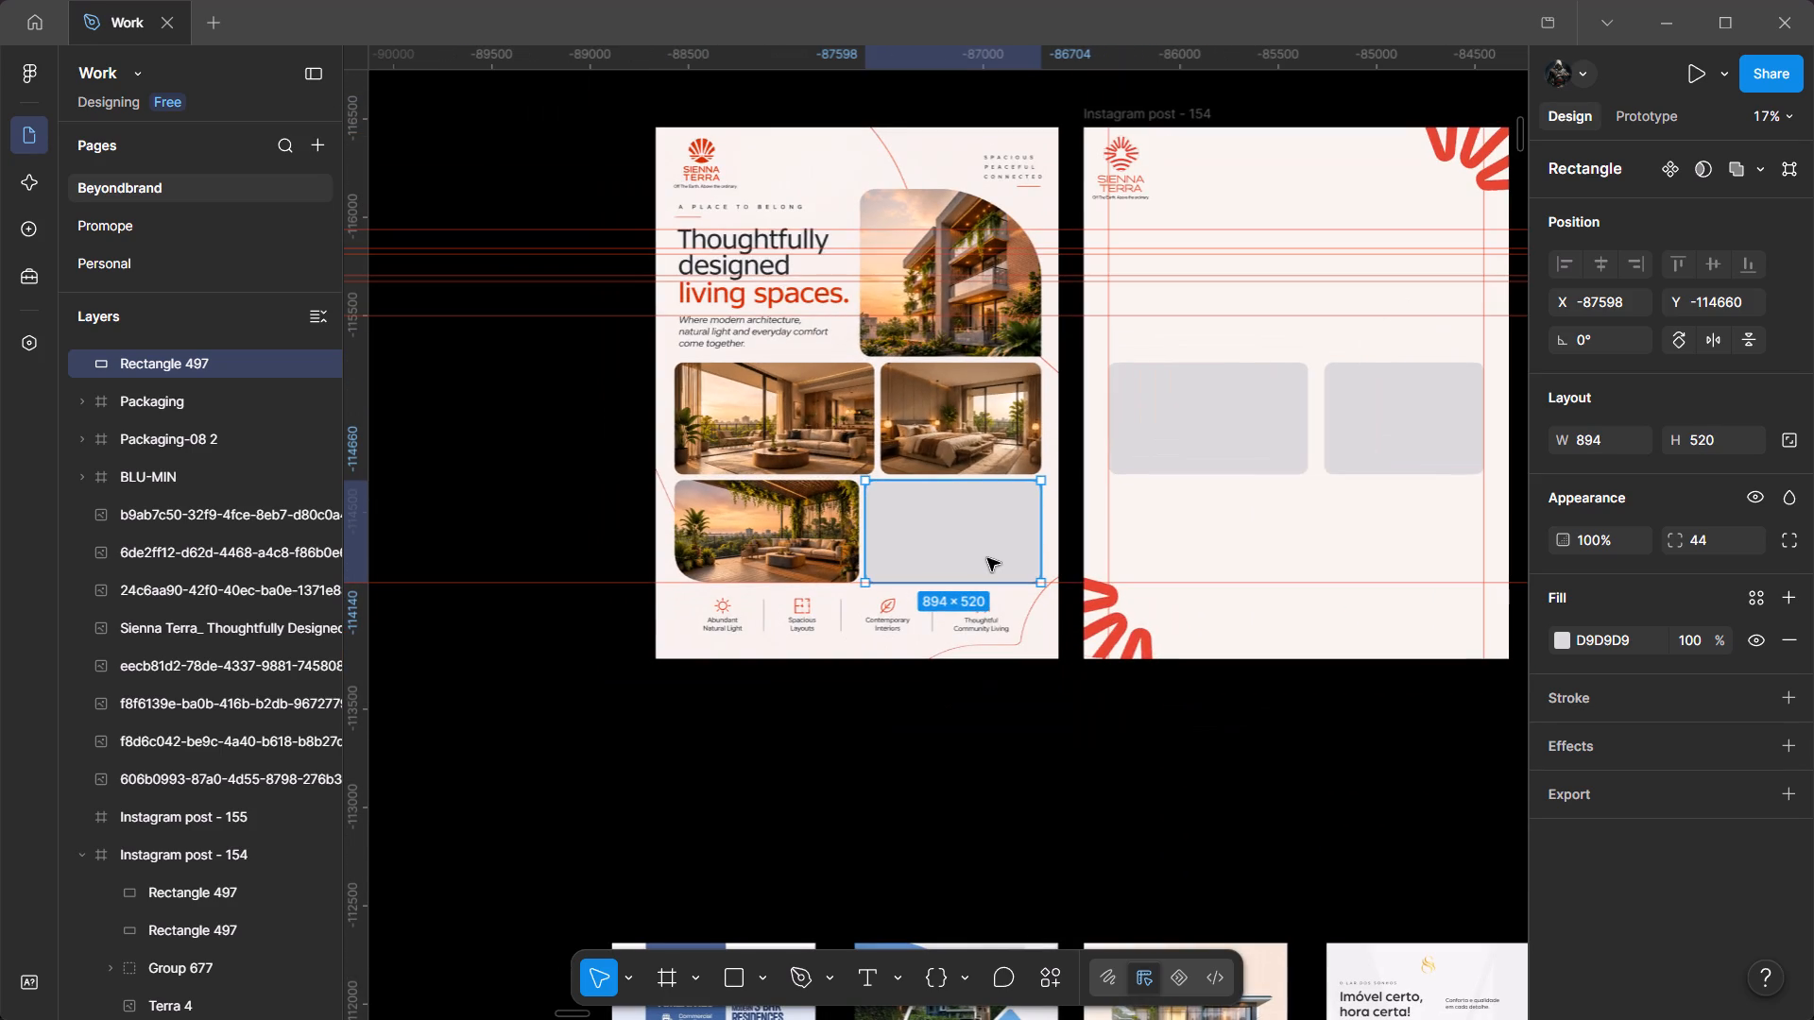
drag(967, 553, 1411, 562)
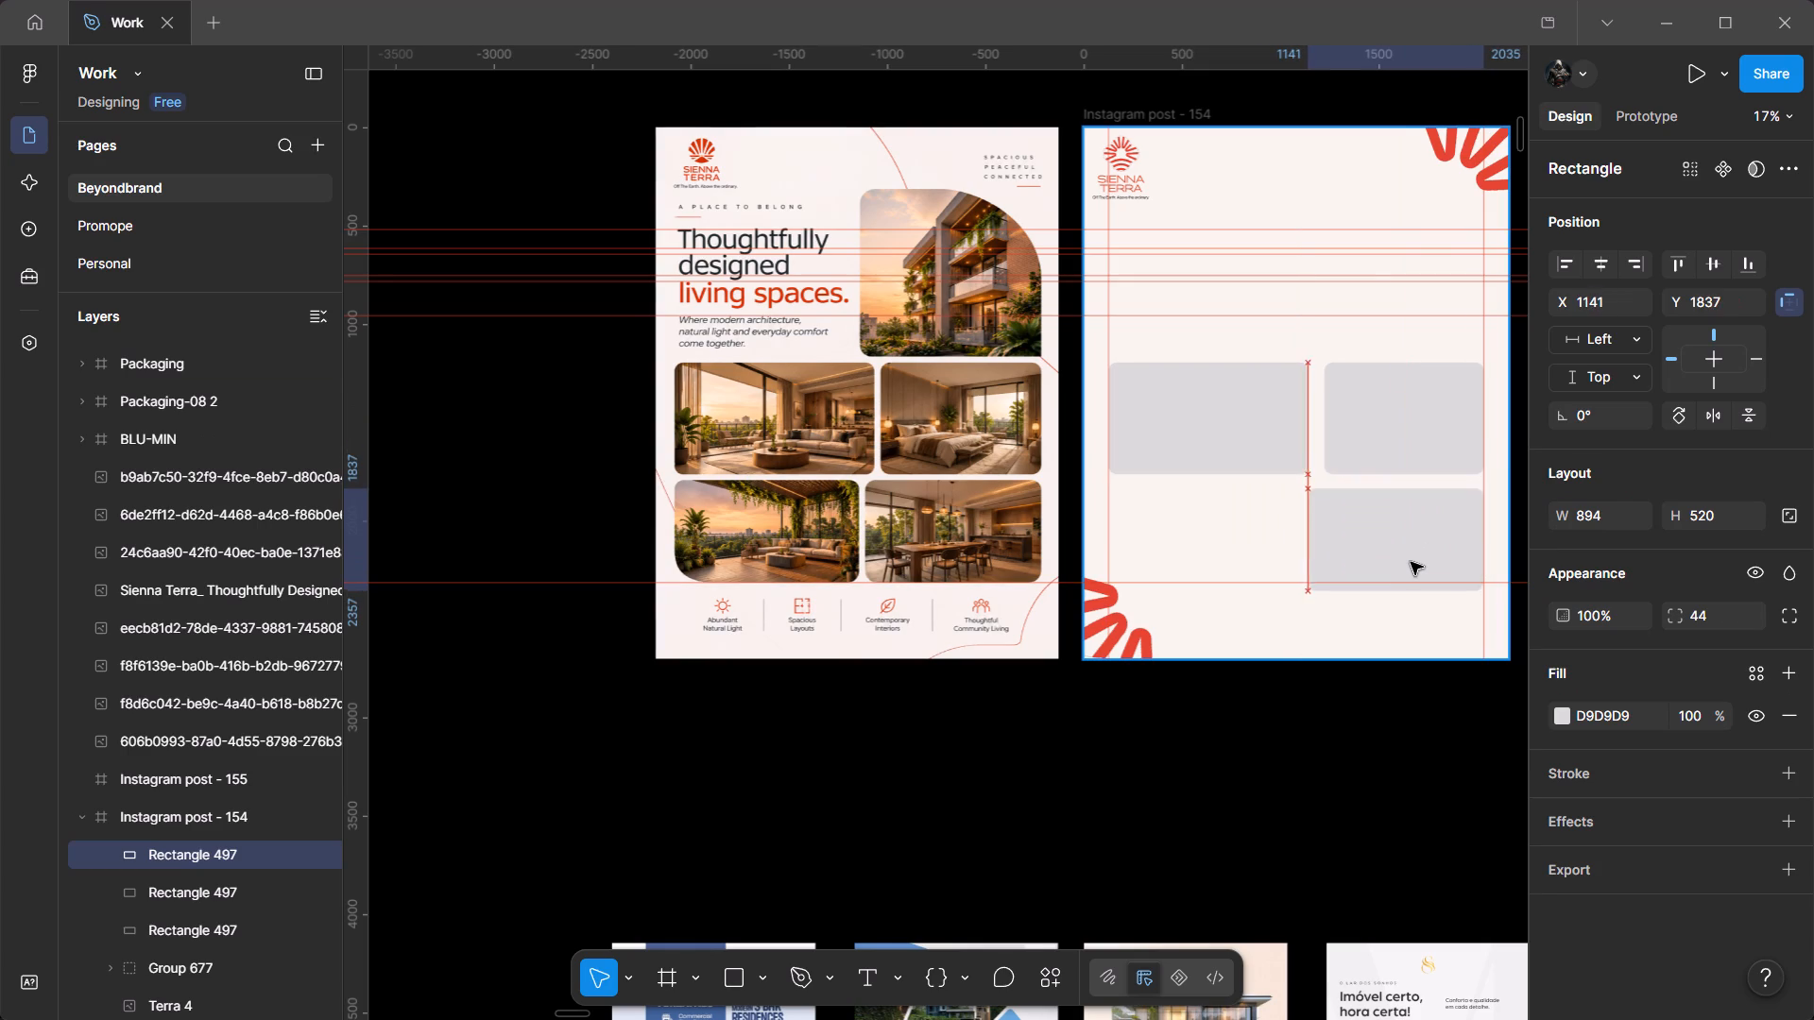
drag(1411, 562, 1410, 556)
ctrl+scroll(1411, 556, up, 8)
drag(1400, 510, 1212, 501)
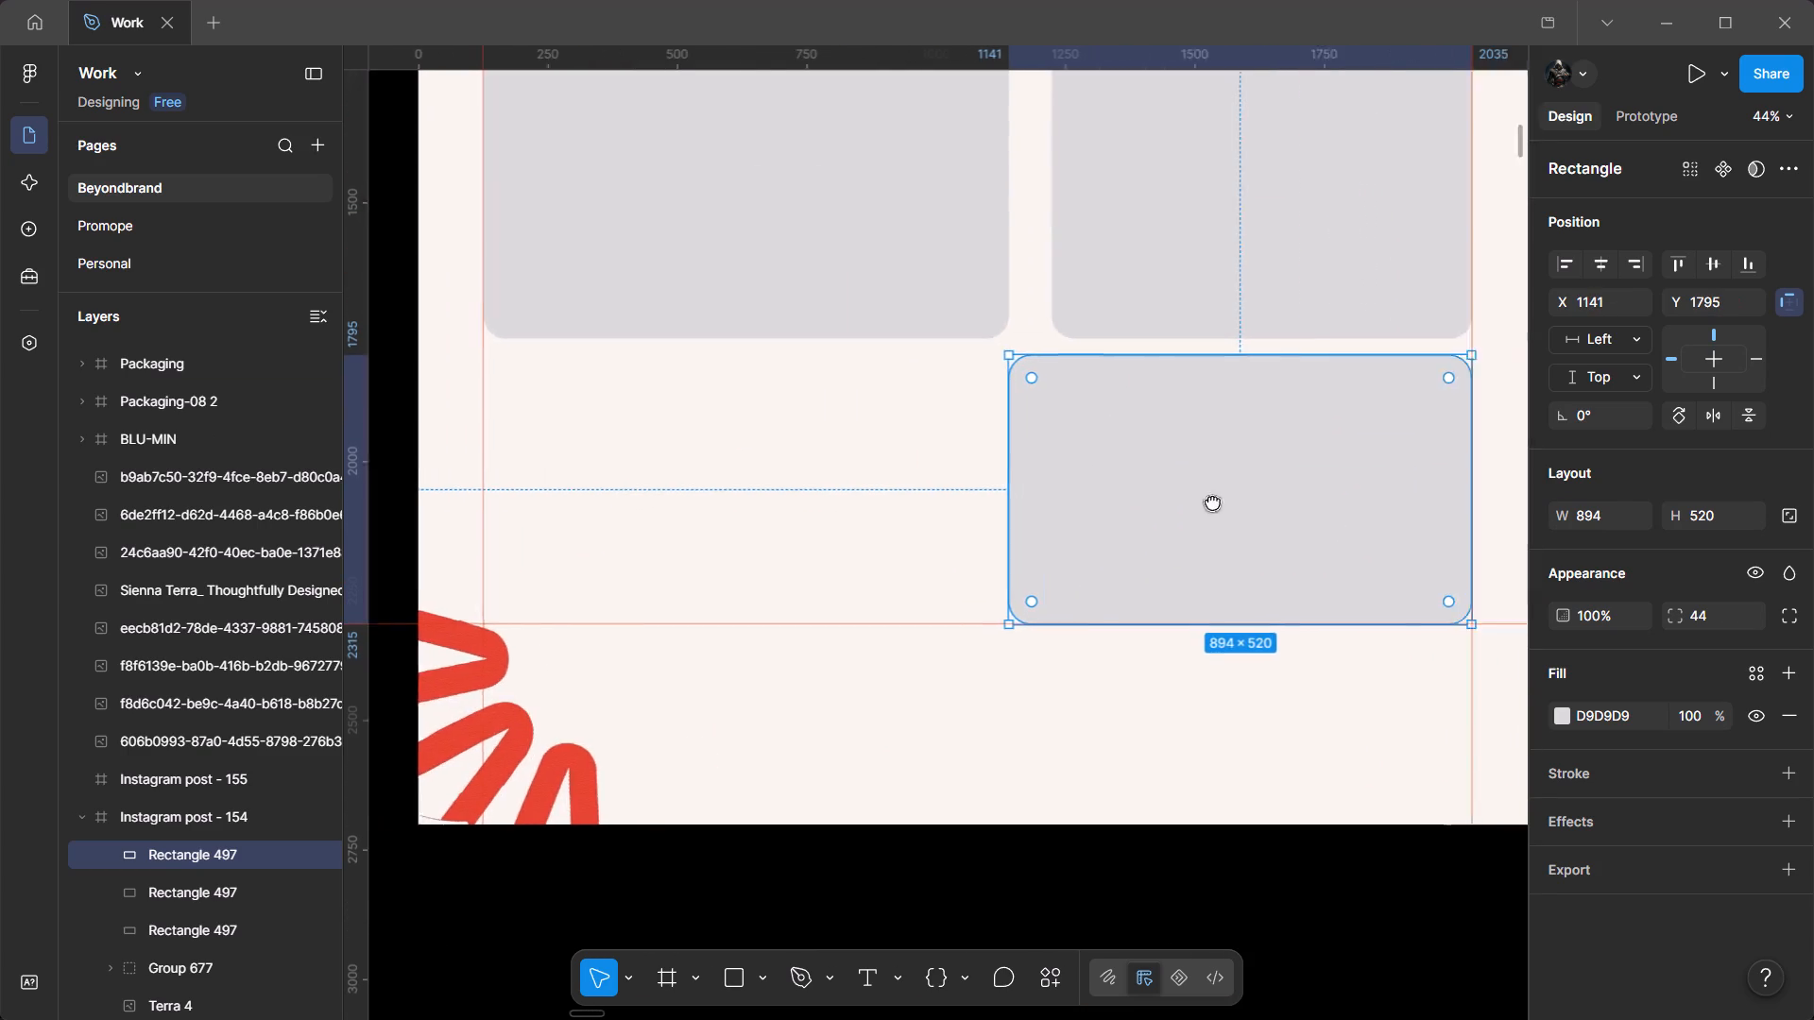
drag(1212, 501, 1205, 495)
Extend the left edge of the 812 × 568 bedroom placeholder in Instagram post - 154 to about X 1200, towards the living room placeholder.
ctrl+scroll(1205, 495, down, 7)
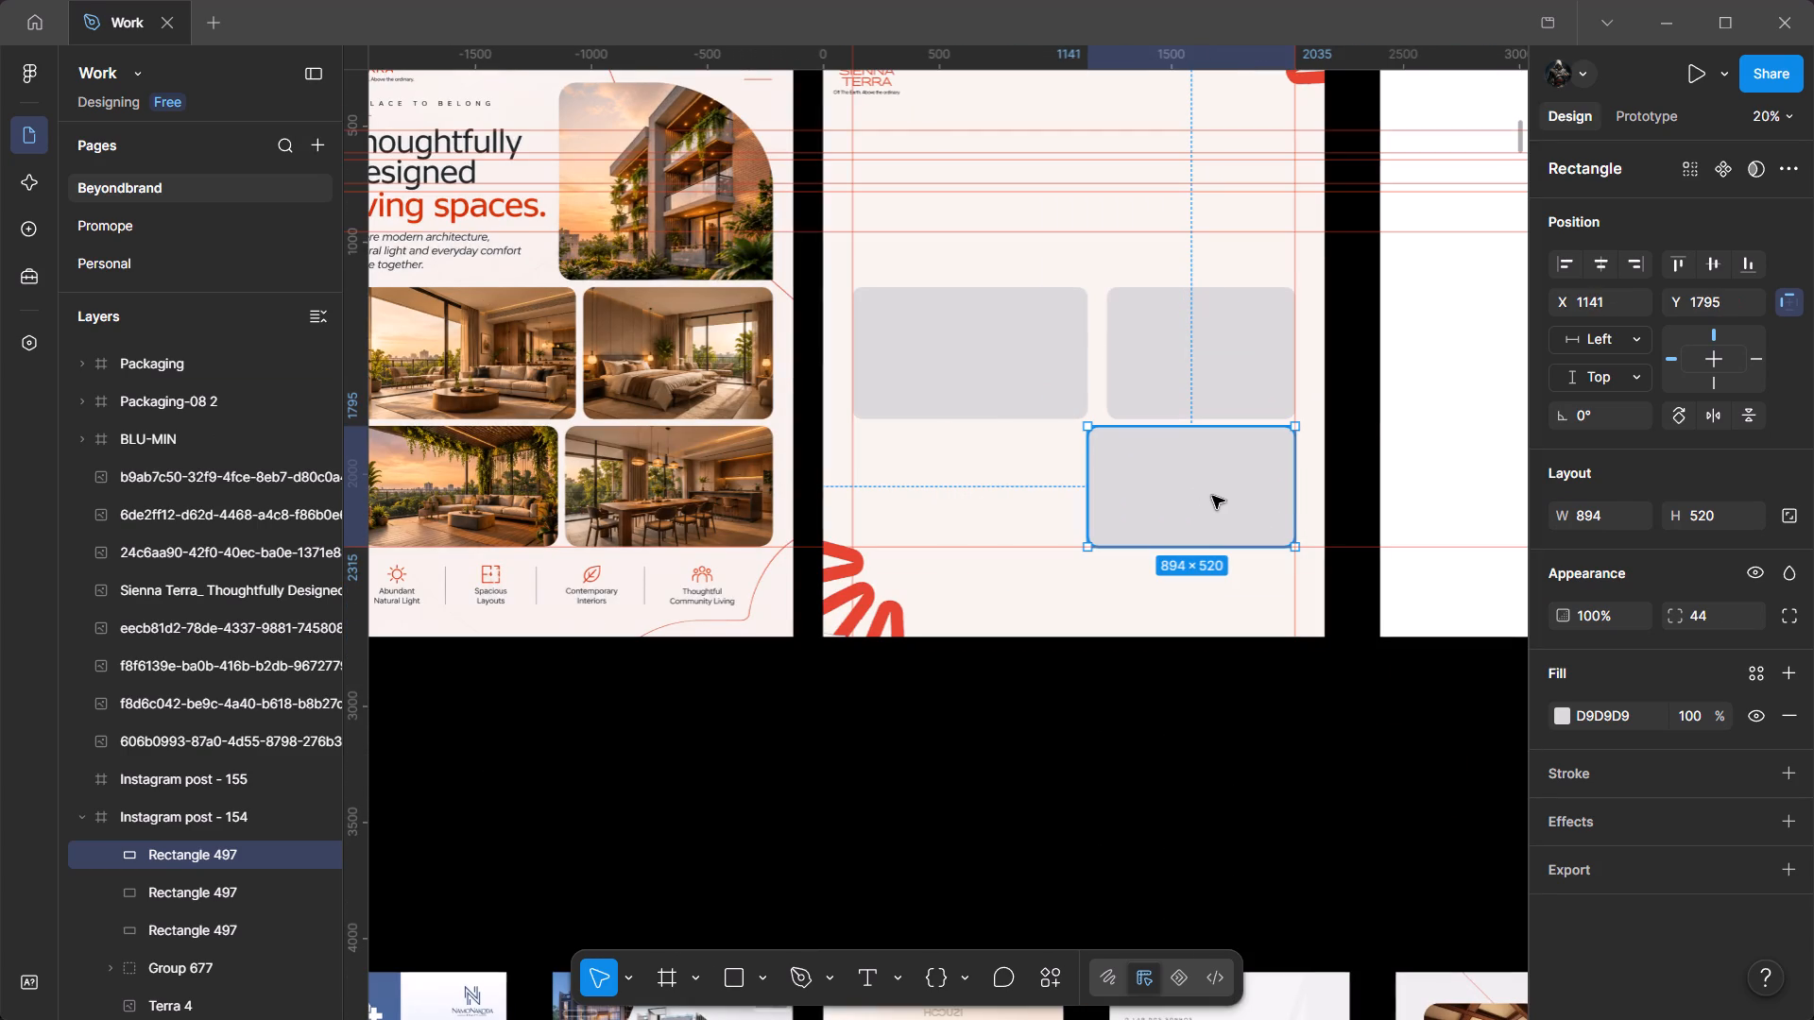
ctrl+click(1151, 334)
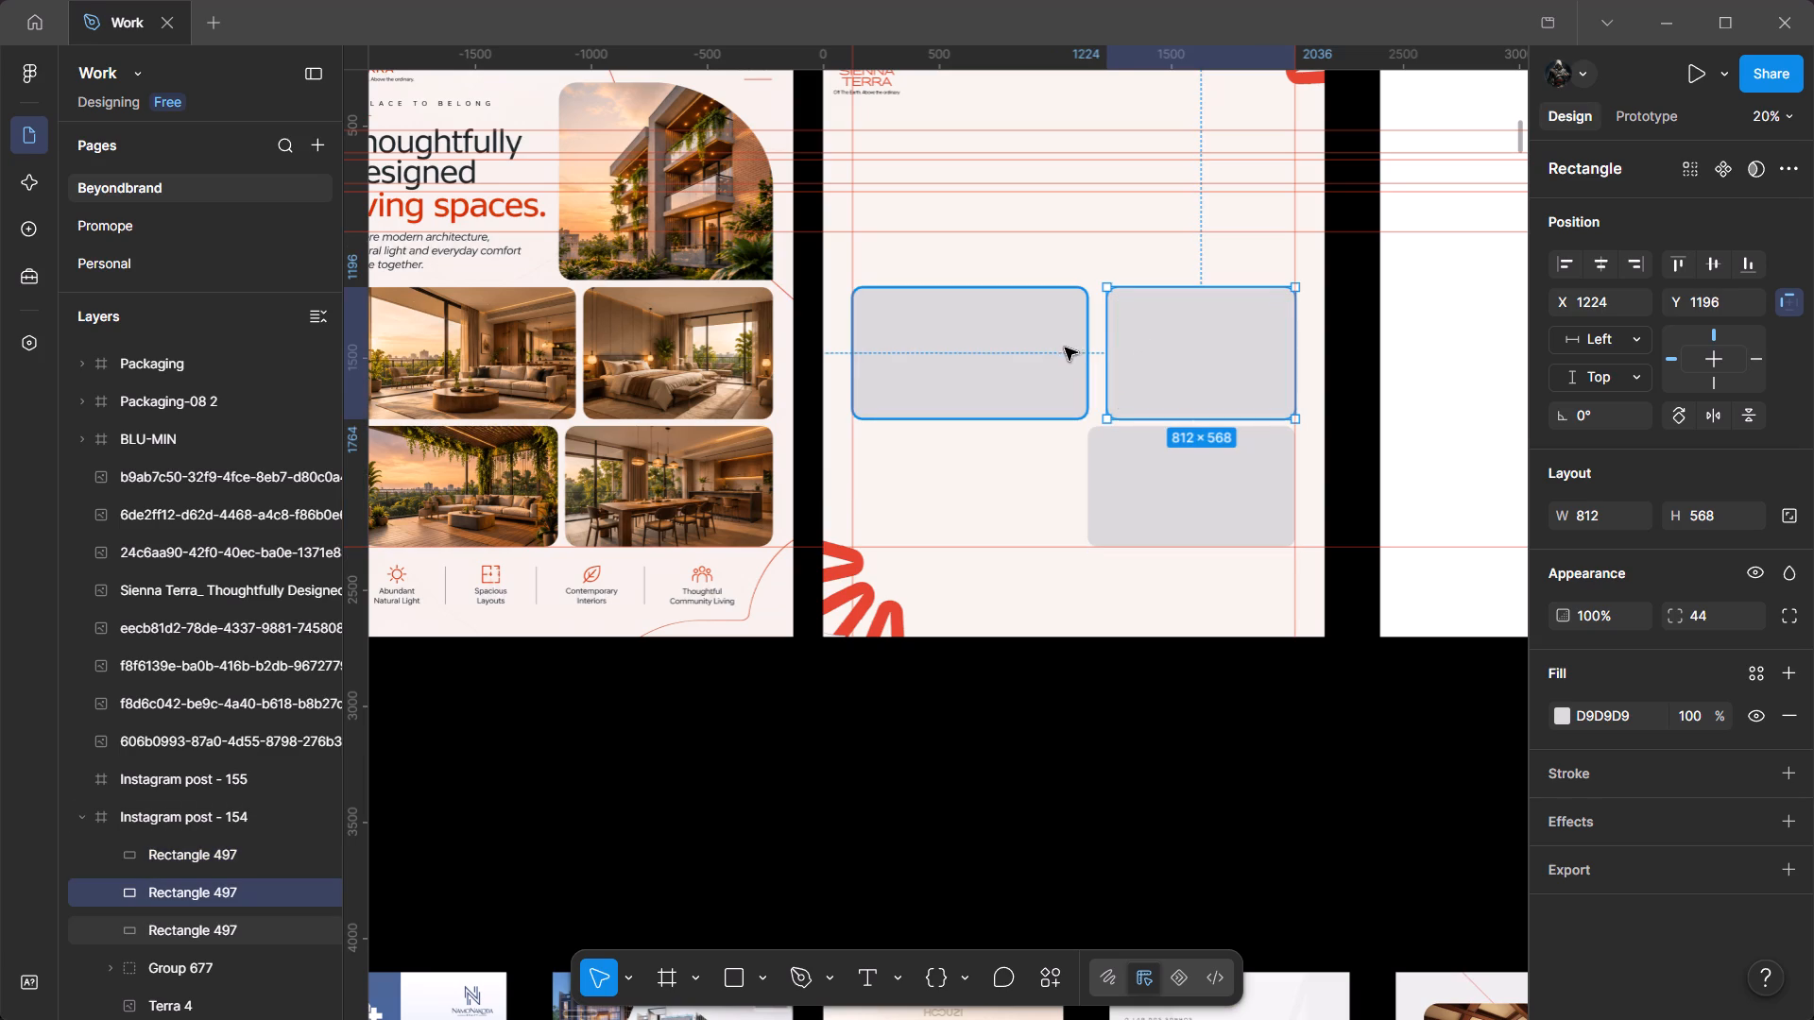
ctrl+scroll(1144, 353, up, 8)
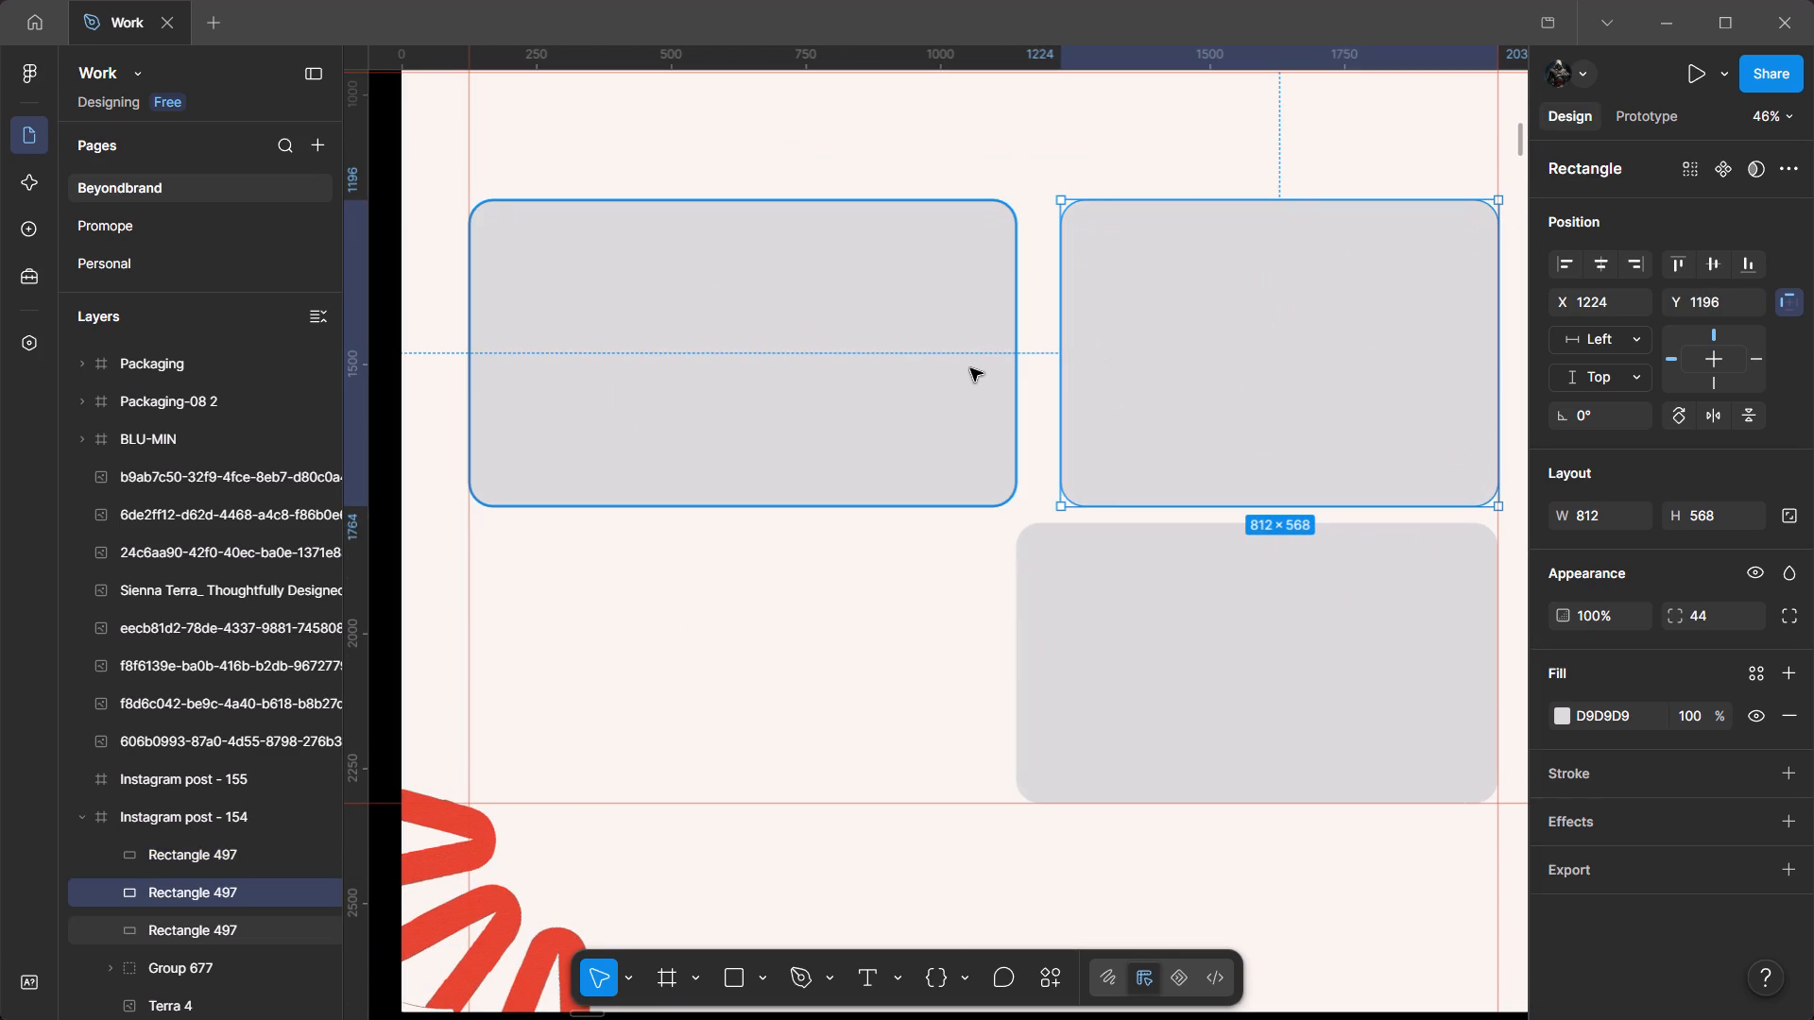
click(1087, 351)
drag(1064, 351, 1052, 351)
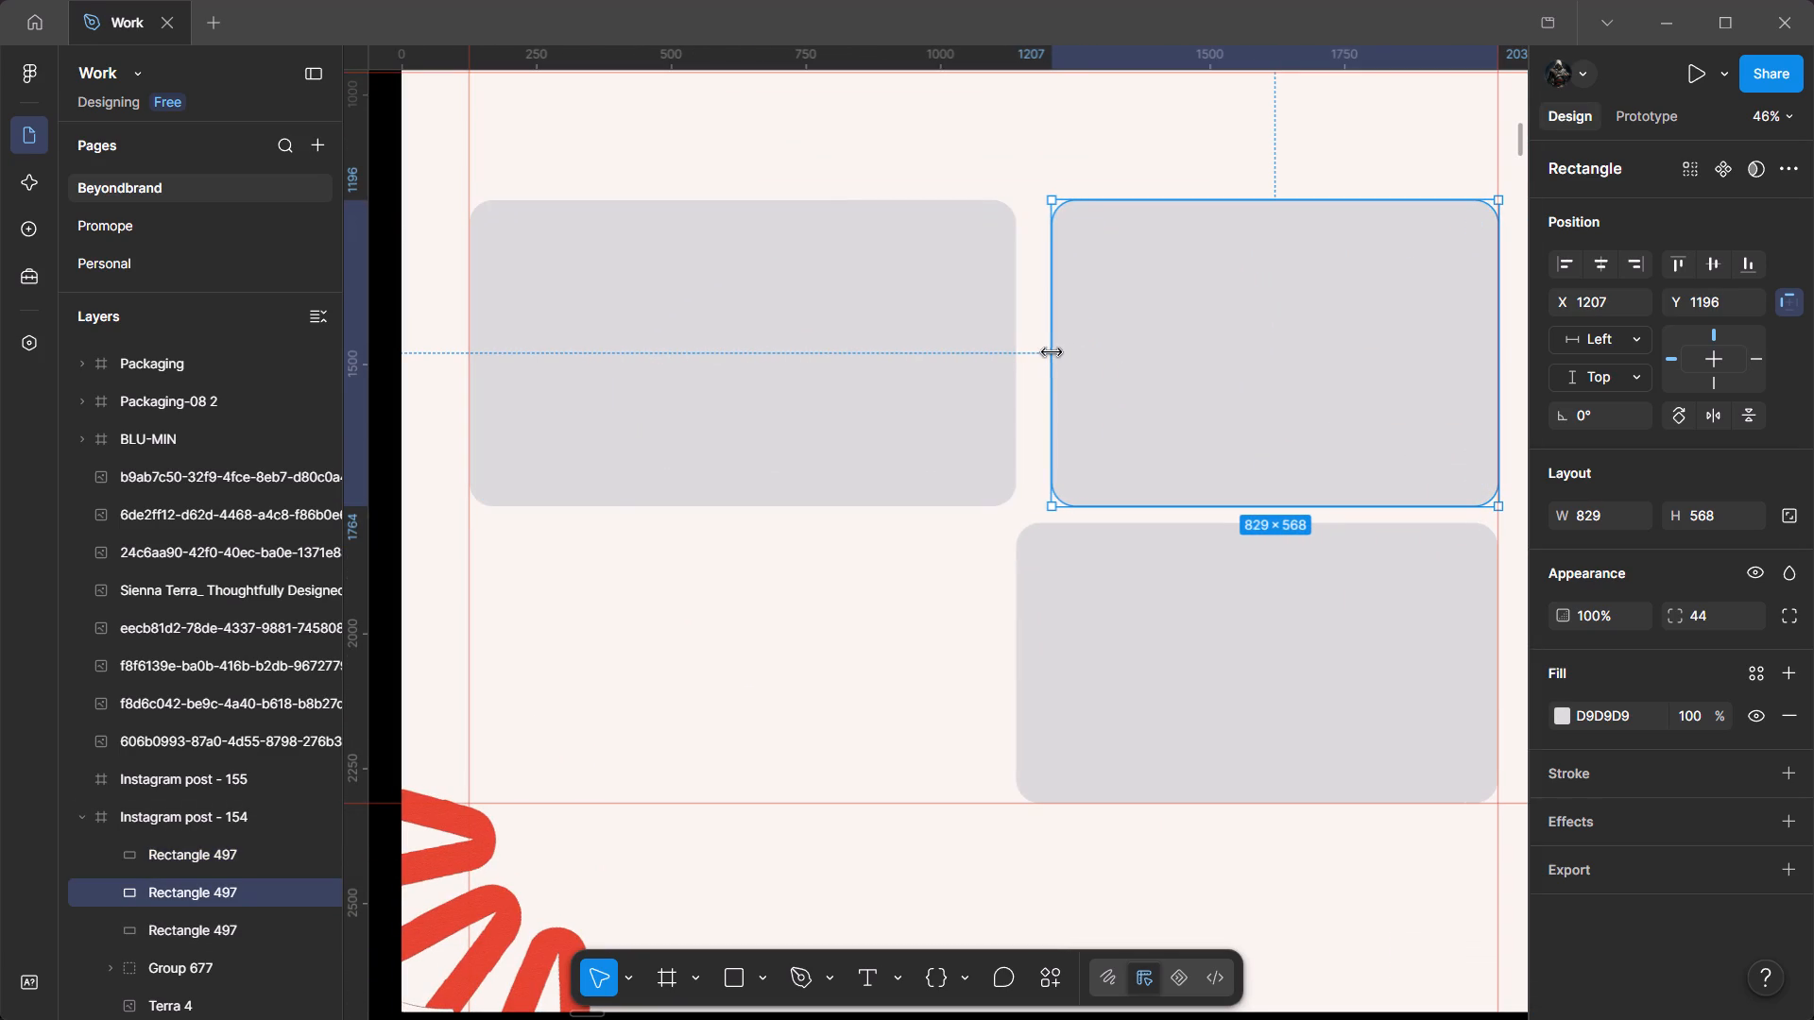
Extend the bedroom placeholder's left edge slightly and the living room placeholder's right edge so the latter measures 1026 × 568, narrowing their gap.
drag(1052, 351, 1048, 351)
click(992, 351)
click(1018, 350)
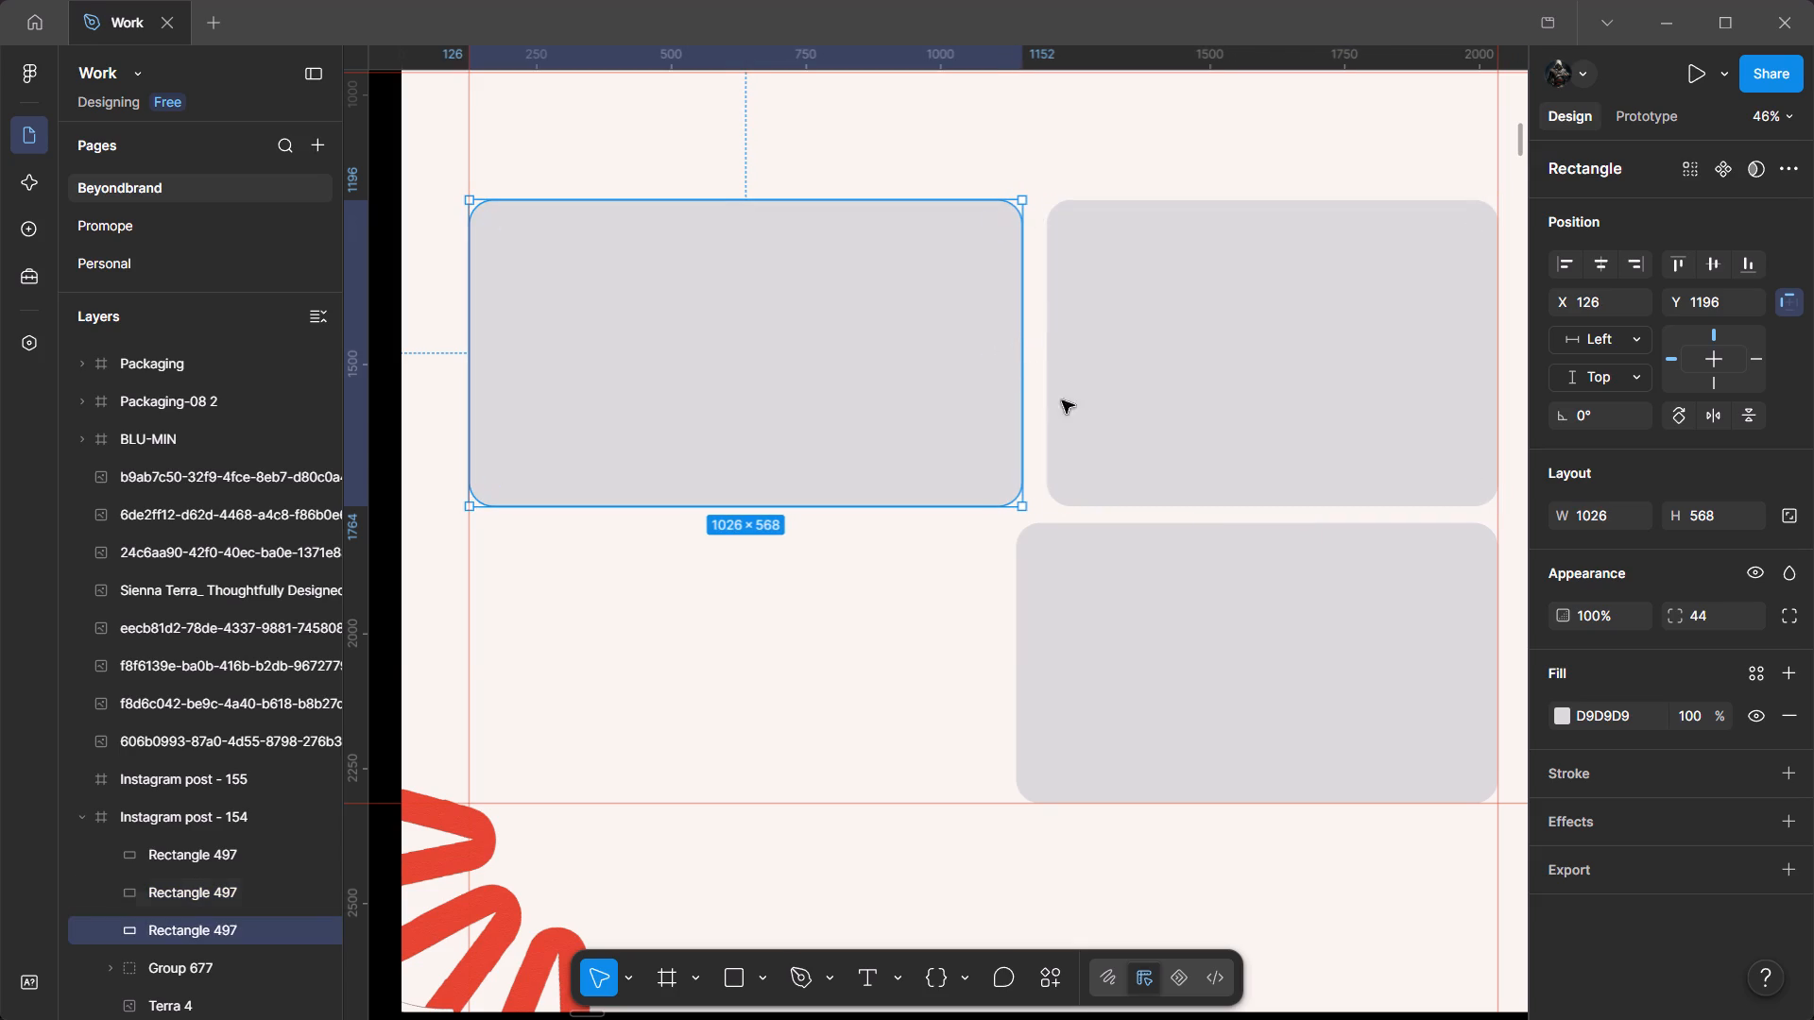
Nudge the 894 × 520 dining room placeholder in Instagram post - 154 down to Y 1803.
click(1313, 615)
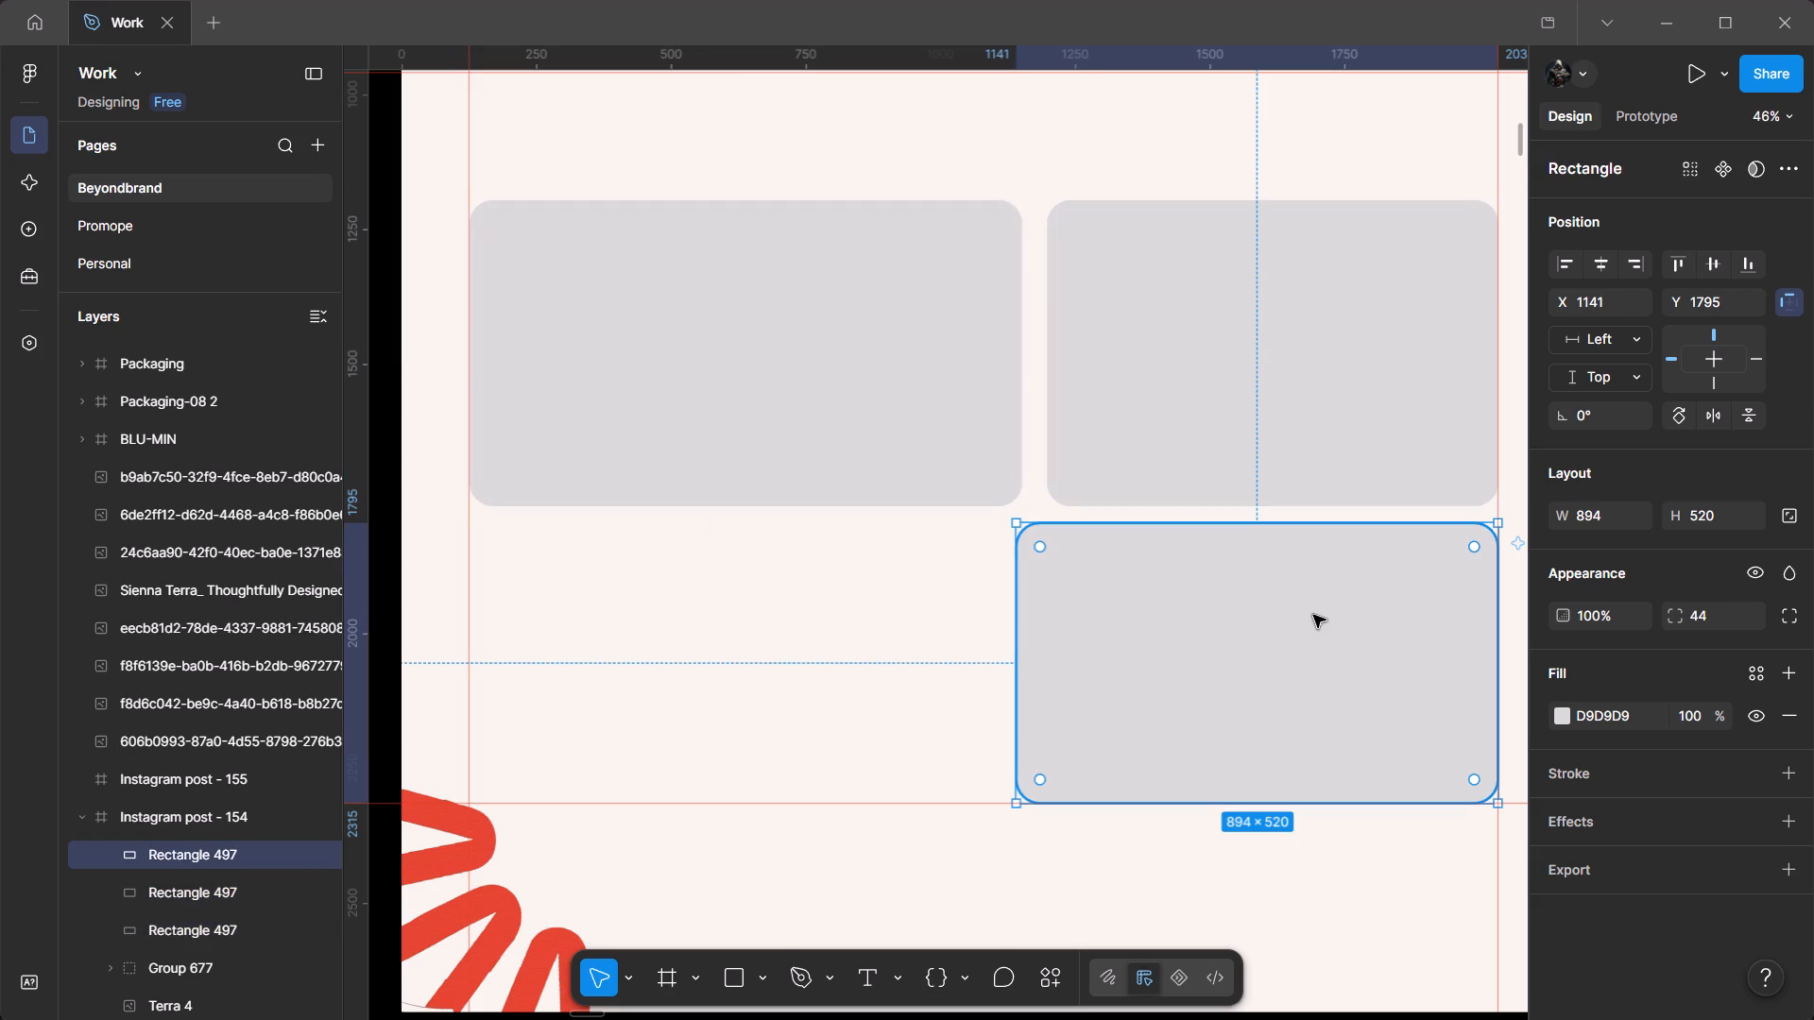
key(Down)
key(Down)
key(Down)
key(Down)
key(Down)
key(Down)
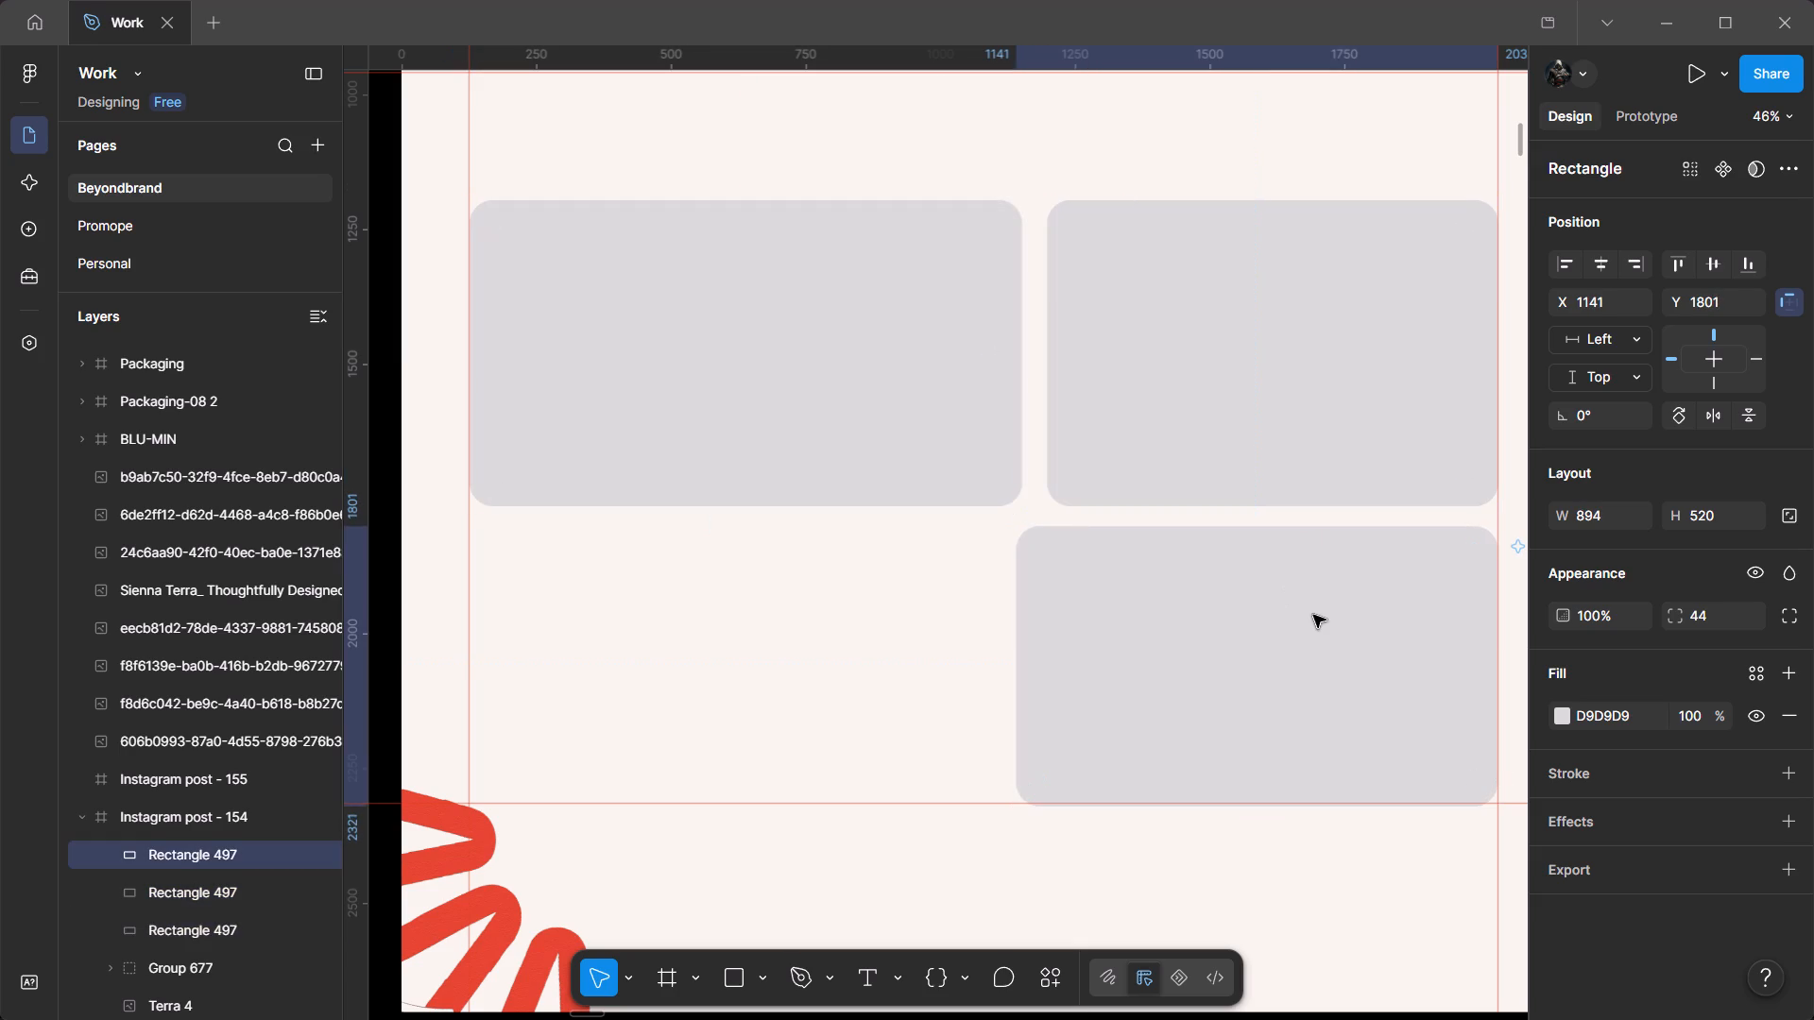
key(Down)
key(Down)
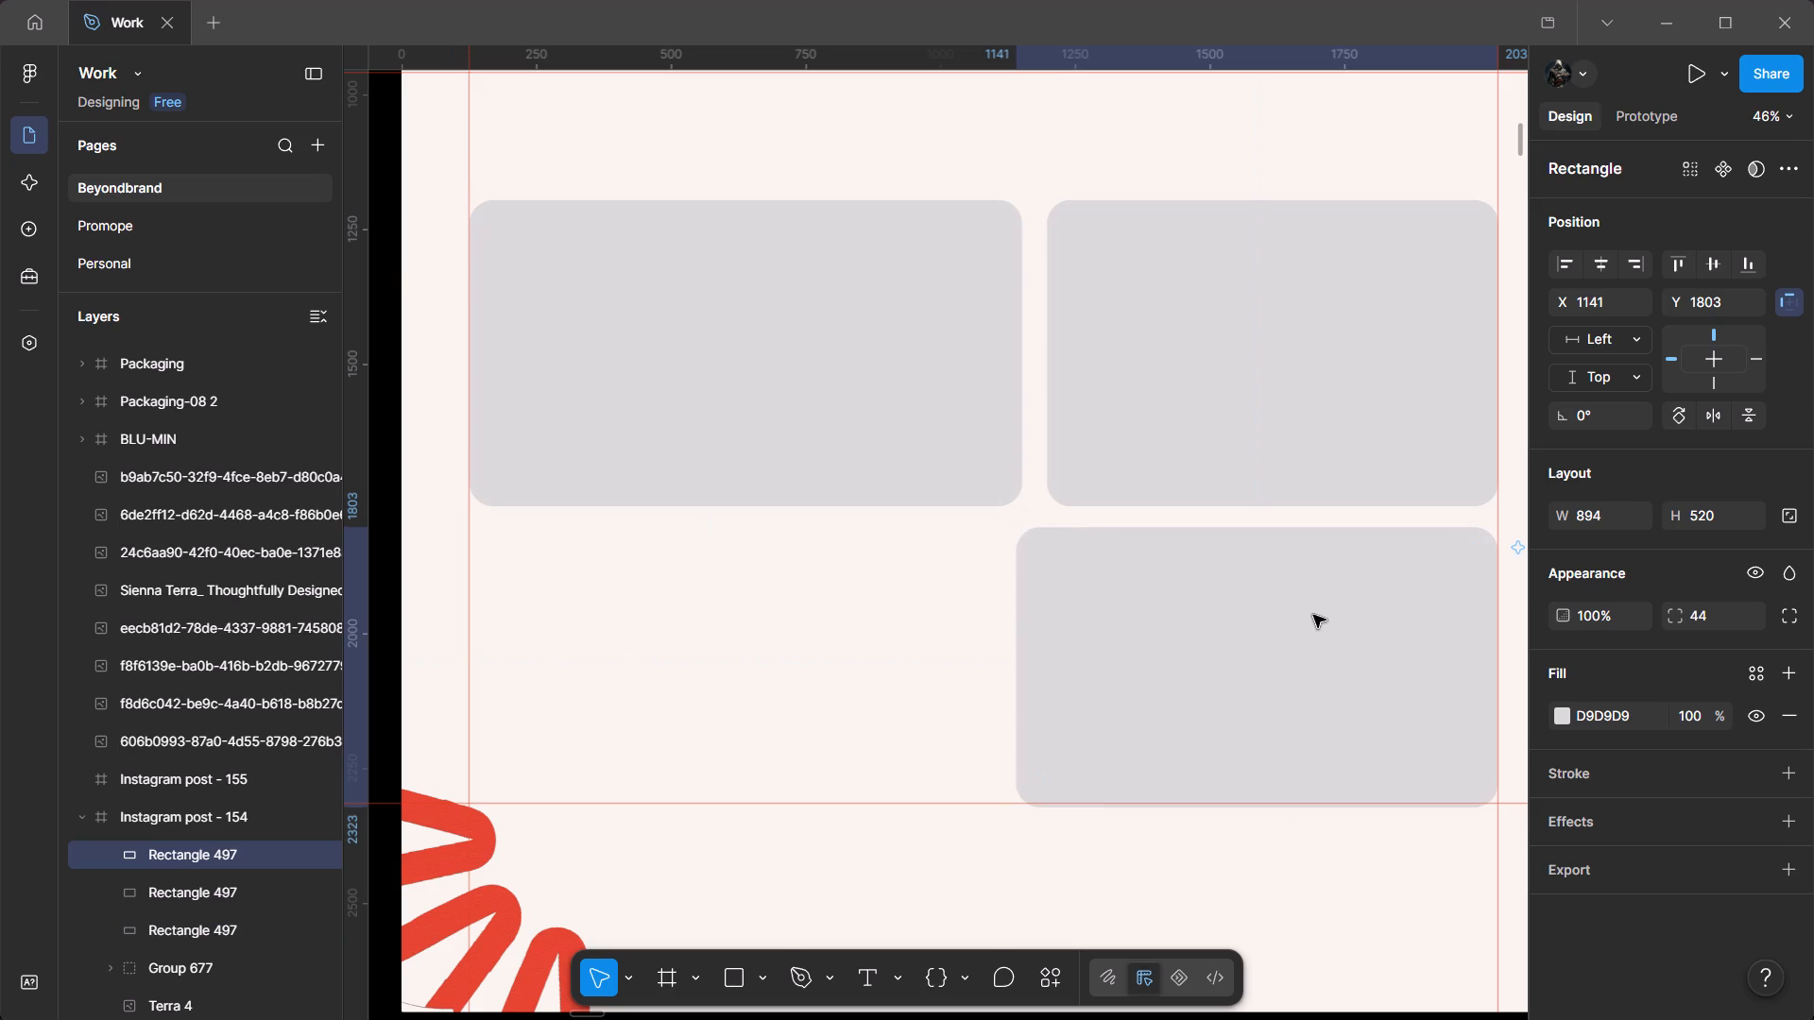
Move the lower horizontal guide in Instagram post - 154 down to the dining room placeholder's bottom edge.
drag(937, 796, 937, 809)
click(918, 861)
Duplicate the 894 × 520 dining room placeholder onto the reference image's lower-left terrace photo area and bring the copy to the front.
ctrl+scroll(918, 861, down, 7)
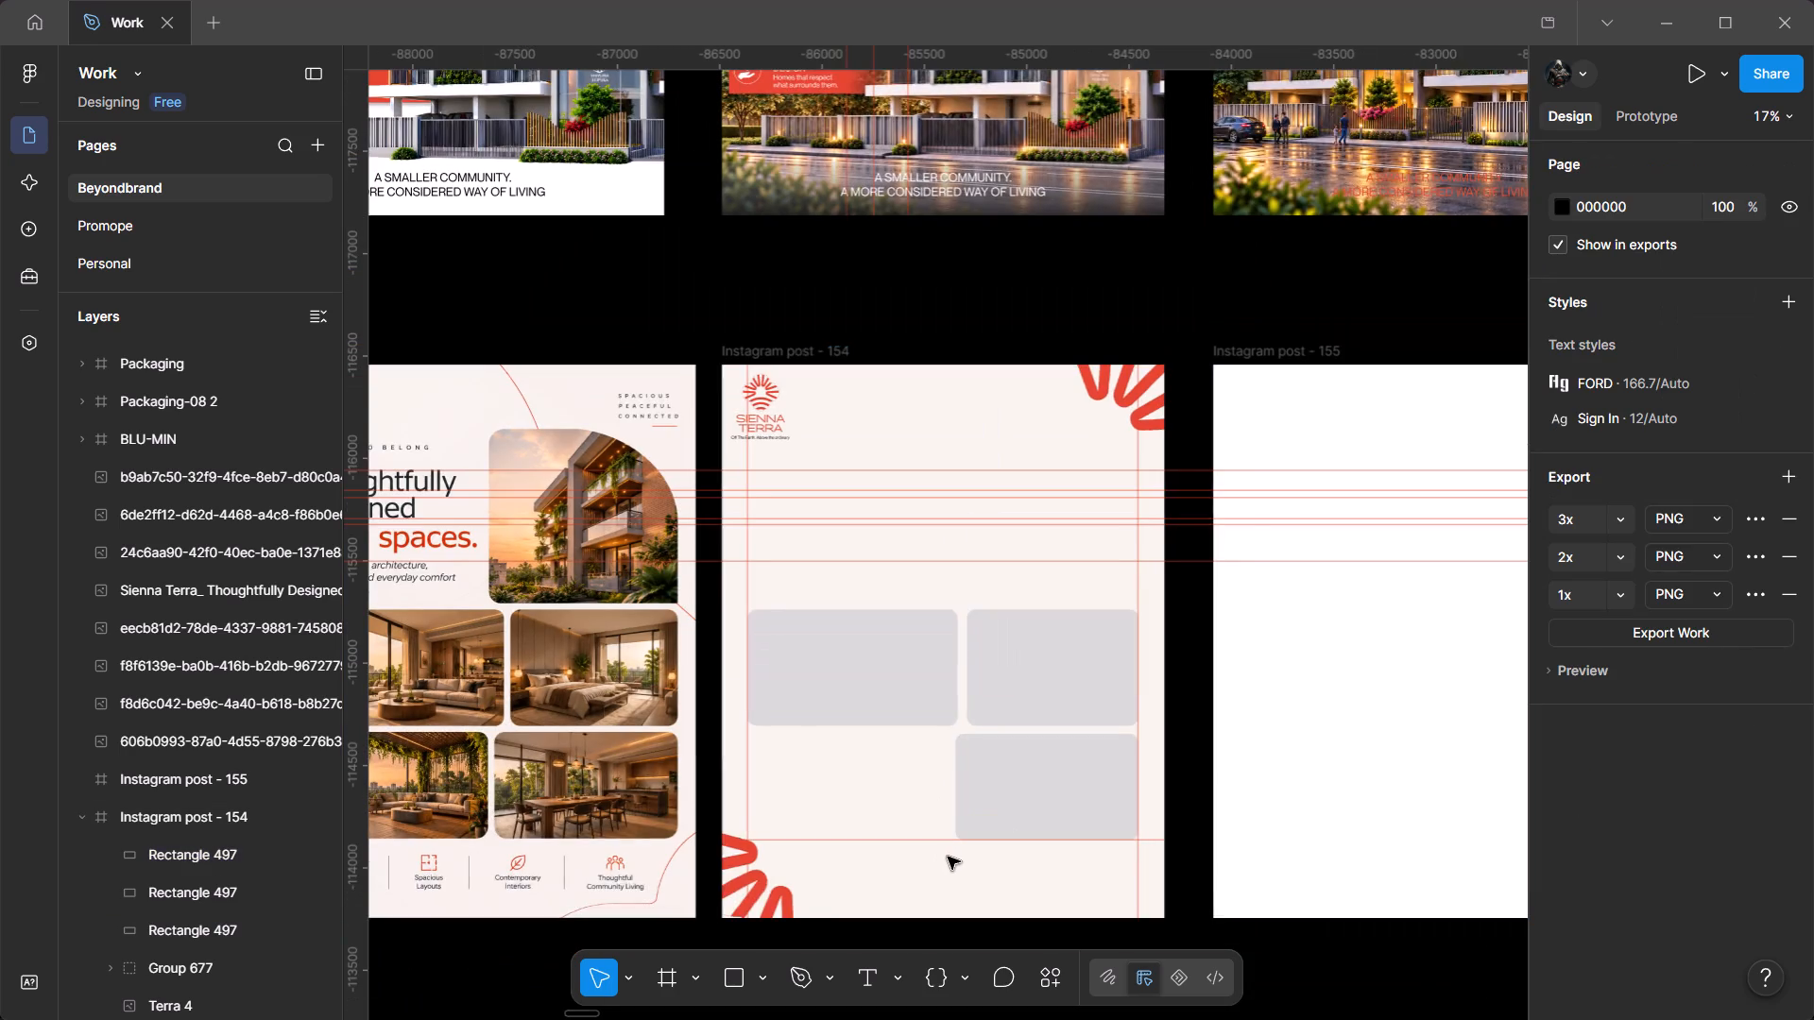
drag(959, 857, 1164, 806)
click(1164, 806)
click(1241, 709)
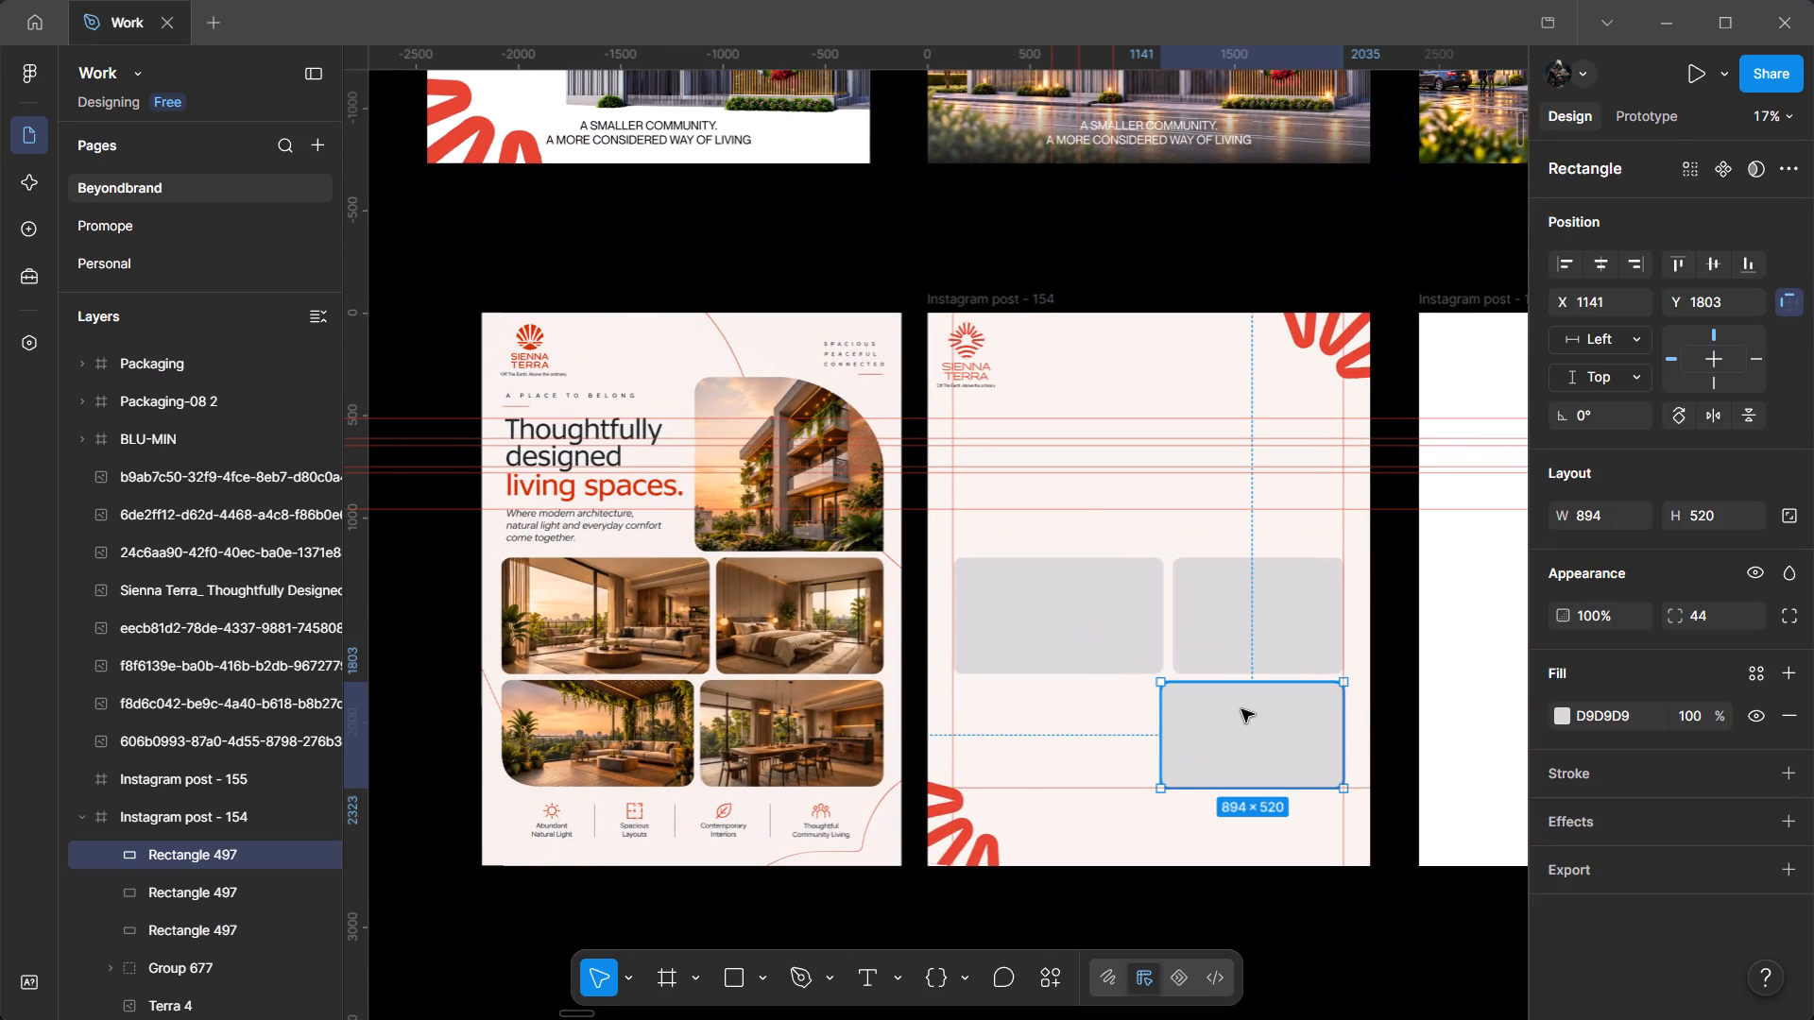
alt+drag(1241, 709, 596, 673)
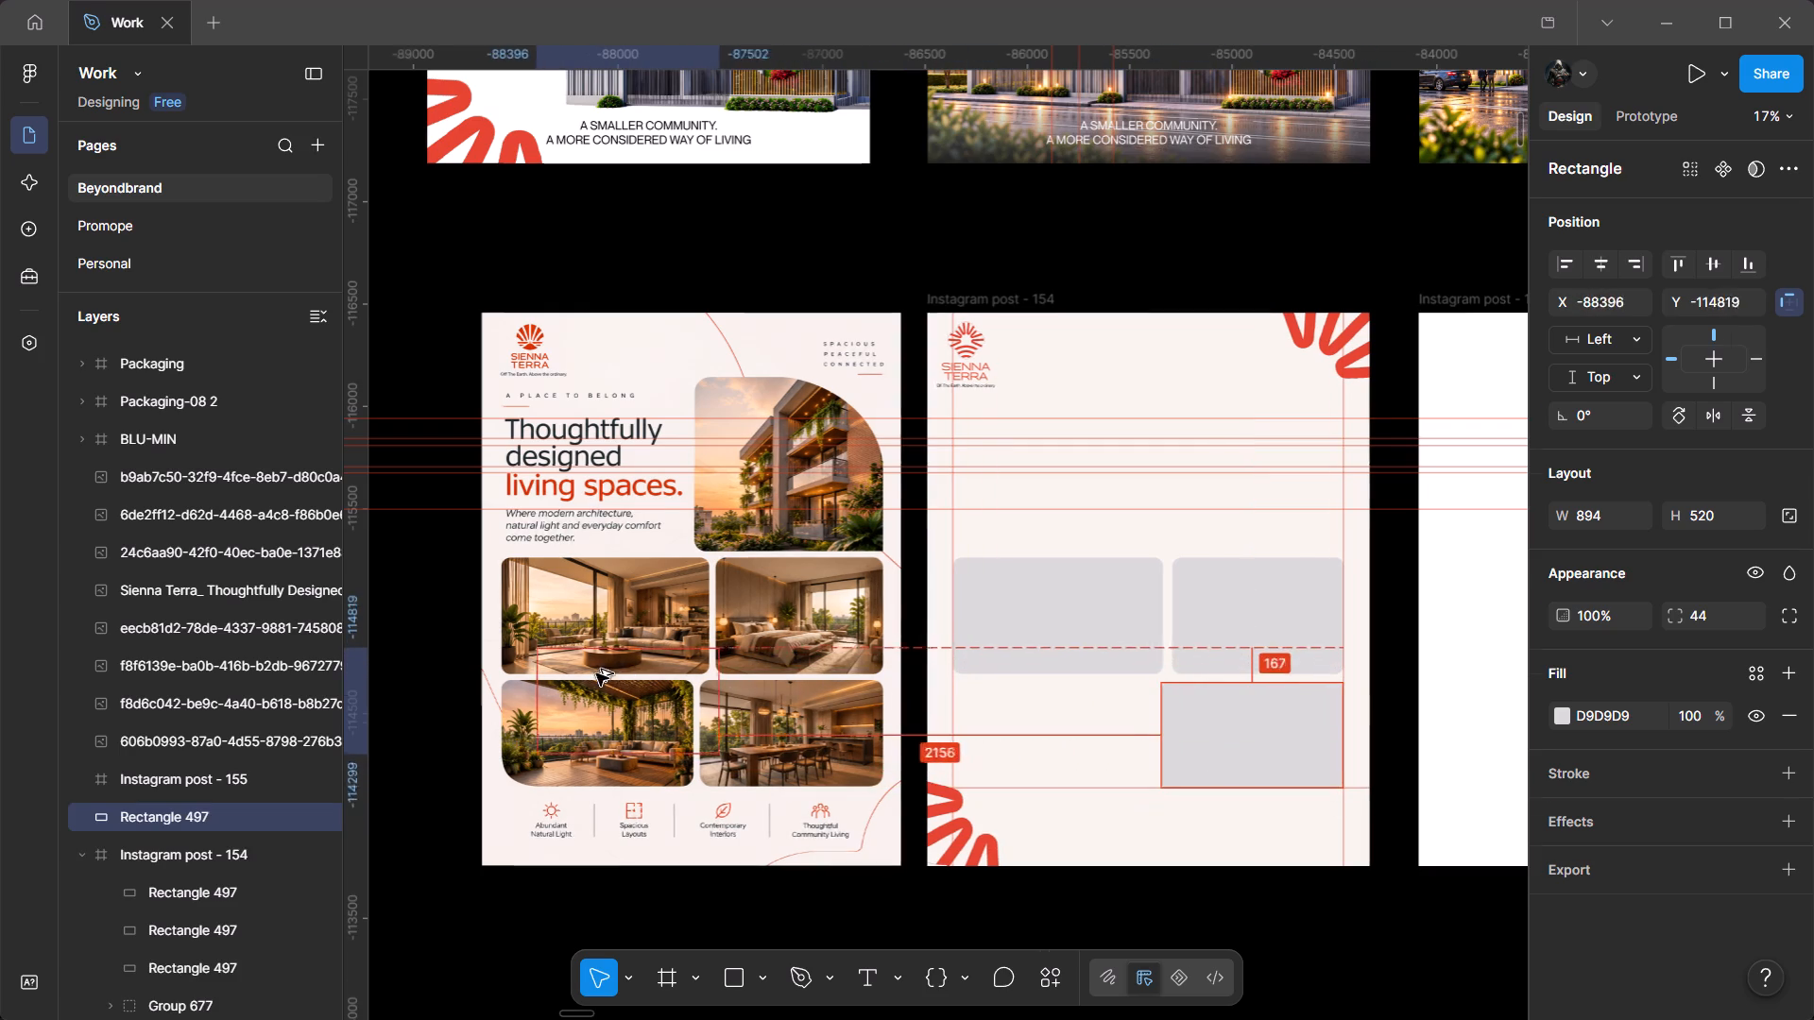
alt+drag(596, 673, 480, 716)
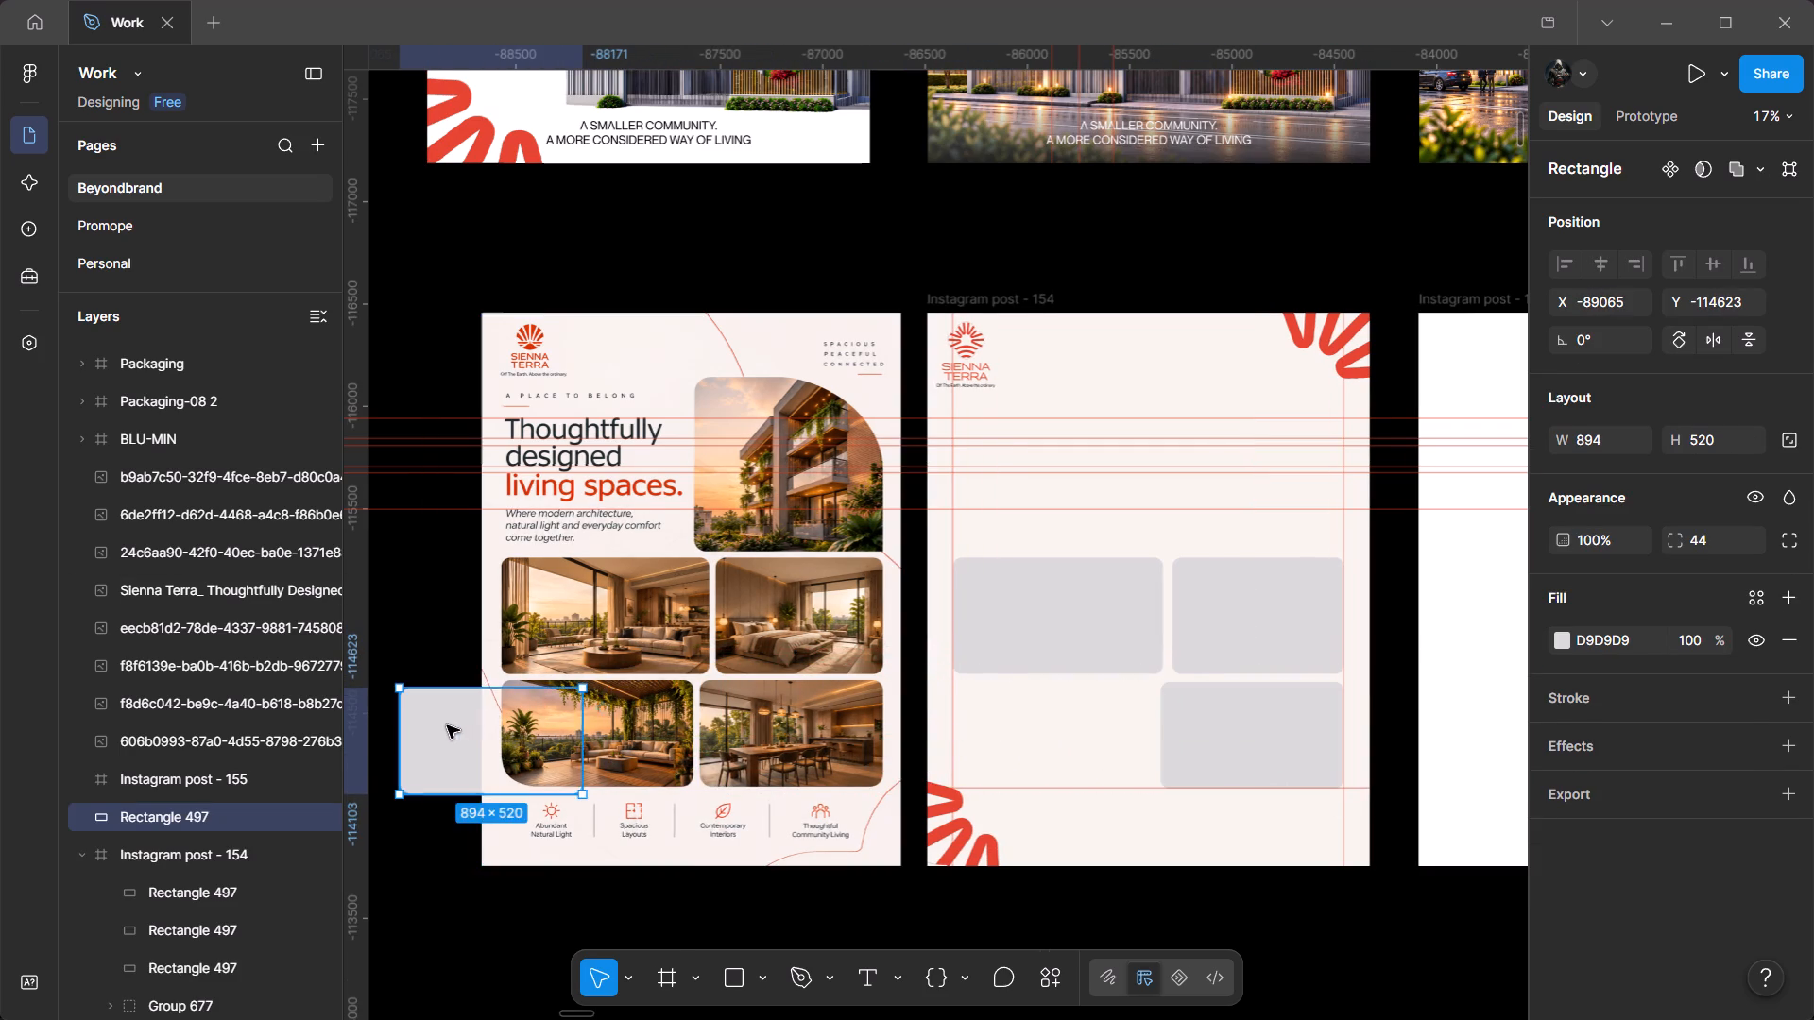
right_click(447, 725)
click(562, 444)
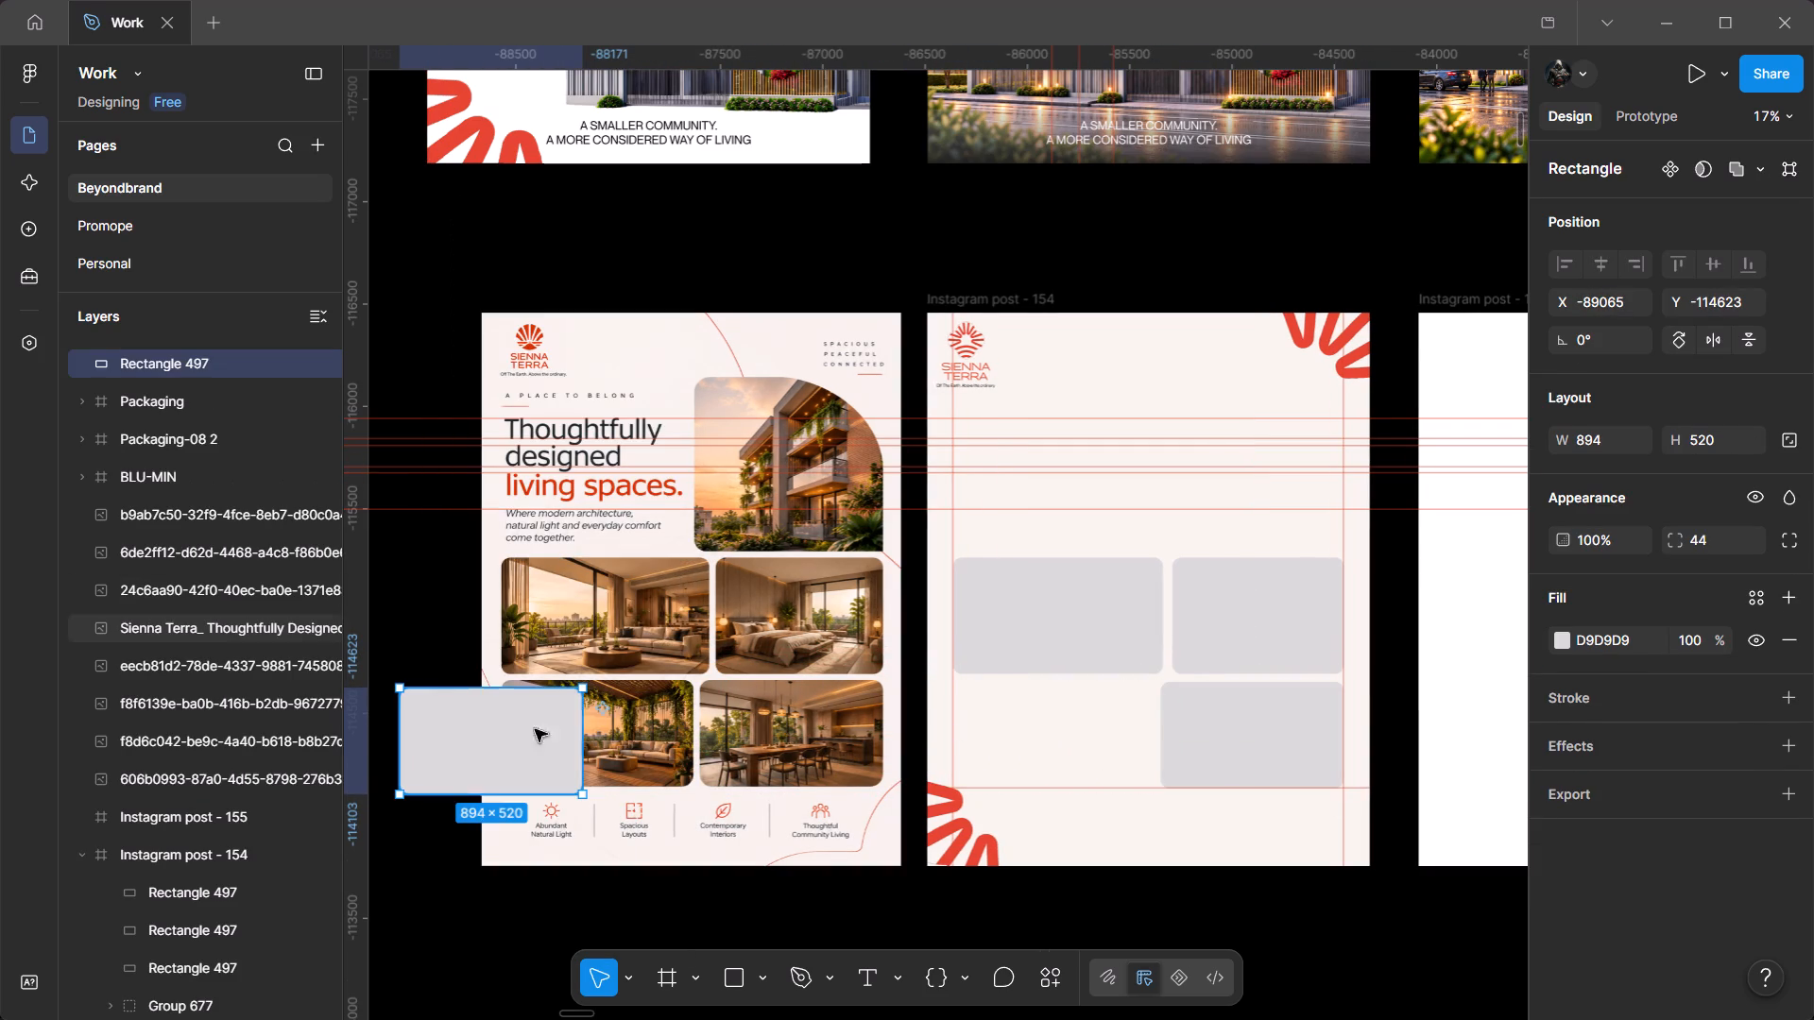
Position the copied 894 × 520 rectangle over the terrace photo, matching the photo's top and right edges, at X -88522, Y -114661.
drag(457, 761, 570, 770)
ctrl+scroll(591, 756, up, 8)
drag(608, 754, 819, 704)
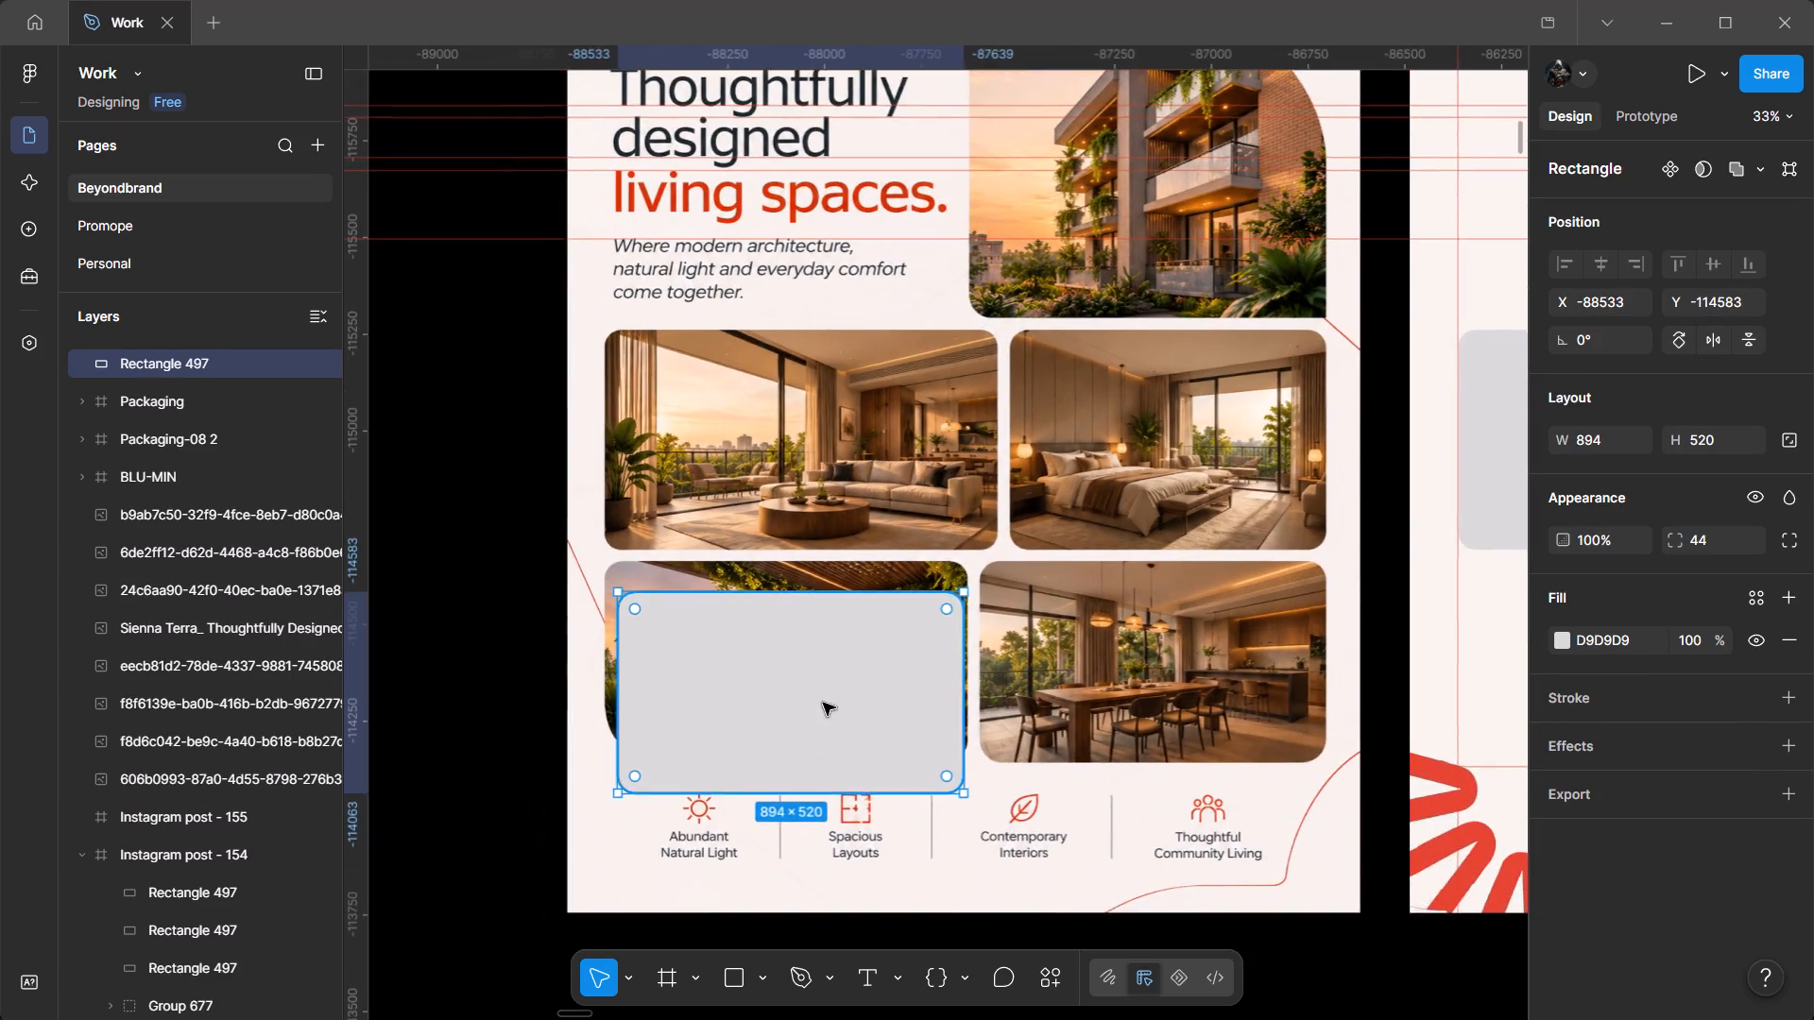
ctrl+scroll(827, 704, up, 7)
drag(844, 705, 852, 643)
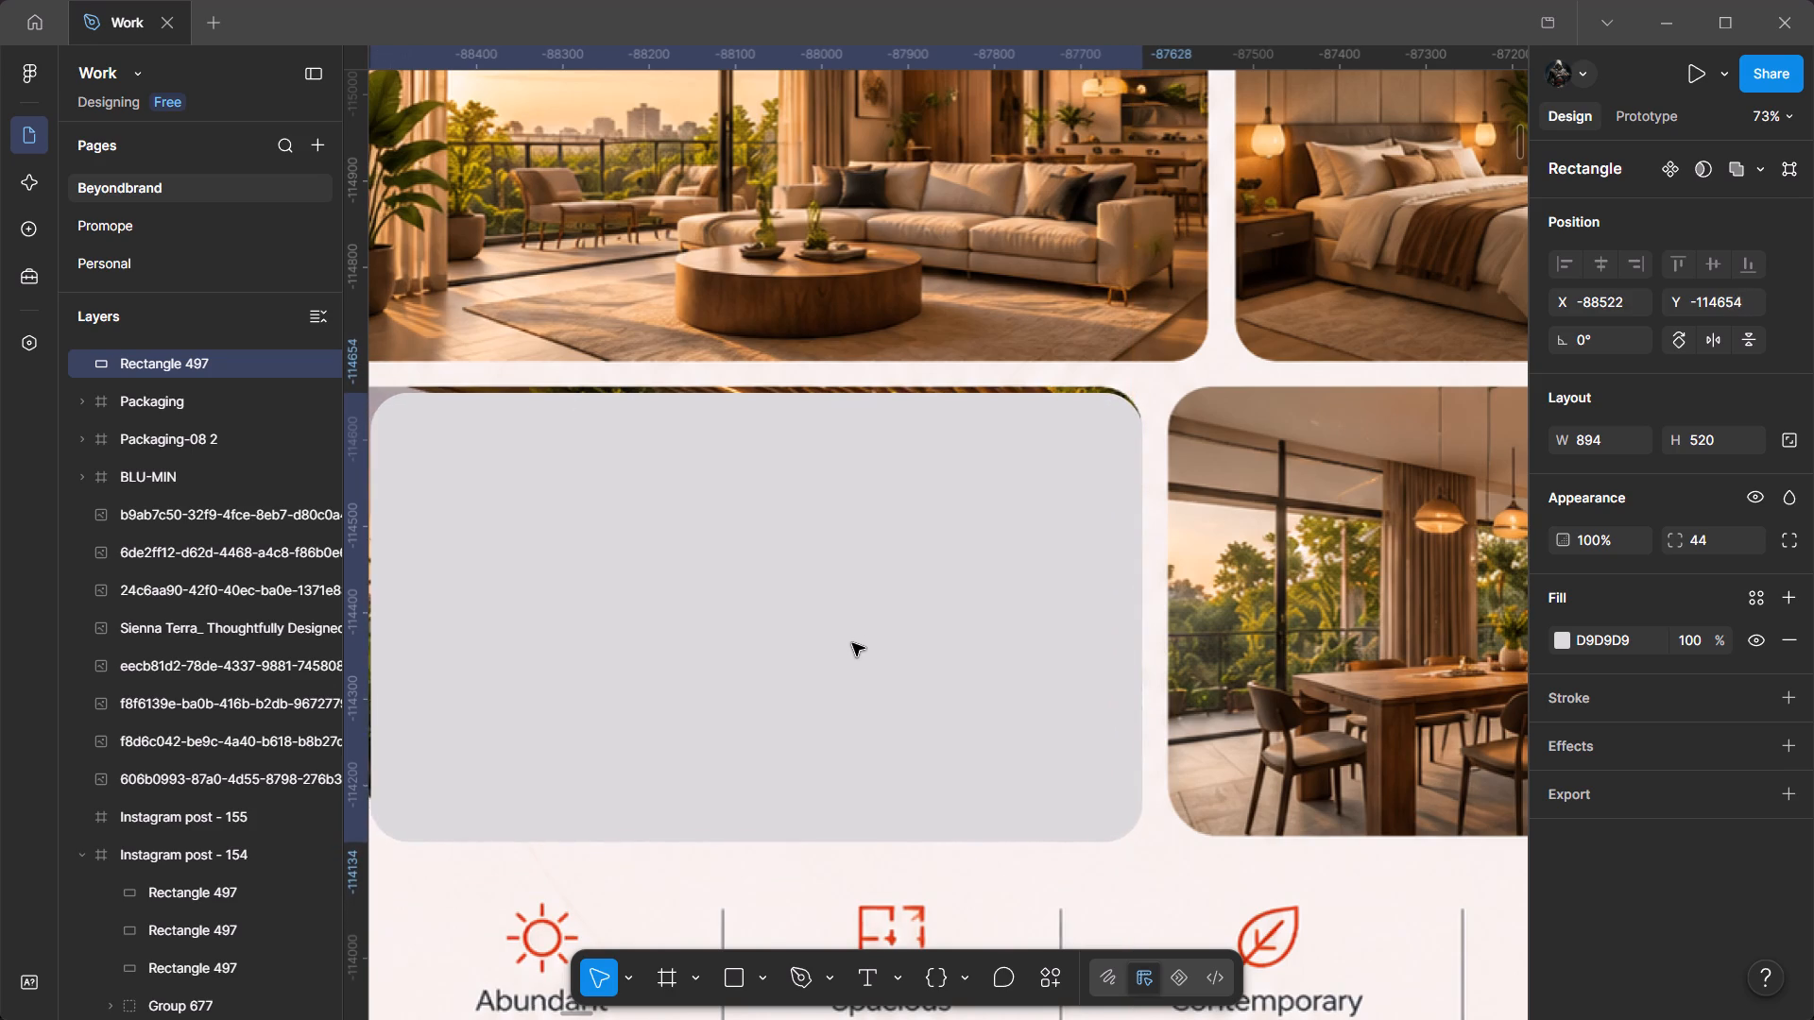
drag(852, 643, 851, 637)
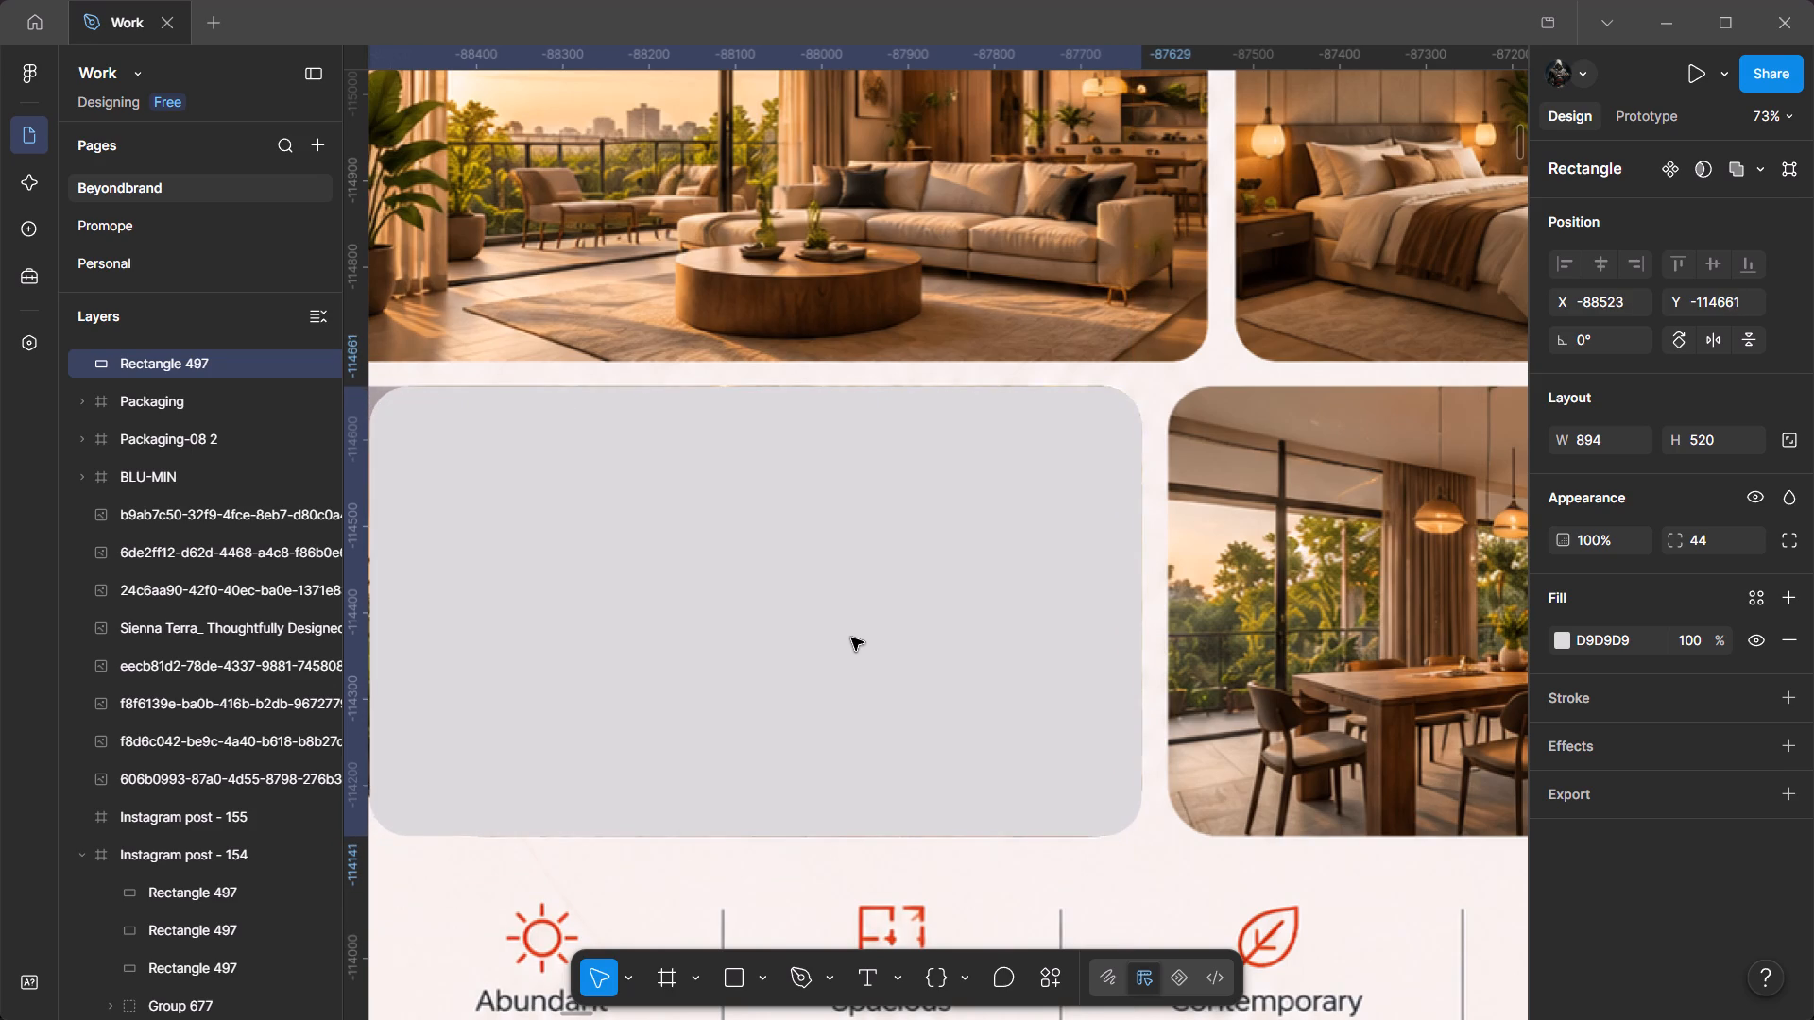
drag(851, 637, 852, 637)
drag(792, 666, 920, 606)
ctrl+scroll(915, 617, up, 5)
drag(964, 625, 681, 617)
ctrl+scroll(647, 617, down, 5)
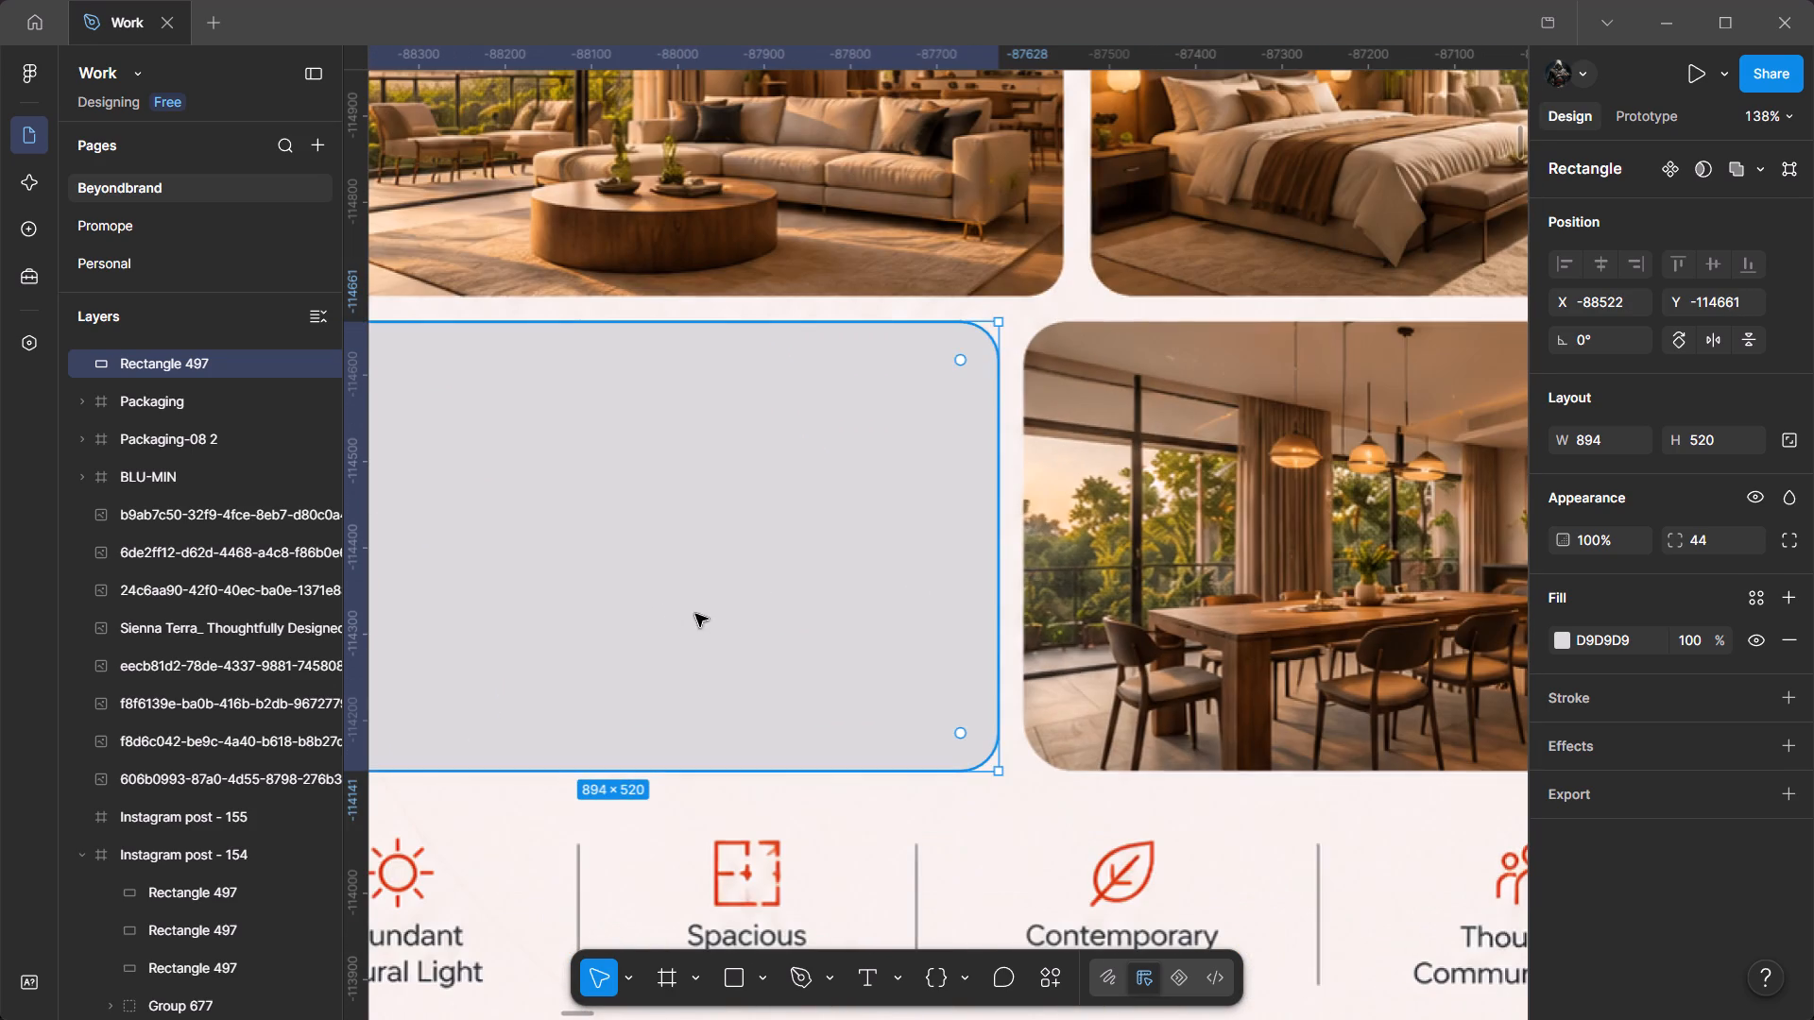
Fit the rectangle over the terrace photo in the reference image, at 933 × 517 with its corner at X -88564, Y -114660.
click(757, 609)
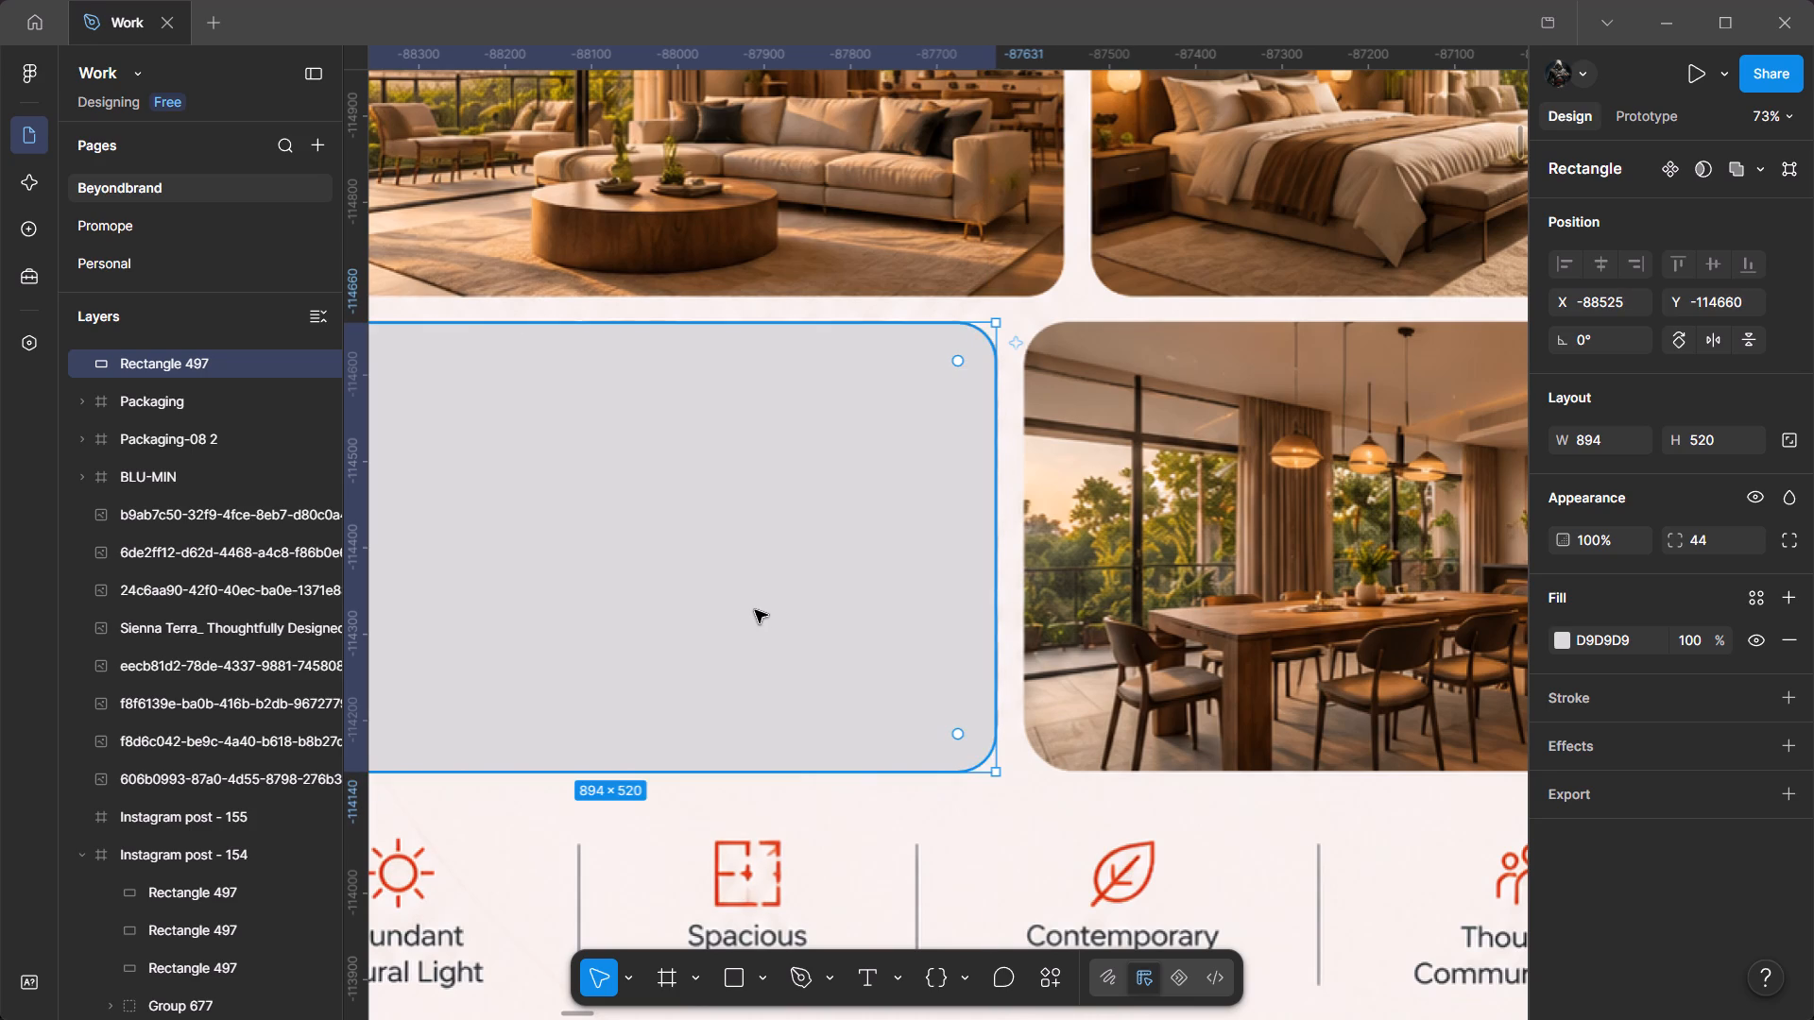
click(795, 773)
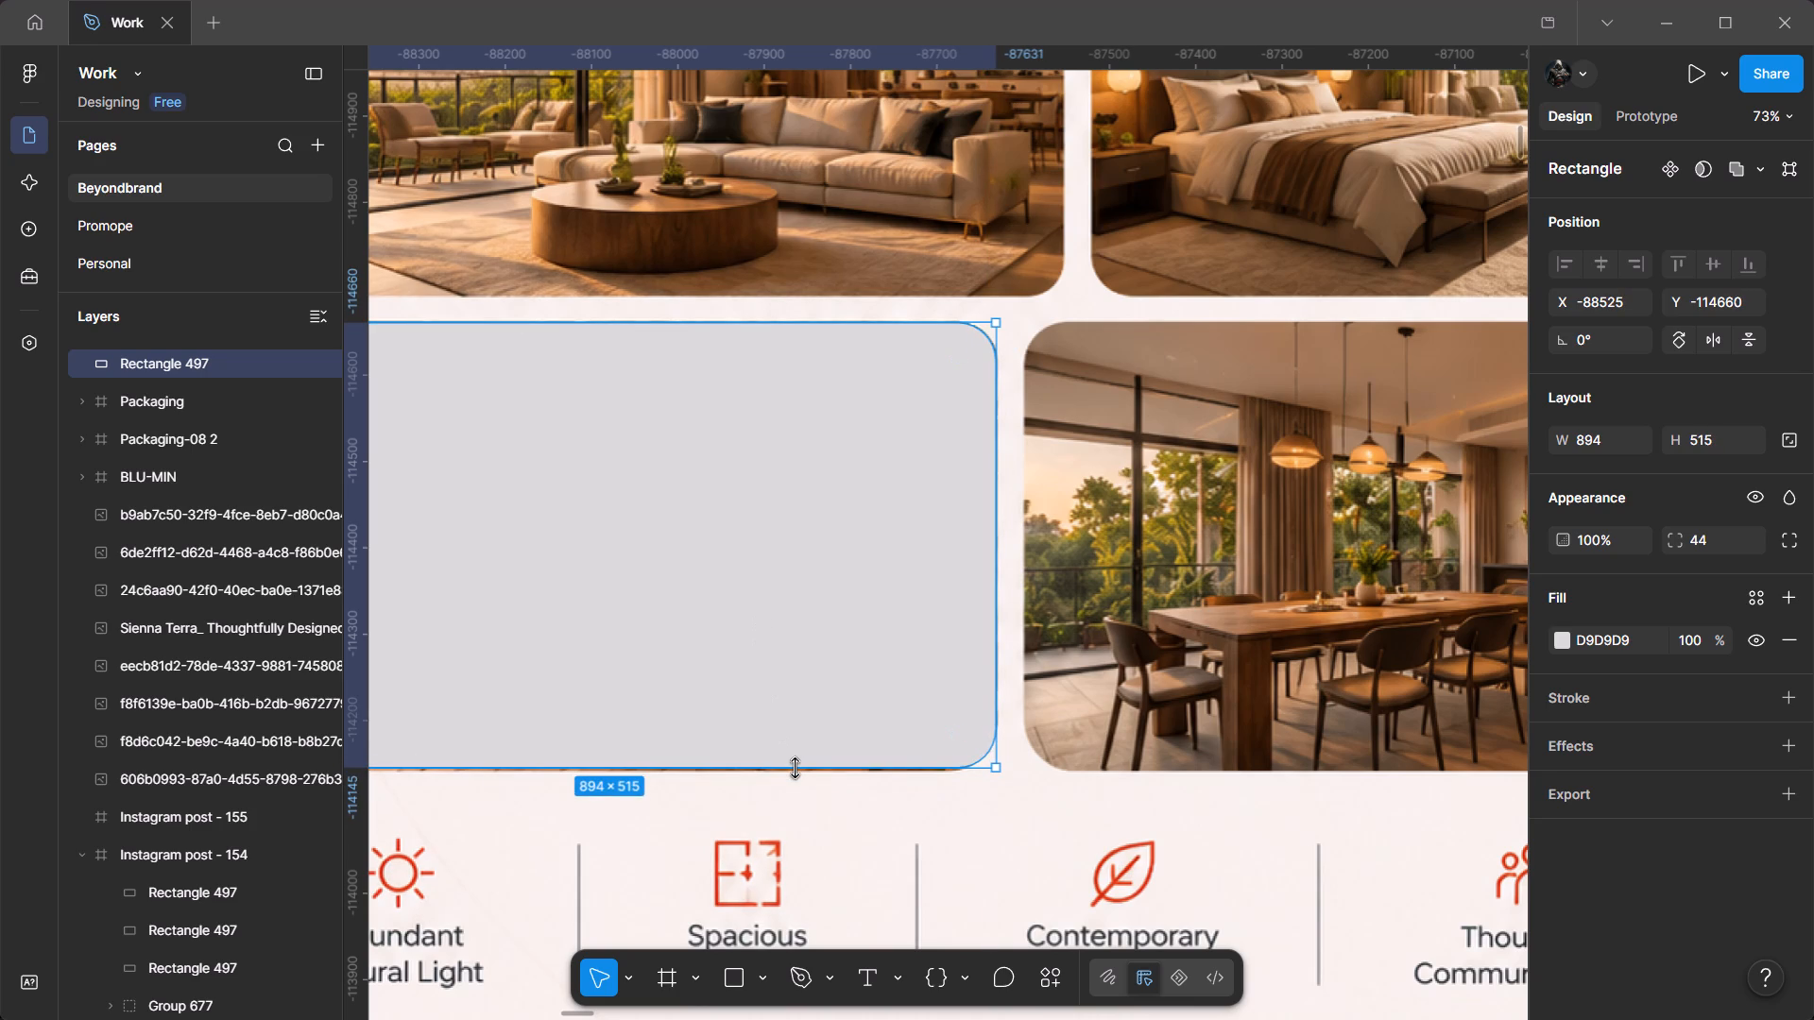
drag(782, 754, 1281, 710)
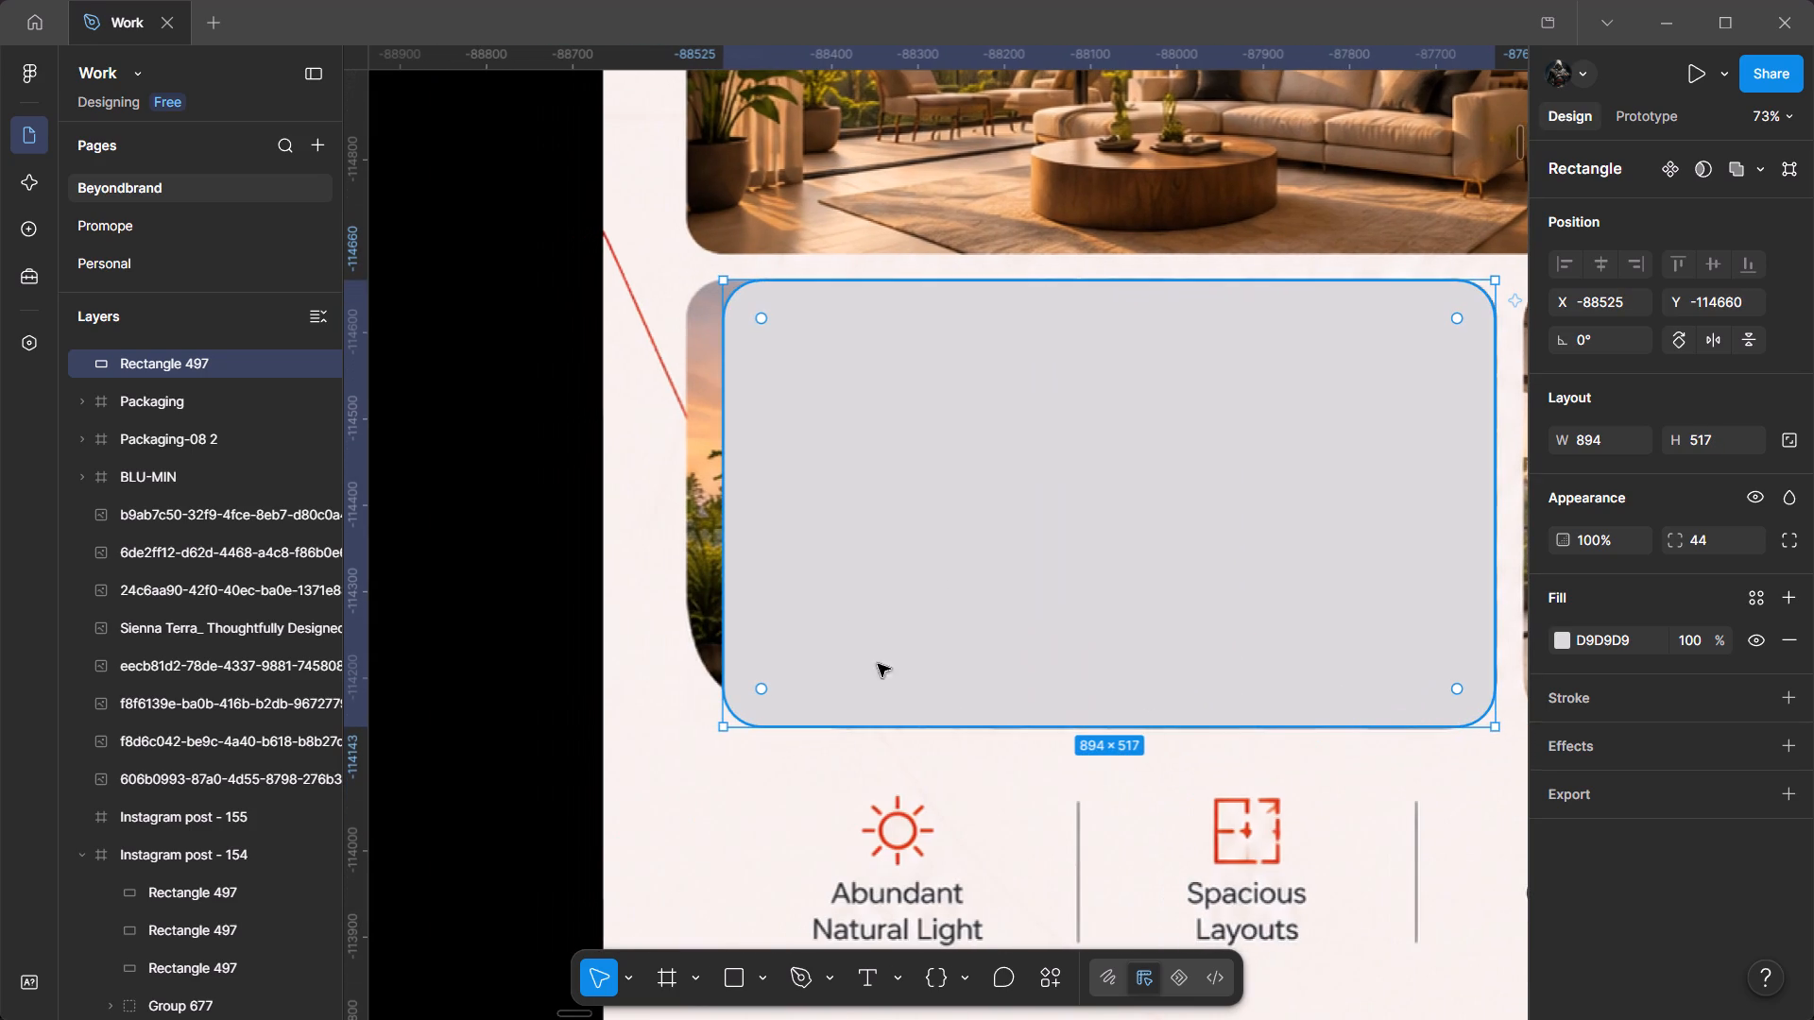
drag(723, 453, 684, 456)
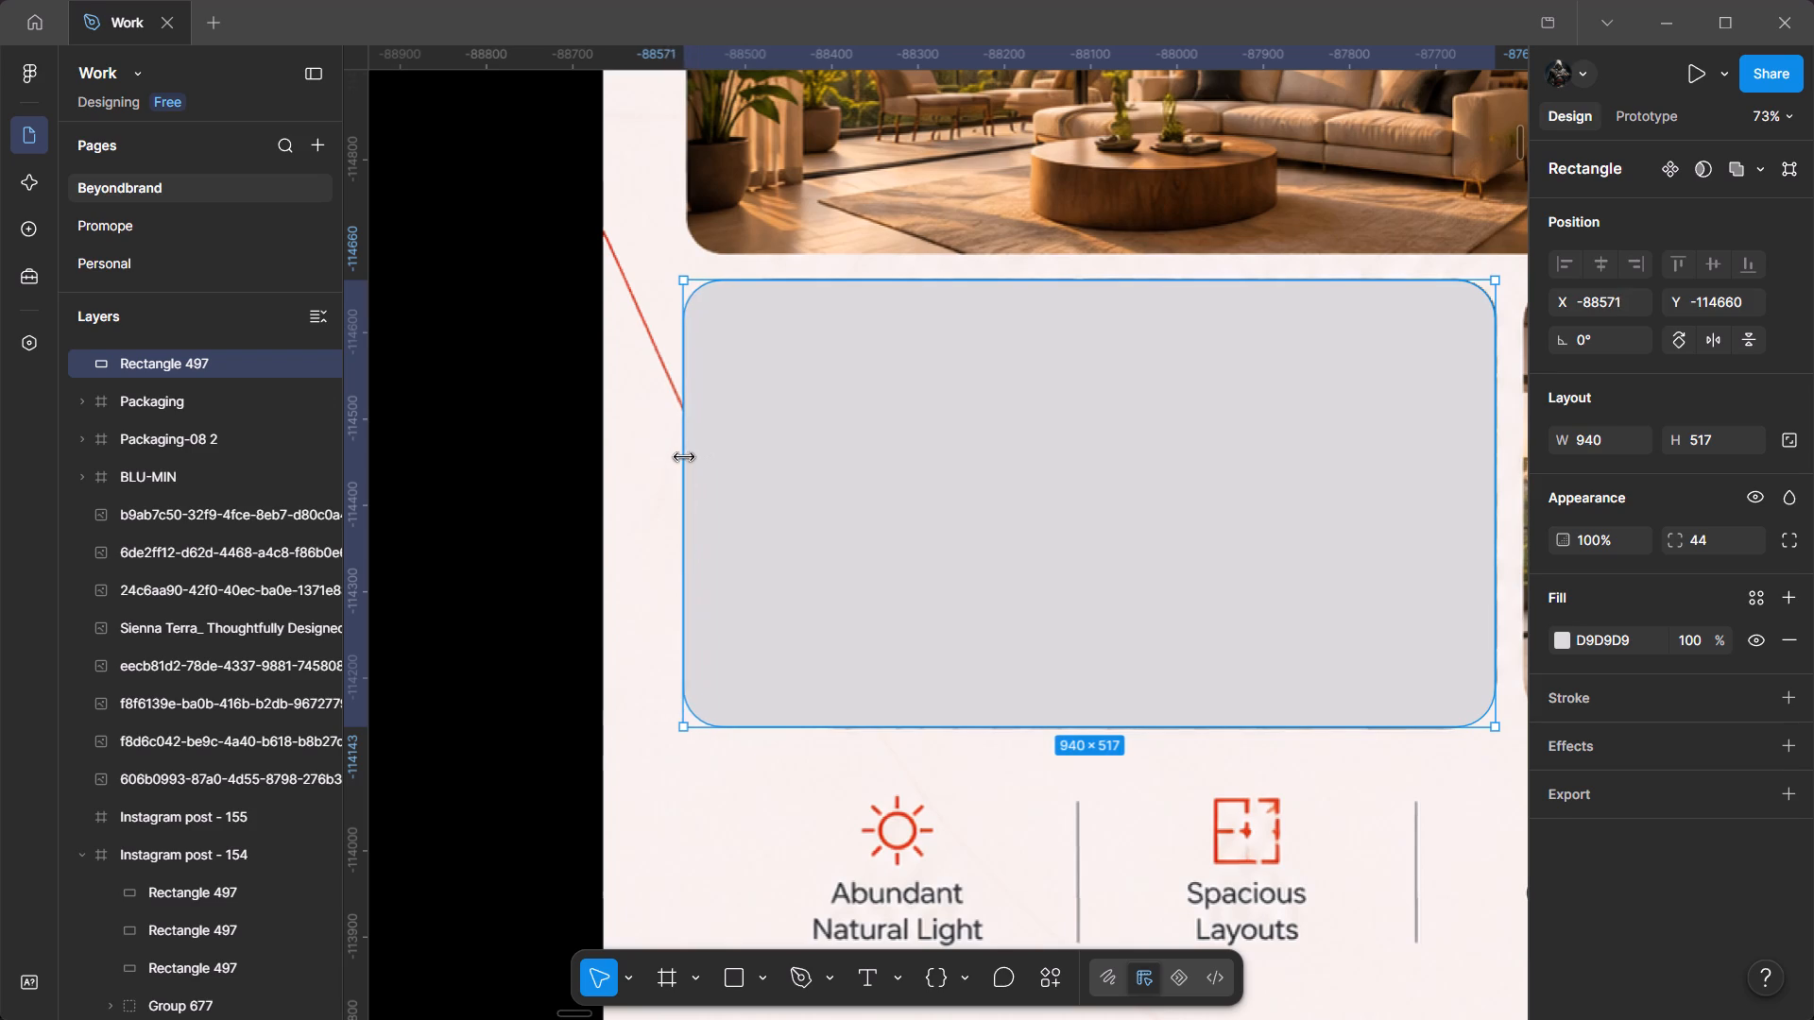
drag(684, 456, 690, 457)
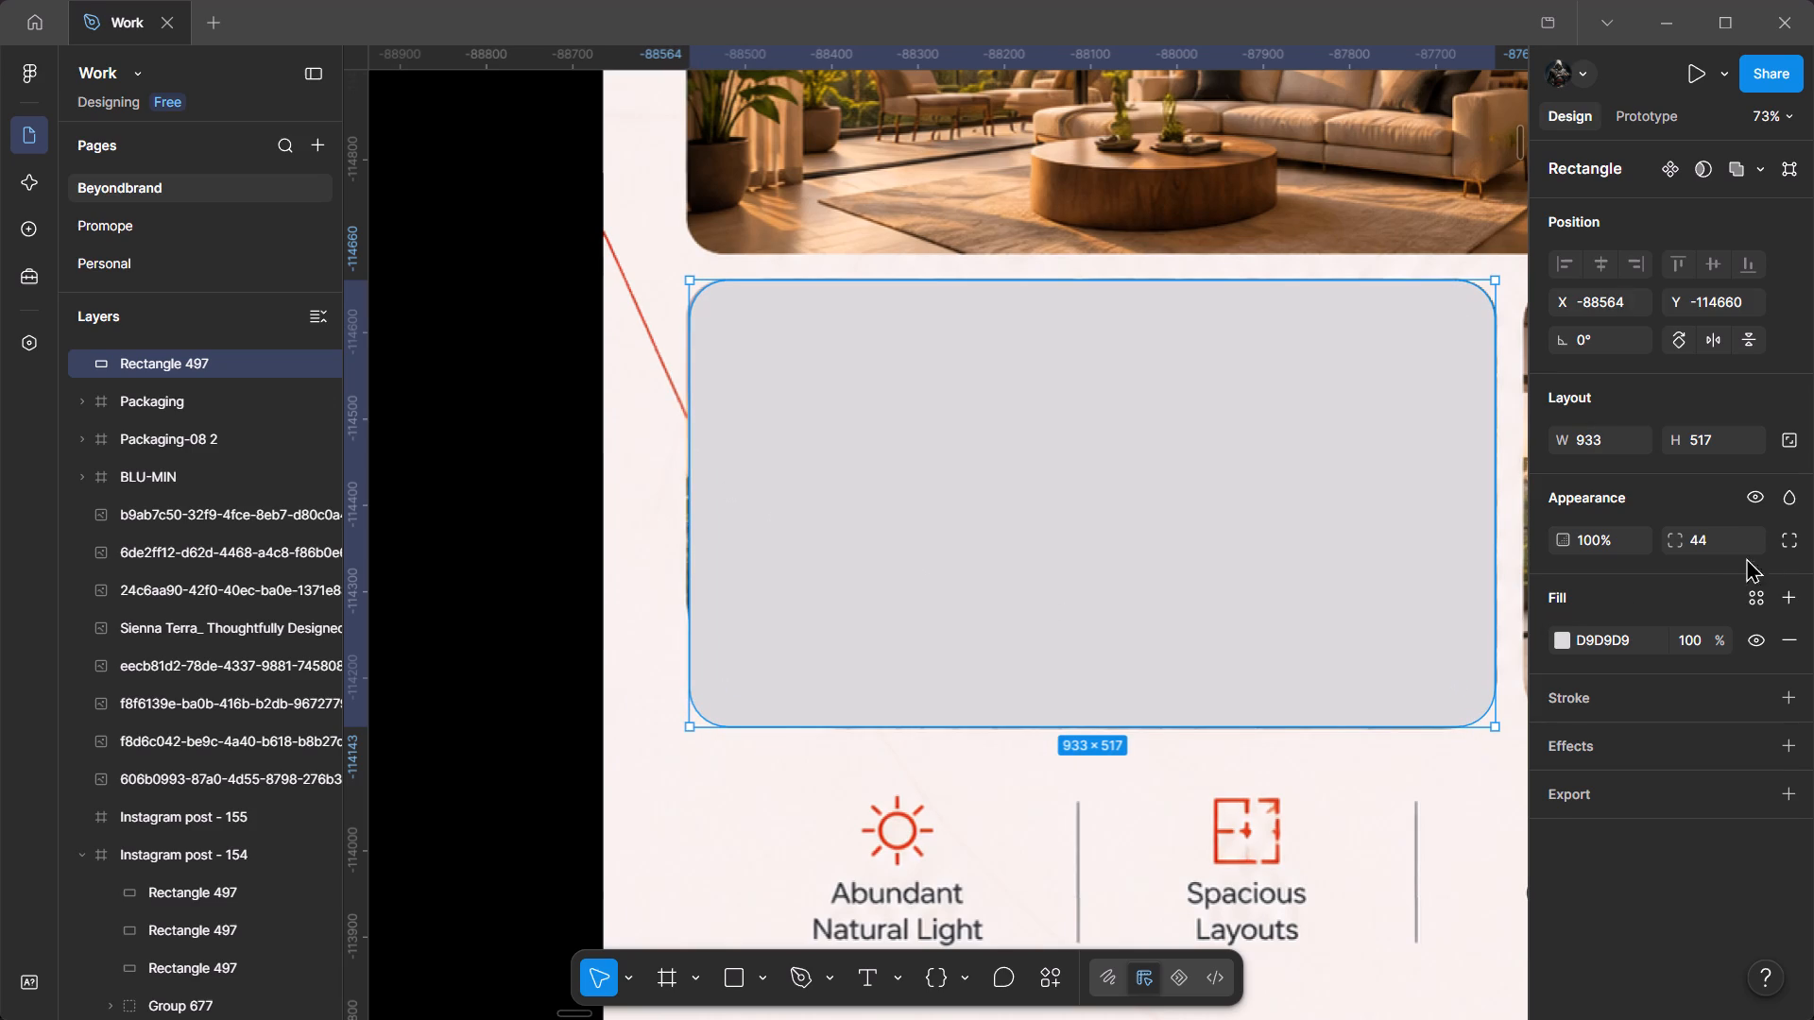
Set only the bottom-left corner radius of the terrace rectangle to 143, matching the photo's larger curve.
click(1787, 546)
drag(1553, 611, 927, 531)
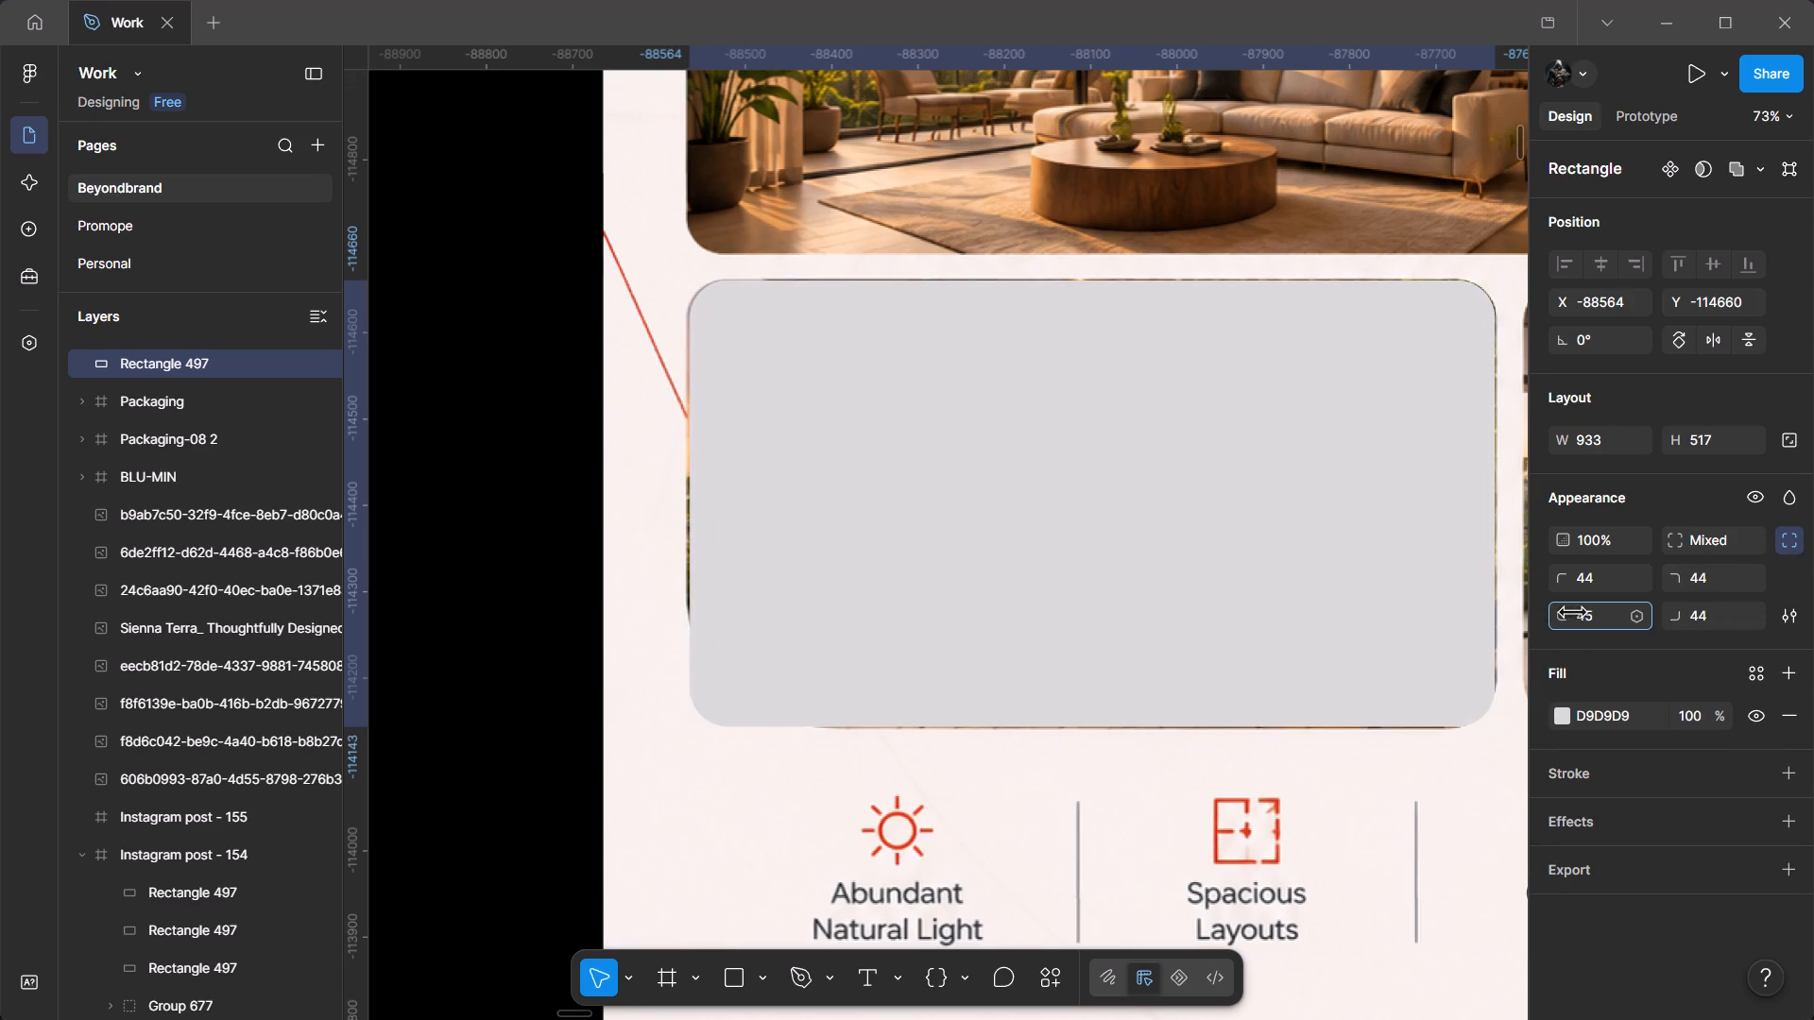
drag(927, 531, 1517, 563)
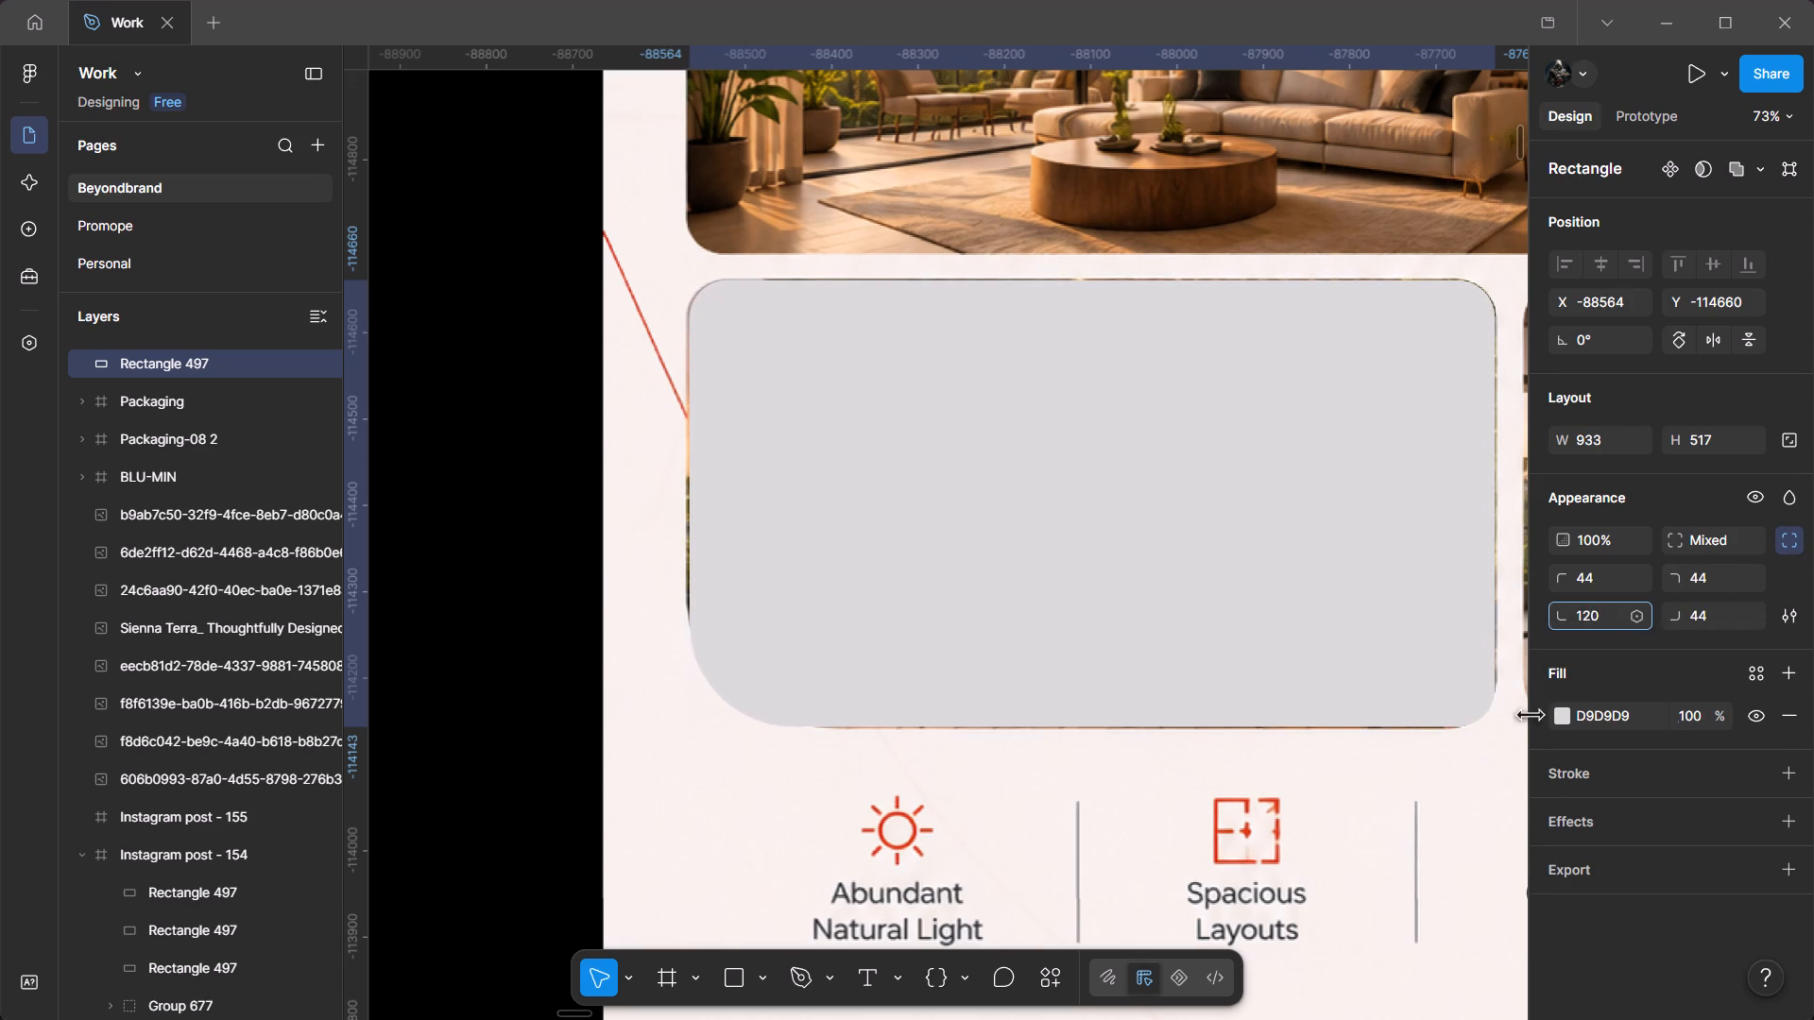
drag(1517, 563, 1132, 380)
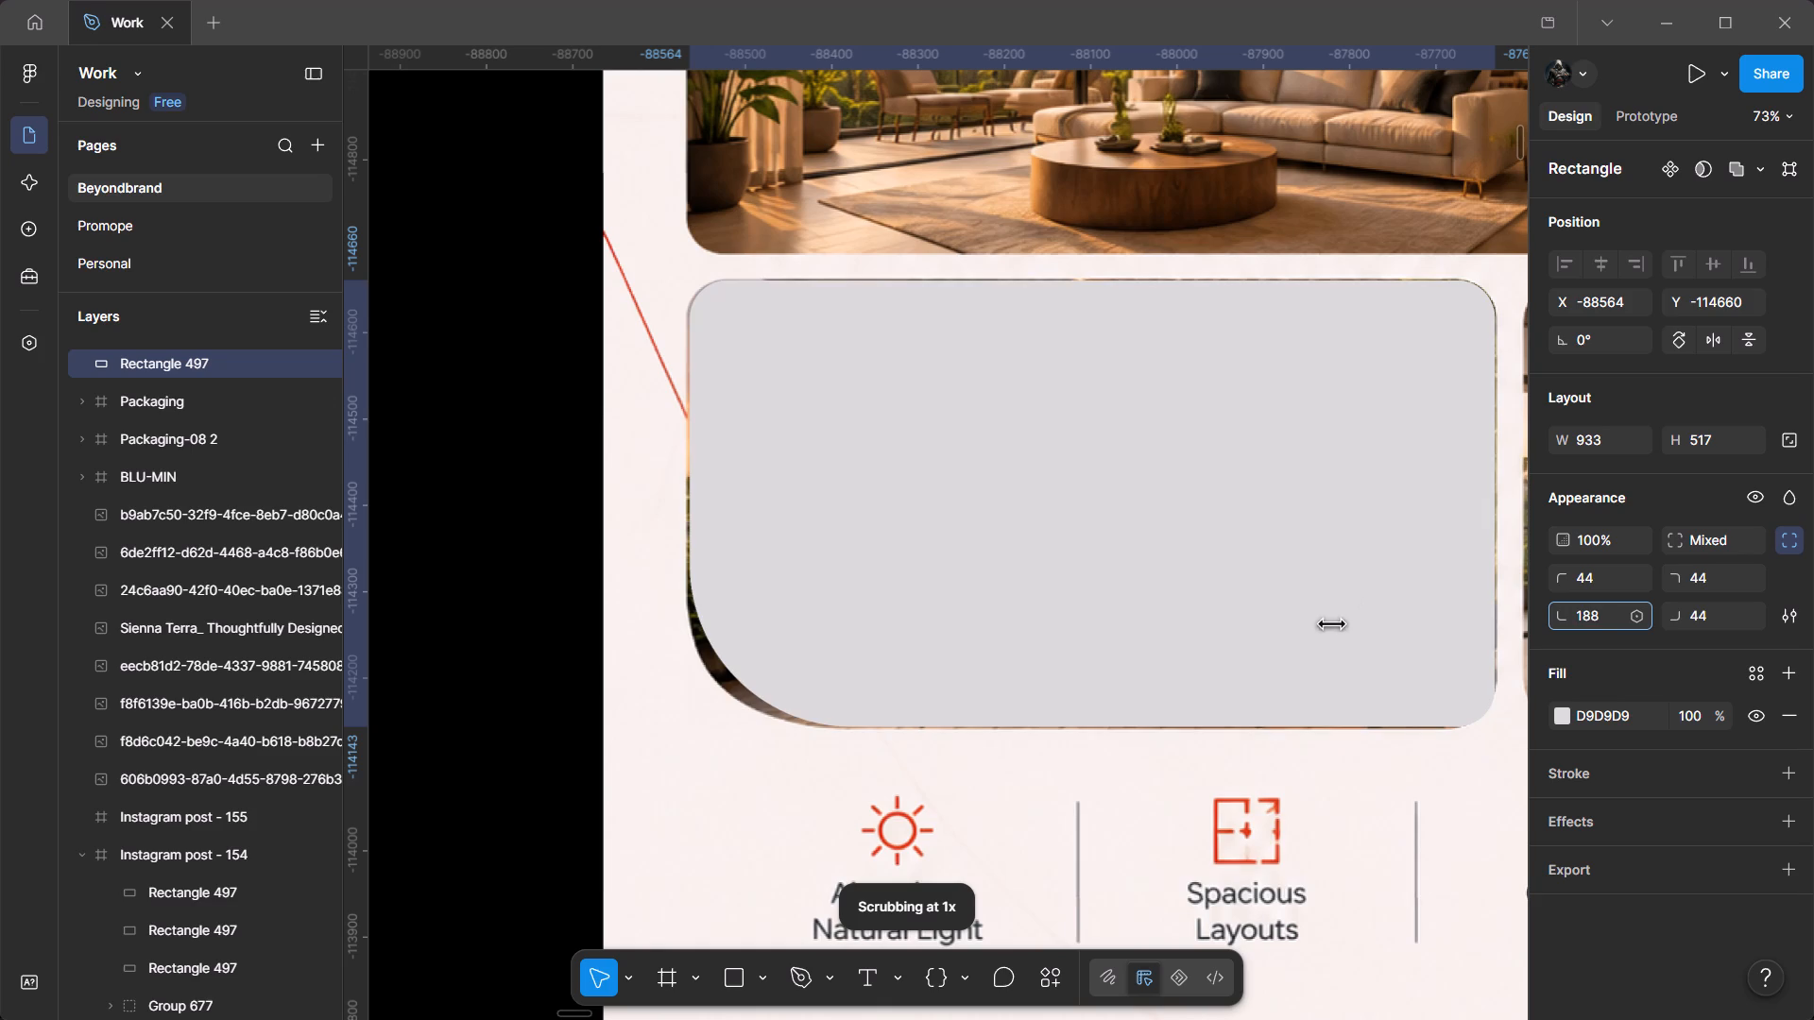
drag(1132, 380, 317, 365)
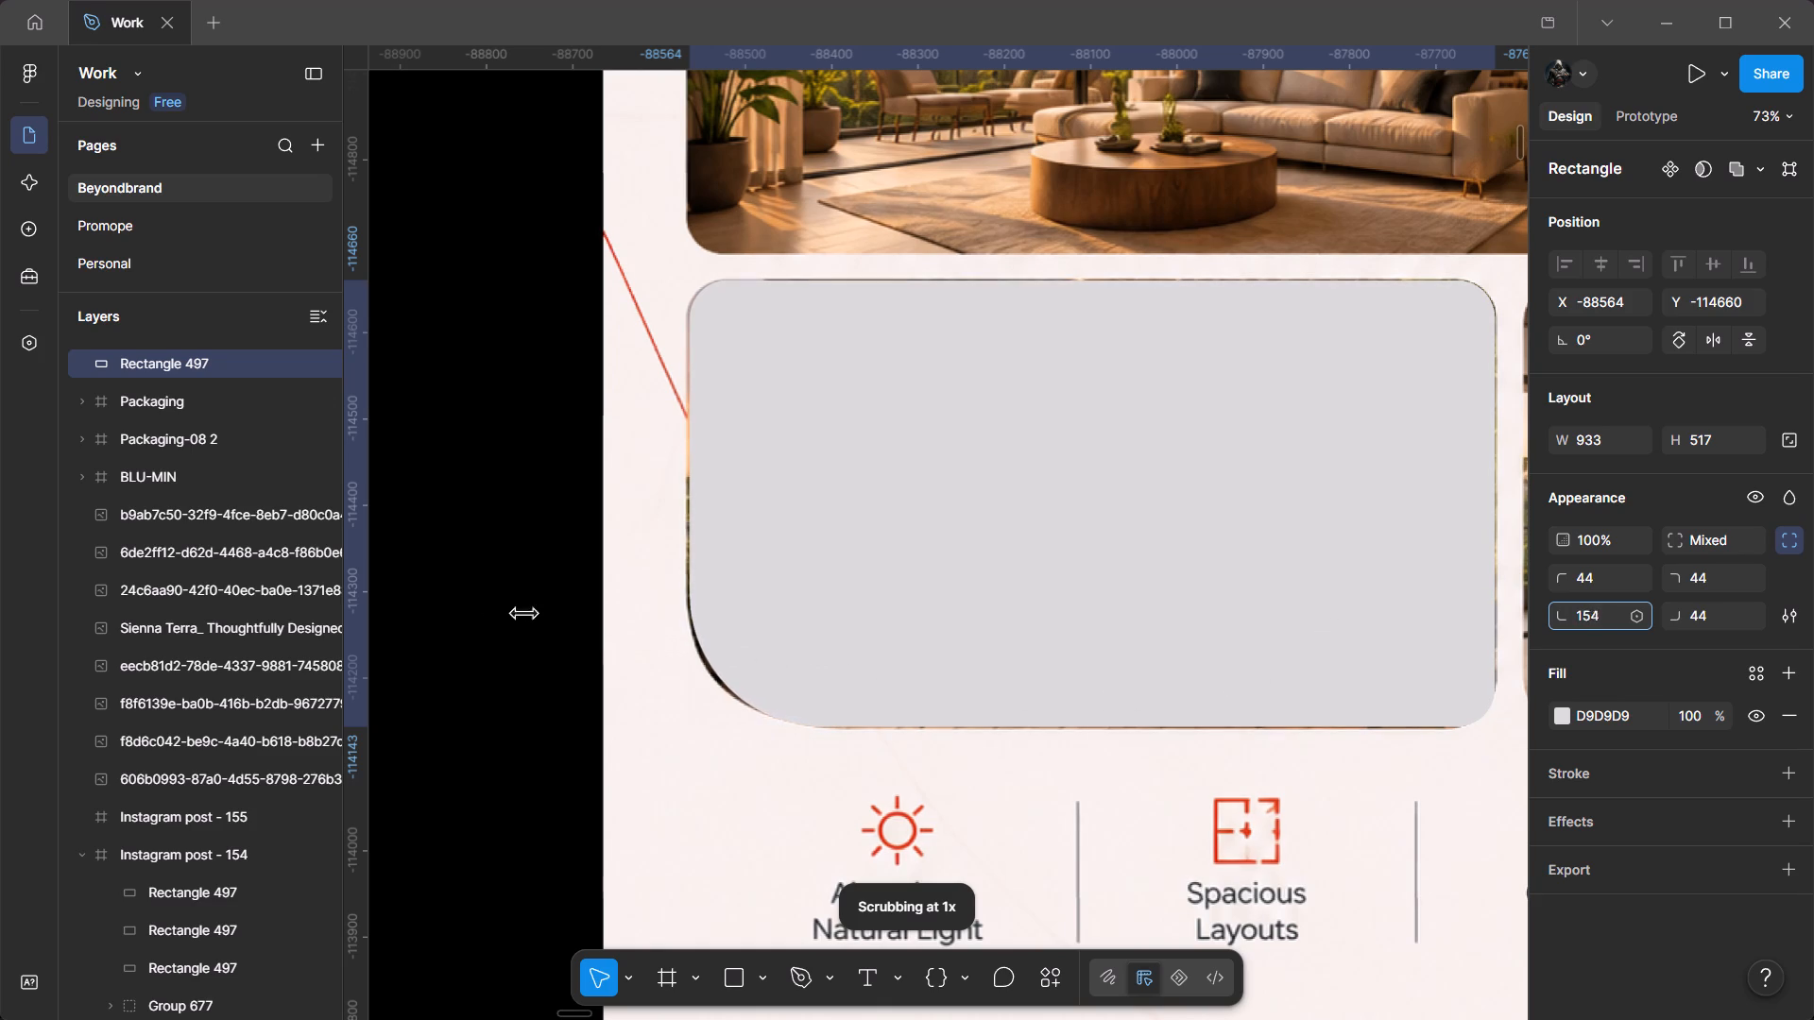
drag(317, 365, 720, 512)
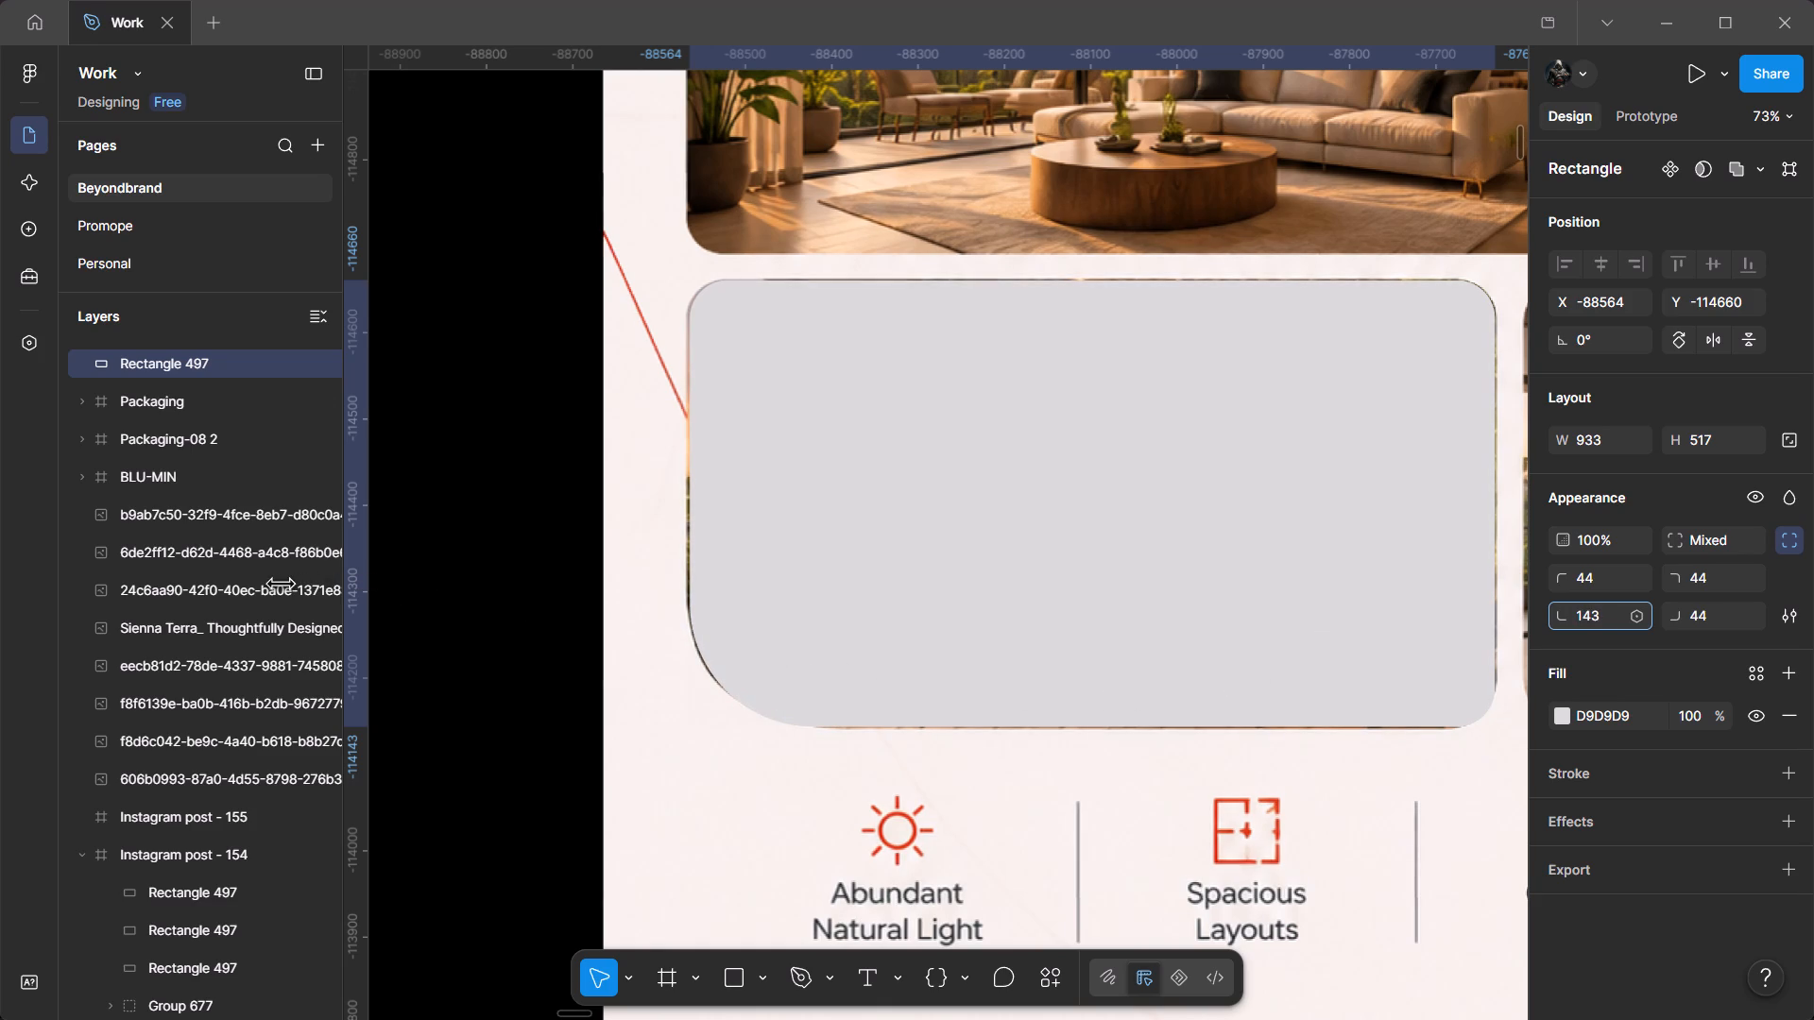
drag(720, 512, 707, 512)
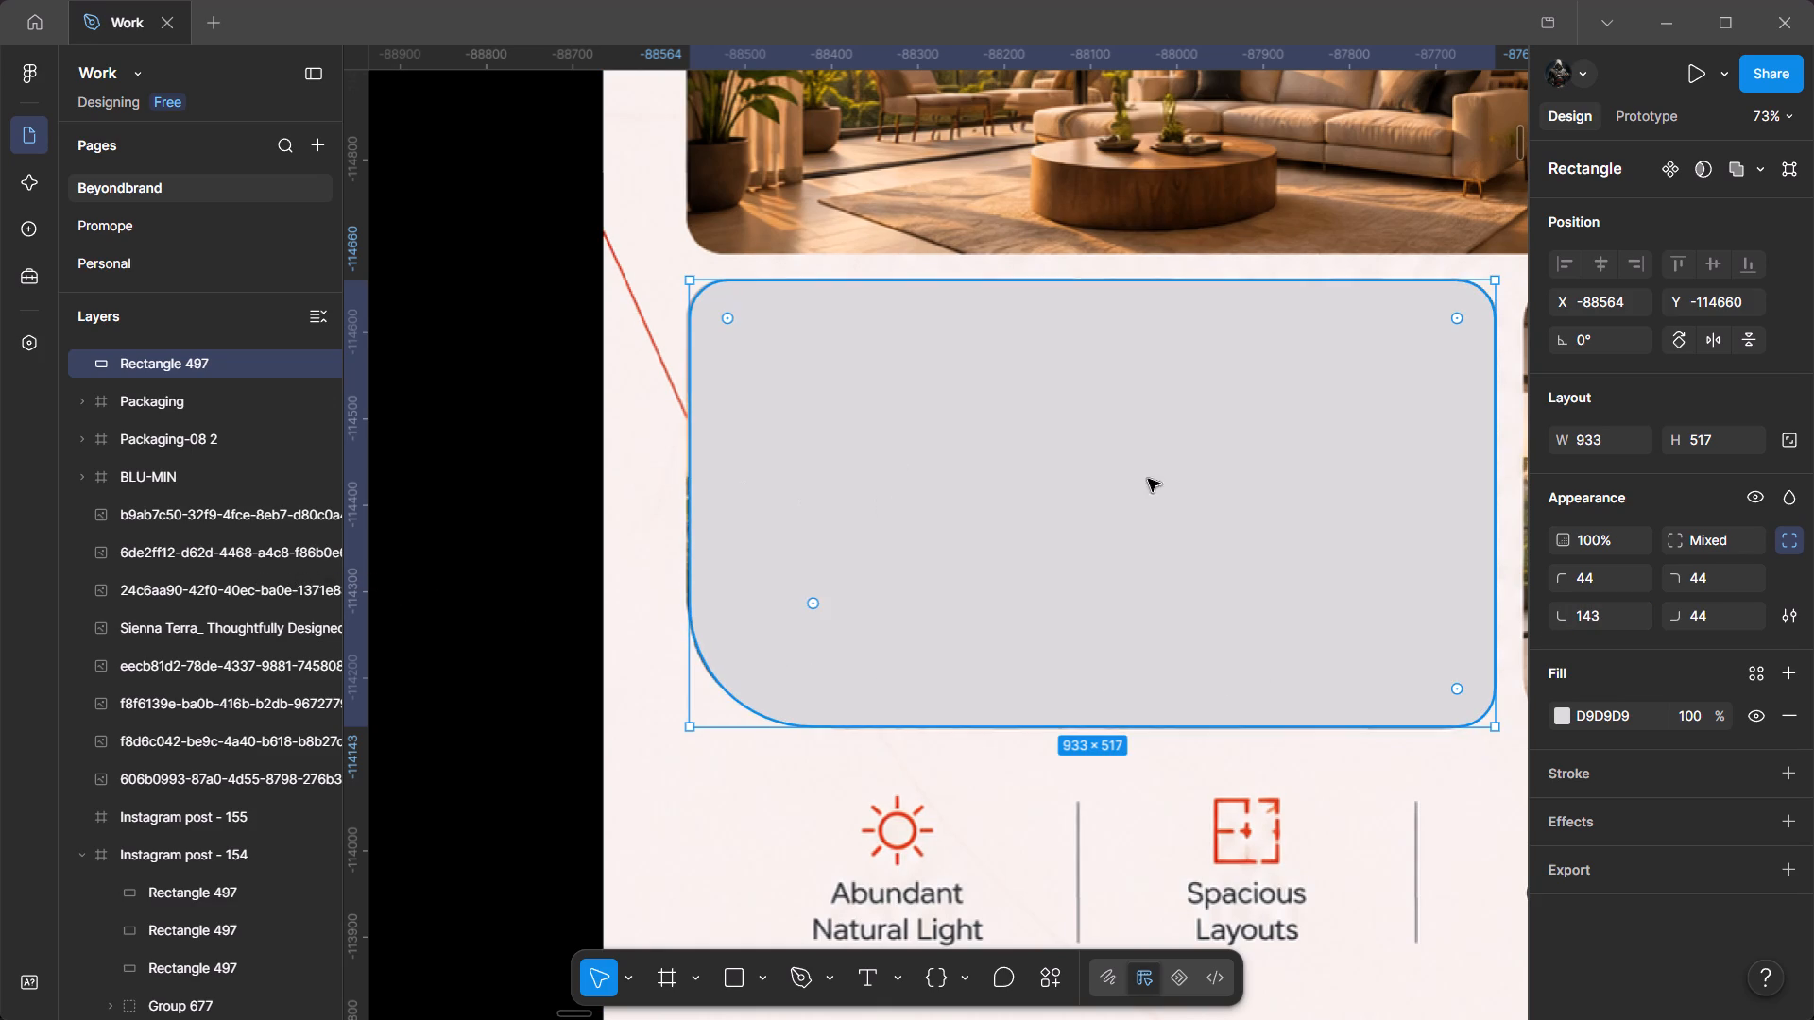
Move the terrace rectangle into Instagram post - 154 beside the dining room placeholder, against the left margin guide at X 126, Y 1806.
drag(1145, 519, 836, 486)
ctrl+scroll(1032, 506, down, 12)
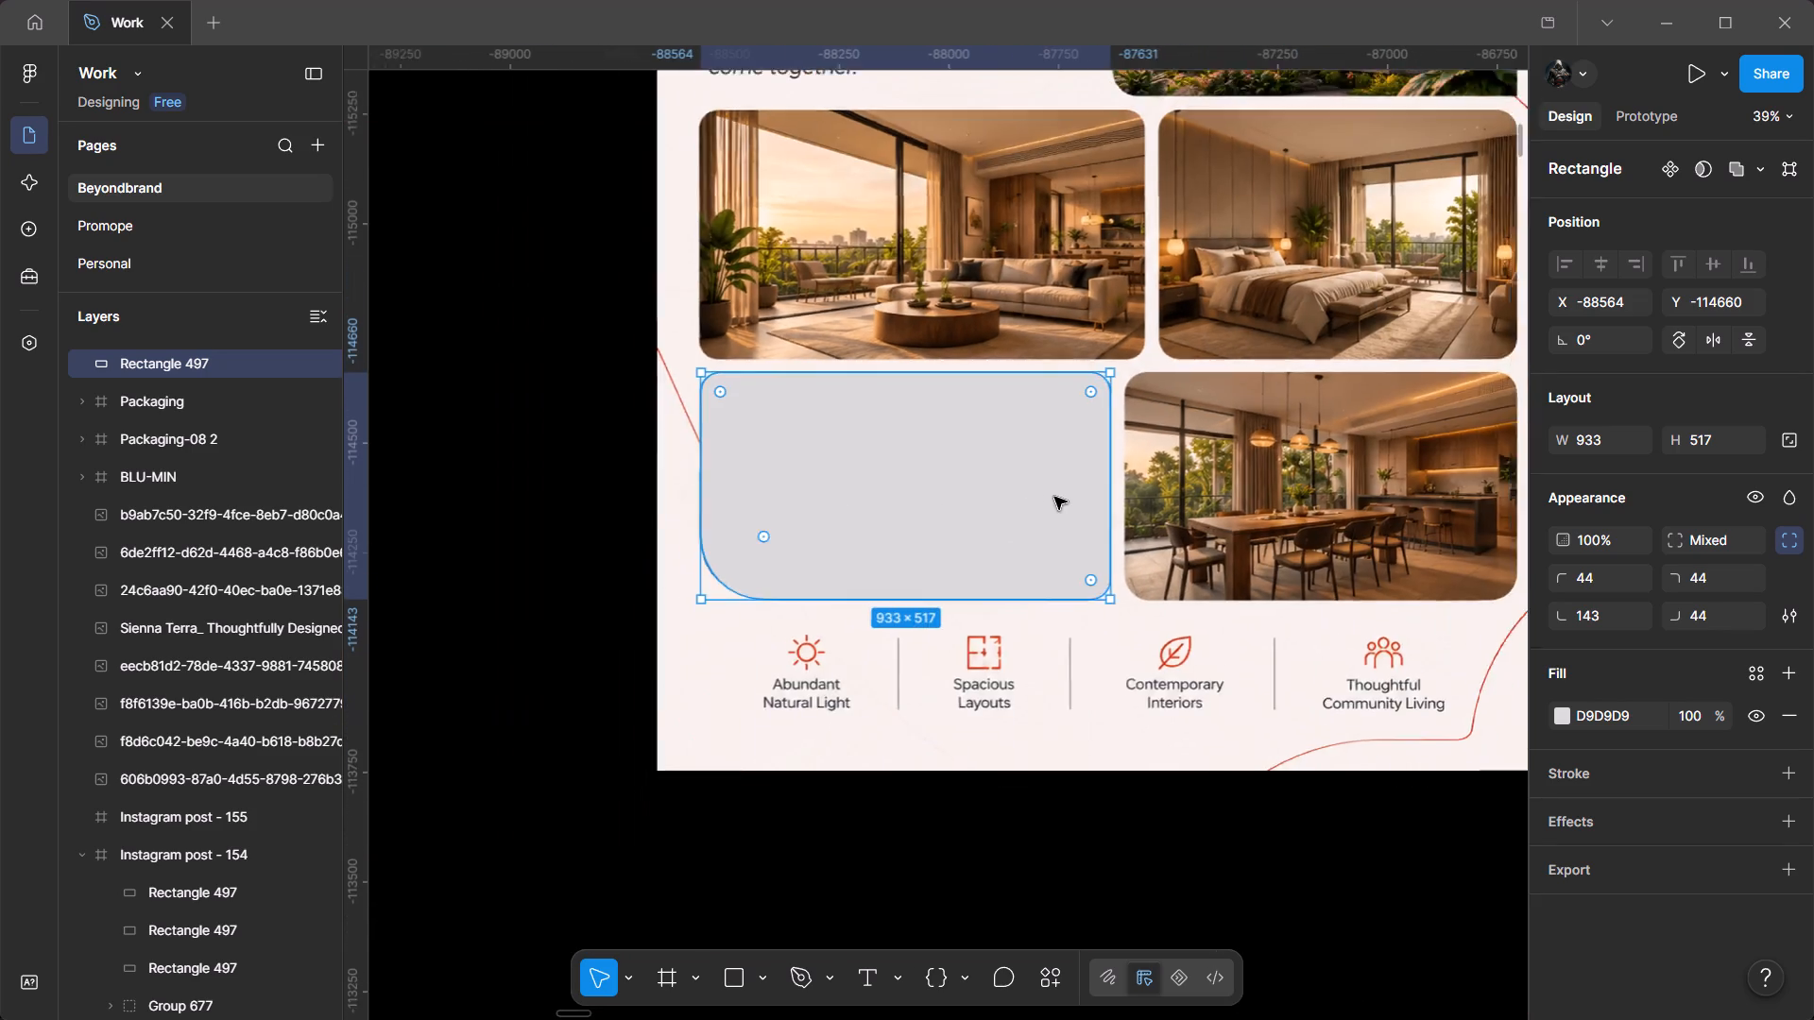
ctrl+scroll(1054, 497, down, 2)
drag(1114, 498, 631, 483)
drag(442, 471, 971, 479)
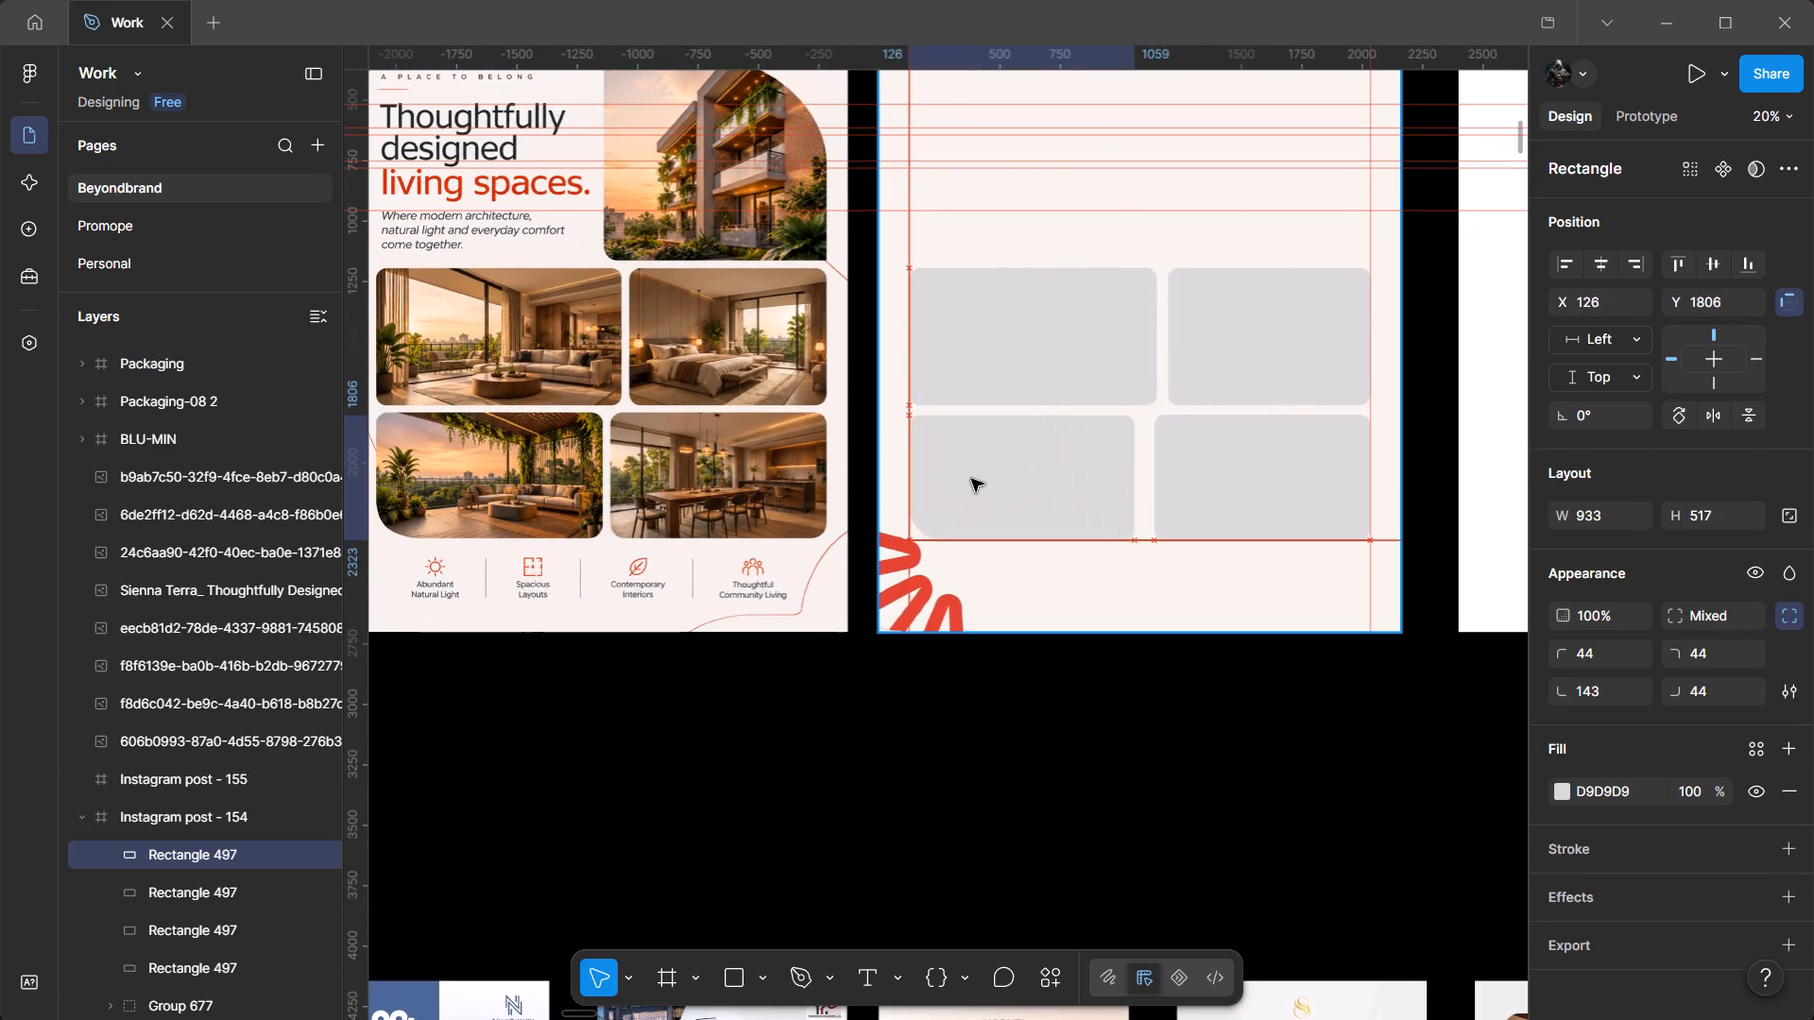
drag(971, 479, 983, 474)
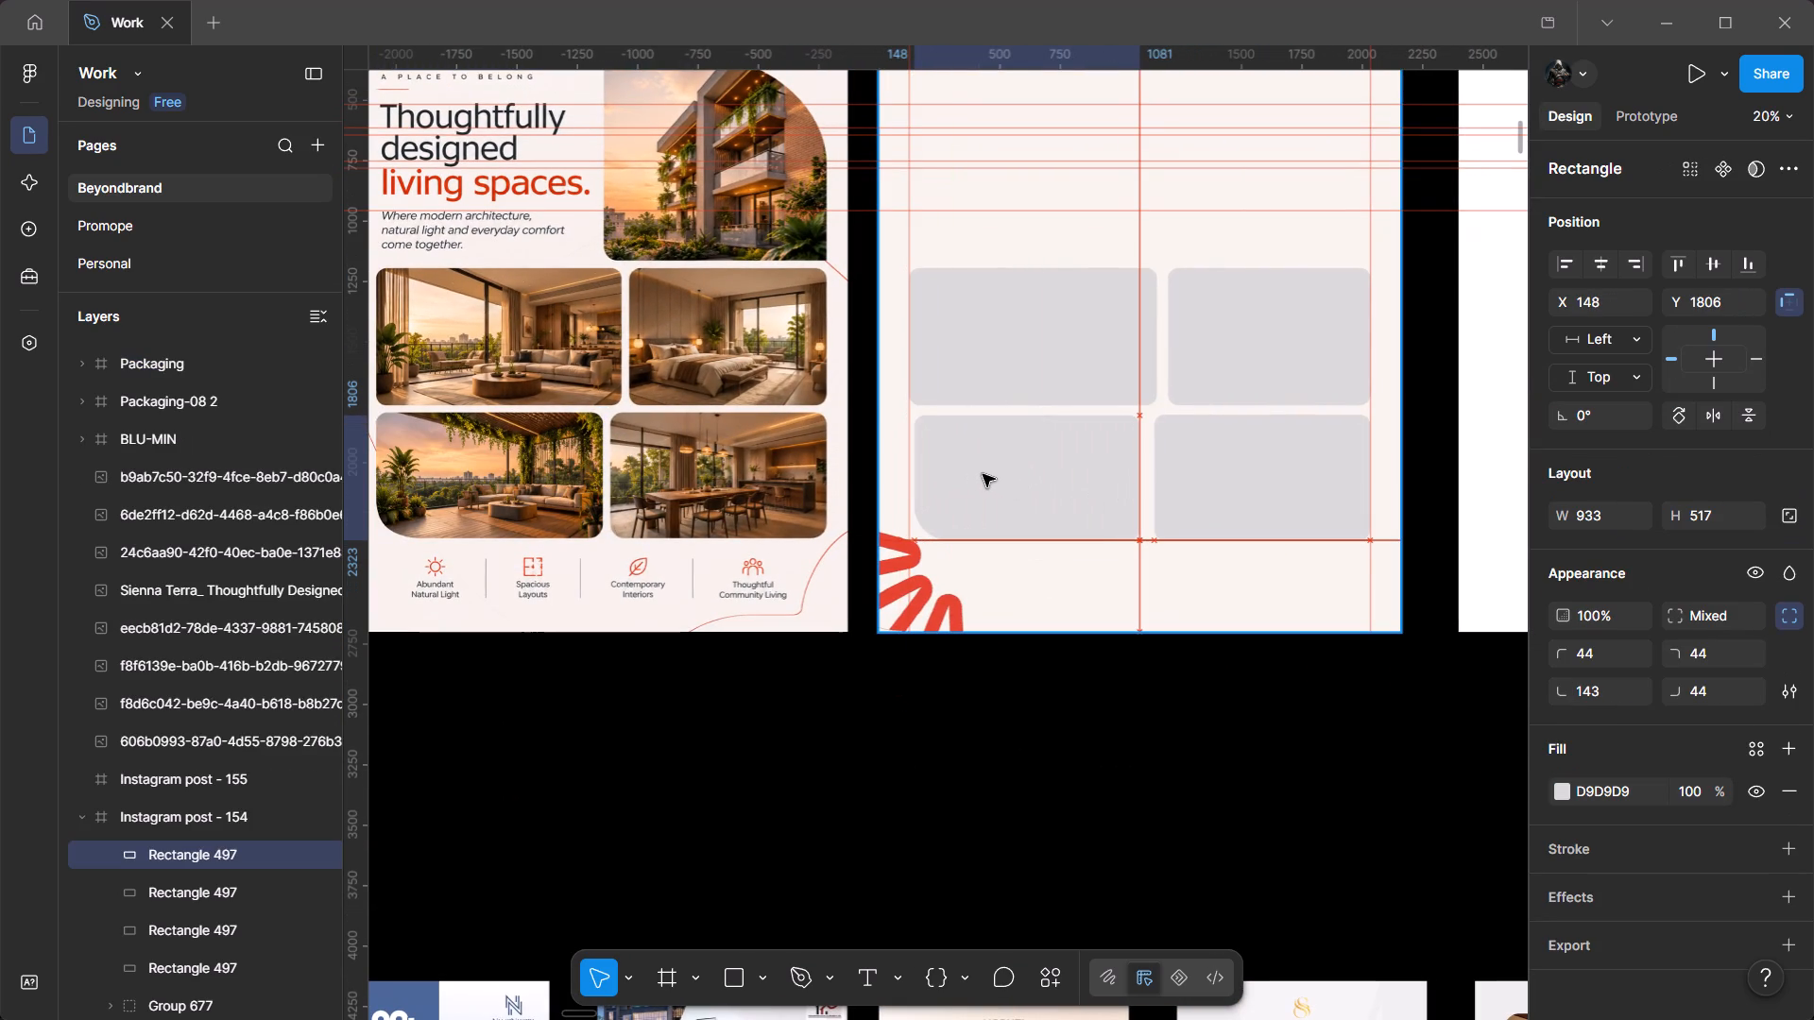
drag(983, 474, 984, 474)
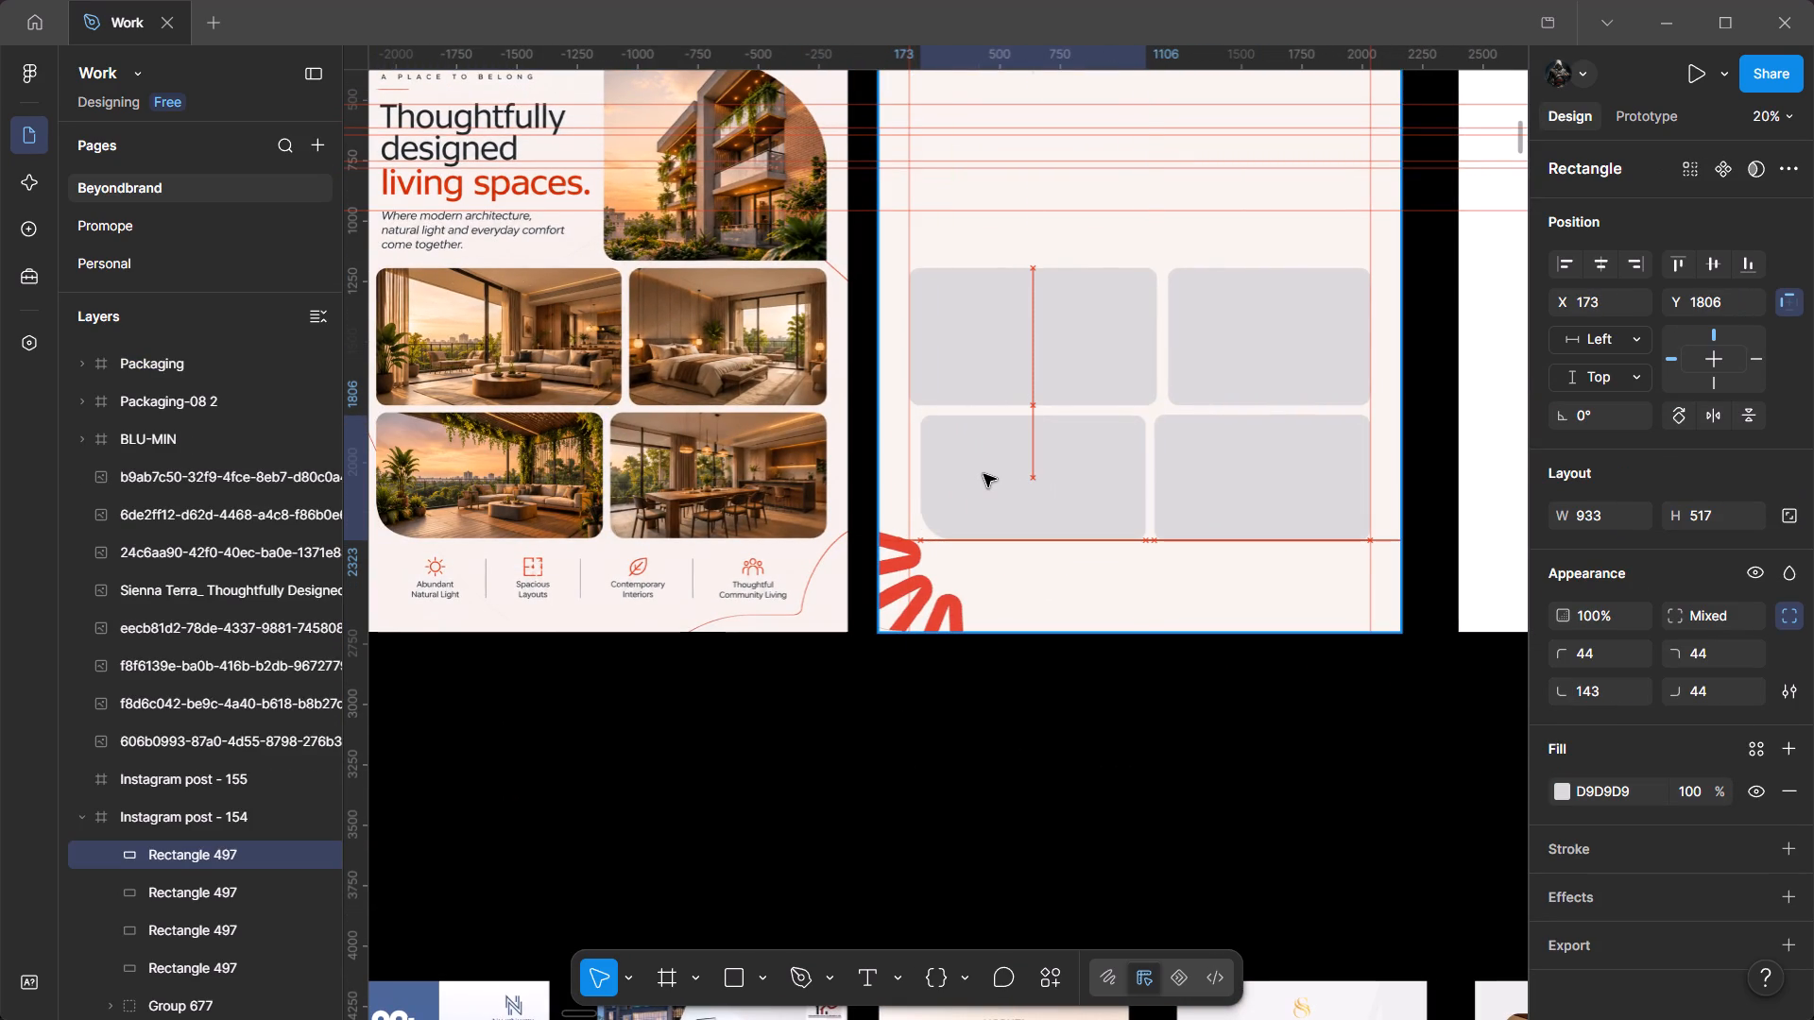
drag(984, 474, 976, 474)
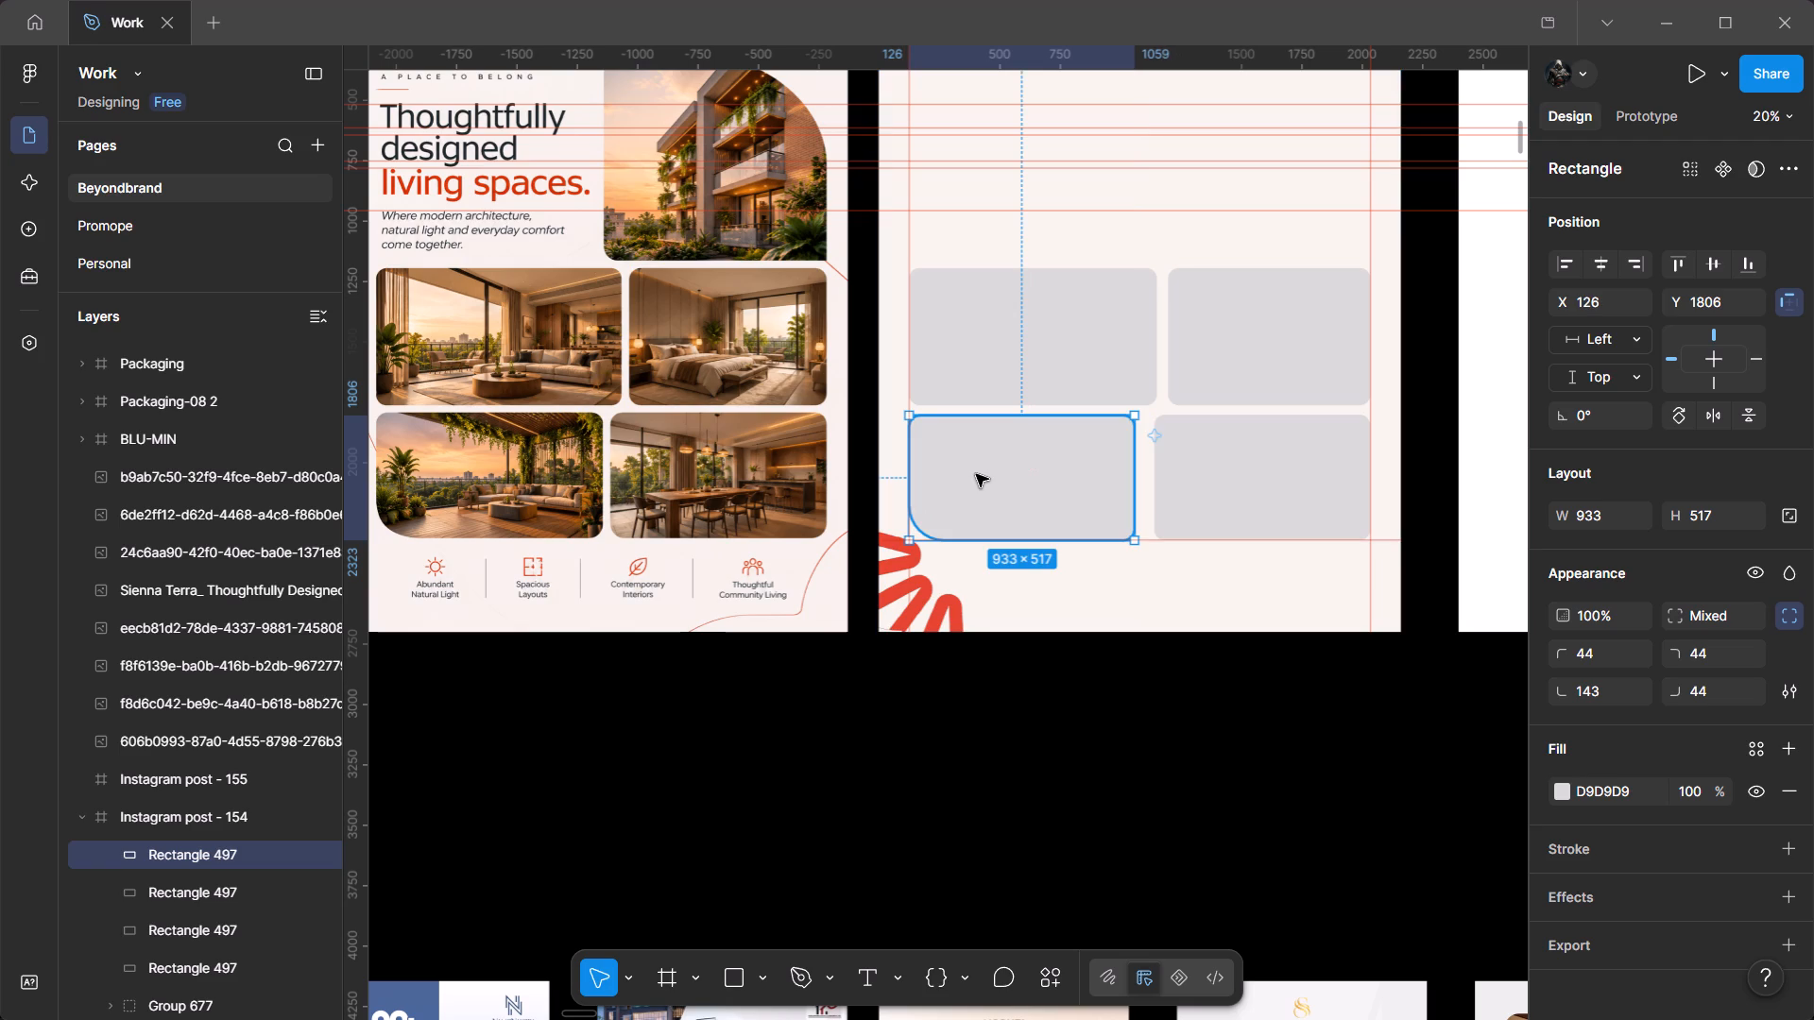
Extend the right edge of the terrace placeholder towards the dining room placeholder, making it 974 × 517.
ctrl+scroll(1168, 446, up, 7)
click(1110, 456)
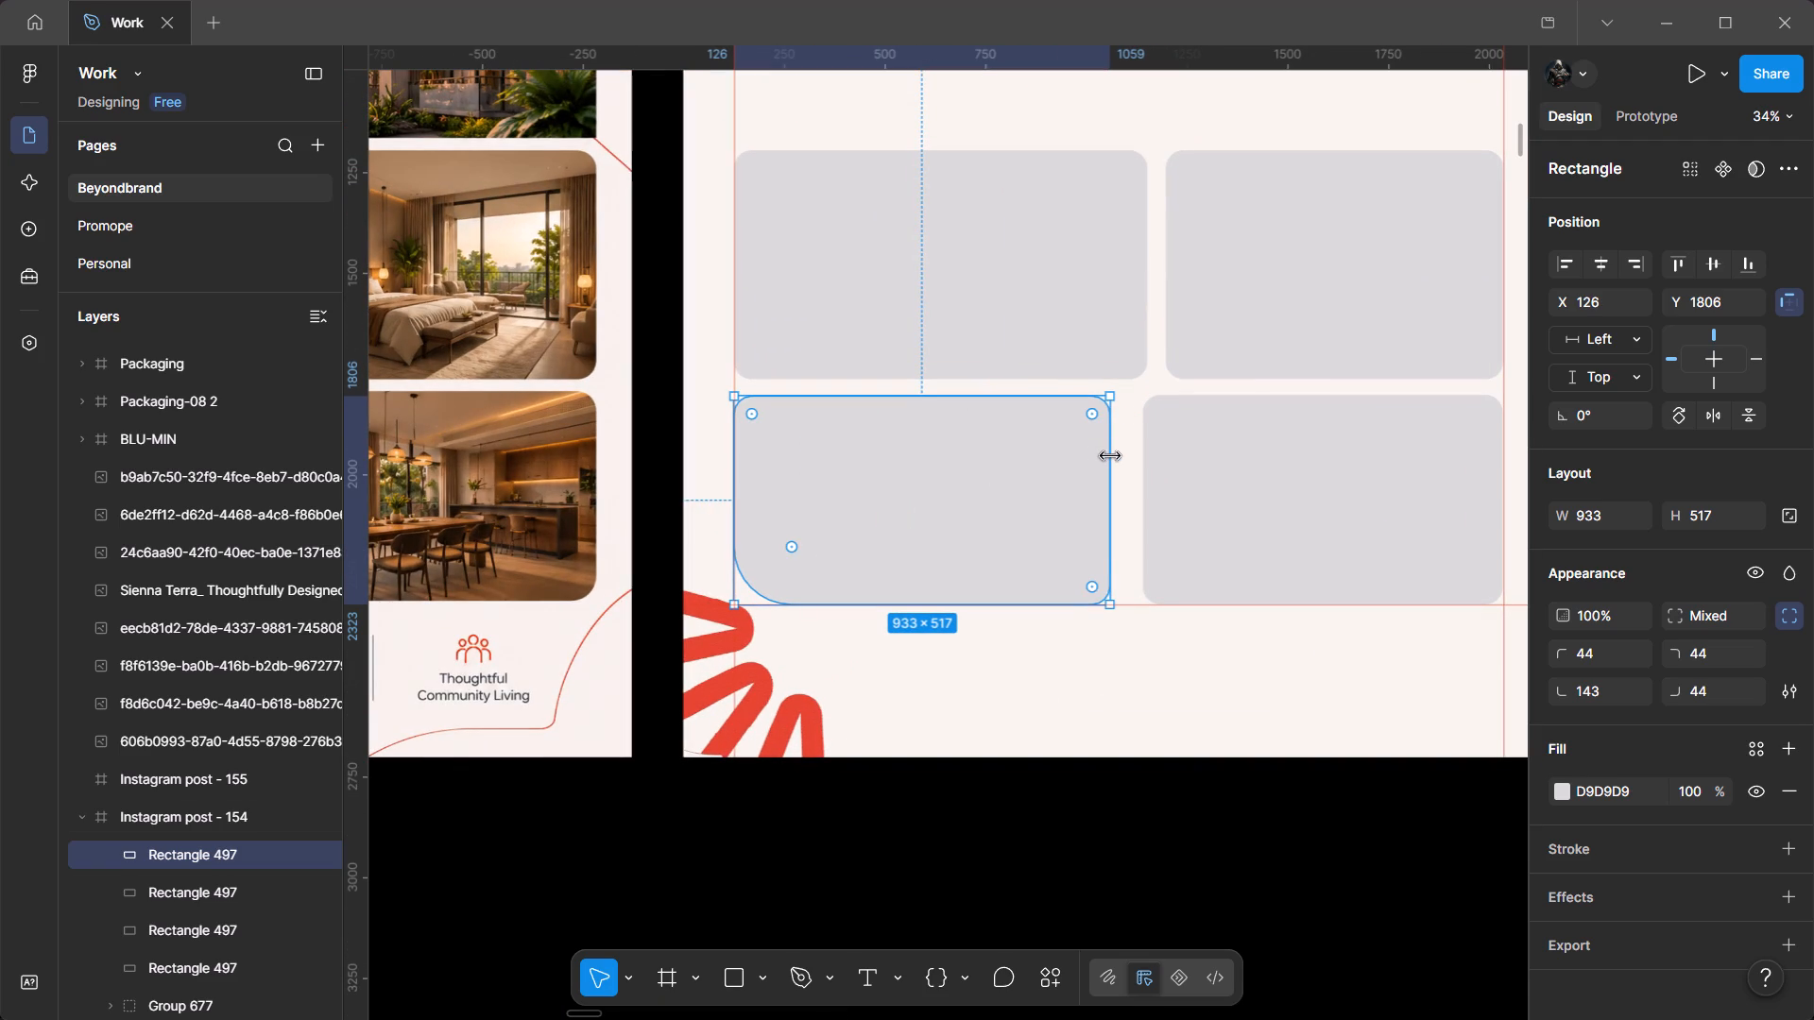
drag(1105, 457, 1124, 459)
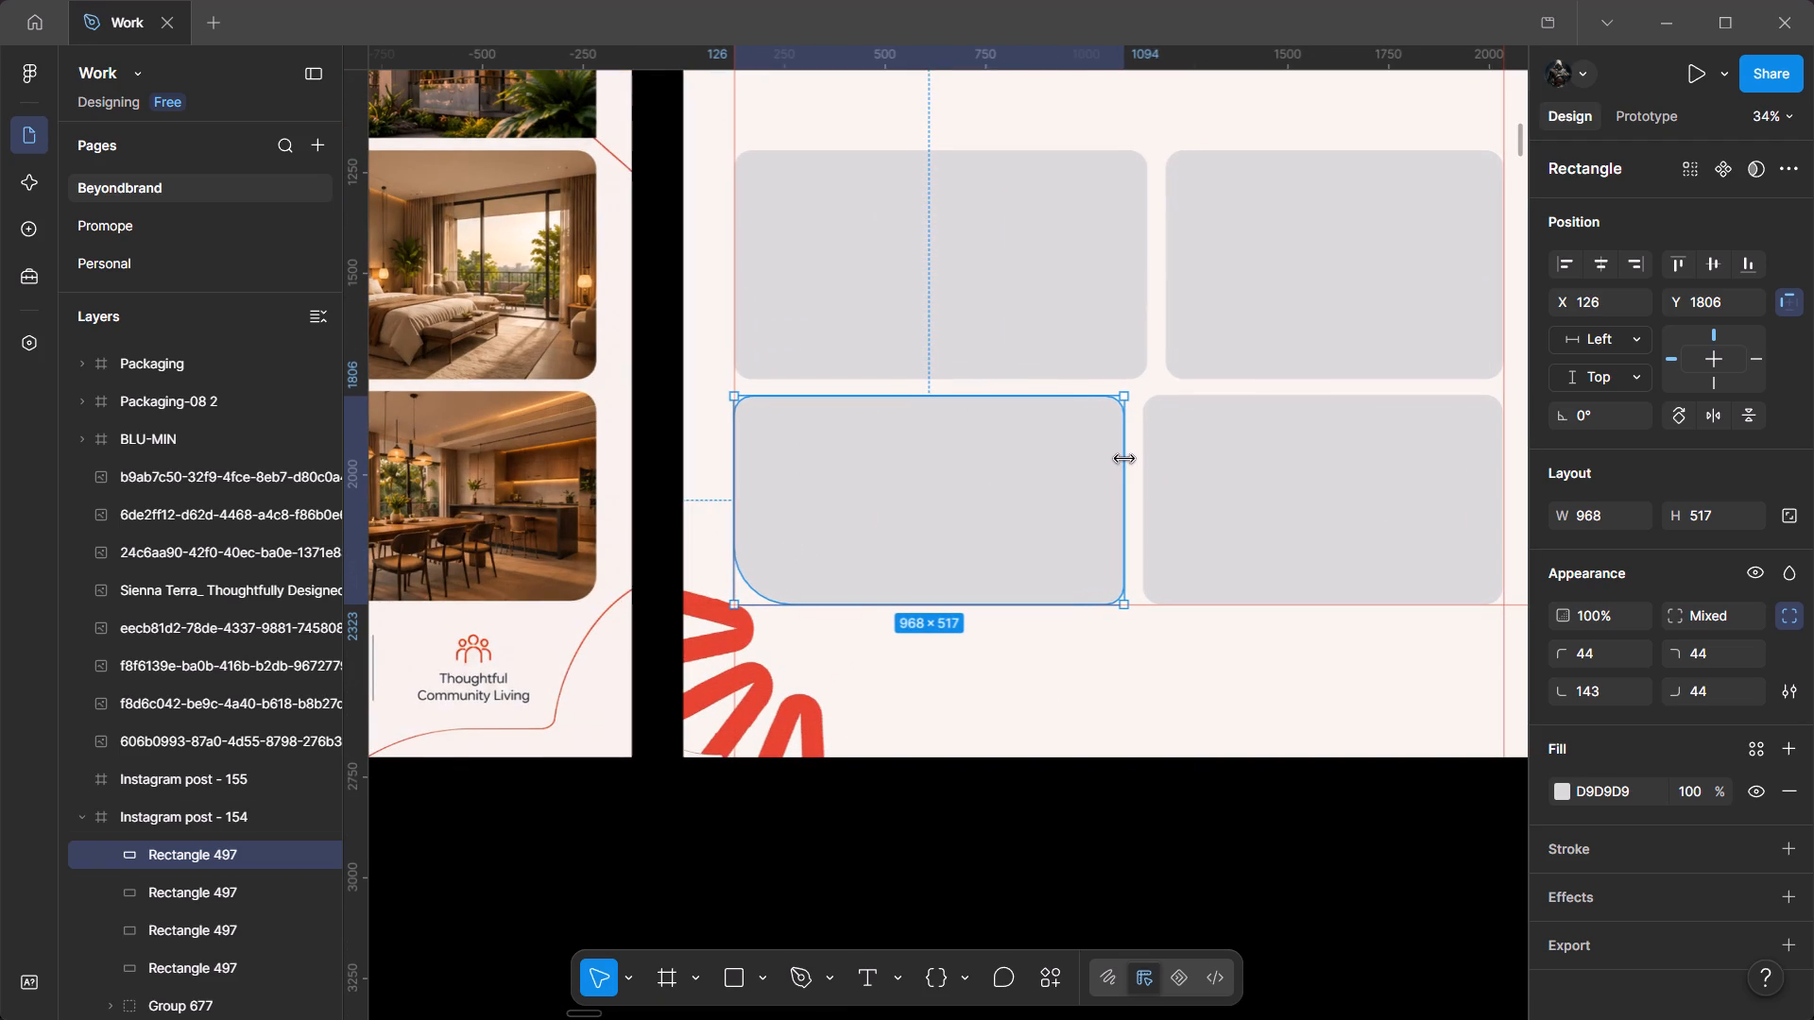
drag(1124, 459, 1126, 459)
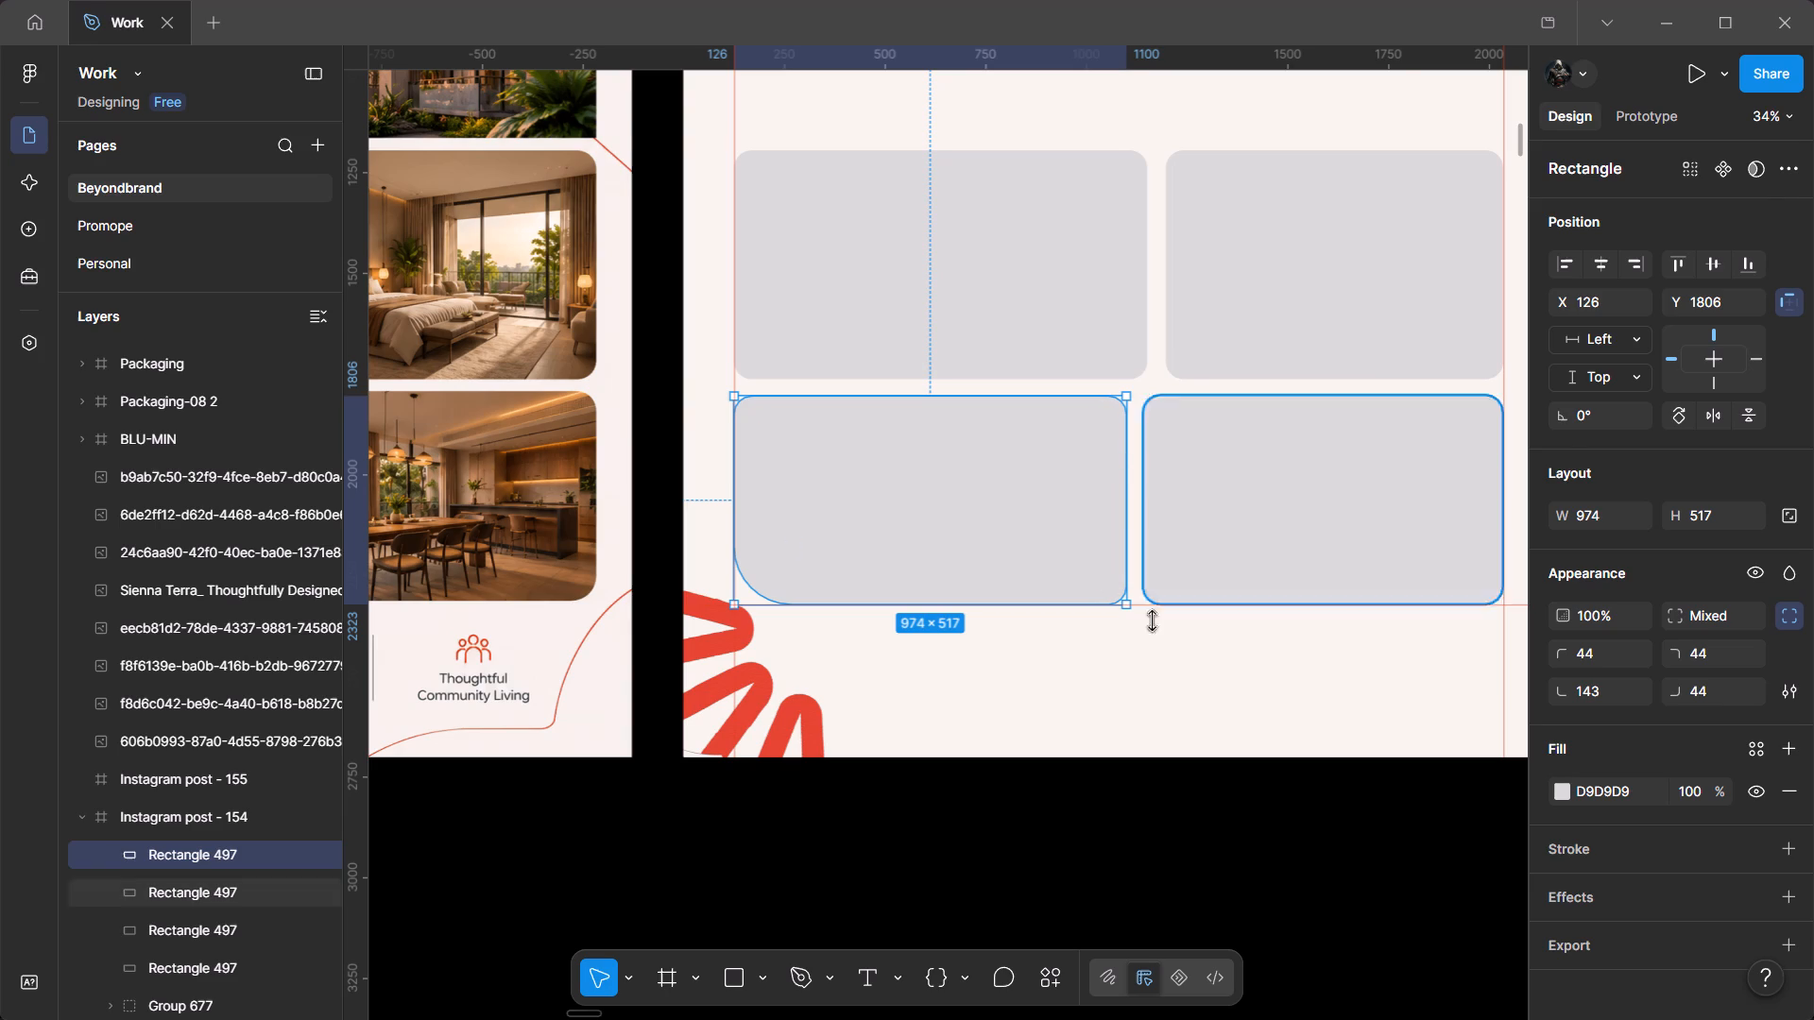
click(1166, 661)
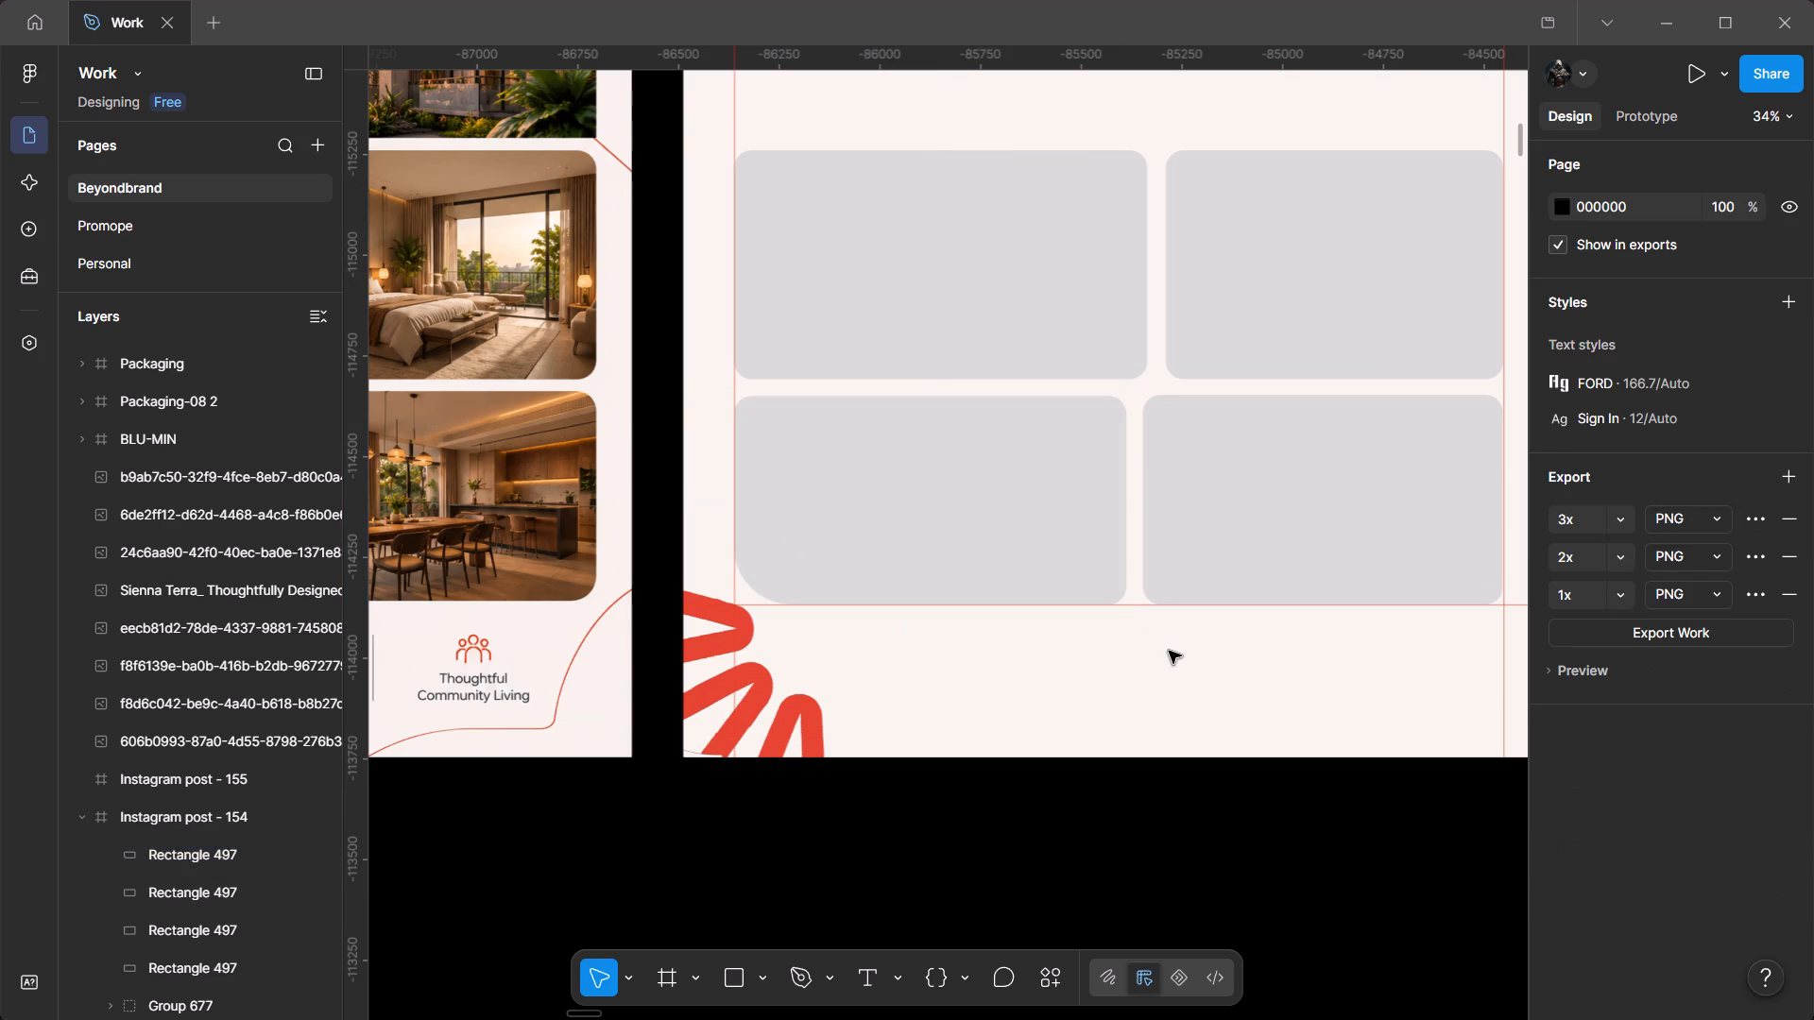
Pull the terrace placeholder's right edge back to about X 1037, away from the dining room placeholder.
ctrl+scroll(1169, 651, down, 6)
ctrl+scroll(1144, 558, up, 6)
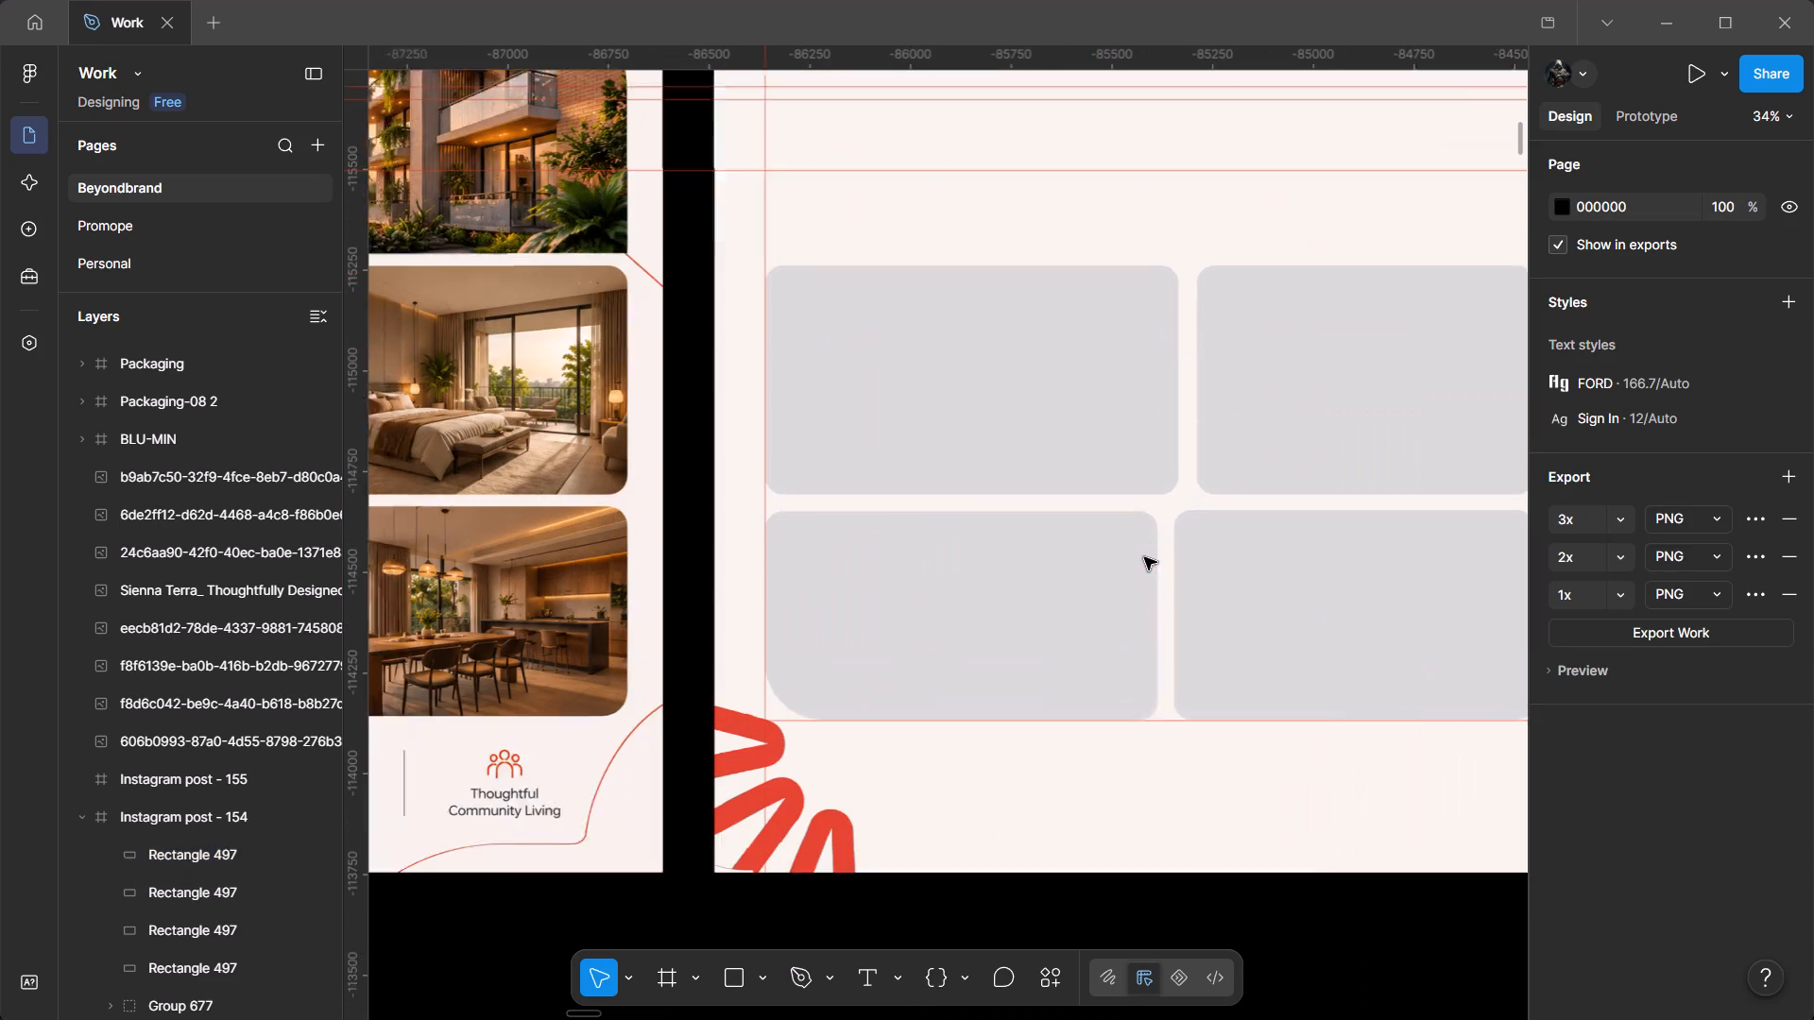
ctrl+scroll(1144, 557, up, 1)
click(1128, 560)
drag(1159, 562, 1131, 567)
Extend the left edge of the dining room placeholder to X 1104, towards the terrace placeholder, making it 931 × 520.
click(1204, 571)
drag(1178, 579, 1161, 581)
ctrl+scroll(1193, 577, down, 6)
drag(1212, 579, 1132, 592)
ctrl+scroll(1101, 597, up, 7)
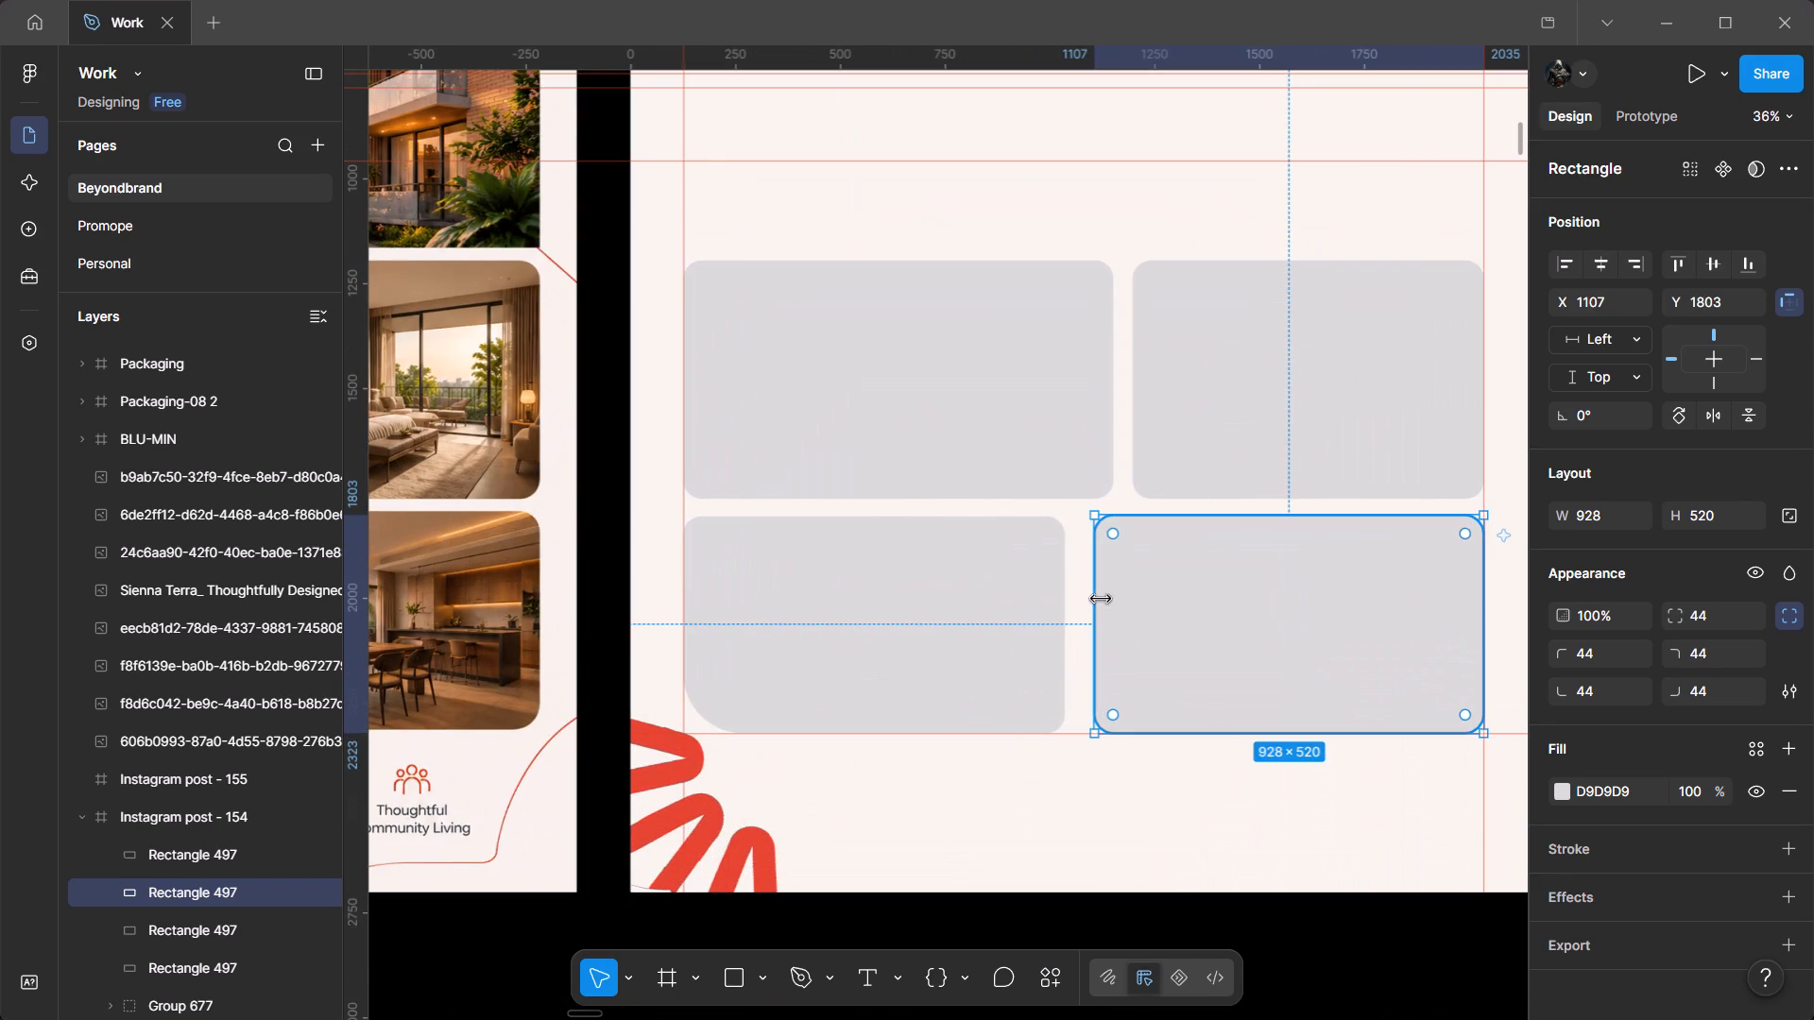
click(1101, 598)
ctrl+scroll(1065, 602, up, 7)
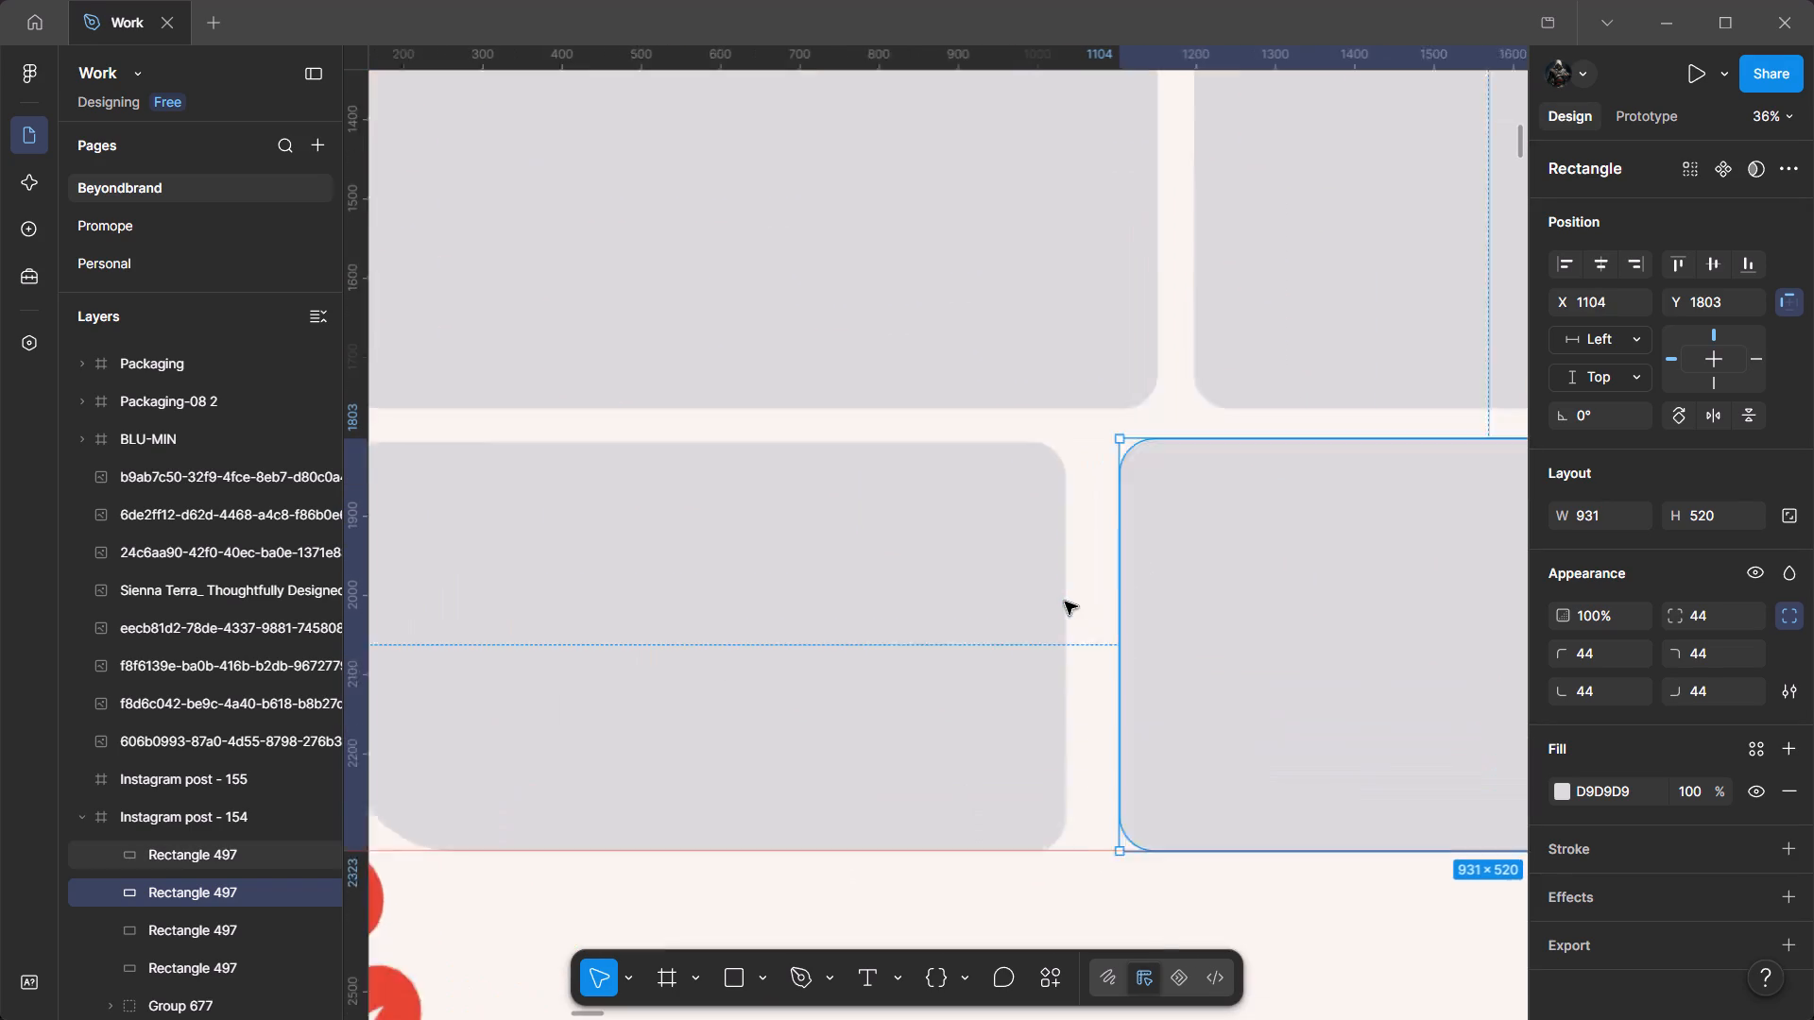
Widen the terrace placeholder in Instagram post - 154 to about 931 by extending its right edge towards the dining room placeholder.
click(1045, 602)
drag(1065, 602, 1088, 599)
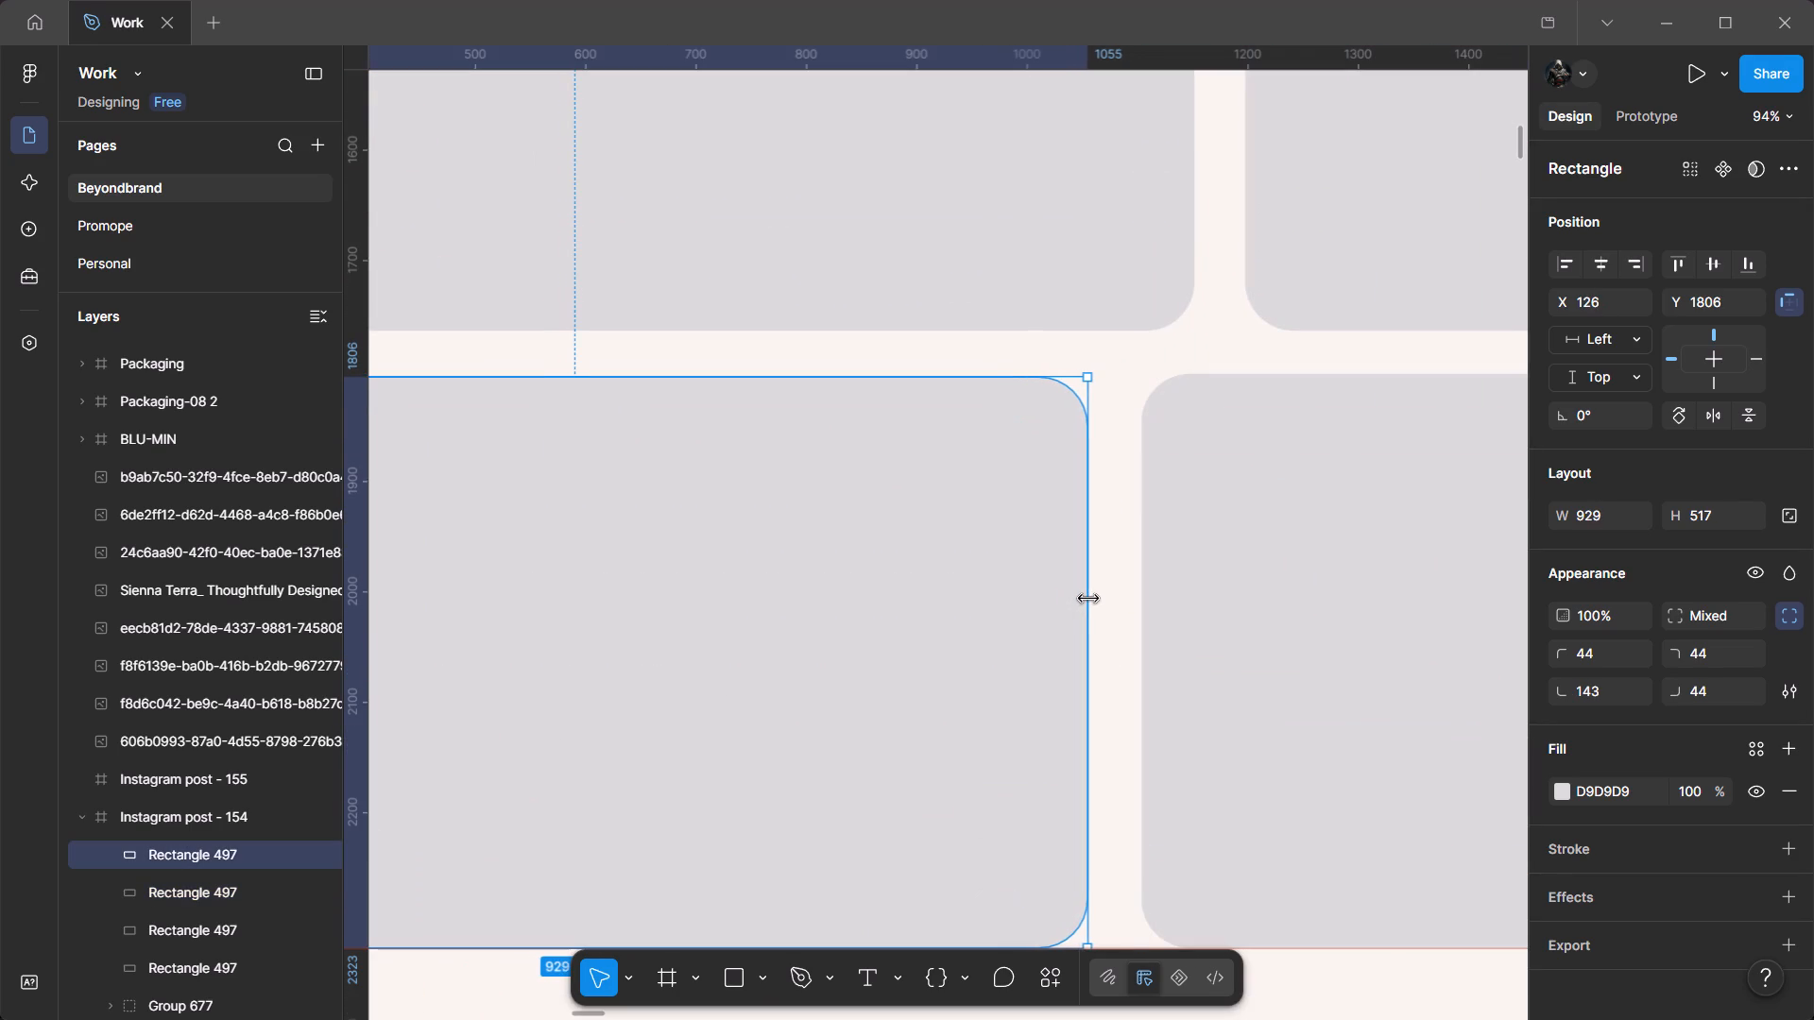
drag(1088, 599, 1089, 599)
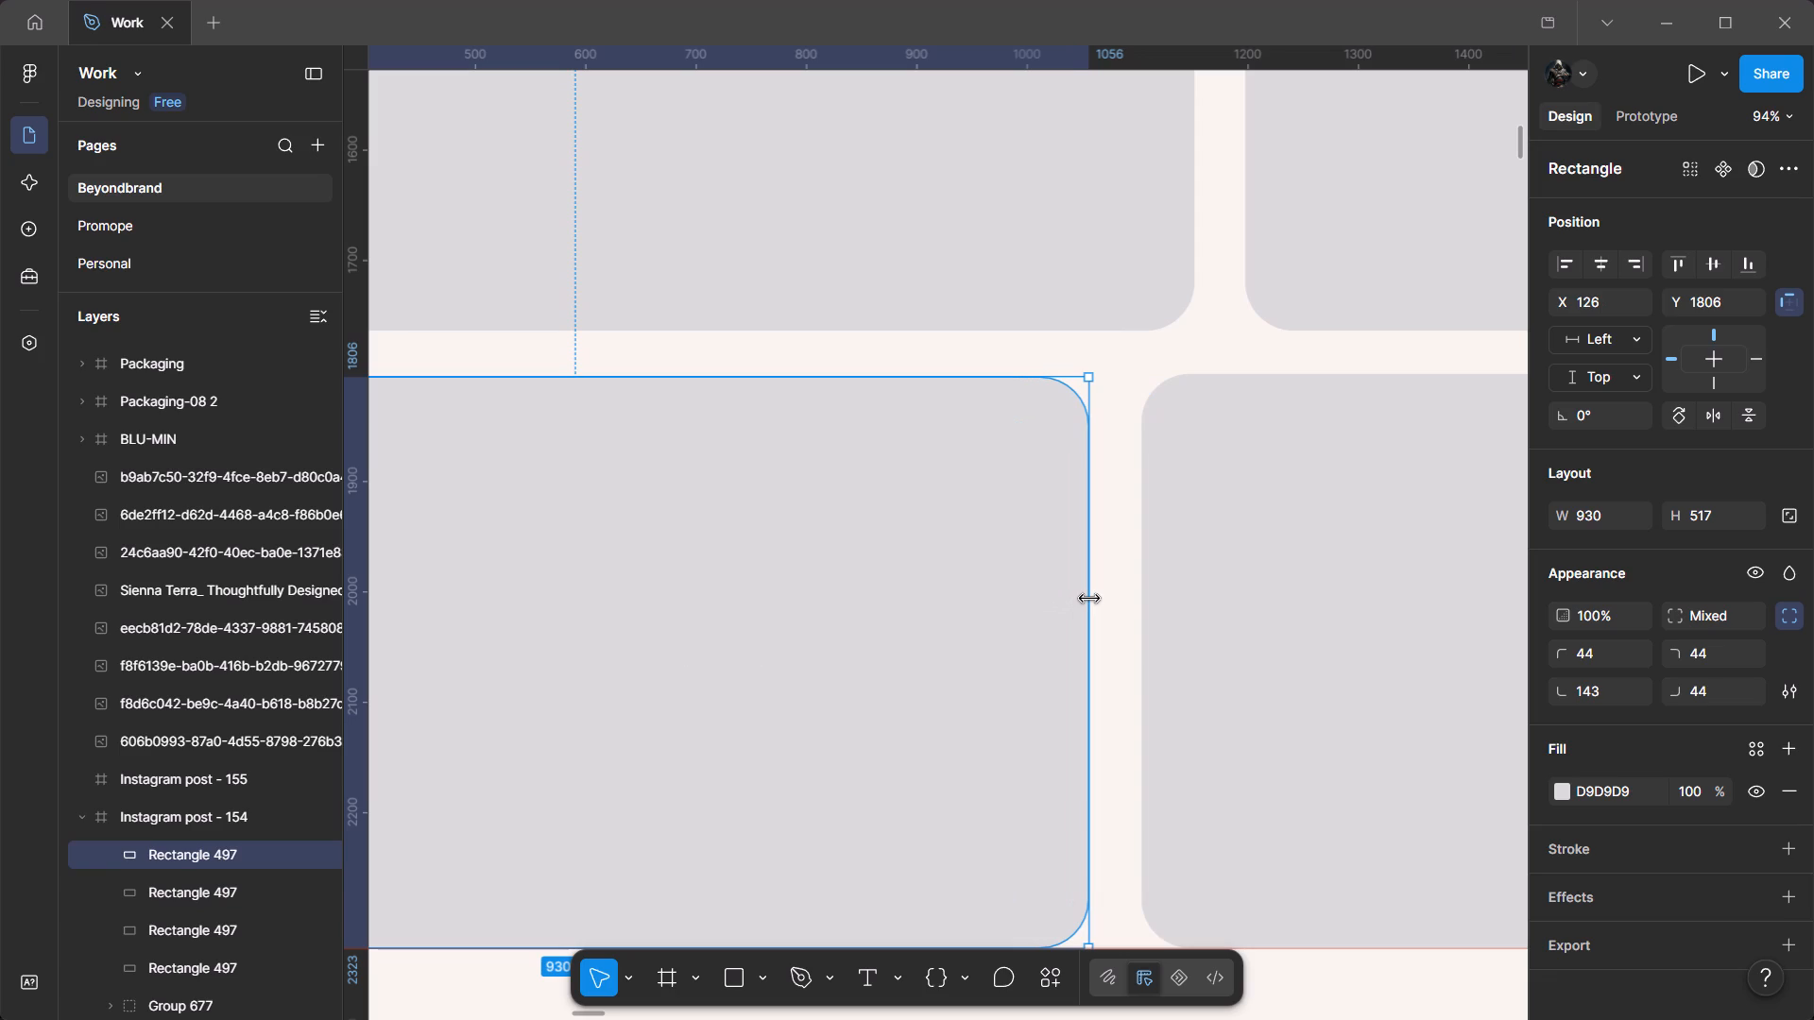
drag(1089, 599, 1090, 598)
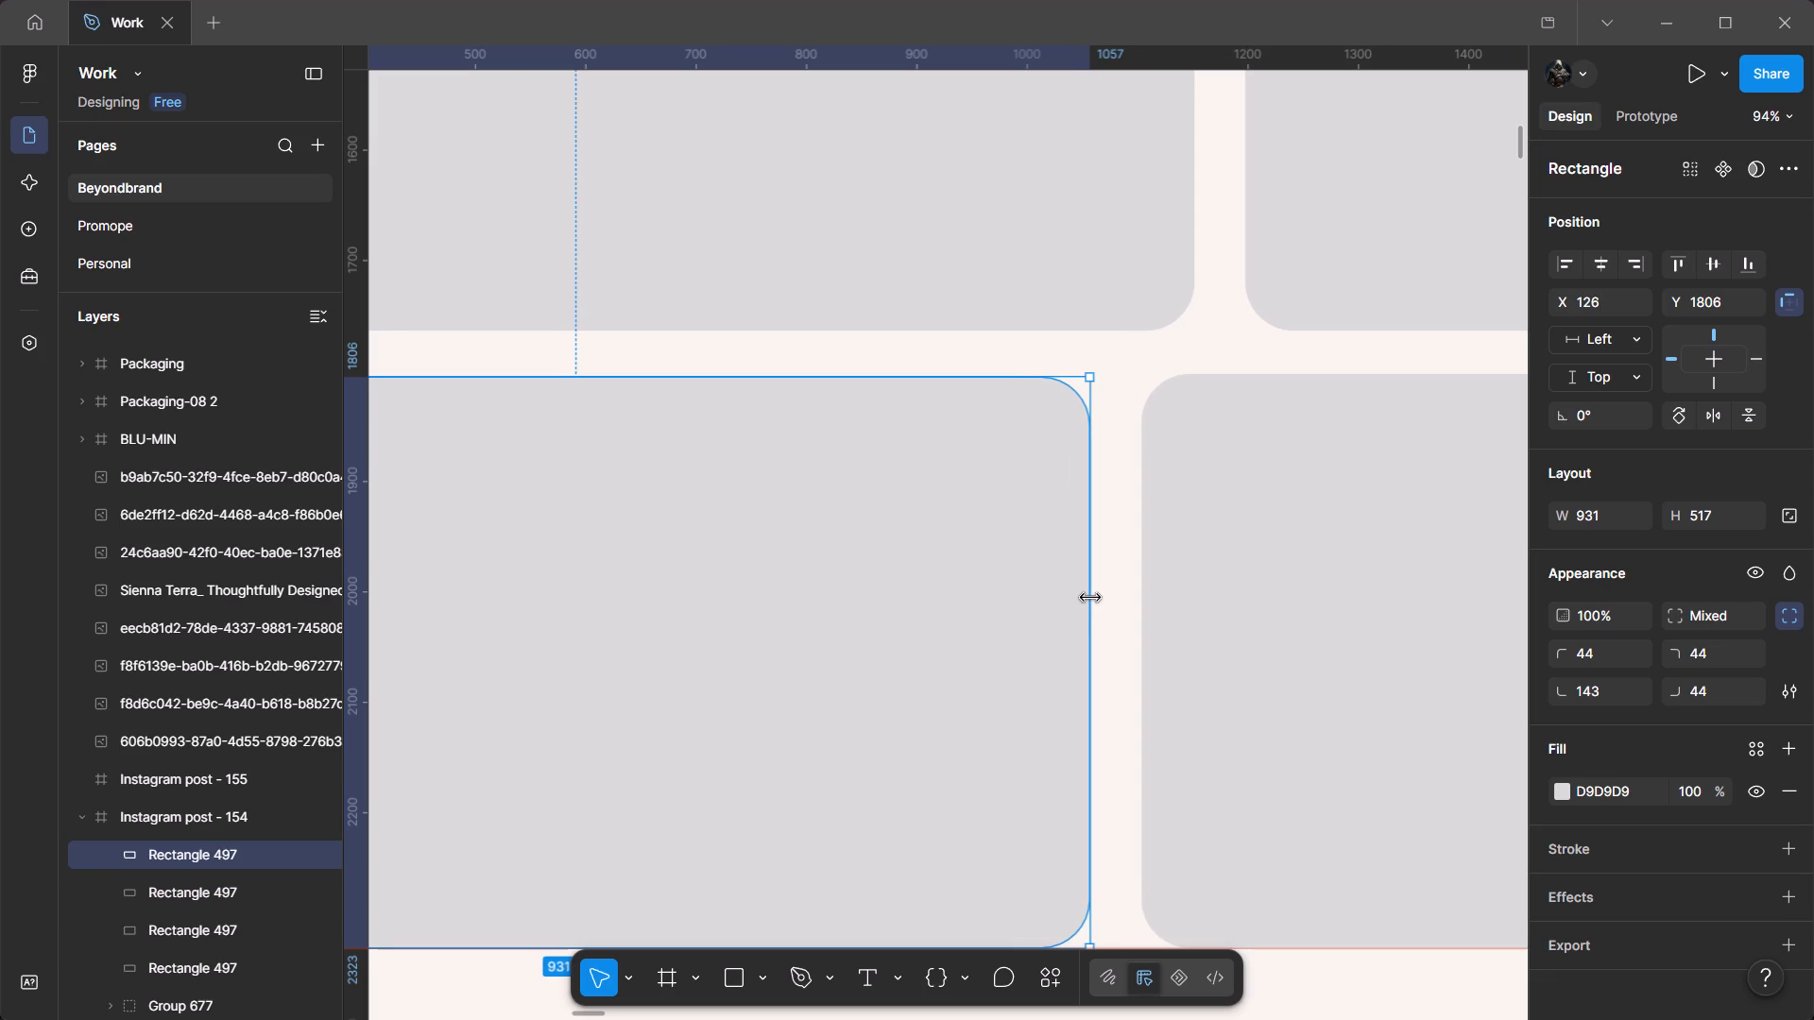
drag(1090, 598, 1089, 598)
ctrl+scroll(1088, 598, down, 8)
click(1229, 855)
ctrl+scroll(1229, 855, down, 3)
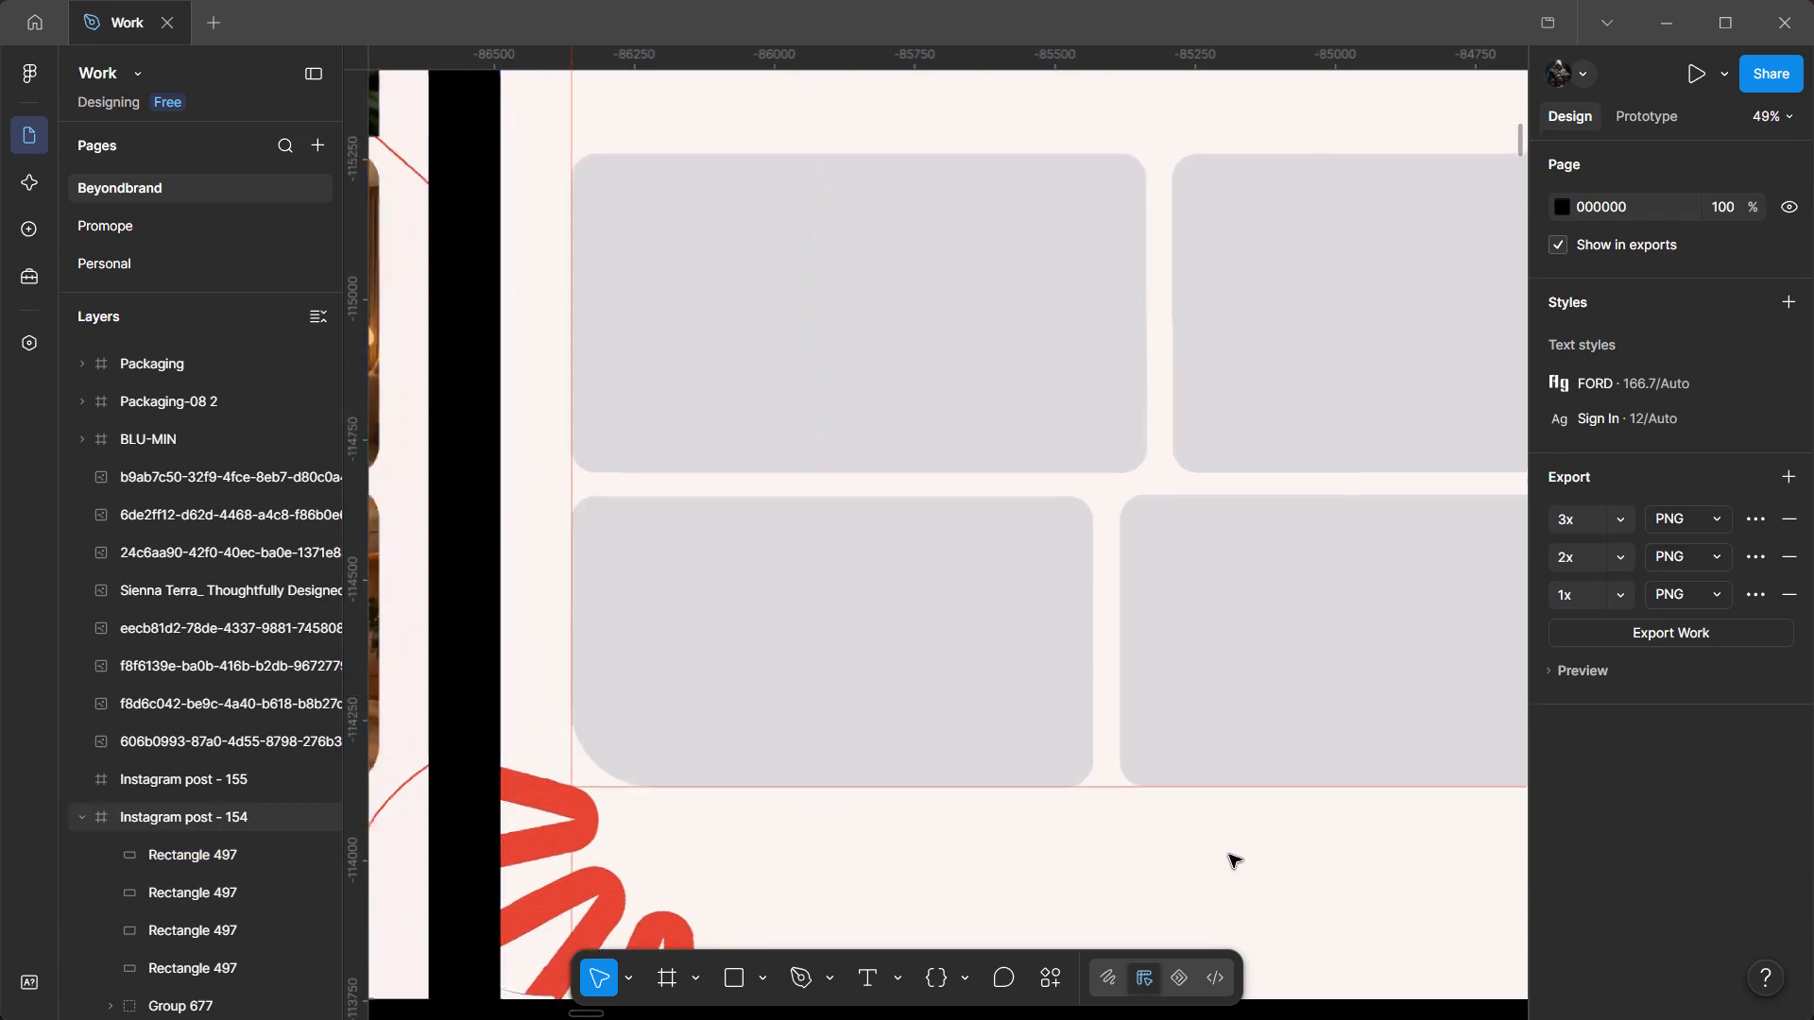
ctrl+scroll(1229, 855, down, 5)
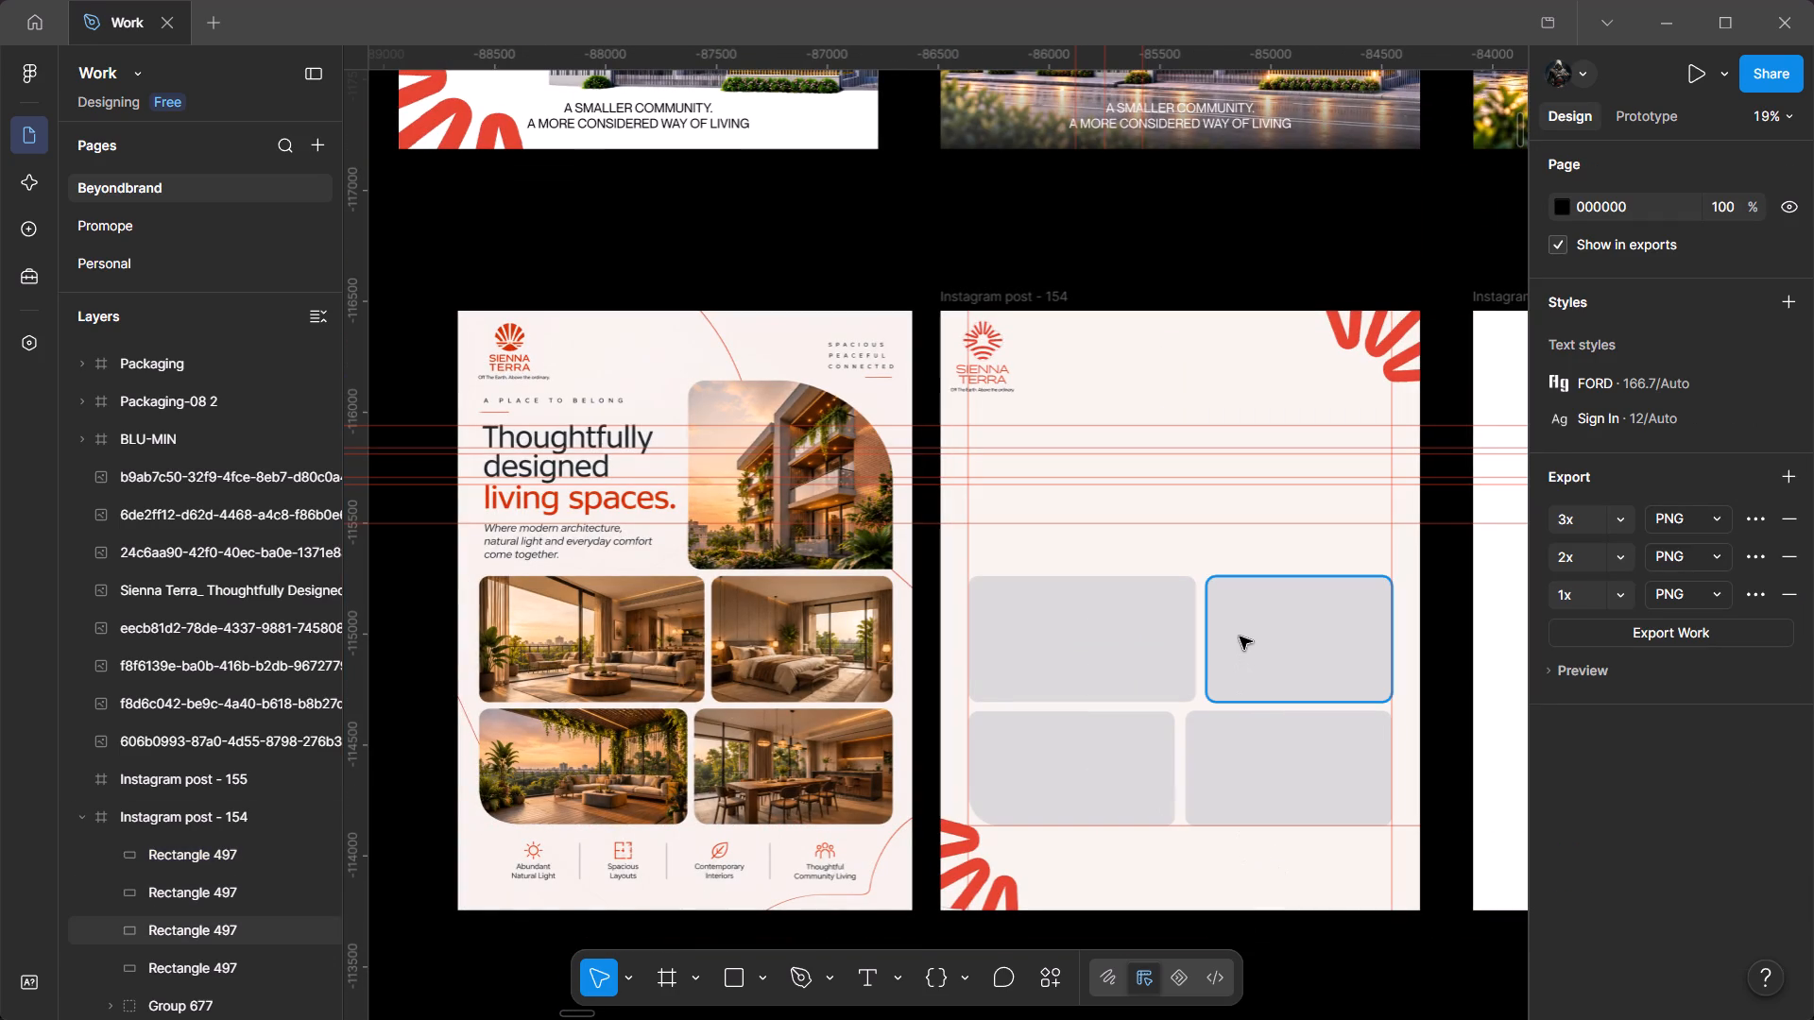
Check the right edge of the living room placeholder in Instagram post - 154 and its gap to the bedroom placeholder.
ctrl+scroll(1230, 586, up, 3)
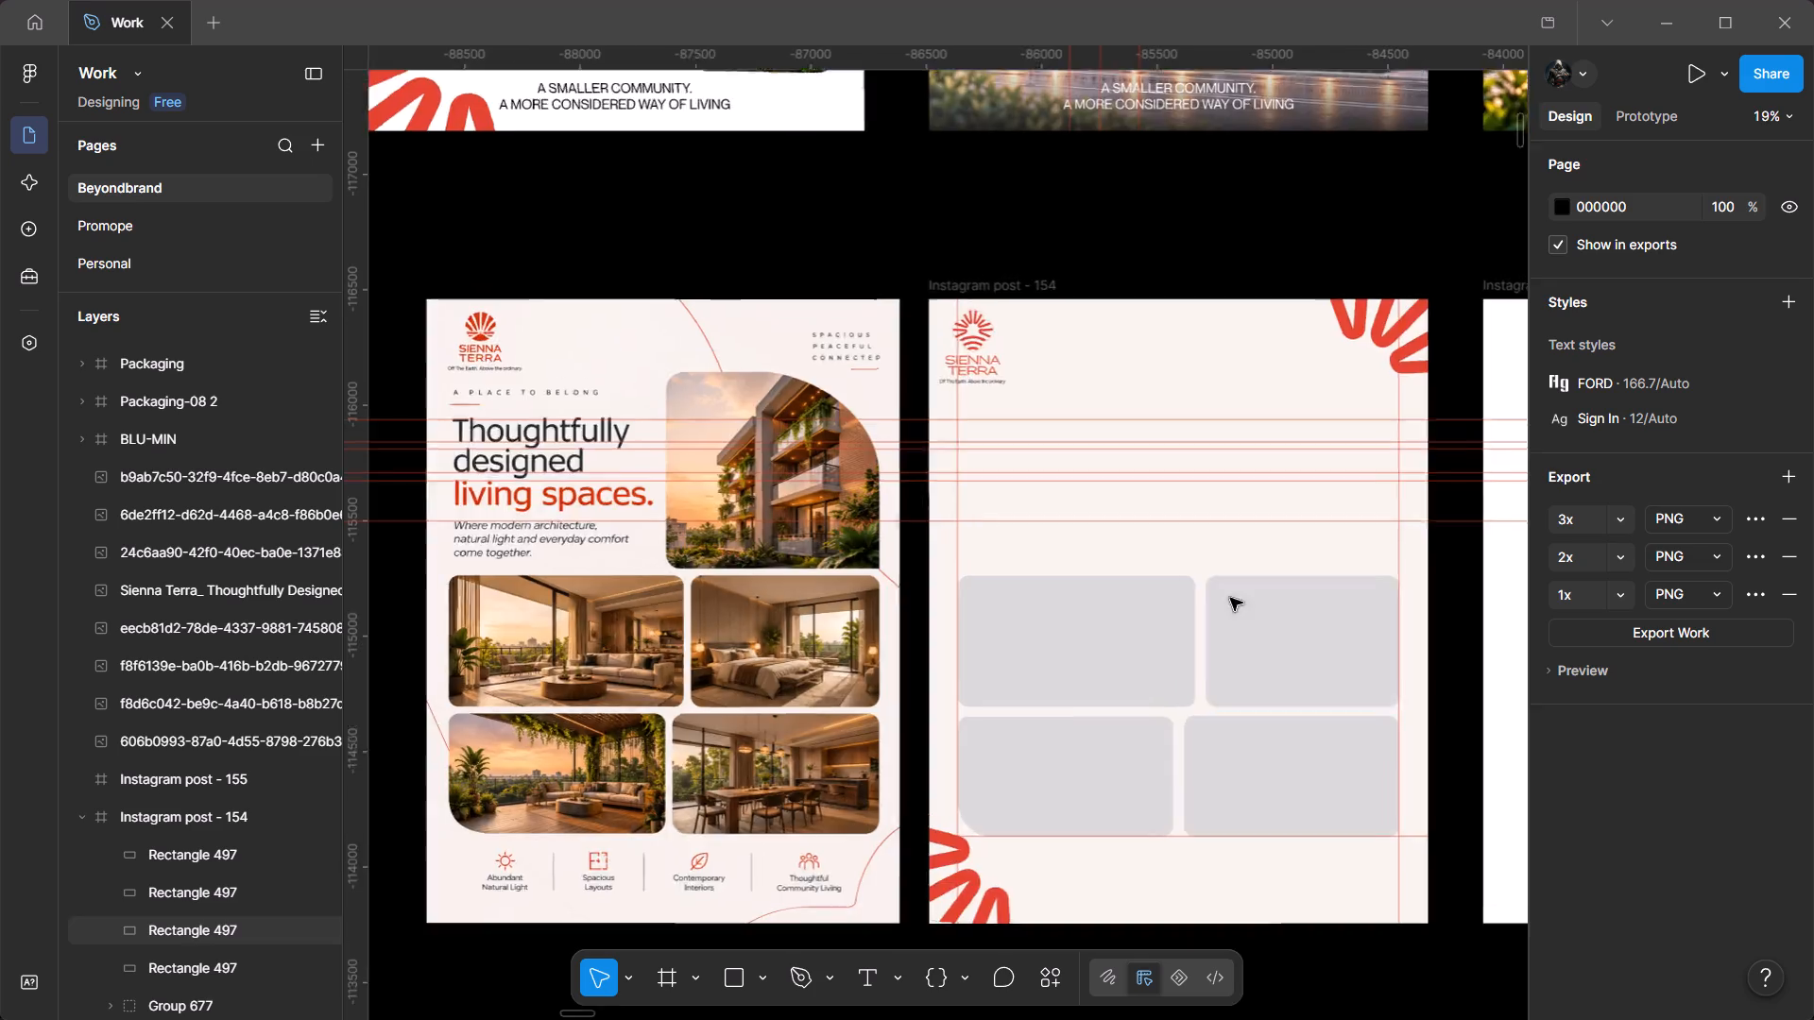
ctrl+scroll(1230, 598, up, 5)
click(1088, 722)
ctrl+scroll(1146, 696, up, 7)
click(1148, 695)
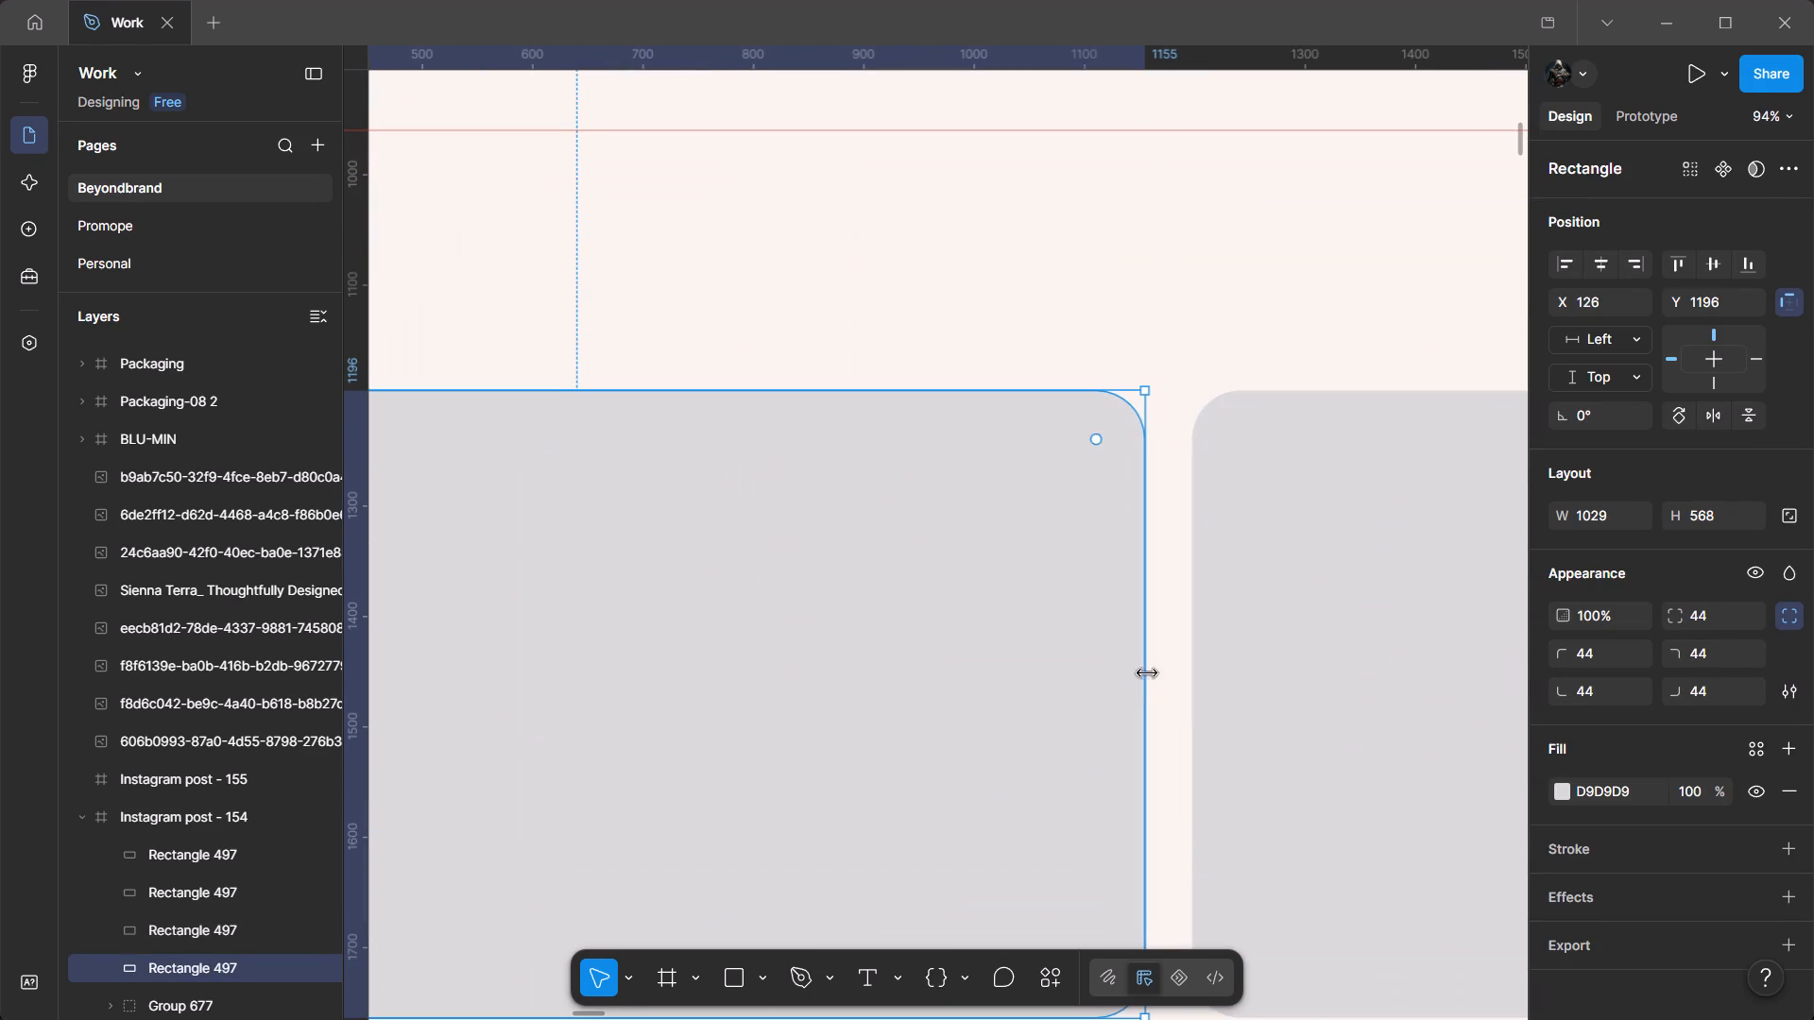
click(1226, 257)
ctrl+scroll(1227, 258, down, 14)
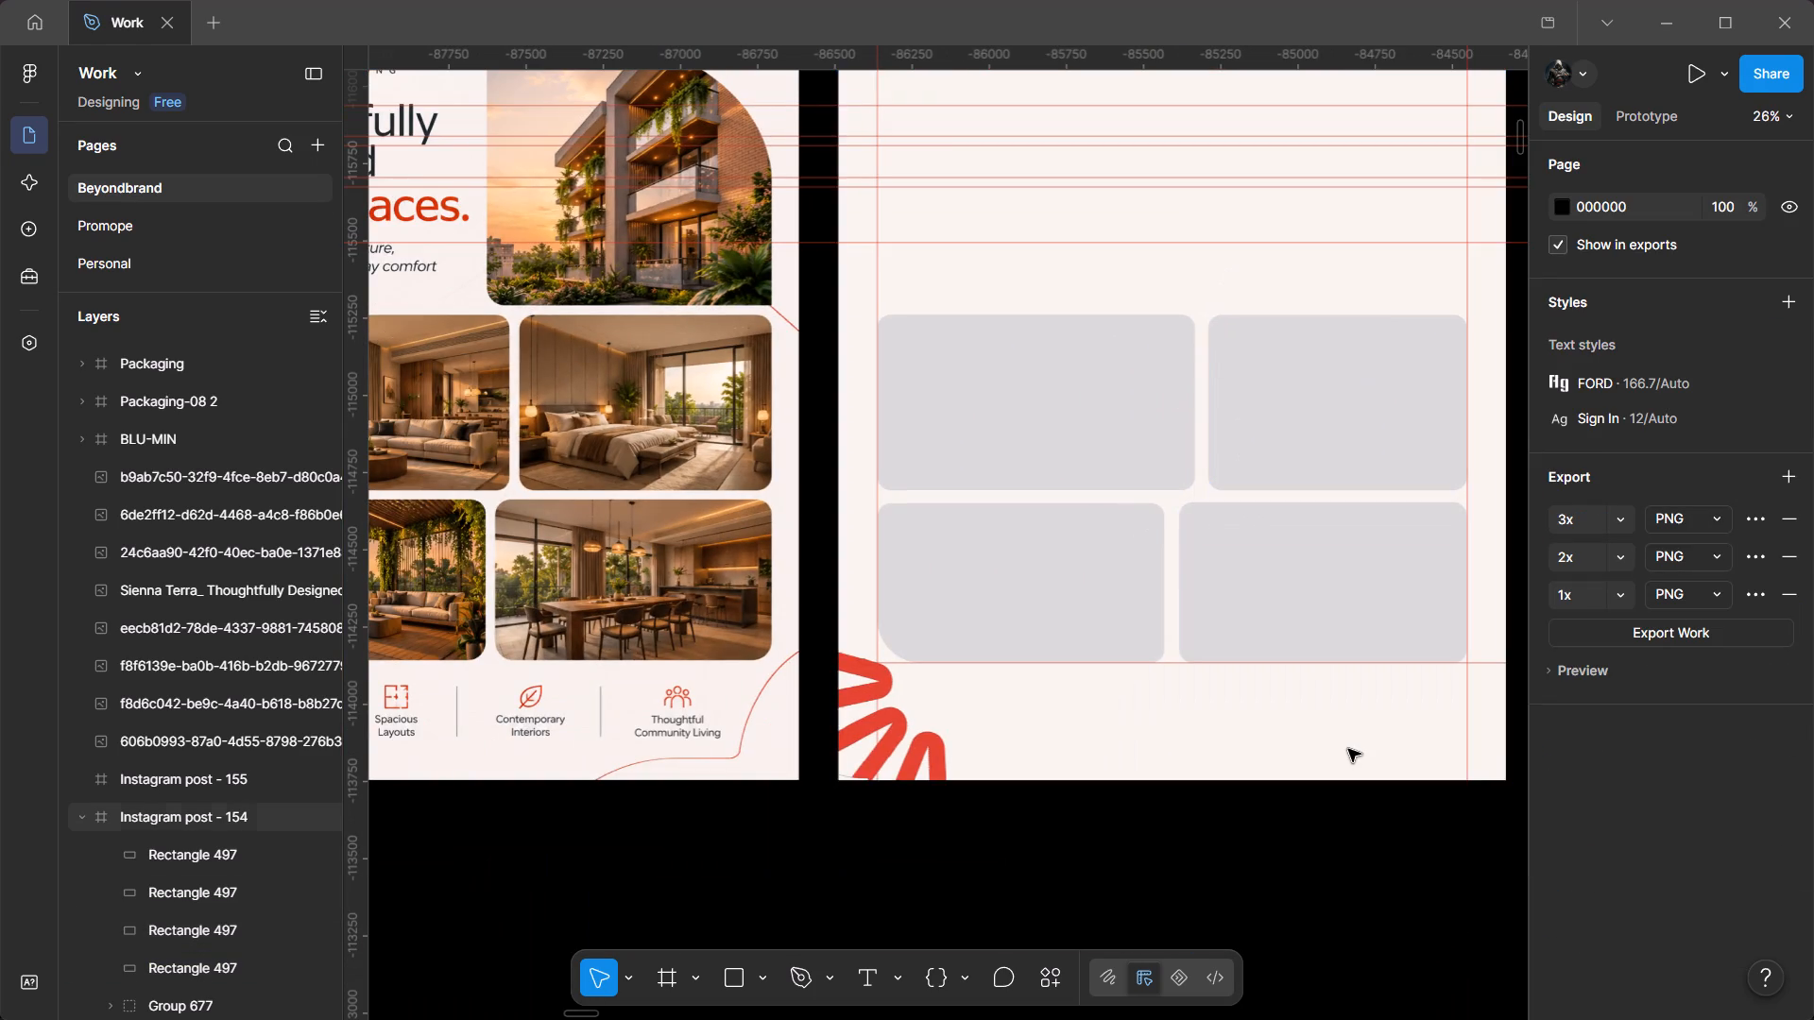
Copy the 838 × 568 bedroom placeholder out of Instagram post - 154, bring it to the front, and place it over the reference's building photo.
ctrl+scroll(1345, 747, down, 5)
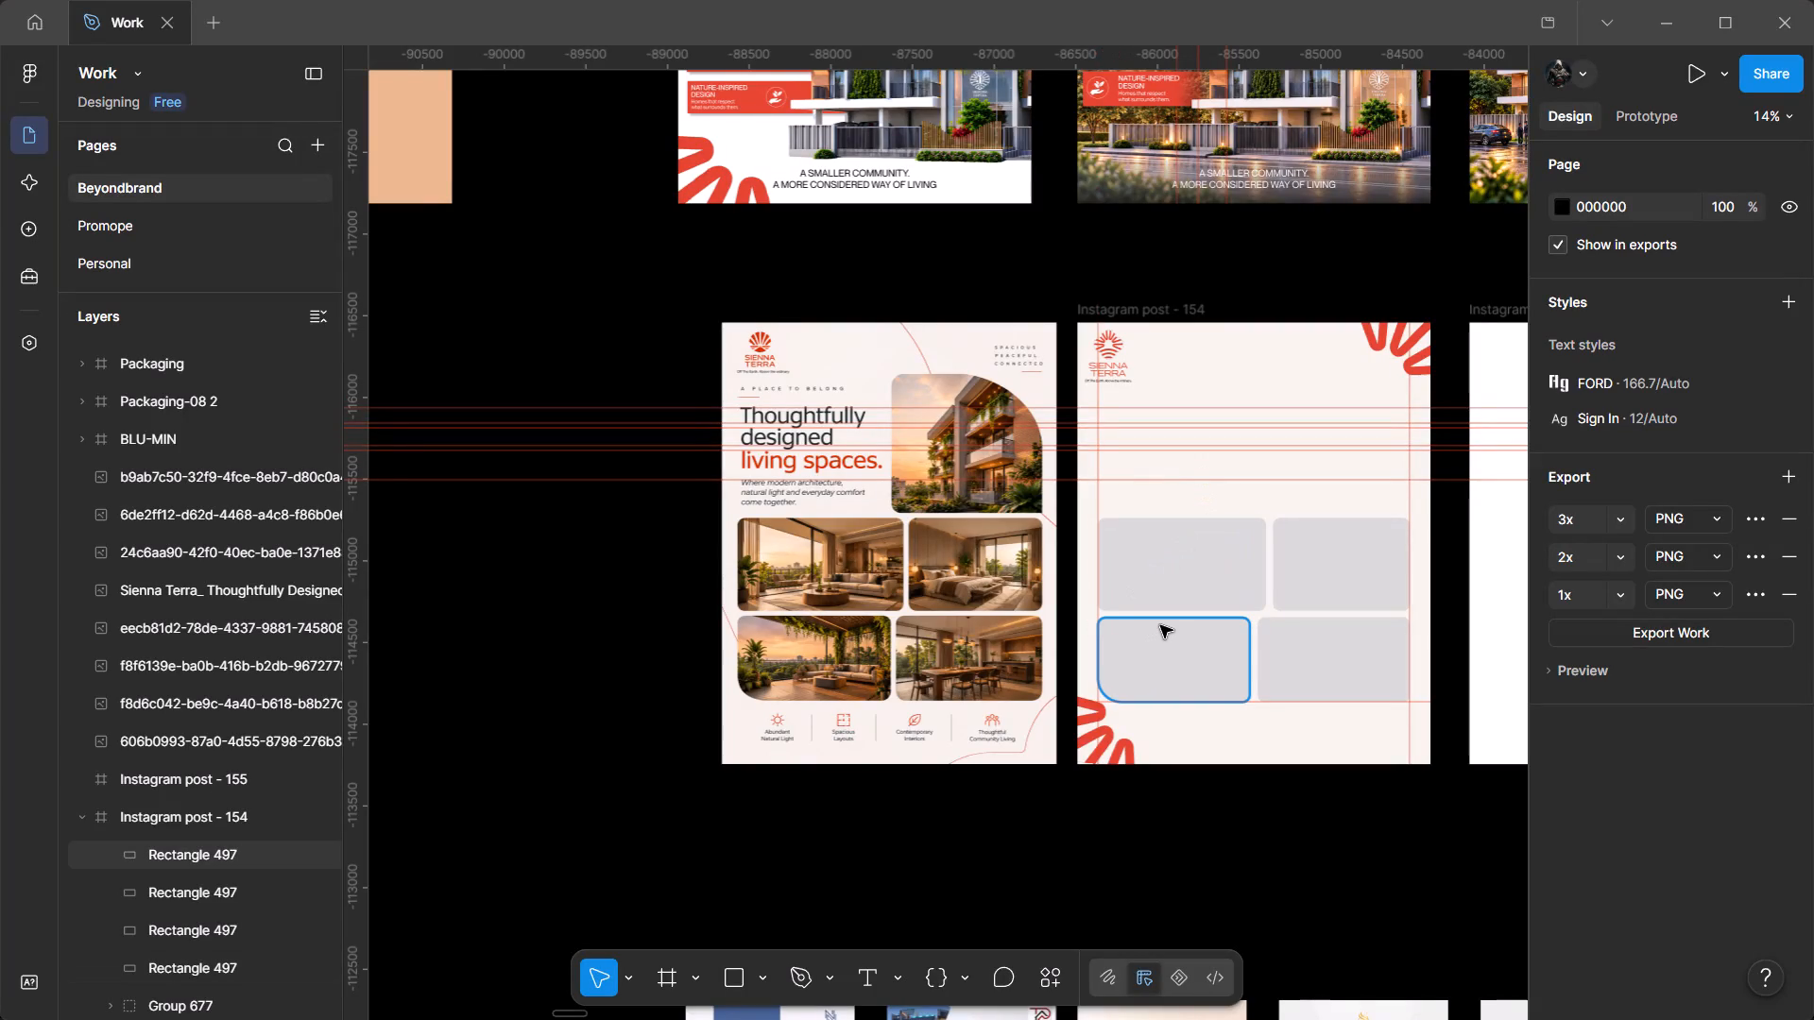
click(1309, 597)
alt+drag(1309, 597, 932, 594)
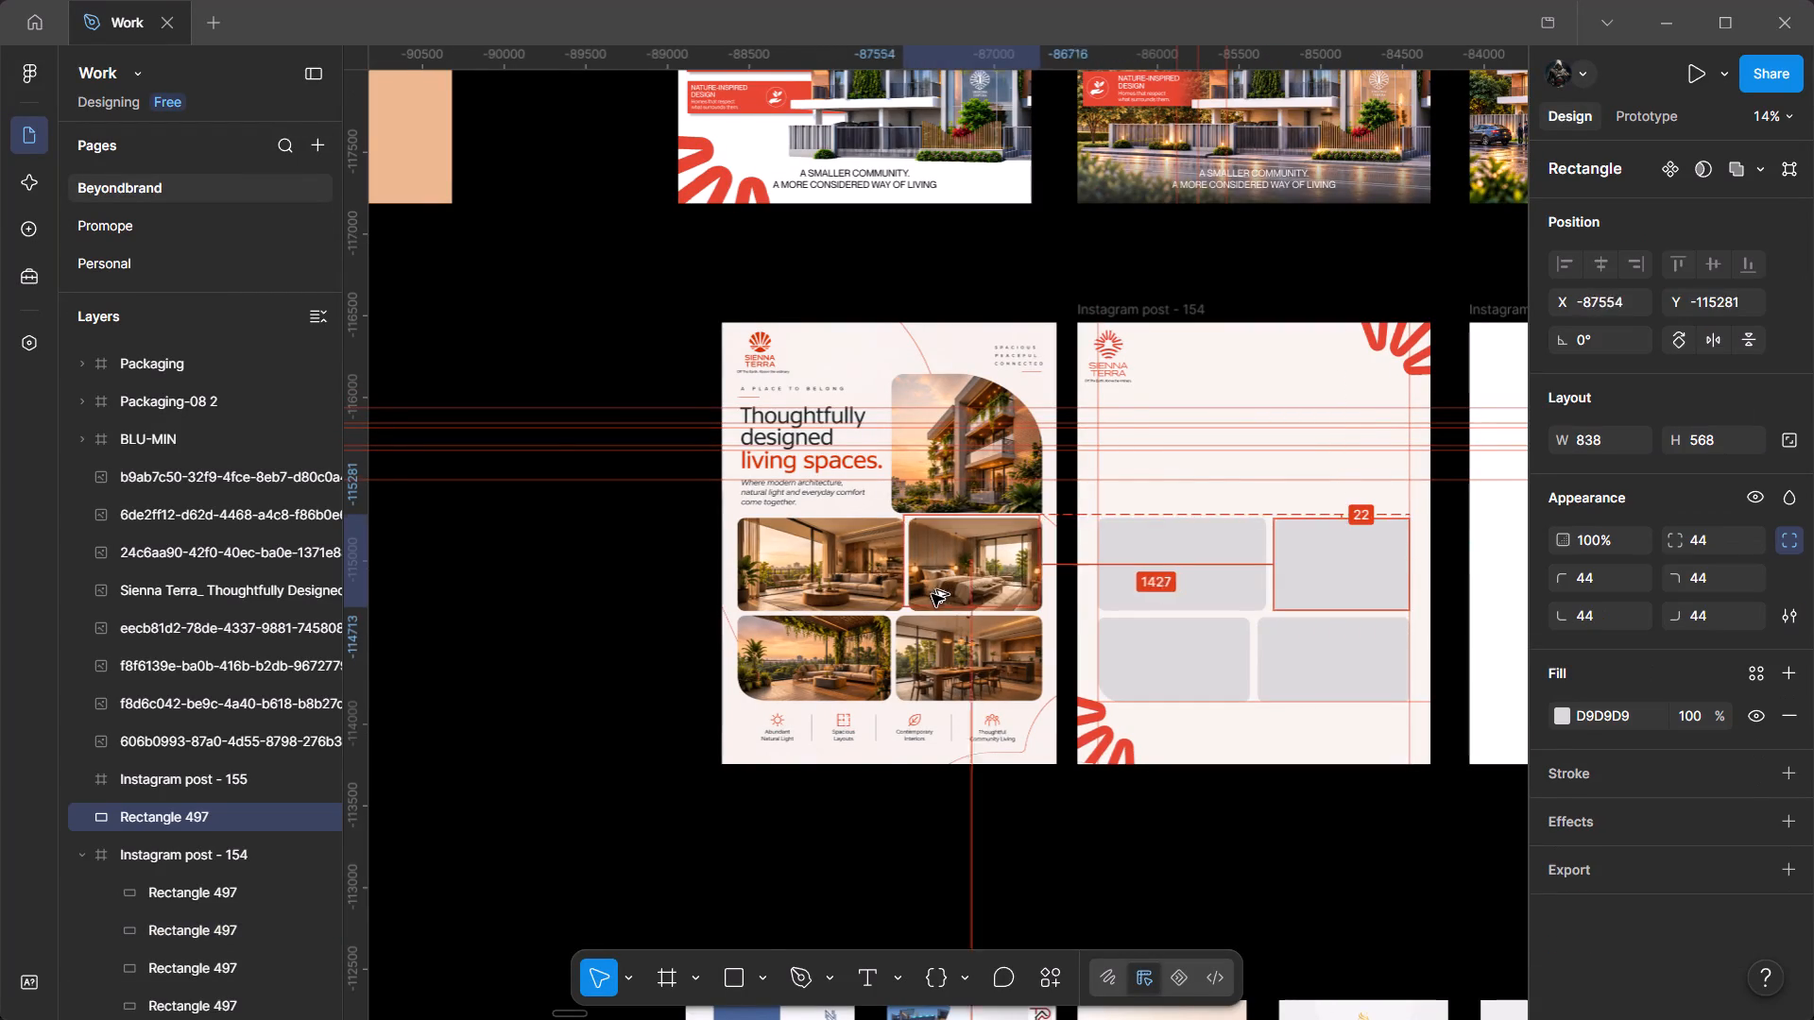
alt+drag(932, 594, 615, 586)
right_click(642, 578)
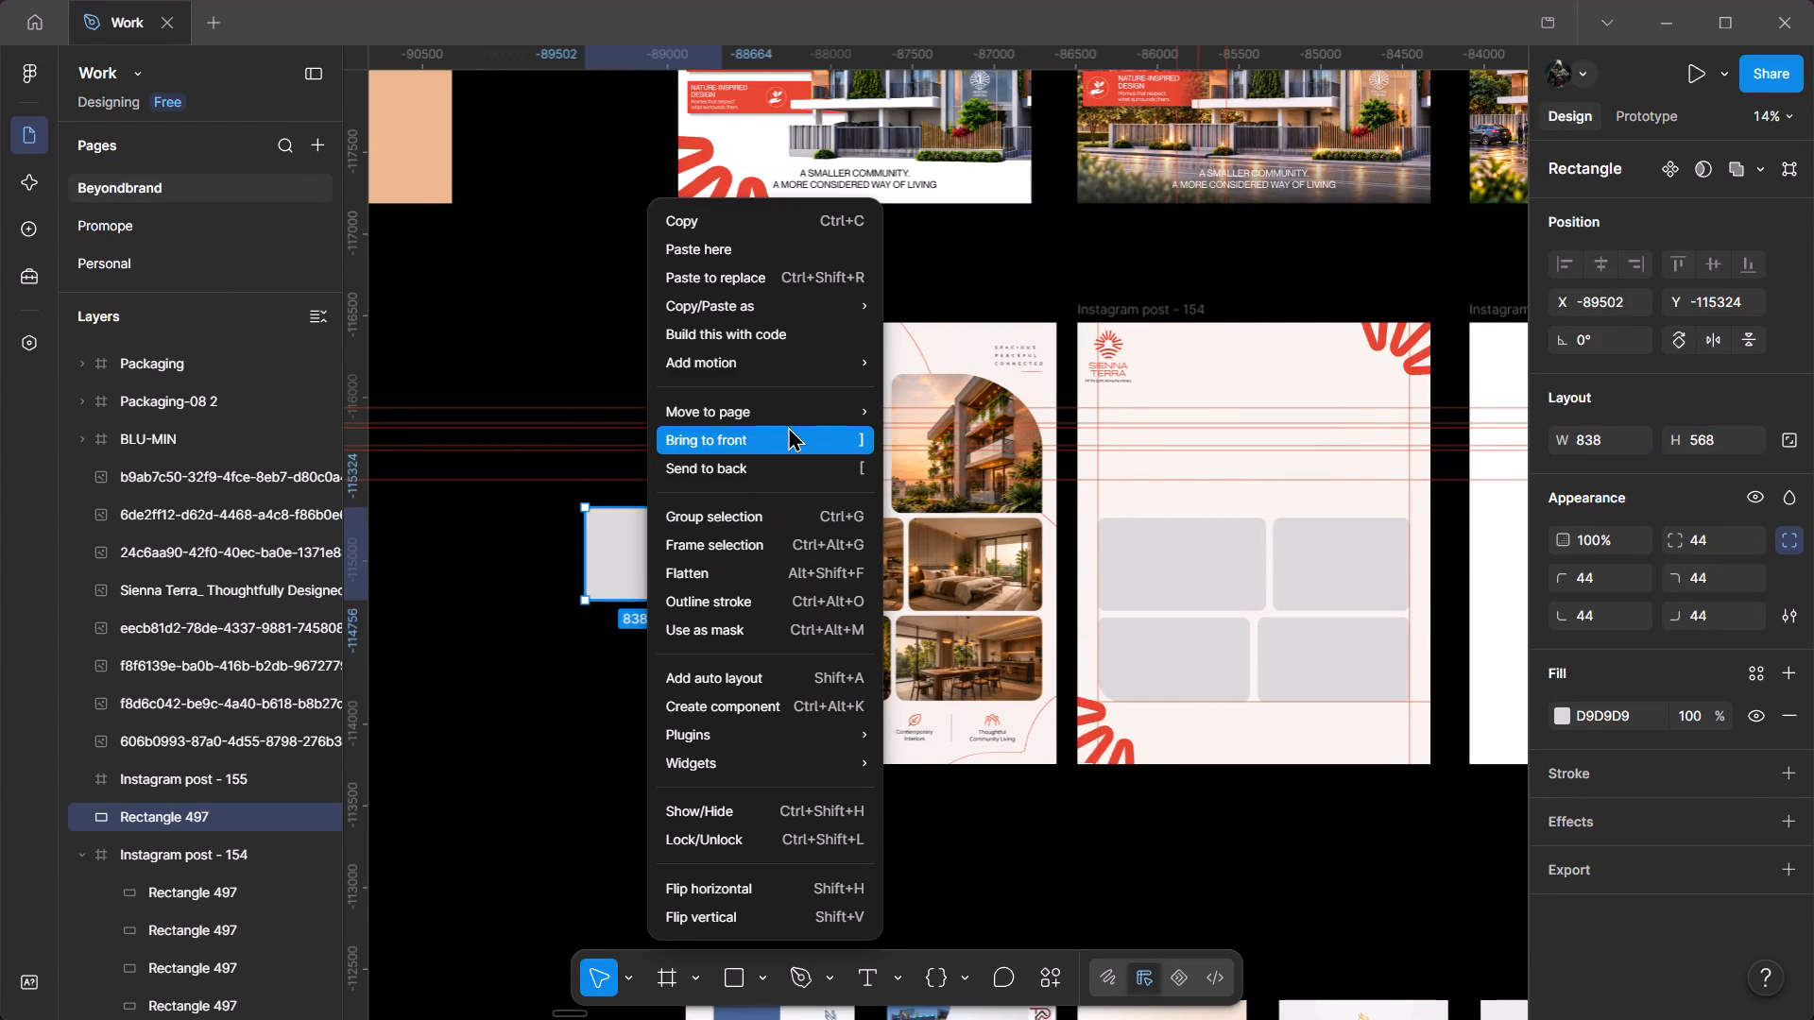
click(788, 427)
drag(642, 558, 953, 455)
Align the copied rectangle with the building photo's bottom-left corner in the reference image, at X -87620, Y -115859.
ctrl+scroll(953, 455, up, 4)
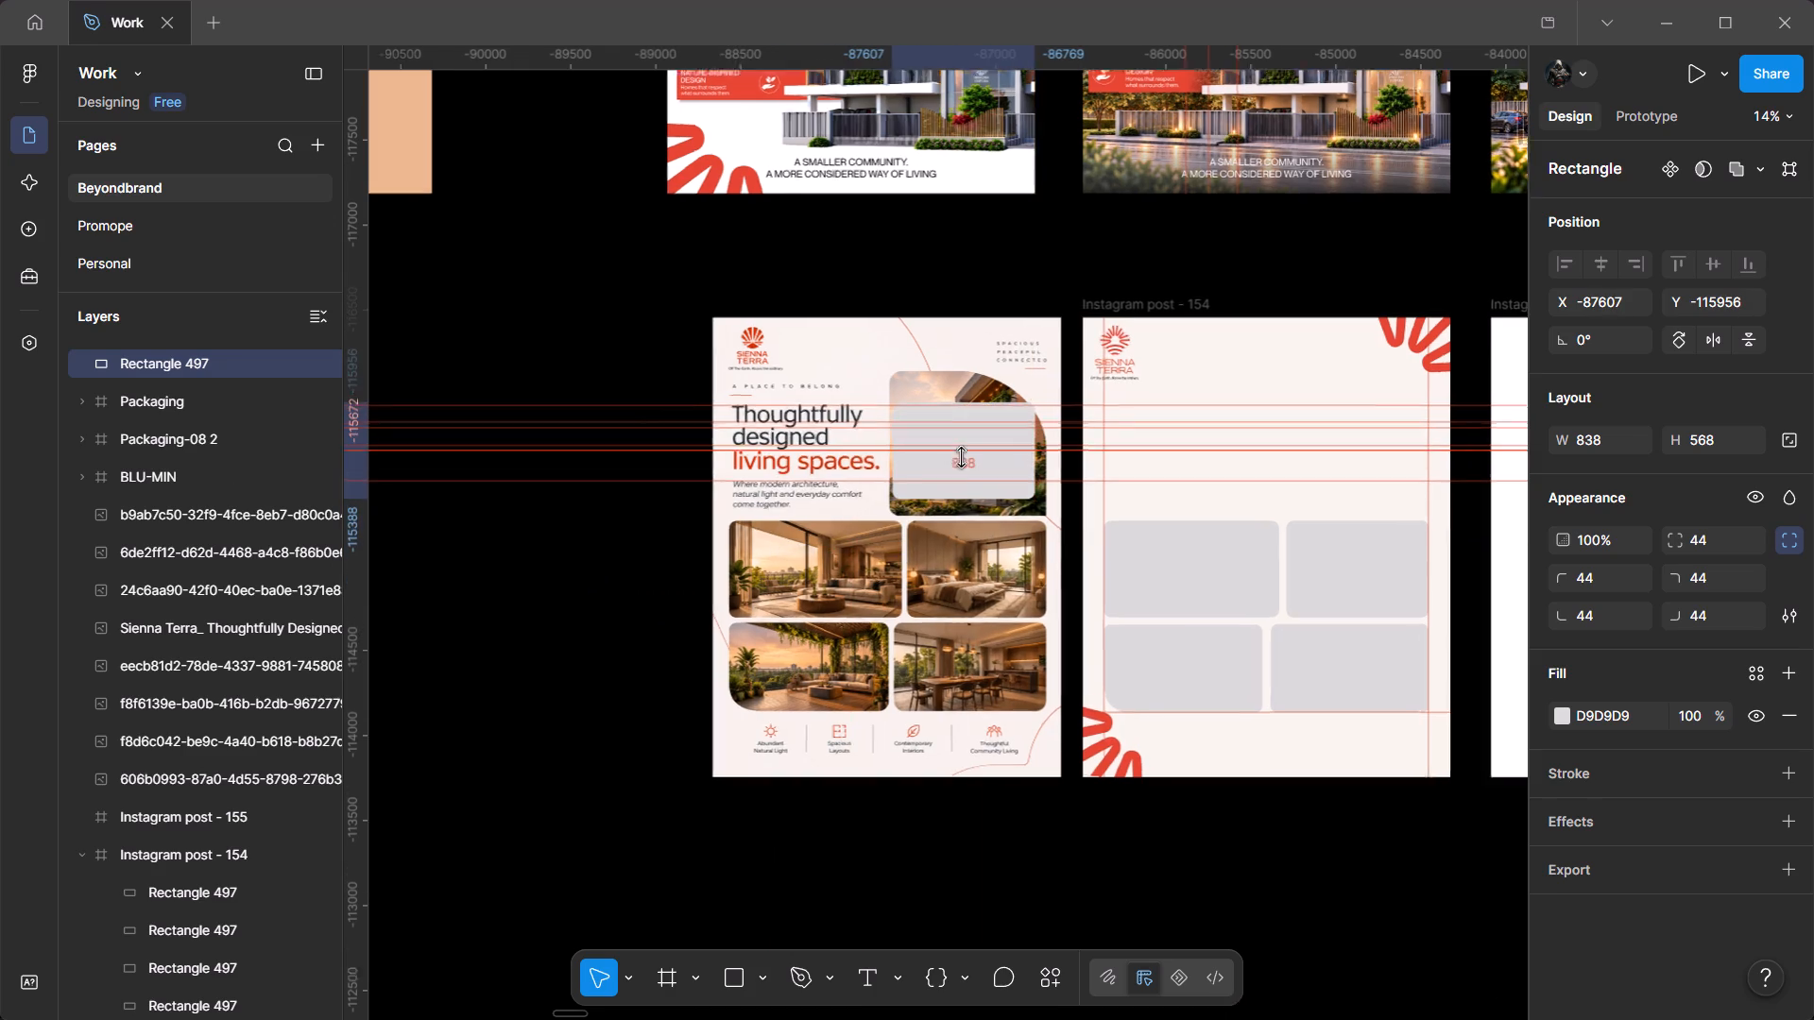
ctrl+scroll(961, 457, up, 4)
drag(938, 487, 937, 489)
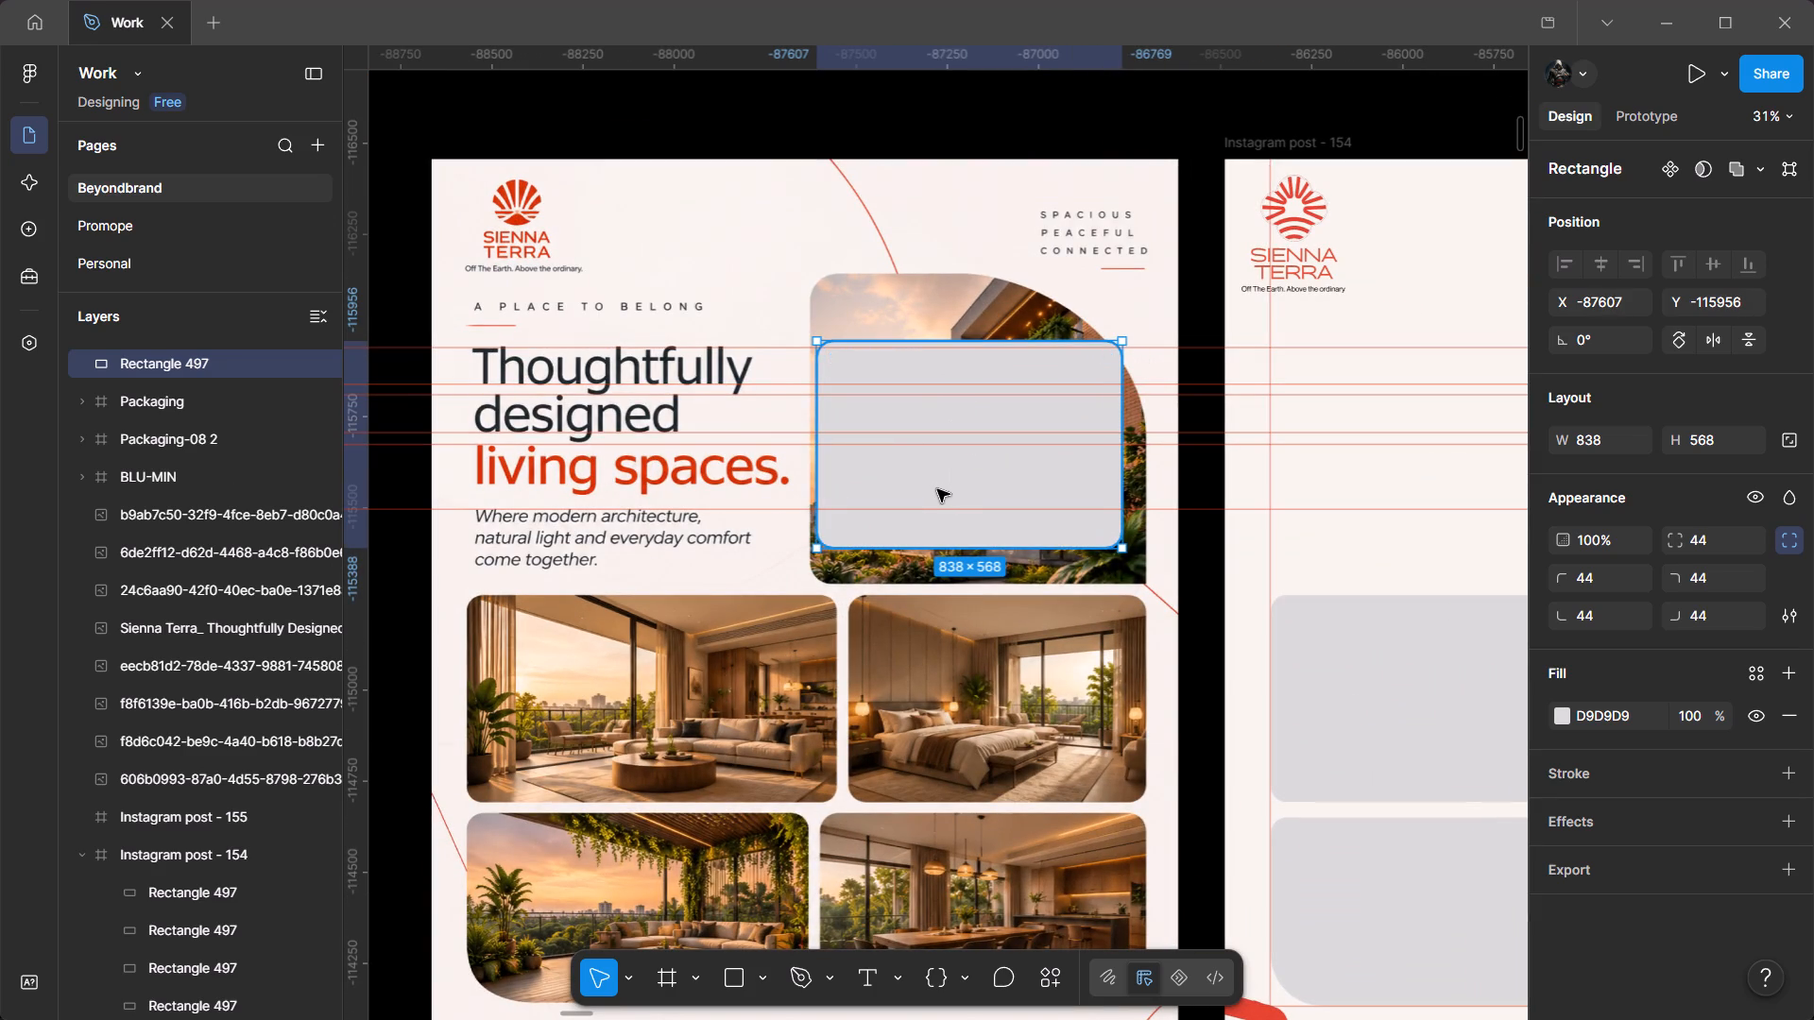
drag(937, 489, 933, 520)
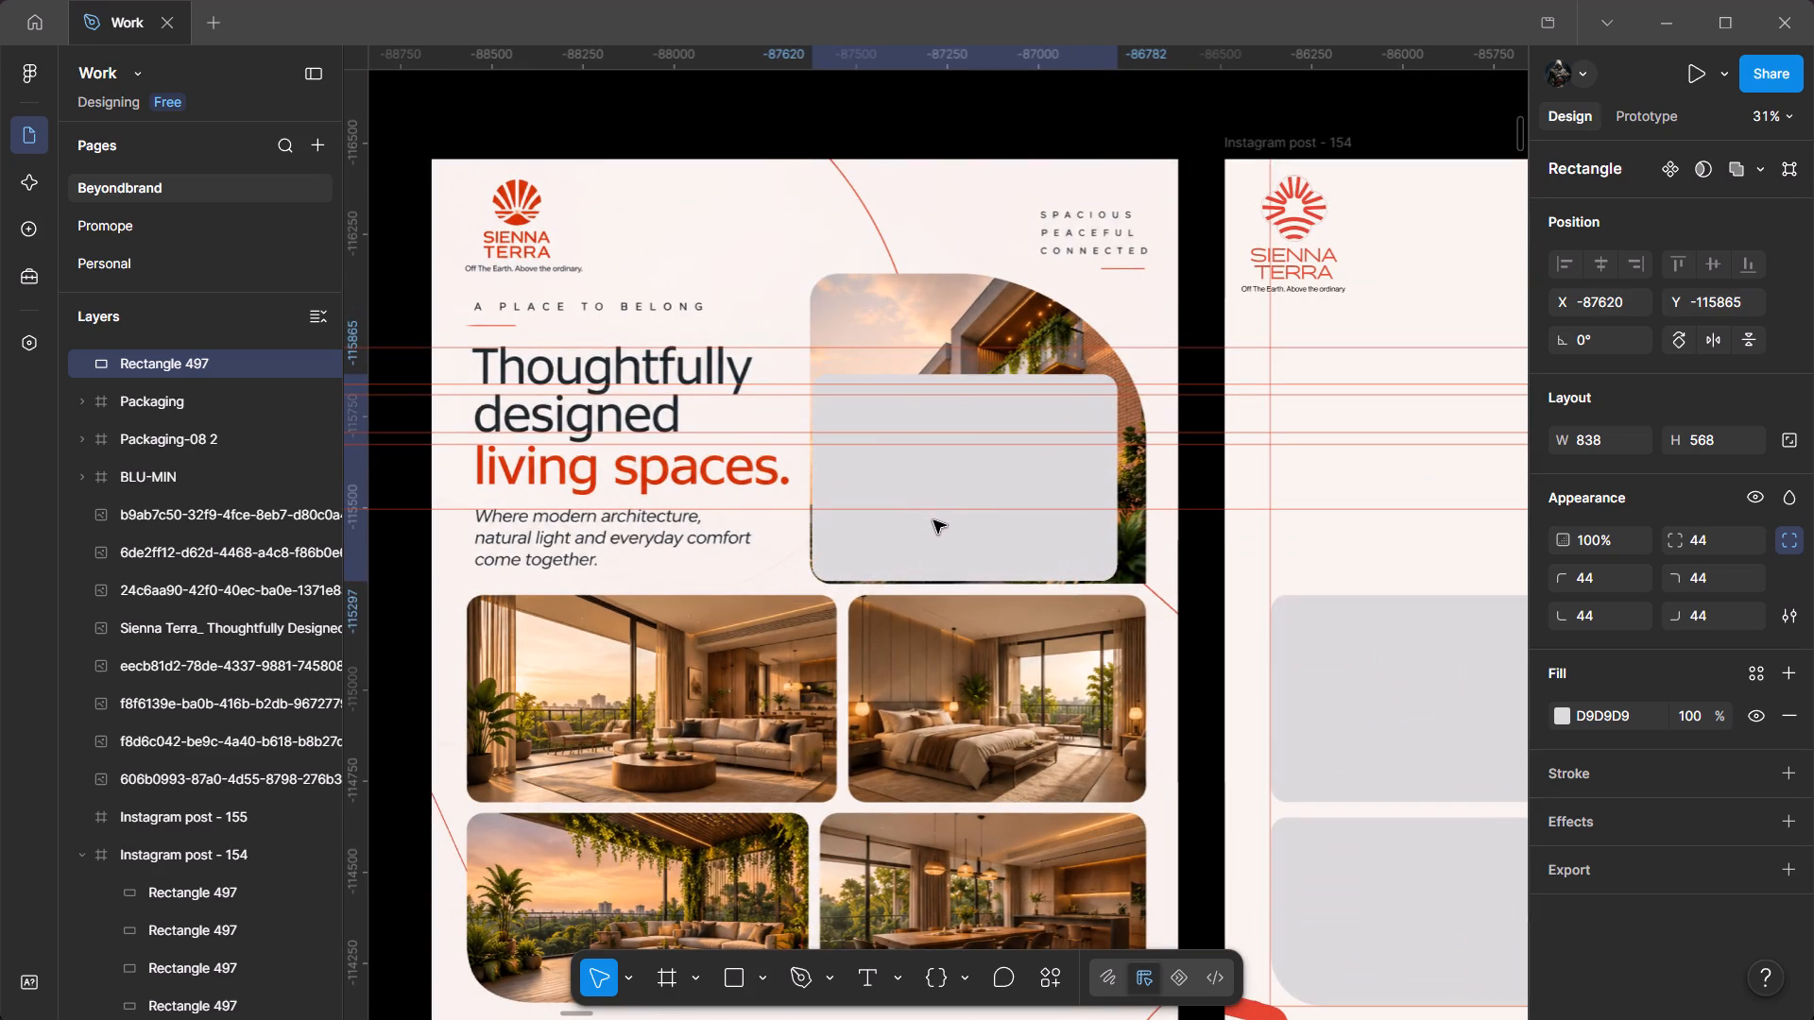
drag(933, 520, 933, 523)
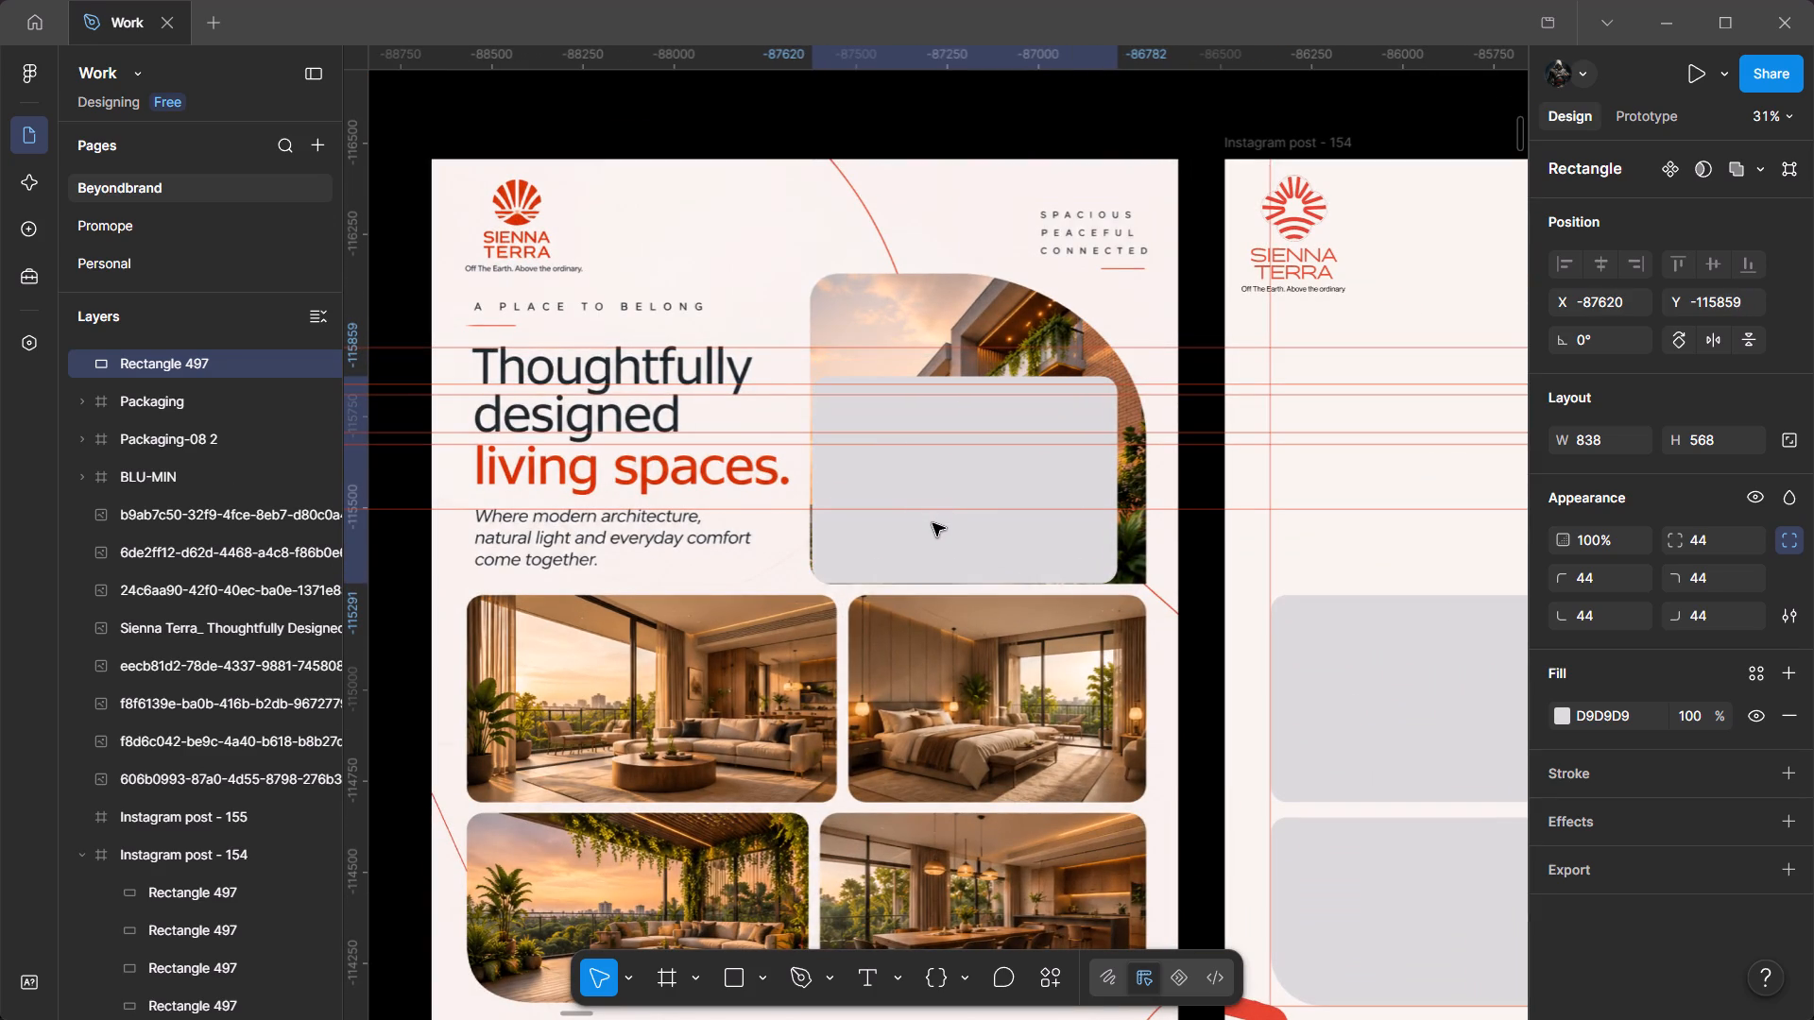
drag(933, 523, 933, 523)
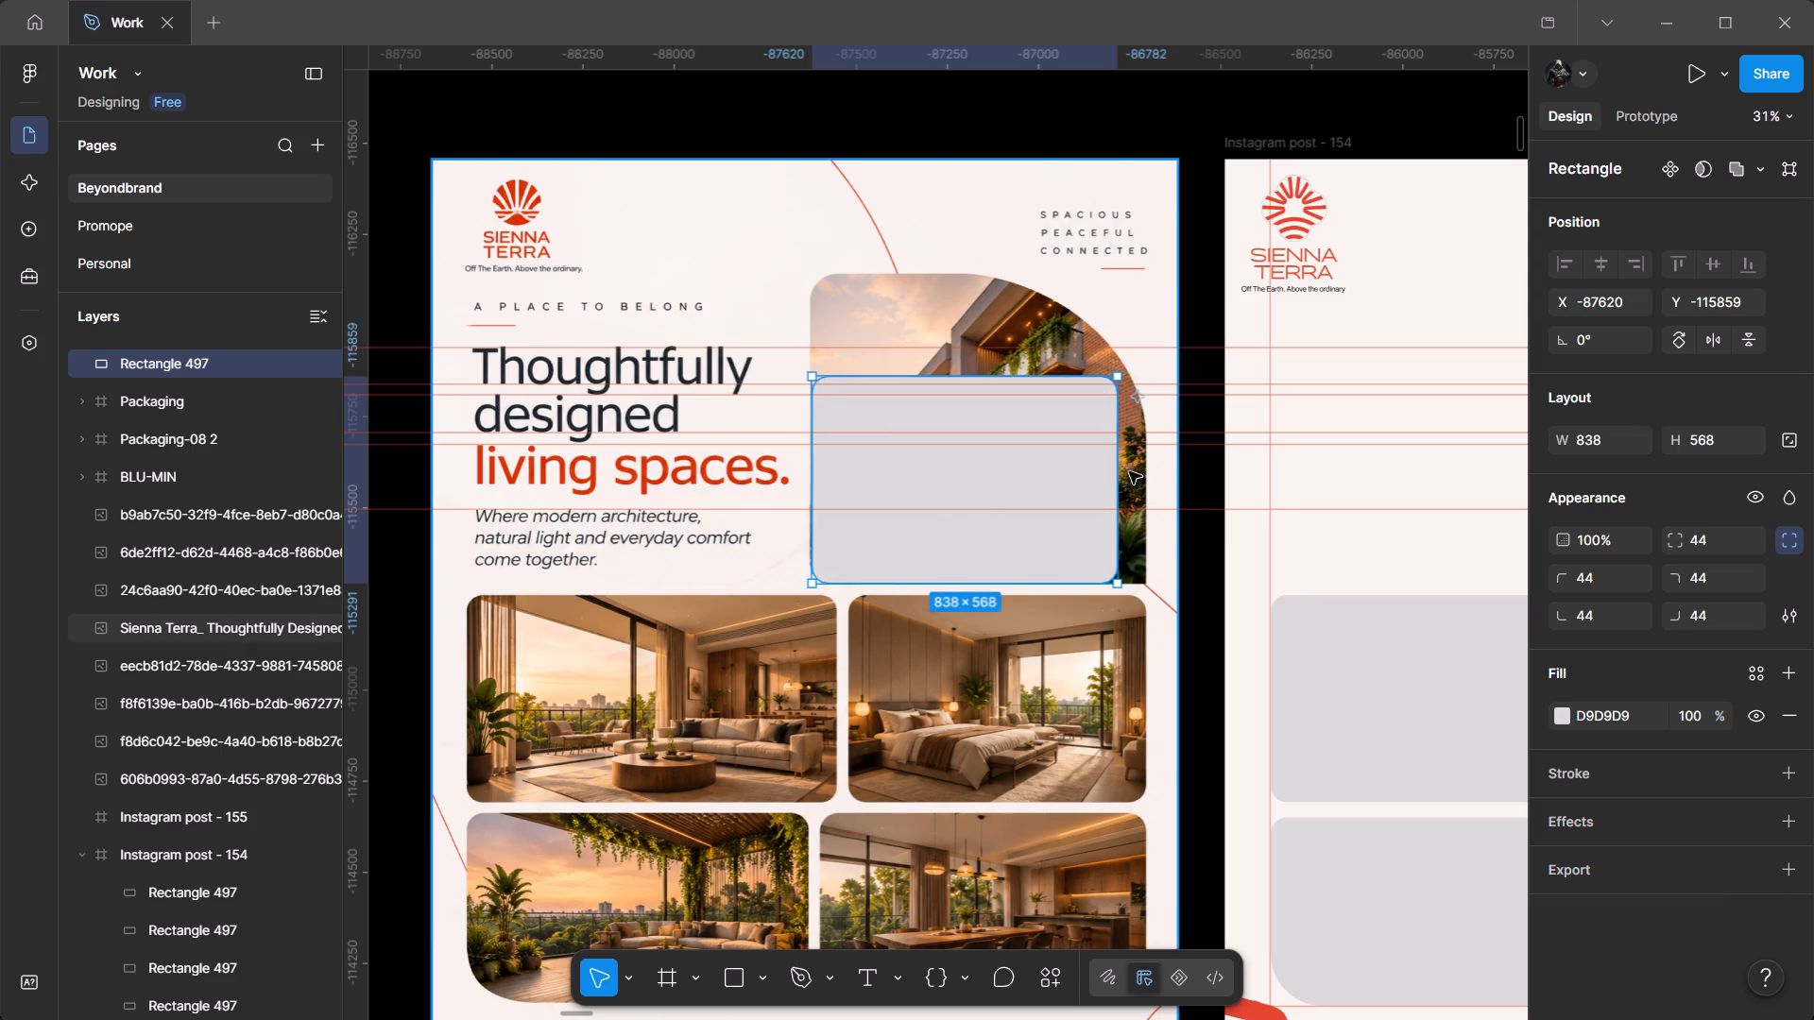
Resize the copied rectangle to about 917 × 841 so it covers the reference's building photo.
drag(1118, 470, 1147, 467)
drag(923, 373, 933, 340)
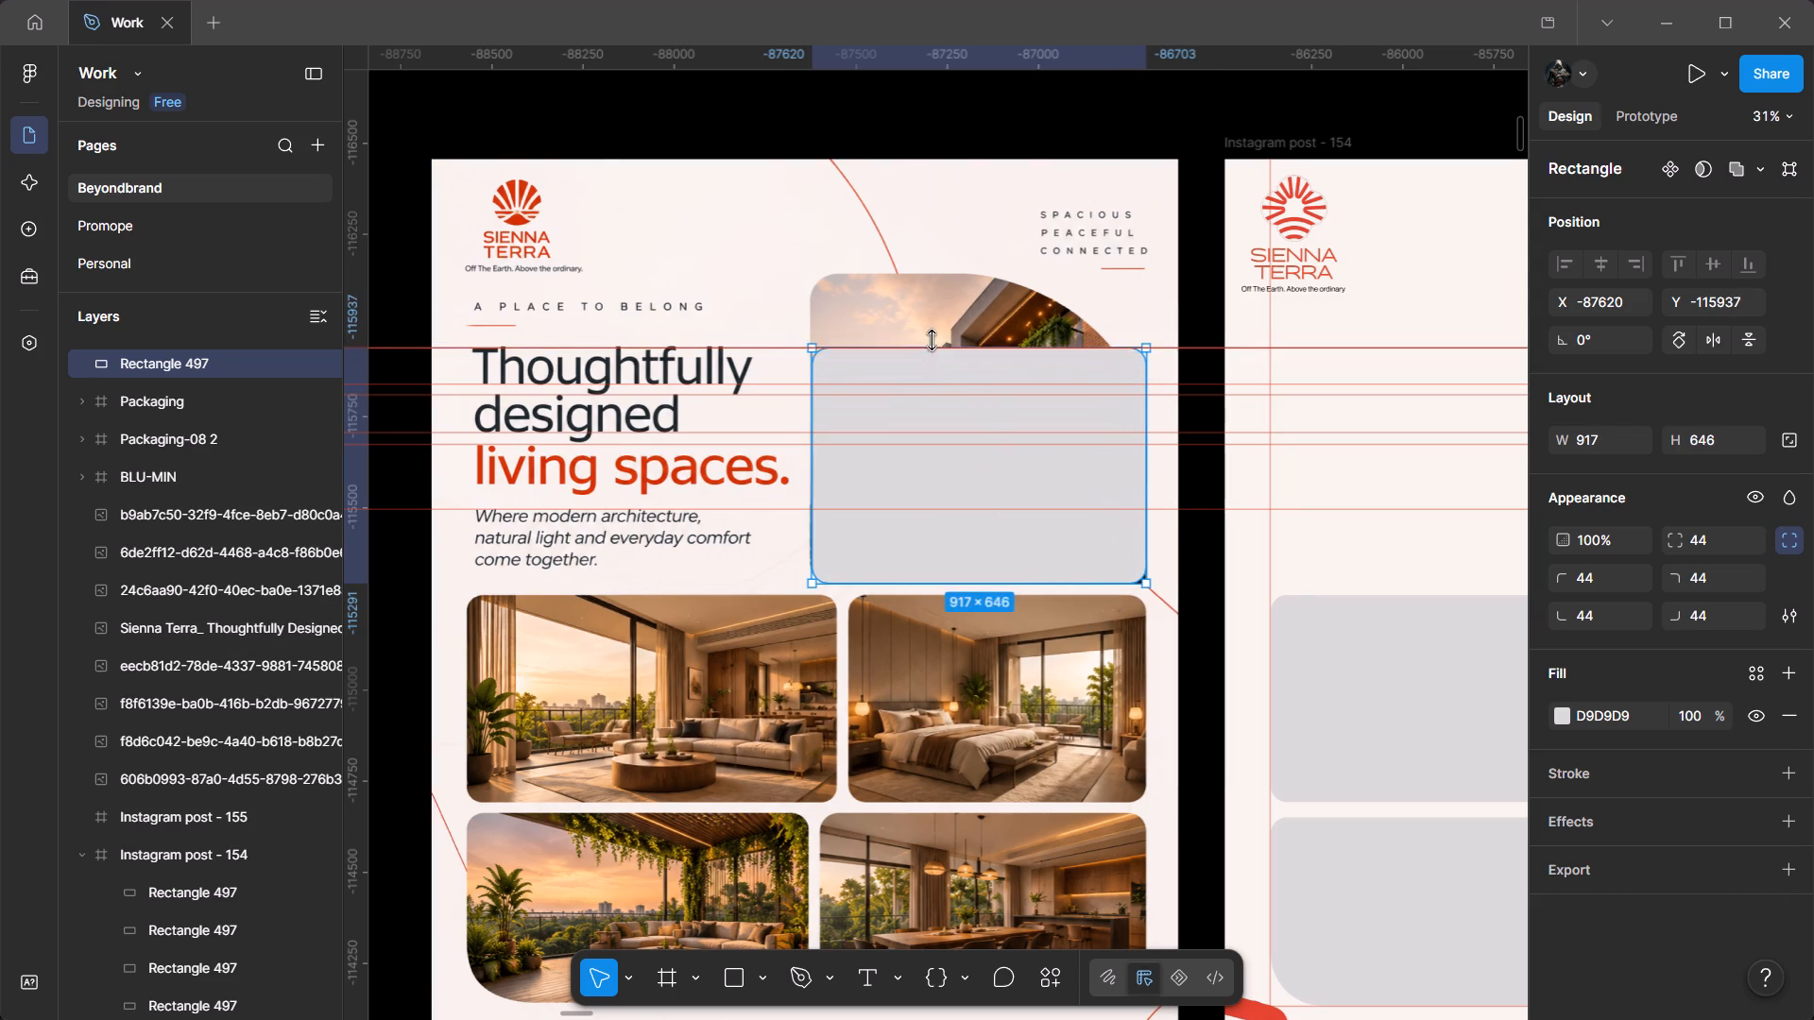
drag(933, 340, 953, 274)
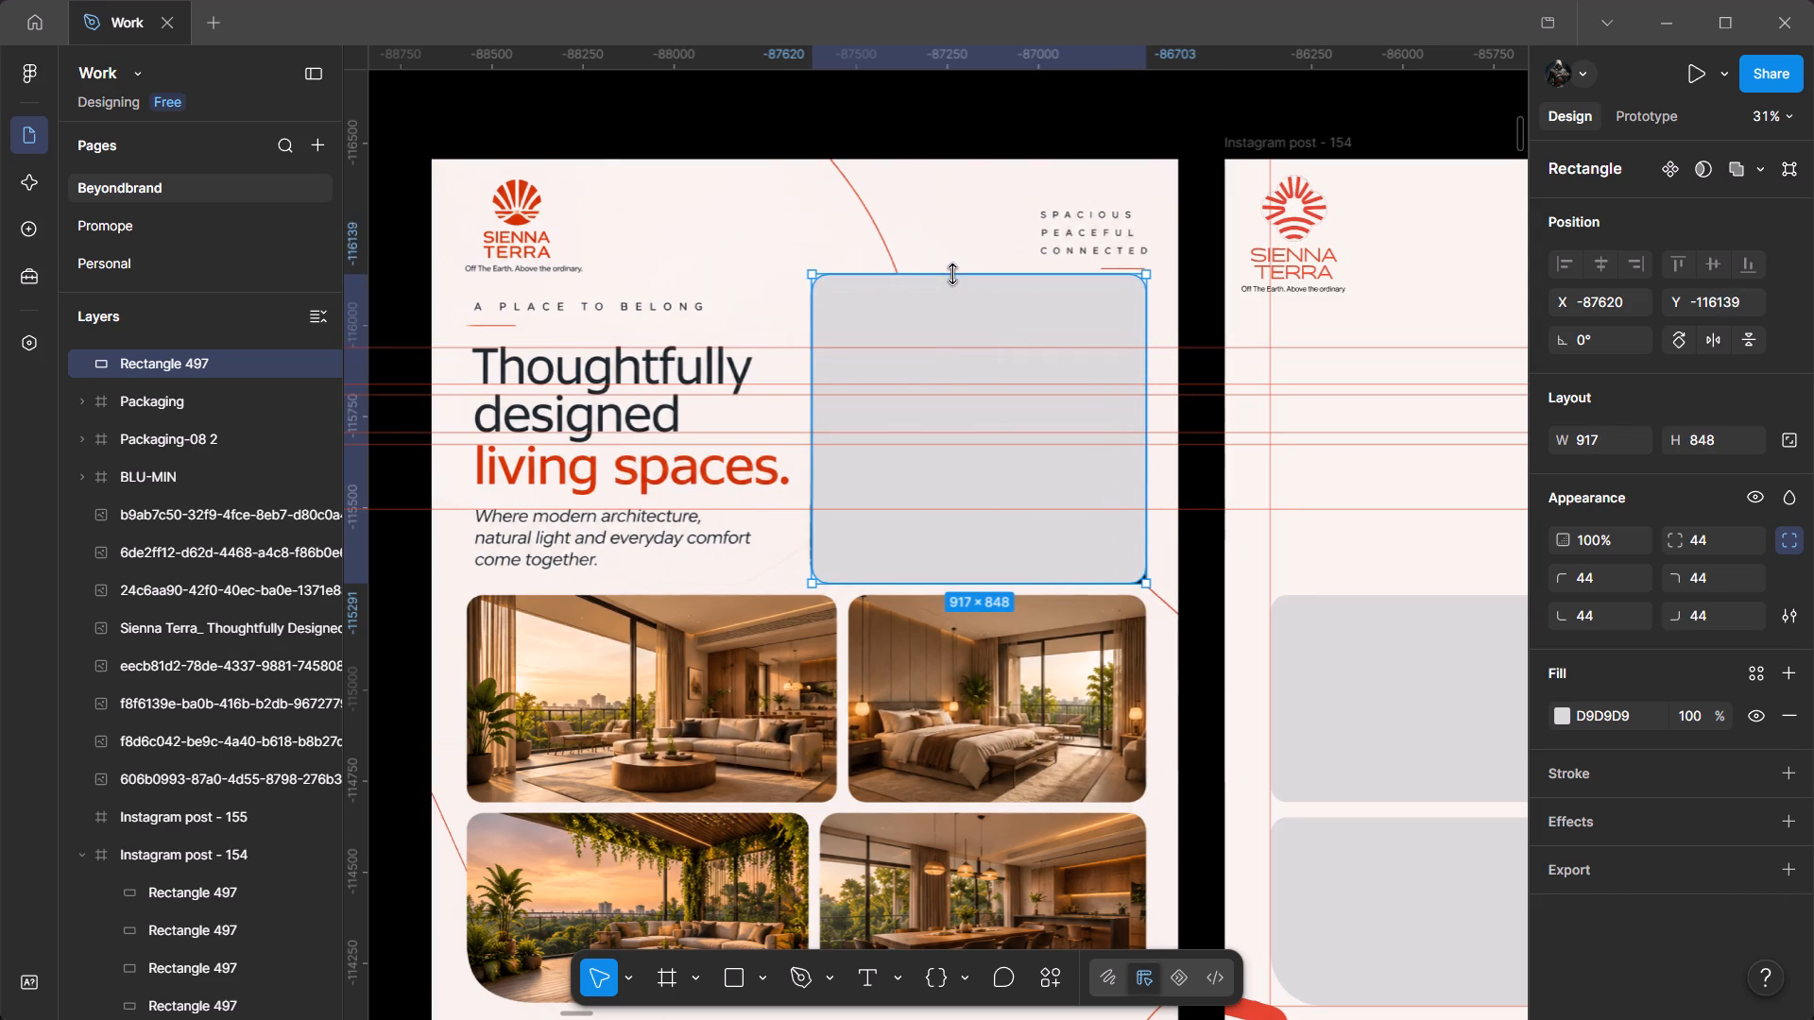
drag(953, 274, 953, 278)
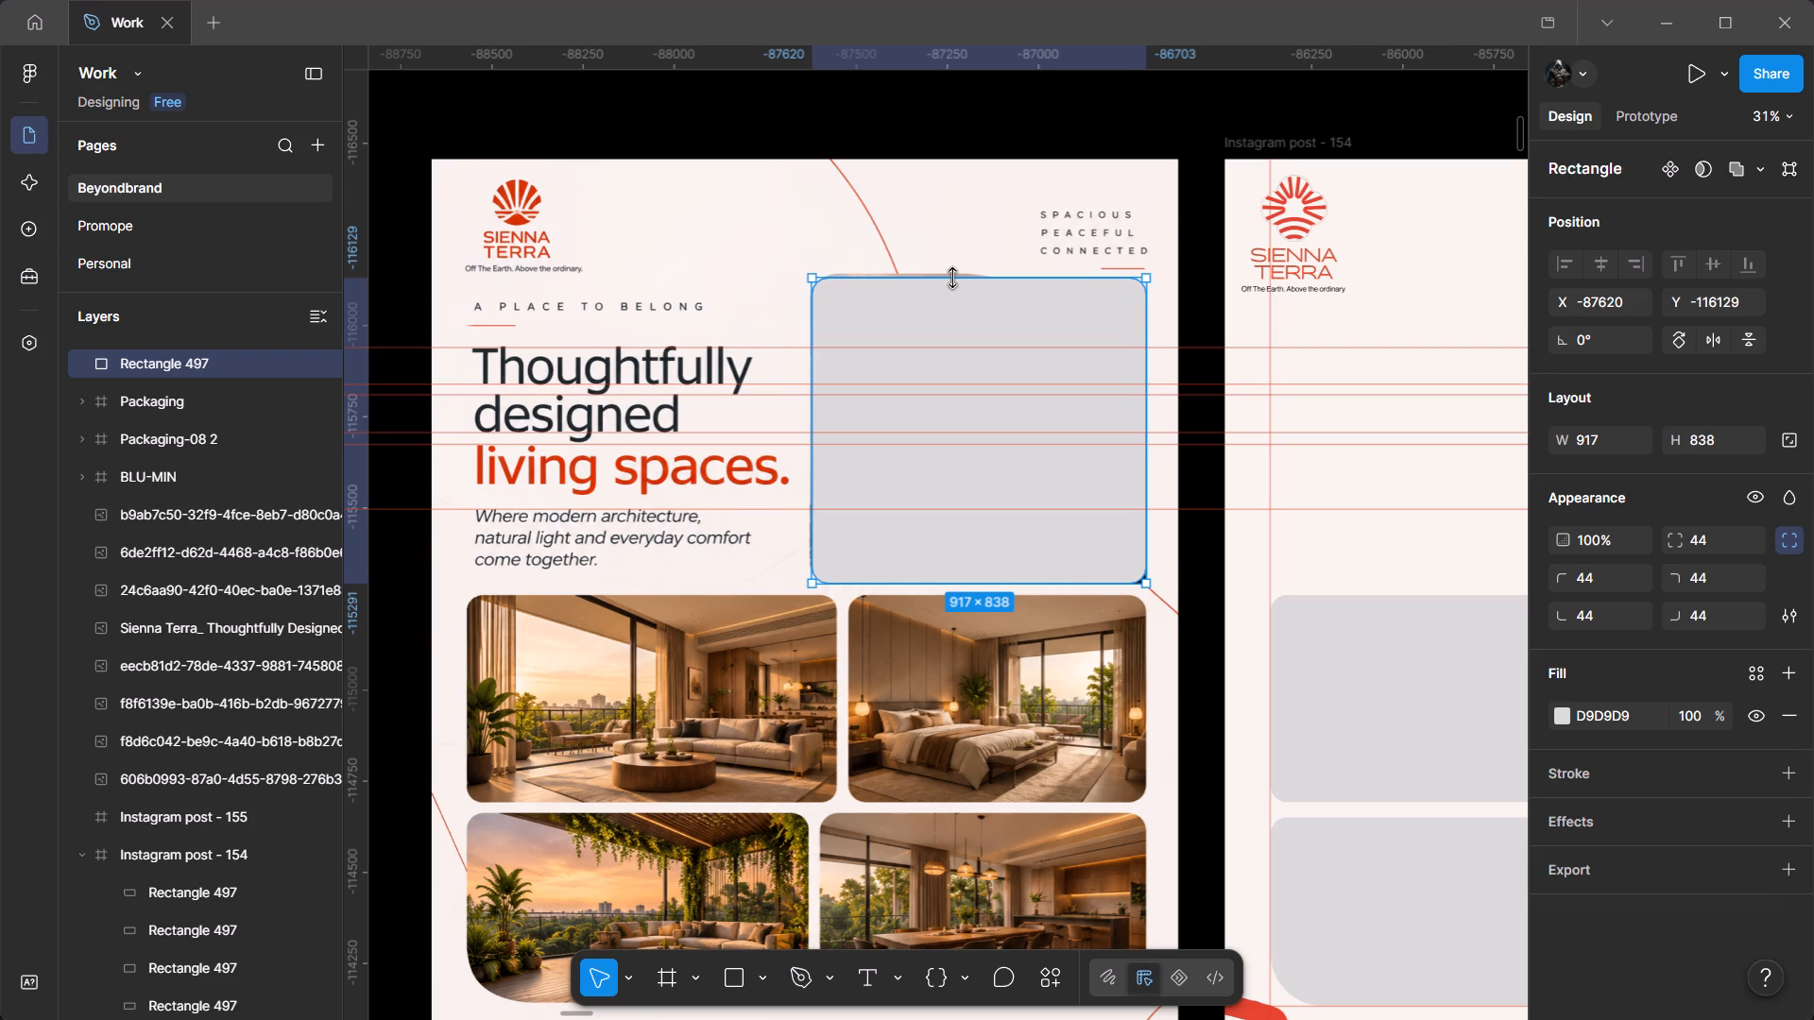
drag(953, 278, 955, 276)
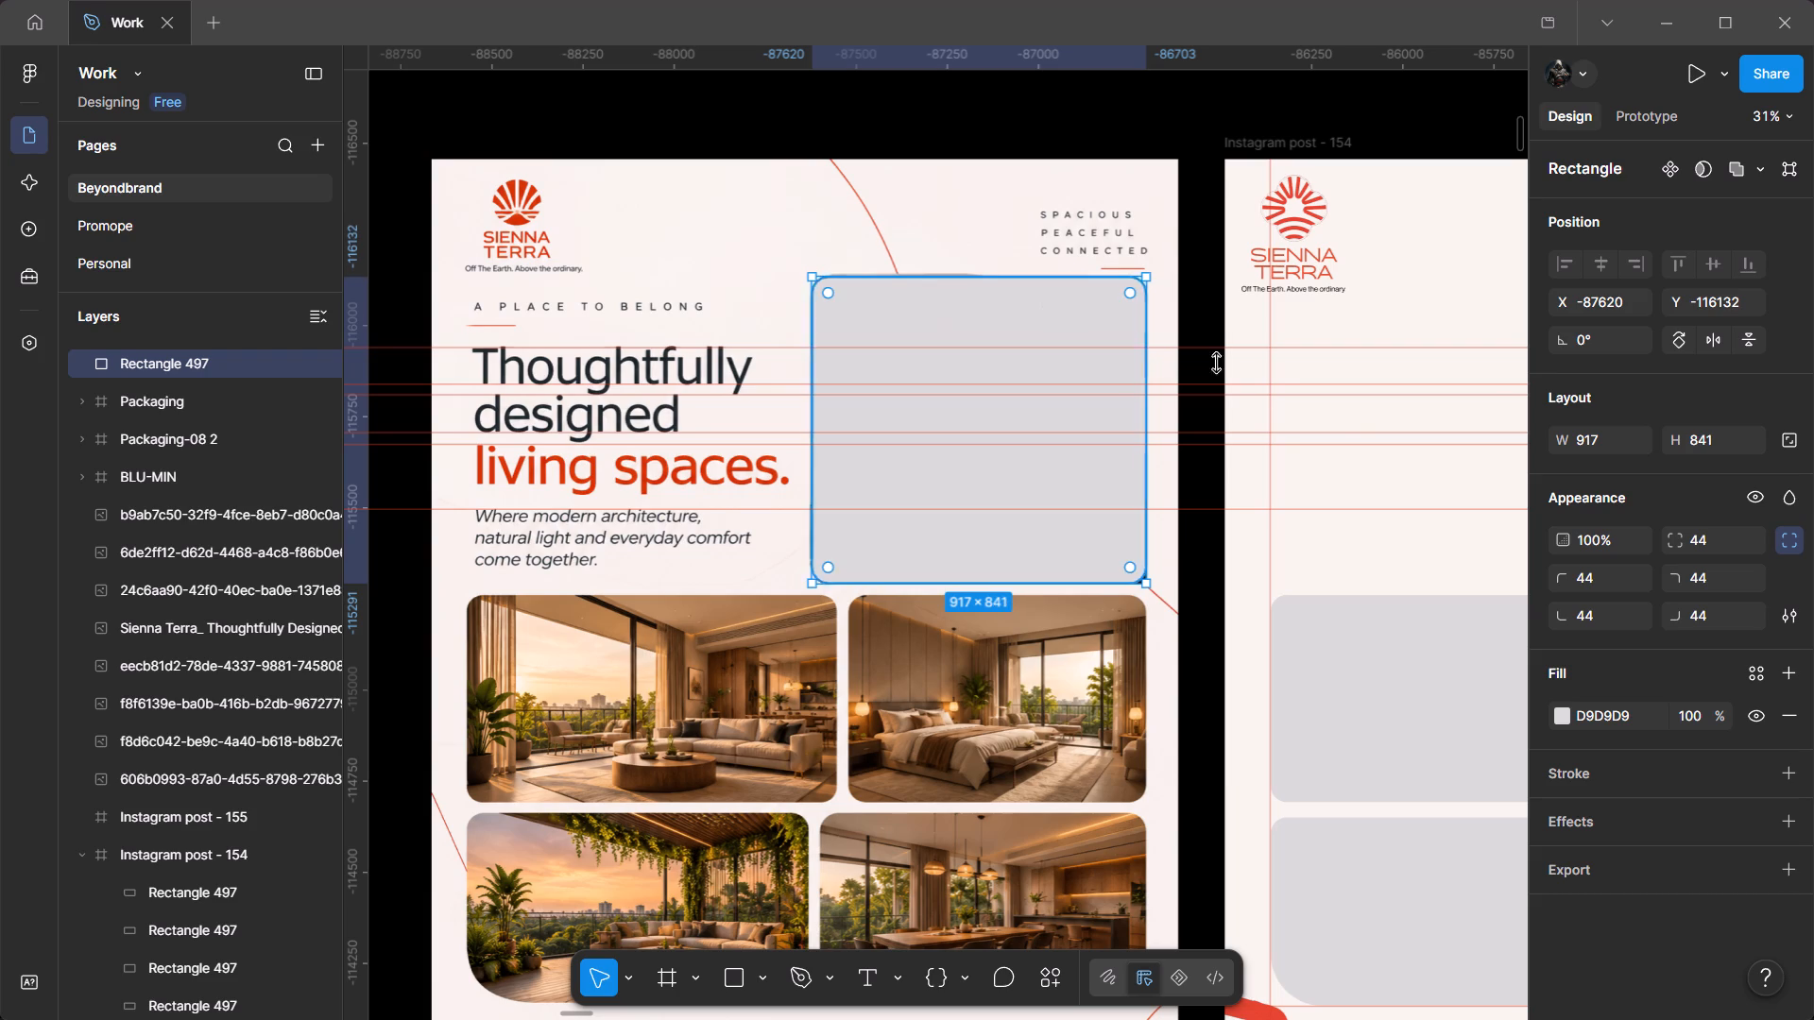
Set the rectangle's top-right corner radius to 490, following the building photo's large curved corner.
drag(1673, 569, 1078, 526)
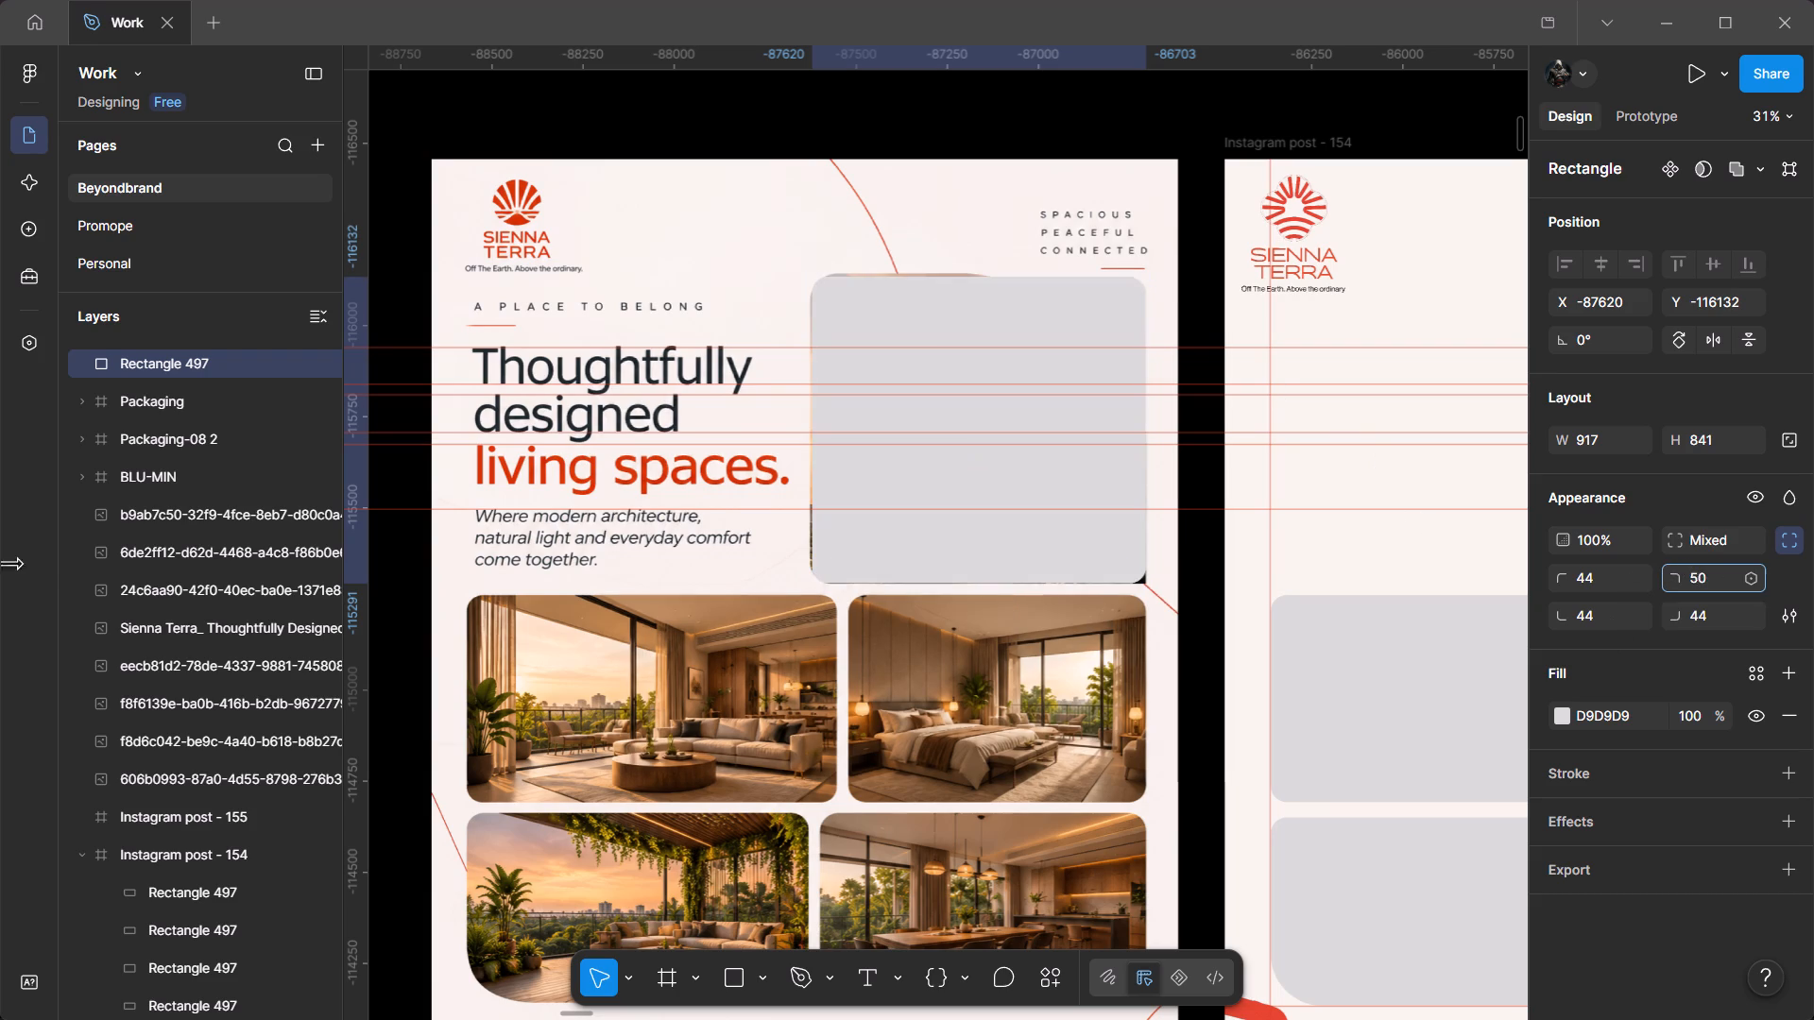
drag(1078, 526, 1530, 560)
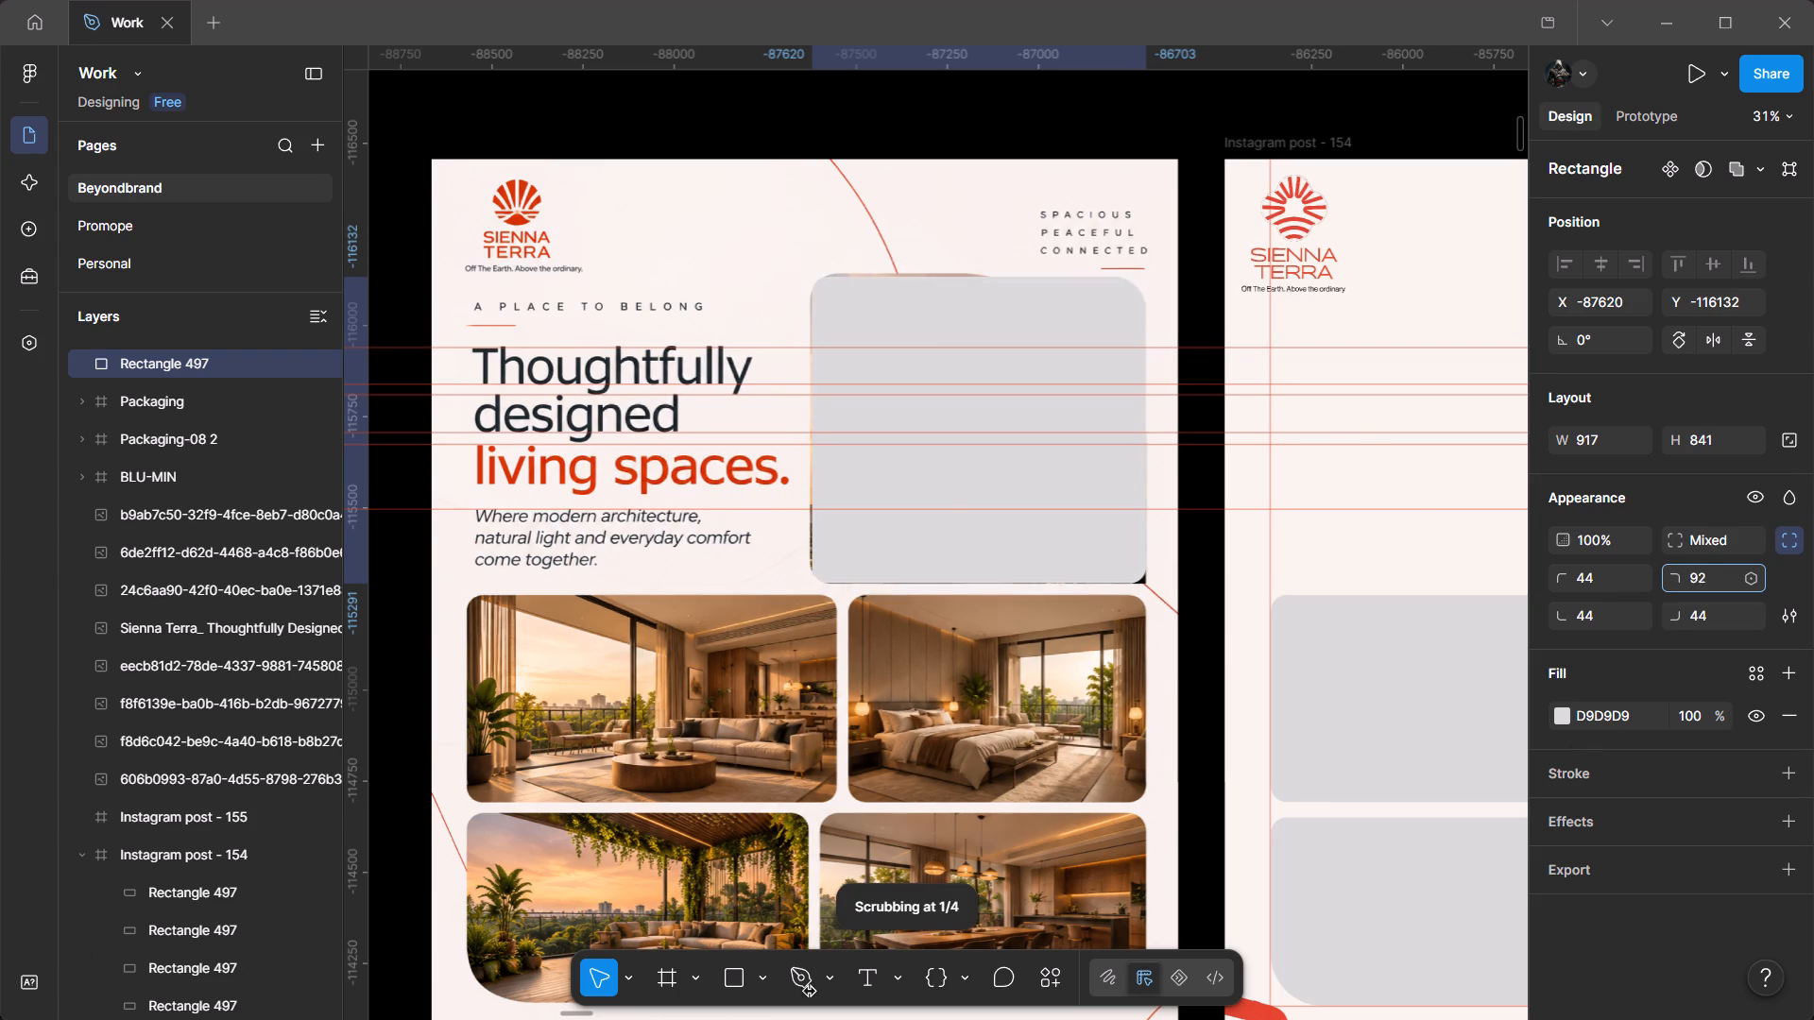
drag(1530, 560, 933, 306)
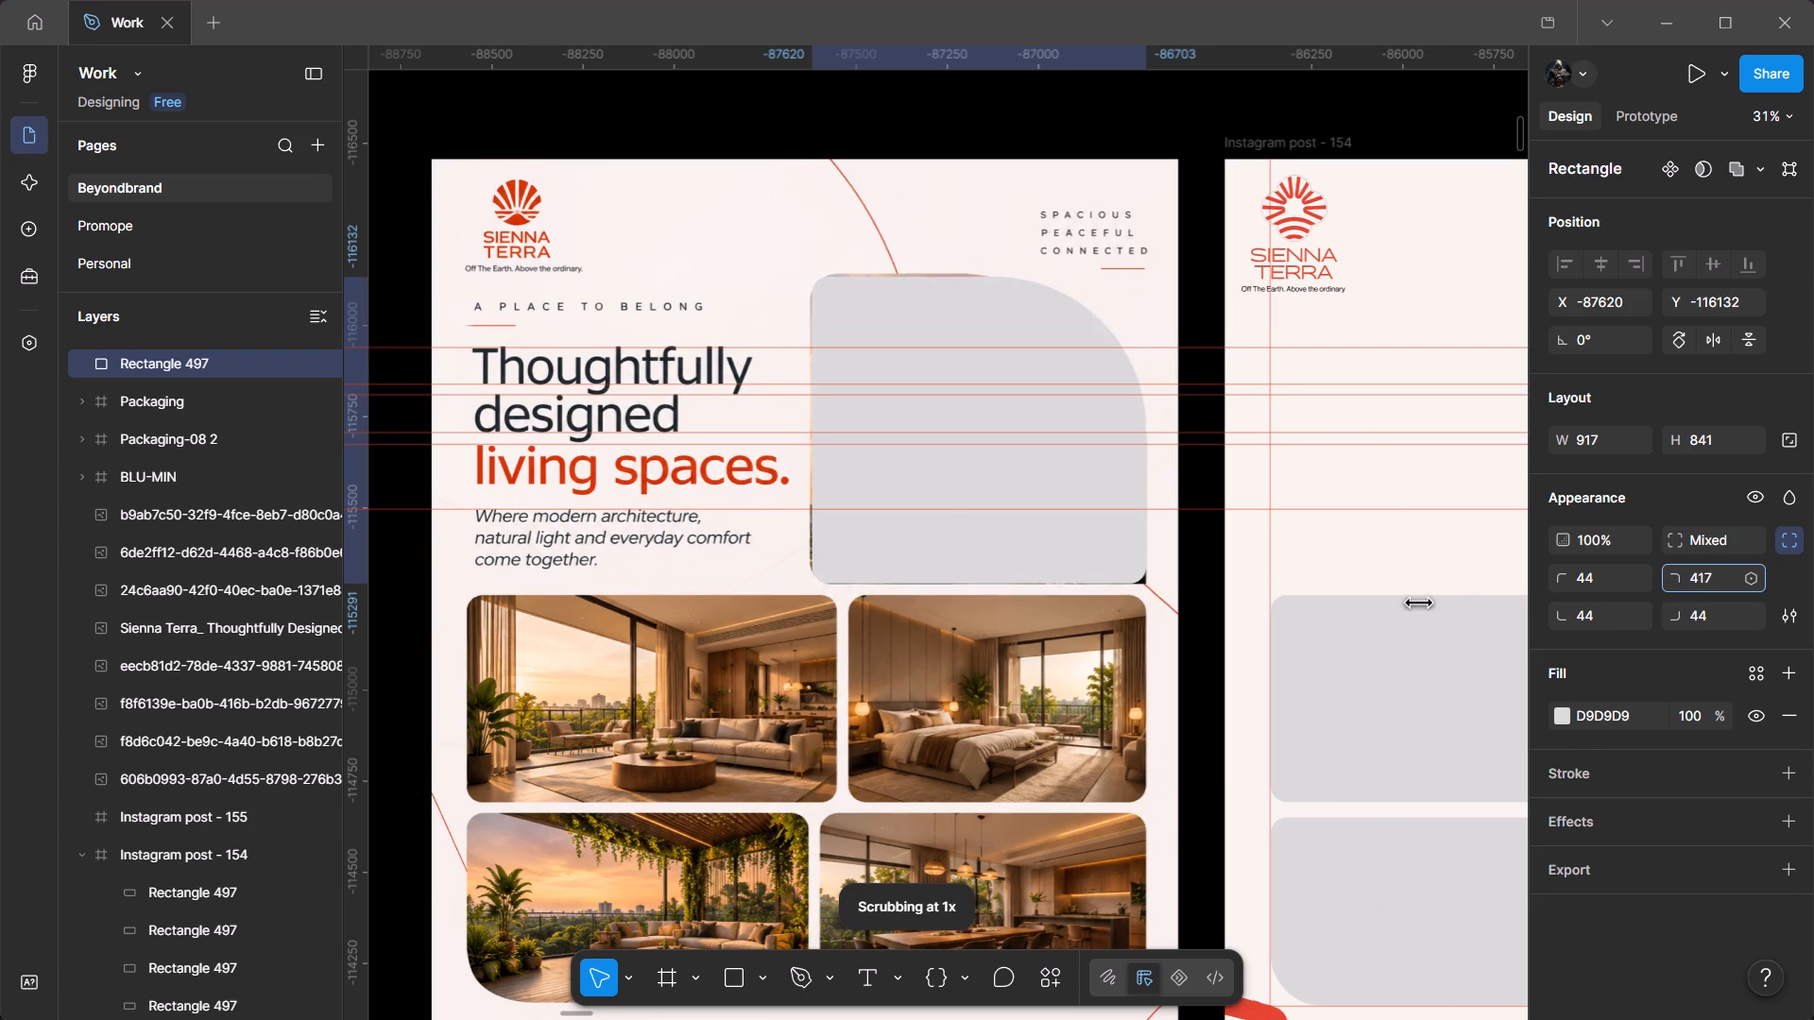
drag(933, 306, 903, 541)
drag(903, 541, 950, 536)
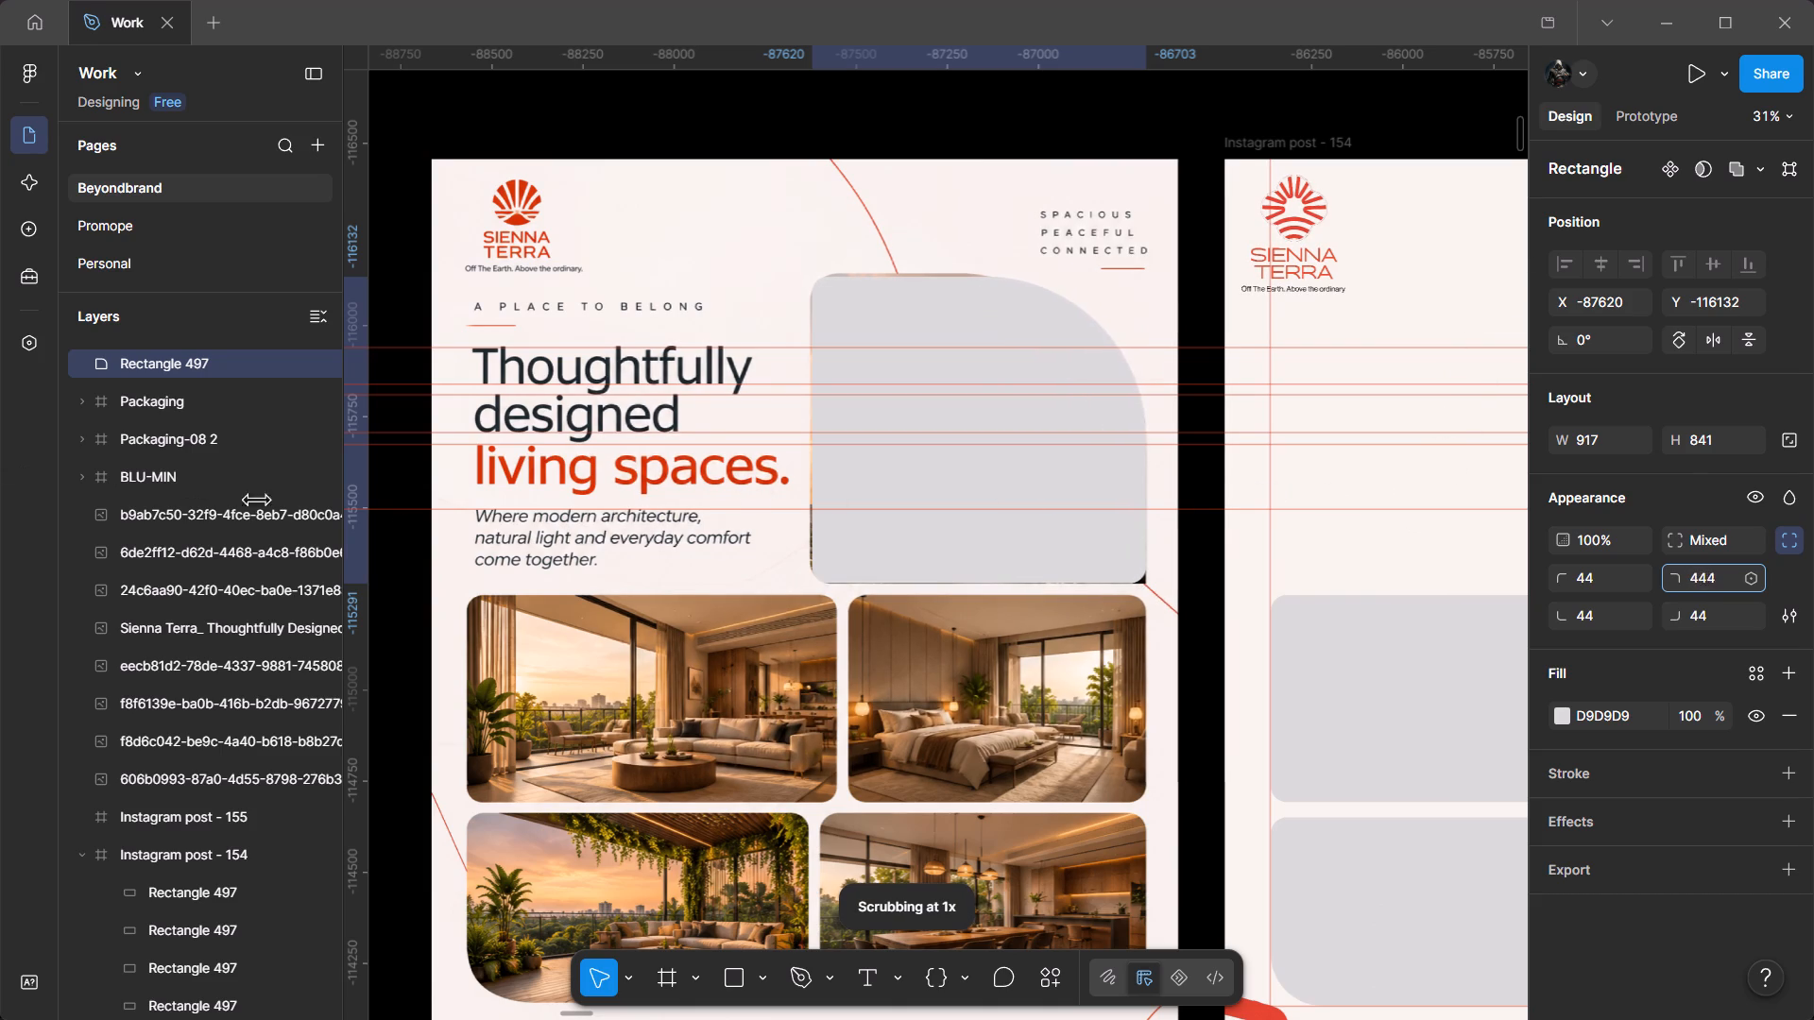
drag(950, 536, 1158, 531)
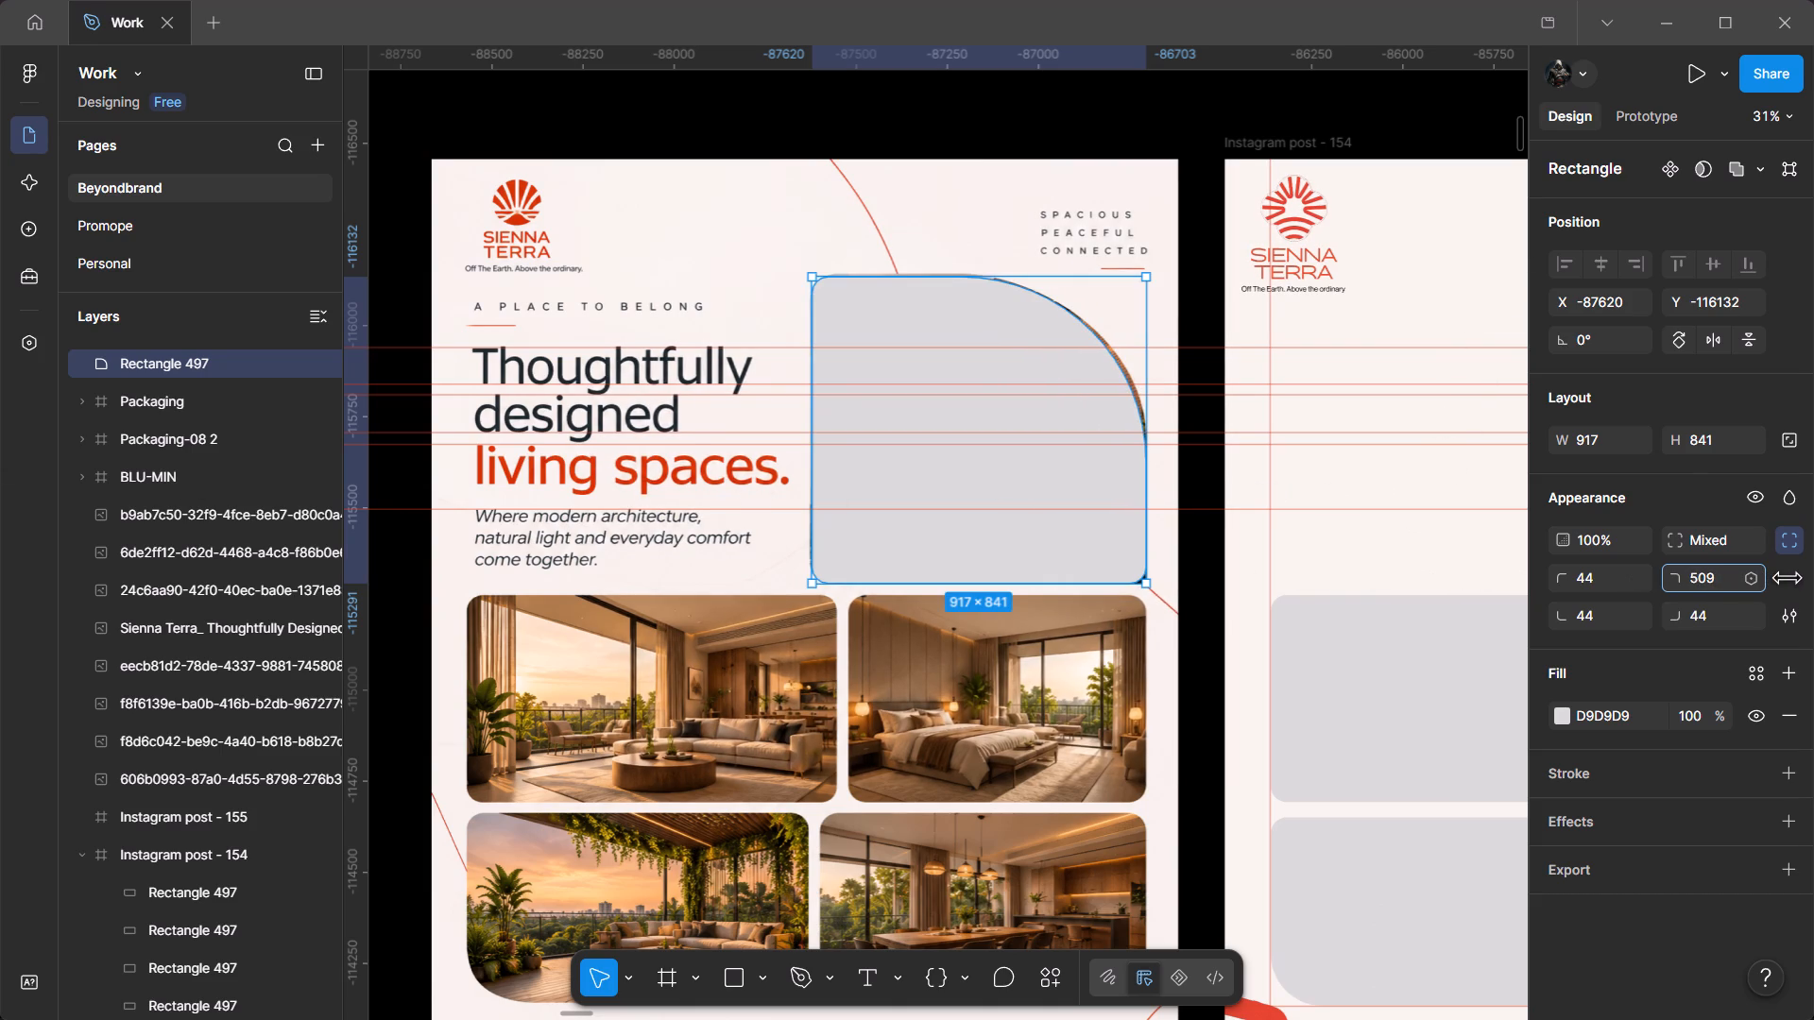
drag(1158, 531, 1154, 531)
drag(1154, 531, 931, 546)
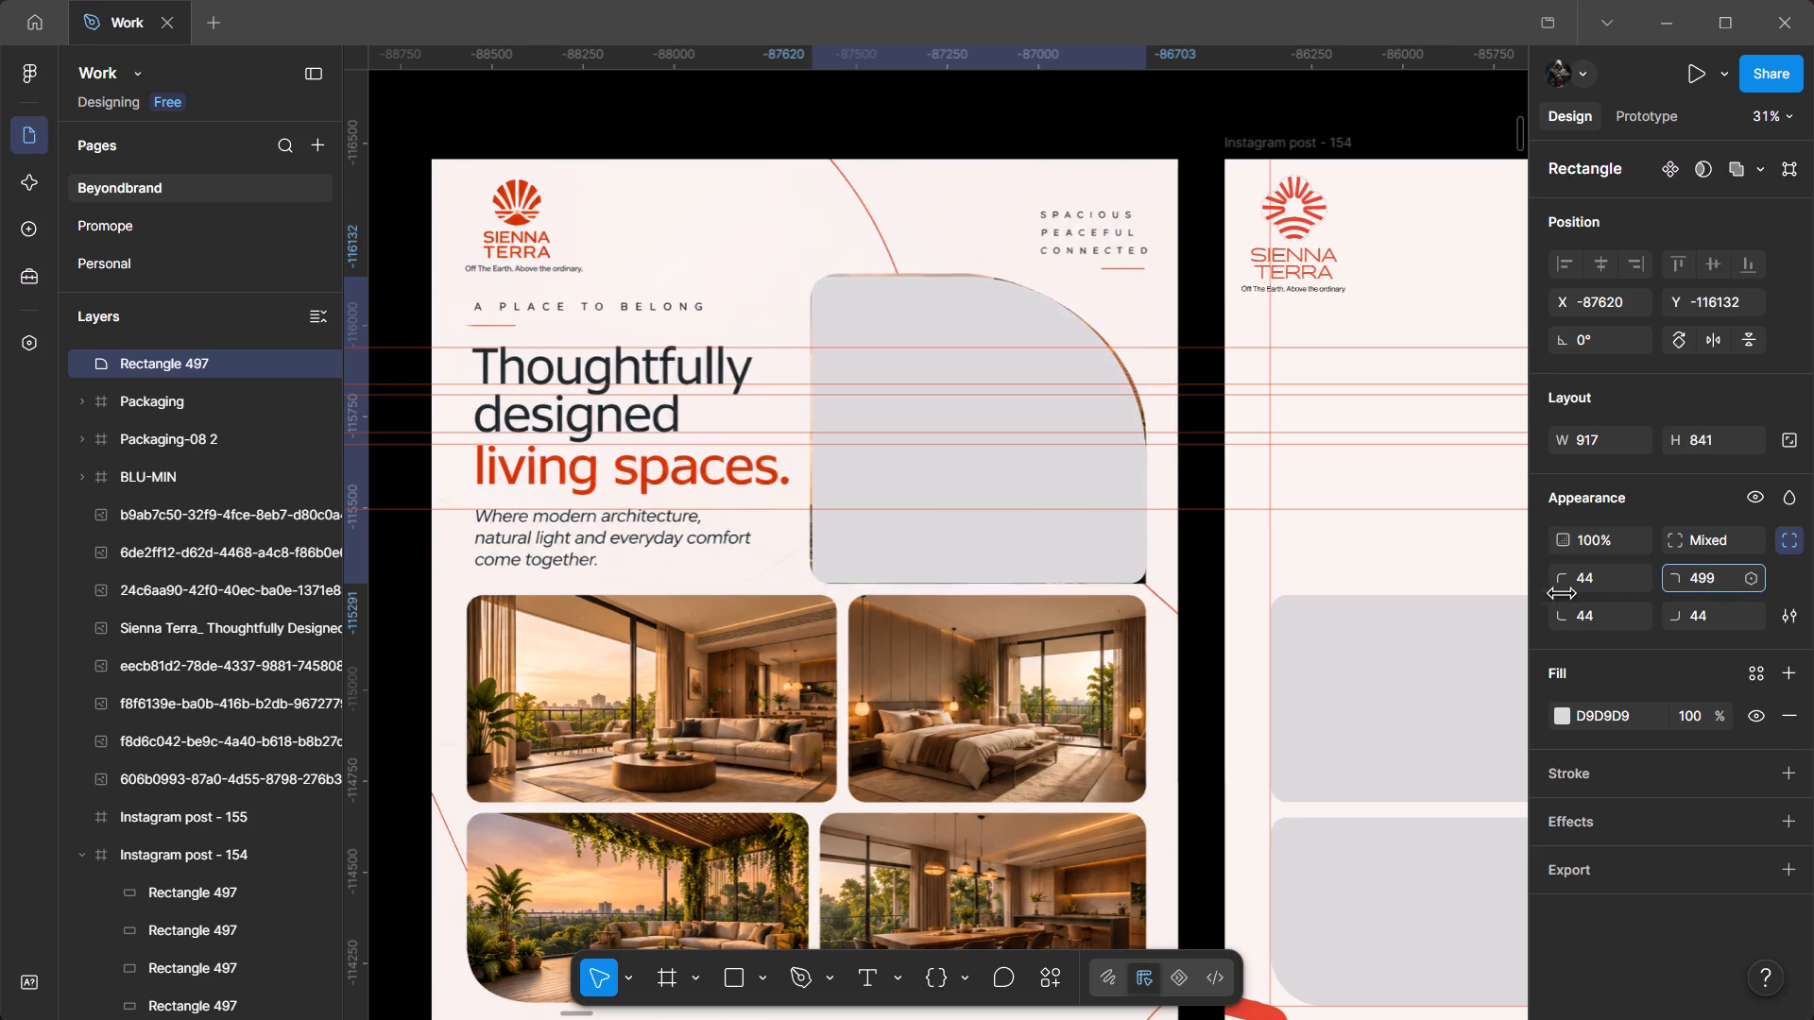
drag(931, 546, 721, 555)
Move the curved rectangle into Instagram post - 154 above the bedroom placeholder, against the right margin guide at X 1119, Y 316.
ctrl+scroll(1661, 567, down, 8)
ctrl+scroll(1181, 568, down, 7)
drag(1107, 550, 763, 514)
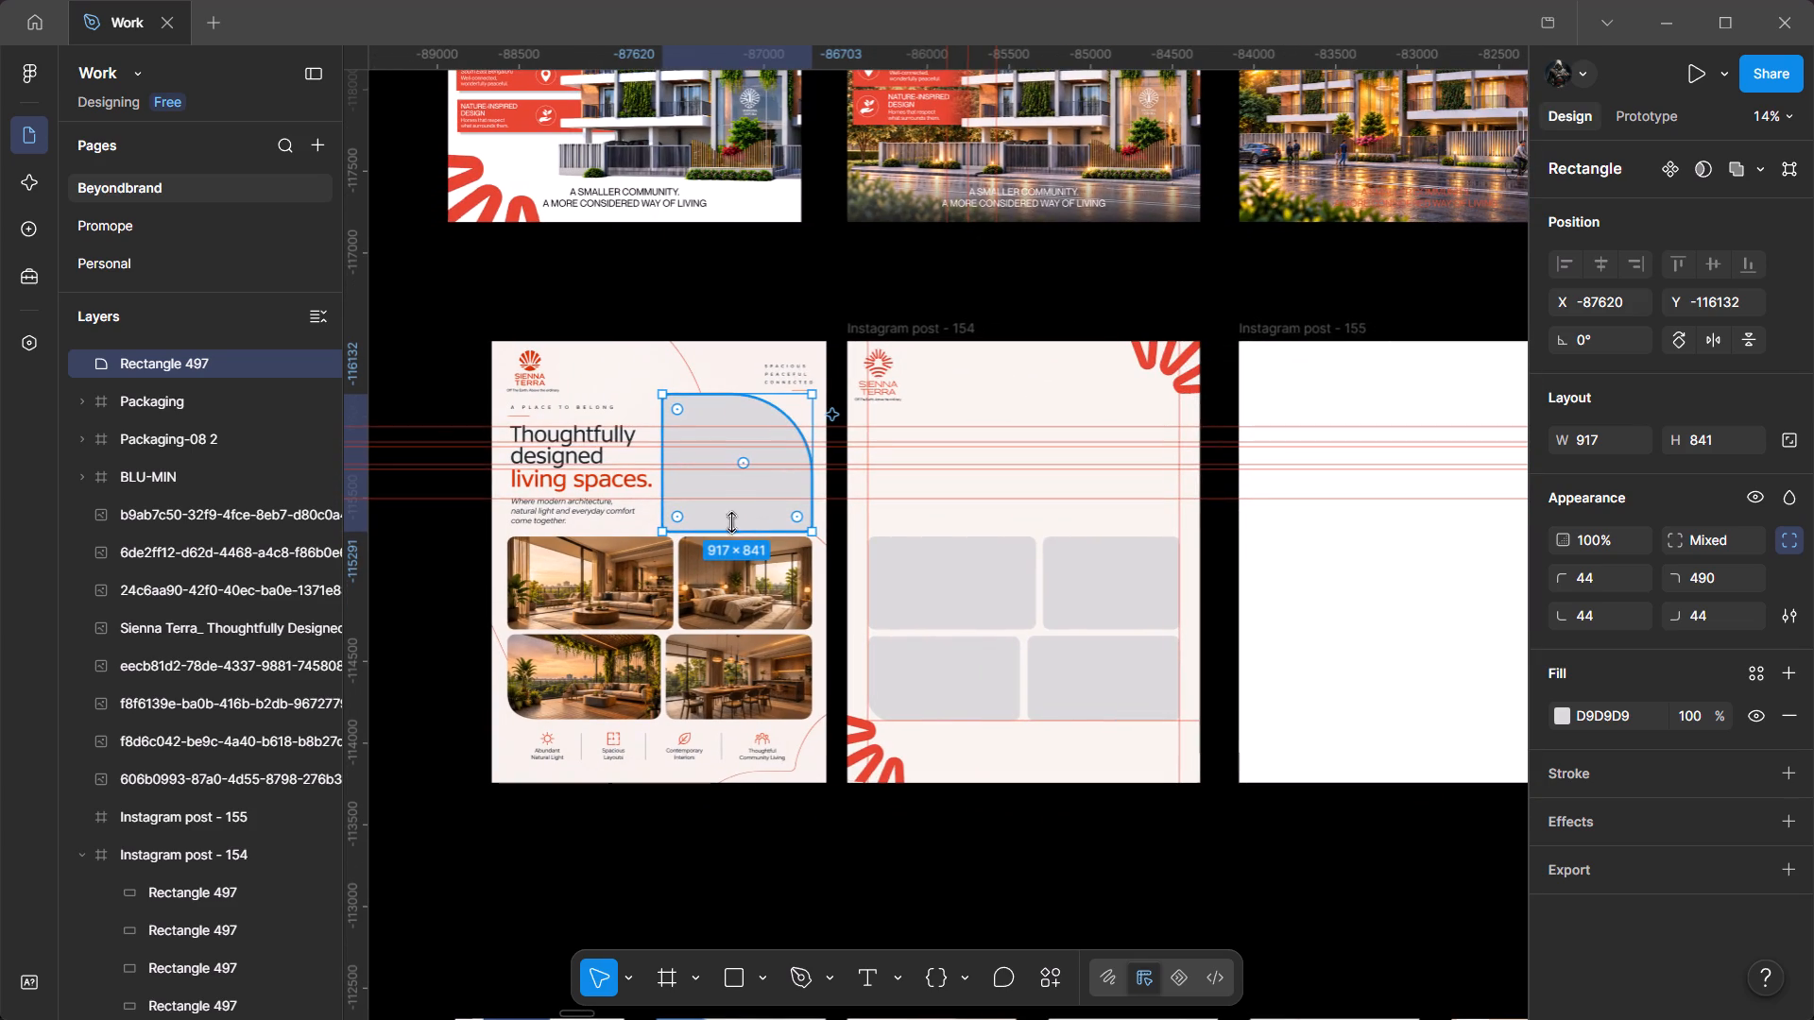
drag(730, 518, 1117, 522)
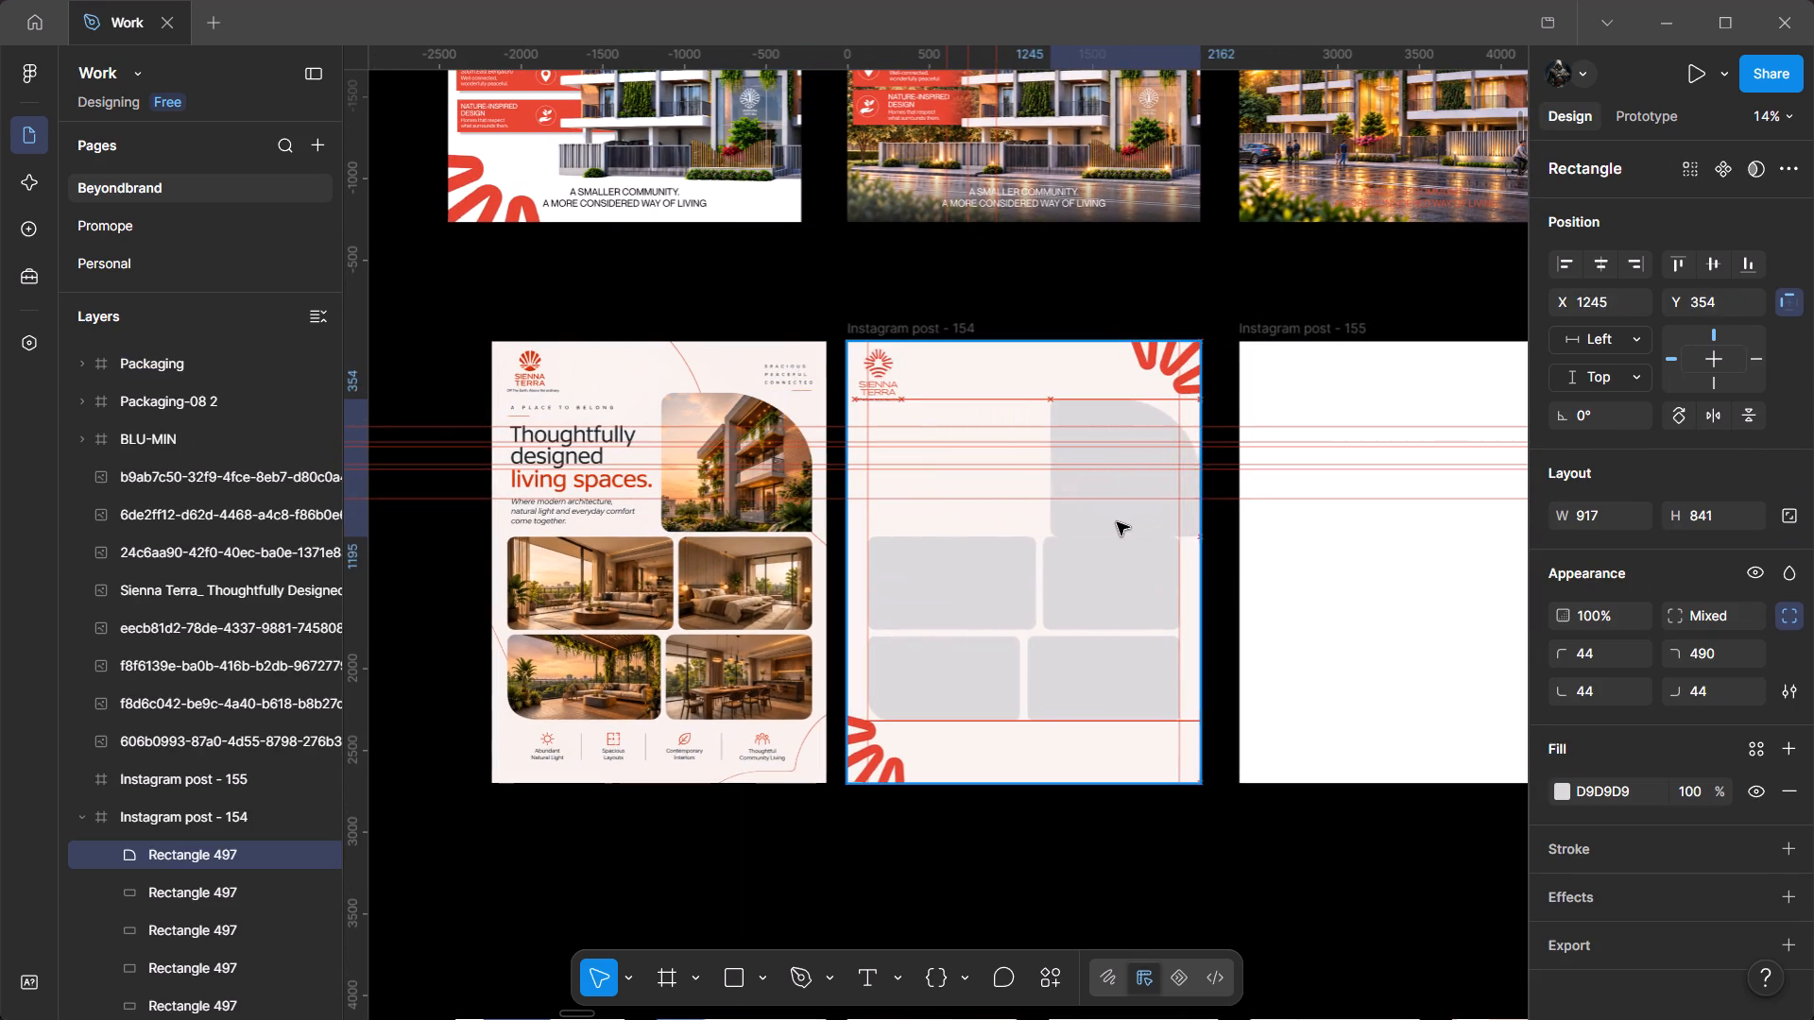
drag(1117, 522, 1095, 516)
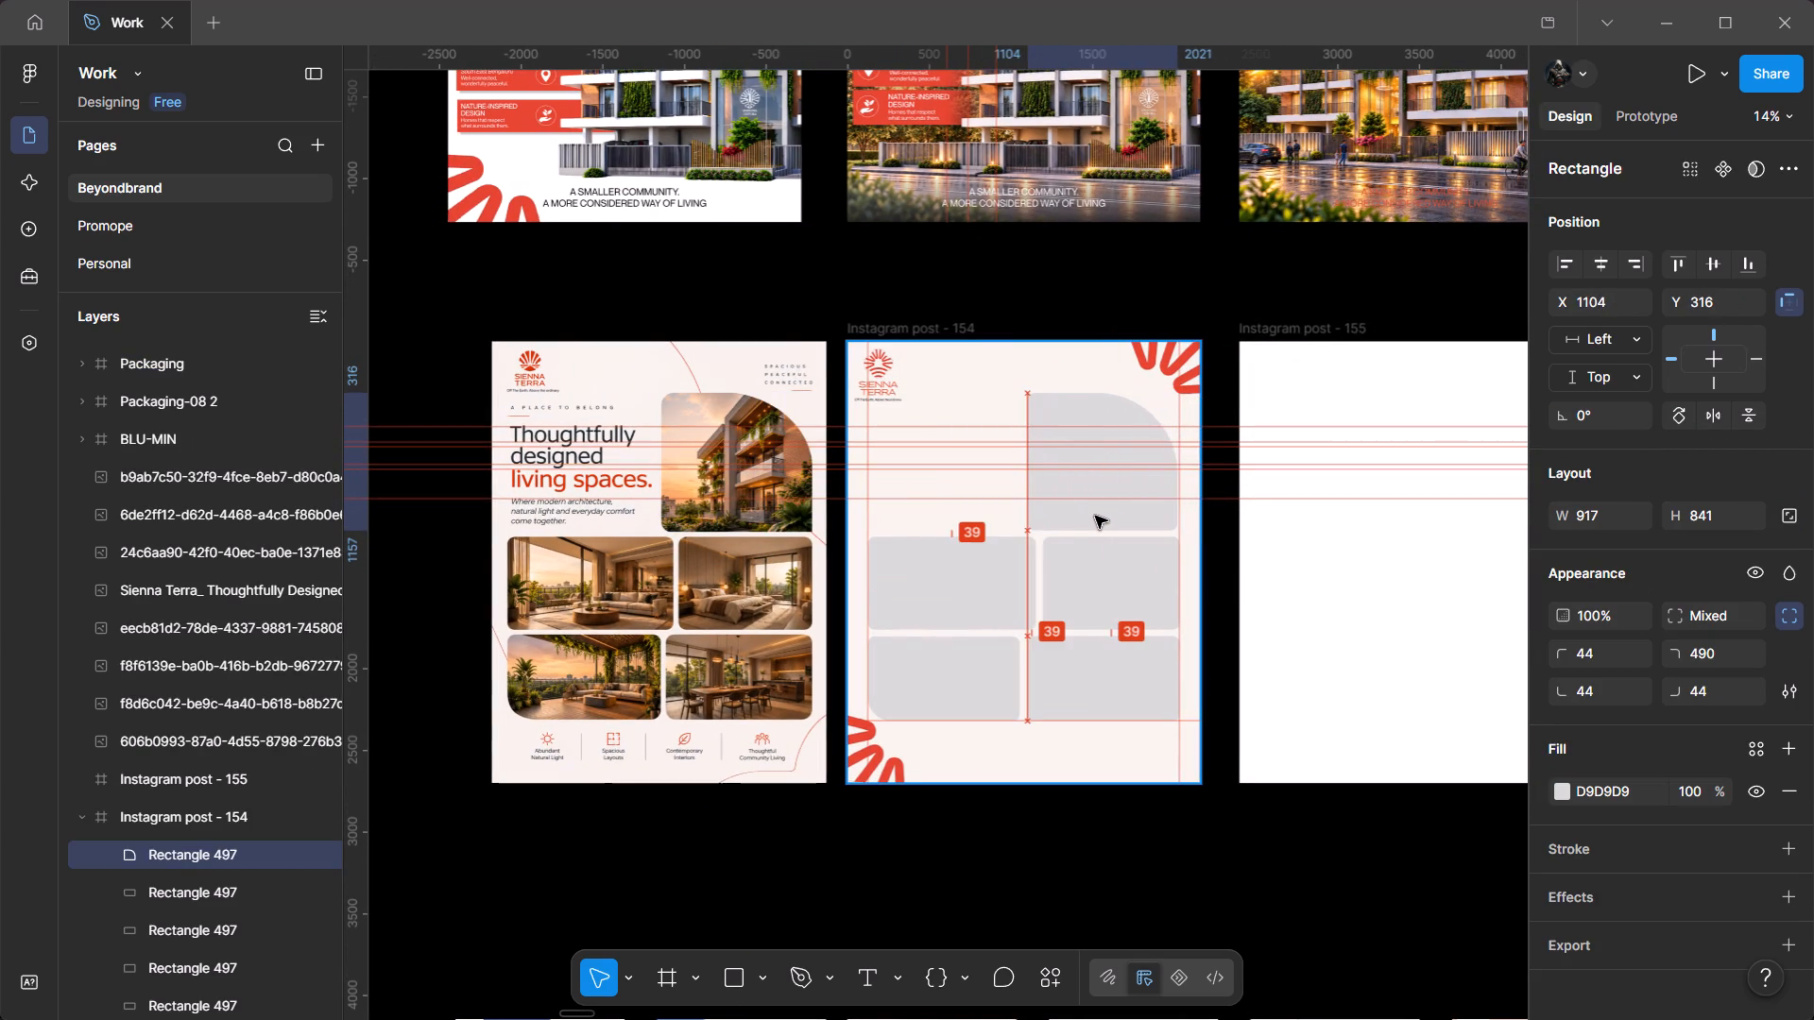
drag(1095, 516, 1100, 516)
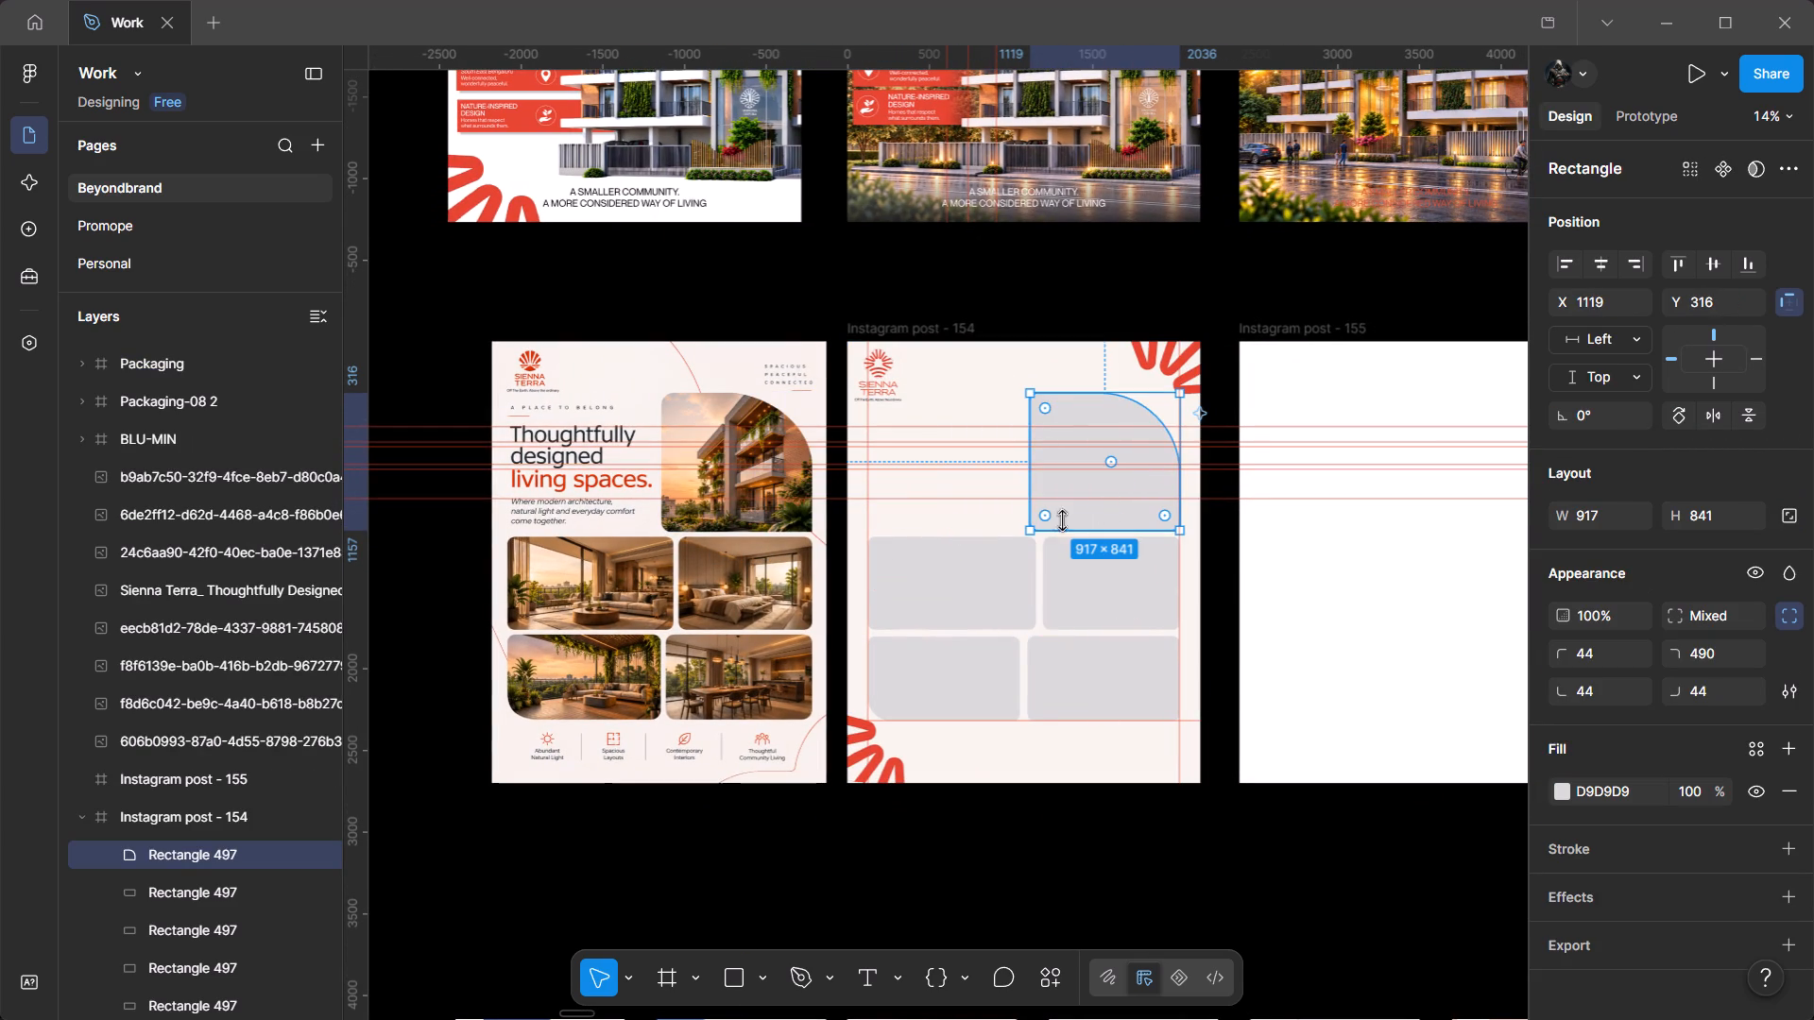
Widen the building placeholder in Instagram post - 154 to 950 by extending its left edge.
ctrl+scroll(1040, 508, up, 7)
drag(1017, 509, 1009, 509)
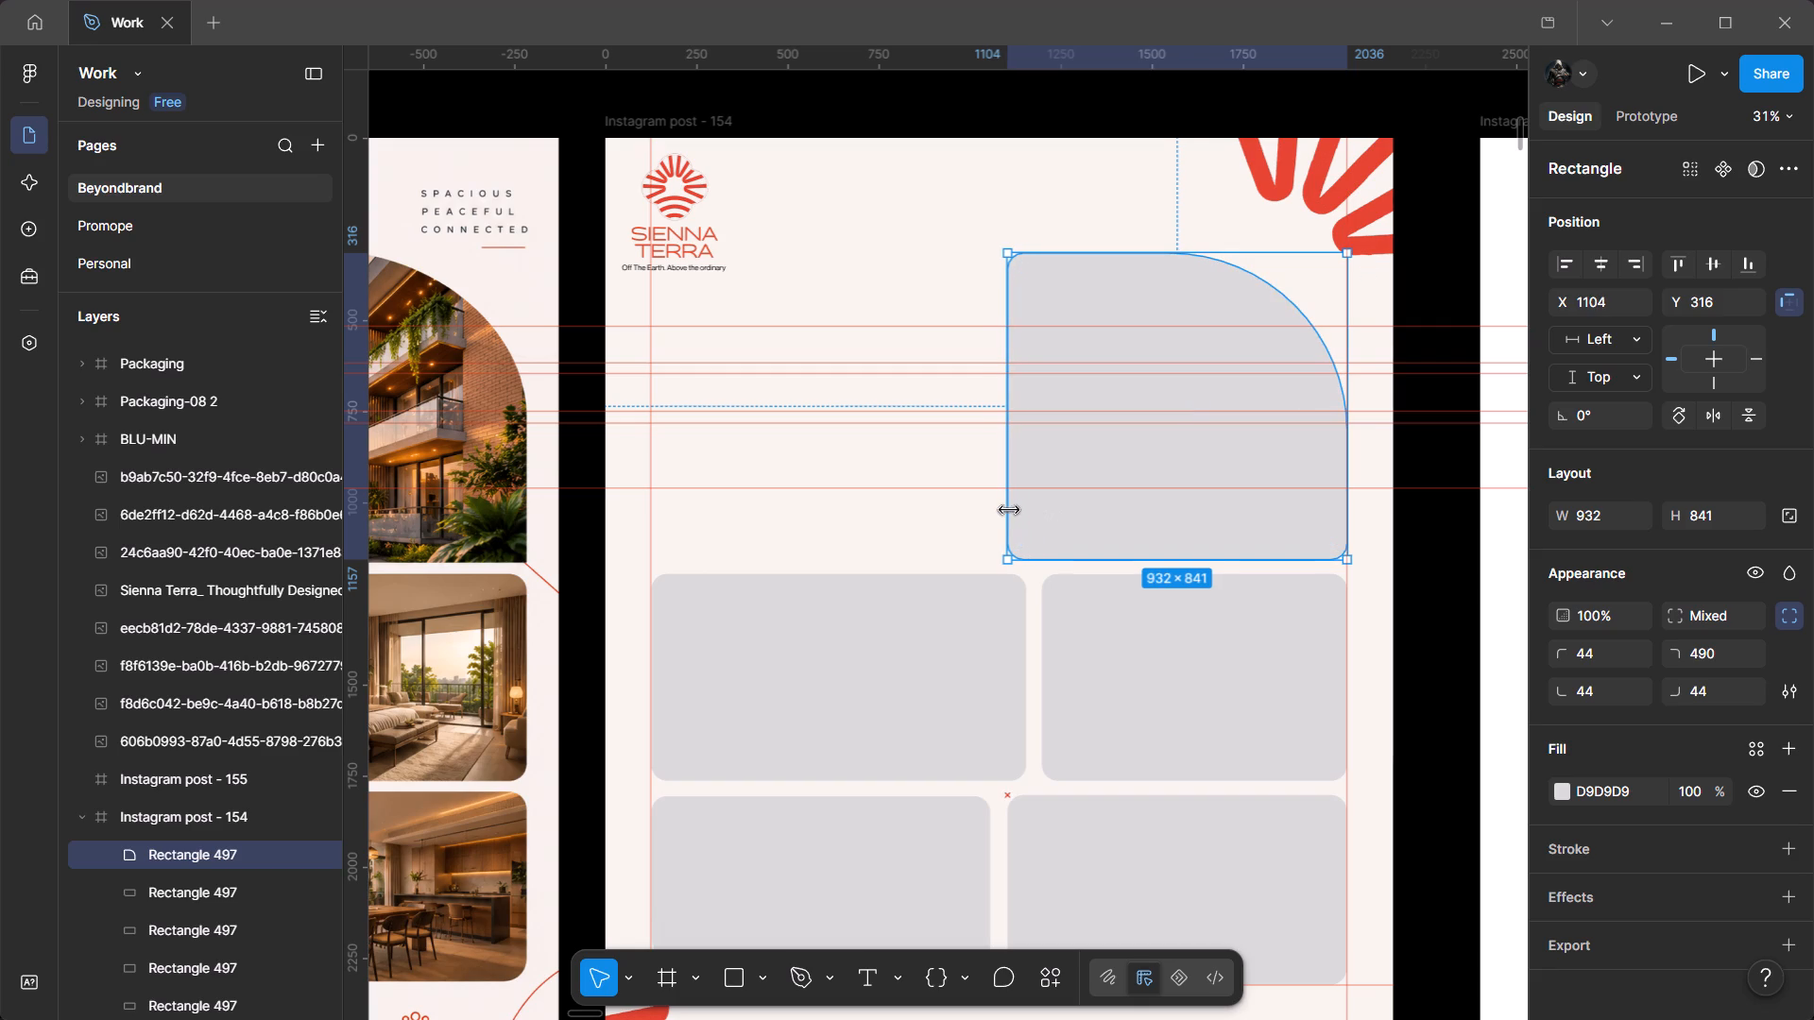
drag(1009, 509, 1001, 508)
Adjust the building placeholder's position to X 1086, Y 317, keeping its right edge on the margin guide, and deselect it.
ctrl+scroll(1081, 511, up, 5)
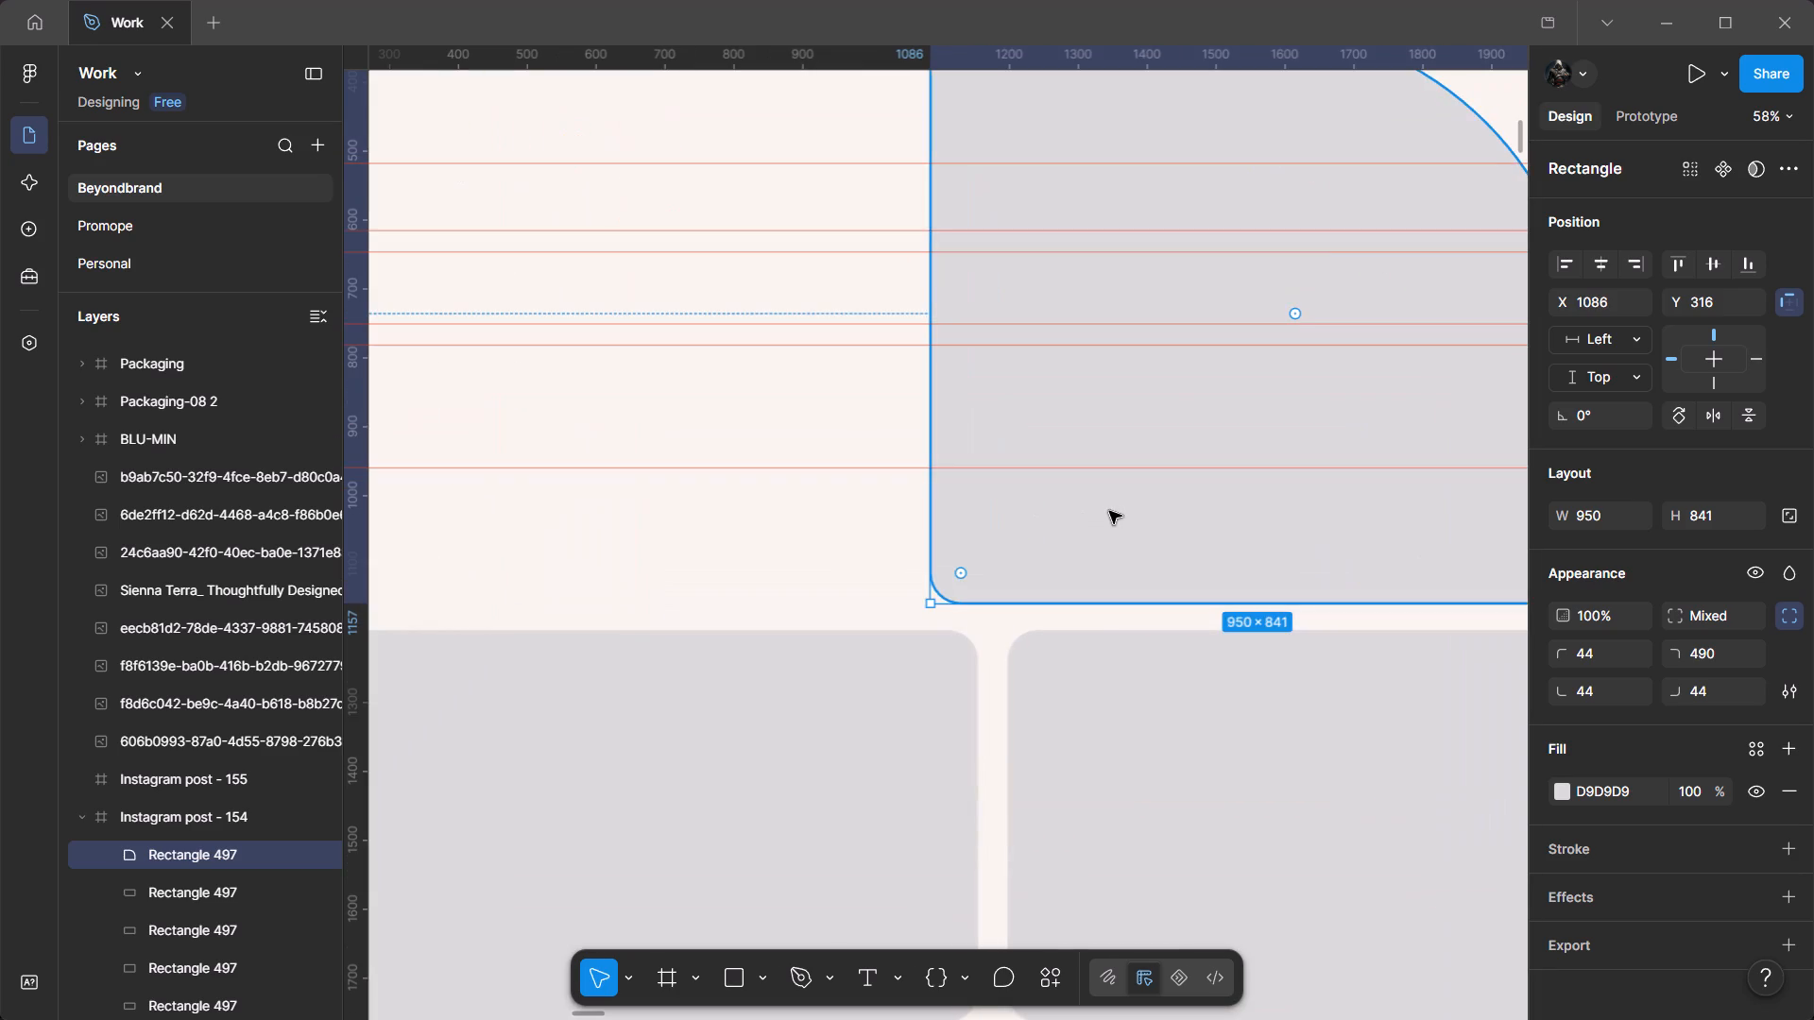
click(1110, 511)
drag(1100, 509, 743, 491)
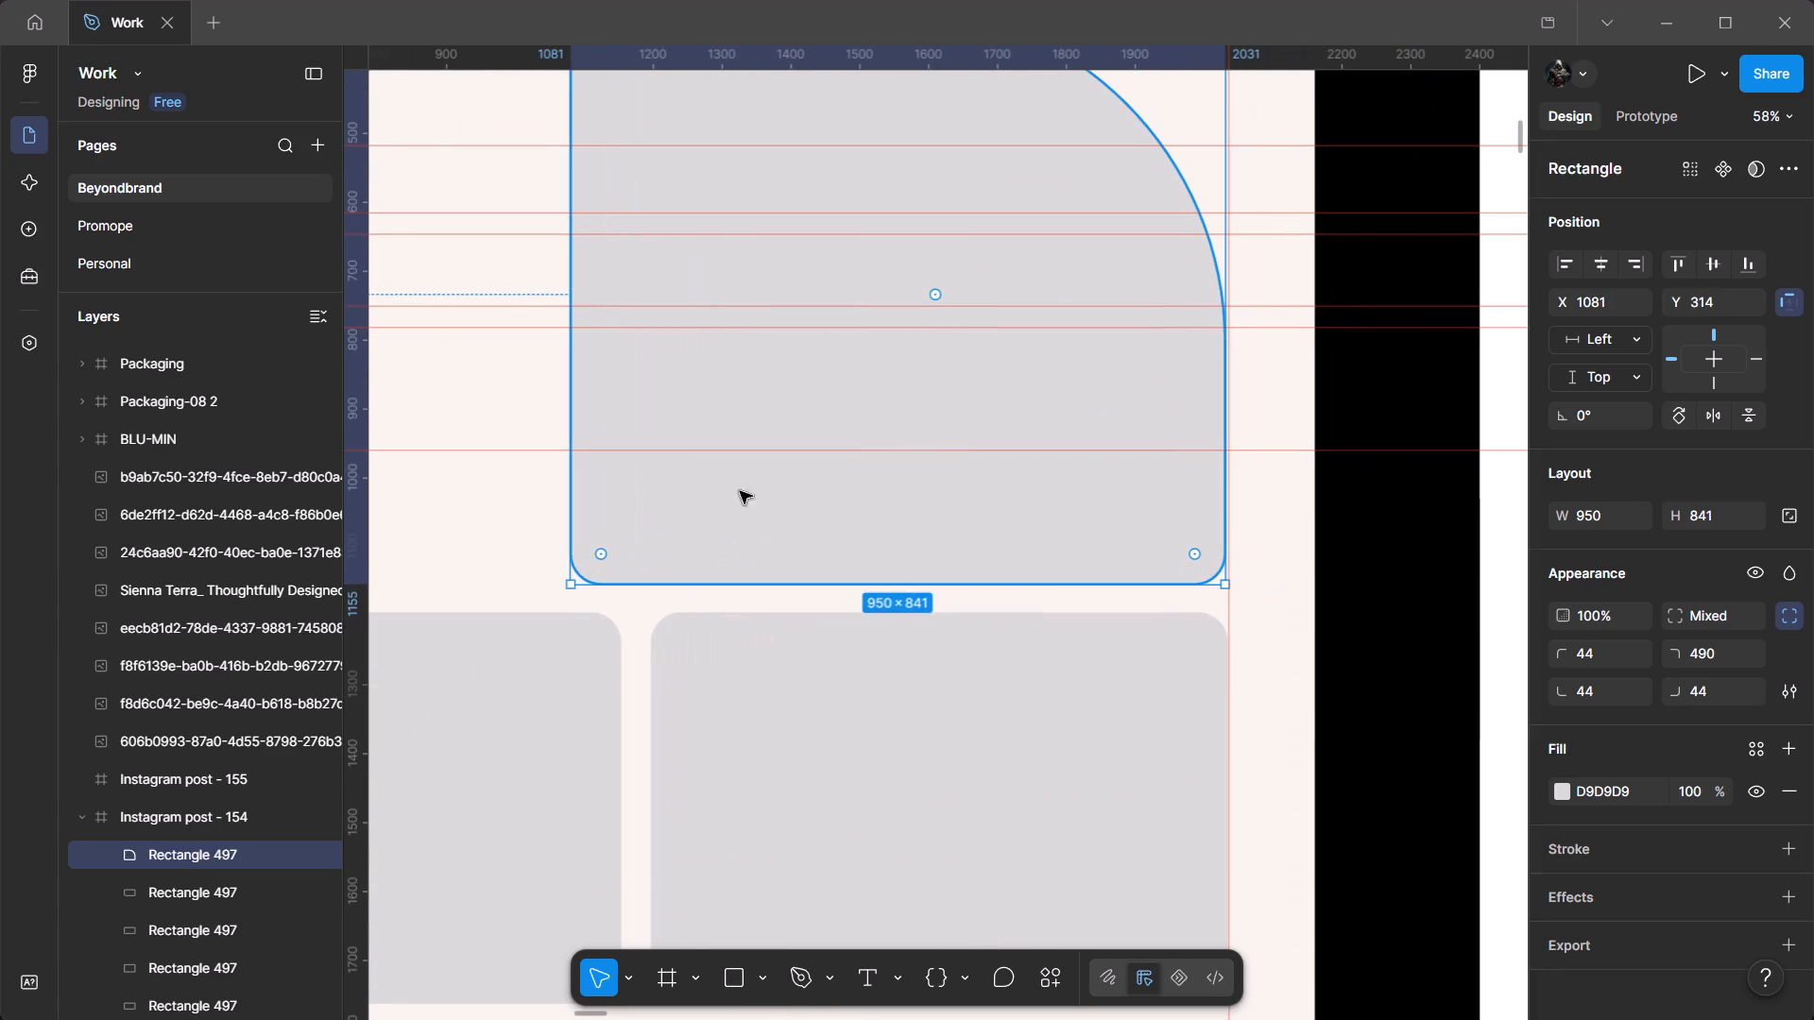
click(796, 479)
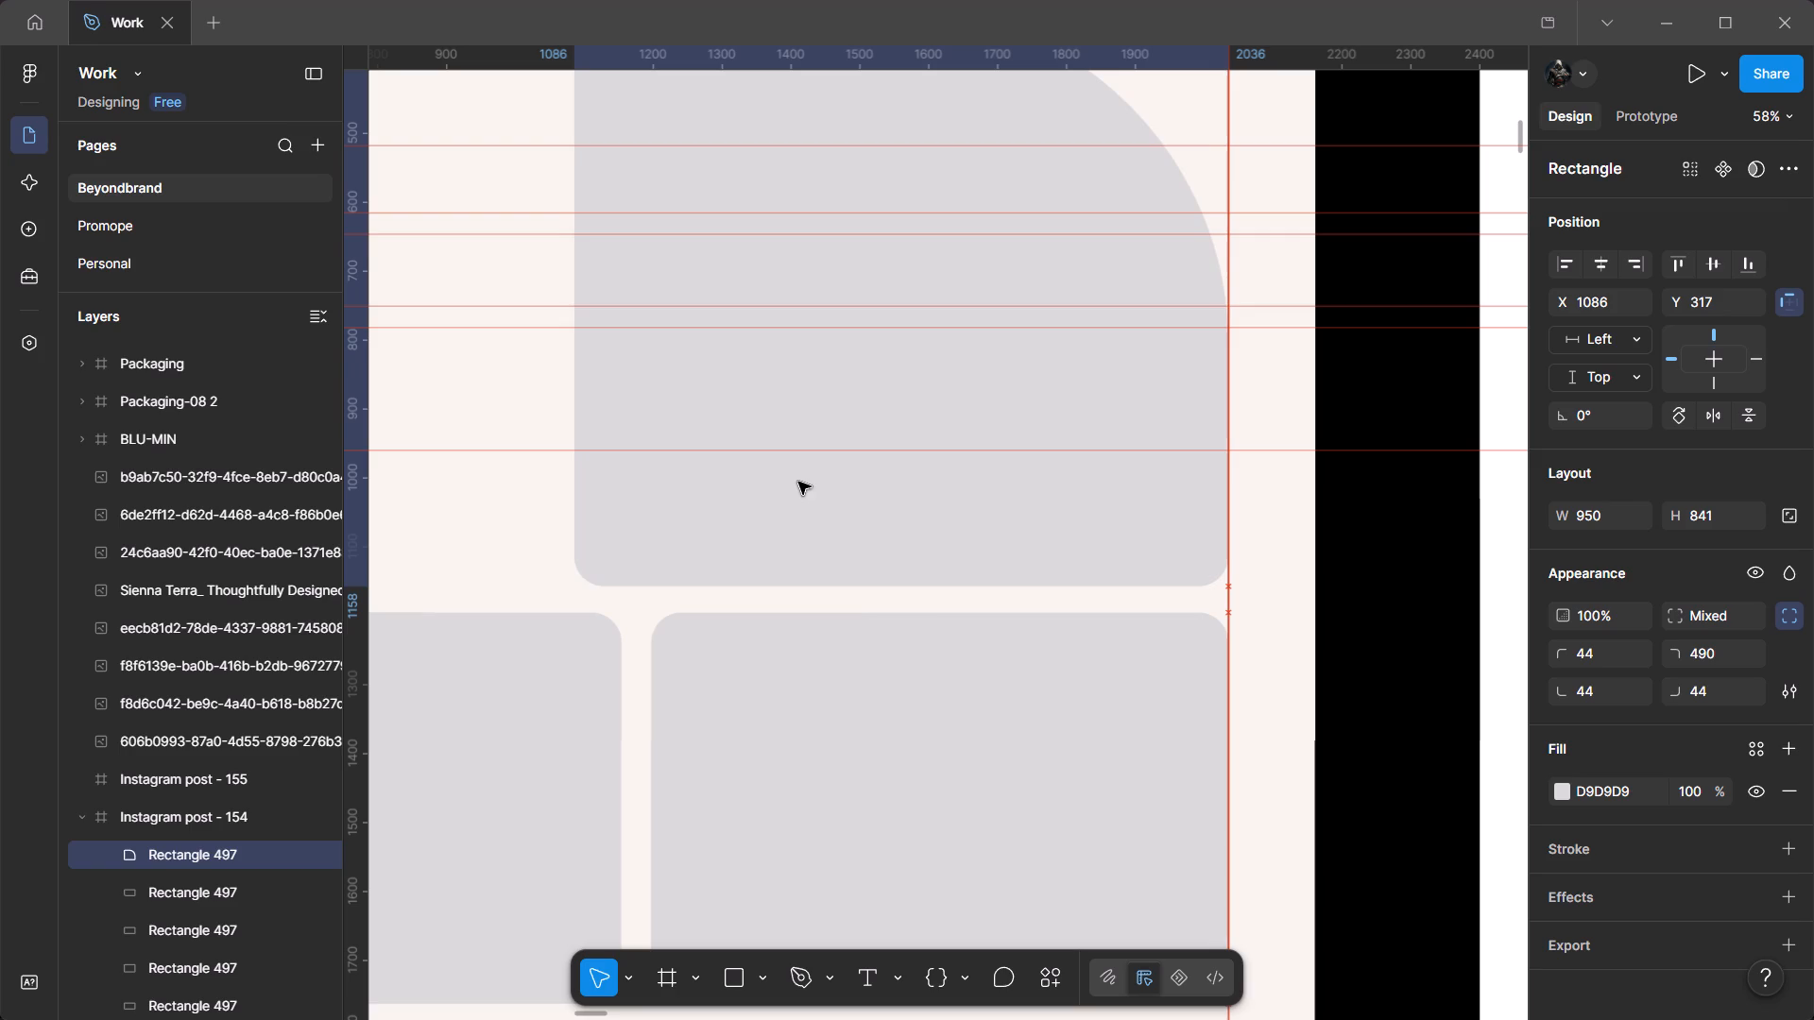
click(1384, 524)
Select the Terra 3 image in the bottom-left corner of Instagram post - 154.
ctrl+scroll(1381, 524, down, 8)
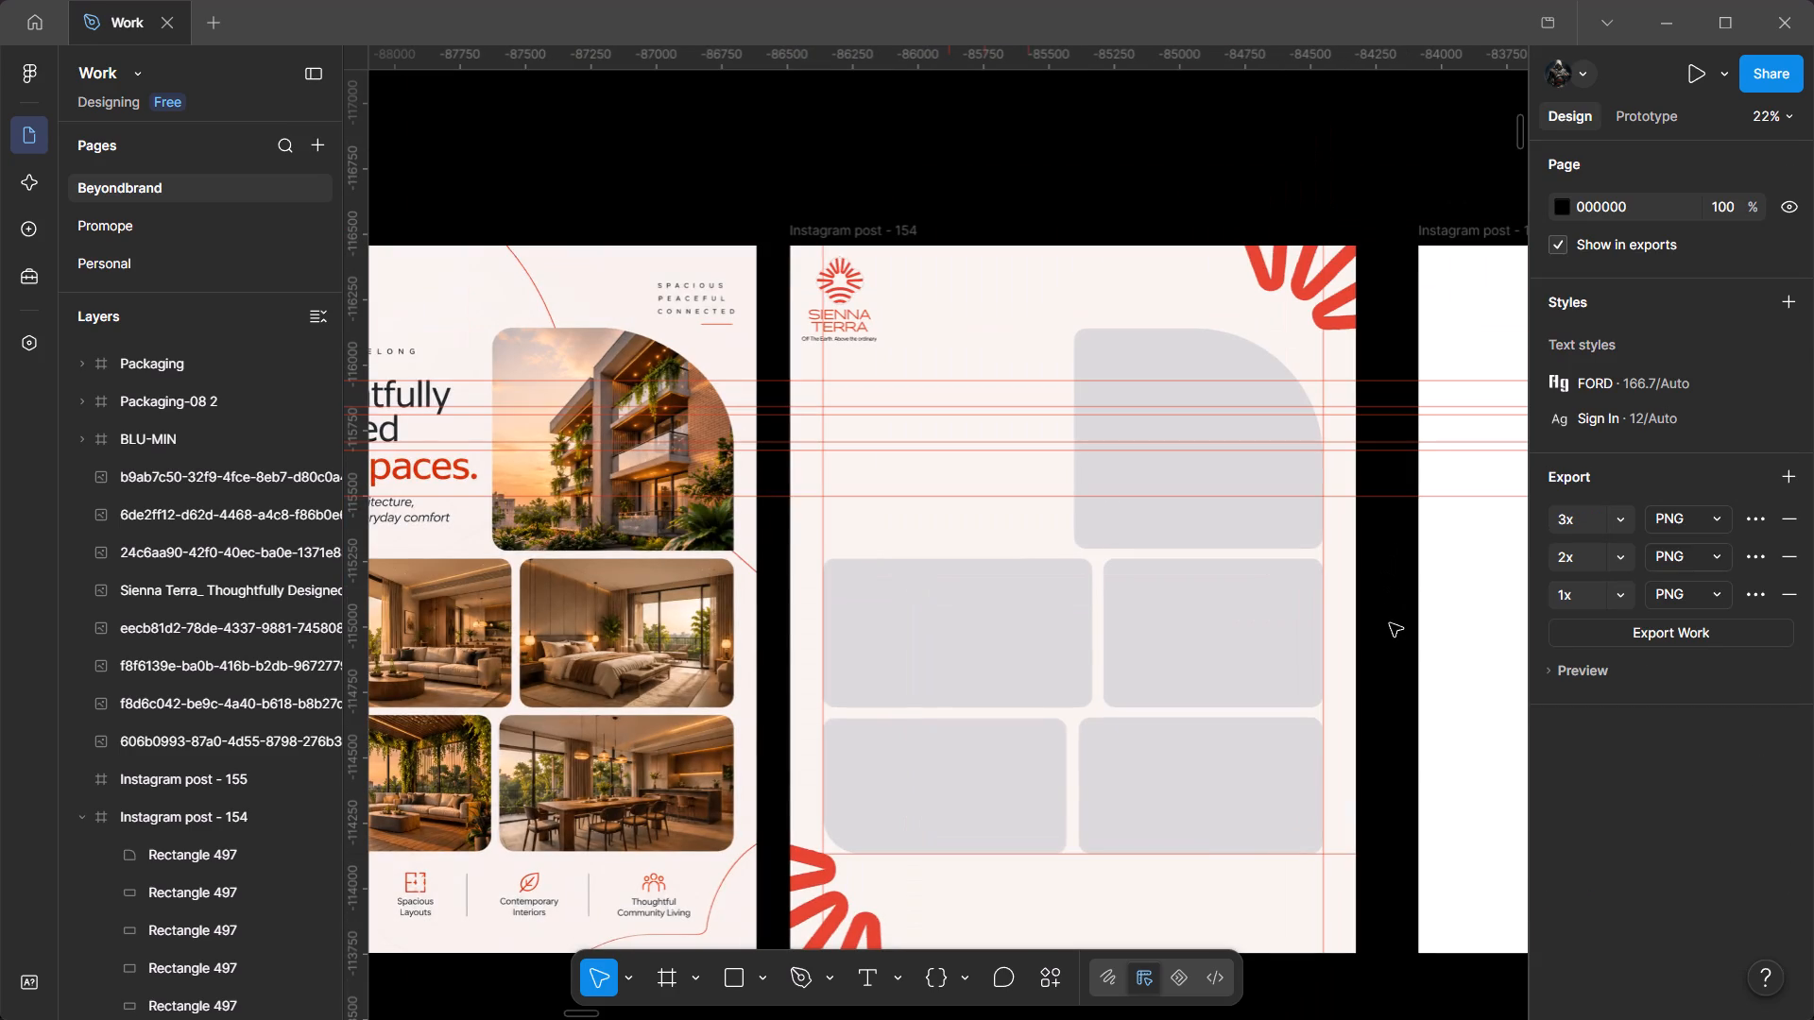
scroll(1034, 780, down, 5)
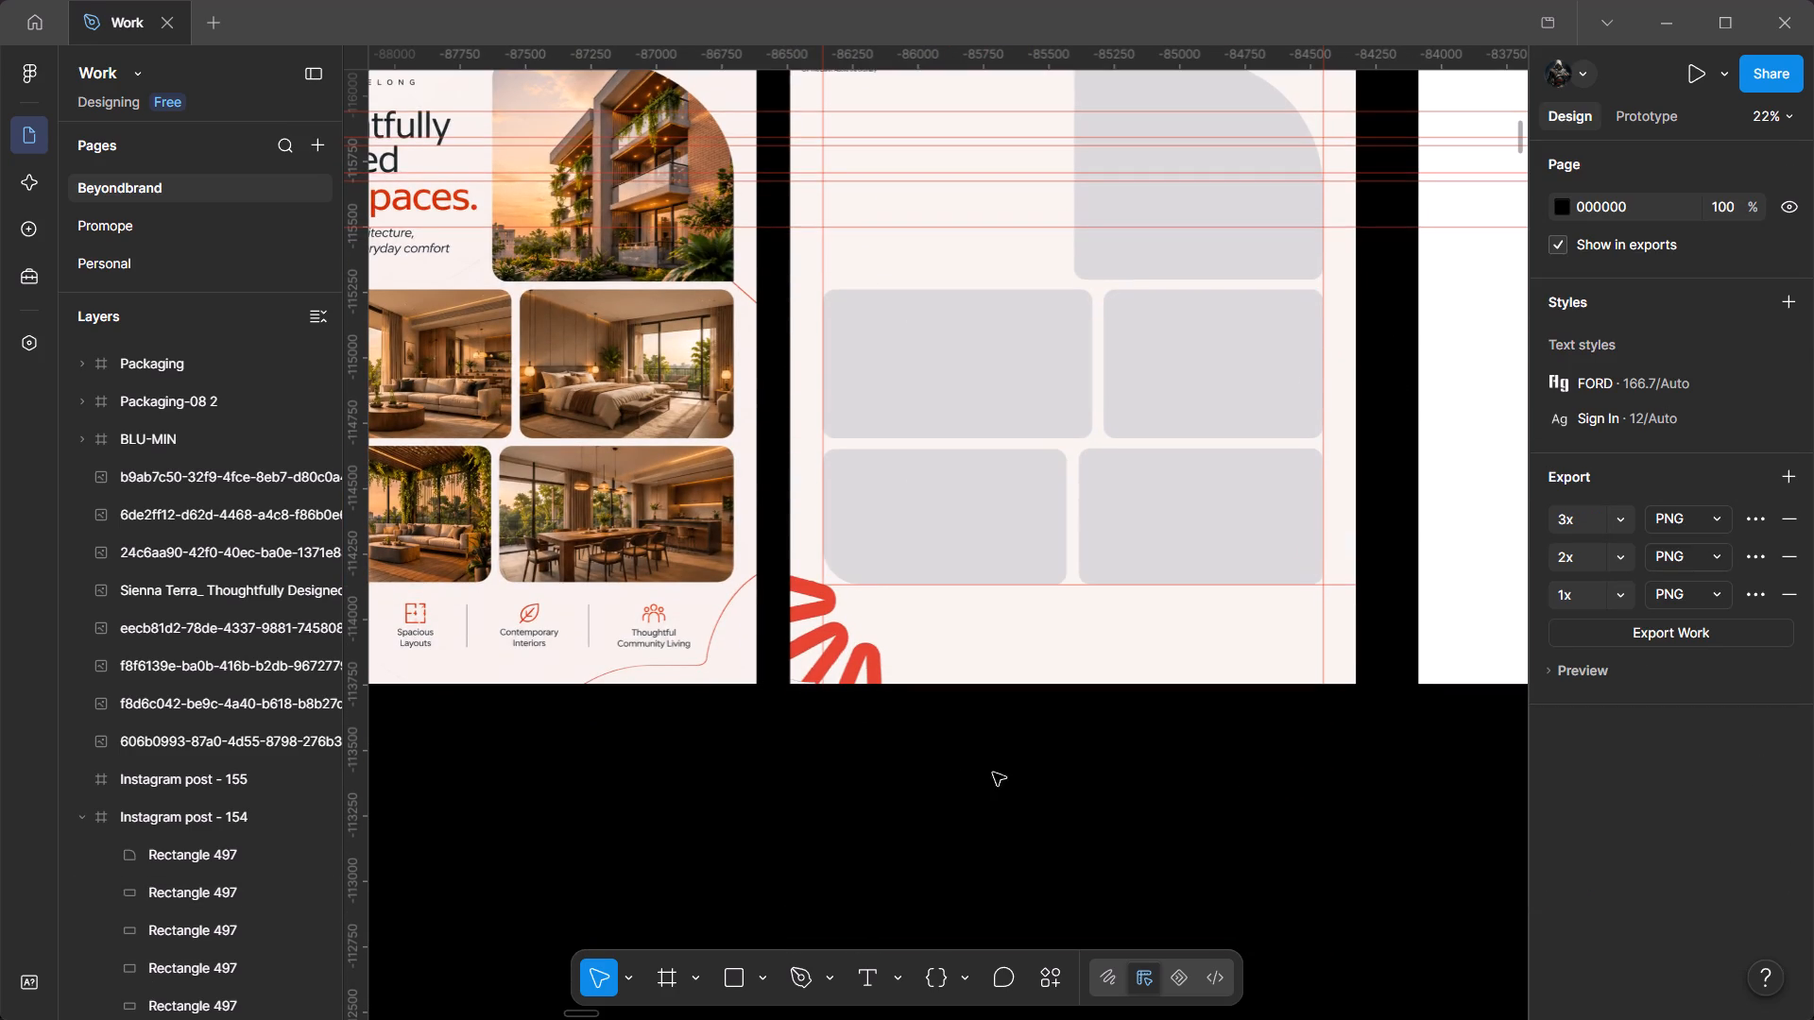
click(807, 645)
click(815, 654)
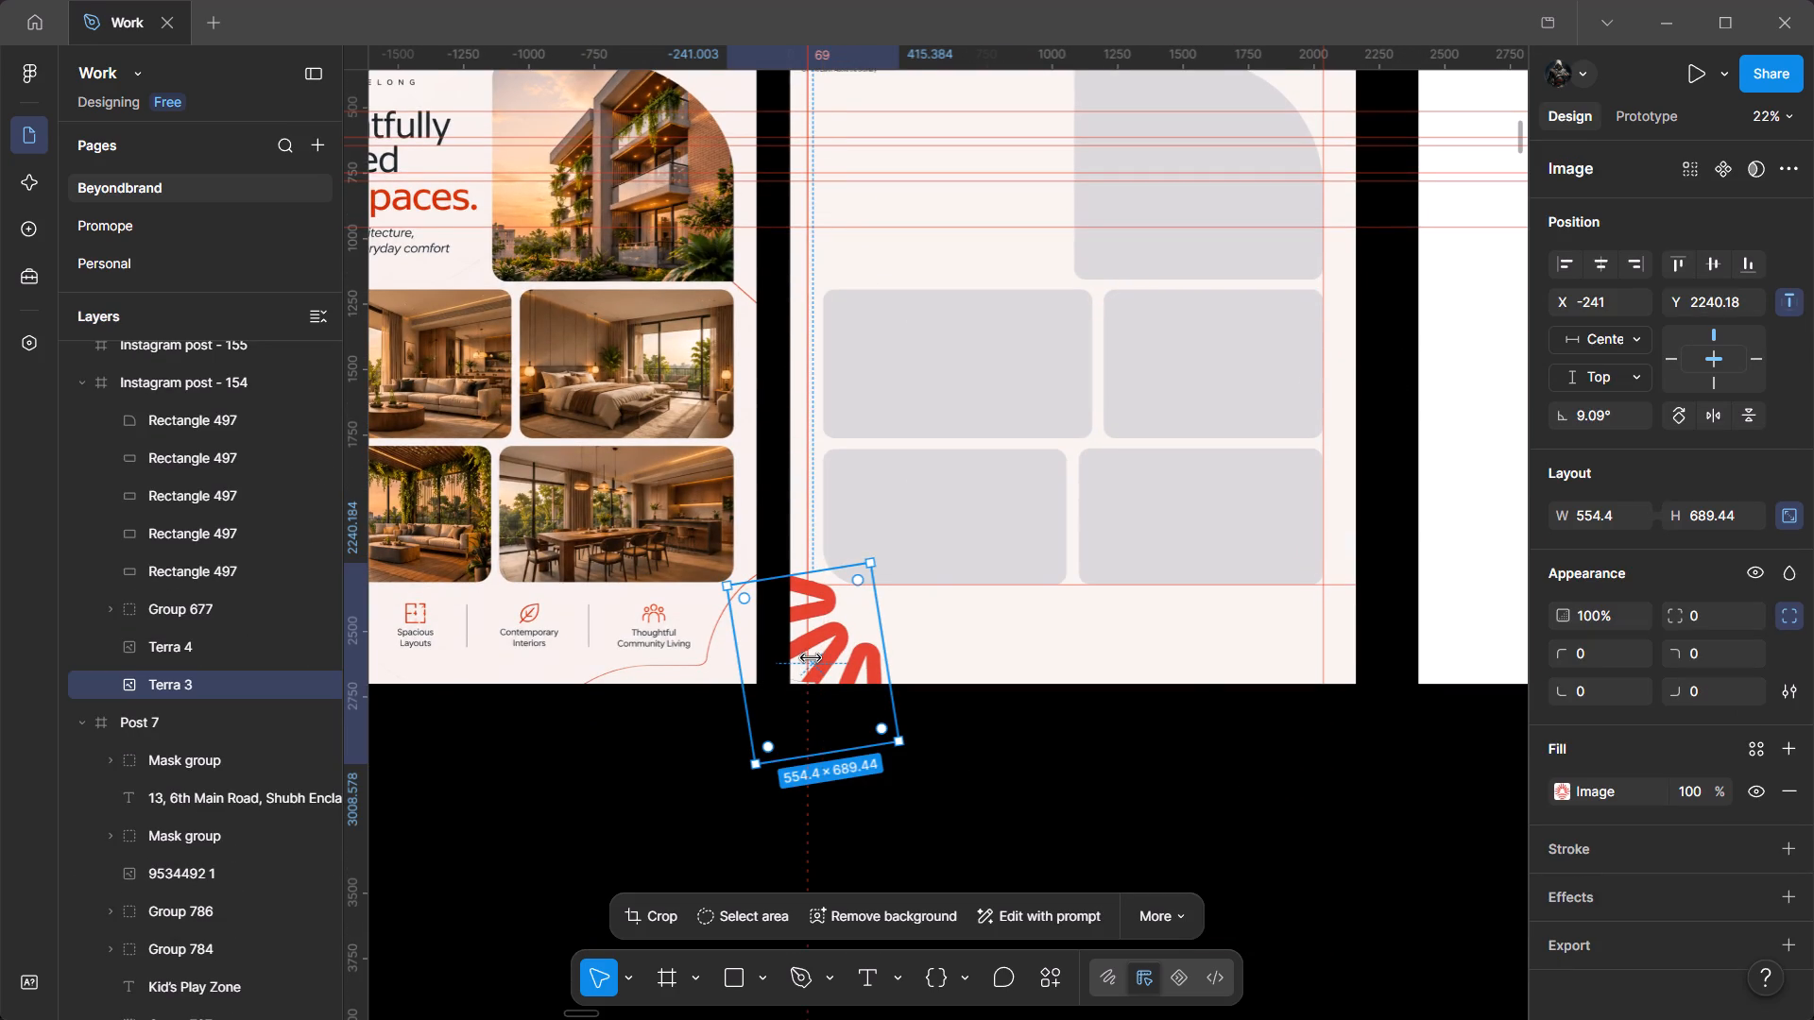
key(ctrl+z)
click(849, 646)
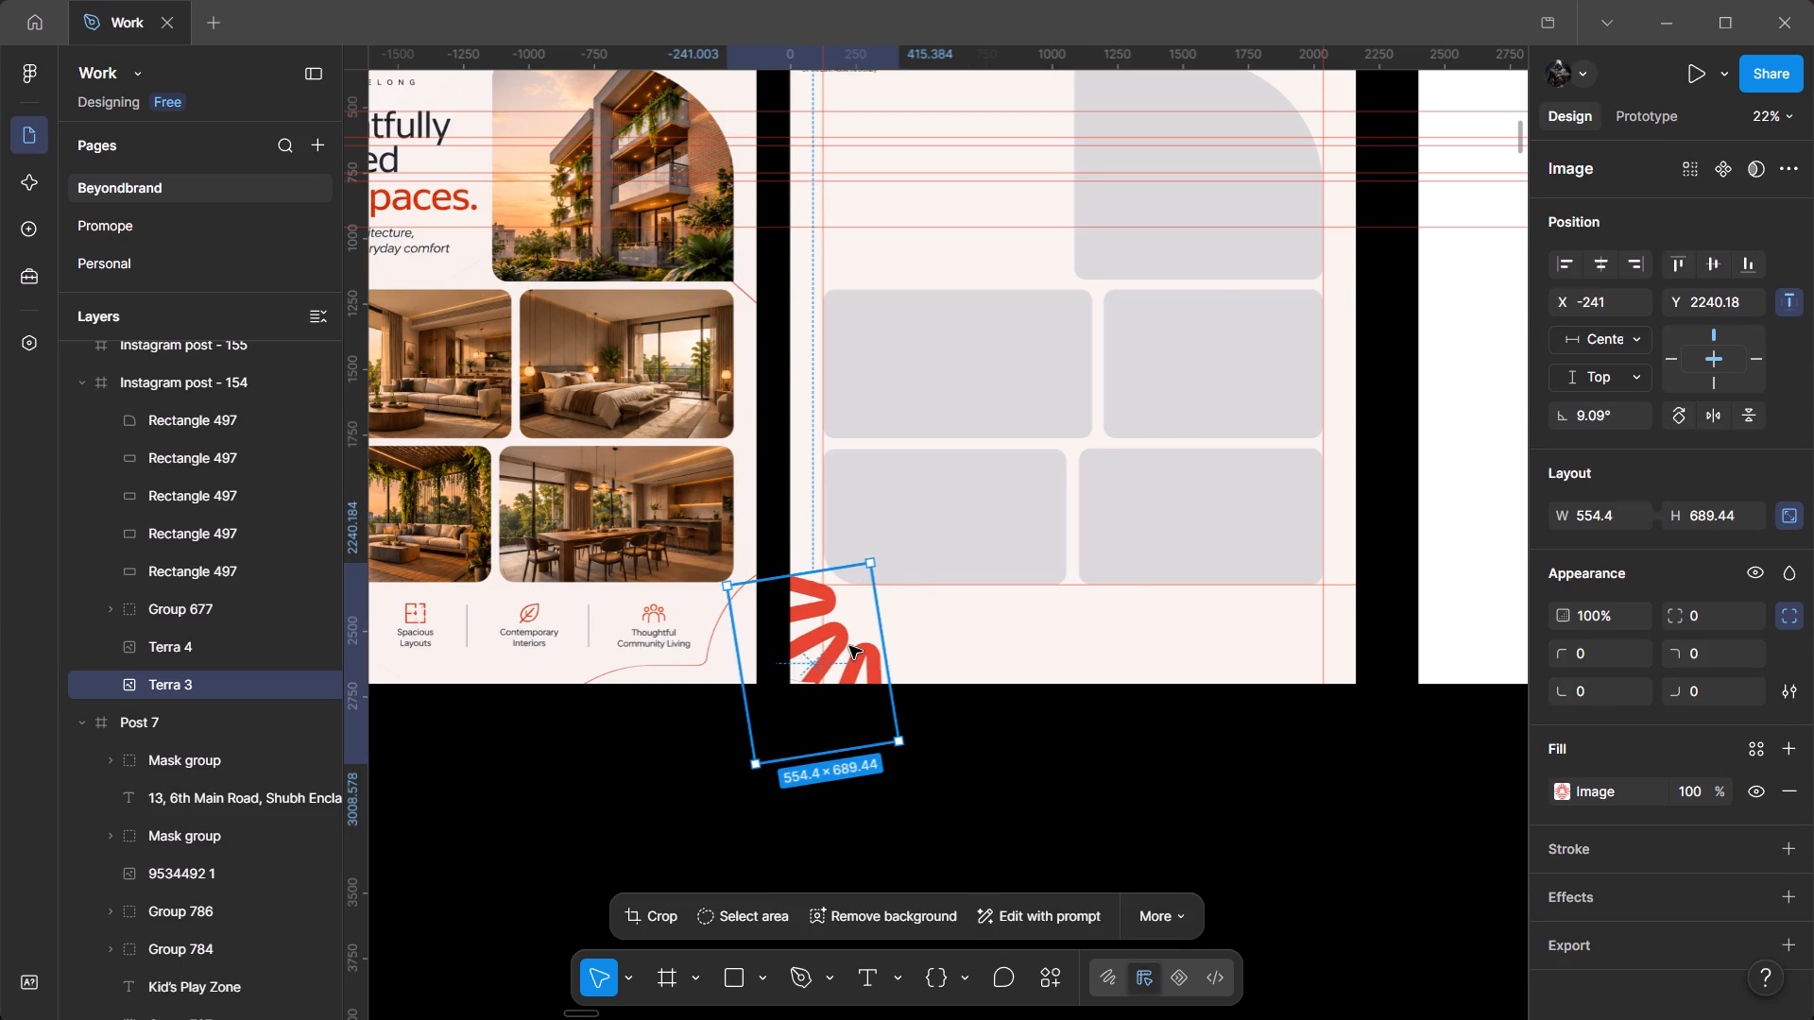
click(849, 646)
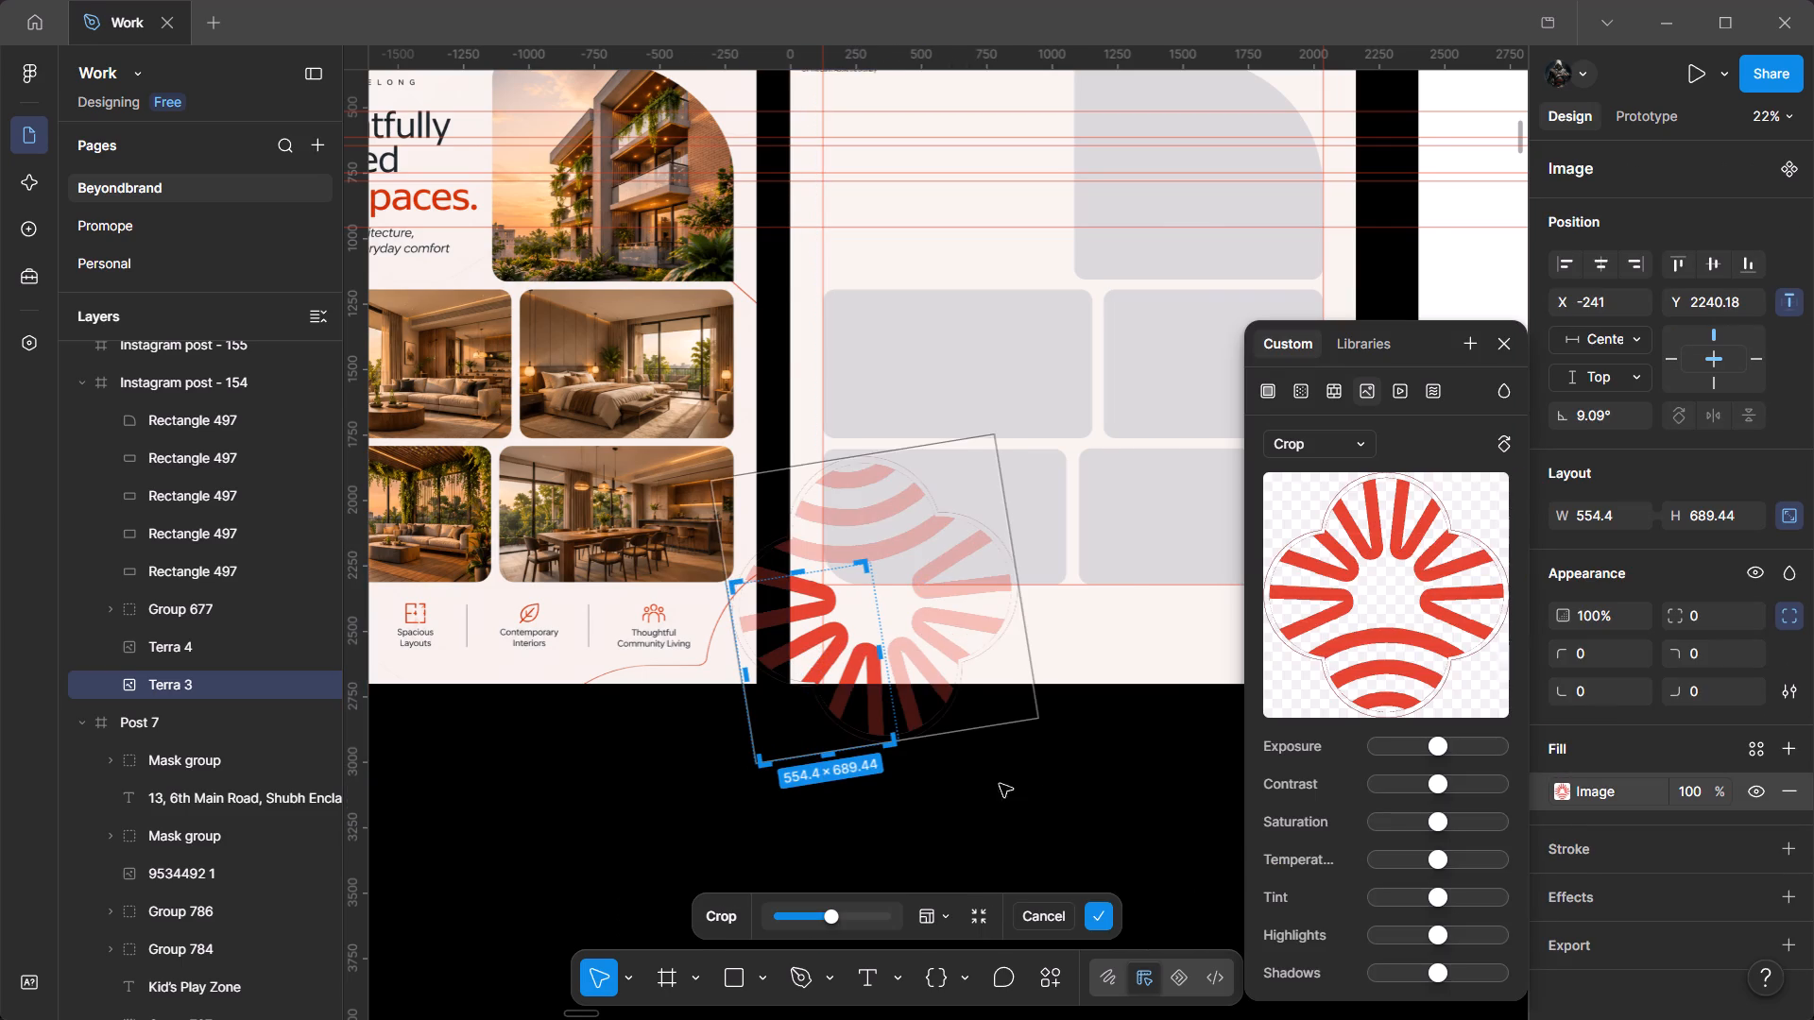
Move the Terra 3 image to about X -259, Y 2267 in Instagram post - 154 and rotate it to about 16.25°.
double_click(1034, 788)
click(841, 626)
click(847, 626)
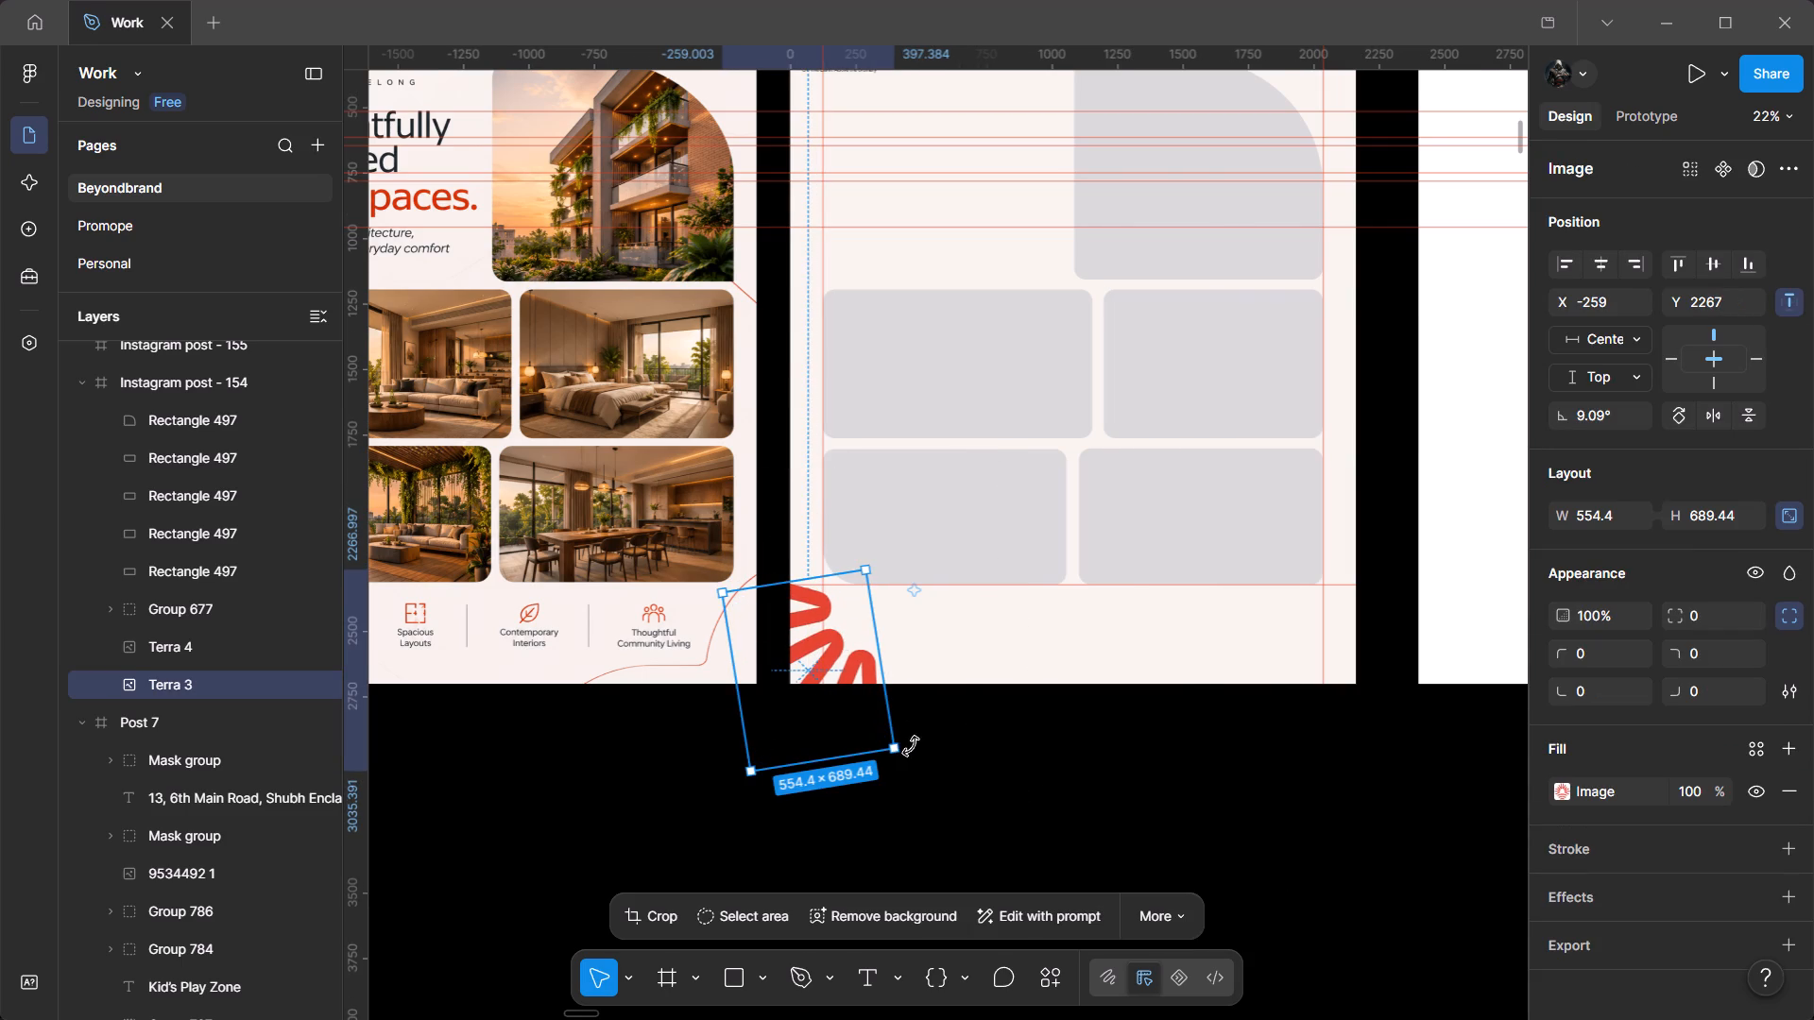
drag(904, 756, 913, 744)
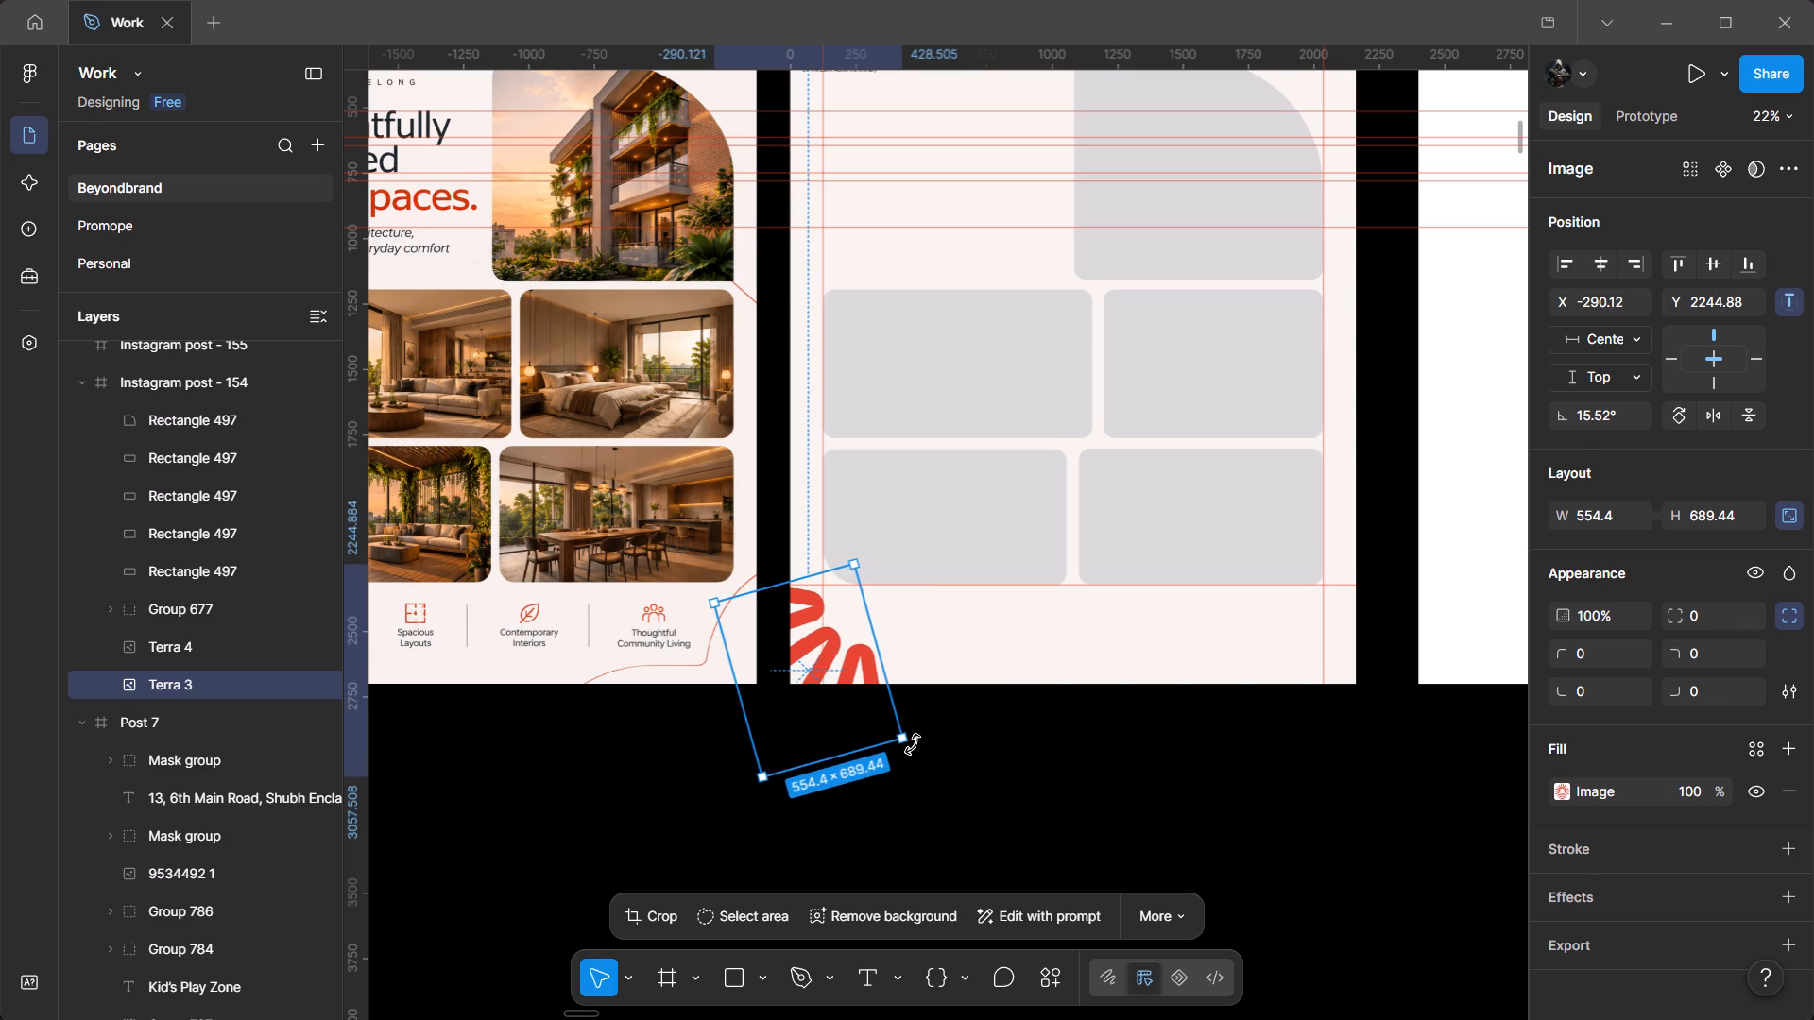
drag(913, 744, 915, 742)
Shift the Terra 4 image in the top-right corner of Instagram post - 154 to about X 1663, Y -356.
scroll(995, 577, up, 4)
drag(999, 578, 906, 642)
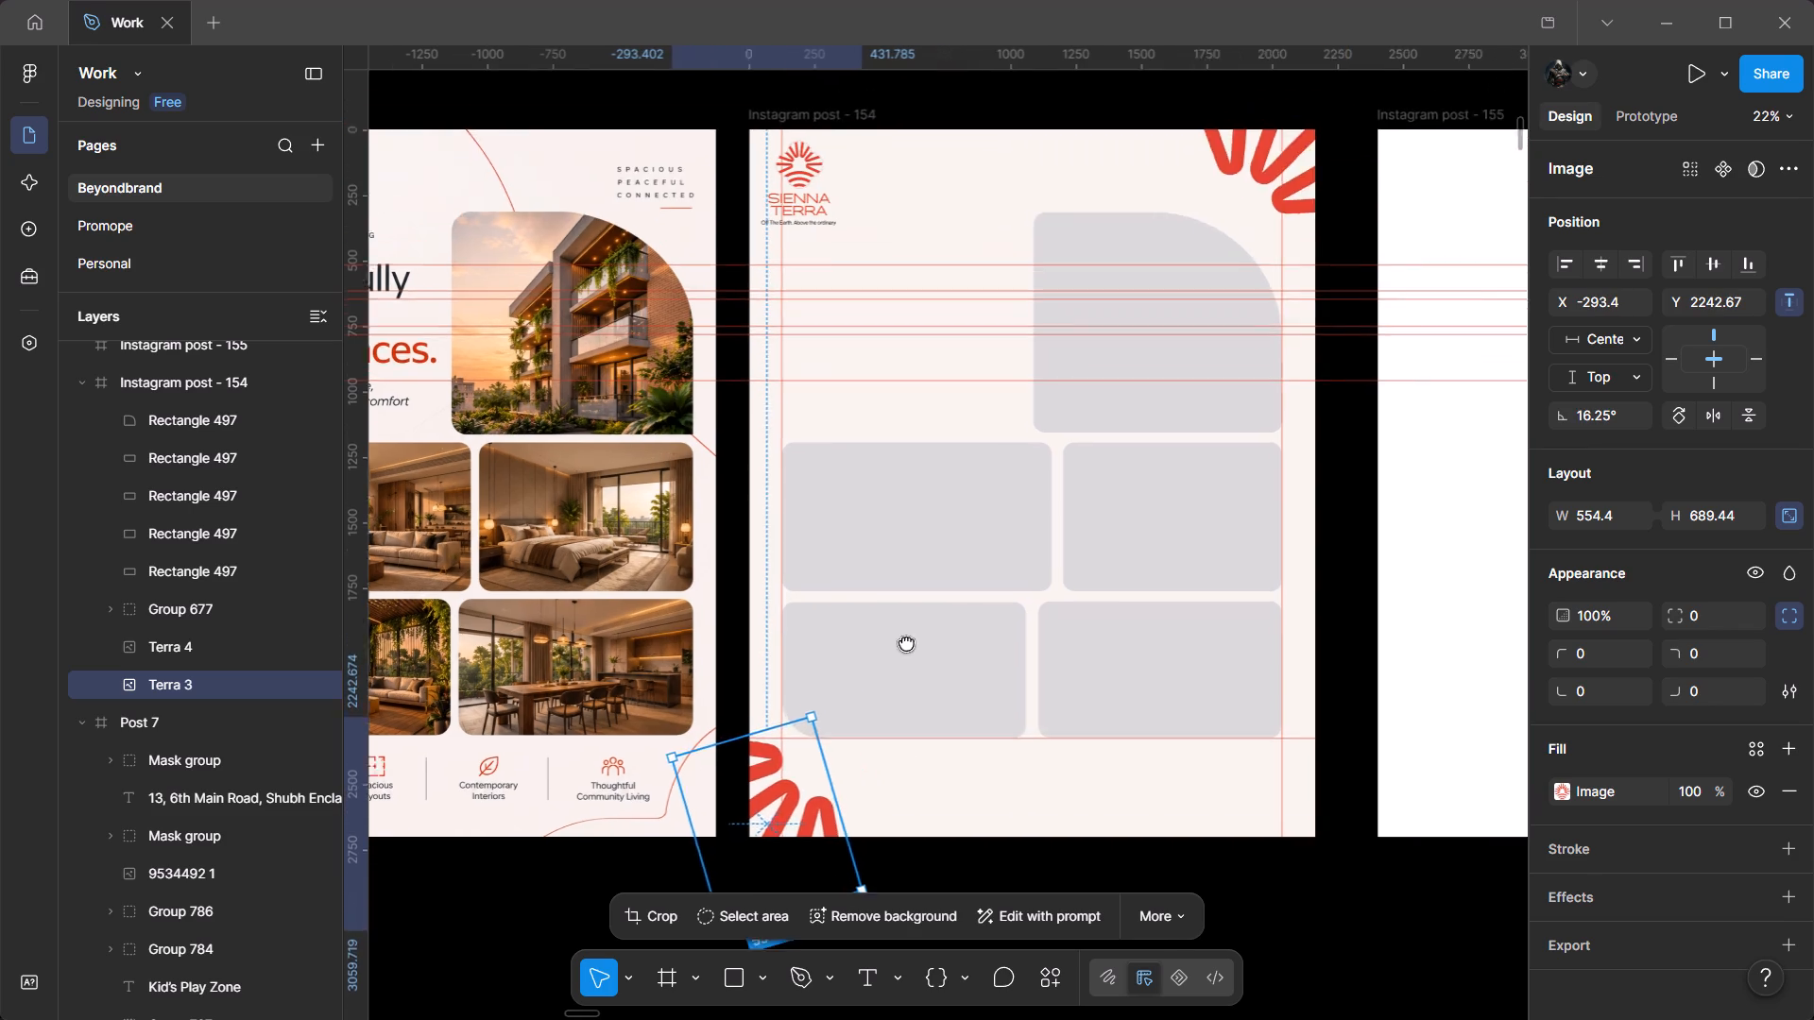
drag(906, 642, 759, 792)
click(1052, 363)
drag(1042, 358, 1050, 352)
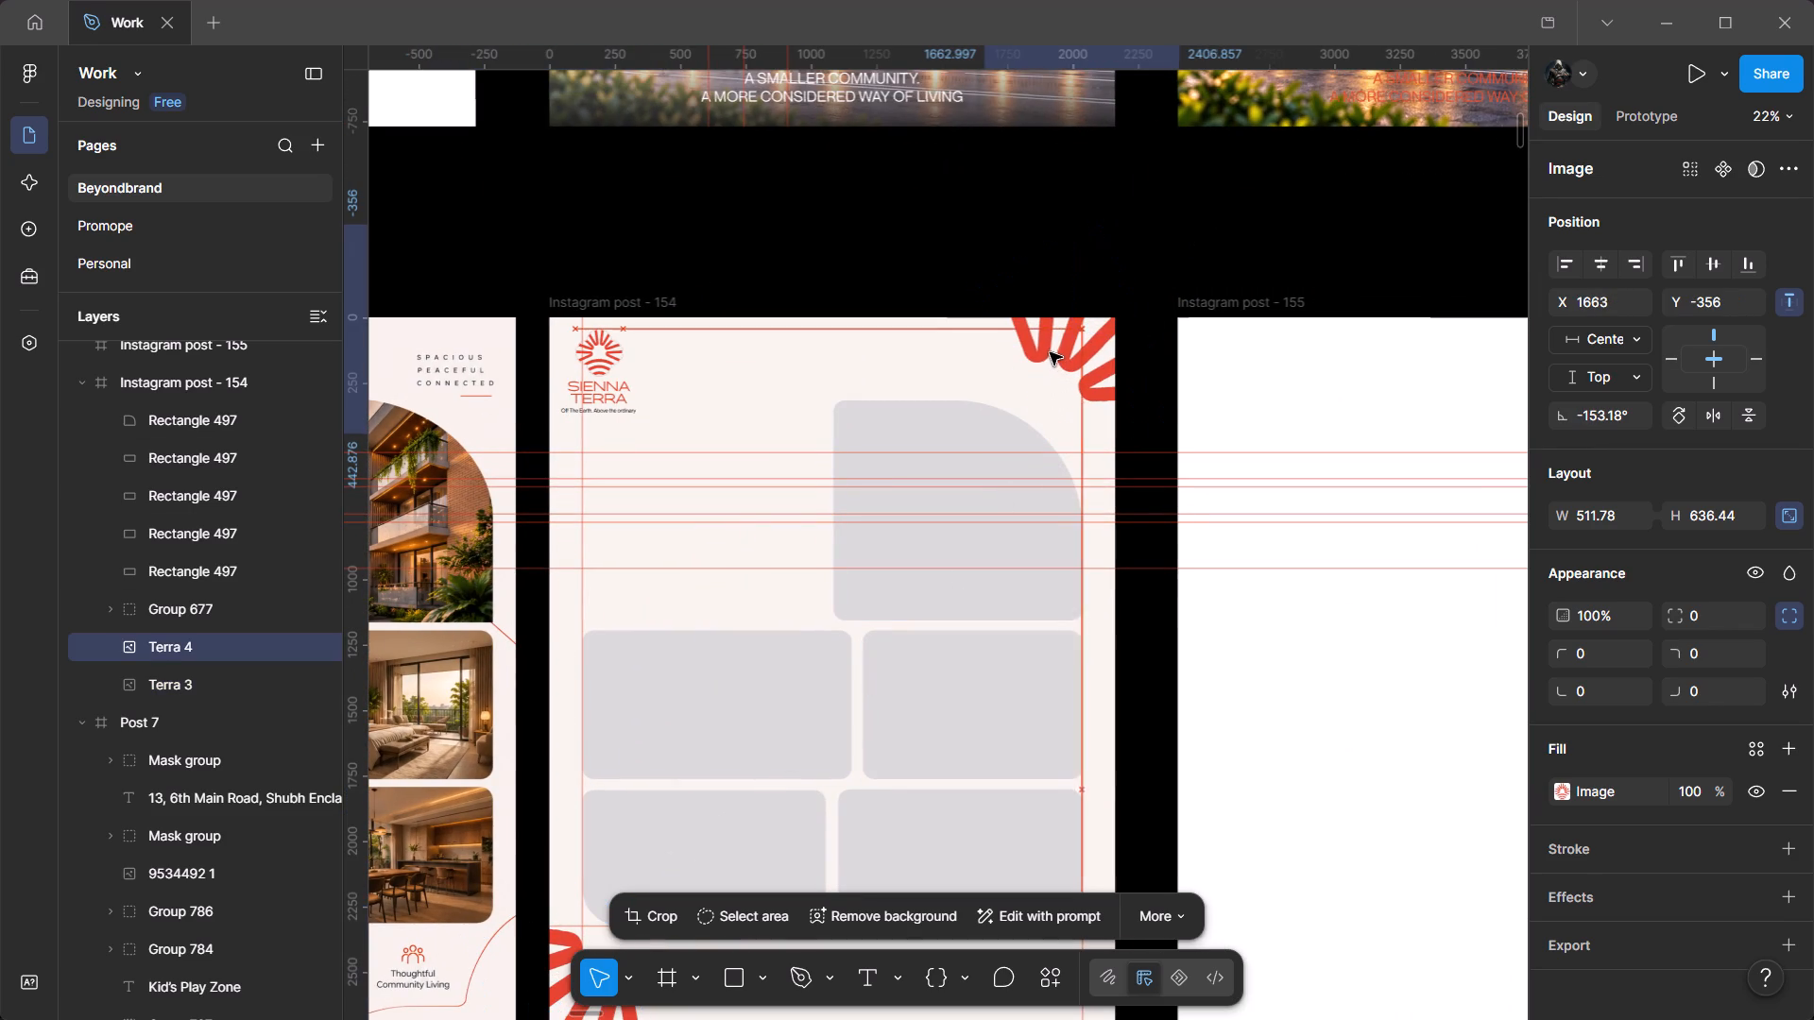
drag(1050, 352, 1051, 351)
click(960, 221)
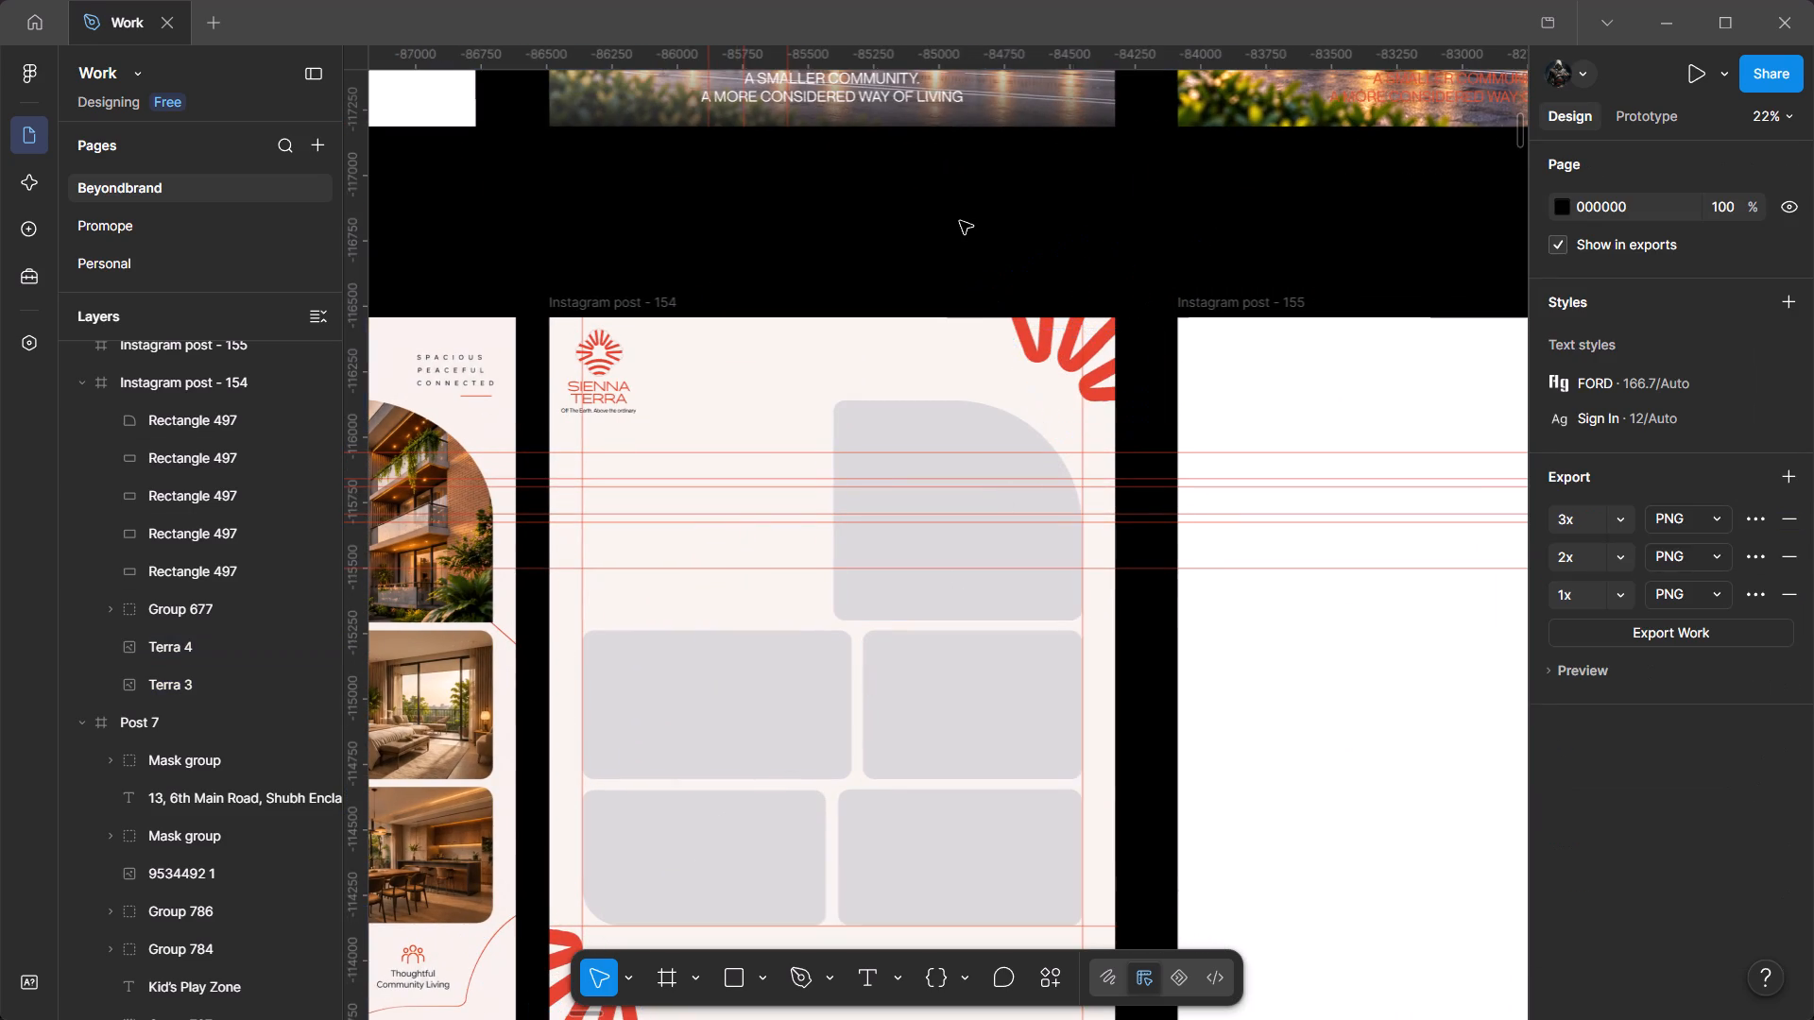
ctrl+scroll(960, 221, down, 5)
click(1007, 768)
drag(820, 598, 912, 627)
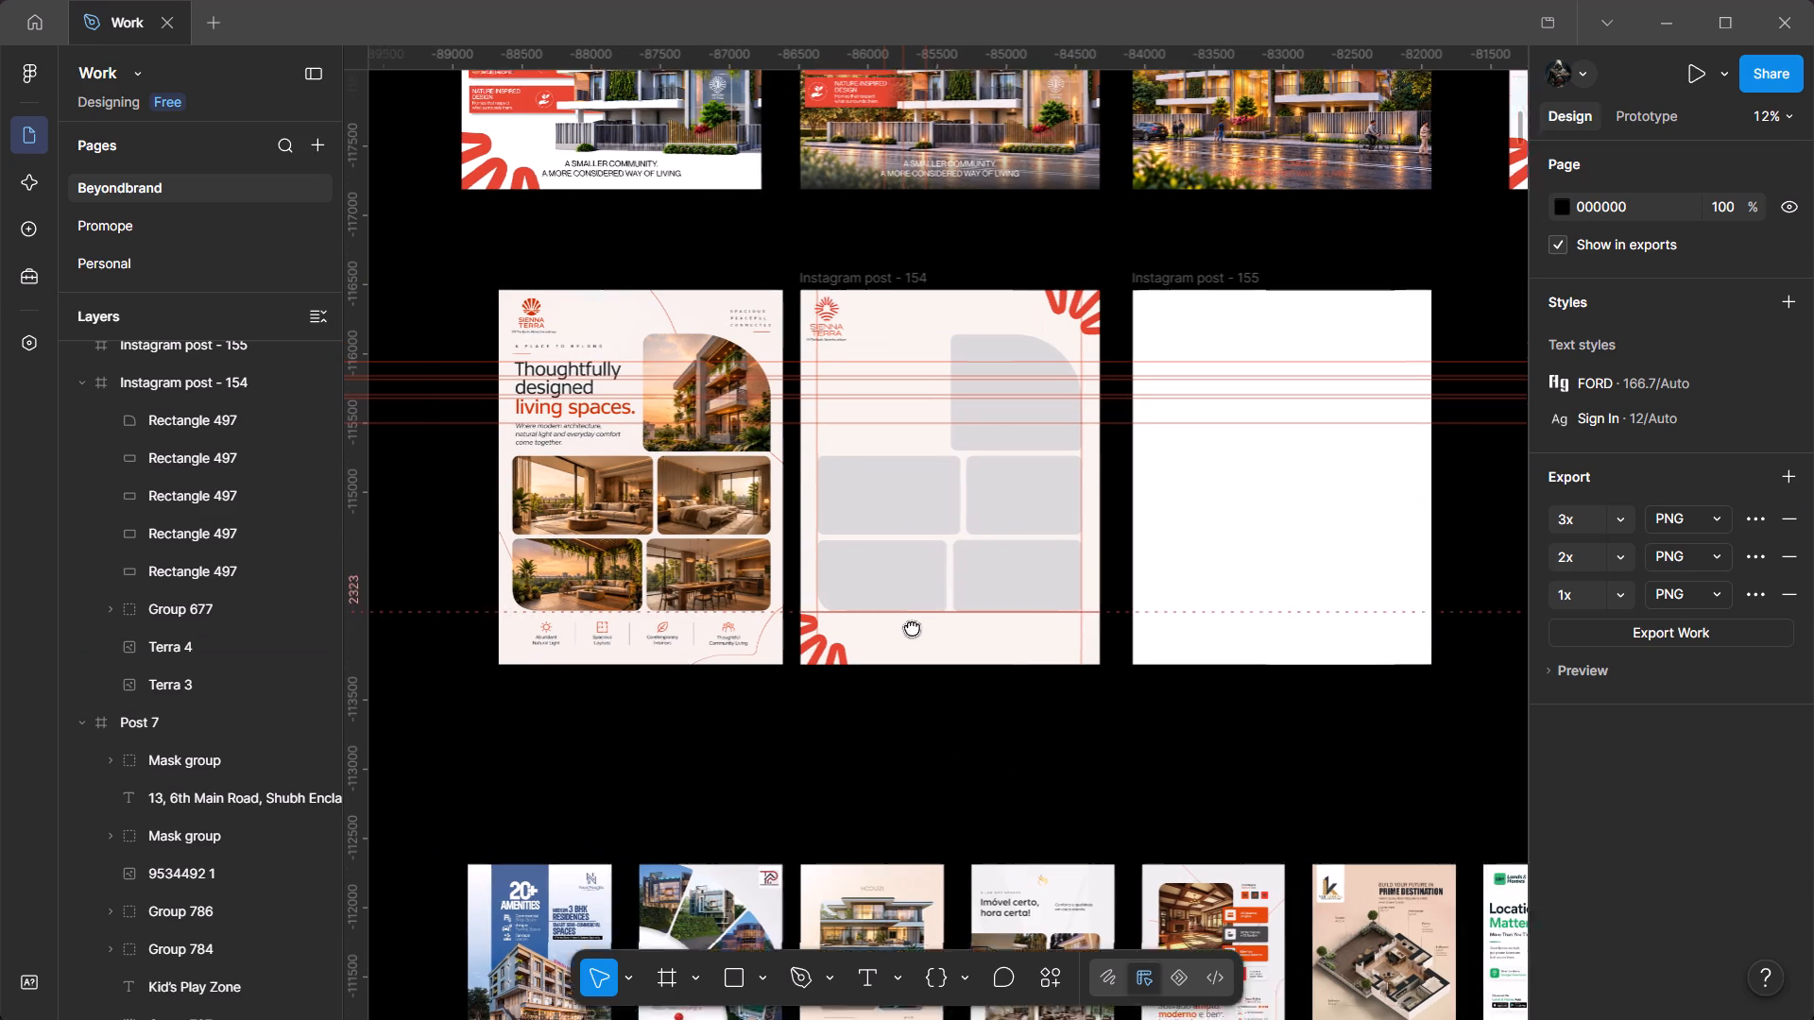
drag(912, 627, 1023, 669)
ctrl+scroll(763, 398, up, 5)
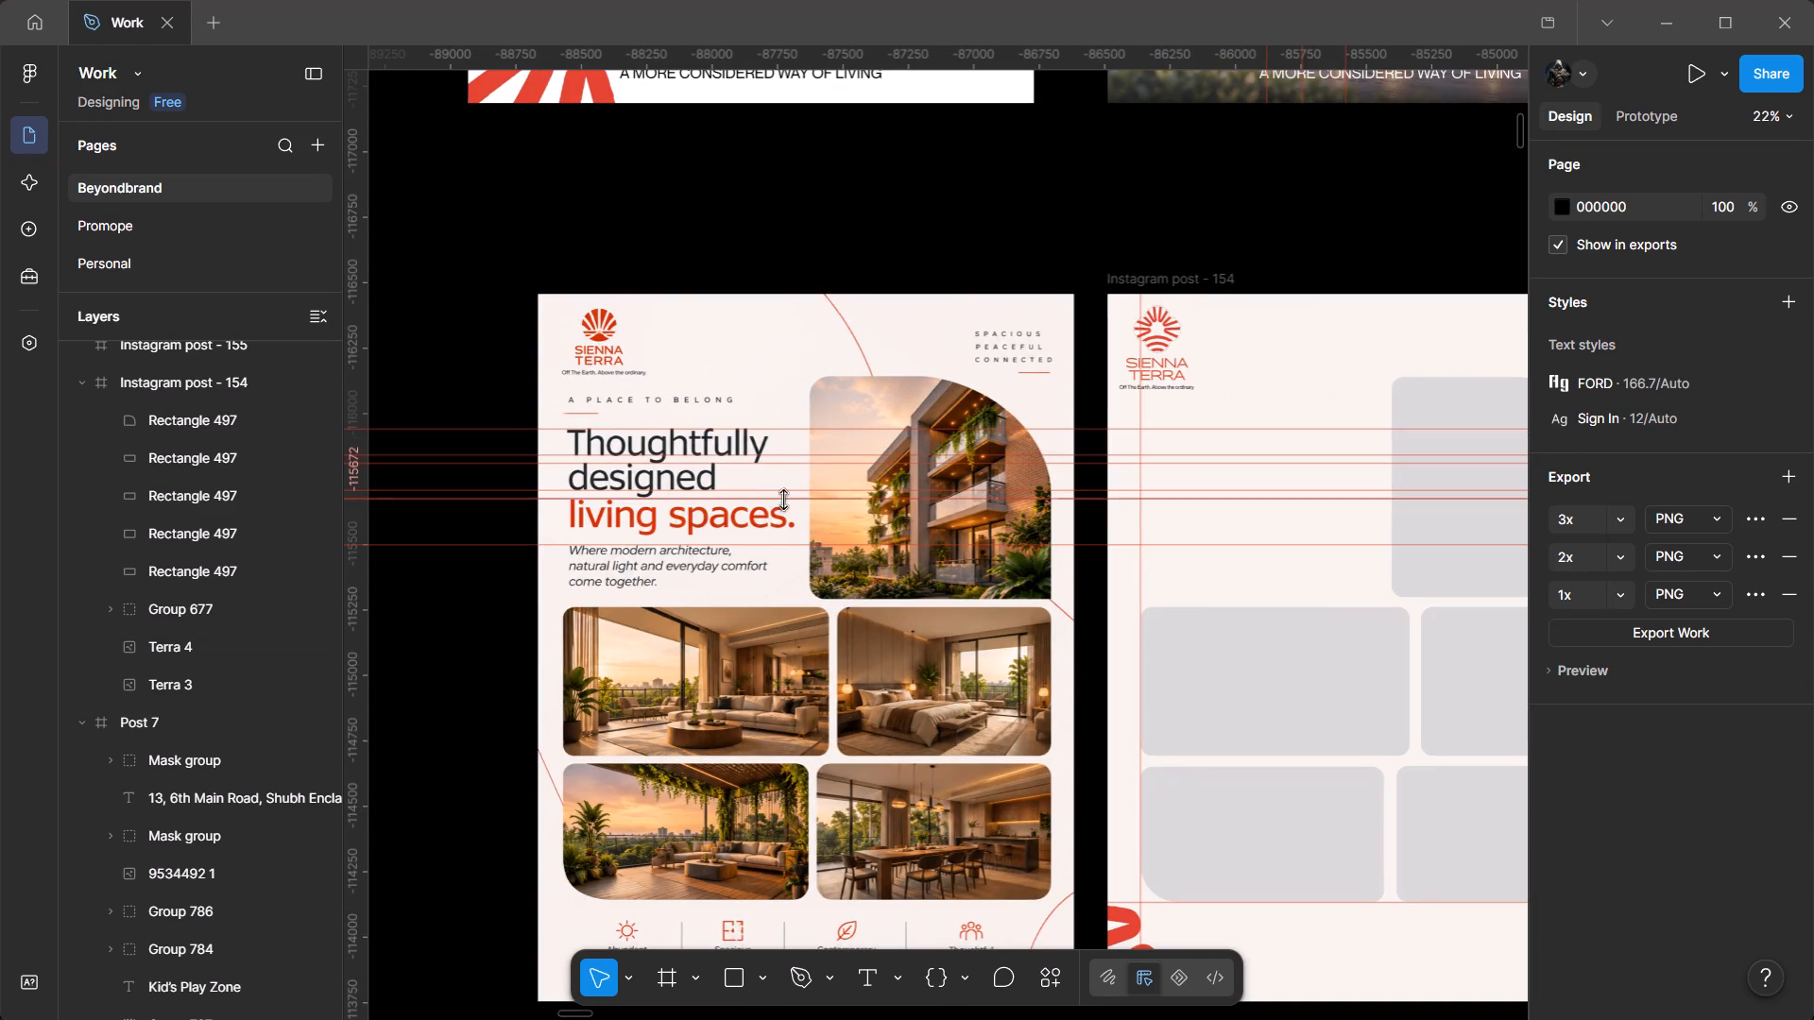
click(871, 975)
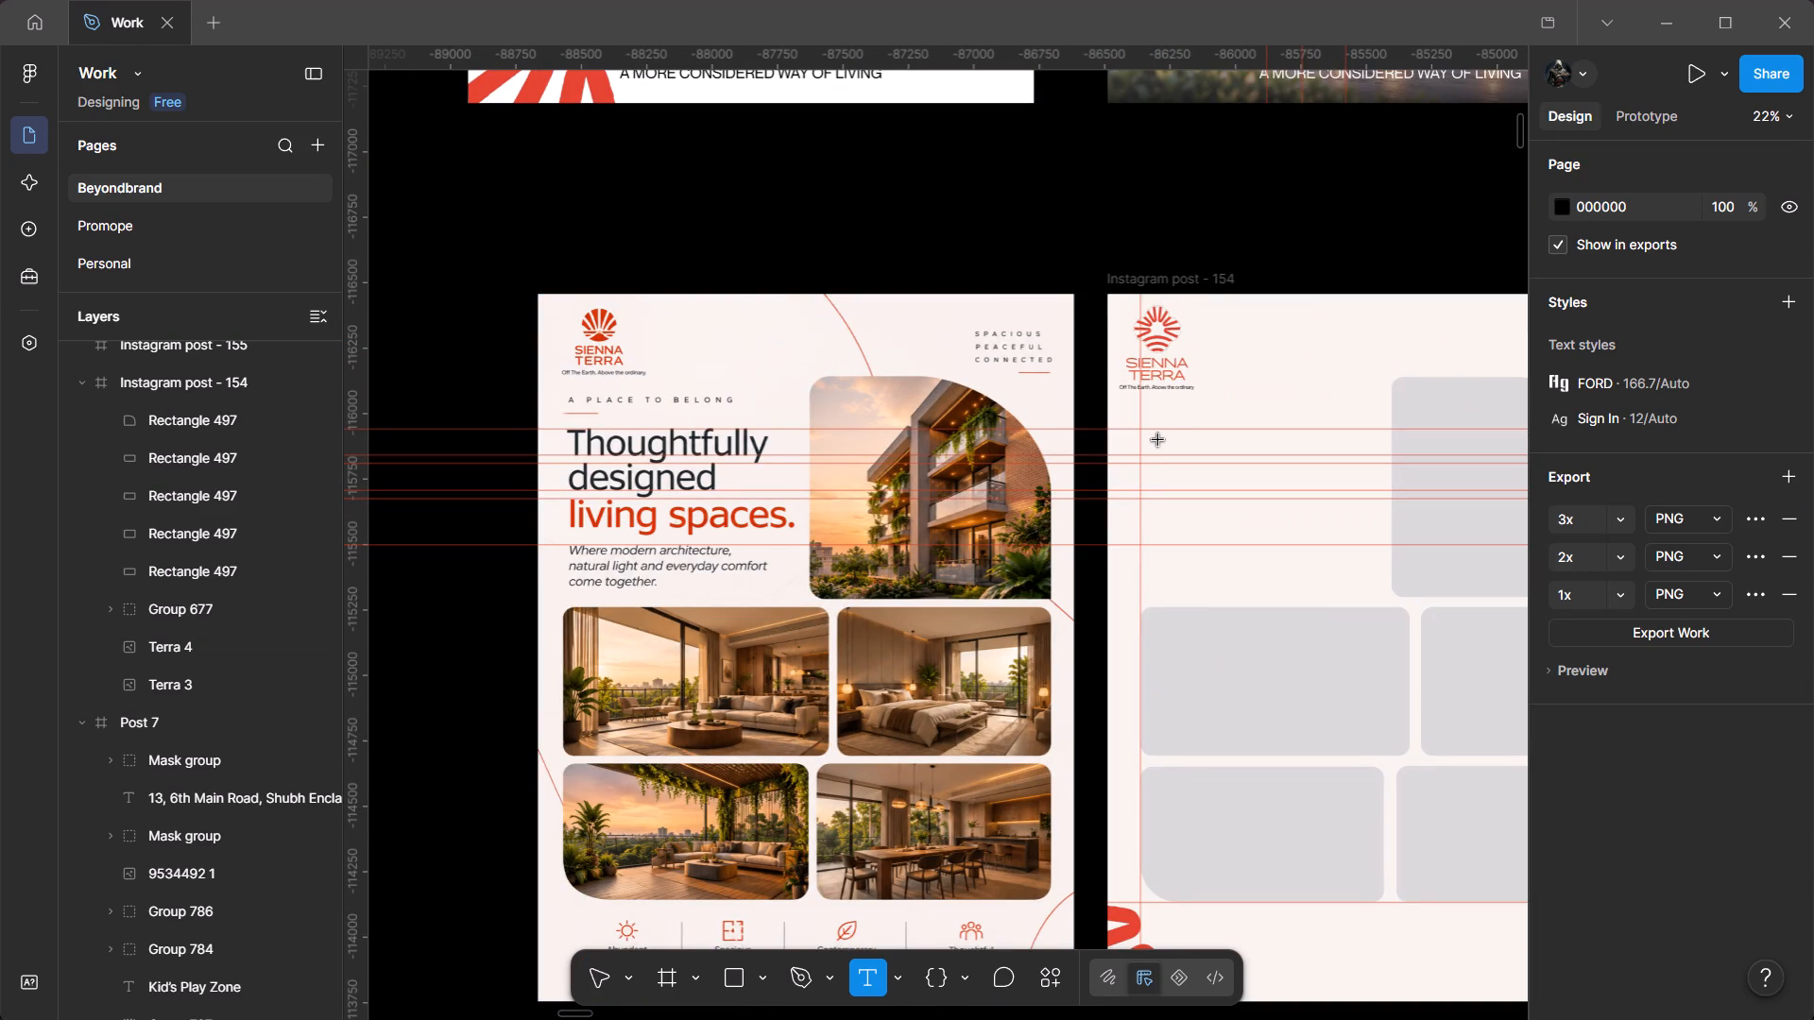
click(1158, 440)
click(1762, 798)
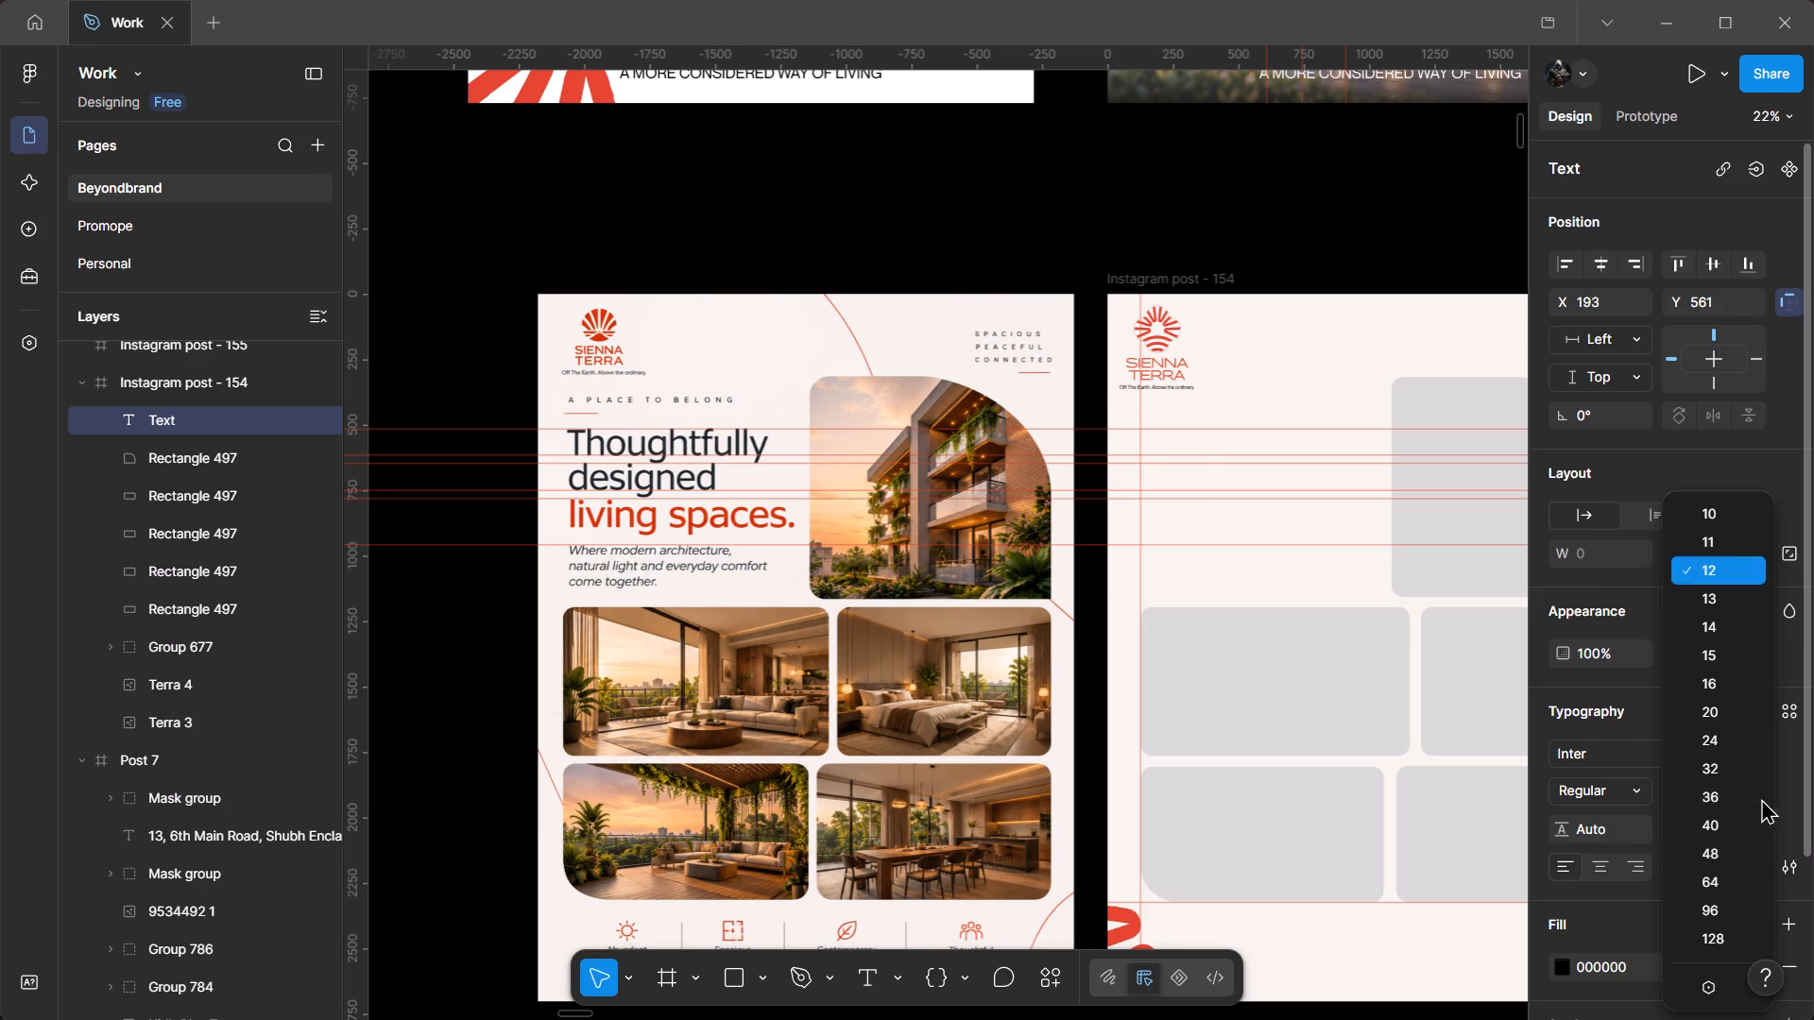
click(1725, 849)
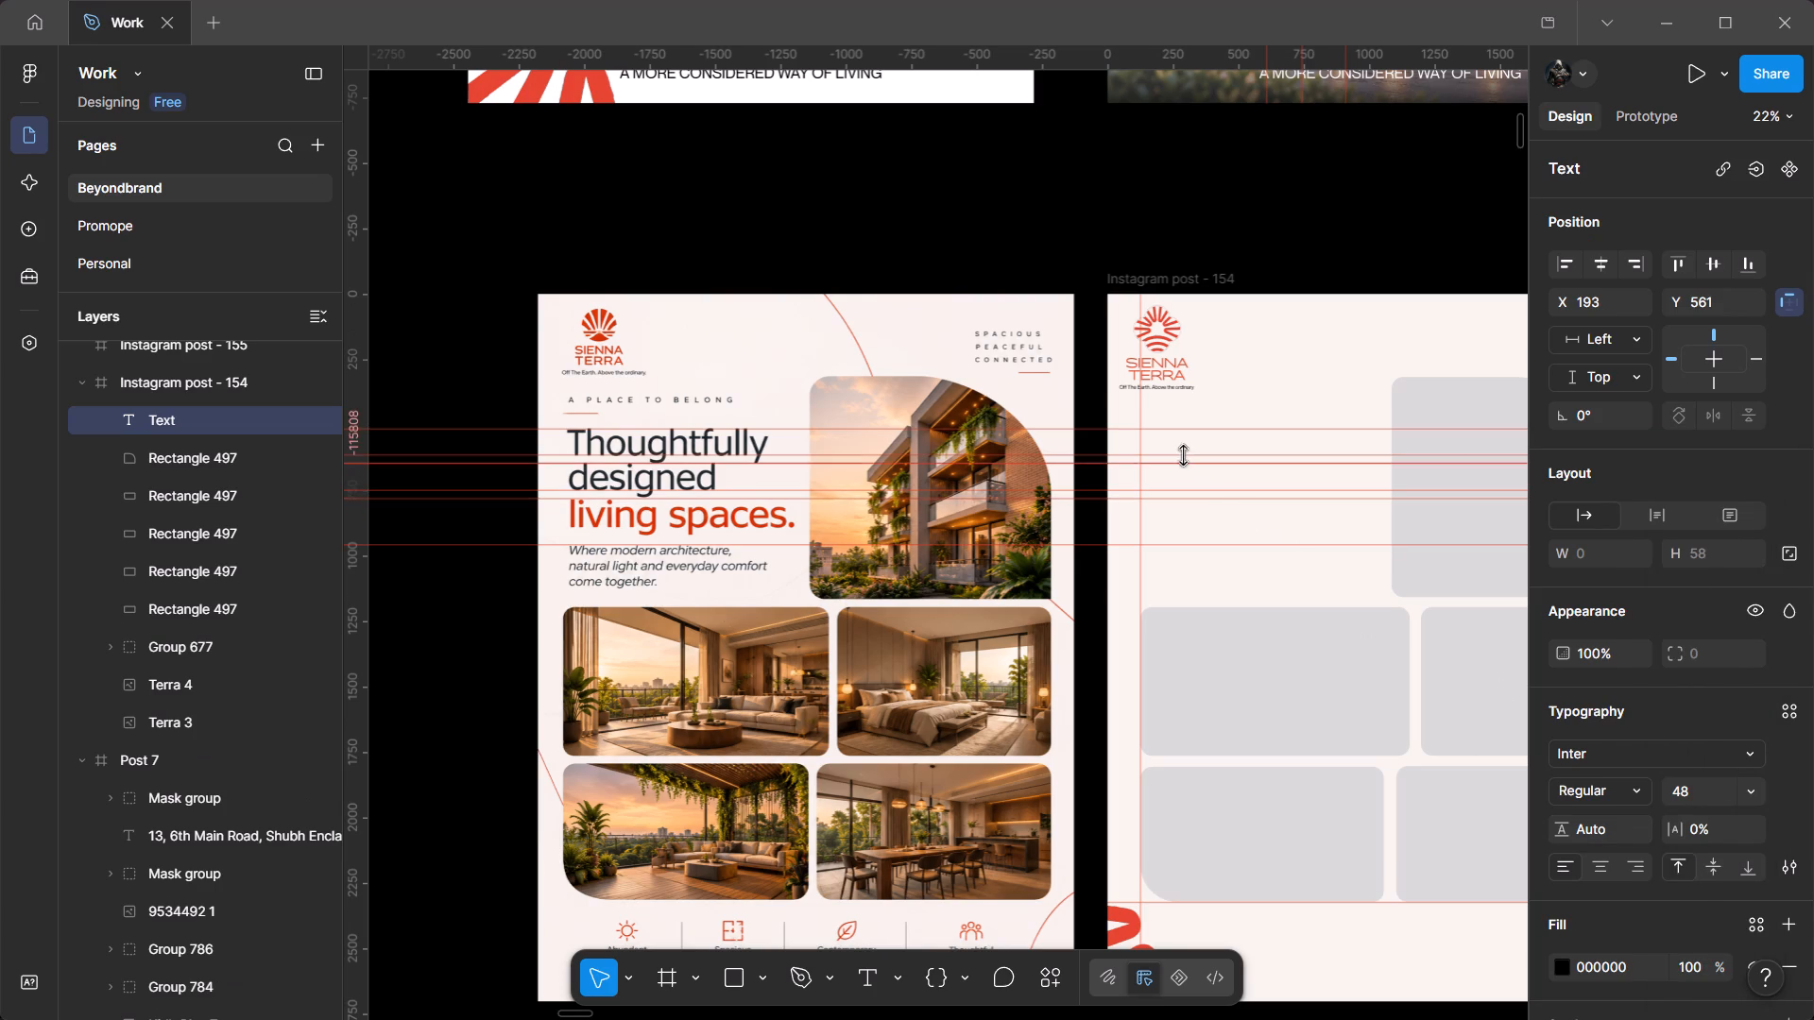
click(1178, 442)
Add a heading text starting "Thought" at font size 64 in the empty area below the logo in Instagram post - 154.
click(874, 971)
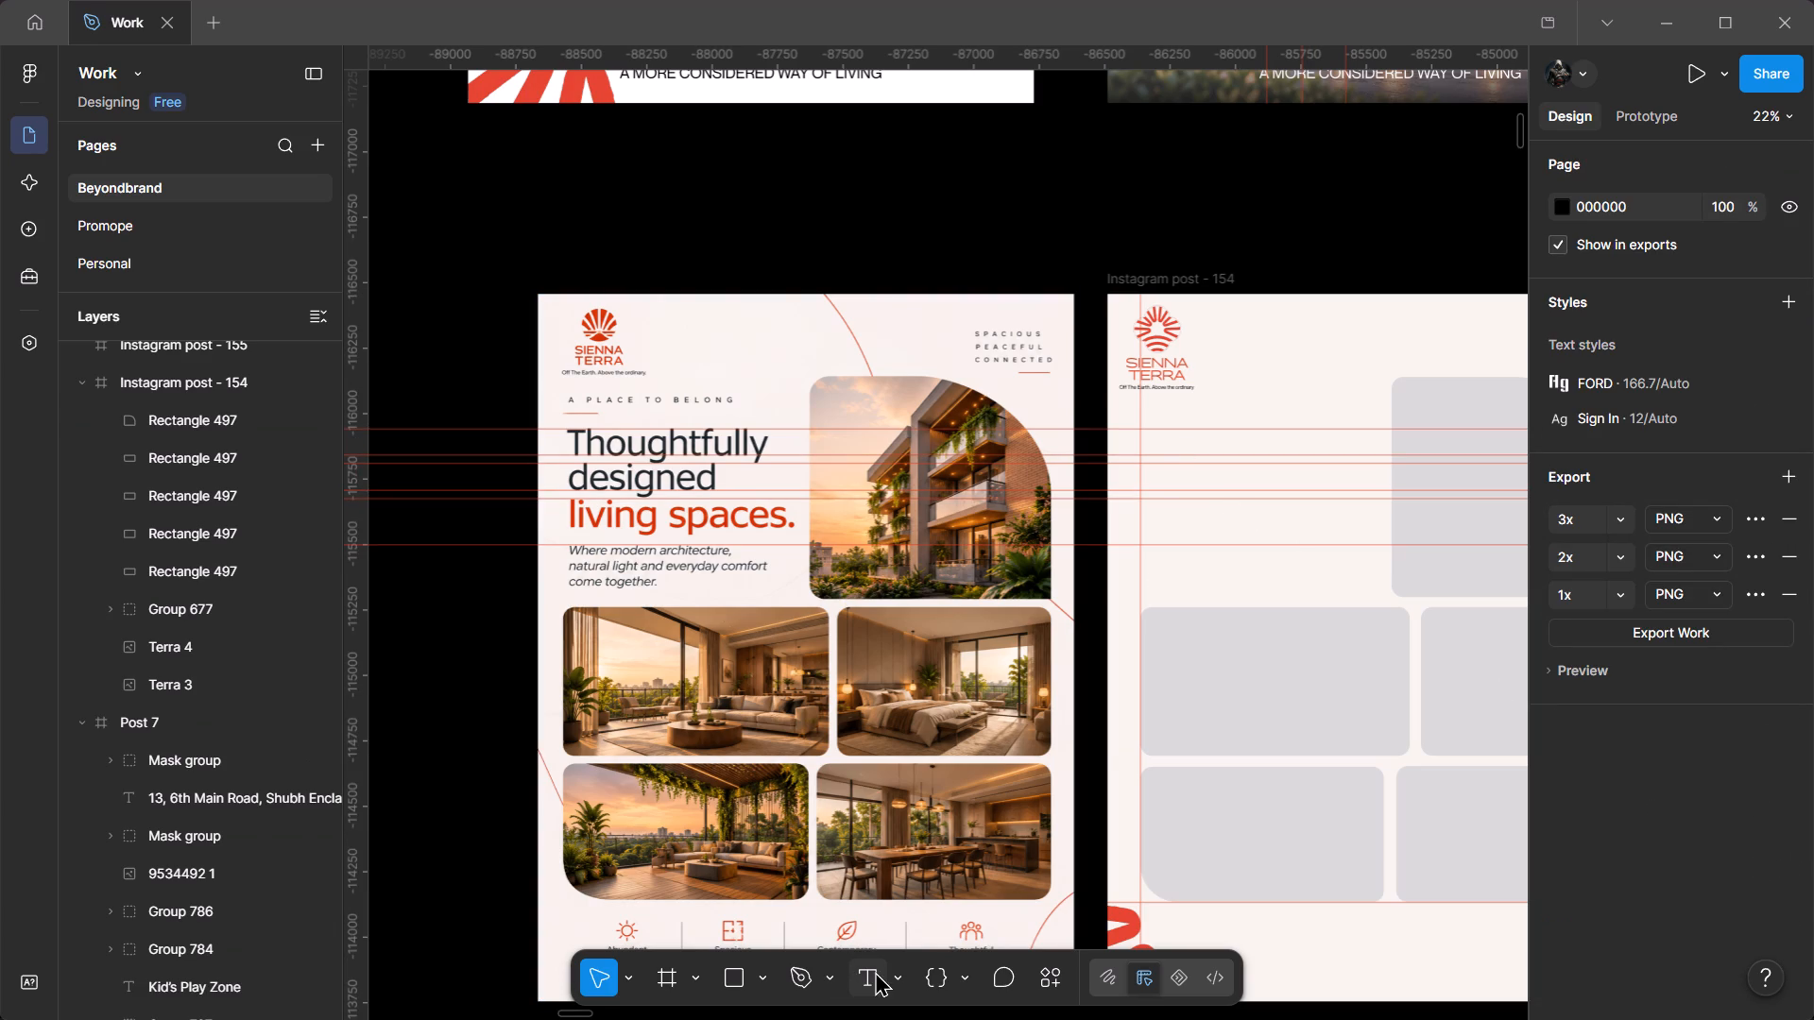
click(1181, 446)
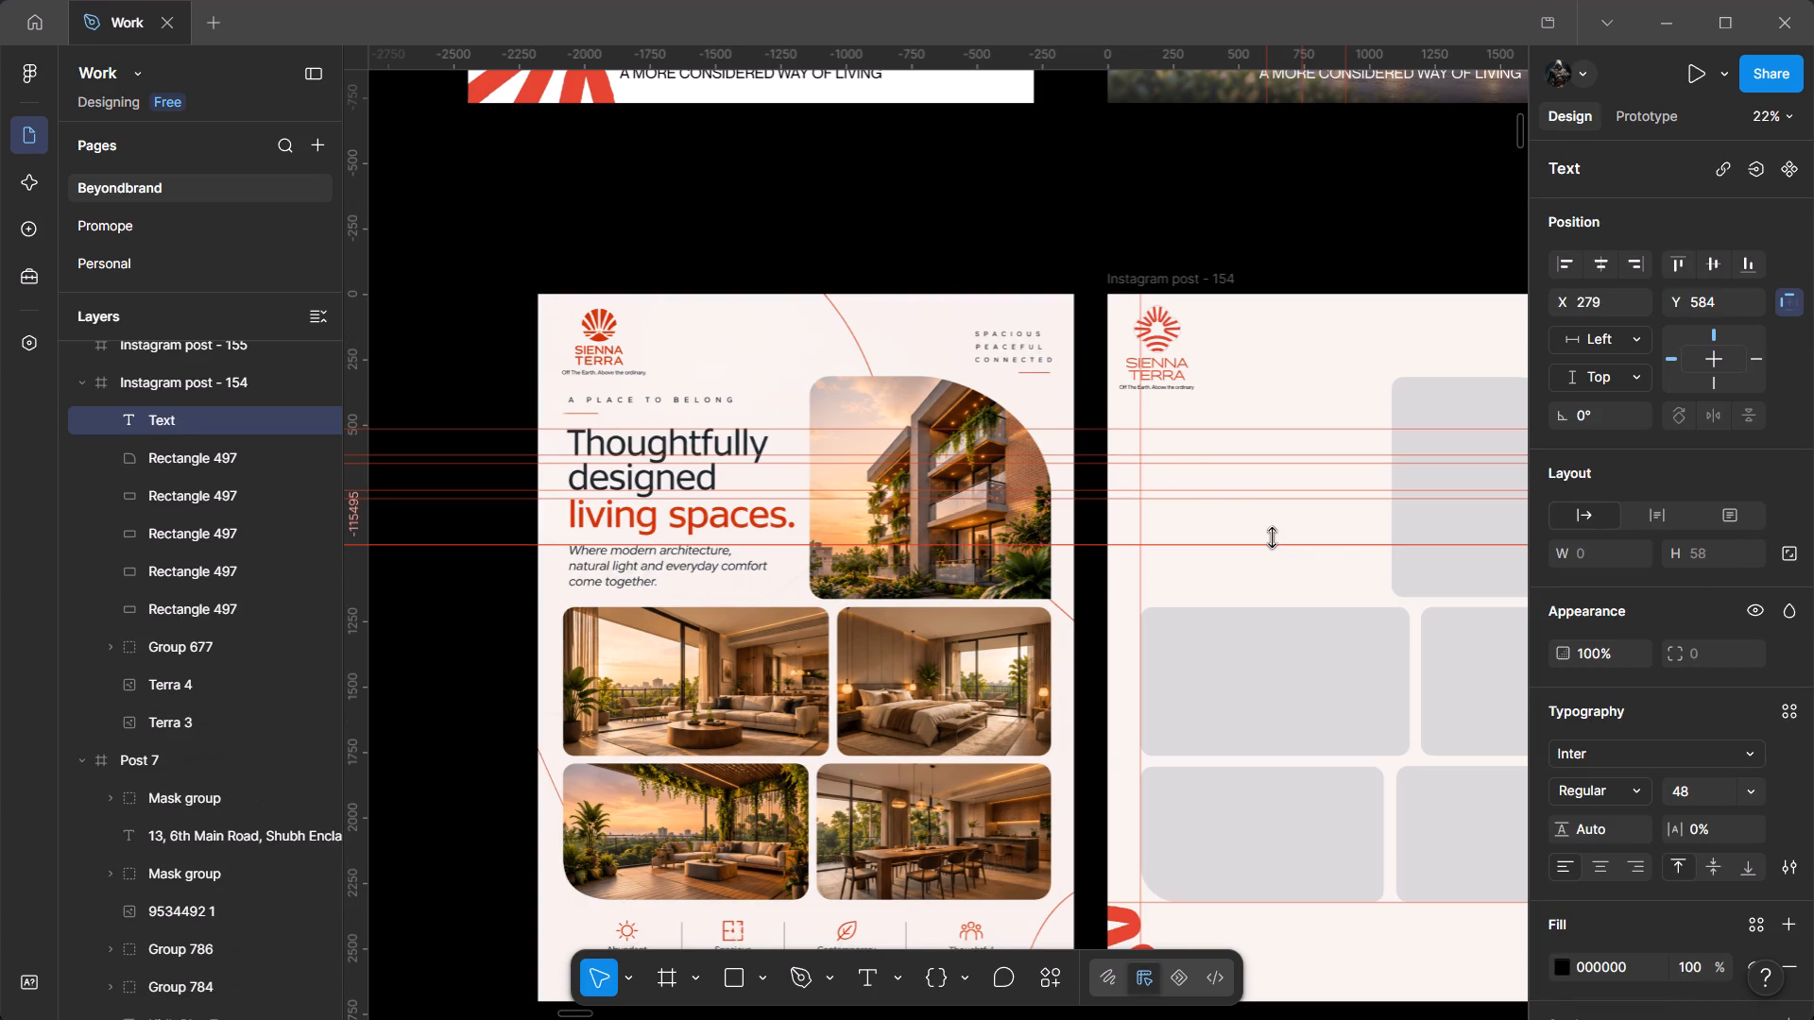
click(1754, 794)
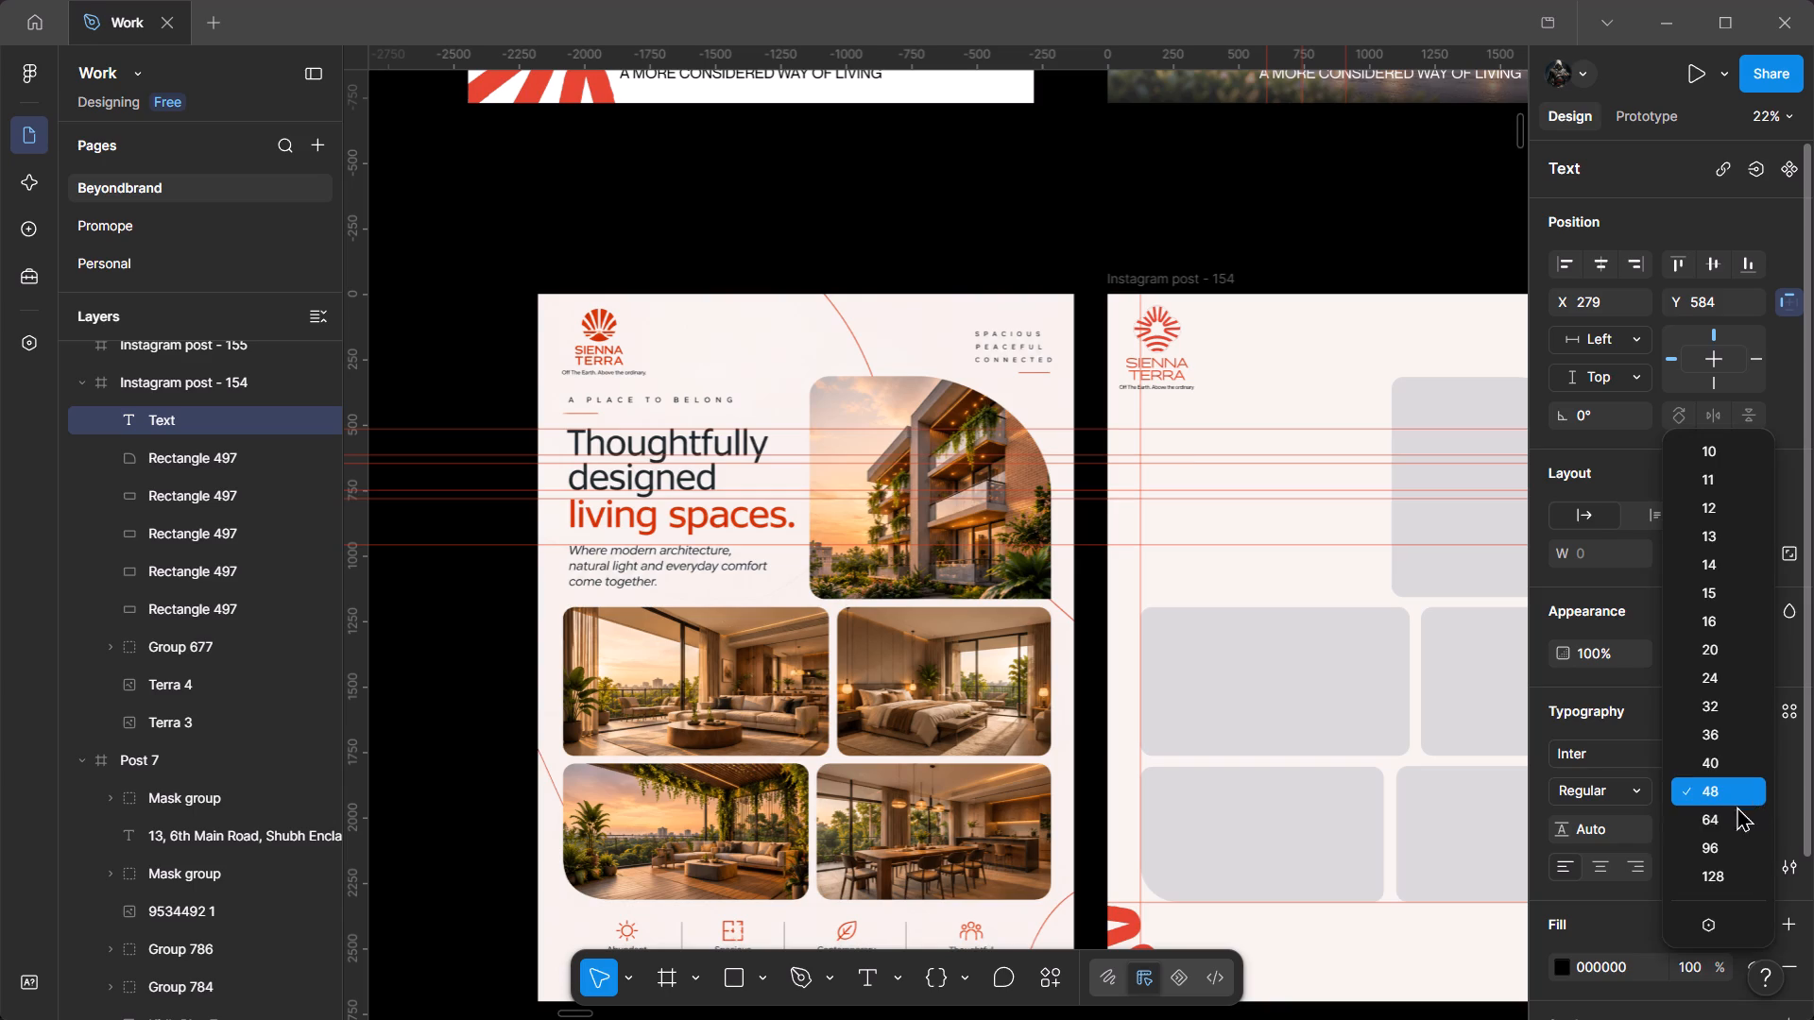
click(1725, 813)
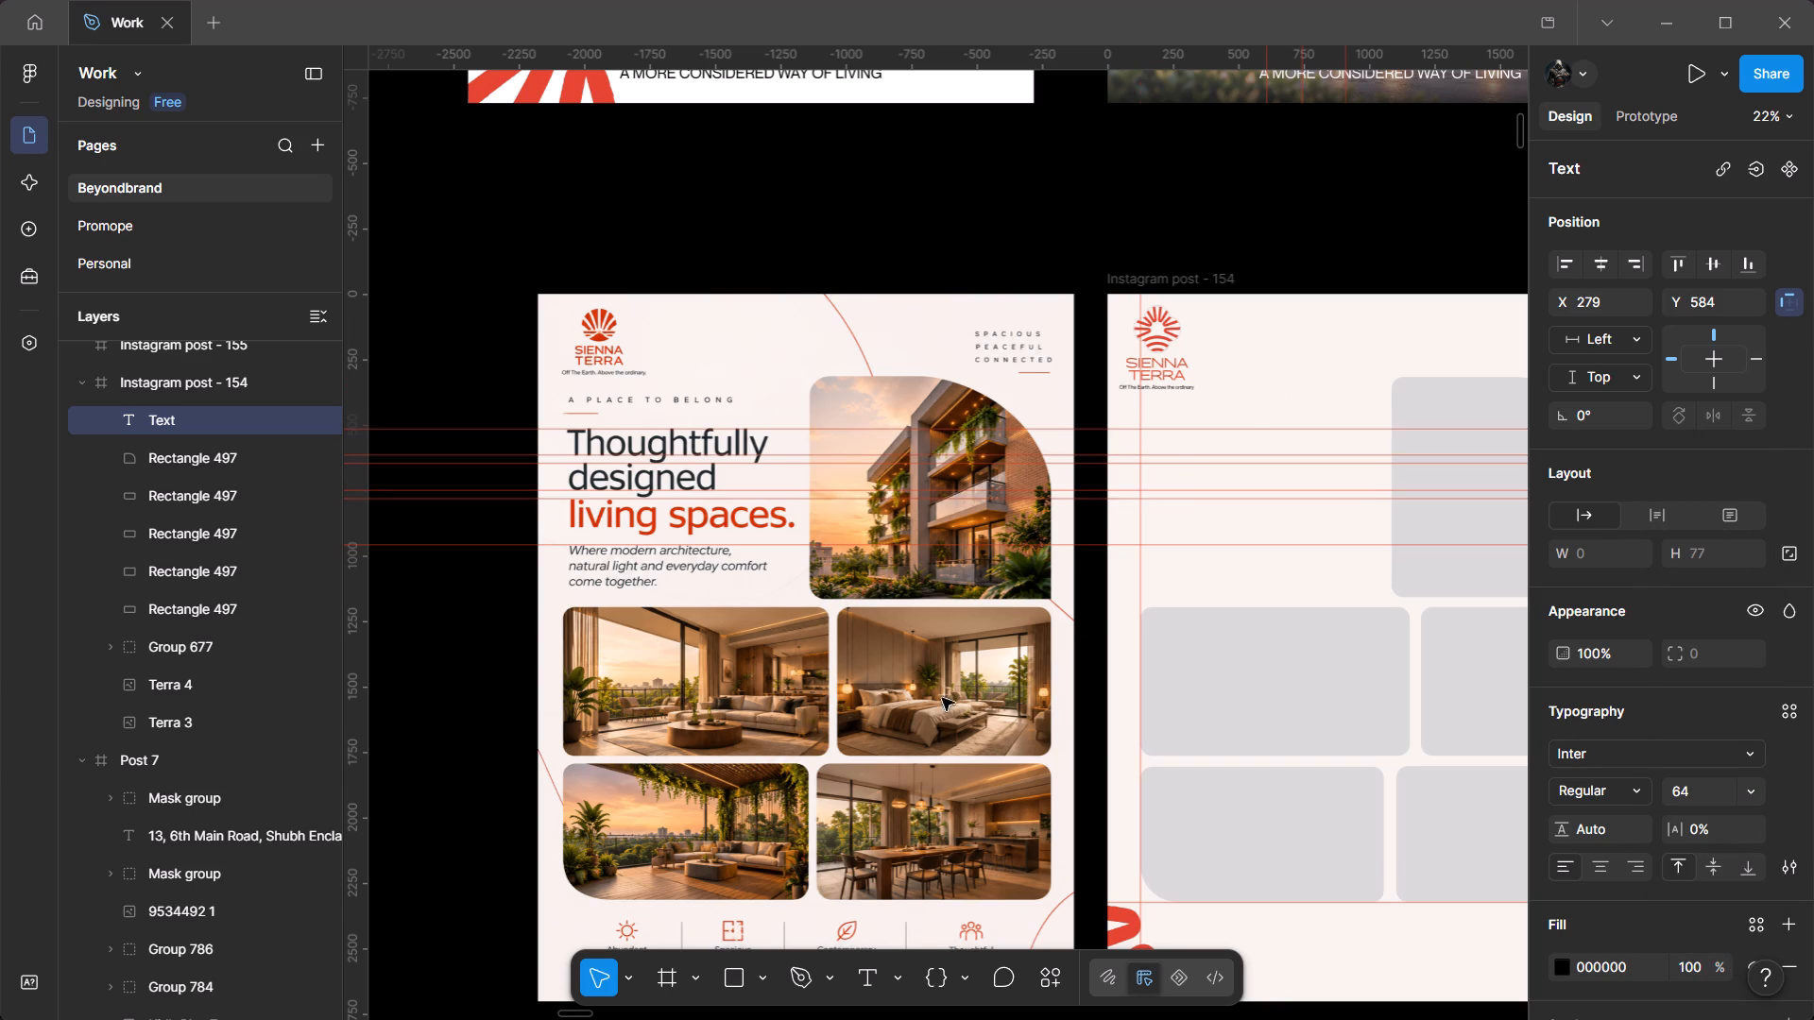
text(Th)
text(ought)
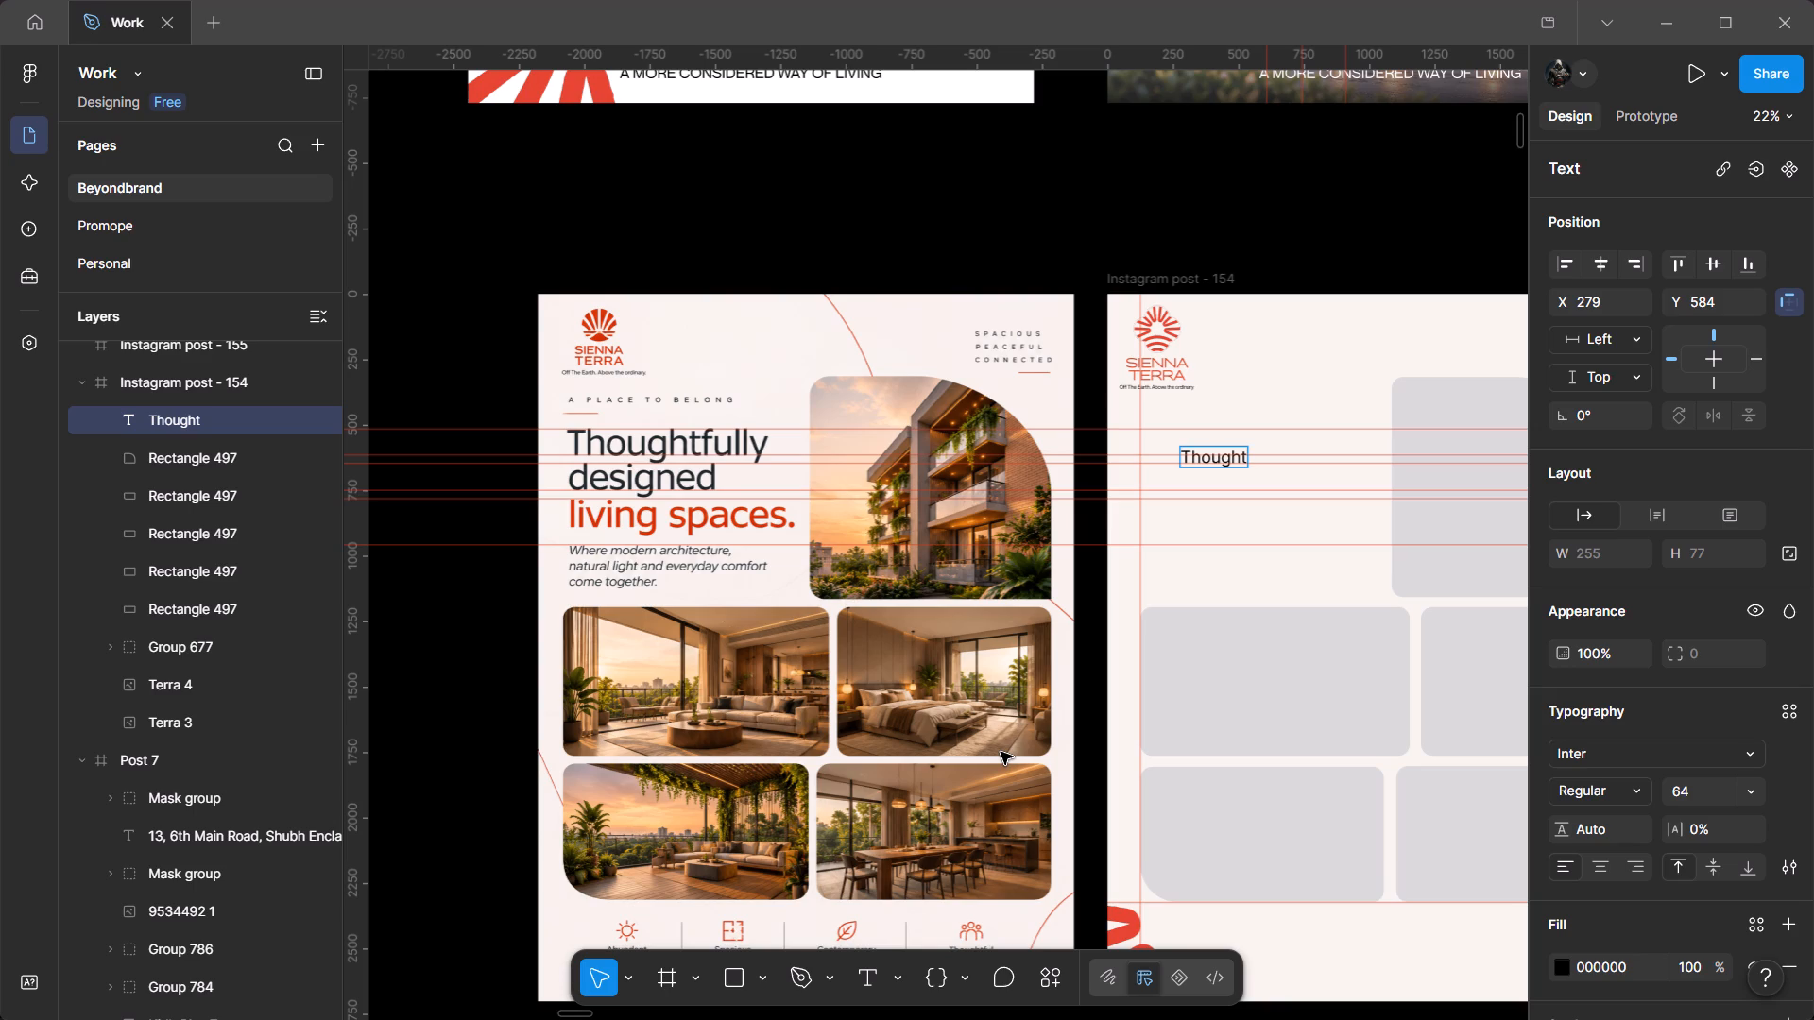
Complete the headline's first line as "Thoughtfully", add "designed" on the second line, and start a third line.
text(fully)
key(shift+Return)
key(shift+d)
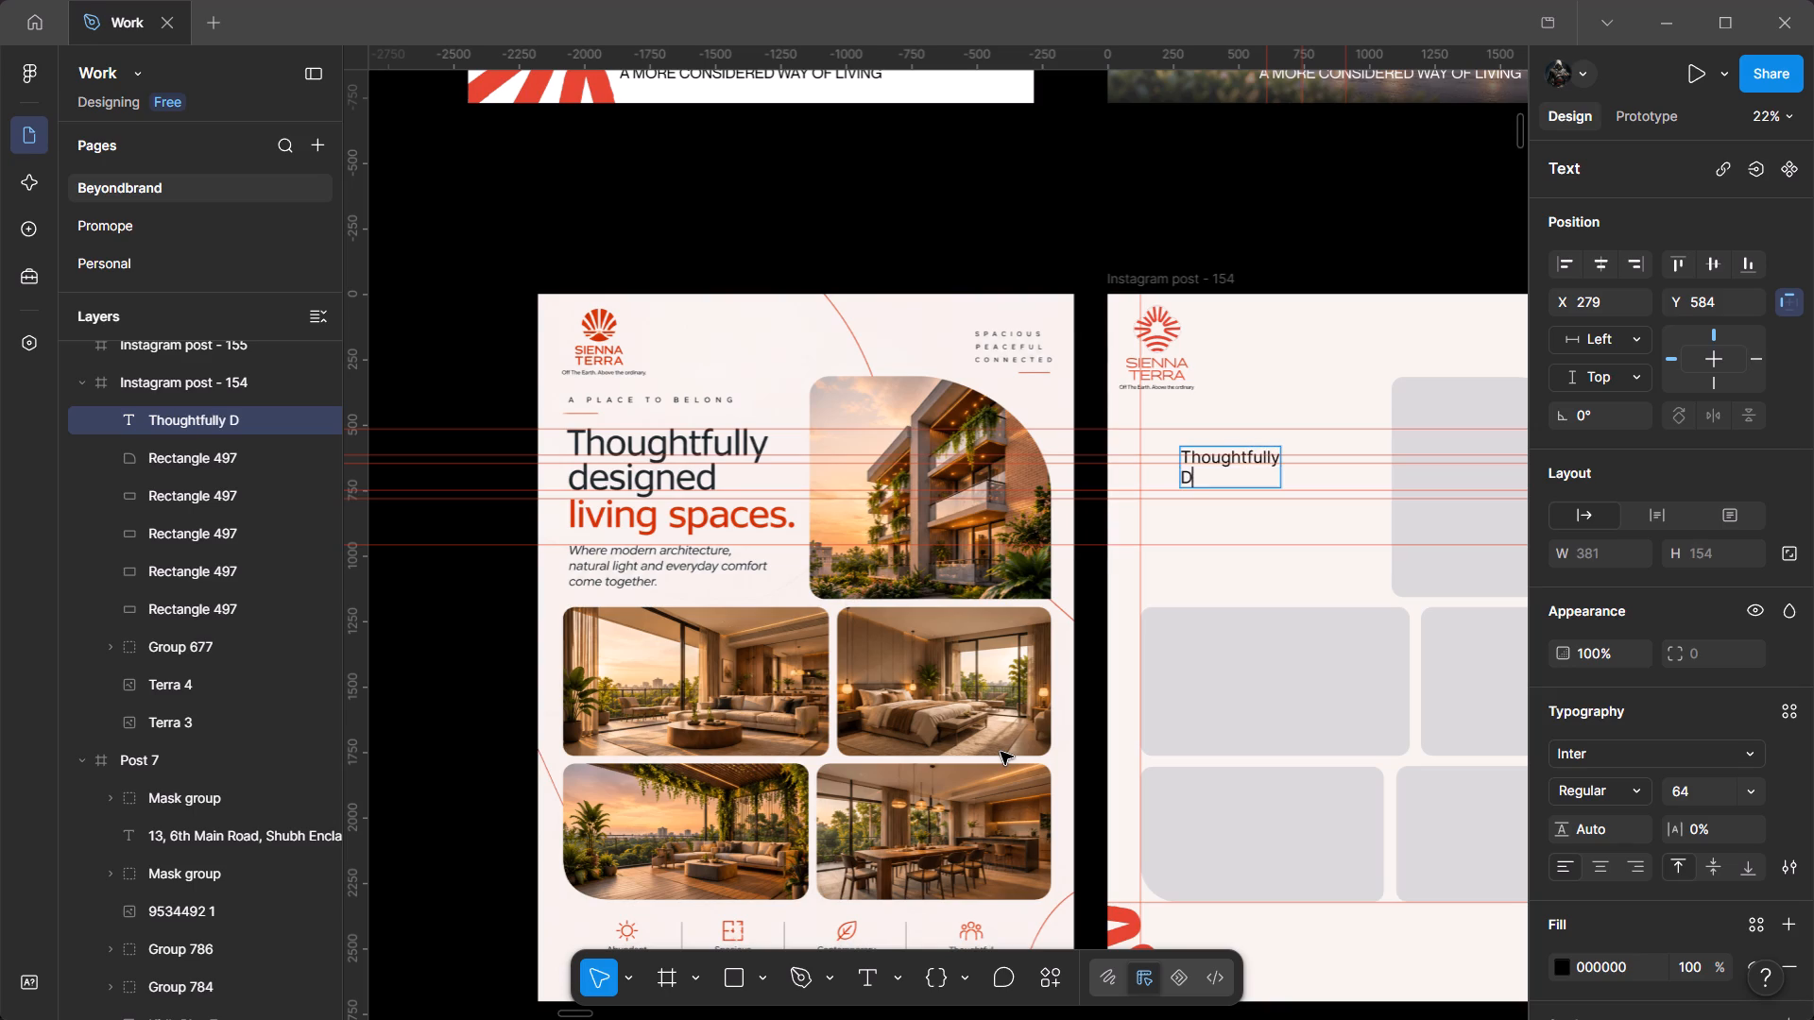
key(BackSpace)
text(designed)
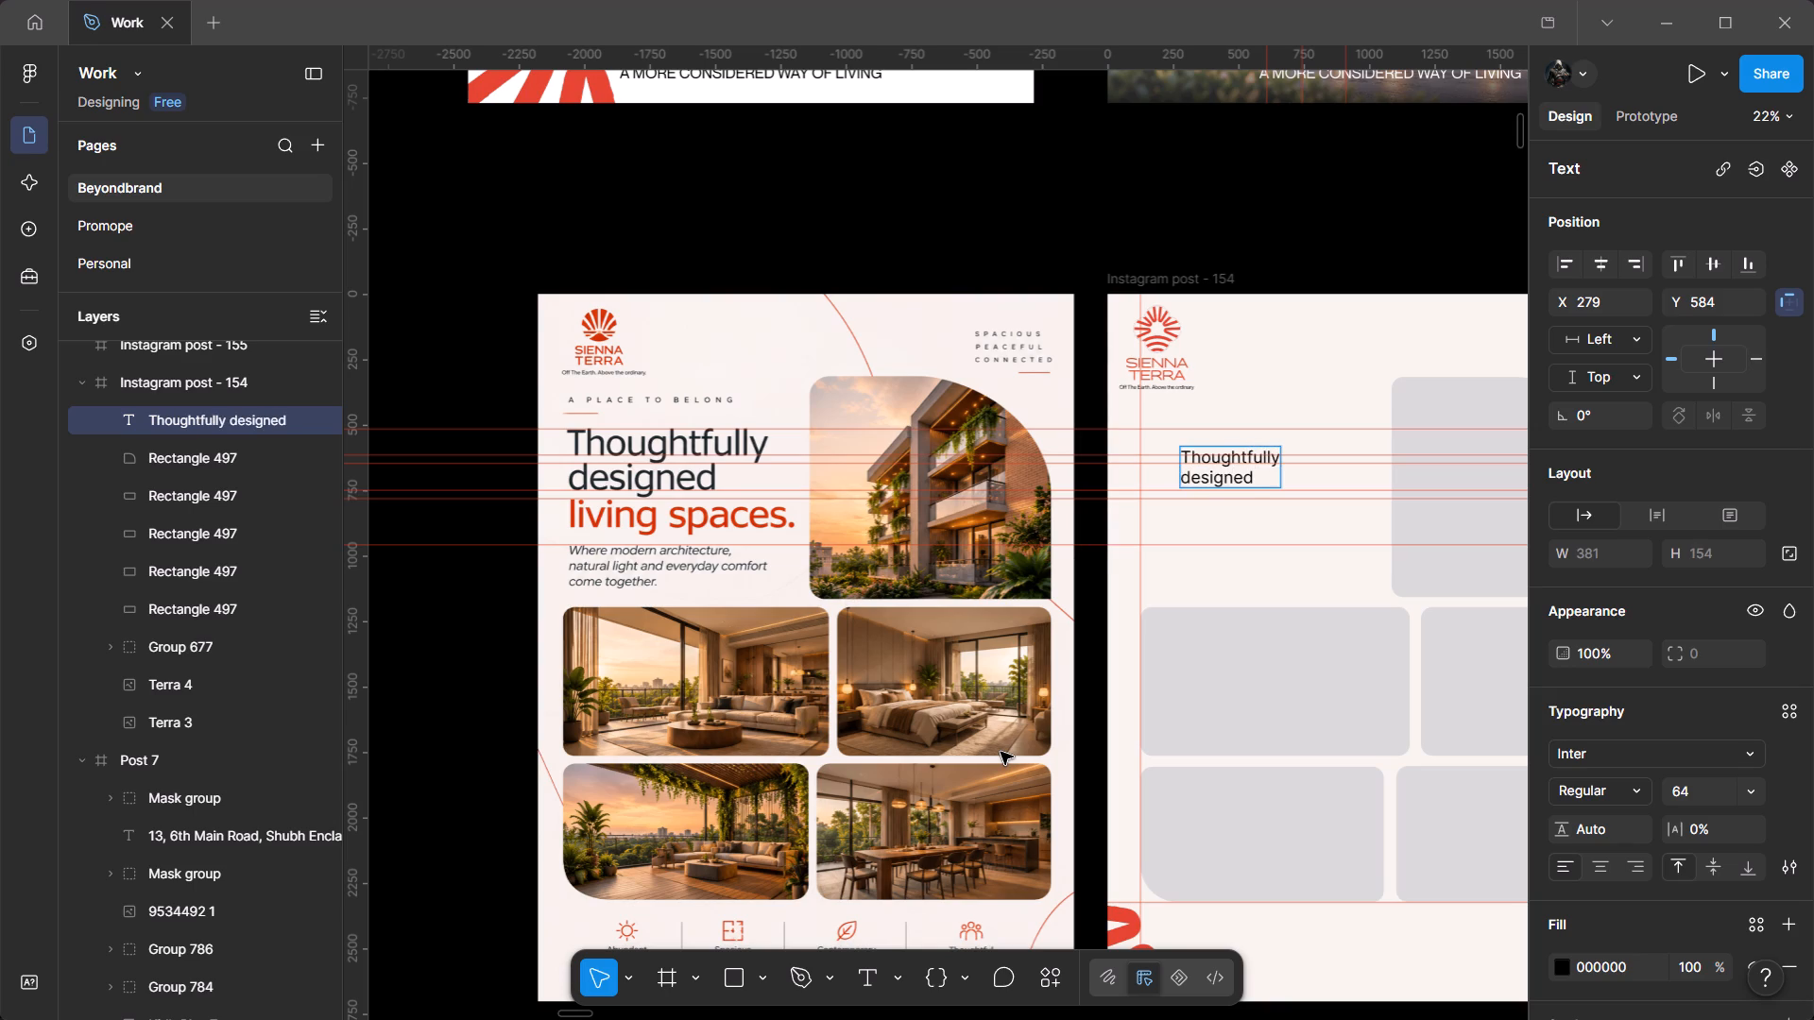
key(shift+Return)
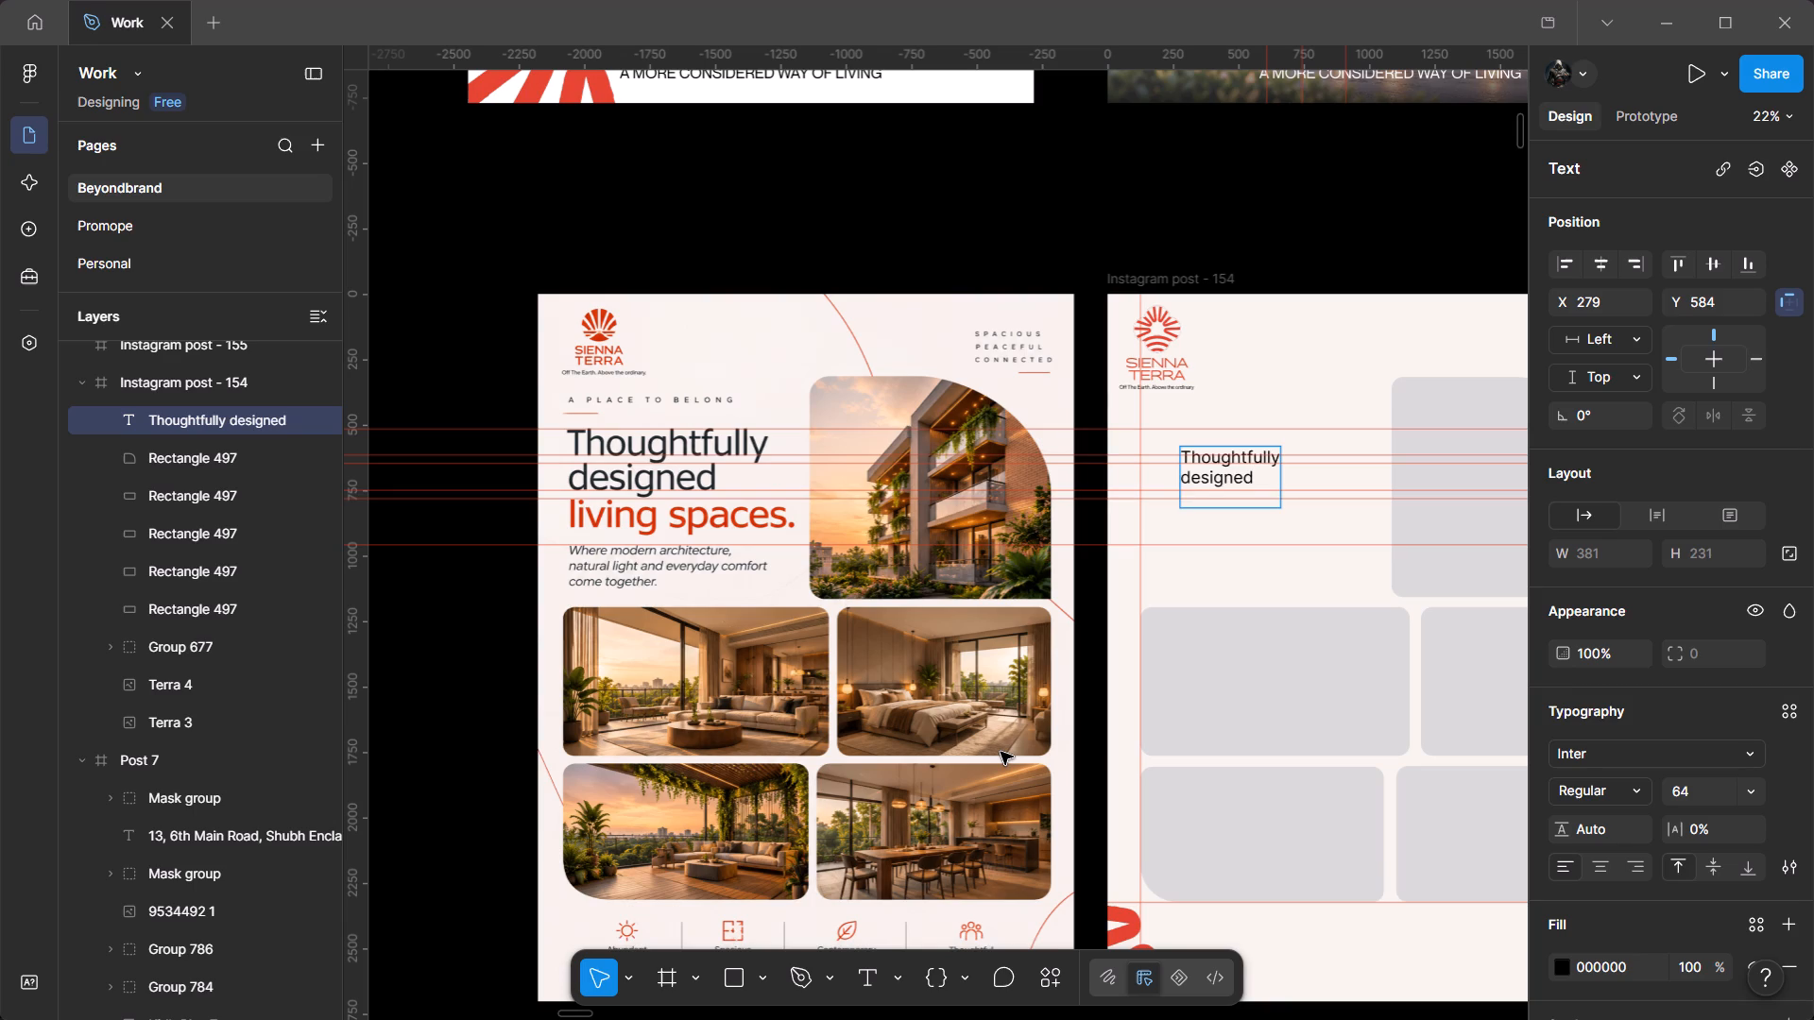
scroll(1003, 752, up, 4)
ctrl+scroll(1001, 720, down, 6)
ctrl+scroll(1070, 658, down, 5)
drag(1147, 598, 849, 579)
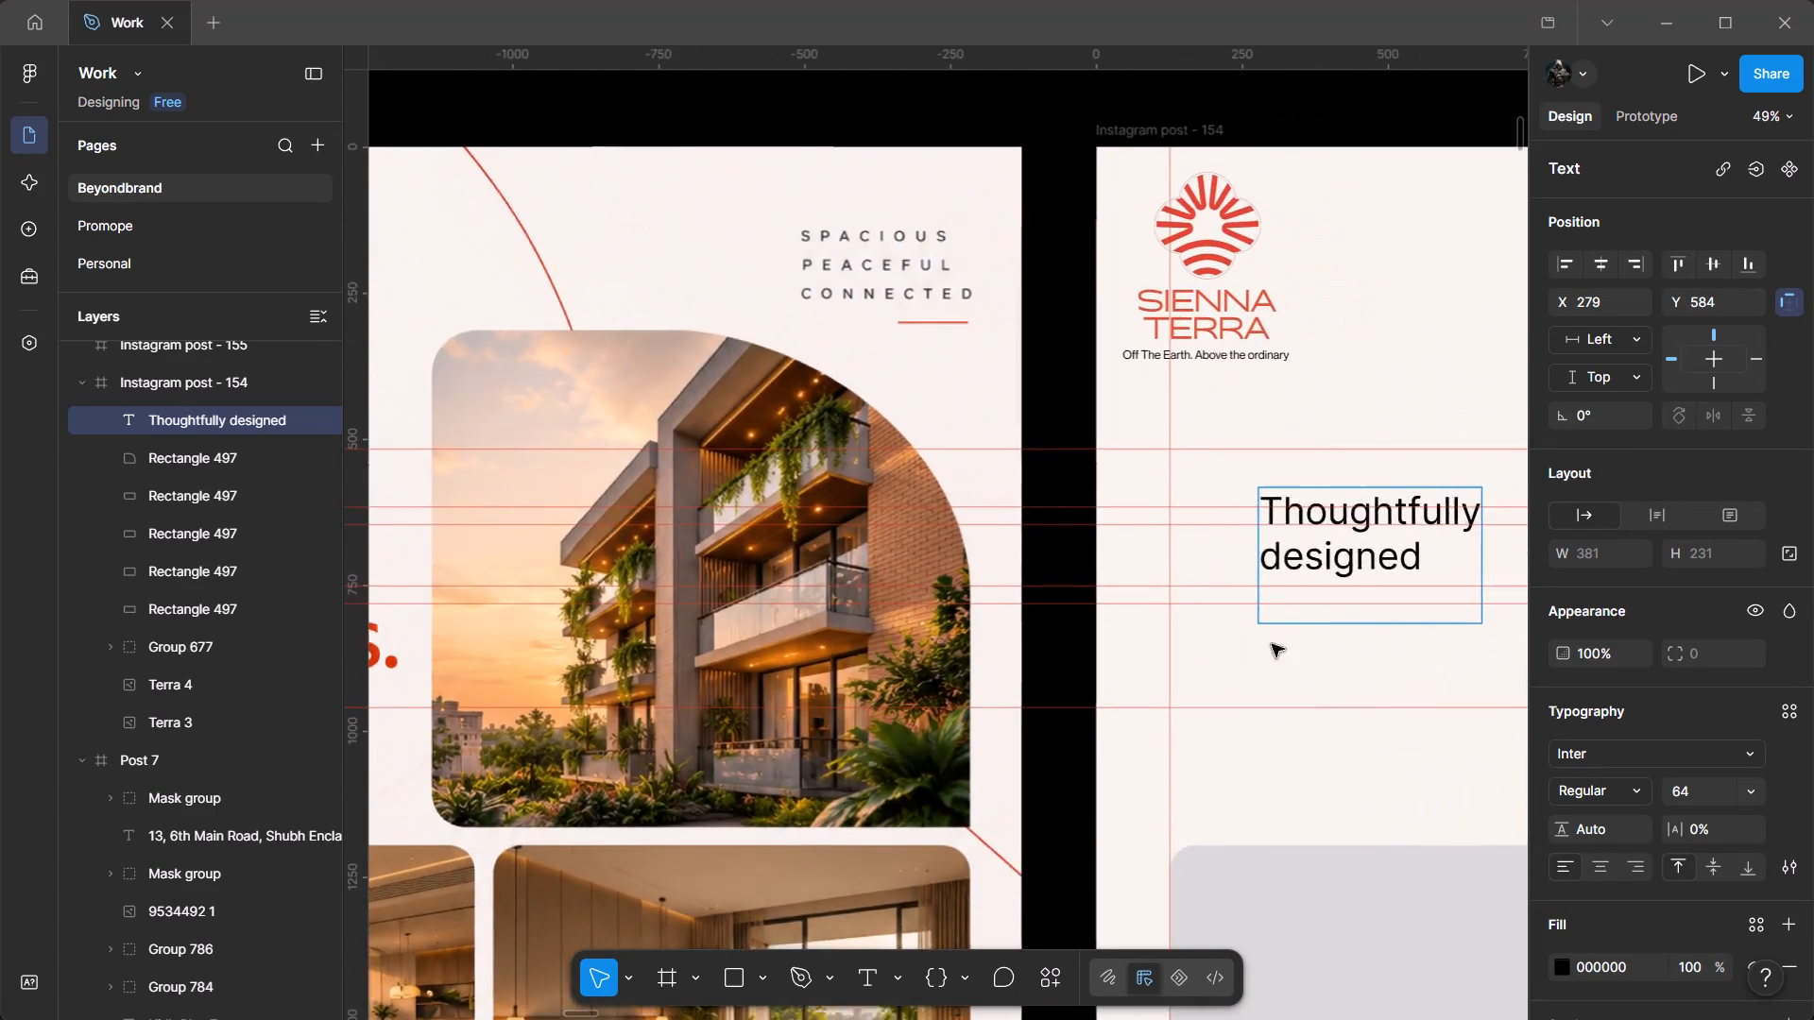
Add "living space." as the headline's third line in Instagram post - 154 and finish editing the text.
ctrl+scroll(1246, 651, down, 5)
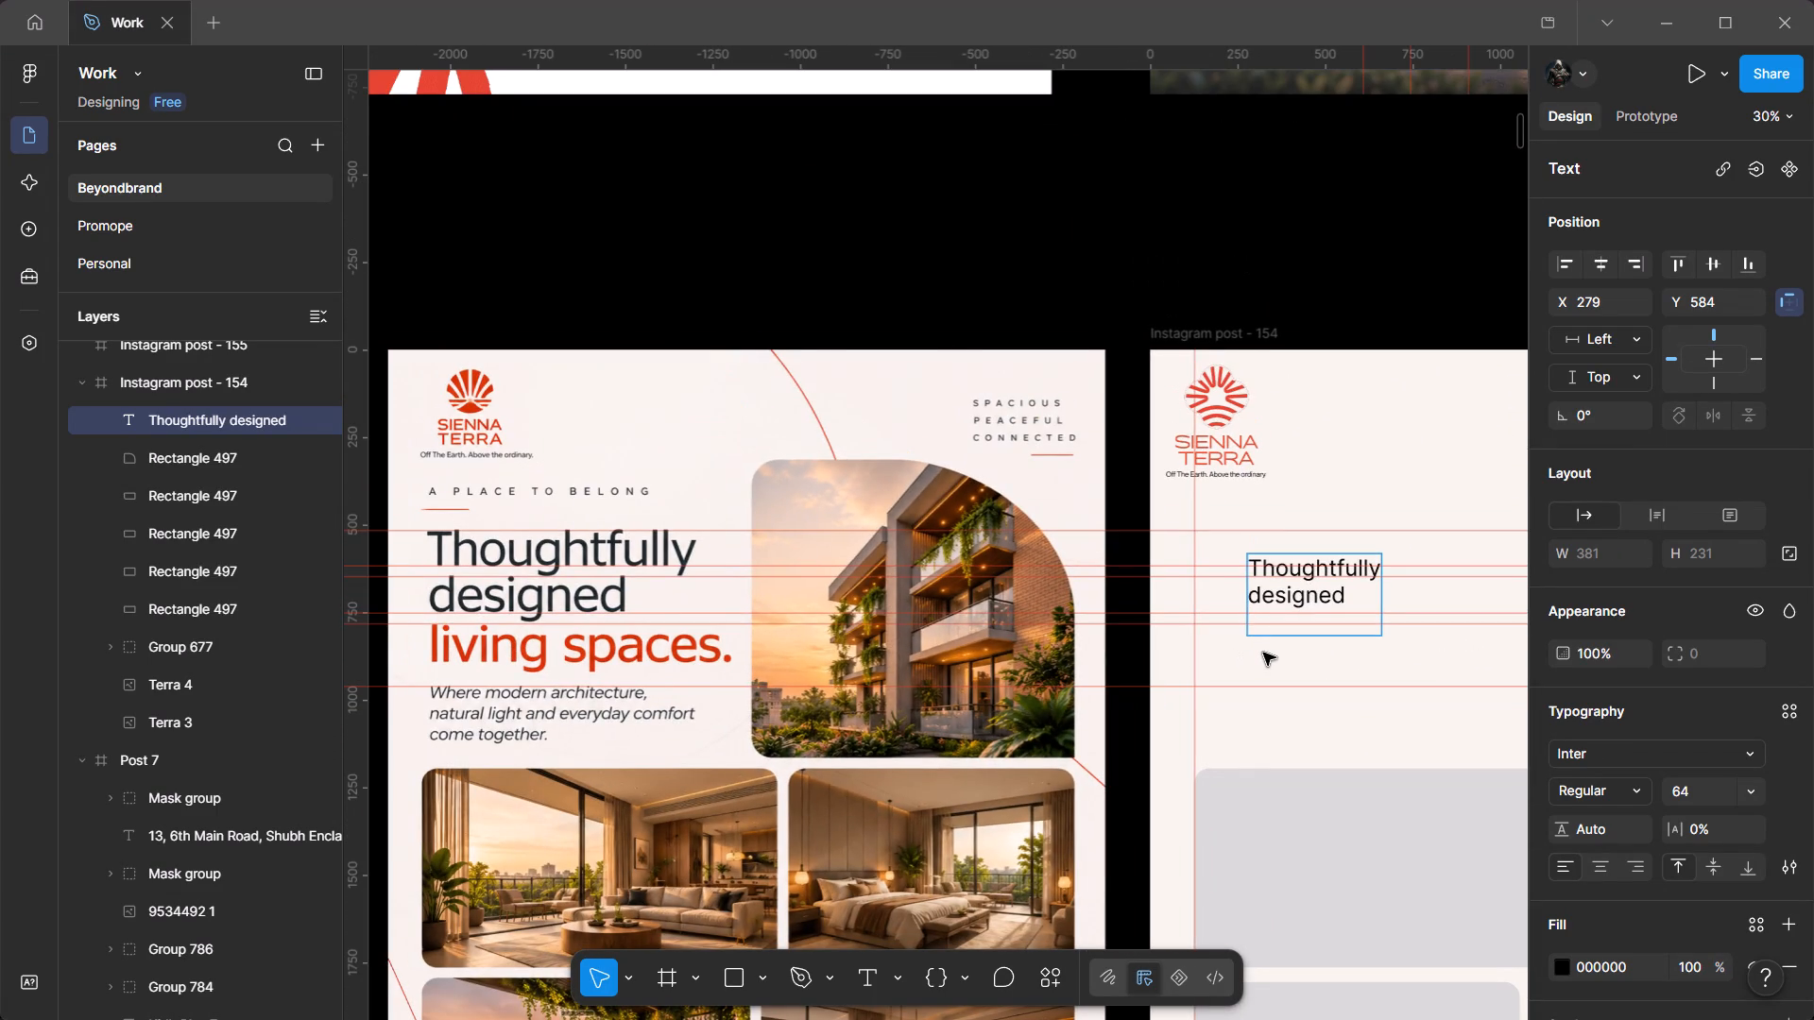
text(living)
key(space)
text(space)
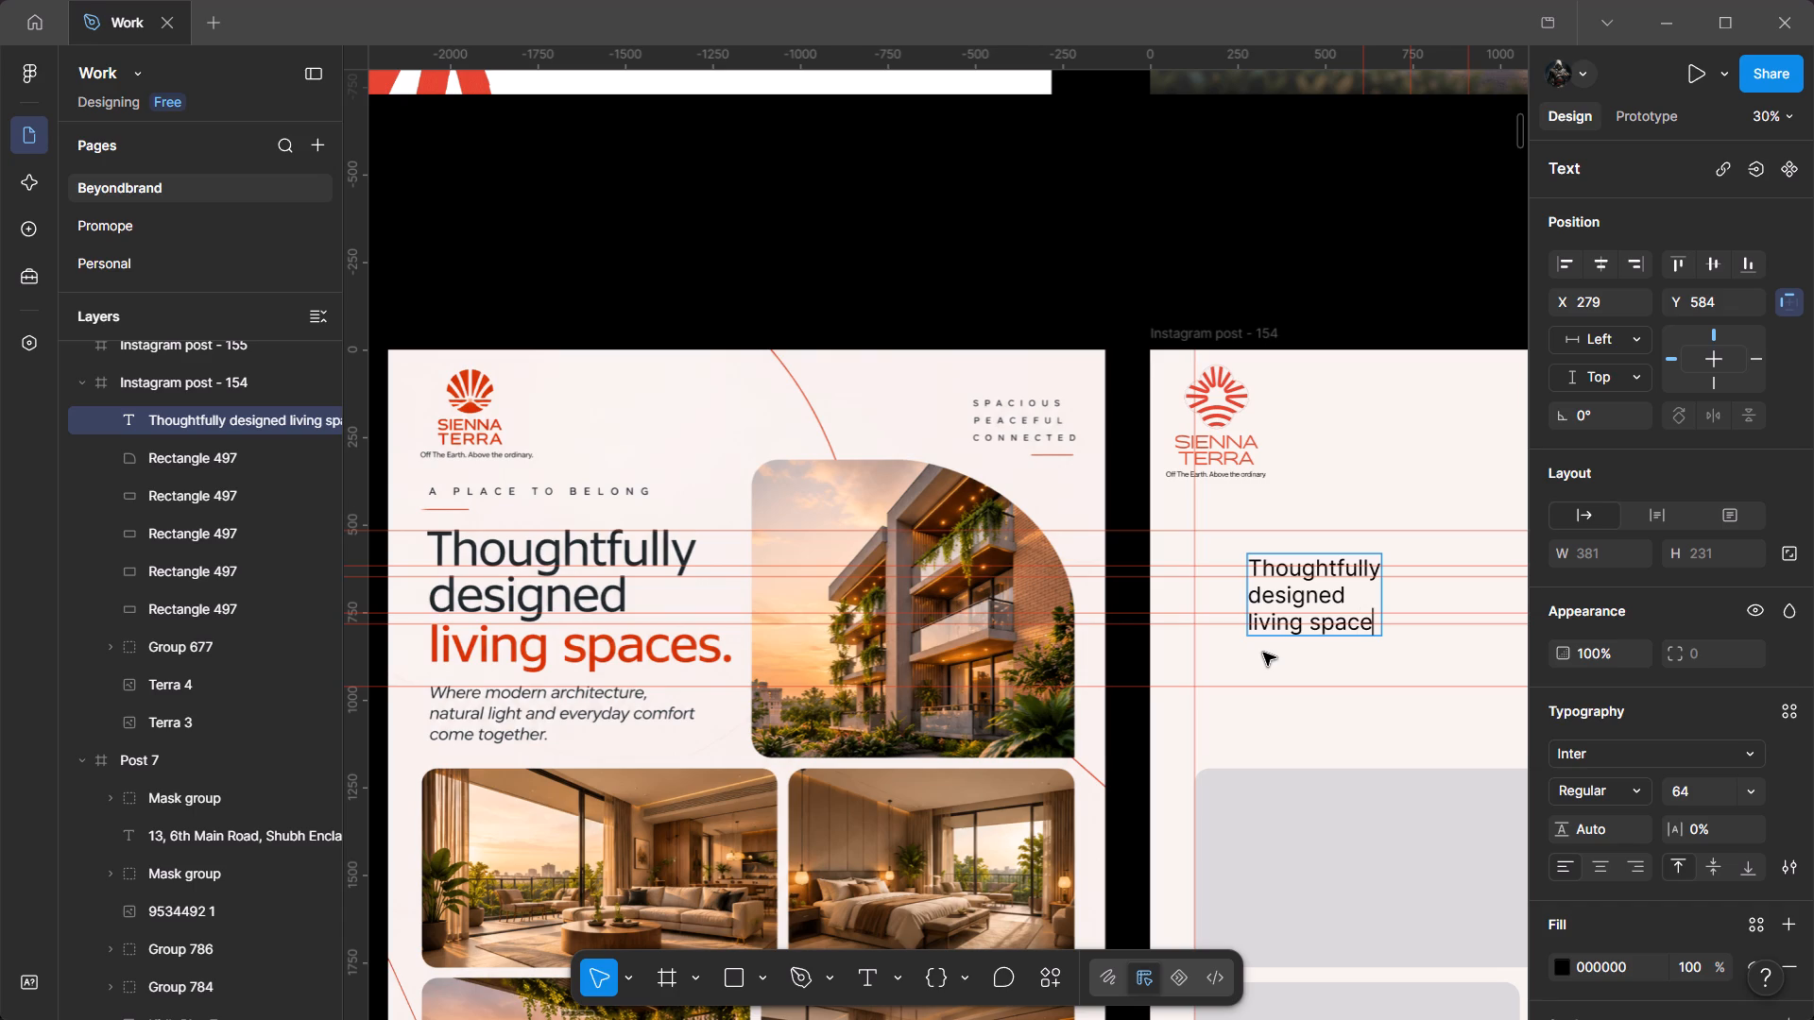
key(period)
click(1263, 652)
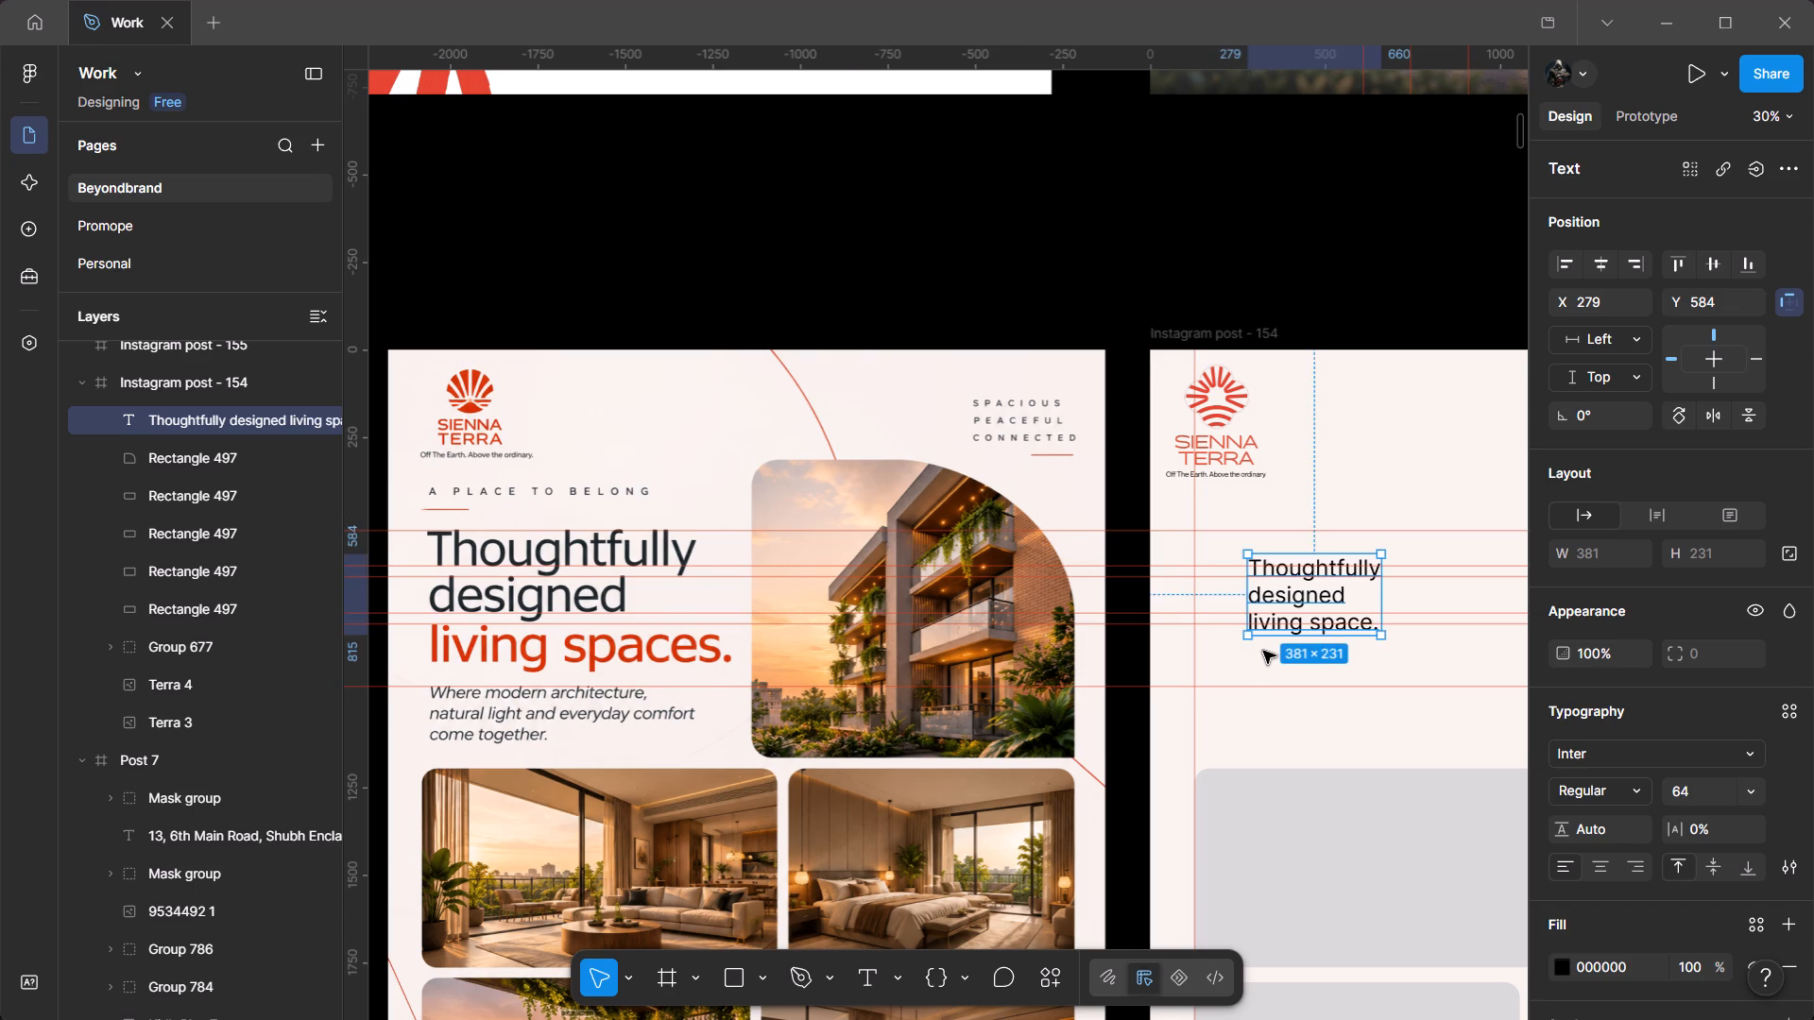
Select the "A SMALLER COMMUNITY." heading on Post 7 to check its typography settings.
ctrl+scroll(1263, 651, down, 7)
drag(1215, 399, 699, 667)
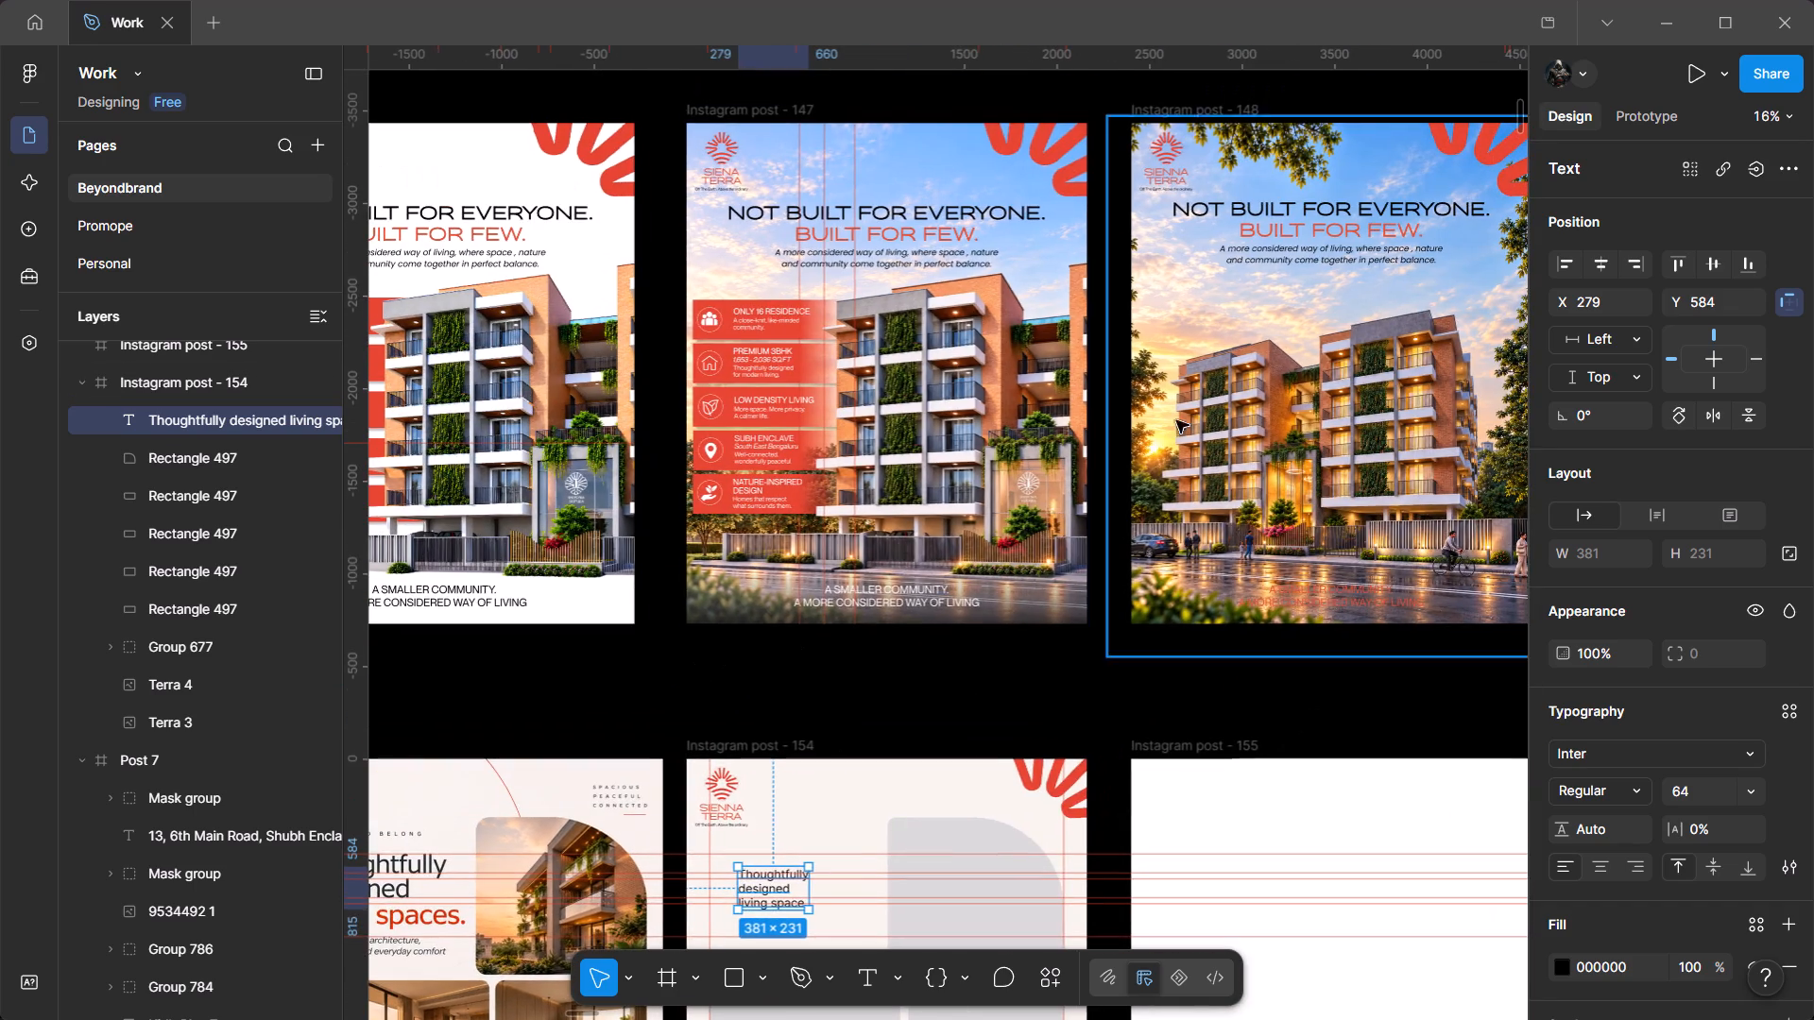
ctrl+scroll(1176, 420, down, 7)
drag(1208, 382, 578, 888)
drag(1151, 721, 510, 667)
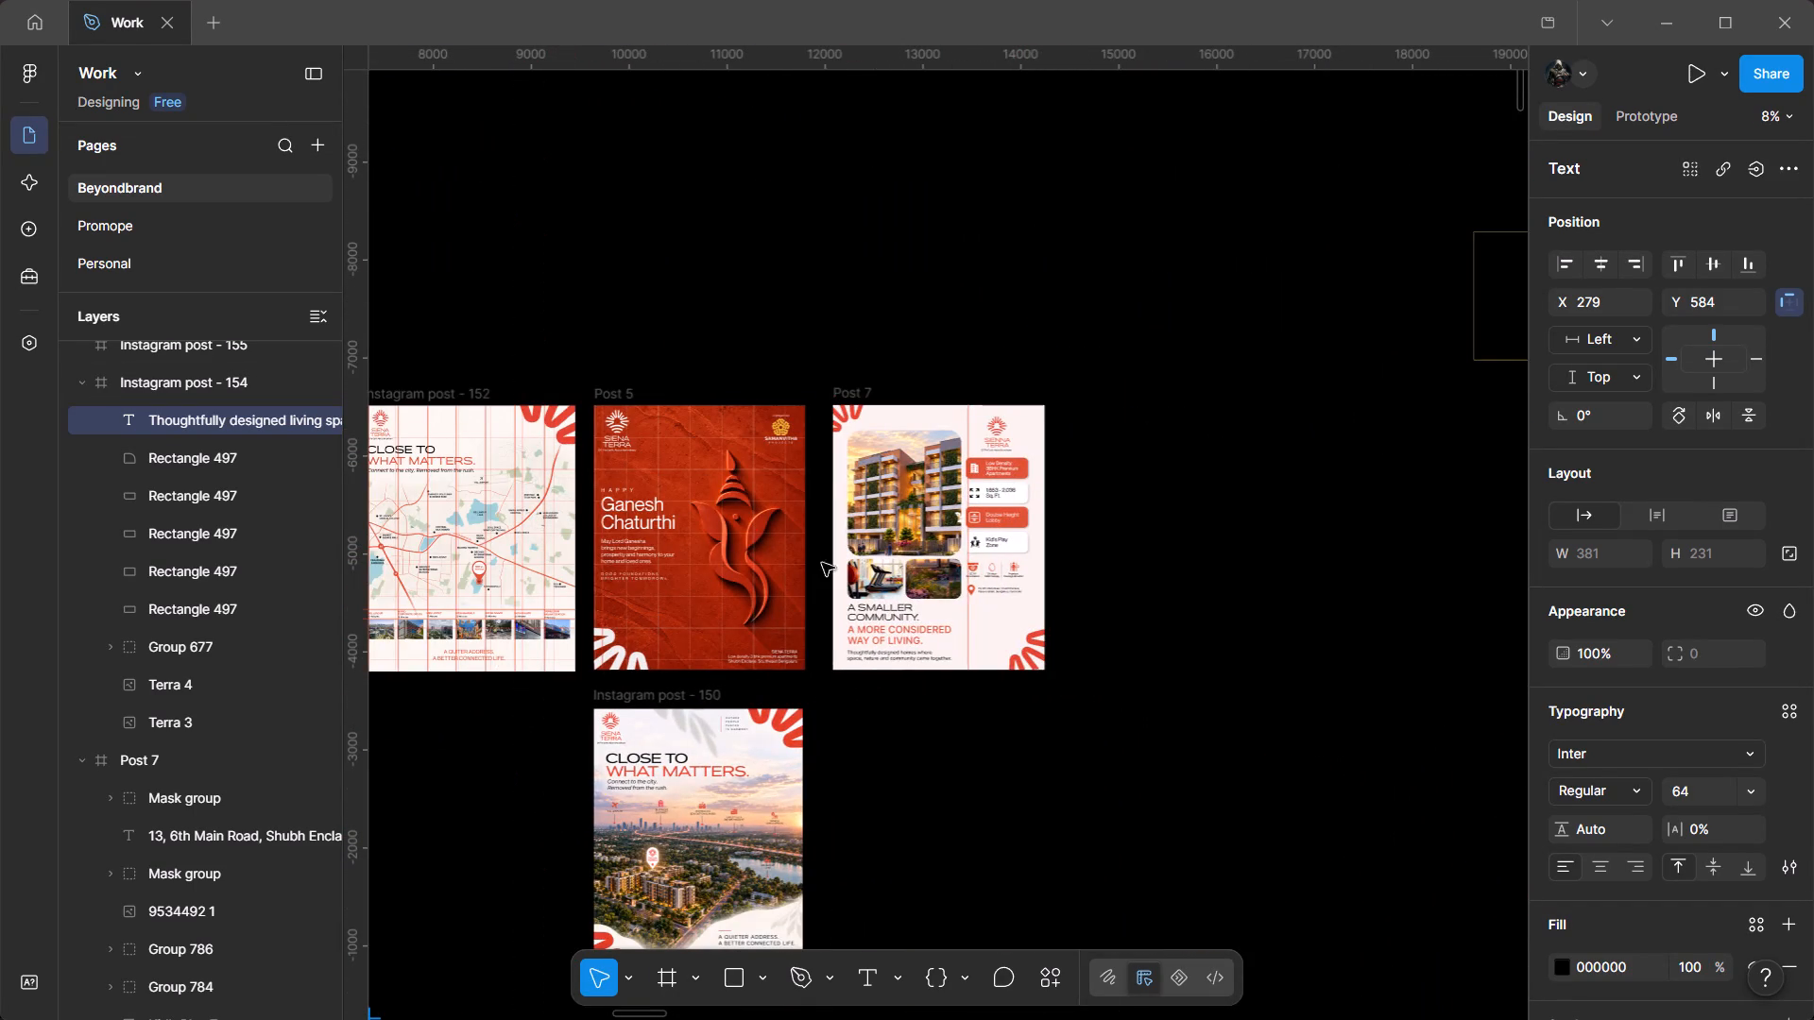
click(898, 615)
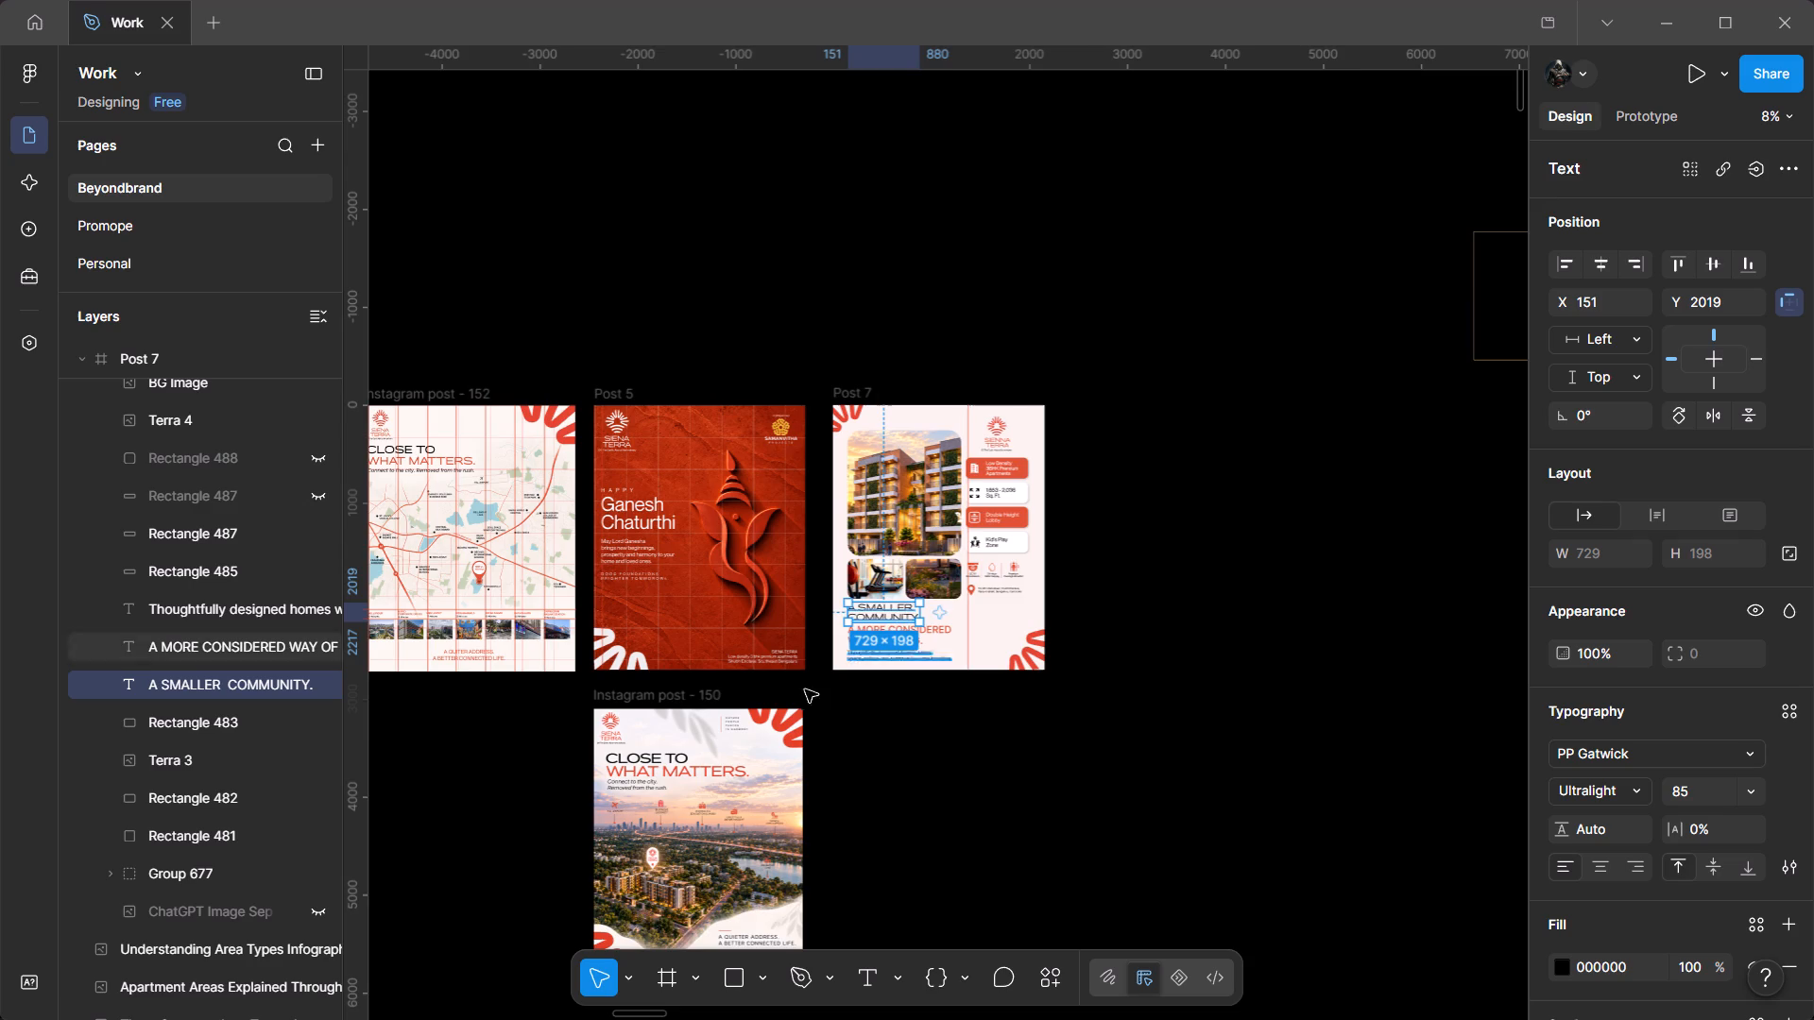
Set the font of the "Thoughtfully designed living space." headline in Instagram post - 154 to PP Gatwick.
drag(761, 726, 1356, 397)
ctrl+scroll(1034, 591, down, 7)
drag(843, 737, 1209, 597)
ctrl+scroll(1035, 630, up, 5)
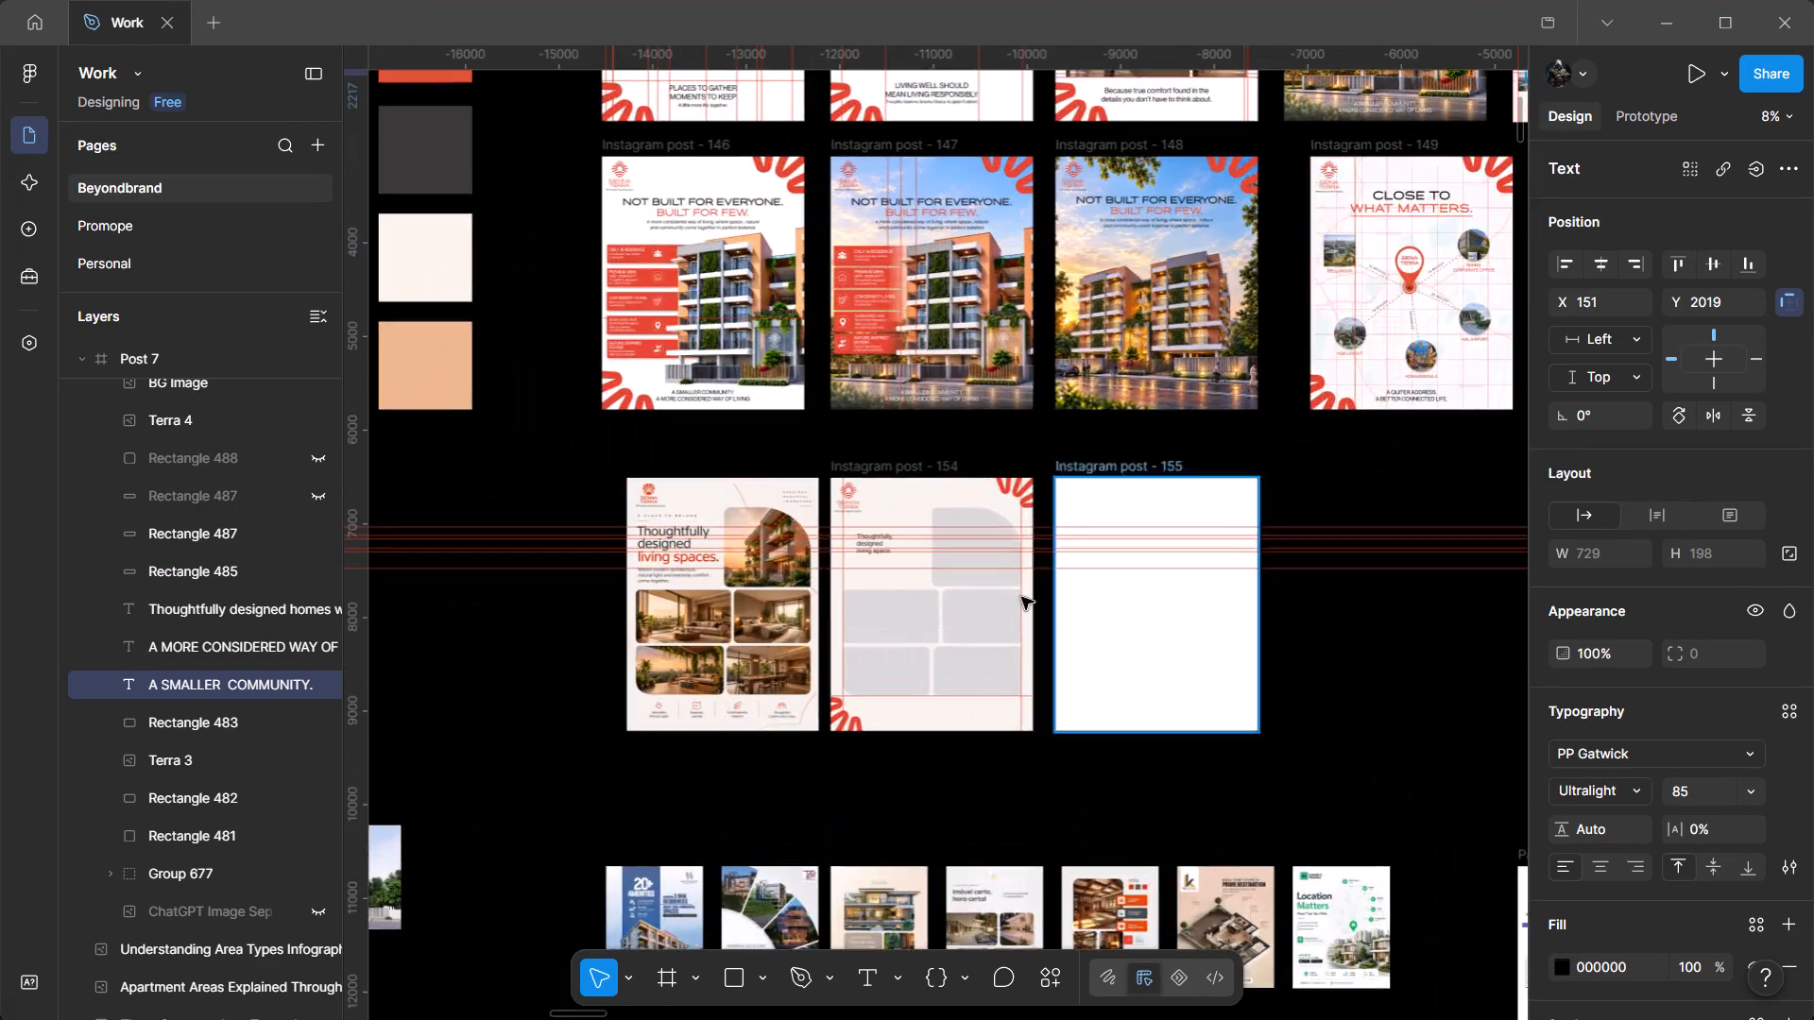
ctrl+scroll(1021, 597, up, 15)
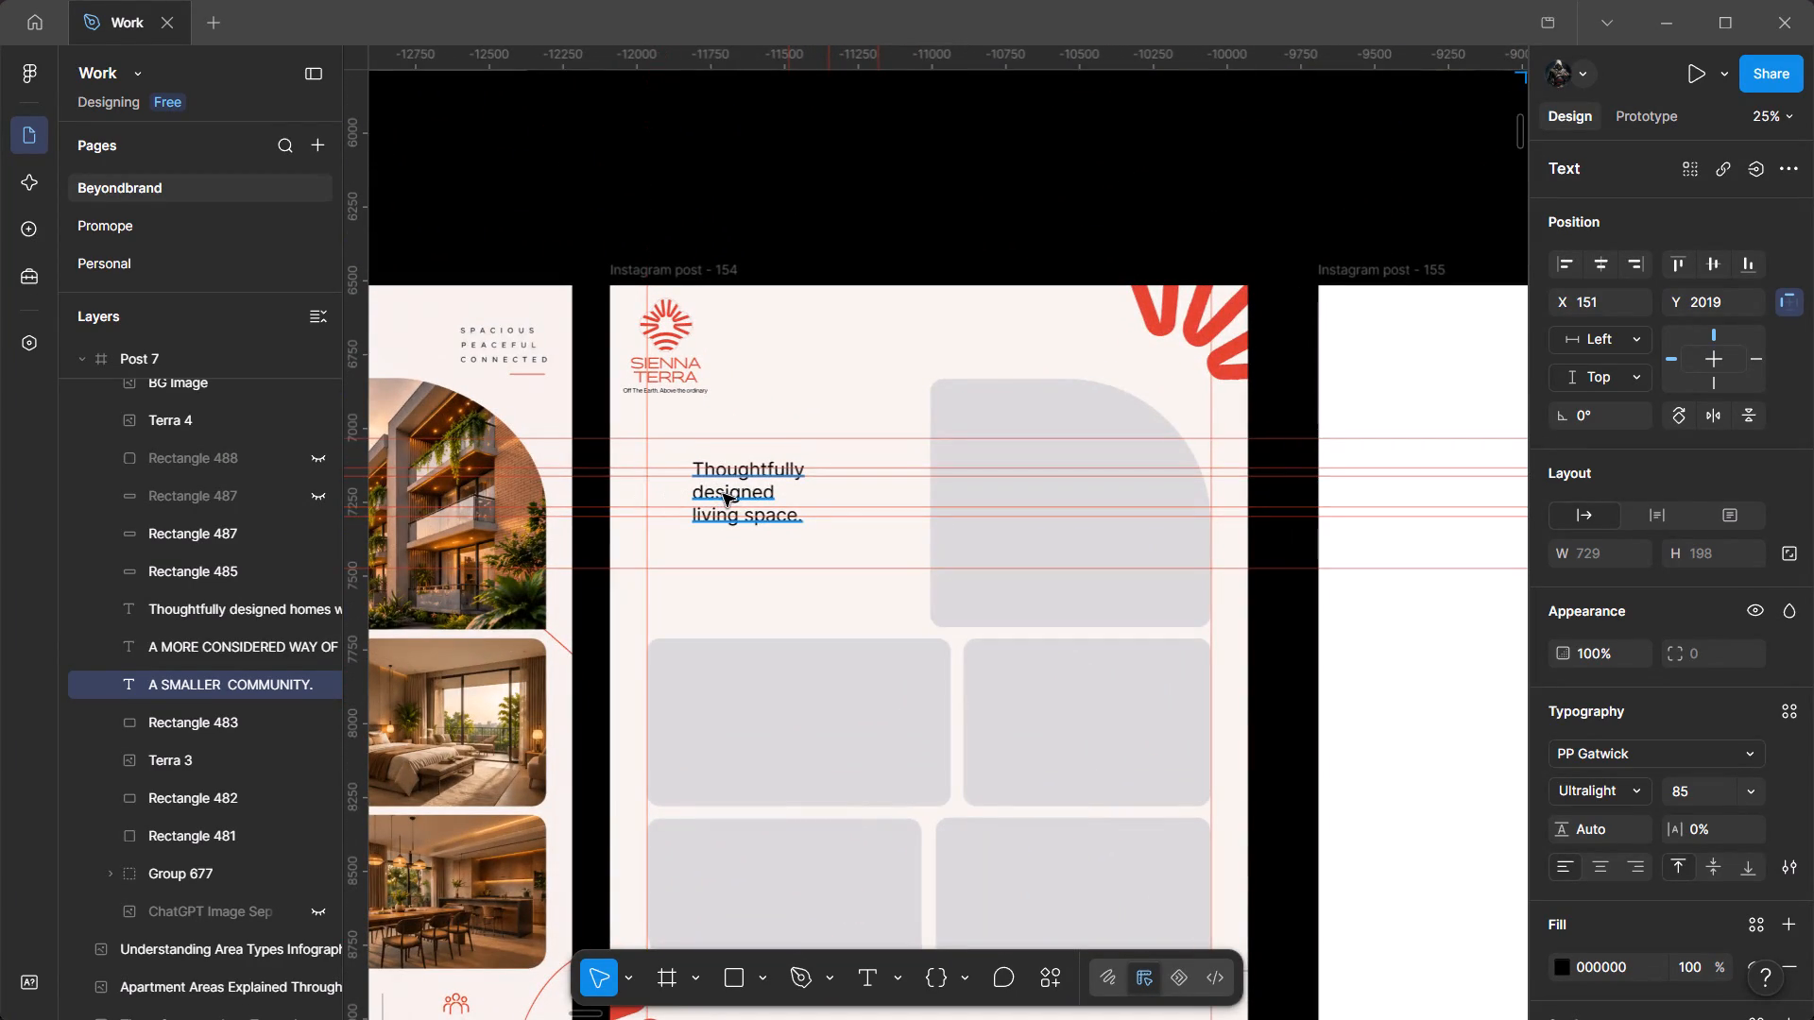
click(723, 494)
click(1612, 759)
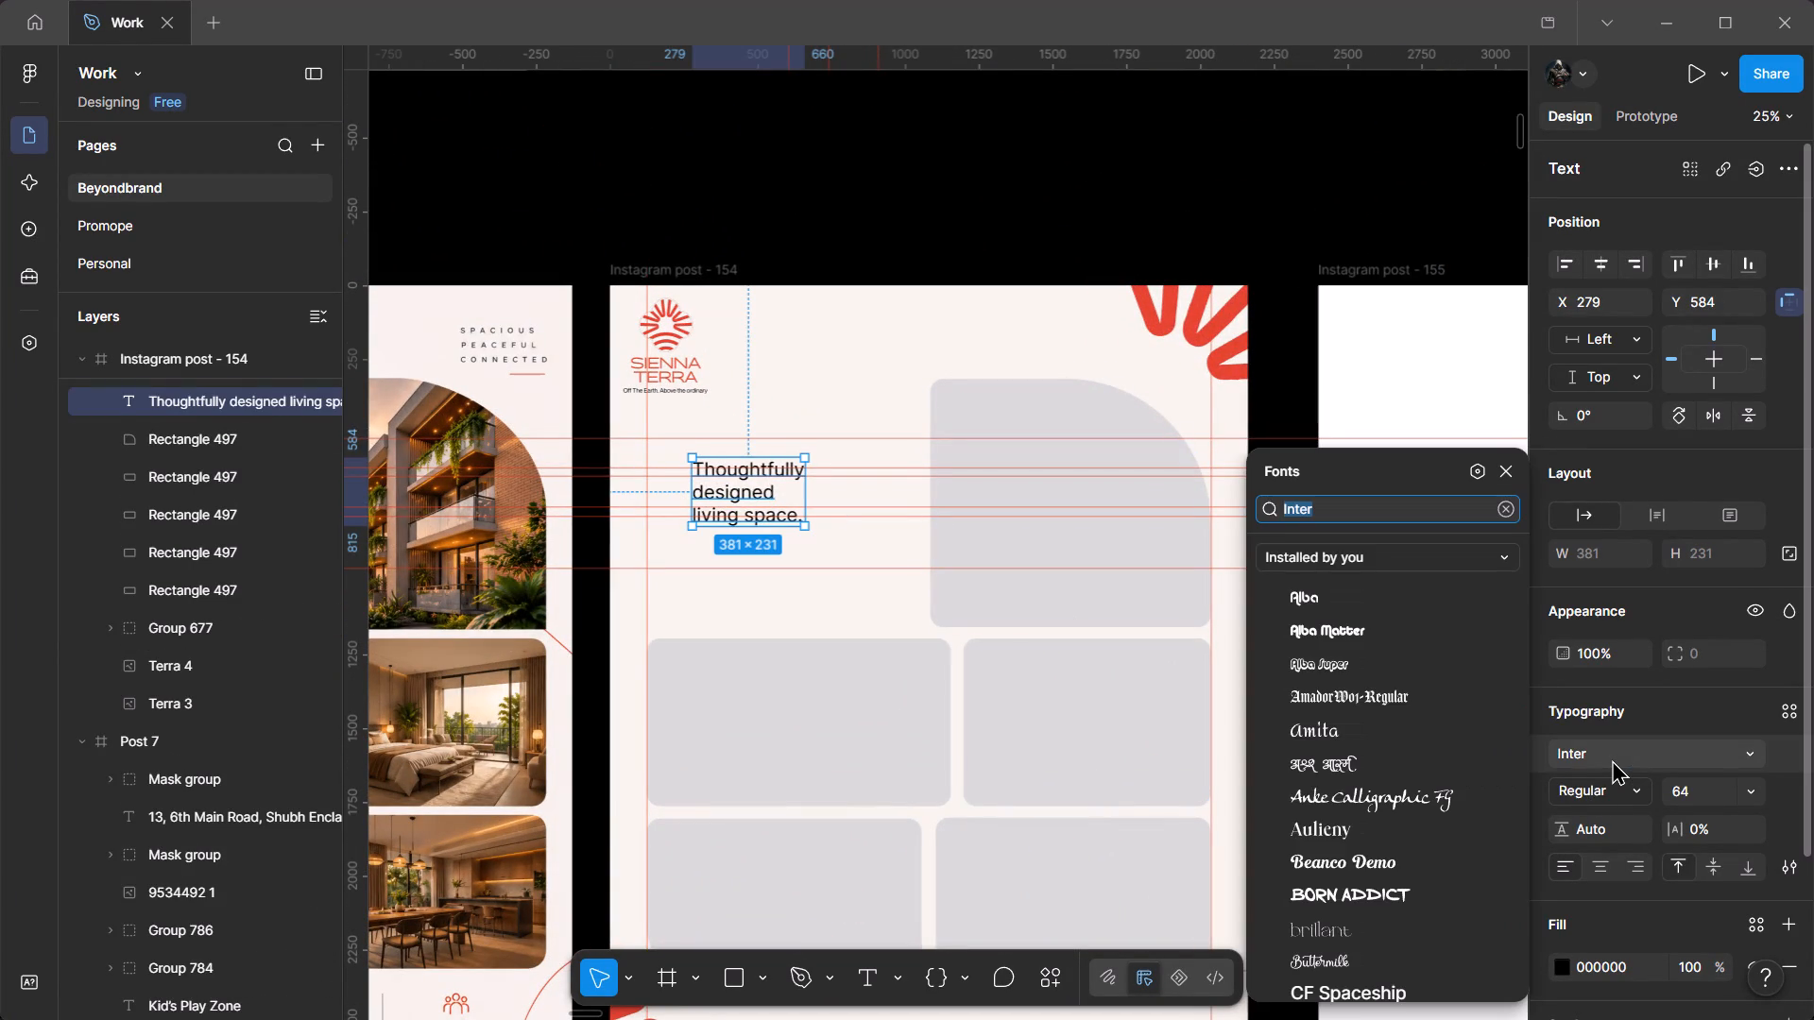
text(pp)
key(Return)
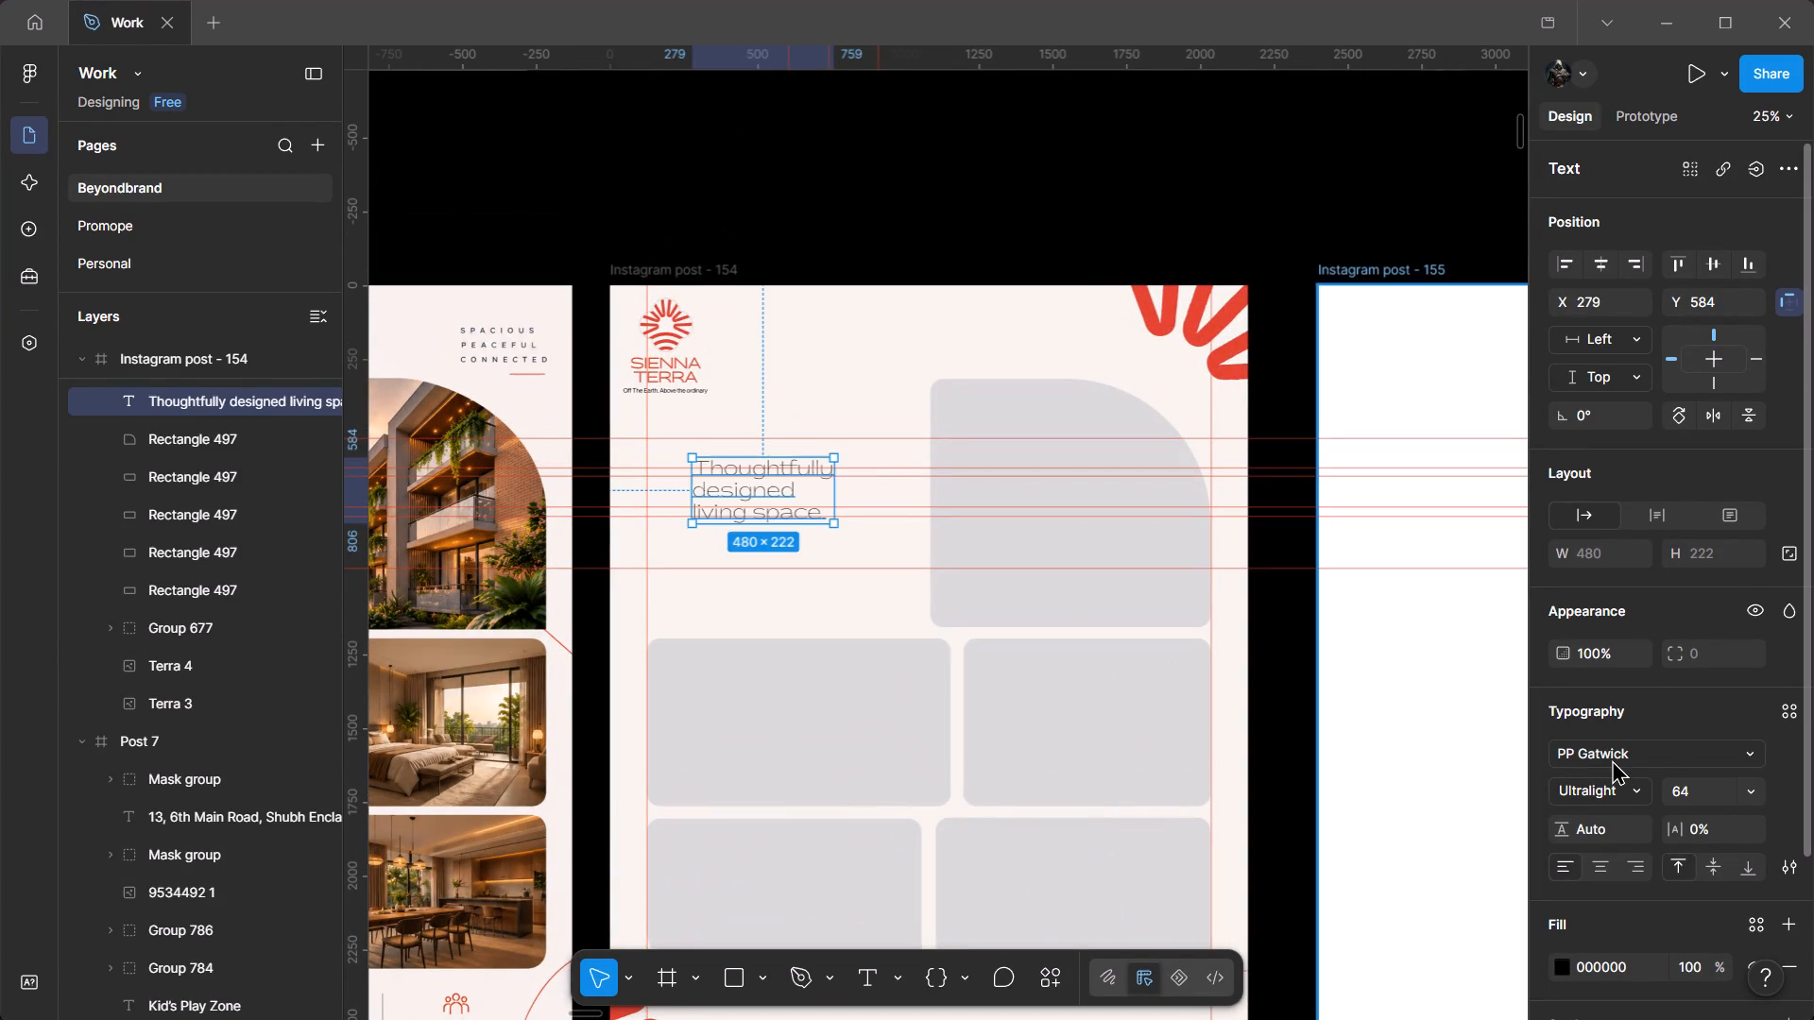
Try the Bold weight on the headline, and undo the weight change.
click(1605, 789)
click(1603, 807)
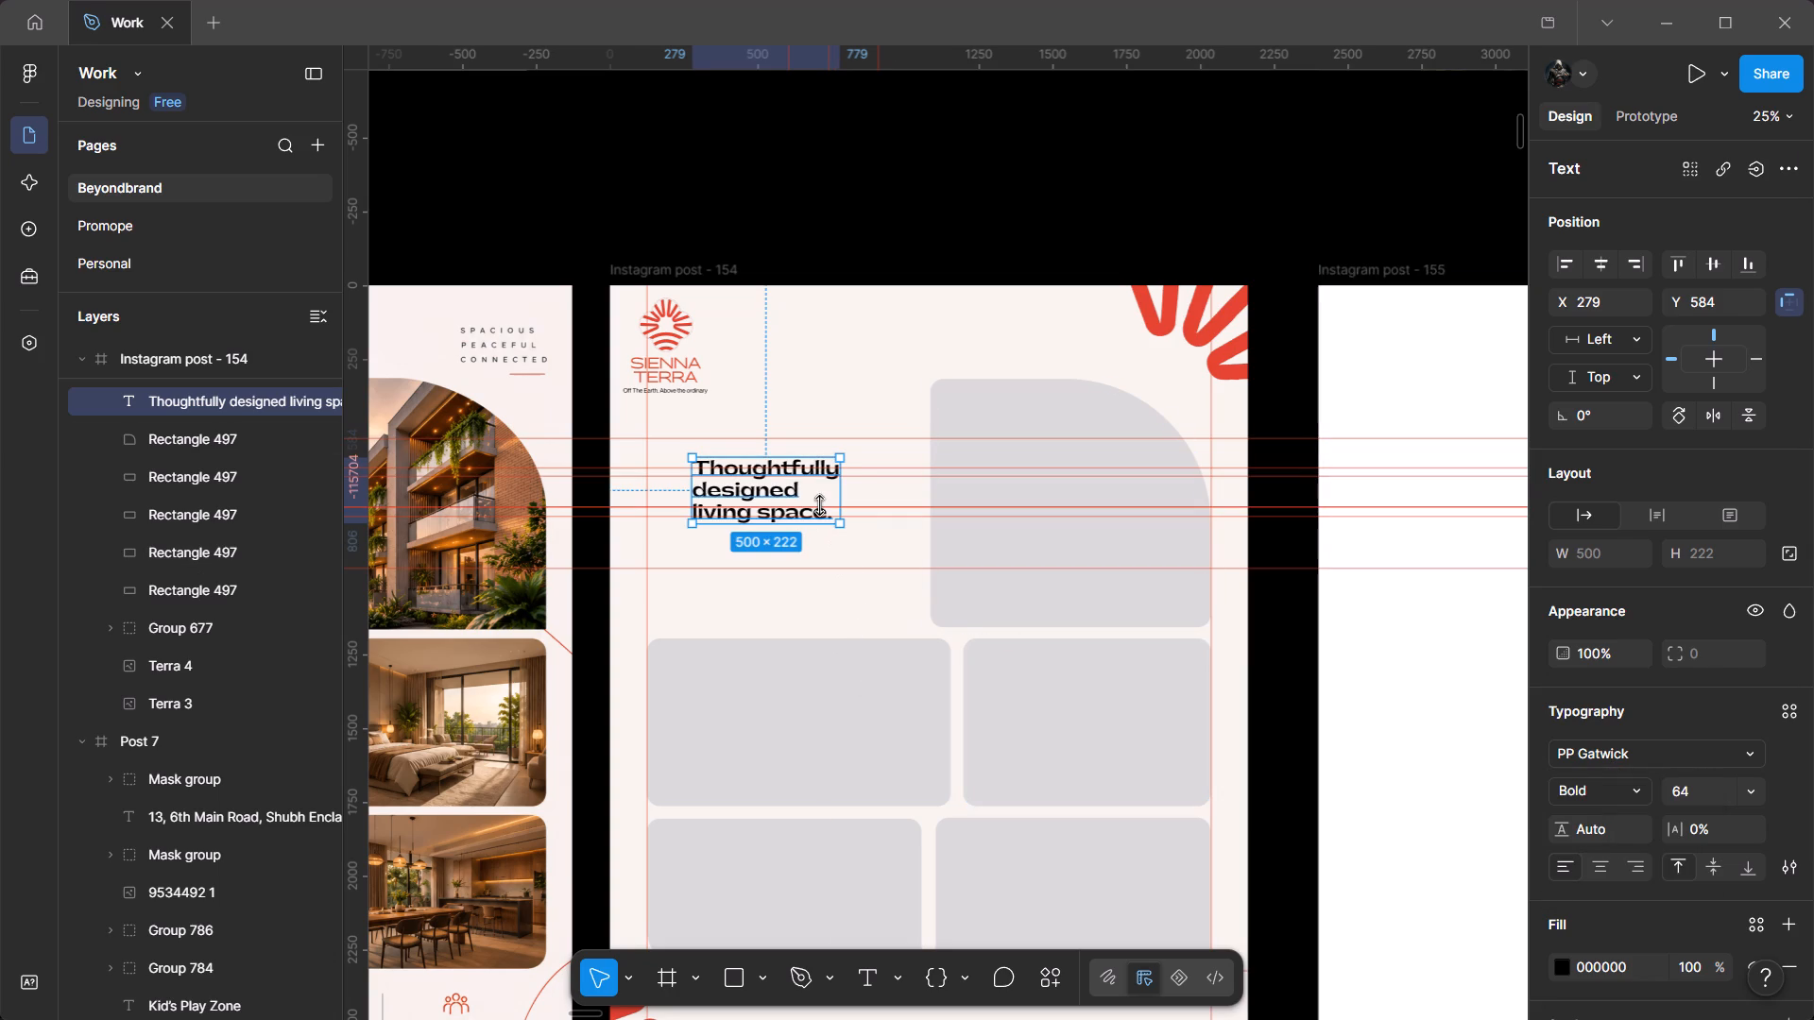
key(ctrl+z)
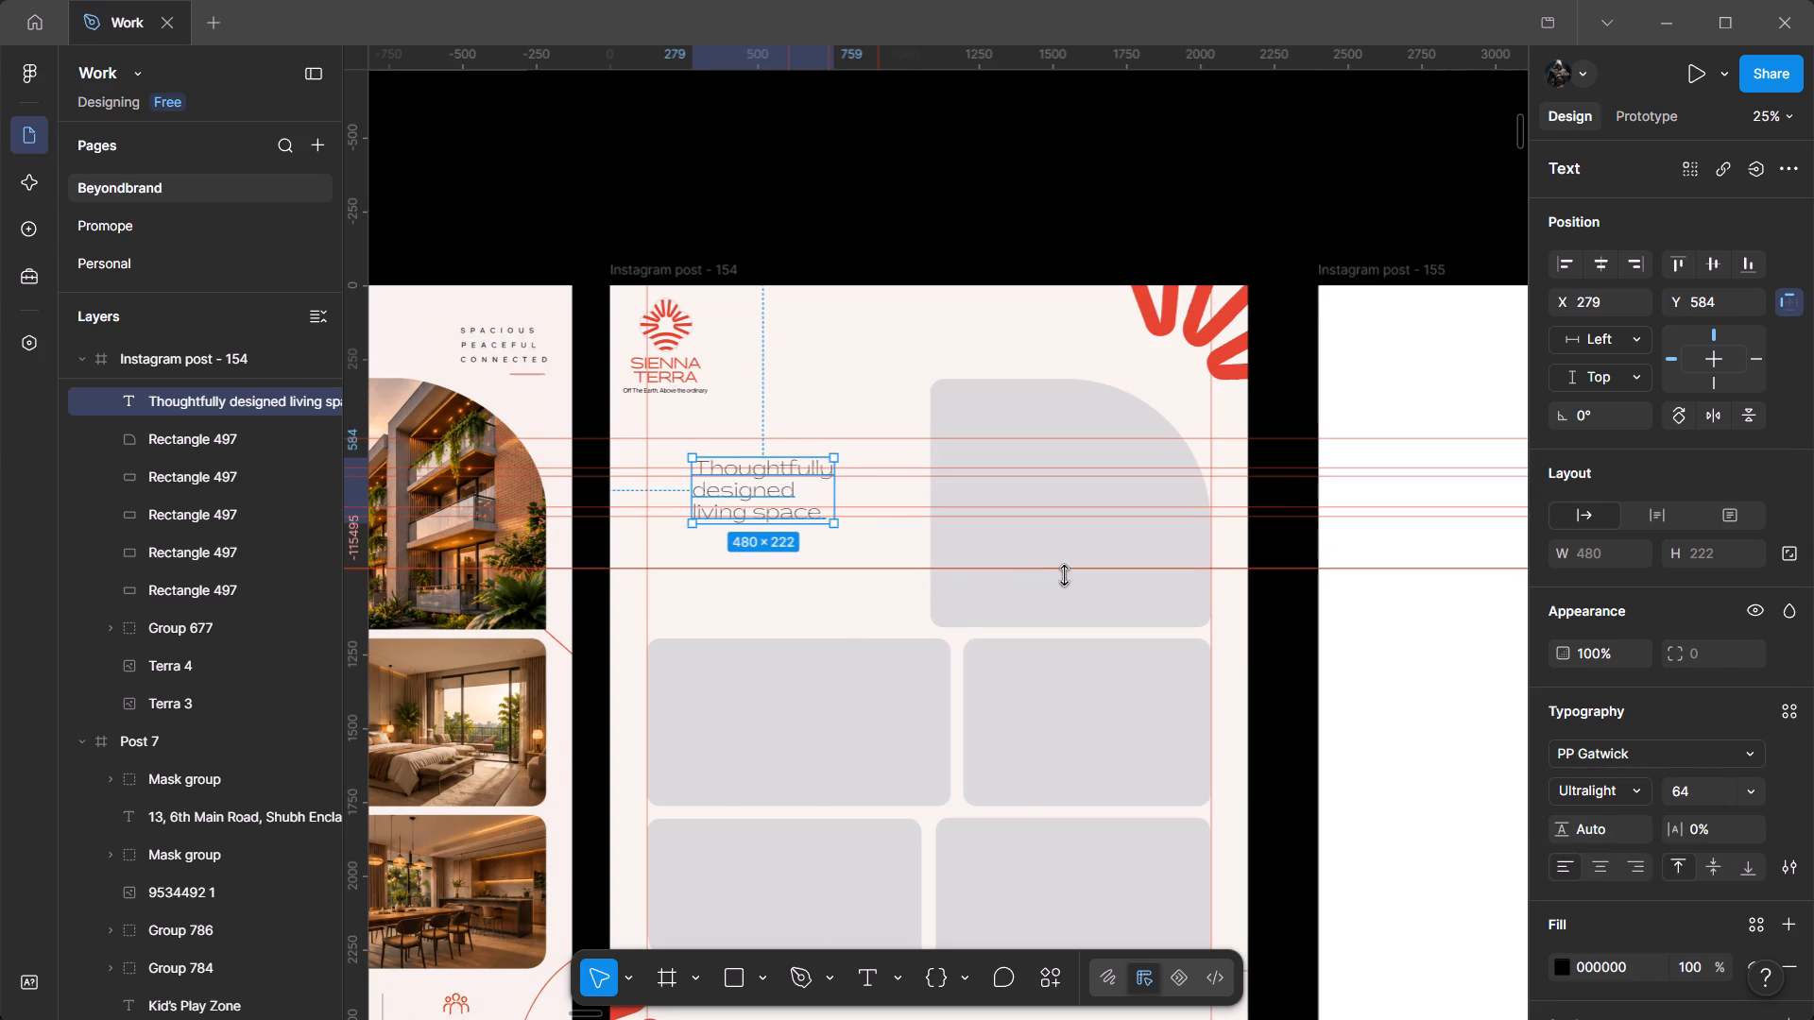
Compare the reference post with Post 7 and inspect the fill and stroke settings of Post 7's "A SMALLER COMMUNITY." heading.
drag(778, 573, 1236, 489)
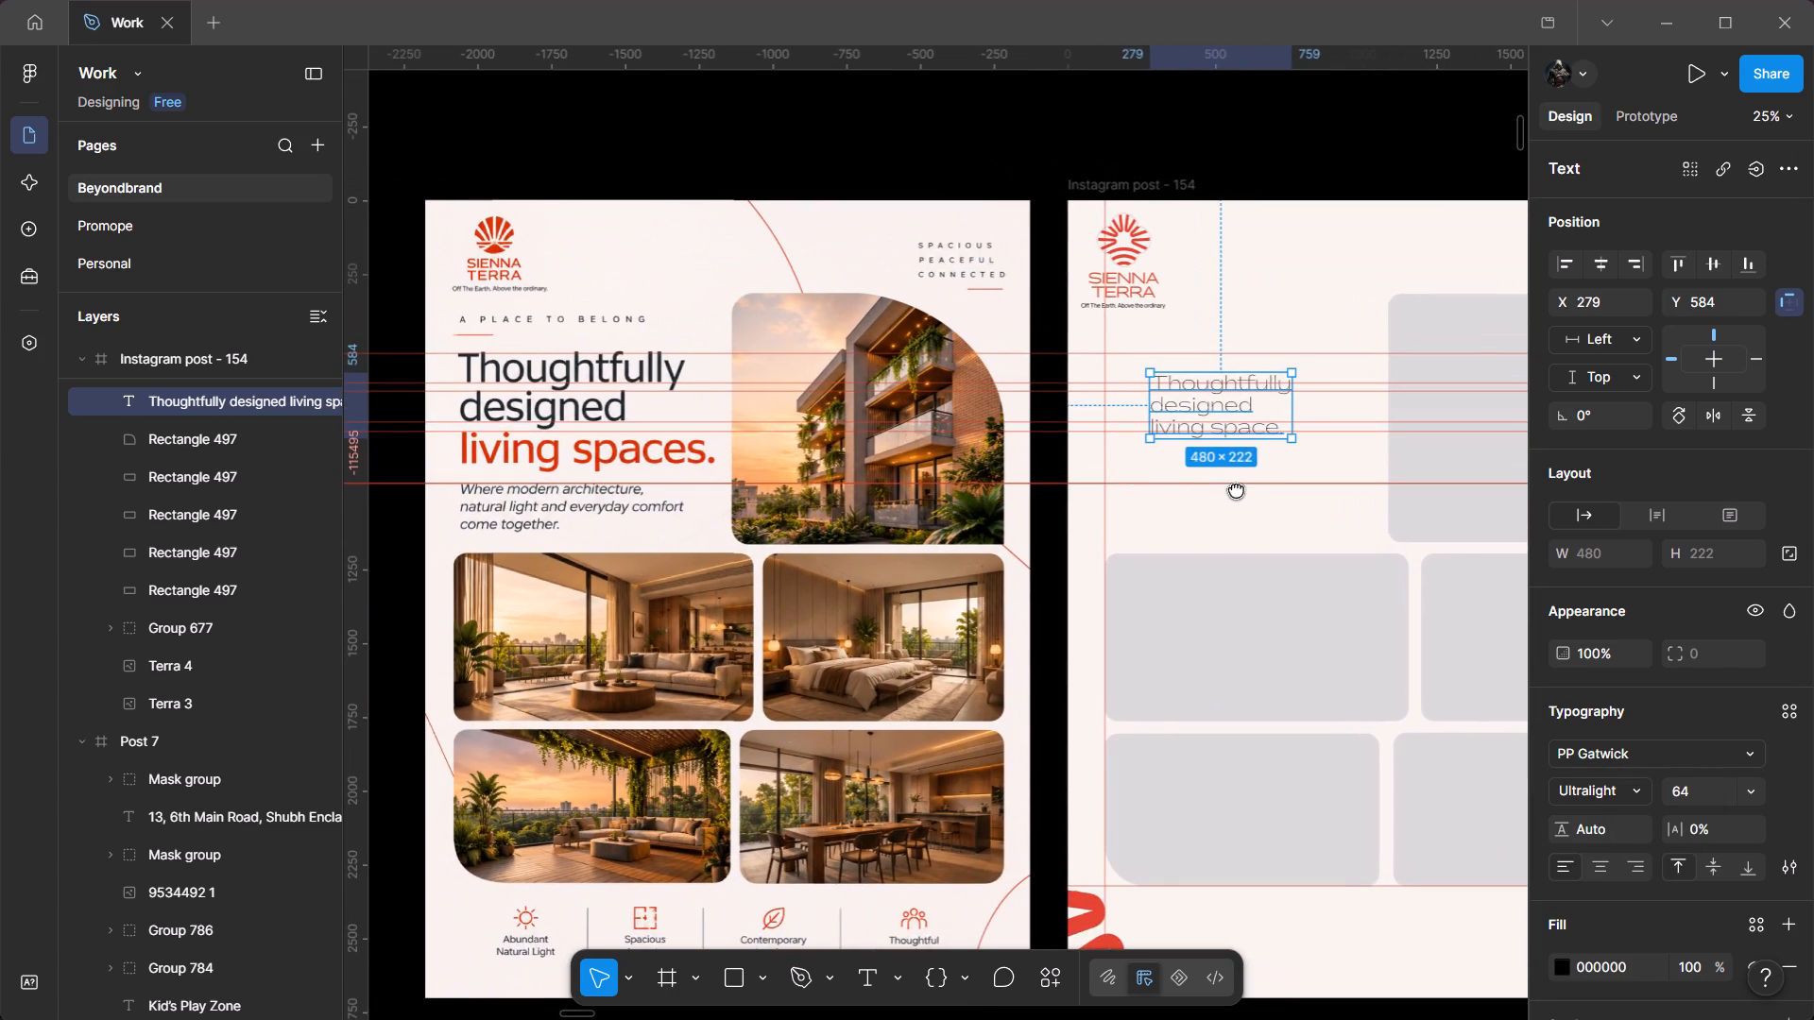
drag(1236, 489, 744, 790)
ctrl+scroll(1221, 194, down, 8)
ctrl+scroll(1311, 212, down, 8)
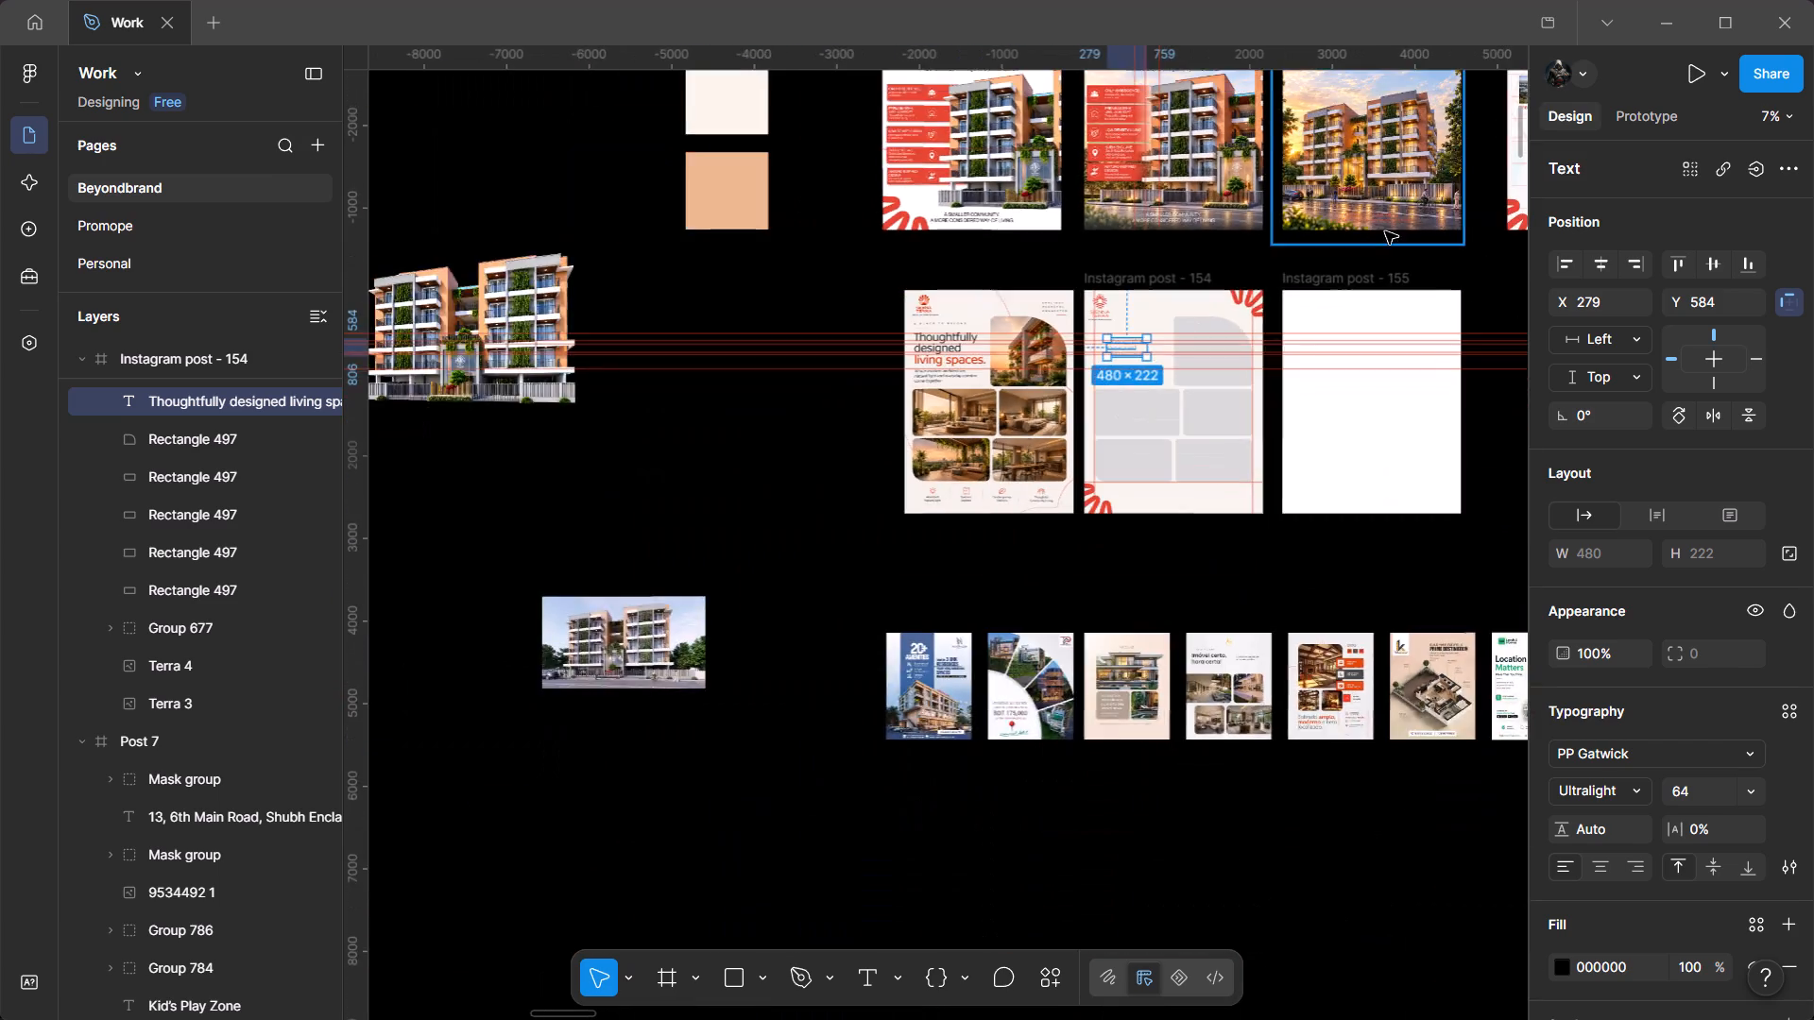
drag(1286, 341, 579, 964)
drag(1396, 481, 1215, 499)
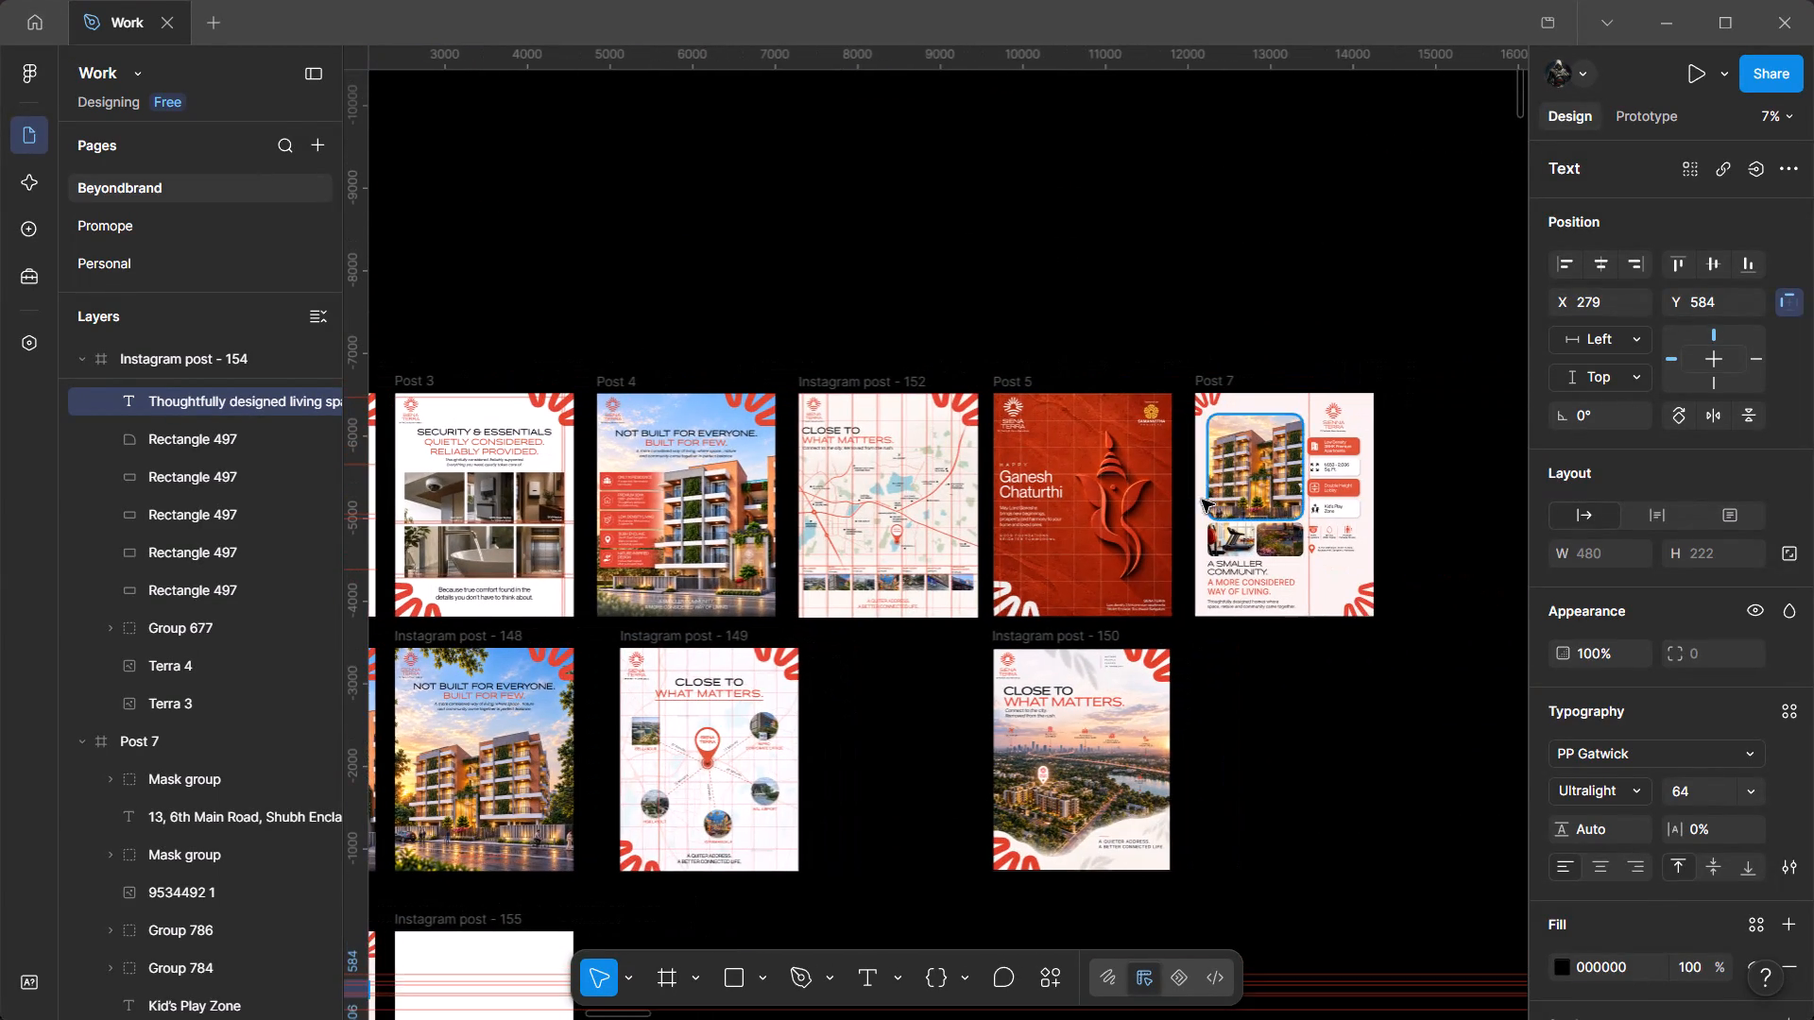
ctrl+scroll(930, 418, up, 5)
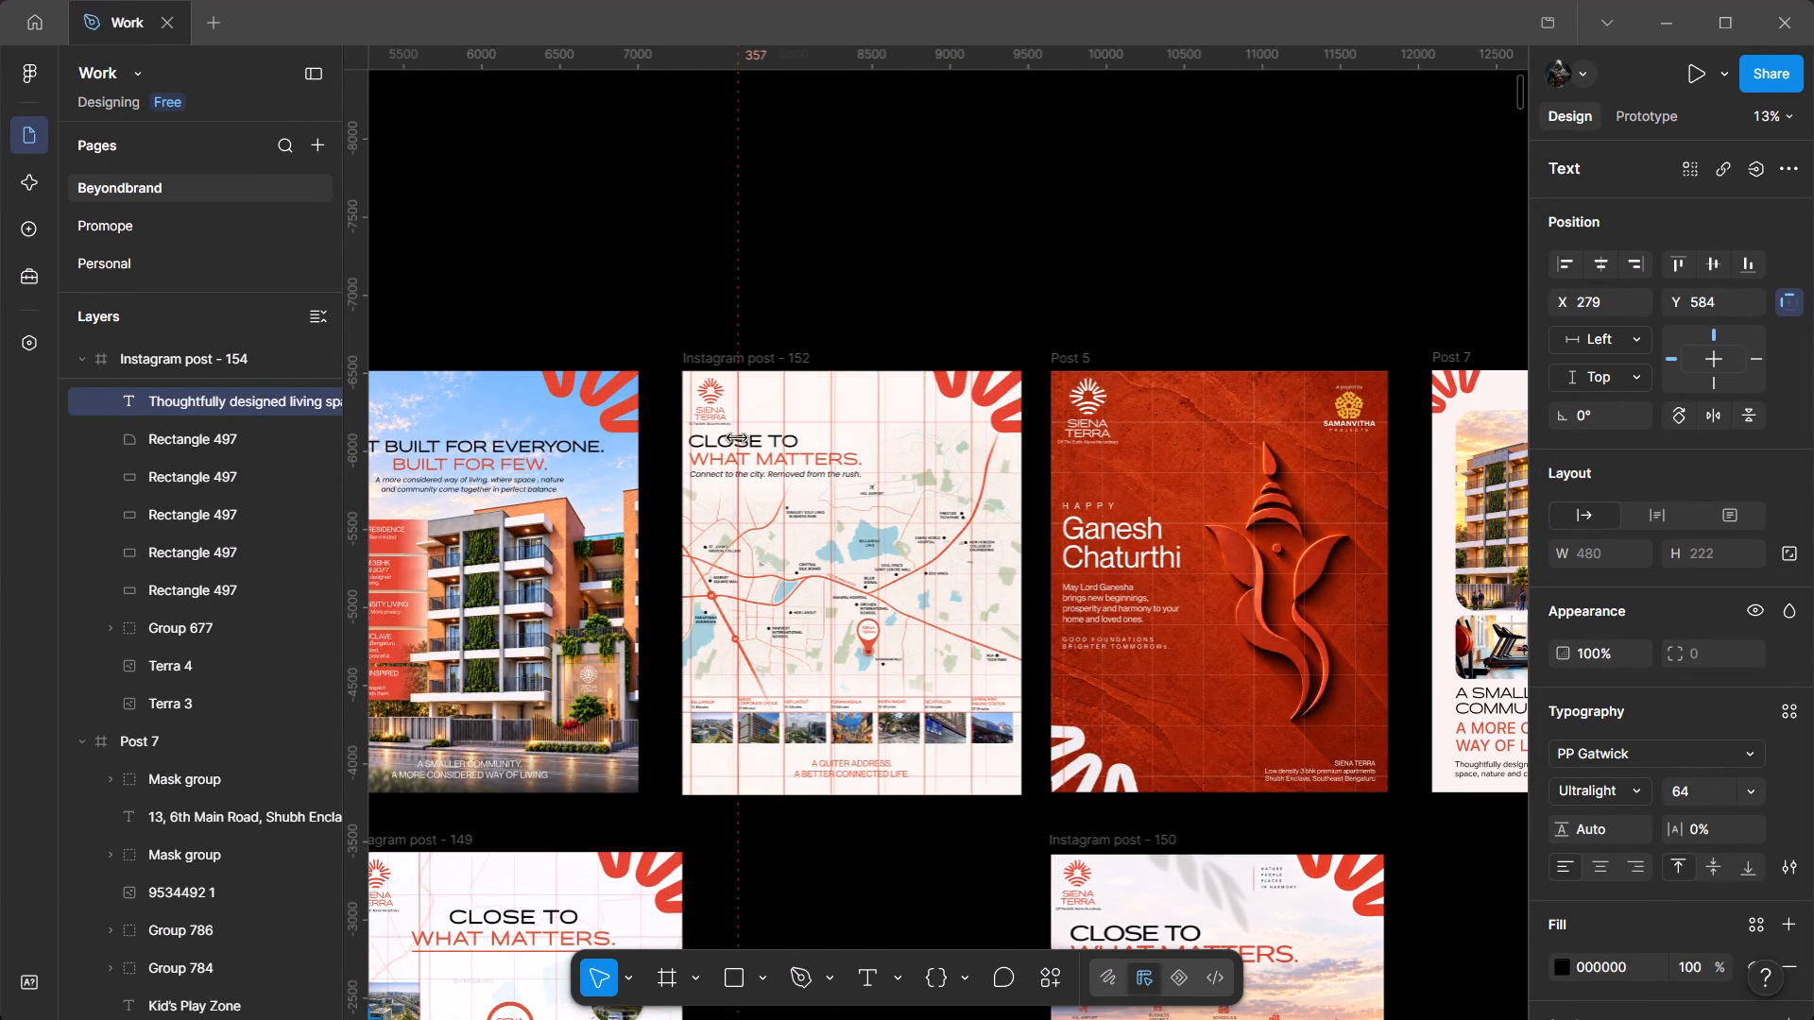
ctrl+scroll(922, 466, down, 7)
ctrl+scroll(1359, 508, up, 7)
ctrl+scroll(1280, 618, up, 5)
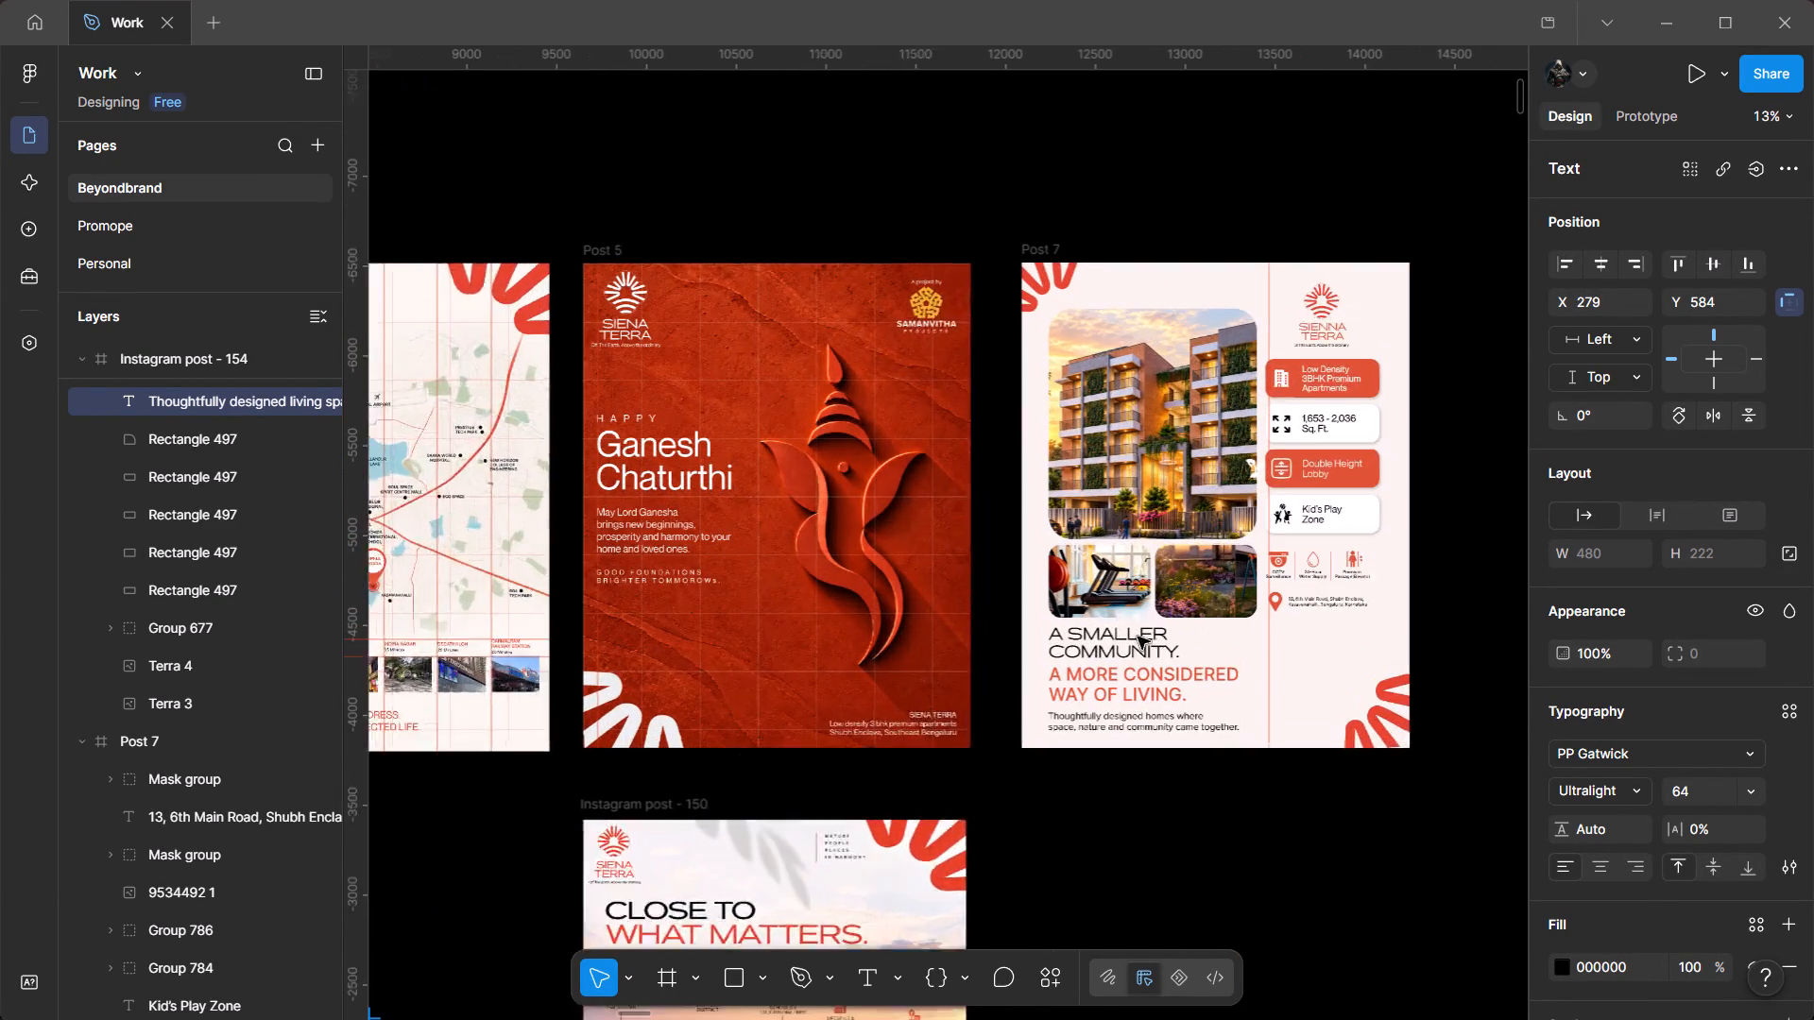
click(1094, 639)
scroll(1646, 682, down, 6)
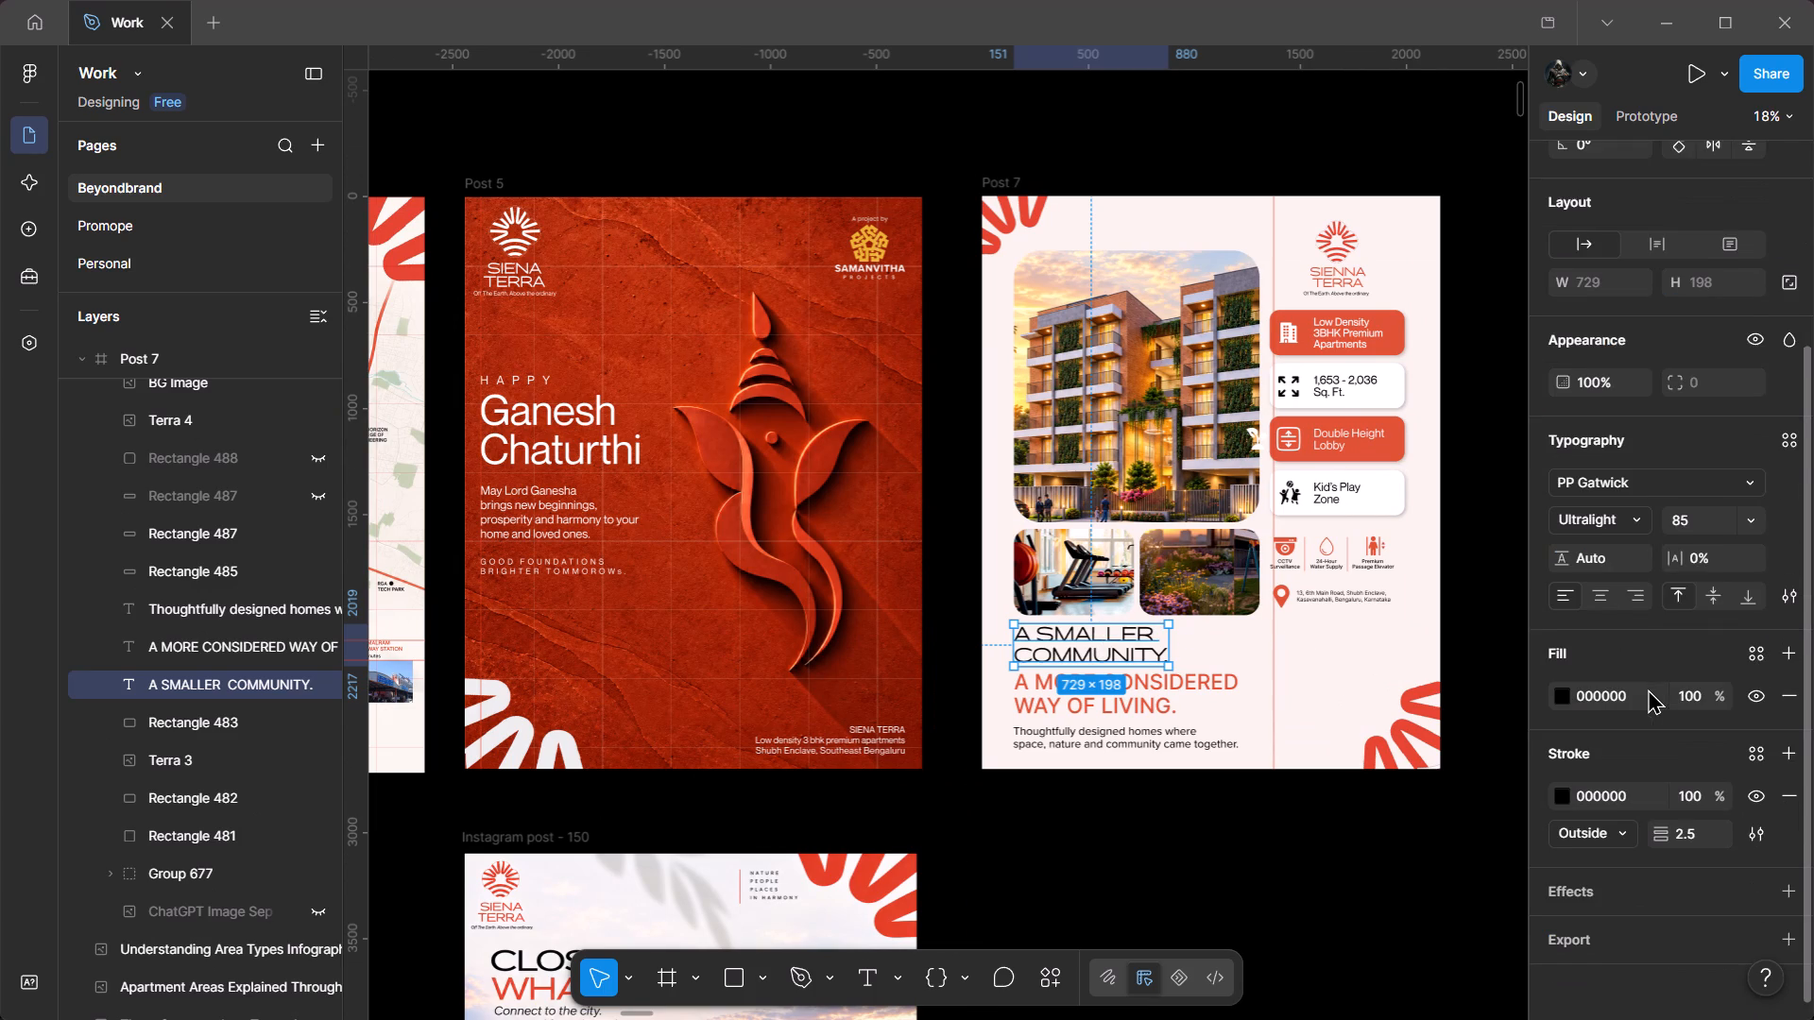
Add a stroke with a weight of 2.5 to the "Thoughtfully designed living space." headline in Instagram post - 154.
ctrl+scroll(1198, 804, down, 12)
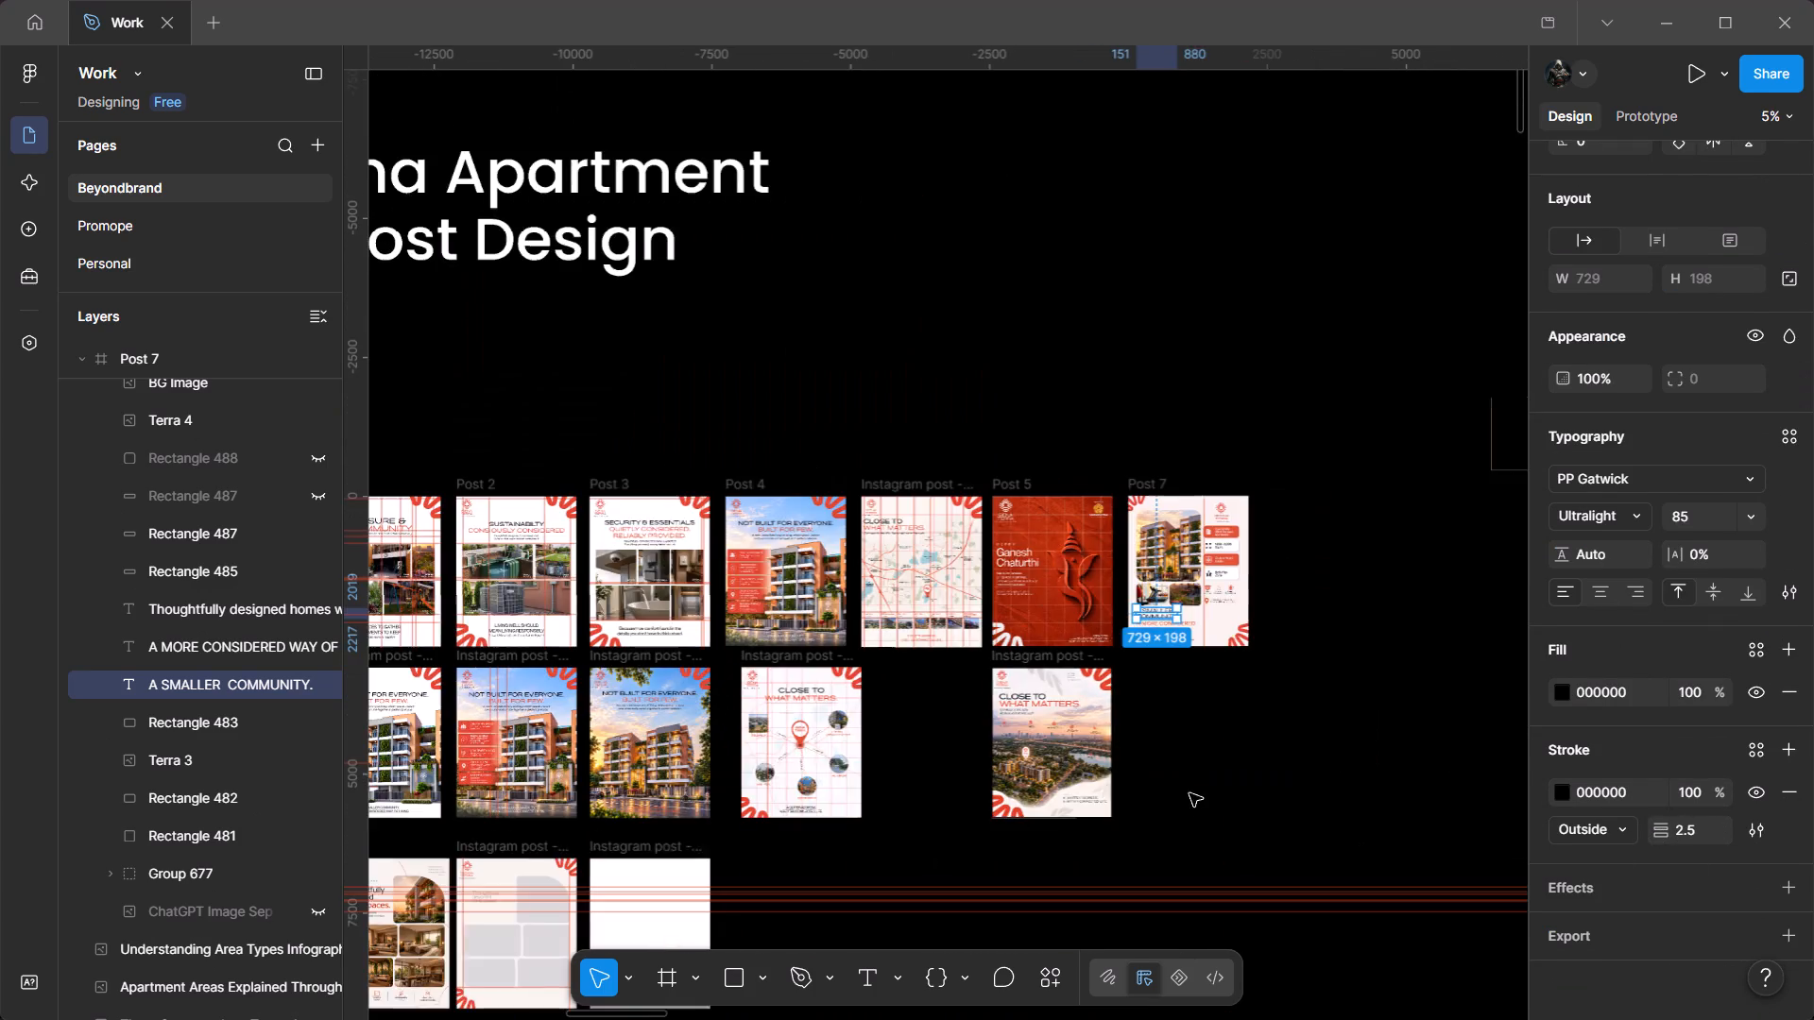
drag(810, 839, 1613, 337)
ctrl+scroll(1356, 377, up, 11)
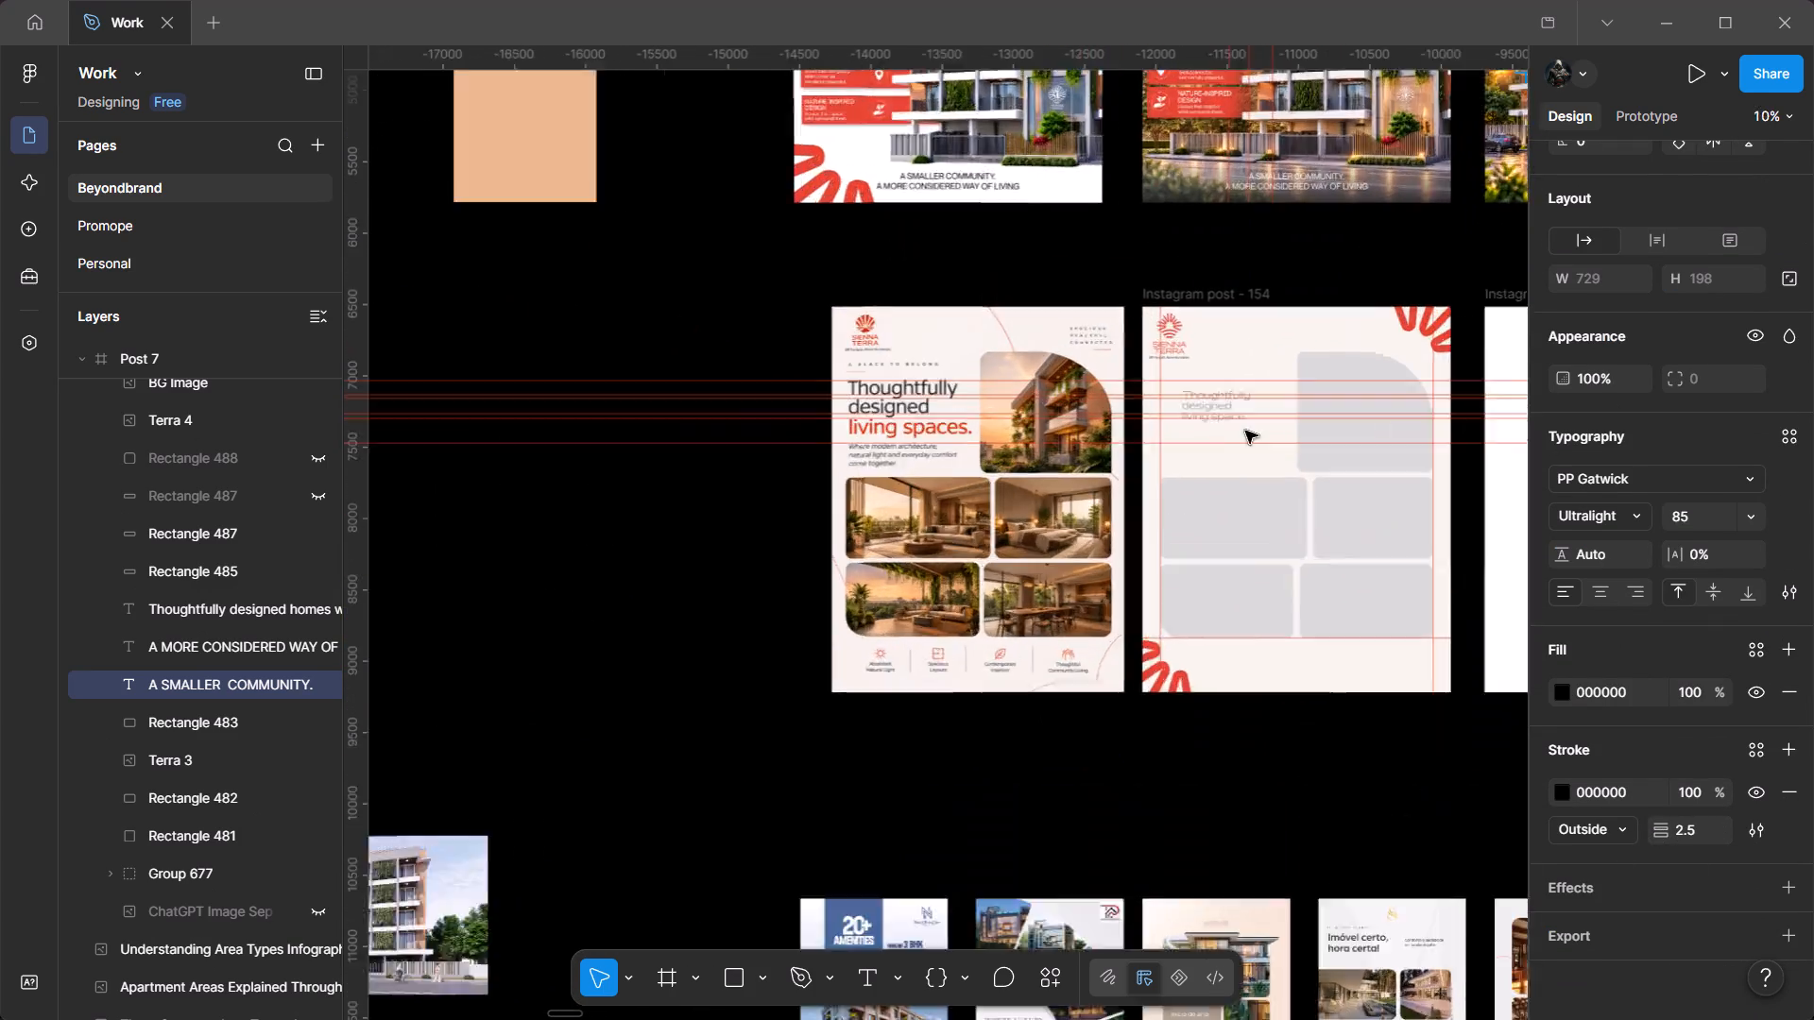
ctrl+scroll(1245, 431, up, 6)
ctrl+scroll(1211, 348, up, 5)
click(1156, 419)
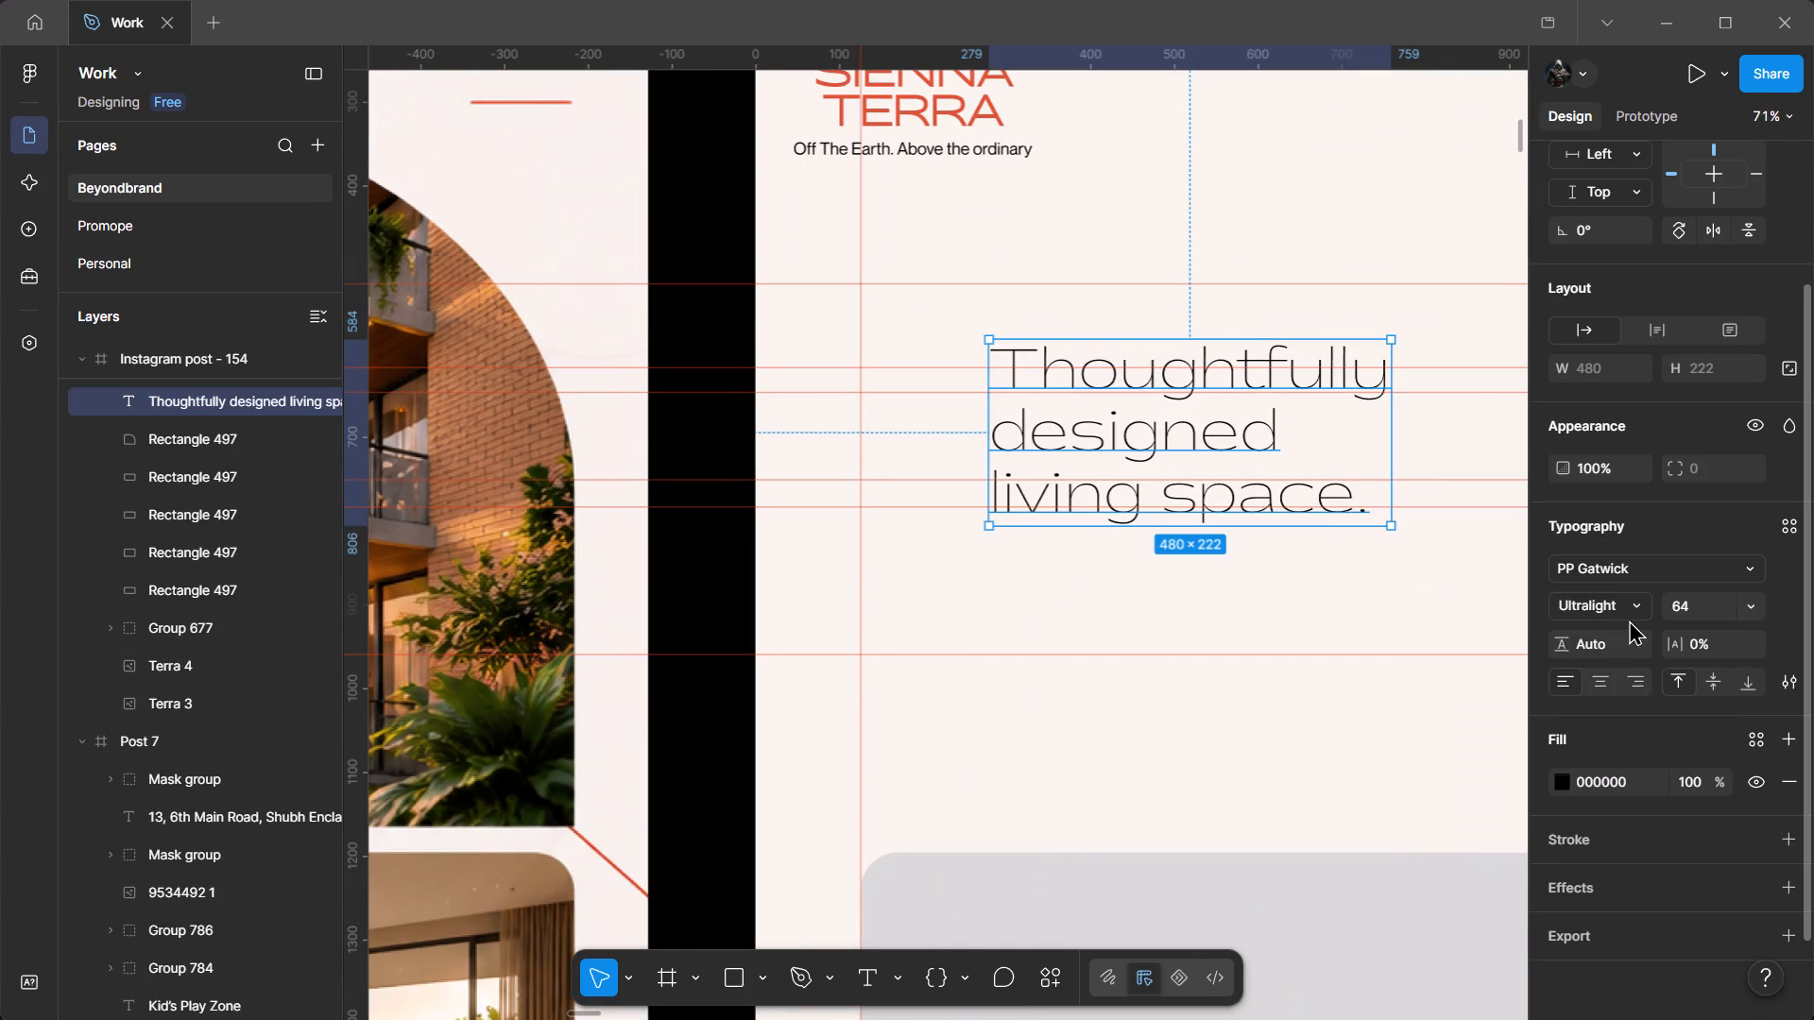
click(1784, 832)
click(1696, 920)
text(2.5)
key(Return)
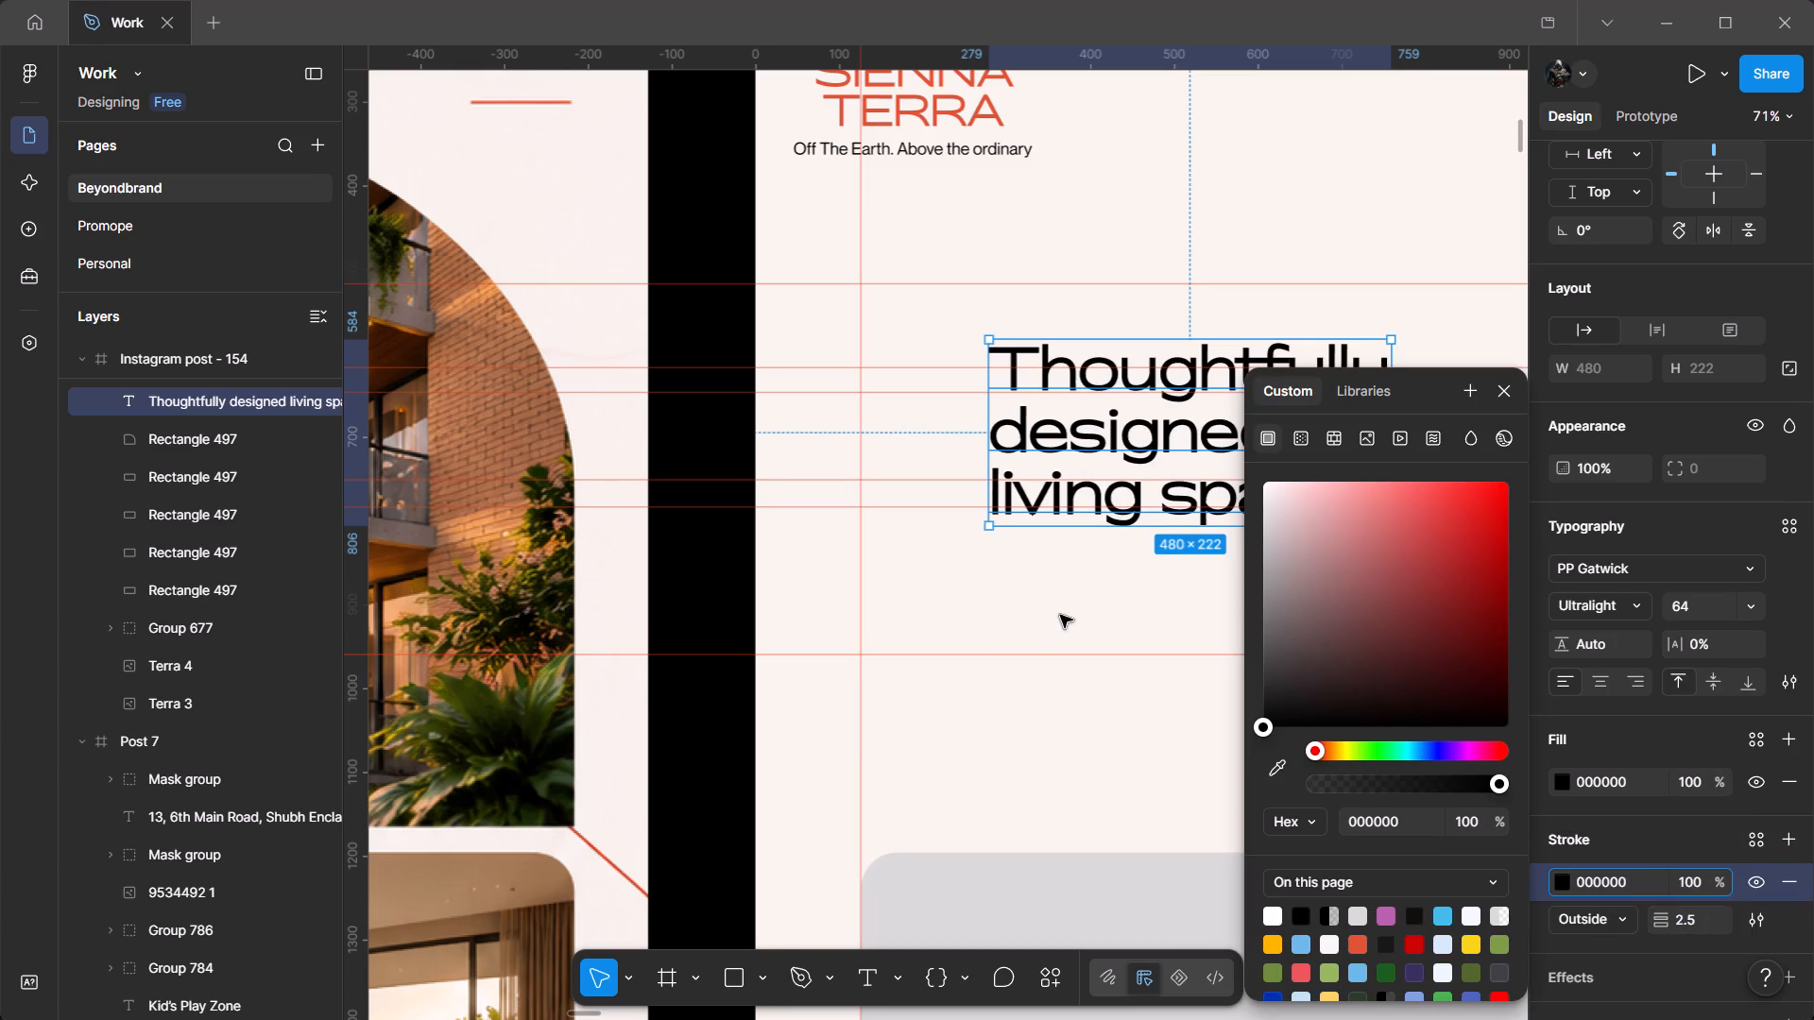
Move the "Thoughtfully designed living space." headline onto the vertical margin guide and upper horizontal guide, at about X 127, Y 509.
click(1073, 582)
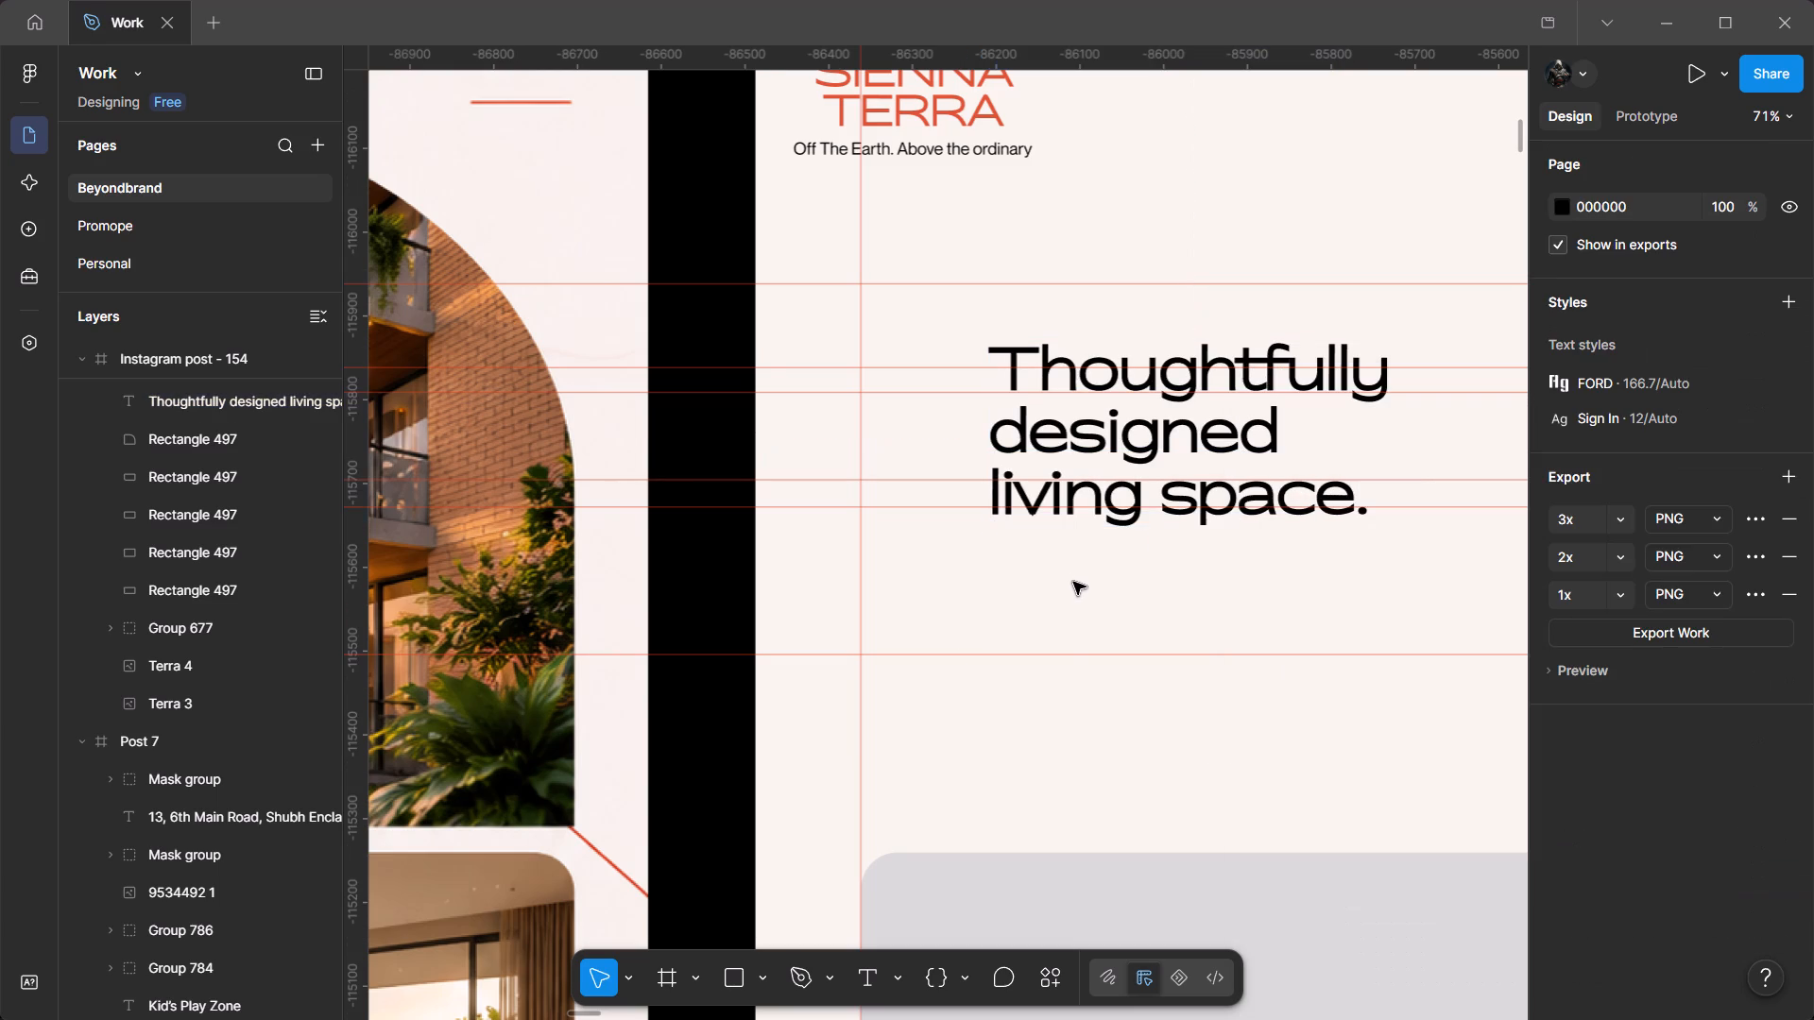
drag(1112, 433, 1010, 383)
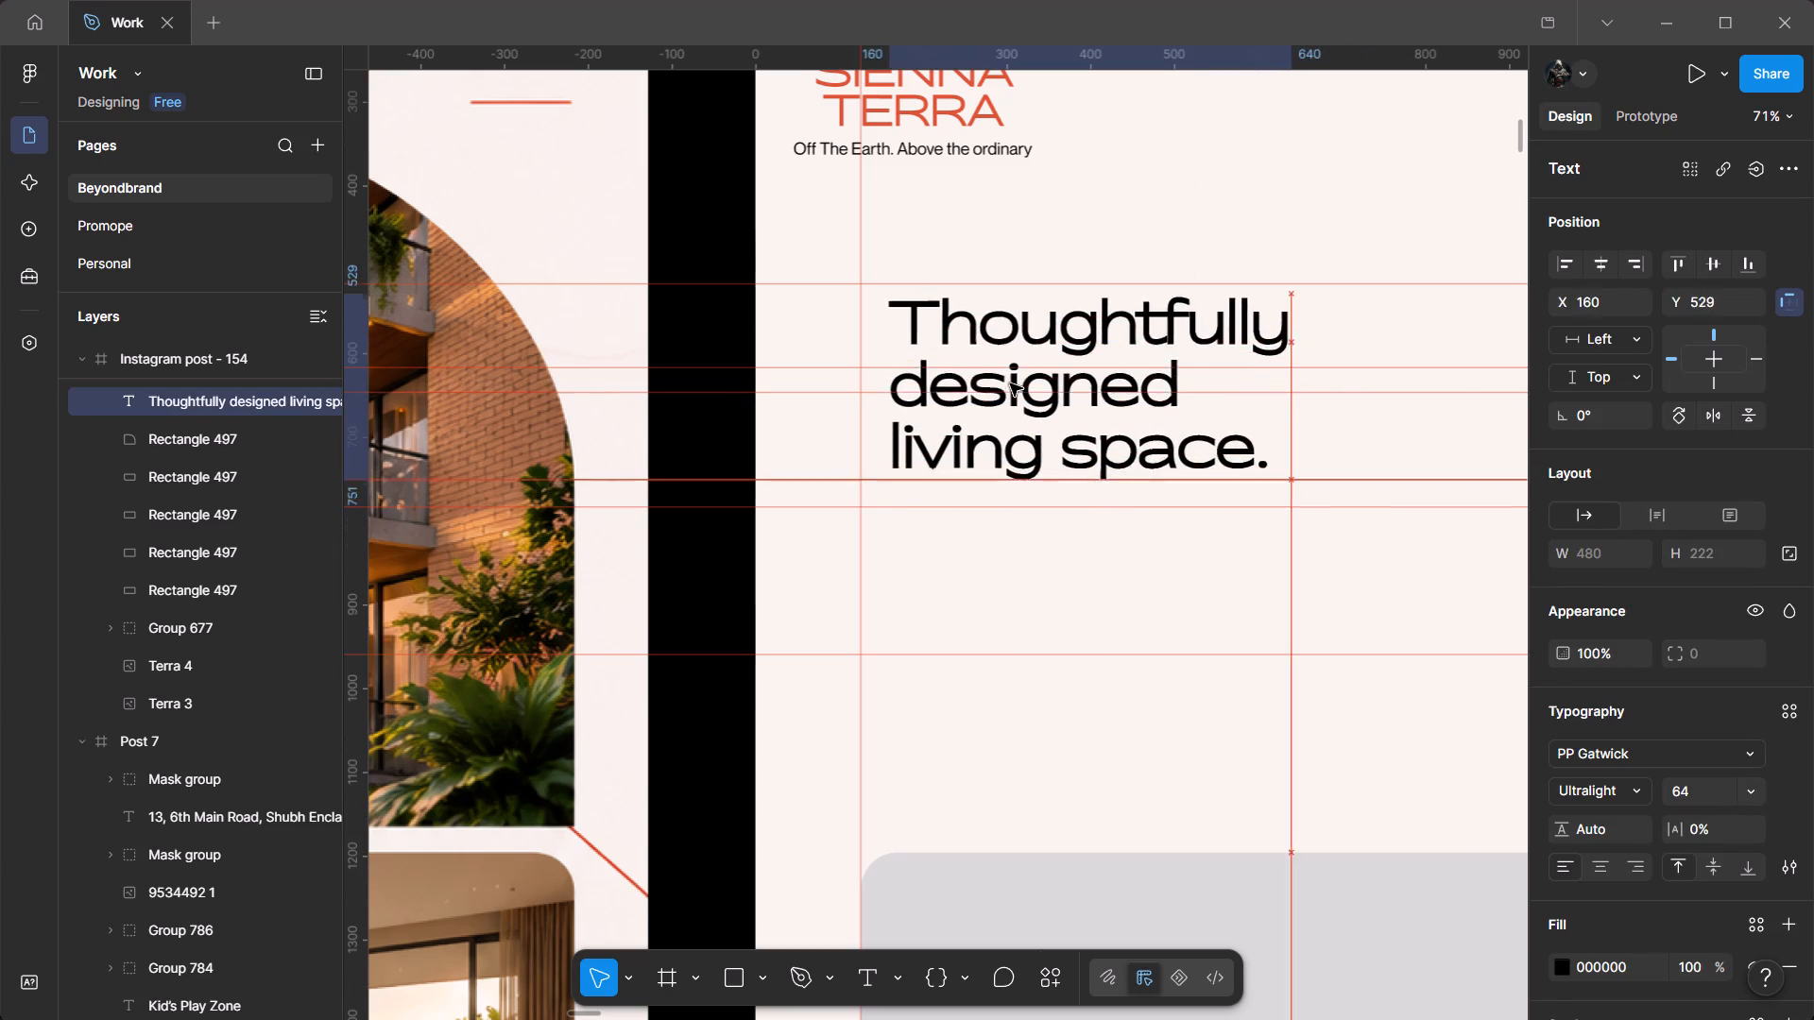
drag(1010, 383, 988, 364)
ctrl+scroll(901, 286, up, 7)
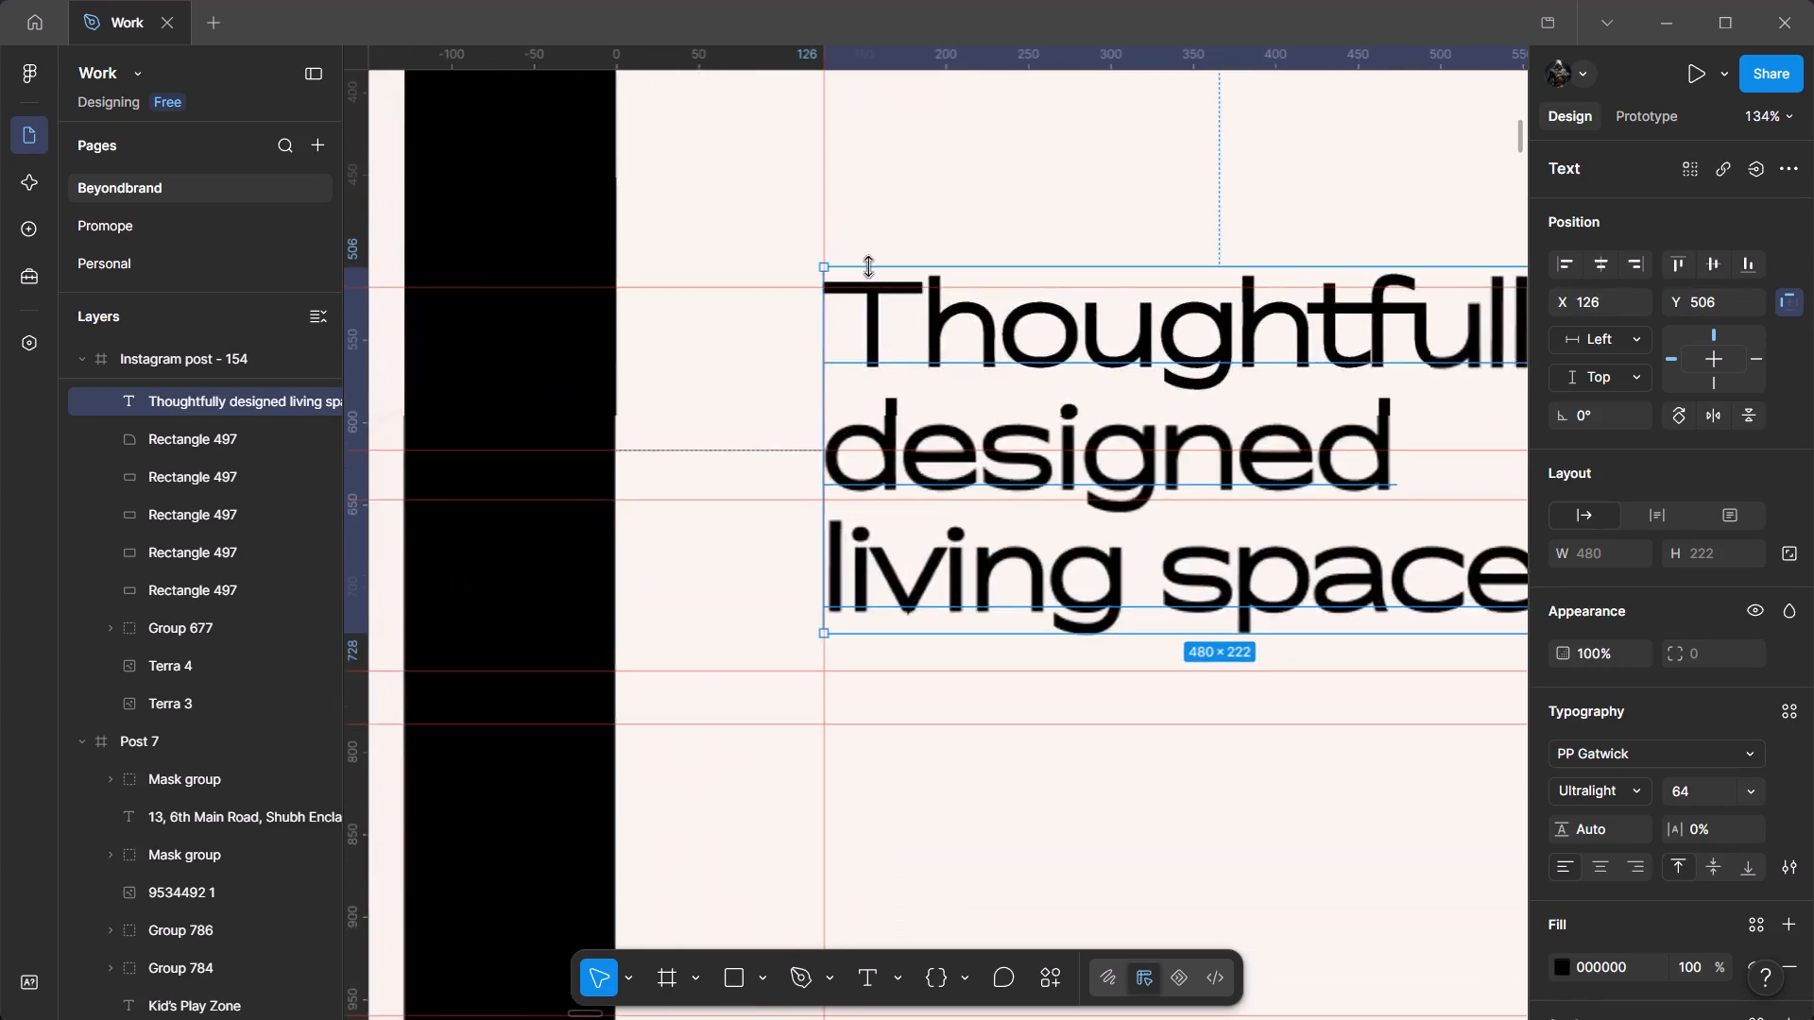
ctrl+scroll(869, 266, up, 8)
drag(874, 330, 873, 342)
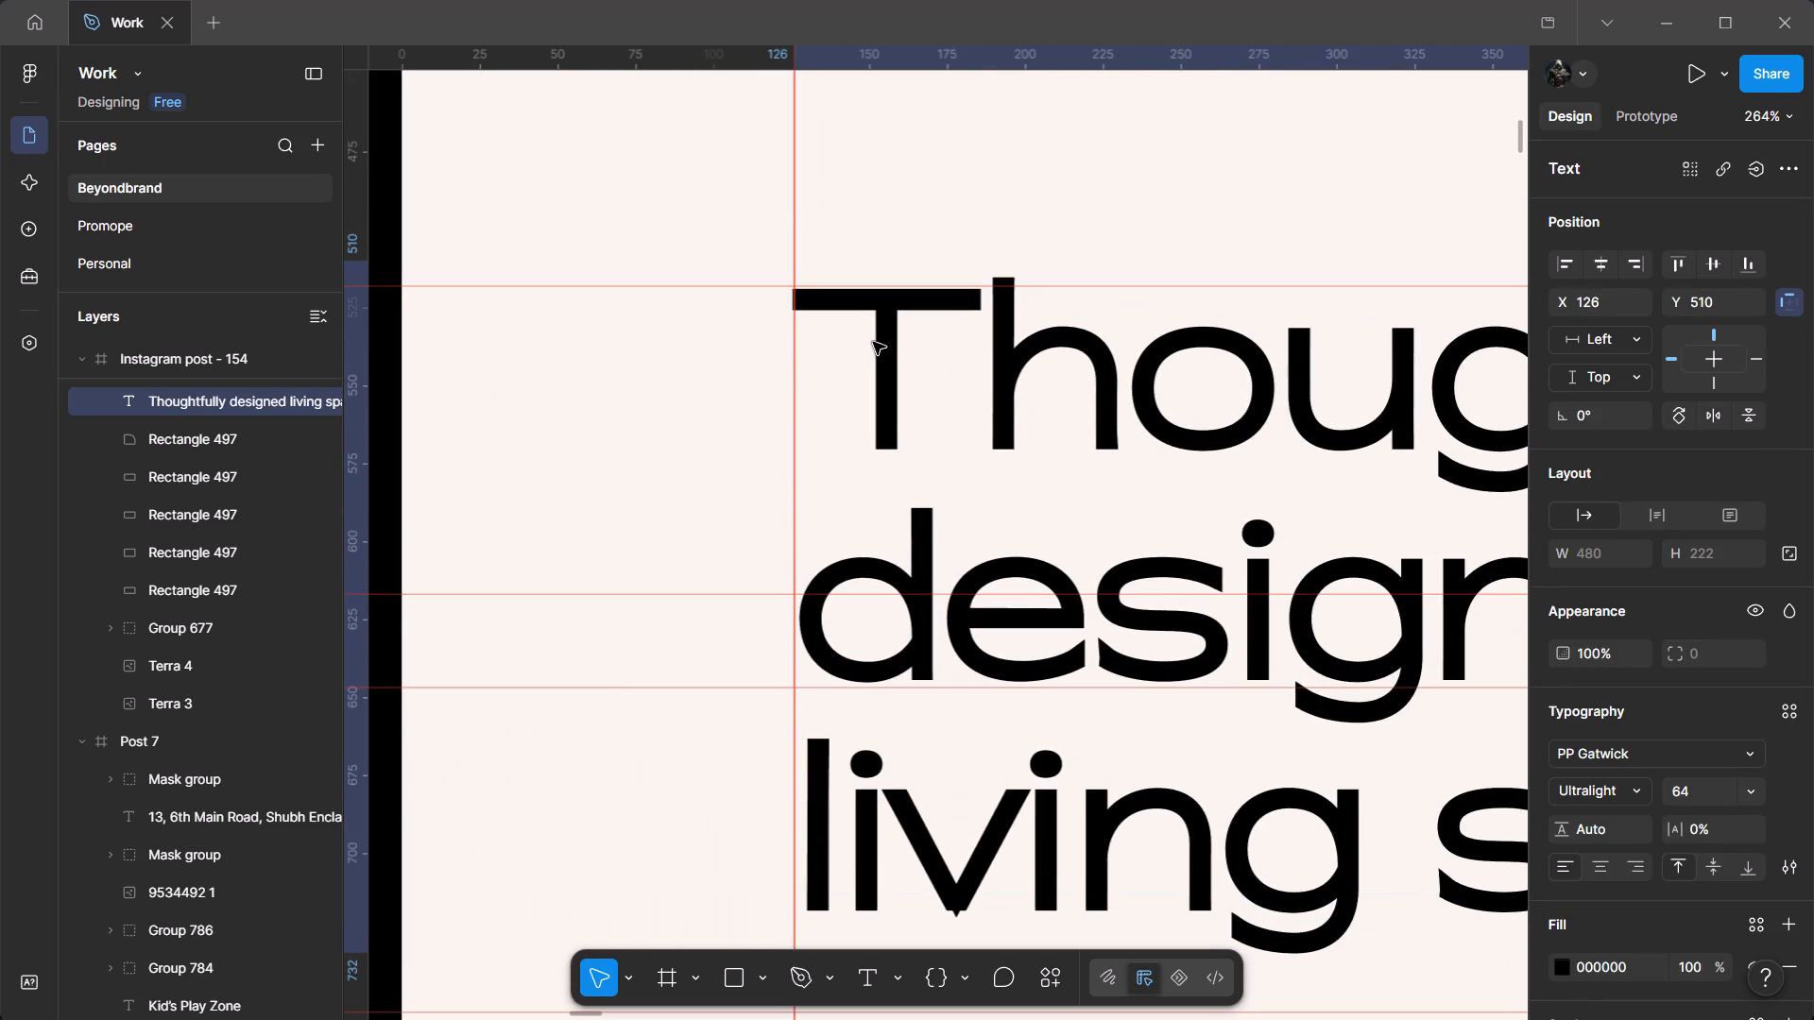
drag(873, 342, 879, 340)
key(Left)
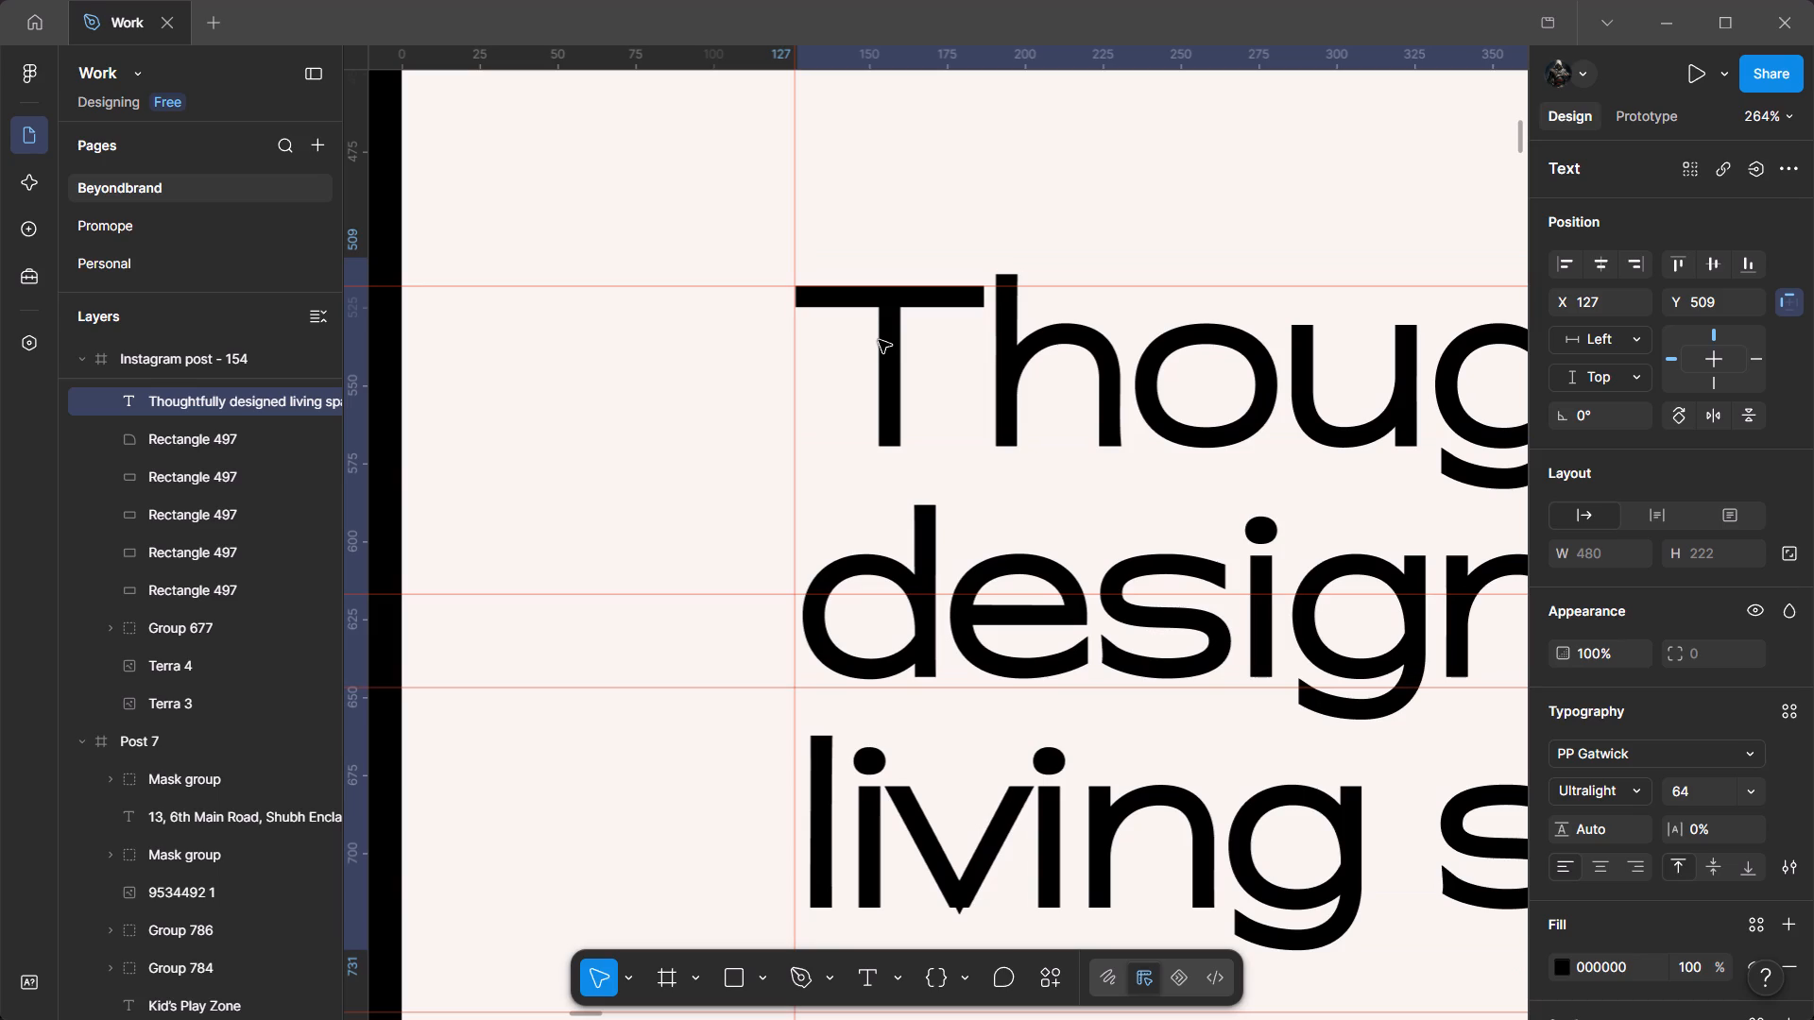
Scale the headline up proportionally to about 849 × 393 and nudge it up to Y 502 to meet the upper guide.
scroll(879, 340, down, 6)
ctrl+drag(1021, 303, 845, 352)
ctrl+drag(796, 365, 730, 387)
ctrl+drag(707, 400, 636, 466)
ctrl+scroll(1038, 463, down, 4)
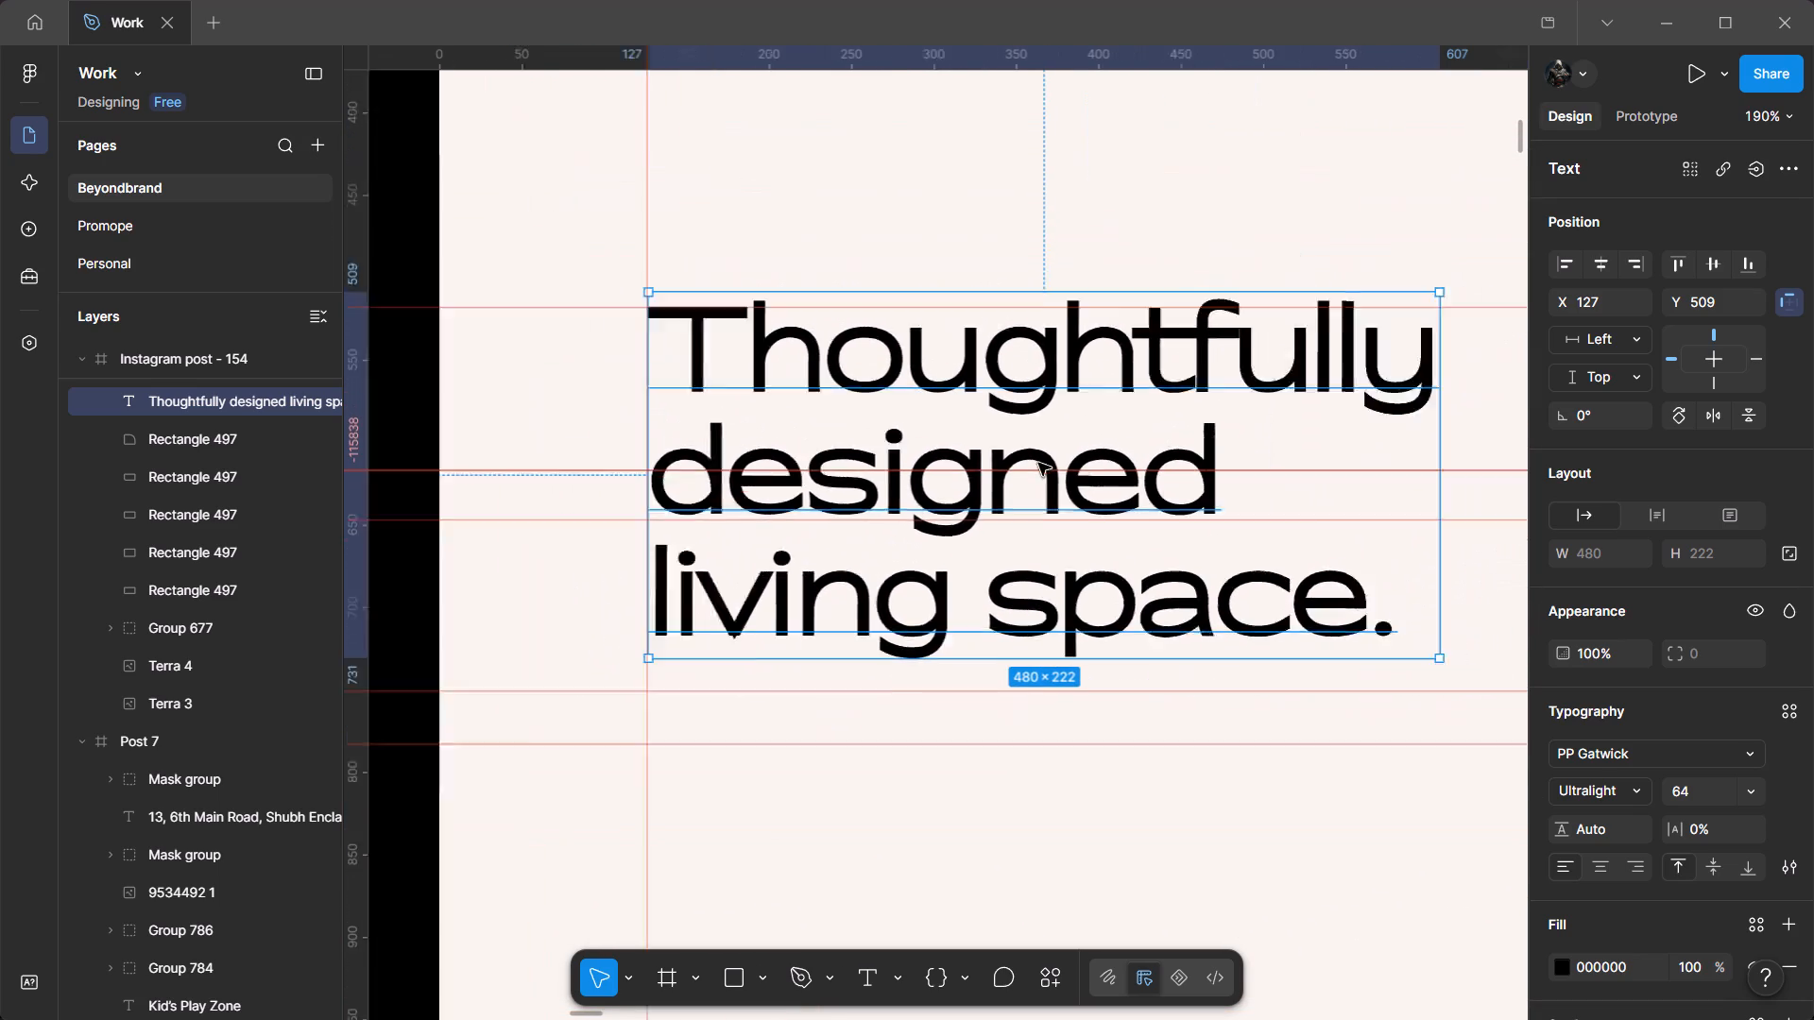
ctrl+scroll(1038, 463, down, 1)
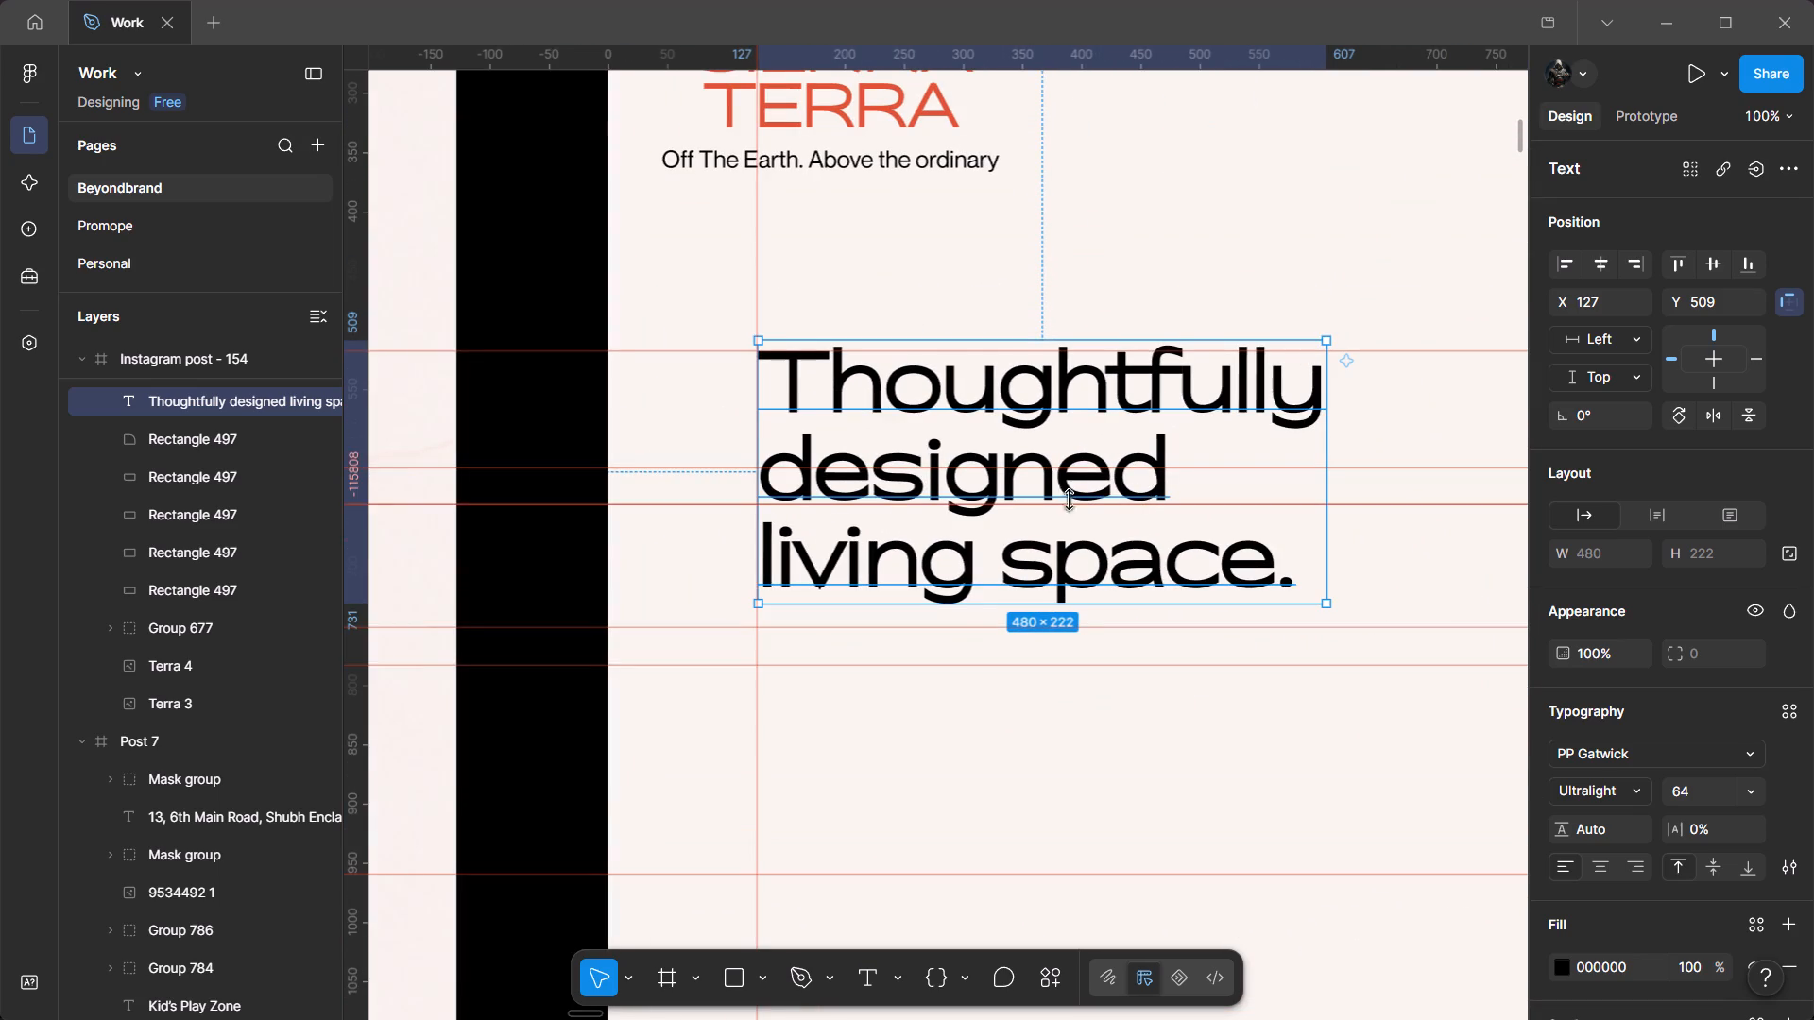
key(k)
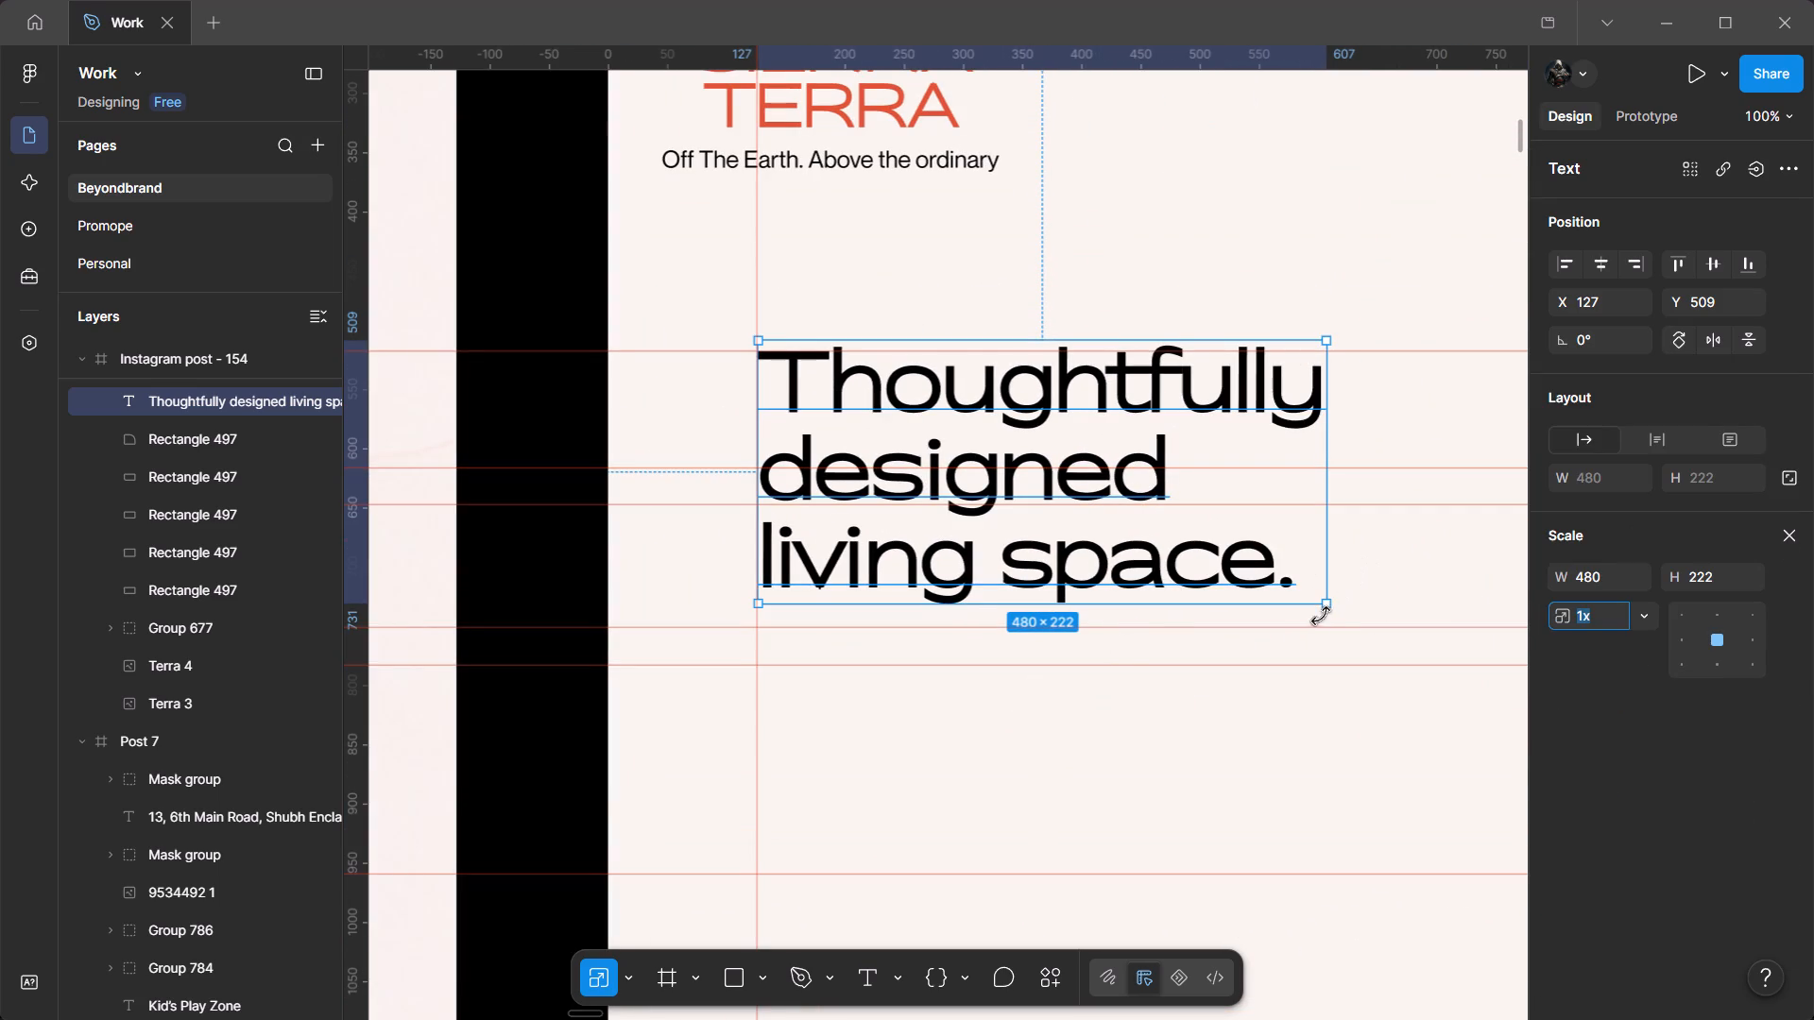
drag(1329, 603, 1430, 727)
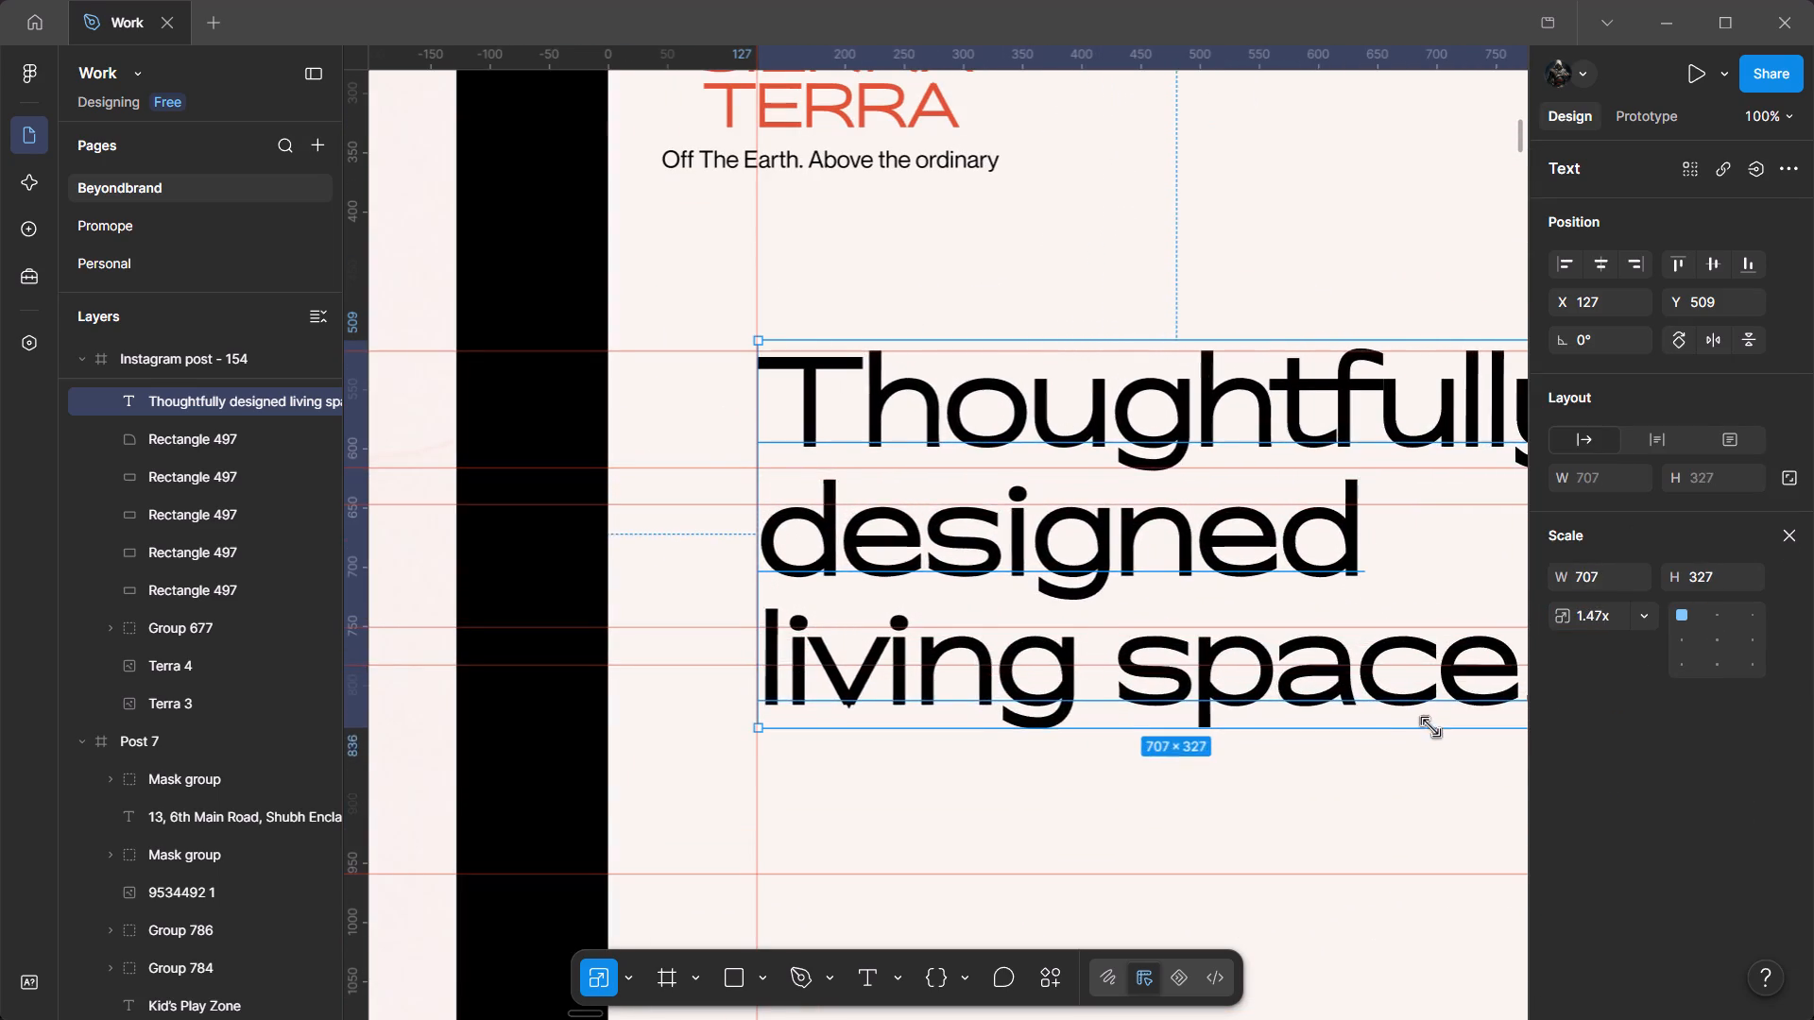
drag(1430, 727, 1497, 805)
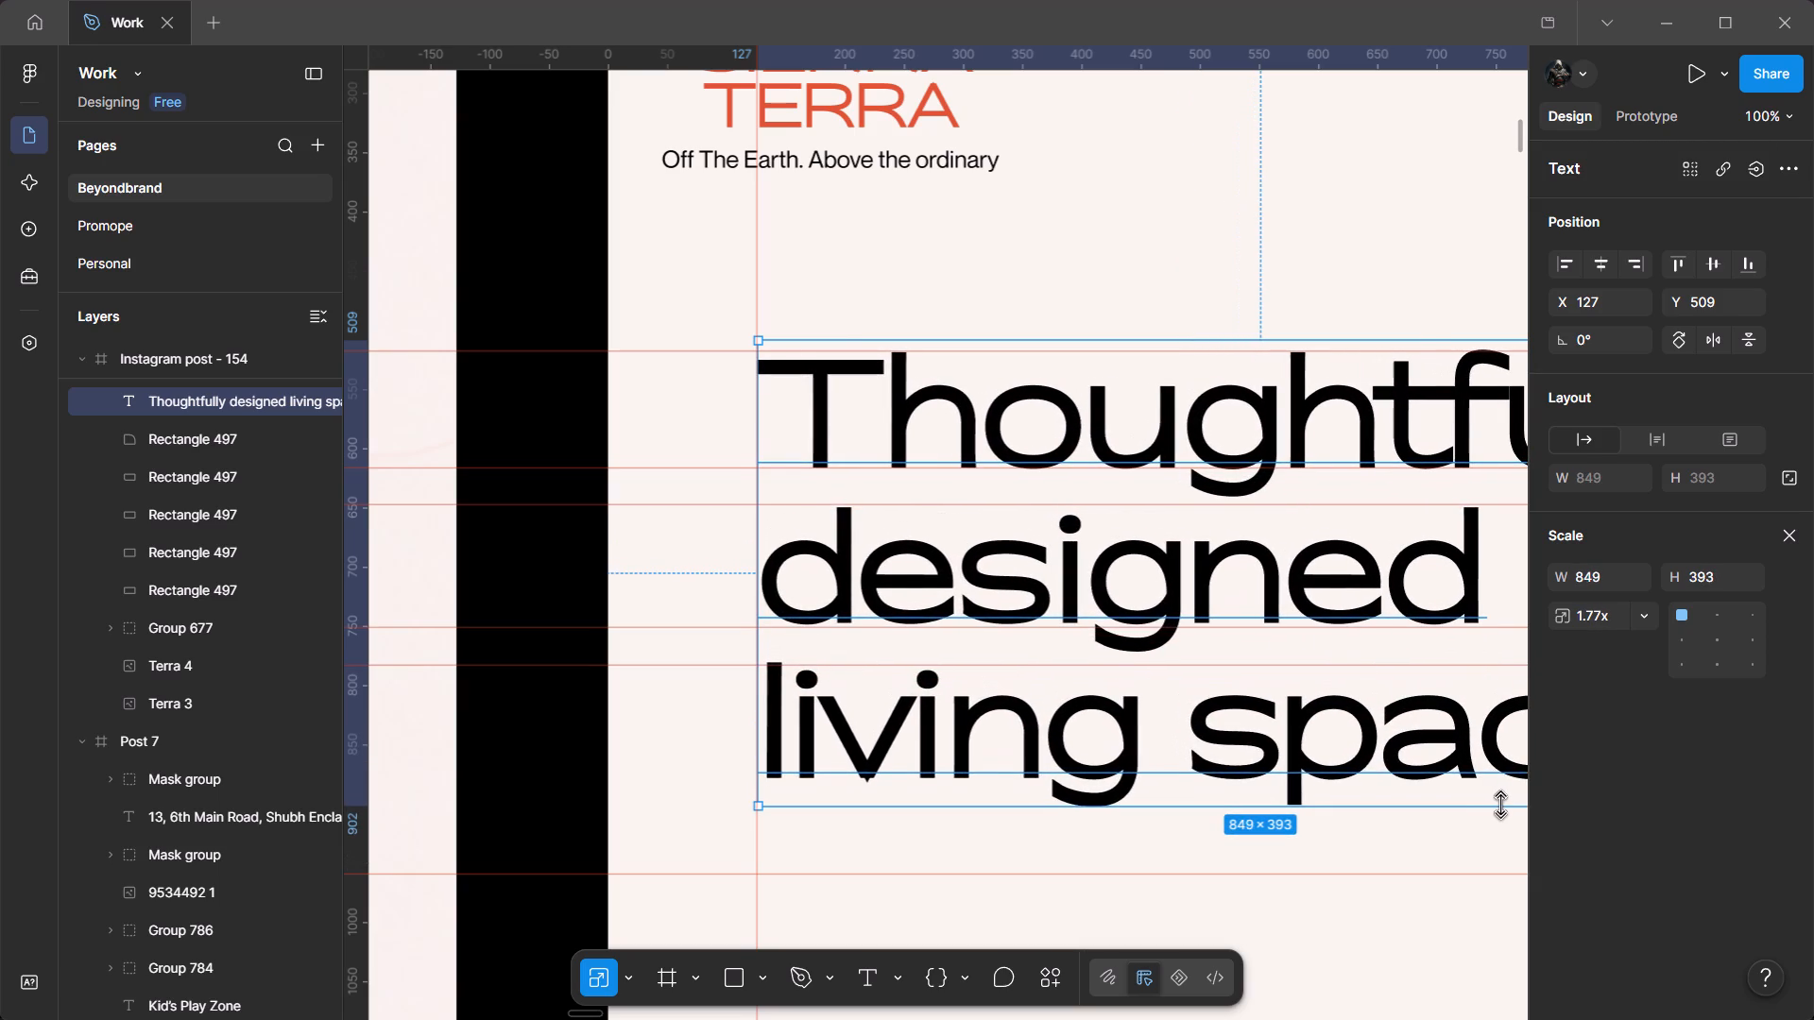
key(Up)
key(Up)
key(Up)
key(Up)
key(Up)
key(Up)
key(Up)
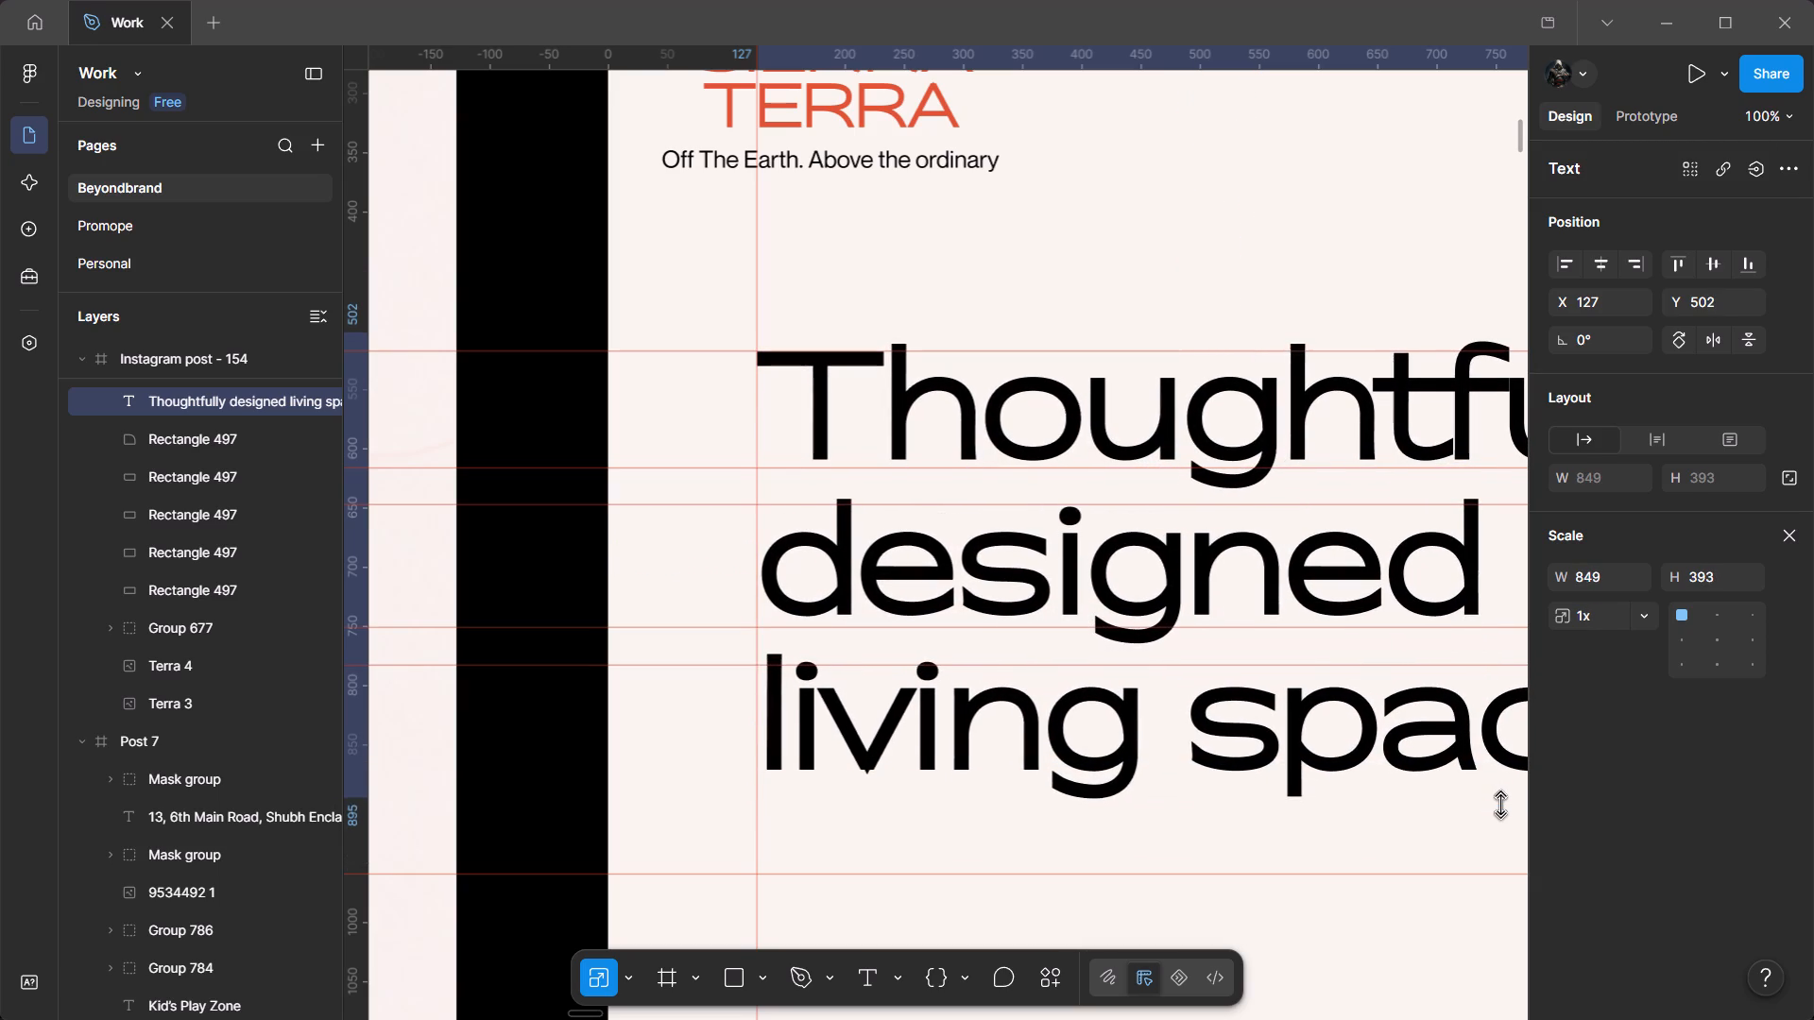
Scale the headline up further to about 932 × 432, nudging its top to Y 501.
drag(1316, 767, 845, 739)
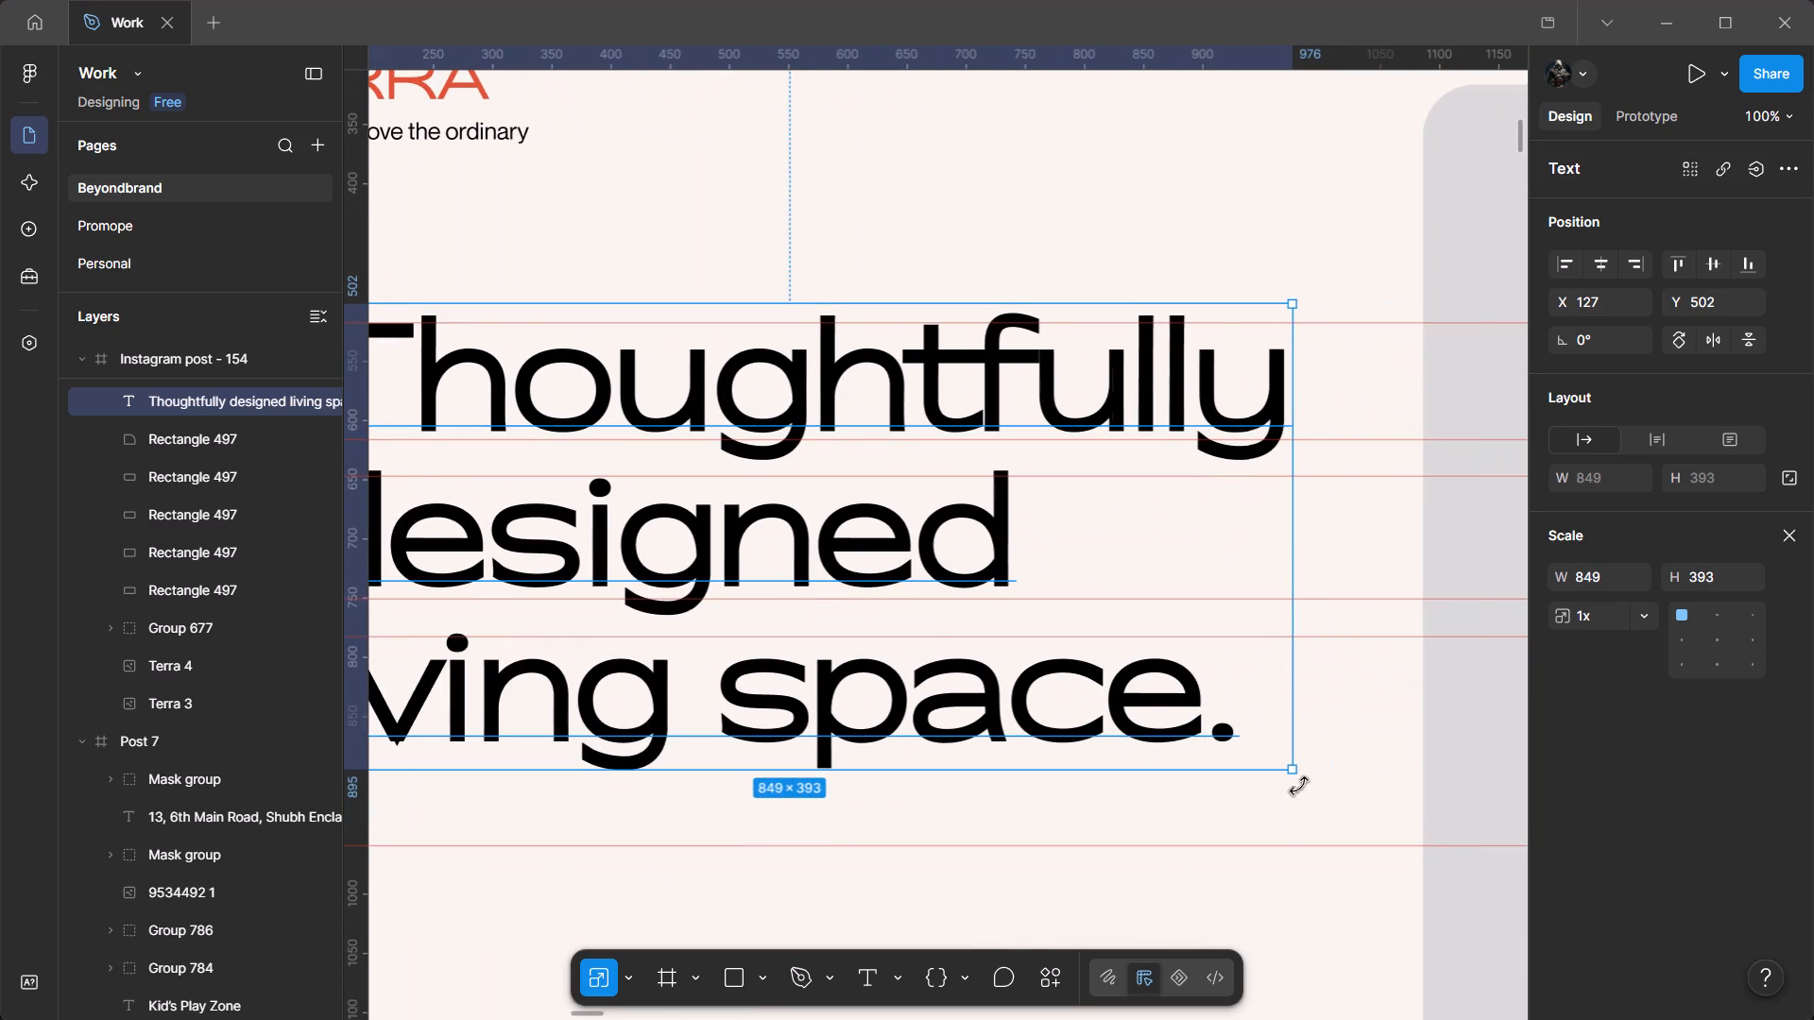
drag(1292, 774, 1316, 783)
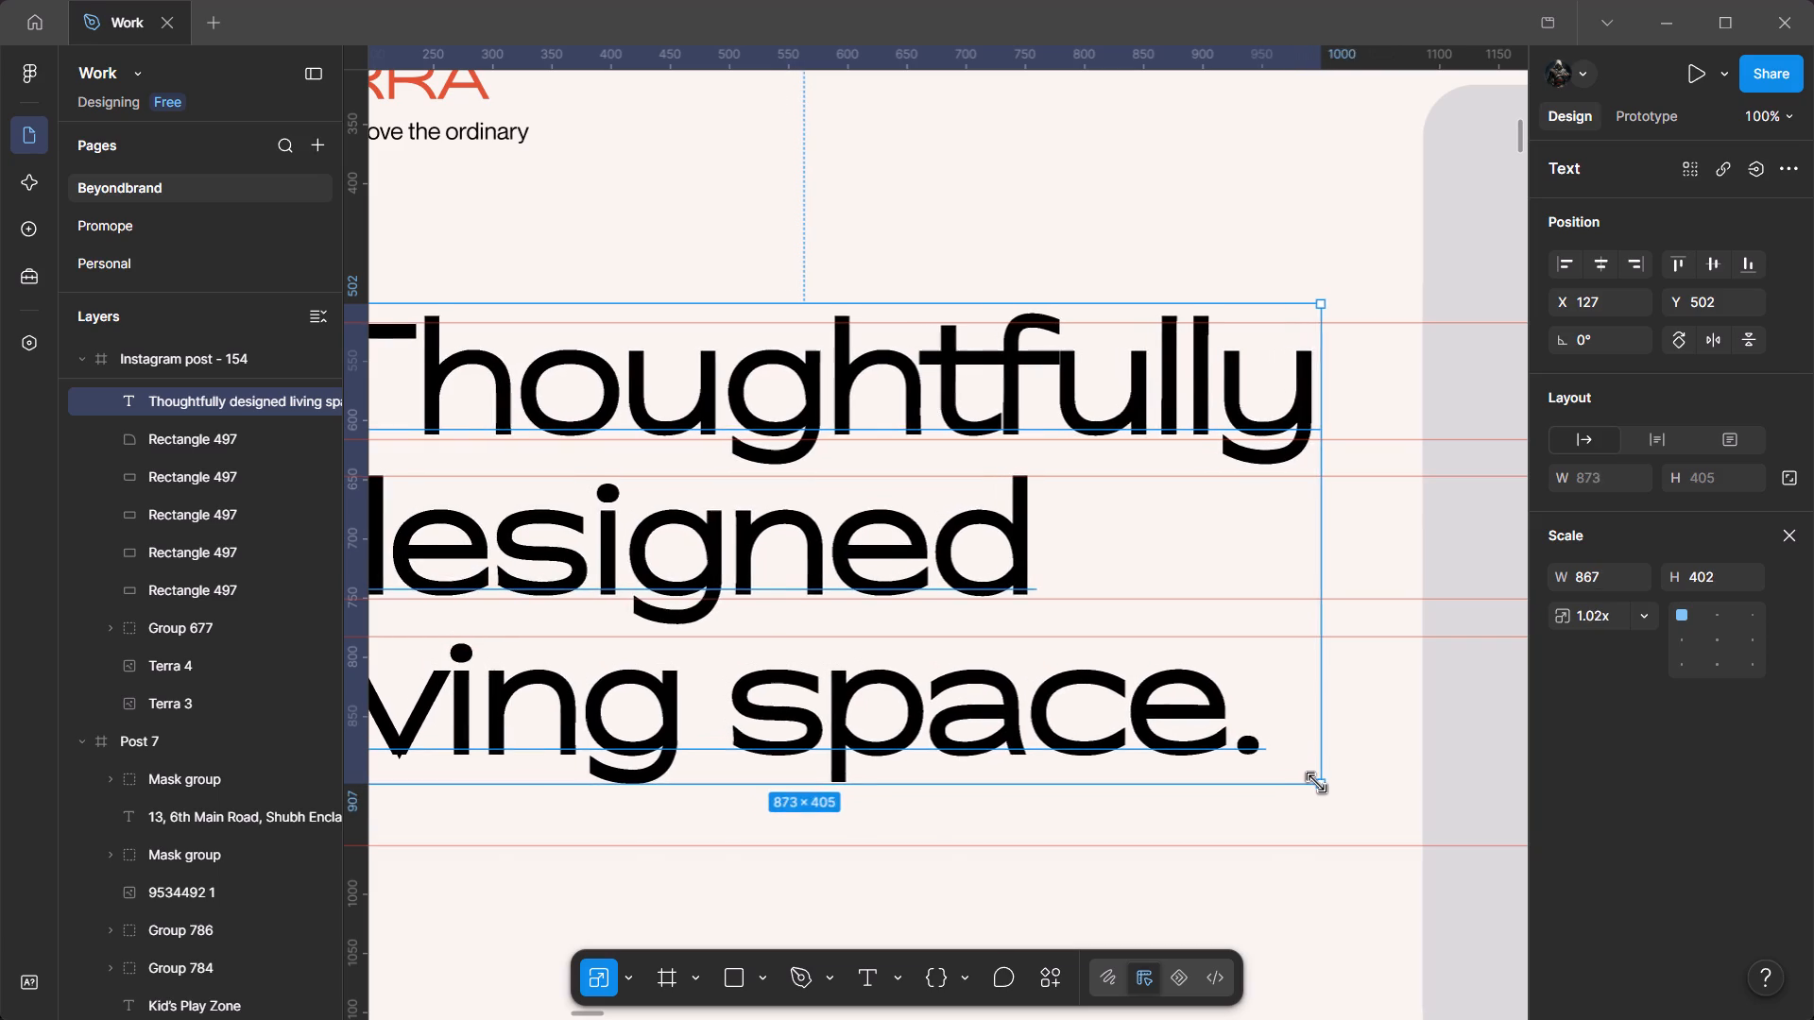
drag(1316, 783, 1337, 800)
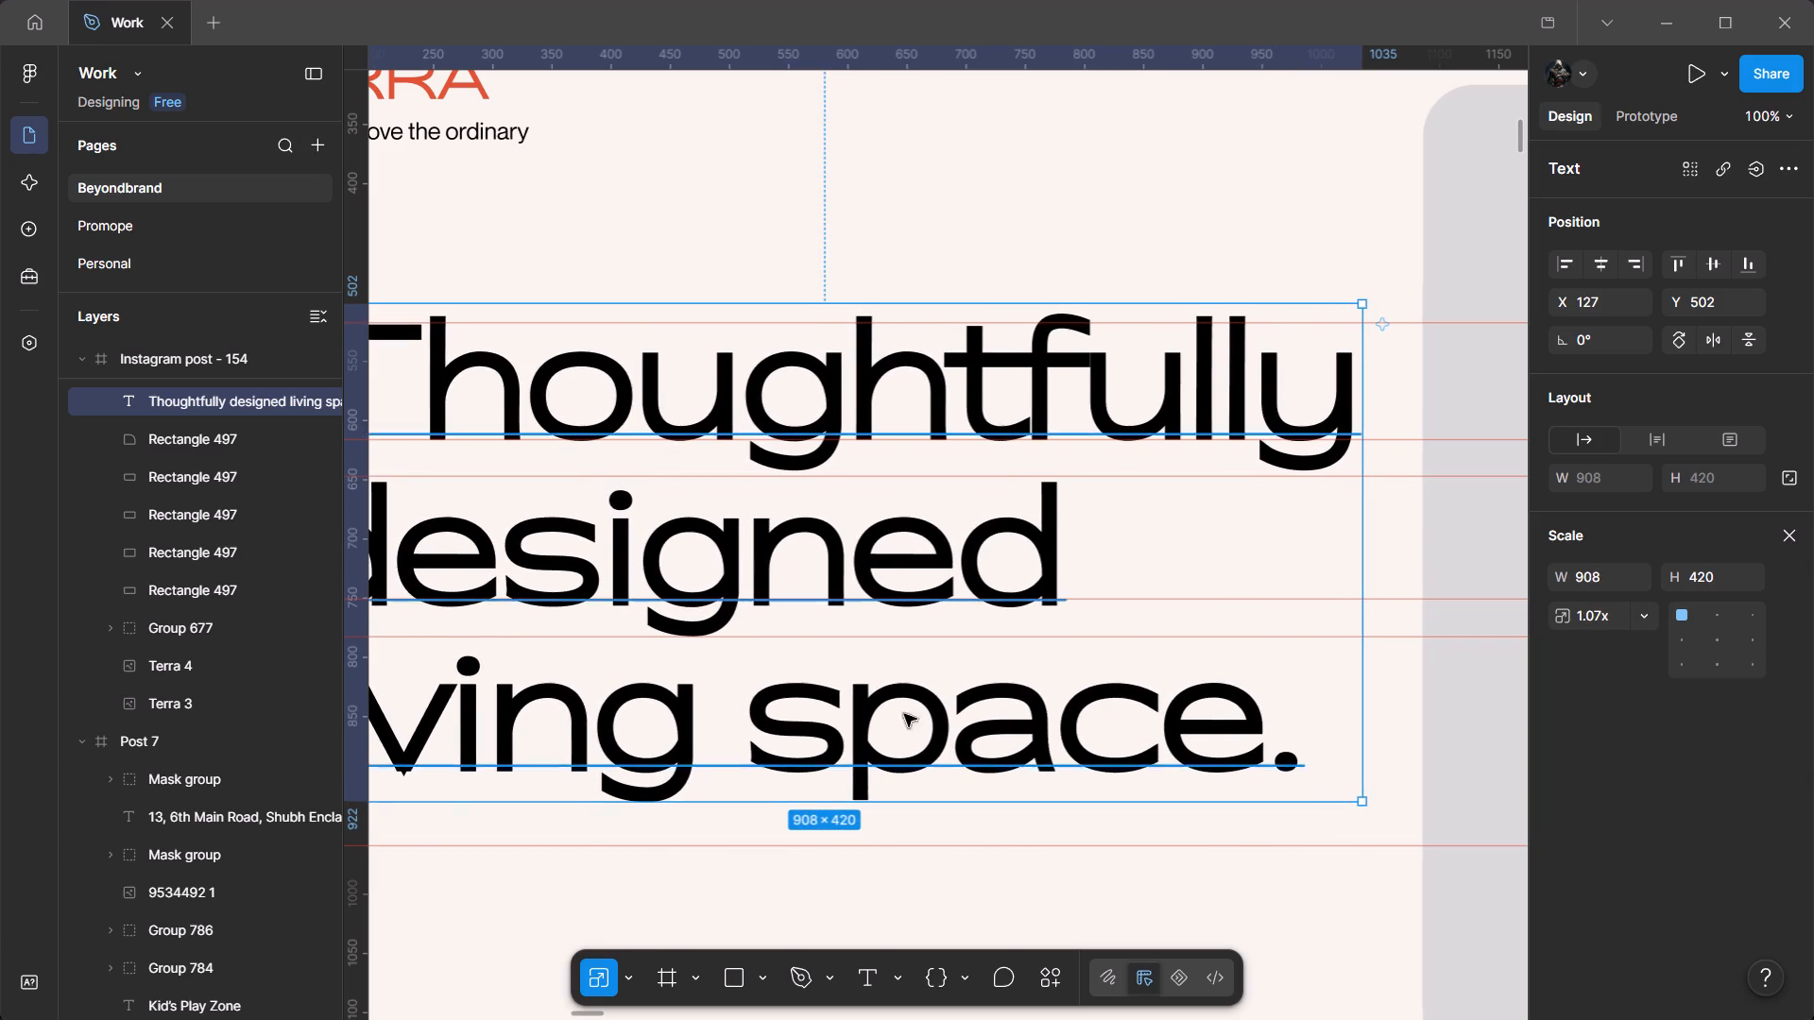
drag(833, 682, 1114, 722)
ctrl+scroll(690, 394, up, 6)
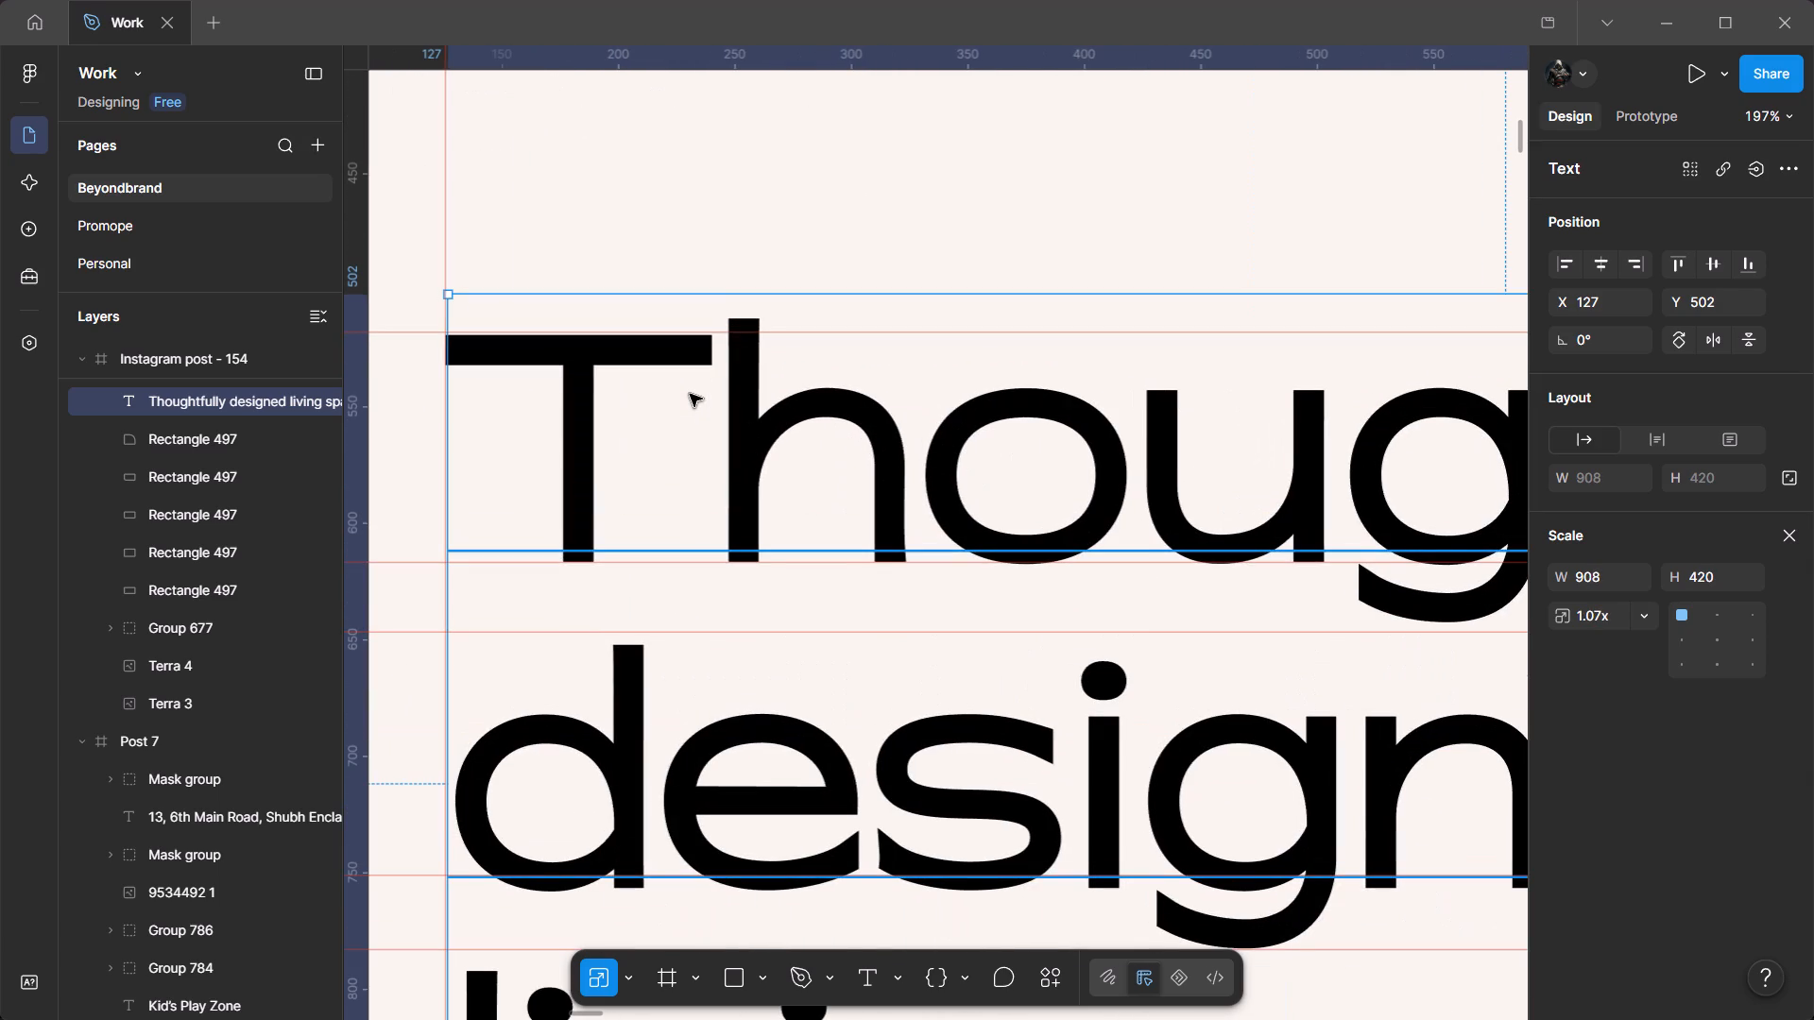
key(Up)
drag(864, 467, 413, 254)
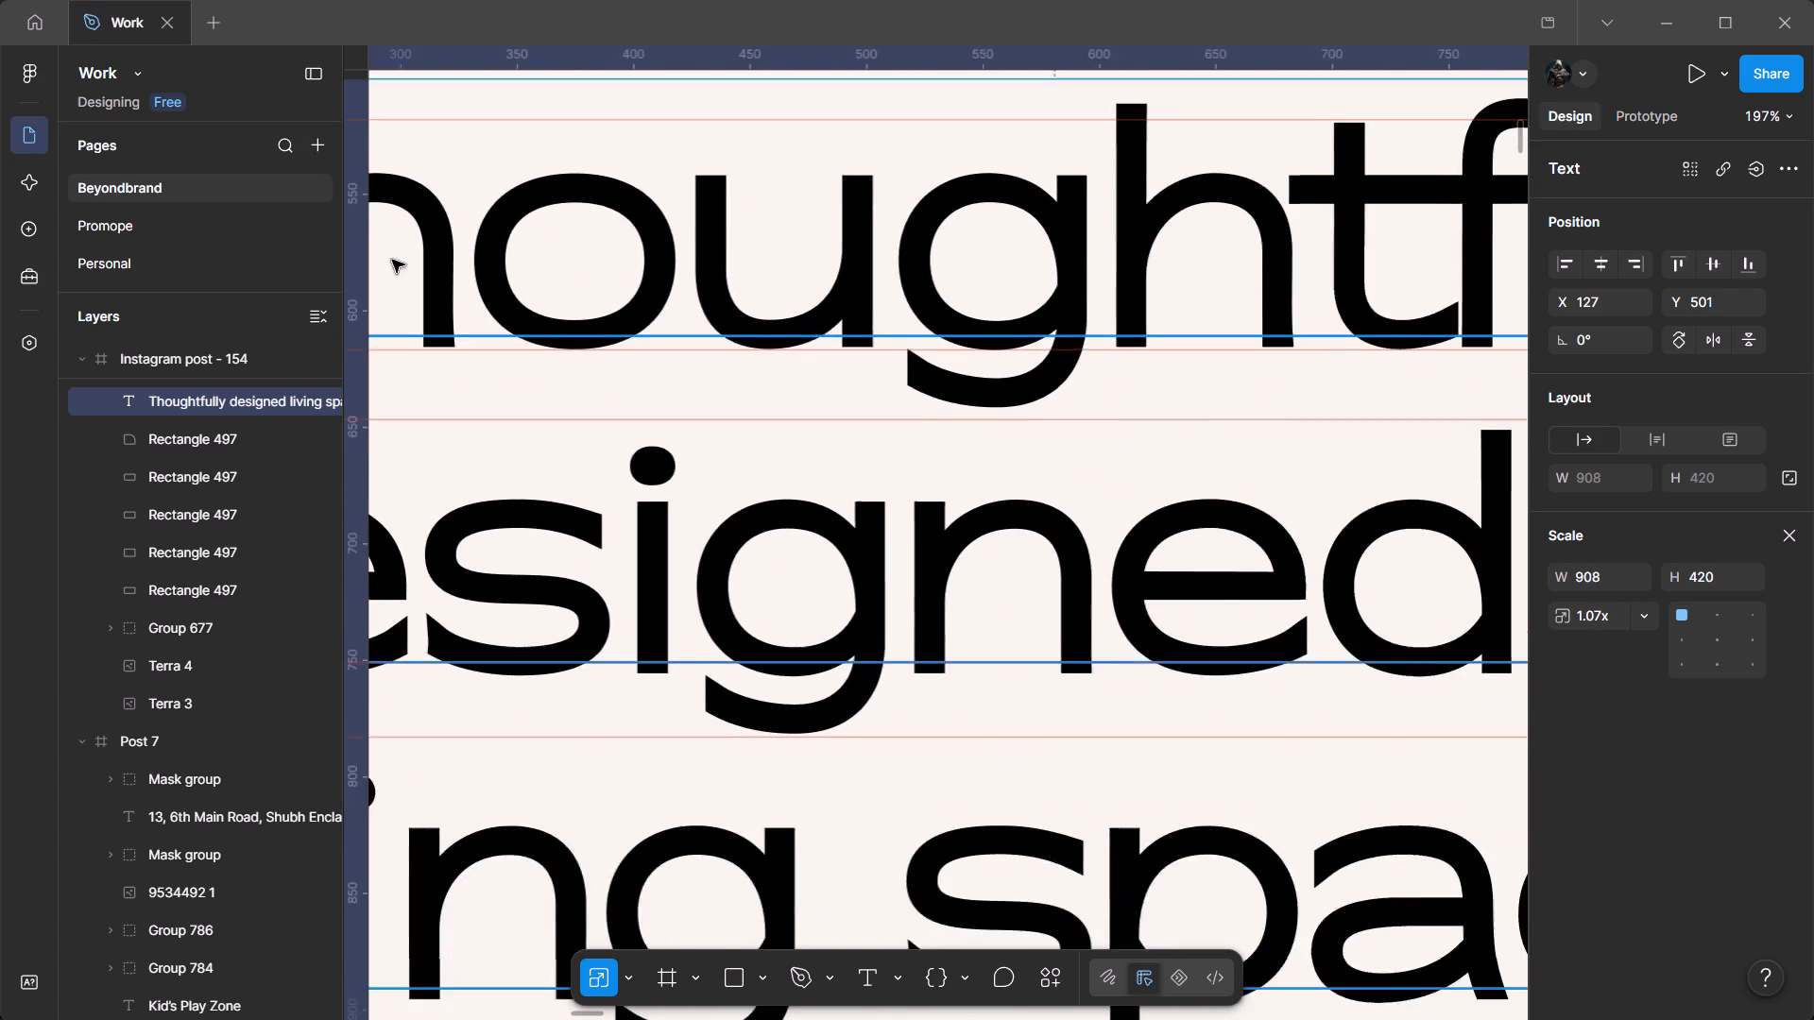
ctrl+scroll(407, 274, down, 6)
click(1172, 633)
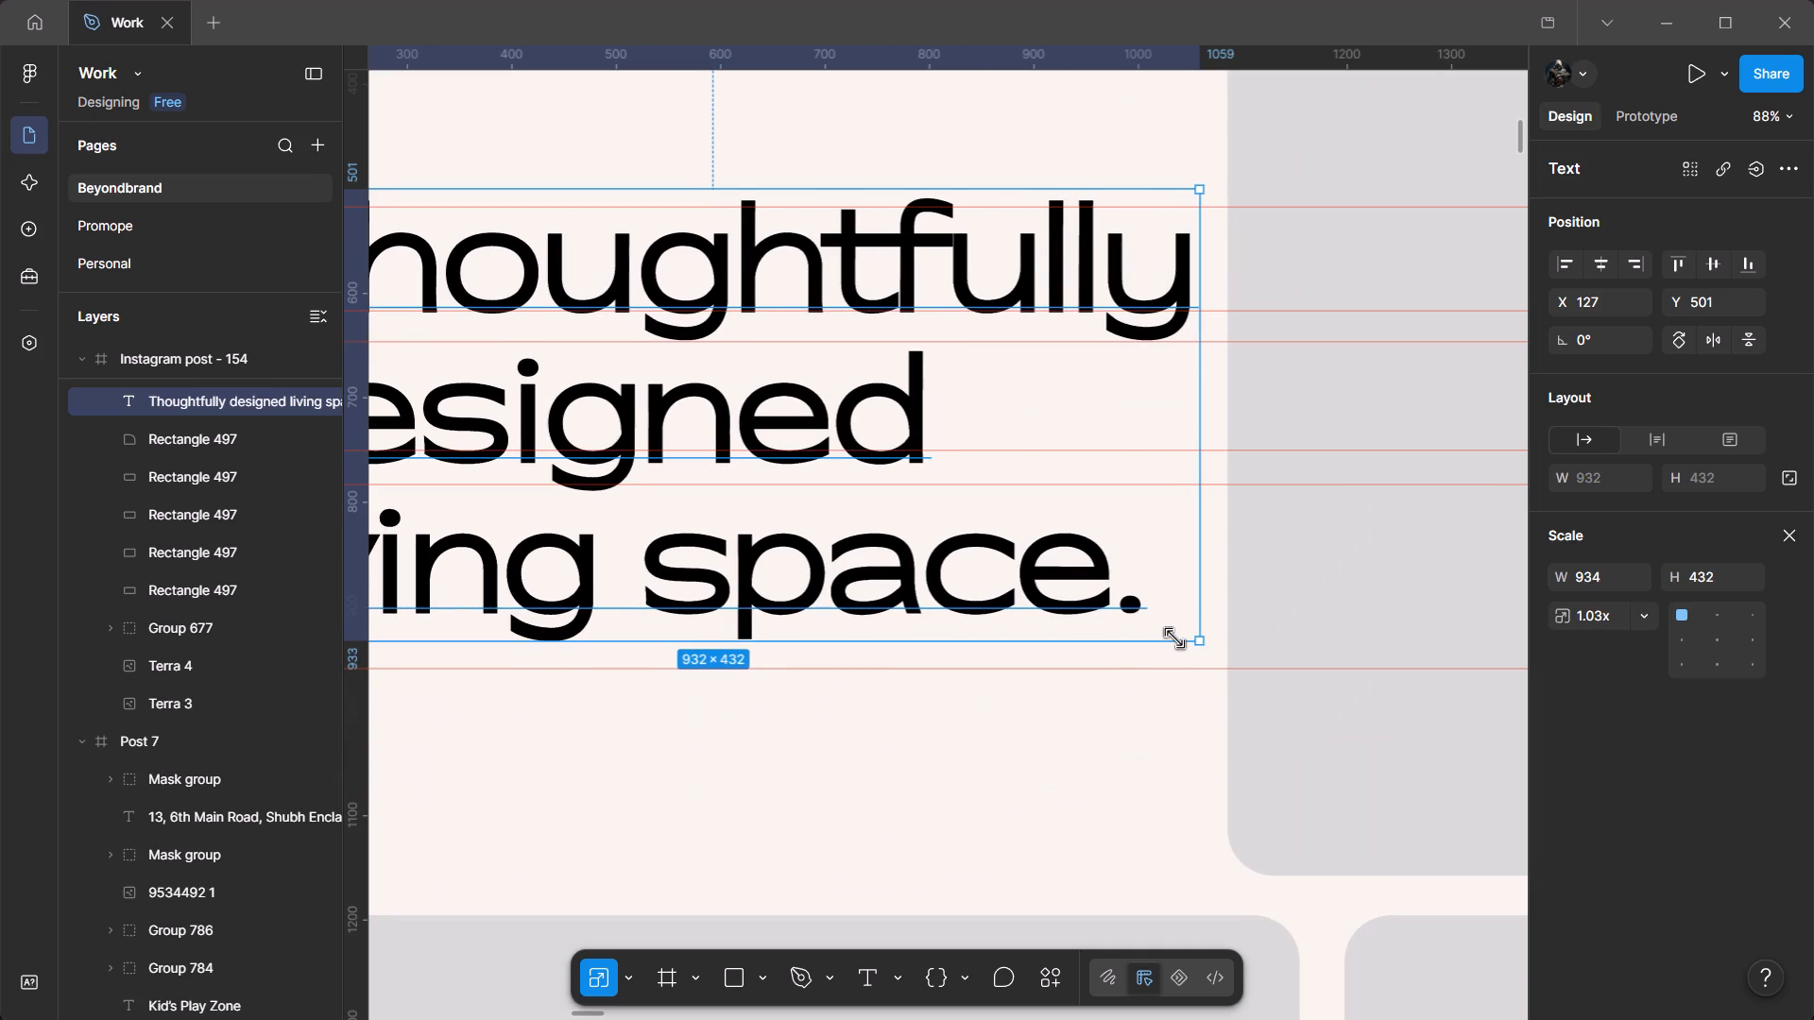
Scale the headline down to about 779 × 360 and nudge it to Y 503 so the T meets the upper guide.
drag(632, 332, 1084, 428)
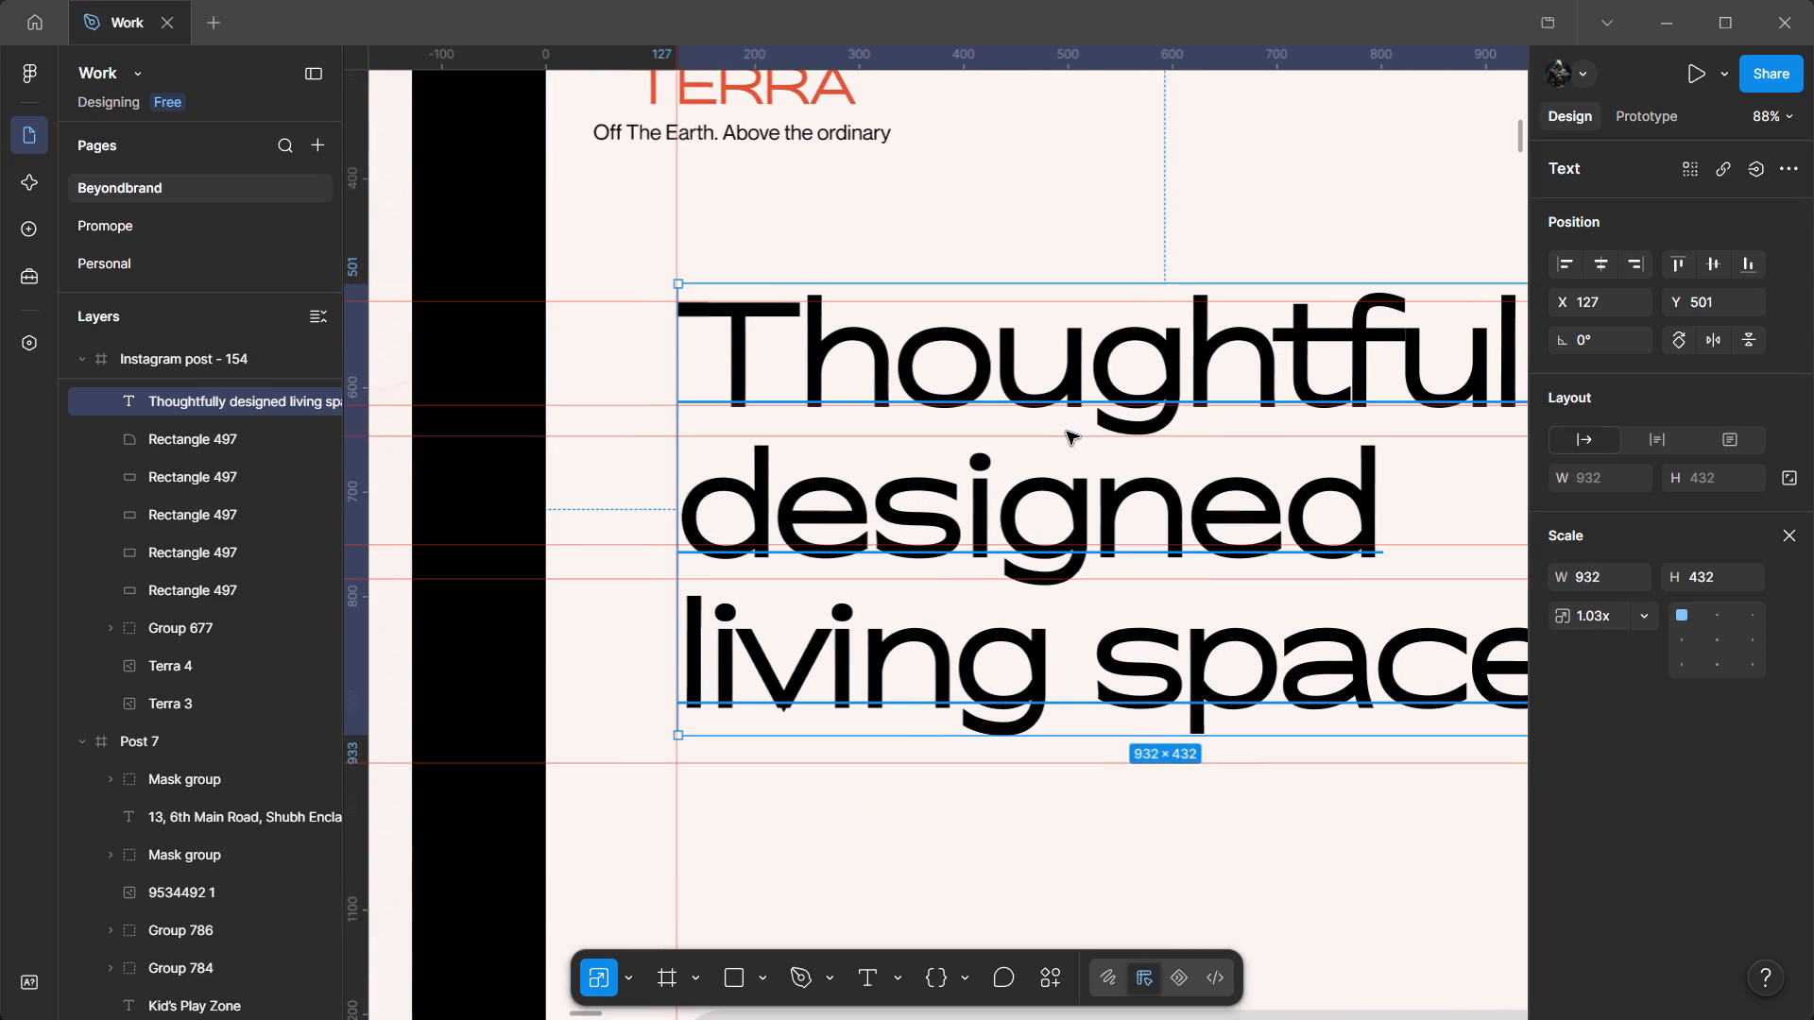
drag(1059, 432, 610, 386)
ctrl+scroll(606, 386, down, 7)
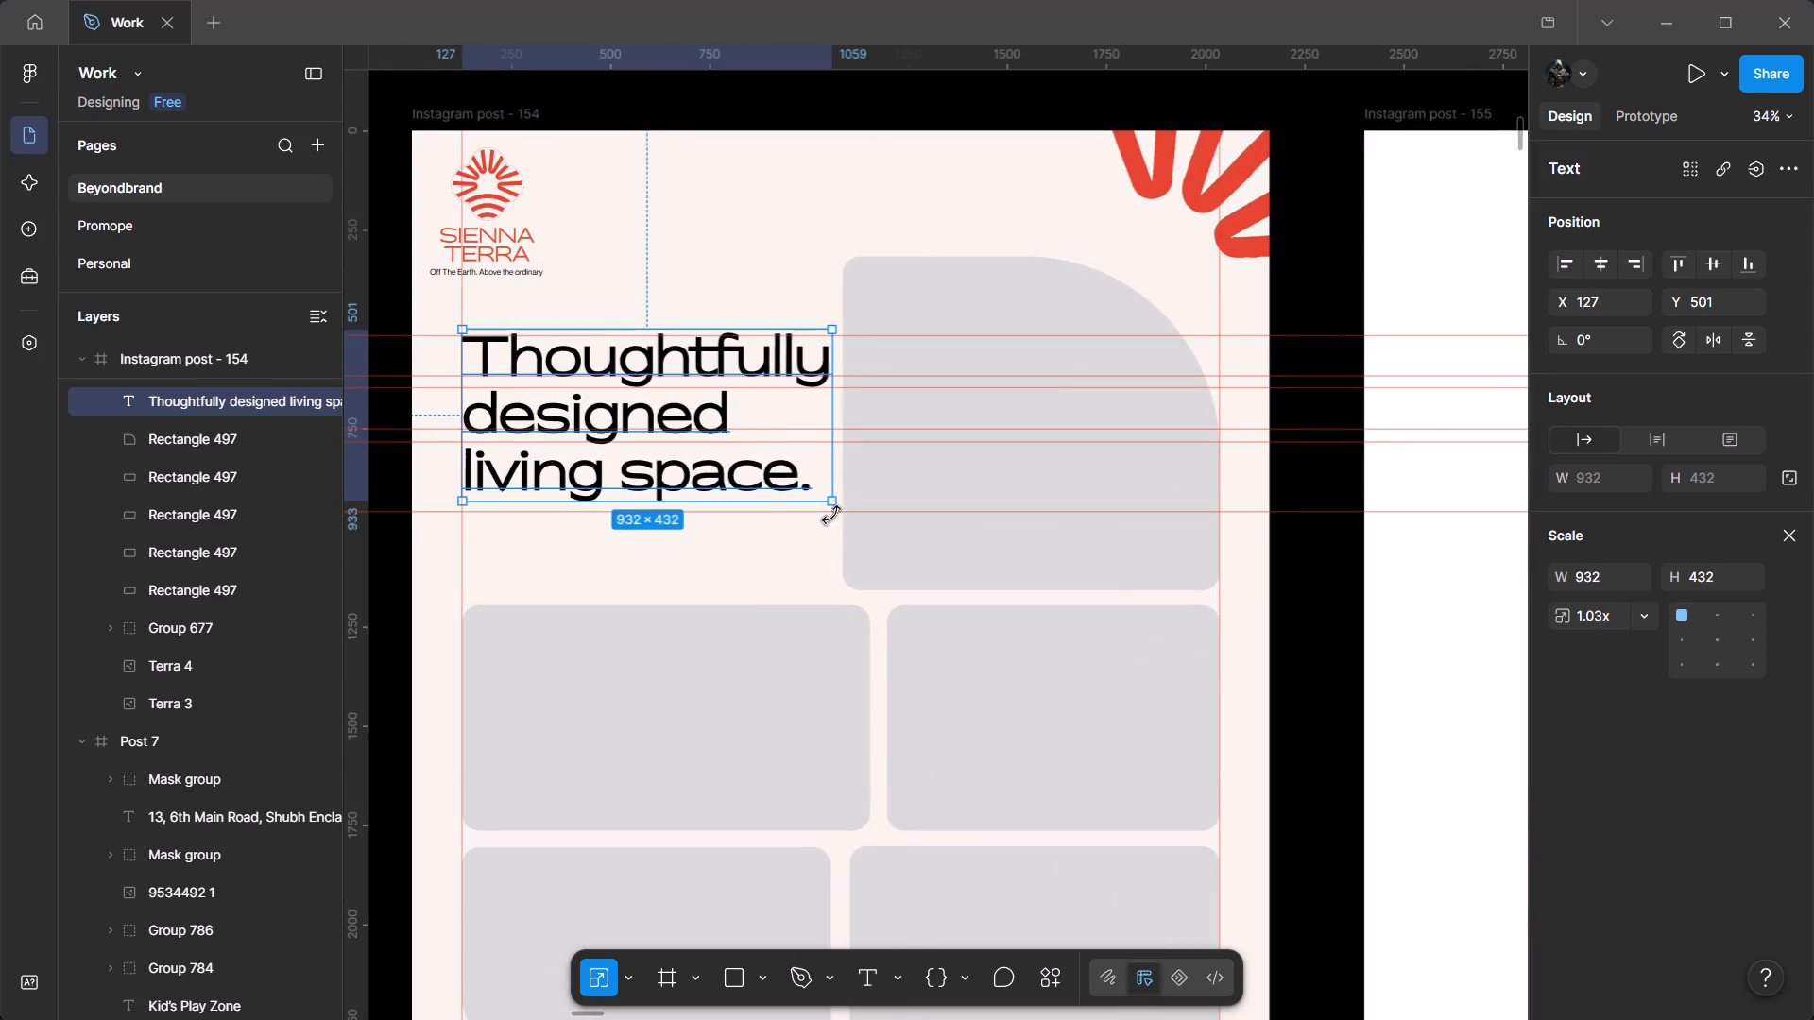
drag(833, 502, 770, 472)
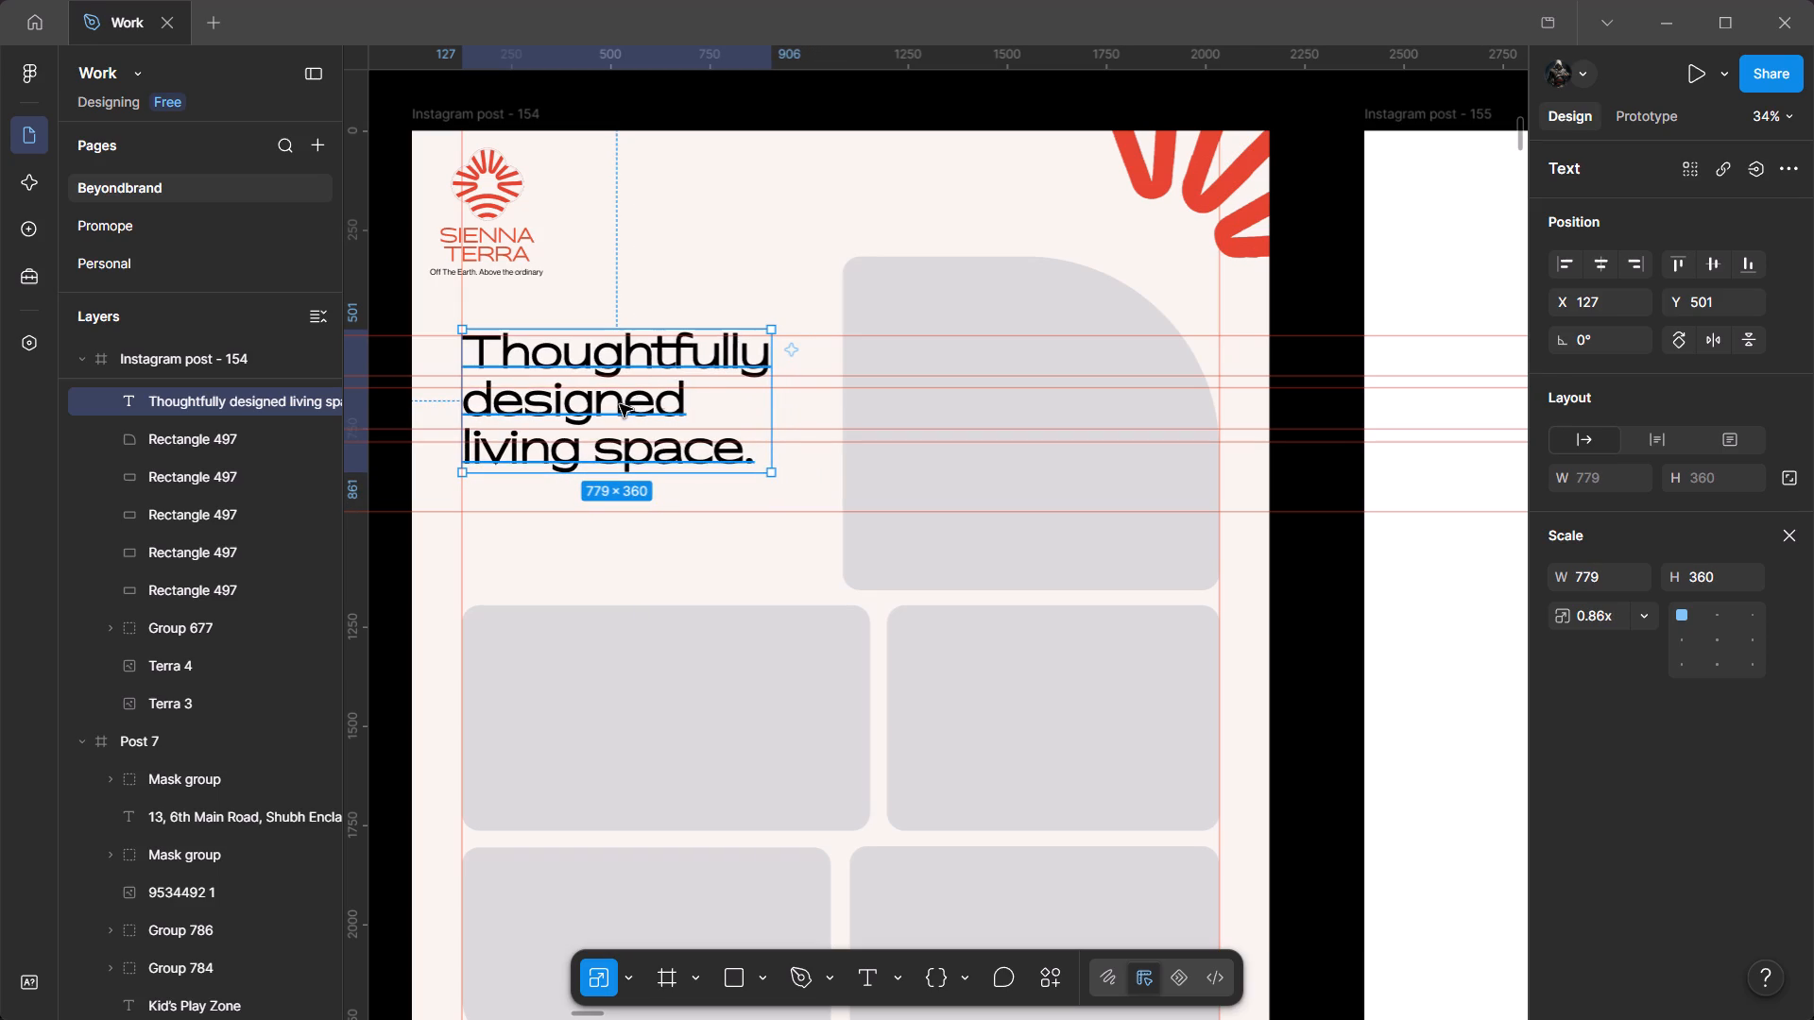
drag(659, 453, 1173, 569)
ctrl+scroll(1041, 520, up, 6)
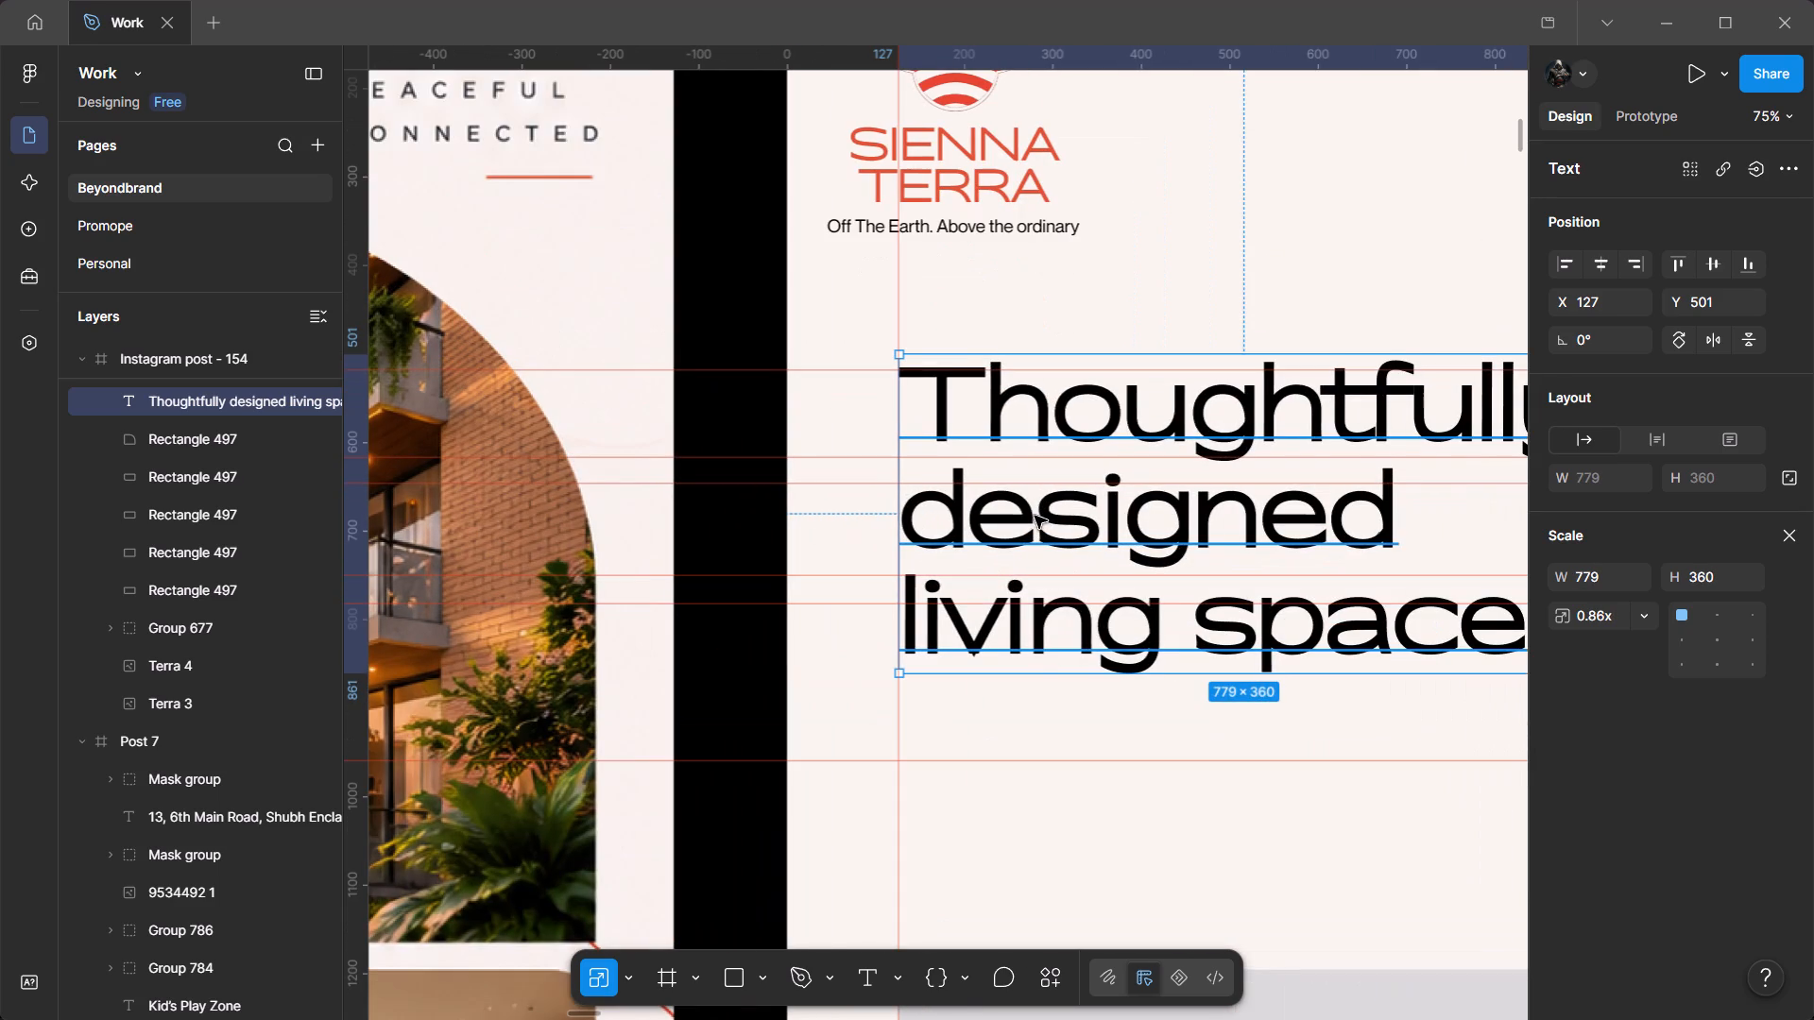
ctrl+scroll(1009, 433, up, 6)
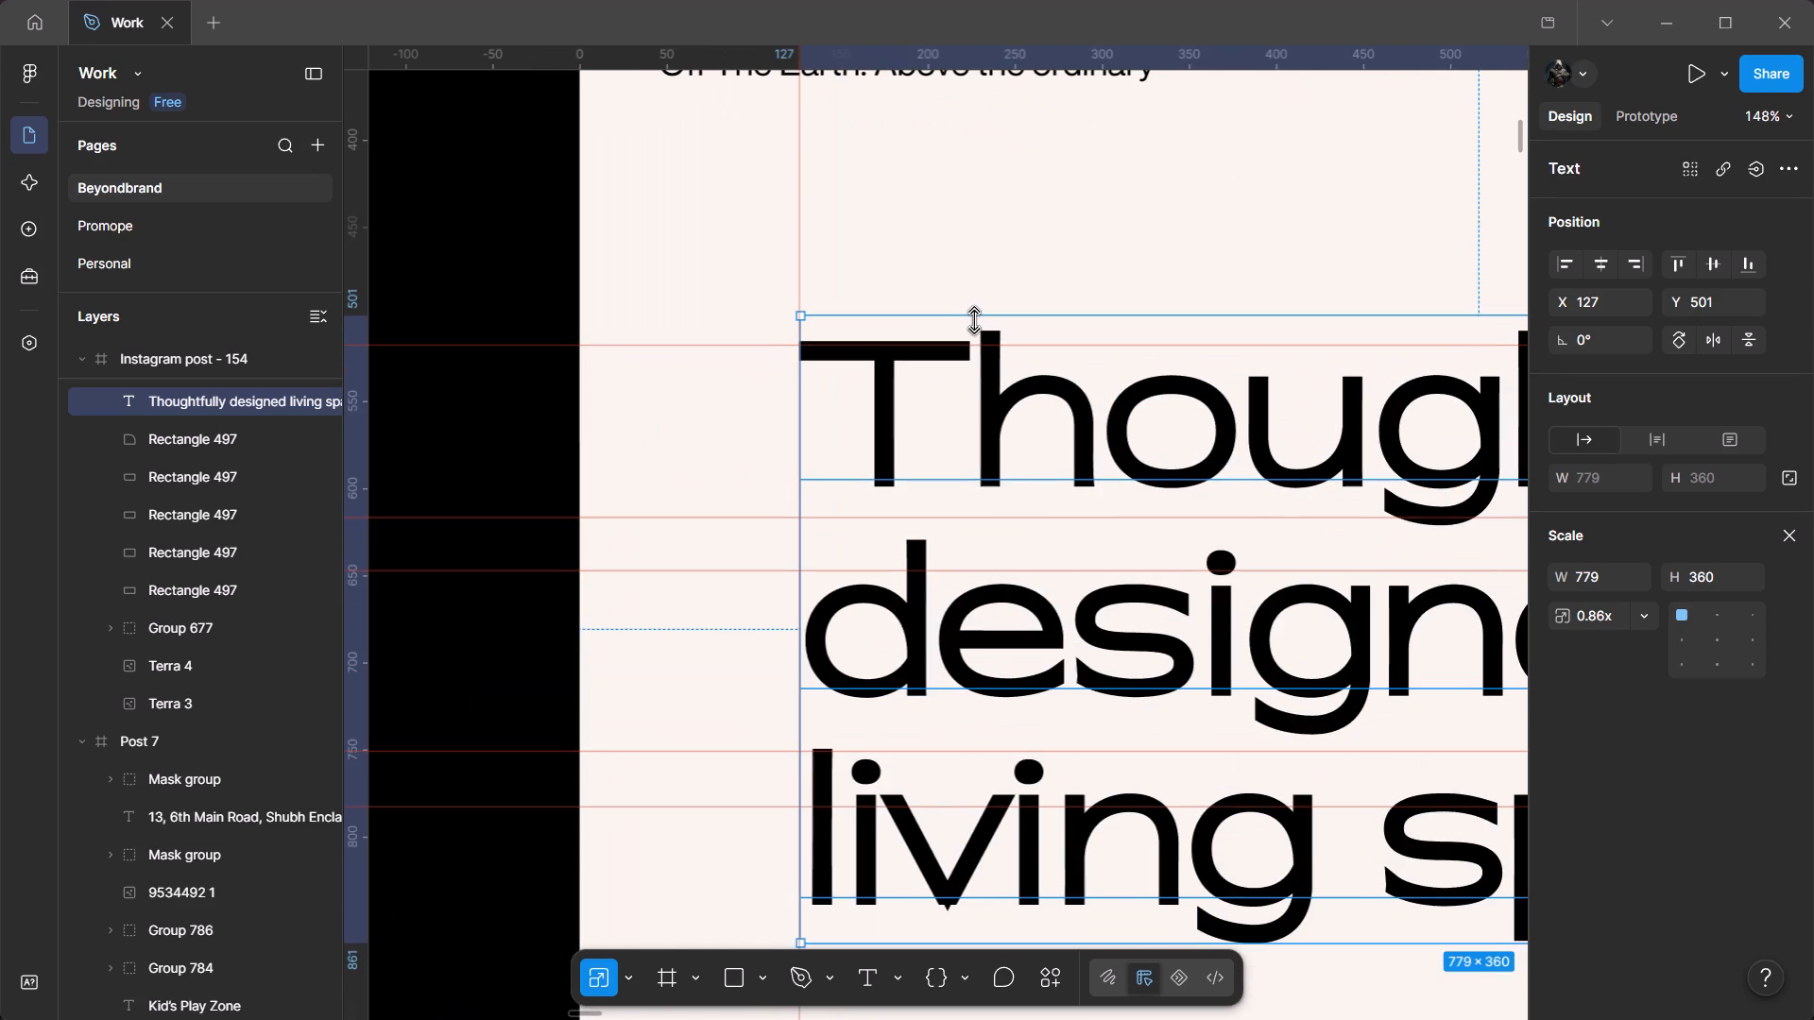
key(Down)
key(Down)
key(Down)
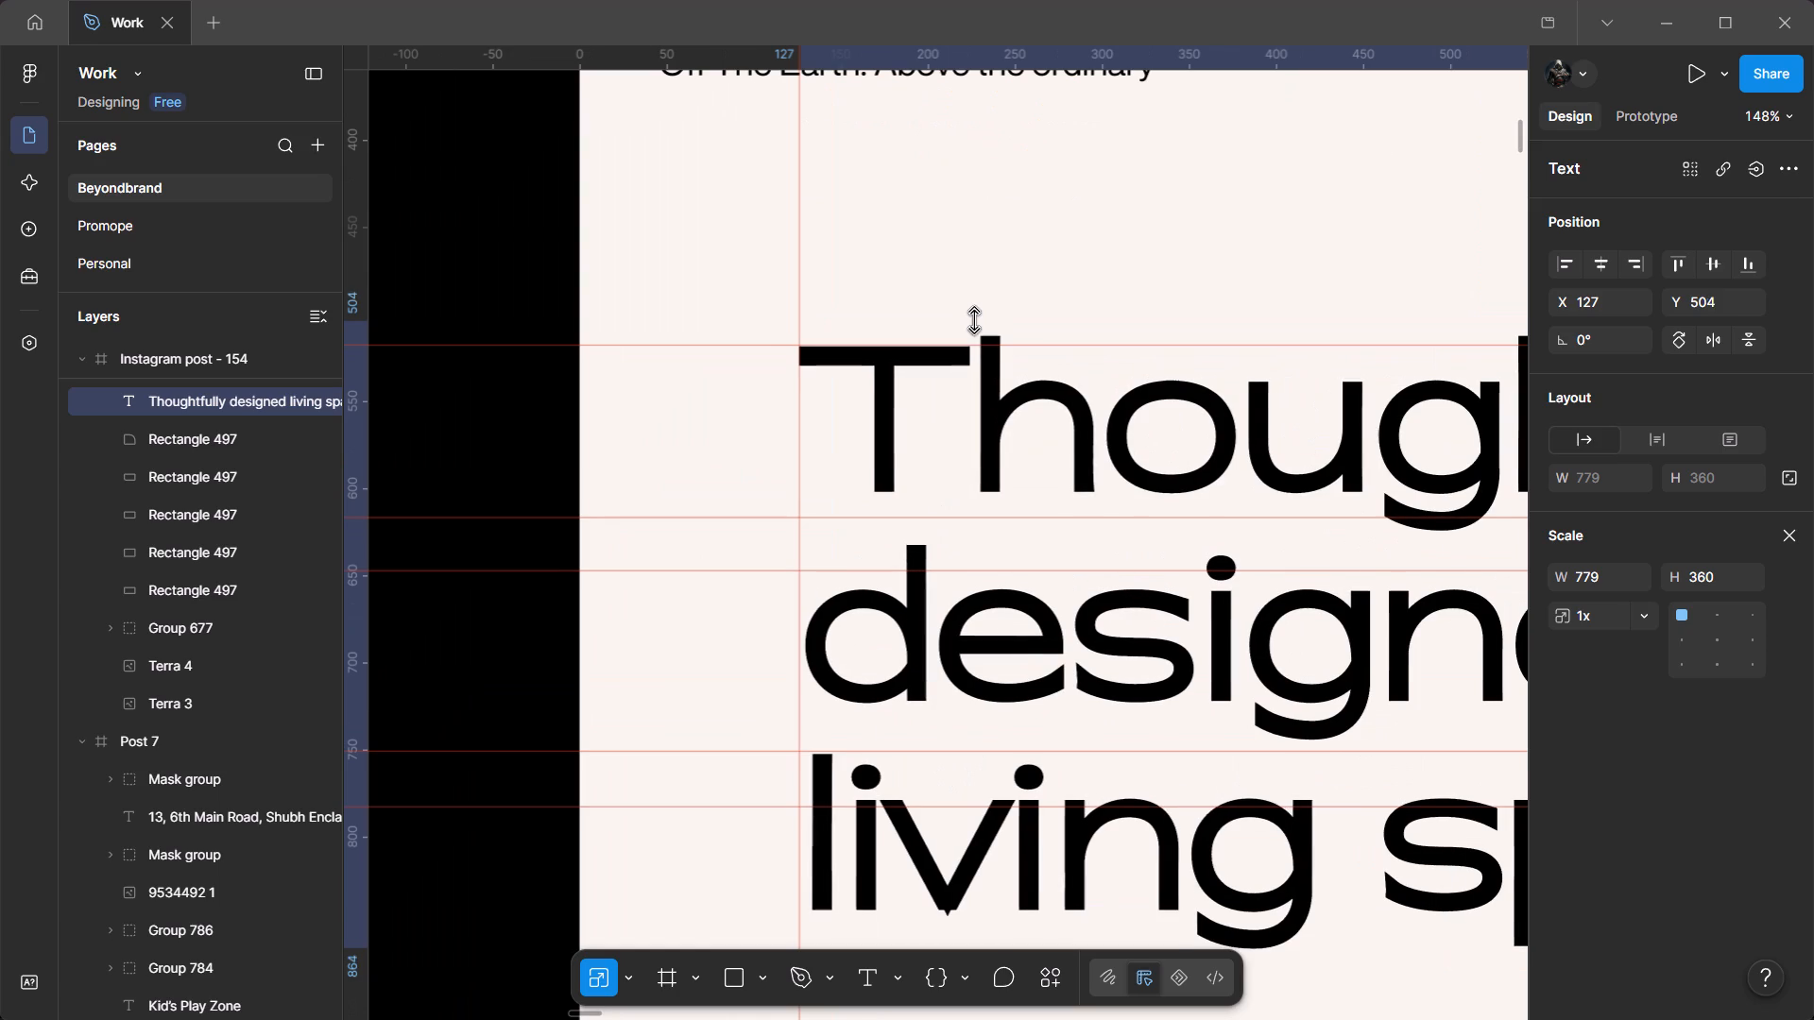
key(Up)
Set the headline's stroke weight to 2.5.
ctrl+scroll(974, 324, down, 14)
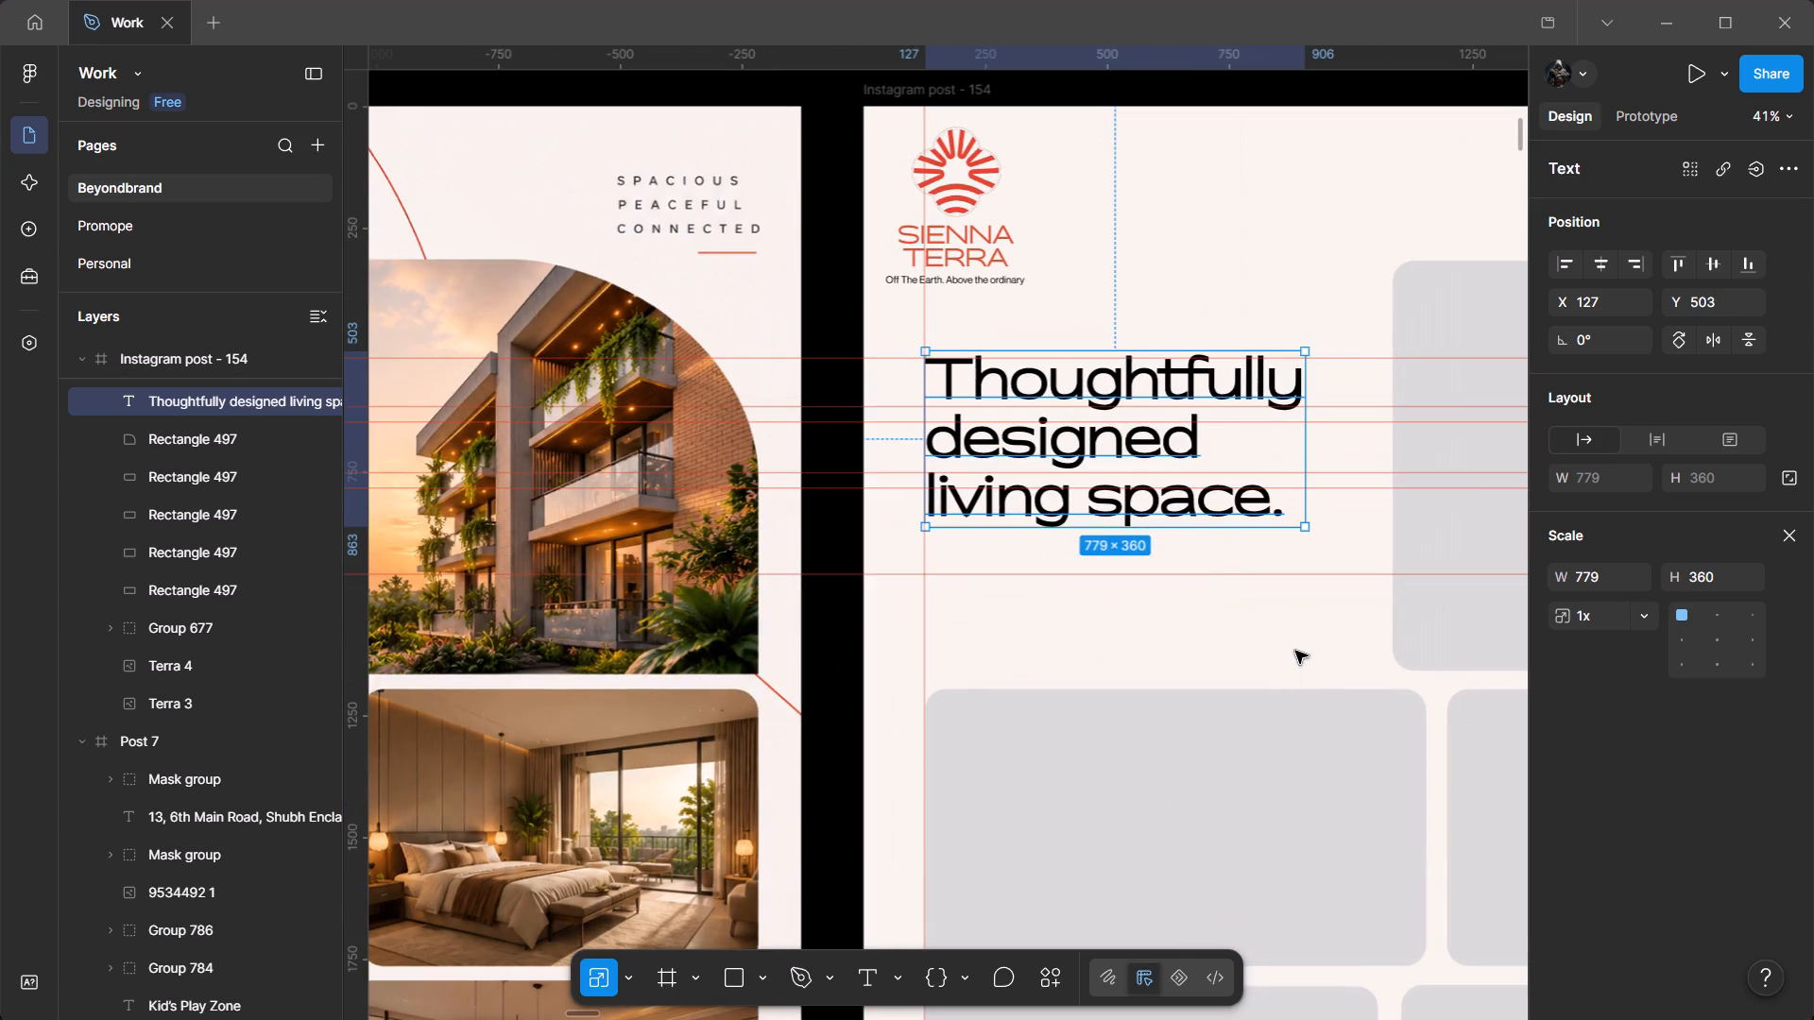
ctrl+scroll(1268, 624, down, 8)
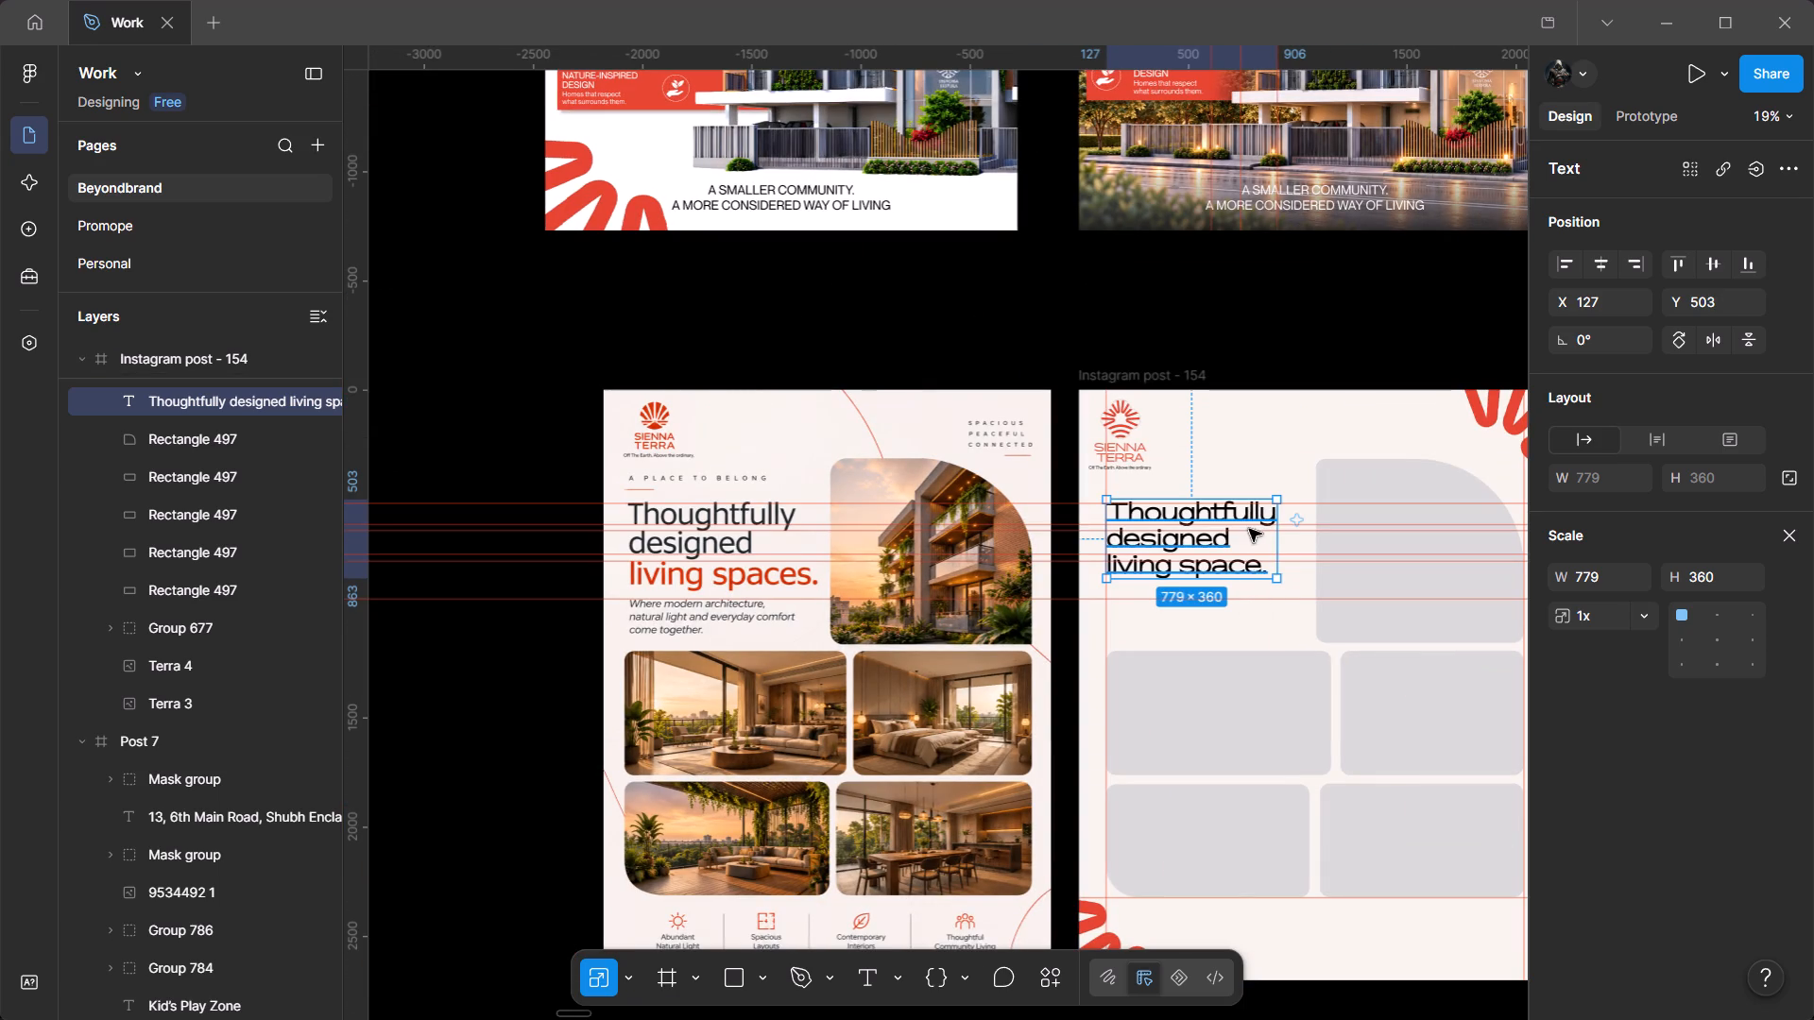
double_click(1213, 527)
scroll(1635, 873, down, 5)
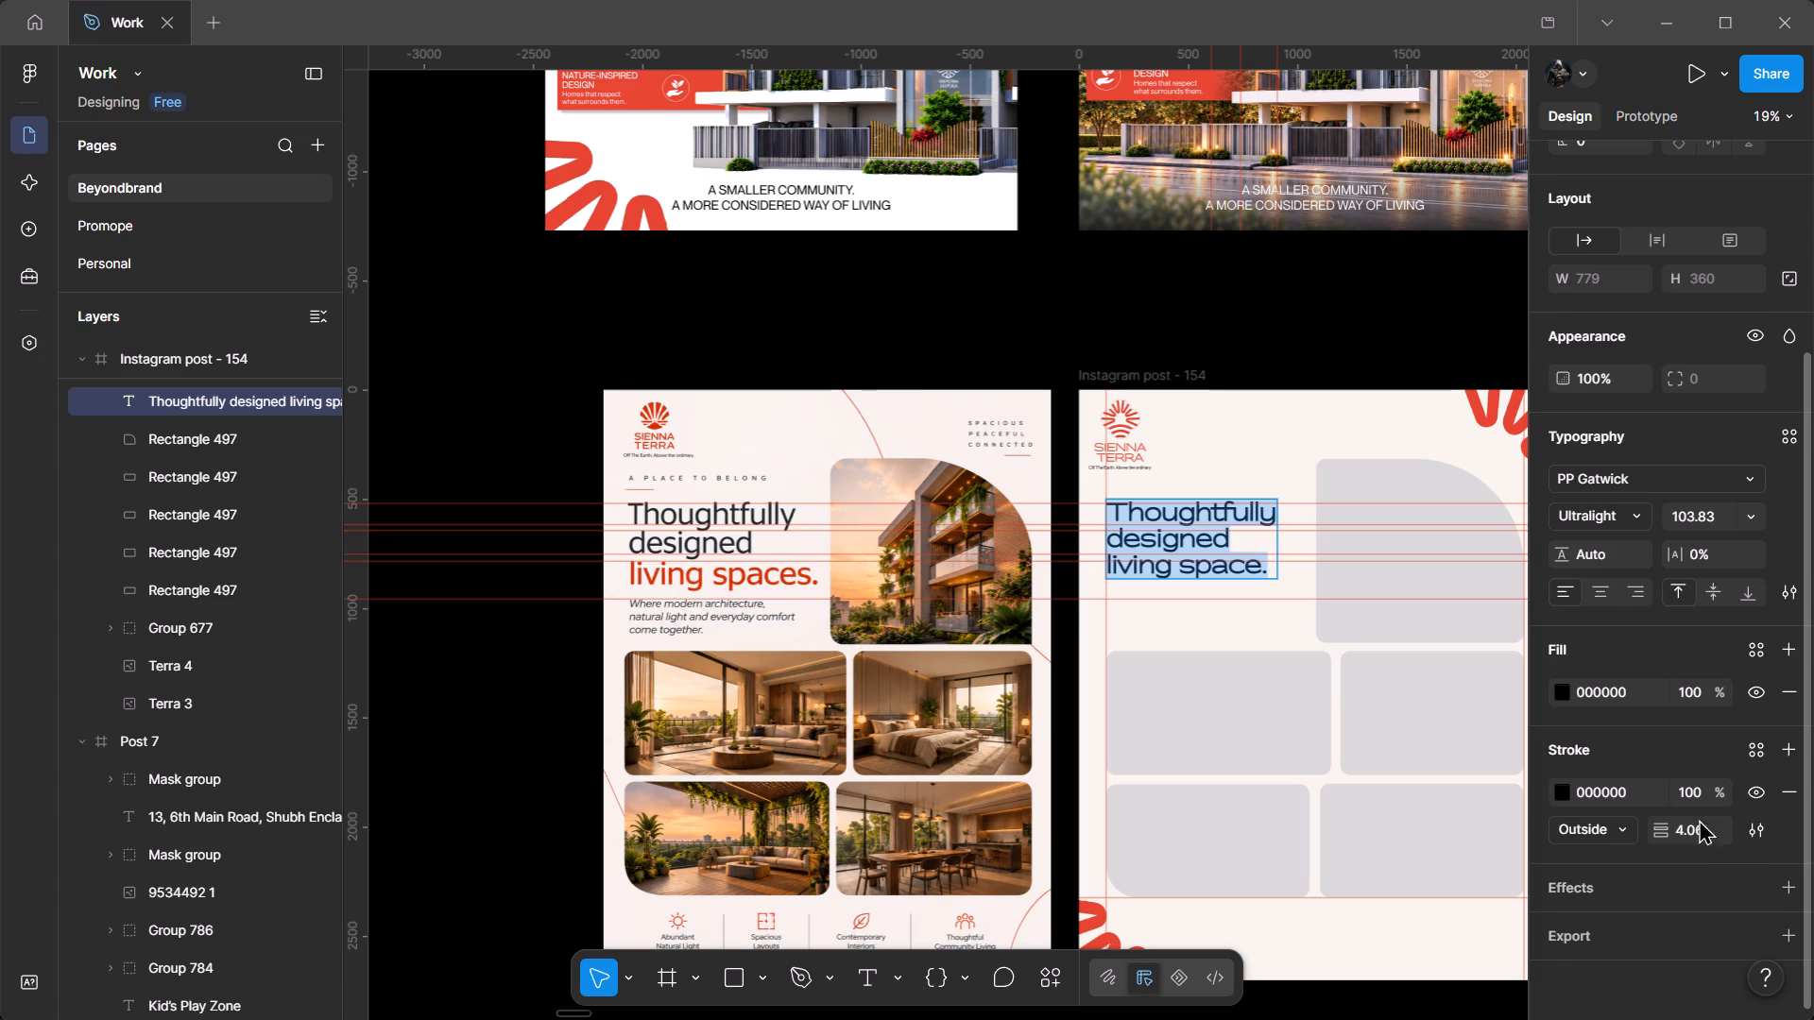
click(1687, 827)
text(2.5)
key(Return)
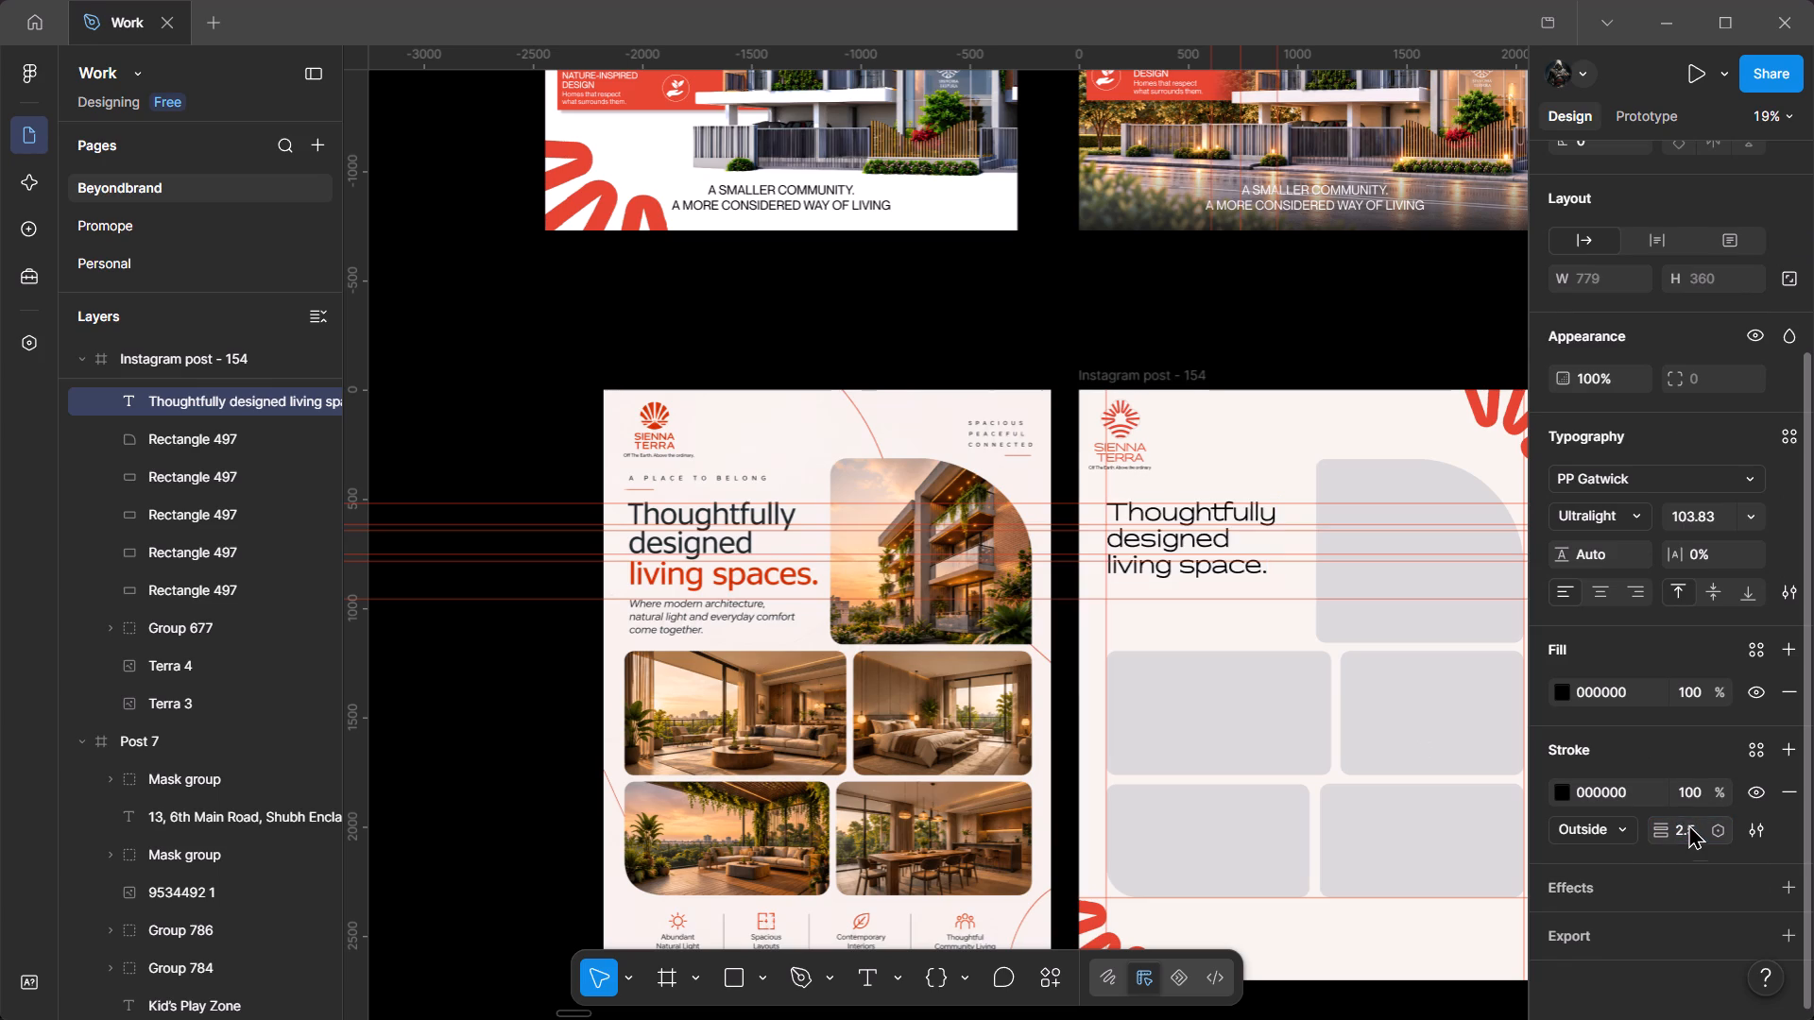
click(1225, 620)
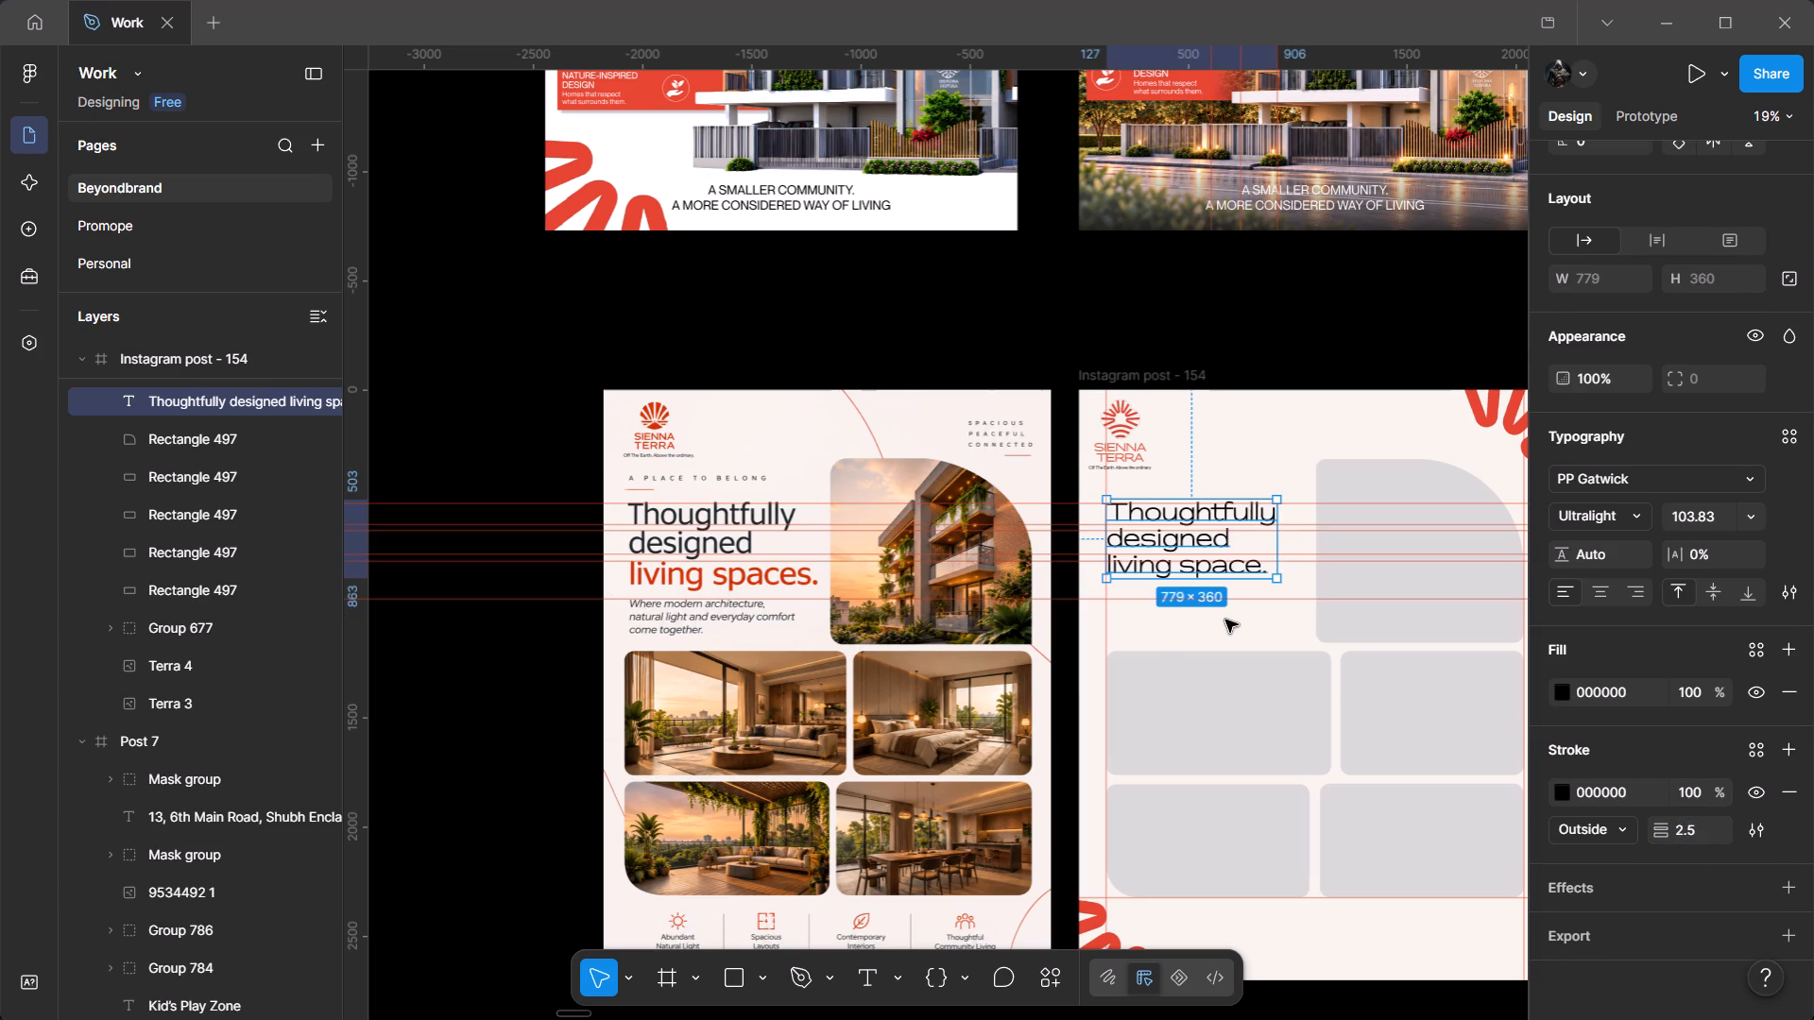
Scale the headline down to about 751 × 348 and nudge it up to about Y 502, then deselect it.
ctrl+scroll(1265, 537, up, 6)
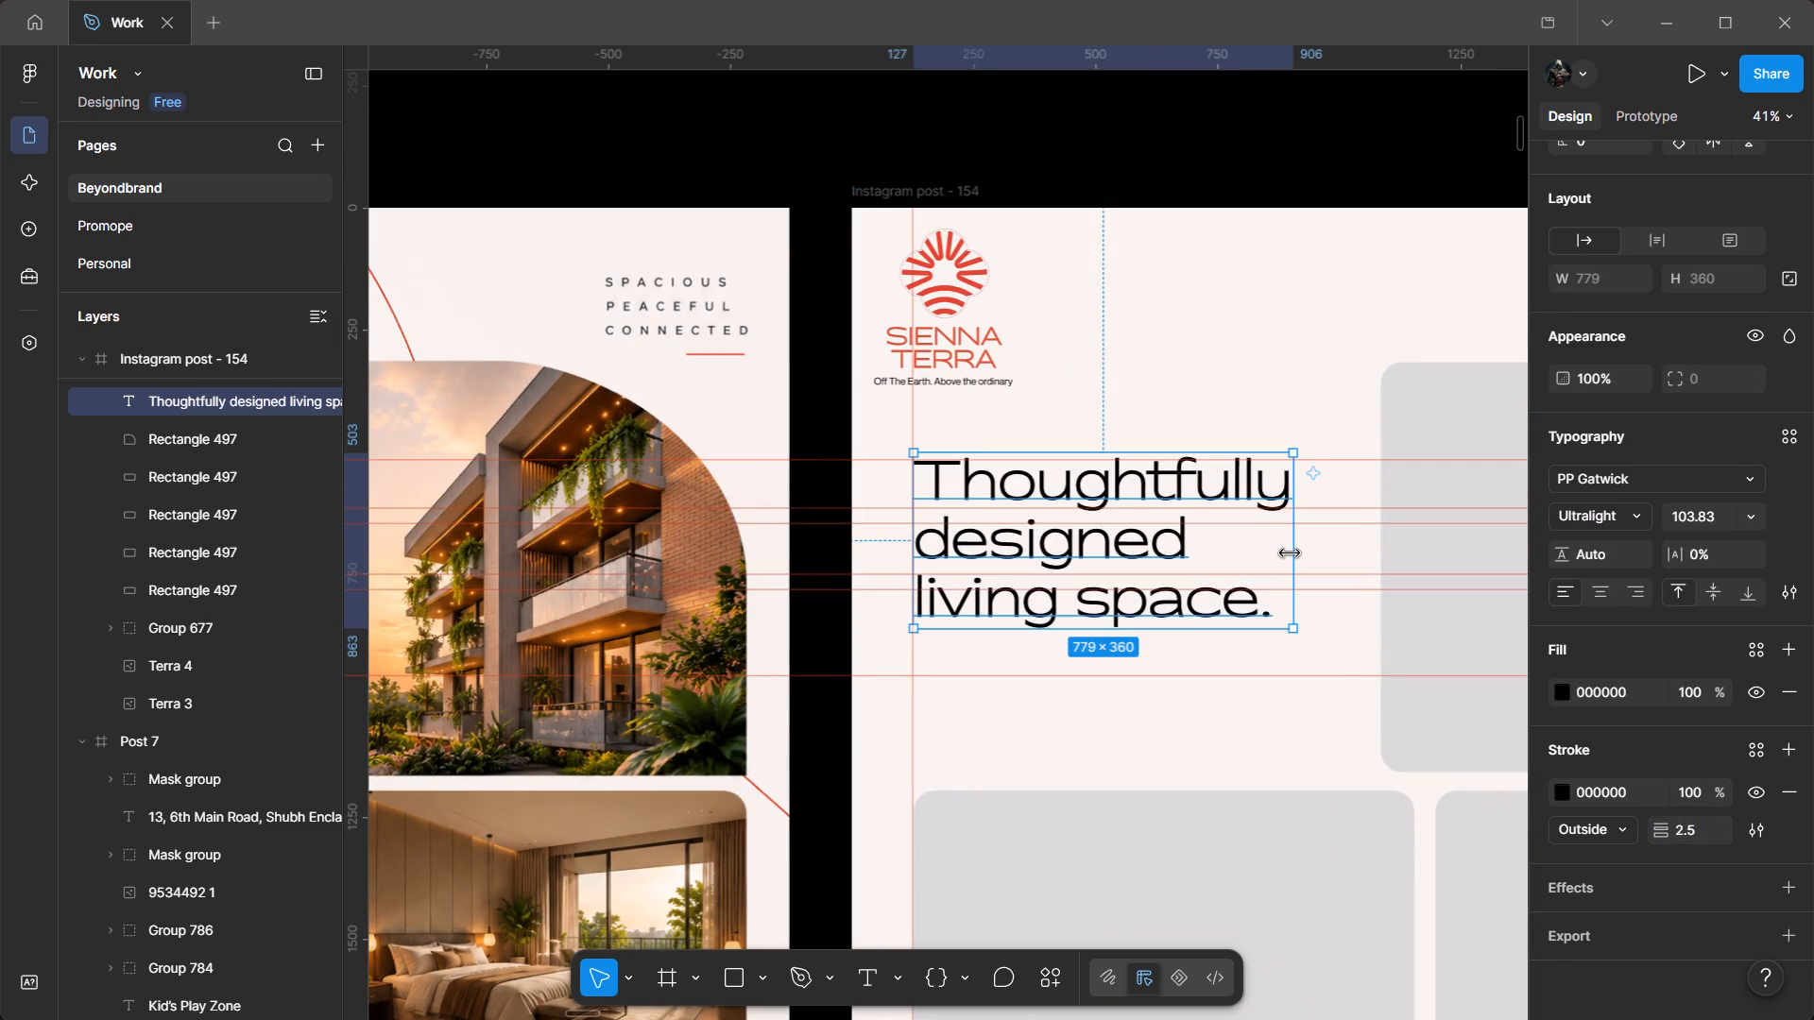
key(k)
drag(1291, 553, 1281, 551)
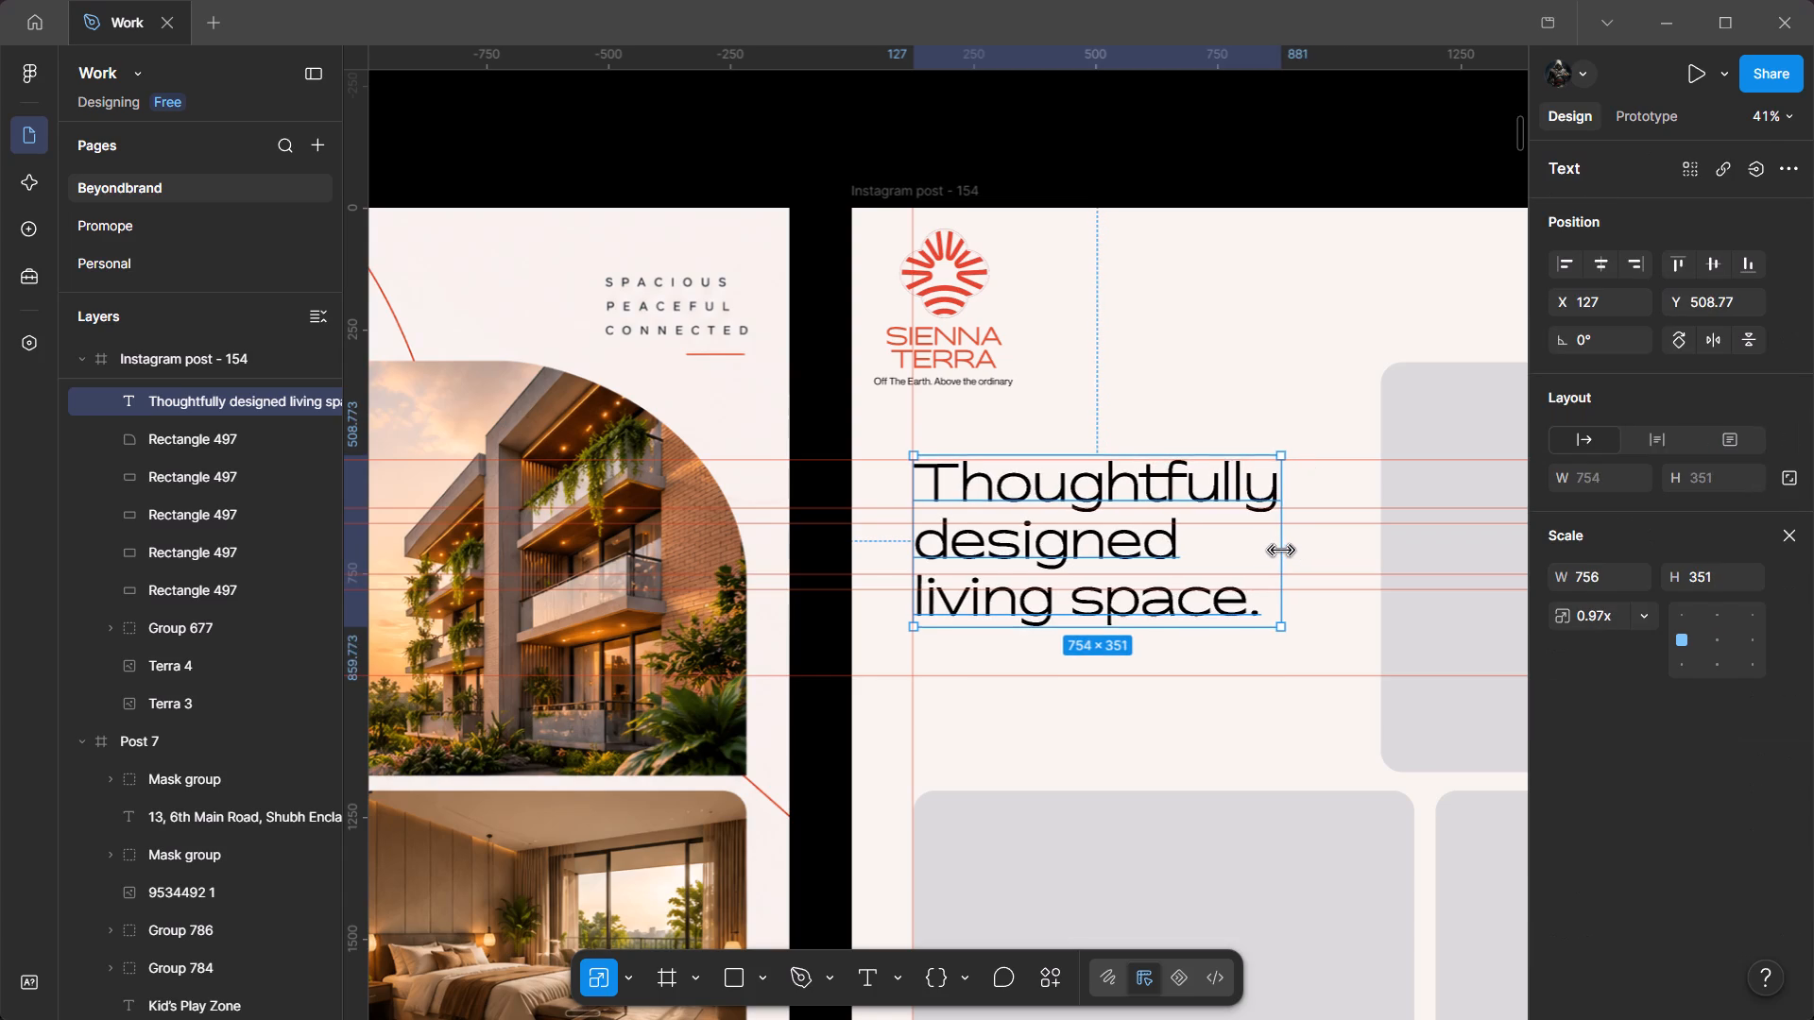
drag(1281, 551, 1280, 550)
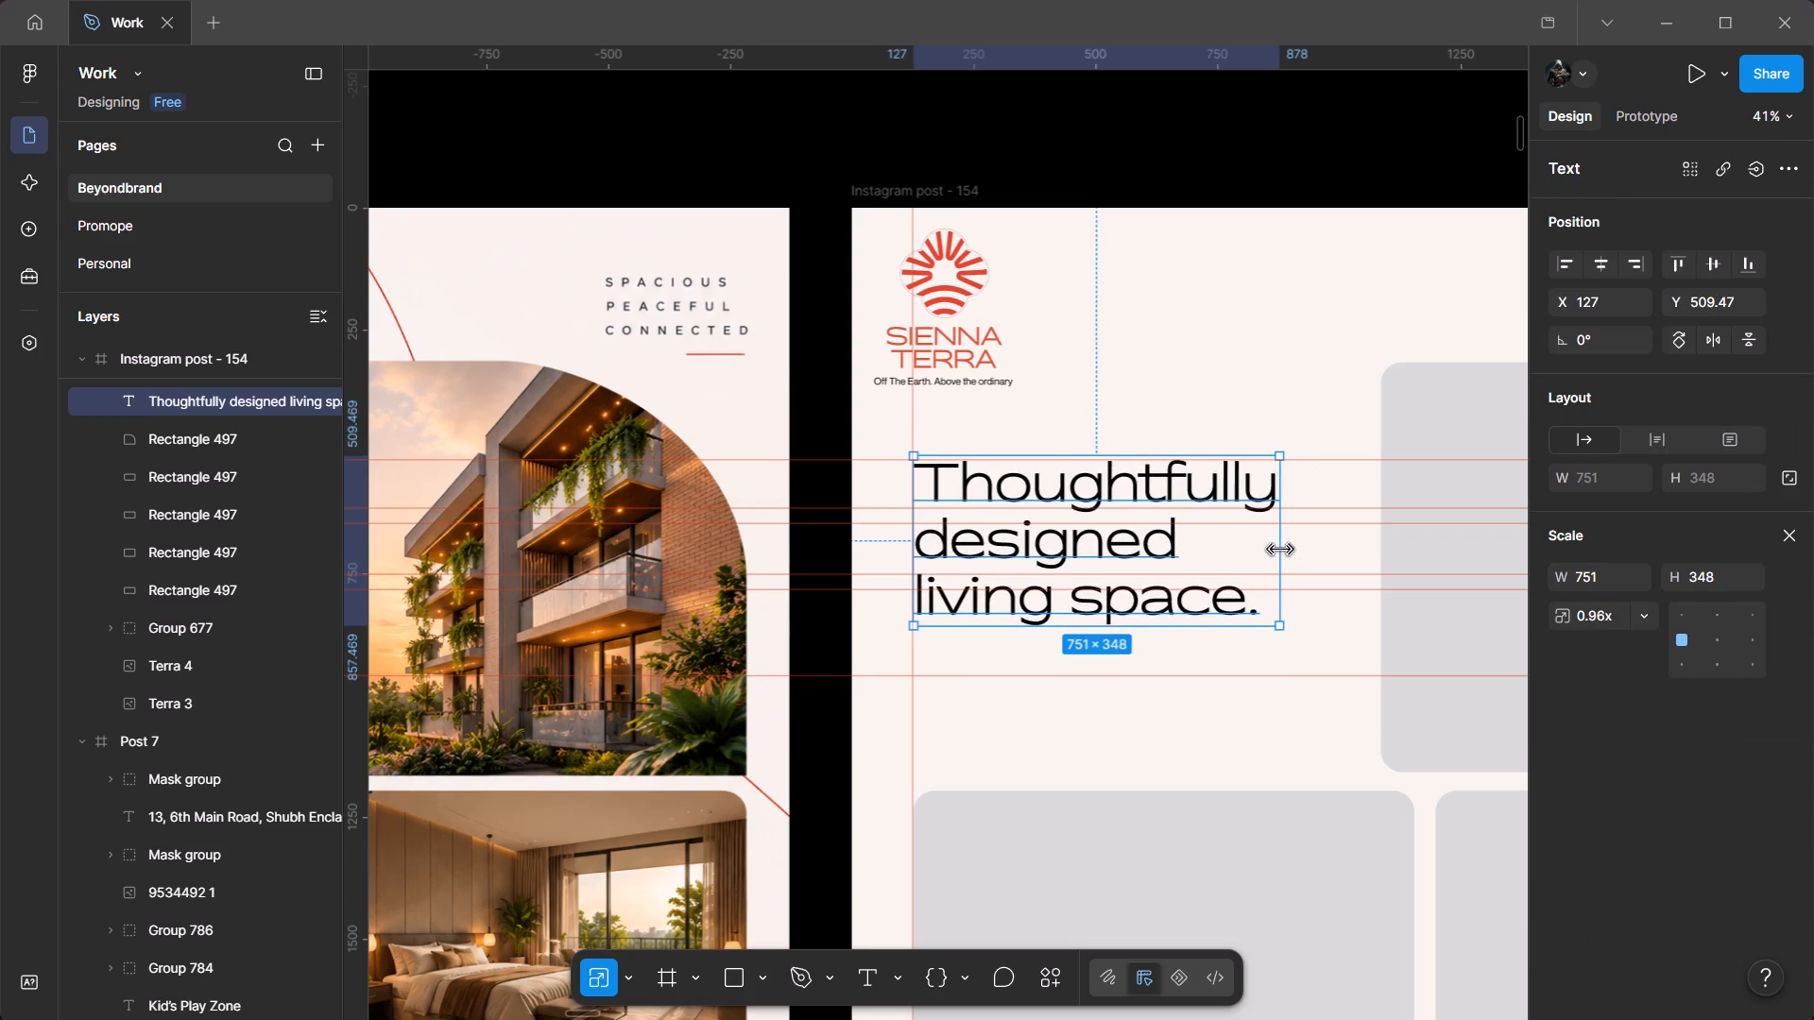
key(Up)
key(Up)
key(Up)
key(Up)
key(Up)
key(Up)
key(Up)
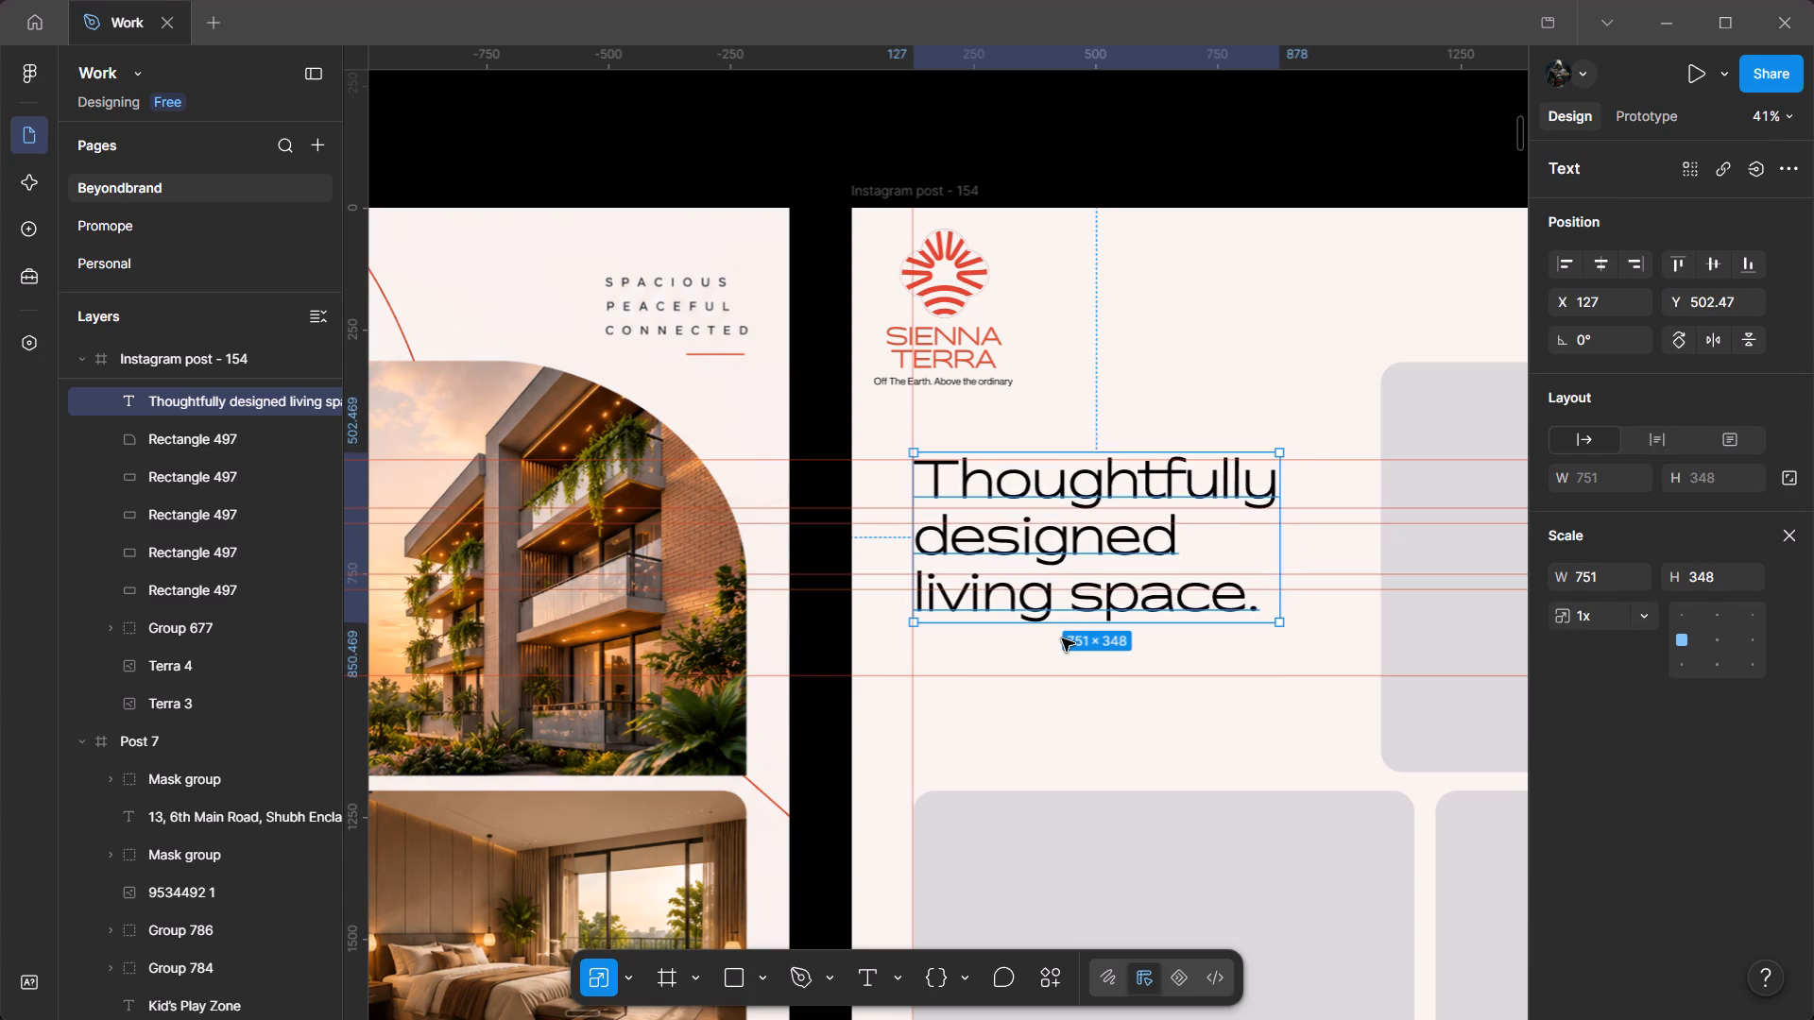
click(1157, 302)
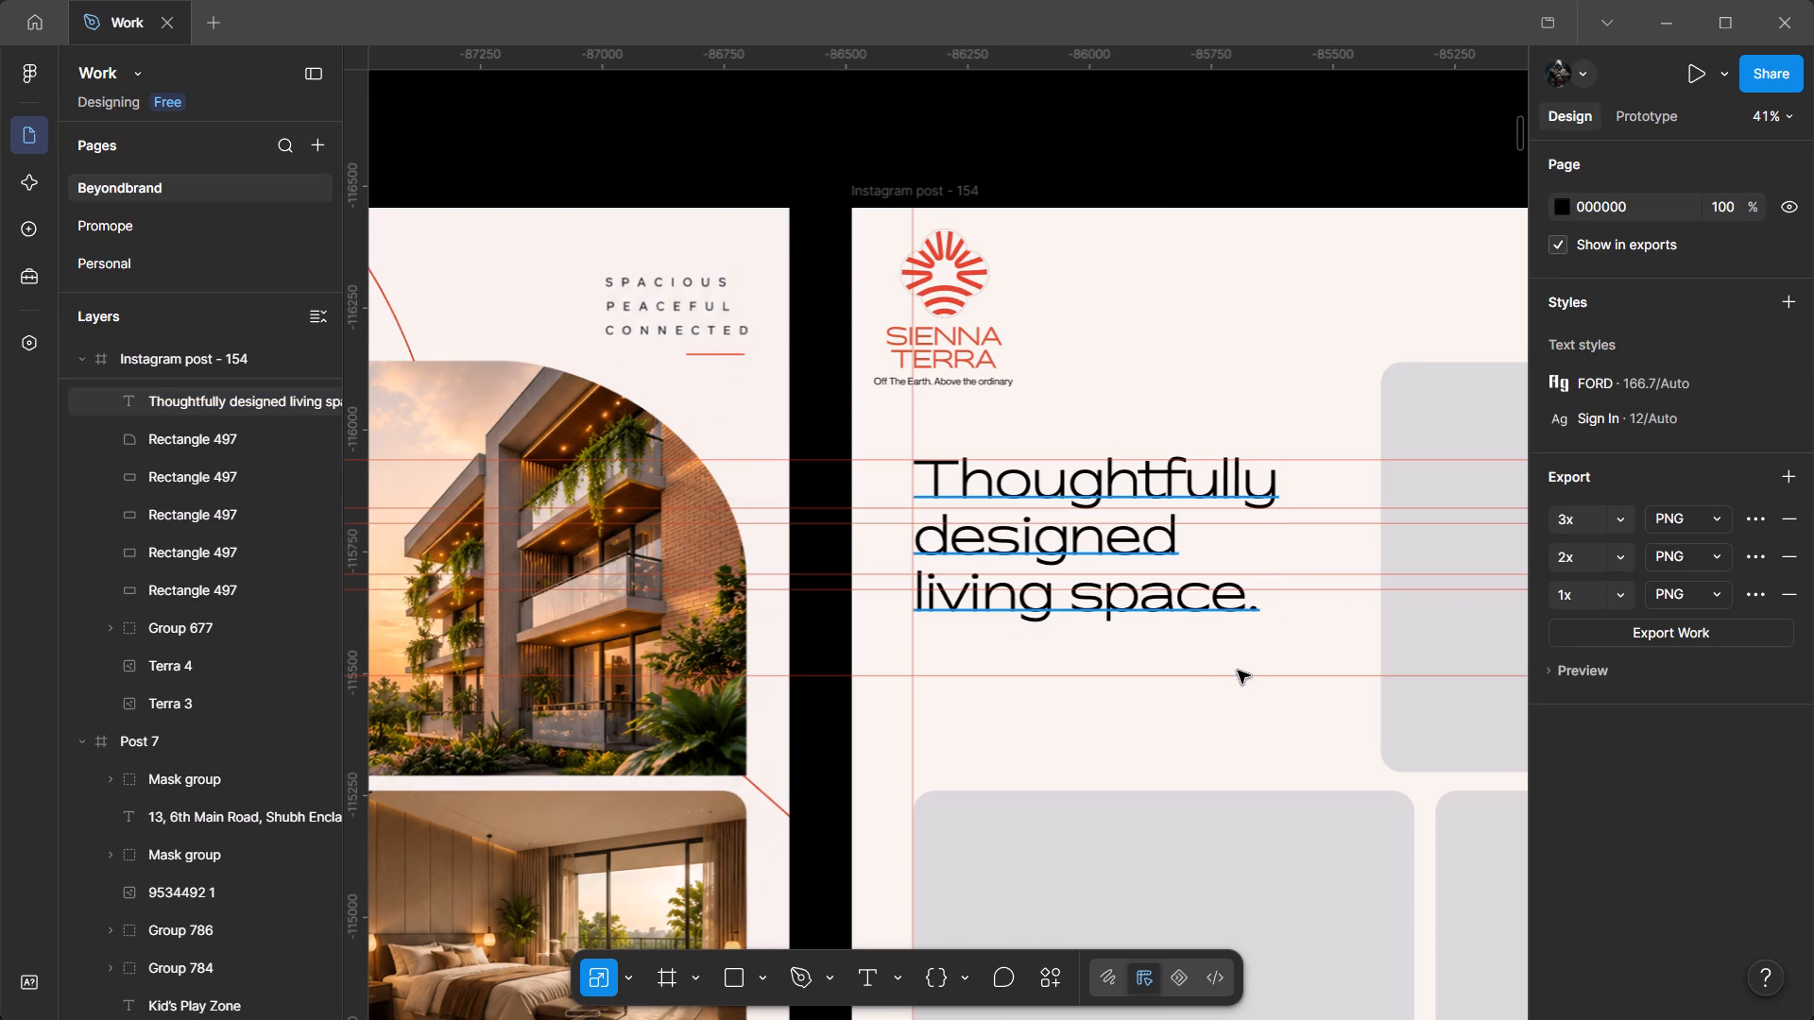
Add size 36 supporting text below the headline, entering "Where modern architecture," and starting its second line with "natura".
ctrl+scroll(1229, 675, down, 6)
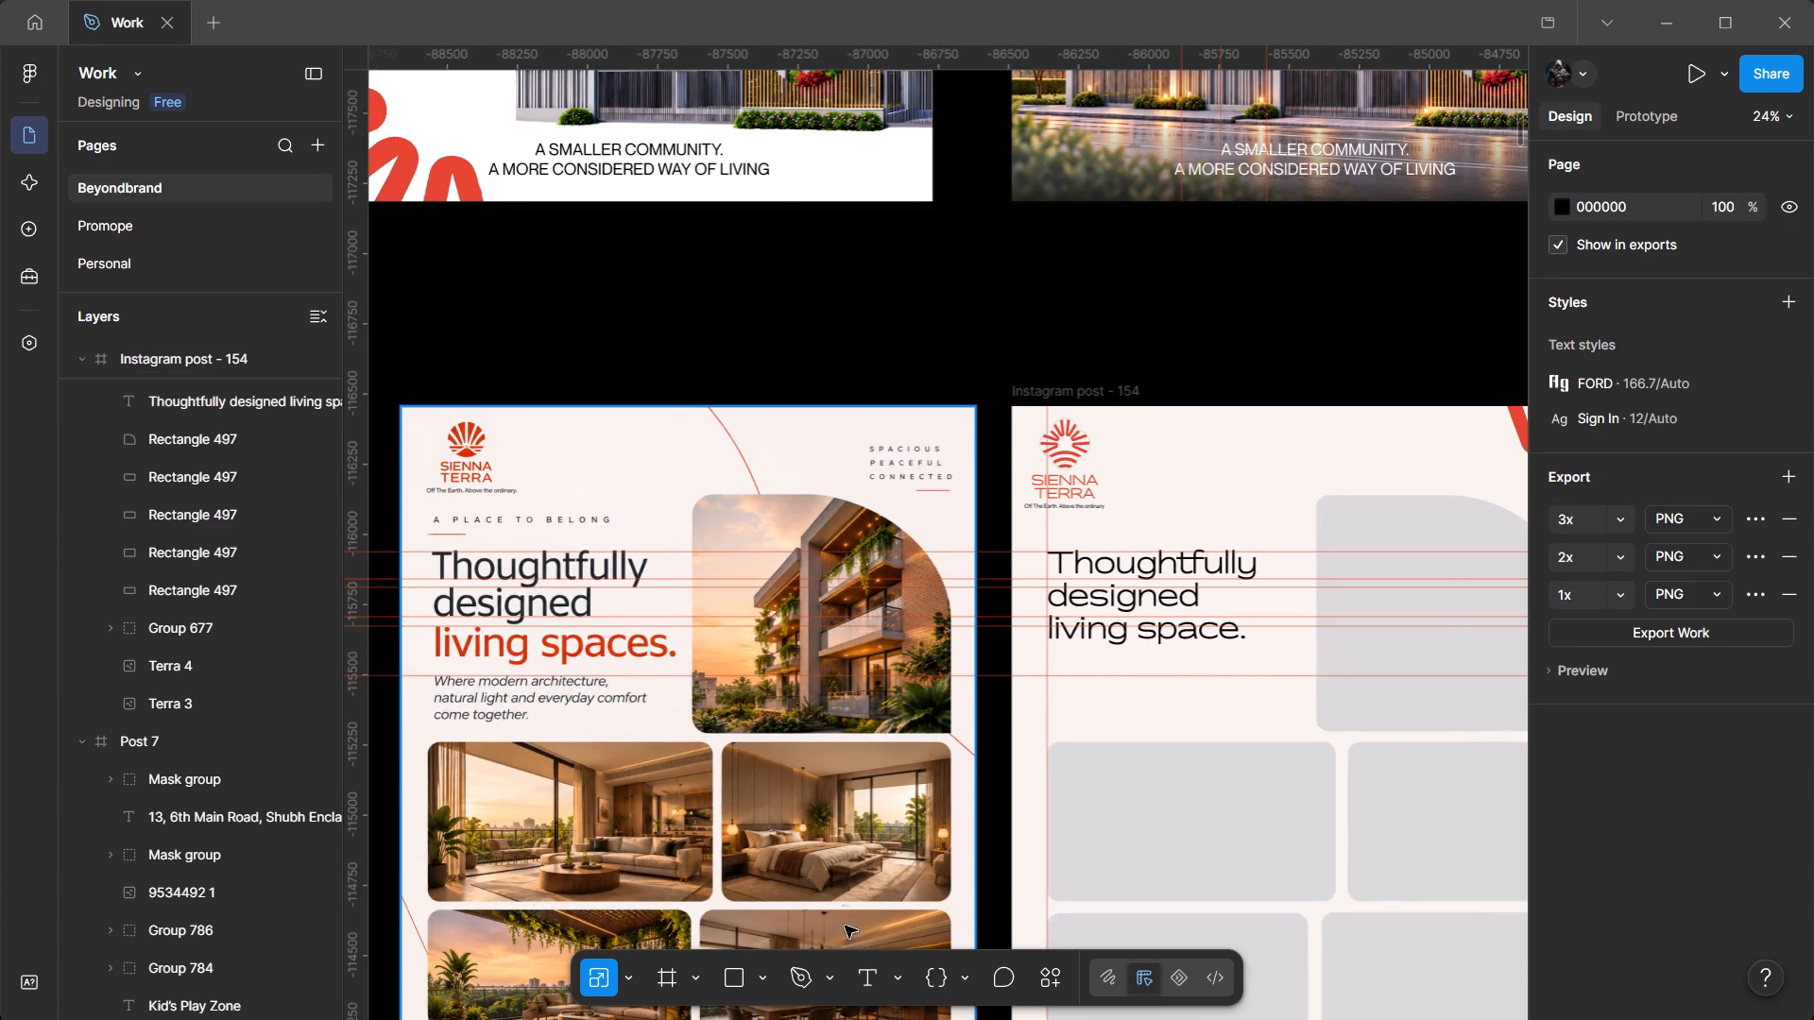
click(871, 987)
click(1099, 702)
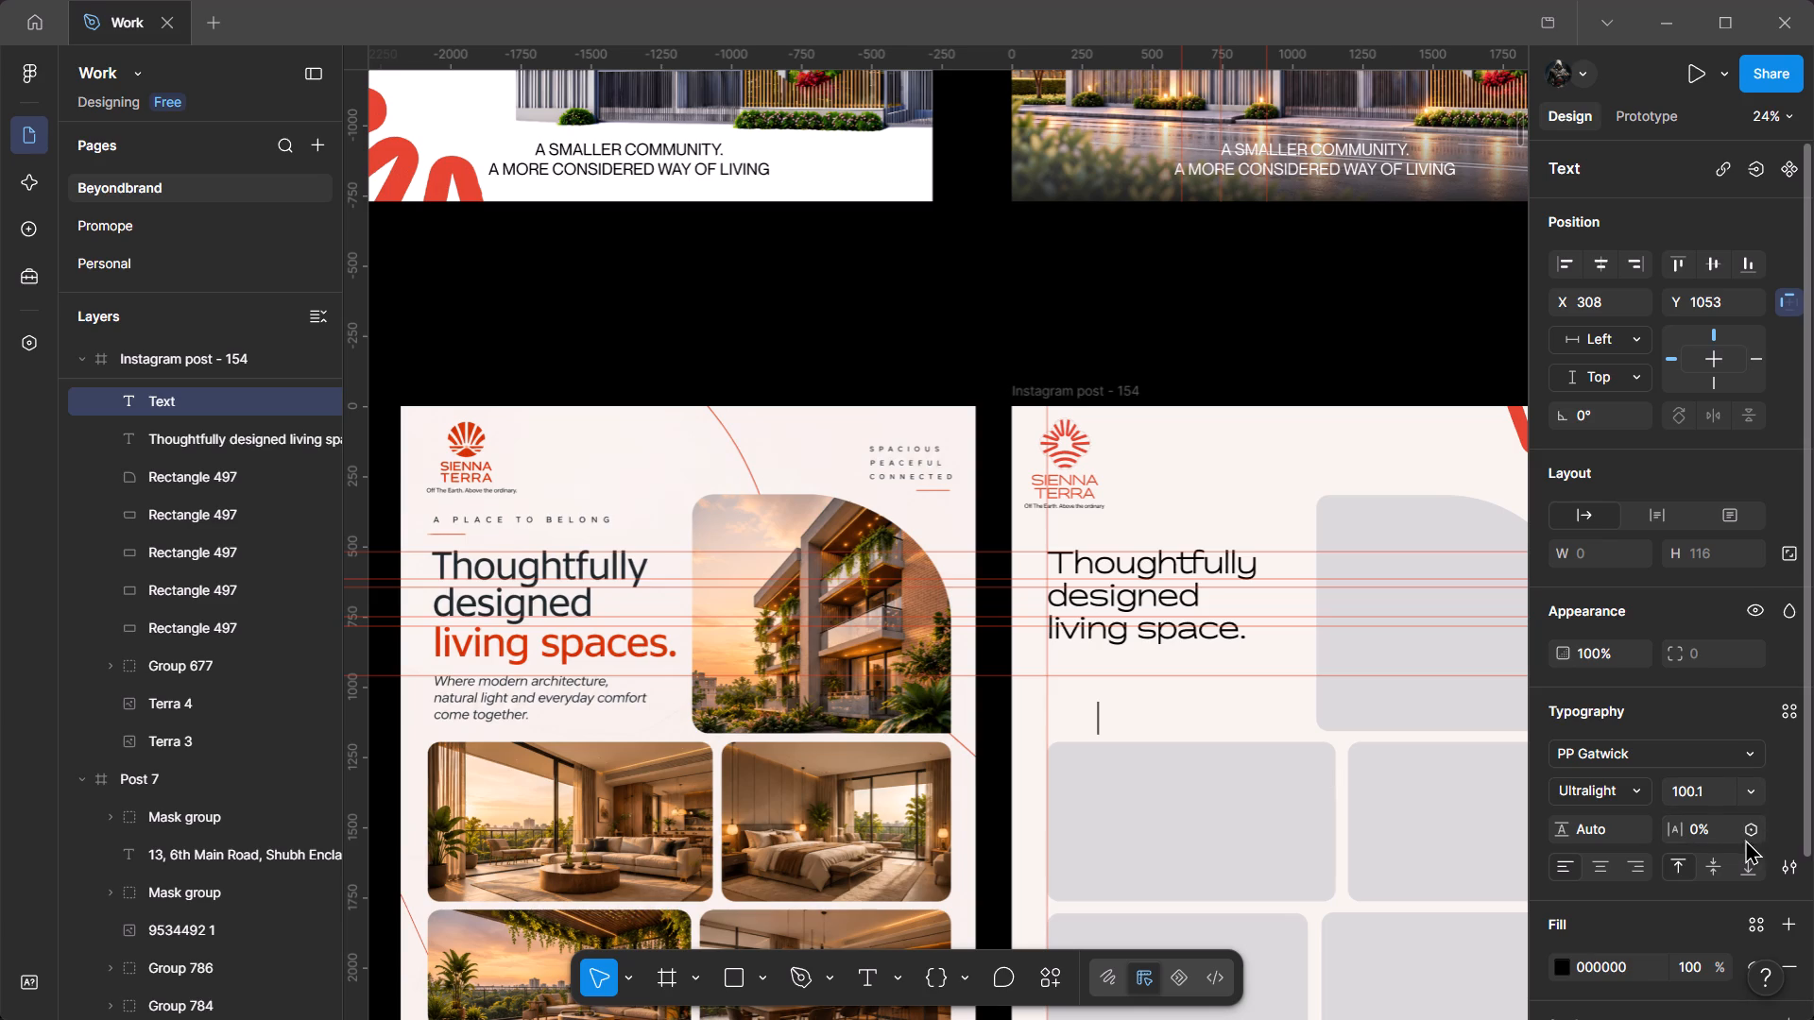
click(1757, 792)
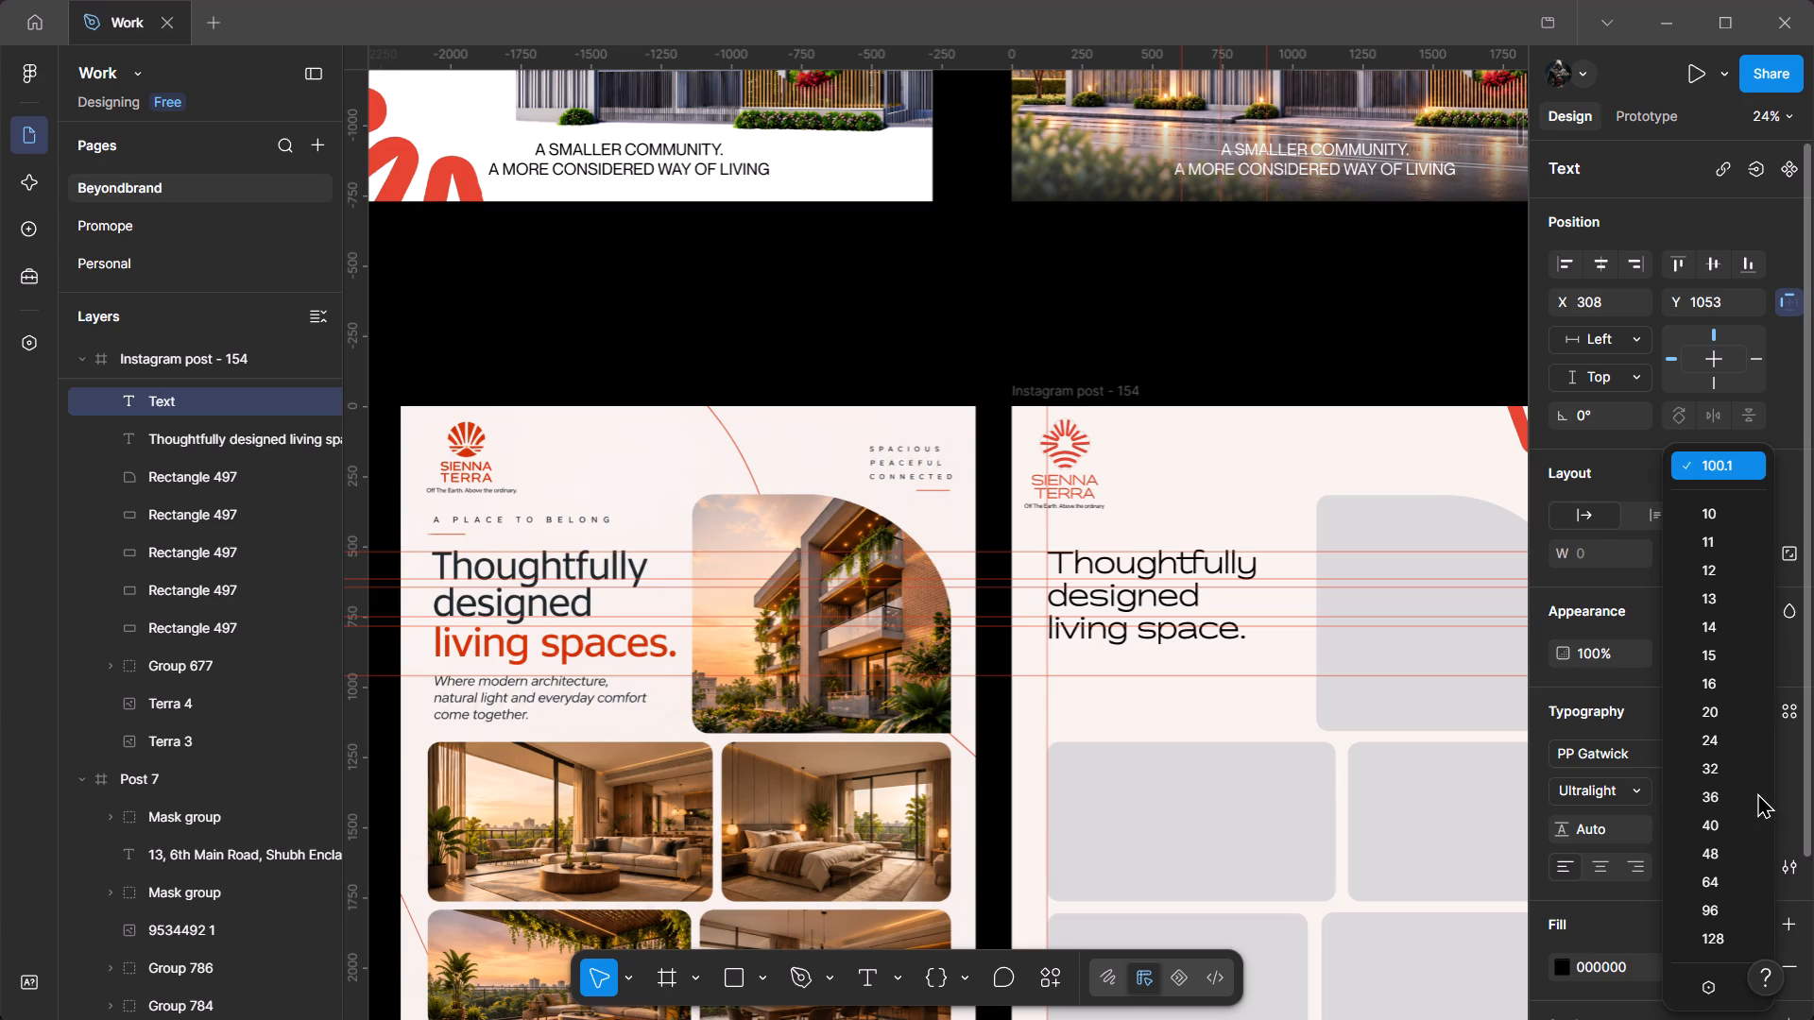
click(1706, 801)
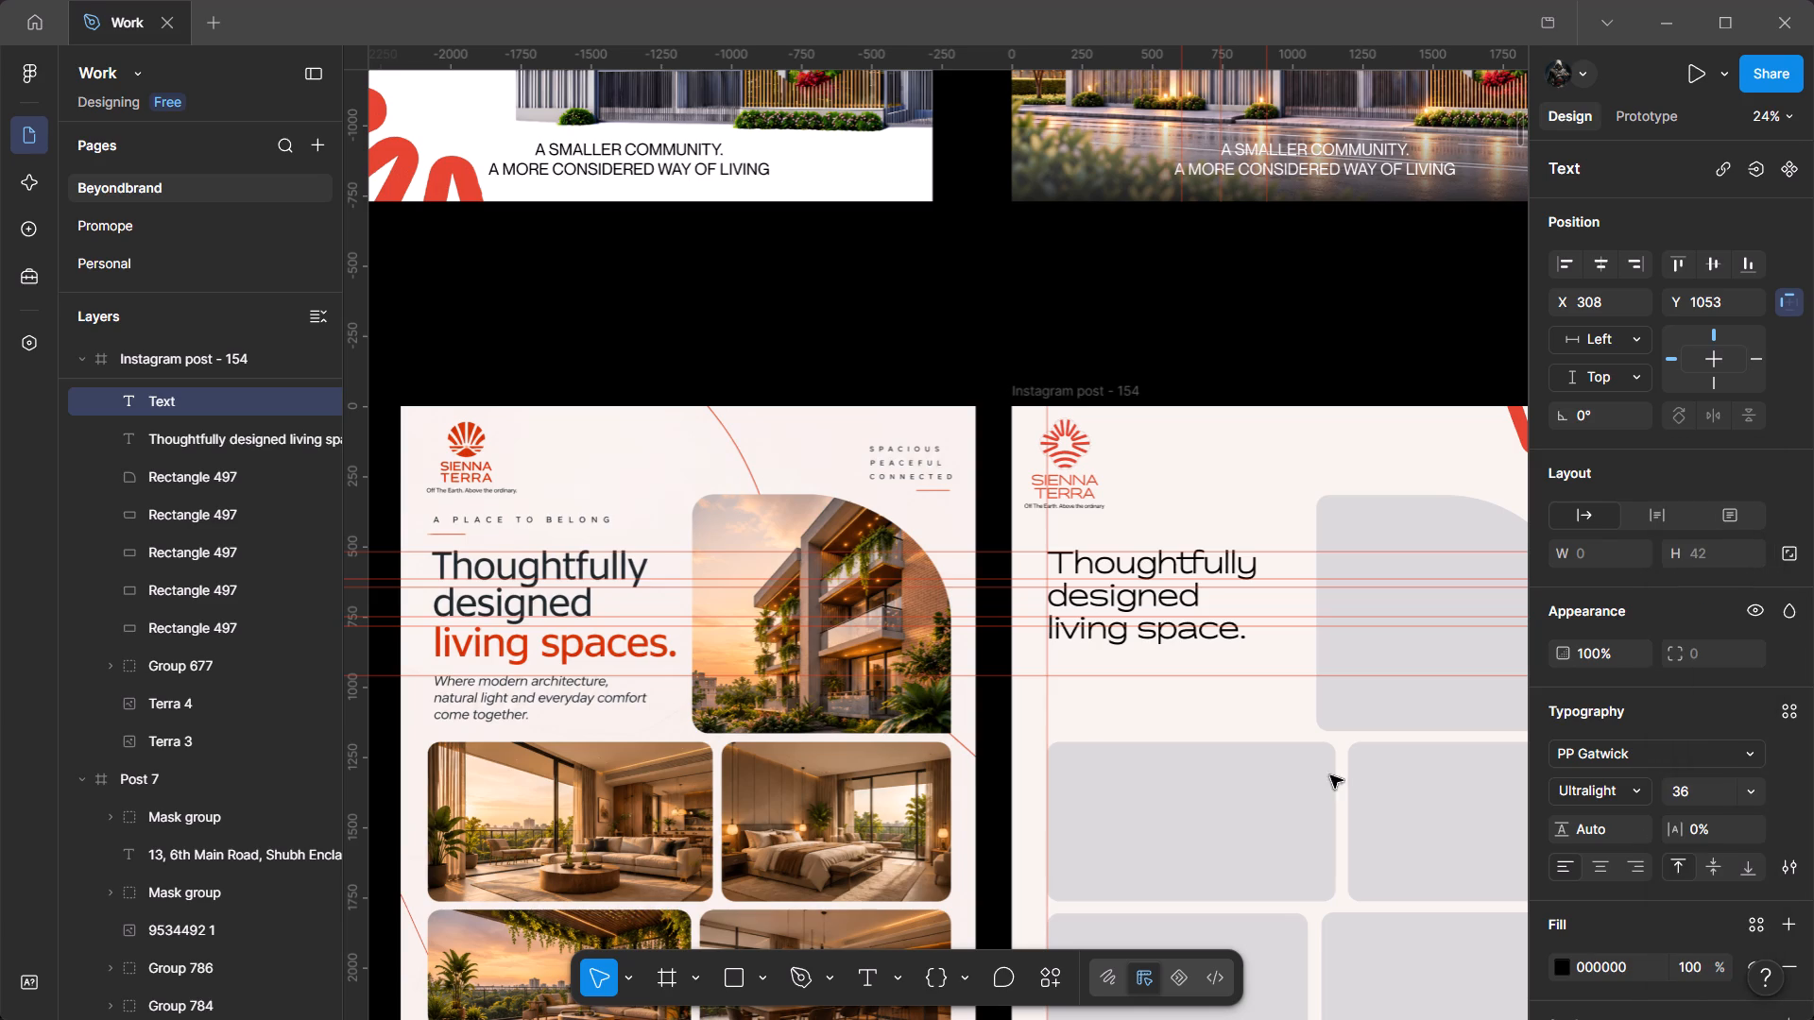
click(1099, 707)
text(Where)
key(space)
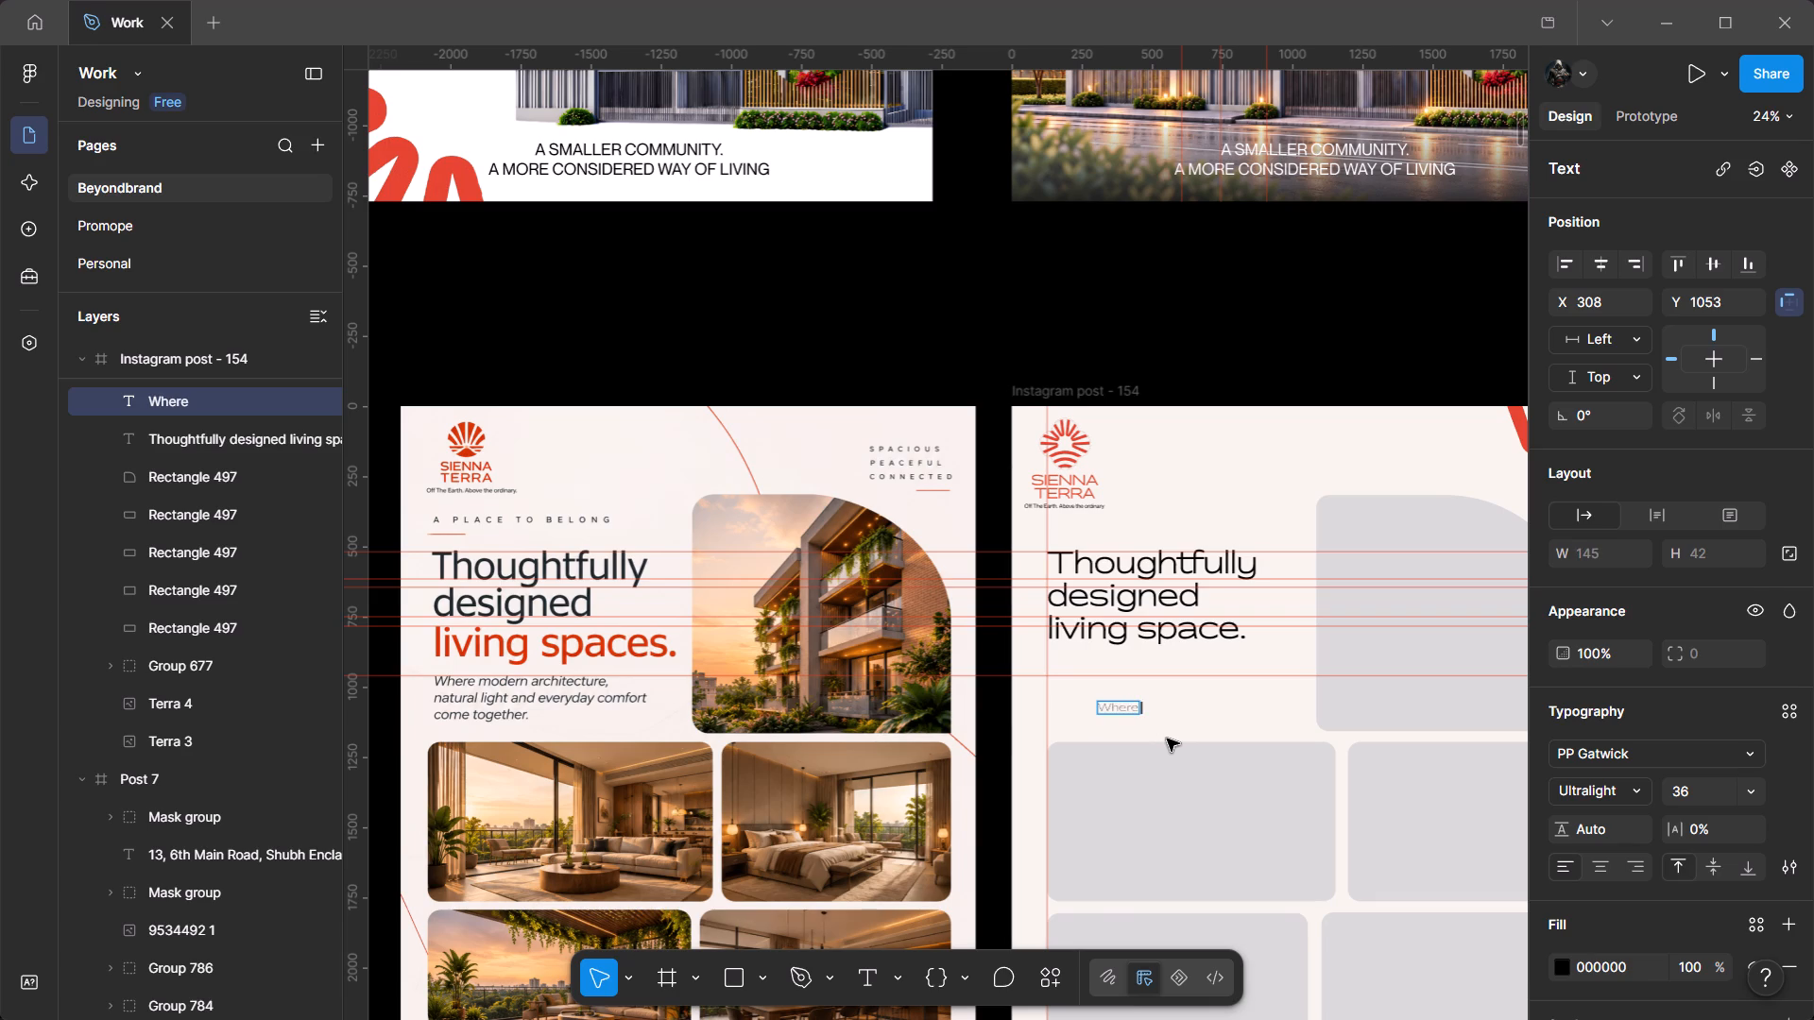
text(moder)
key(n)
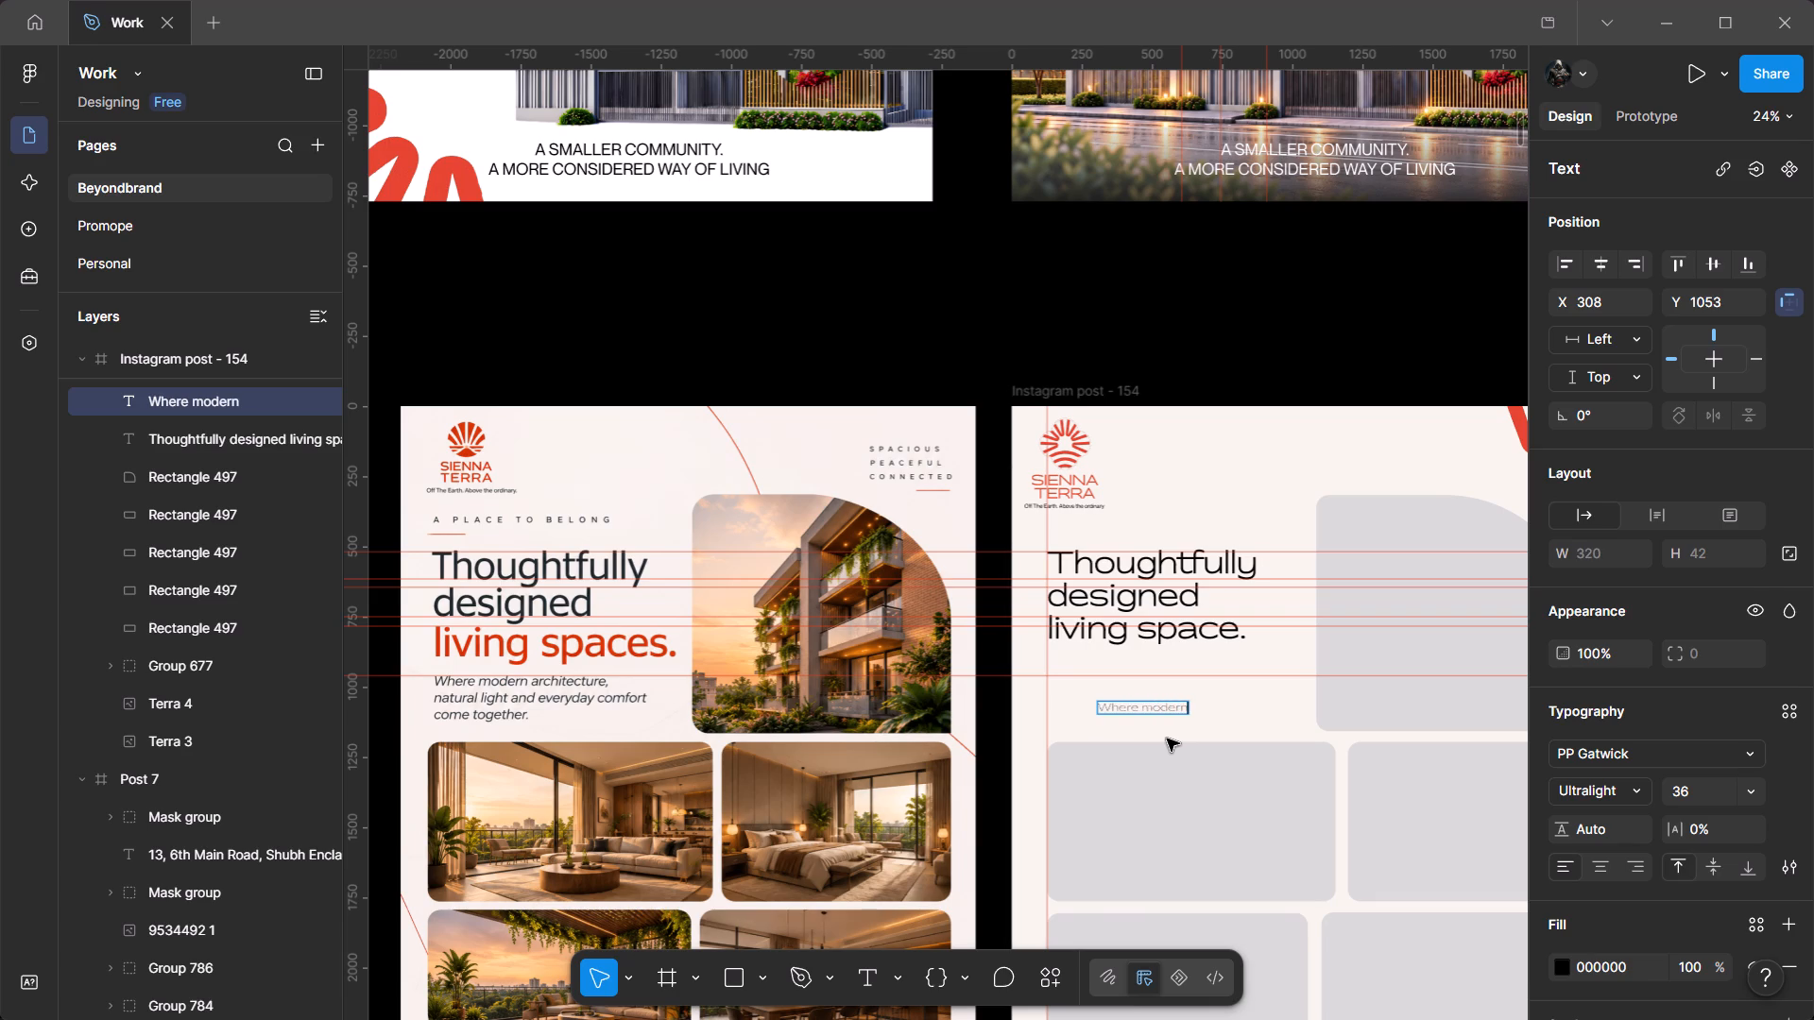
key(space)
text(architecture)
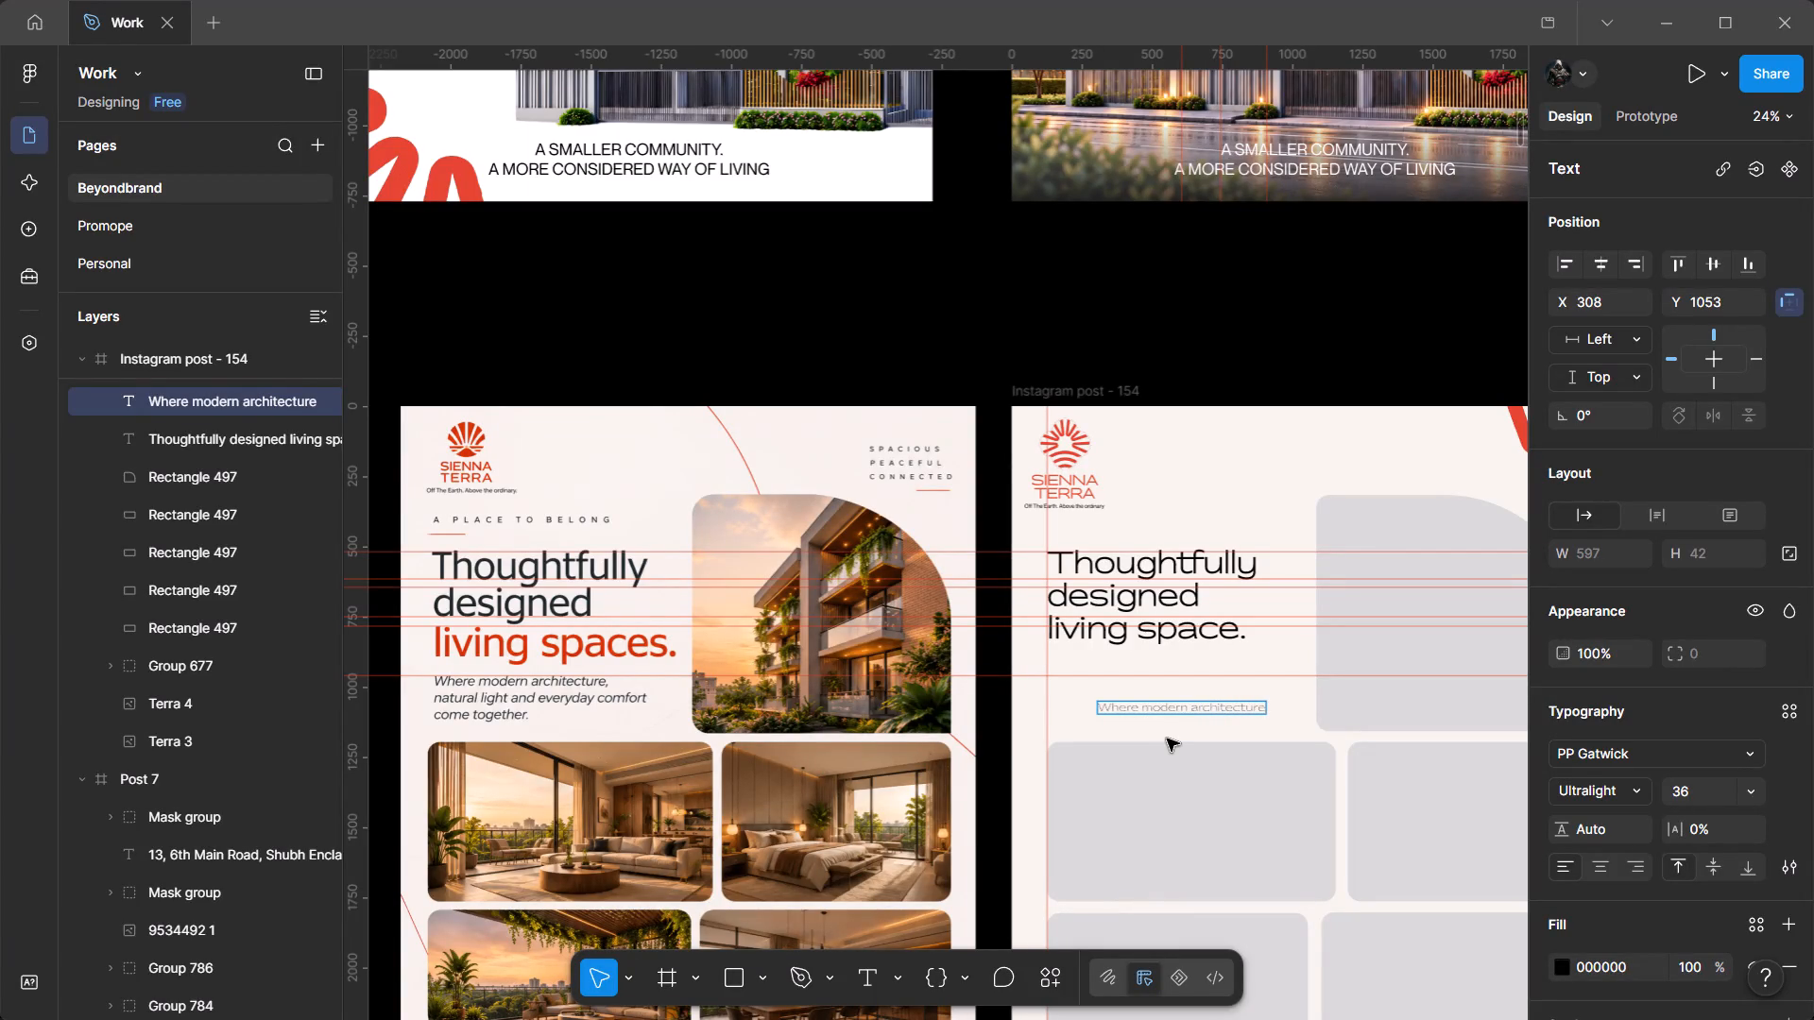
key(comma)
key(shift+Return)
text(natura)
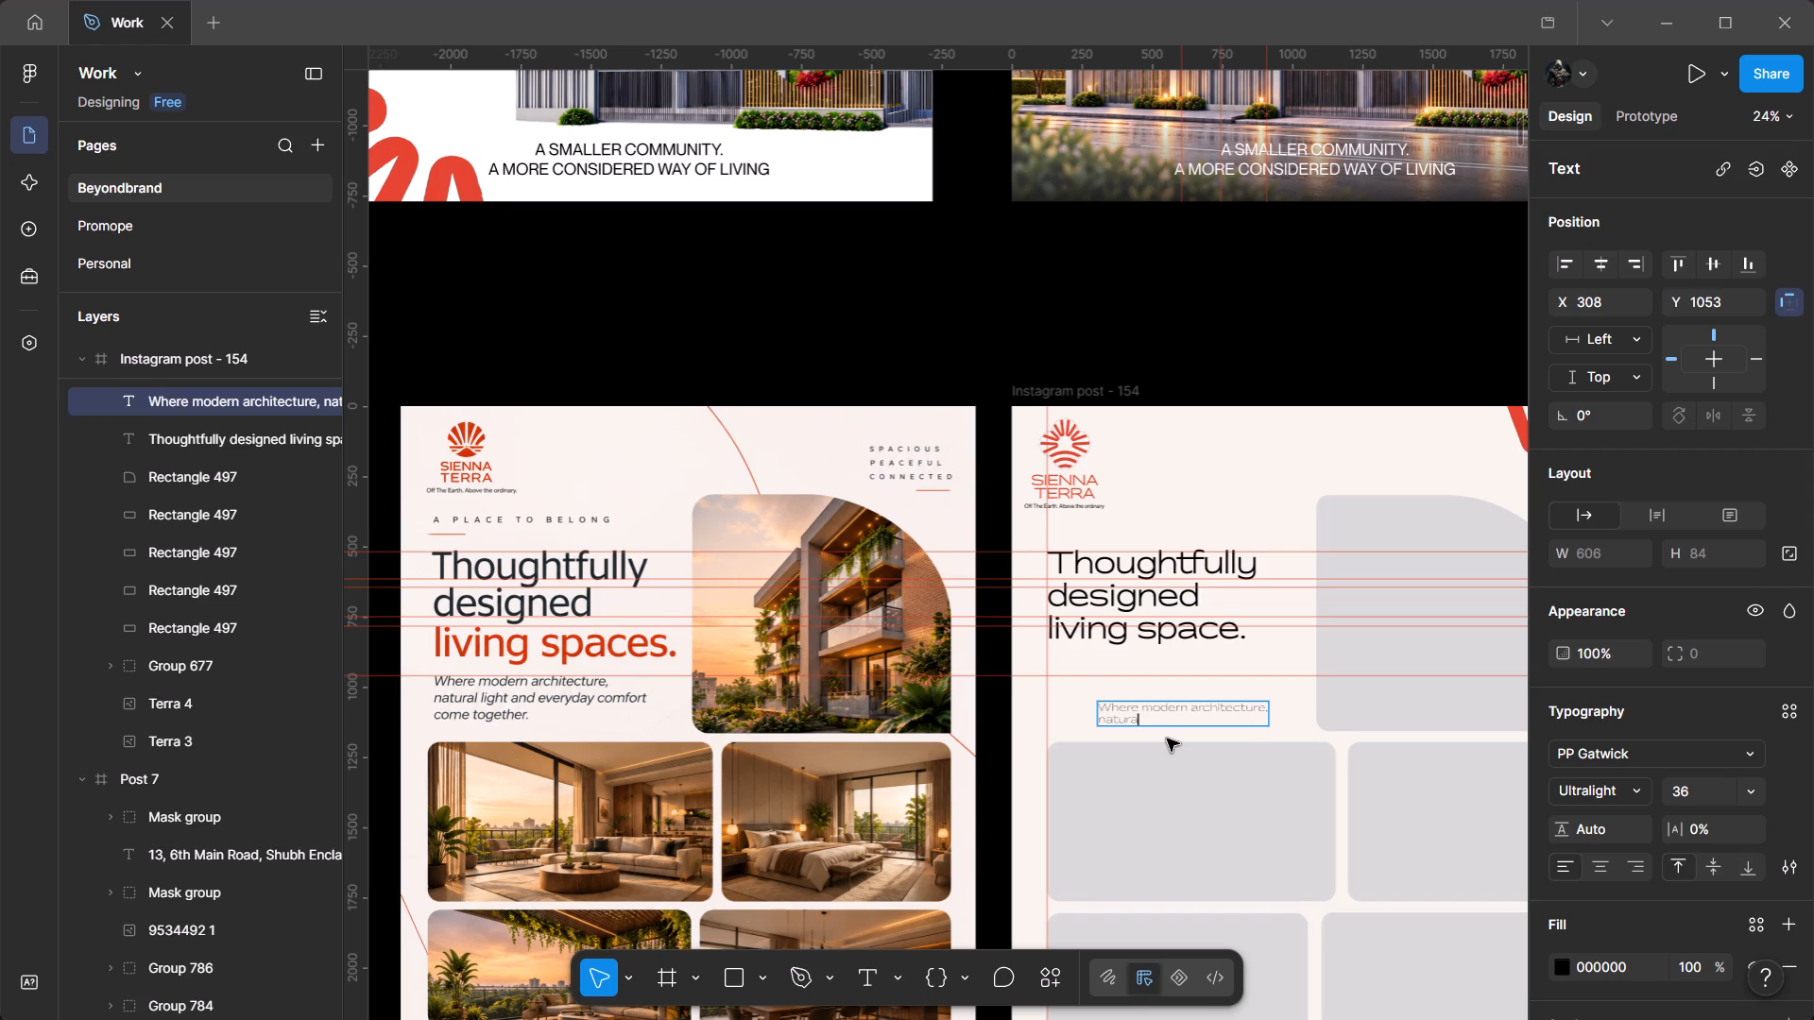
Complete the paragraph below the headline with "natural light everyday comfort" and "come together." on separate lines, inserting the missing "e" in the last word.
text(l light everyday)
key(space)
text(comfort)
key(shift+Return)
text(come)
key(space)
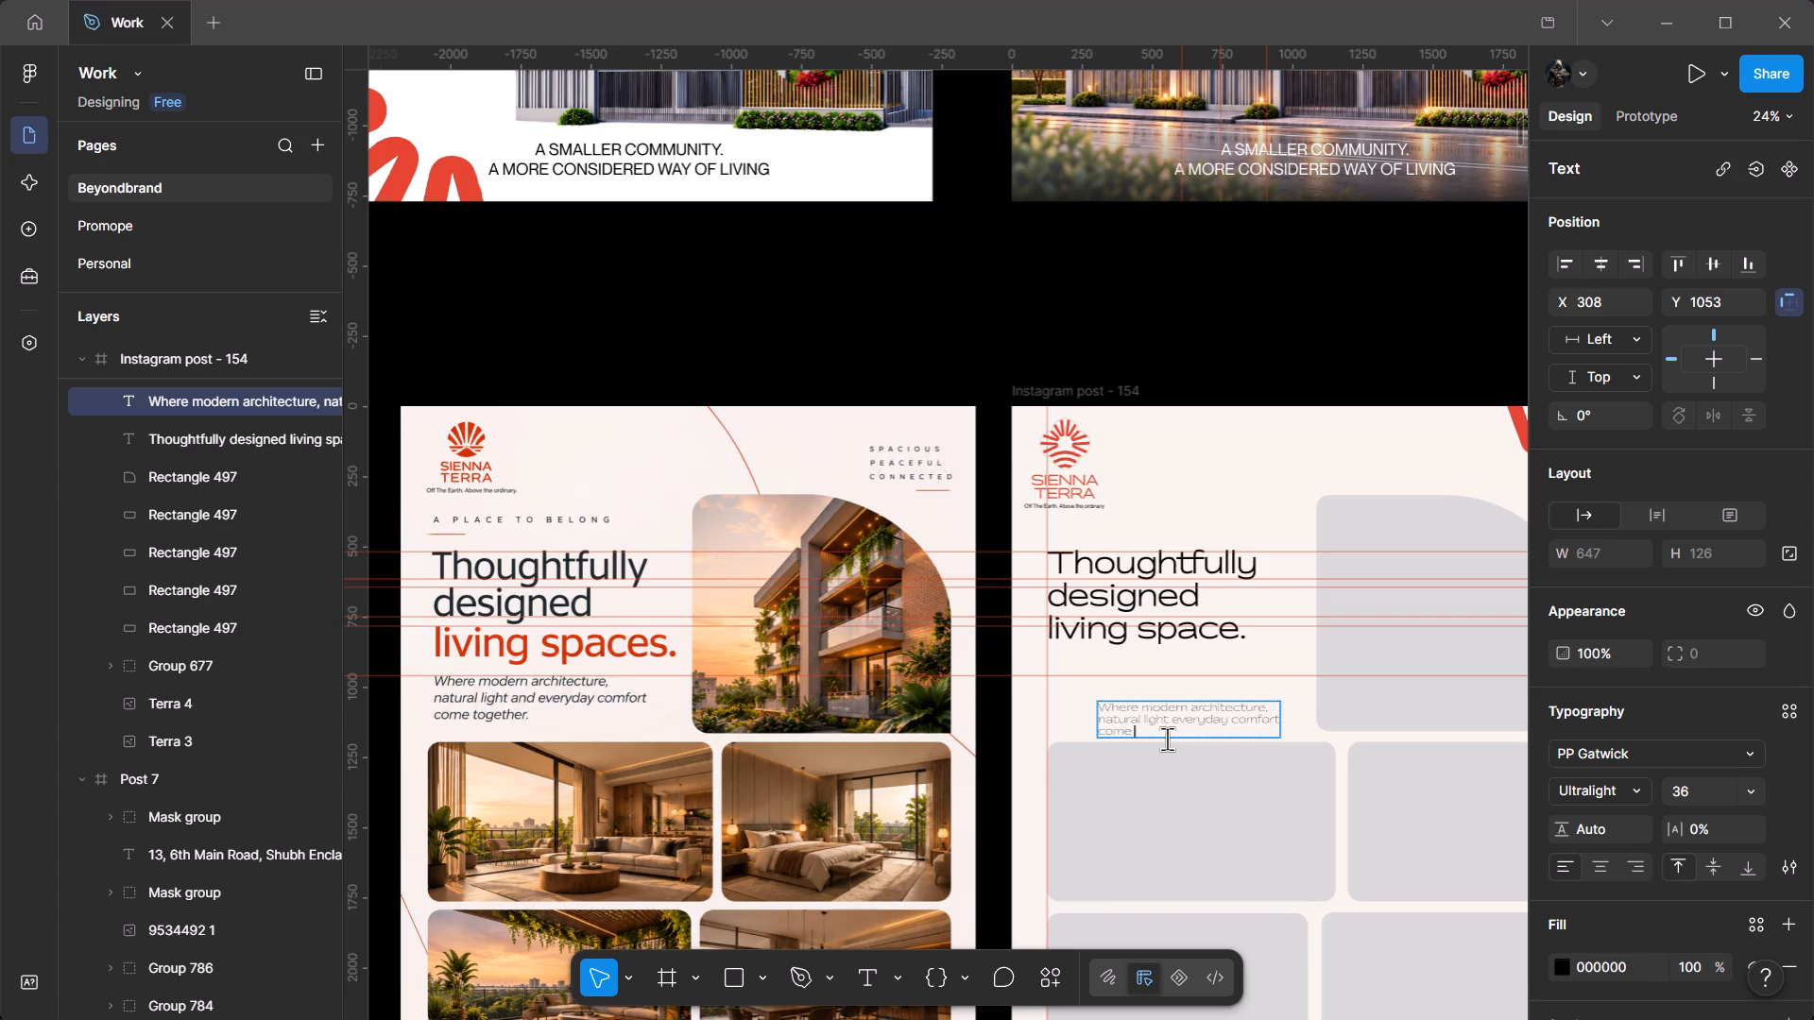
text(togrther)
key(period)
ctrl+scroll(1182, 726, up, 5)
click(1138, 727)
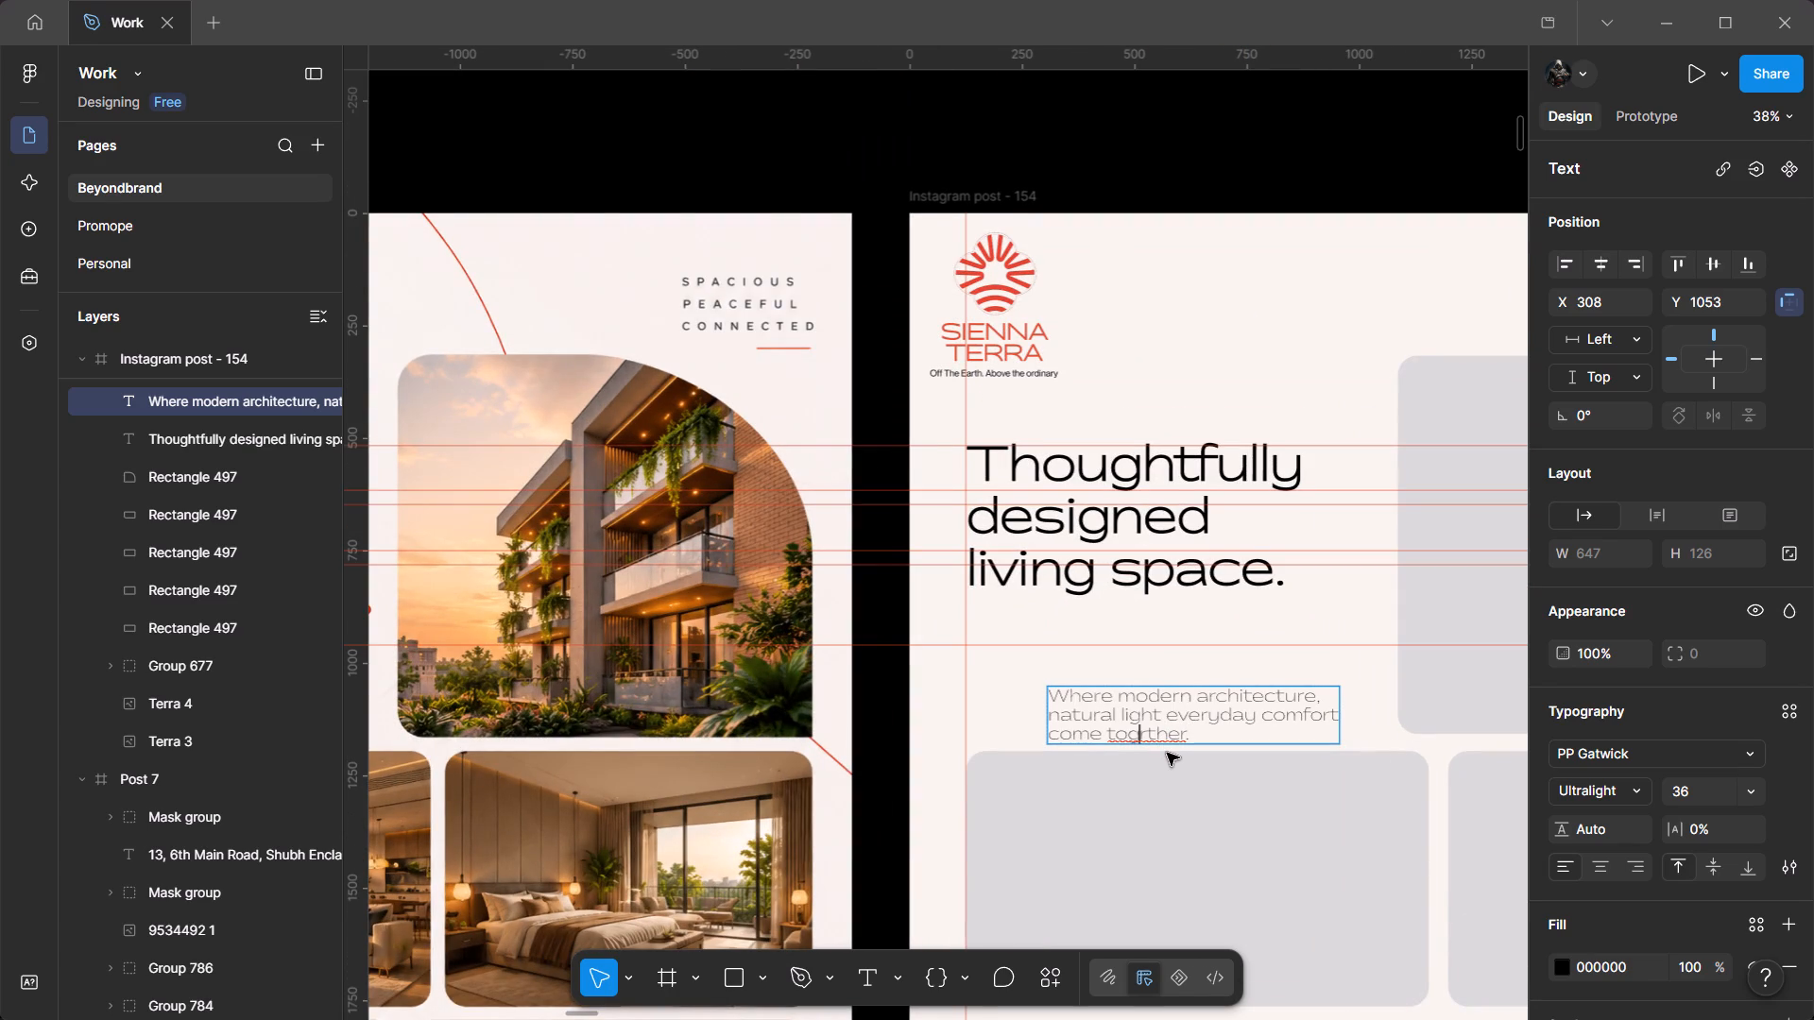
key(e)
Add a stroke with a weight of 1.5 to the whole "Where modern architecture" paragraph in Instagram post - 154.
drag(1243, 732, 1020, 691)
scroll(1615, 769, down, 5)
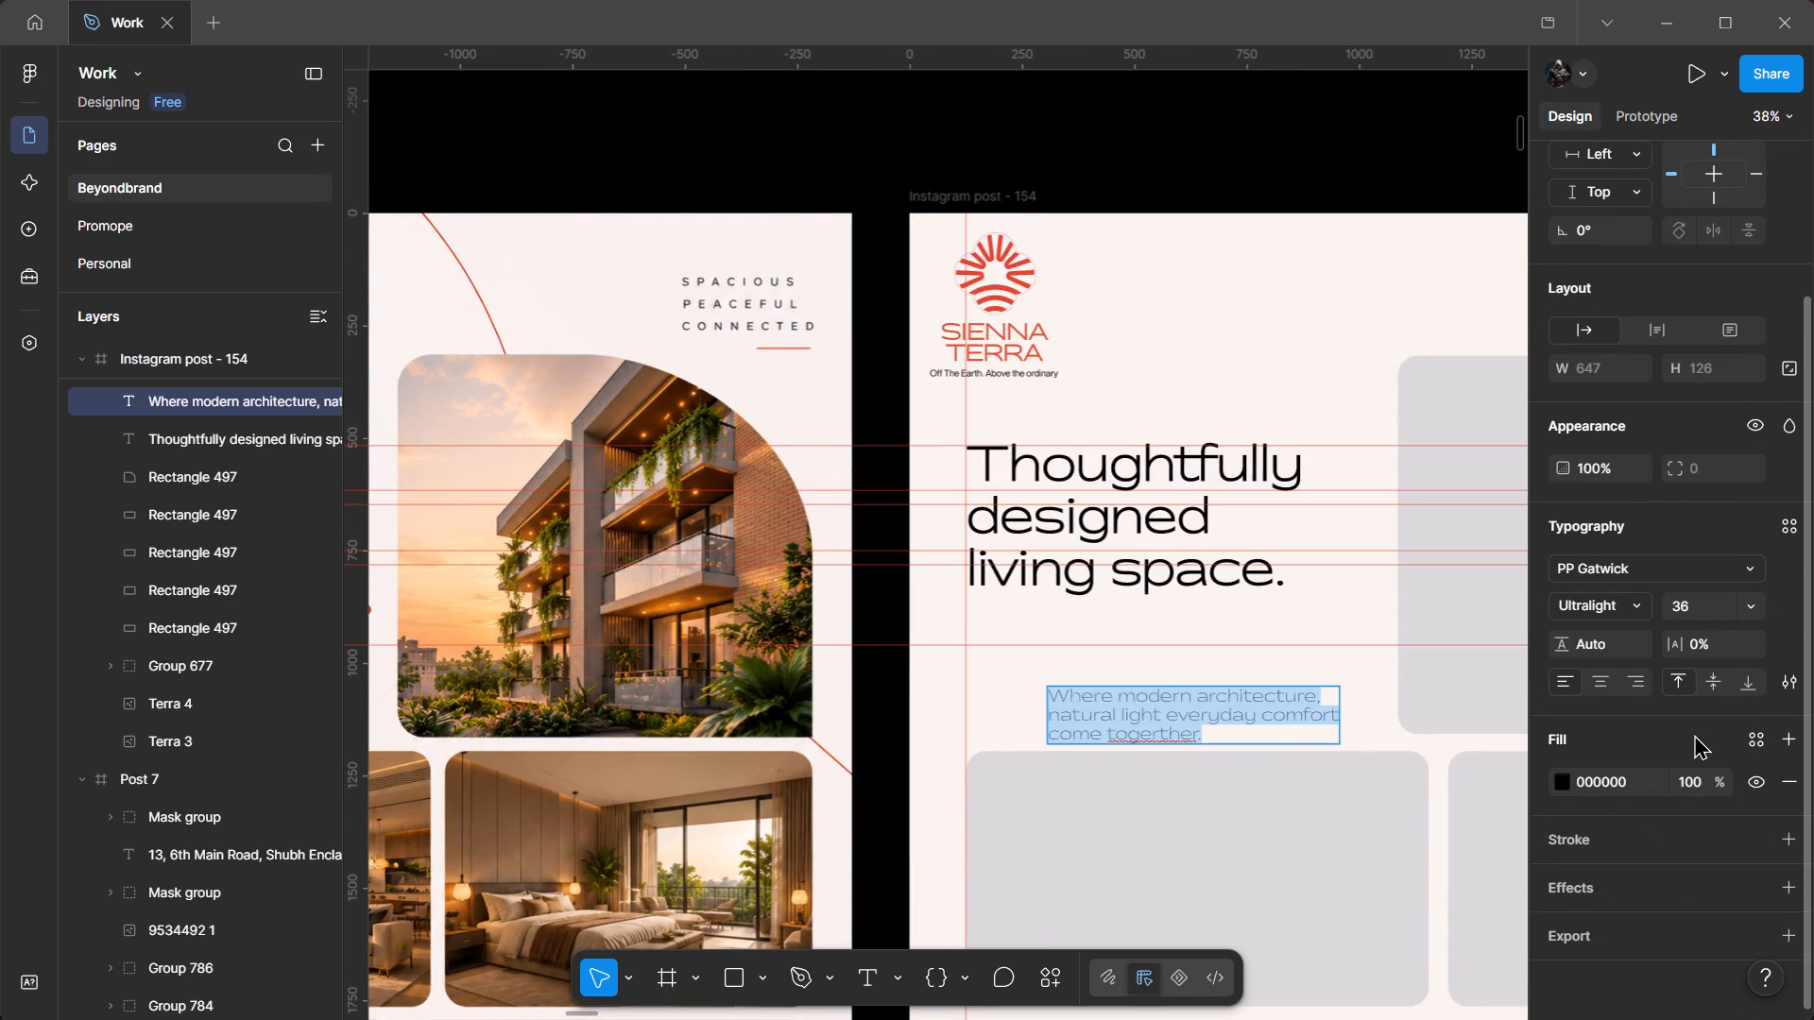
click(1786, 837)
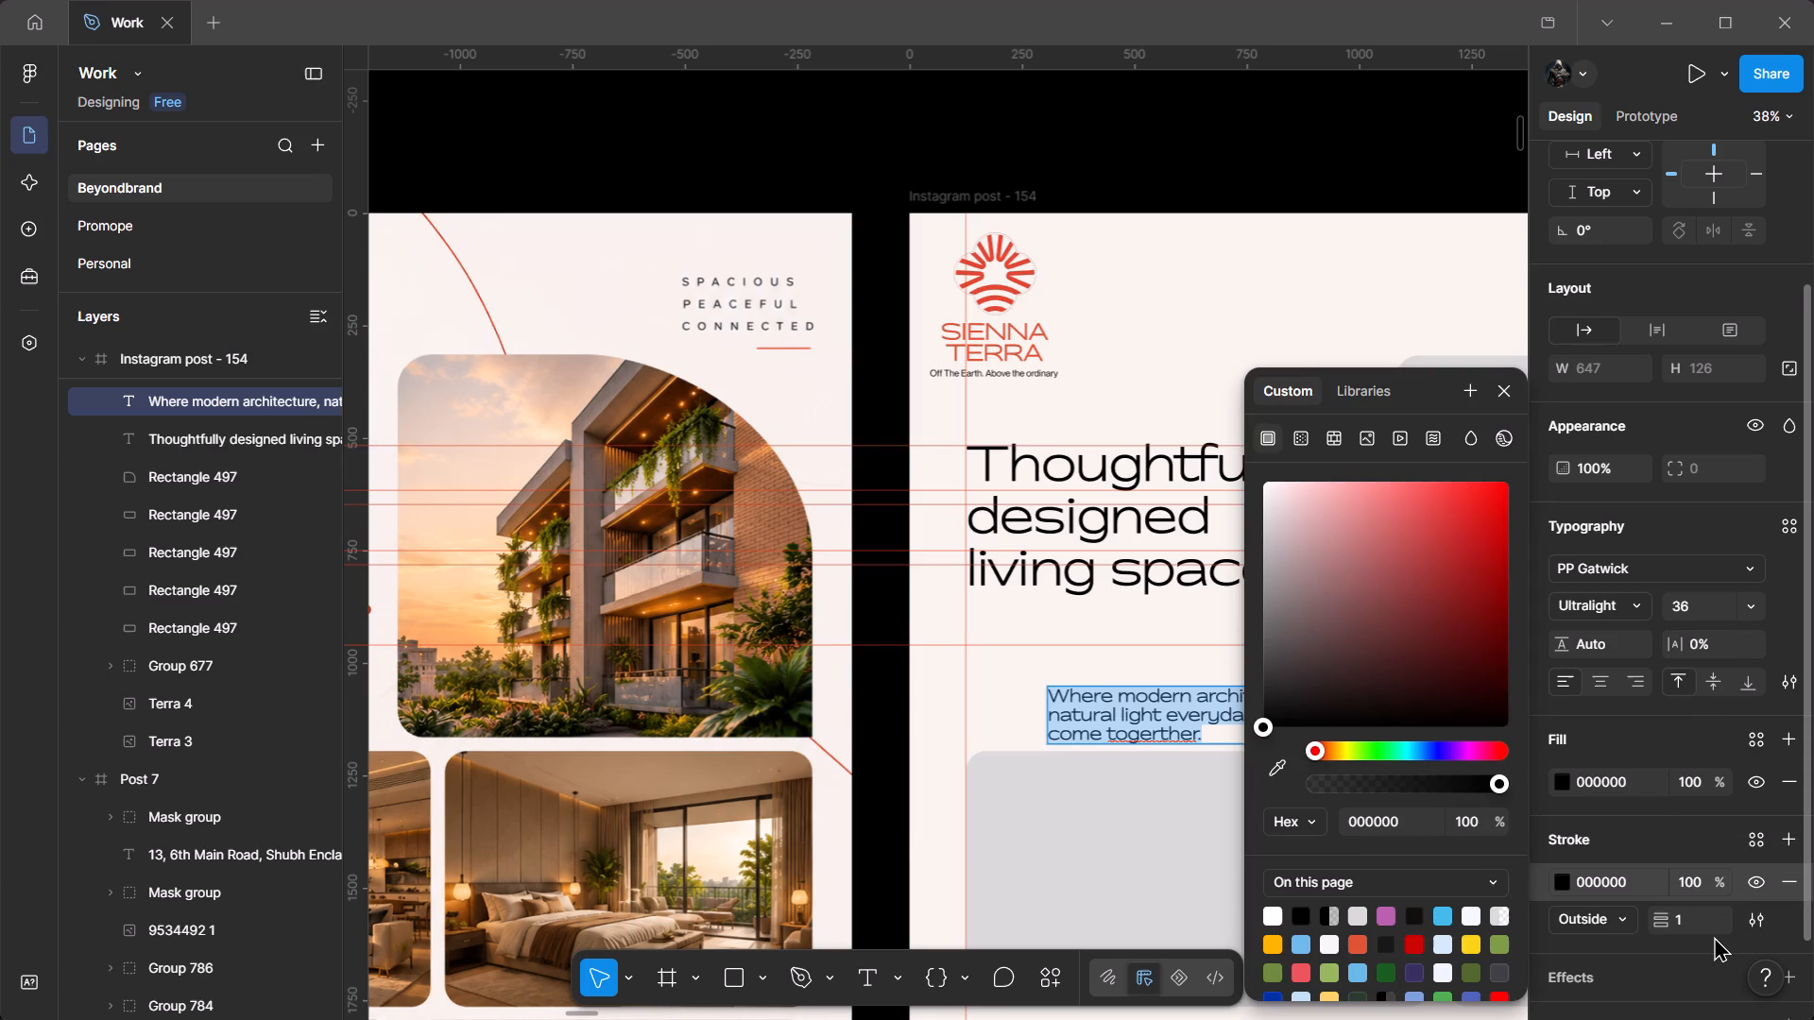
click(1686, 925)
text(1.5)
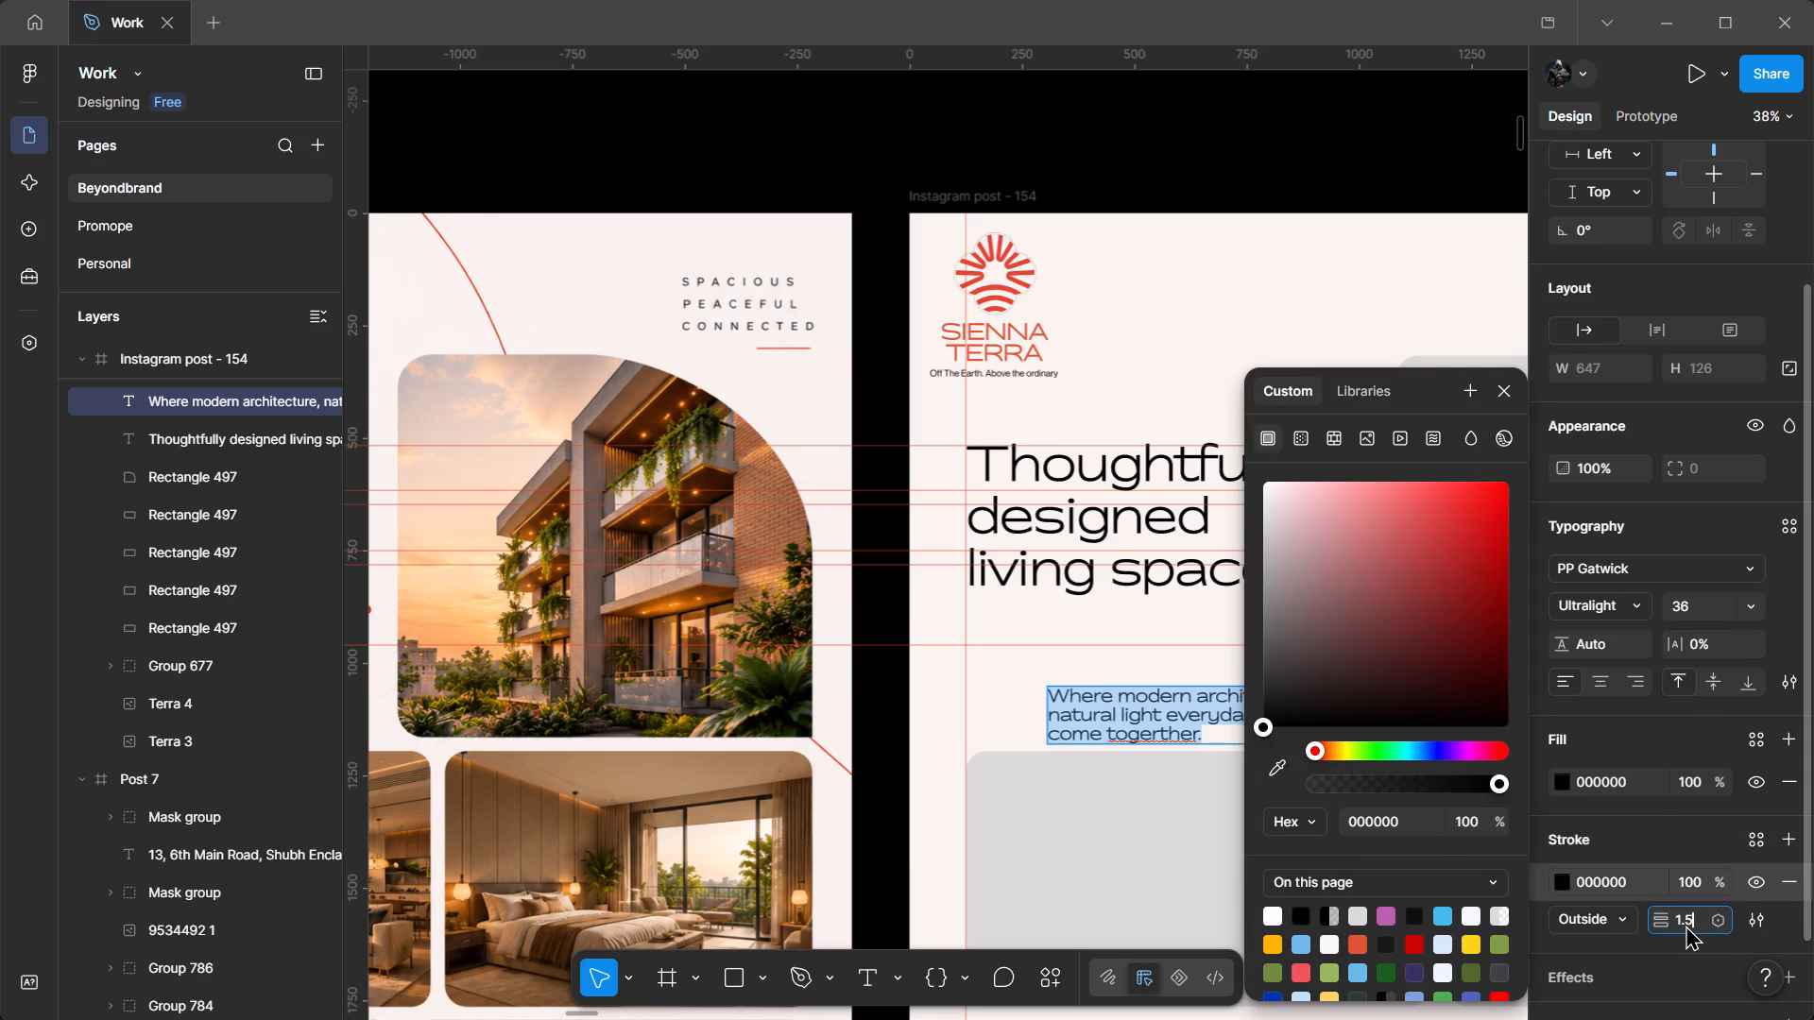
Set the stroke weight of the "Where modern architecture" paragraph to 1.
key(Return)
click(1687, 919)
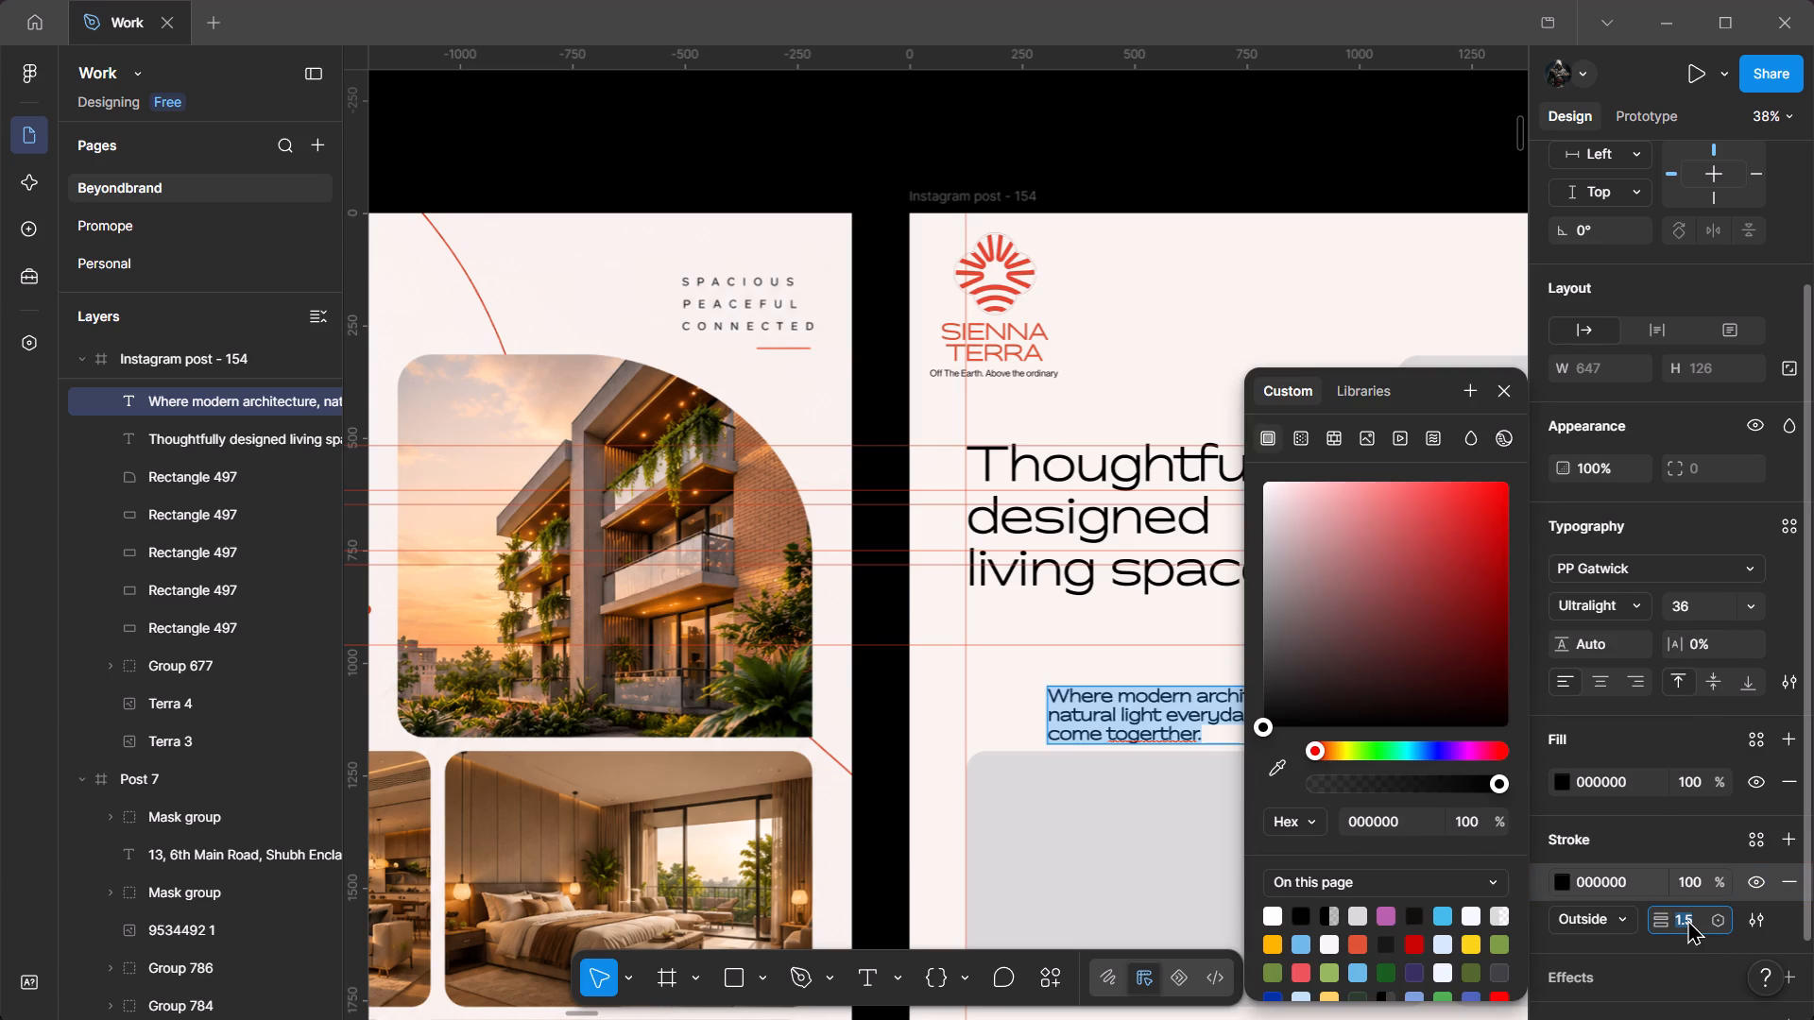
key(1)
key(Return)
click(1019, 665)
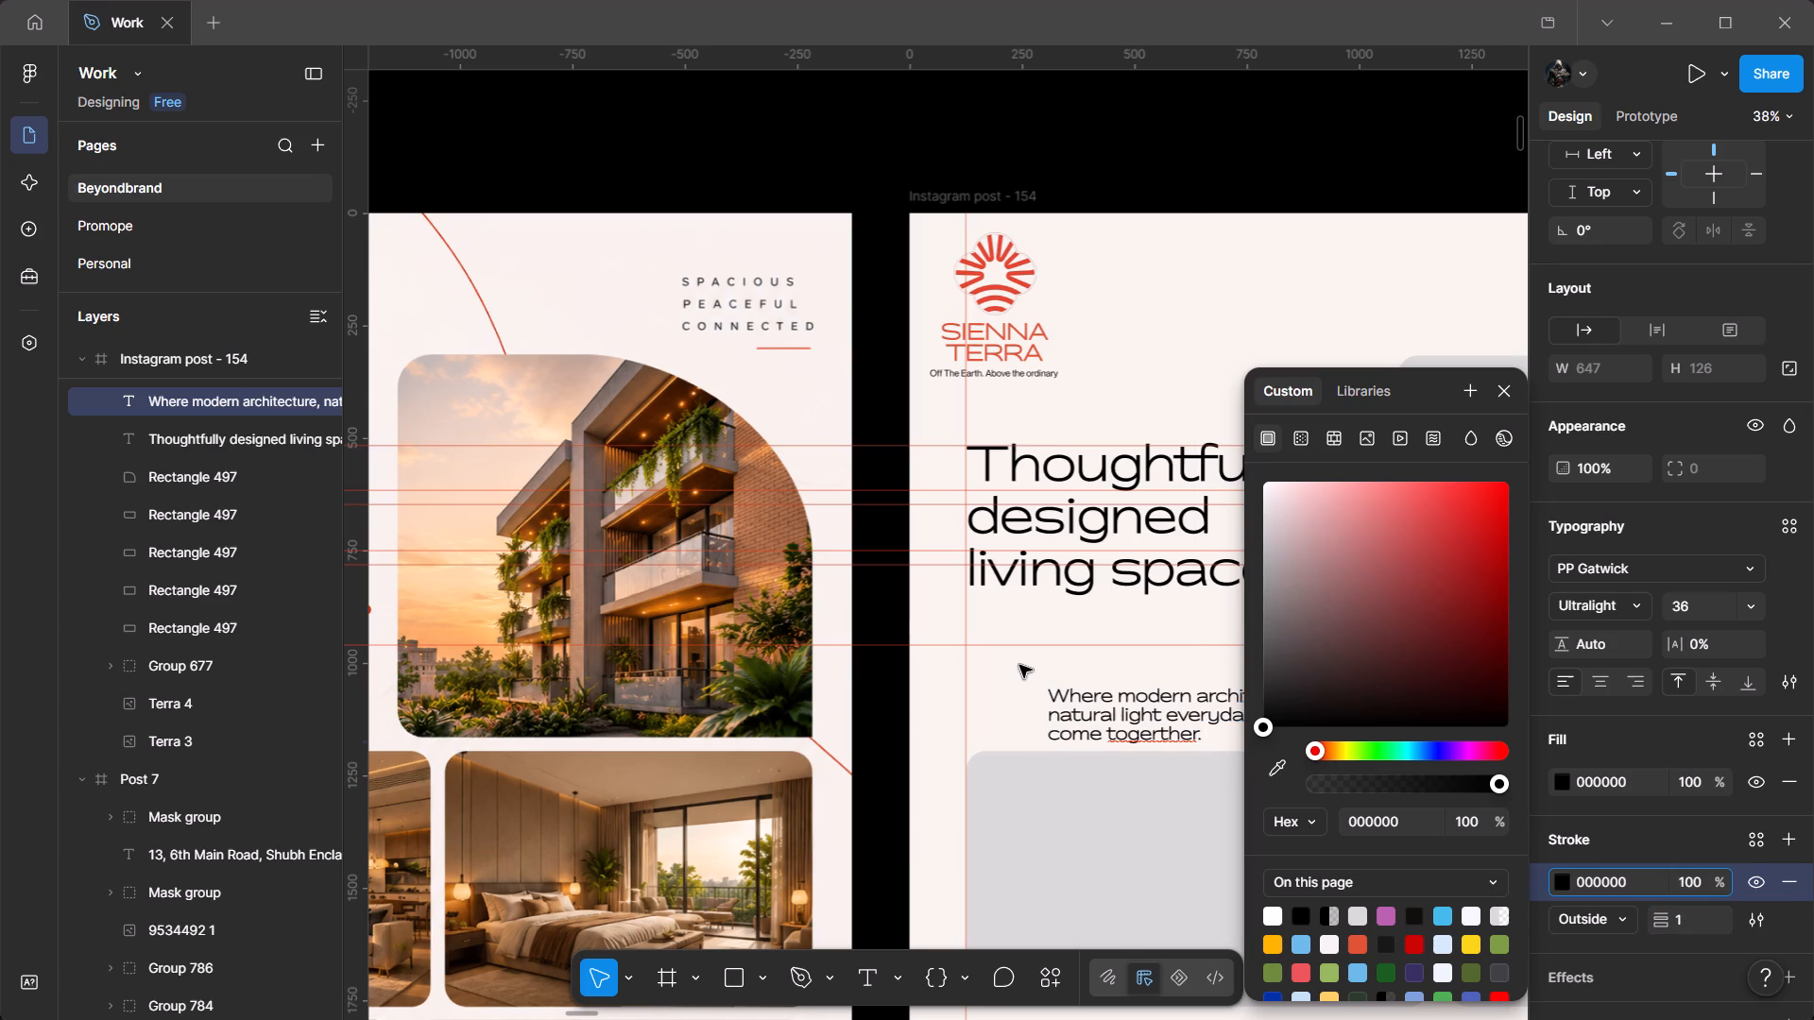
Correct the misspelled last word of the paragraph to "together" by deleting the extra "r".
click(1137, 736)
ctrl+scroll(1157, 736, up, 6)
double_click(1160, 736)
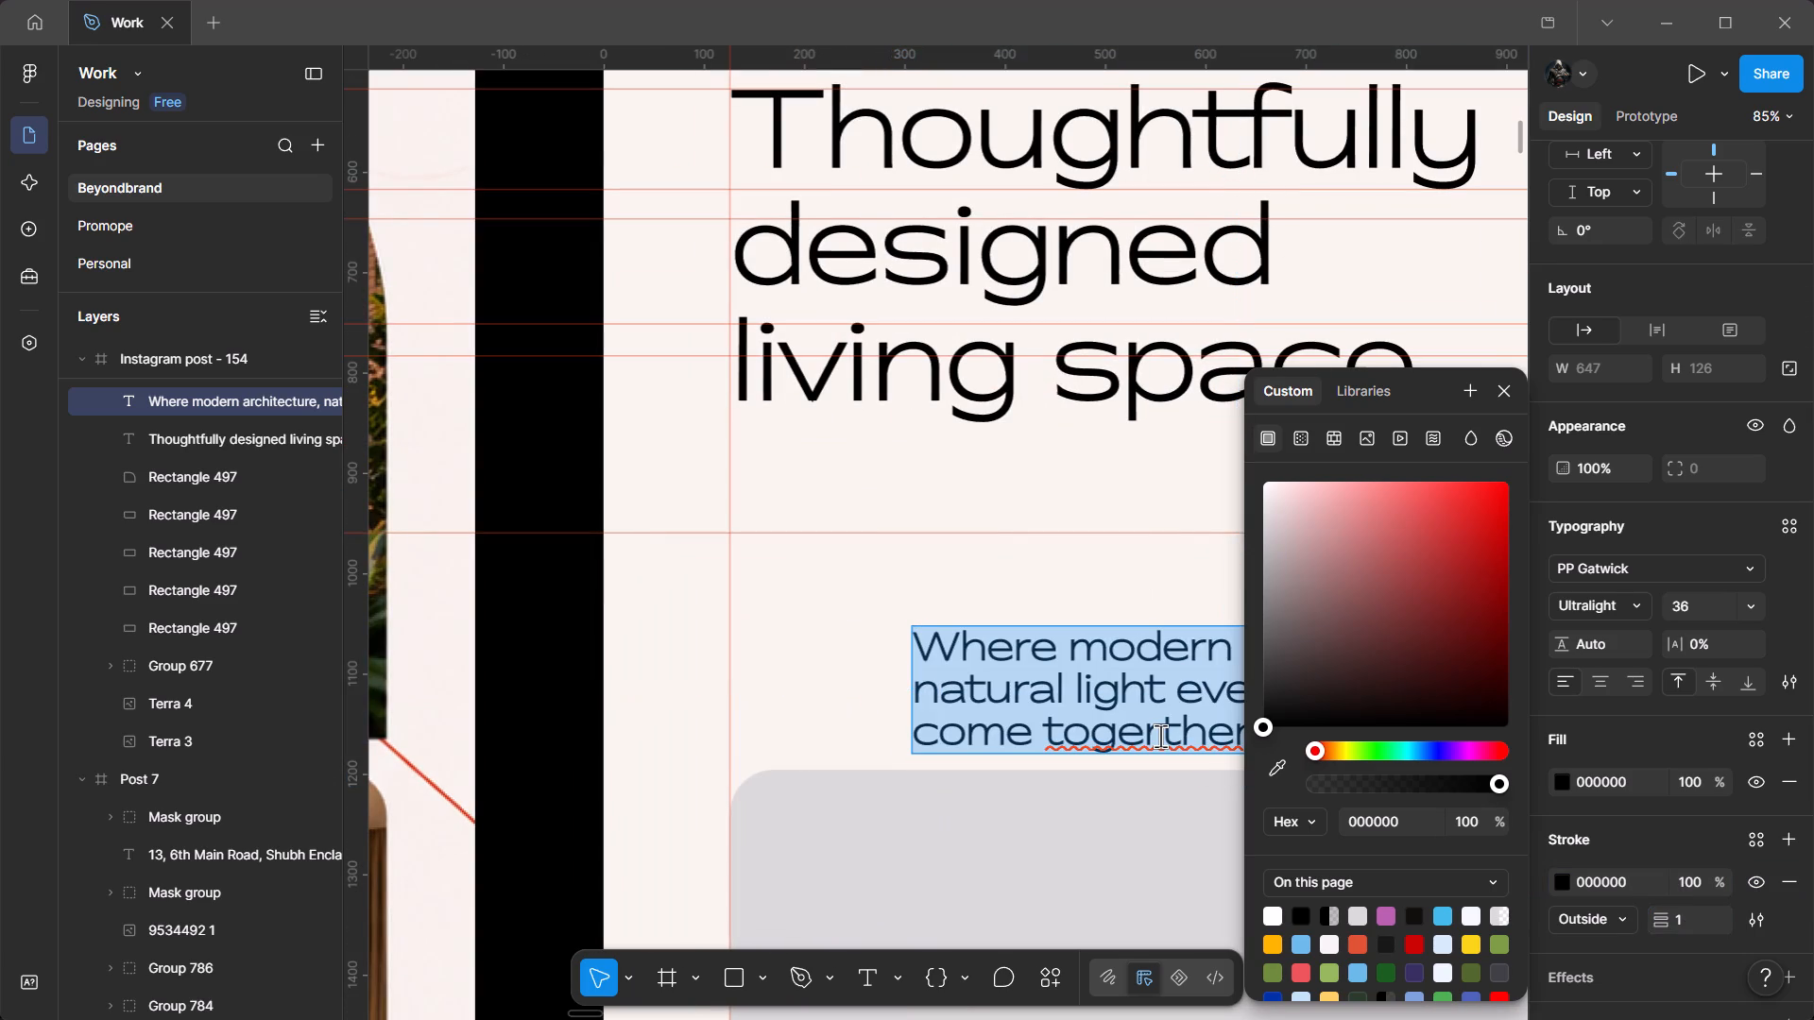
click(1160, 736)
double_click(1160, 736)
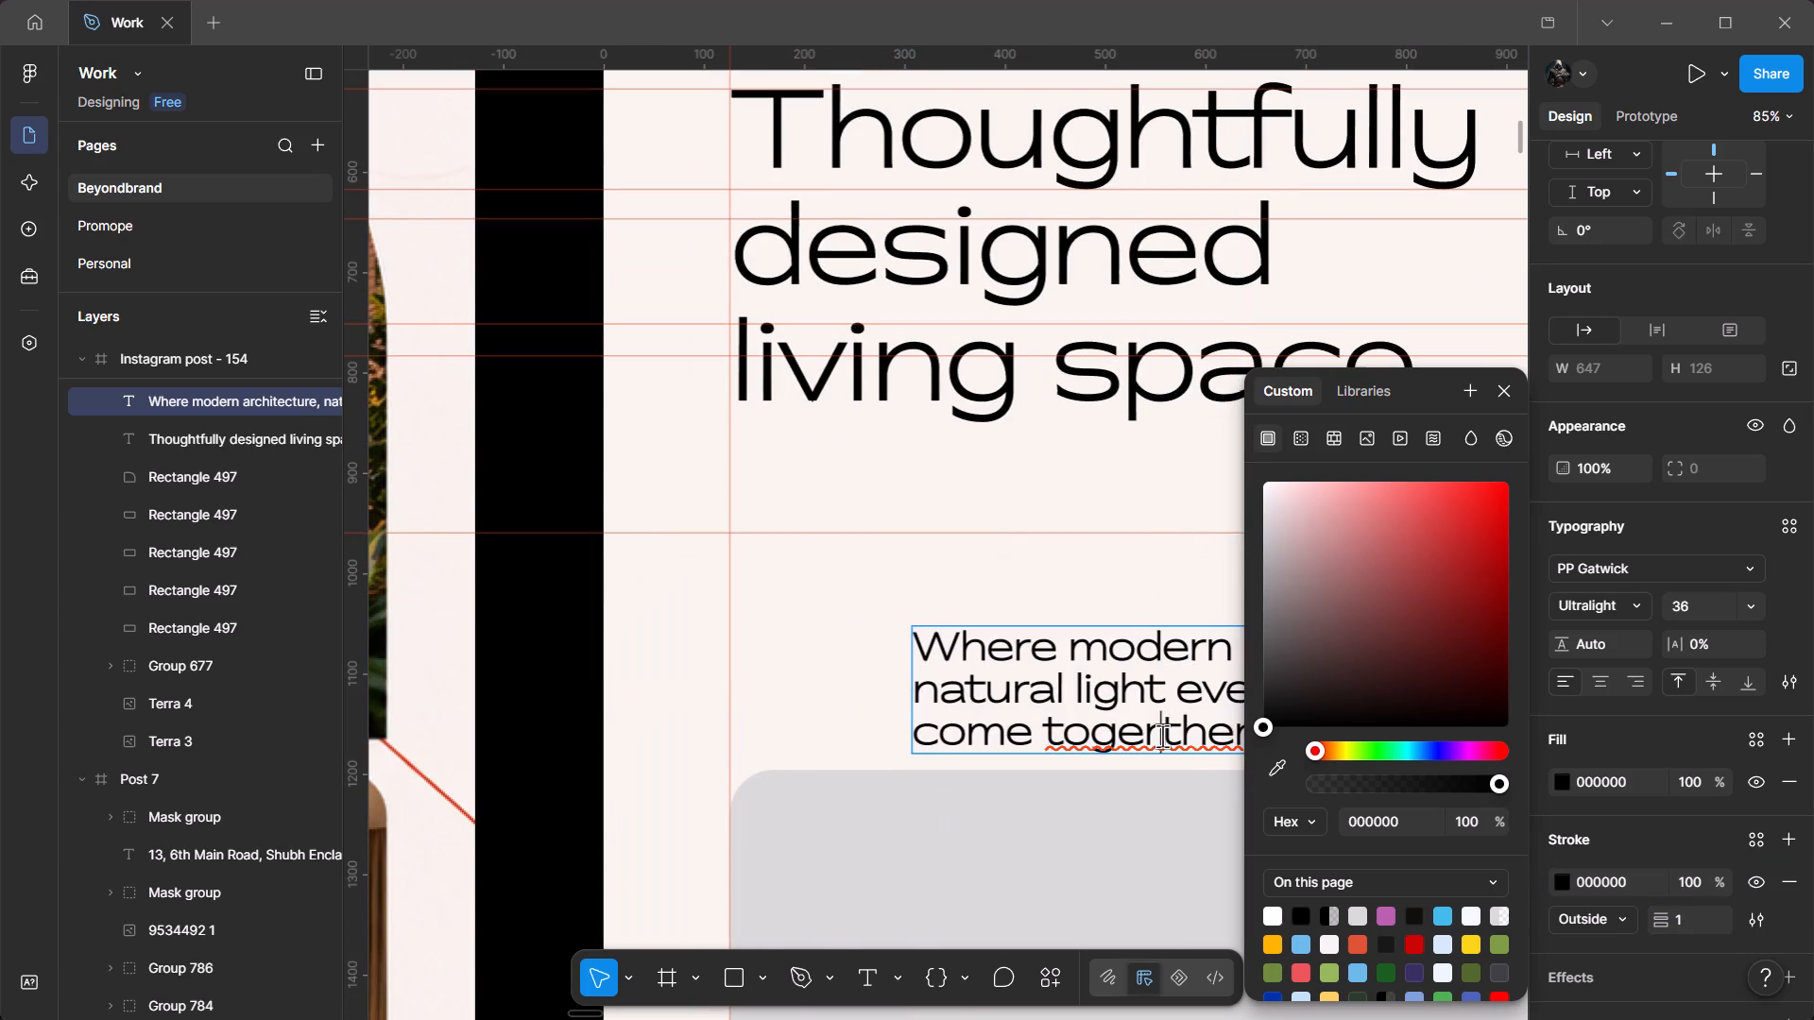
key(BackSpace)
click(1075, 717)
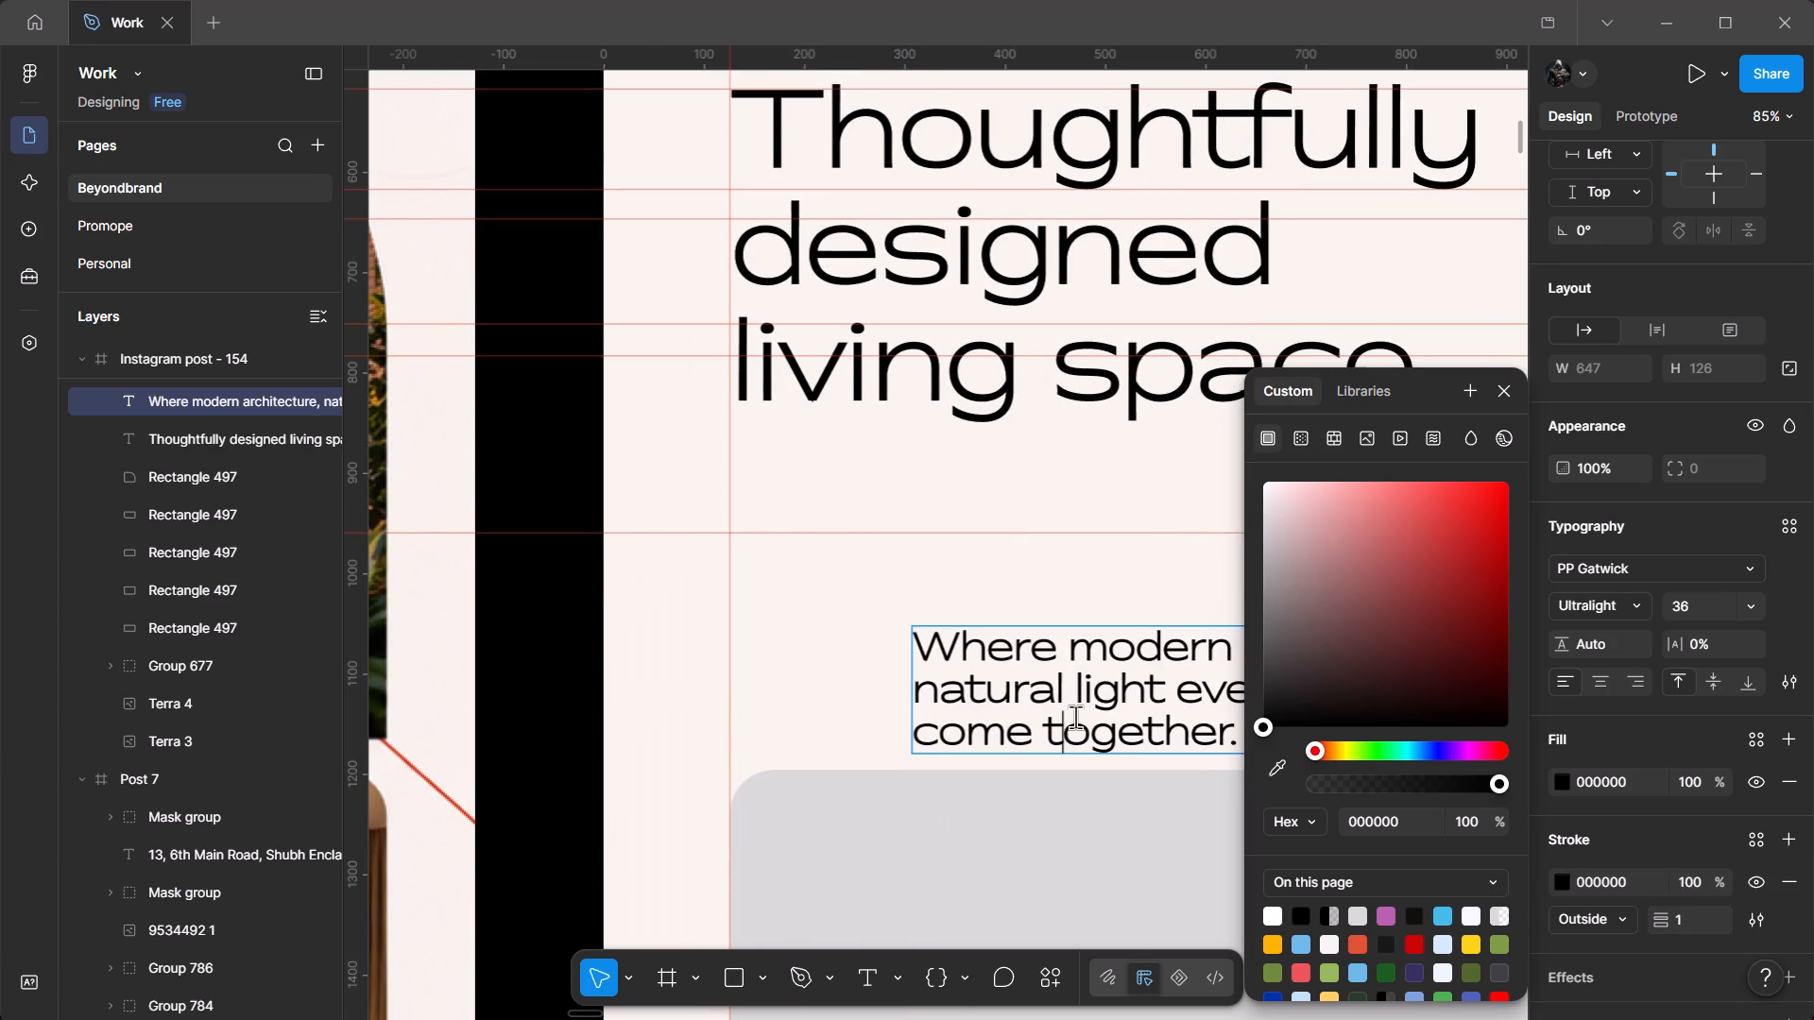
click(830, 681)
click(830, 681)
ctrl+scroll(835, 681, down, 7)
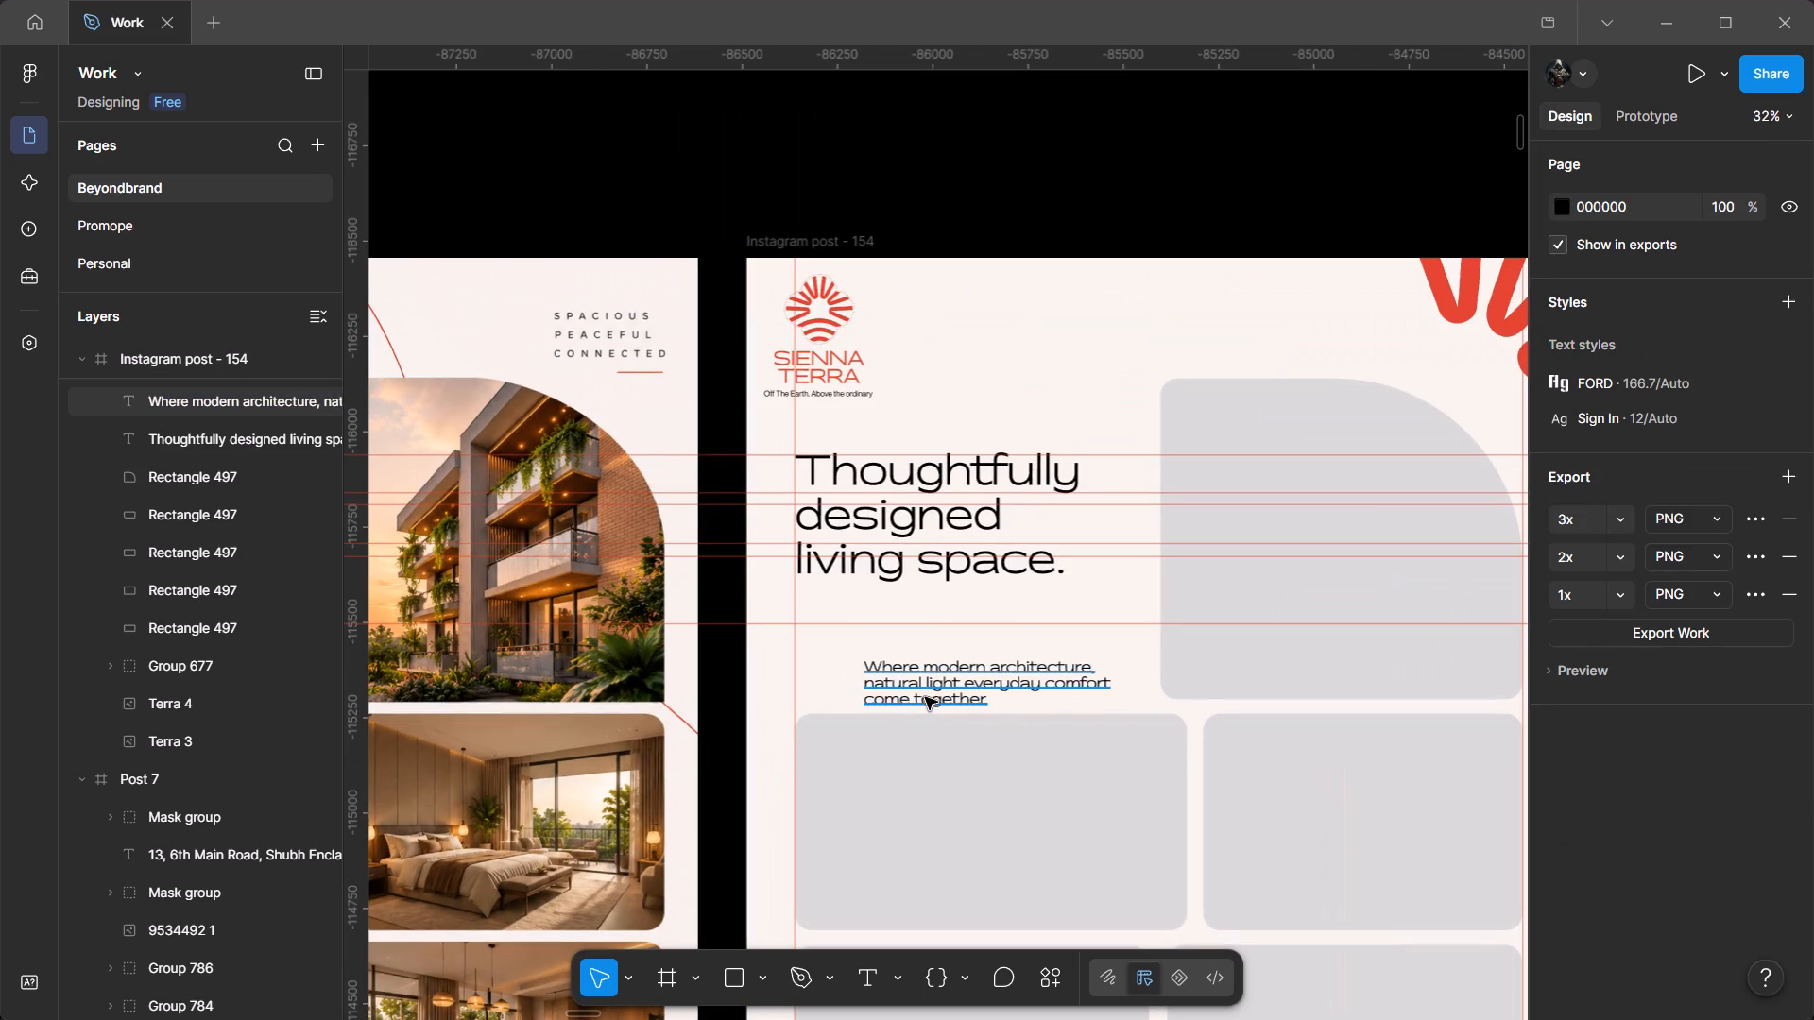
Move the "Where modern architecture" paragraph directly beneath the headline, flush with its left edge, at X 126 and Y 885.
click(925, 697)
drag(865, 696, 1034, 635)
drag(979, 632, 1245, 620)
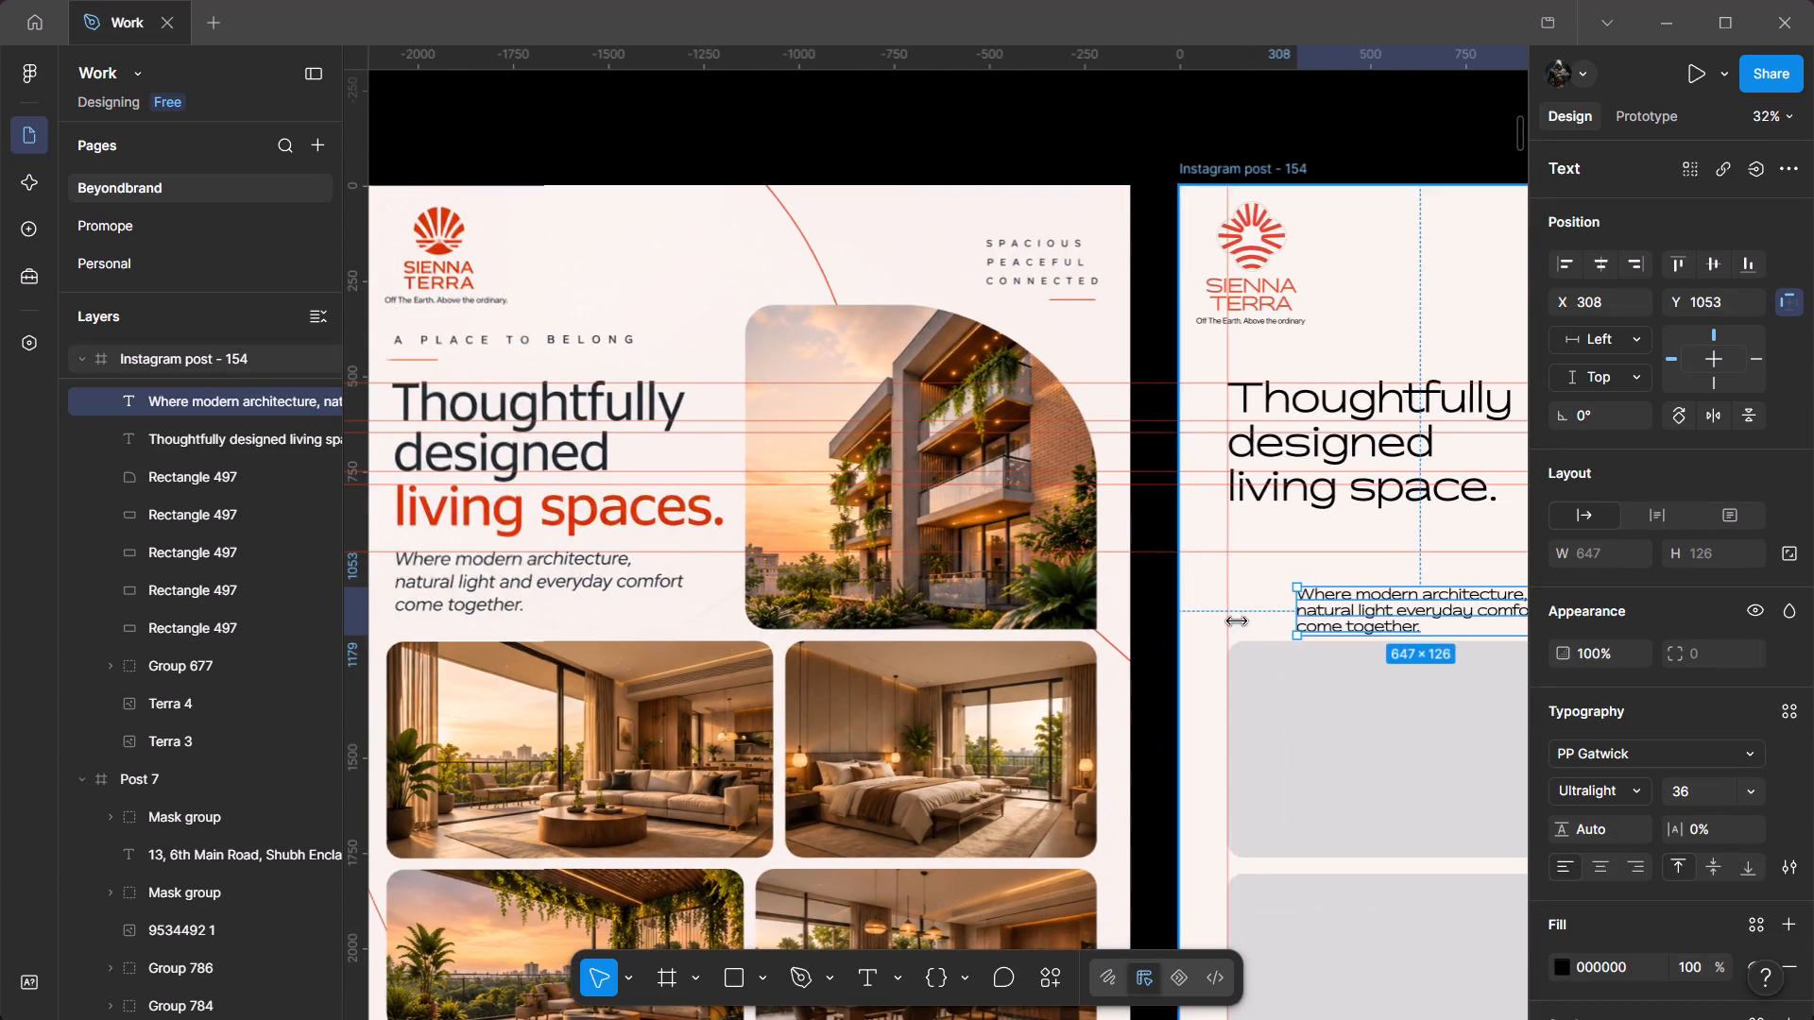
ctrl+scroll(1237, 621, down, 1)
drag(1256, 623, 1151, 623)
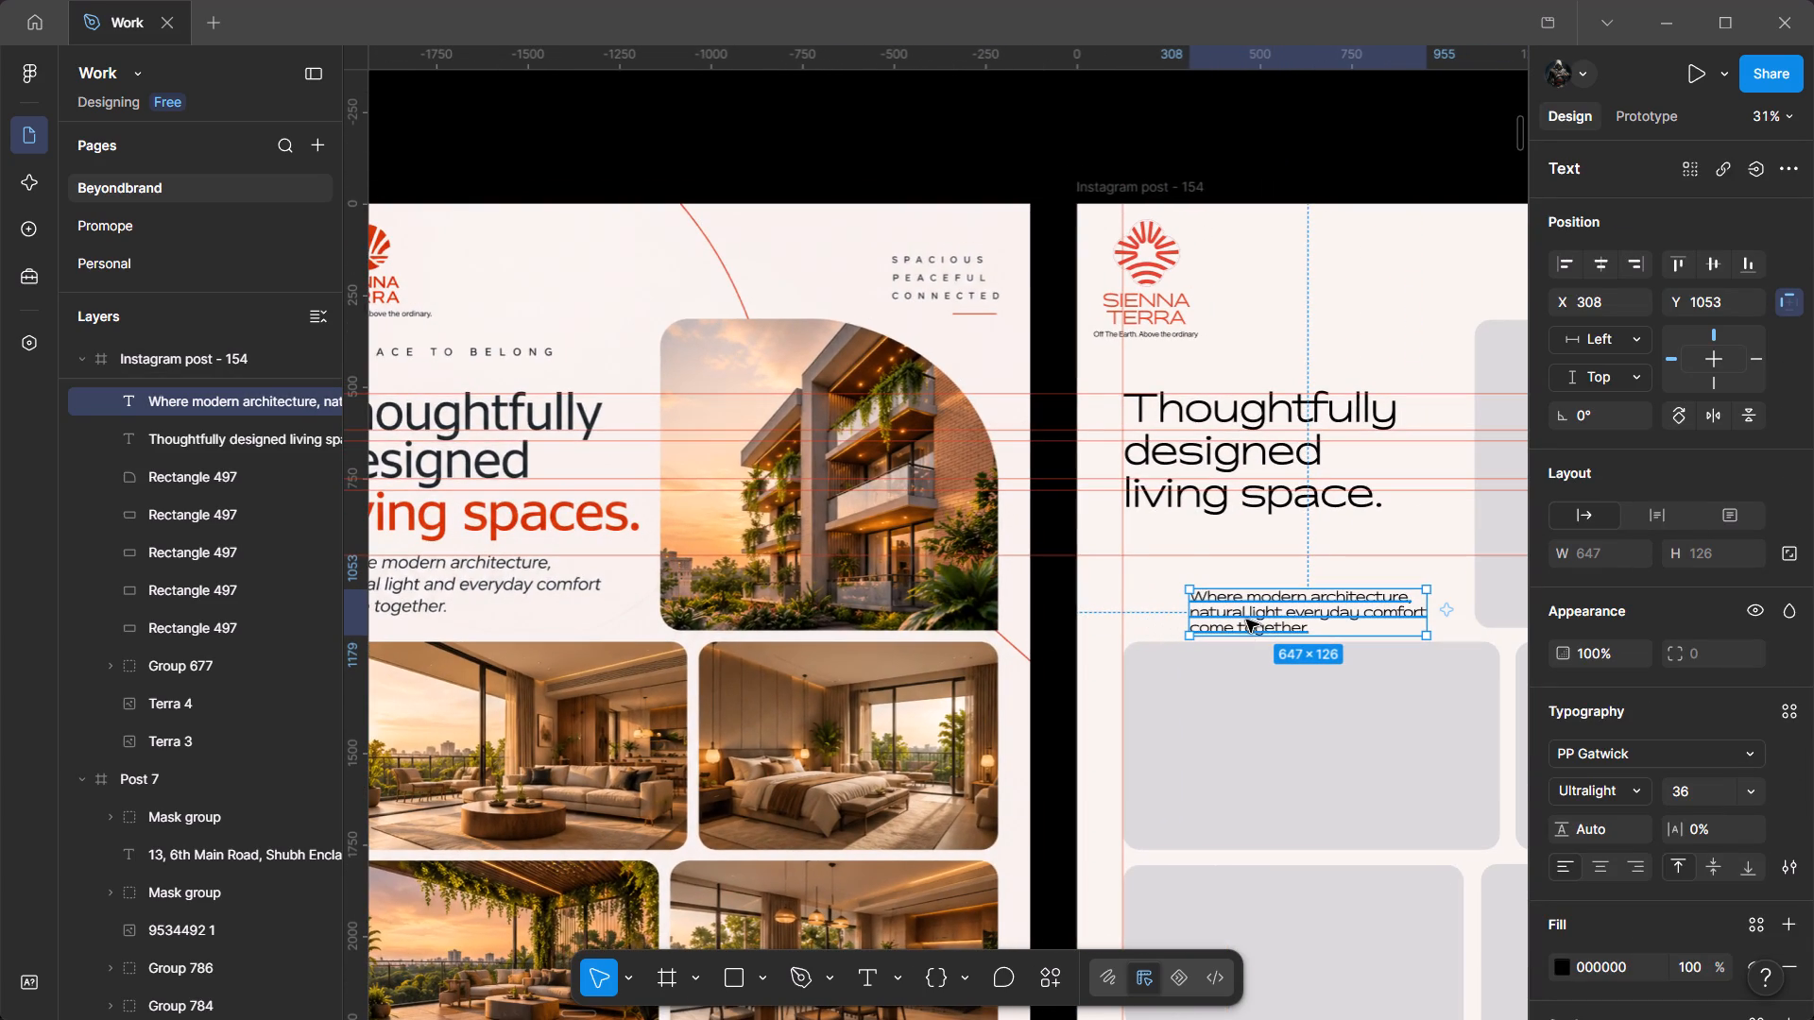
drag(1245, 617, 1175, 552)
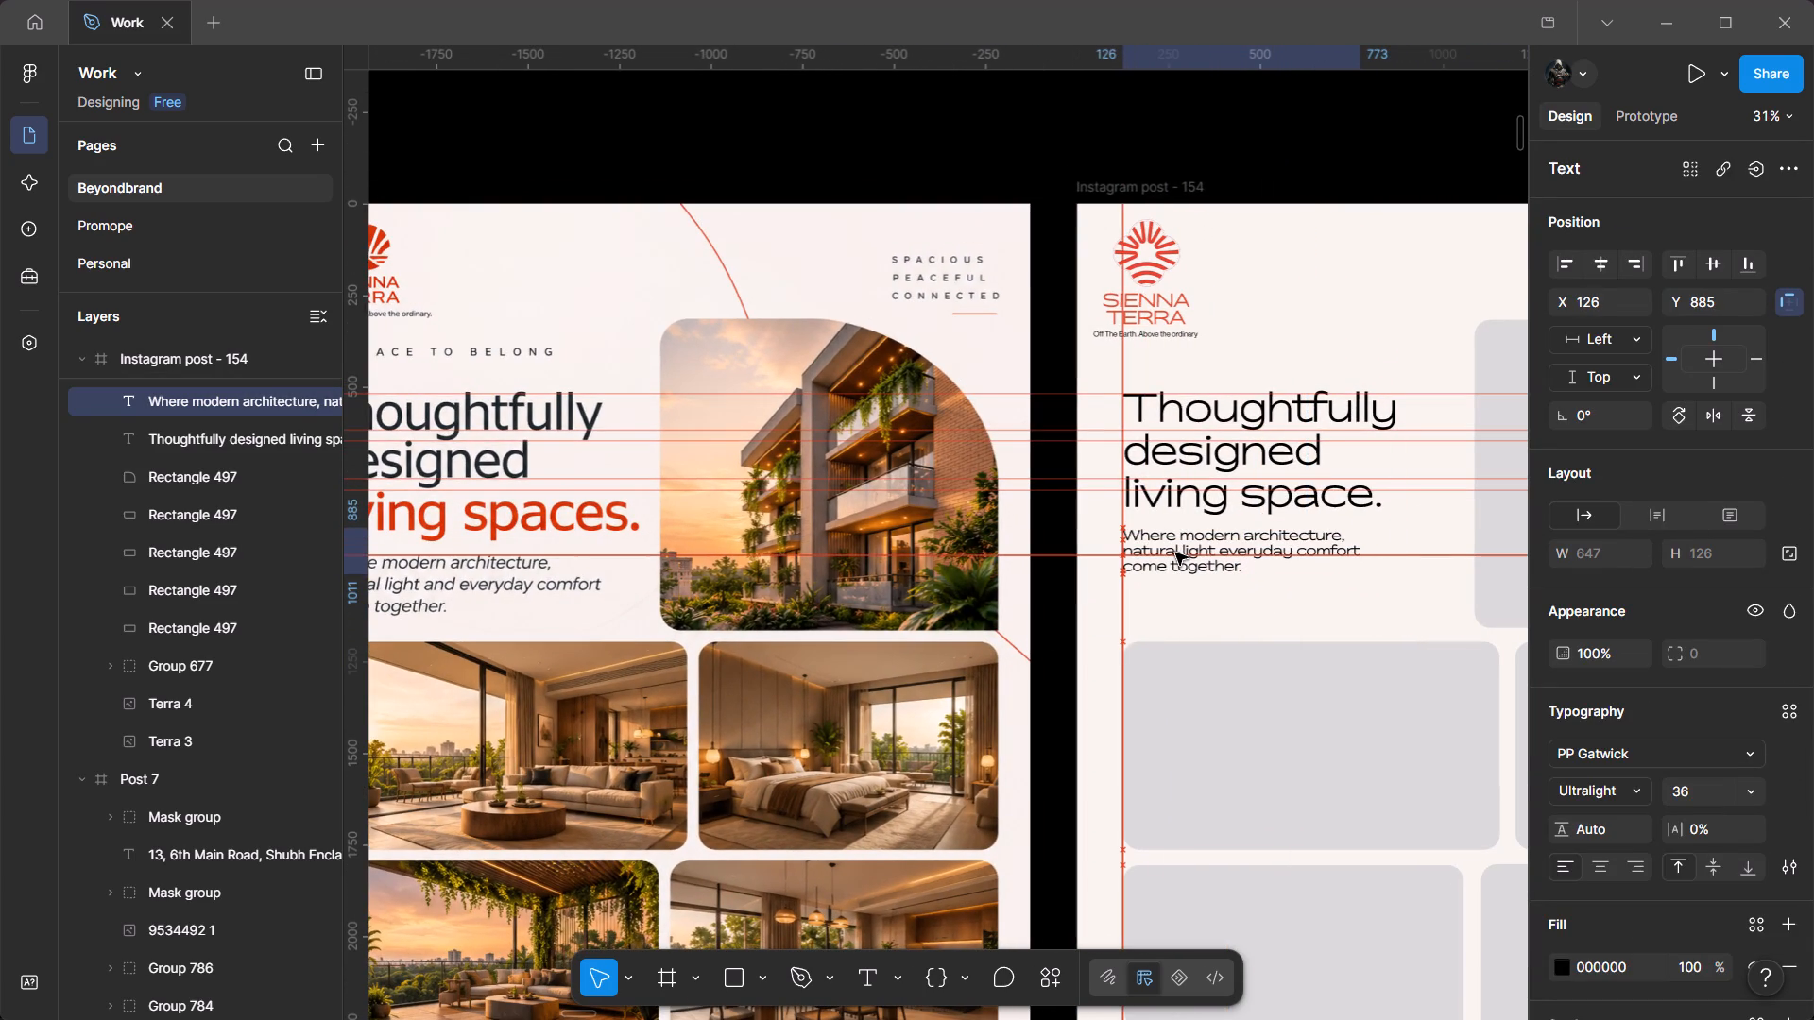
drag(1175, 552, 1192, 552)
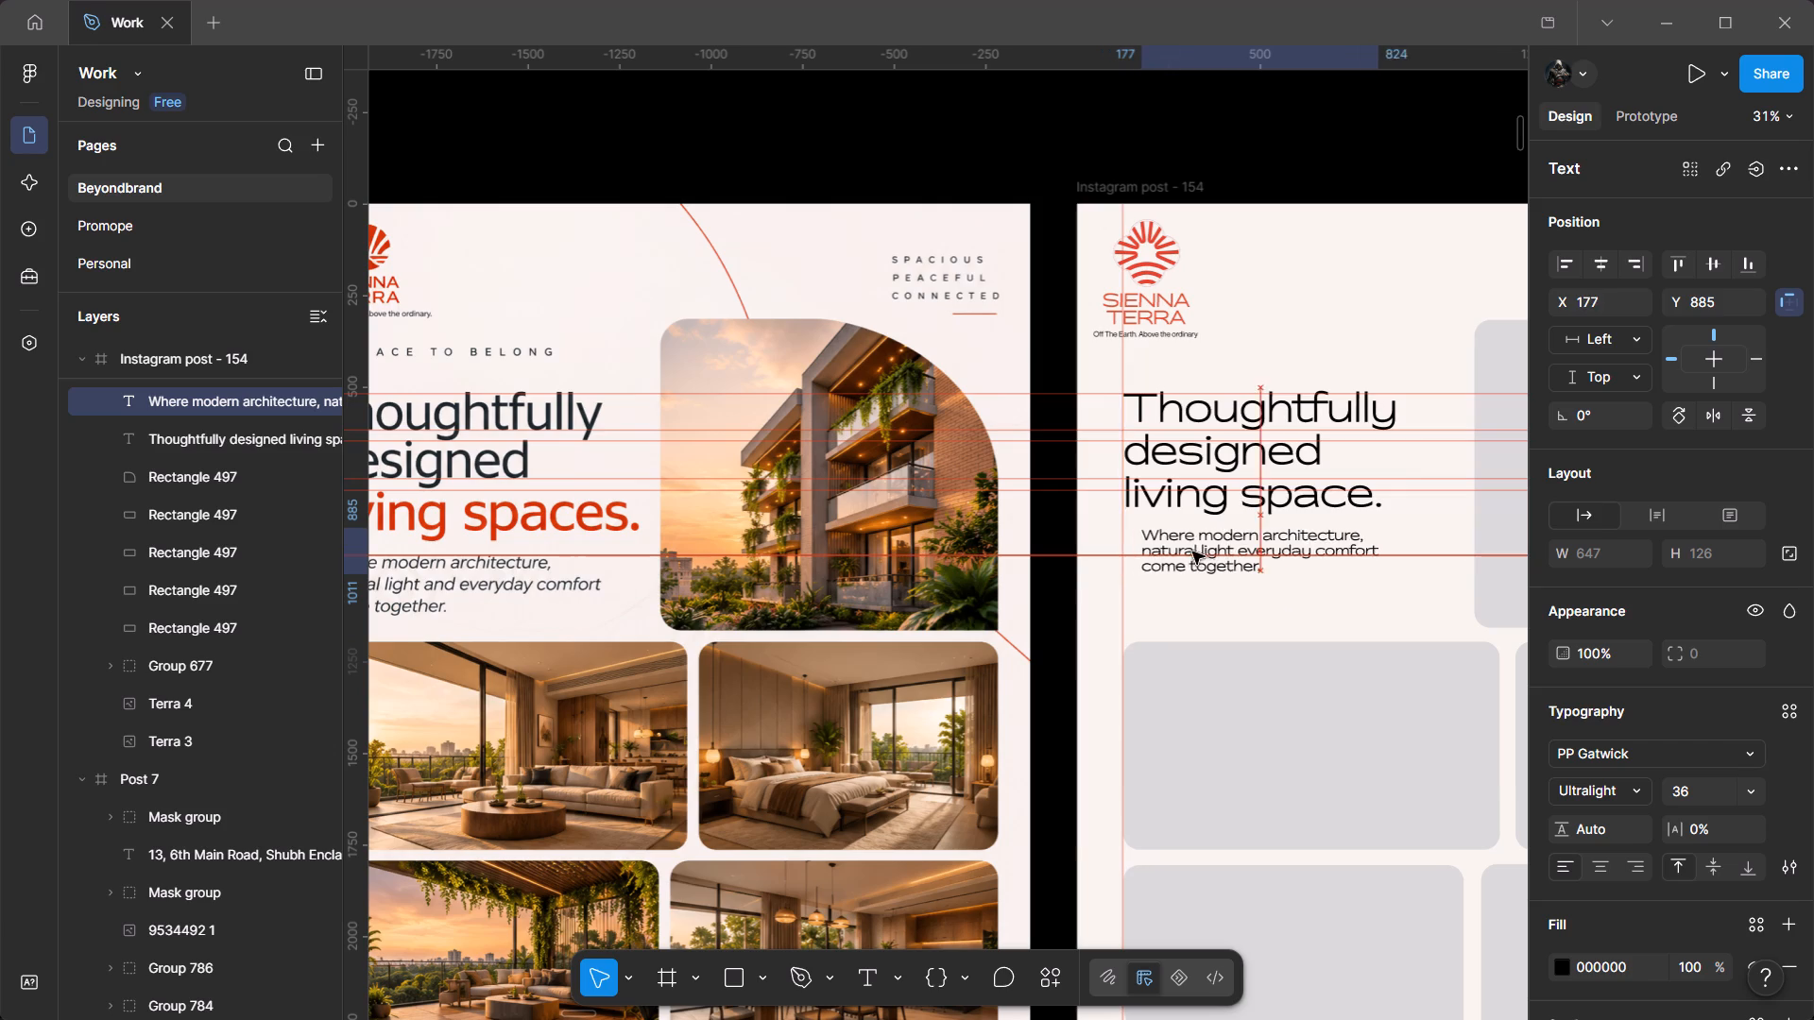
drag(1192, 552, 1173, 553)
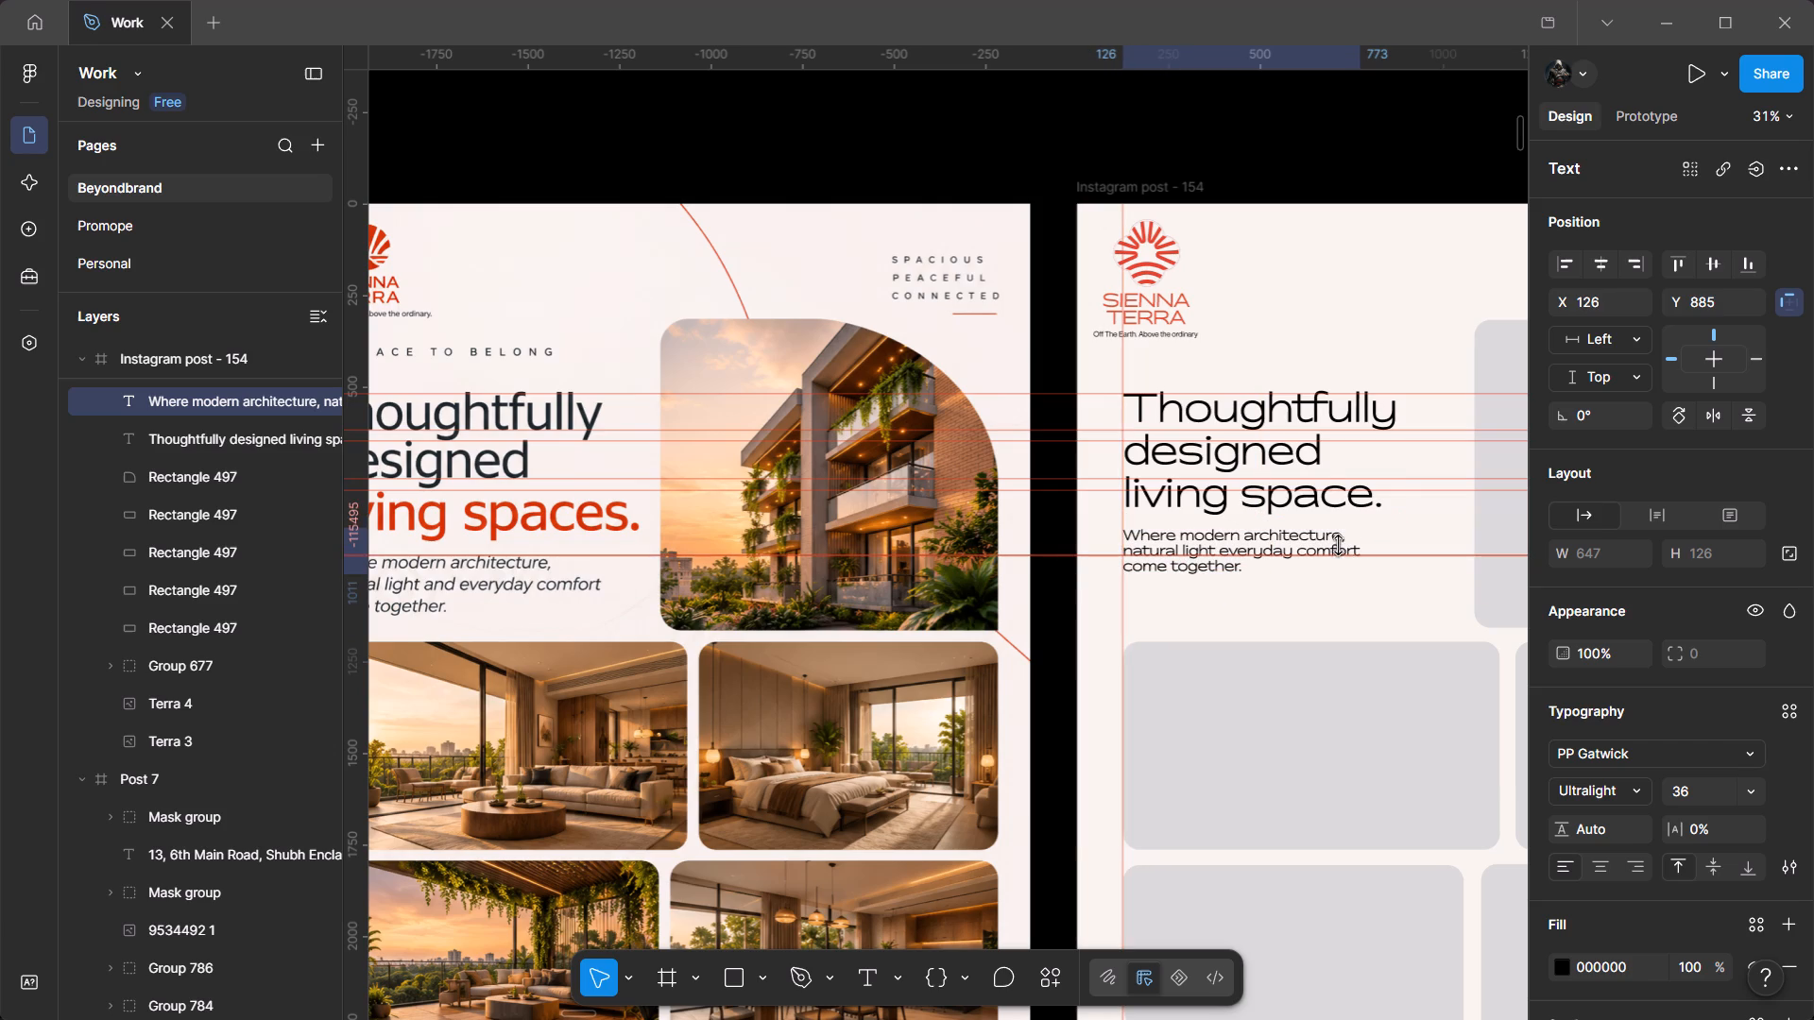
Remove the six horizontal page ruler guides crossing the headline and paragraph area of Instagram post - 154.
right_click(1365, 546)
click(1370, 510)
right_click(1395, 557)
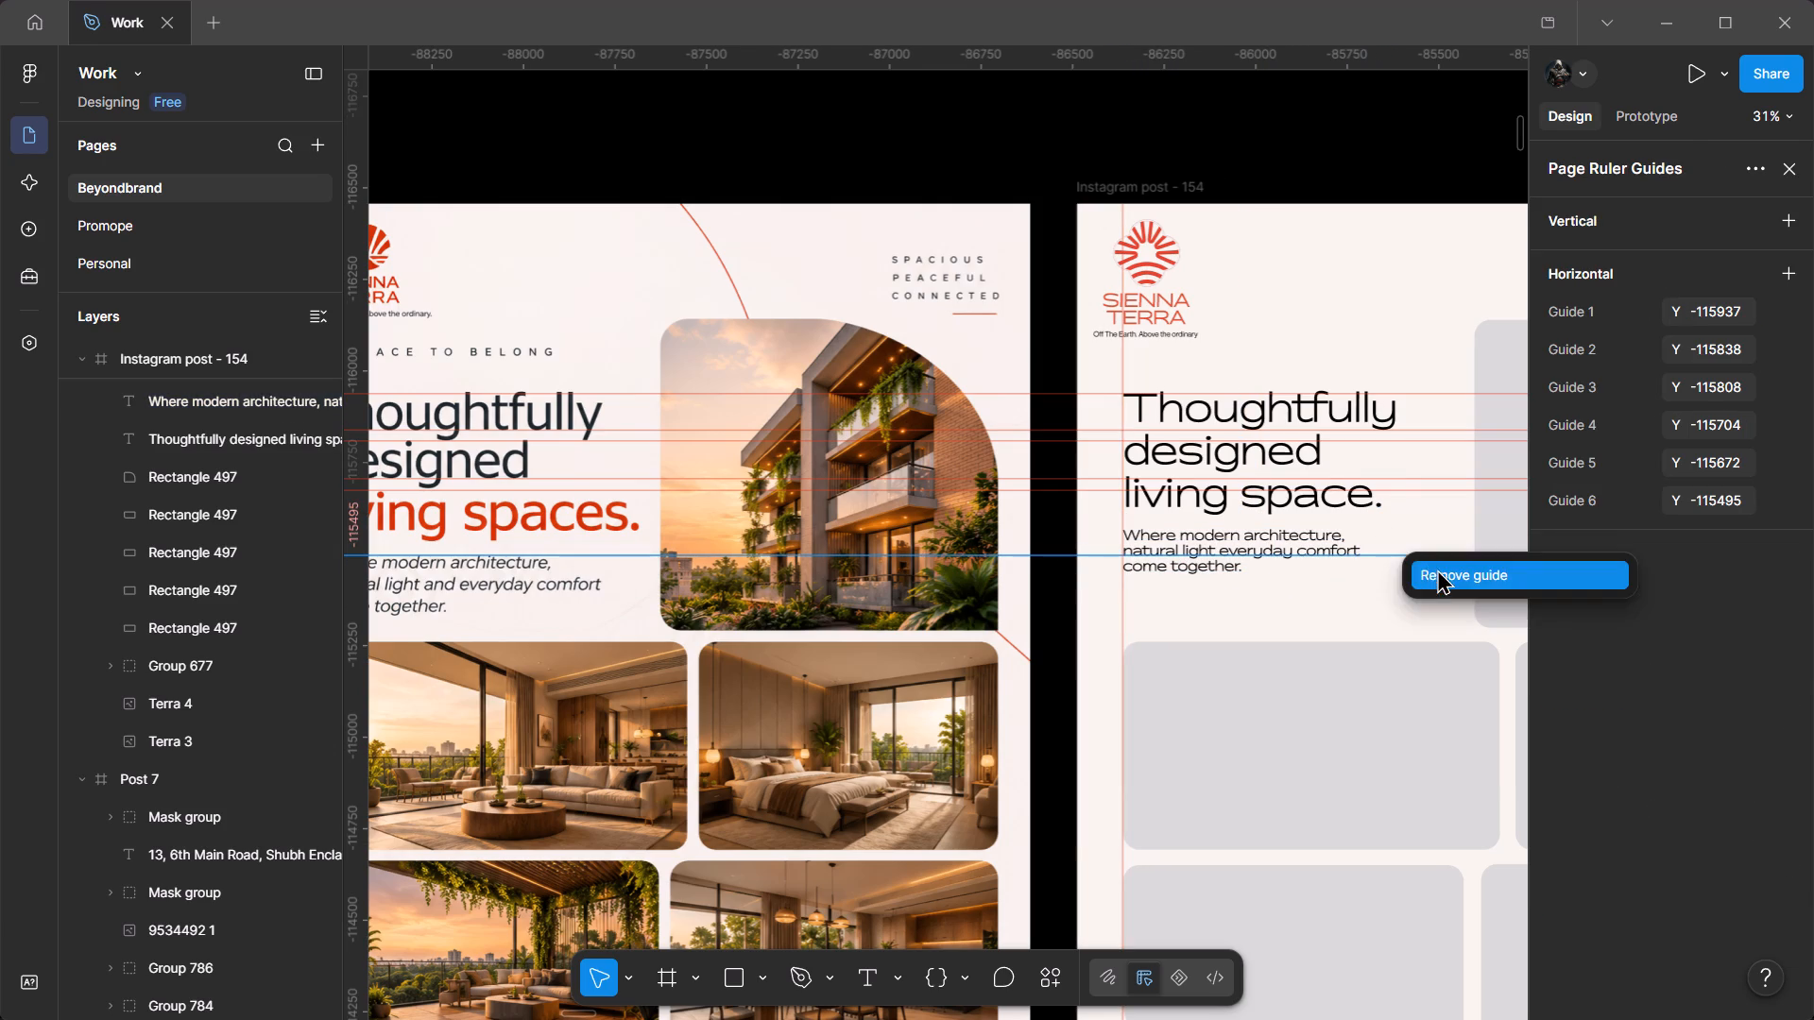
click(1437, 569)
right_click(1406, 489)
click(1447, 496)
right_click(1414, 482)
click(1451, 484)
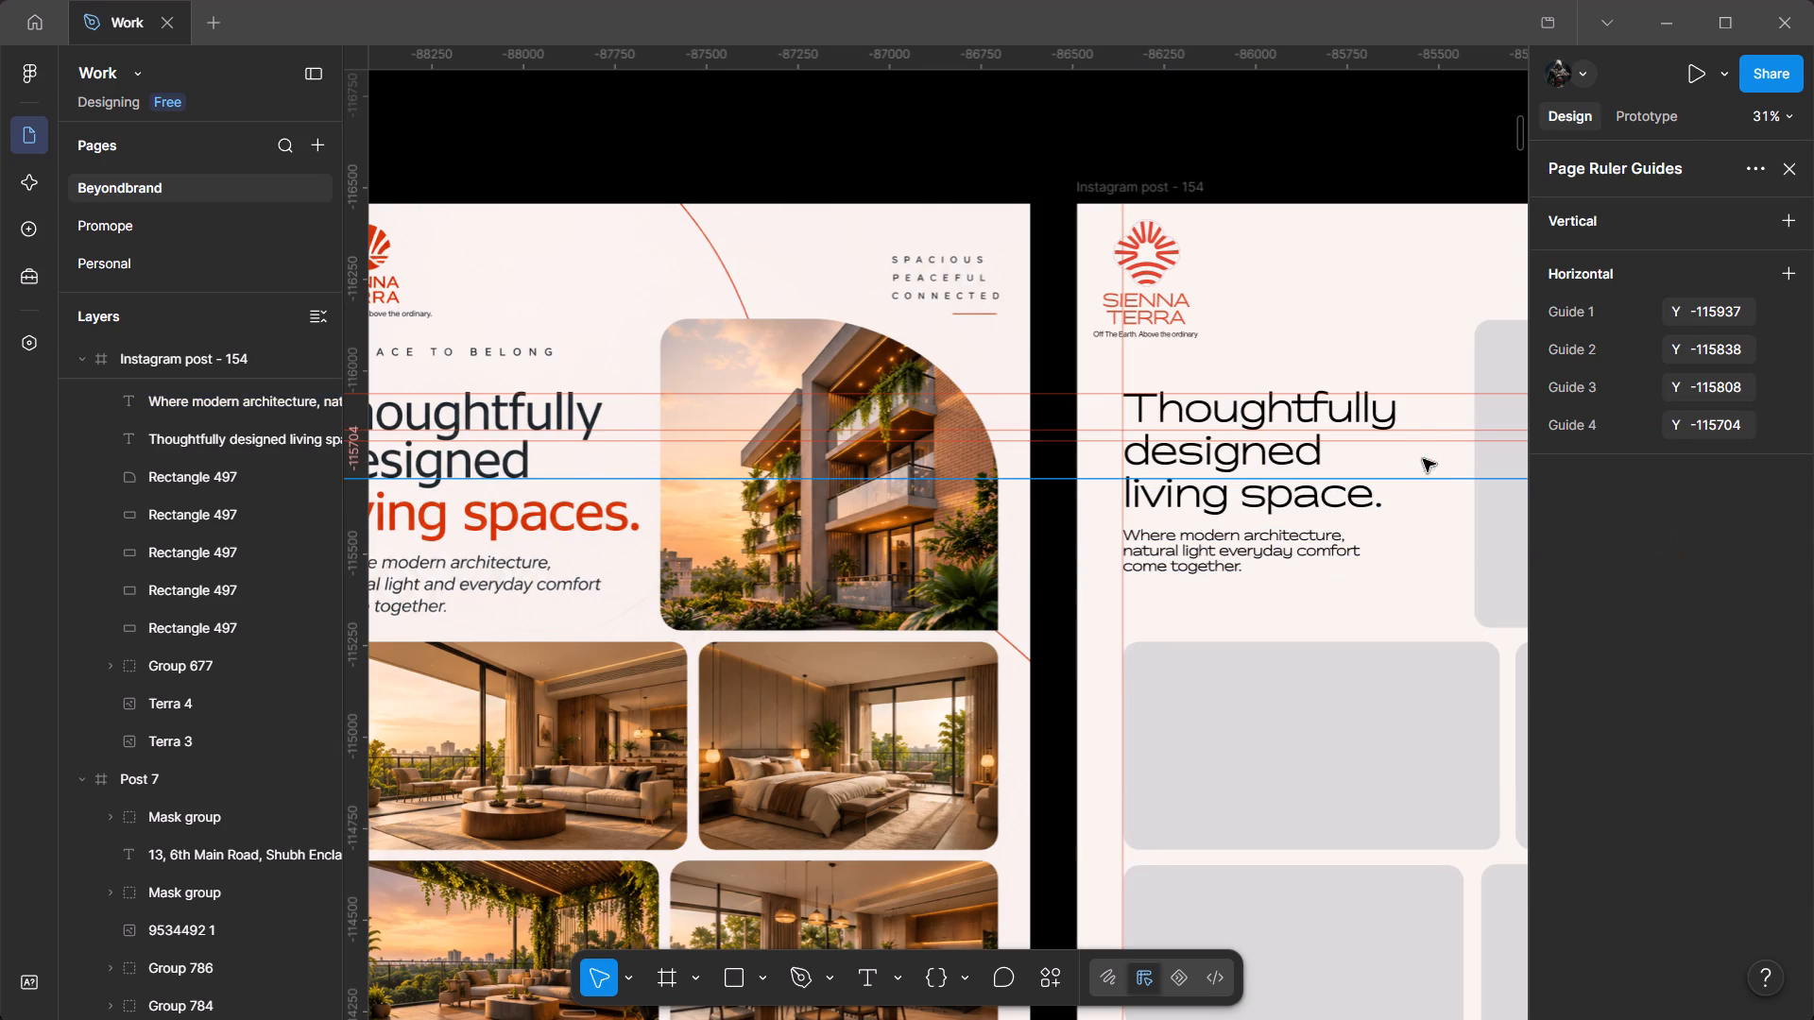
right_click(1419, 438)
click(1463, 445)
right_click(1424, 484)
click(1461, 491)
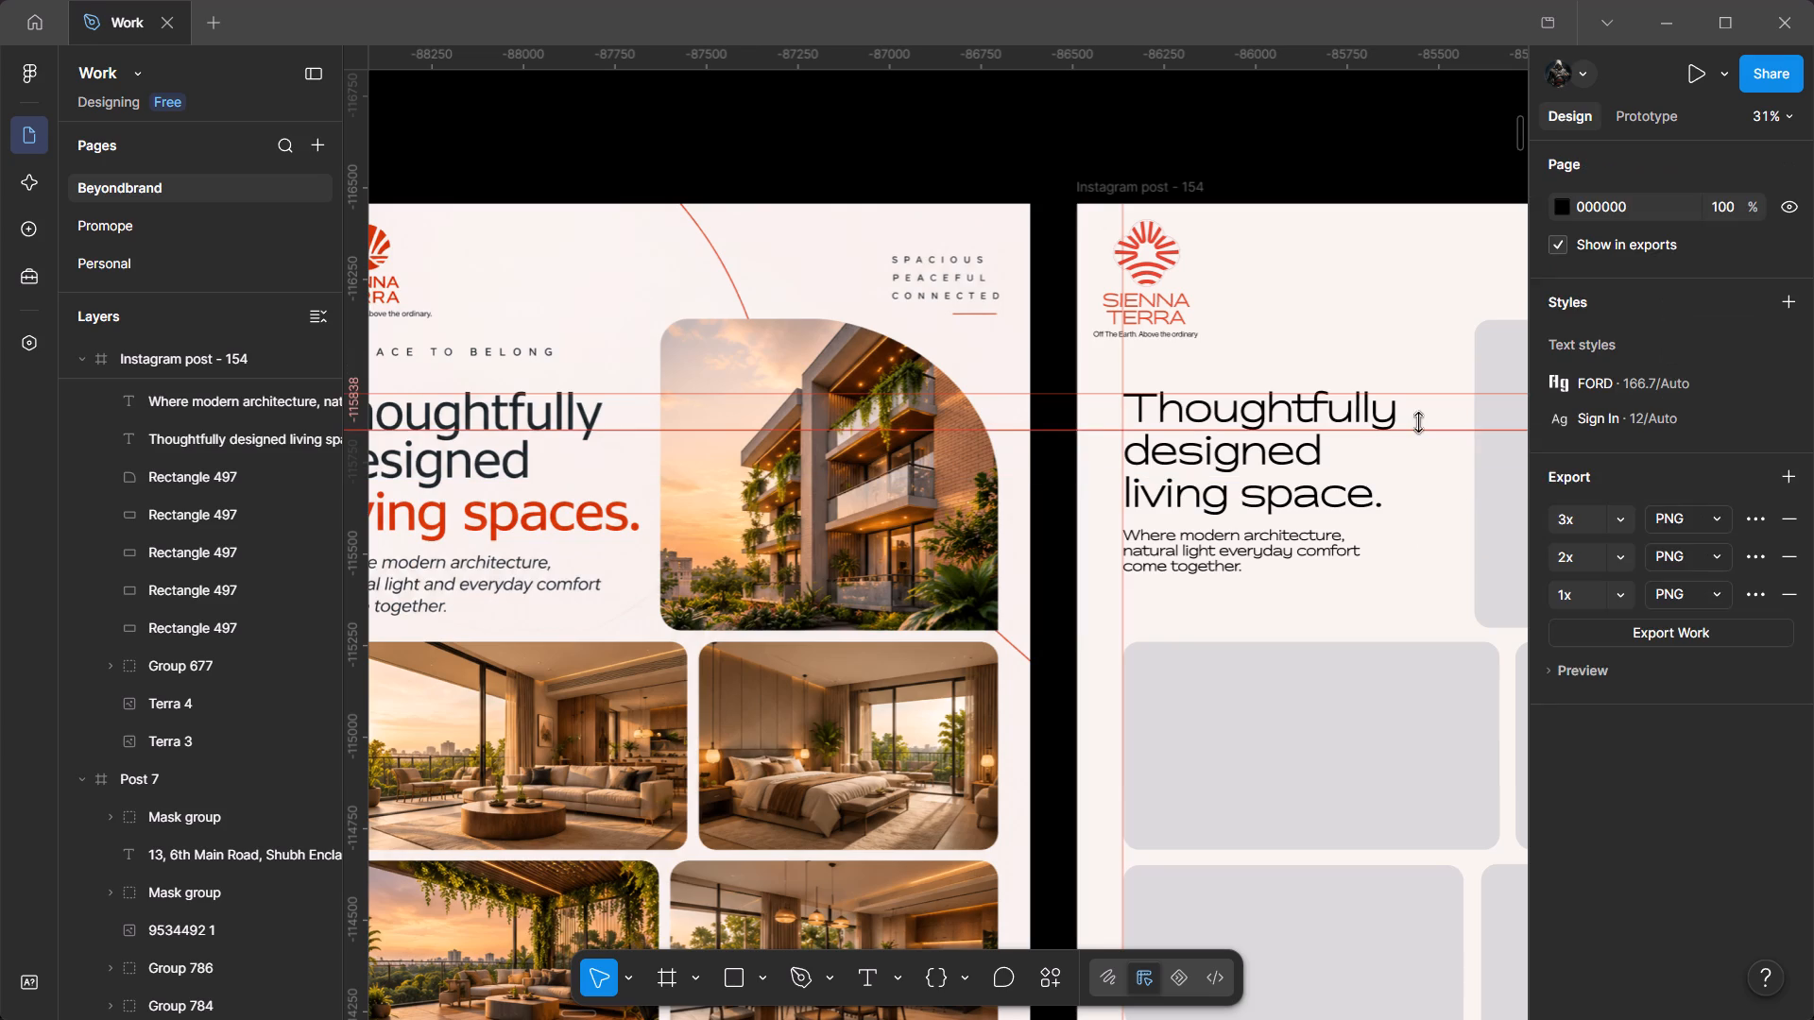
right_click(1420, 432)
click(1471, 445)
right_click(1415, 395)
click(1451, 407)
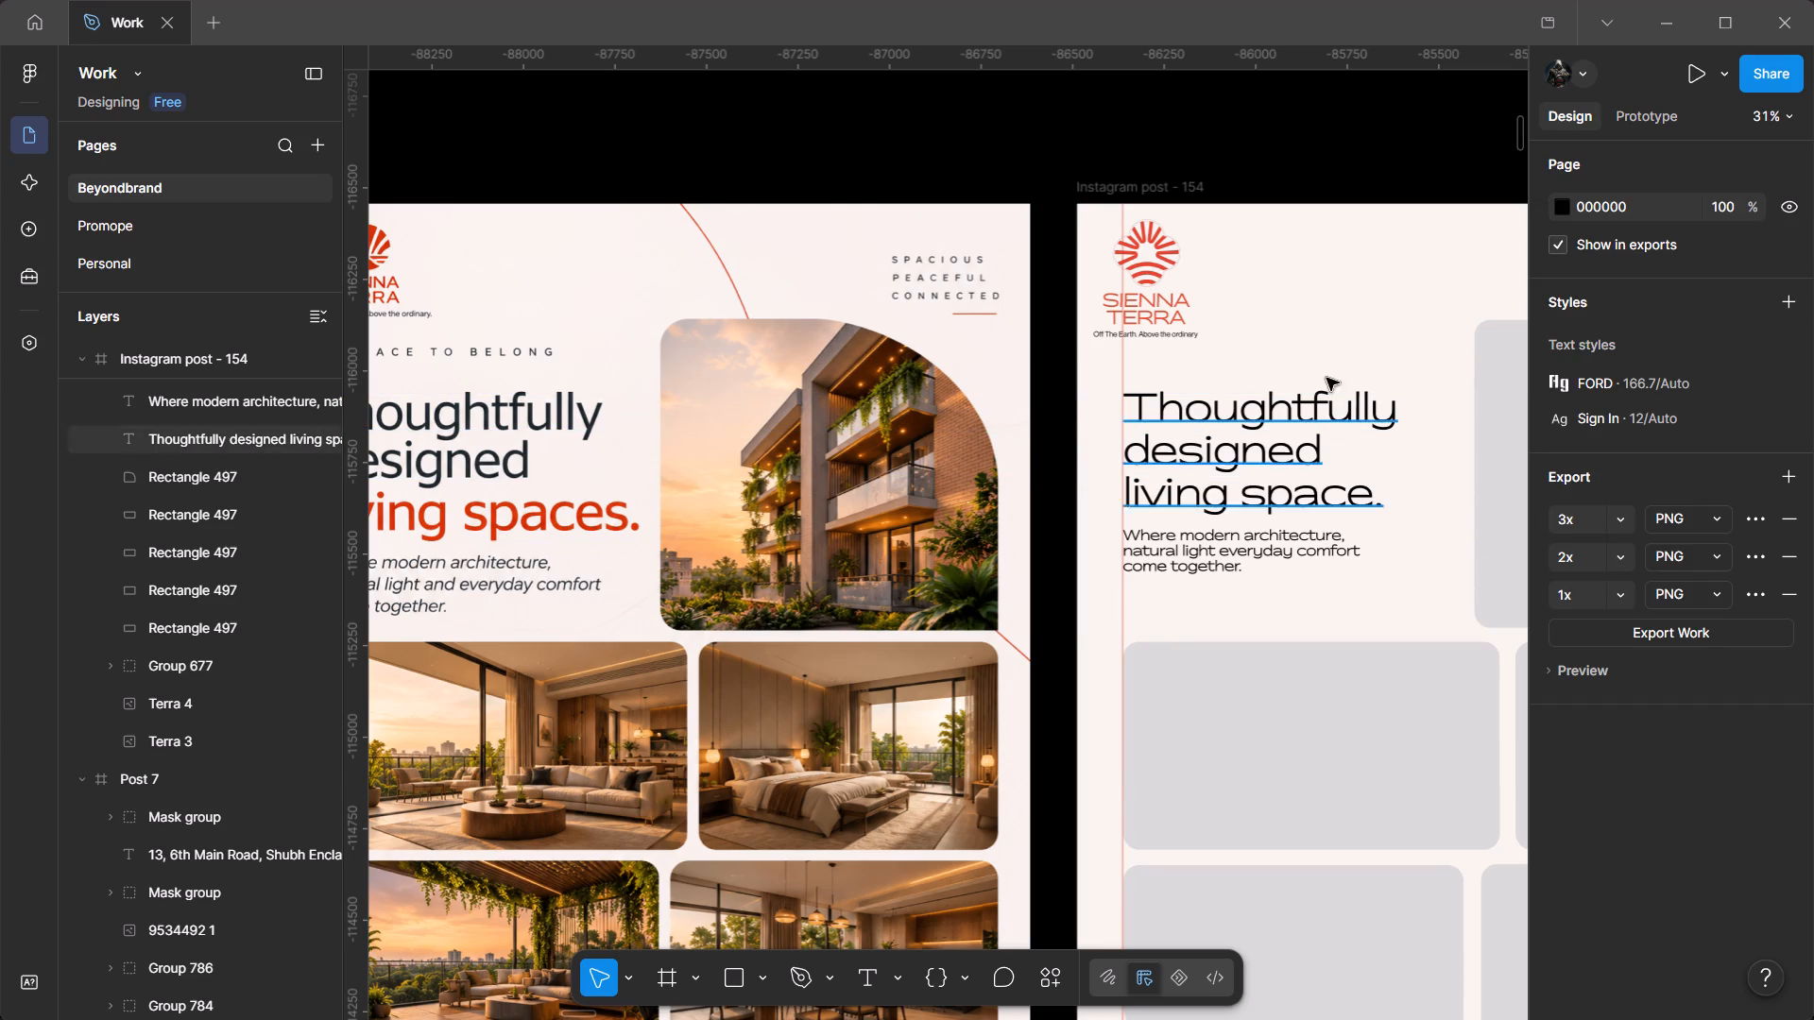
Examine the typography and stroke settings of the "A SMALLER COMMUNITY." headline in Post 7.
ctrl+scroll(1262, 600, down, 3)
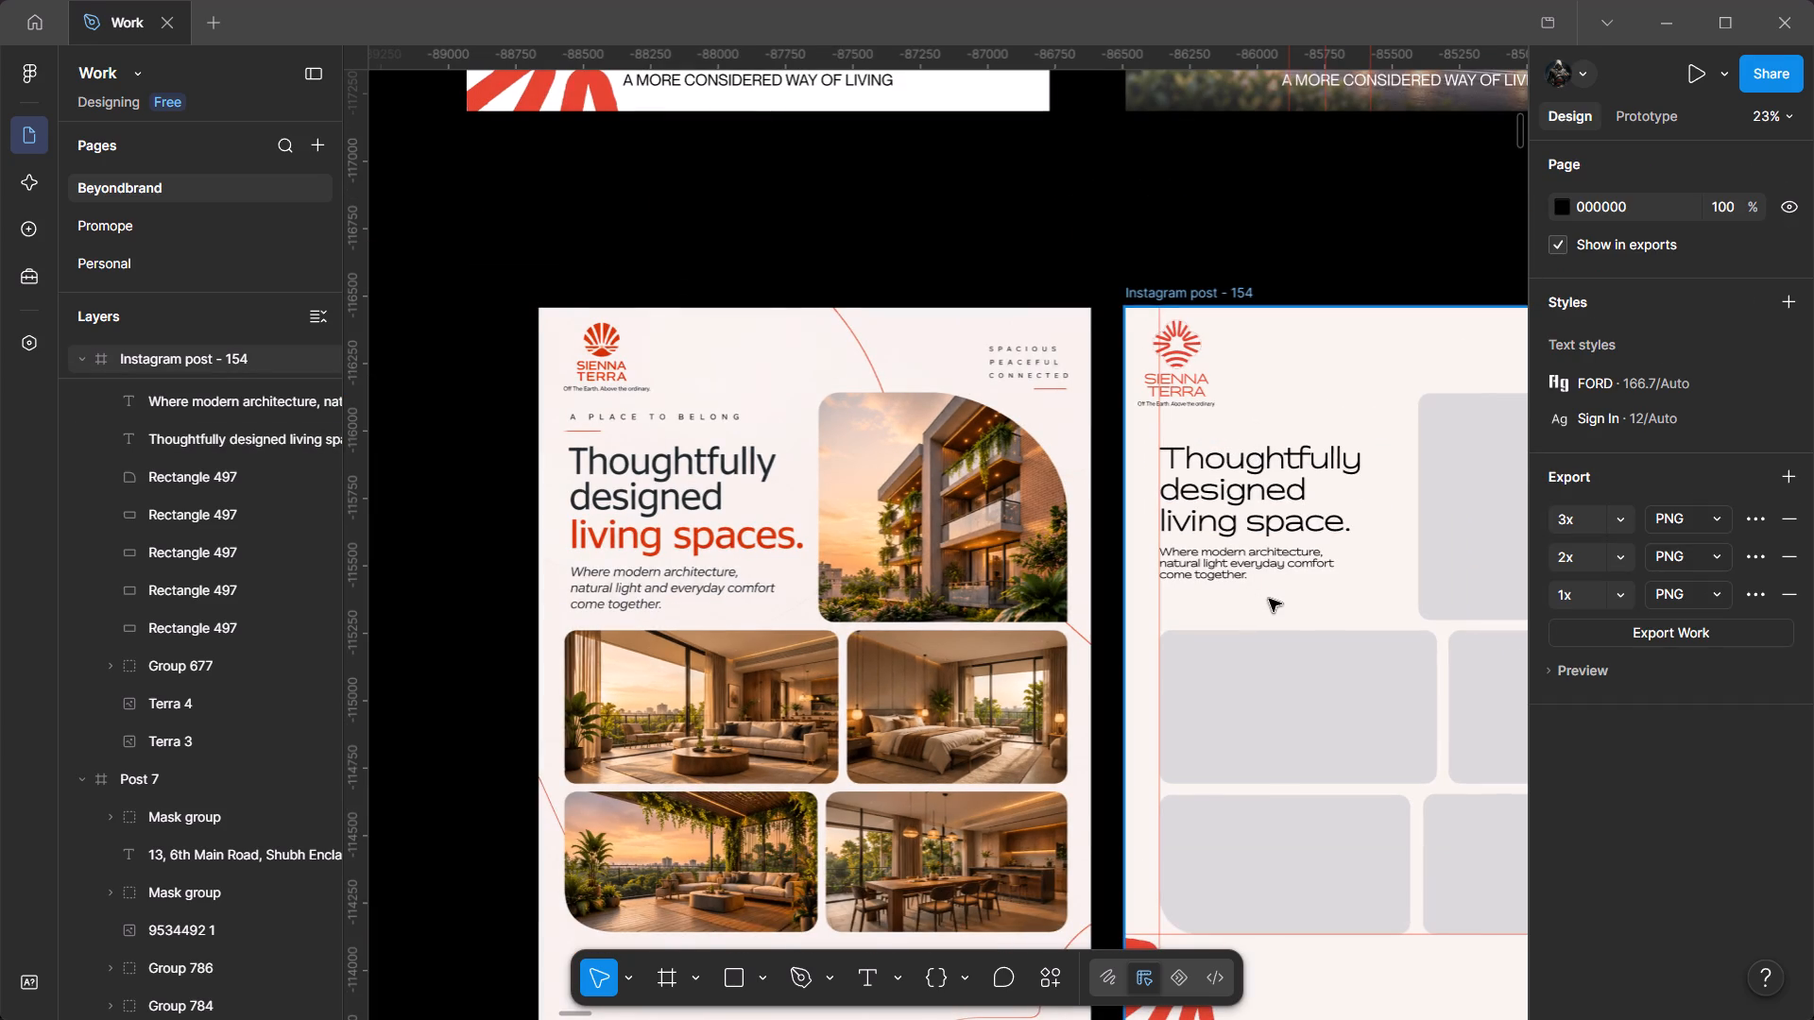
ctrl+scroll(1269, 599, down, 5)
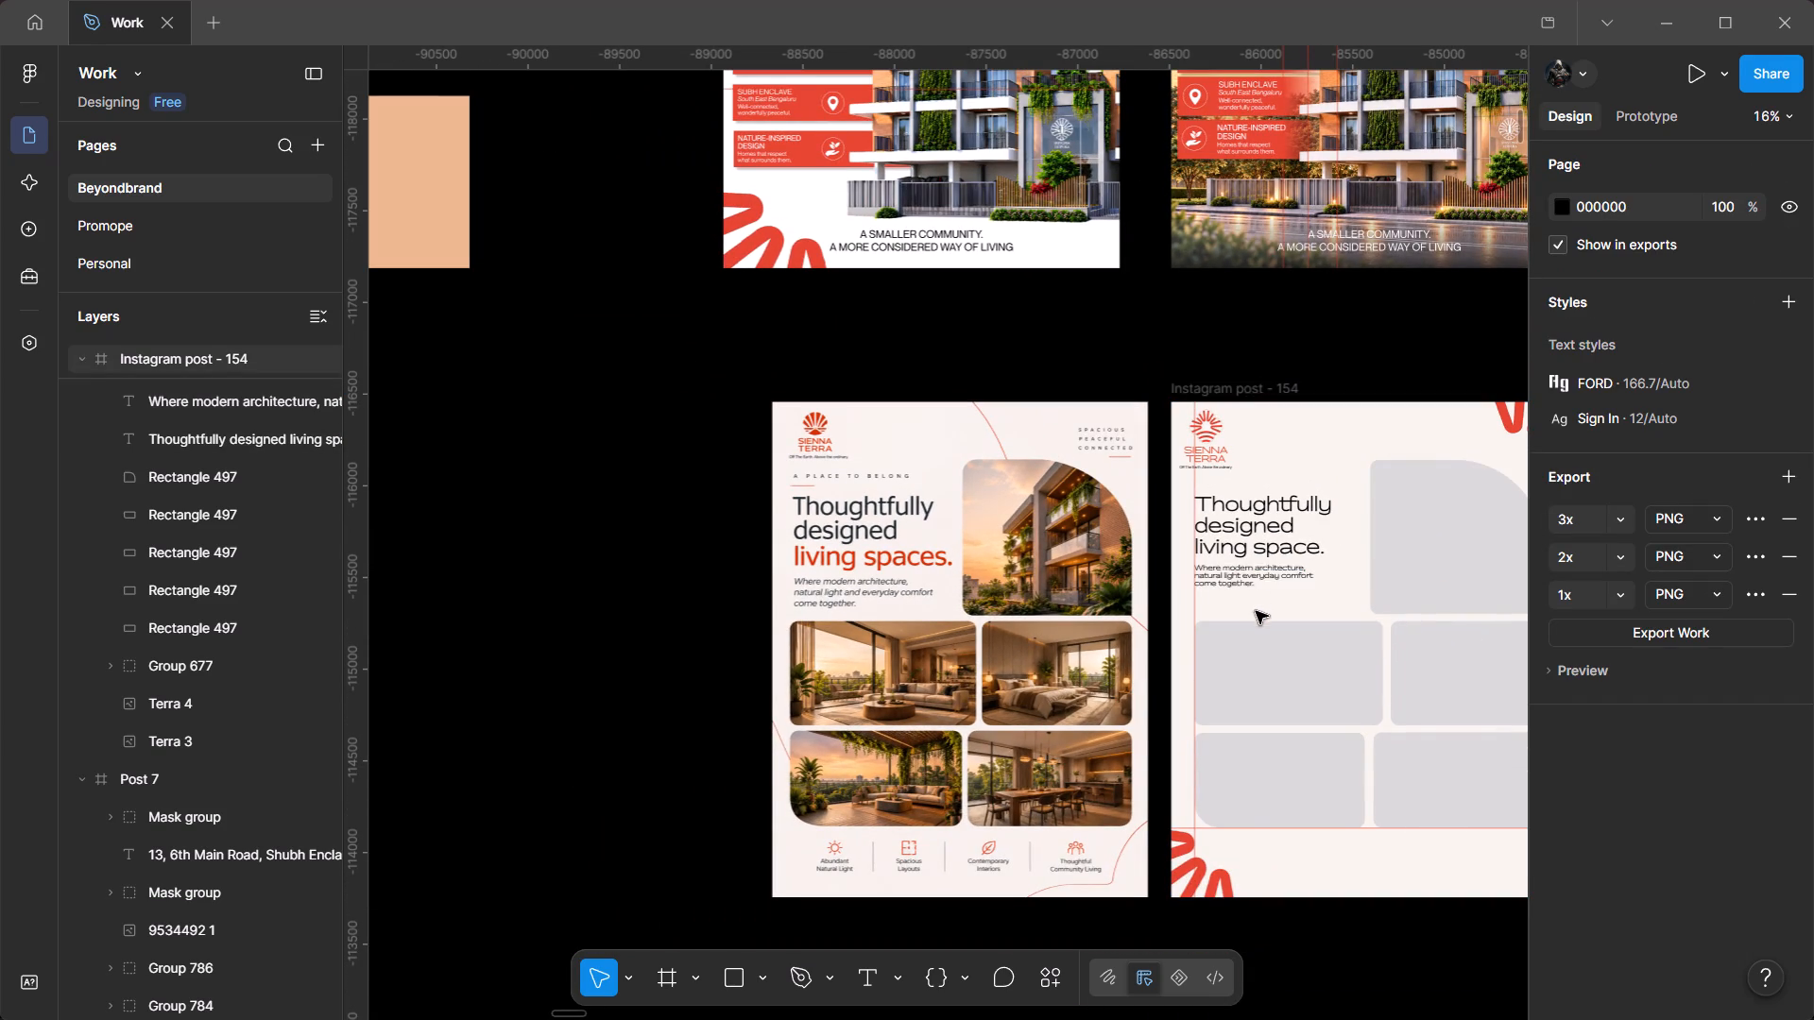
drag(1239, 579, 753, 925)
ctrl+scroll(1179, 693, down, 6)
drag(1329, 599, 827, 901)
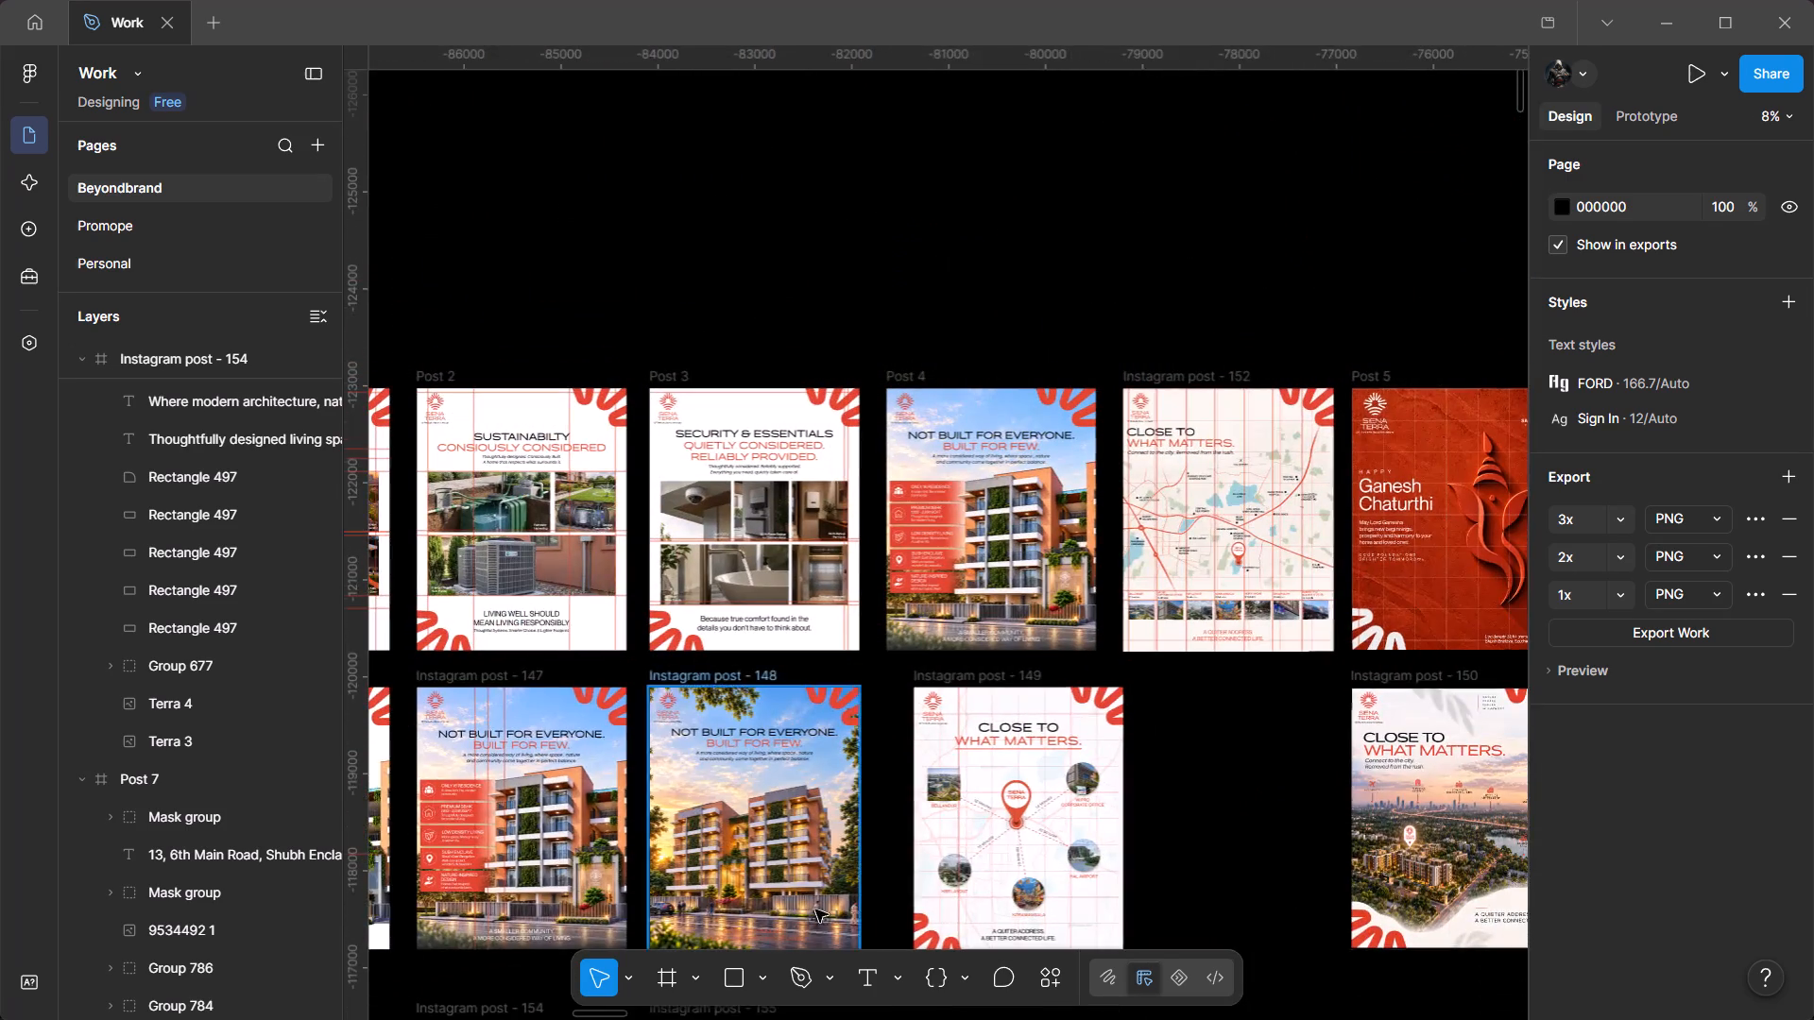
ctrl+drag(1274, 646, 793, 672)
ctrl+scroll(1178, 565, up, 5)
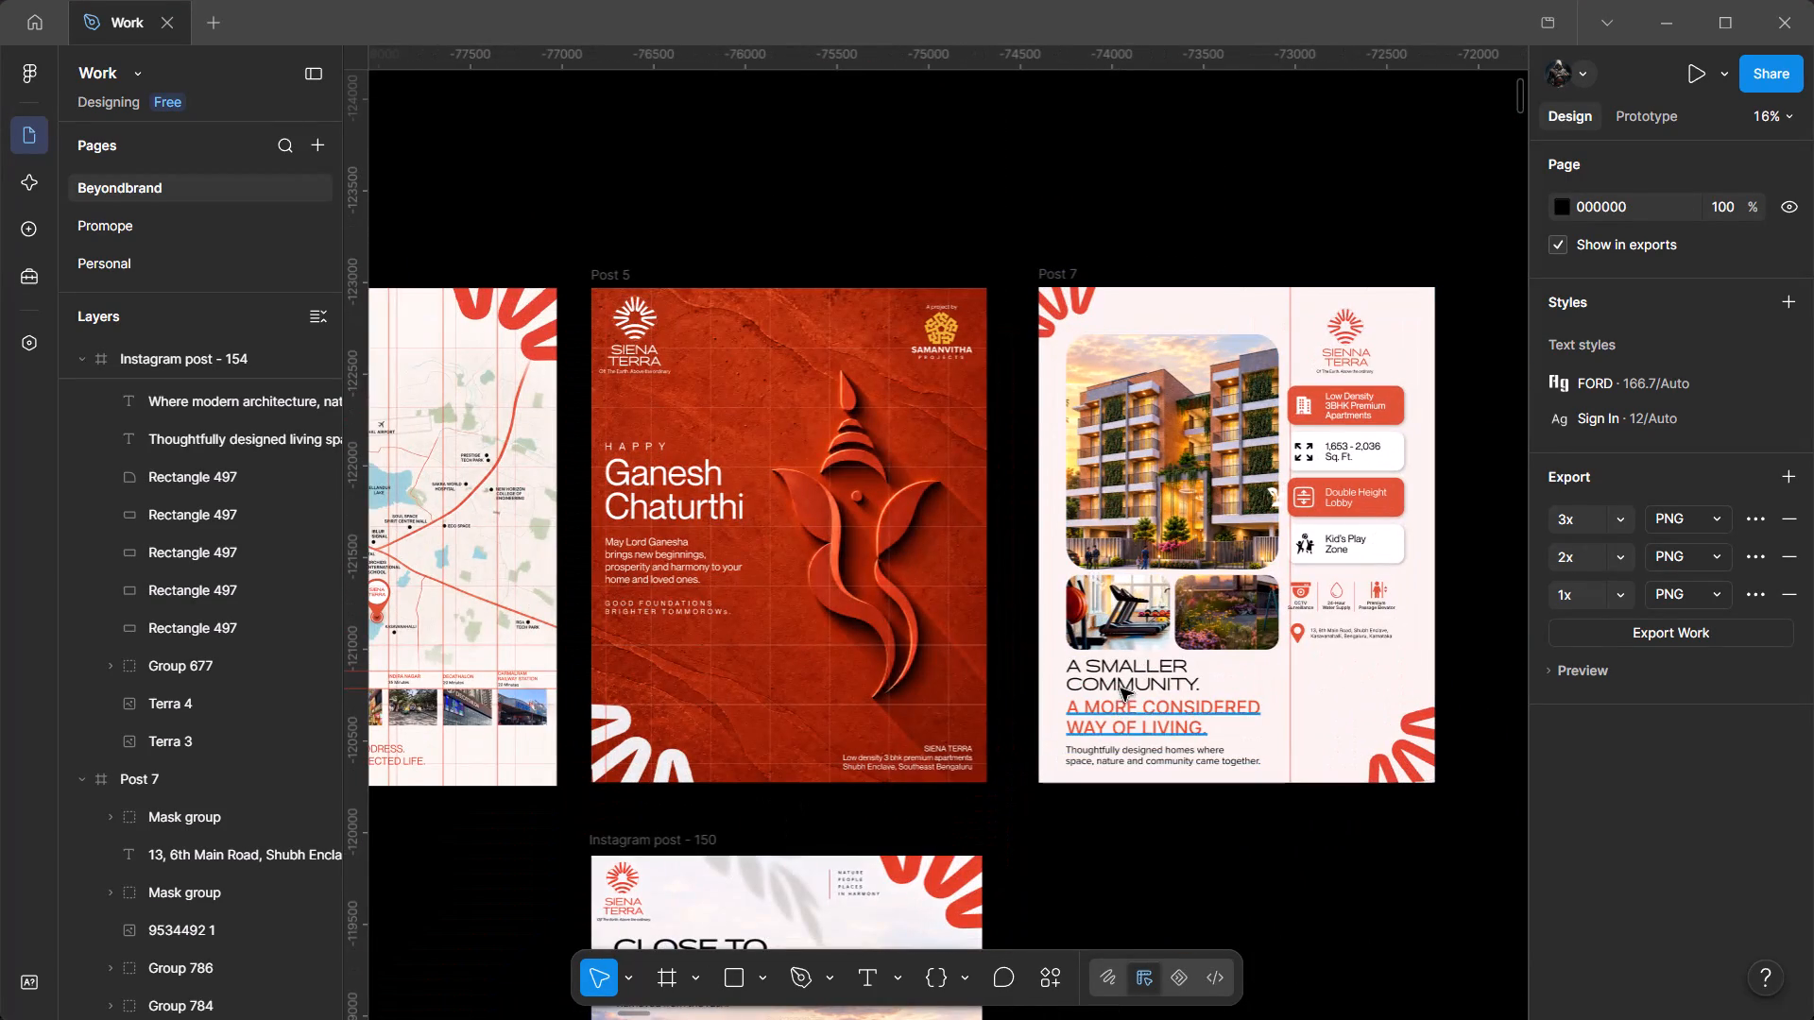
click(1123, 683)
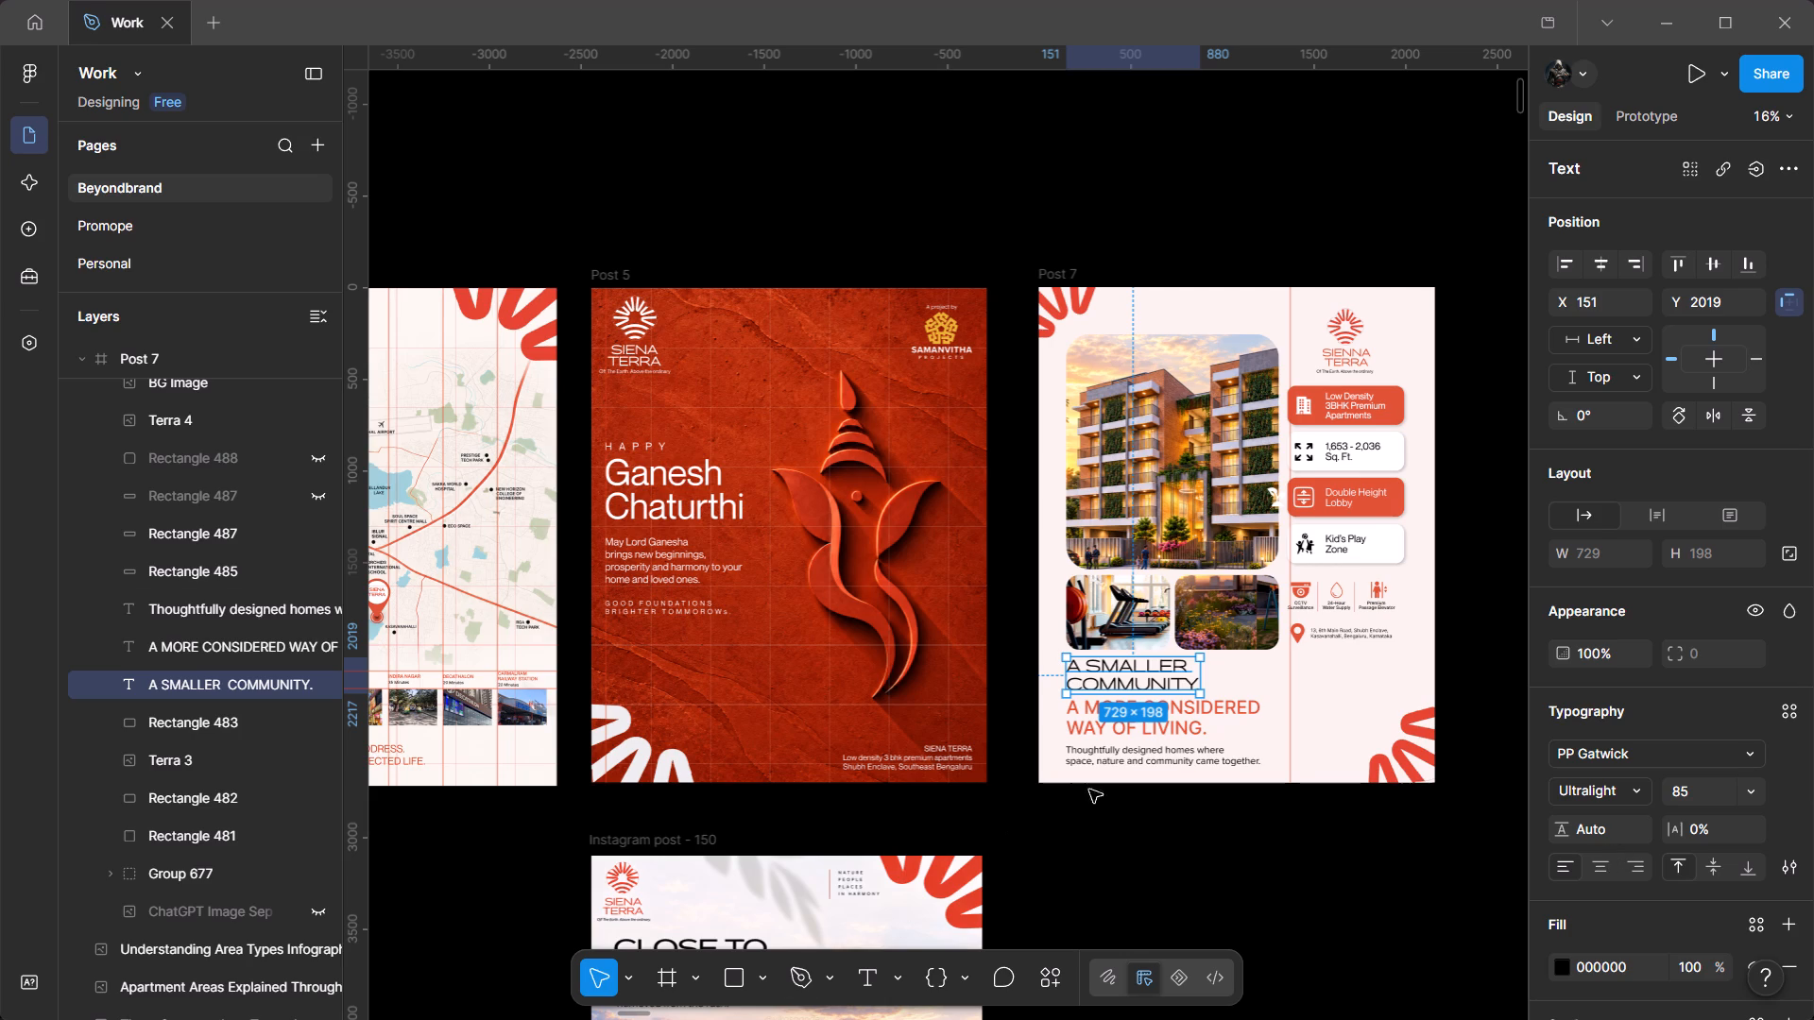
drag(1091, 846, 1057, 603)
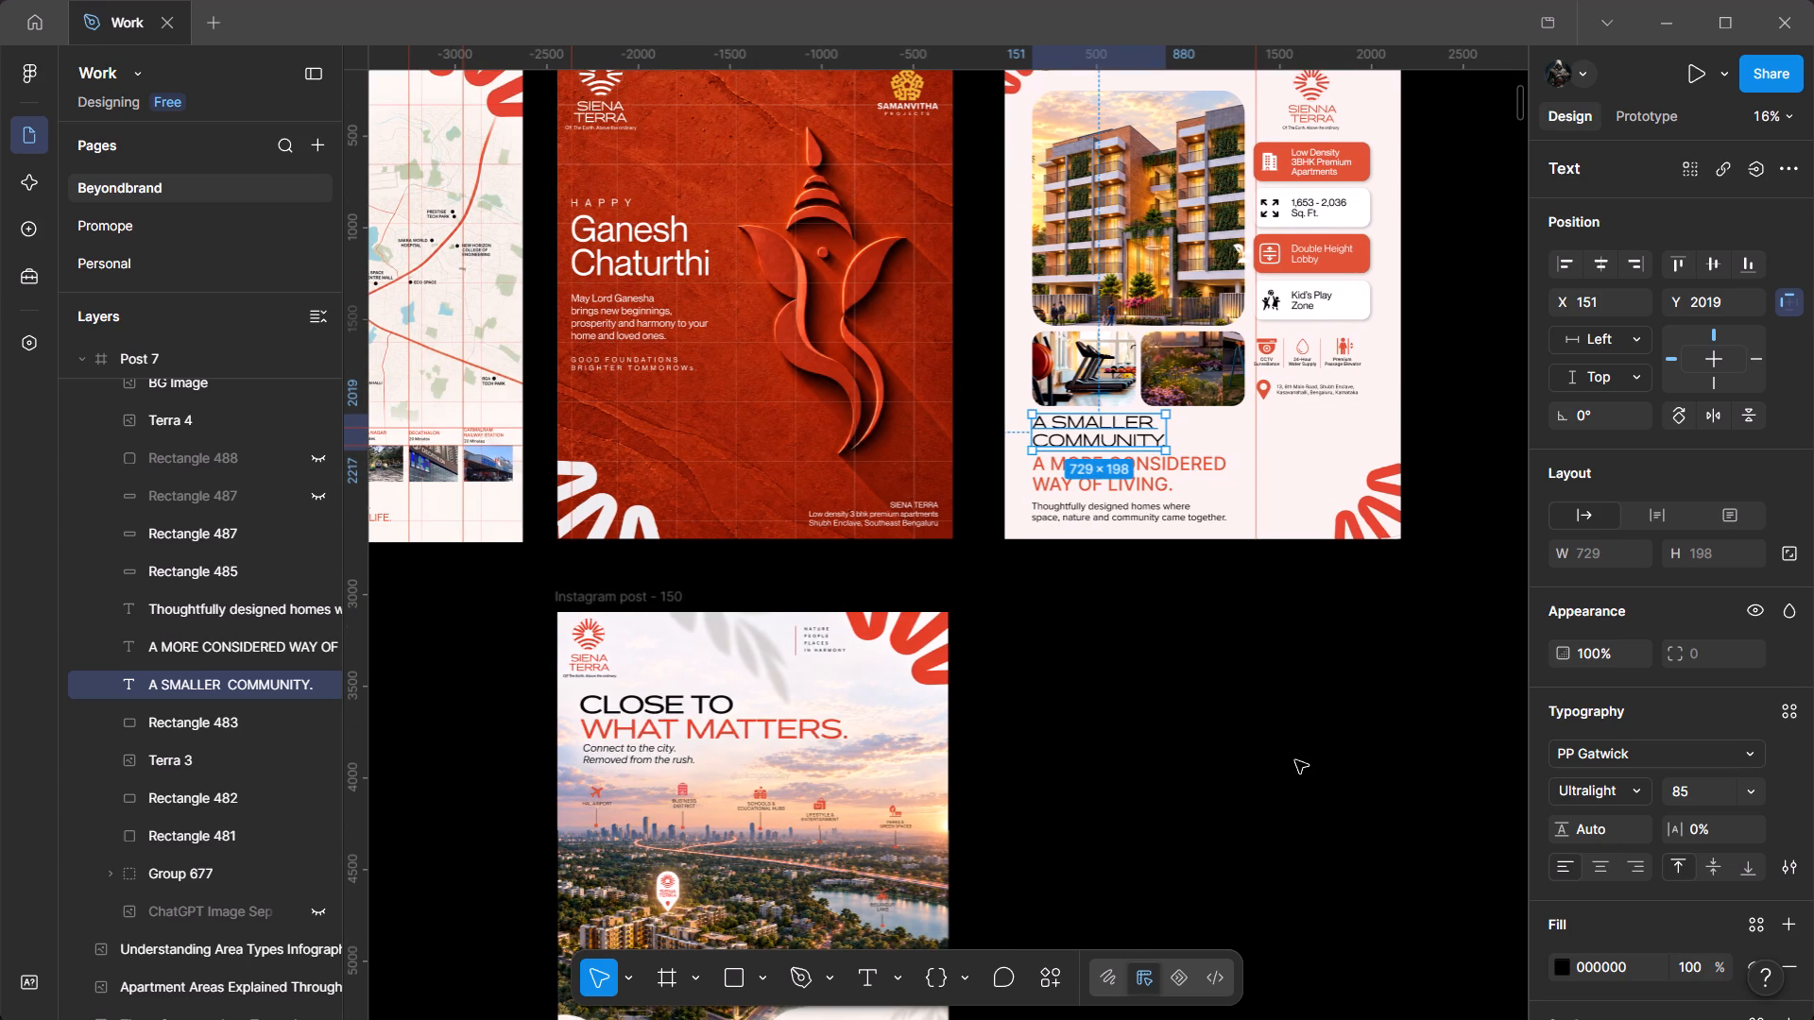
scroll(1323, 739, down, 2)
scroll(1676, 744, down, 3)
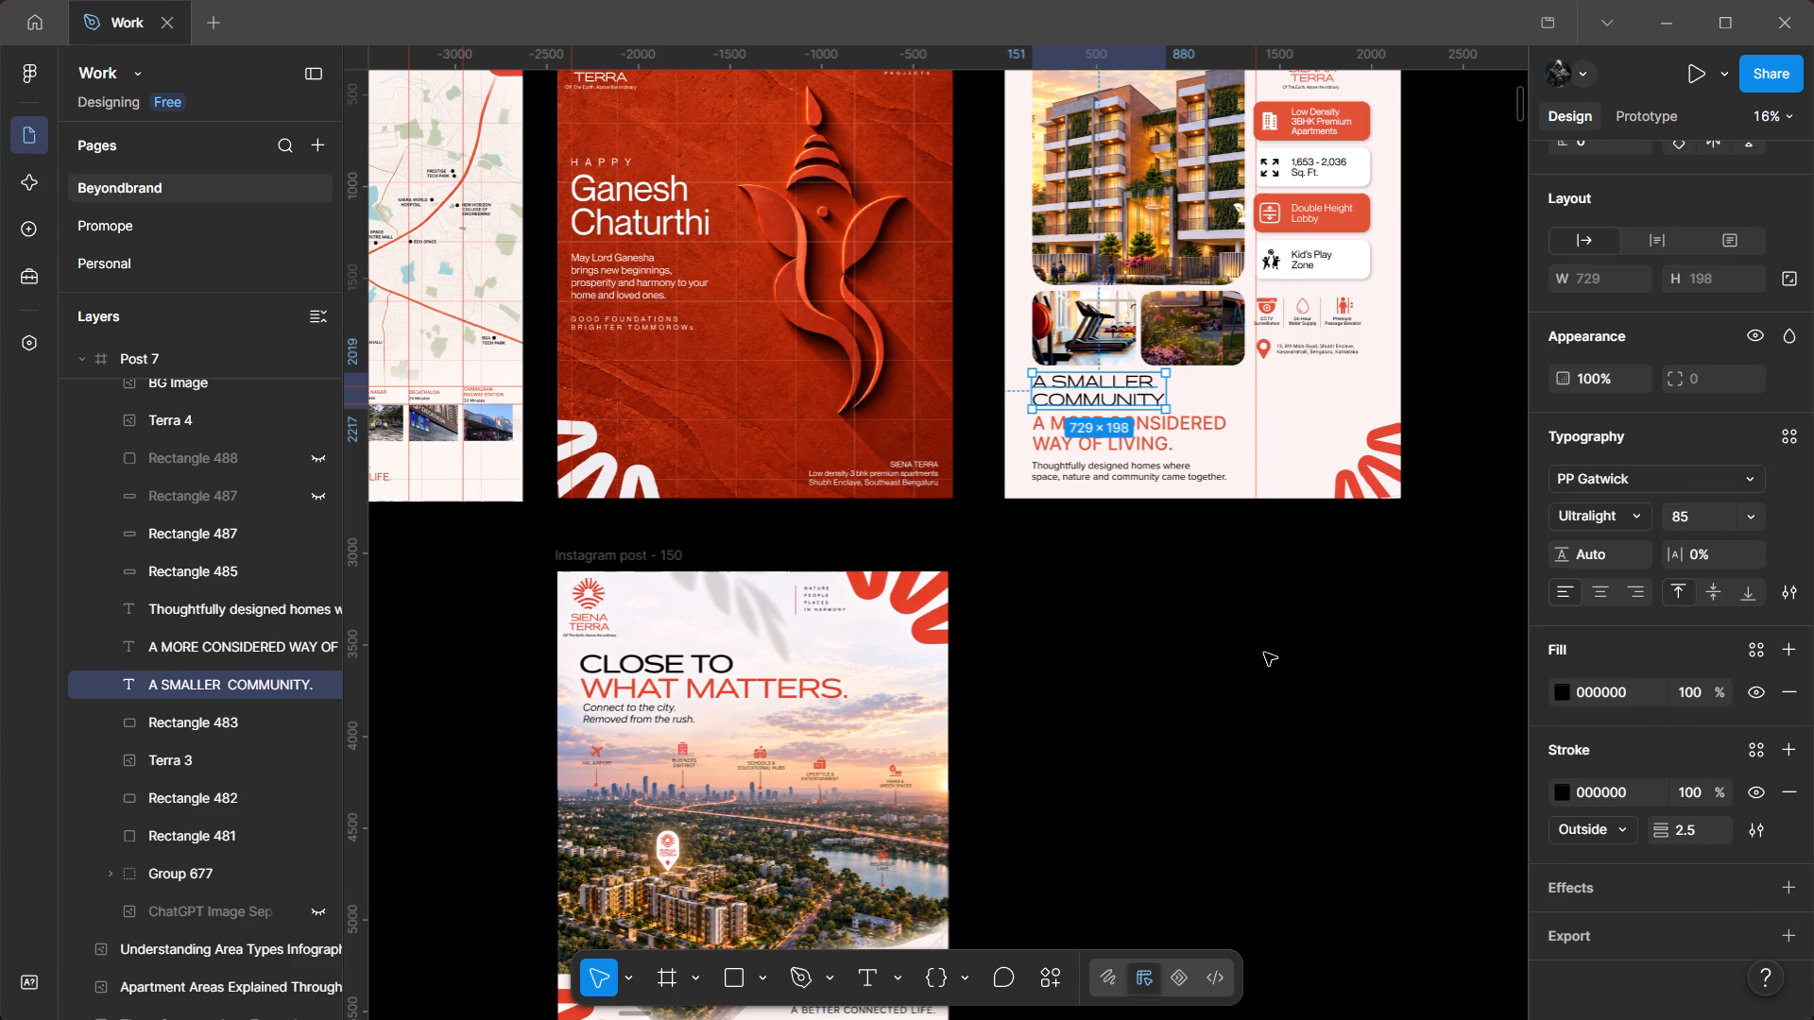
scroll(1267, 645, up, 3)
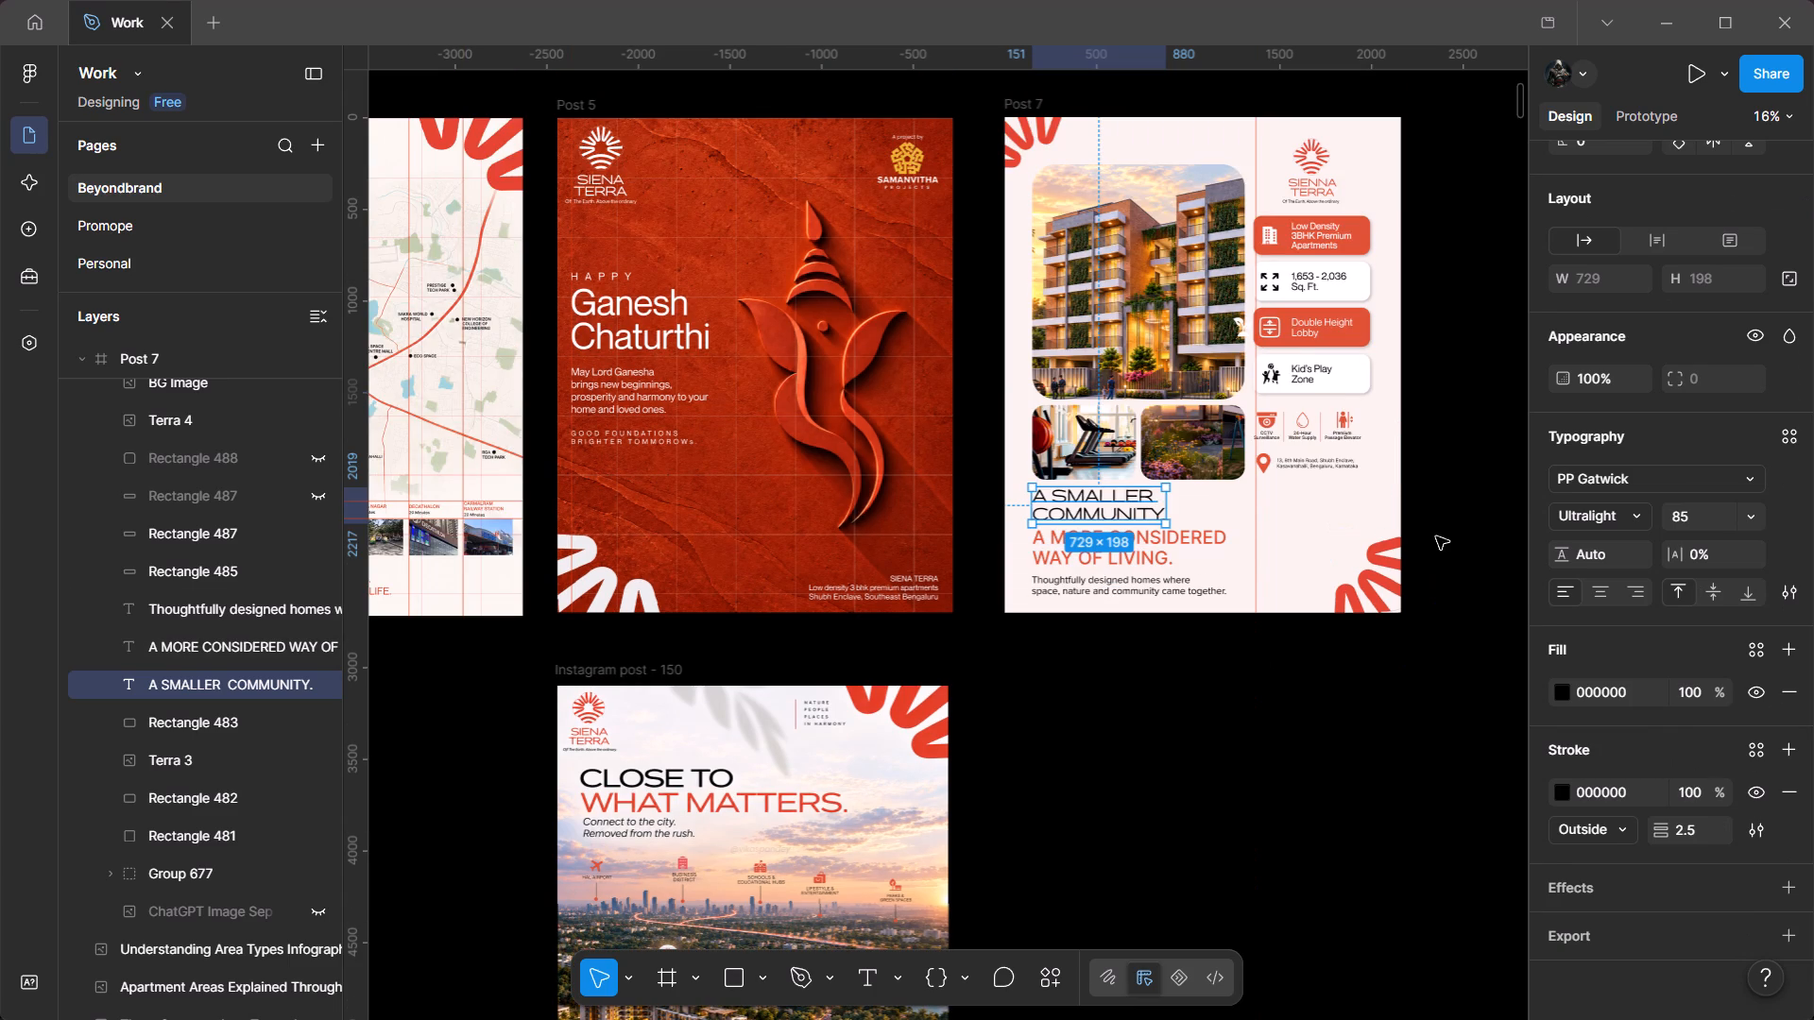
scroll(1595, 546, up, 2)
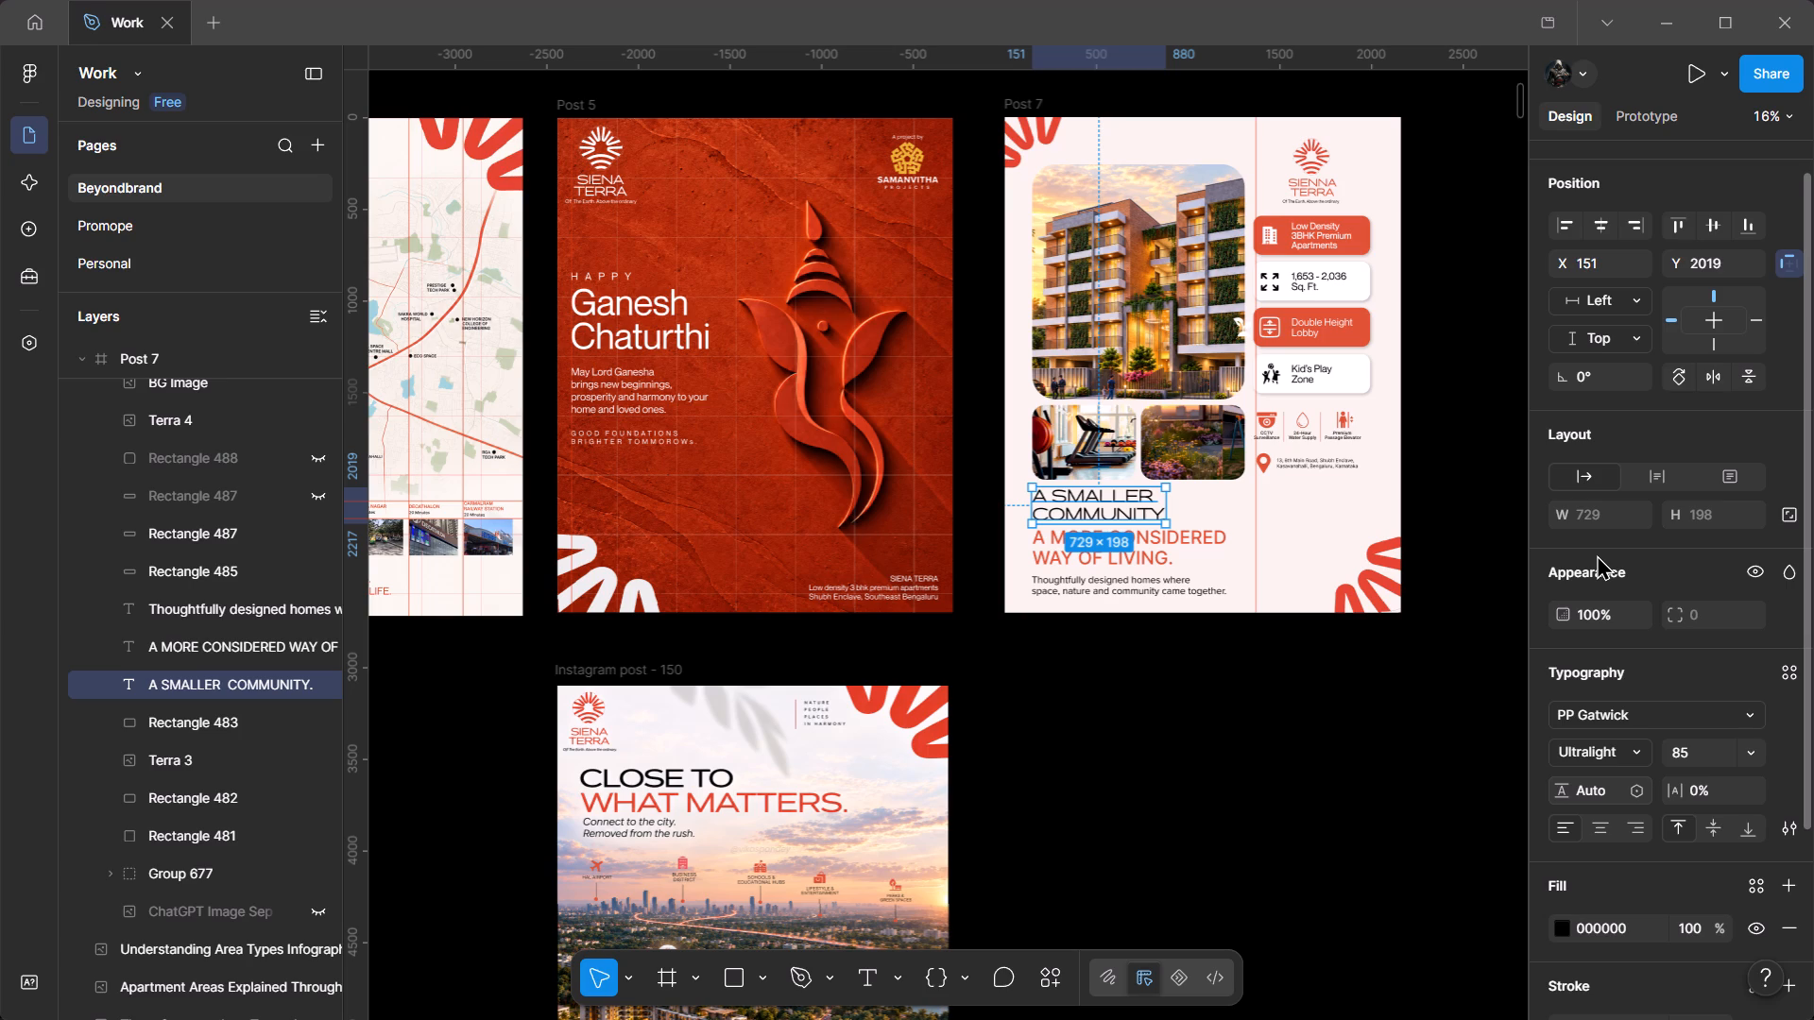
ctrl+scroll(1253, 767, down, 8)
Set the font size of the "Thoughtfully designed living space." headline in Instagram post - 154 to 100.
drag(967, 797, 1363, 274)
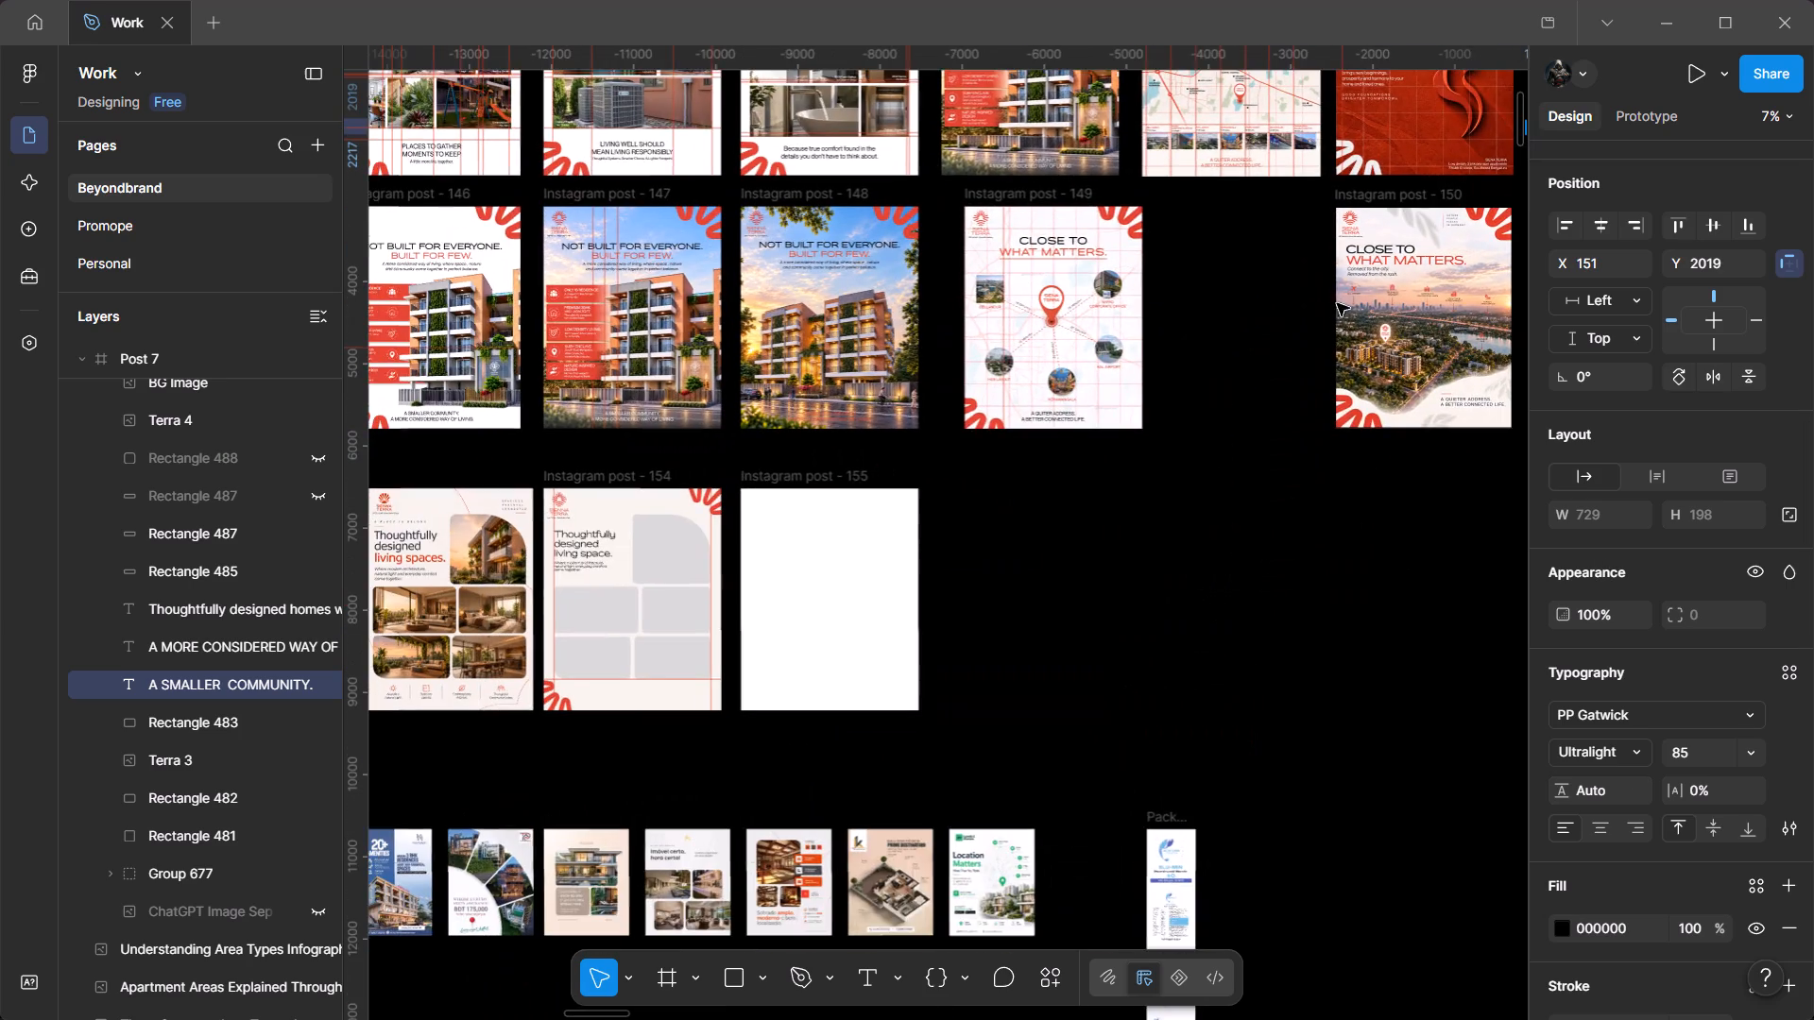
drag(1102, 597, 1416, 96)
drag(998, 566, 1053, 820)
drag(1067, 832, 1067, 849)
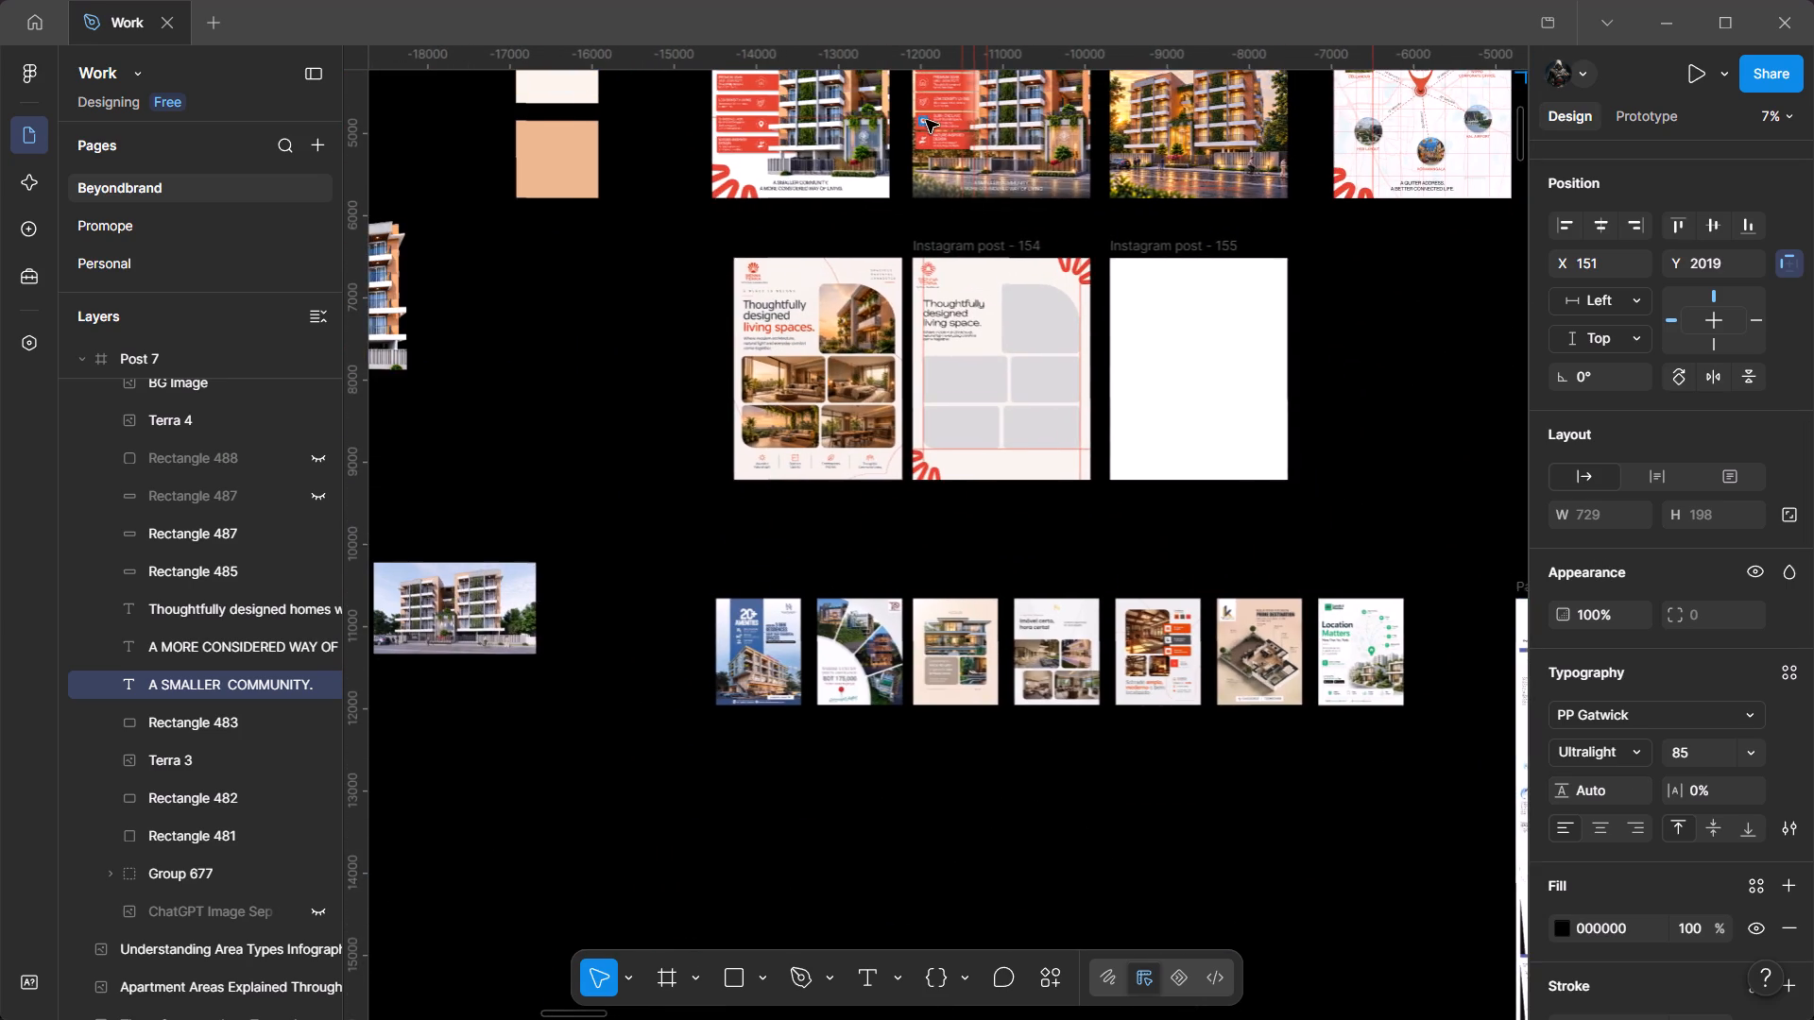
ctrl+scroll(928, 174, up, 7)
ctrl+scroll(960, 362, up, 6)
drag(885, 436, 1079, 420)
click(1066, 449)
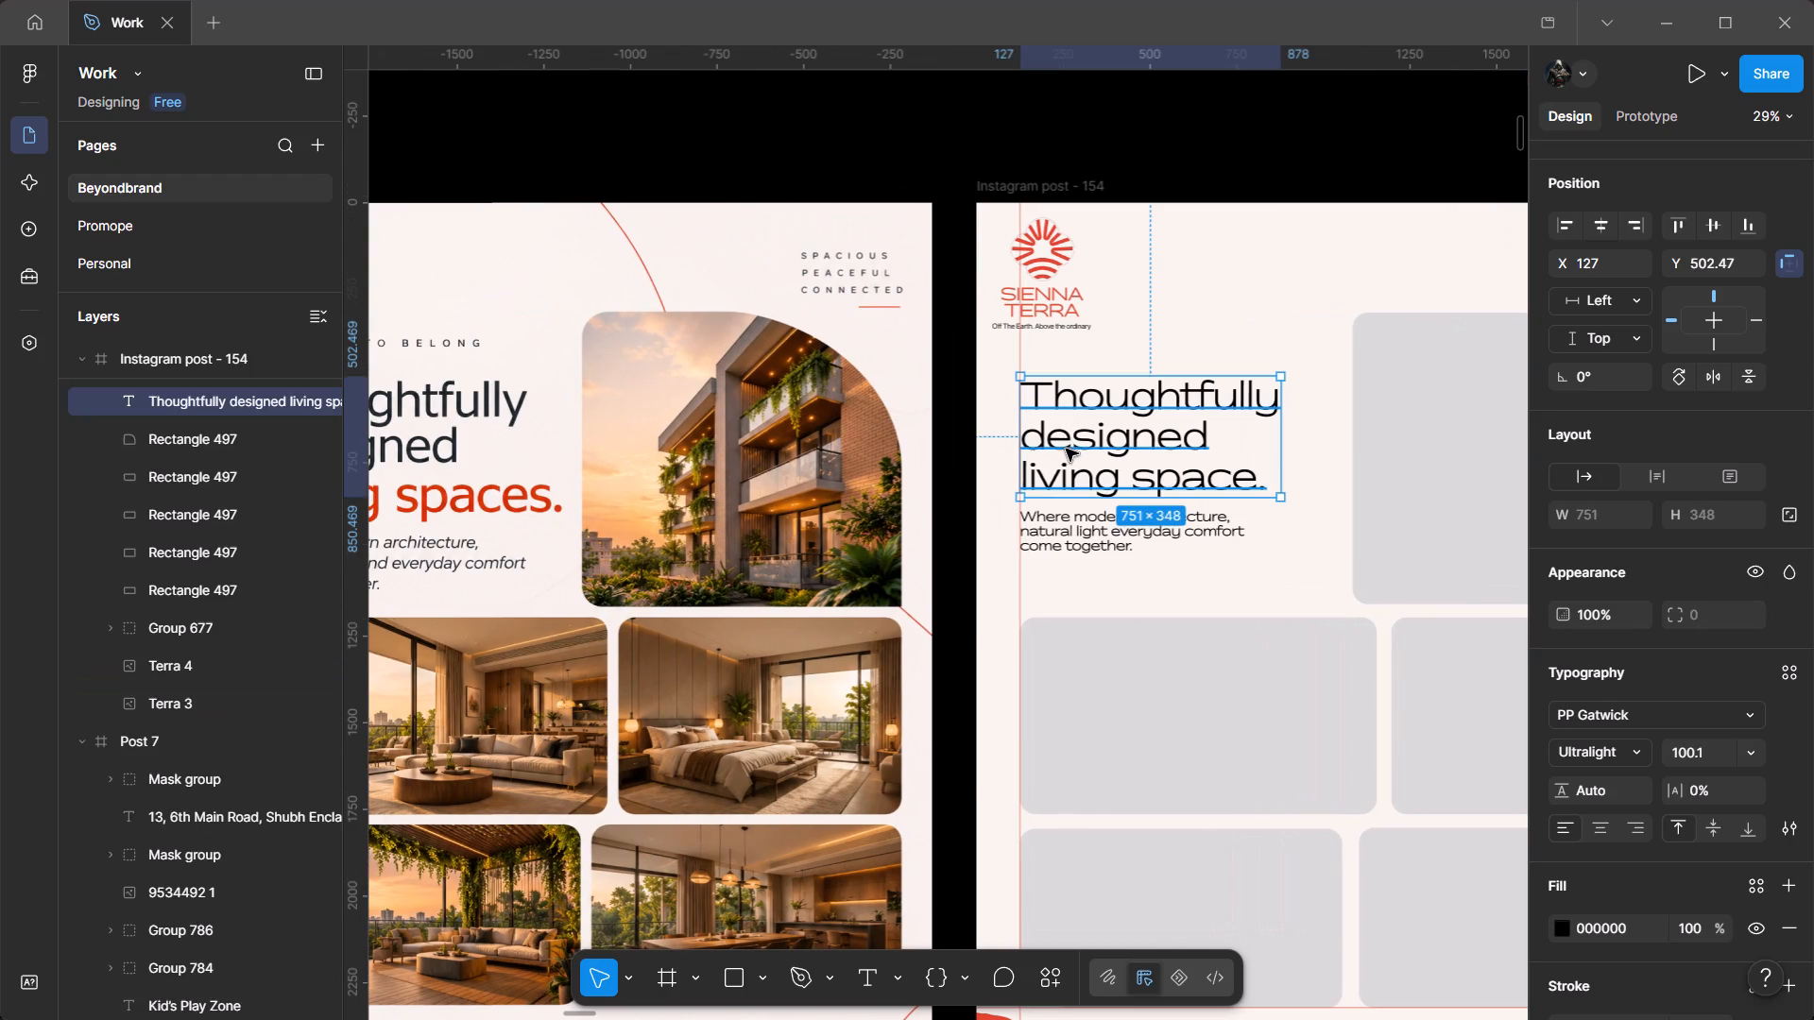
click(1715, 757)
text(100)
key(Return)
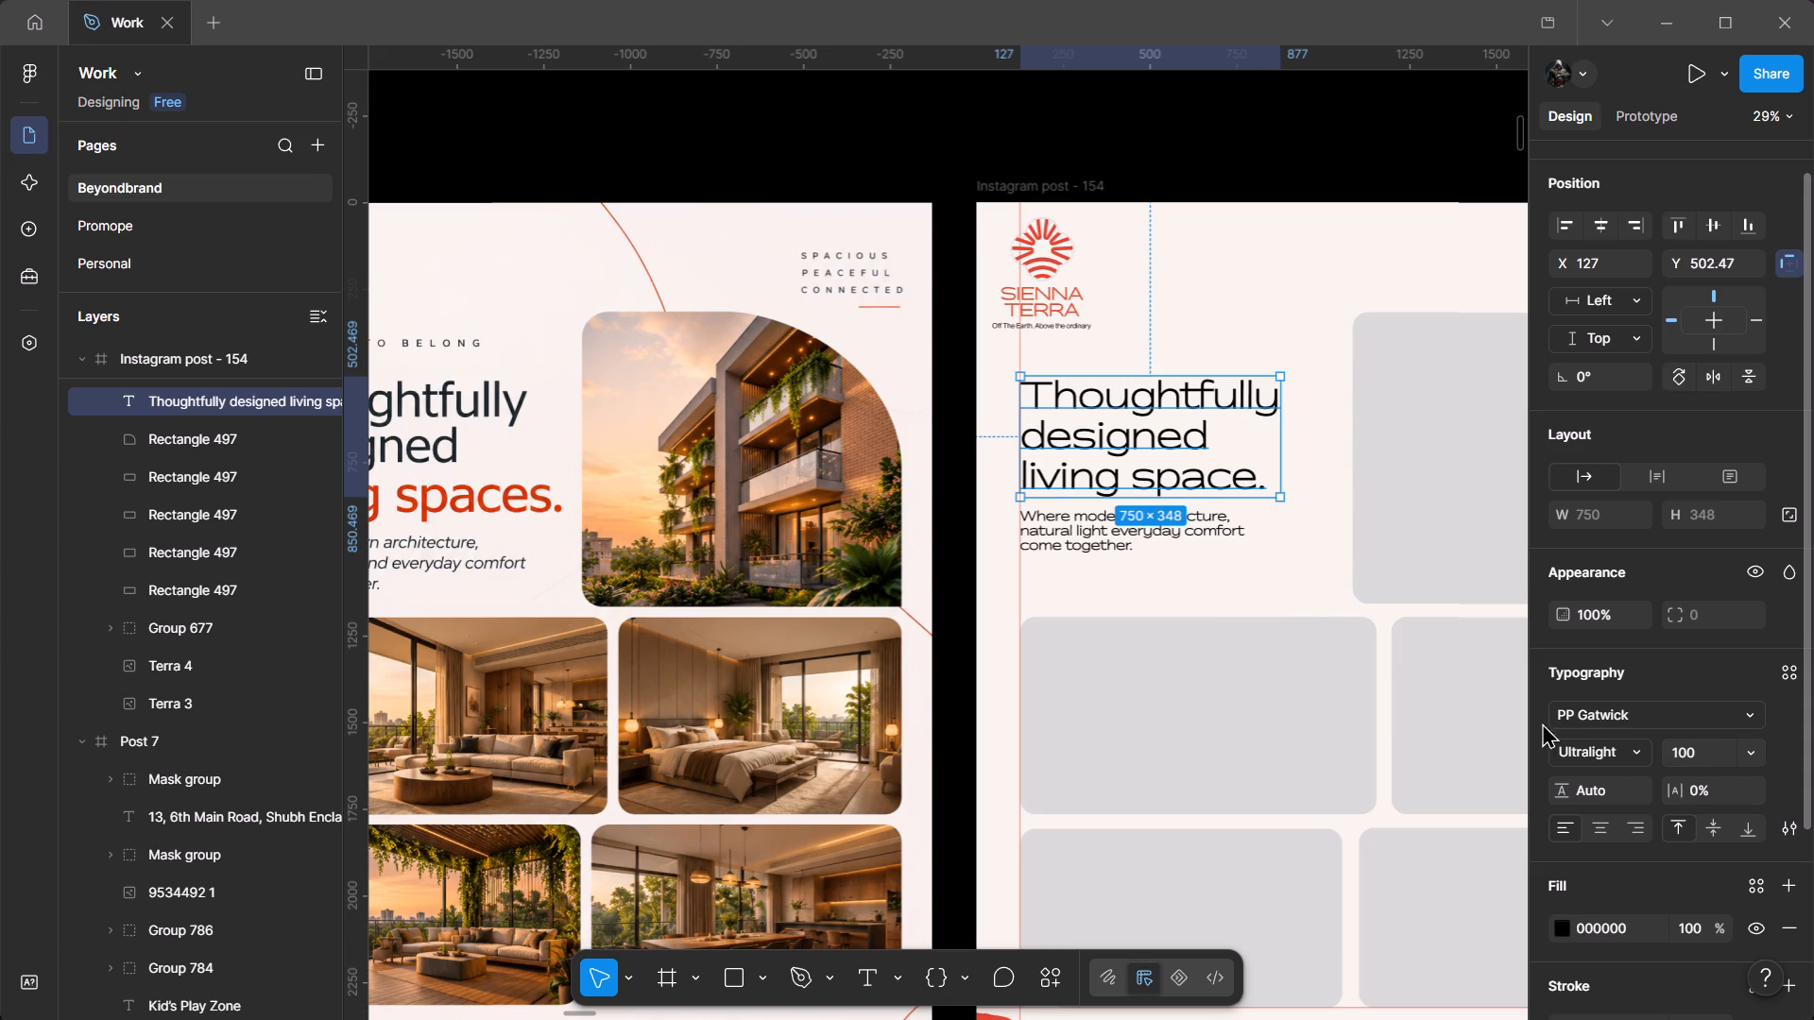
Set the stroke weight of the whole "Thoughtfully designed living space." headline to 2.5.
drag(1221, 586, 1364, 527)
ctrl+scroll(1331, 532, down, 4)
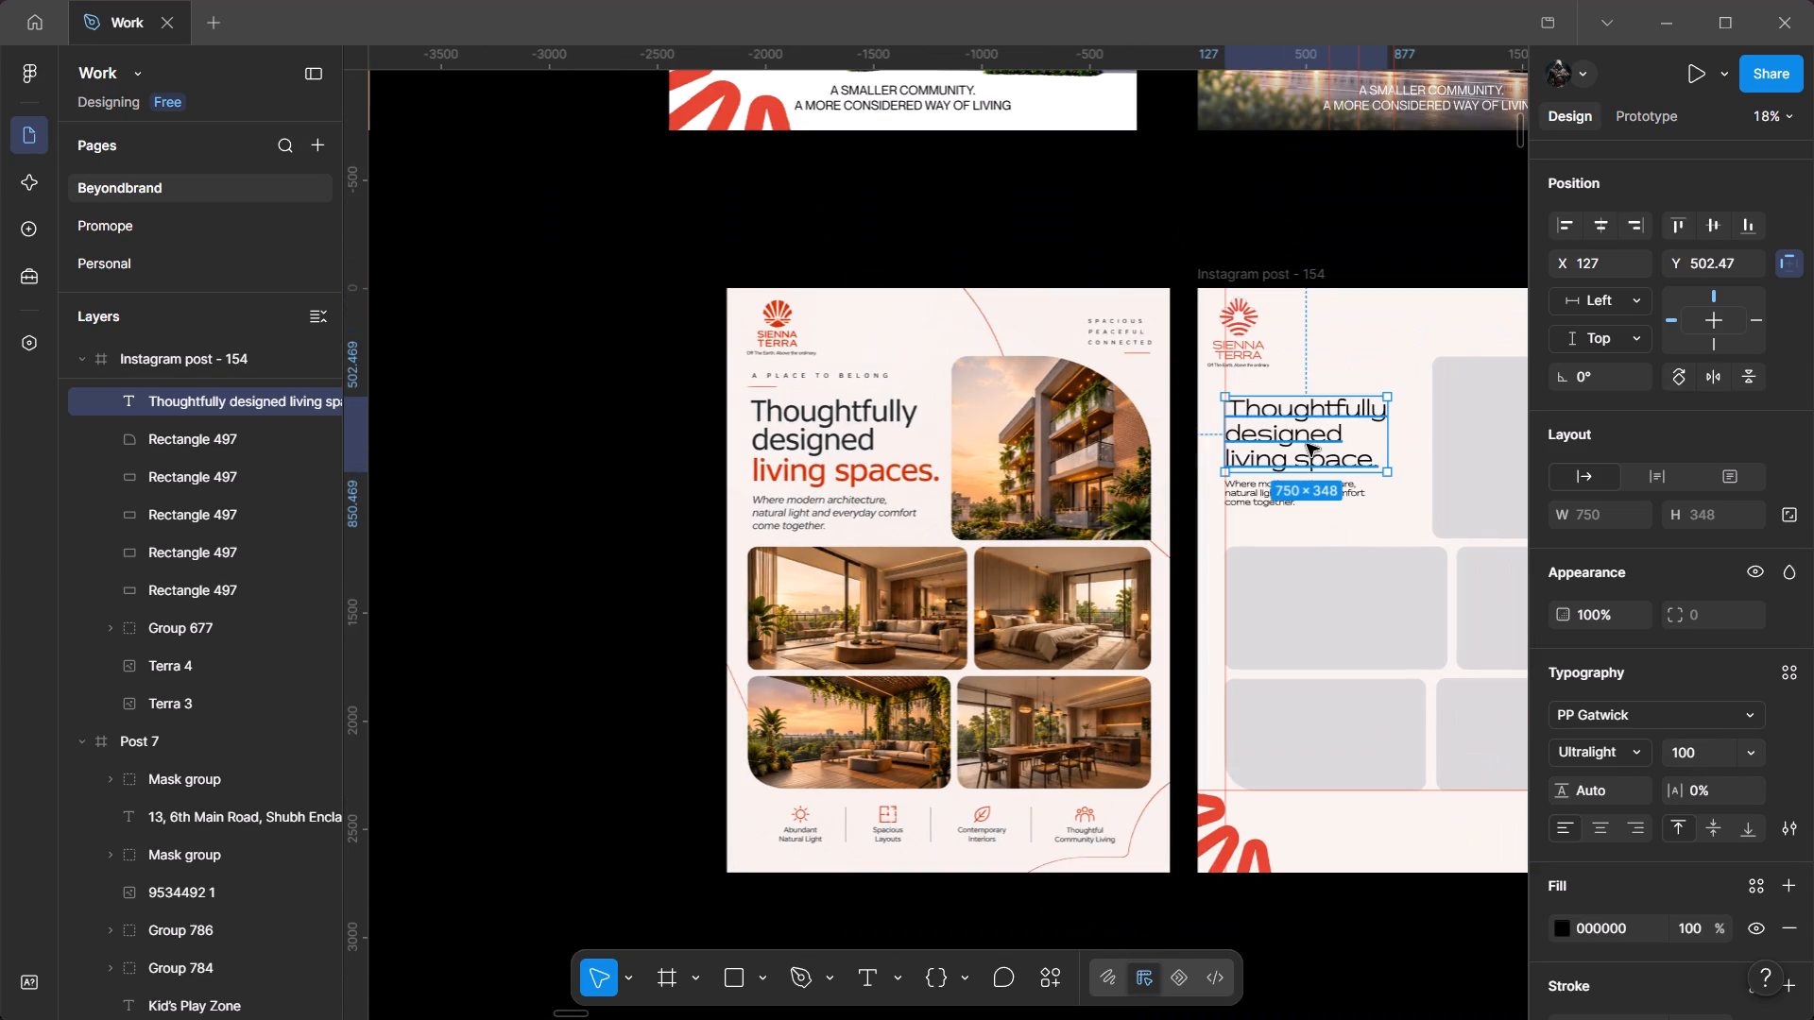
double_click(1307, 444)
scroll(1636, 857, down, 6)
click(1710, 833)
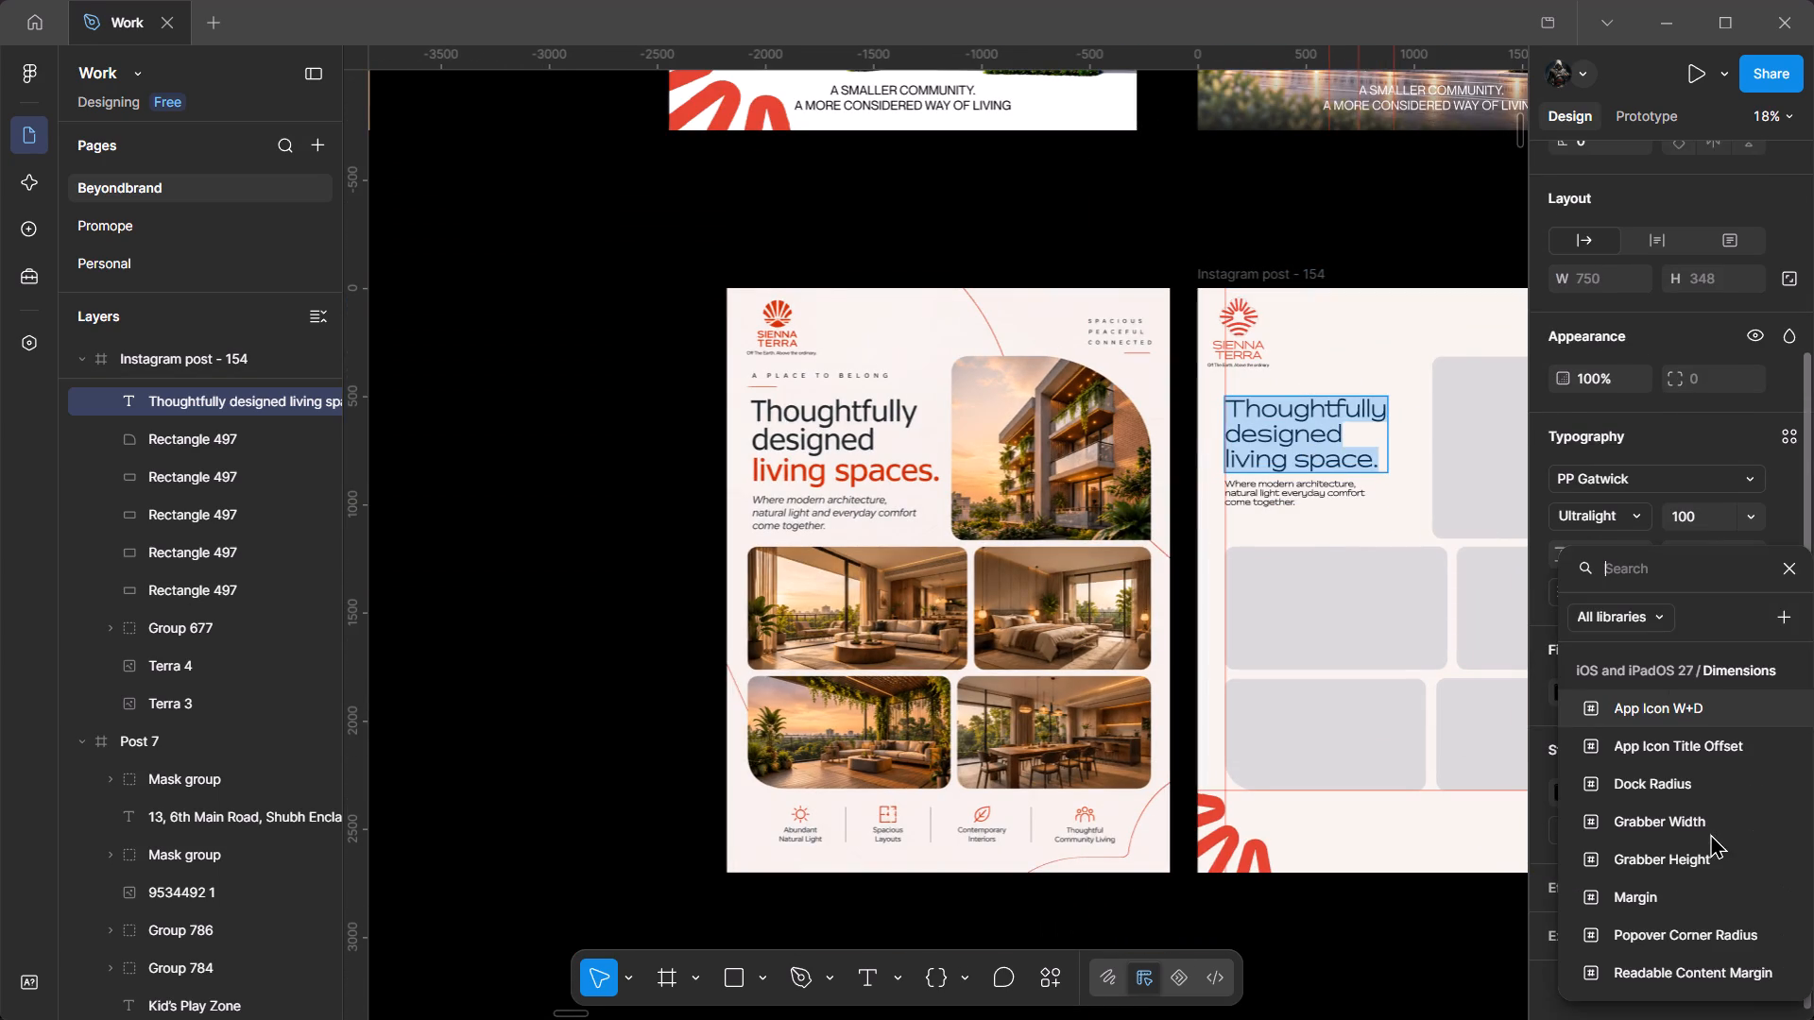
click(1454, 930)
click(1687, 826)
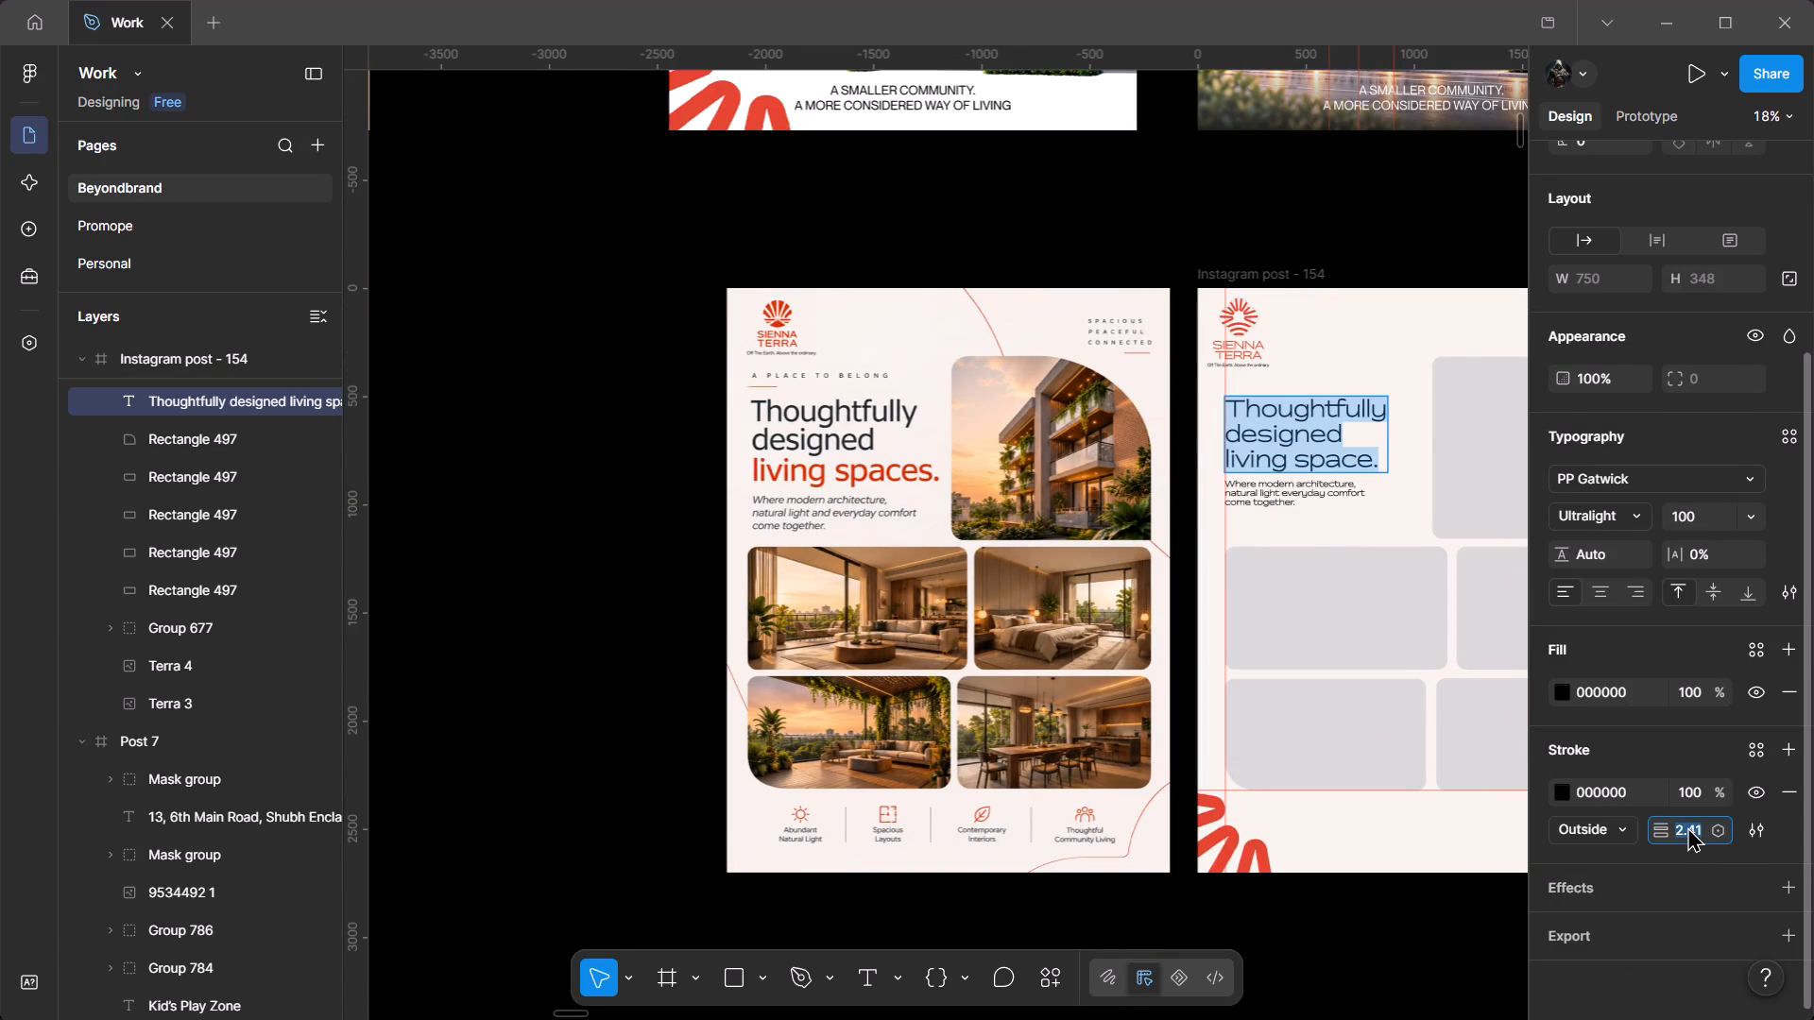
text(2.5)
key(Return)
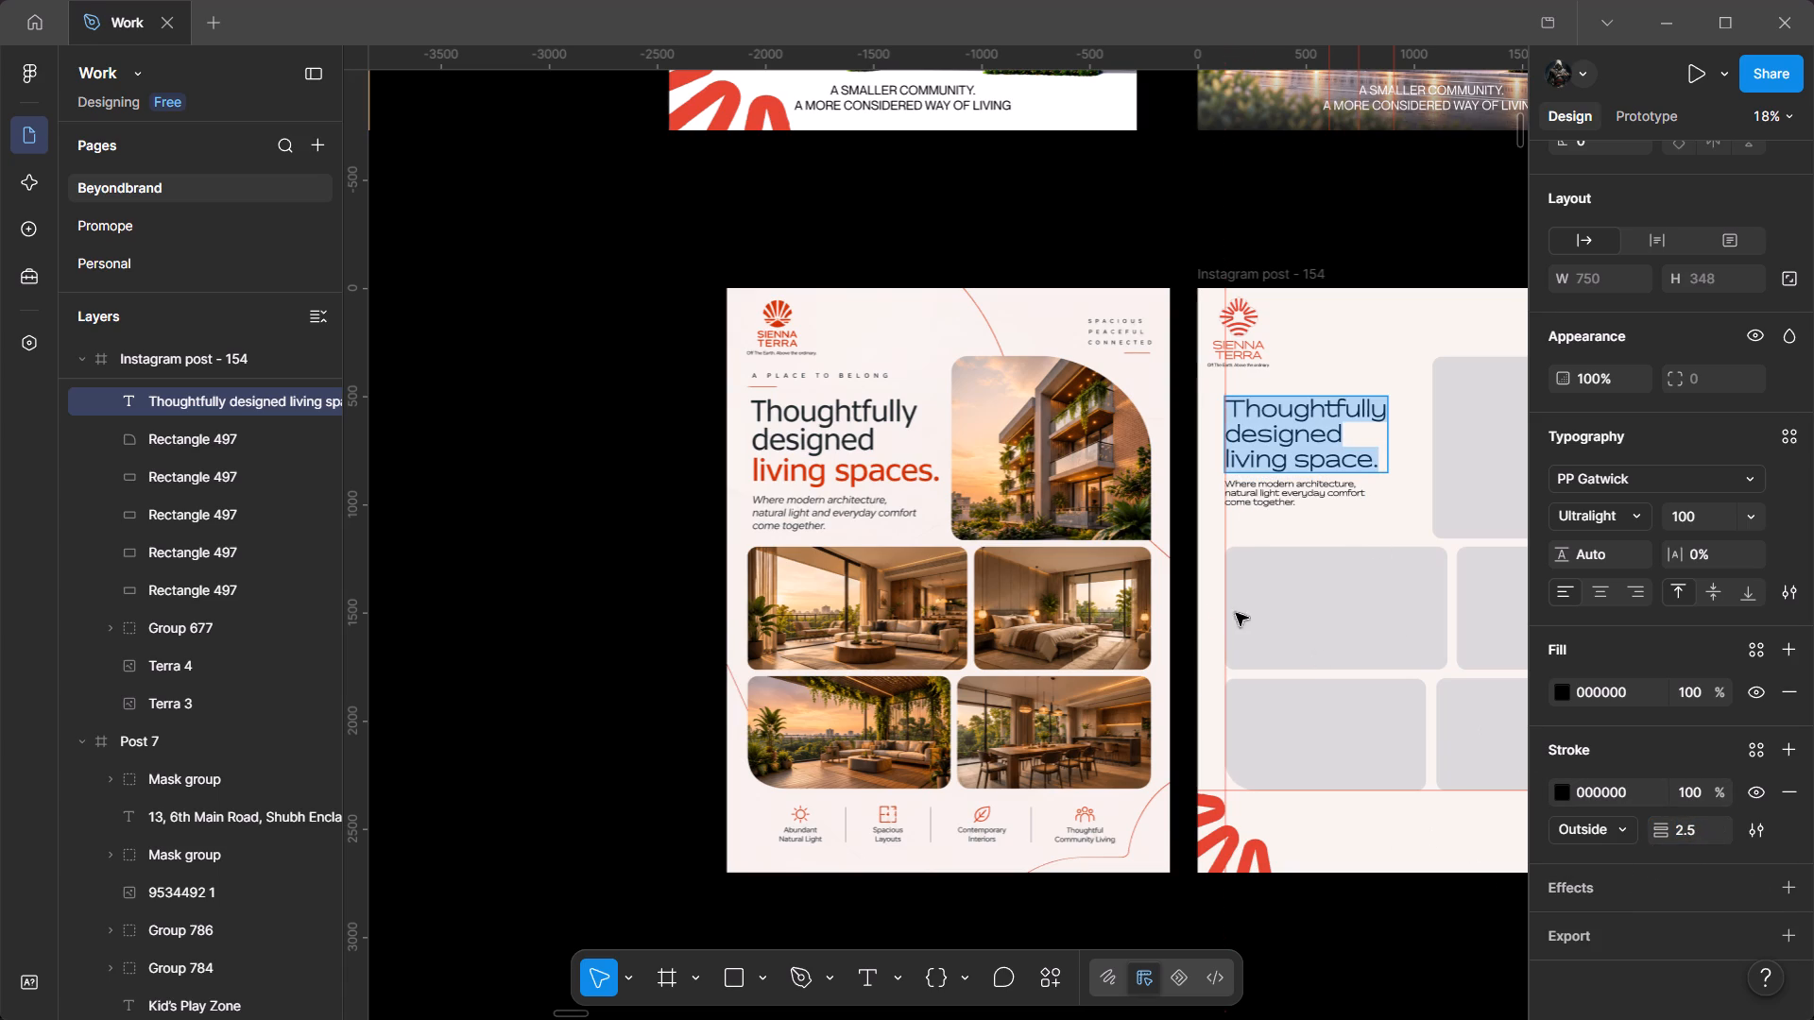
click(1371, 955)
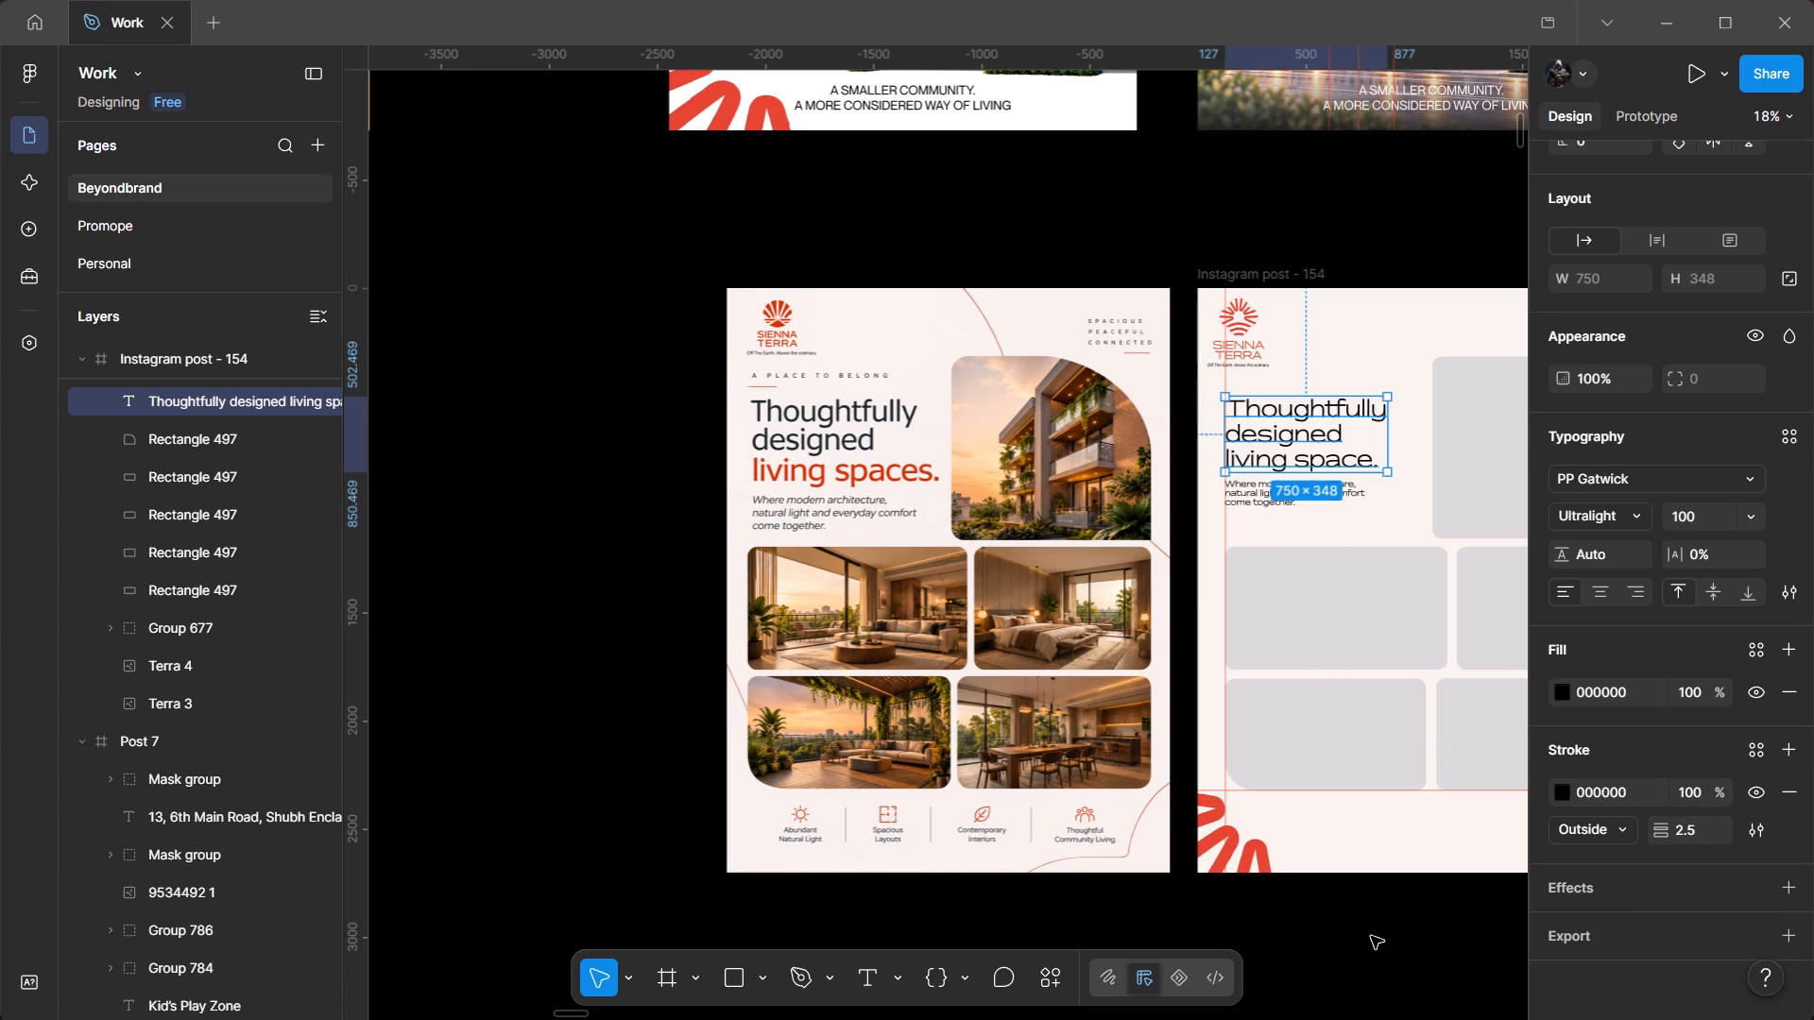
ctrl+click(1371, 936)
Set the stroke weight of the "Thoughtfully designed living space." headline to 3.
click(1303, 450)
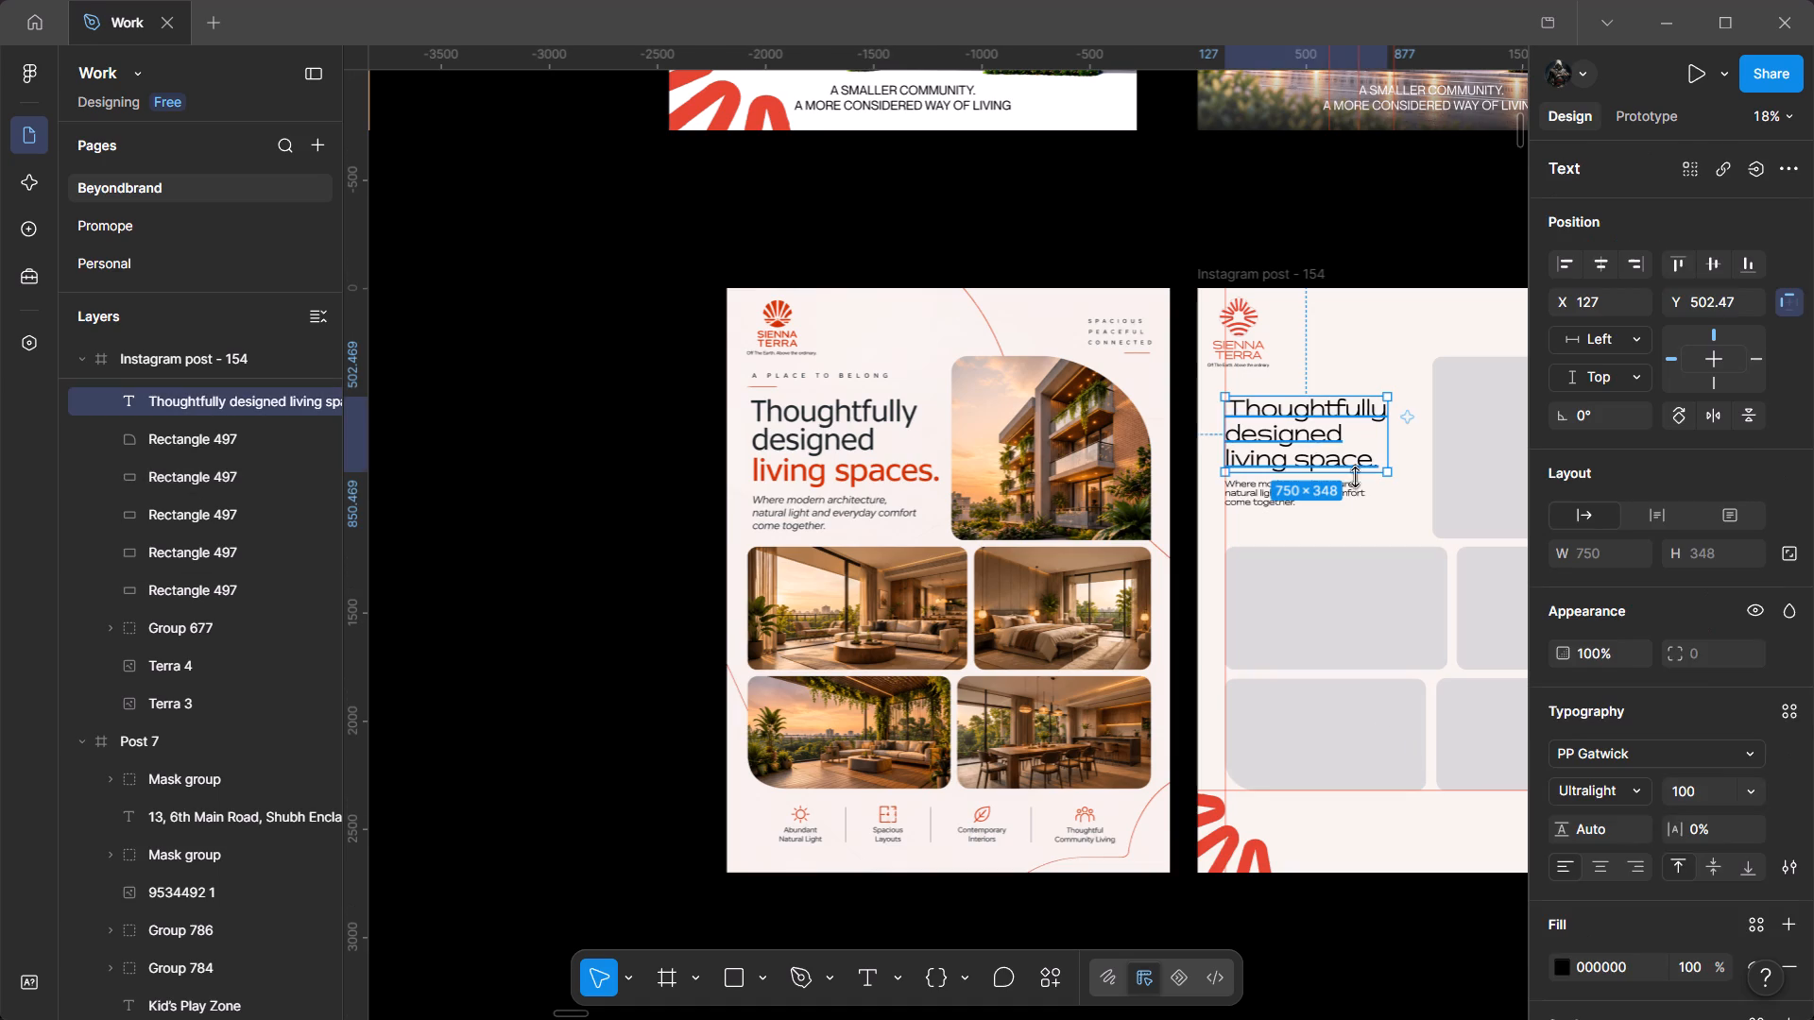
scroll(1665, 807, down, 4)
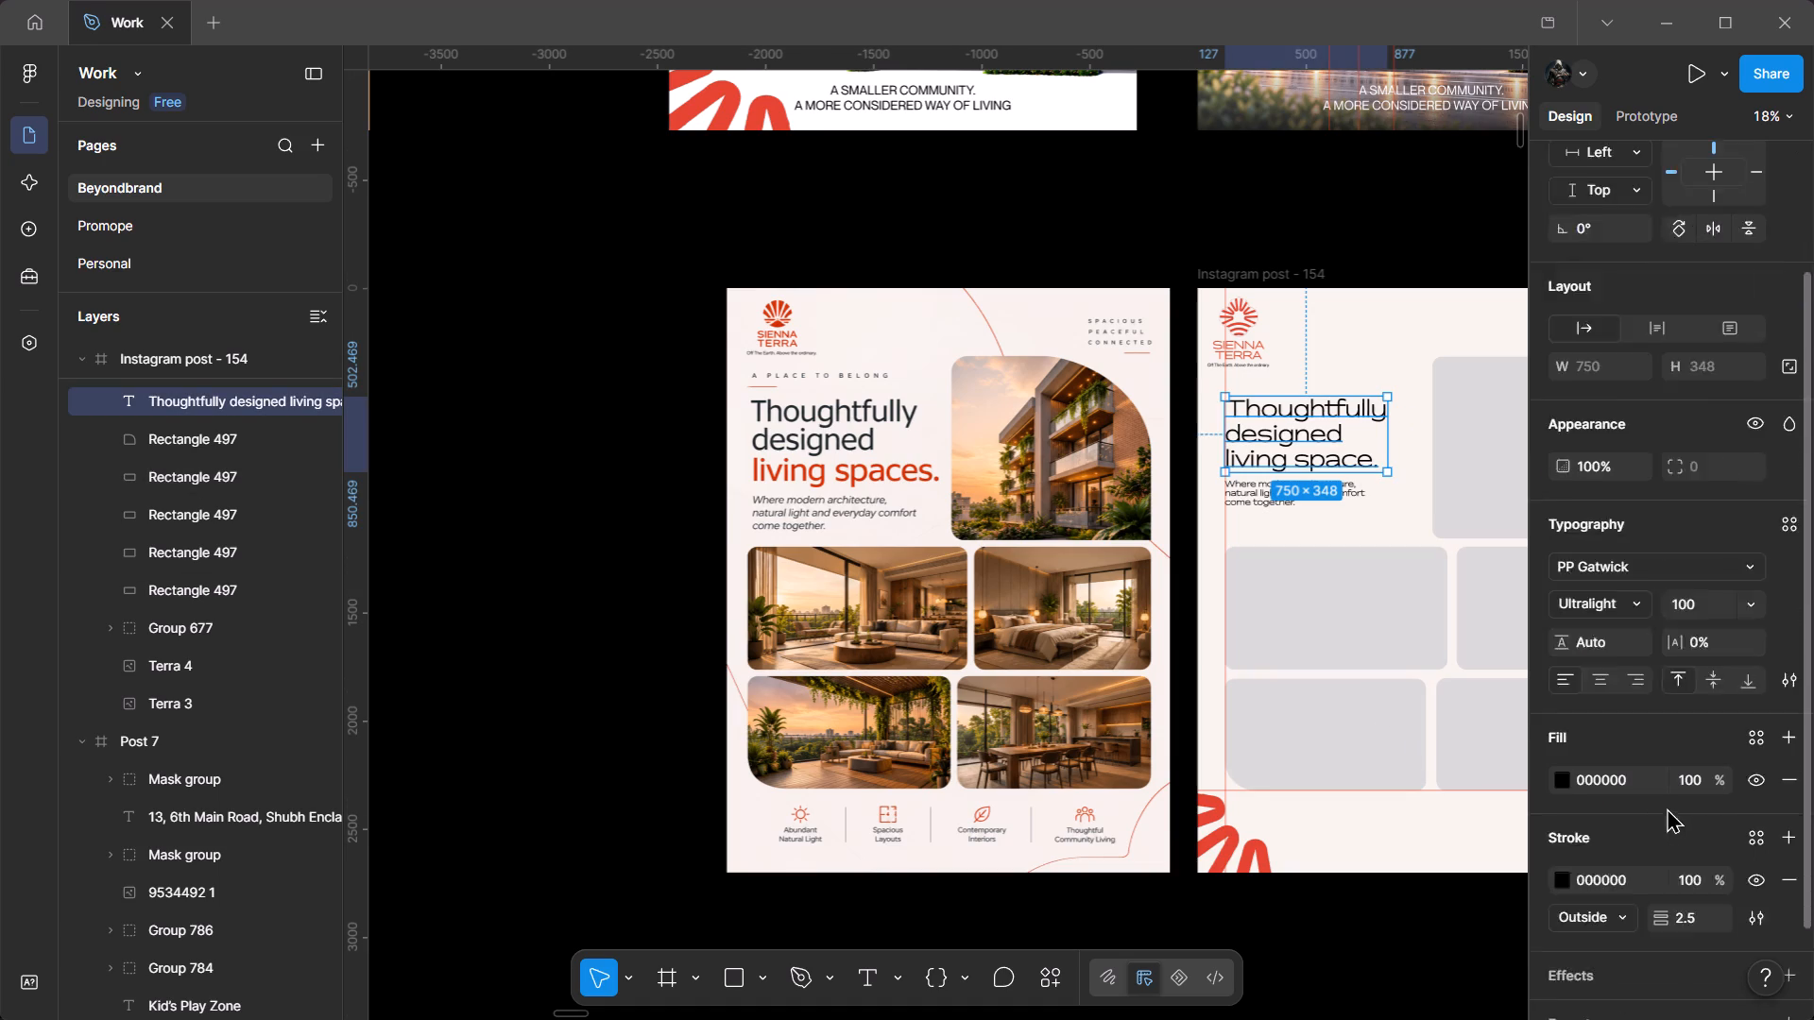
click(1700, 833)
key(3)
key(Return)
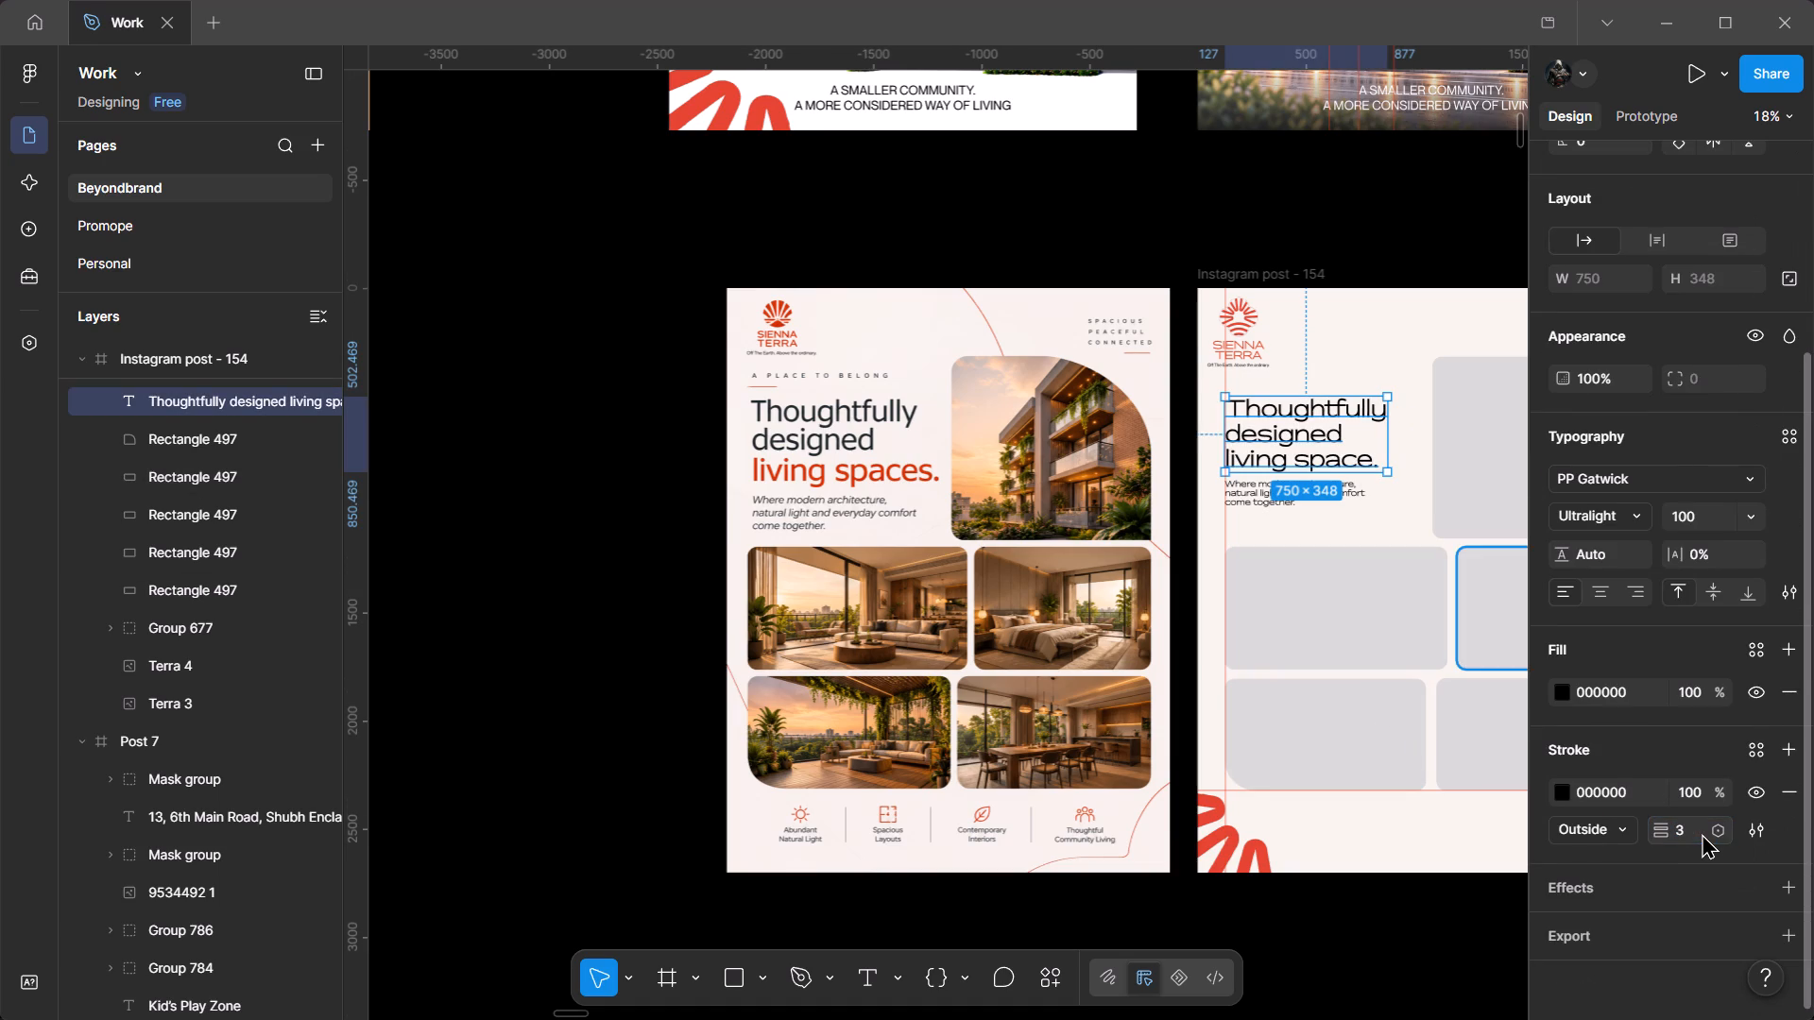
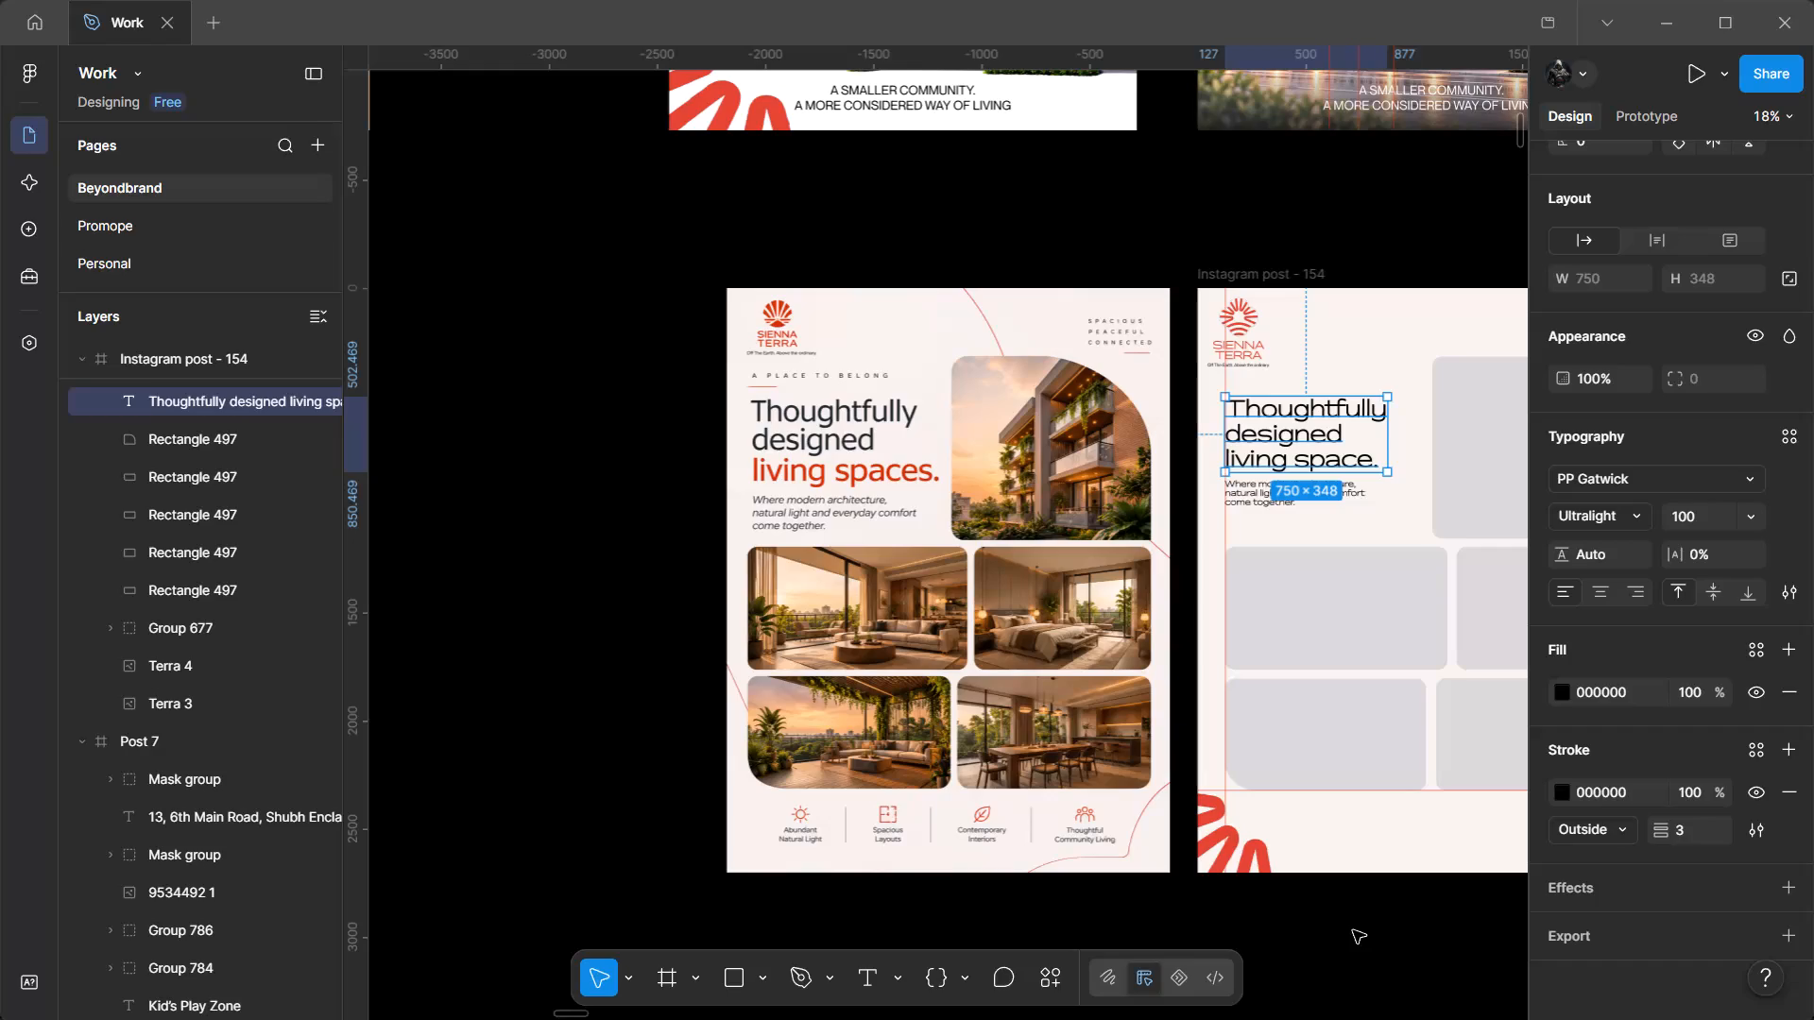
Examine the headline and the paragraph below it in Instagram post - 154 against the reference design.
drag(1265, 594, 895, 503)
click(1132, 859)
drag(1081, 885, 1310, 884)
click(1123, 402)
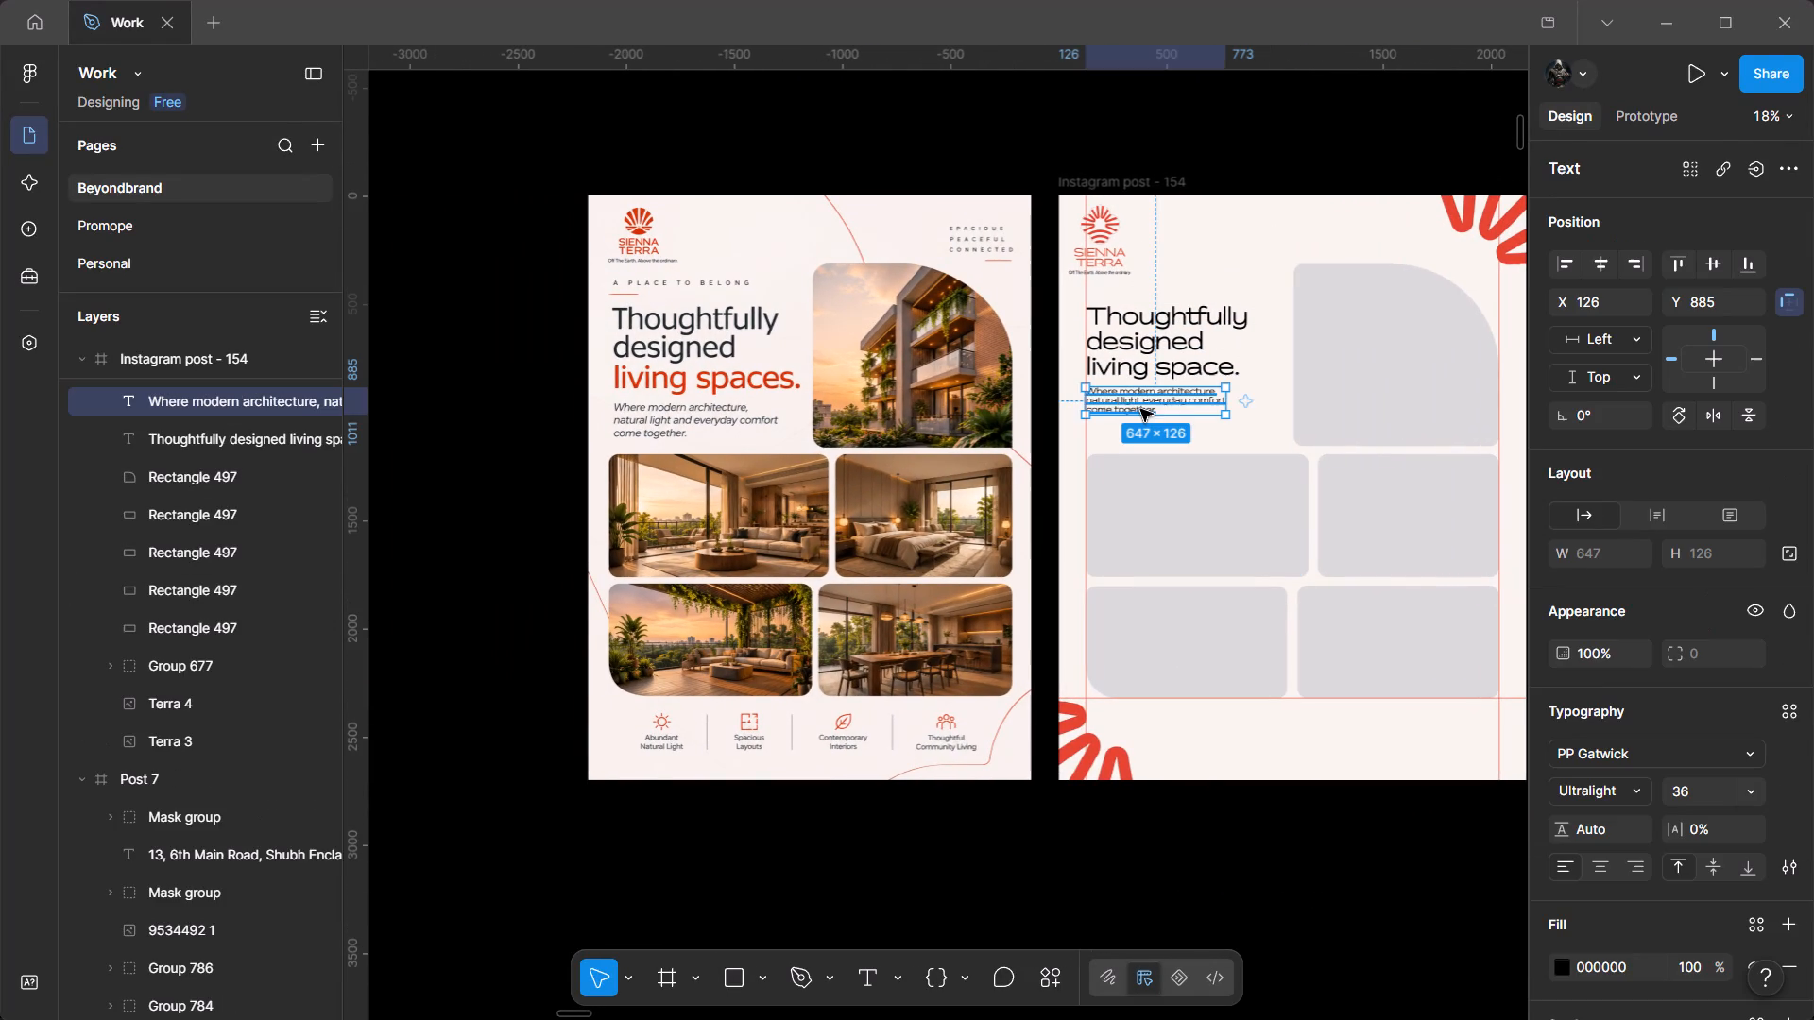
ctrl+scroll(1046, 380, up, 6)
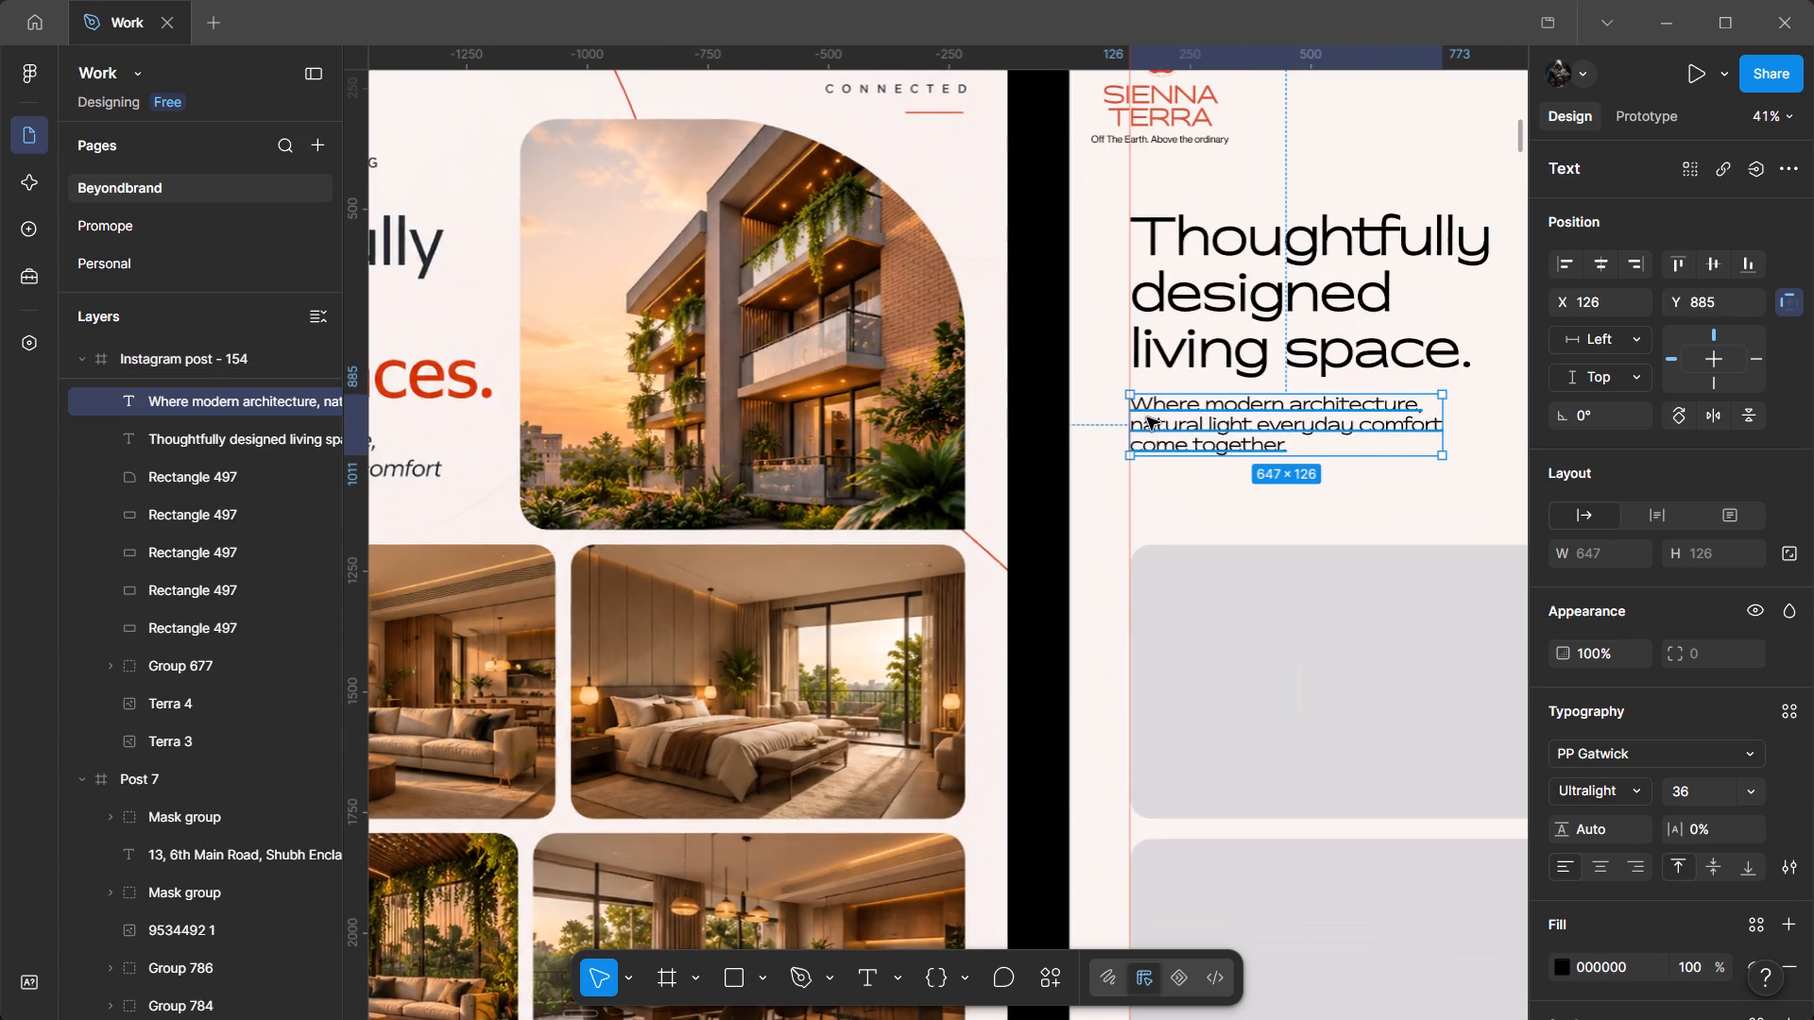
ctrl+scroll(1147, 417, down, 4)
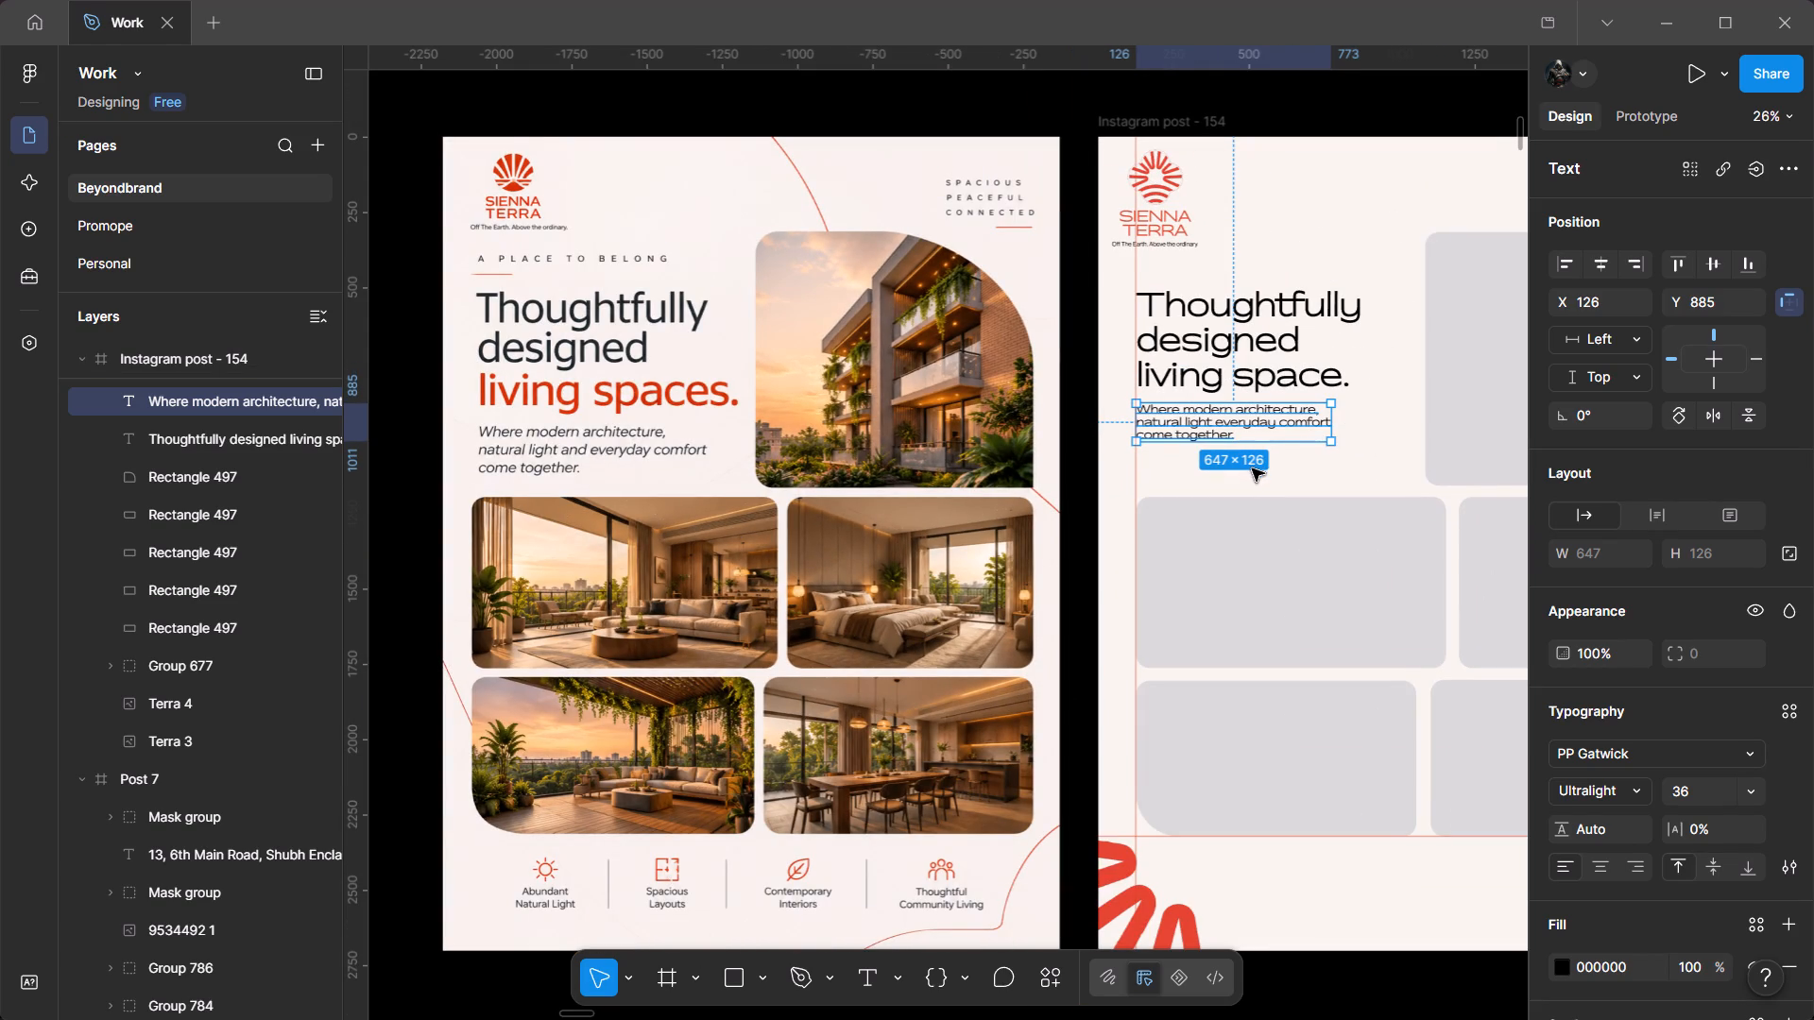
click(1322, 191)
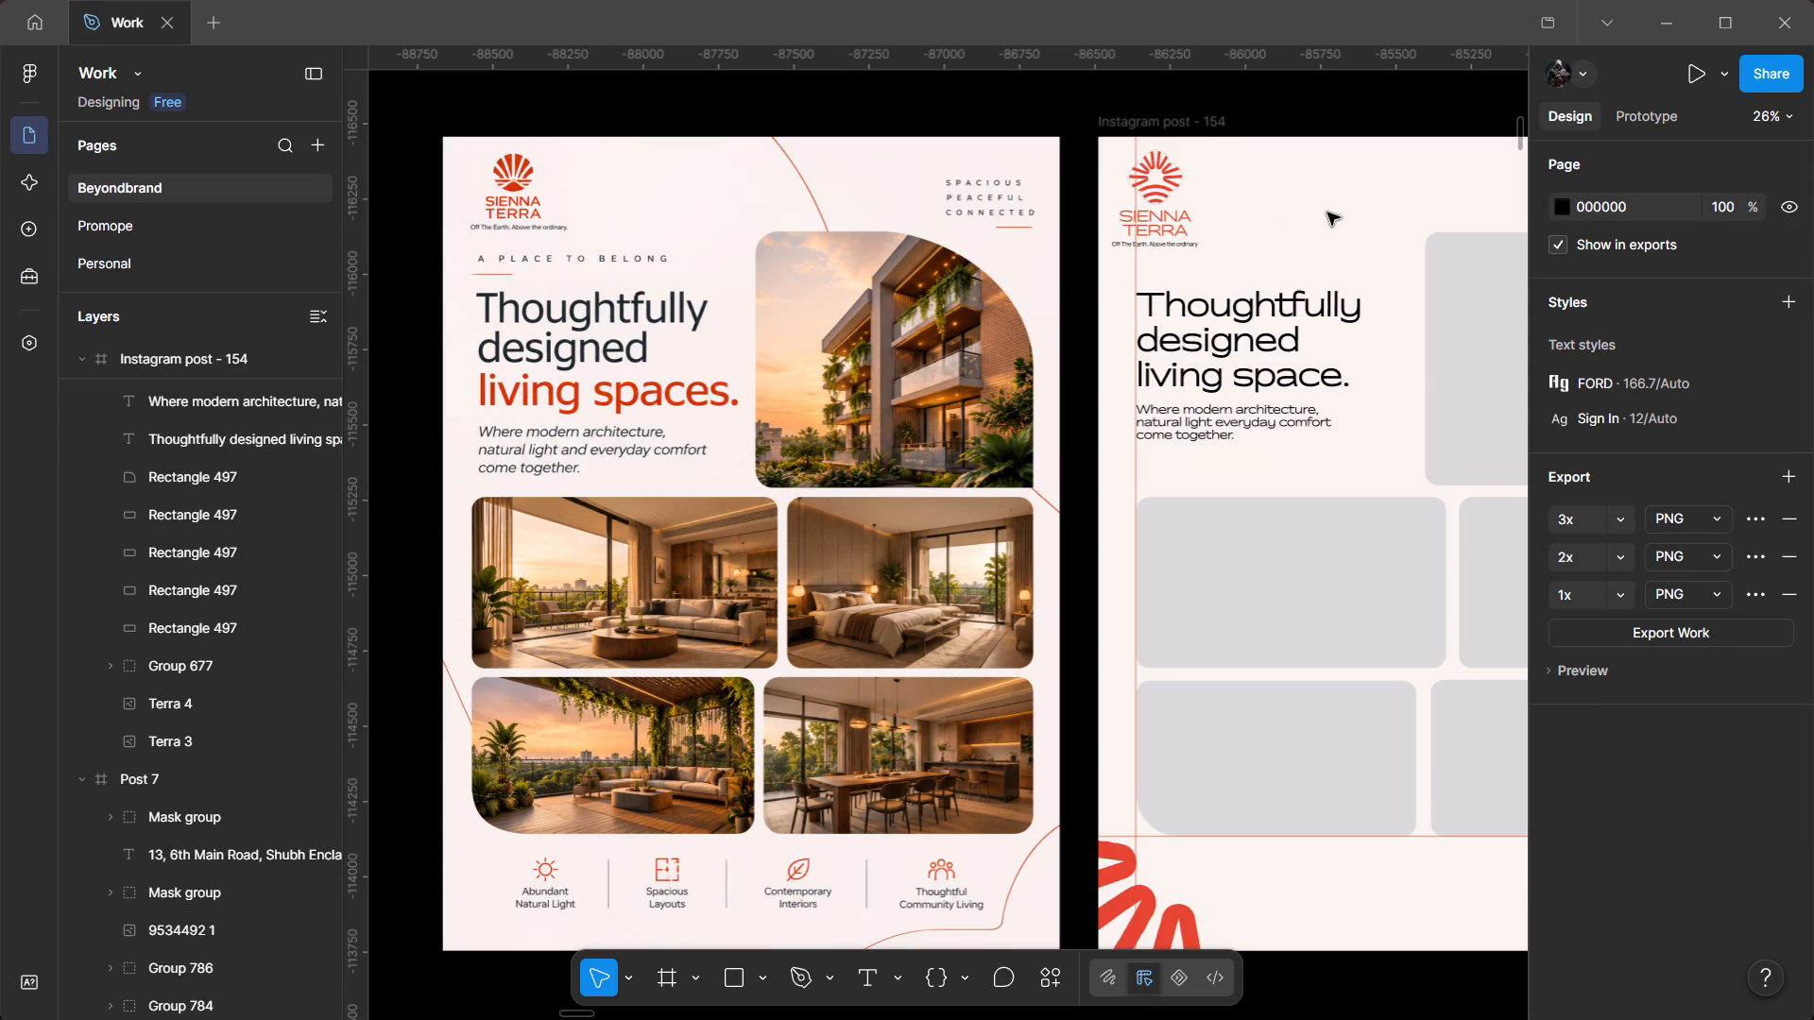
click(1327, 212)
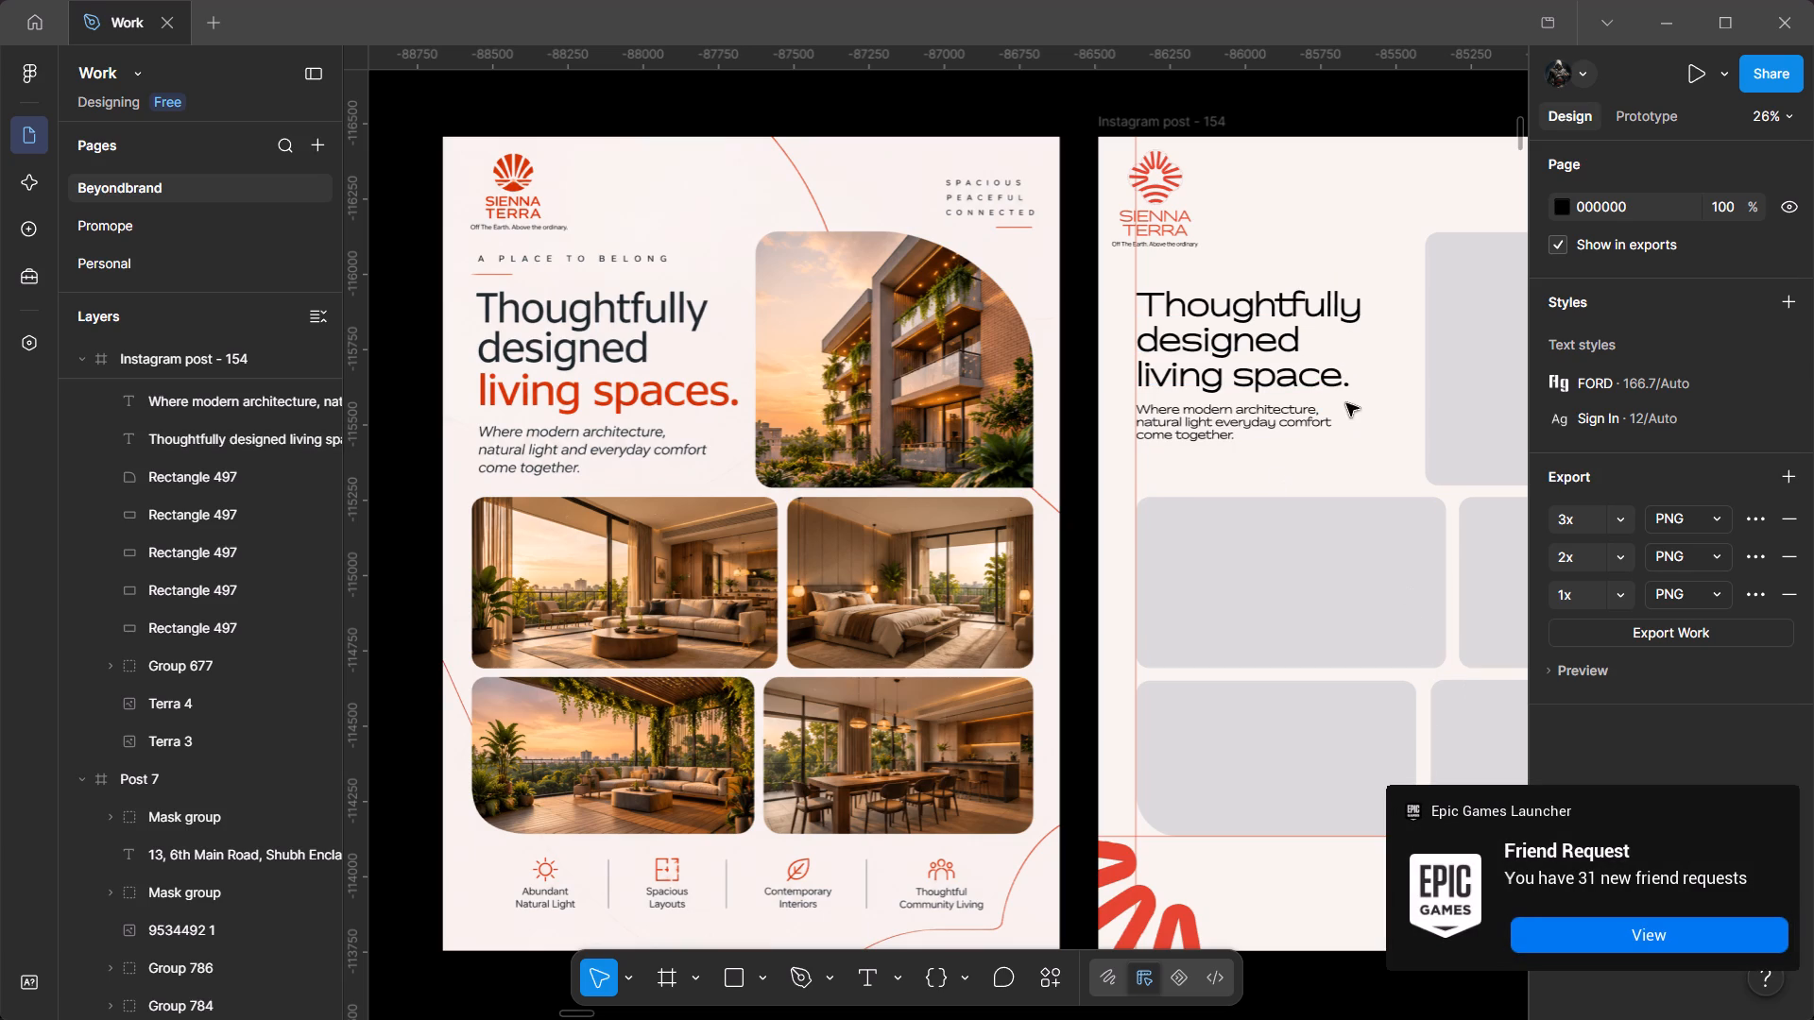
click(1379, 439)
Preview the Instagram post - 154 frame in the phone-sized prototype preview, and close the preview.
ctrl+scroll(1372, 436, down, 8)
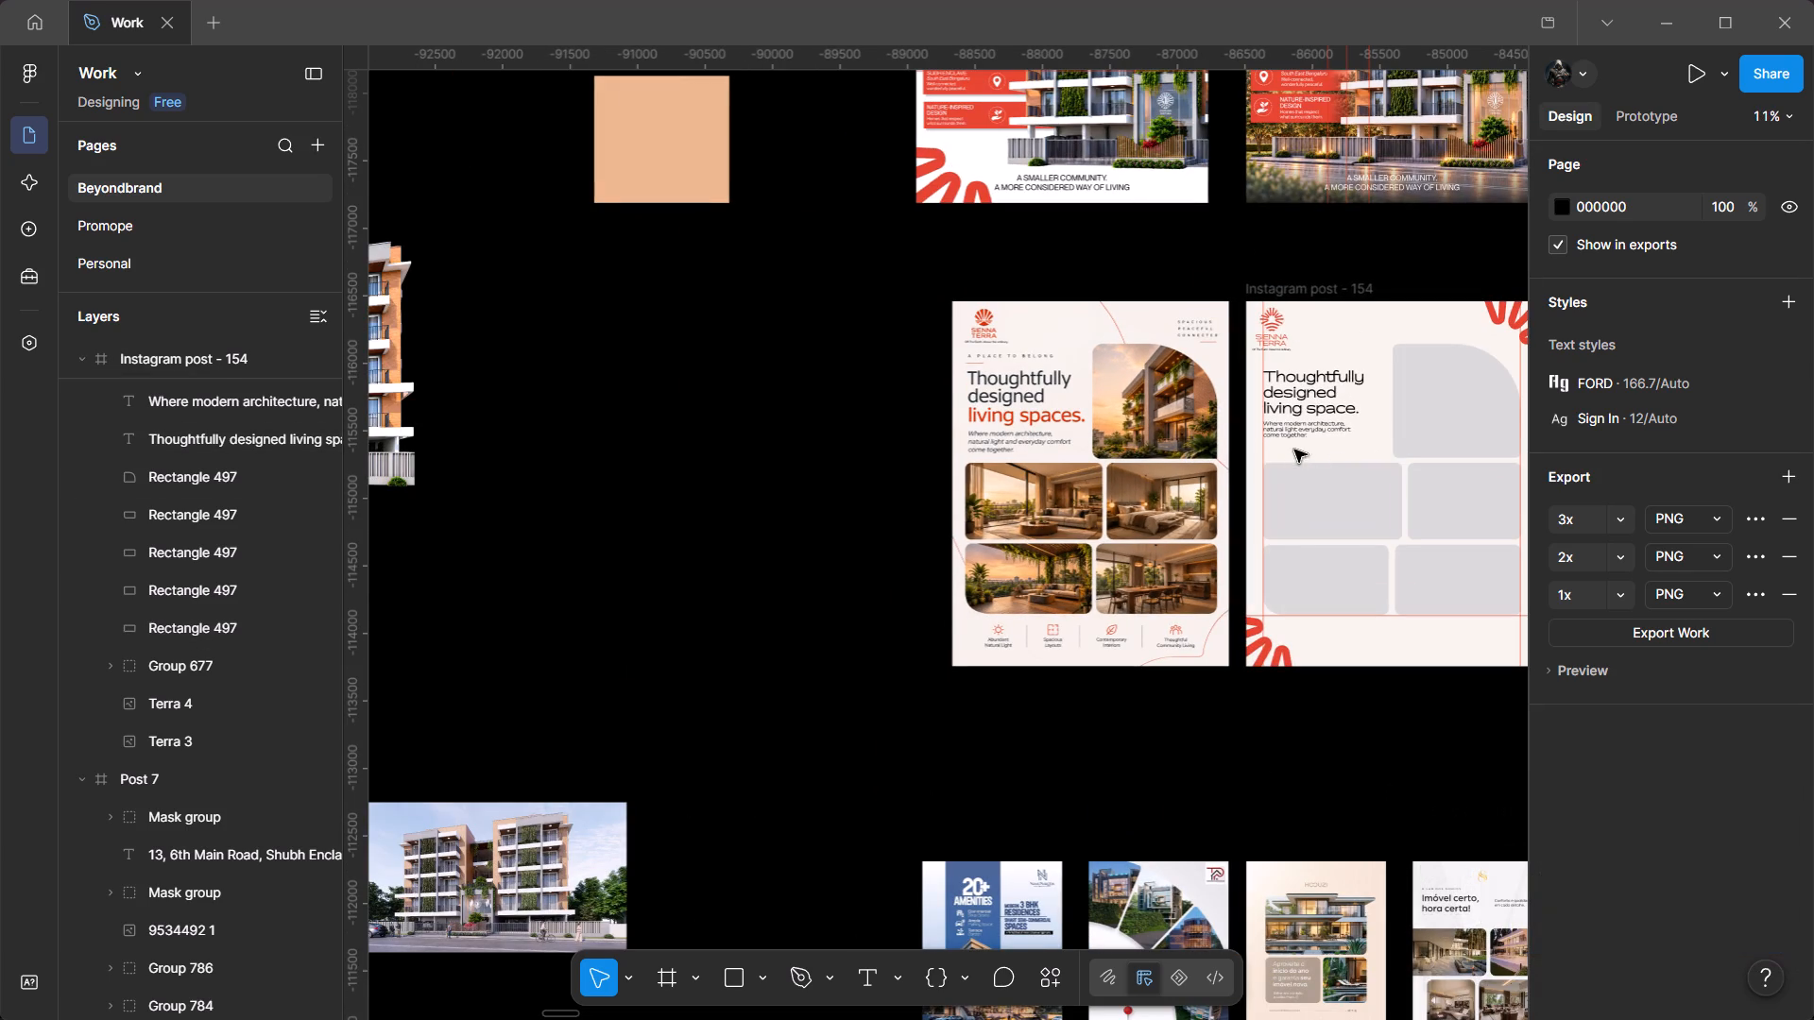
click(1313, 288)
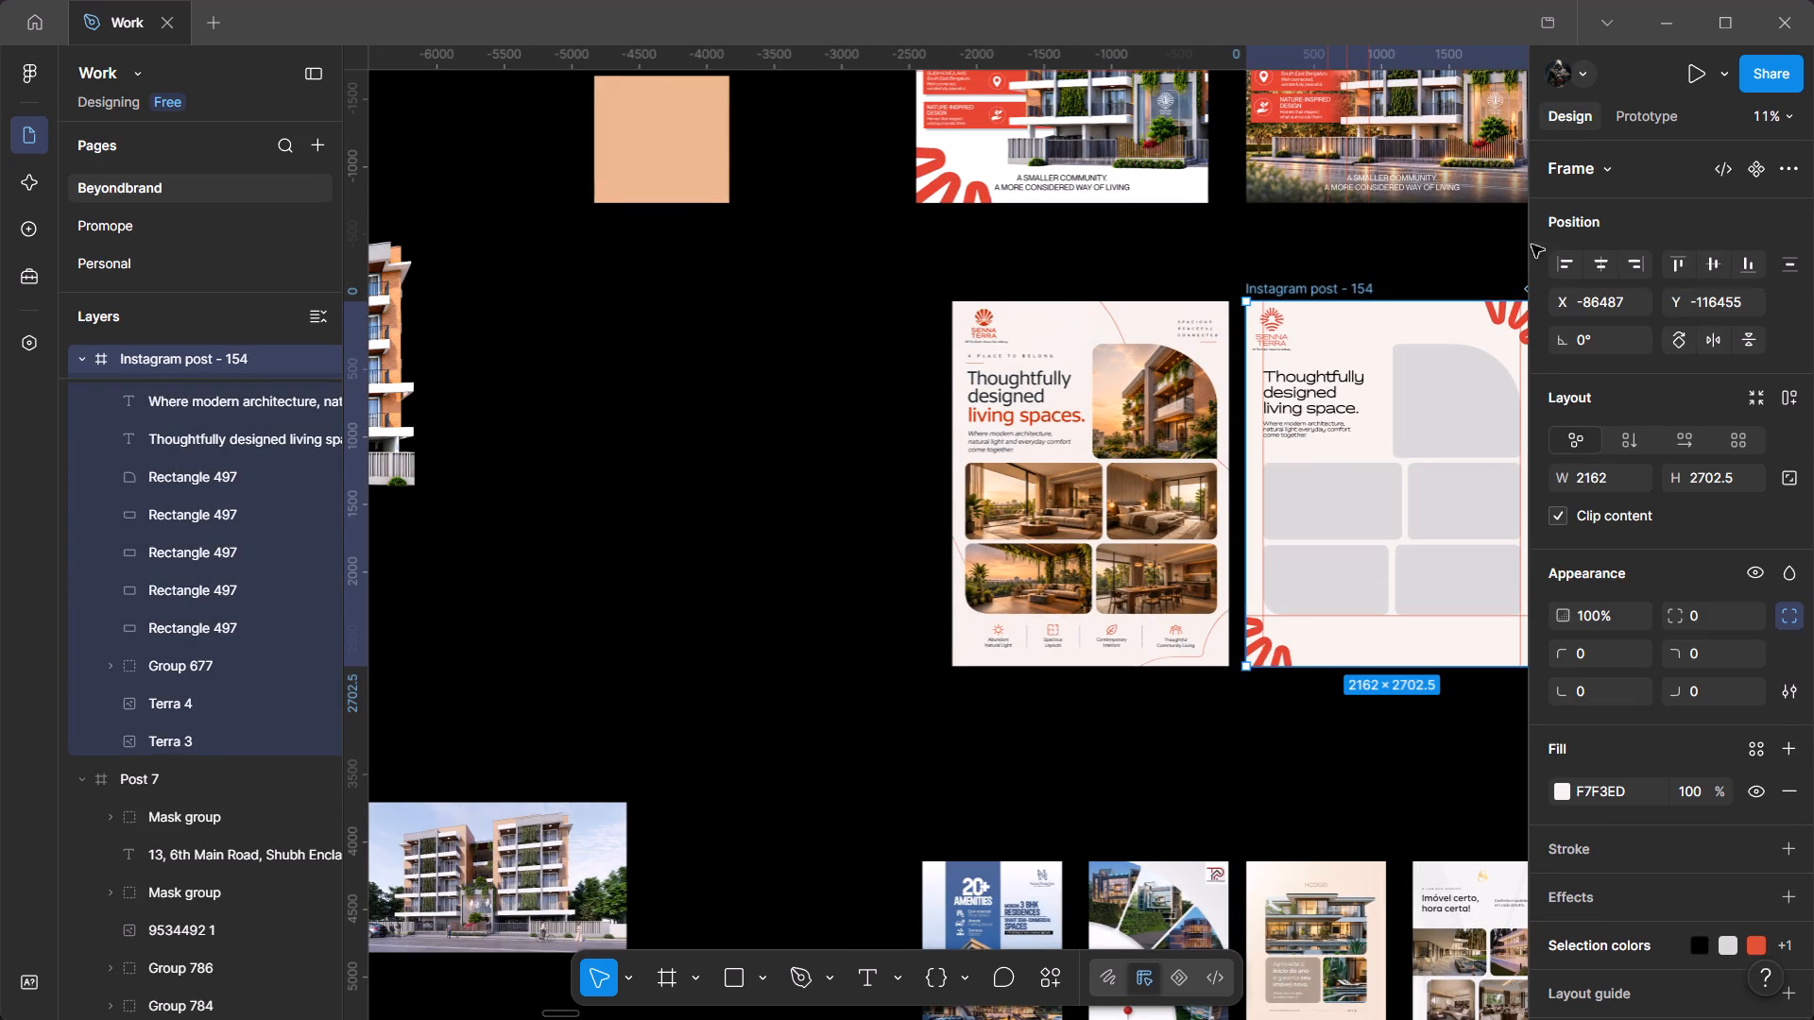
click(1721, 71)
click(1622, 149)
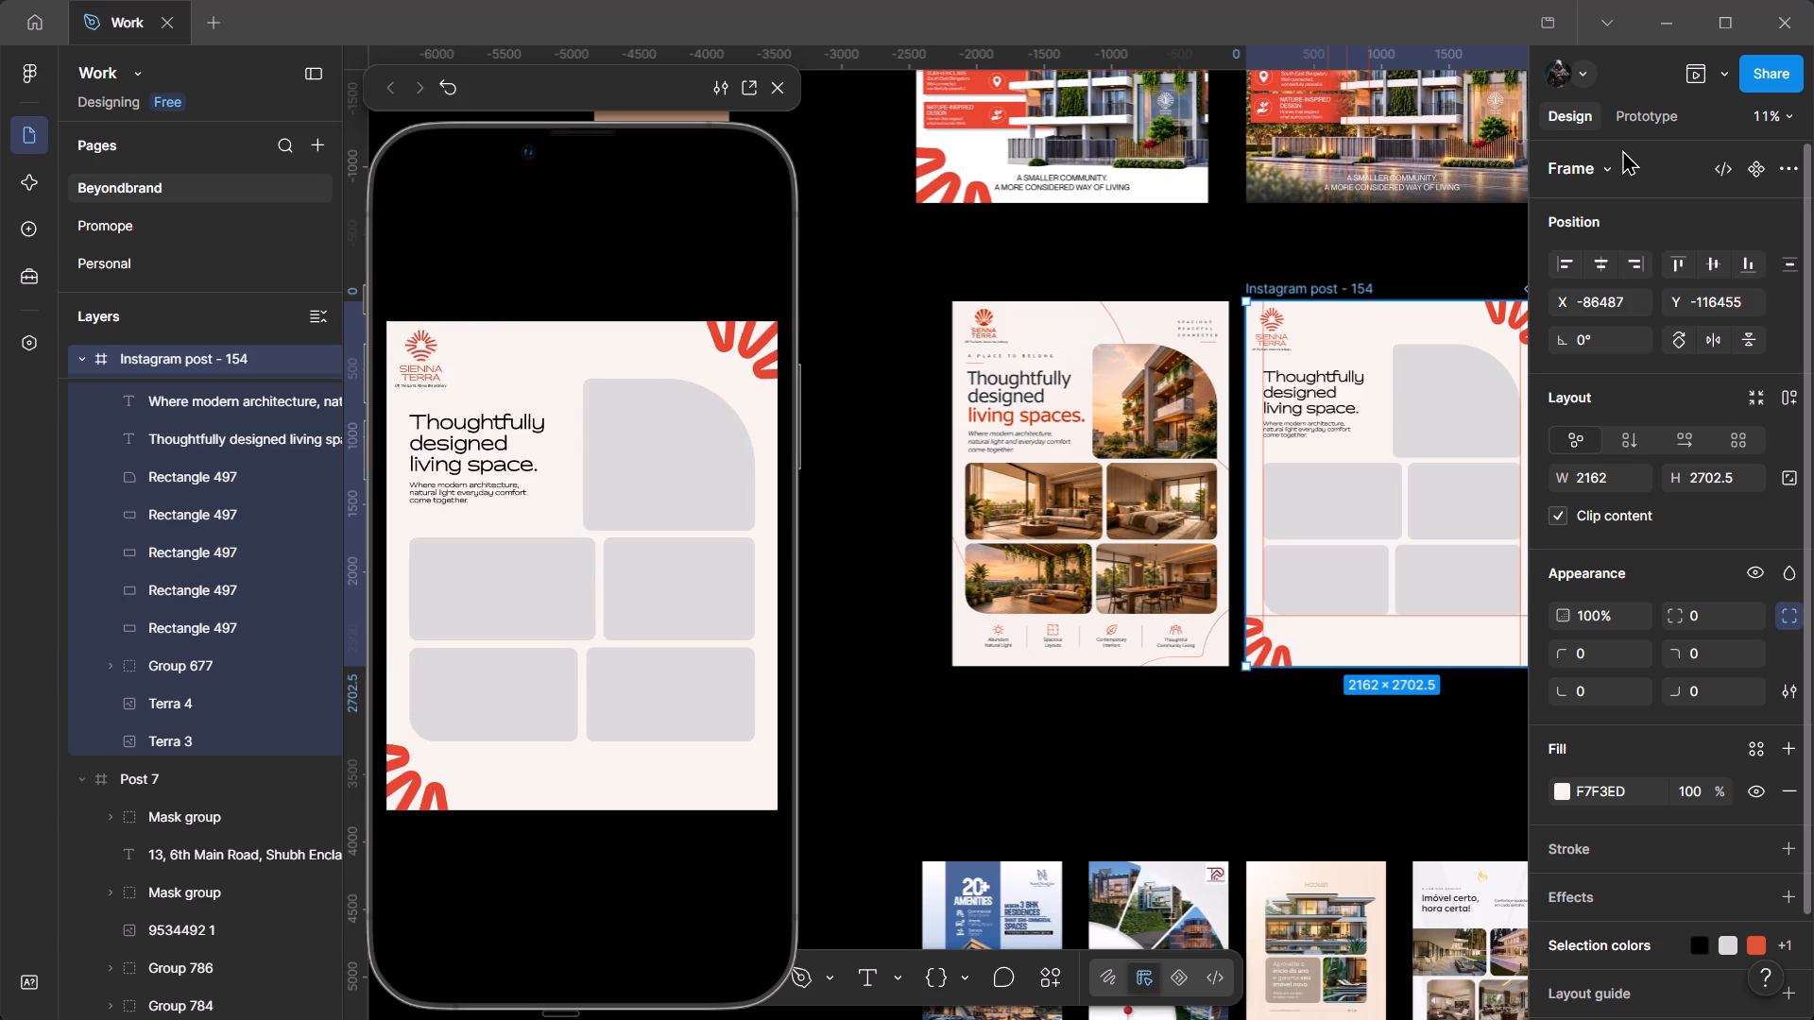
click(782, 94)
Scale the headline and the paragraph below it together proportionally to about 785 × 532 (1.05x), keeping their left edge on the margin guide.
ctrl+scroll(1425, 361, up, 8)
click(1221, 476)
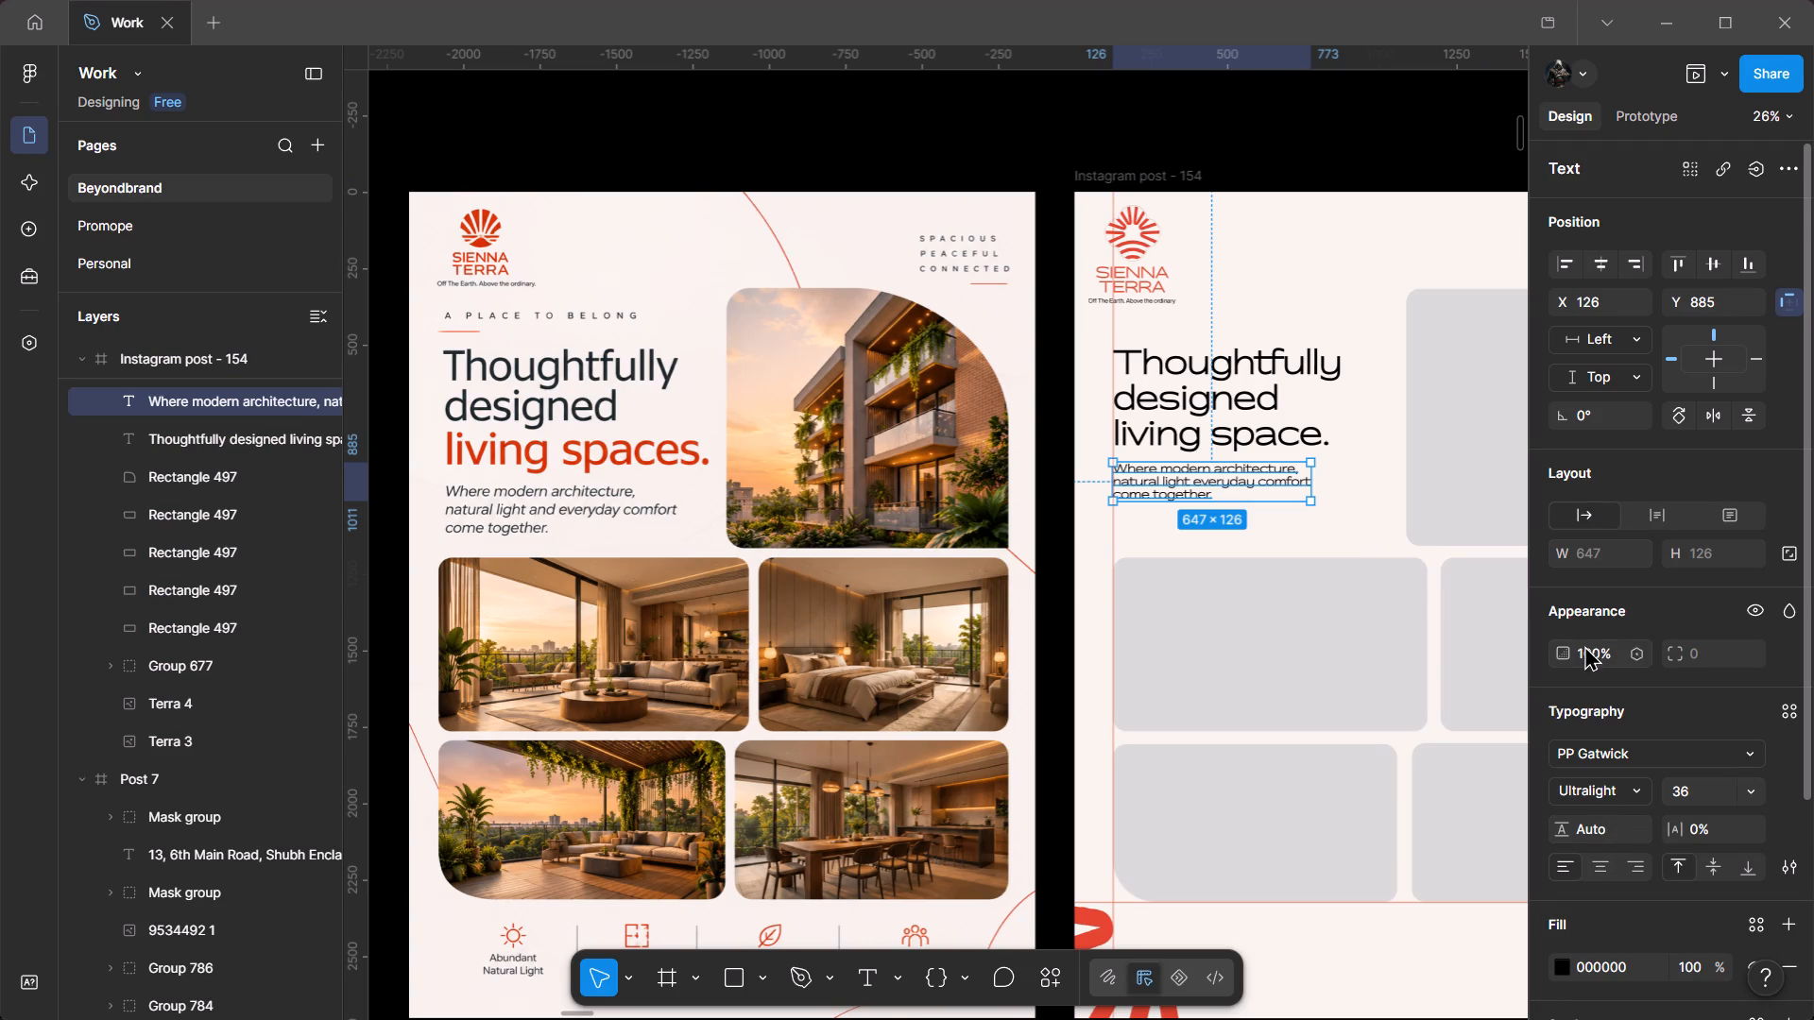
click(1278, 110)
click(1257, 401)
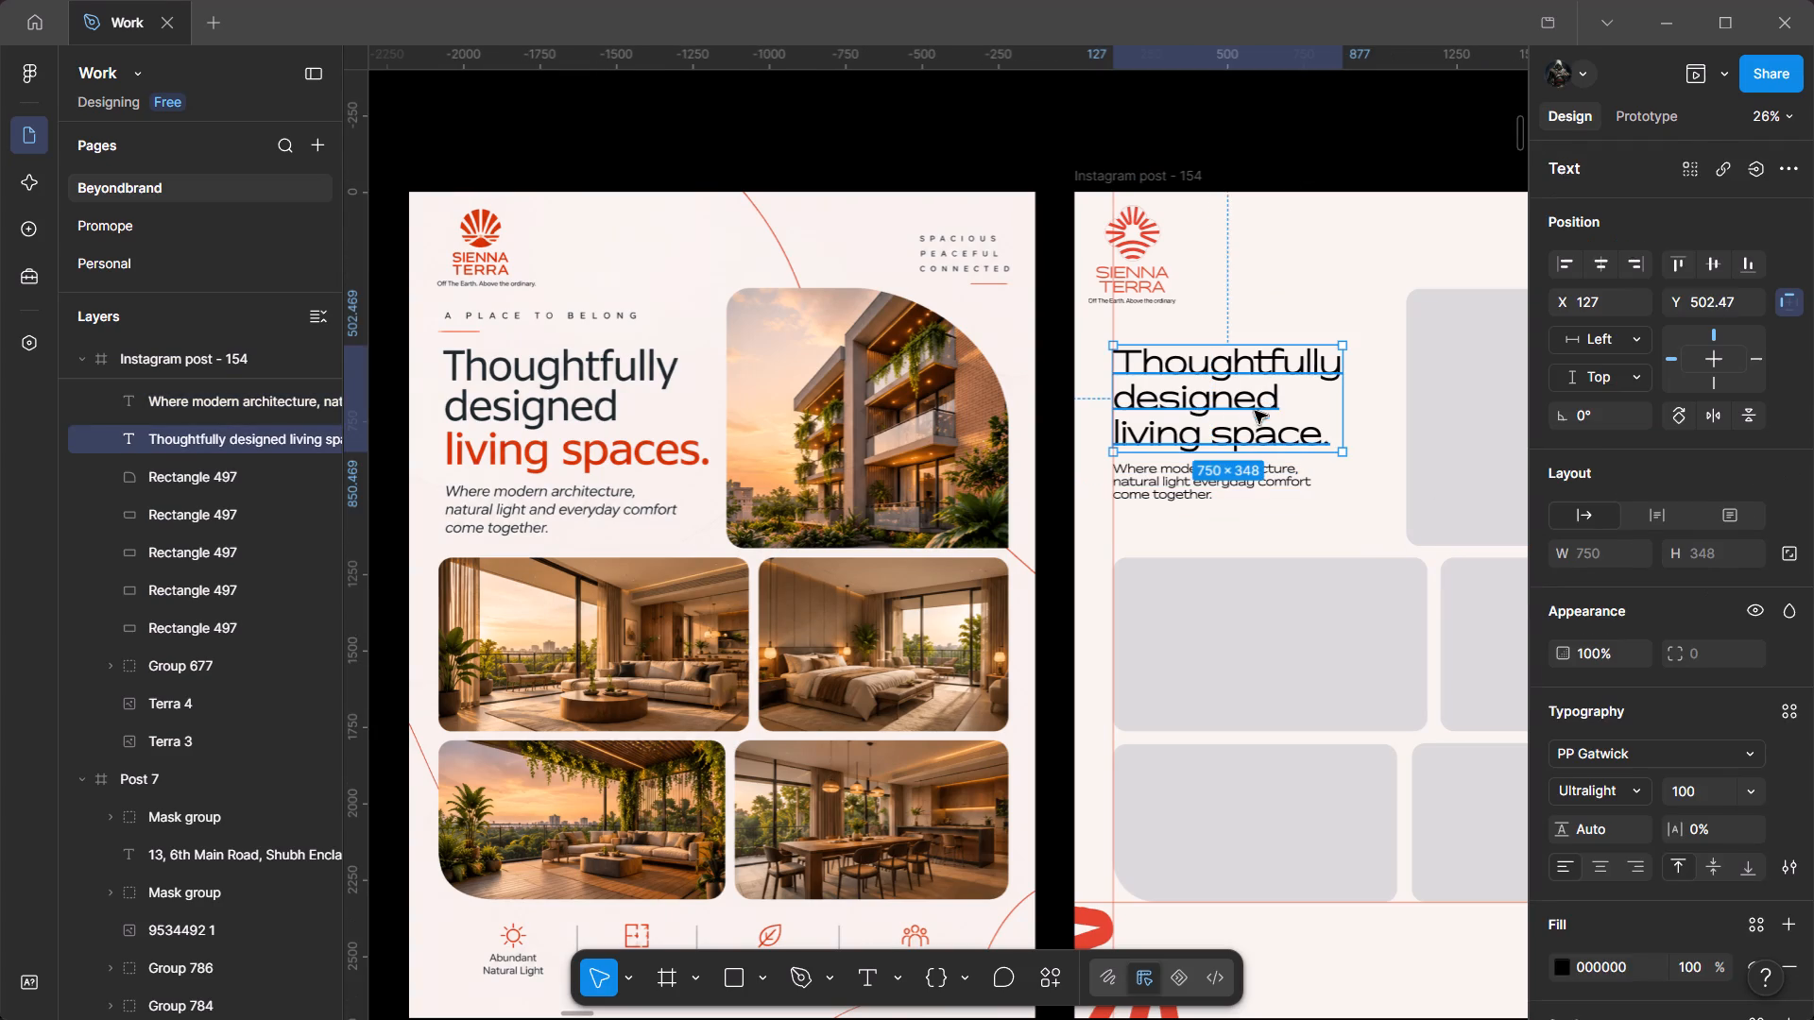
shift+click(1199, 489)
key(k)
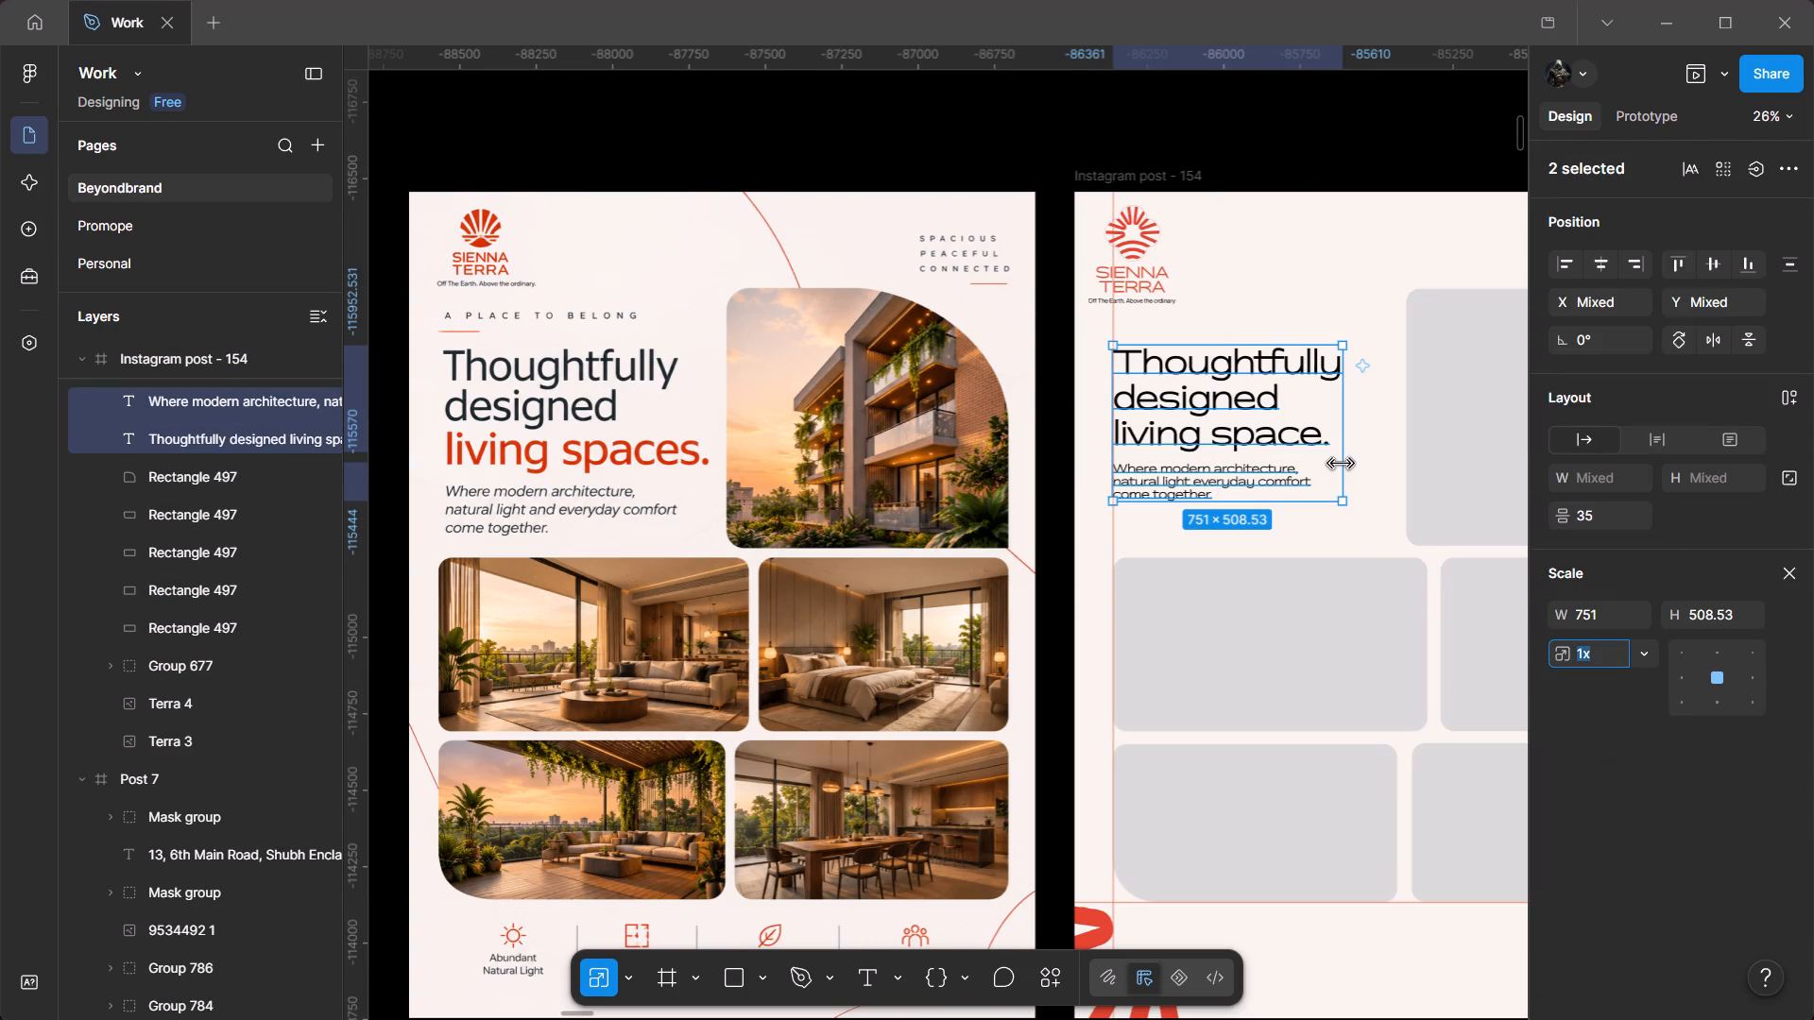
drag(1341, 464, 1353, 464)
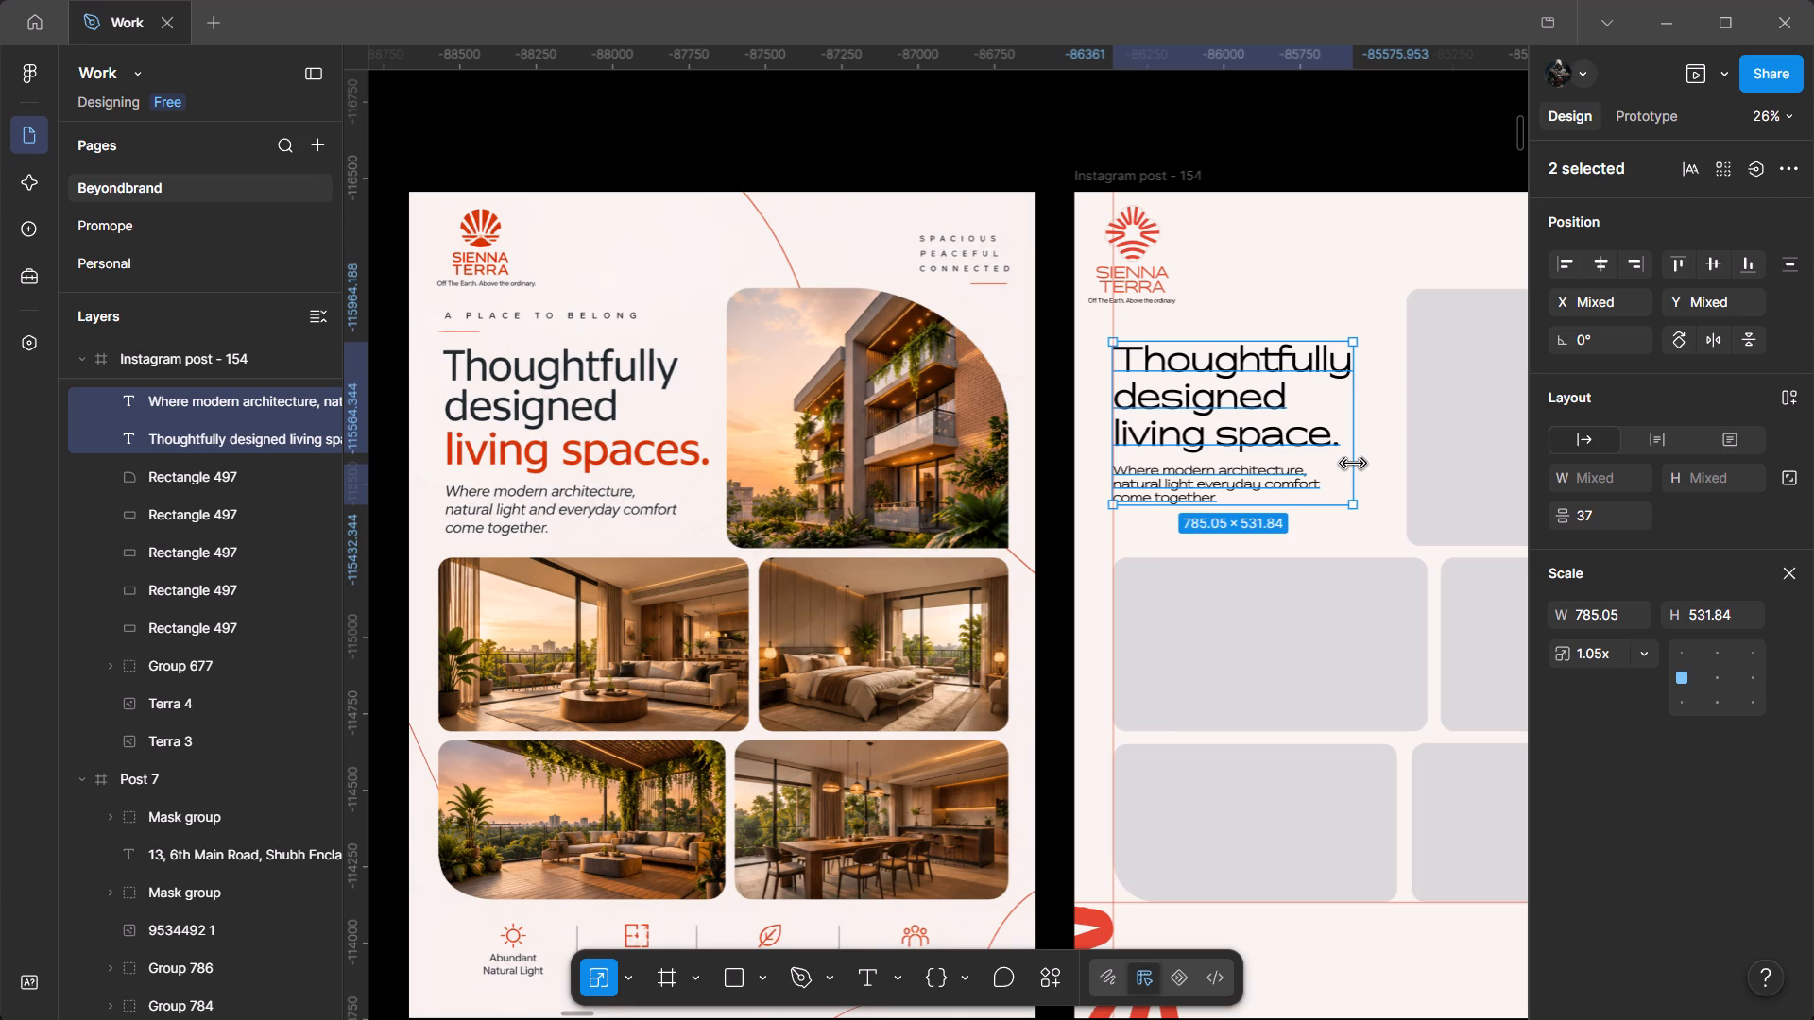
Move the headline and paragraph together to sit between the logo and the middle placeholder row, aligned to the left margin guide.
drag(1211, 419, 1216, 447)
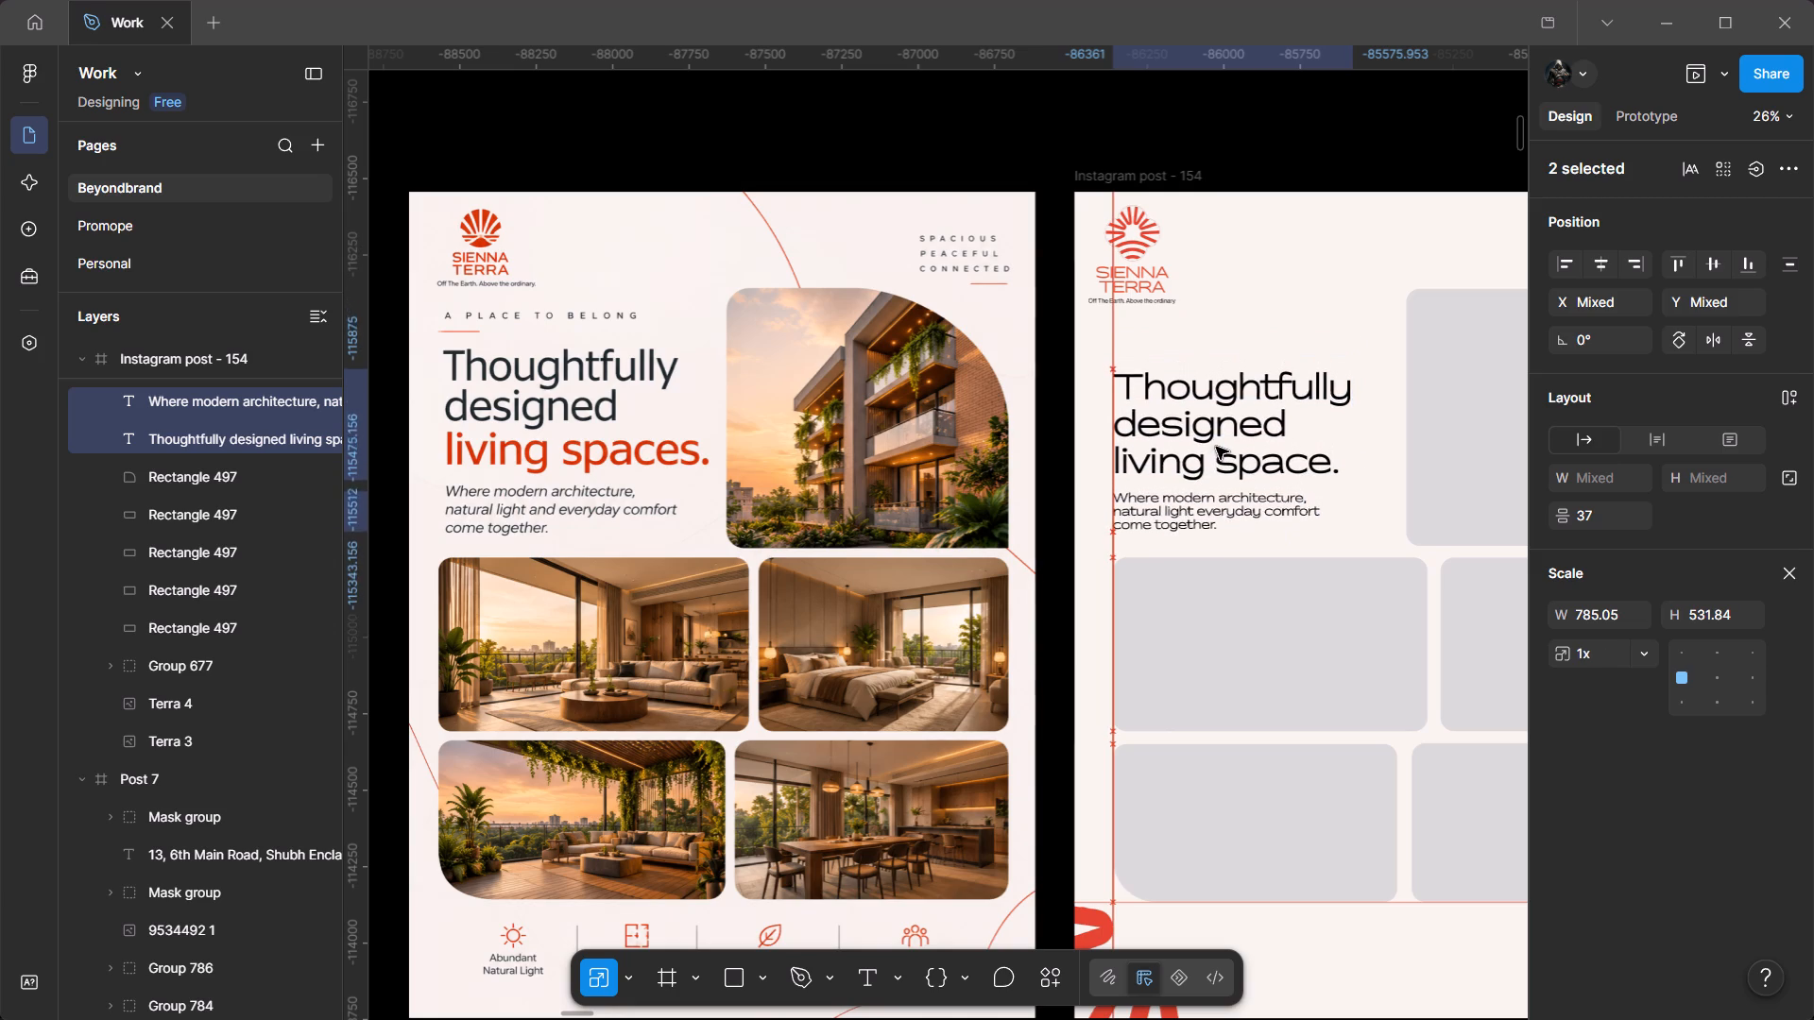
drag(1216, 447, 1217, 454)
click(1305, 342)
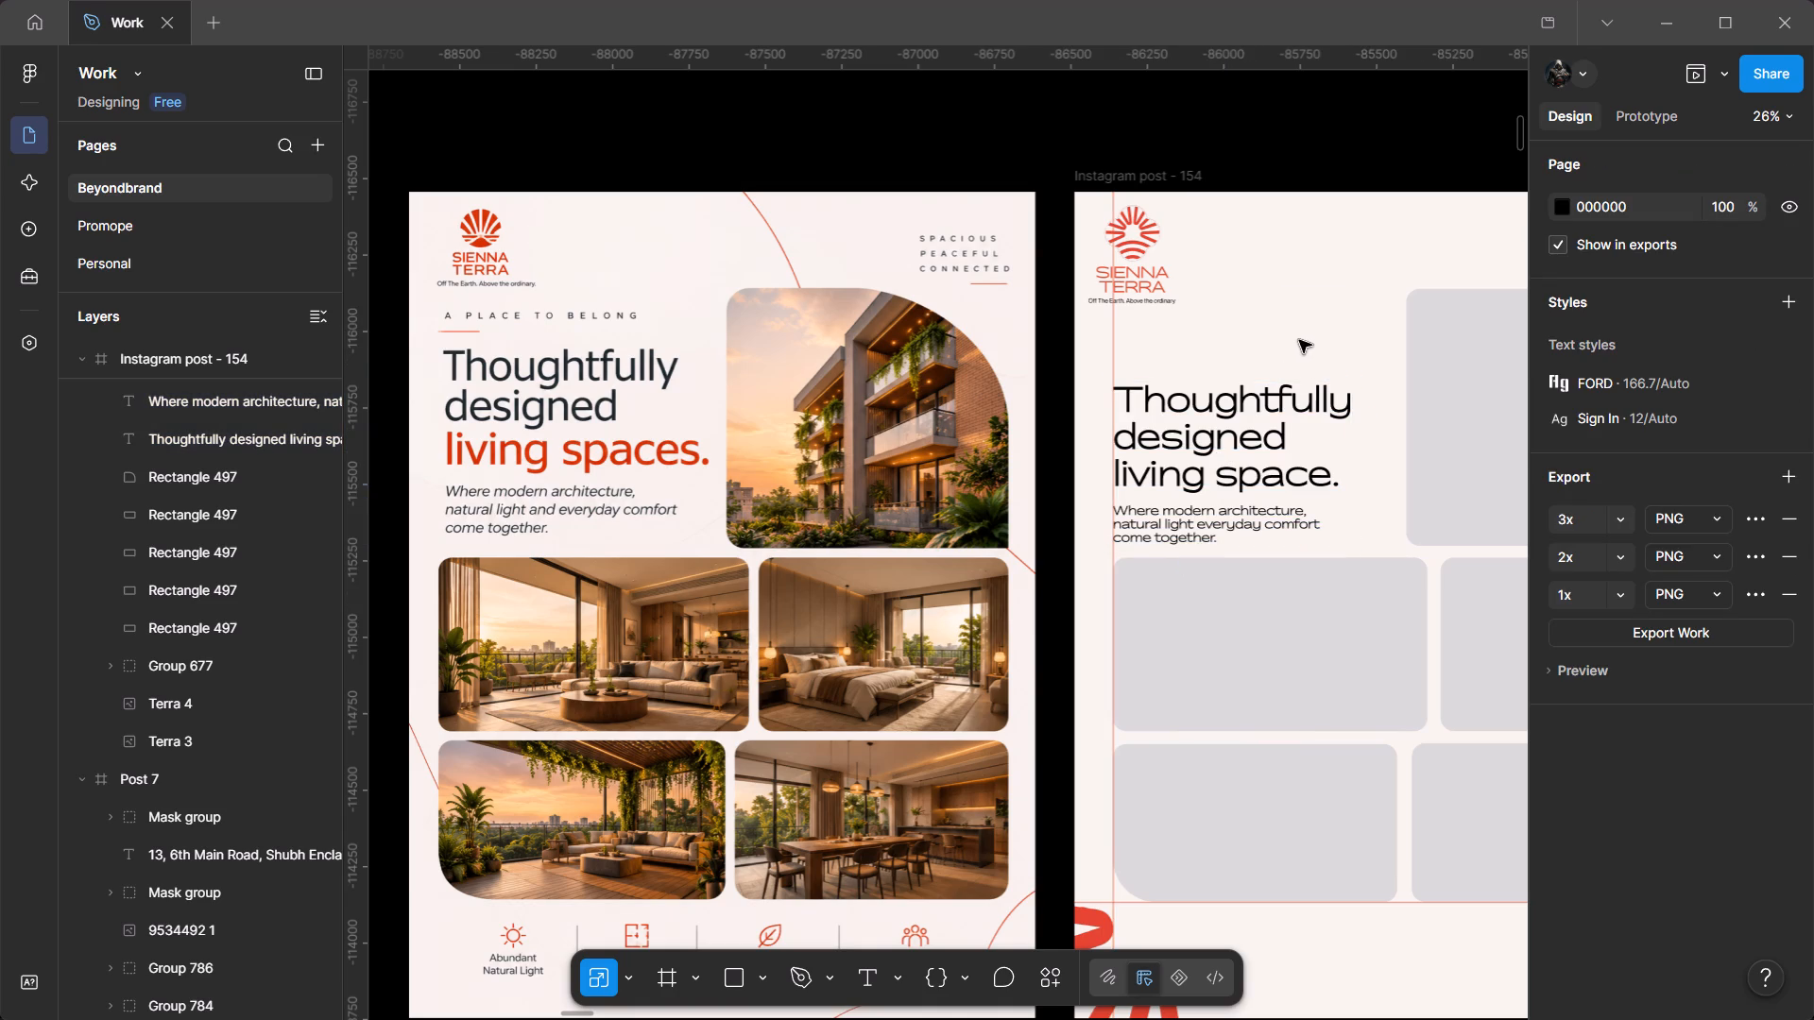
ctrl+scroll(1292, 331, down, 6)
ctrl+scroll(1291, 341, up, 3)
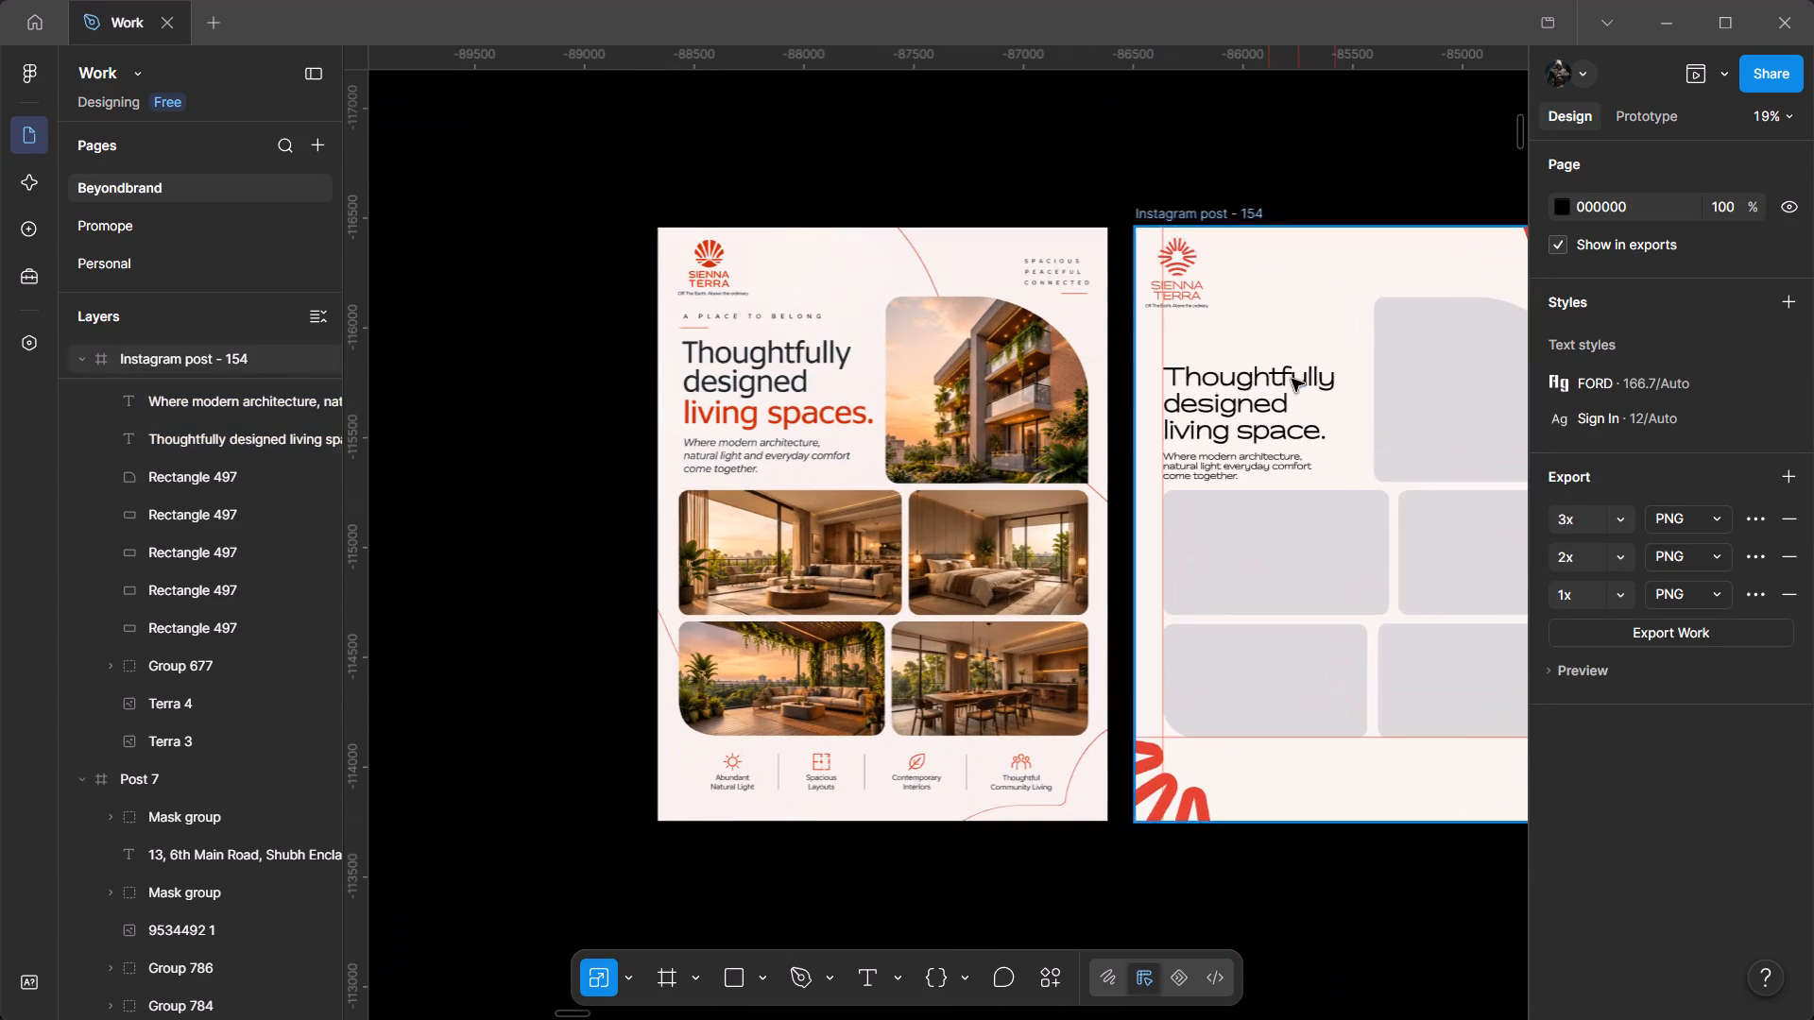
click(1232, 469)
shift+click(1221, 392)
drag(1219, 418, 1214, 392)
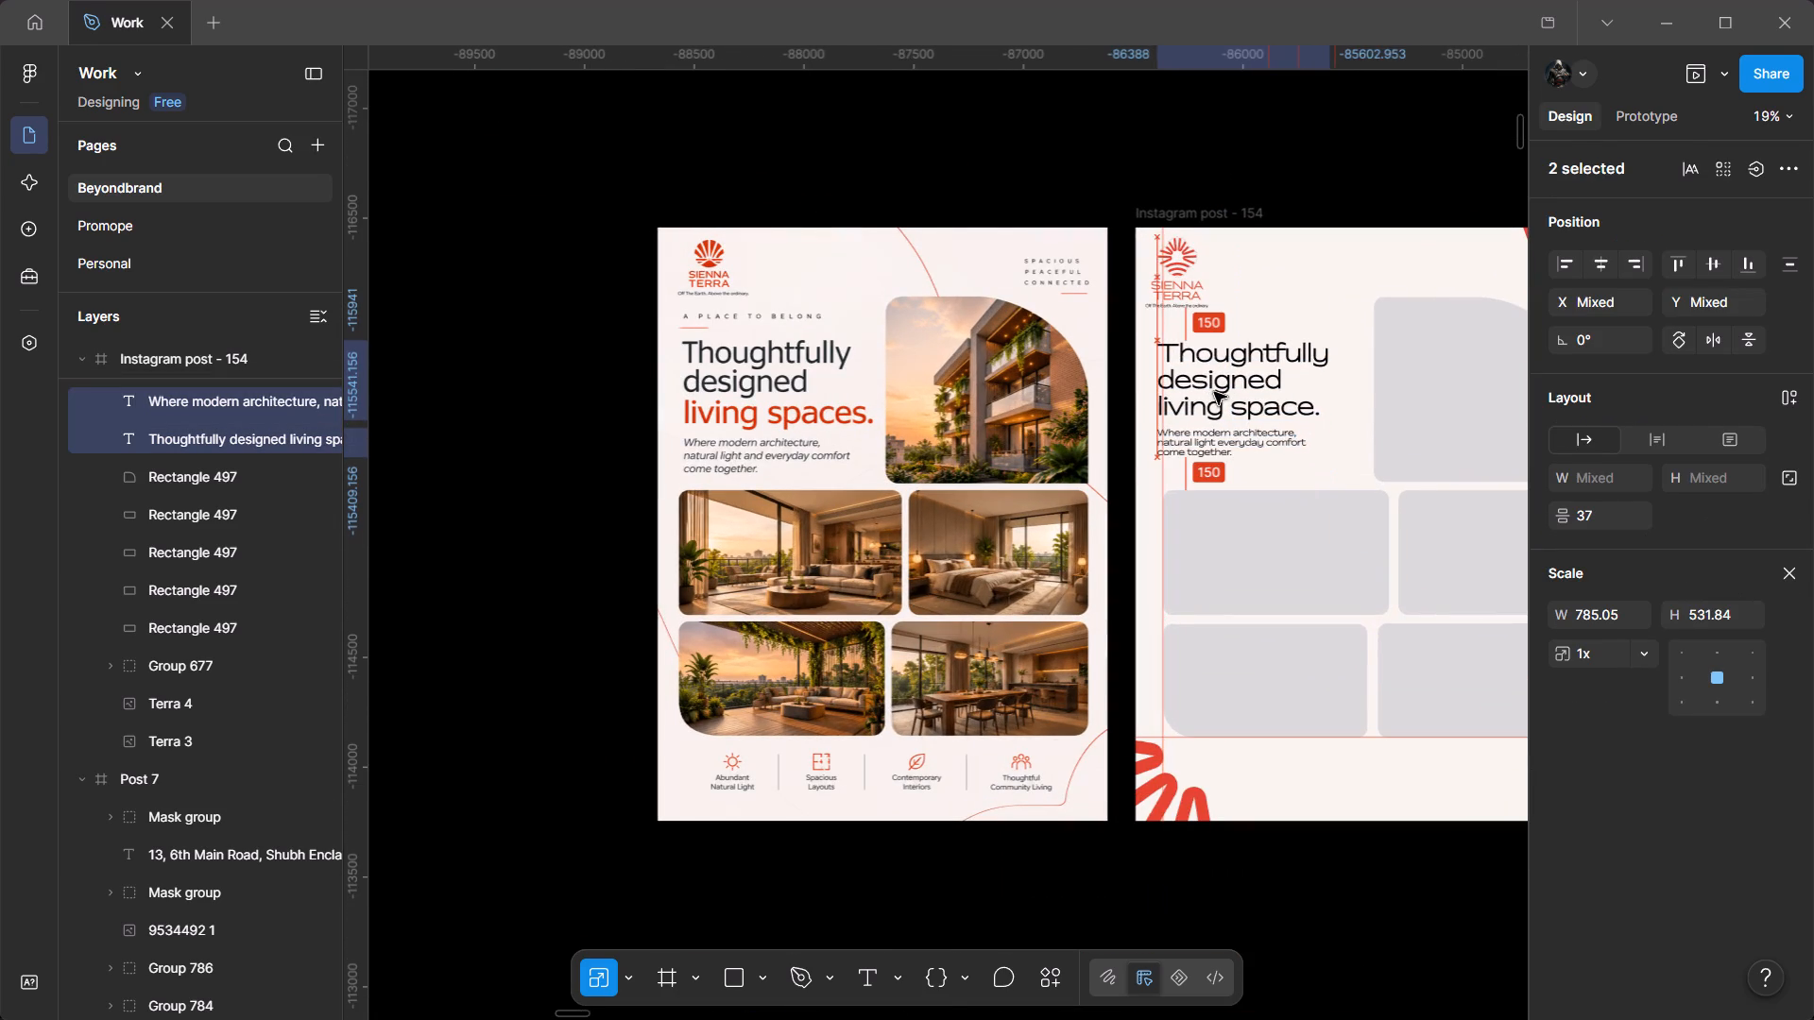
drag(1214, 392, 1221, 394)
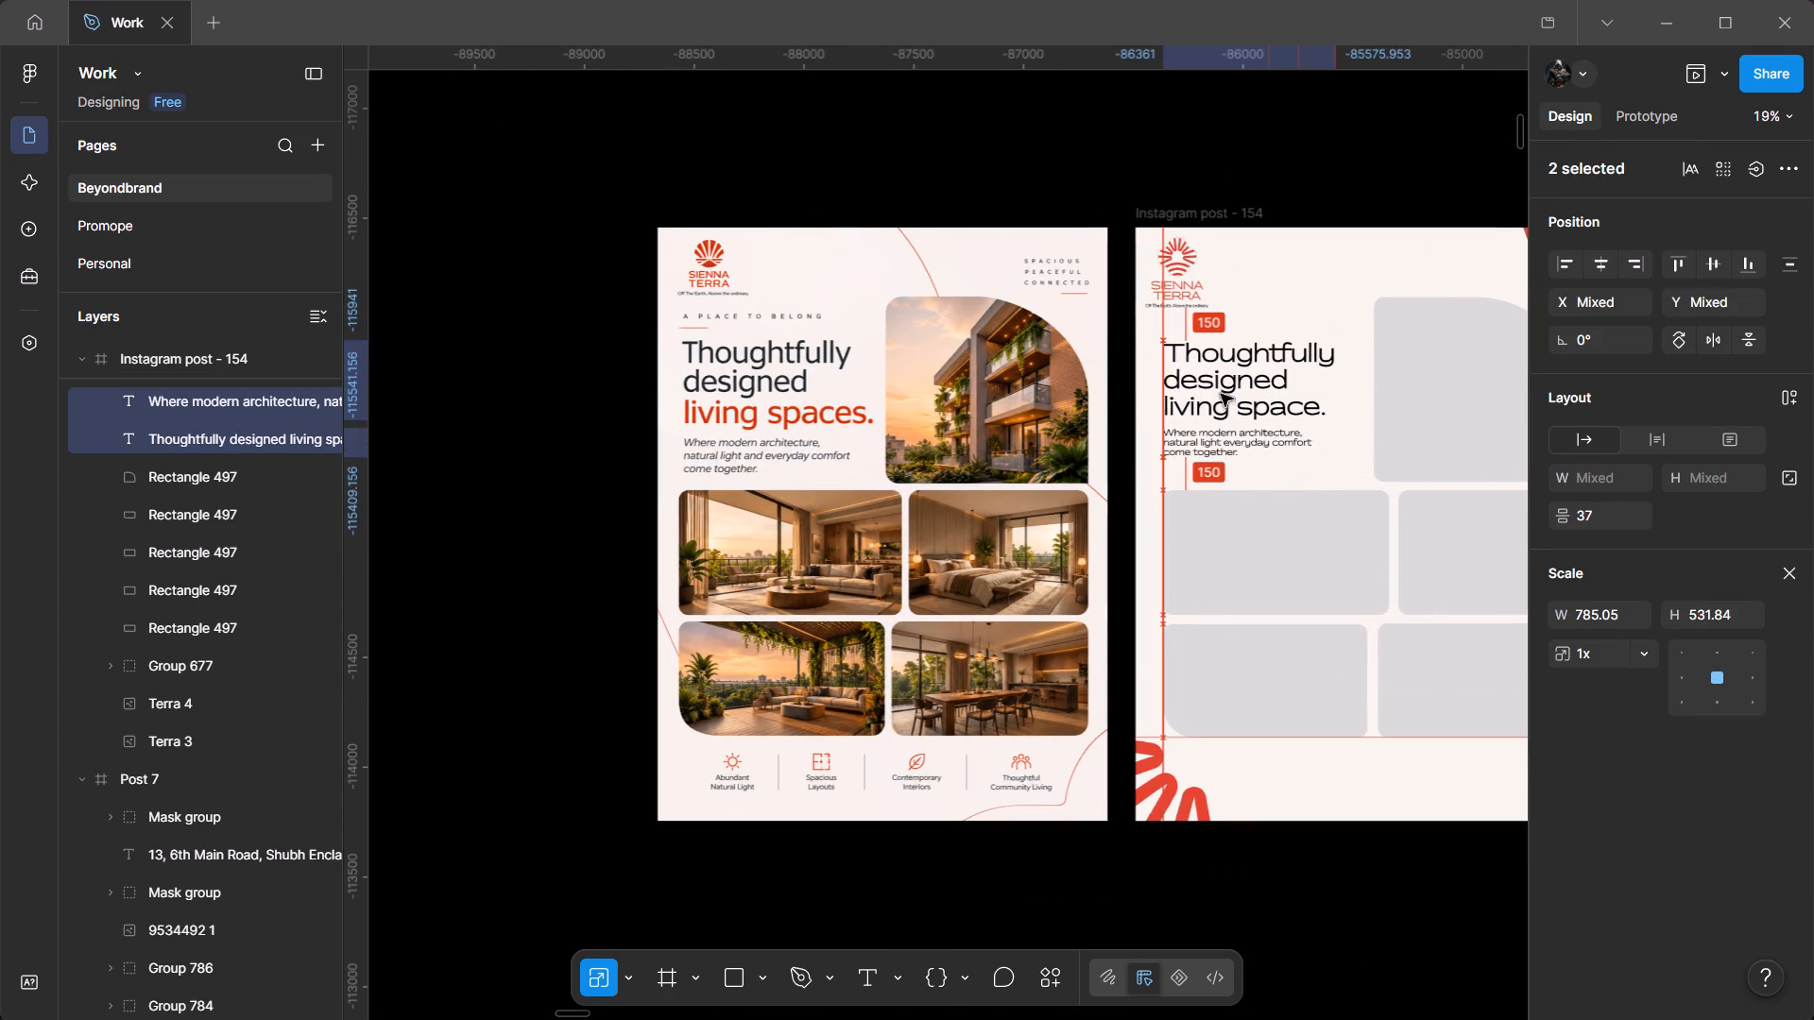
drag(1221, 394, 1220, 402)
click(1262, 305)
click(1263, 305)
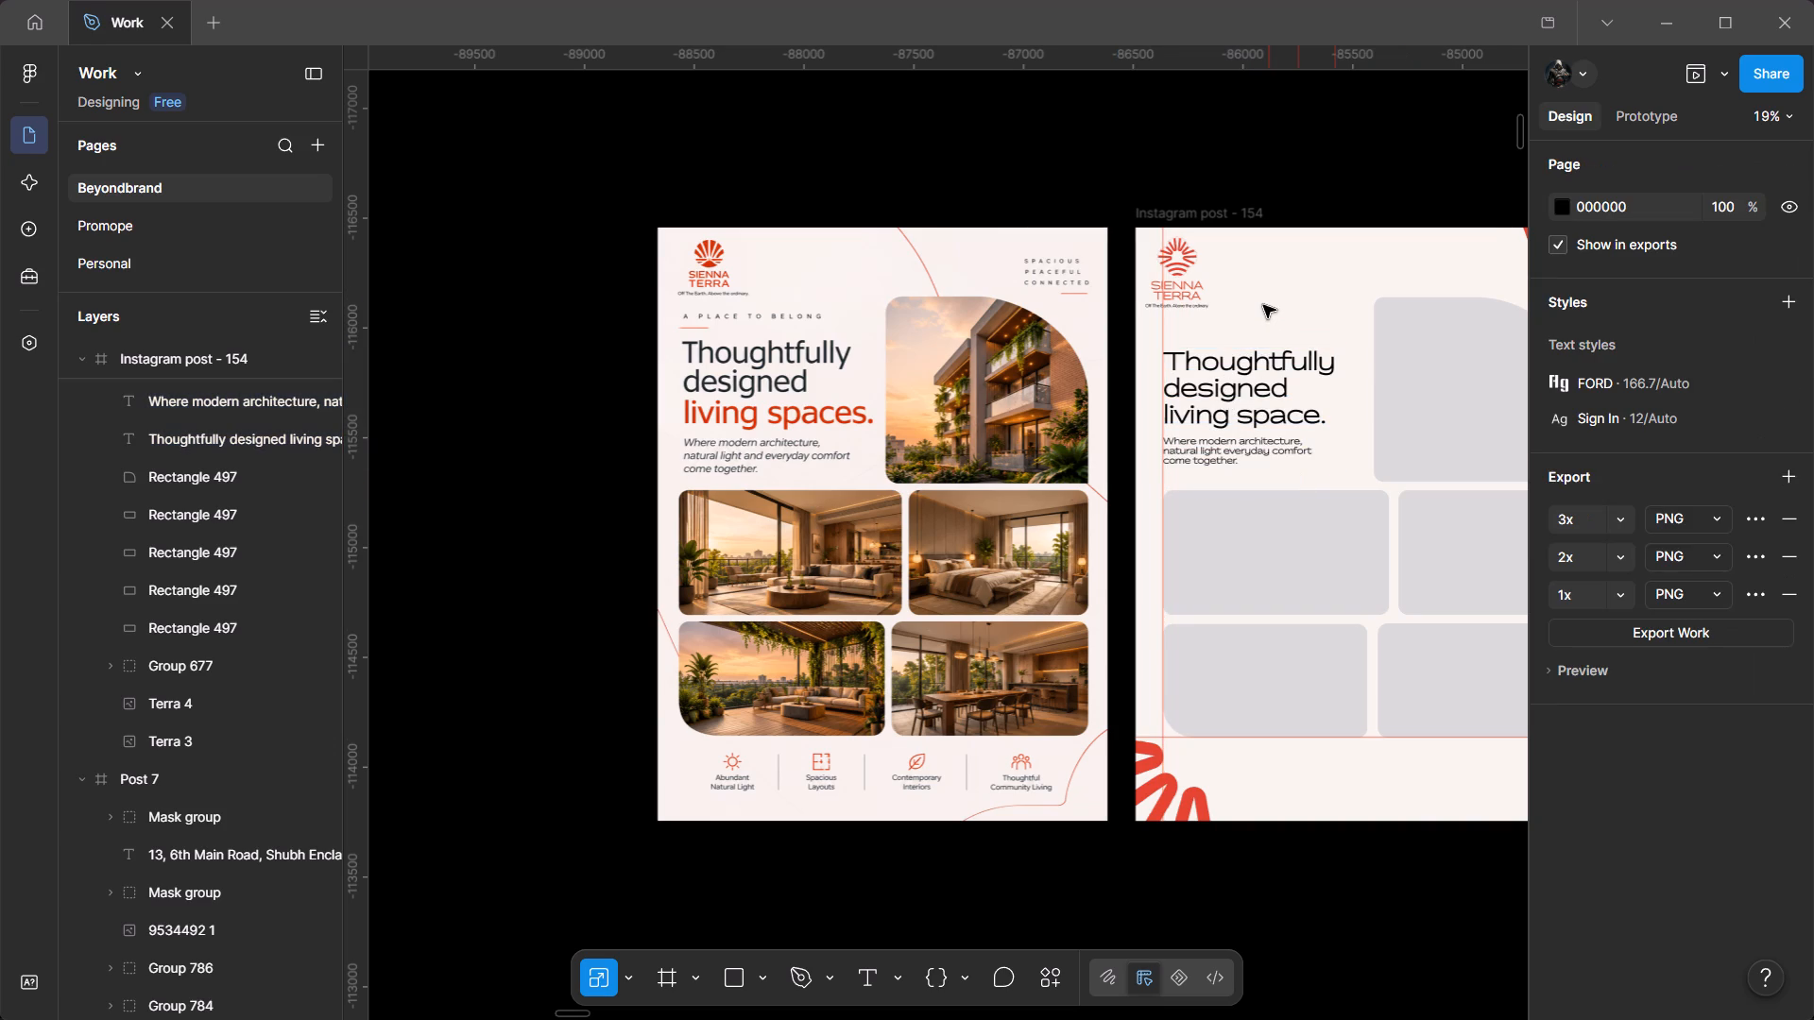
Add the text "A PLACE TO BELONG" between the logo and the headline in Instagram post - 154.
ctrl+scroll(1261, 305, up, 4)
drag(1228, 321, 1343, 314)
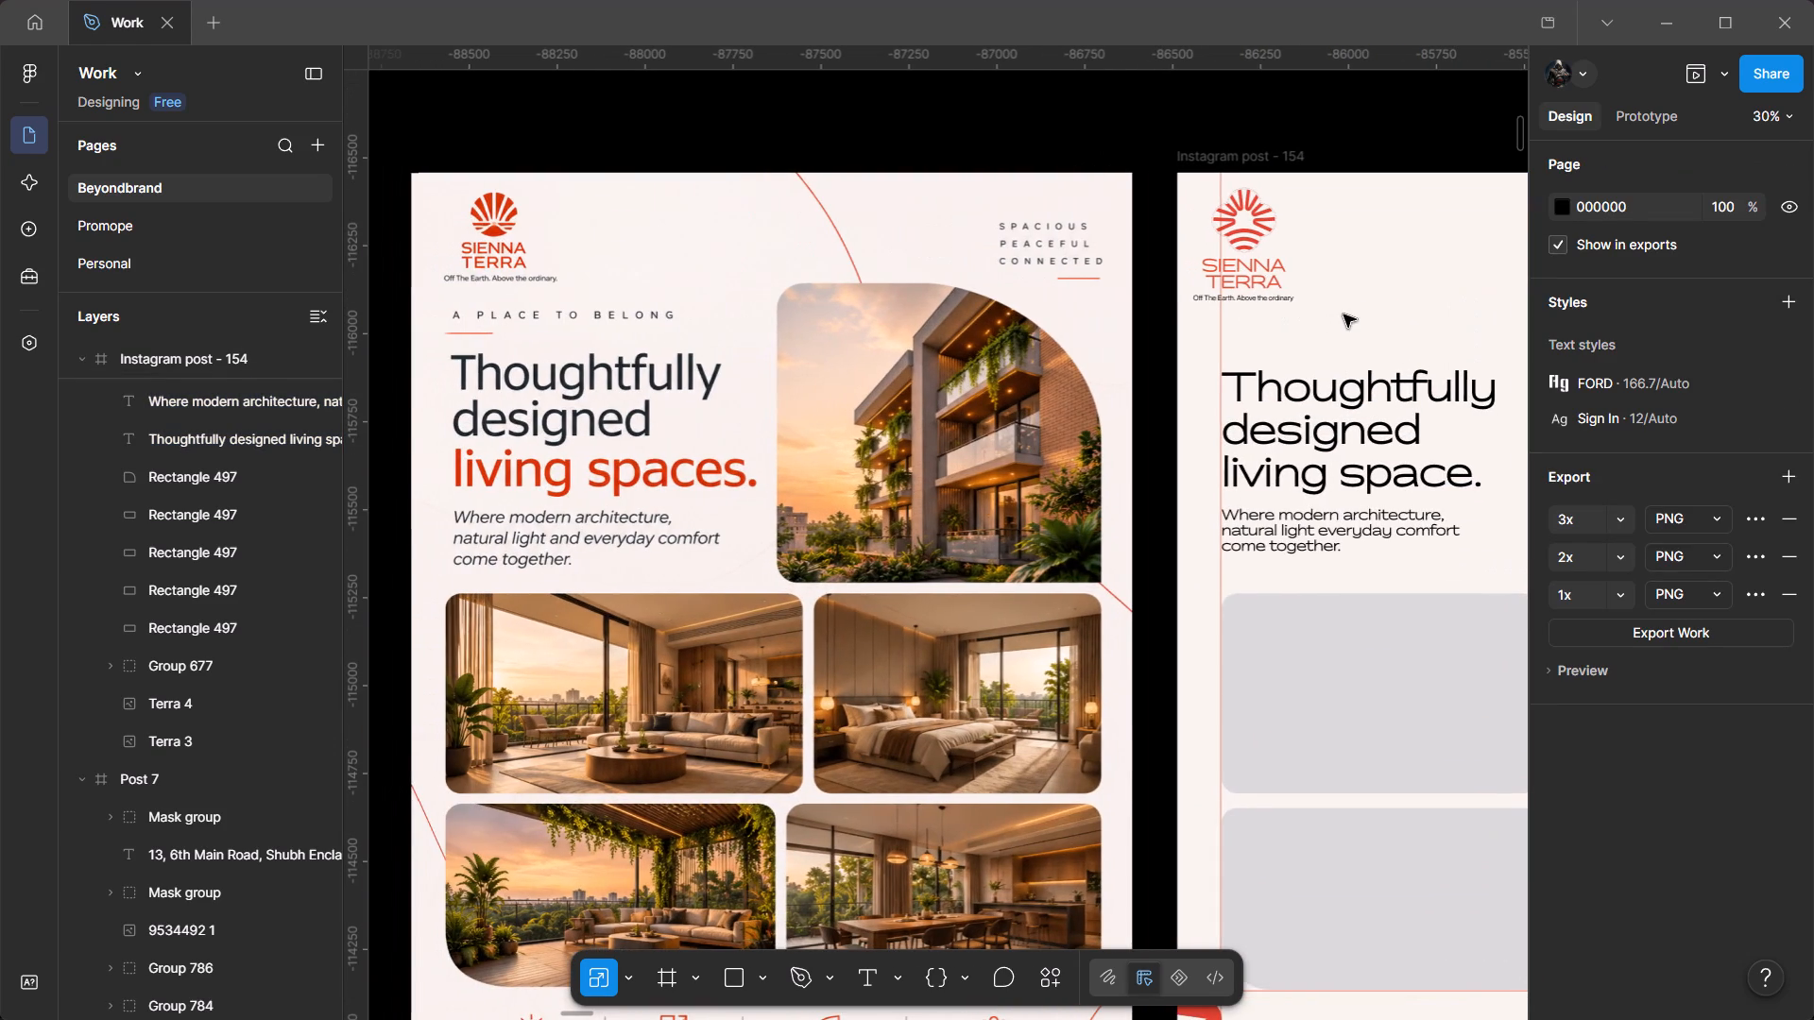
ctrl+scroll(1296, 315, down, 4)
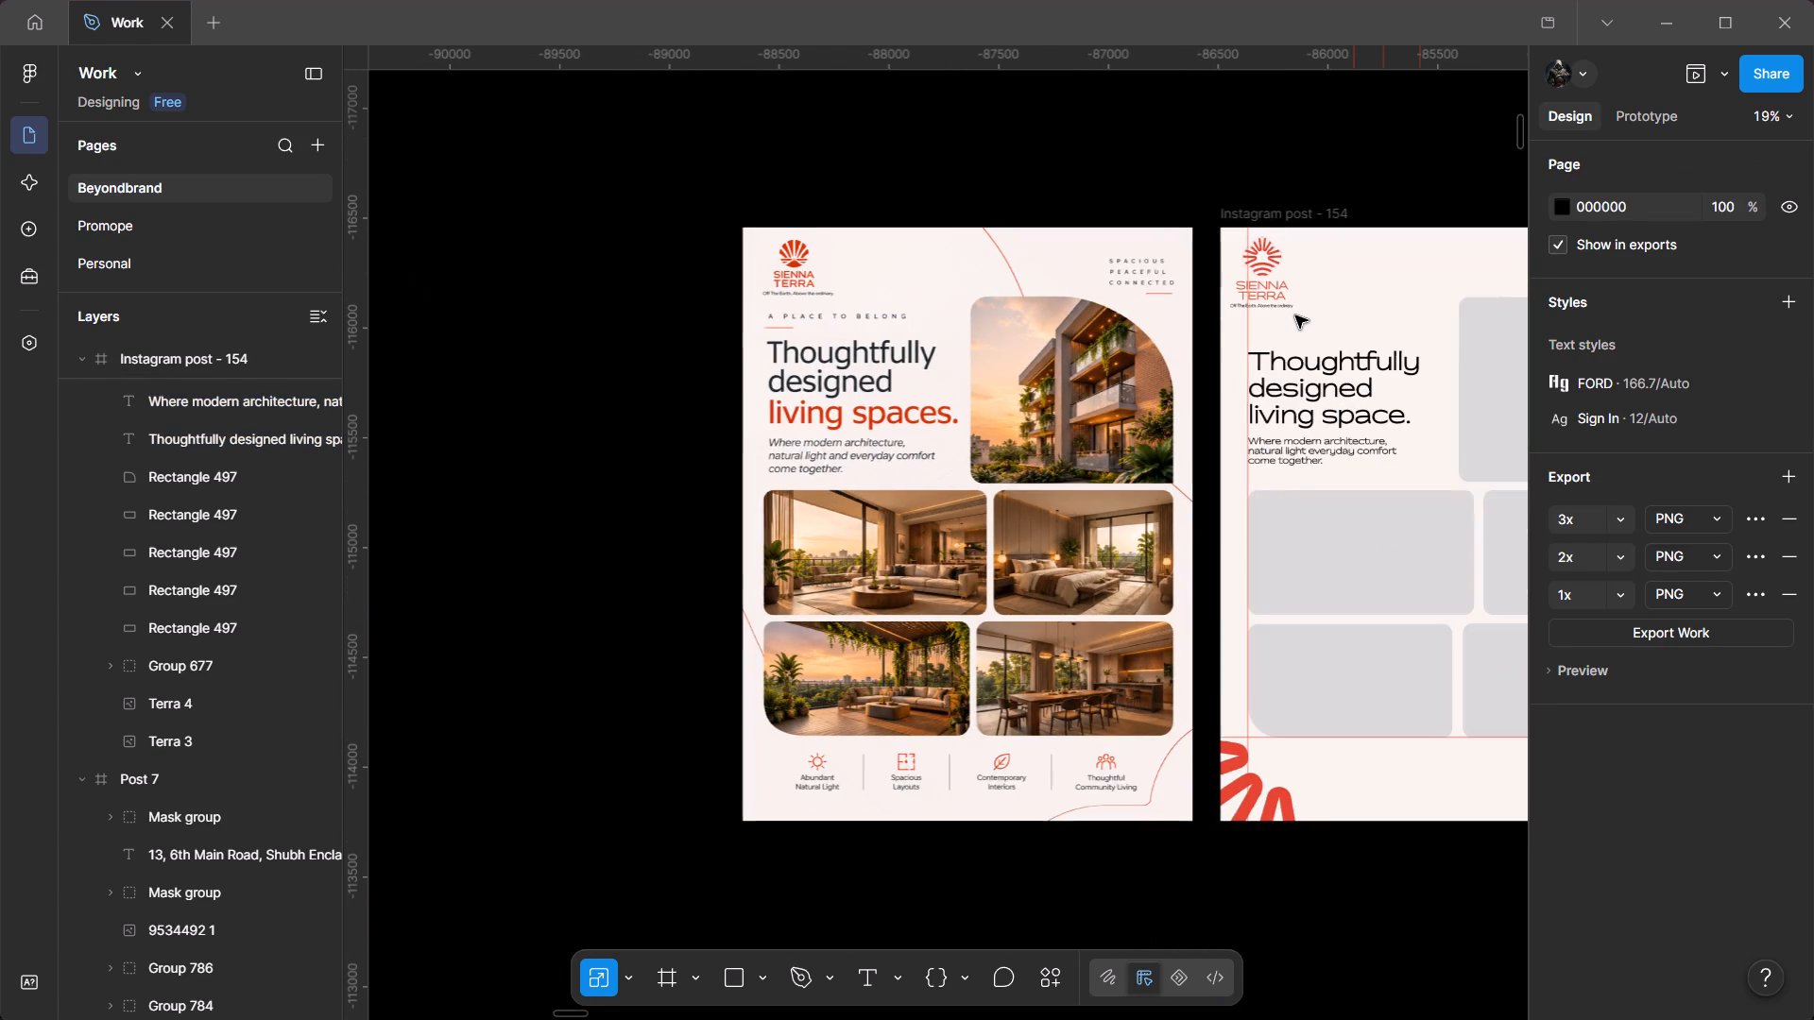
click(854, 983)
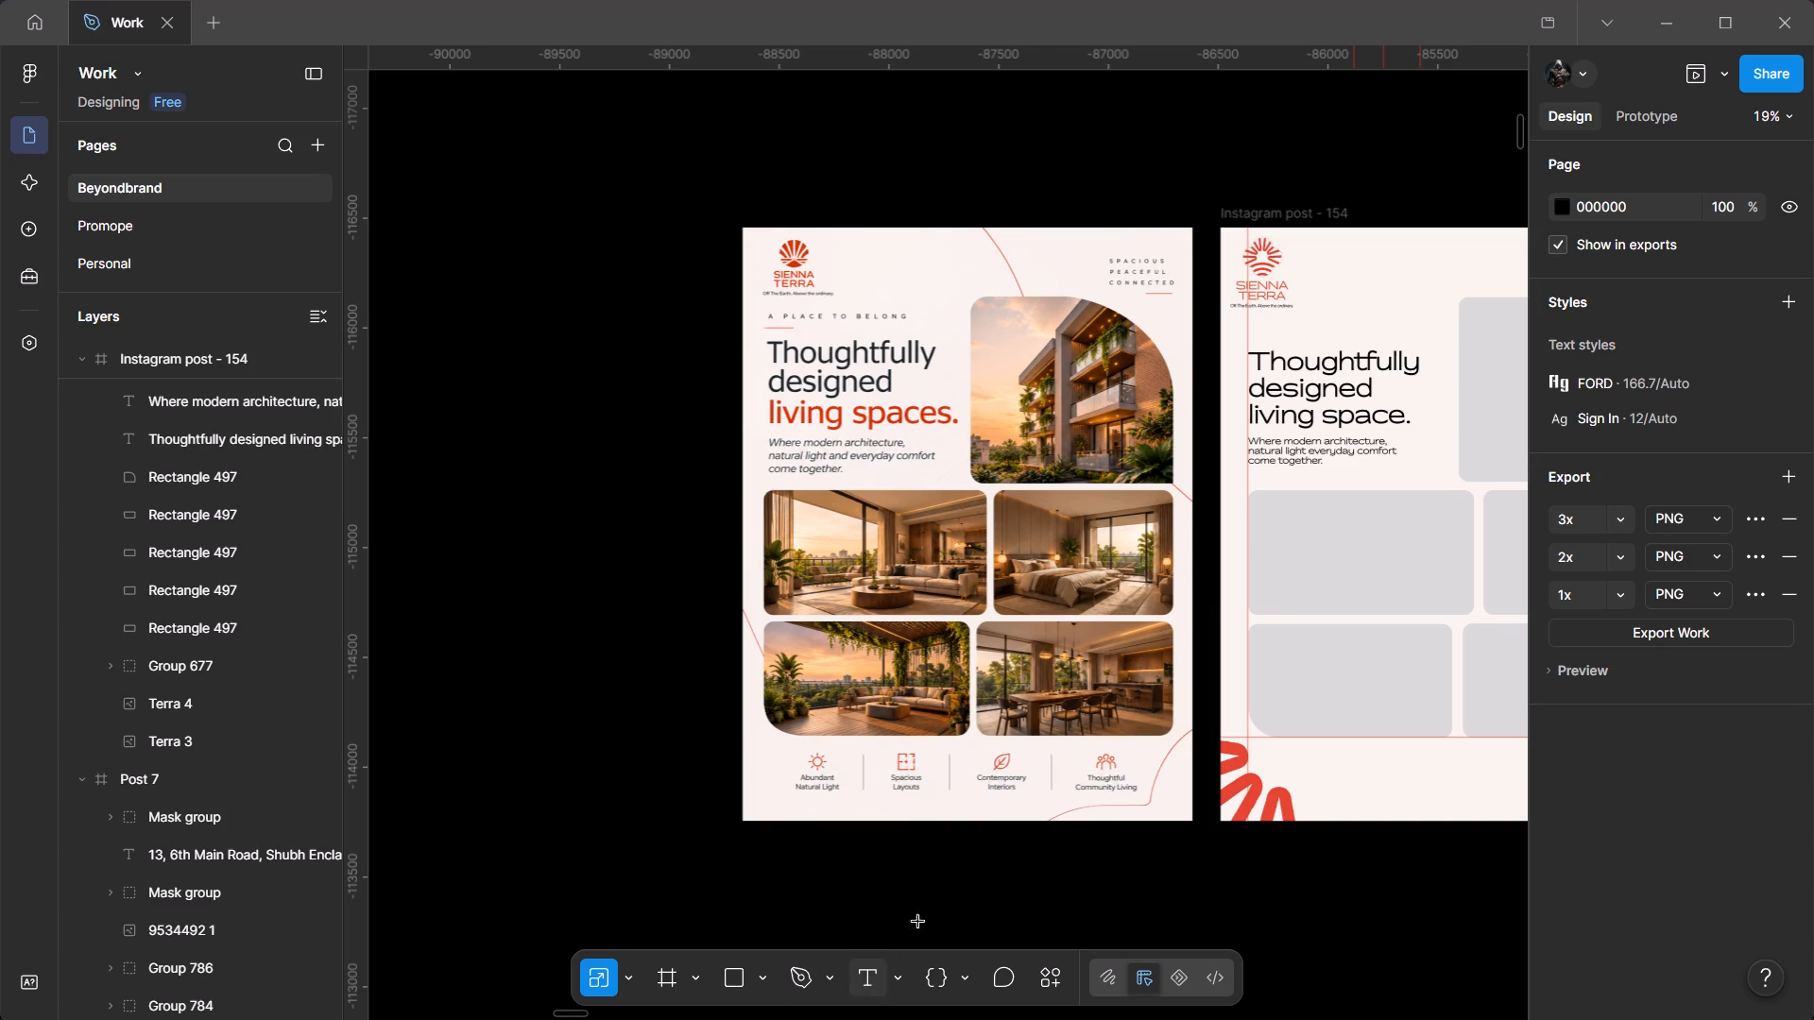
click(1319, 321)
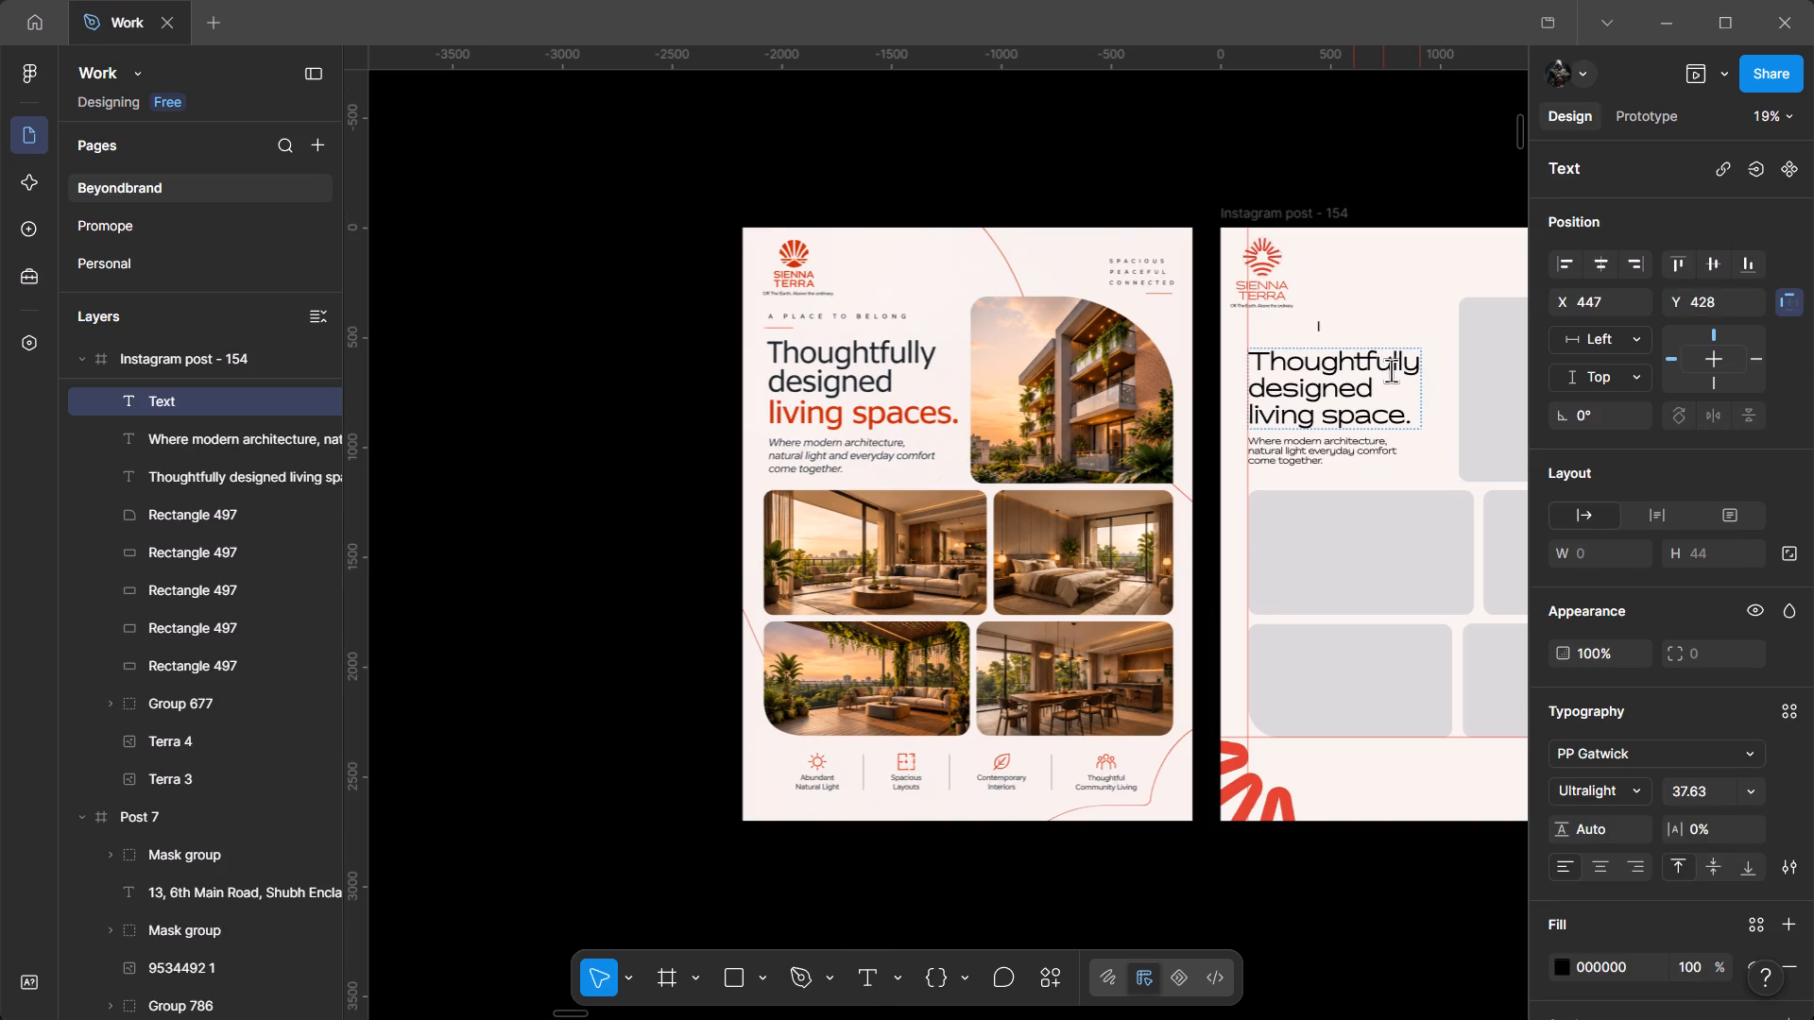
Enter "A PLACE TO BELONG" in the new text object between the logo and the headline in Instagram post - 154.
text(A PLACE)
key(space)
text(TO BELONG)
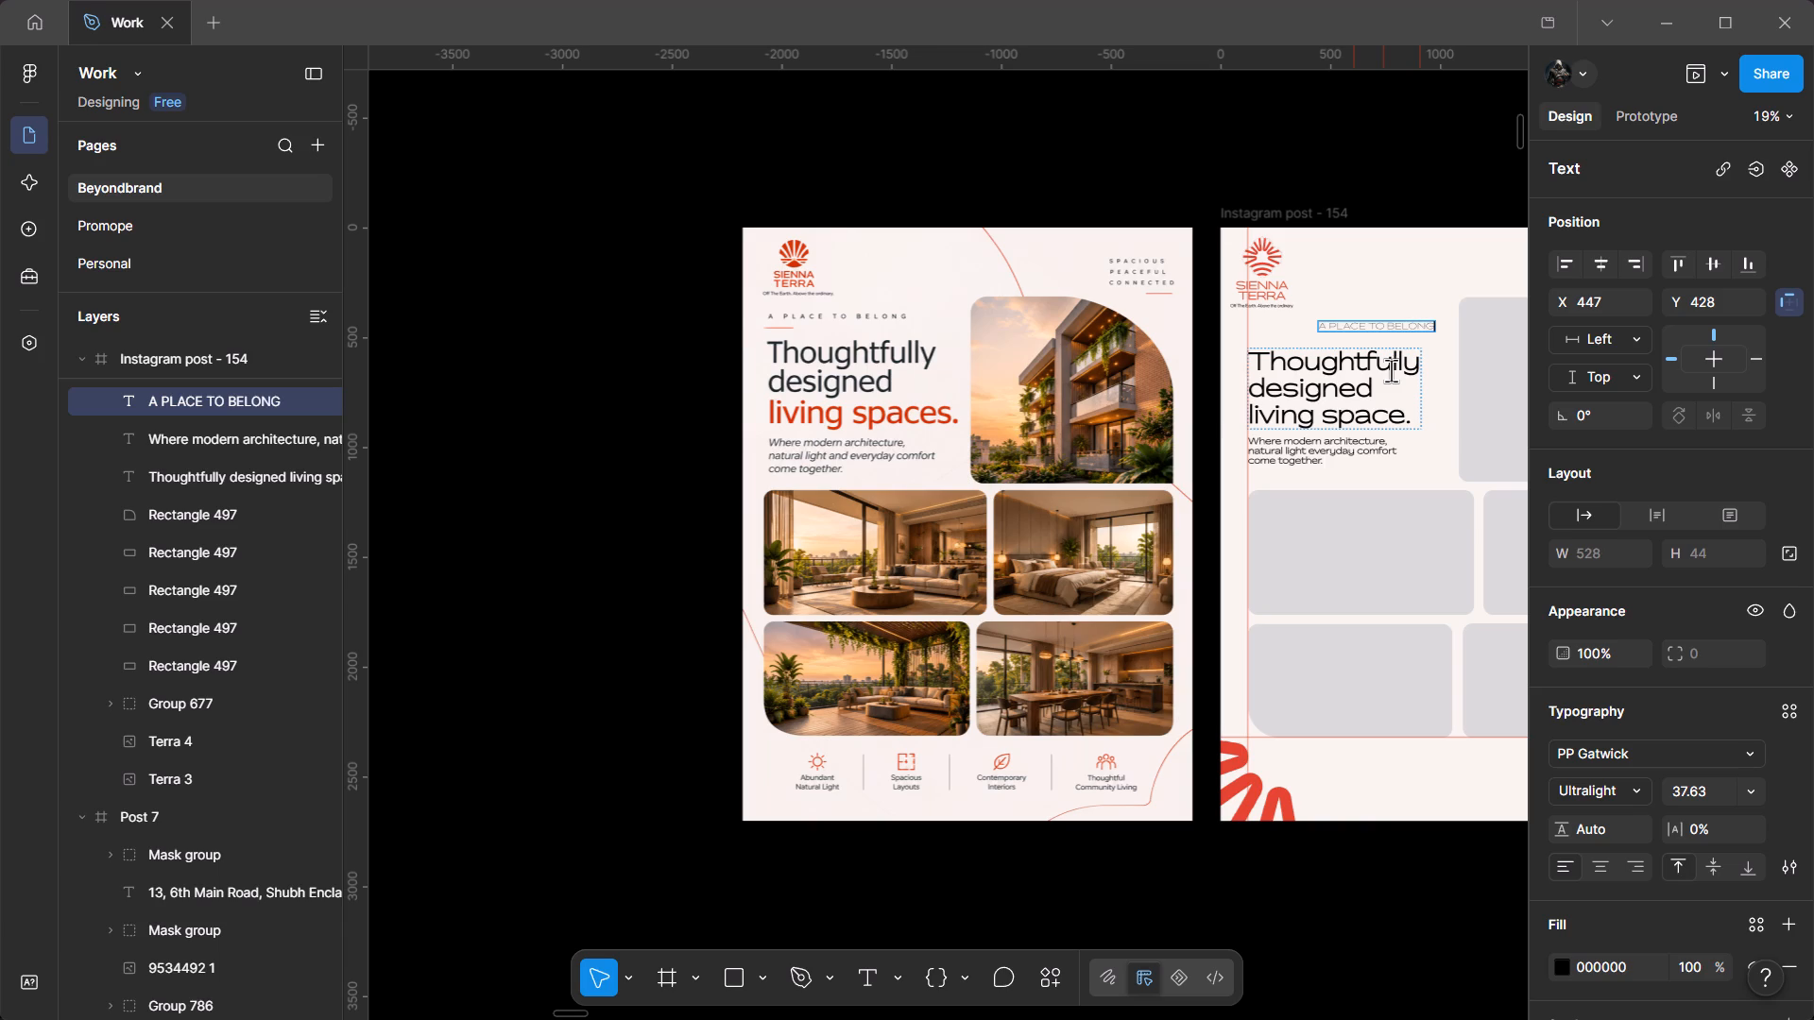
click(1386, 293)
Select all of the "A PLACE TO BELONG" text in Instagram post - 154 and open its font choices.
double_click(1379, 325)
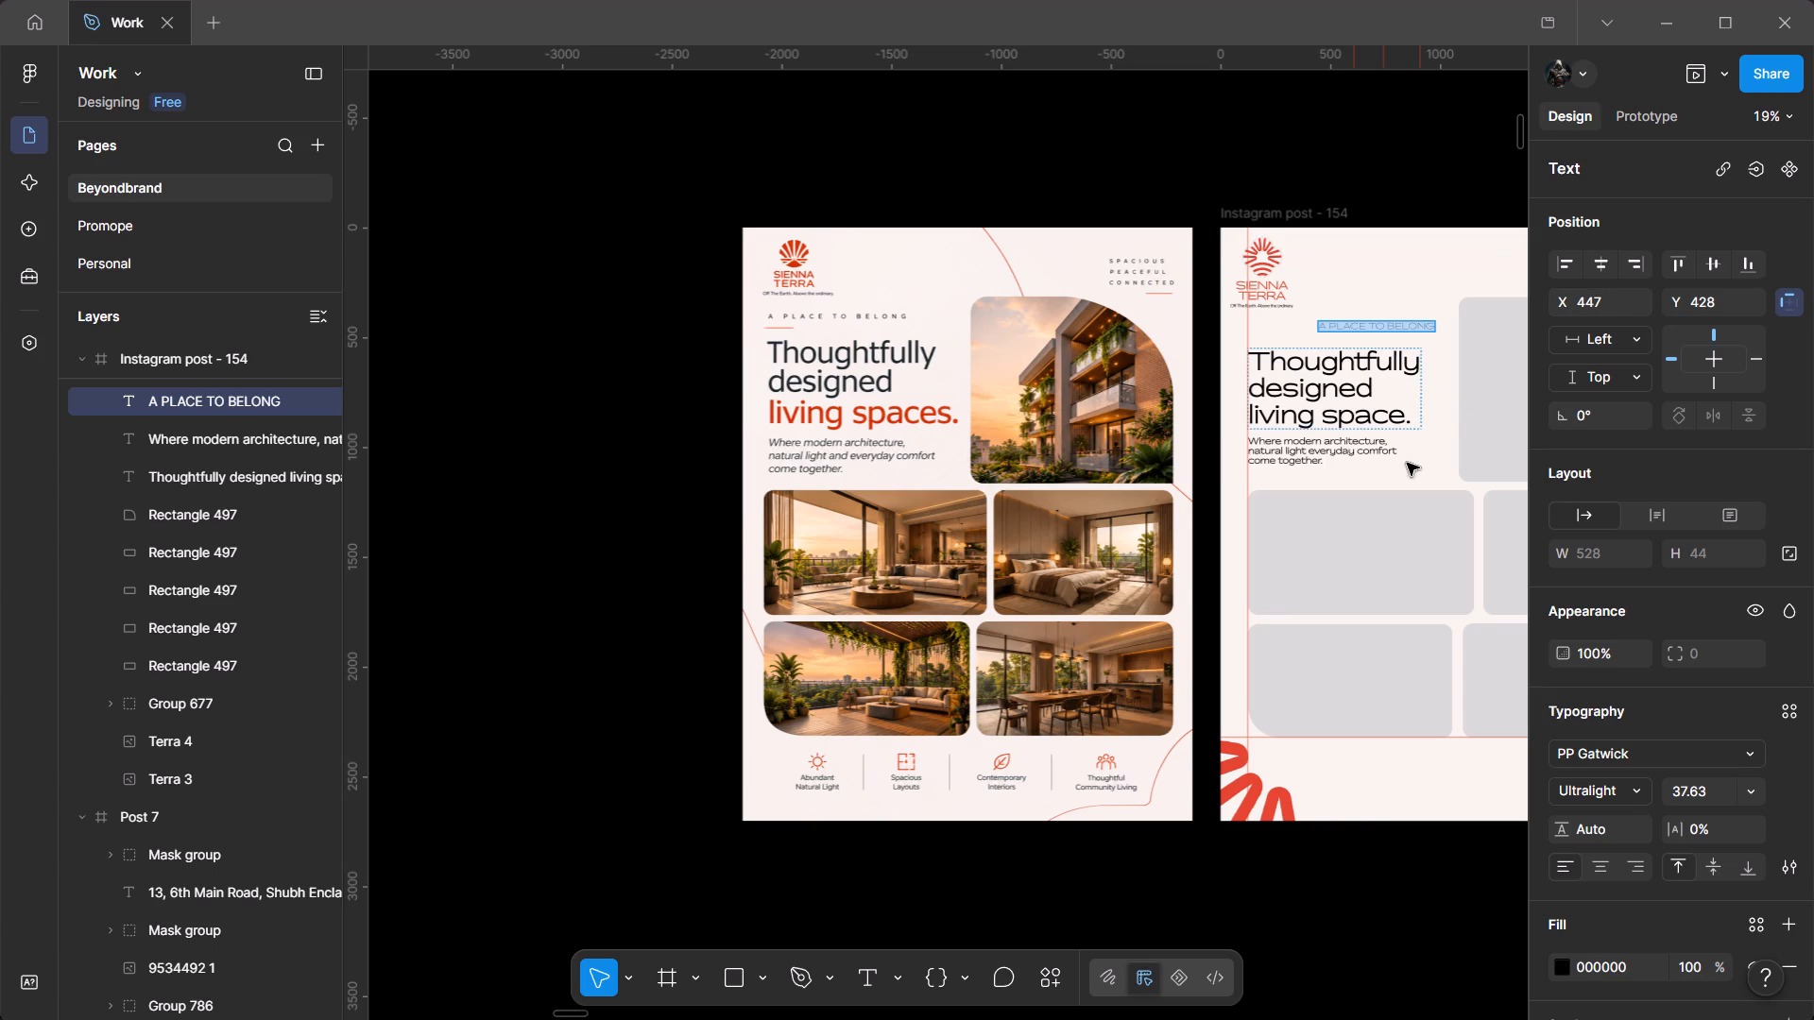
scroll(1680, 813, down, 4)
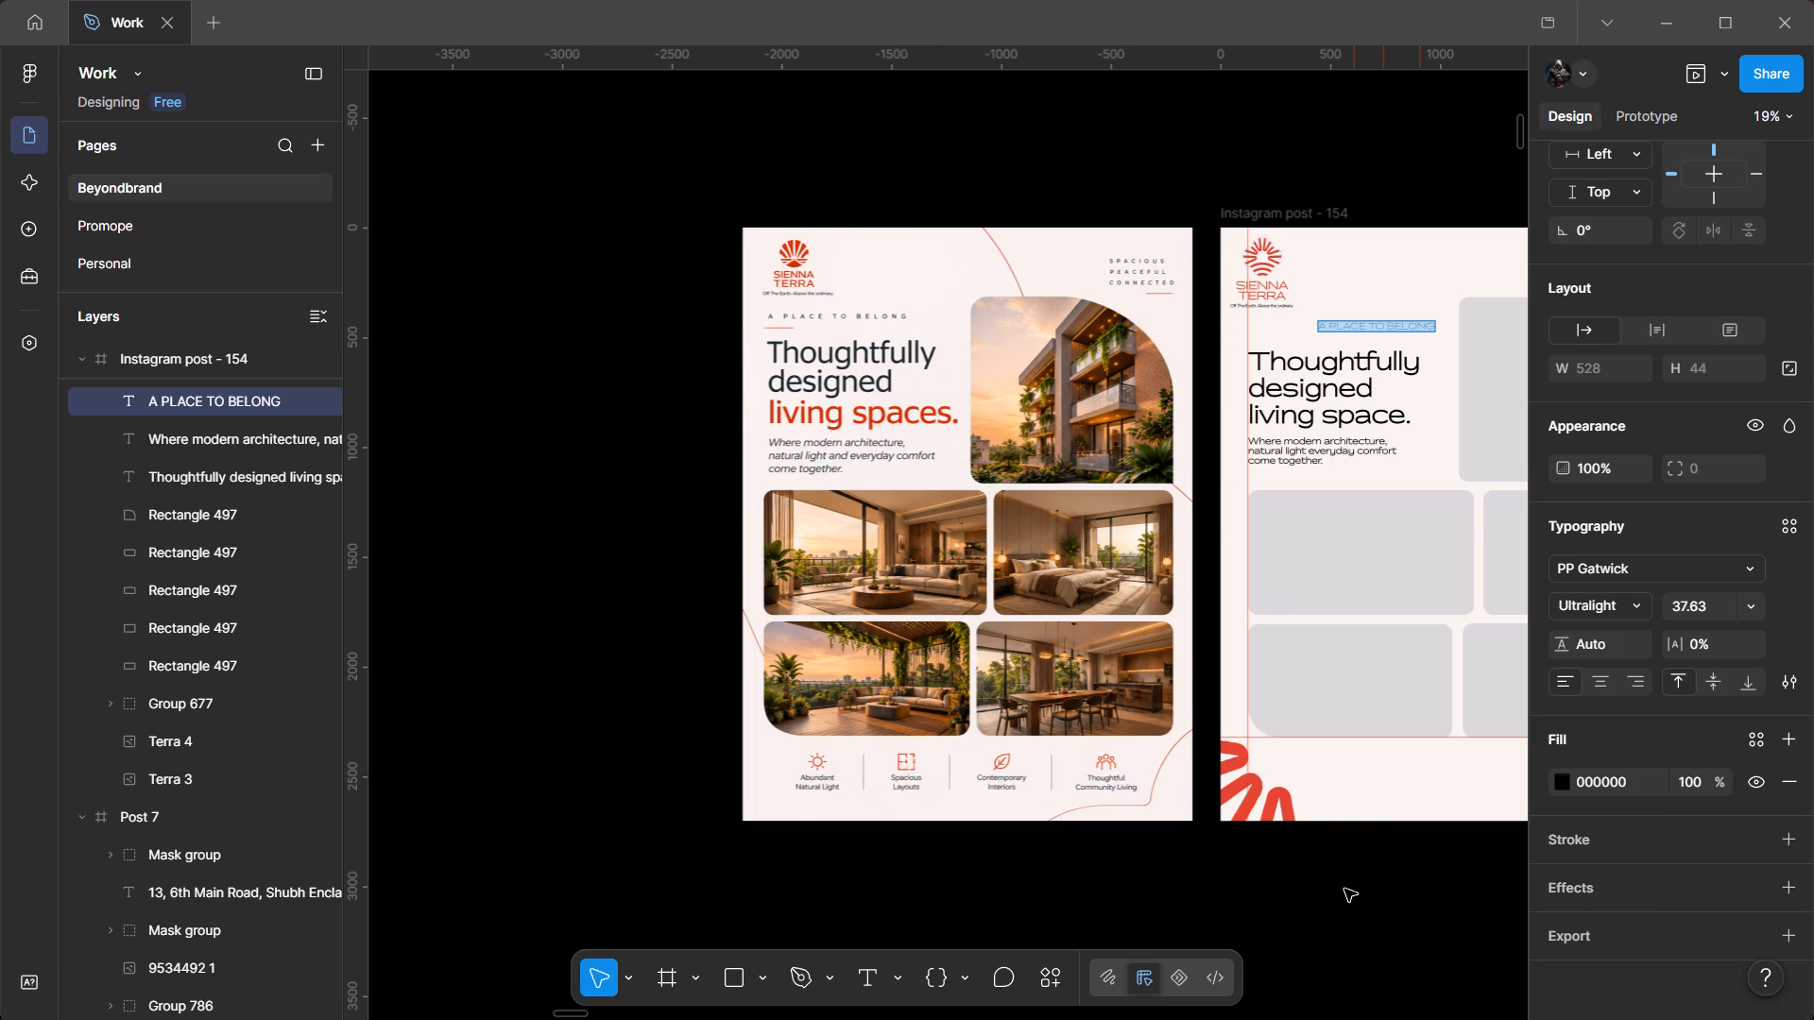
drag(1320, 881, 1261, 868)
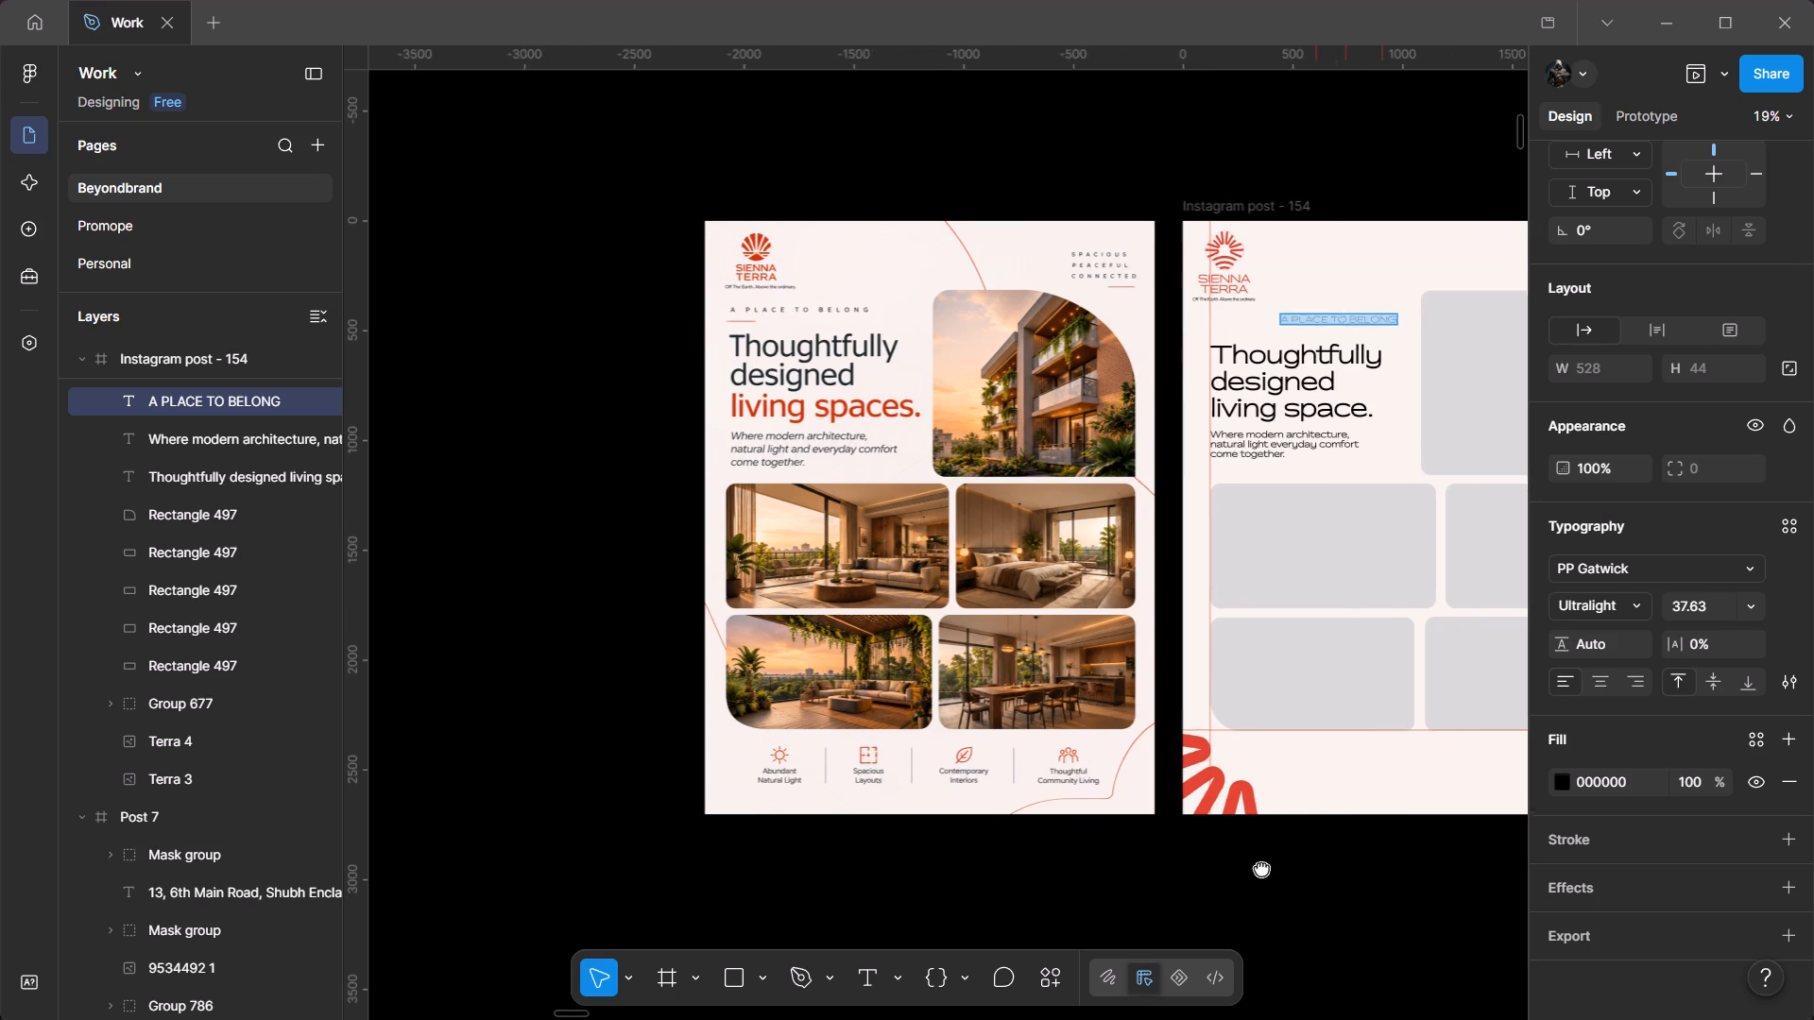
drag(1261, 868, 1073, 841)
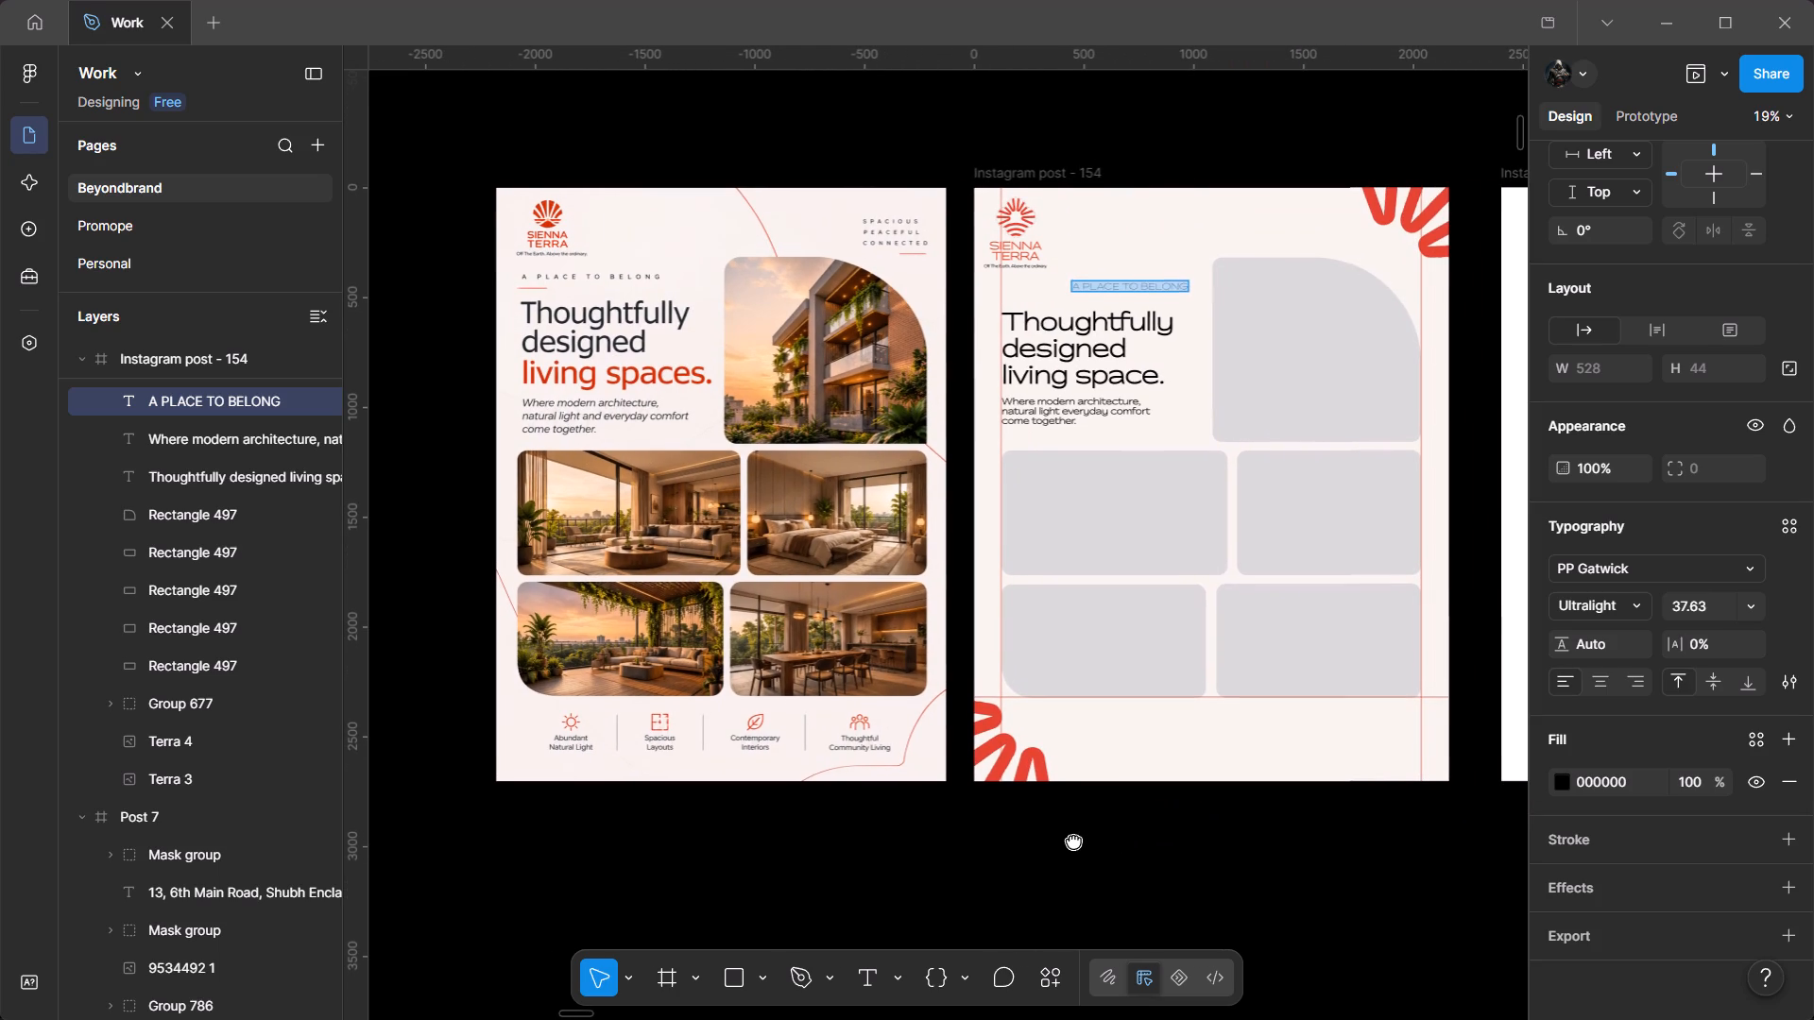
drag(1073, 841, 1062, 824)
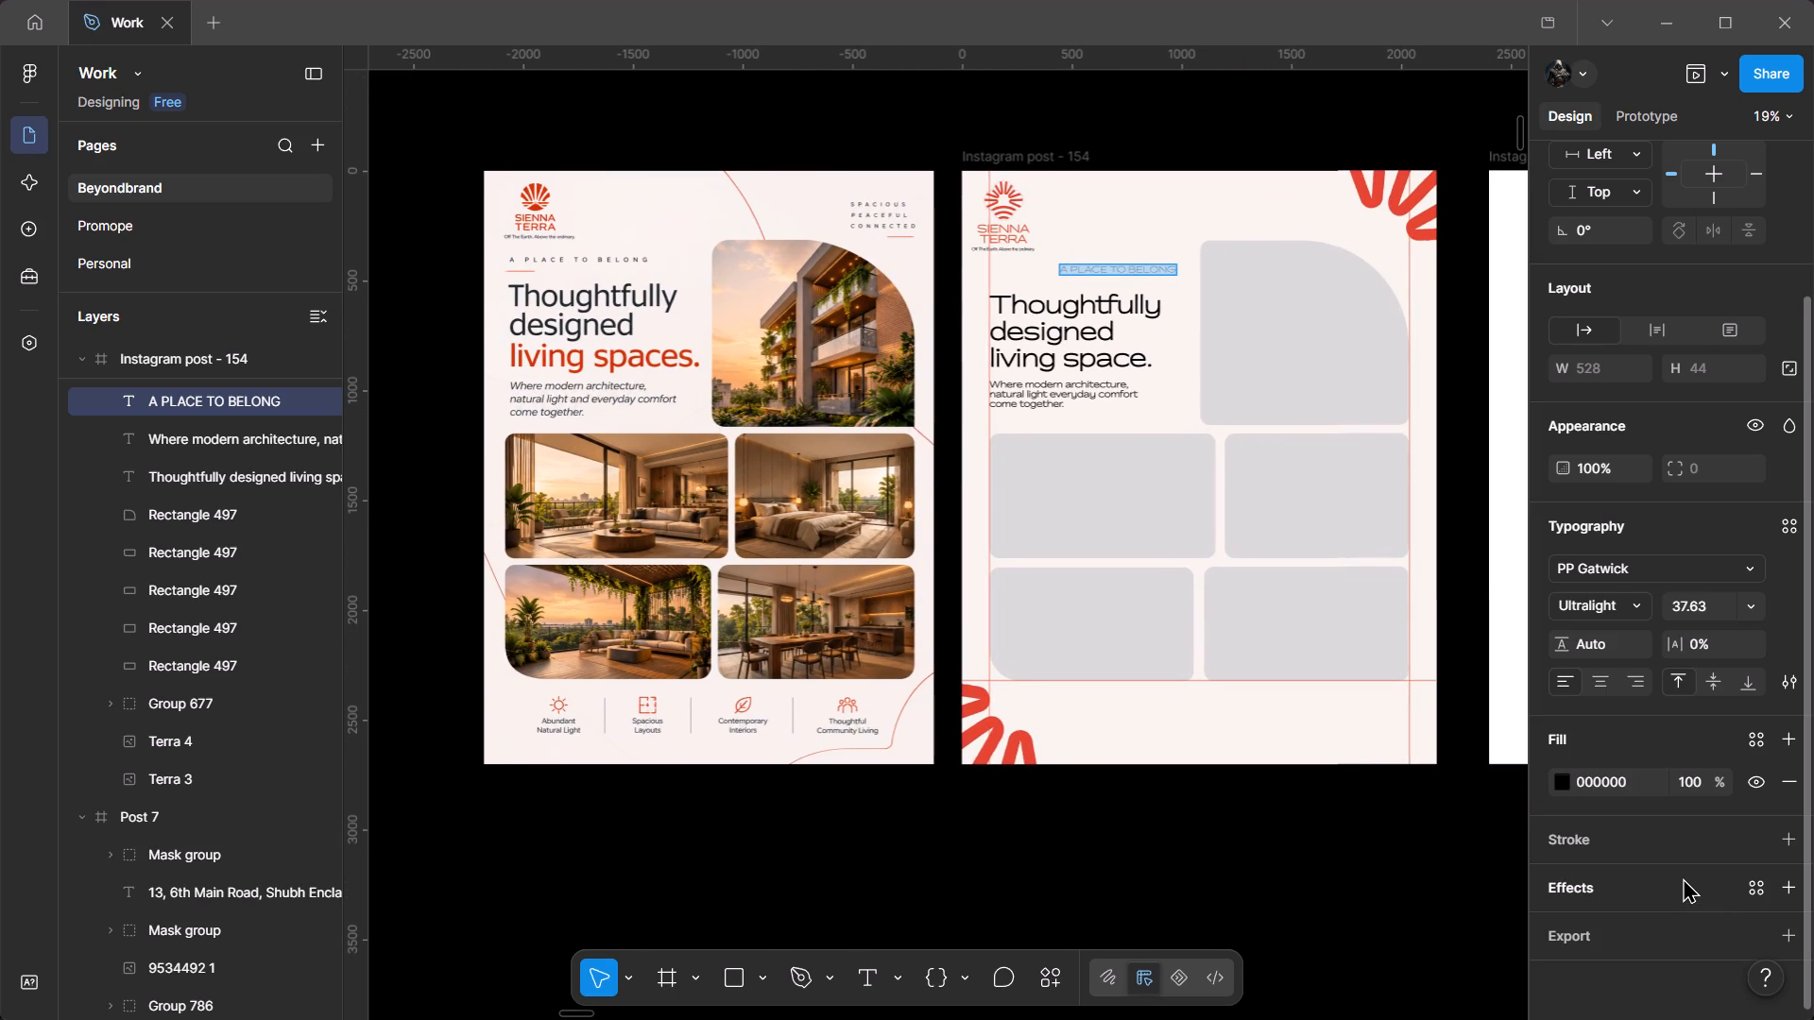
click(1638, 570)
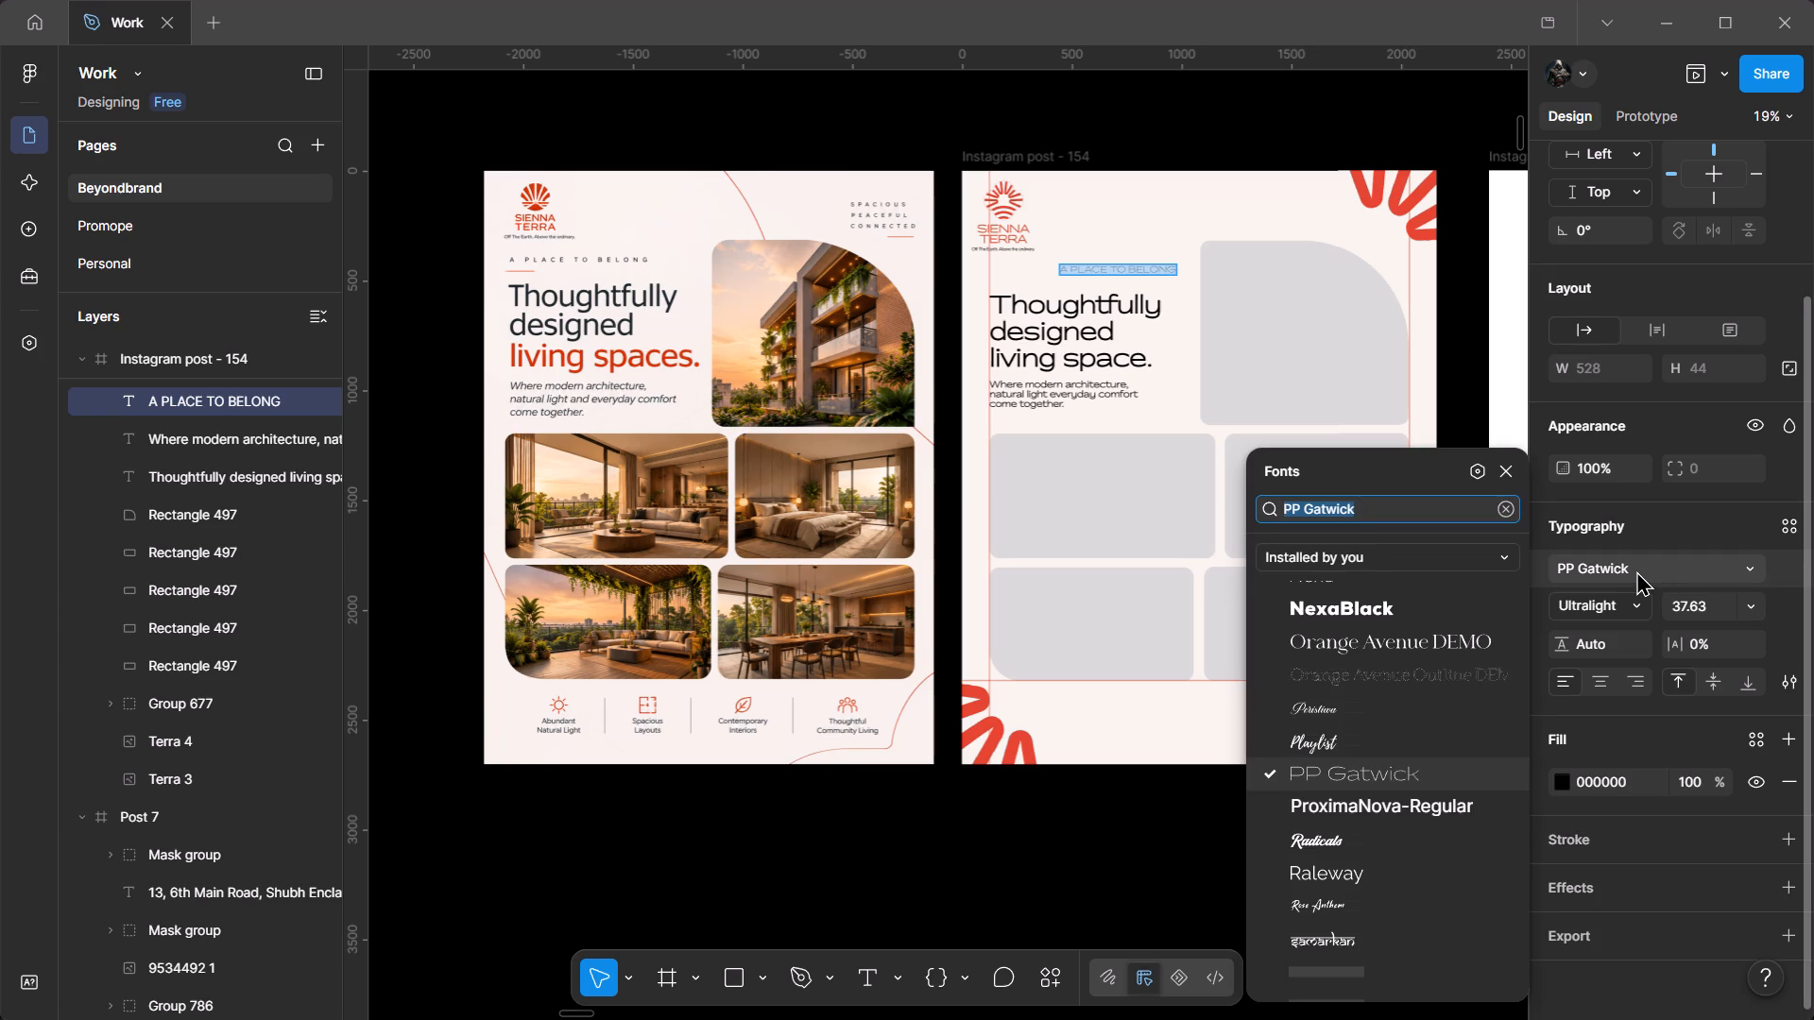
Change the font of the "A PLACE TO BELONG" text in Instagram post - 154 to Inter.
text(INT)
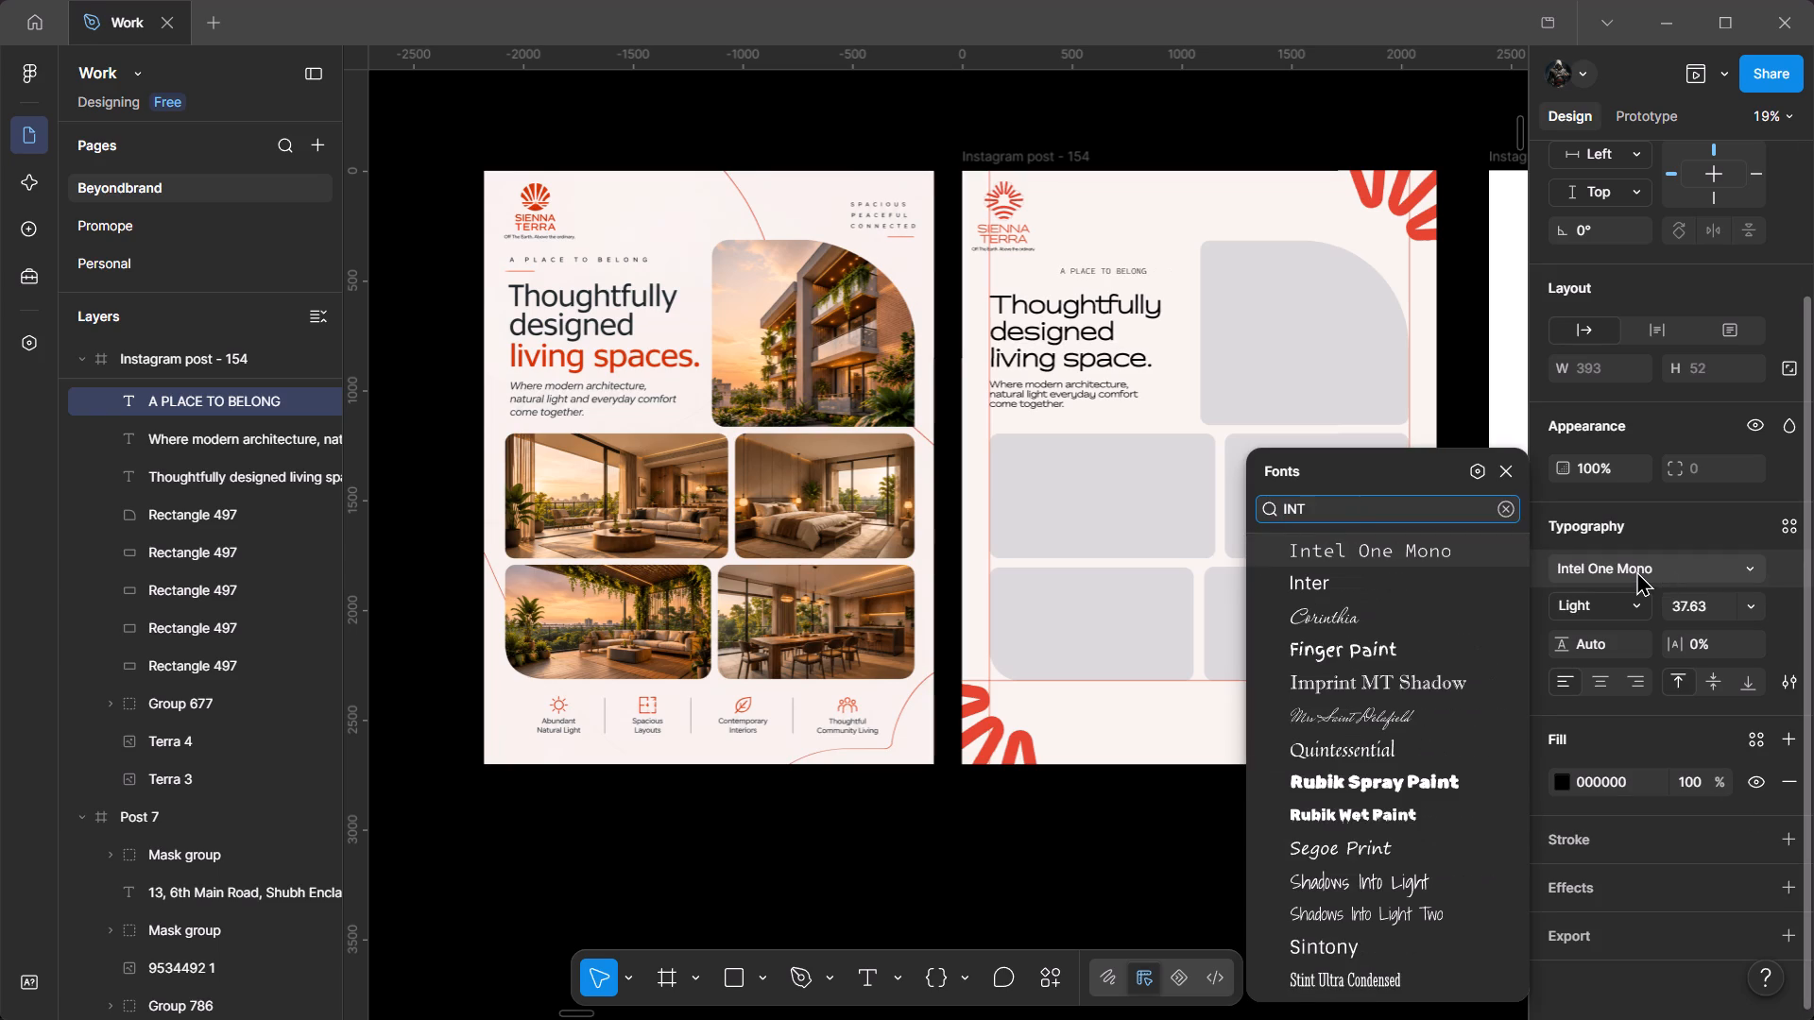
key(Down)
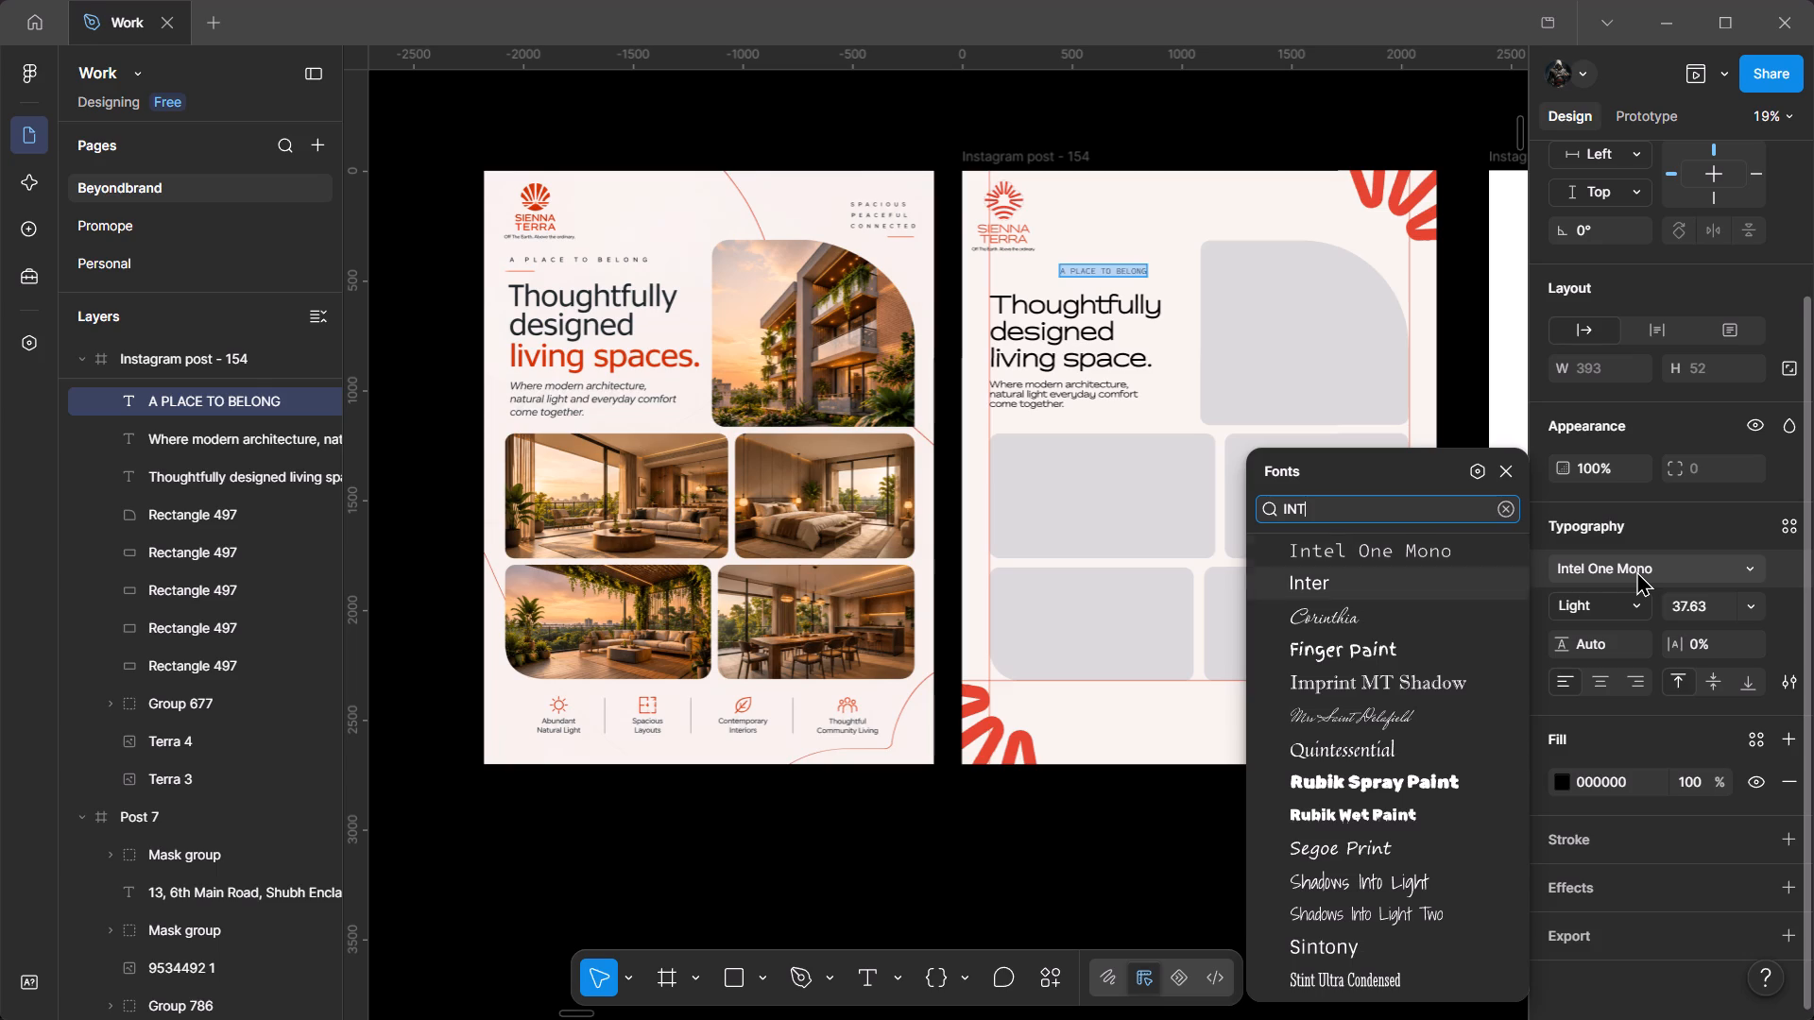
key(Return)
click(1155, 254)
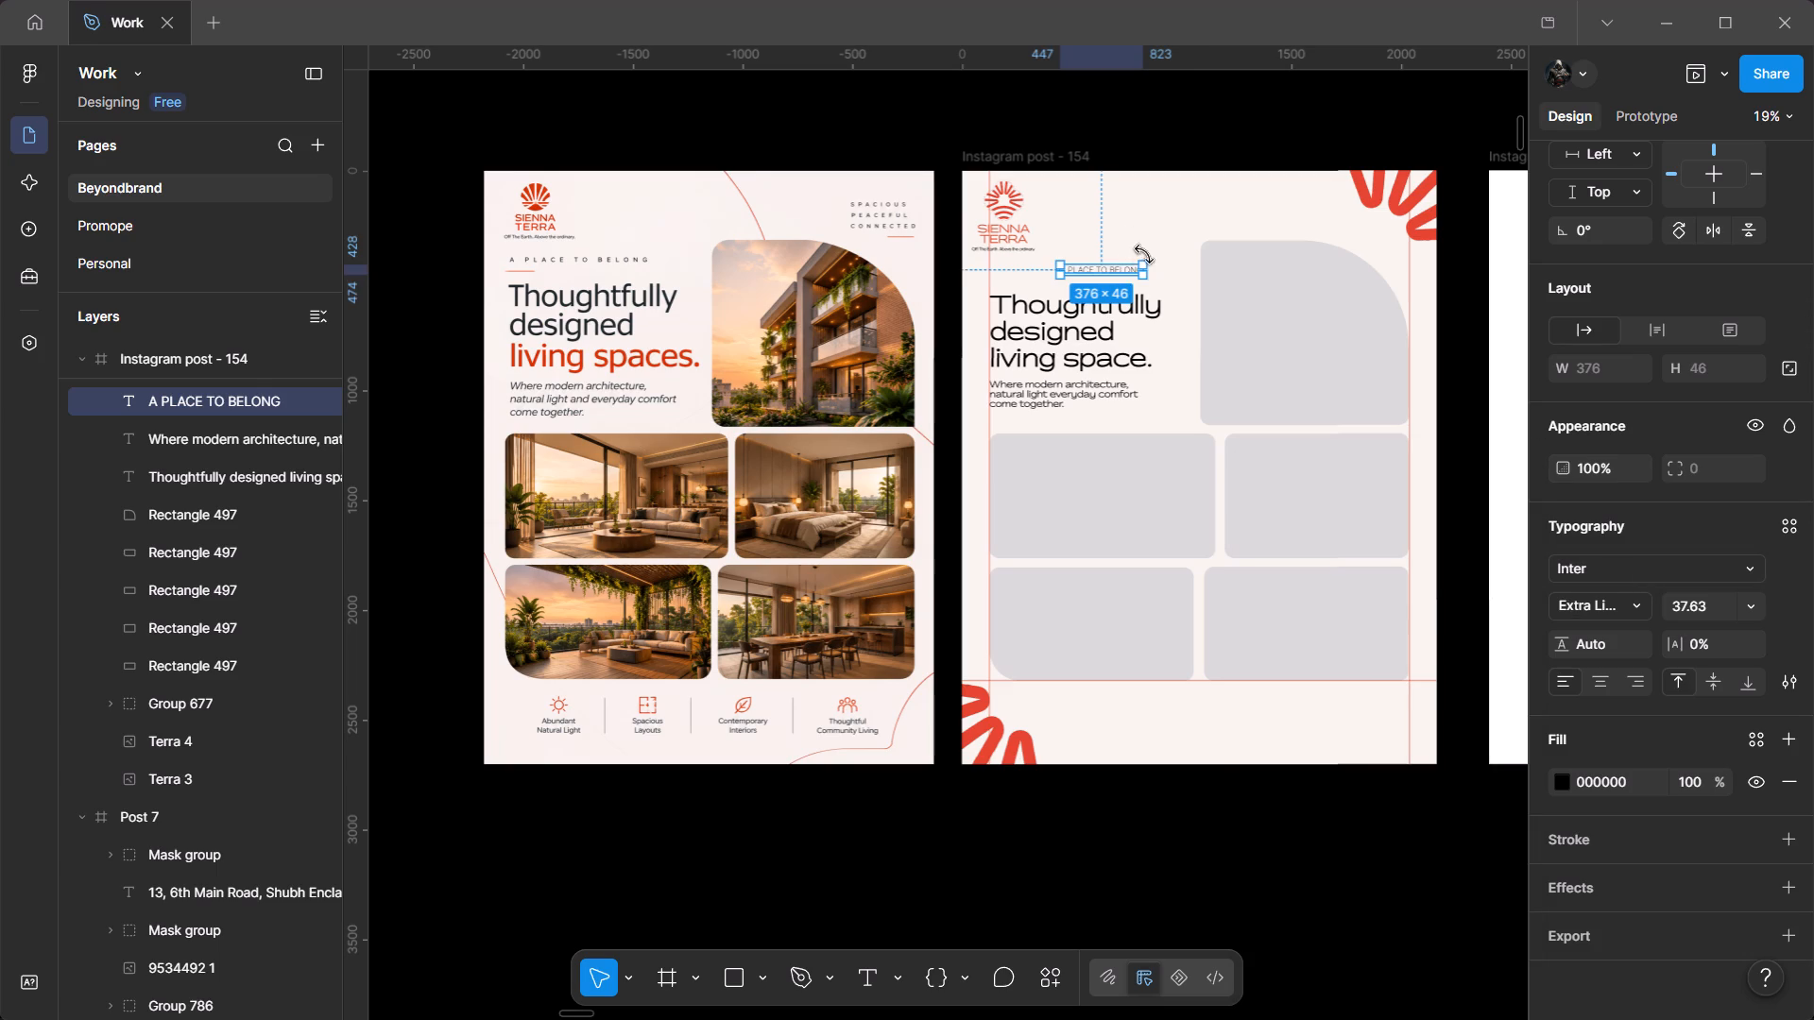
Add a black outside stroke of weight 0.5 to the "A PLACE TO BELONG" text in Instagram post - 154.
double_click(1120, 268)
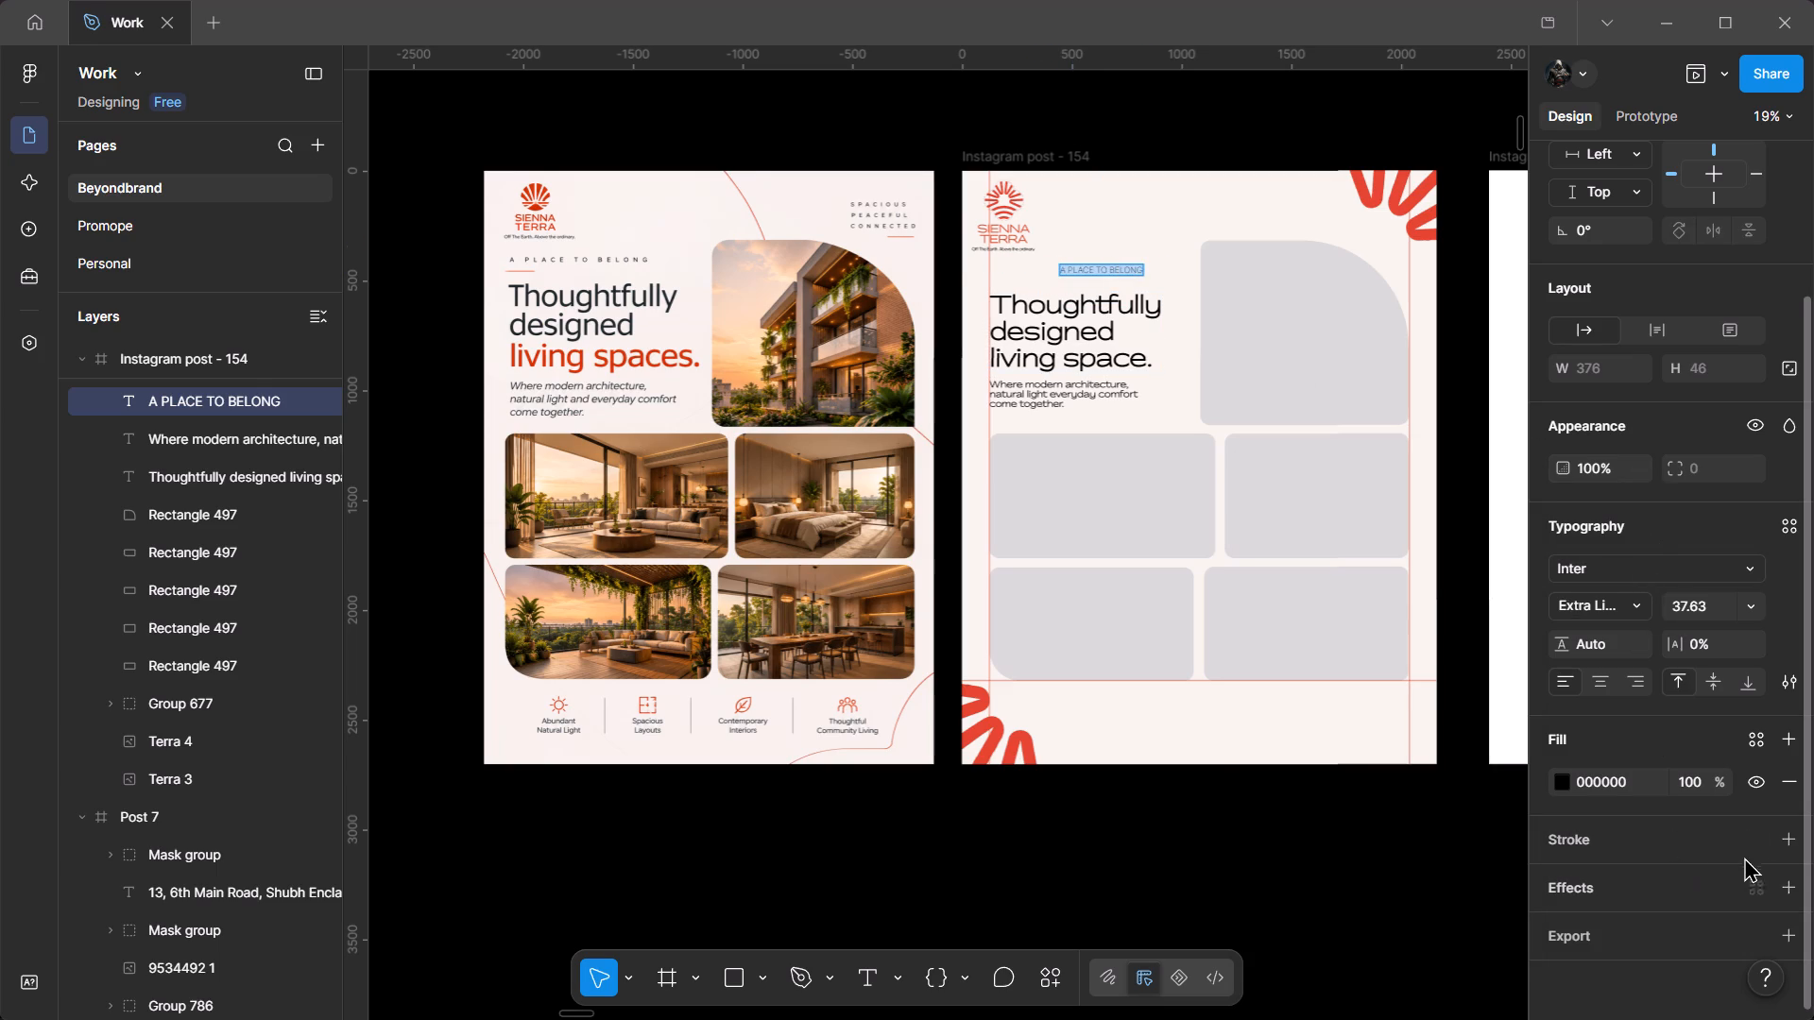
click(1787, 850)
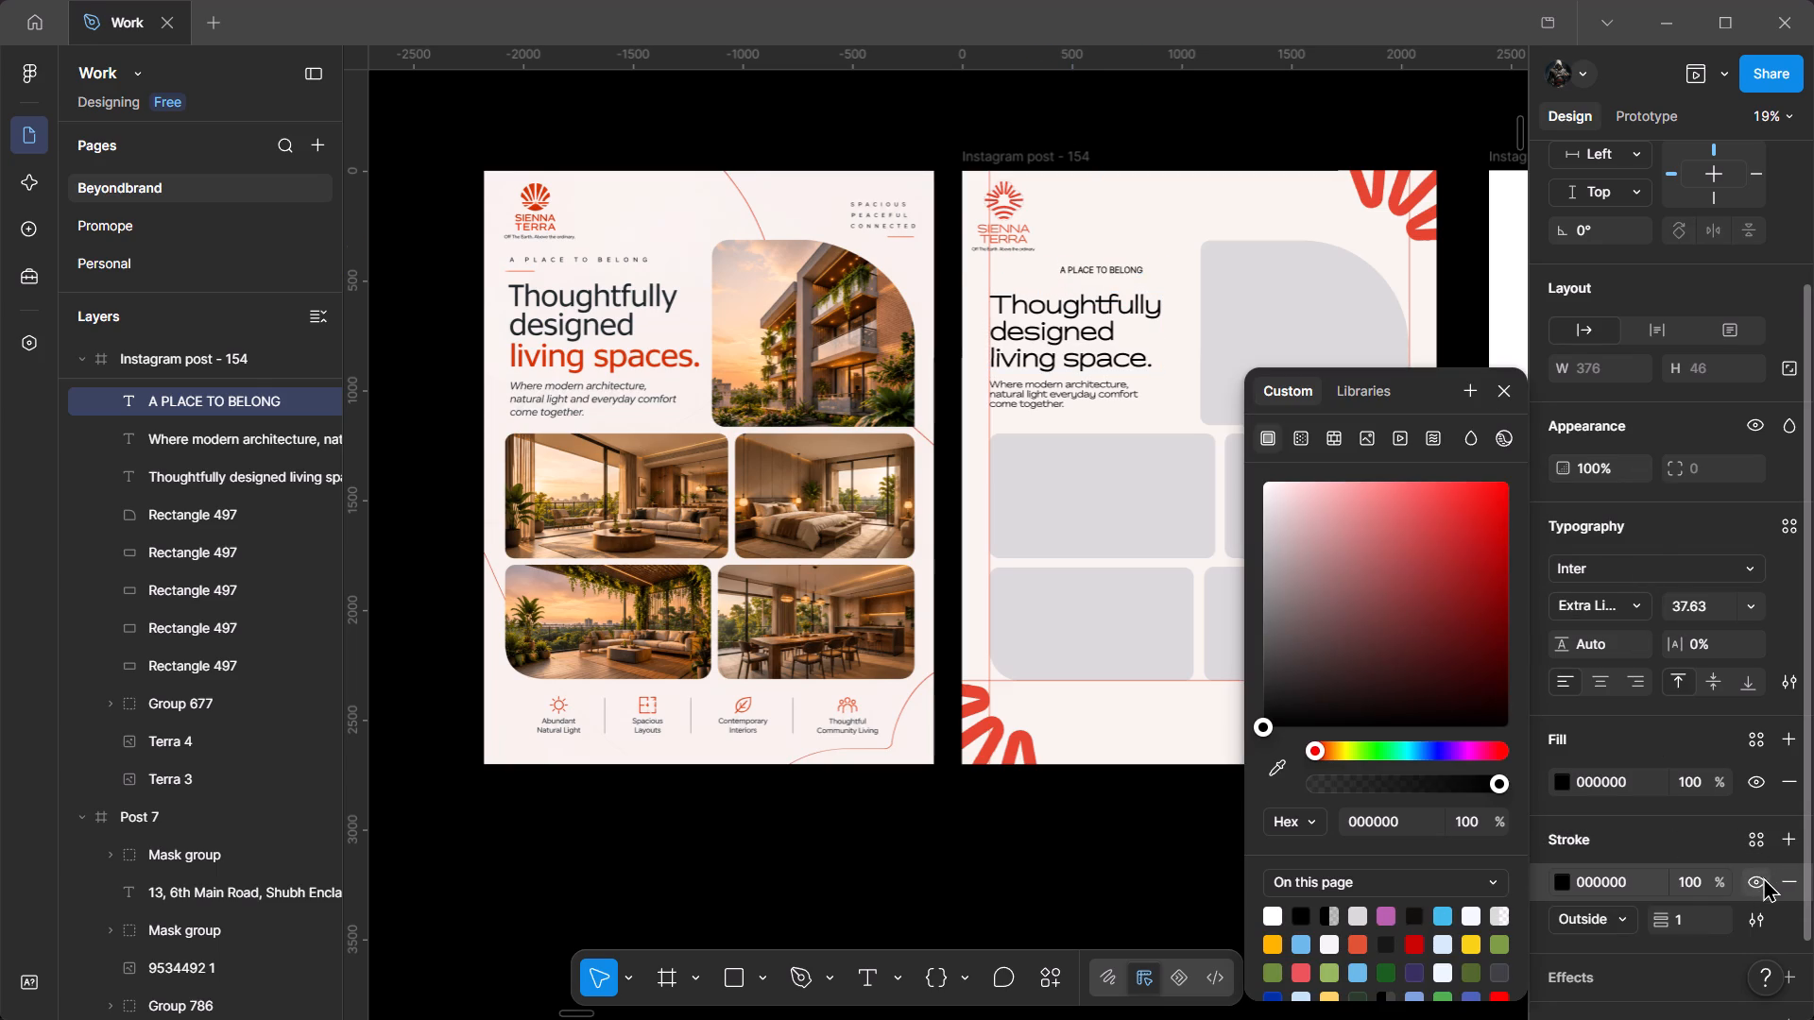
click(1689, 919)
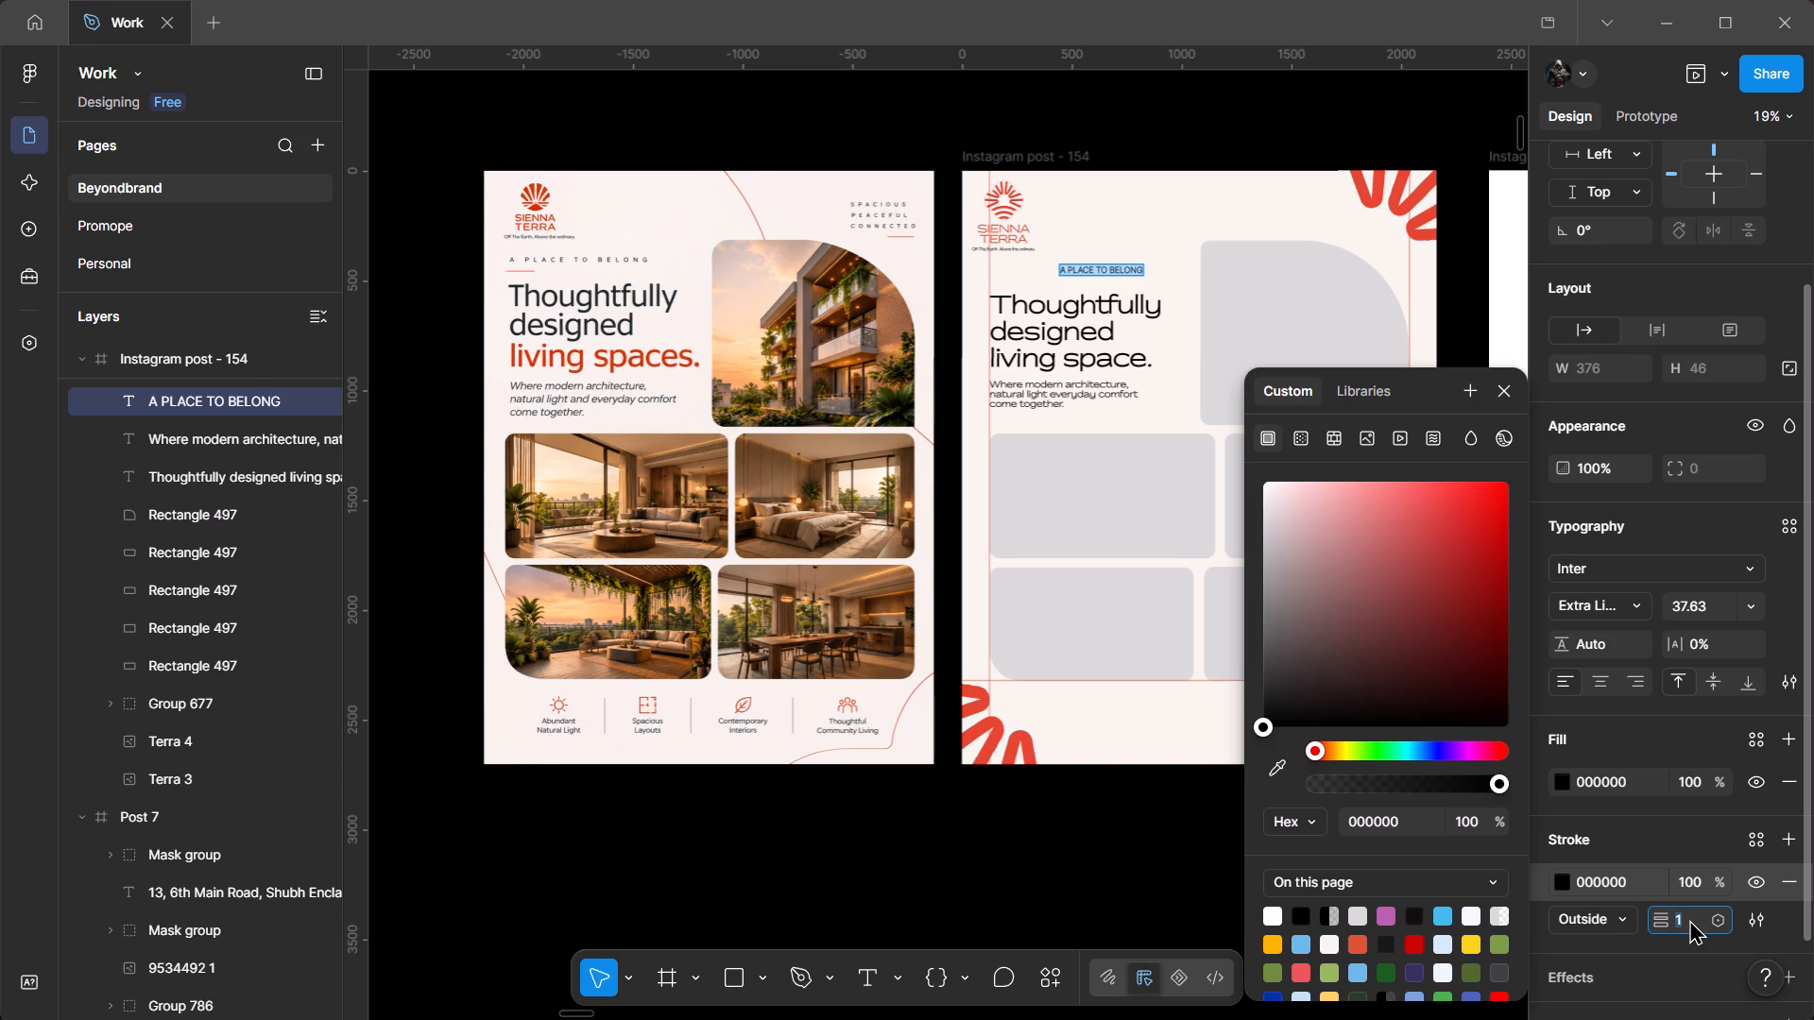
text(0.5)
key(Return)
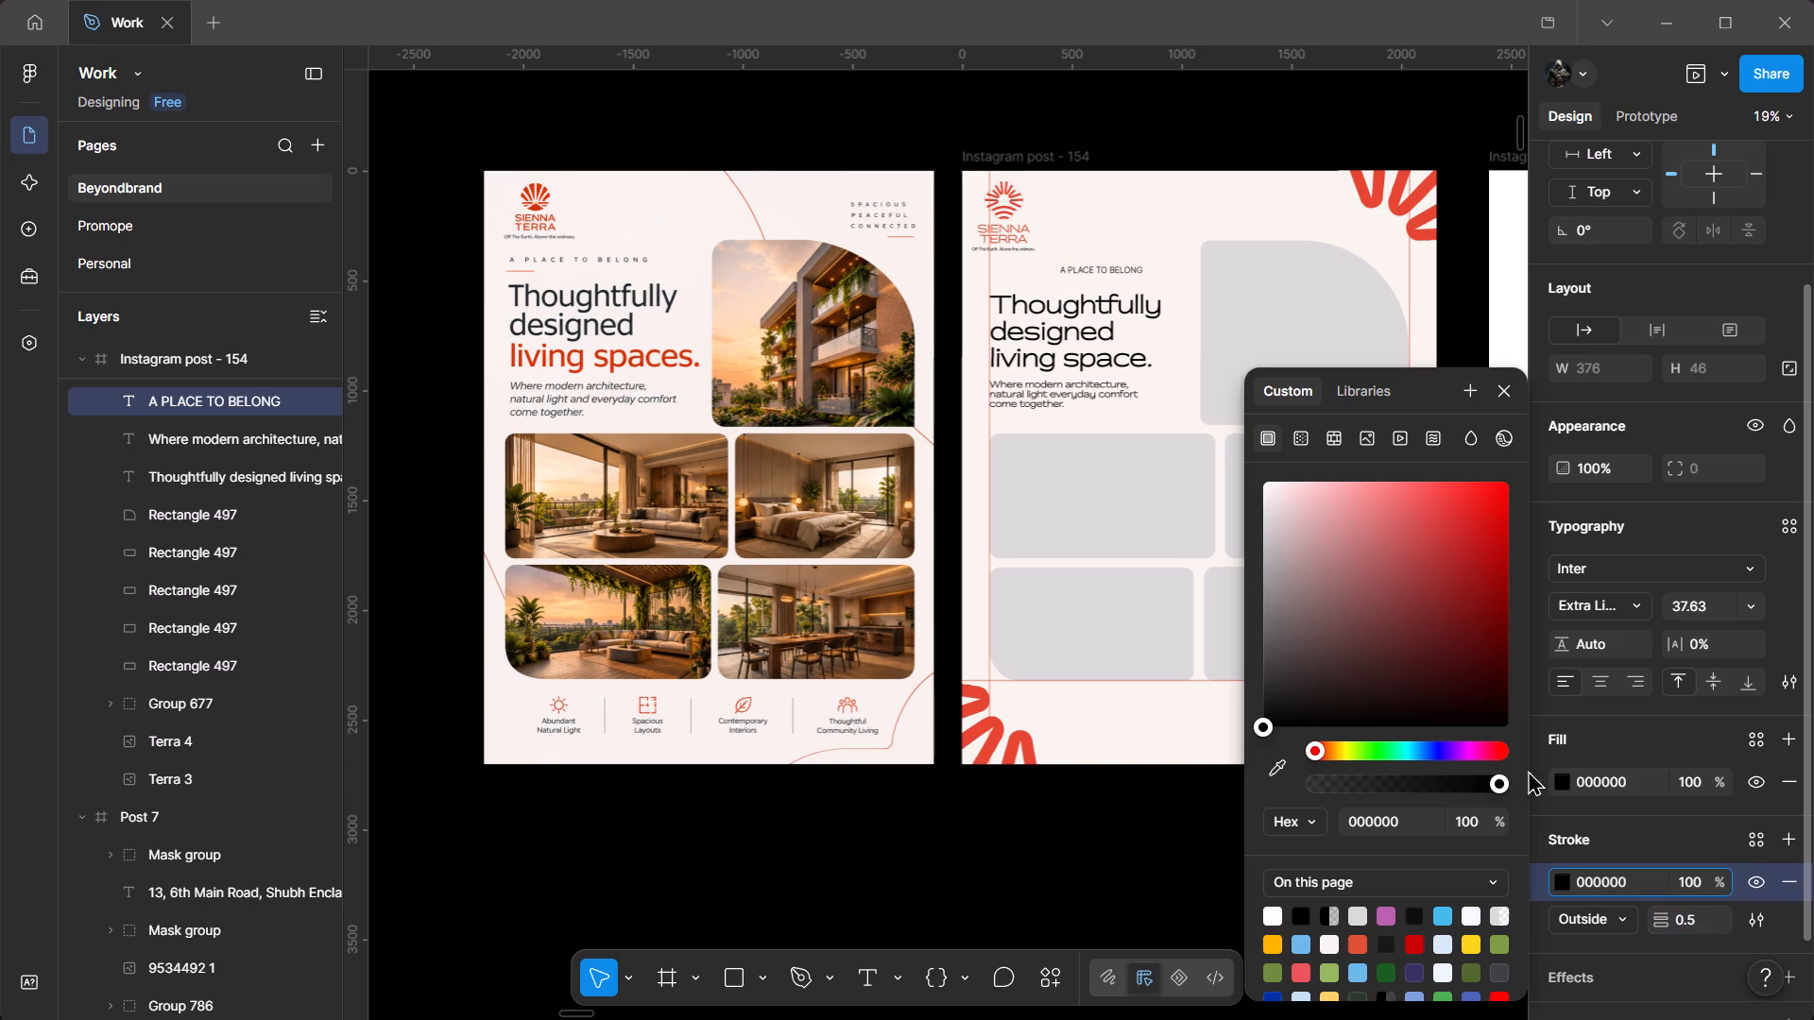
click(1110, 820)
Move the "A PLACE TO BELONG" text to X 127, Y 435, aligned with the headline at the left margin guide.
ctrl+scroll(1058, 258, up, 3)
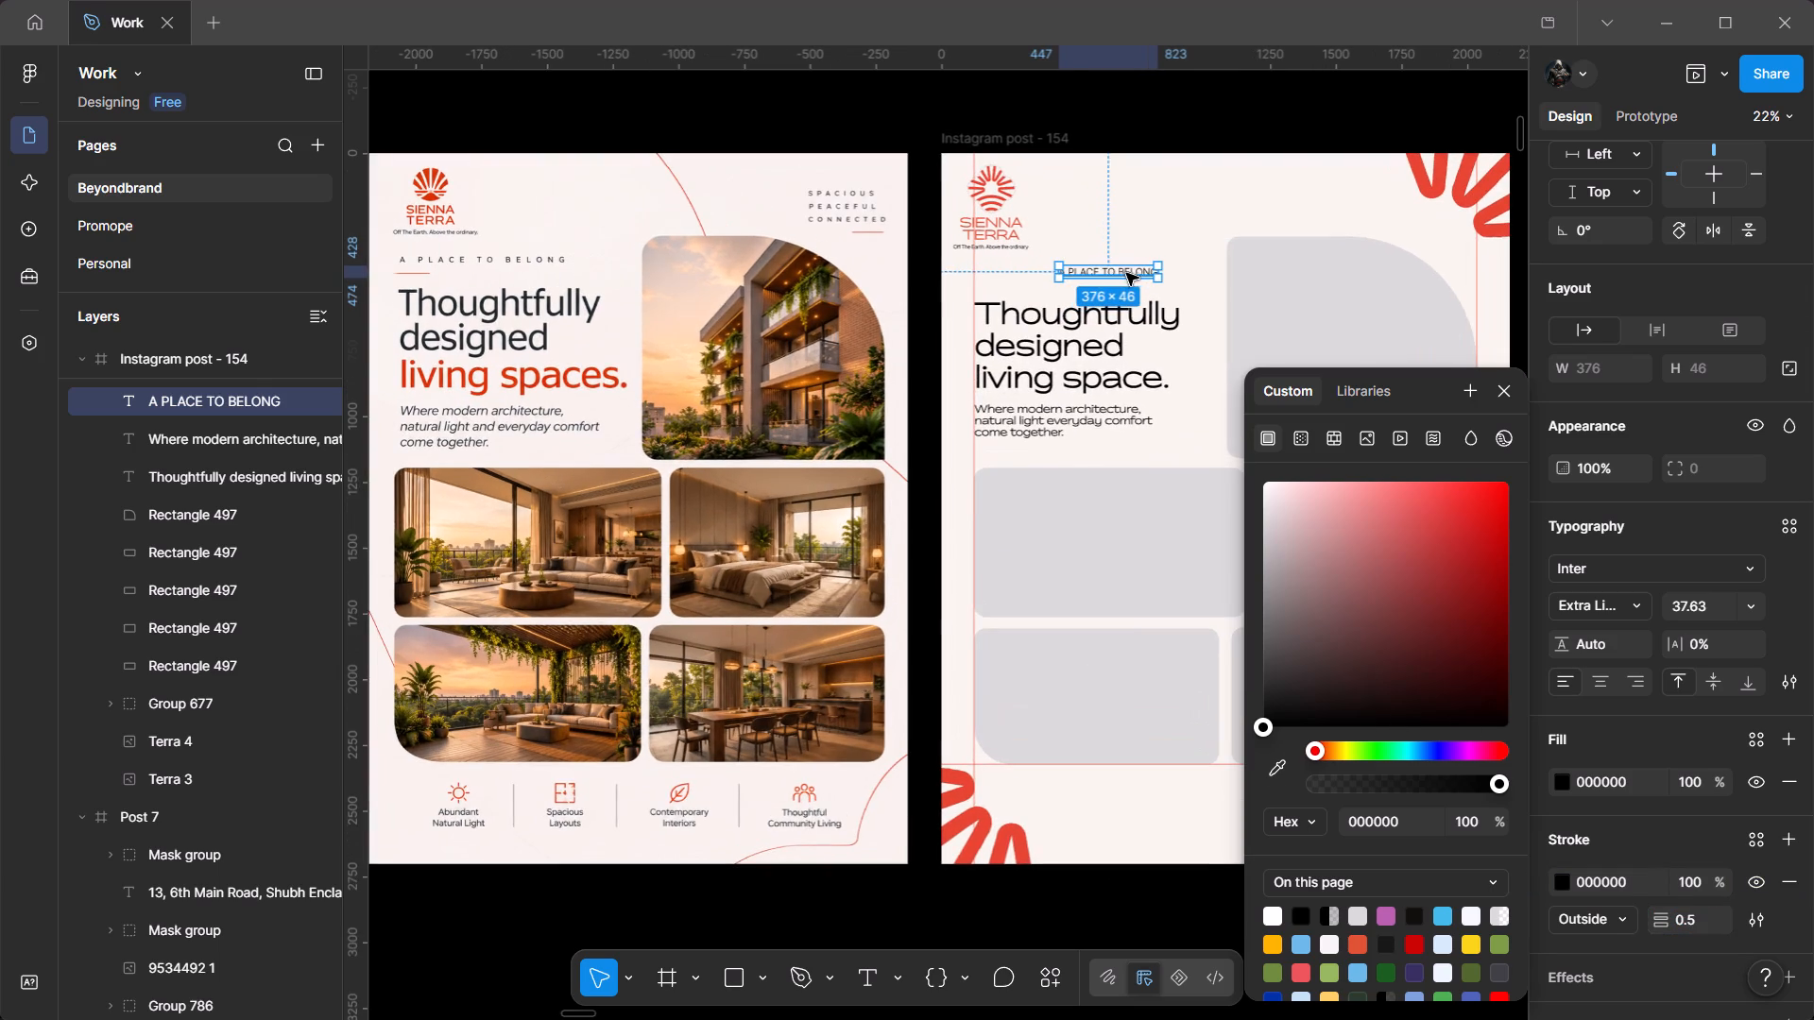
drag(1093, 280, 1140, 327)
drag(1148, 327, 1251, 304)
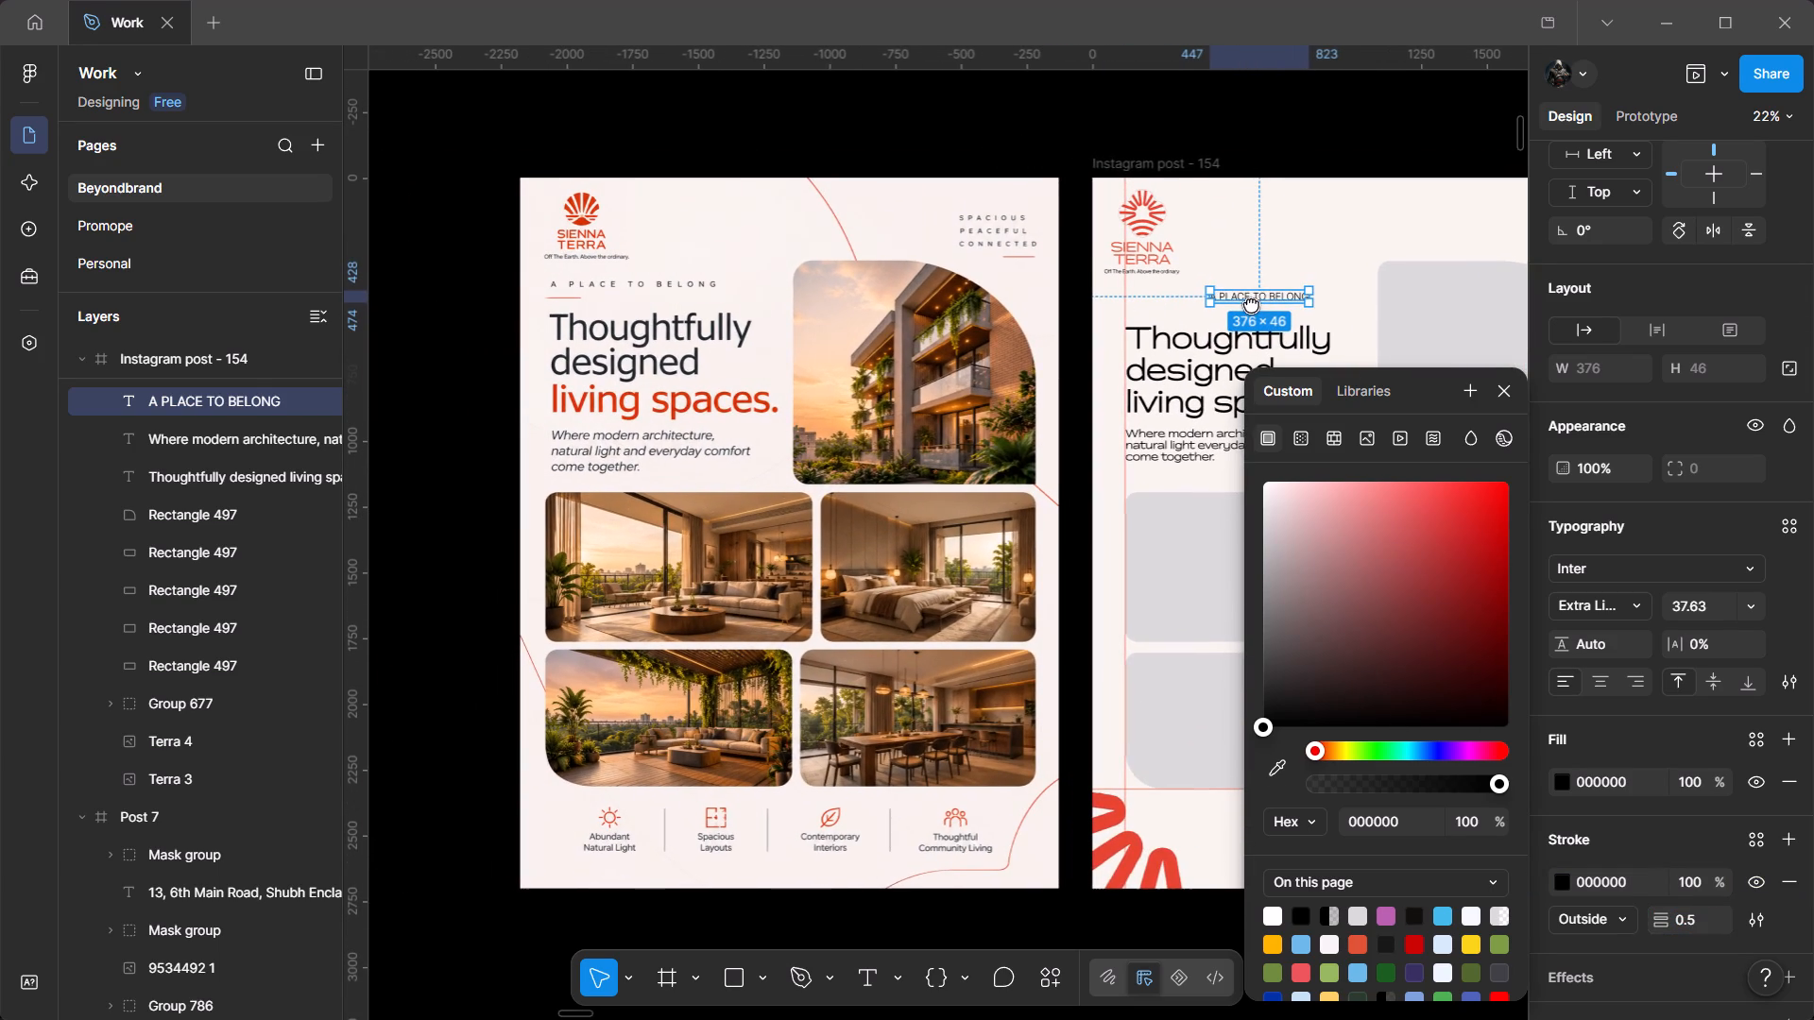
drag(1251, 304, 1250, 305)
drag(1257, 297, 1182, 304)
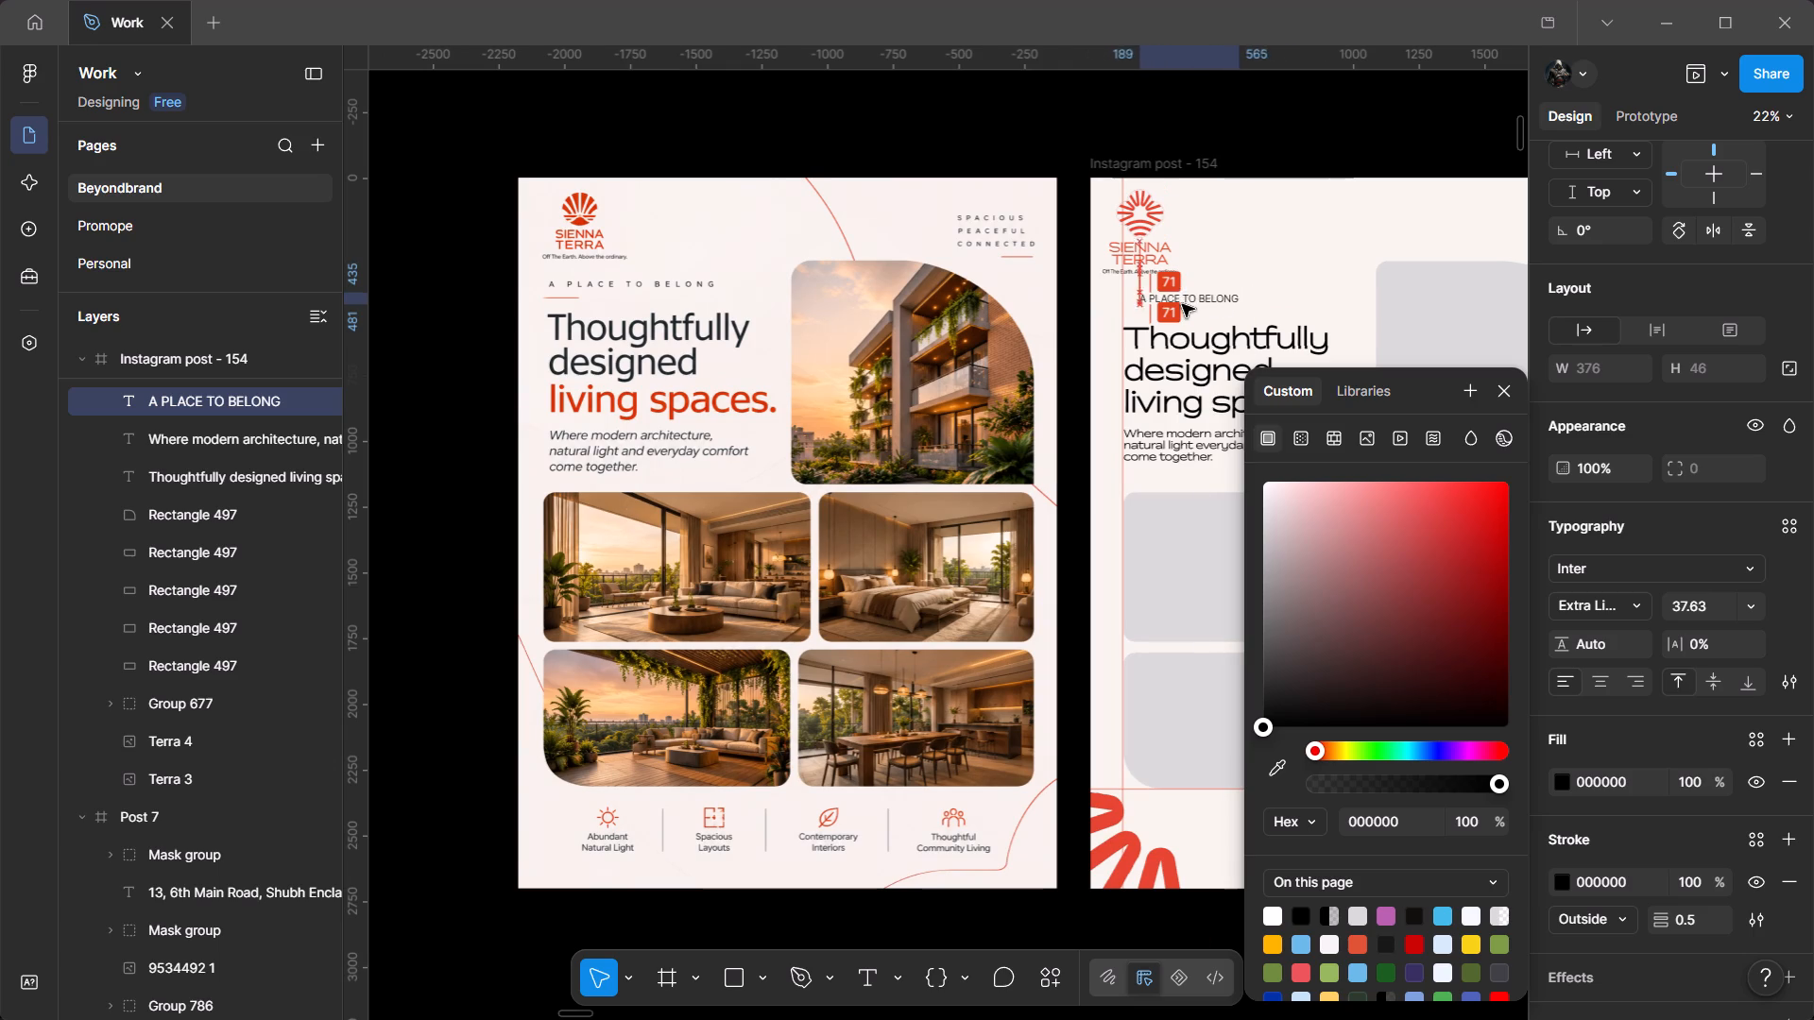
drag(1182, 304, 1172, 304)
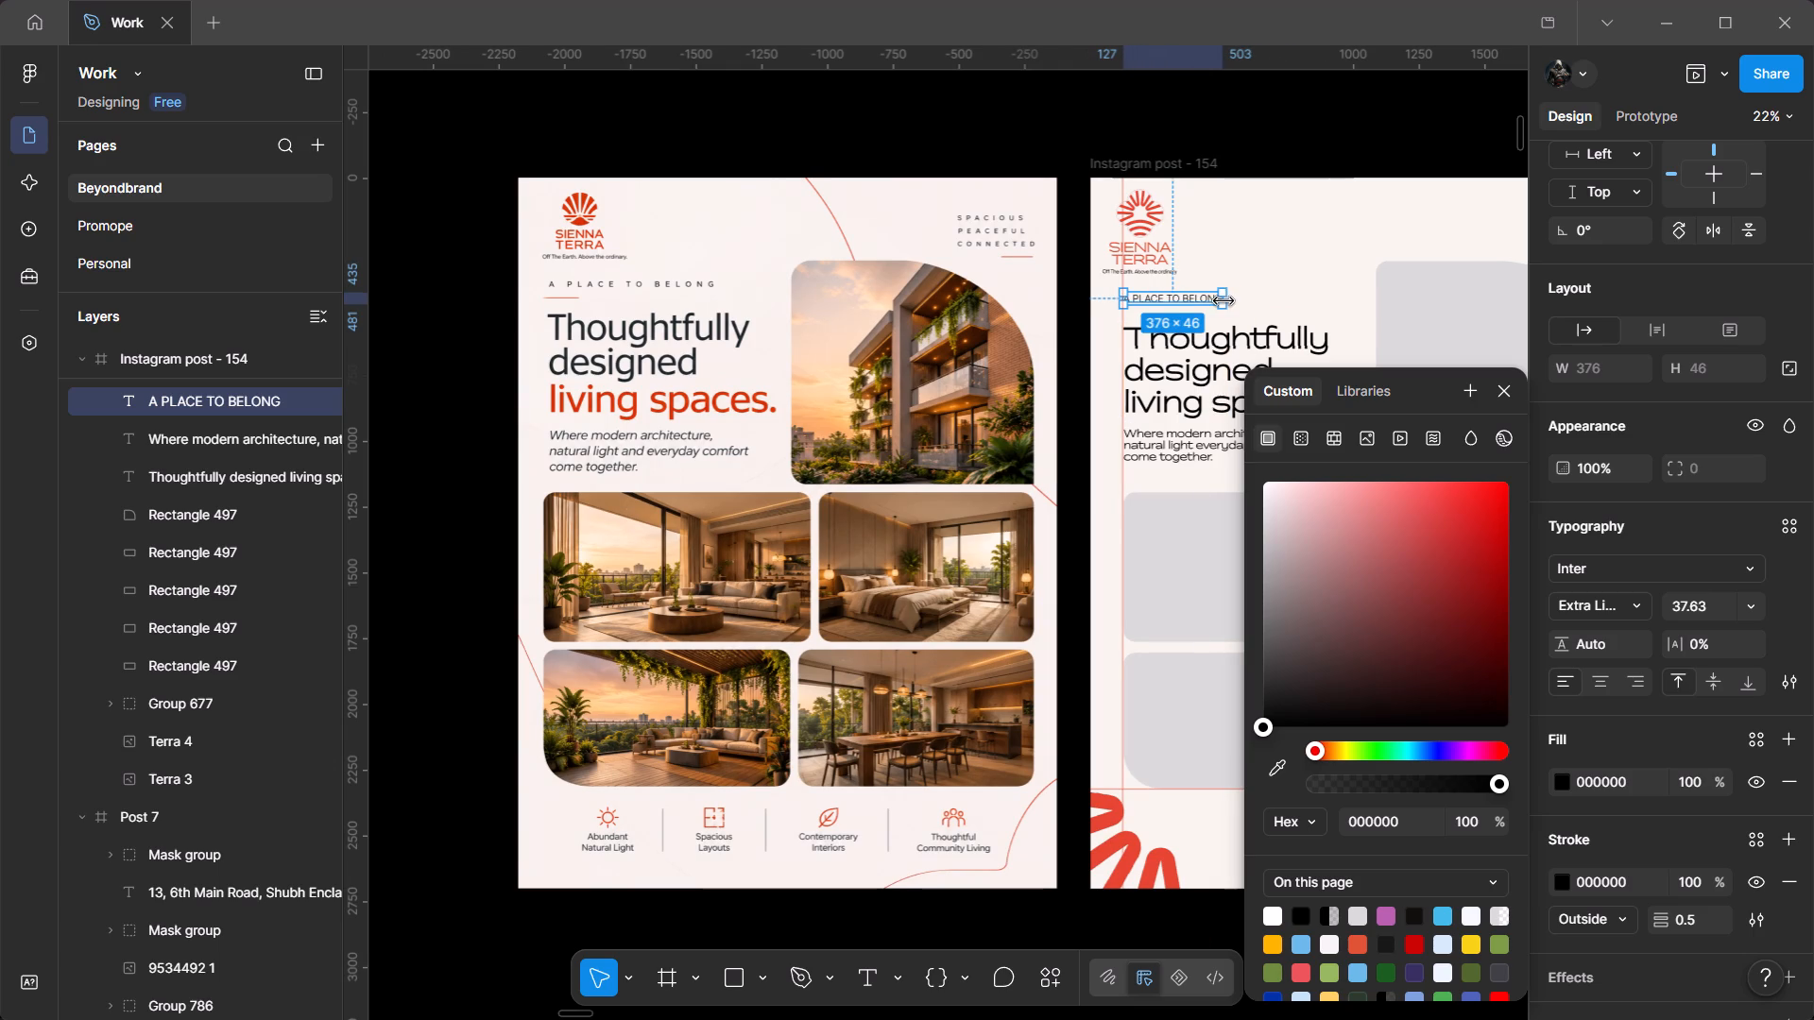
Widen the "A PLACE TO BELONG" text box to 711.
drag(1224, 300, 1310, 301)
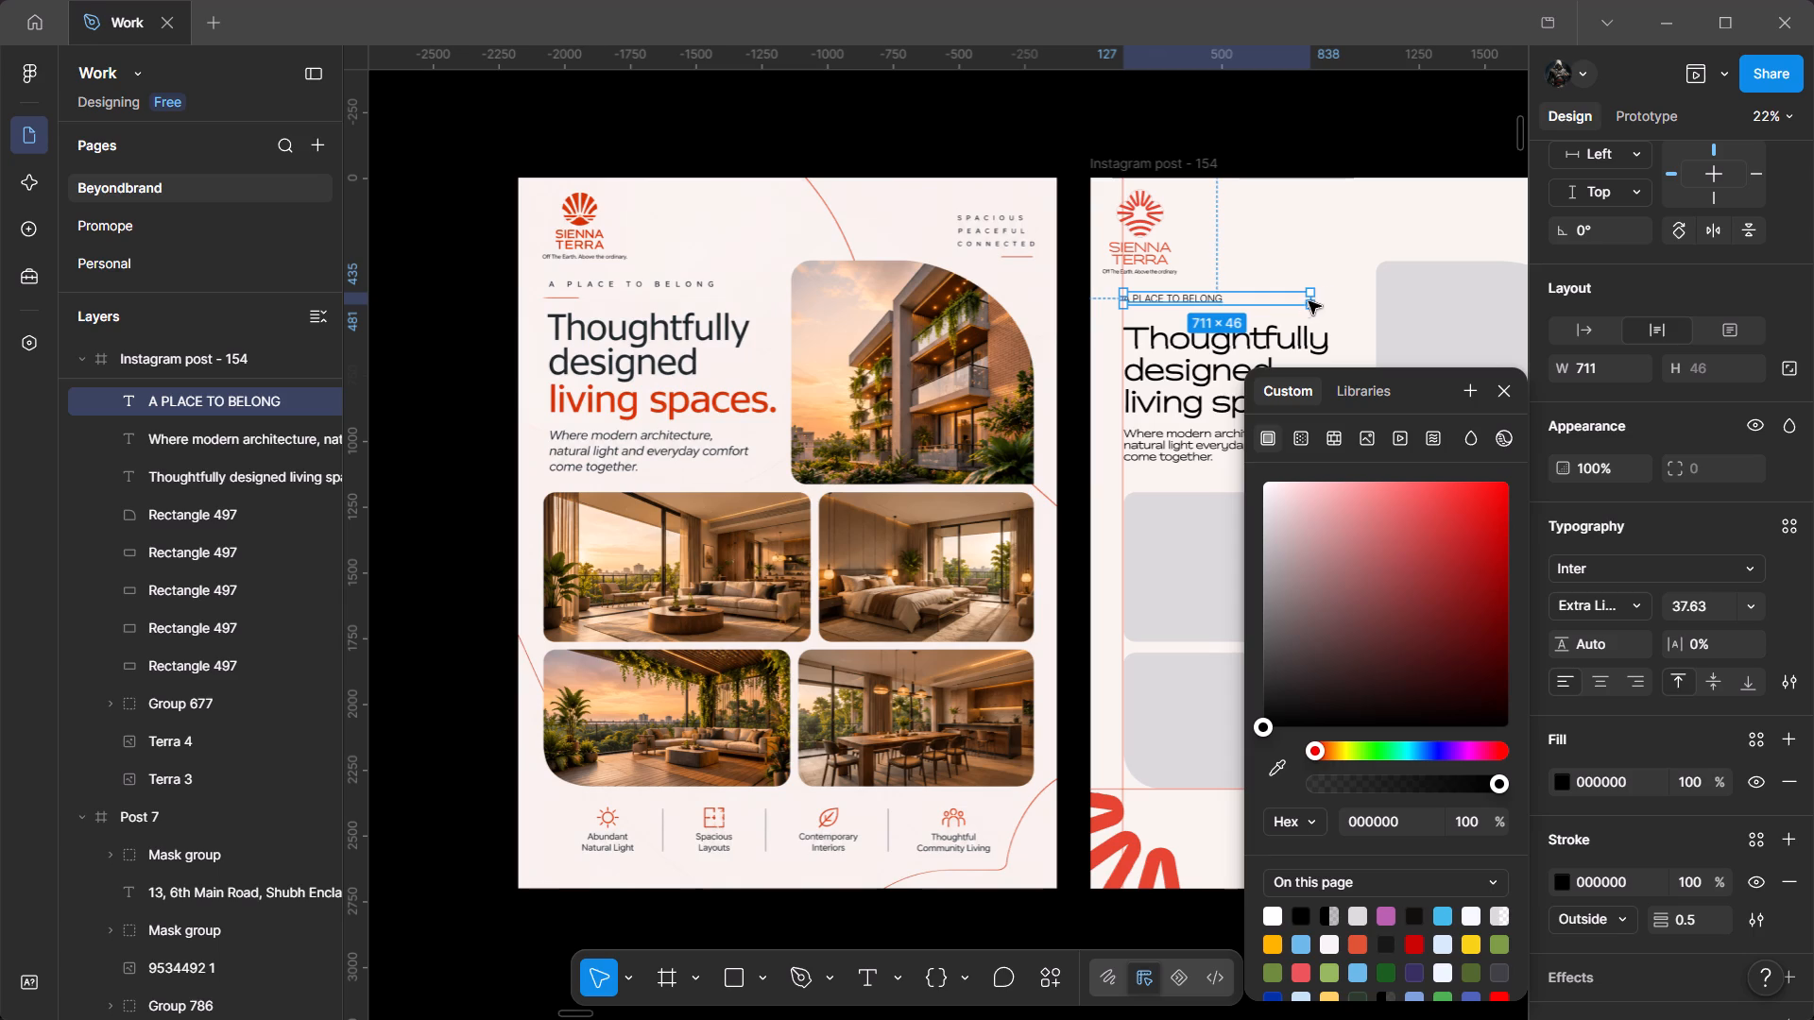
click(1145, 320)
ctrl+scroll(1145, 307, up, 3)
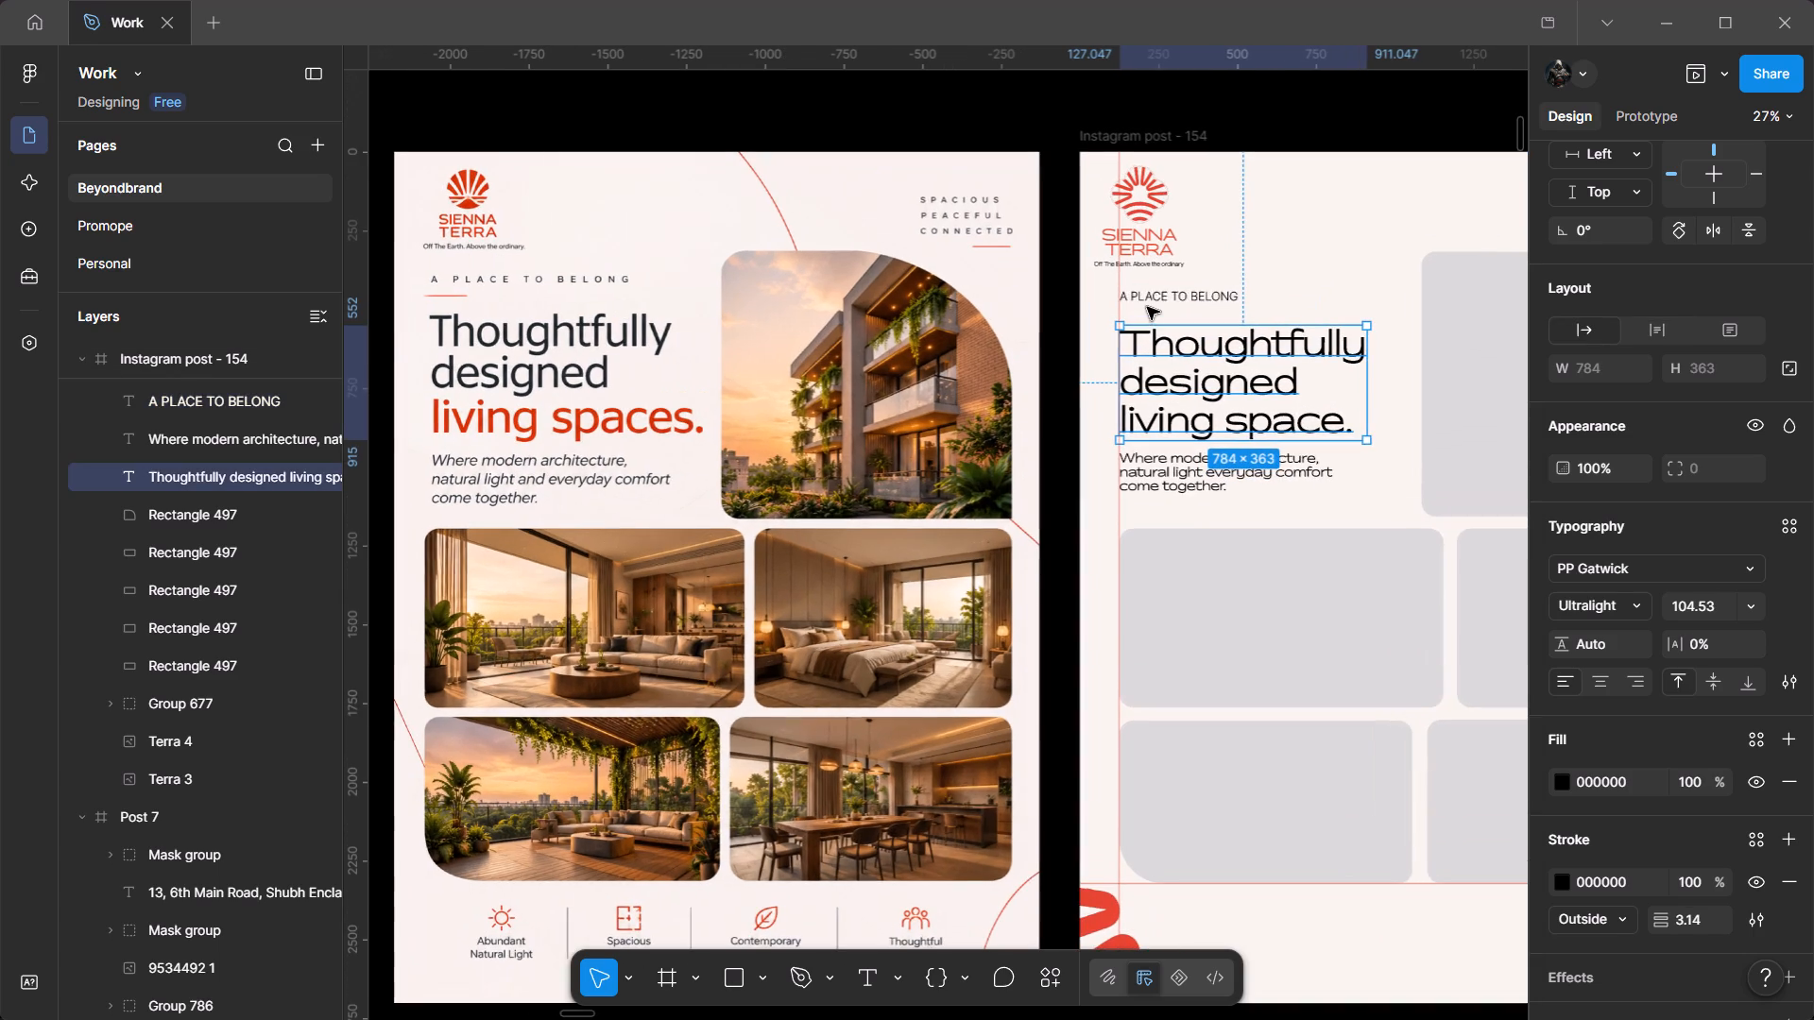
click(1157, 297)
click(1242, 253)
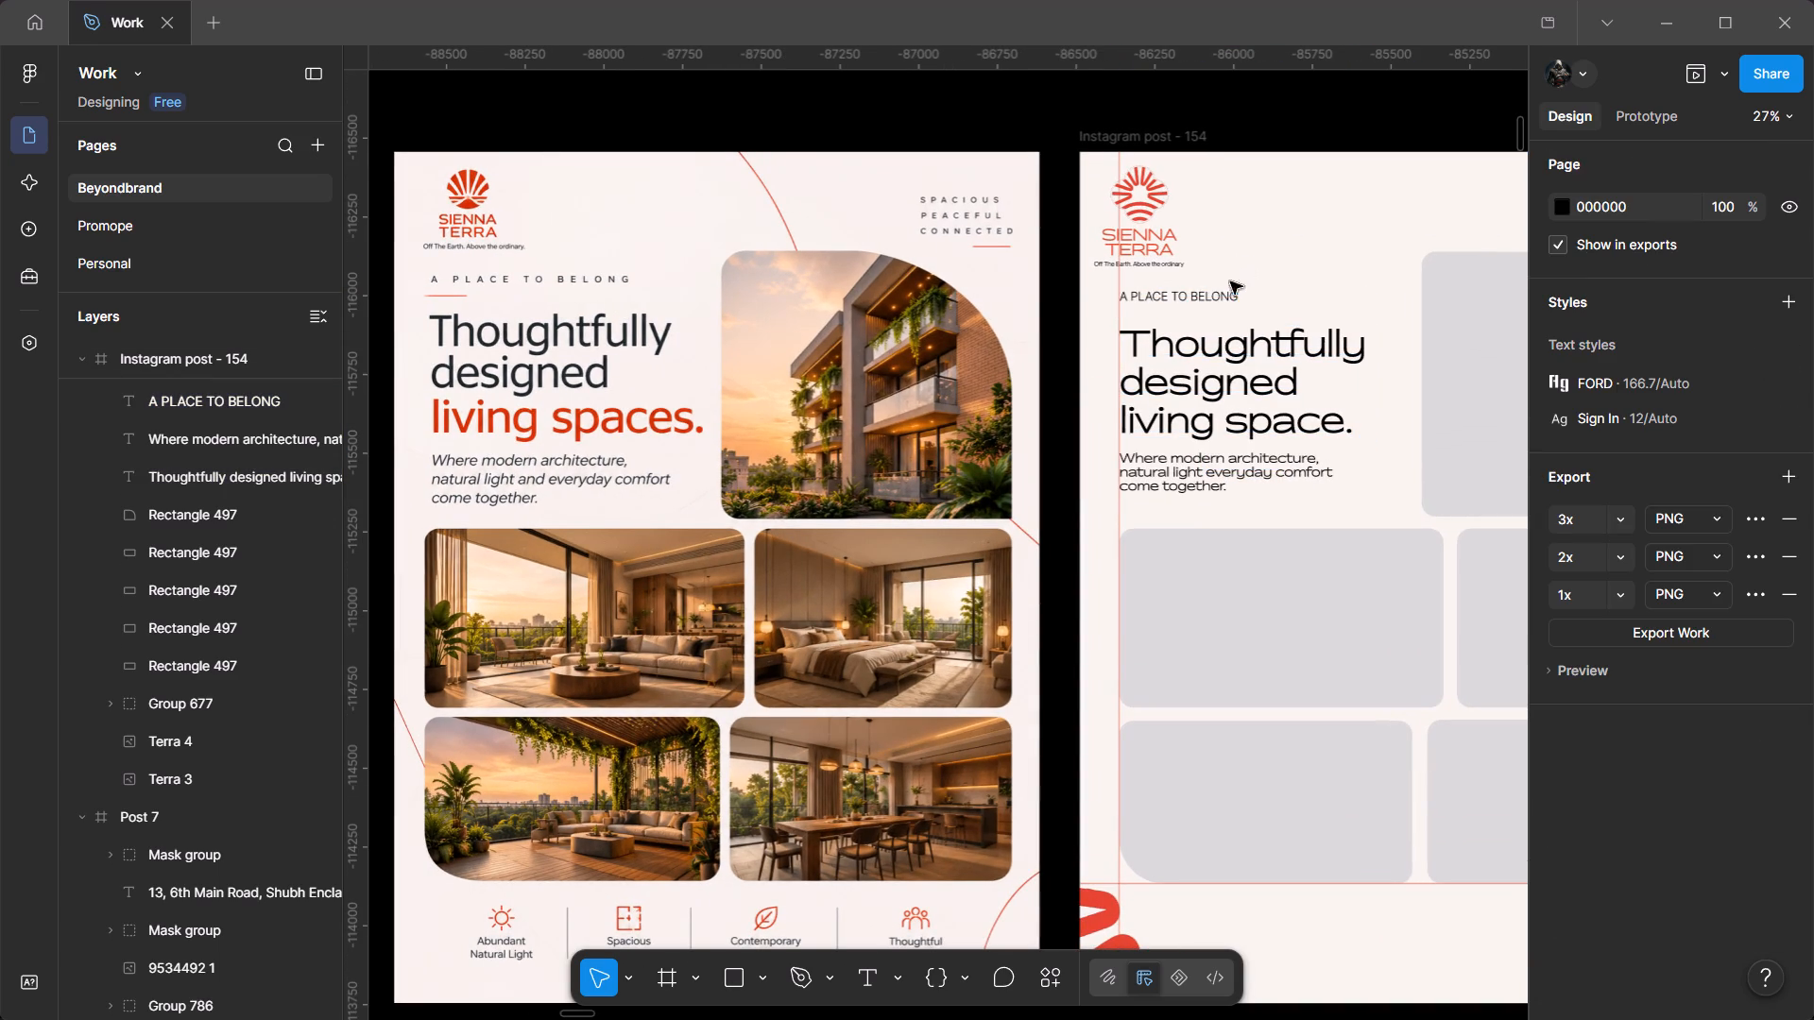
Set the font size of the "A PLACE TO BELONG" text to 35.
click(1190, 299)
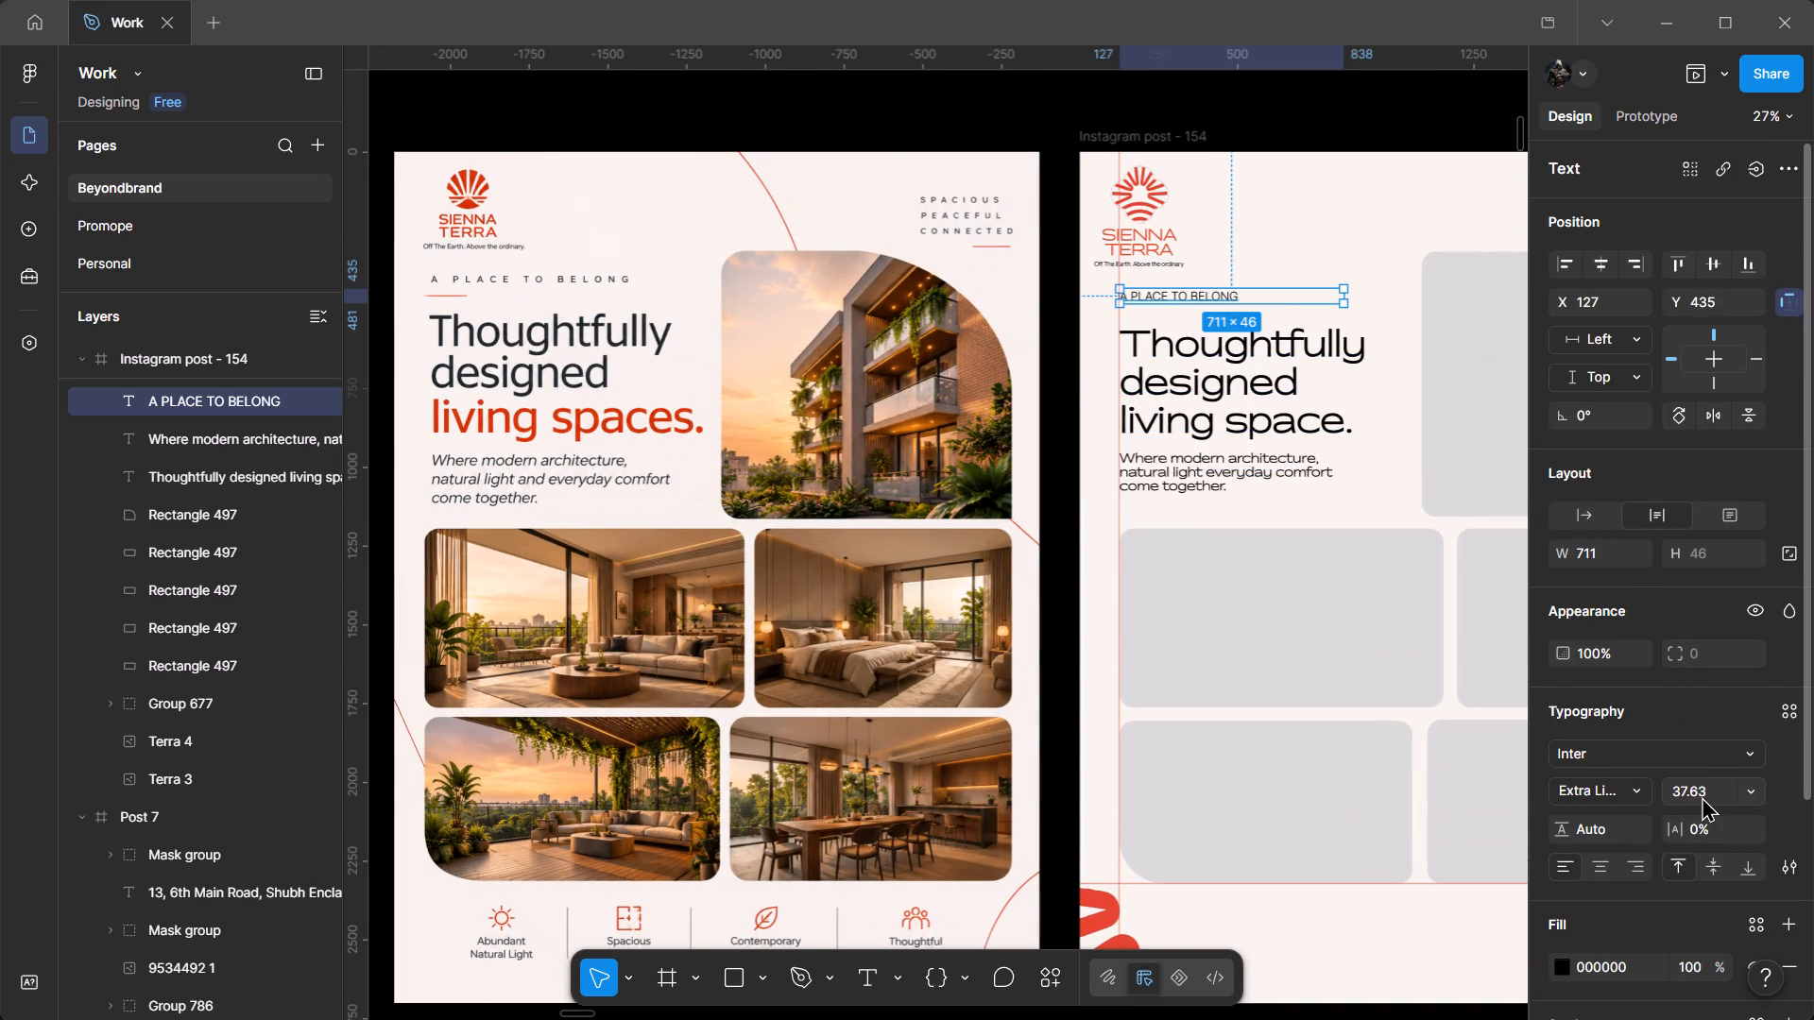
click(1702, 796)
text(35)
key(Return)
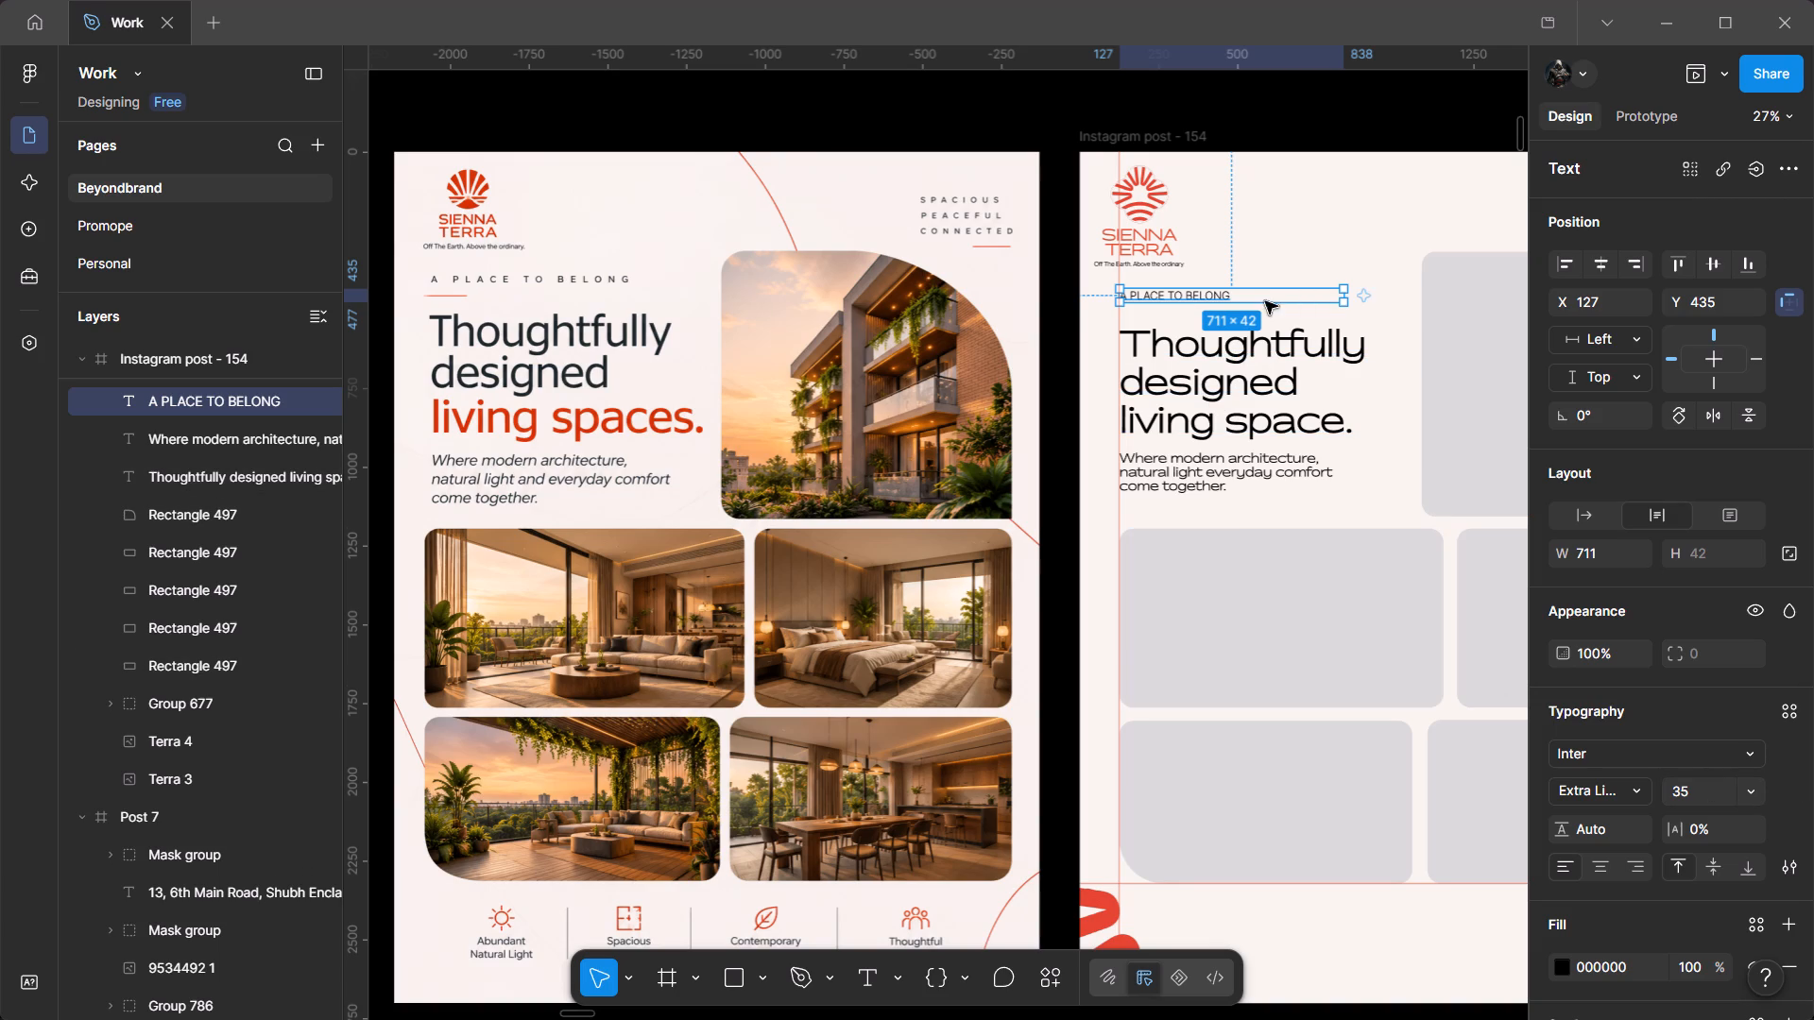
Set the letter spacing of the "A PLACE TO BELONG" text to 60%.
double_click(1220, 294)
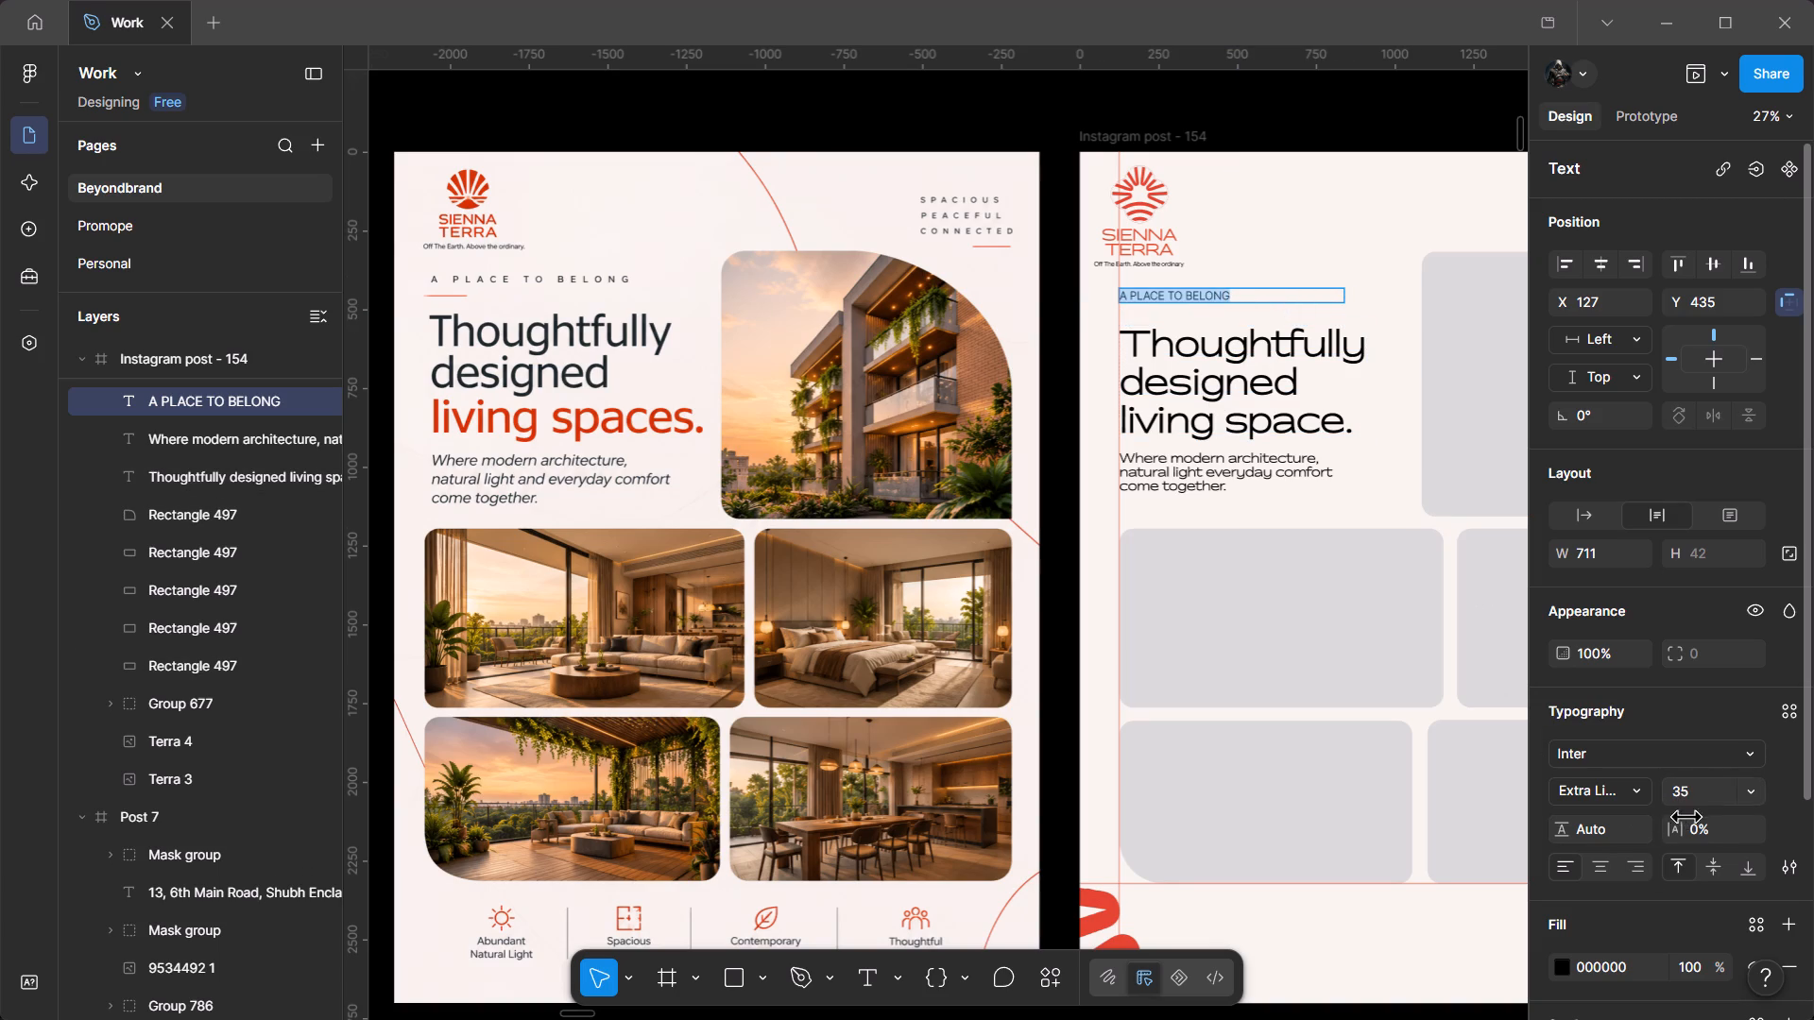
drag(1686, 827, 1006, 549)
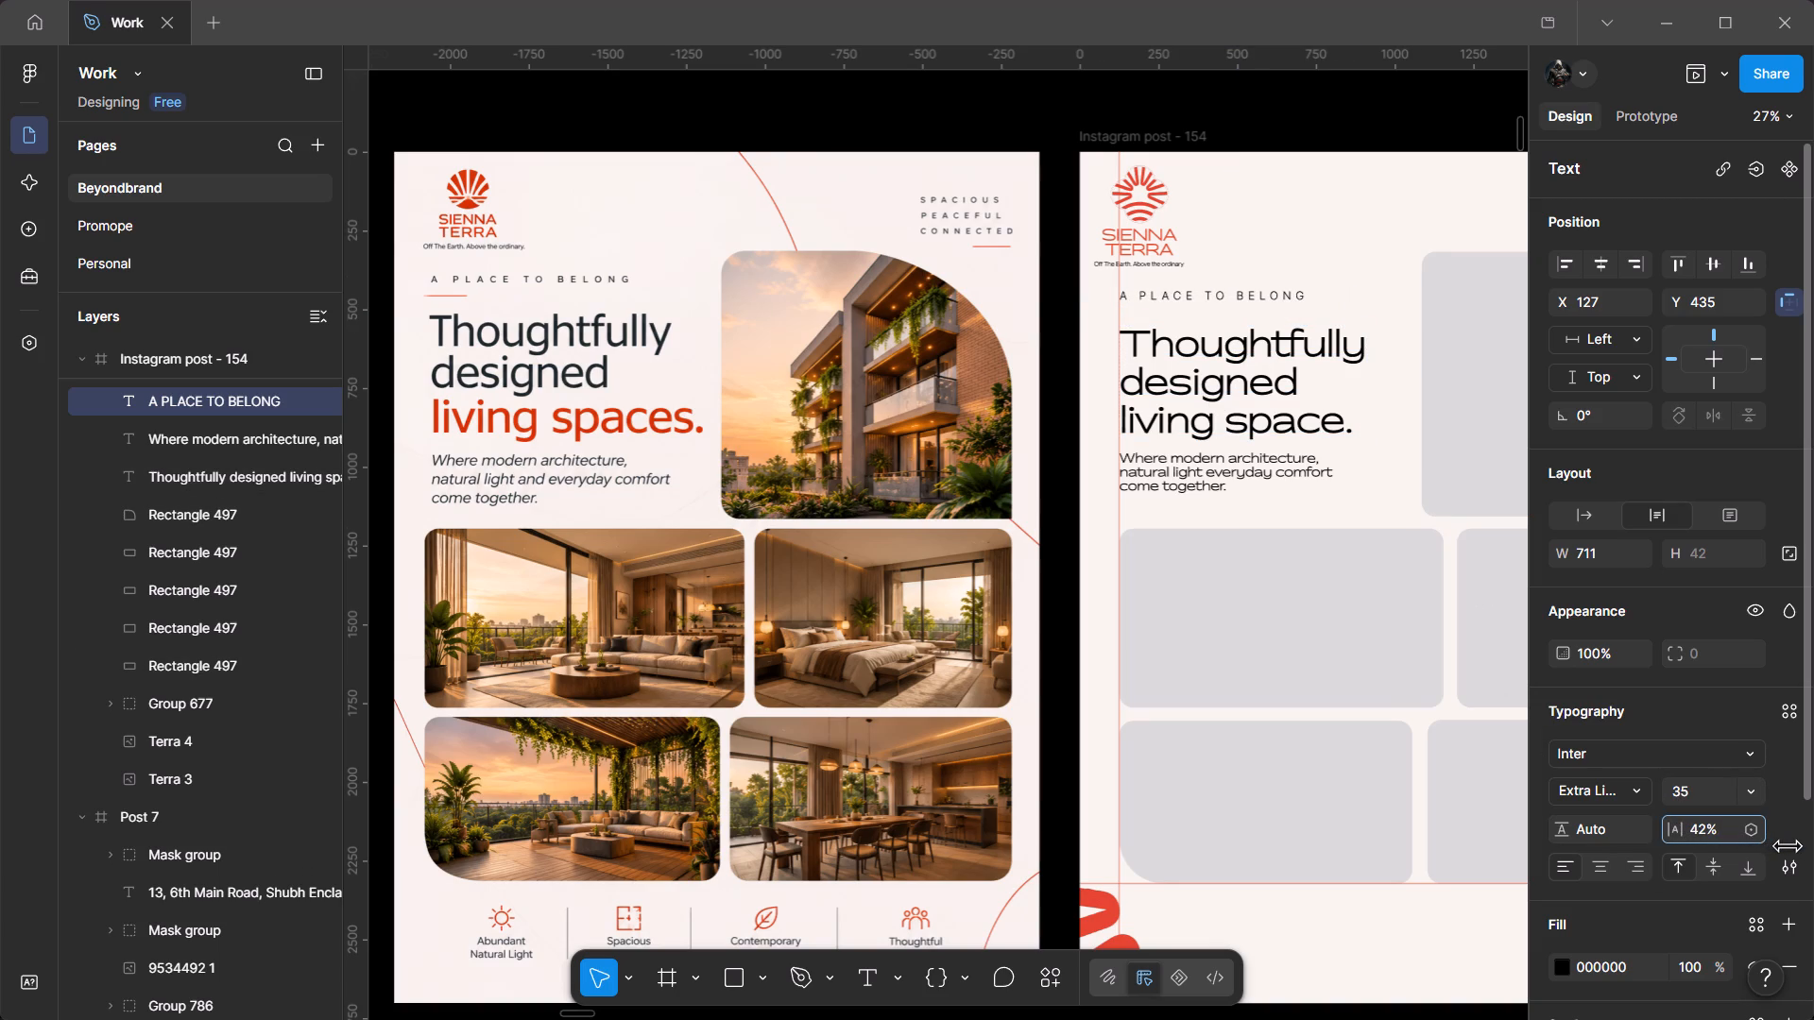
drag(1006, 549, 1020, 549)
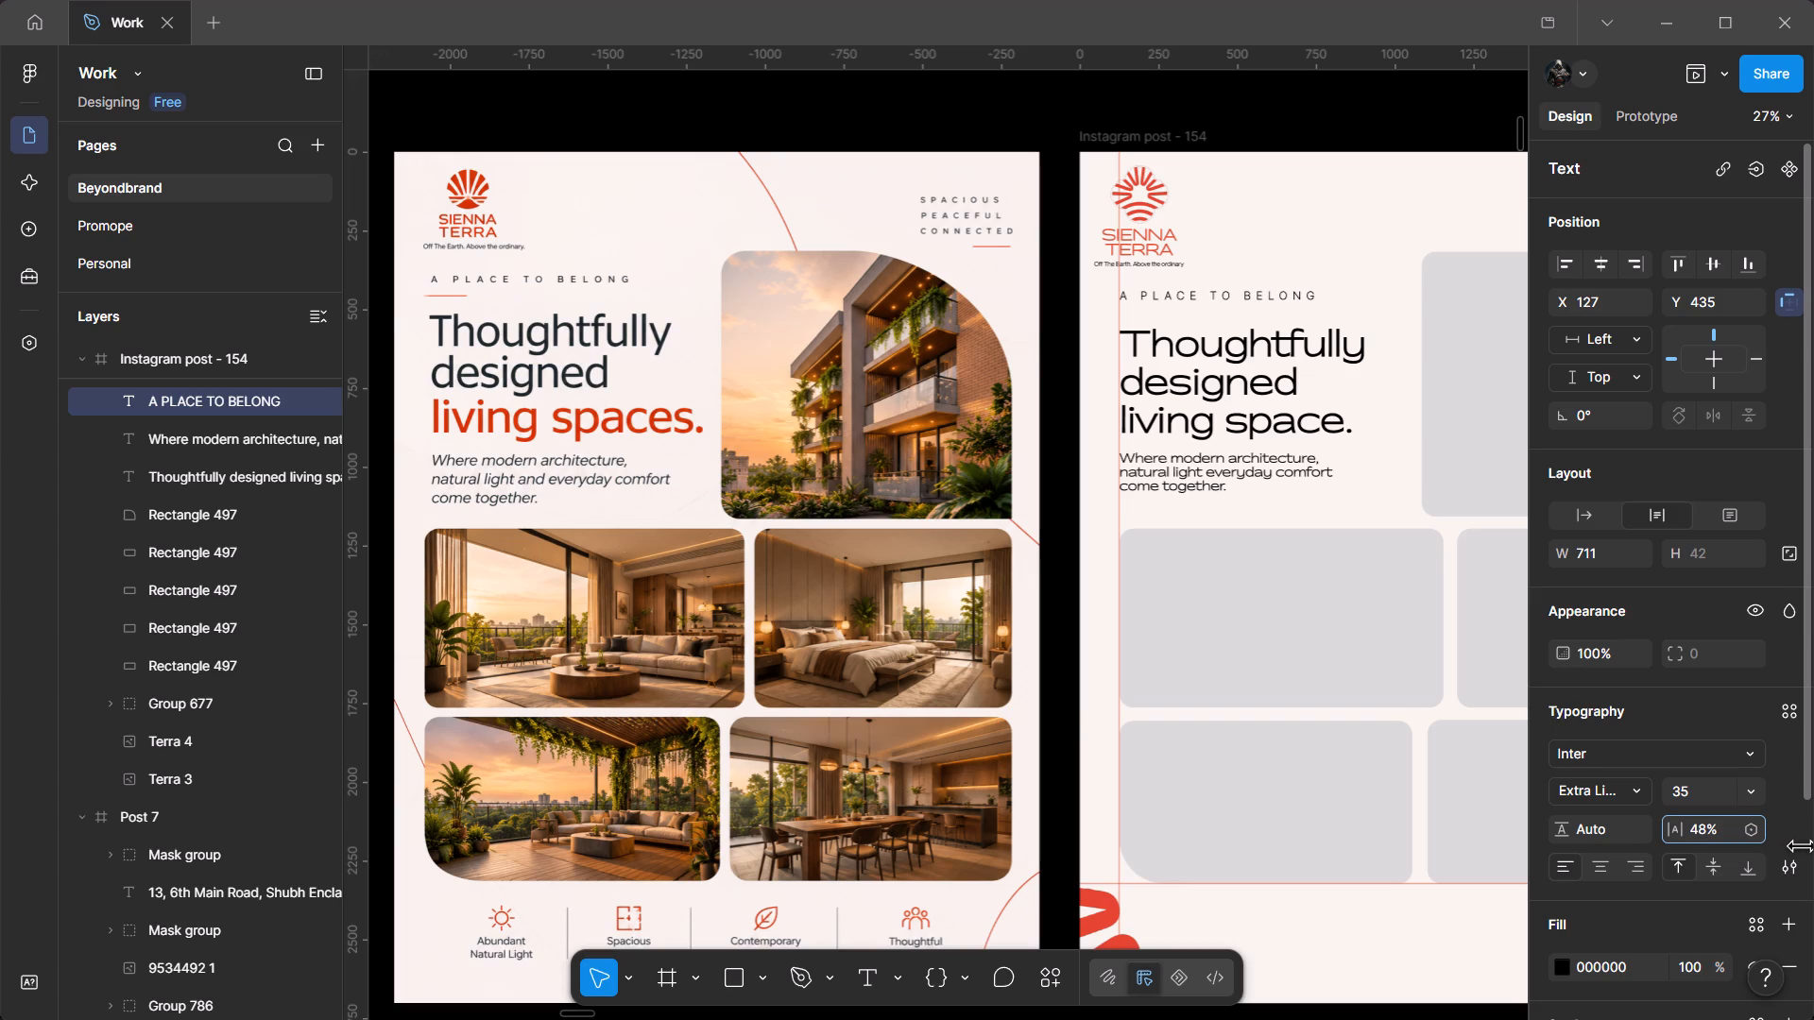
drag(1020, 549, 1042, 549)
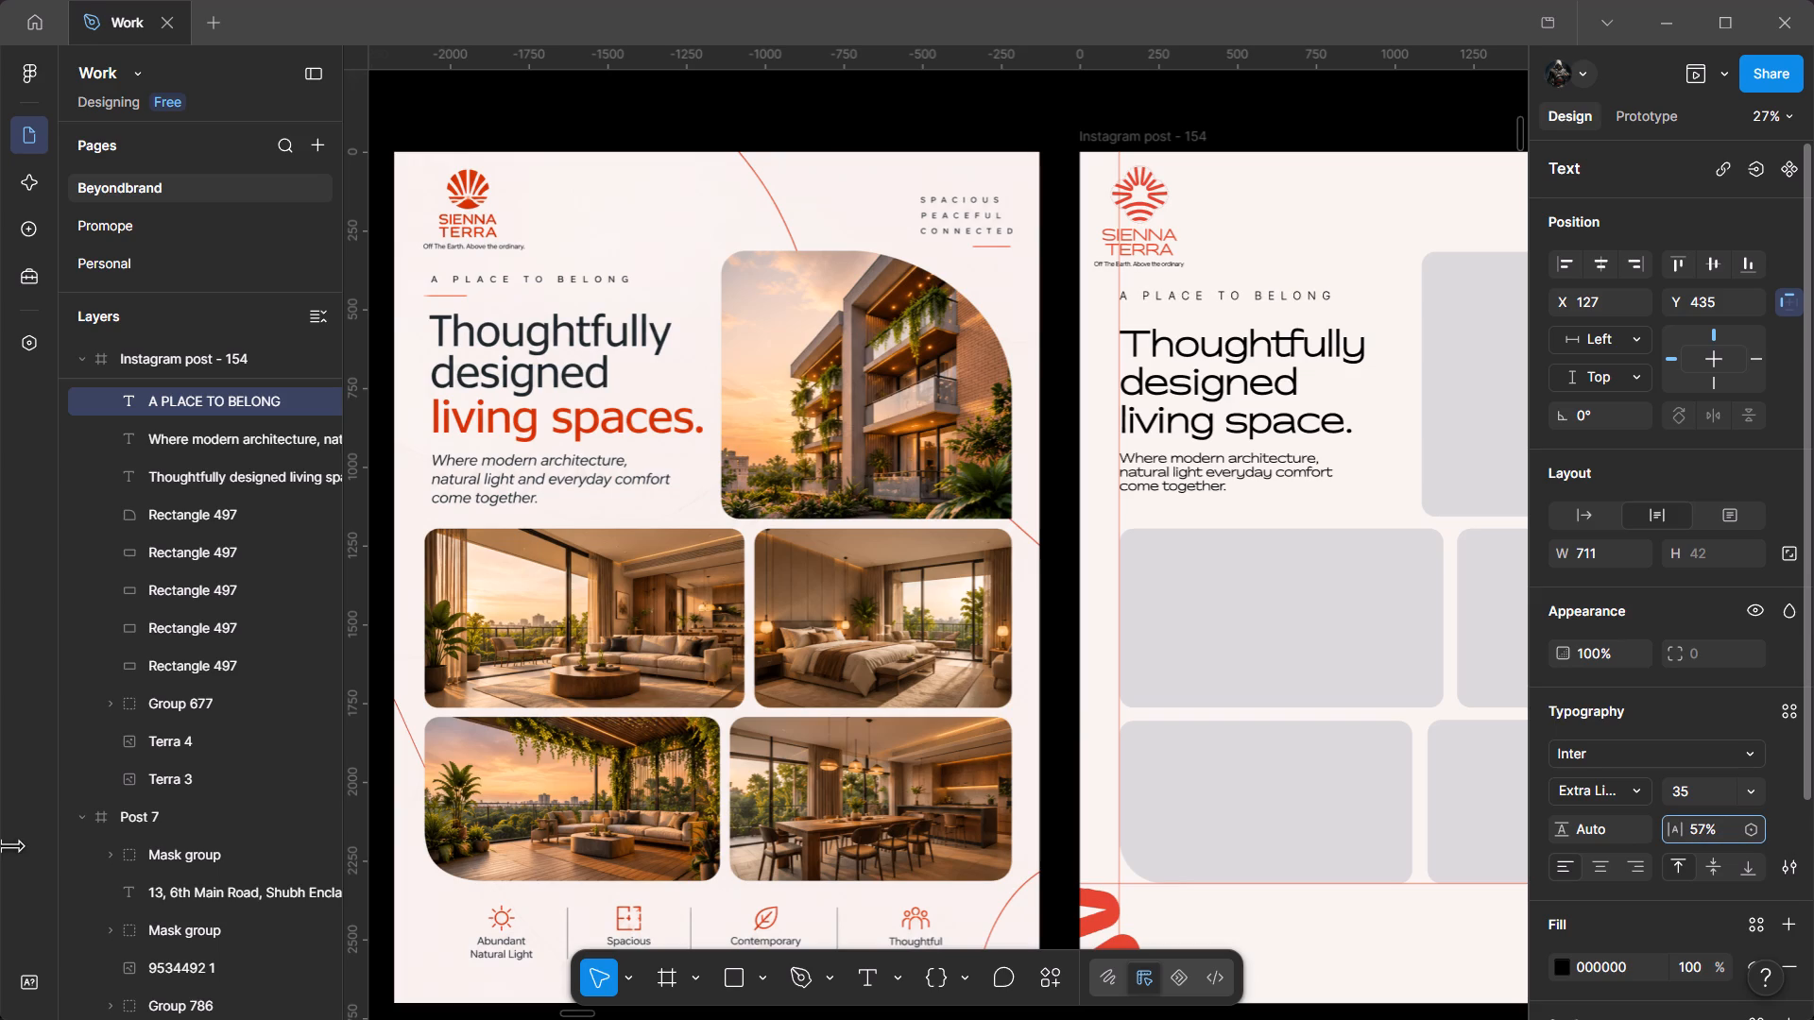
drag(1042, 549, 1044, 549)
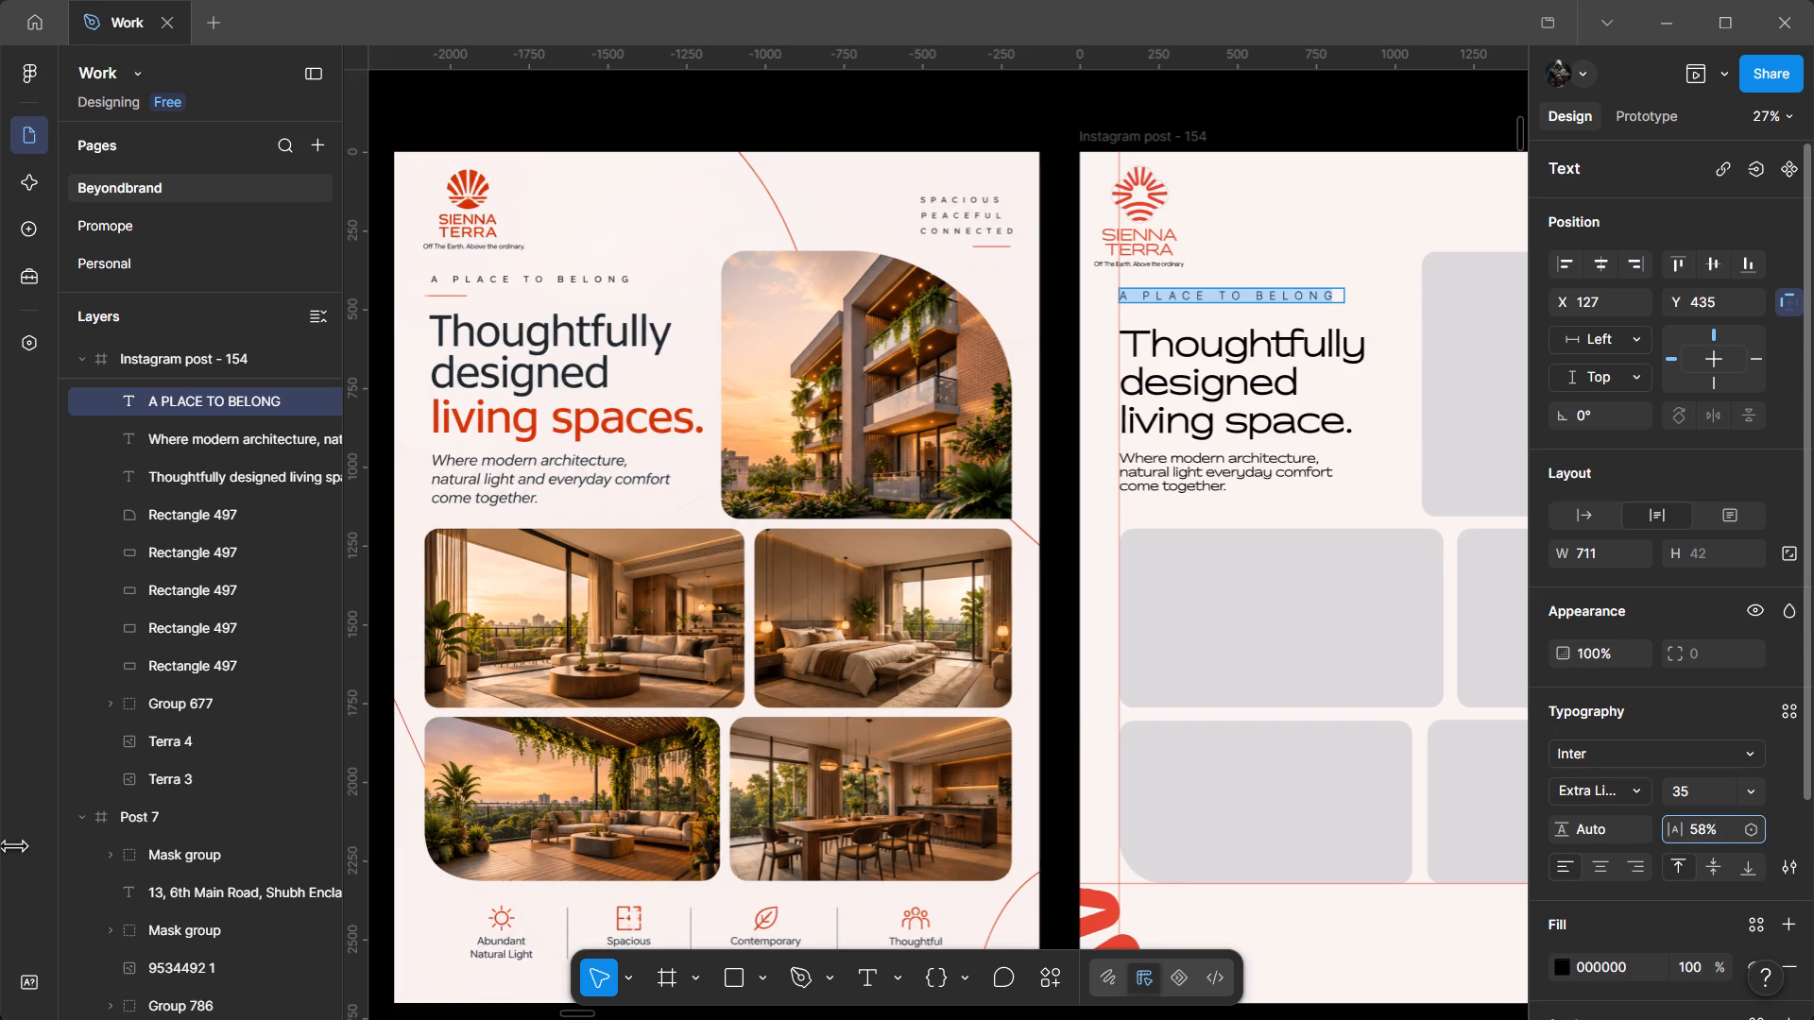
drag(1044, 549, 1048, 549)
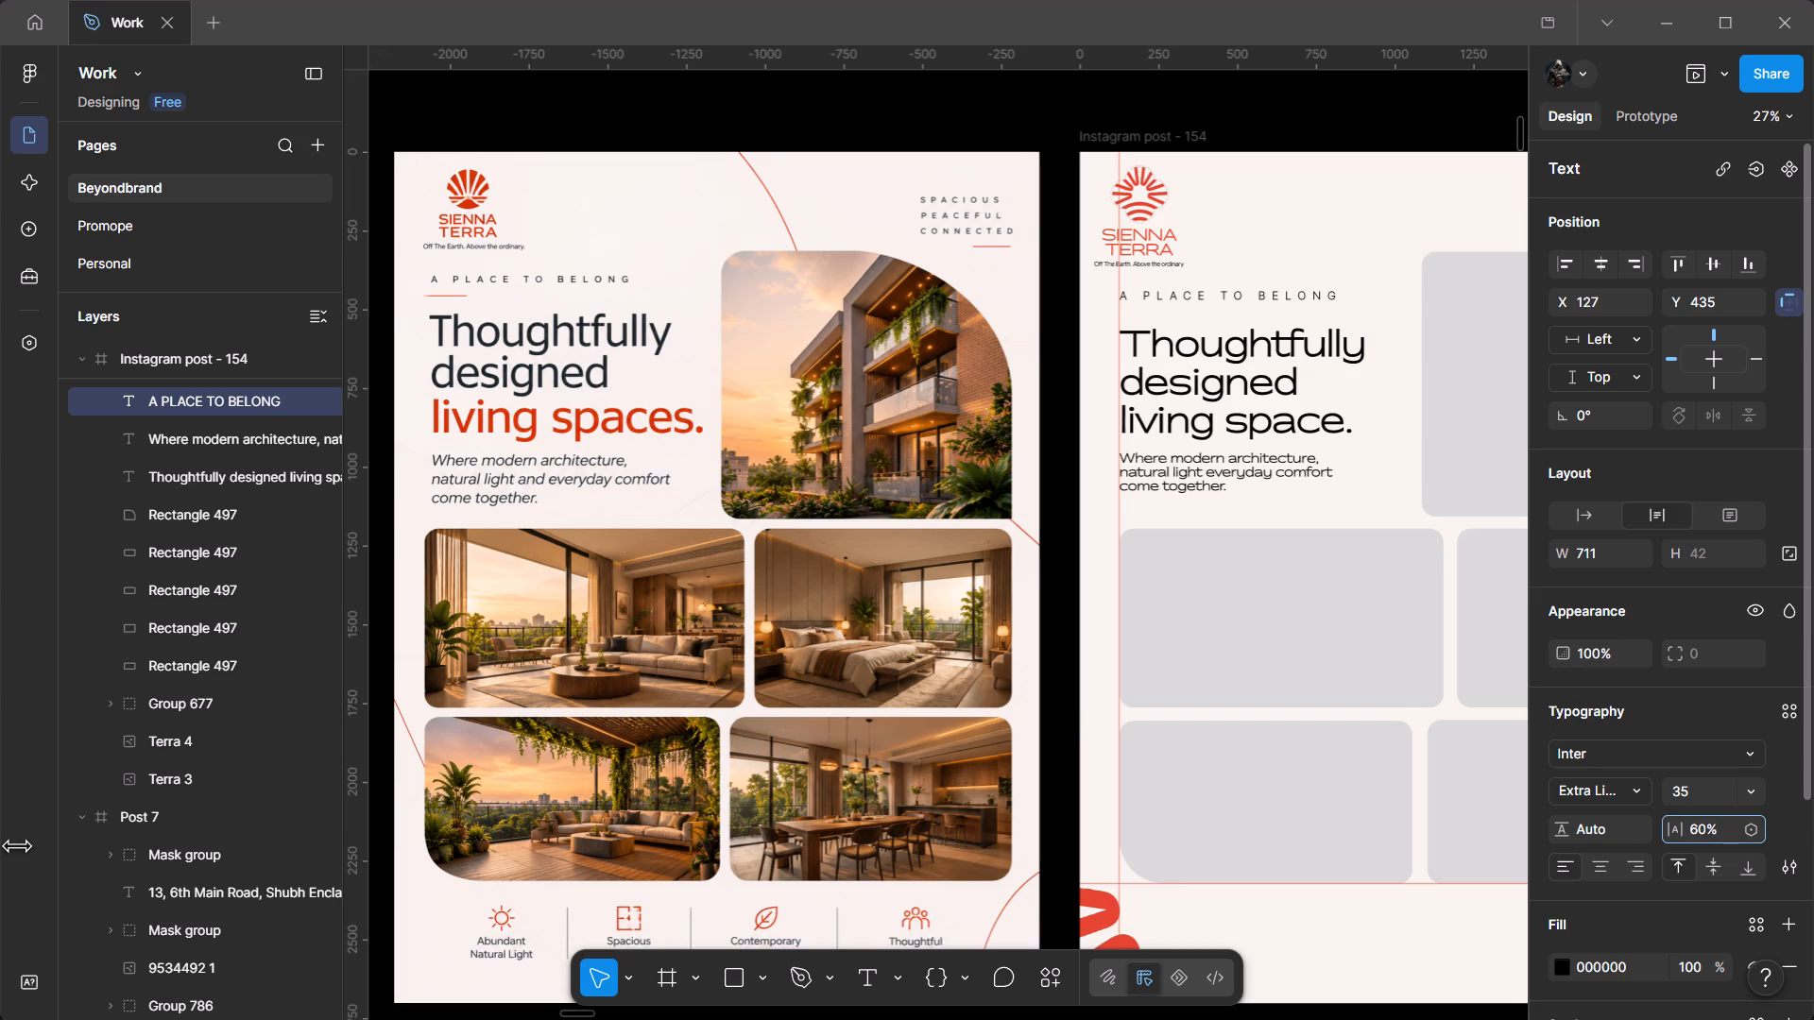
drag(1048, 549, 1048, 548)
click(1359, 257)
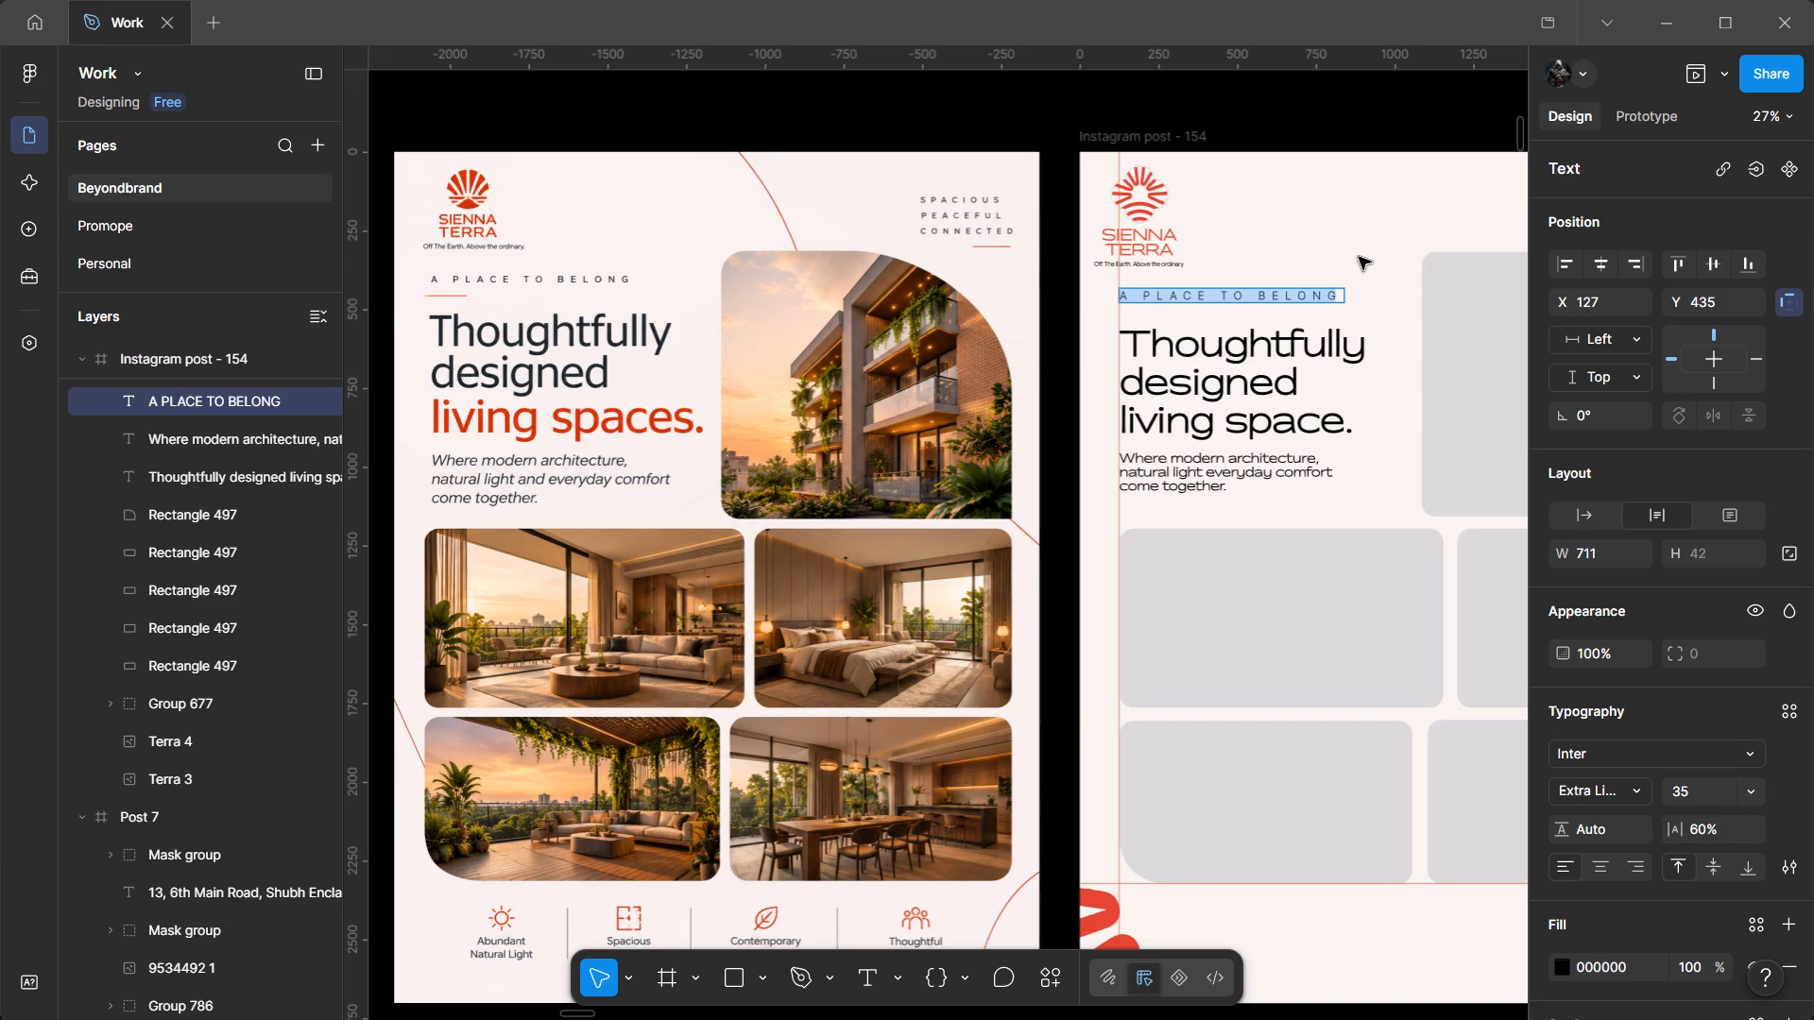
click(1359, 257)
Set the stroke weight of the "A PLACE TO BELONG" text to 1.
click(1163, 297)
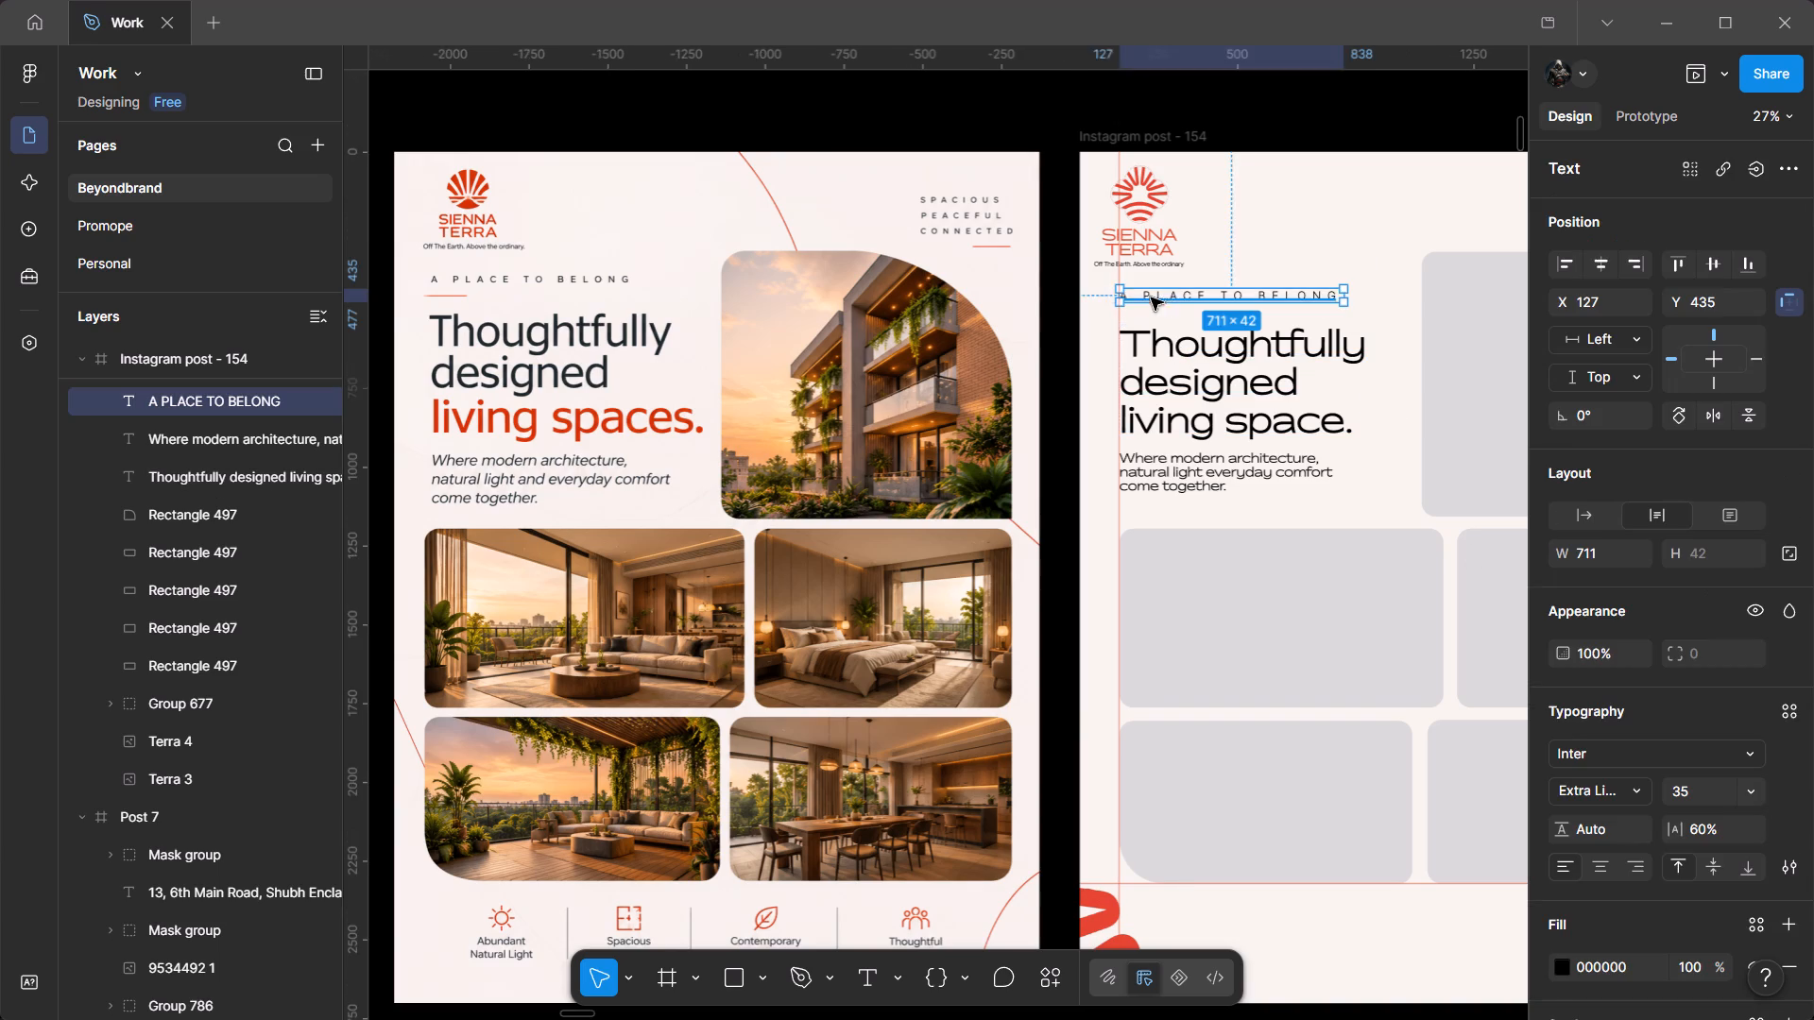
ctrl+scroll(1121, 297, up, 13)
ctrl+scroll(1119, 318, down, 12)
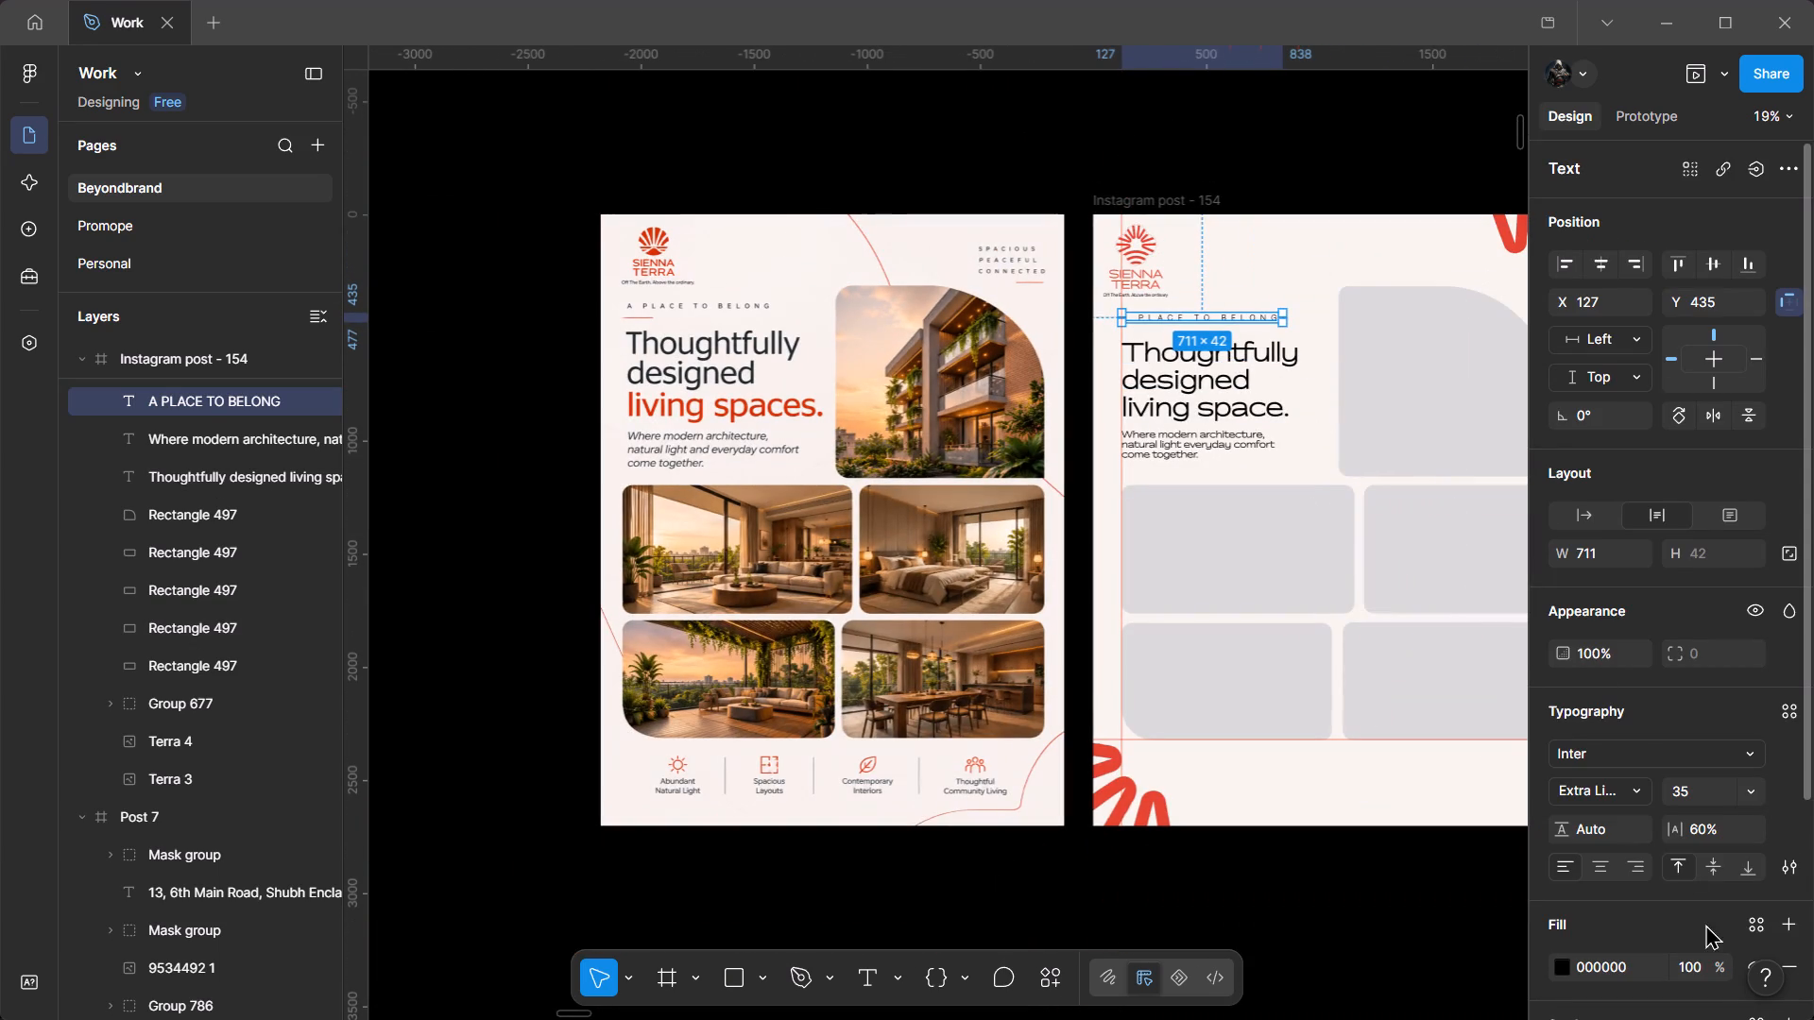
scroll(1711, 815, down, 5)
click(1694, 839)
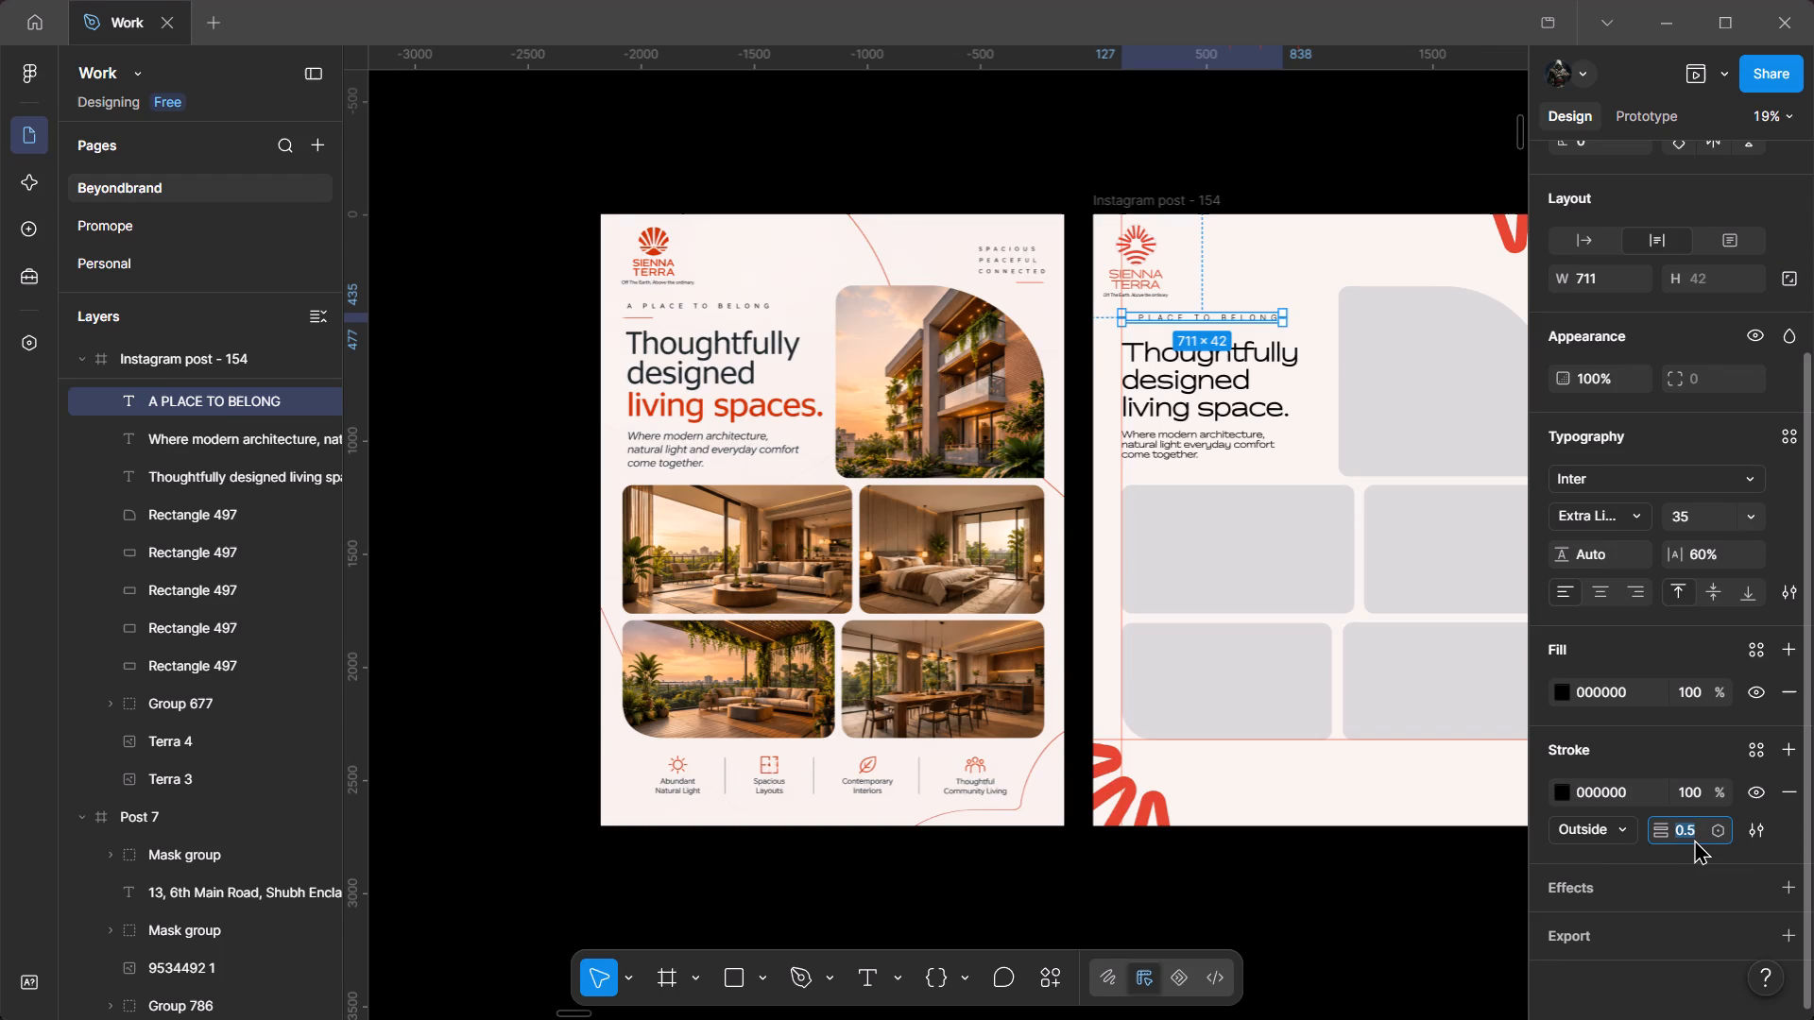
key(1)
key(Return)
Set the letter spacing of the "A PLACE TO BELONG" text to 58%.
drag(1675, 558, 907, 531)
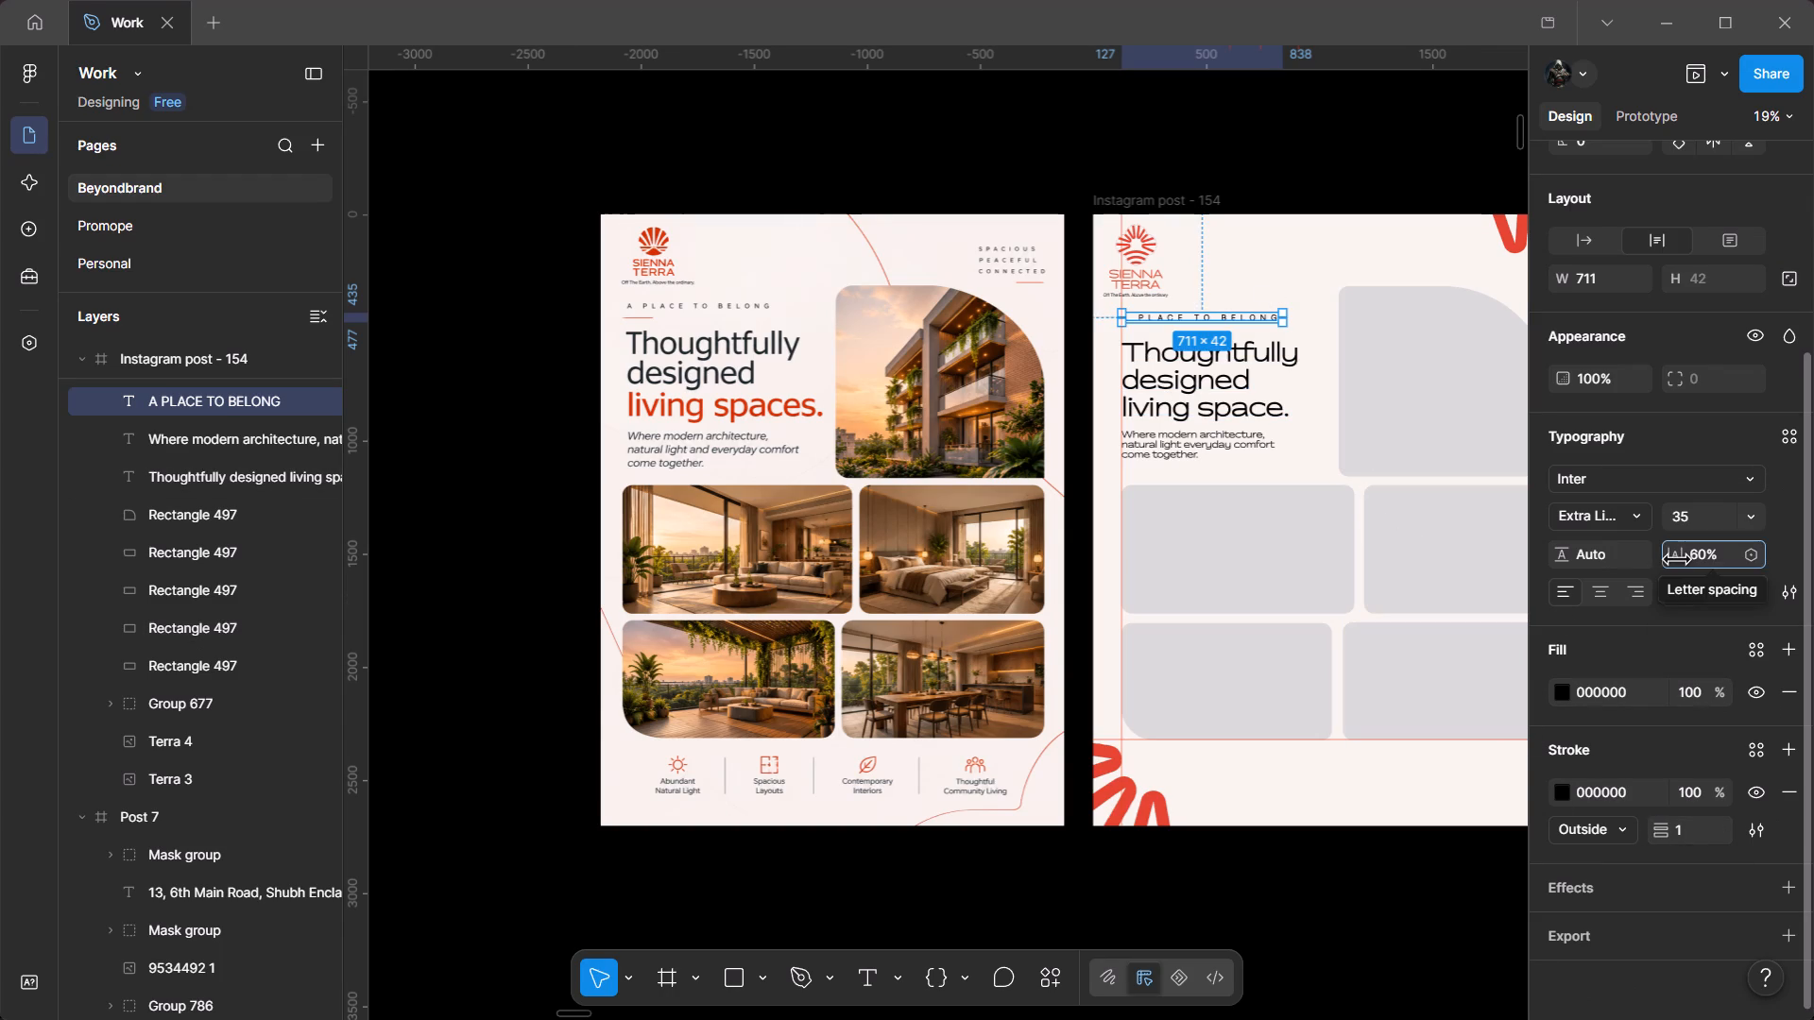
drag(907, 531, 902, 531)
Nudge the "A PLACE TO BELONG" text down to Y 450, closer to the headline.
ctrl+scroll(1204, 302, up, 12)
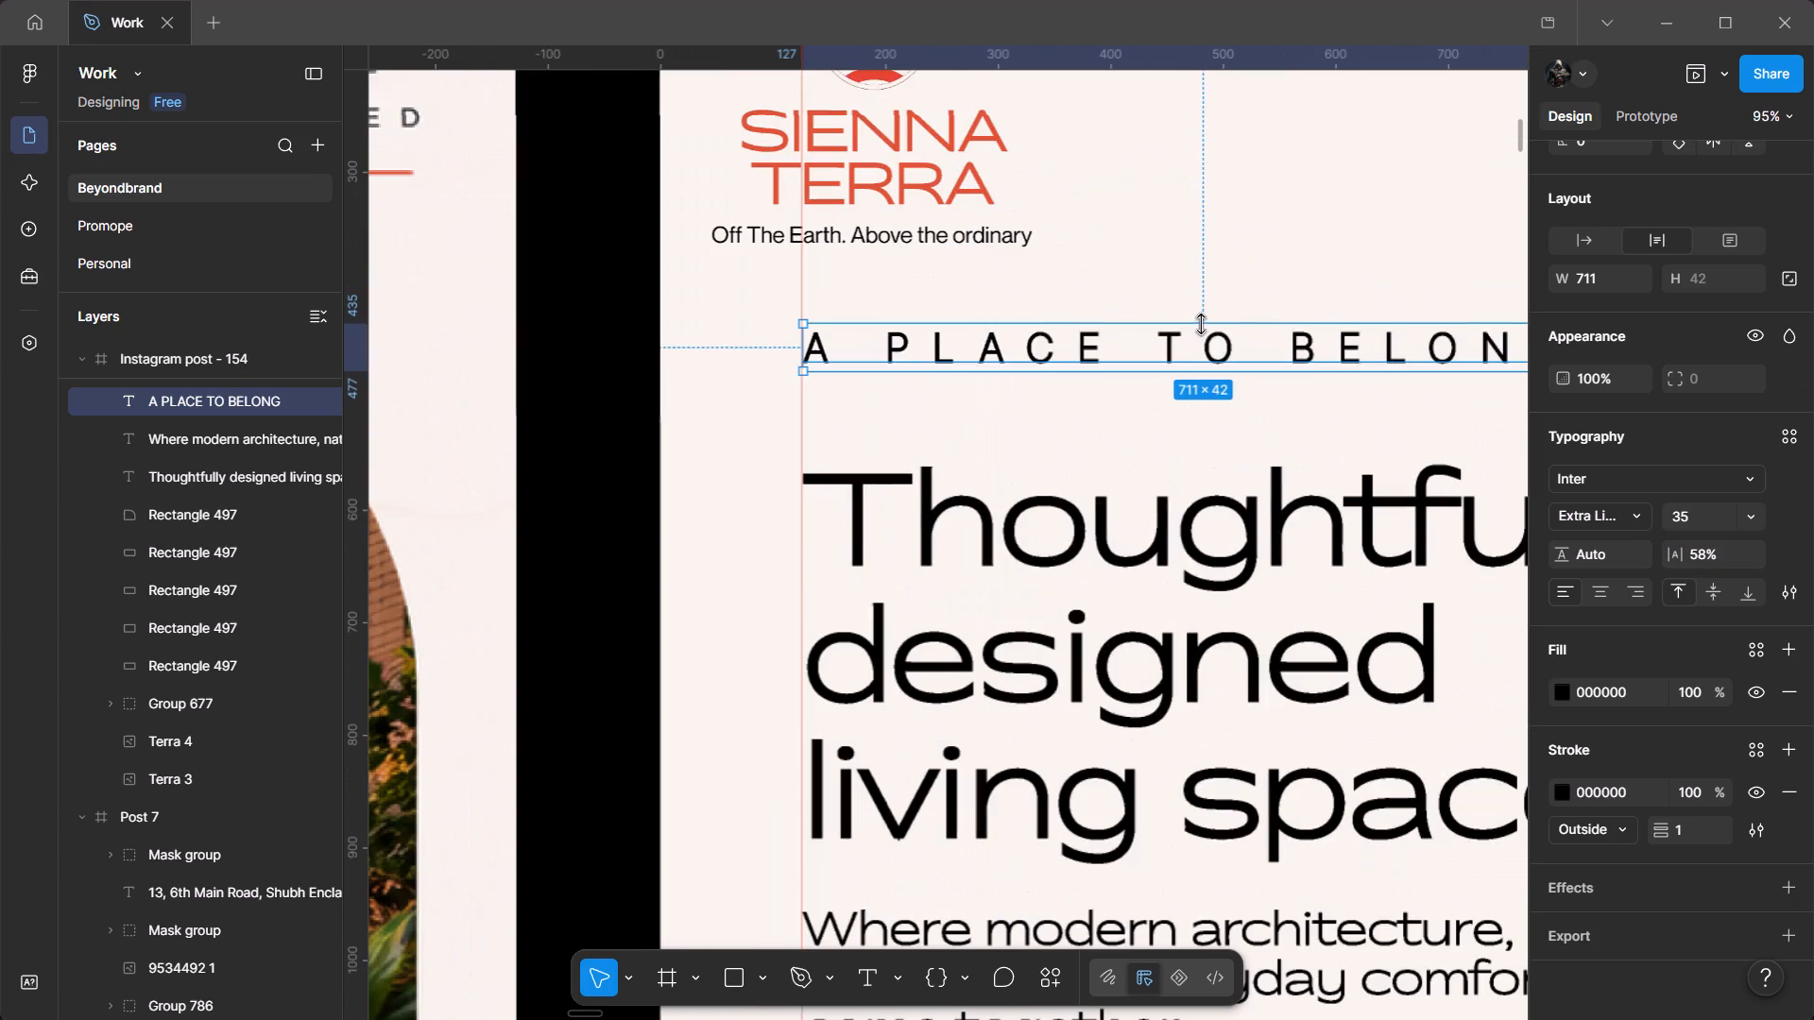
key(Down)
key(Down)
key(Down)
key(Down)
key(Down)
key(Down)
key(Down)
key(Down)
key(Down)
key(Down)
key(Down)
key(Down)
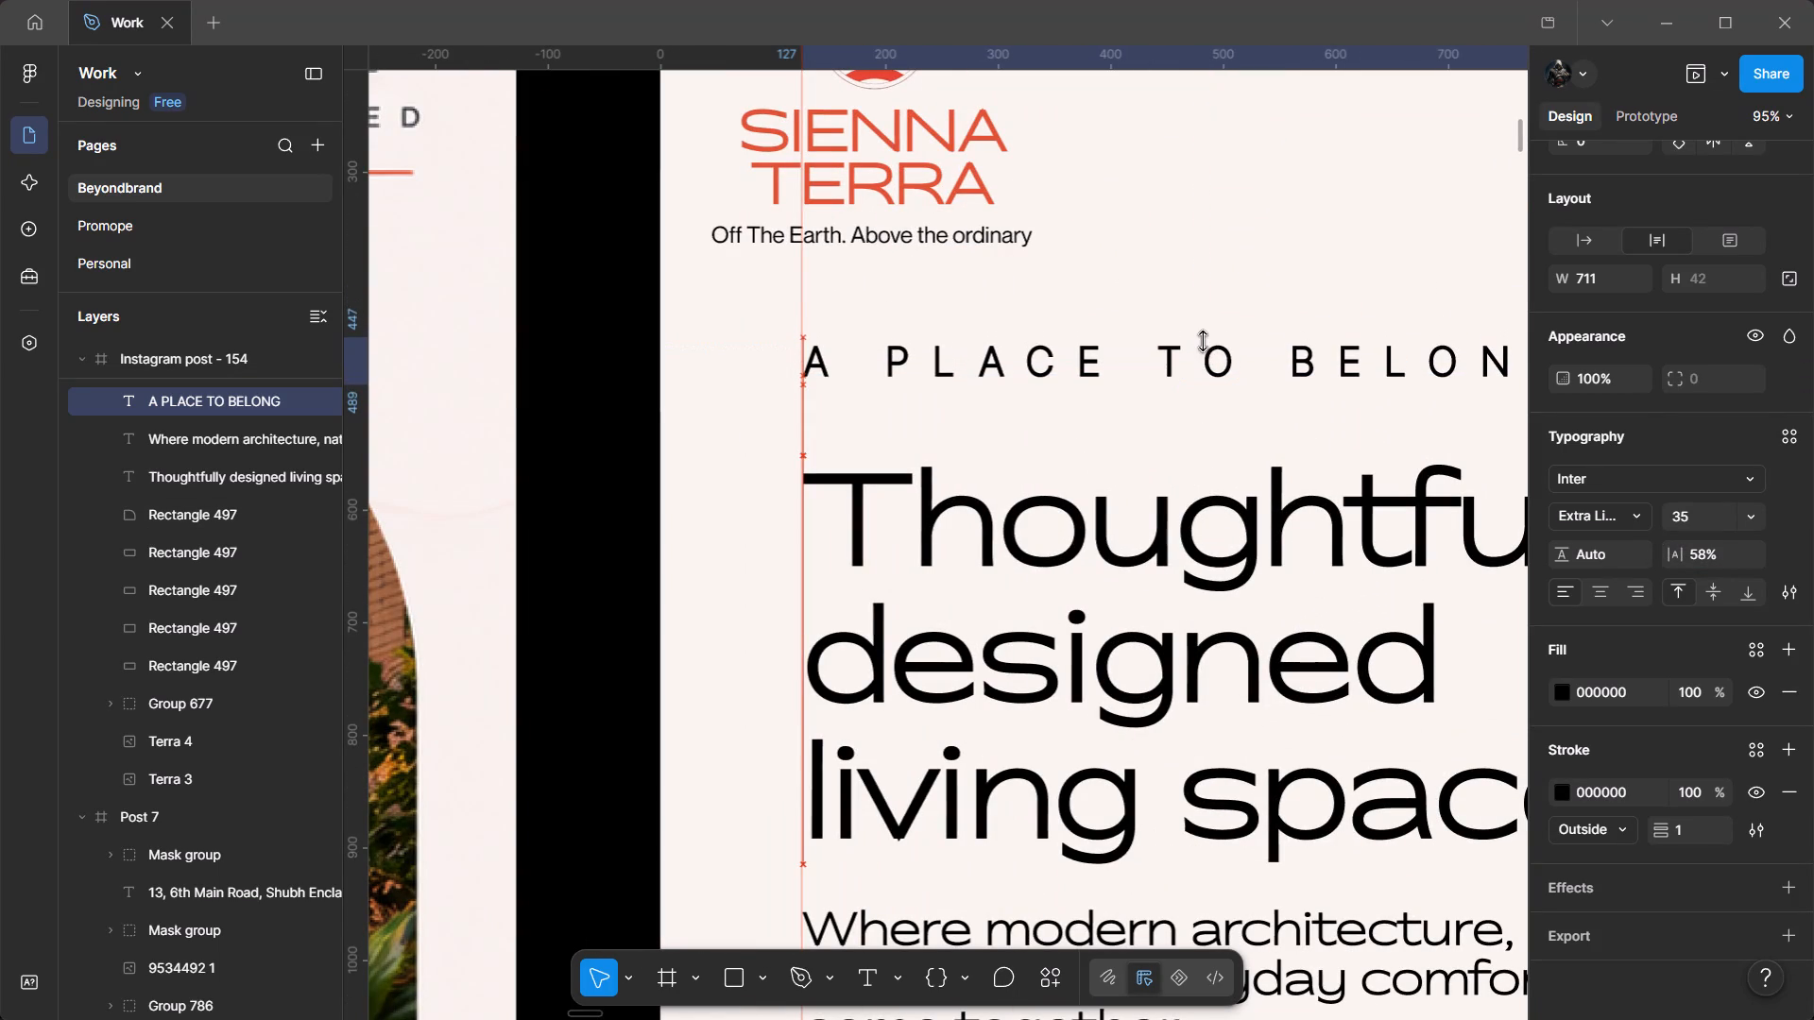
key(Down)
key(Down)
key(Down)
ctrl+scroll(1204, 341, down, 13)
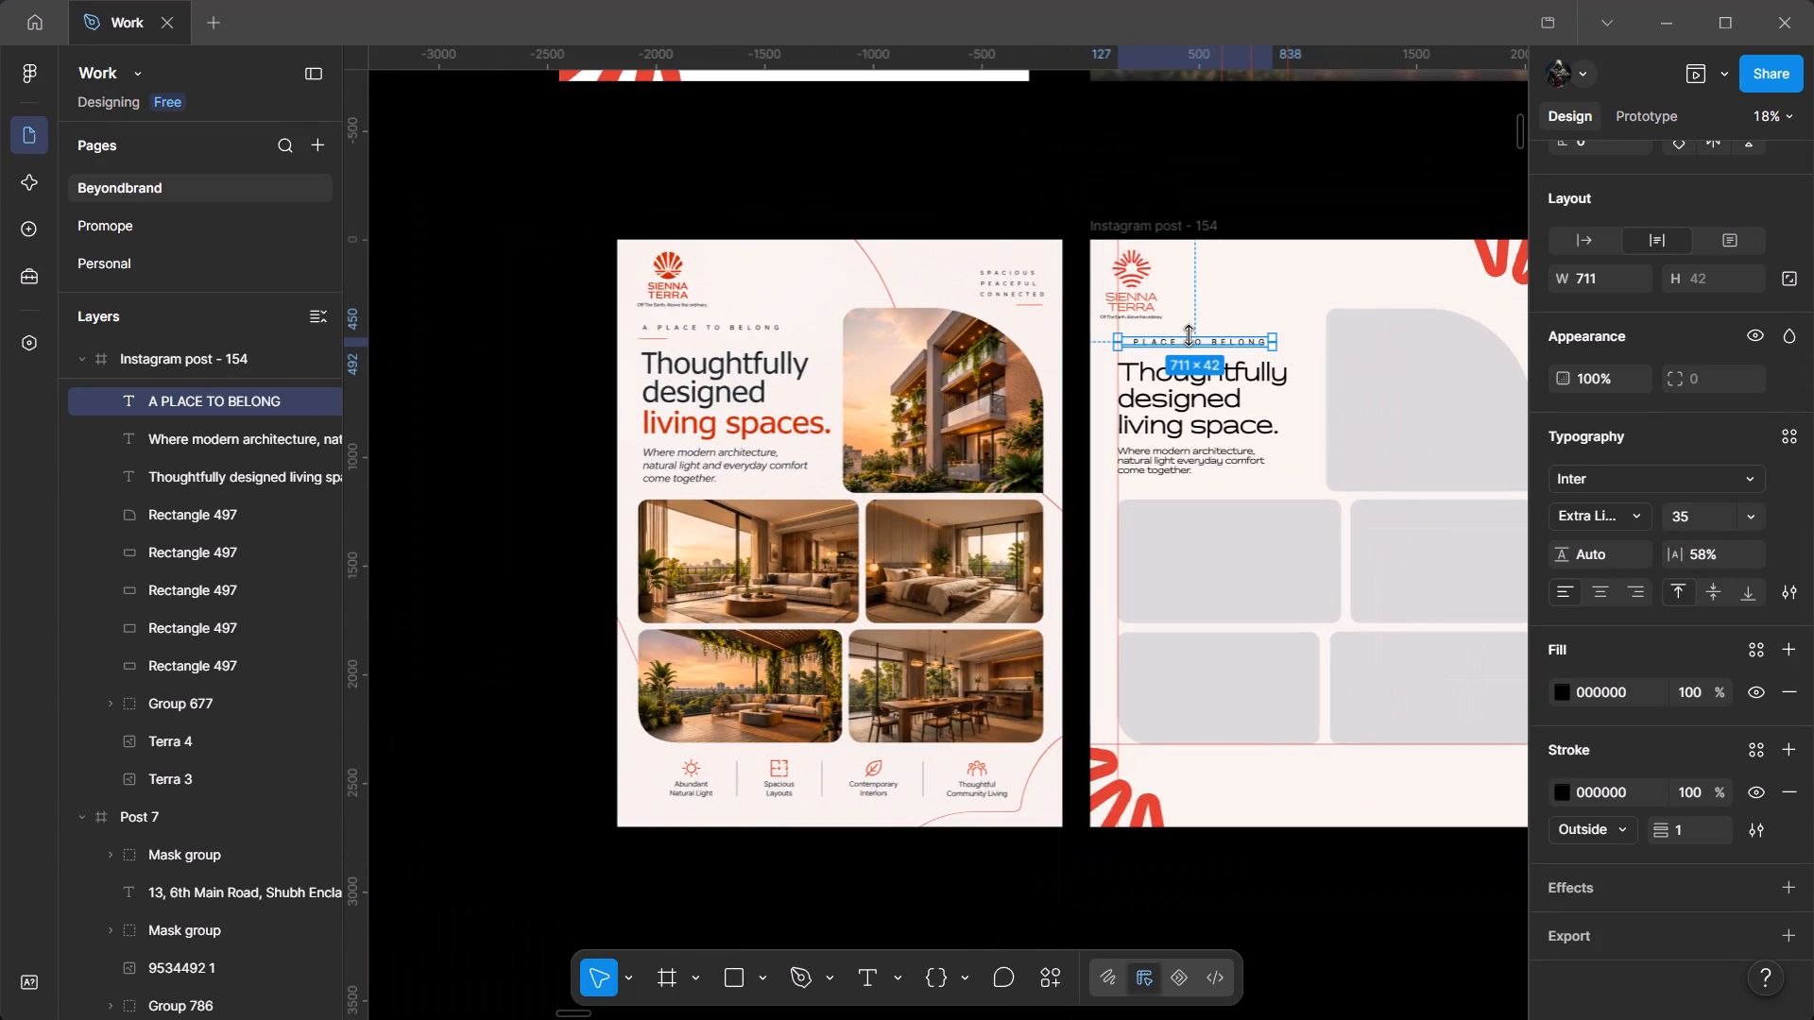
ctrl+scroll(1182, 347, up, 5)
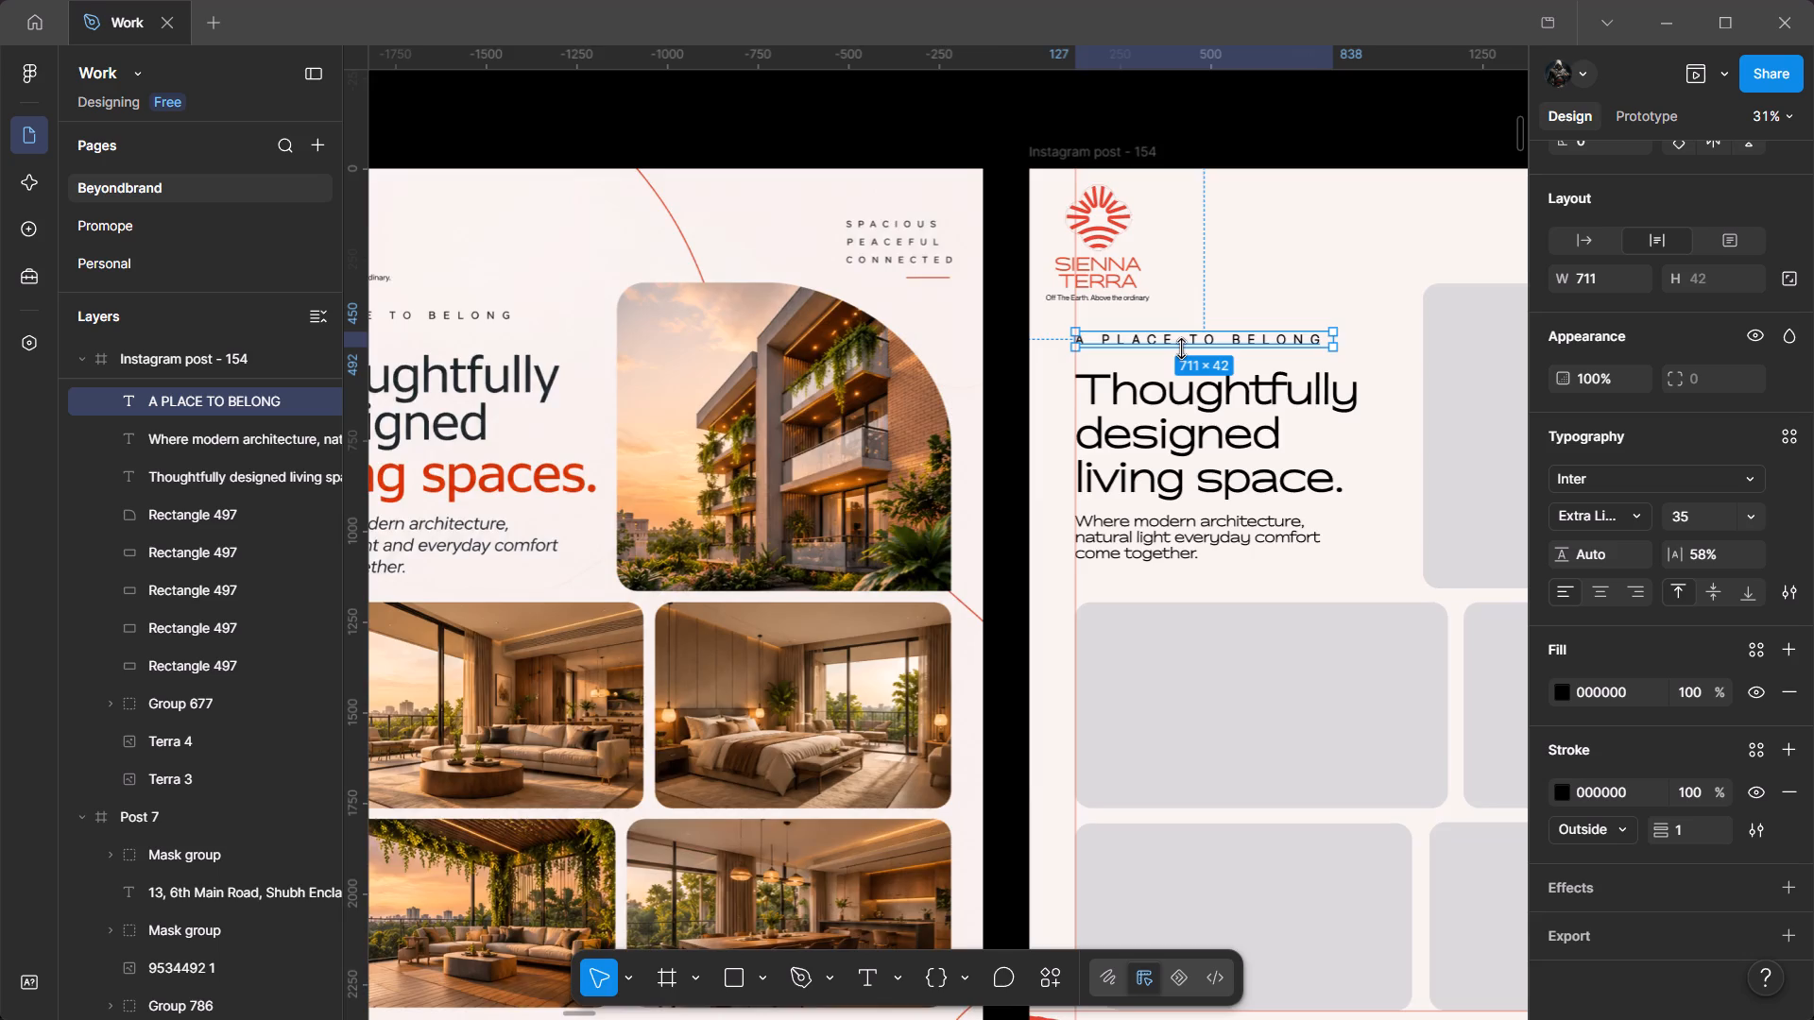
ctrl+scroll(1181, 349, down, 4)
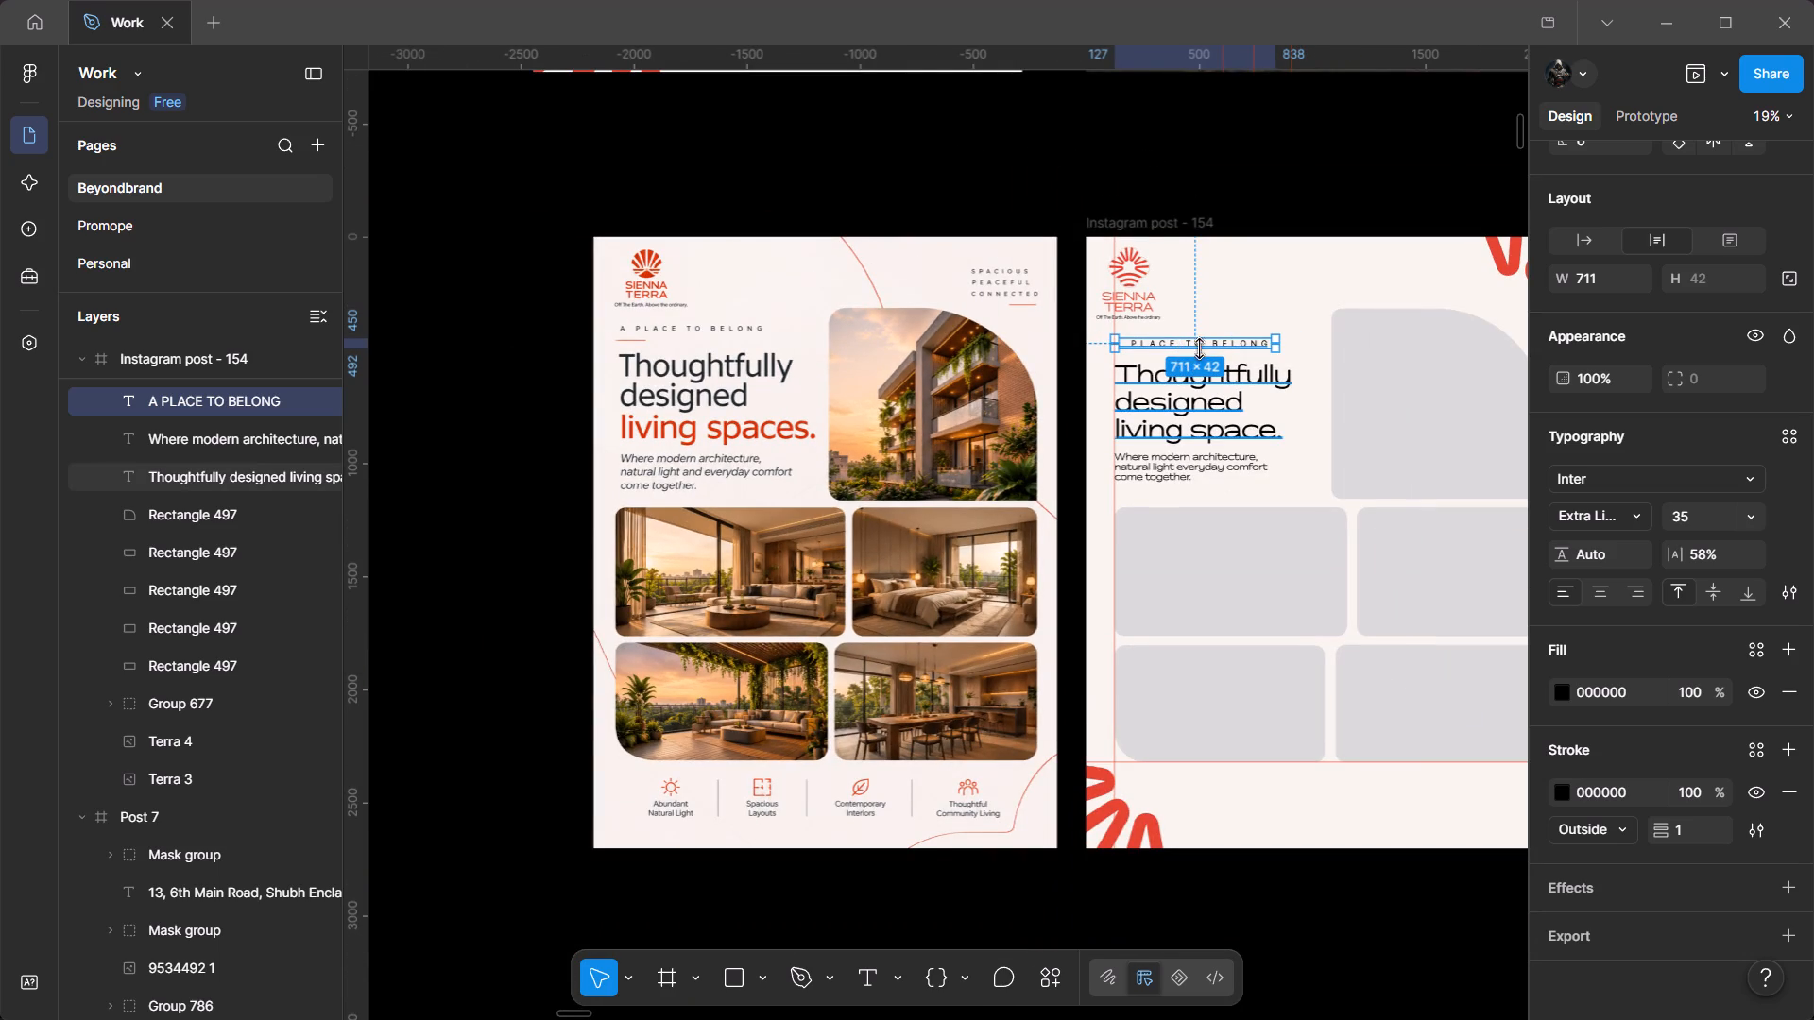
click(1225, 310)
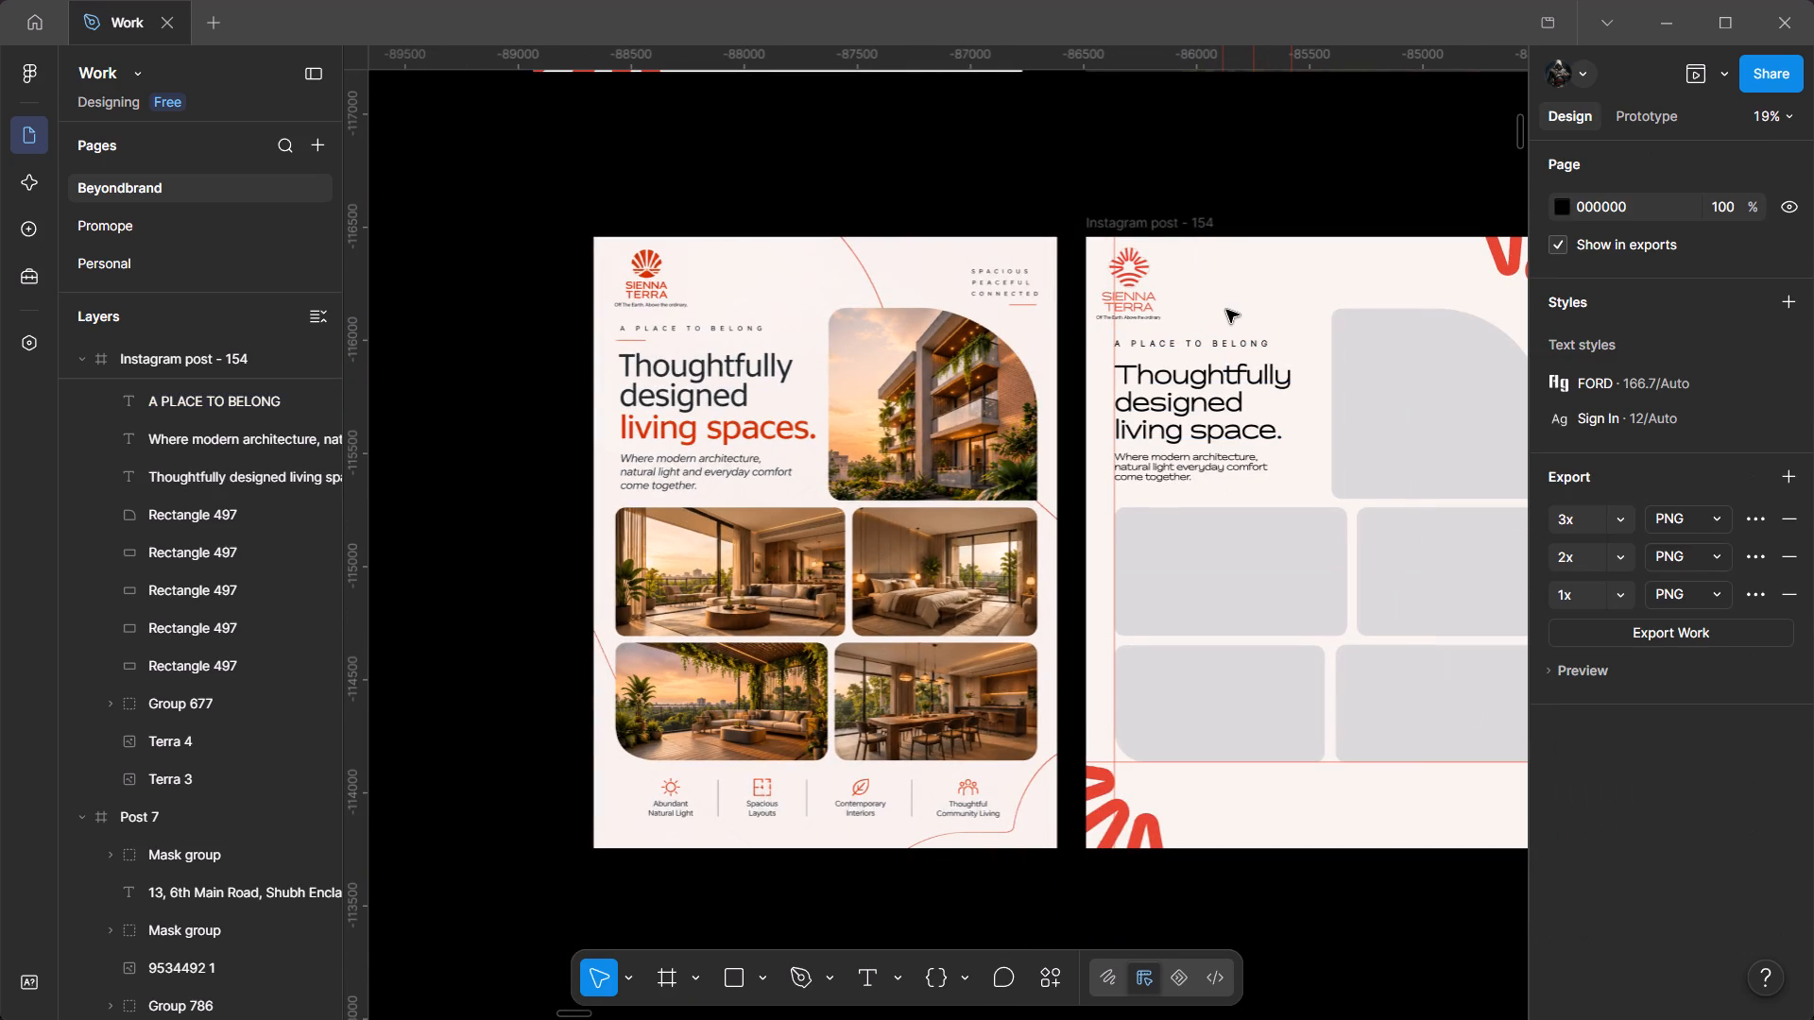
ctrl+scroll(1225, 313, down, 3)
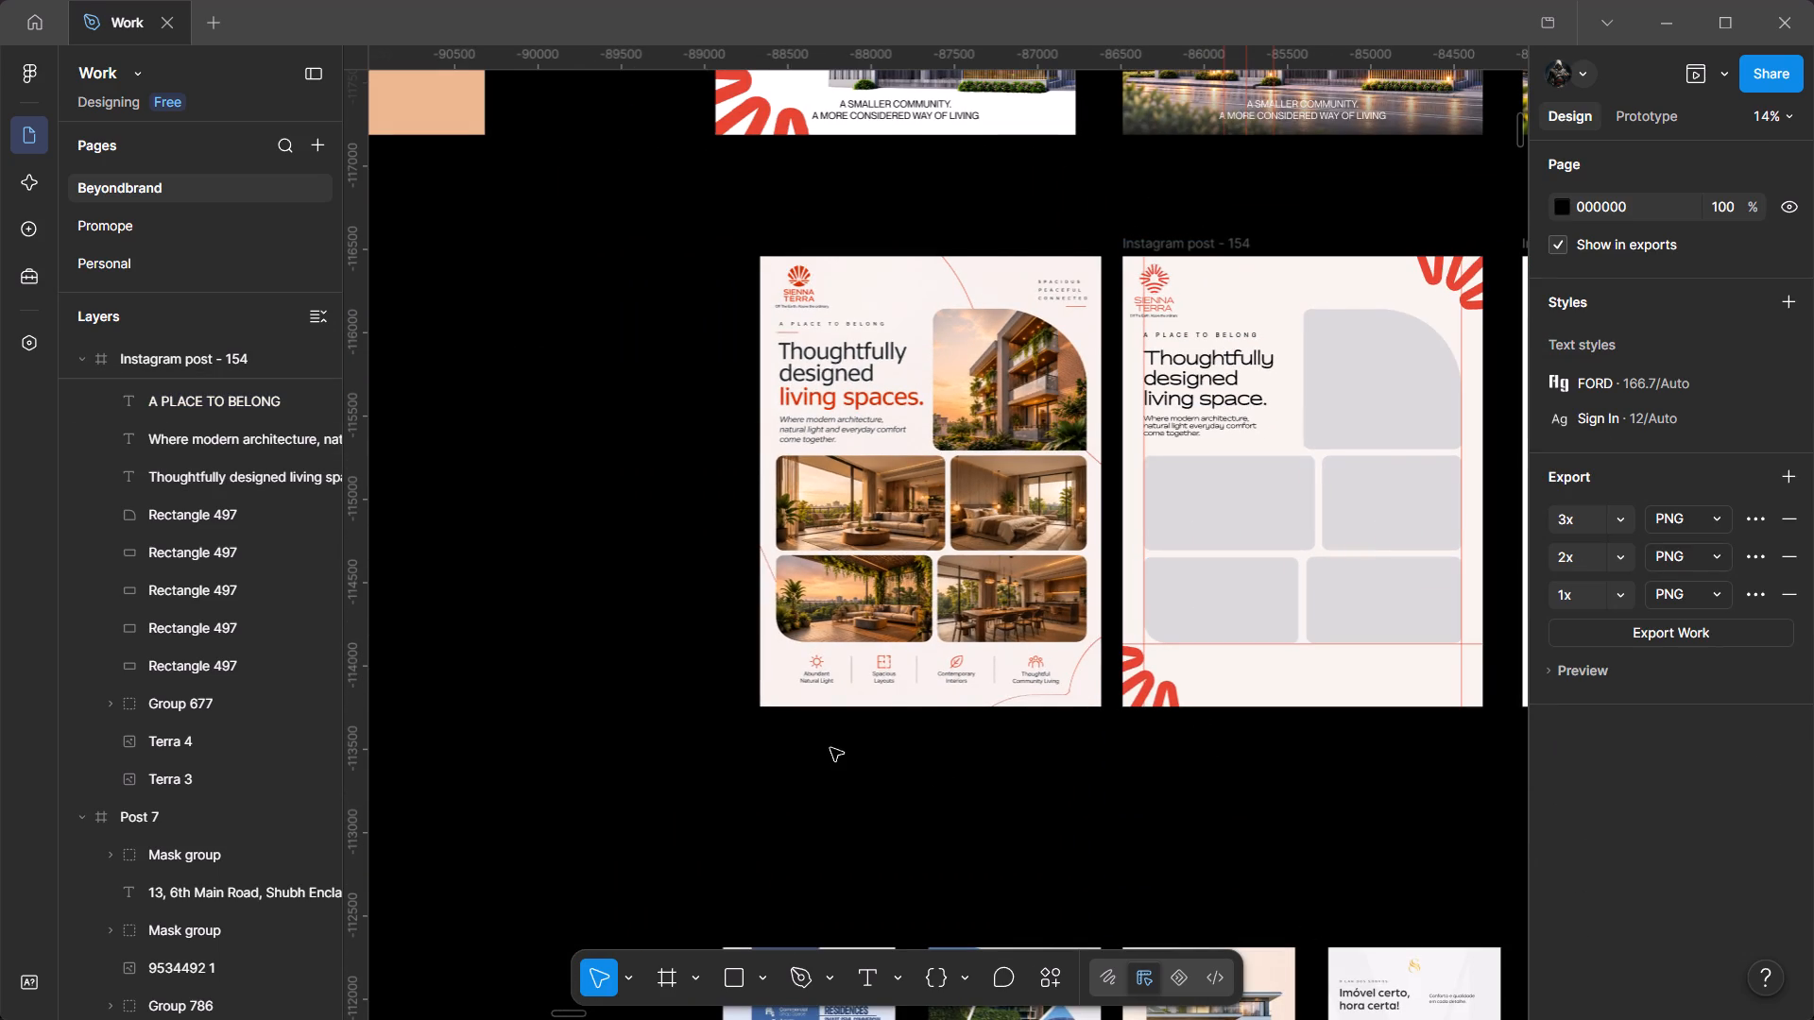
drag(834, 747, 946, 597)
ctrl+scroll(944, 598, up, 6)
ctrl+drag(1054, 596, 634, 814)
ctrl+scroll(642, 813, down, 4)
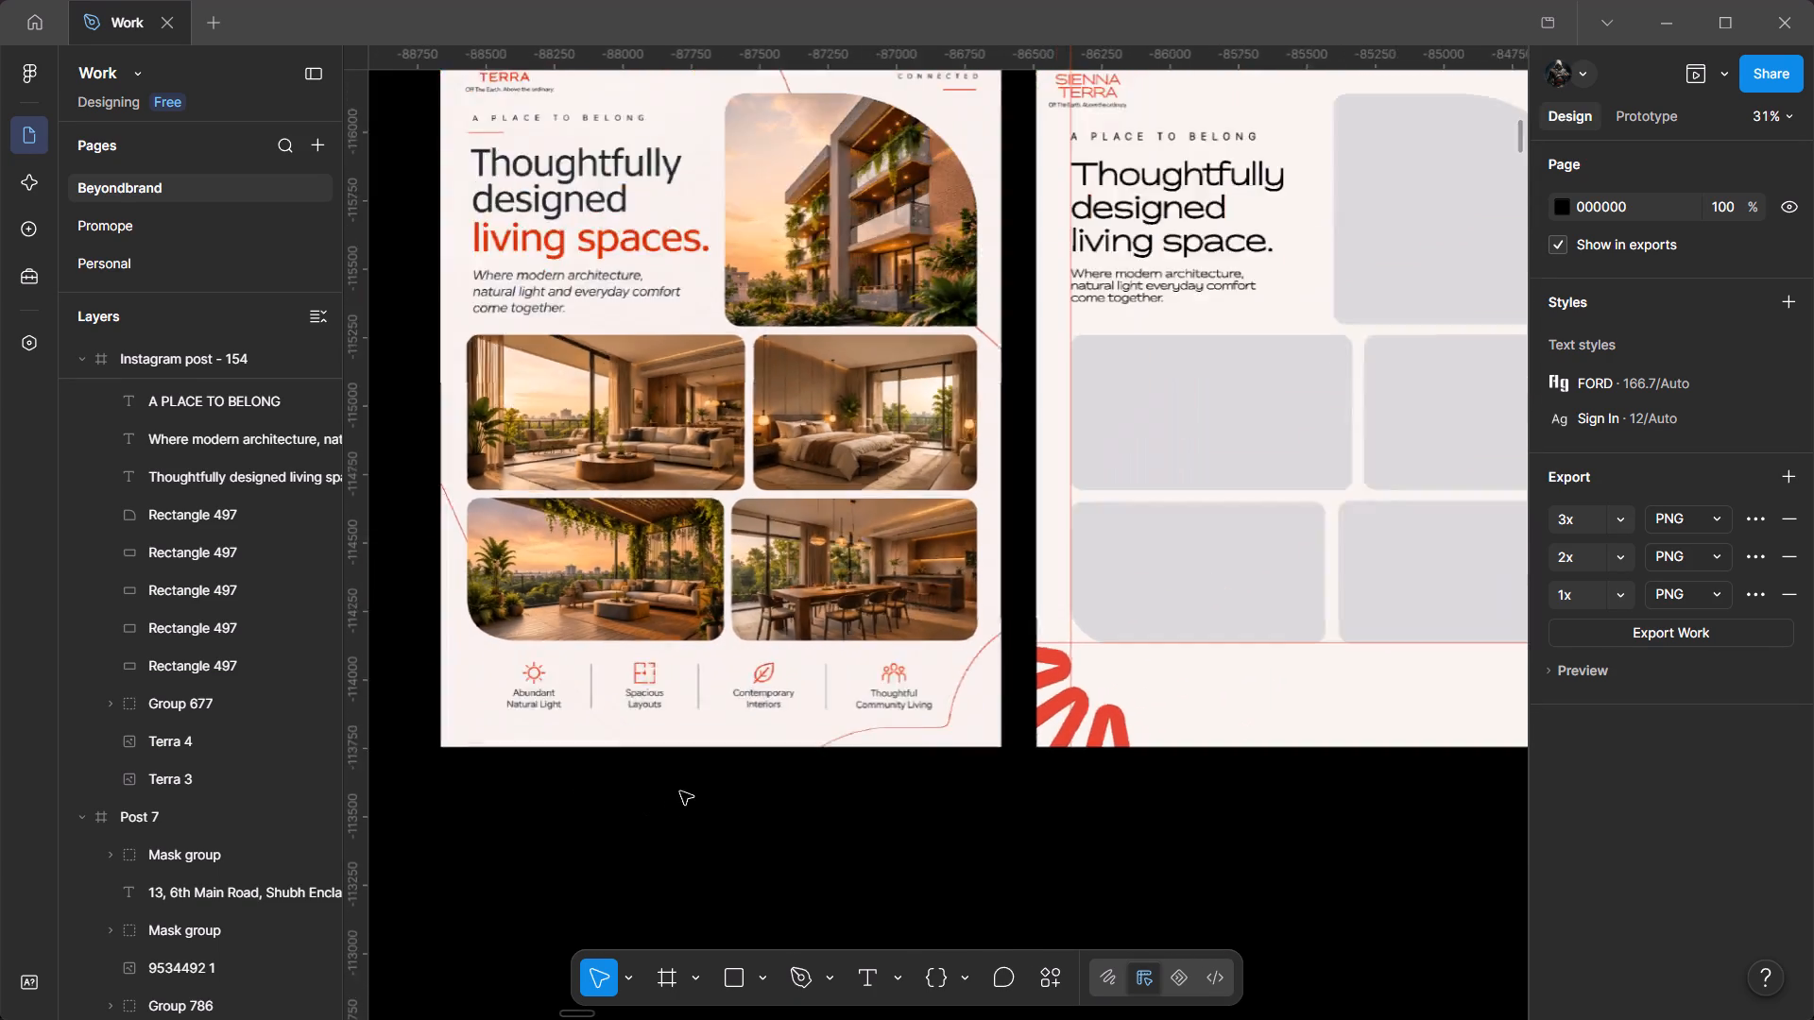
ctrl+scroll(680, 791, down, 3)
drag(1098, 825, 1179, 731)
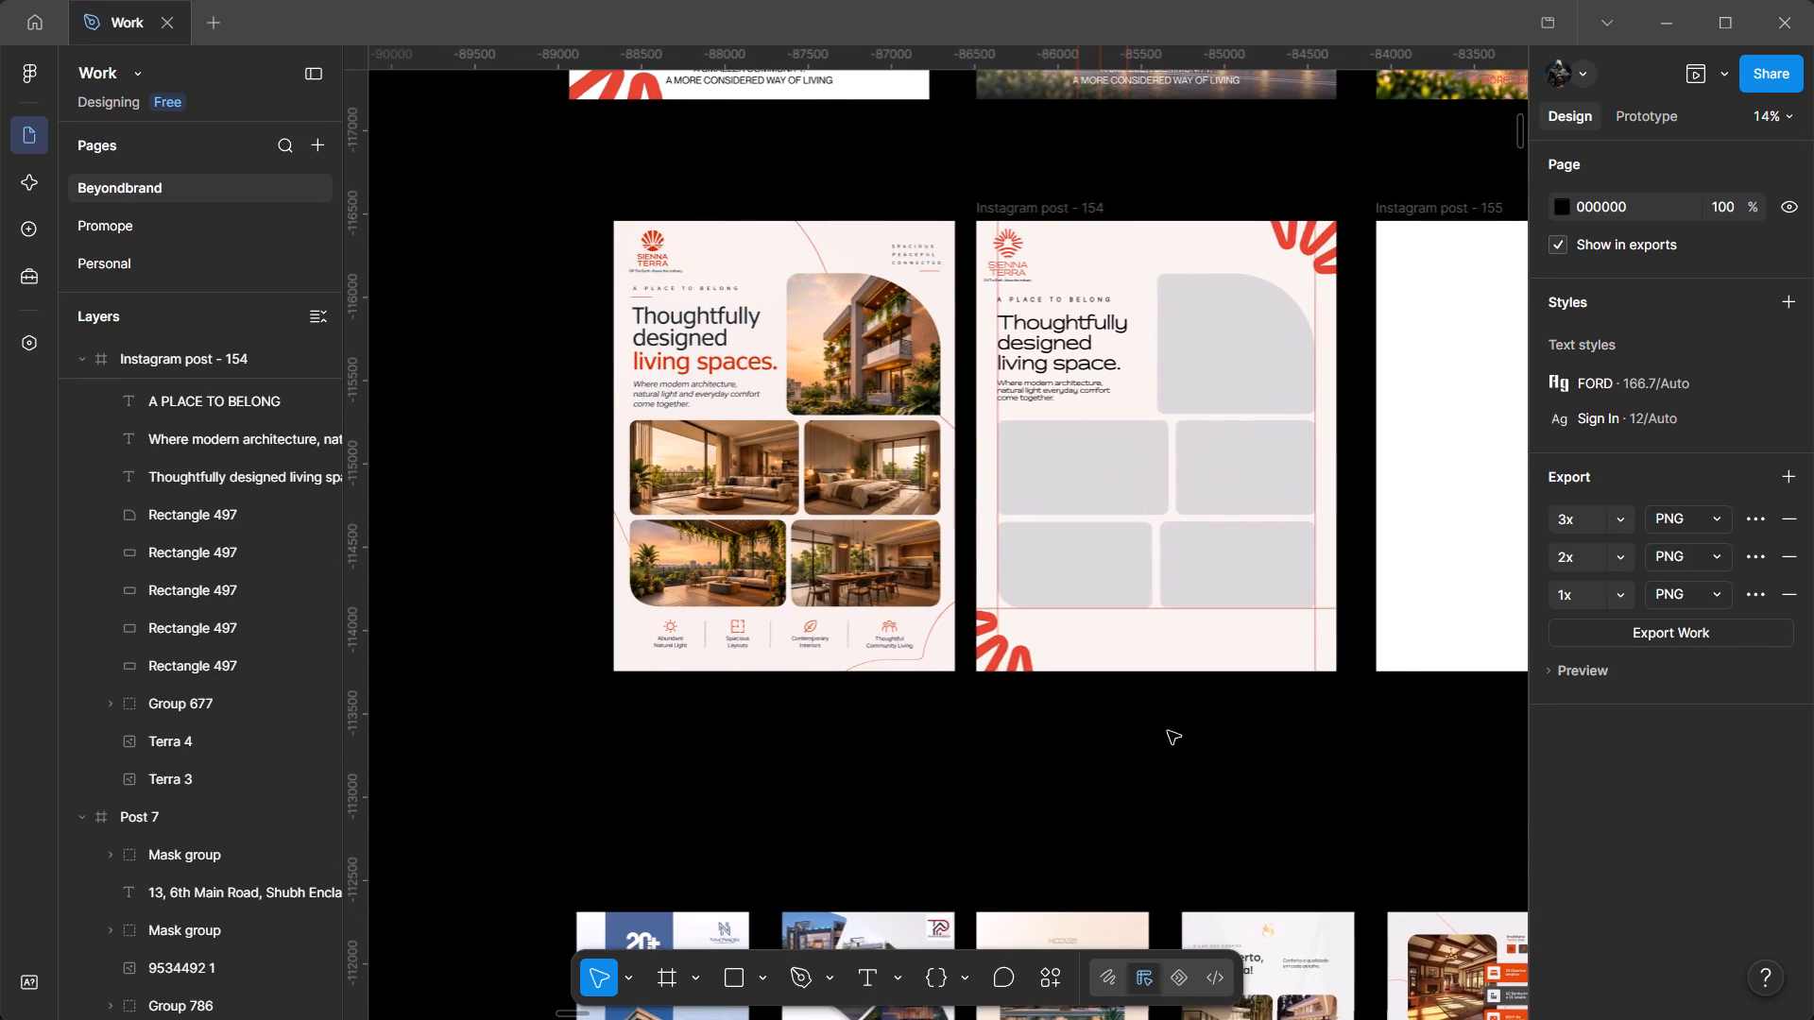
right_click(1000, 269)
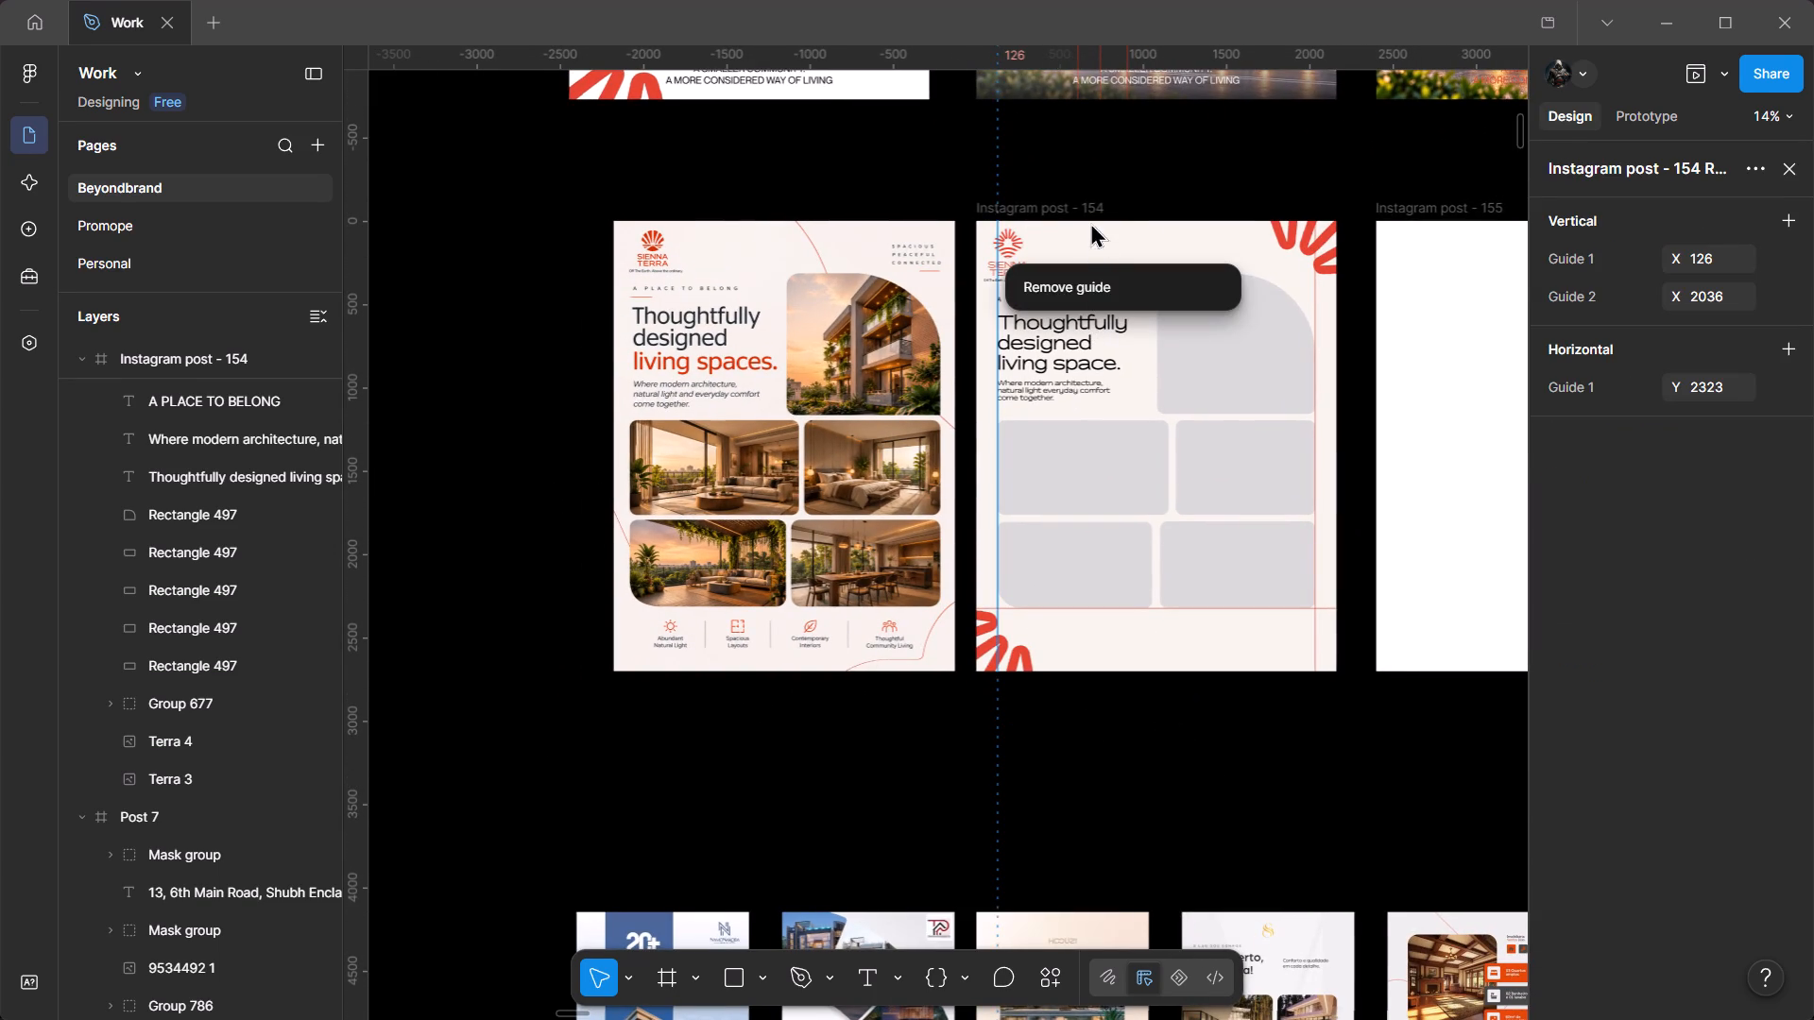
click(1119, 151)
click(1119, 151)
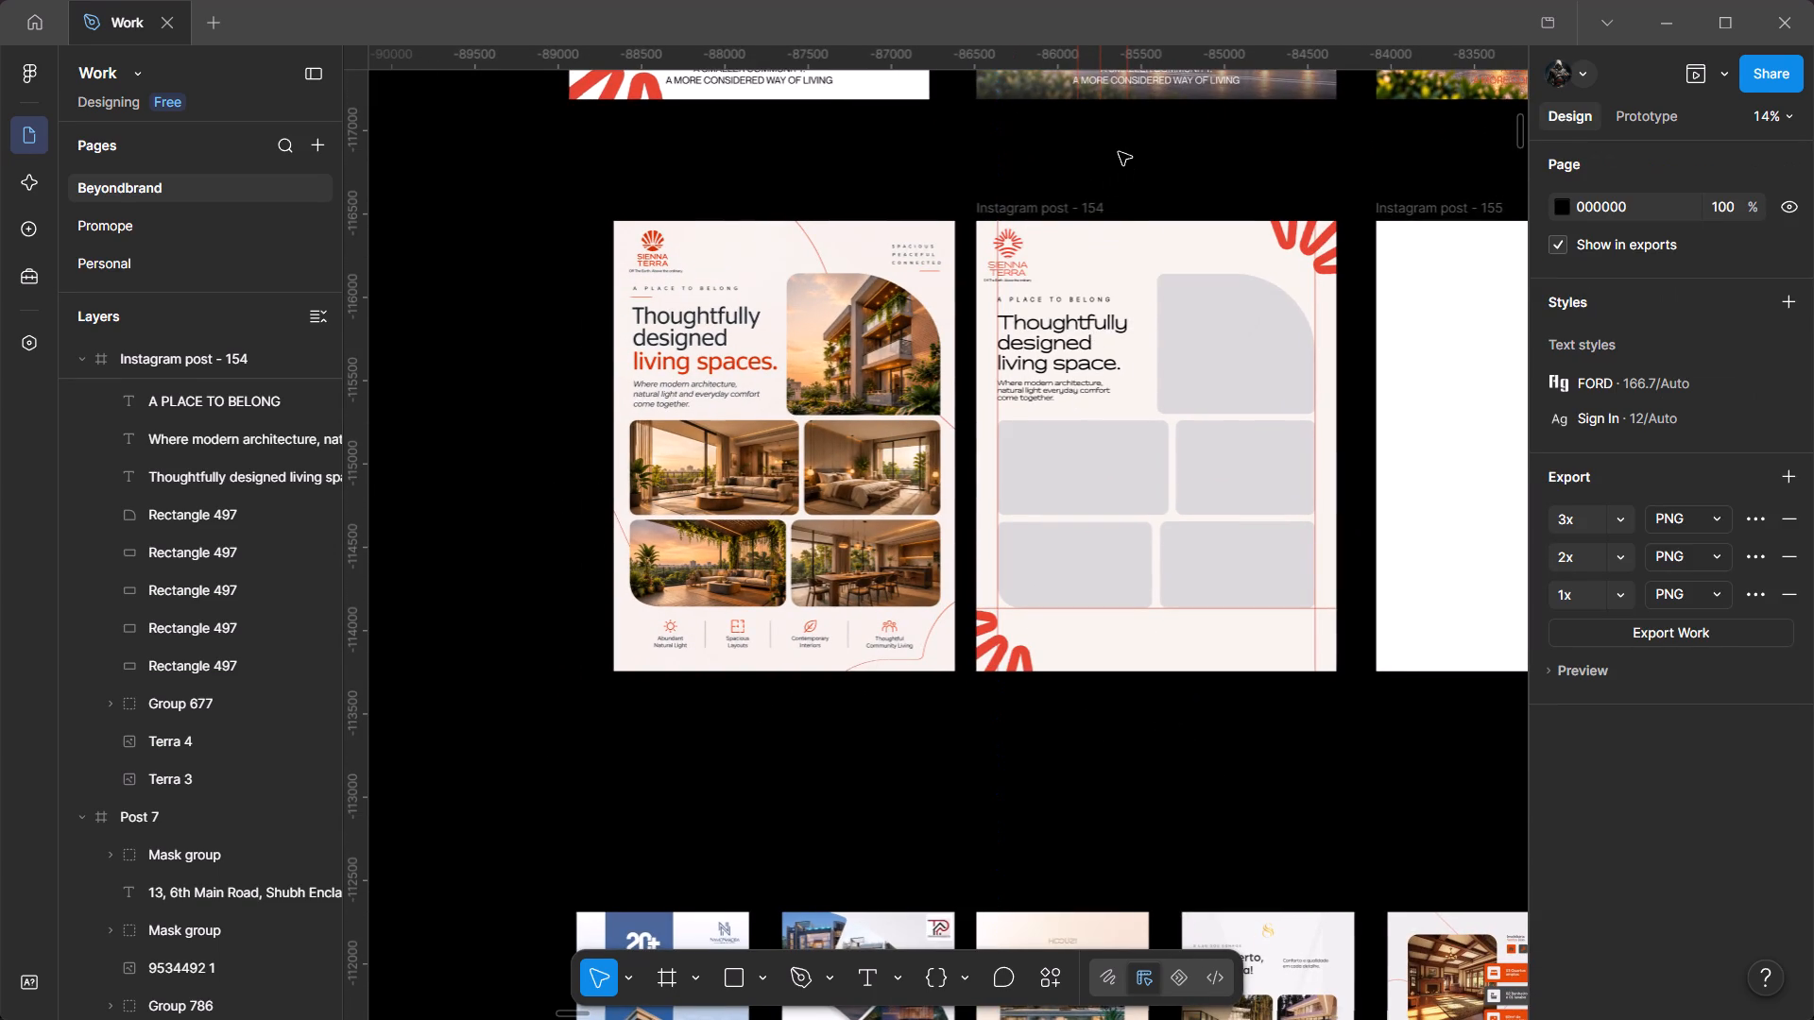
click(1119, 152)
Nudge the large placeholder with the rounded top-right corner in Instagram post - 154 up to Y 316.
click(1247, 338)
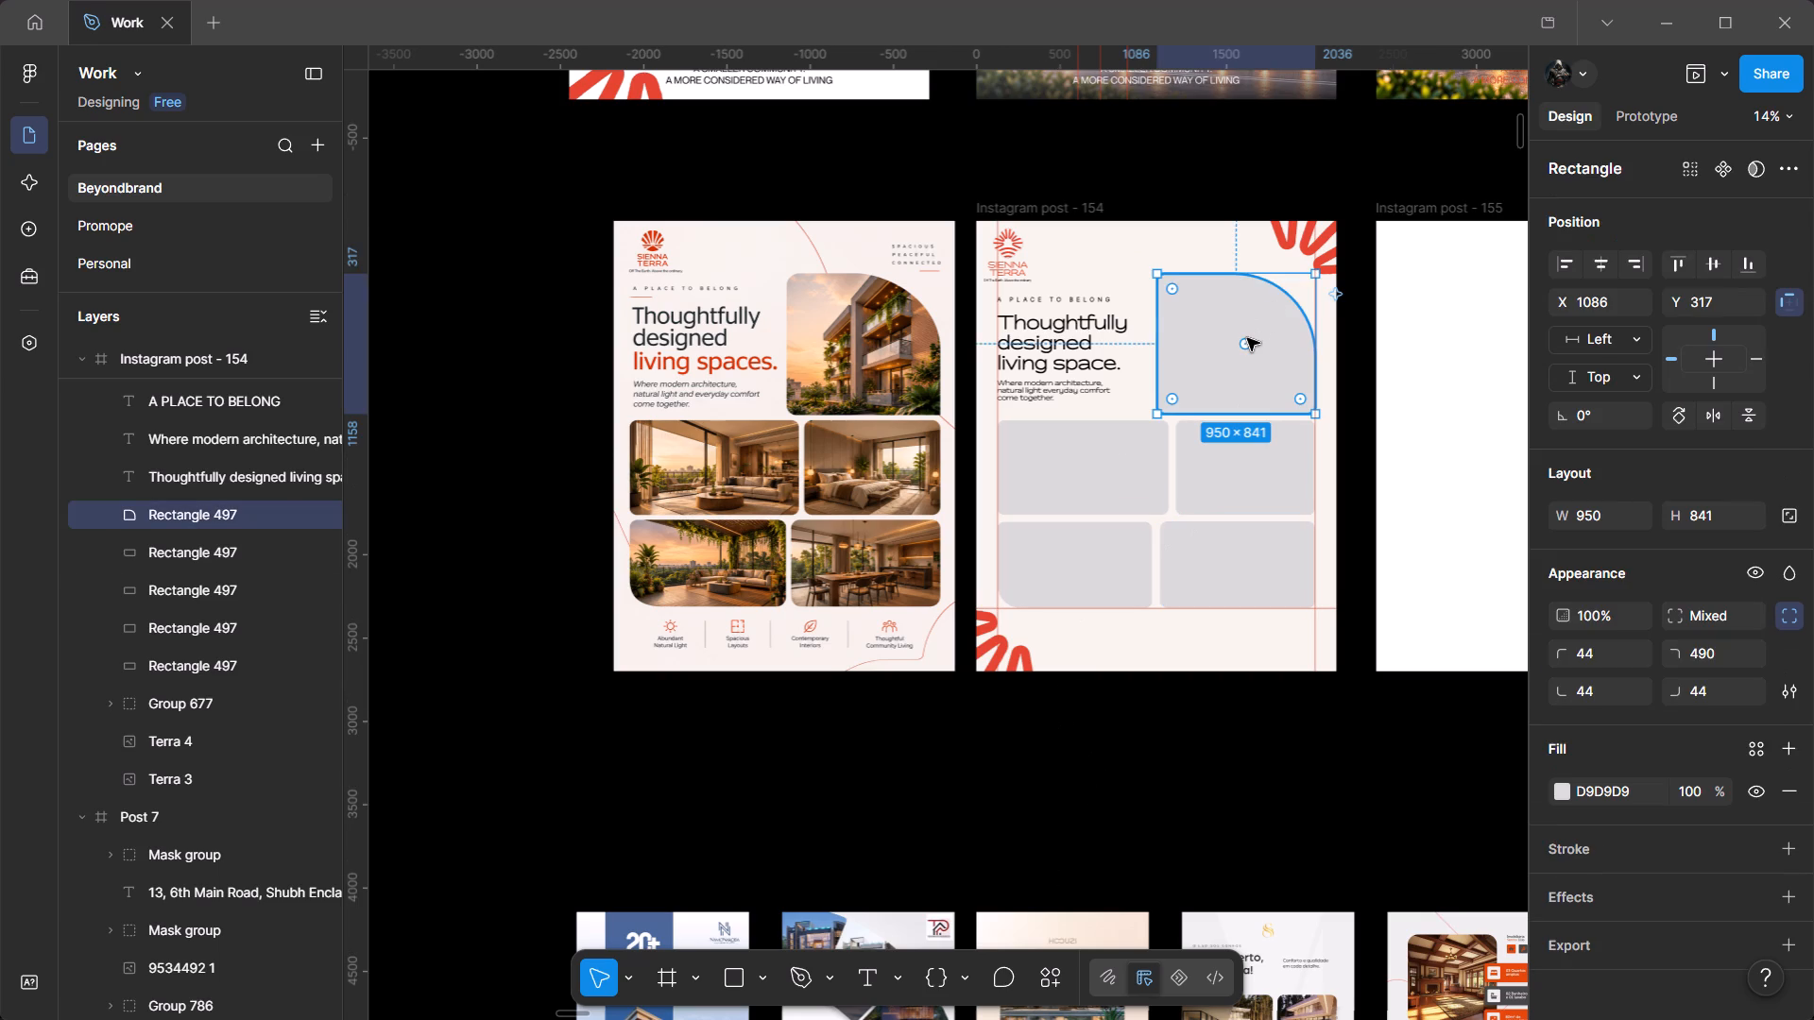
key(Up)
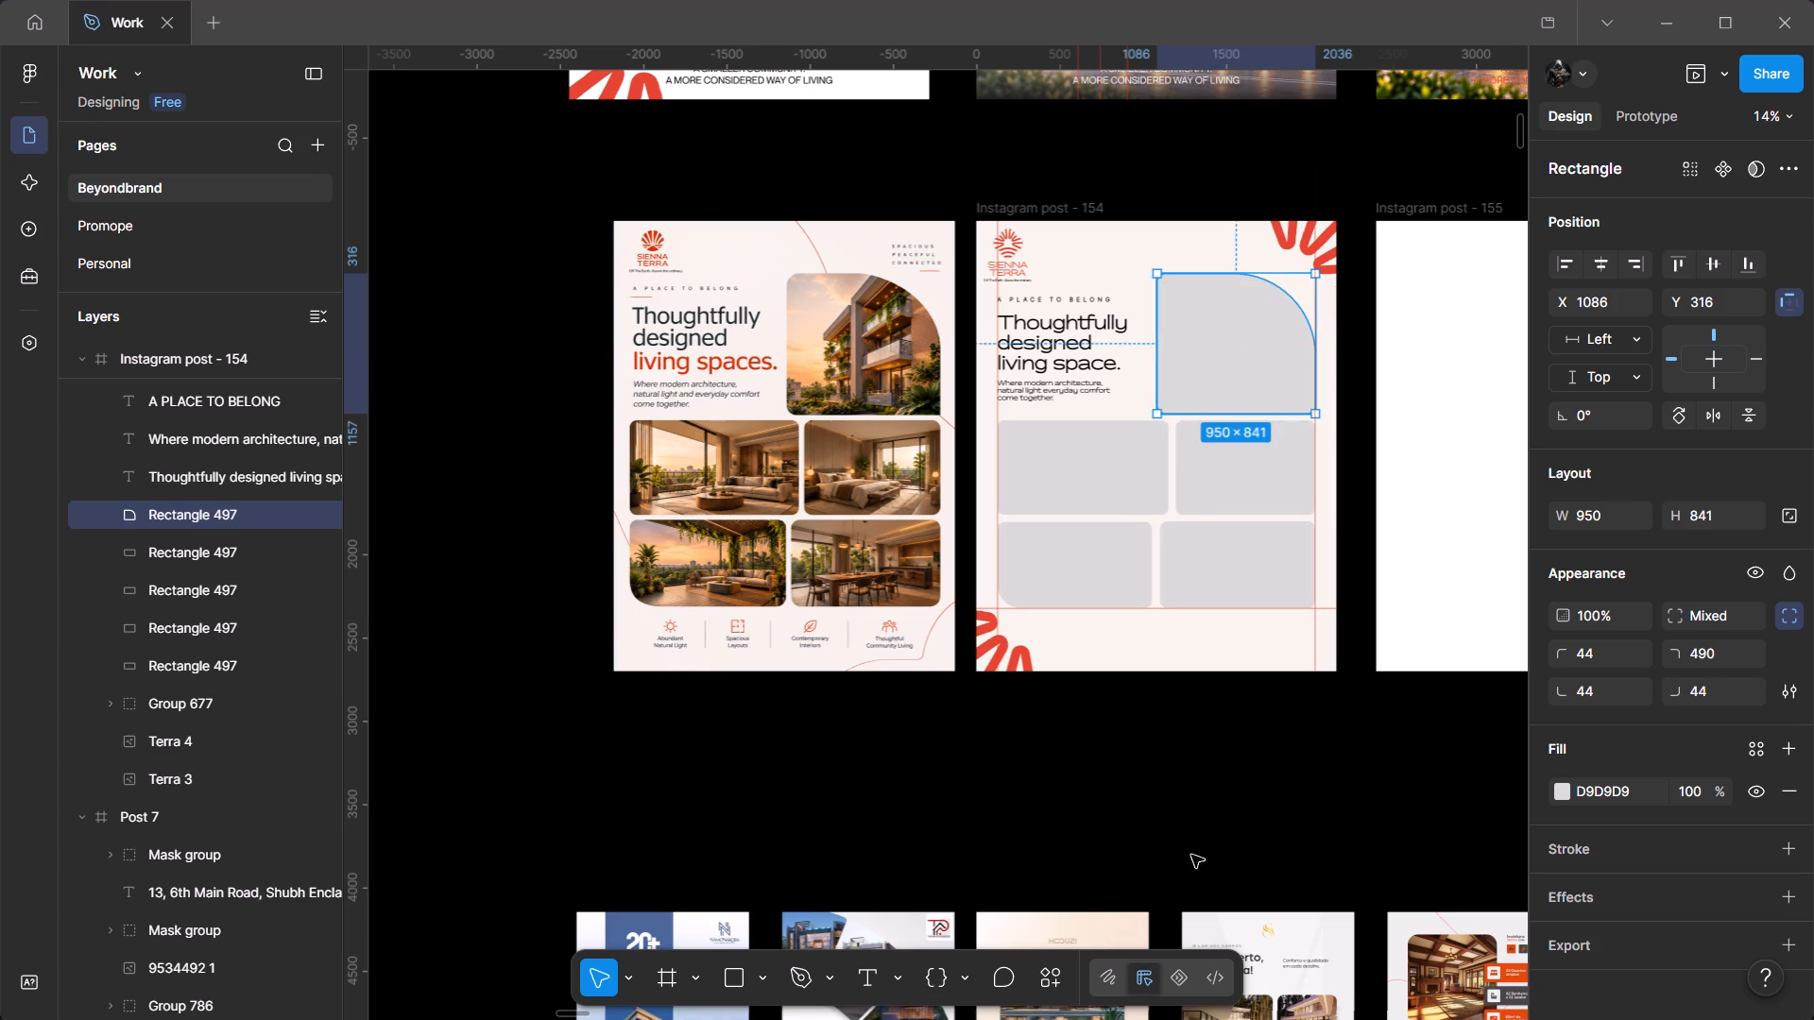
click(1206, 748)
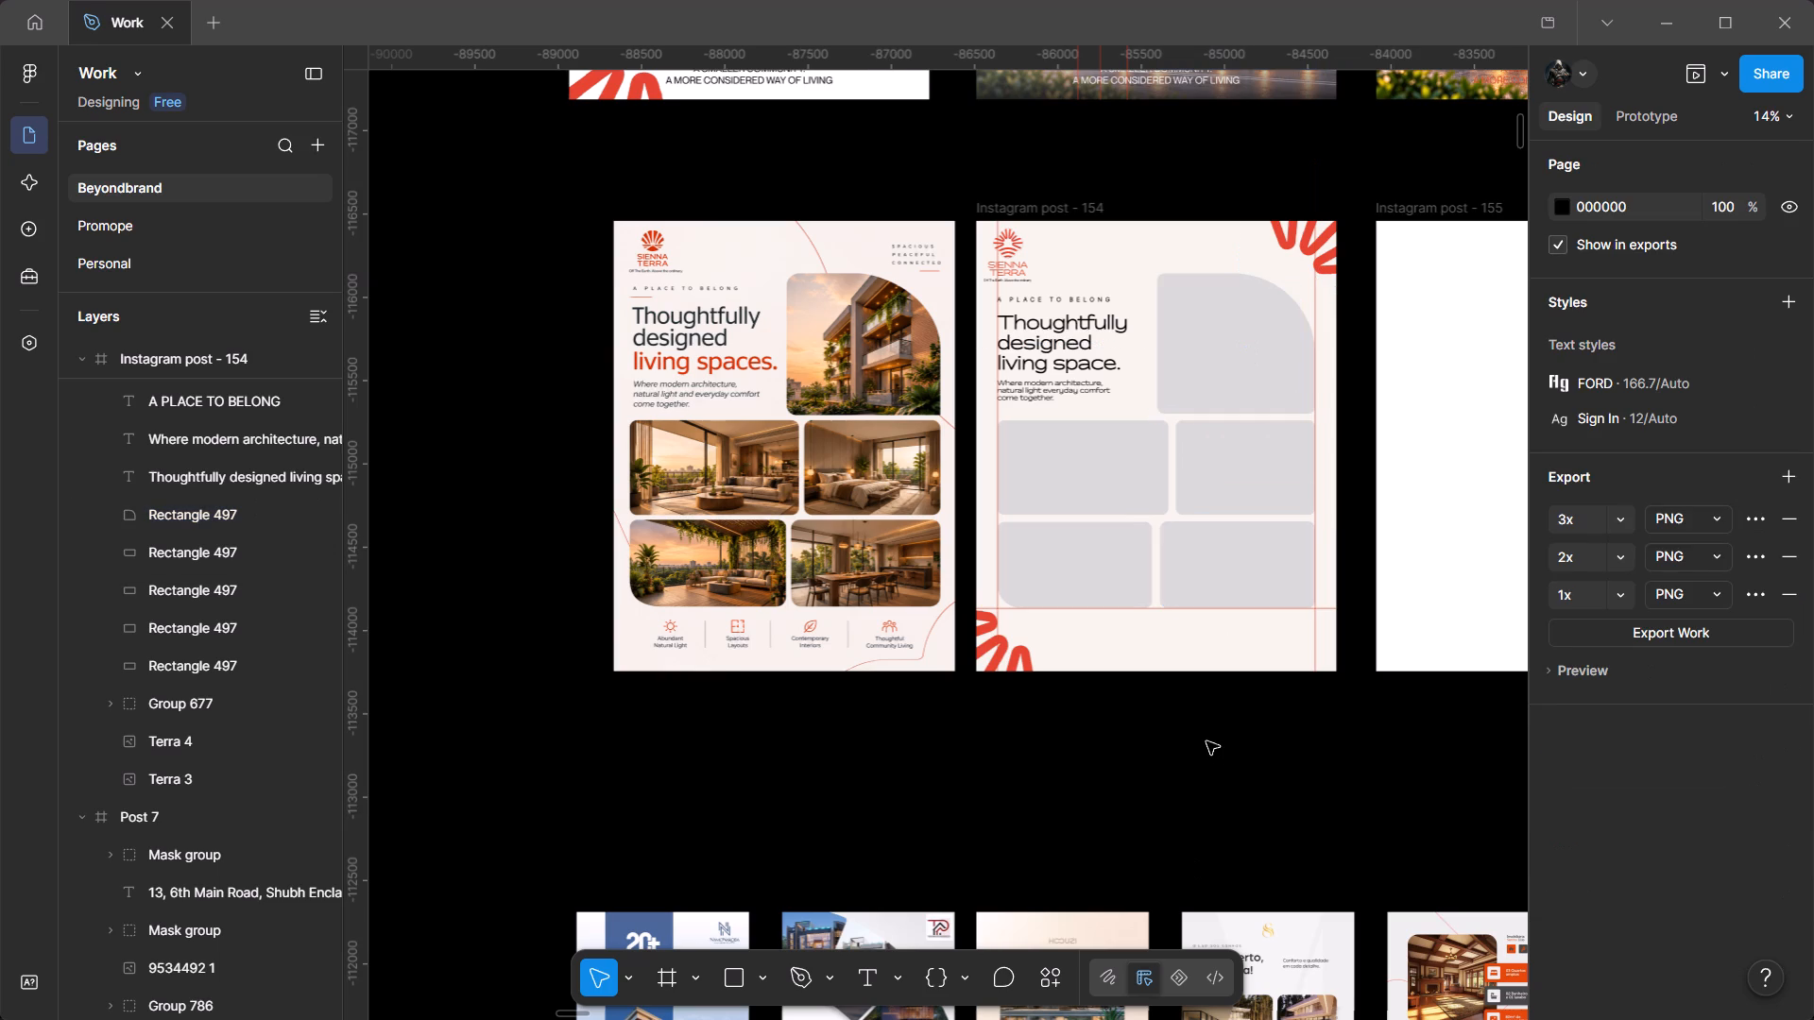
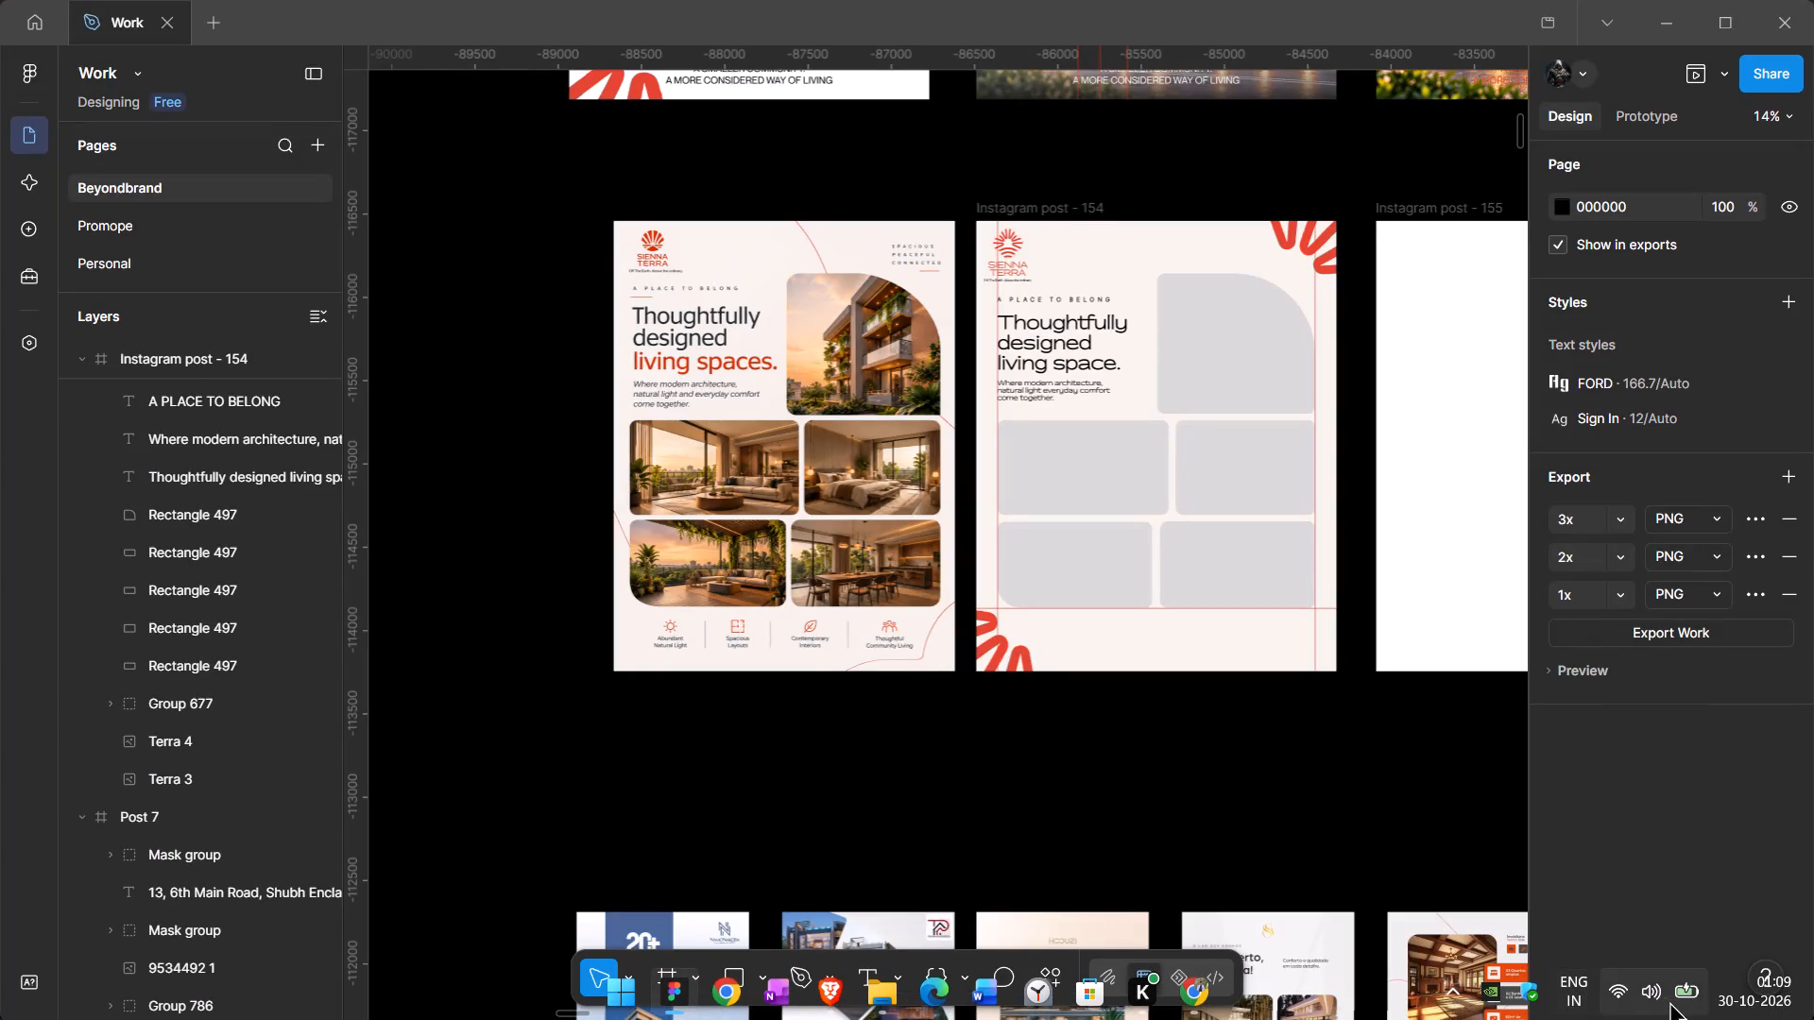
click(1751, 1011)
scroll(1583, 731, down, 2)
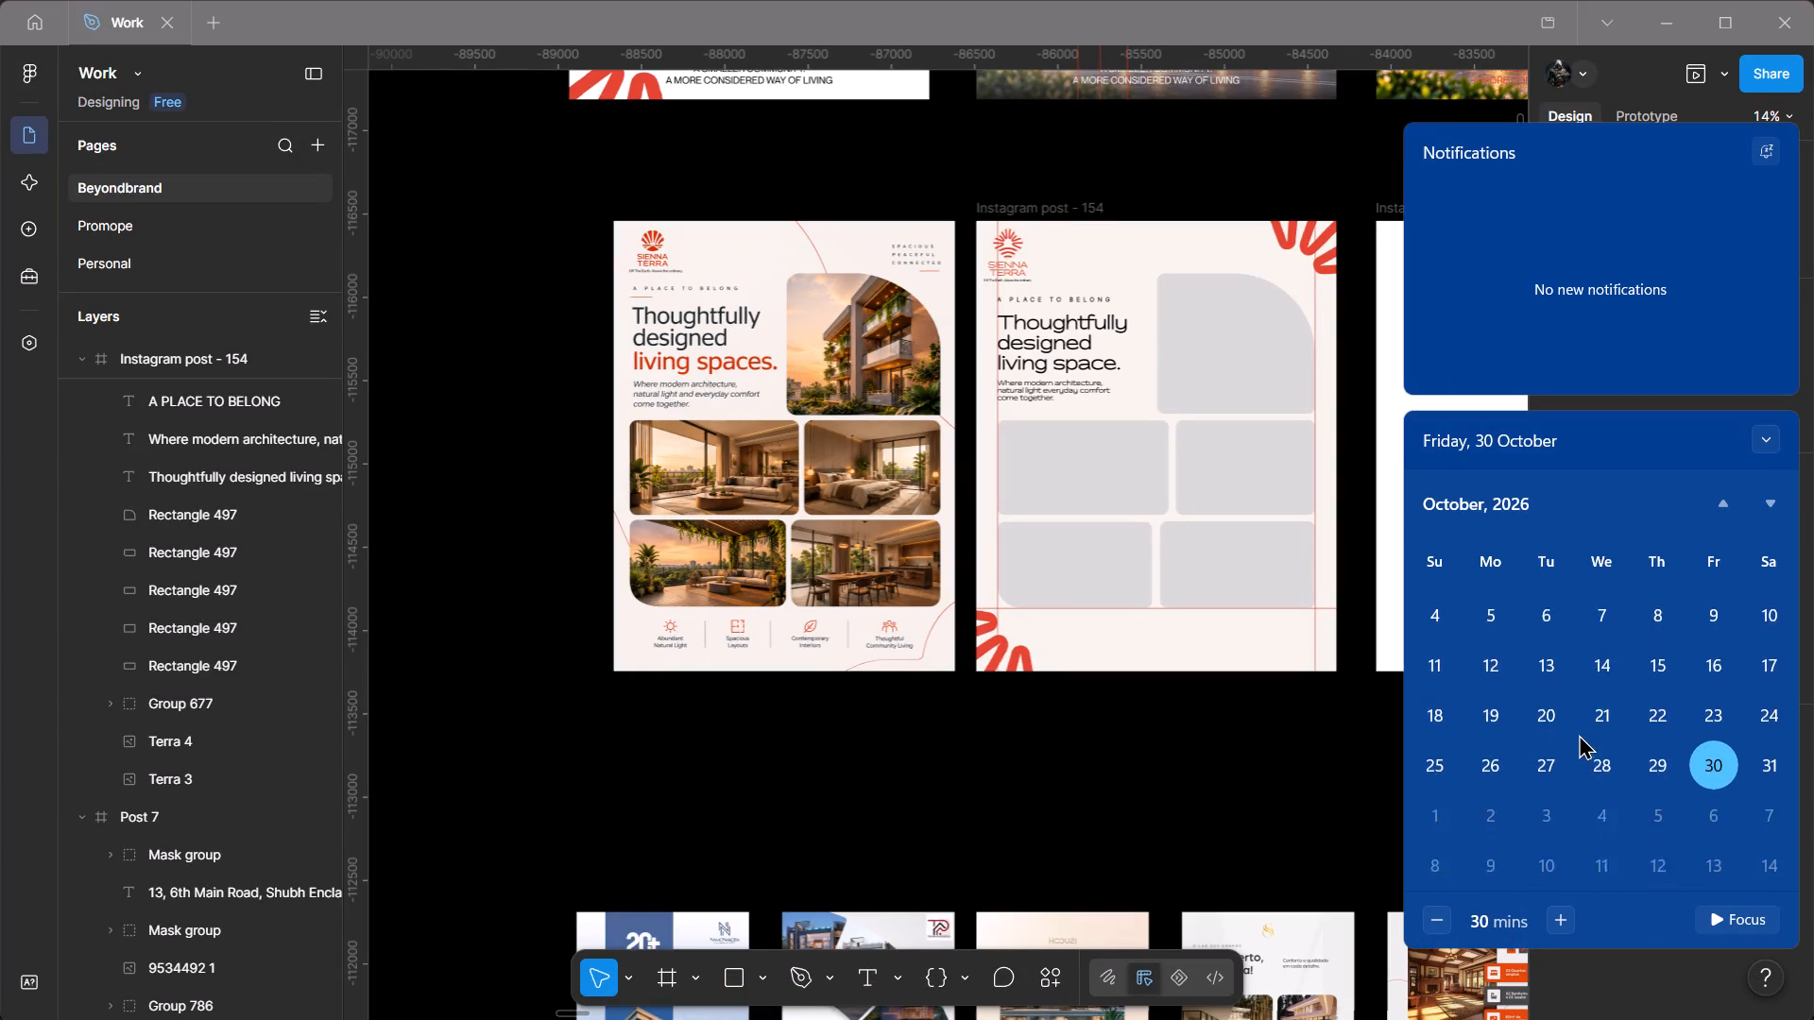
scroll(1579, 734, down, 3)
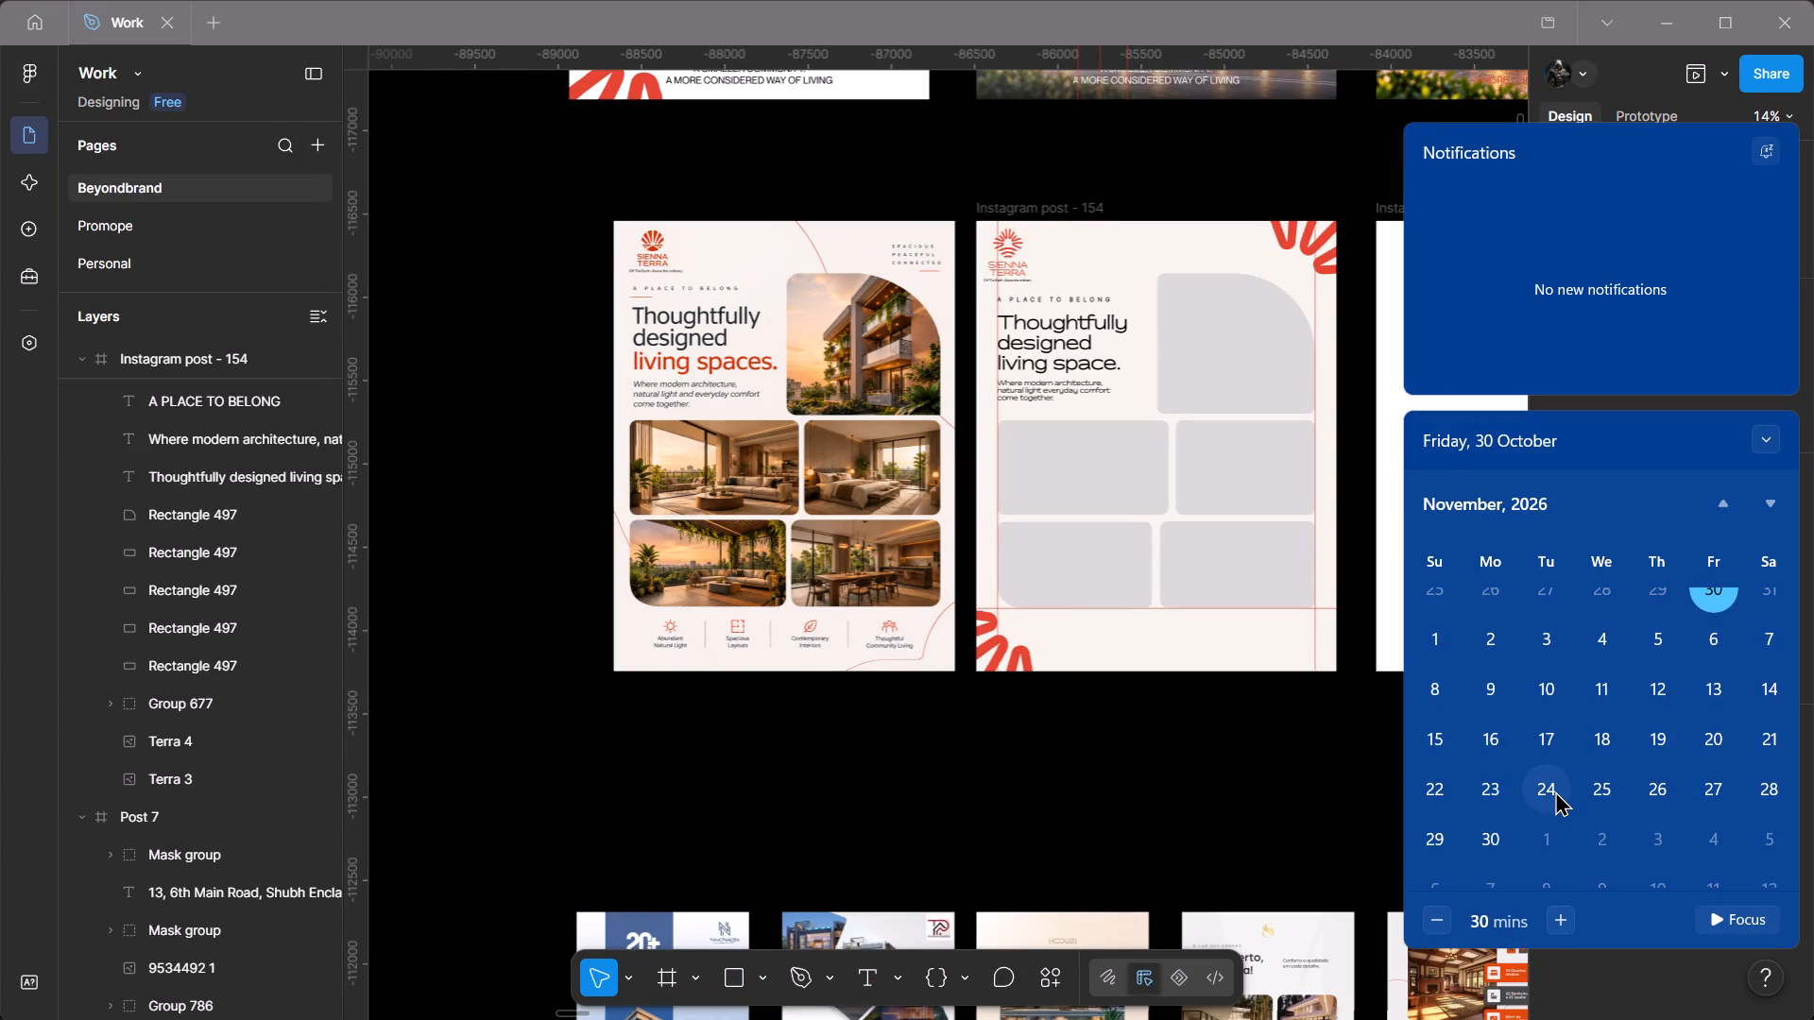
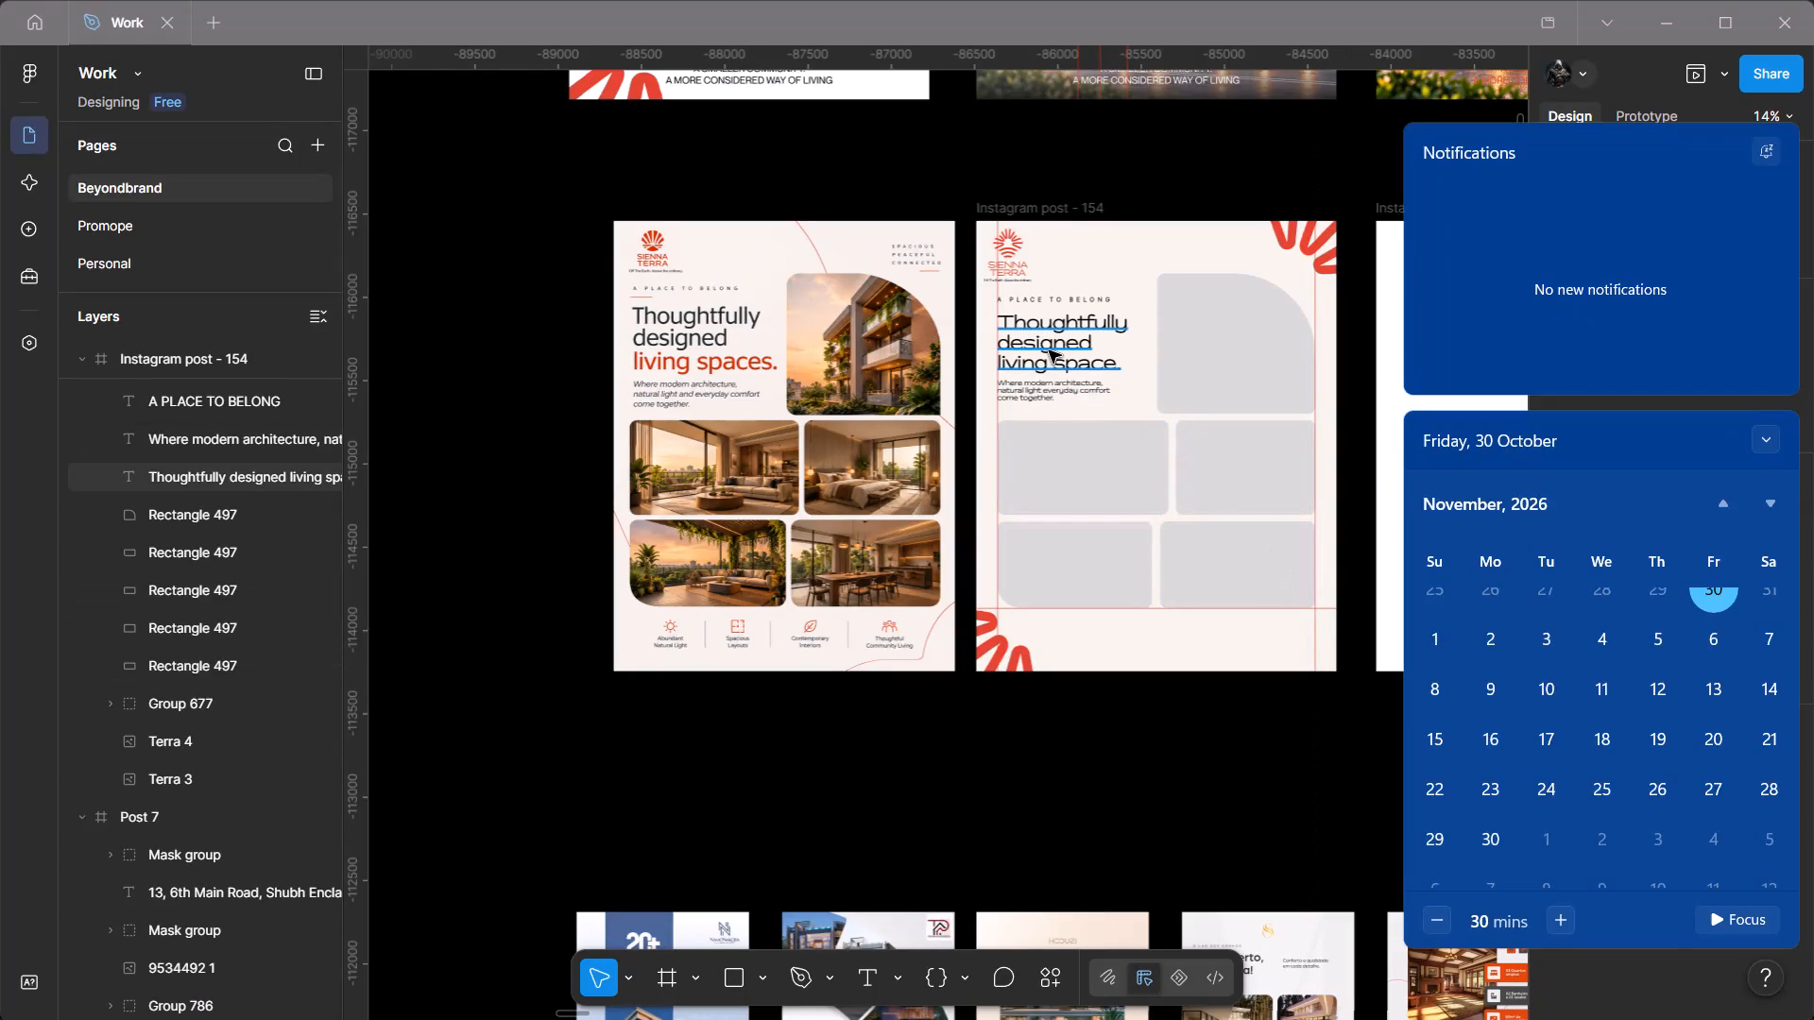
Slightly widen the letter spacing of the "Thoughtfully designed living space." headline in Instagram post - 154.
click(1049, 350)
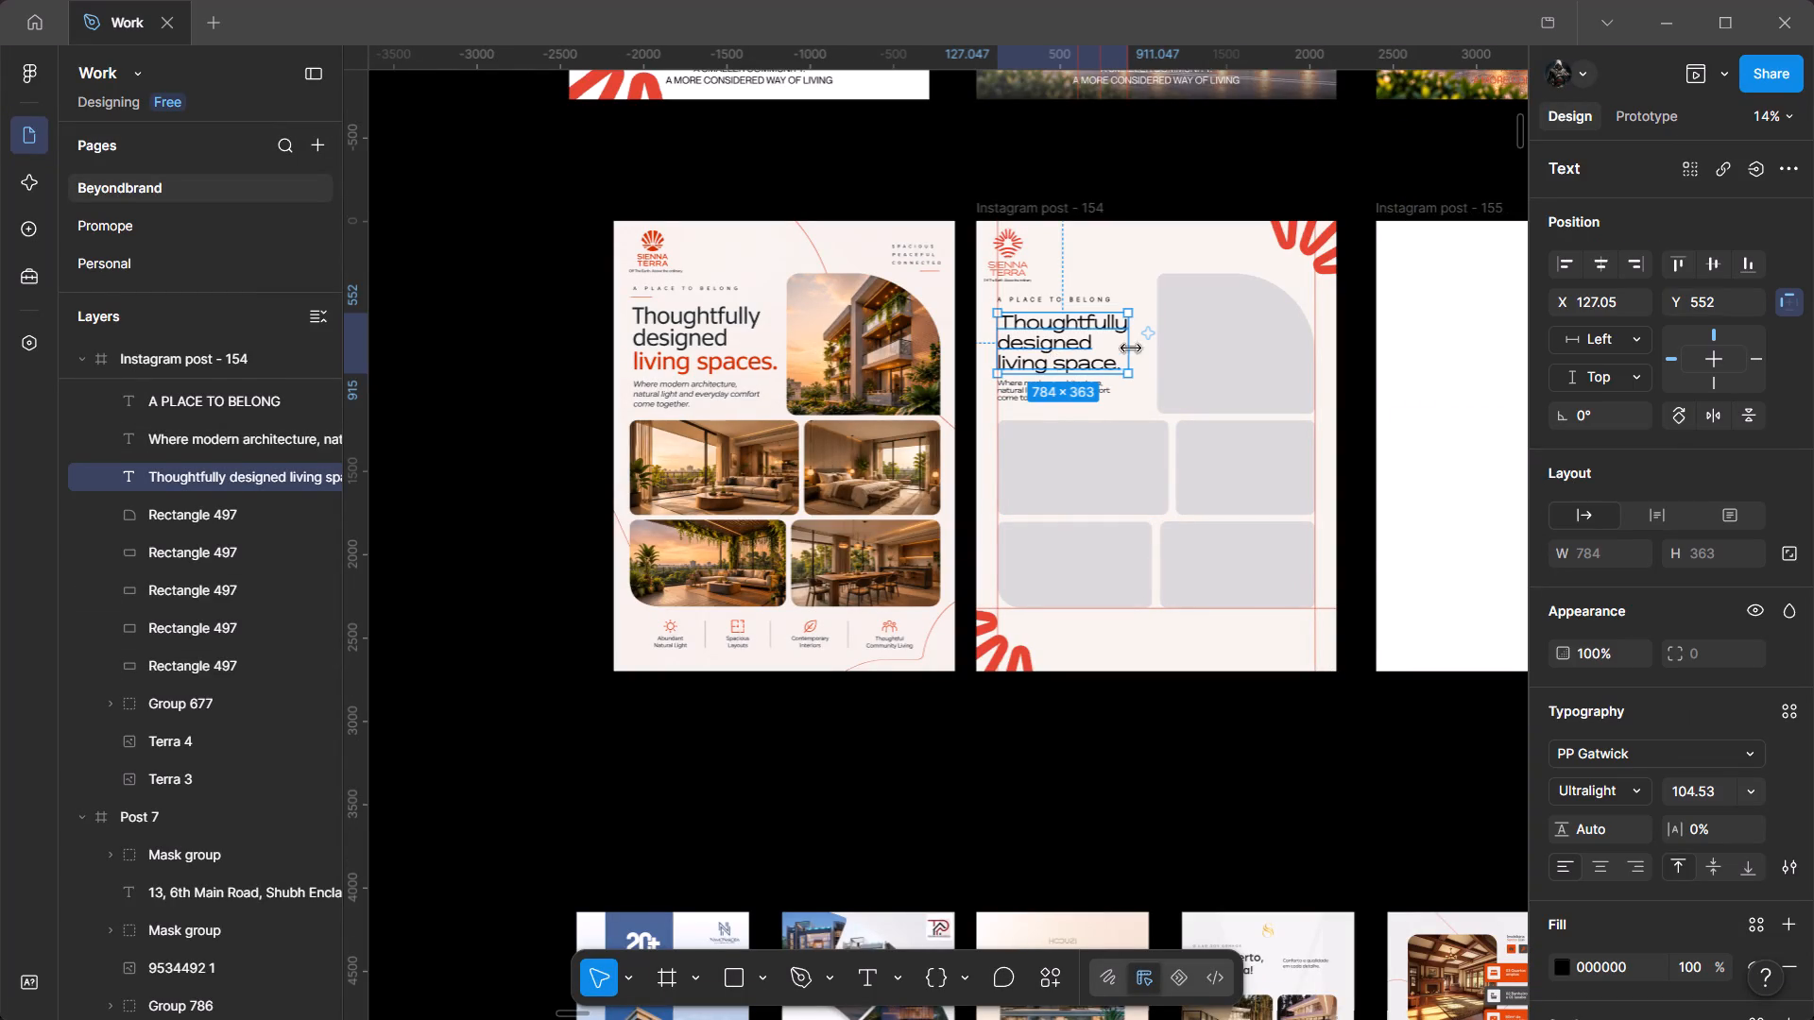
drag(1679, 834, 913, 531)
click(1204, 783)
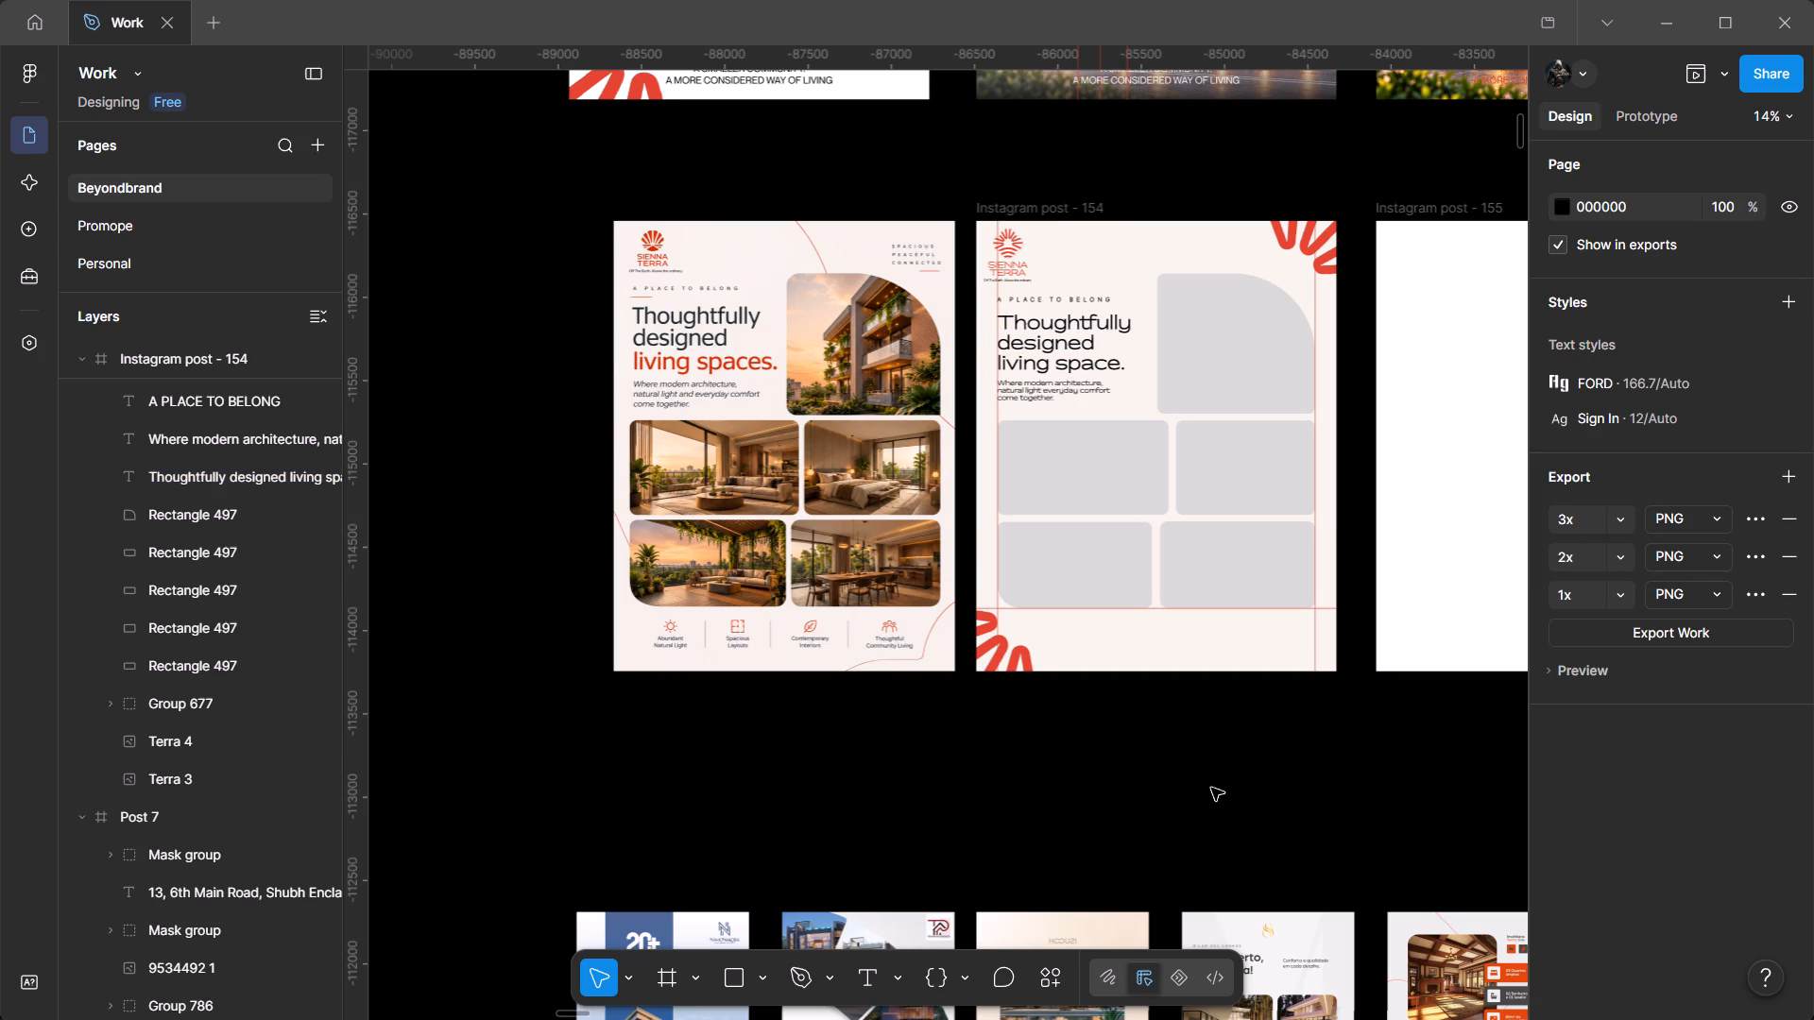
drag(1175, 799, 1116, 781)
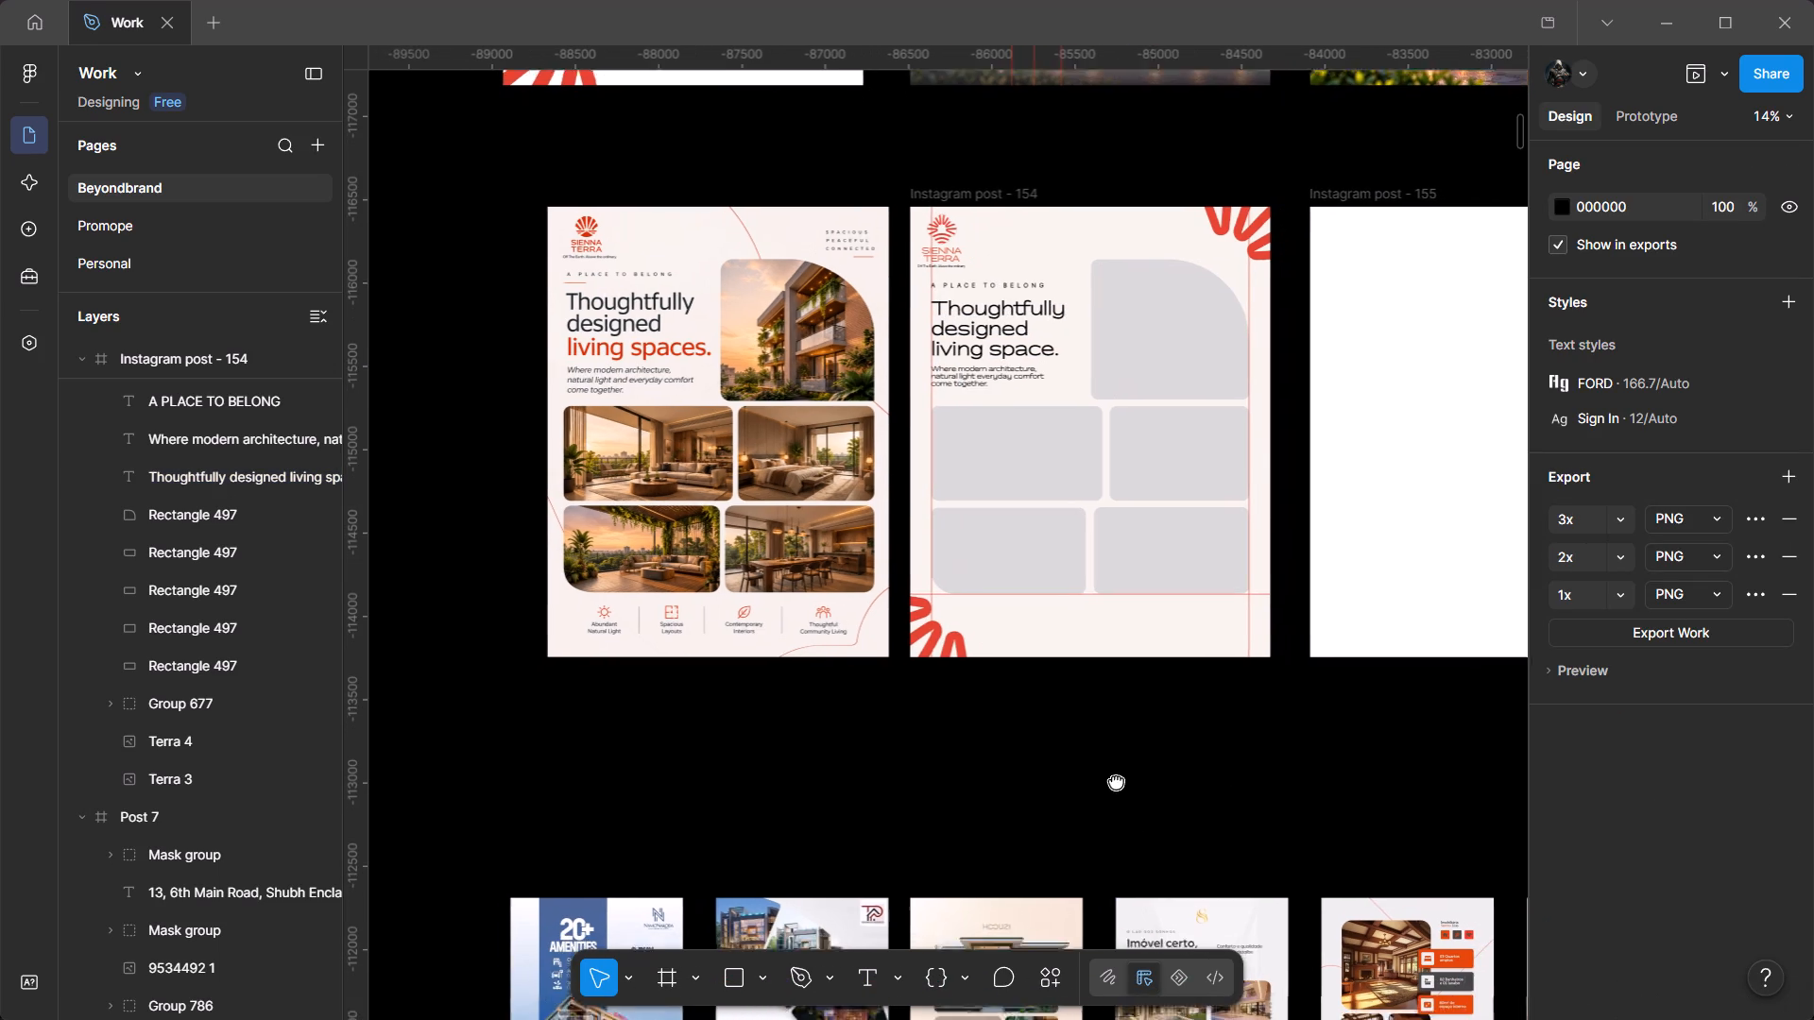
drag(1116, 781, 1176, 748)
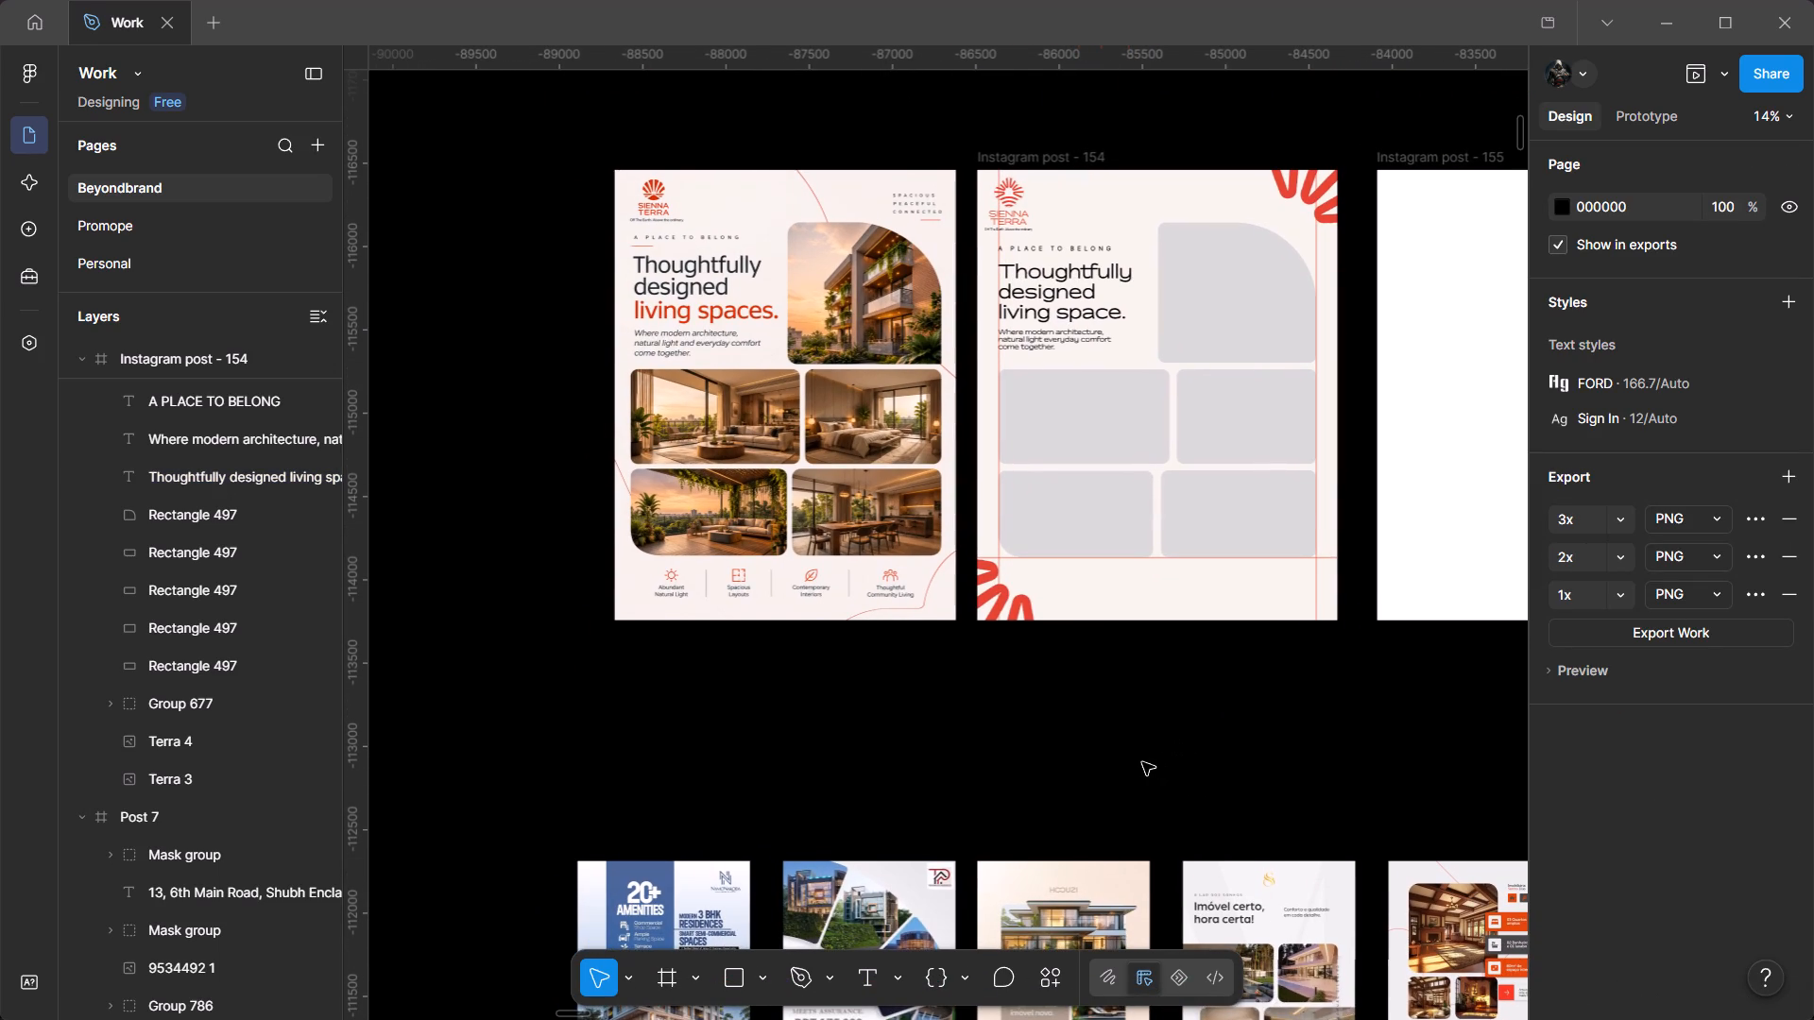
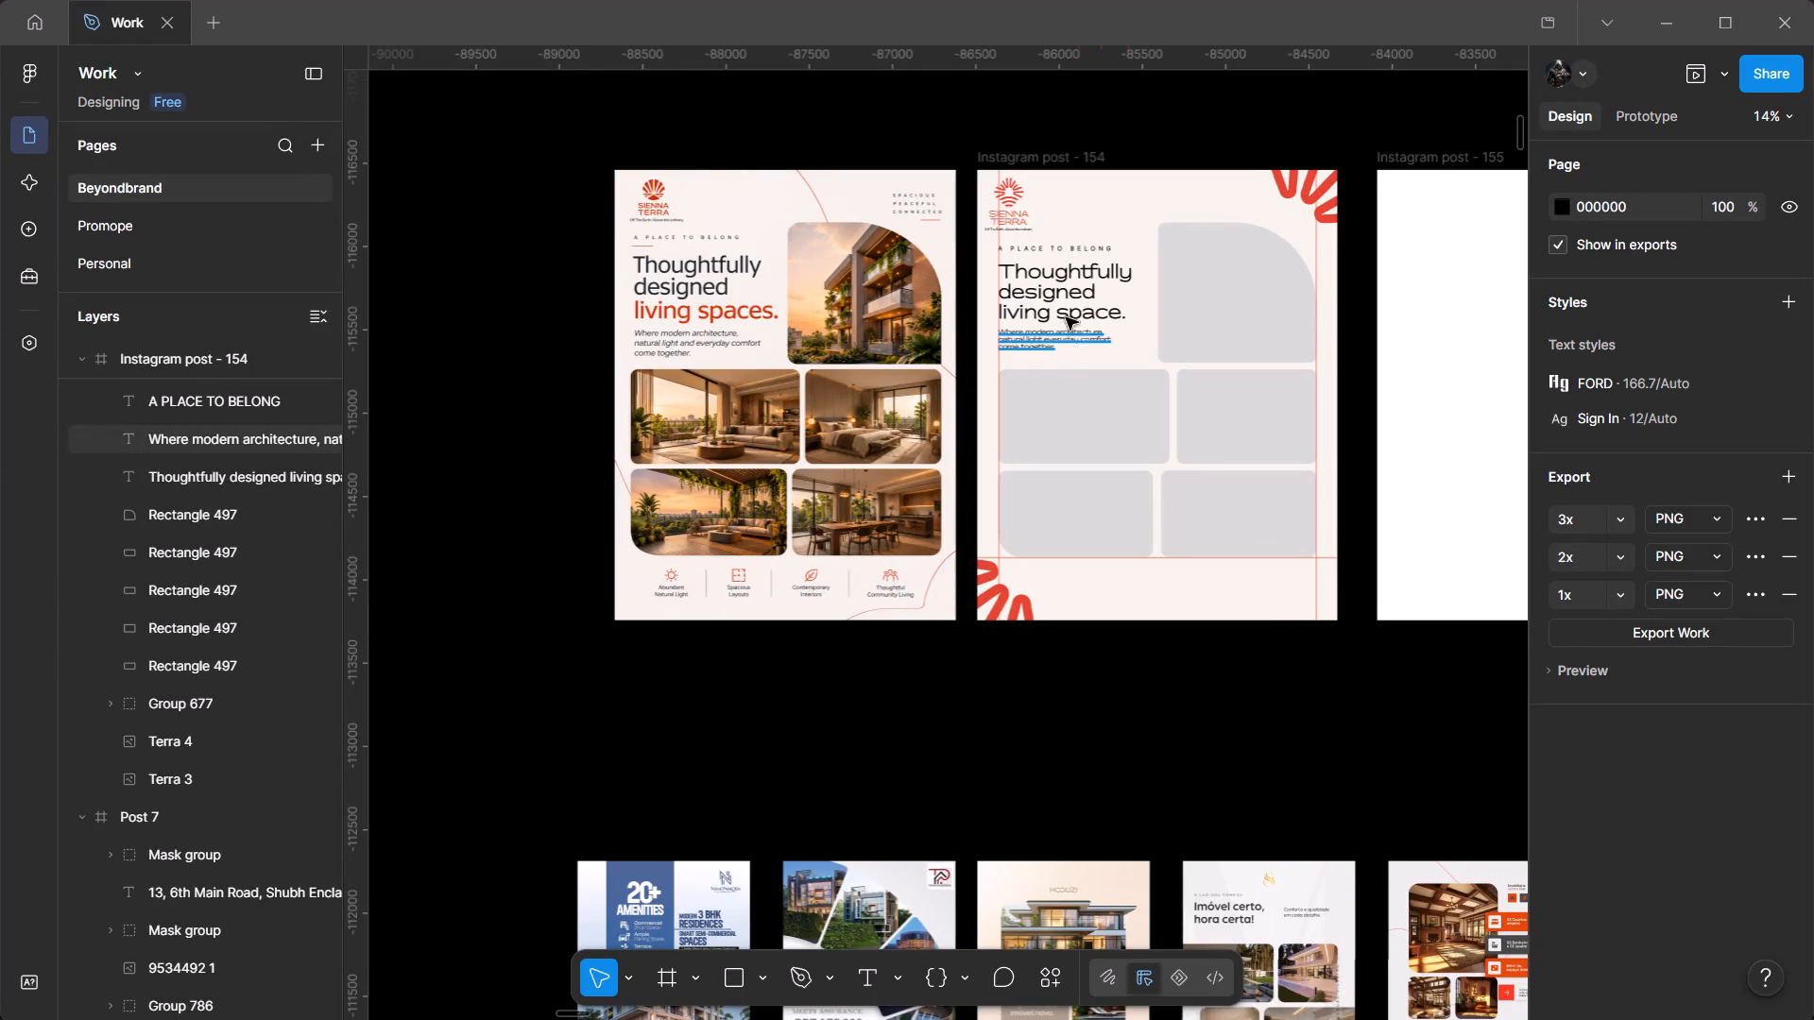
Change the fill colour of the words "living space." in the Instagram post - 154 headline to E15335.
ctrl+scroll(1080, 289, up, 6)
drag(1094, 297, 1237, 366)
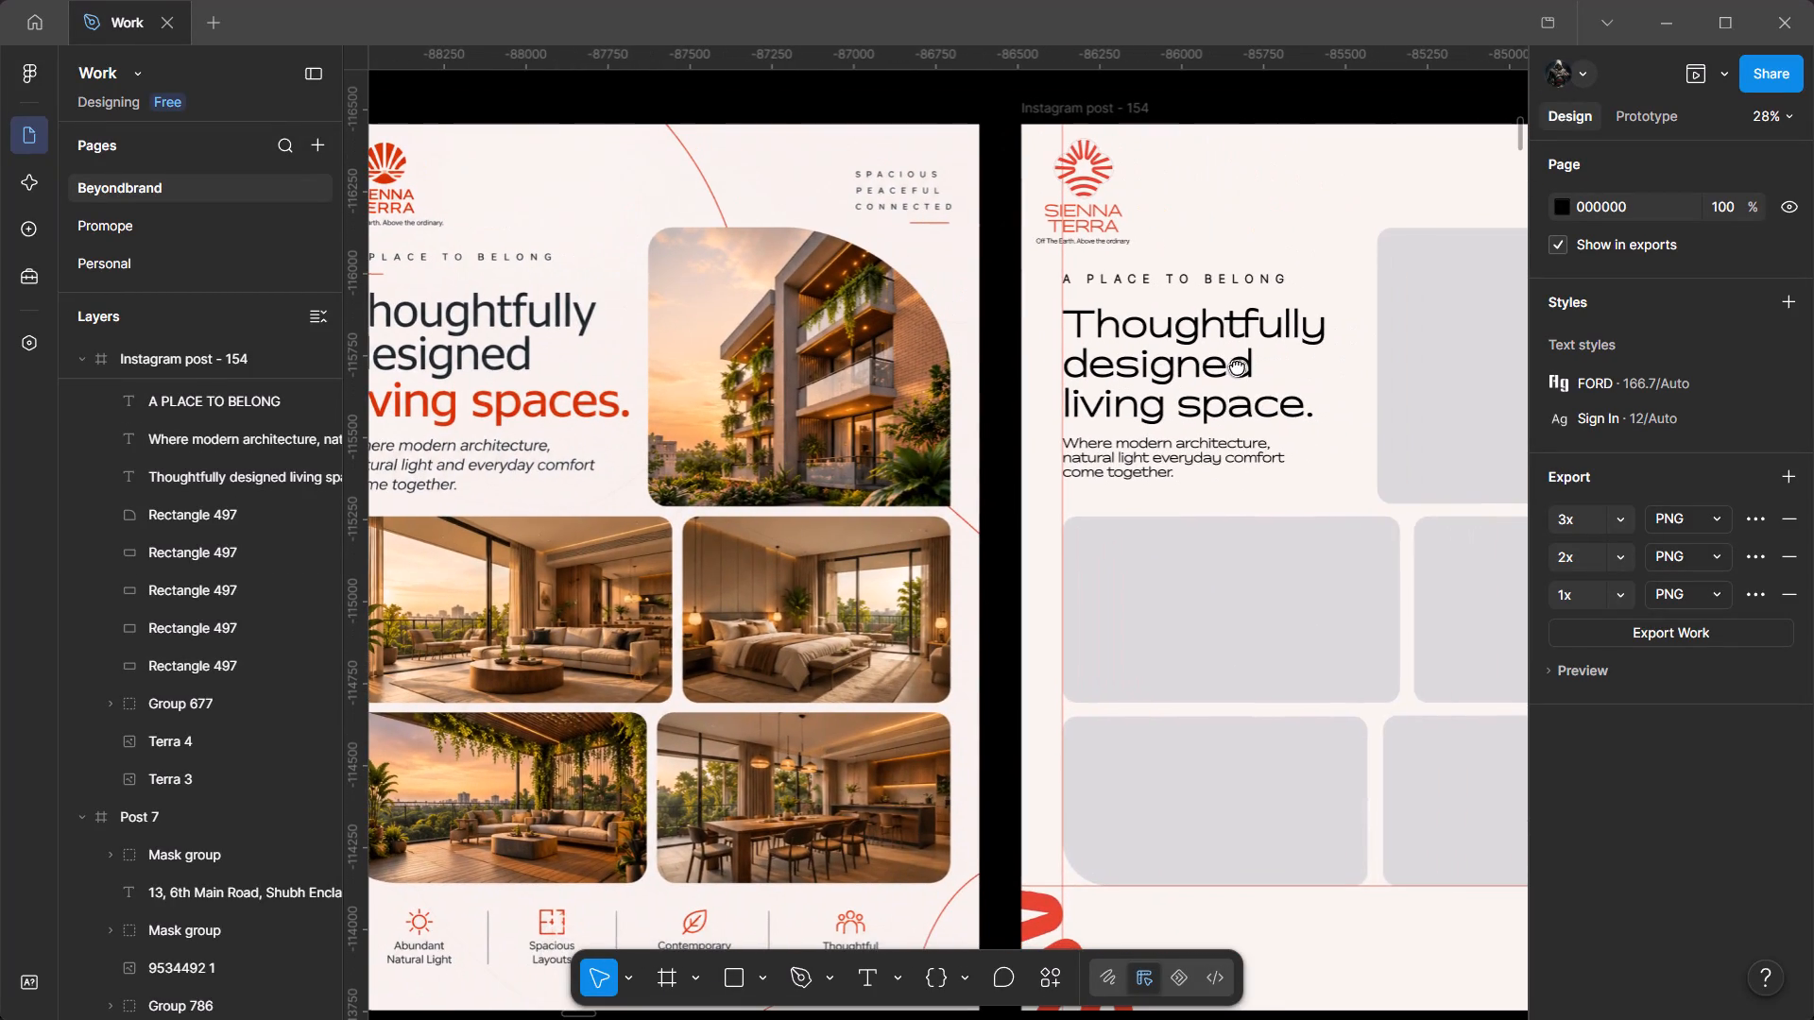
drag(1237, 366, 1275, 366)
double_click(1197, 398)
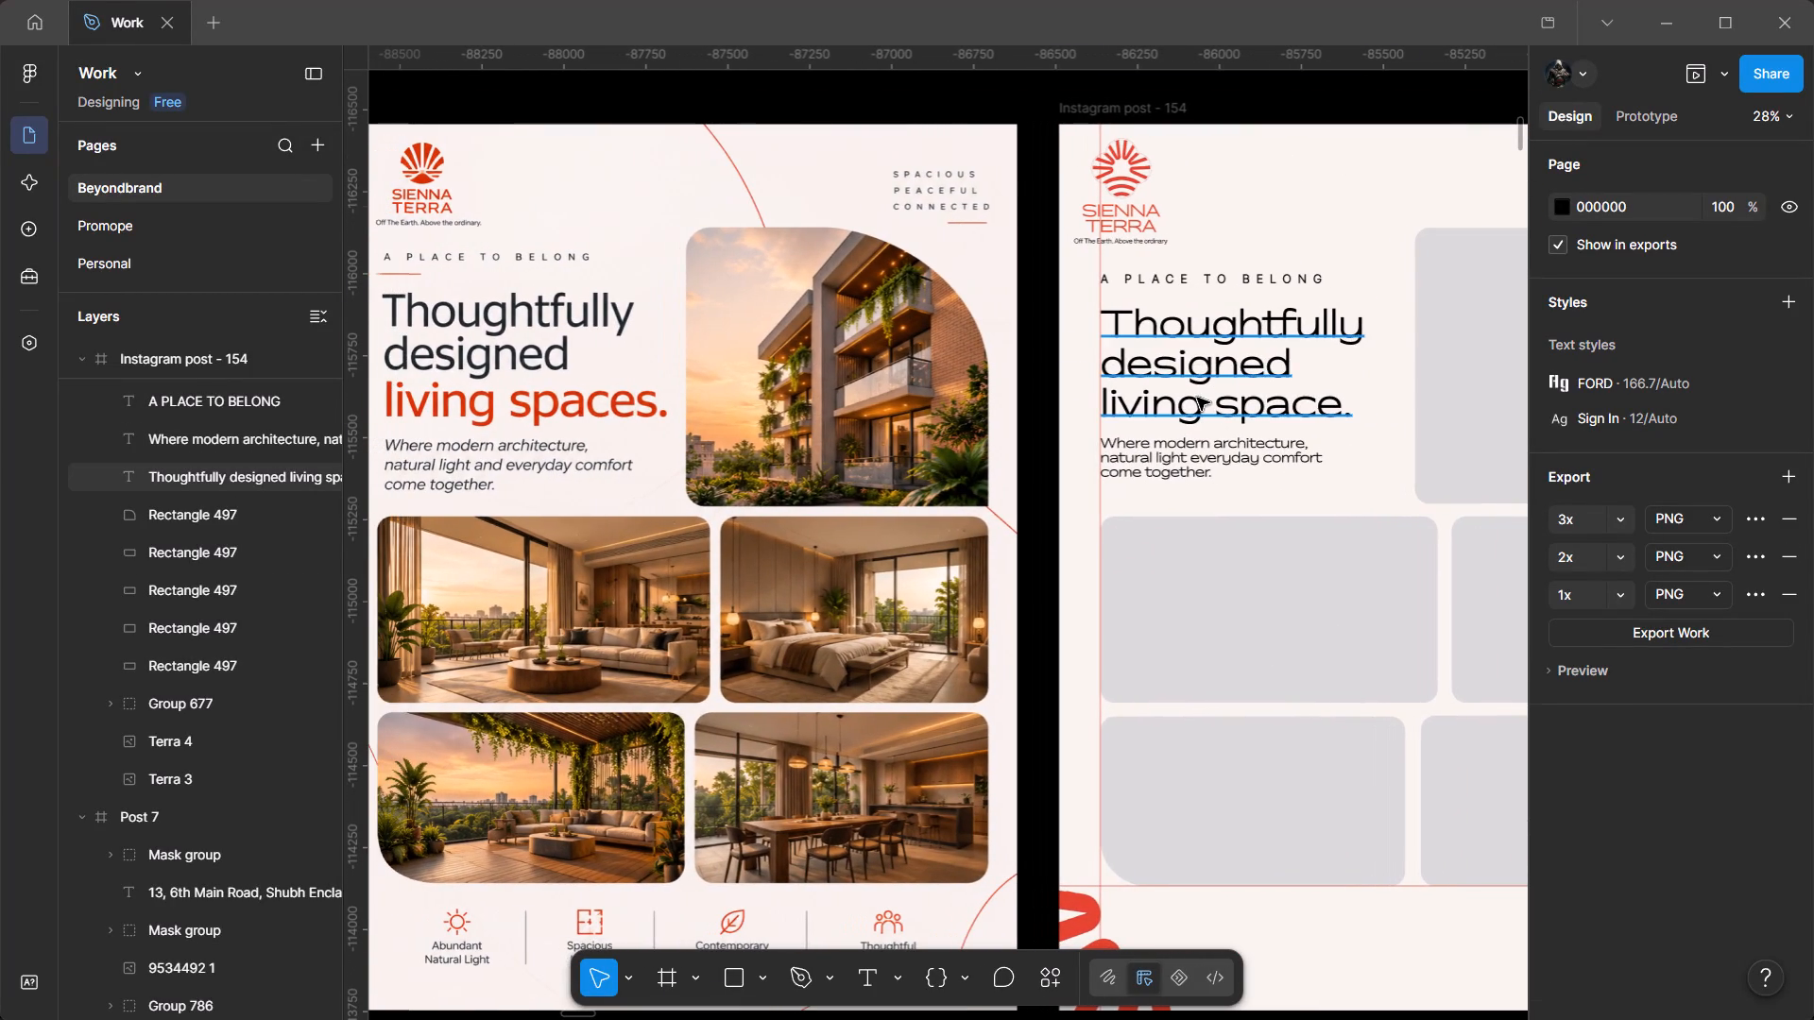
drag(1353, 407, 1215, 407)
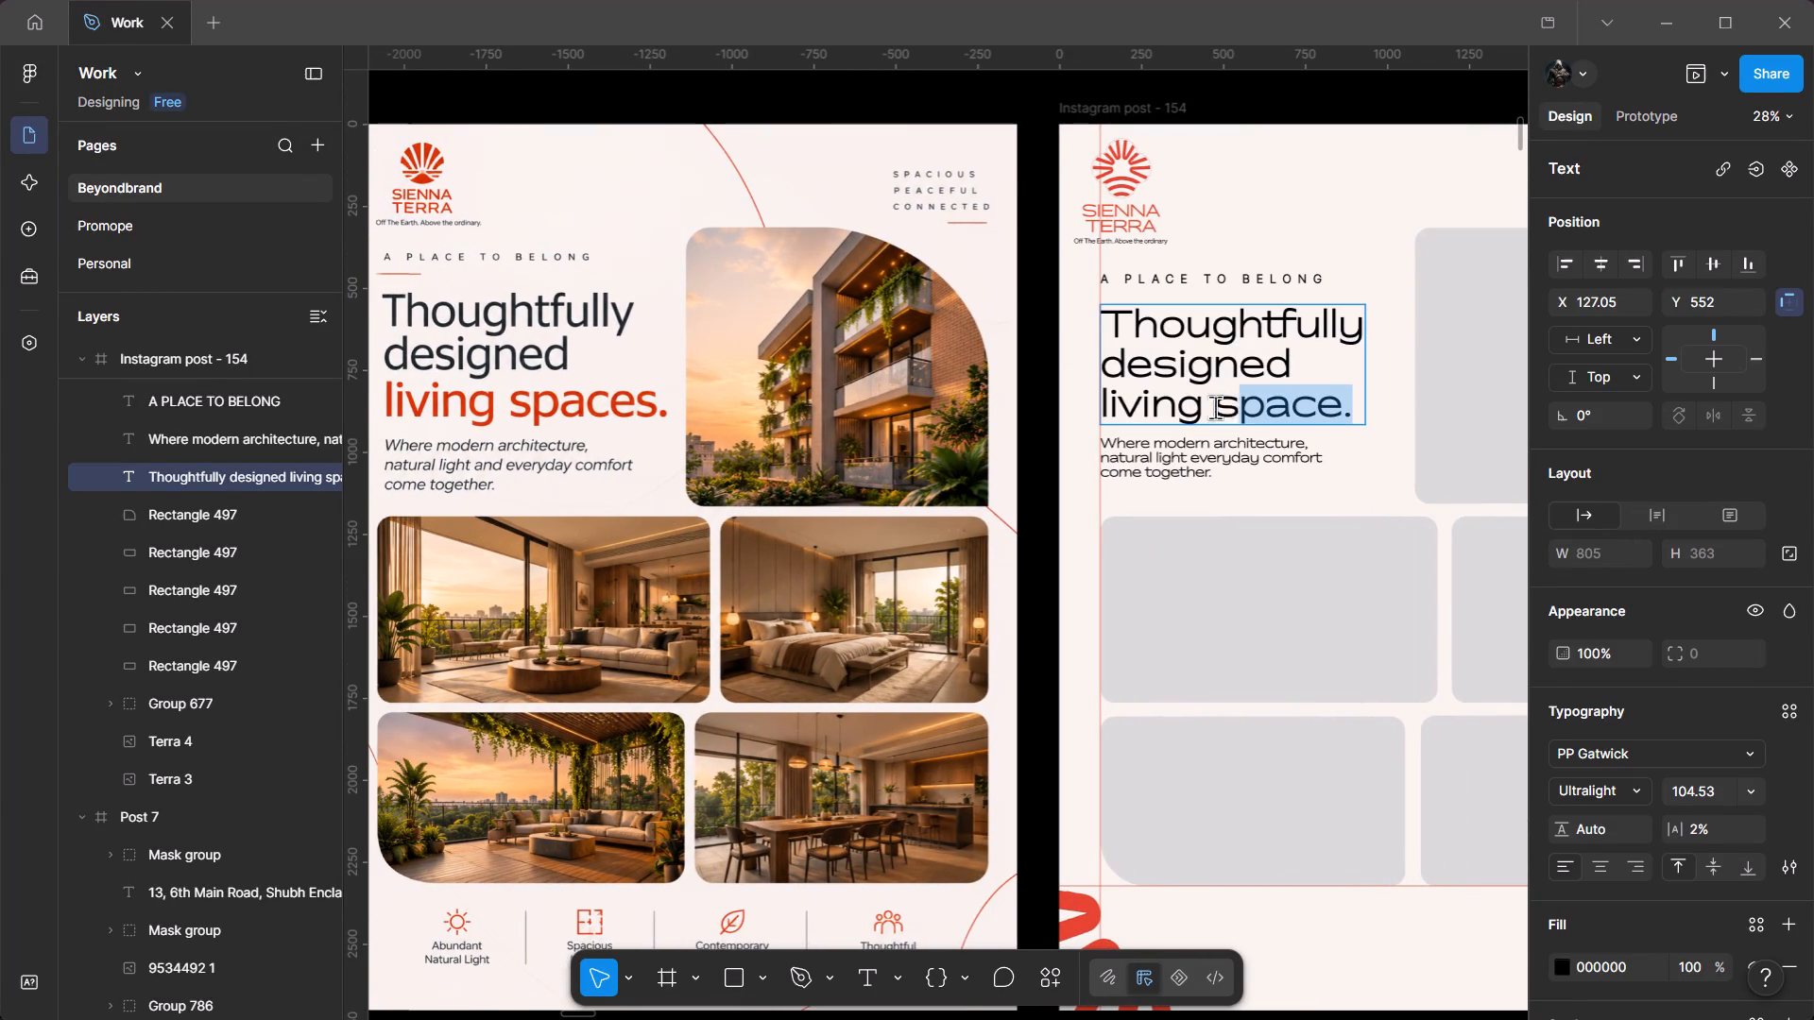
drag(1215, 407, 1098, 401)
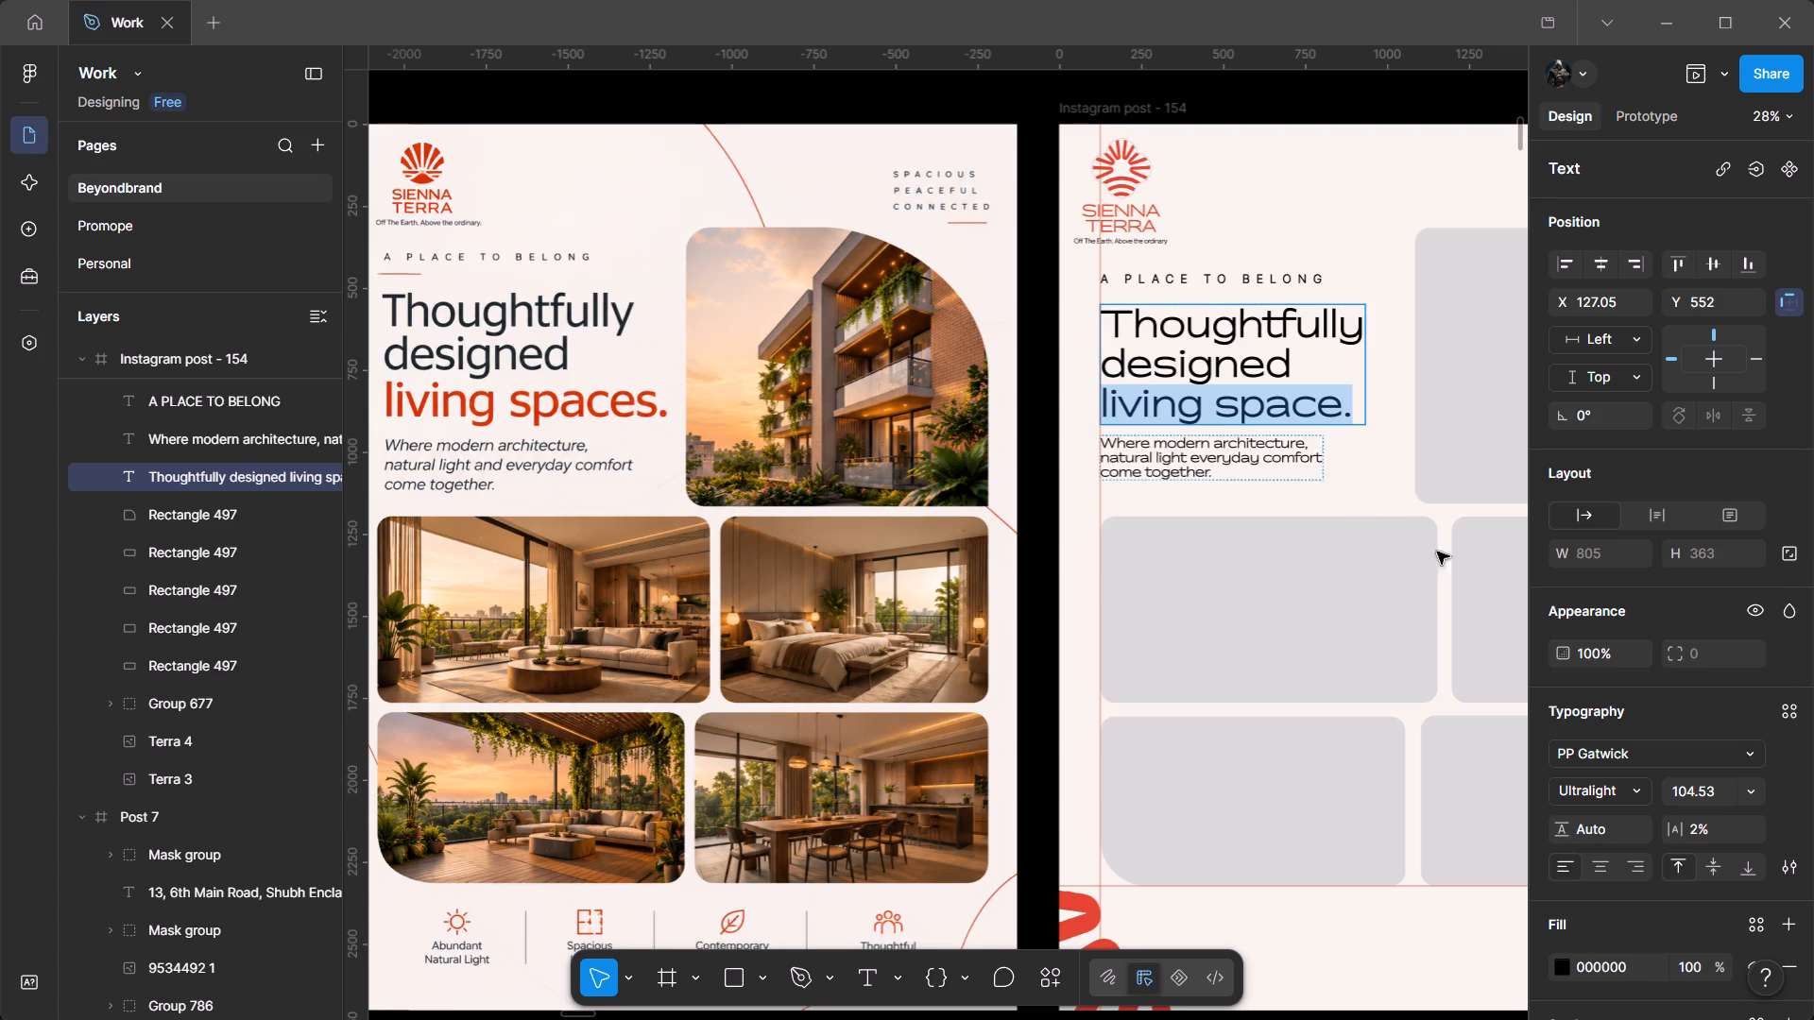
click(1558, 964)
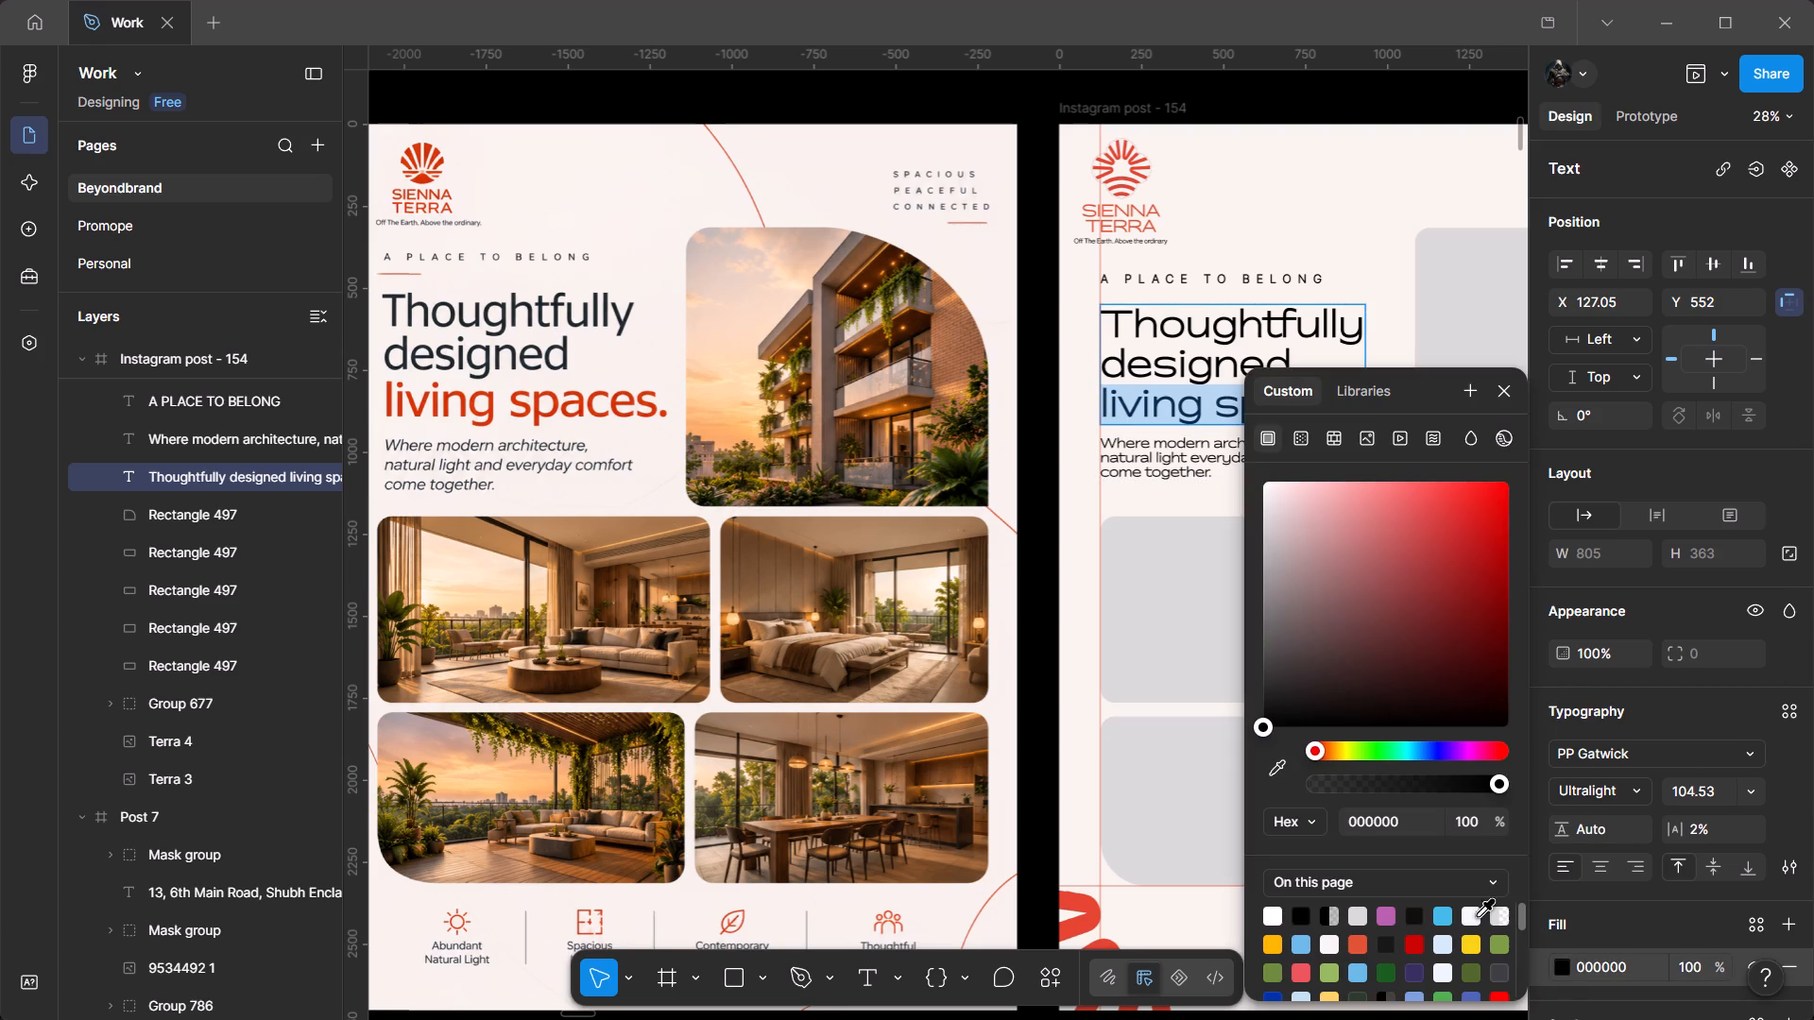
click(1359, 944)
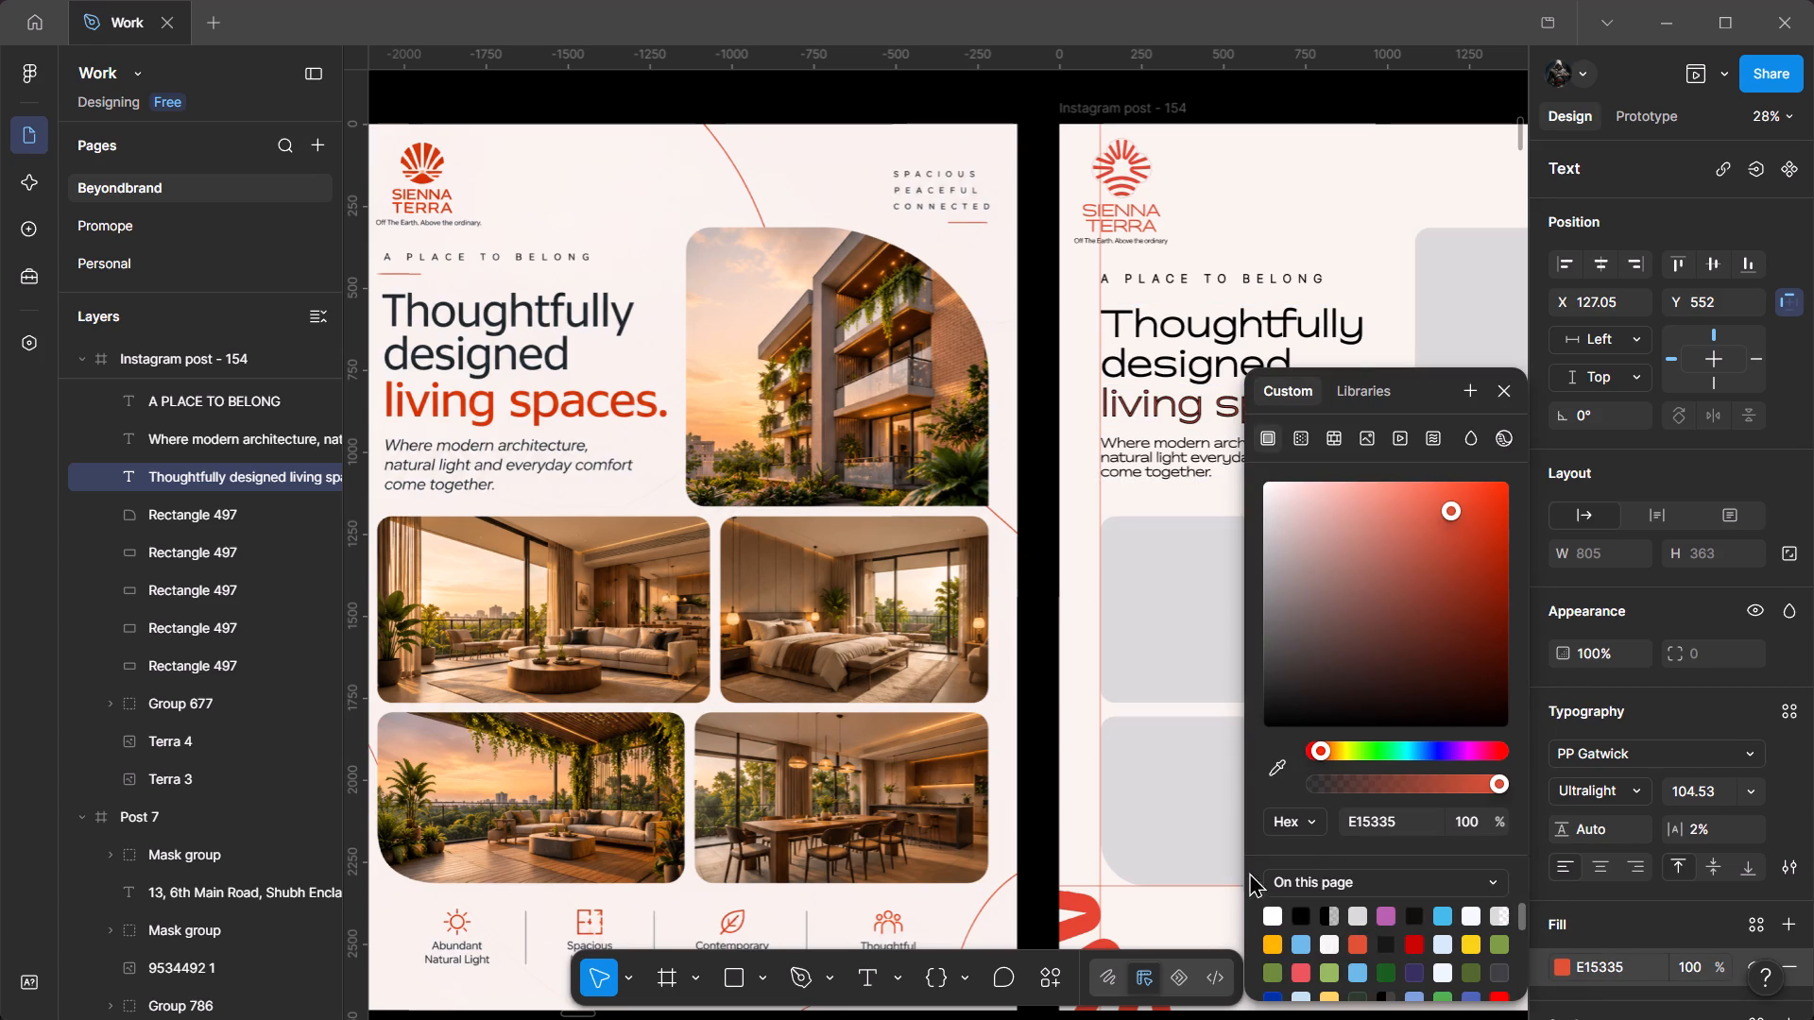
Copy the fill colour code E15335 from the "living space." line of the headline for reuse on its stroke.
ctrl+scroll(1160, 413, up, 7)
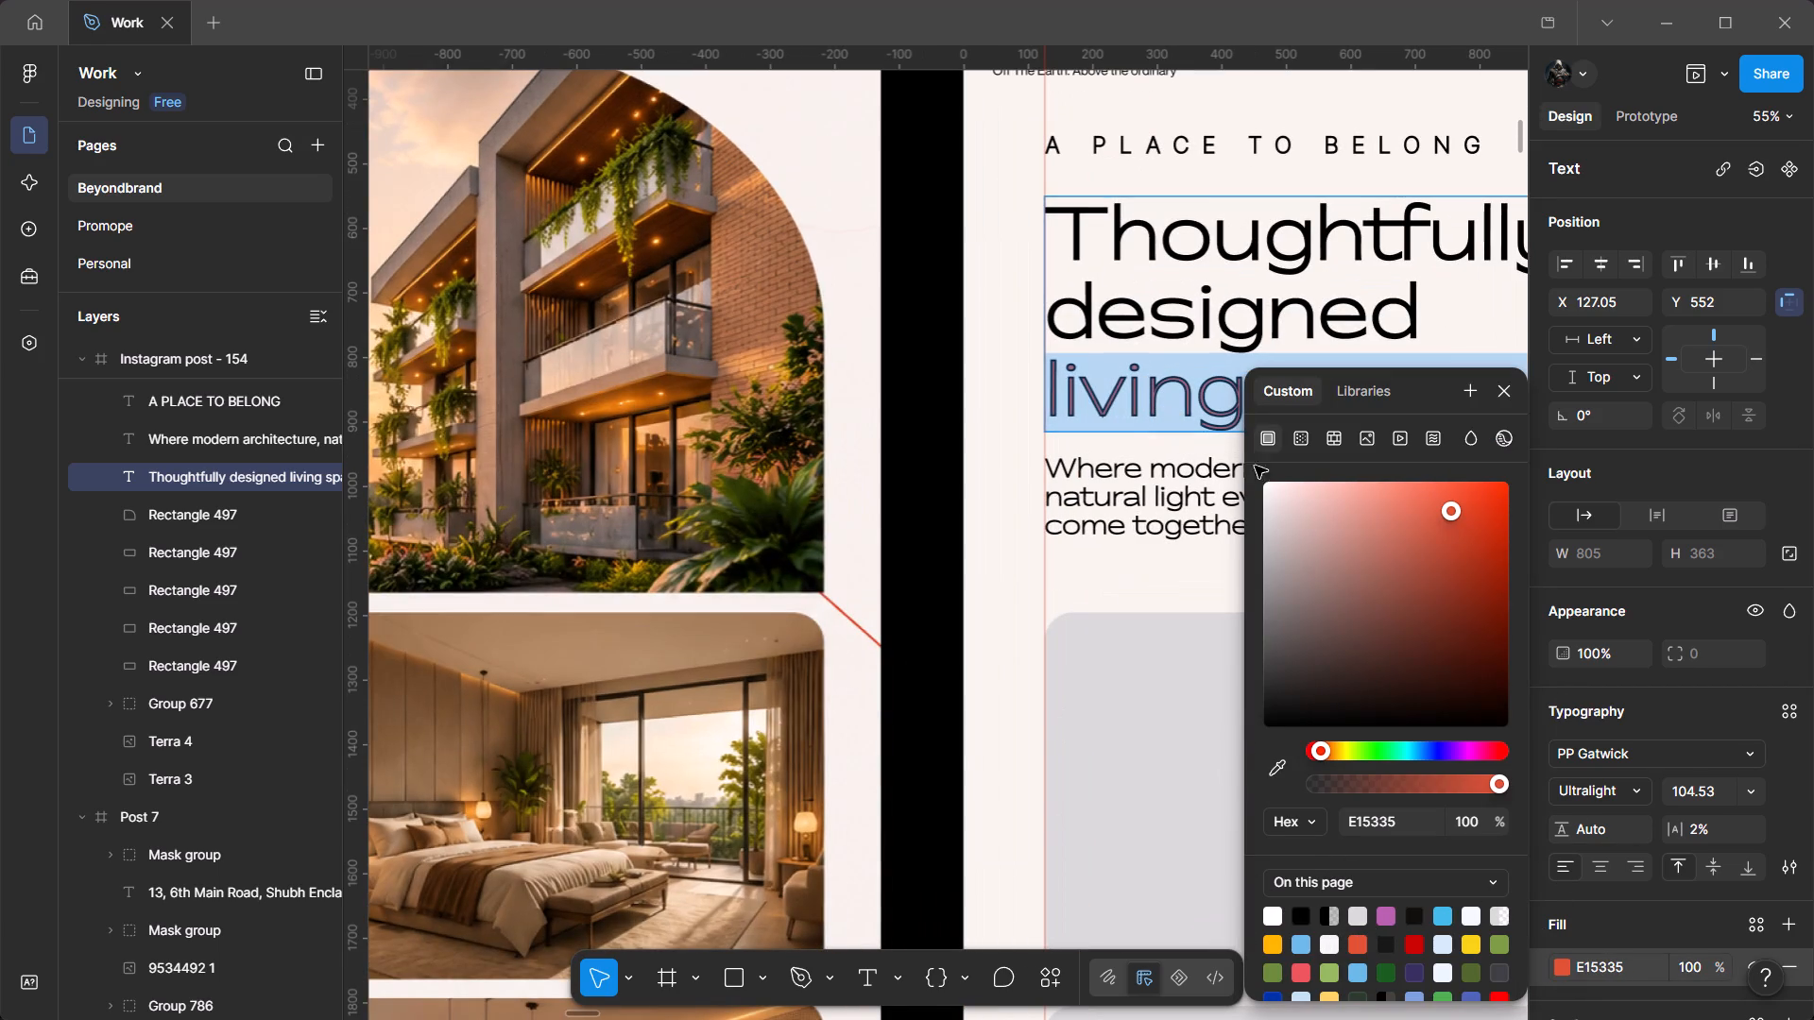
scroll(1676, 811, down, 5)
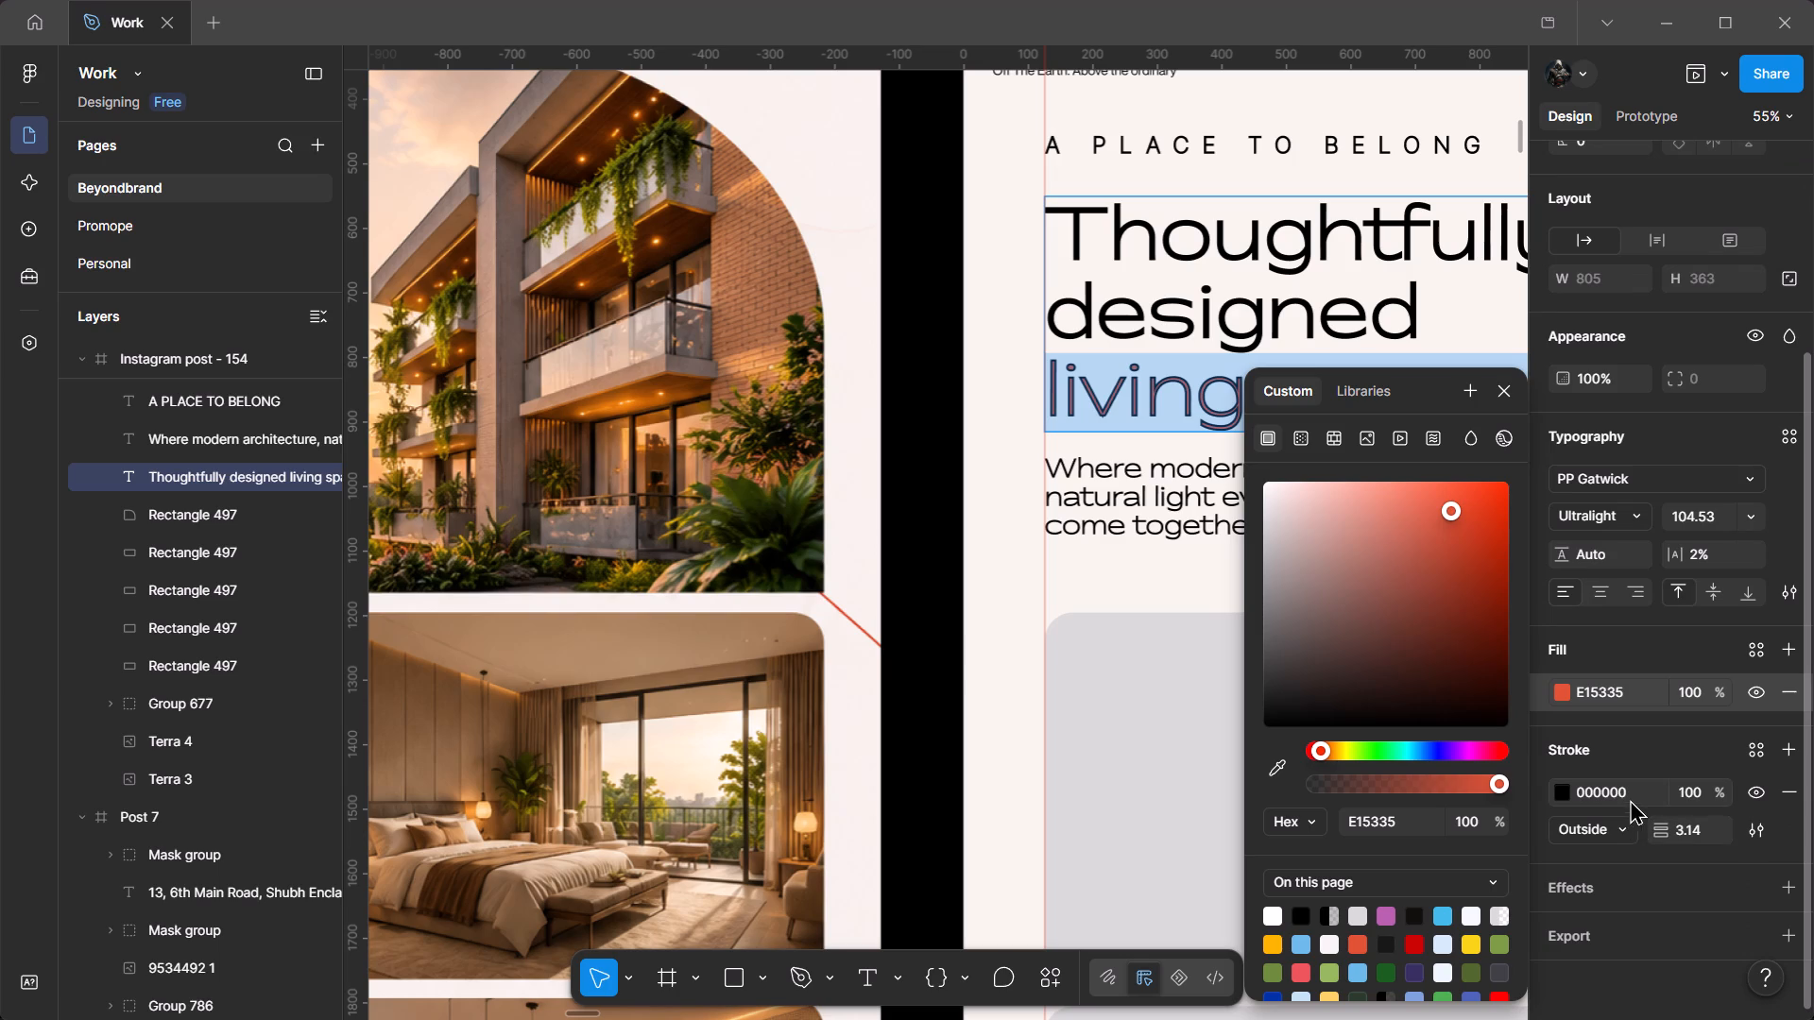
click(1635, 680)
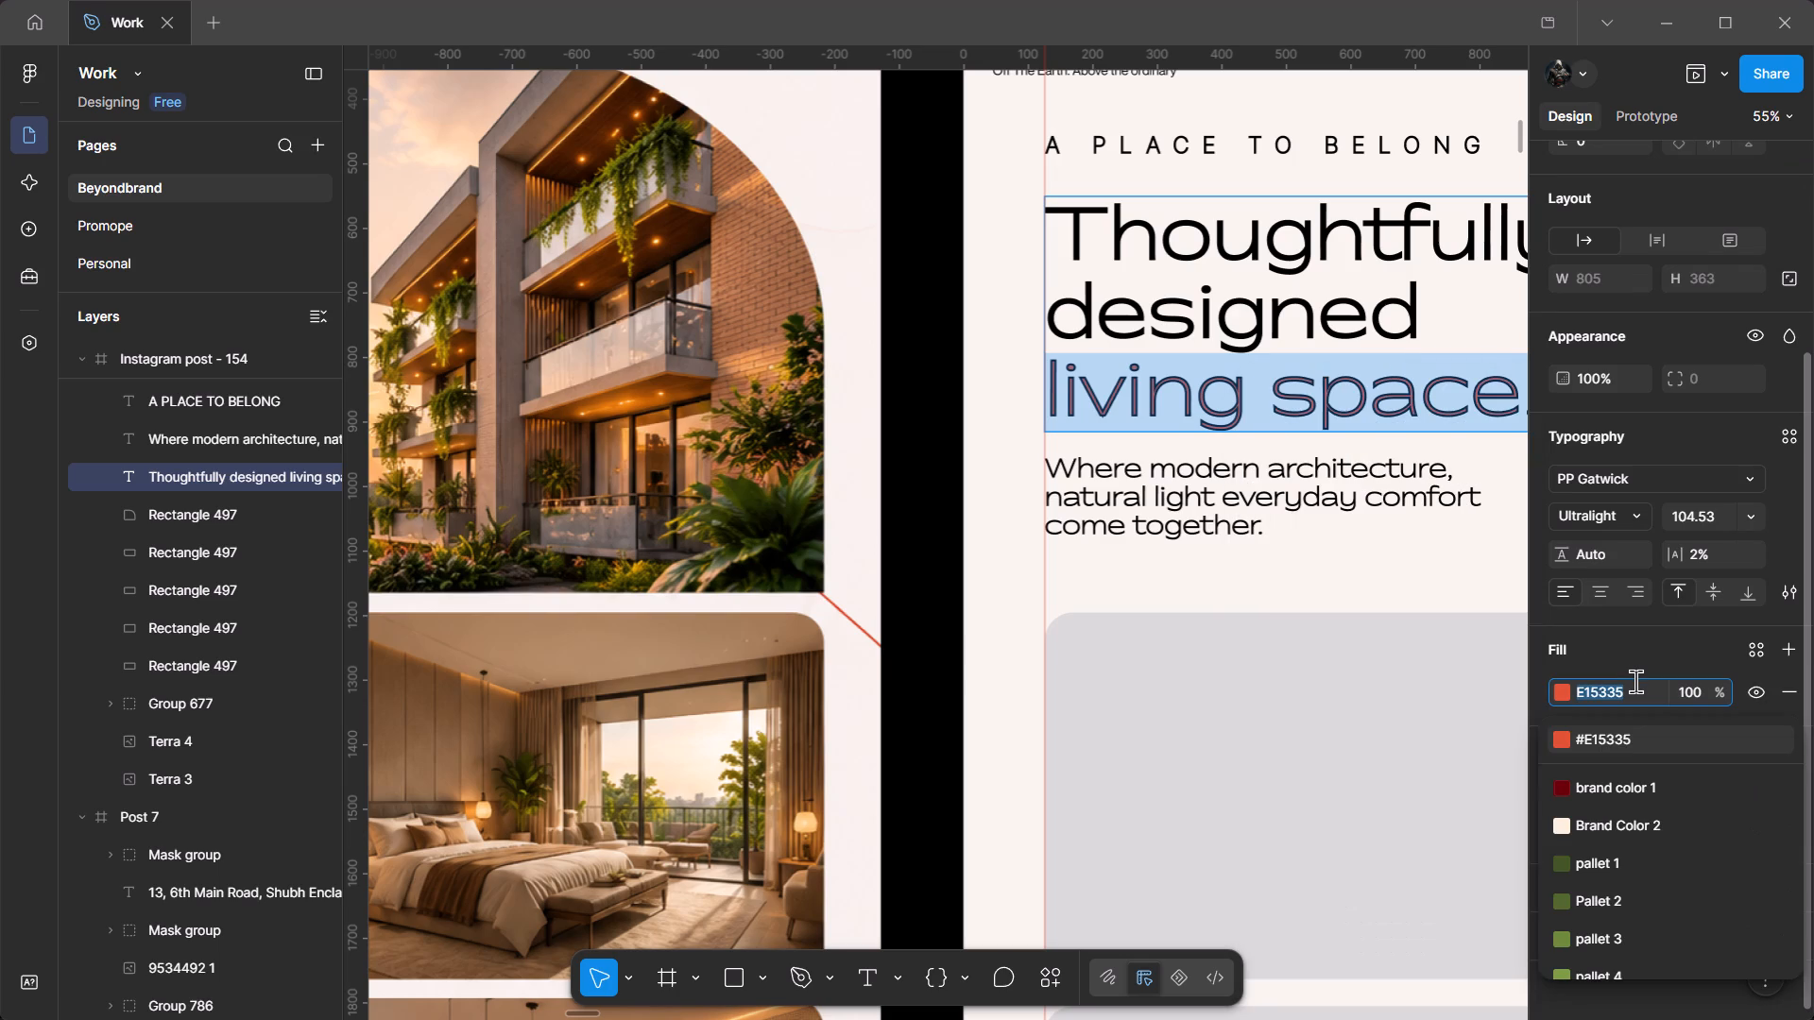
key(ctrl+c)
click(1535, 632)
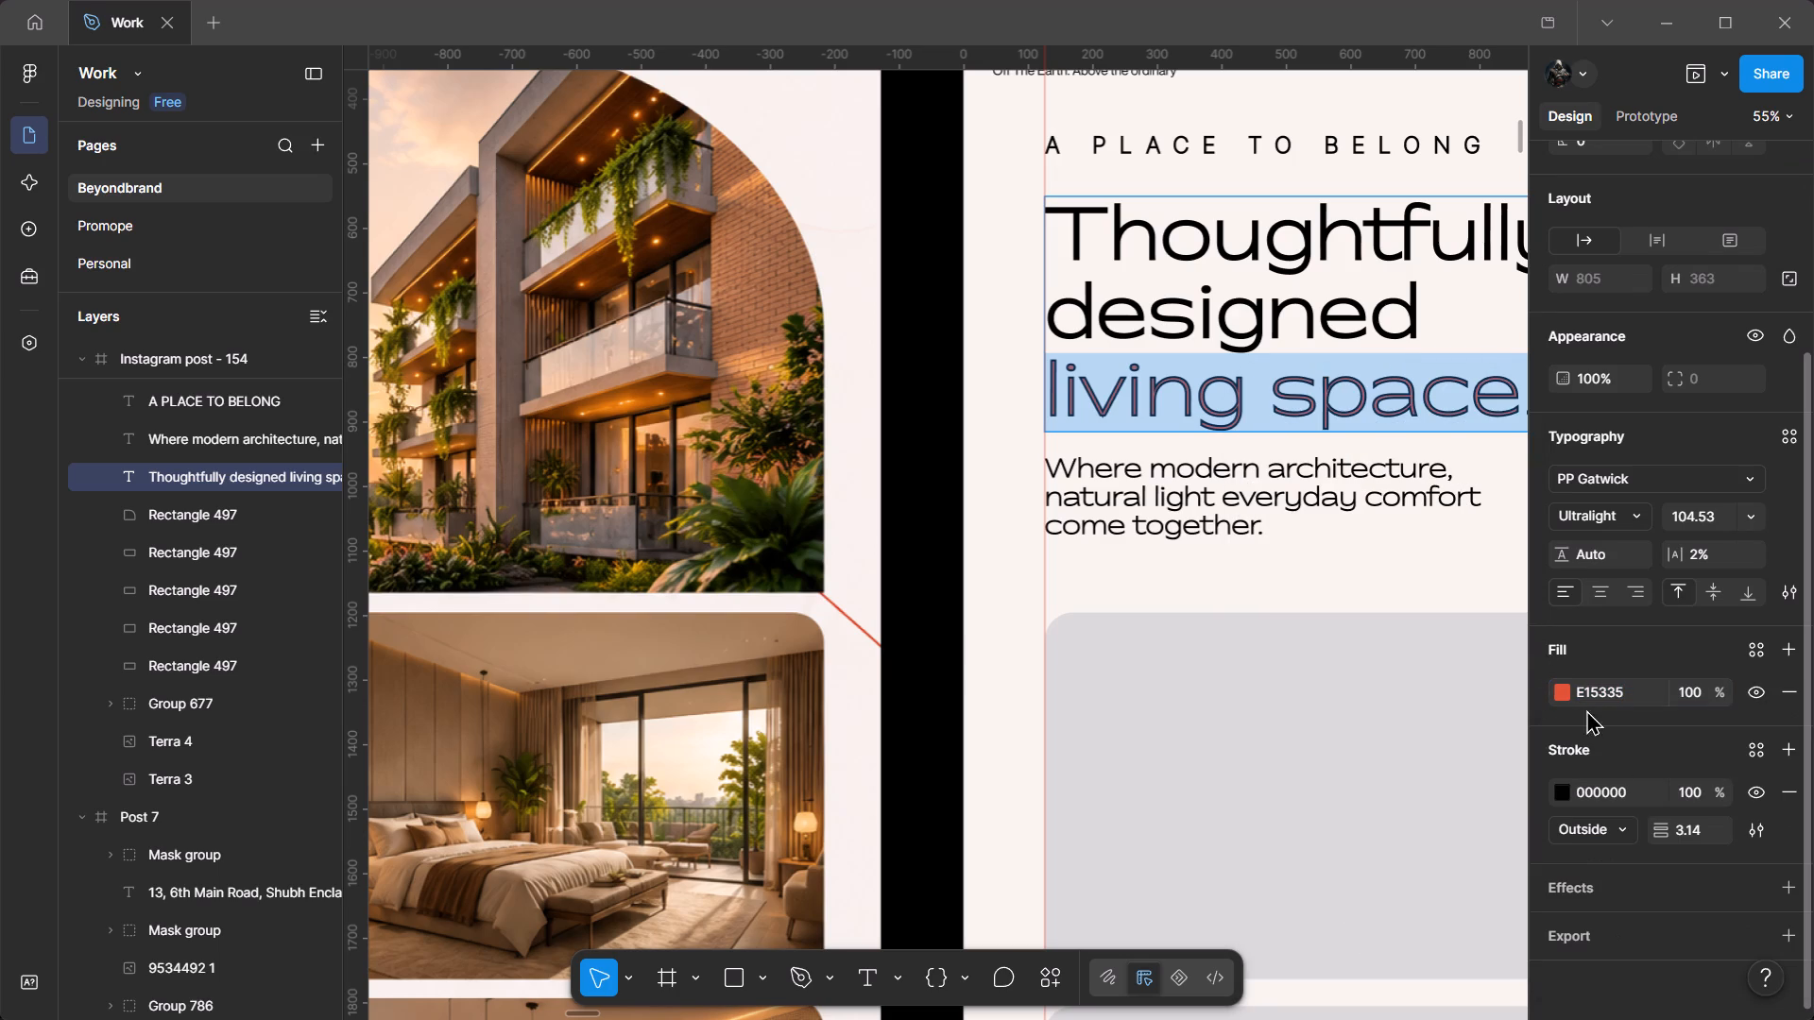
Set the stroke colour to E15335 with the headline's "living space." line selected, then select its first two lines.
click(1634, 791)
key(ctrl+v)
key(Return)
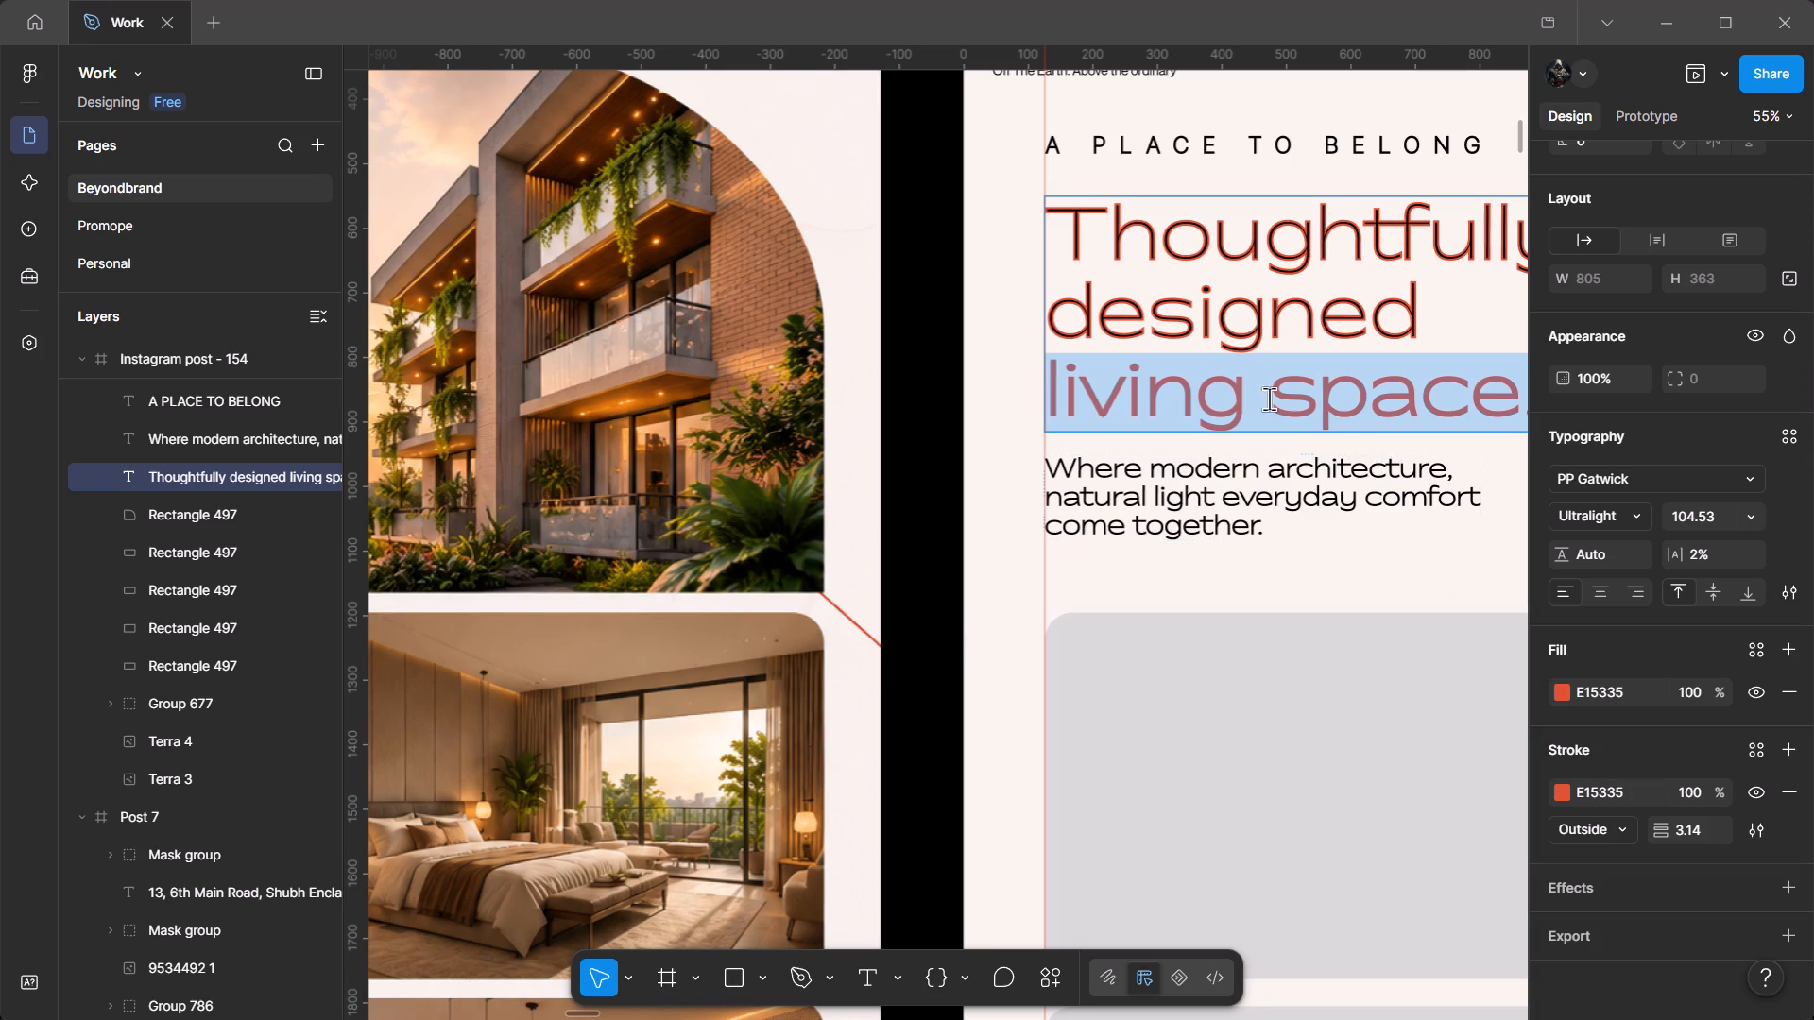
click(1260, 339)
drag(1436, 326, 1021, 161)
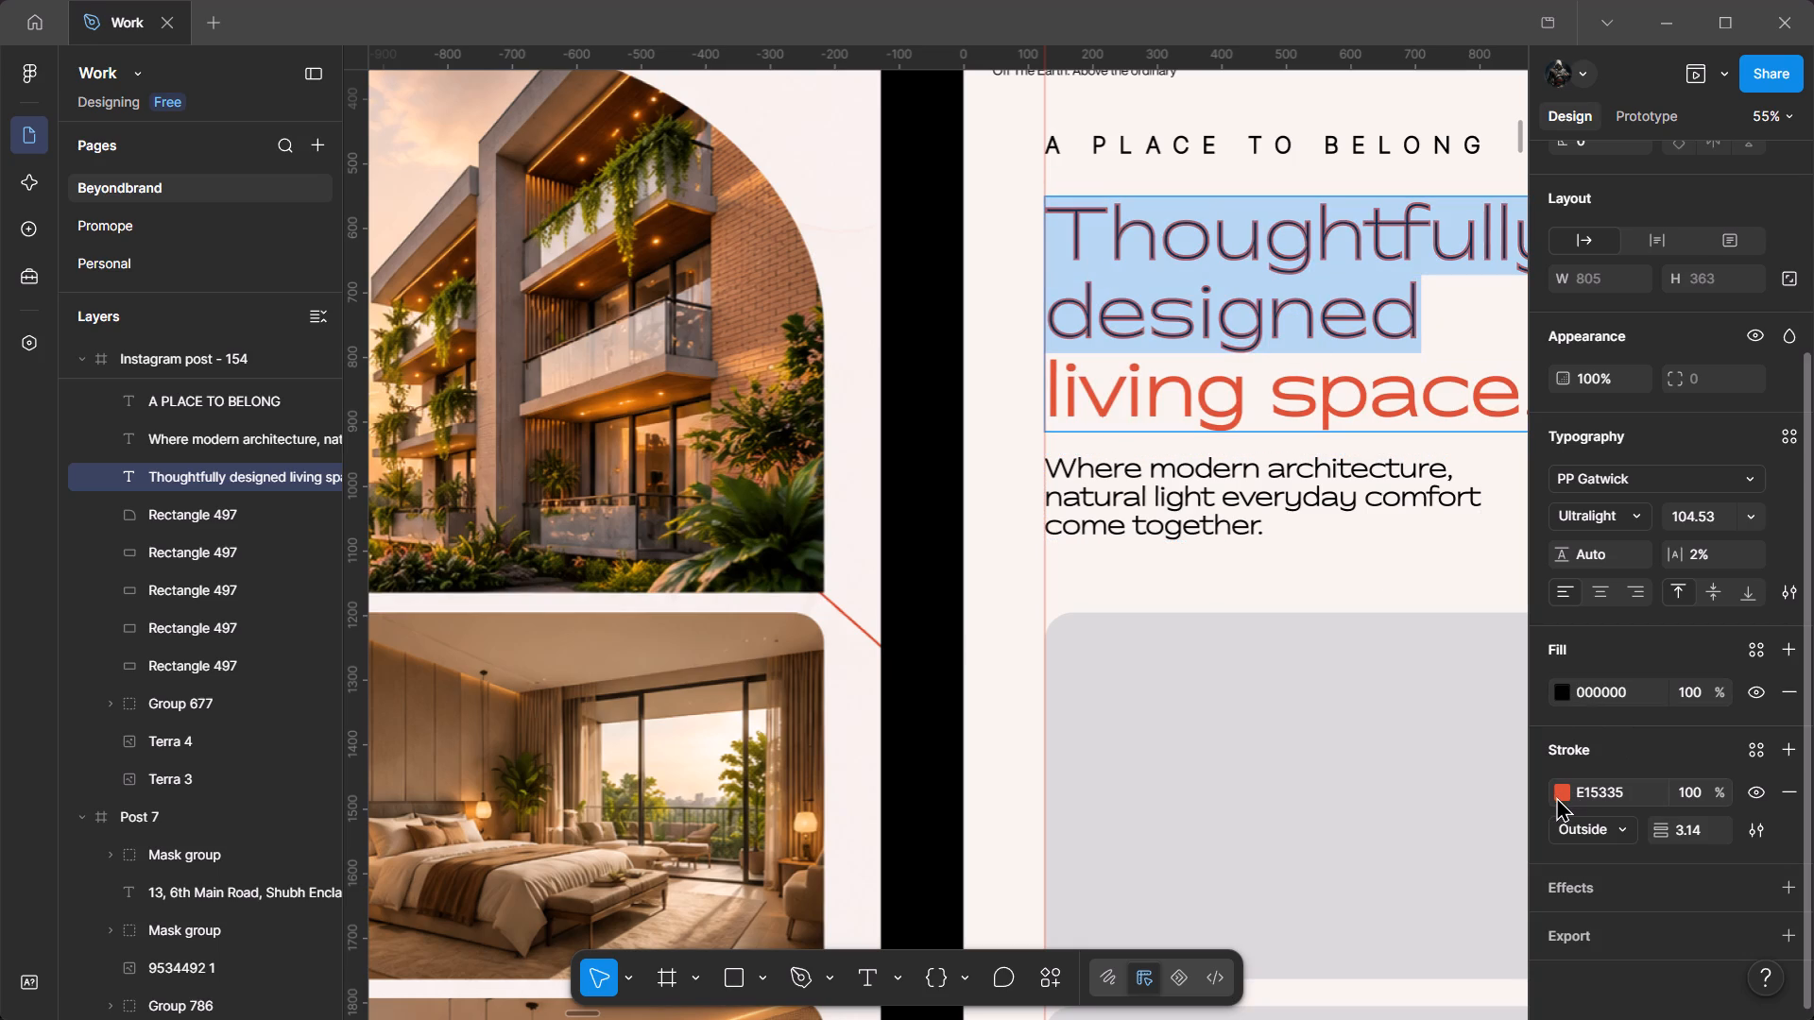
Undo the recent fill and stroke colour changes so the whole headline in Instagram post - 154 is black again.
key(ctrl+z)
key(ctrl+z)
key(ctrl+z)
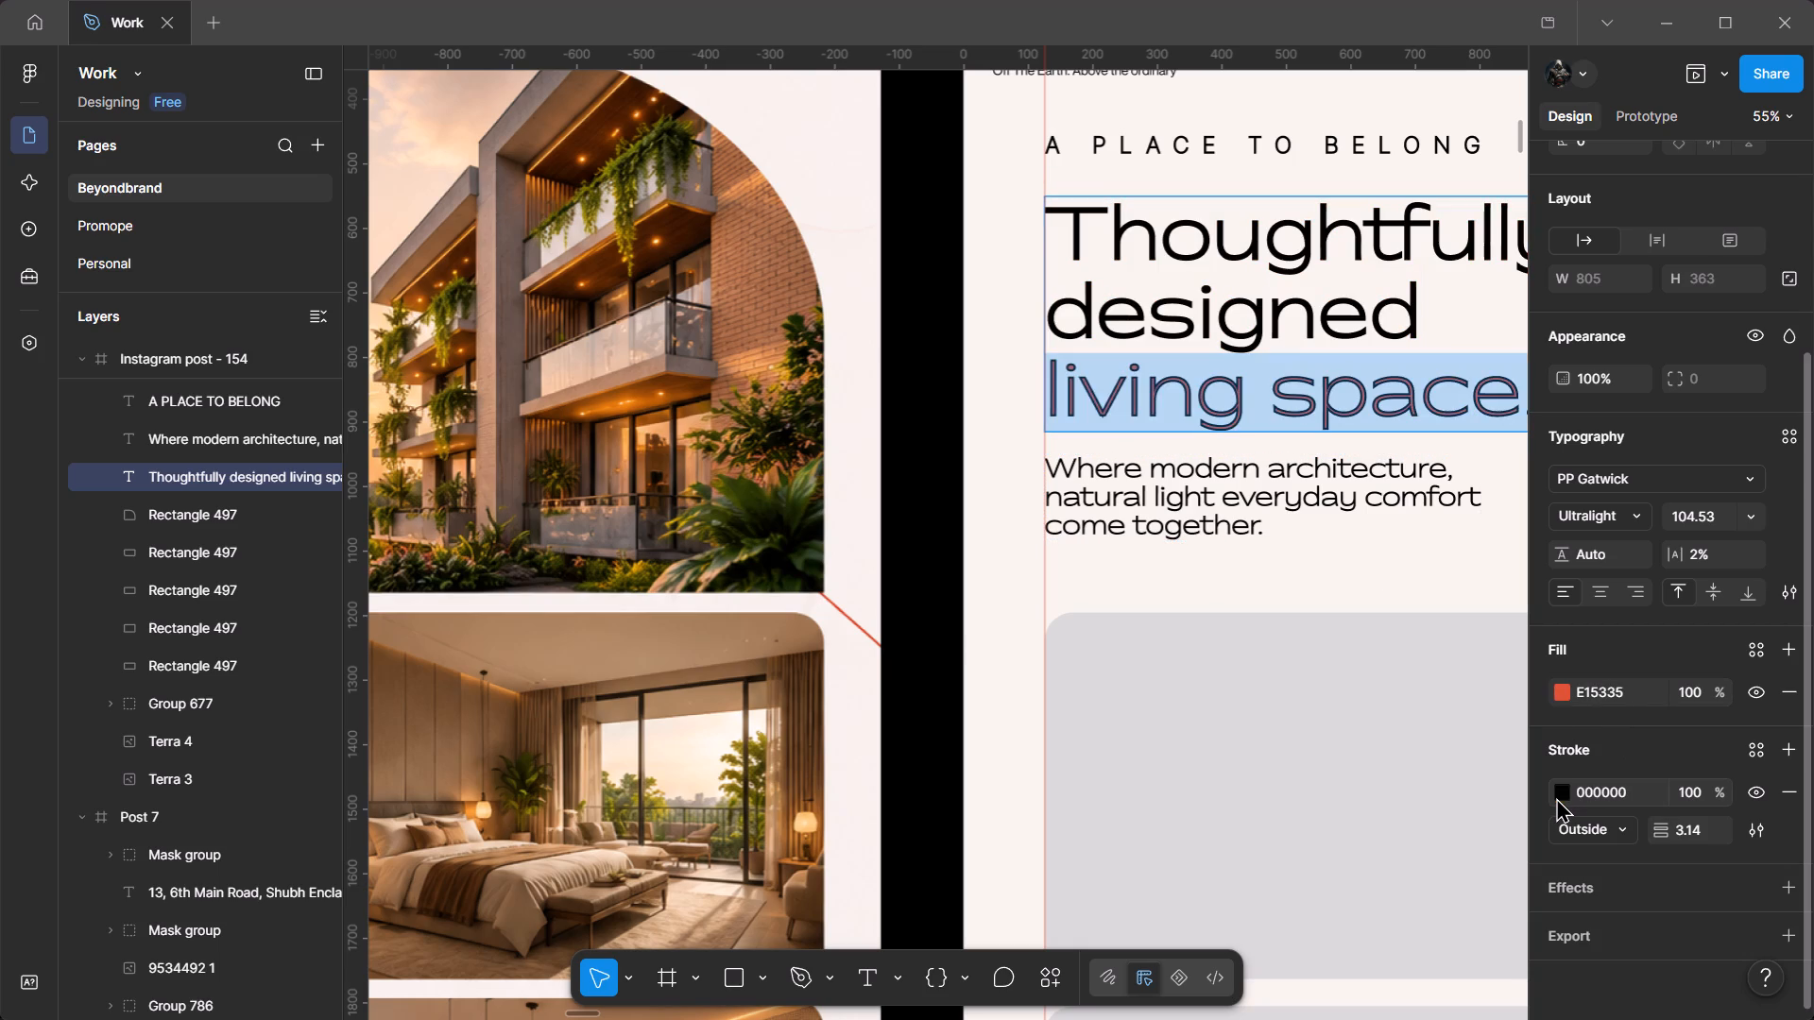
key(ctrl+z)
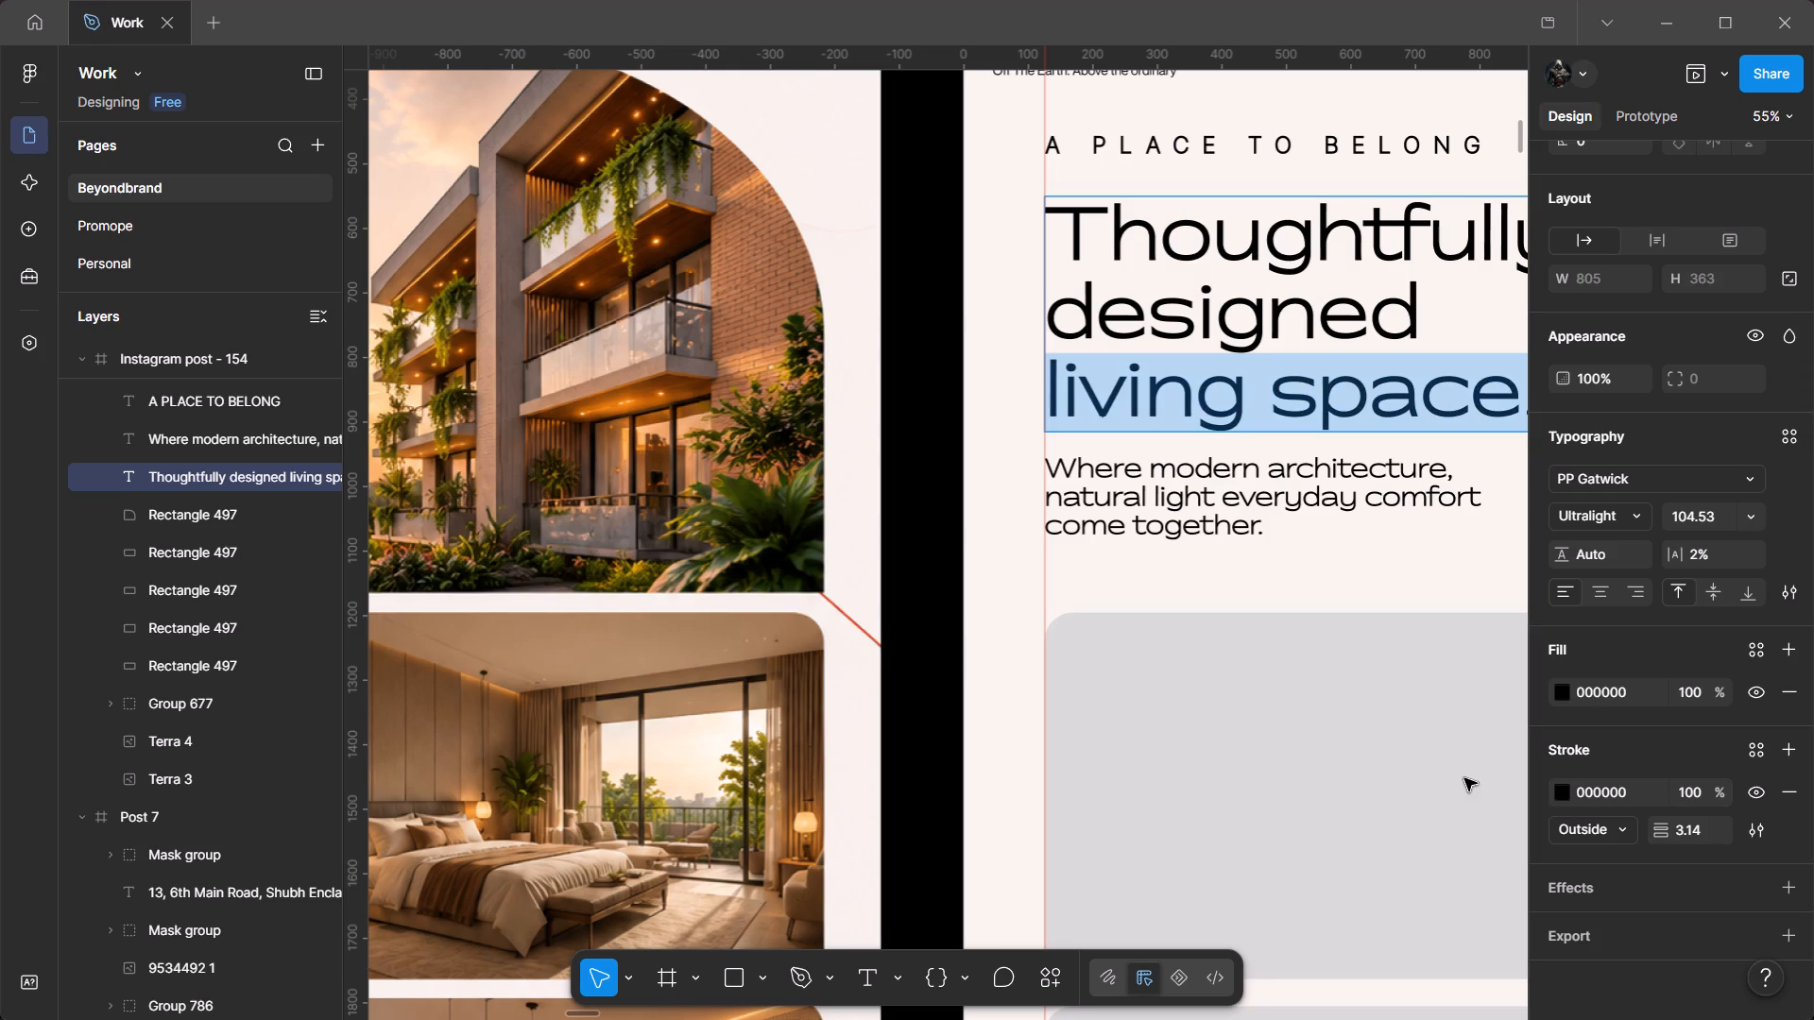
Cut the "living space." line out of the headline and paste it as a separate text below the paragraph in Instagram post - 154.
drag(1281, 608, 1319, 683)
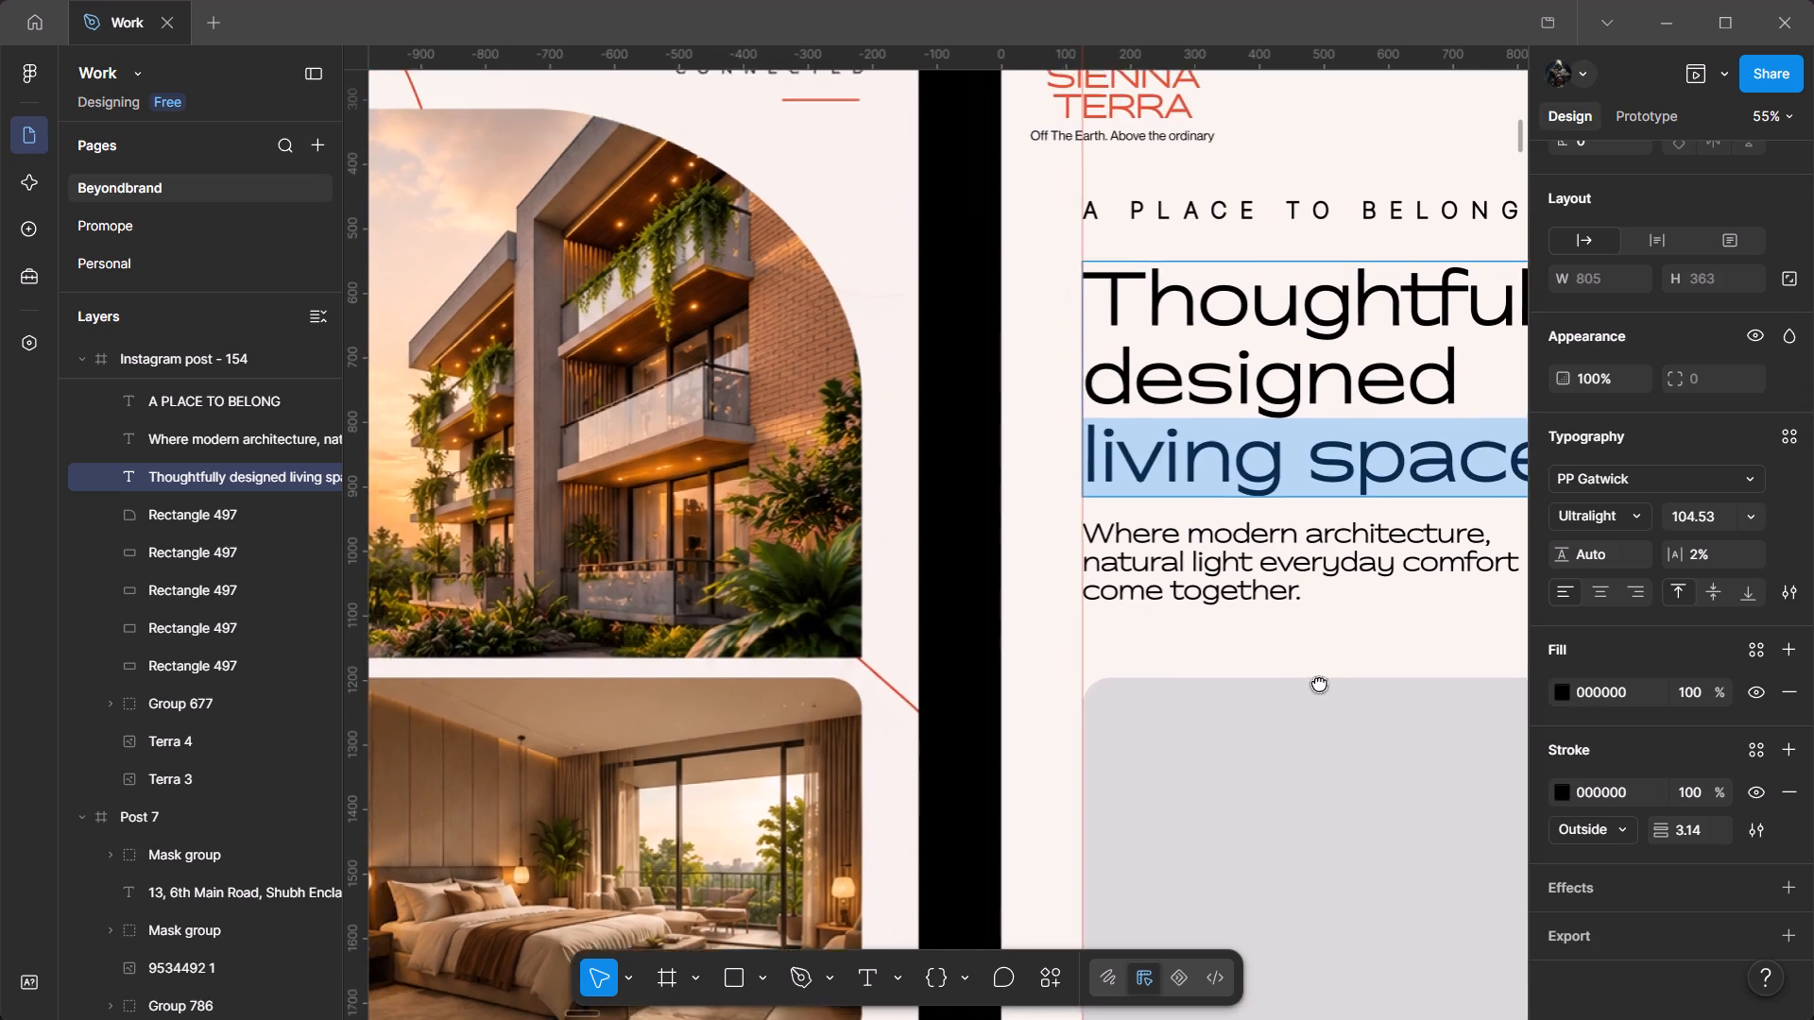
drag(1319, 683, 1314, 703)
ctrl+scroll(1313, 704, down, 7)
click(1348, 602)
ctrl+scroll(1385, 617, up, 5)
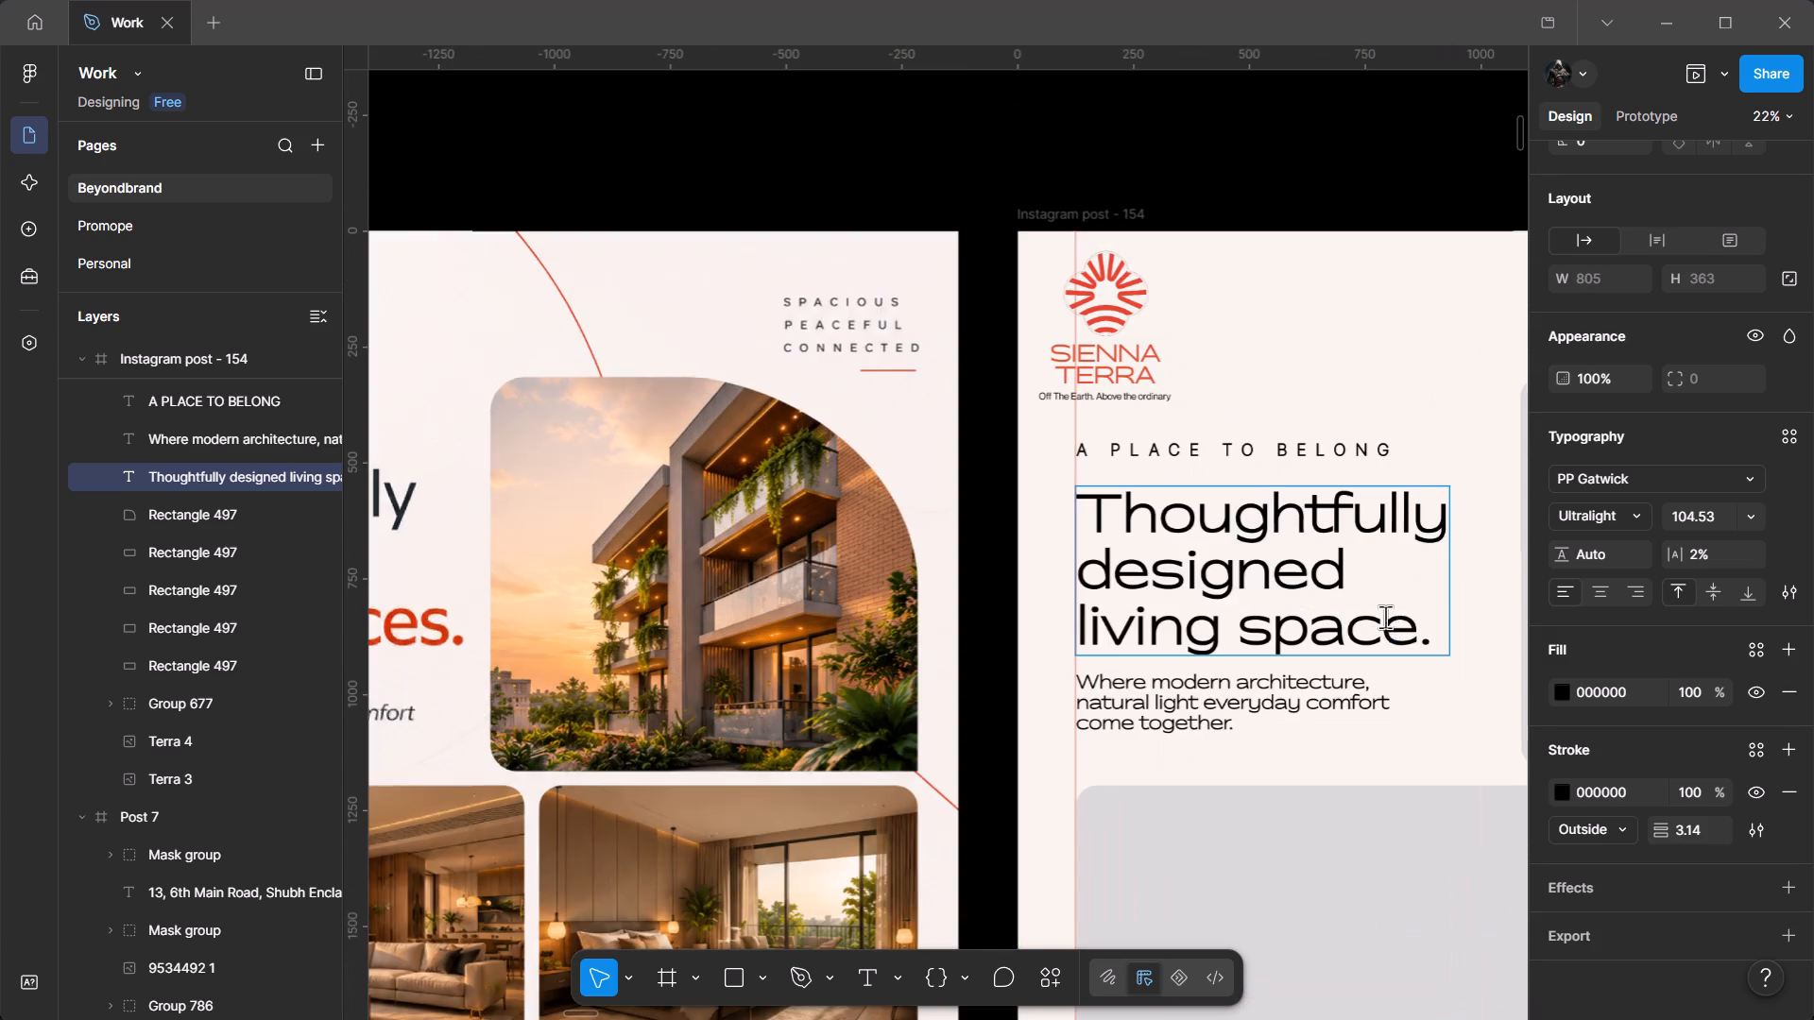
drag(1436, 637, 1082, 627)
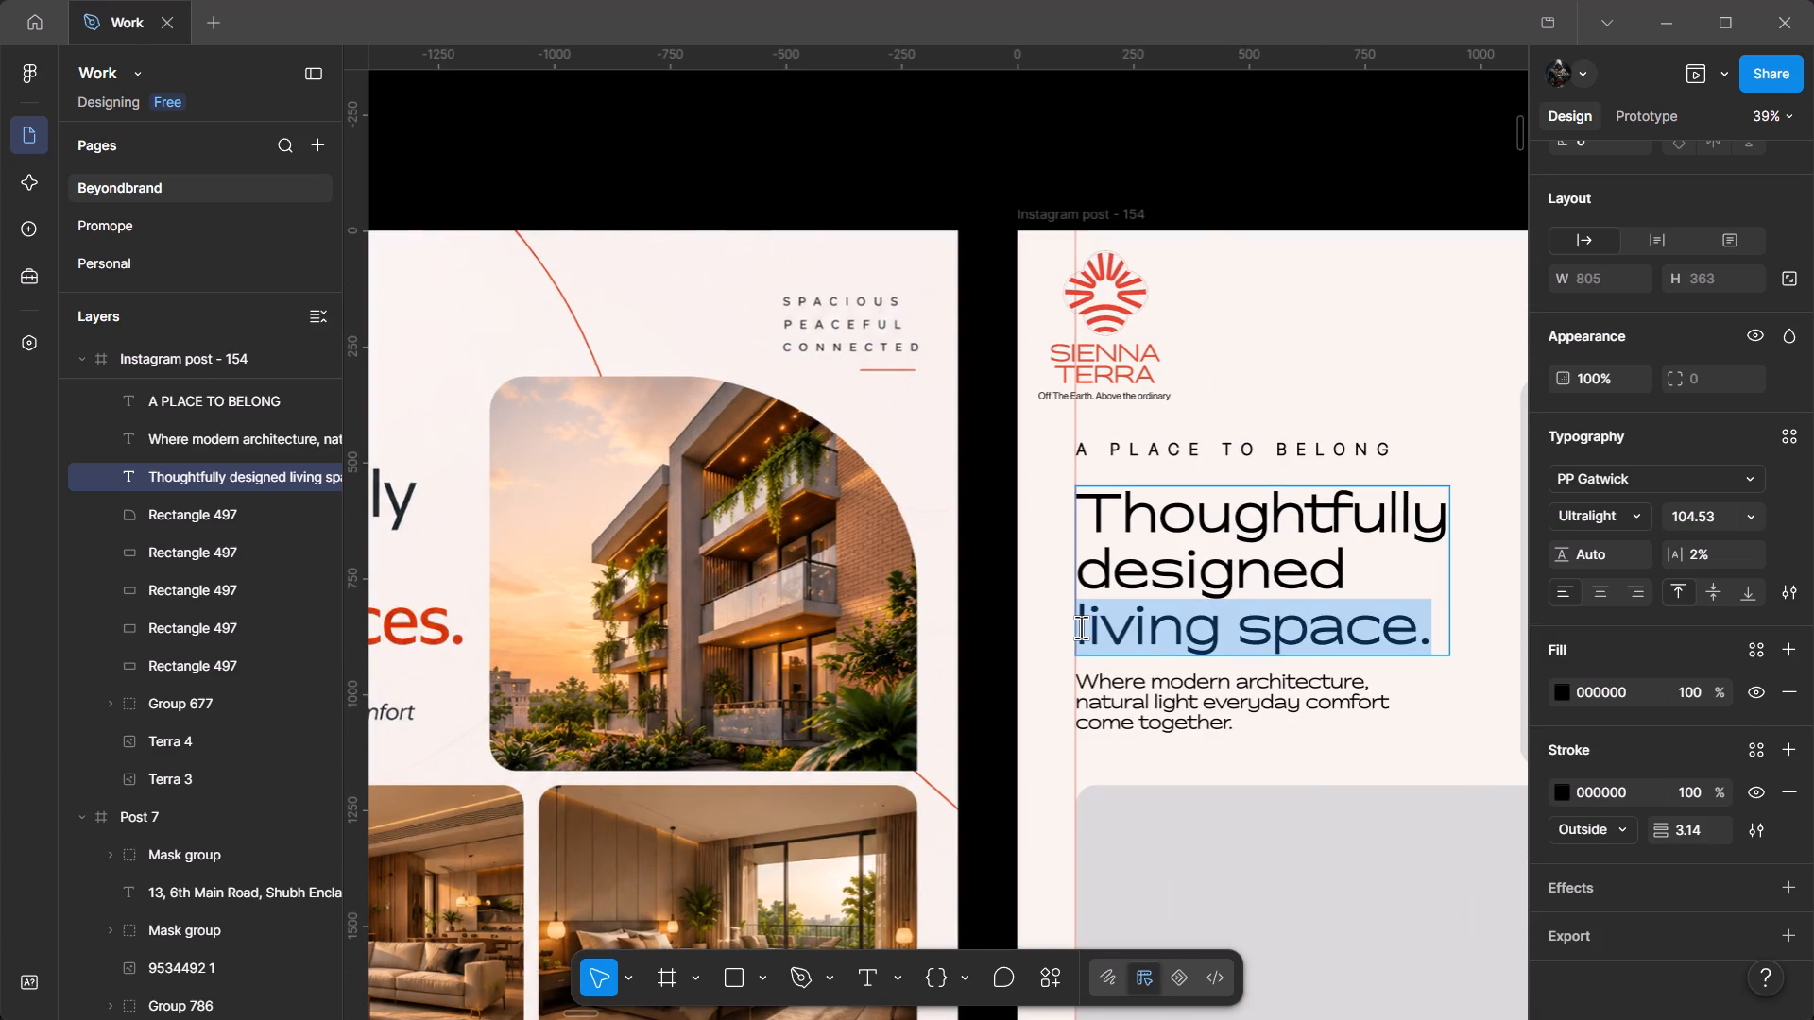
key(ctrl+x)
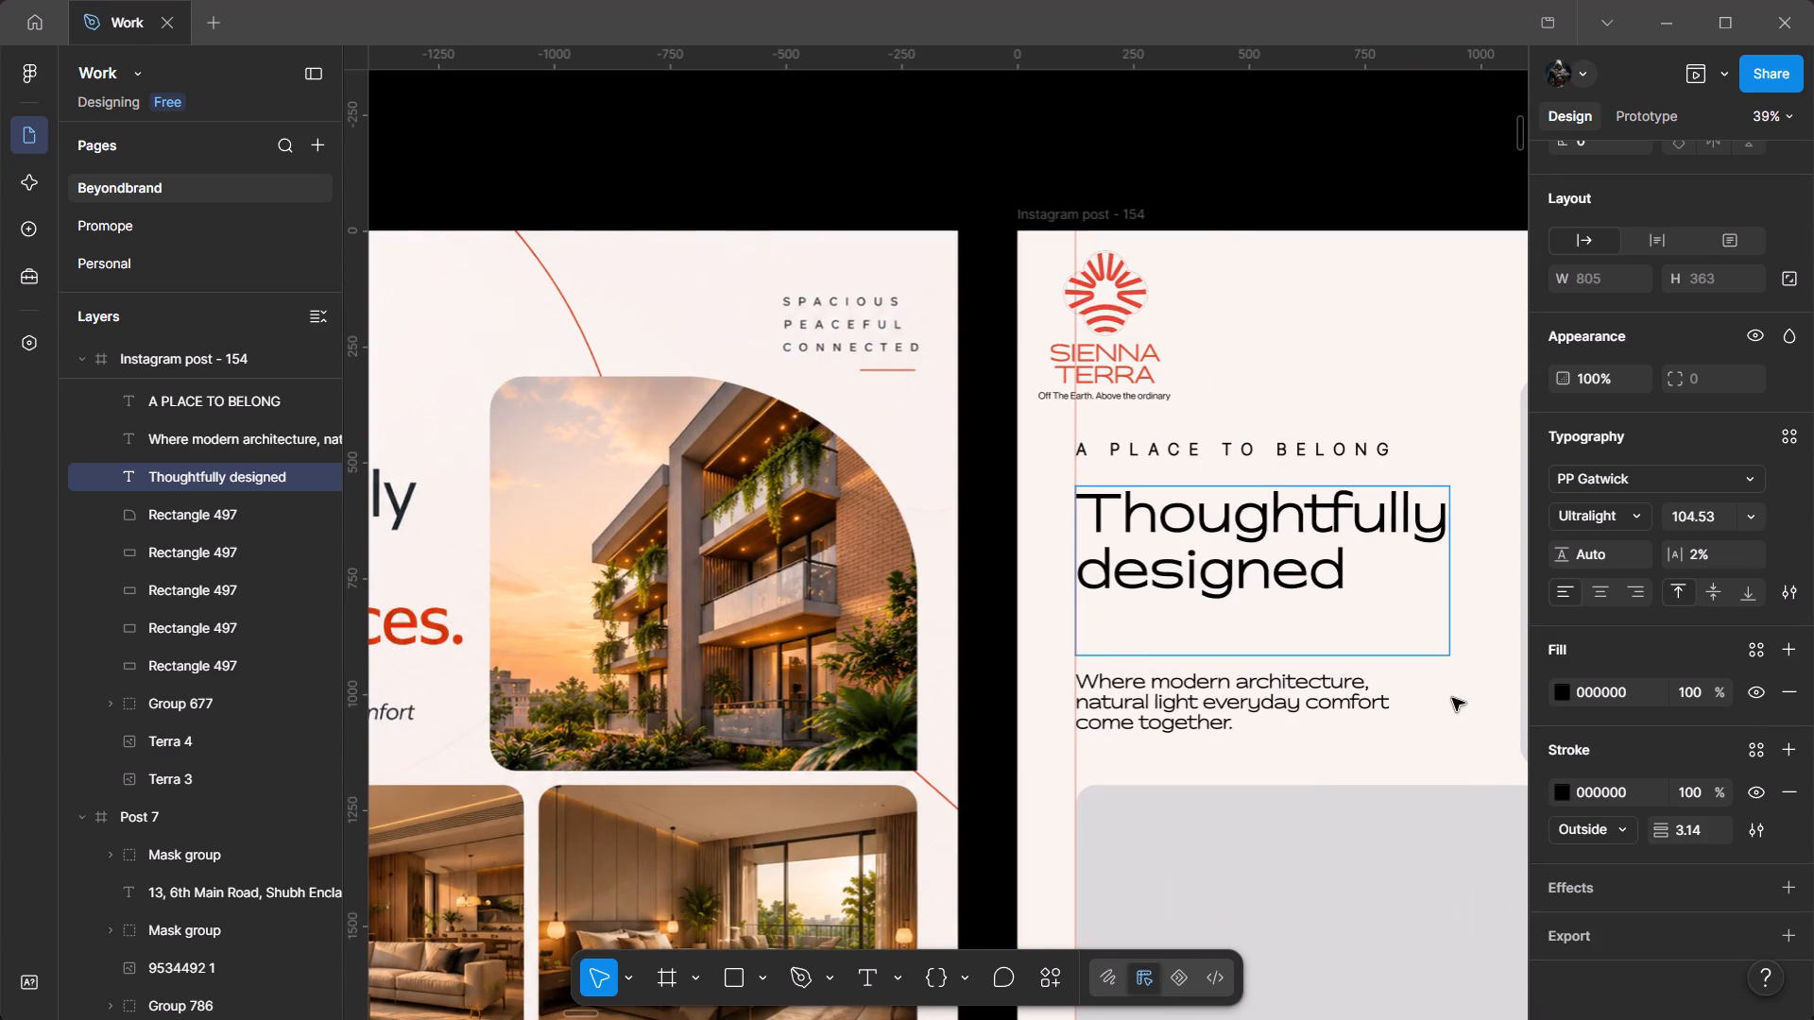
click(1452, 698)
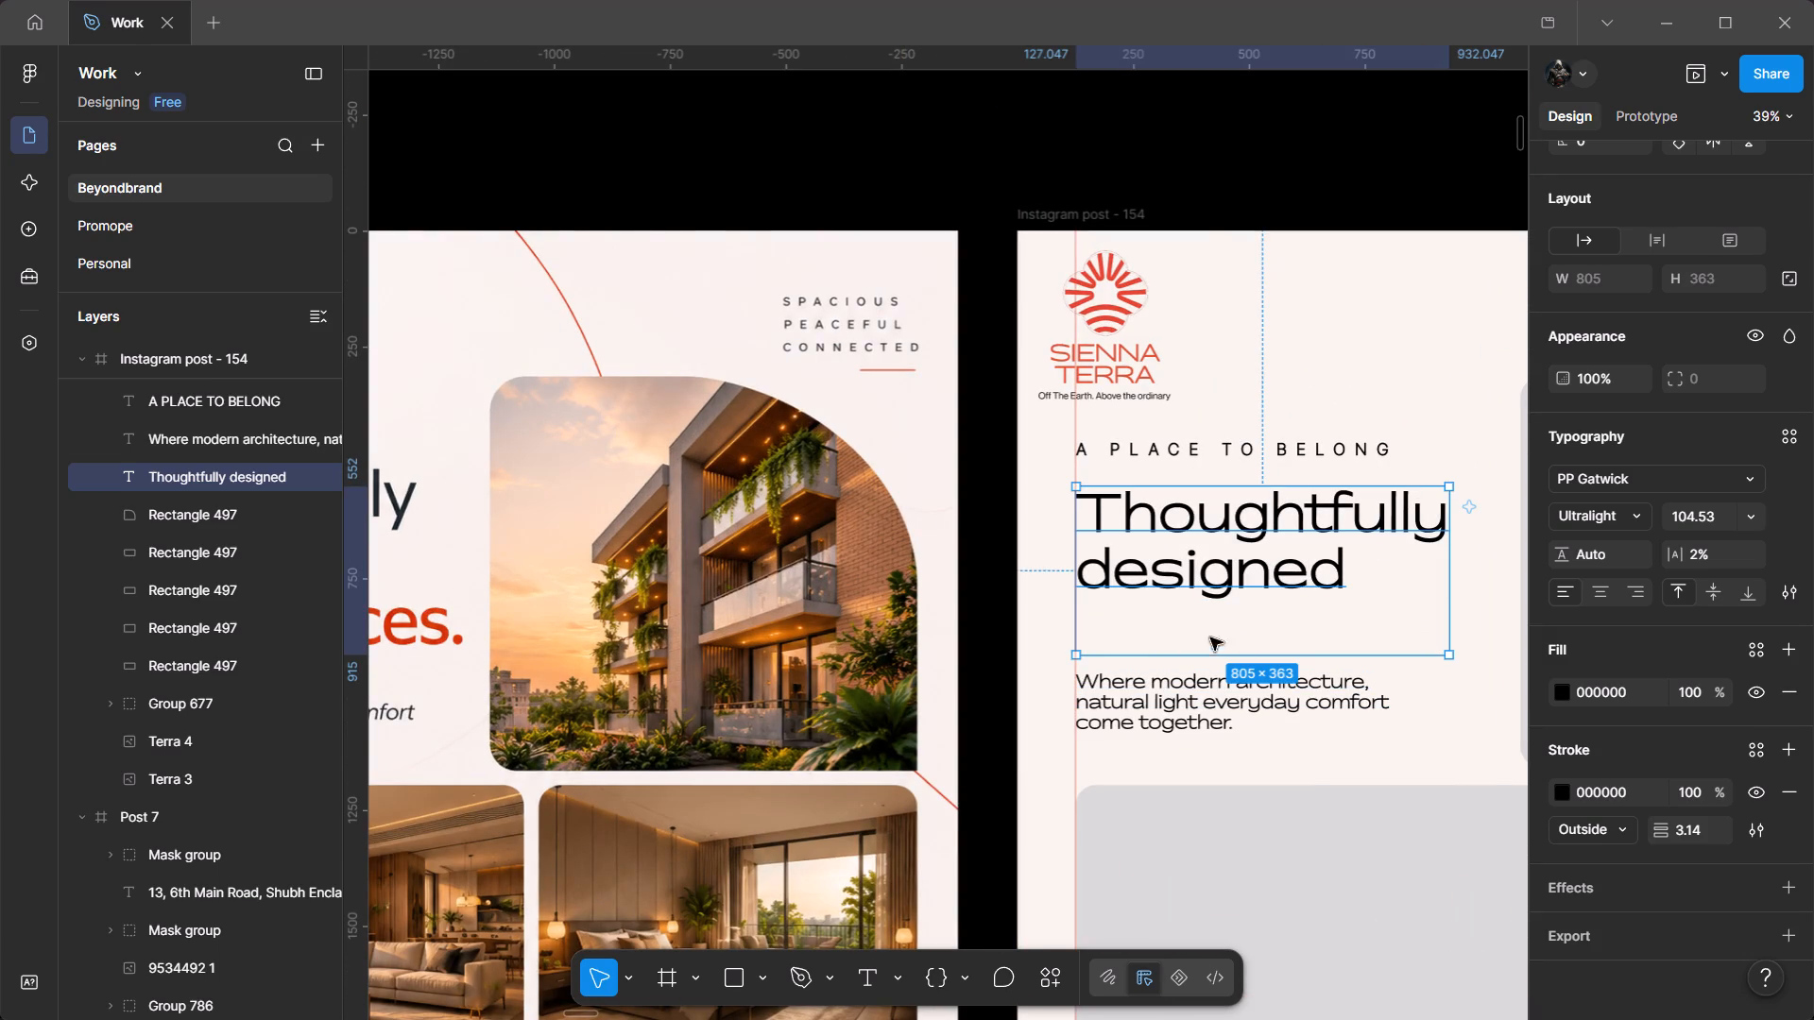
click(880, 979)
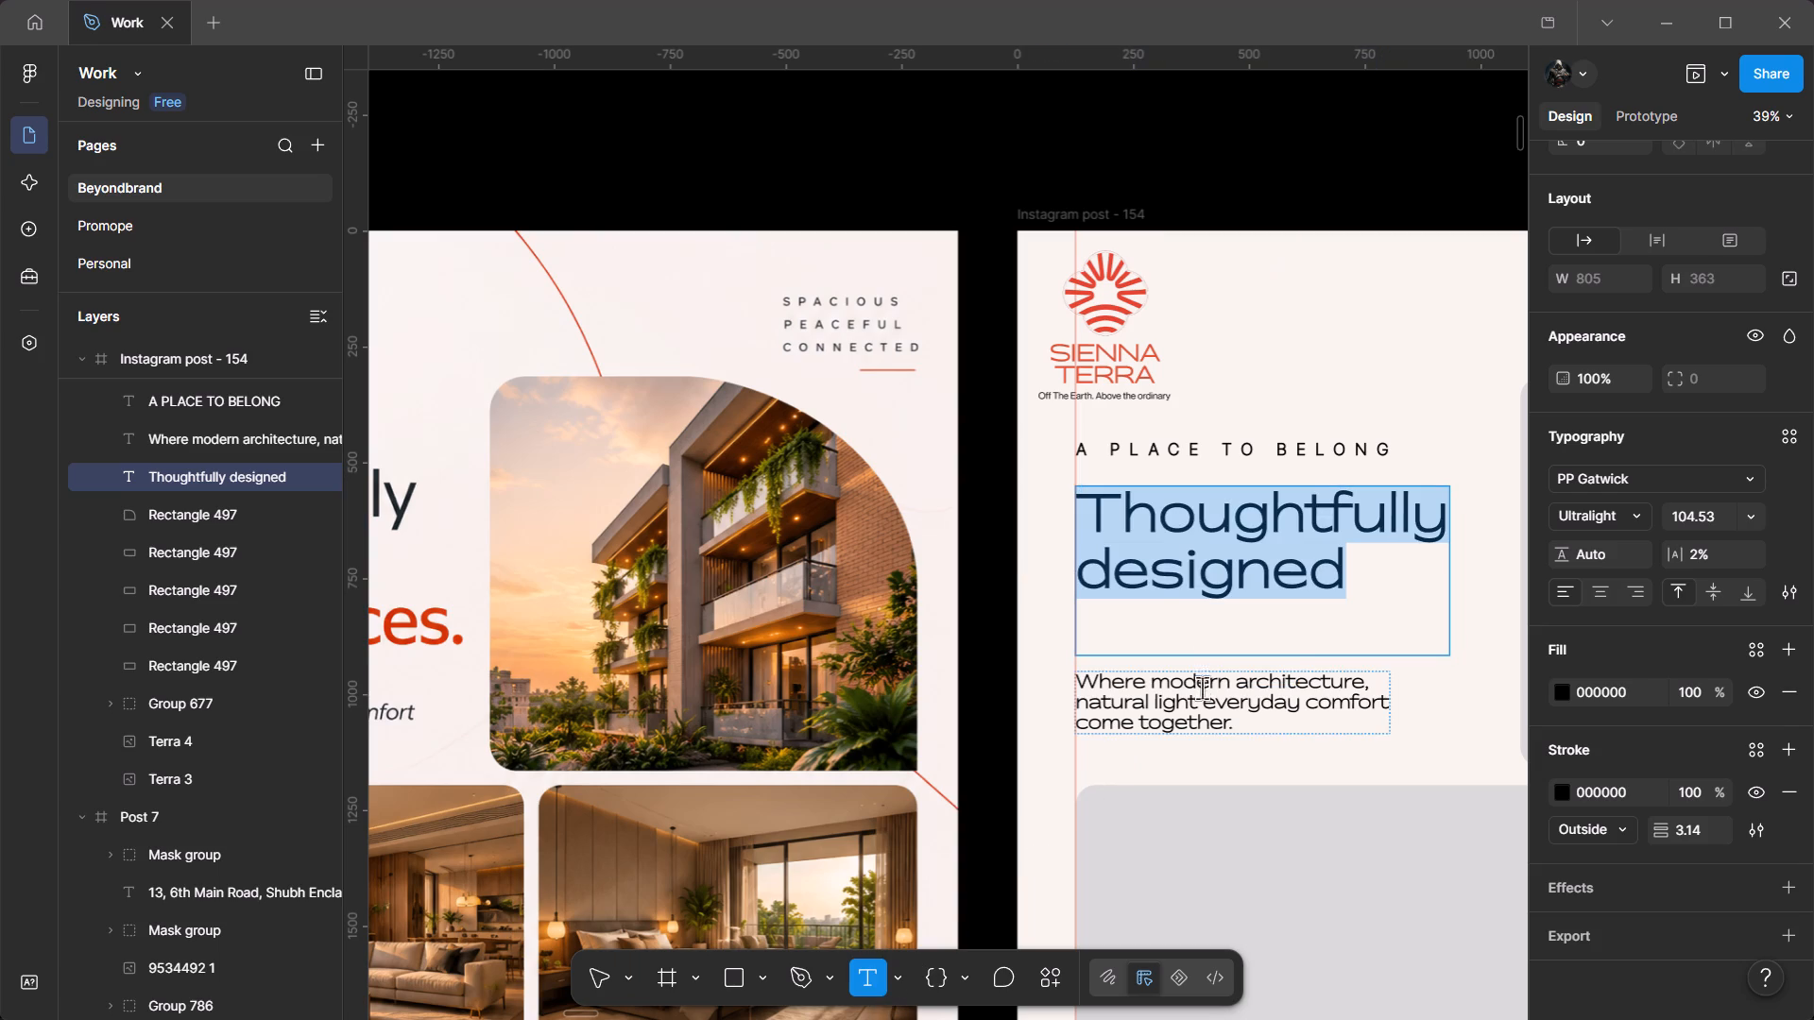
click(1158, 615)
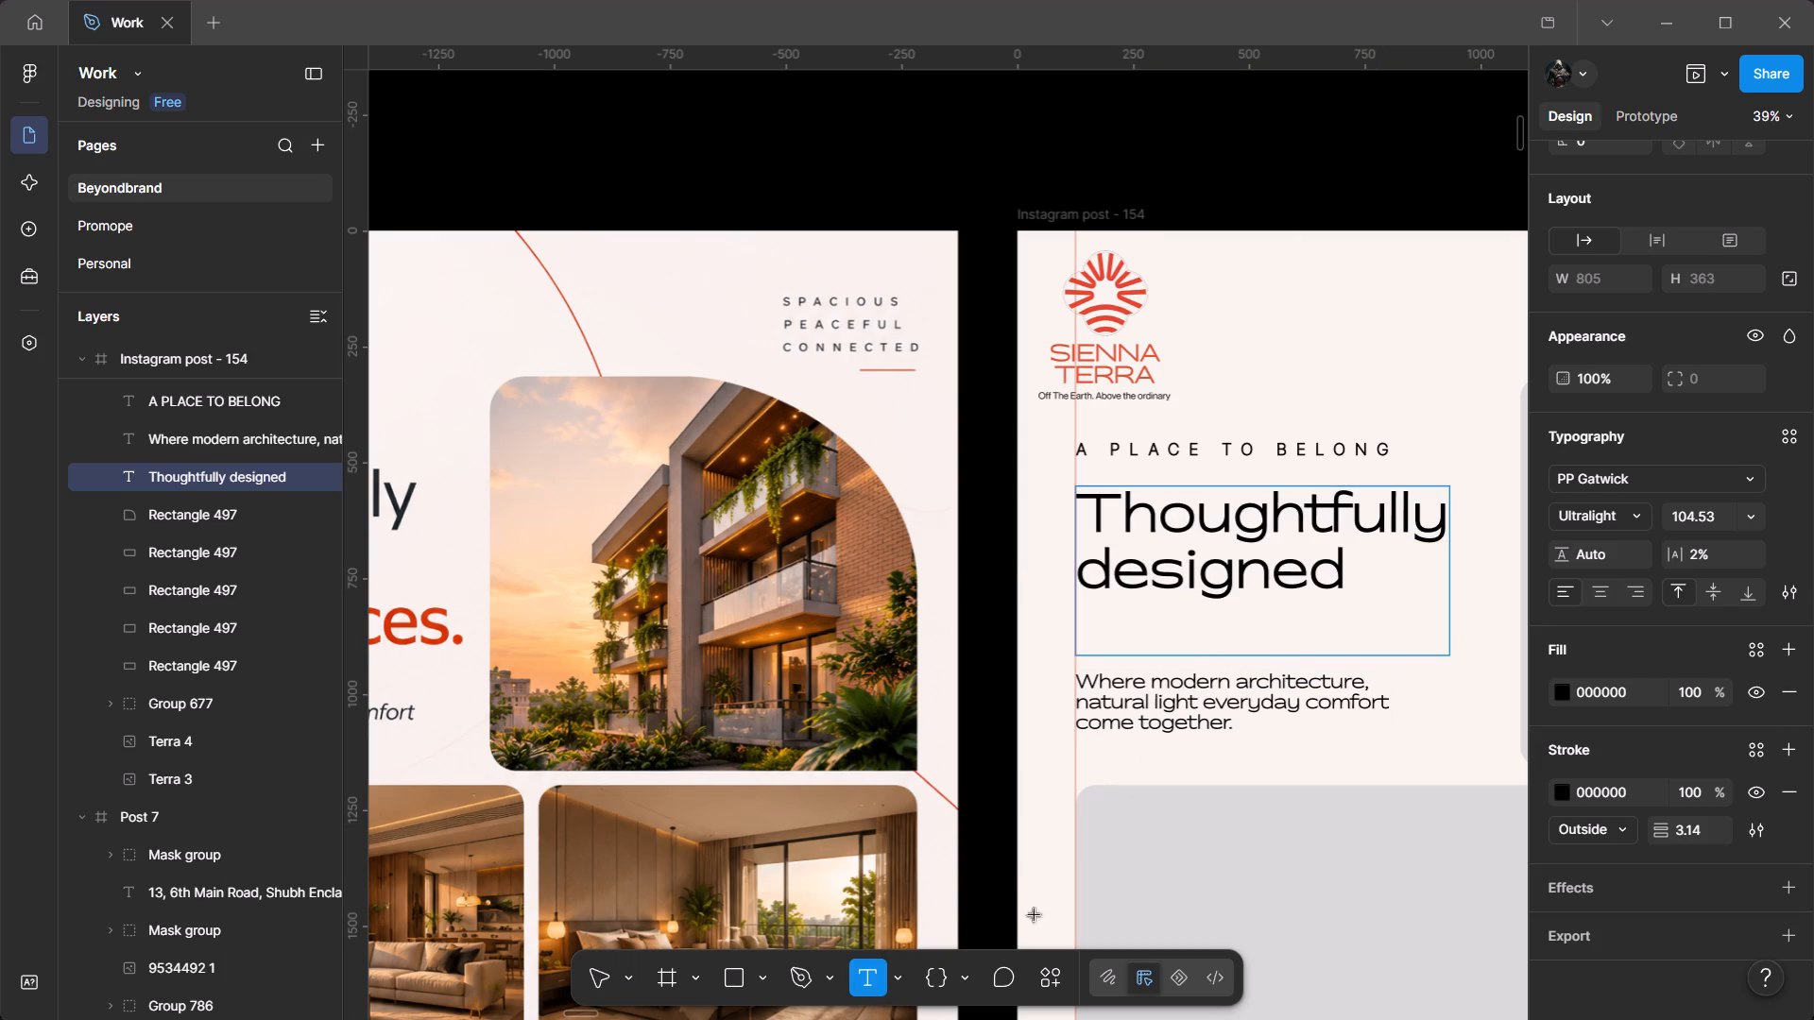
click(1317, 755)
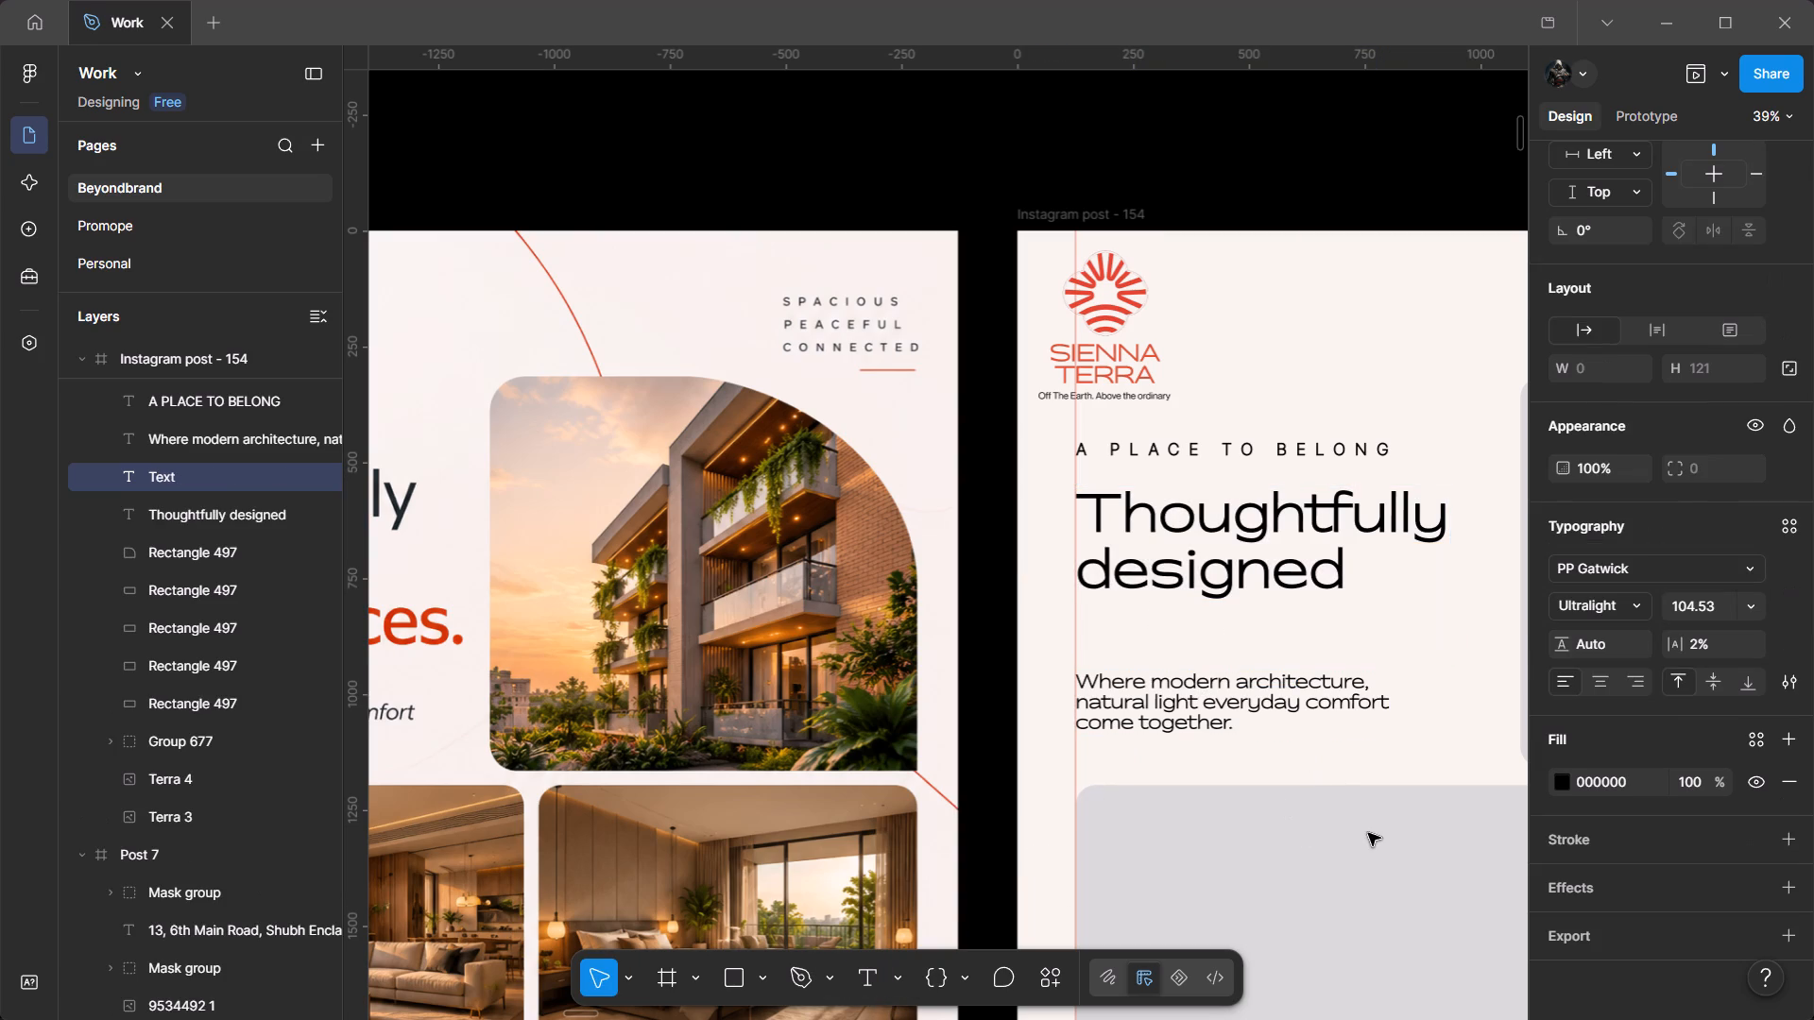
key(ctrl+v)
Check the stroke settings of the "Thoughtfully designed" text, then add an outside 000000 stroke to the separate "living space." text.
click(1251, 555)
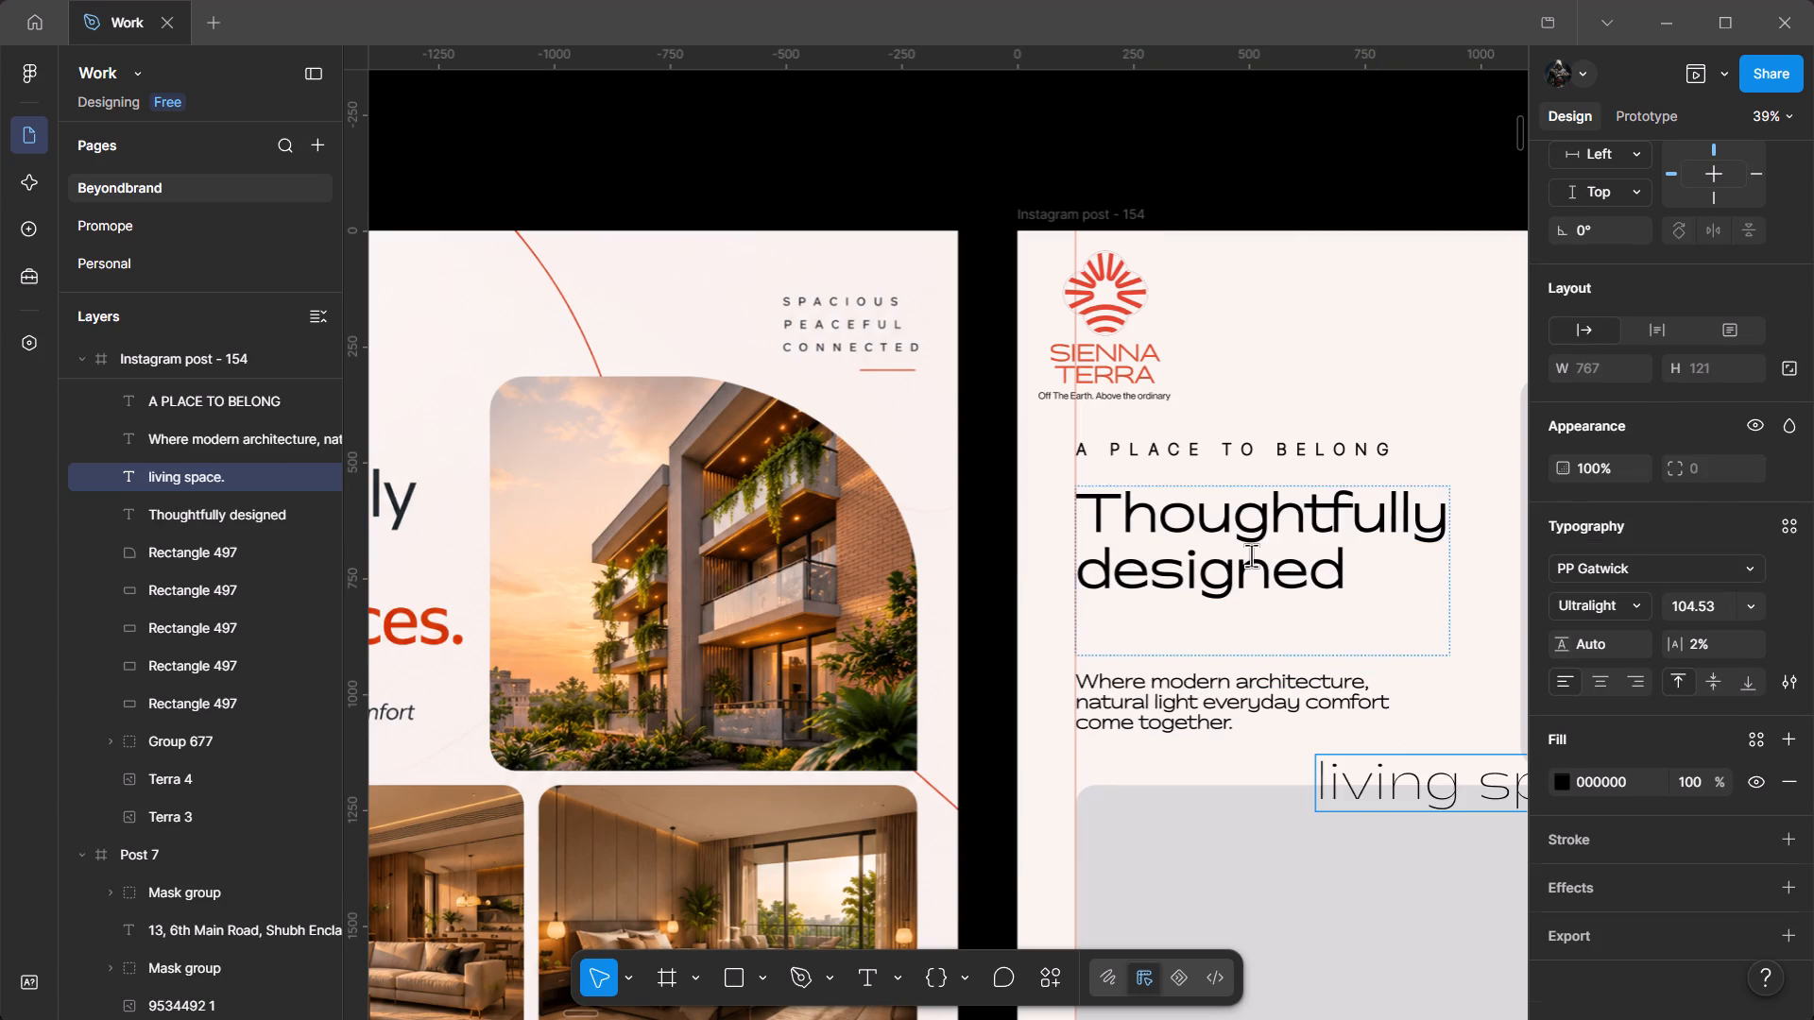
drag(1335, 555, 1213, 553)
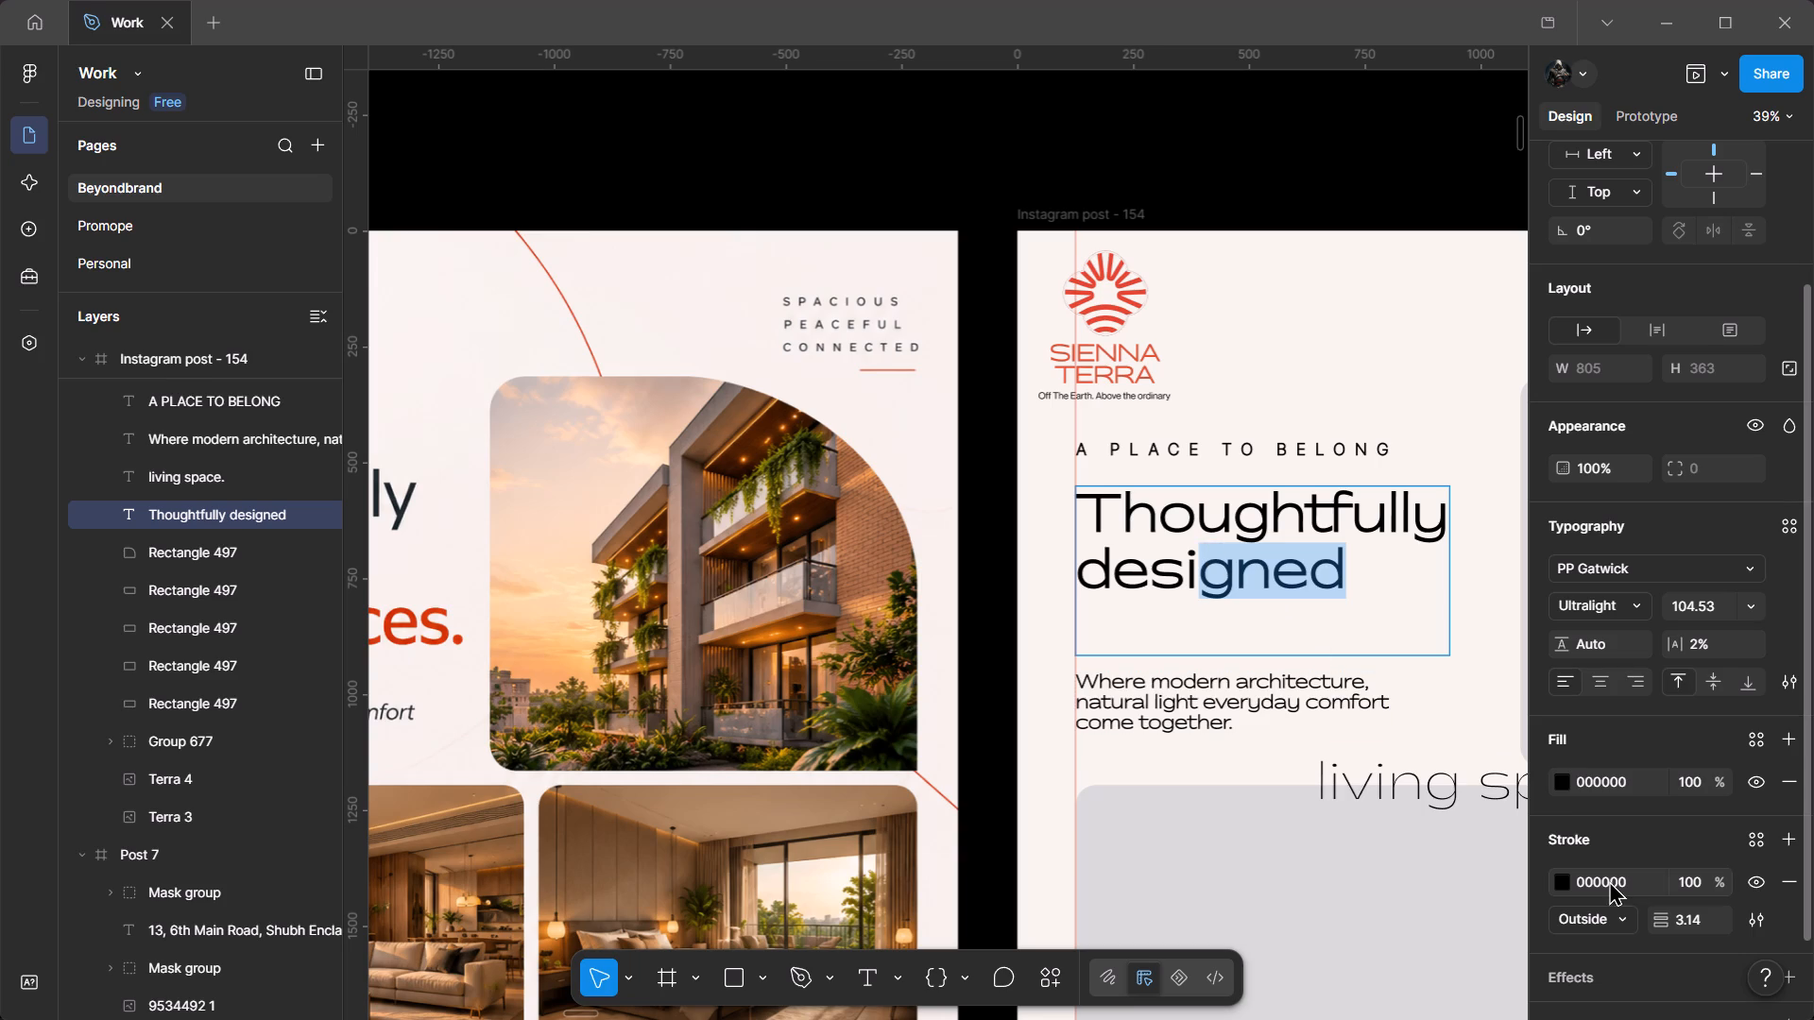
click(1436, 773)
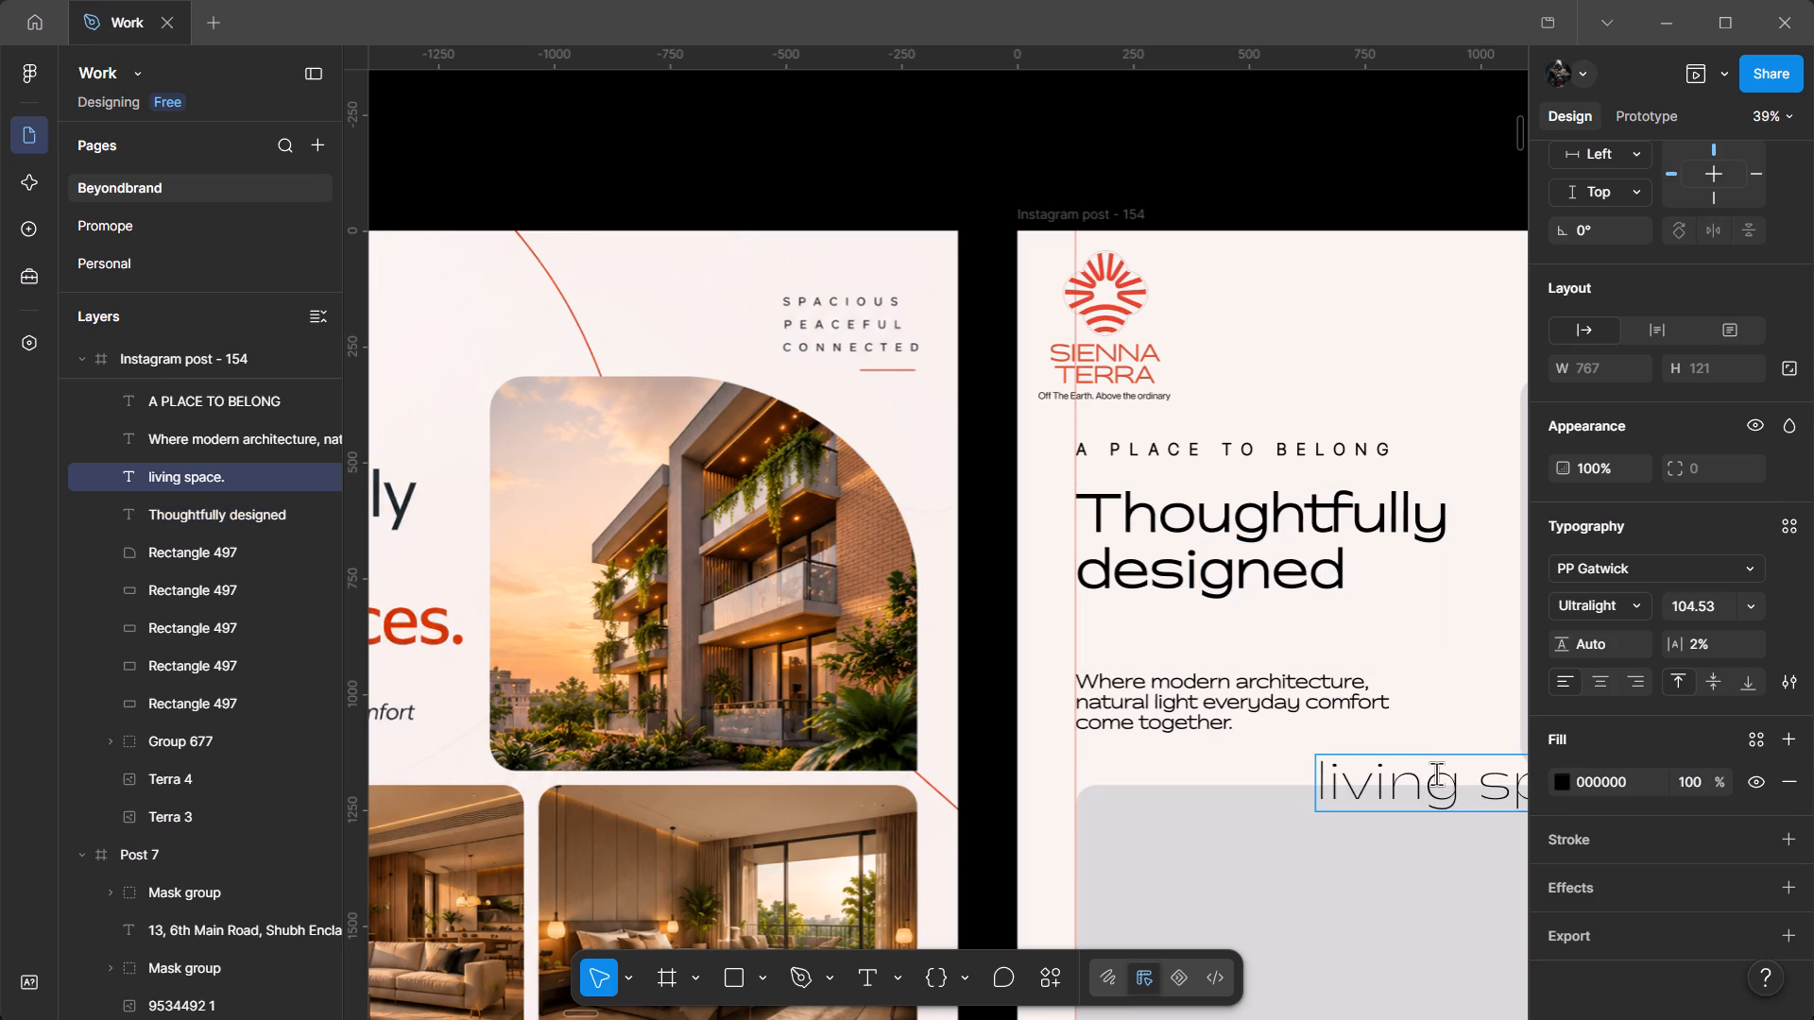
key(ctrl+a)
click(1788, 841)
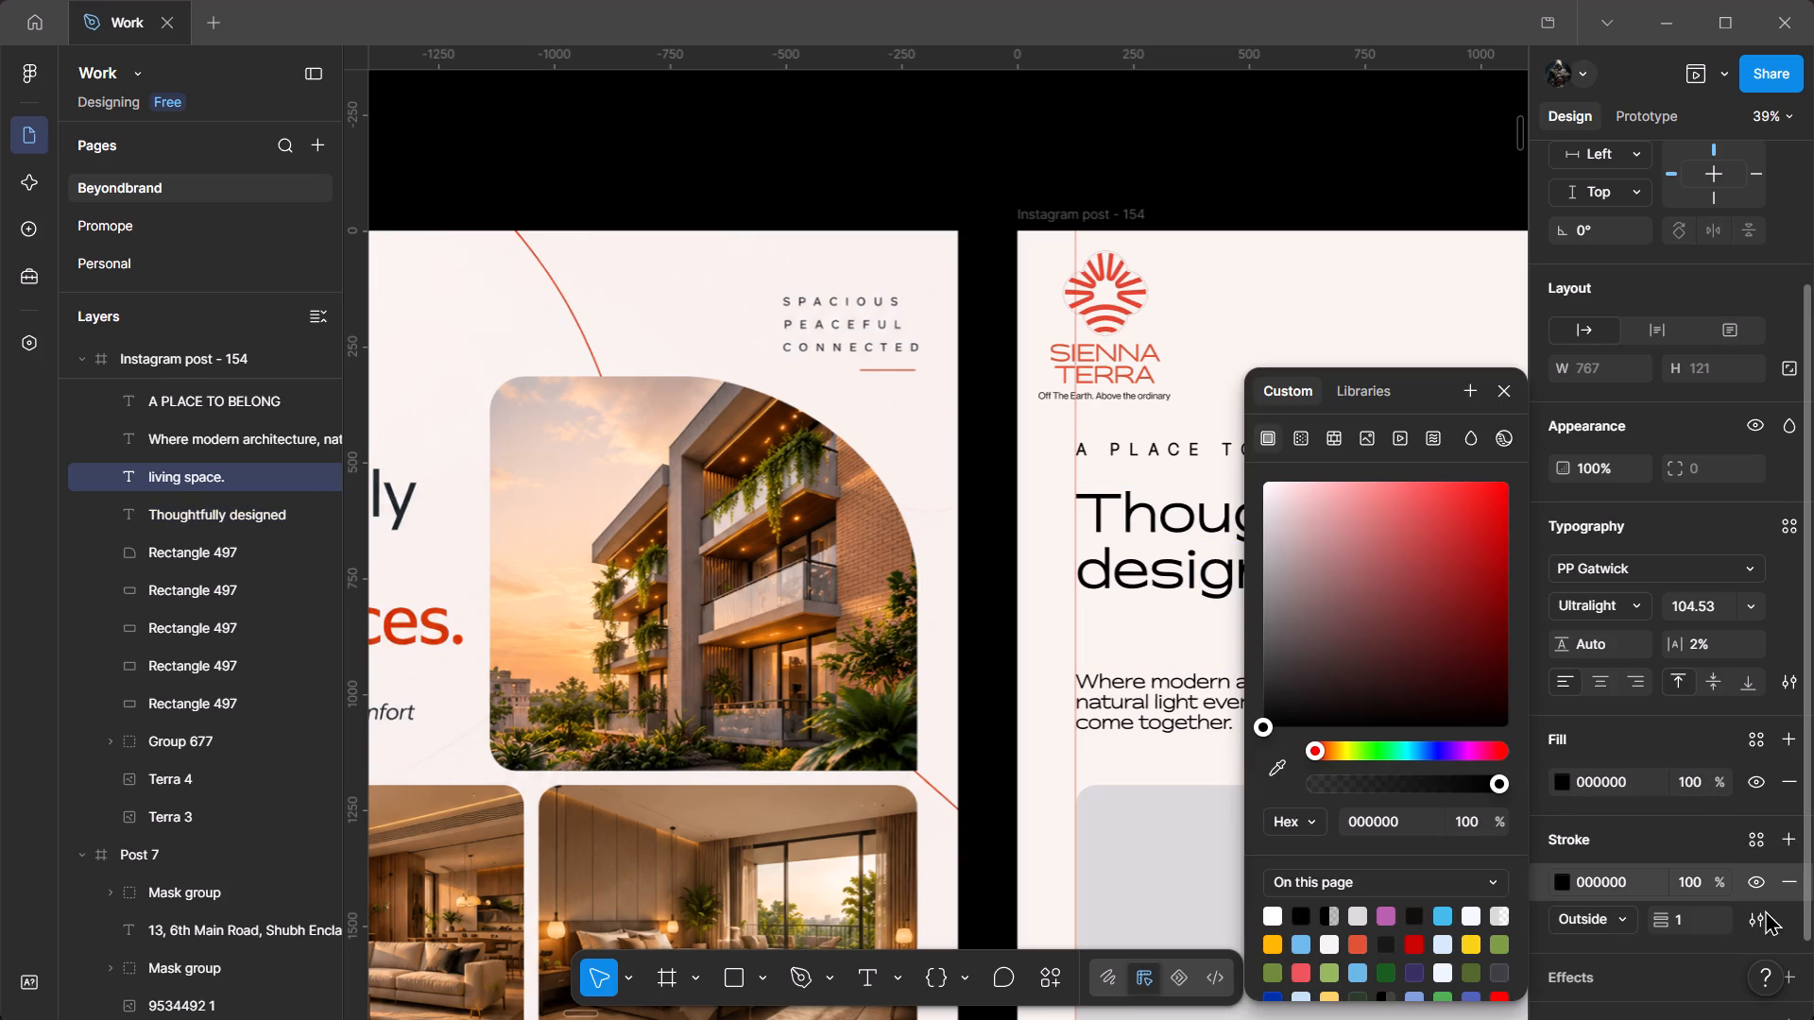
Set the stroke weight of the separate "living space." text to 3.14.
click(1688, 910)
text(3.14)
key(Return)
Move the "living space." text directly beneath "designed" in the headline, at about X 126, Y 794.
click(1129, 774)
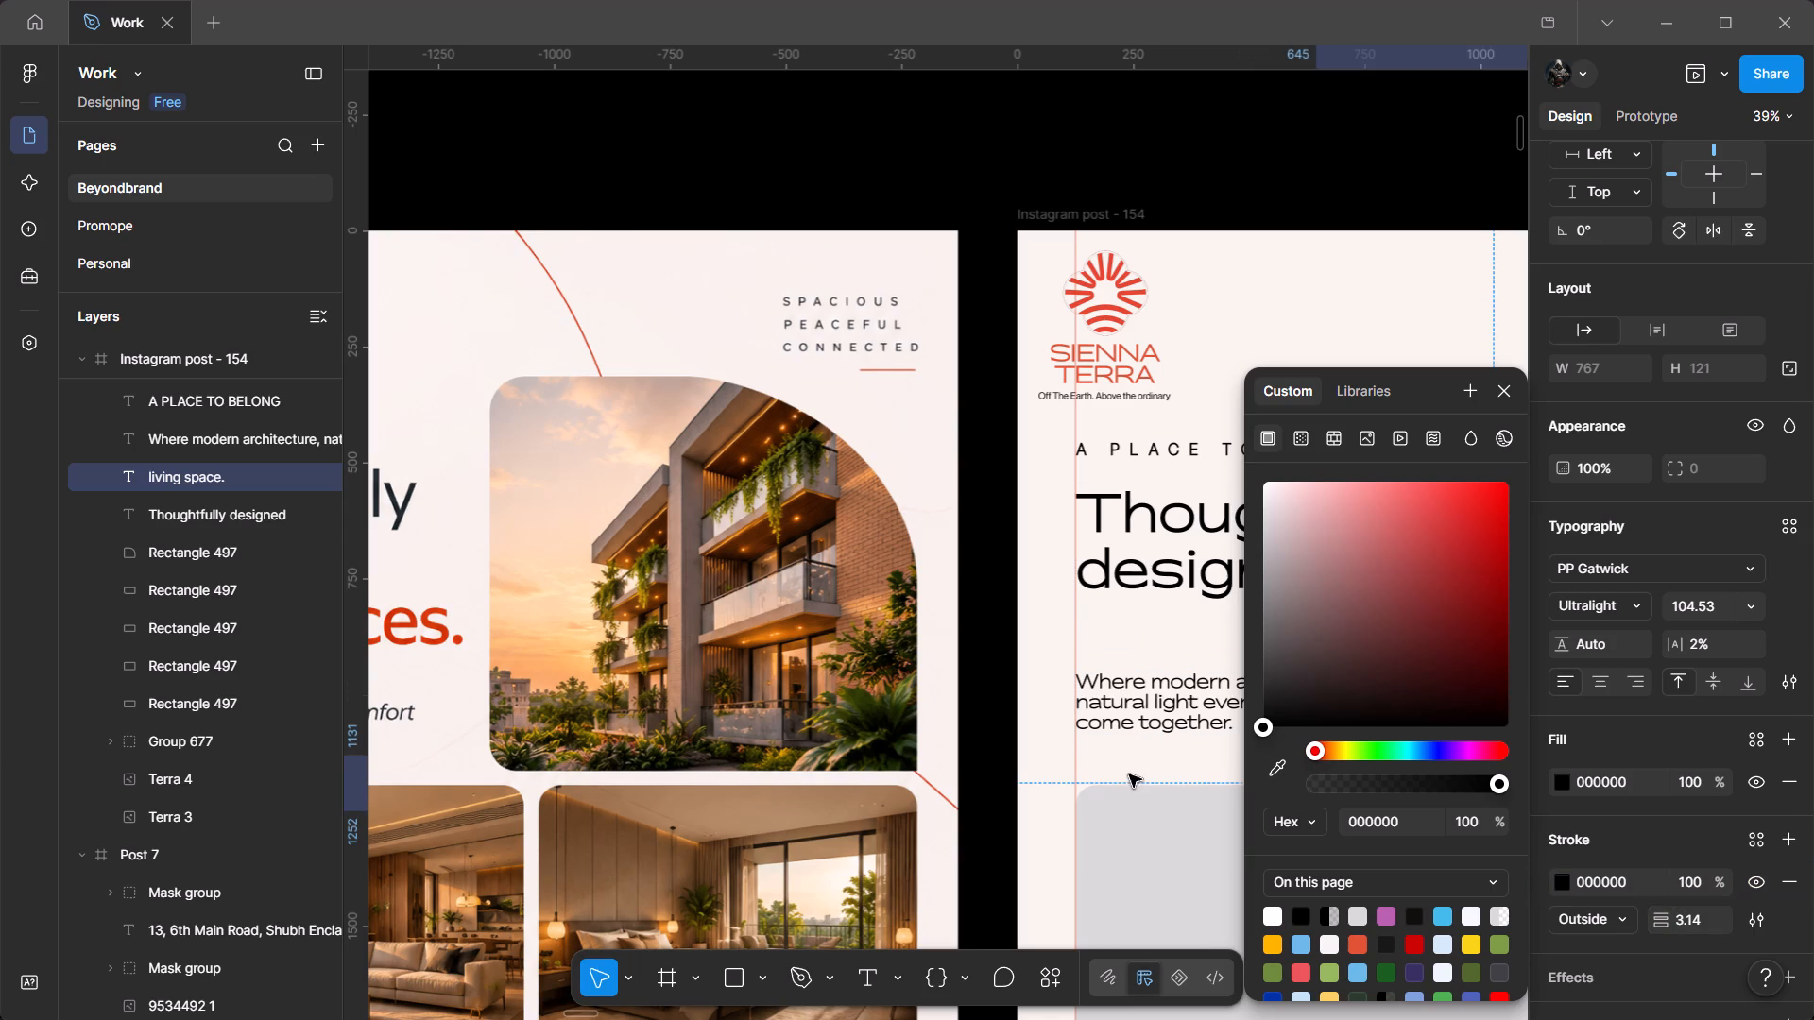
click(1148, 773)
click(1437, 807)
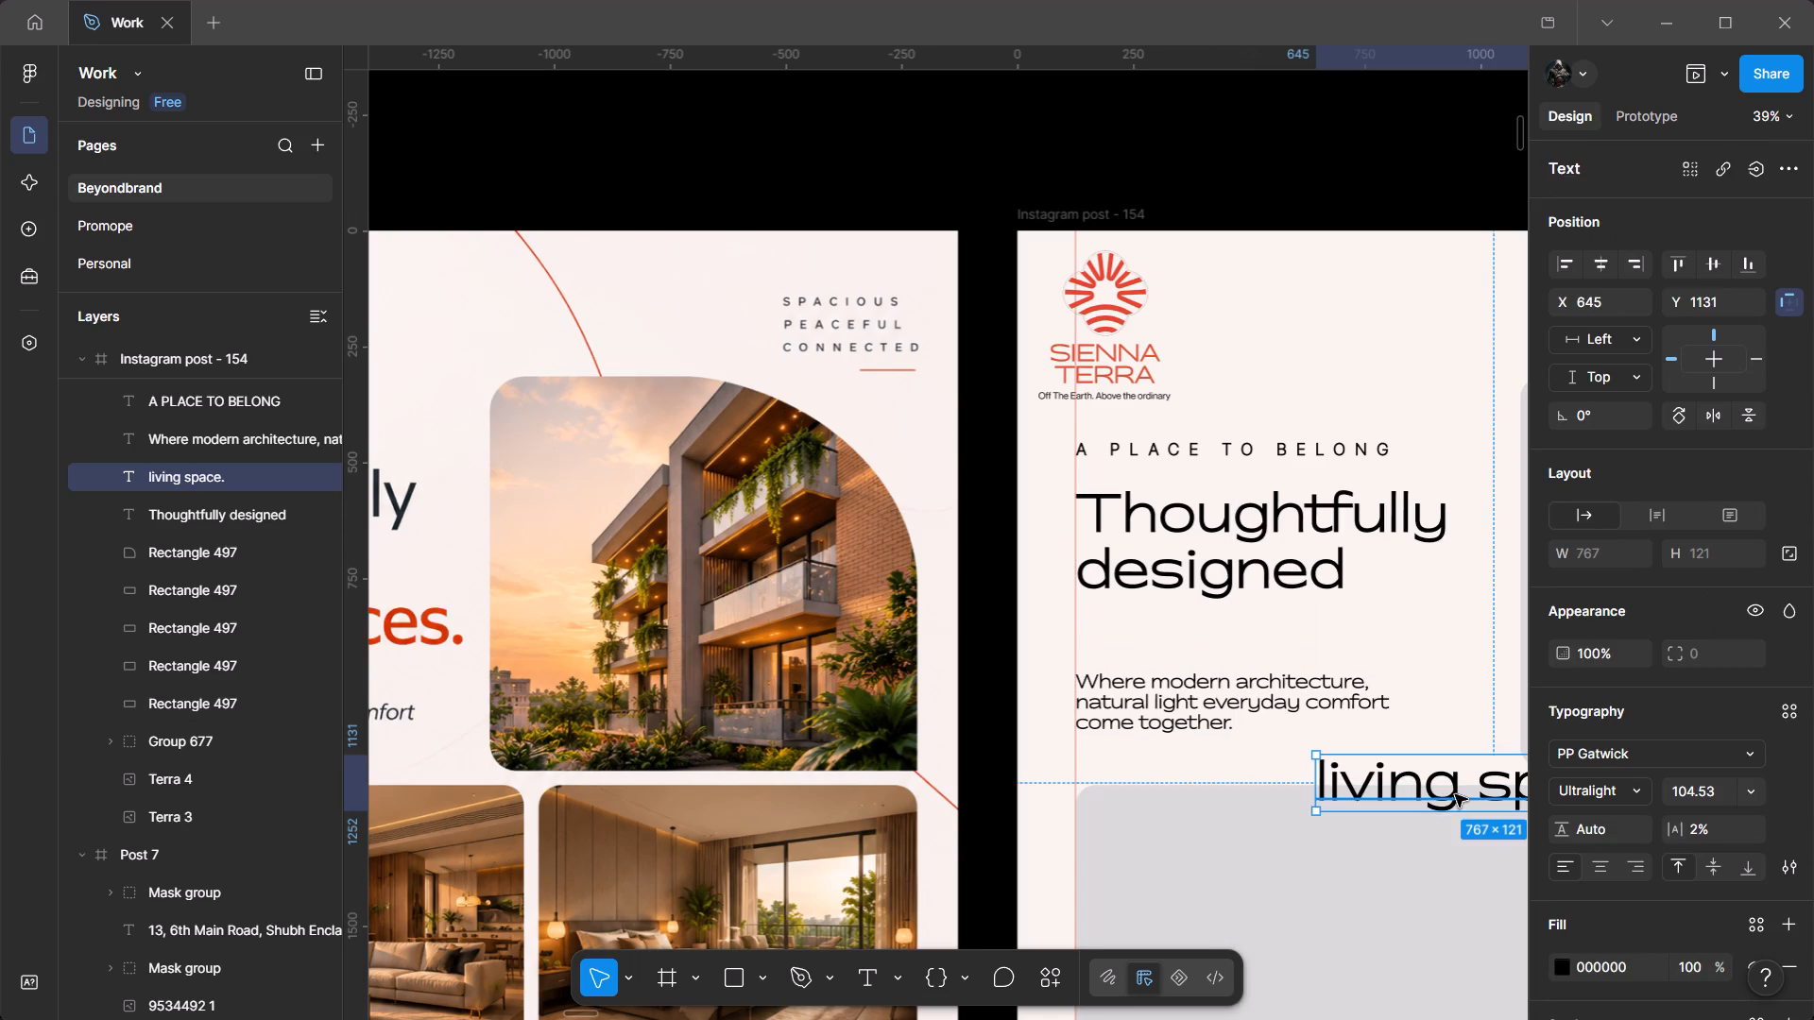
drag(1425, 784, 1196, 638)
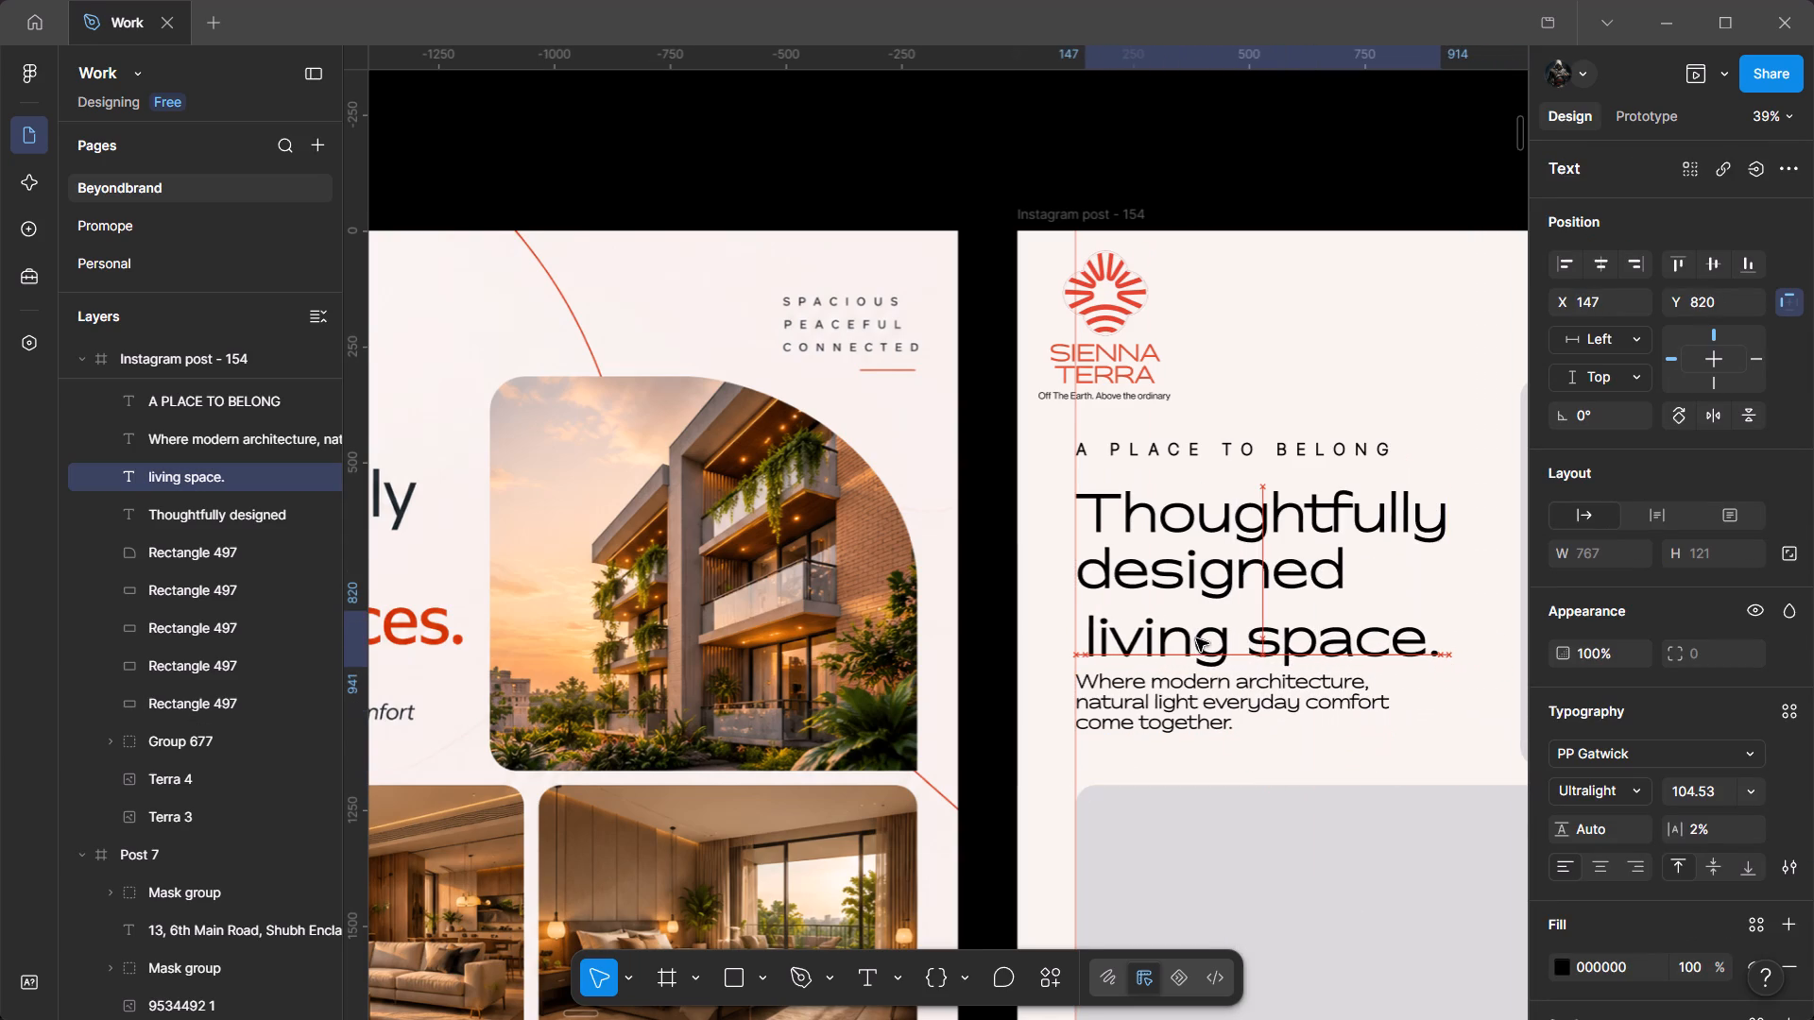
drag(1196, 638, 1189, 631)
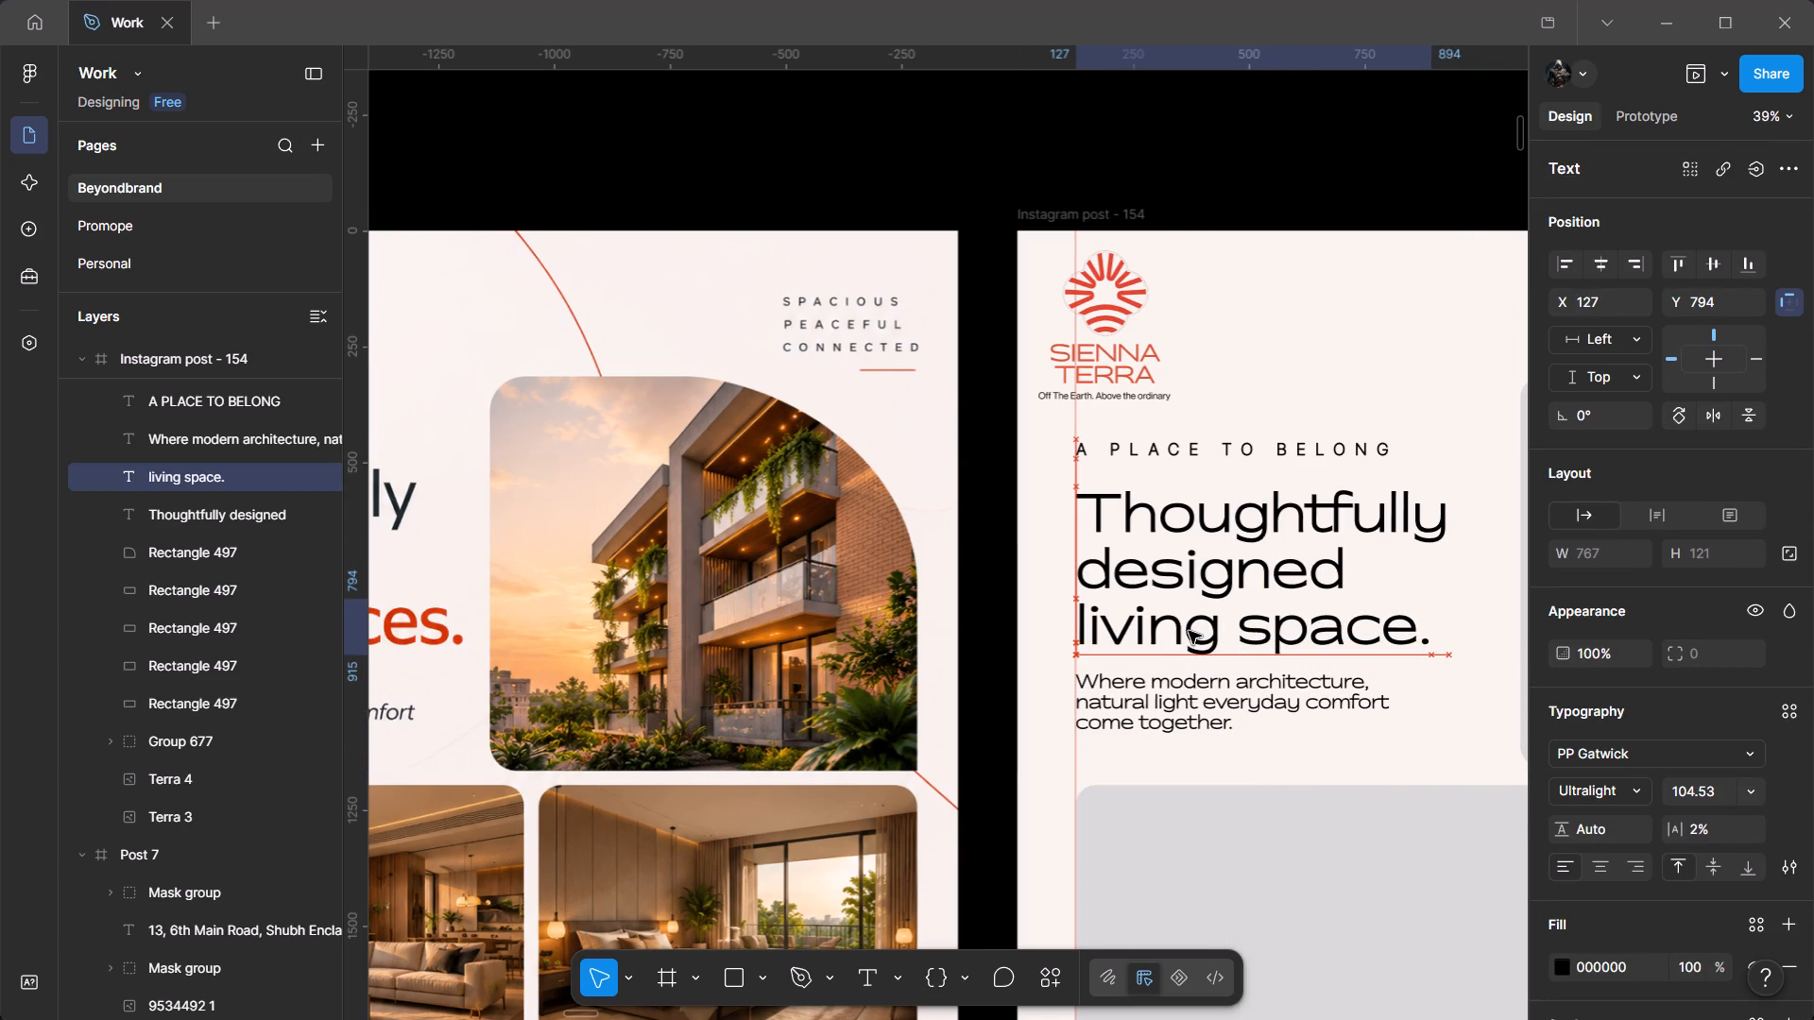
drag(1189, 631, 1187, 633)
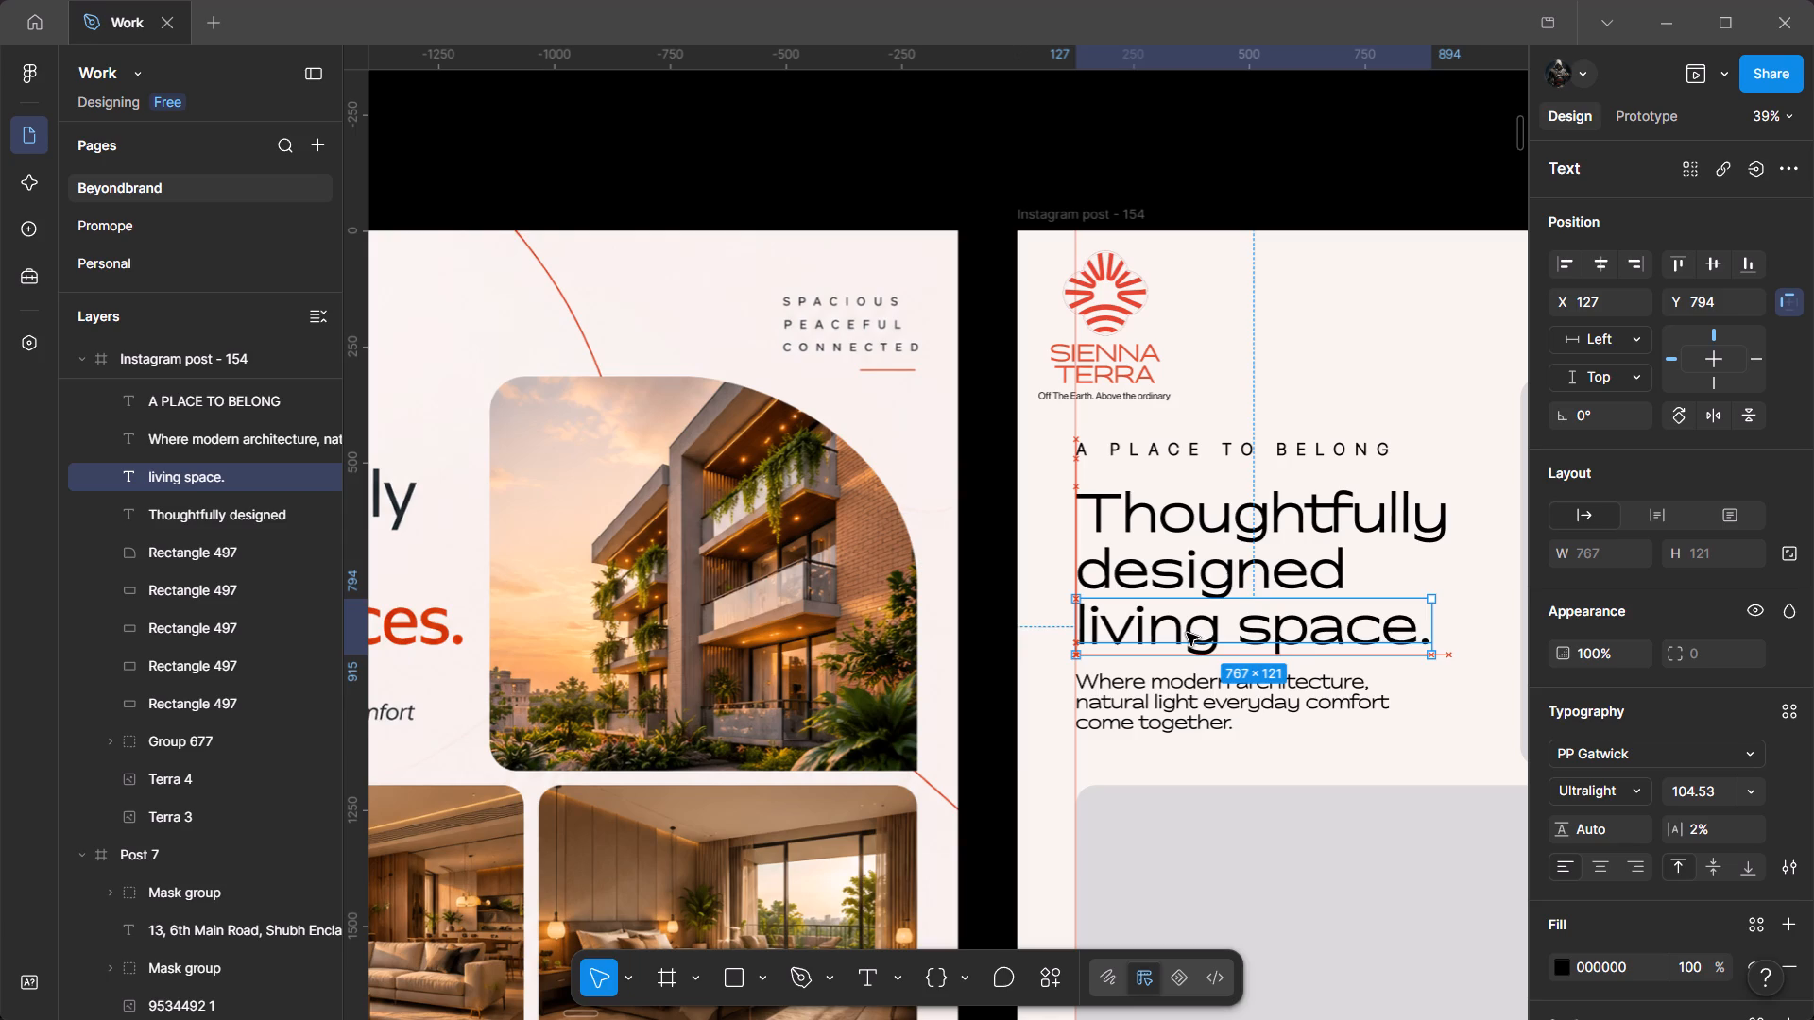
drag(1187, 633, 1177, 625)
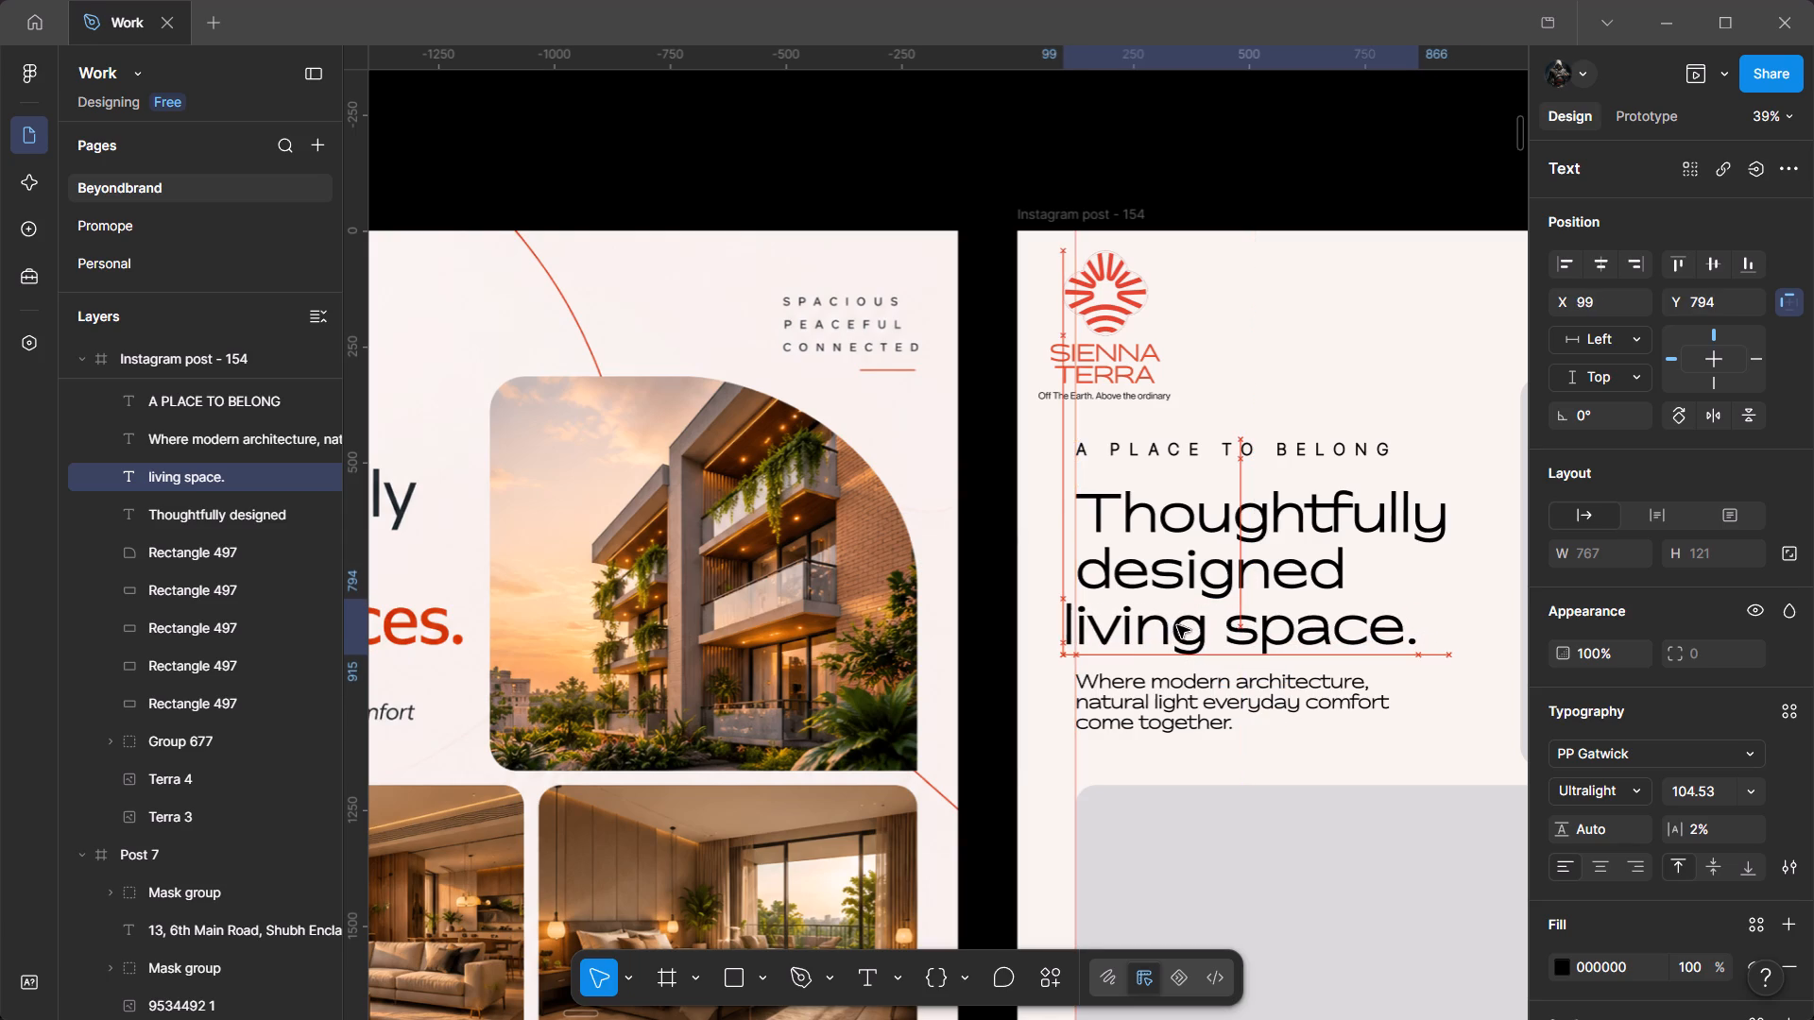
drag(1177, 625, 1181, 625)
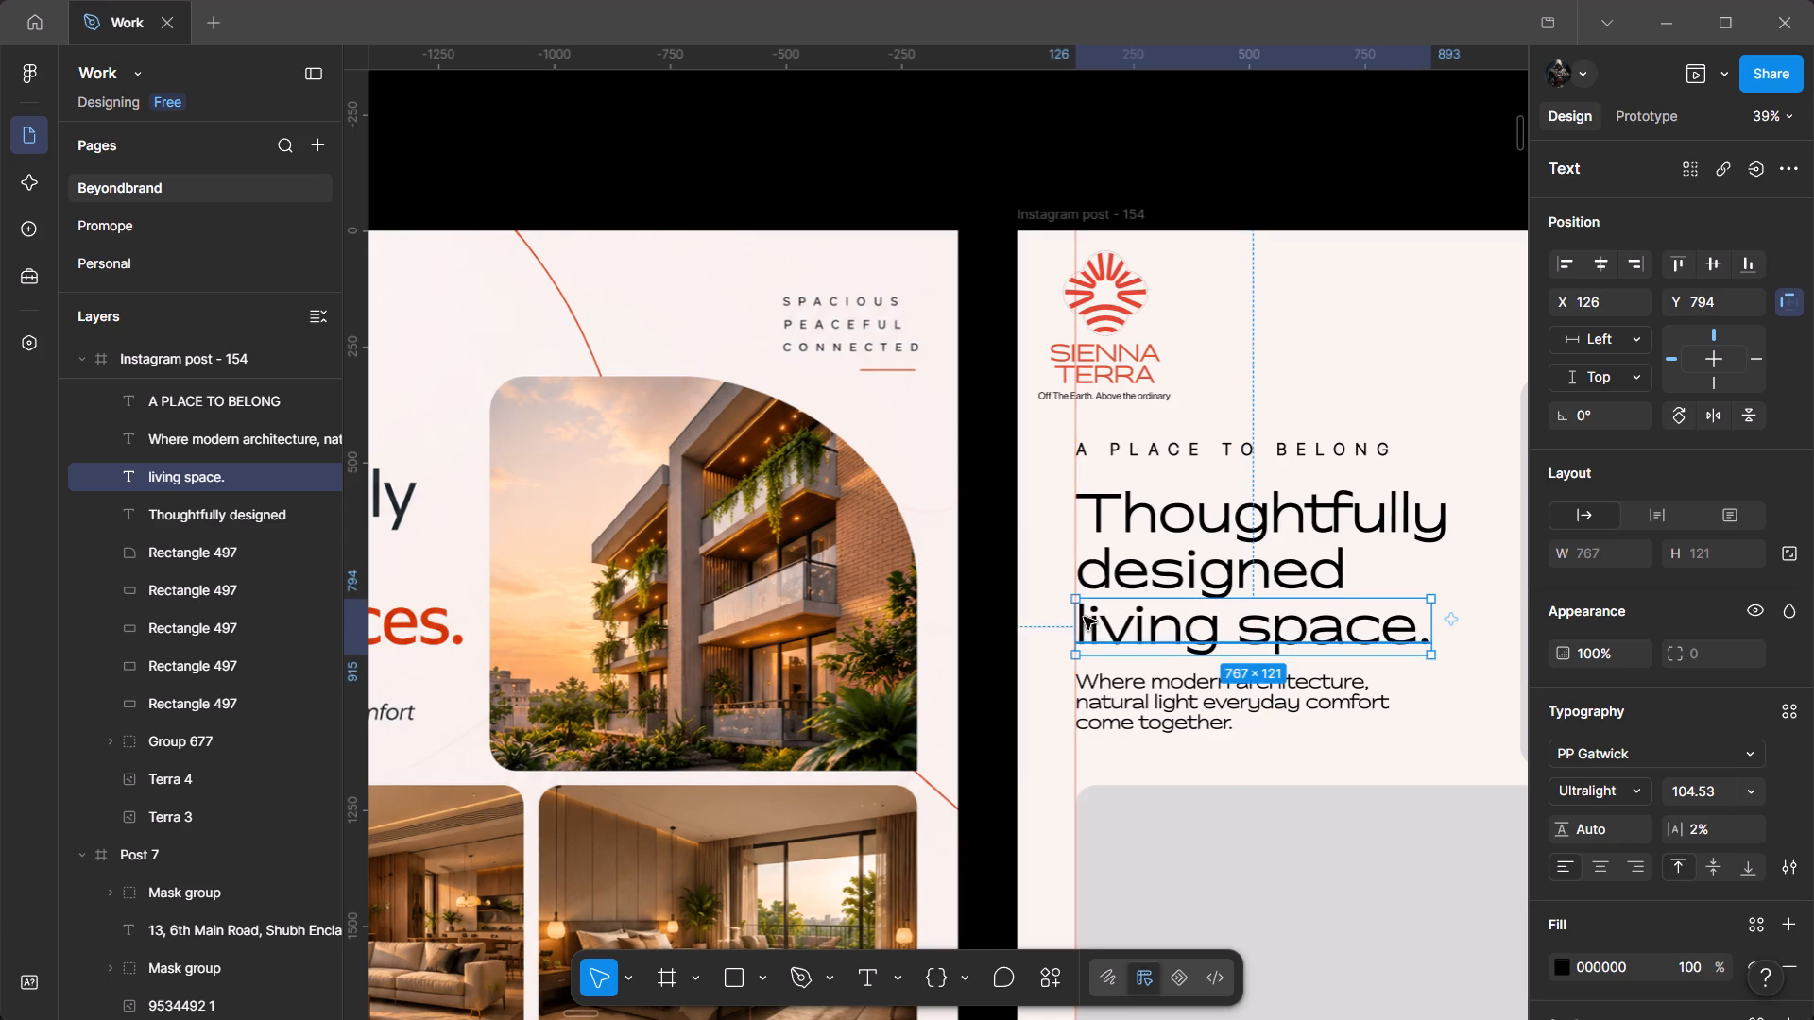
Nudge the "living space." text to X 121 so its first letter lines up with the left margin guide.
ctrl+scroll(1084, 616, up, 12)
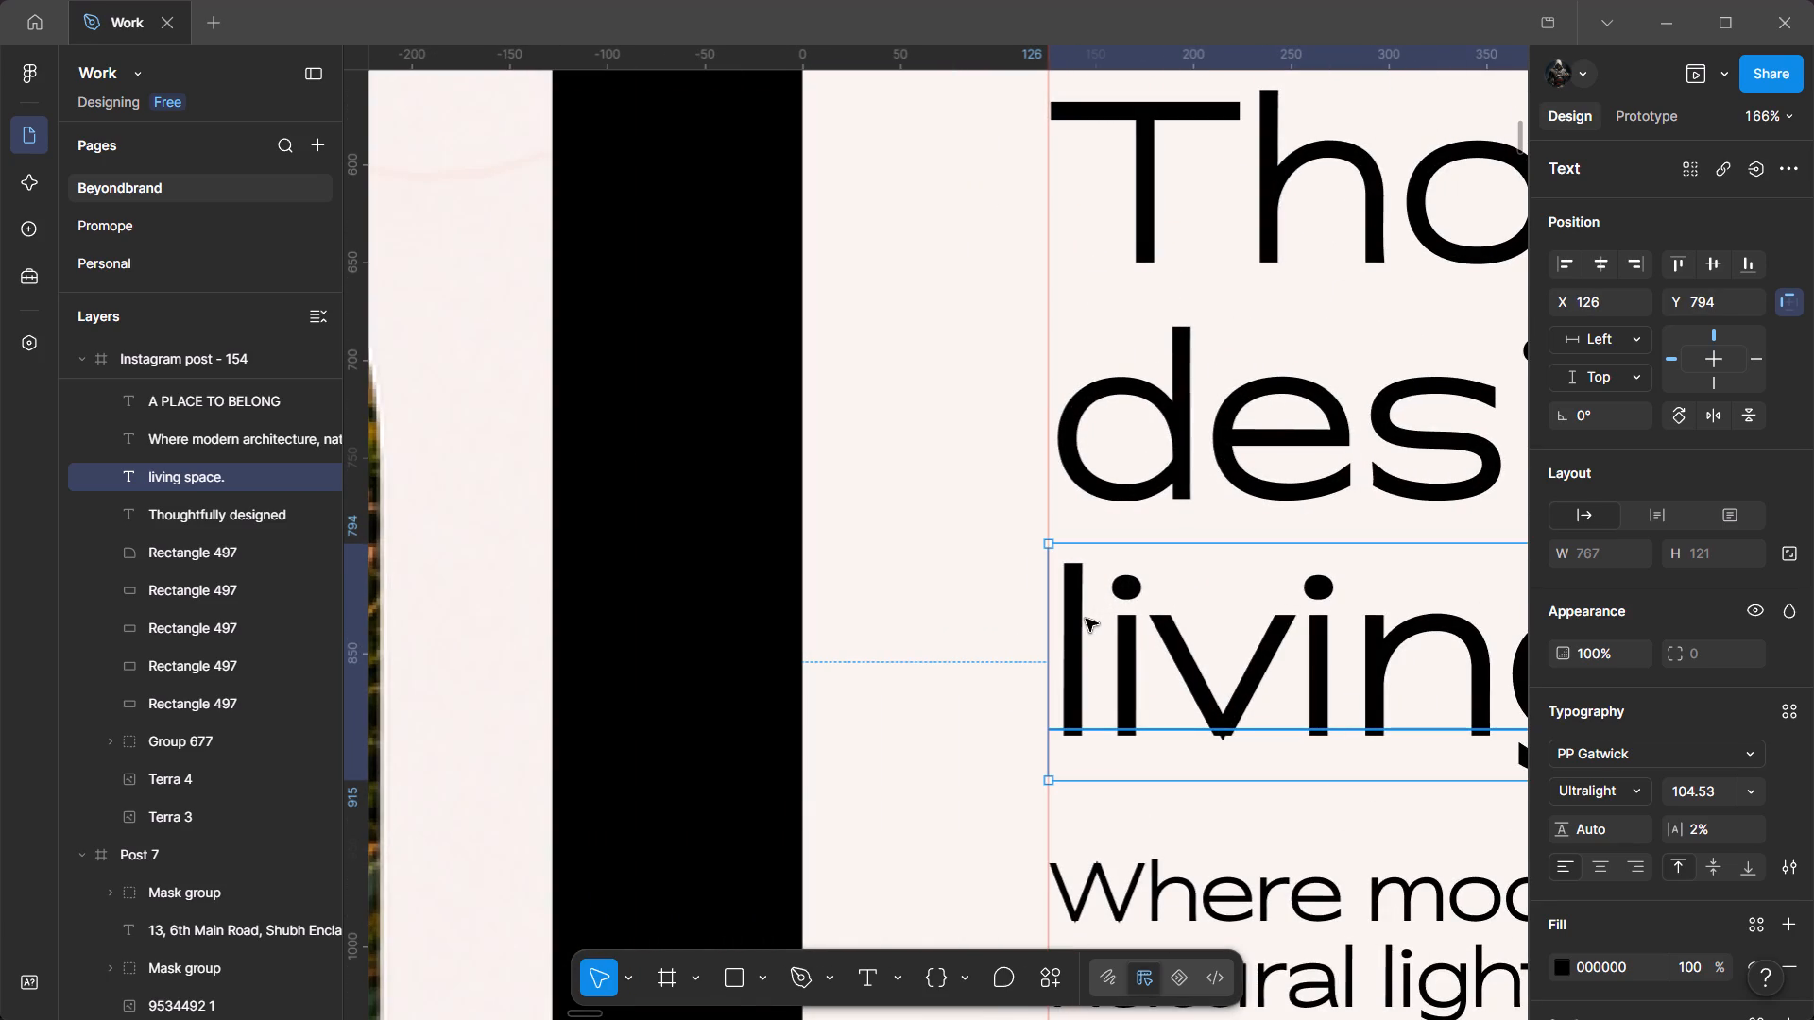
key(Left)
key(Left)
key(Left)
key(Left)
key(Left)
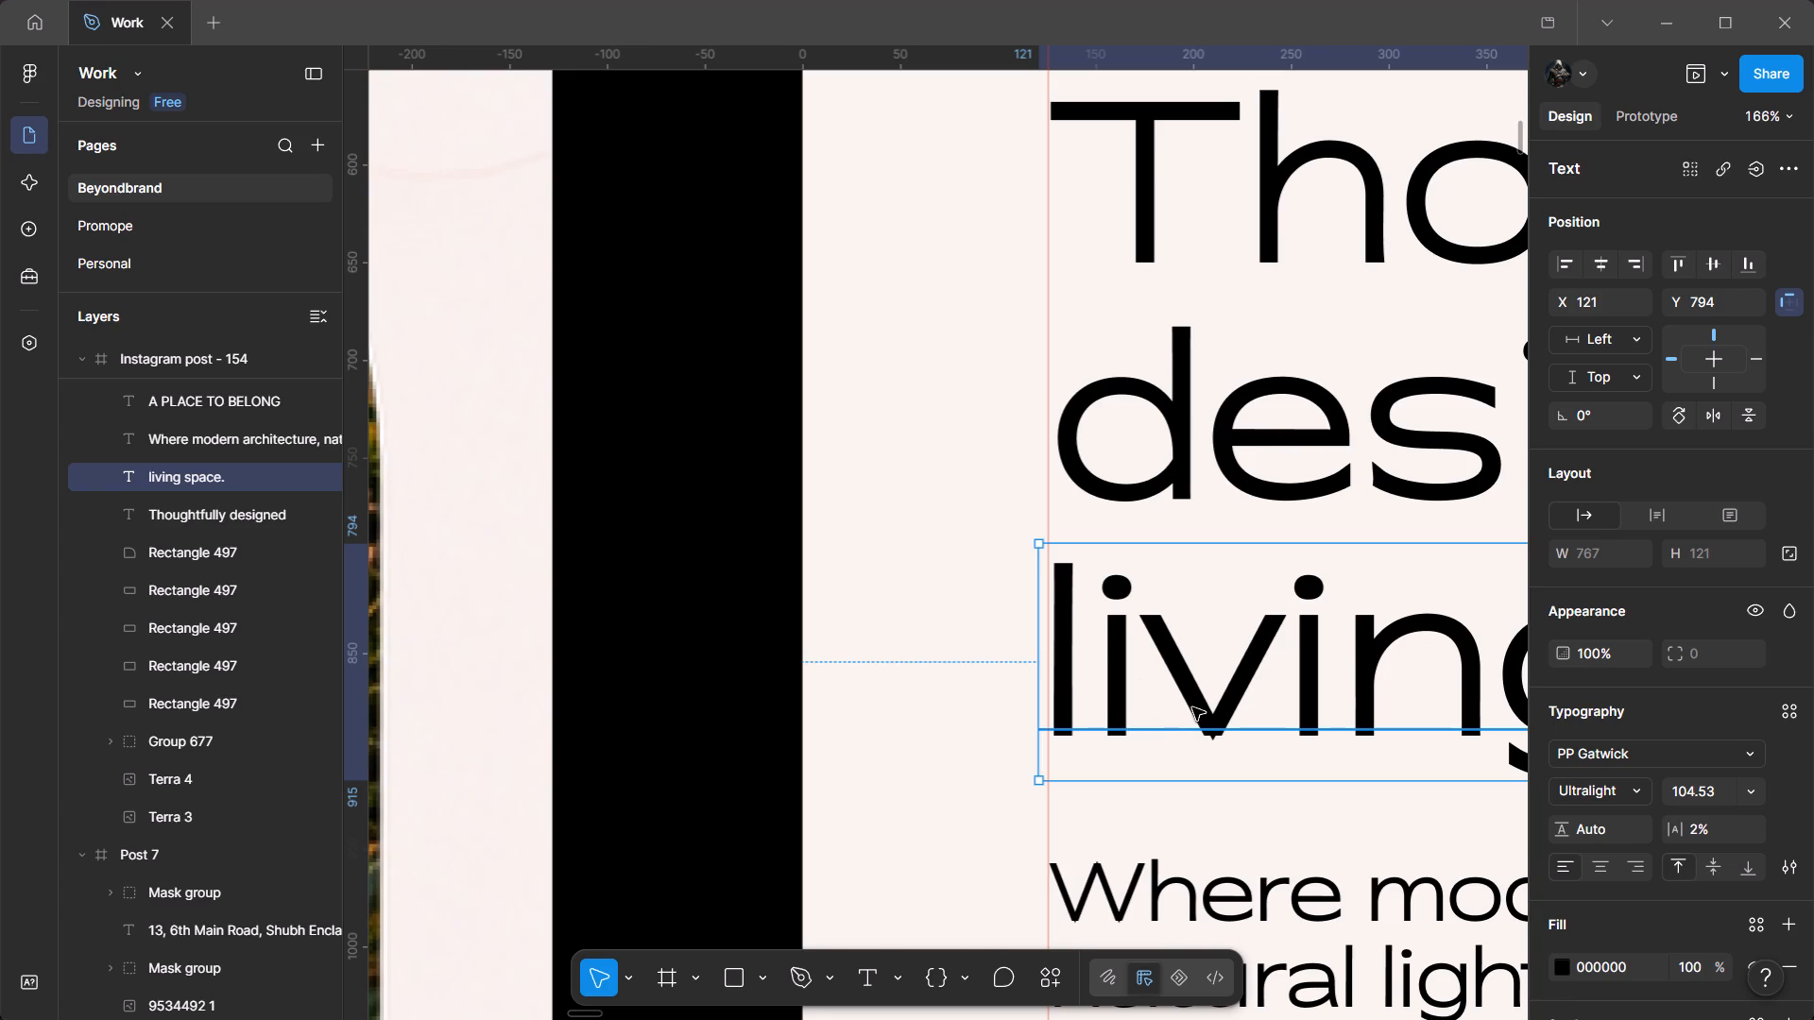
ctrl+scroll(1192, 707, down, 6)
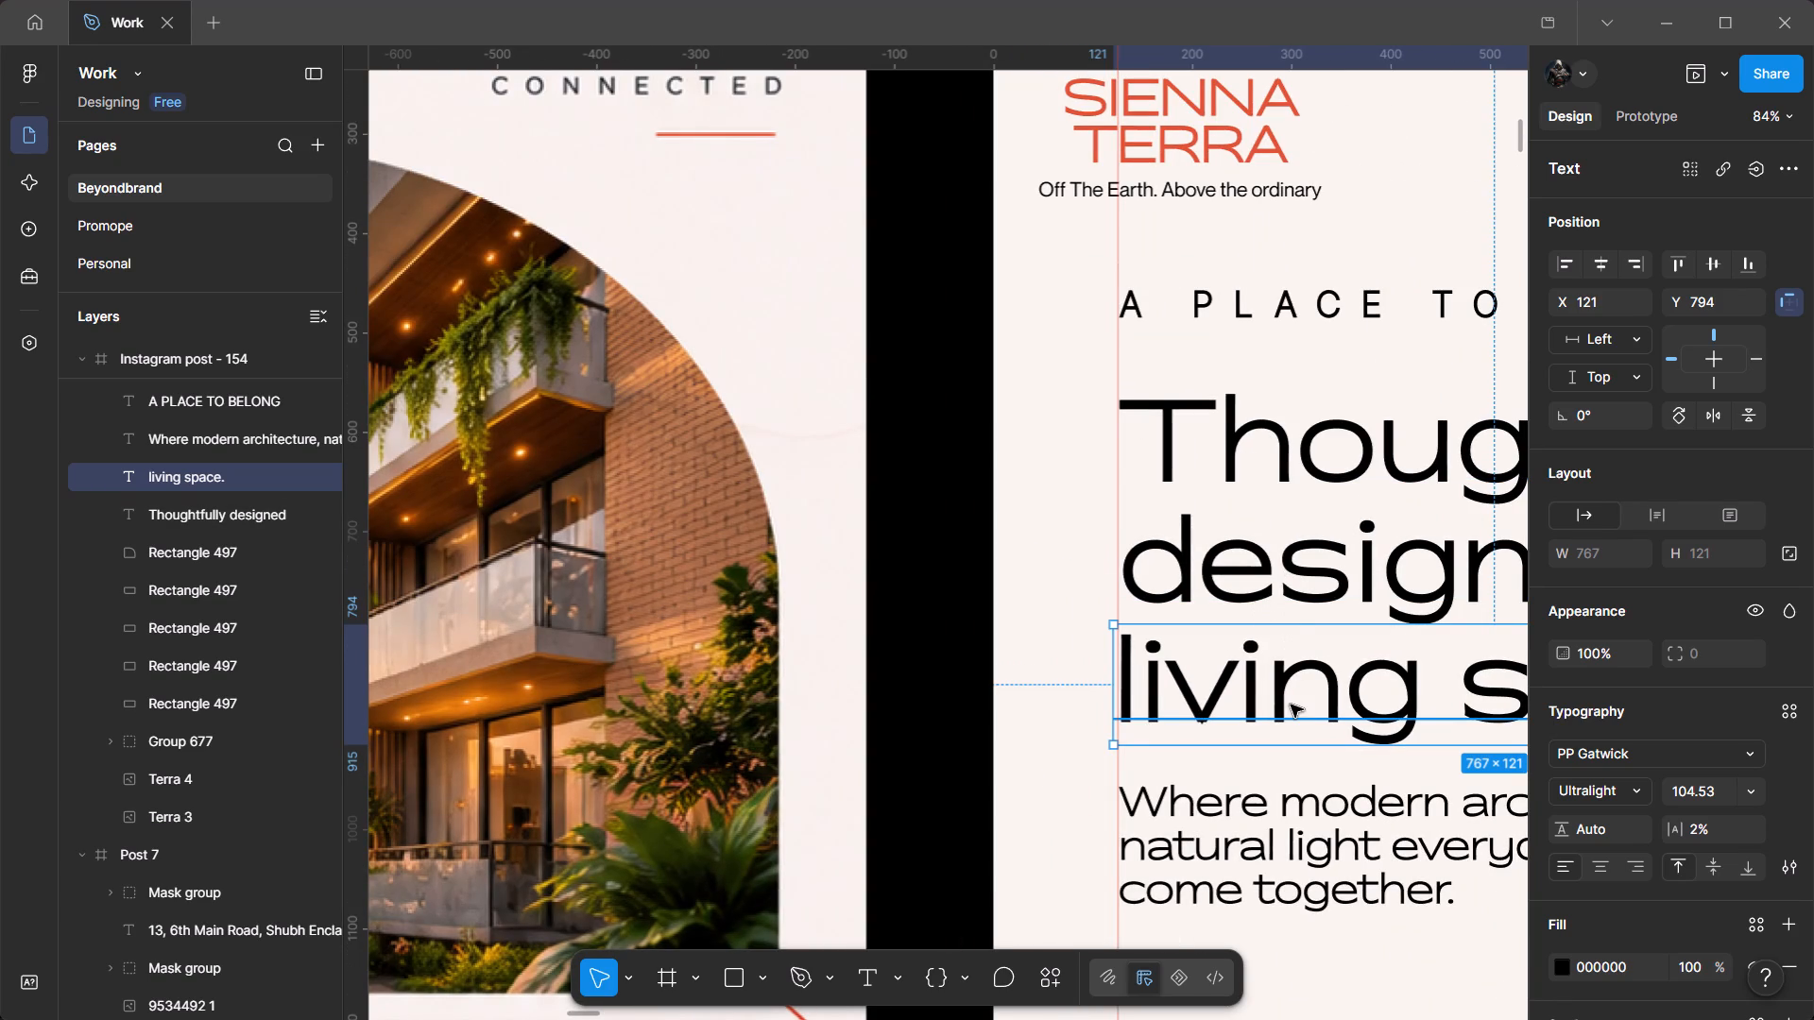
key(Down)
key(Up)
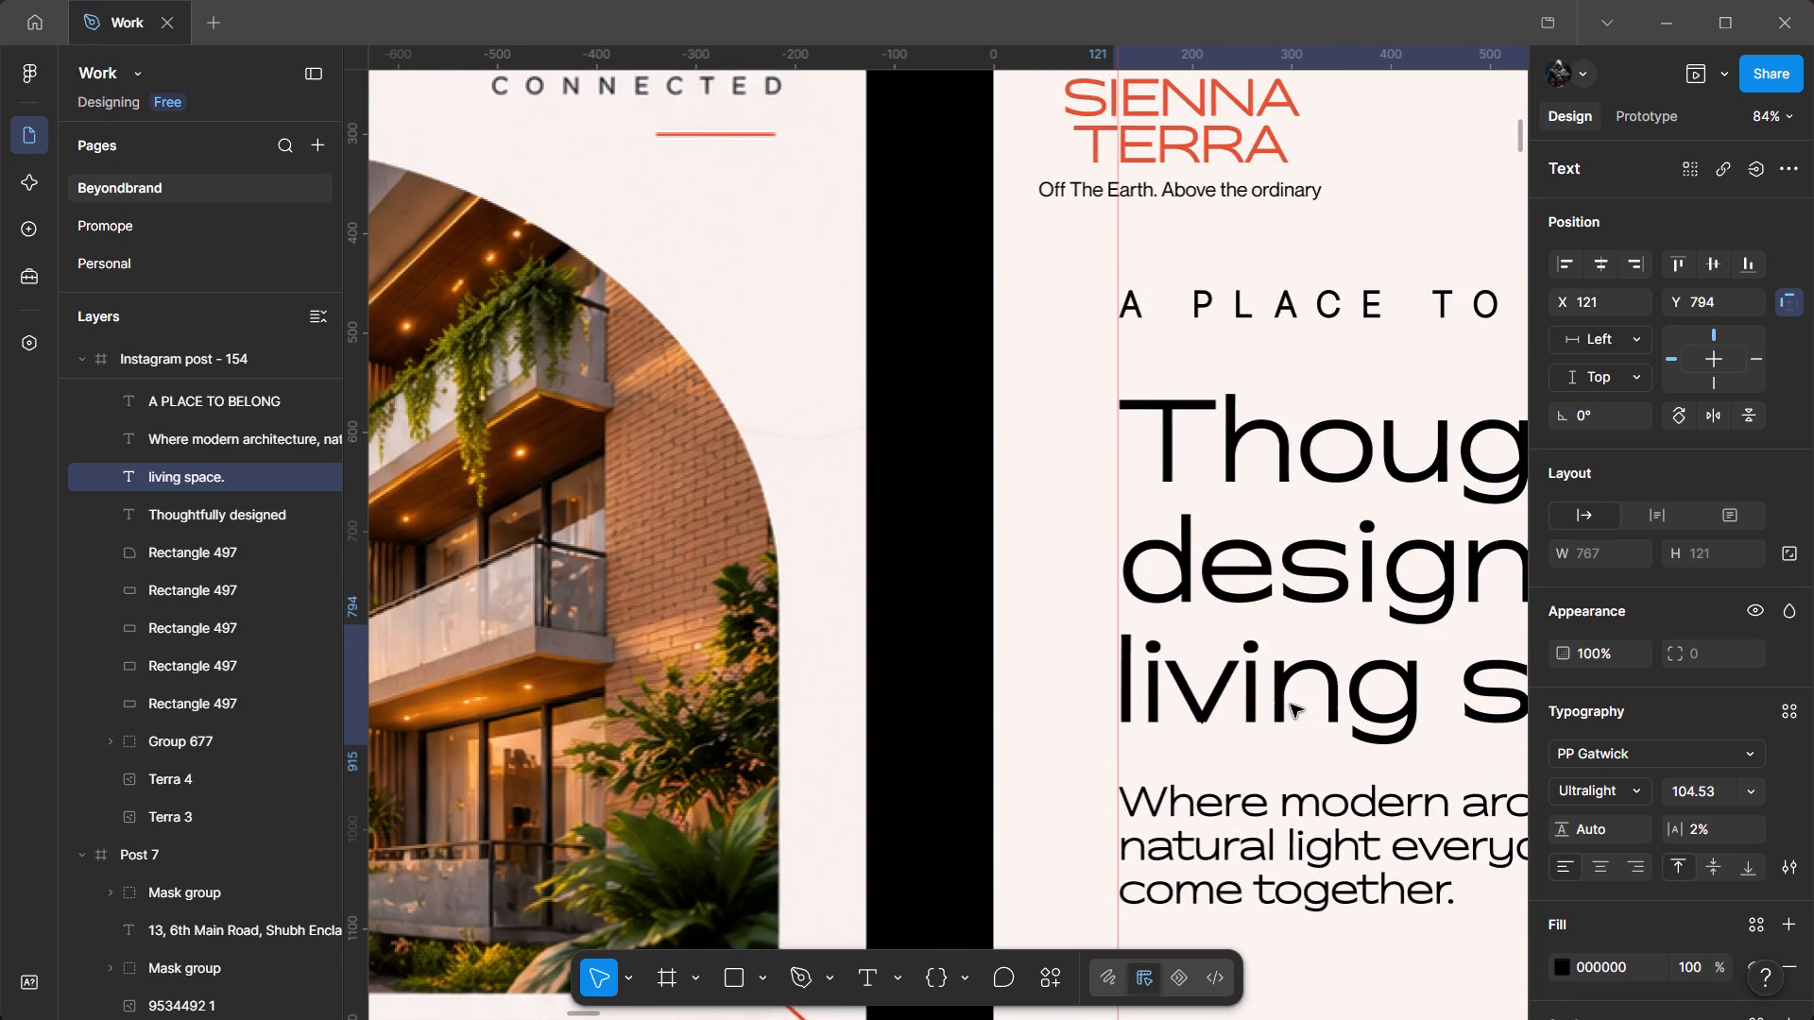
Compare the Instagram post - 154 layout with the reference advertisement, down to its bottom row of feature icons.
ctrl+scroll(1258, 514, down, 12)
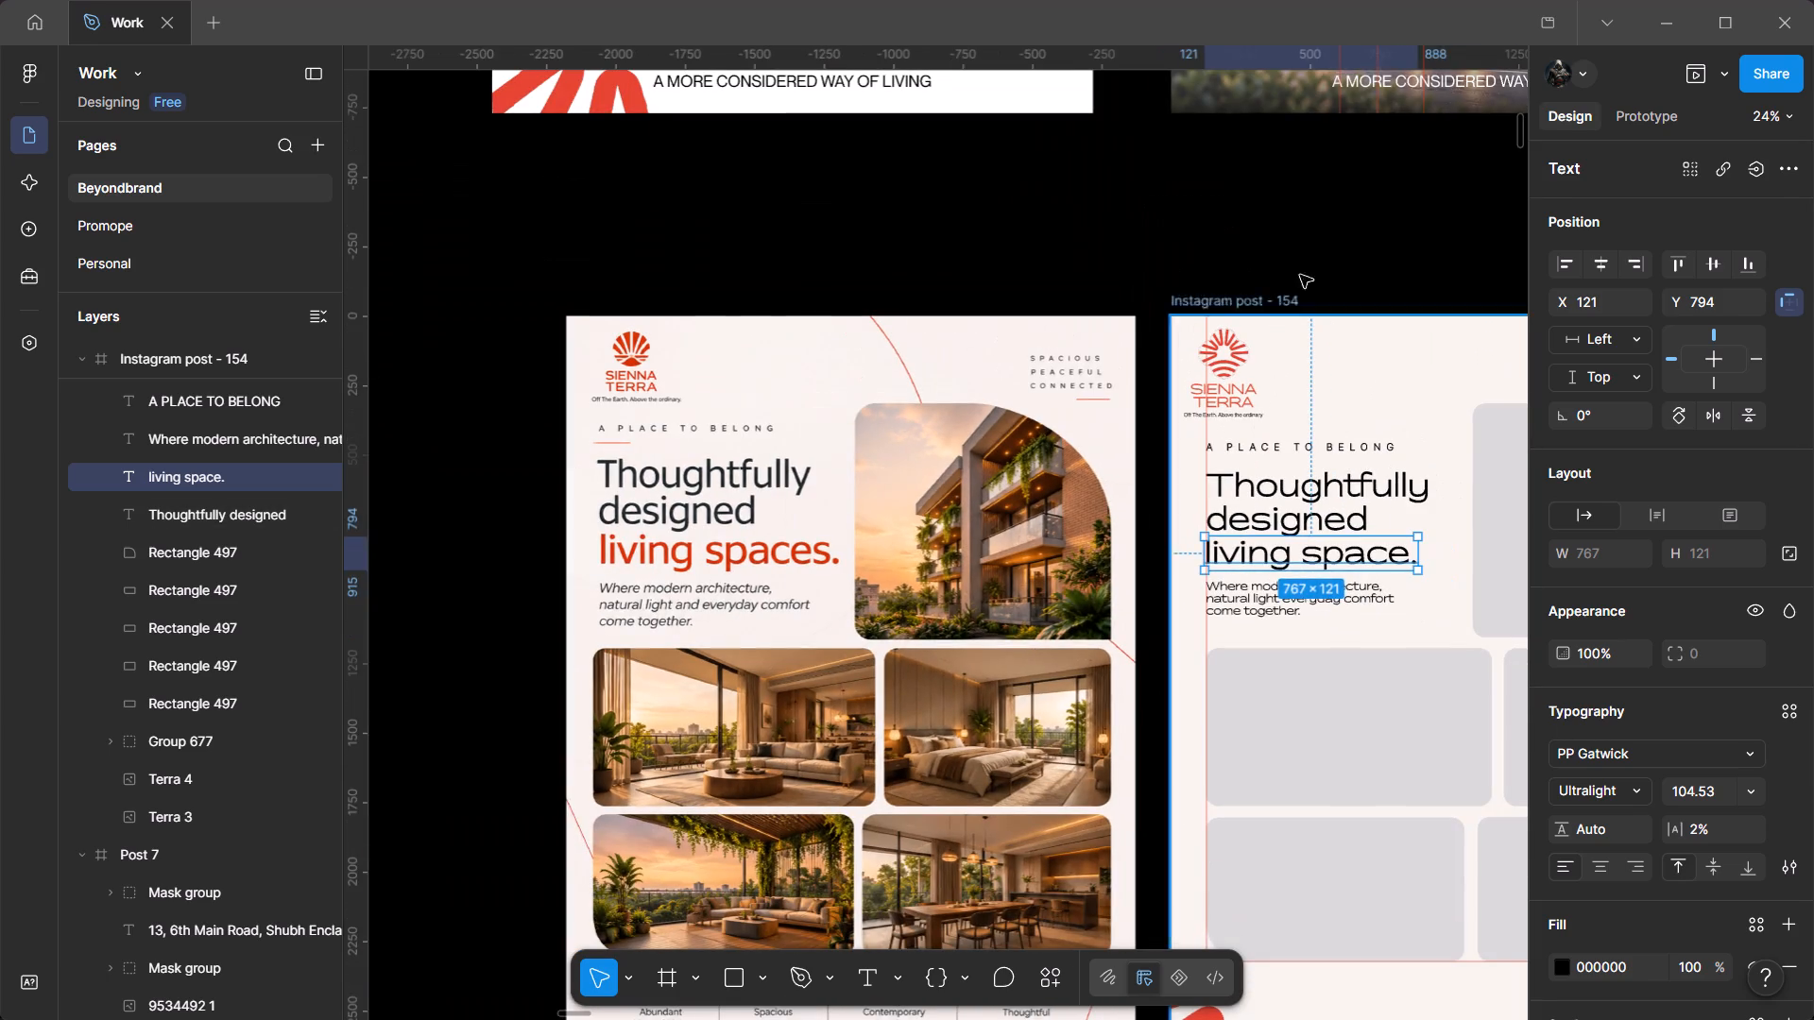
click(1311, 245)
drag(1332, 242, 1004, 173)
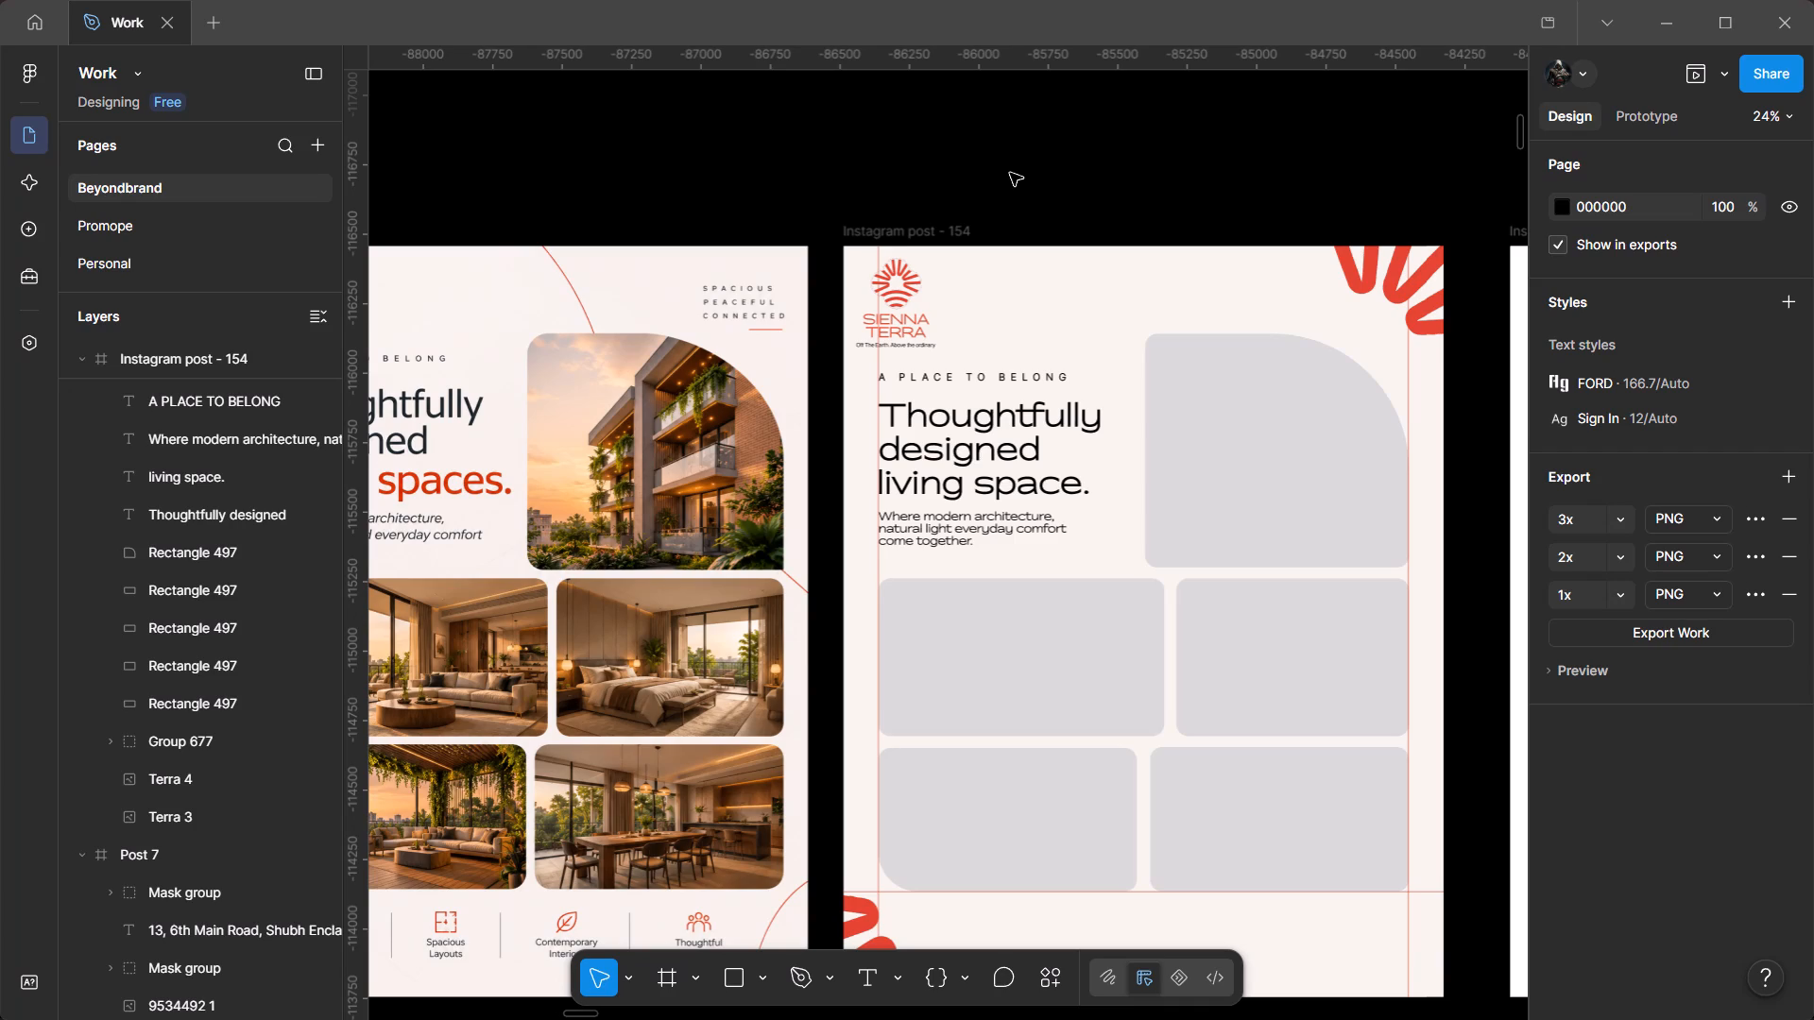
click(1012, 176)
drag(1014, 180, 1203, 182)
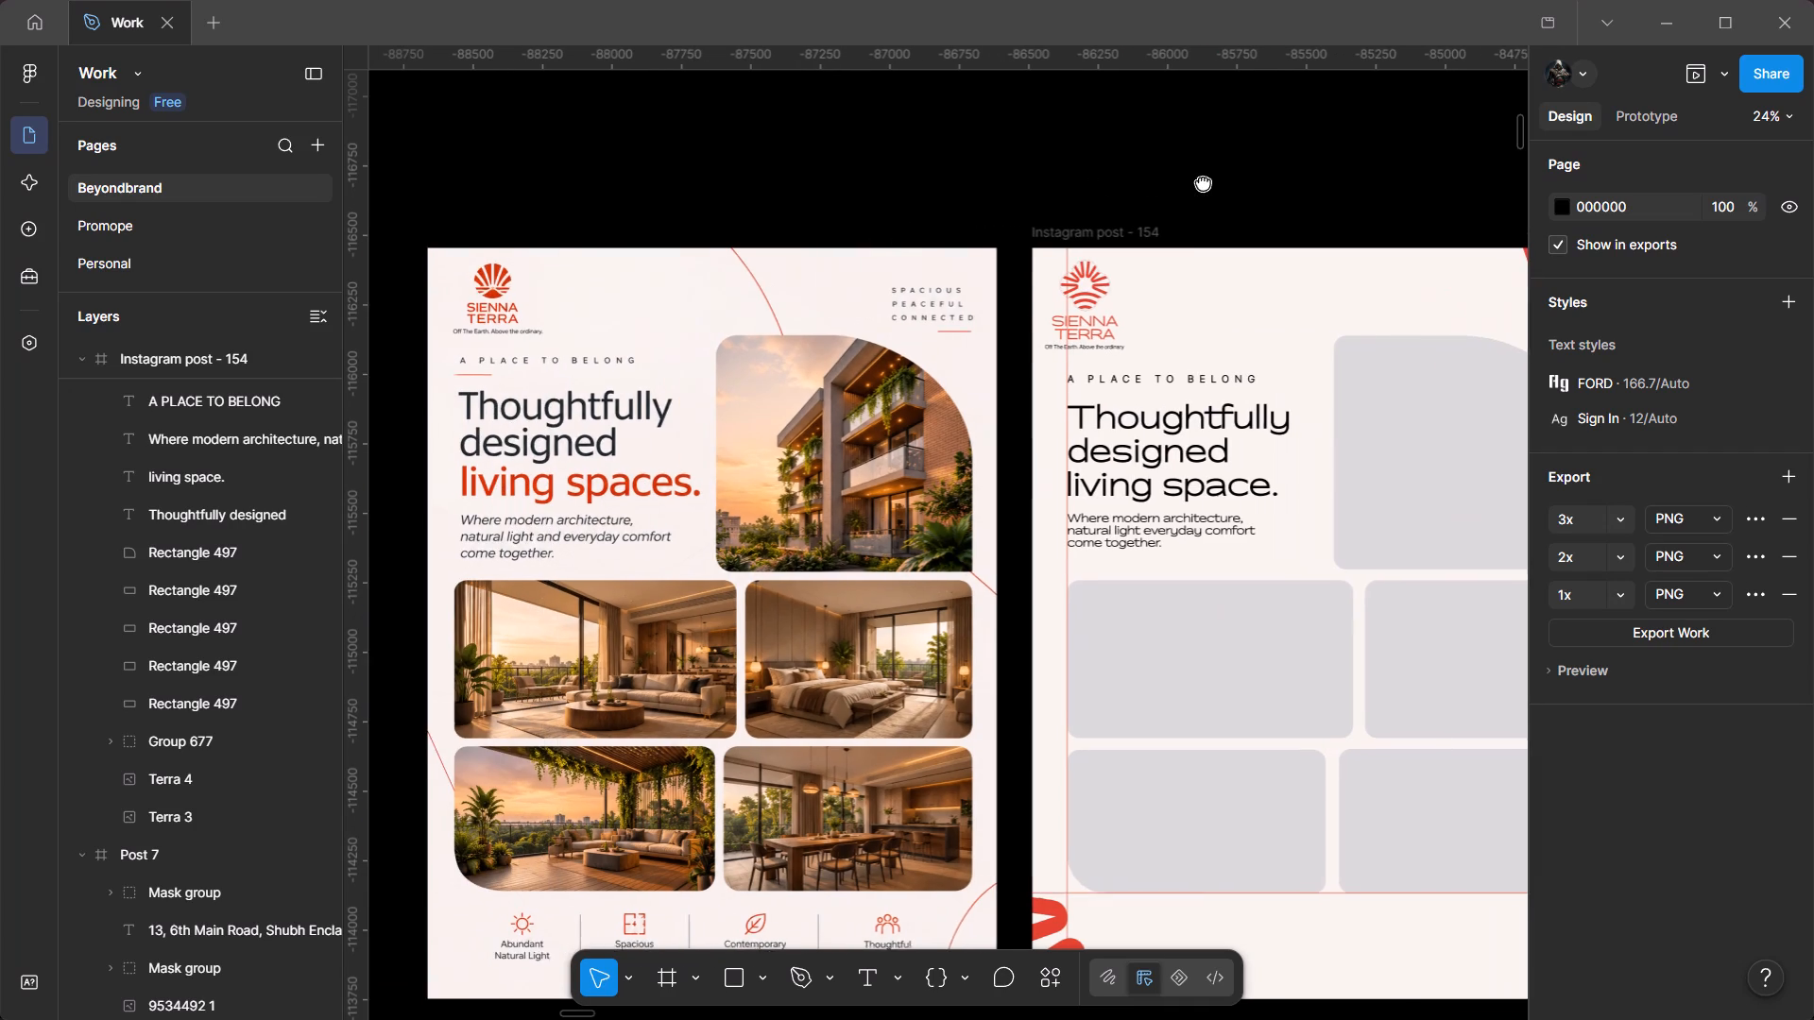
drag(1203, 182, 991, 97)
drag(801, 654, 1104, 395)
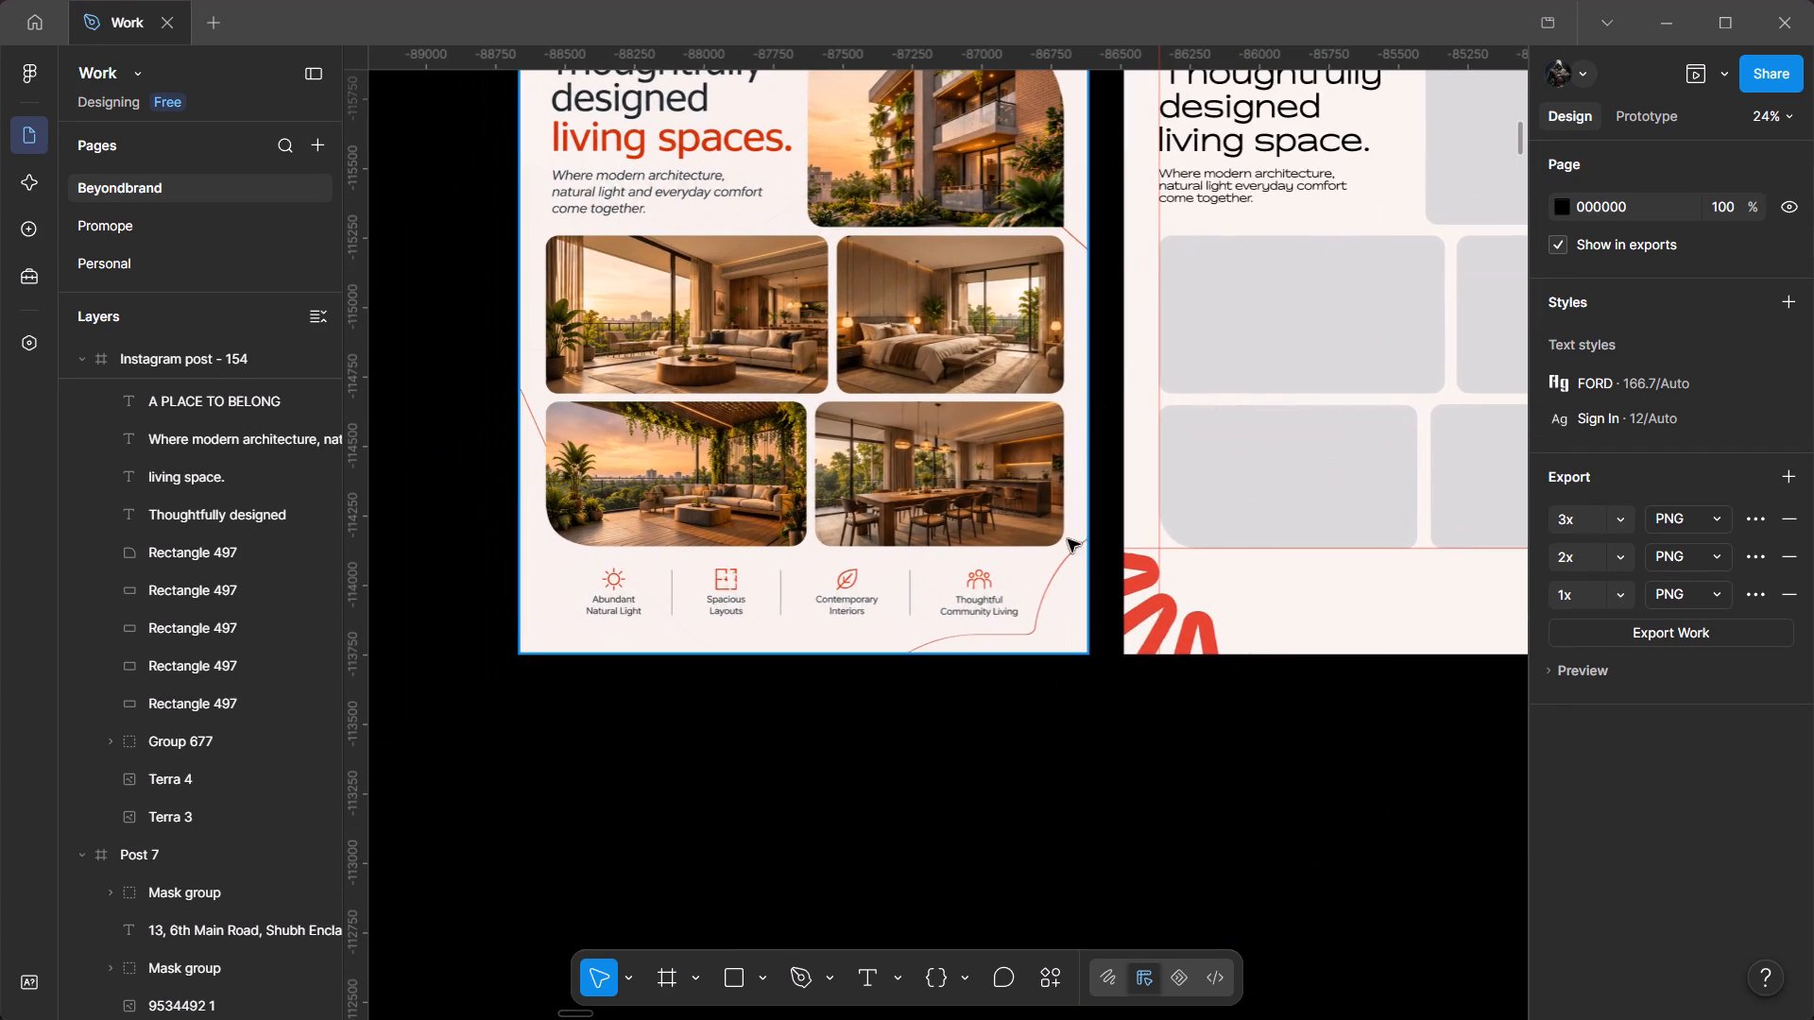
Draw a vertical line about 189 long over the divider between Abundant Natural Light and Spacious Layouts in the reference advertisement.
key(l)
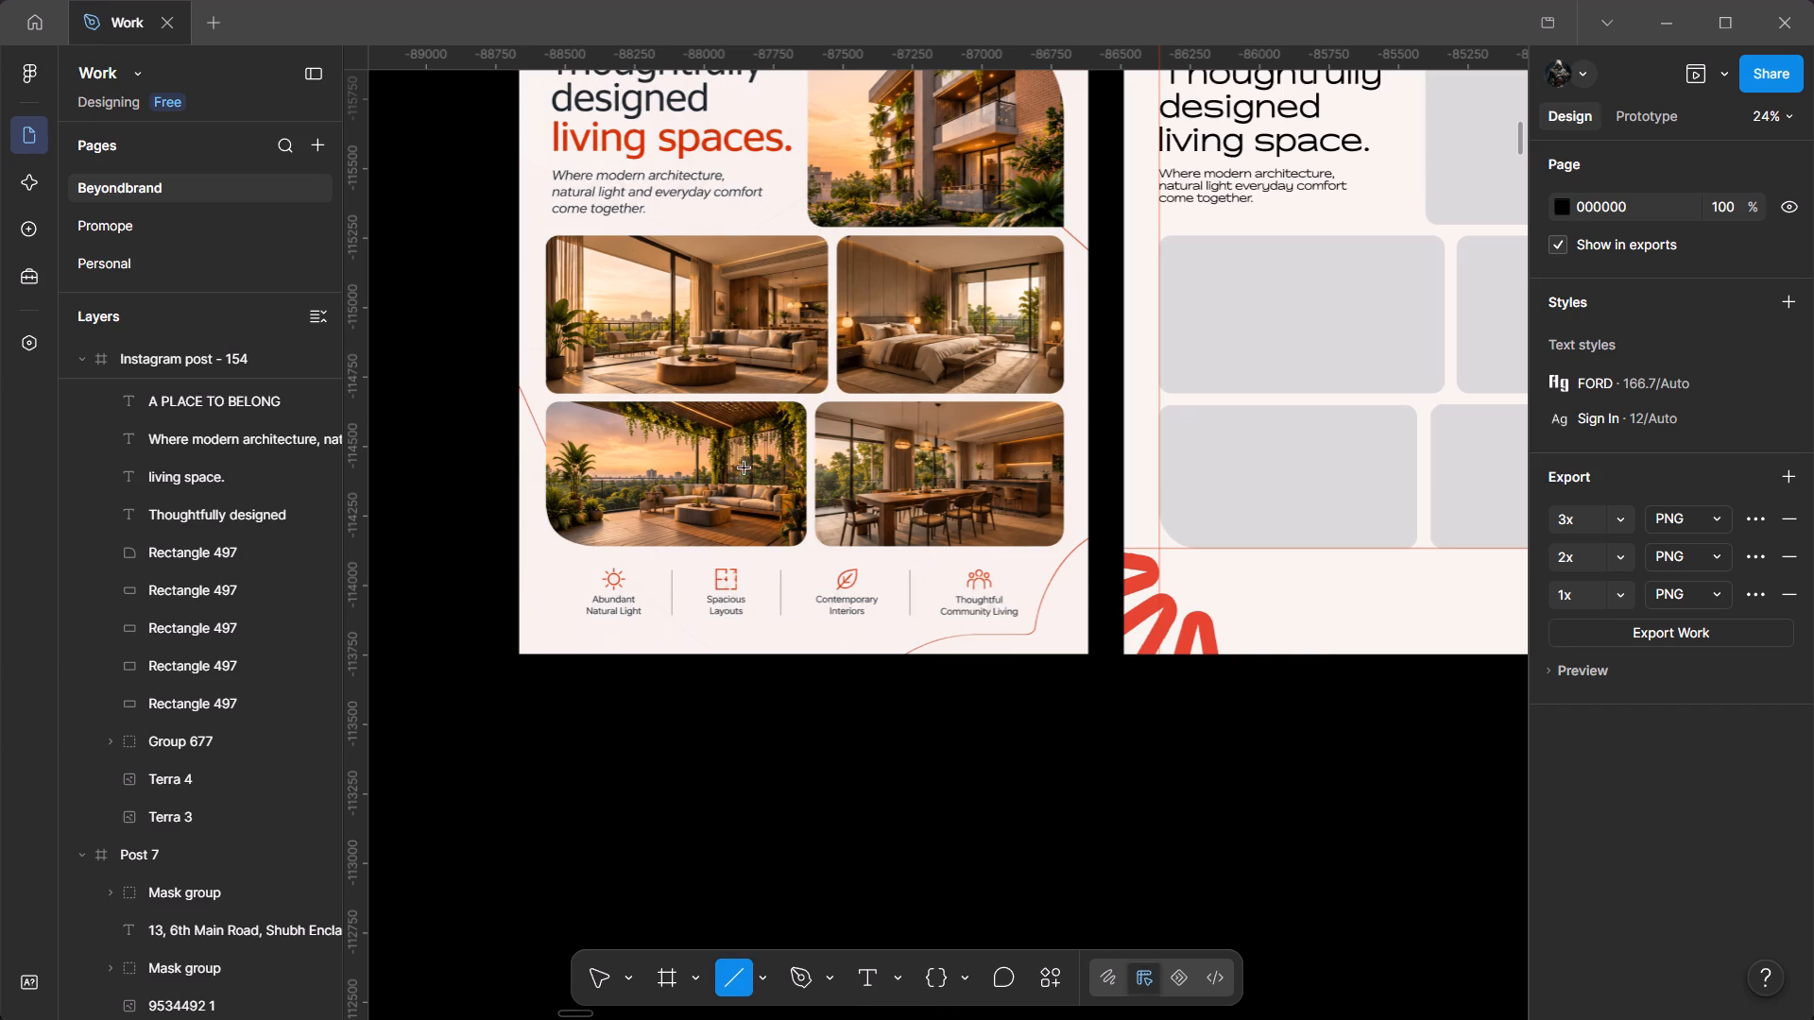
drag(834, 806, 753, 910)
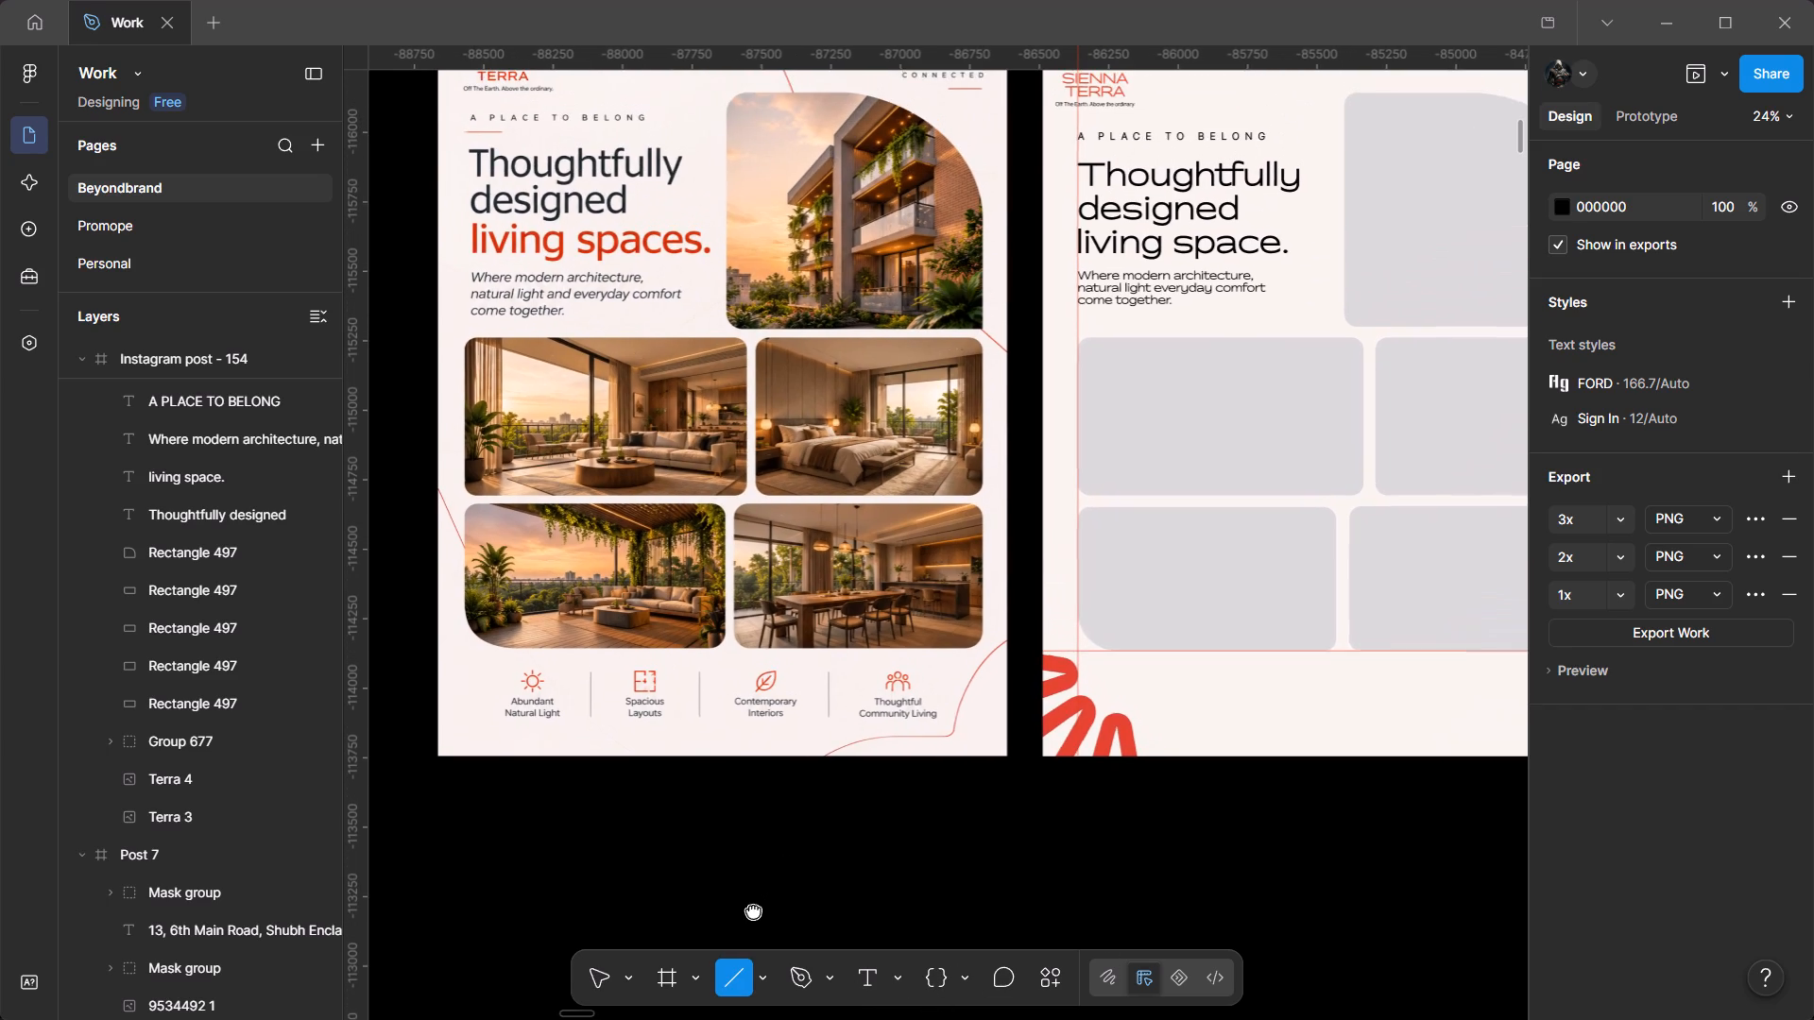
drag(753, 910, 726, 829)
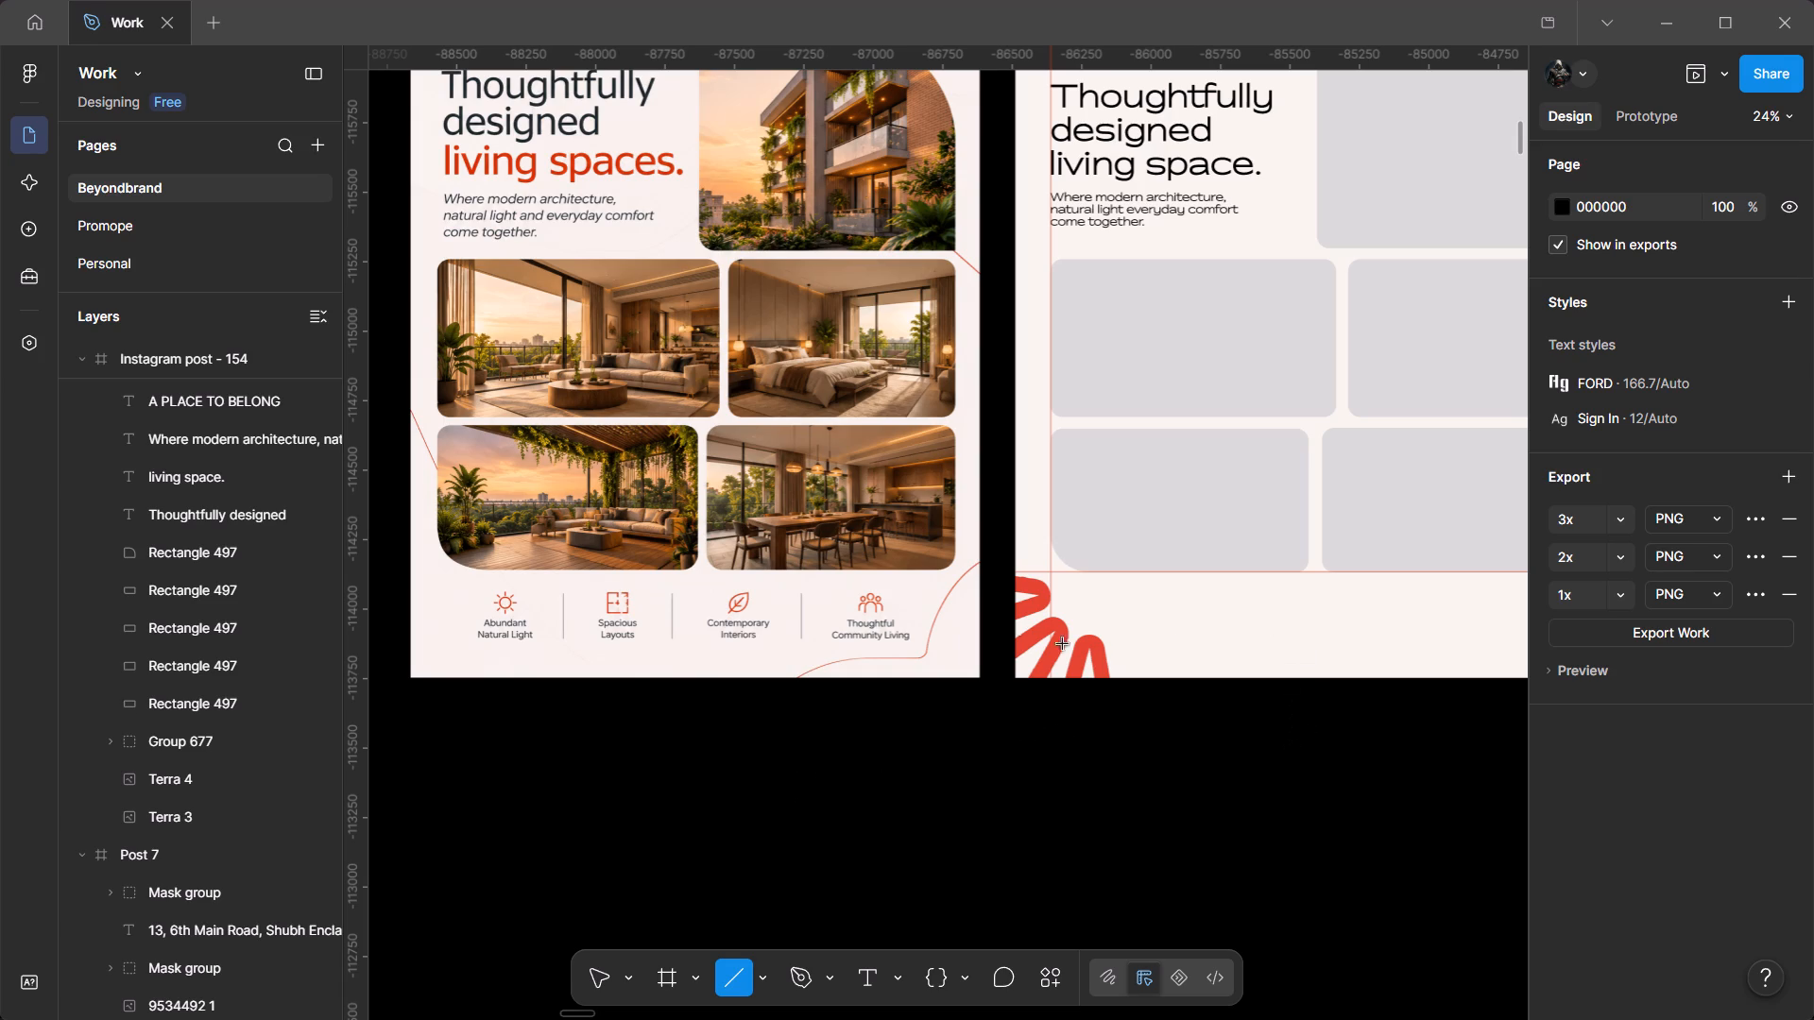
ctrl+scroll(494, 628, up, 5)
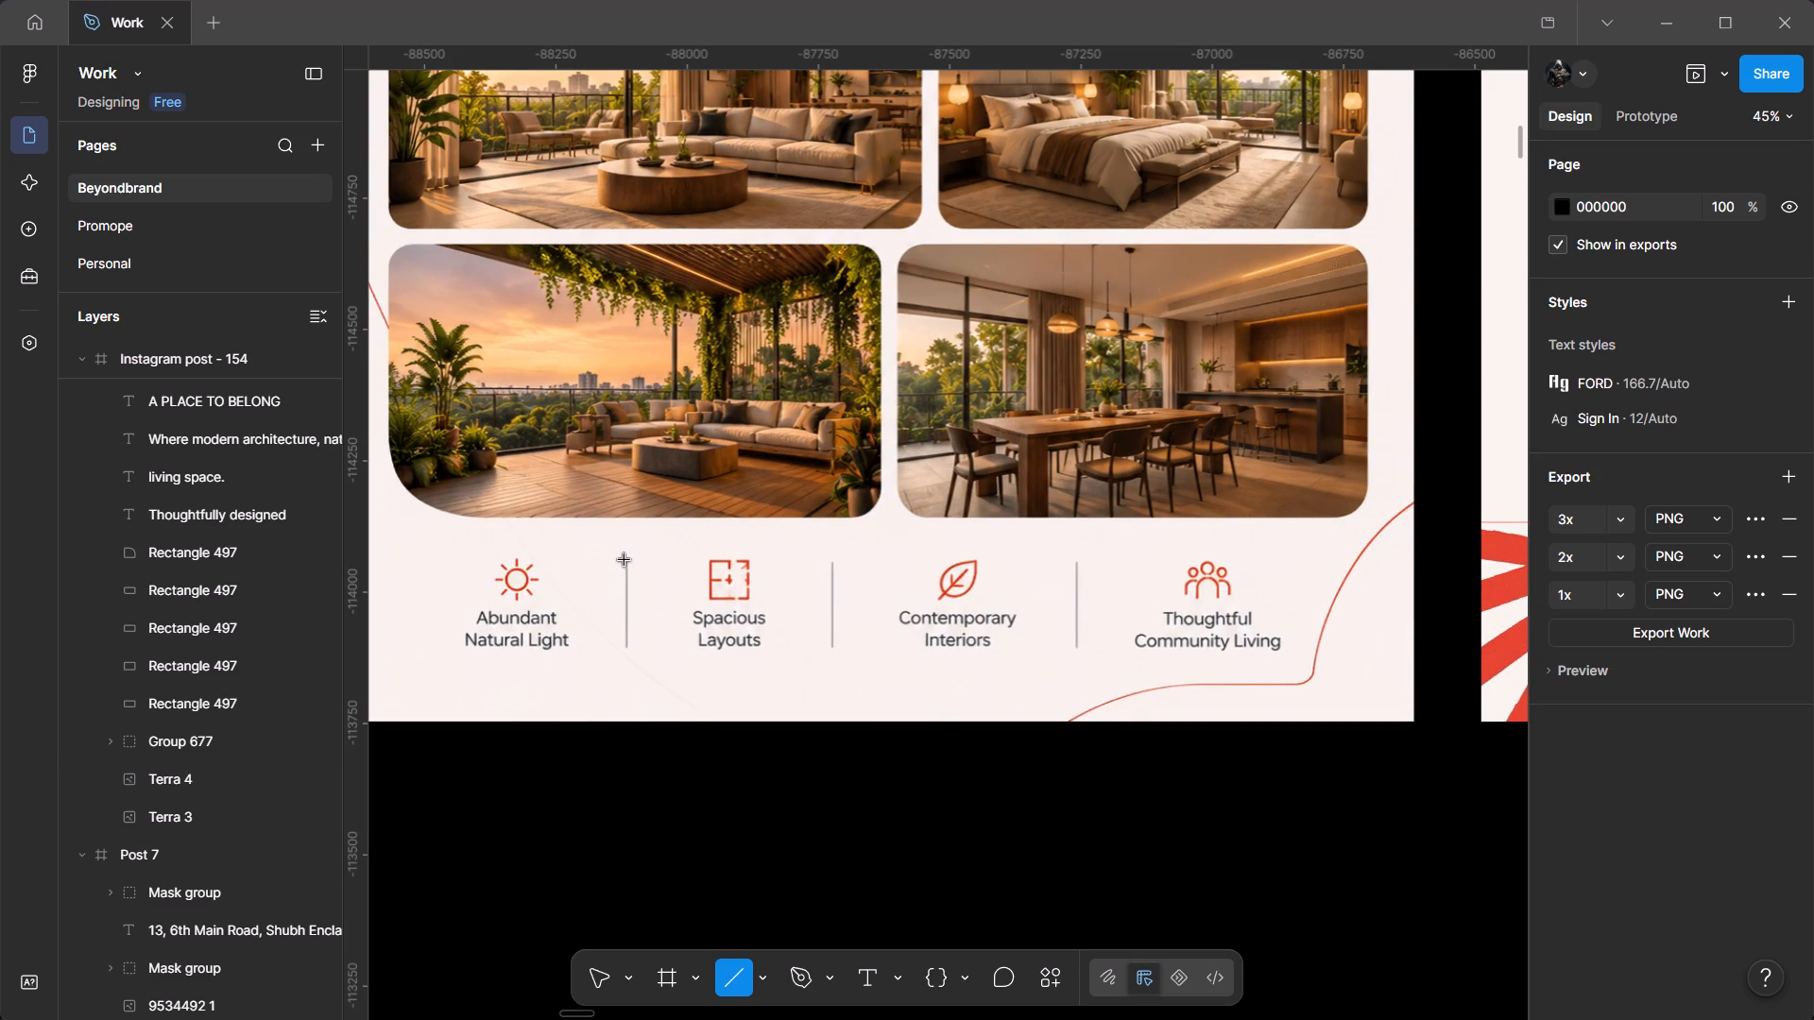
drag(626, 560, 616, 652)
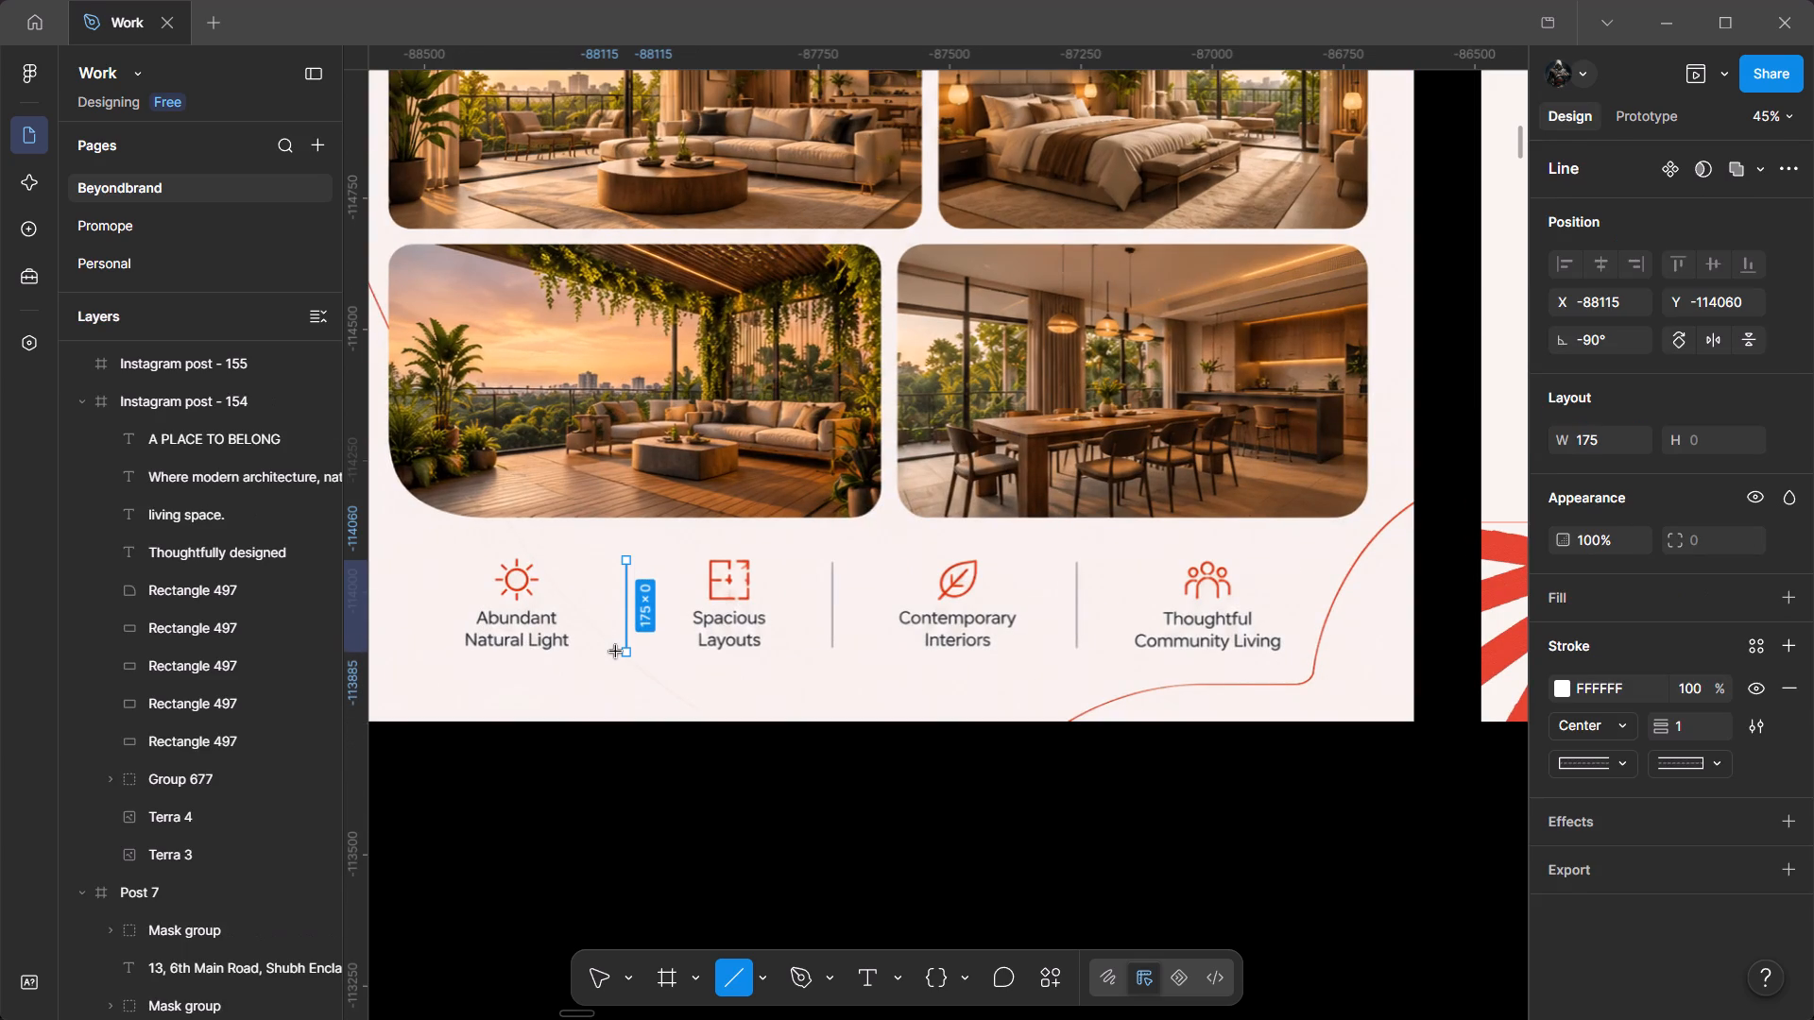
drag(616, 652, 616, 658)
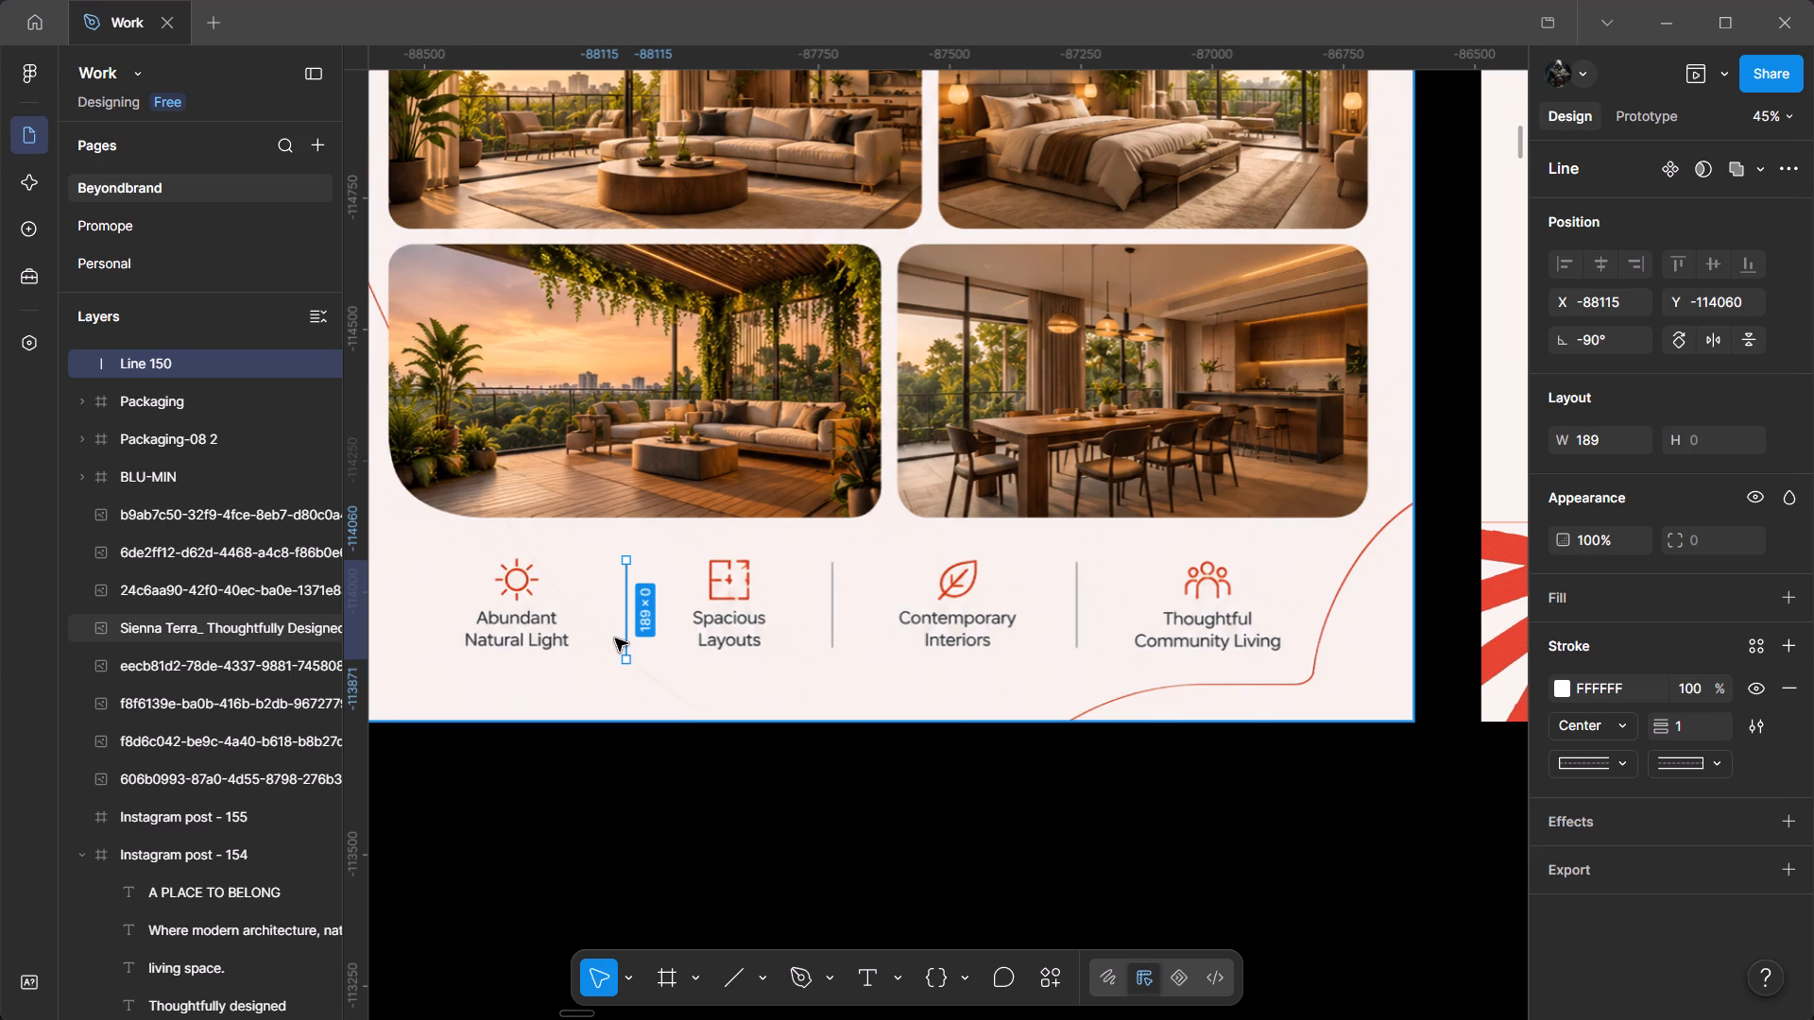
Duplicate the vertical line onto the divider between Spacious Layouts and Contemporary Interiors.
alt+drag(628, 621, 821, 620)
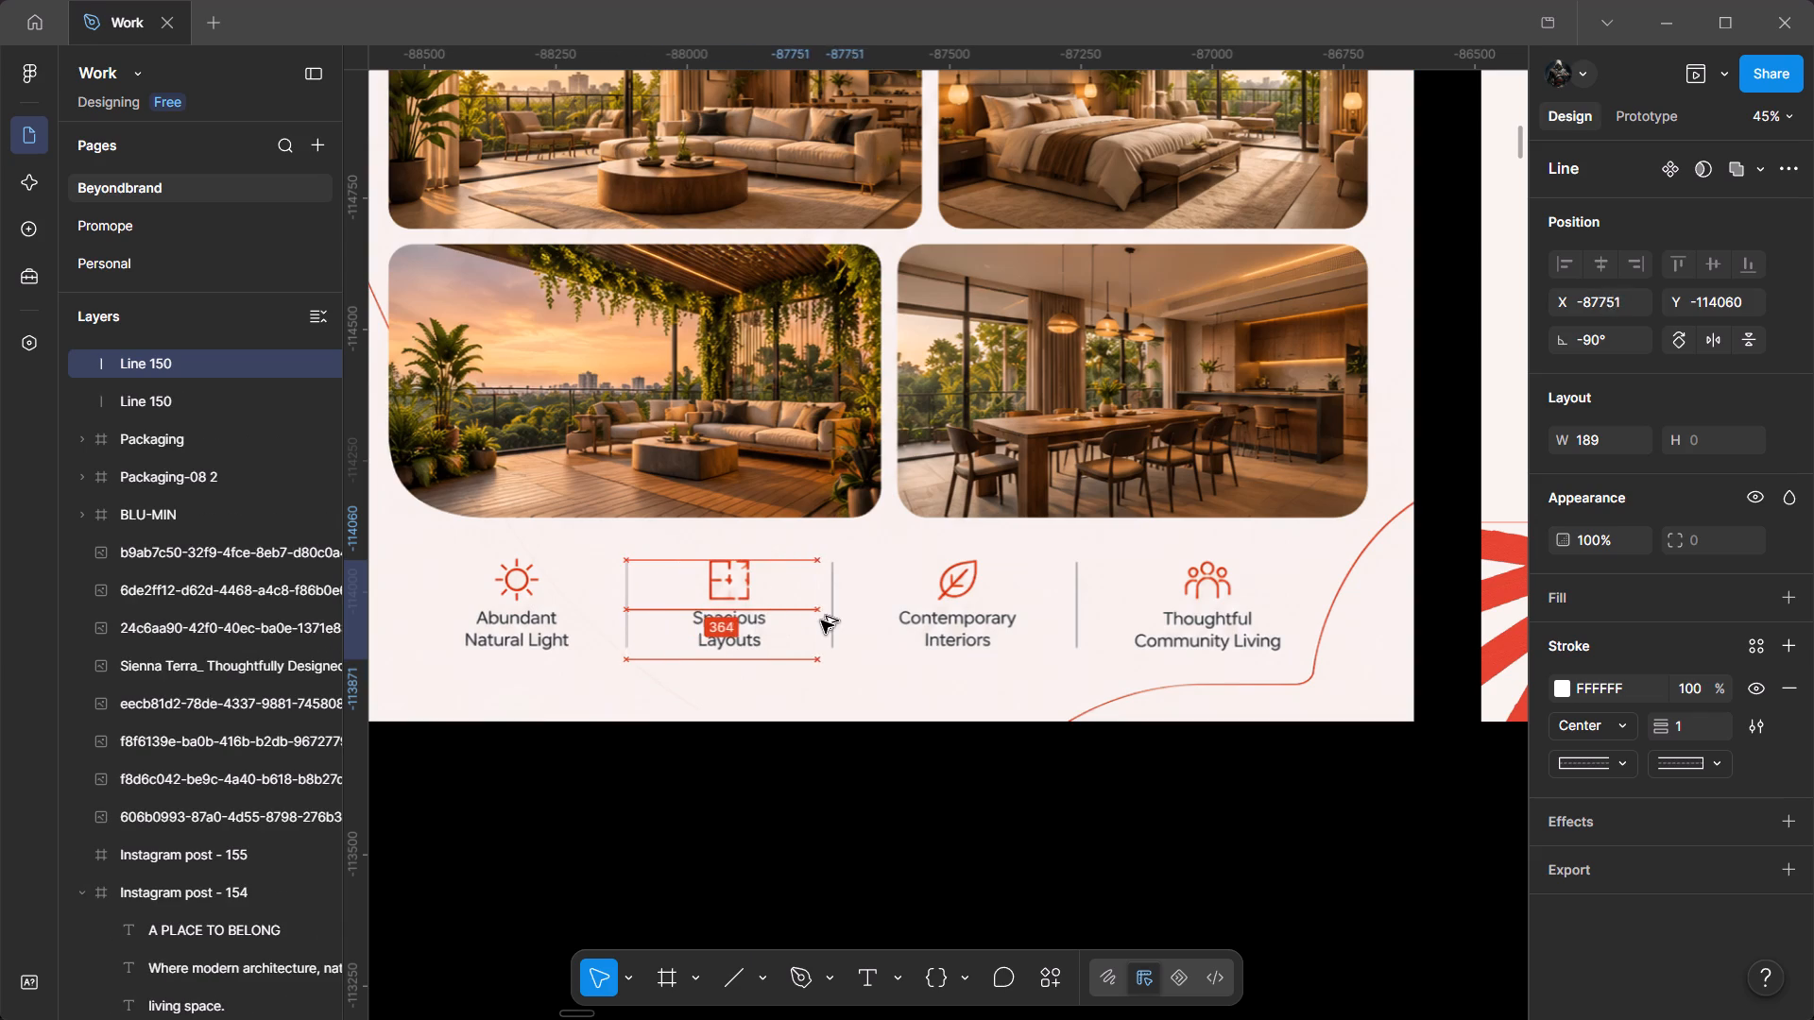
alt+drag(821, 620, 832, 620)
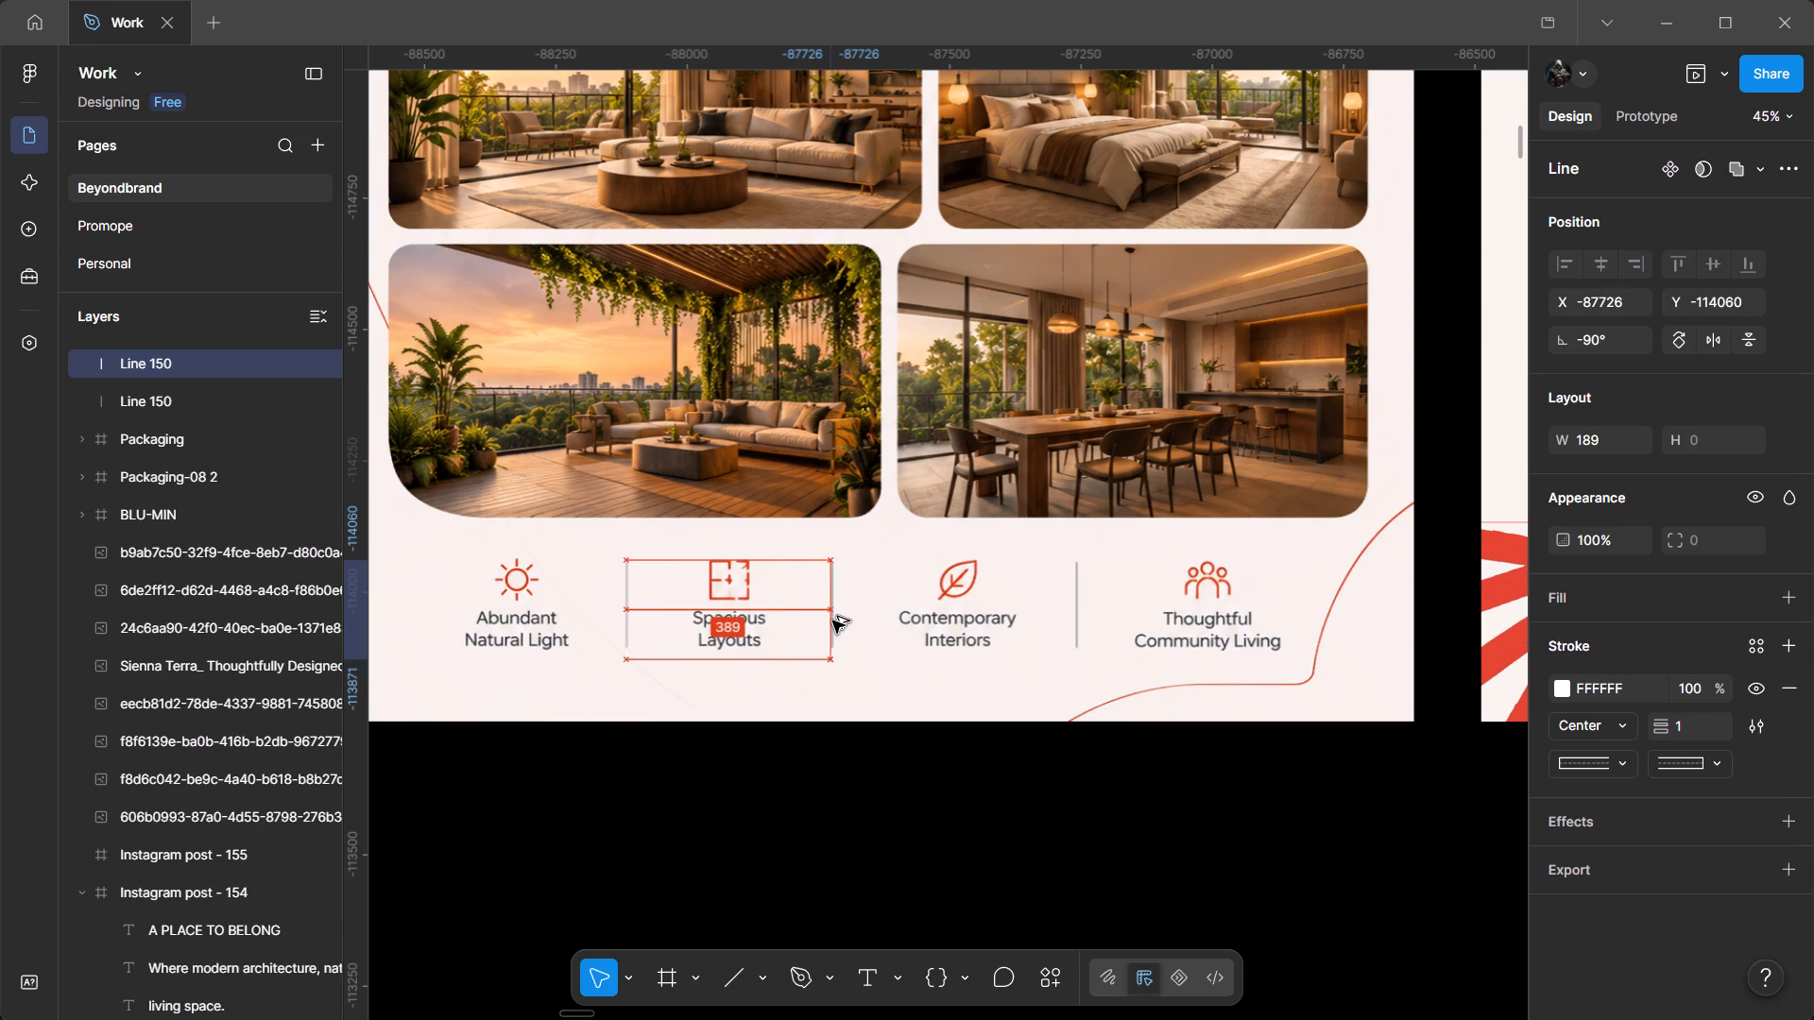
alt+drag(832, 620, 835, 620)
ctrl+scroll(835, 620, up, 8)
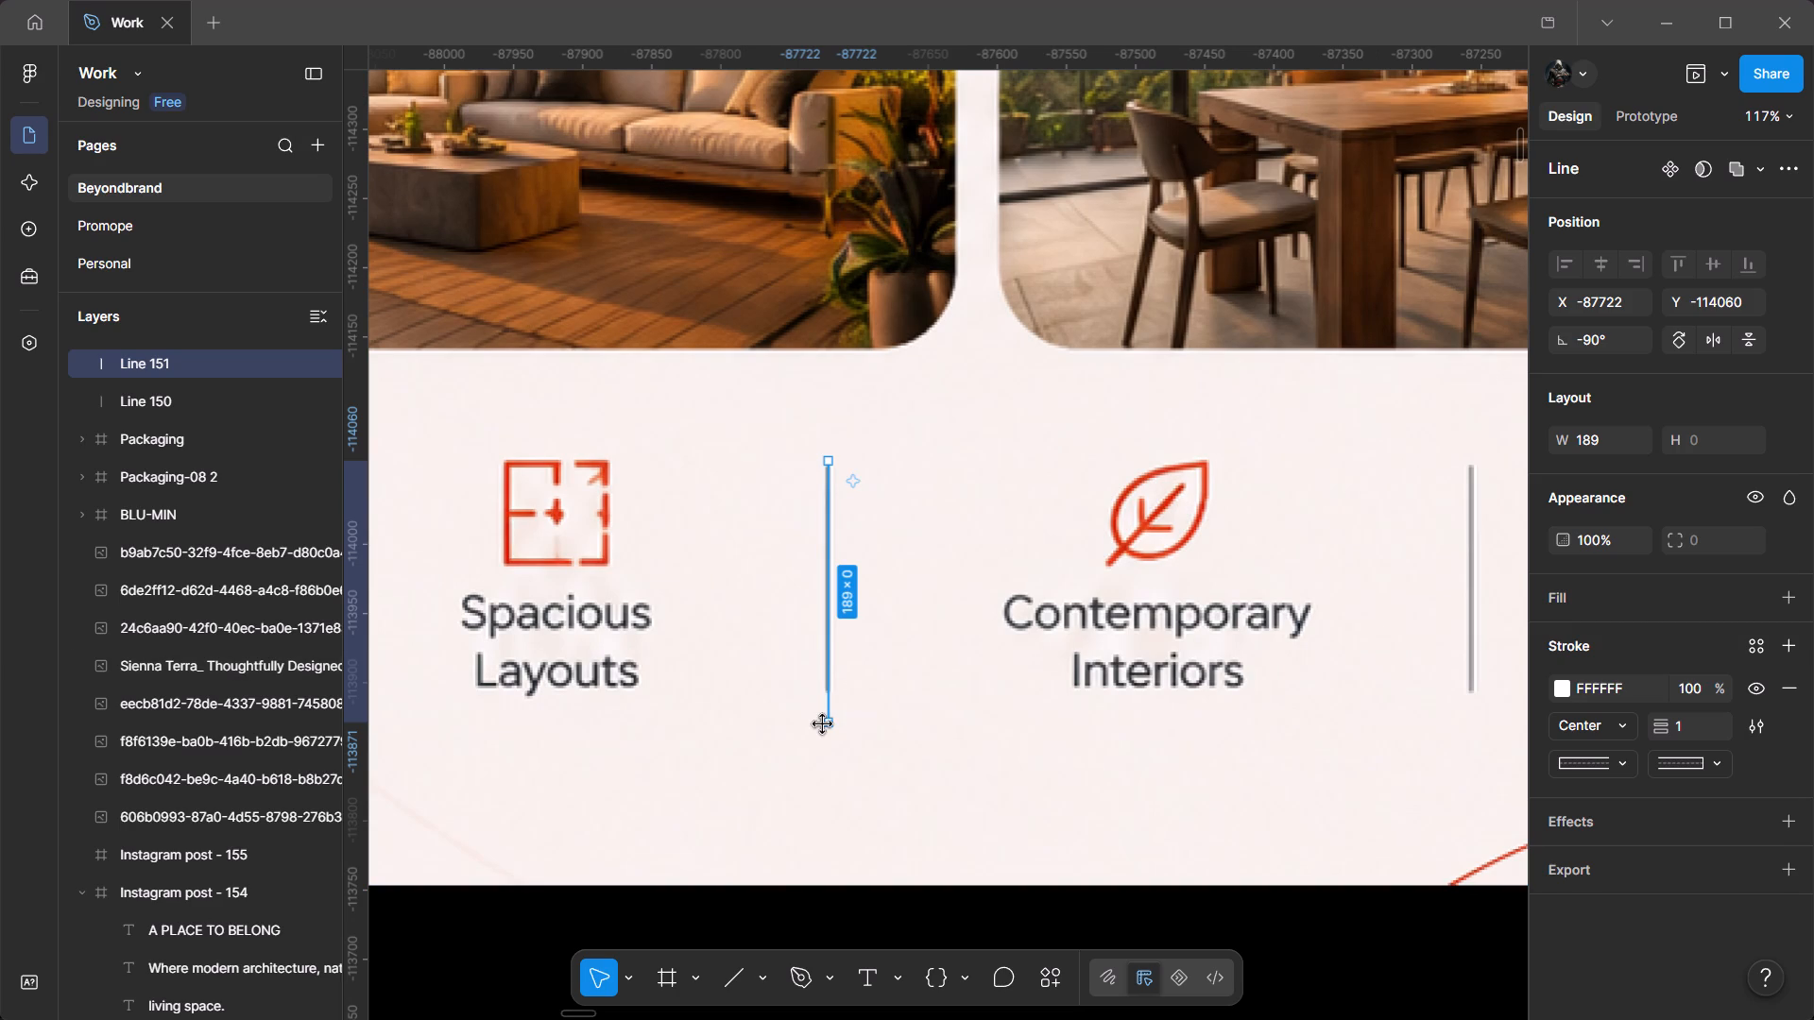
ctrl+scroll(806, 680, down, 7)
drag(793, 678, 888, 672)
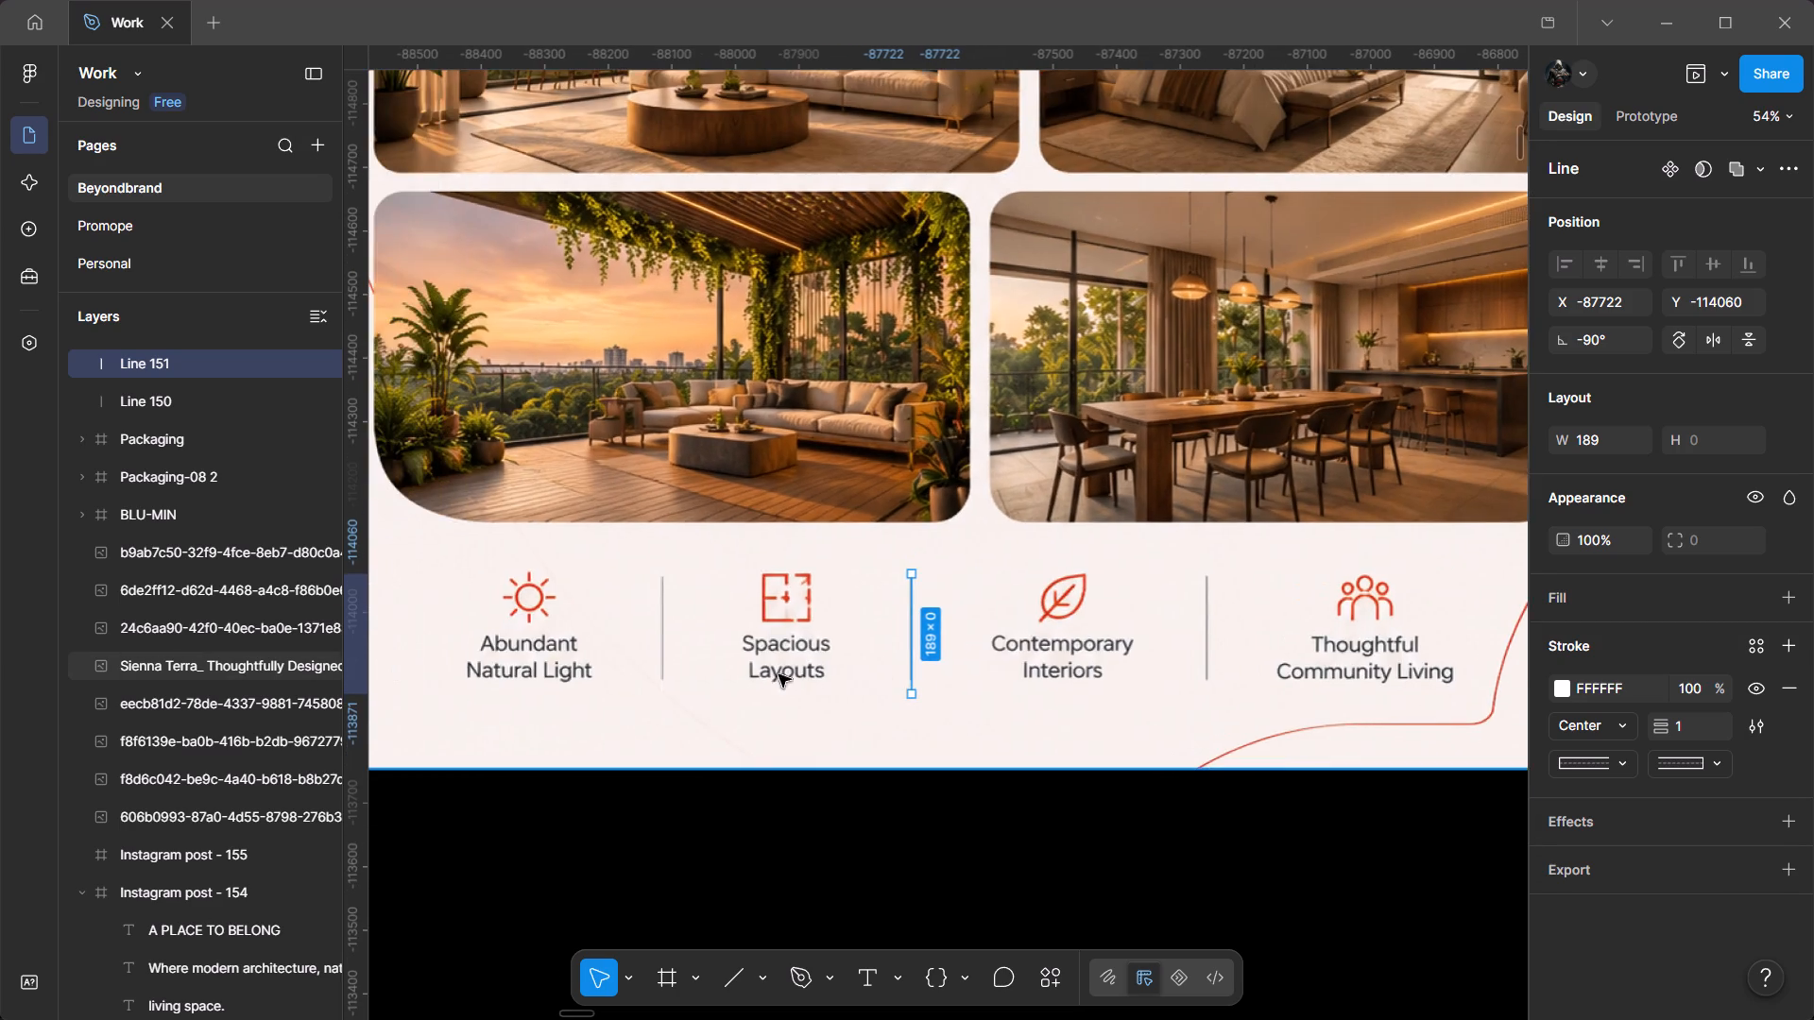
Shorten the first vertical line at both ends to a length of about 164, matching the reference divider.
ctrl+scroll(699, 672, up, 7)
click(655, 604)
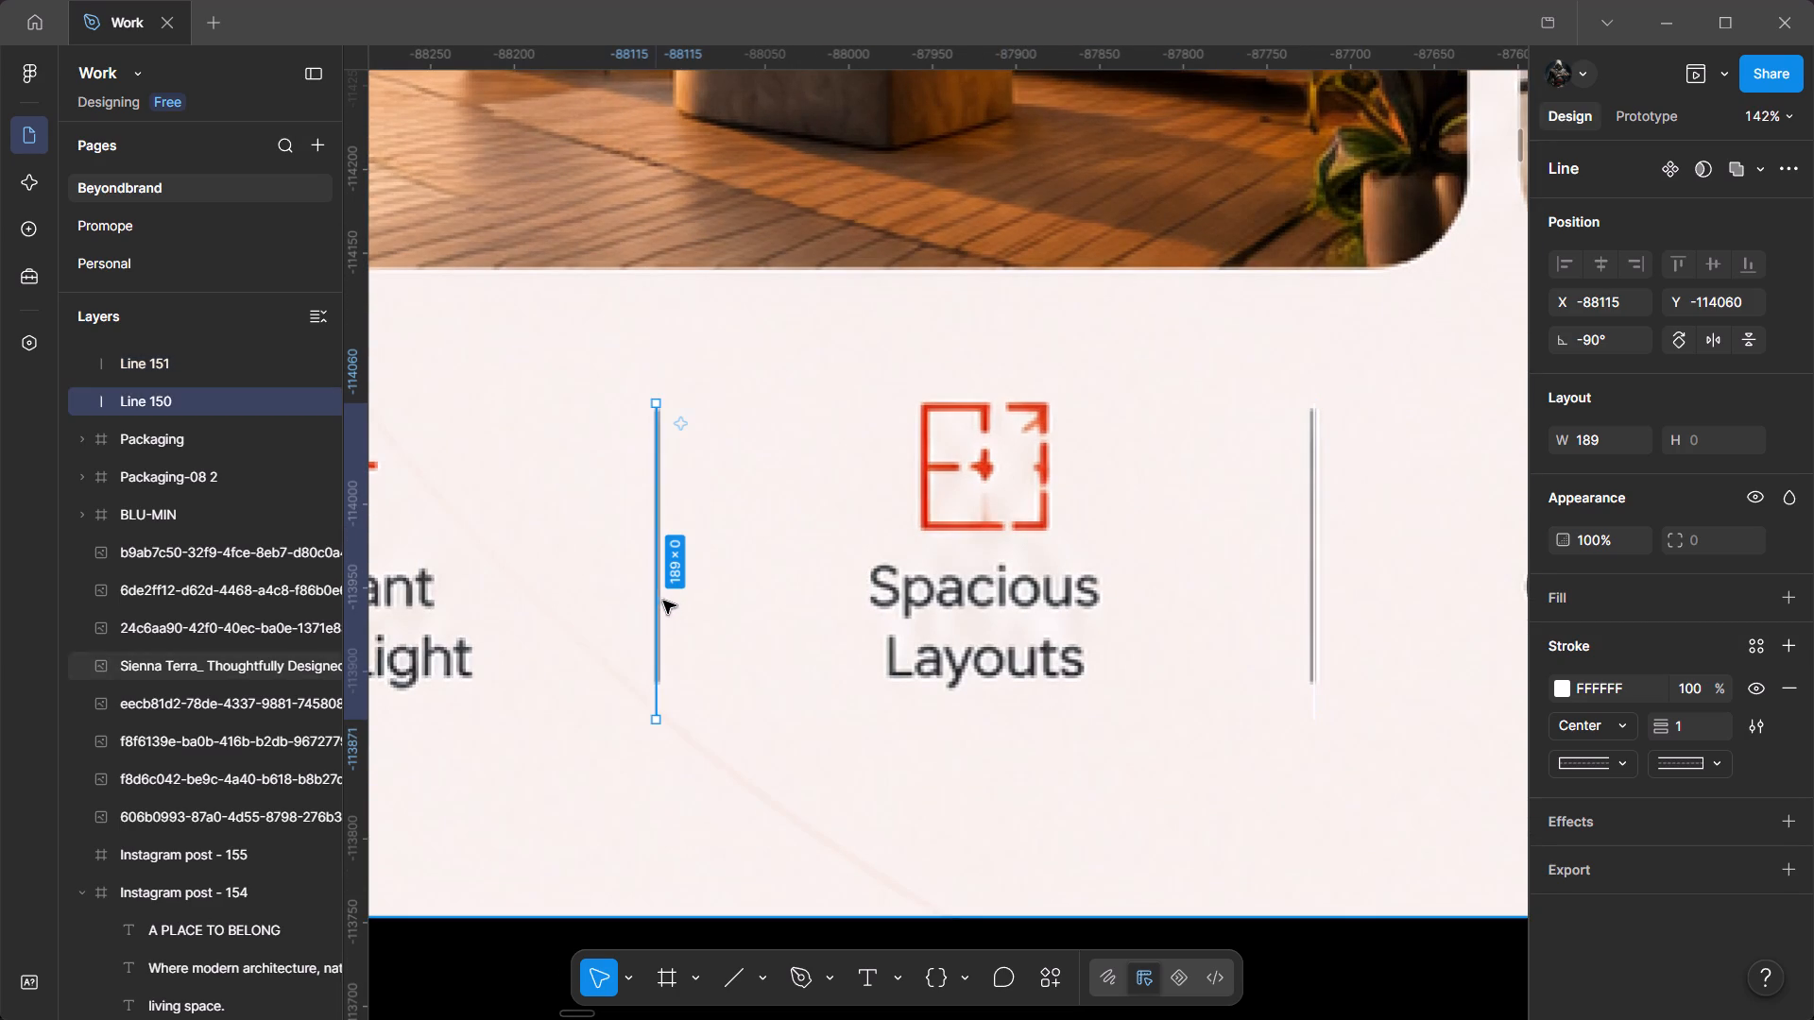
click(660, 601)
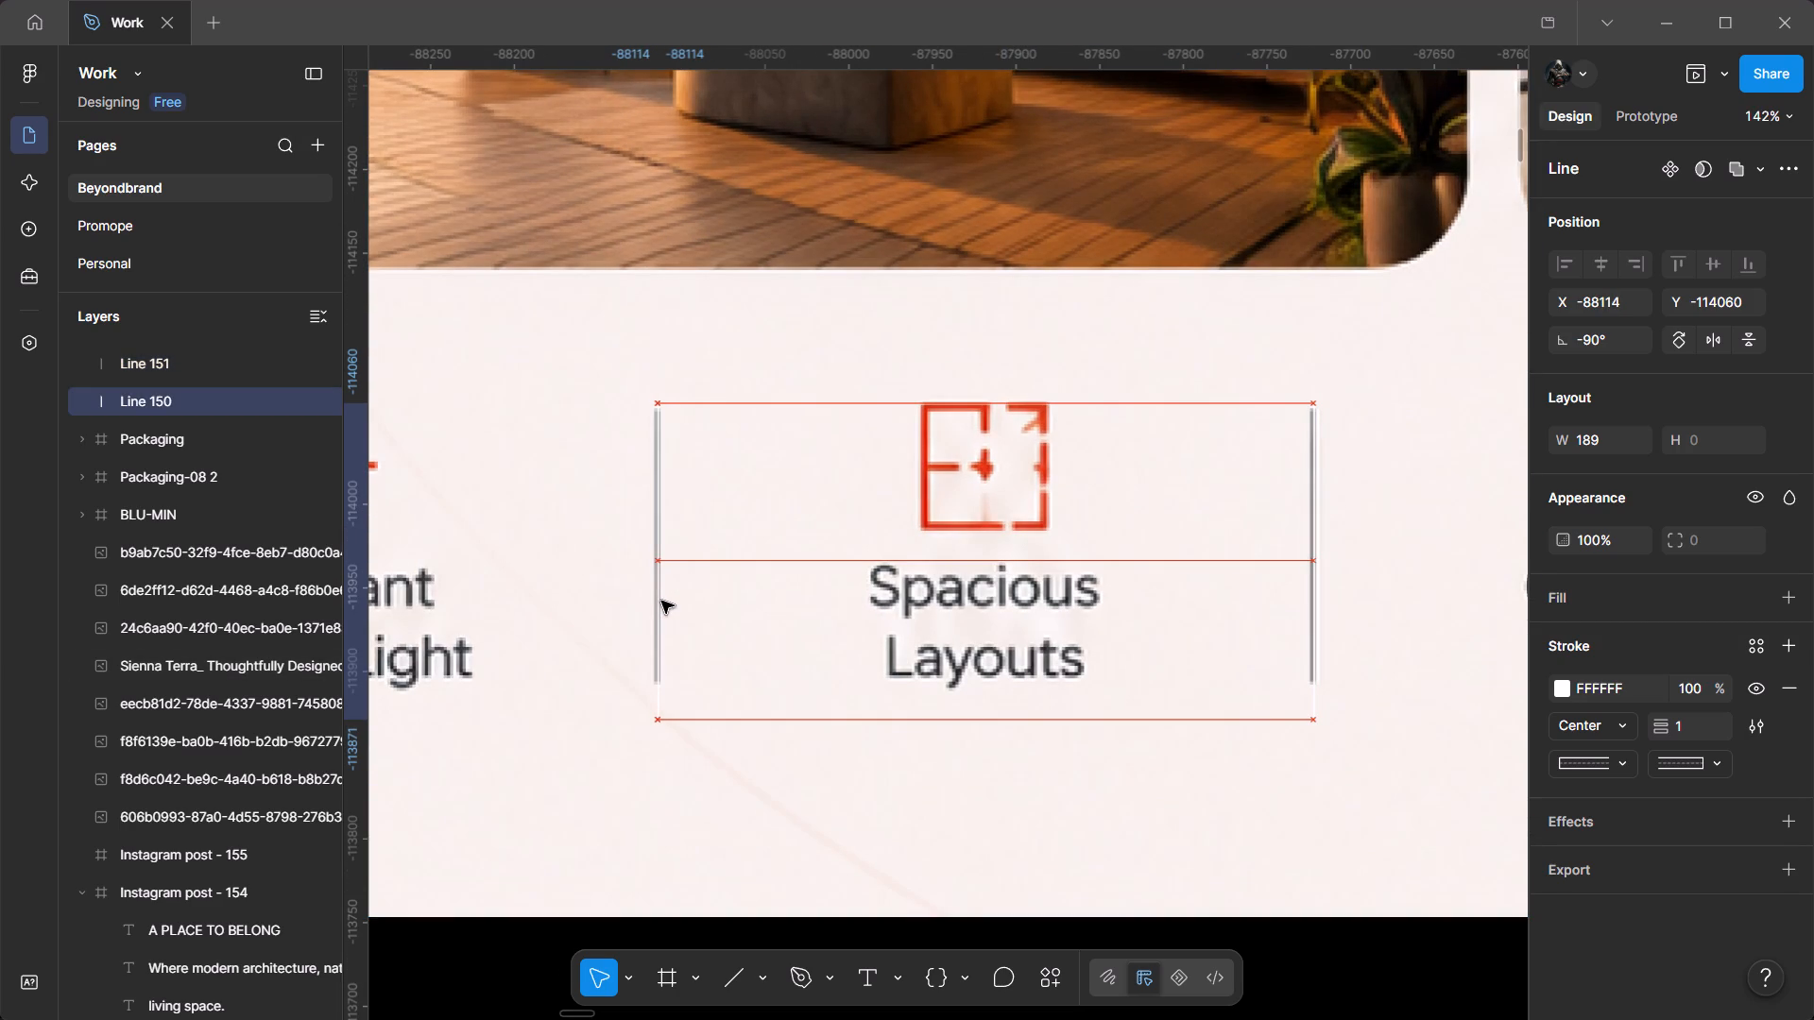
ctrl+scroll(640, 679, up, 6)
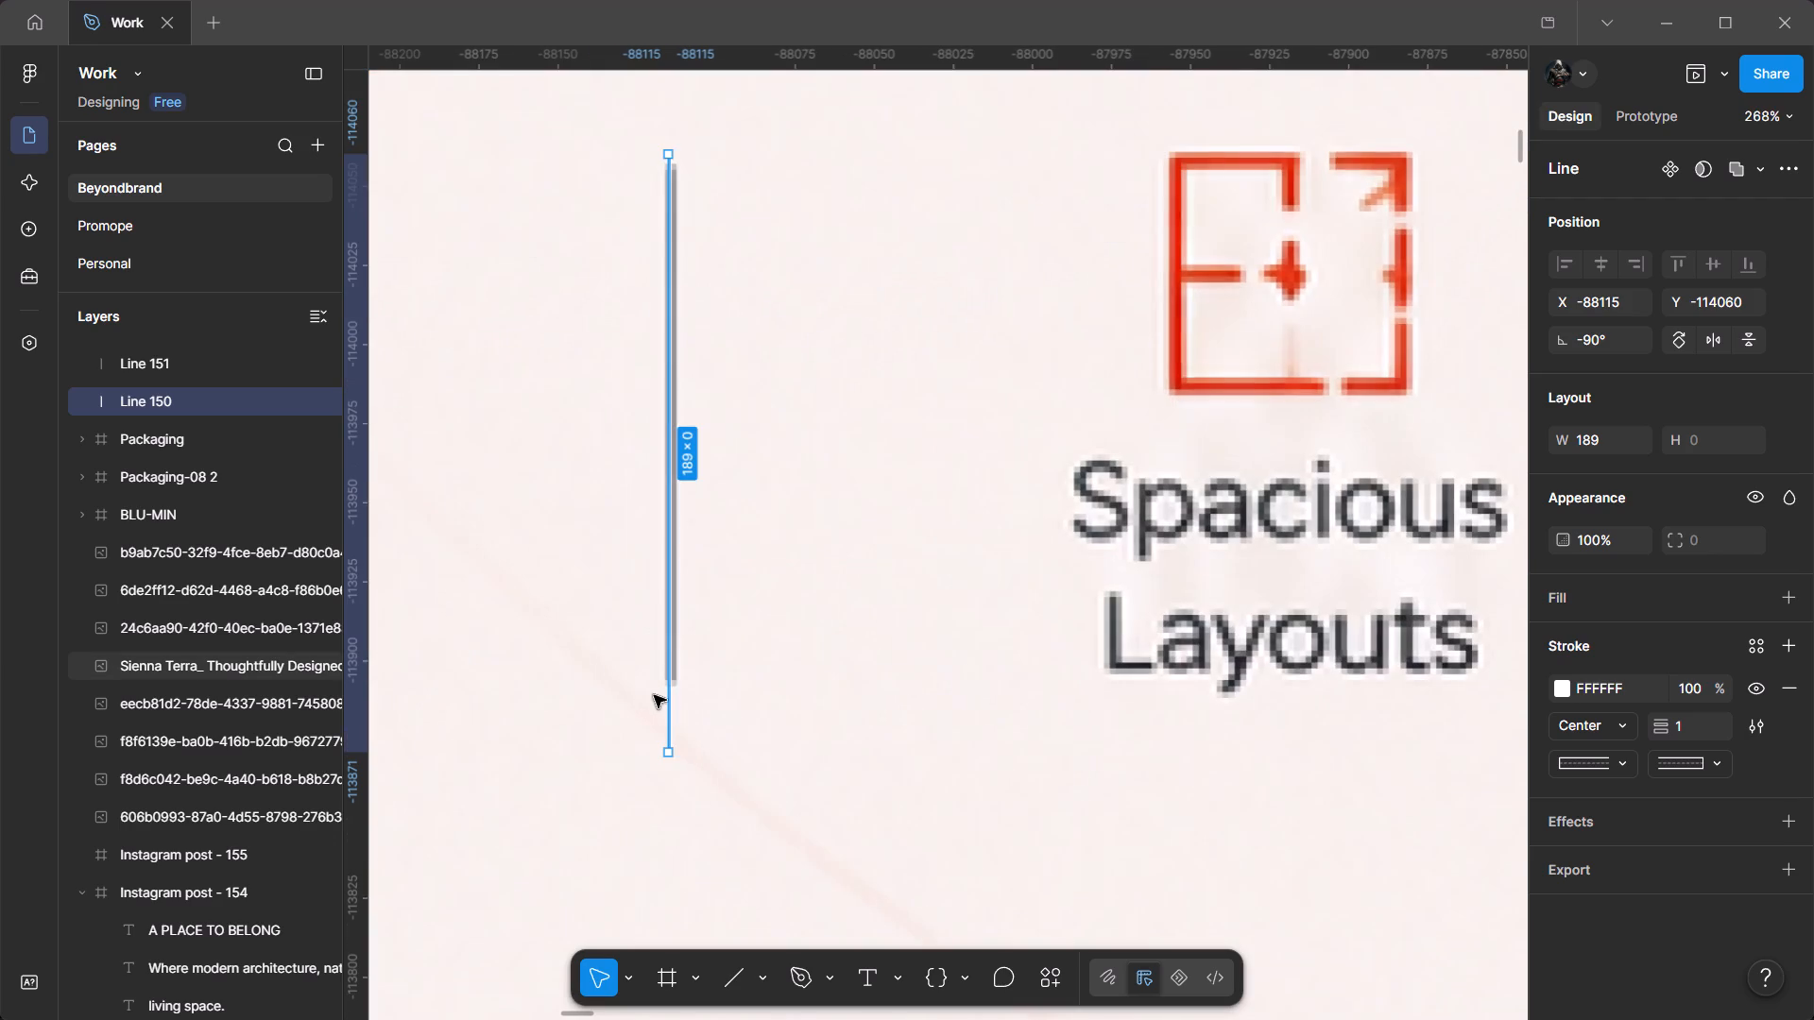
drag(667, 750, 671, 691)
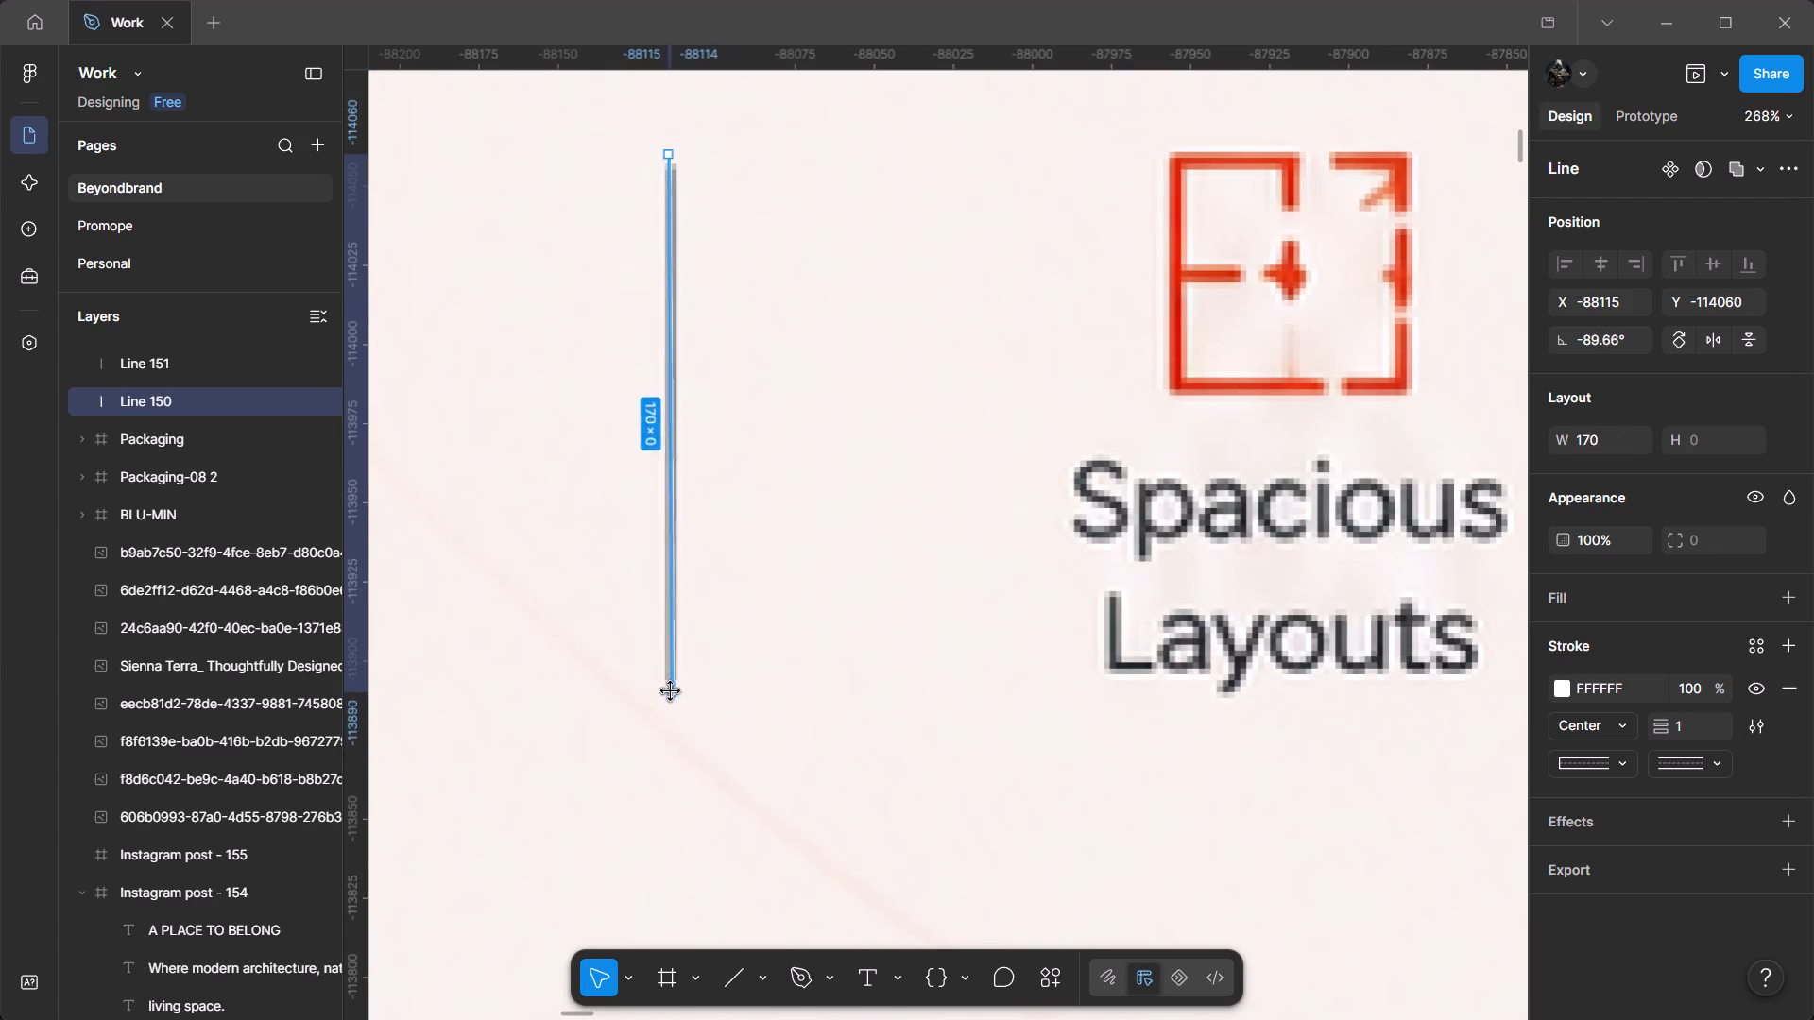
drag(671, 691, 669, 685)
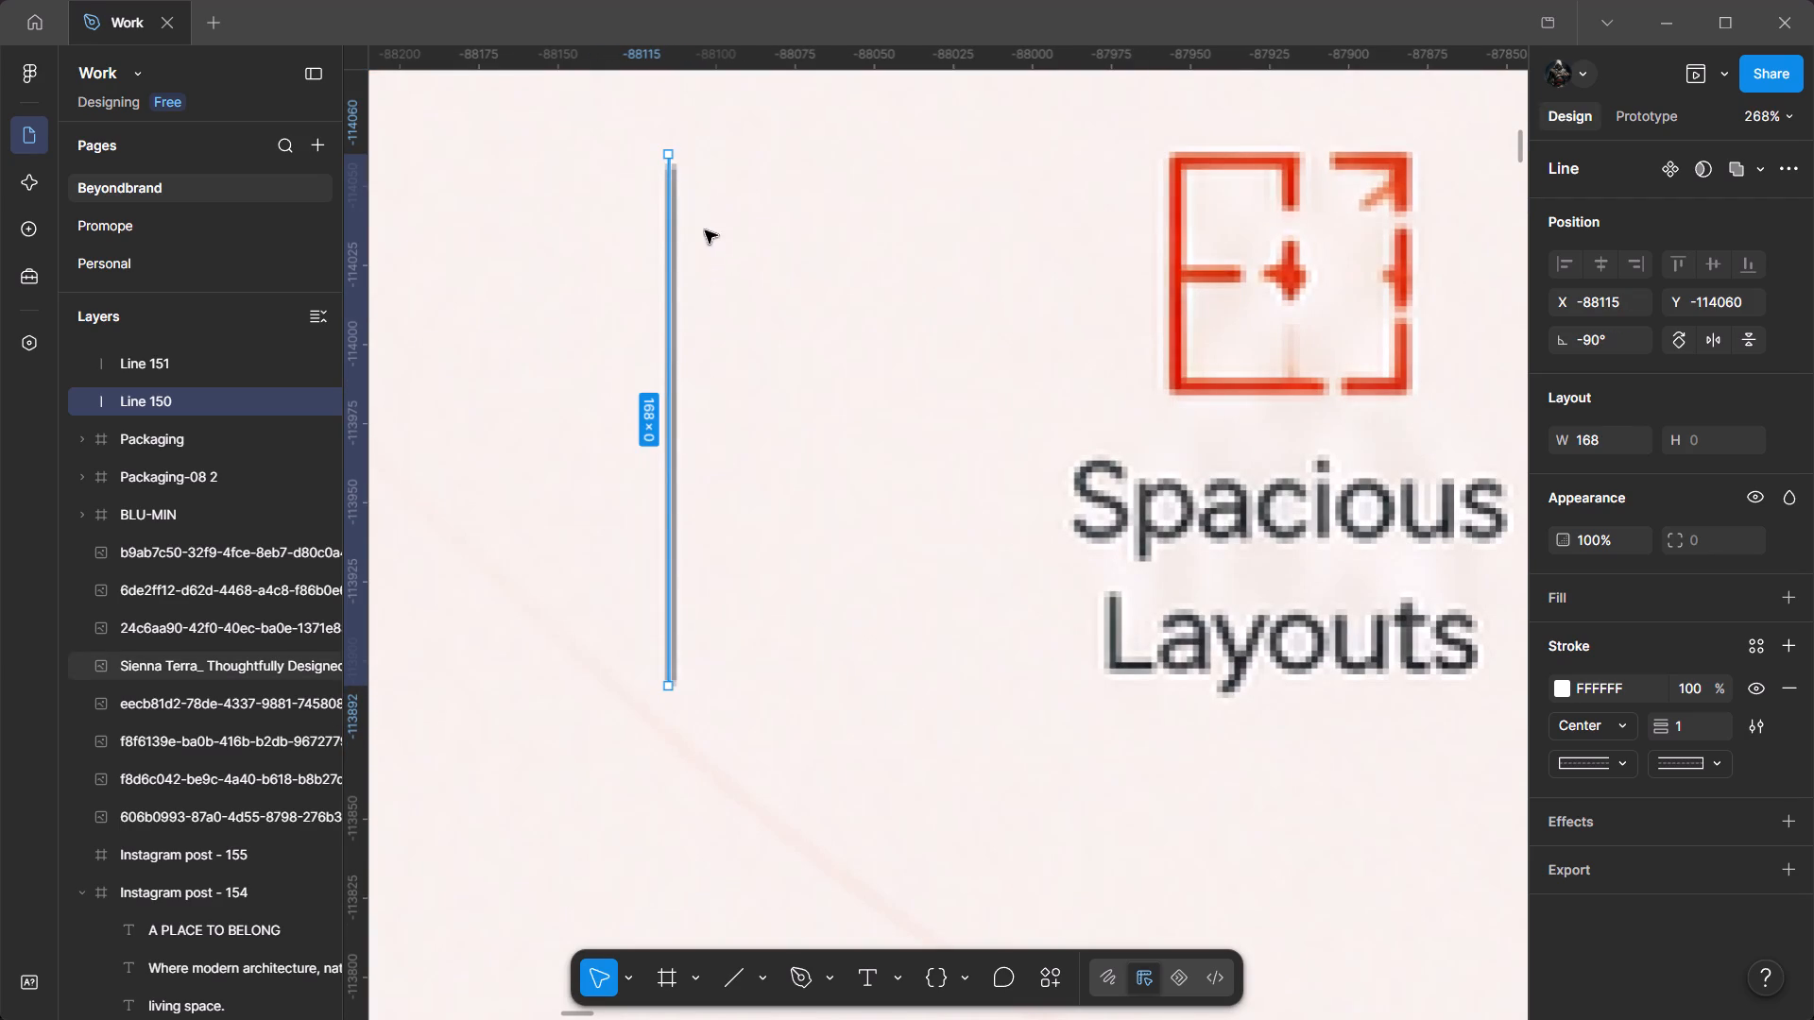
drag(672, 152, 671, 165)
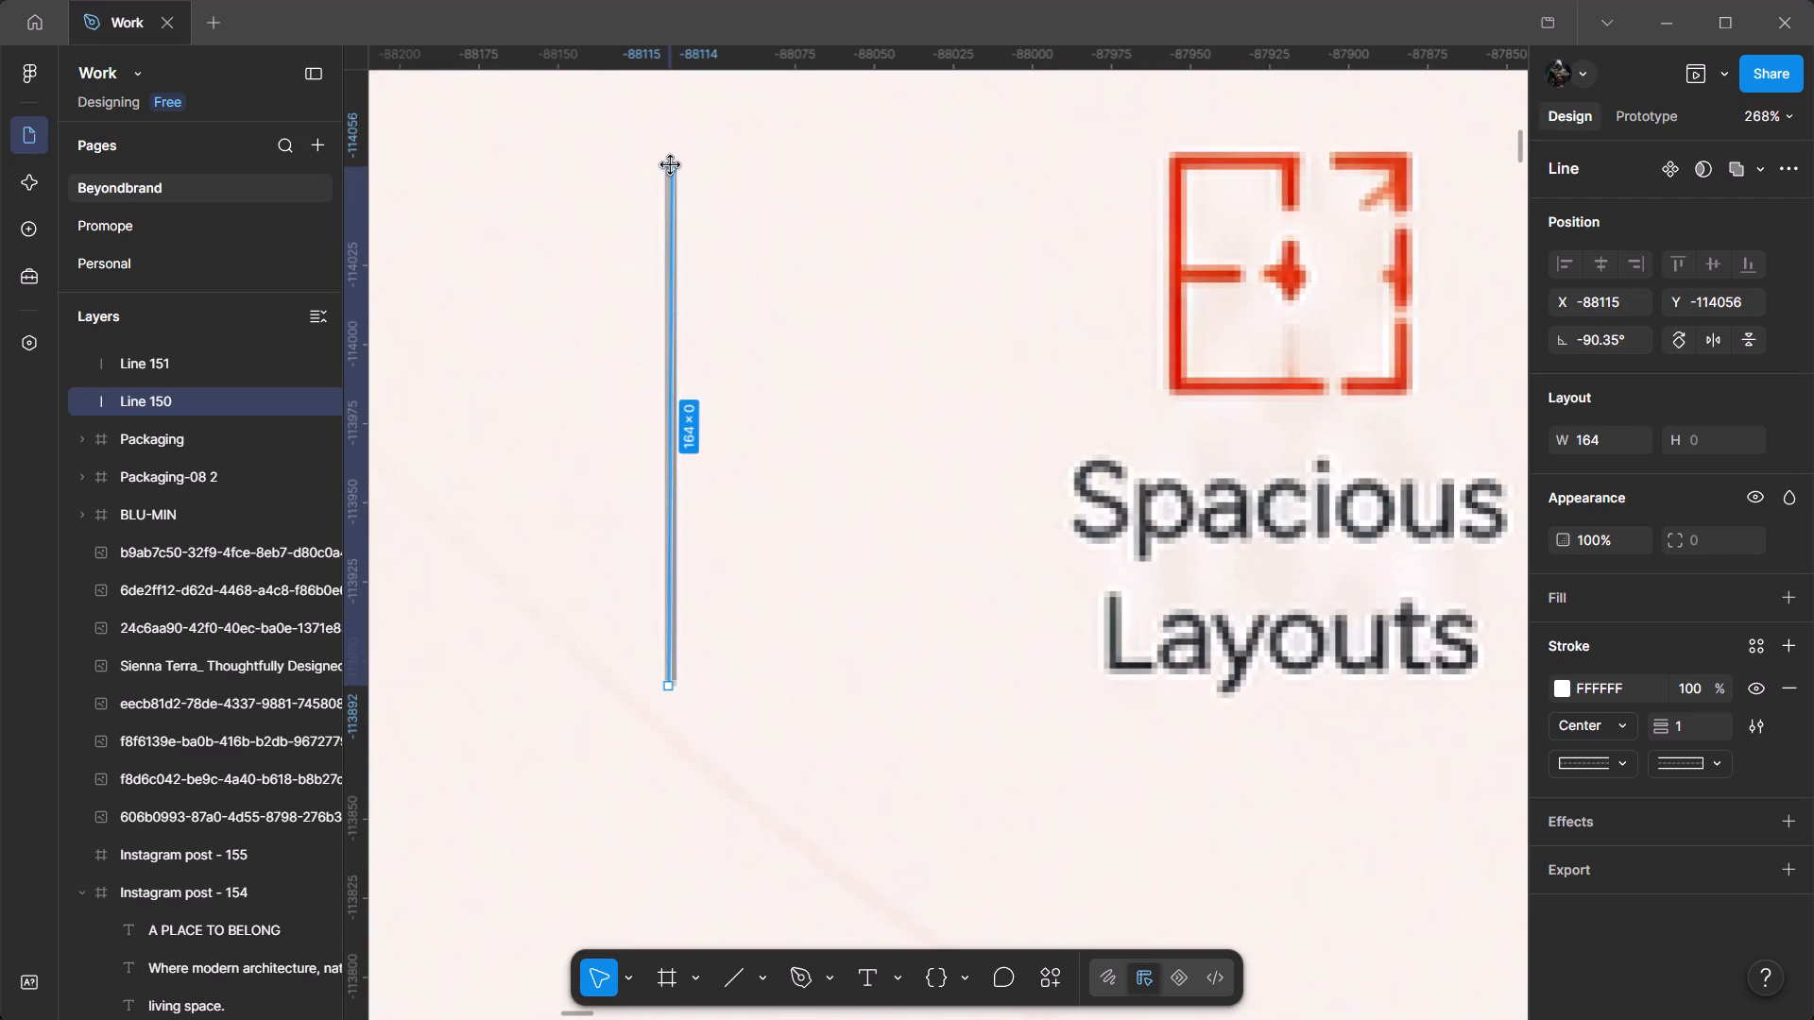
drag(671, 165, 667, 165)
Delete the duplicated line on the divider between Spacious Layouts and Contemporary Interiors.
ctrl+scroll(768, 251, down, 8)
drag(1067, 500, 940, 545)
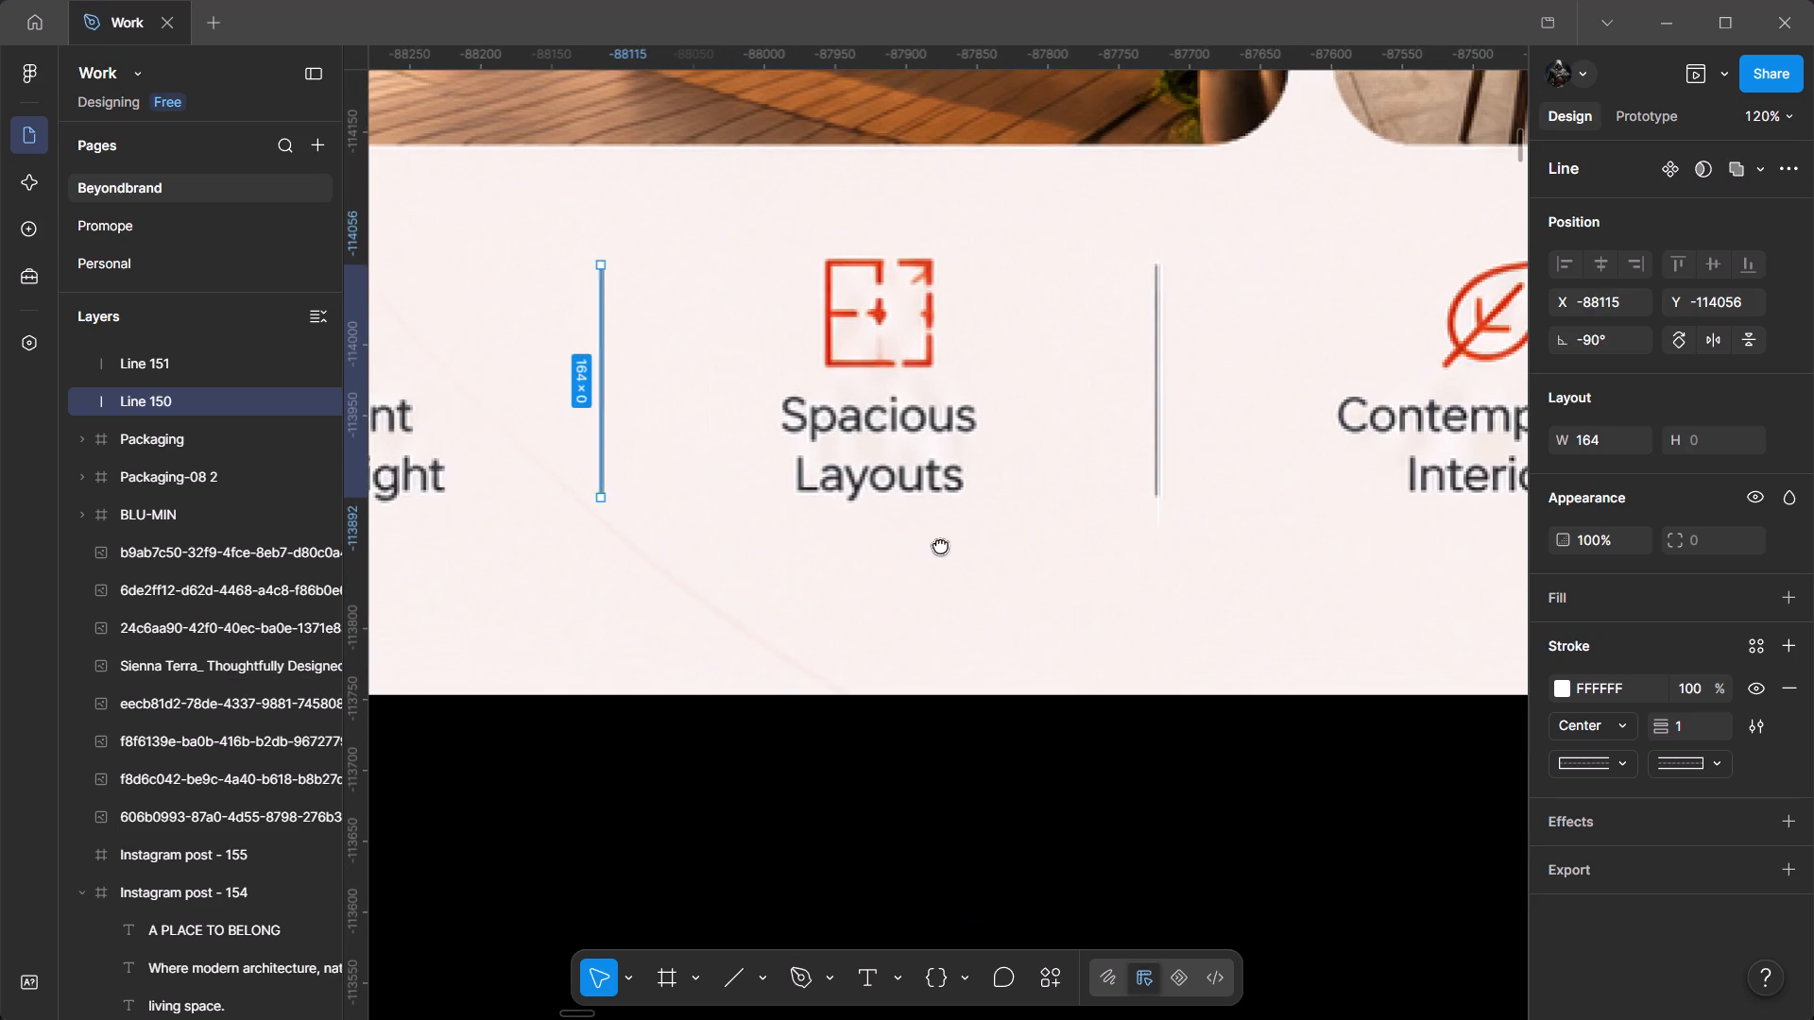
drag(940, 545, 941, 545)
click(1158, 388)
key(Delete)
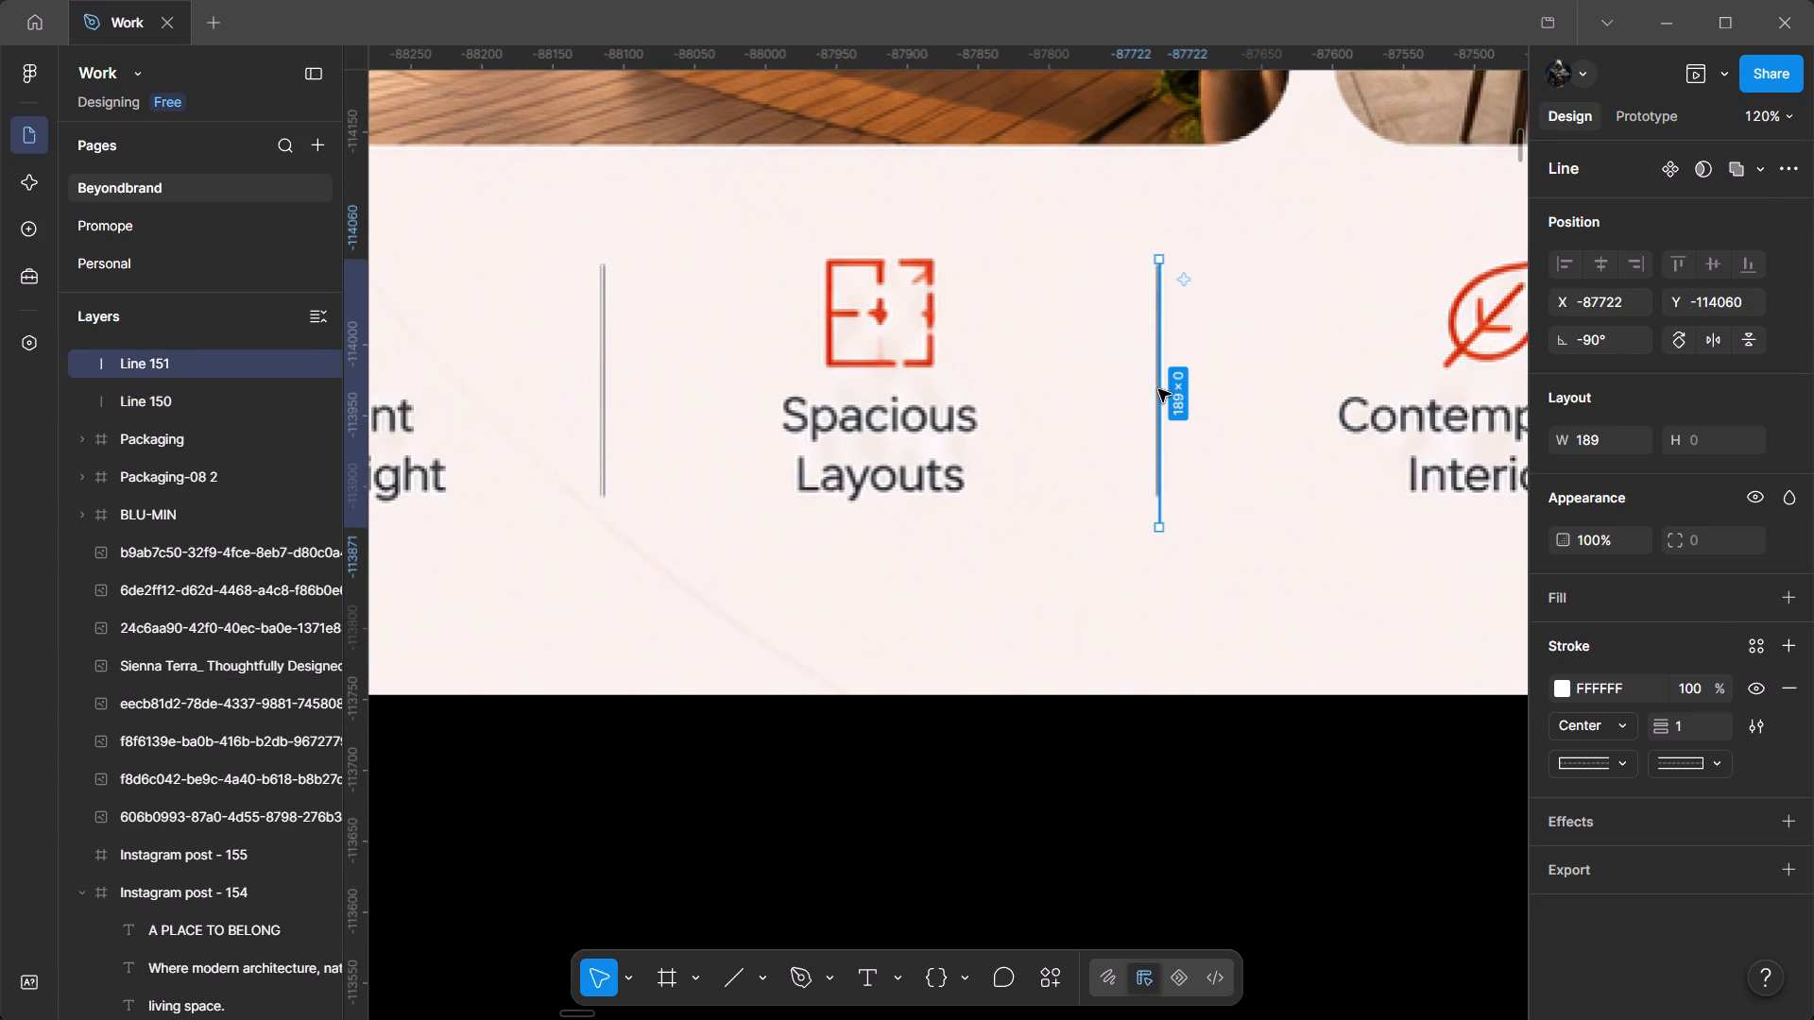
Set the stroke of the divider line beside Abundant Natural Light to black 000000 with a weight of 2.
click(603, 442)
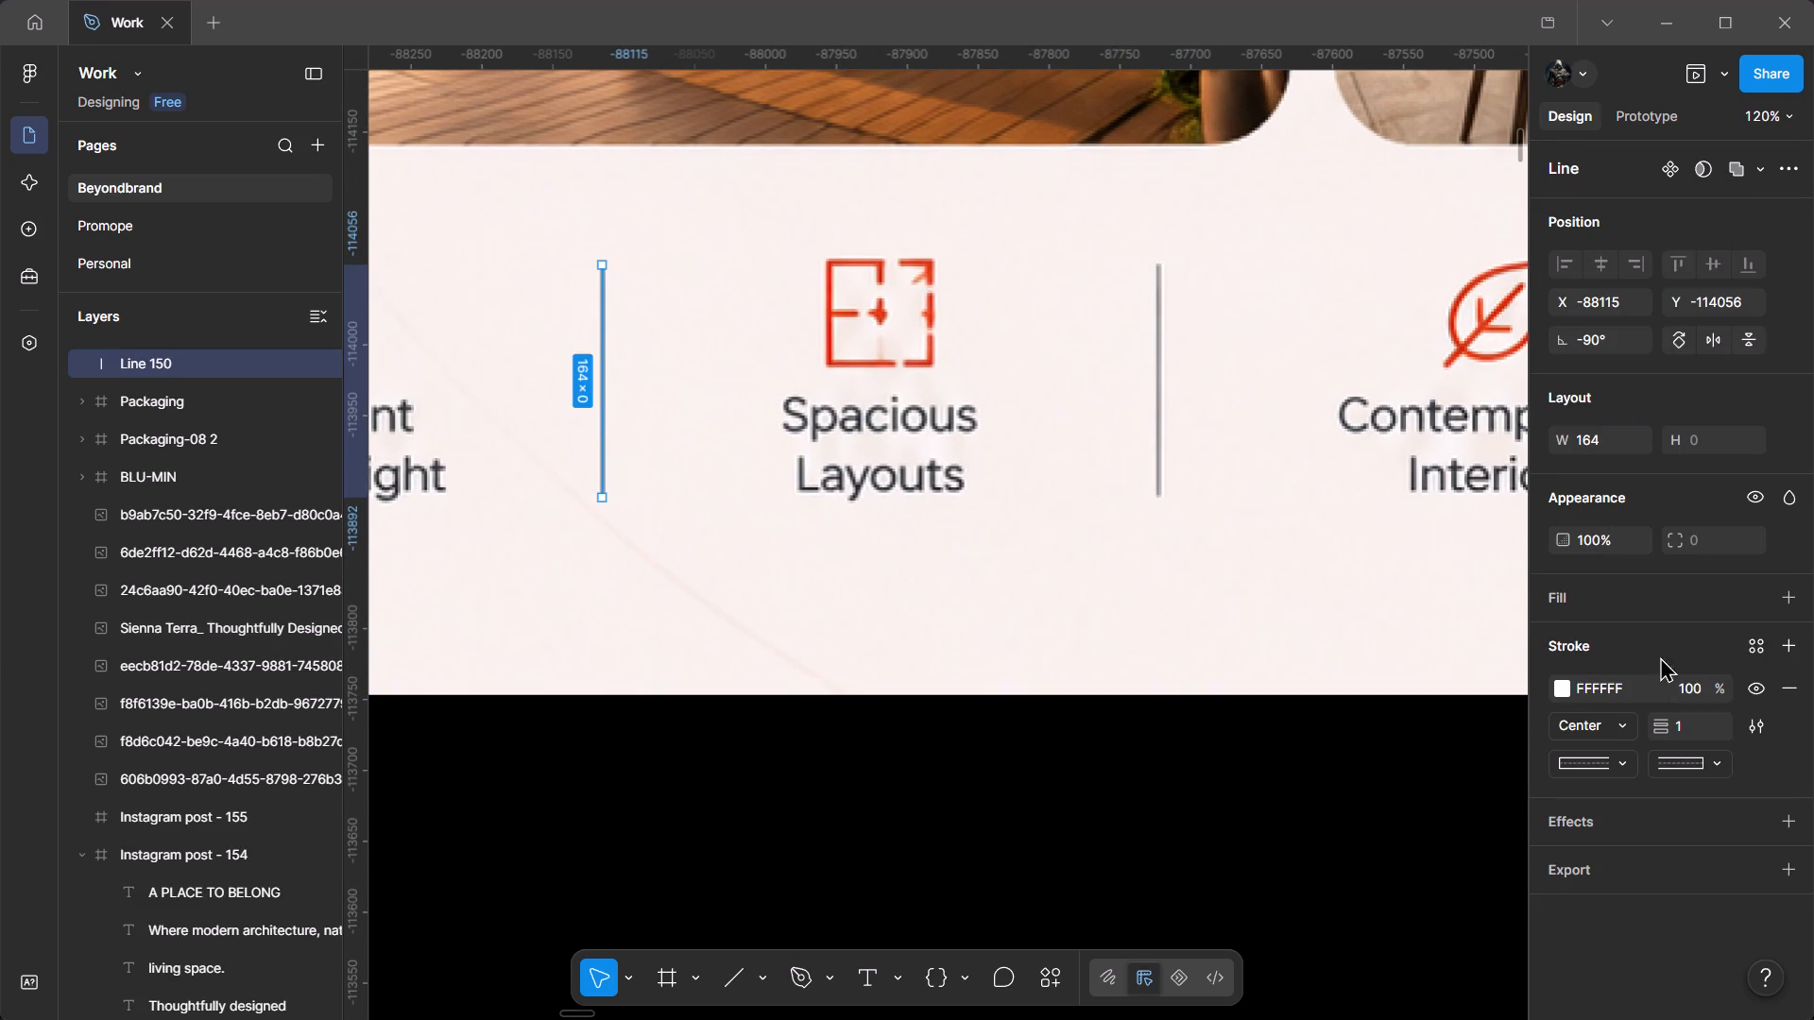
click(1565, 689)
drag(1408, 624, 1052, 816)
click(999, 839)
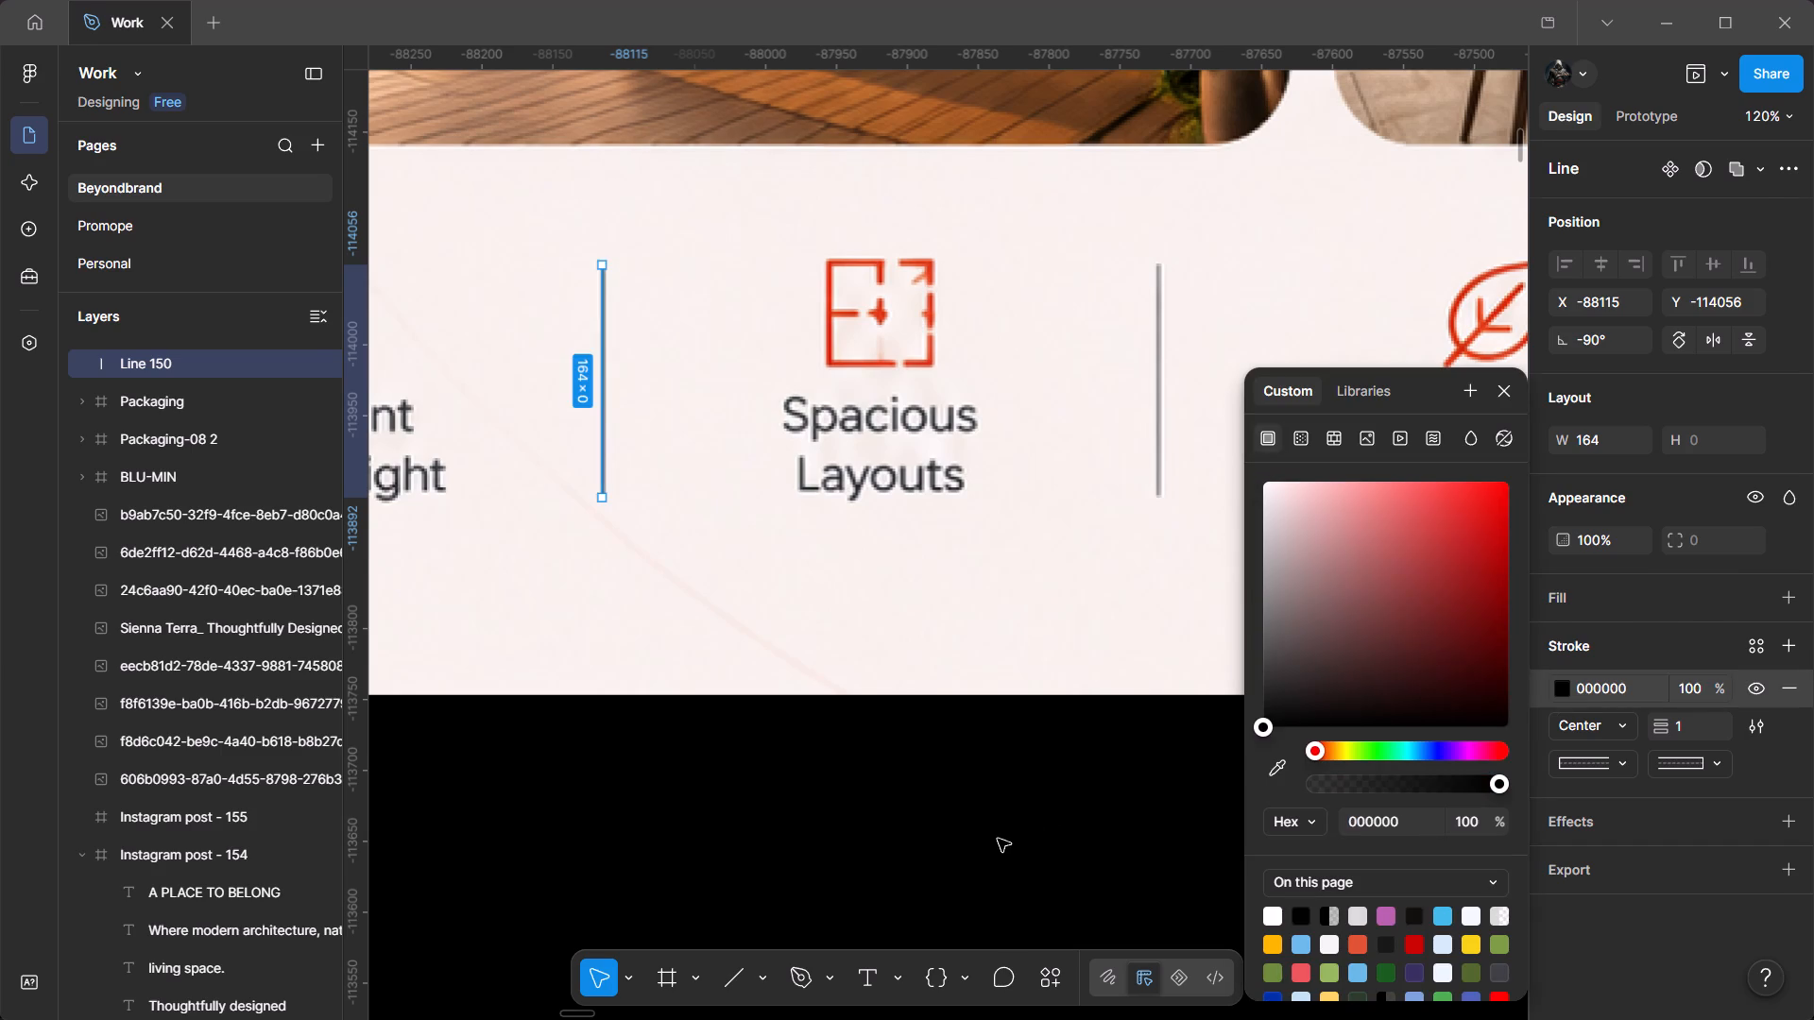
click(606, 426)
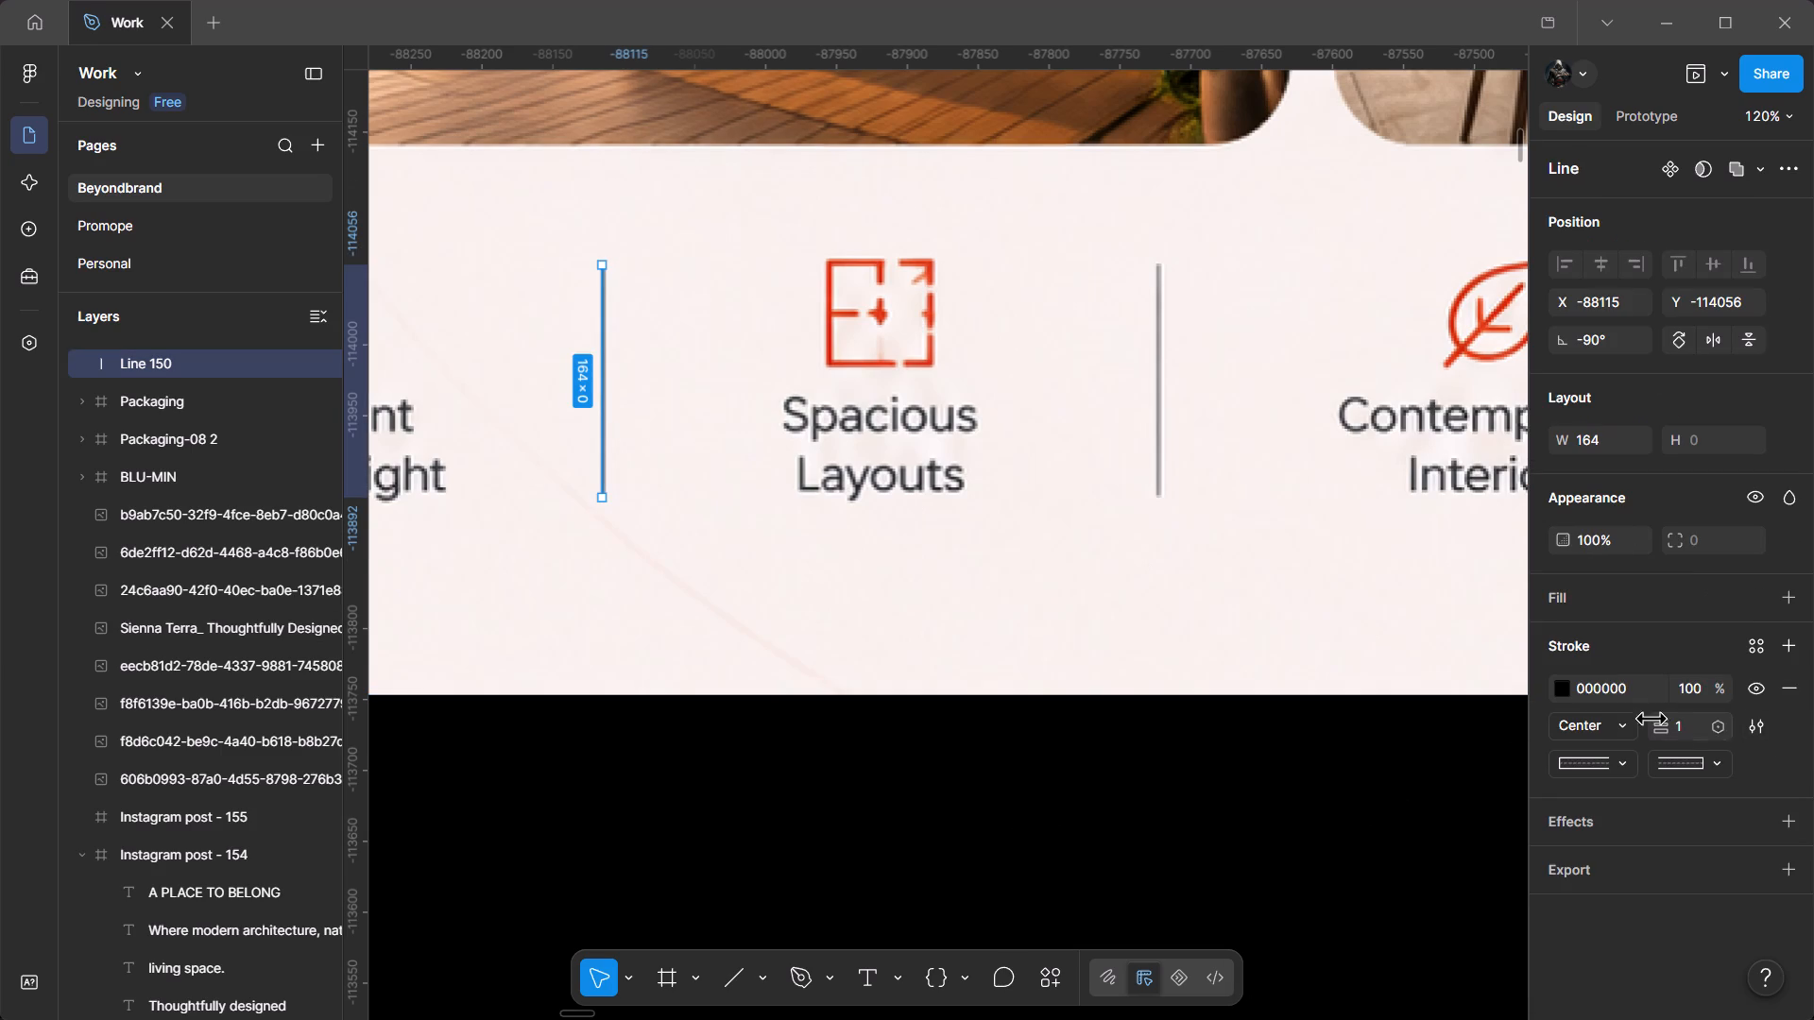
drag(1654, 719, 907, 532)
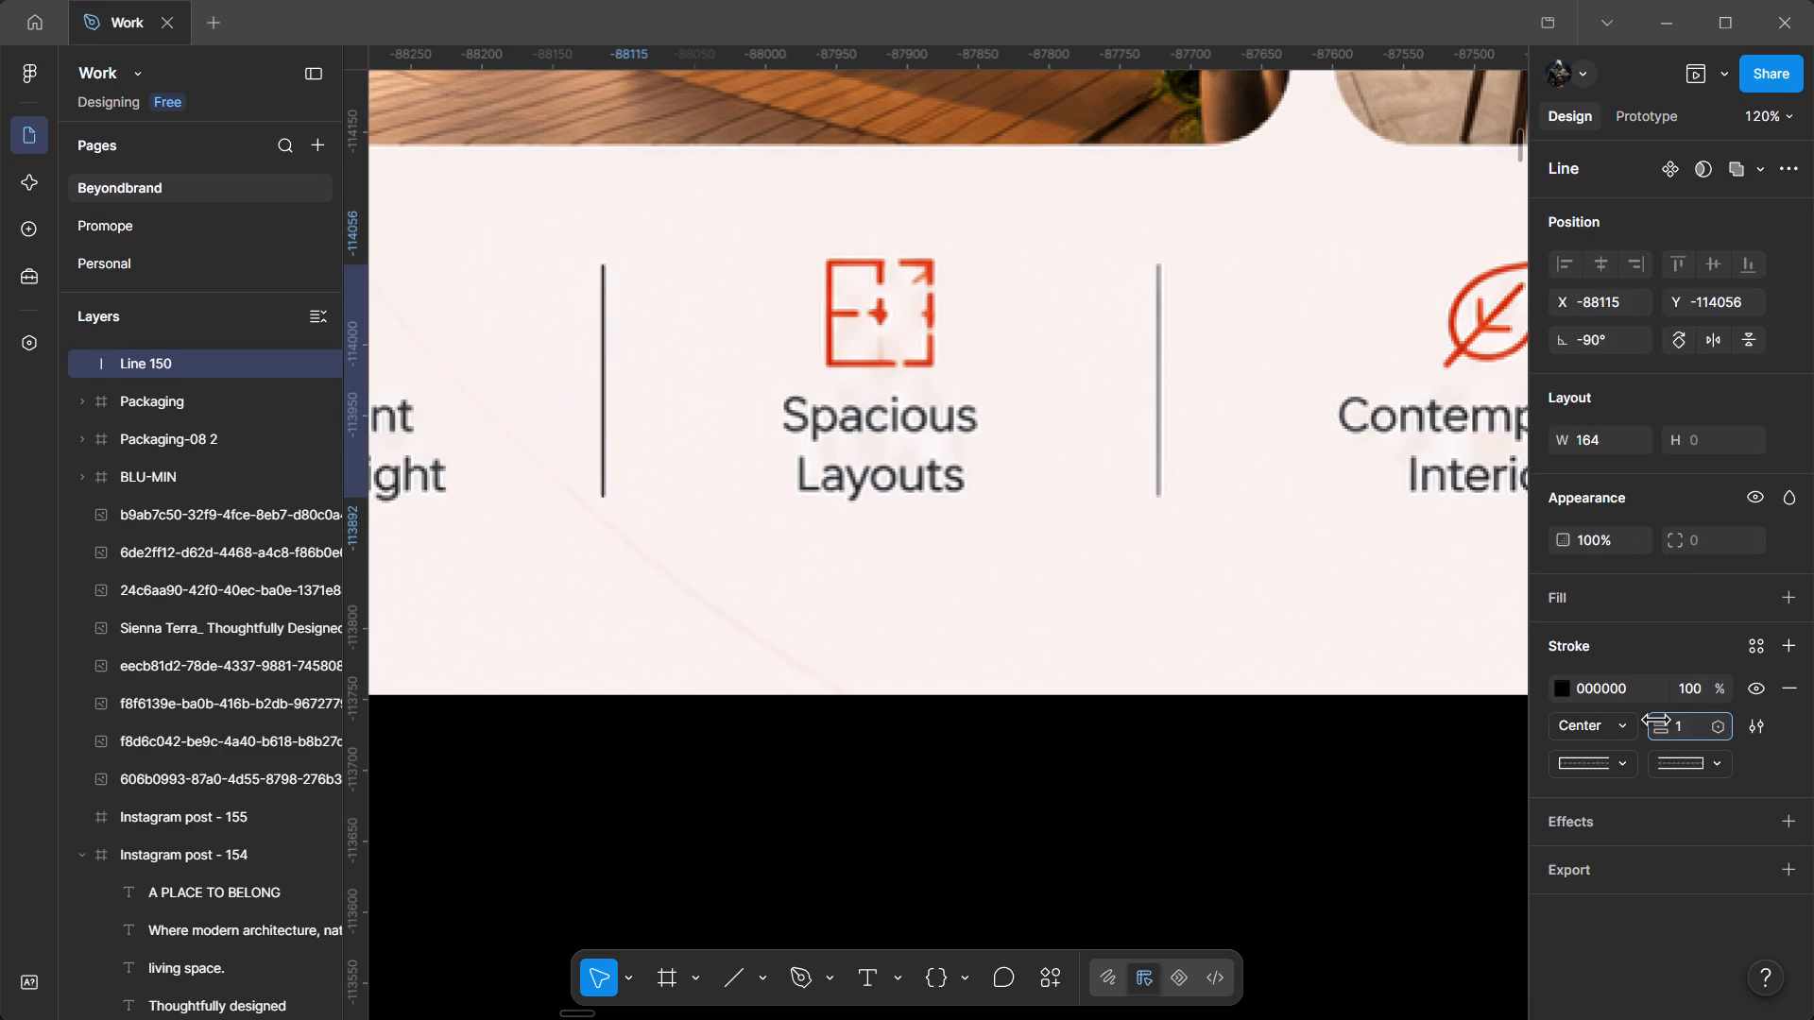
drag(907, 532, 909, 532)
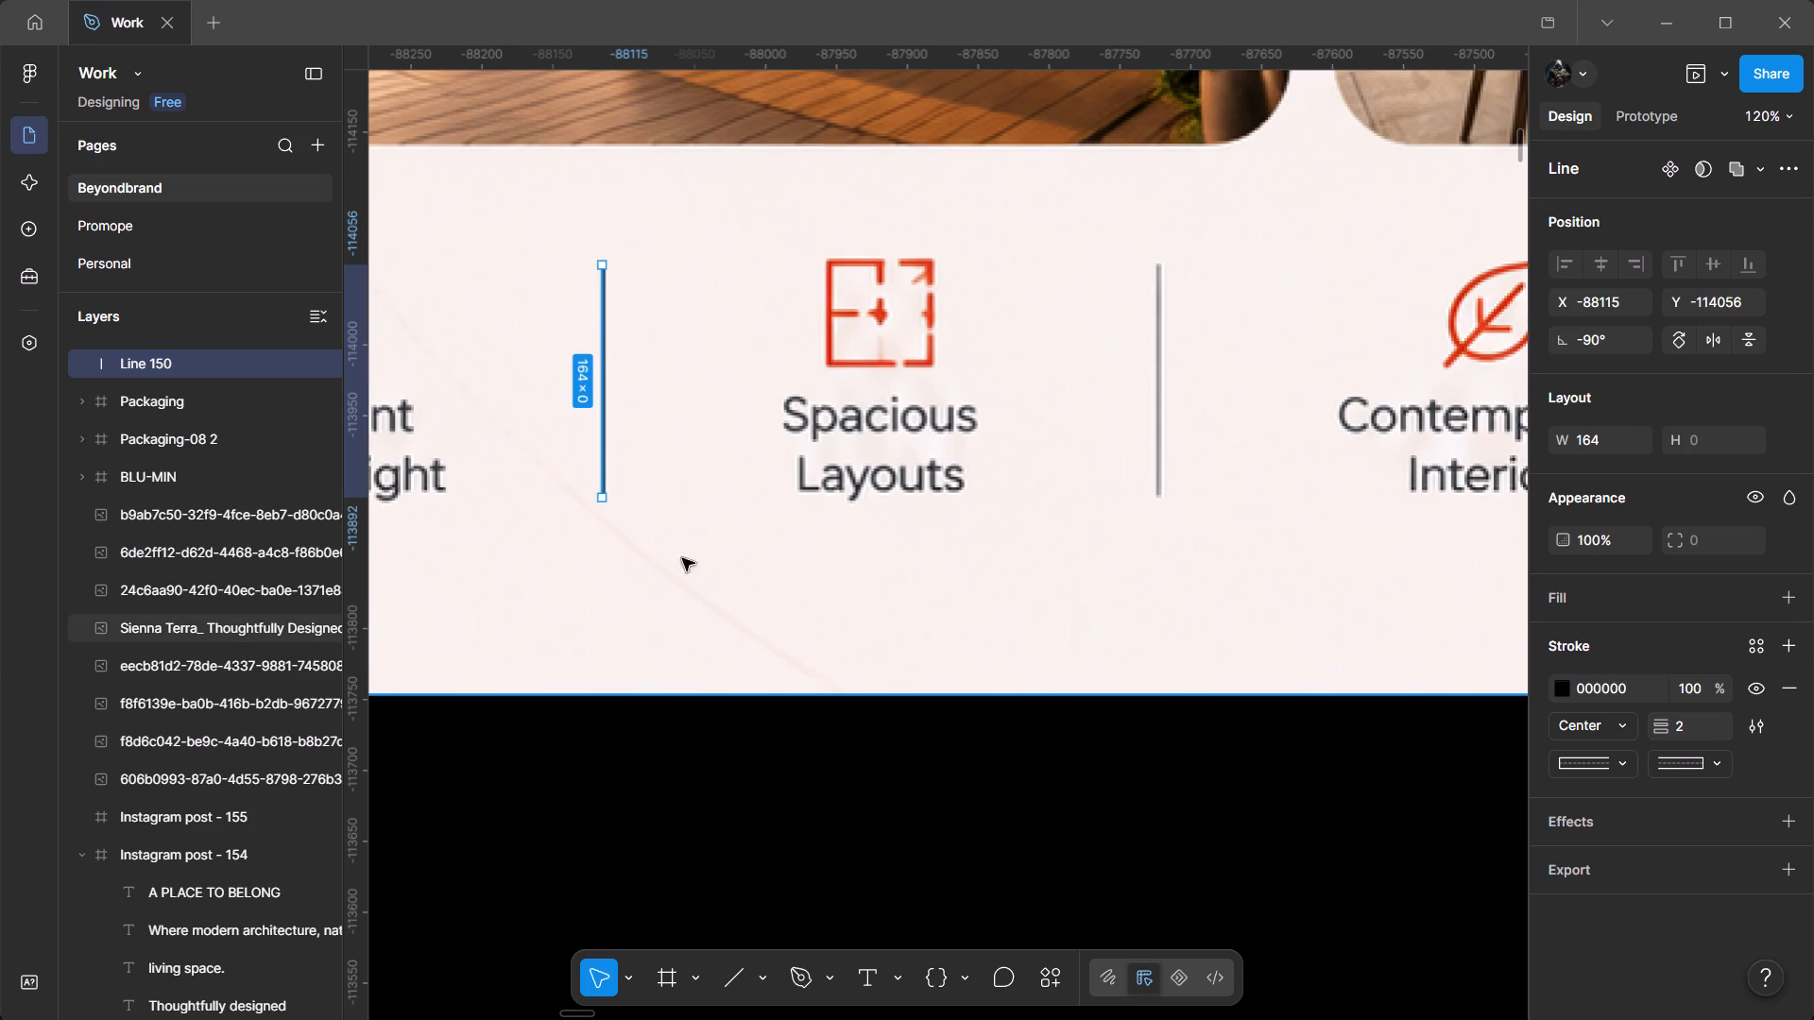
Duplicate the black divider line onto the reference divider between Spacious Layouts and Contemporary Interiors.
alt+drag(605, 463, 688, 460)
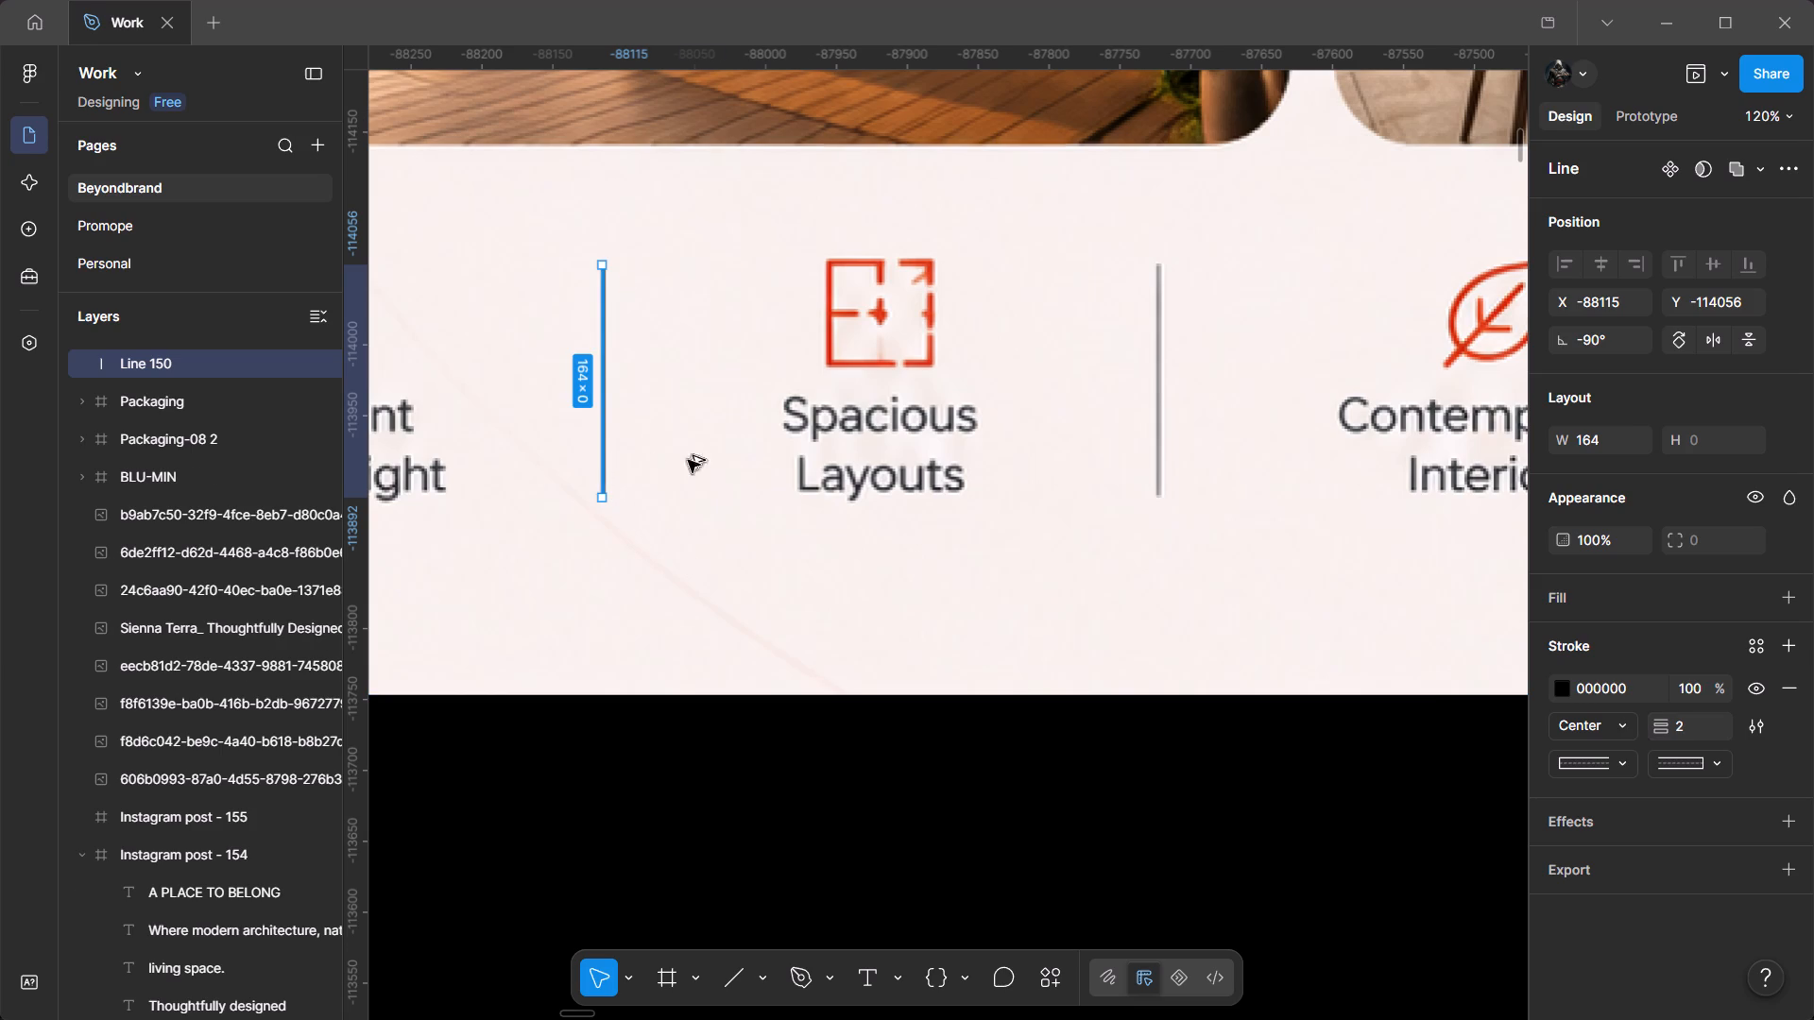
alt+drag(688, 460, 1154, 468)
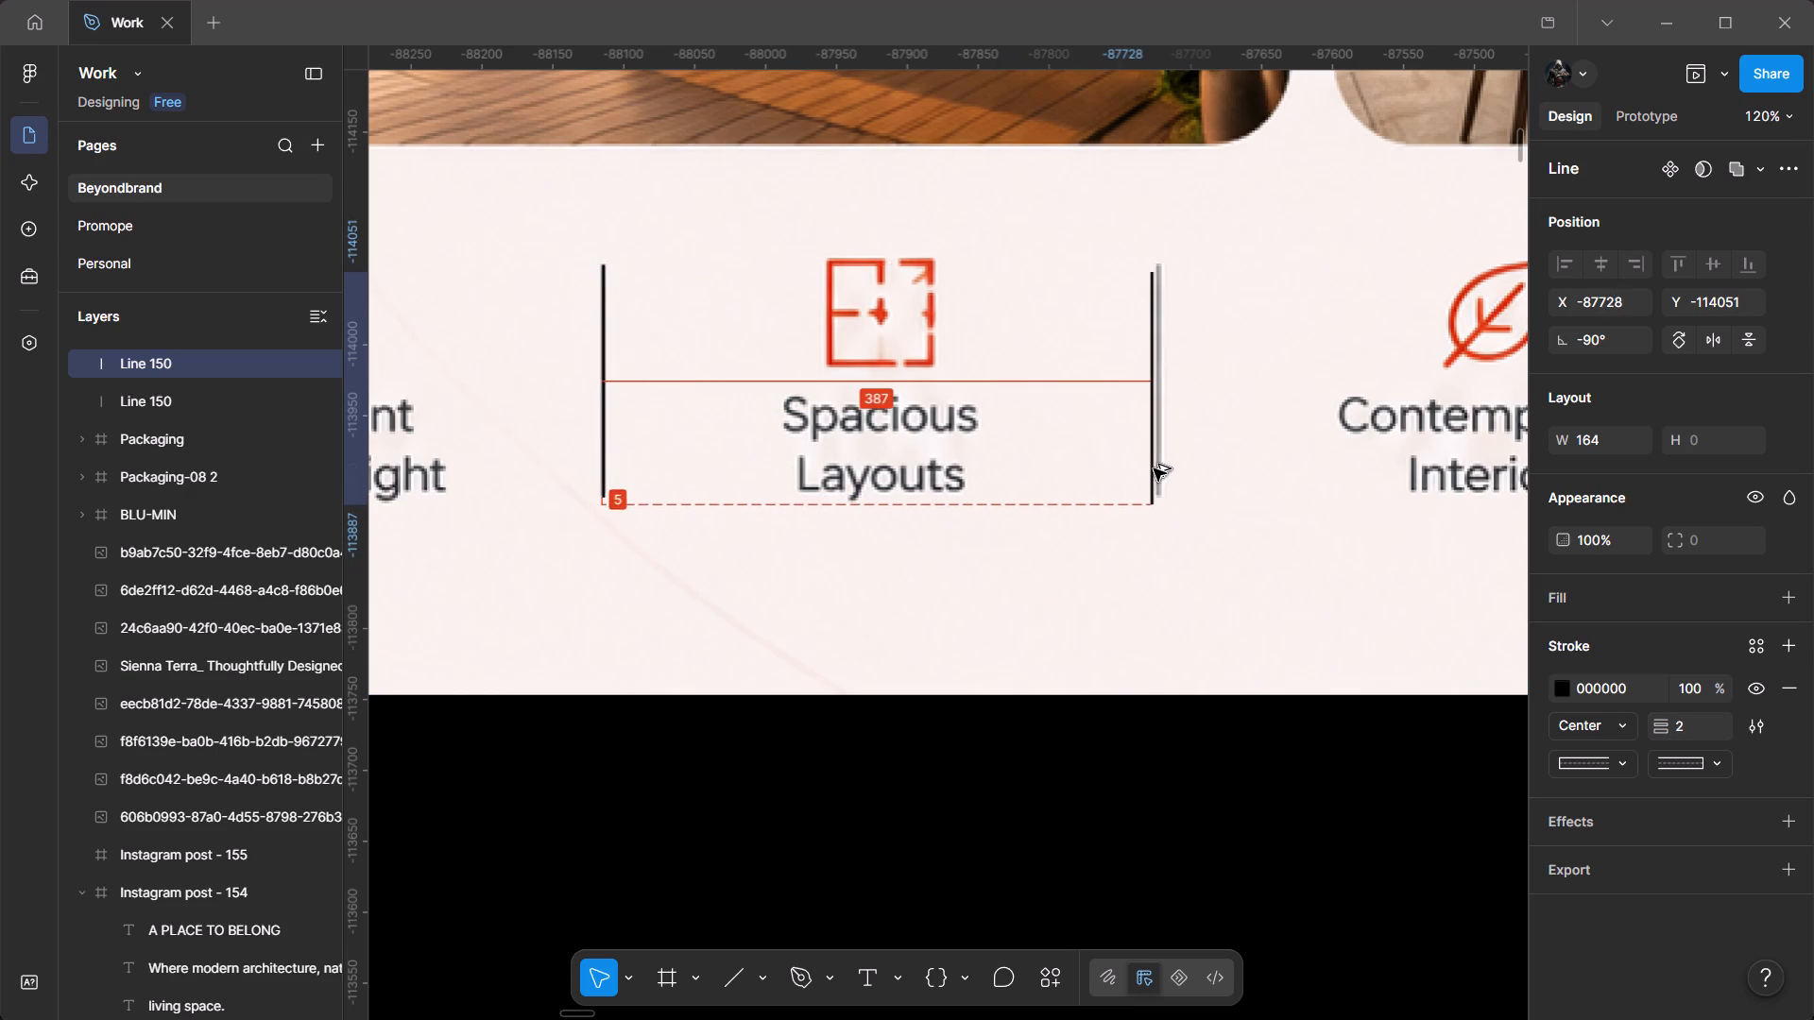
alt+drag(1154, 468, 1161, 467)
Duplicate the divider line onto the reference divider between Contemporary Interiors and Thoughtful Community Living.
ctrl+scroll(1331, 486, down, 8)
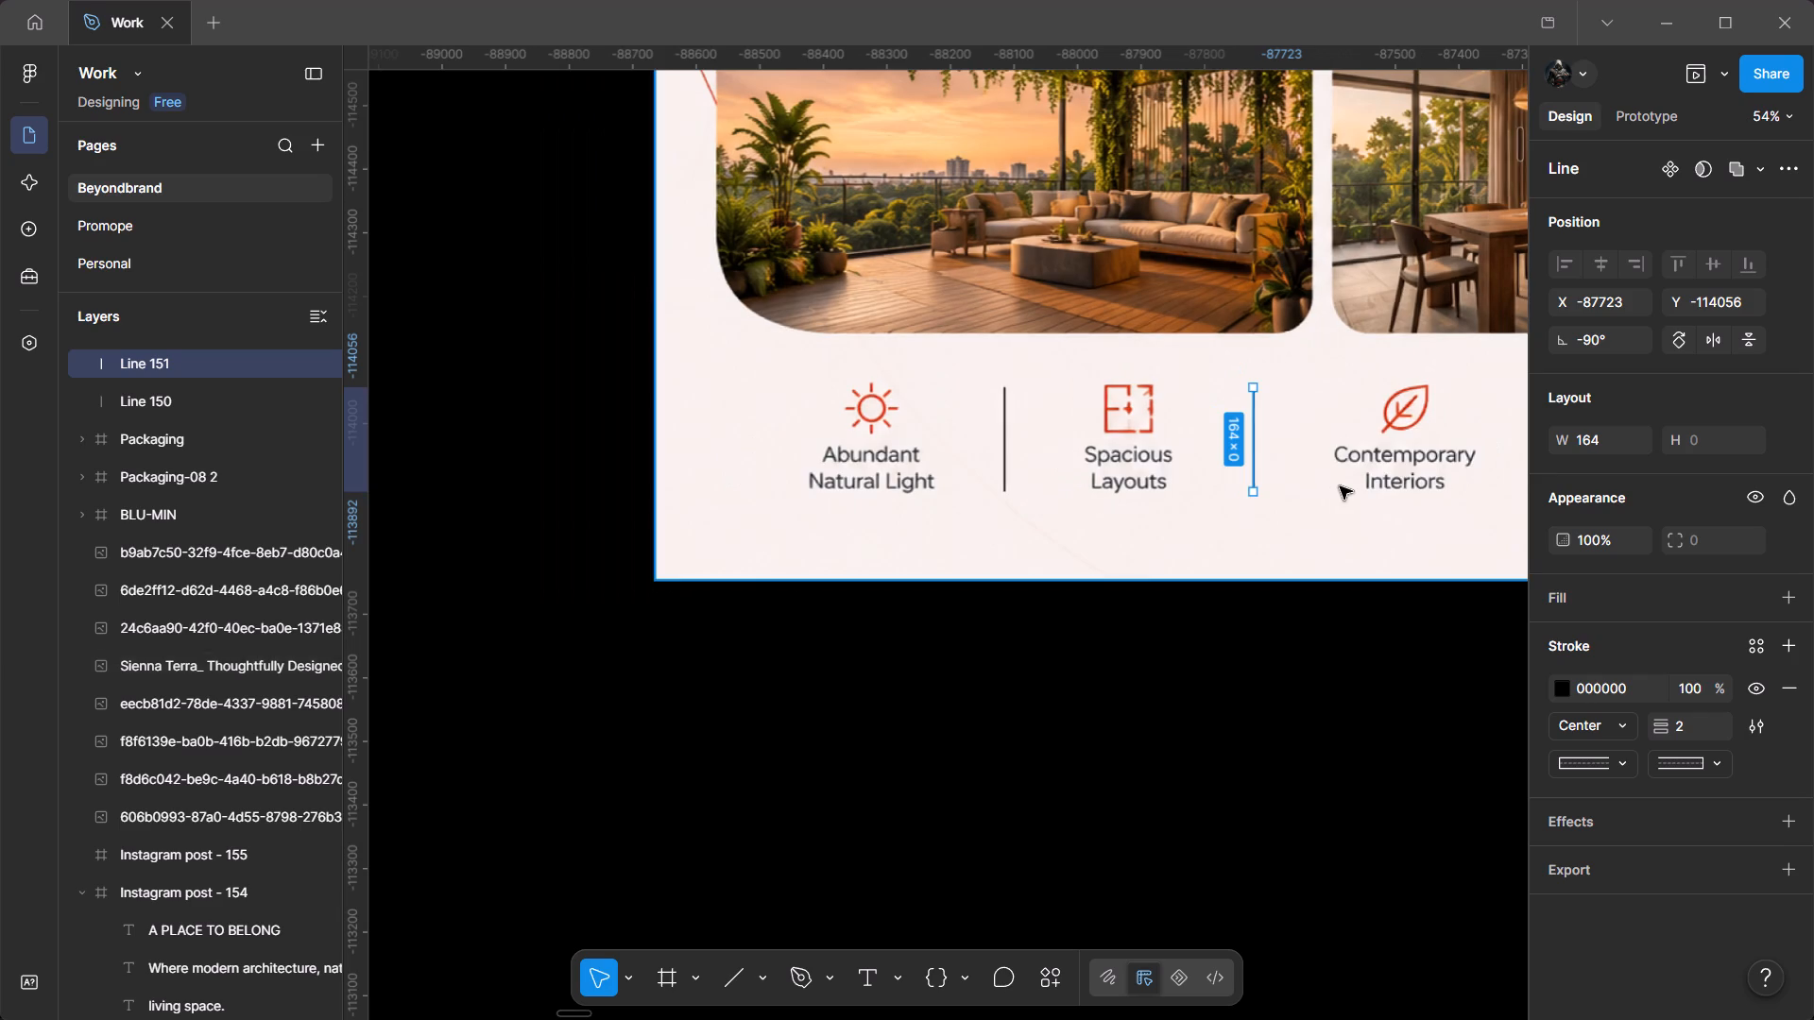
drag(1395, 515, 1050, 517)
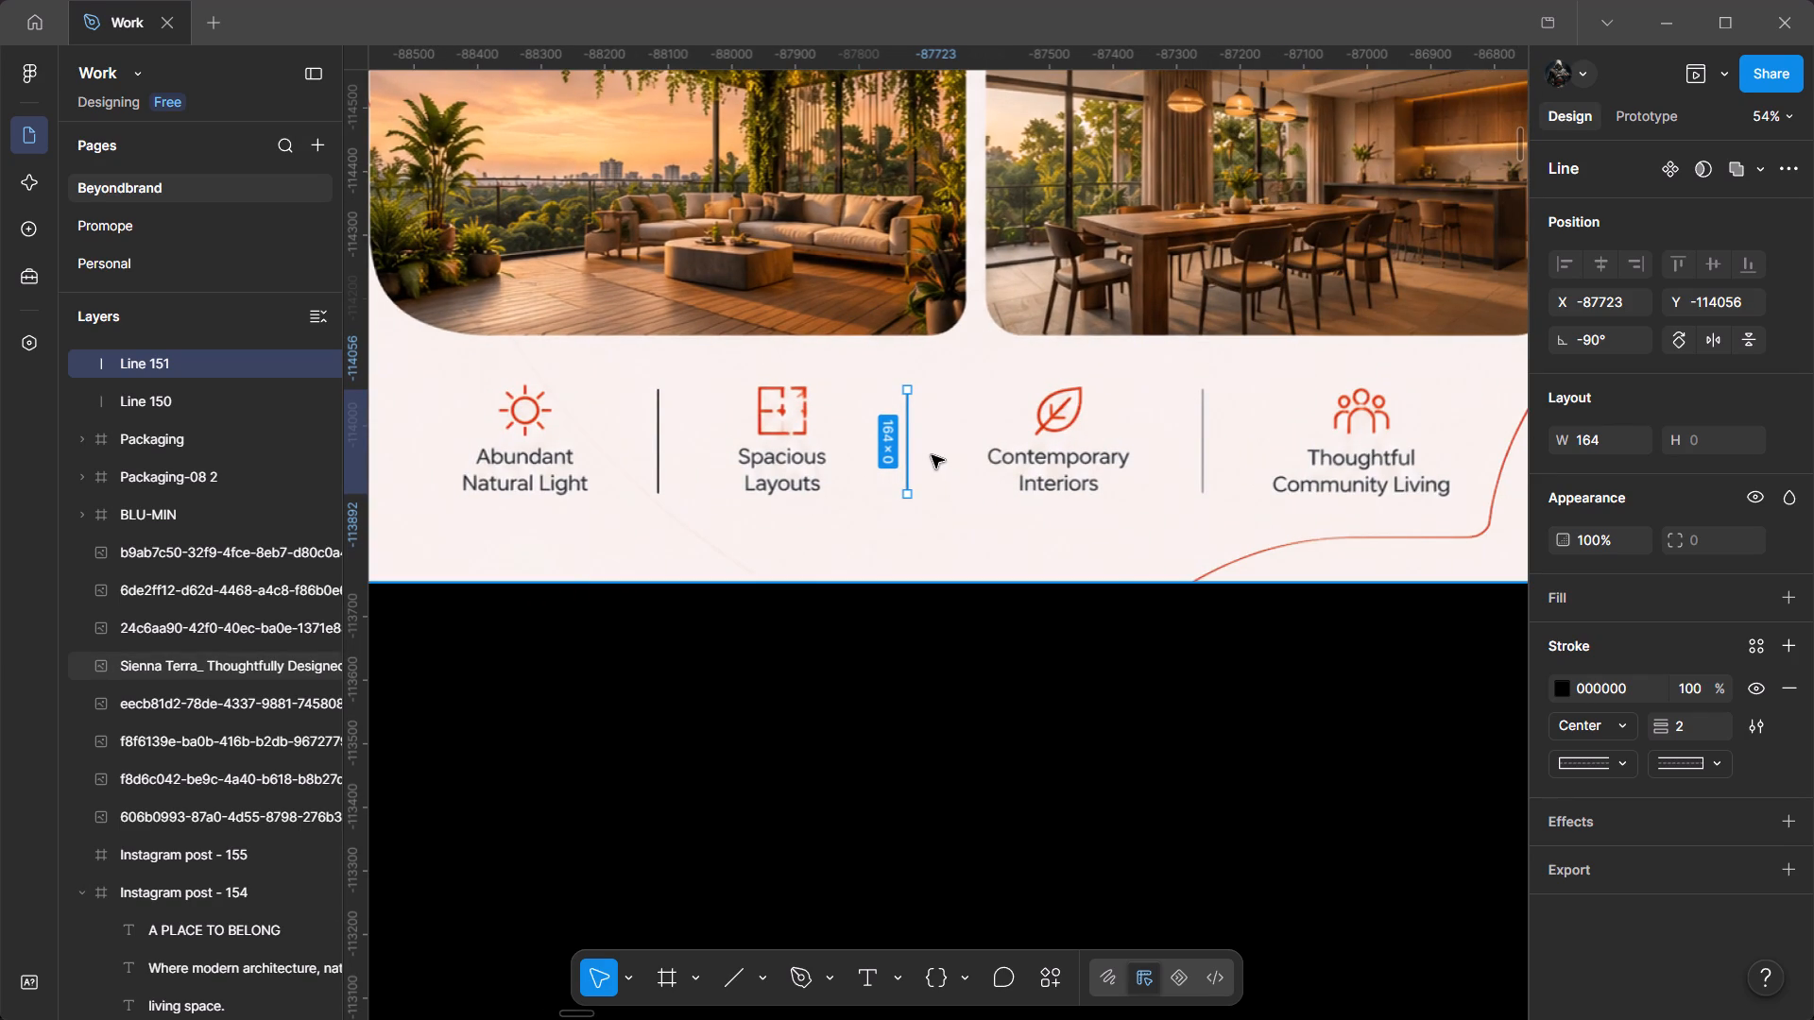
alt+drag(907, 449, 1199, 448)
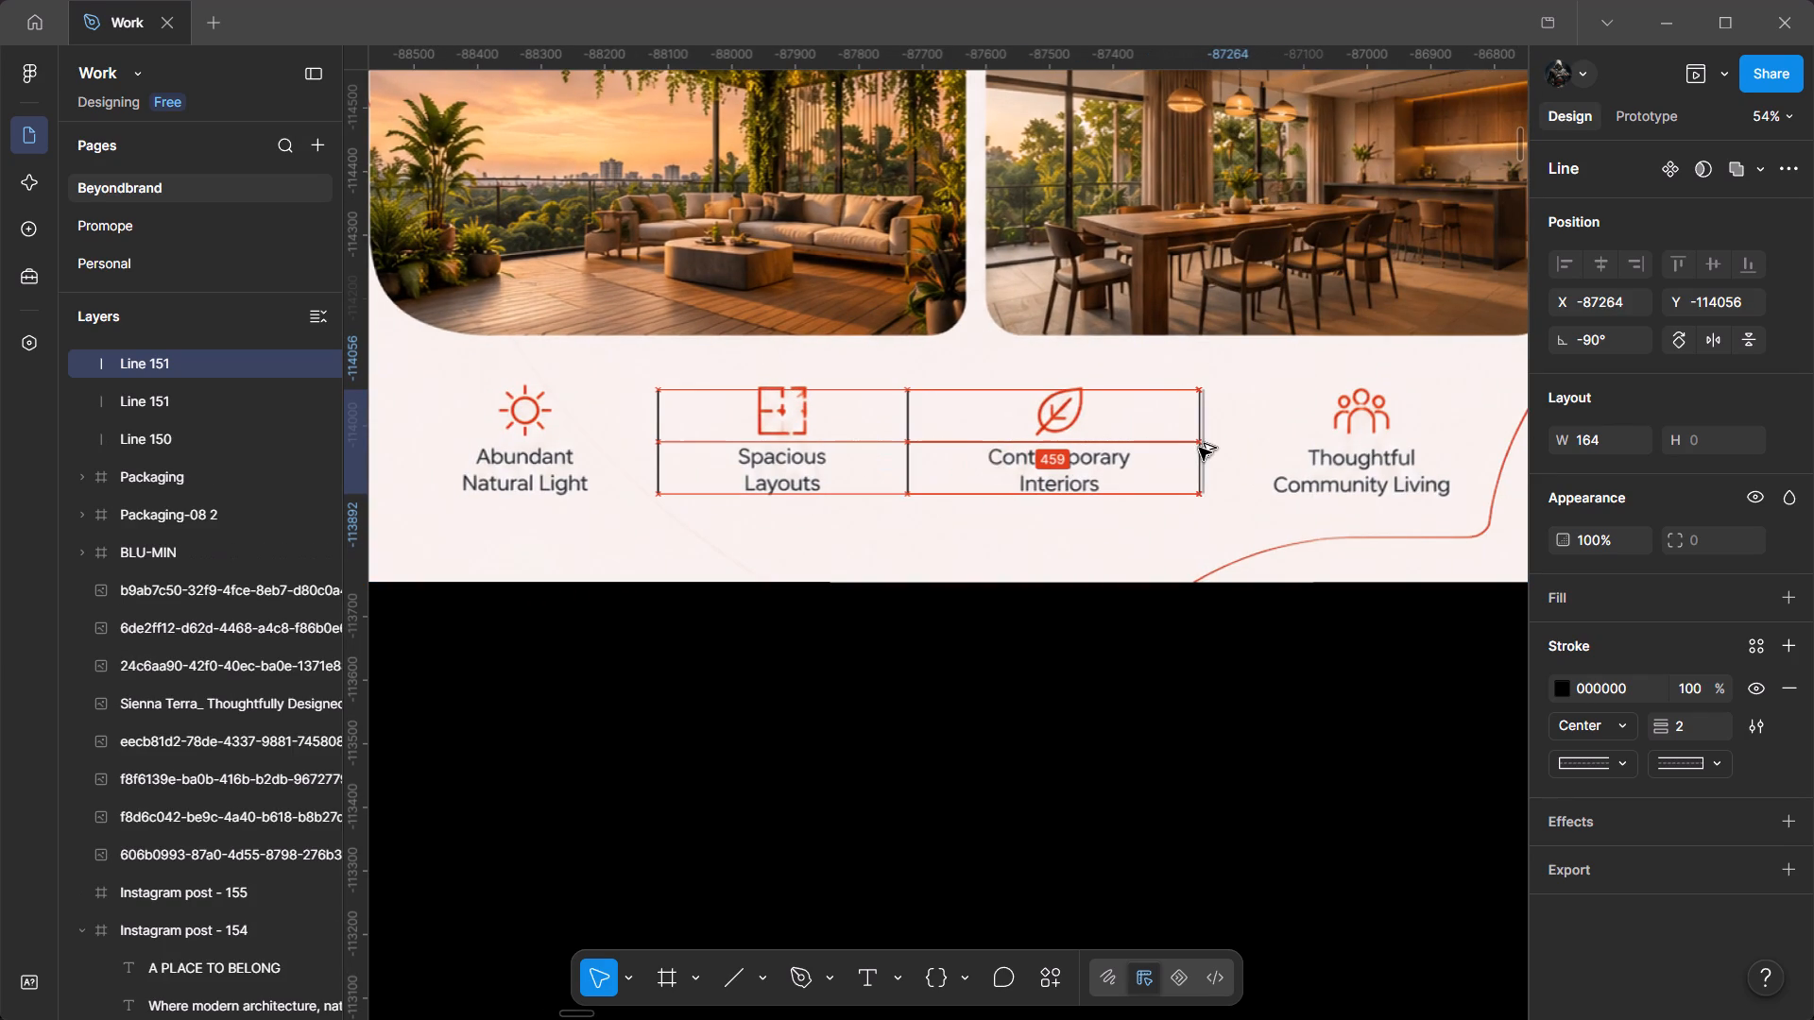
alt+drag(1199, 448, 1205, 447)
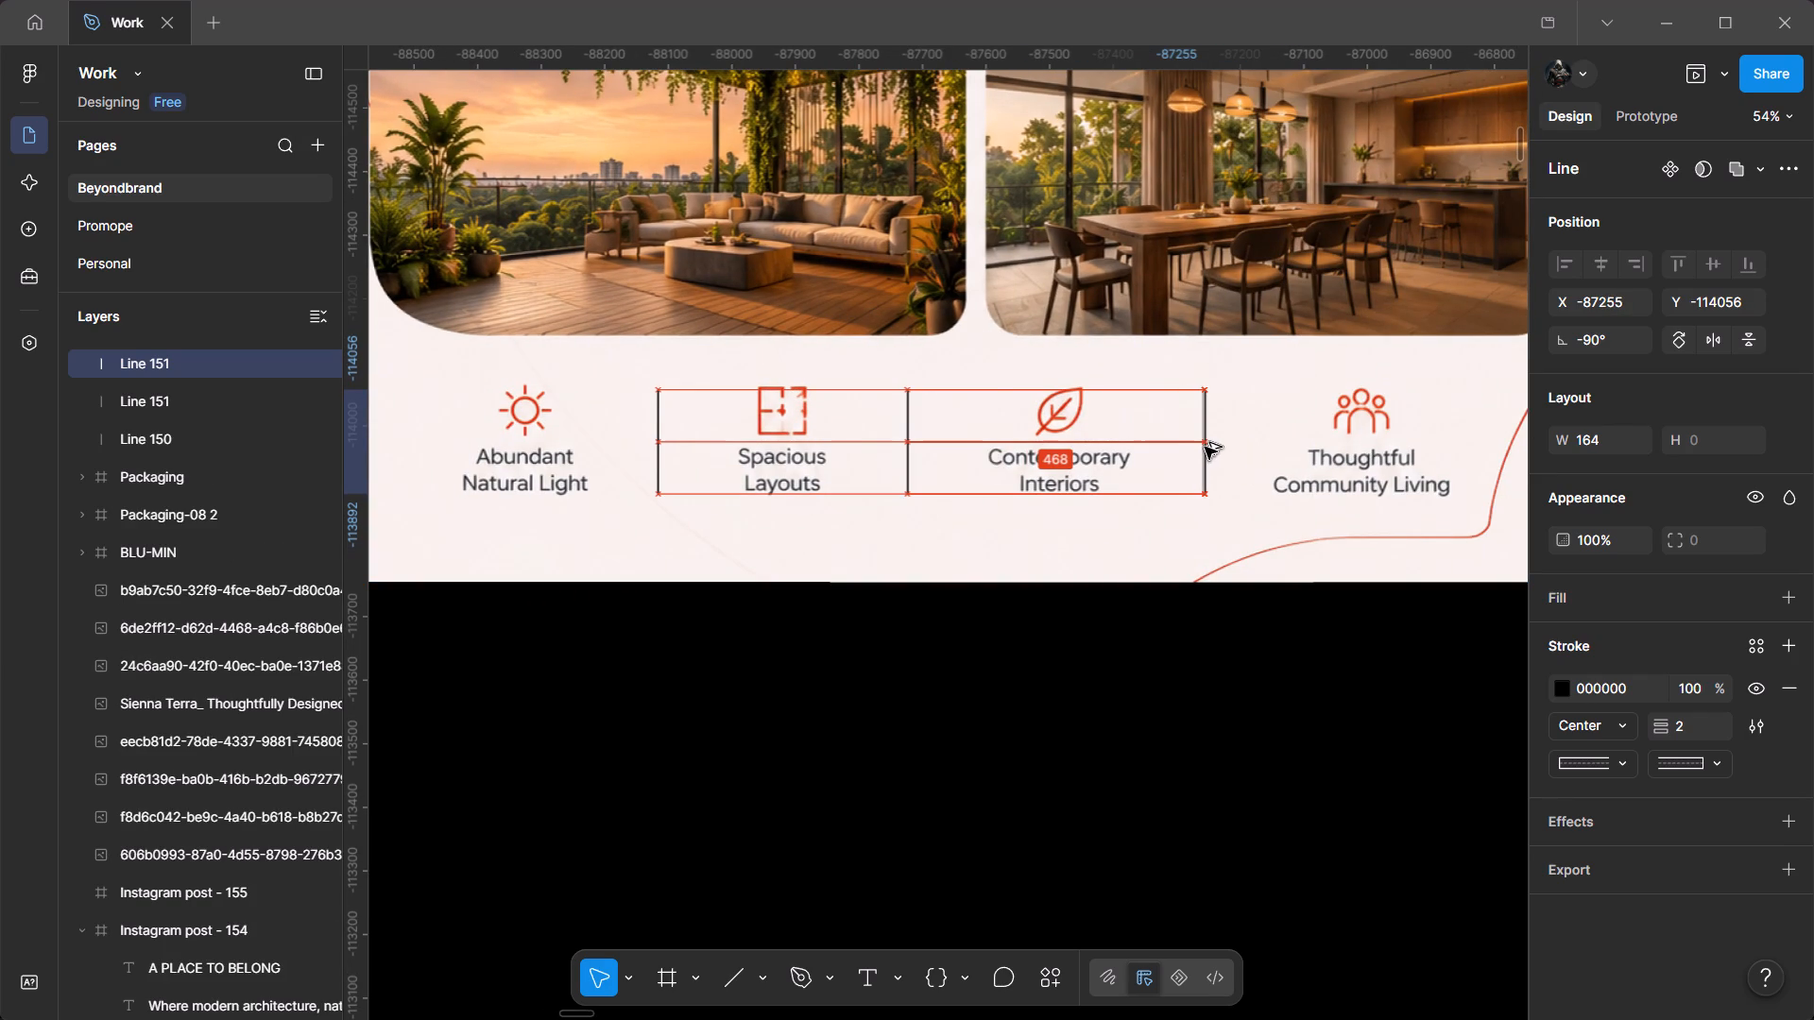
alt+drag(1205, 447, 1202, 446)
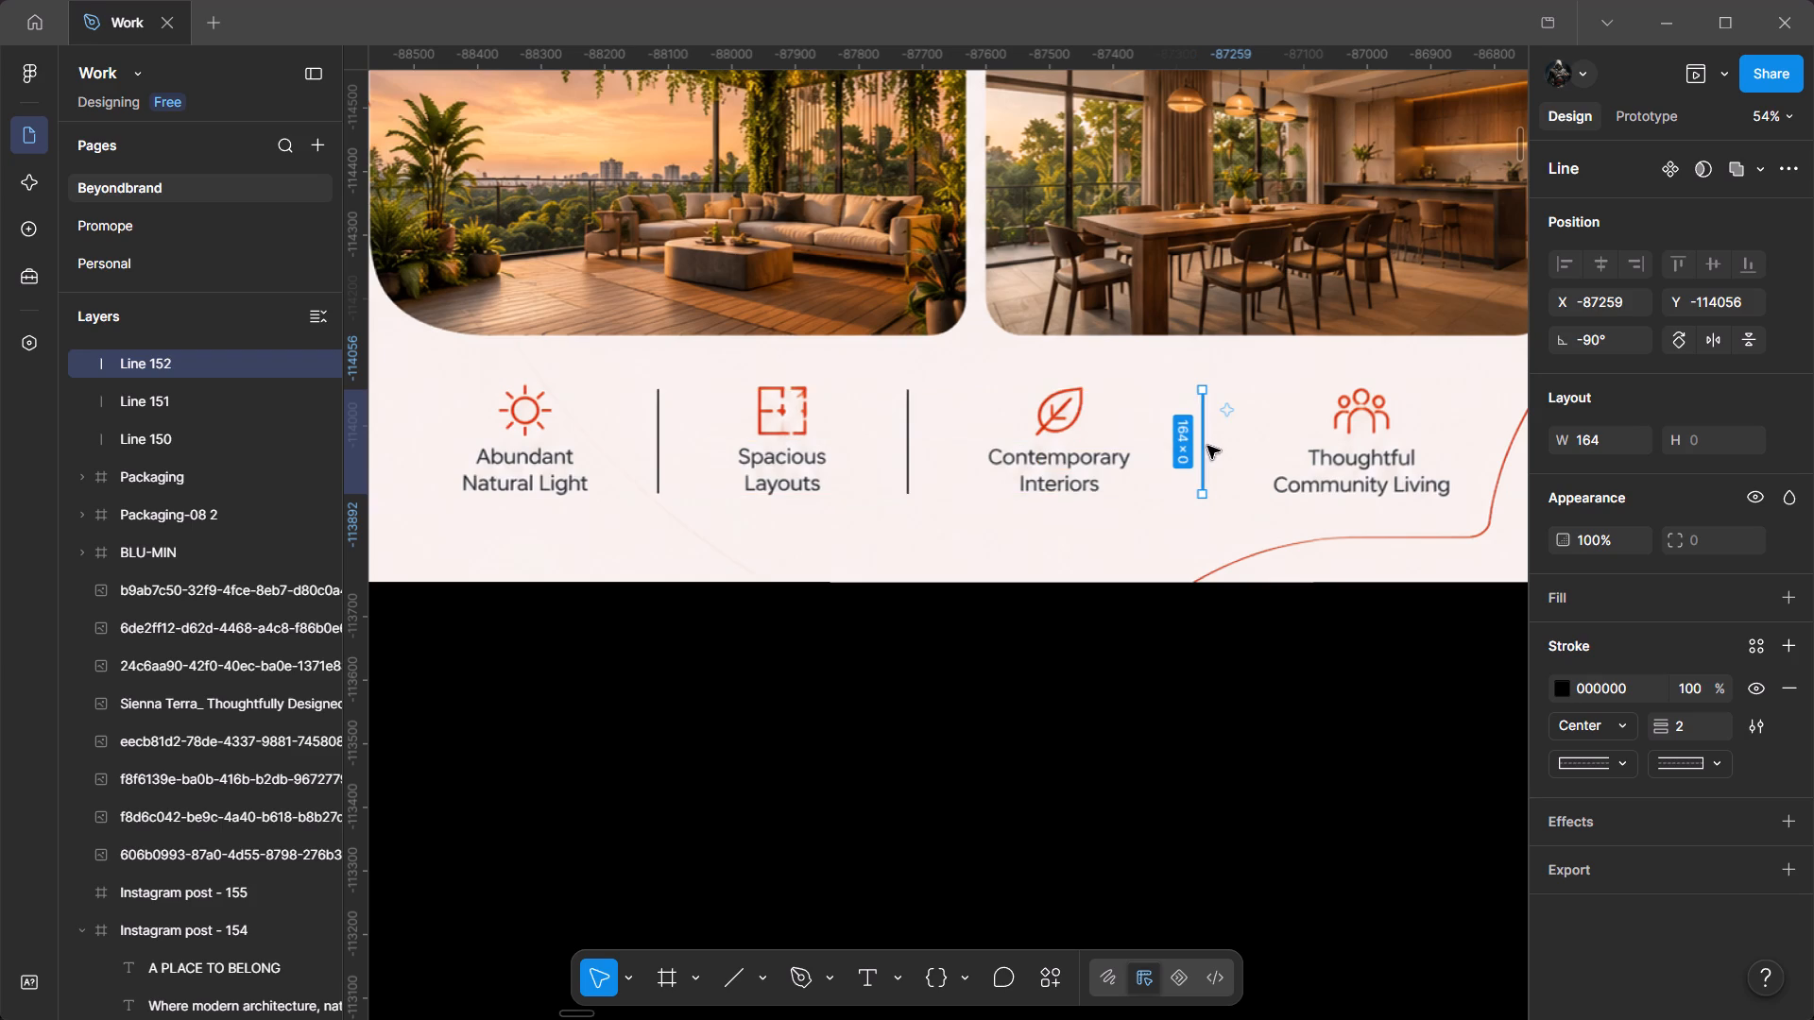
Copy the three divider lines from the reference advertisement into the Instagram post - 154 frame.
ctrl+scroll(1261, 447, down, 6)
drag(1286, 450, 1233, 459)
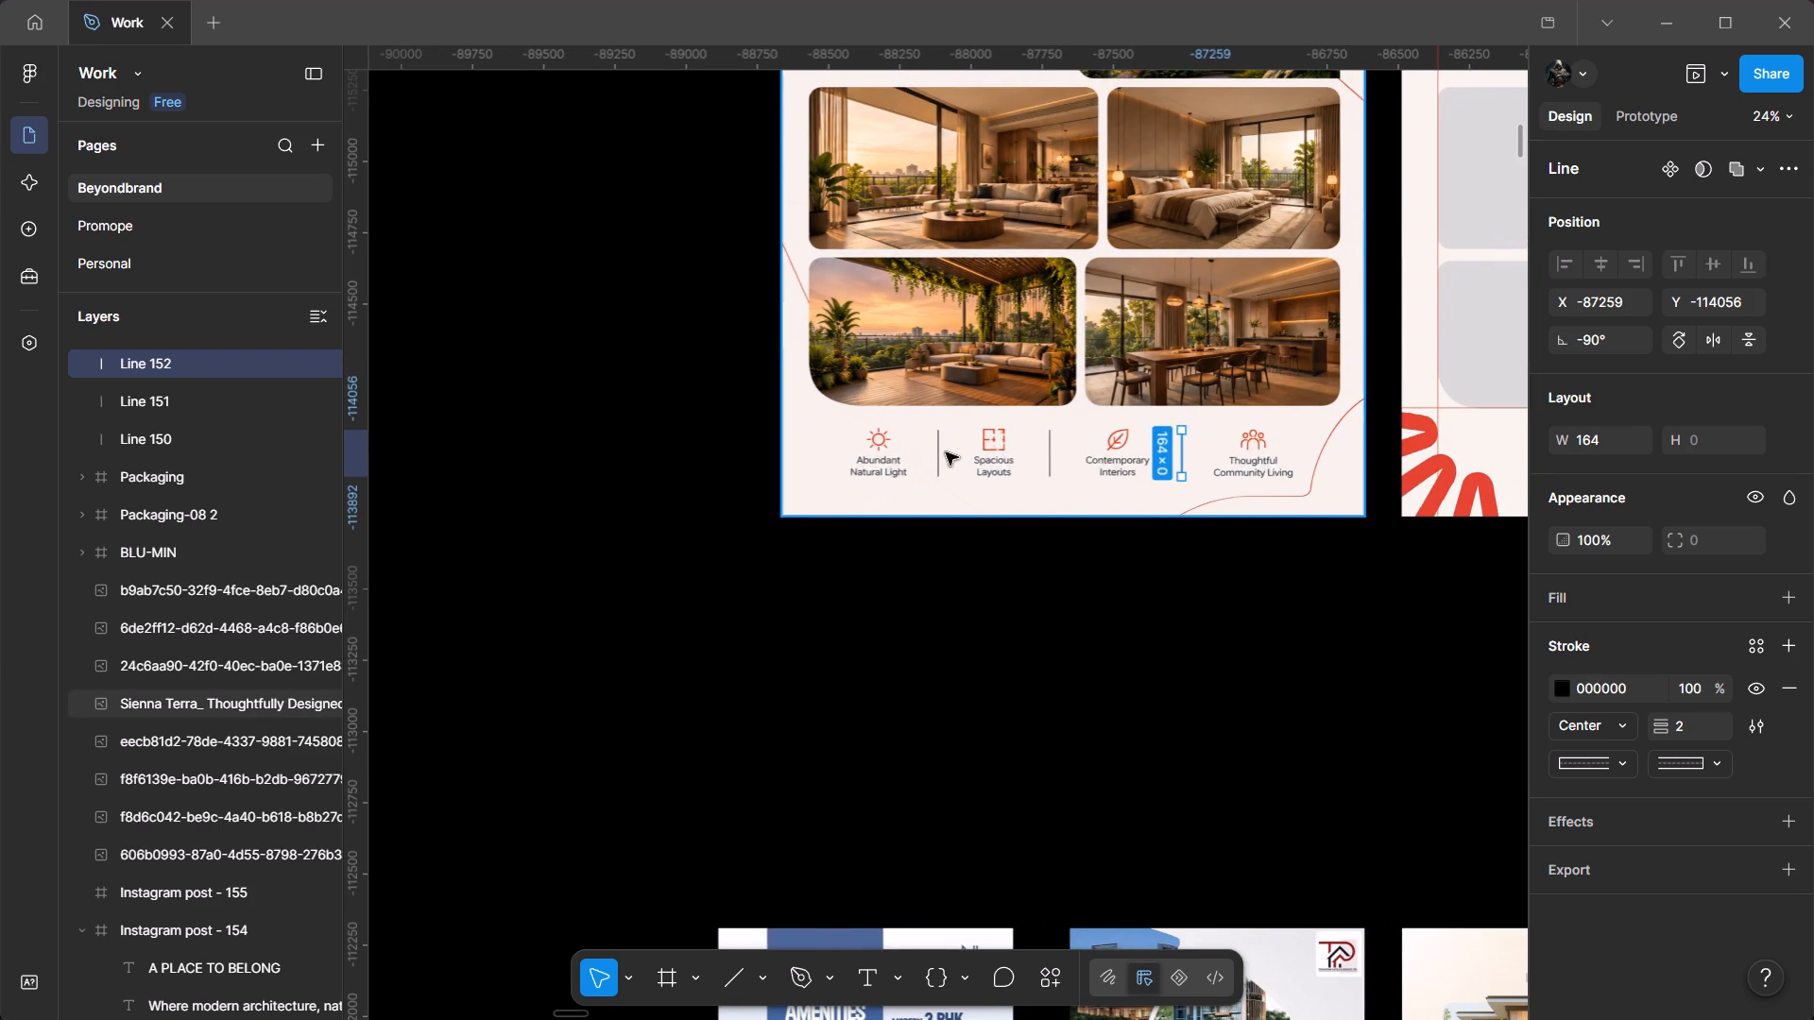
shift+click(940, 454)
shift+click(1050, 463)
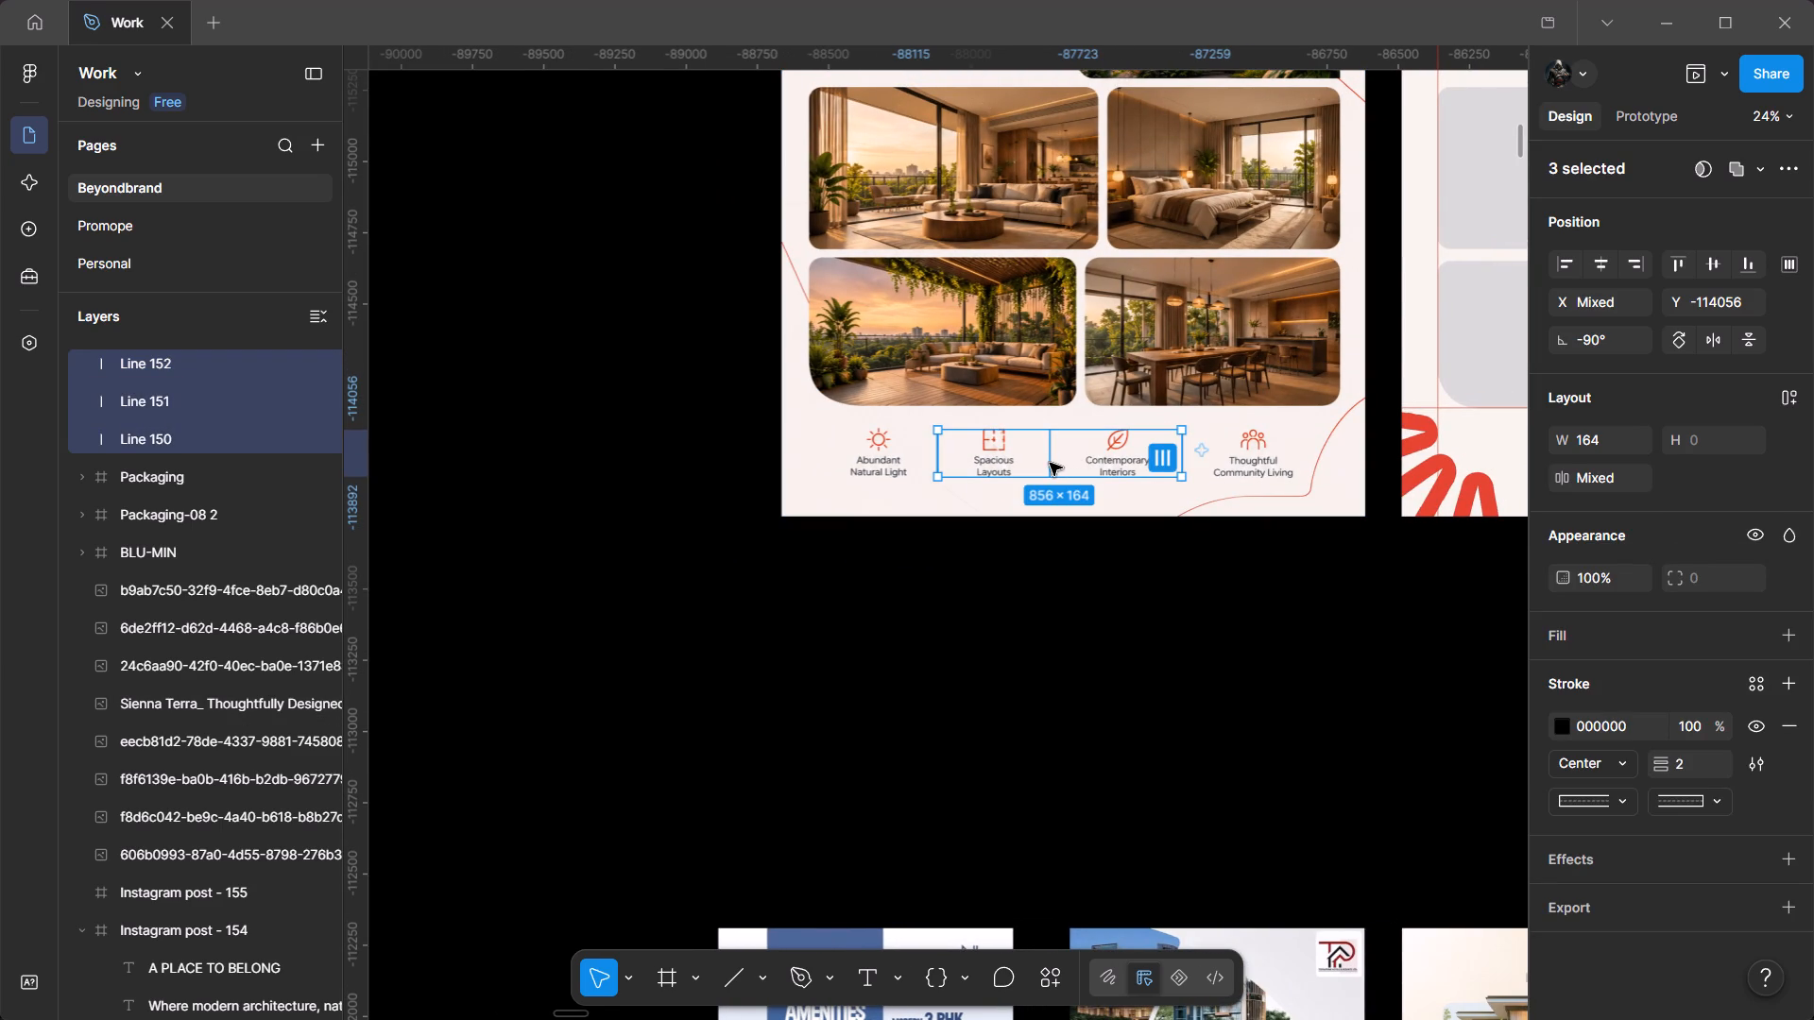
key(ctrl+c)
ctrl+scroll(1234, 542, down, 8)
drag(1254, 583, 1031, 560)
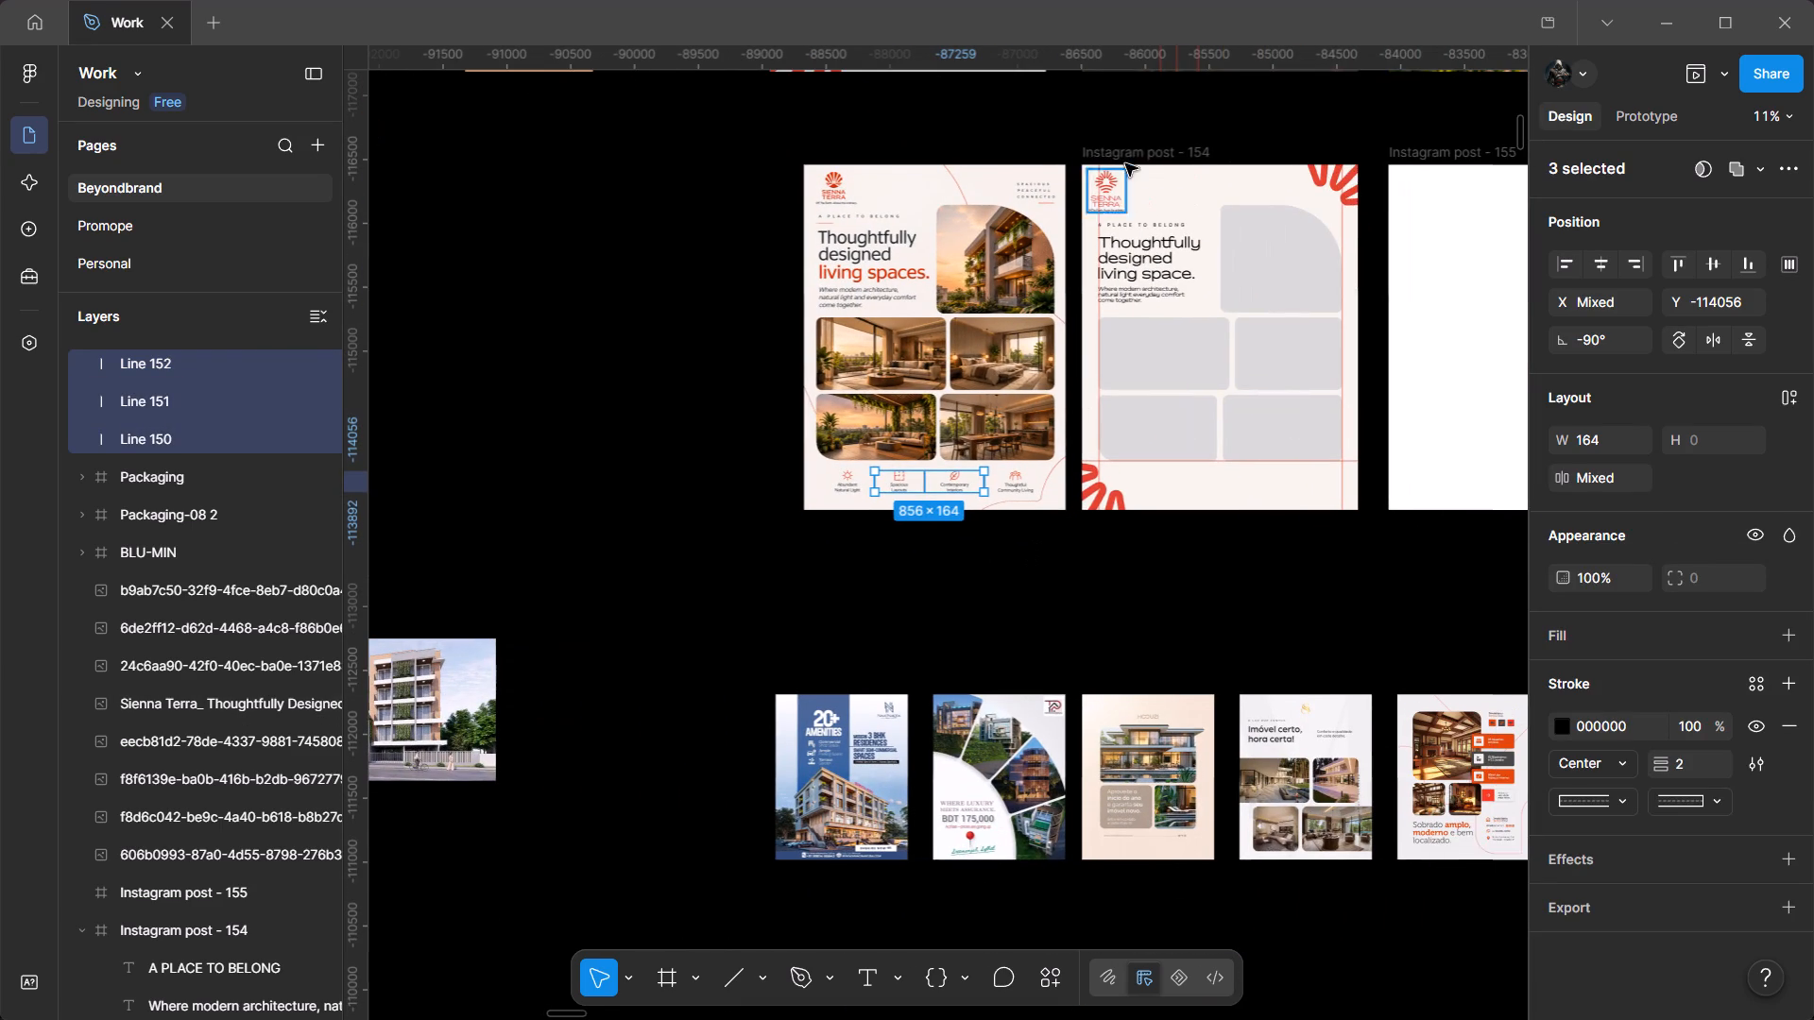
click(1117, 154)
key(ctrl+v)
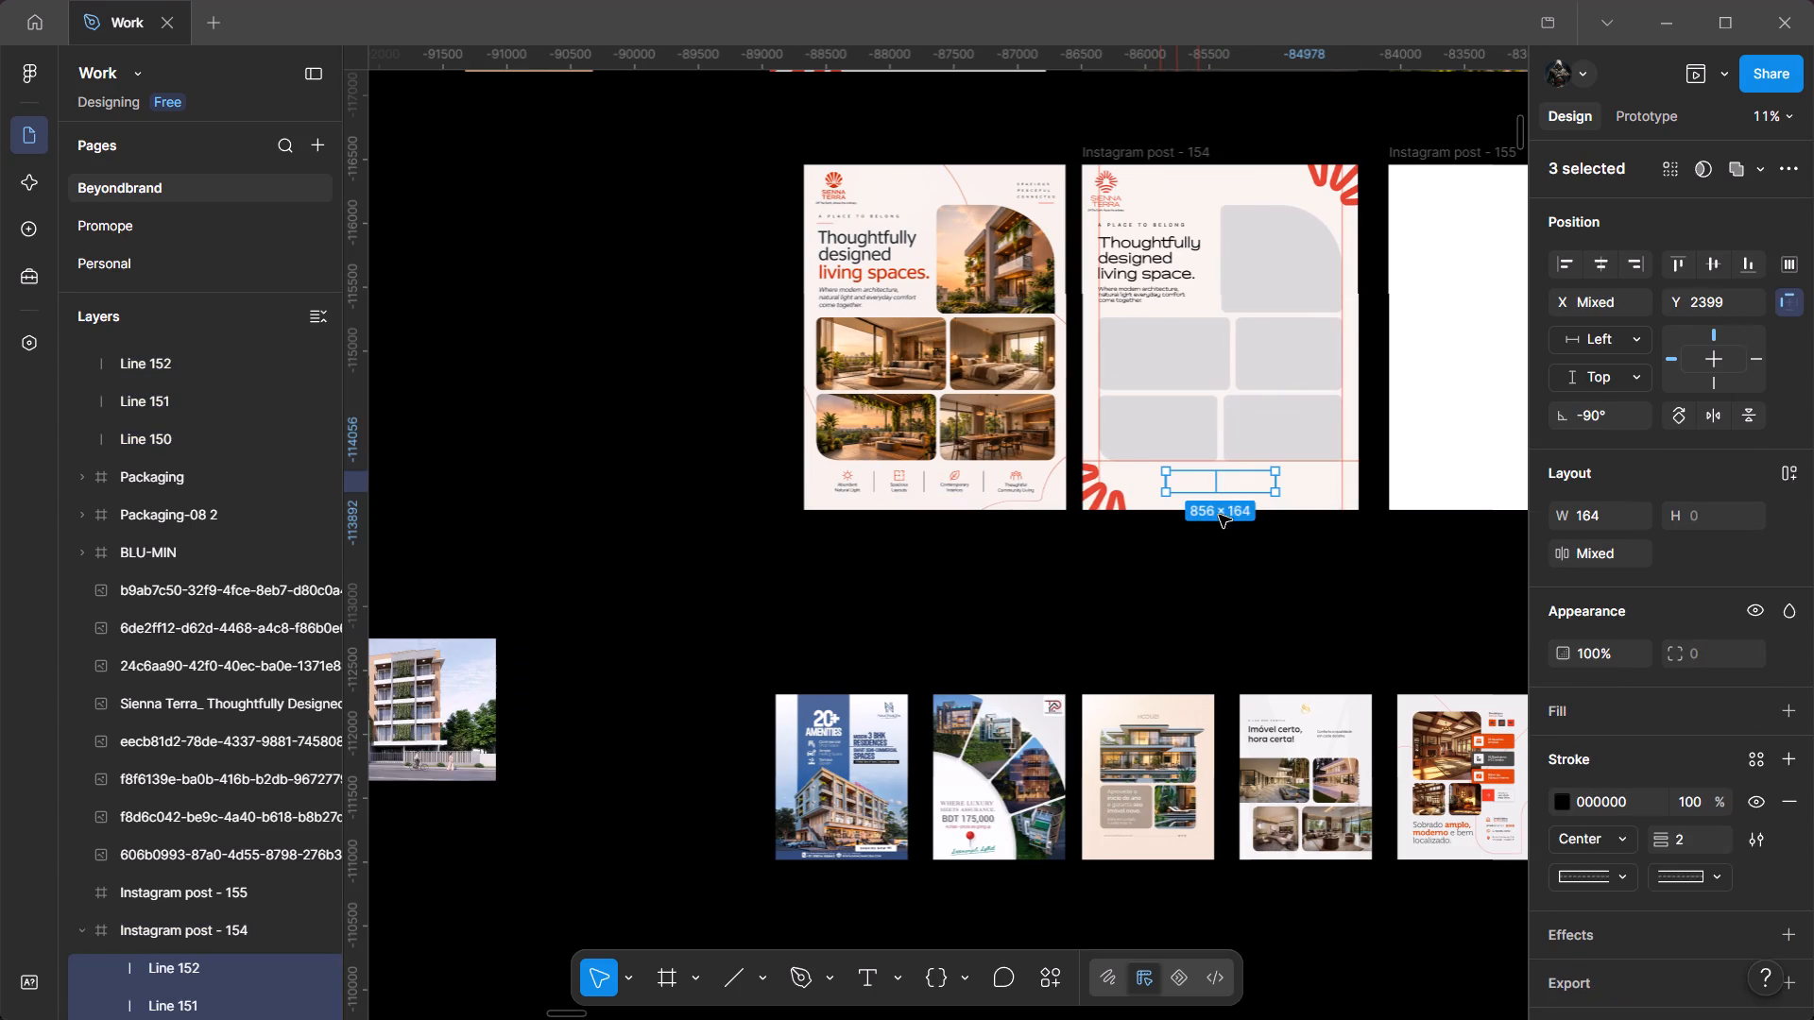
click(1206, 550)
Set the stroke opacity of the three divider lines in Instagram post - 154 to 89%.
ctrl+scroll(1199, 552, up, 7)
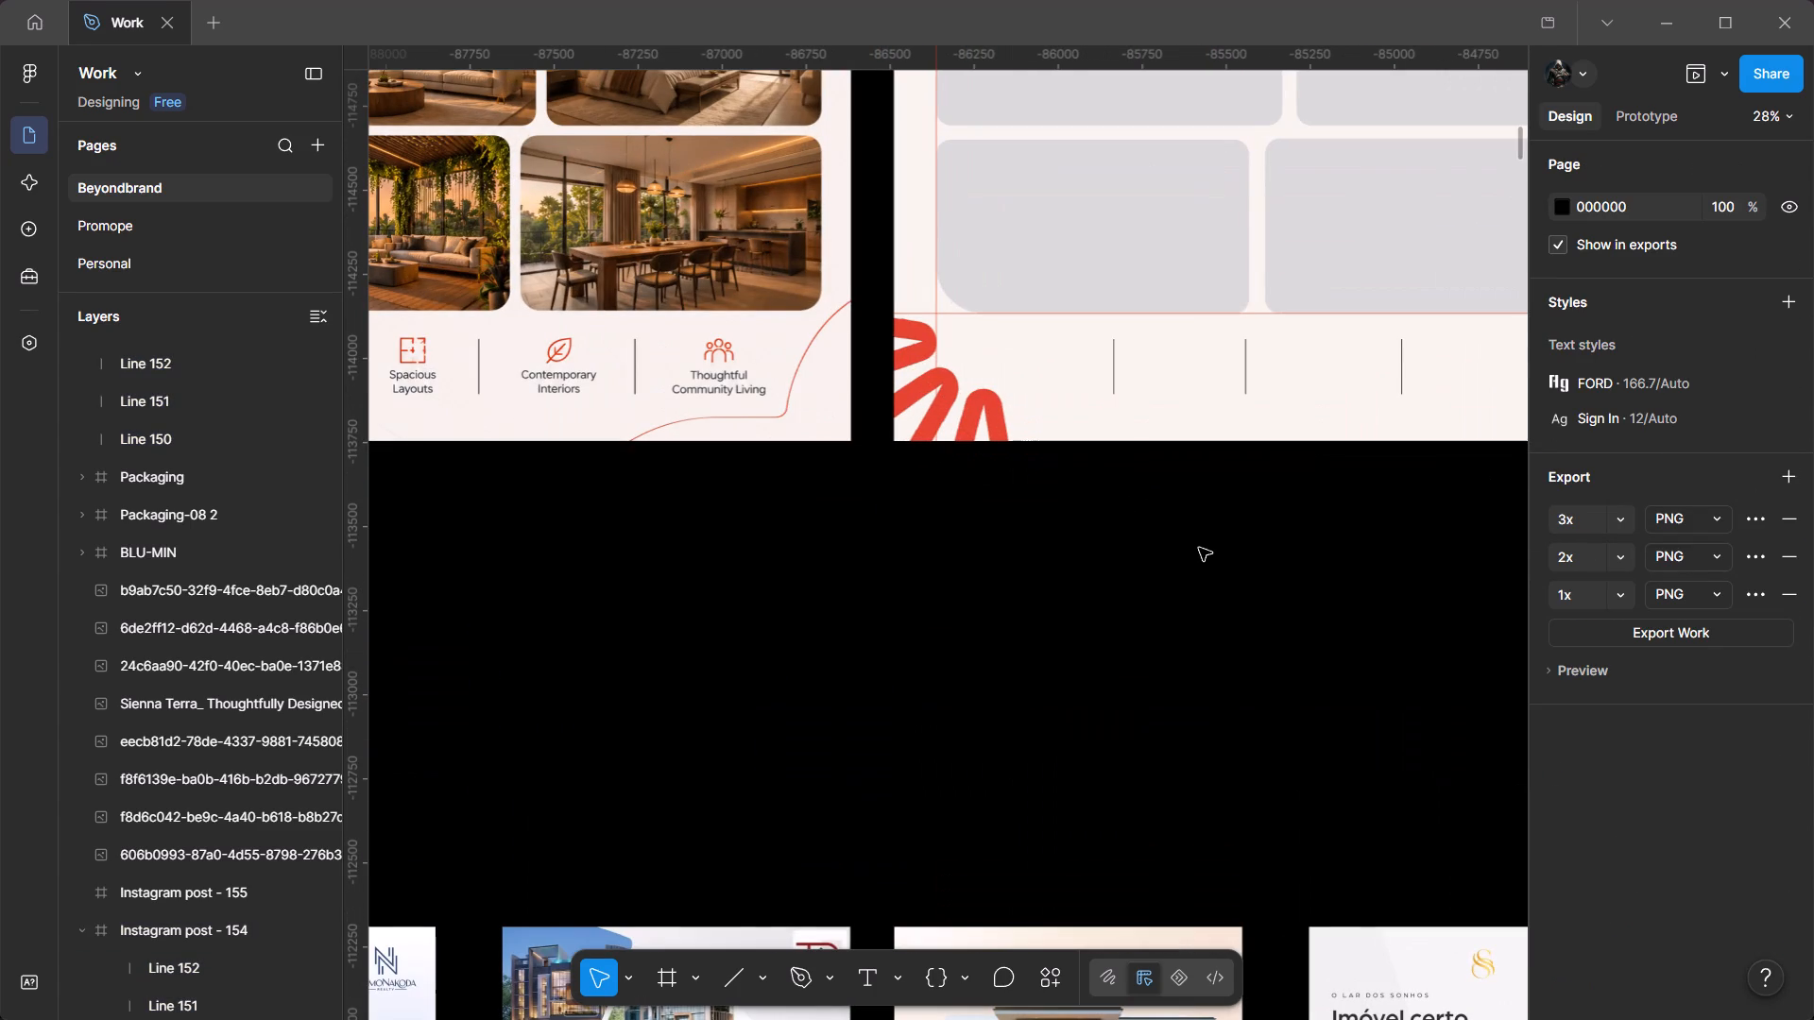
click(1114, 382)
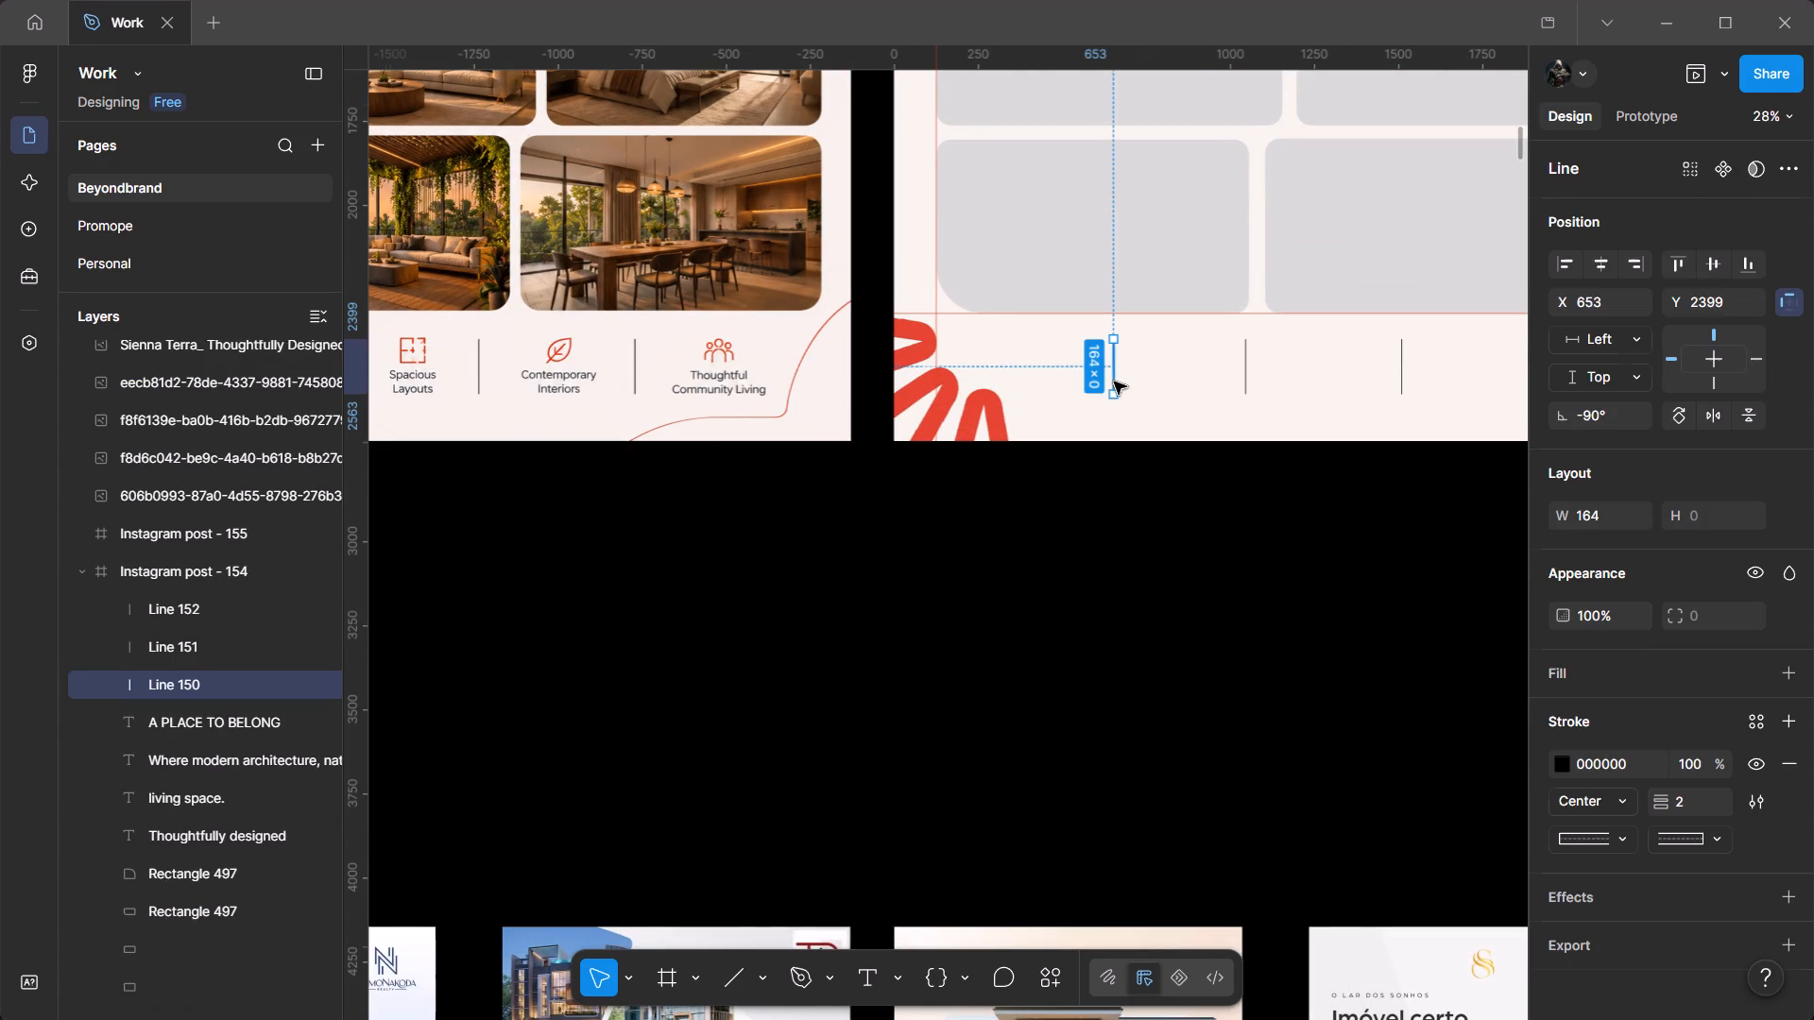
shift+click(1252, 369)
shift+click(1248, 369)
shift+click(1403, 369)
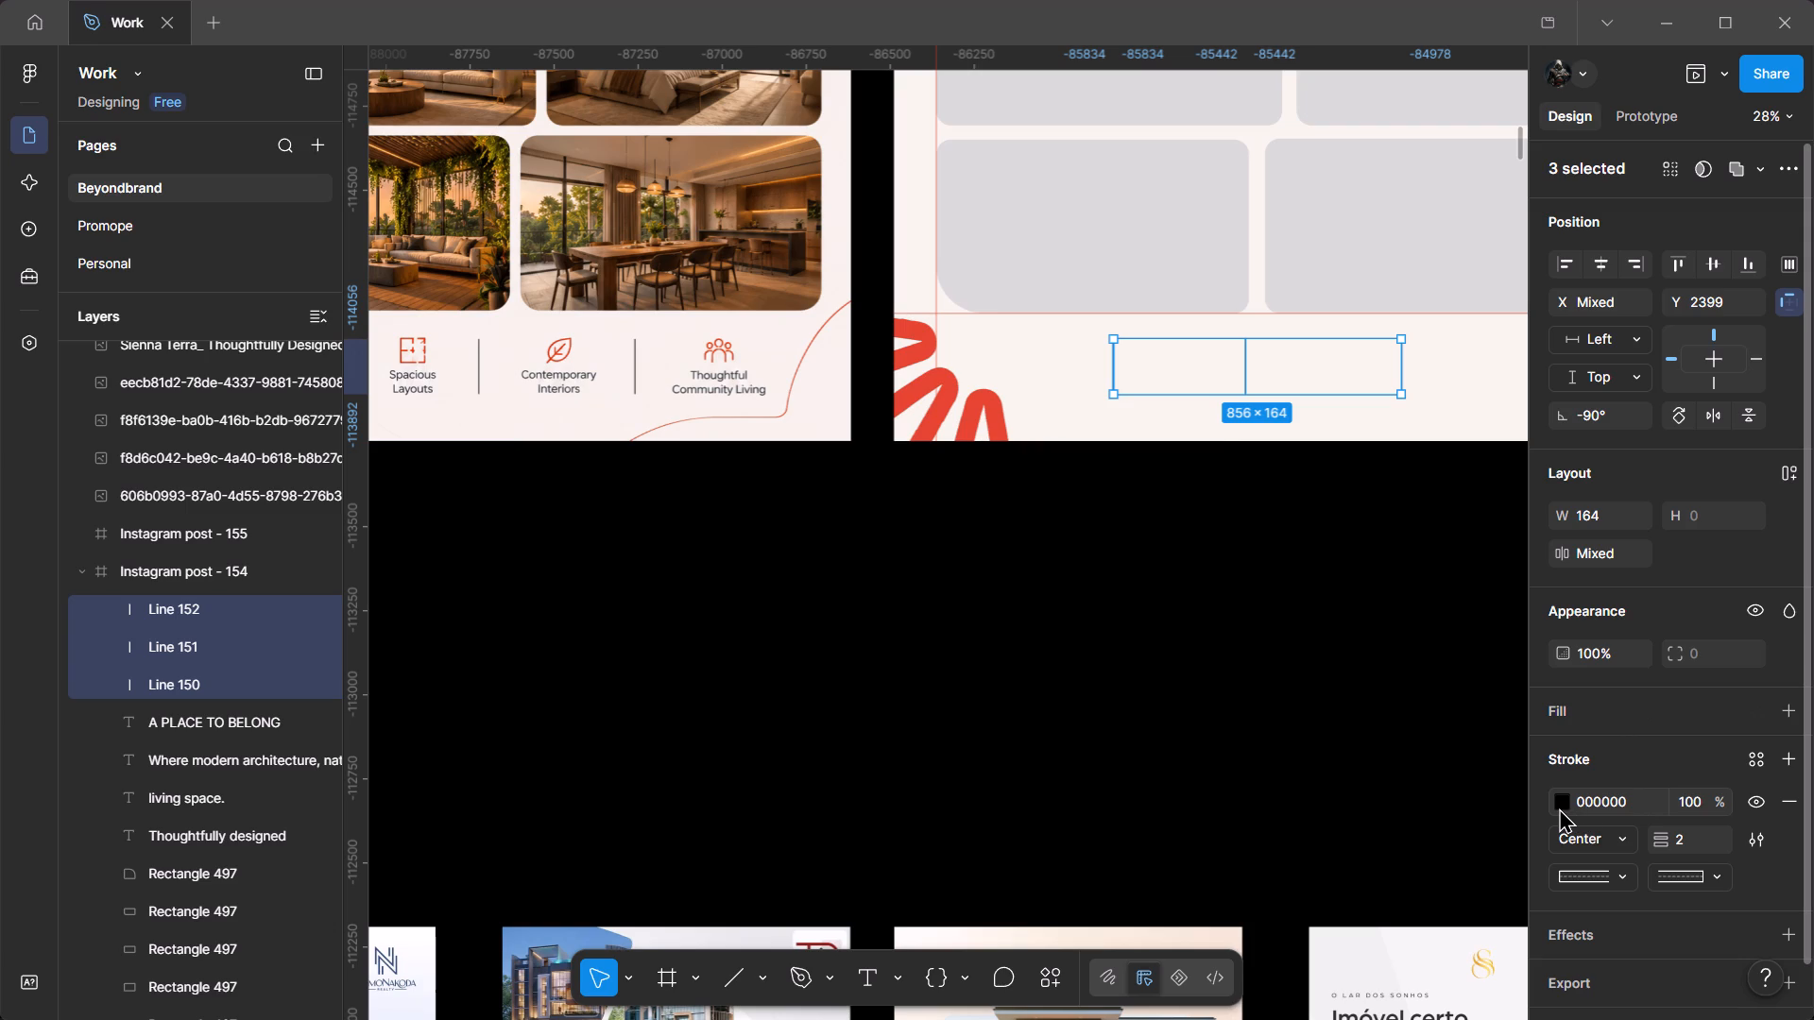
drag(1727, 802, 867, 531)
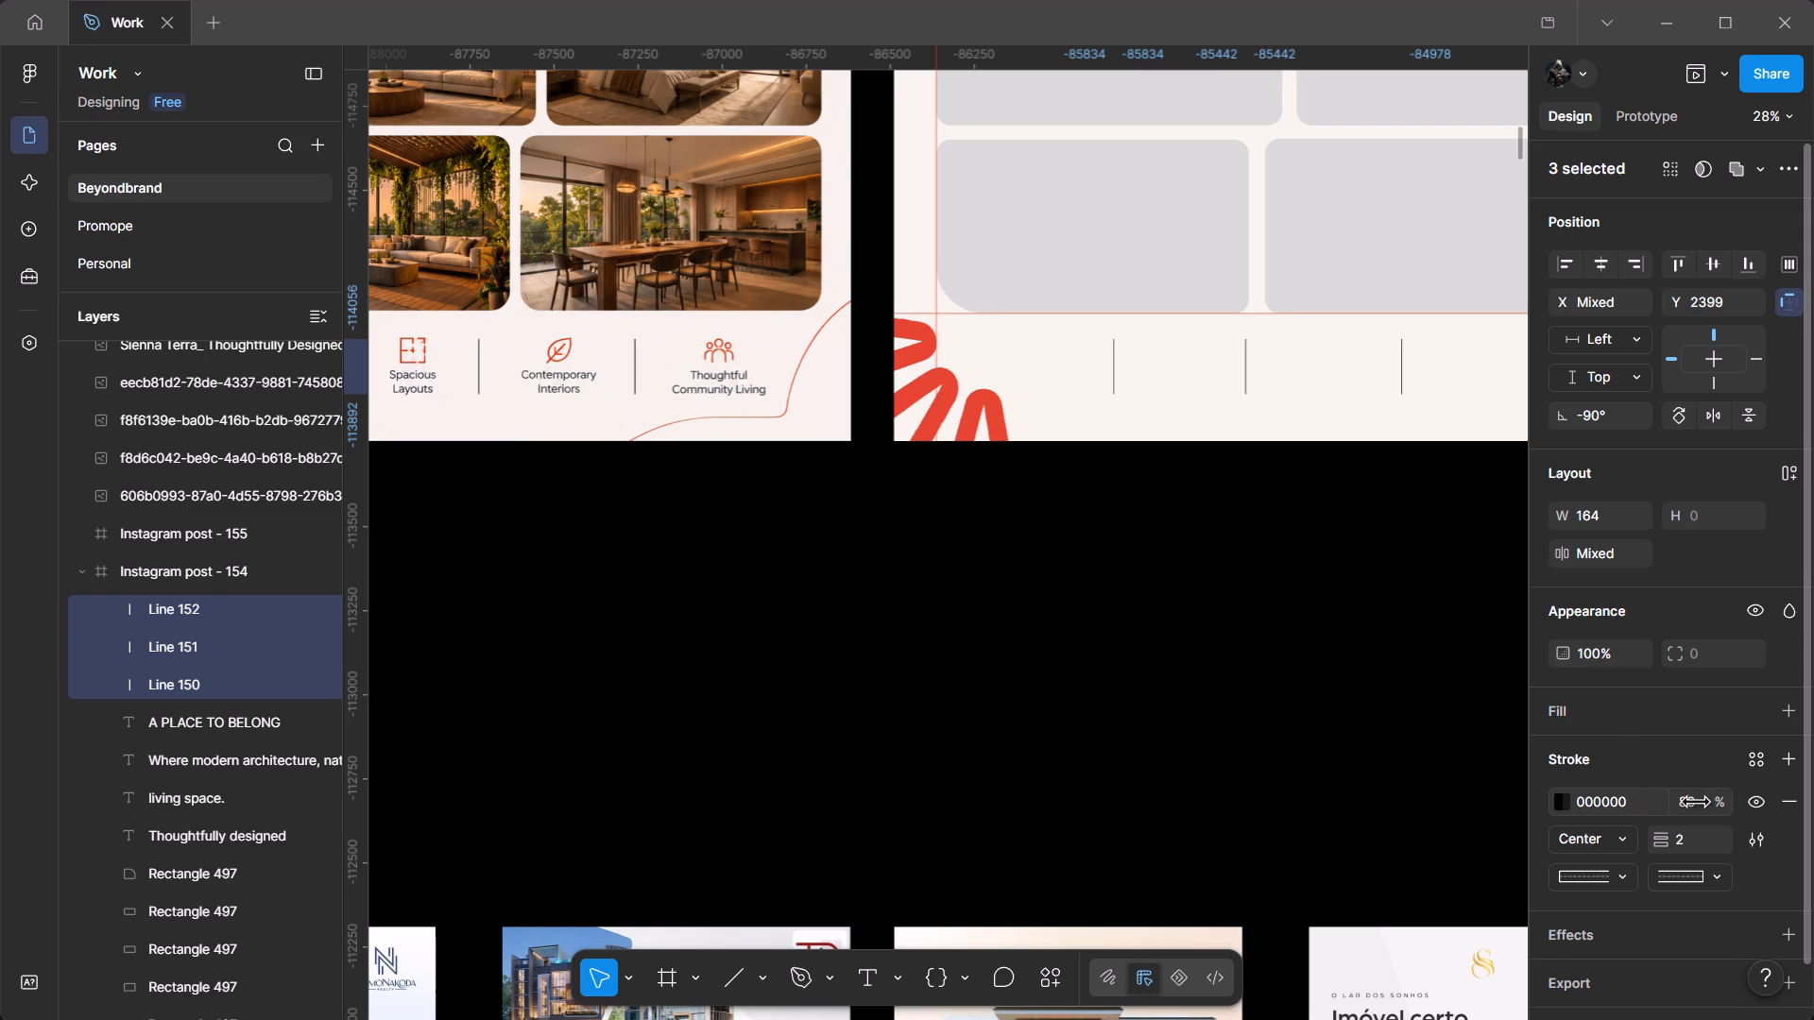
drag(867, 531, 874, 531)
click(1275, 658)
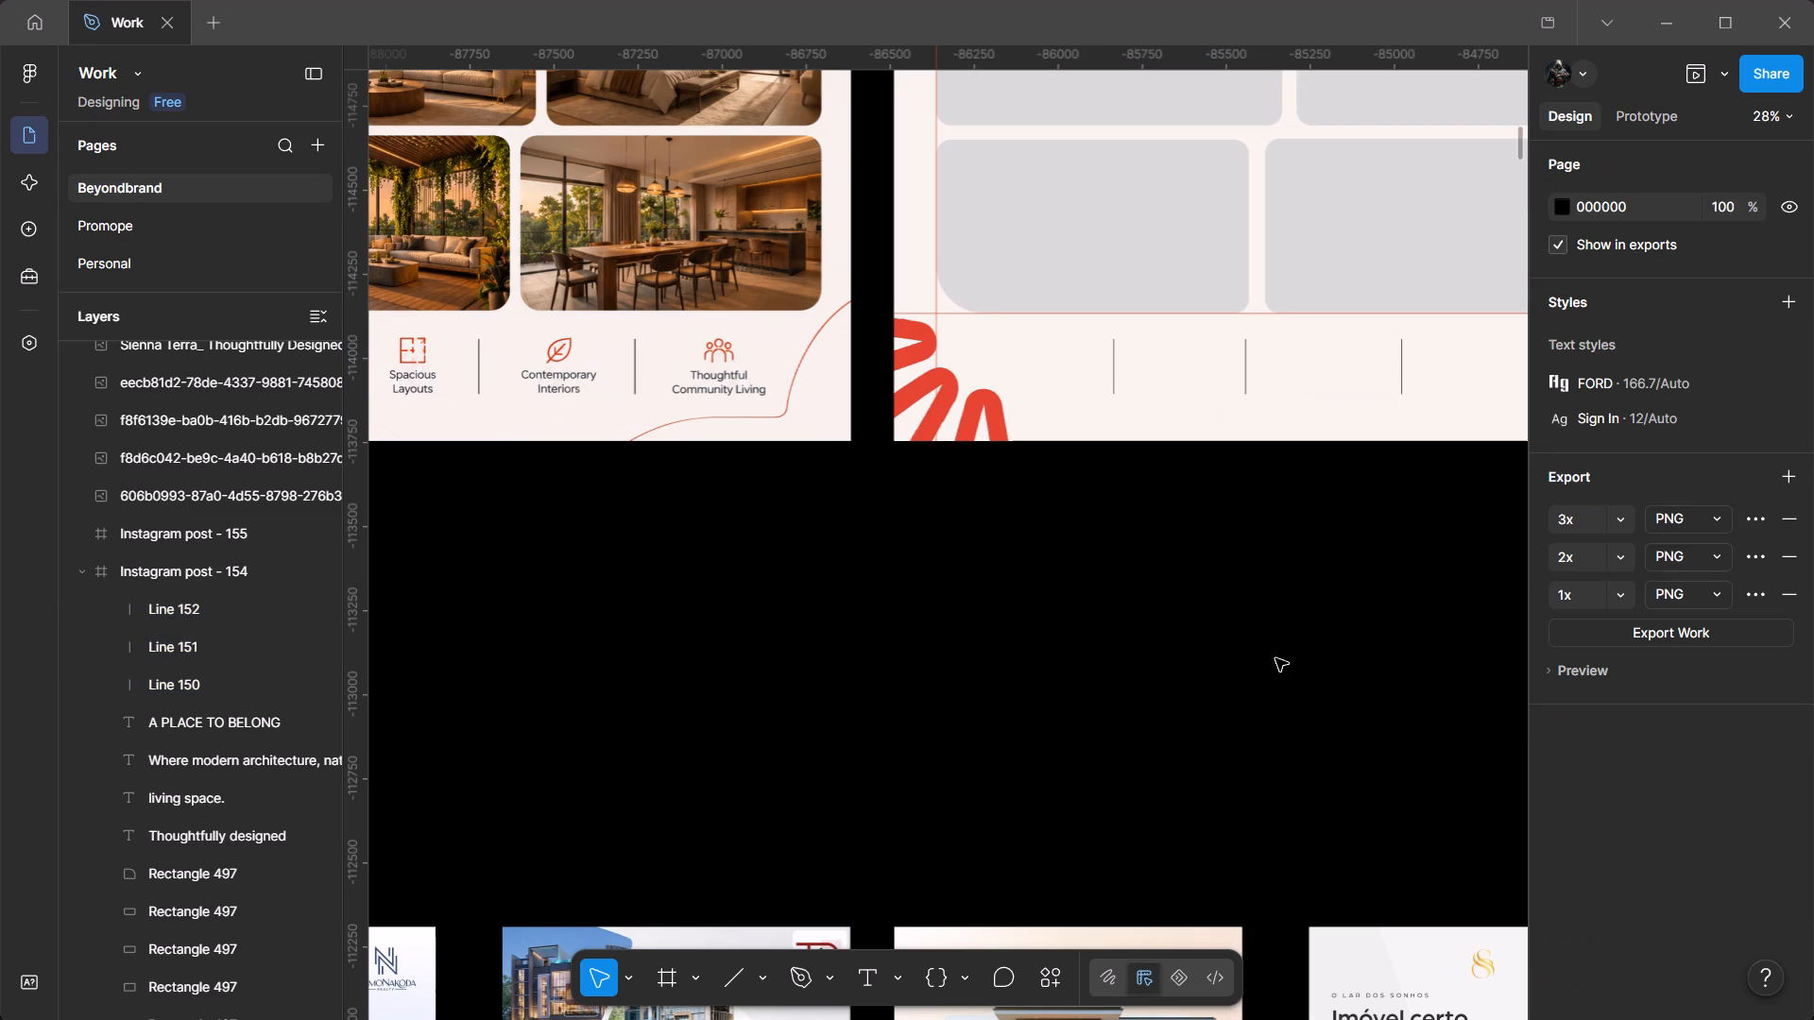
Group the three divider lines in the Instagram post - 154 frame.
ctrl+scroll(1275, 658, down, 8)
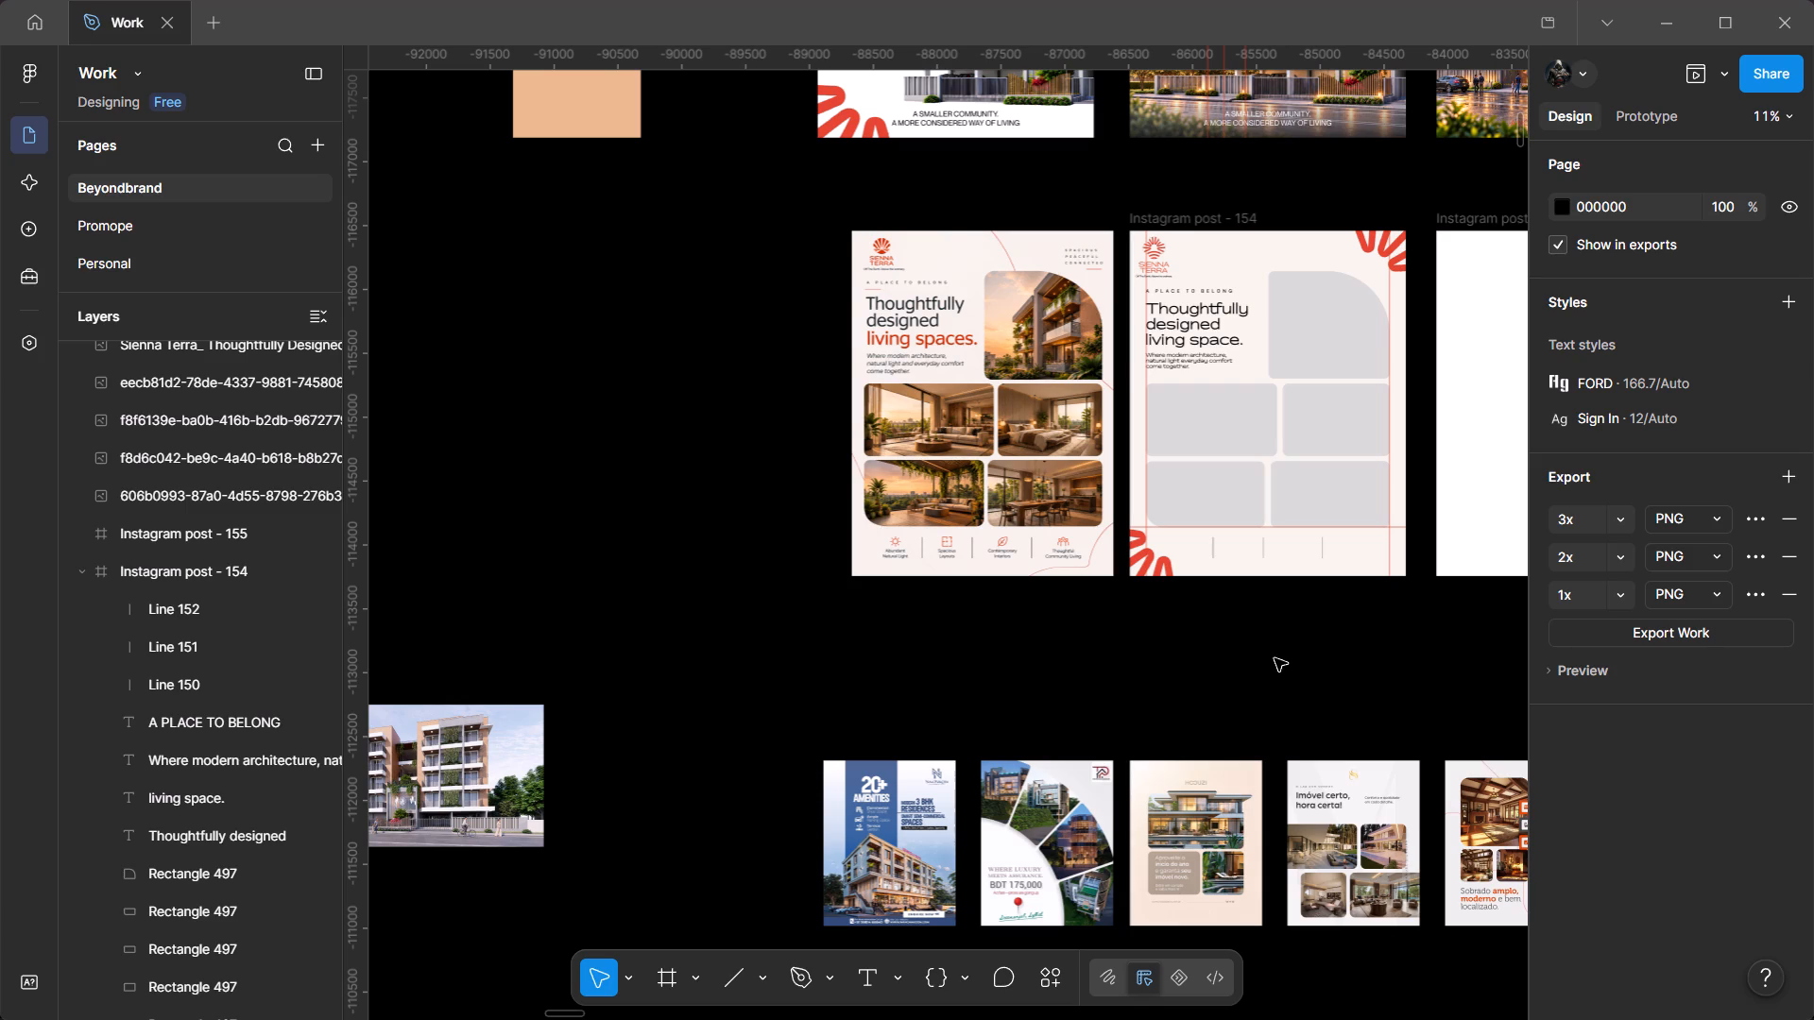
ctrl+scroll(1229, 581, up, 7)
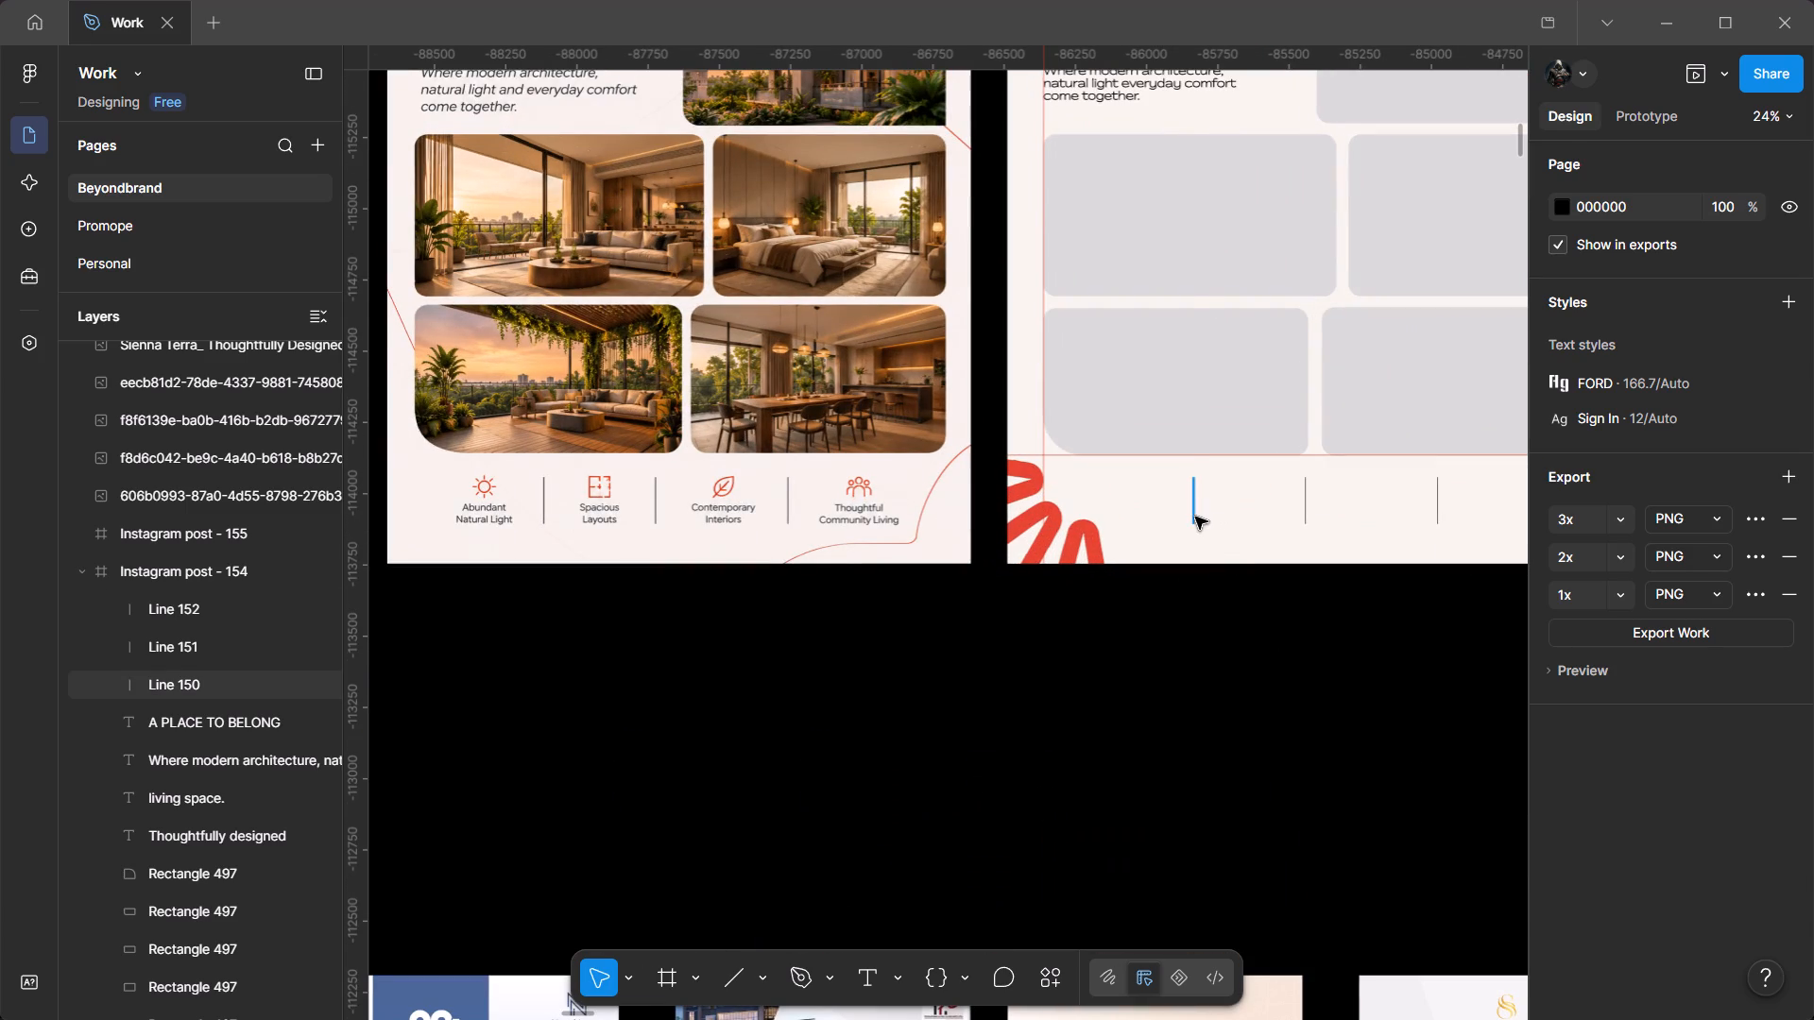
click(1195, 516)
shift+click(1306, 518)
shift+click(1443, 515)
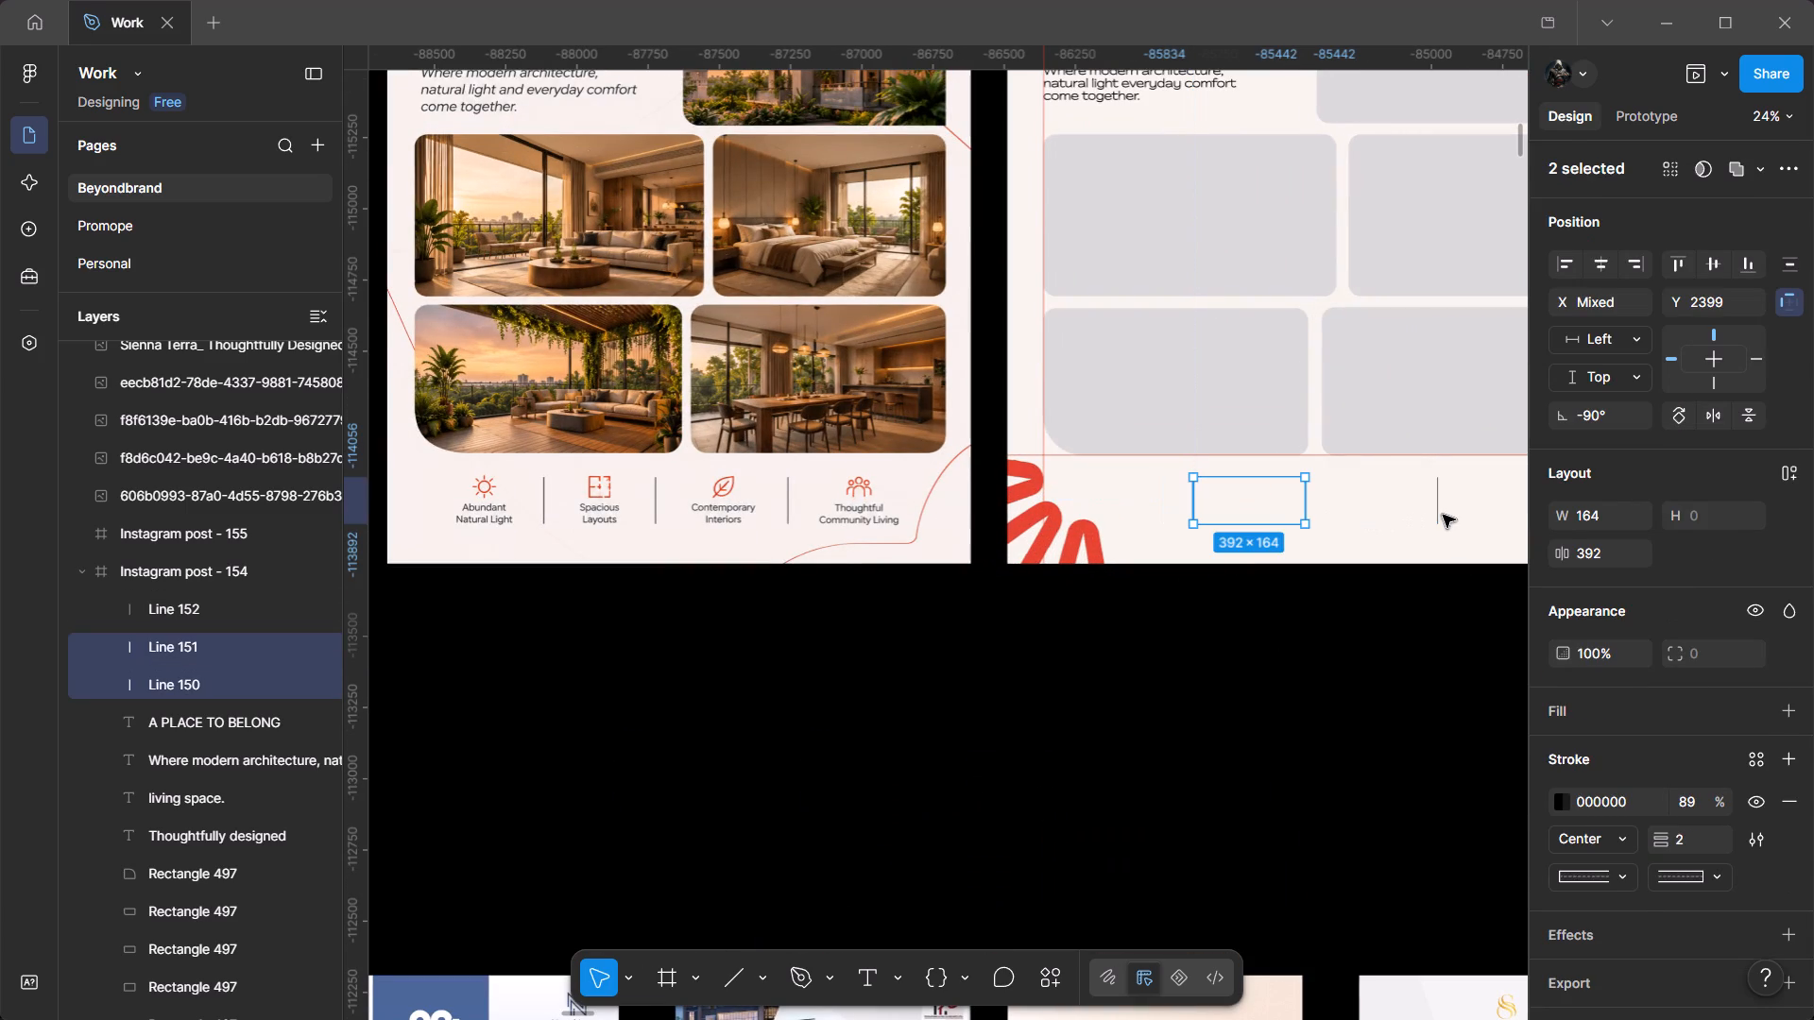
shift+click(1439, 516)
key(ctrl+g)
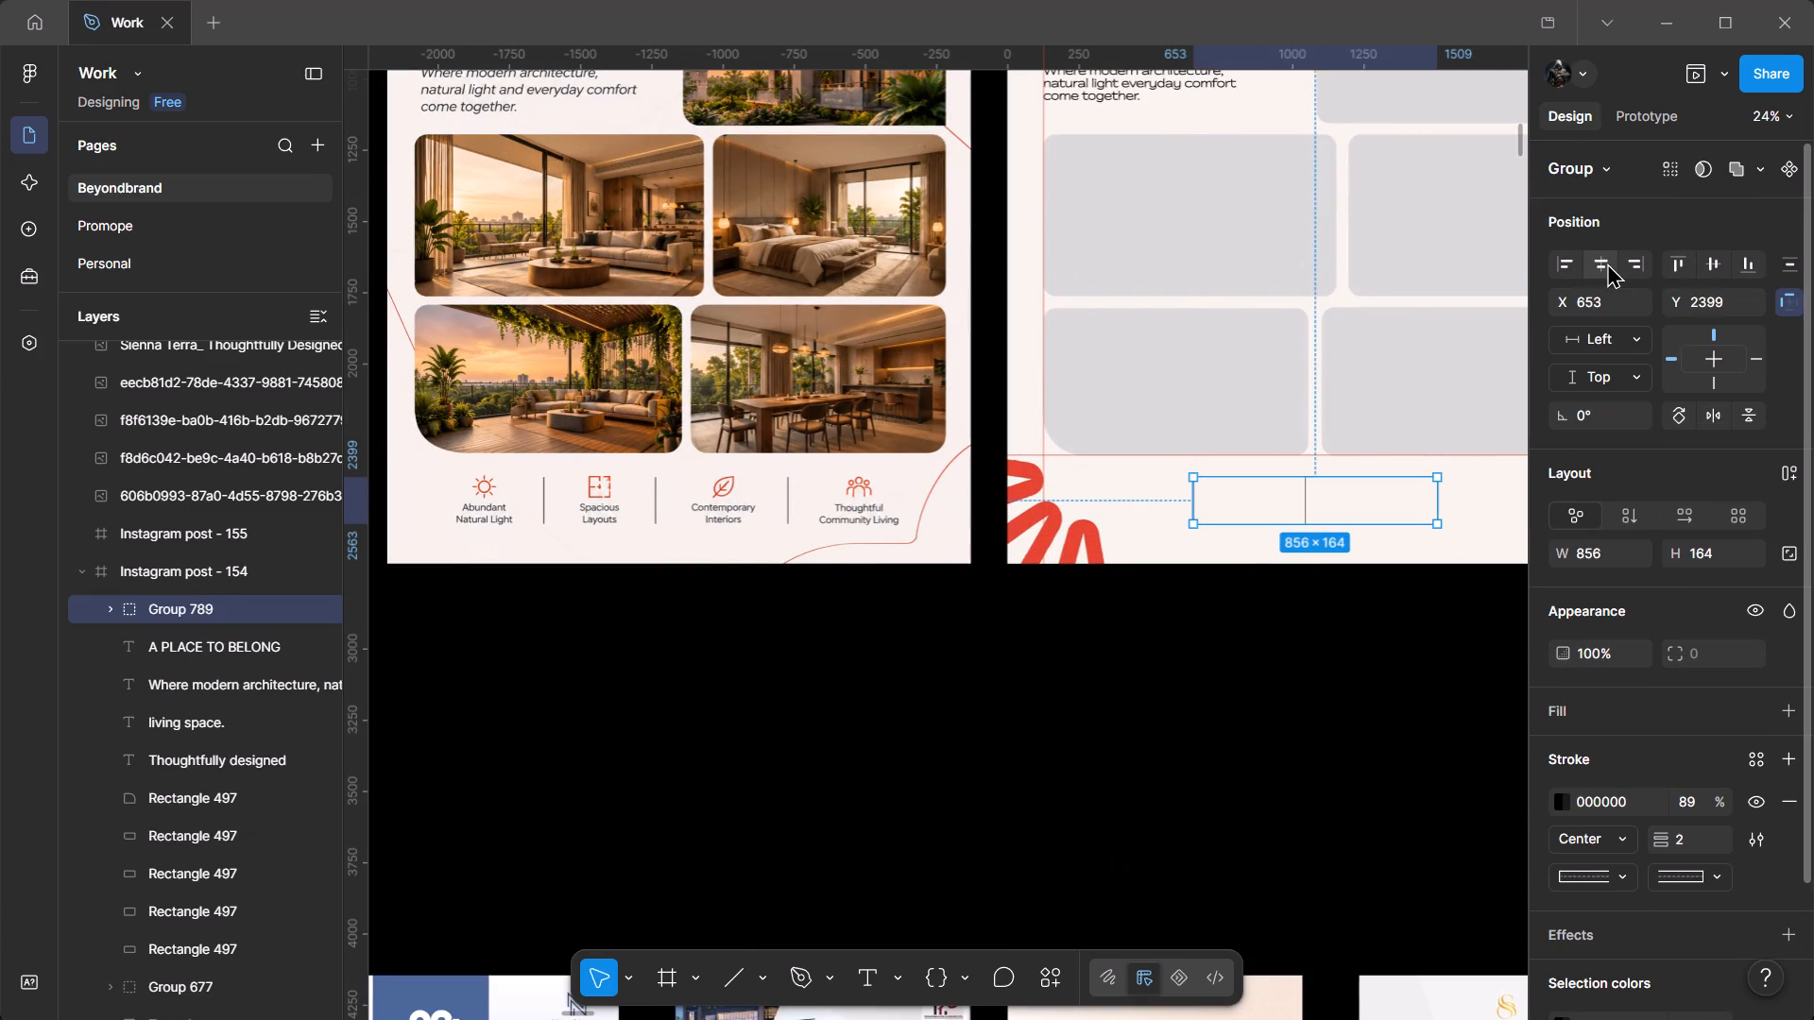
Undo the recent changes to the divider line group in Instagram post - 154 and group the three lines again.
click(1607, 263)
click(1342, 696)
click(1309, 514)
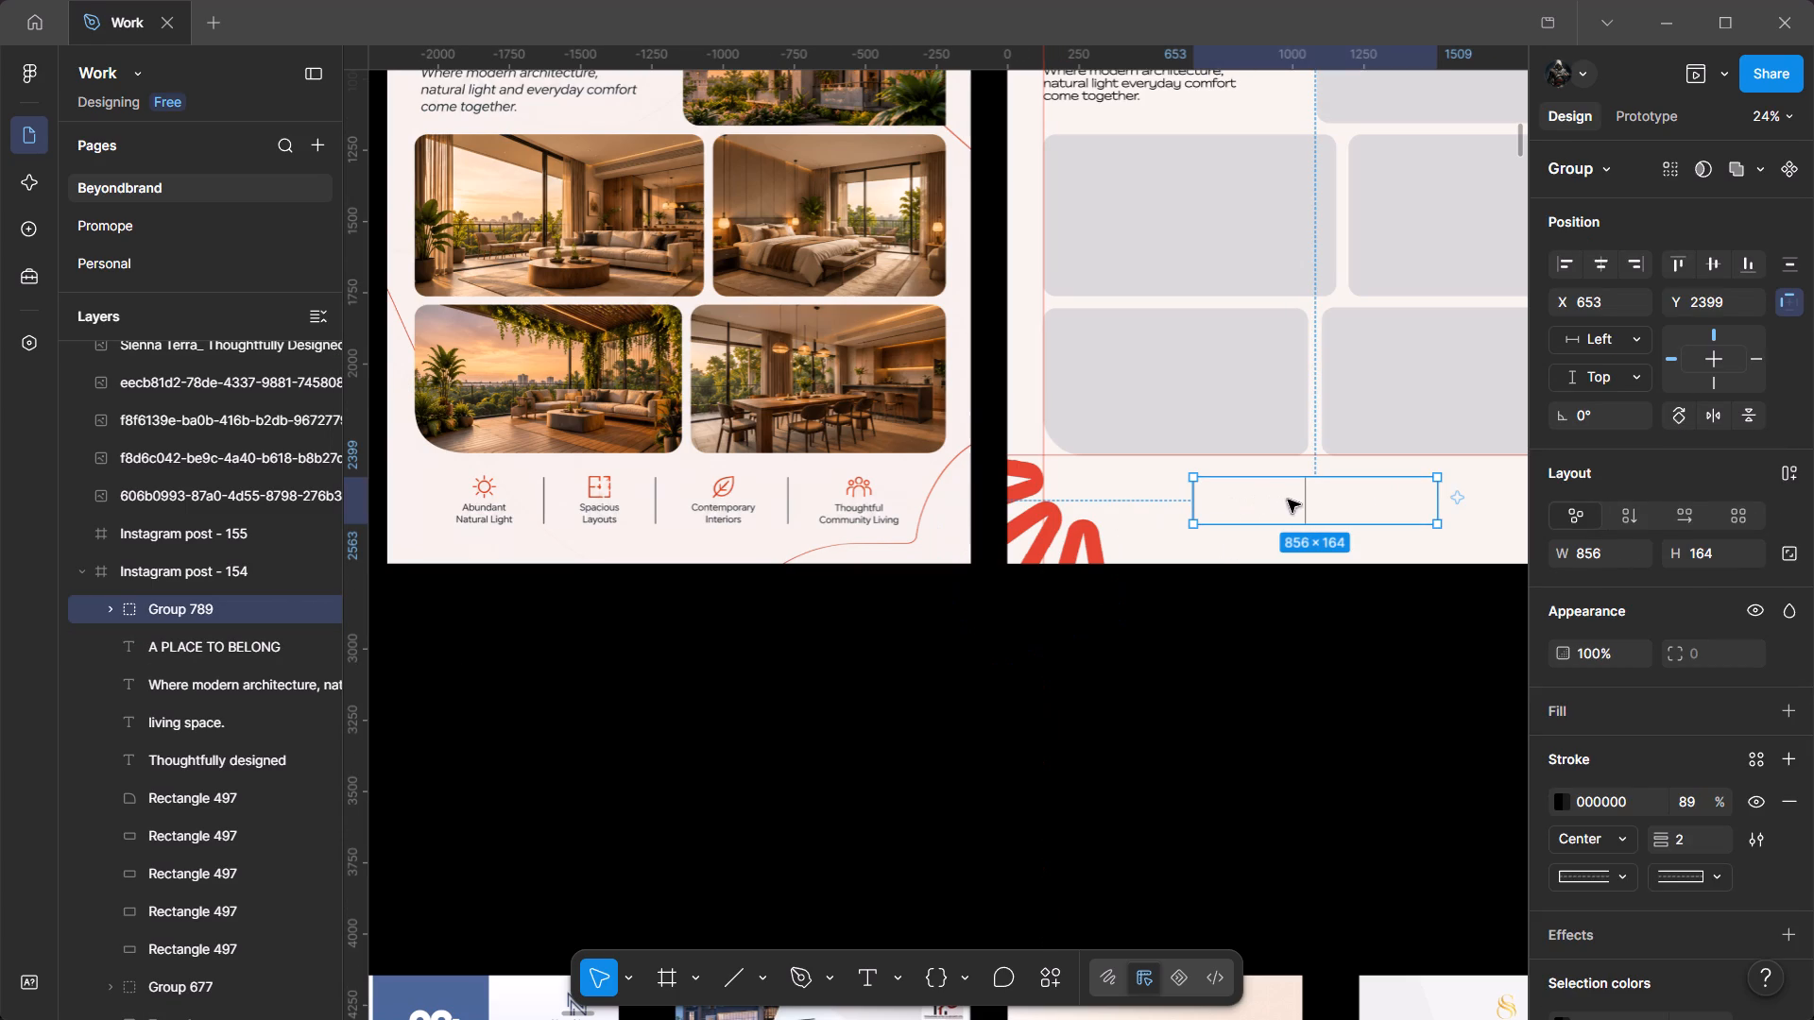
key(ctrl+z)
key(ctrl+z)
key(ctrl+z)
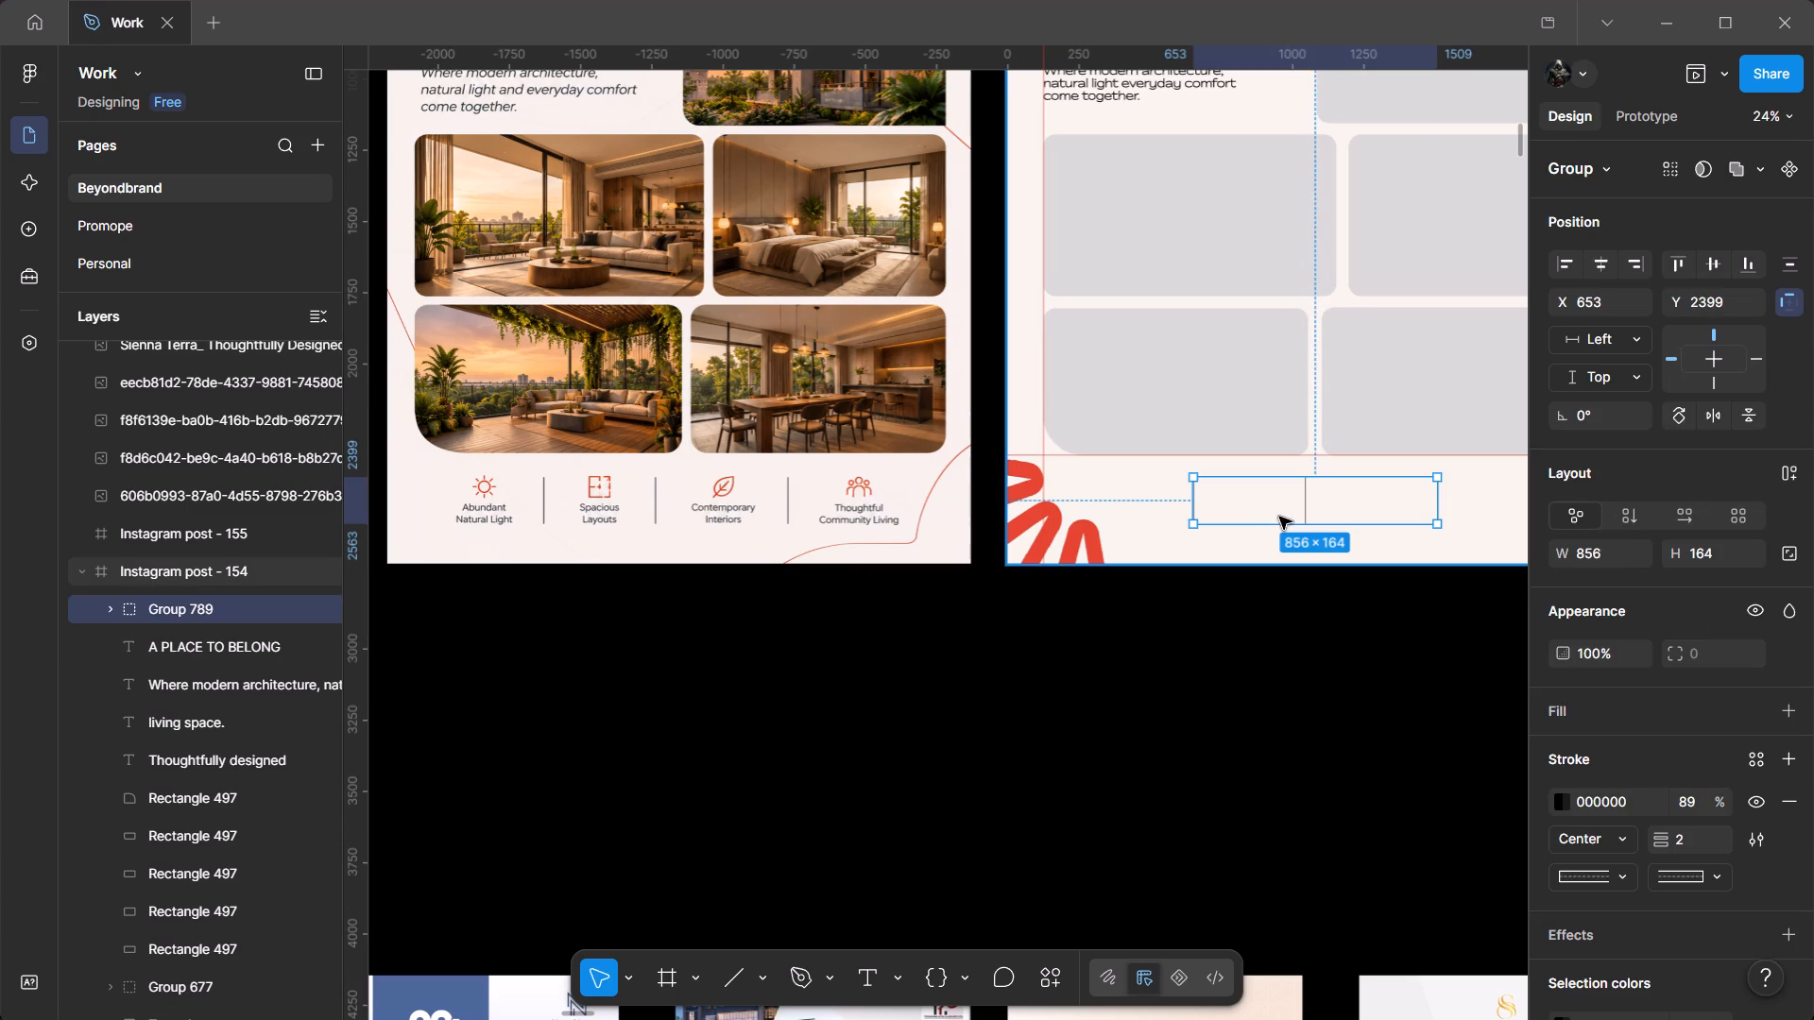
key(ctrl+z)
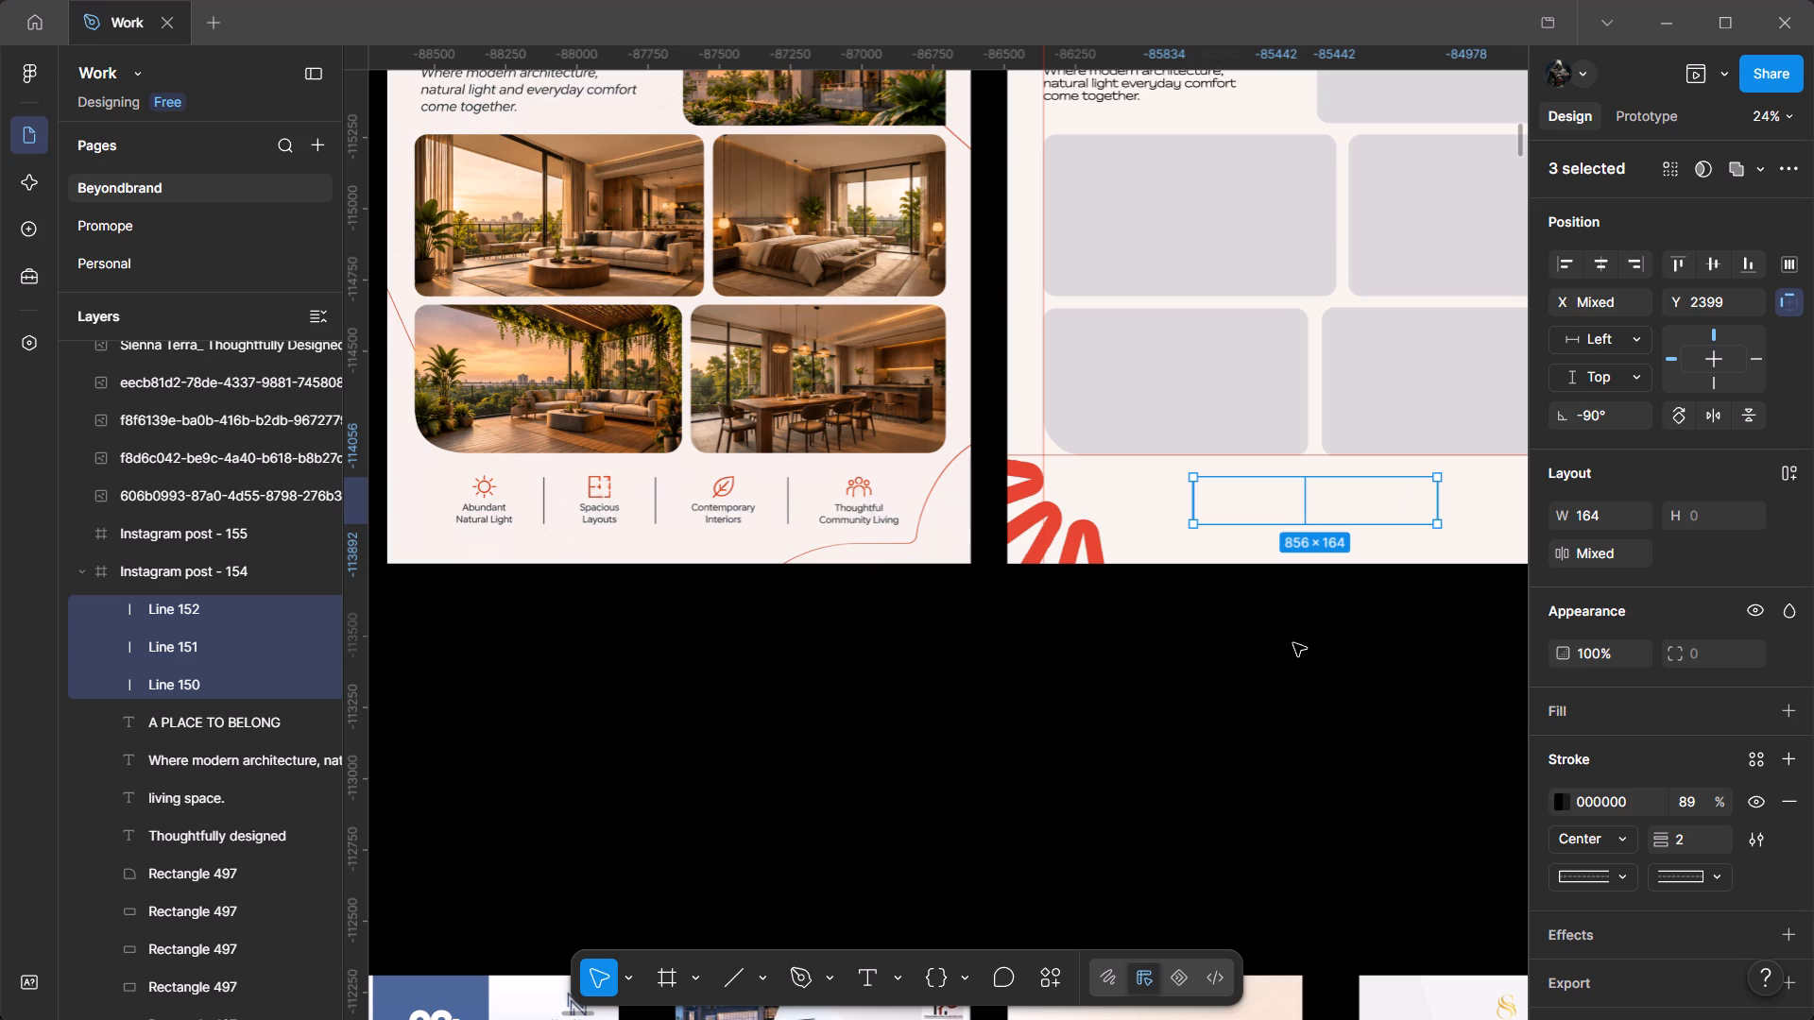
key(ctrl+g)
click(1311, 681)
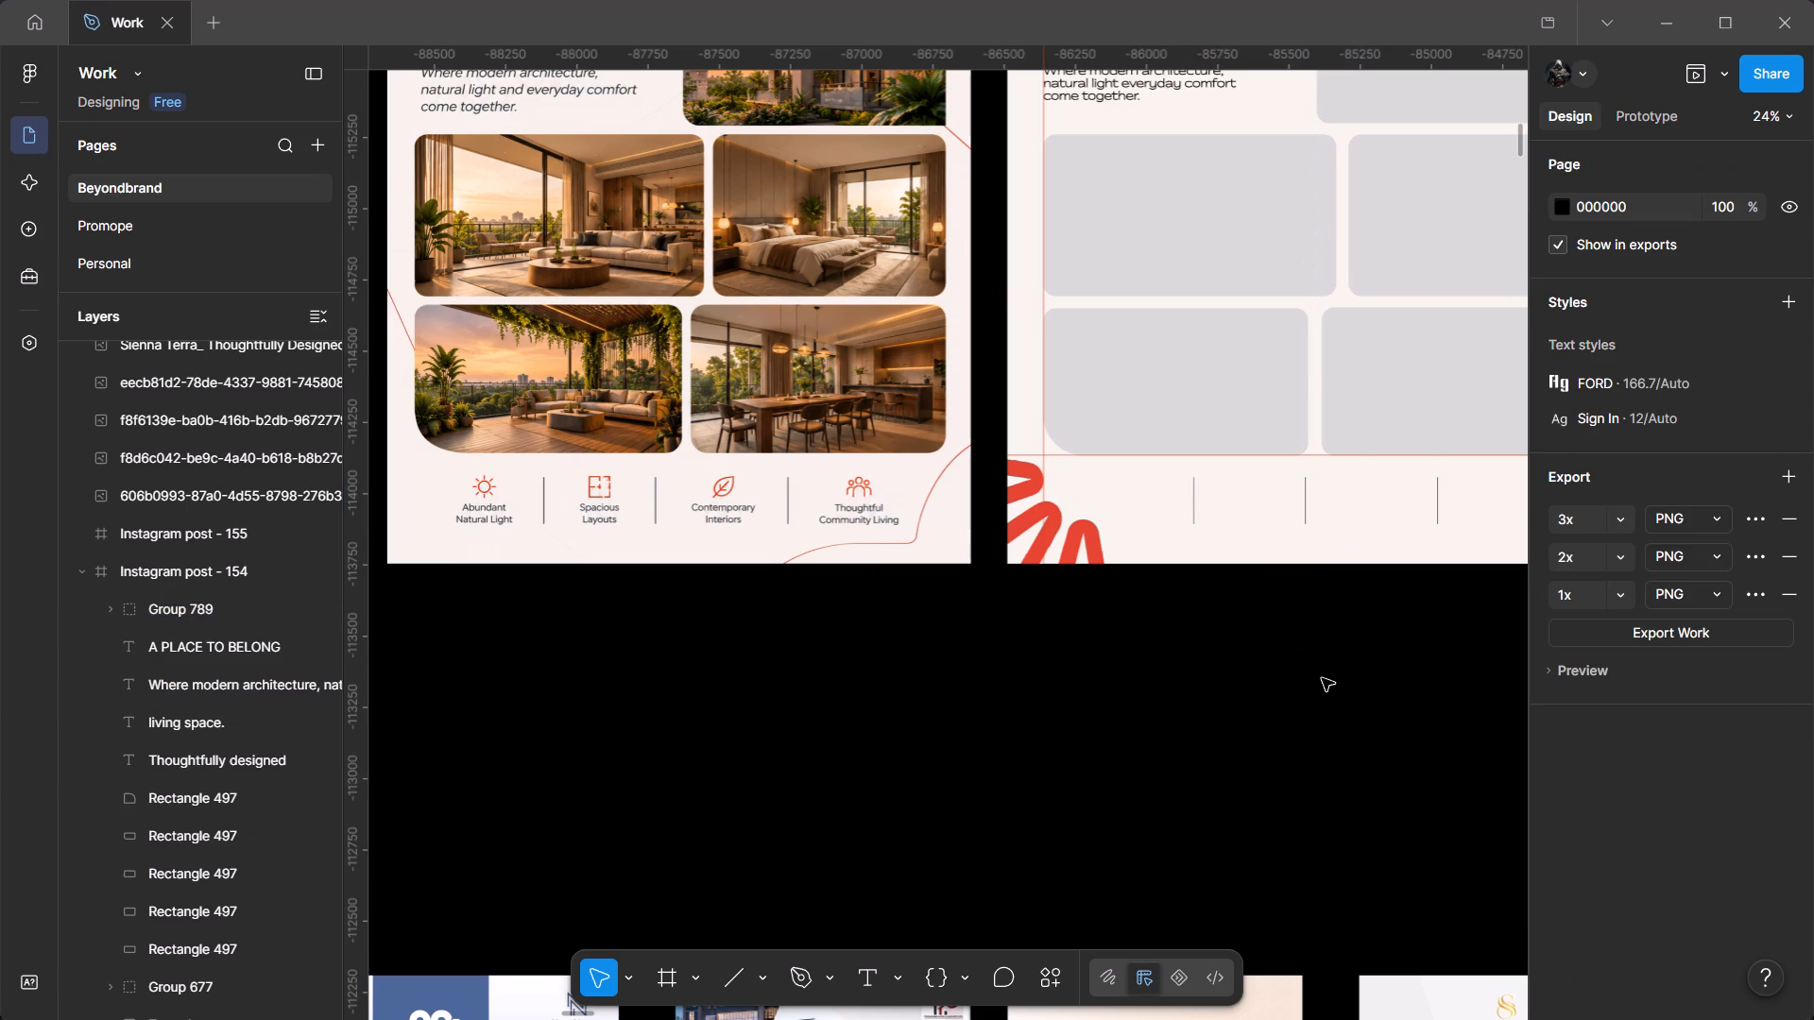
Duplicate the Post 7 frame and place the copy in the row beside the blank Instagram post - 155 frame.
scroll(1322, 678, up, 6)
drag(1266, 620, 1133, 466)
ctrl+scroll(1089, 474, down, 7)
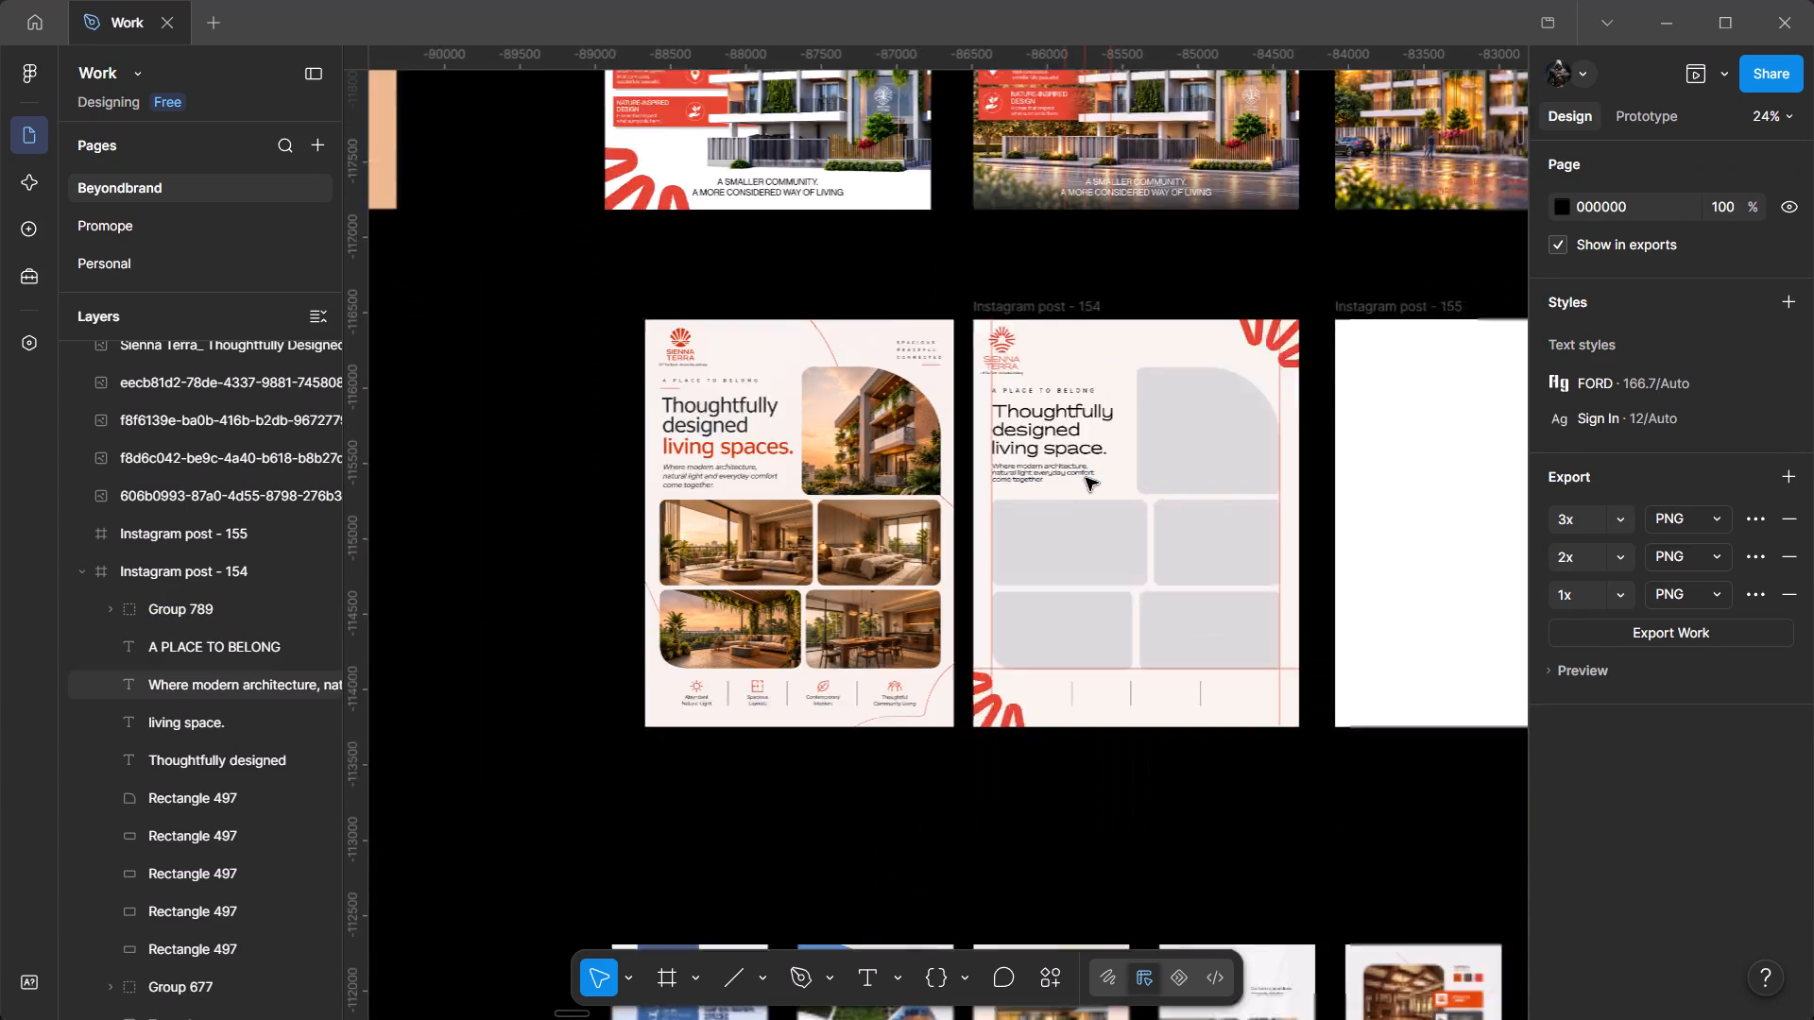
scroll(1211, 545, down, 1)
drag(1117, 736, 1029, 637)
ctrl+scroll(1023, 637, down, 14)
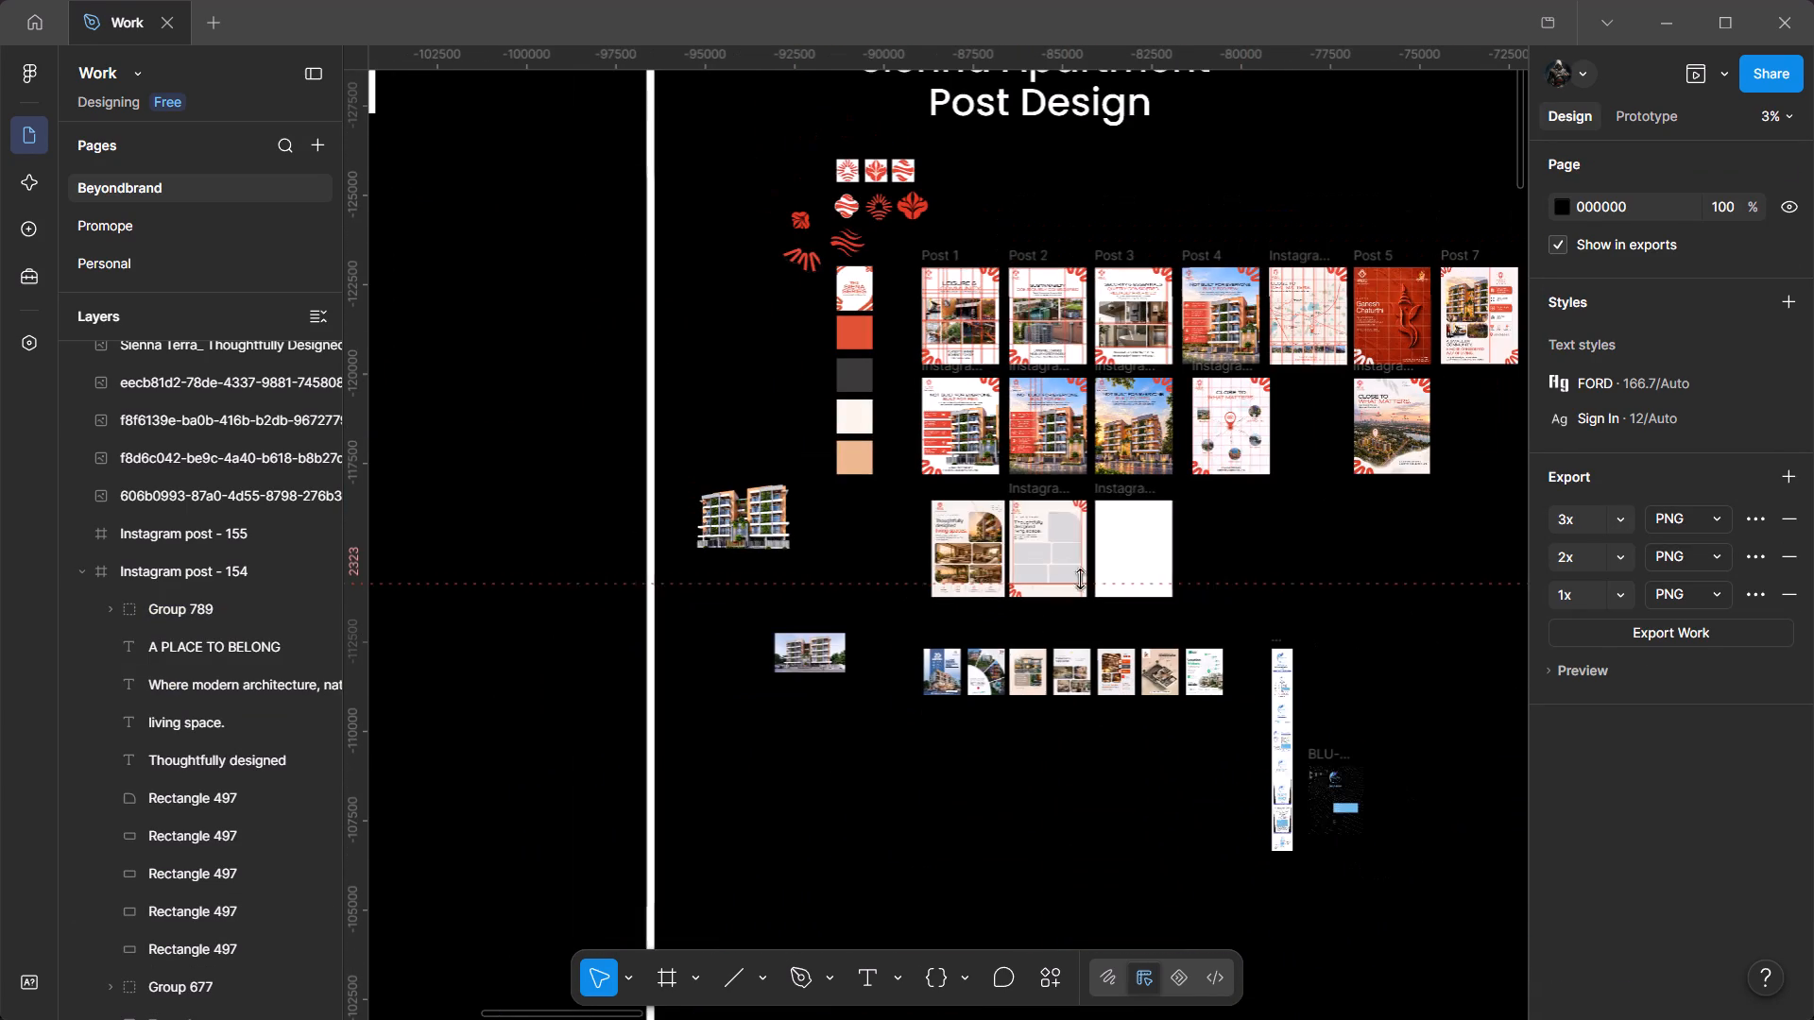
drag(1395, 291, 1221, 266)
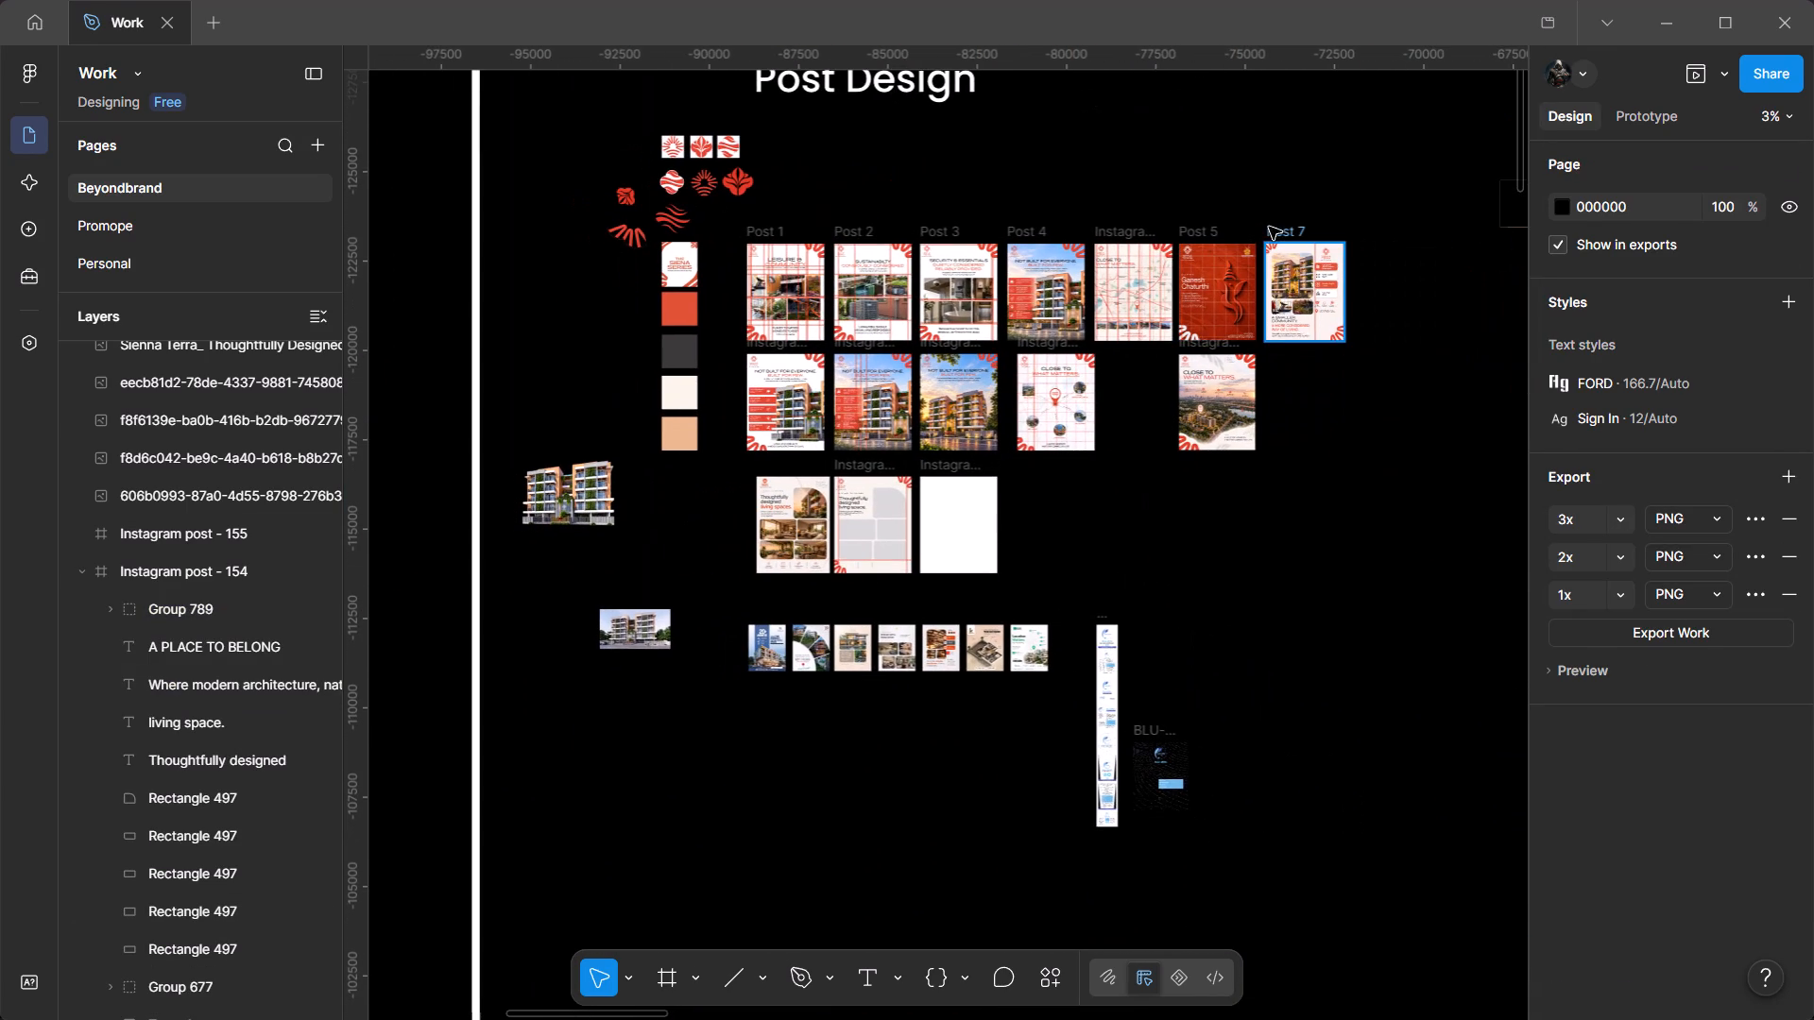
click(1277, 228)
alt+drag(1275, 232, 804, 458)
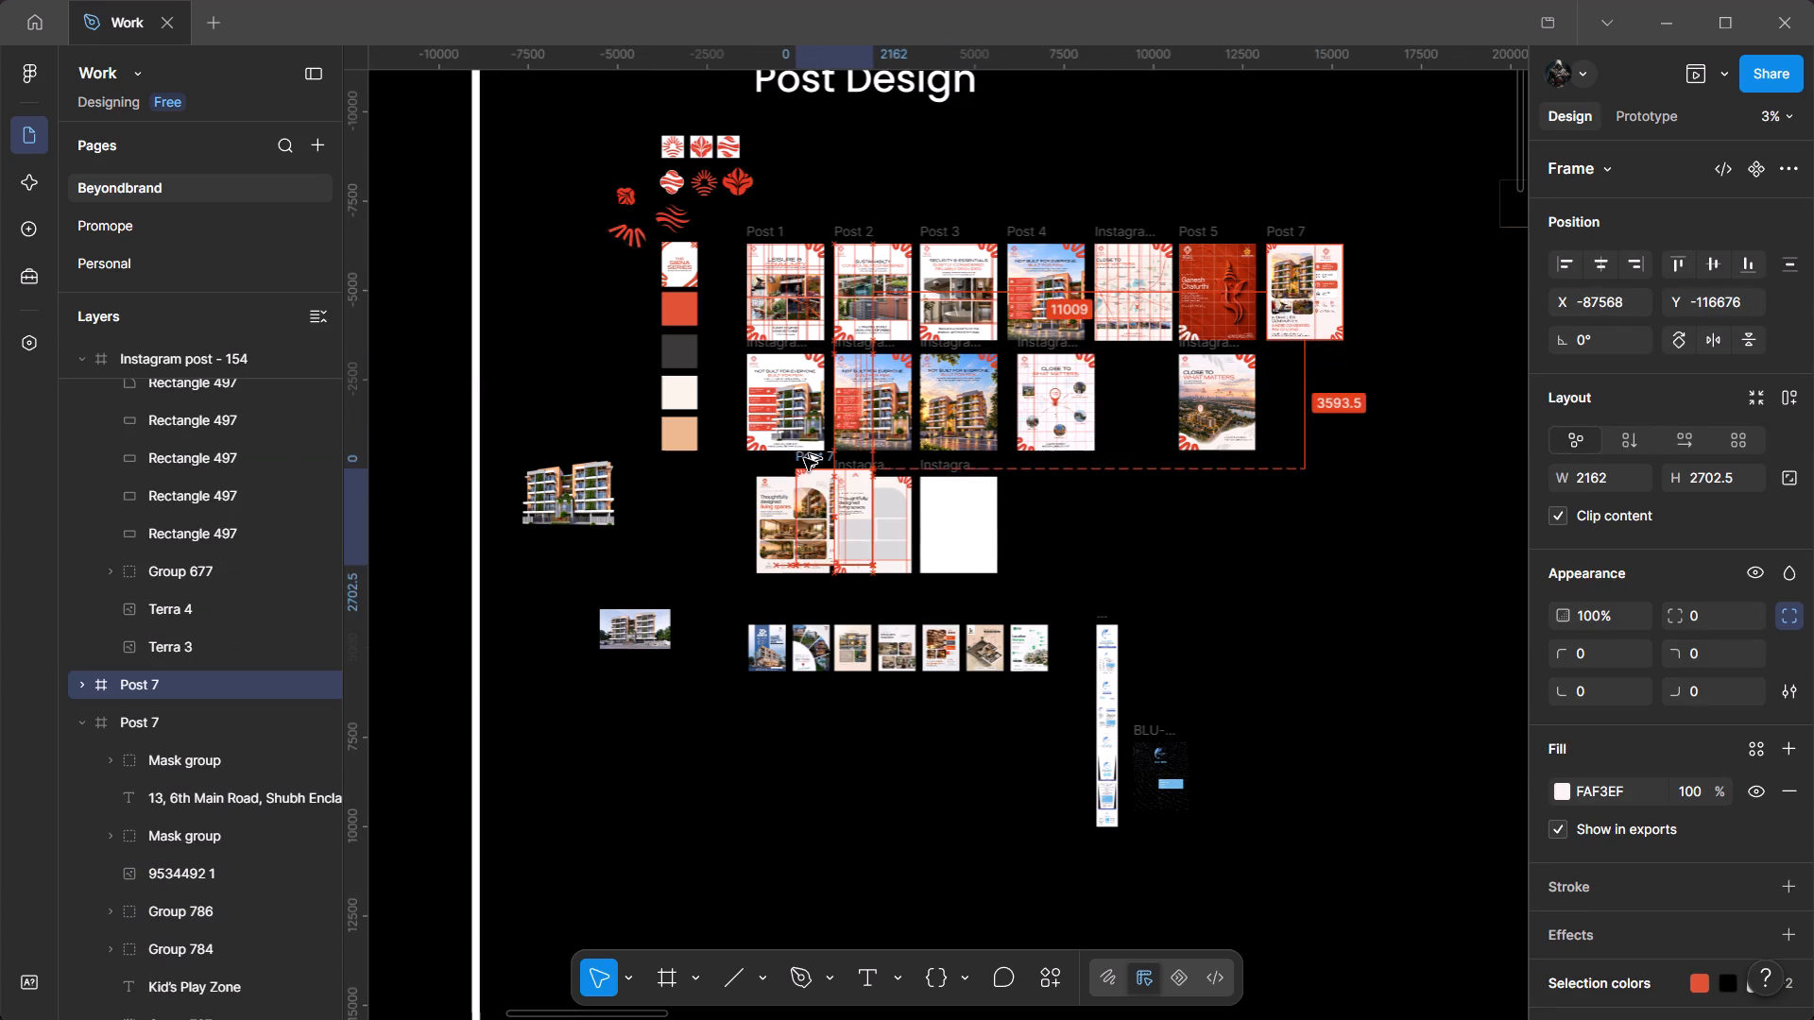
alt+drag(804, 458, 1098, 514)
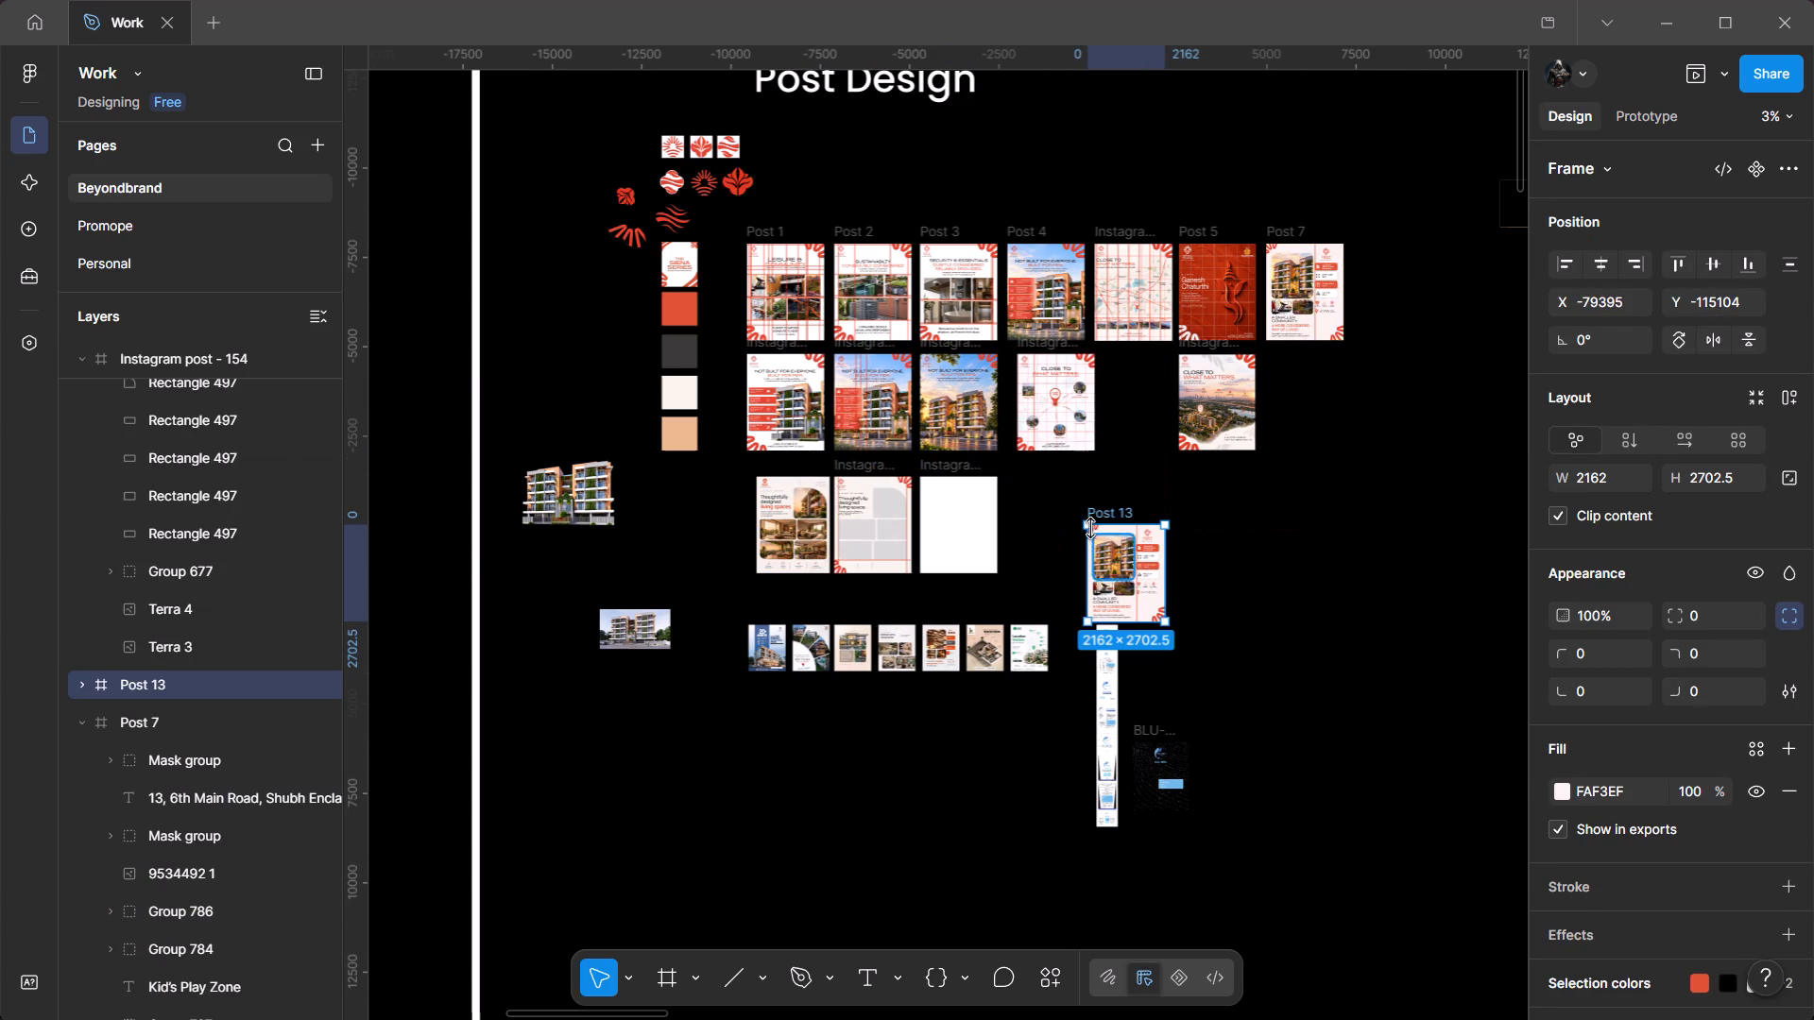
ctrl+scroll(1078, 526, up, 7)
drag(984, 537, 1001, 567)
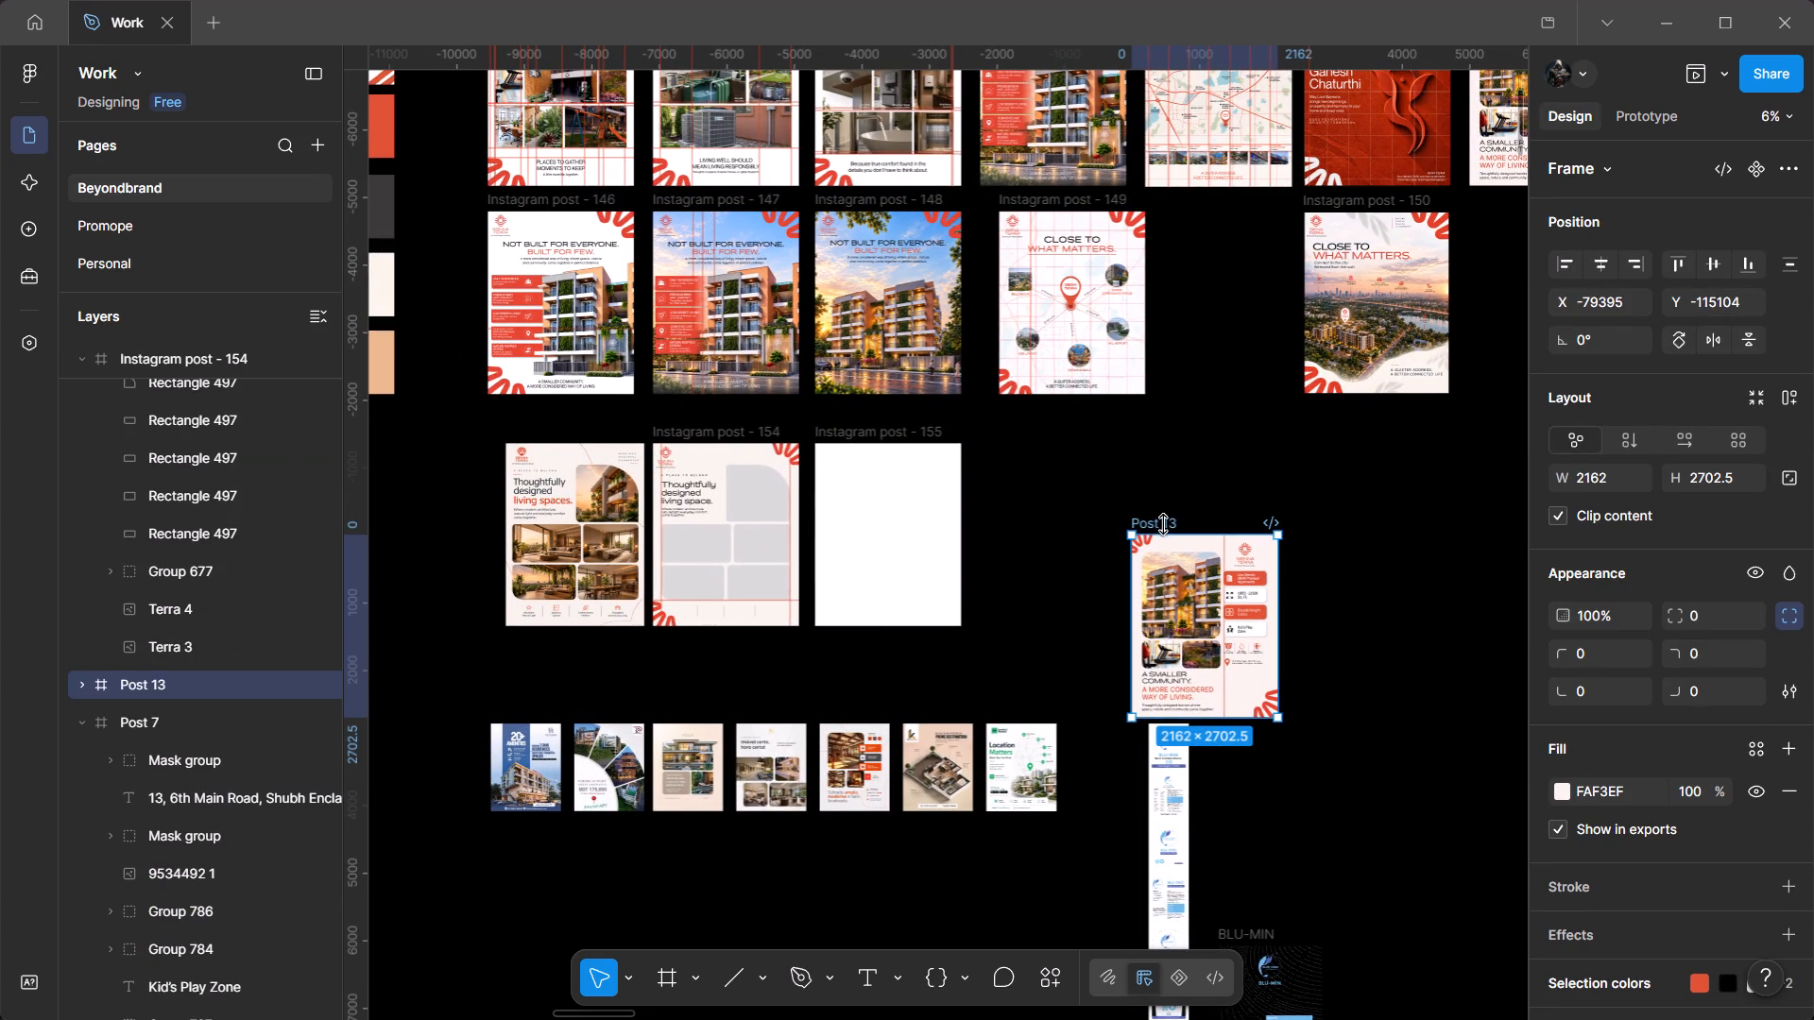
drag(1165, 523, 1006, 436)
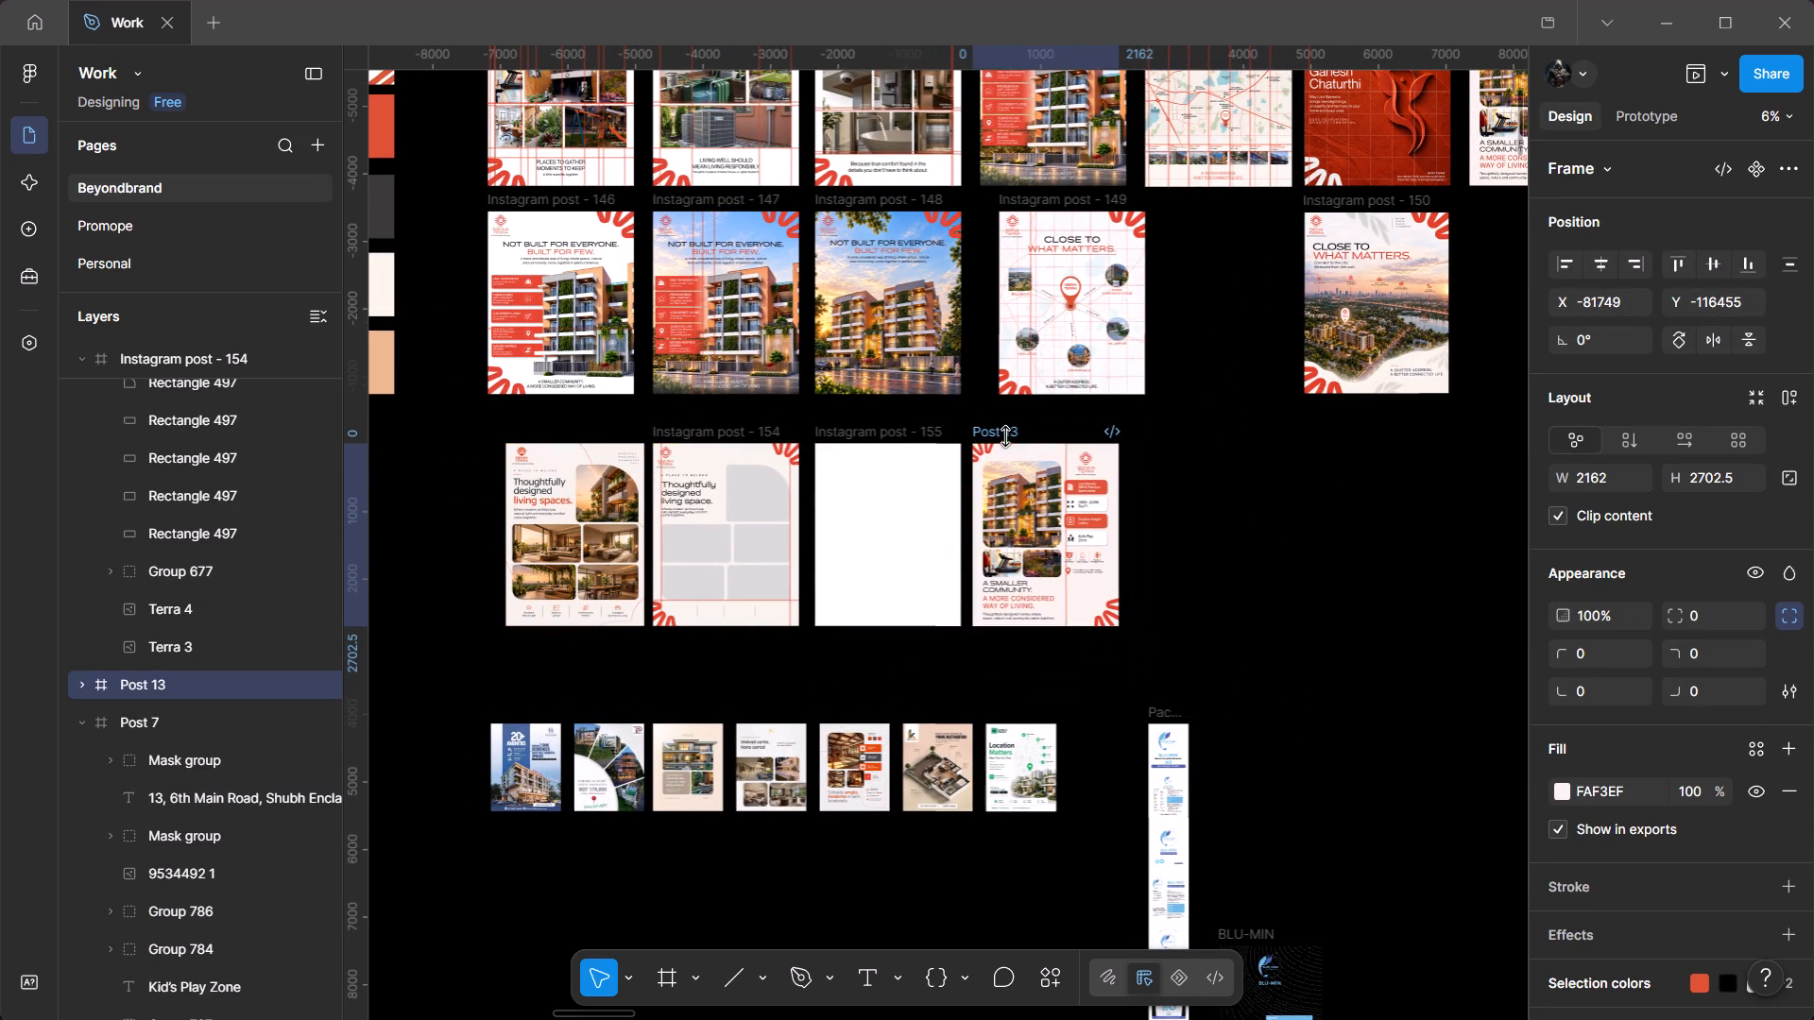
Swap the Post 7 copy with the blank Instagram post - 155 frame so the copy sits next to Instagram post - 154.
click(858, 432)
shift+click(1007, 436)
ctrl+scroll(1049, 547, up, 2)
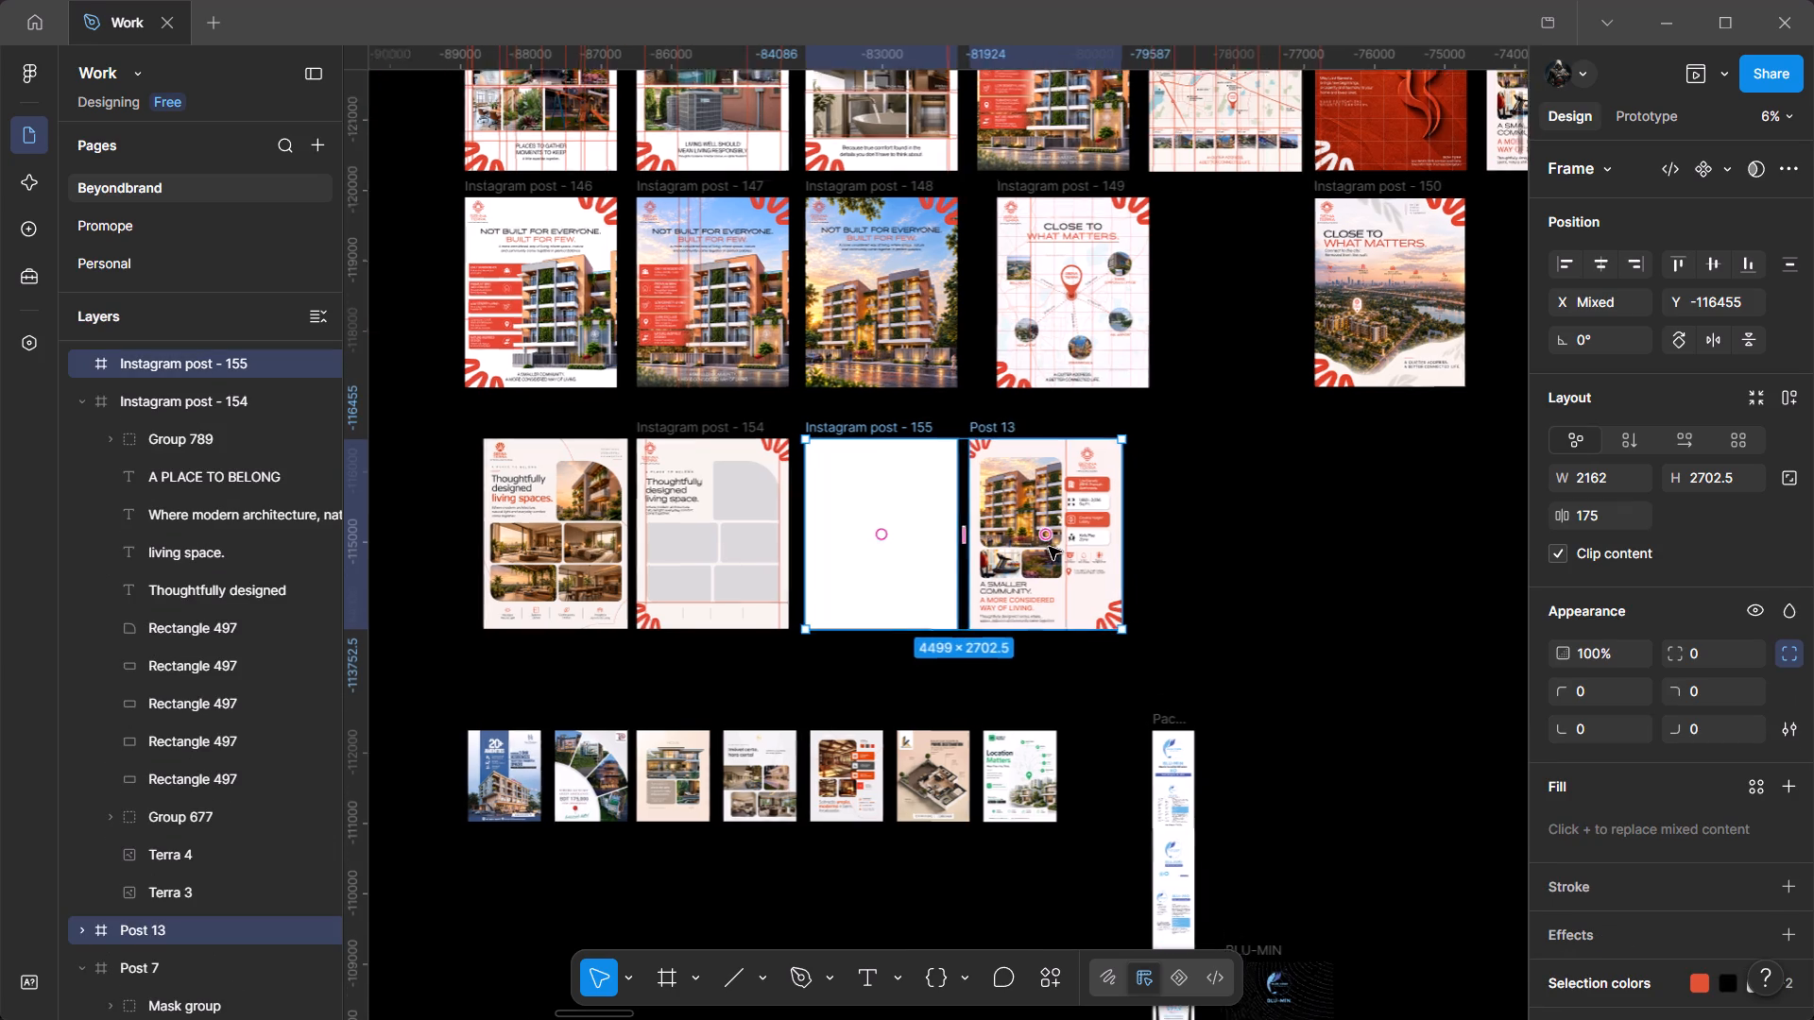
ctrl+scroll(1049, 547, up, 3)
drag(1046, 529, 831, 525)
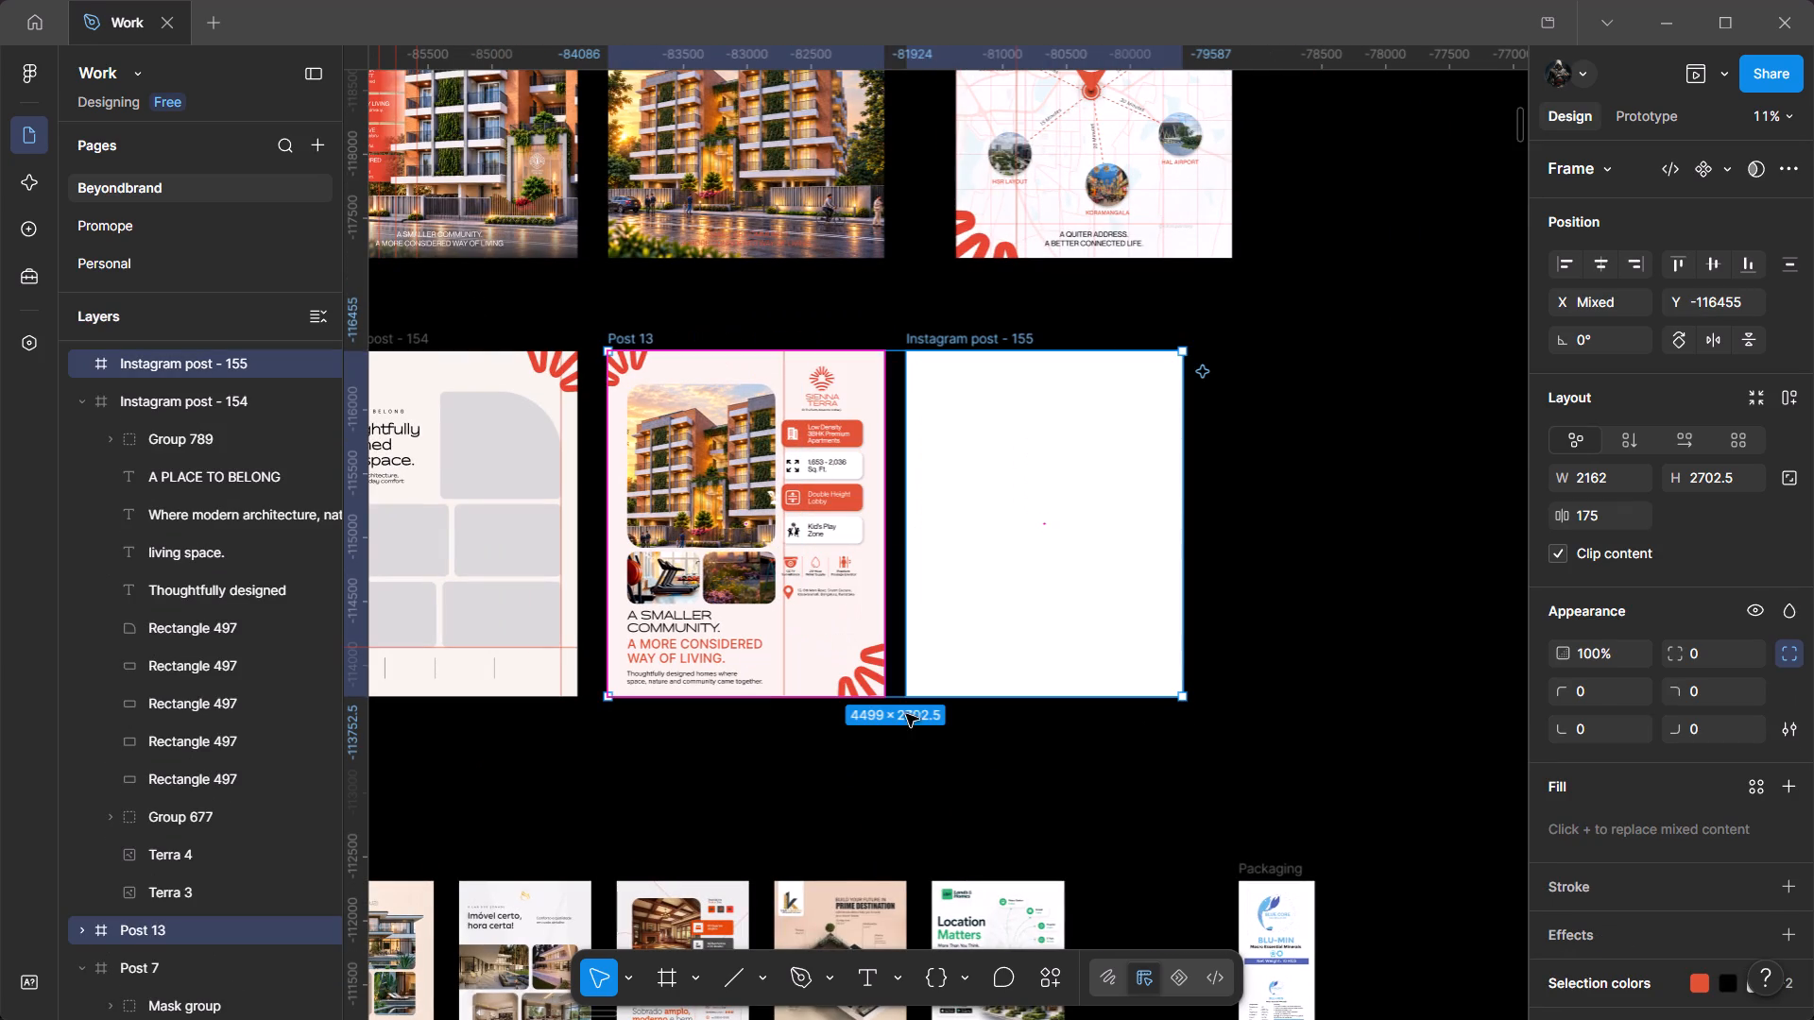
click(884, 811)
Move the Post 7 copy slightly closer to the Instagram post - 154 frame.
drag(754, 762, 1293, 773)
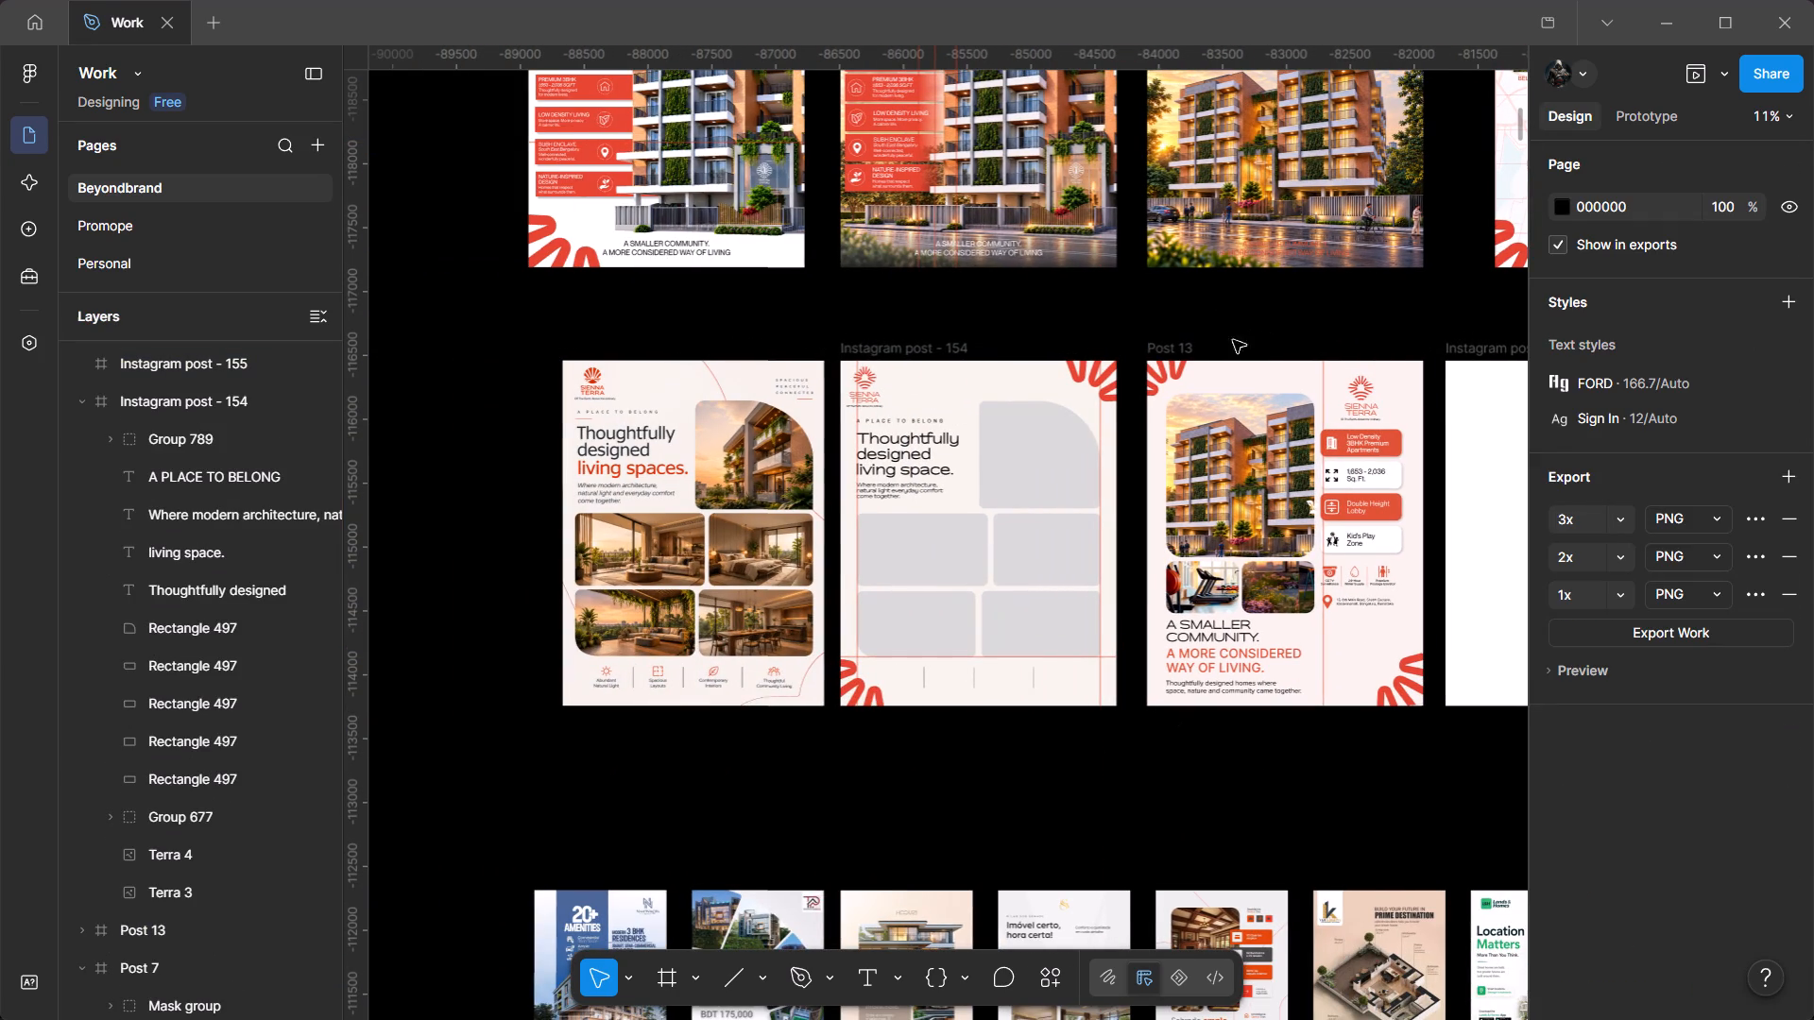
drag(1174, 348, 1163, 348)
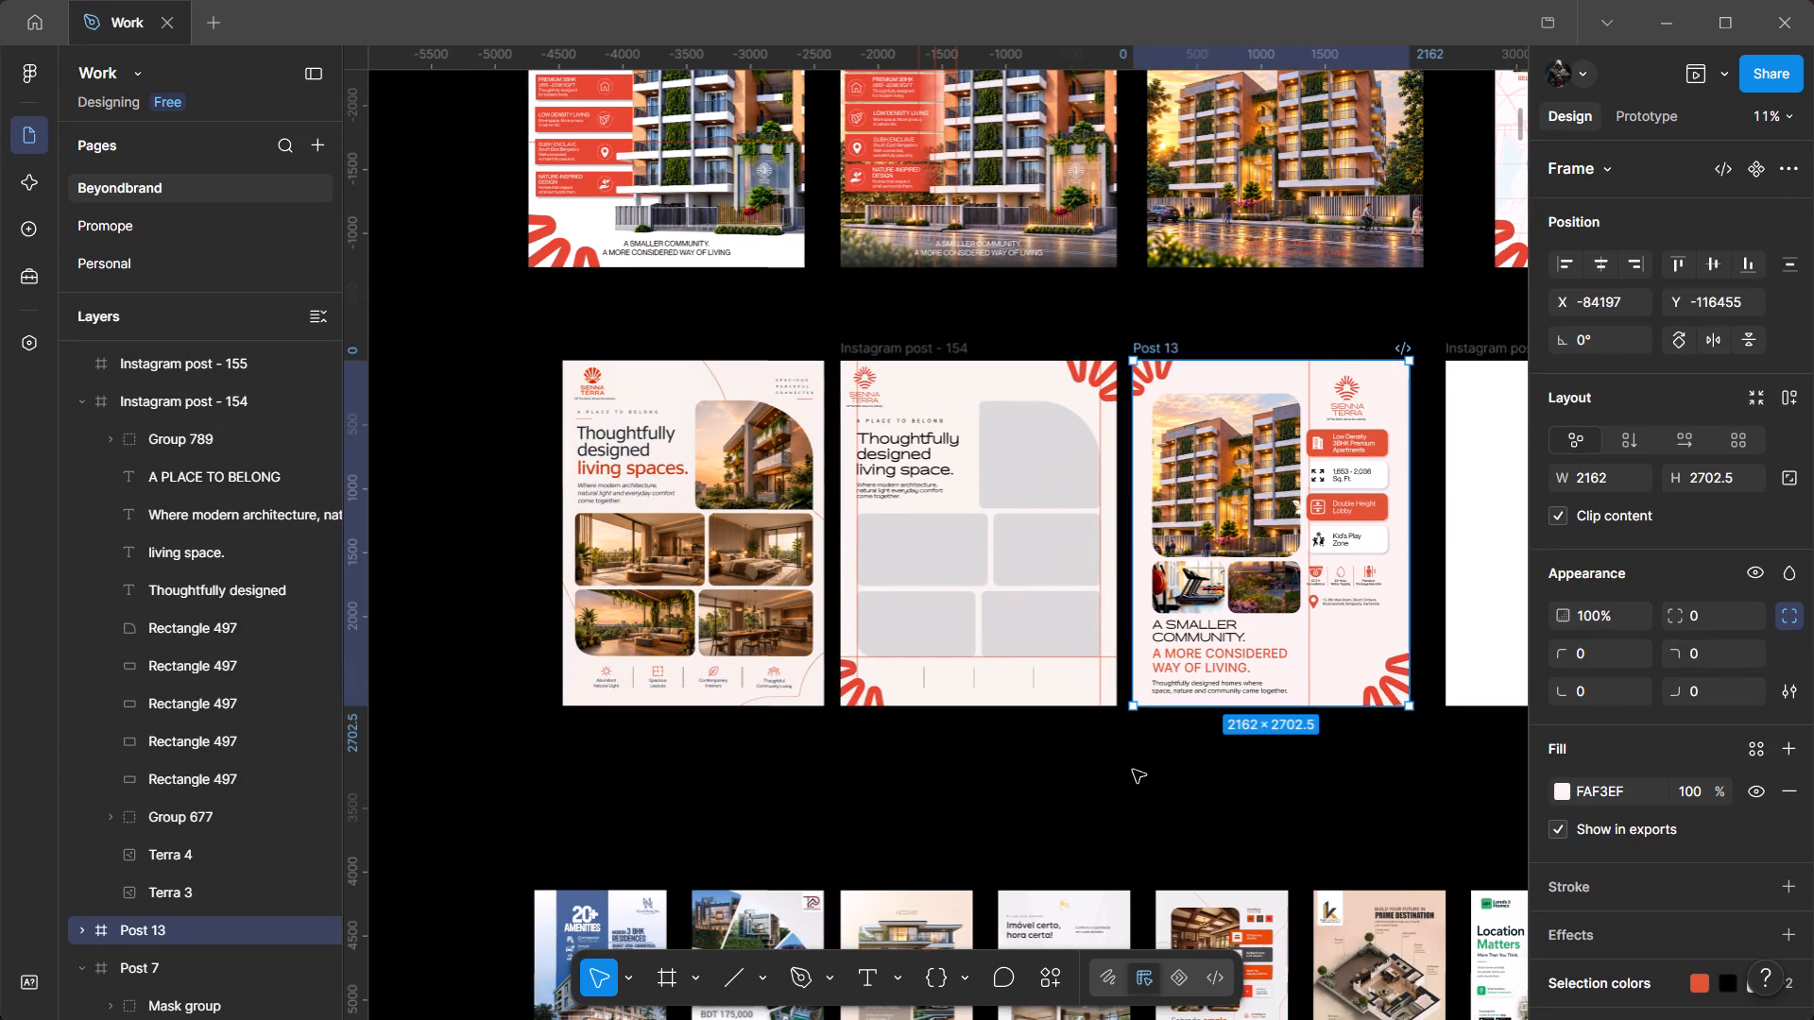
click(1133, 773)
Duplicate the large apartment building image from the Post 7 copy onto the curved-corner placeholder in Instagram post - 154.
drag(1333, 755, 1314, 756)
ctrl+scroll(1306, 562, up, 6)
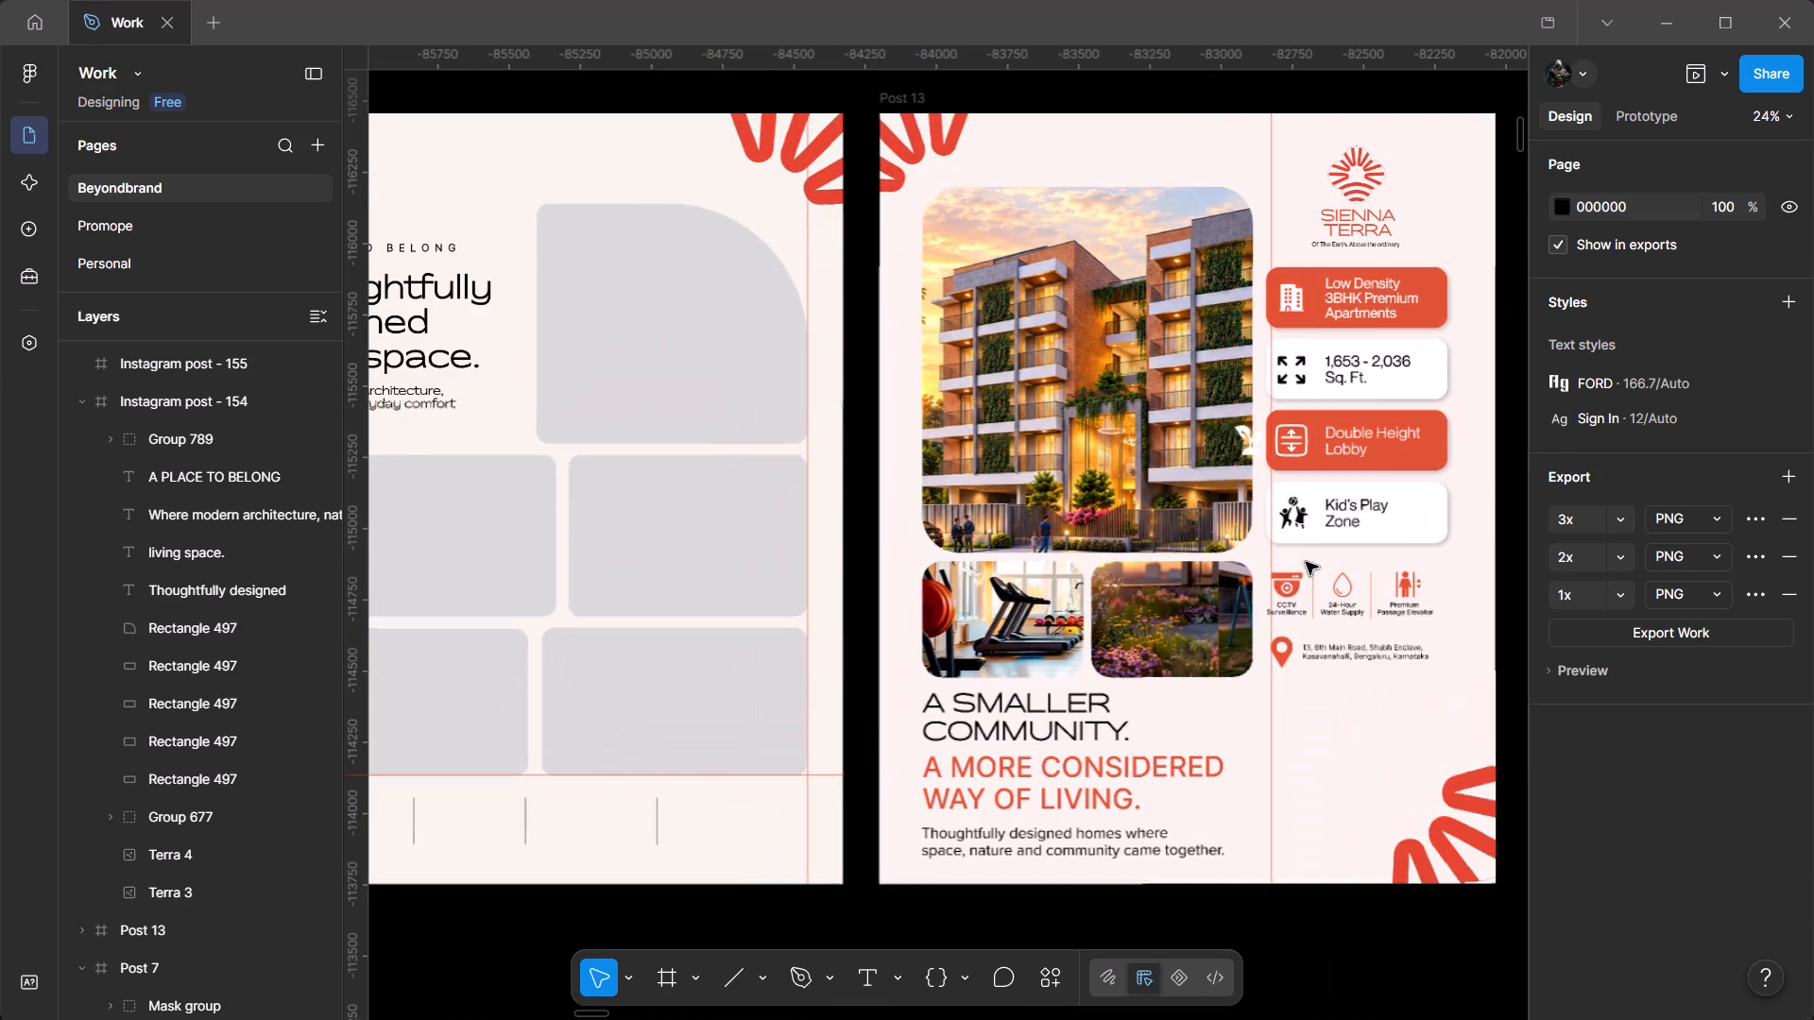
drag(1103, 592, 1264, 553)
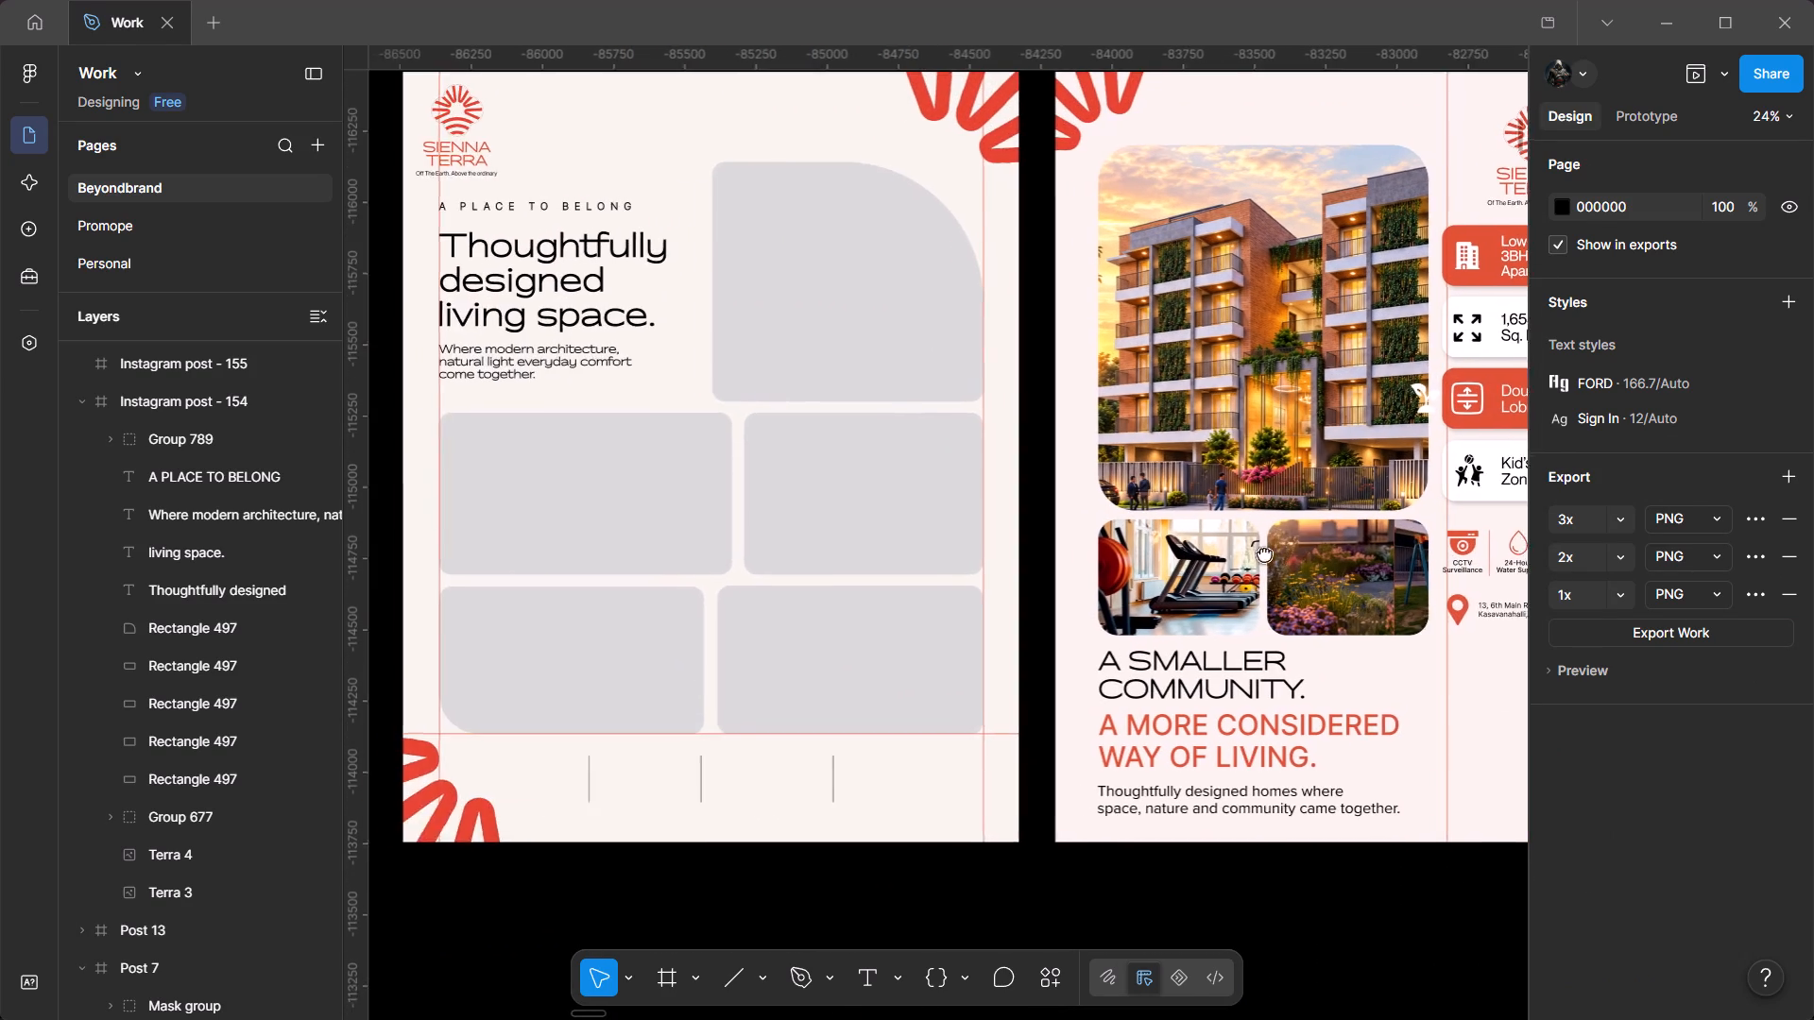
drag(1264, 553, 1158, 634)
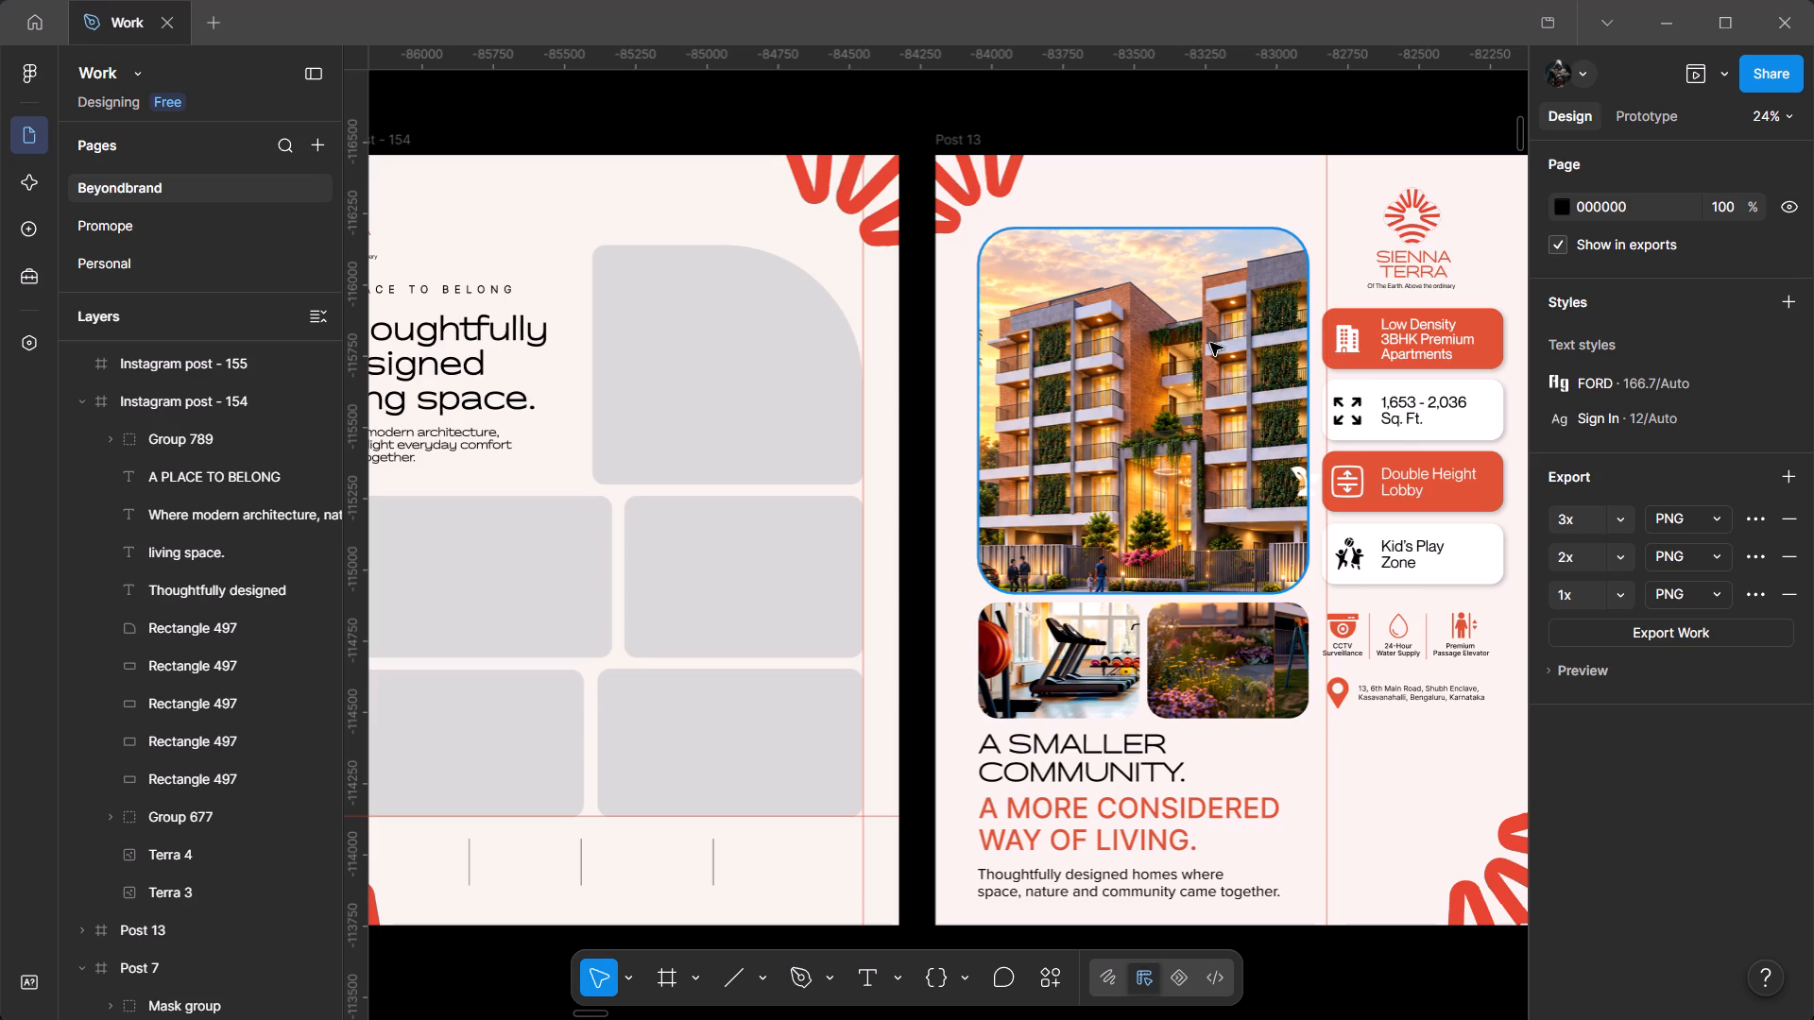
click(1210, 342)
alt+drag(1210, 342, 786, 364)
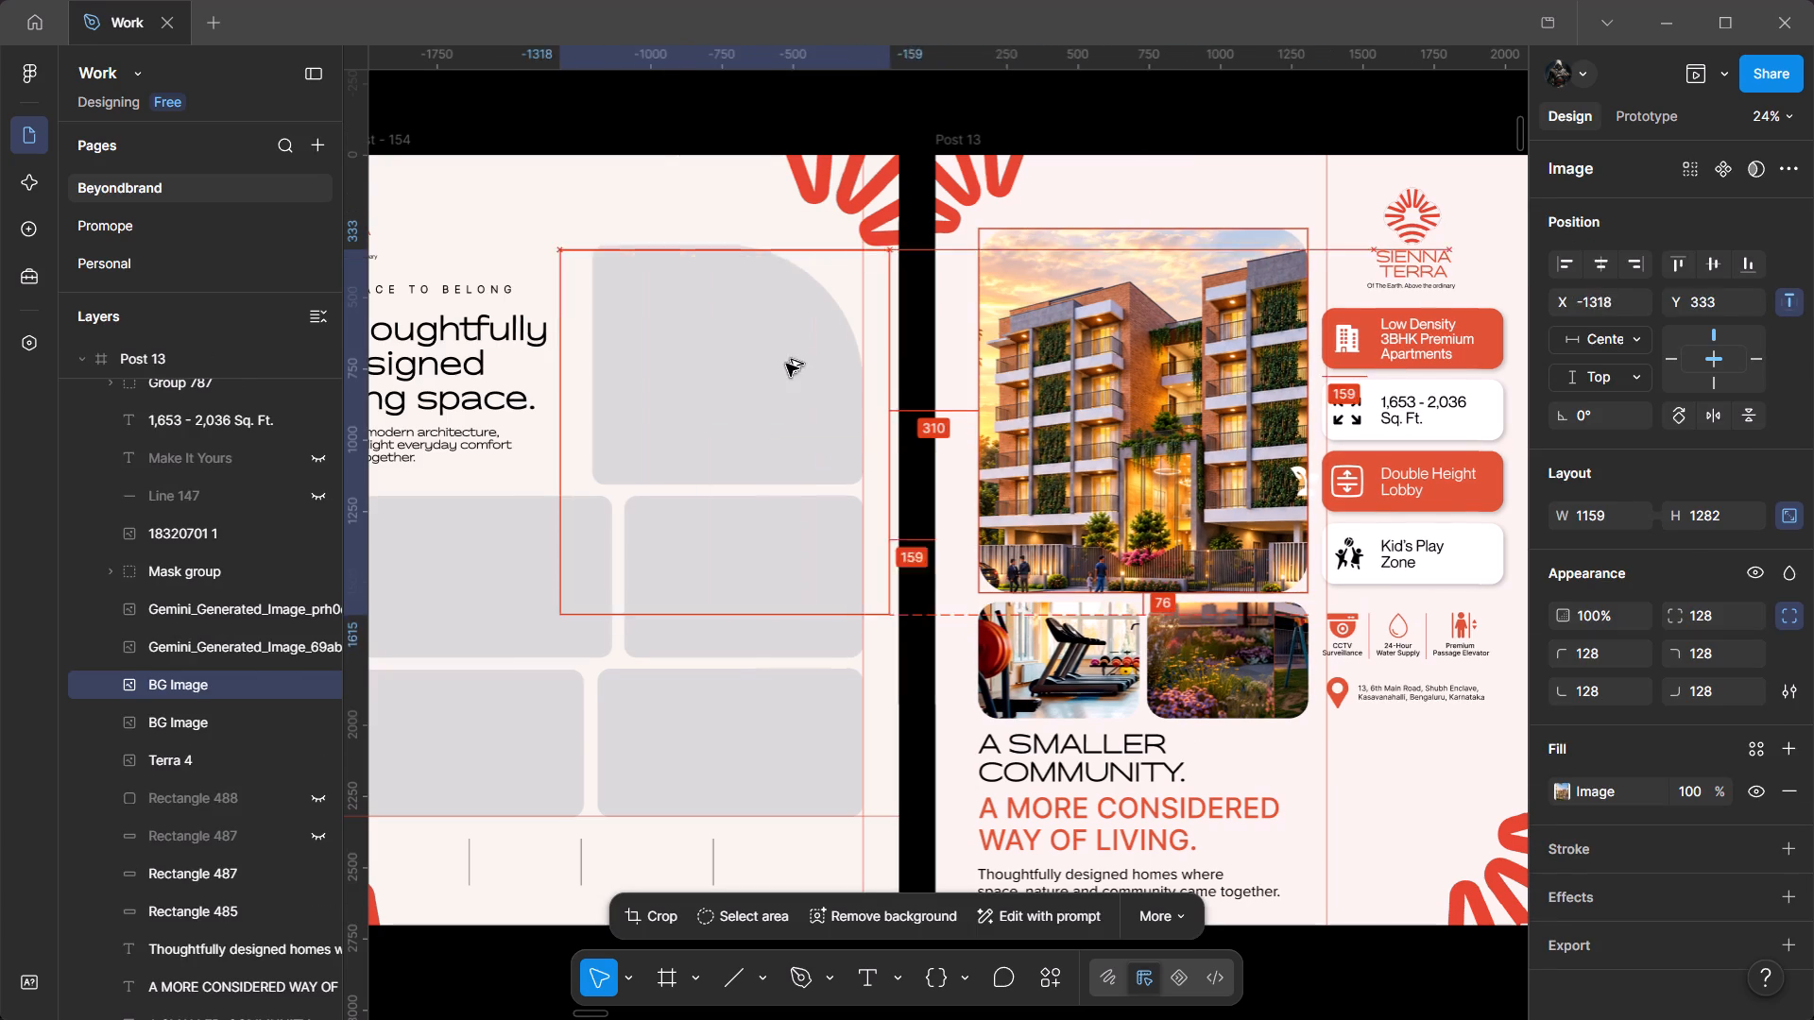
Copy the apartment building image from Post 13 into Instagram post - 154, over the placeholder with the large curved corner.
alt+drag(786, 364, 779, 365)
ctrl+scroll(749, 364, up, 8)
drag(620, 352, 752, 362)
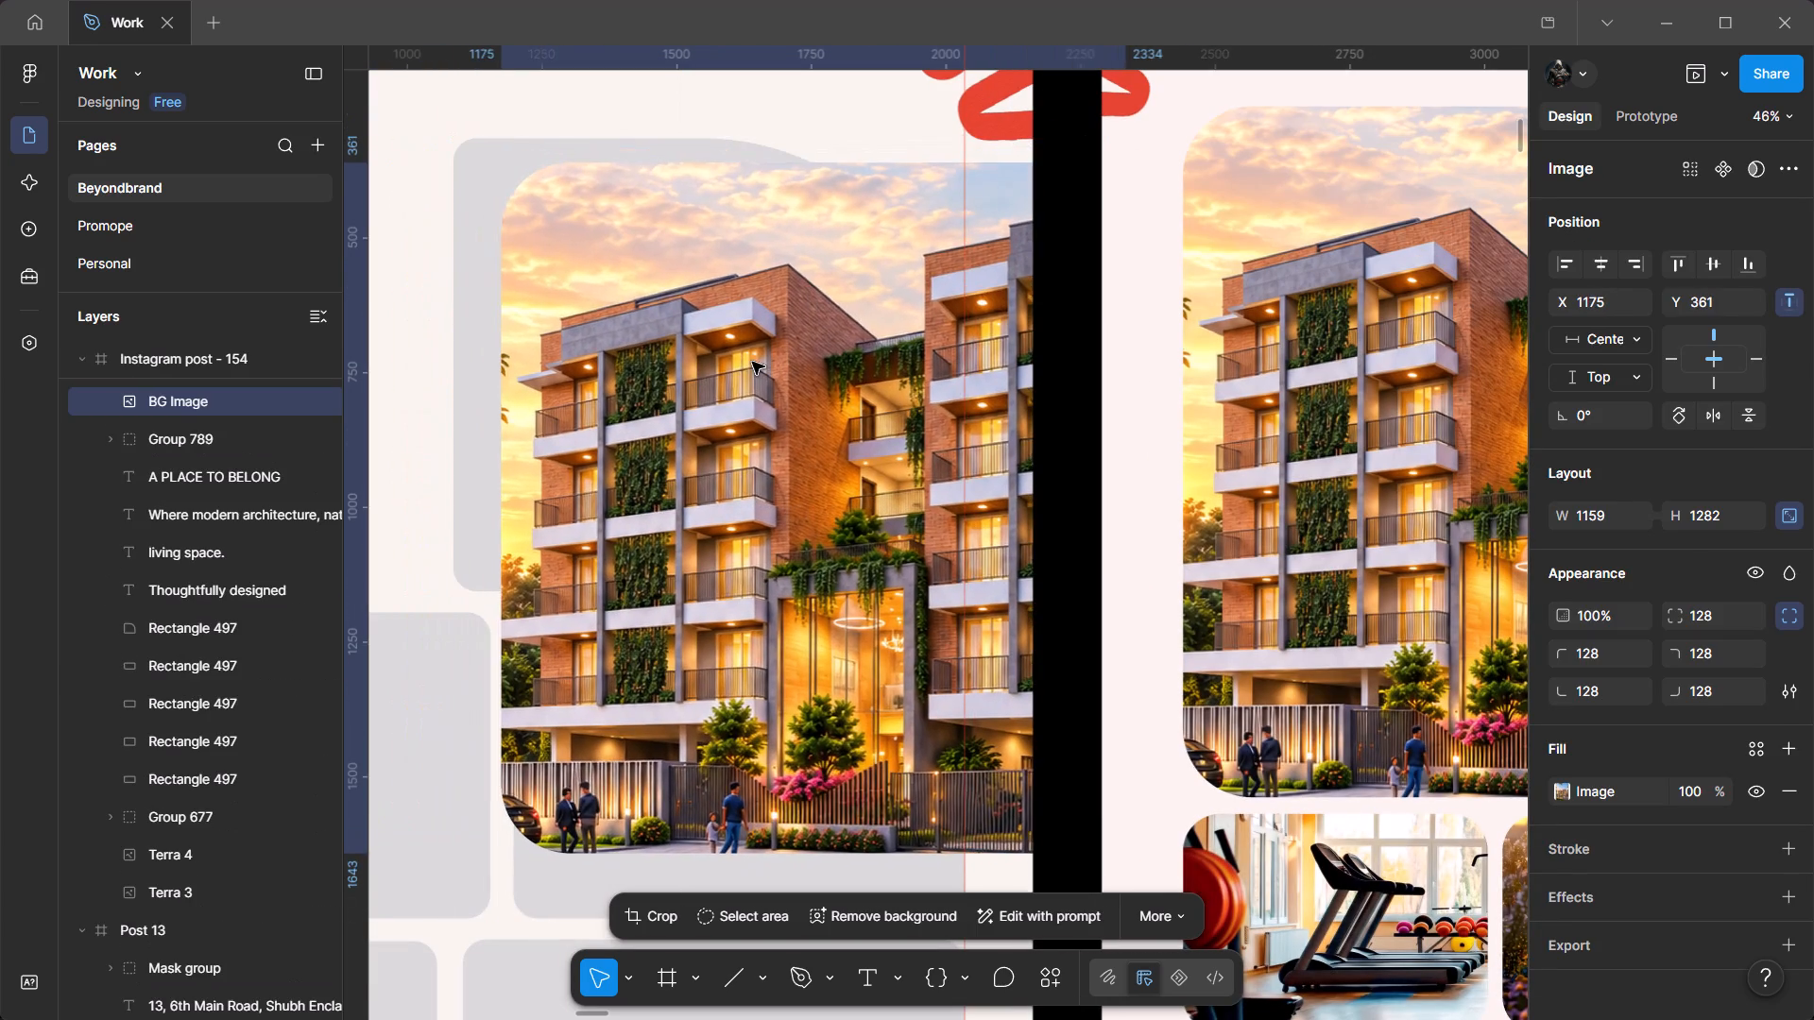
drag(752, 362, 680, 273)
Scale the building image proportionally to about 949 wide and position it over the curved-corner placeholder at about X 1086.
key(k)
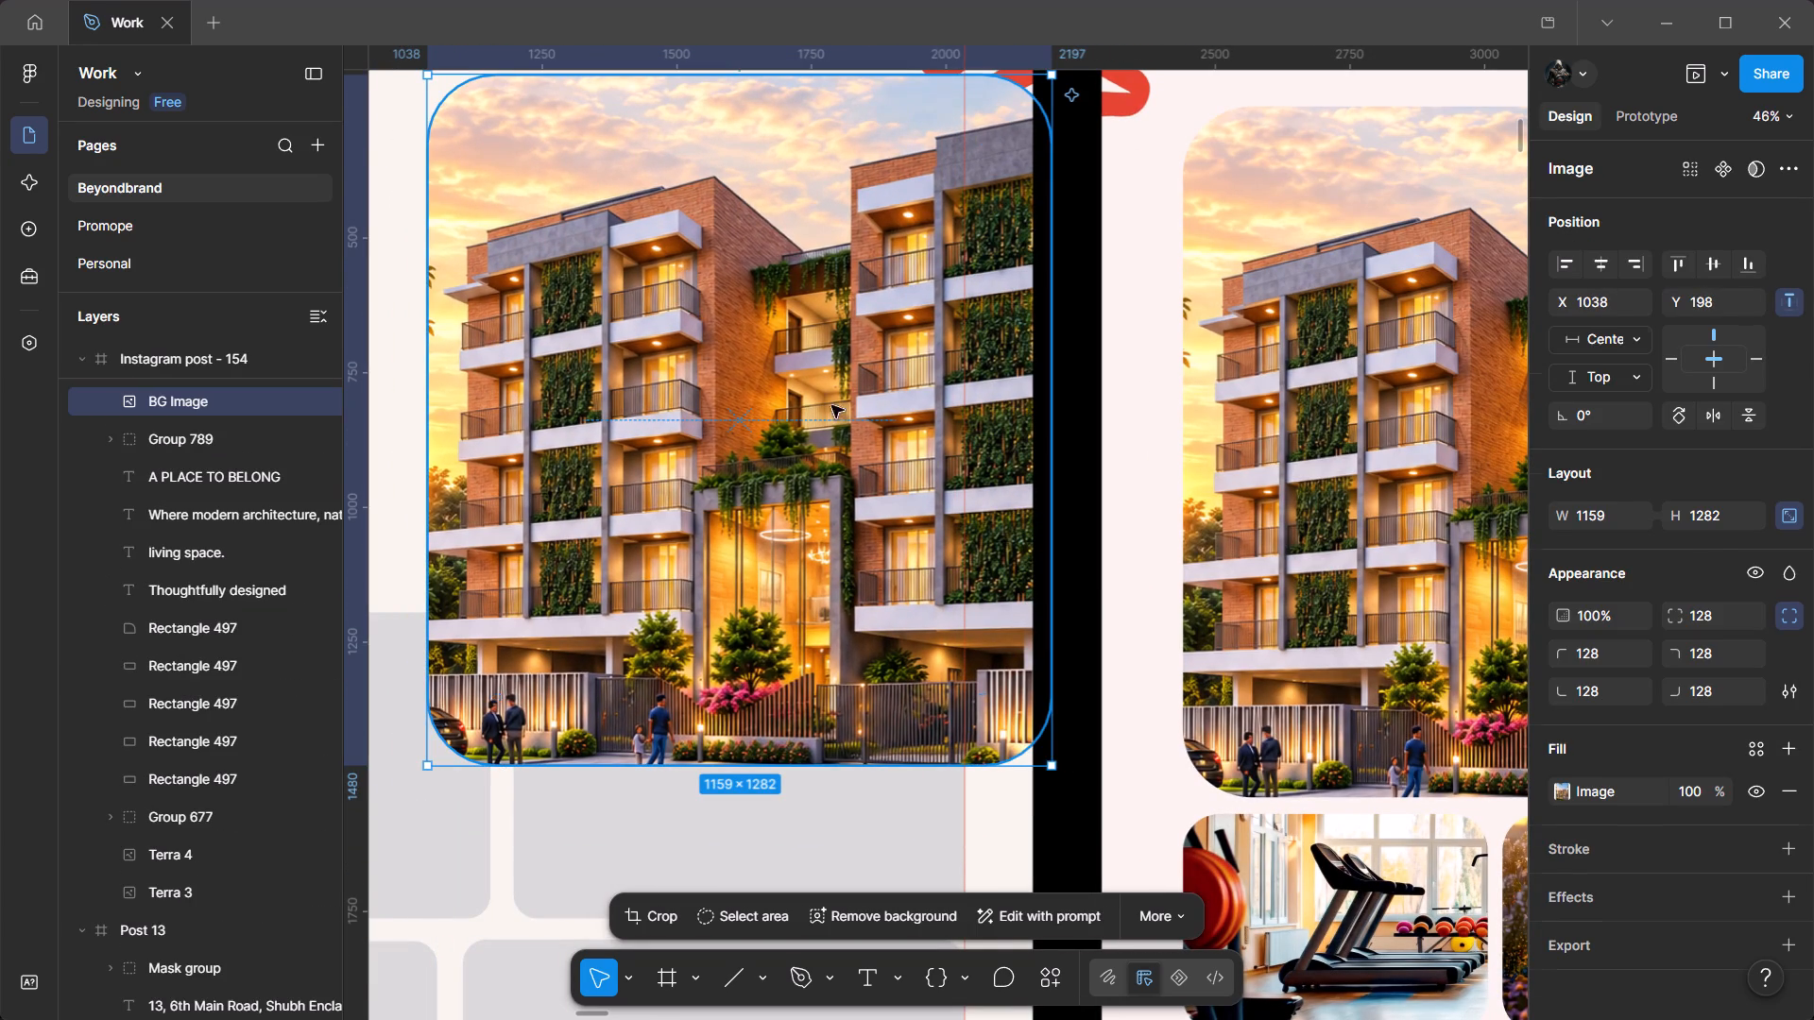
drag(1046, 753, 882, 602)
drag(708, 436, 714, 433)
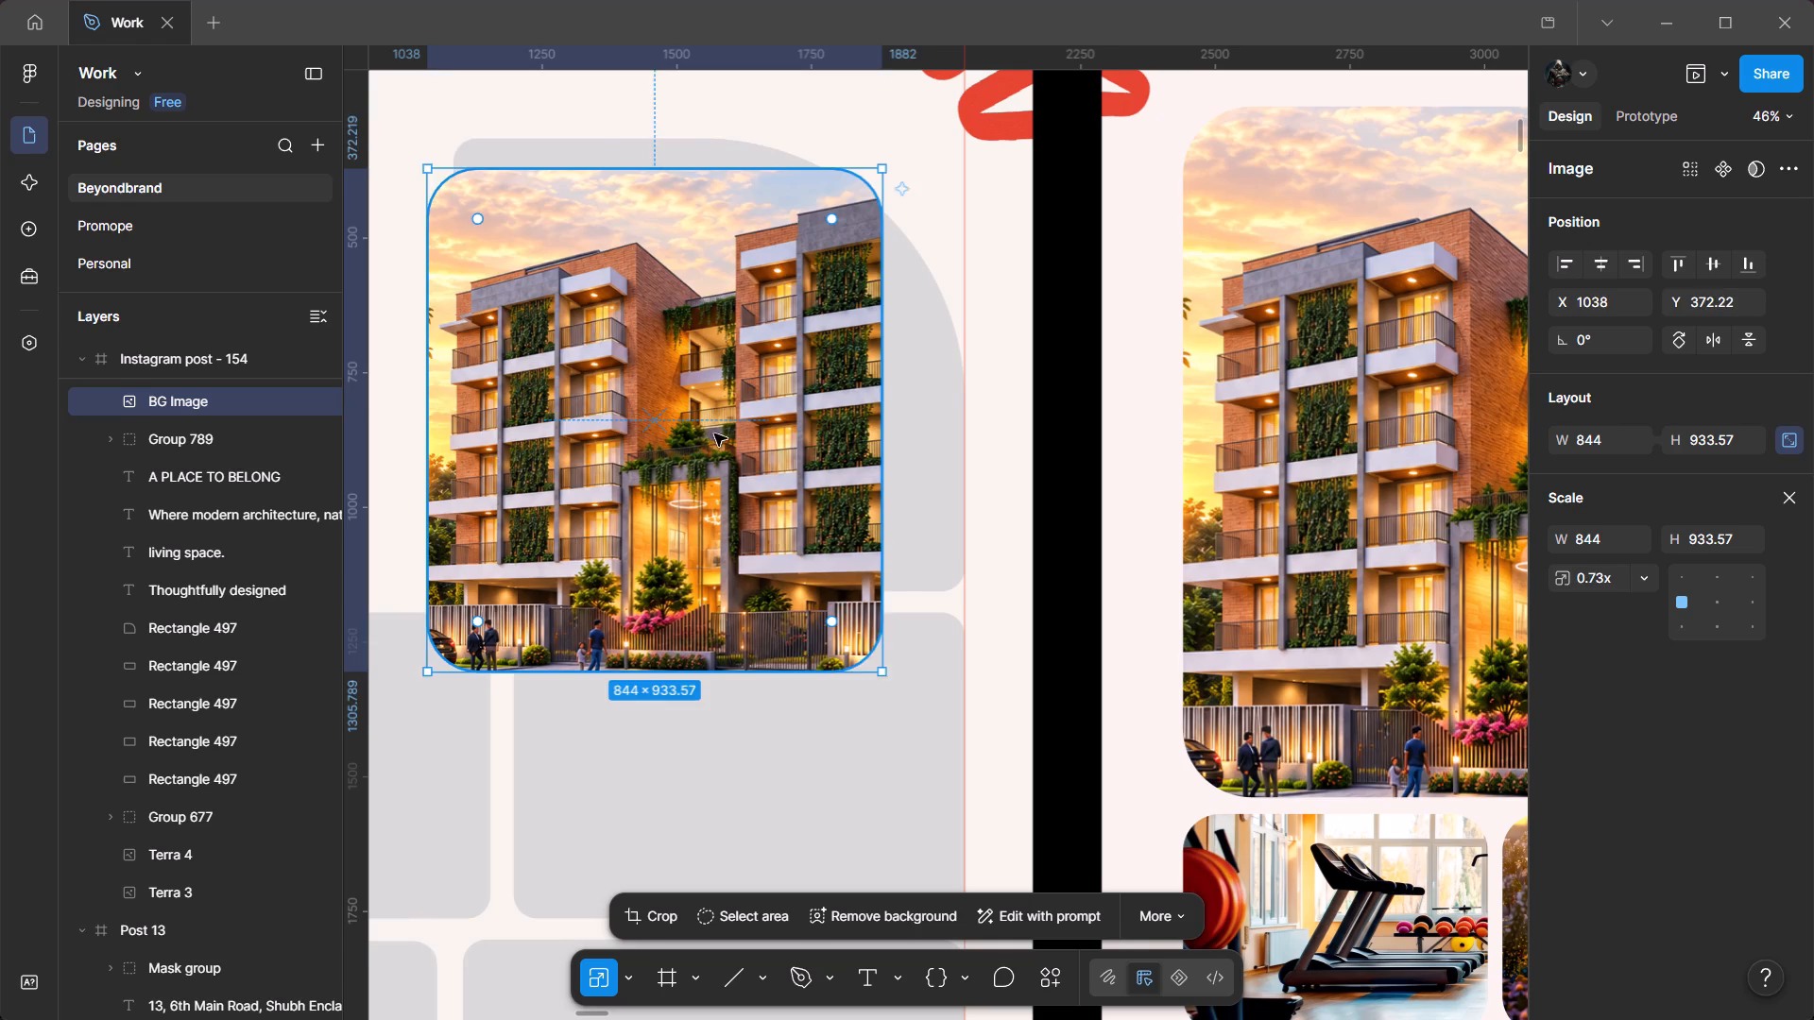
drag(714, 433, 792, 394)
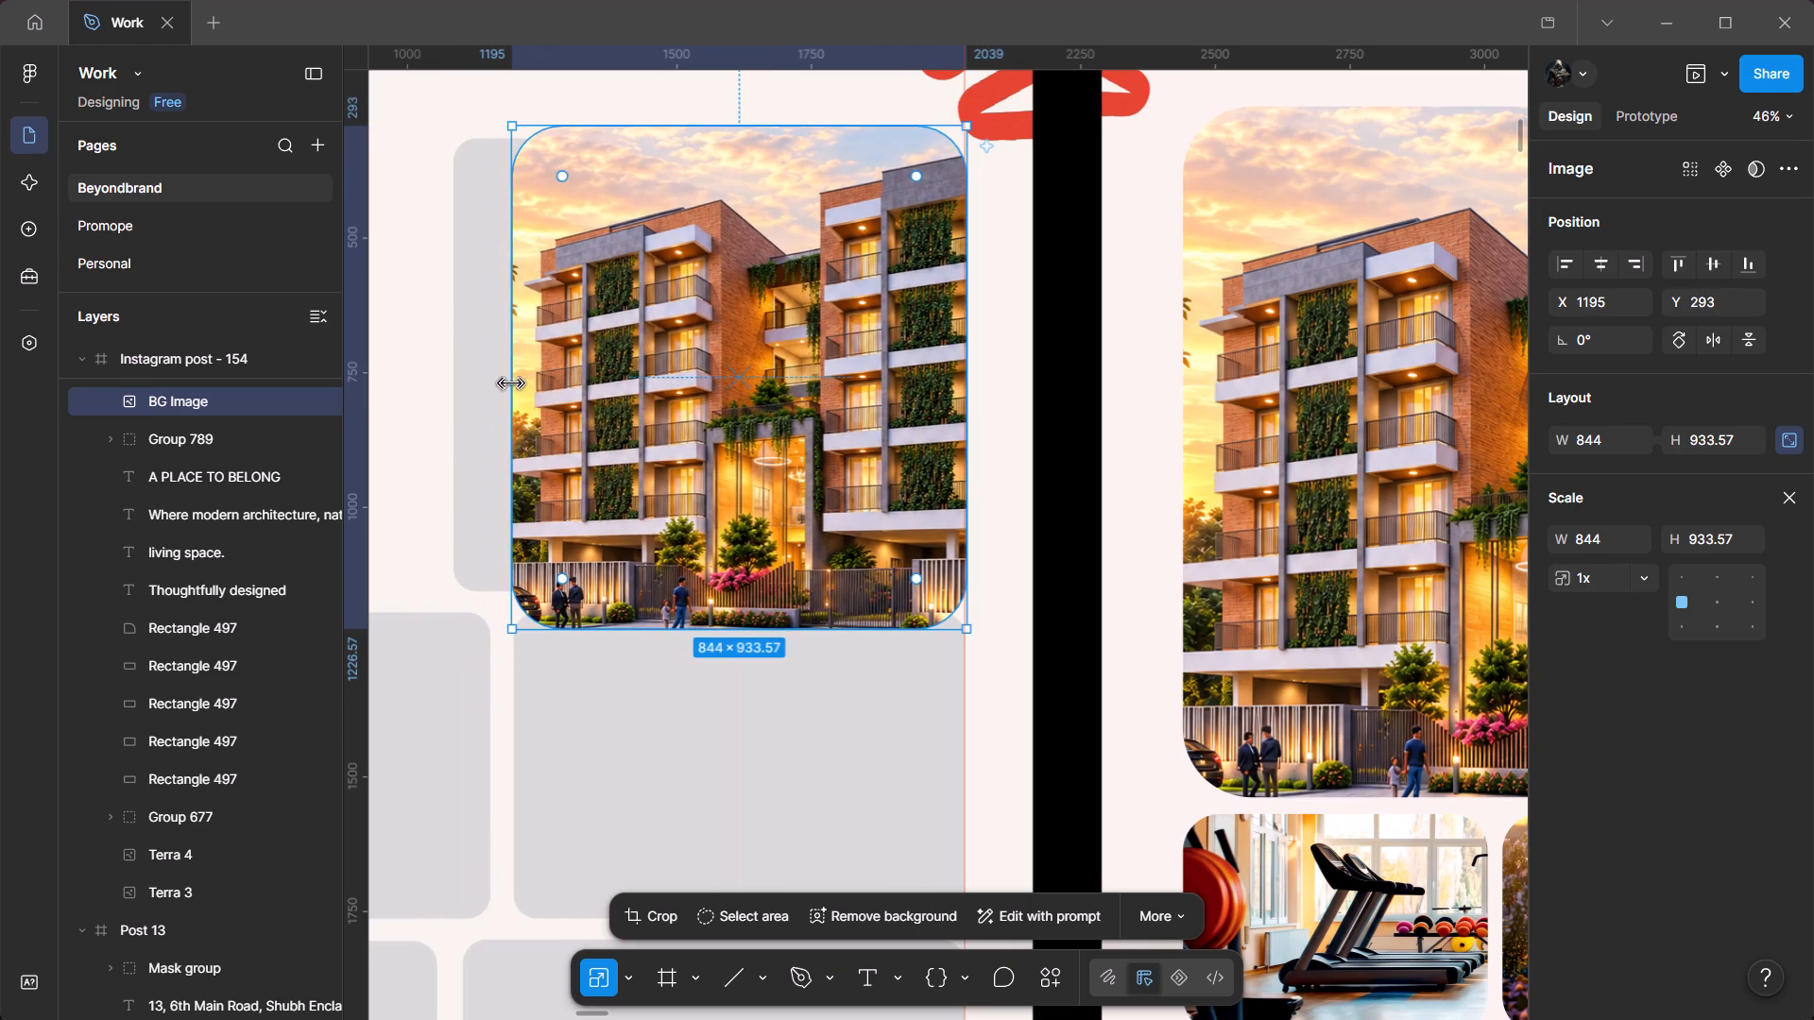
drag(511, 382, 455, 388)
drag(564, 387, 566, 368)
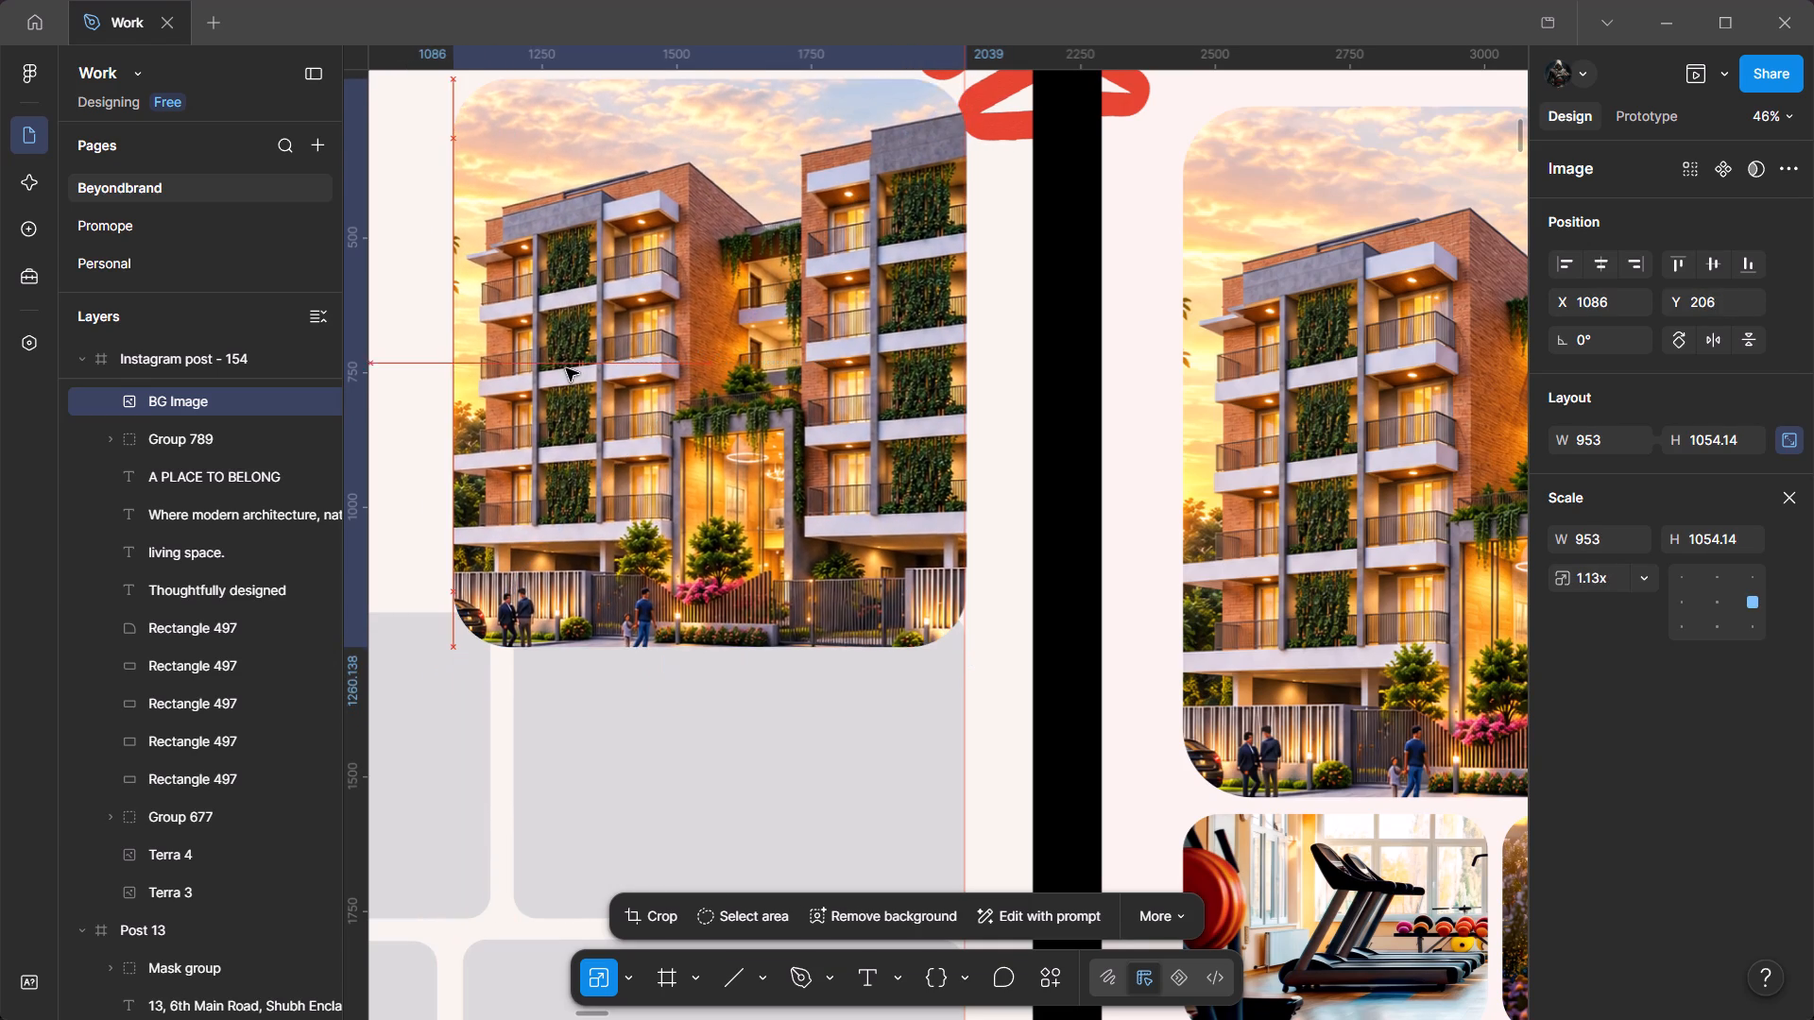
Move the apartment building image in Instagram post - 154 up to about Y 187.
drag(566, 368, 565, 363)
ctrl+scroll(565, 363, down, 8)
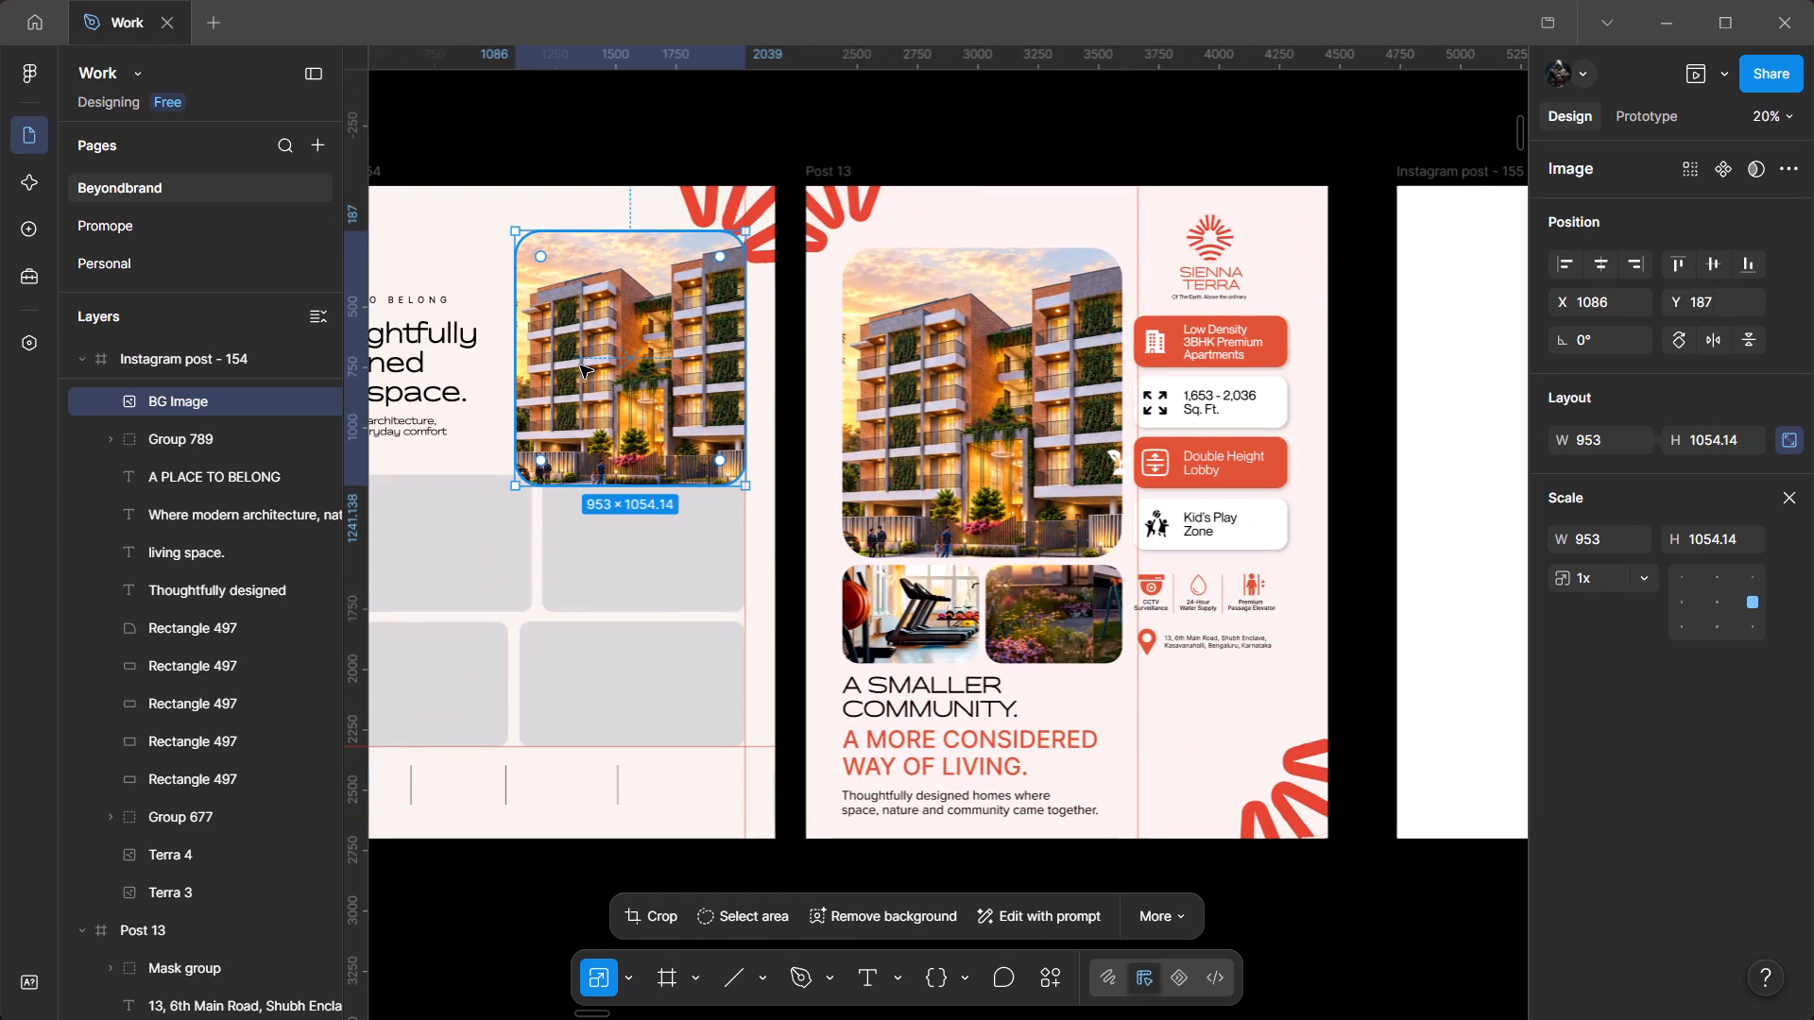
ctrl+scroll(580, 365, up, 5)
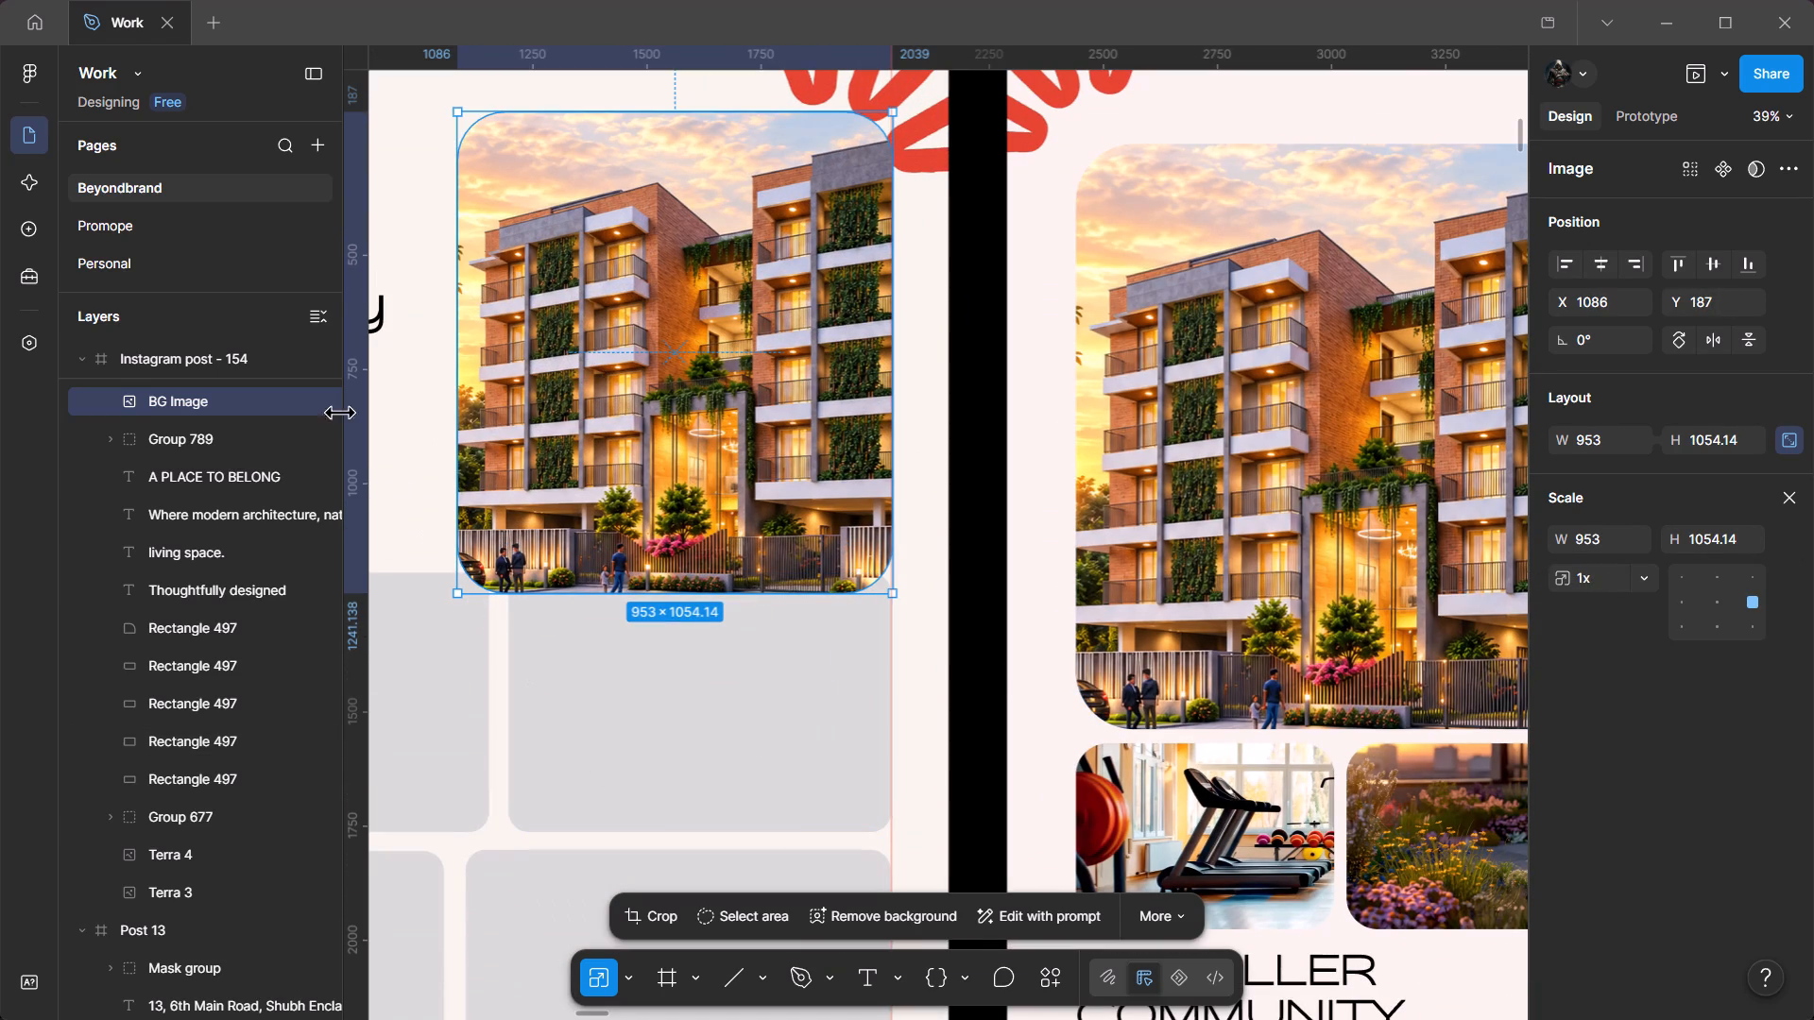
Scale the building image proportionally to about 949 wide by 1050 high, with its left edge at X 1086.
click(319, 406)
click(319, 406)
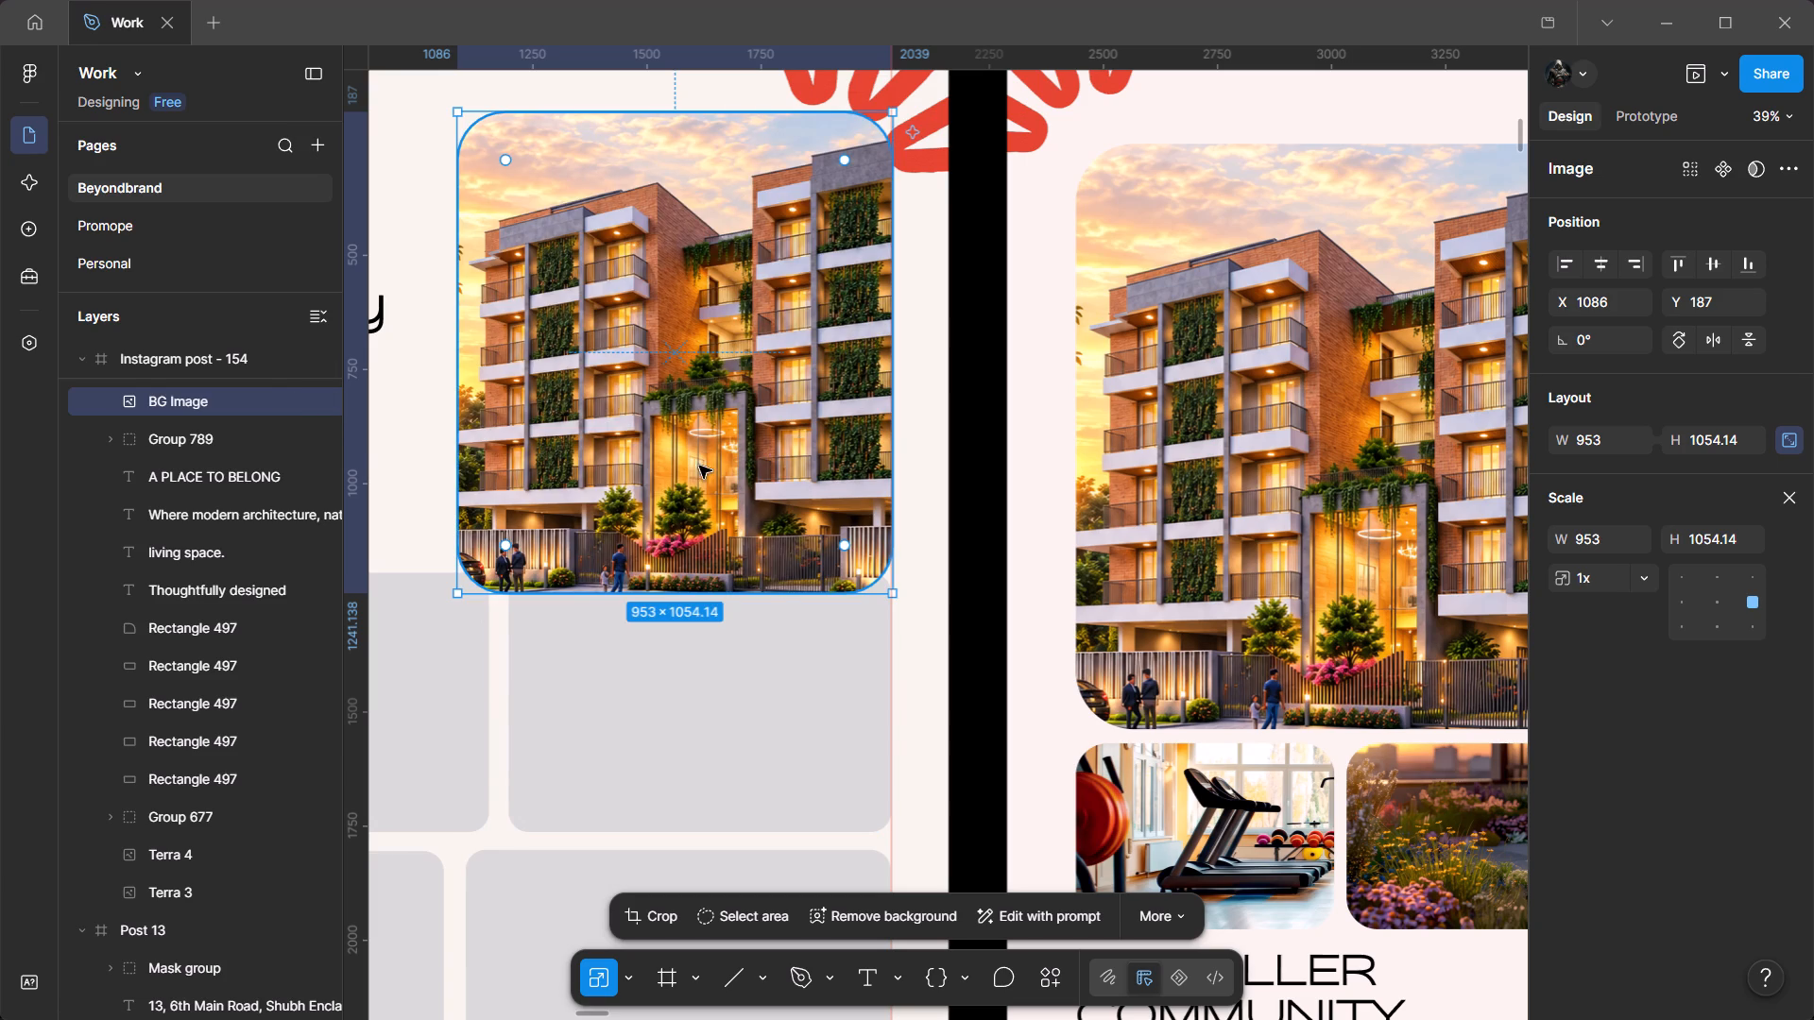
click(686, 470)
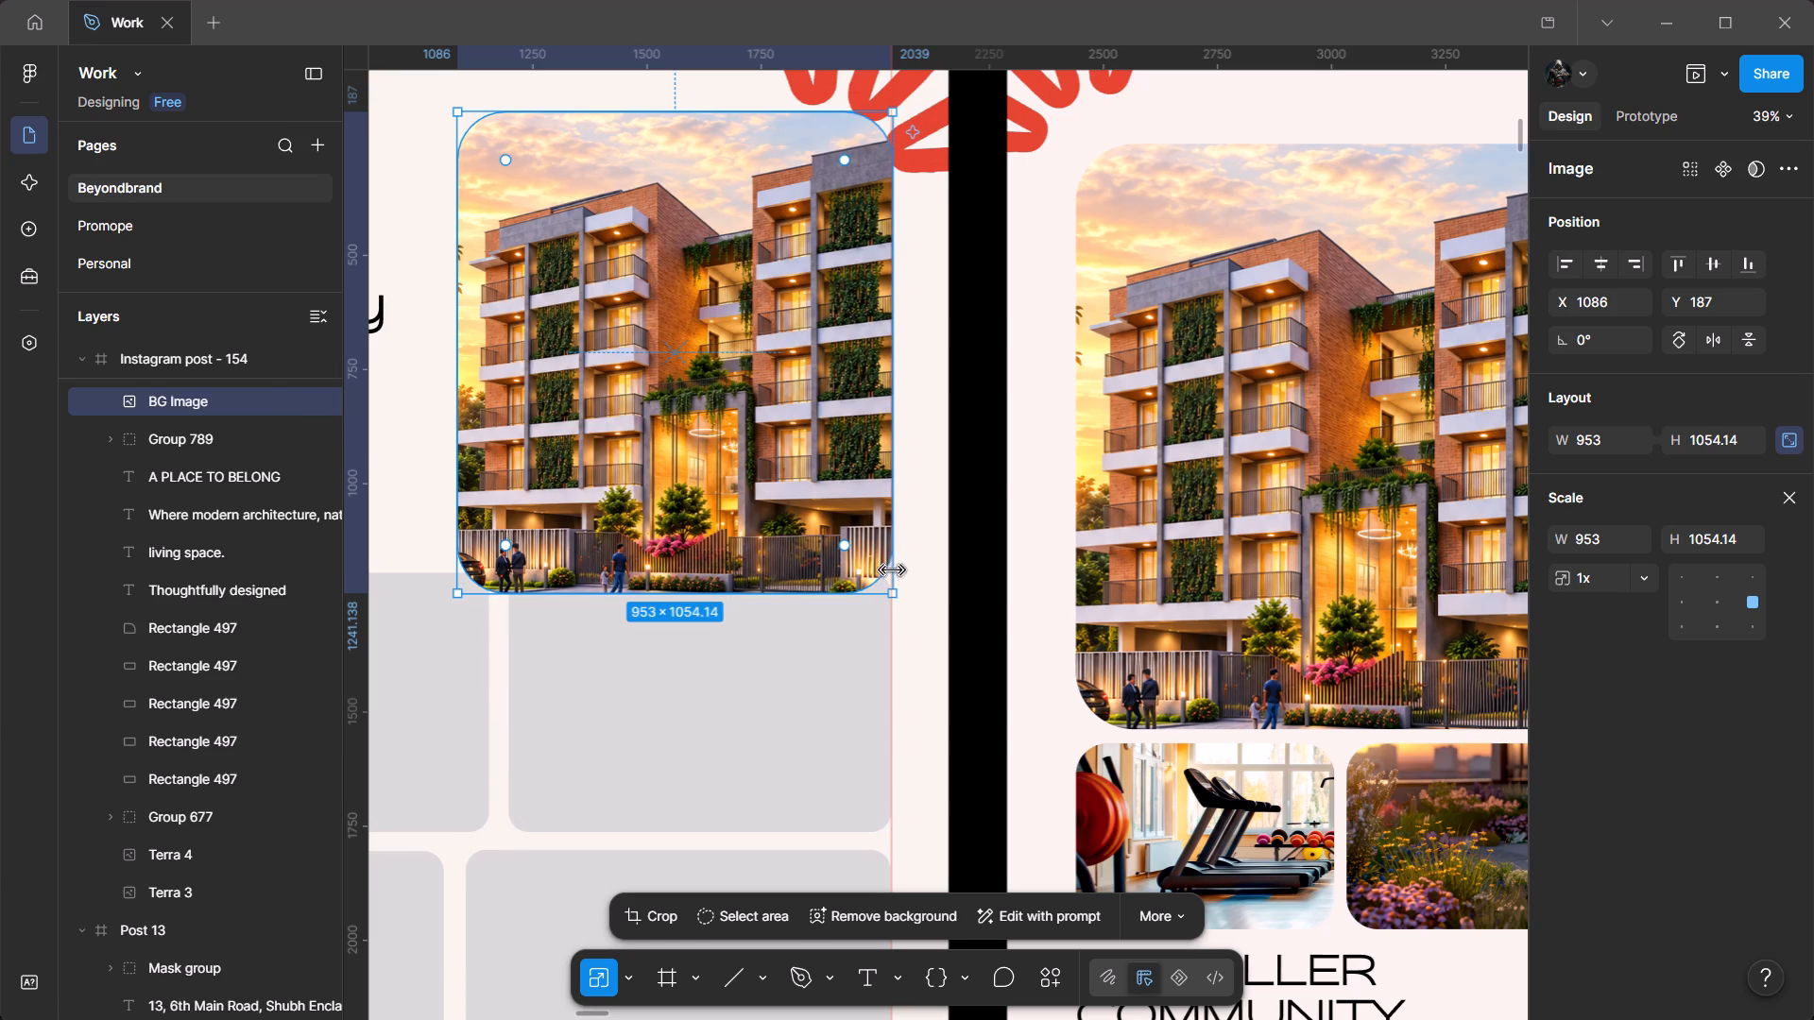
shift+drag(897, 576, 891, 540)
shift+drag(463, 435, 502, 436)
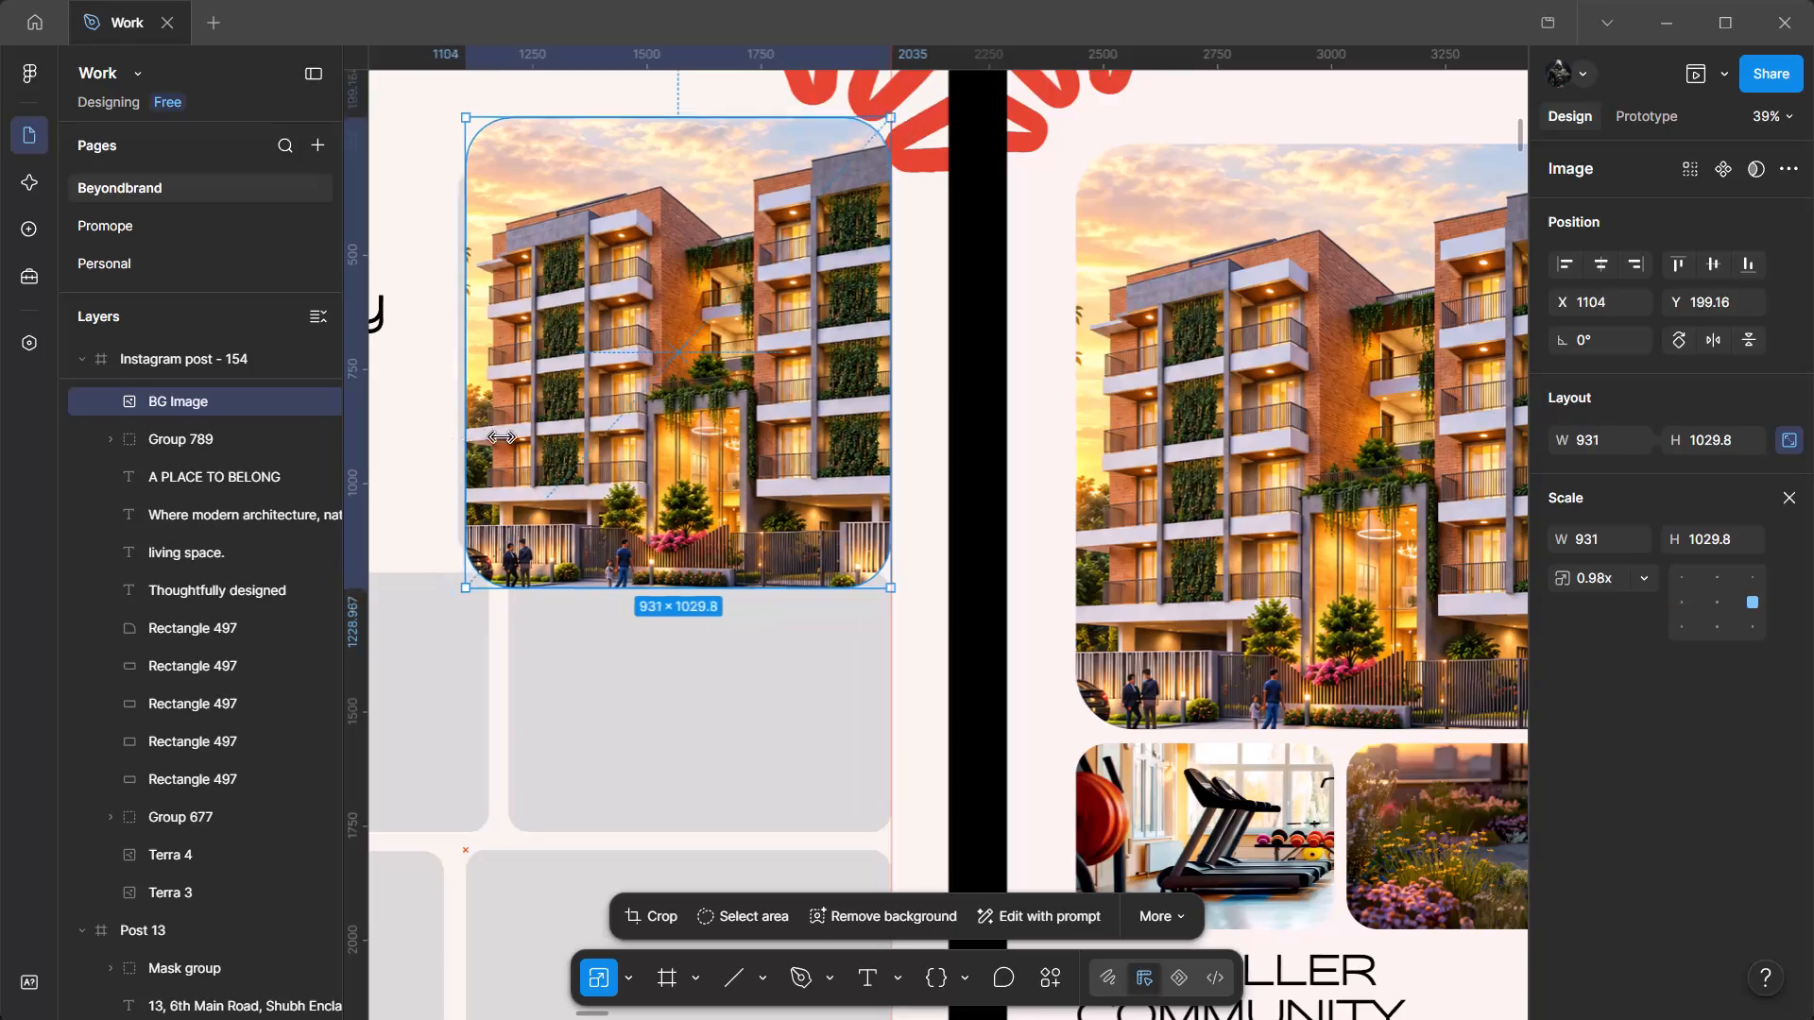
shift+drag(502, 436, 463, 438)
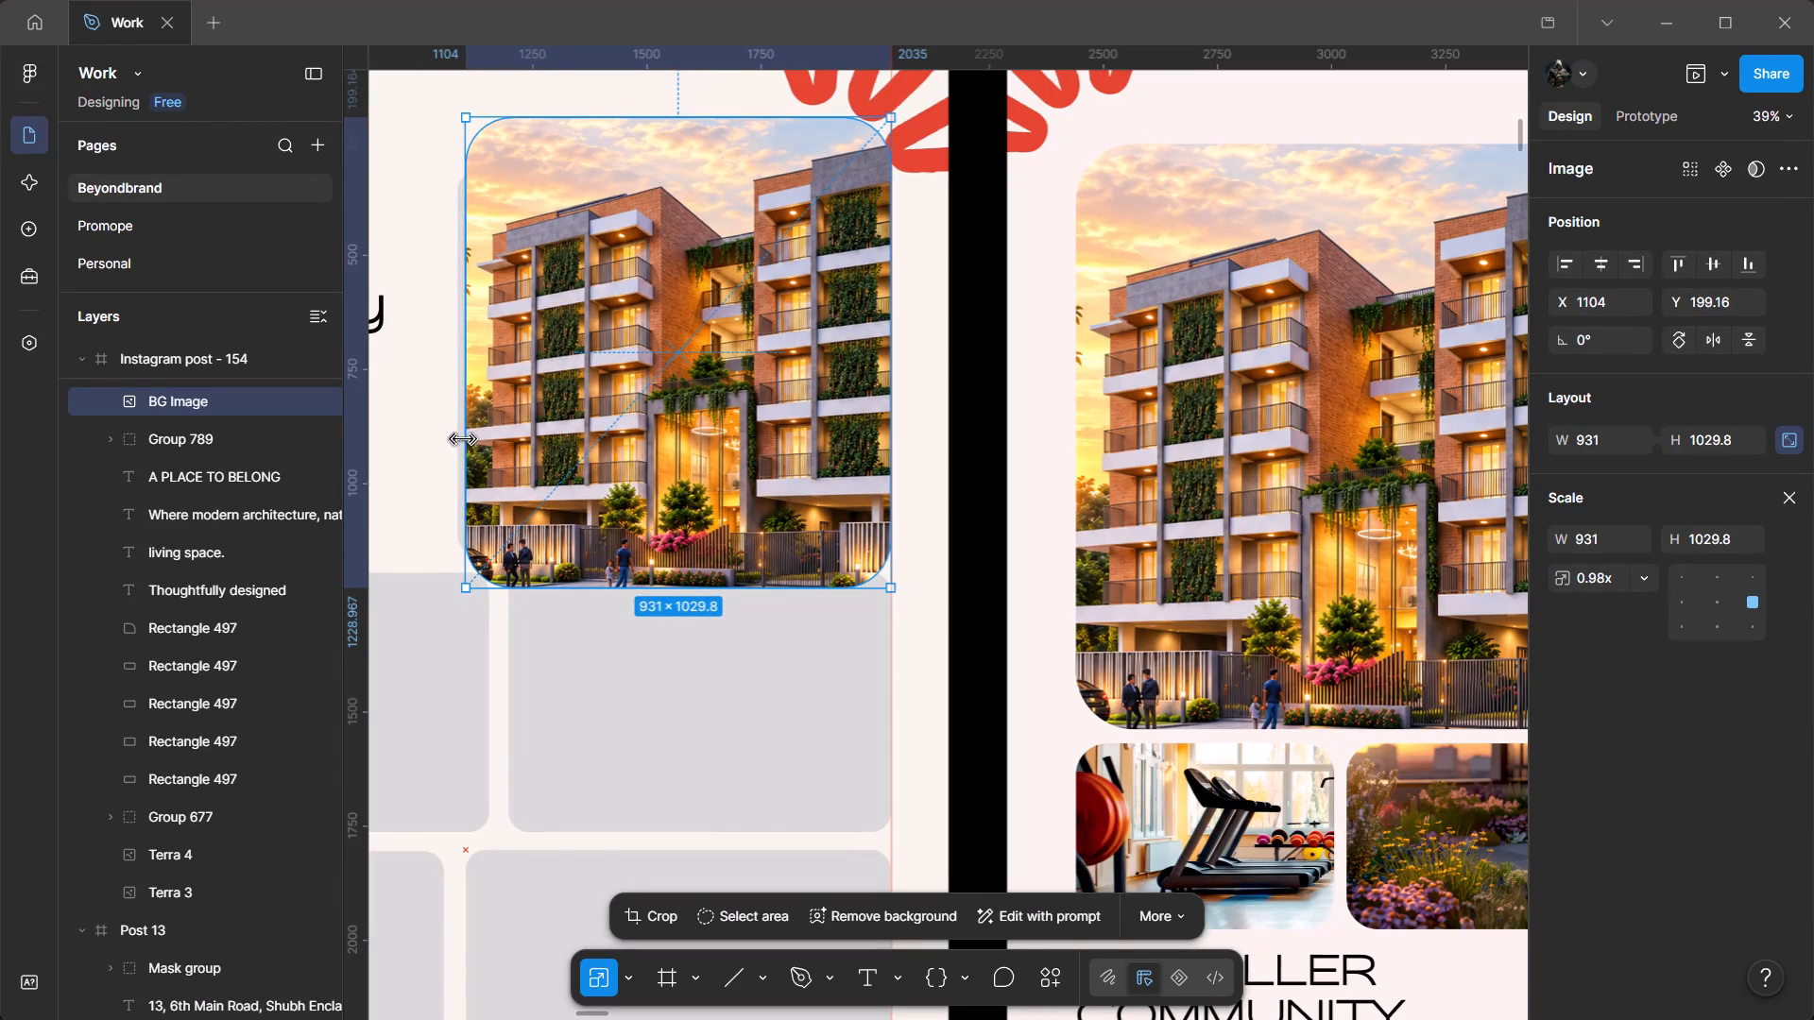
shift+drag(463, 438, 461, 443)
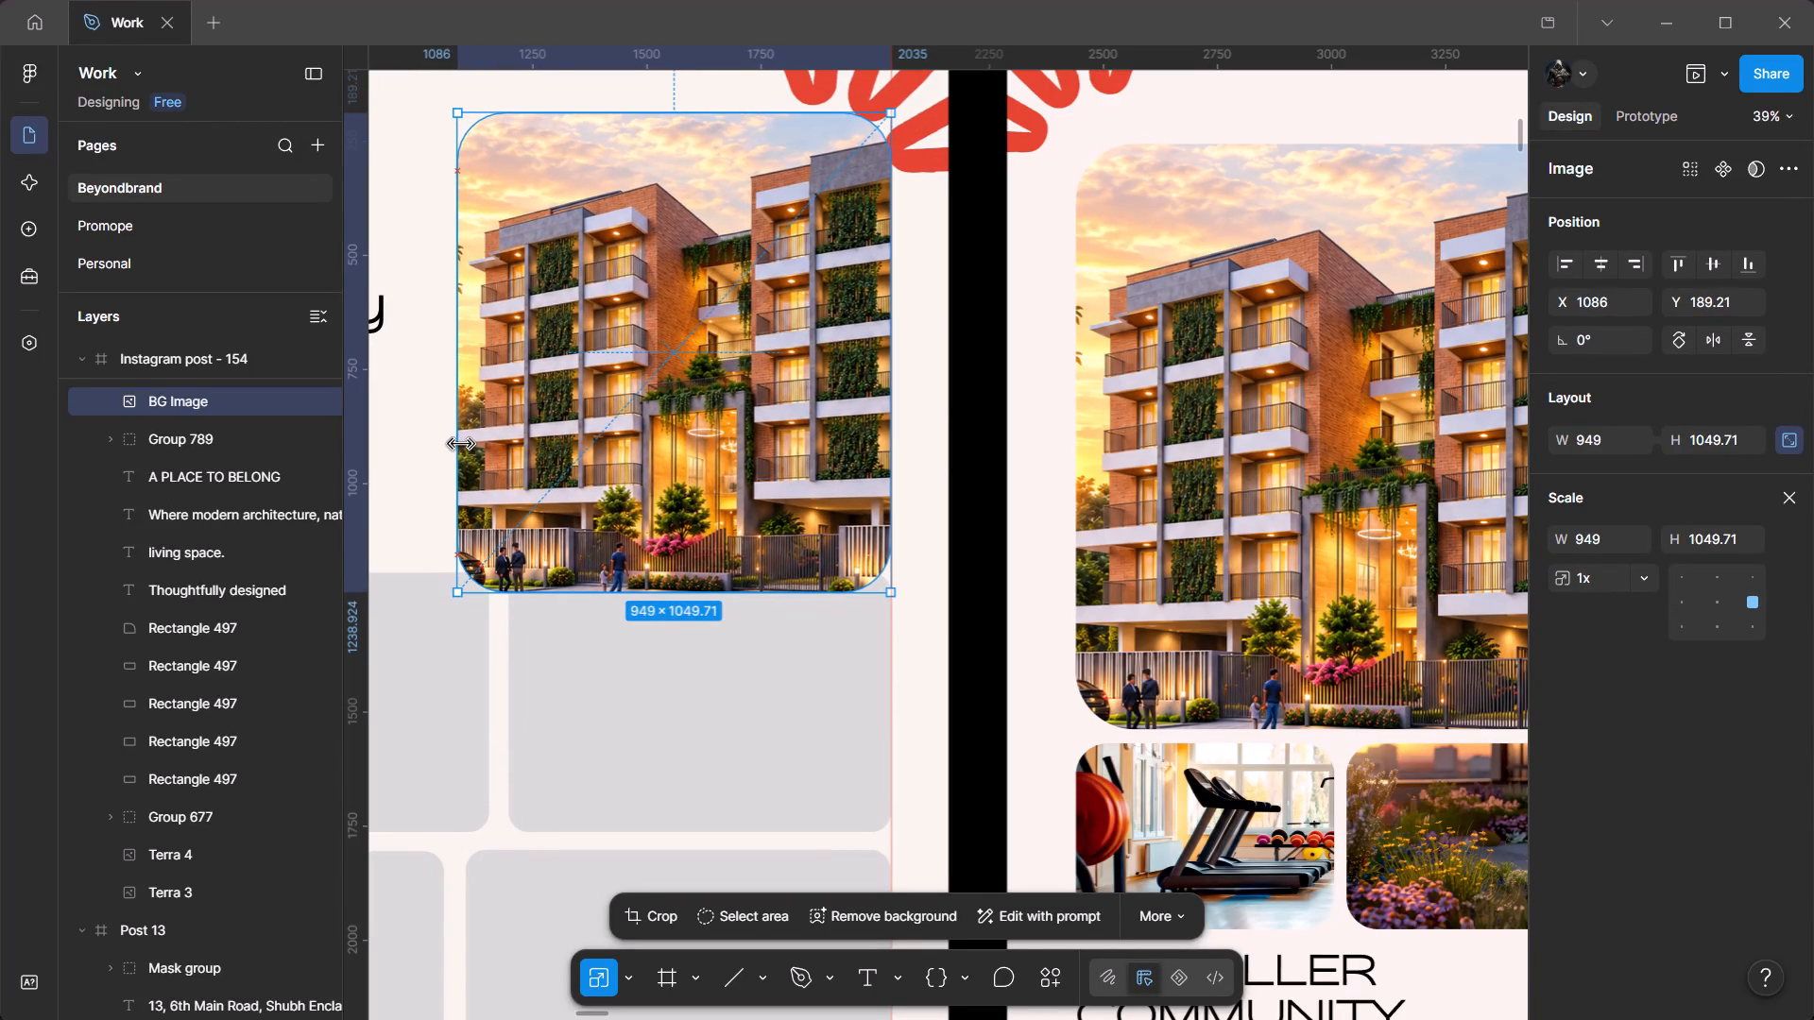
shift+drag(461, 443, 462, 446)
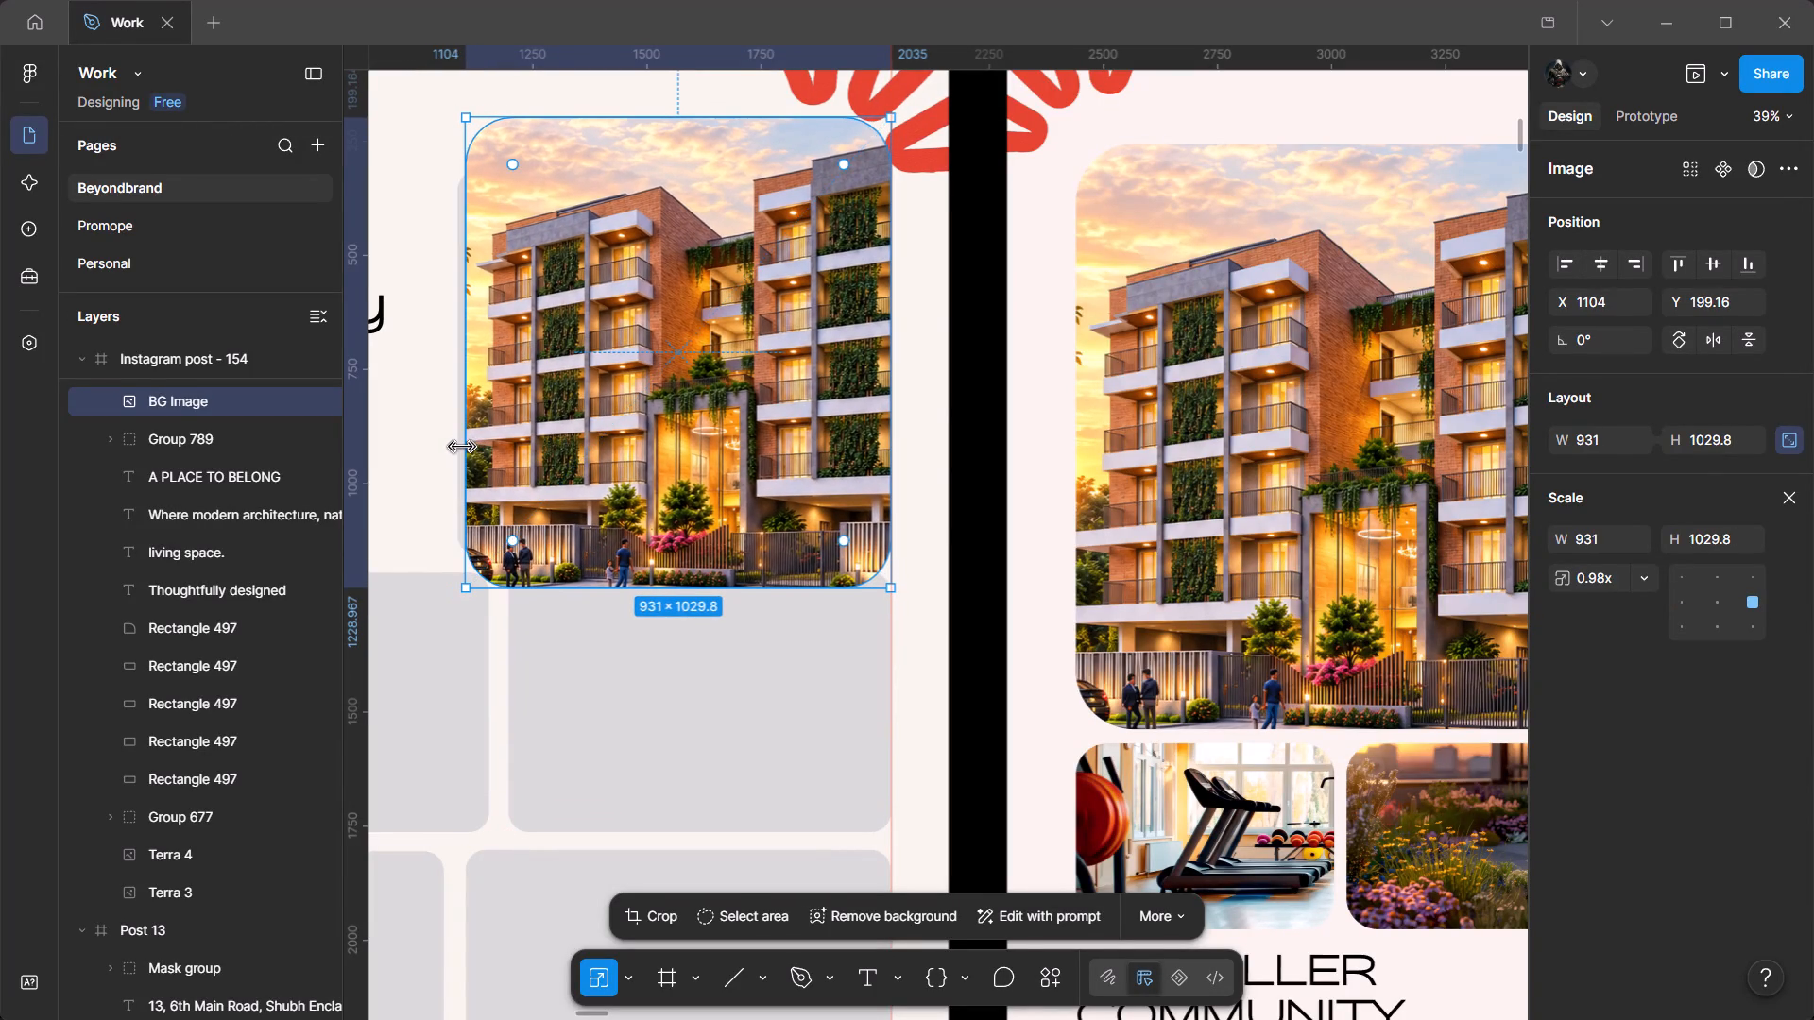
ctrl+scroll(456, 443, up, 4)
drag(470, 441, 460, 443)
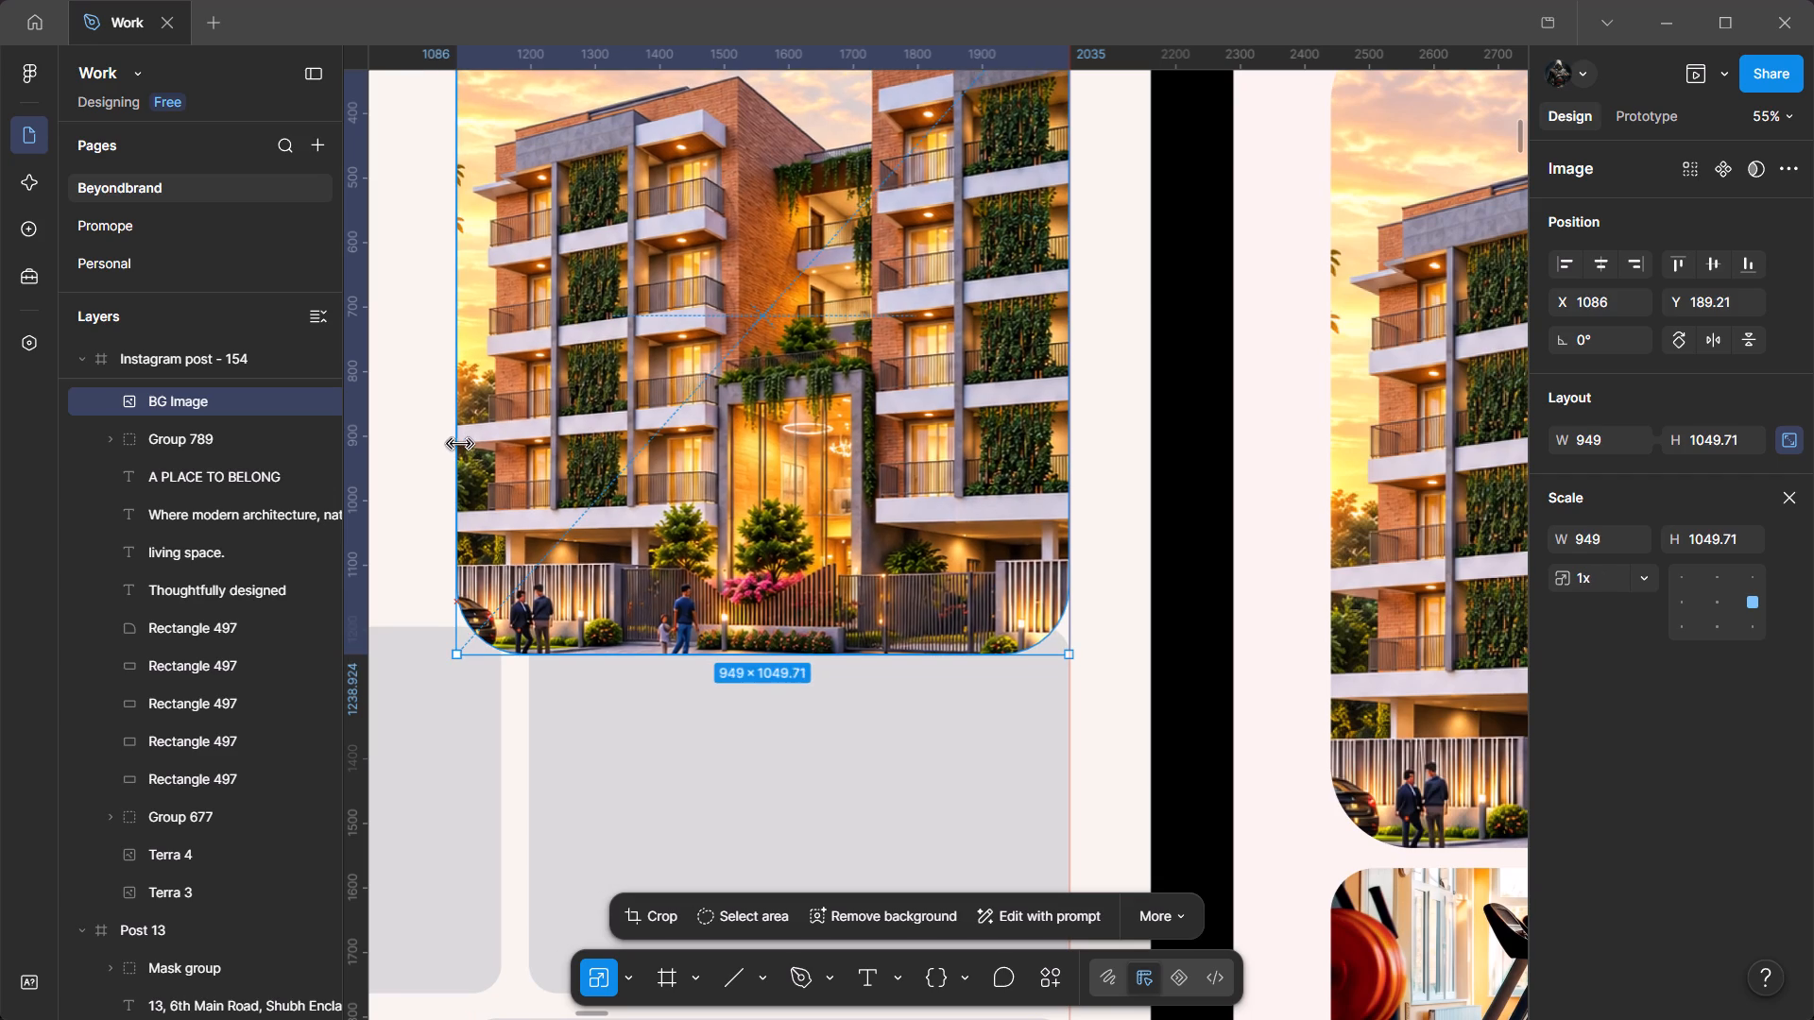
drag(460, 443, 461, 445)
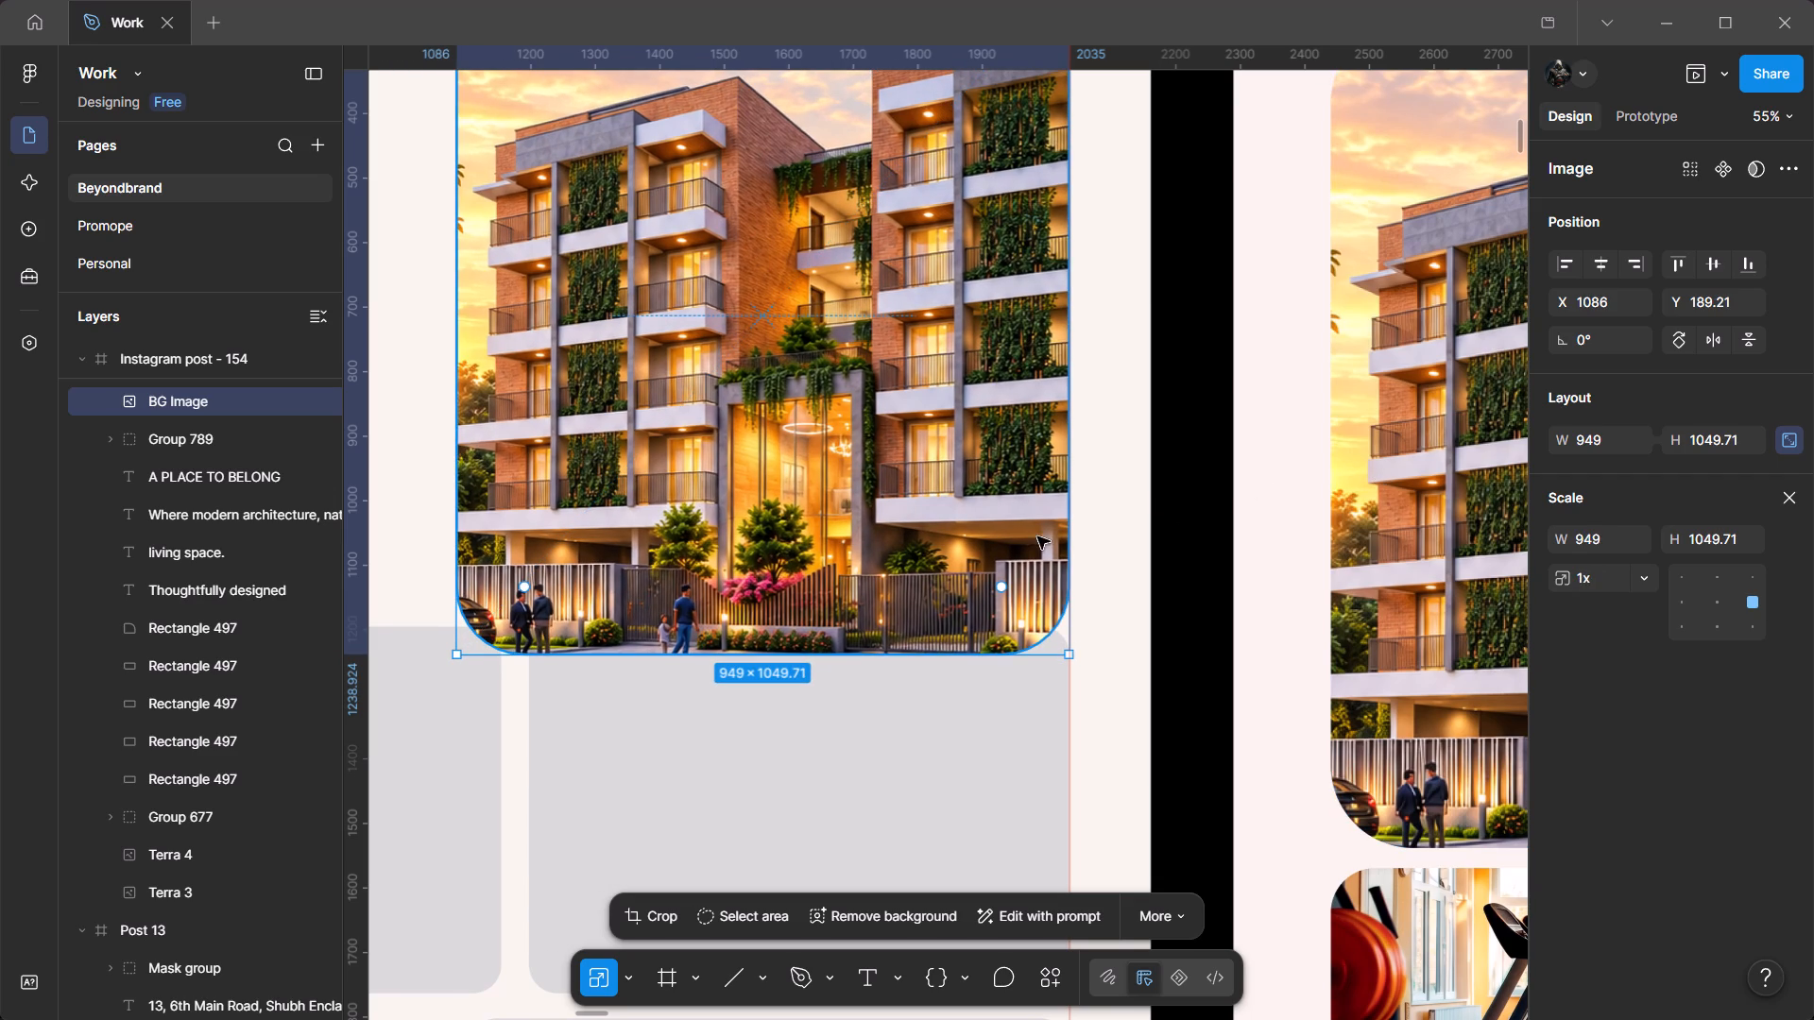
scroll(1036, 537, up, 8)
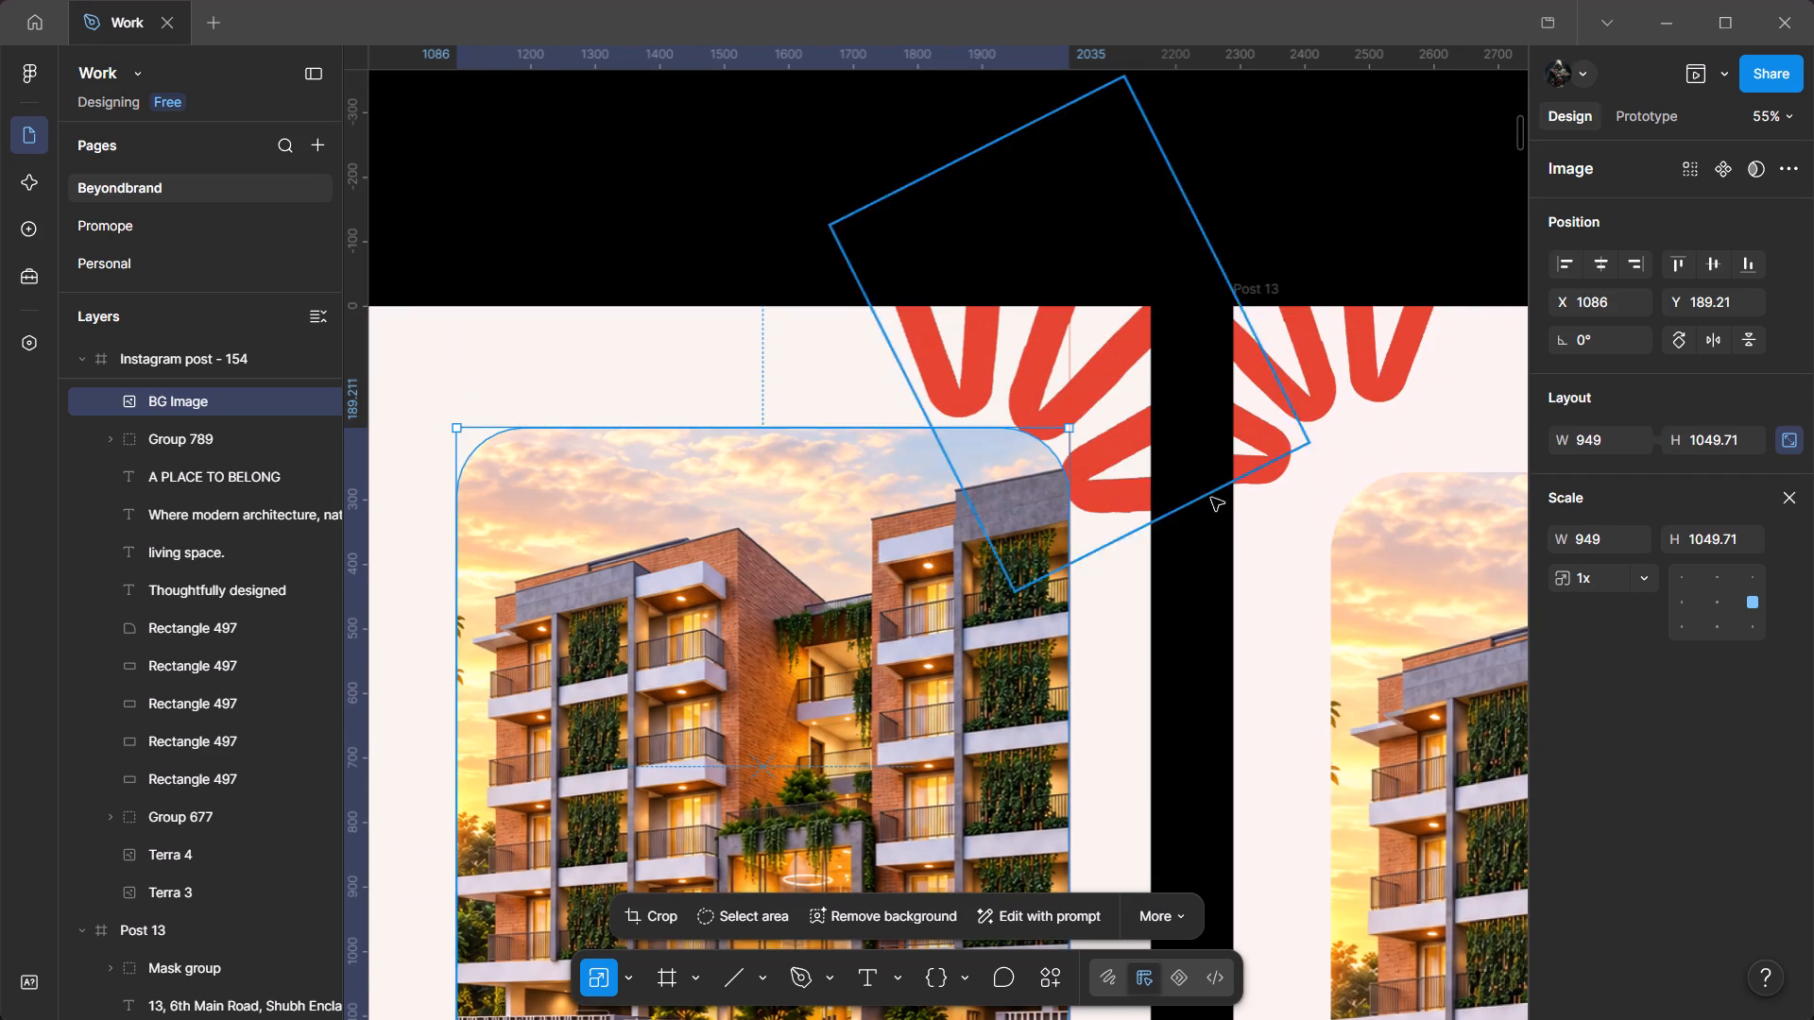
ctrl+scroll(1088, 490, down, 7)
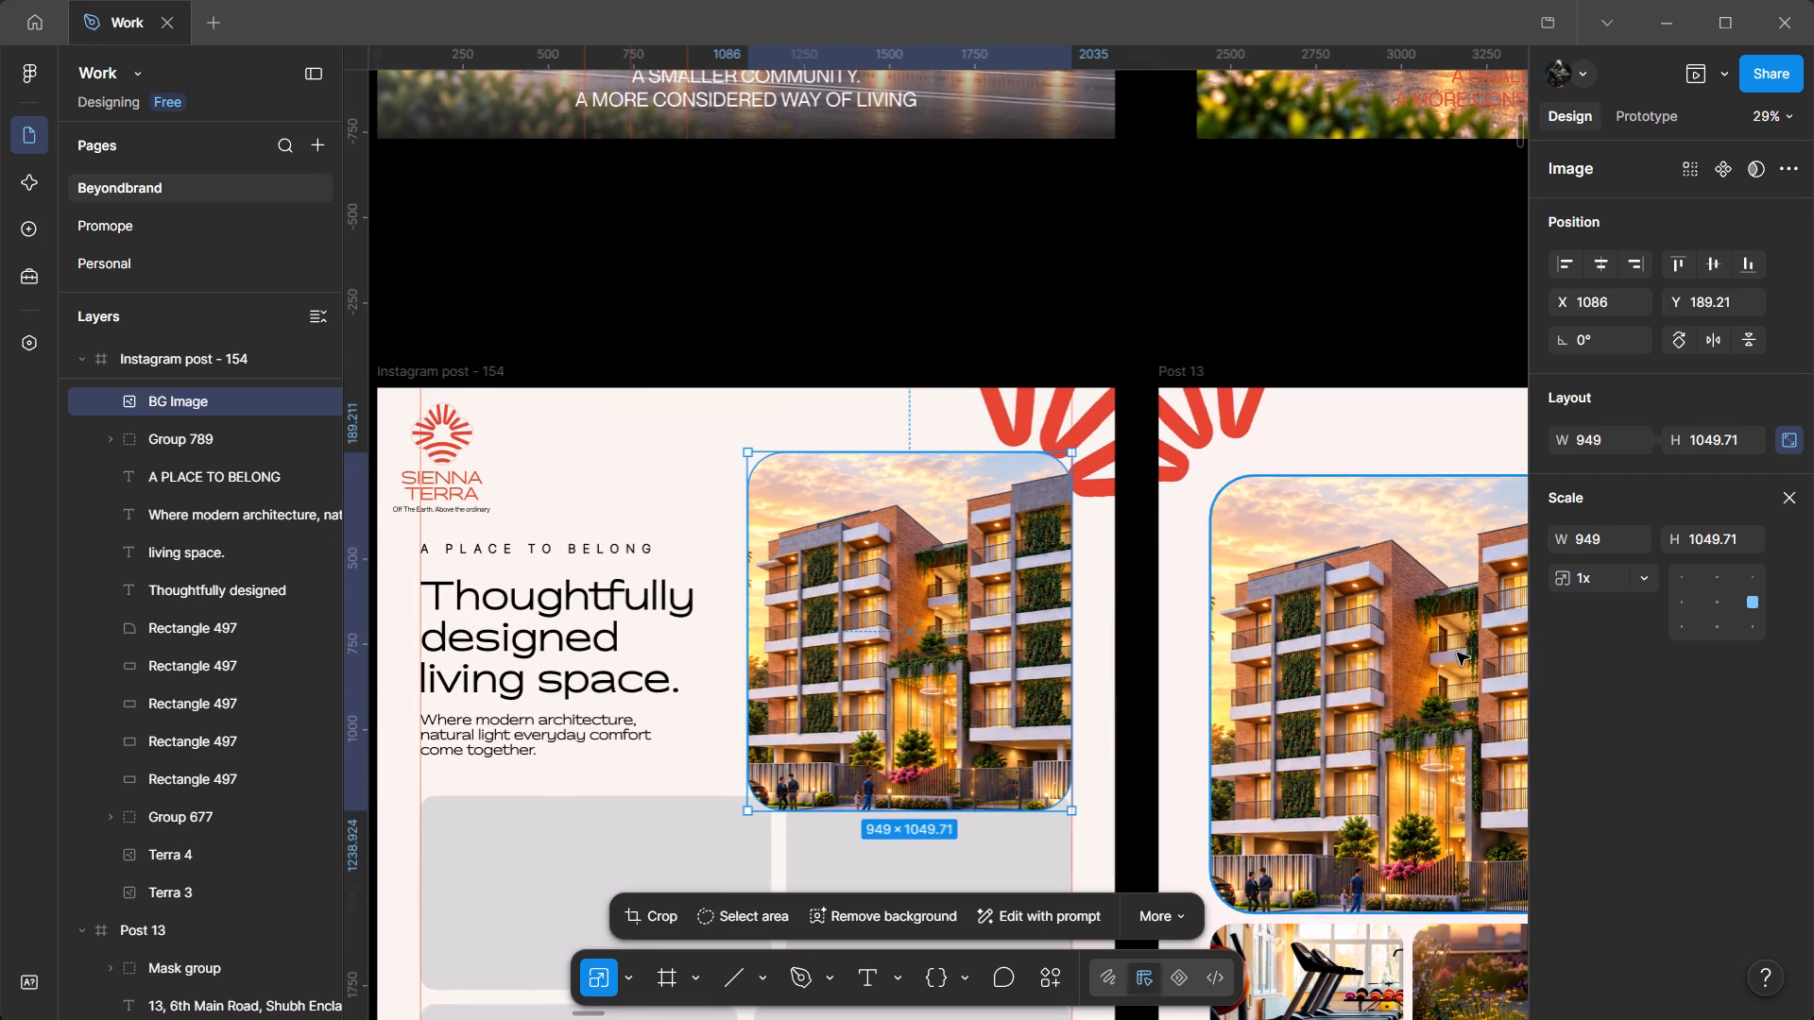
click(1782, 496)
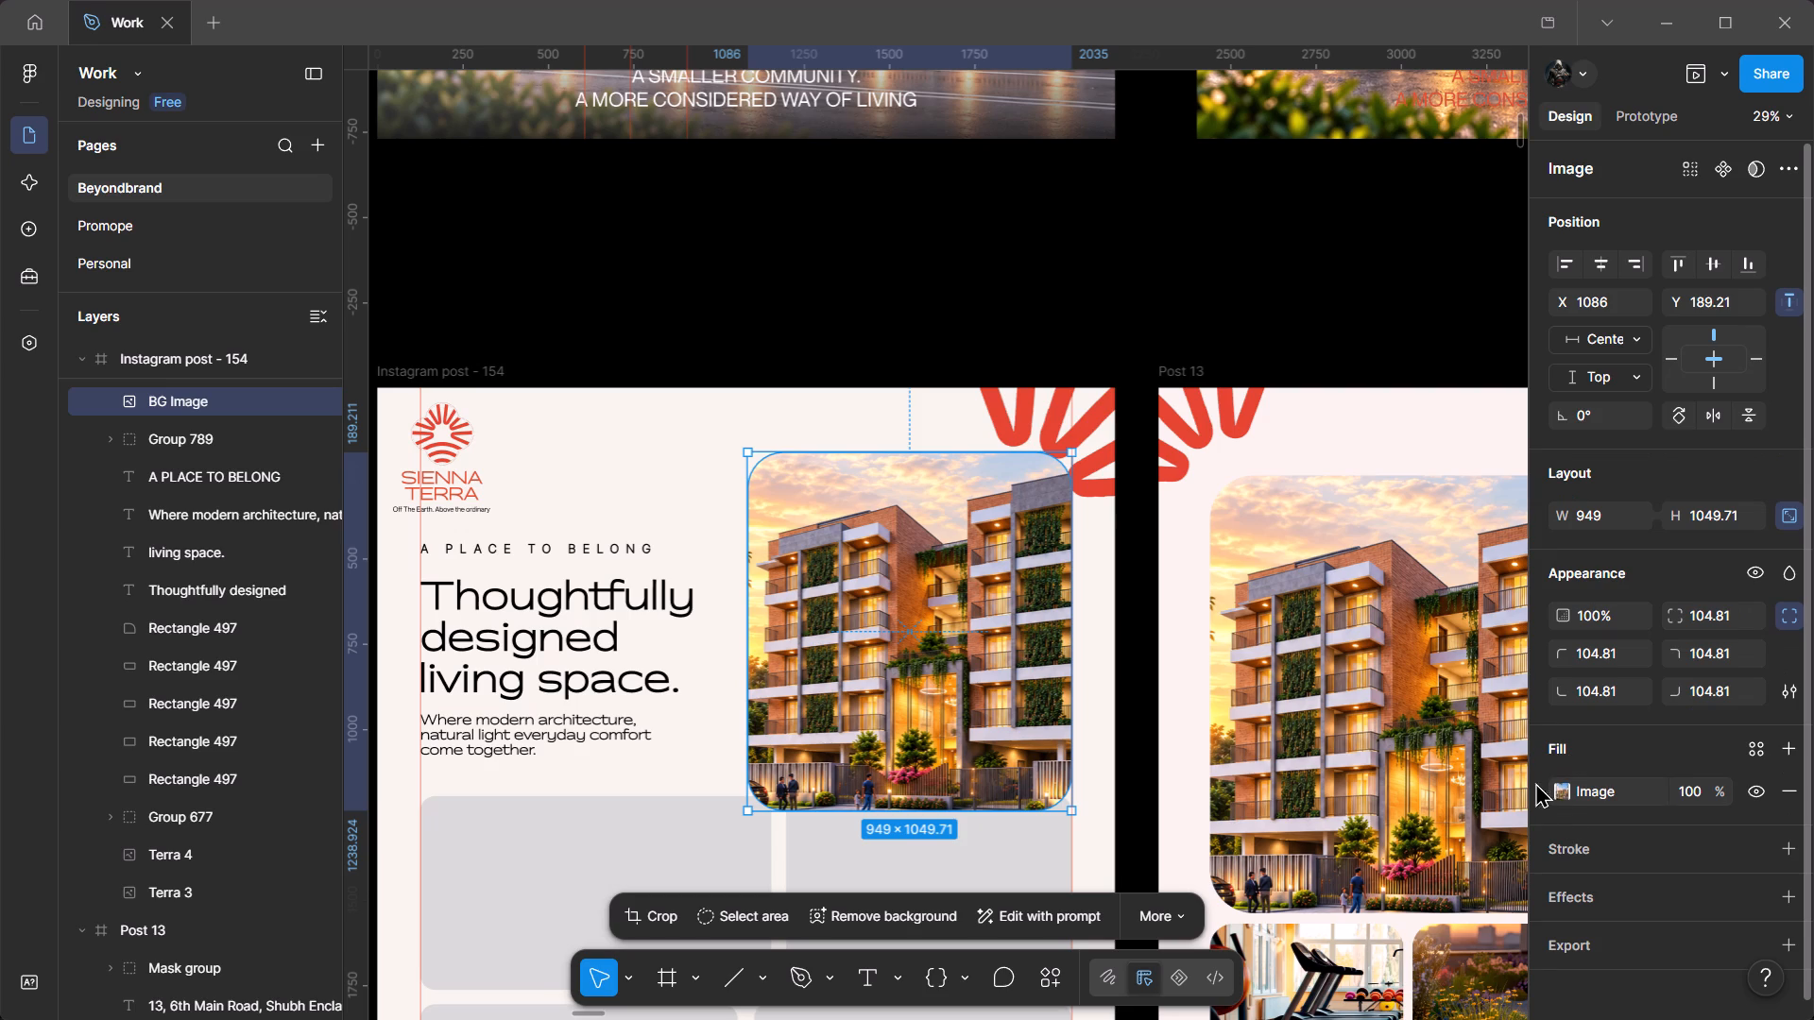
Crop the building image from its bottom edge to about 686 high, keeping the width at 949.
click(1560, 787)
ctrl+scroll(1022, 764, up, 6)
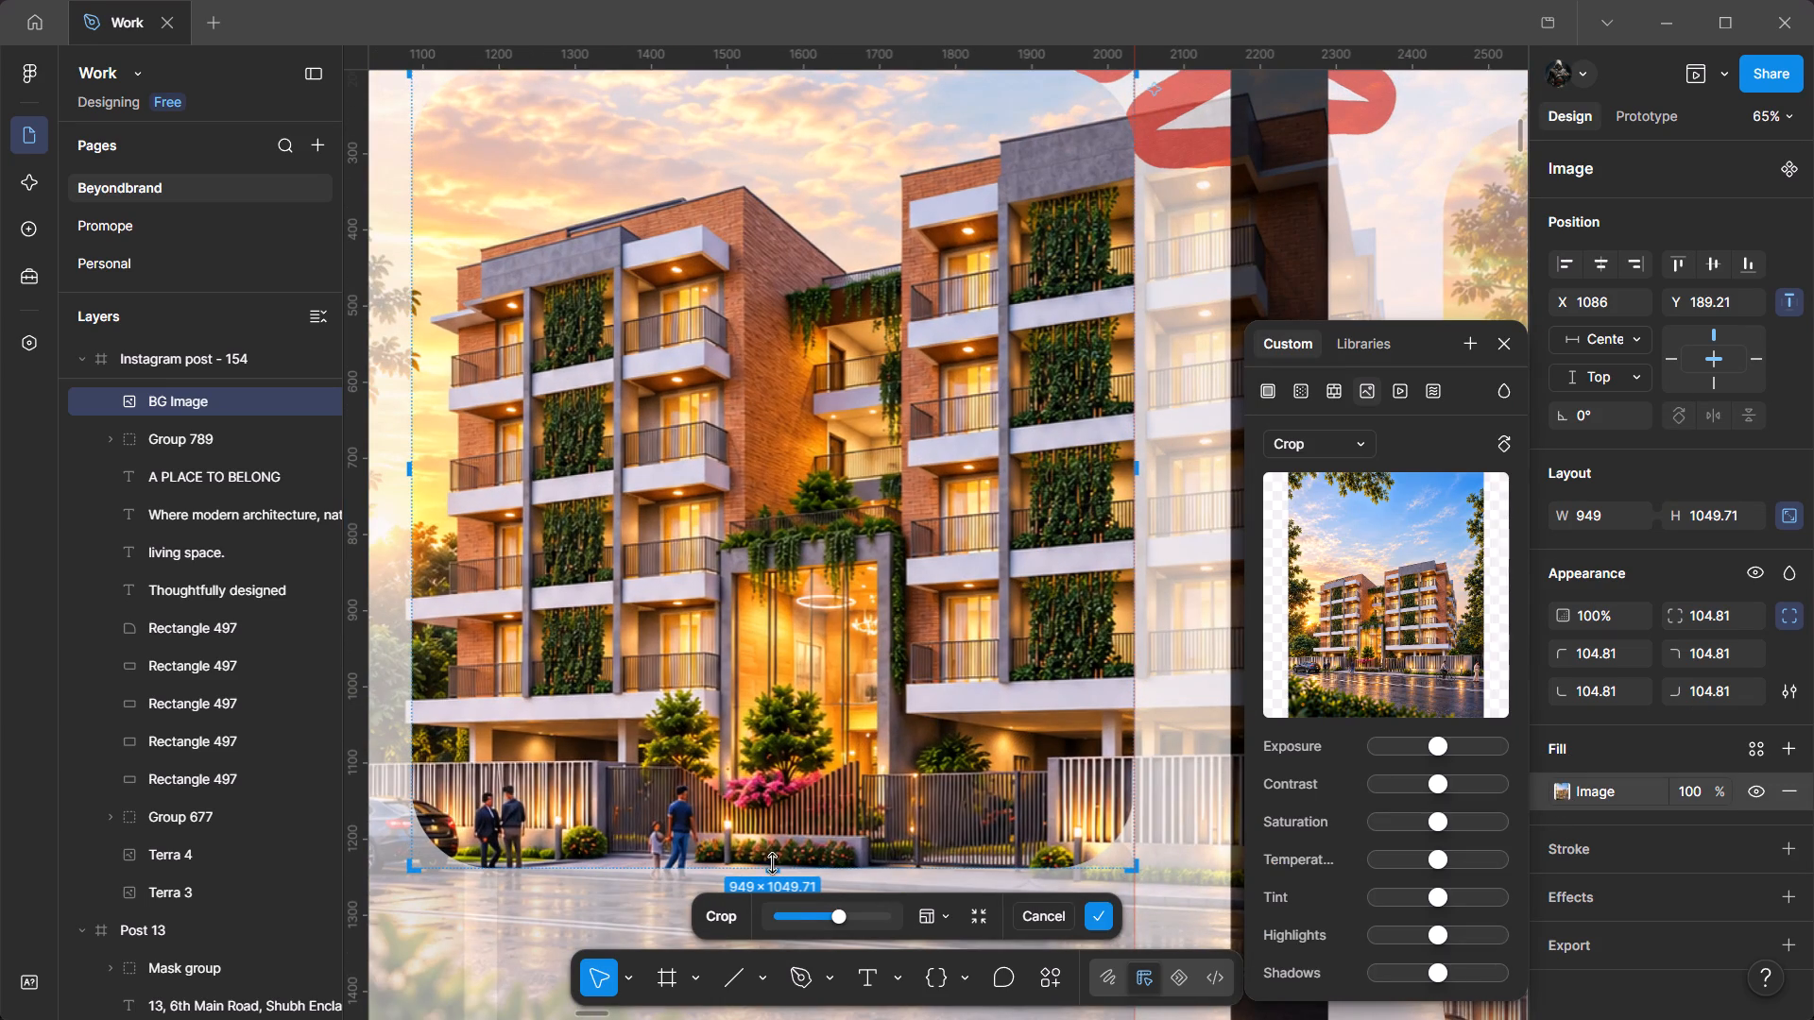
drag(772, 863, 847, 591)
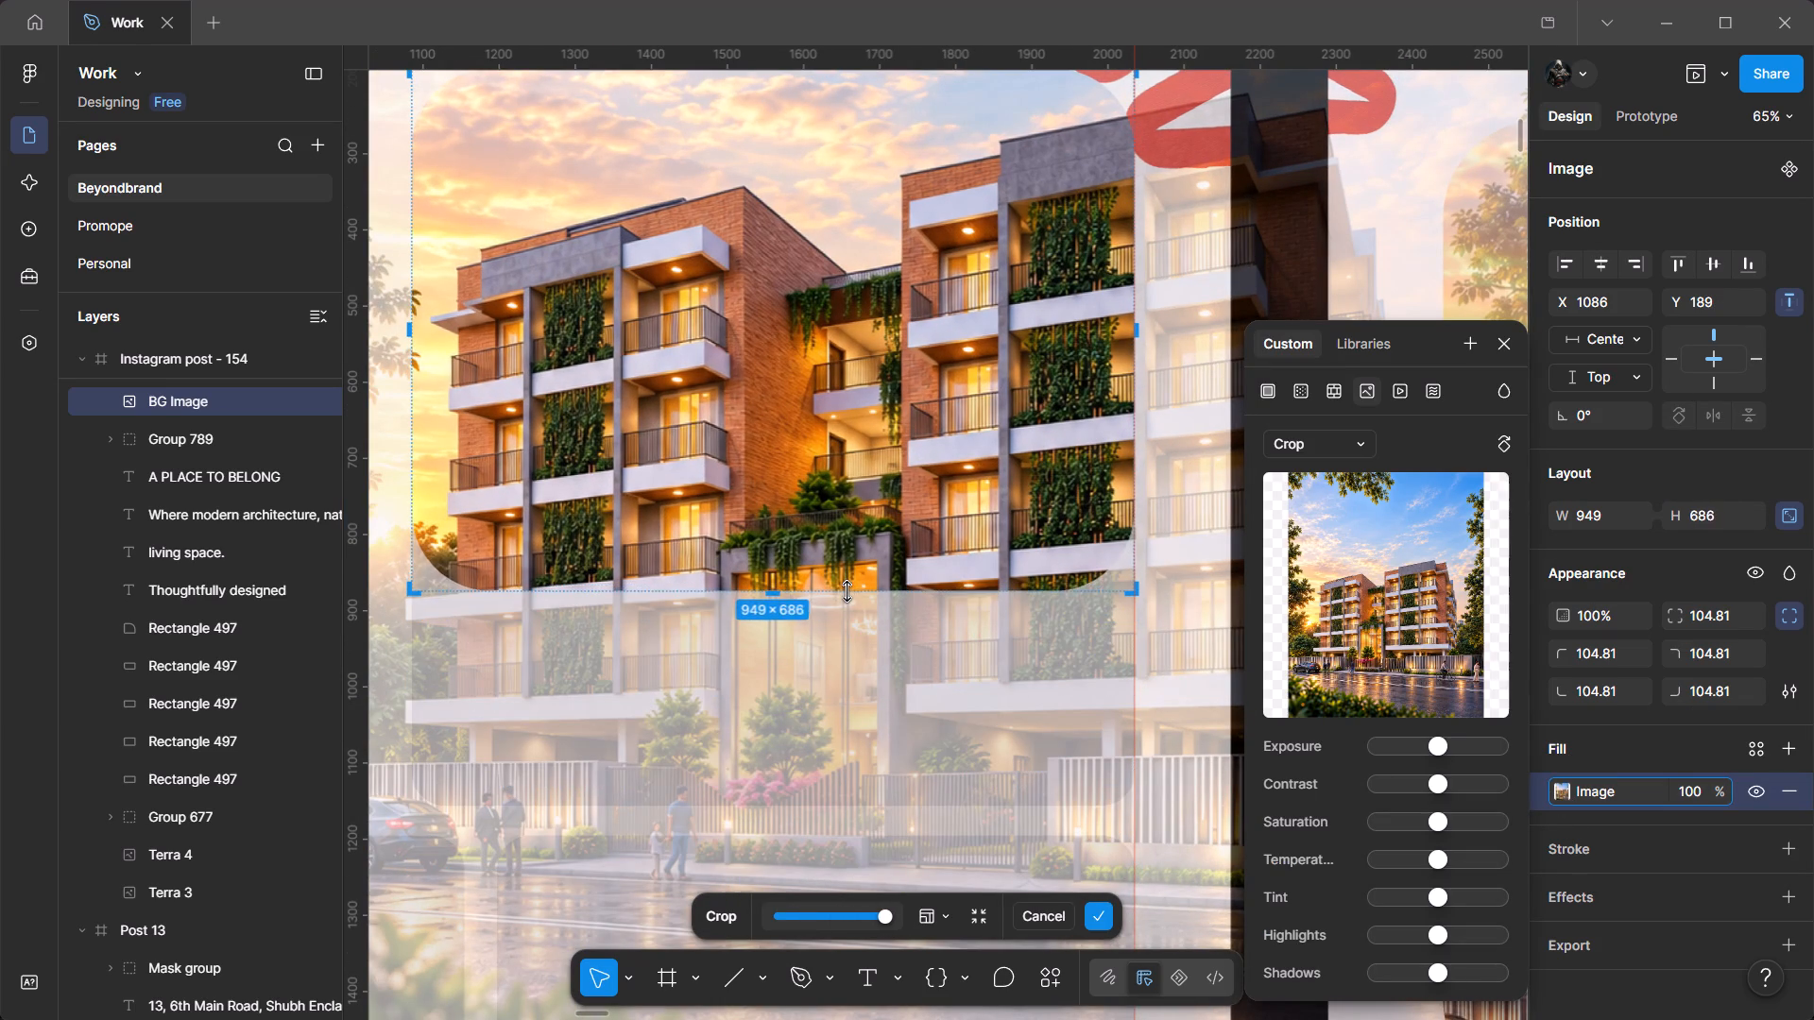
Crop the building image in Instagram post - 154 to about 950 × 841 at Y 316, matching the curved-corner placeholder.
drag(847, 591, 894, 802)
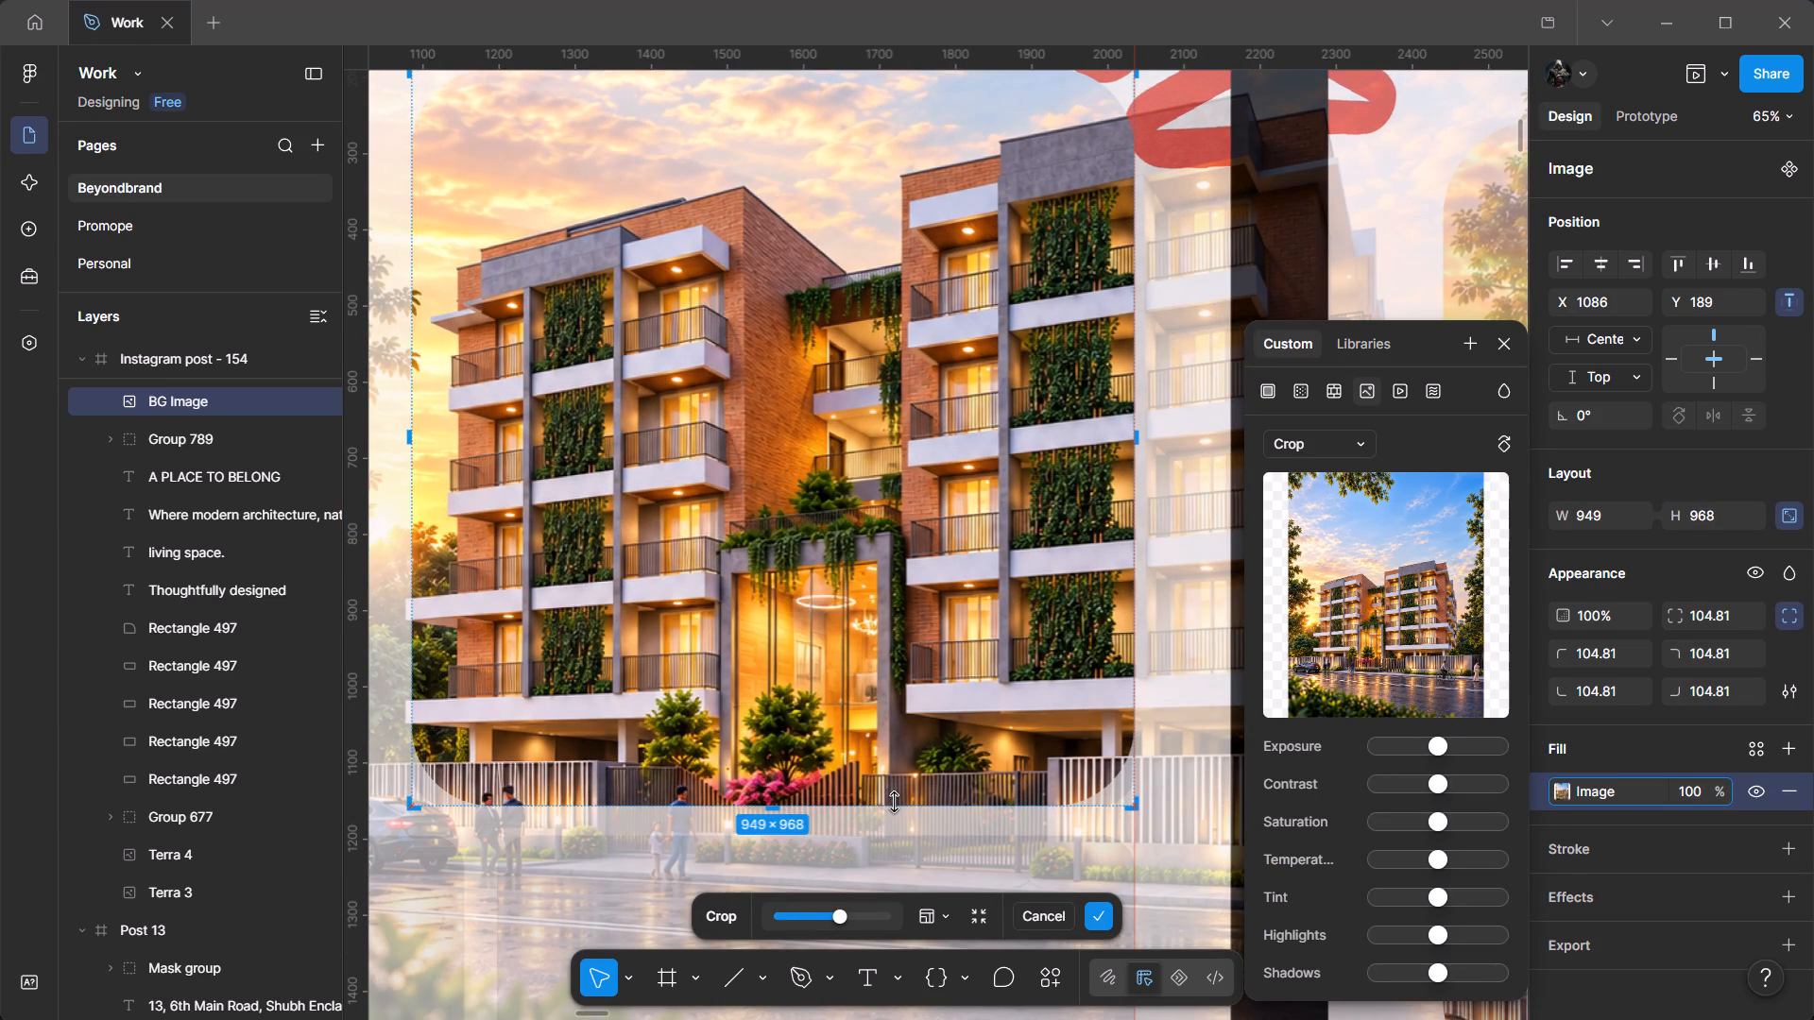
drag(894, 802, 894, 799)
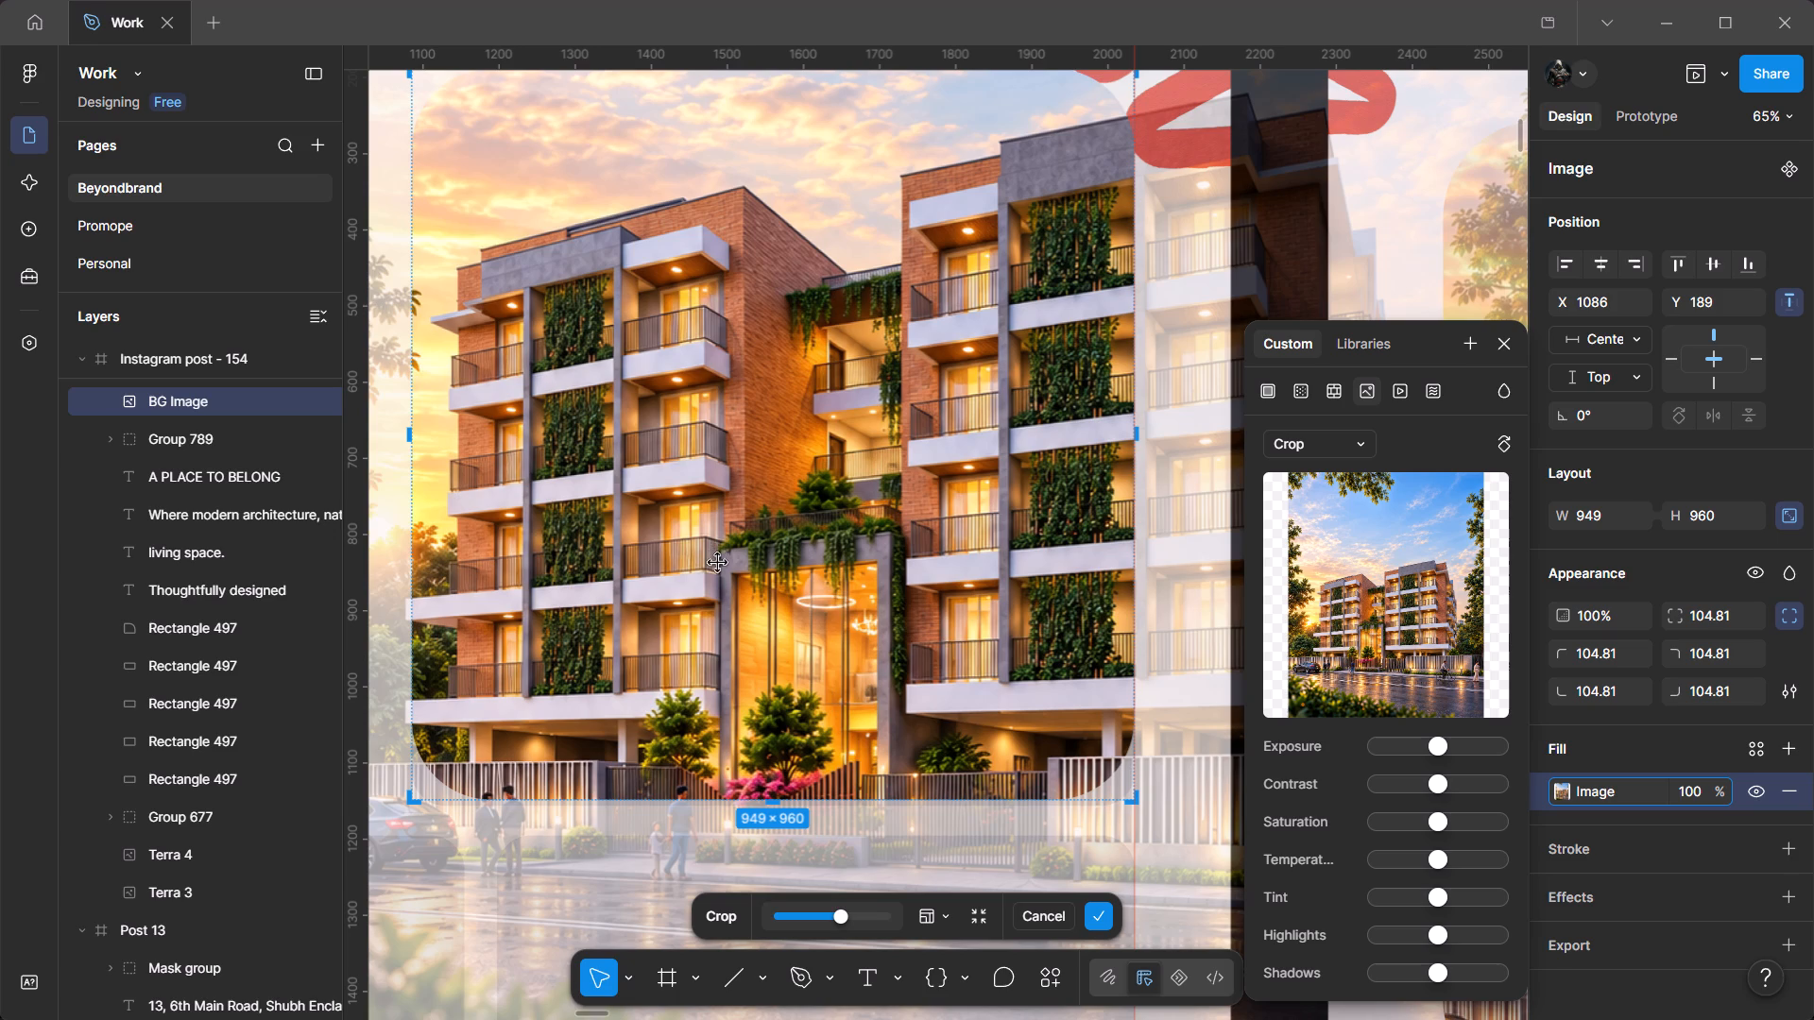
click(858, 805)
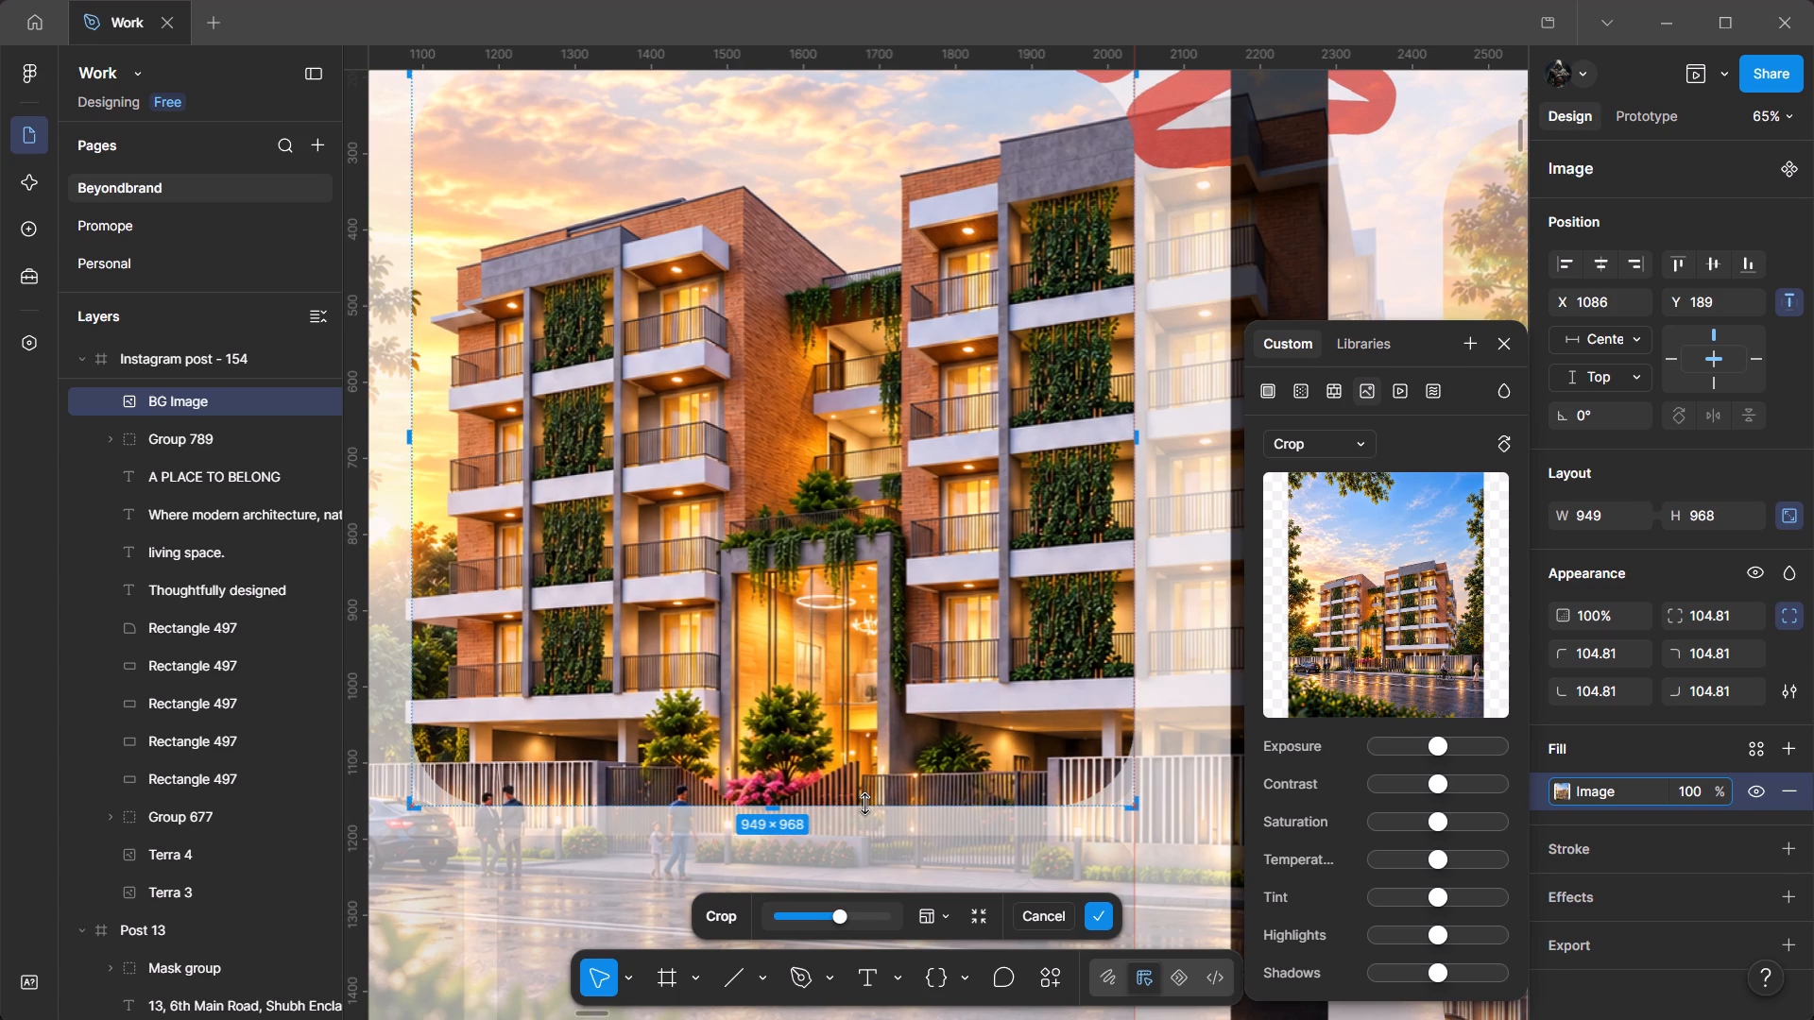
scroll(743, 630, up, 6)
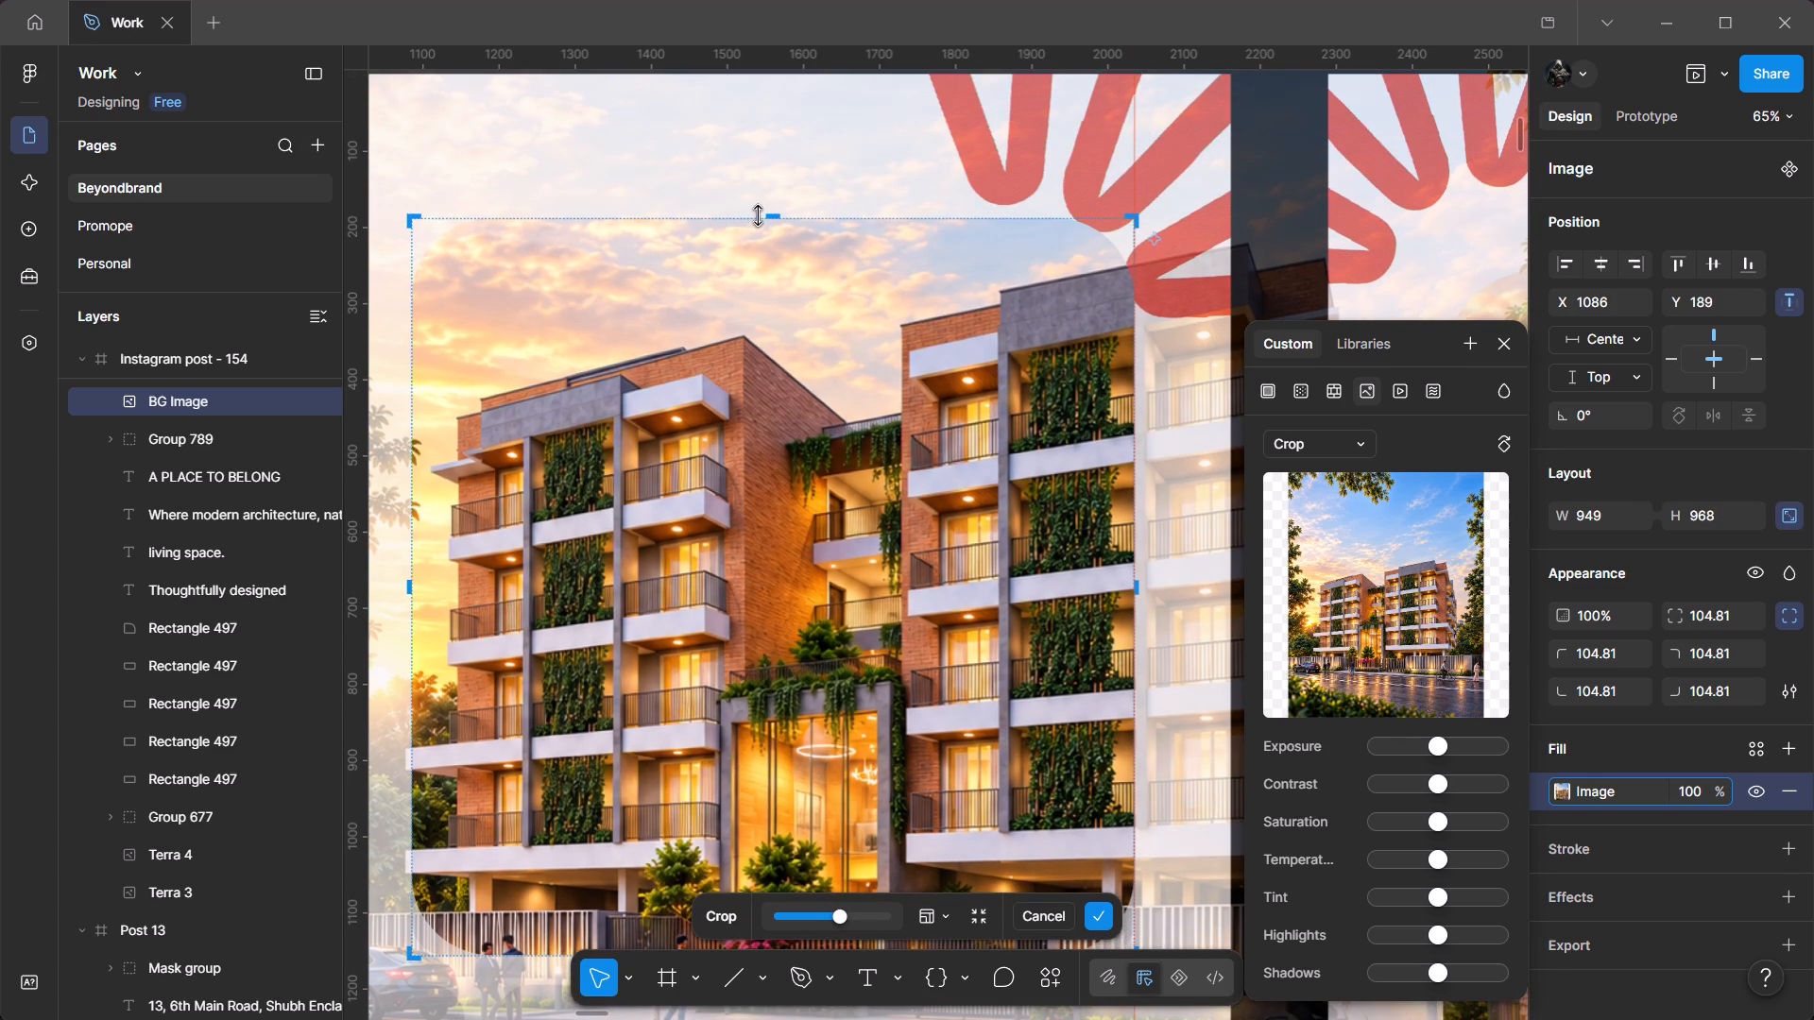
drag(759, 215, 793, 317)
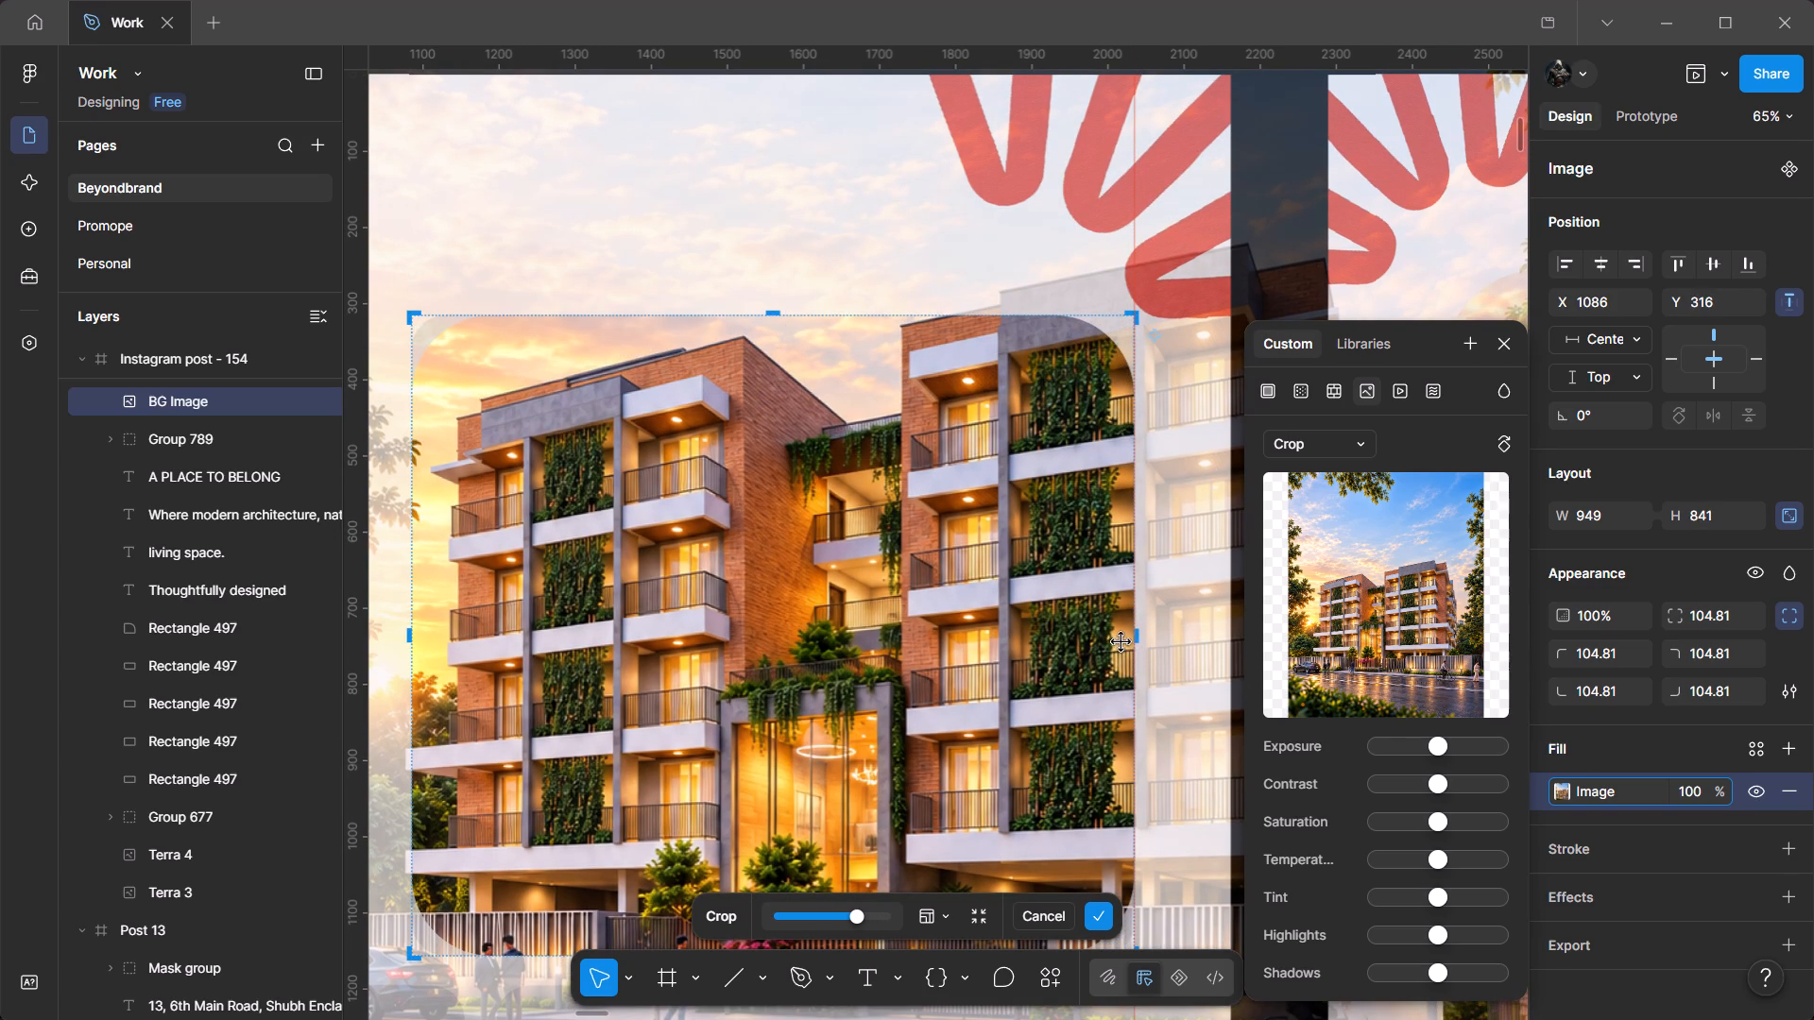
drag(1133, 630, 1126, 604)
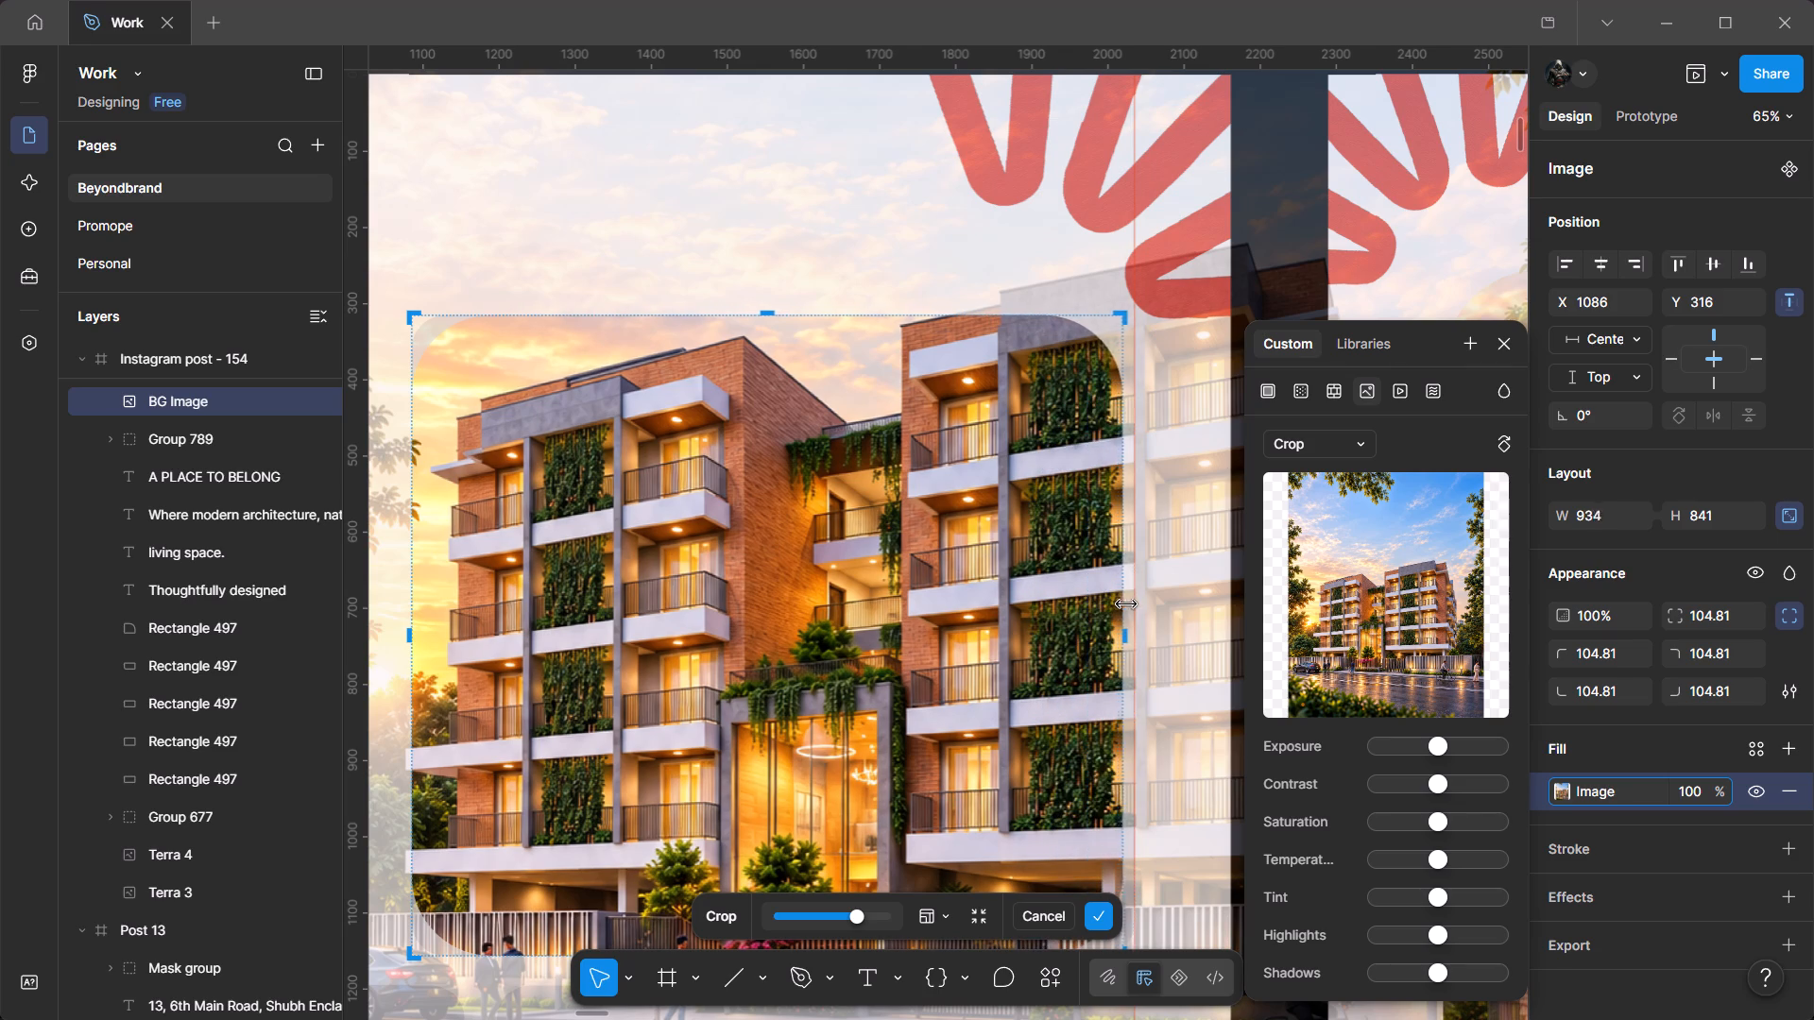
drag(1126, 604, 1133, 603)
click(880, 245)
ctrl+scroll(880, 244, down, 7)
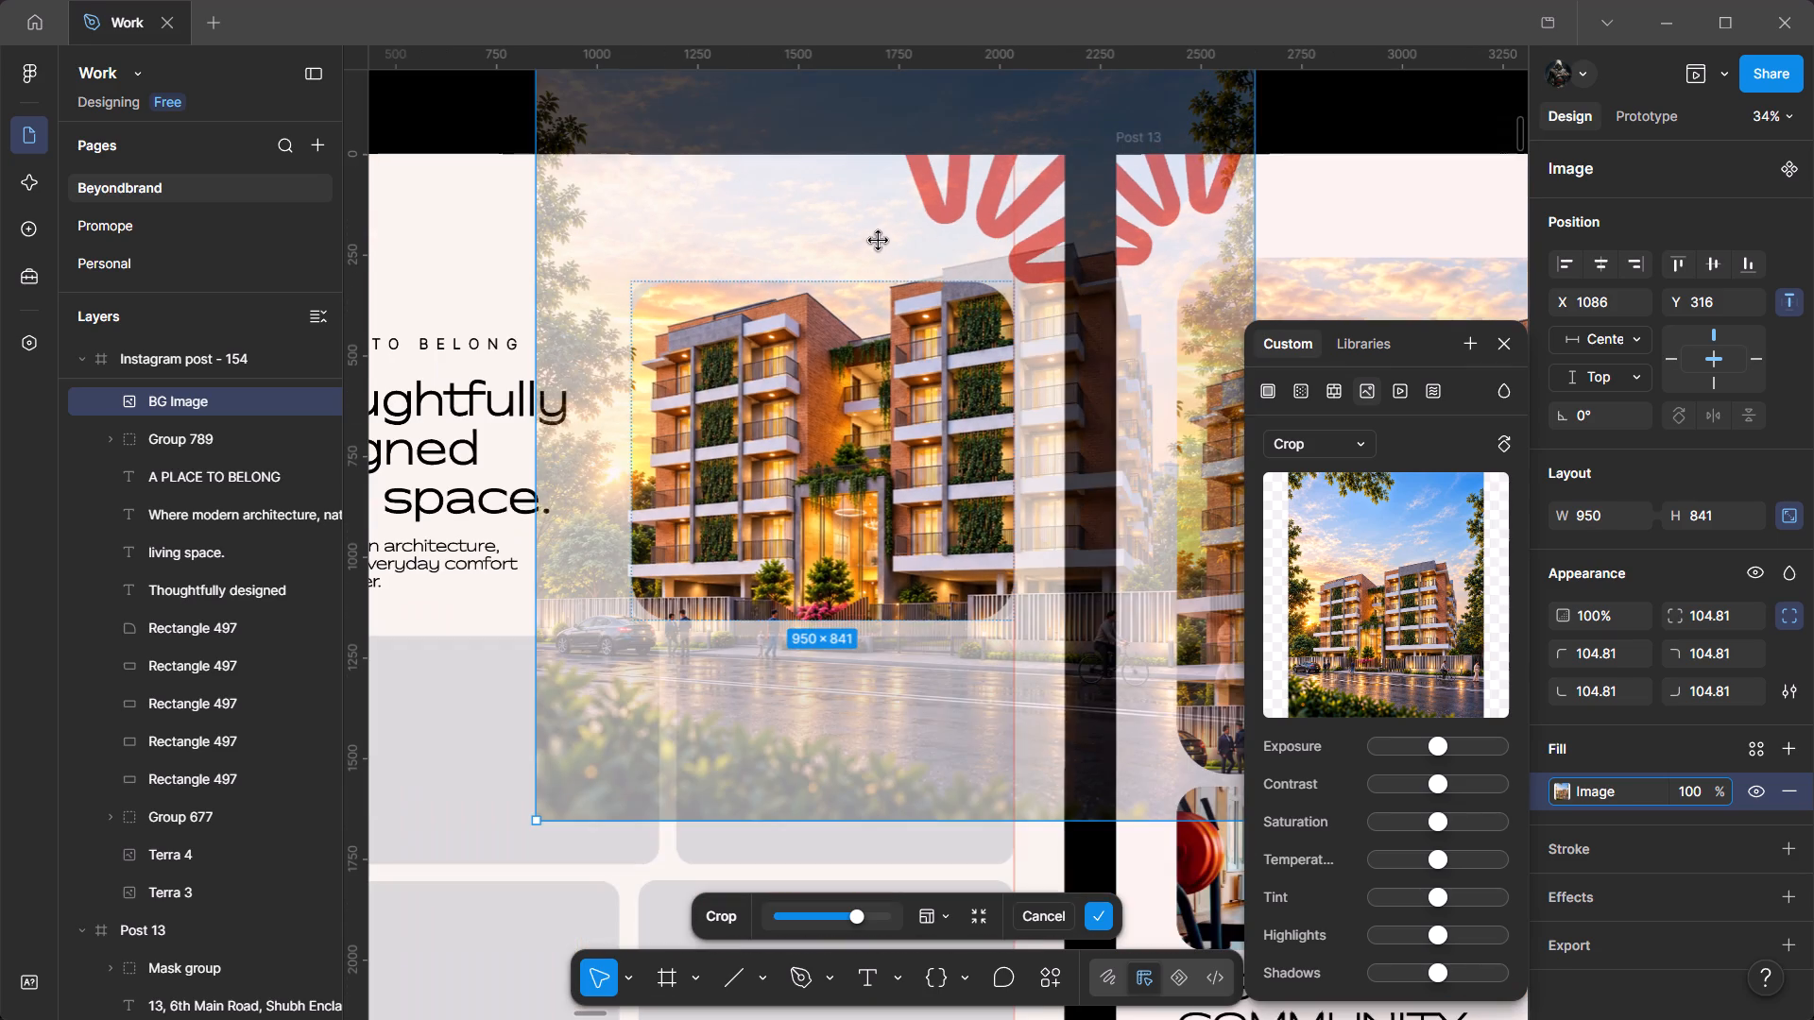
click(477, 121)
ctrl+scroll(650, 348, up, 6)
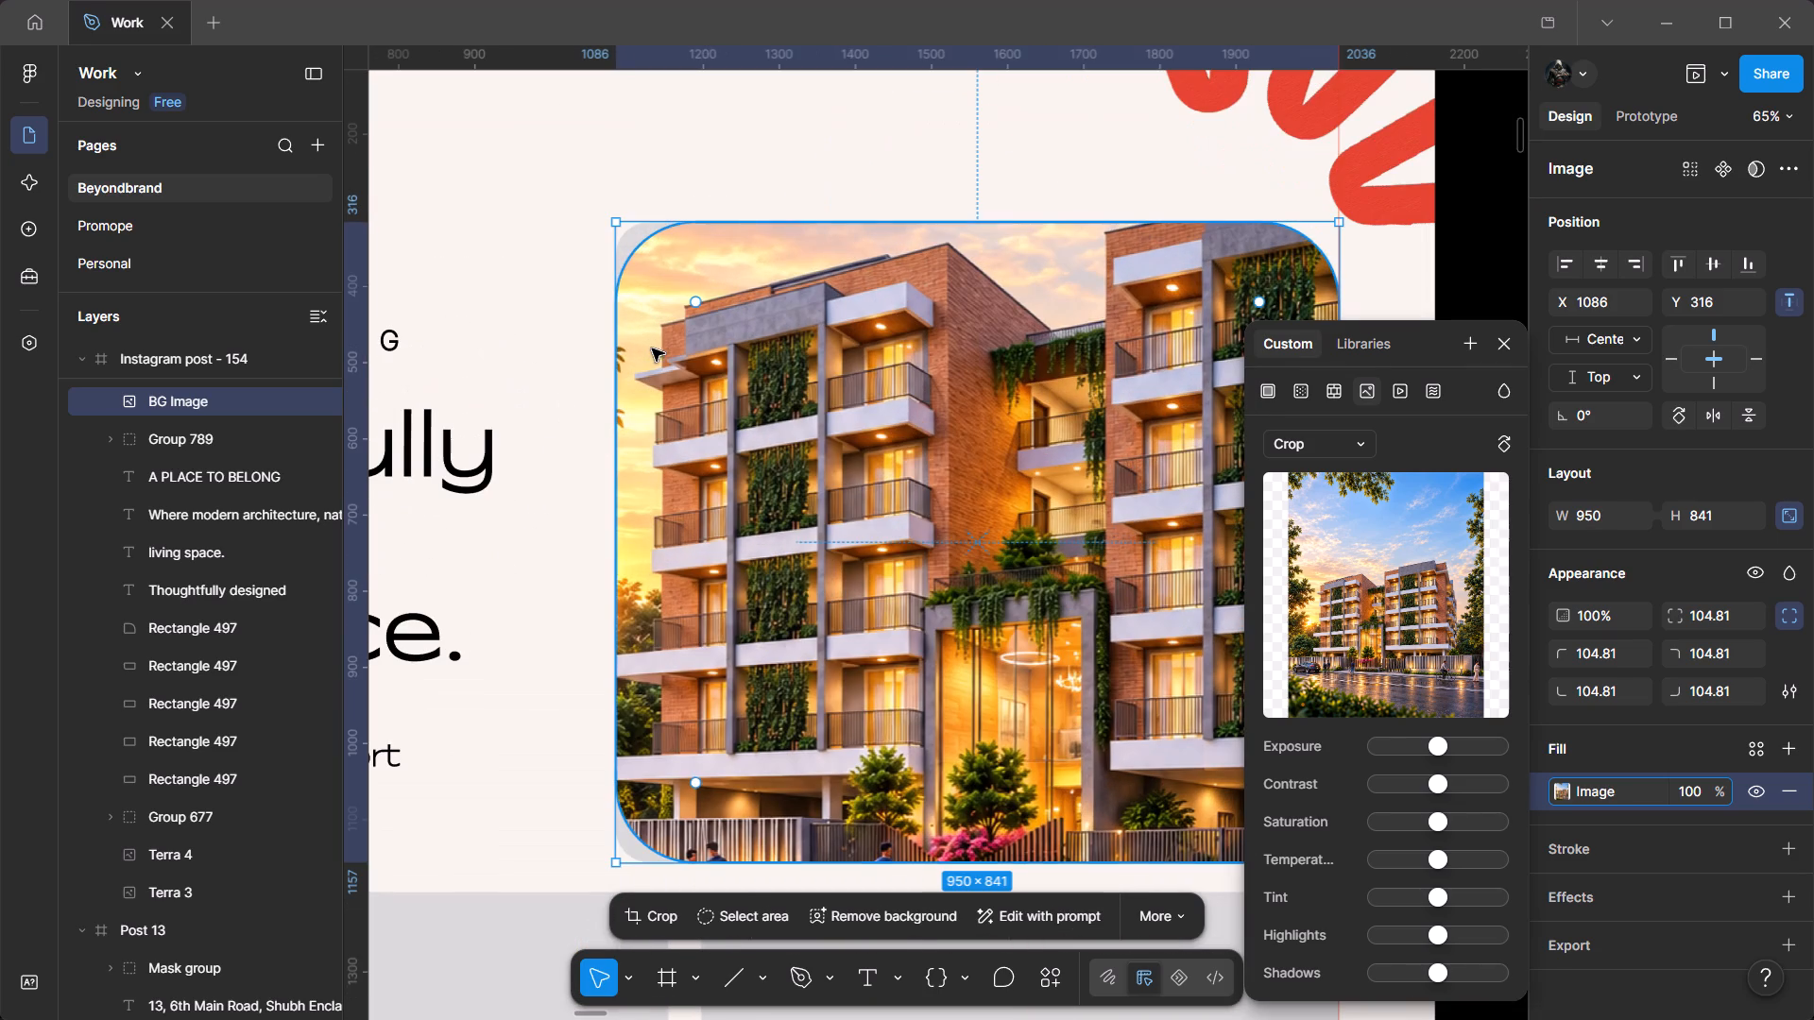
Set the building image's corner radius to 42, and give its top-right corner the large curve of the placeholder.
click(1778, 603)
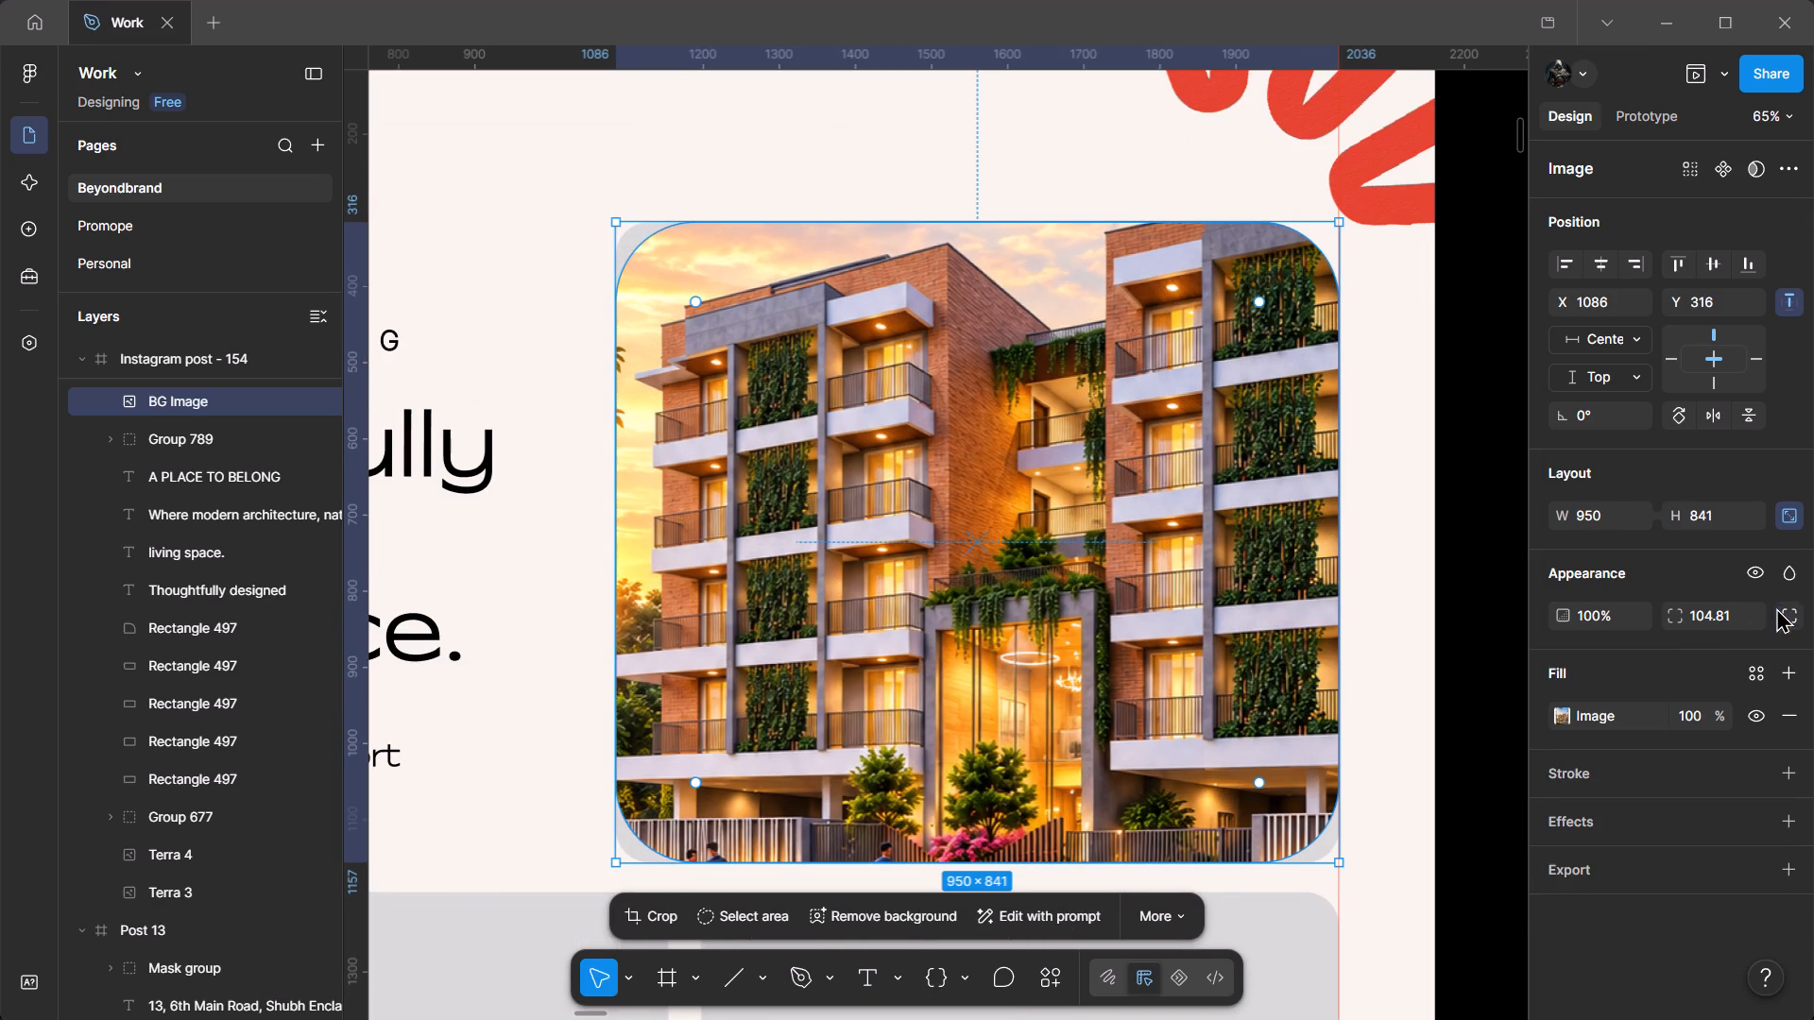
drag(1680, 620, 335, 395)
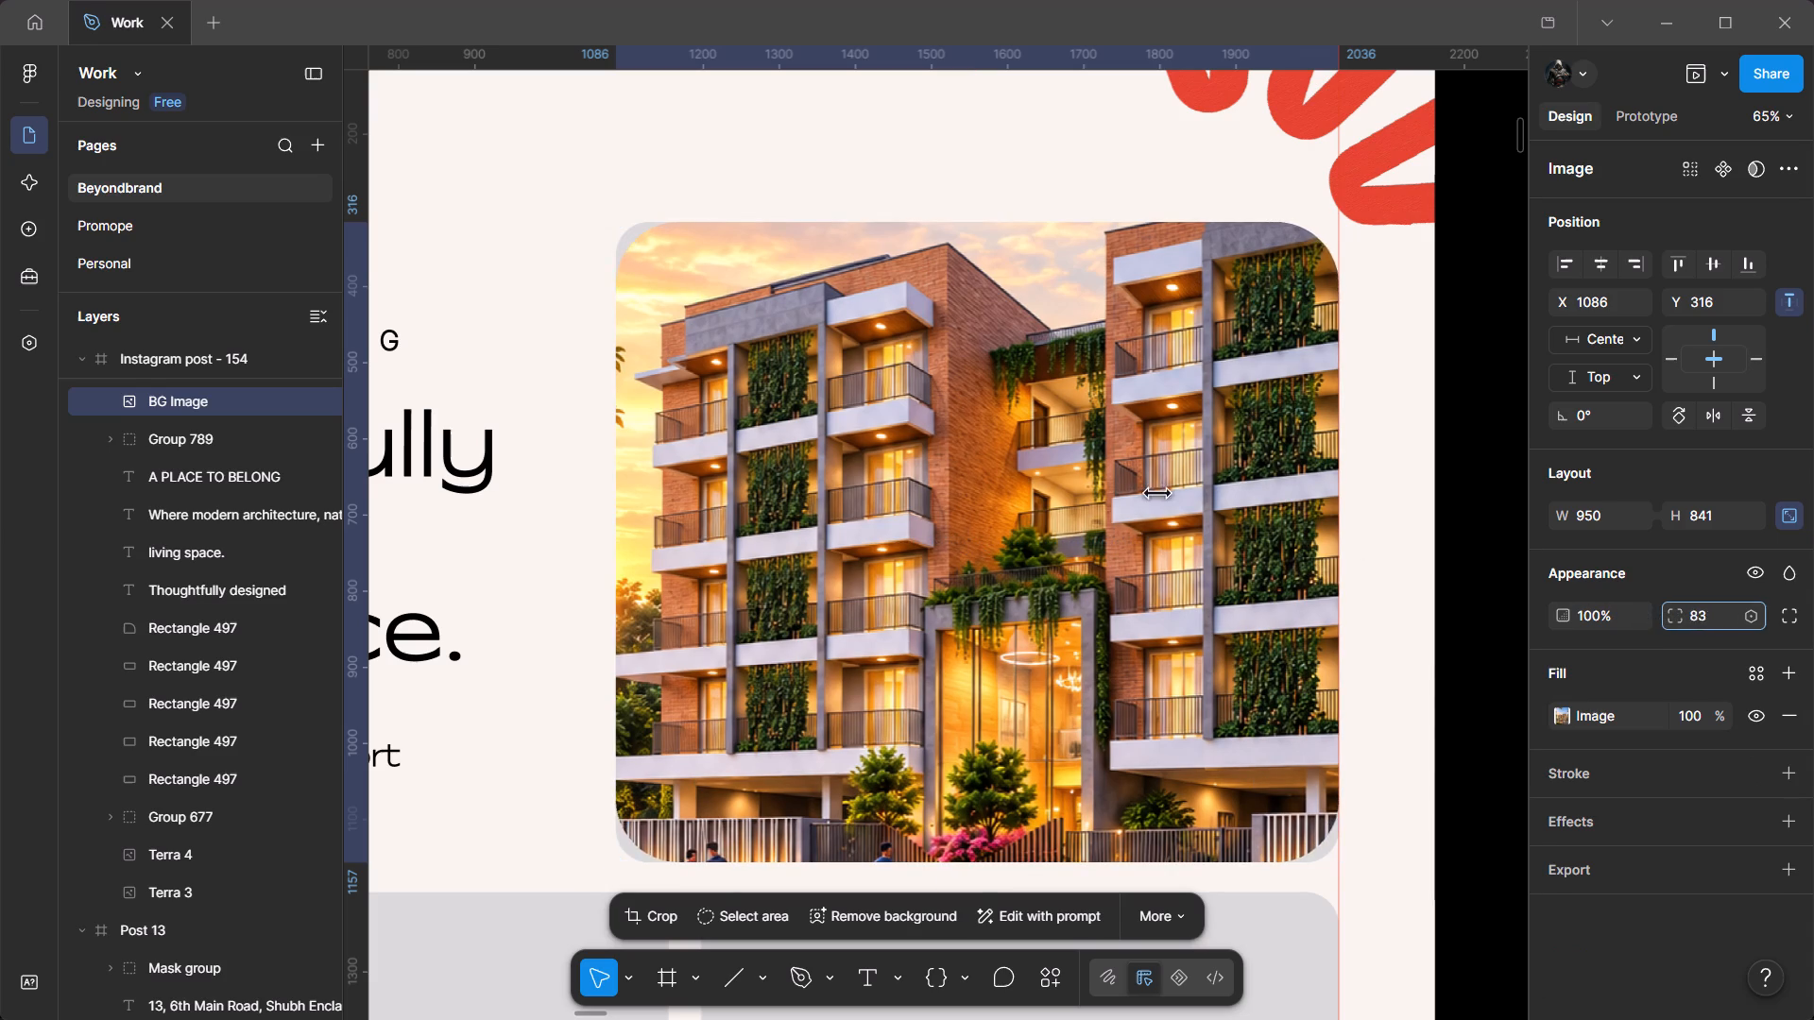
drag(335, 395, 801, 510)
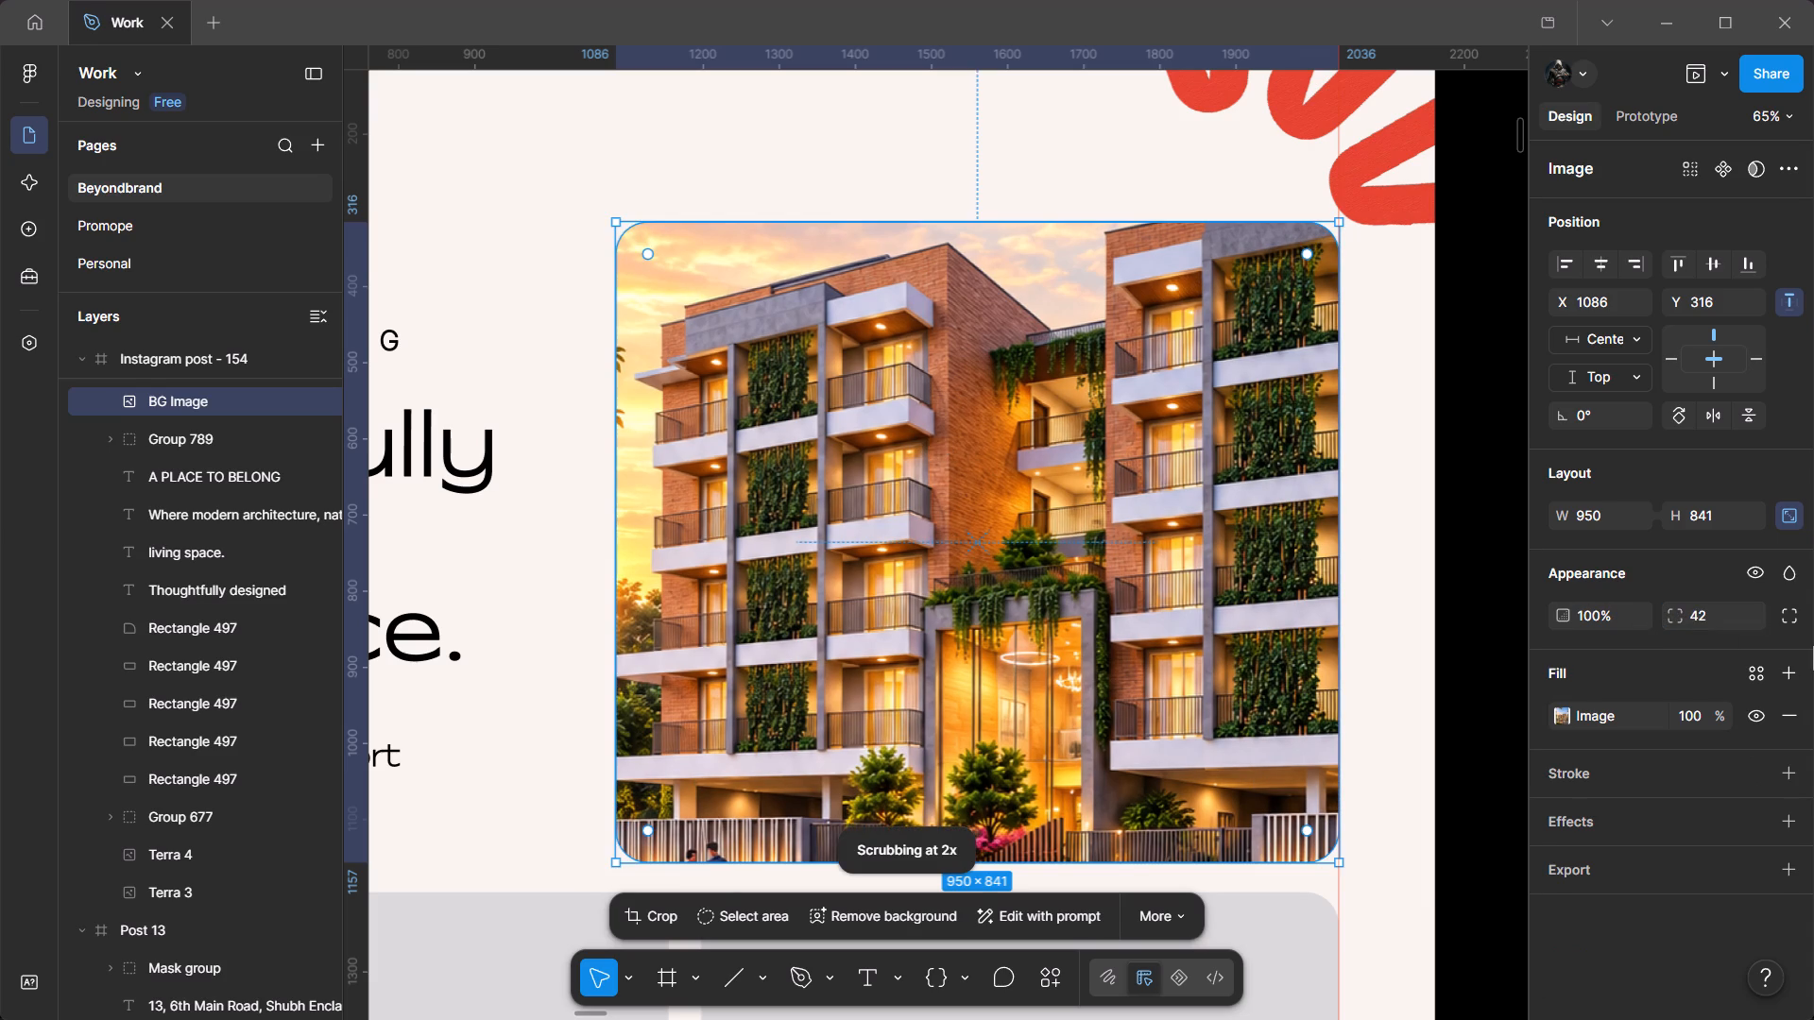
click(1782, 624)
drag(1678, 657, 1353, 612)
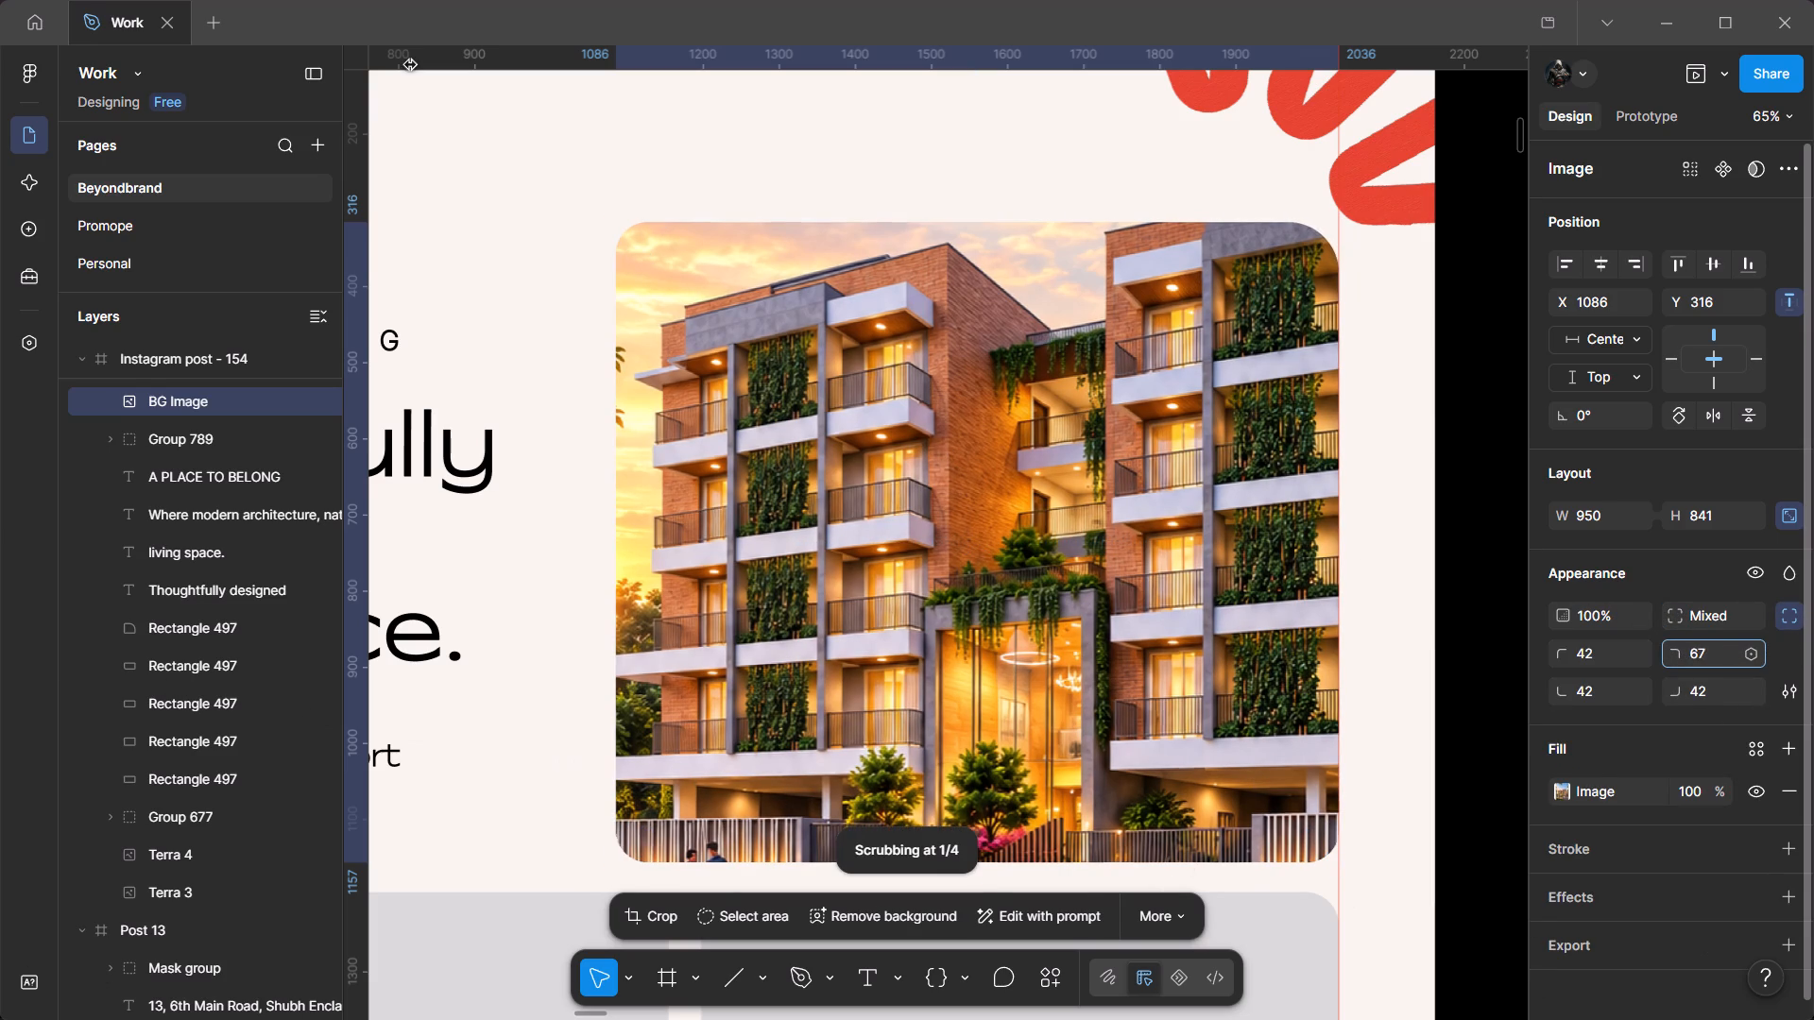
Set the building image's top-right corner radius to 495 so it covers the curved grey placeholder beneath it.
drag(1353, 612, 1466, 564)
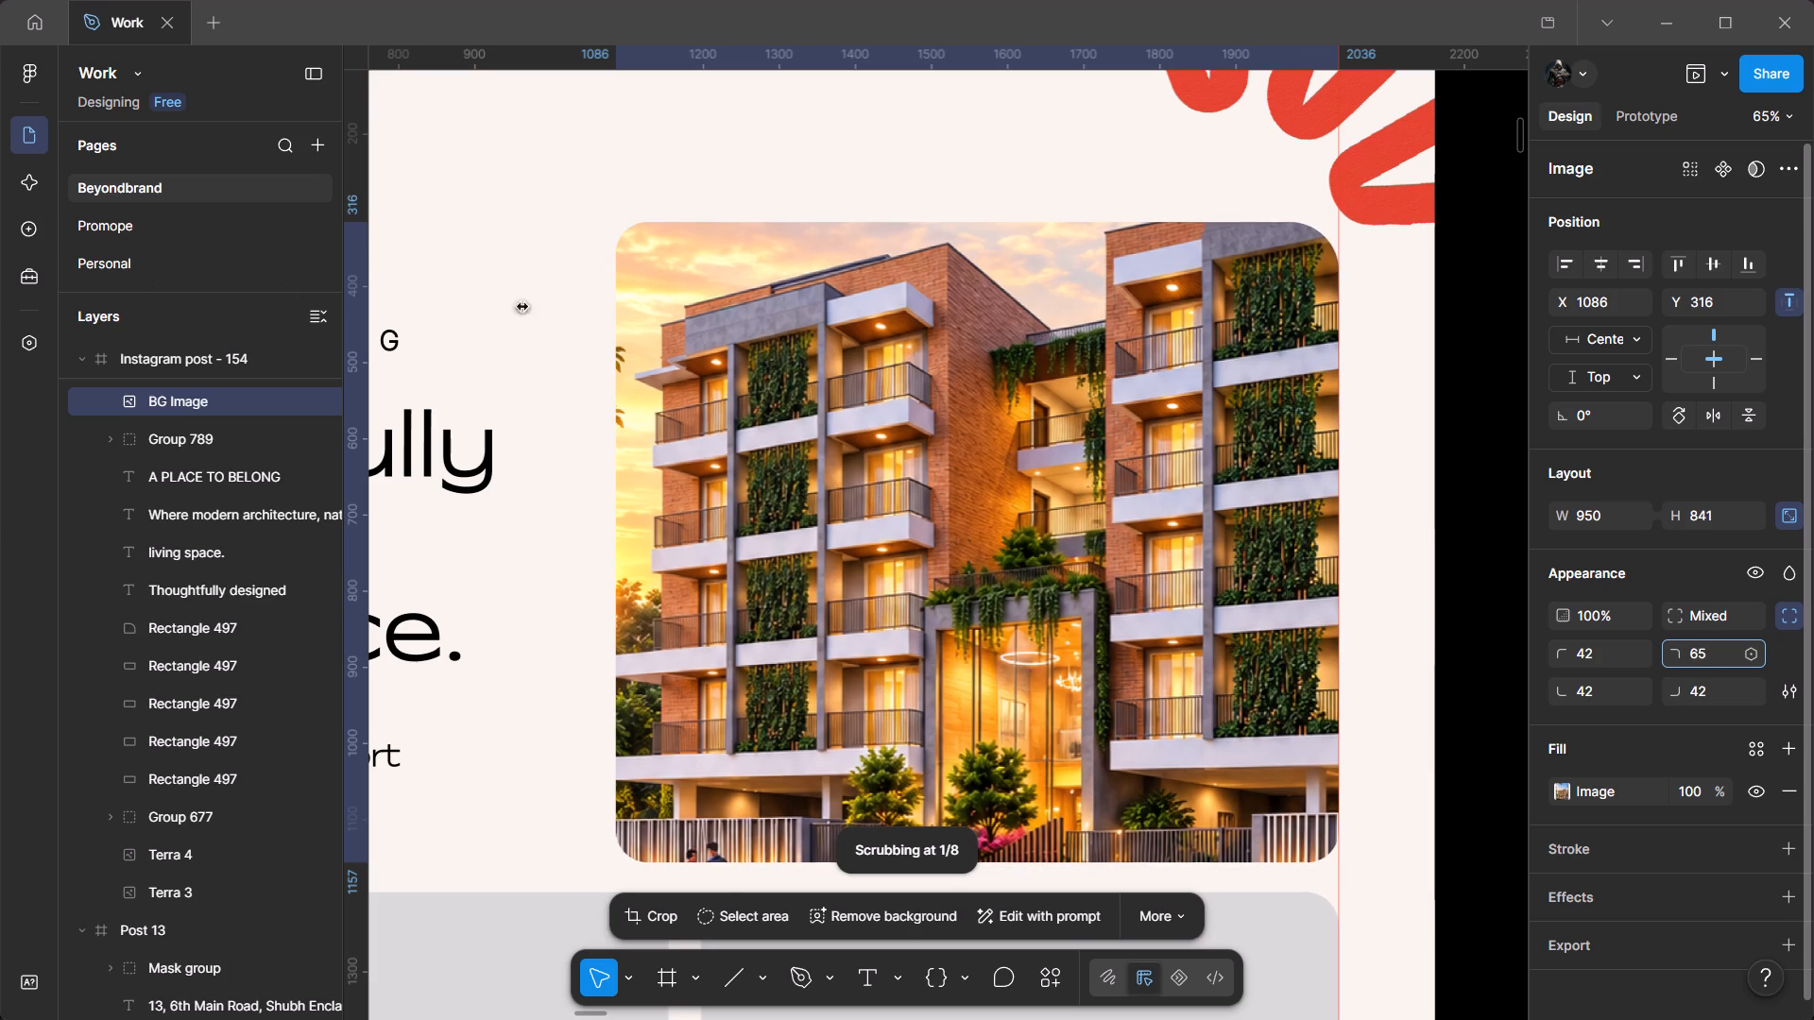
drag(1466, 564, 1190, 547)
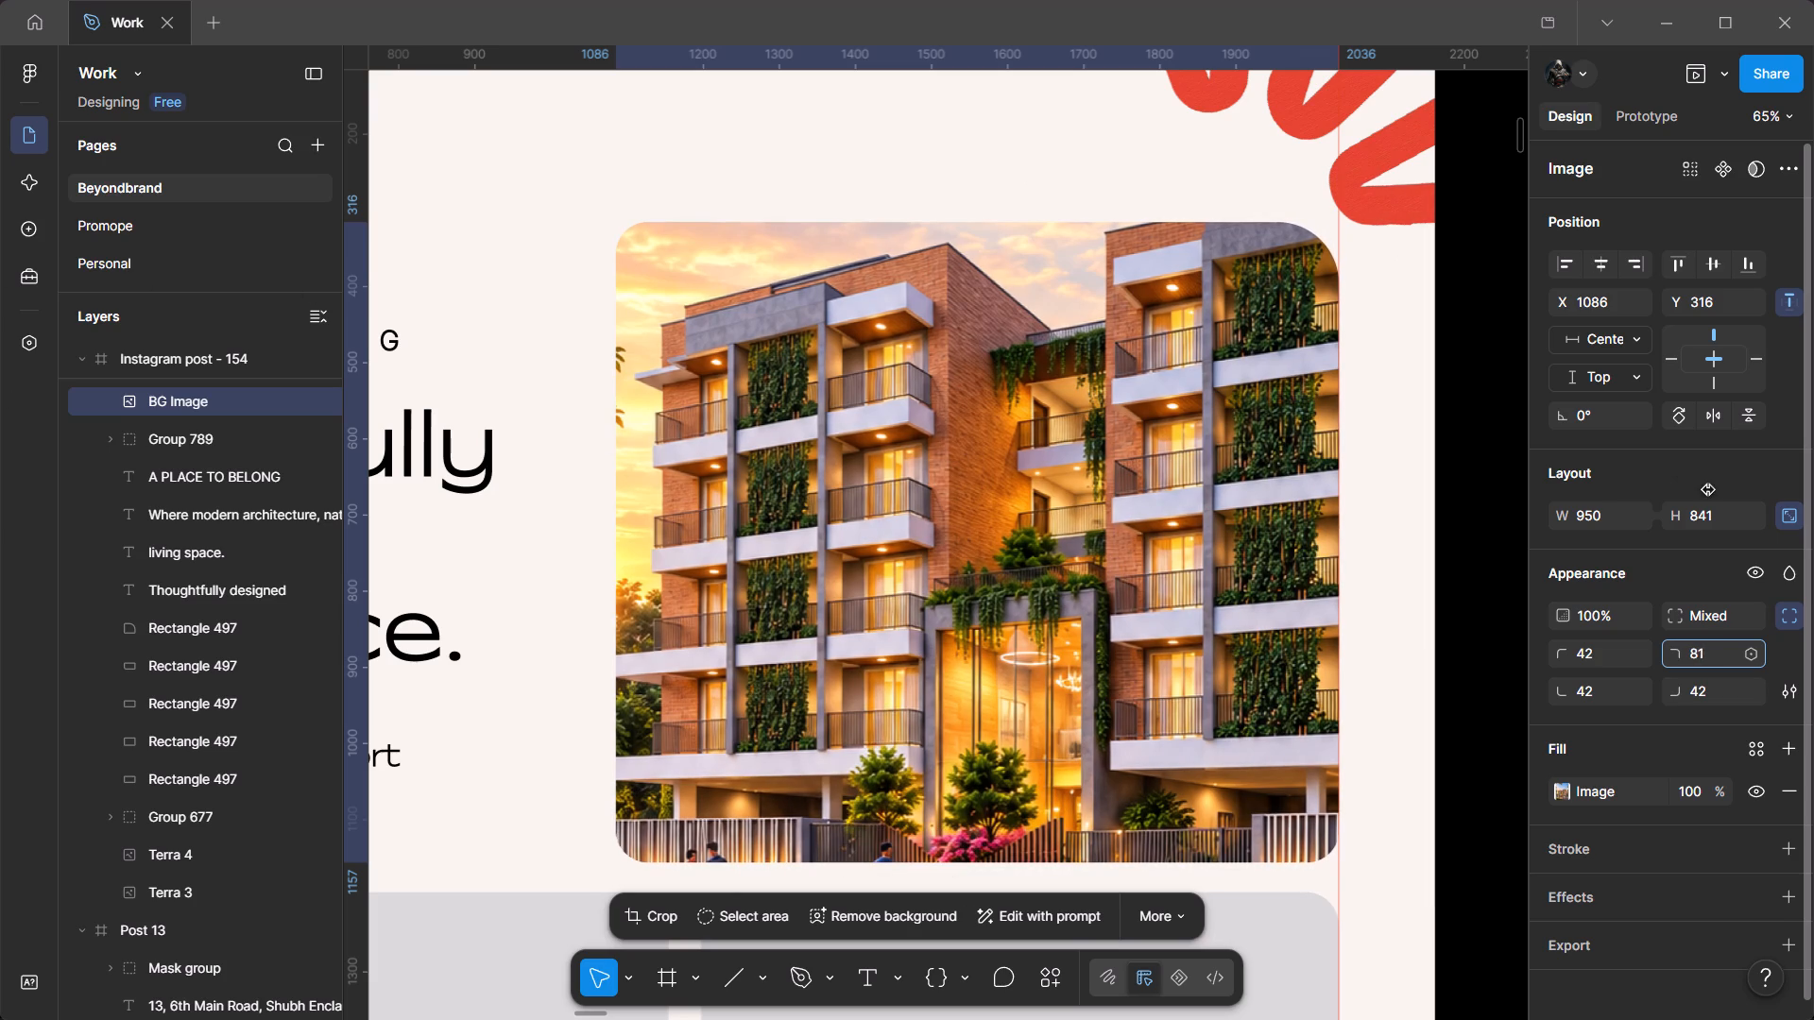
drag(1190, 547, 904, 489)
drag(904, 489, 1169, 557)
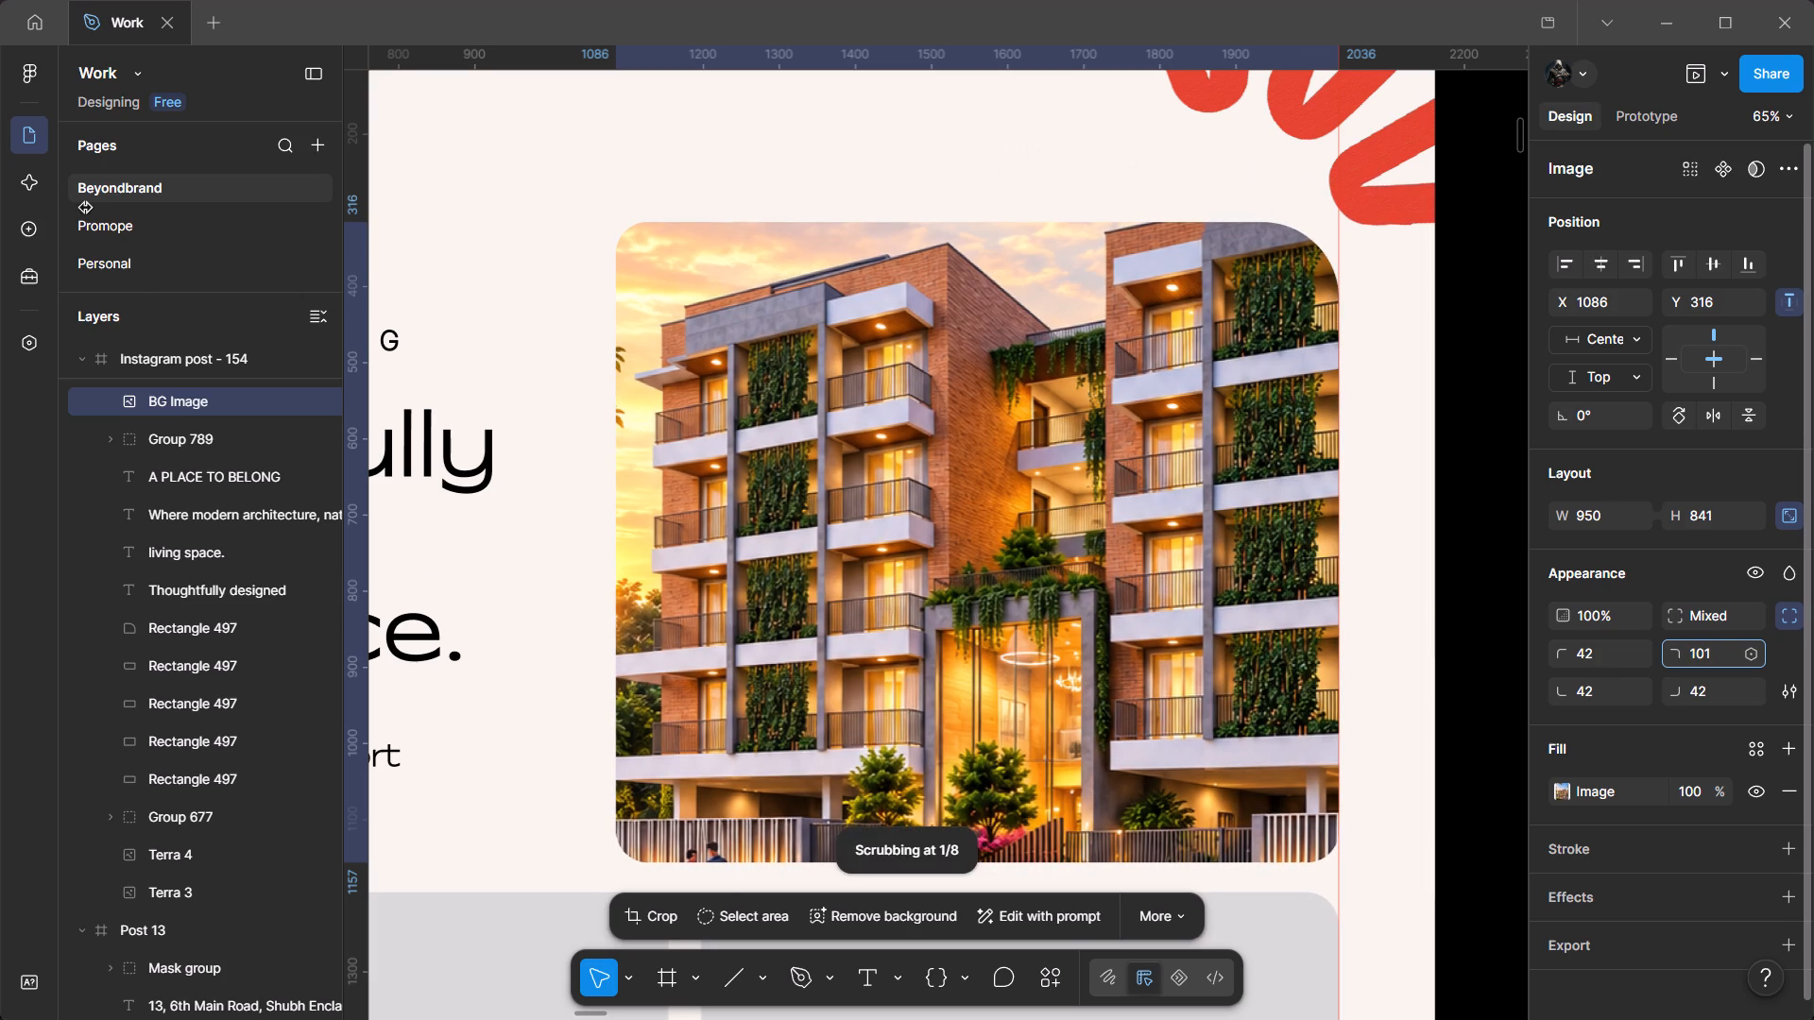
drag(1169, 557, 947, 384)
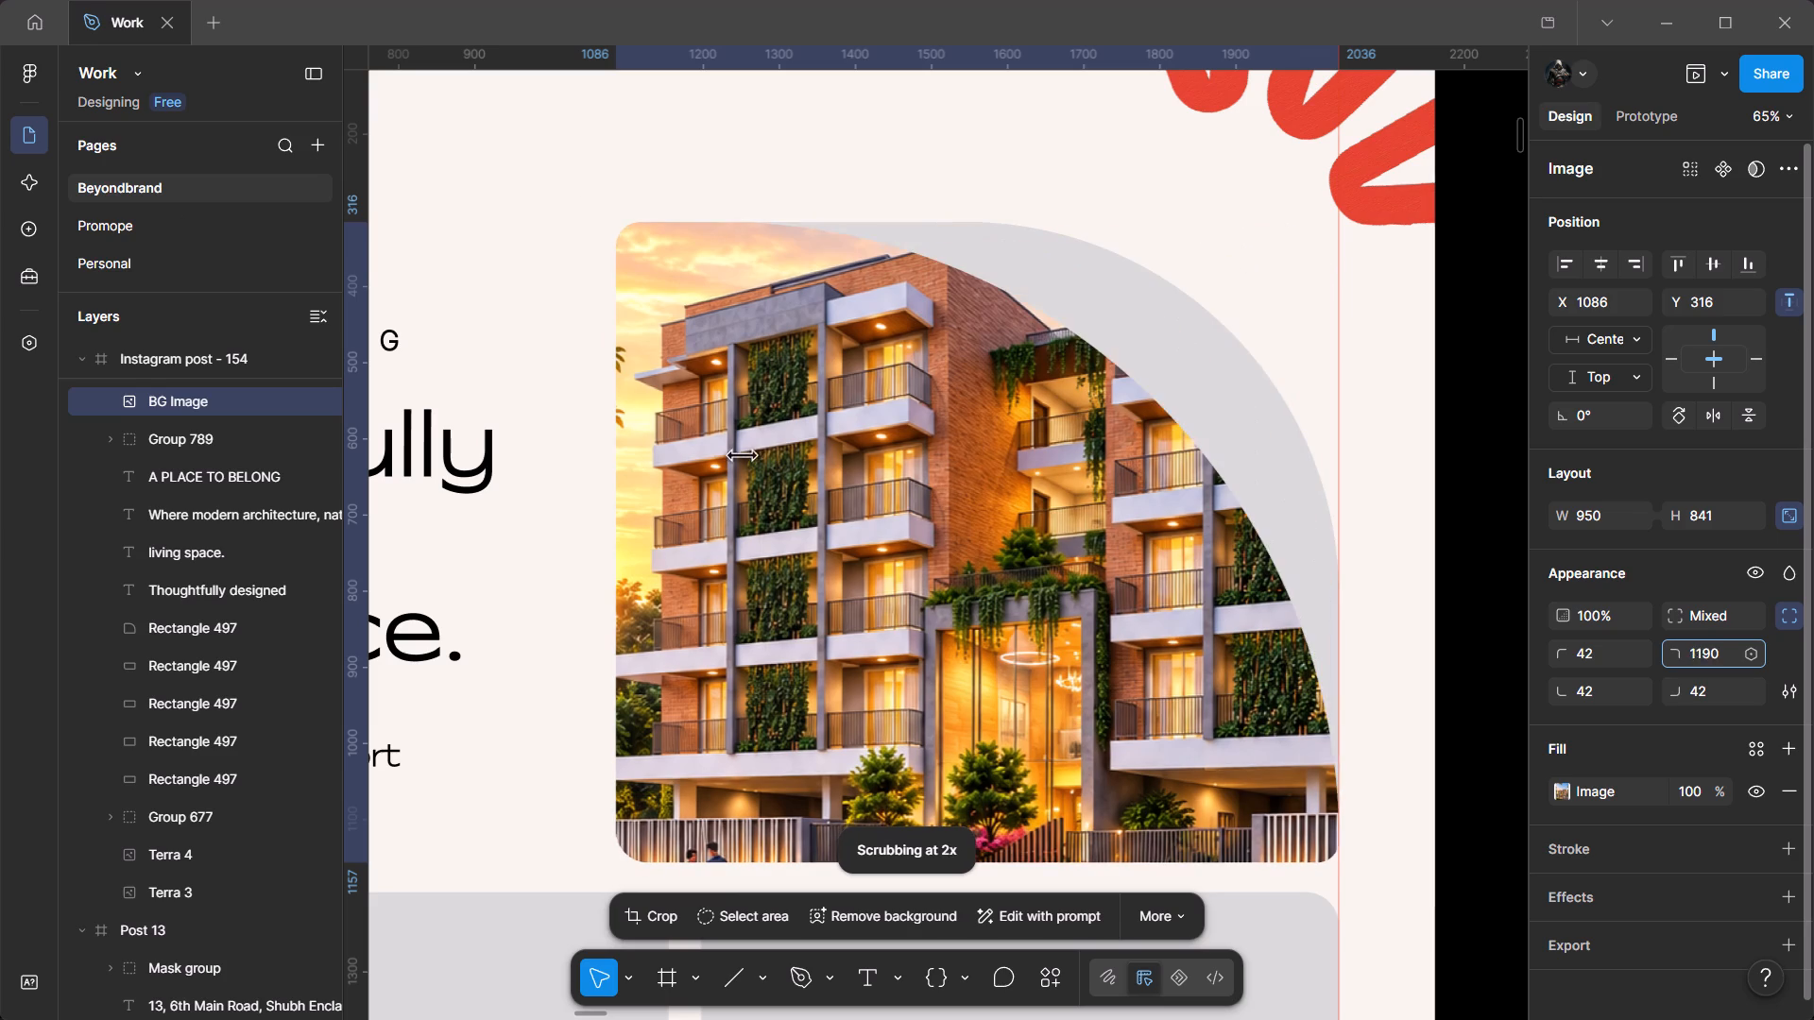
drag(947, 384, 1009, 751)
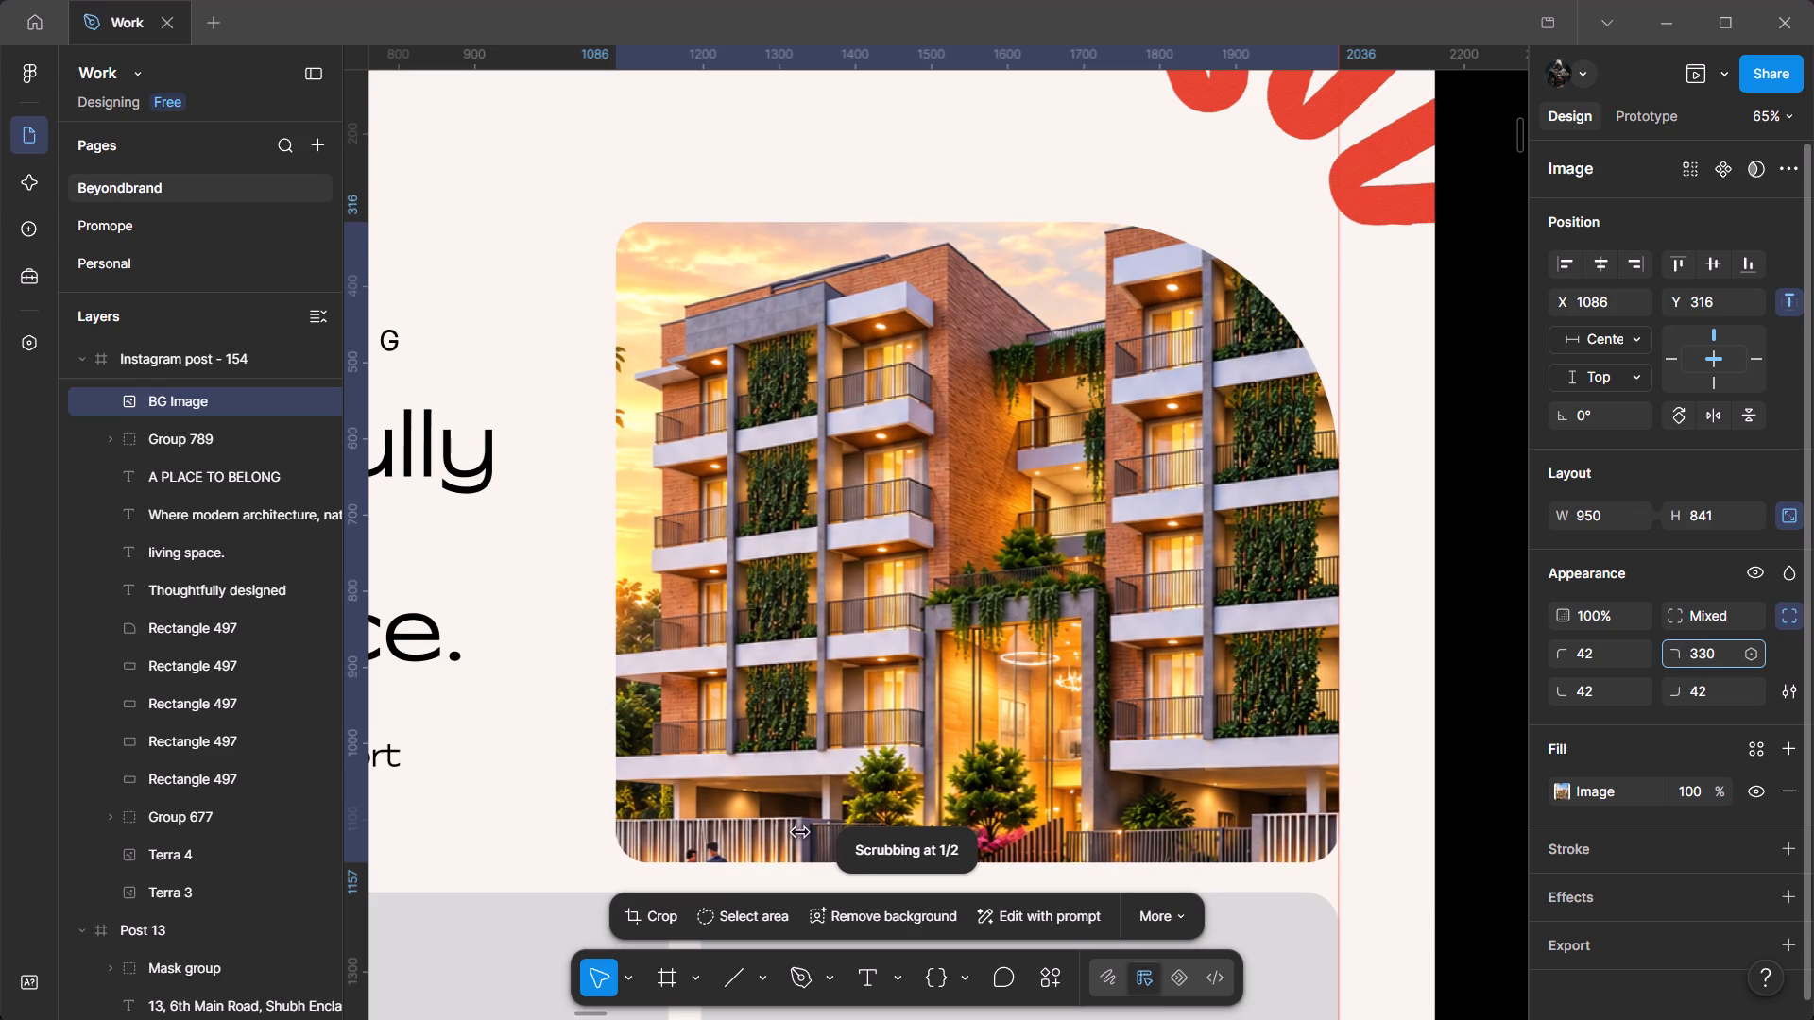
drag(1009, 751, 1154, 533)
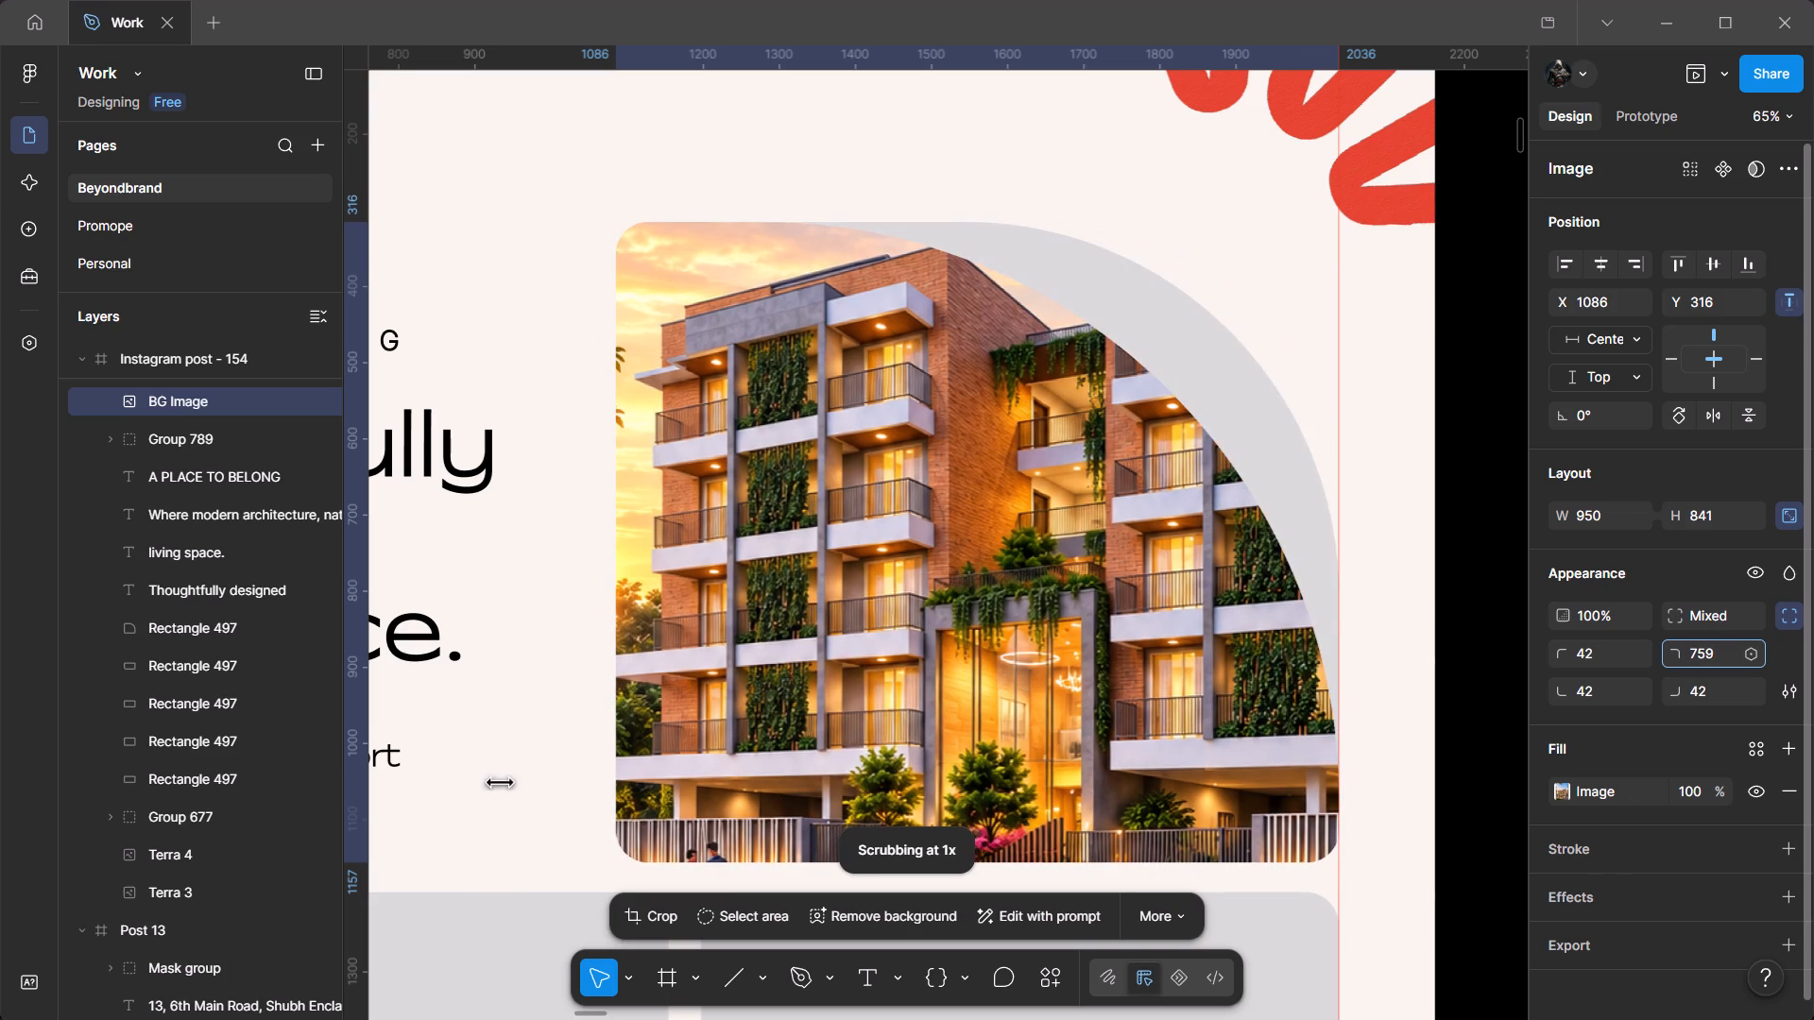
drag(1154, 533, 368, 519)
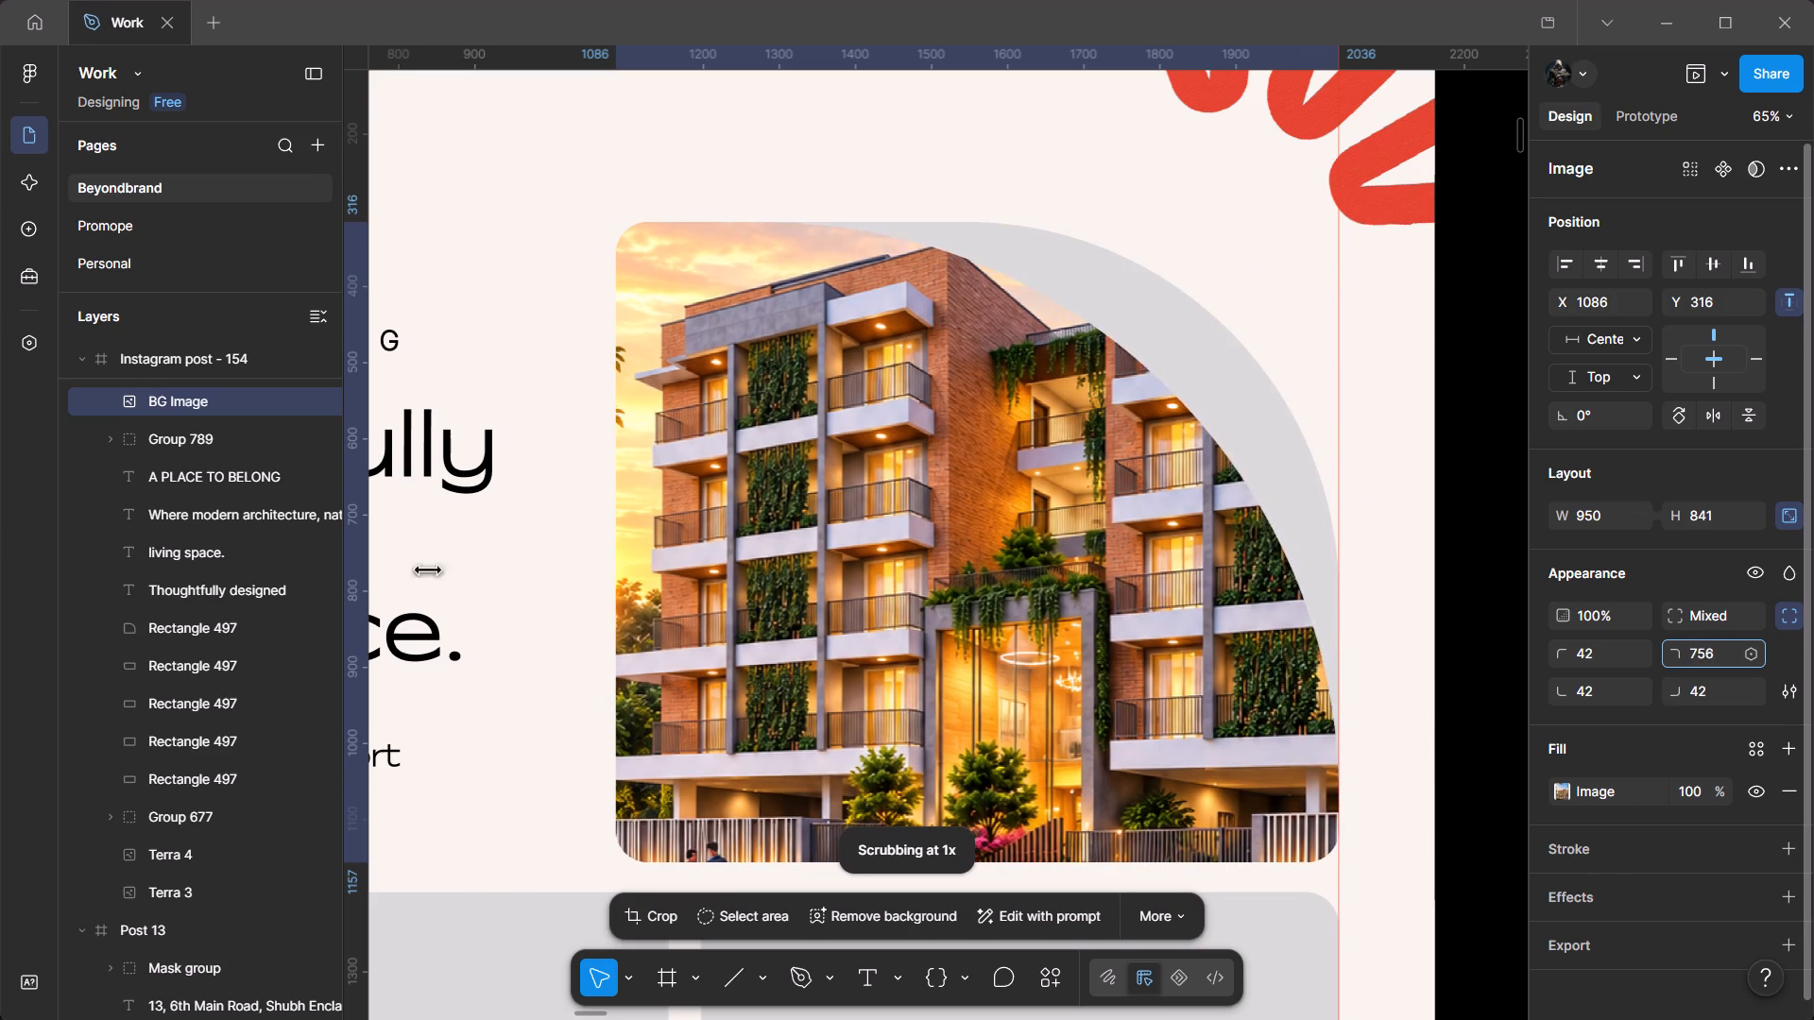
drag(368, 519, 869, 533)
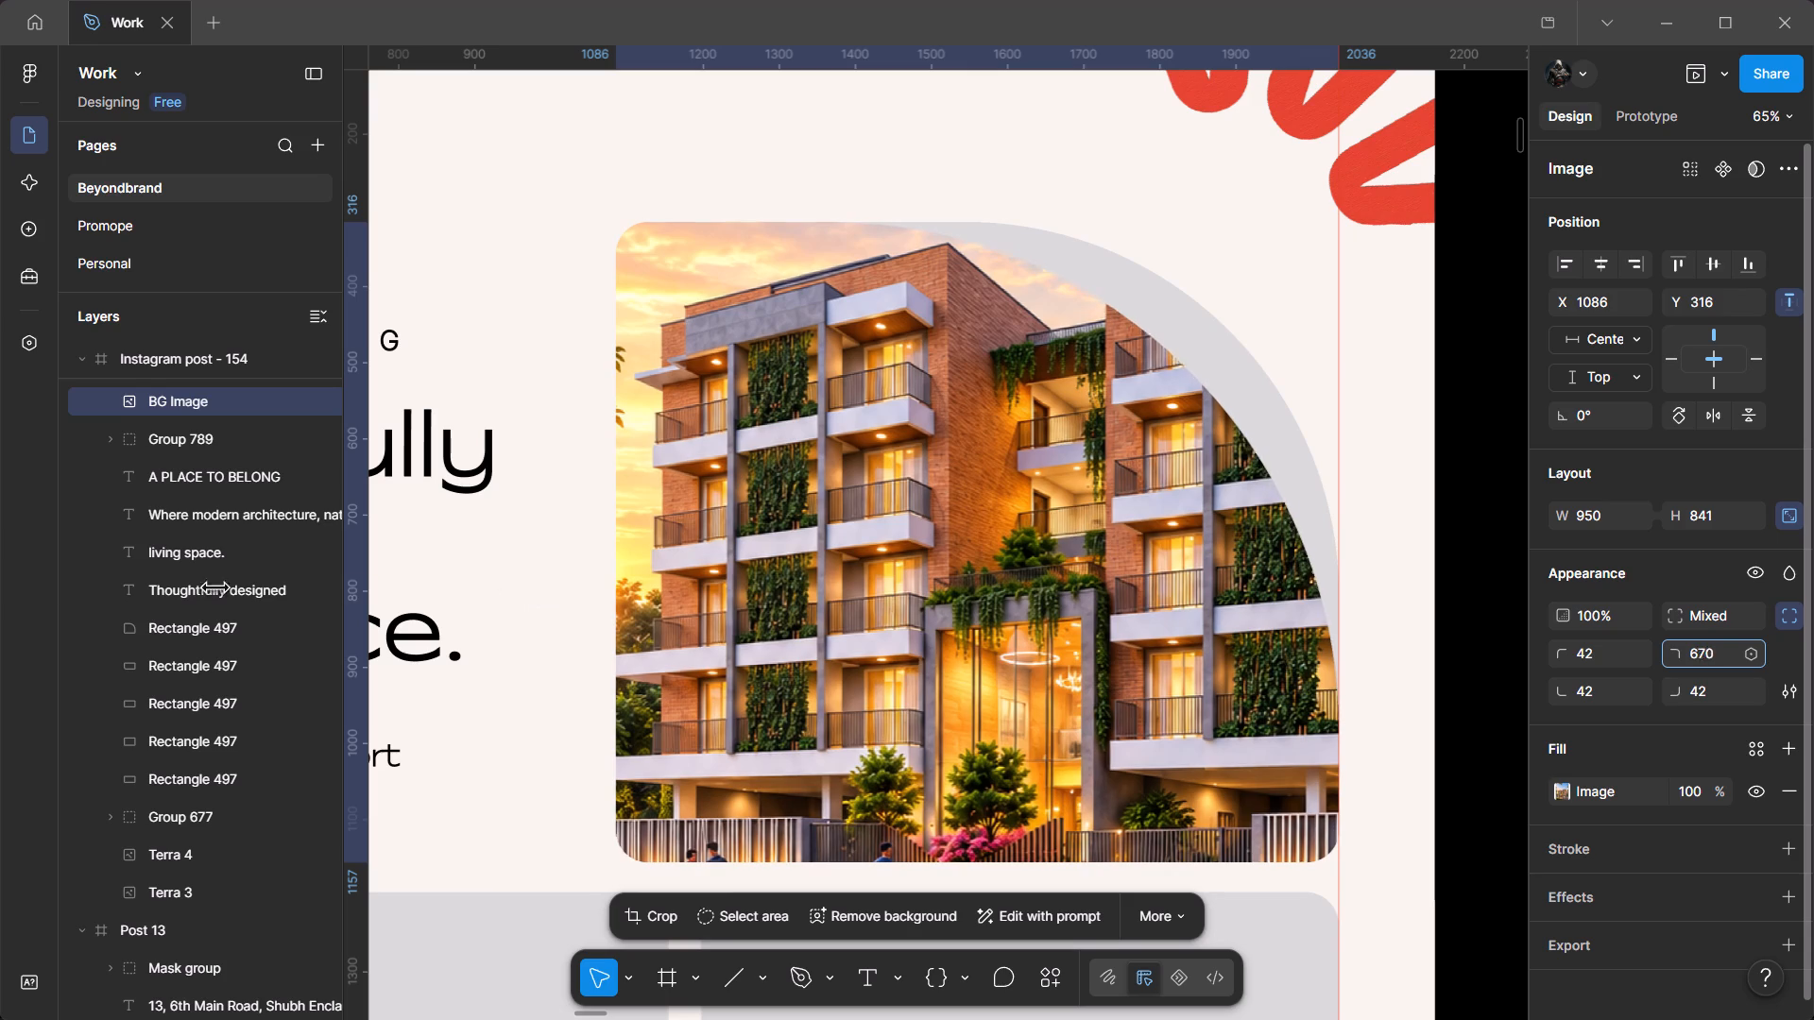
drag(869, 533, 880, 535)
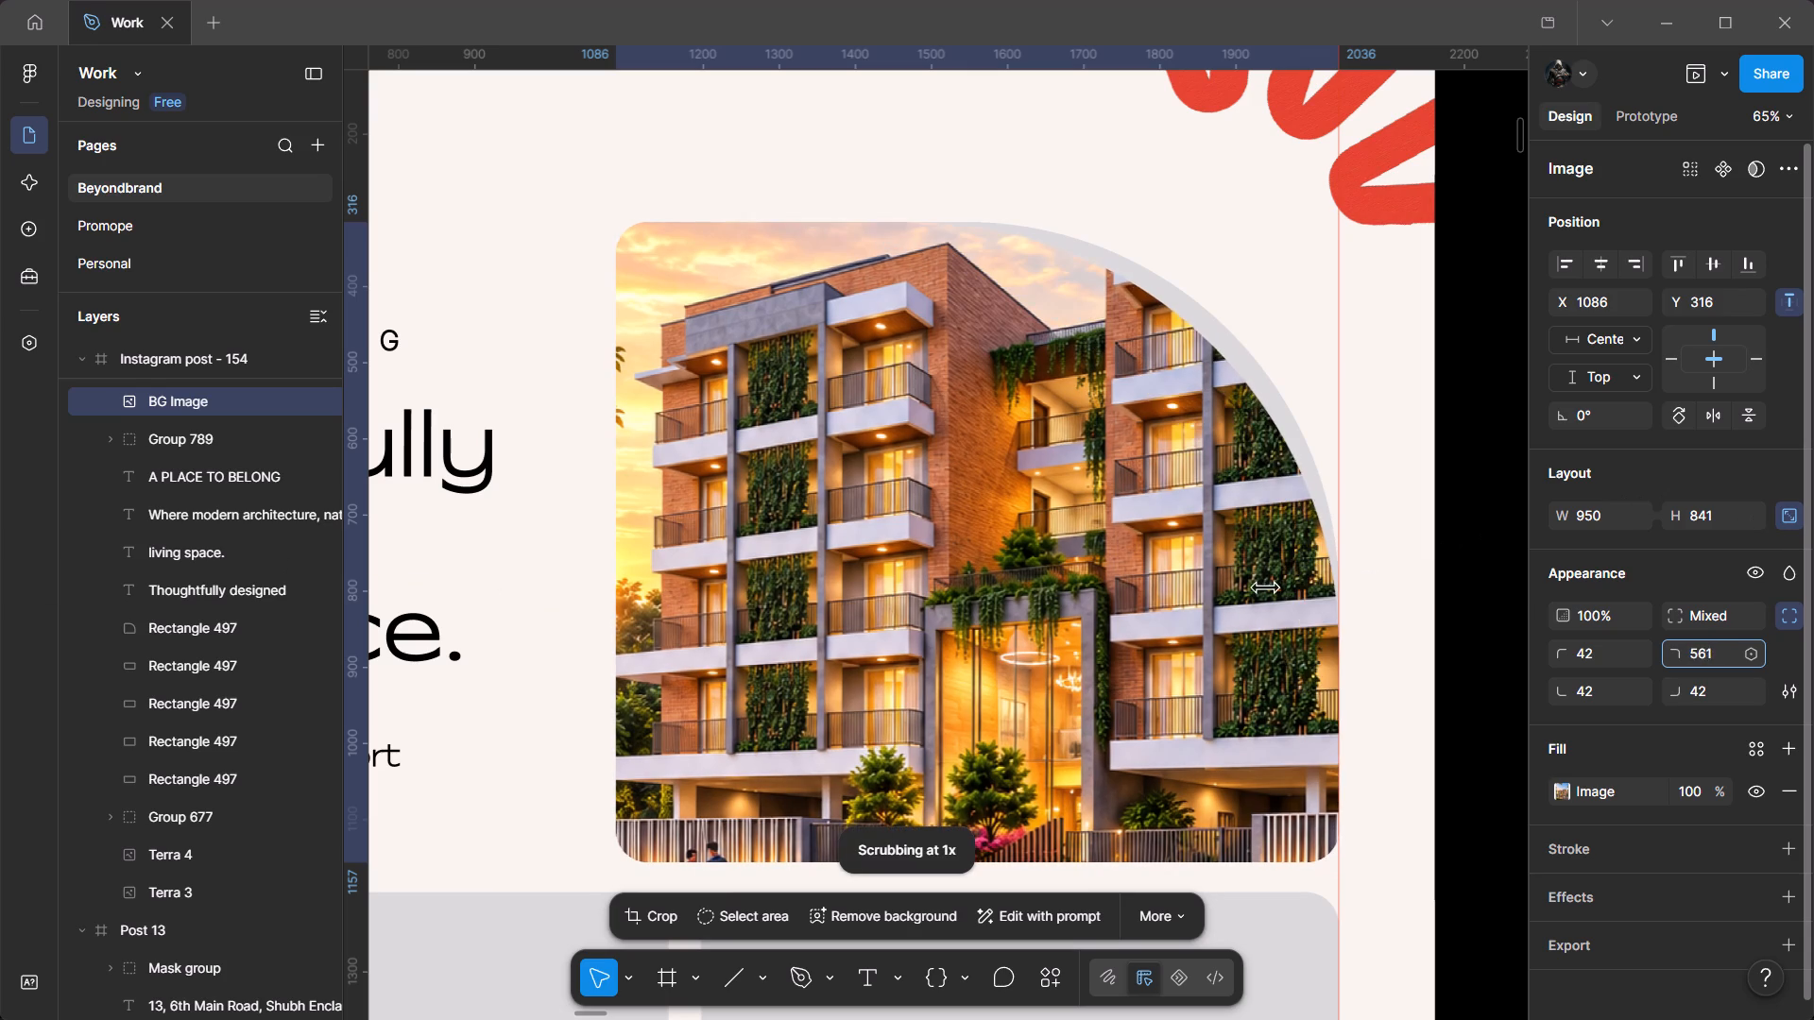
drag(880, 535, 717, 531)
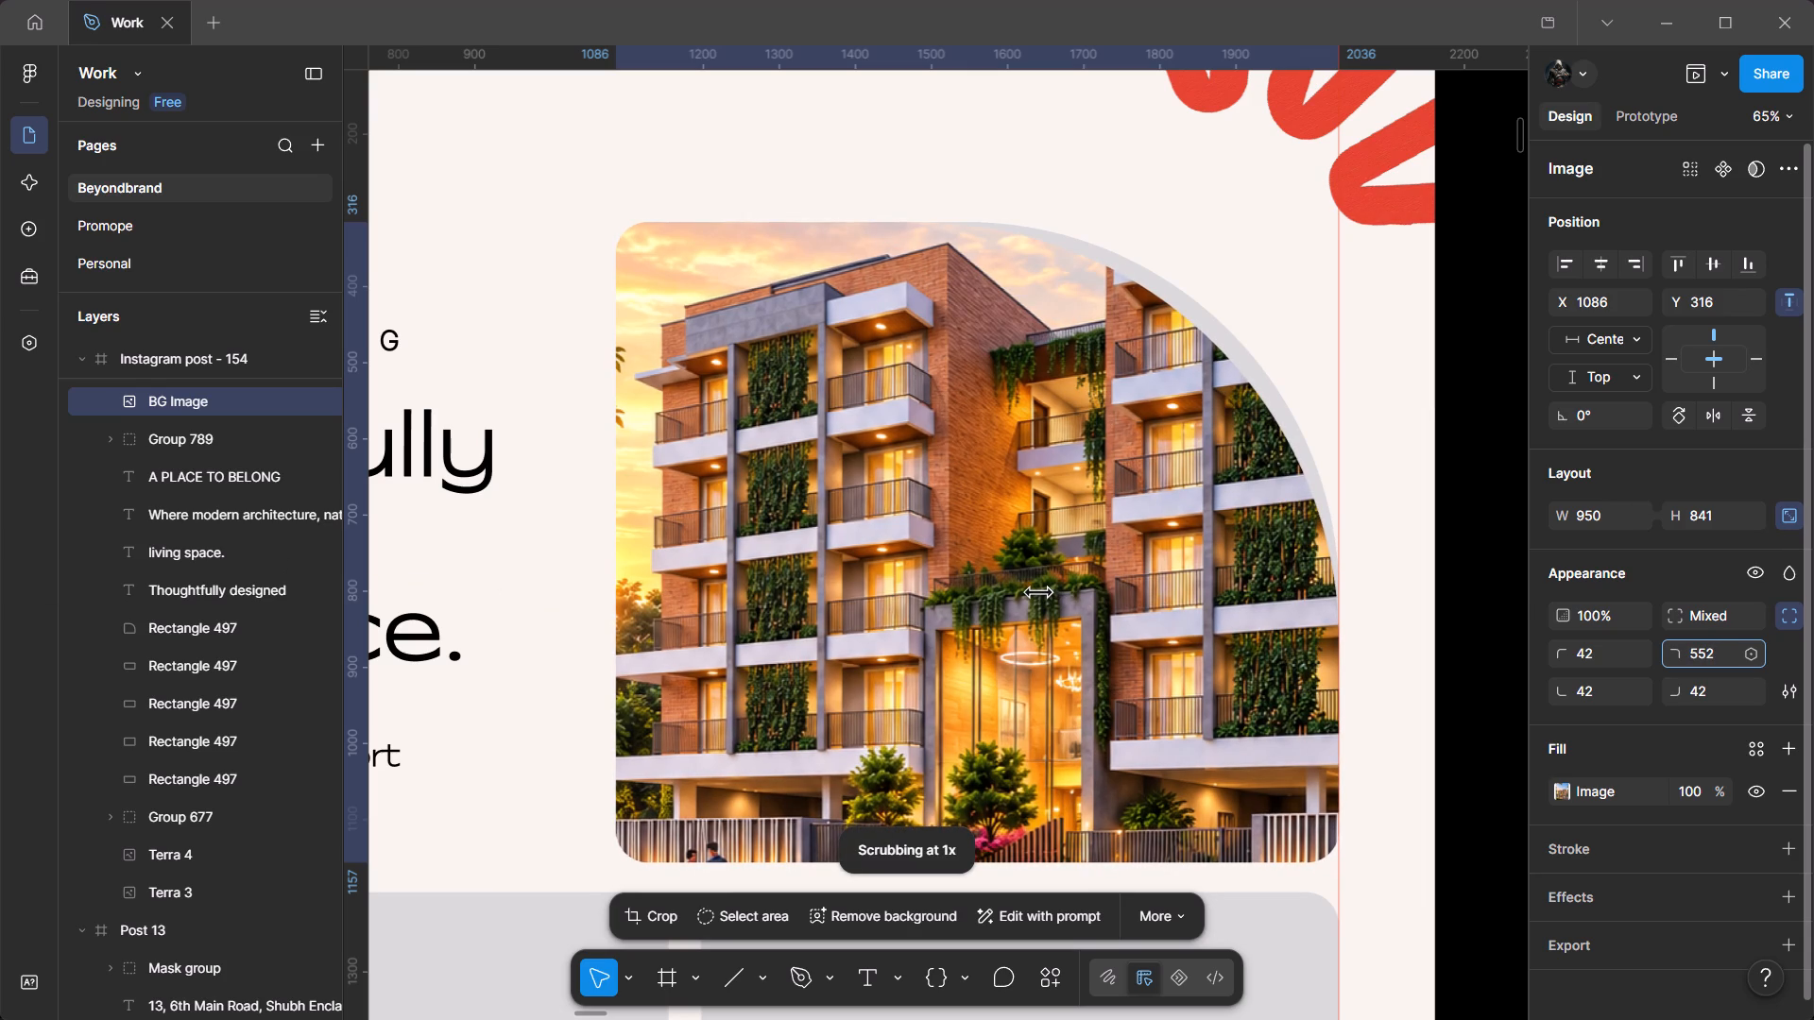
drag(717, 531, 550, 505)
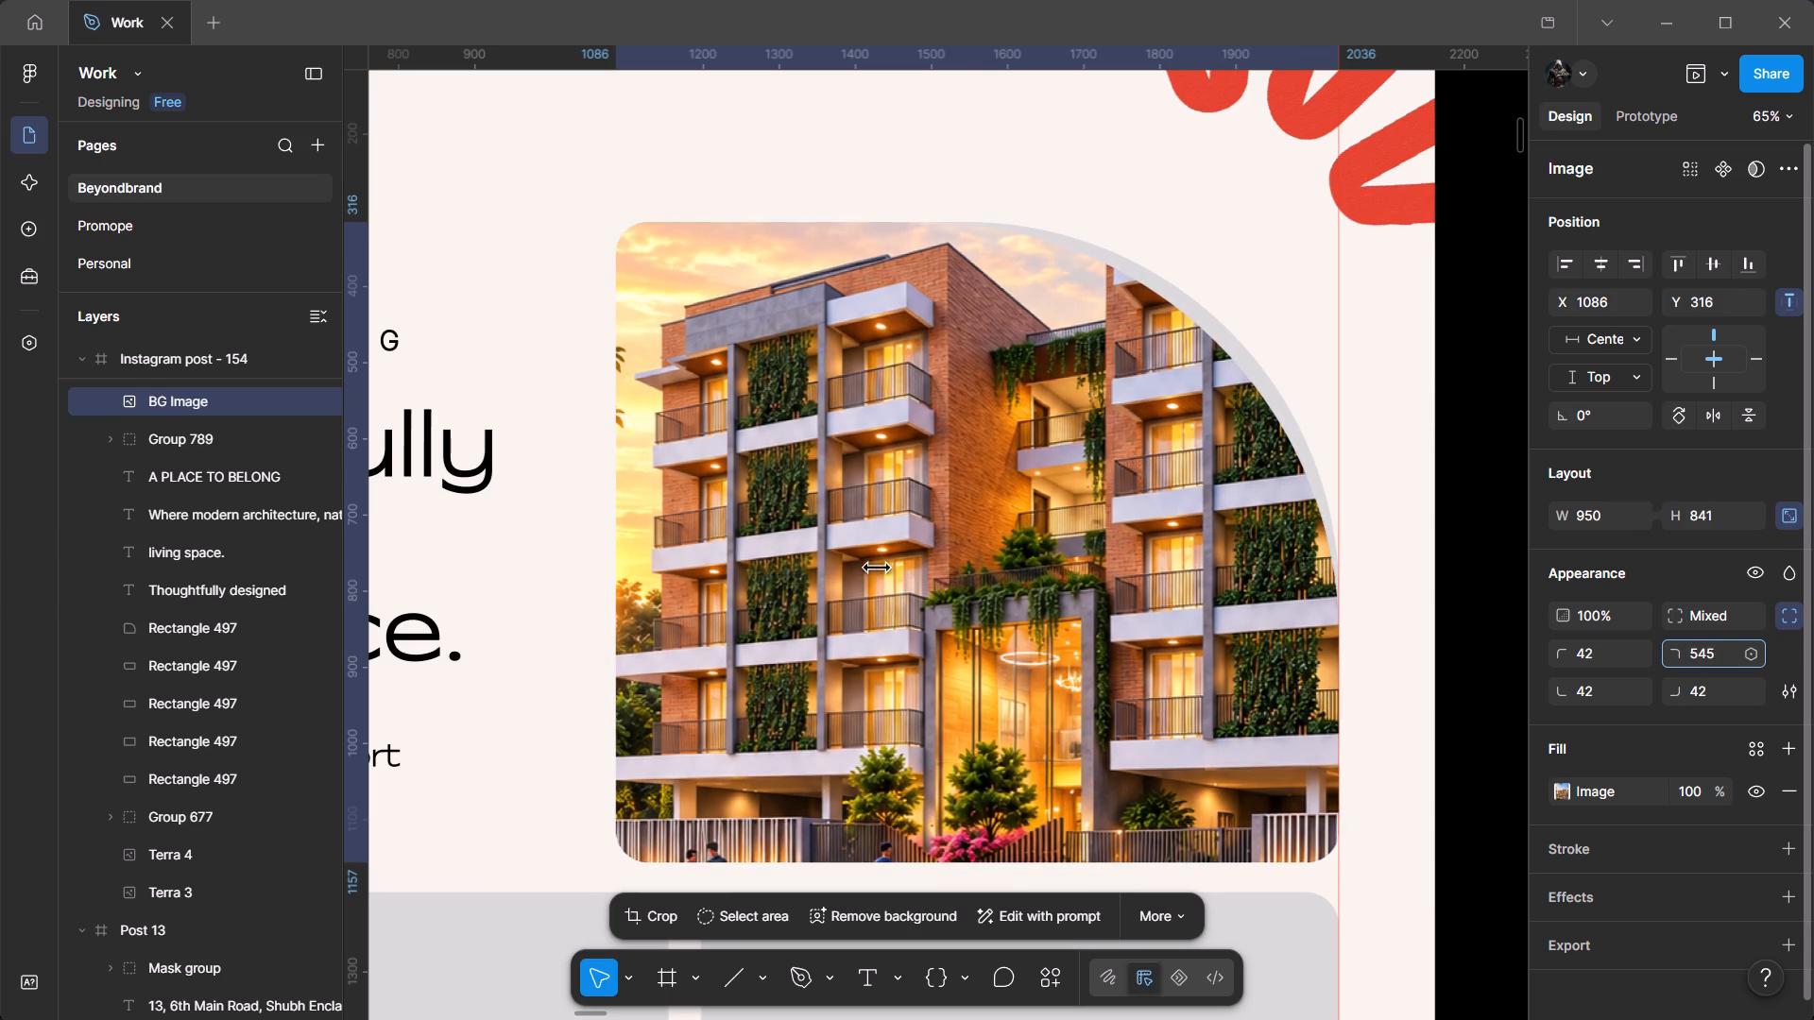
drag(550, 505, 737, 520)
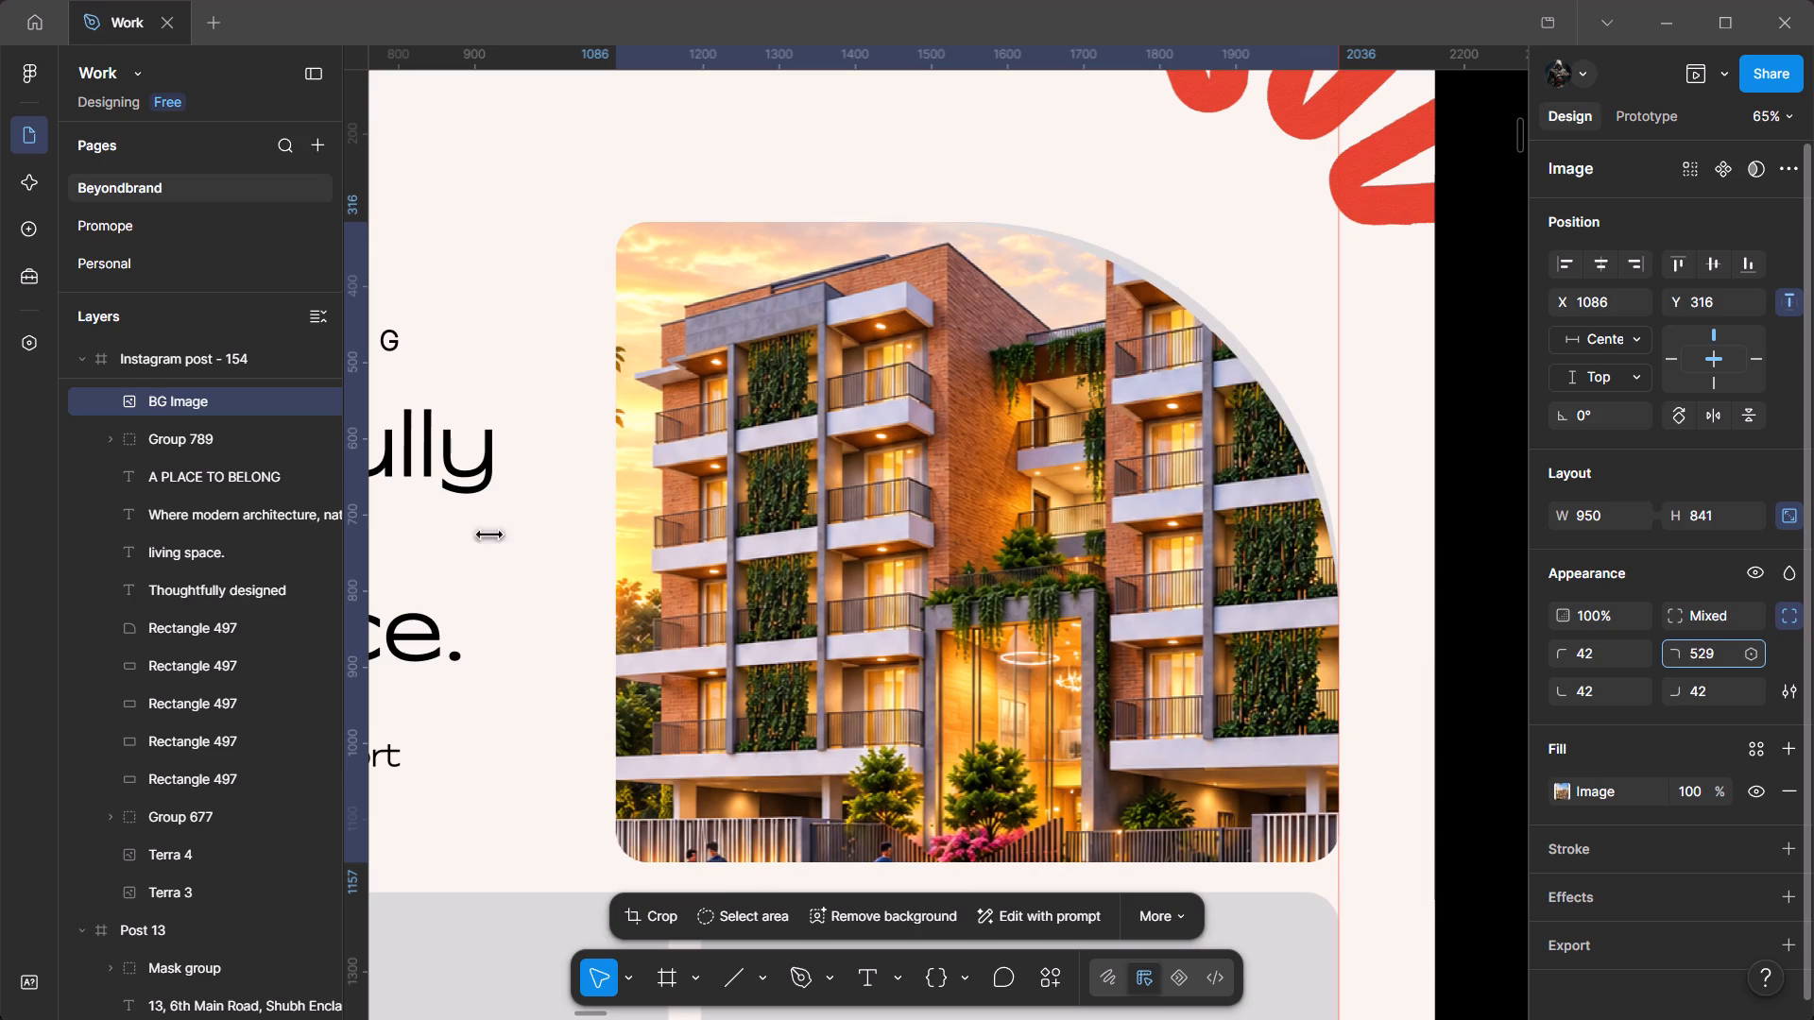
drag(737, 520, 1125, 507)
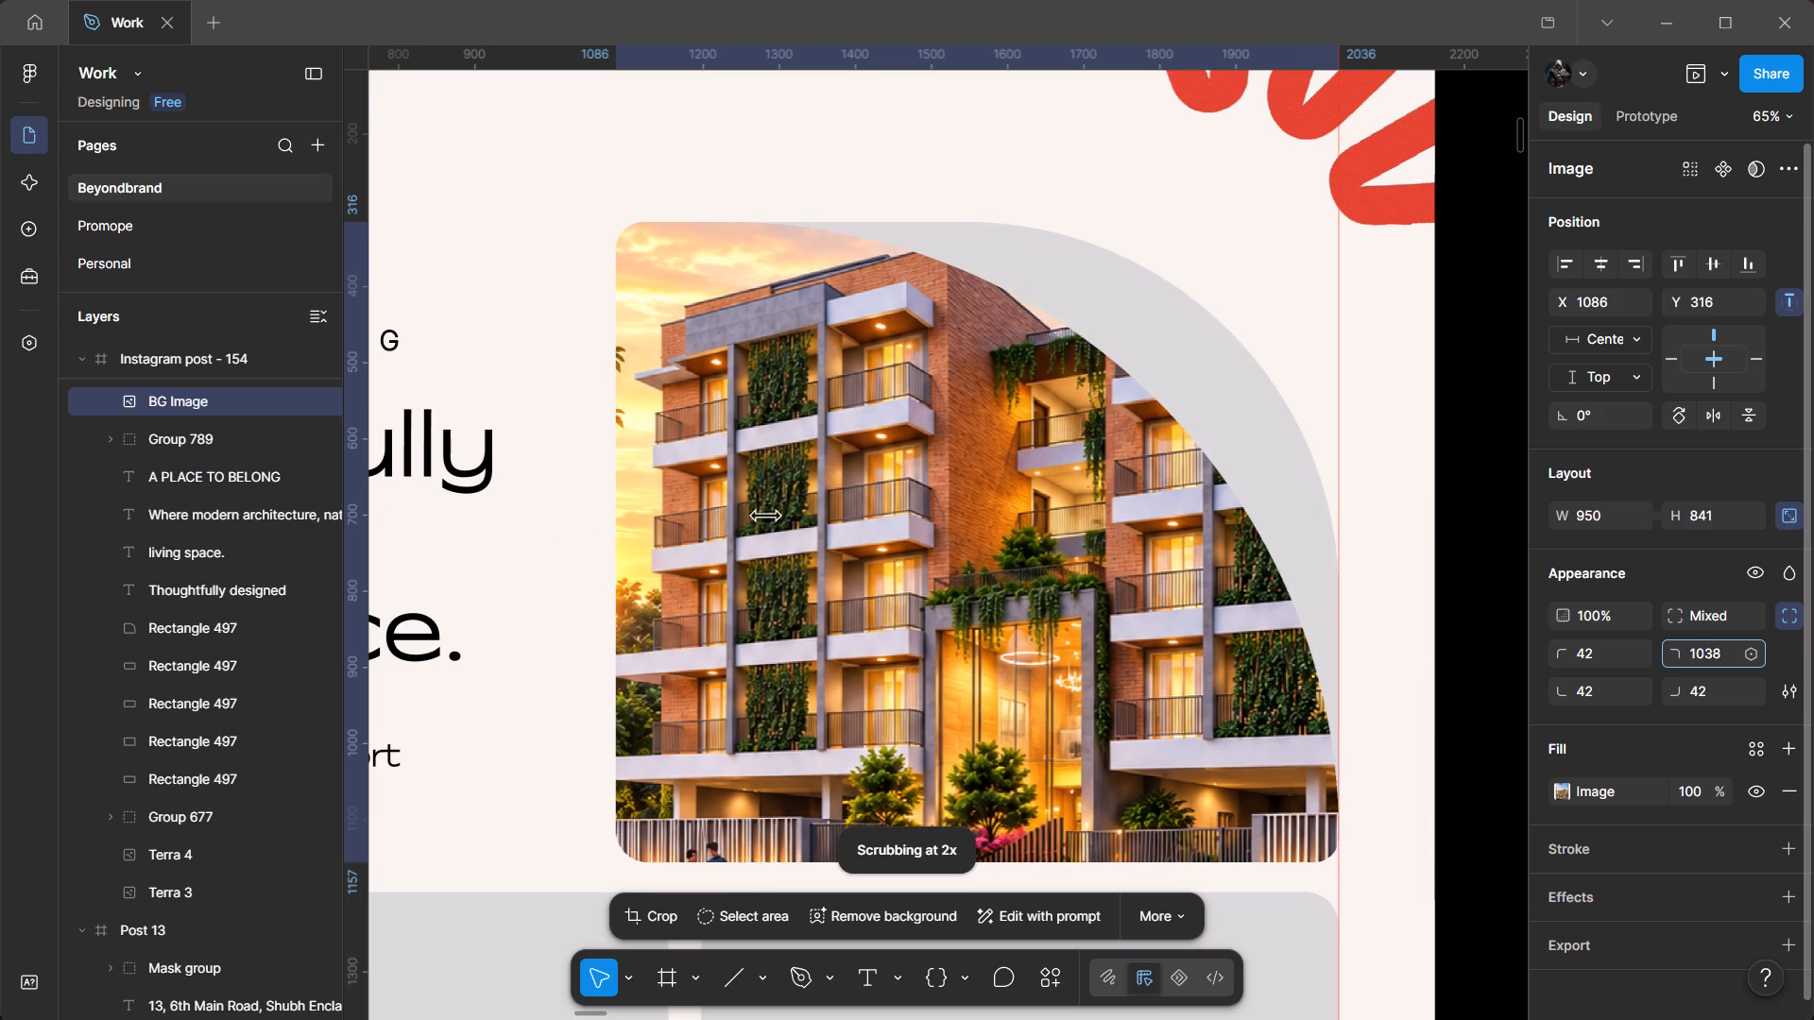
drag(1125, 507, 1098, 682)
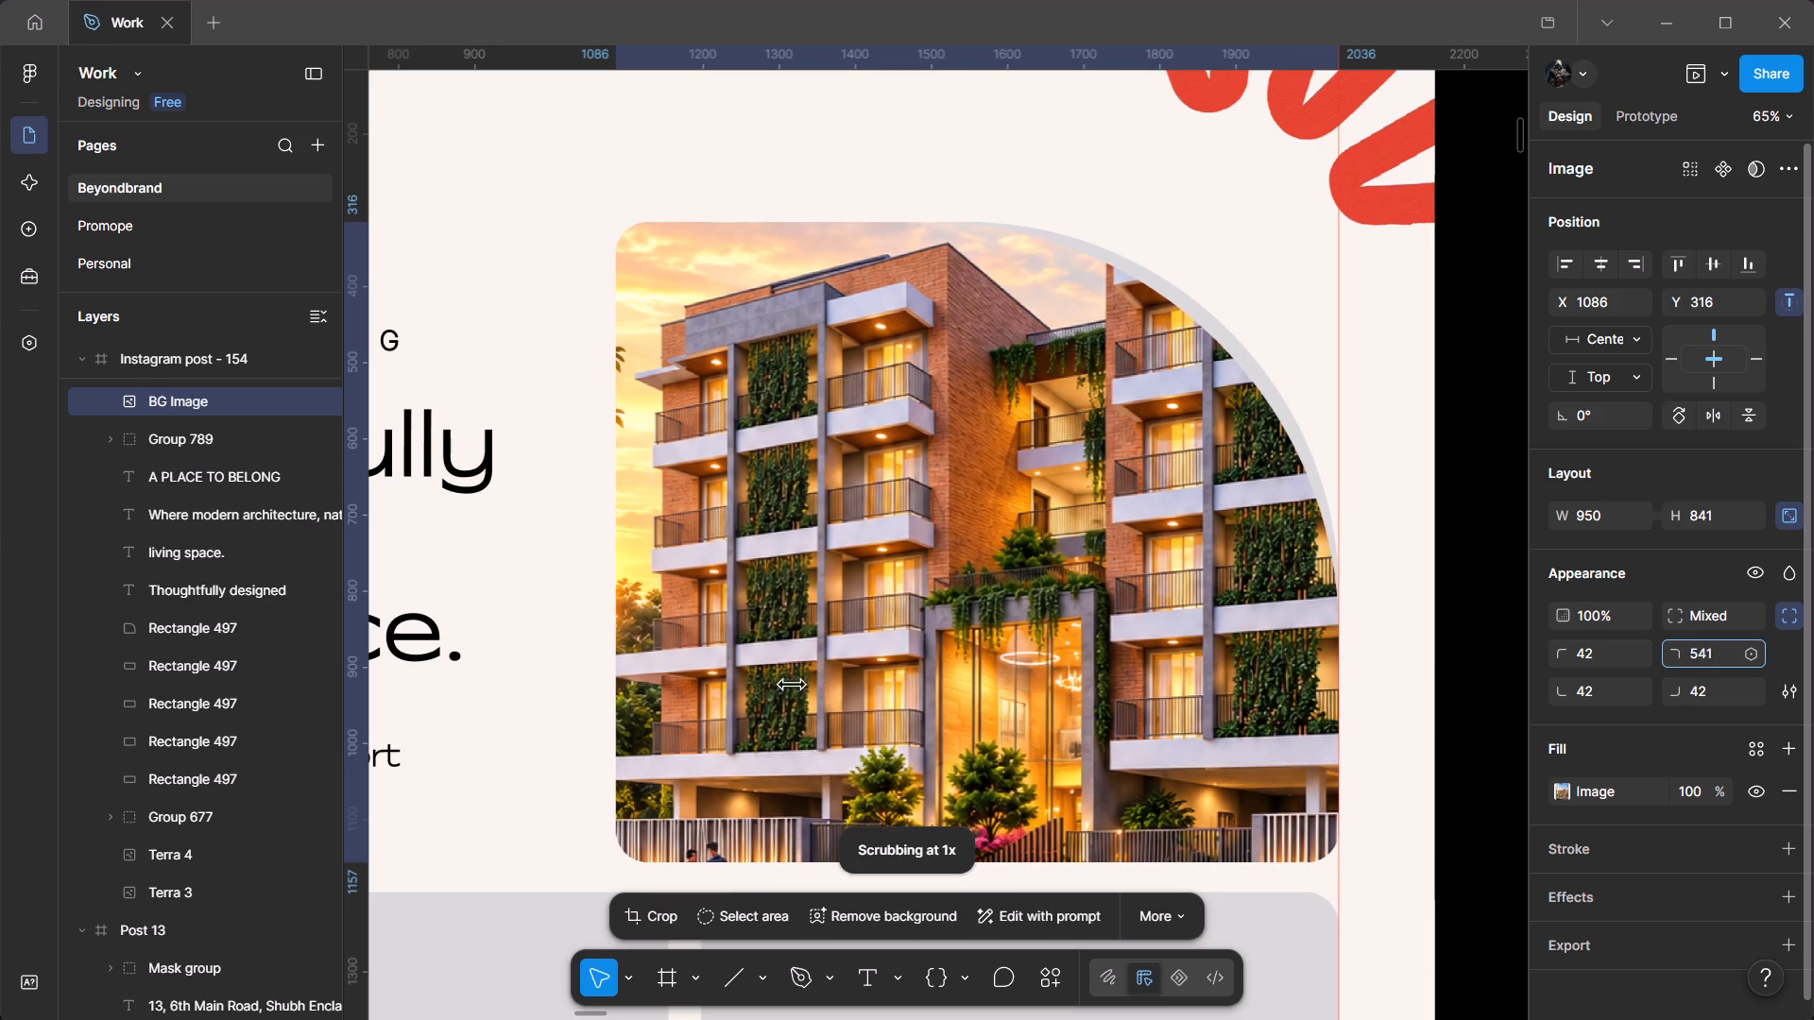
drag(1098, 682, 443, 788)
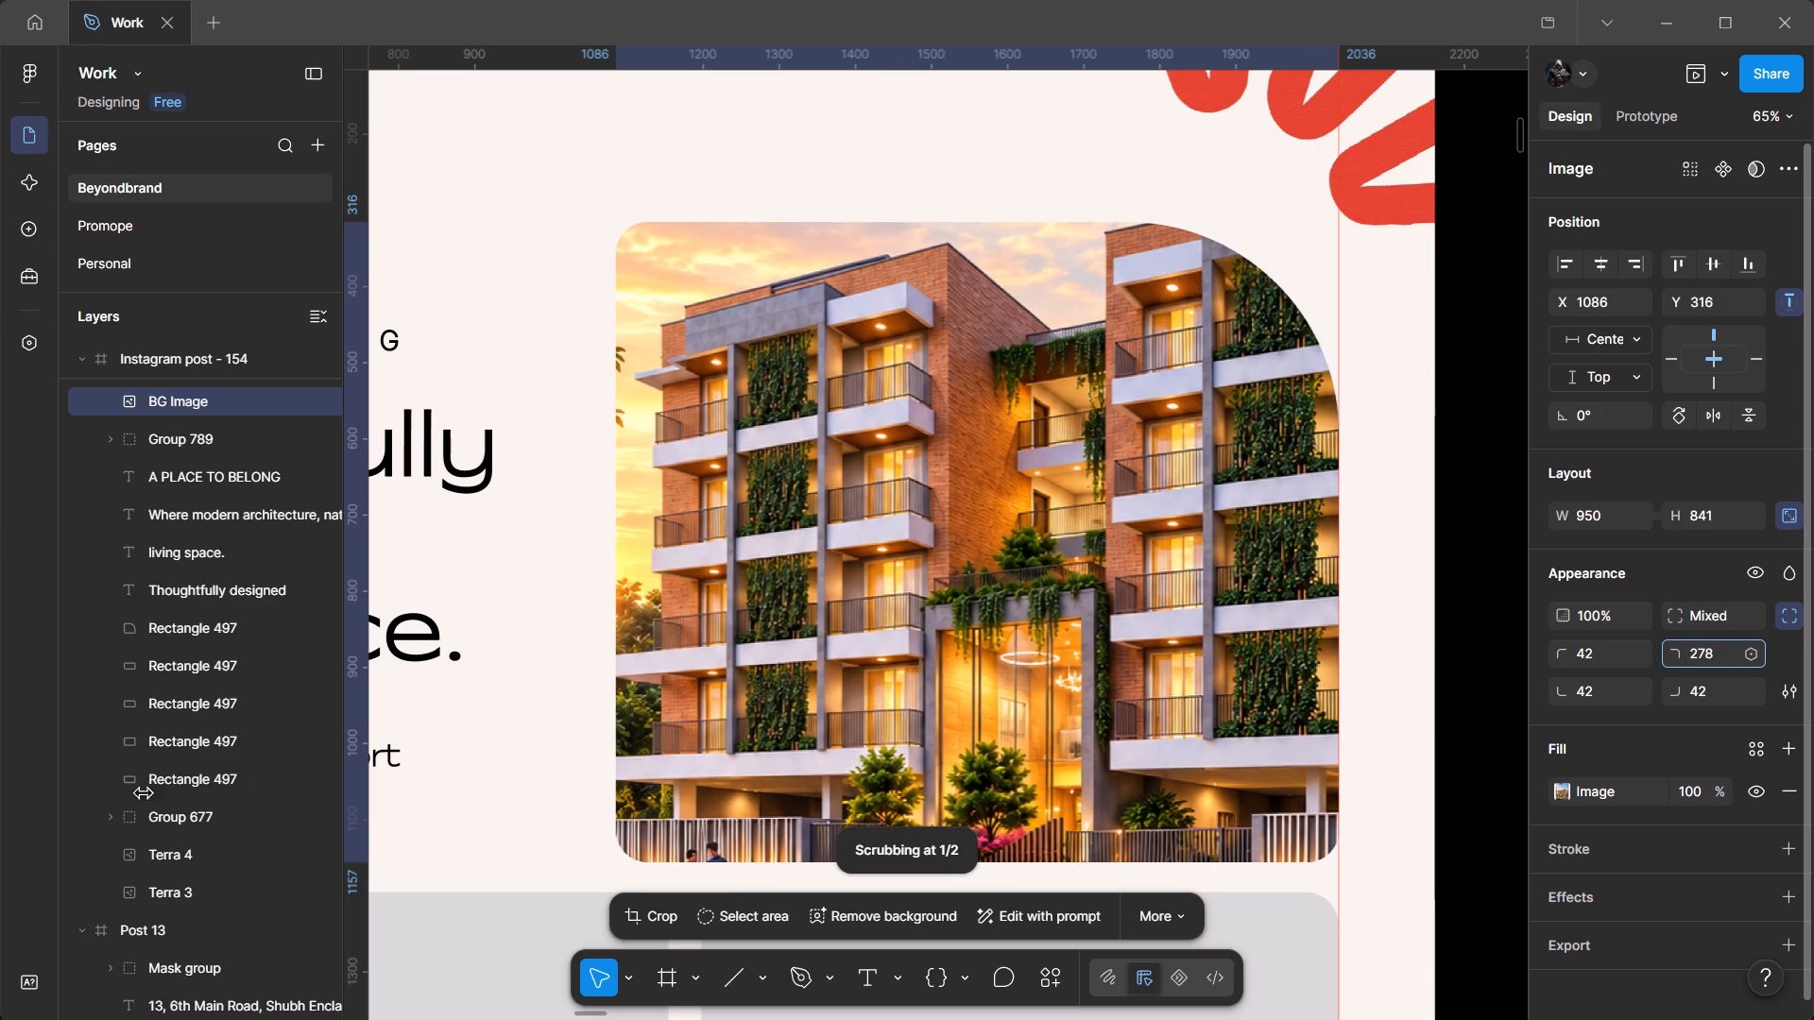
drag(443, 788, 1055, 741)
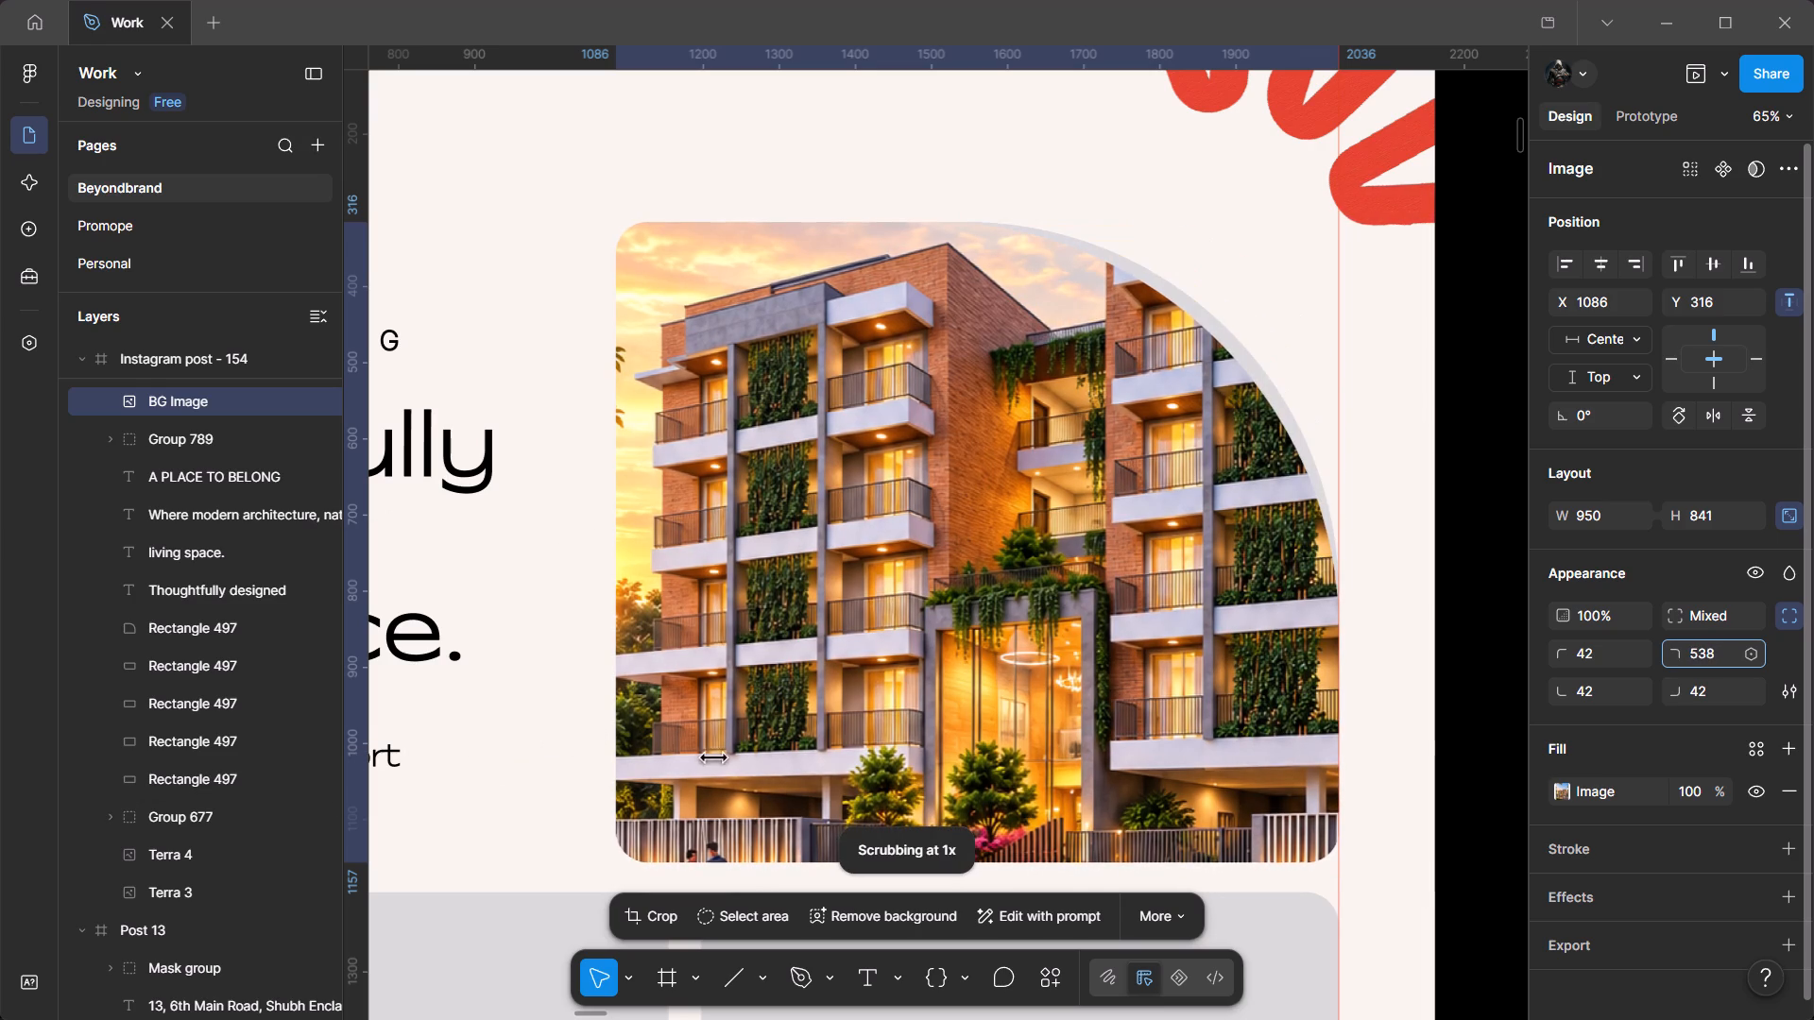
drag(1055, 741, 961, 779)
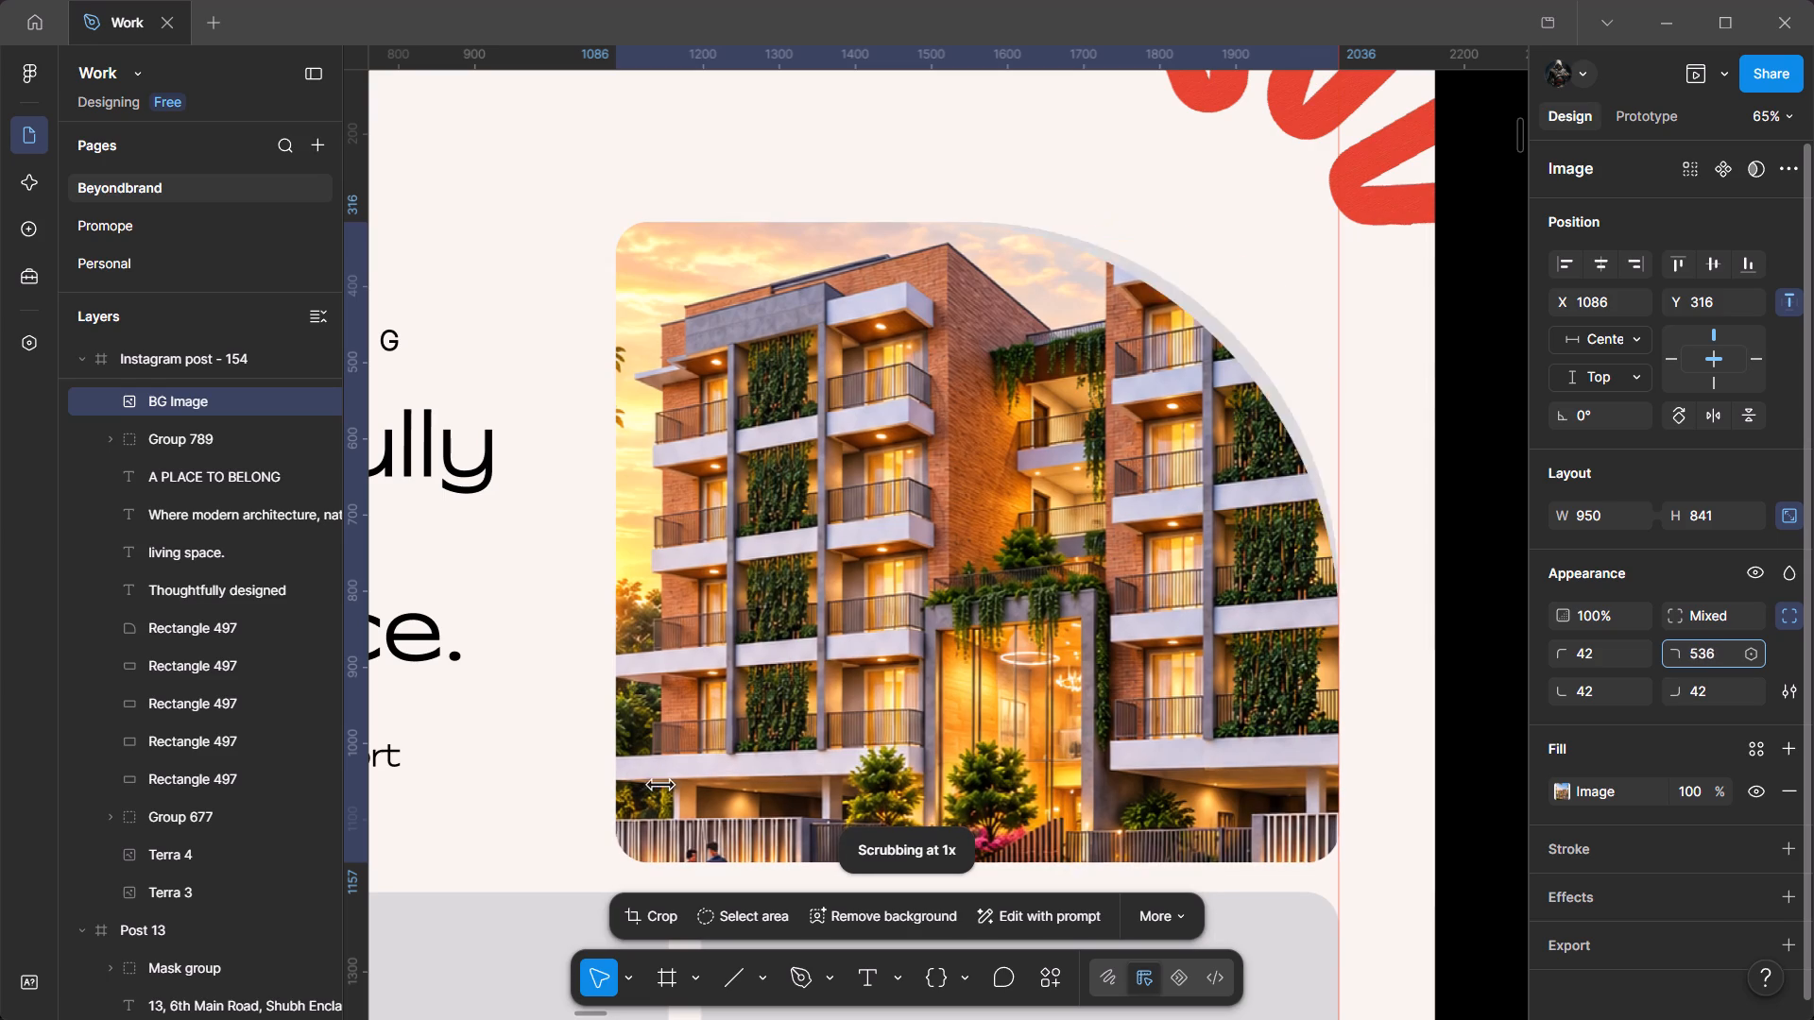
drag(961, 779, 1073, 717)
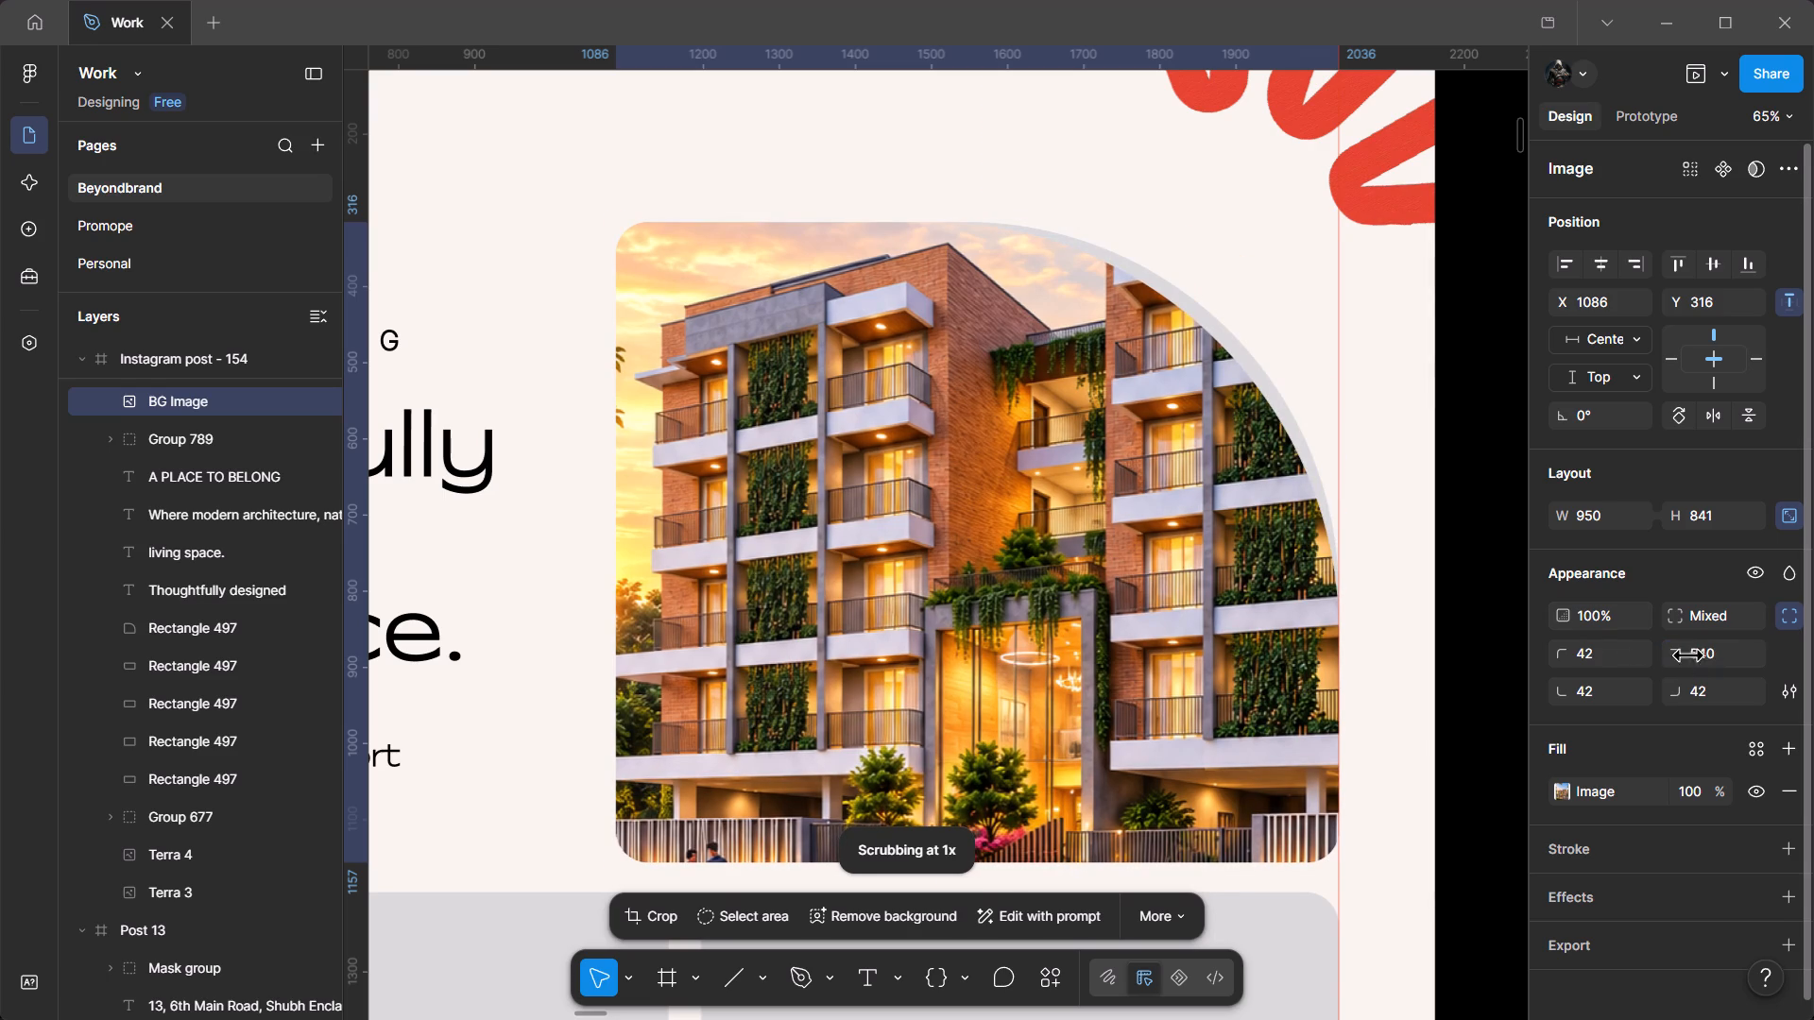
drag(1677, 657, 900, 531)
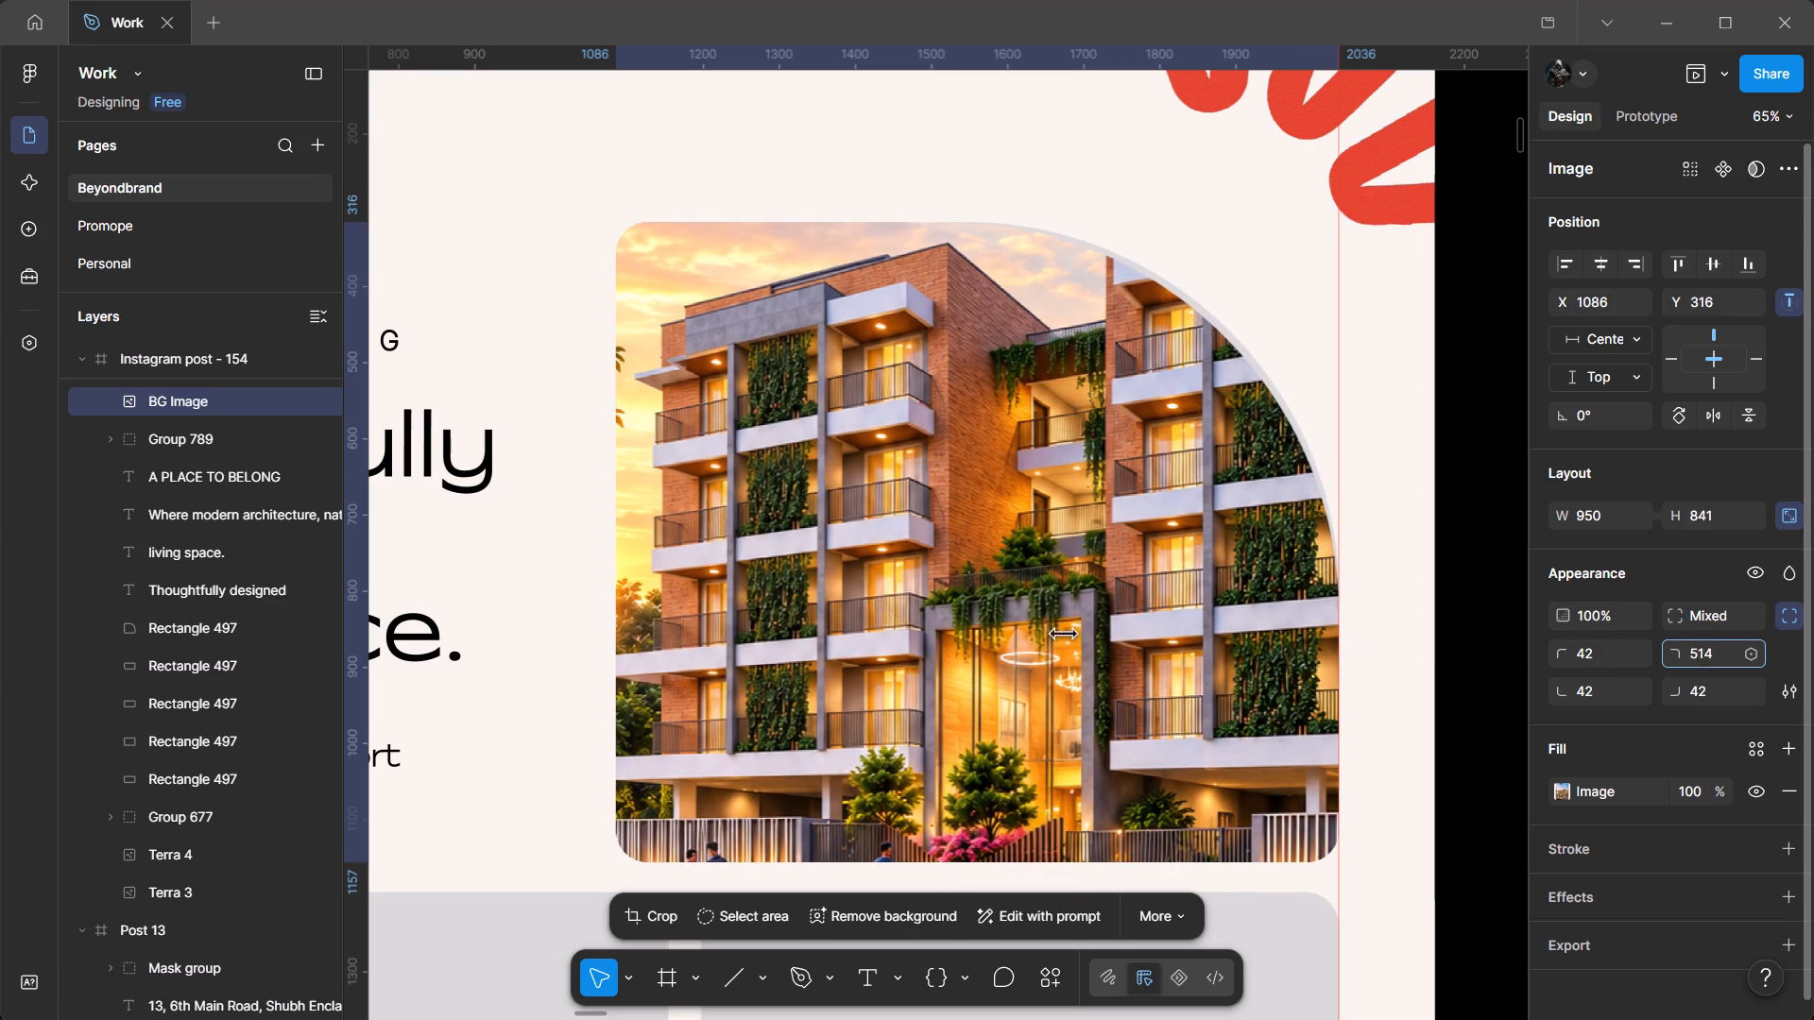
drag(900, 531, 490, 546)
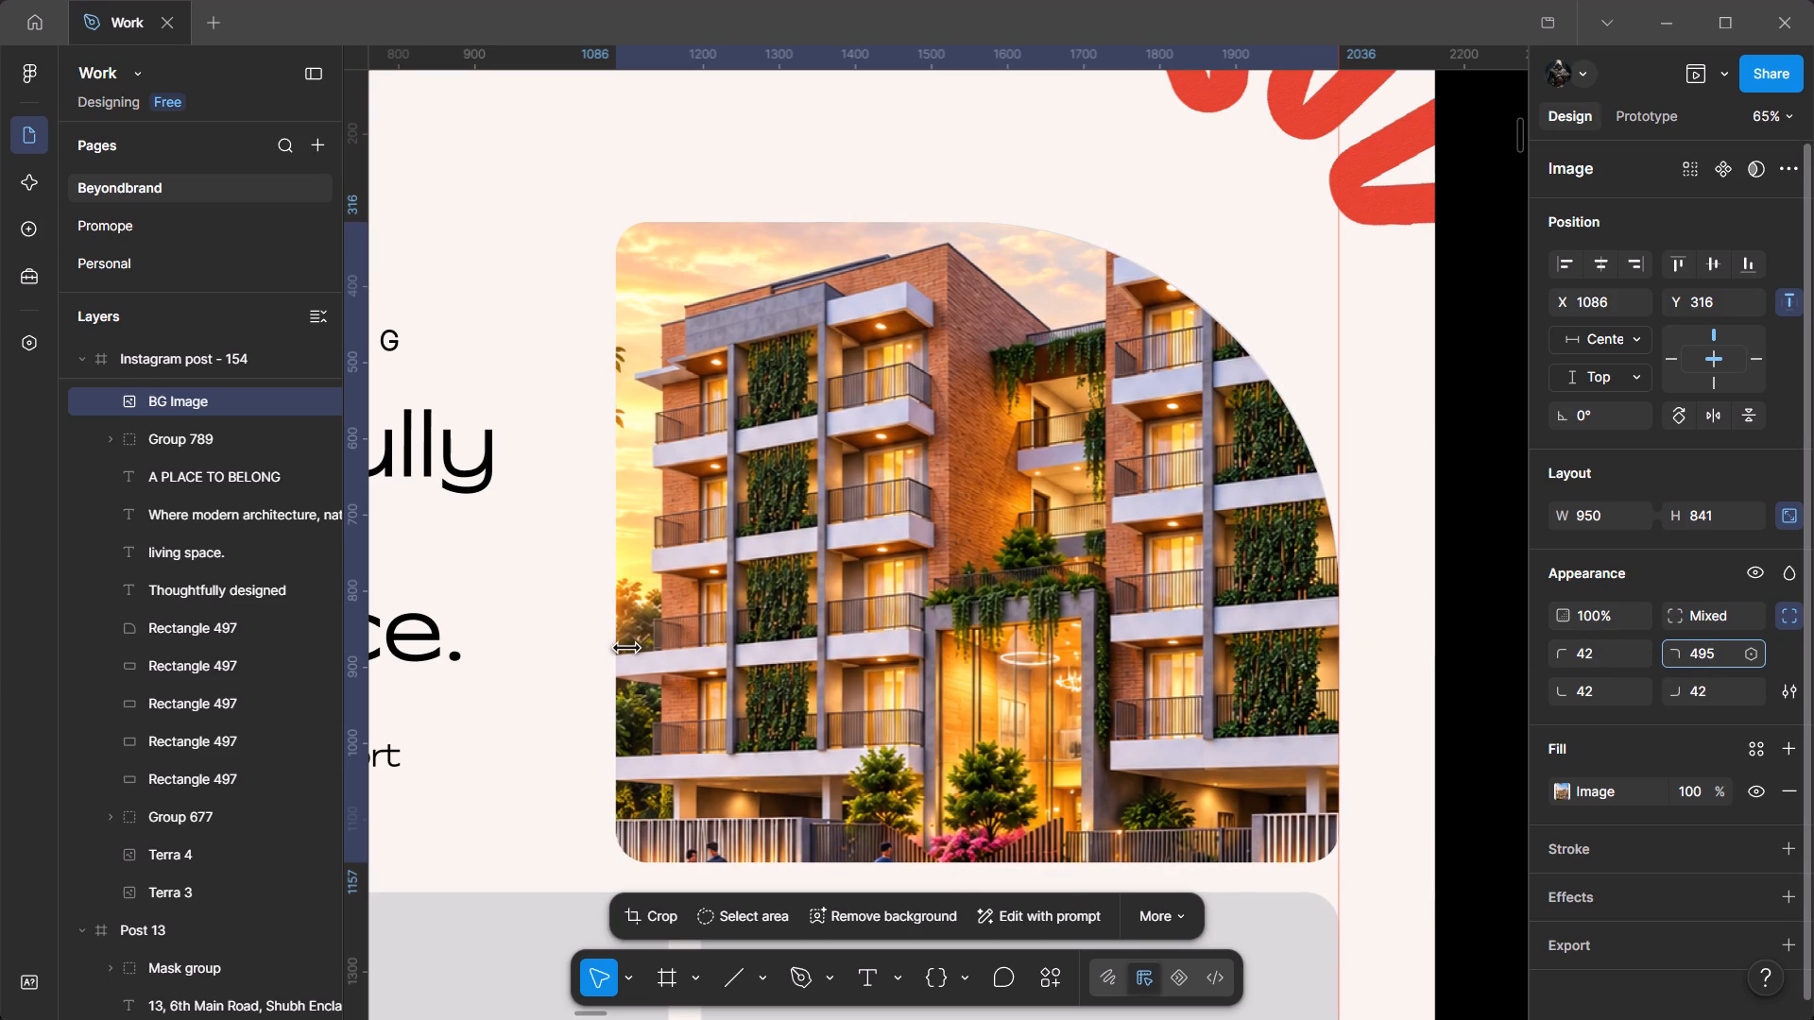
drag(490, 546, 489, 546)
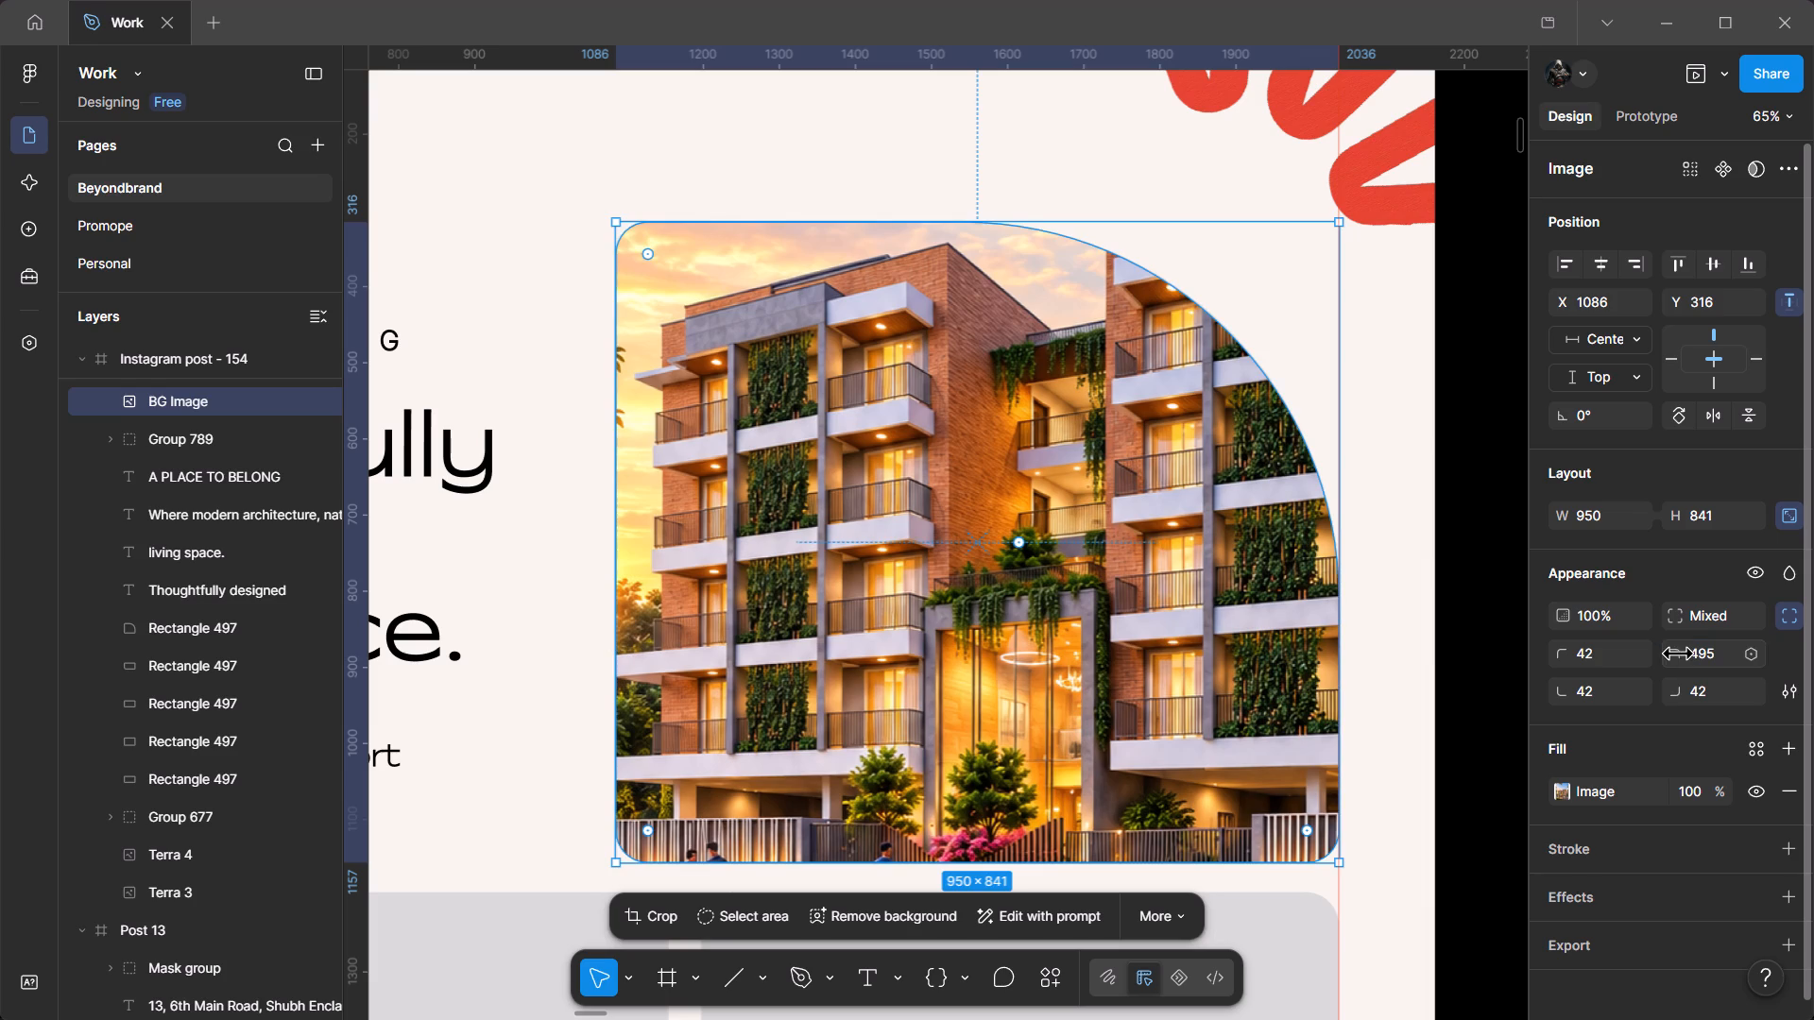
ctrl+scroll(1659, 633, down, 6)
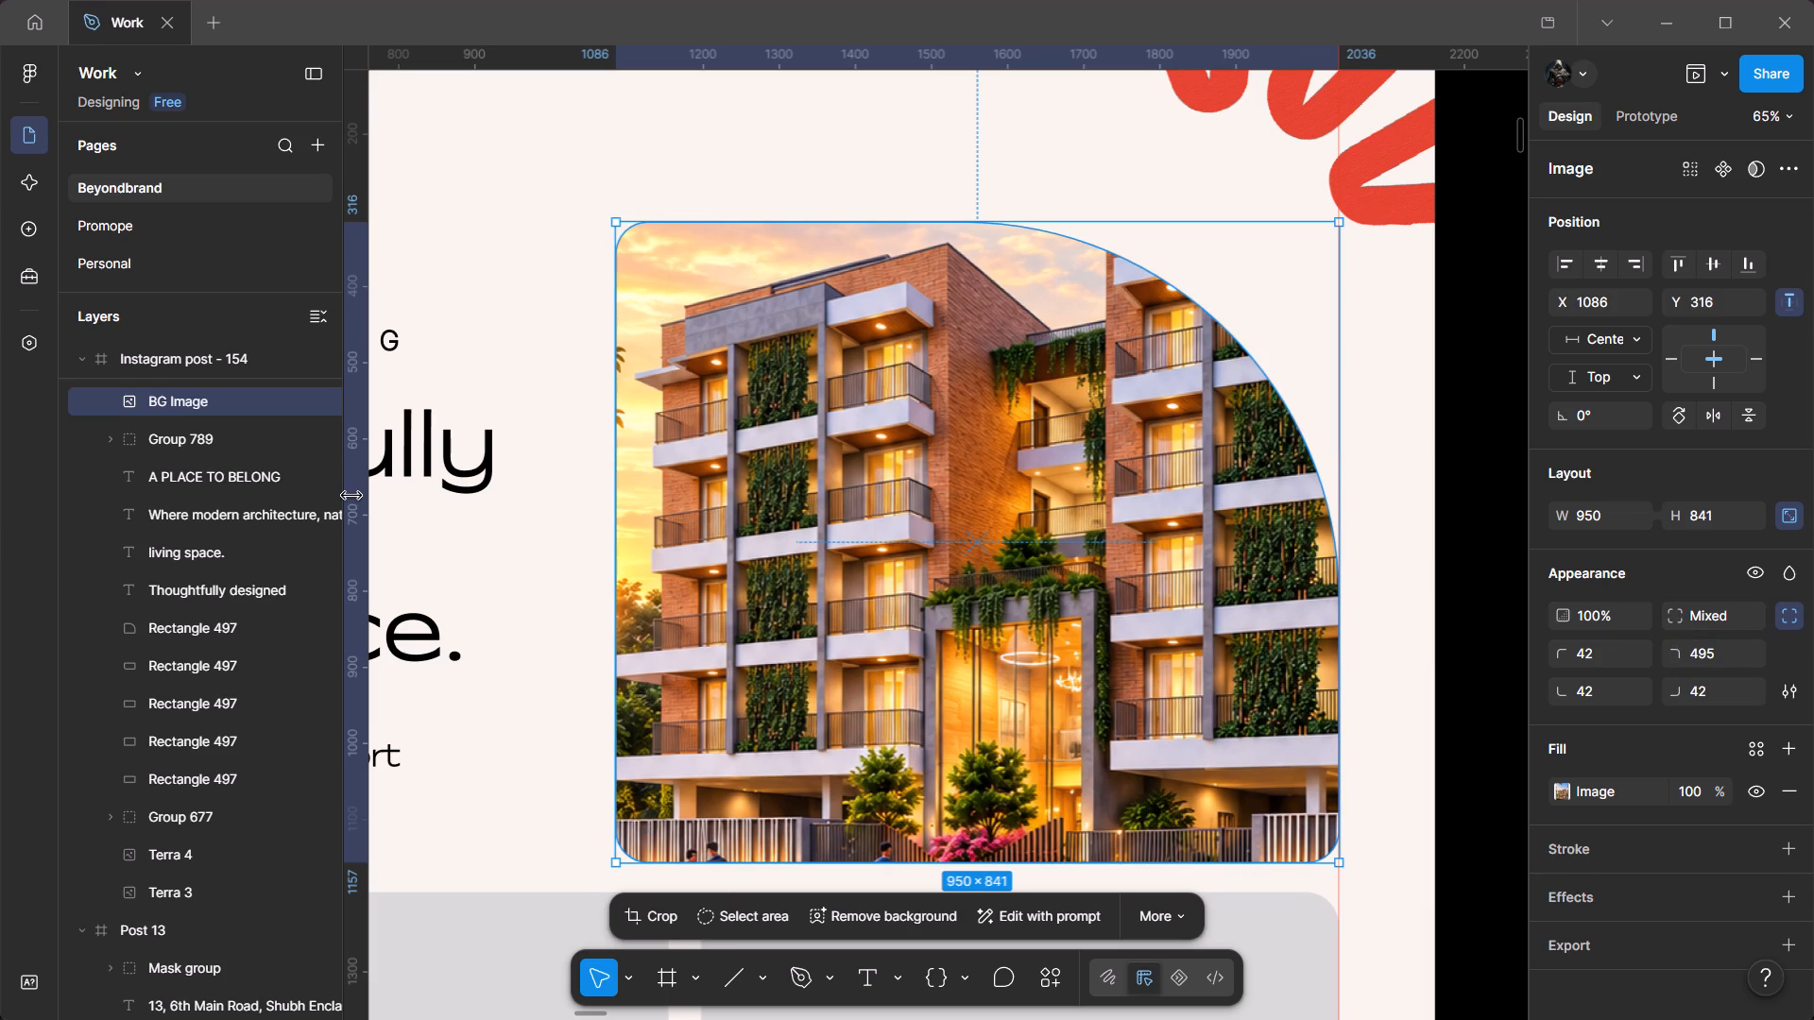
click(895, 183)
Hide the curved-corner grey placeholder rectangle behind the building image in Instagram post - 154, keeping the image shown.
ctrl+scroll(895, 183, down, 5)
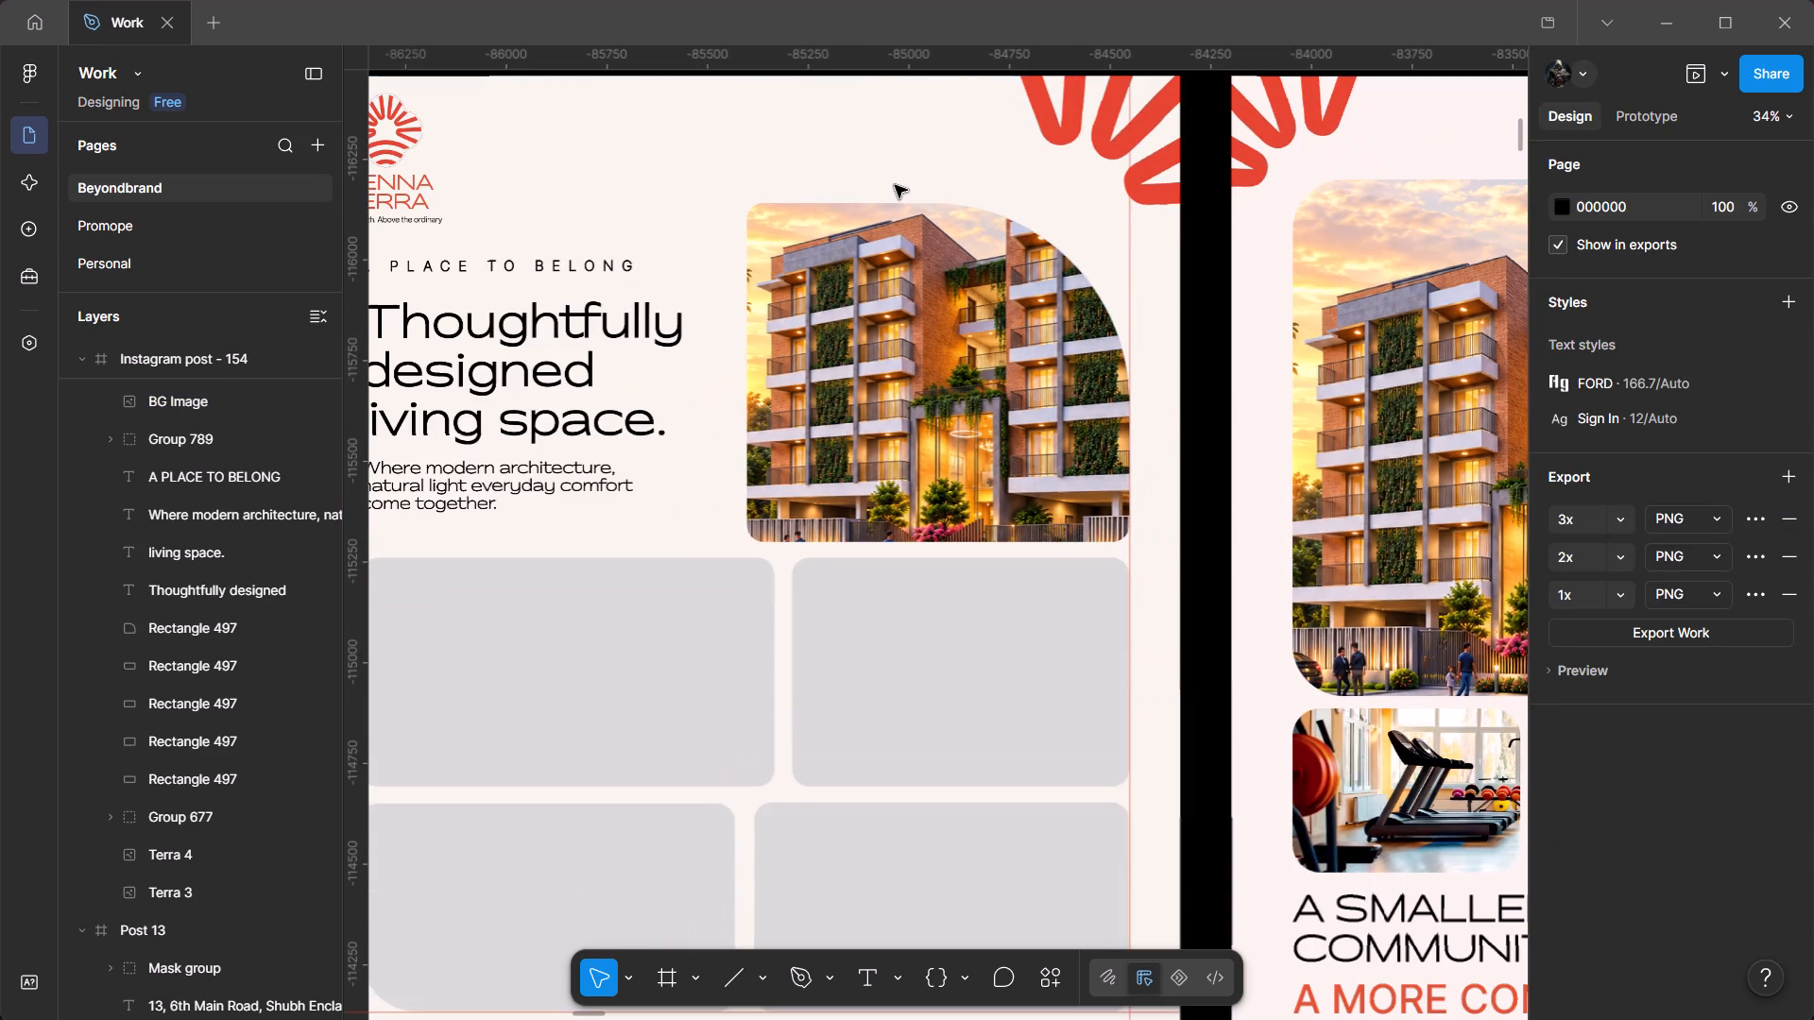
click(898, 409)
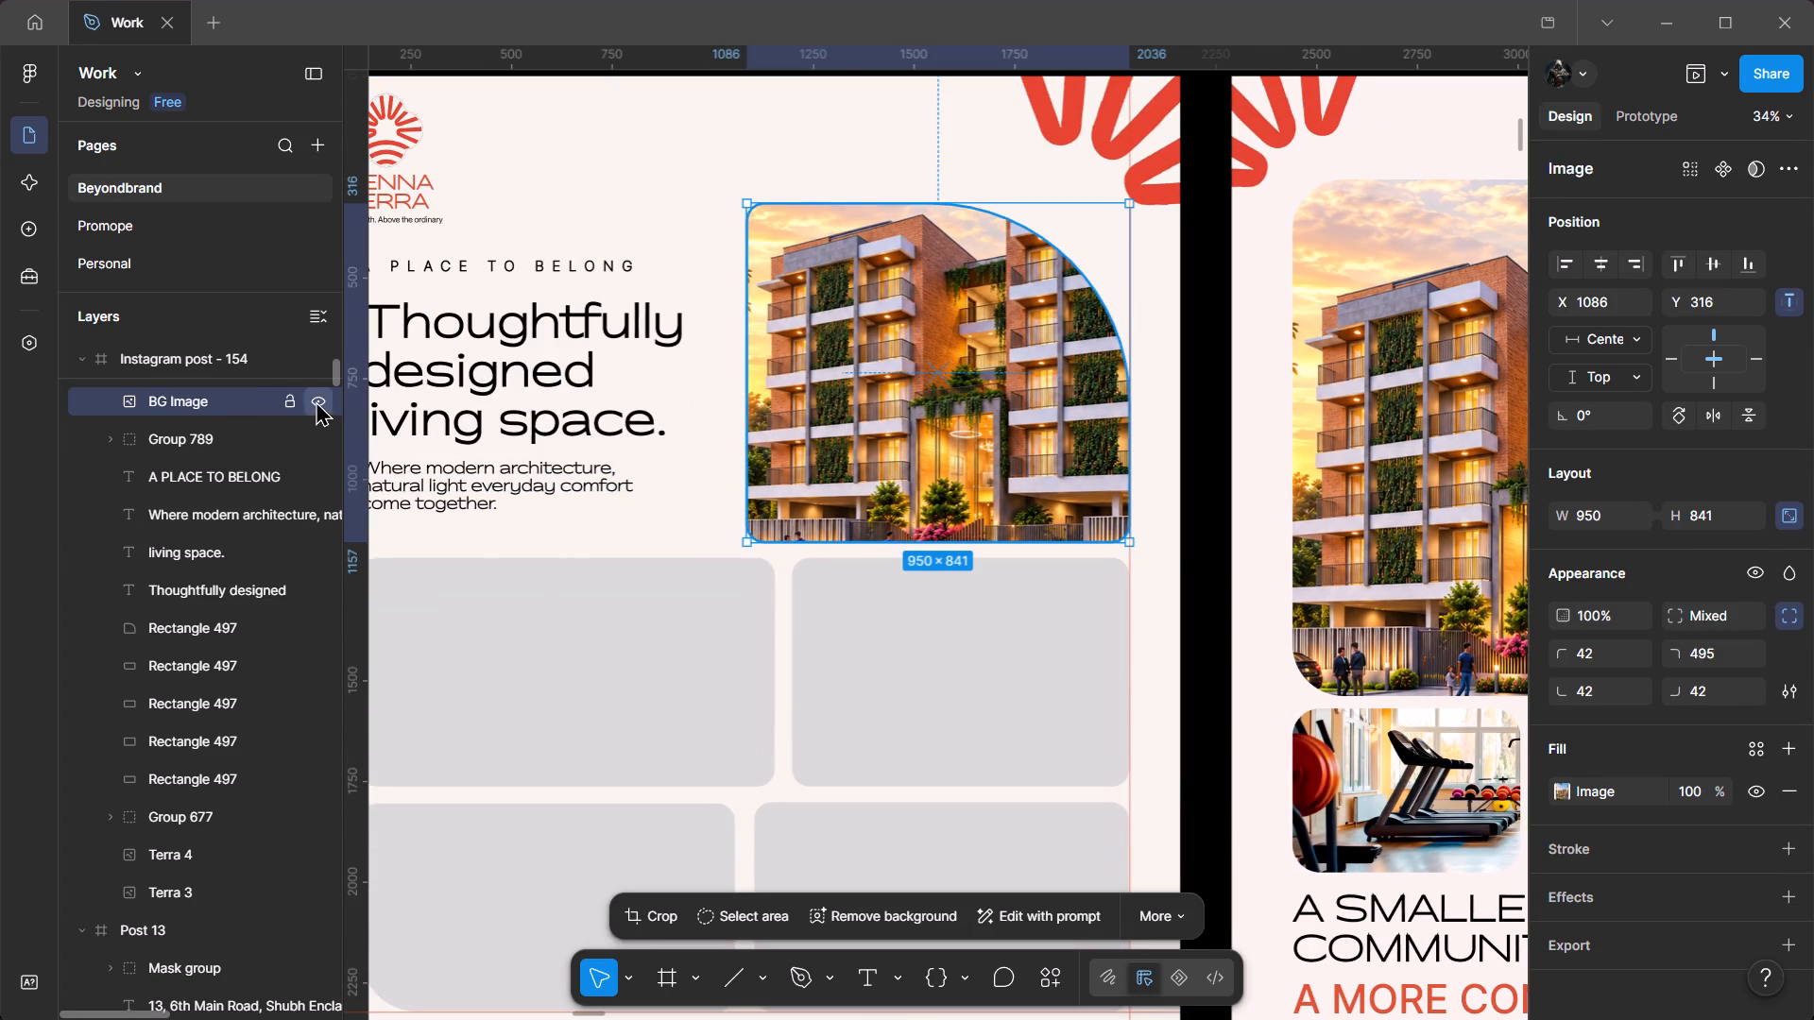
click(316, 400)
click(800, 357)
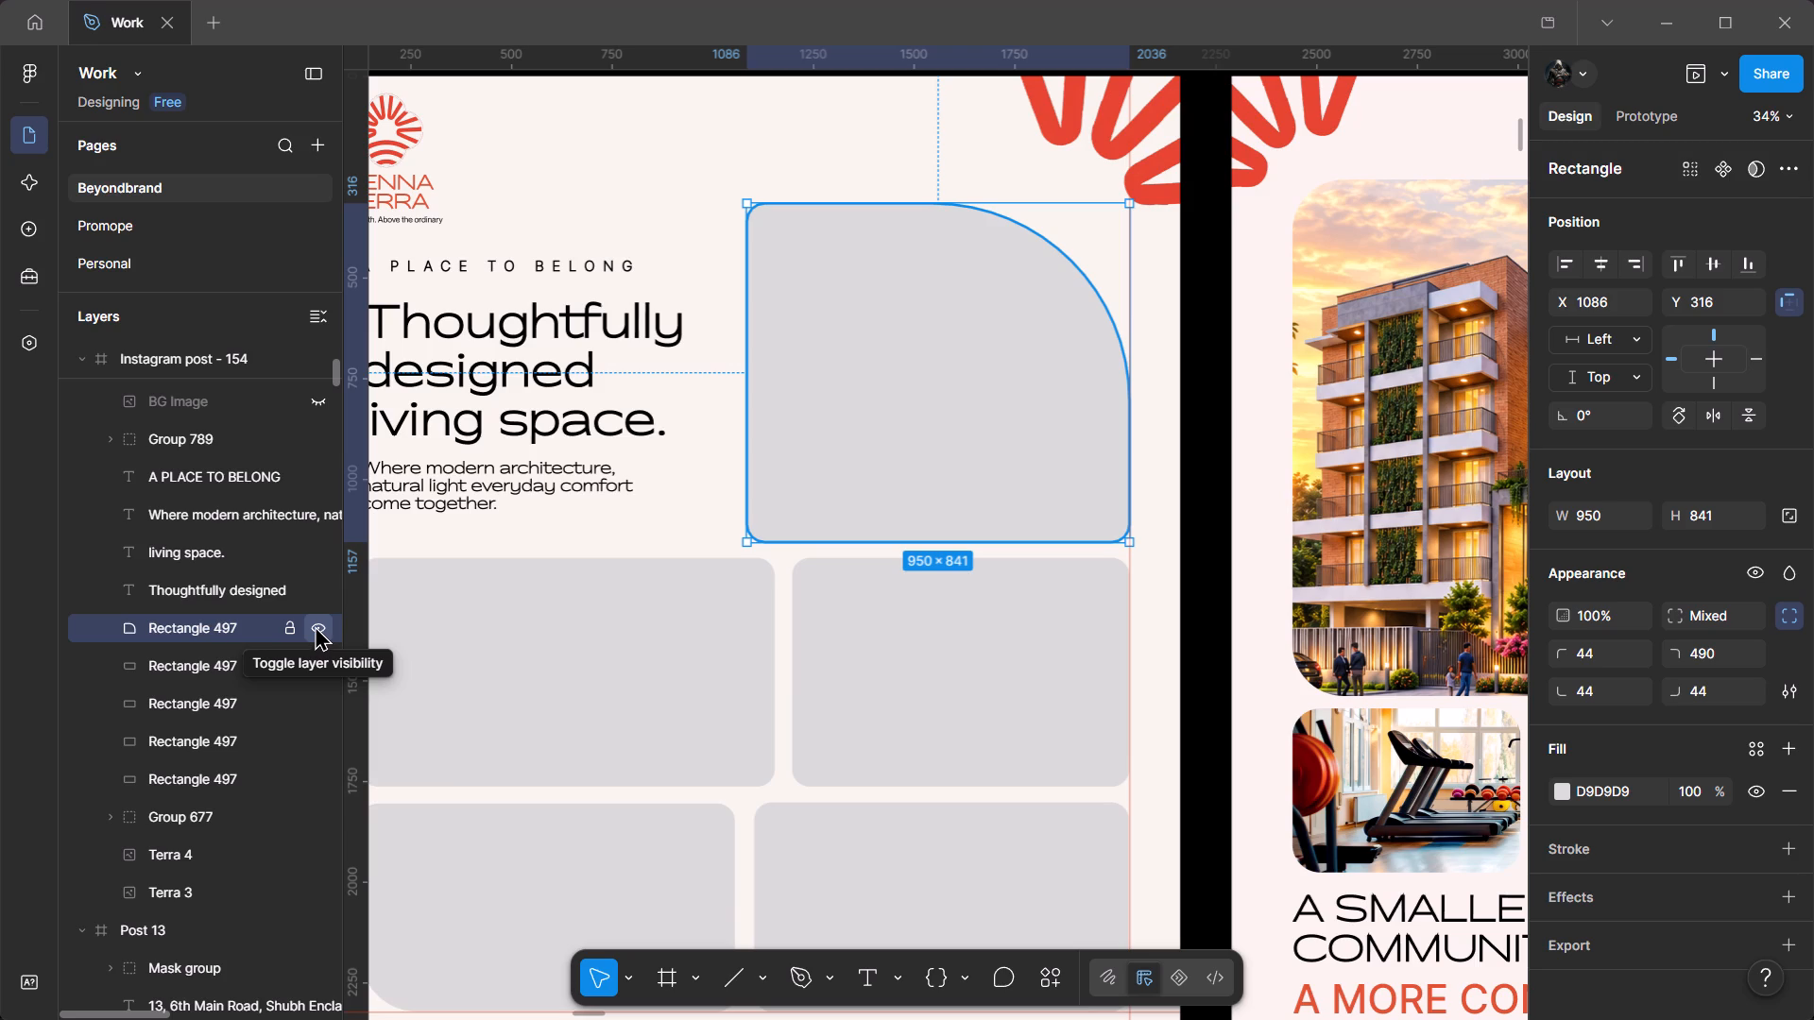
click(315, 628)
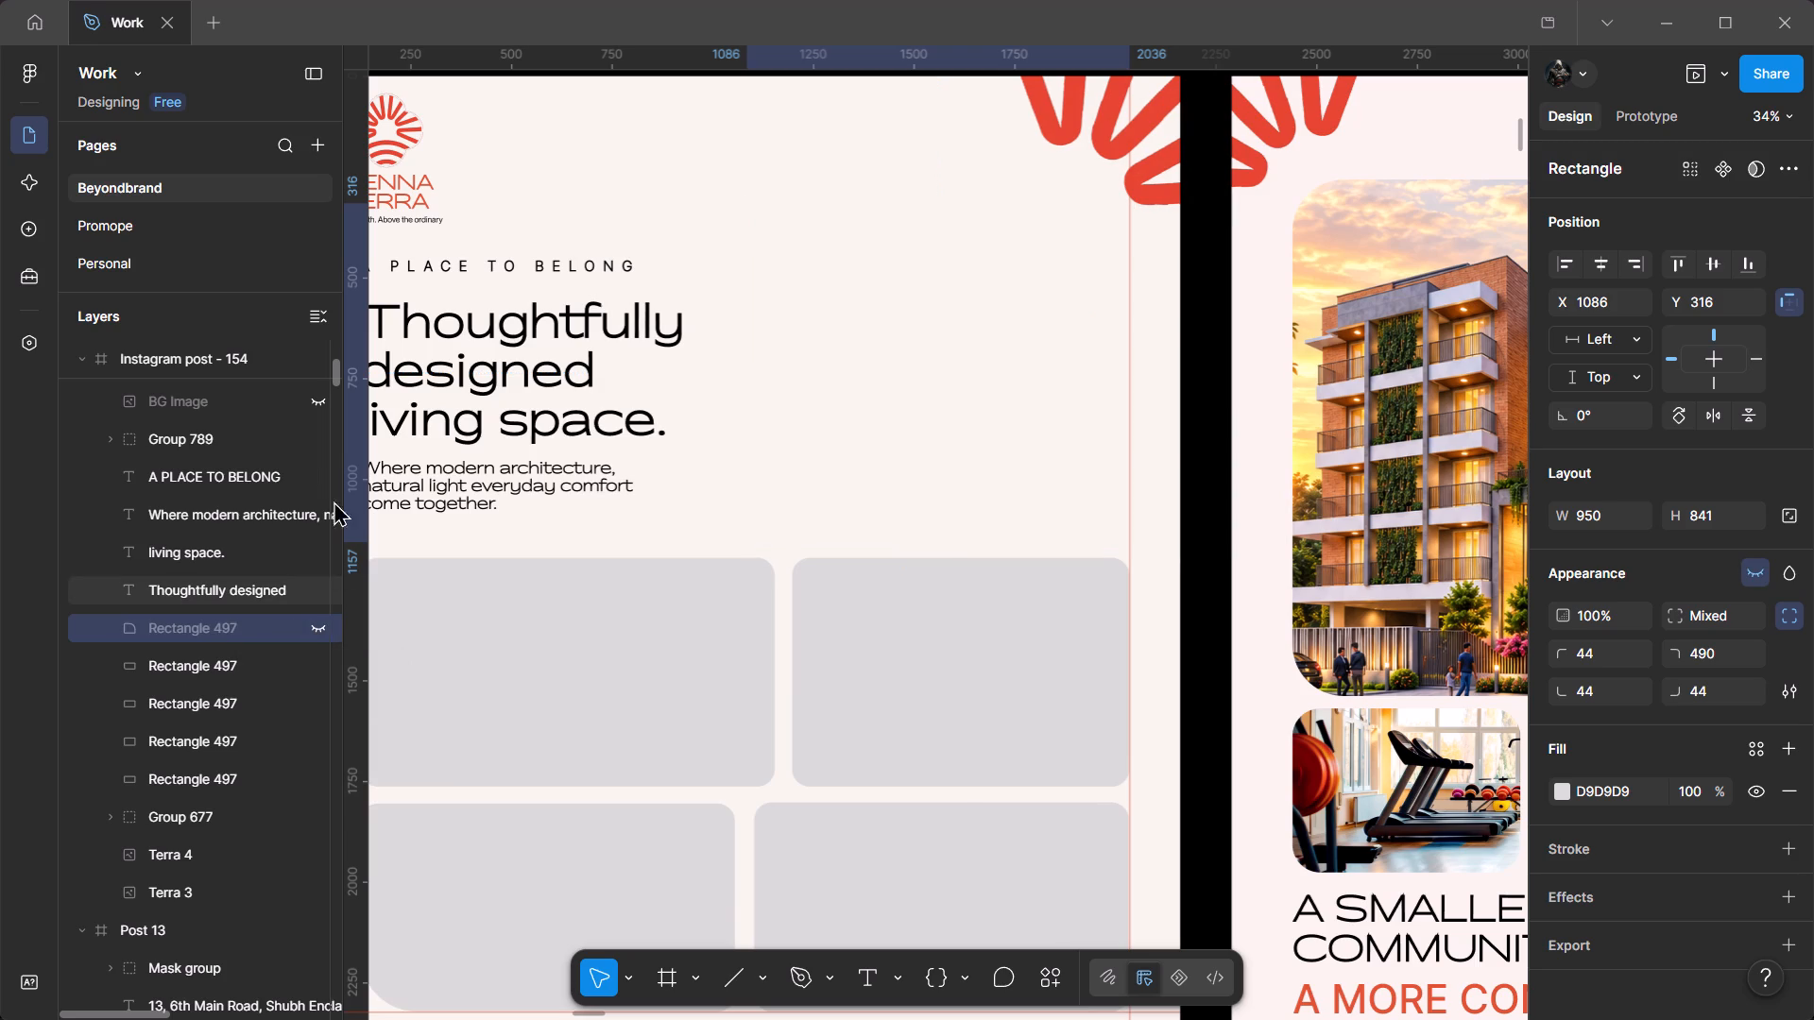
click(318, 397)
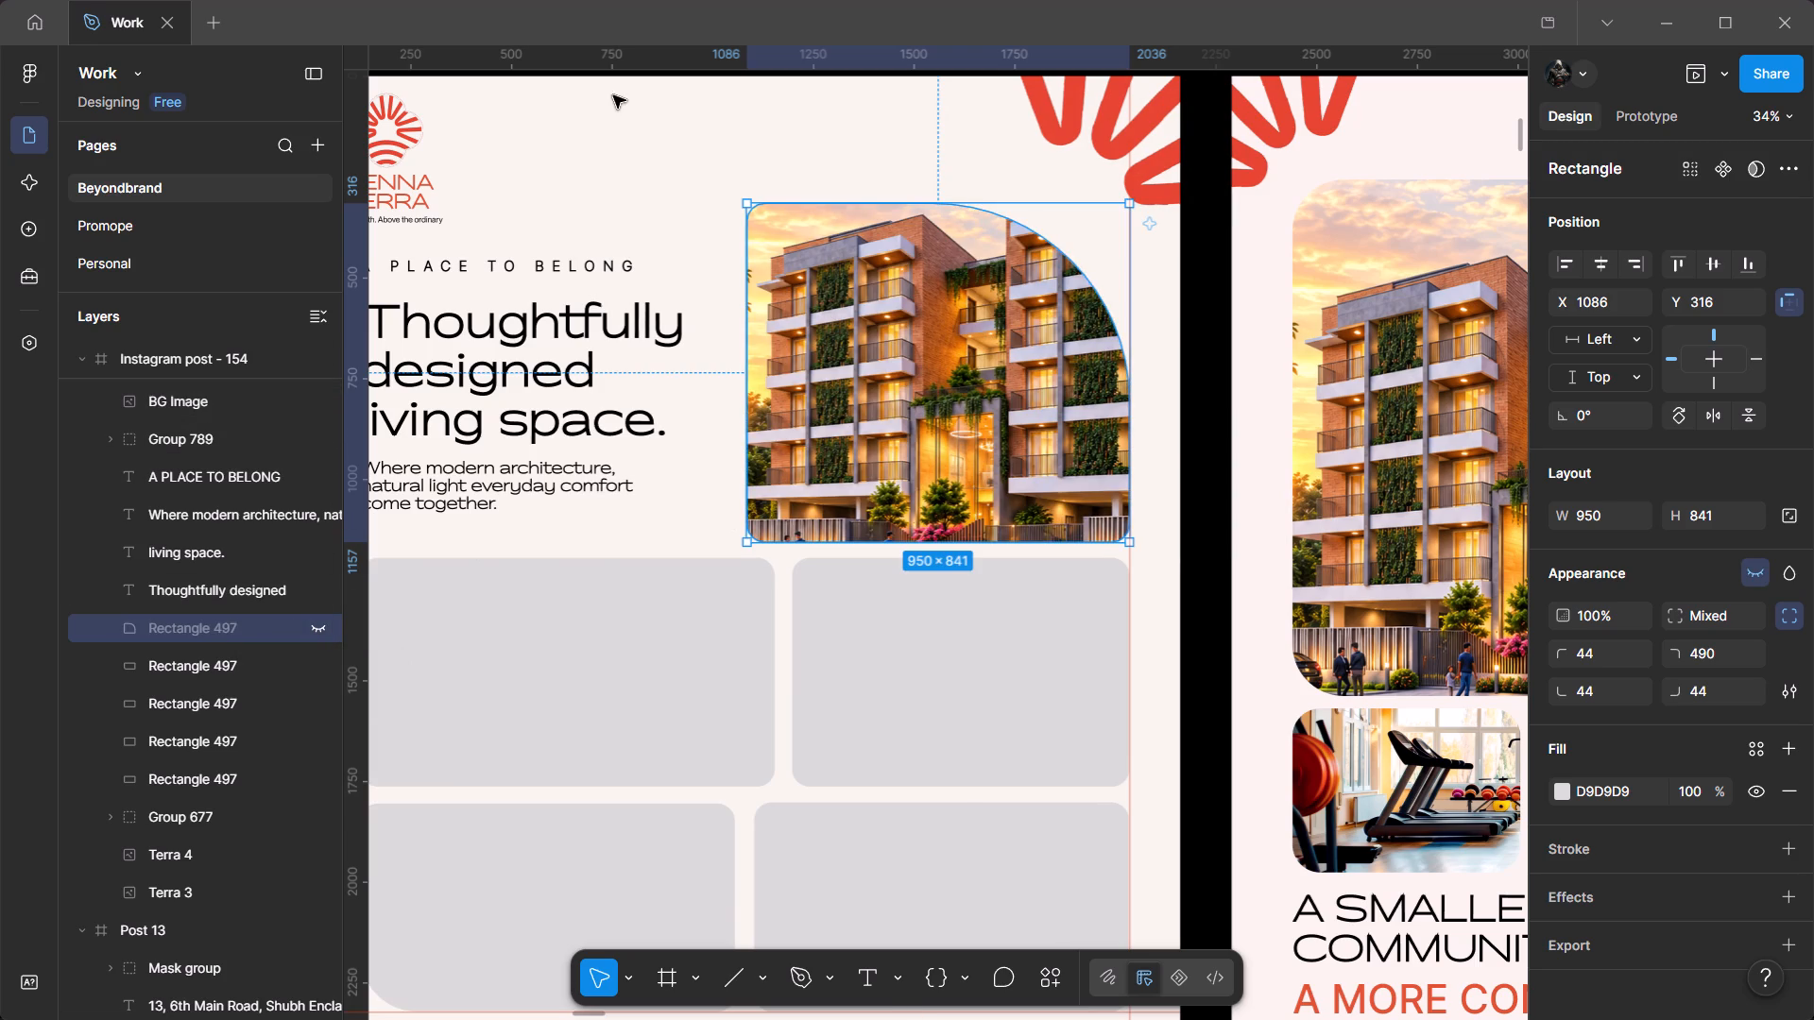
click(637, 154)
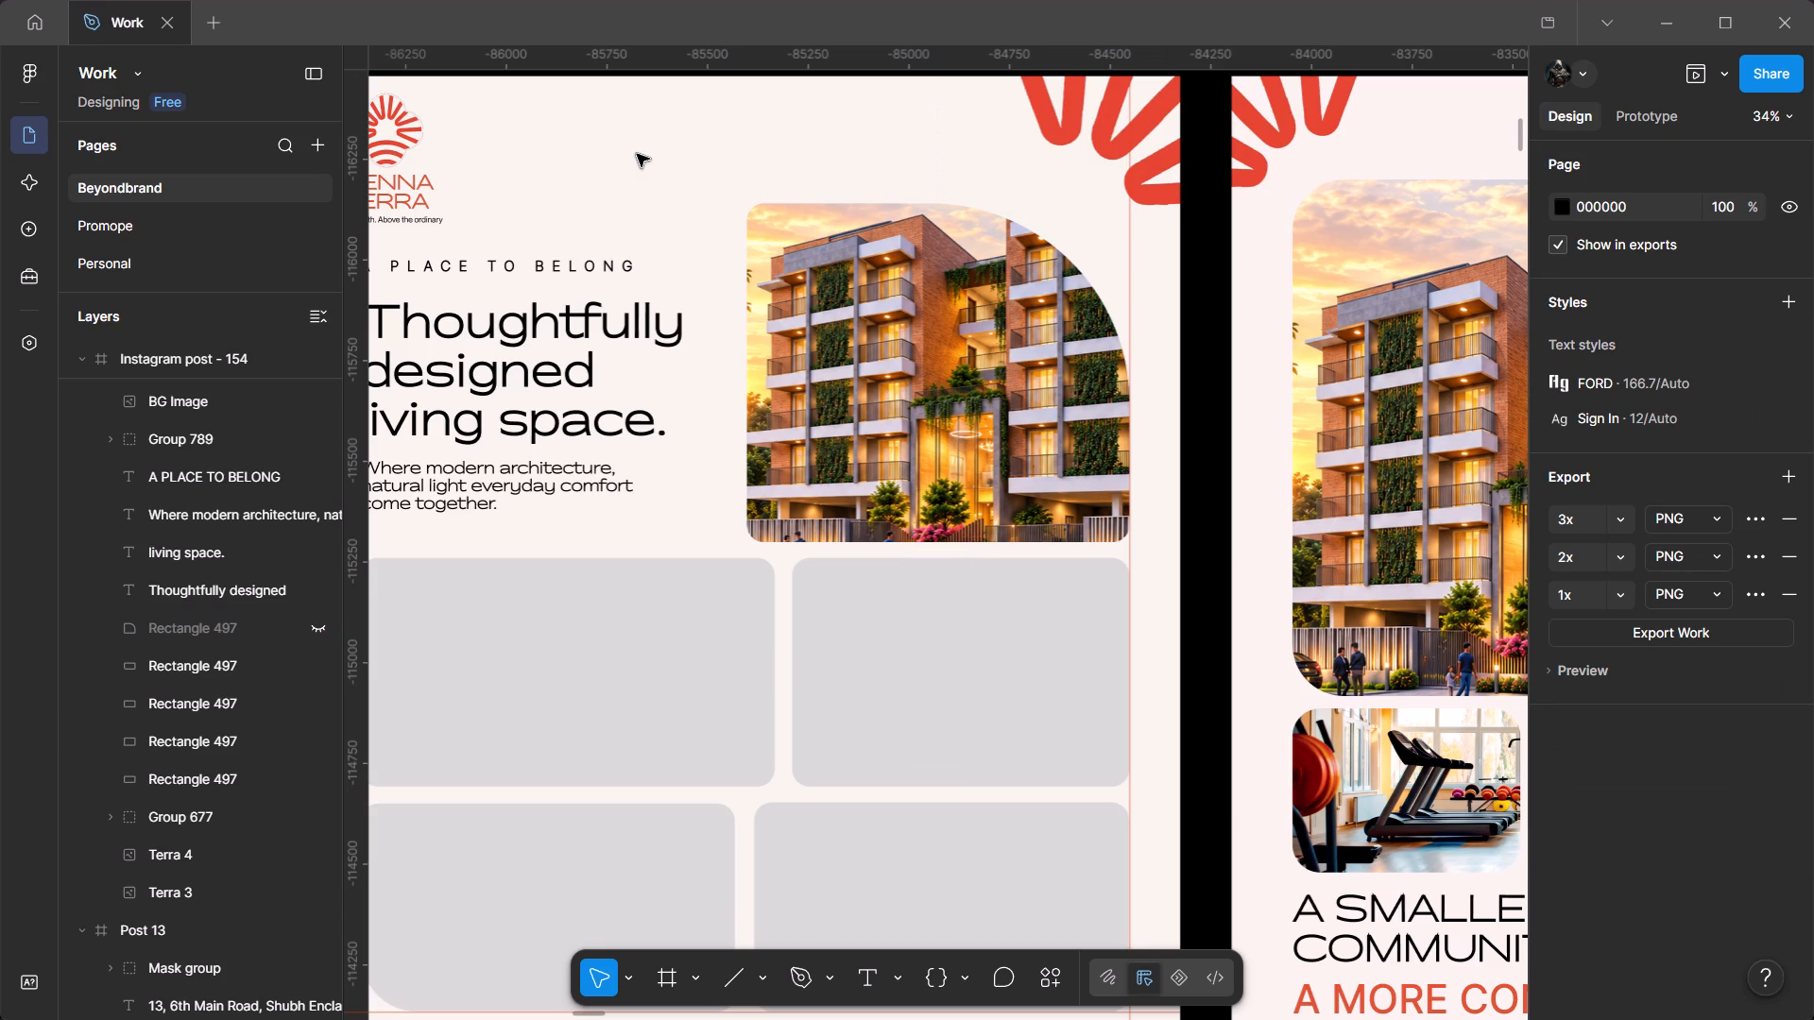
Examine the Instagram post - 154 layout against the neighbouring reference post and Post 13, and survey the other existing posts.
click(659, 172)
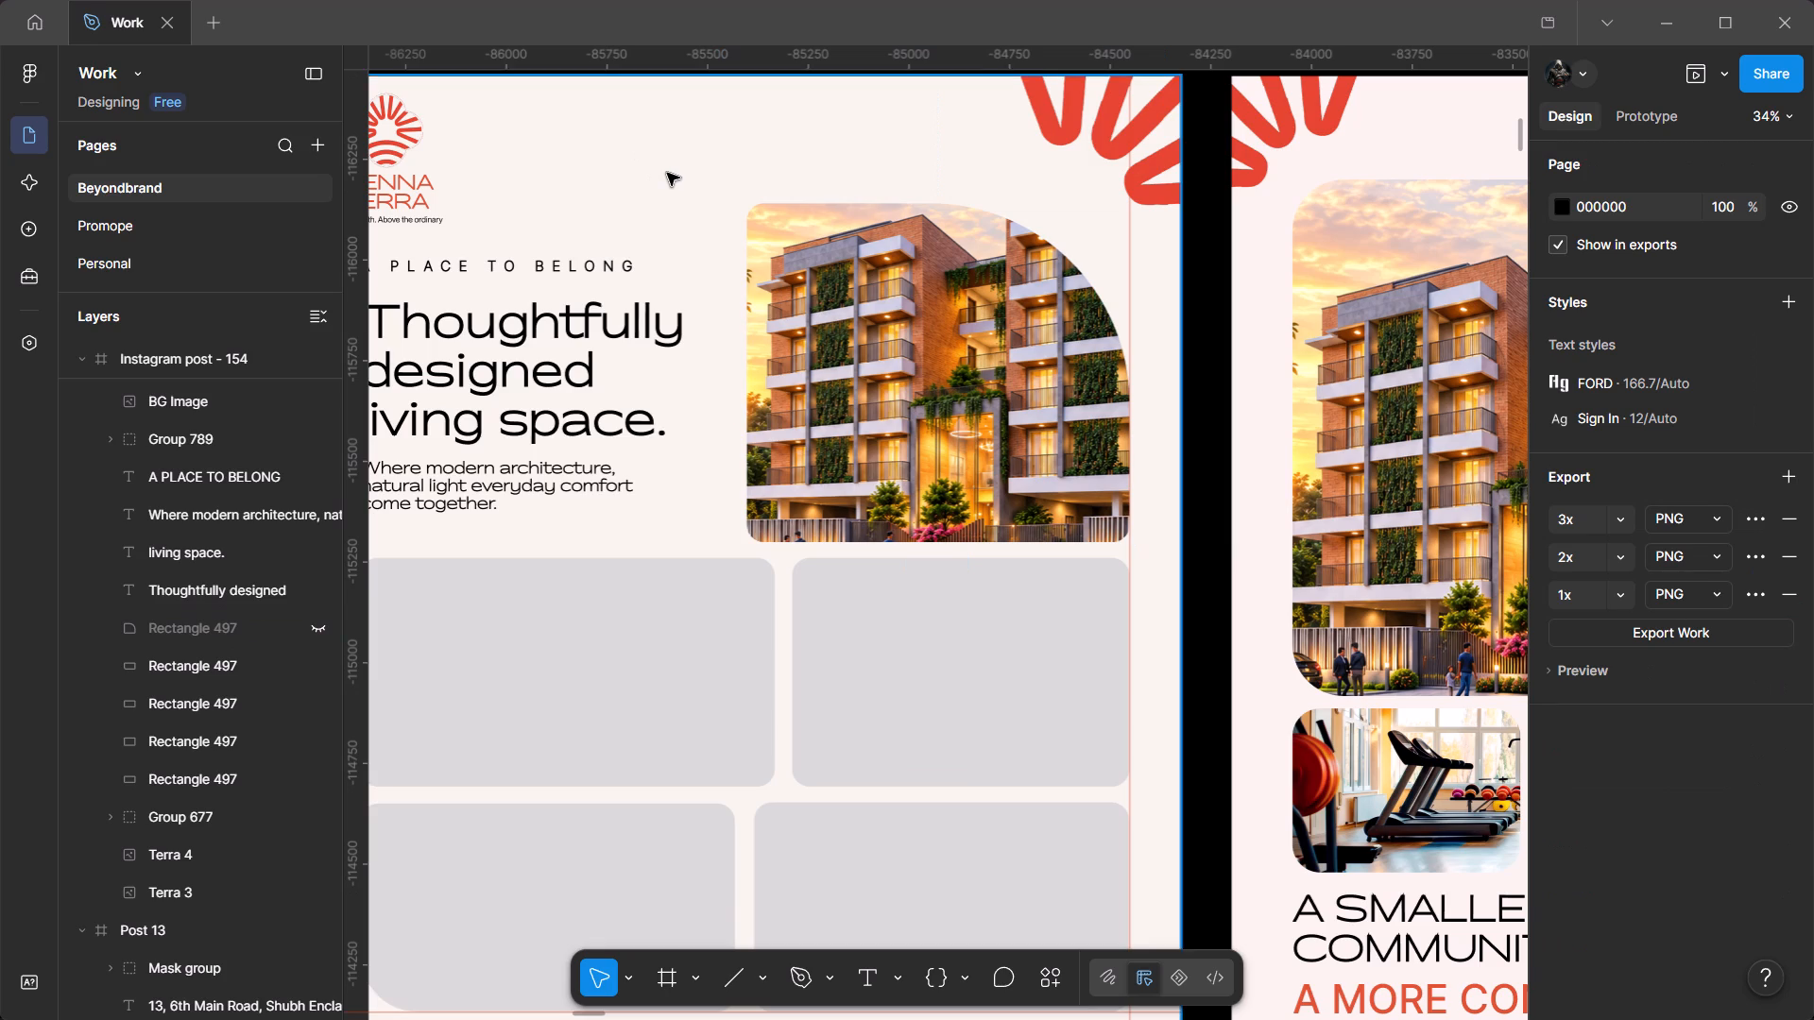
ctrl+scroll(667, 173, down, 6)
drag(1058, 533, 1352, 544)
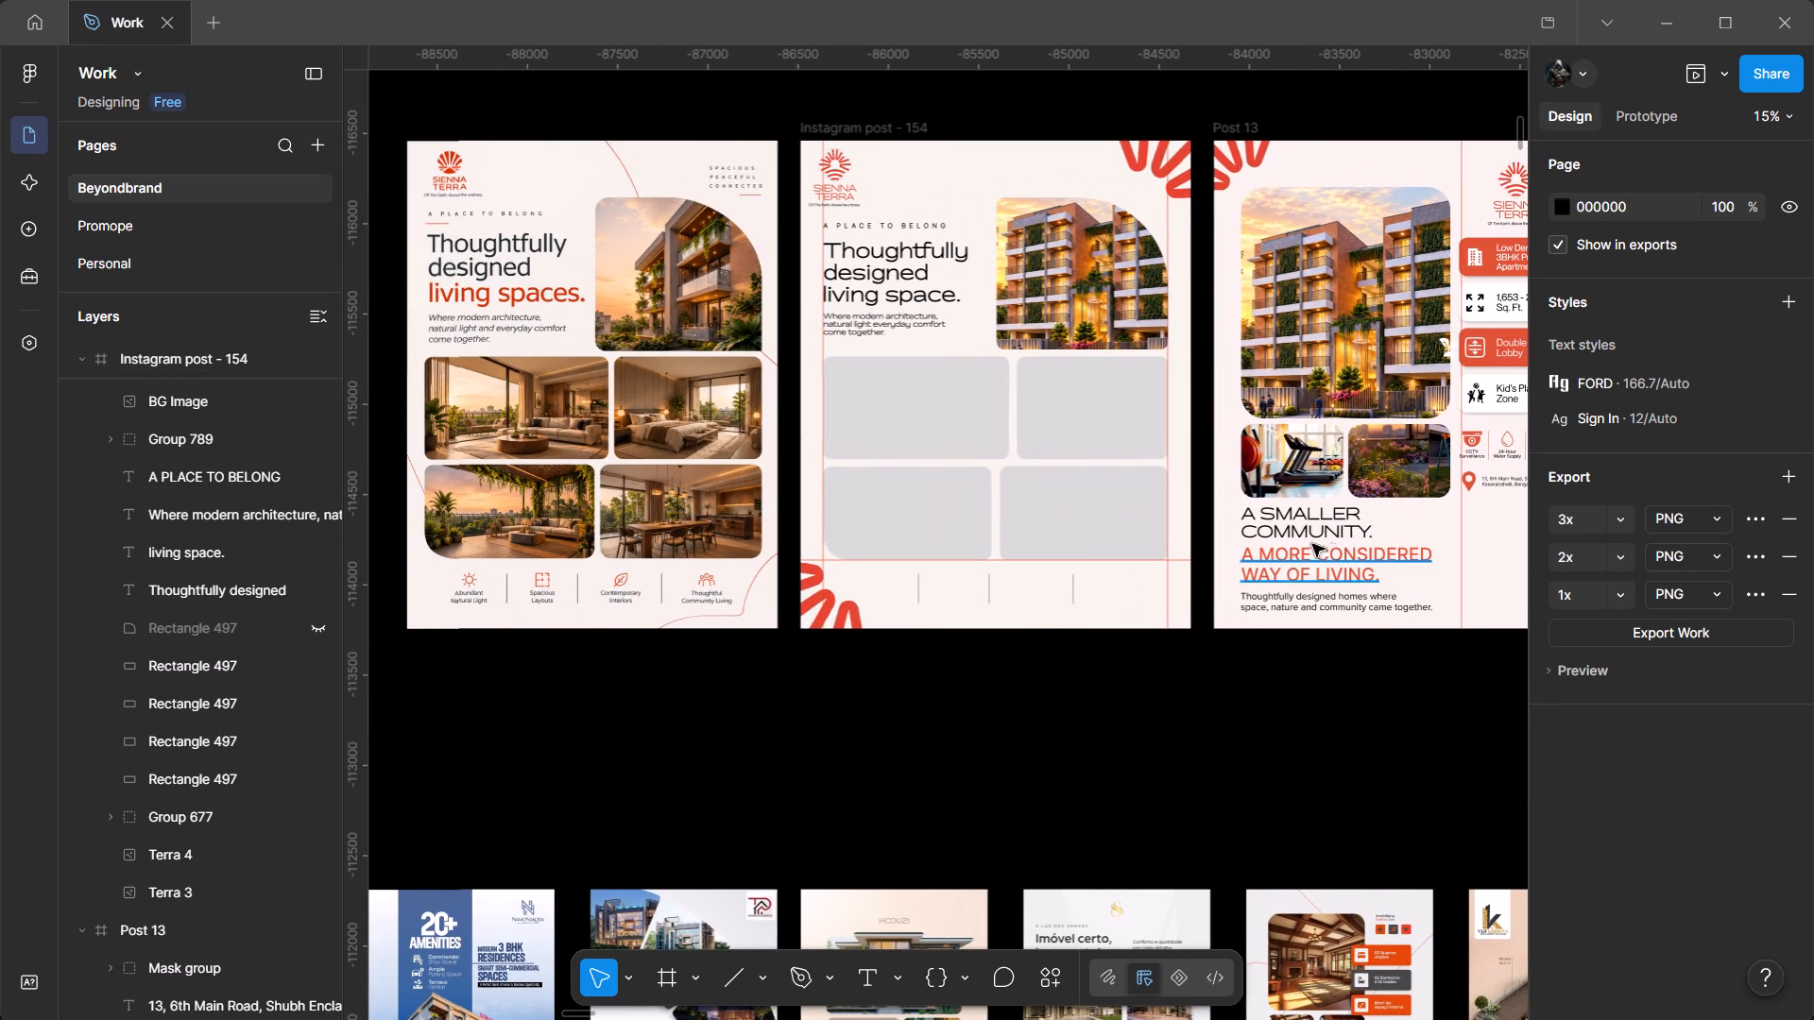
click(918, 708)
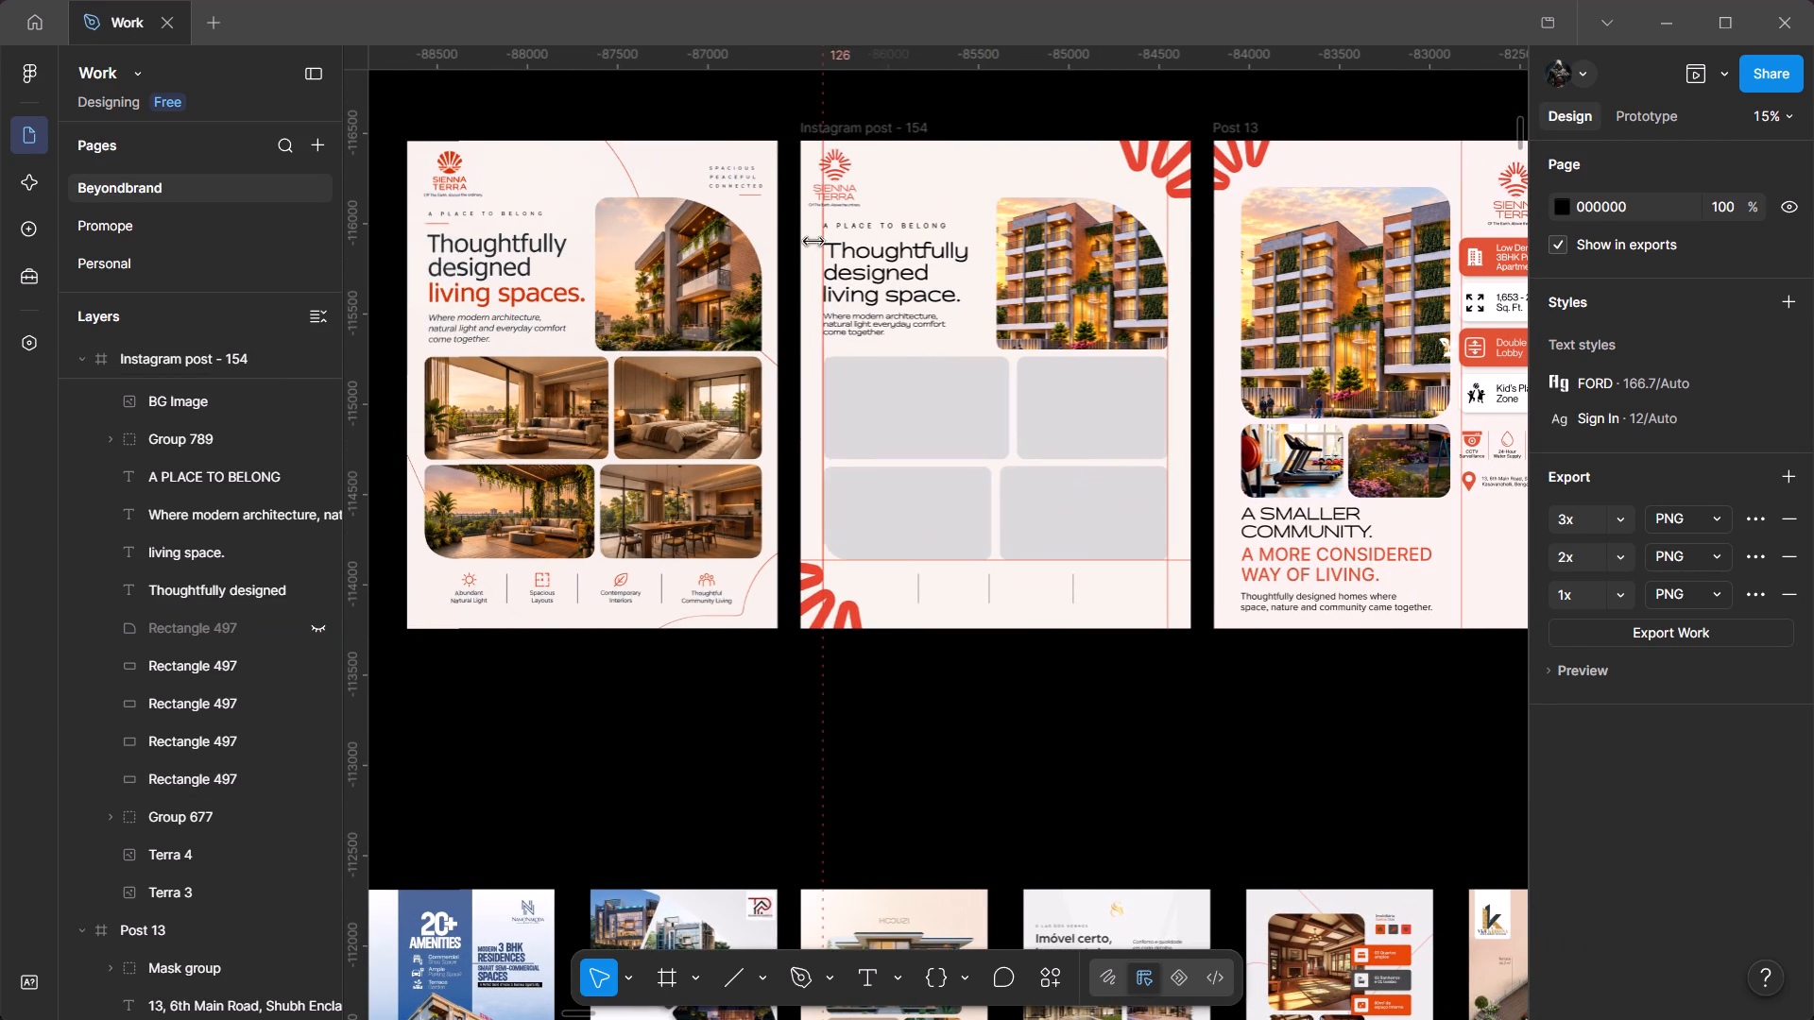
click(916, 185)
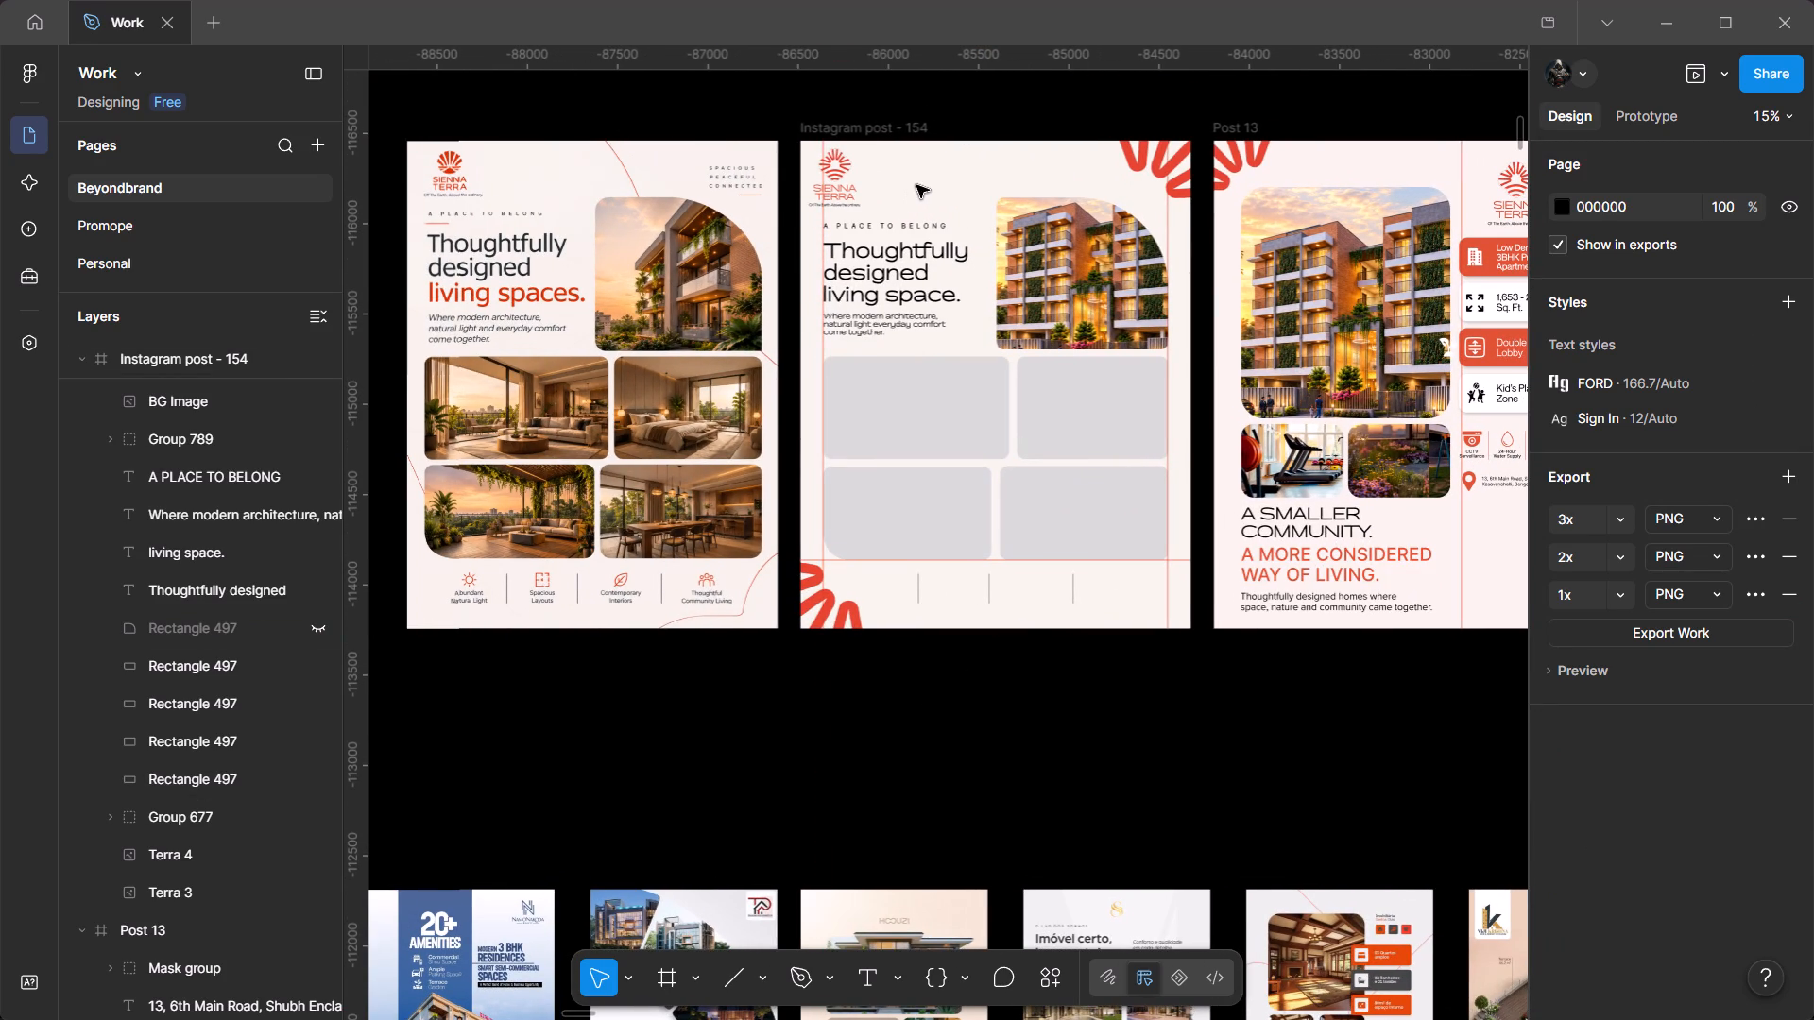
ctrl+scroll(1034, 220, up, 1)
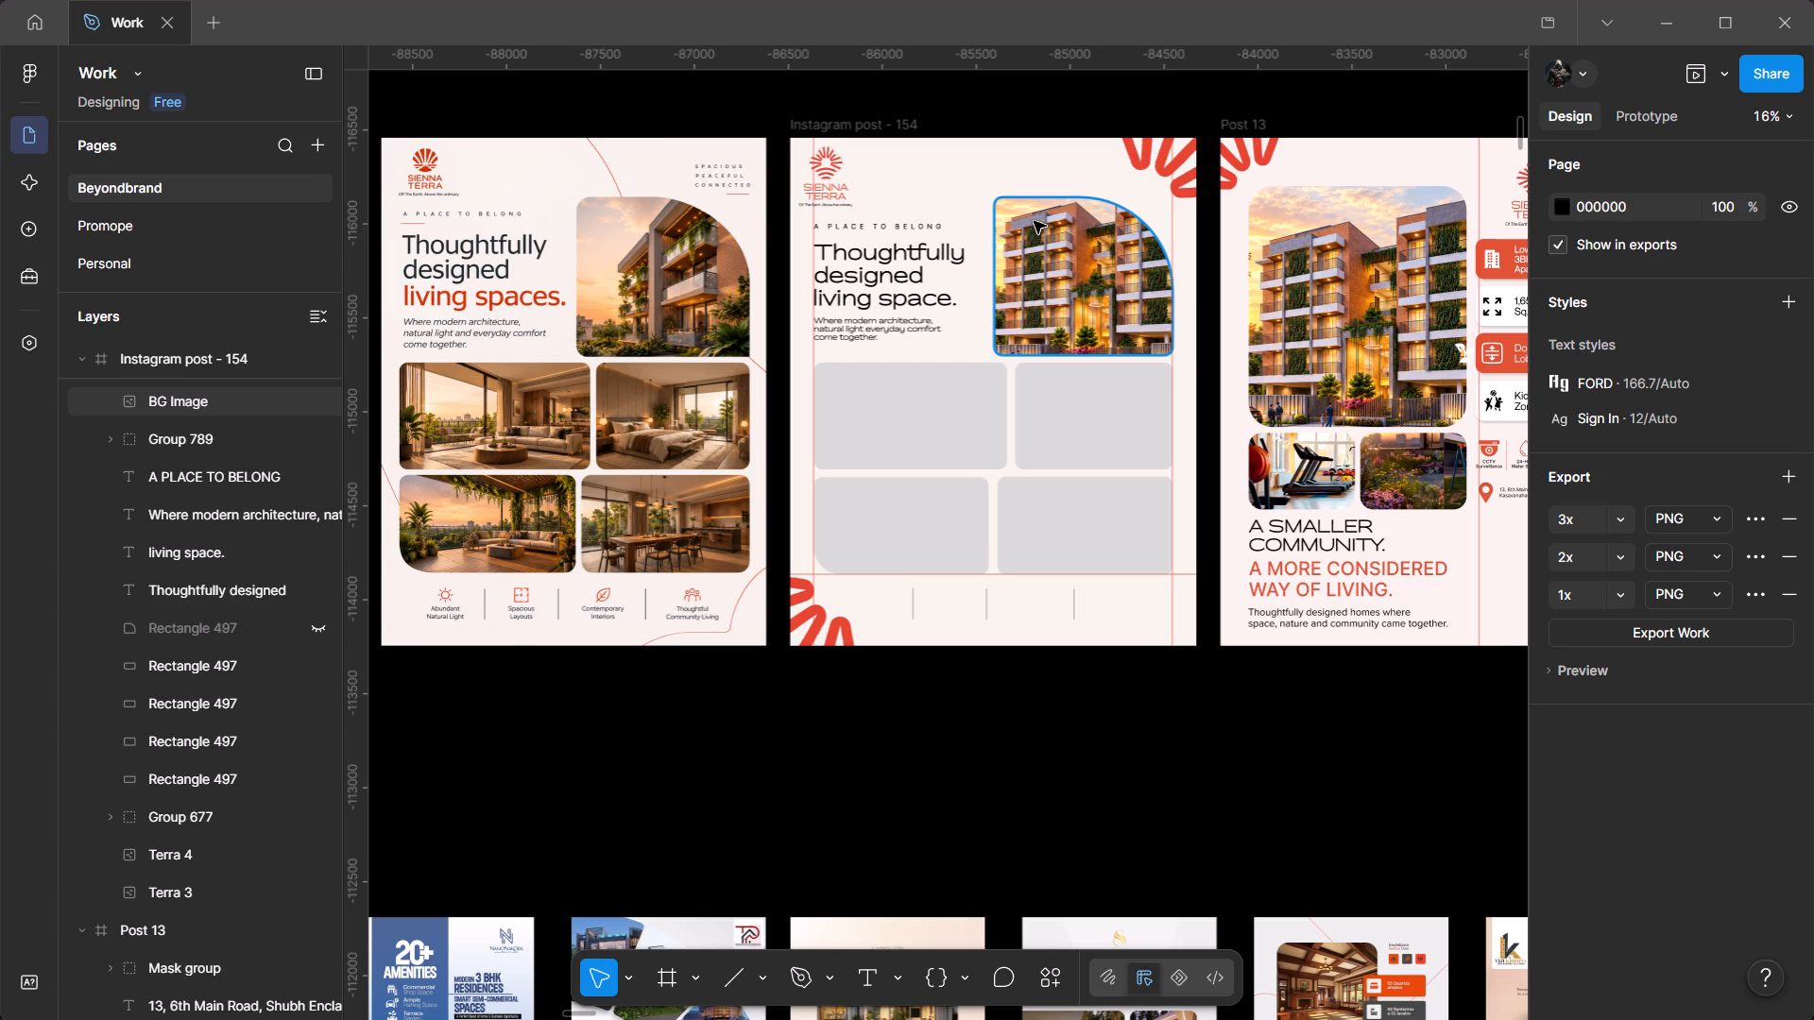
click(819, 739)
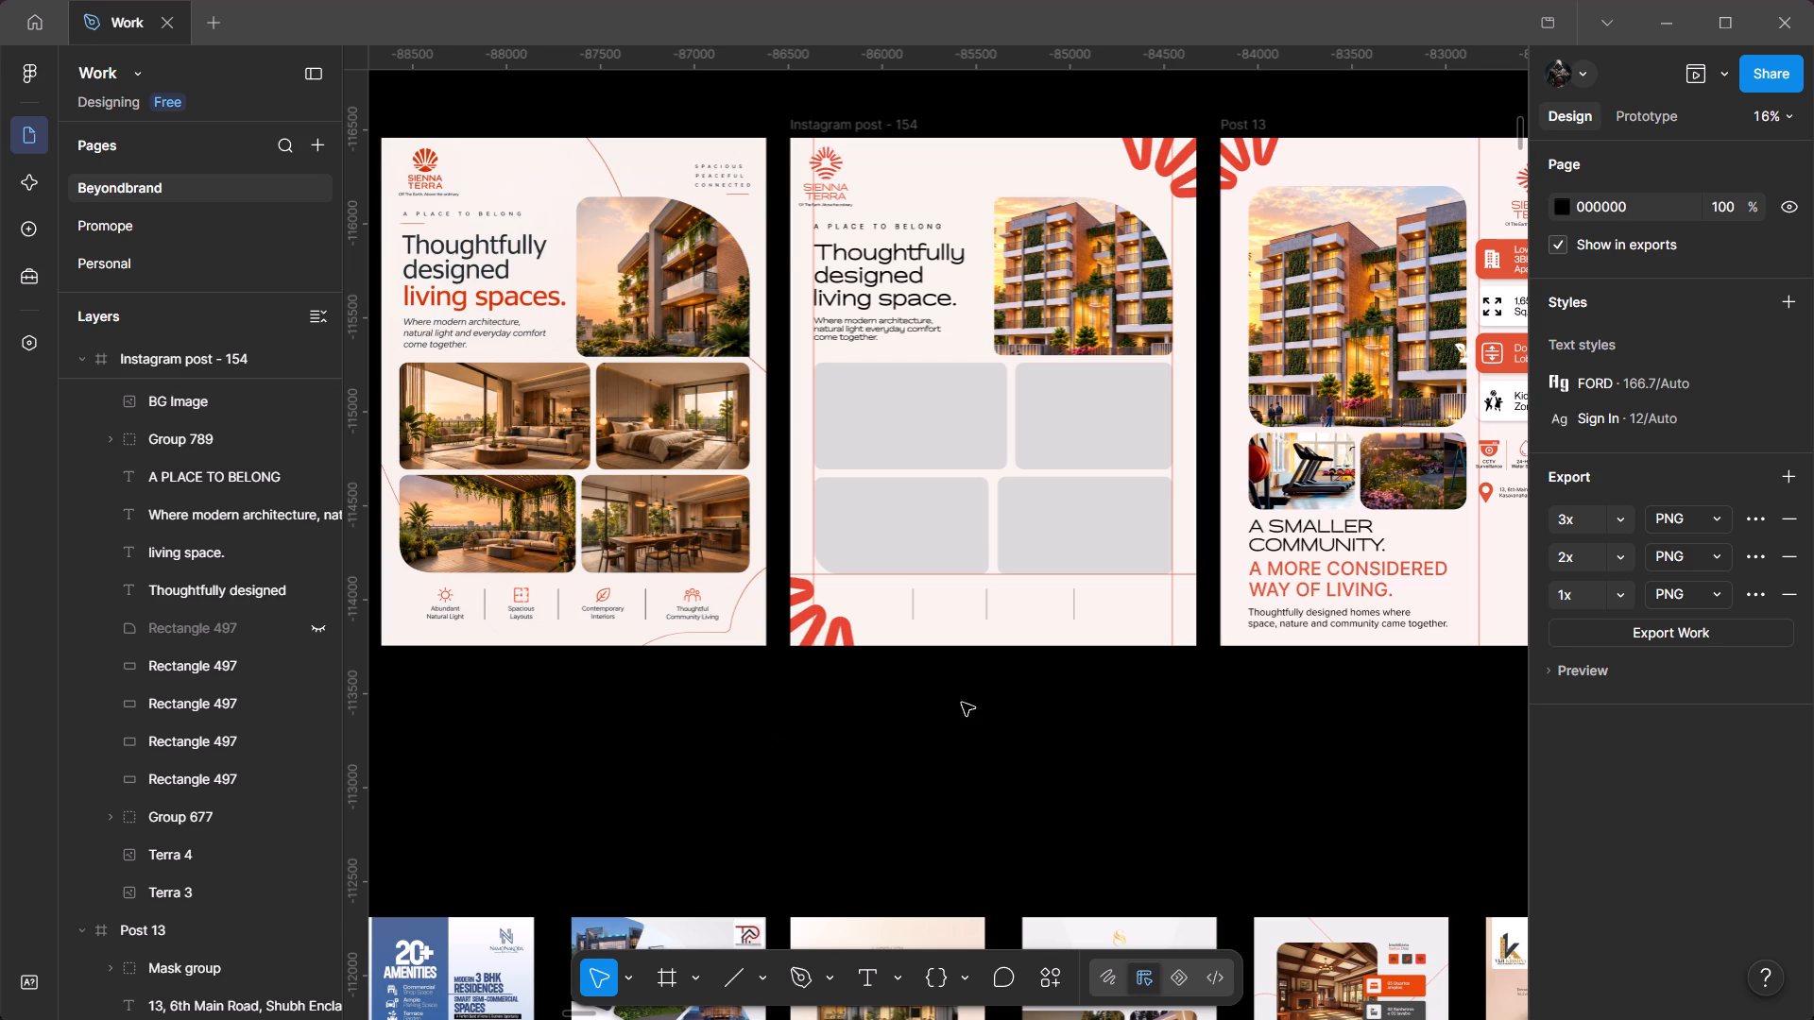
ctrl+scroll(962, 703, down, 7)
drag(1266, 733, 1005, 941)
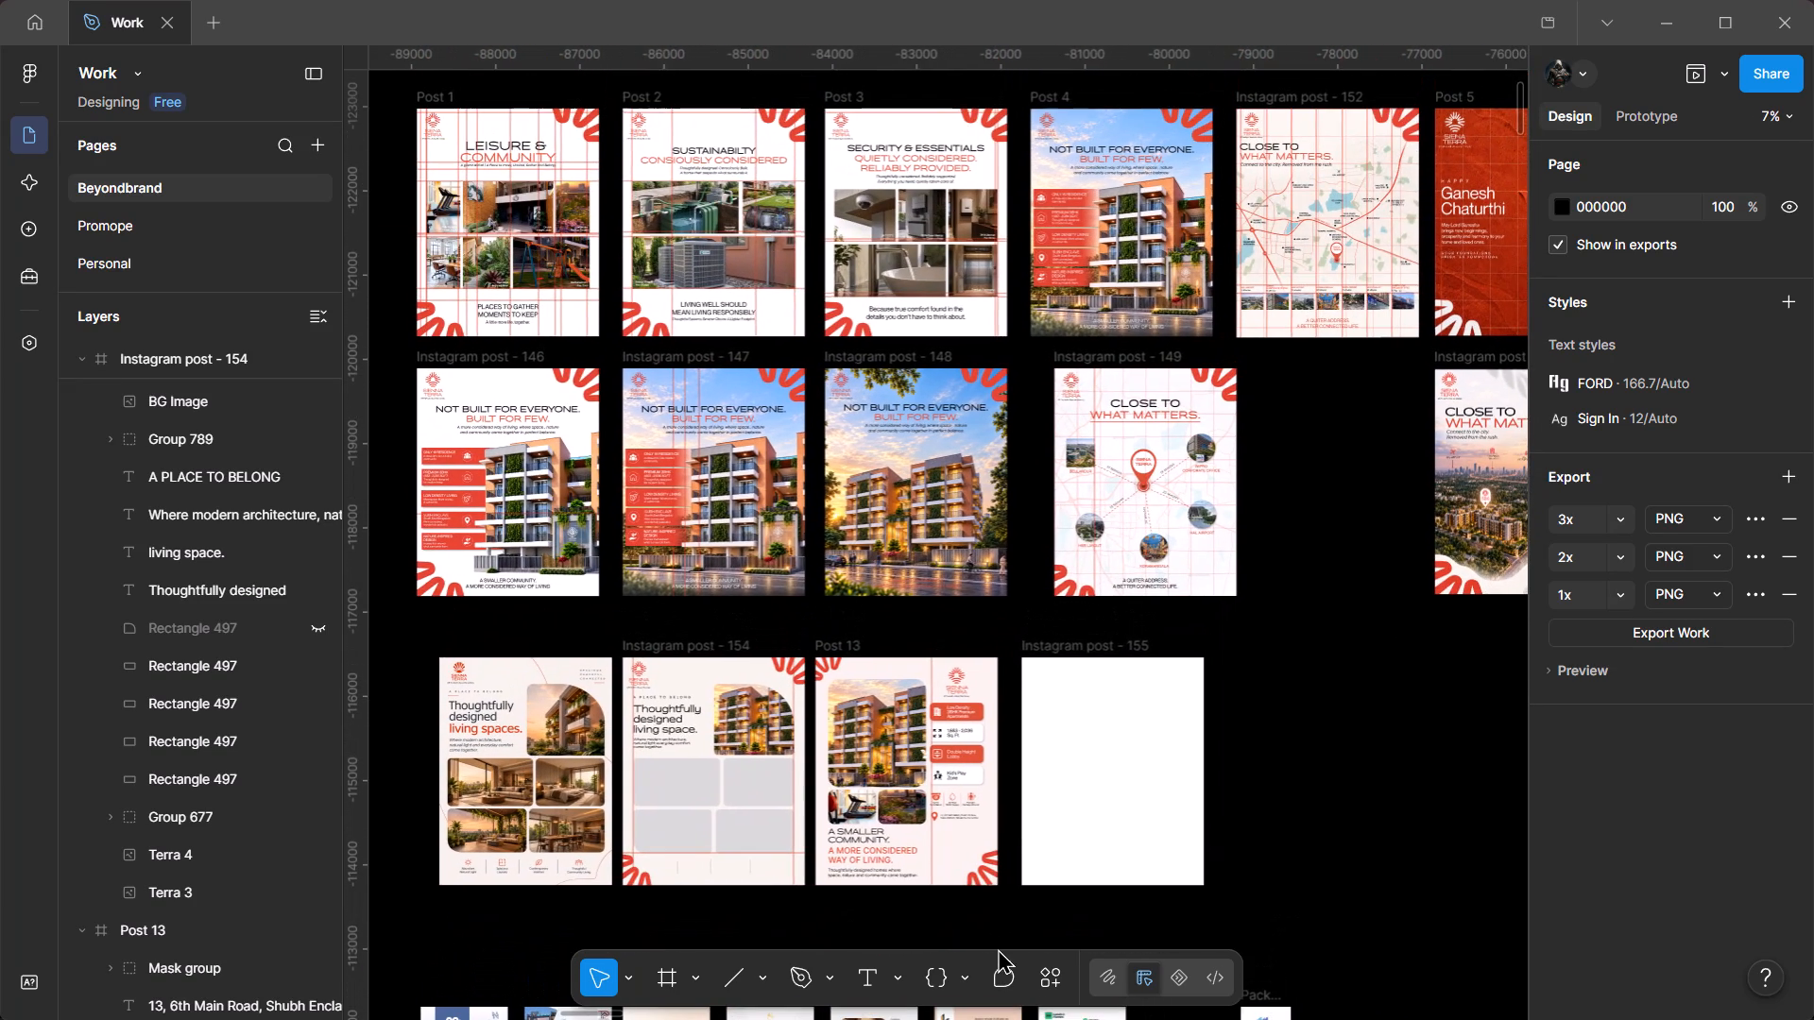
Find the playground image among the existing post designs and copy it into Instagram post - 154, over the first placeholder below the text.
drag(900, 433, 897, 774)
ctrl+scroll(945, 558, up, 1)
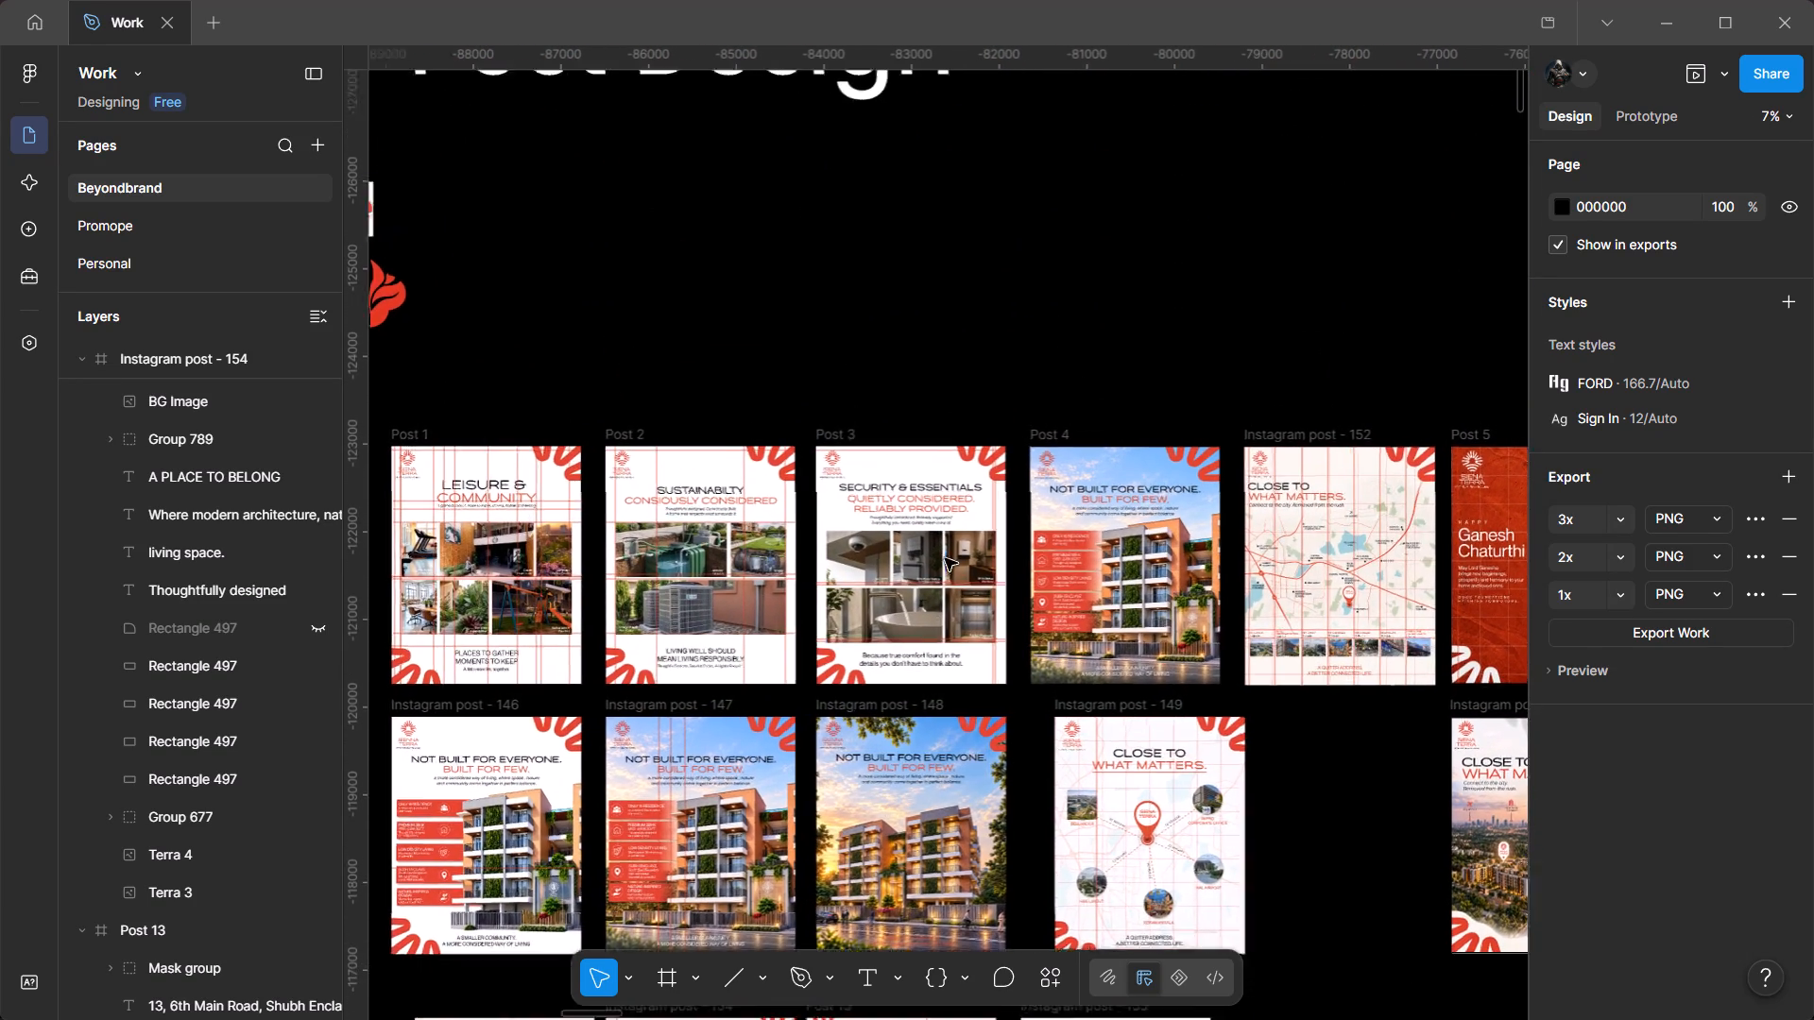
ctrl+scroll(945, 558, up, 6)
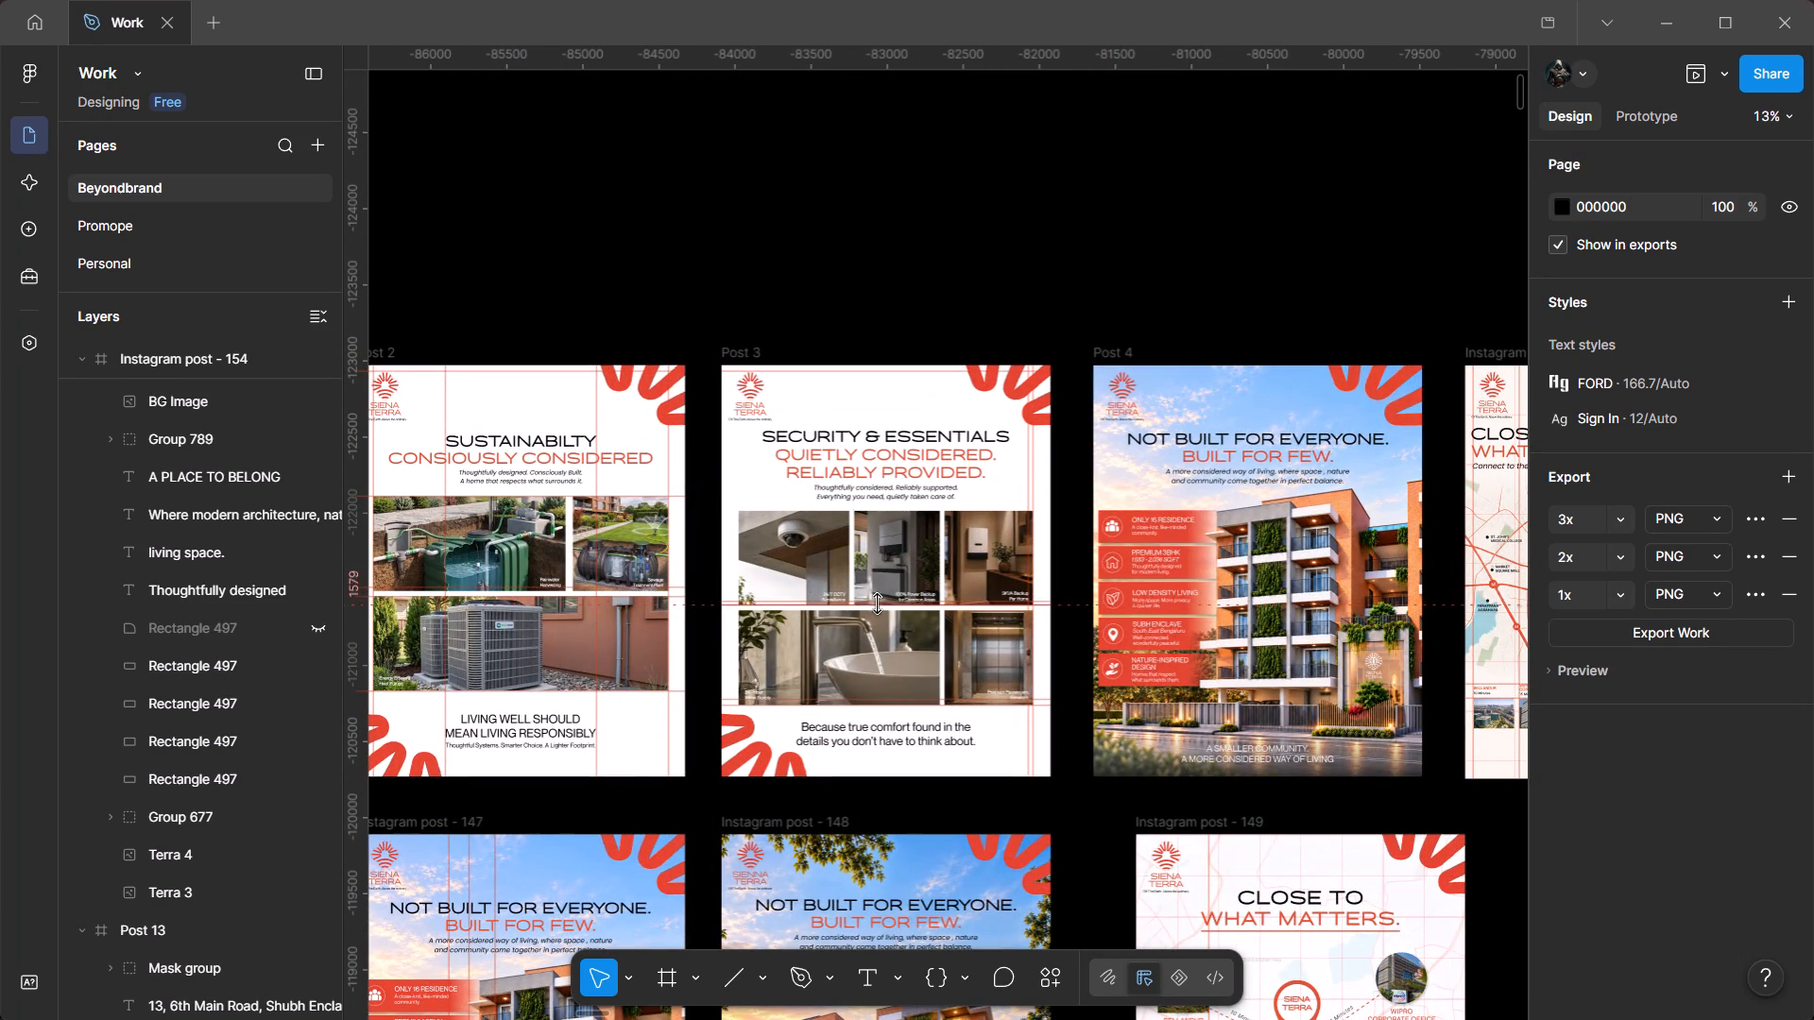
ctrl+scroll(839, 645, down, 5)
drag(1121, 704, 880, 666)
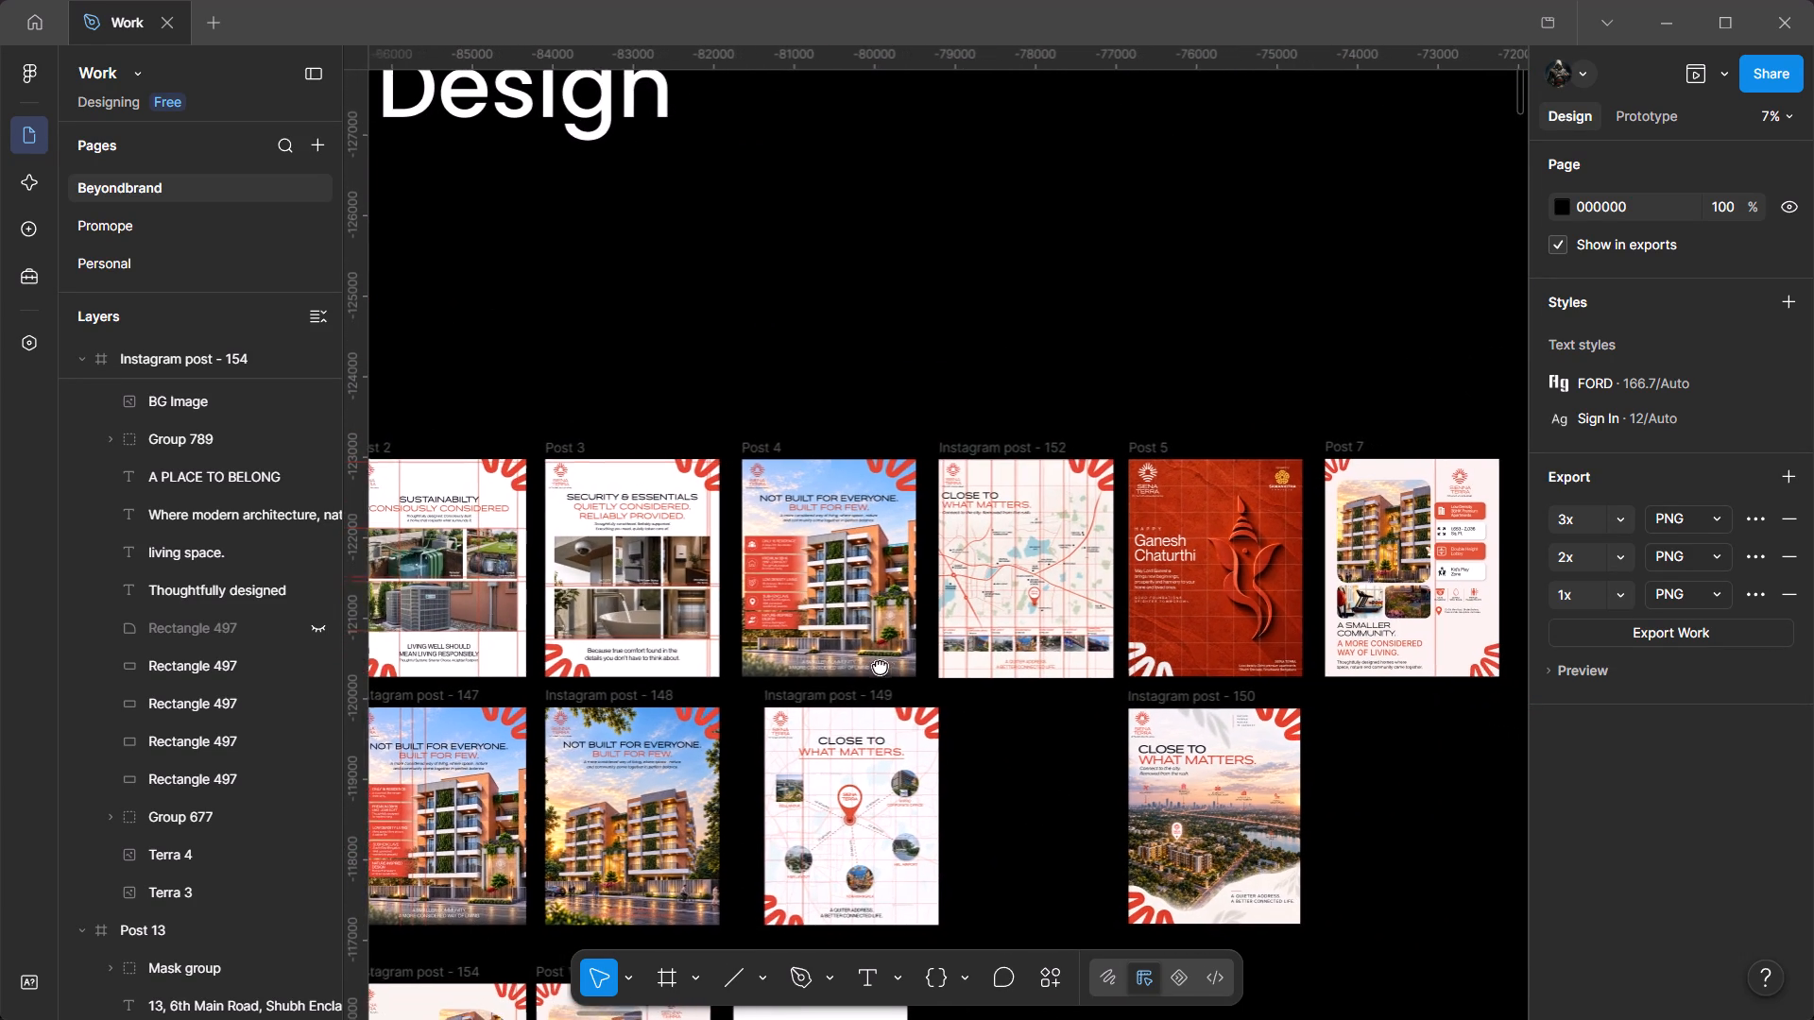
drag(880, 666, 871, 667)
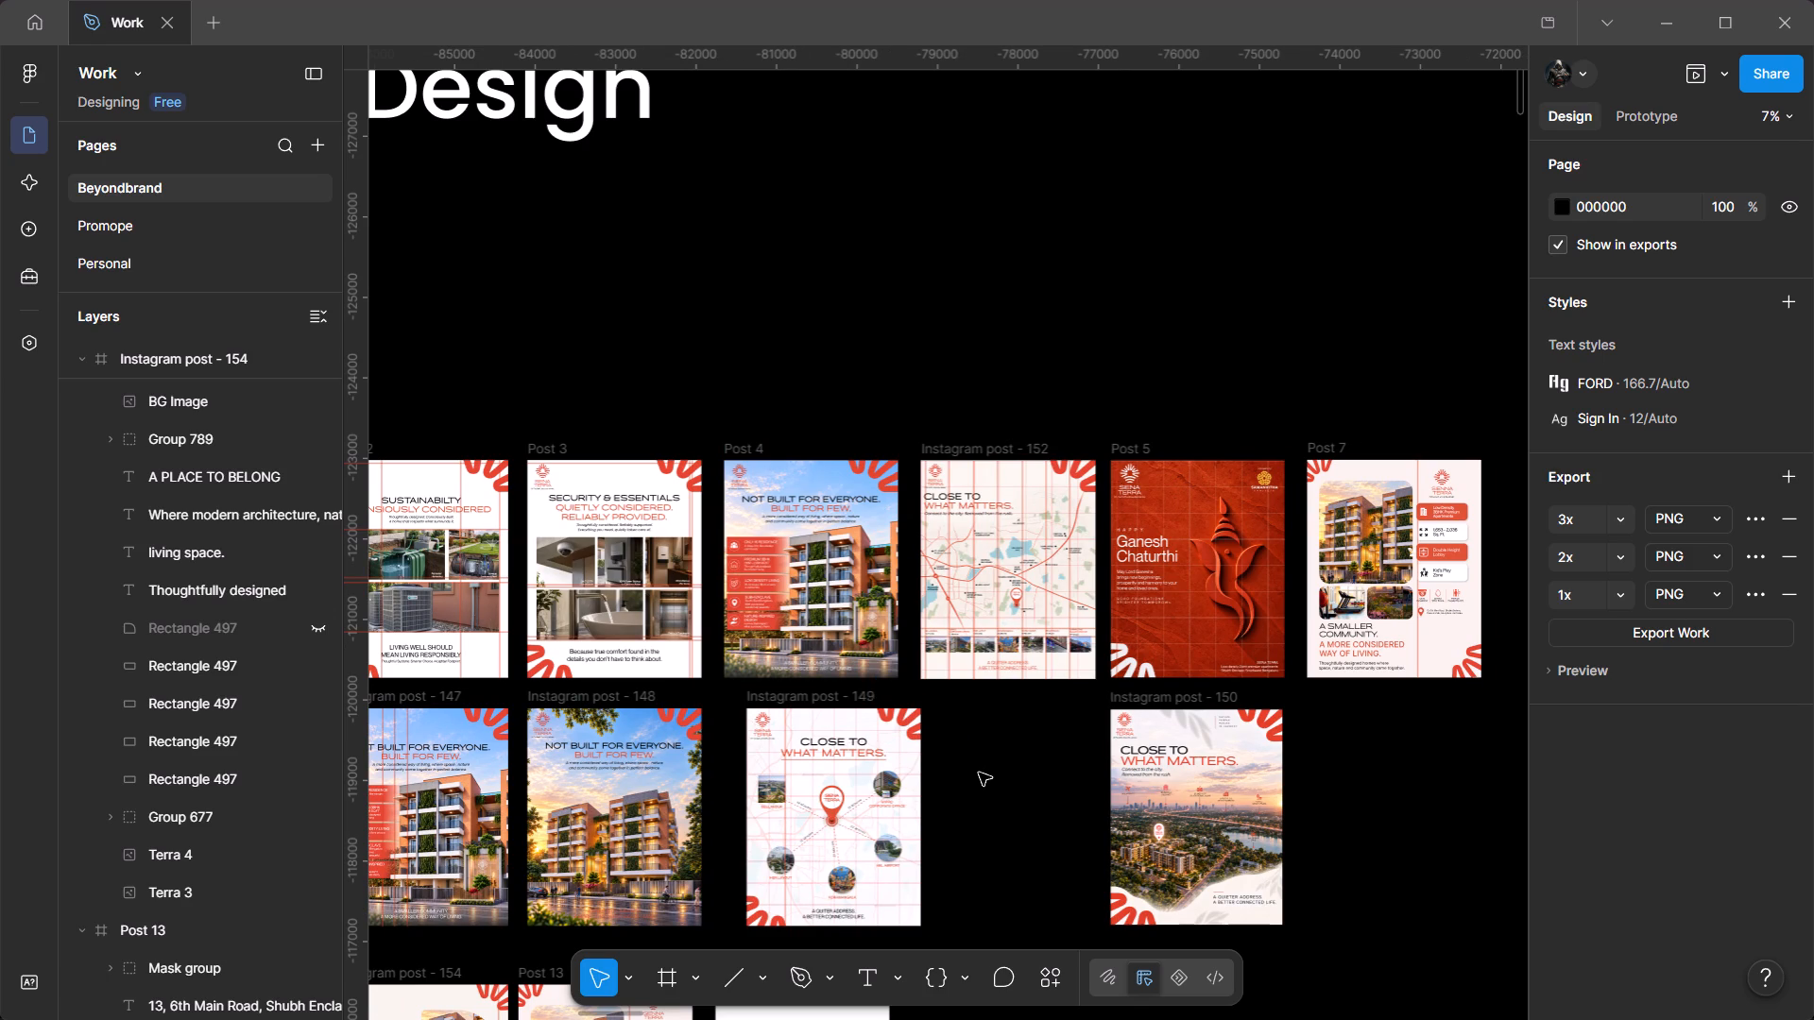
drag(798, 348, 1288, 262)
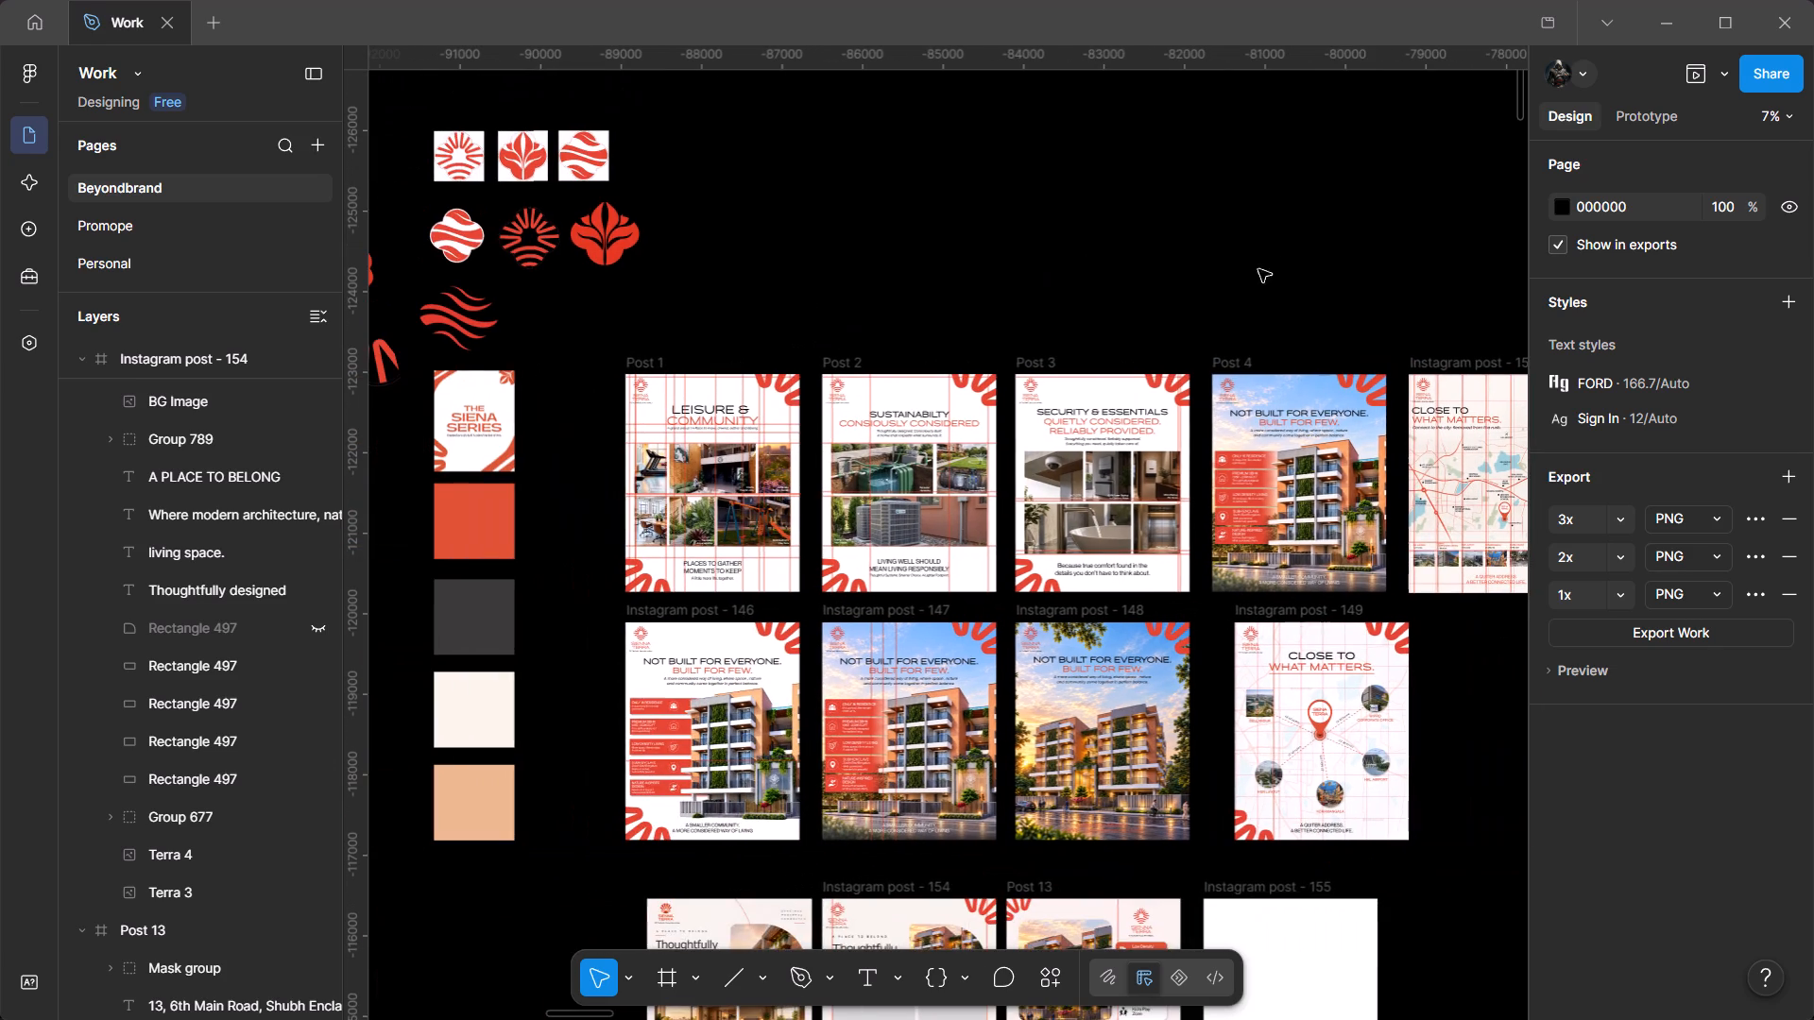
ctrl+scroll(1326, 529, up, 1)
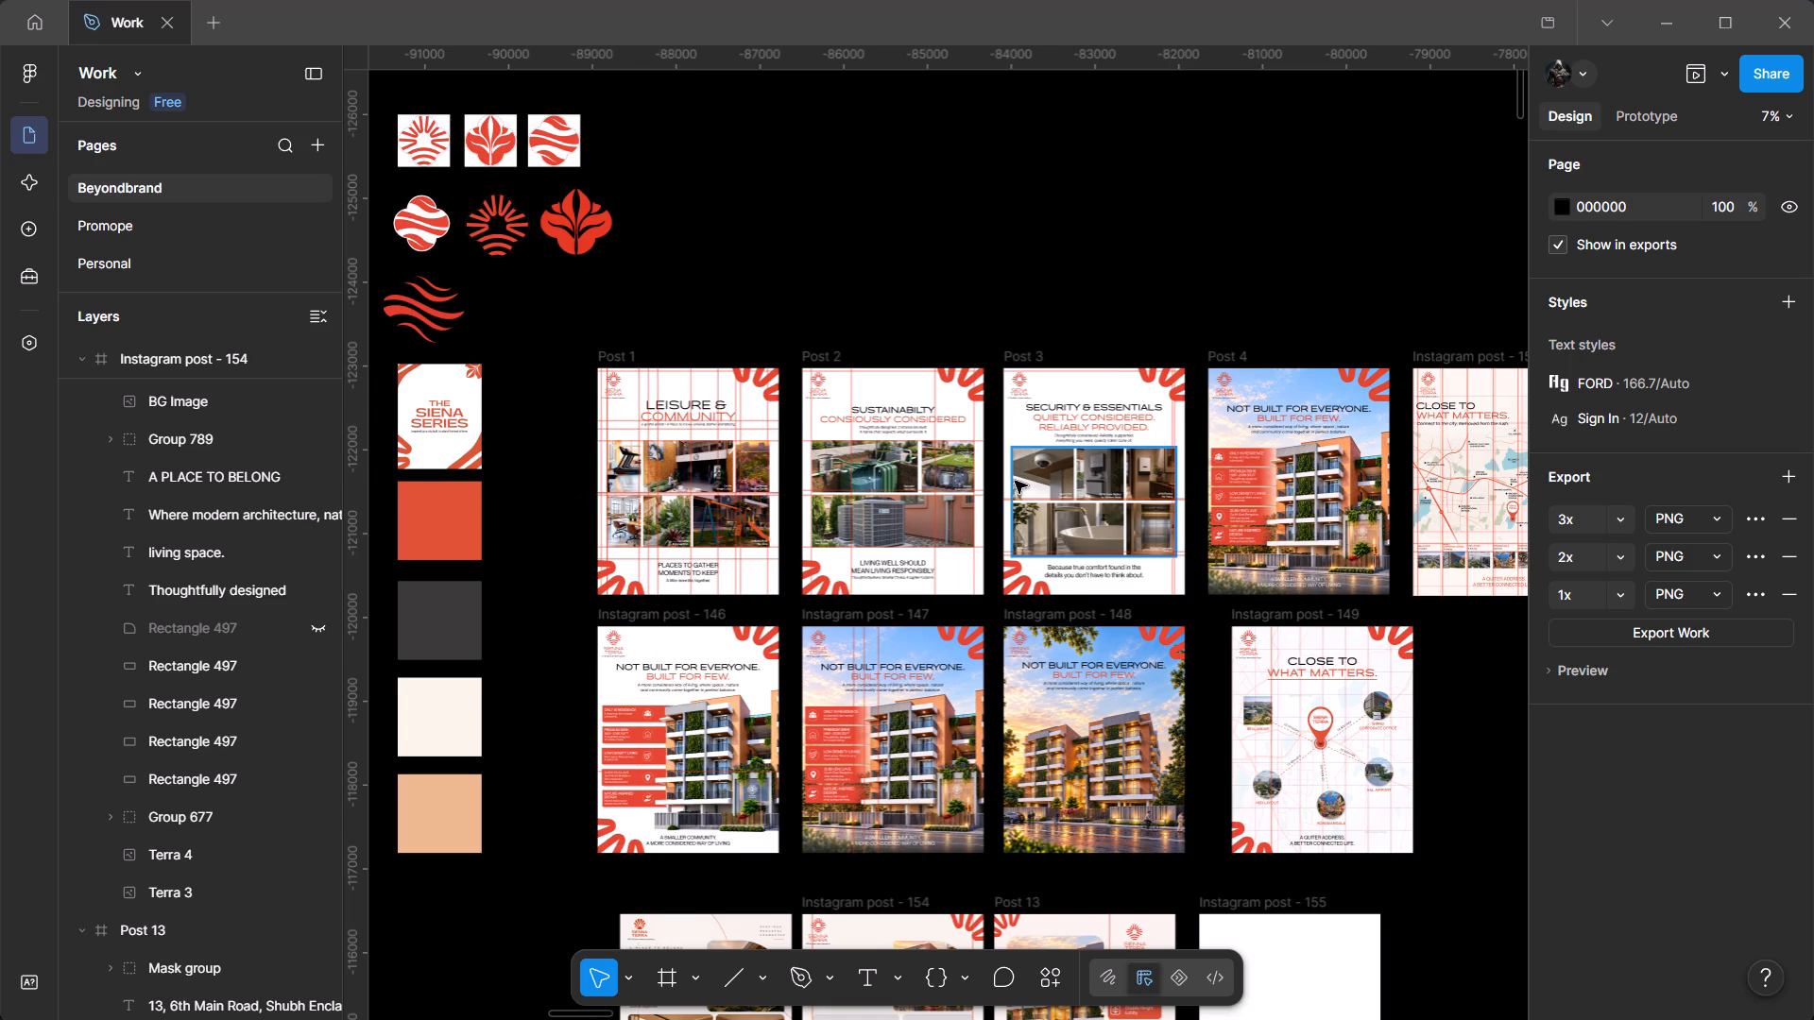
drag(1023, 438, 1057, 273)
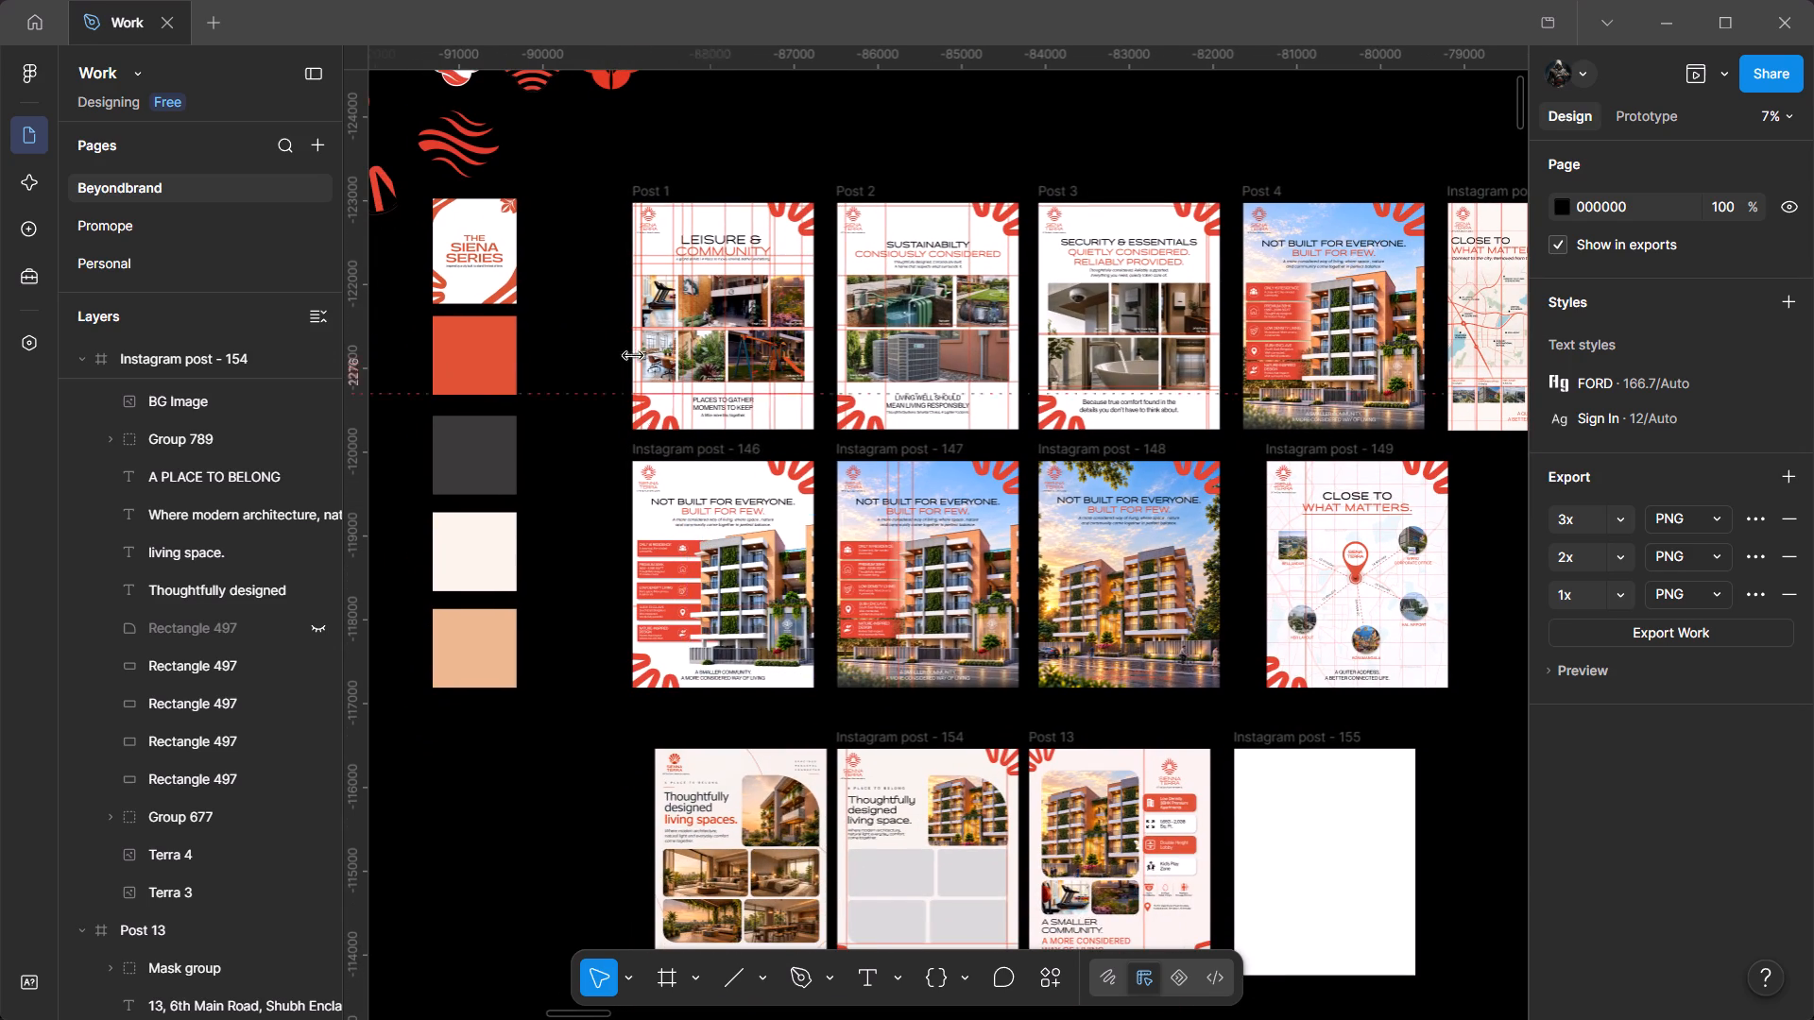
Copy the Dedicated Kid's Play Zone playground image from Post 1 into Instagram post - 154, over the first placeholder below the text.
ctrl+scroll(624, 230, up, 5)
ctrl+scroll(640, 316, down, 6)
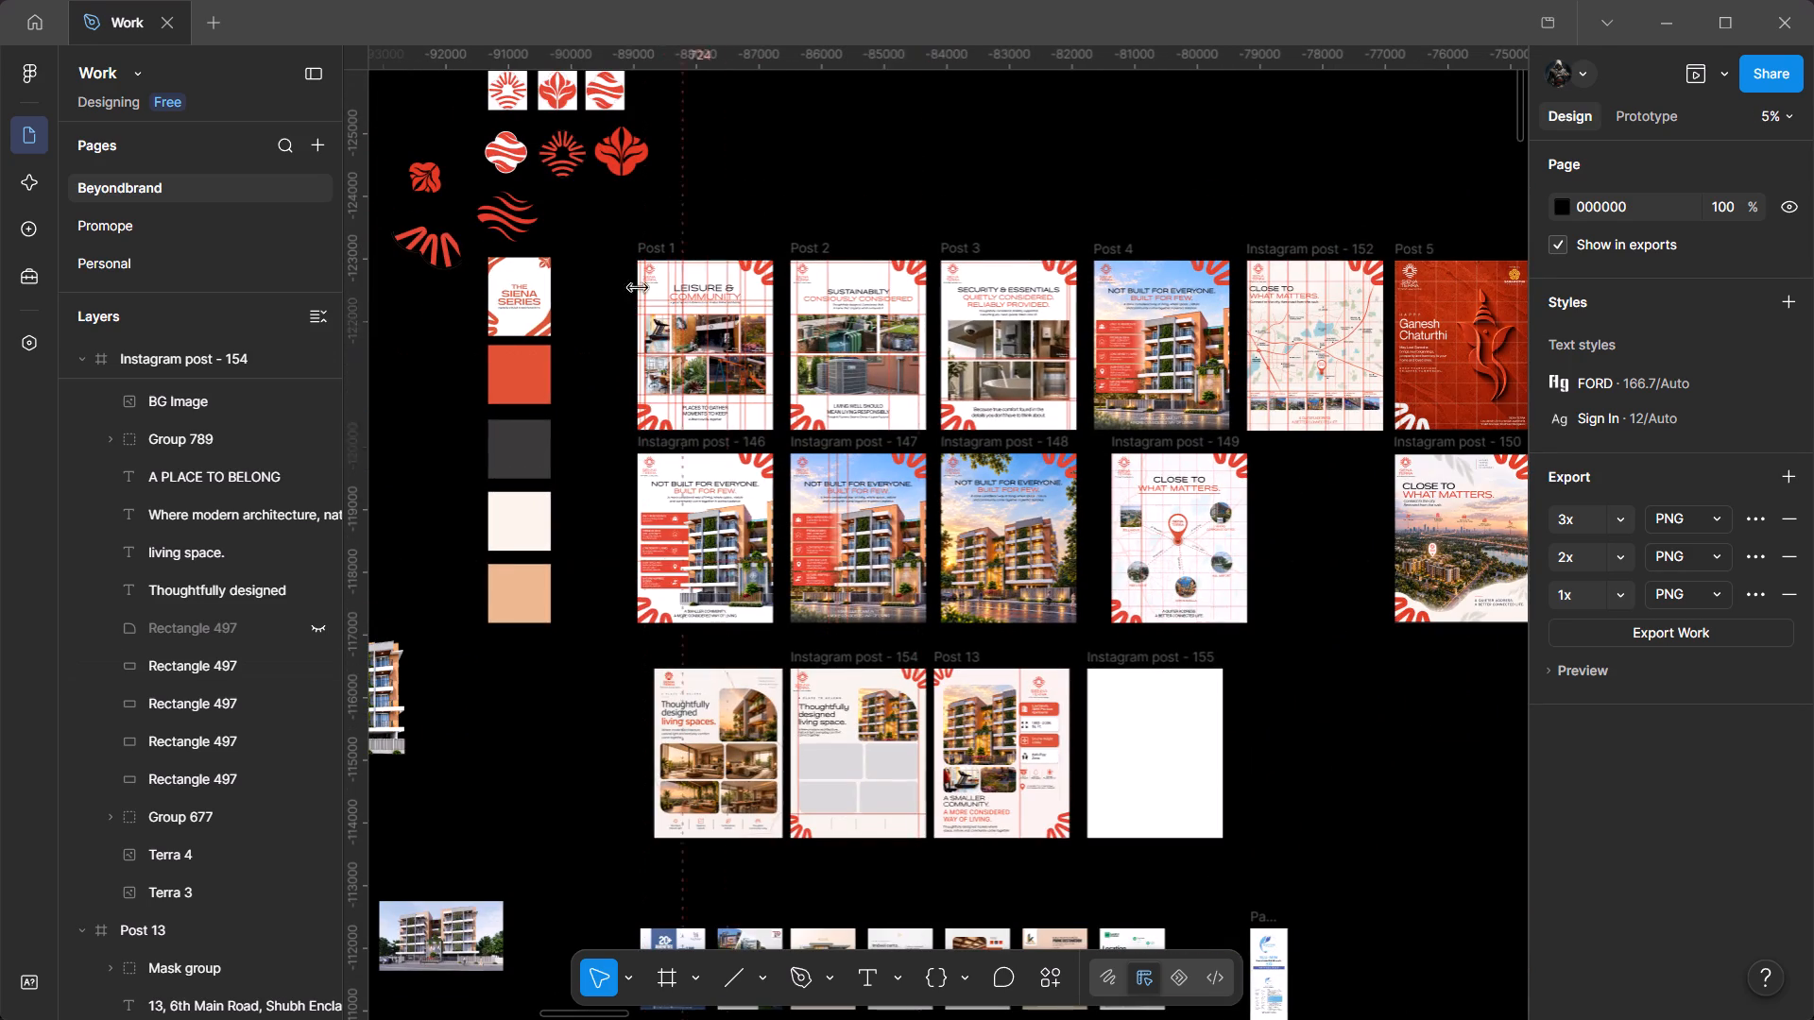
ctrl+scroll(628, 264, up, 6)
ctrl+scroll(744, 467, up, 6)
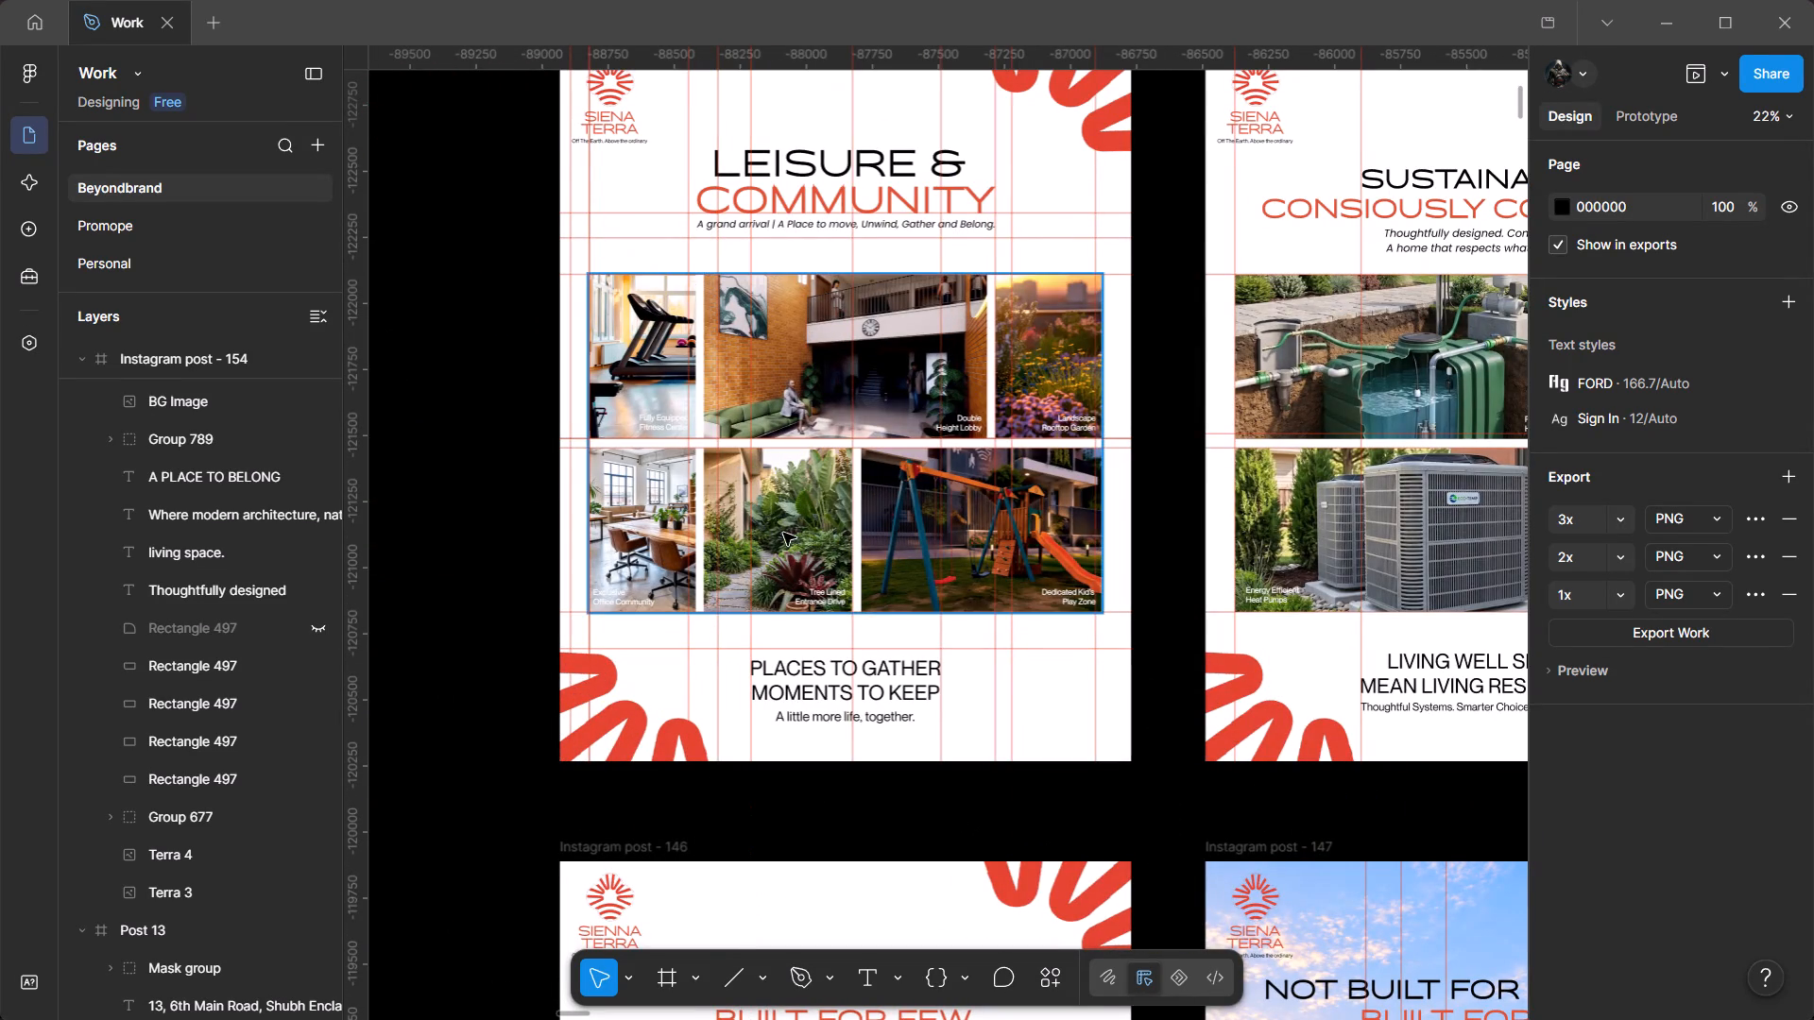
double_click(949, 525)
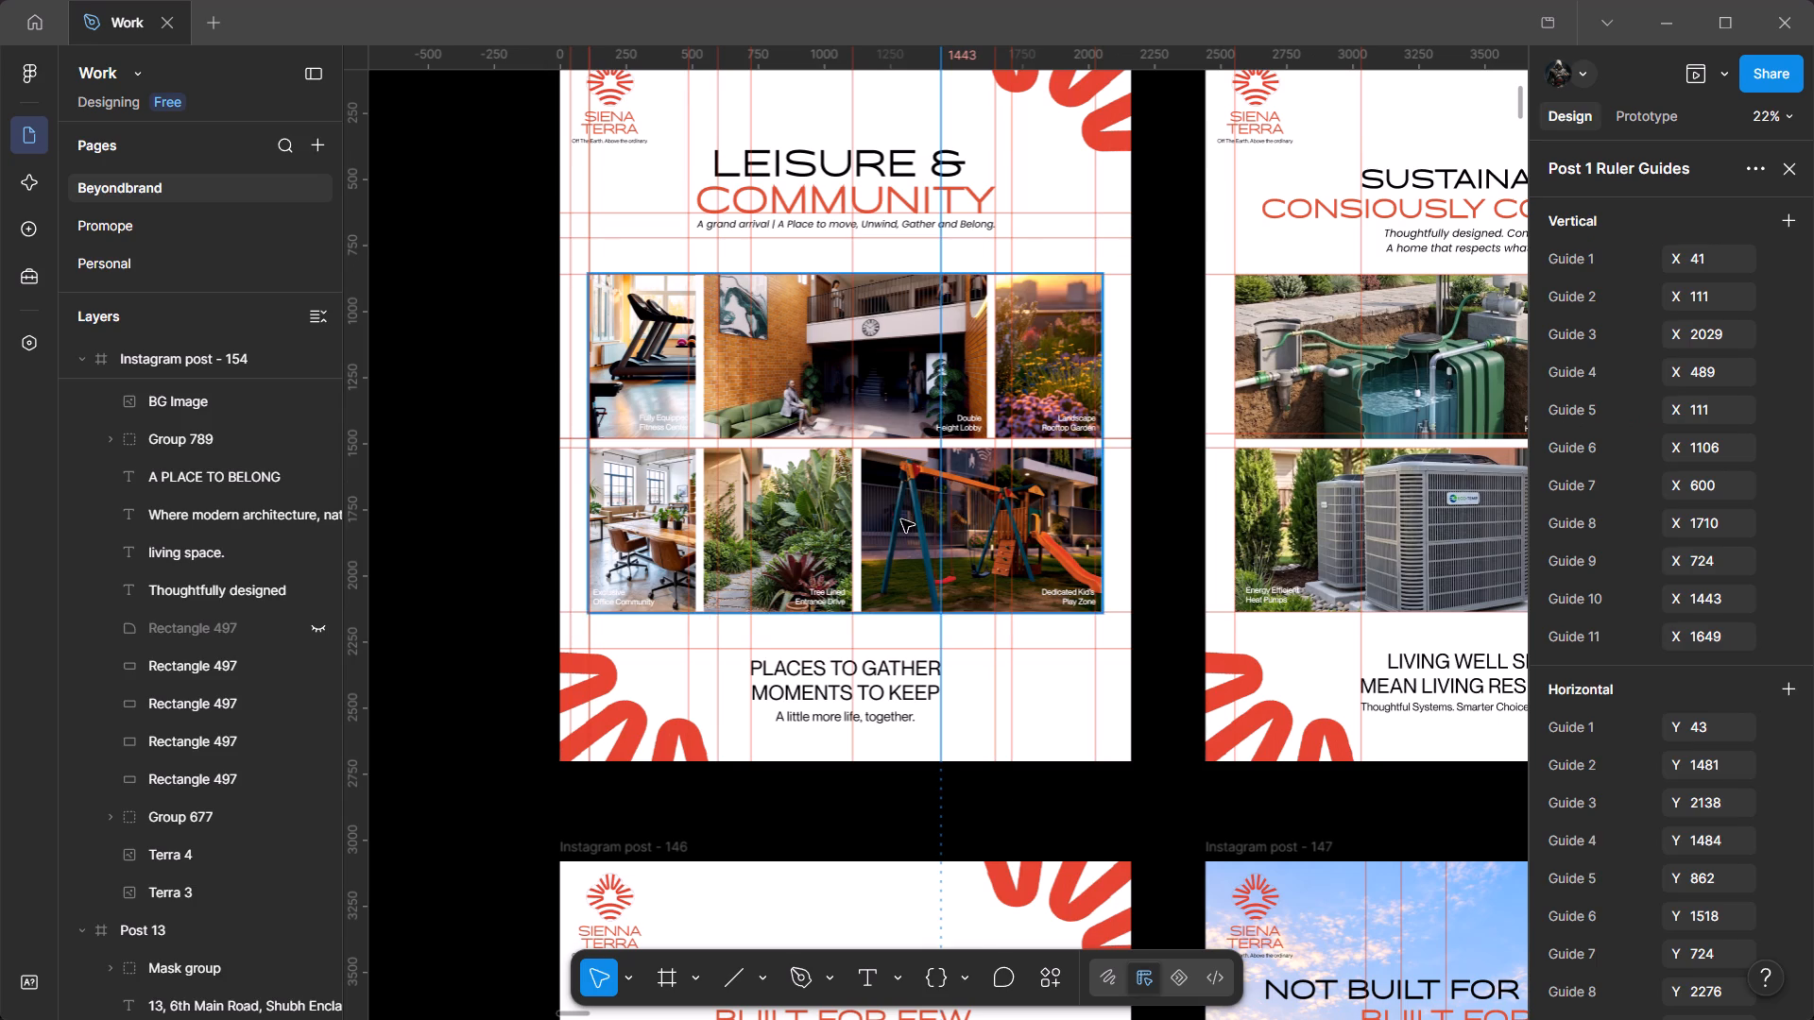
double_click(901, 519)
ctrl+scroll(901, 518, down, 8)
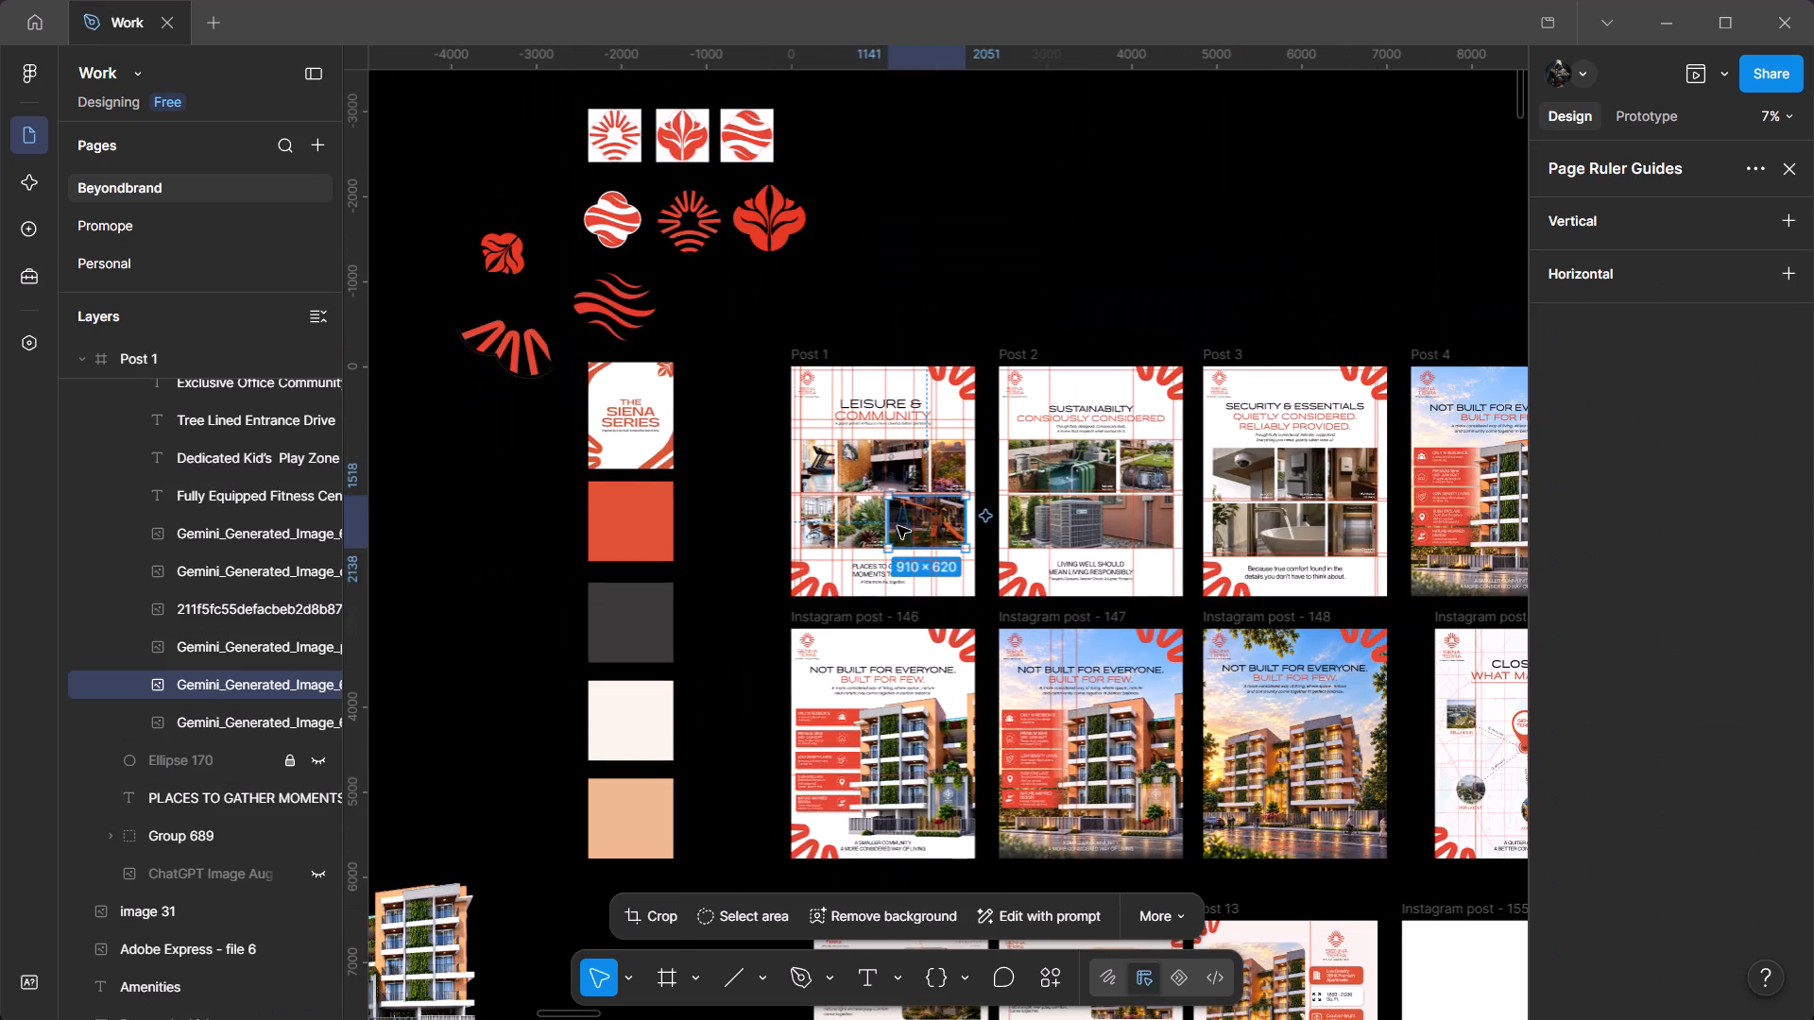
drag(885, 576, 910, 292)
ctrl+scroll(922, 180, up, 7)
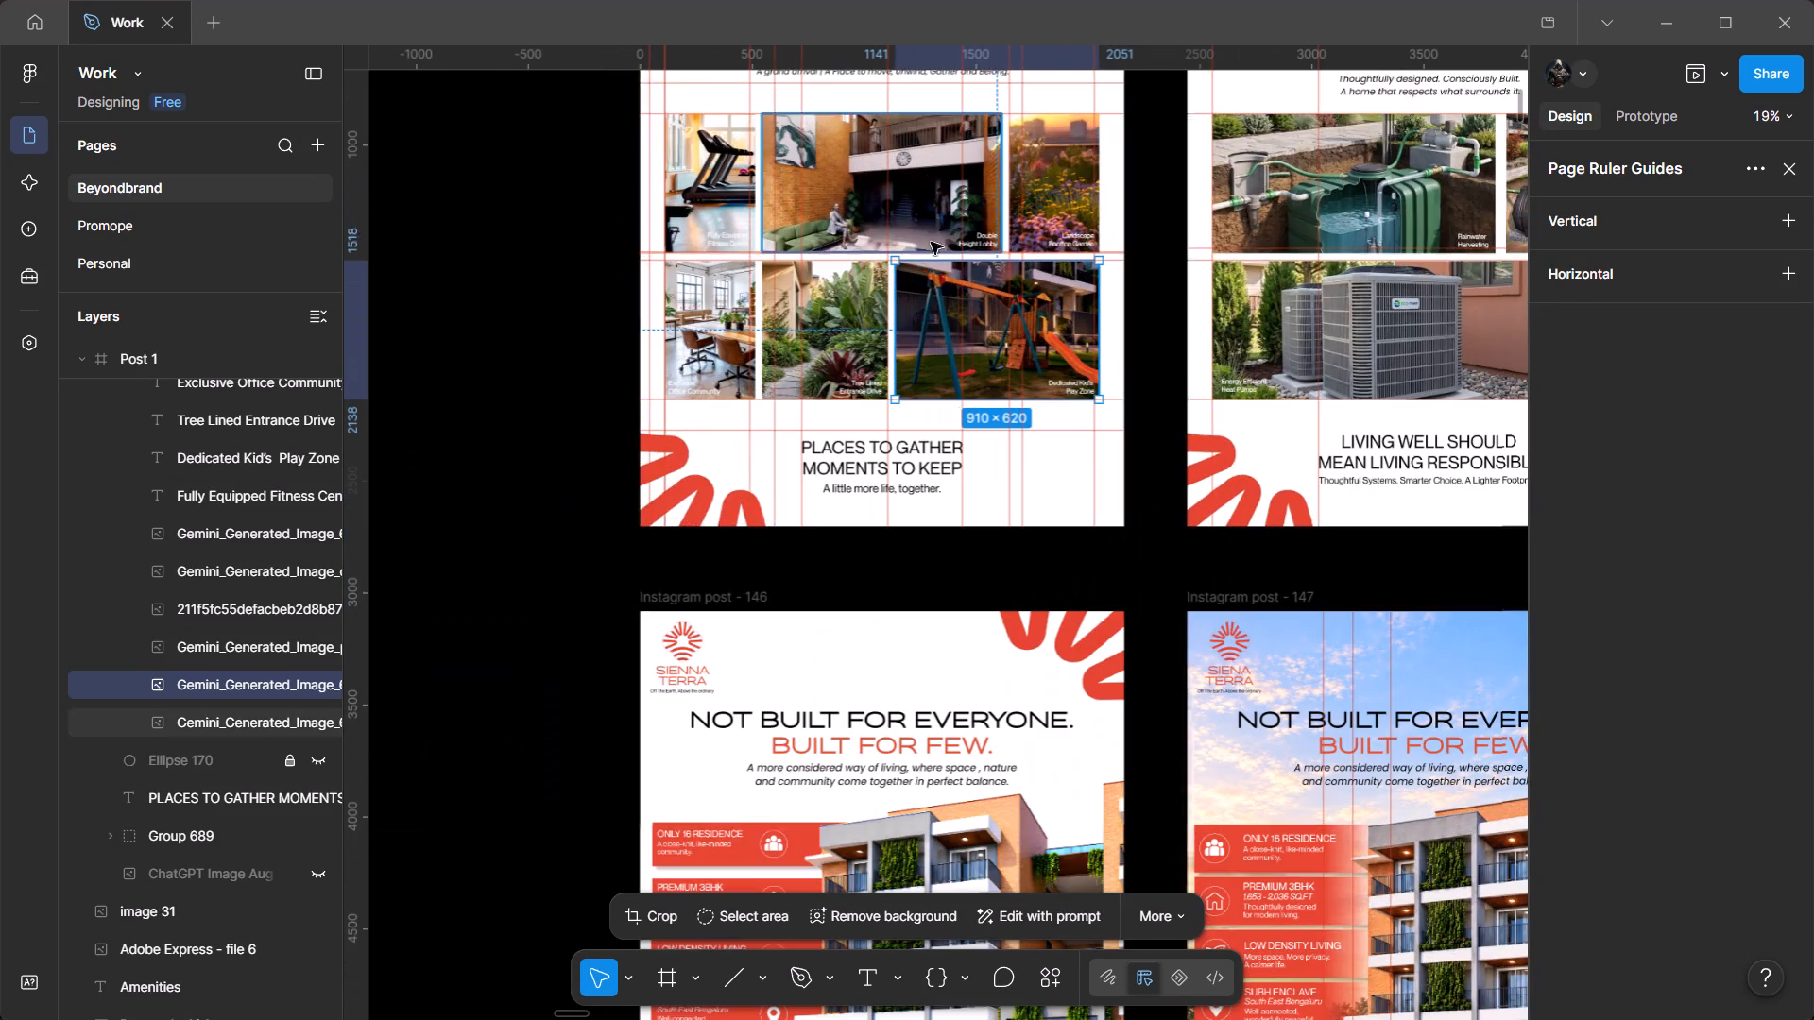
alt+drag(914, 322, 1164, 1019)
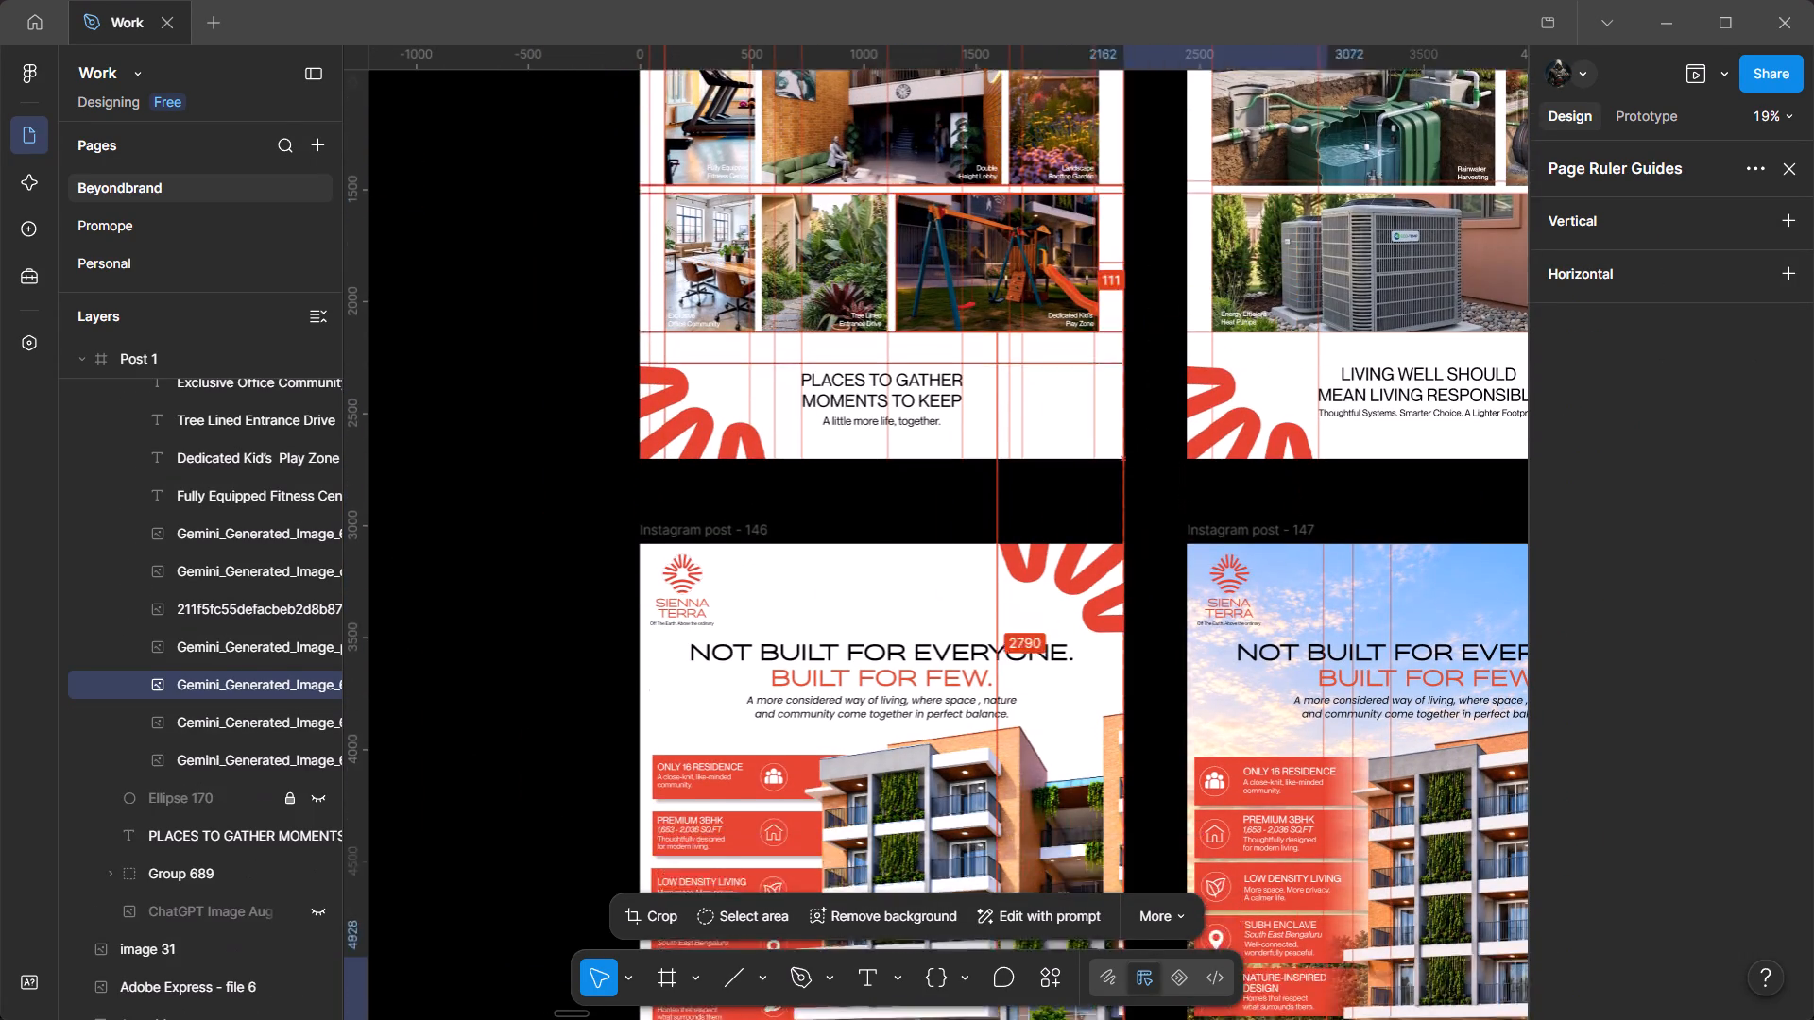
alt+drag(1164, 1019, 1222, 448)
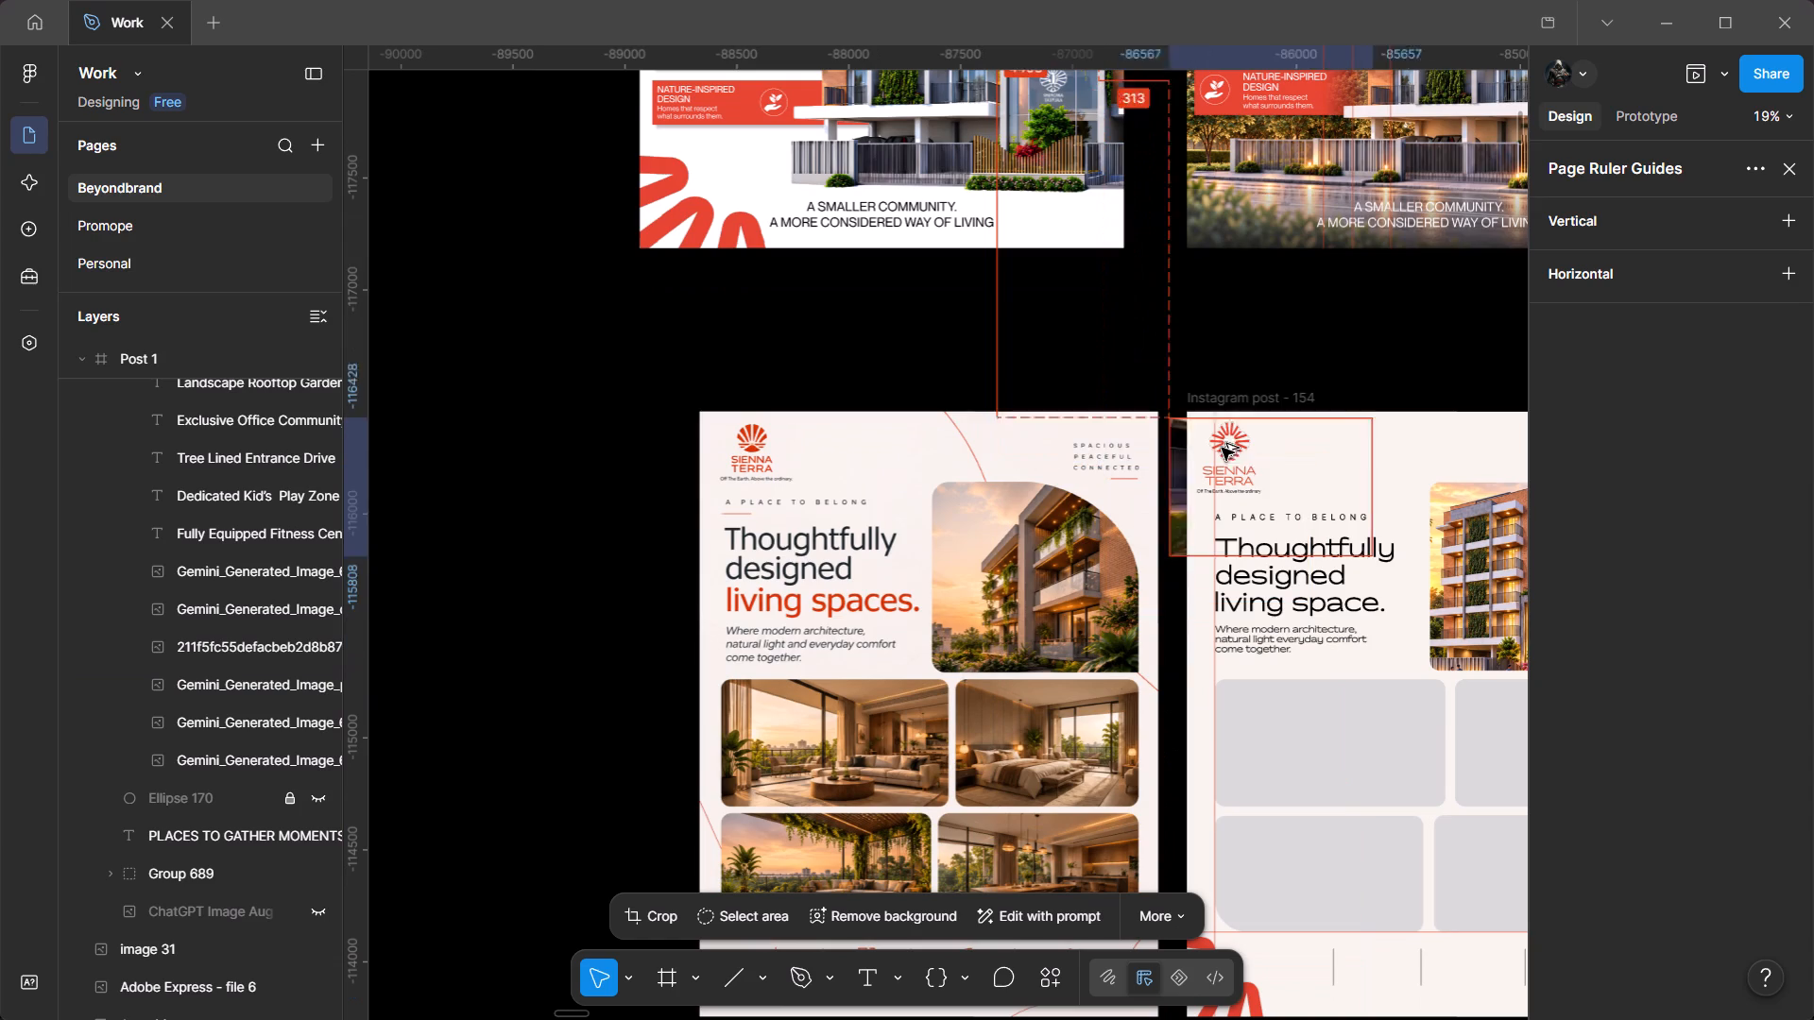
alt+drag(1222, 448, 1281, 357)
scroll(1290, 378, up, 1)
drag(1266, 345, 1138, 209)
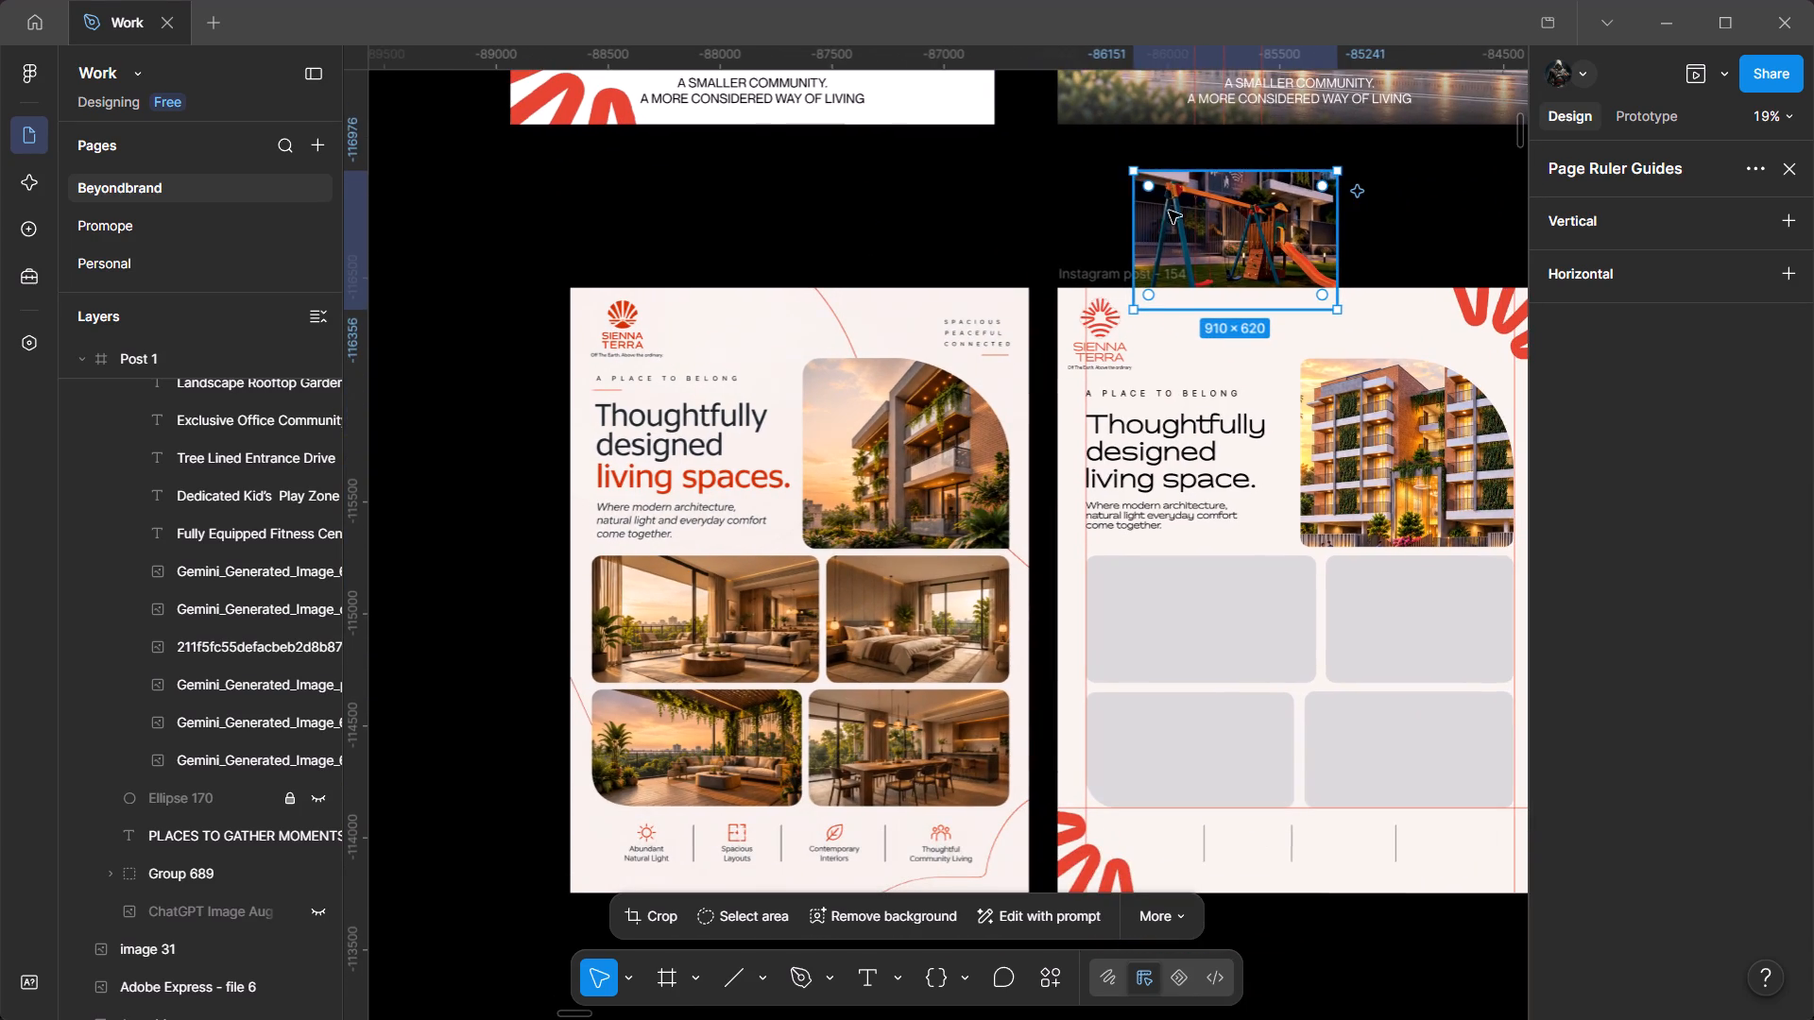
drag(1176, 206, 1137, 612)
ctrl+scroll(1116, 613, up, 5)
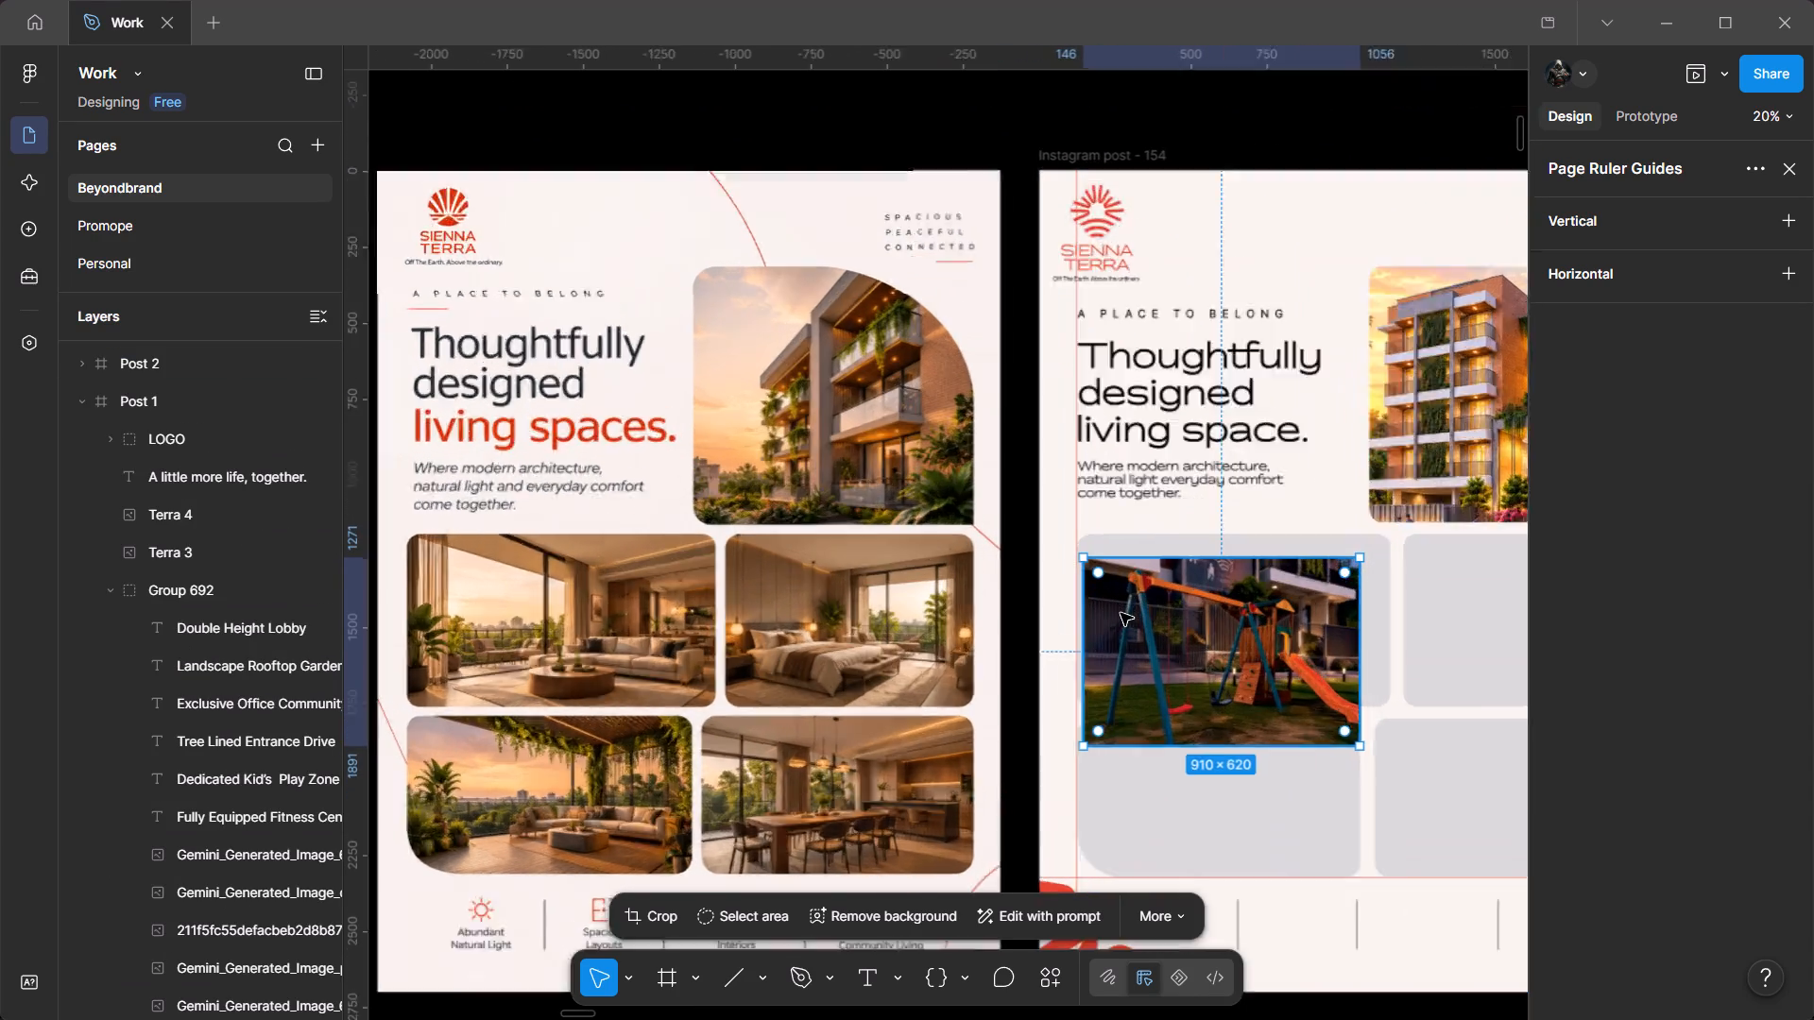
Select the first placeholder rectangle and close the page ruler guides settings to bring back the object properties.
ctrl+scroll(1121, 613, up, 1)
click(1189, 494)
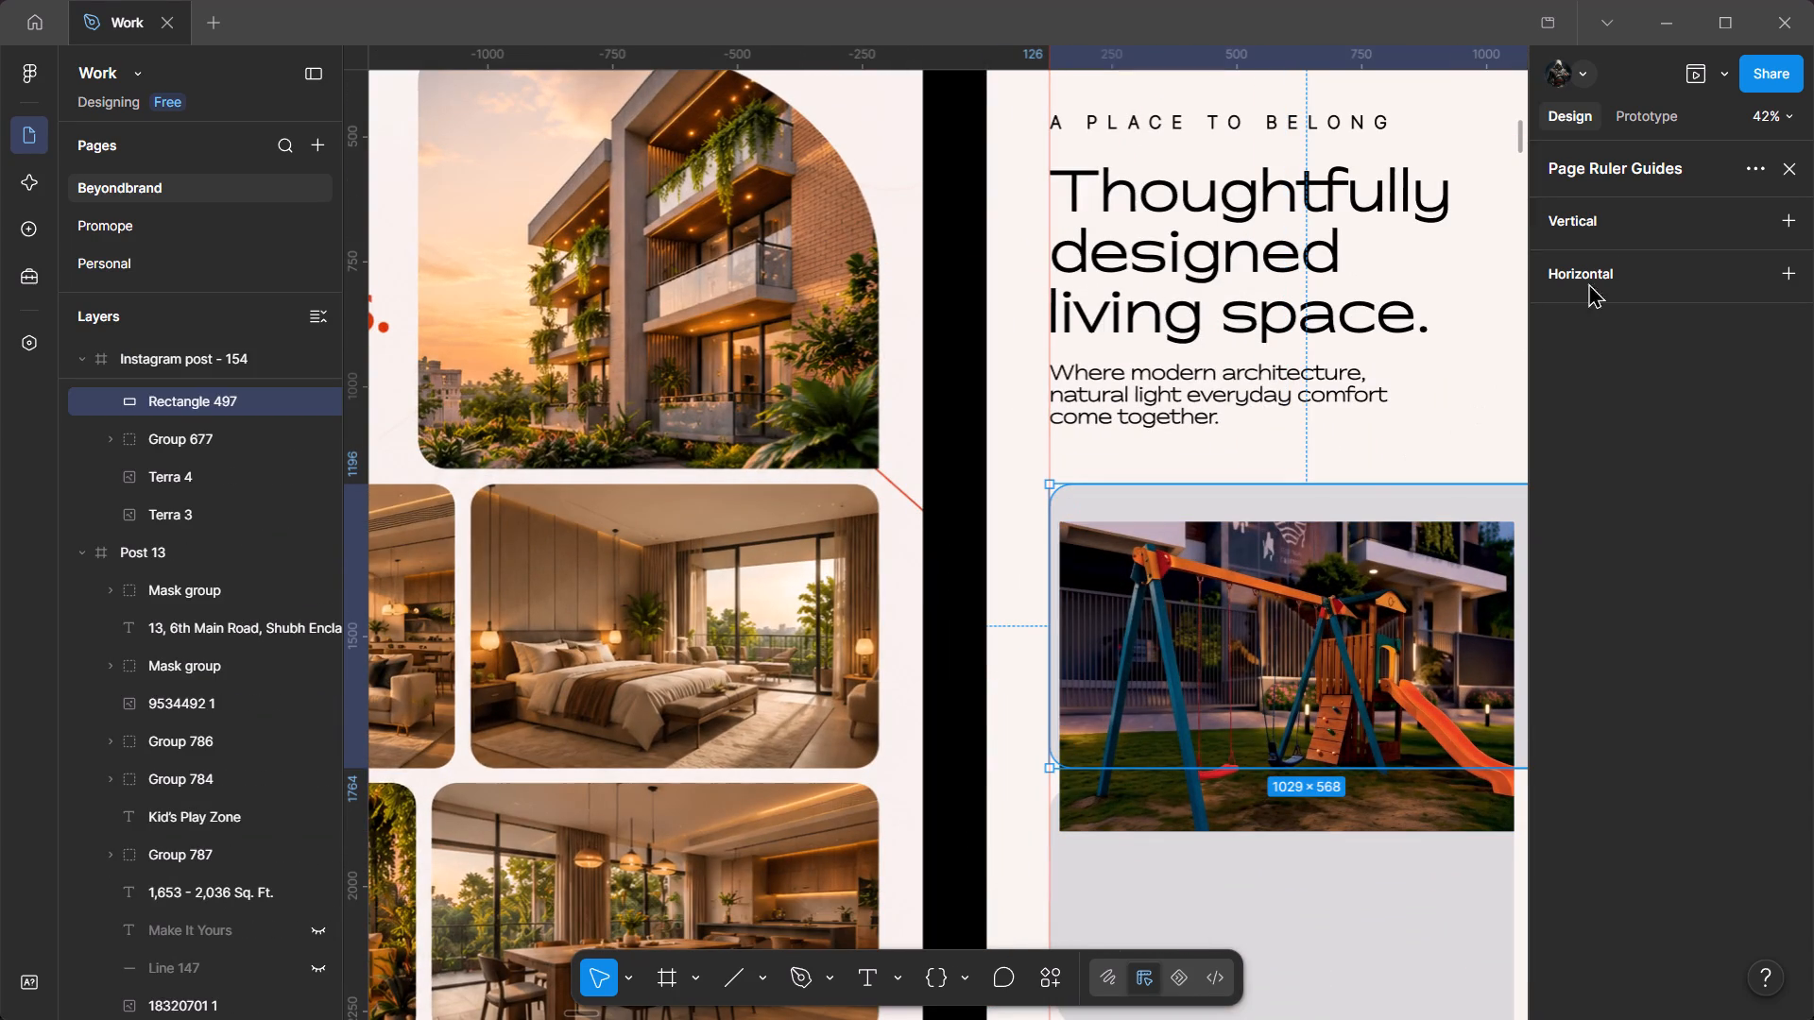
click(1647, 110)
click(1575, 111)
click(1786, 172)
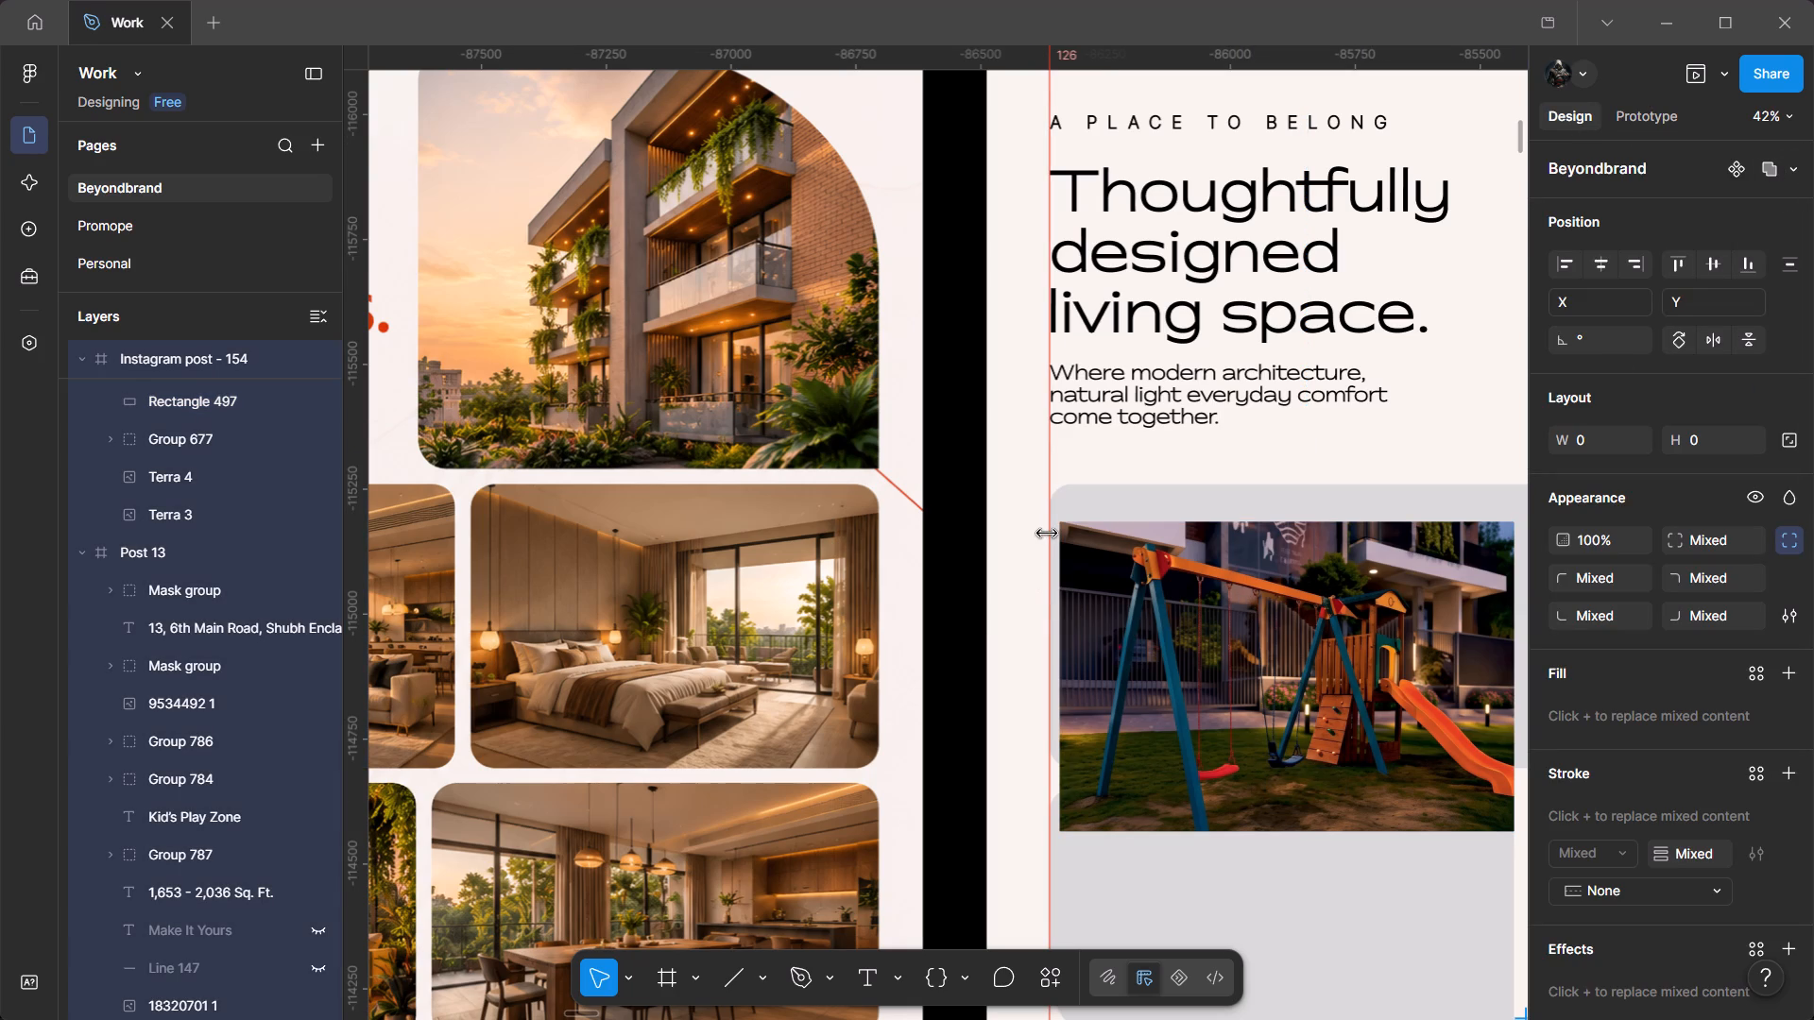
Move the playground image closer to the first placeholder's top-left corner, to about X 152, Y 1240.
drag(1034, 532, 1013, 495)
ctrl+scroll(1109, 547, up, 5)
click(1115, 563)
drag(1092, 566, 1098, 526)
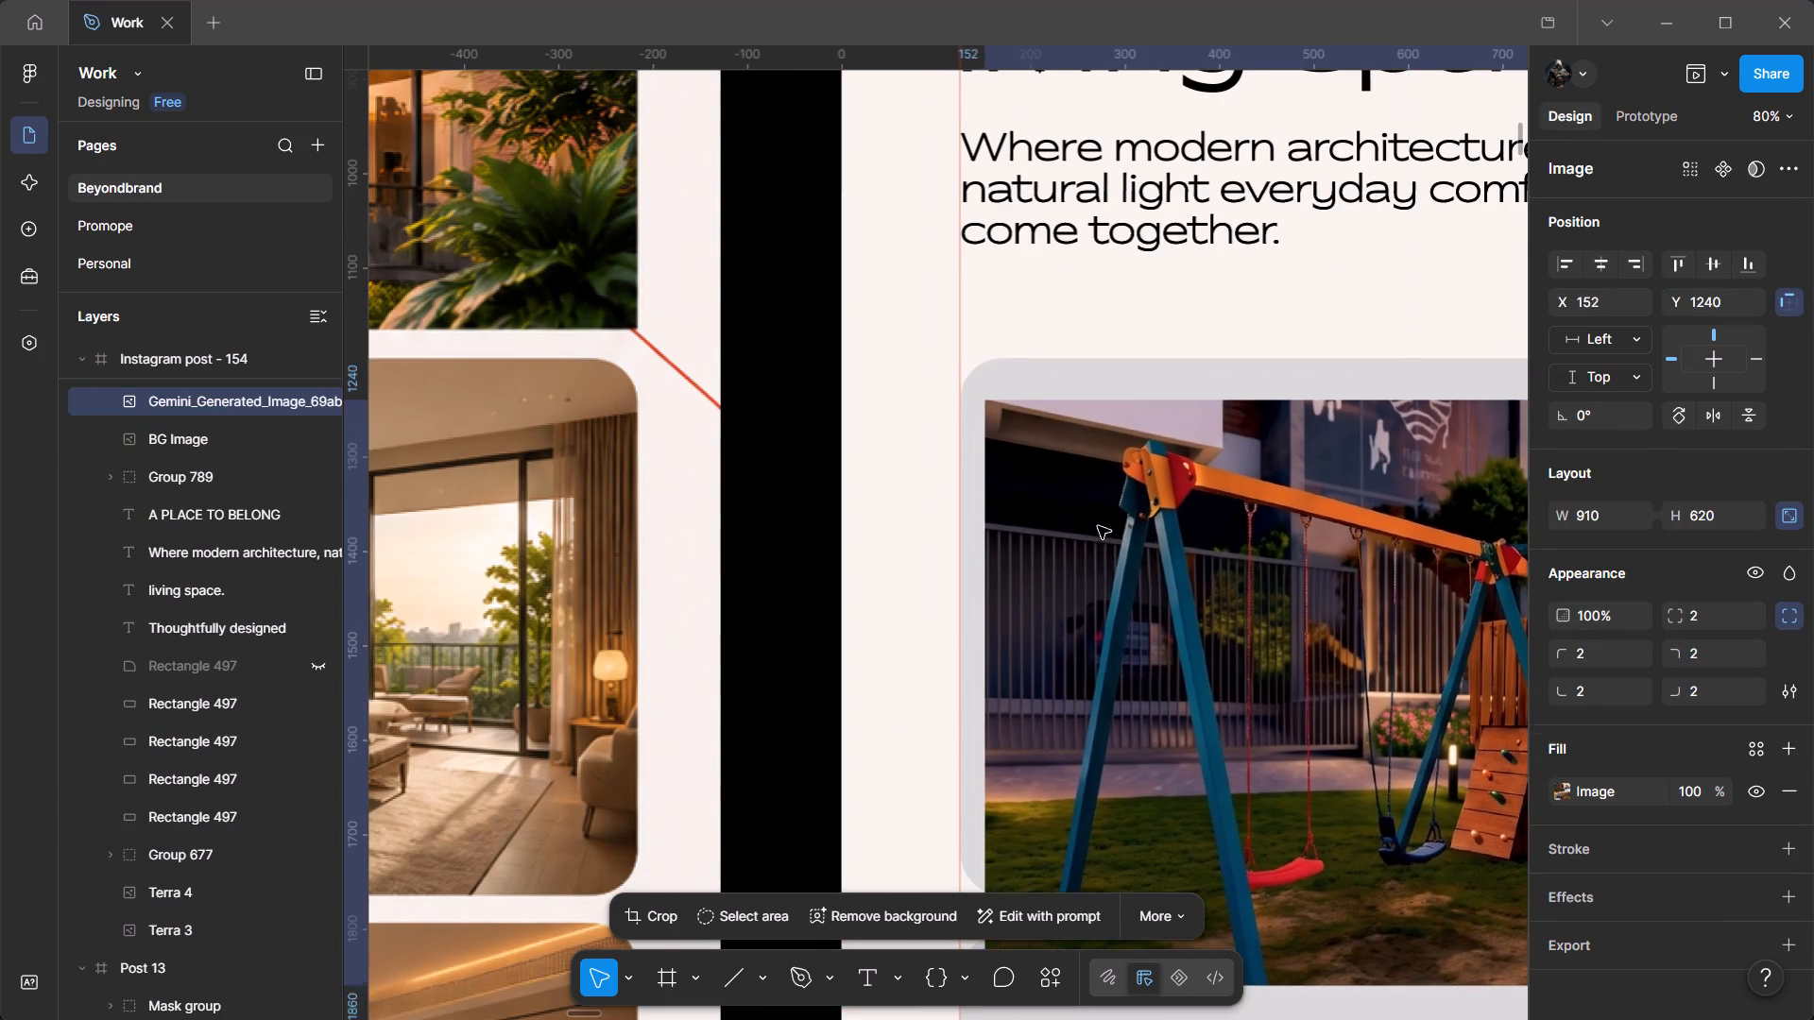
Position the playground image at about X 126, Y 1144, aligned with the placeholder's left and bottom edges.
drag(1098, 526, 1073, 501)
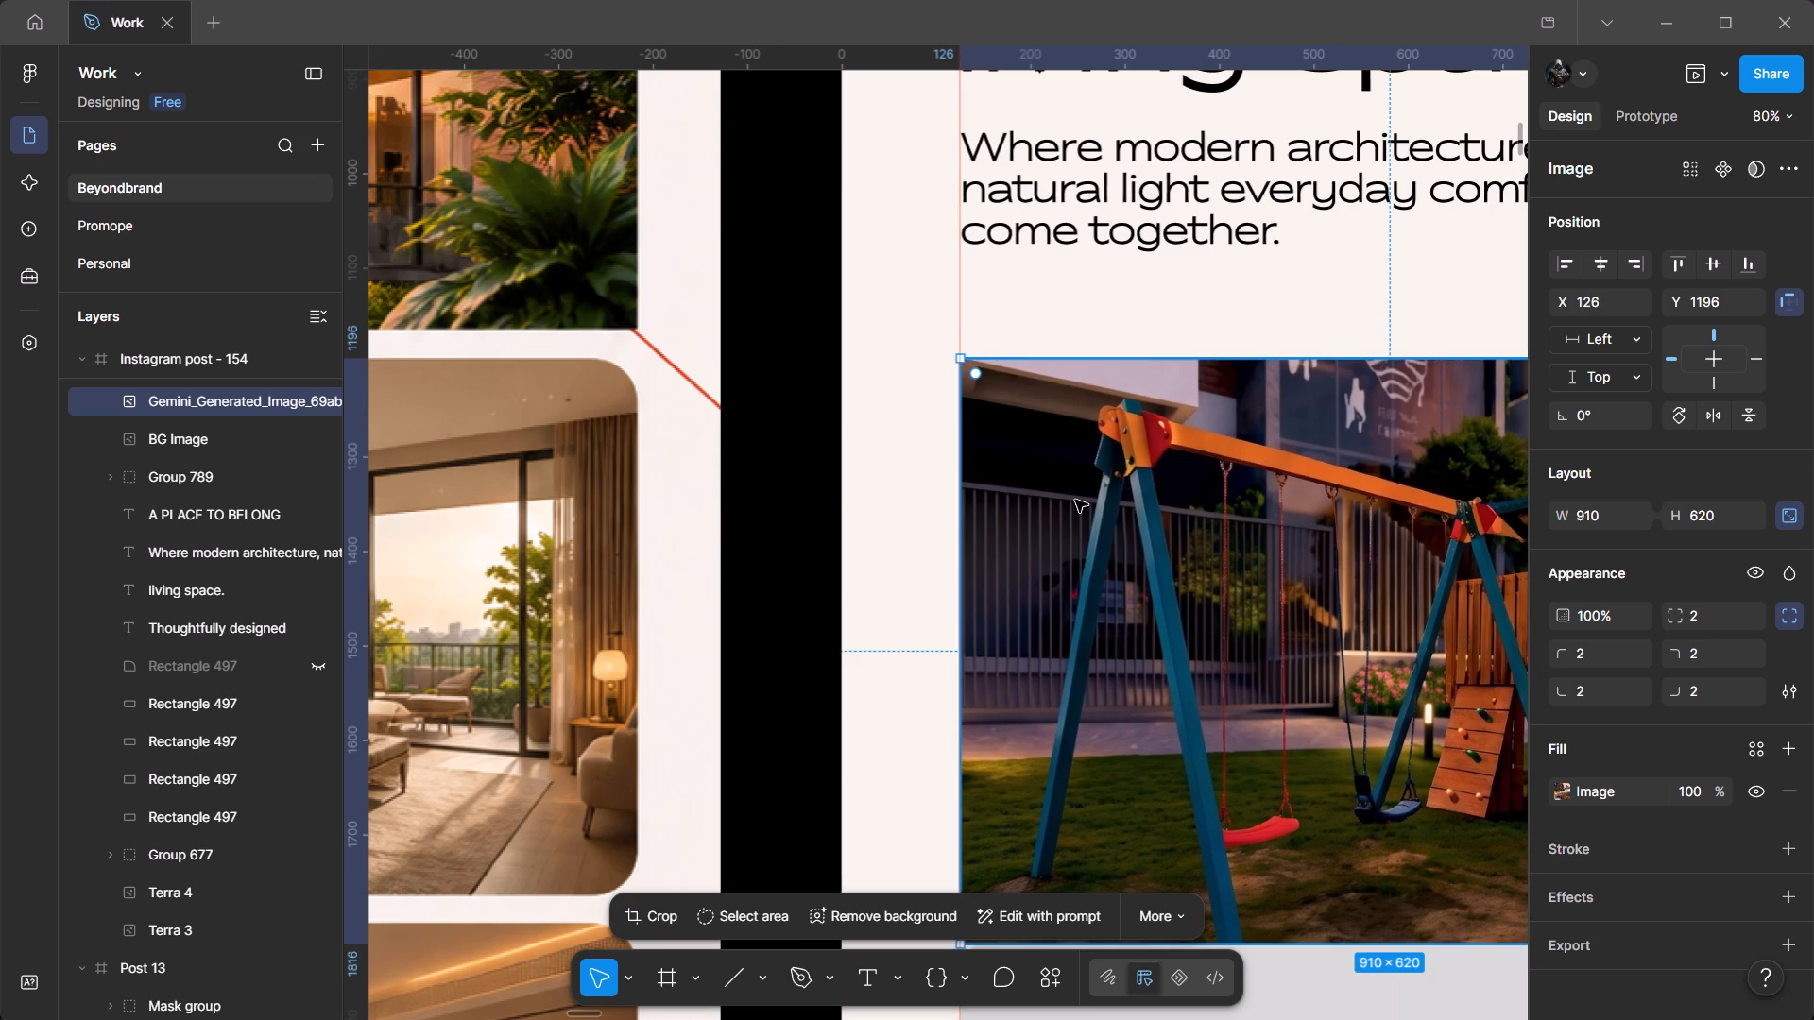
drag(1125, 482, 1070, 345)
drag(1081, 581, 1088, 545)
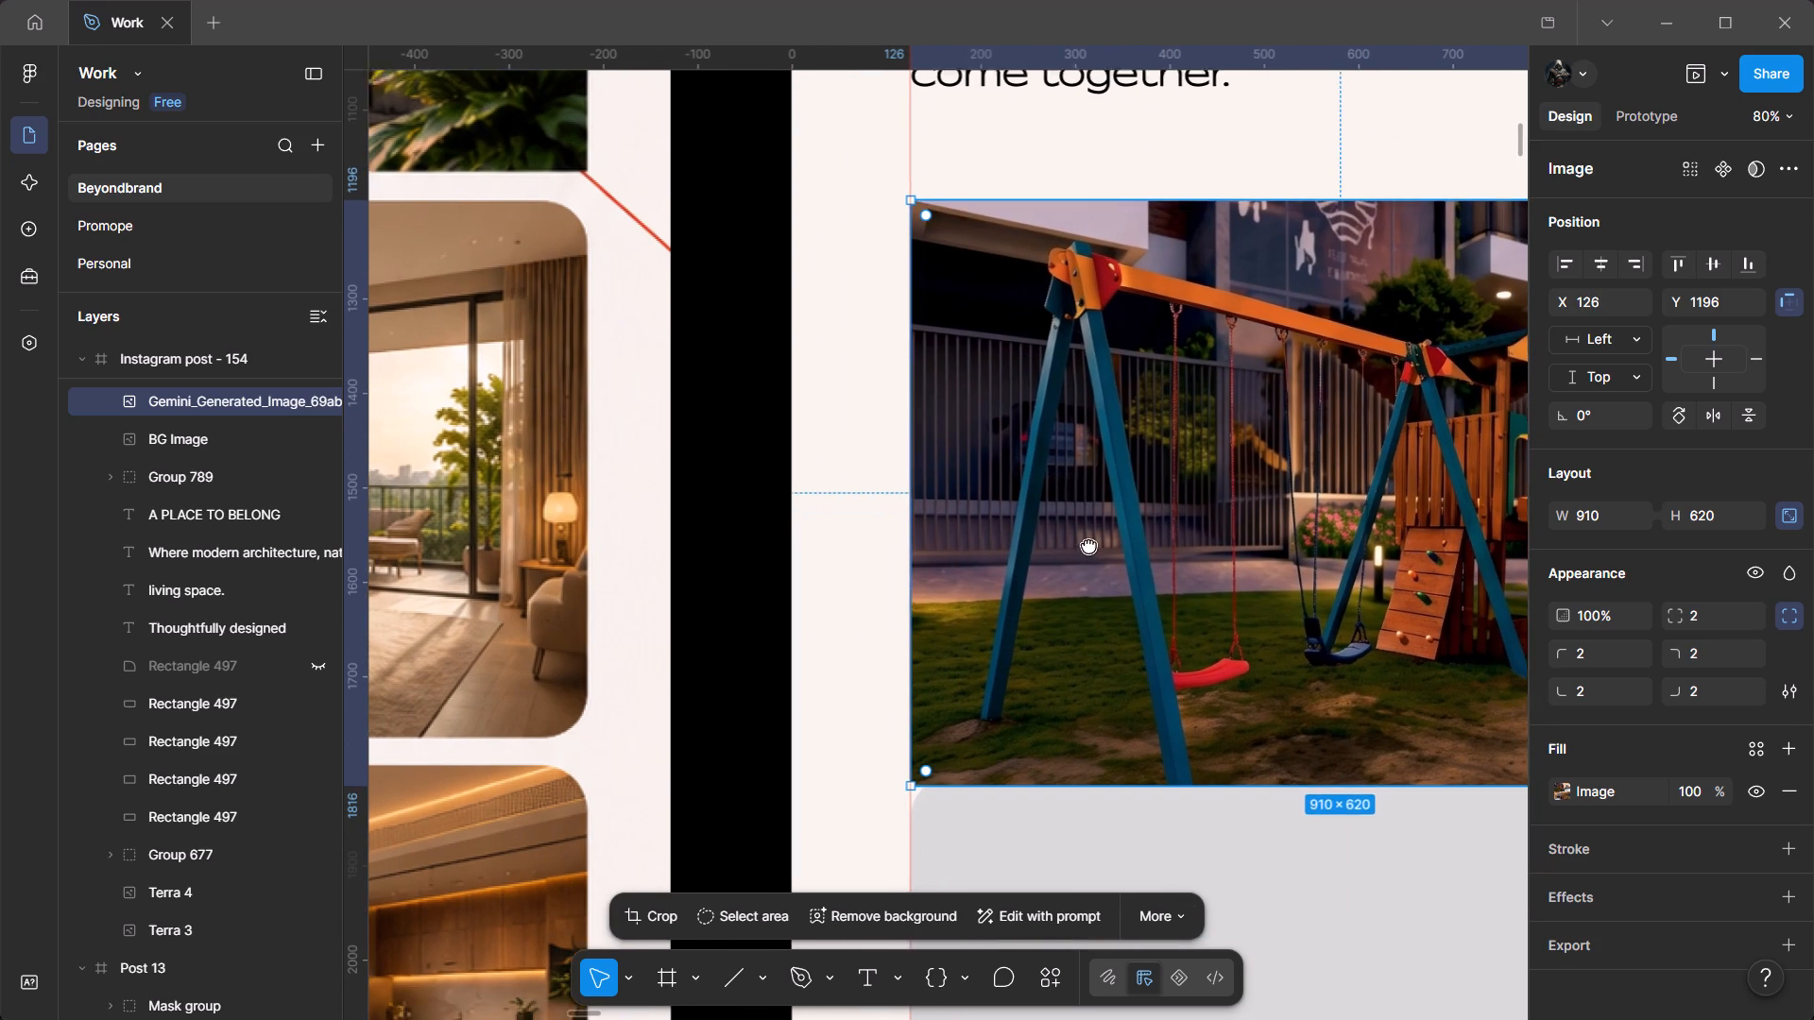
drag(1088, 545, 1081, 529)
drag(1027, 559, 1055, 513)
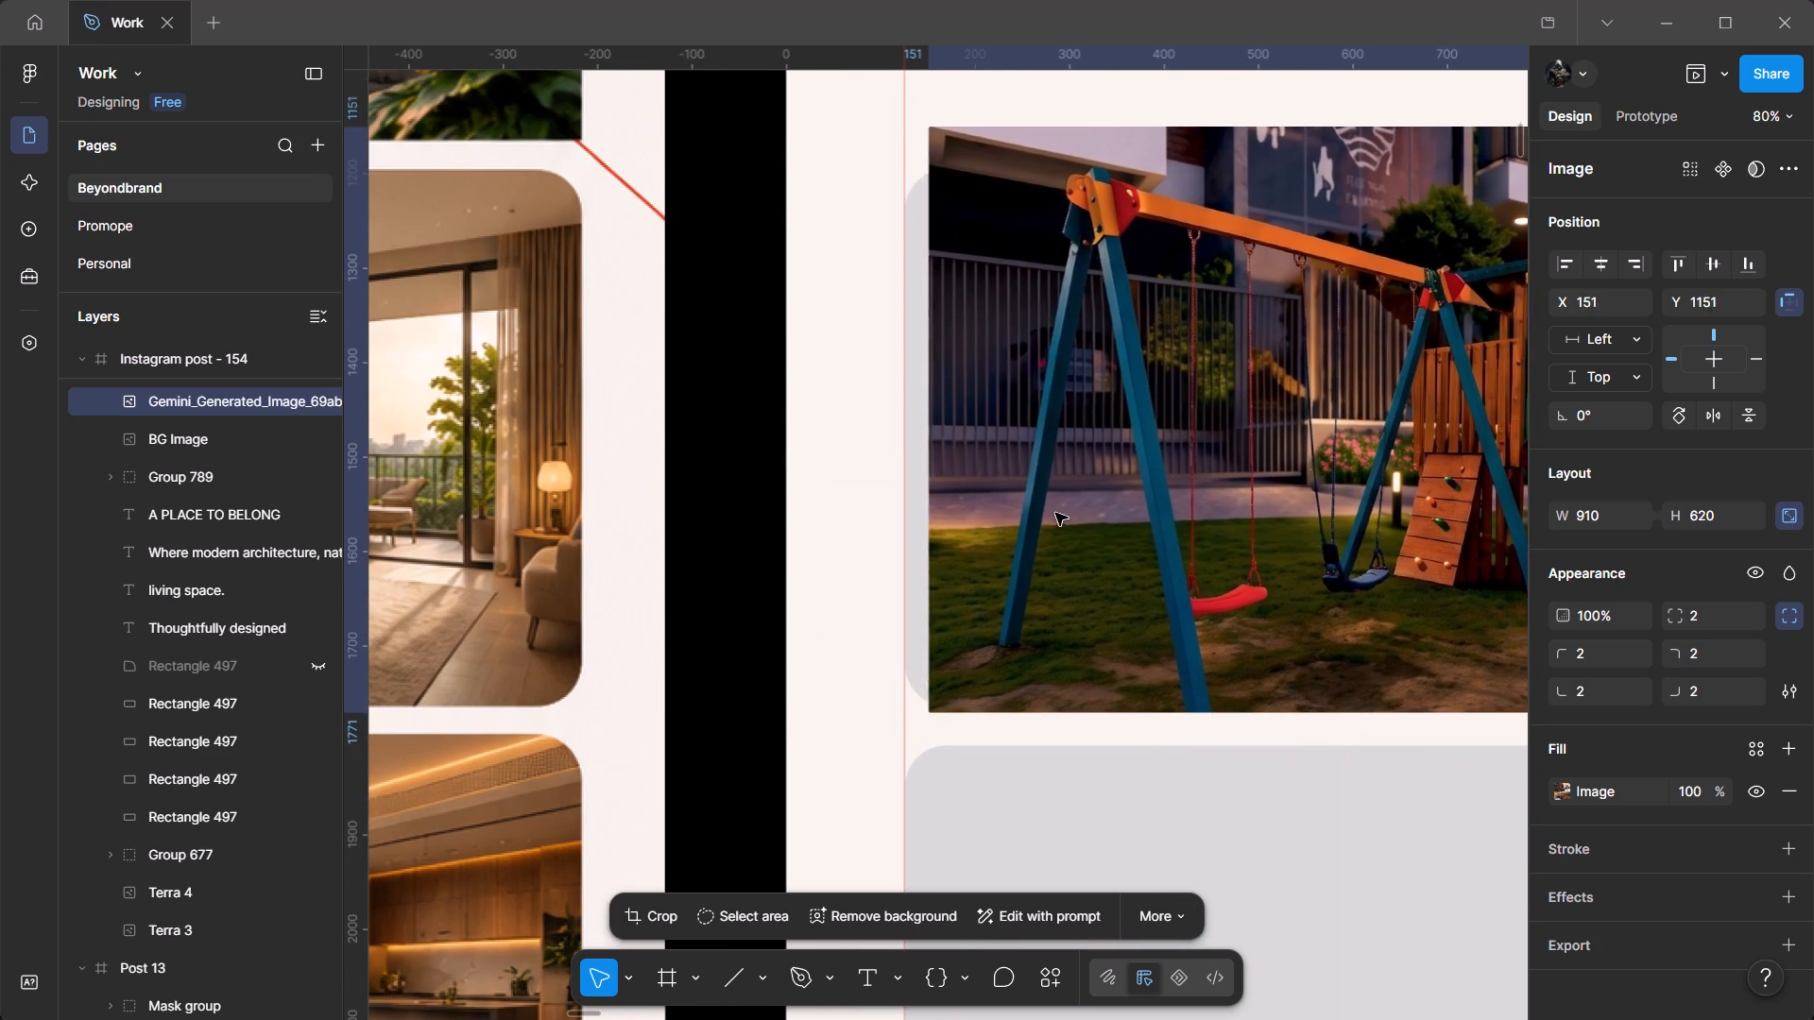
drag(1055, 513, 1046, 509)
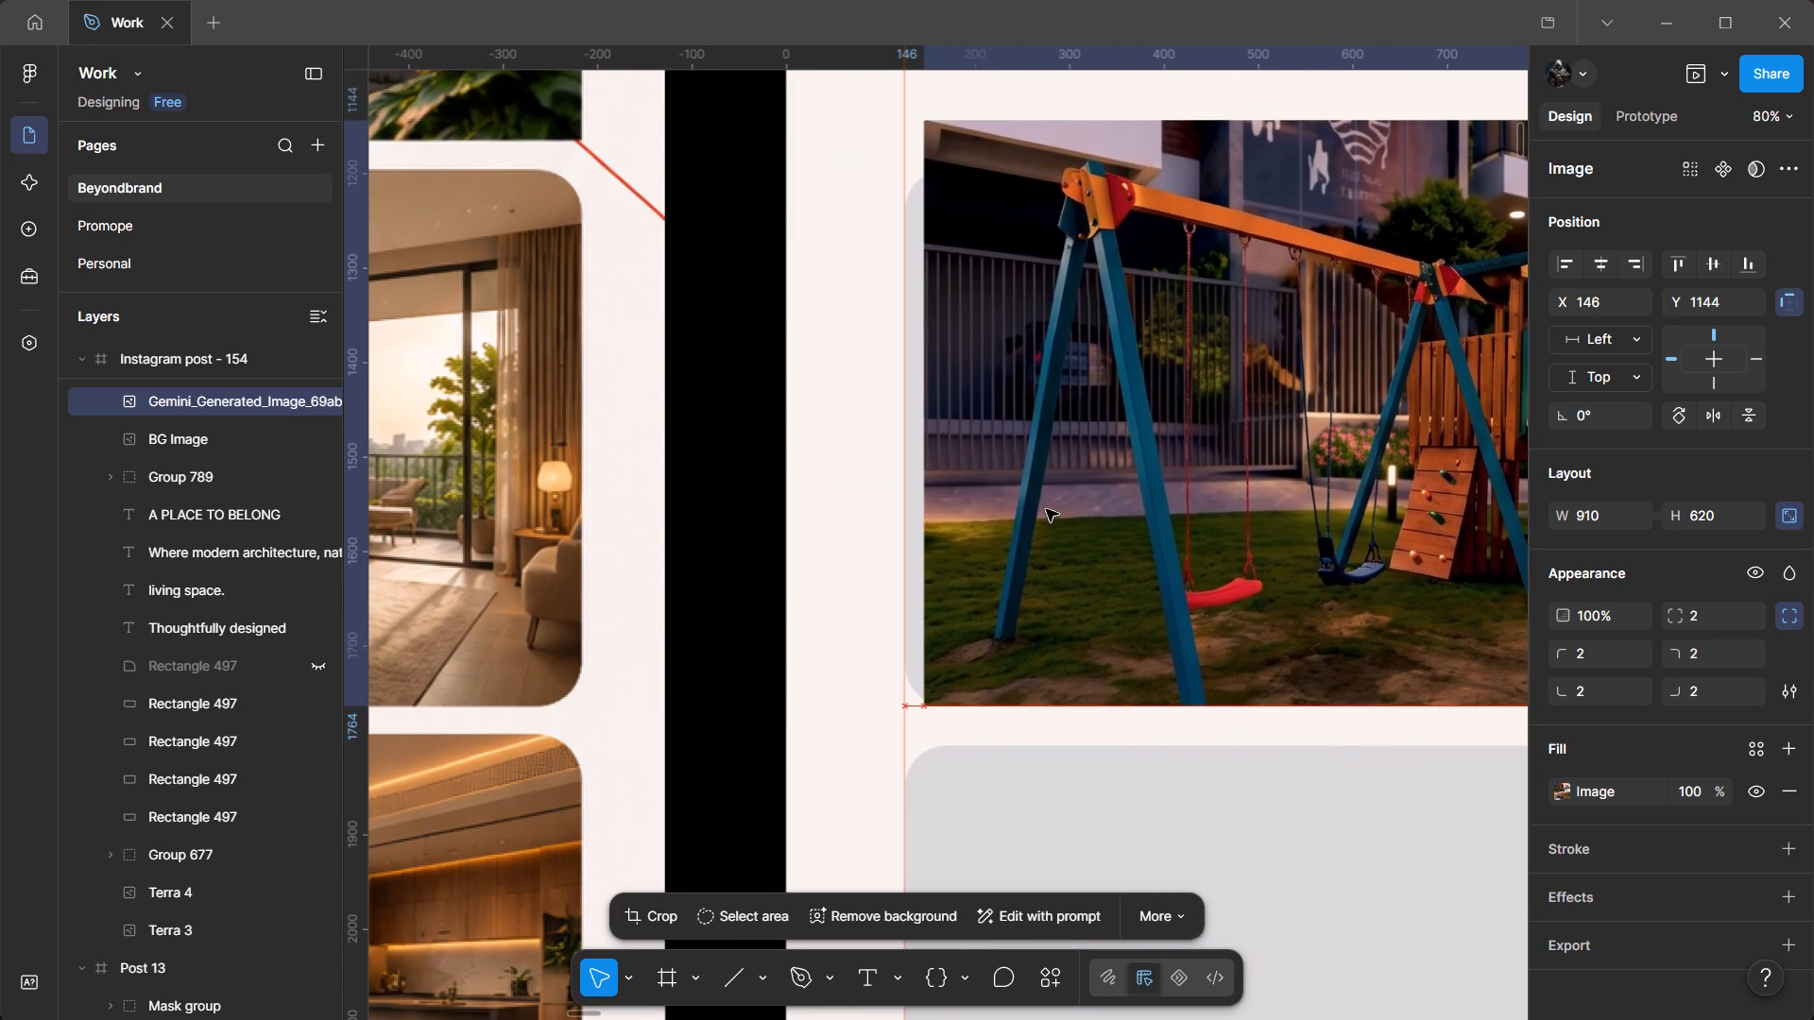
drag(1046, 509, 1027, 511)
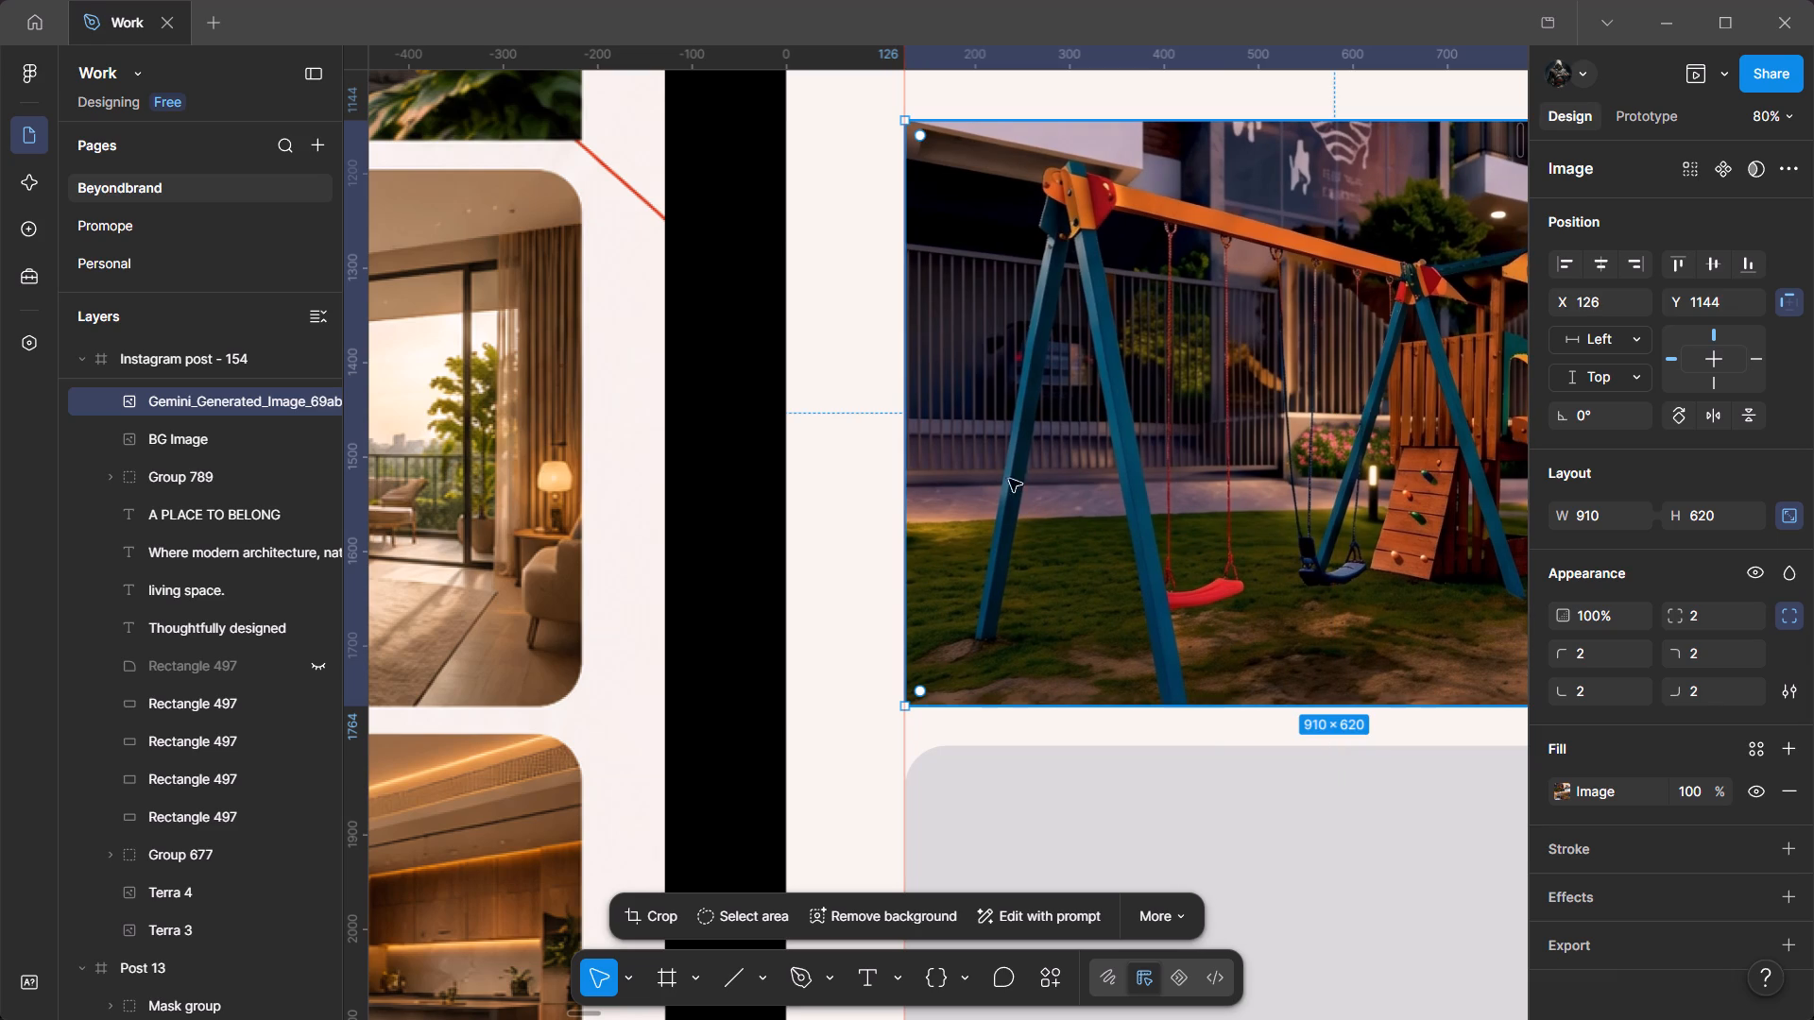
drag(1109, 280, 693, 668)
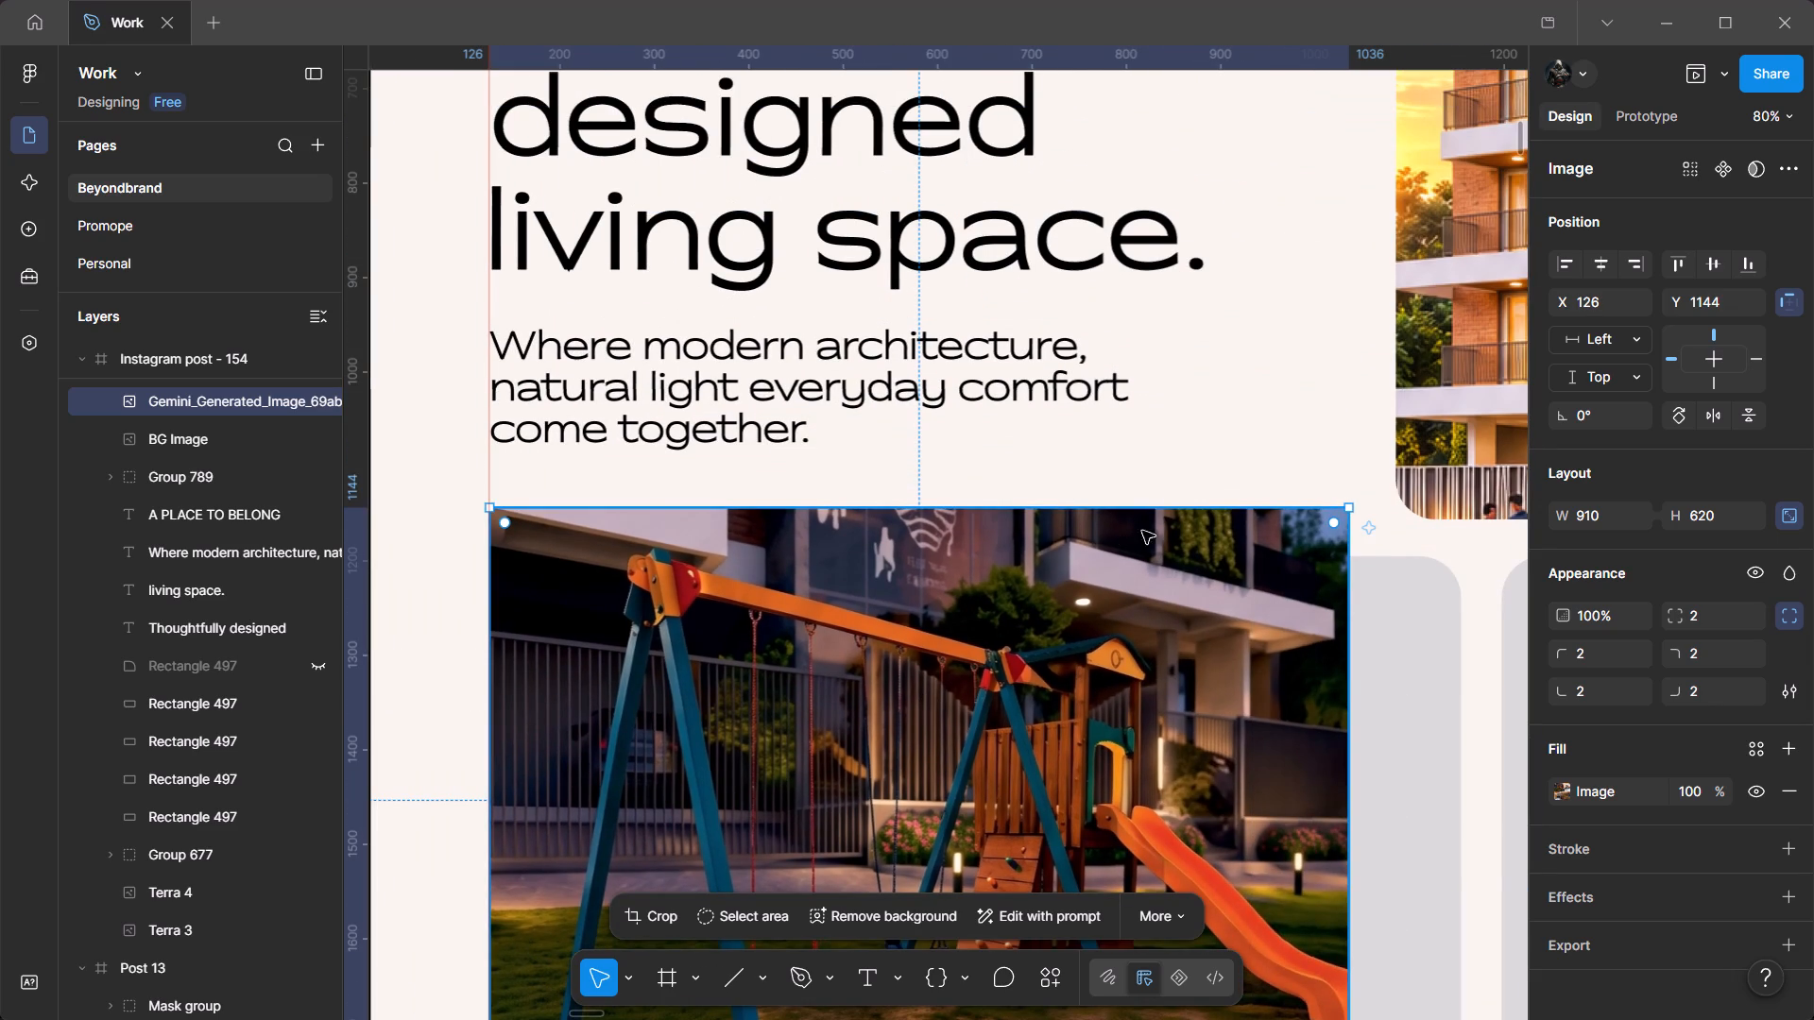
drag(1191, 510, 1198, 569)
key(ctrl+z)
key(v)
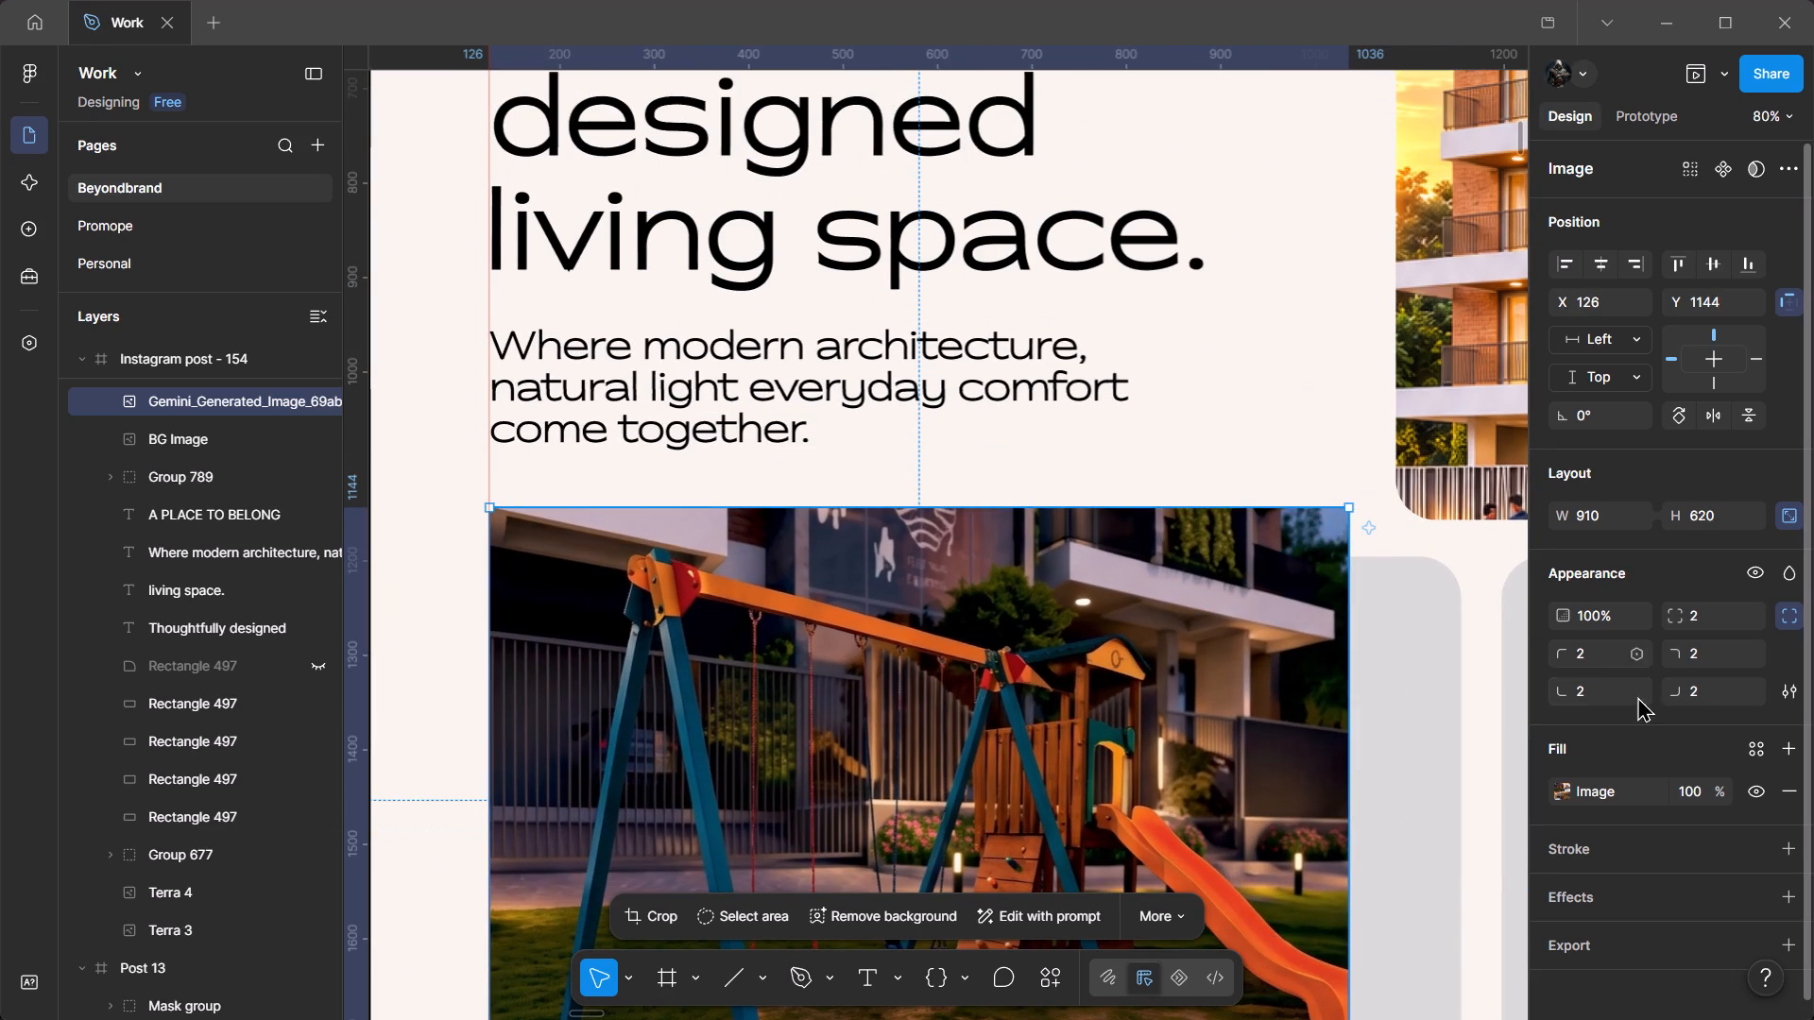
Switch the playground image to a single corner radius and crop it to about 1029 × 568 at Y 1196, matching its placeholder.
click(1786, 605)
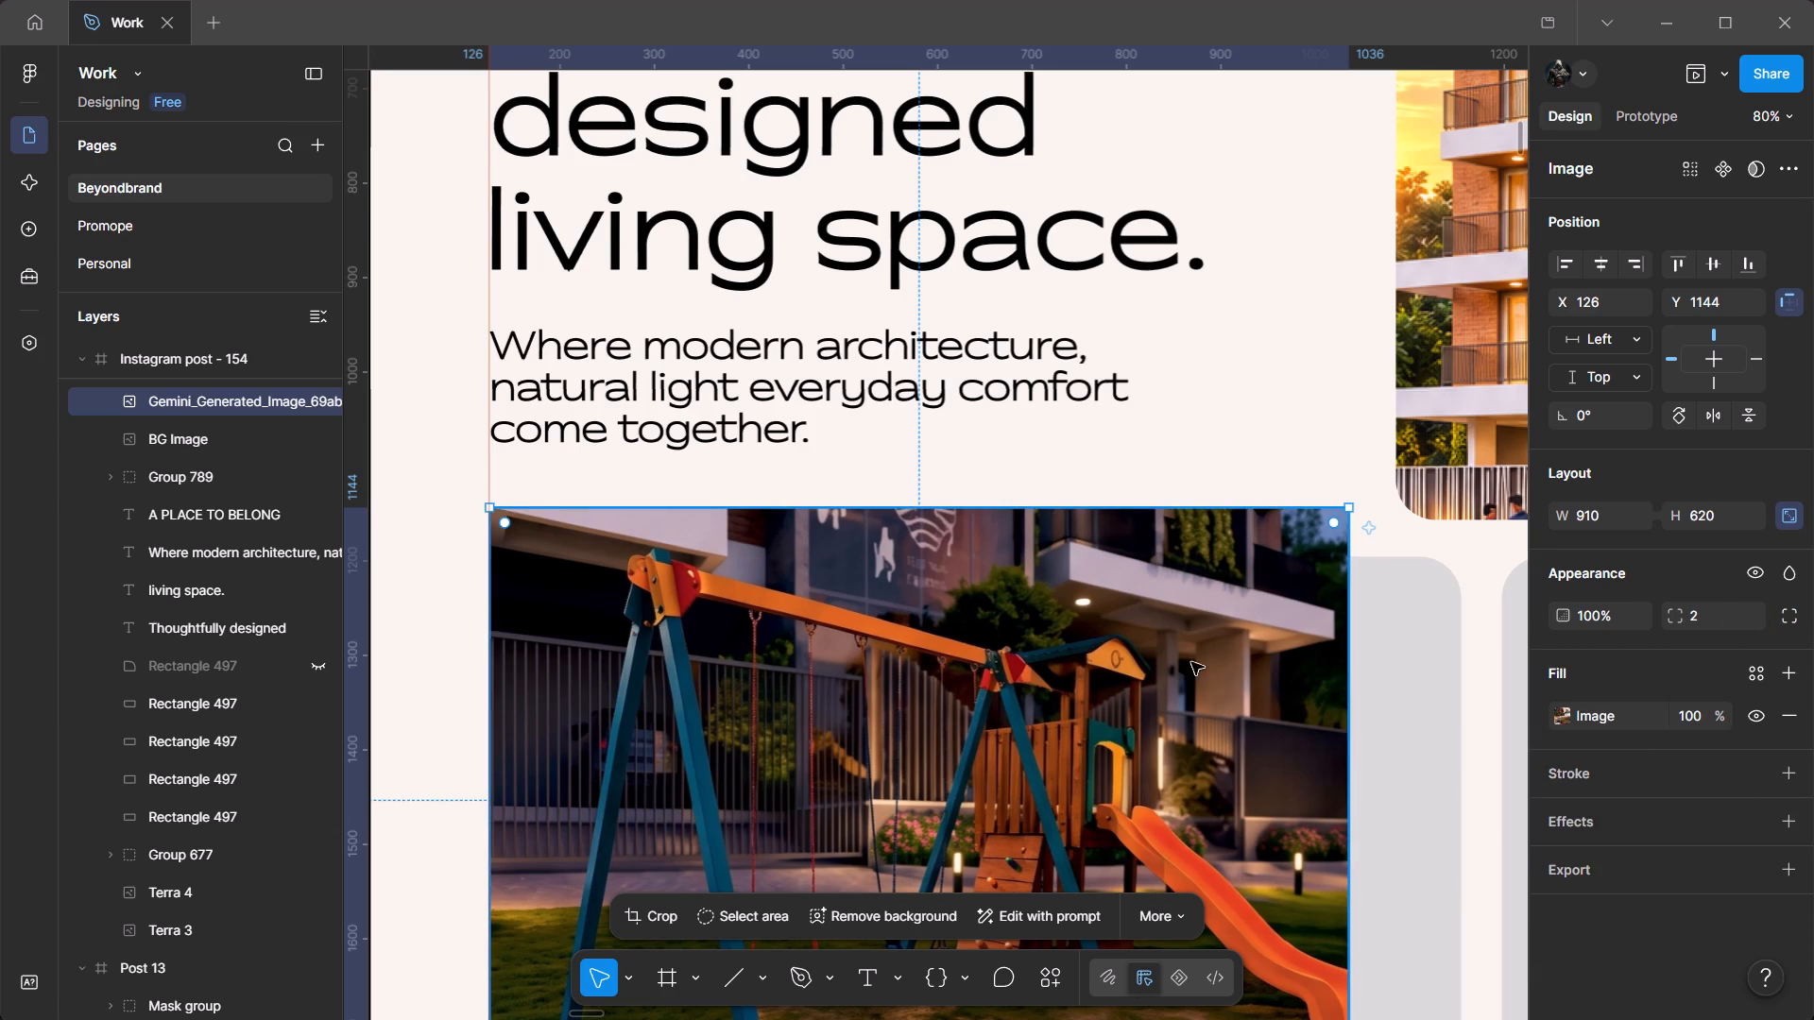
drag(1104, 609, 1109, 546)
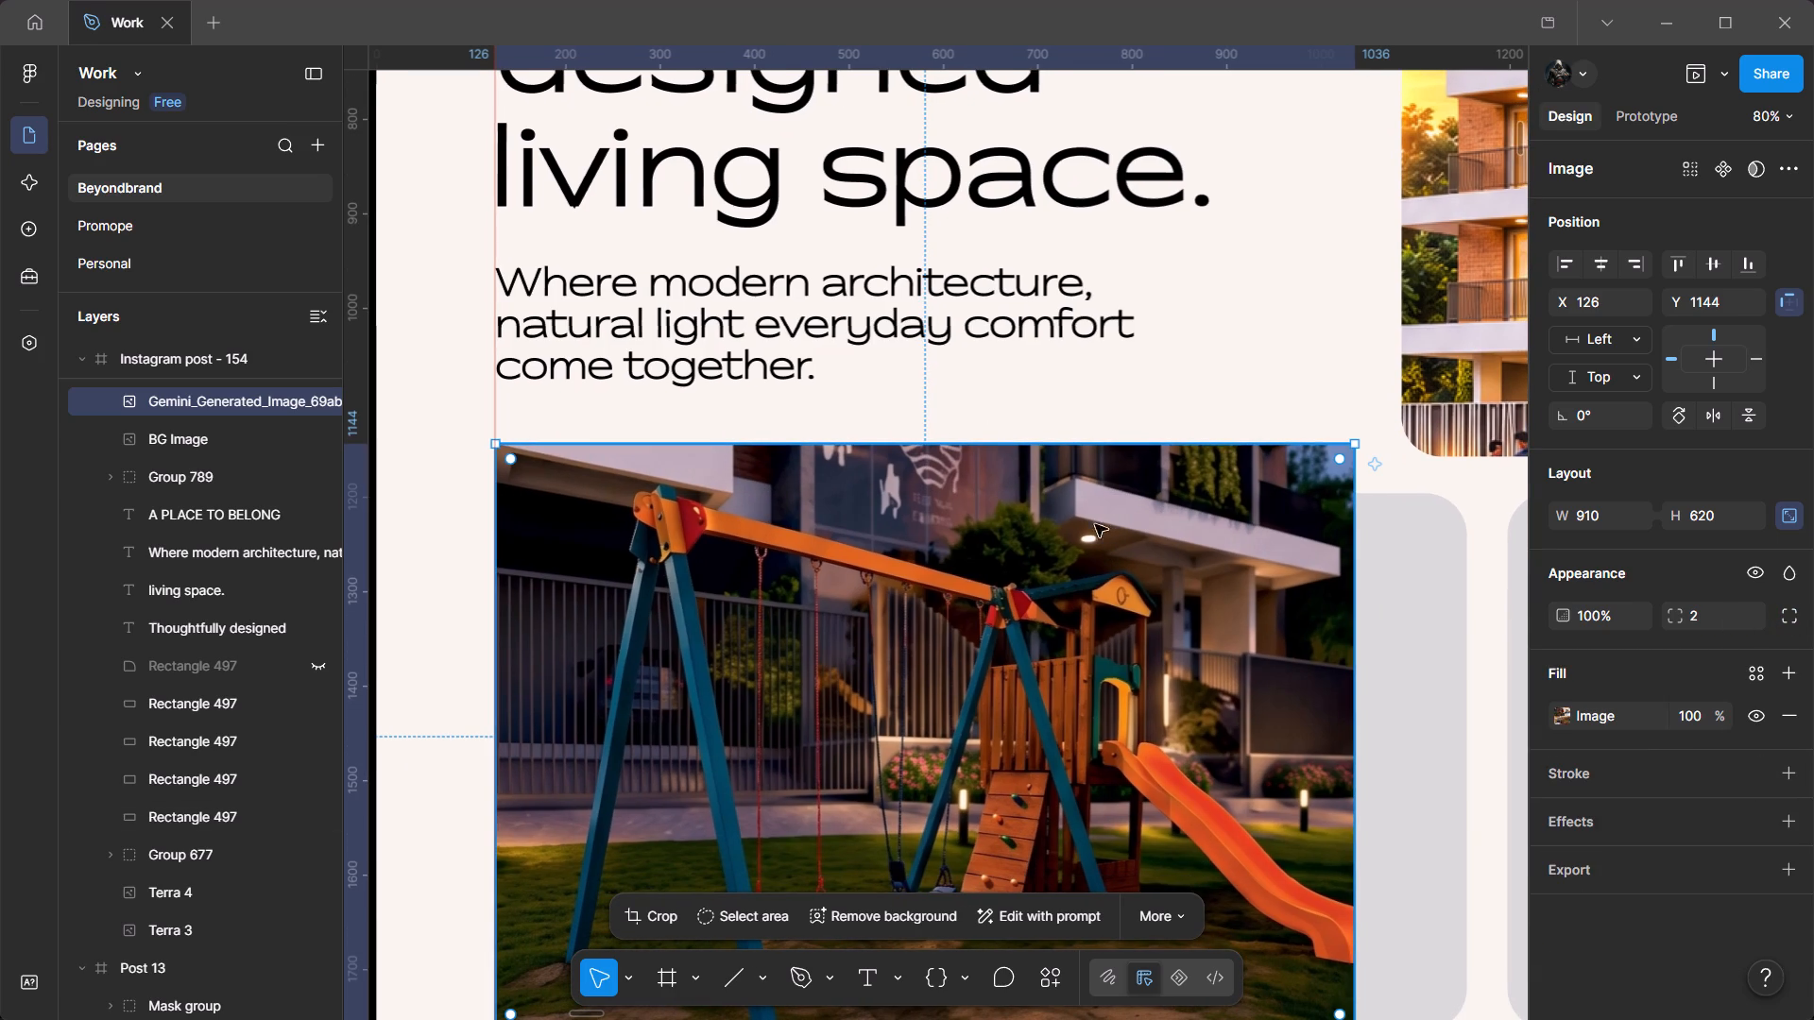
click(1562, 720)
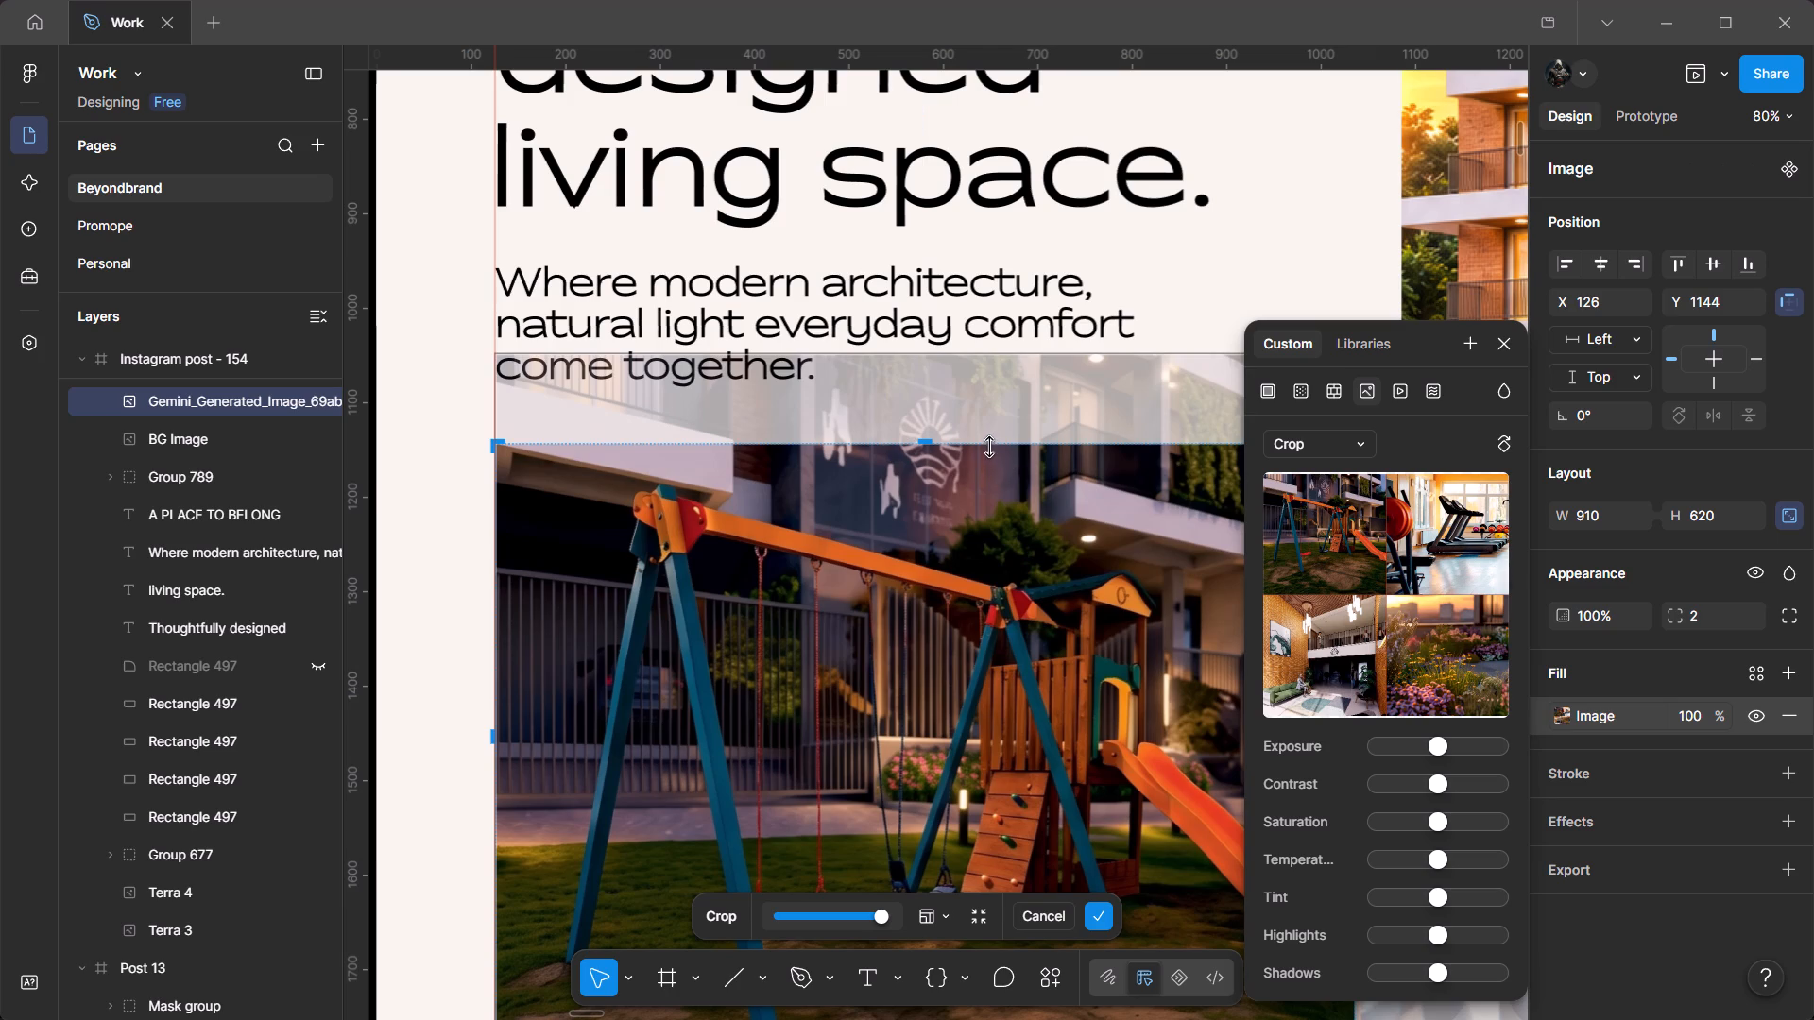
drag(990, 447, 993, 496)
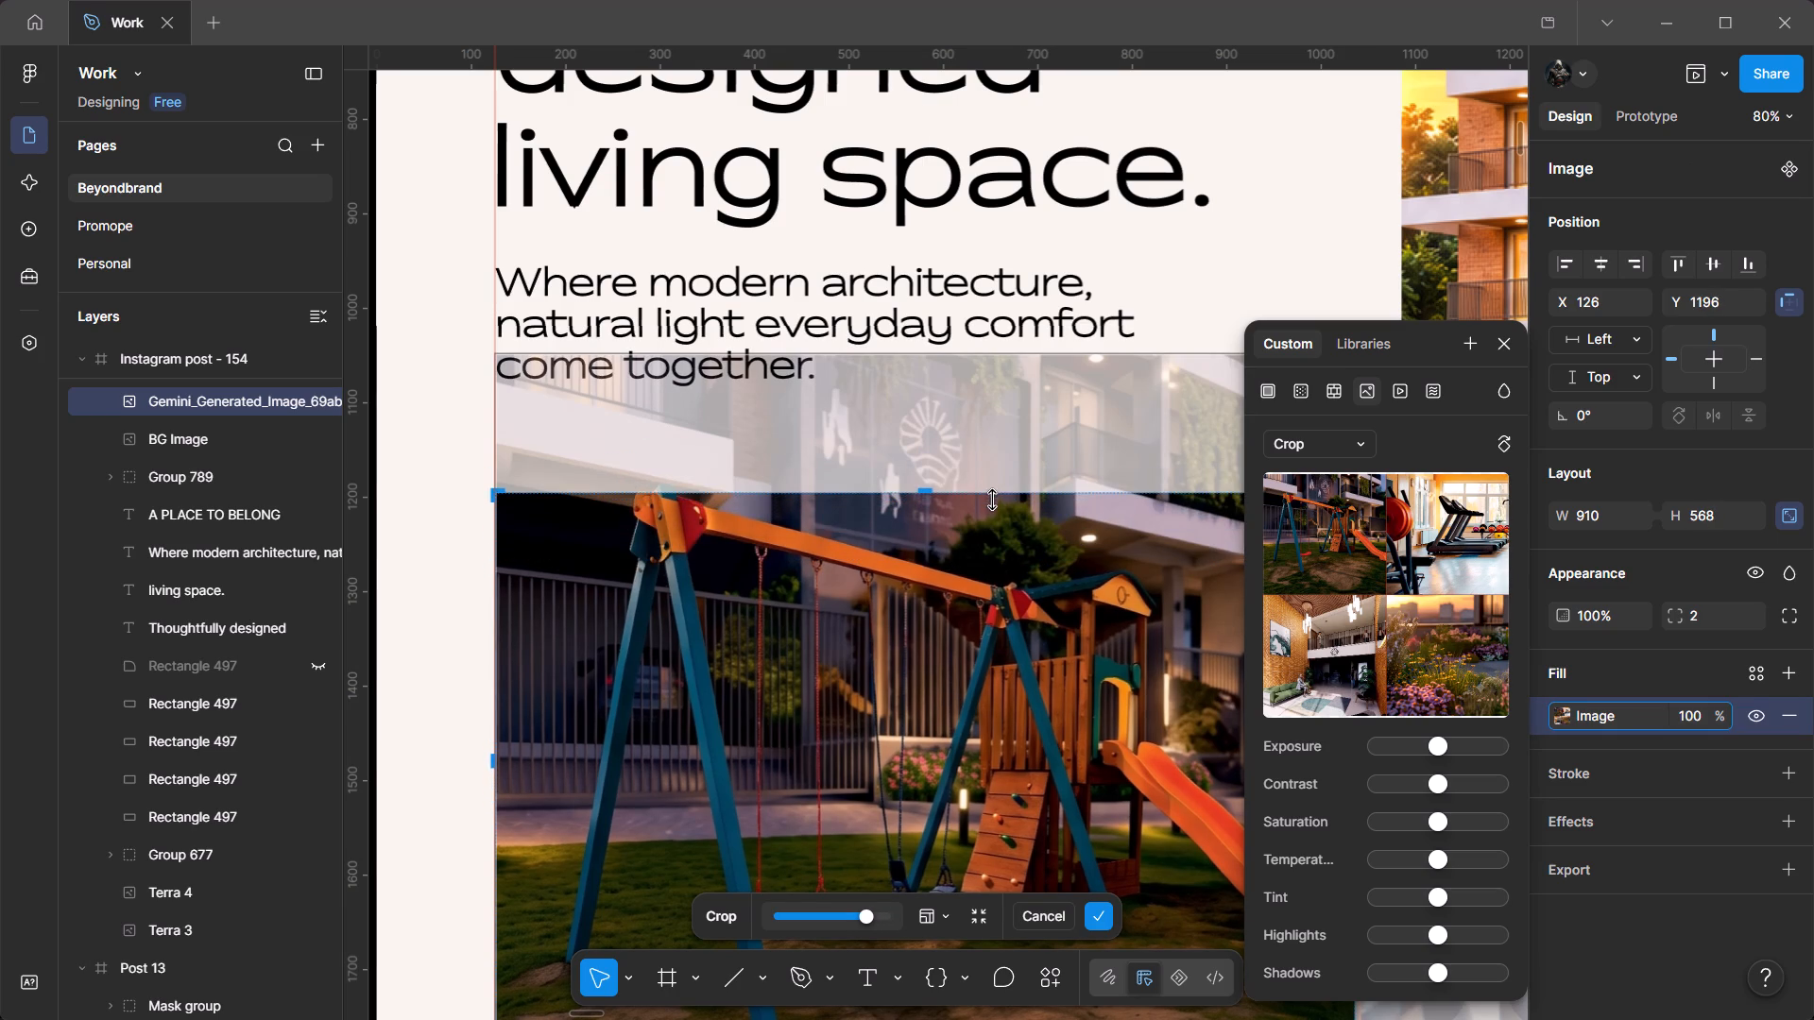
drag(978, 501, 500, 362)
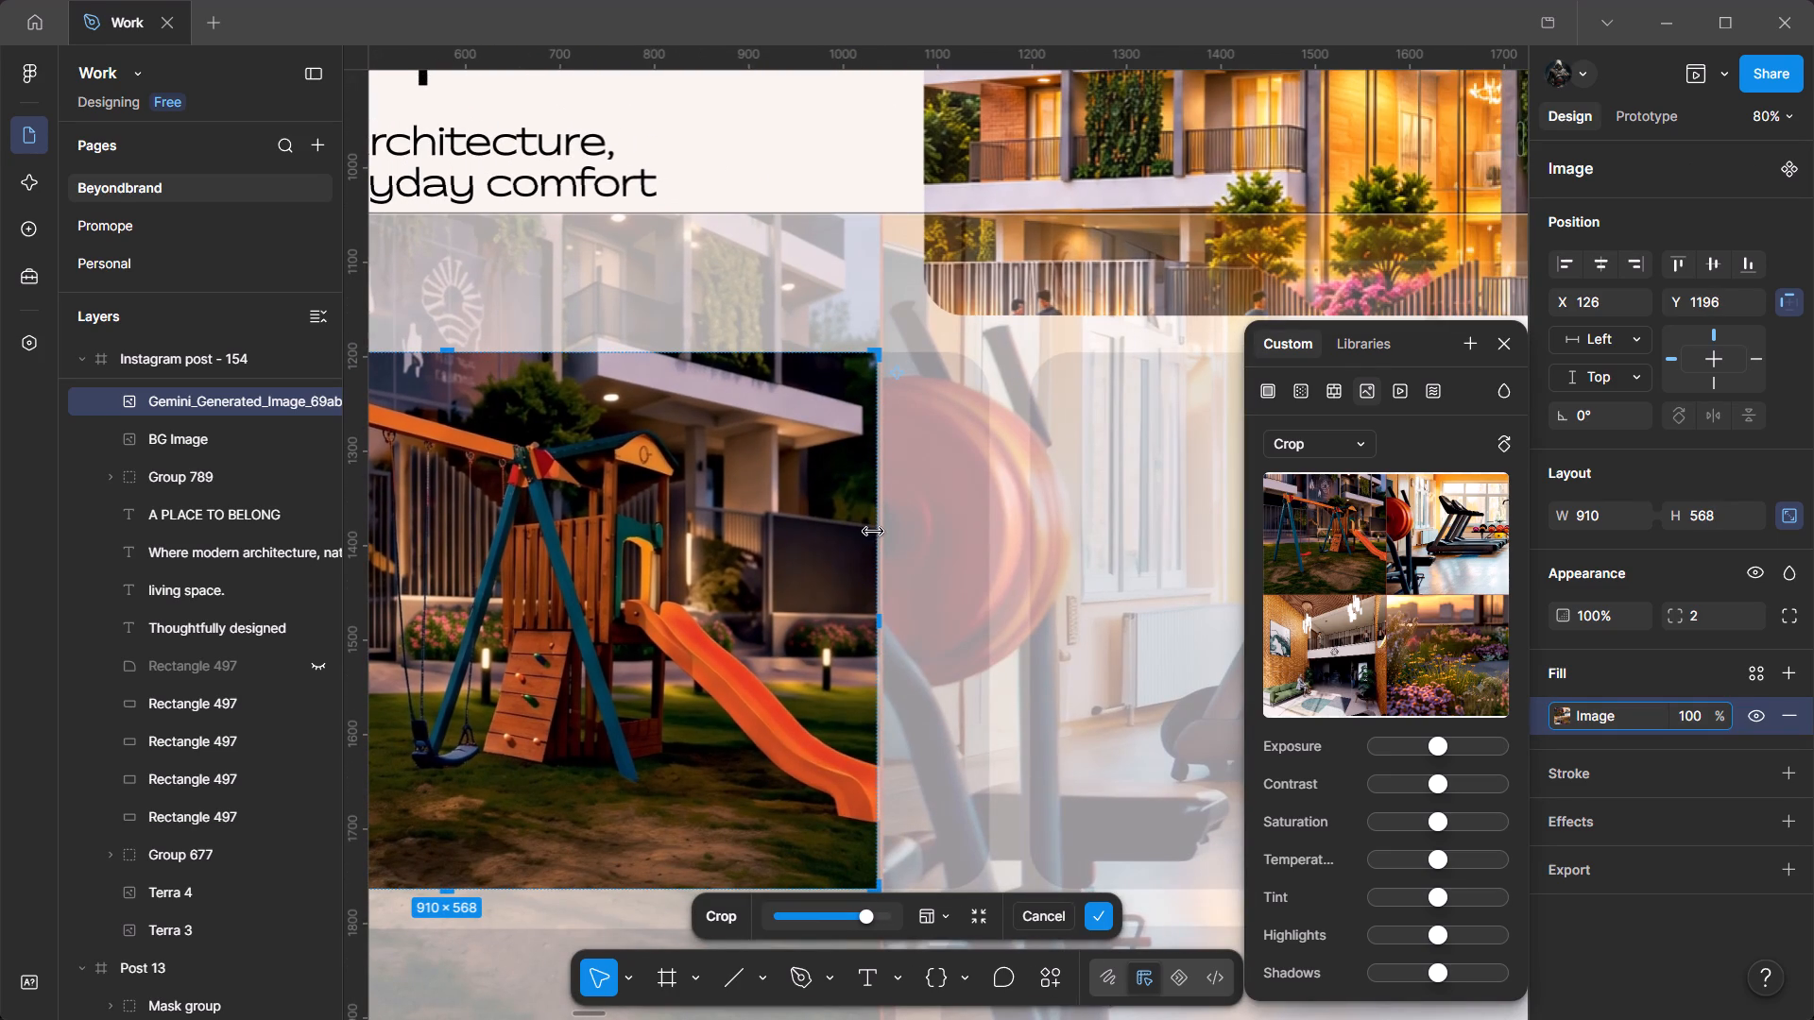
drag(873, 532, 969, 532)
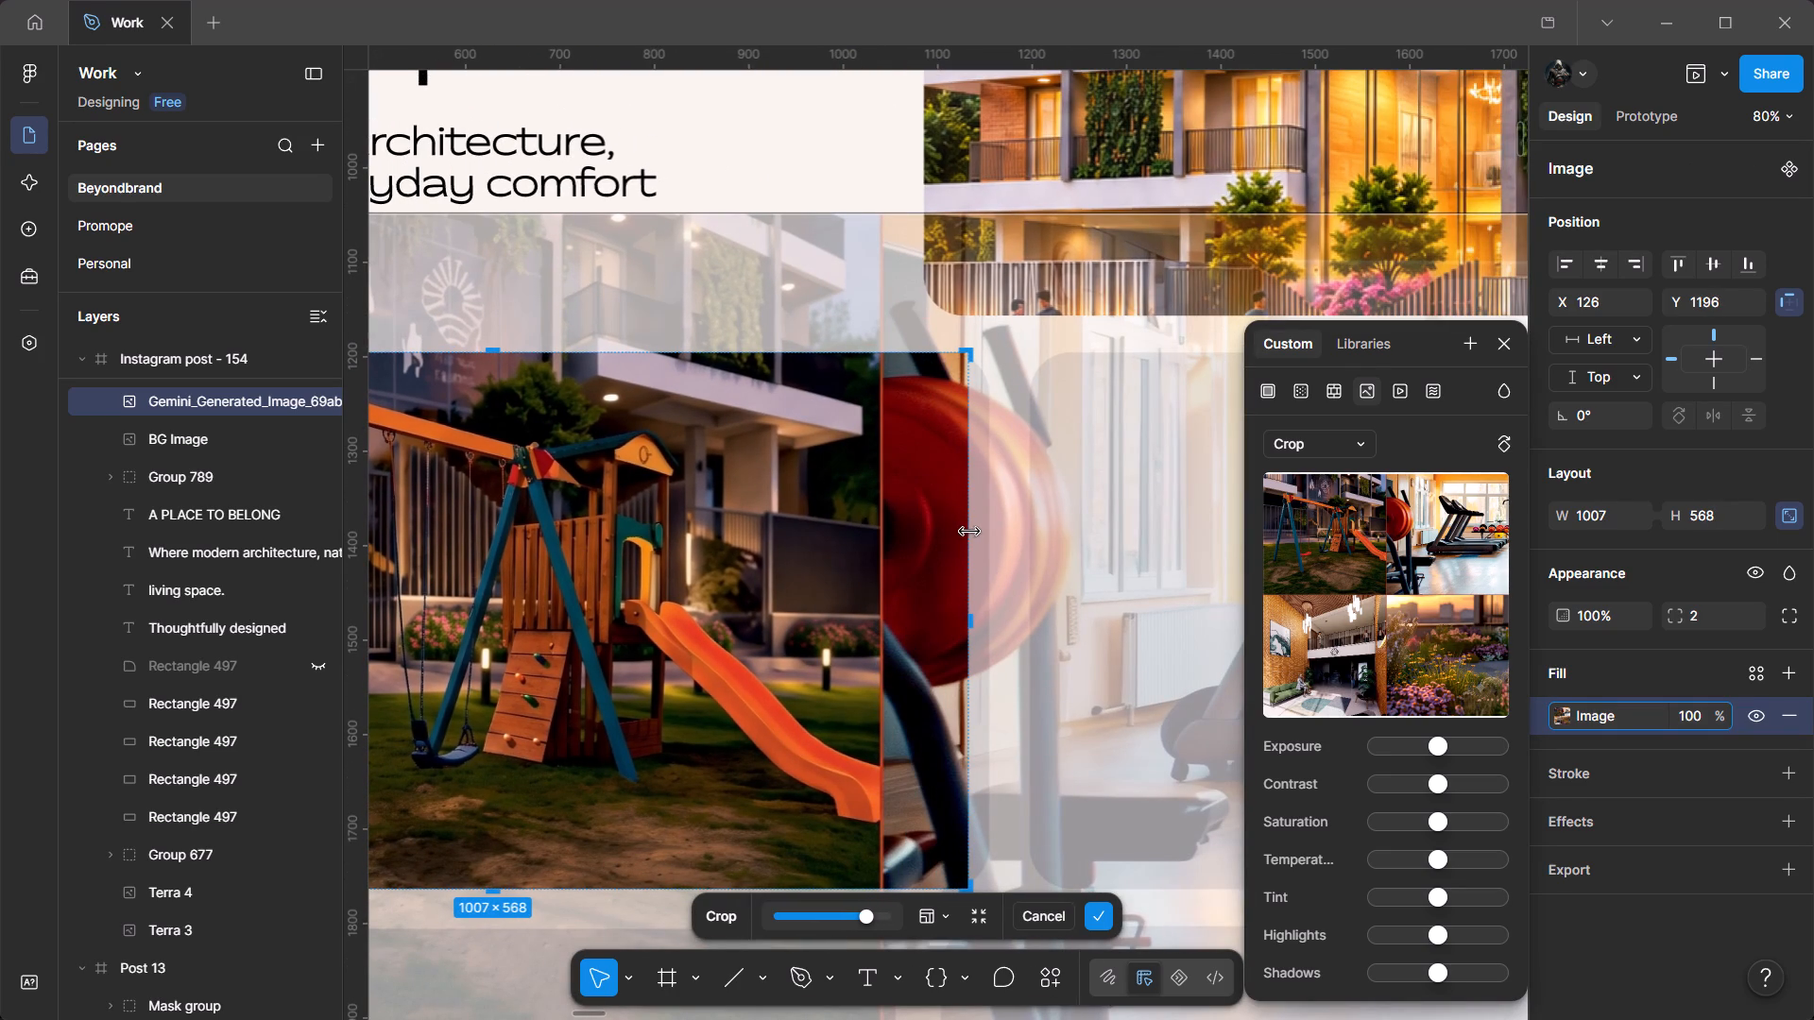
drag(969, 532, 987, 534)
ctrl+scroll(671, 517, down, 7)
drag(654, 514, 989, 492)
click(740, 472)
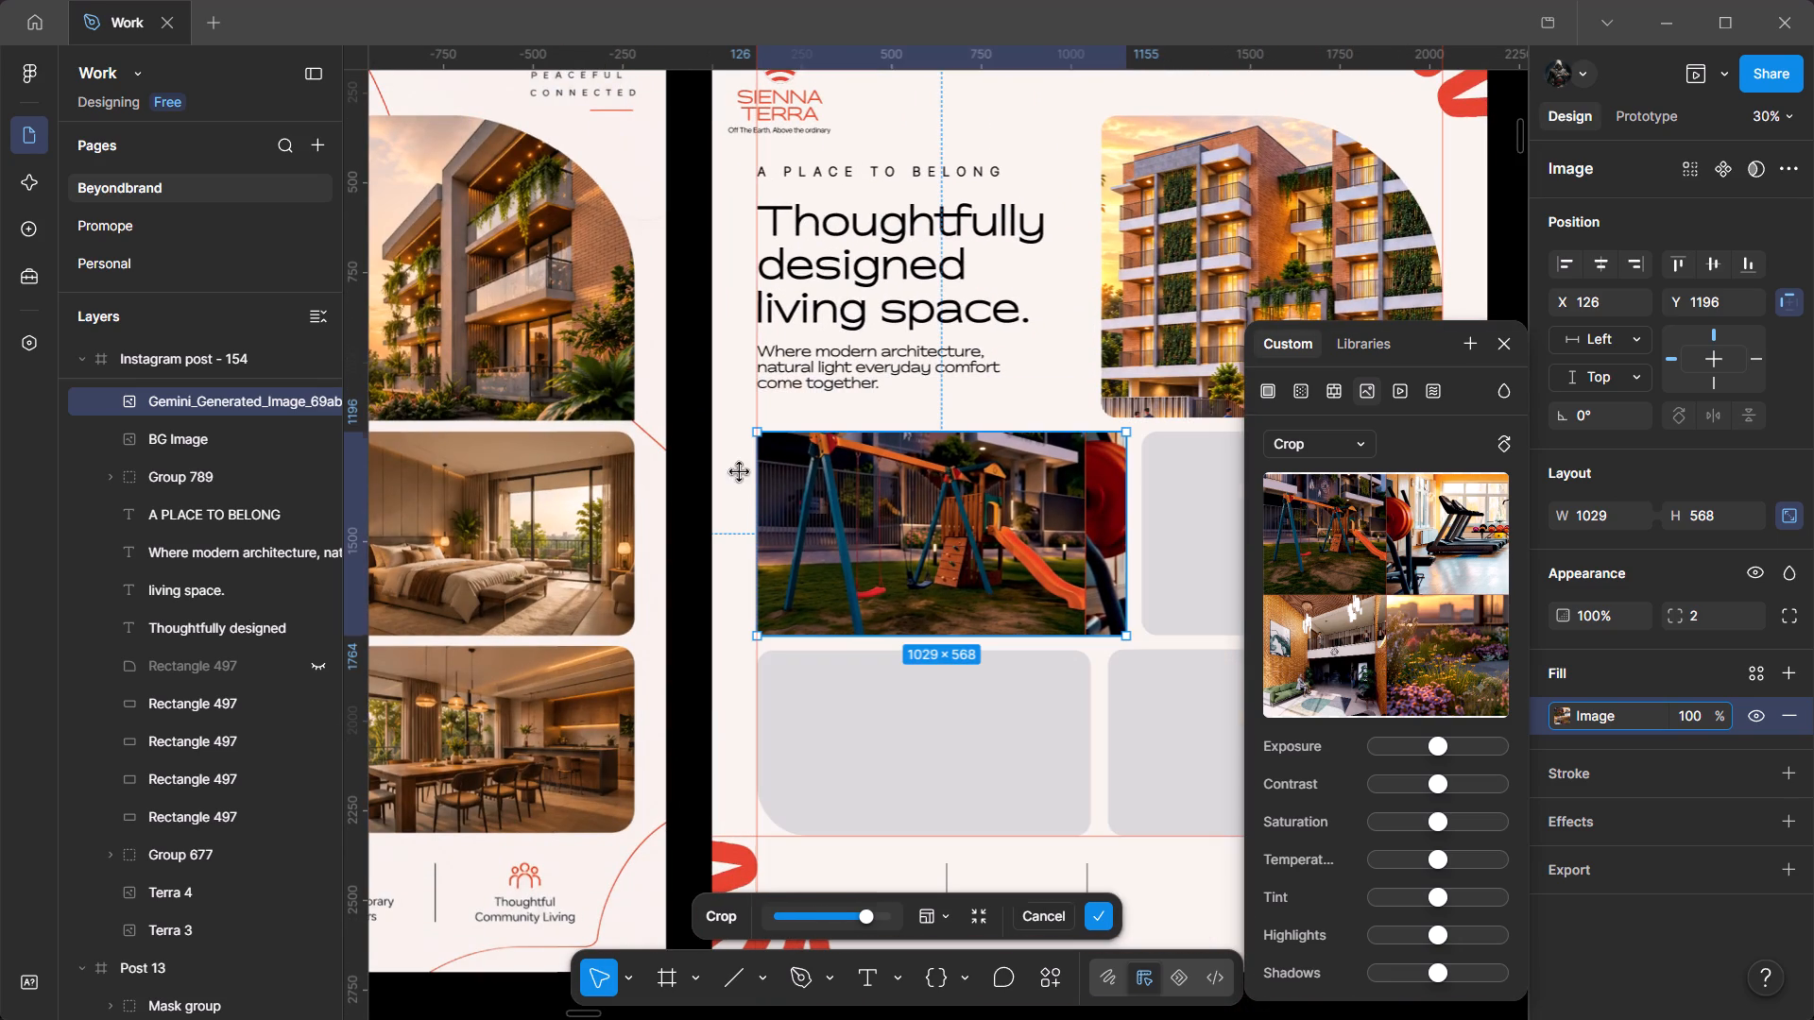
ctrl+scroll(1107, 532, up, 6)
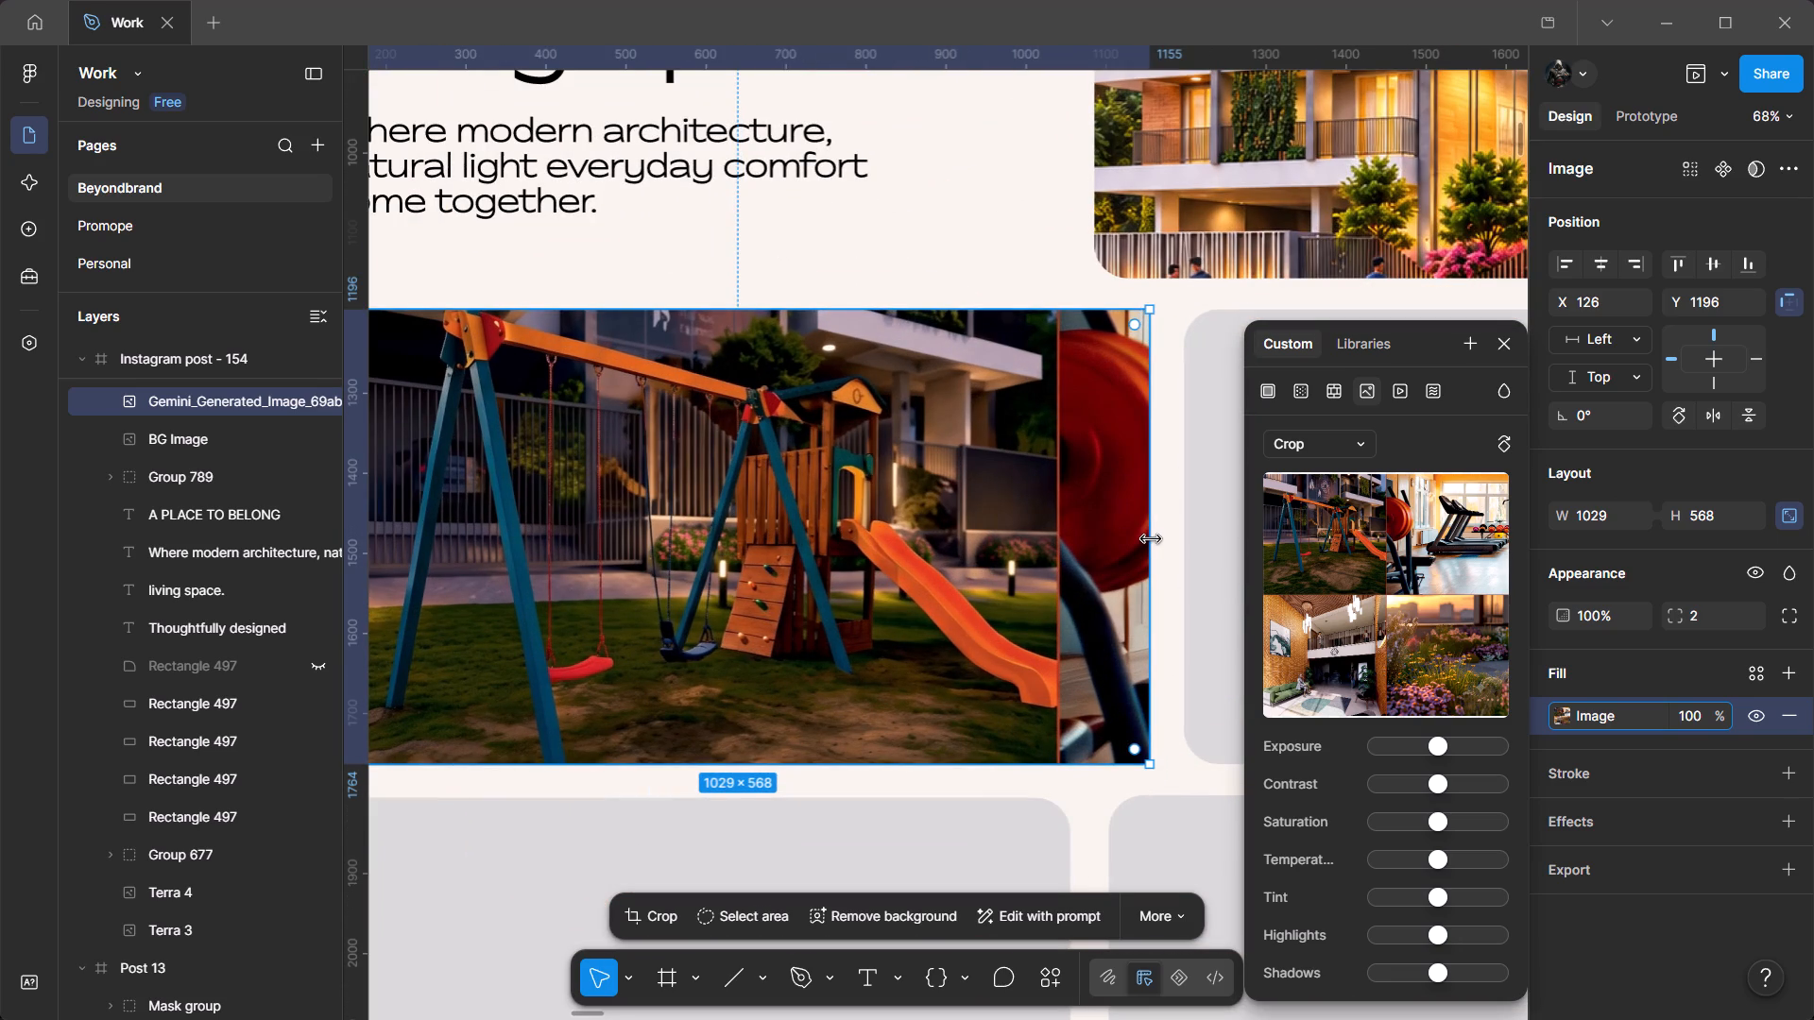
click(1566, 710)
click(1000, 578)
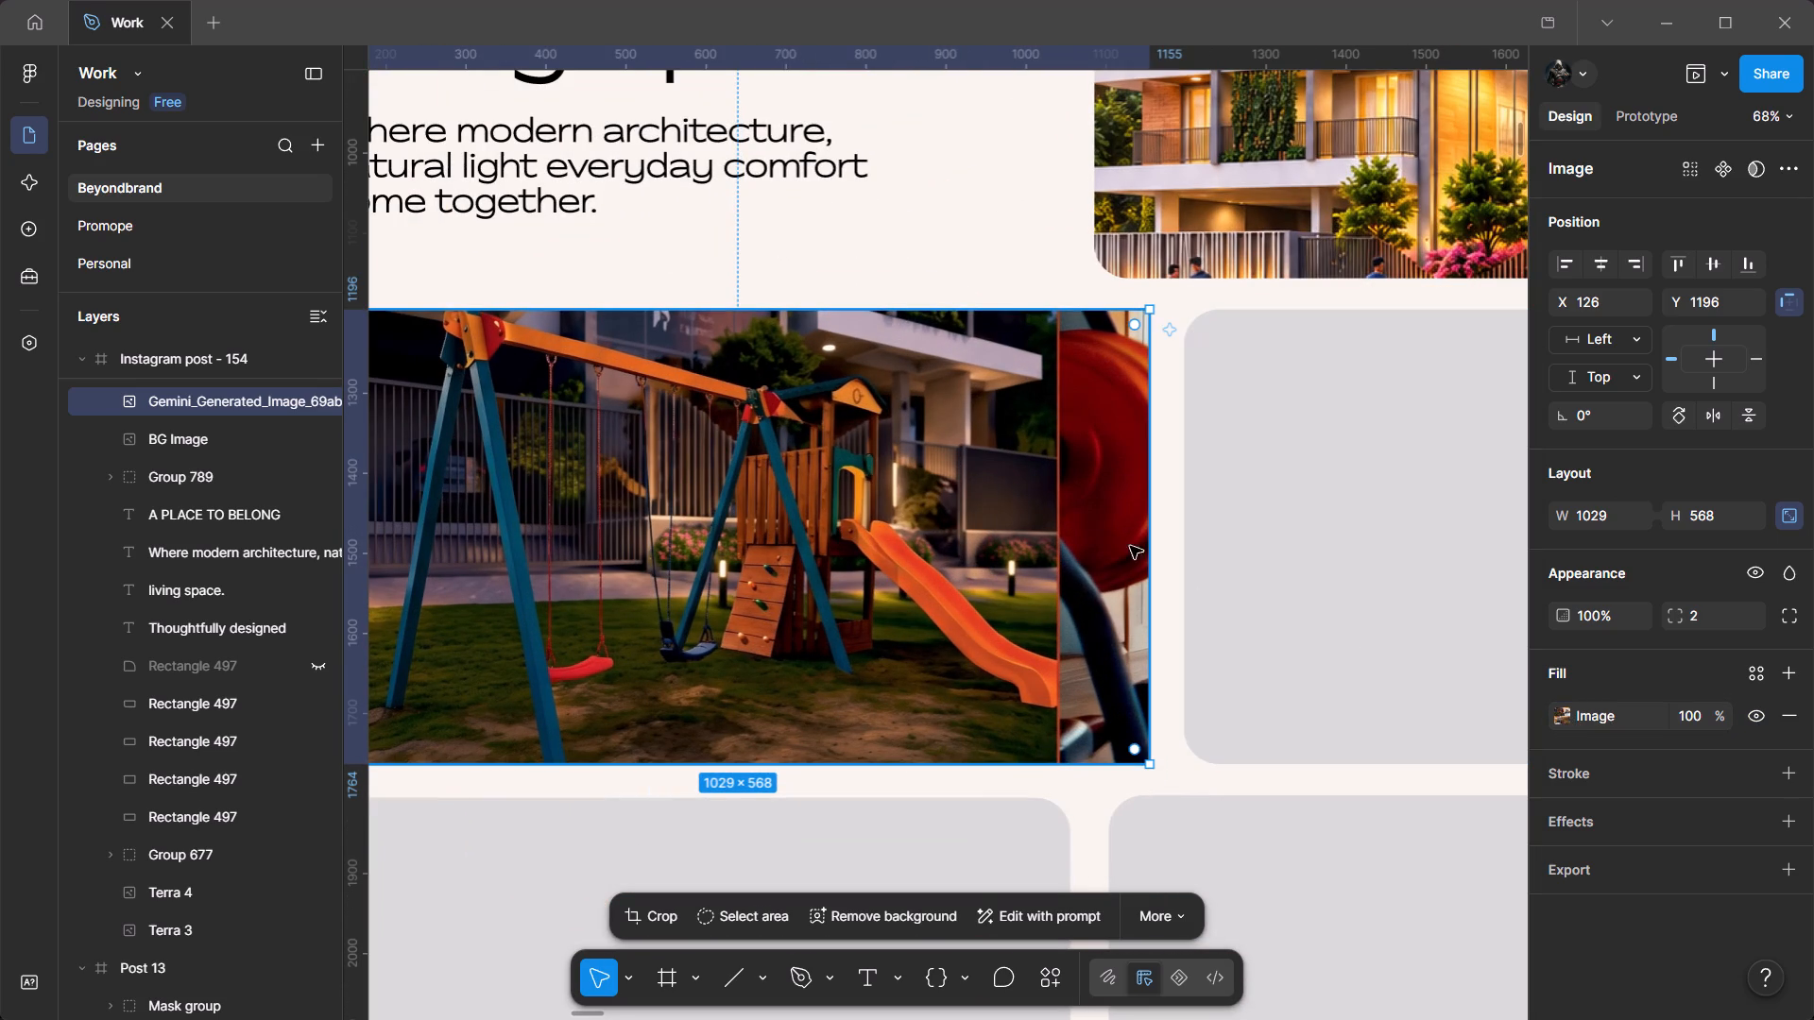
Crop the adjoining gym picture out of the playground image, narrowing the image to about 913 × 568.
click(1561, 714)
drag(1153, 603, 1066, 596)
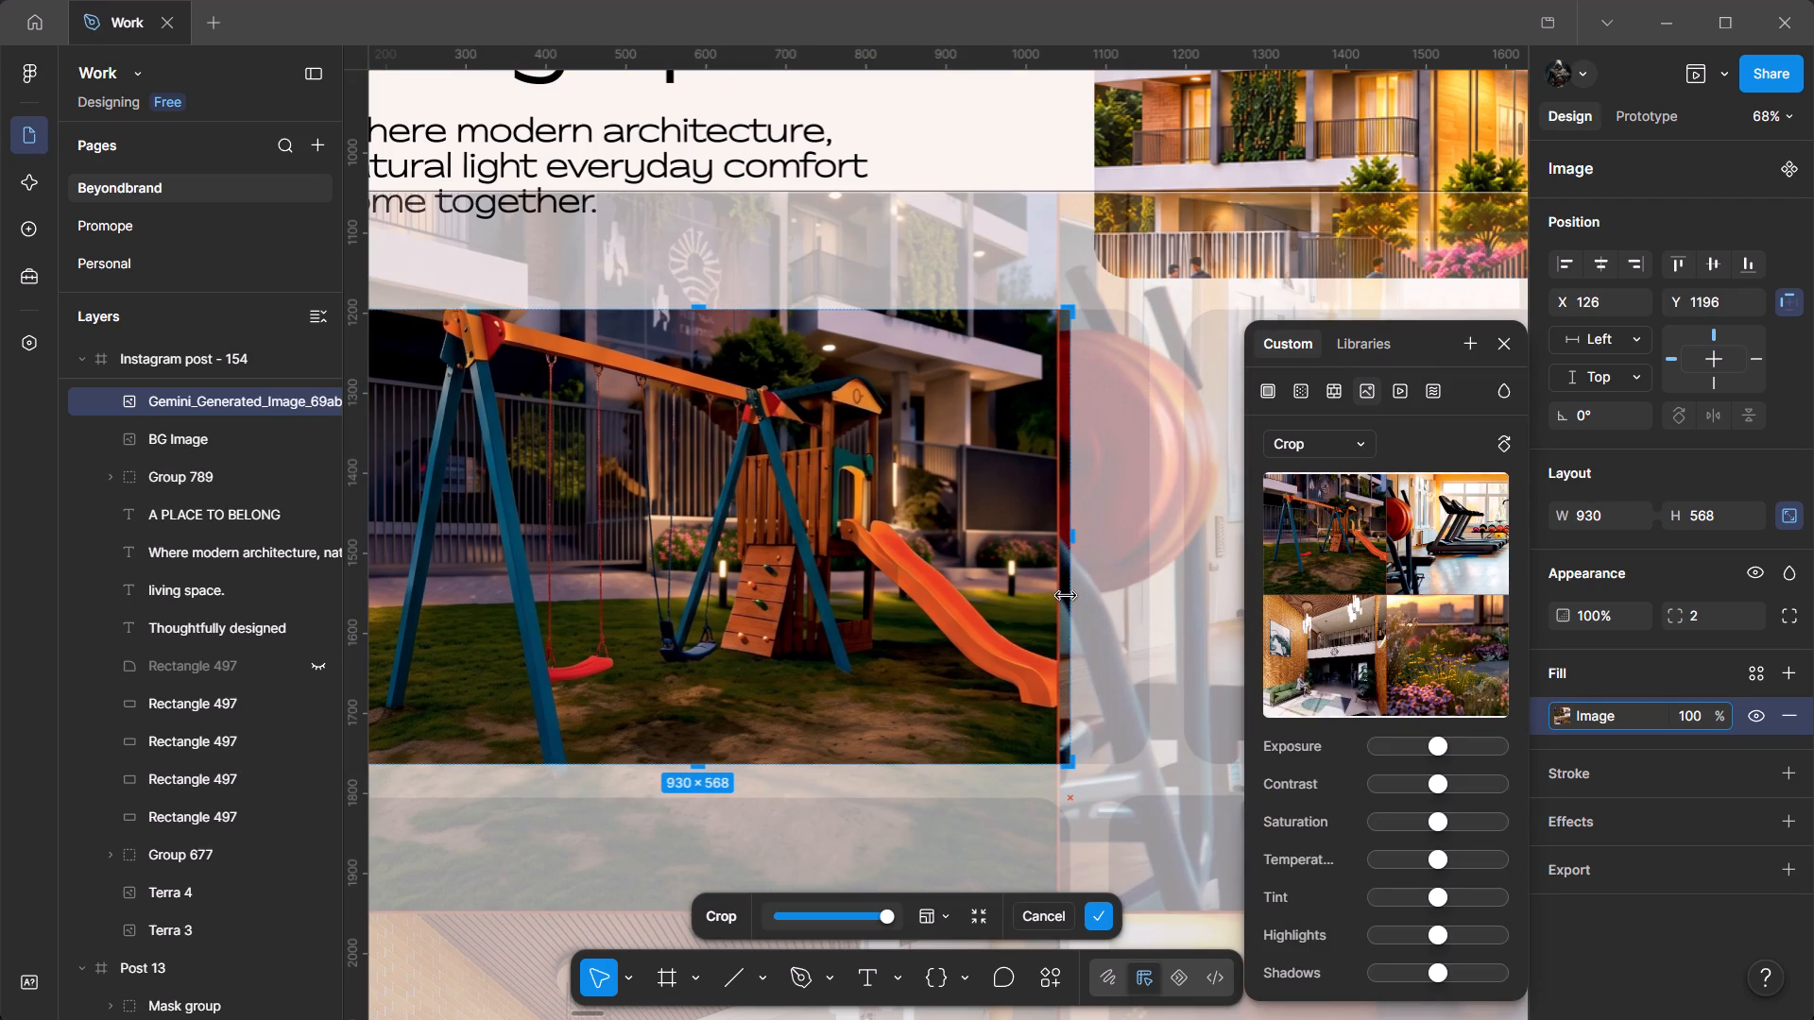
drag(1066, 596, 1057, 594)
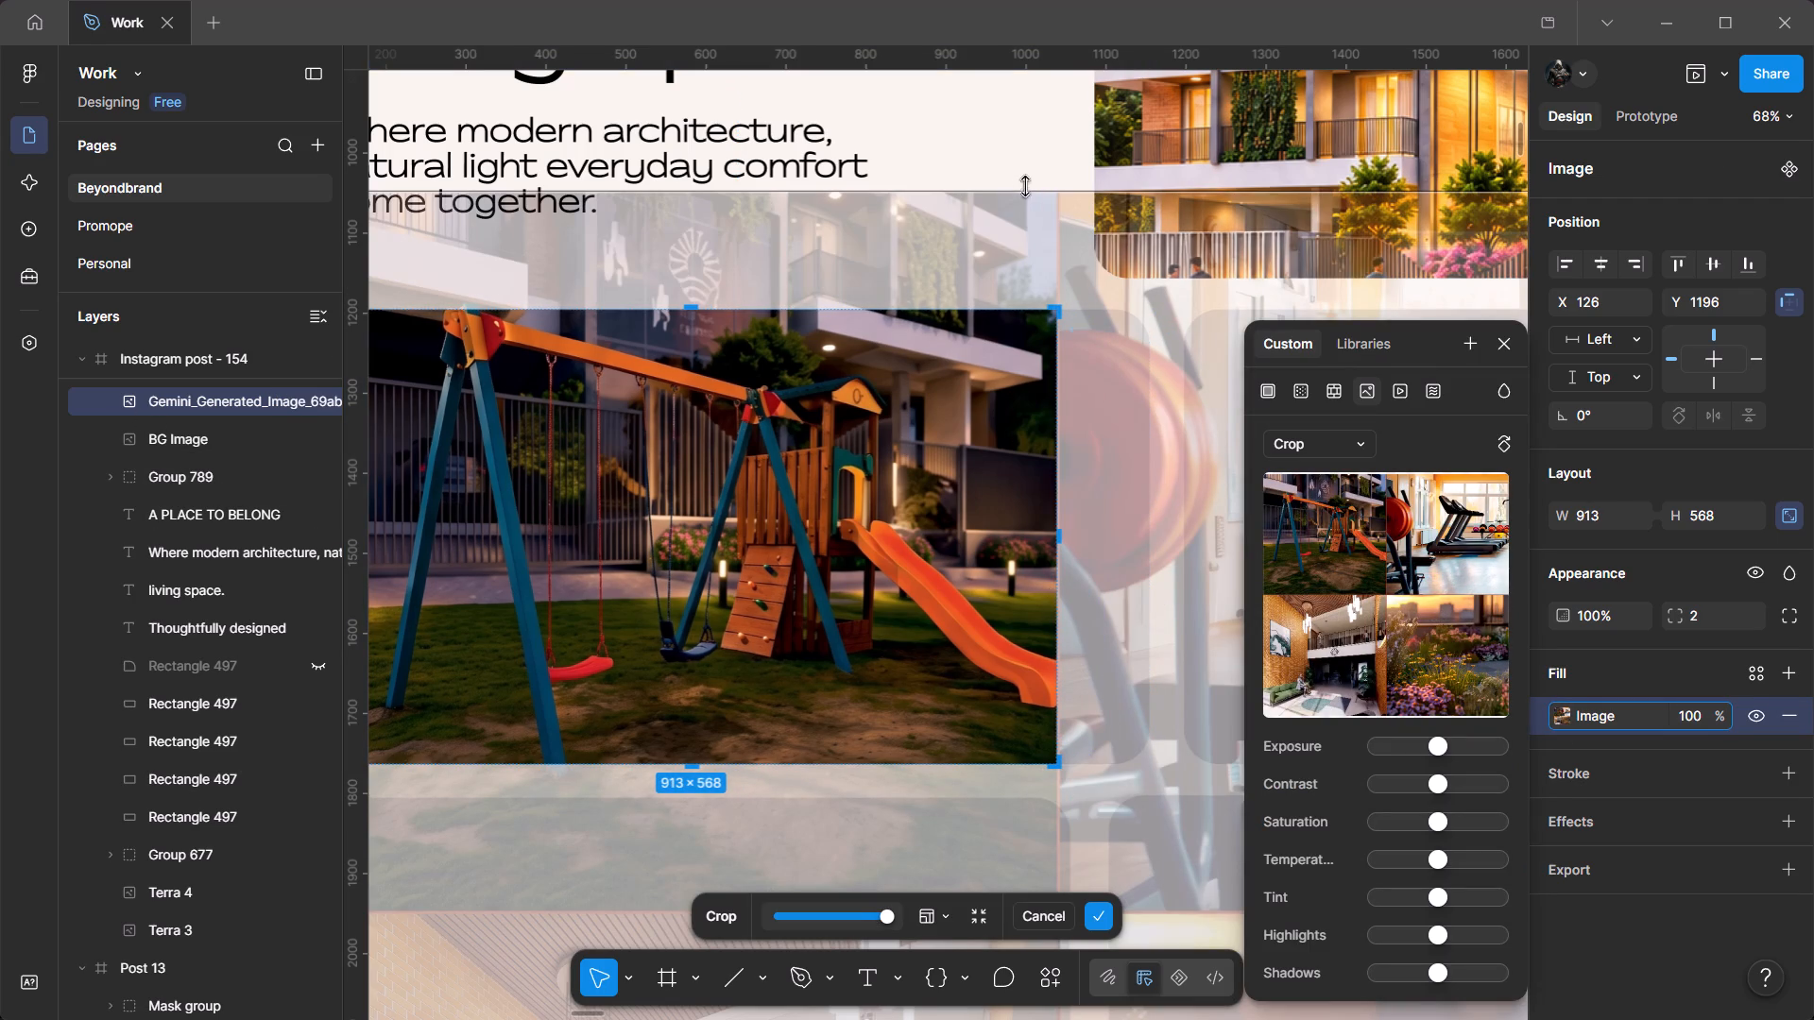
click(1018, 179)
click(996, 457)
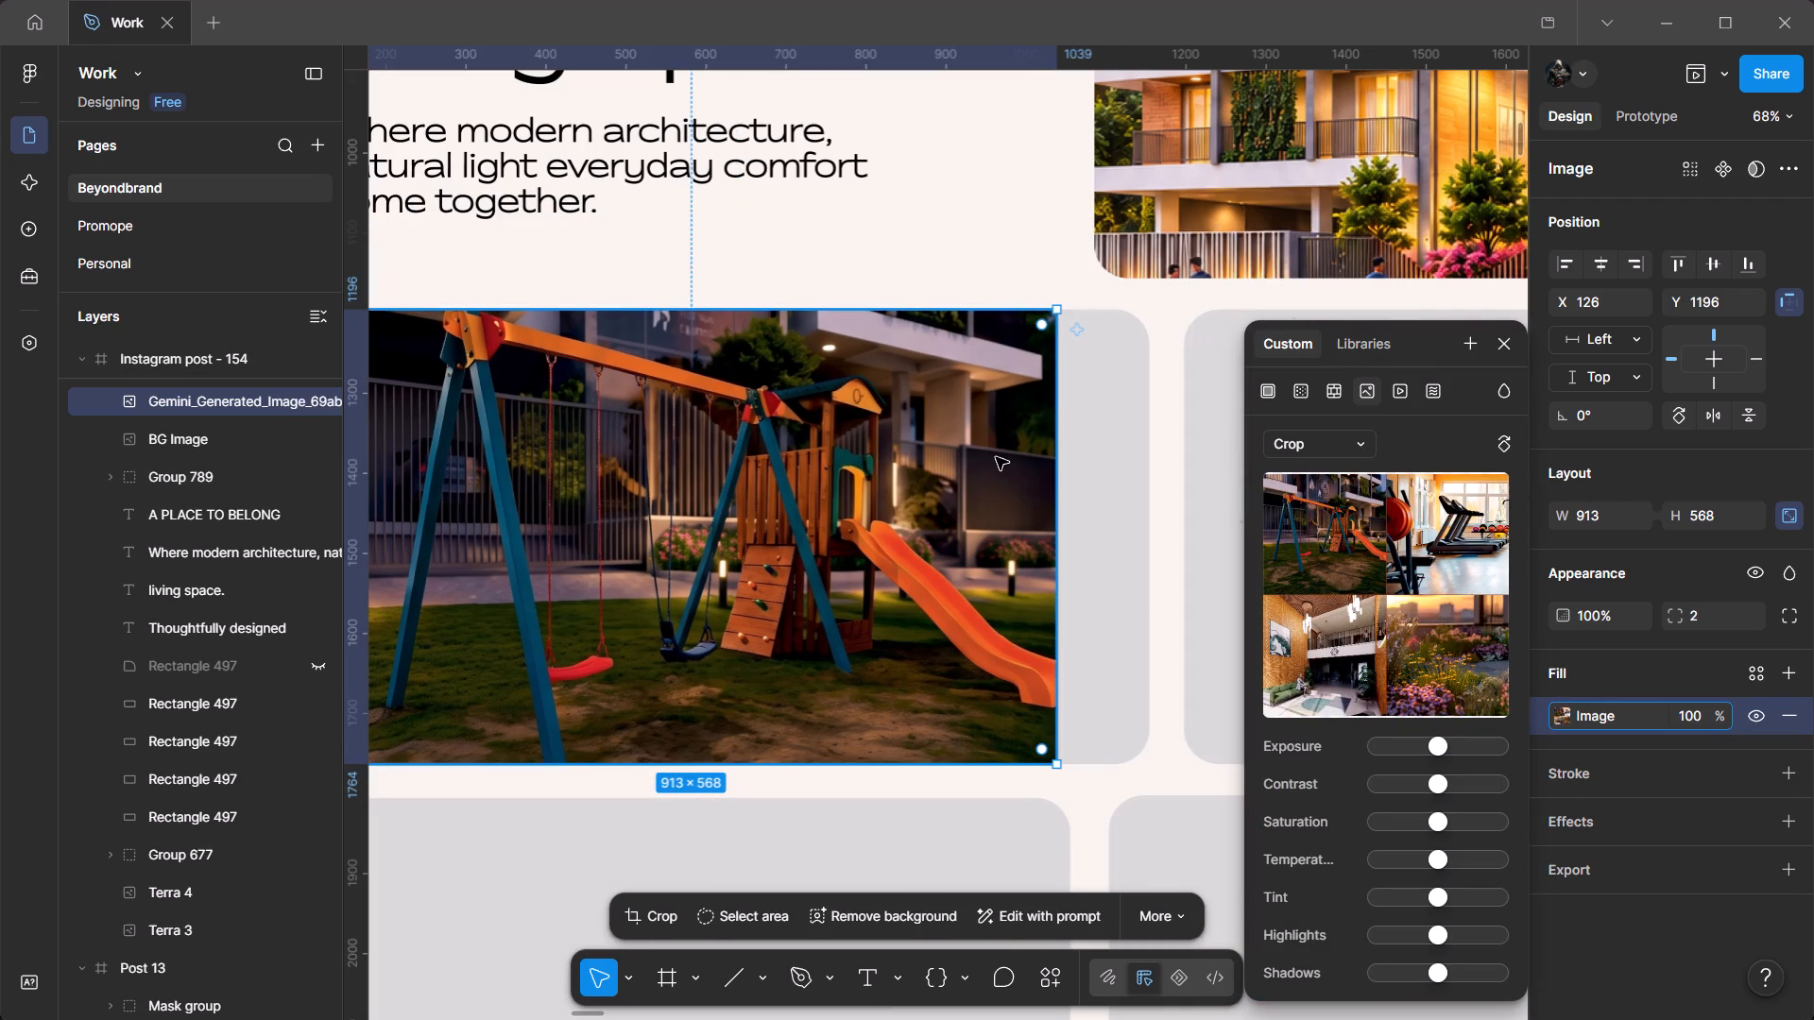
click(1159, 314)
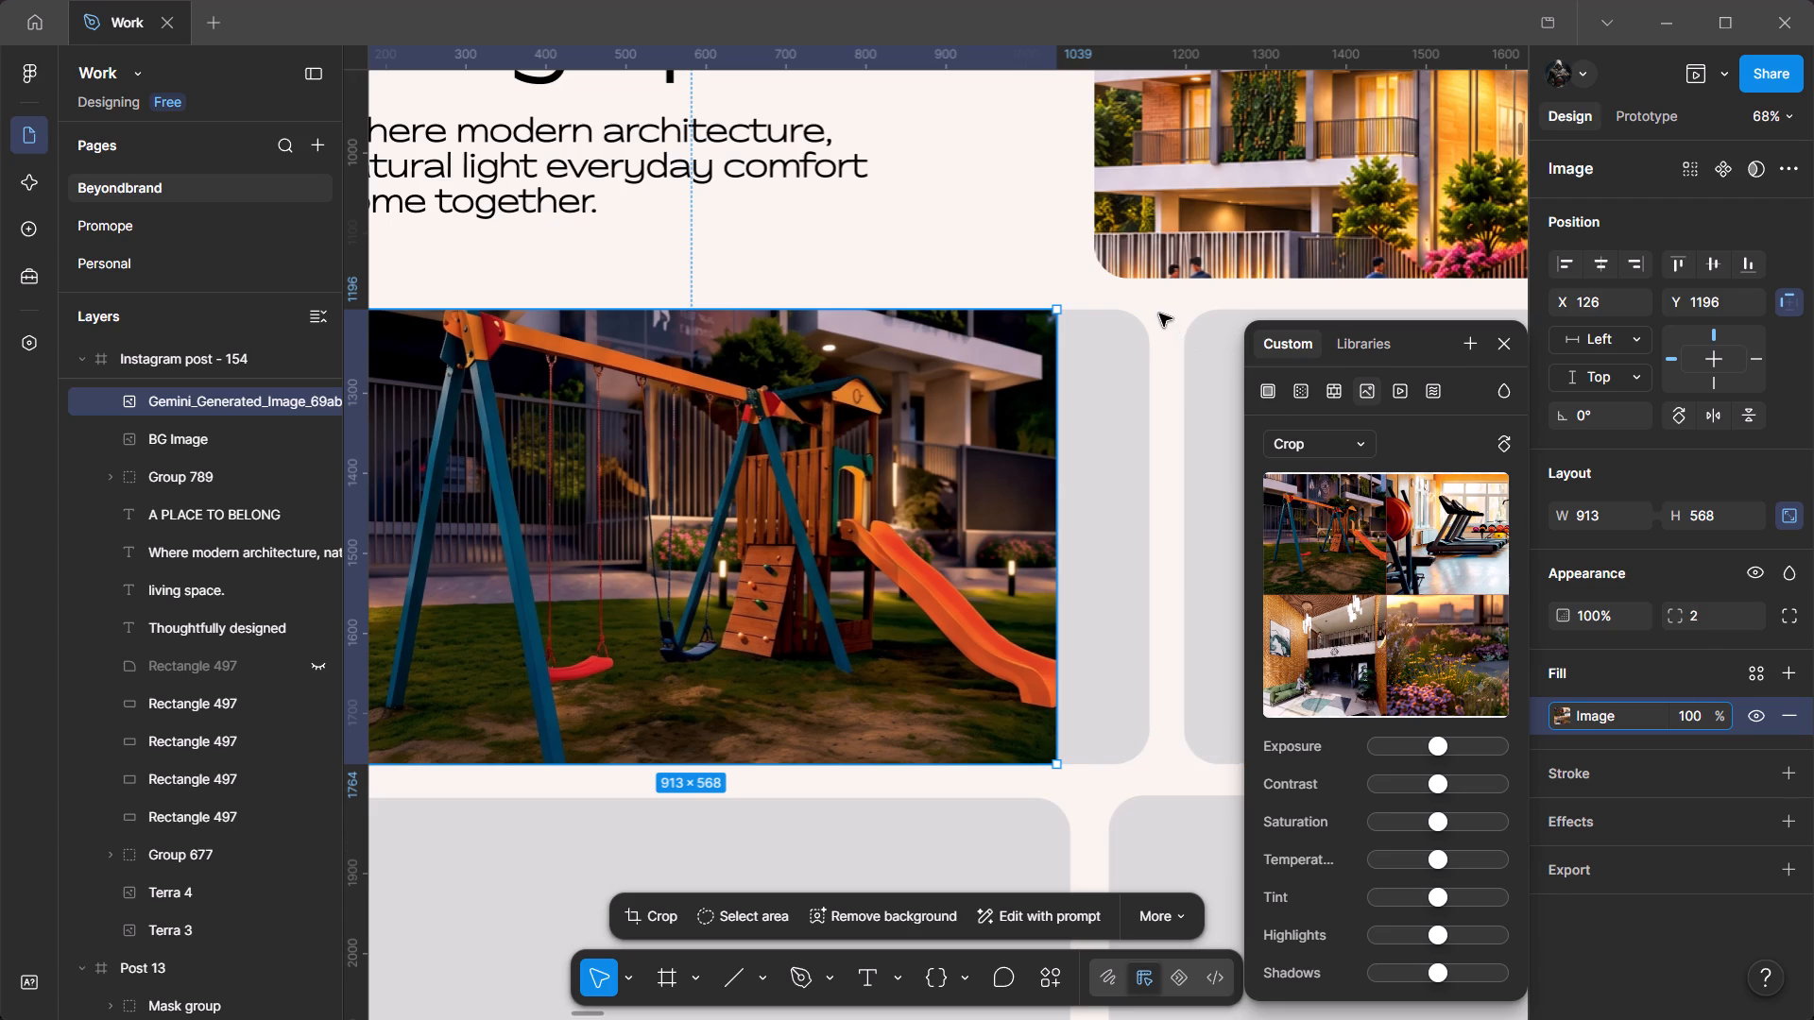
Scale the playground image proportionally from its left edge until it spans its placeholder's width, about 1029 wide.
click(947, 456)
key(k)
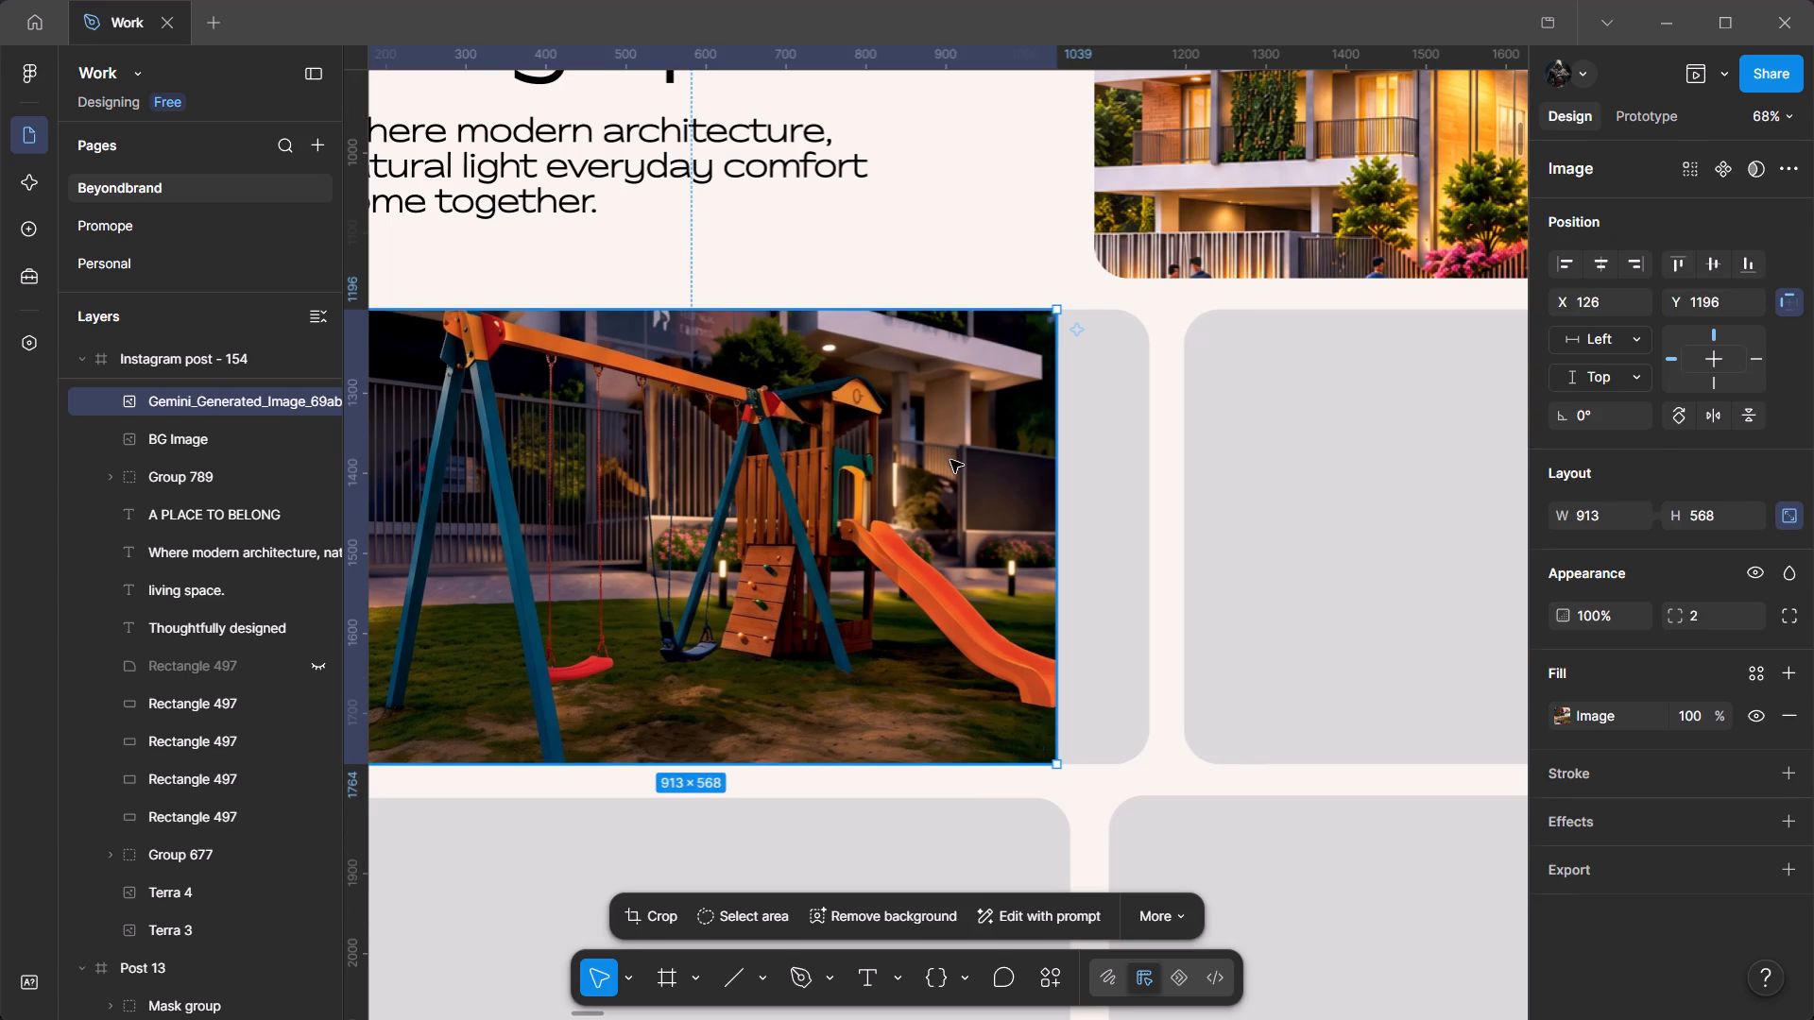
drag(1060, 511, 1134, 511)
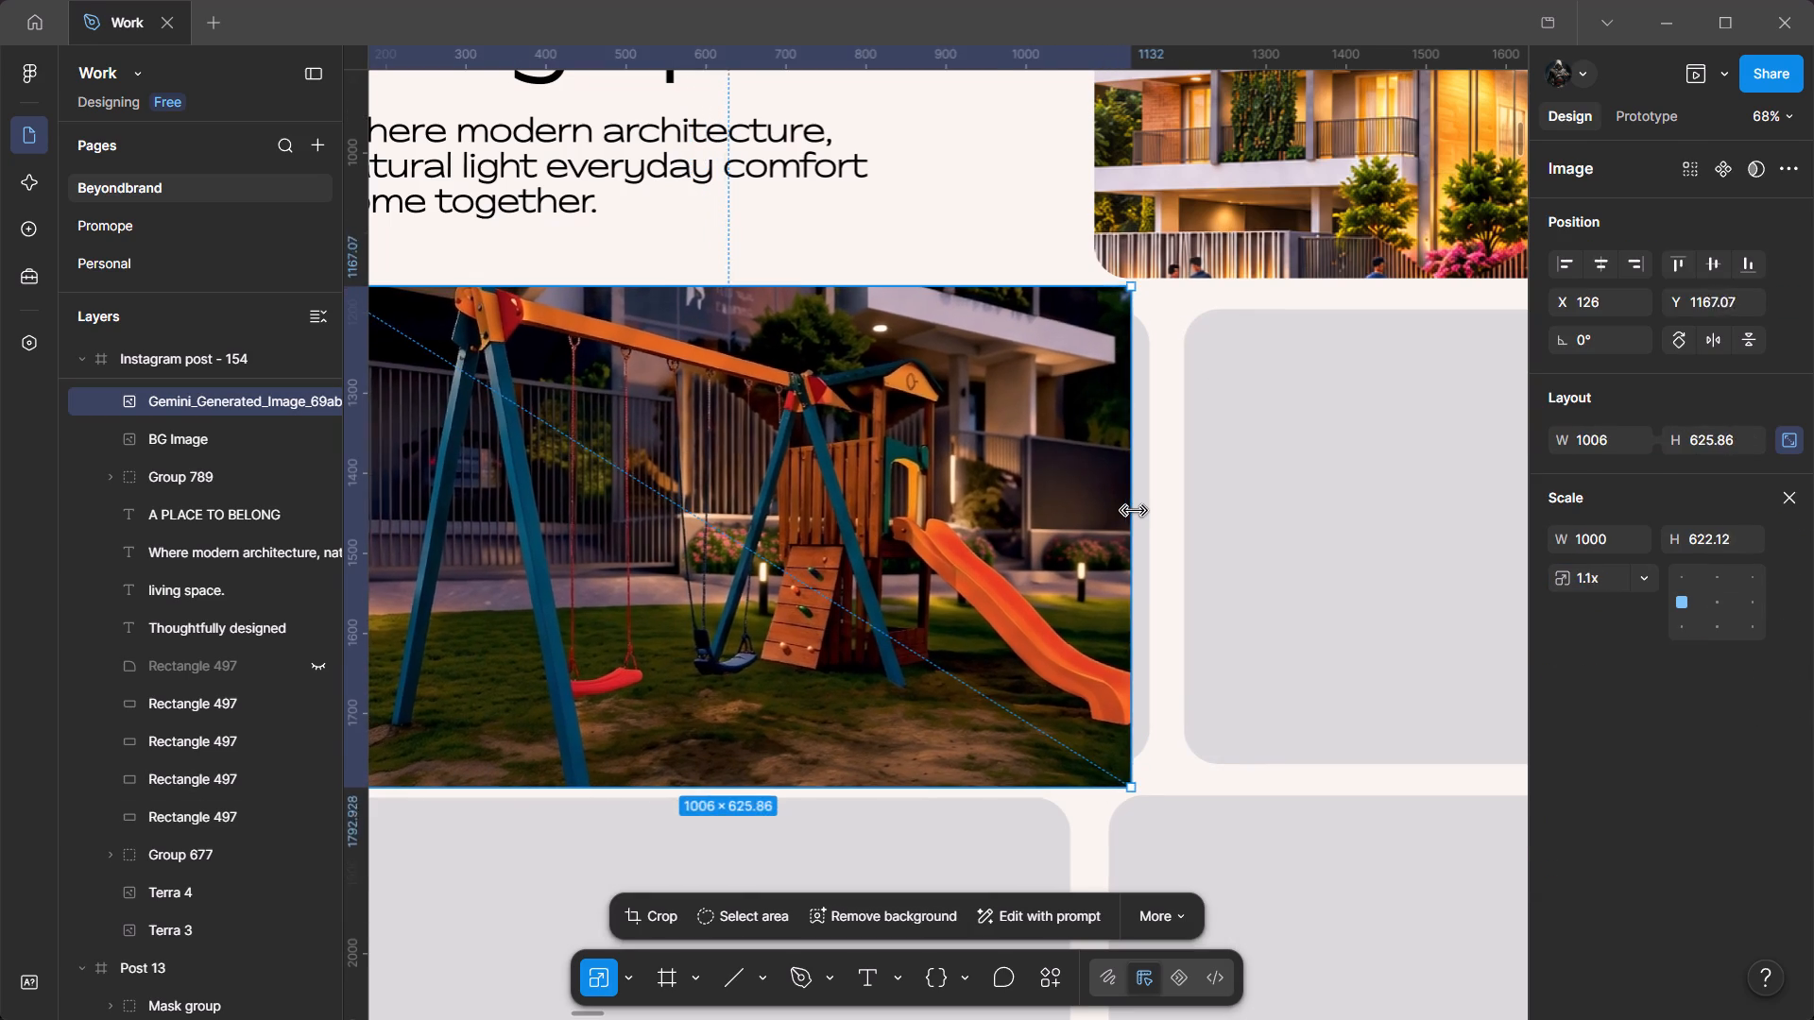
drag(1134, 511, 1145, 511)
click(1165, 473)
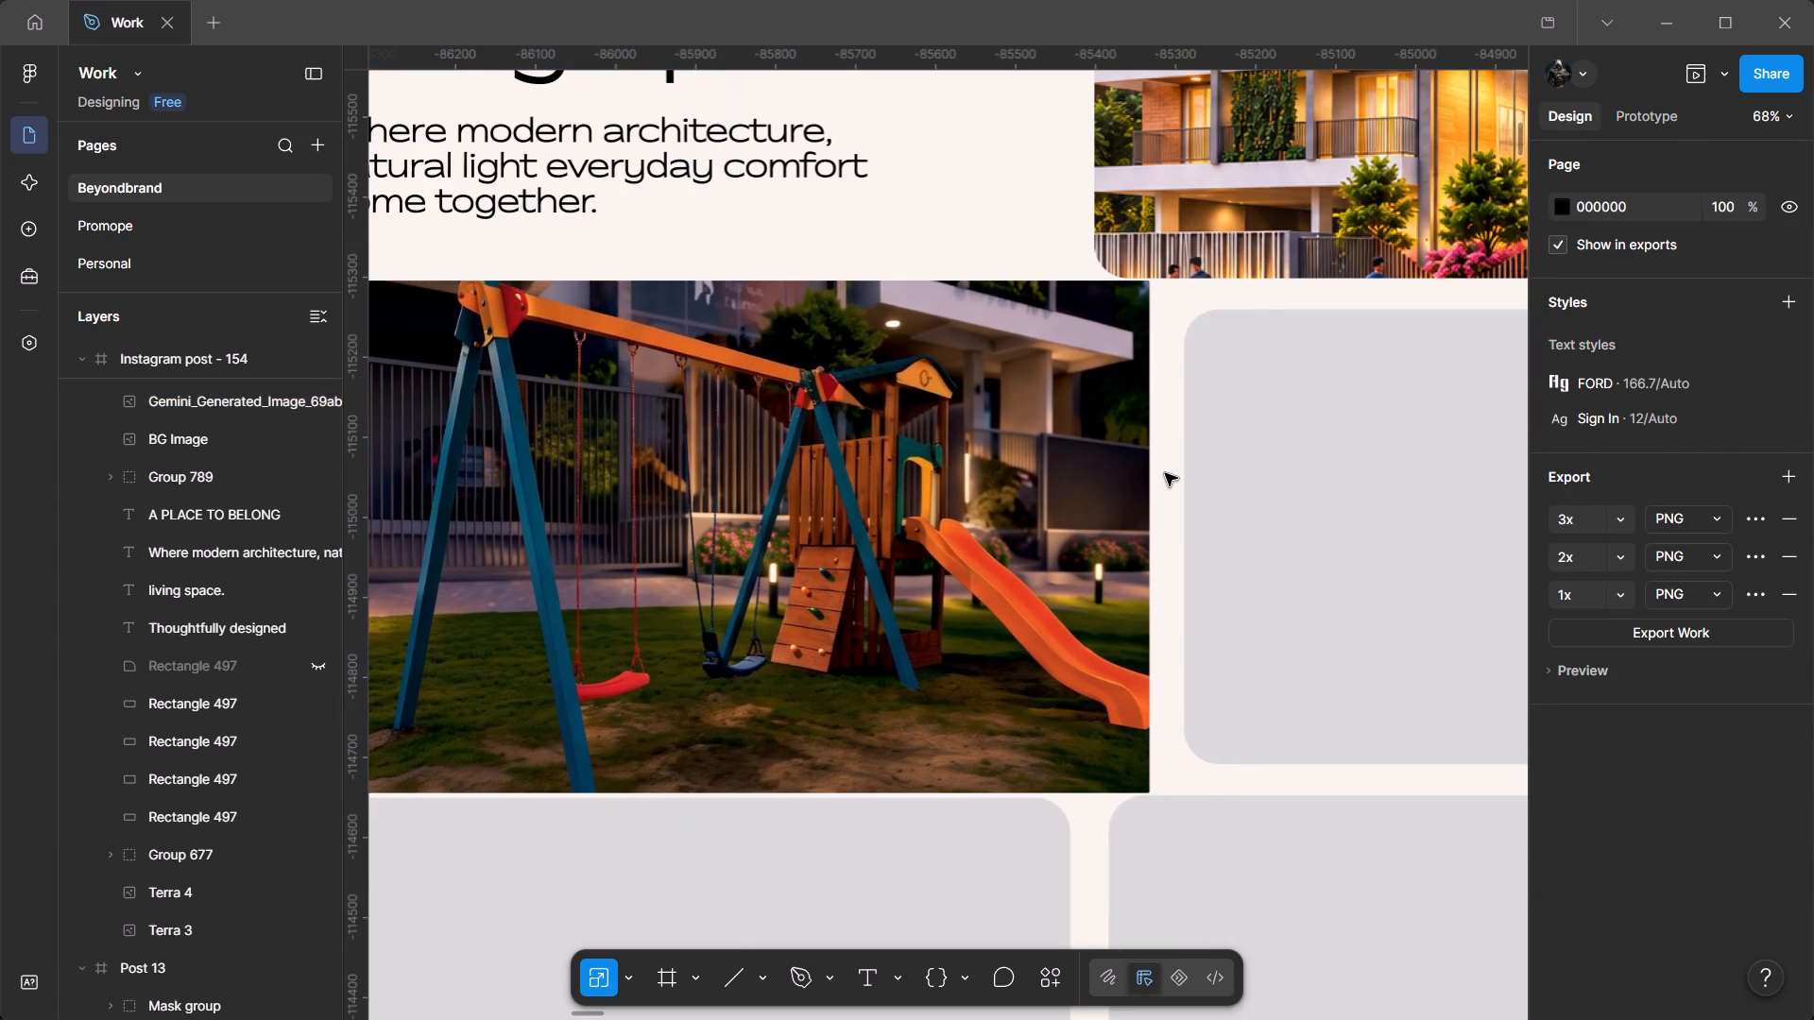
ctrl+scroll(1165, 474, down, 6)
ctrl+scroll(1044, 484, up, 4)
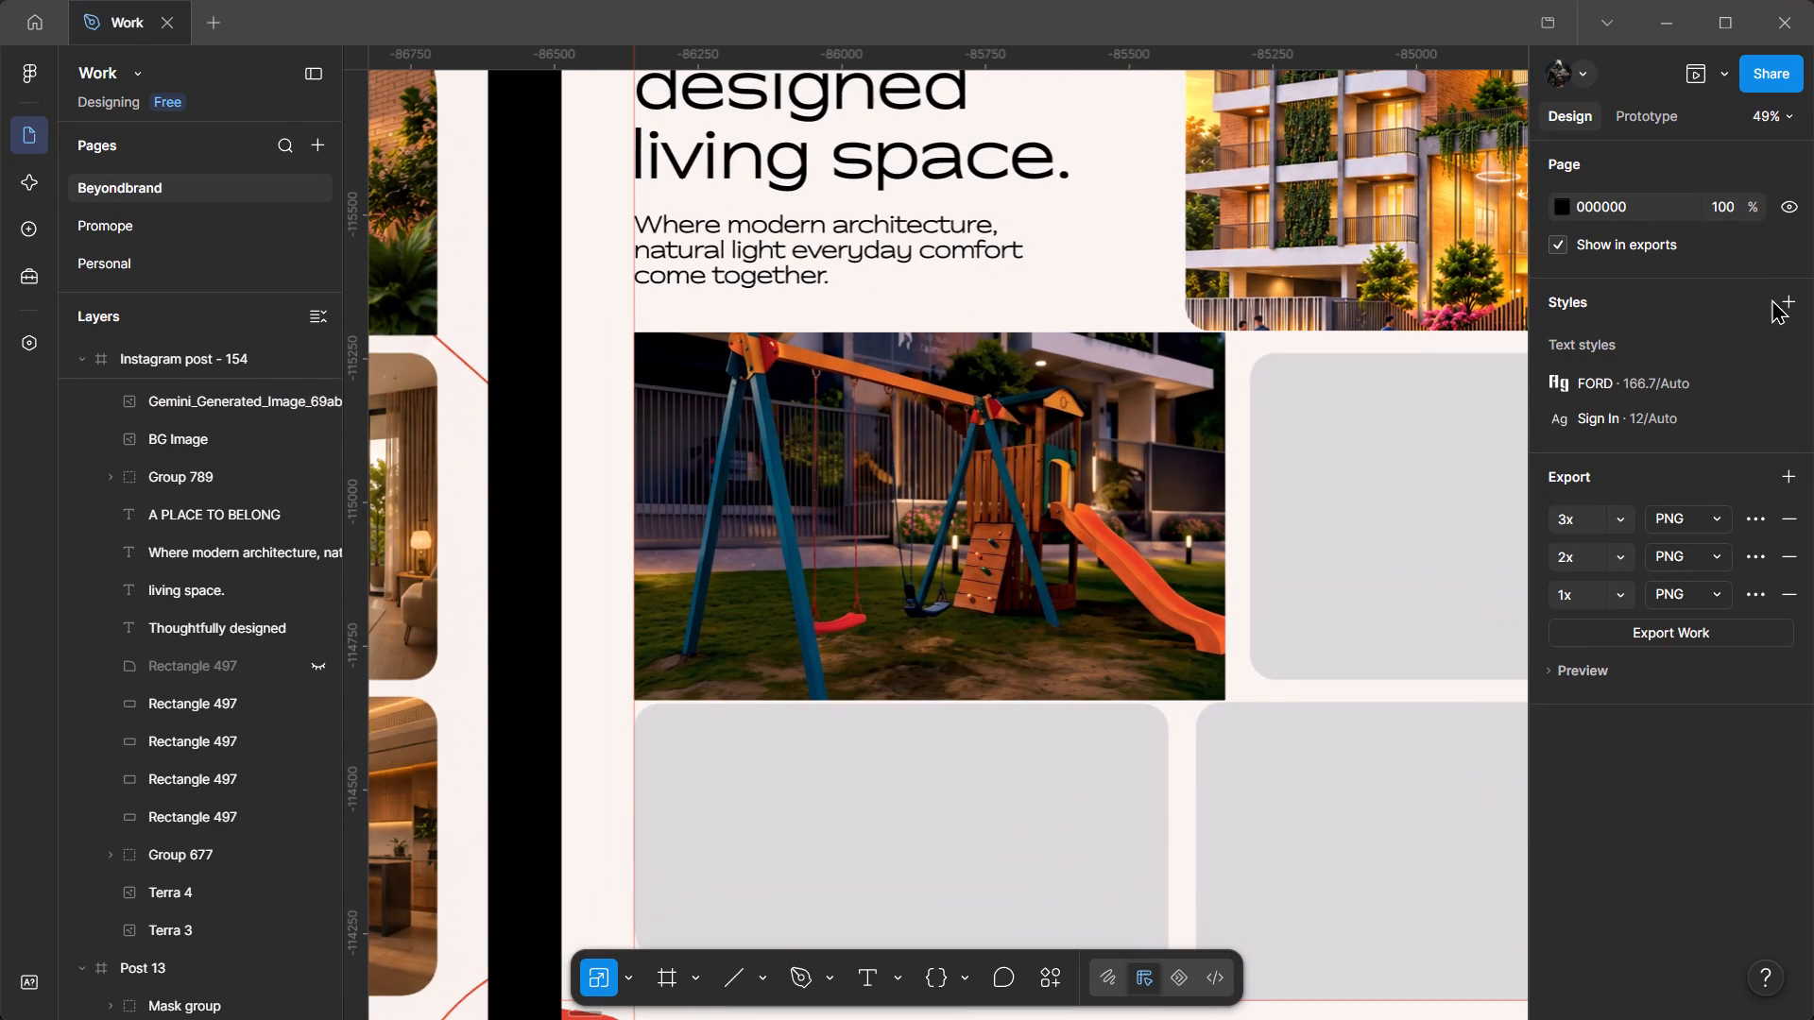
click(1570, 131)
click(964, 511)
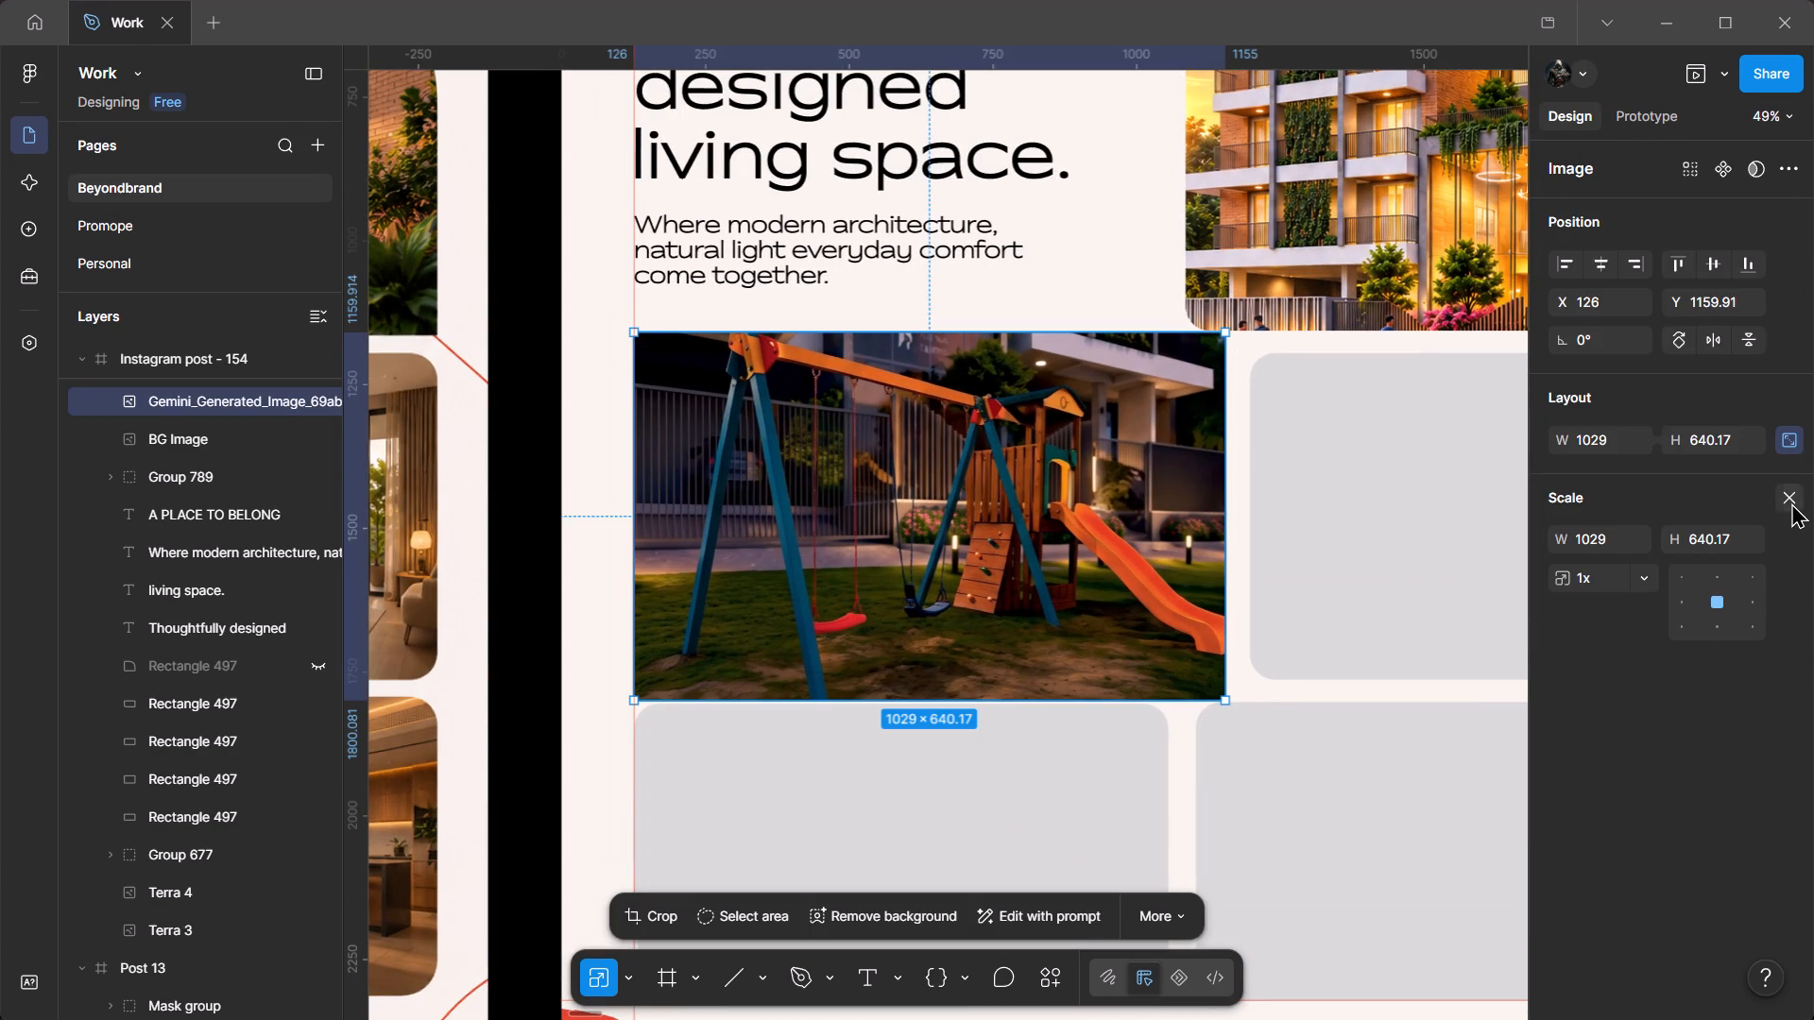
click(1791, 502)
Crop the scaled playground image at top and bottom to 1029 × 568 at Y 1196, matching its placeholder's height.
click(1565, 708)
ctrl+scroll(1213, 421, up, 4)
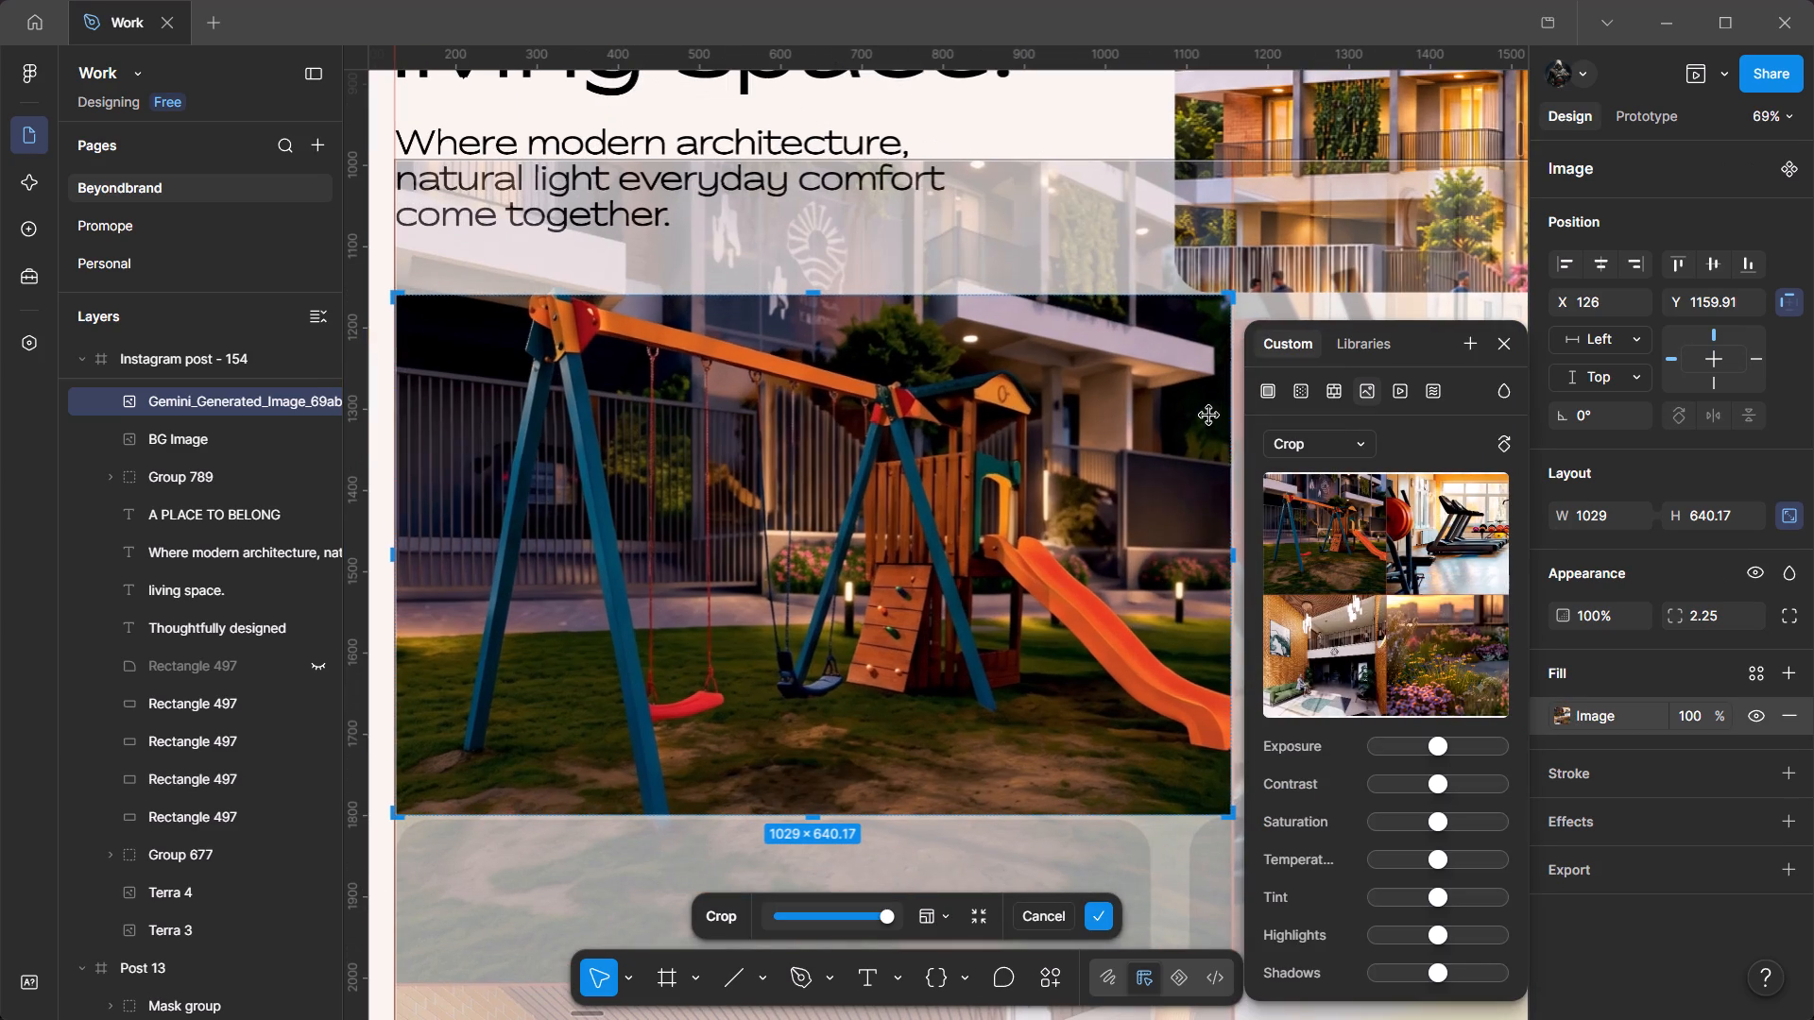
drag(1136, 293, 1149, 349)
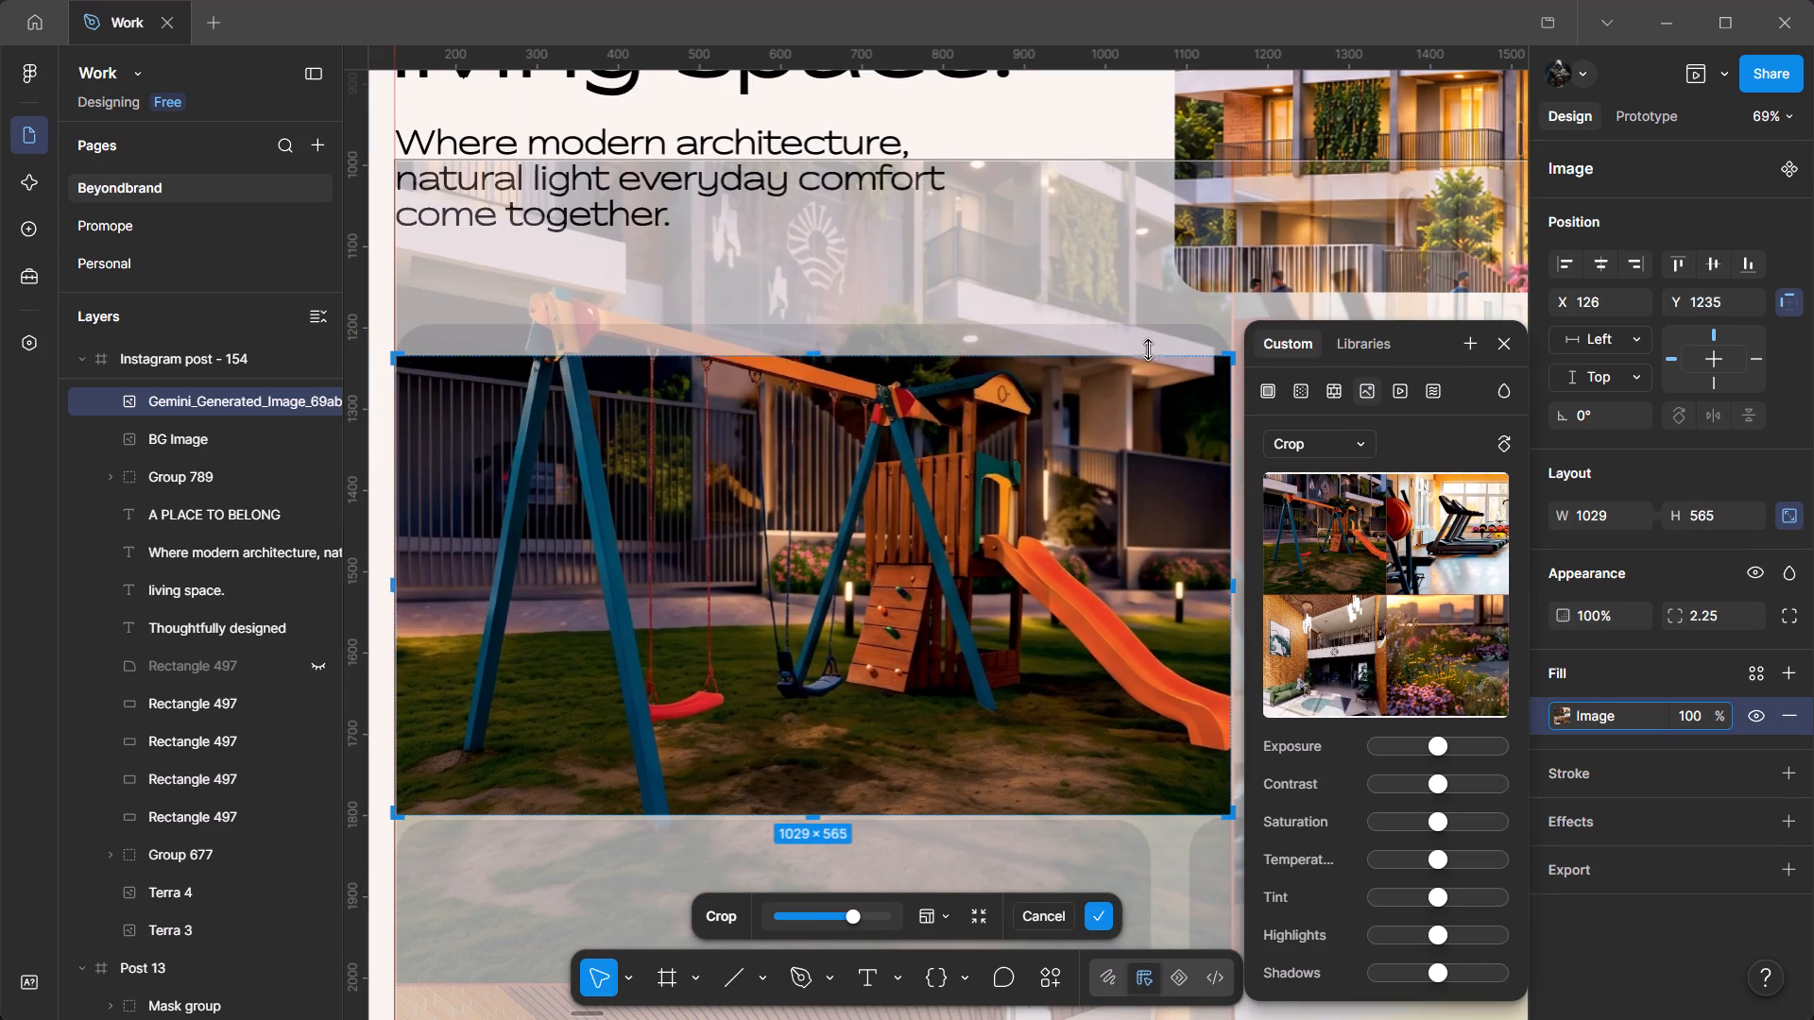
drag(1149, 349, 1155, 329)
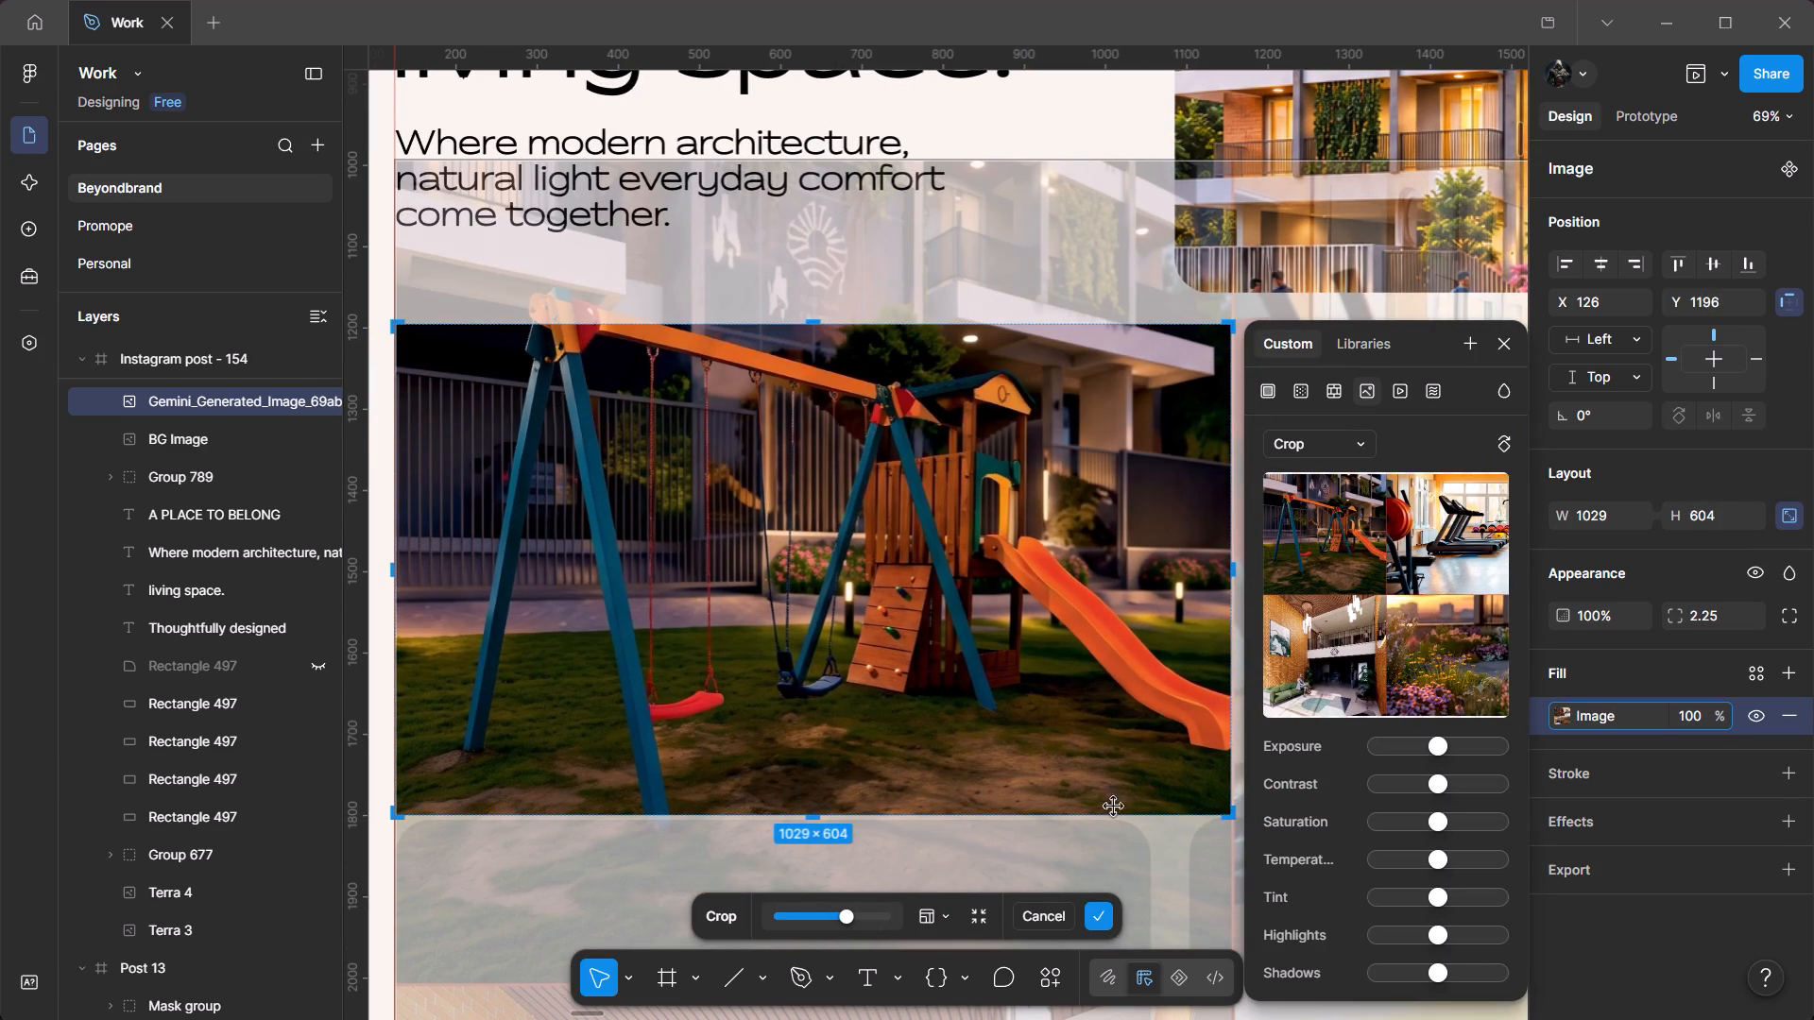
drag(1107, 818, 1118, 783)
ctrl+scroll(1060, 436, down, 8)
ctrl+scroll(1163, 476, up, 7)
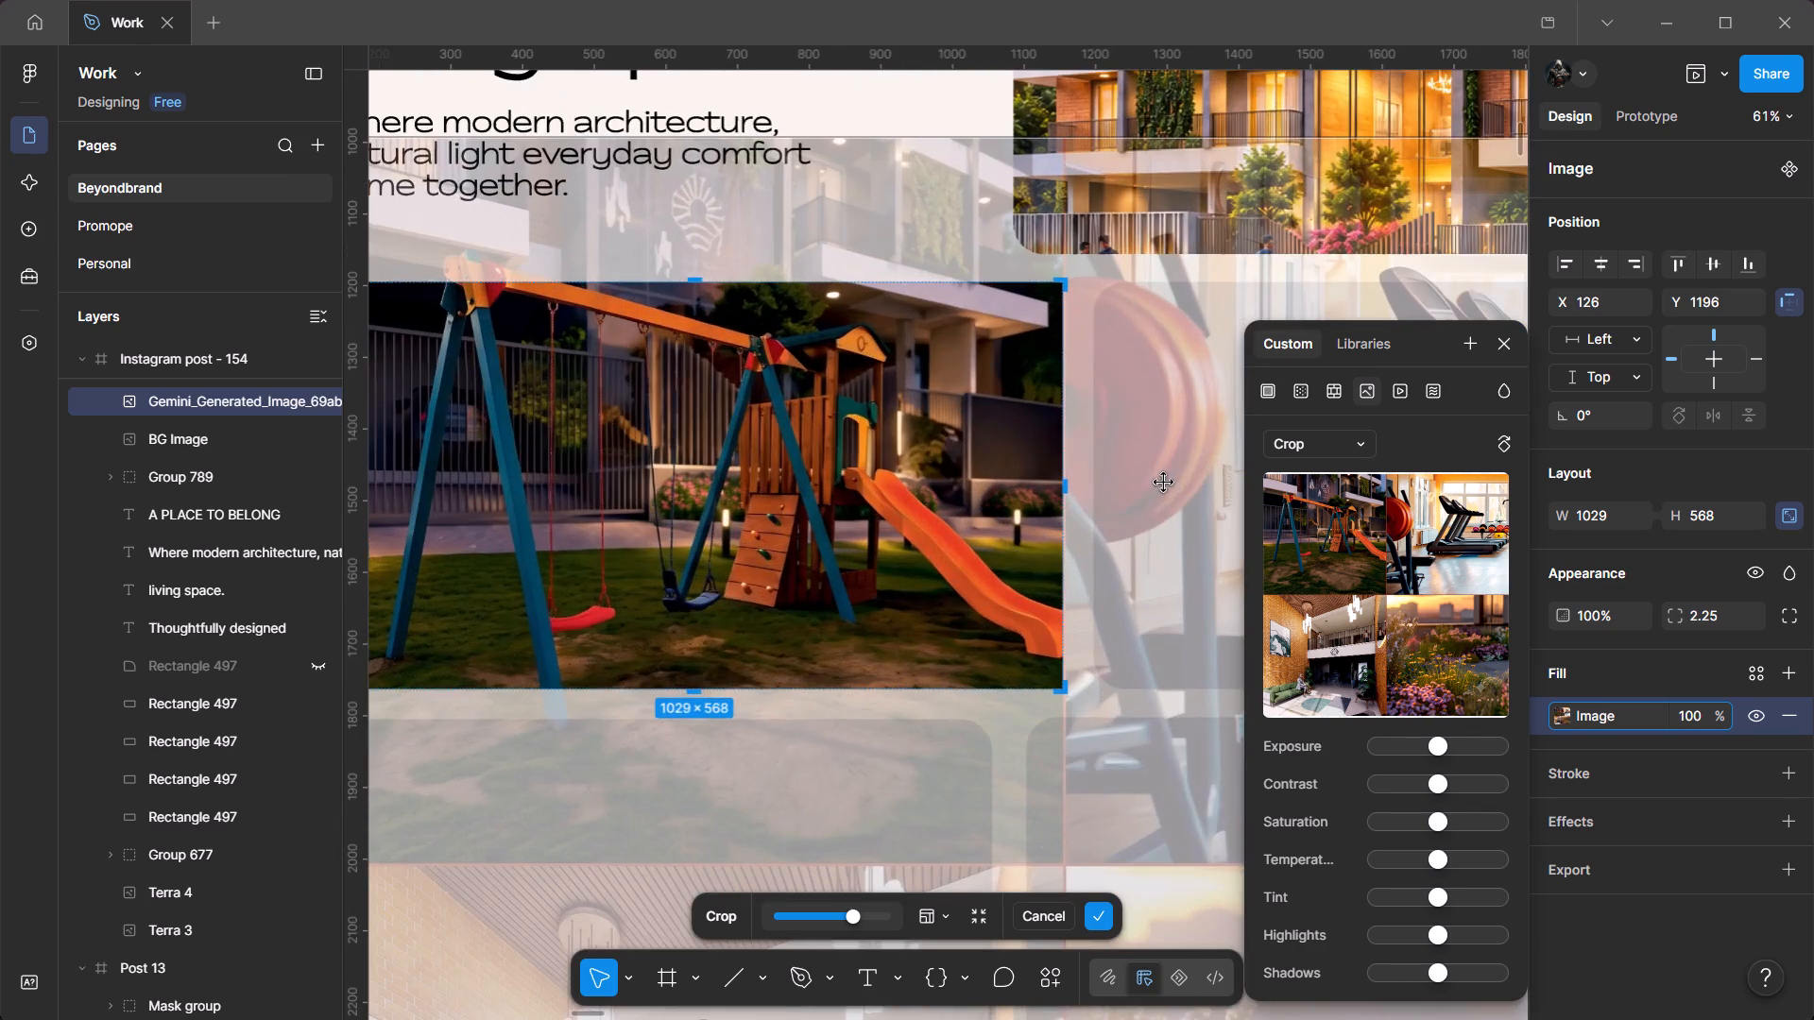
ctrl+scroll(1159, 493, down, 8)
click(729, 385)
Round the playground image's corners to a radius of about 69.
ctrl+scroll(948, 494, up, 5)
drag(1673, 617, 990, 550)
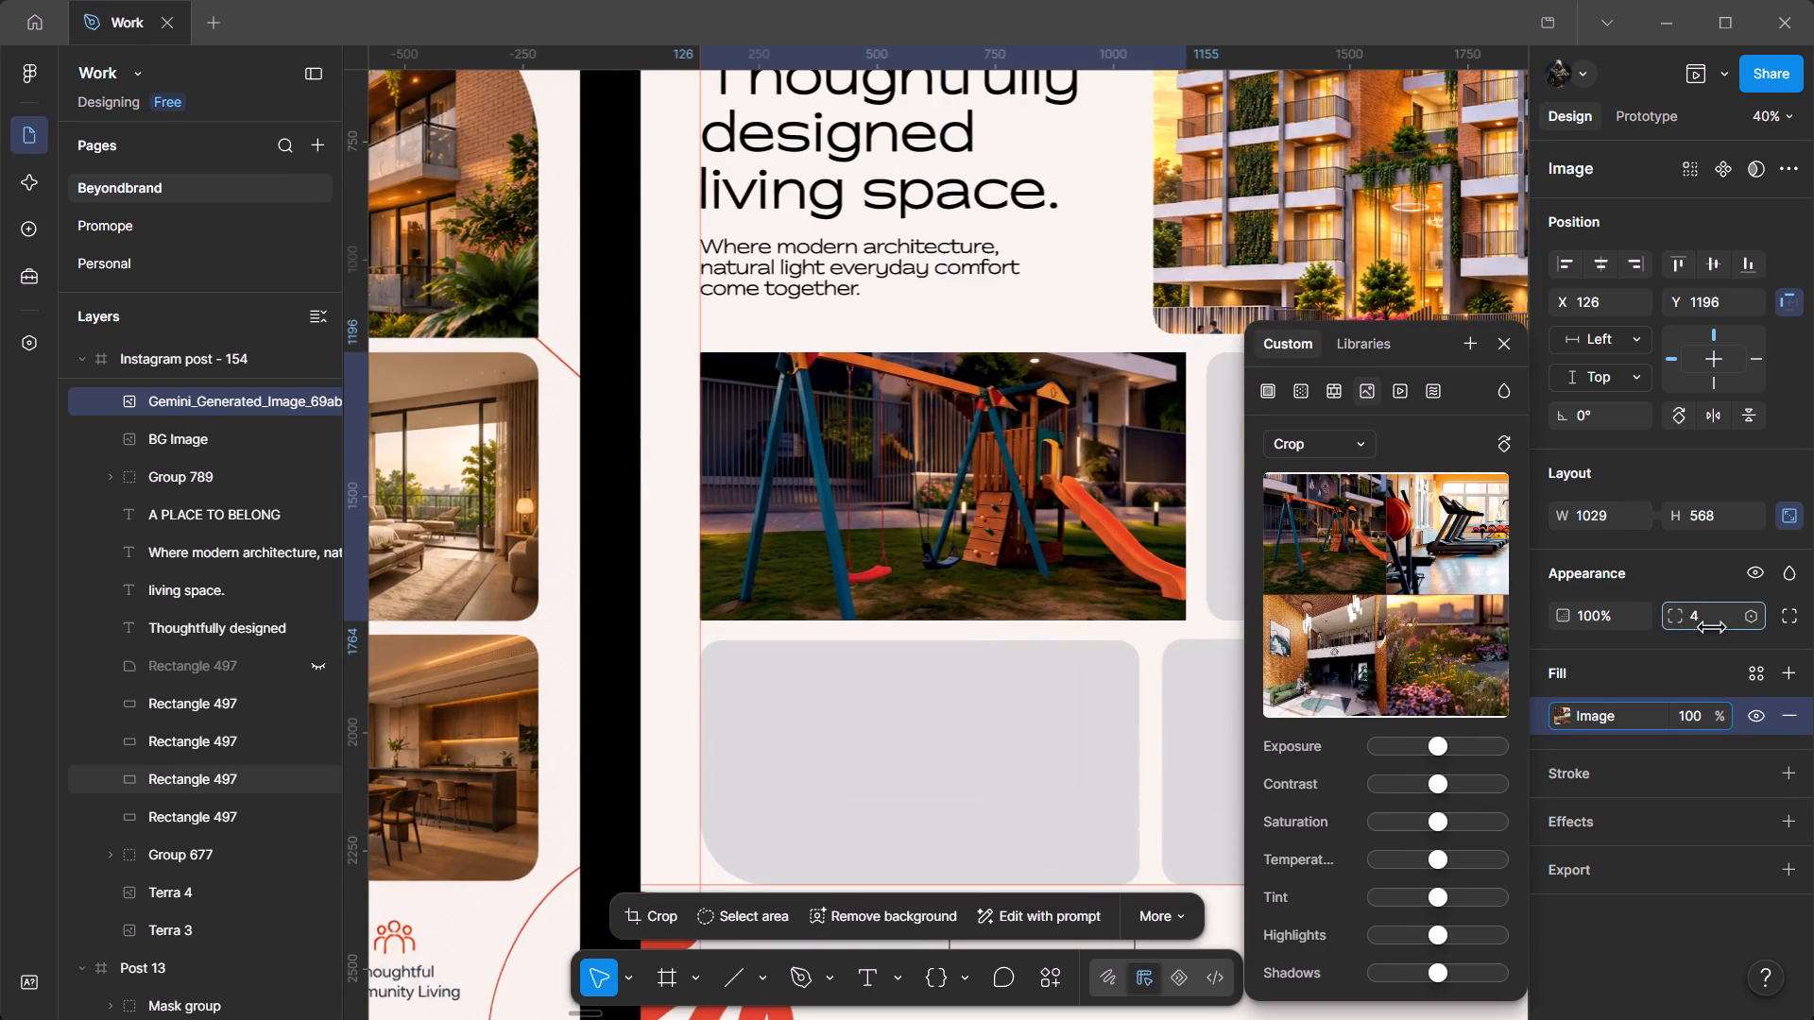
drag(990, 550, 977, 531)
Copy the corner radius of the neighbouring grey placeholder to the playground image, setting it to 44.
drag(913, 493, 834, 493)
drag(764, 490, 709, 485)
click(1114, 487)
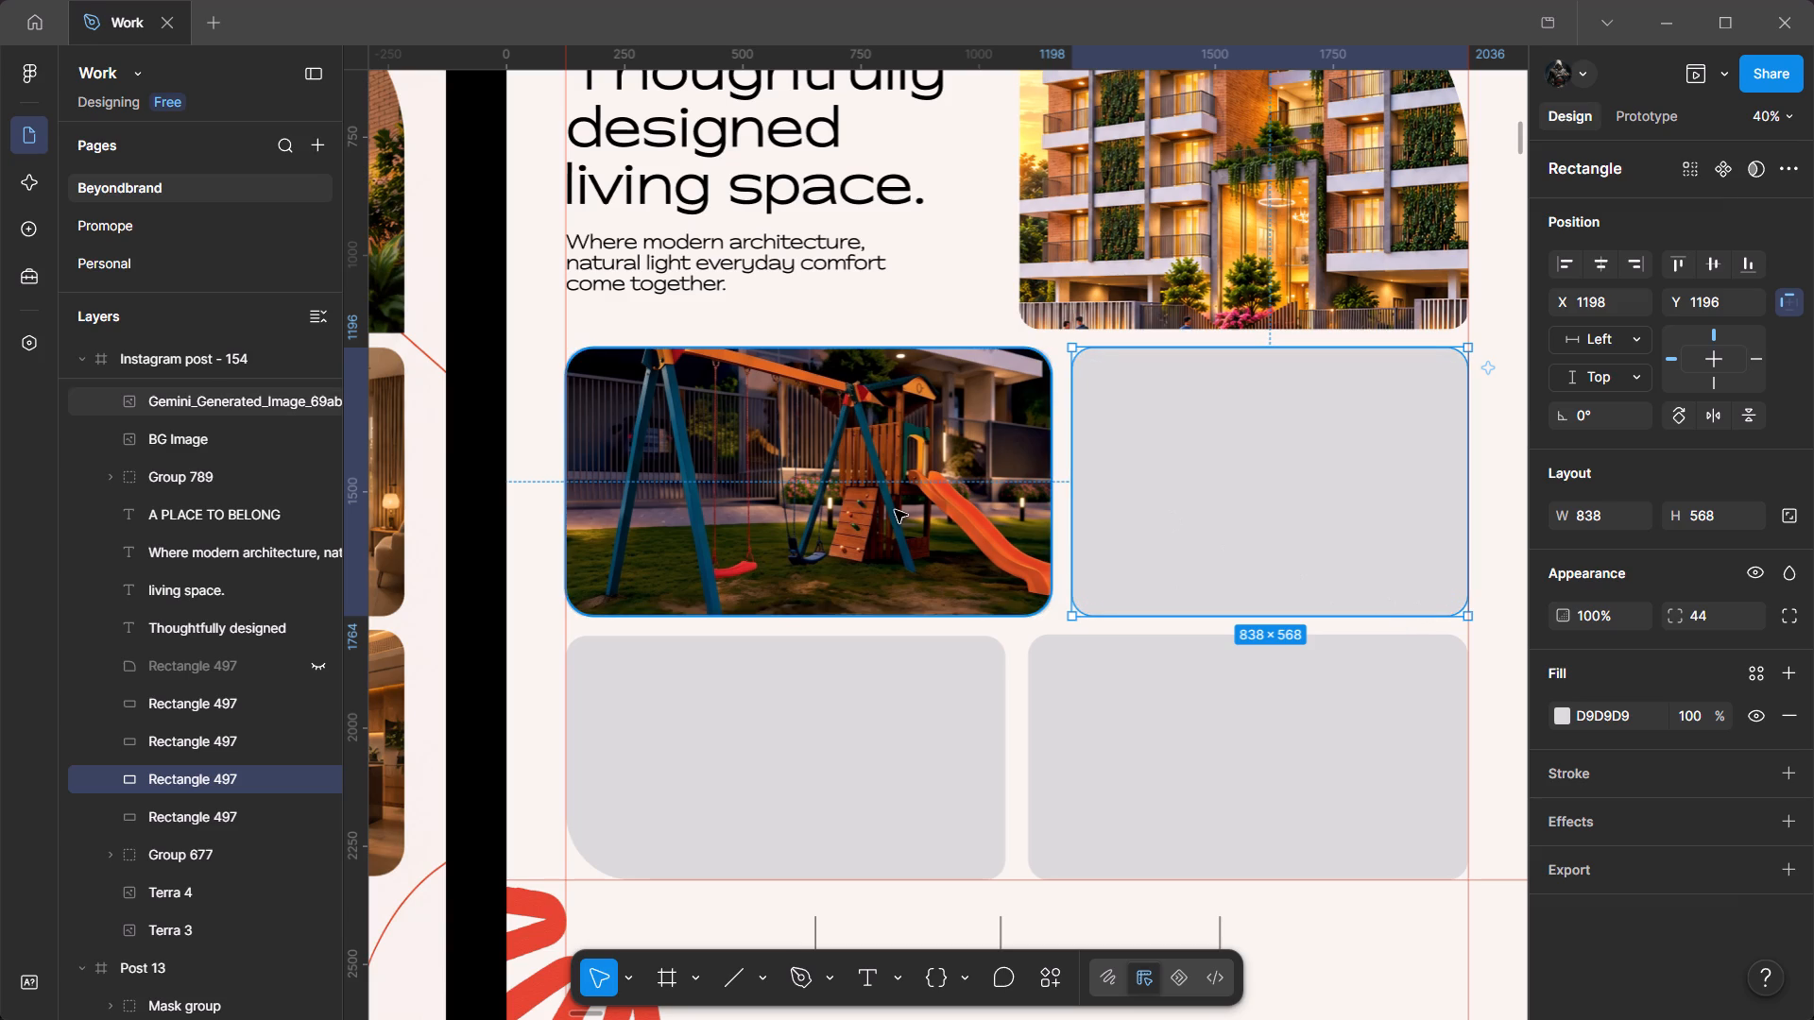
click(1707, 619)
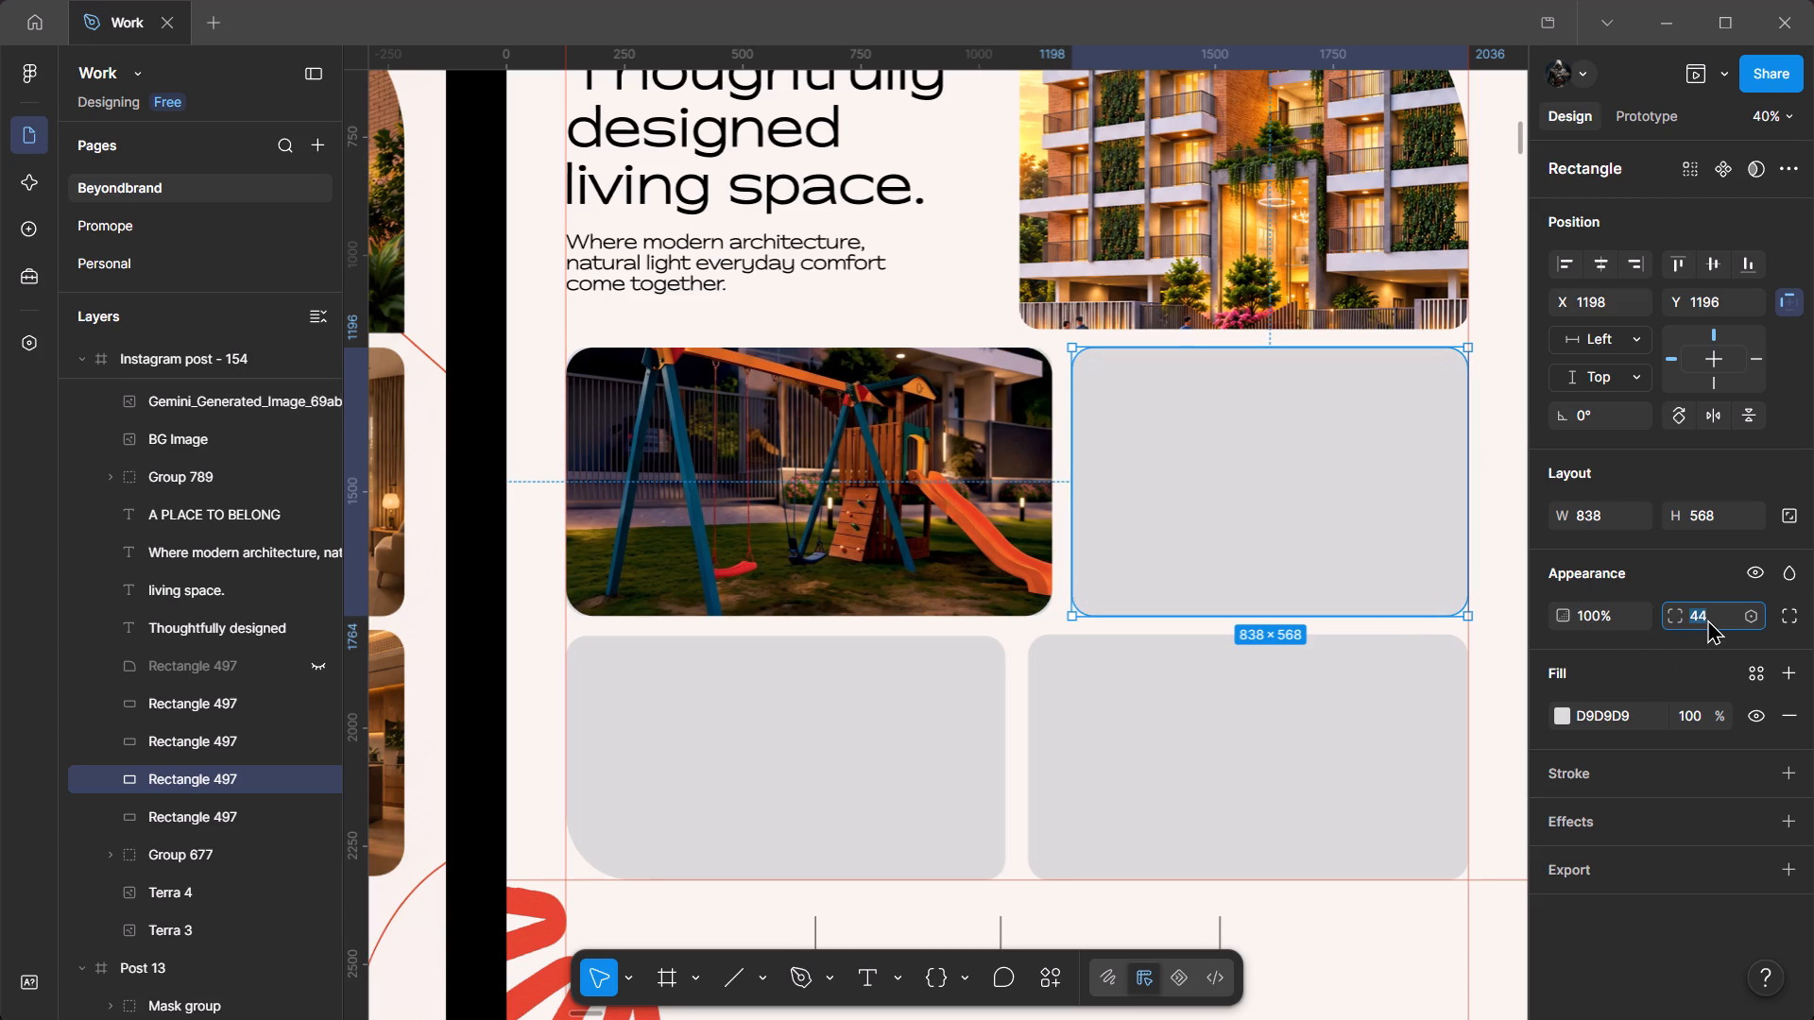
key(ctrl+c)
click(941, 504)
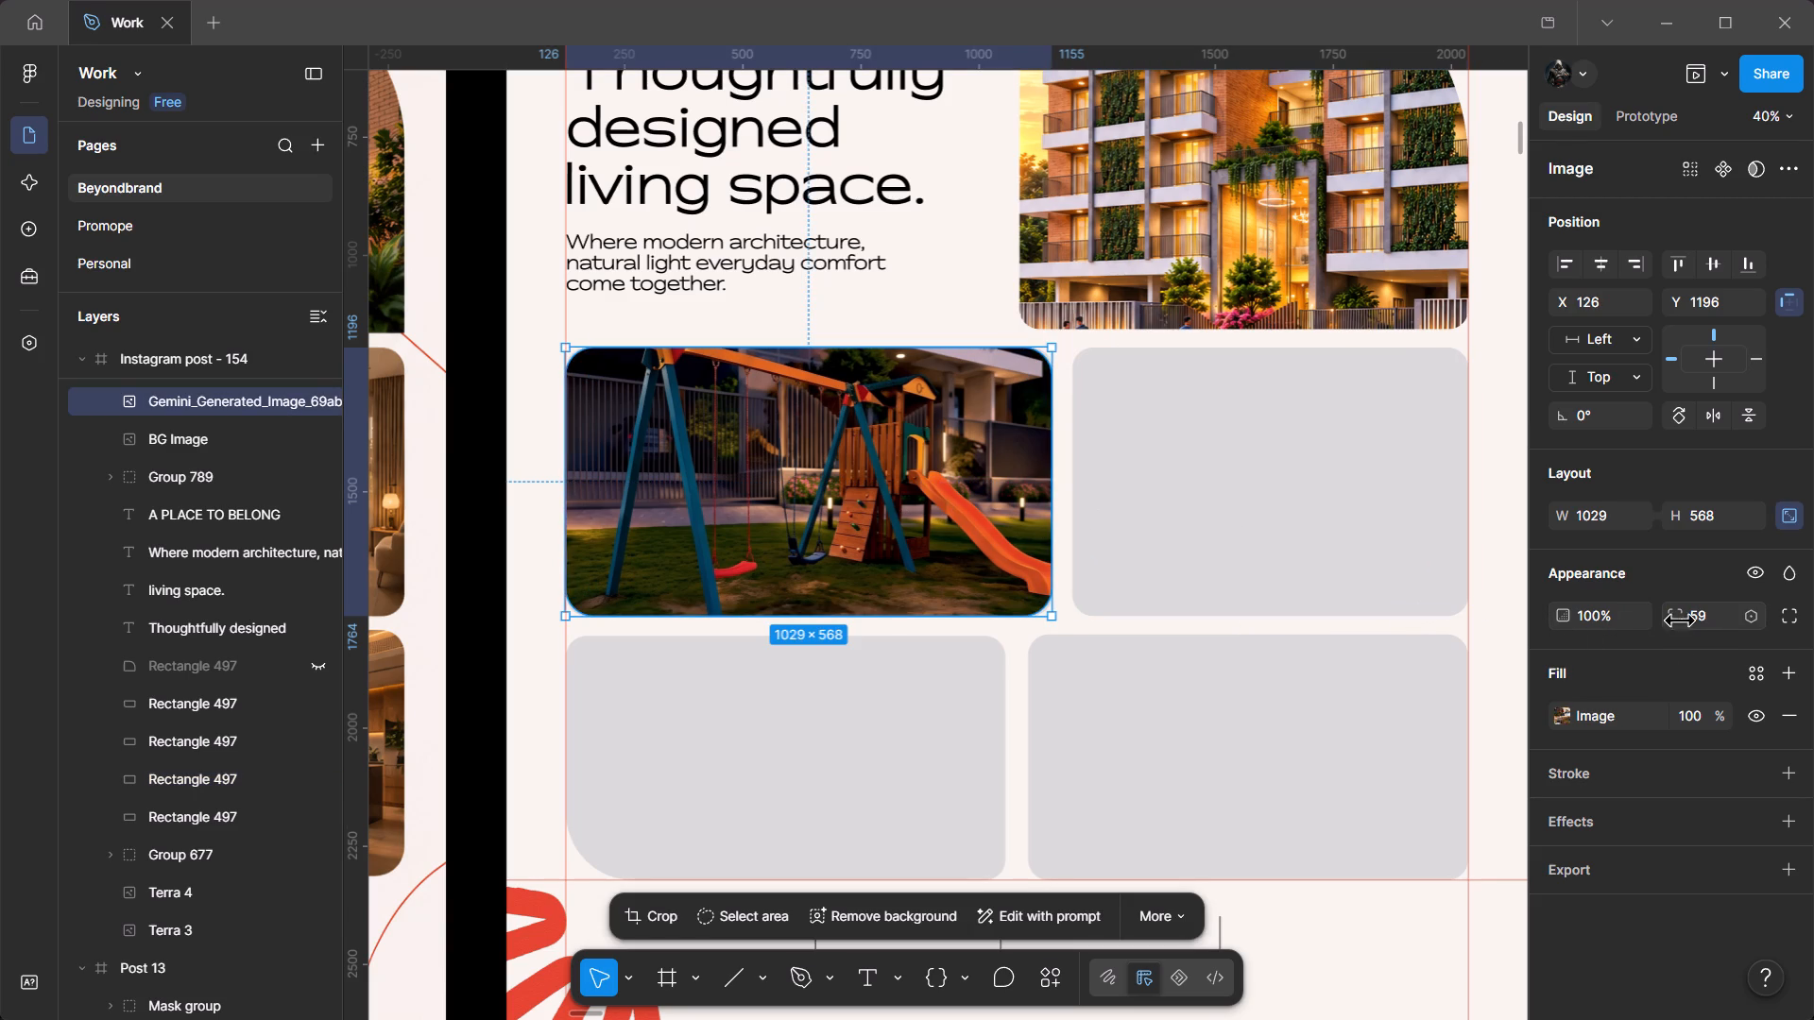
click(1708, 613)
key(ctrl+v)
key(Return)
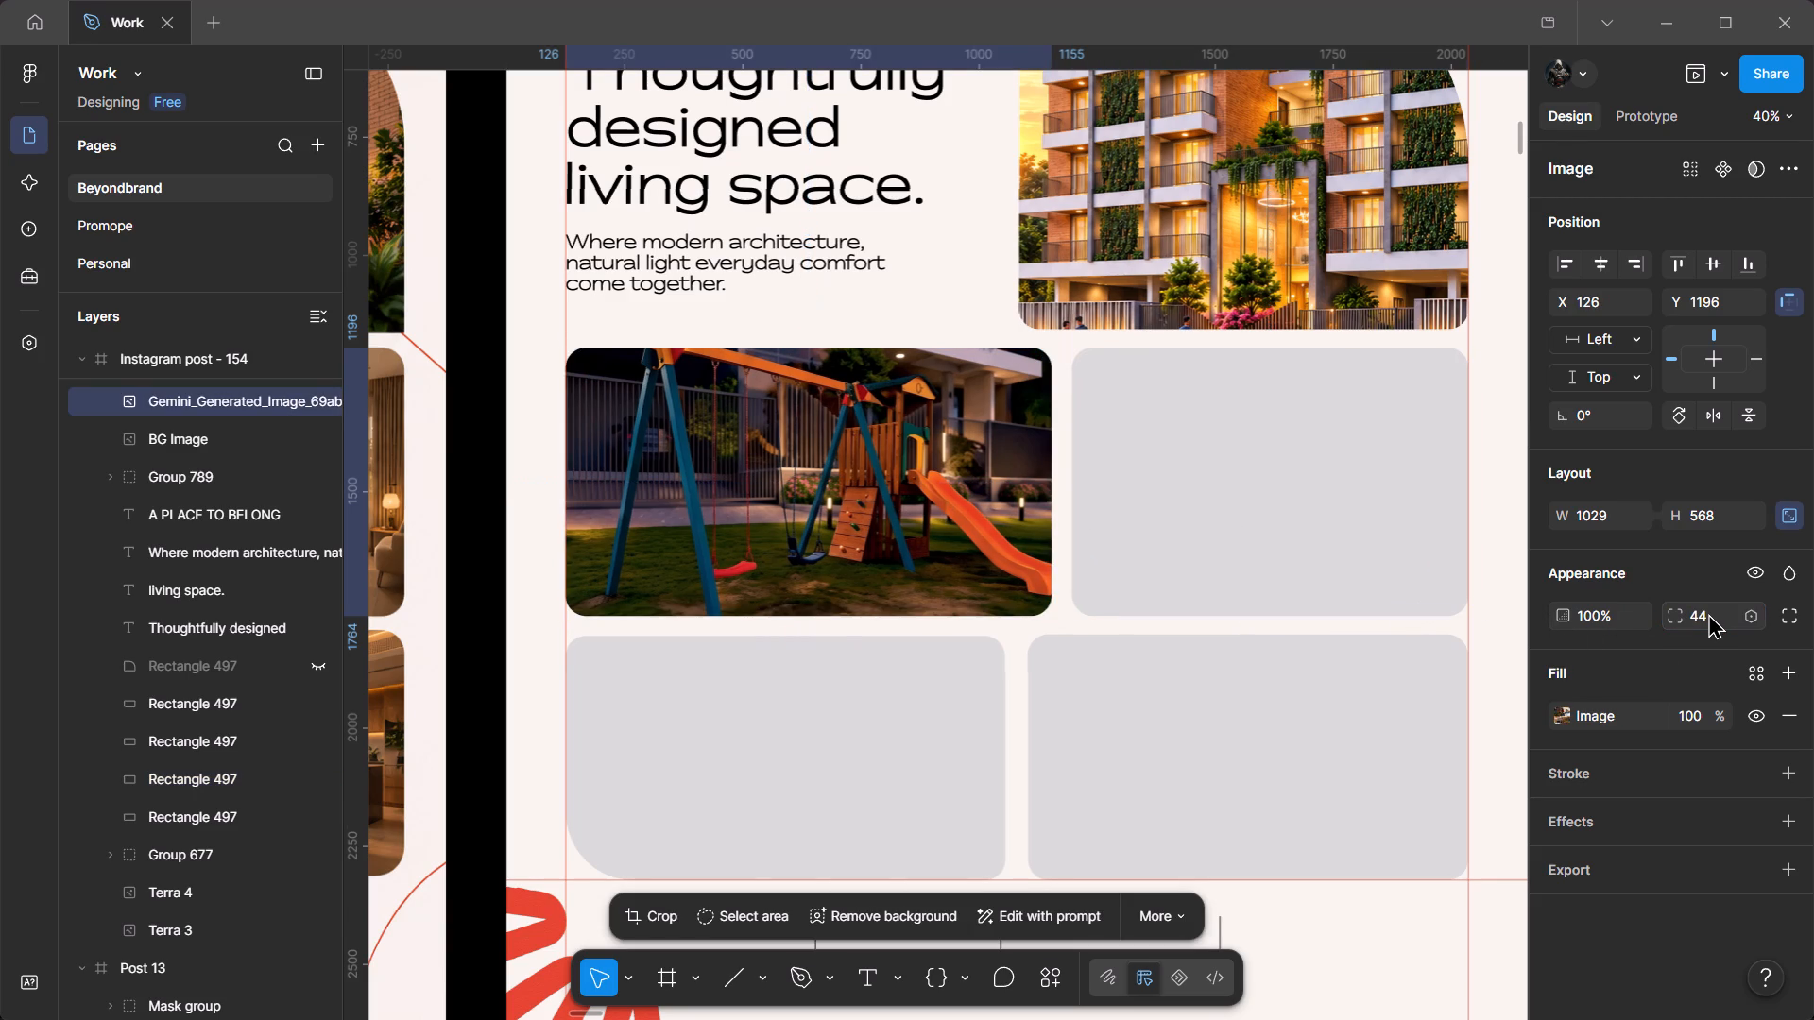
click(786, 297)
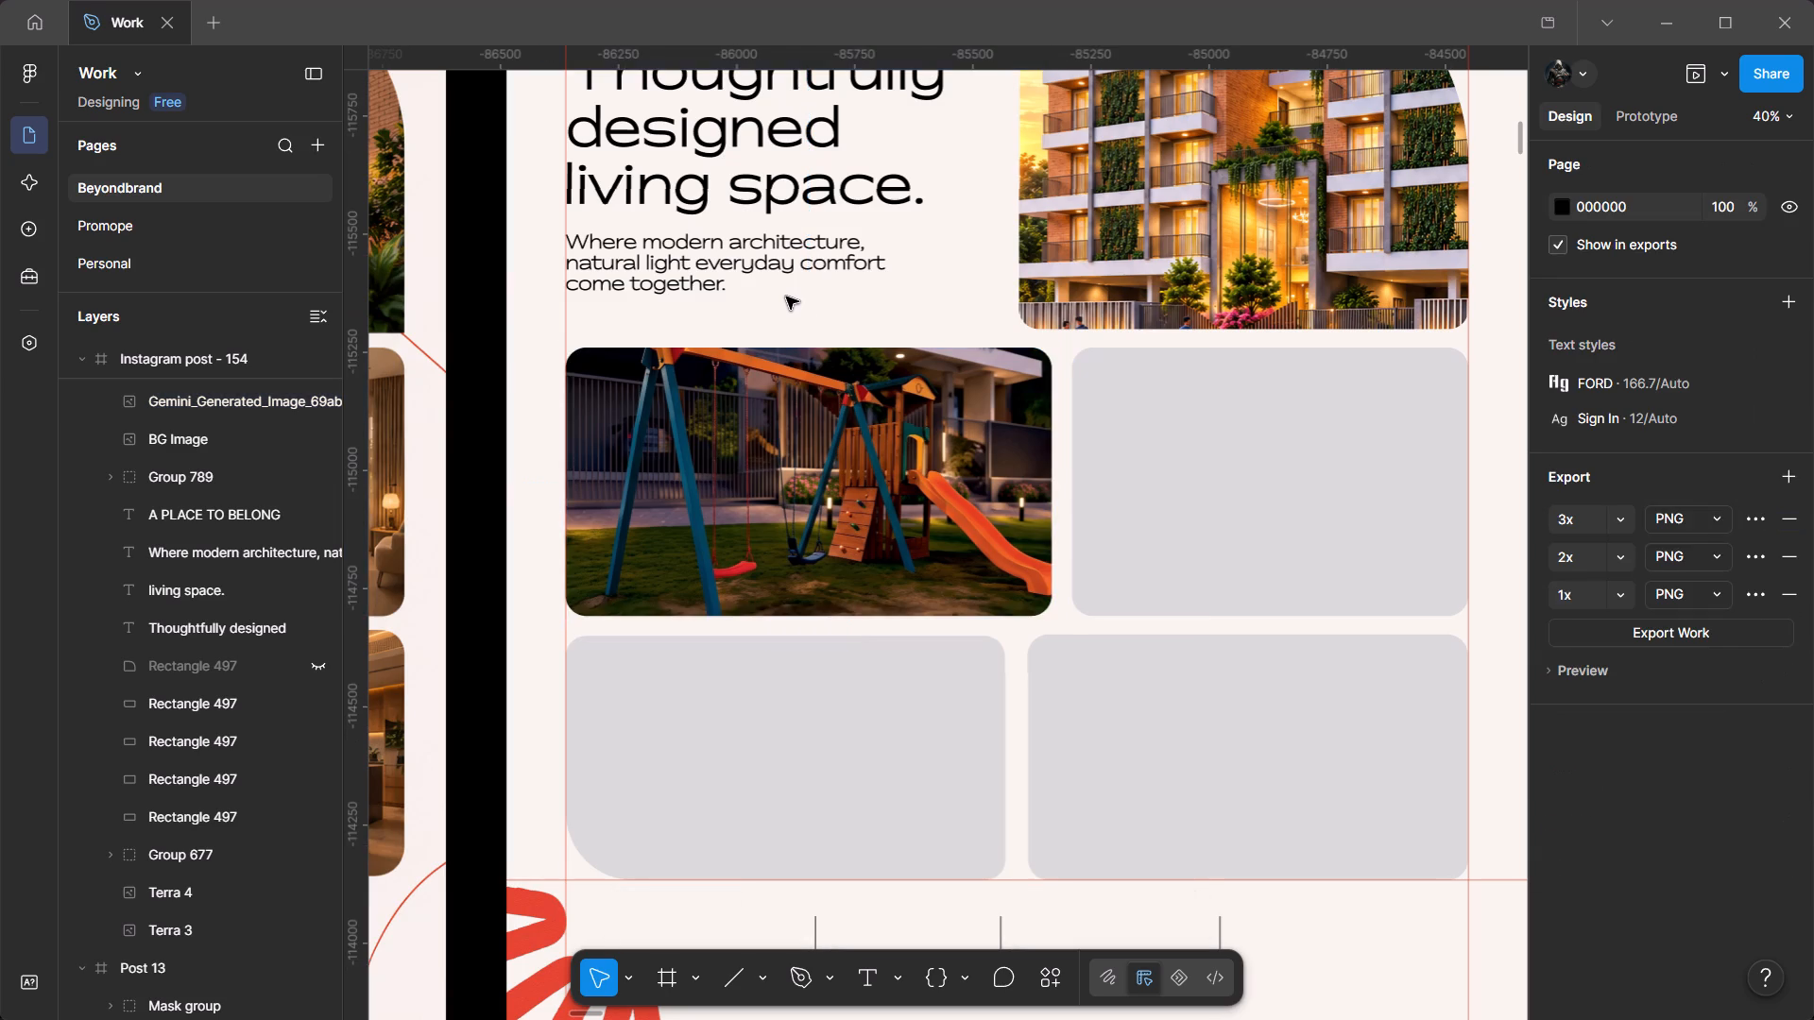
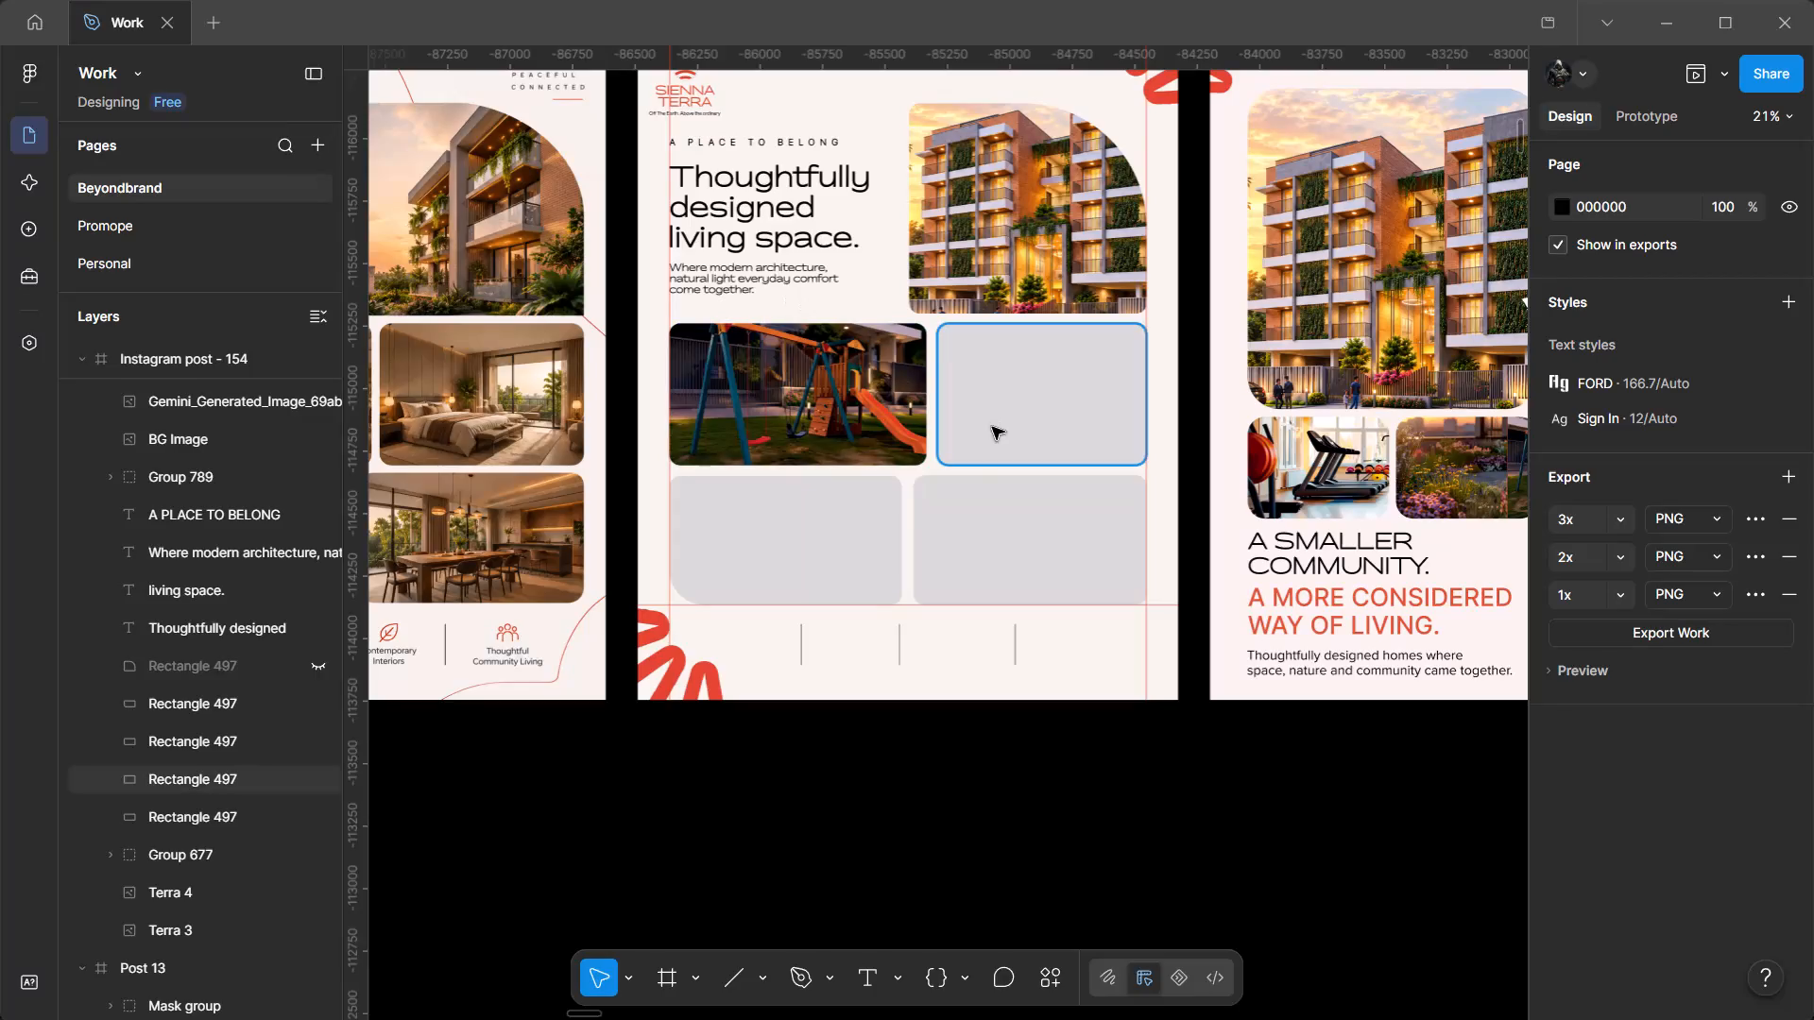
Copy the double-height lobby image from the Leisure & Community post into the Instagram post - 154 frame, near the lower placeholders.
drag(942, 481, 780, 603)
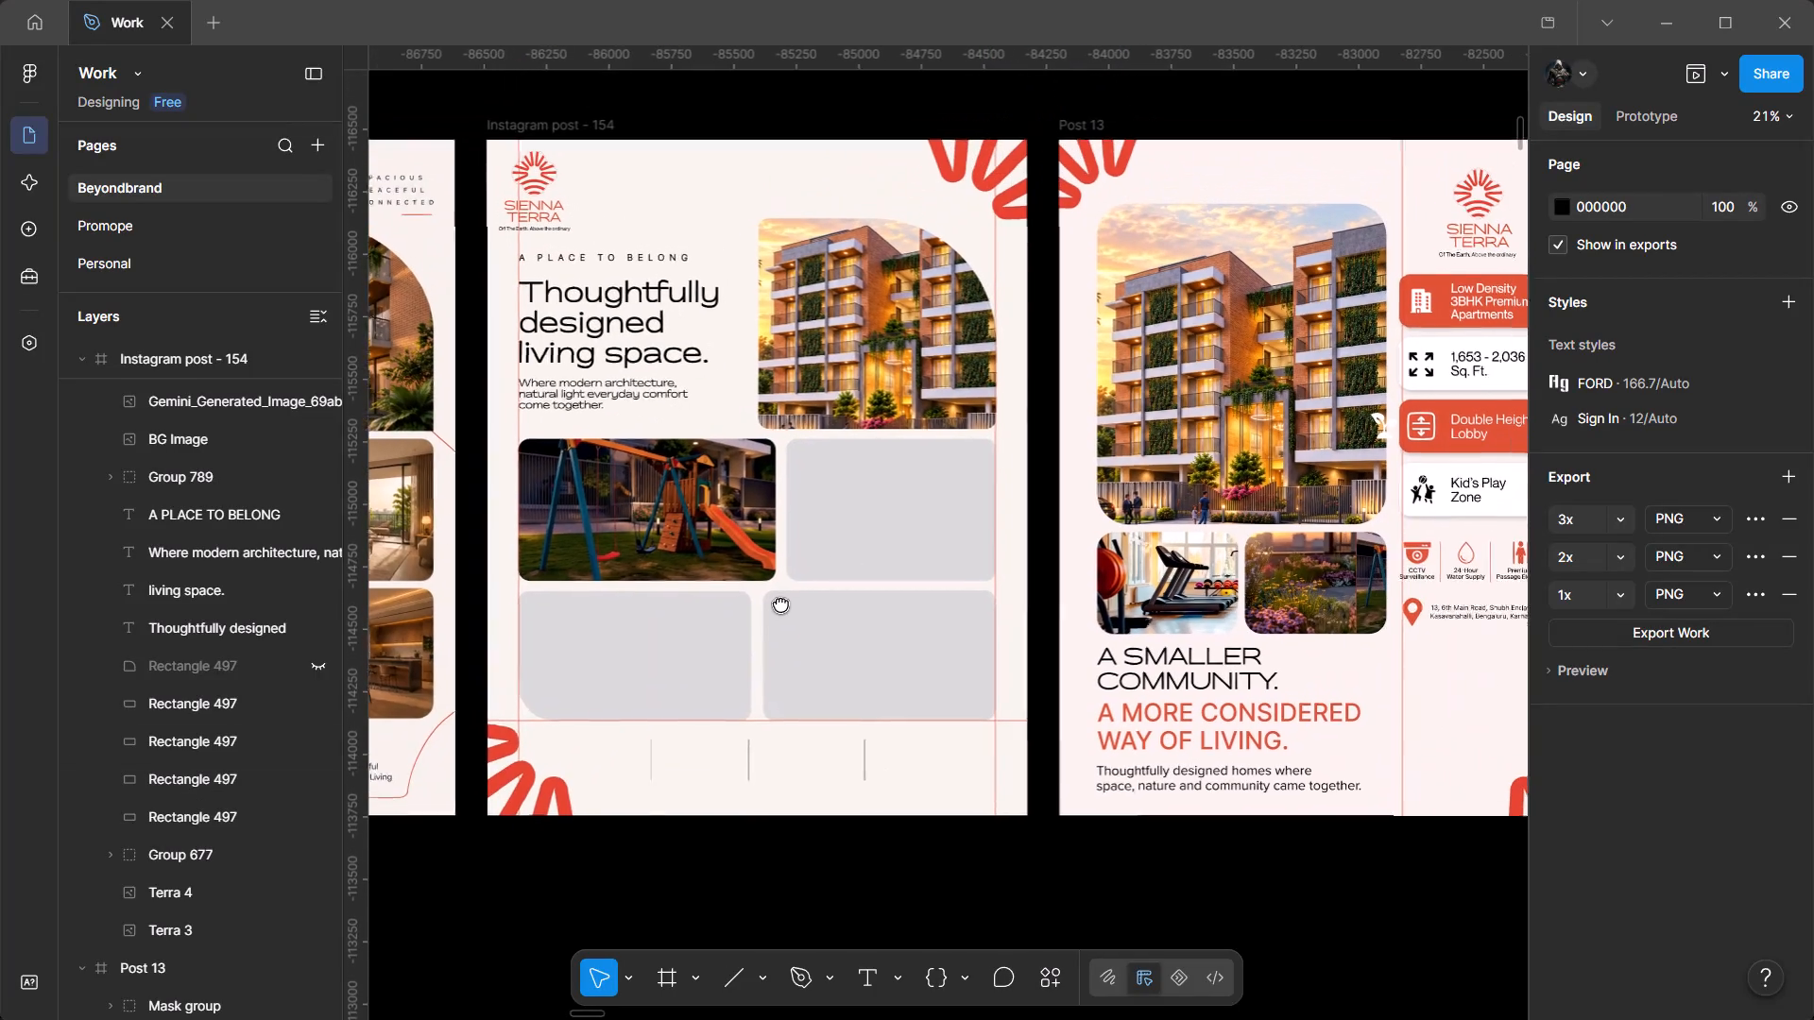
drag(780, 603, 773, 613)
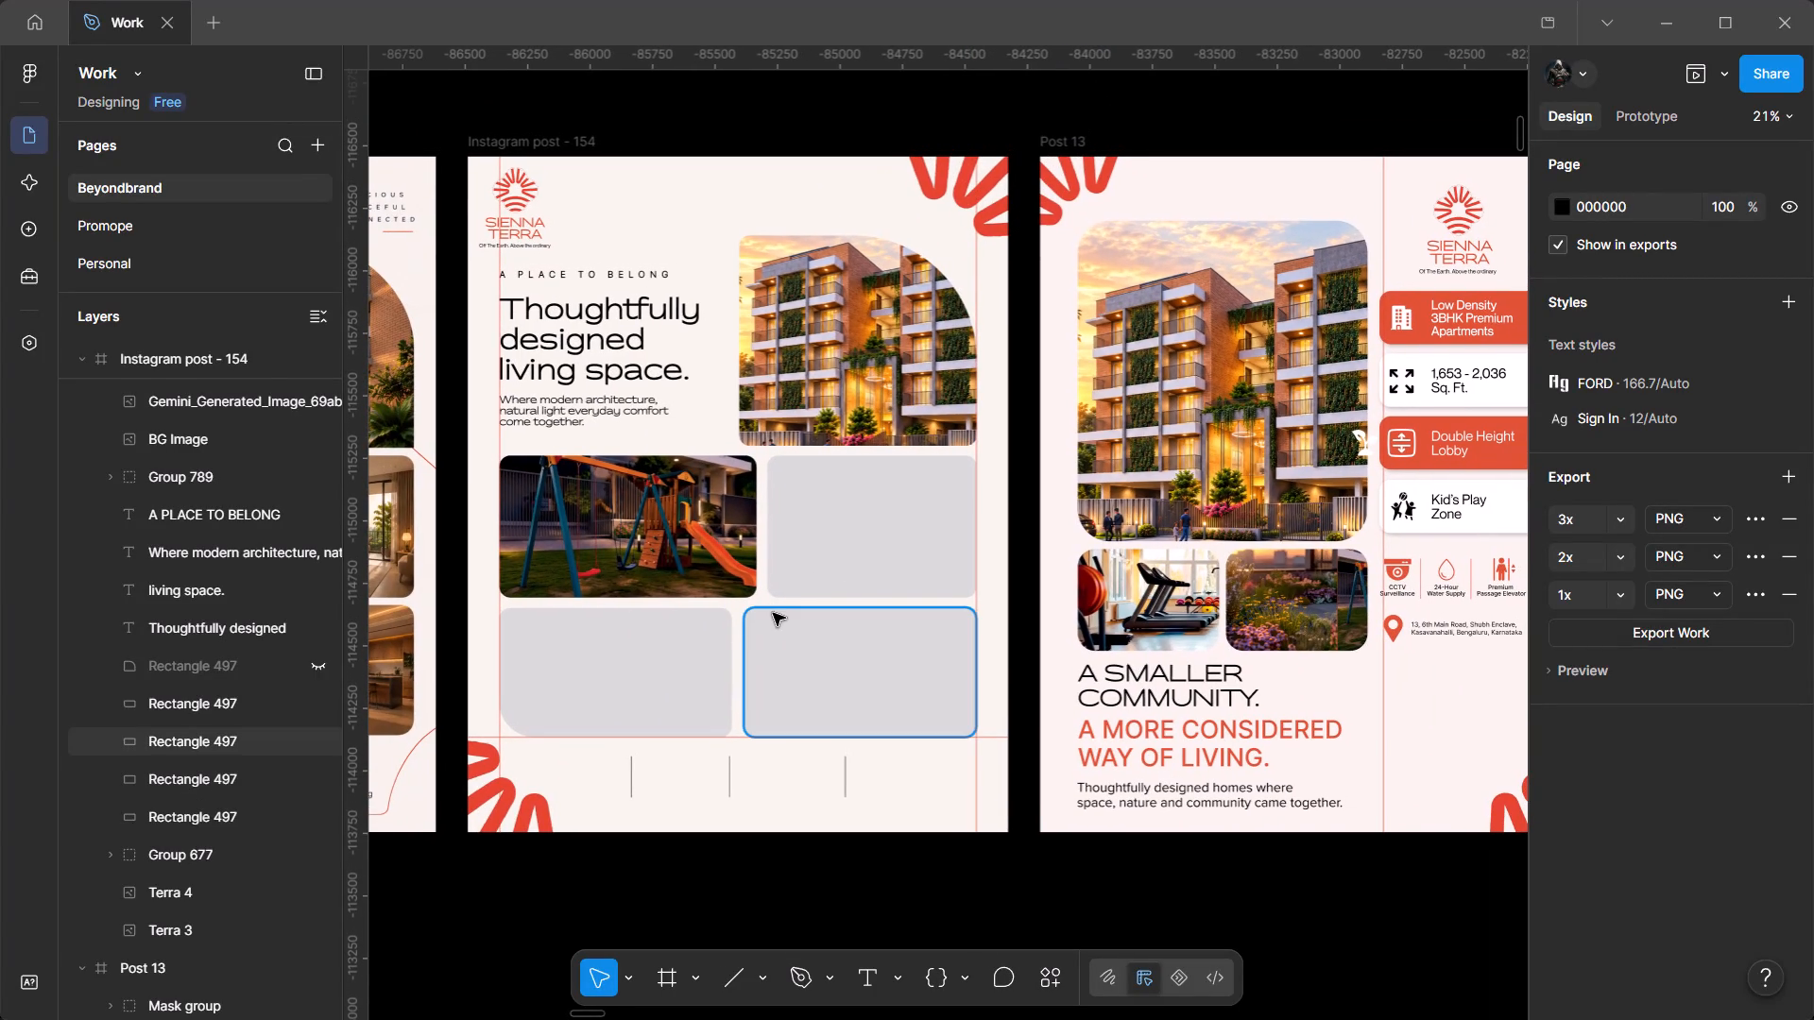
drag(943, 619, 1152, 840)
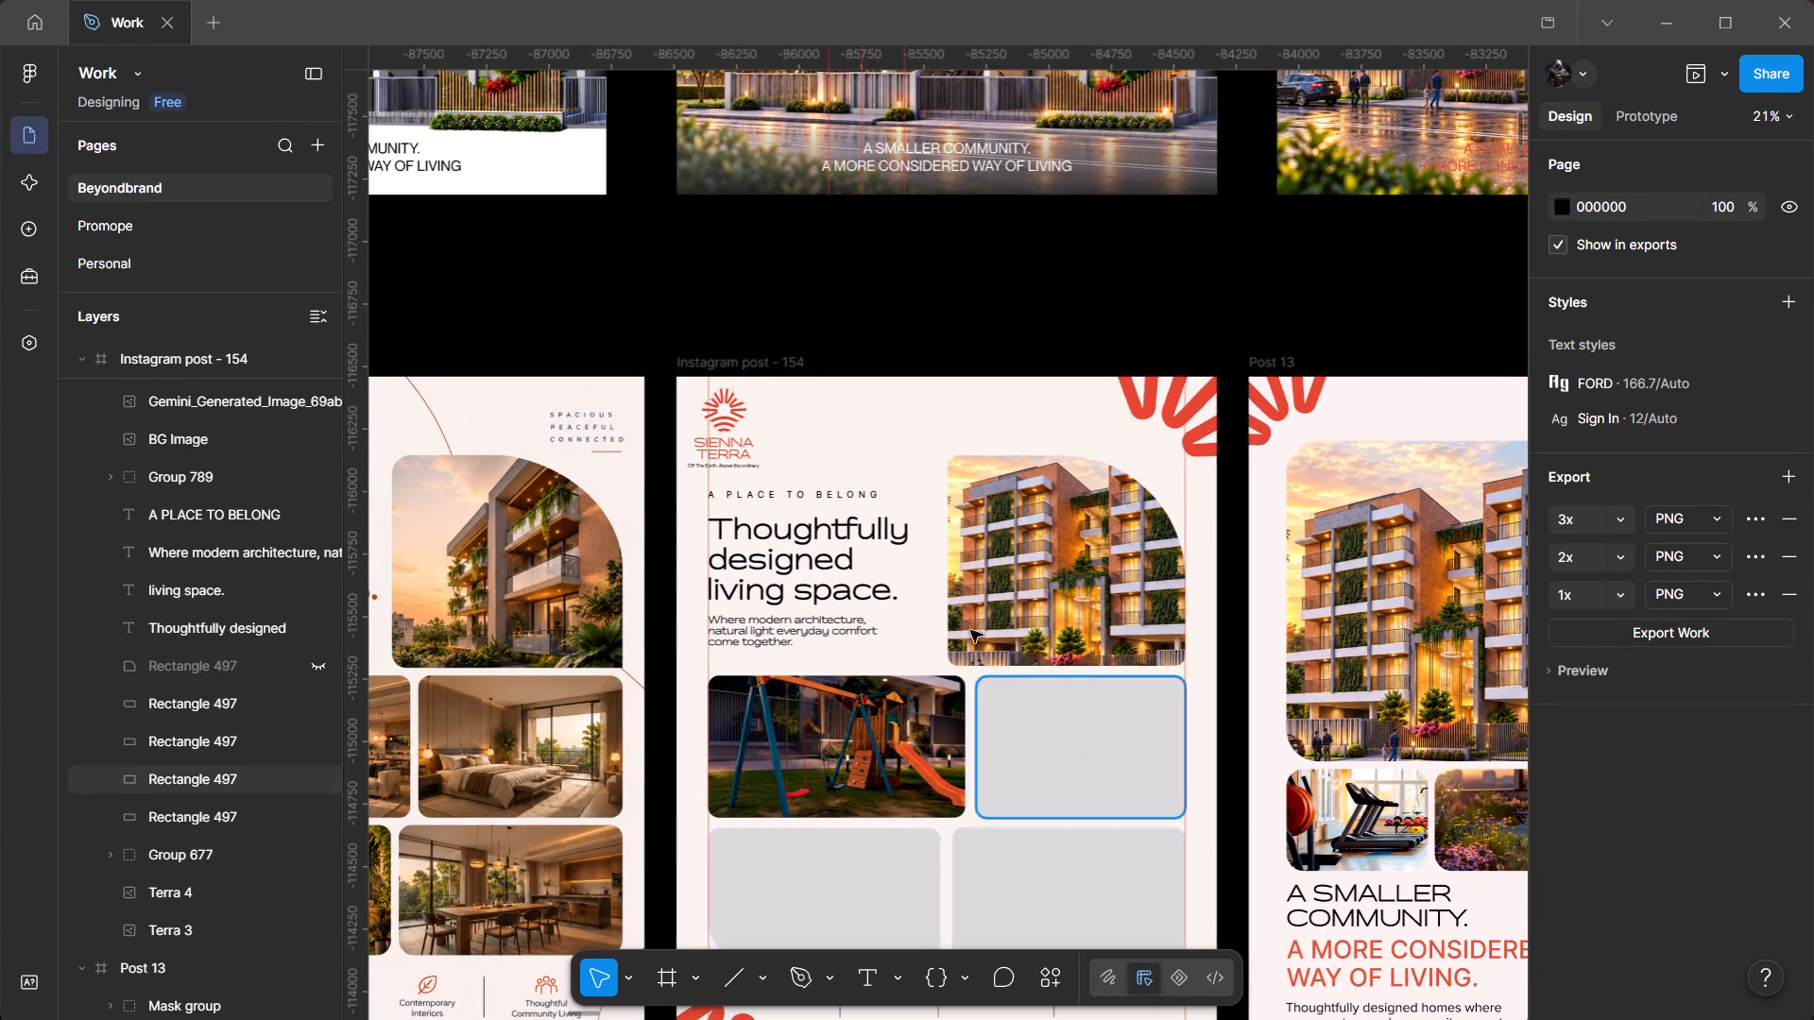
drag(941, 622, 921, 782)
ctrl+scroll(905, 733, down, 8)
drag(808, 571, 1014, 841)
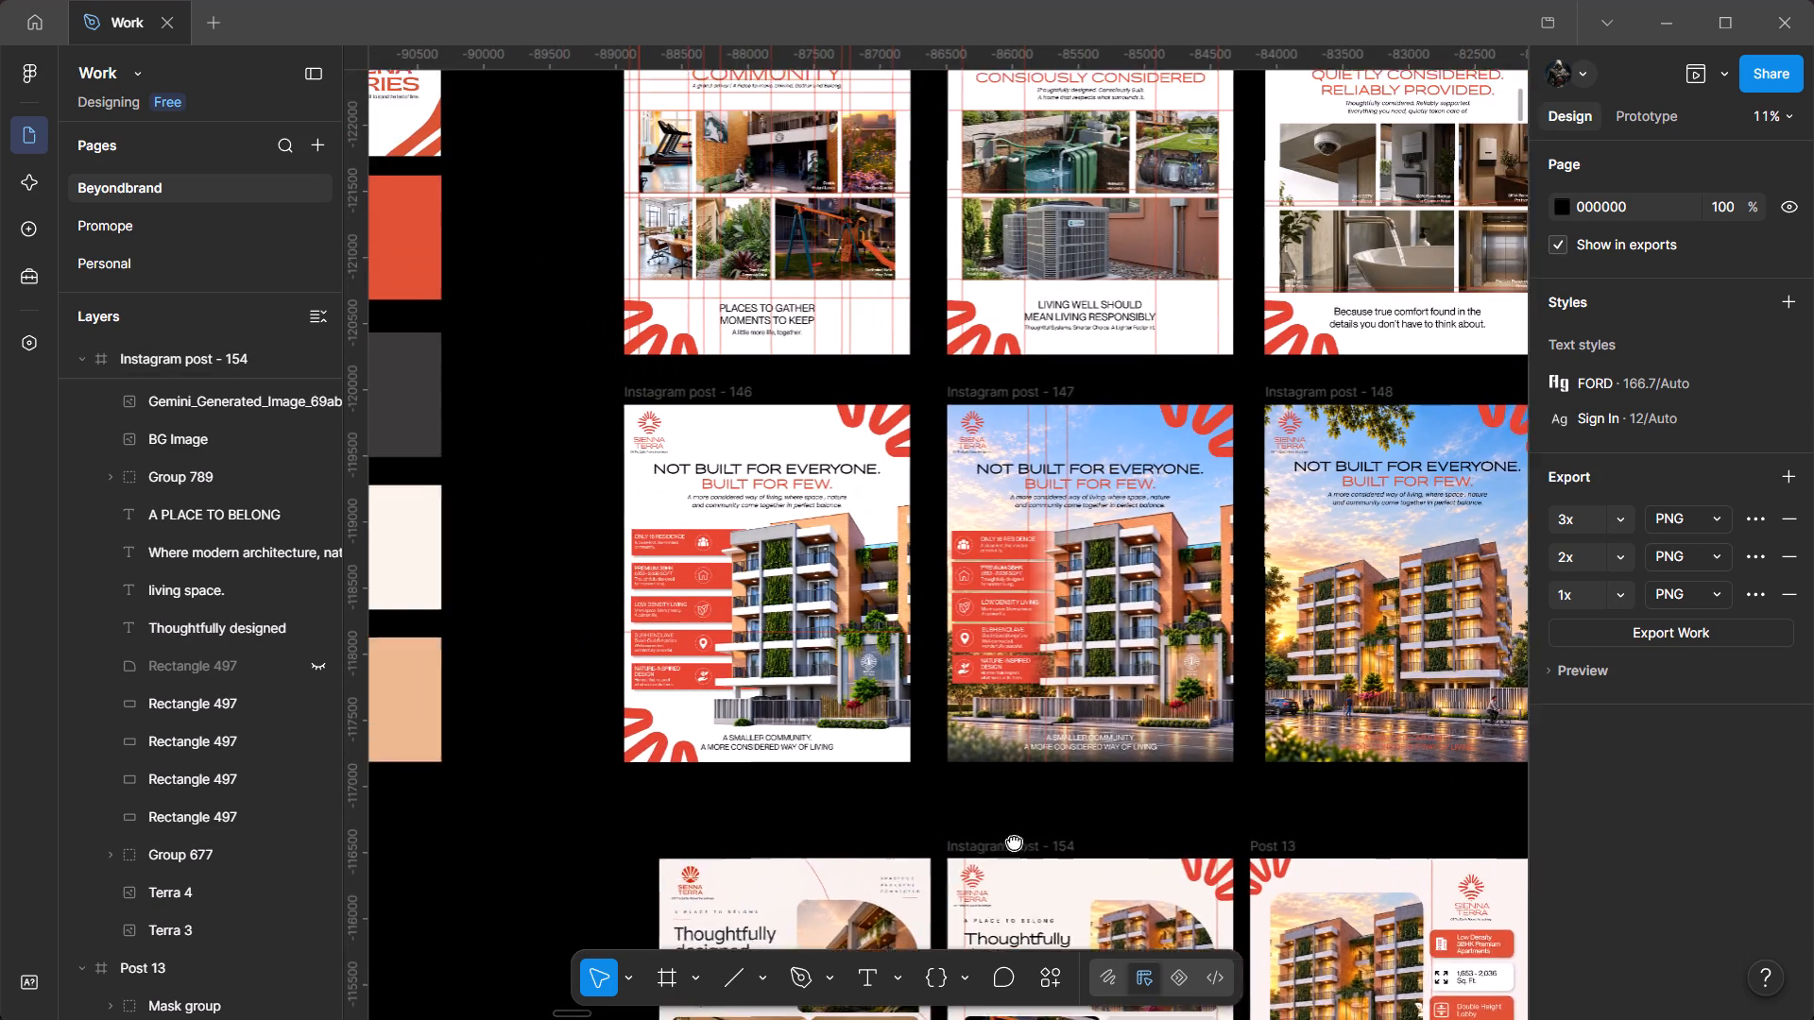
drag(1014, 841, 1011, 894)
ctrl+scroll(787, 289, up, 8)
ctrl+scroll(750, 331, down, 5)
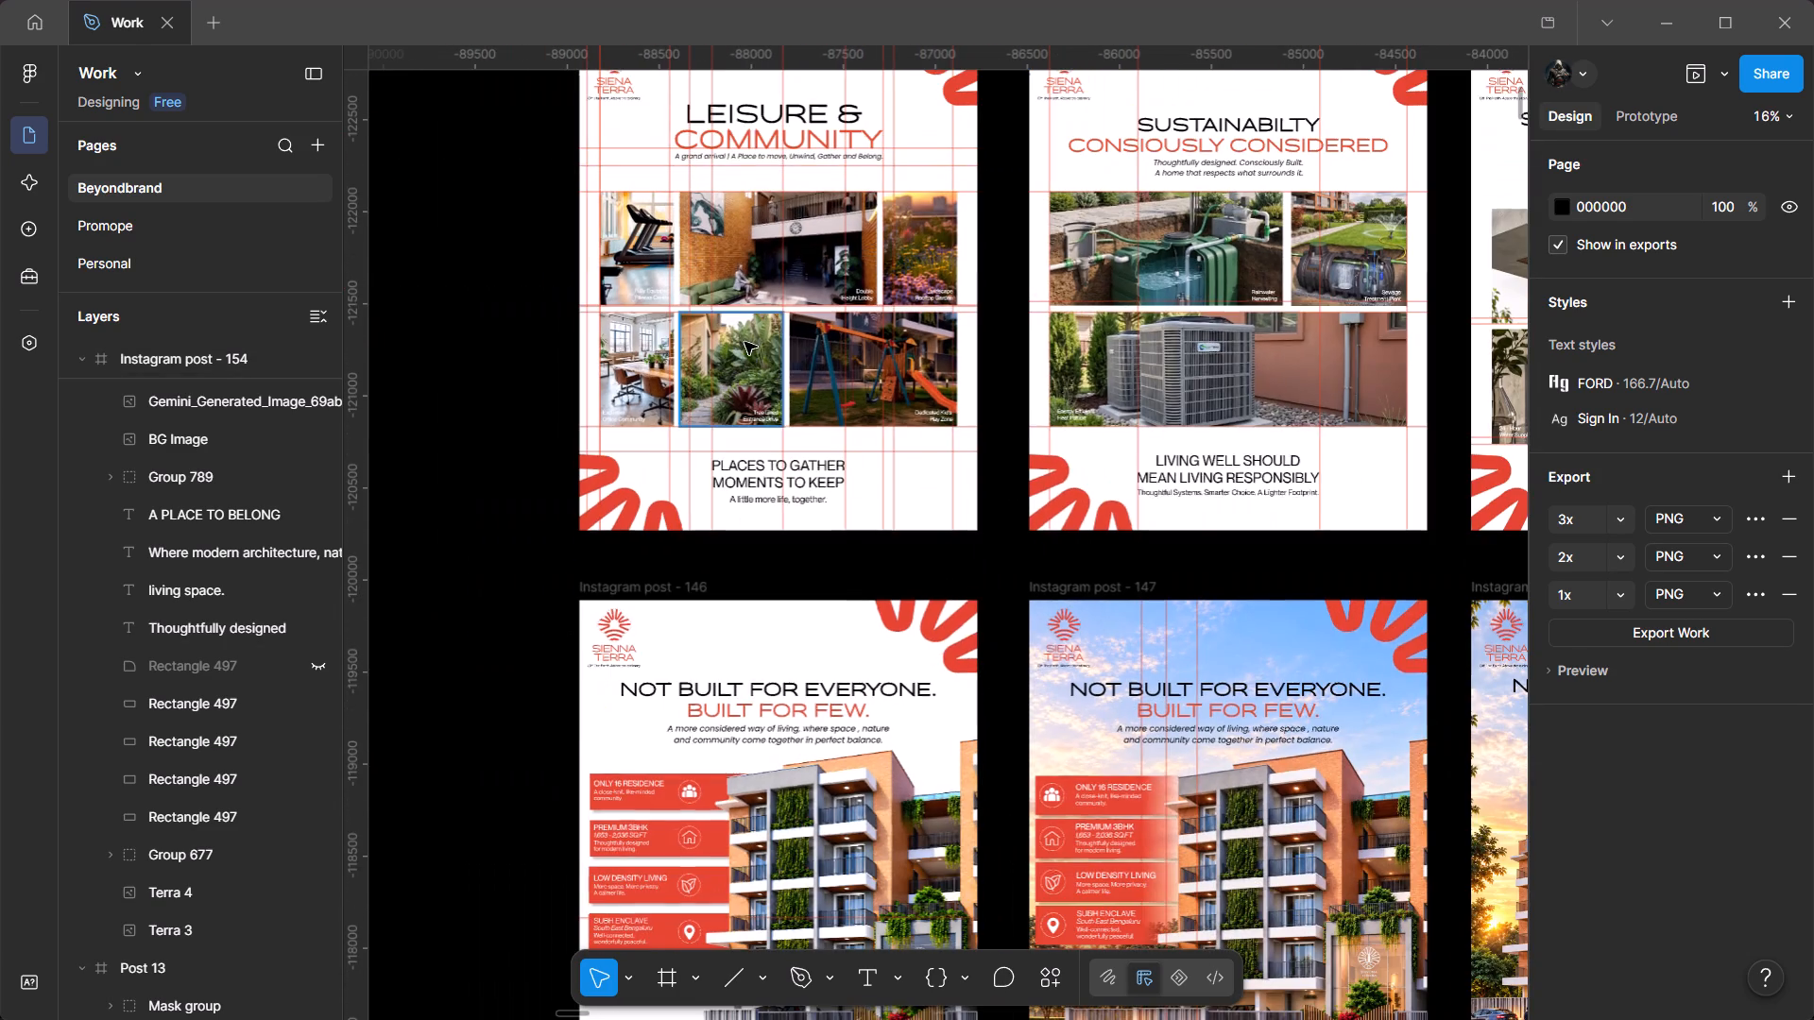
ctrl+scroll(788, 257, up, 4)
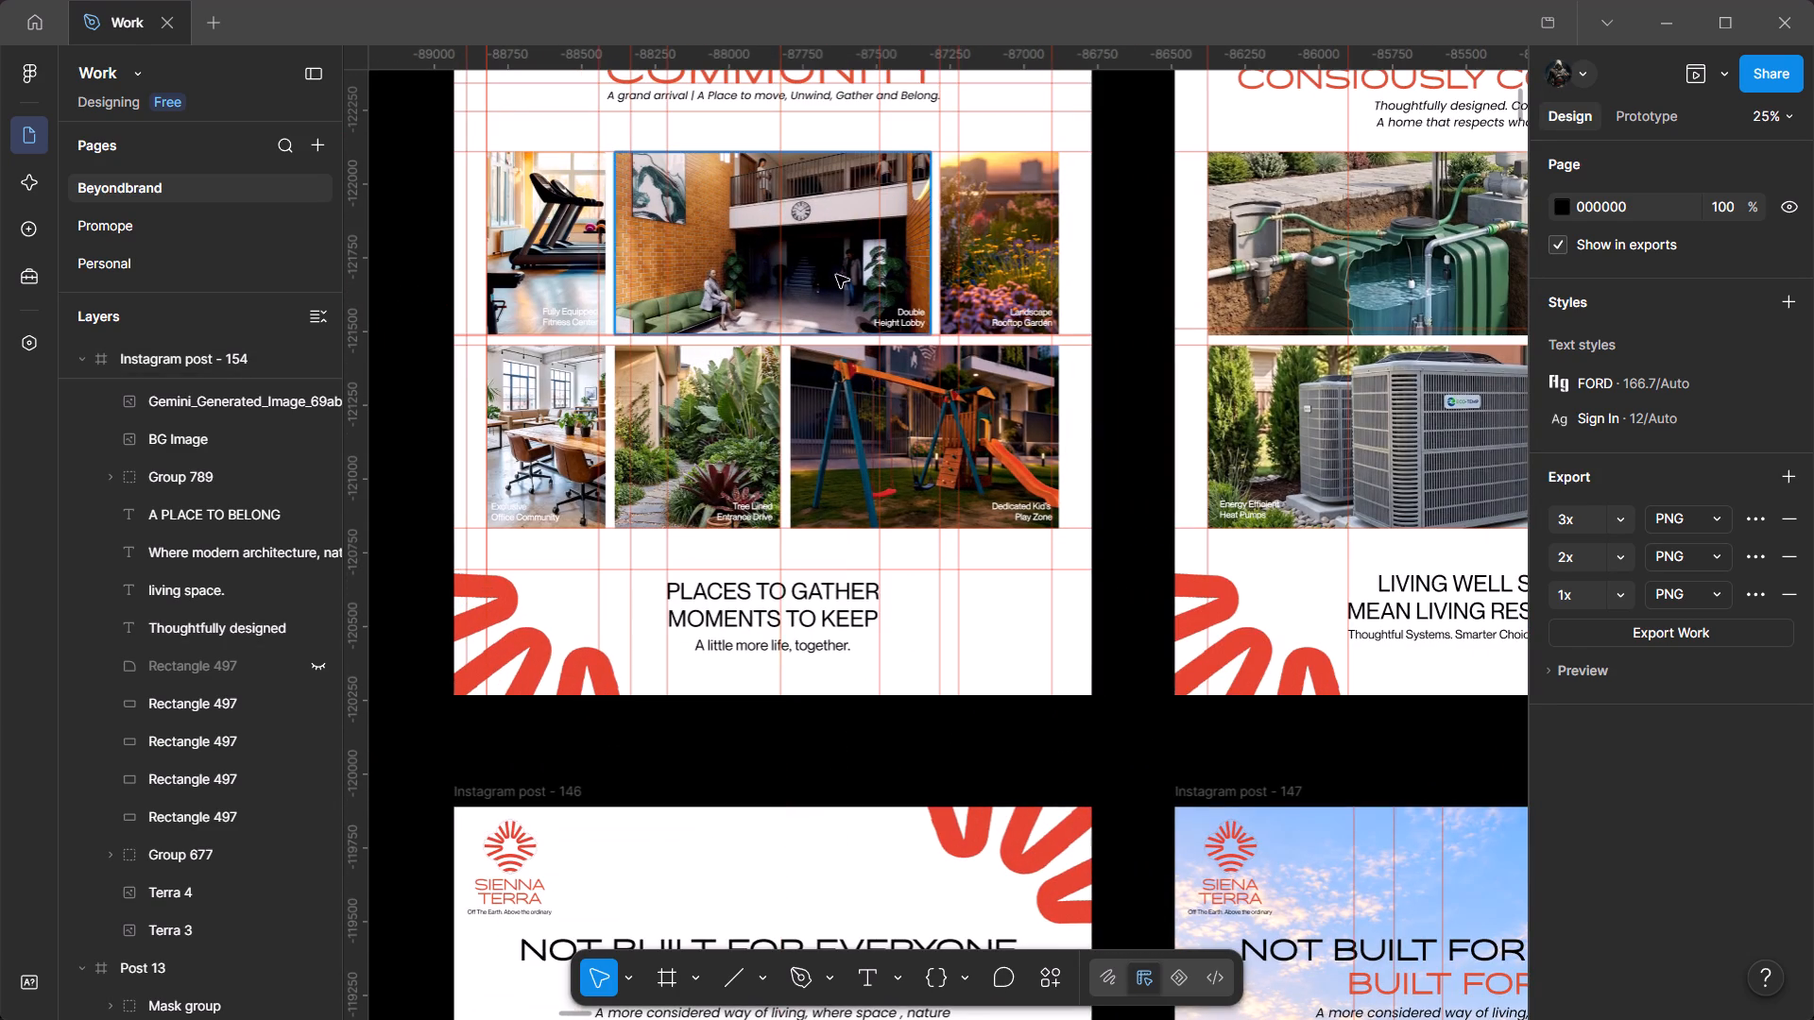
click(815, 275)
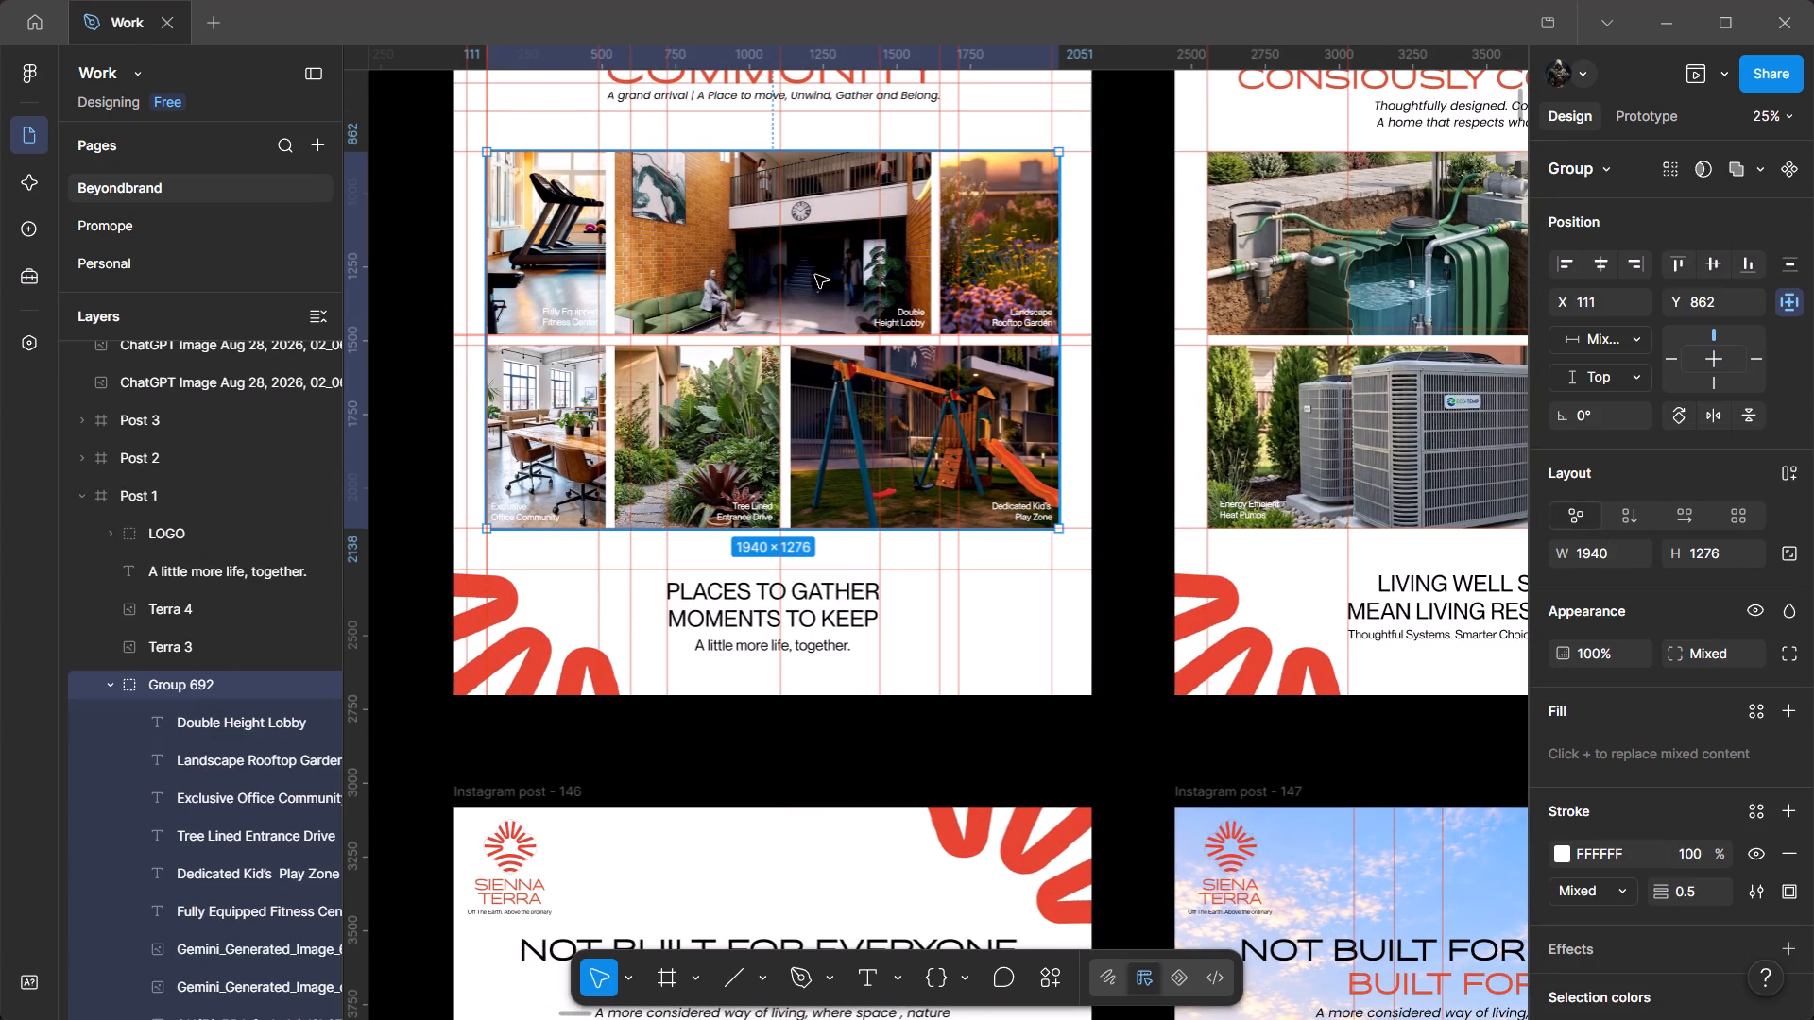
click(815, 275)
click(815, 275)
alt+drag(815, 275, 833, 365)
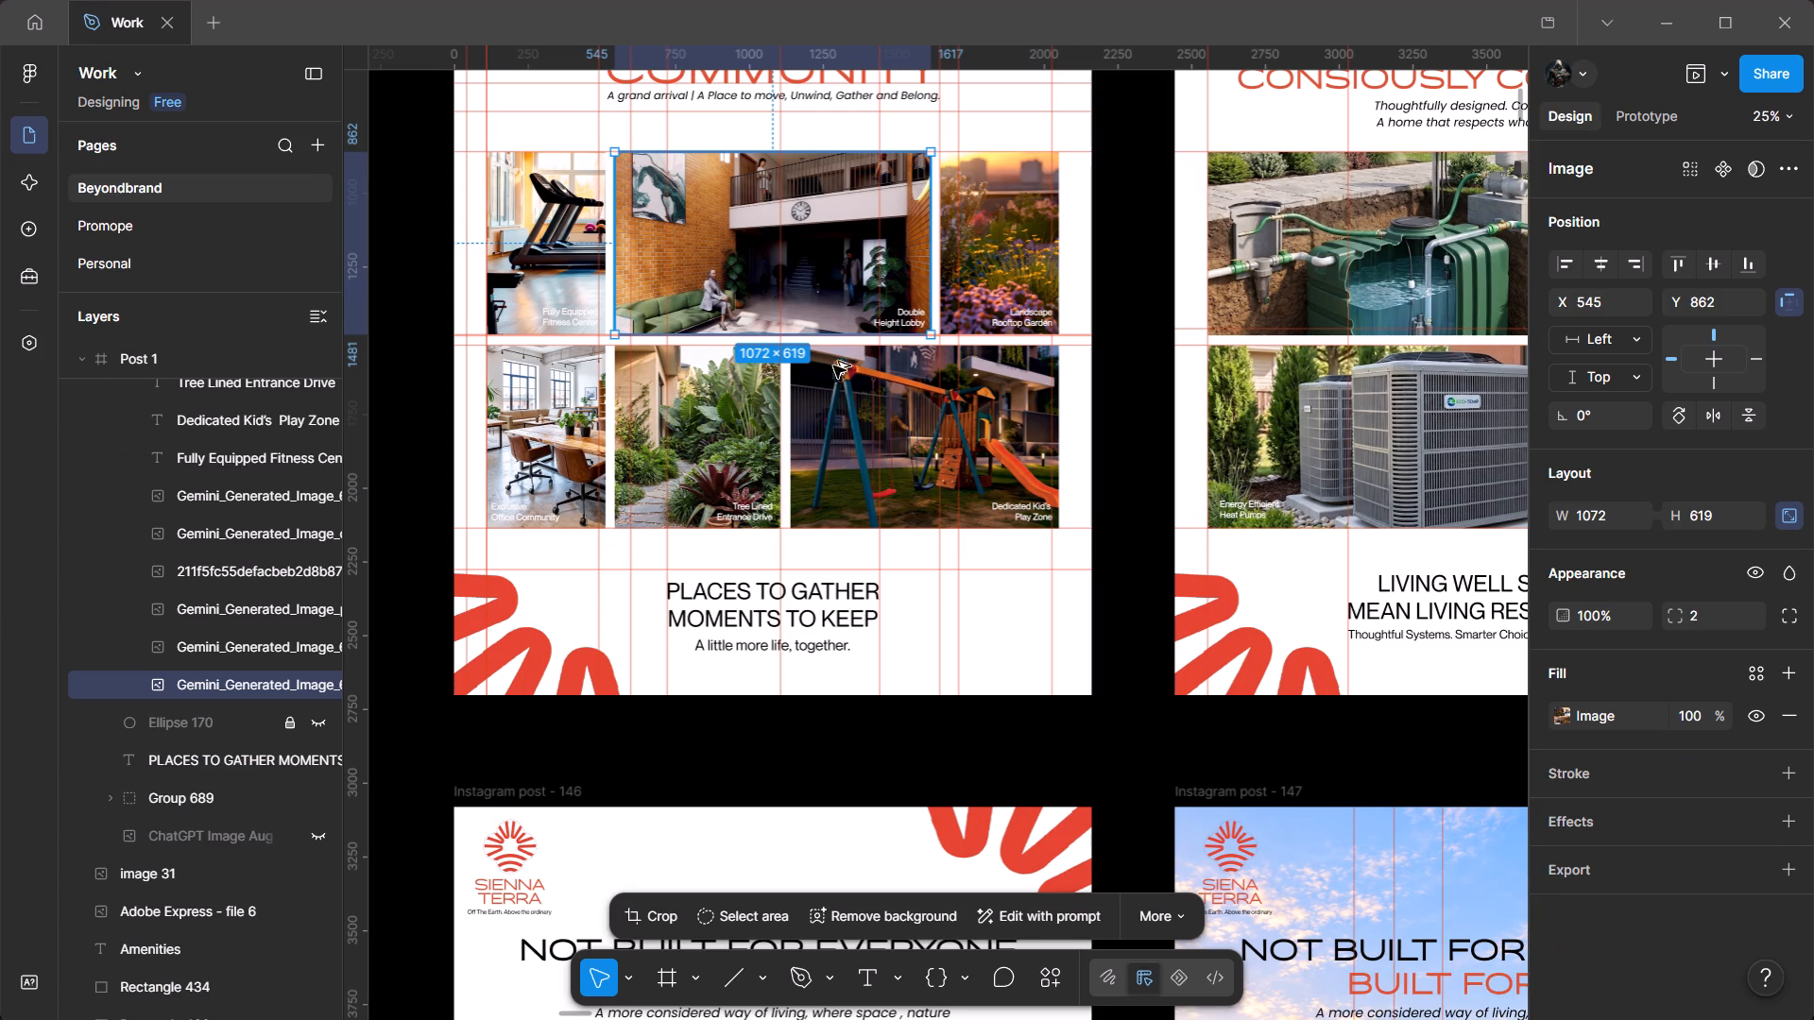
alt+drag(833, 365, 966, 1019)
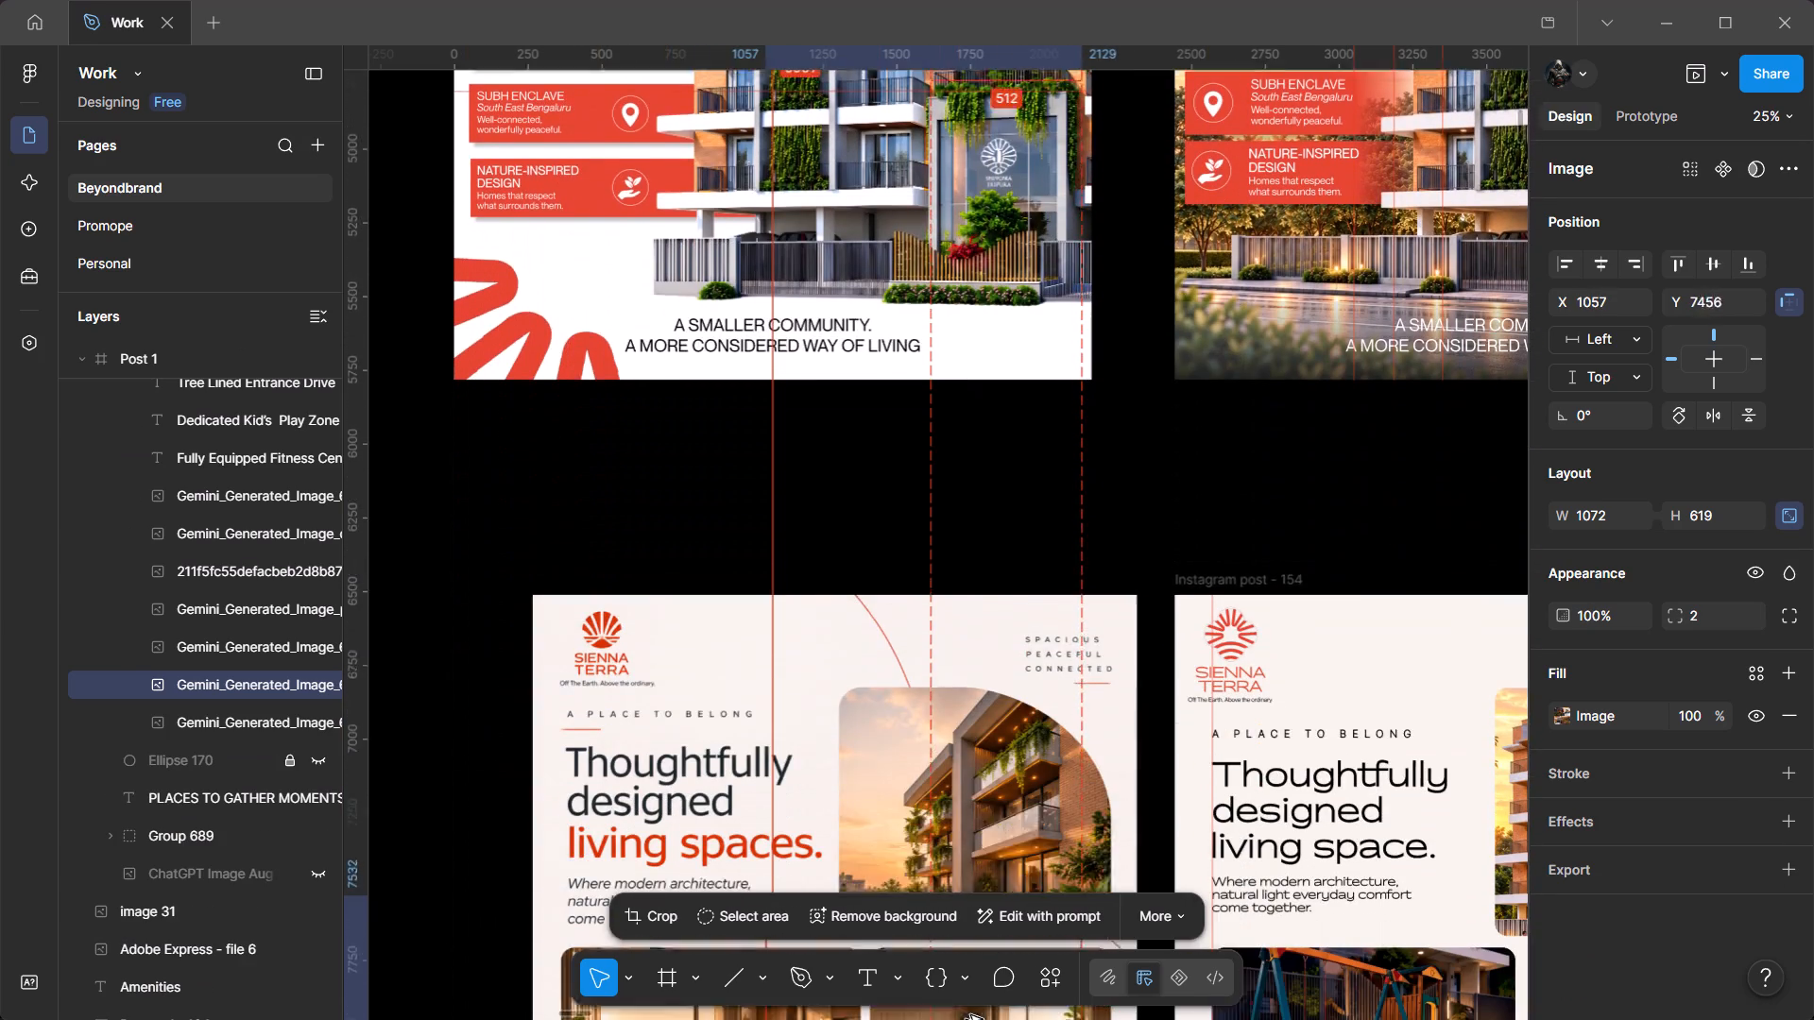
alt+drag(966, 1019, 1672, 1019)
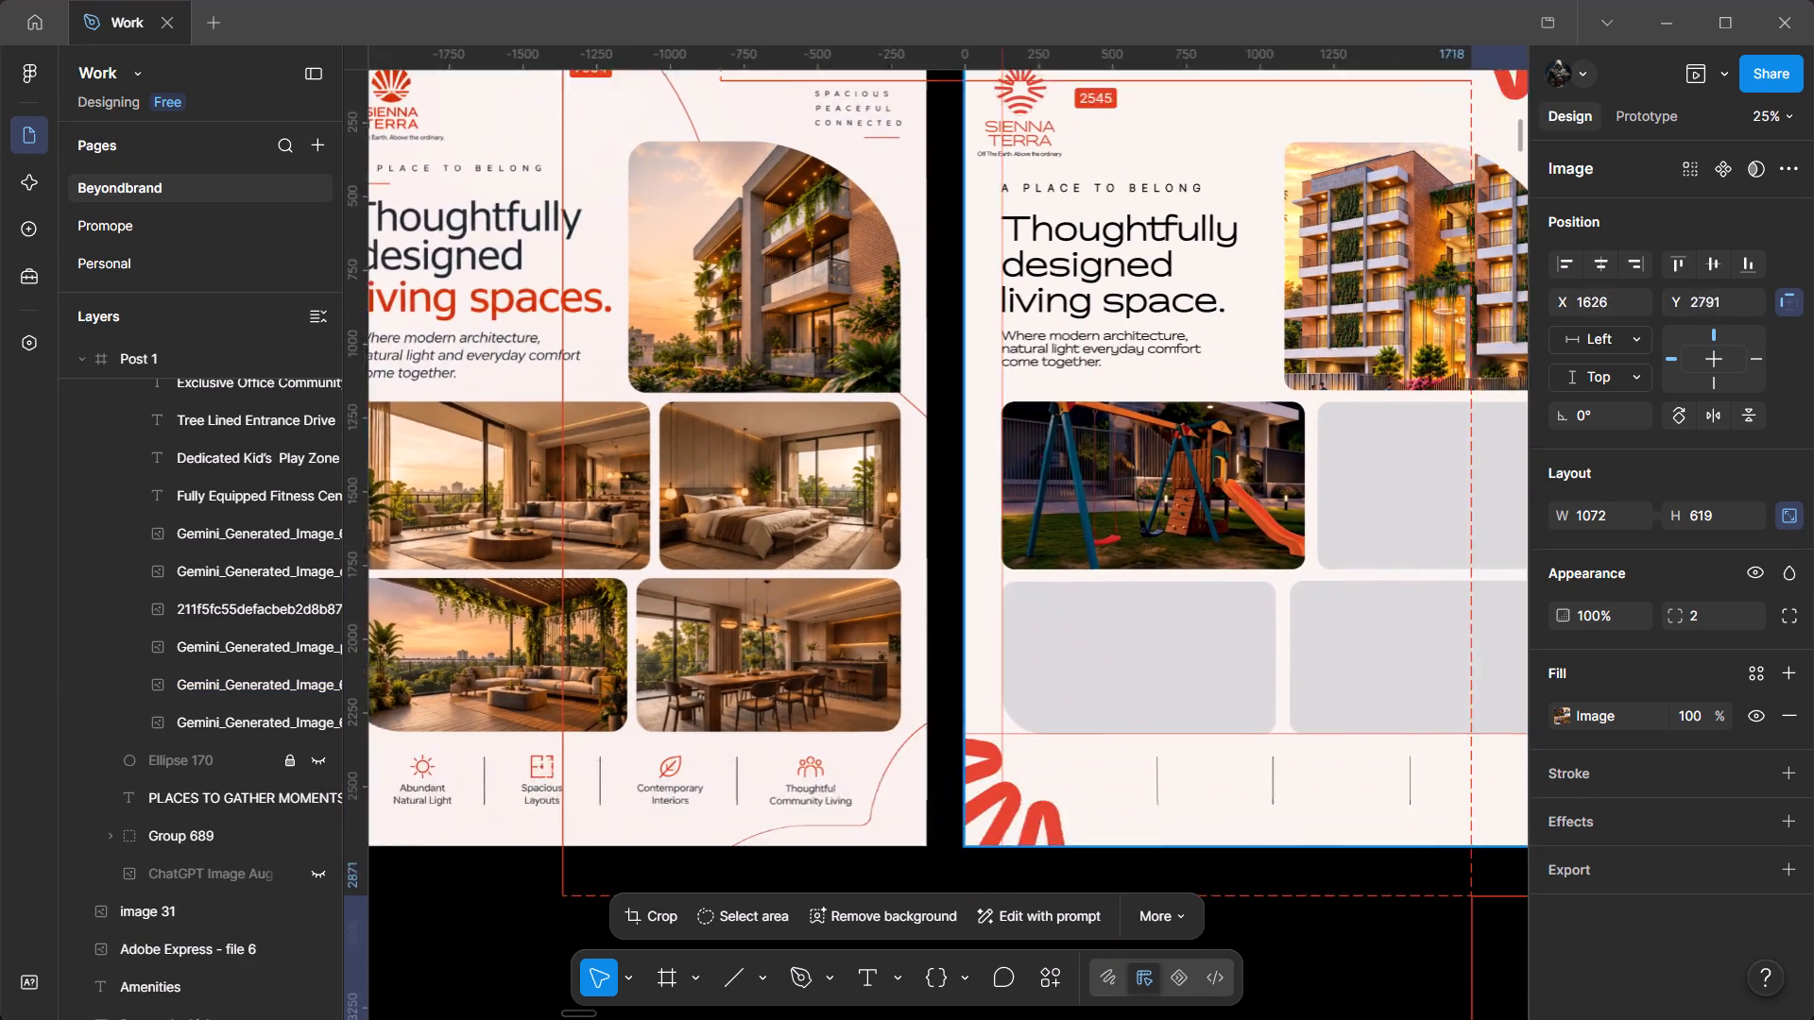
alt+drag(1672, 1019, 1228, 619)
Match the lobby image's width to the playground image by proportionally setting it to 1029.
click(988, 424)
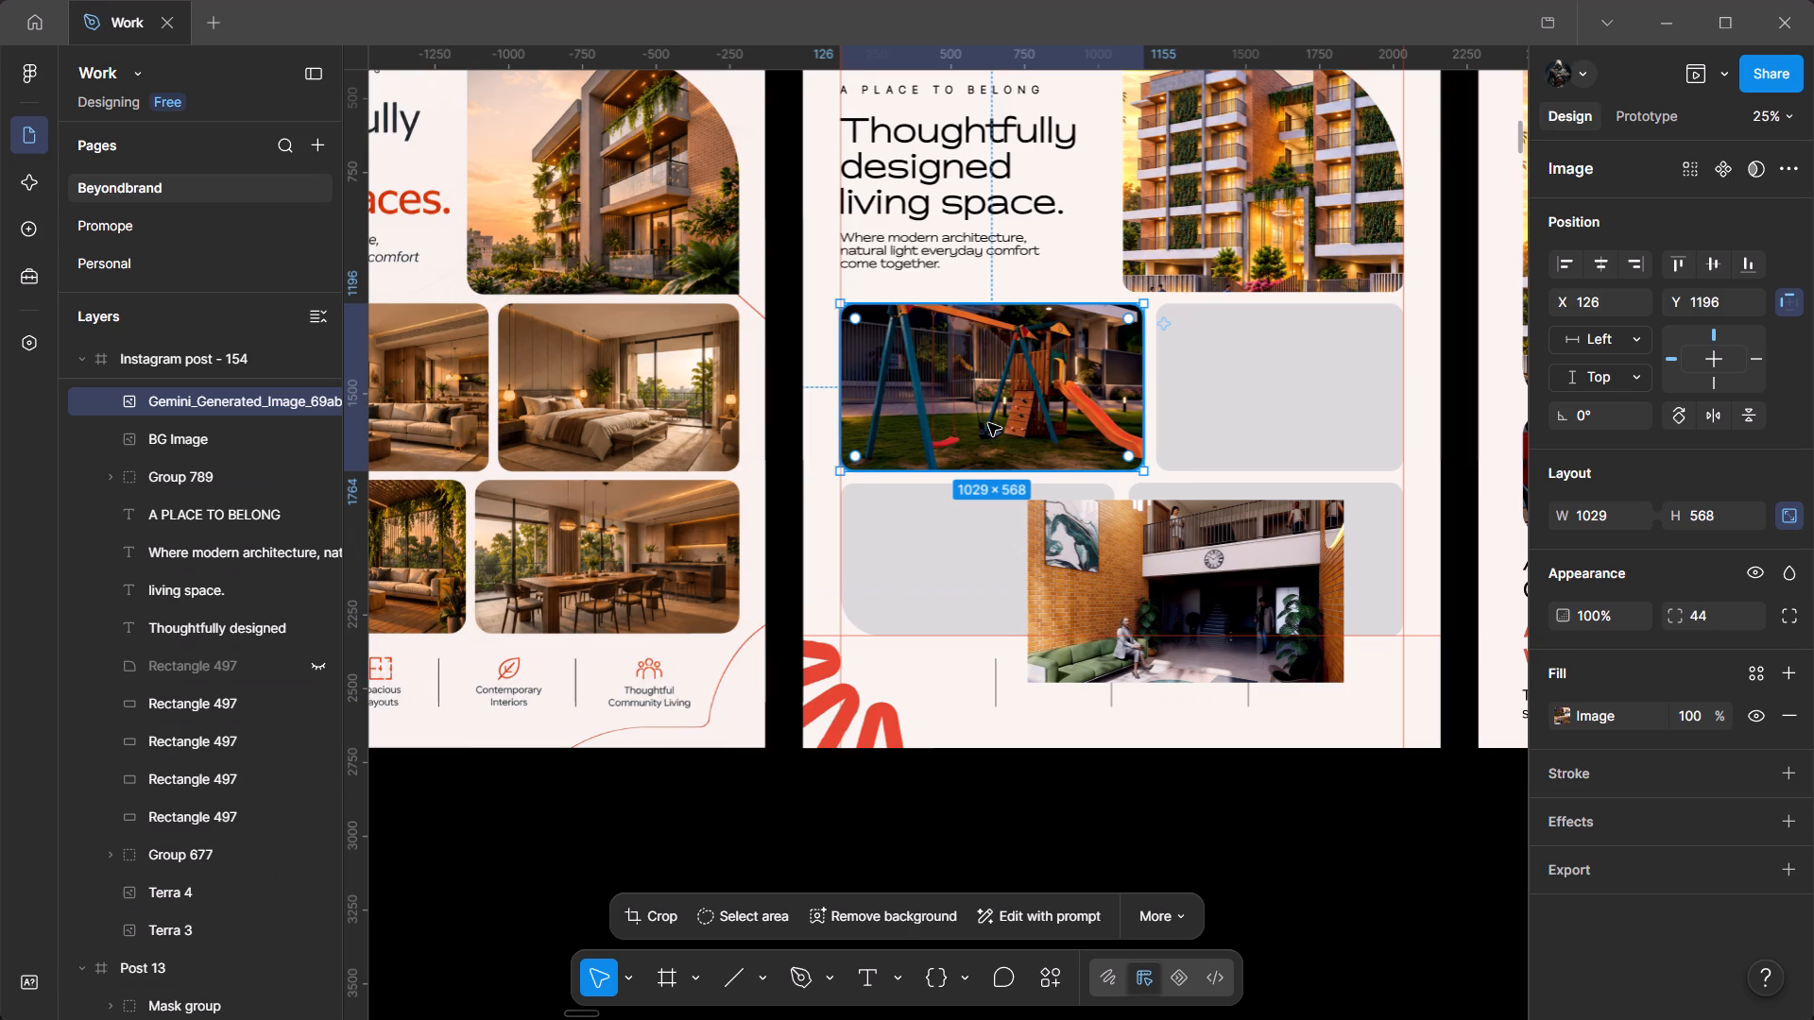
click(1256, 567)
click(1607, 526)
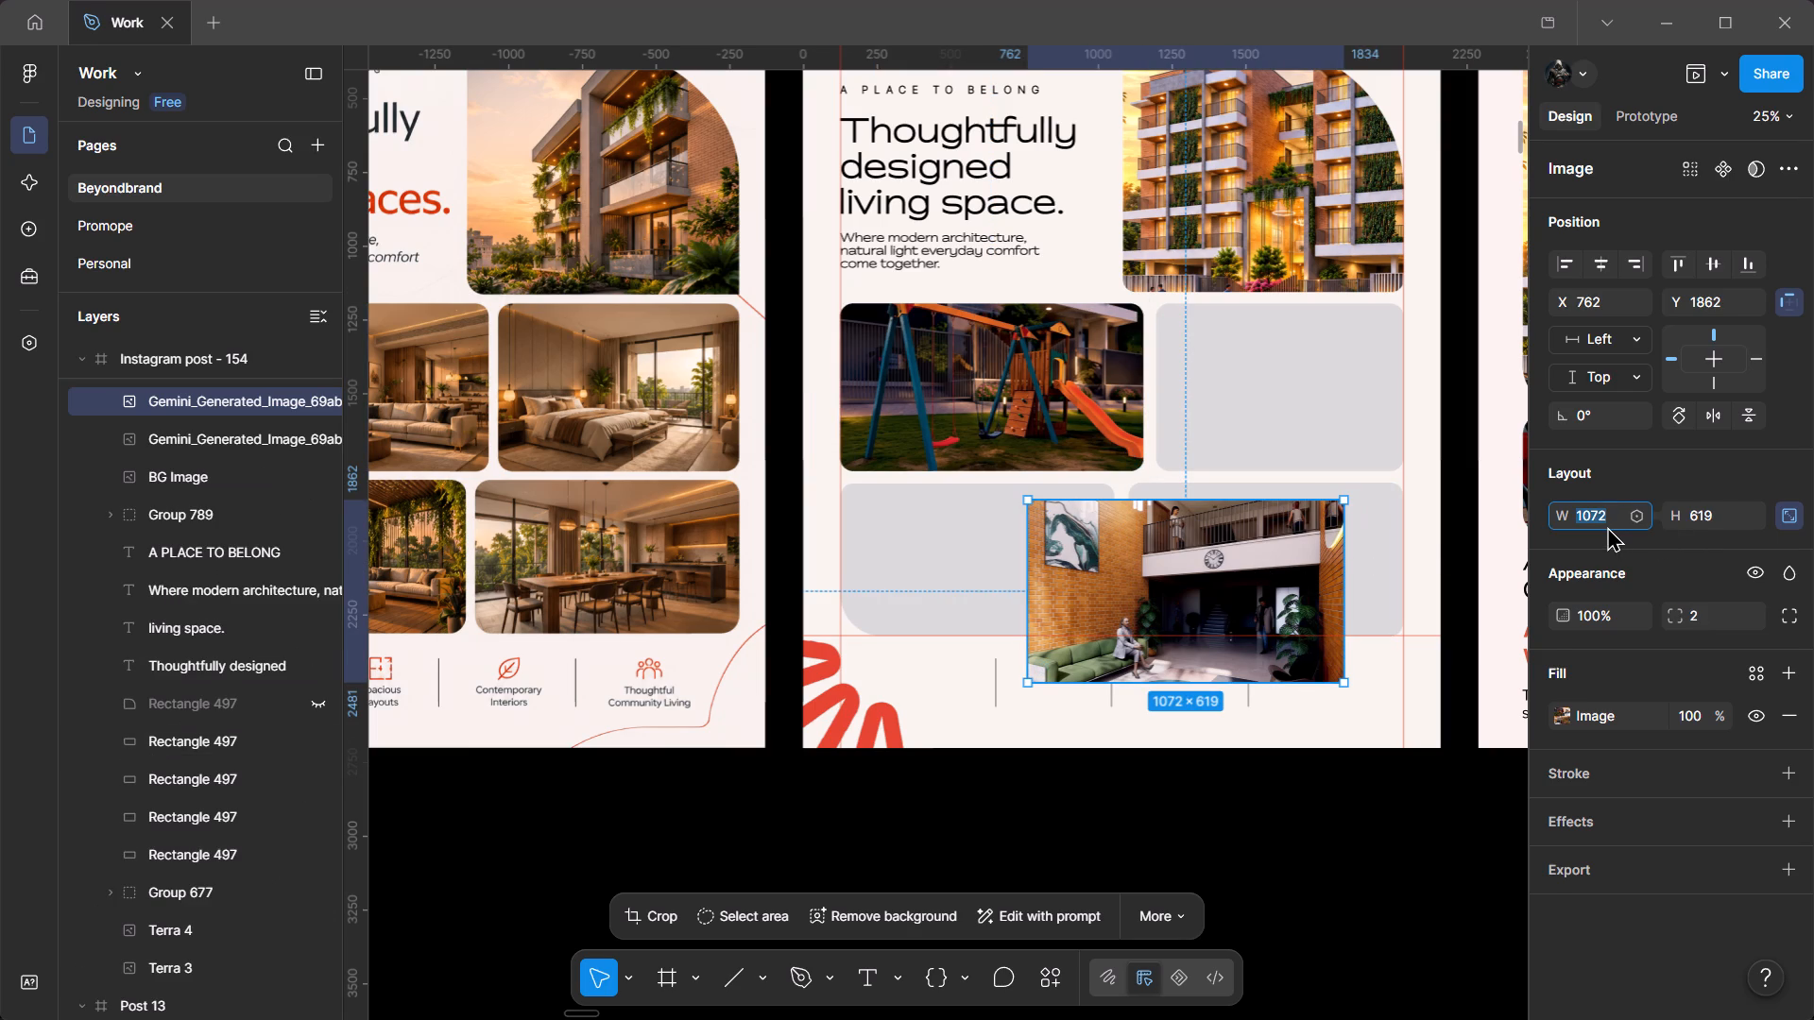
text(1029)
key(Return)
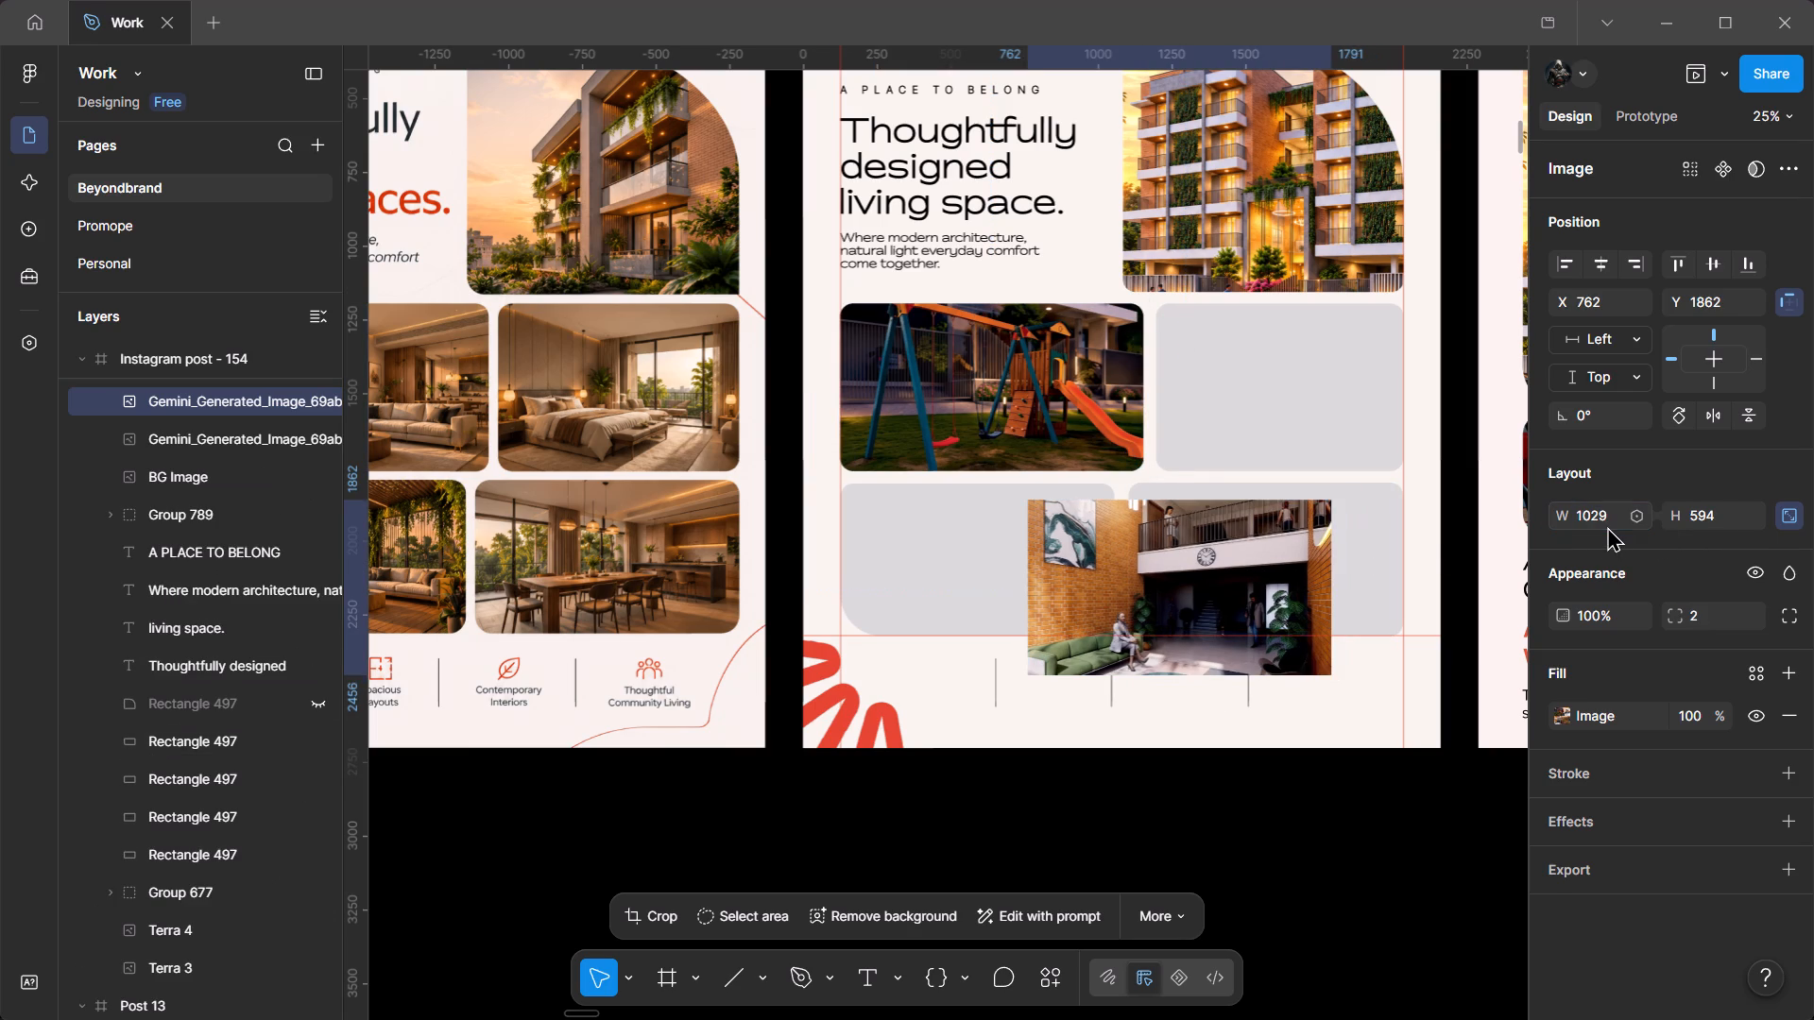
Unlock the playground image's aspect ratio.
click(1044, 403)
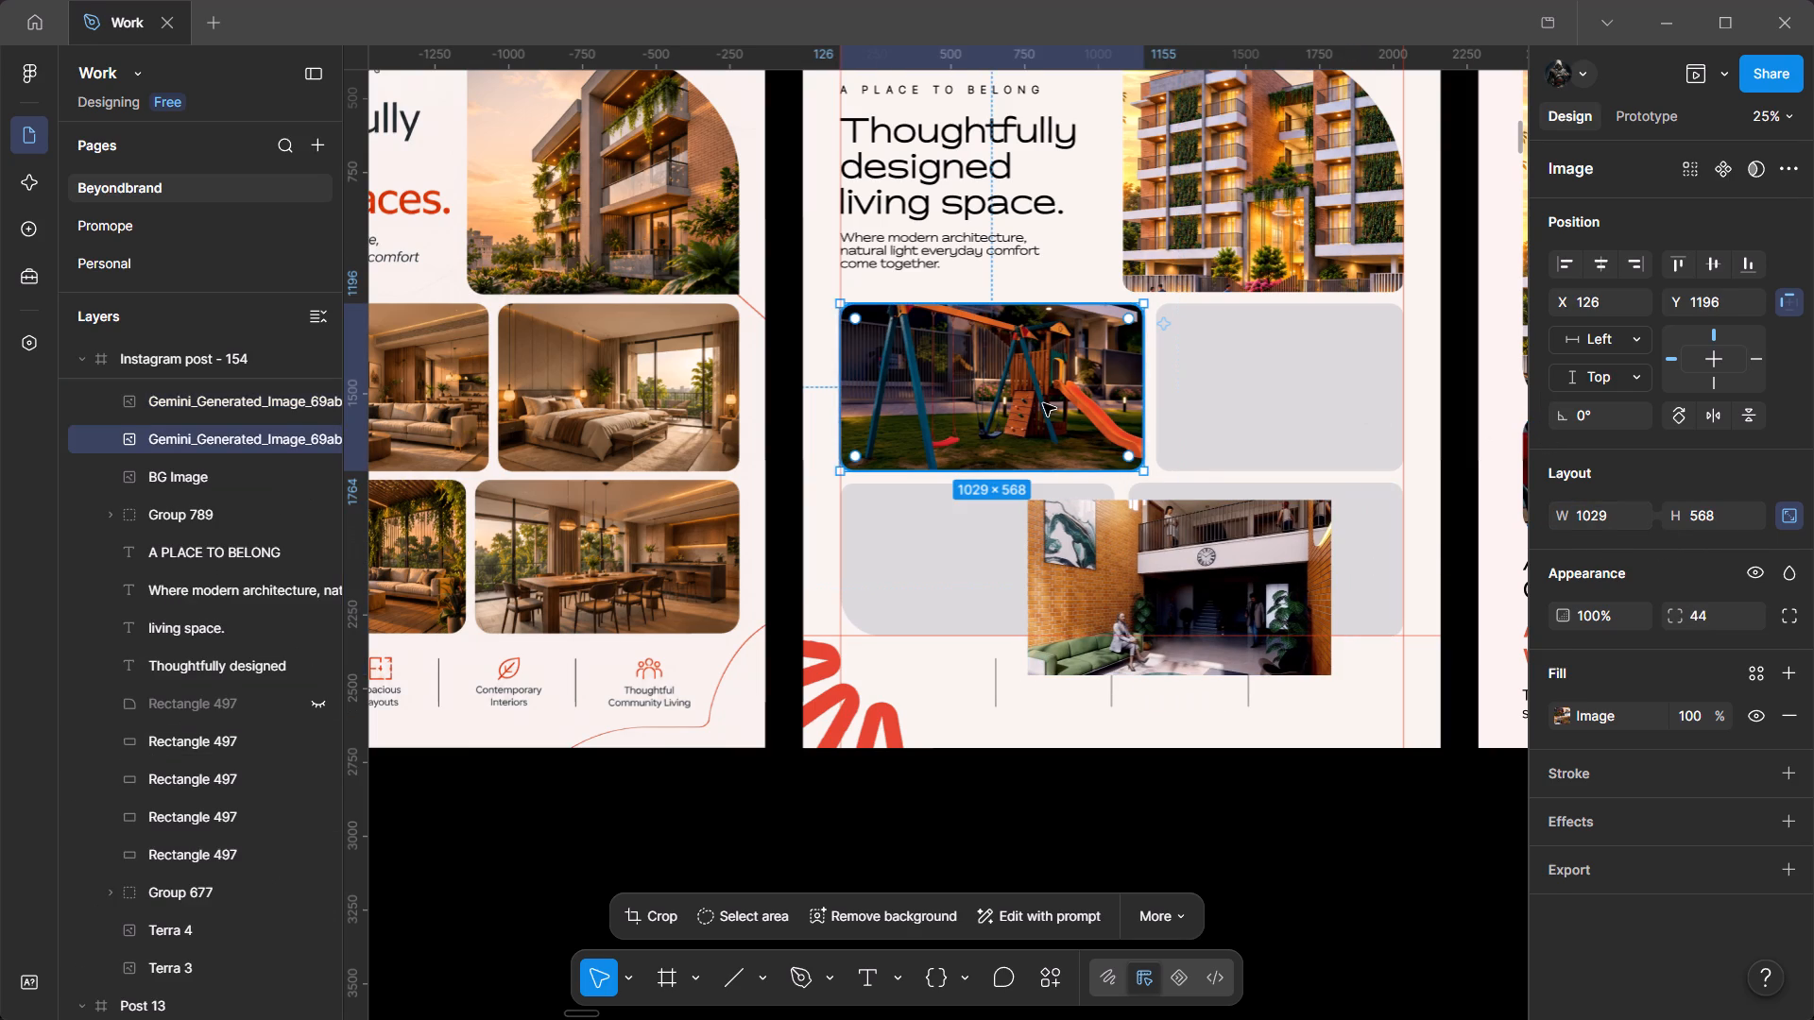
click(1786, 524)
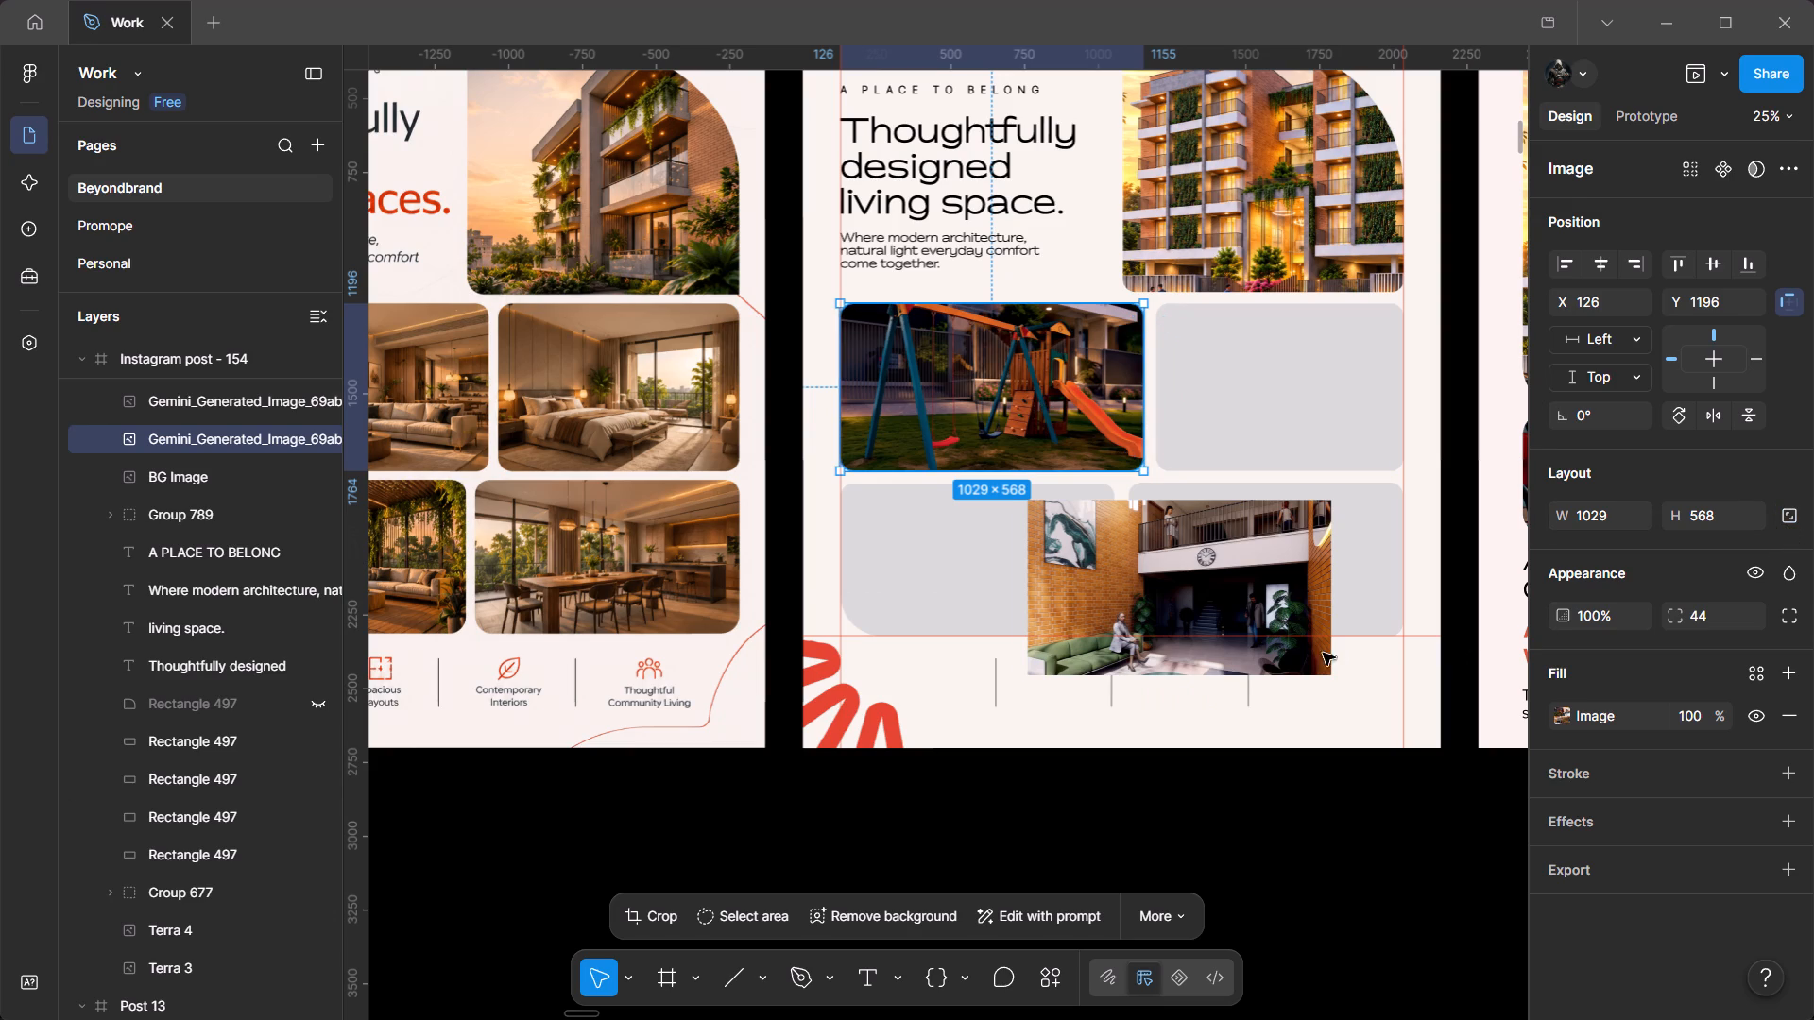
click(1166, 624)
click(1040, 383)
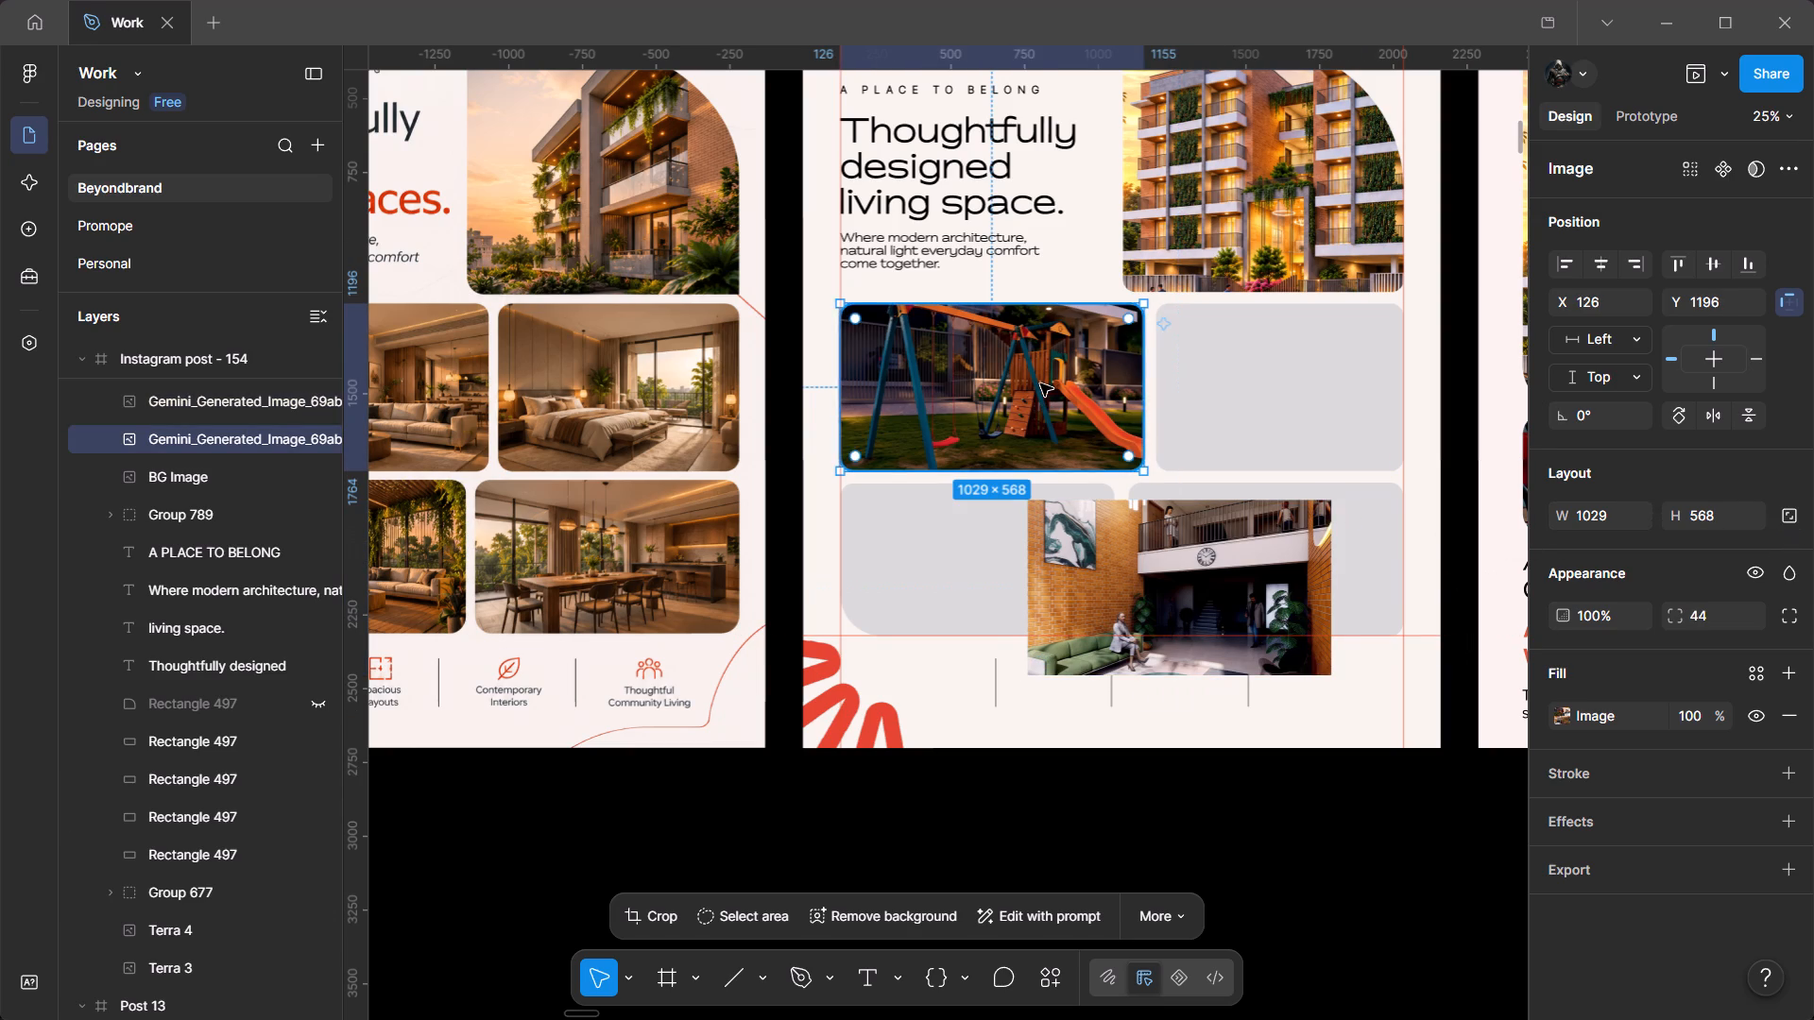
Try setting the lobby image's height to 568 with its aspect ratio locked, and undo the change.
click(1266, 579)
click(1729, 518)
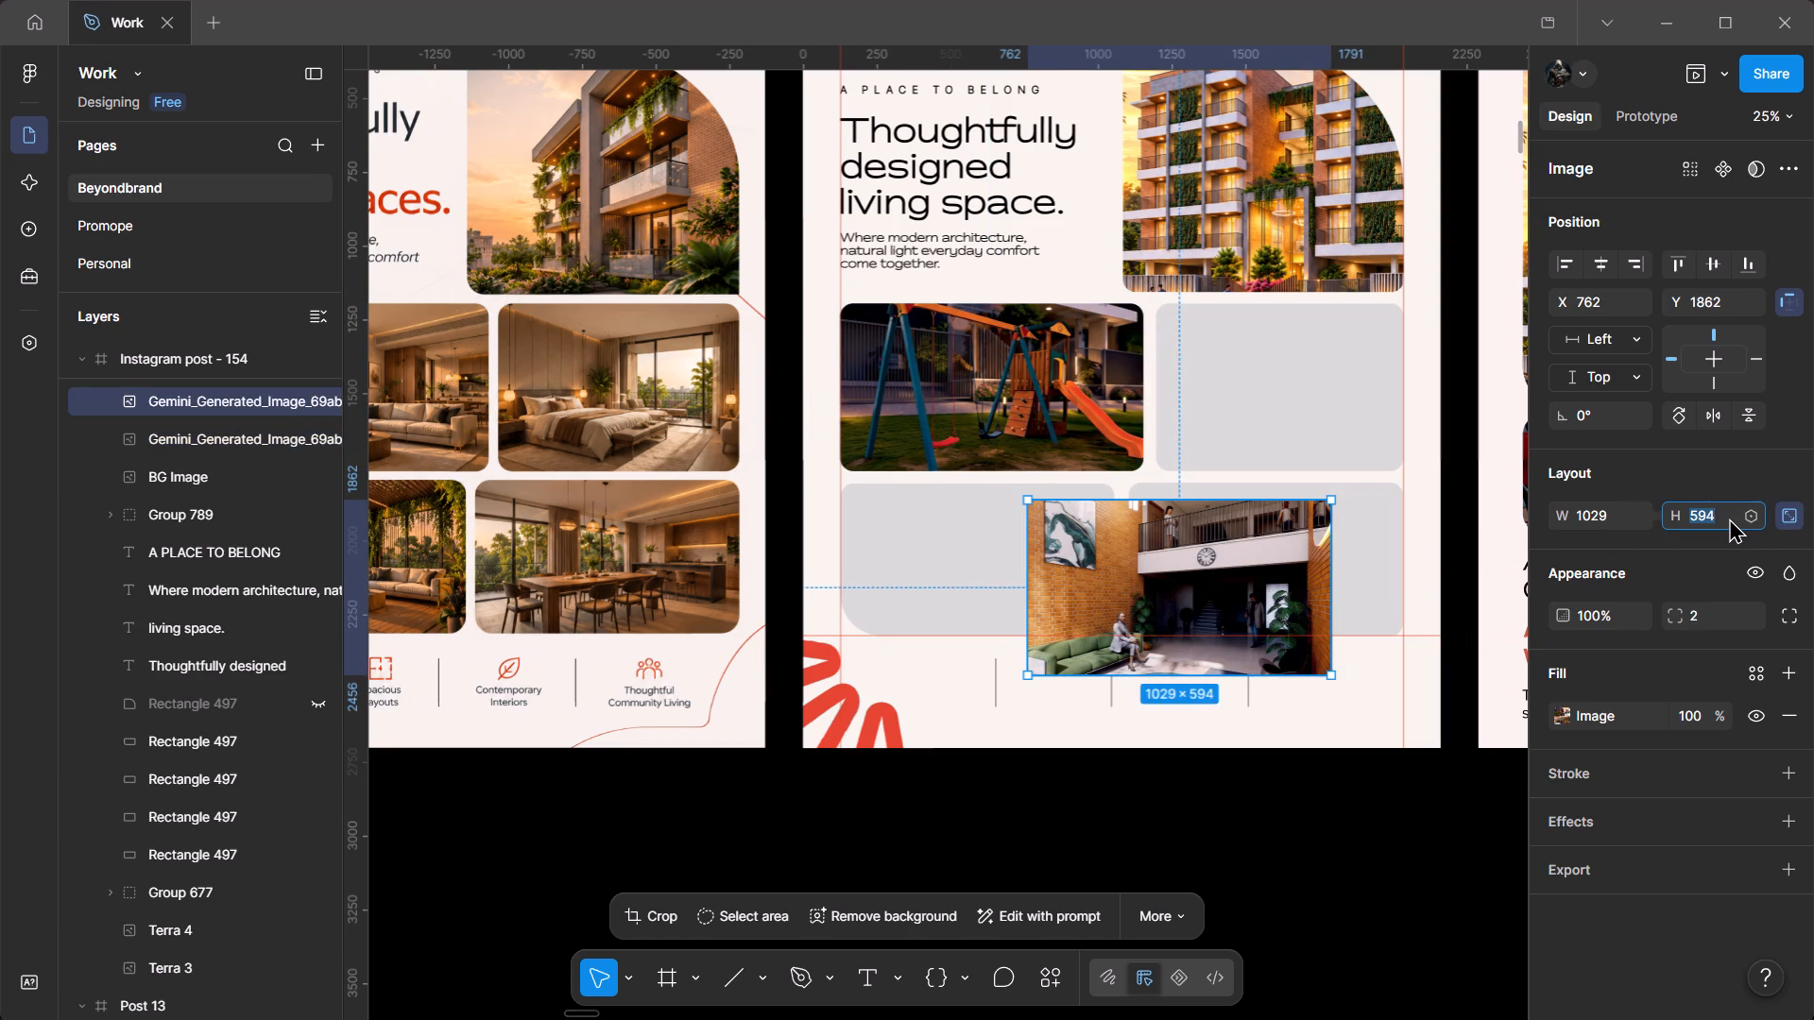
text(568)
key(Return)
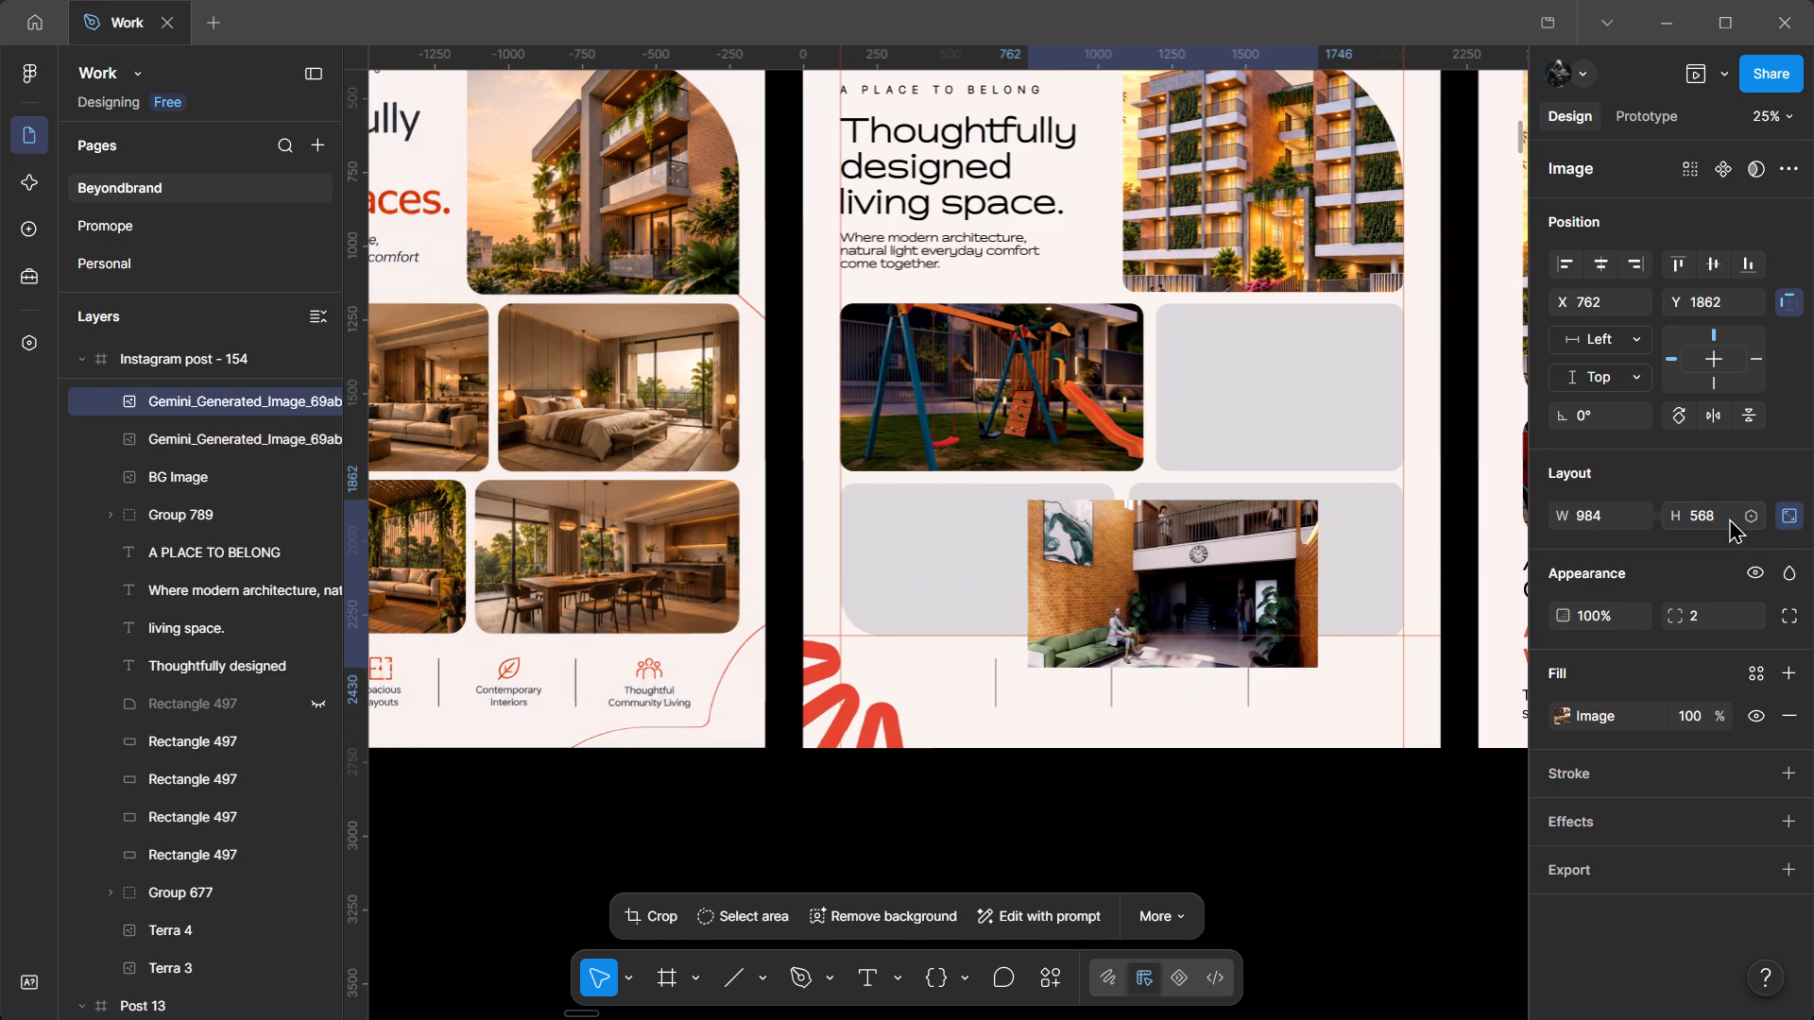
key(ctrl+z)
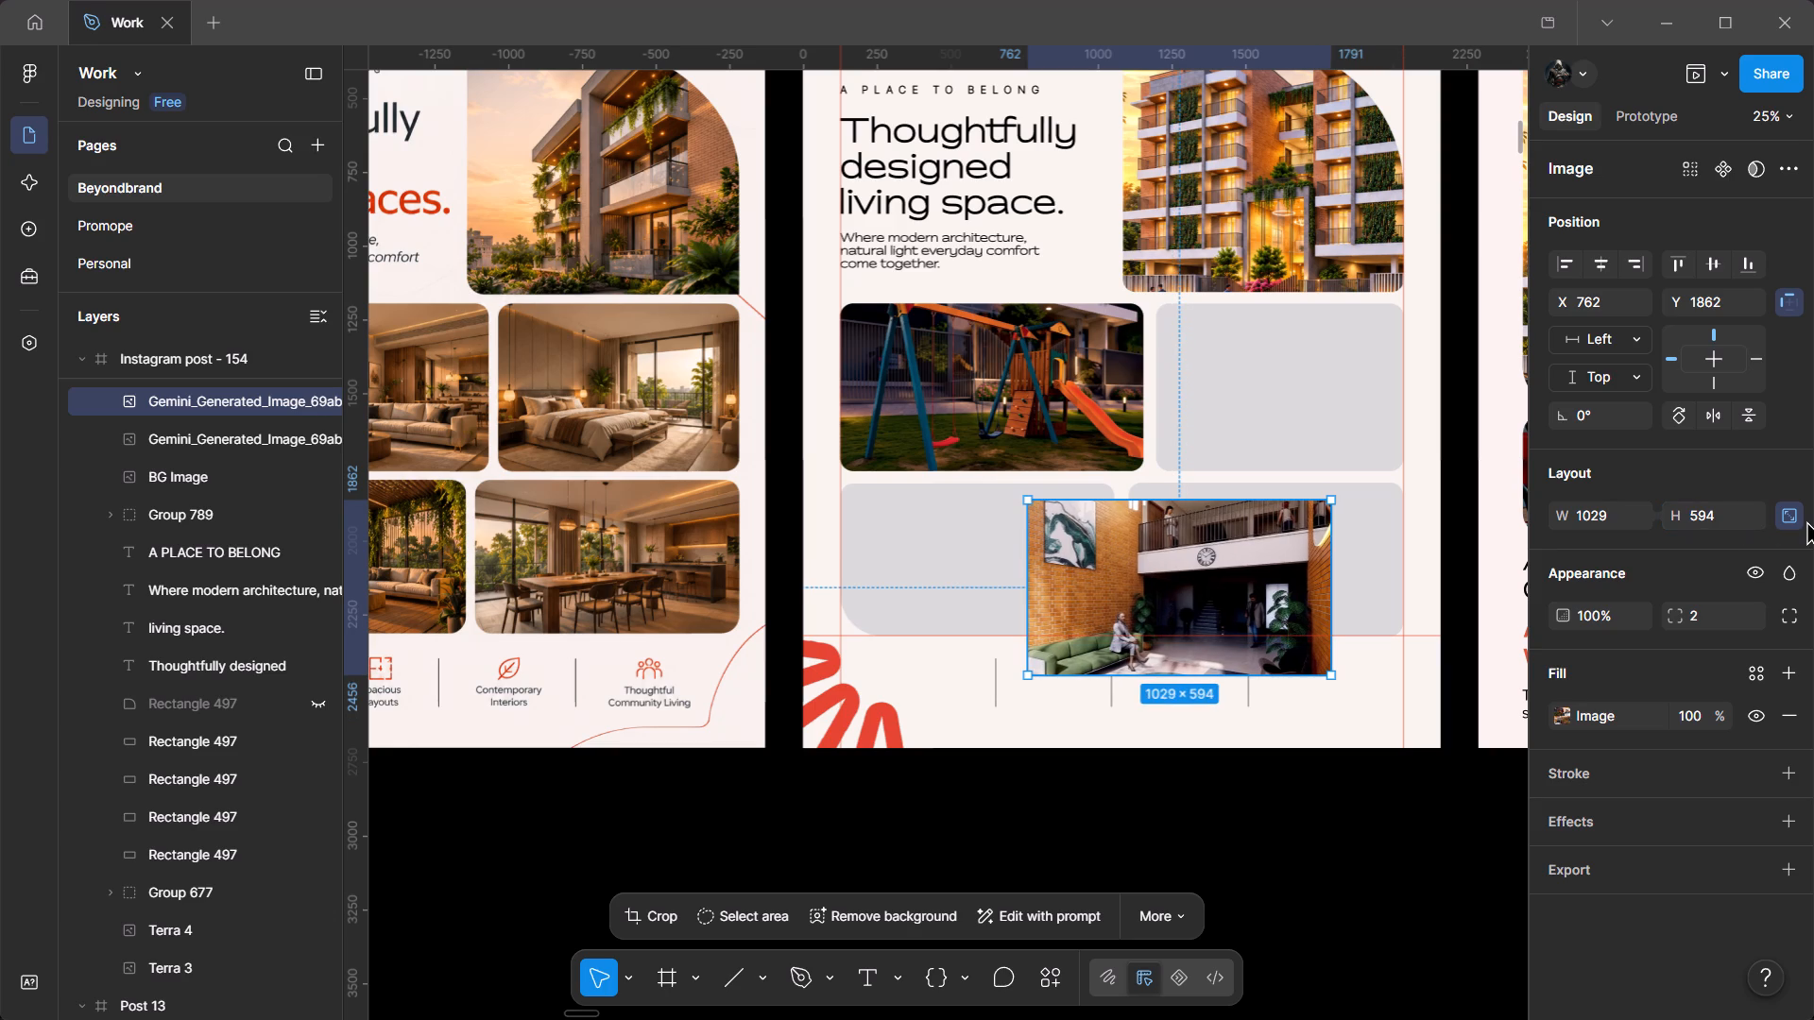
Unlock the lobby image's aspect ratio and set its height to 568.
click(1798, 520)
click(1720, 520)
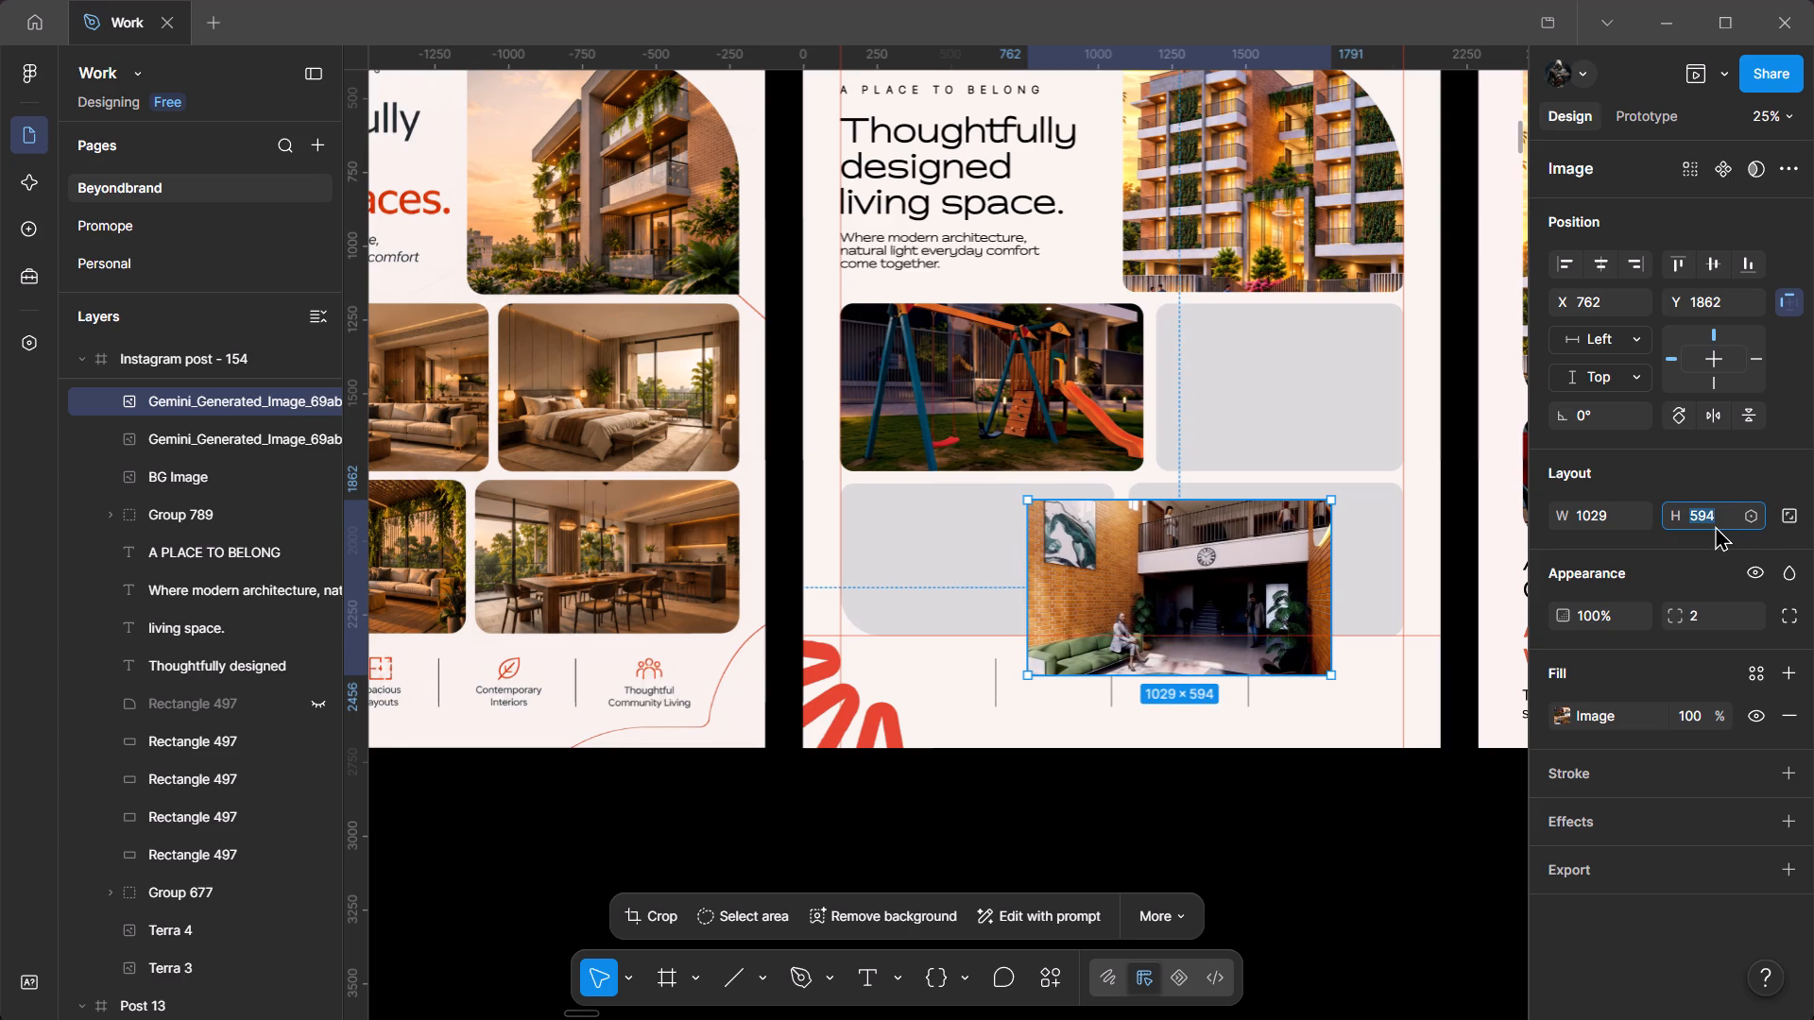
text(568)
key(Return)
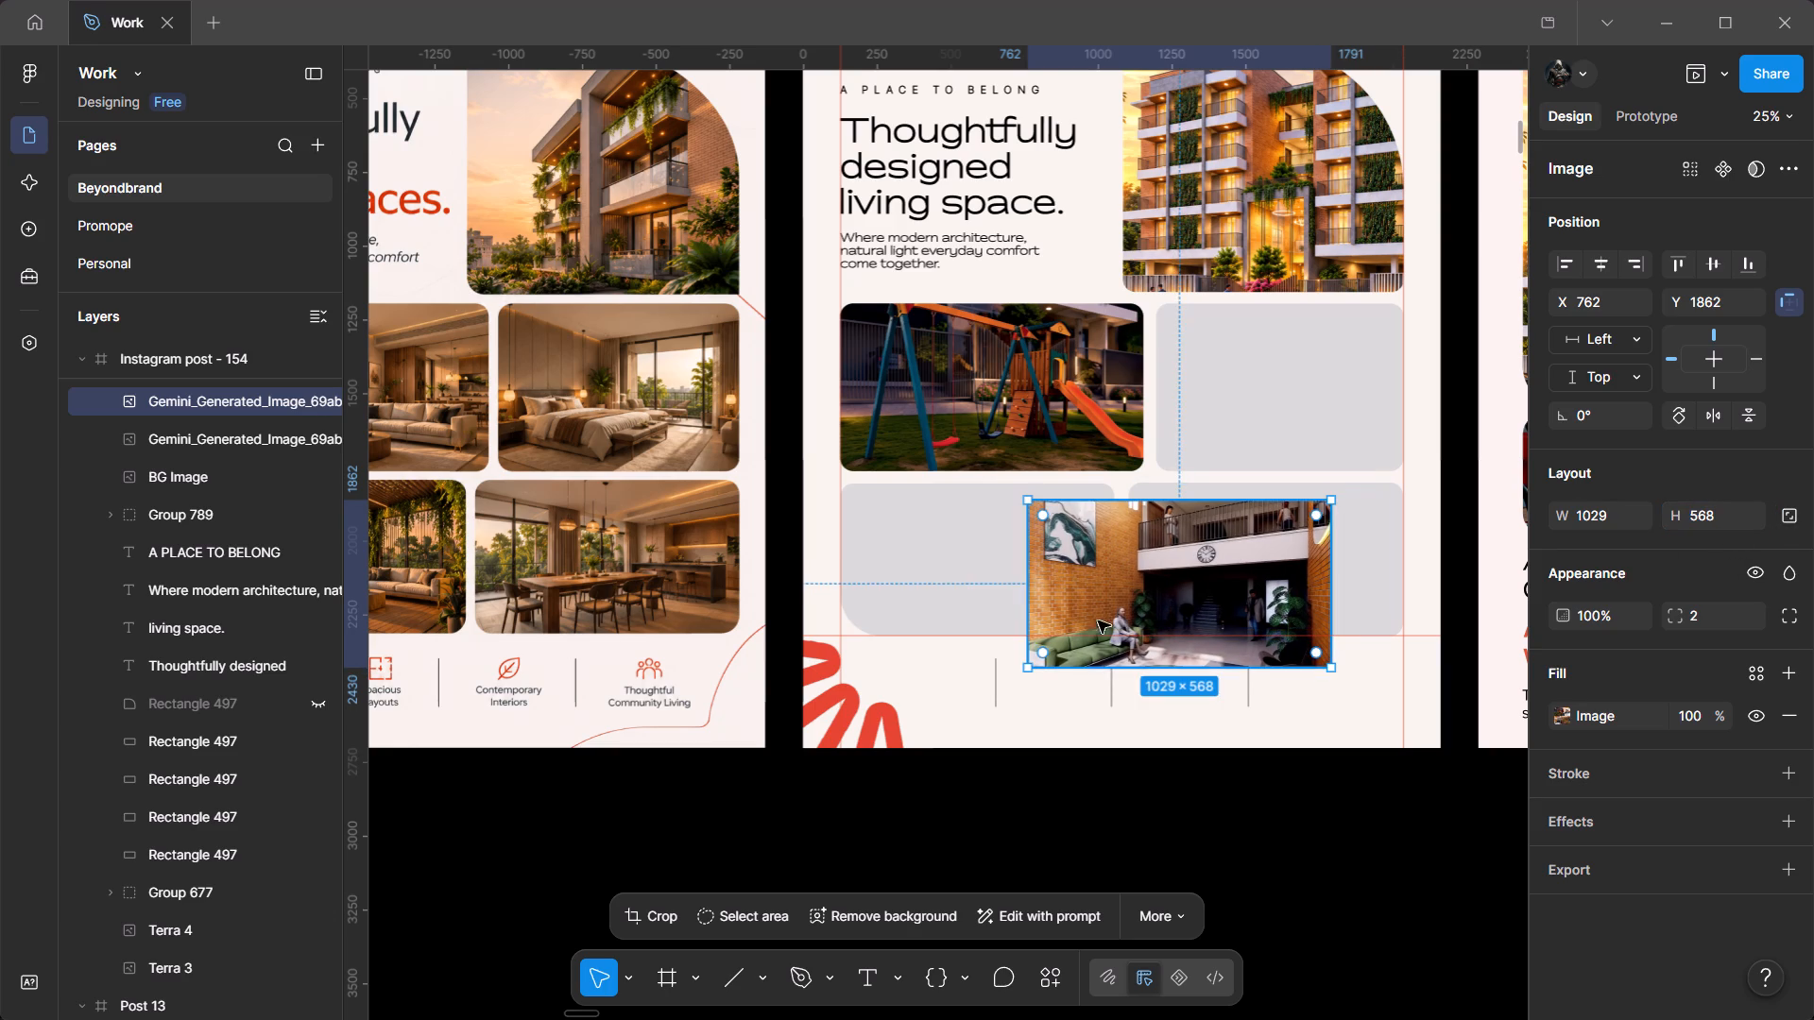
Copy the playground image's corner radius of 44 to the lobby image.
ctrl+scroll(1090, 589, up, 3)
click(1130, 573)
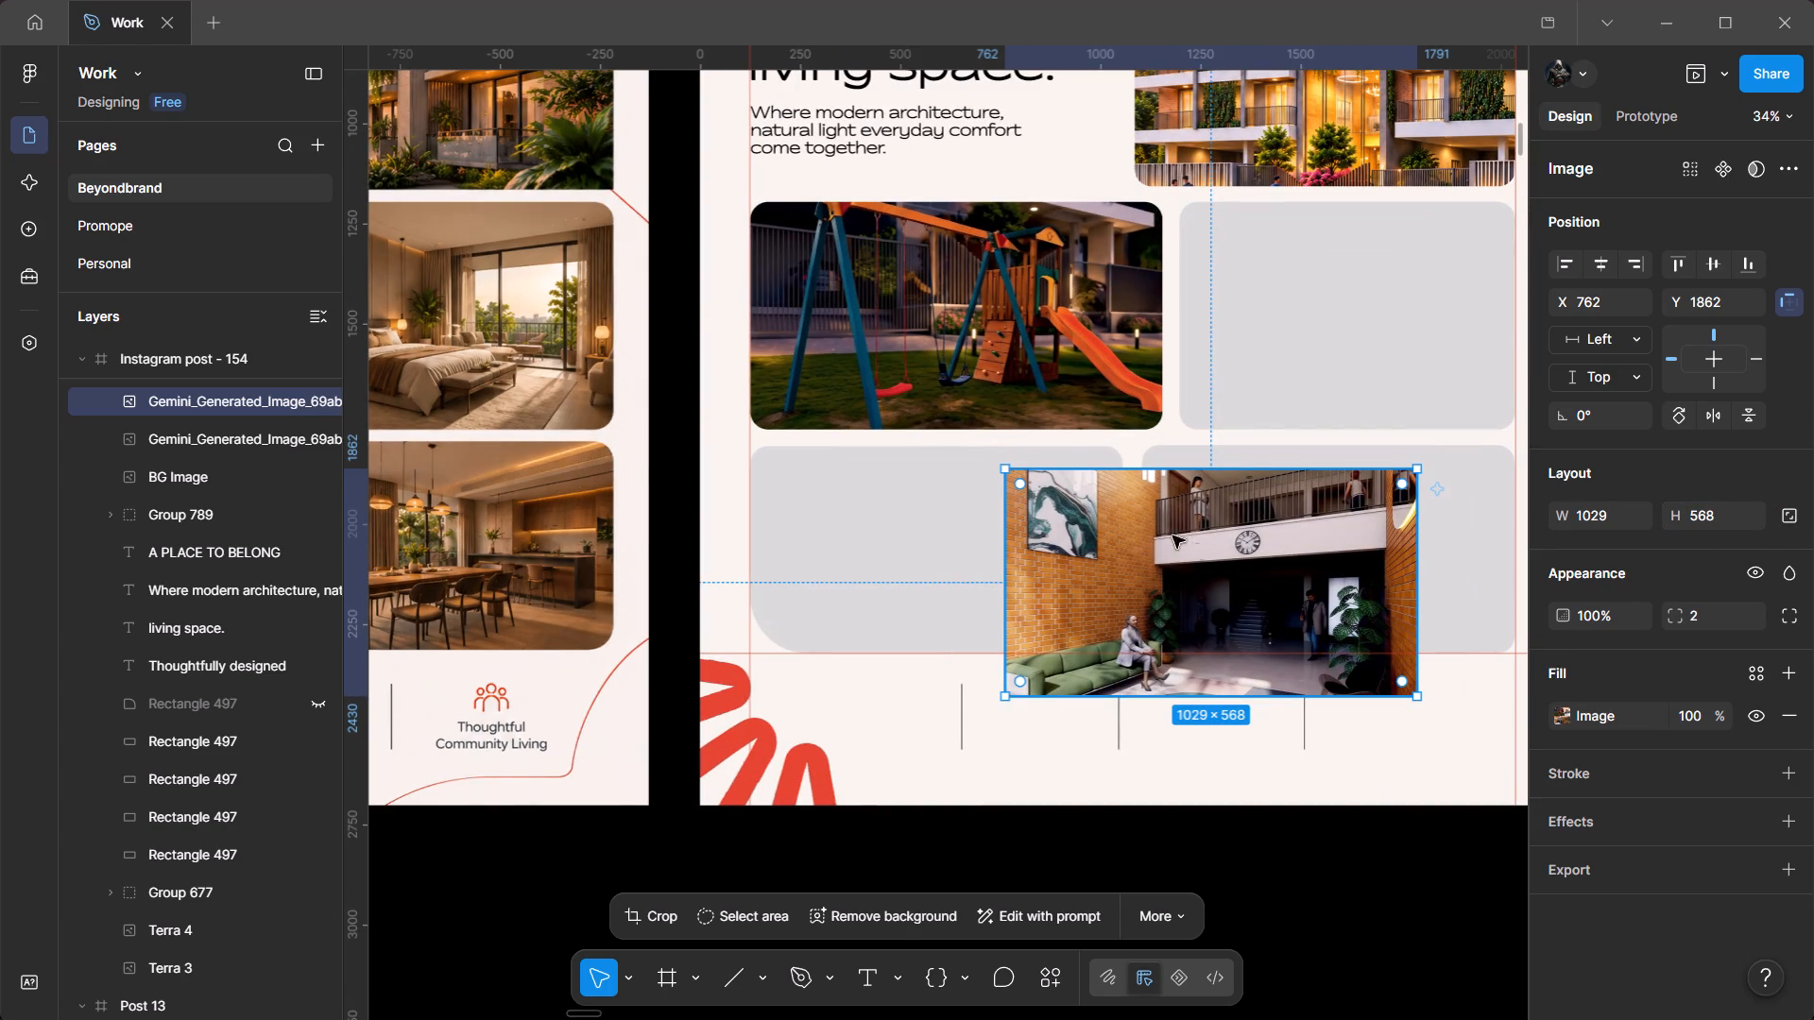
click(1038, 321)
click(1716, 619)
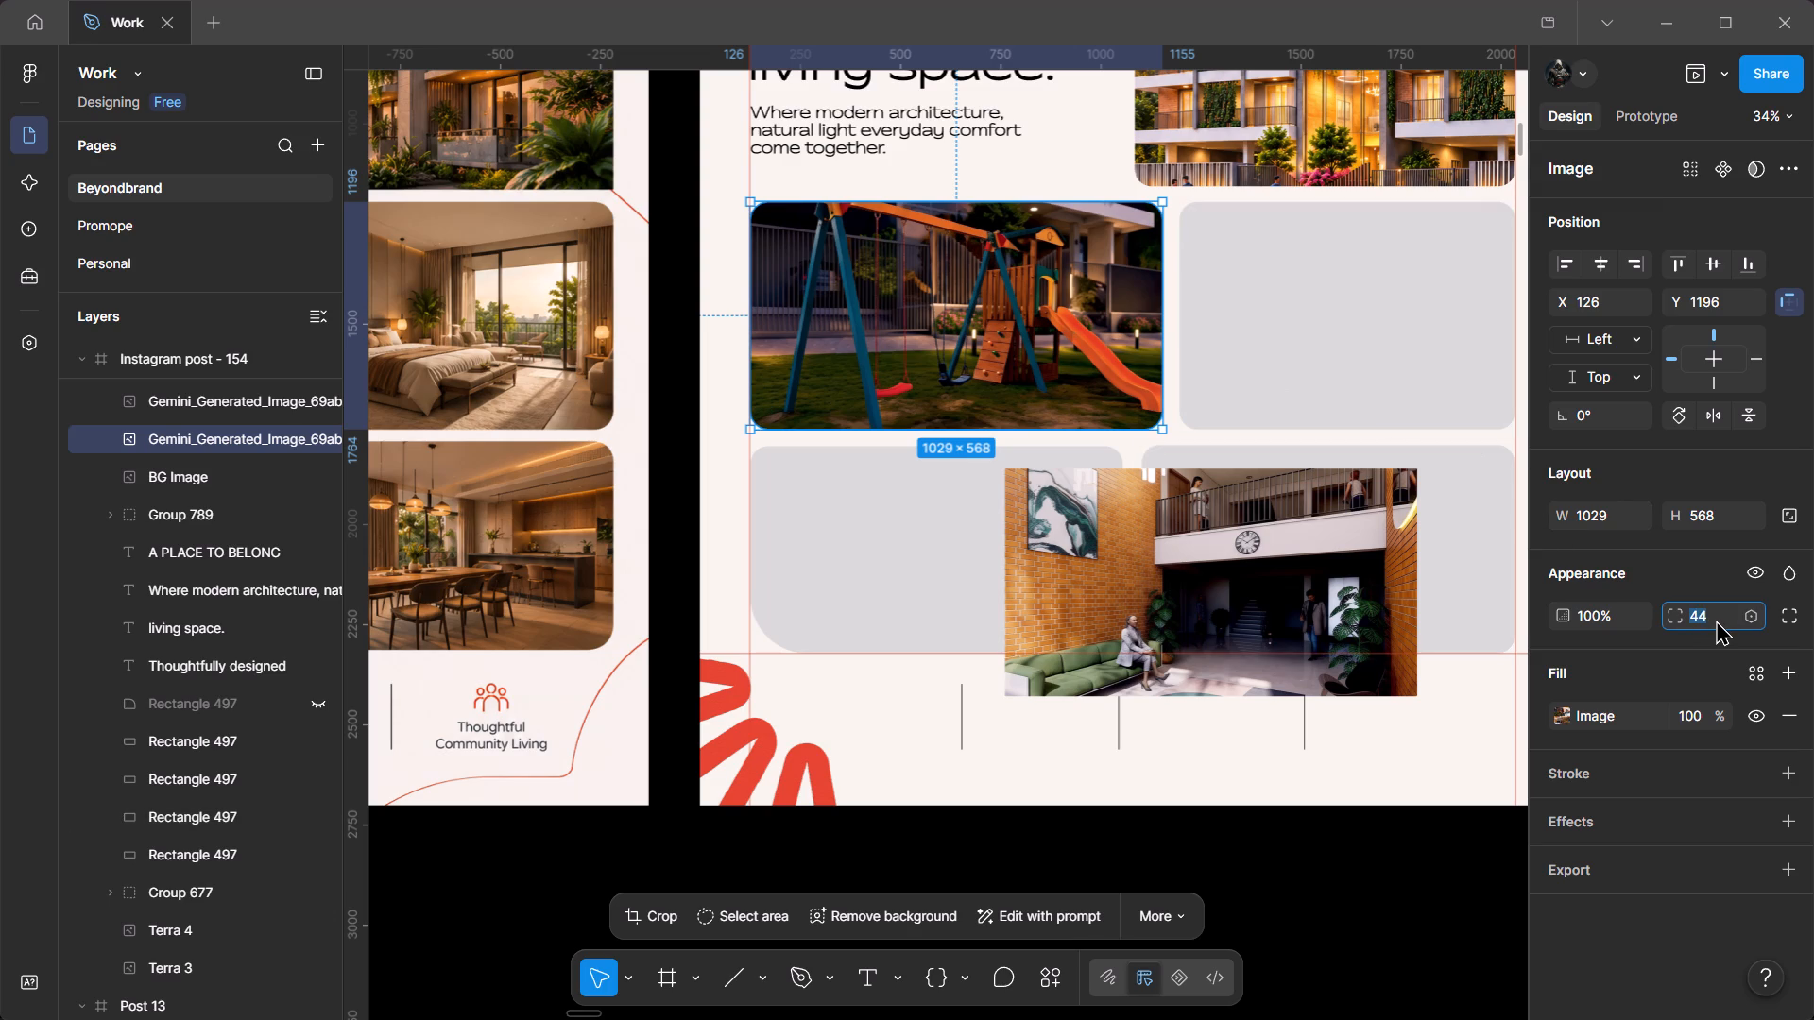
key(ctrl+c)
click(1155, 589)
click(1707, 619)
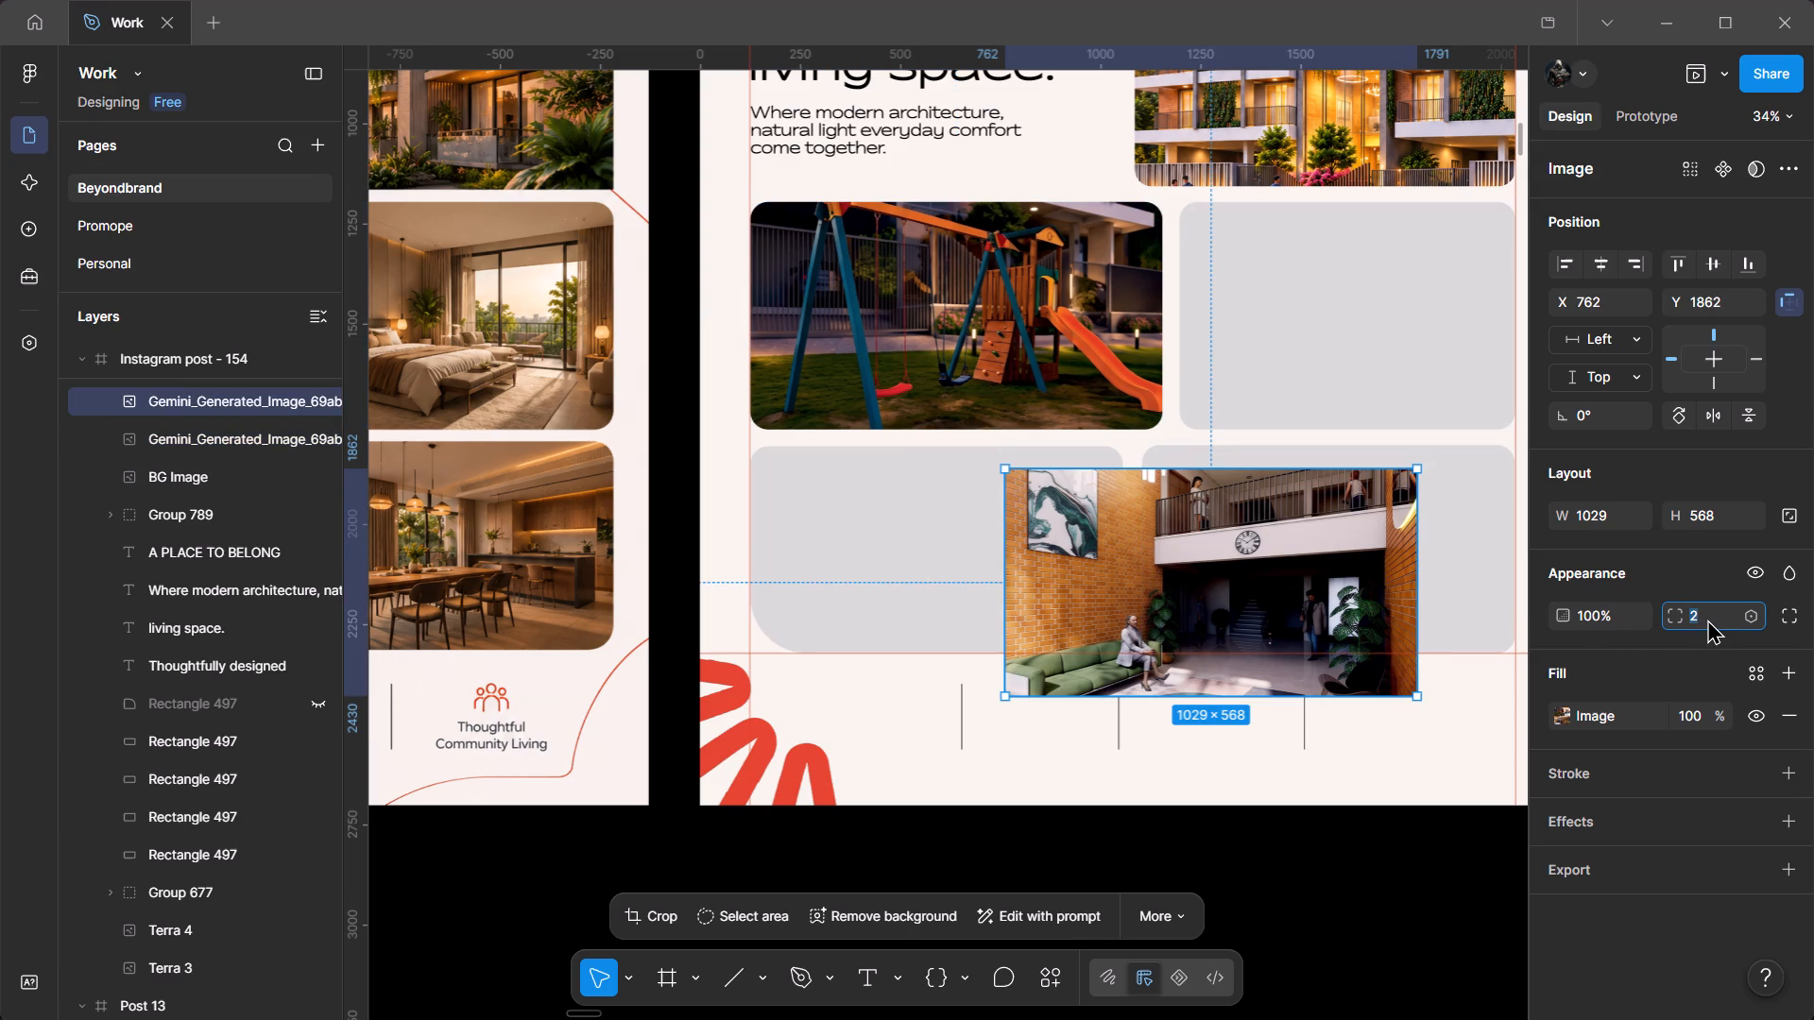
key(ctrl+v)
key(Return)
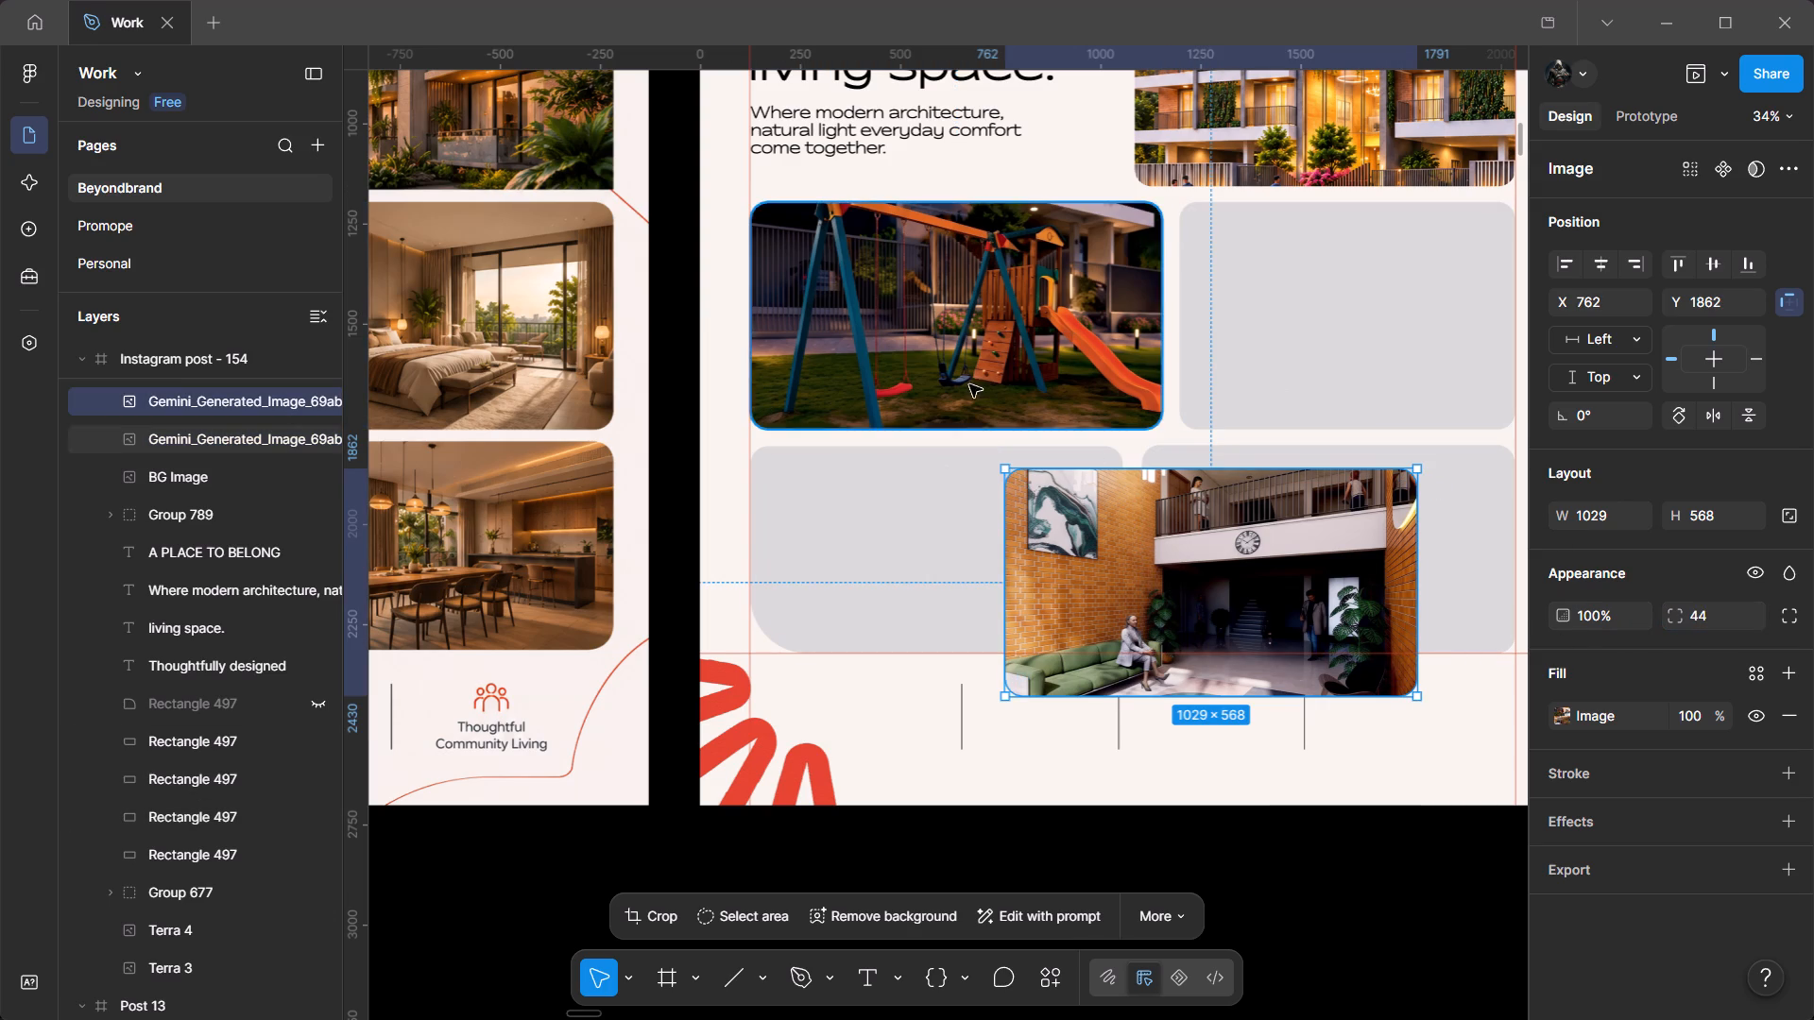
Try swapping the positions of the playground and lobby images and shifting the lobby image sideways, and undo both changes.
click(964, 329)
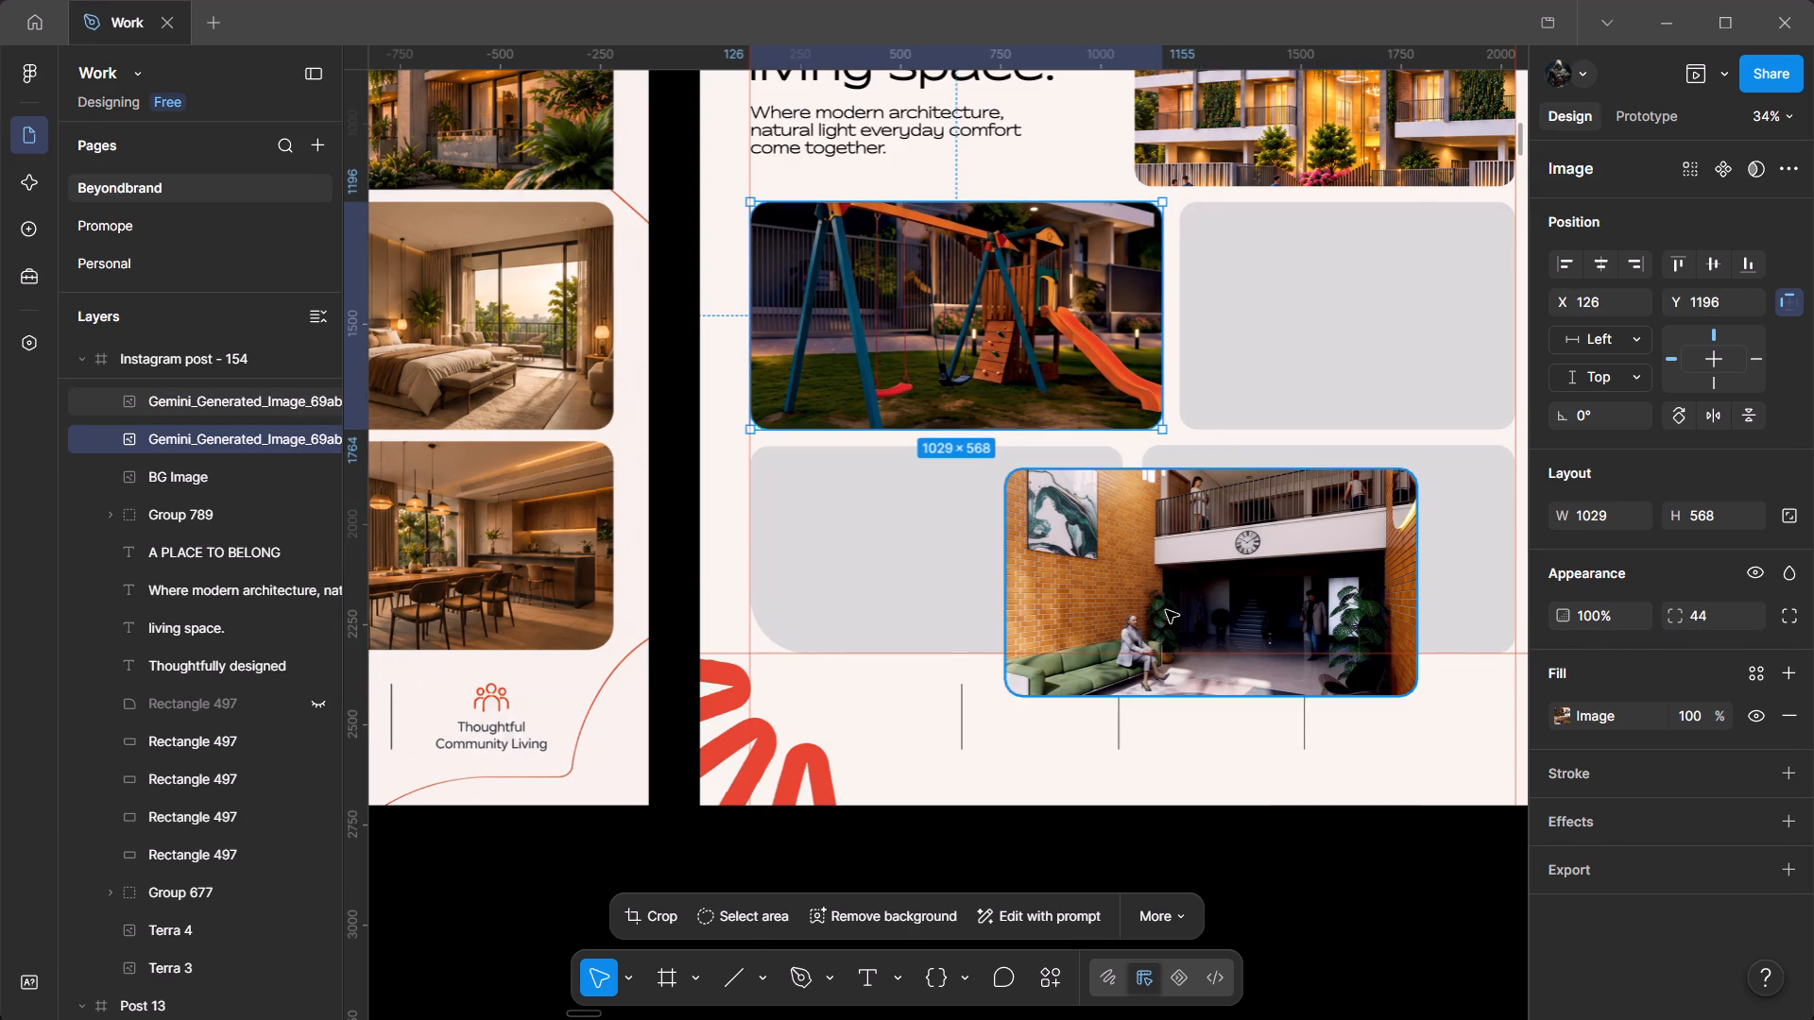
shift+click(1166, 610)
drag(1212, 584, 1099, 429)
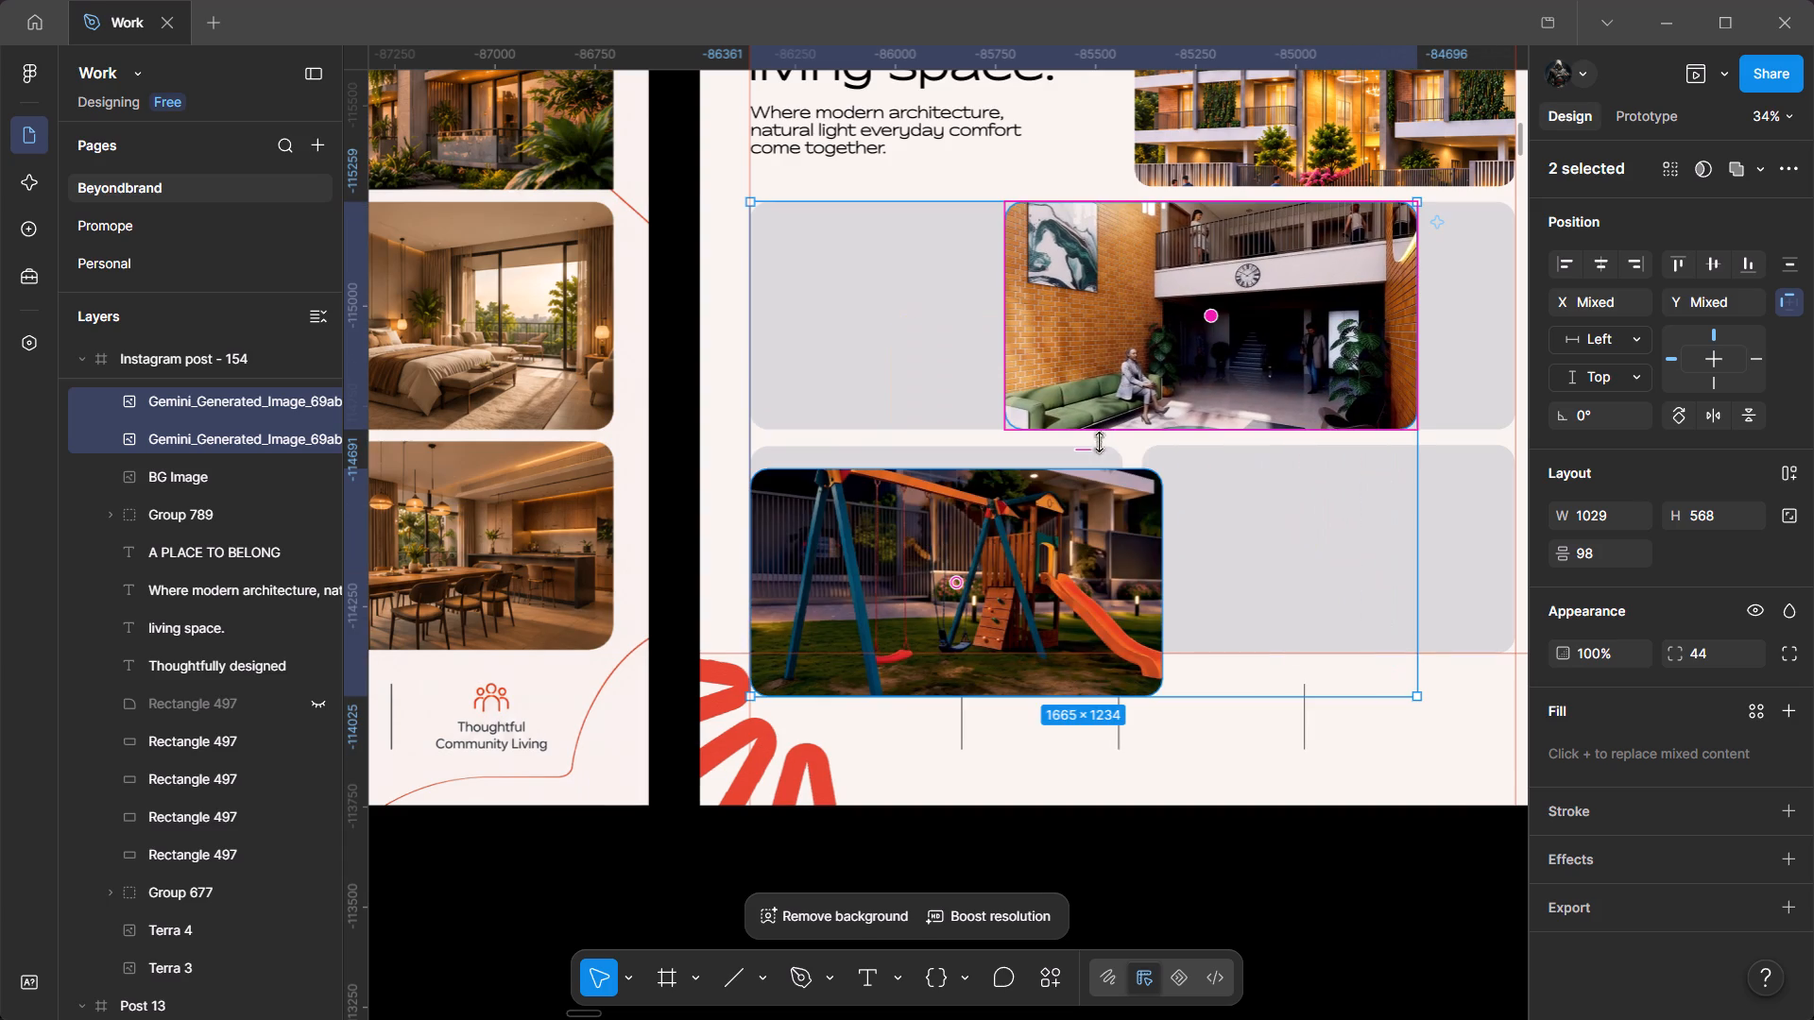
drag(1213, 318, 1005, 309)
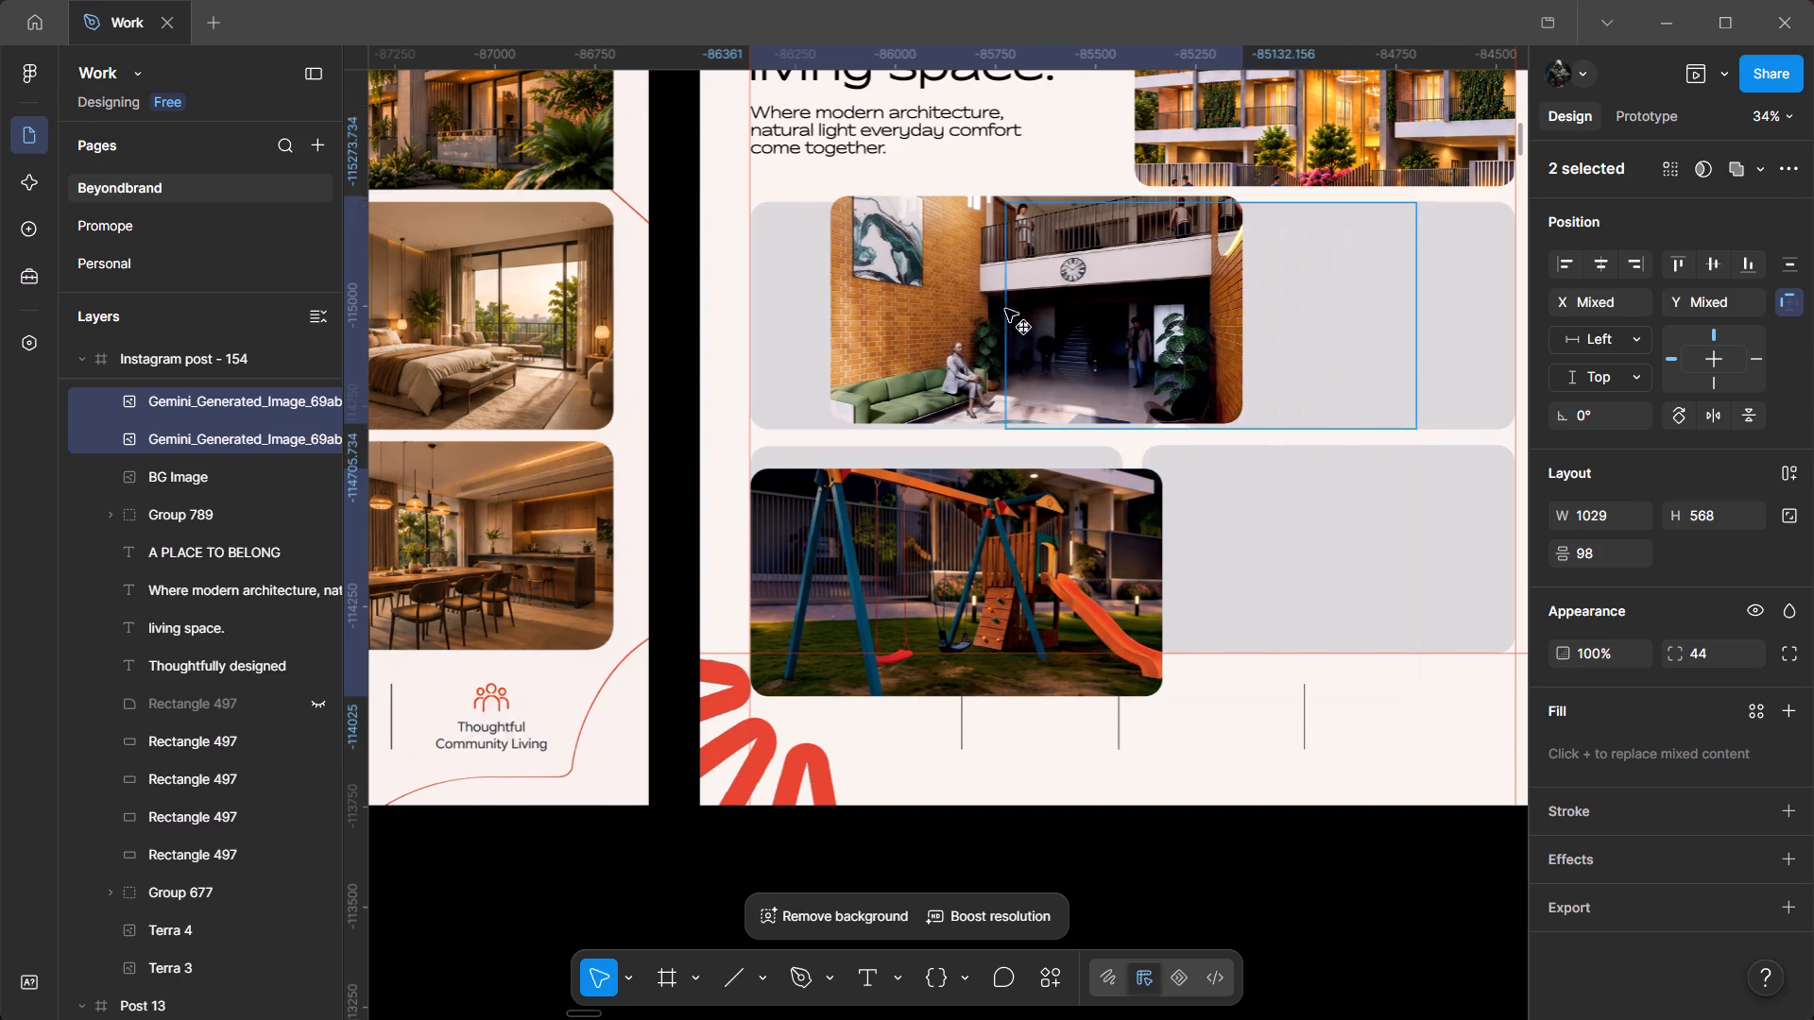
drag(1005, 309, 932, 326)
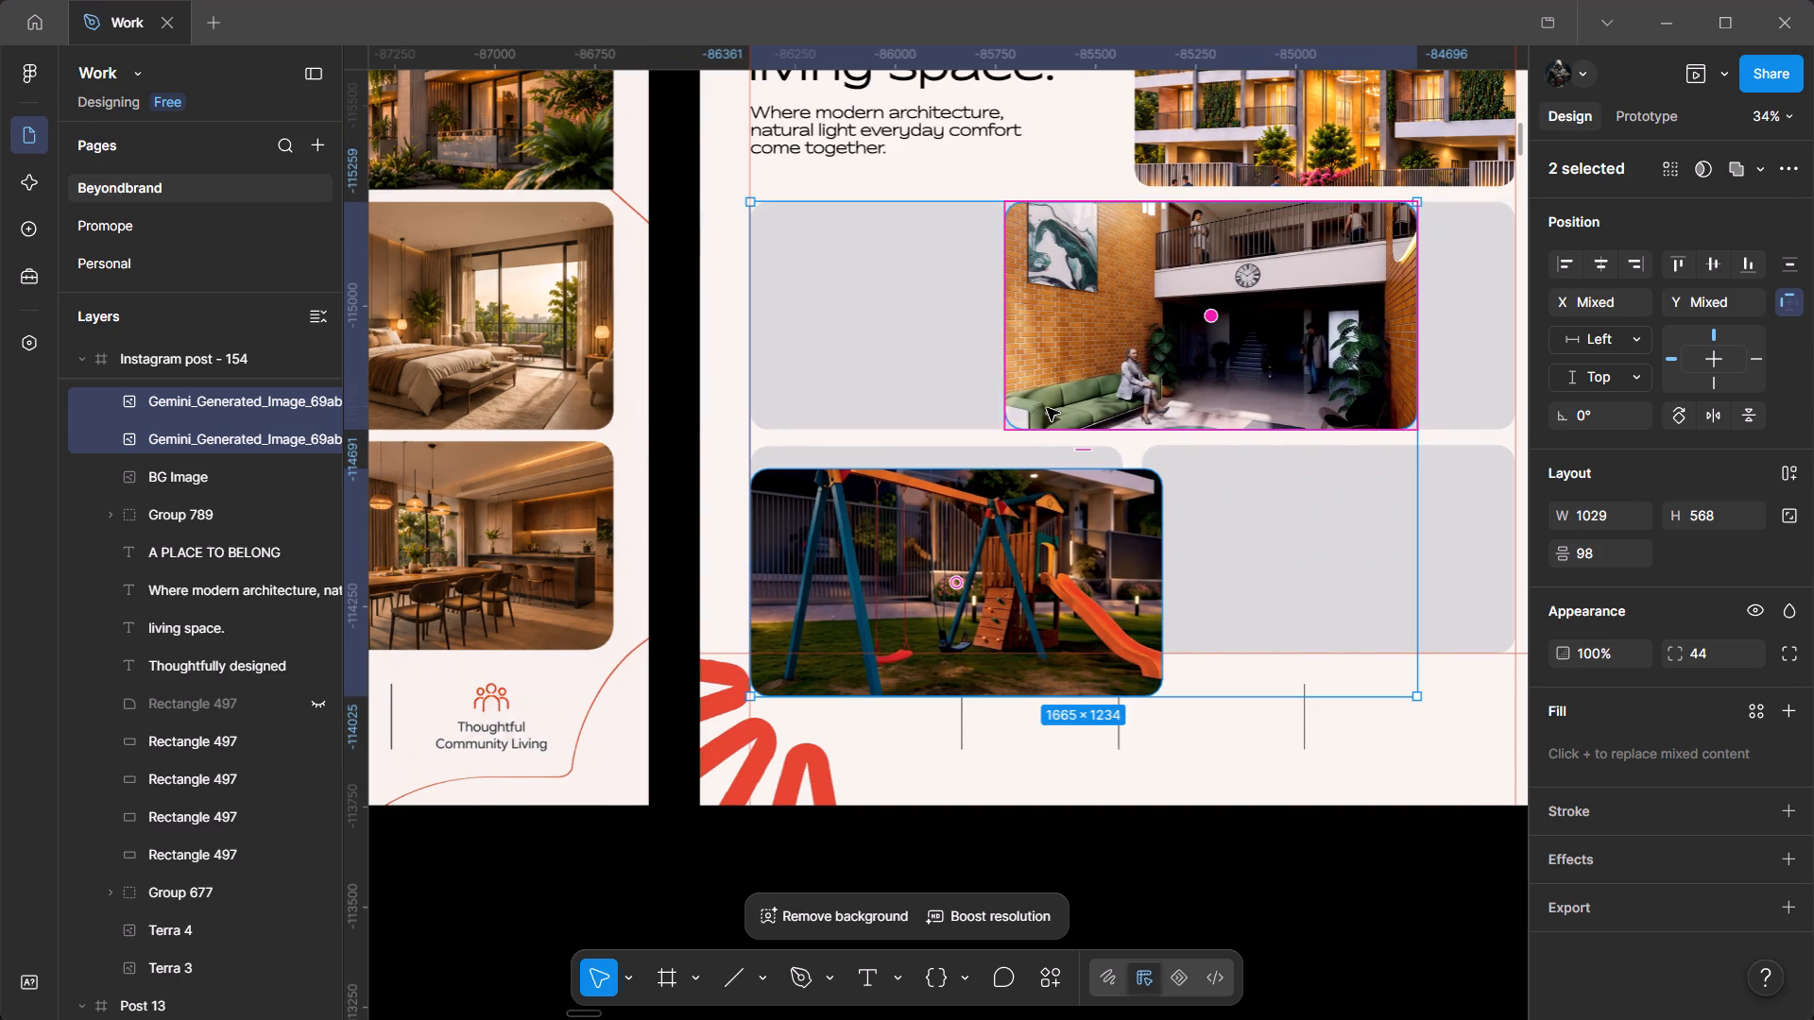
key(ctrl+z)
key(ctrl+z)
Move the lobby image directly below the playground image, aligned with its left edge and leaving a gap of 42.
click(1174, 519)
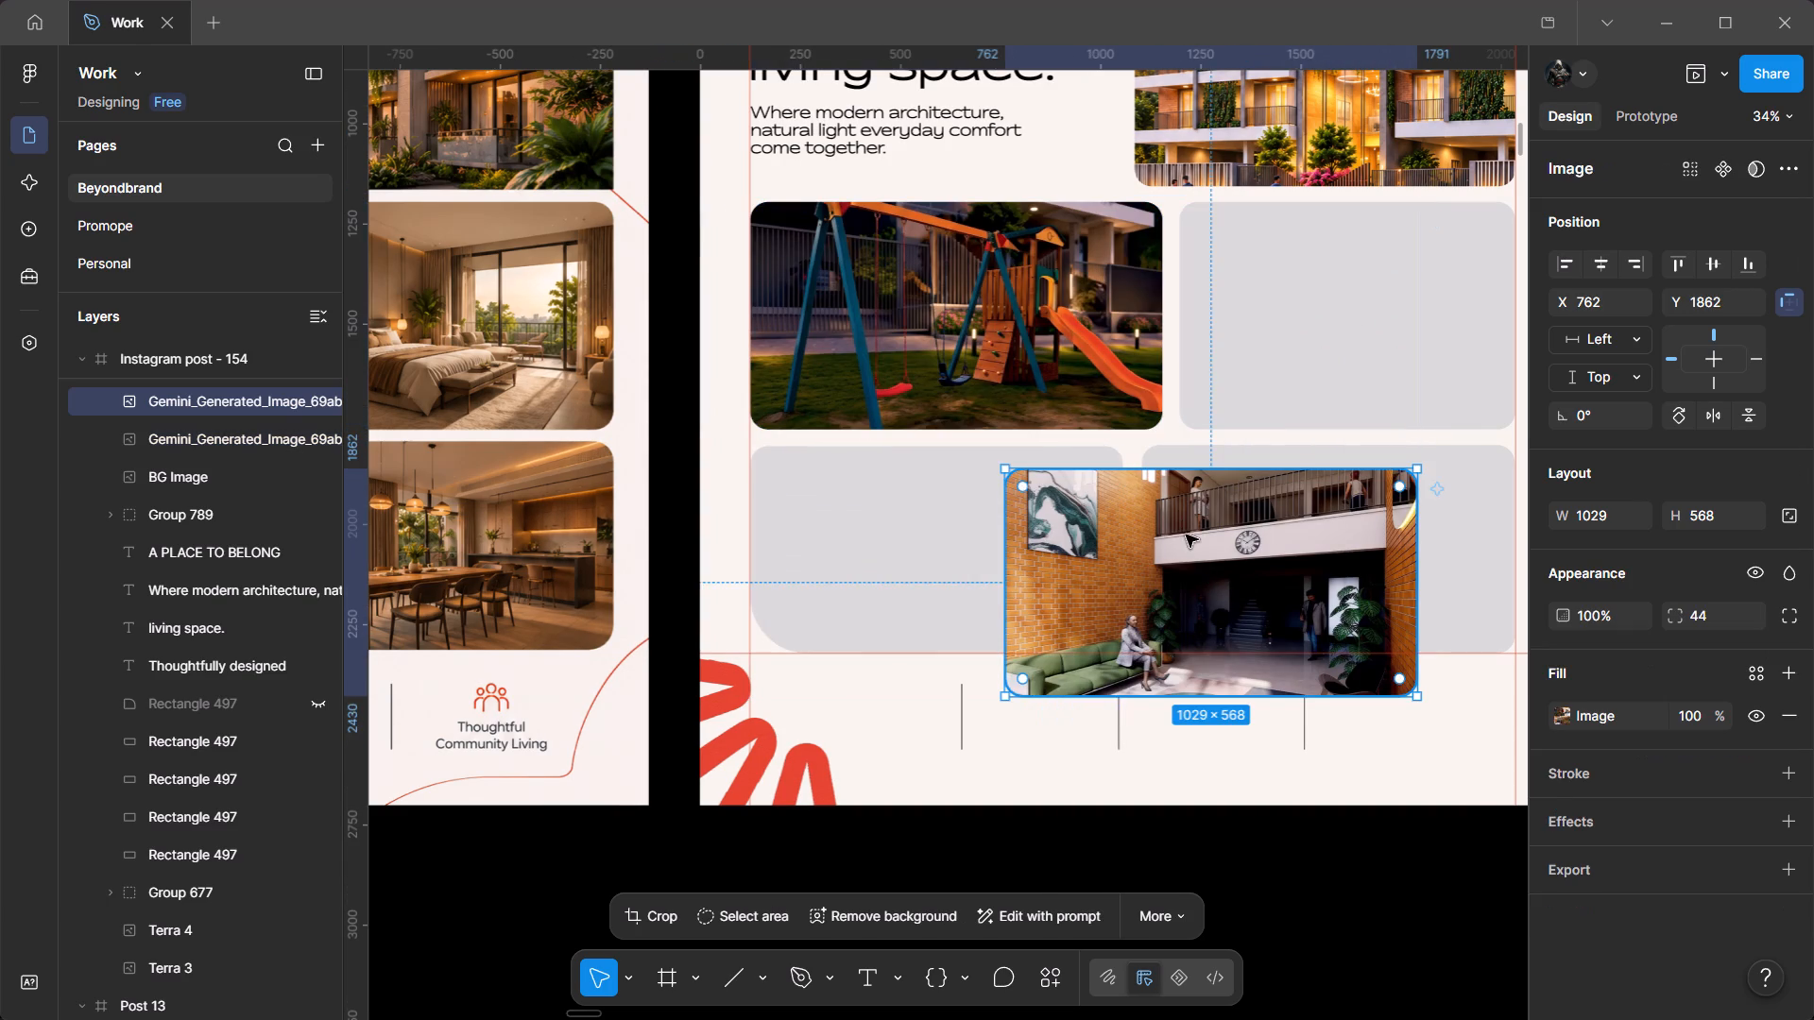
drag(1187, 534, 933, 516)
Swap the playground and lobby images so the lobby fills the upper slot and the playground sits below it.
click(949, 367)
shift+click(936, 520)
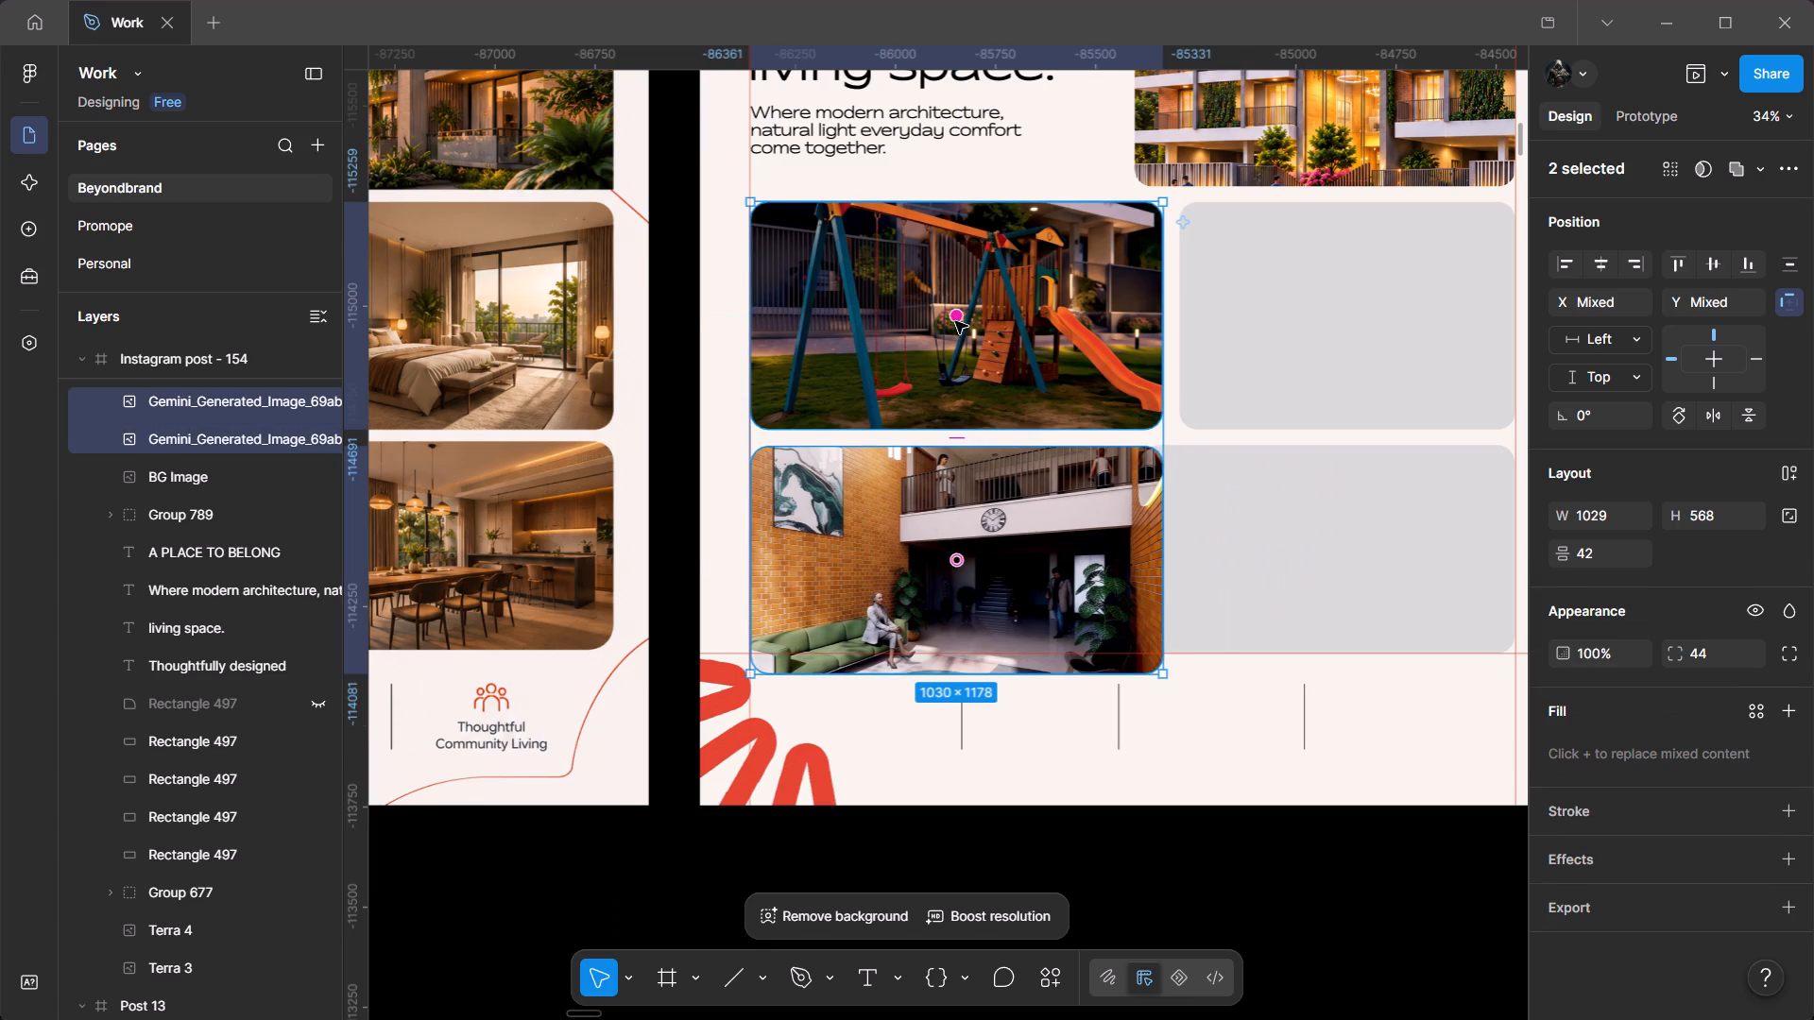
drag(955, 321, 961, 513)
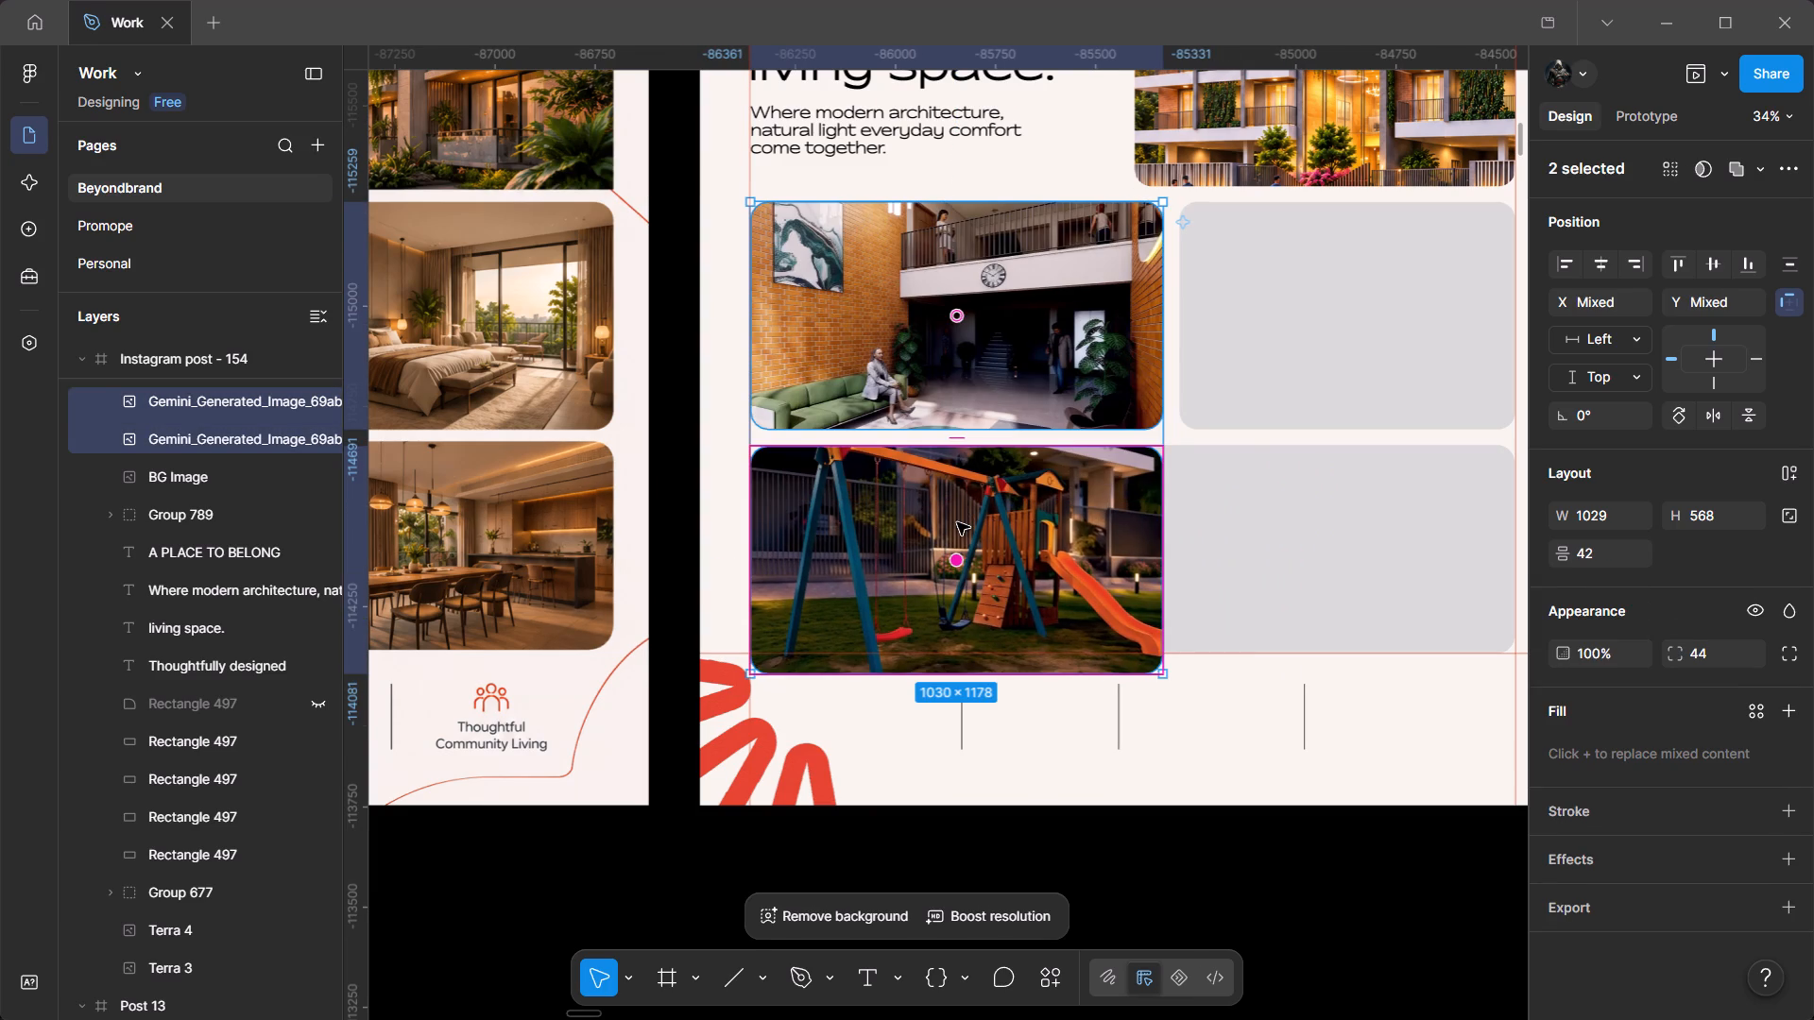
Move the playground image from the lower-left slot over to the placeholder in the frame's lower-right slot.
click(957, 522)
ctrl+scroll(963, 525, down, 6)
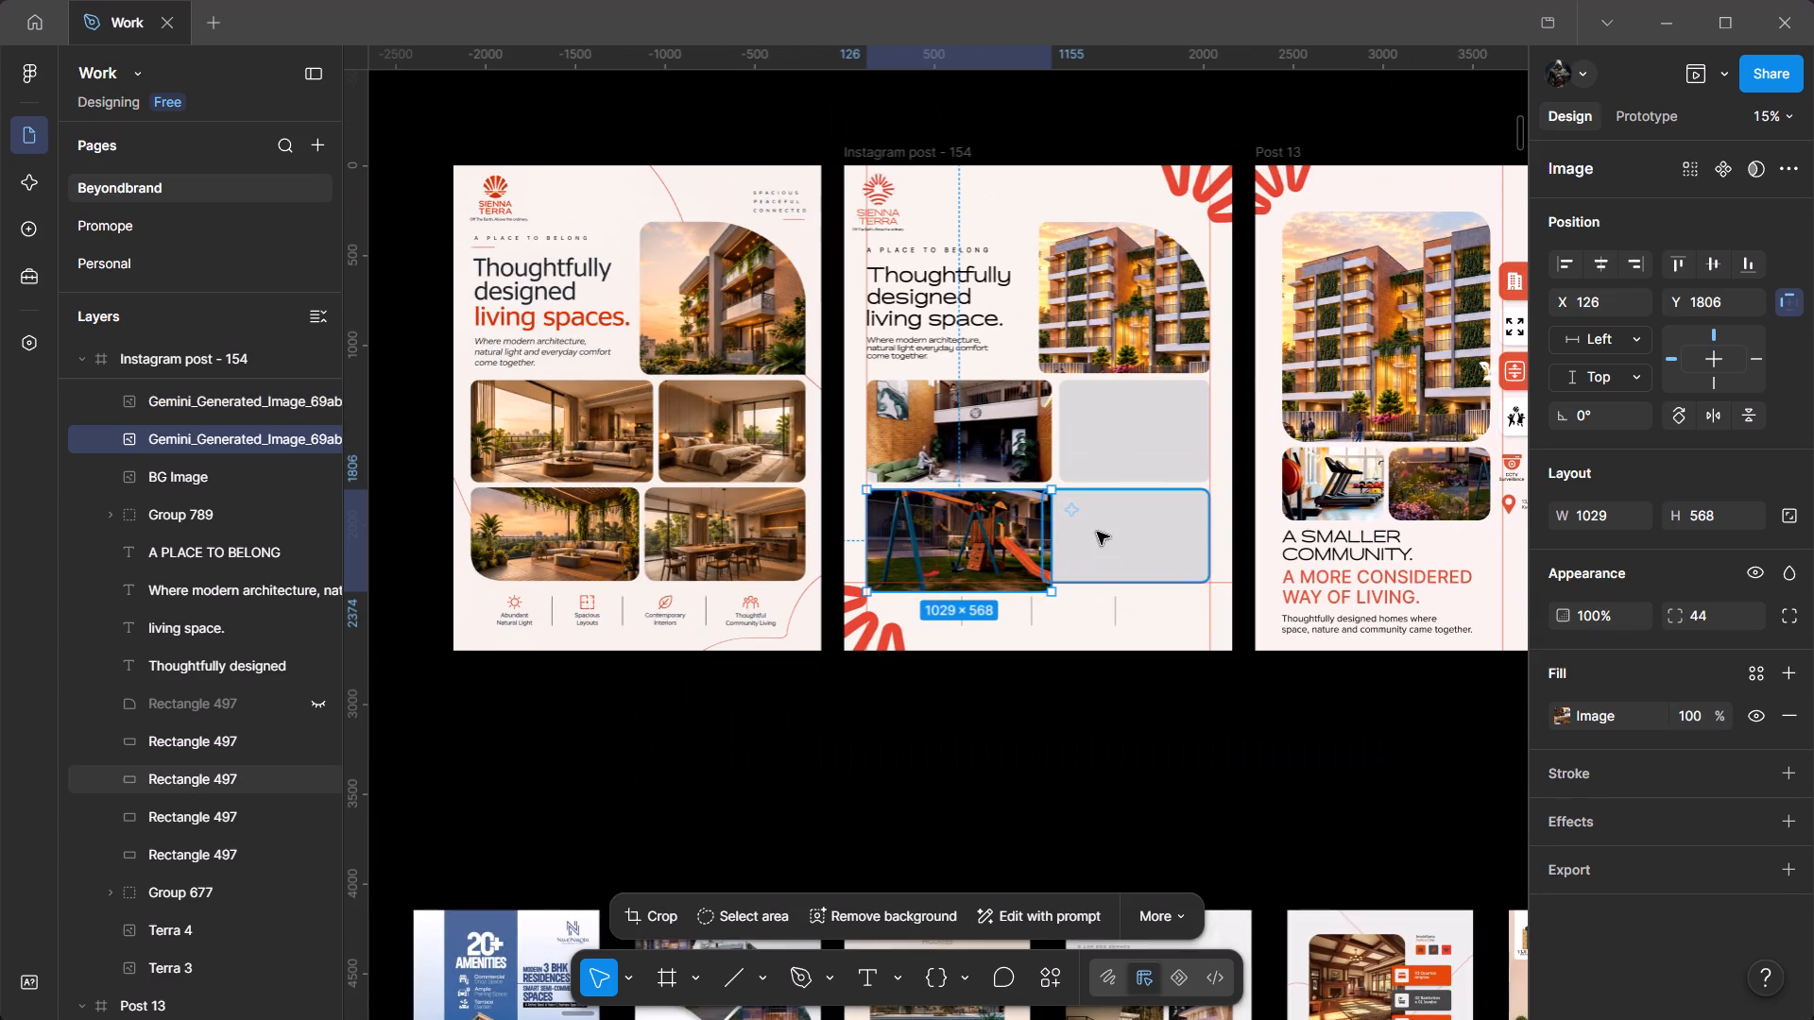
ctrl+scroll(1074, 534, up, 4)
click(907, 495)
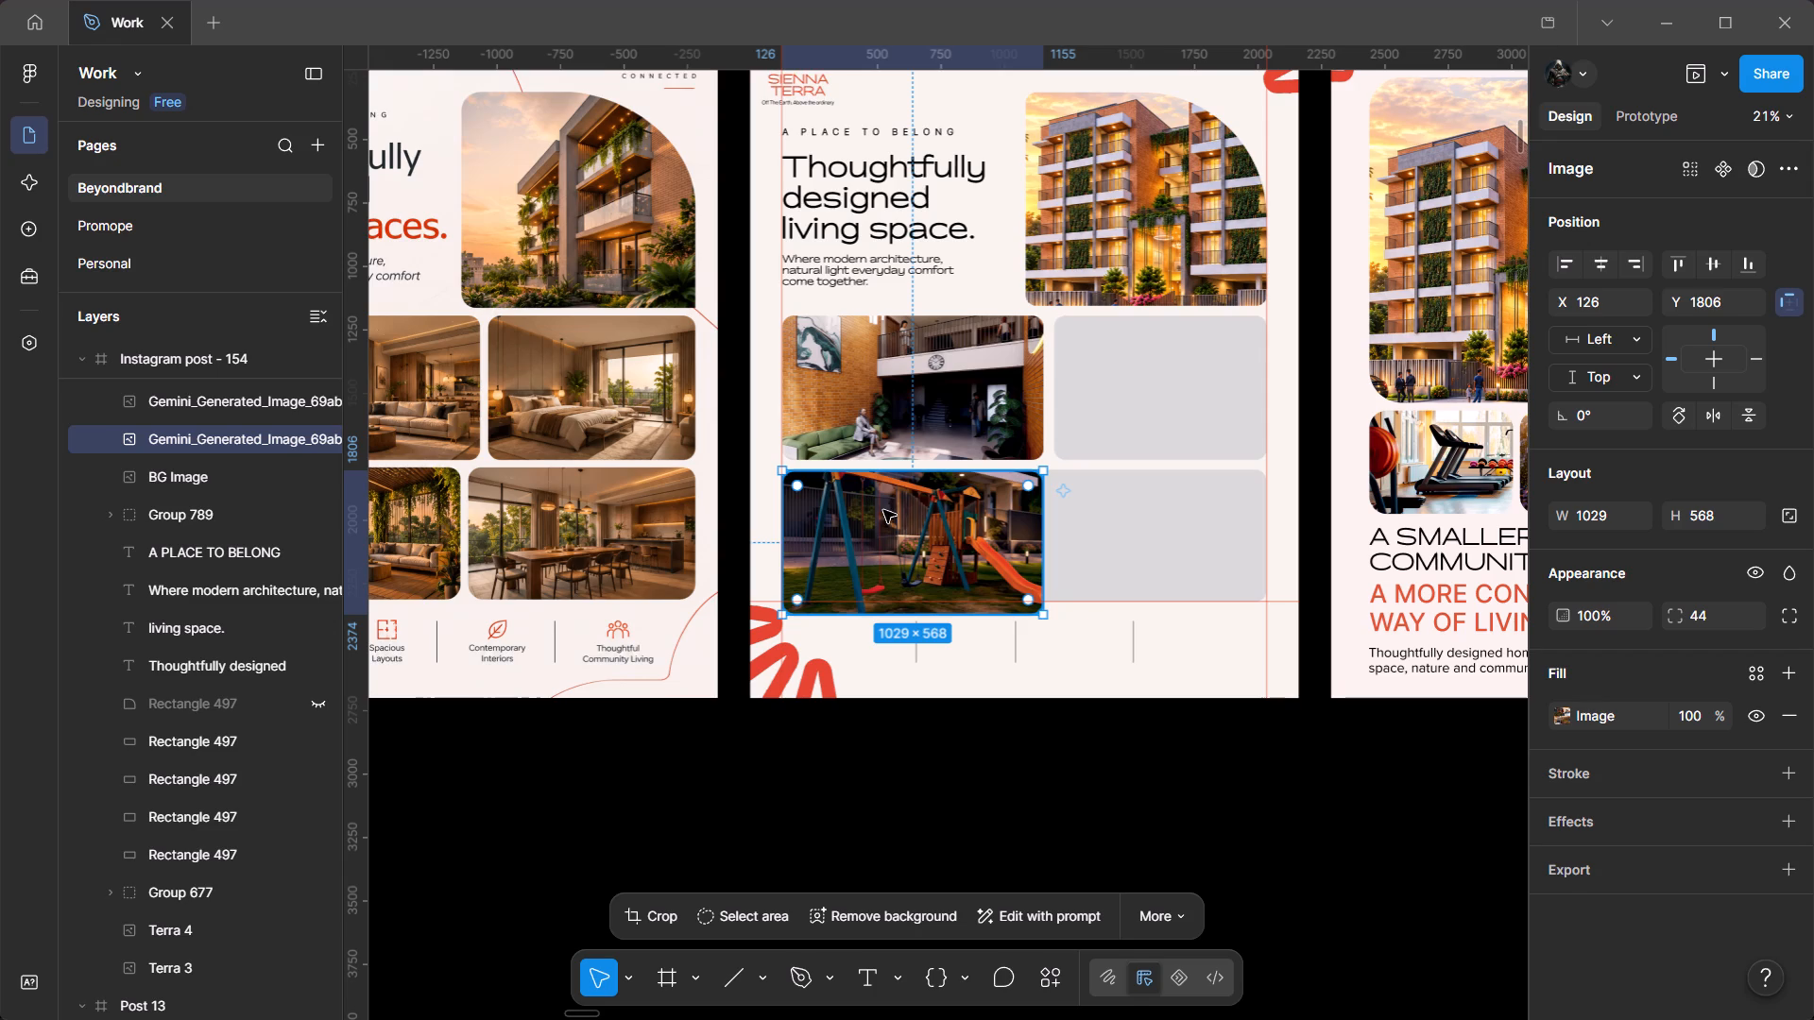
scroll(977, 514, down, 2)
drag(958, 498, 924, 422)
drag(865, 408, 1104, 545)
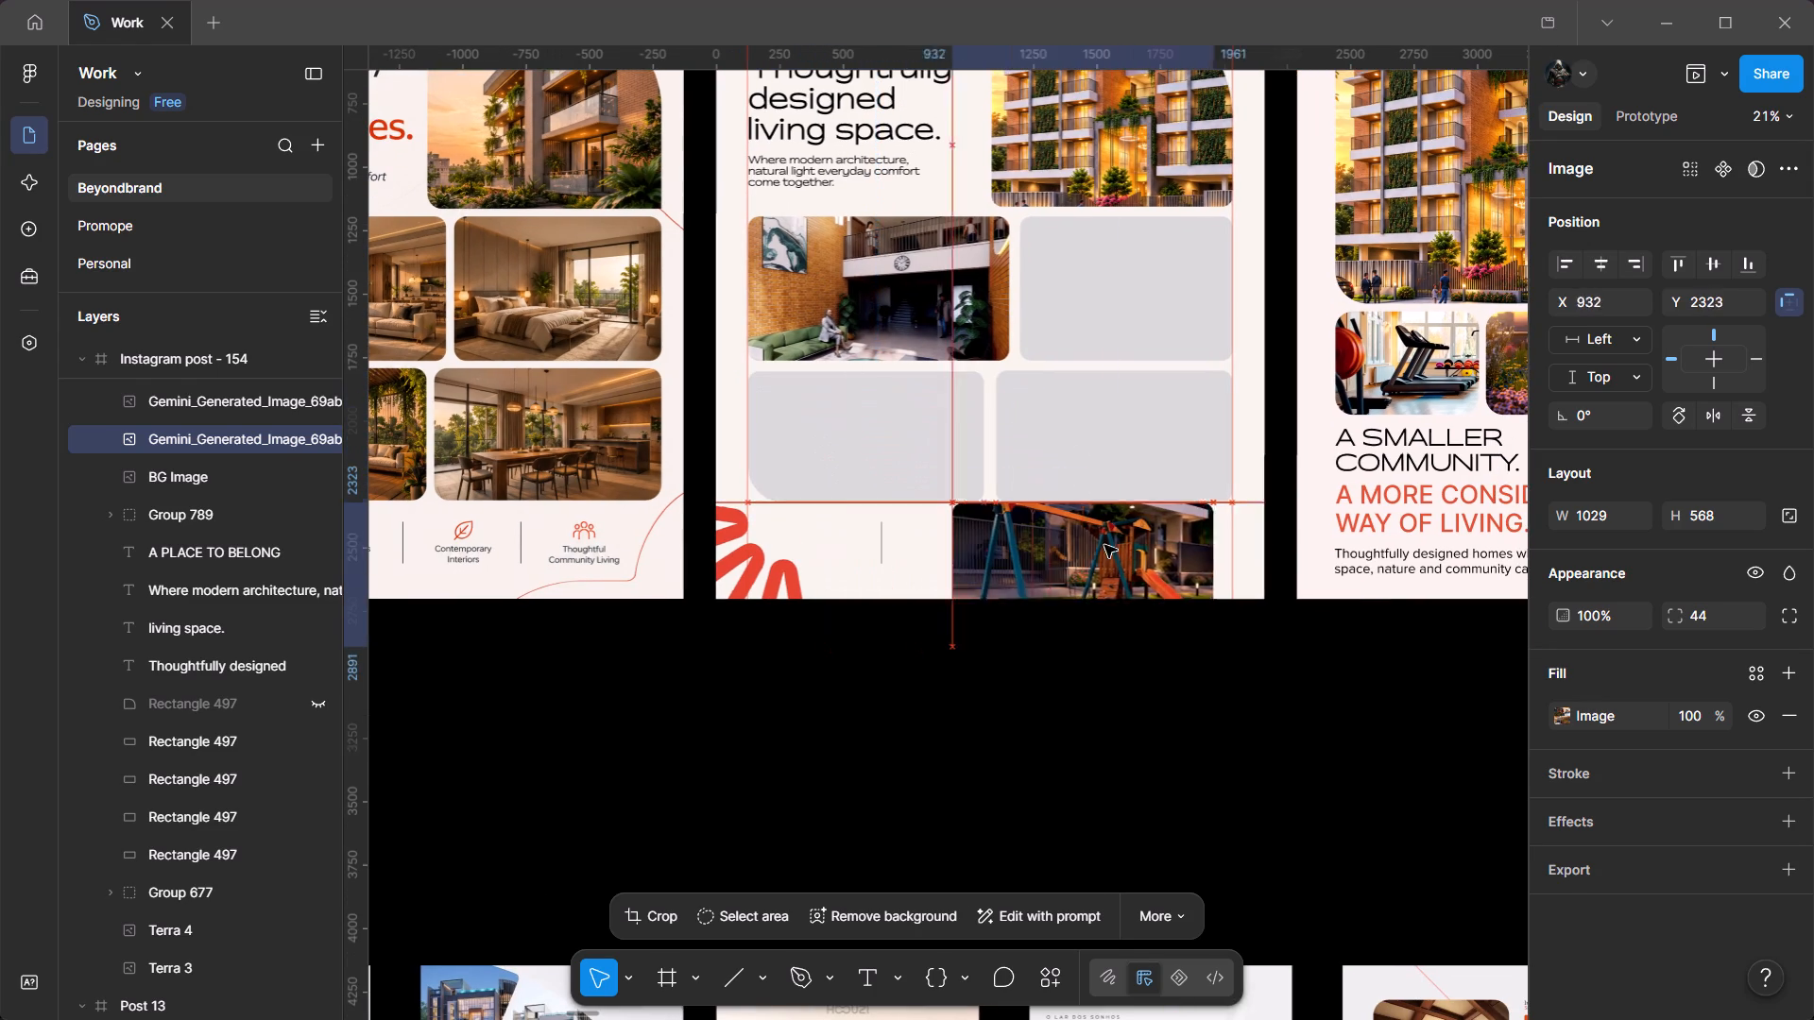
drag(1104, 545, 1116, 413)
ctrl+scroll(1057, 403, up, 11)
drag(1001, 413, 979, 438)
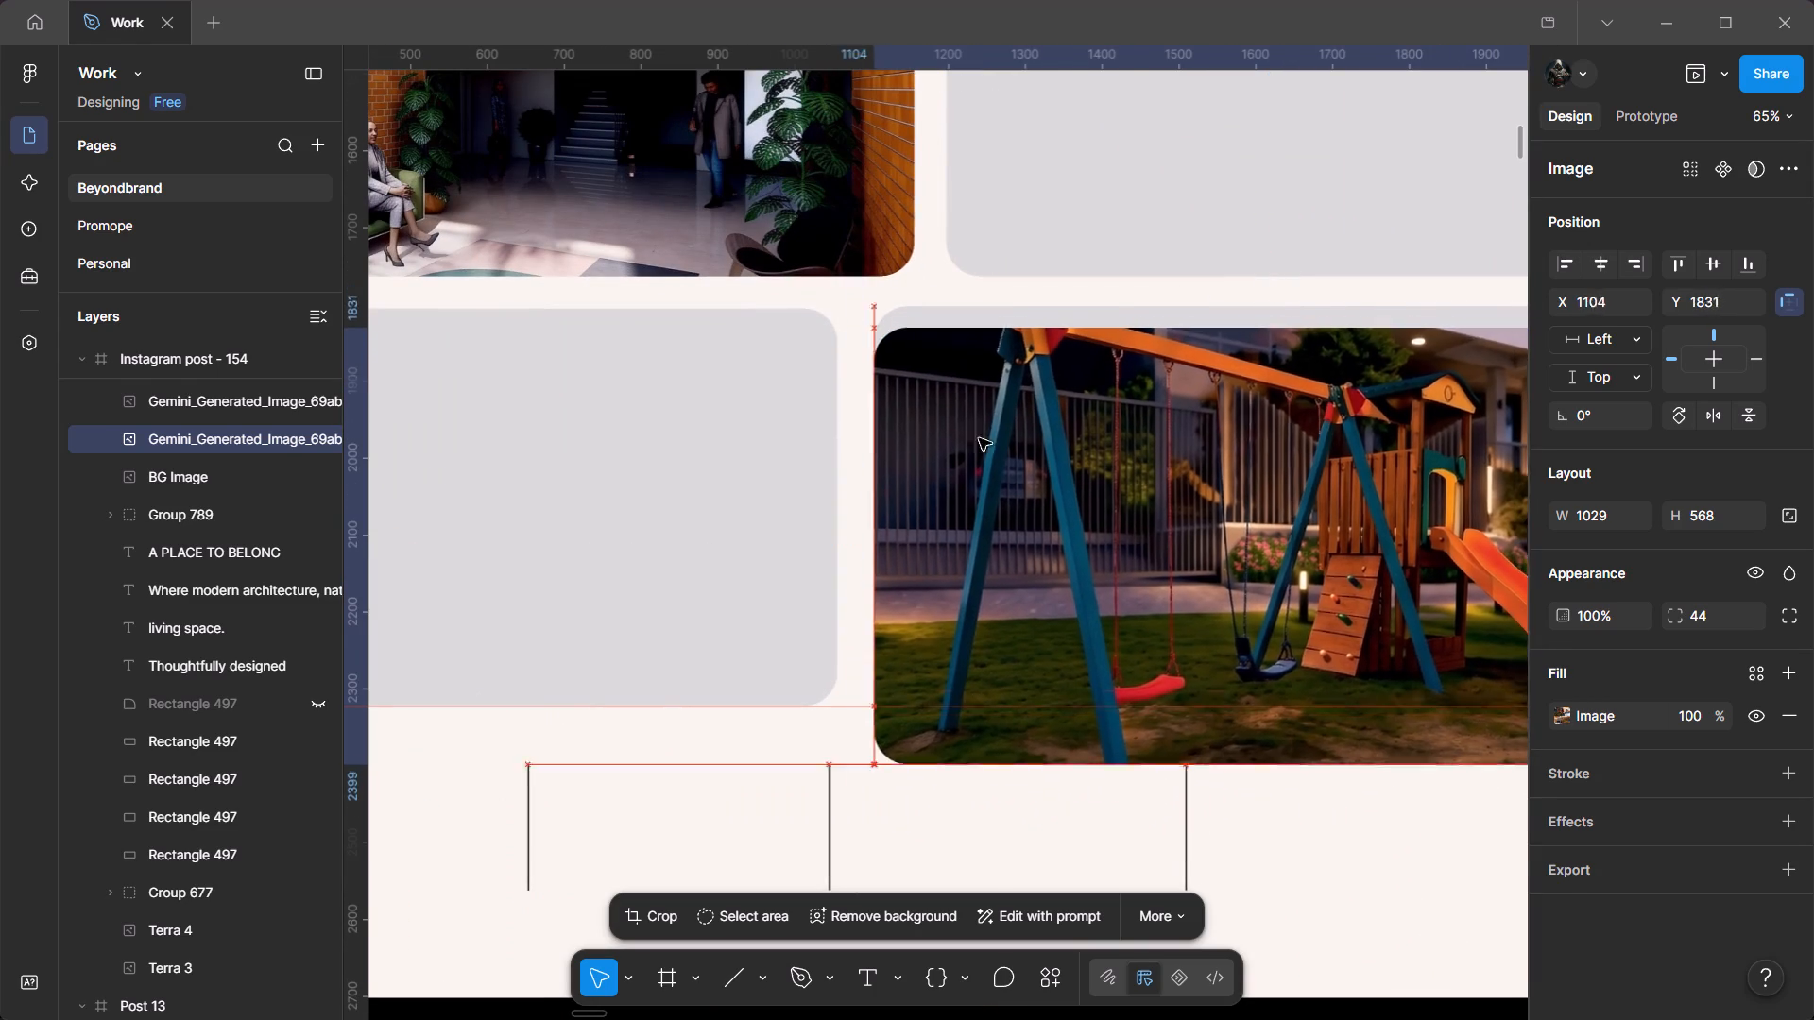
drag(979, 438, 972, 512)
Resize the playground image to 931 wide and 520 high, matching the lower-right placeholder.
click(1014, 338)
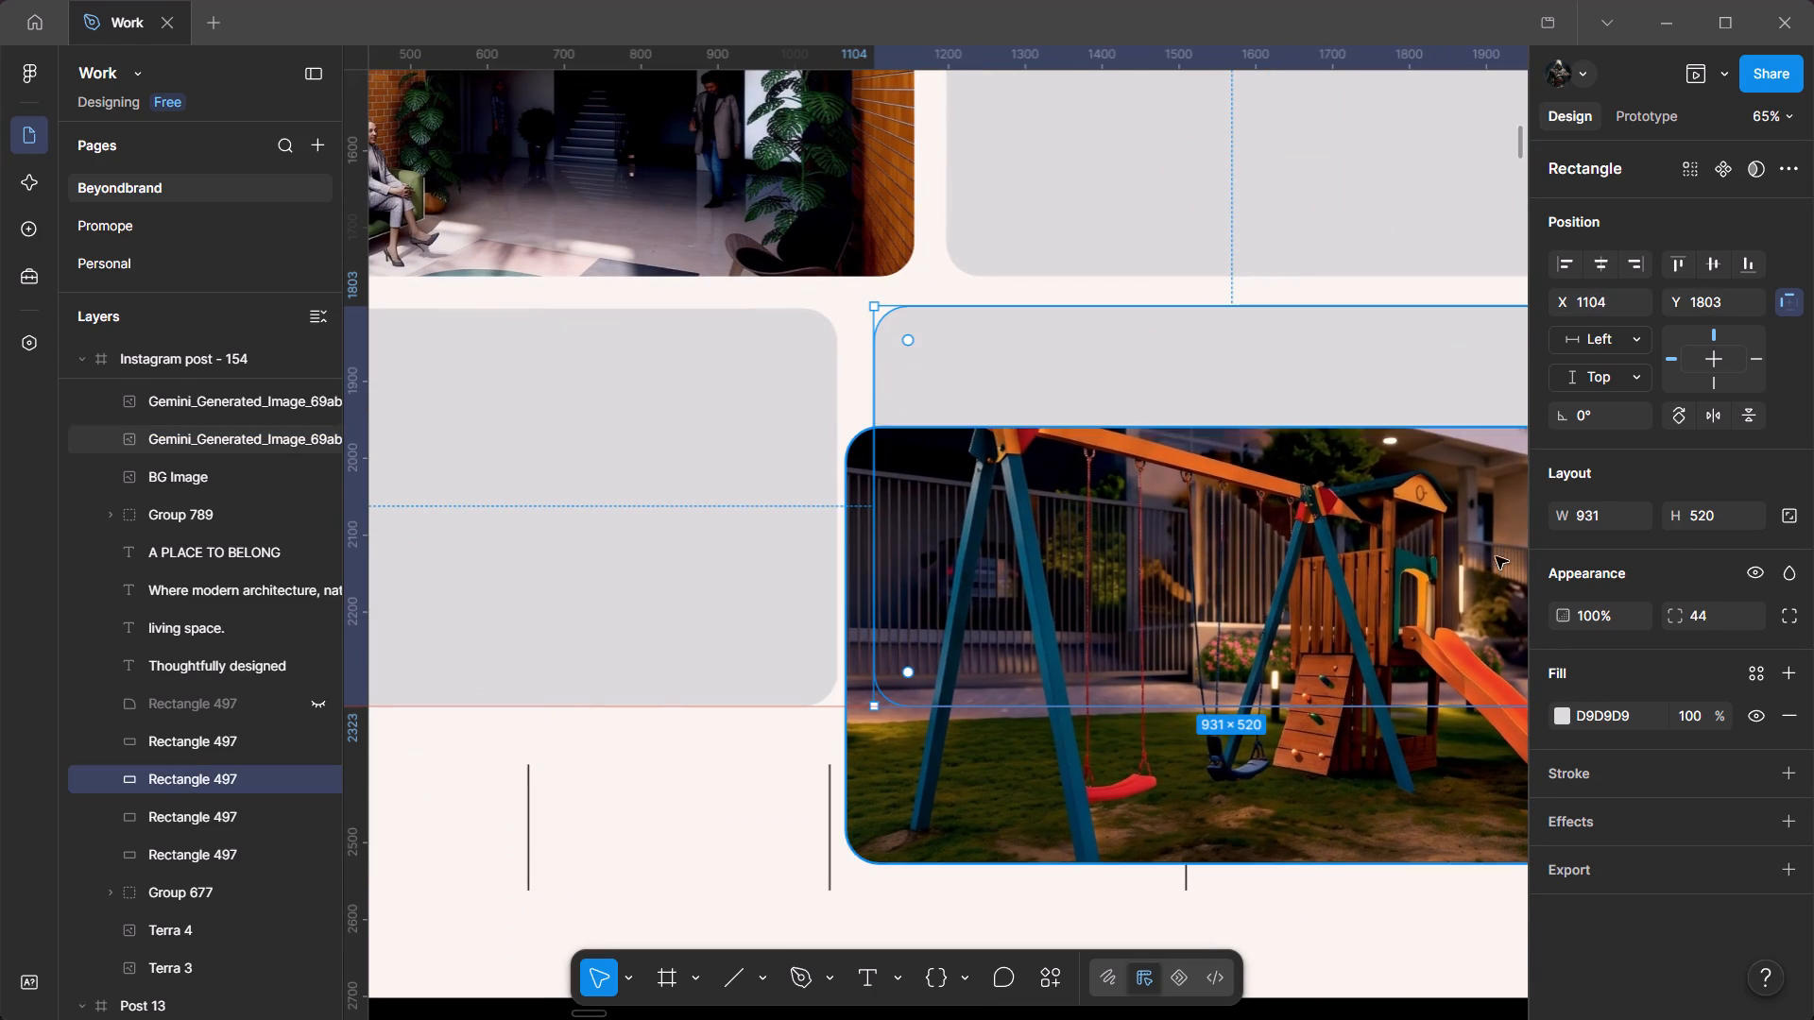
click(1095, 782)
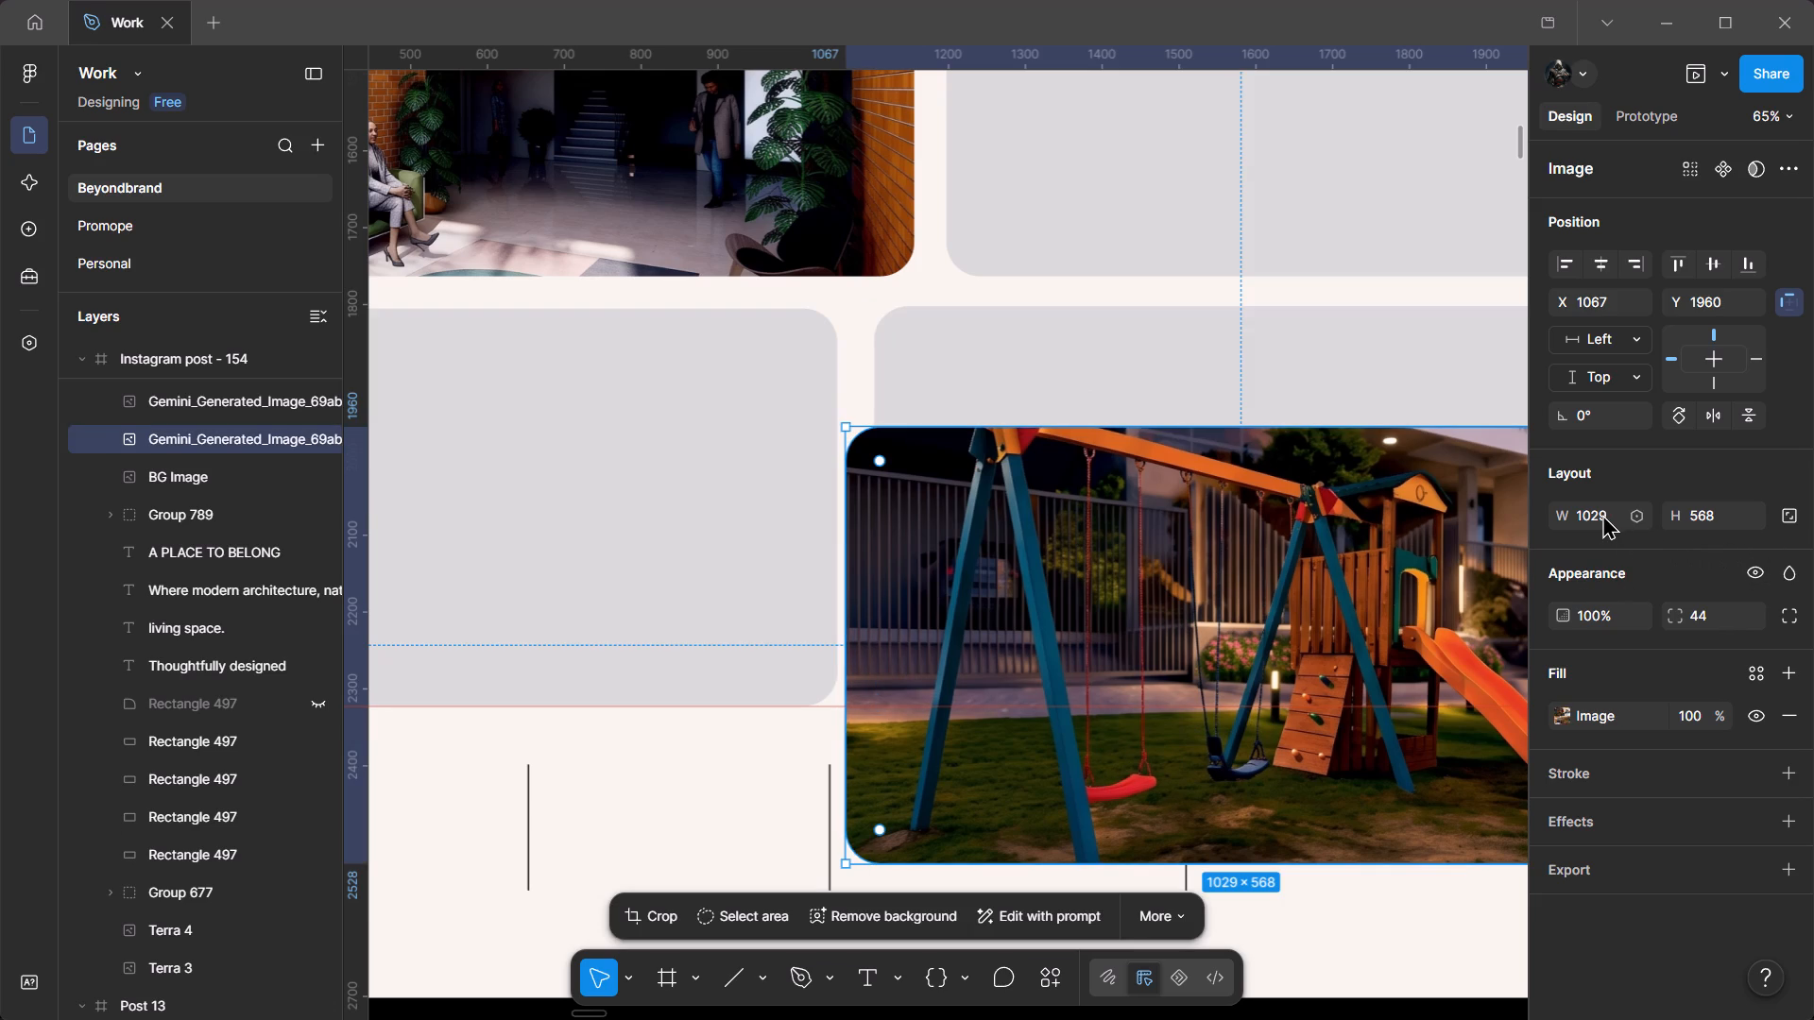
click(1598, 512)
text(931)
key(Return)
click(1070, 365)
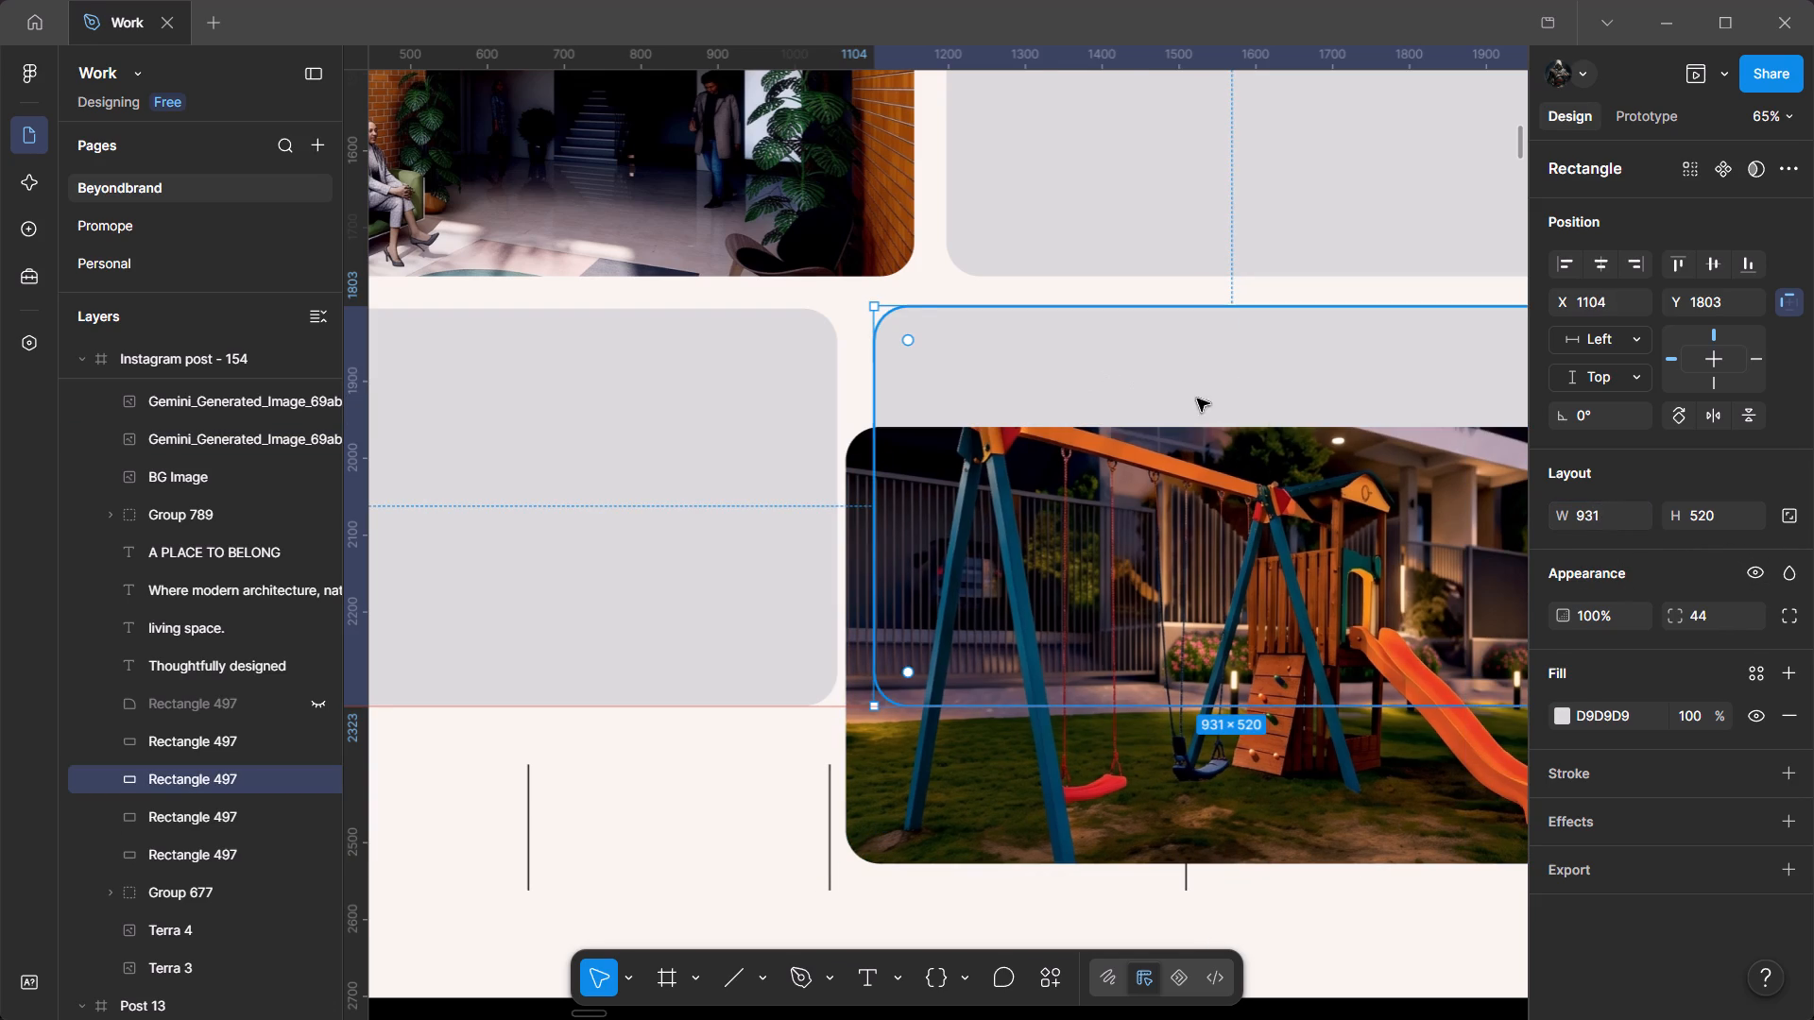
click(1023, 803)
click(1040, 807)
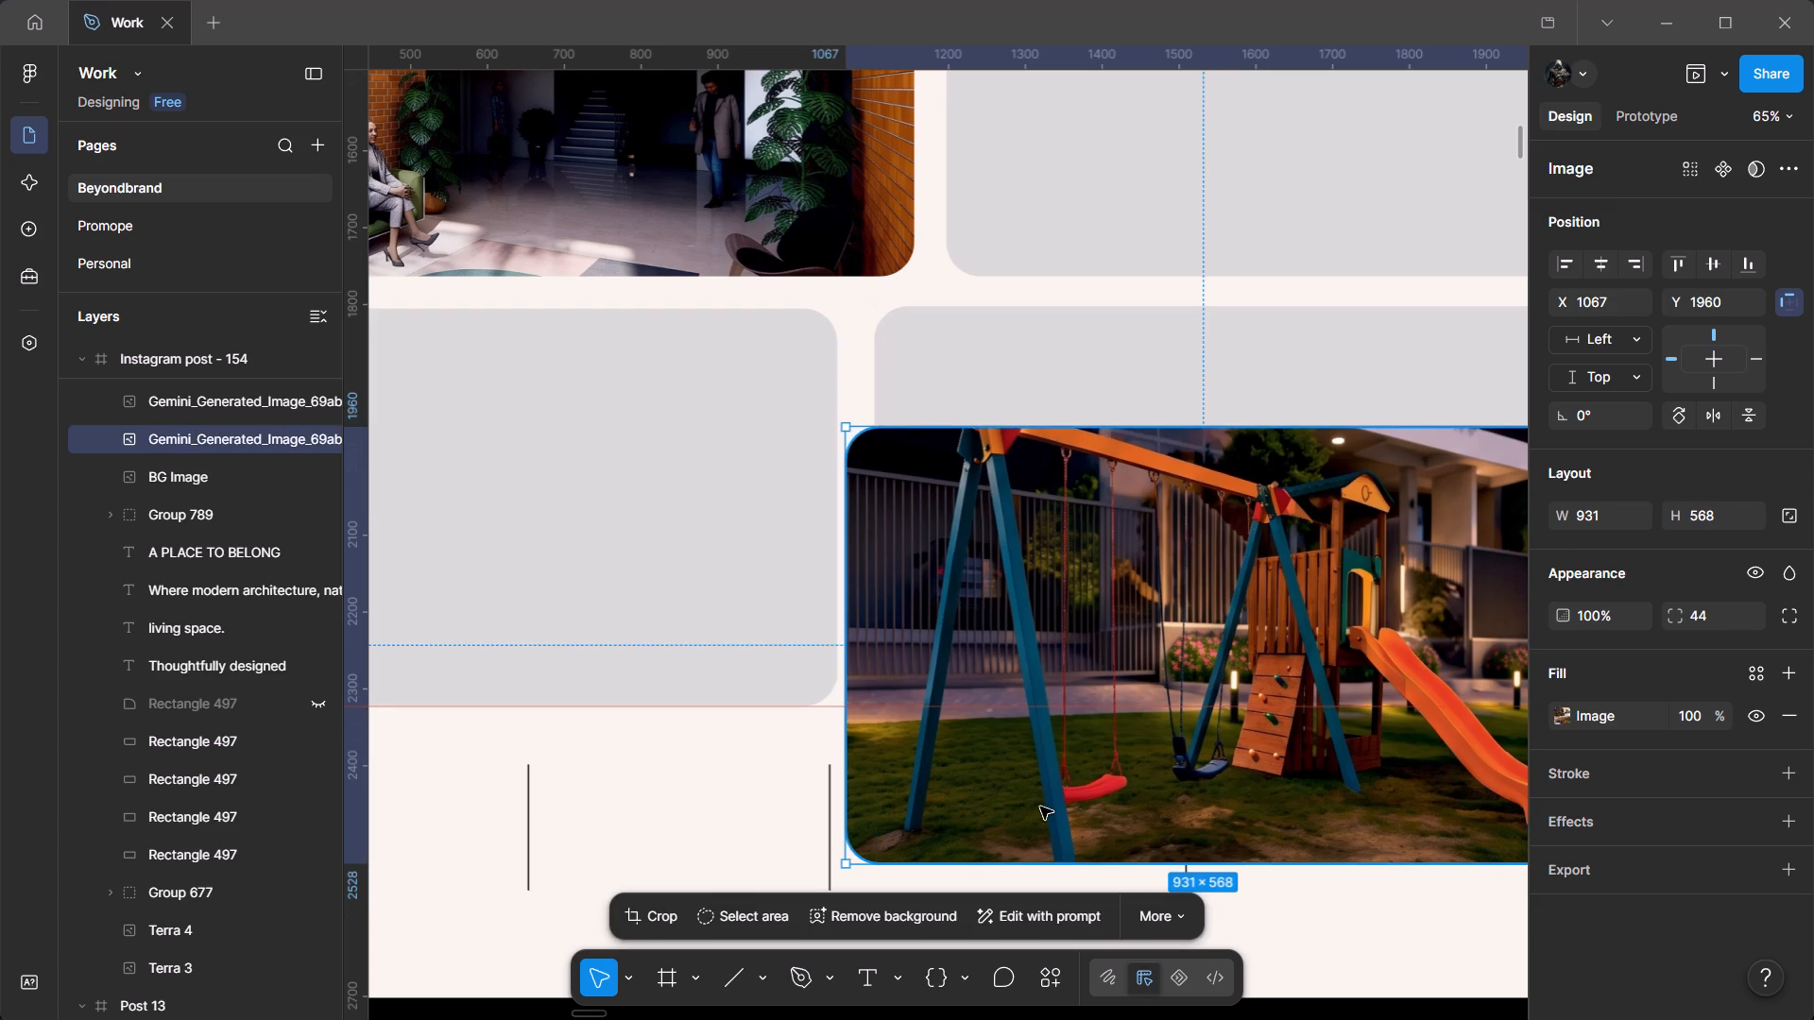
click(1728, 515)
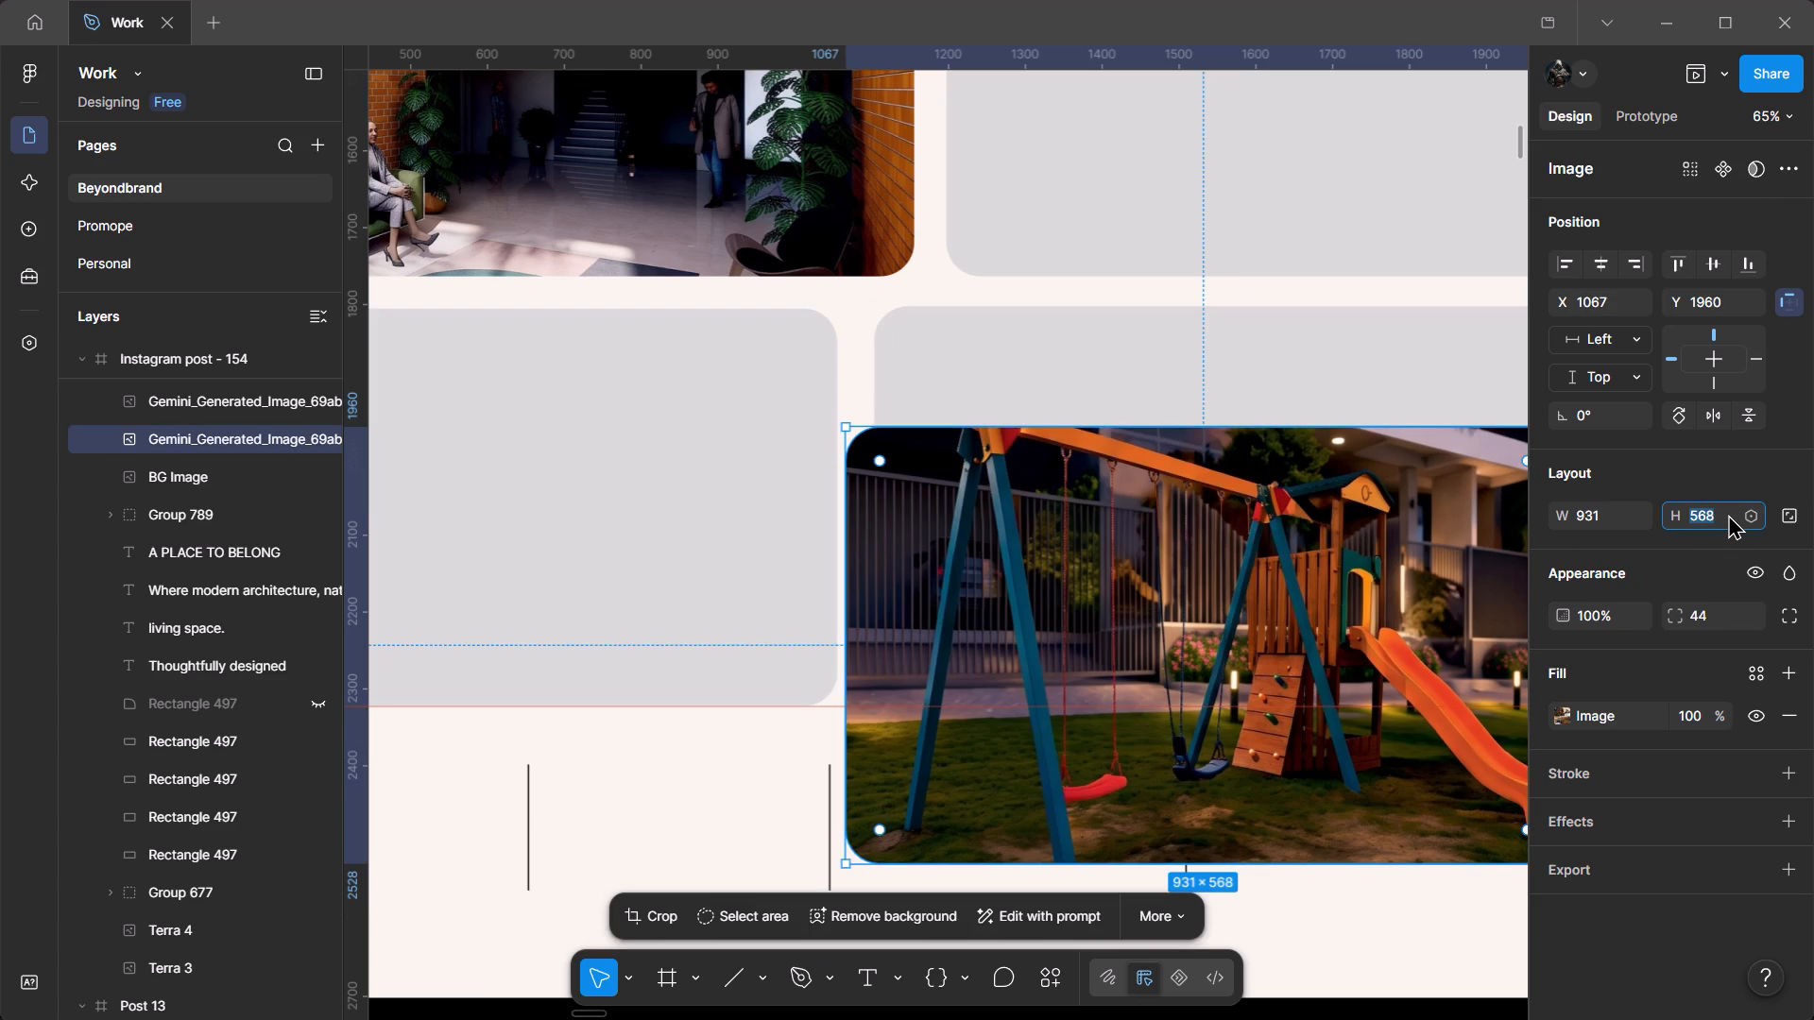
text(52)
key(Return)
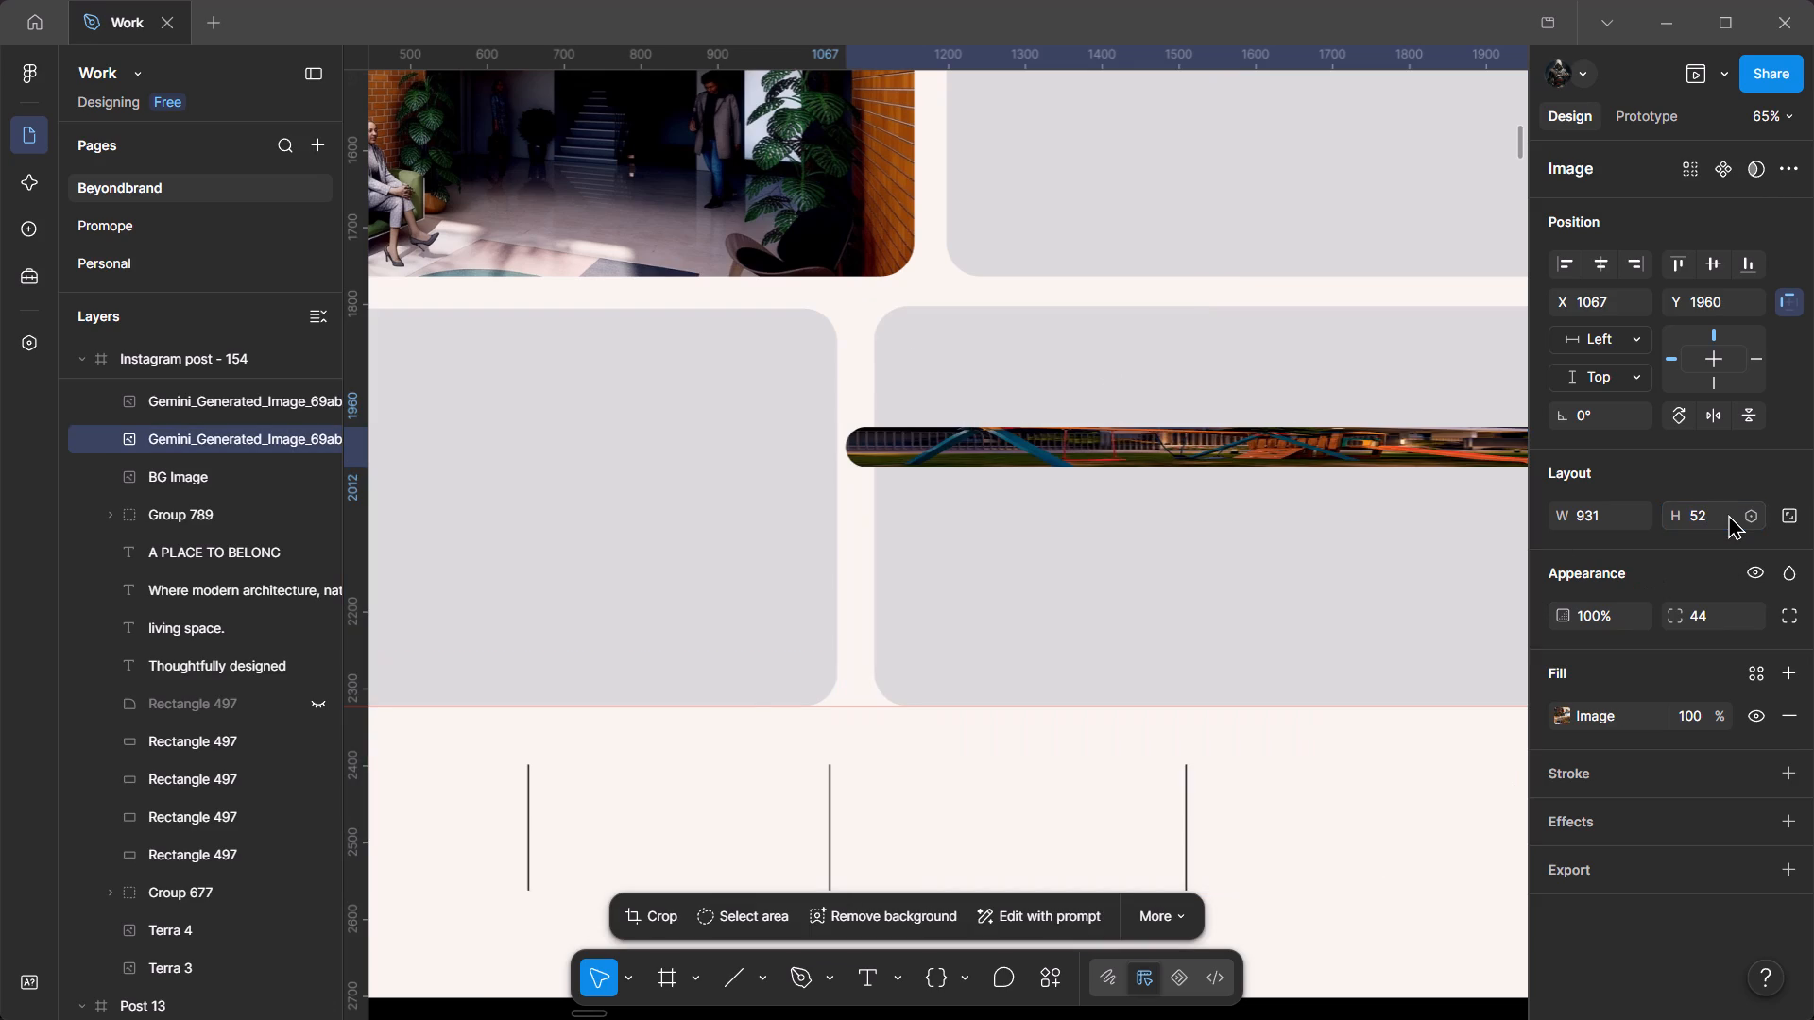
click(1728, 514)
text(52)
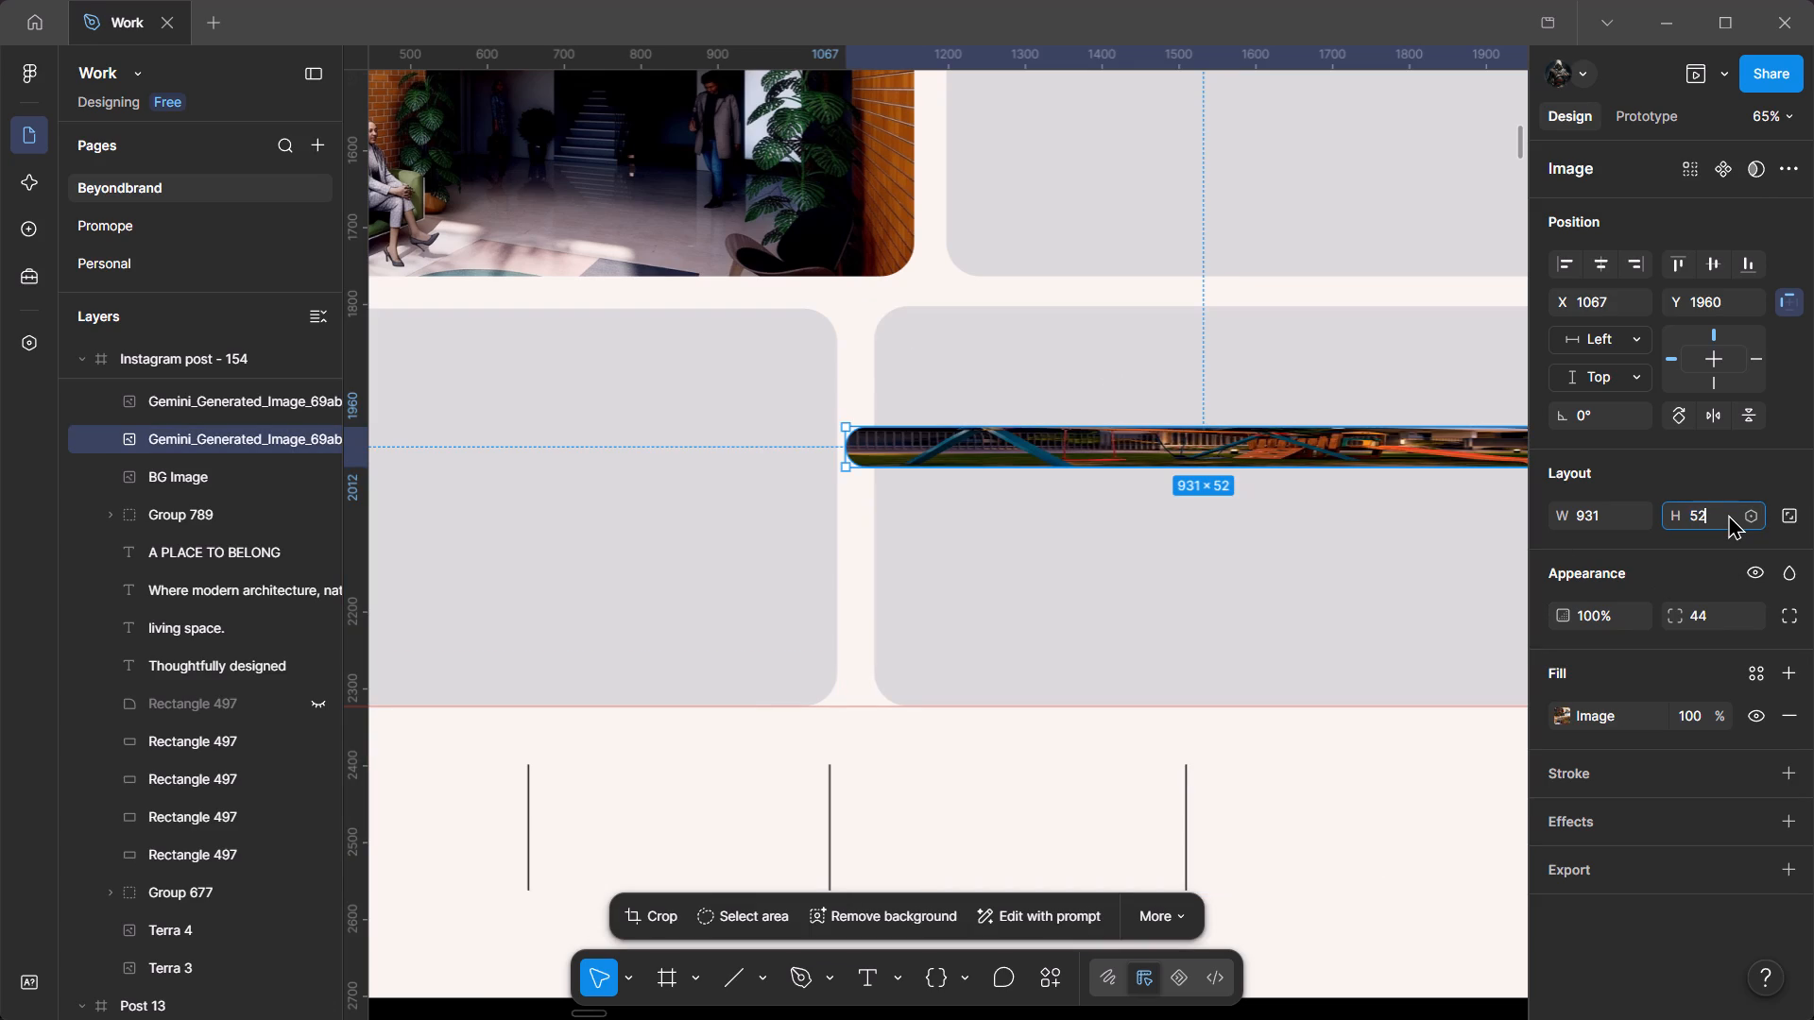
key(0)
key(Return)
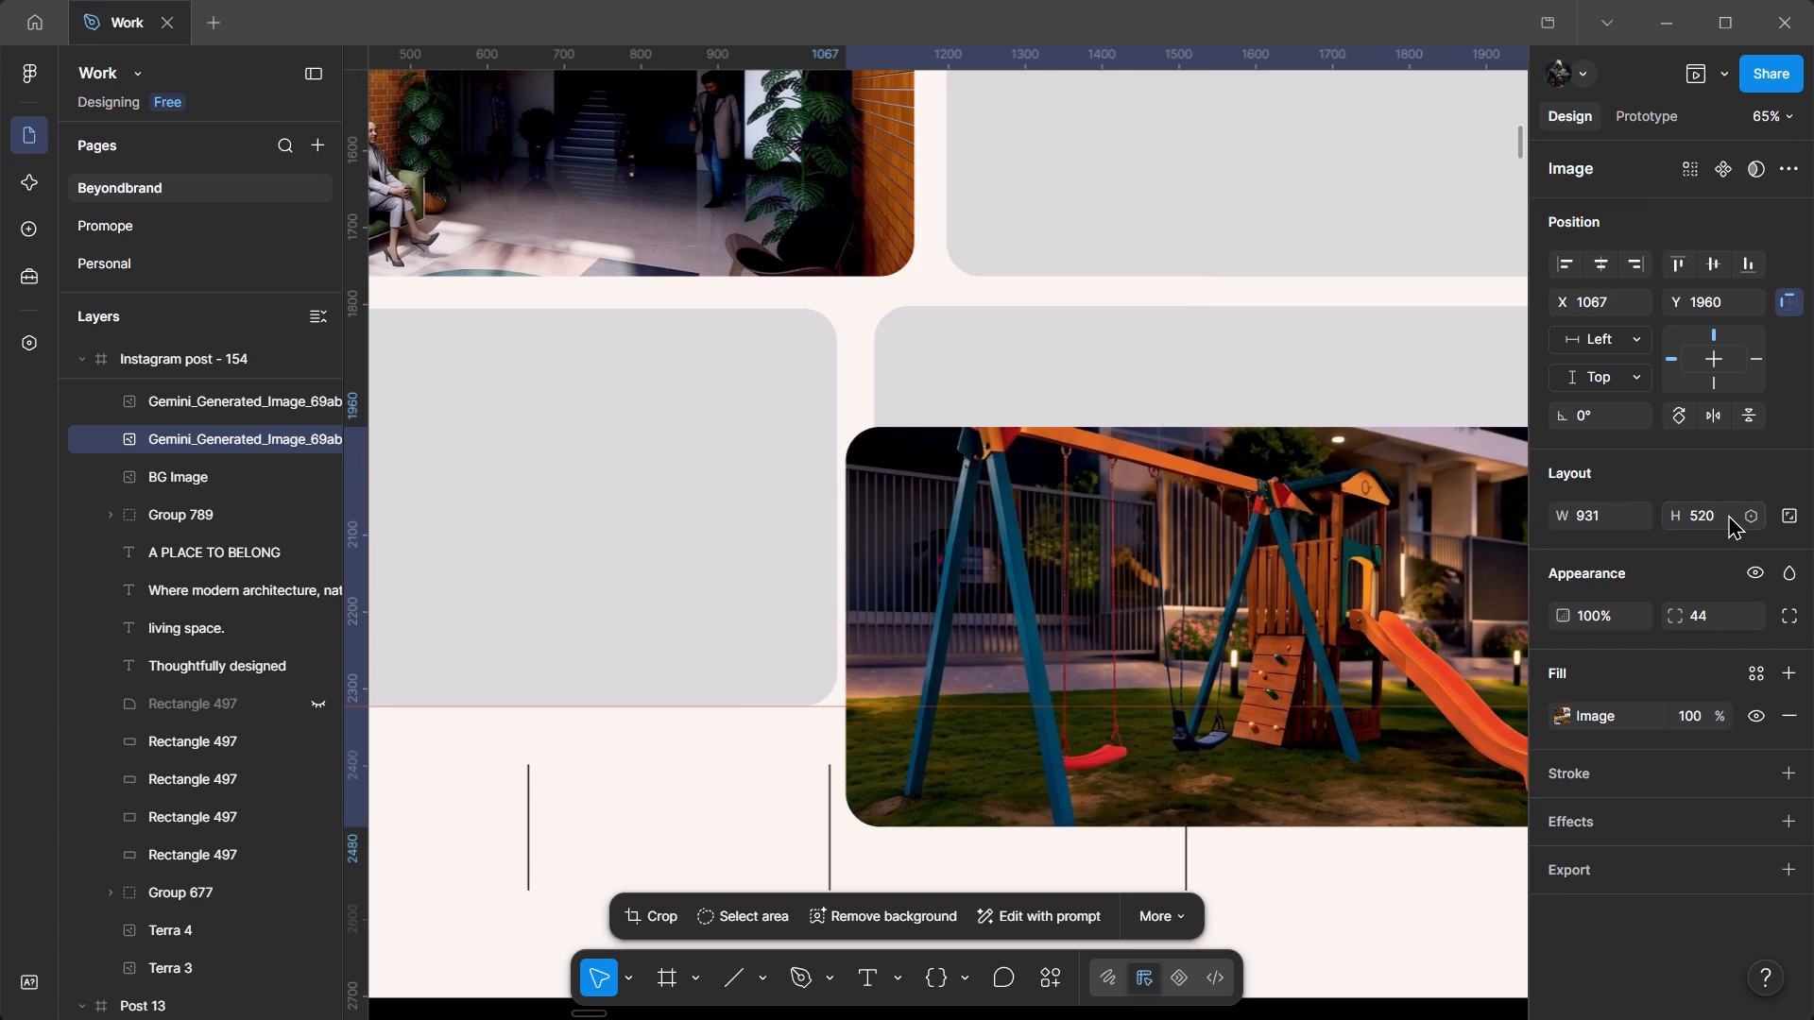
Align the playground image exactly over the lower-right placeholder, at X 1104, Y 1803.
ctrl+scroll(1175, 502, down, 6)
drag(1082, 495, 898, 495)
ctrl+scroll(901, 489, up, 7)
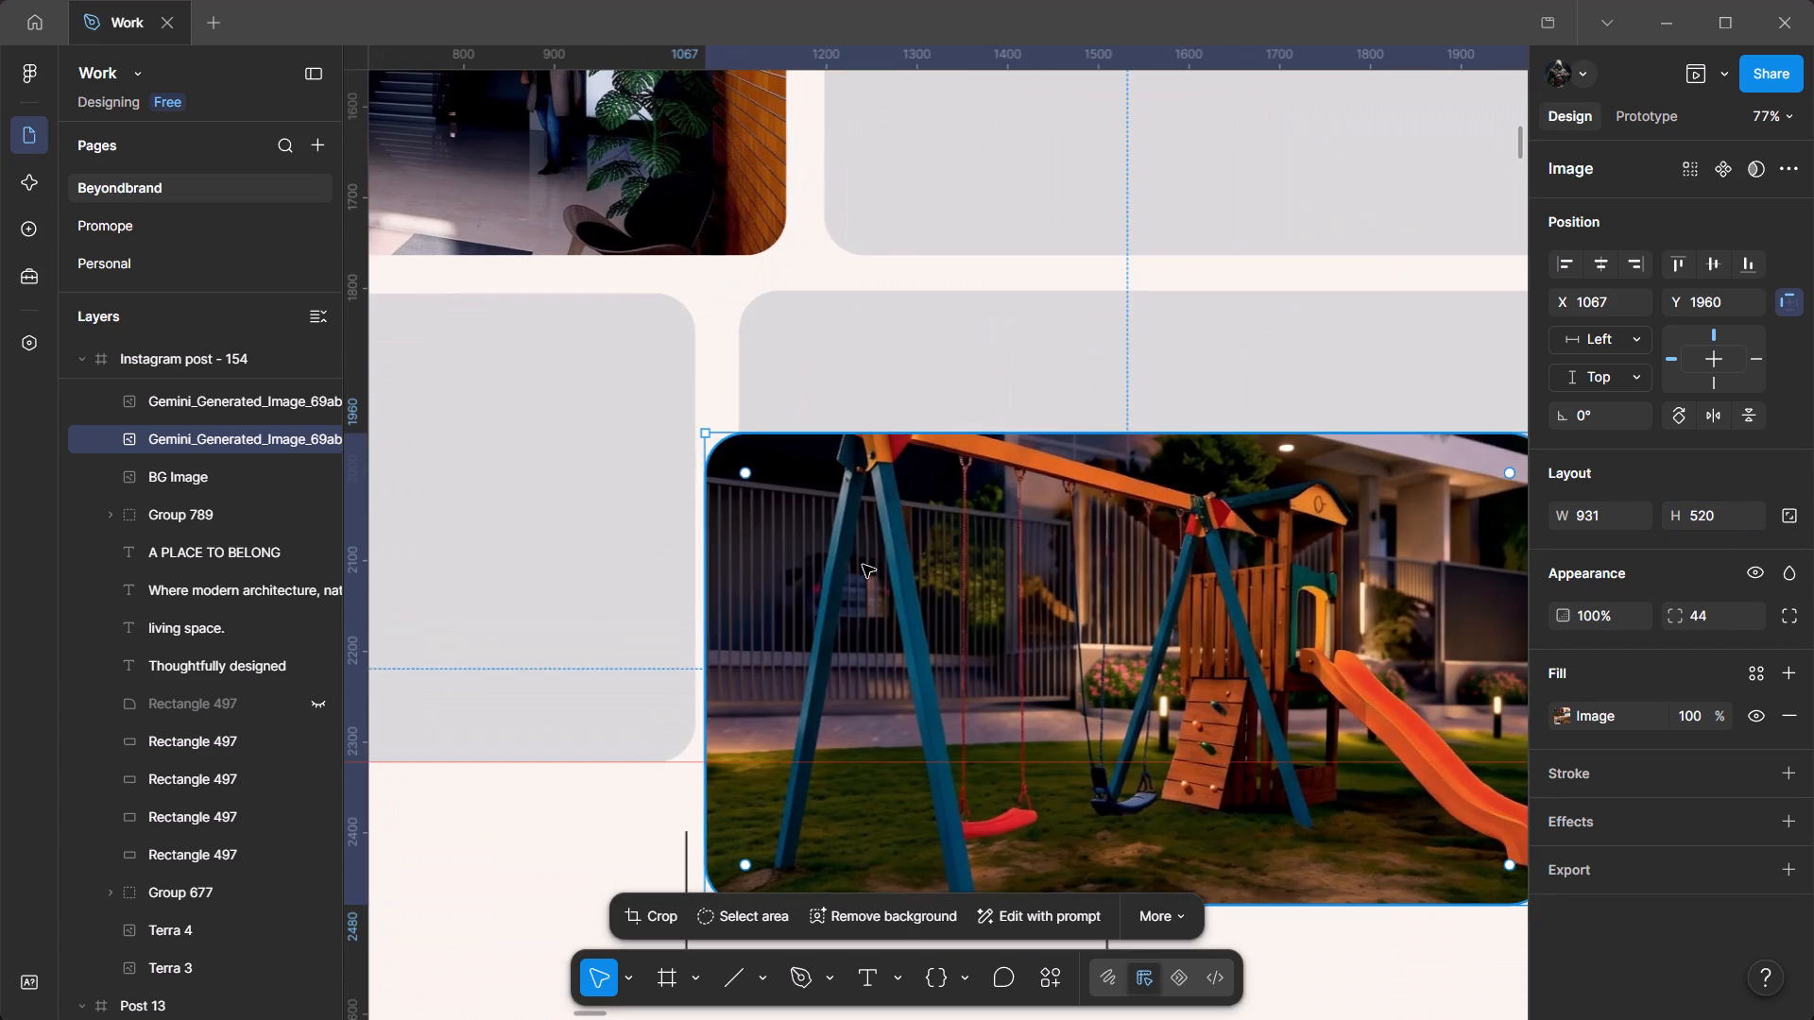
drag(863, 565, 897, 423)
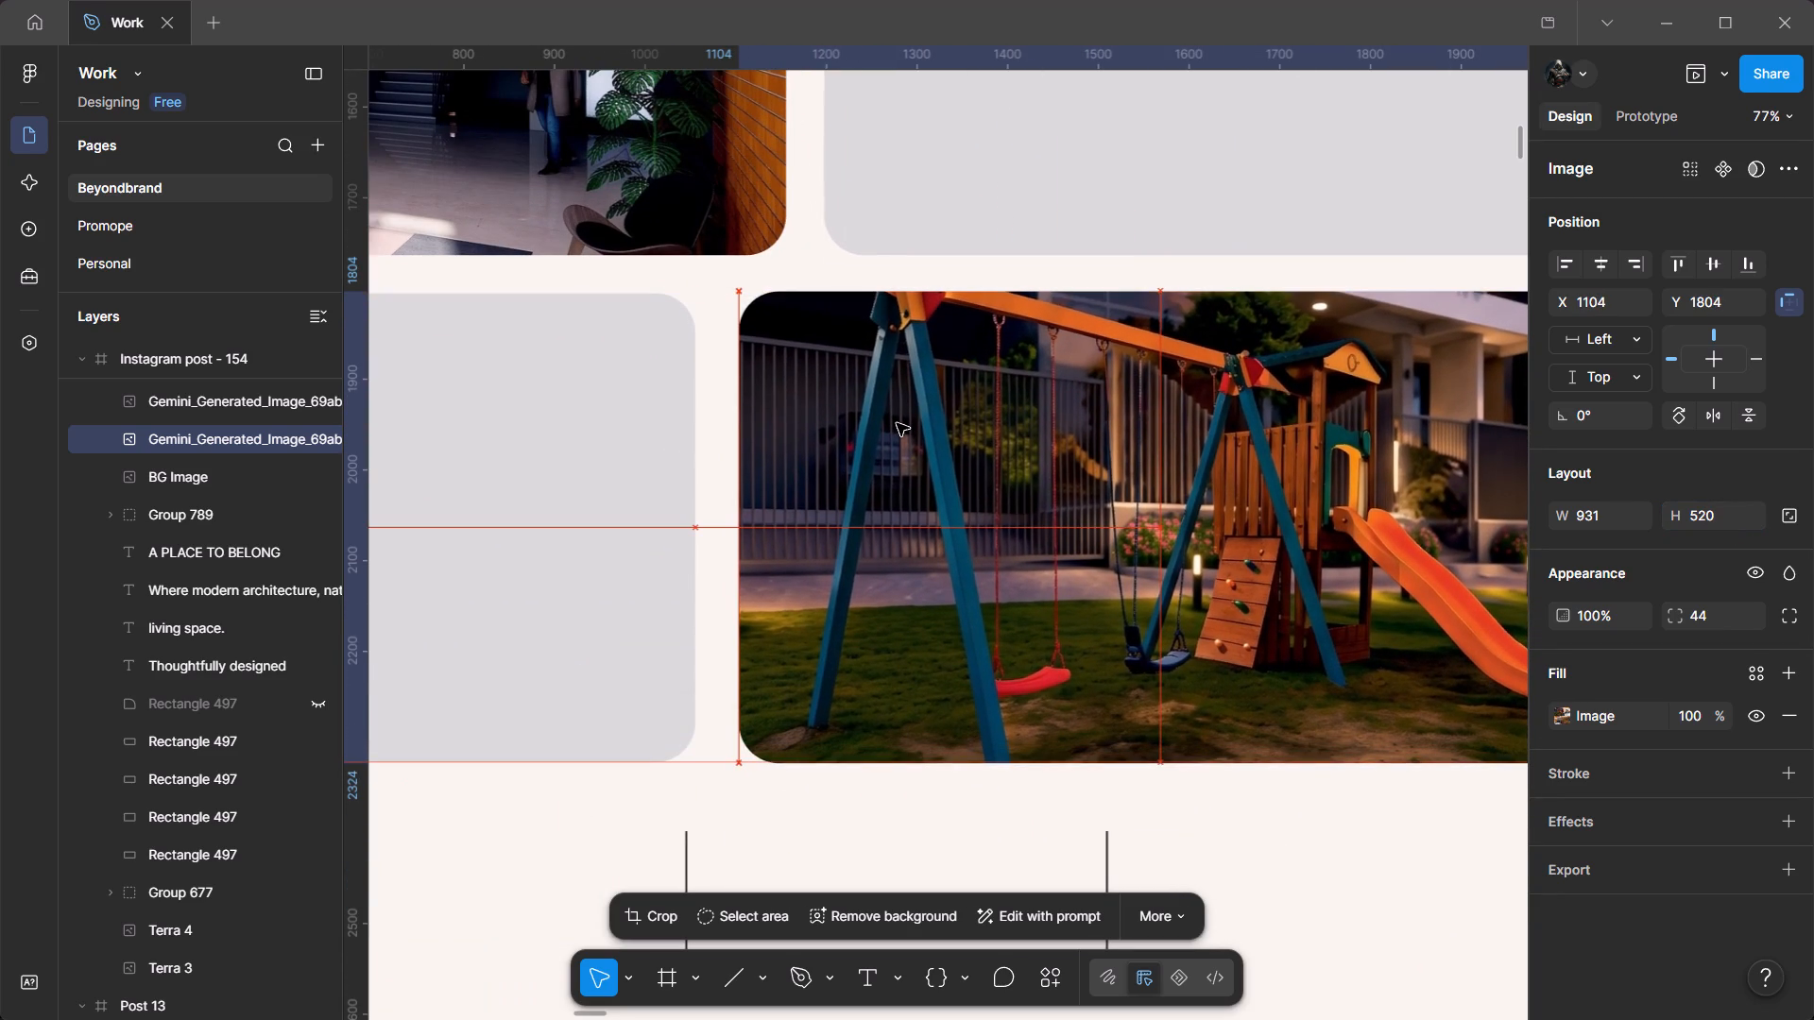
drag(897, 423, 896, 427)
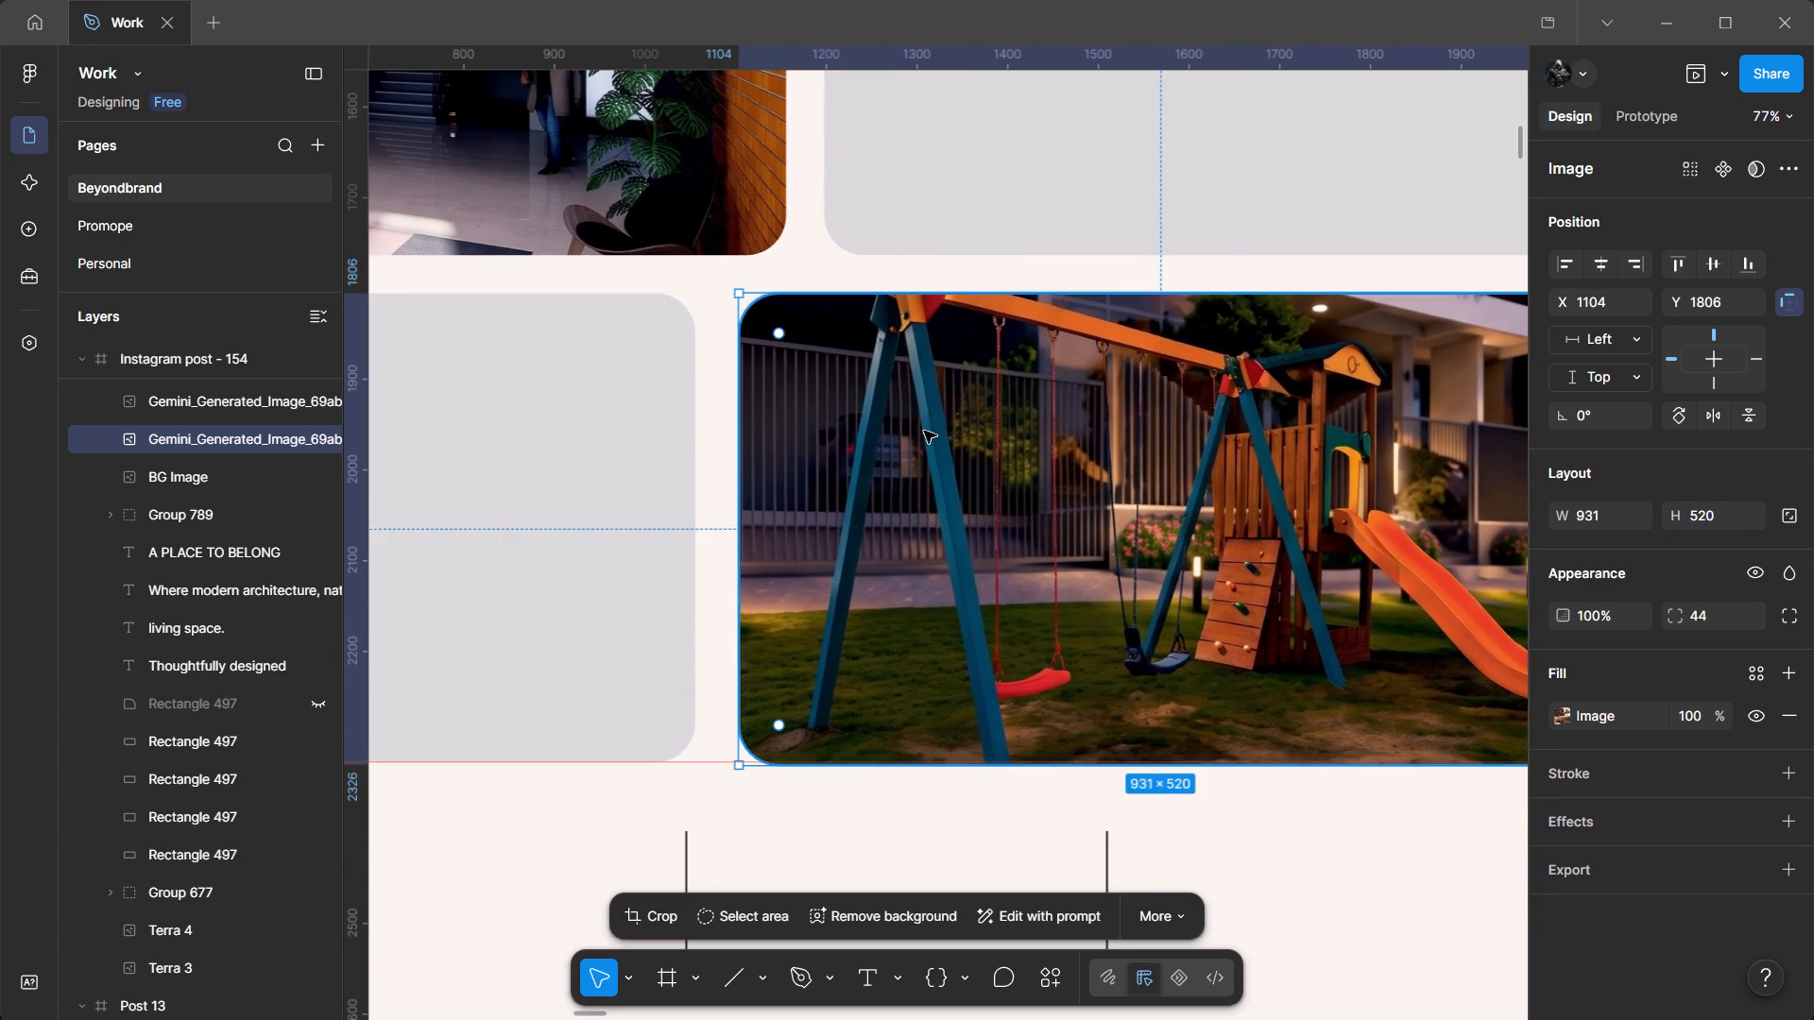
ctrl+scroll(1000, 434, down, 6)
click(1294, 461)
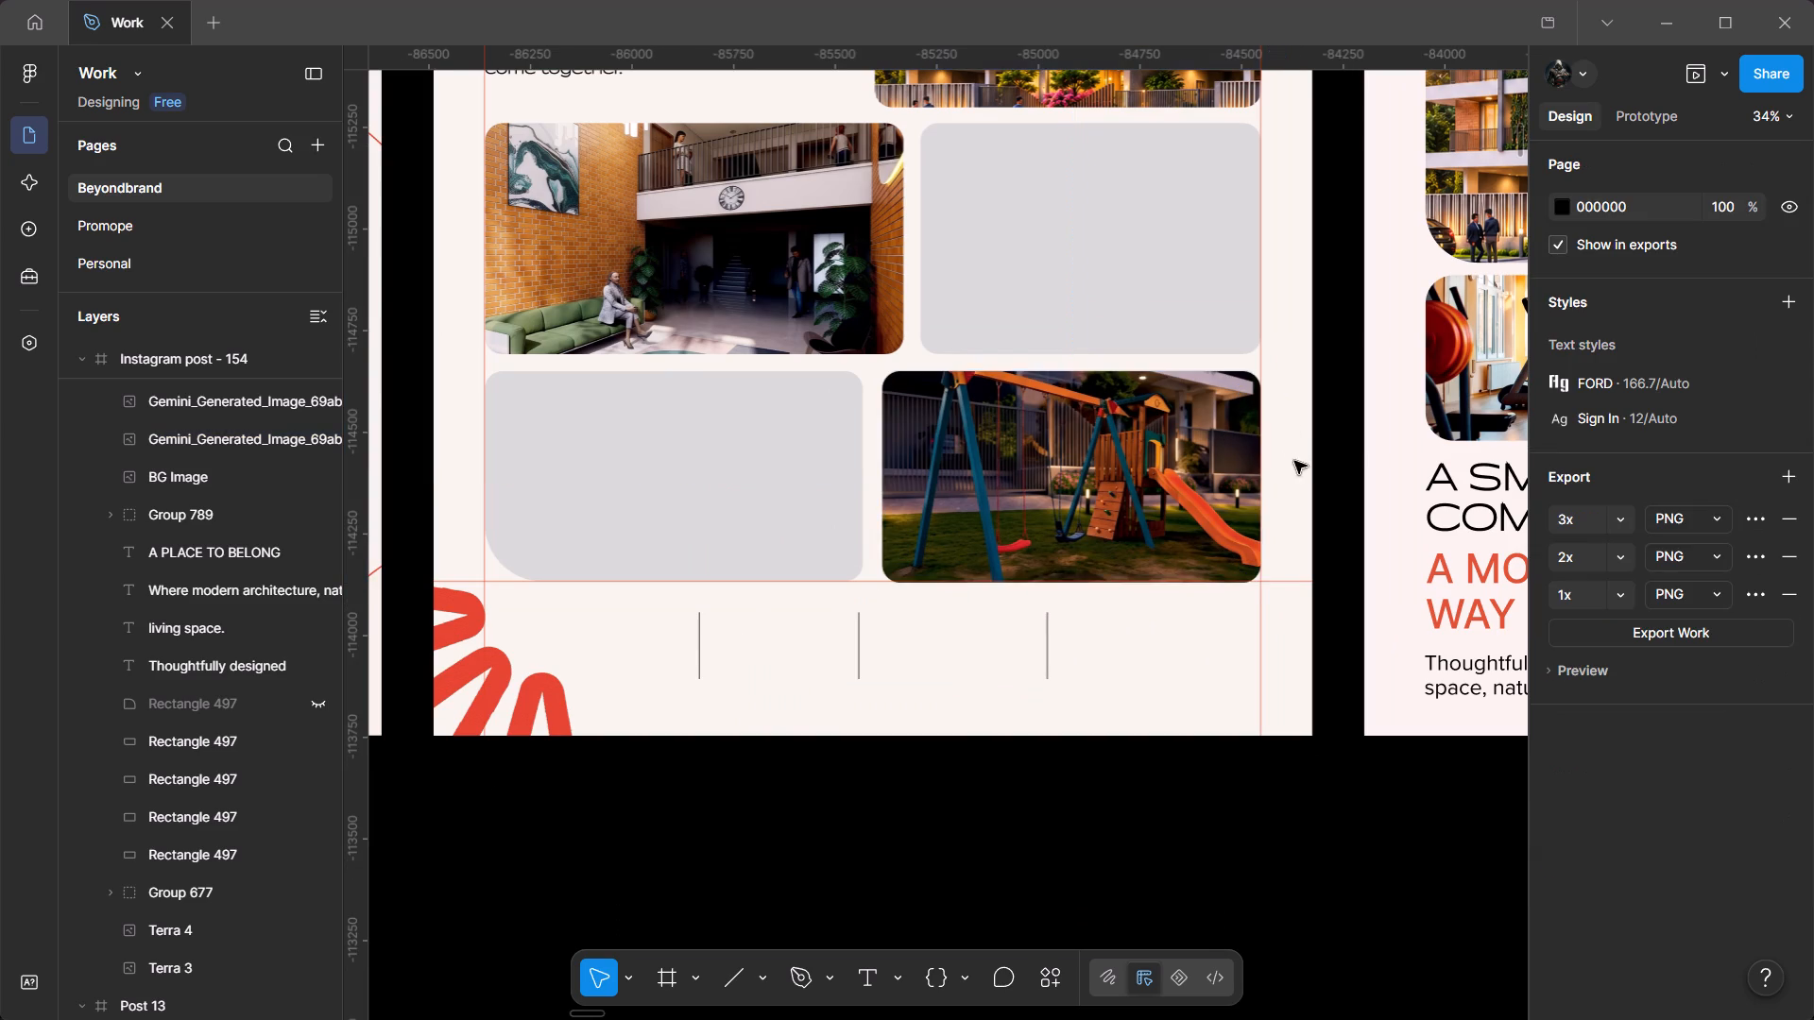
ctrl+scroll(951, 398, up, 6)
ctrl+scroll(933, 617, up, 5)
click(935, 635)
drag(965, 621, 967, 609)
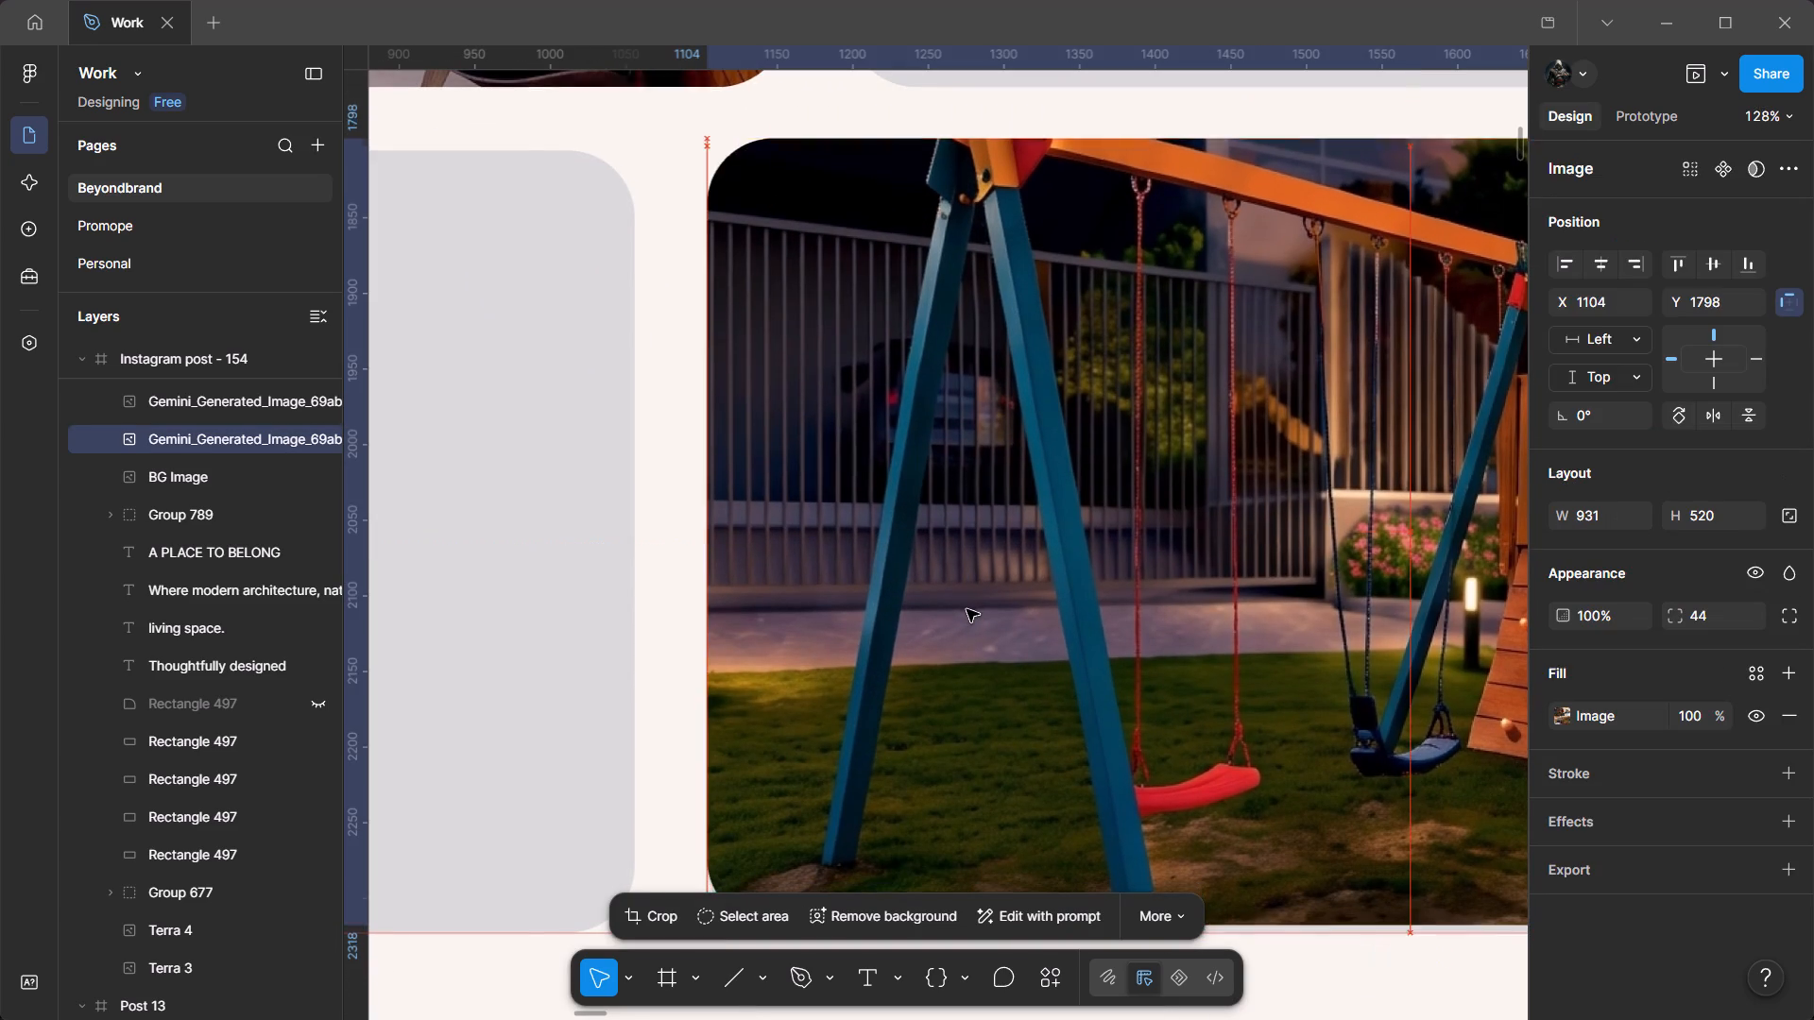
drag(967, 609, 967, 608)
drag(981, 587, 965, 344)
click(950, 399)
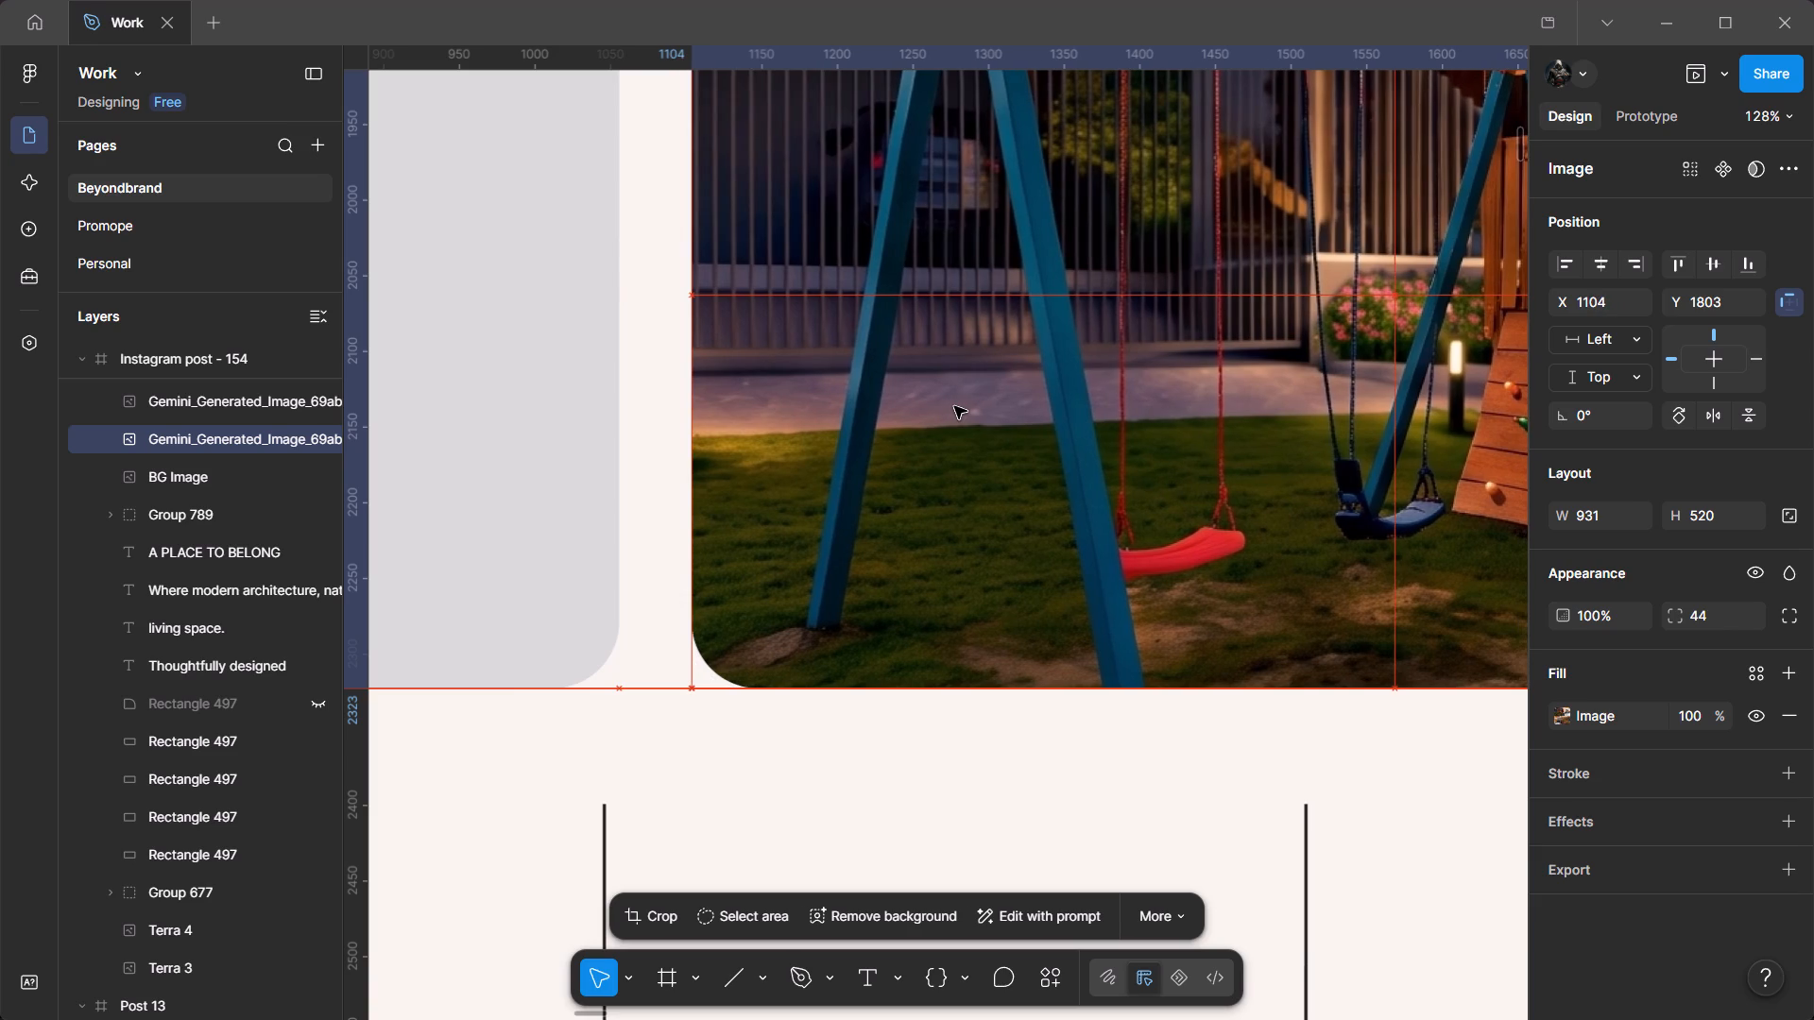
Examine the playground image's edges against its slot, the margin guides and the overall post layout.
scroll(953, 406, up, 6)
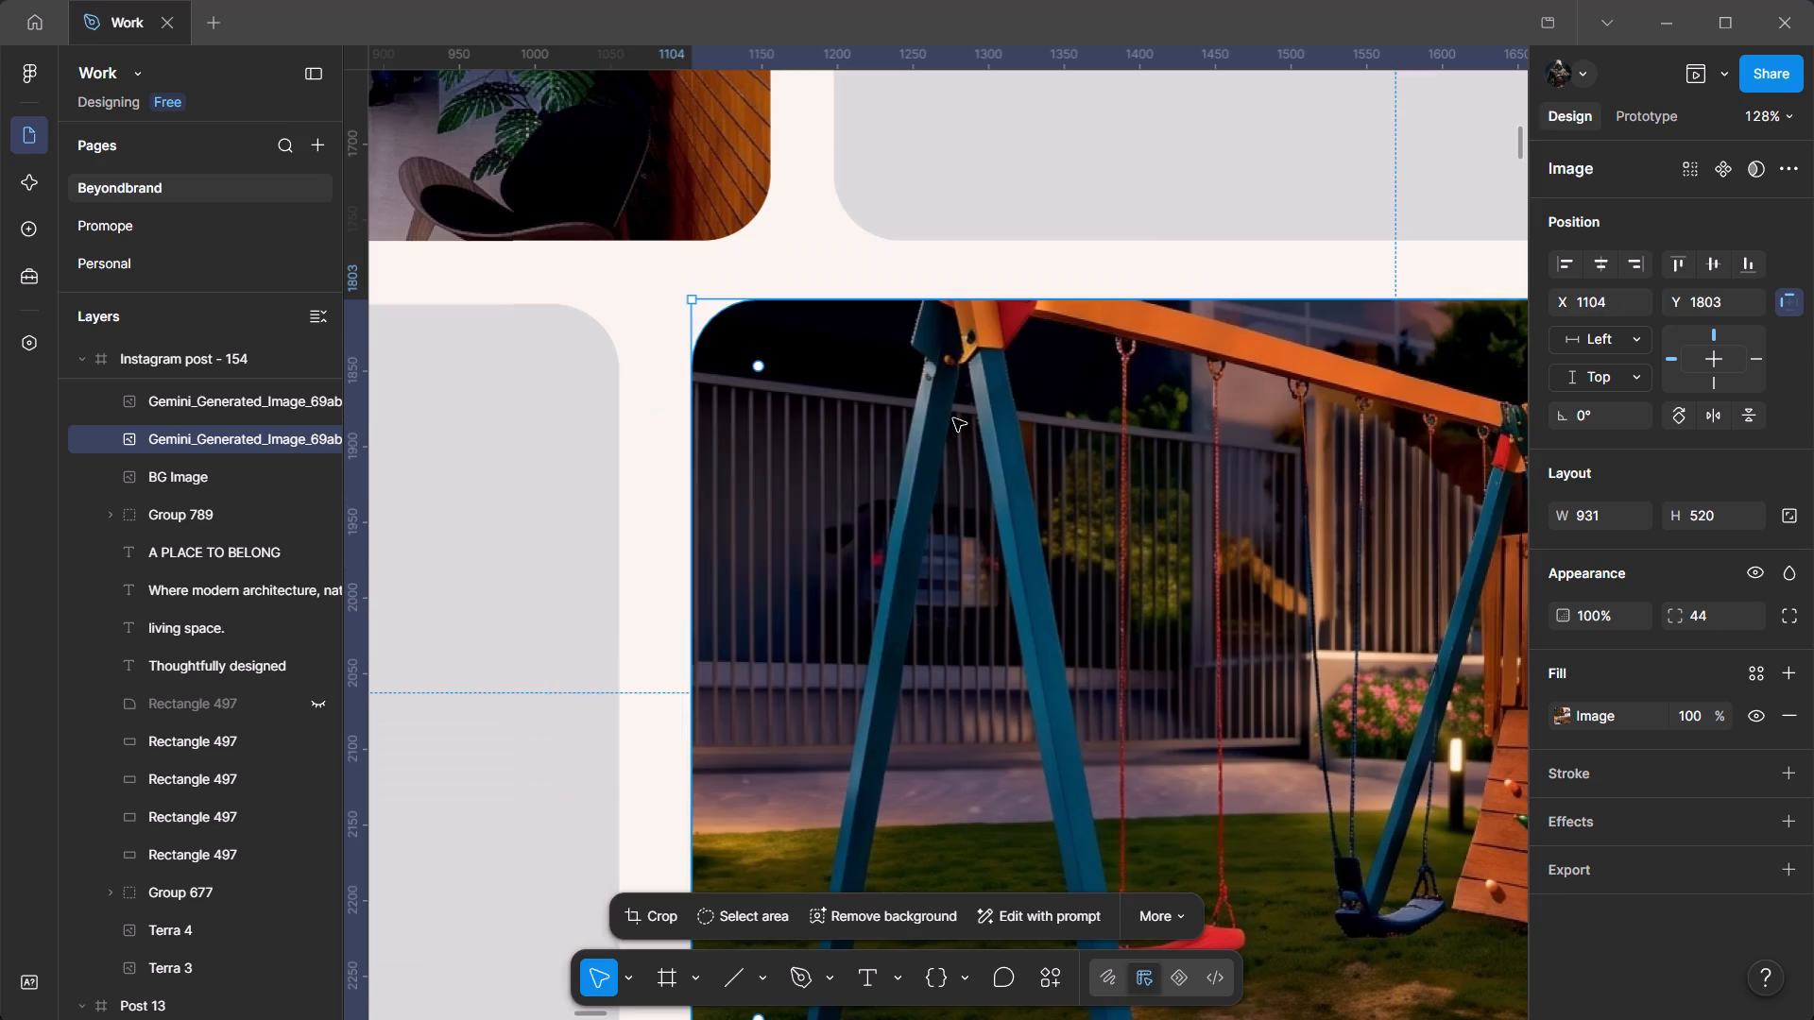
drag(1079, 461, 446, 405)
ctrl+scroll(863, 476, down, 7)
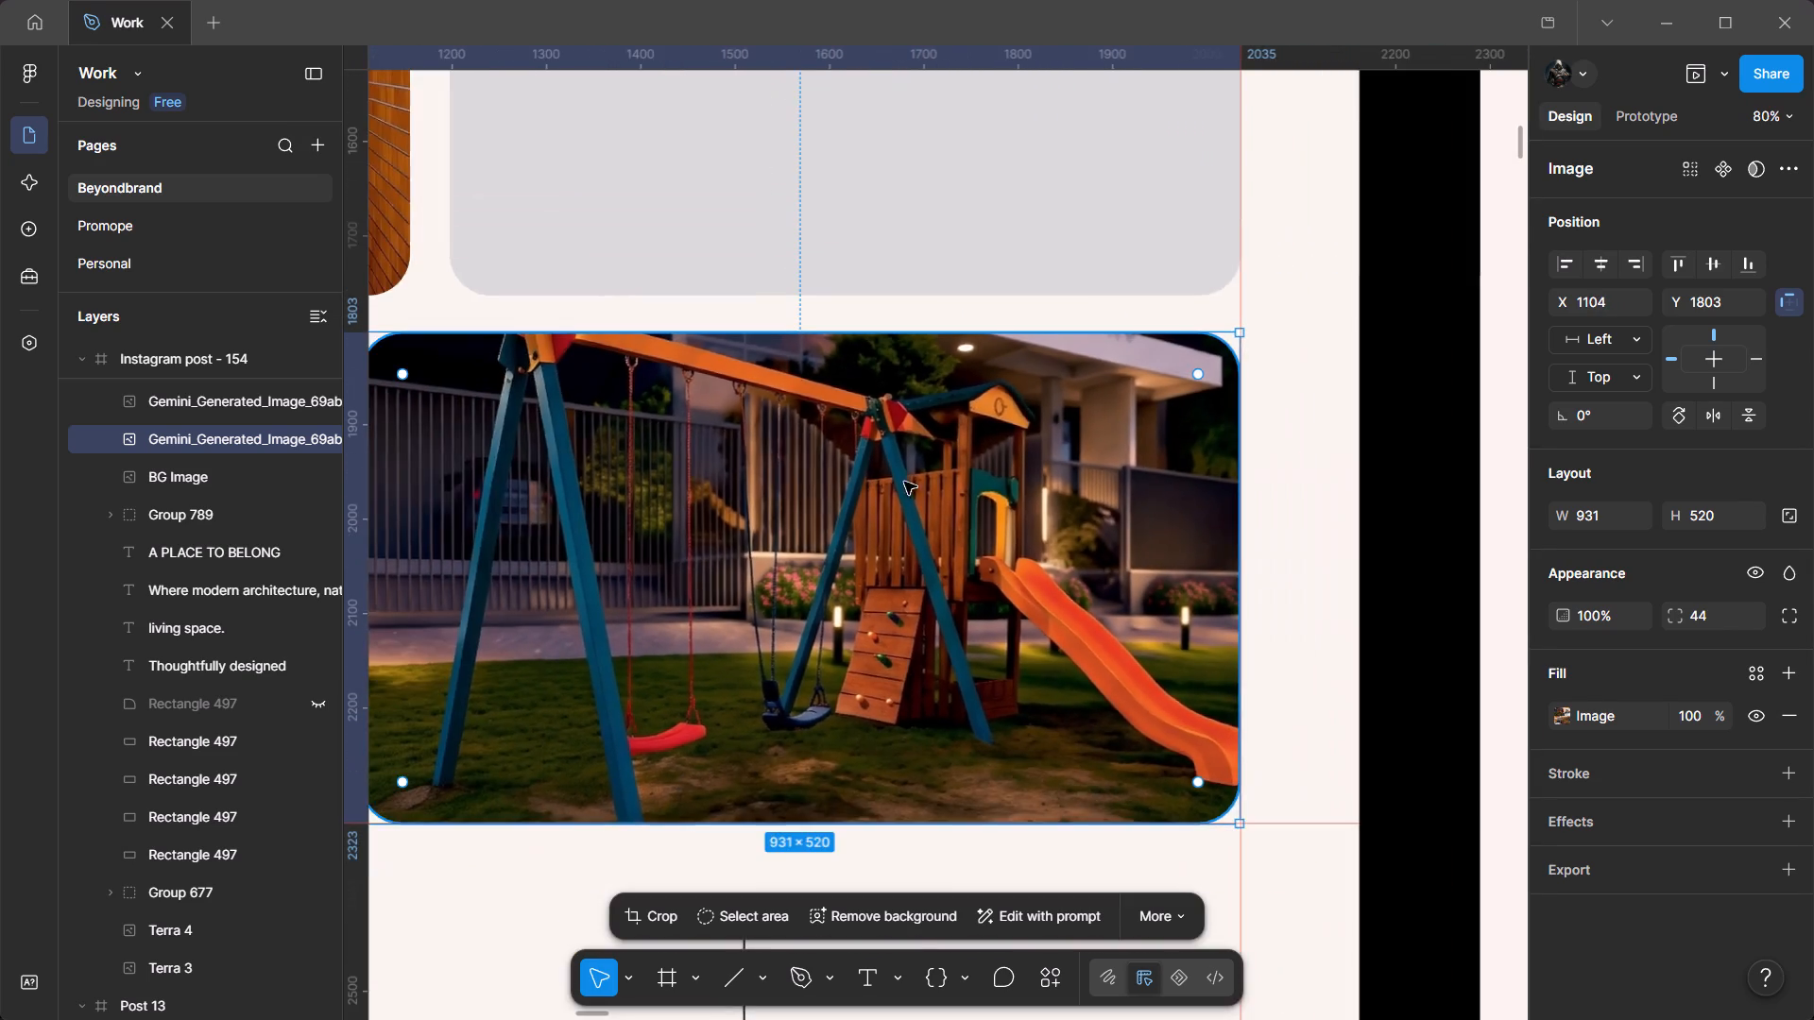
ctrl+scroll(913, 485, down, 7)
click(1191, 493)
drag(944, 552, 1229, 577)
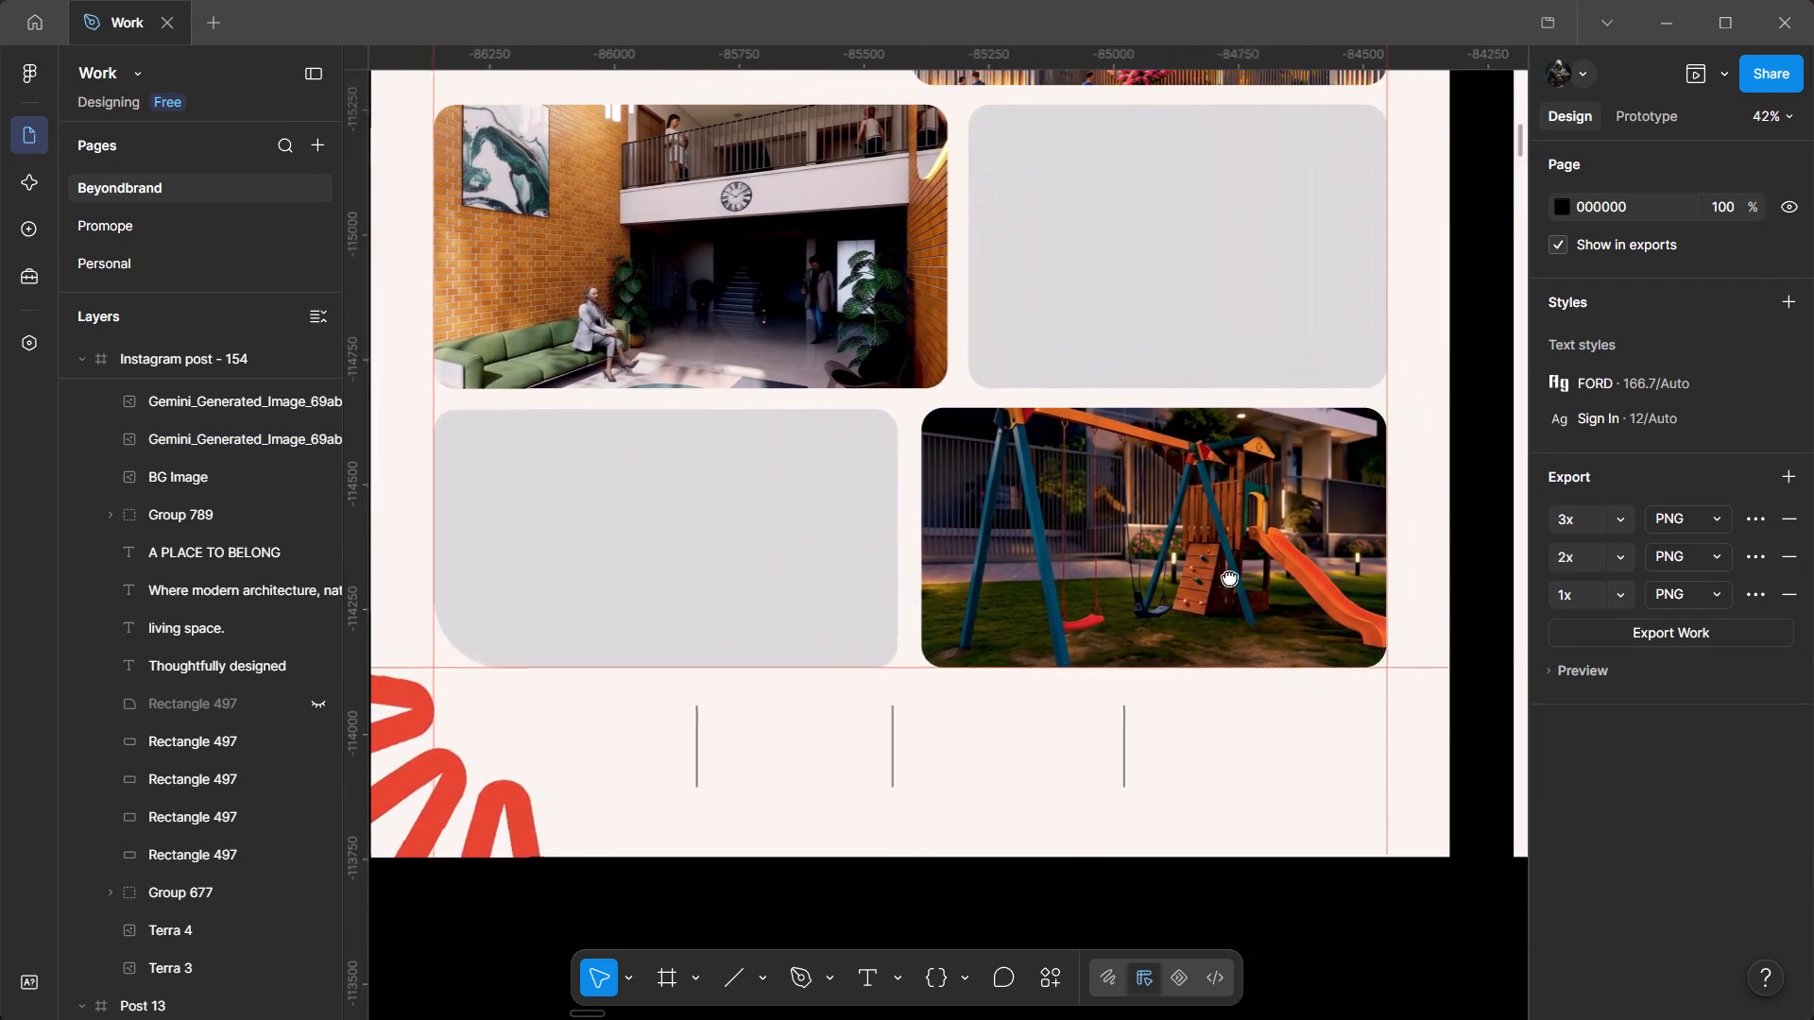
drag(1229, 577, 1208, 603)
ctrl+scroll(1205, 603, down, 6)
click(1230, 824)
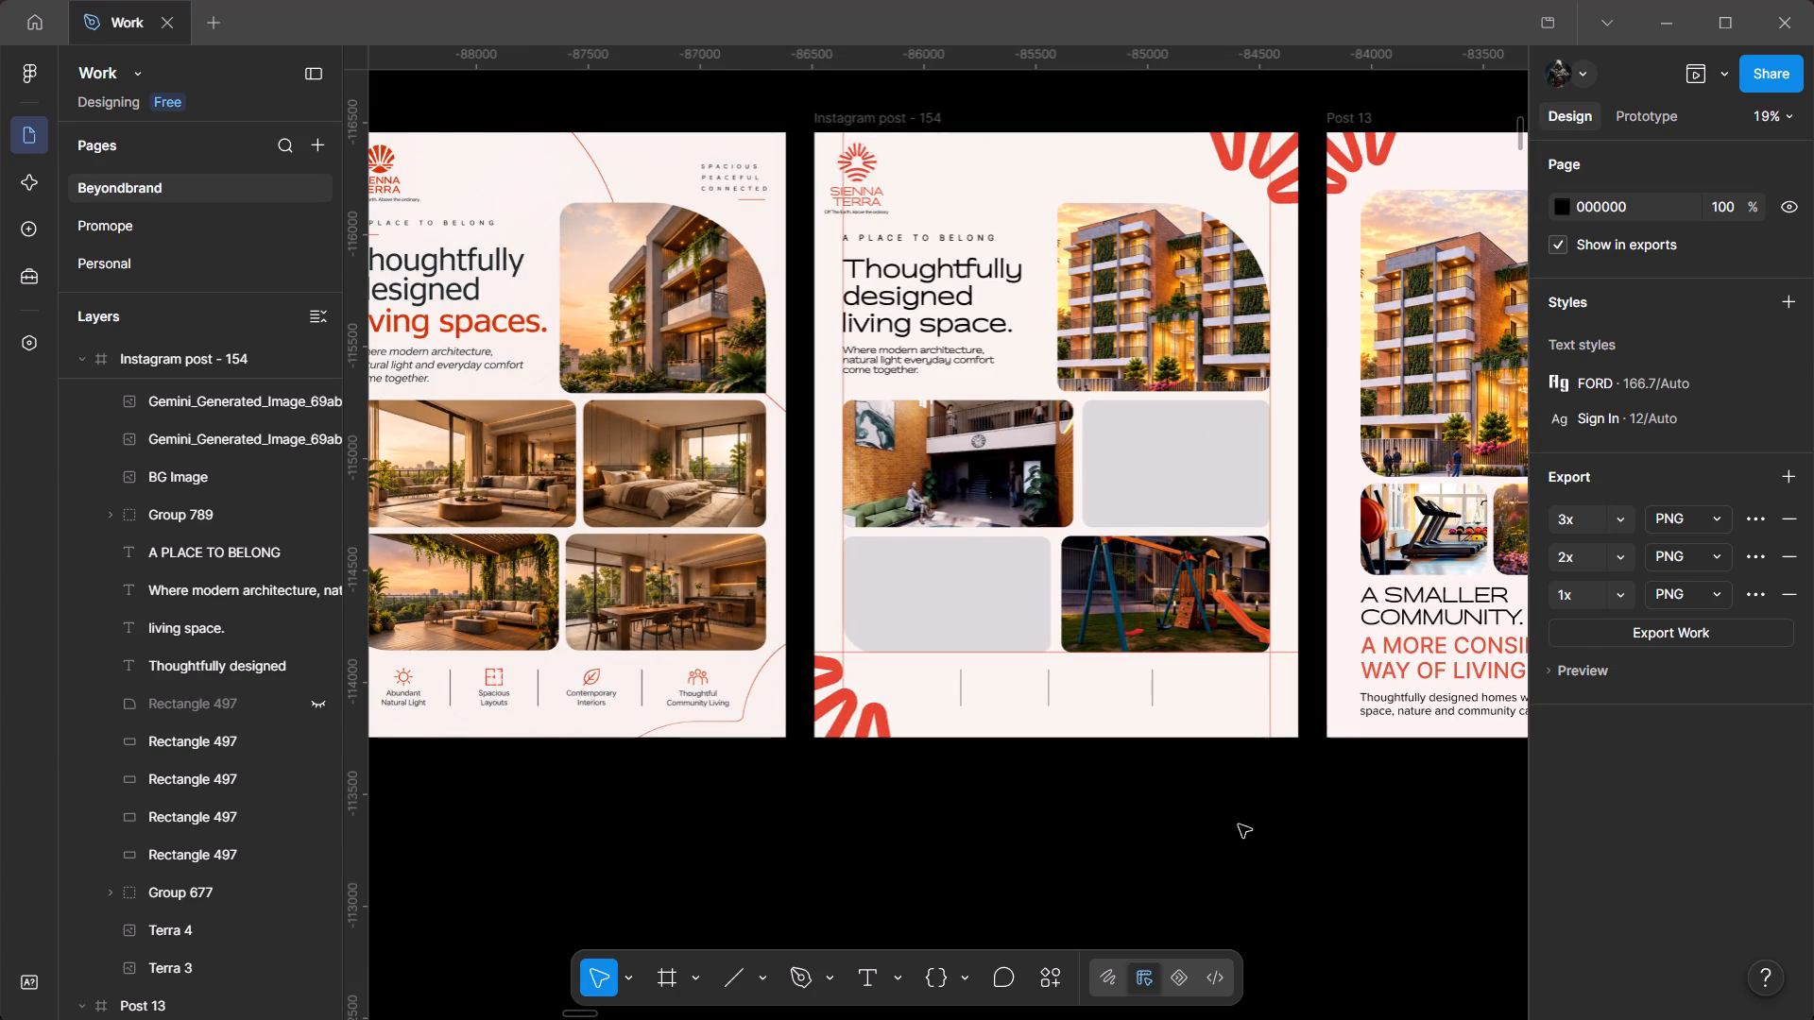
Copy the garden image from Post 13 into Instagram post - 154, aligned with the upper-right placeholder's top-left corner at X 1198, Y 1196.
drag(1178, 794, 1024, 802)
ctrl+scroll(939, 363, down, 7)
drag(935, 365, 962, 474)
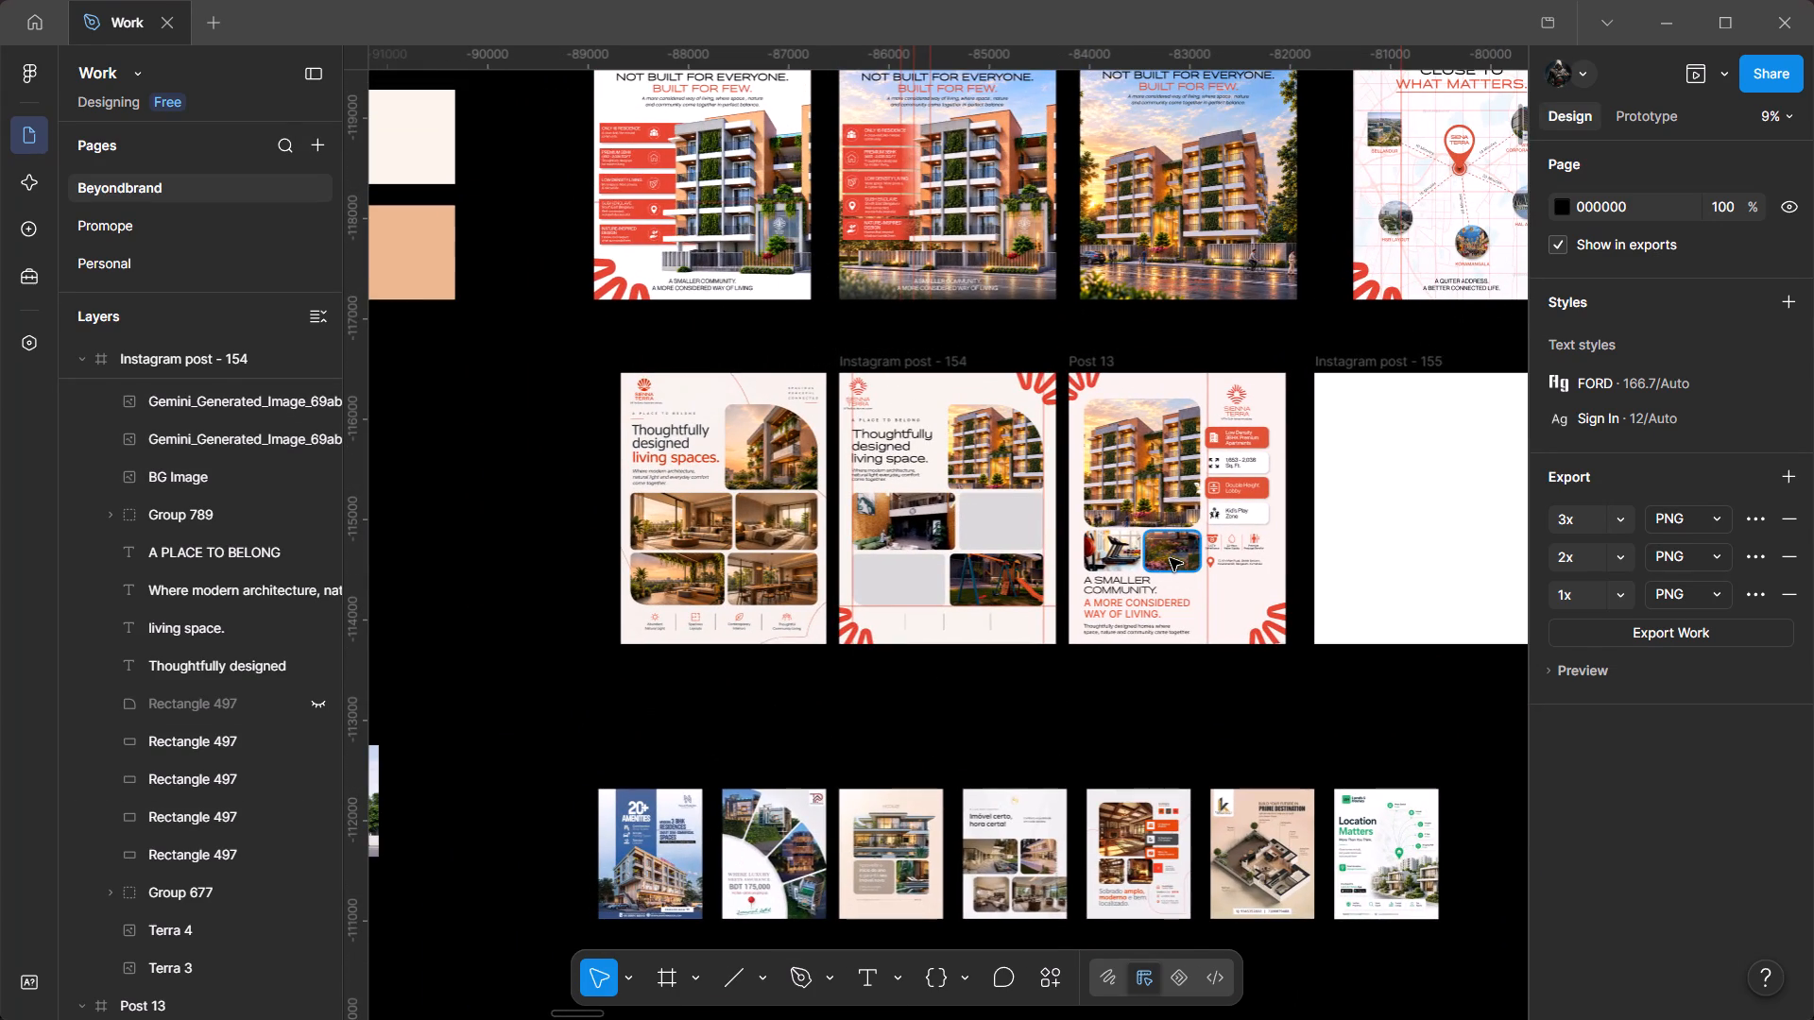
click(1170, 558)
alt+drag(1165, 559, 1103, 573)
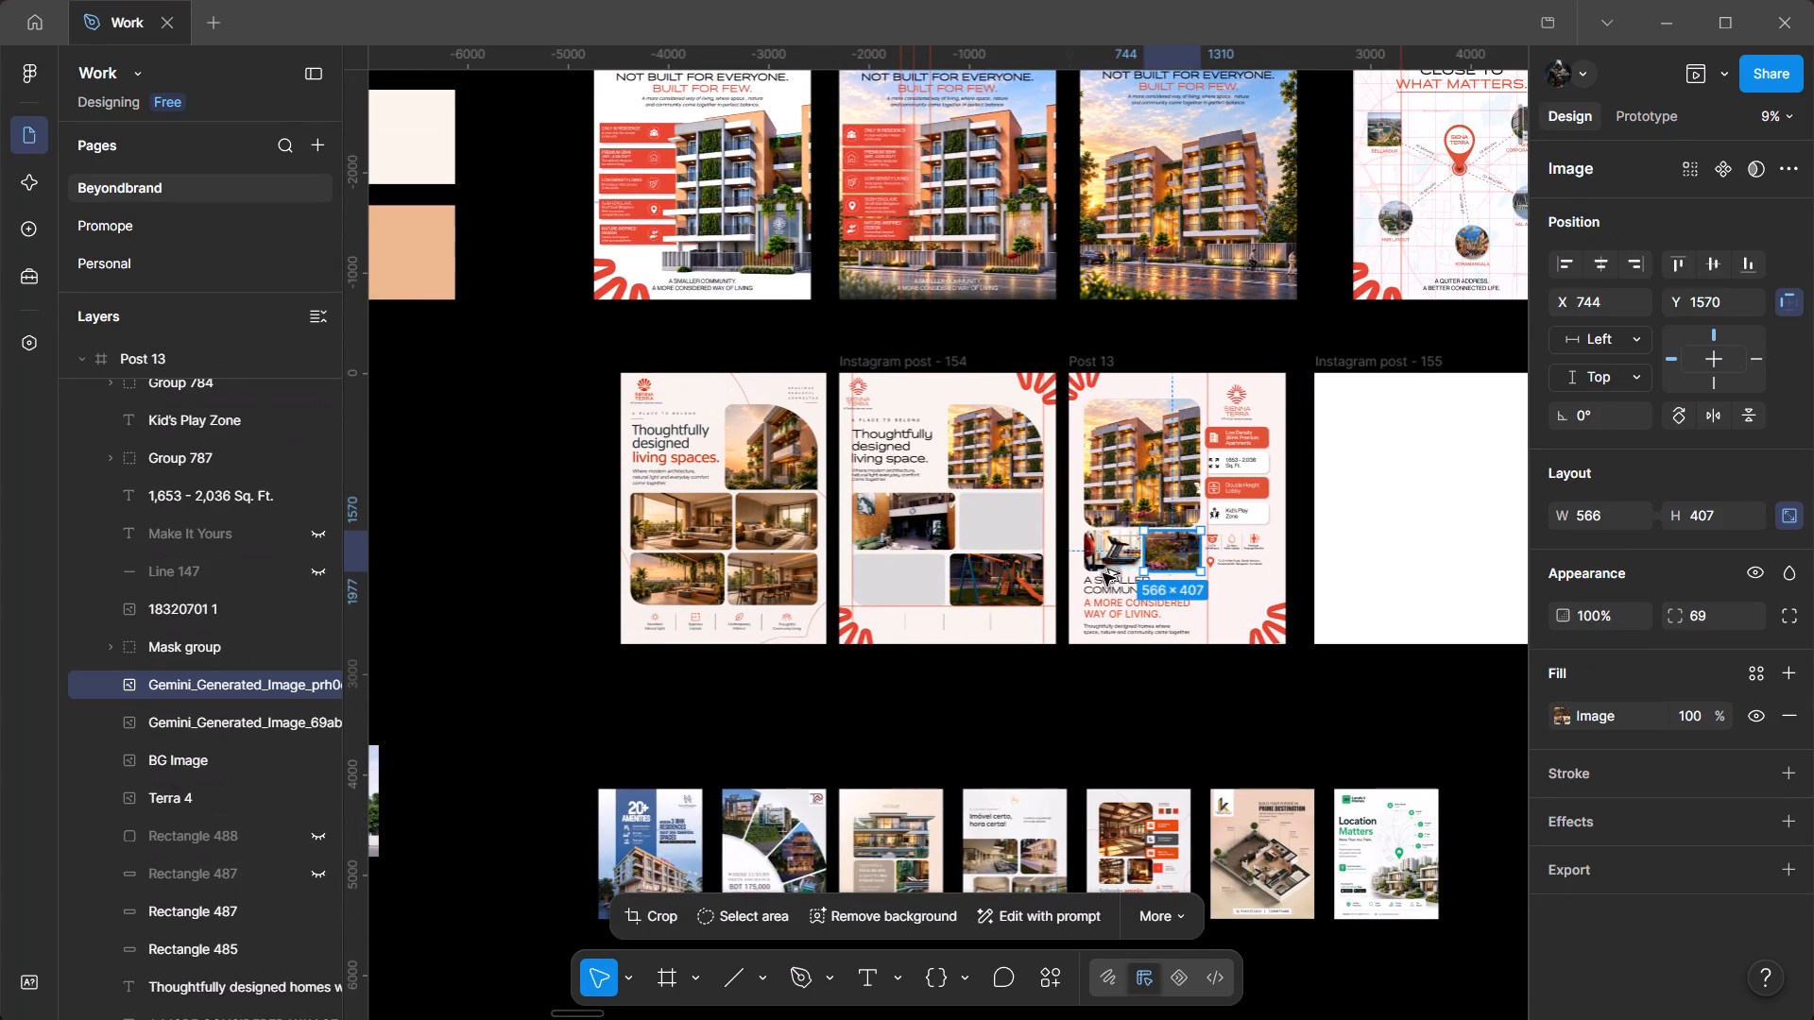
alt+drag(1103, 573, 988, 535)
ctrl+scroll(979, 535, up, 5)
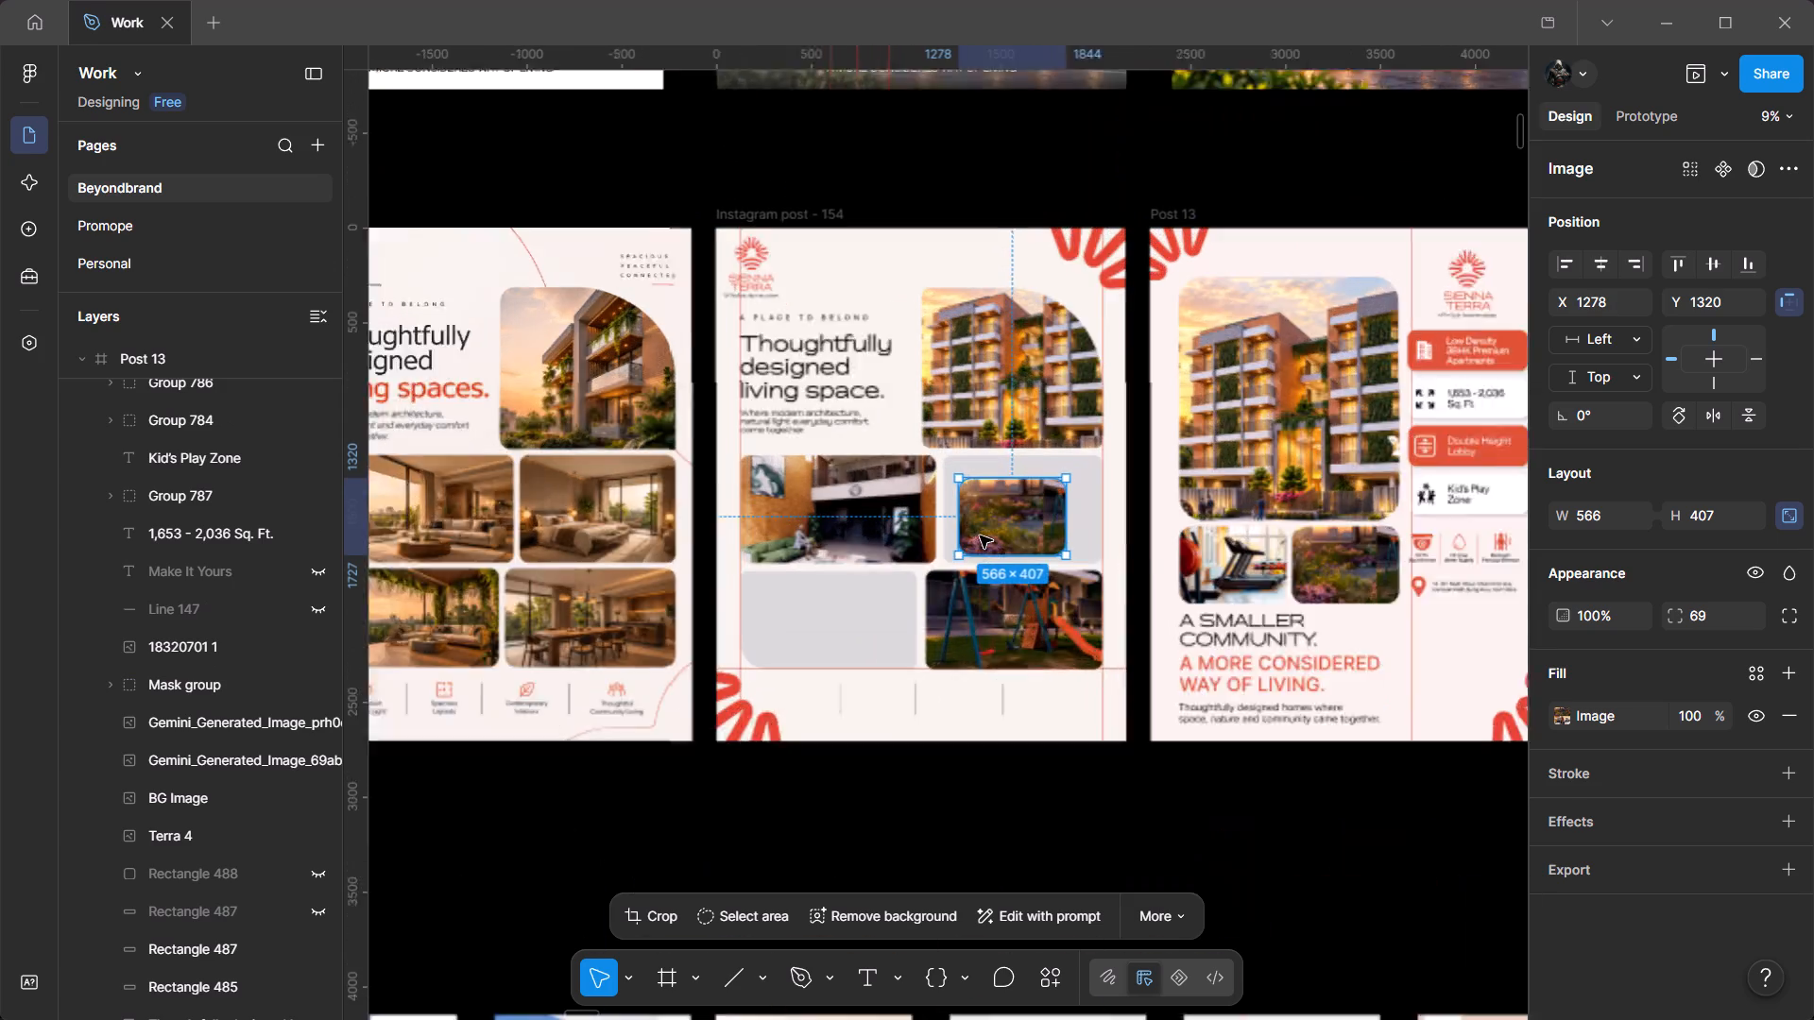
ctrl+scroll(980, 535, up, 9)
drag(1003, 493, 972, 439)
ctrl+scroll(957, 450, up, 7)
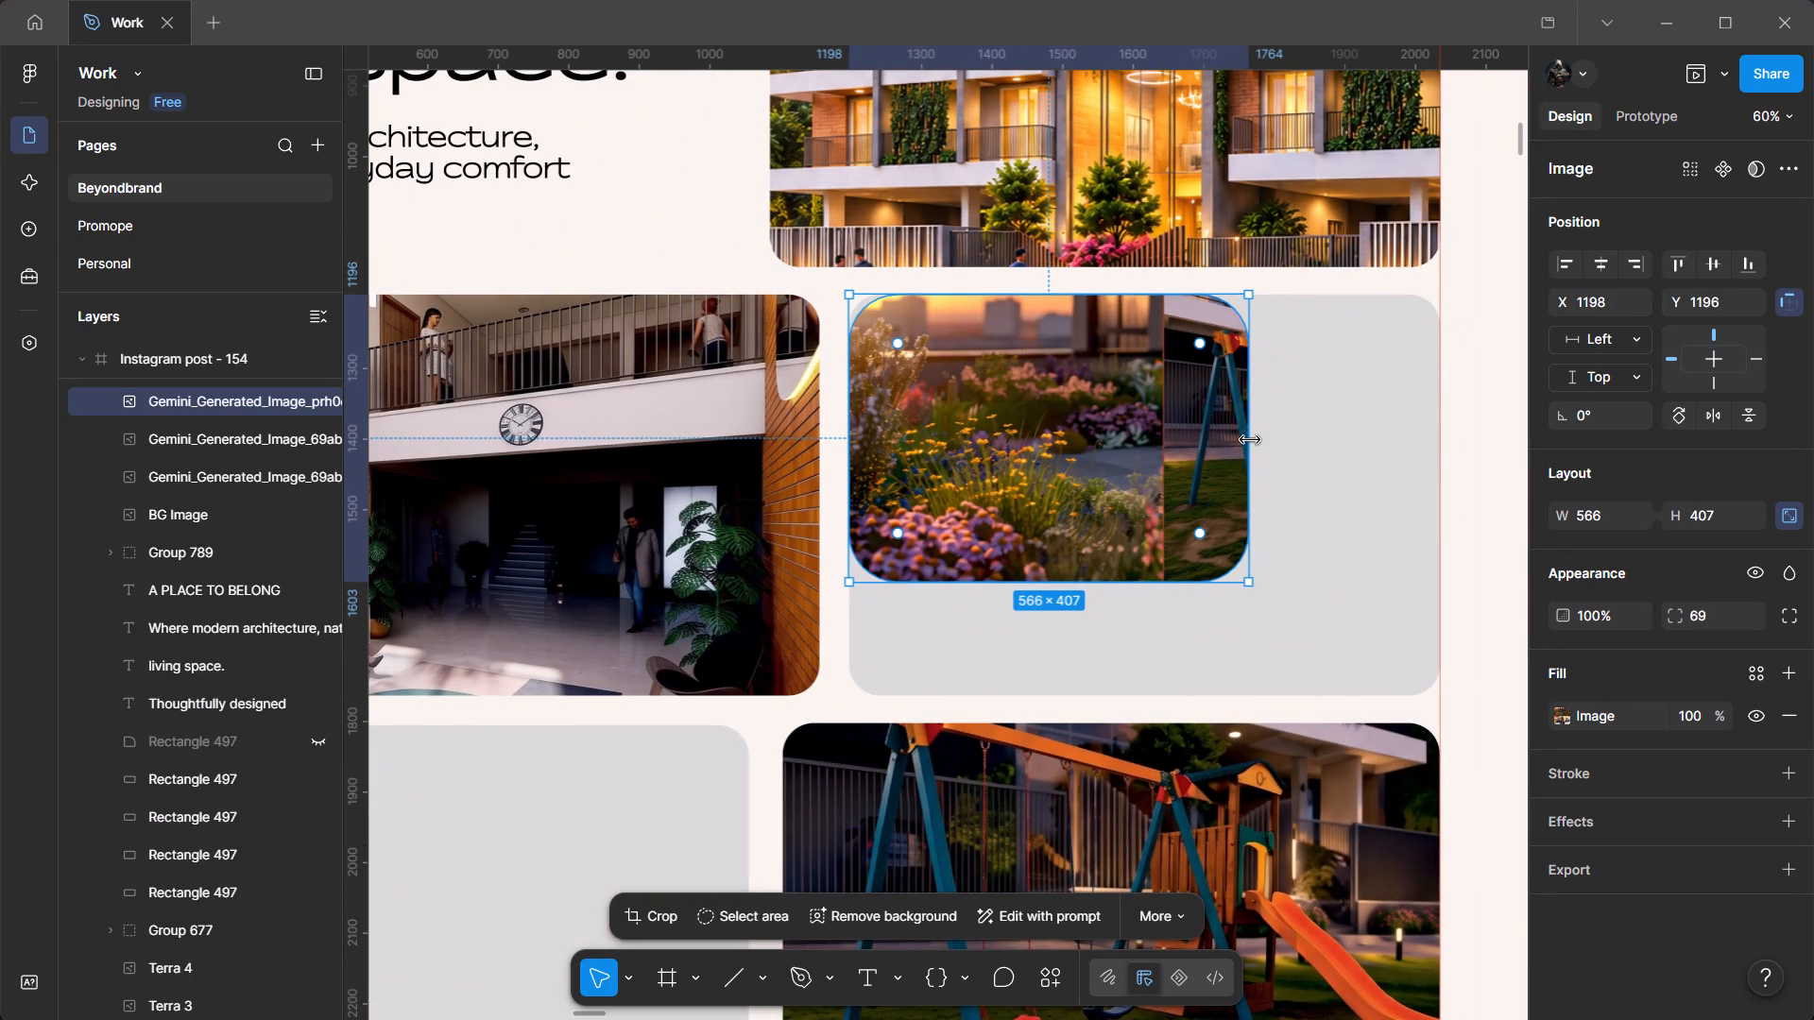
Examine the garden image in Post 13 and Post 7 and look over the neighbouring posts for comparison.
ctrl+scroll(1248, 442, down, 8)
drag(1272, 479, 801, 454)
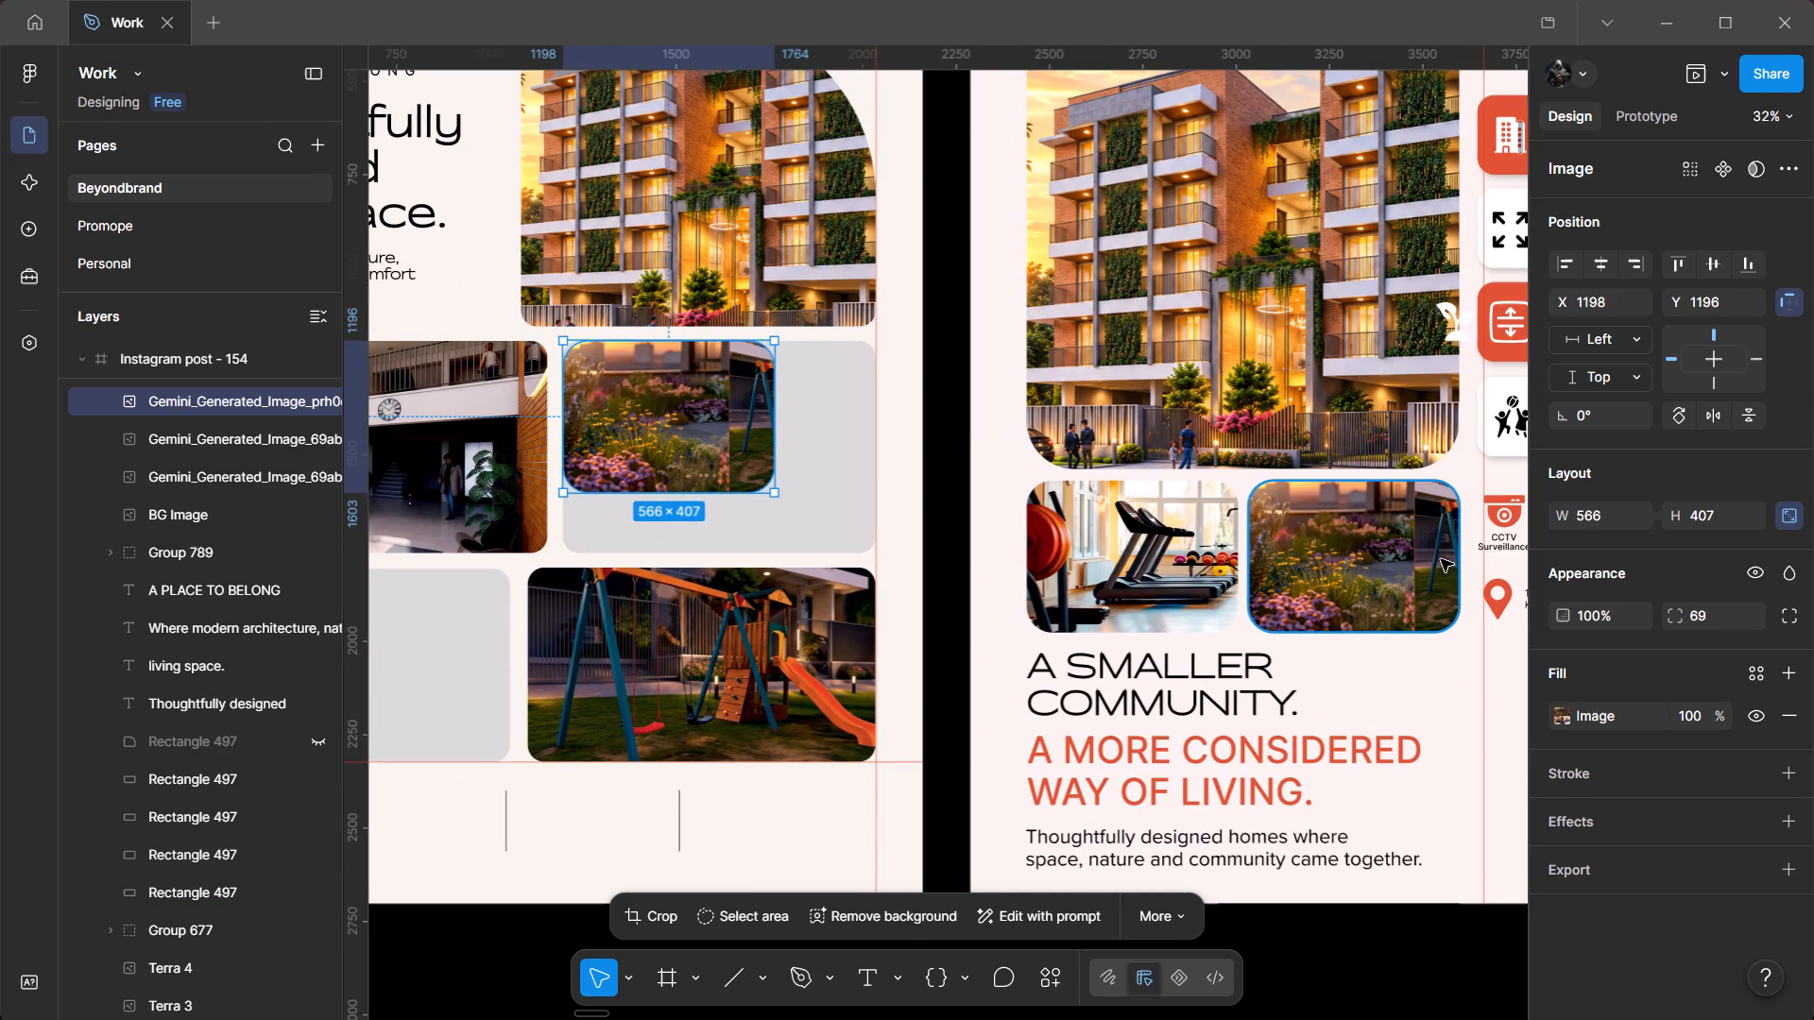
ctrl+scroll(1440, 559, down, 12)
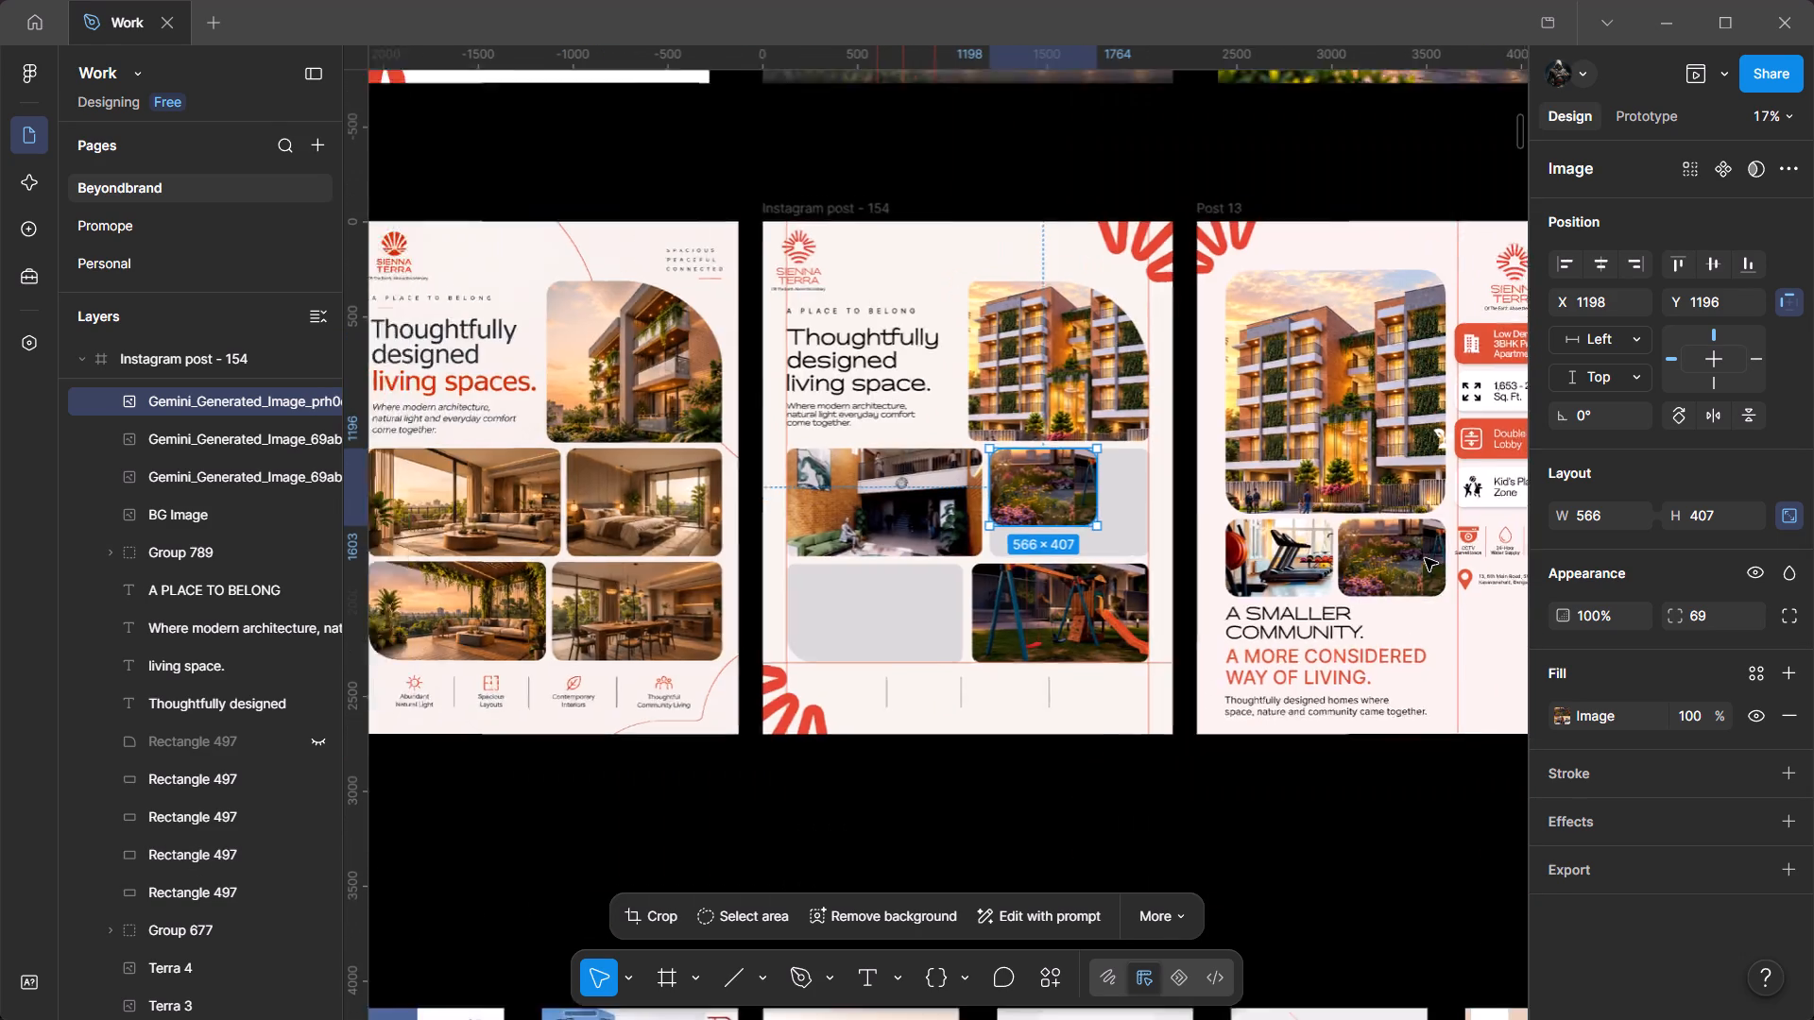
ctrl+scroll(1425, 558, down, 3)
drag(1384, 346, 882, 850)
drag(1310, 478, 801, 808)
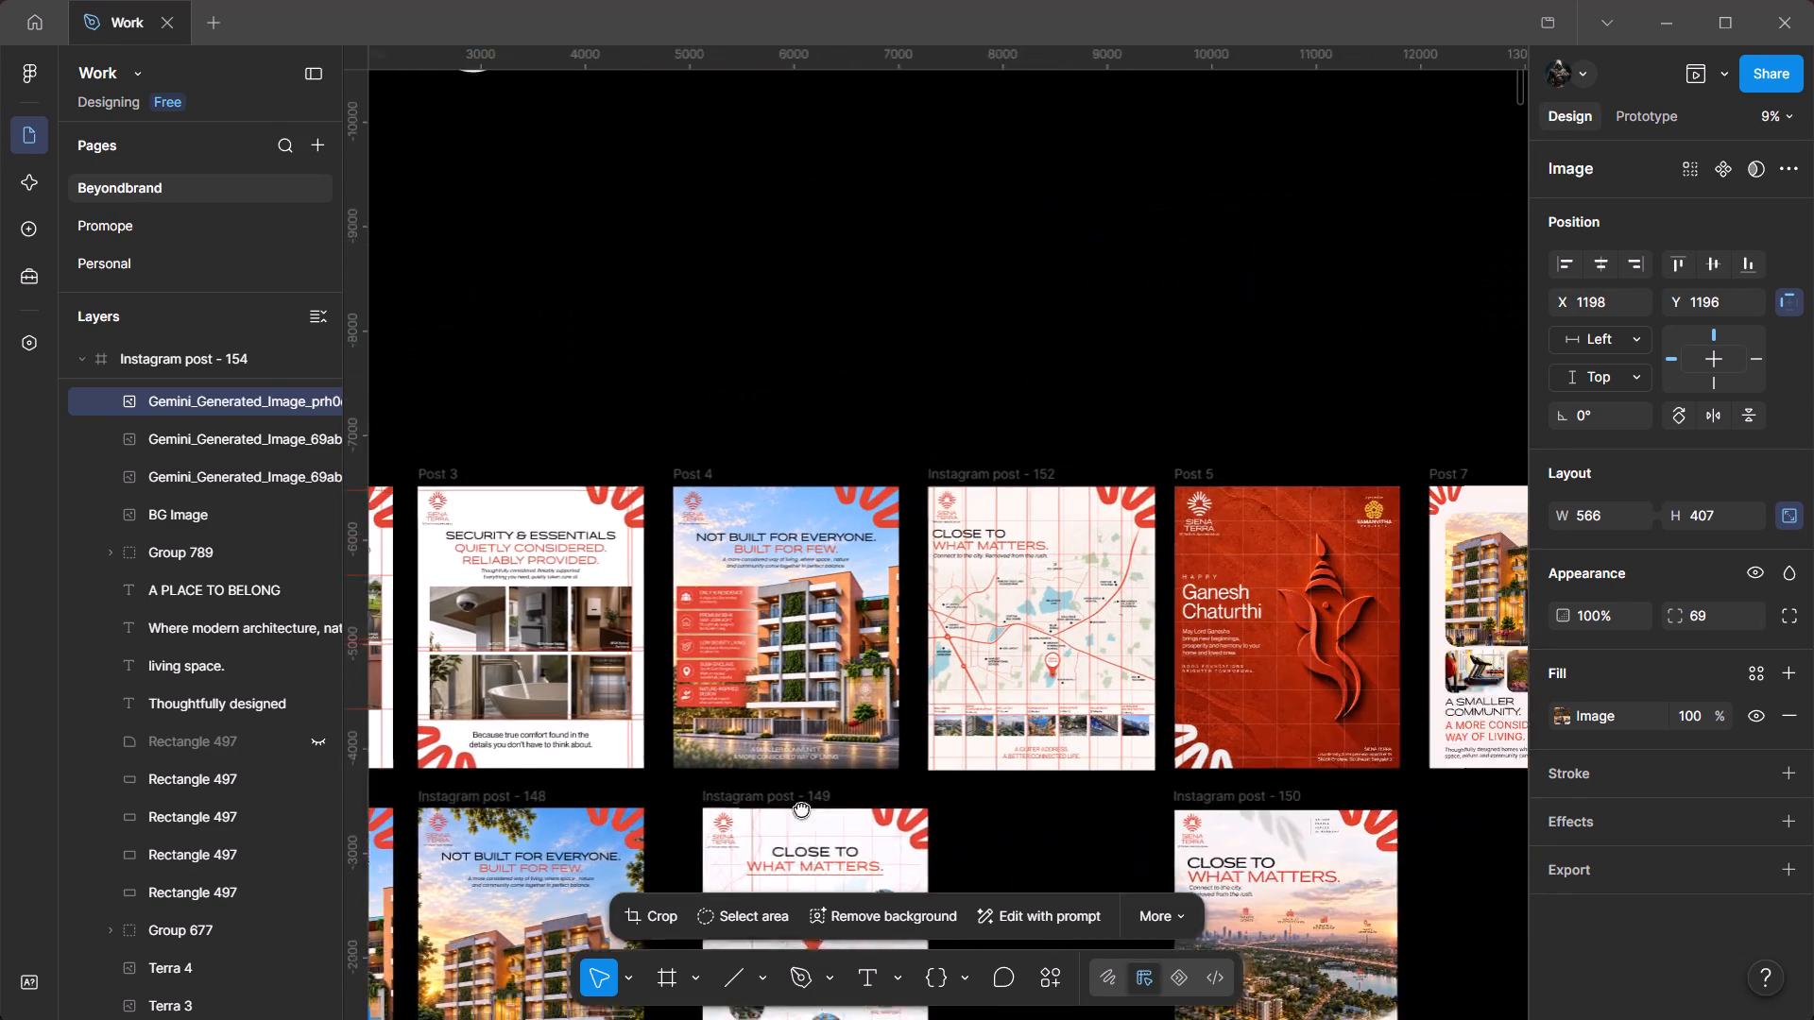
drag(801, 808, 589, 777)
ctrl+scroll(1048, 778, up, 11)
ctrl+scroll(1367, 572, up, 6)
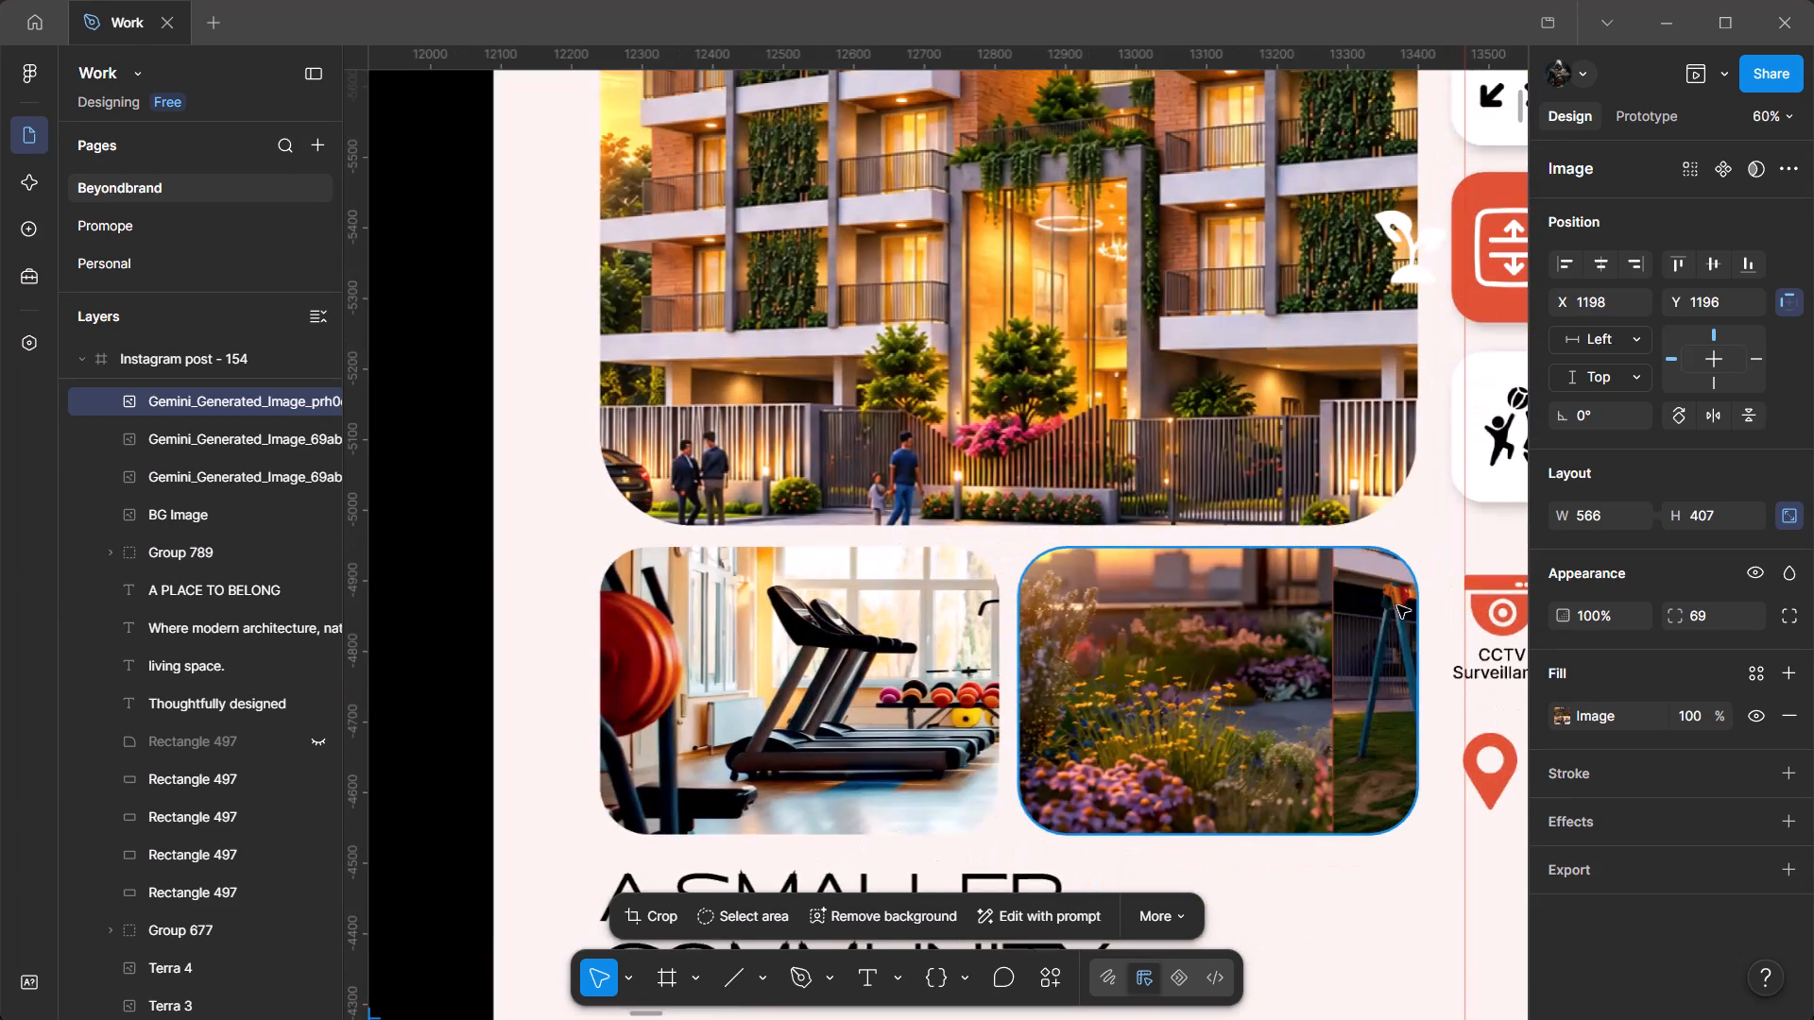
ctrl+scroll(1390, 633, down, 17)
ctrl+scroll(1394, 687, up, 15)
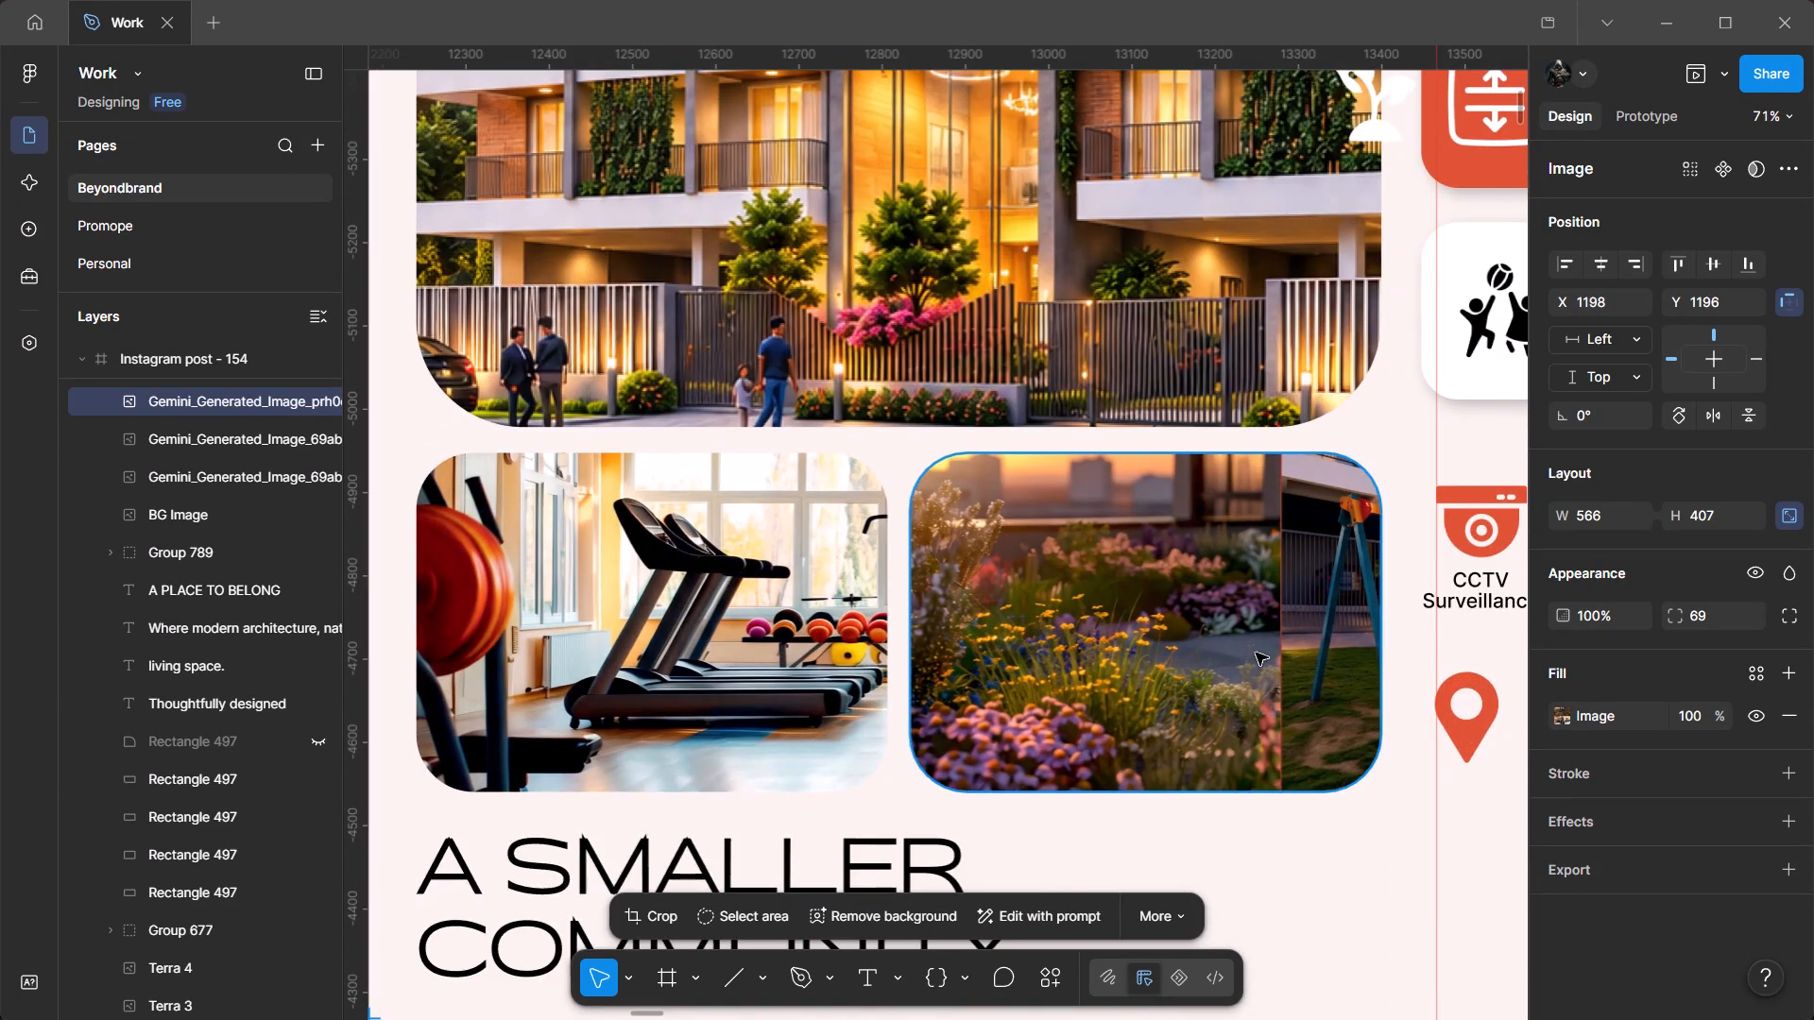
ctrl+scroll(1258, 652, down, 20)
ctrl+scroll(1258, 652, down, 4)
drag(1172, 820, 1552, 205)
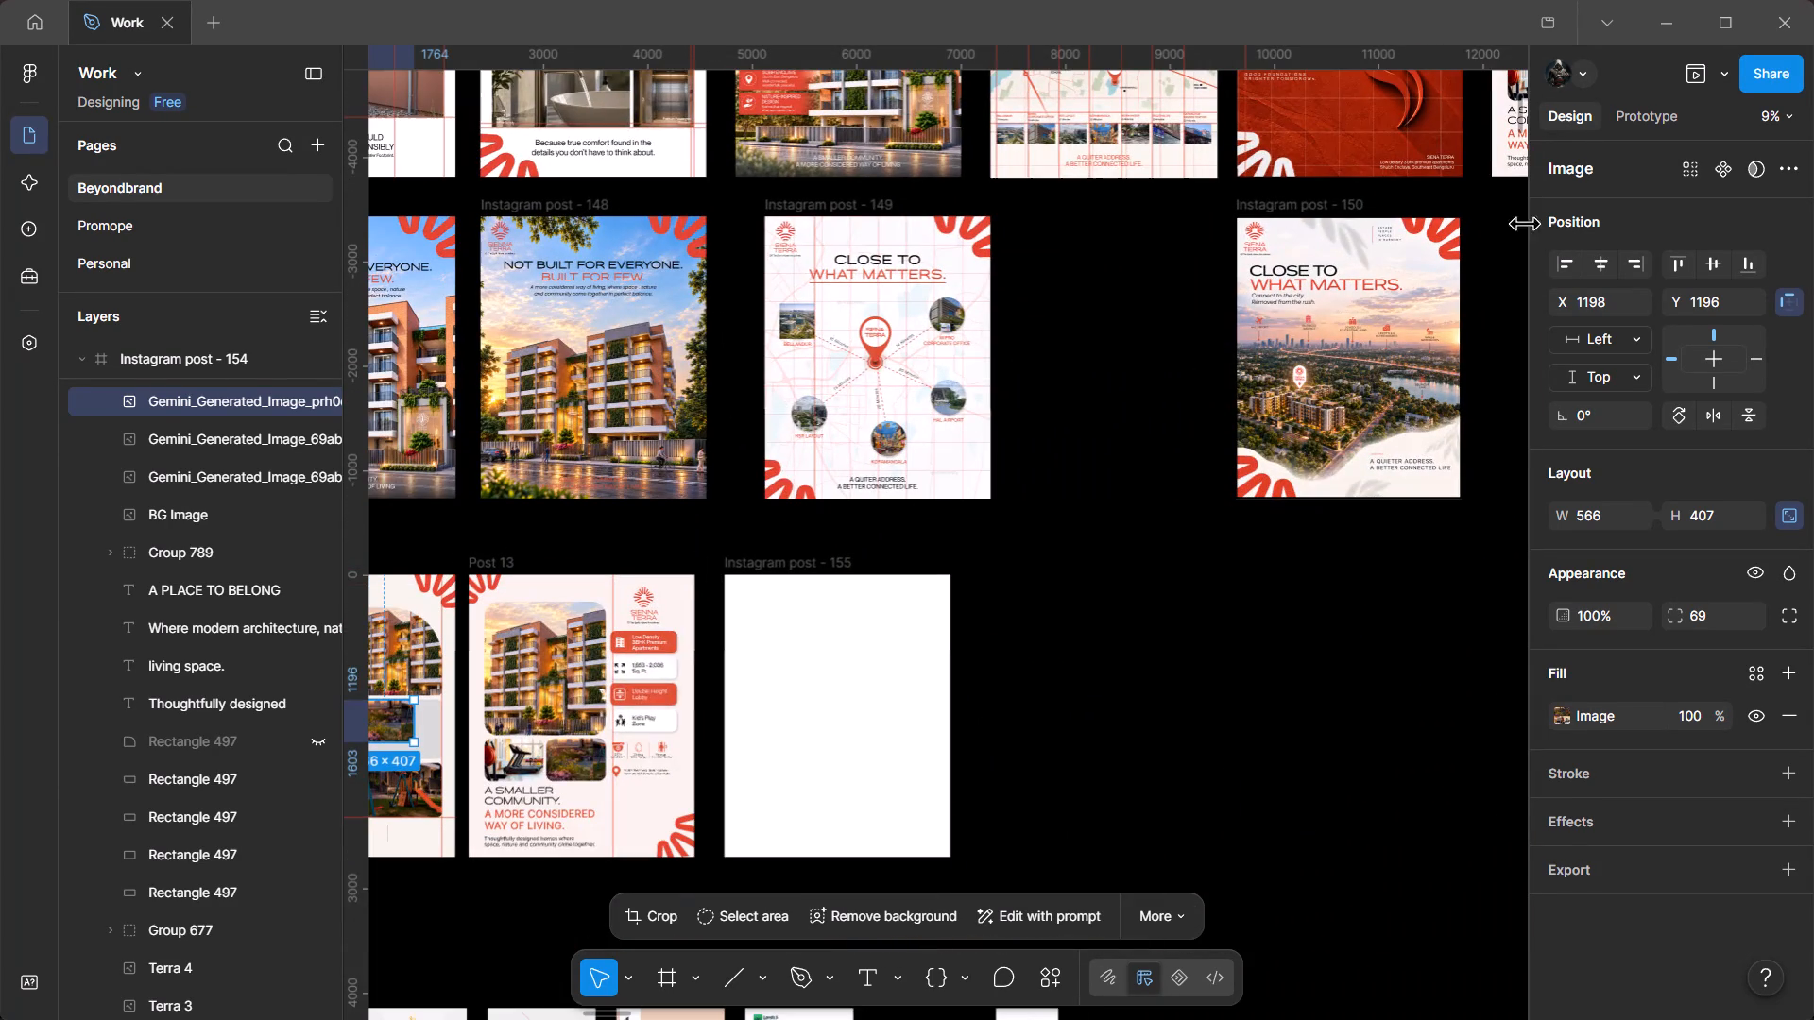
drag(799, 631, 1037, 492)
ctrl+scroll(745, 639, up, 9)
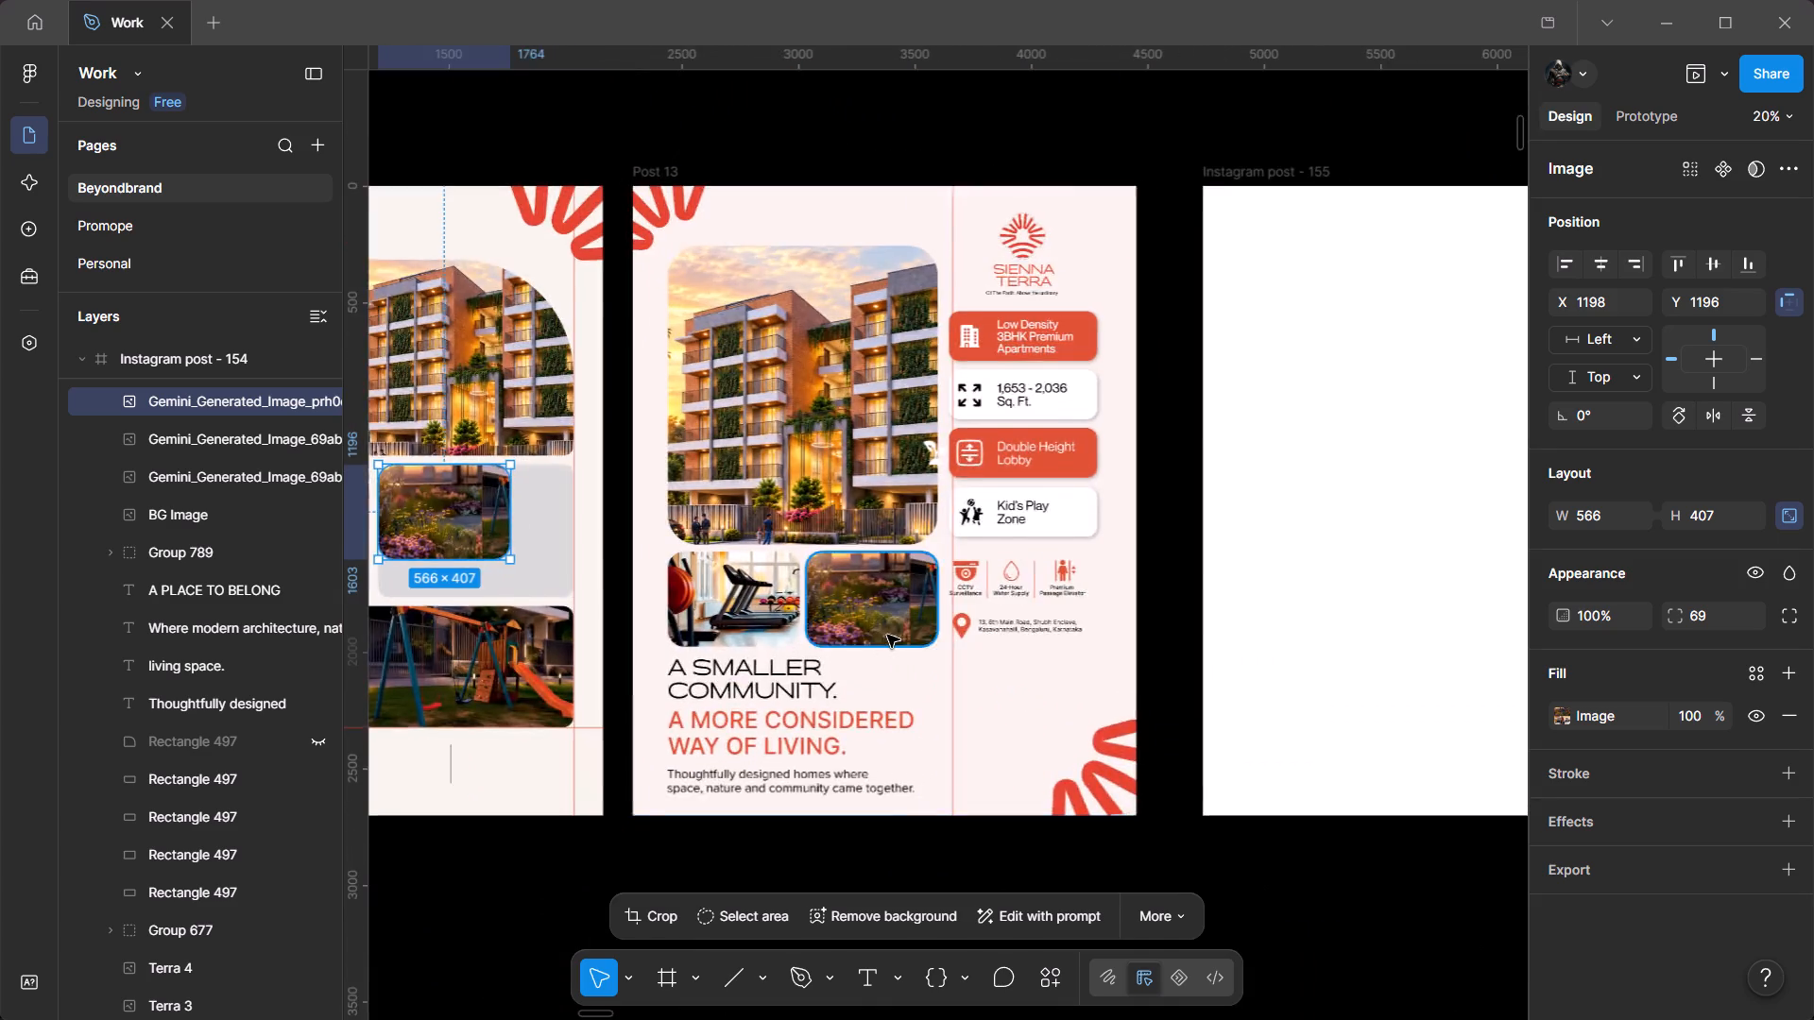
ctrl+scroll(887, 635, up, 4)
ctrl+scroll(865, 565, down, 15)
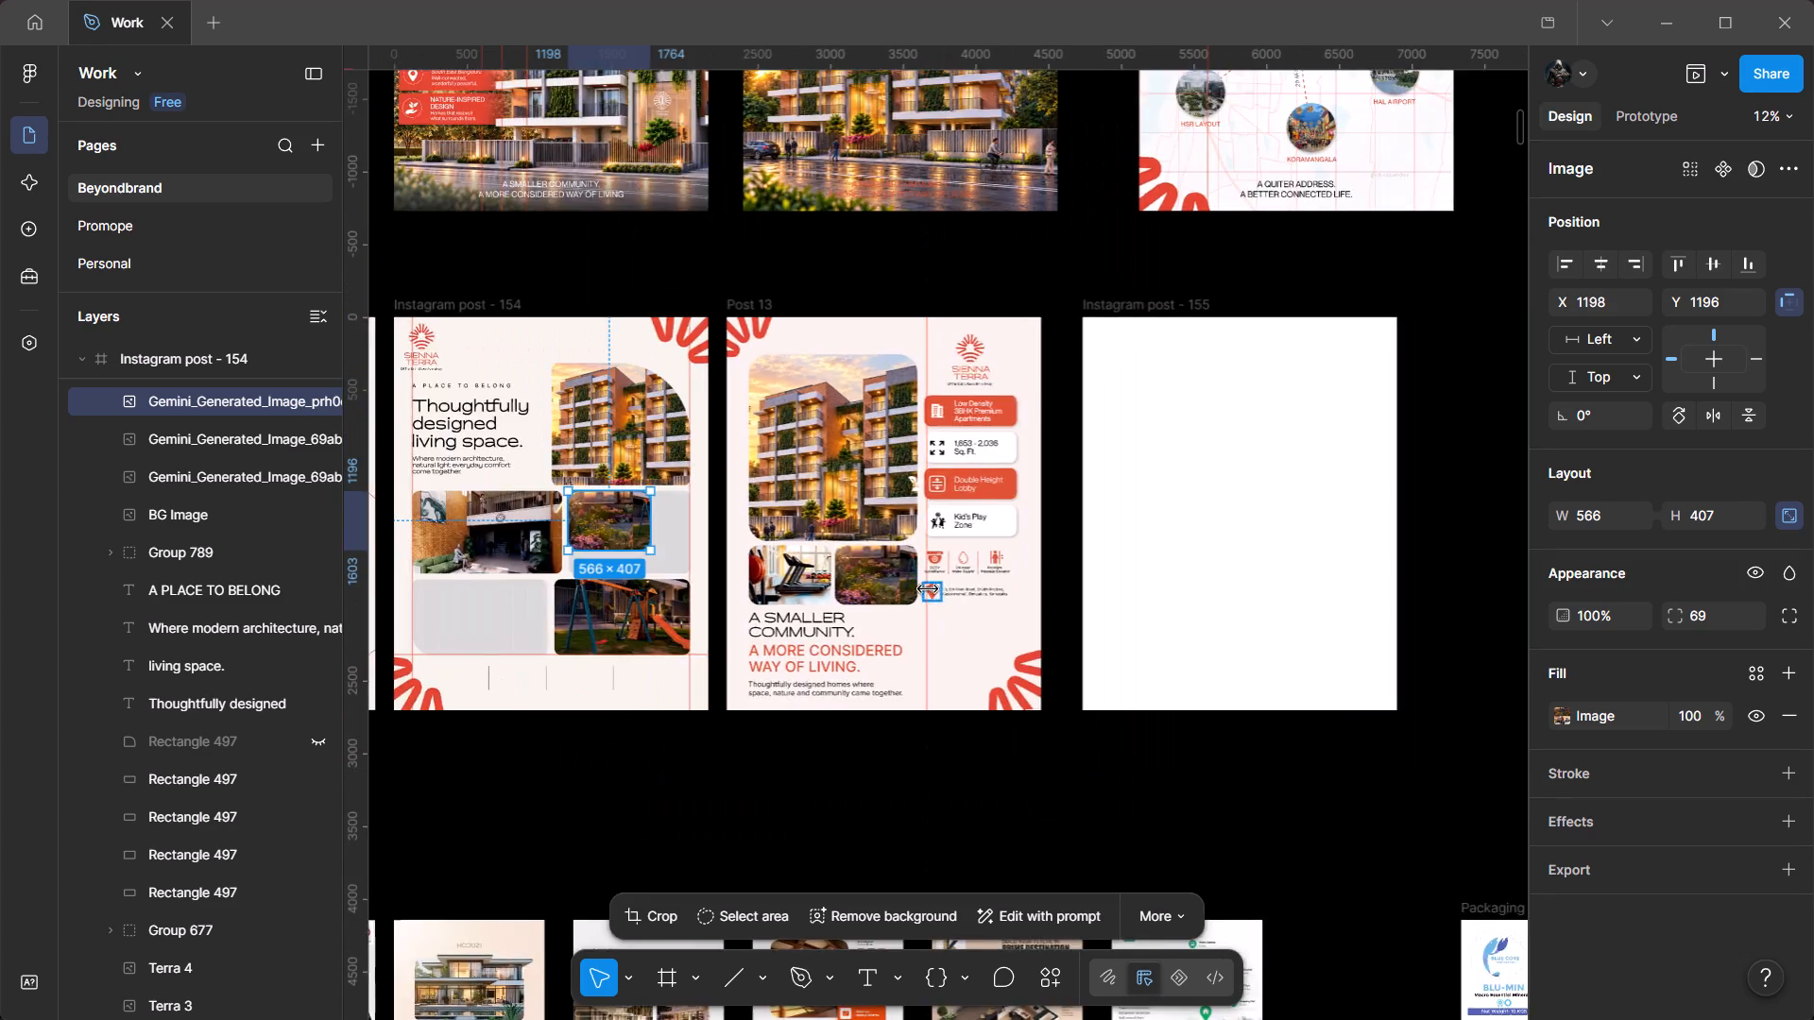
Scale the garden image in Instagram post - 154 proportionally to 790 × 568, matching the upper-right placeholder's height.
drag(929, 590, 1405, 526)
ctrl+scroll(1056, 607, up, 5)
click(1129, 331)
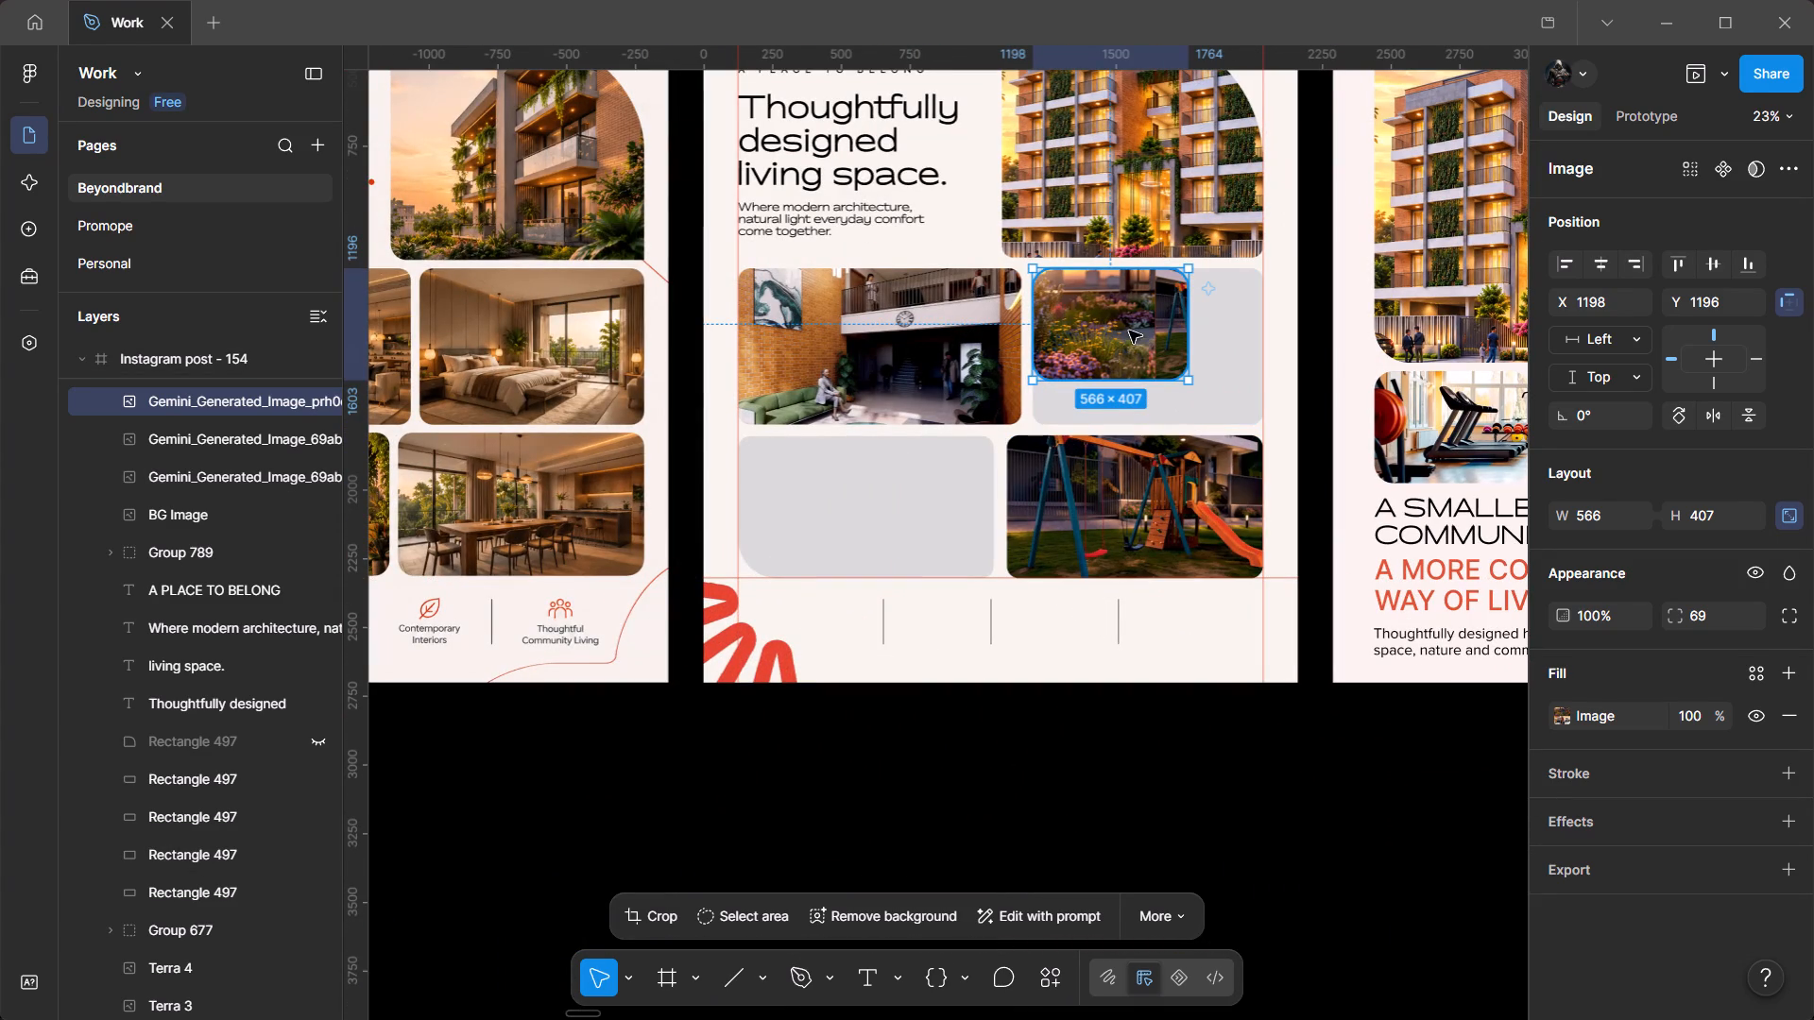
scroll(1125, 343, up, 6)
scroll(1187, 446, down, 6)
scroll(1151, 521, down, 5)
ctrl+scroll(1165, 241, up, 2)
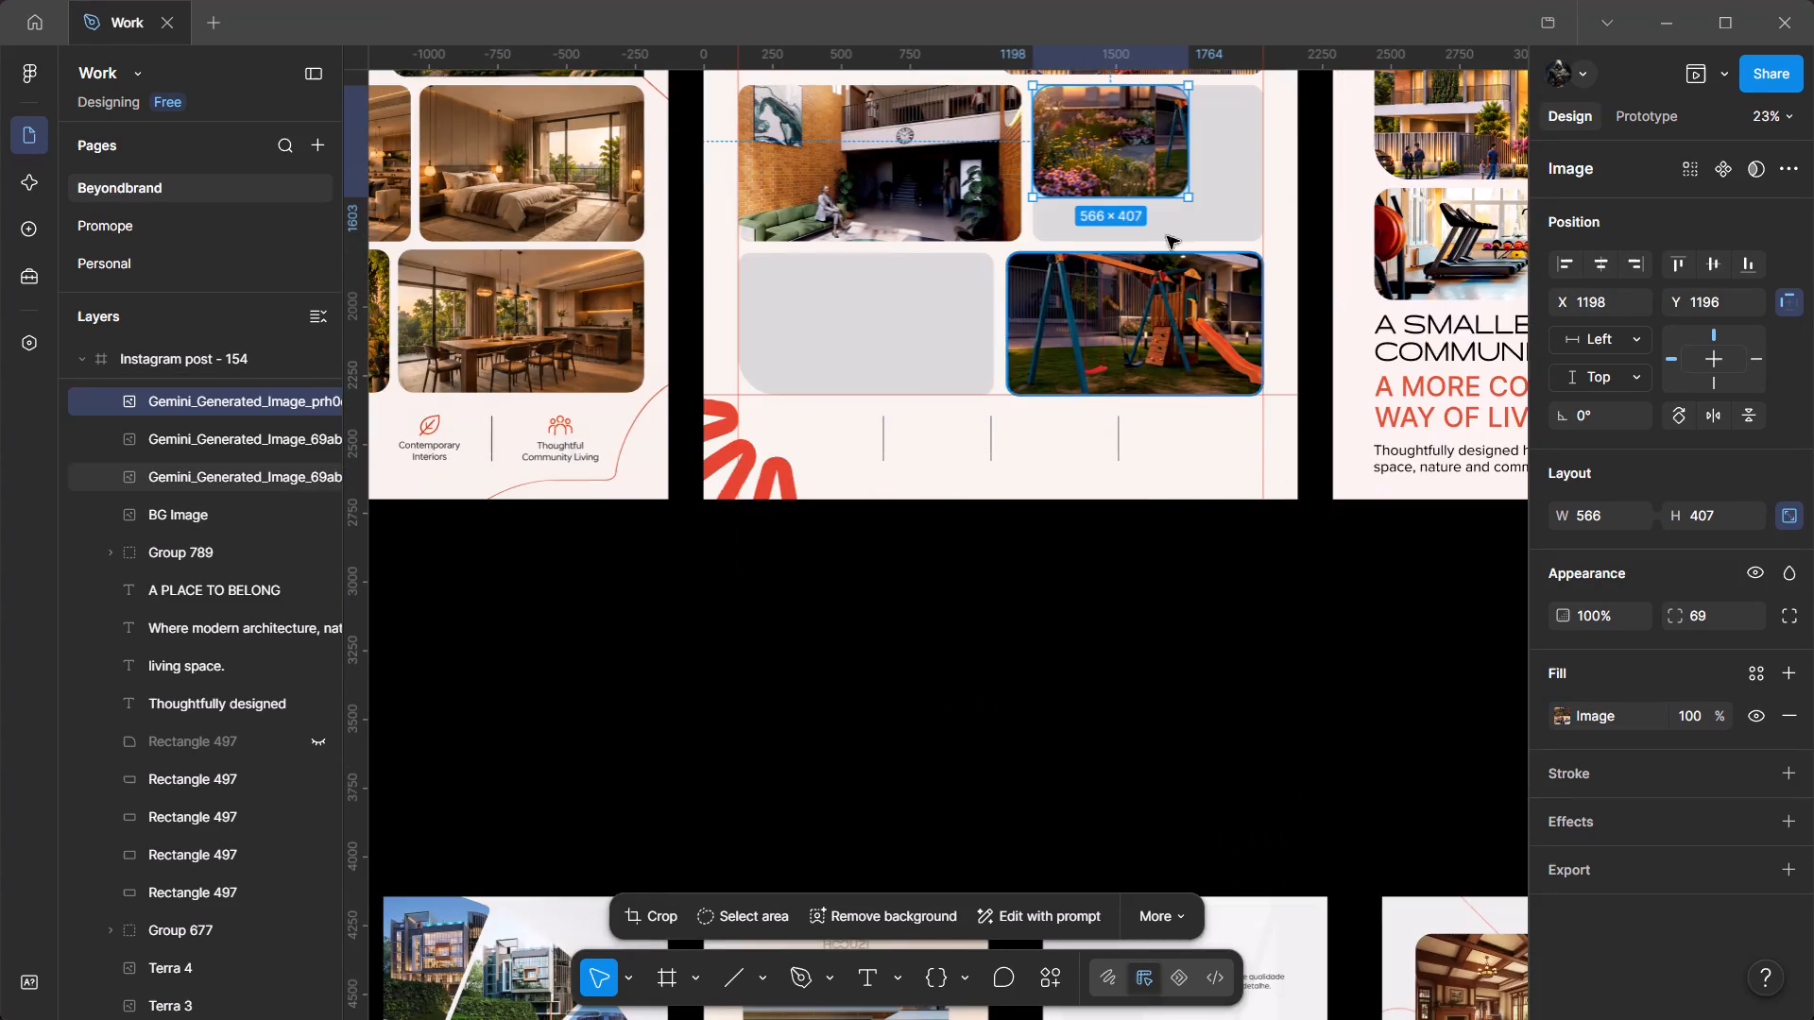
ctrl+scroll(1167, 236, up, 4)
drag(1169, 201, 1201, 444)
drag(1245, 416, 1297, 463)
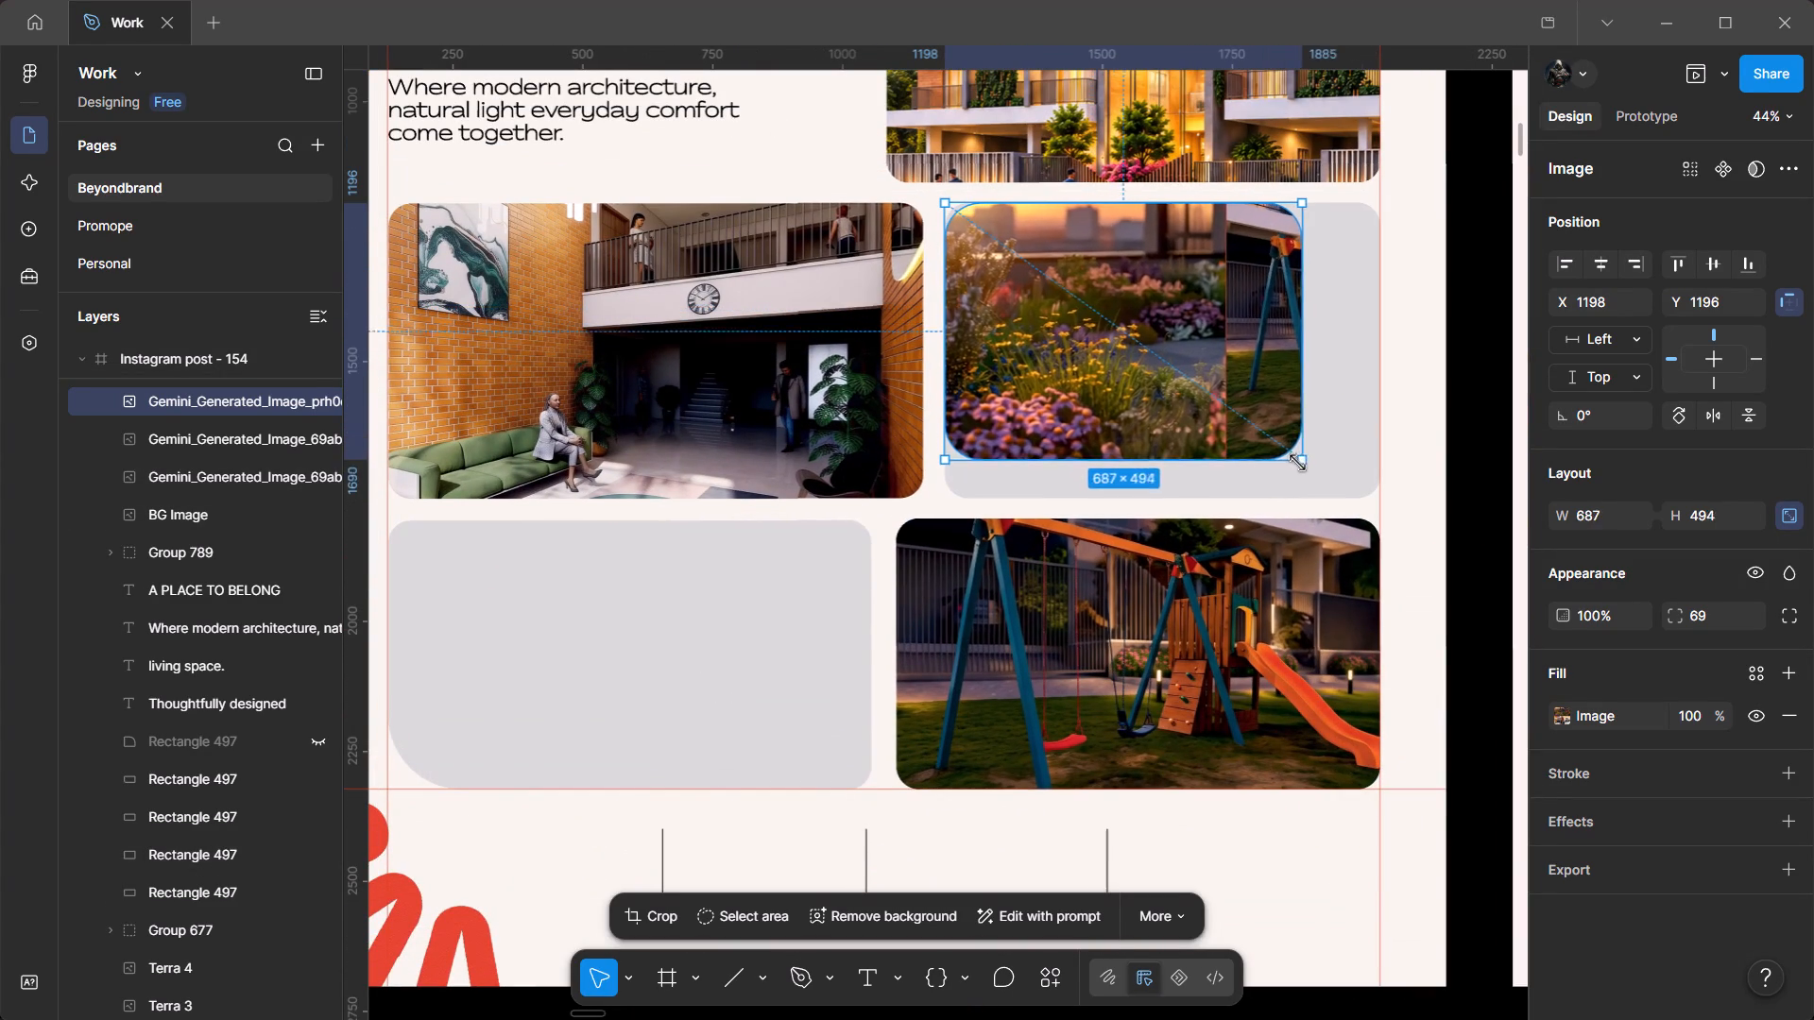
drag(1297, 463, 1342, 493)
Crop the swing-set strip off the garden image's right side, narrowing it to 621 wide at 568 high.
ctrl+scroll(958, 70, up, 7)
drag(1154, 379, 710, 180)
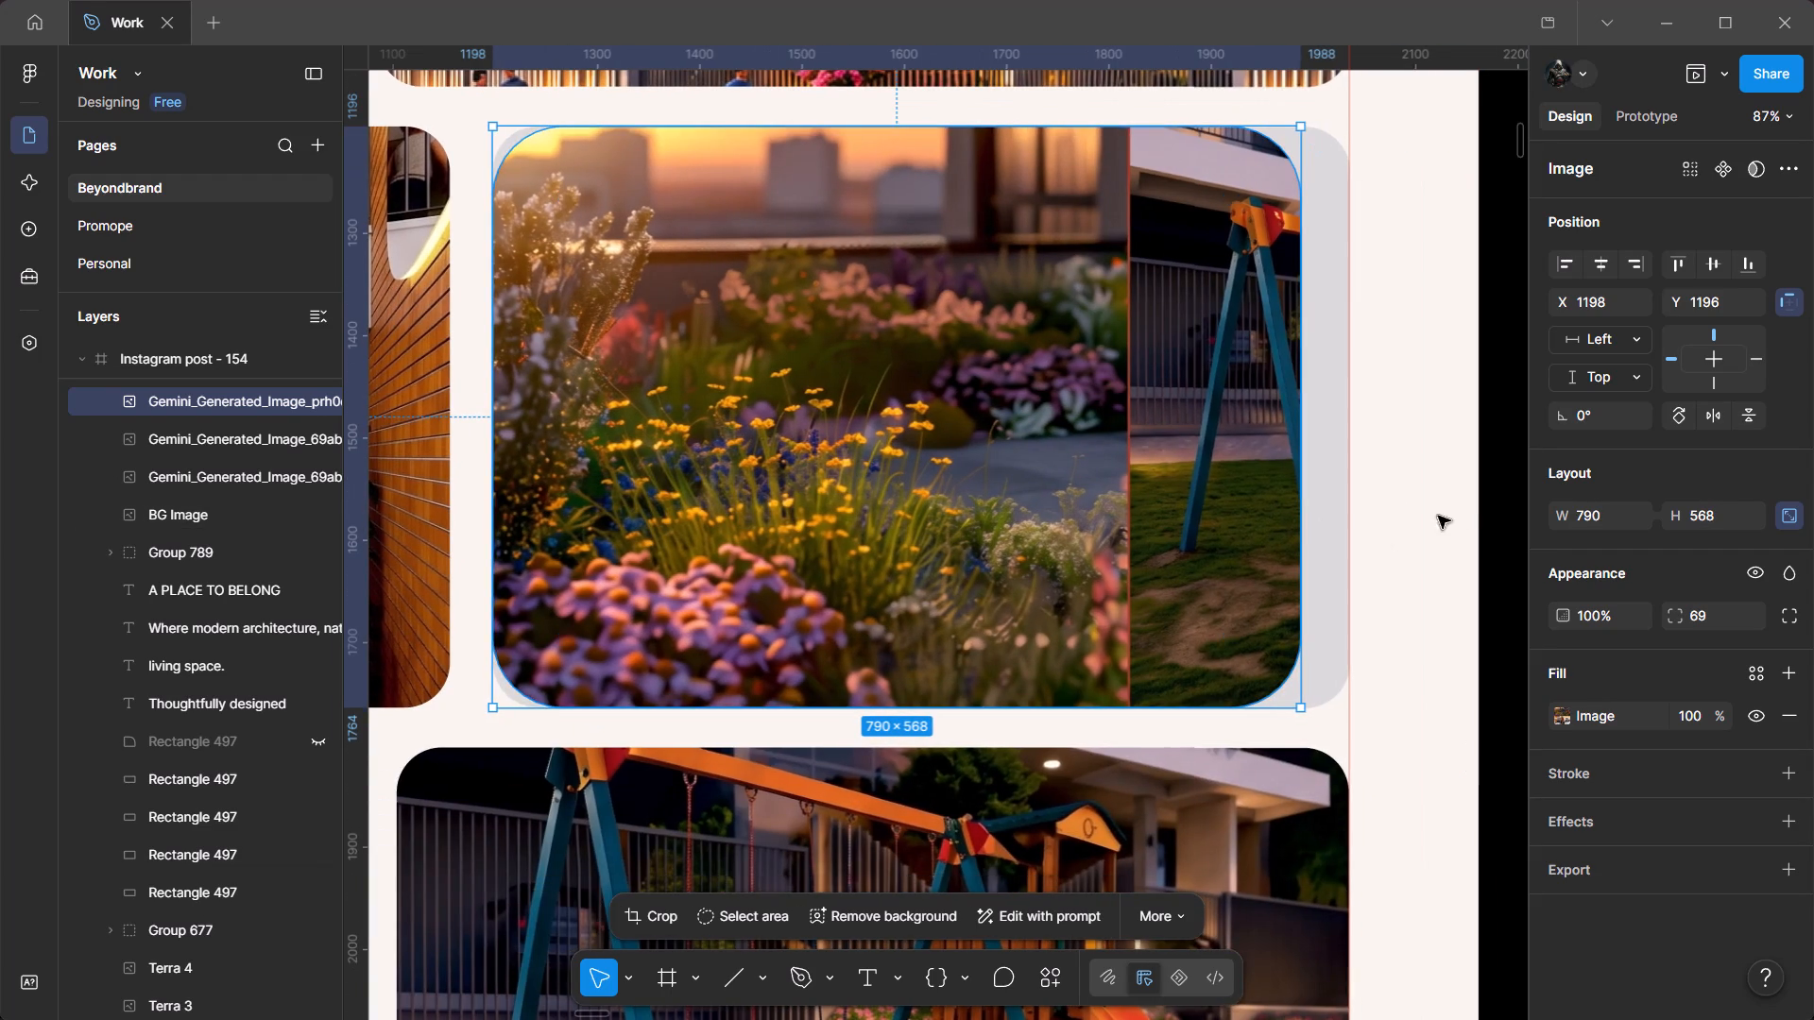
click(1098, 433)
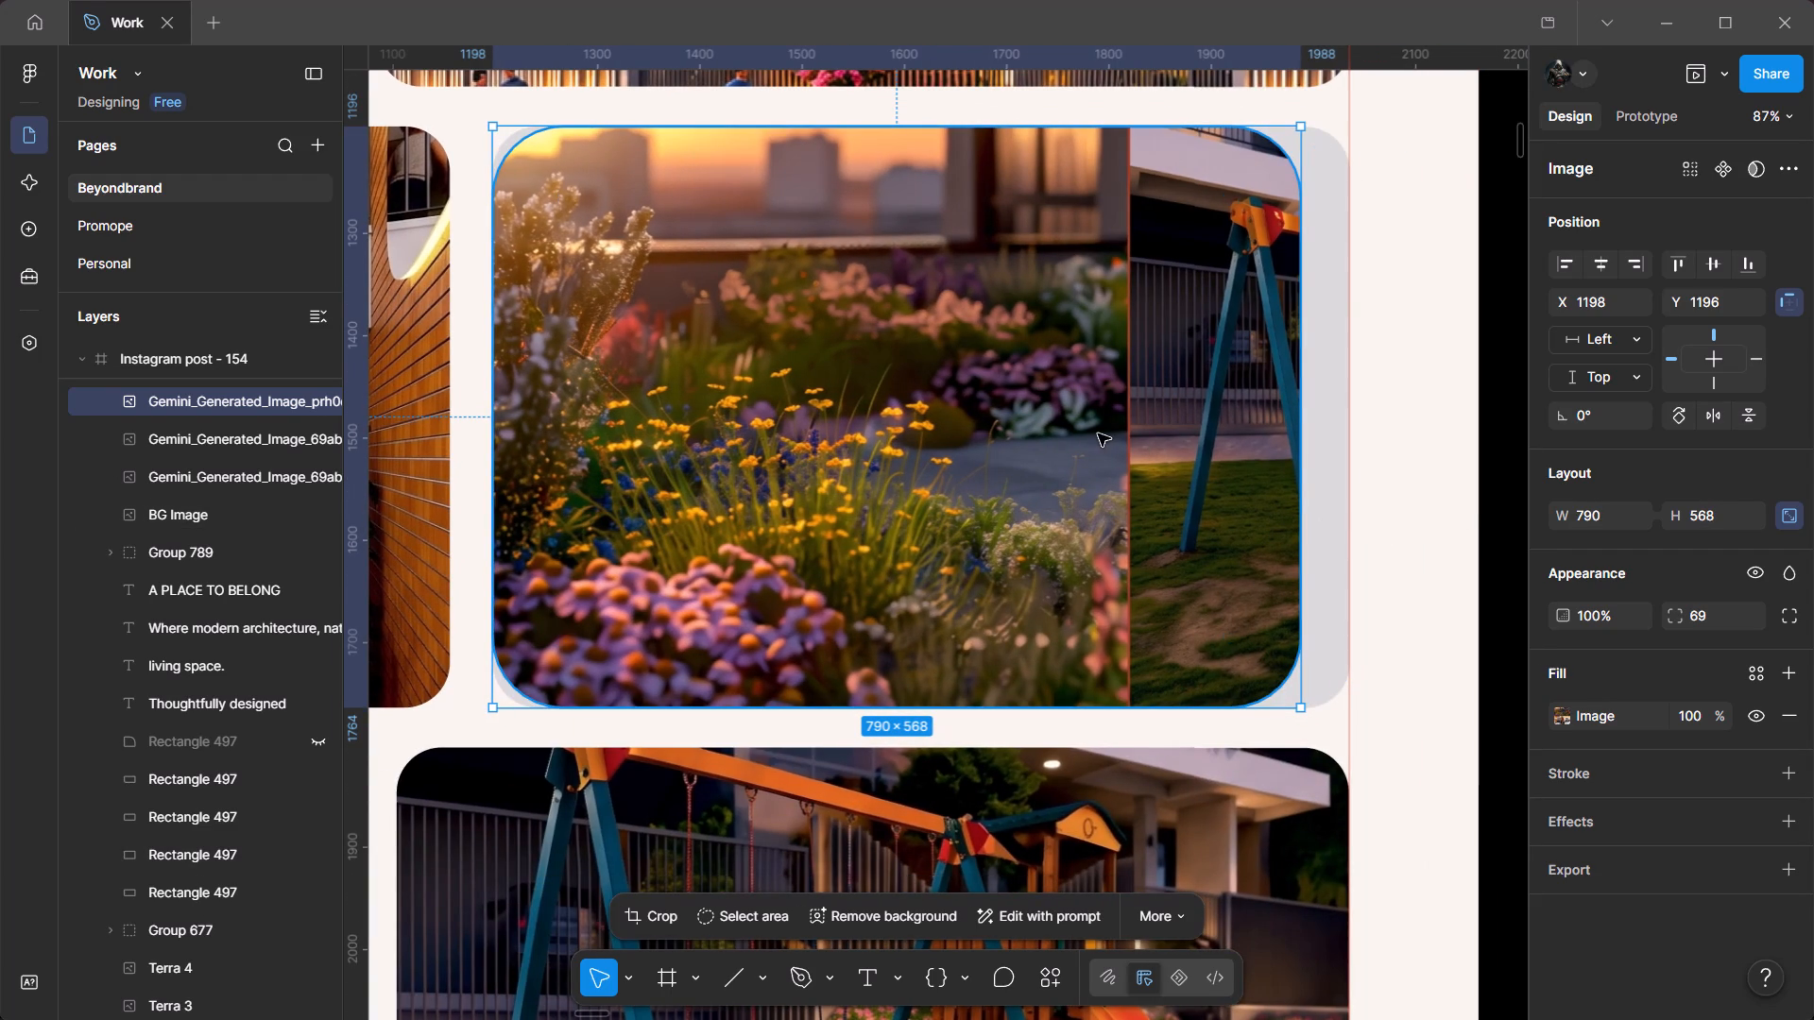
double_click(1228, 436)
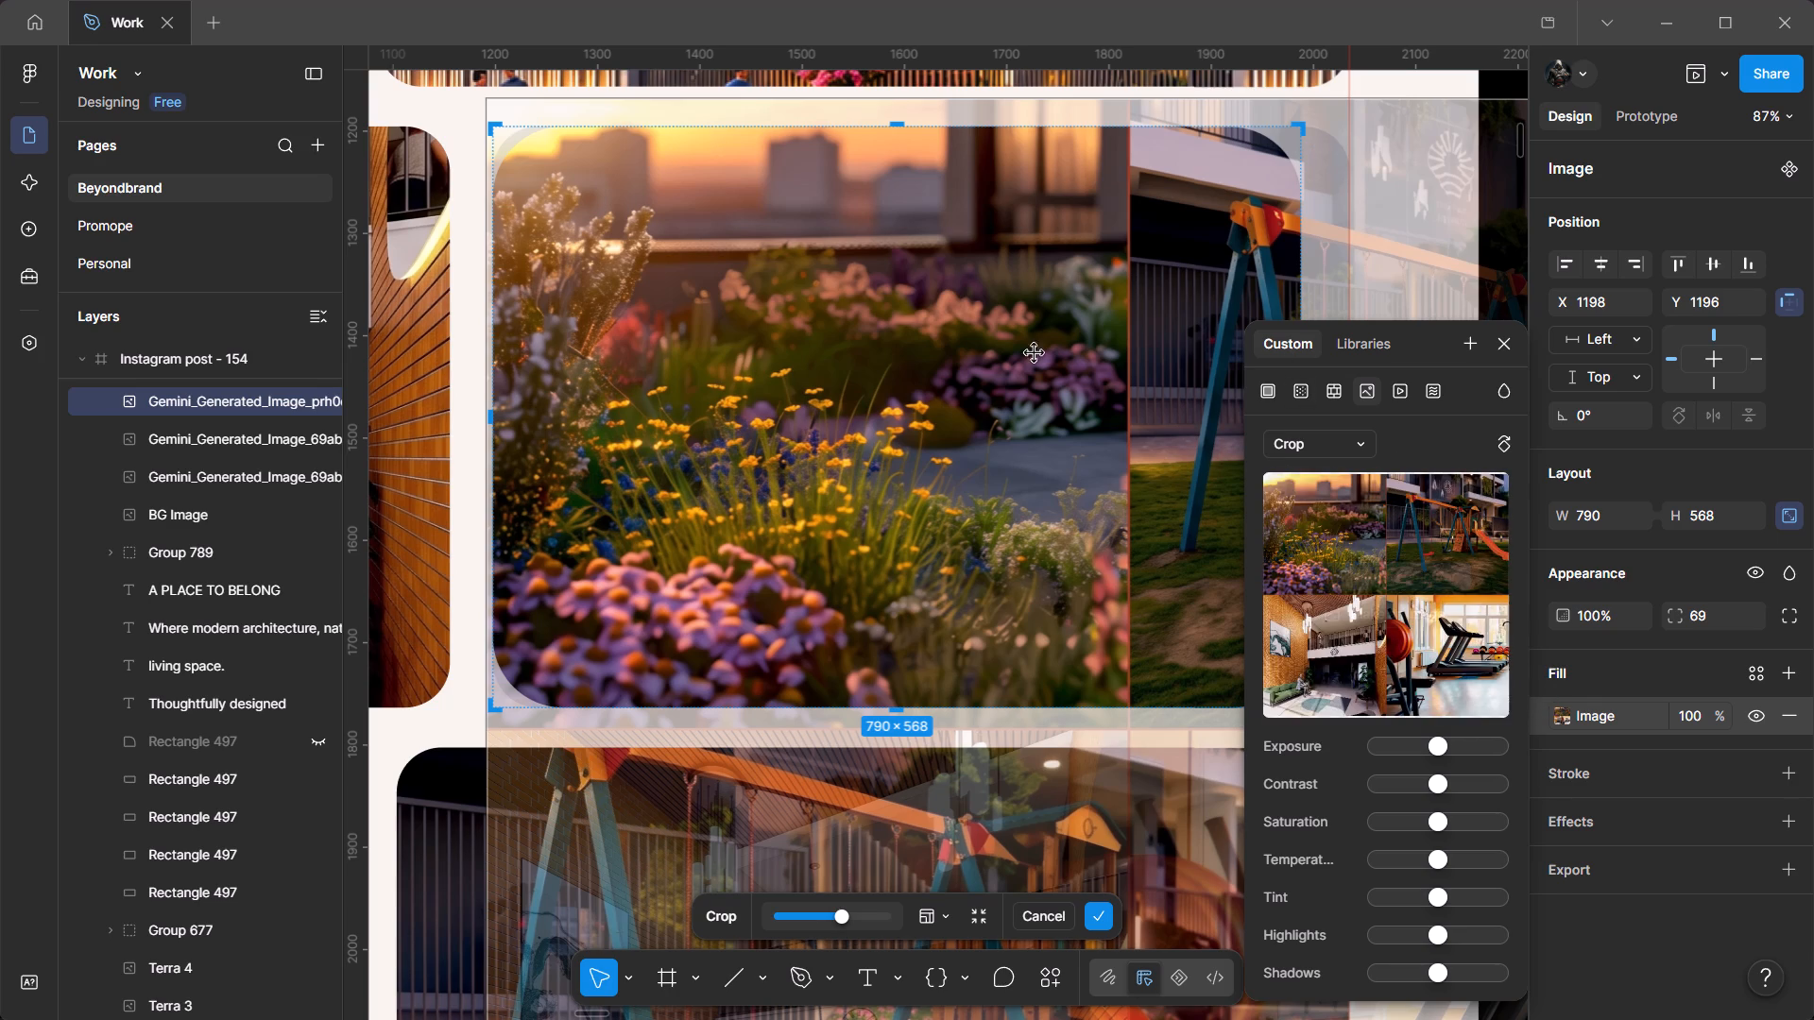
drag(1115, 260, 908, 286)
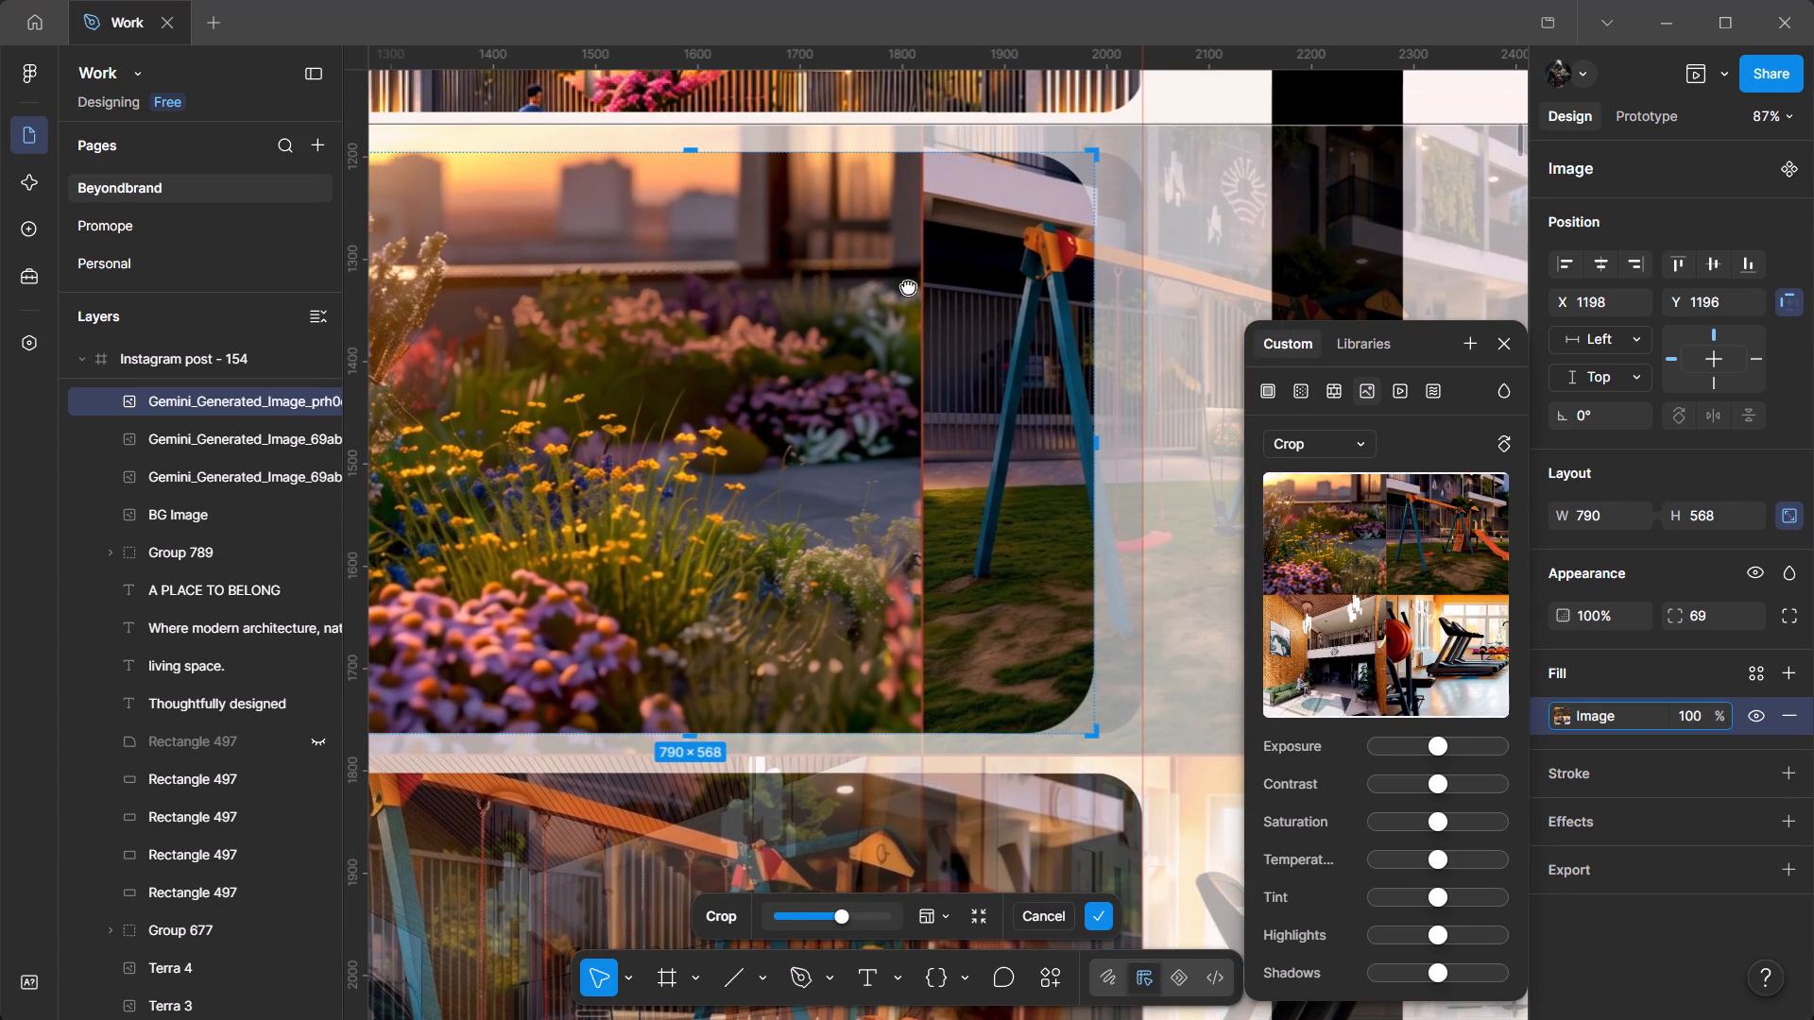
drag(908, 286, 1015, 334)
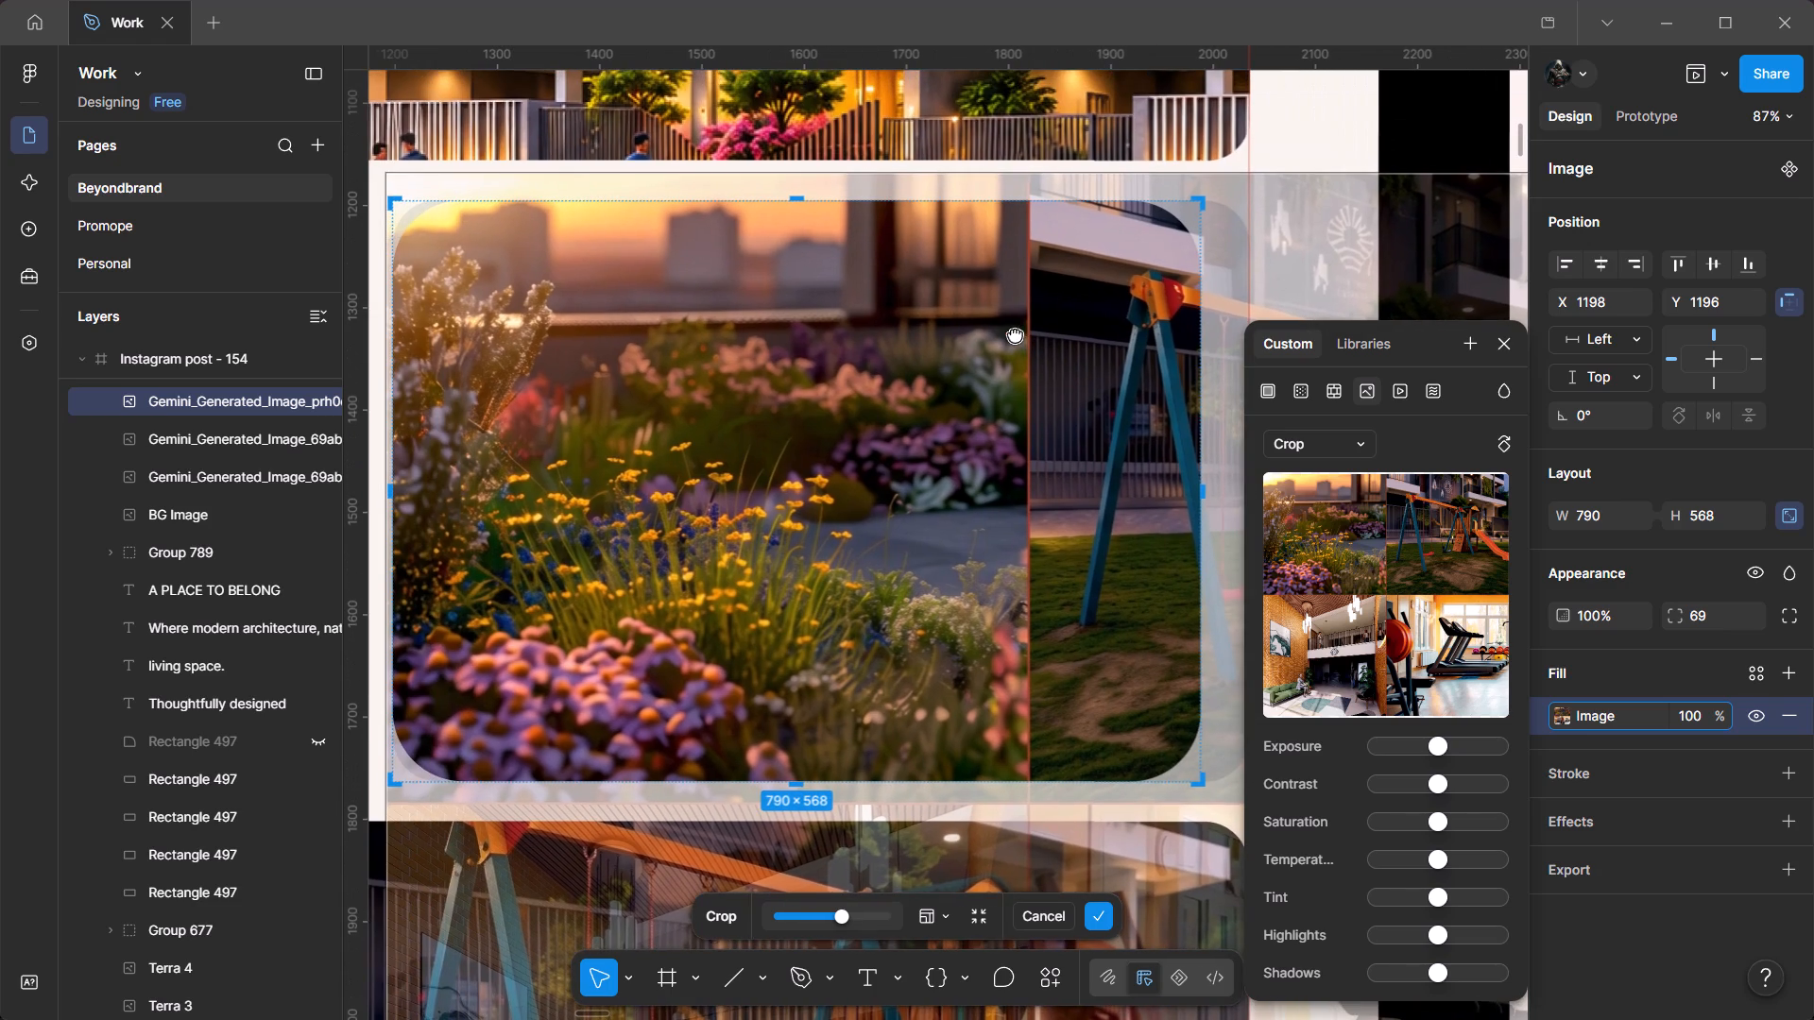
drag(1015, 334, 987, 308)
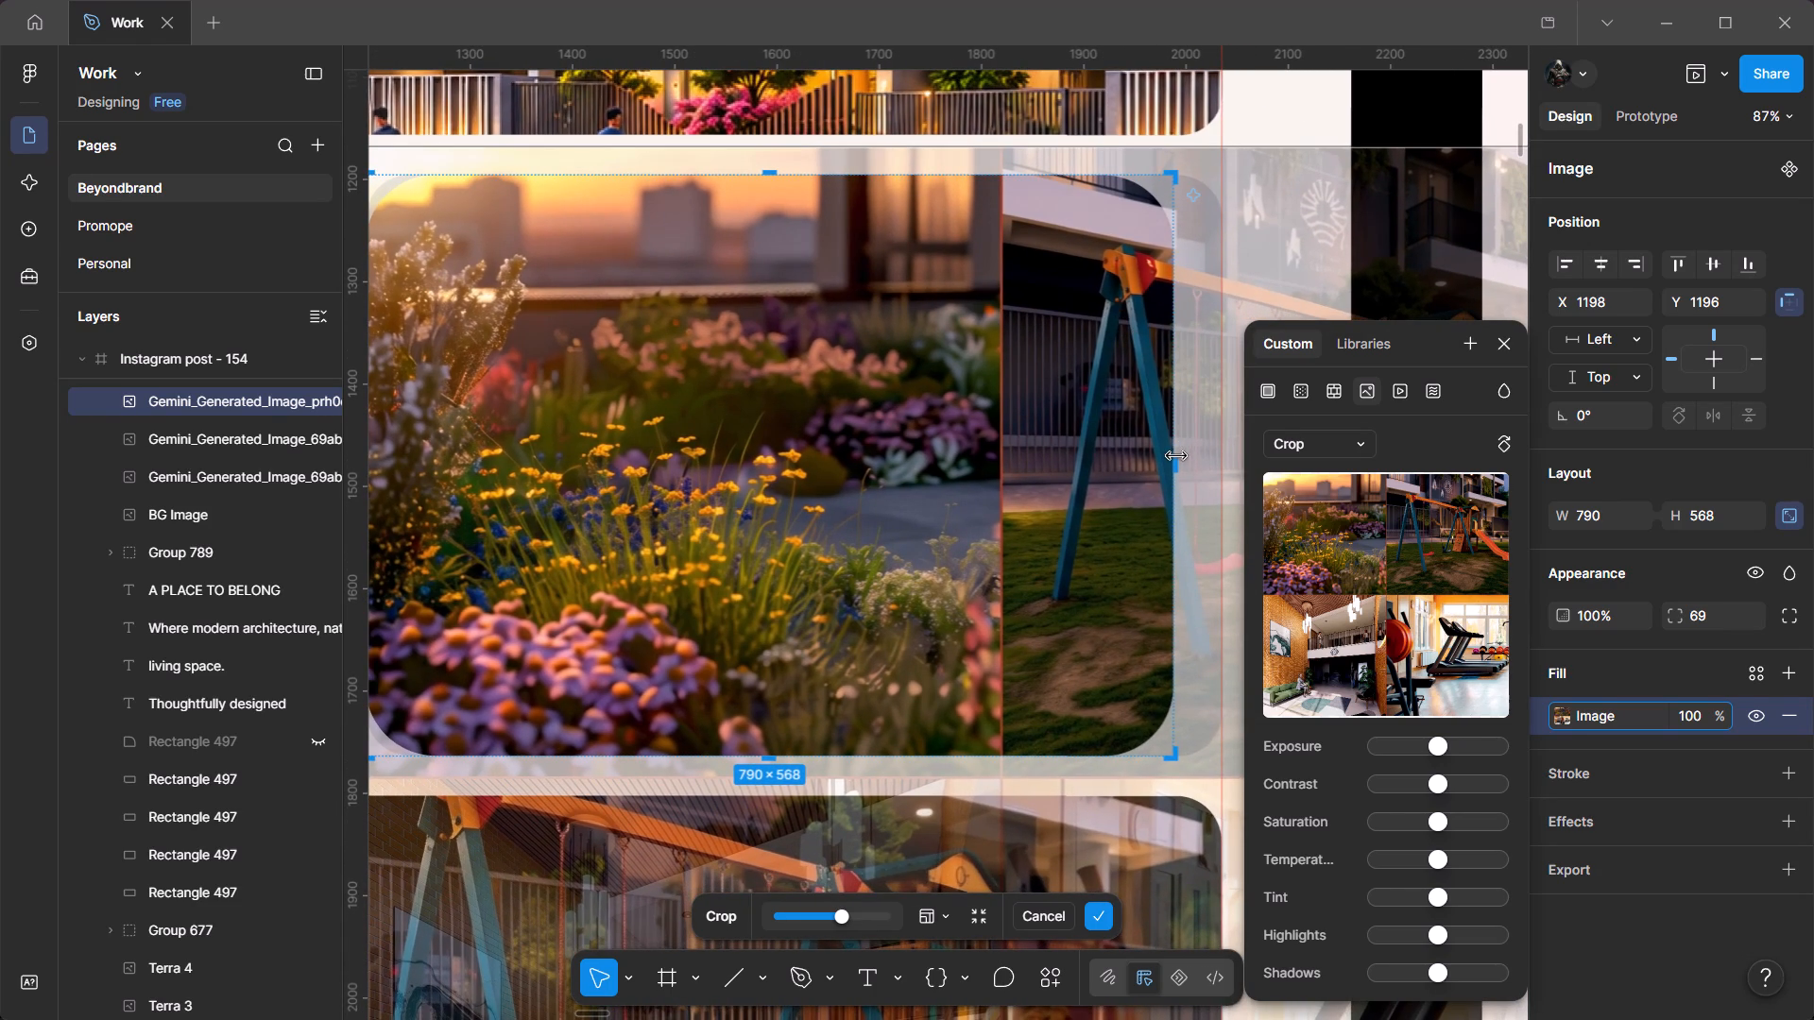
drag(1176, 456, 1001, 438)
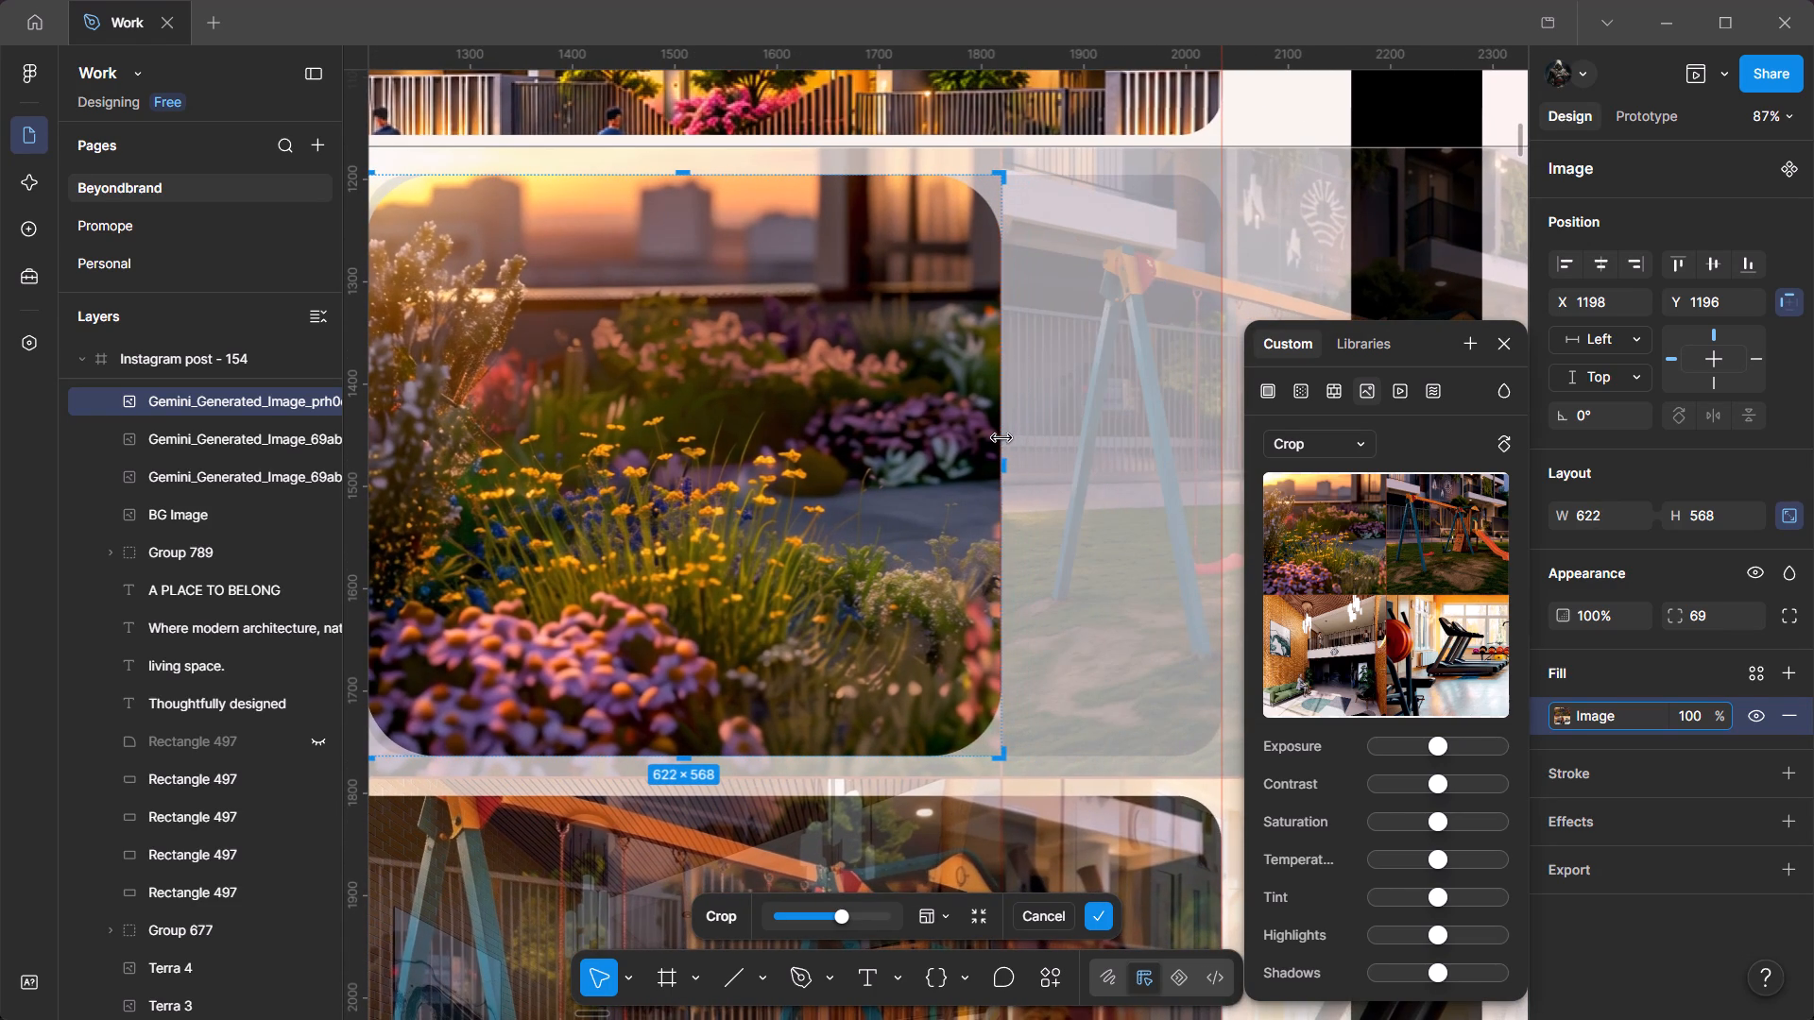
drag(1001, 438, 1001, 438)
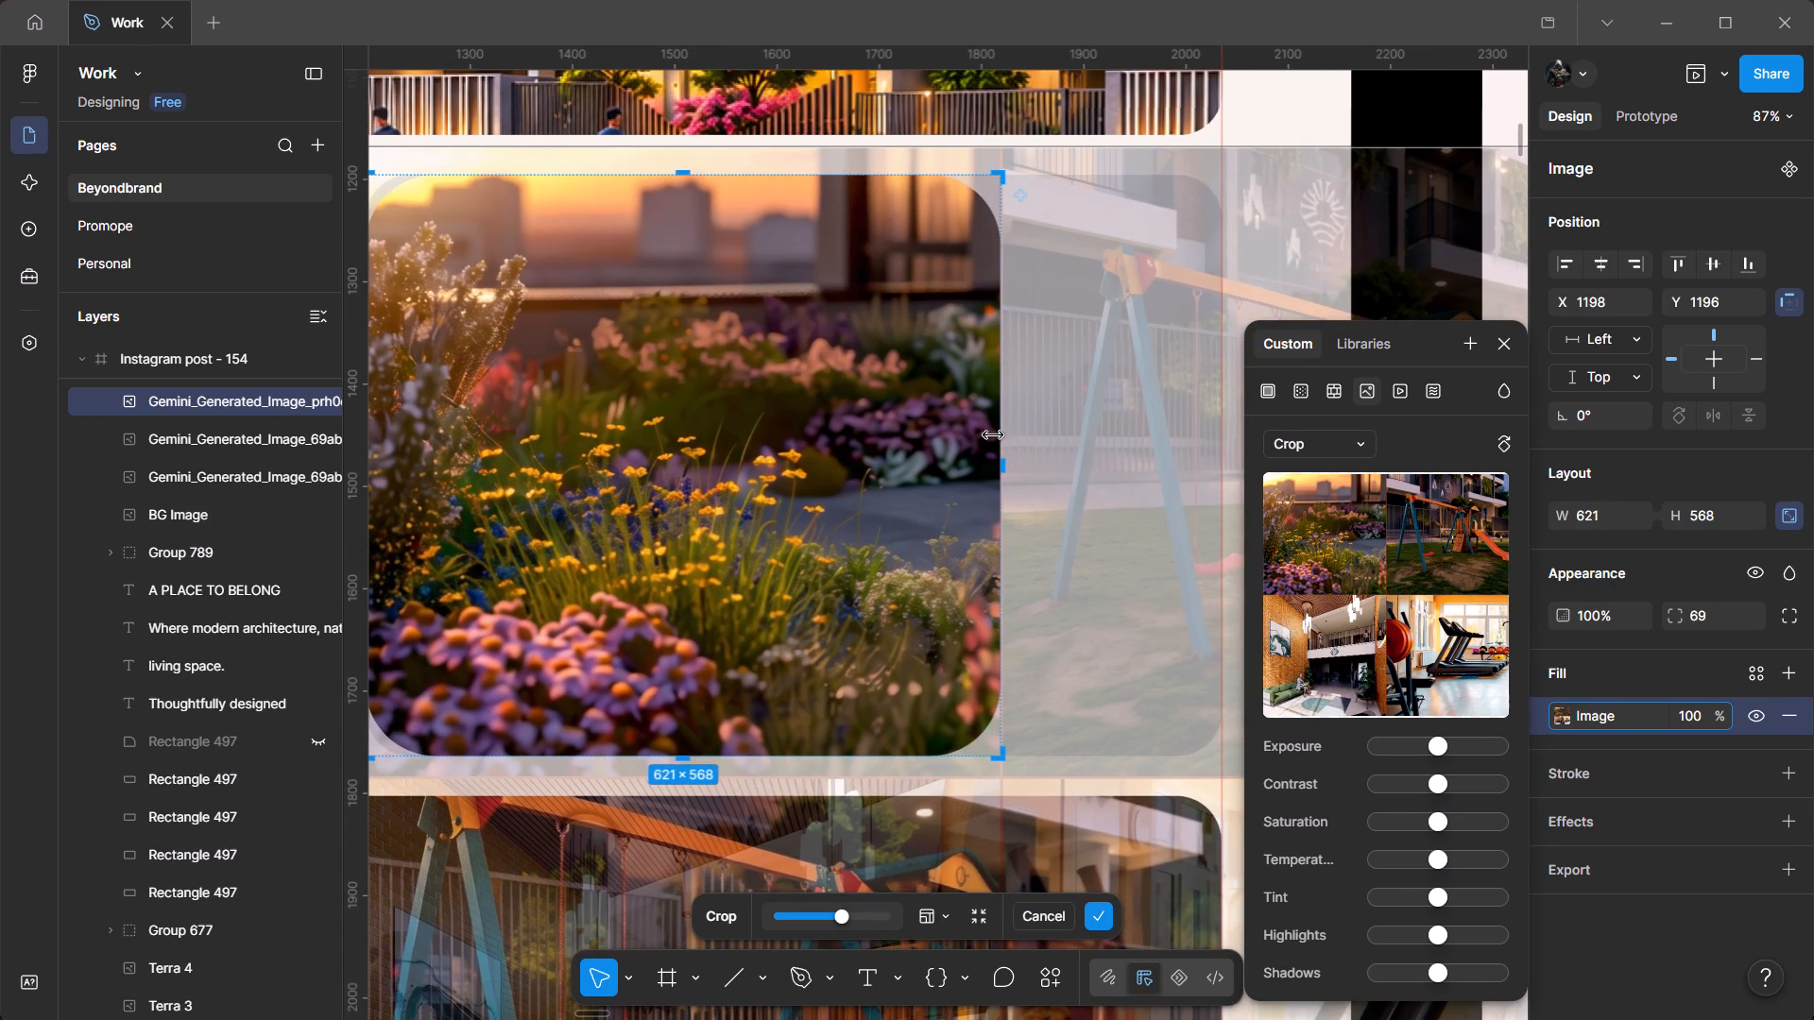
click(1287, 116)
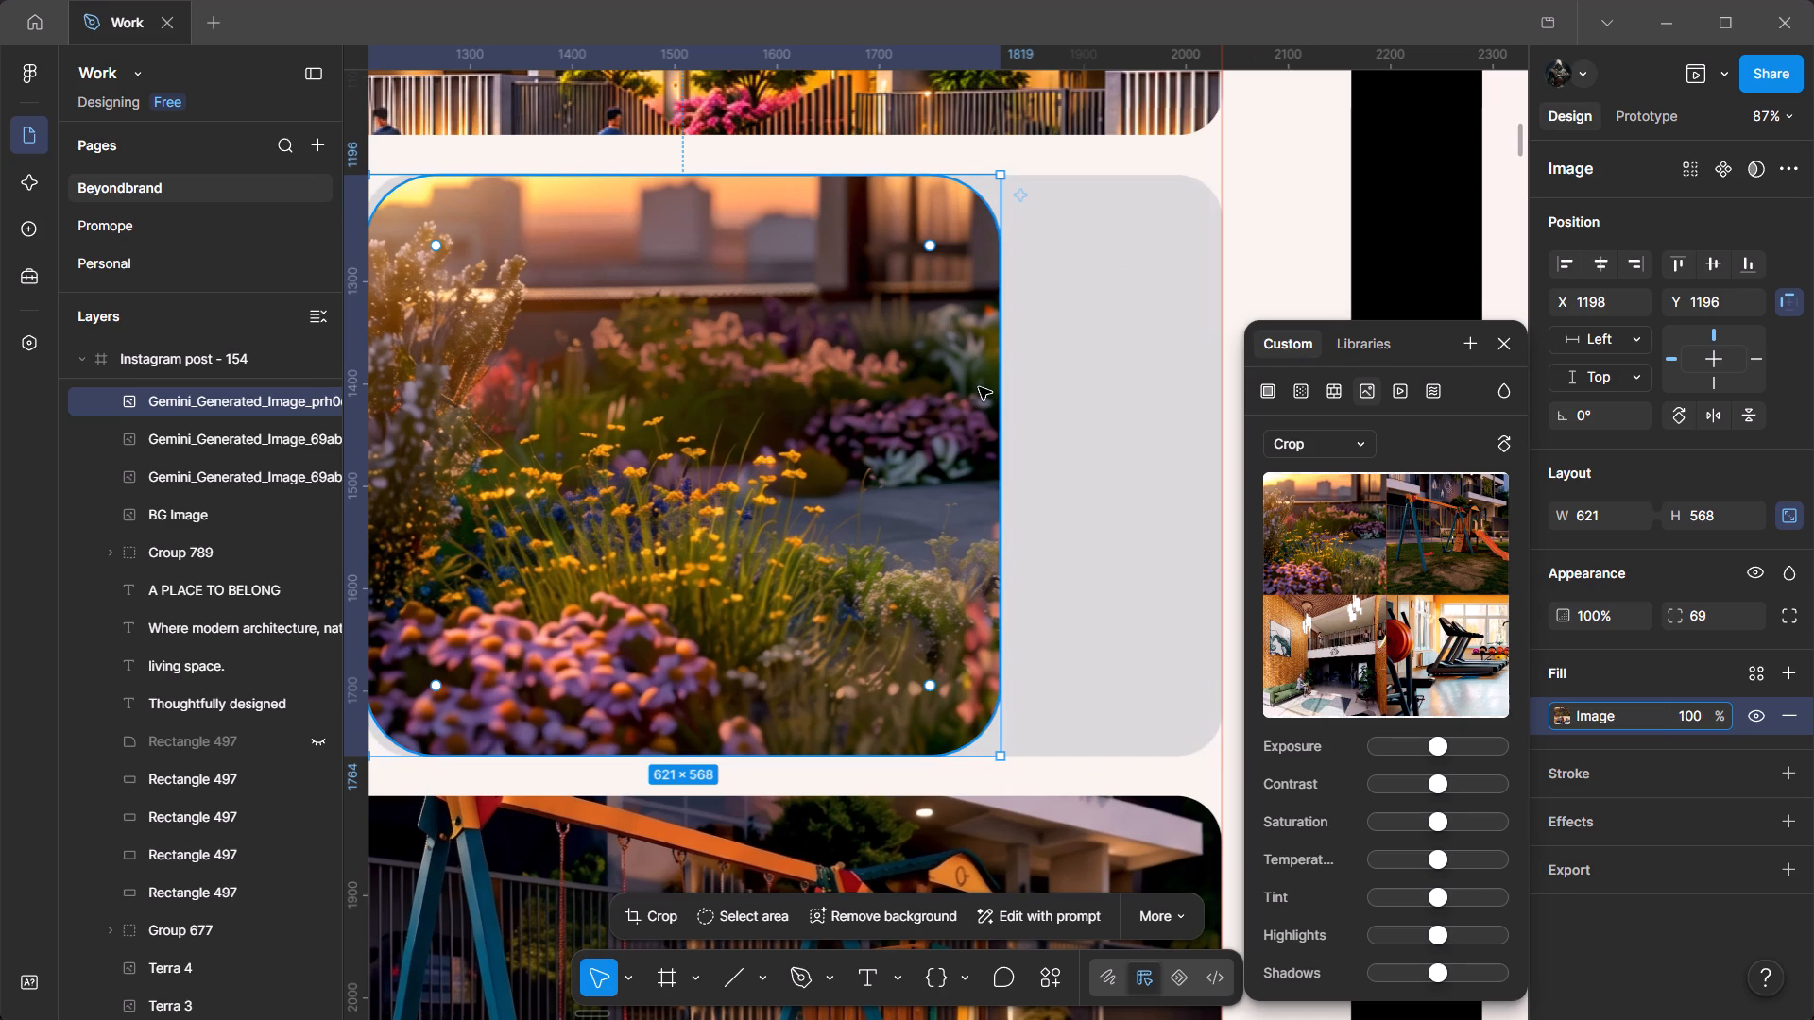
Scale the cropped garden image proportionally to 837 × 766 so its width spans the upper-right placeholder.
drag(1001, 386, 1219, 400)
drag(1052, 369, 1192, 320)
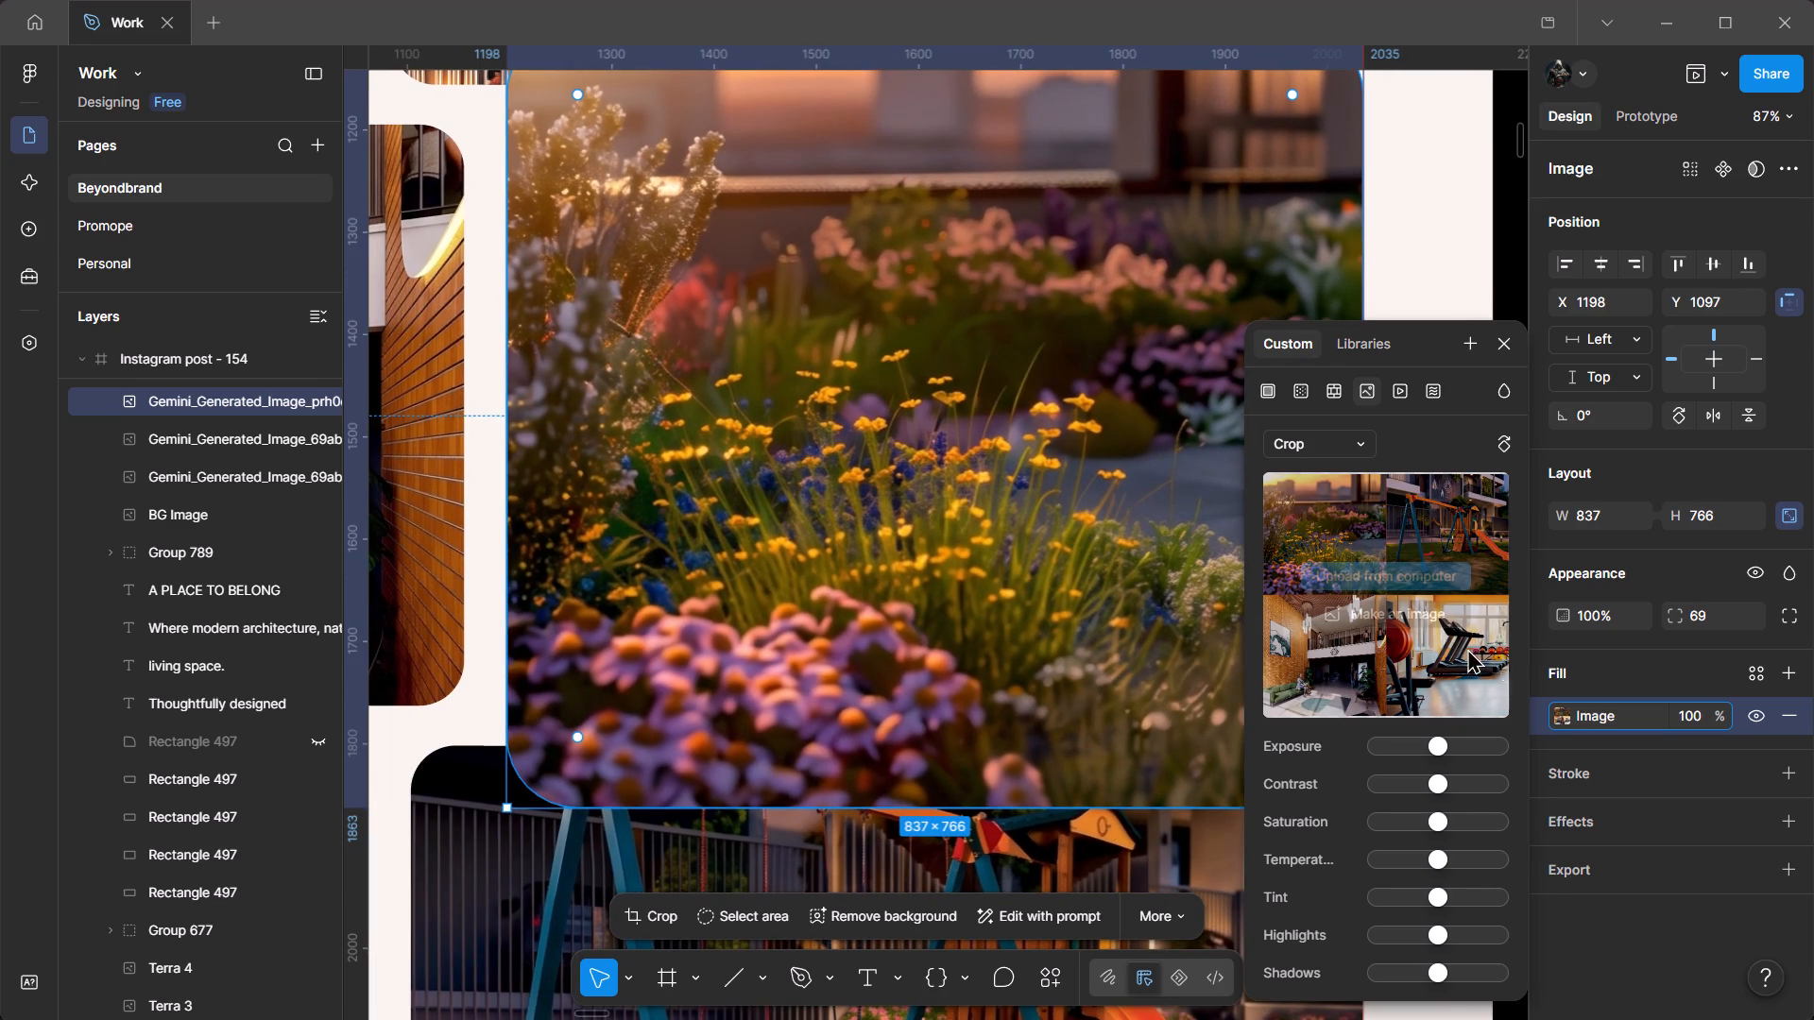
Crop the garden image's bottom and top to match the adjacent lobby image, making it 837 × 568 at Y 1196.
click(1565, 719)
click(1565, 719)
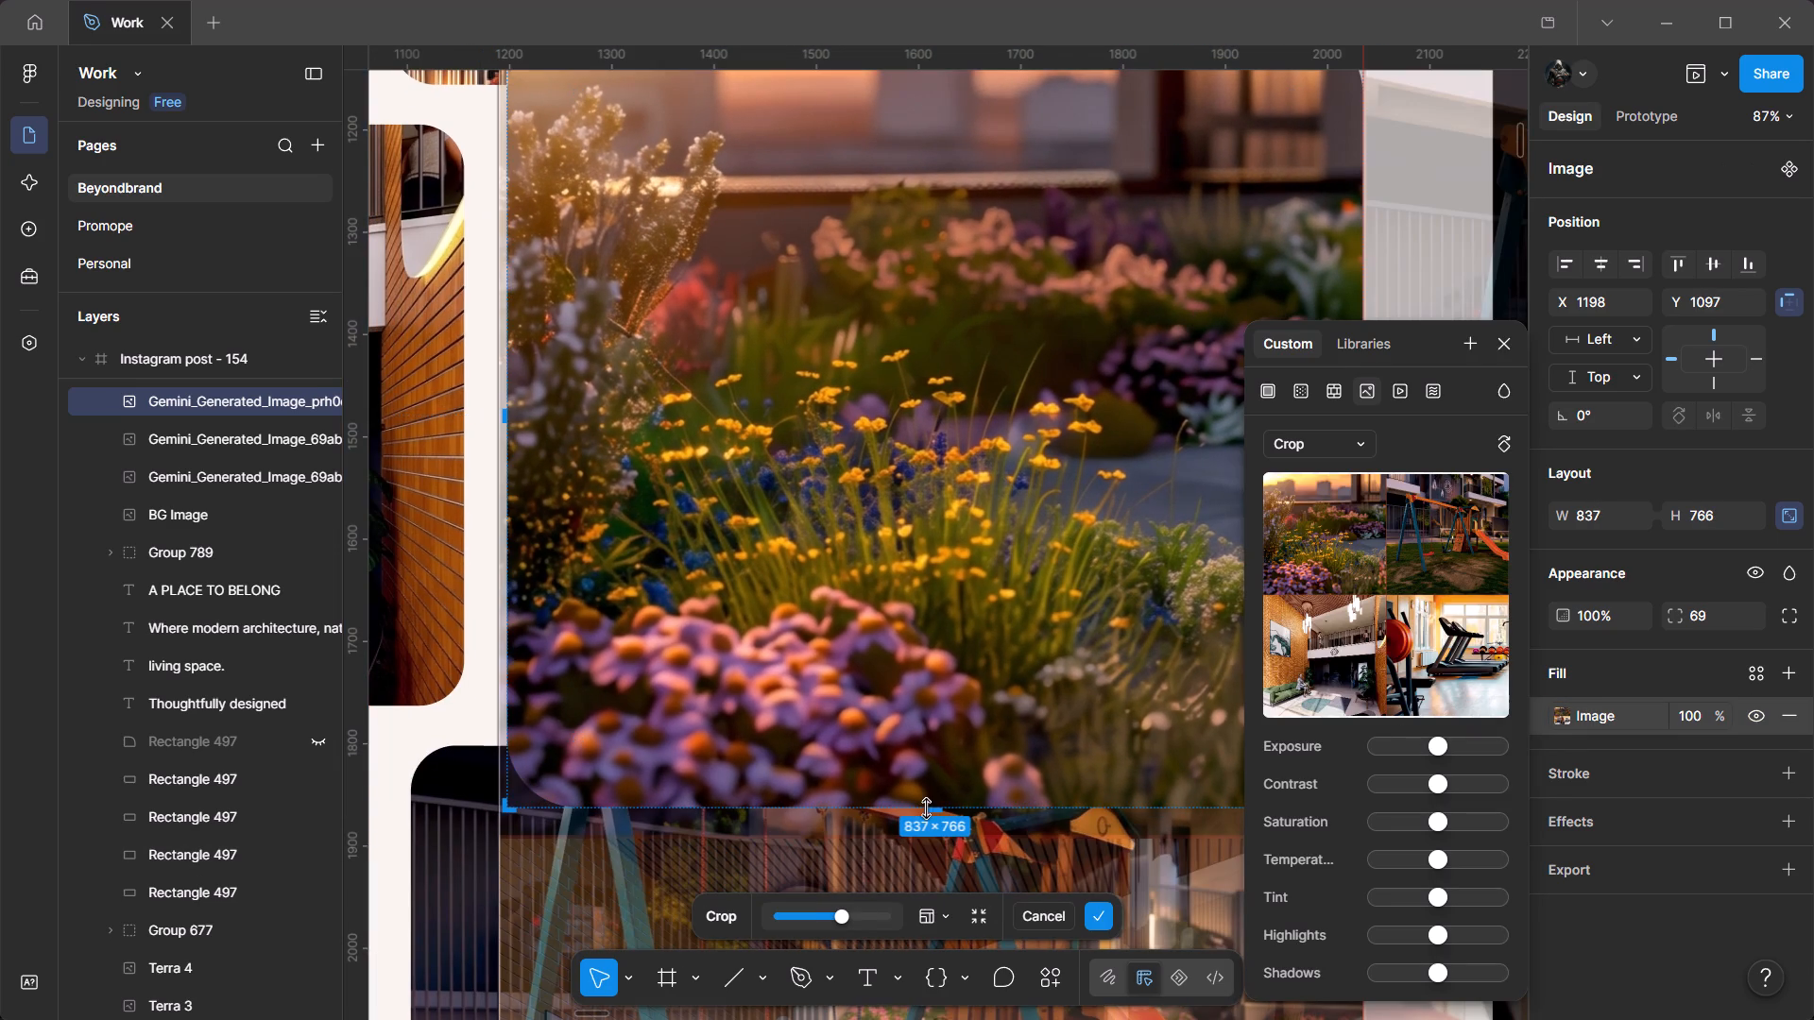
drag(925, 808, 936, 707)
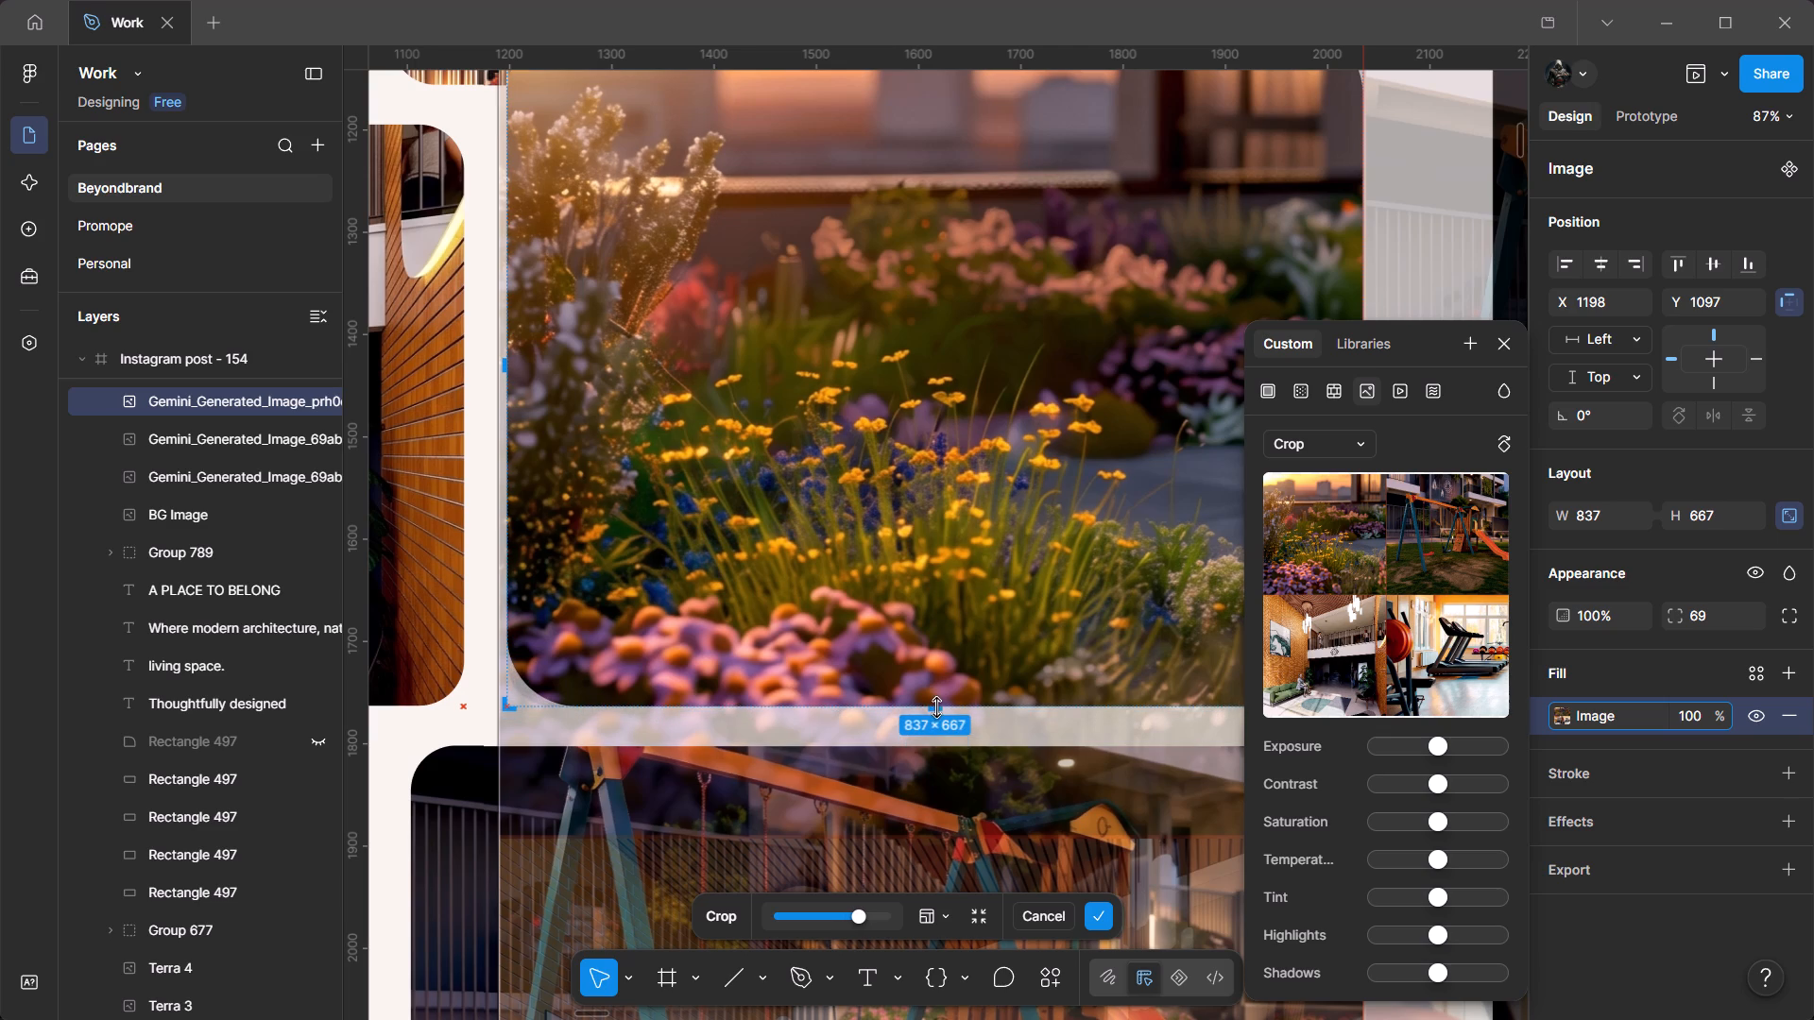
drag(936, 707, 938, 703)
drag(877, 576, 868, 910)
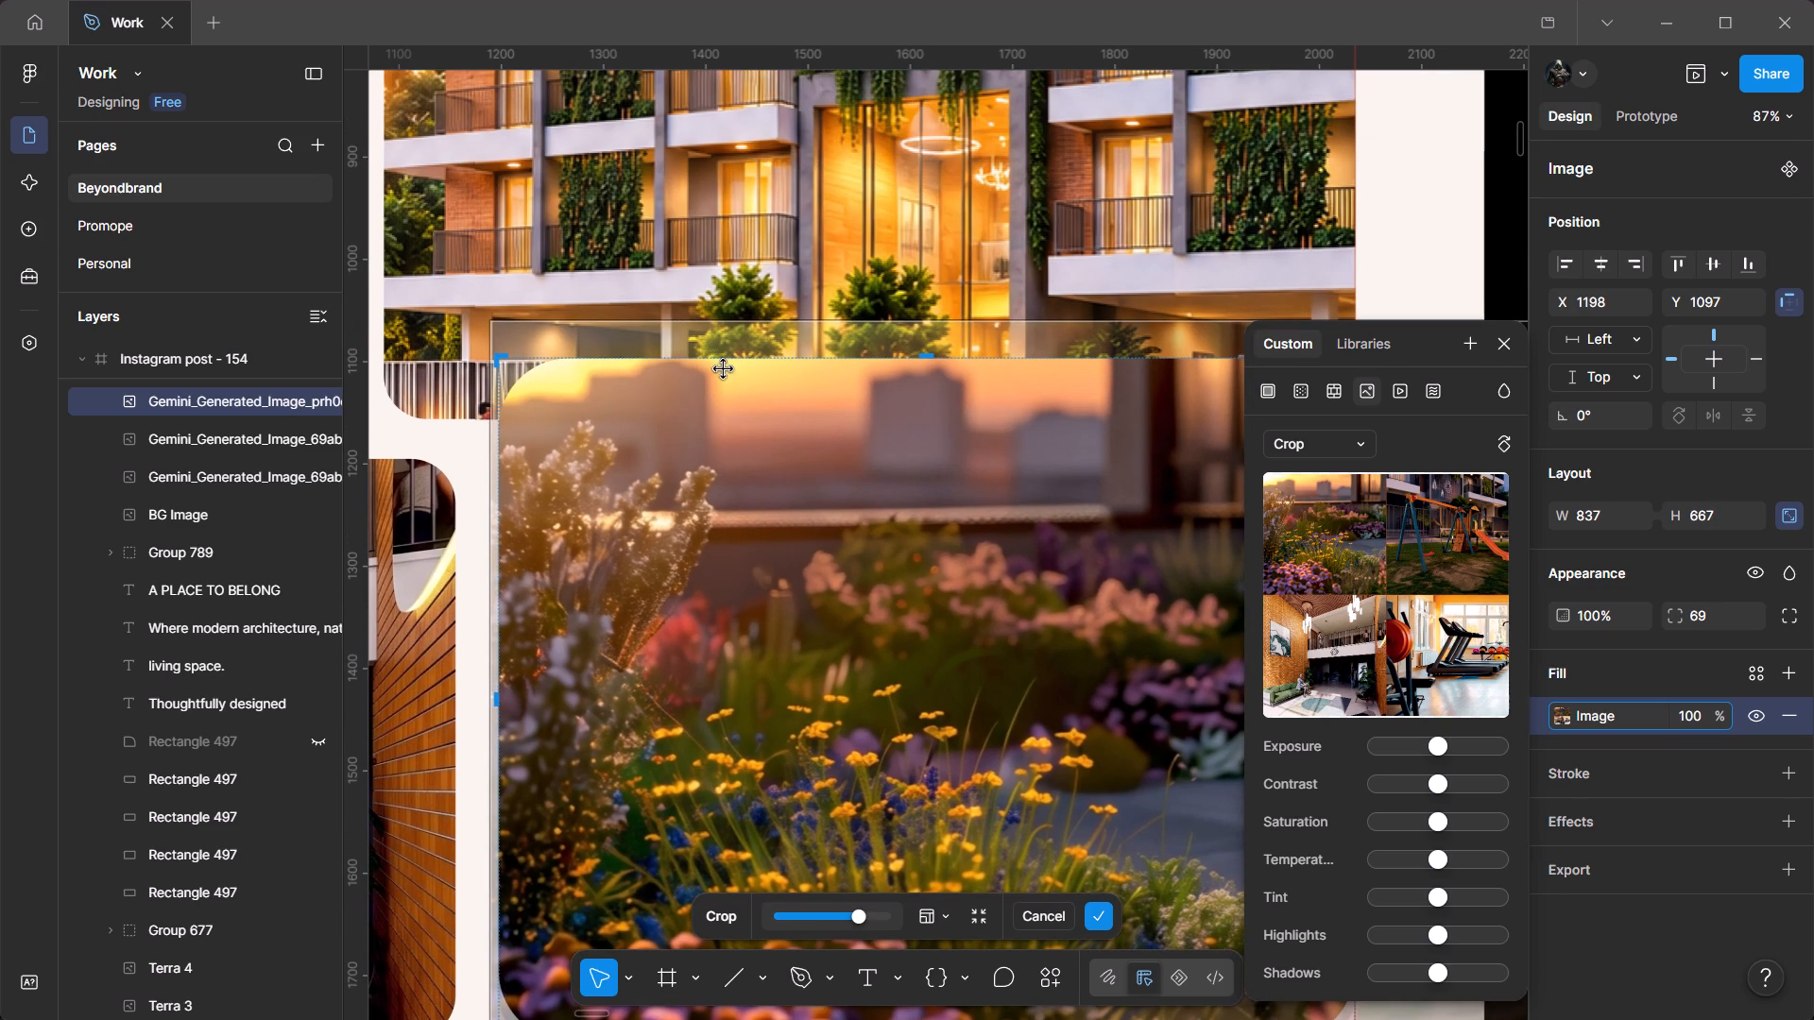
drag(729, 357, 752, 456)
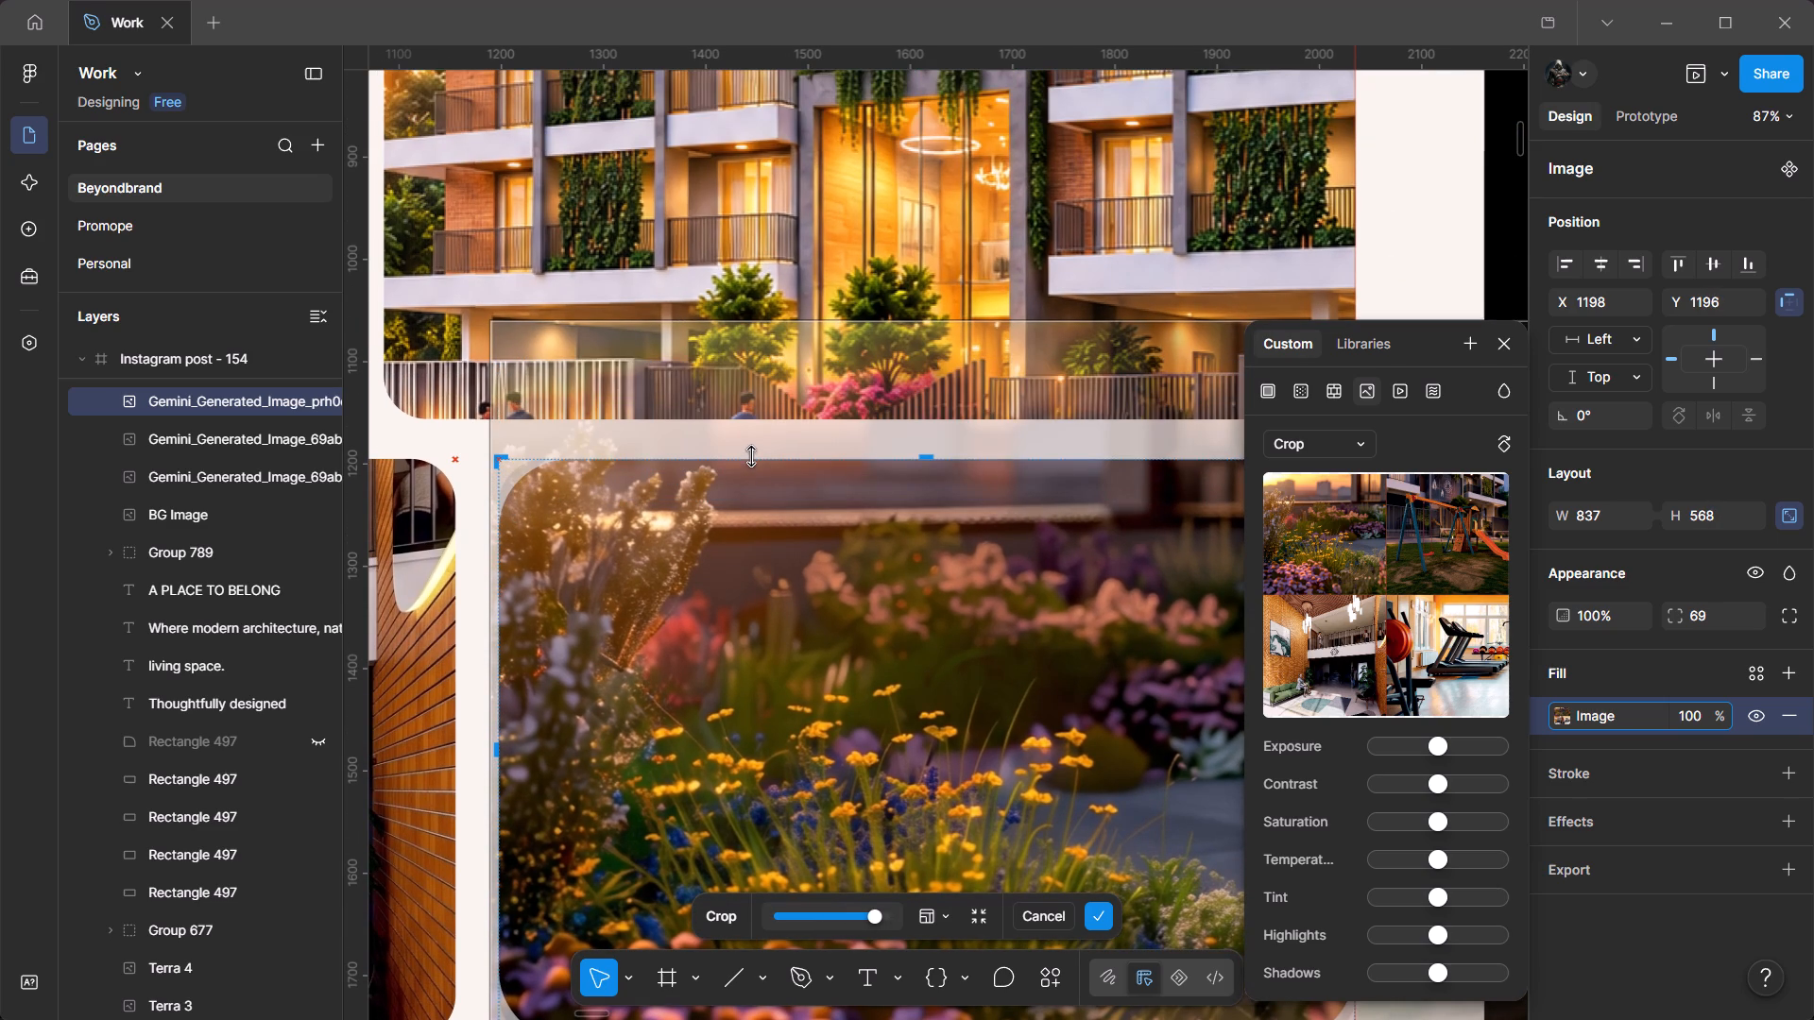
drag(752, 456, 753, 454)
drag(662, 544, 770, 475)
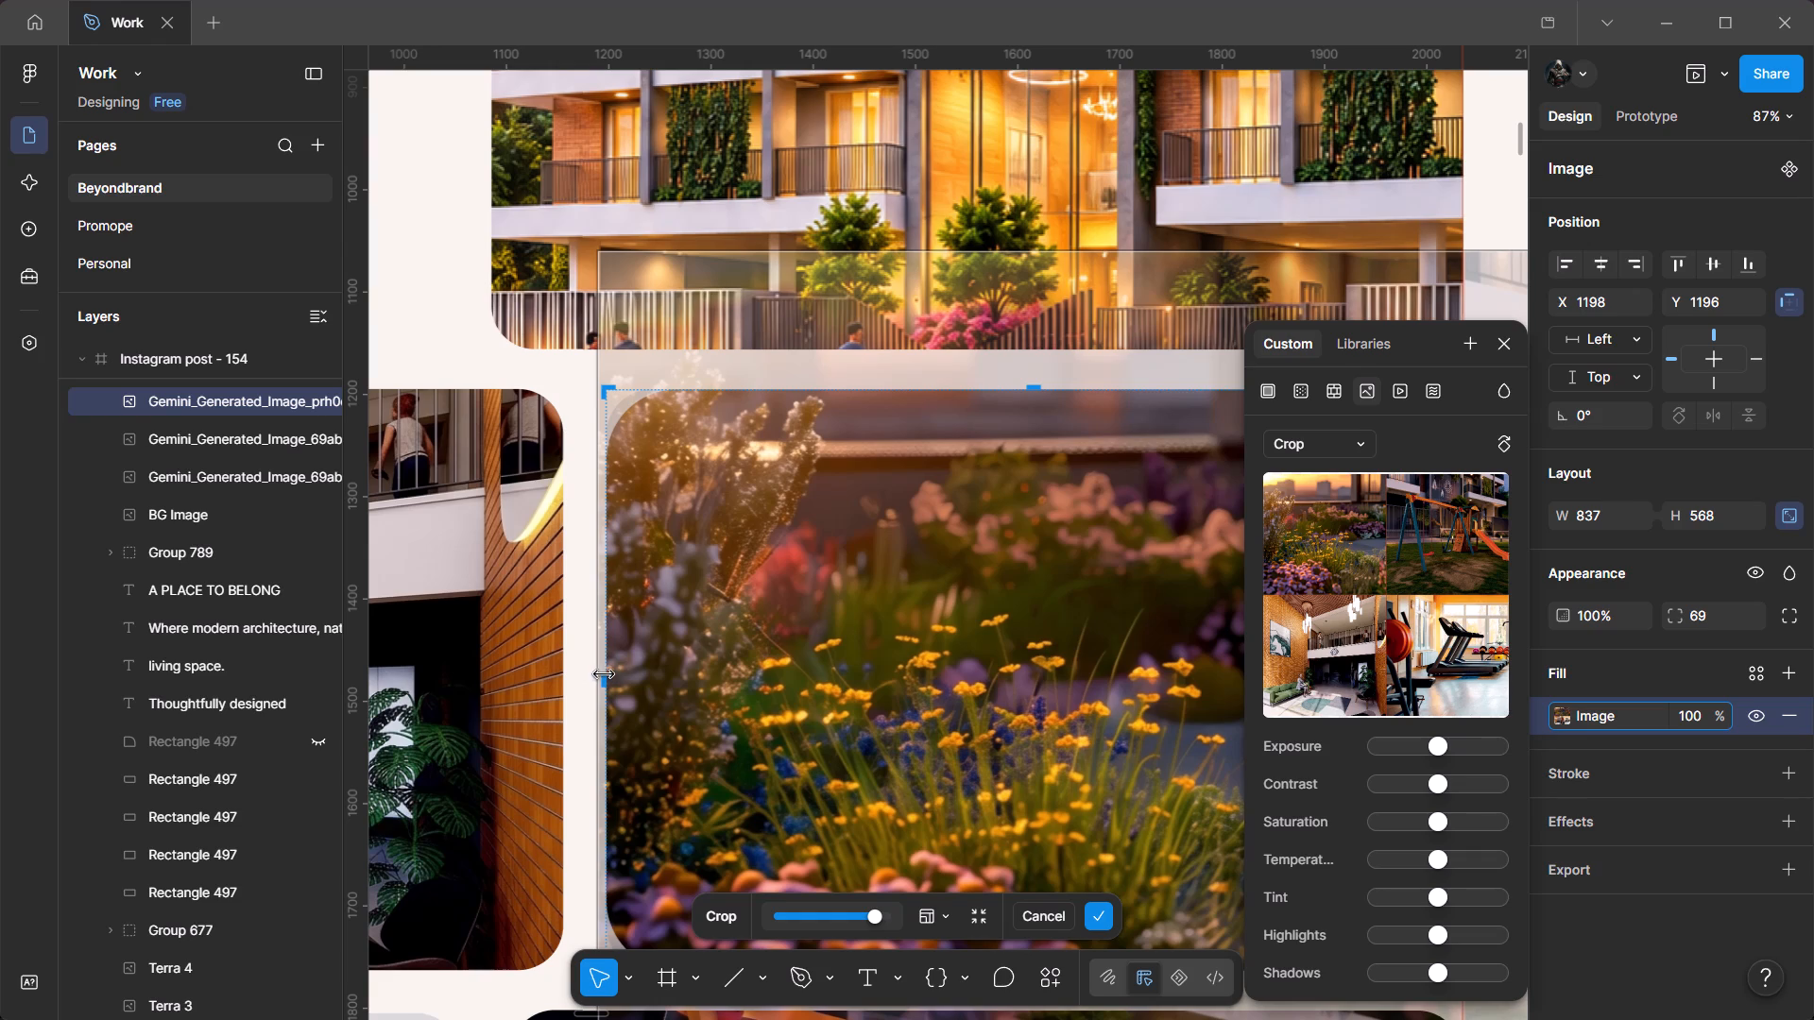
click(608, 689)
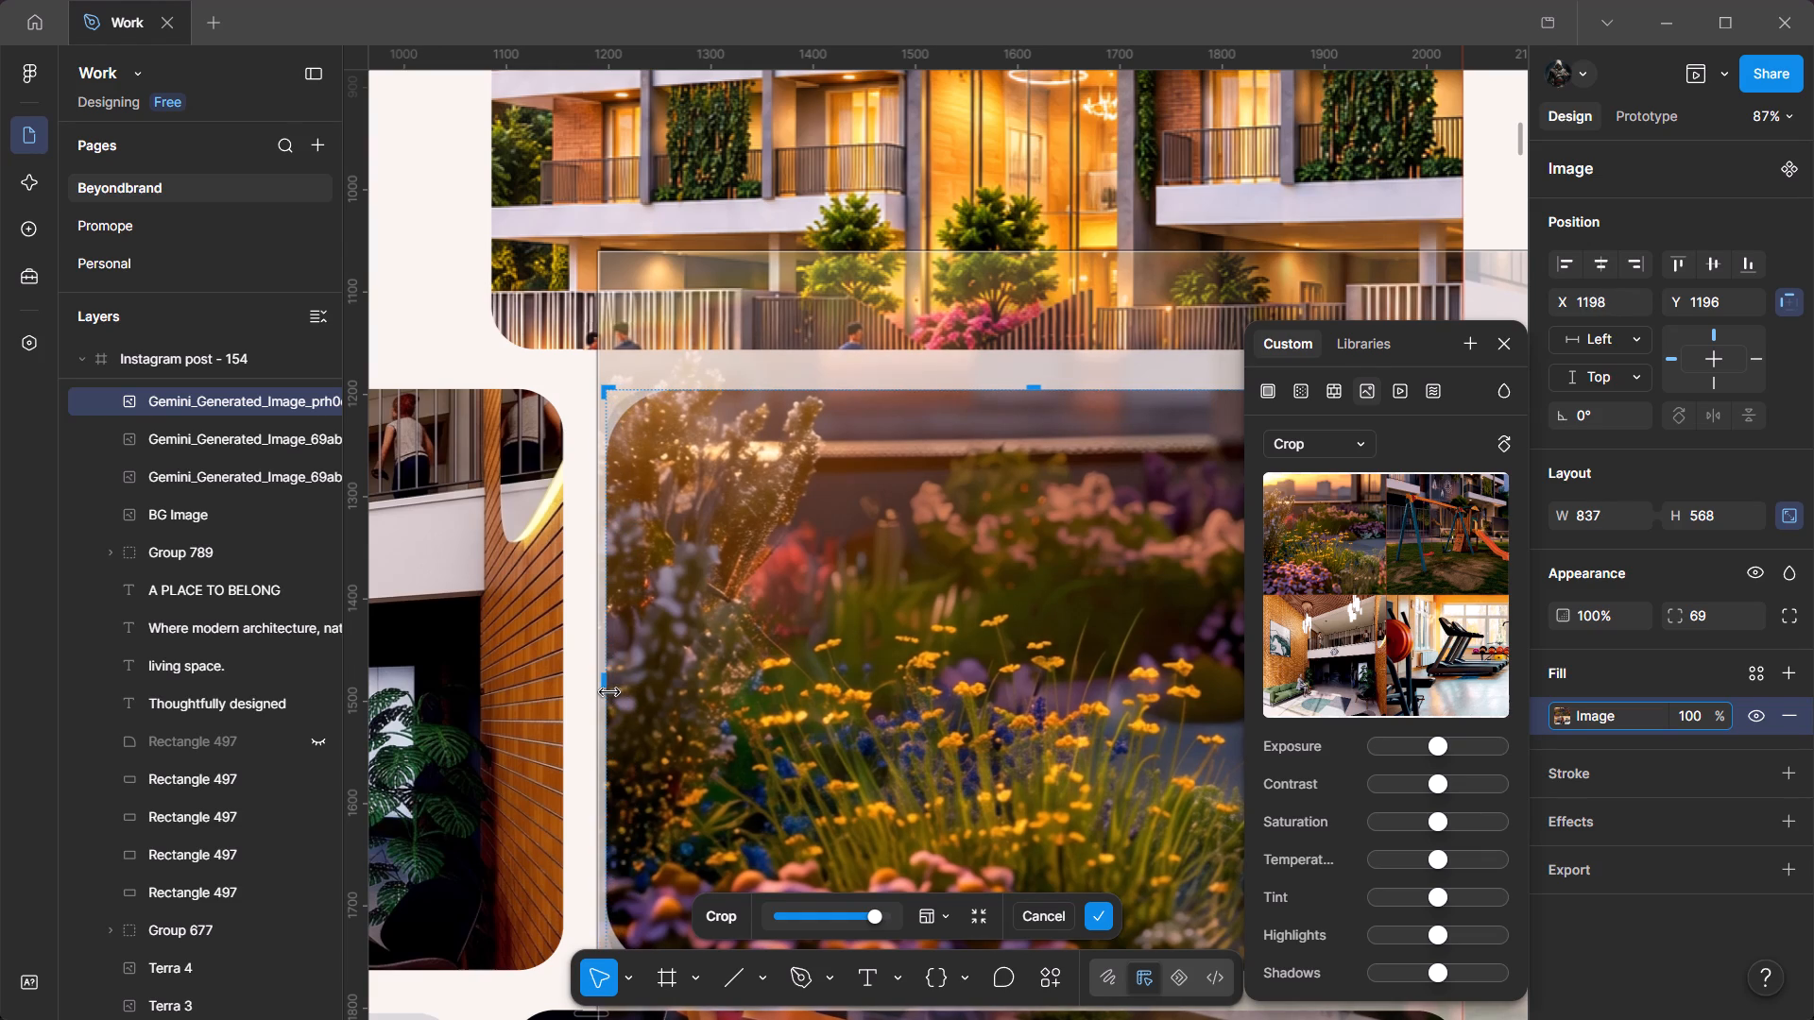
scroll(622, 637, down, 7)
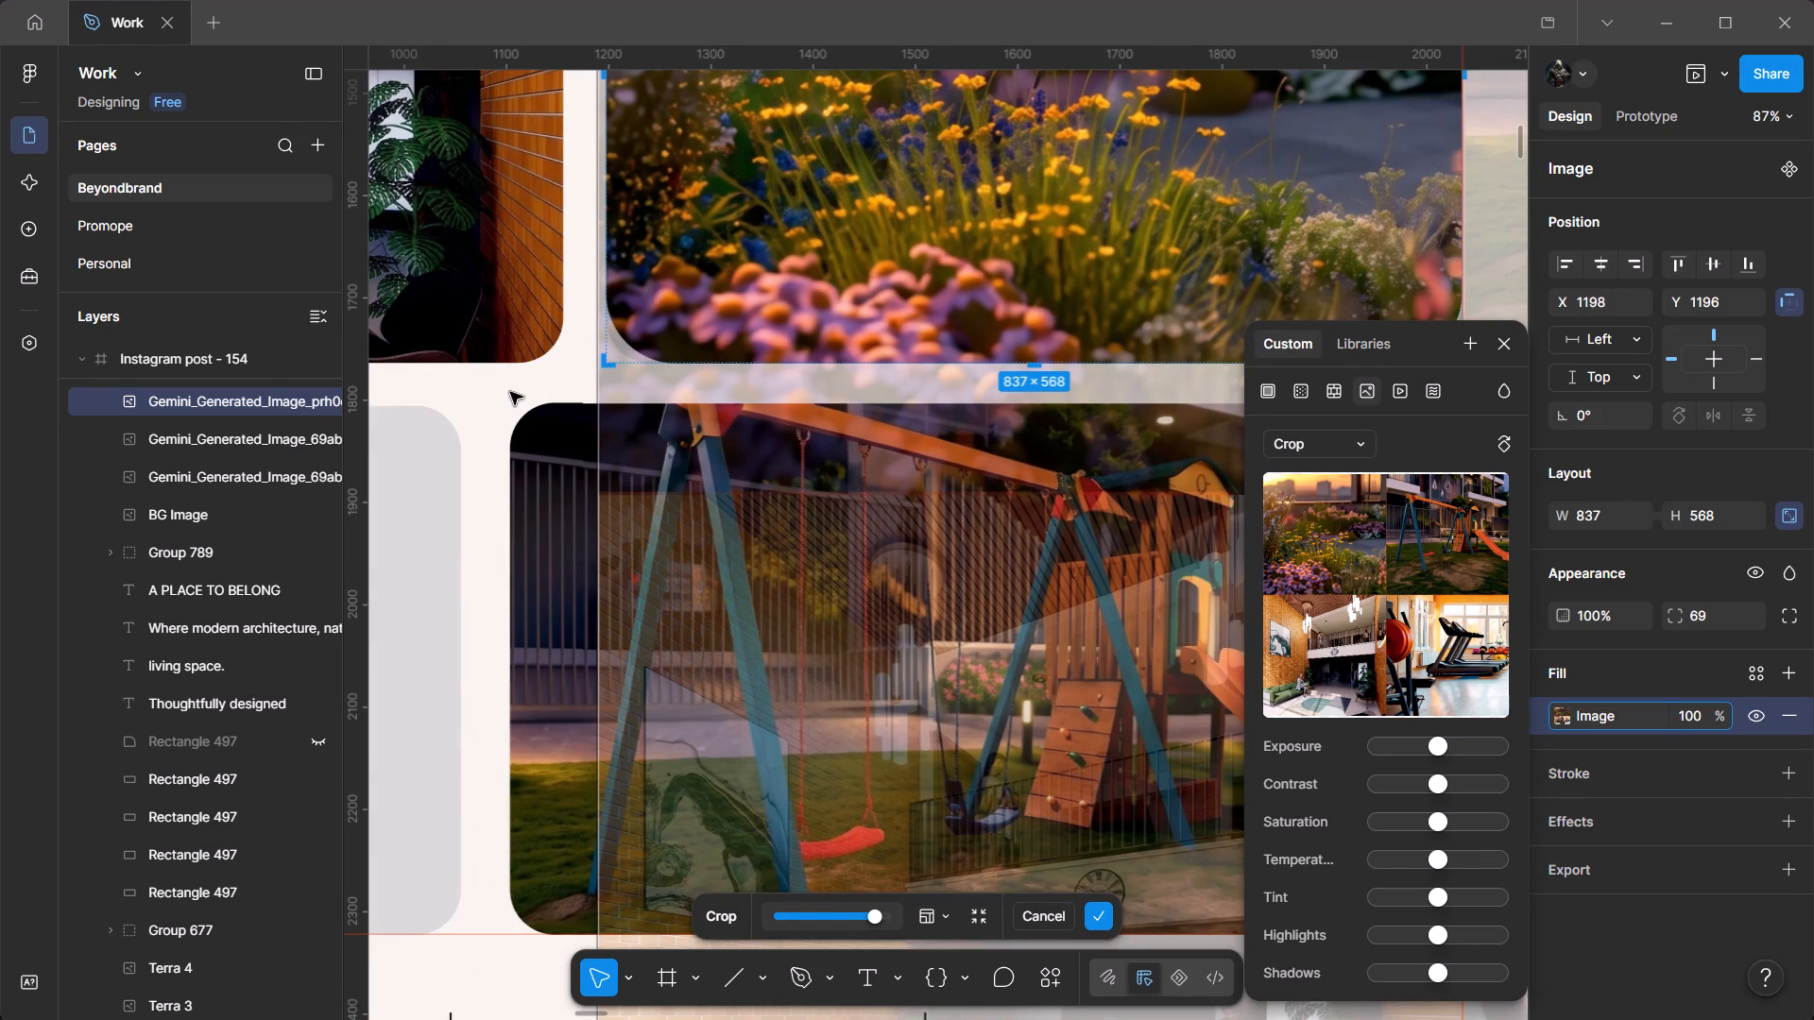
click(484, 398)
scroll(717, 390, up, 4)
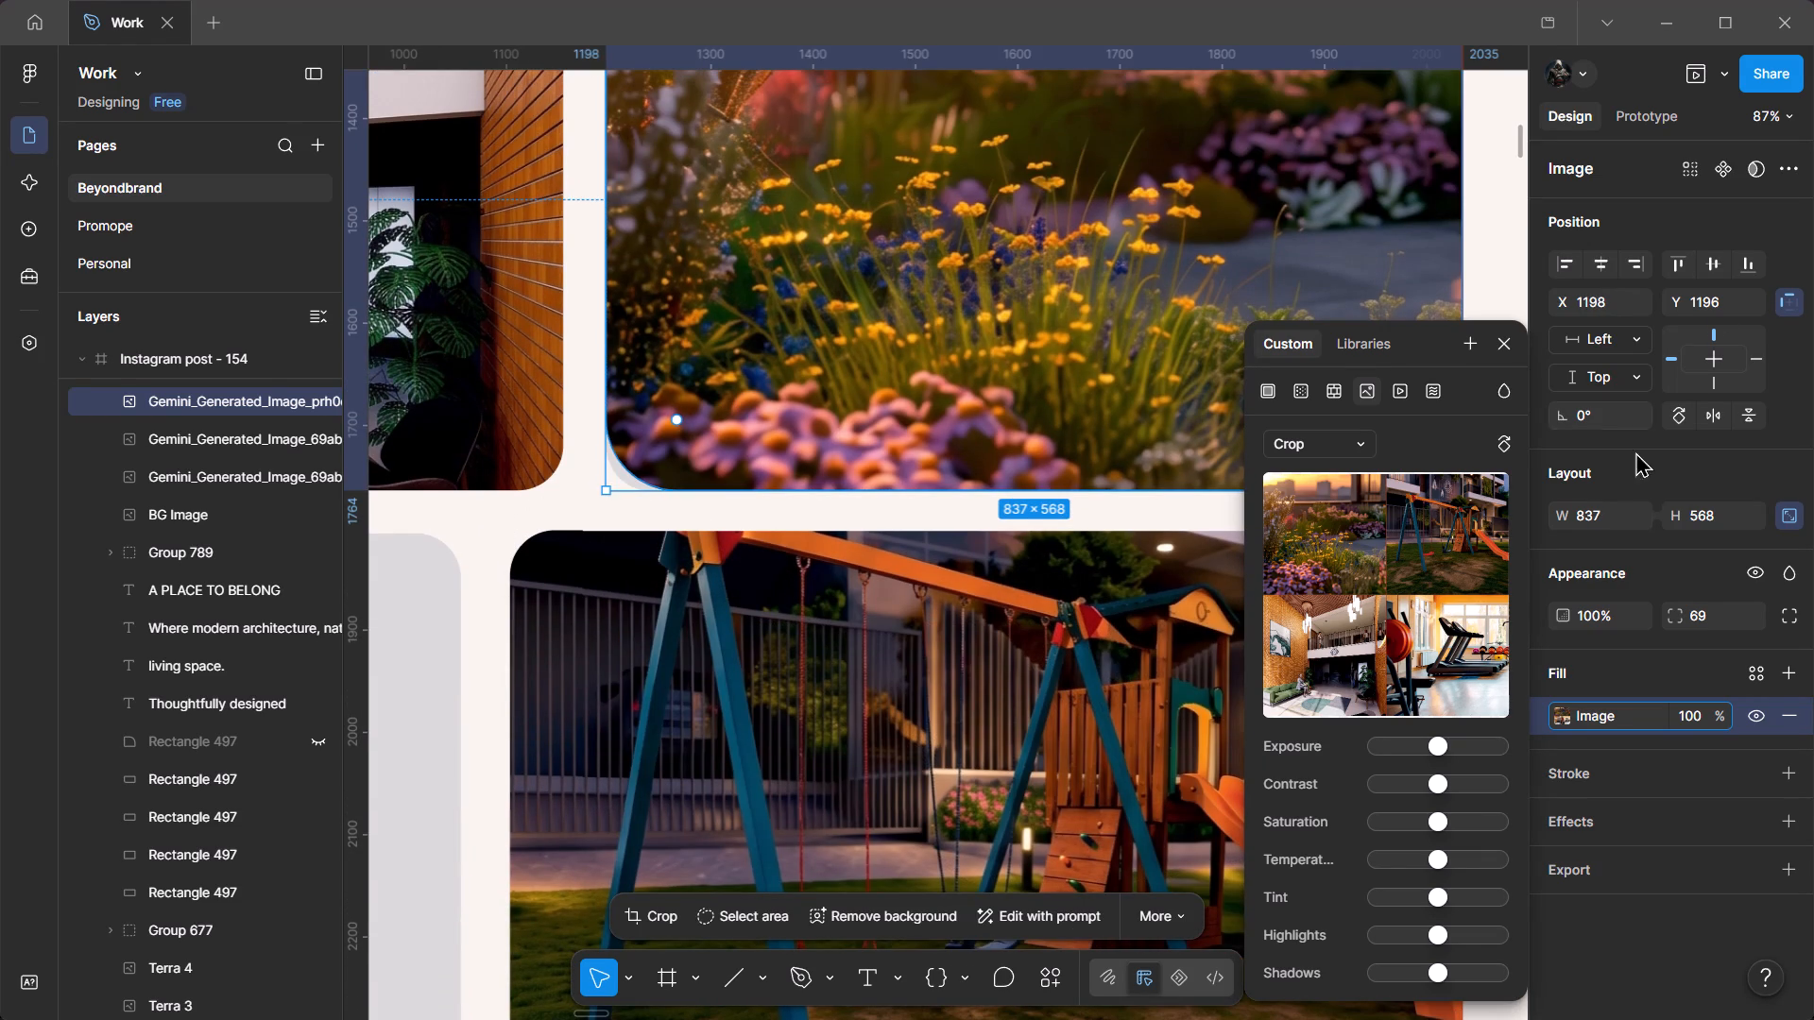
Set the garden image's corner radius to 44.
click(1717, 615)
text(44)
key(Return)
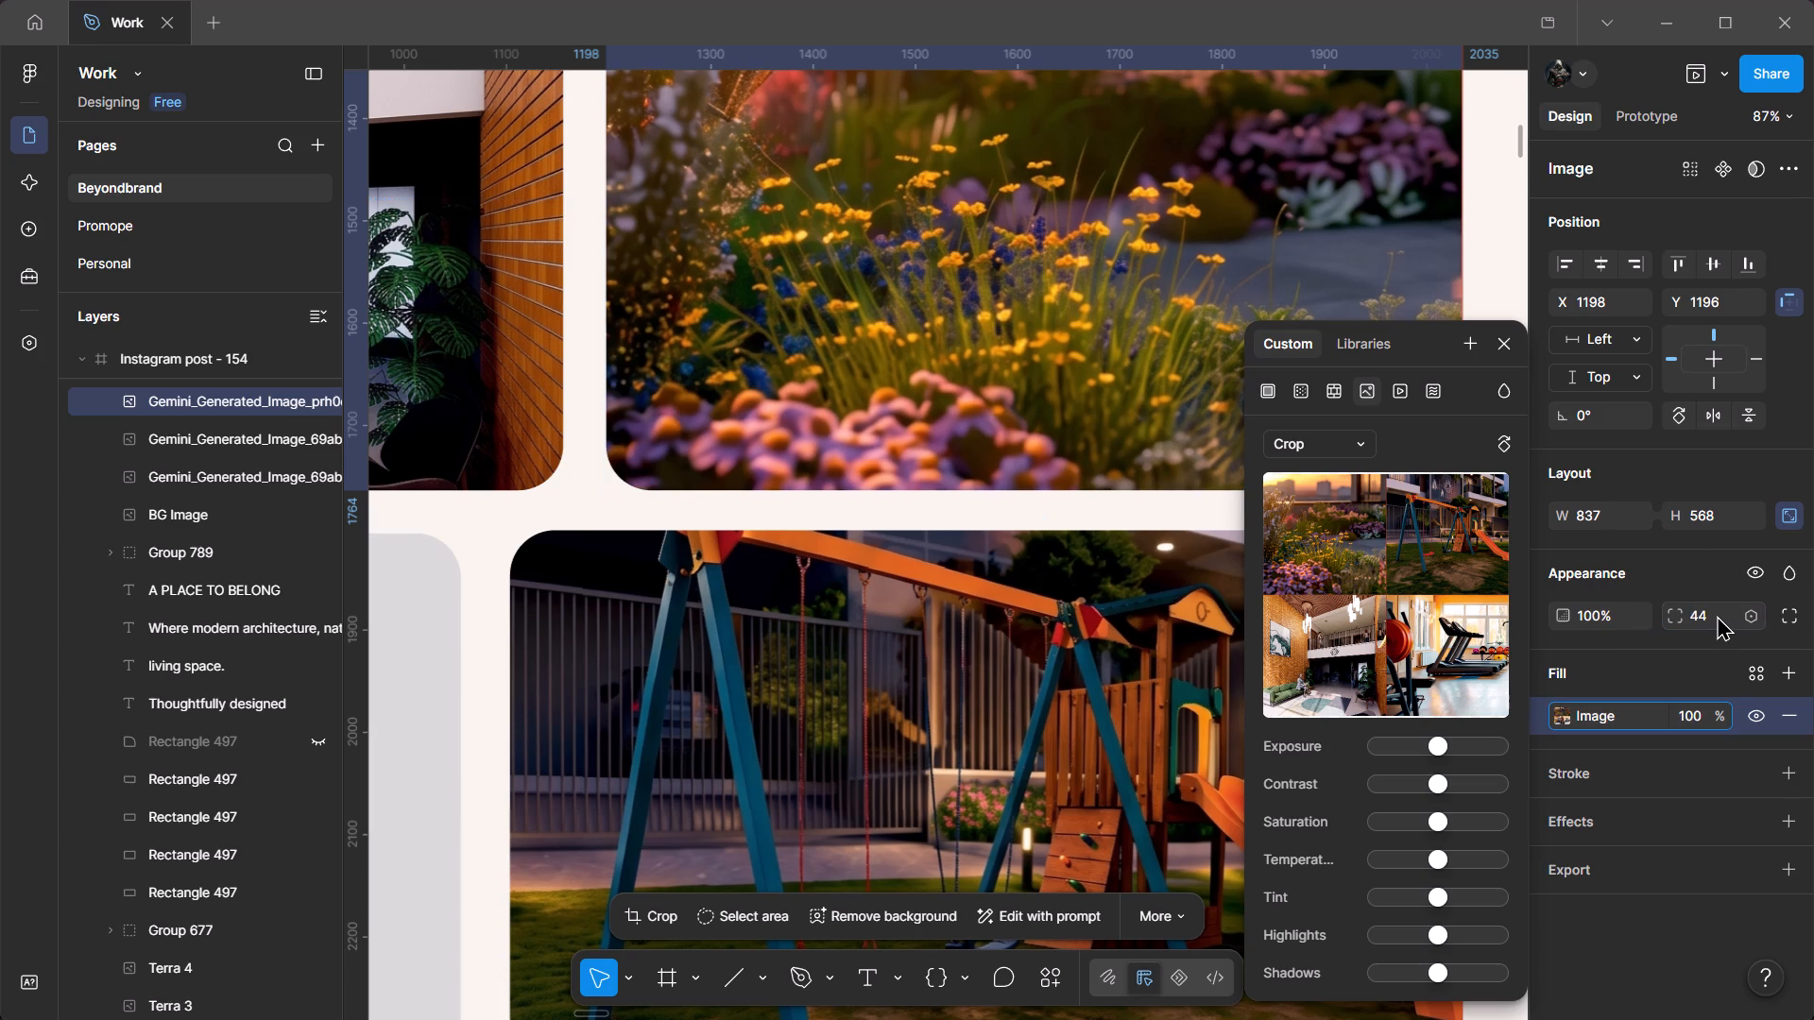
ctrl+scroll(1056, 383, down, 10)
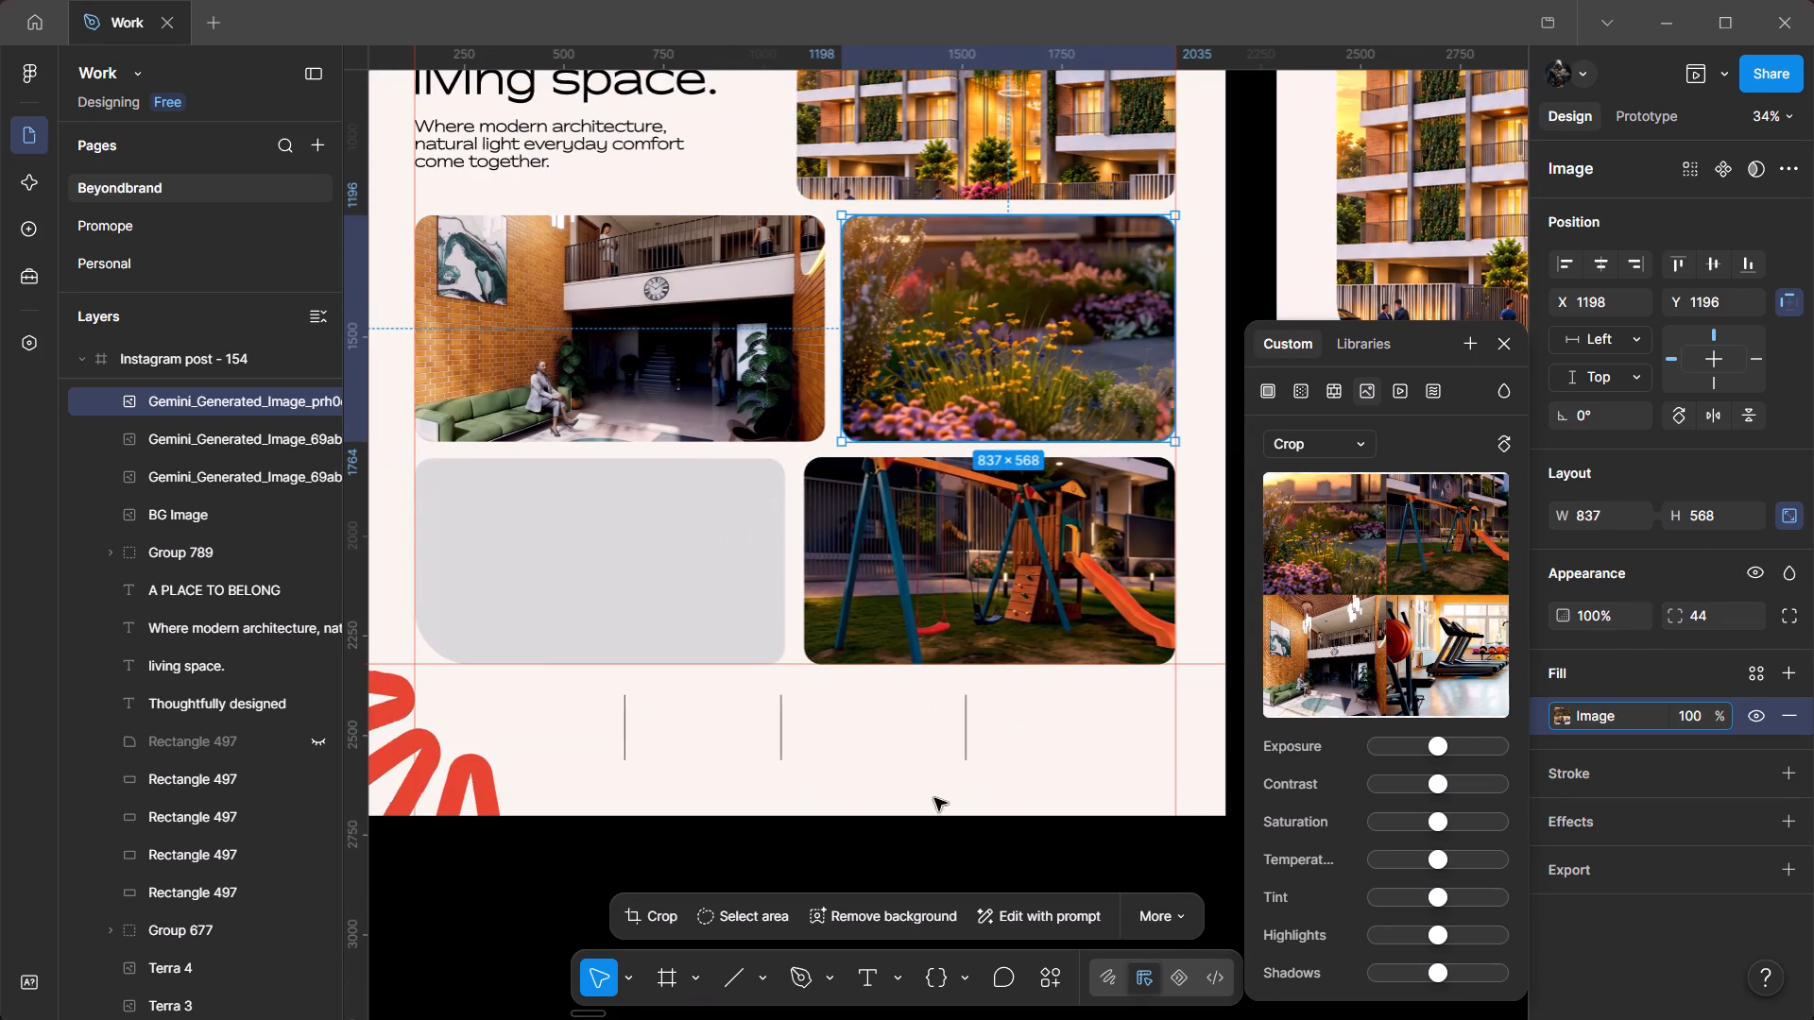
click(866, 756)
Copy the office image from Post 1 into Instagram post - 154, over the empty lower-left placeholder at X 127, Y 1754.
ctrl+scroll(894, 714, down, 2)
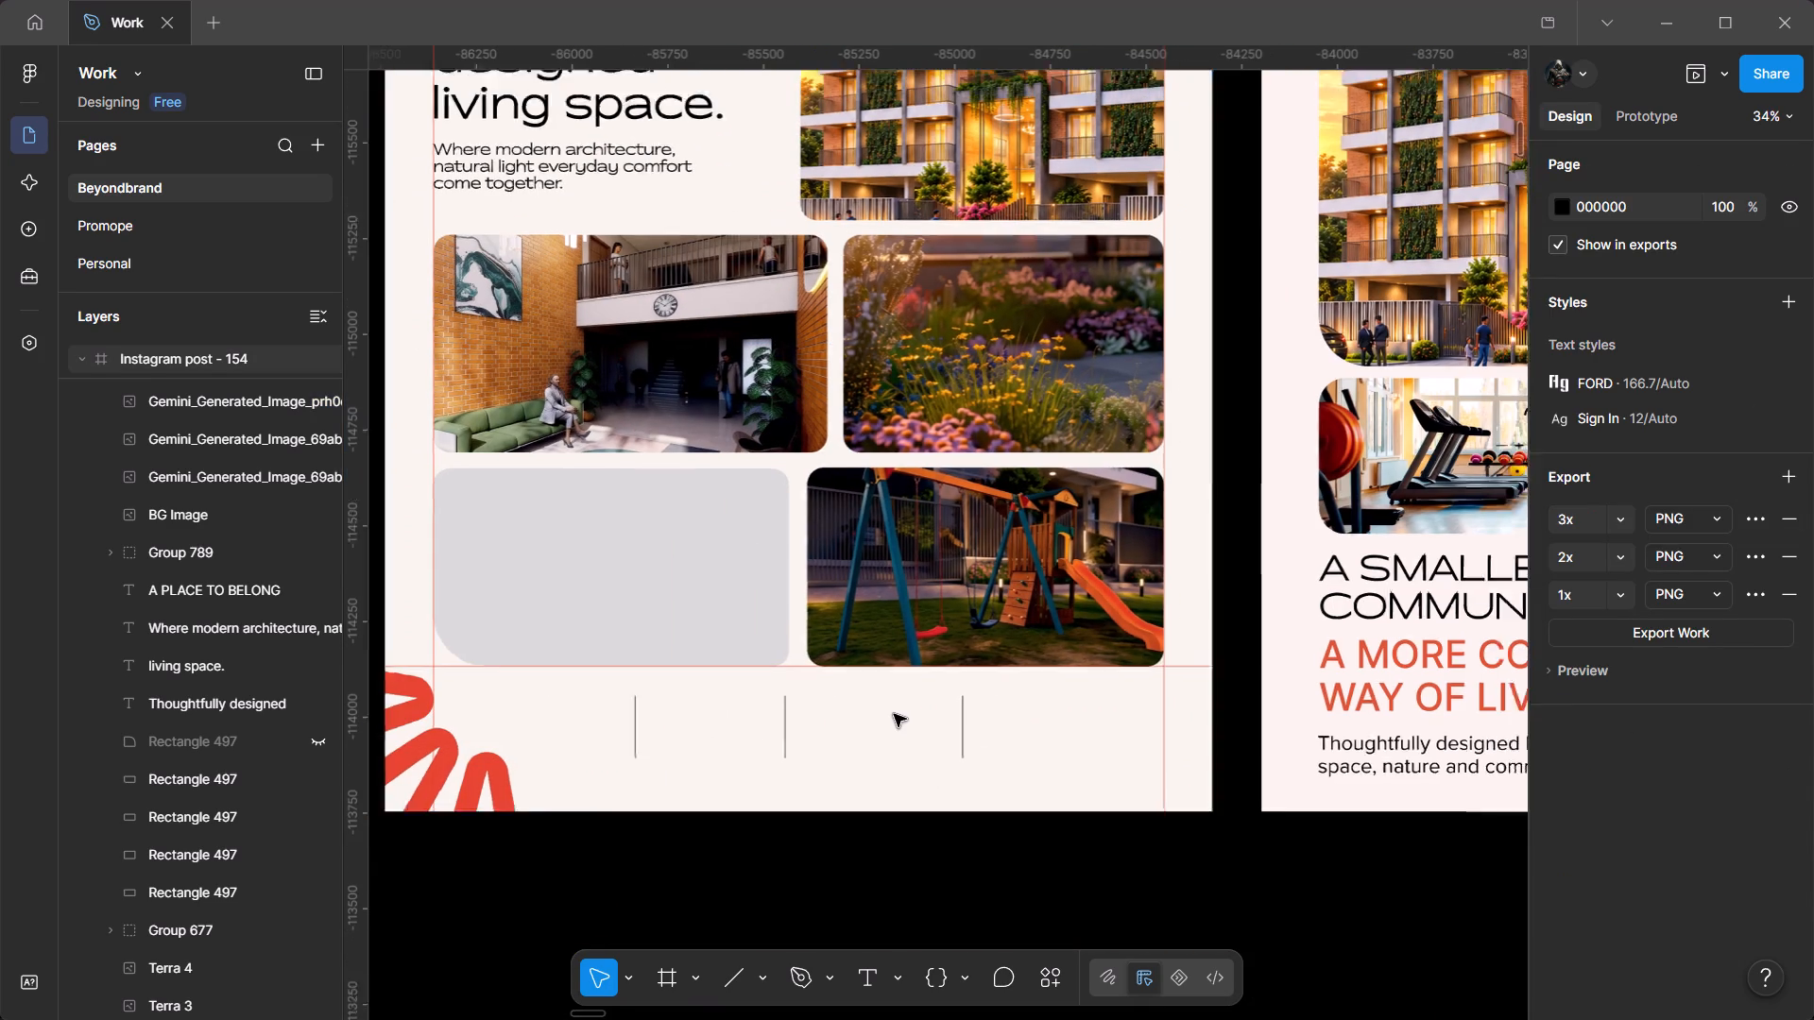
ctrl+scroll(894, 714, down, 2)
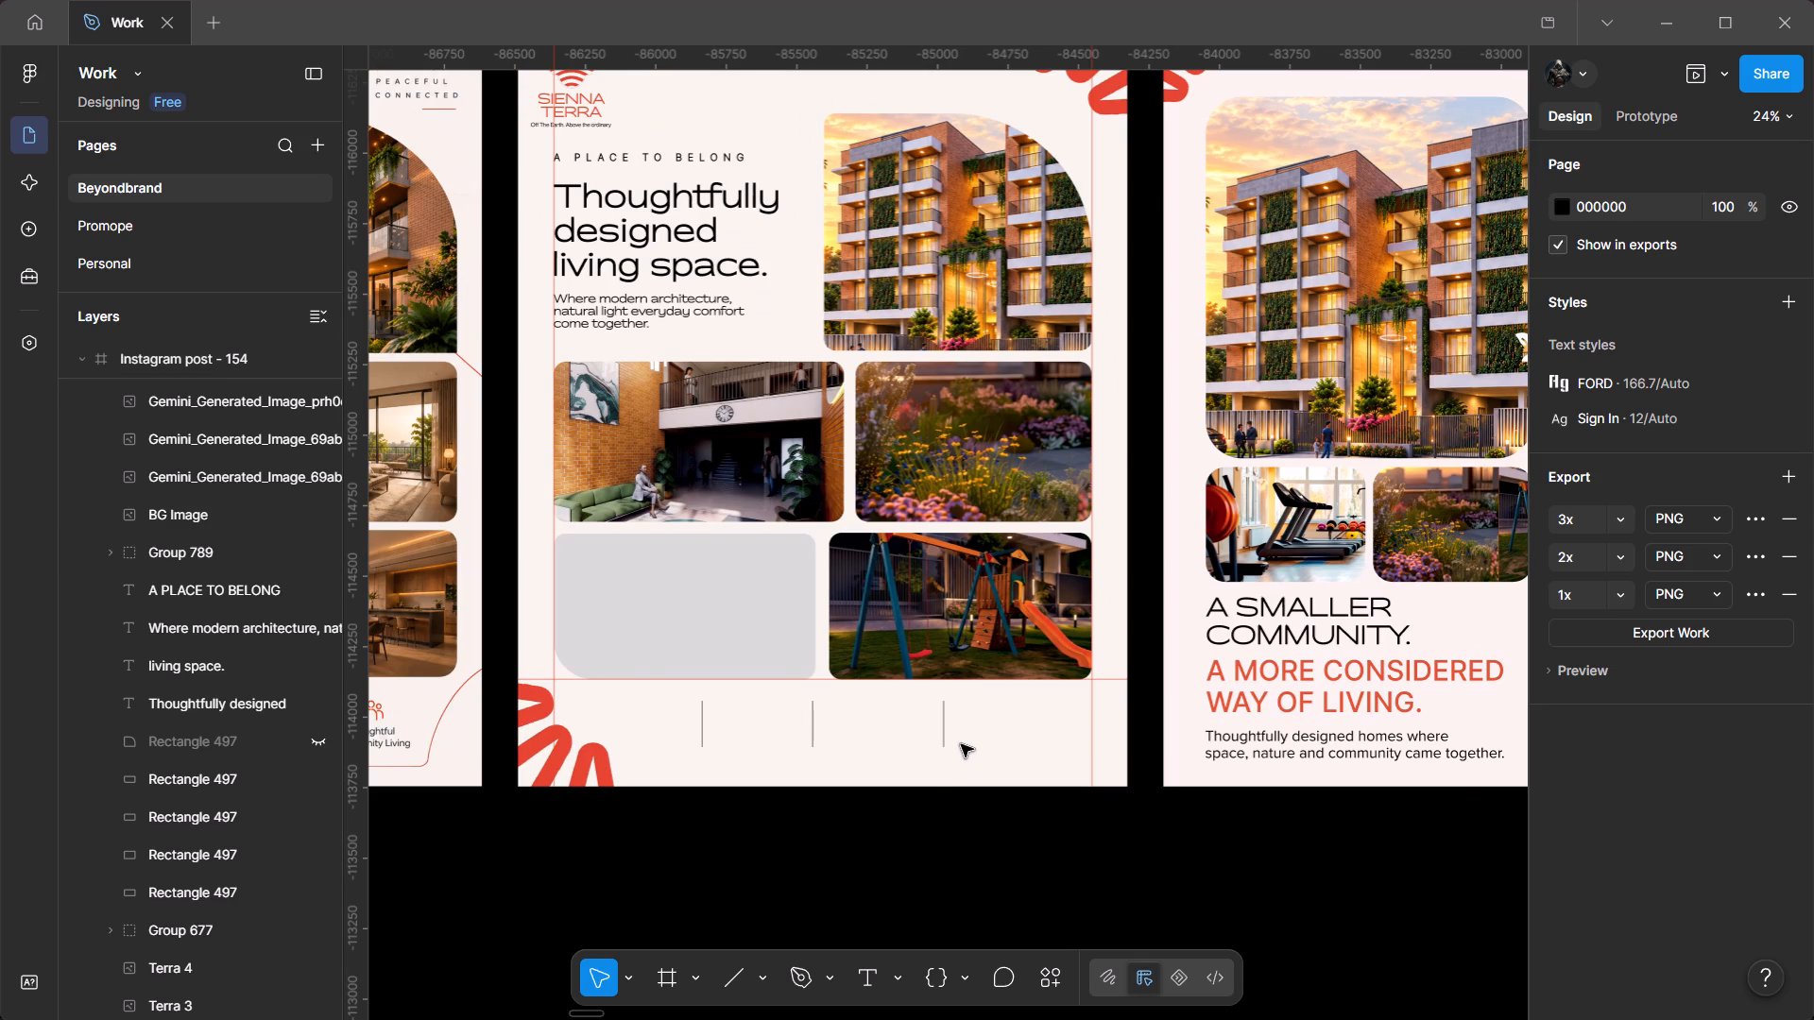
ctrl+scroll(1112, 604, down, 4)
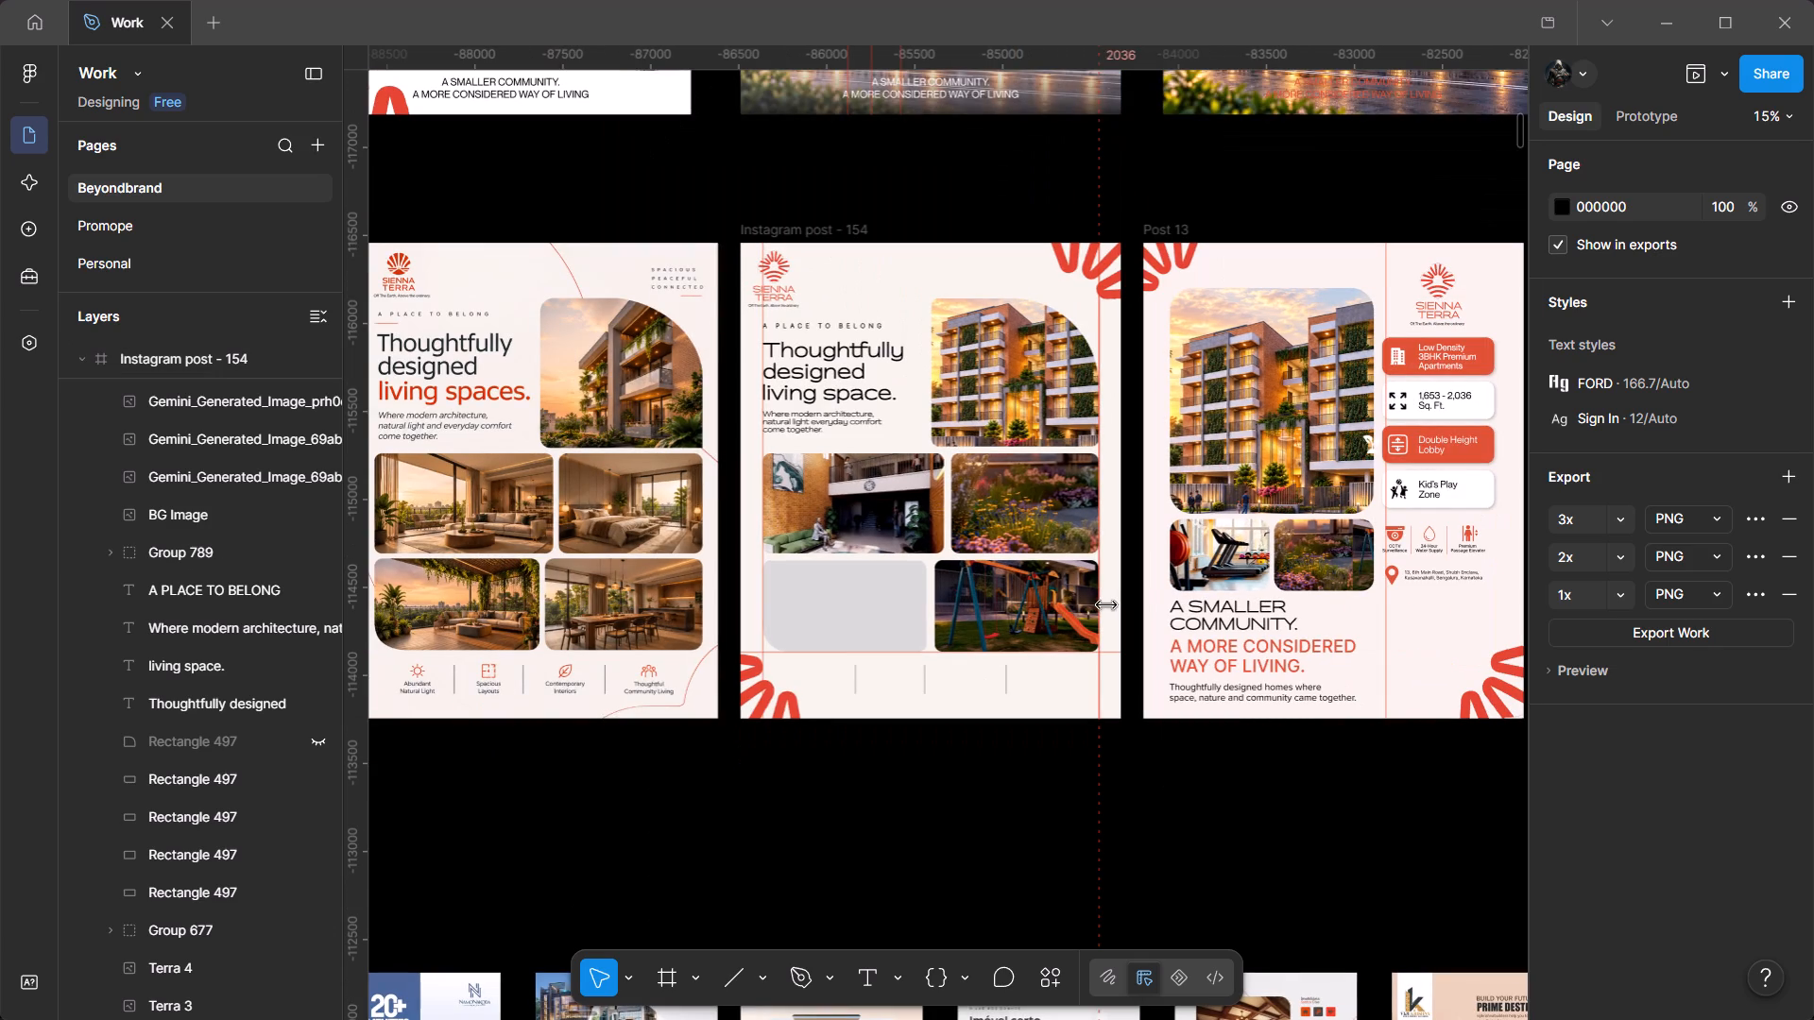
scroll(1030, 607, up, 12)
drag(833, 562, 1001, 550)
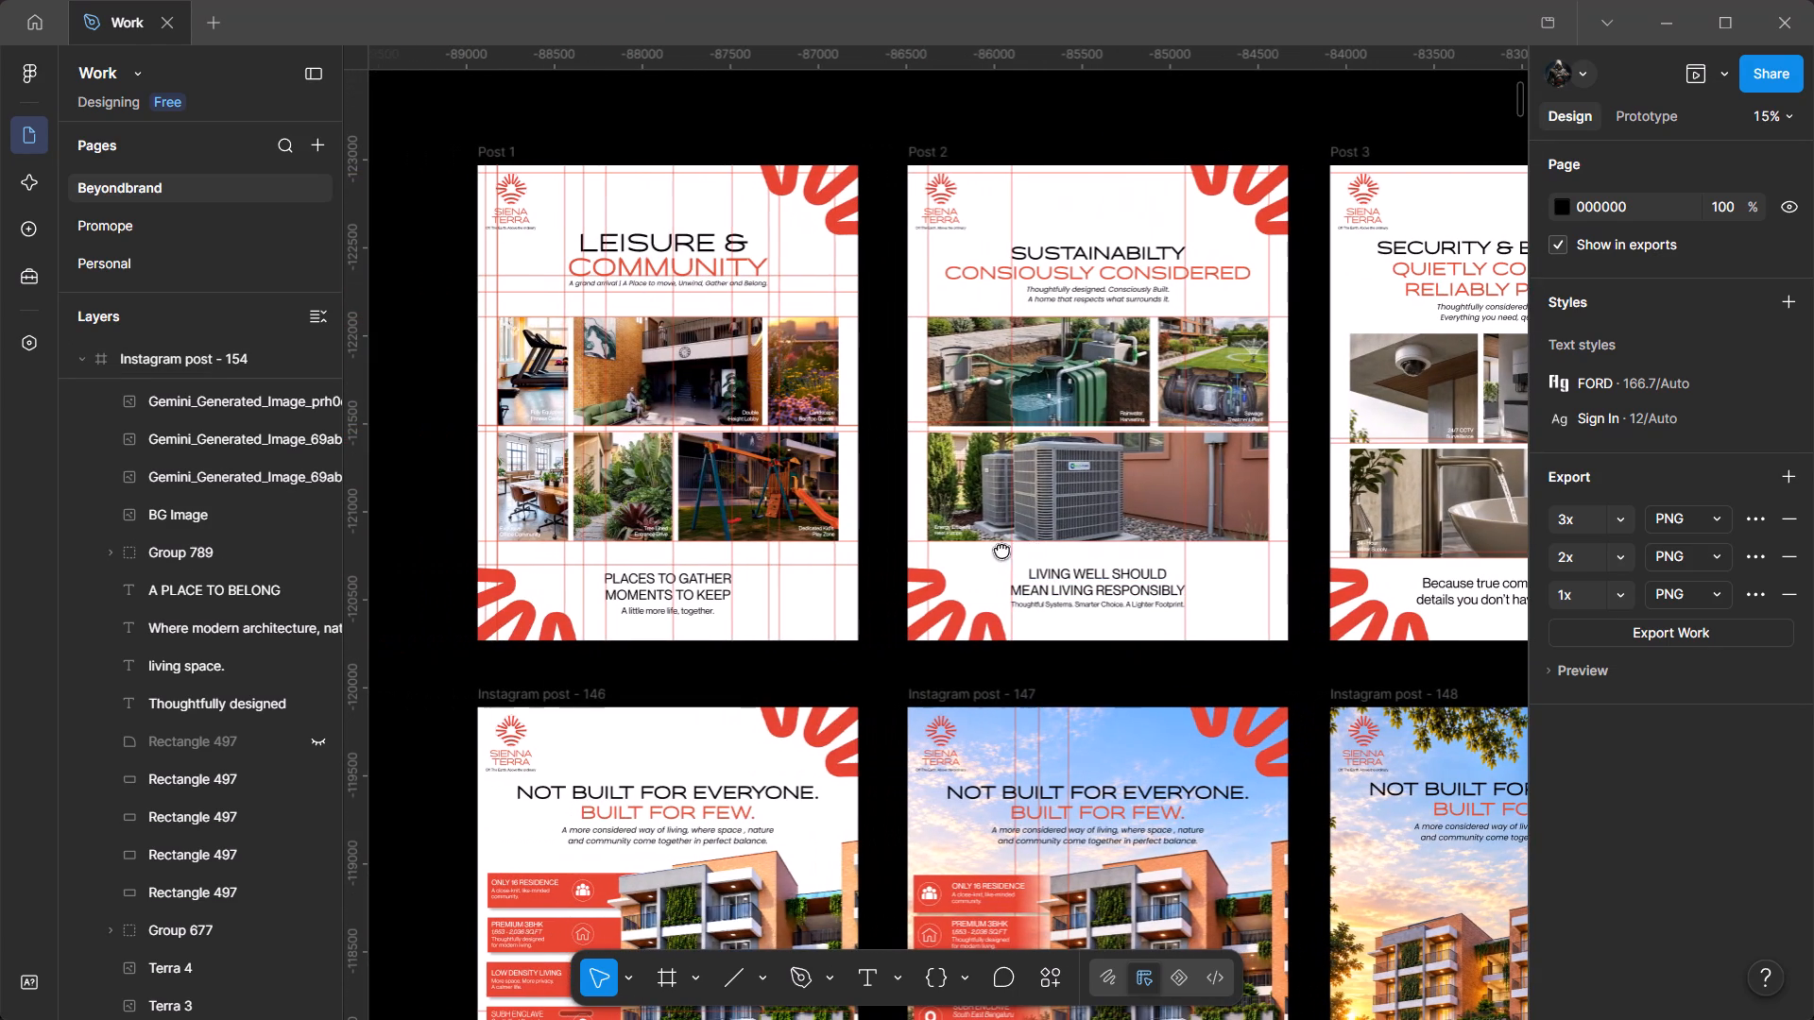
drag(1001, 550, 1002, 550)
click(539, 497)
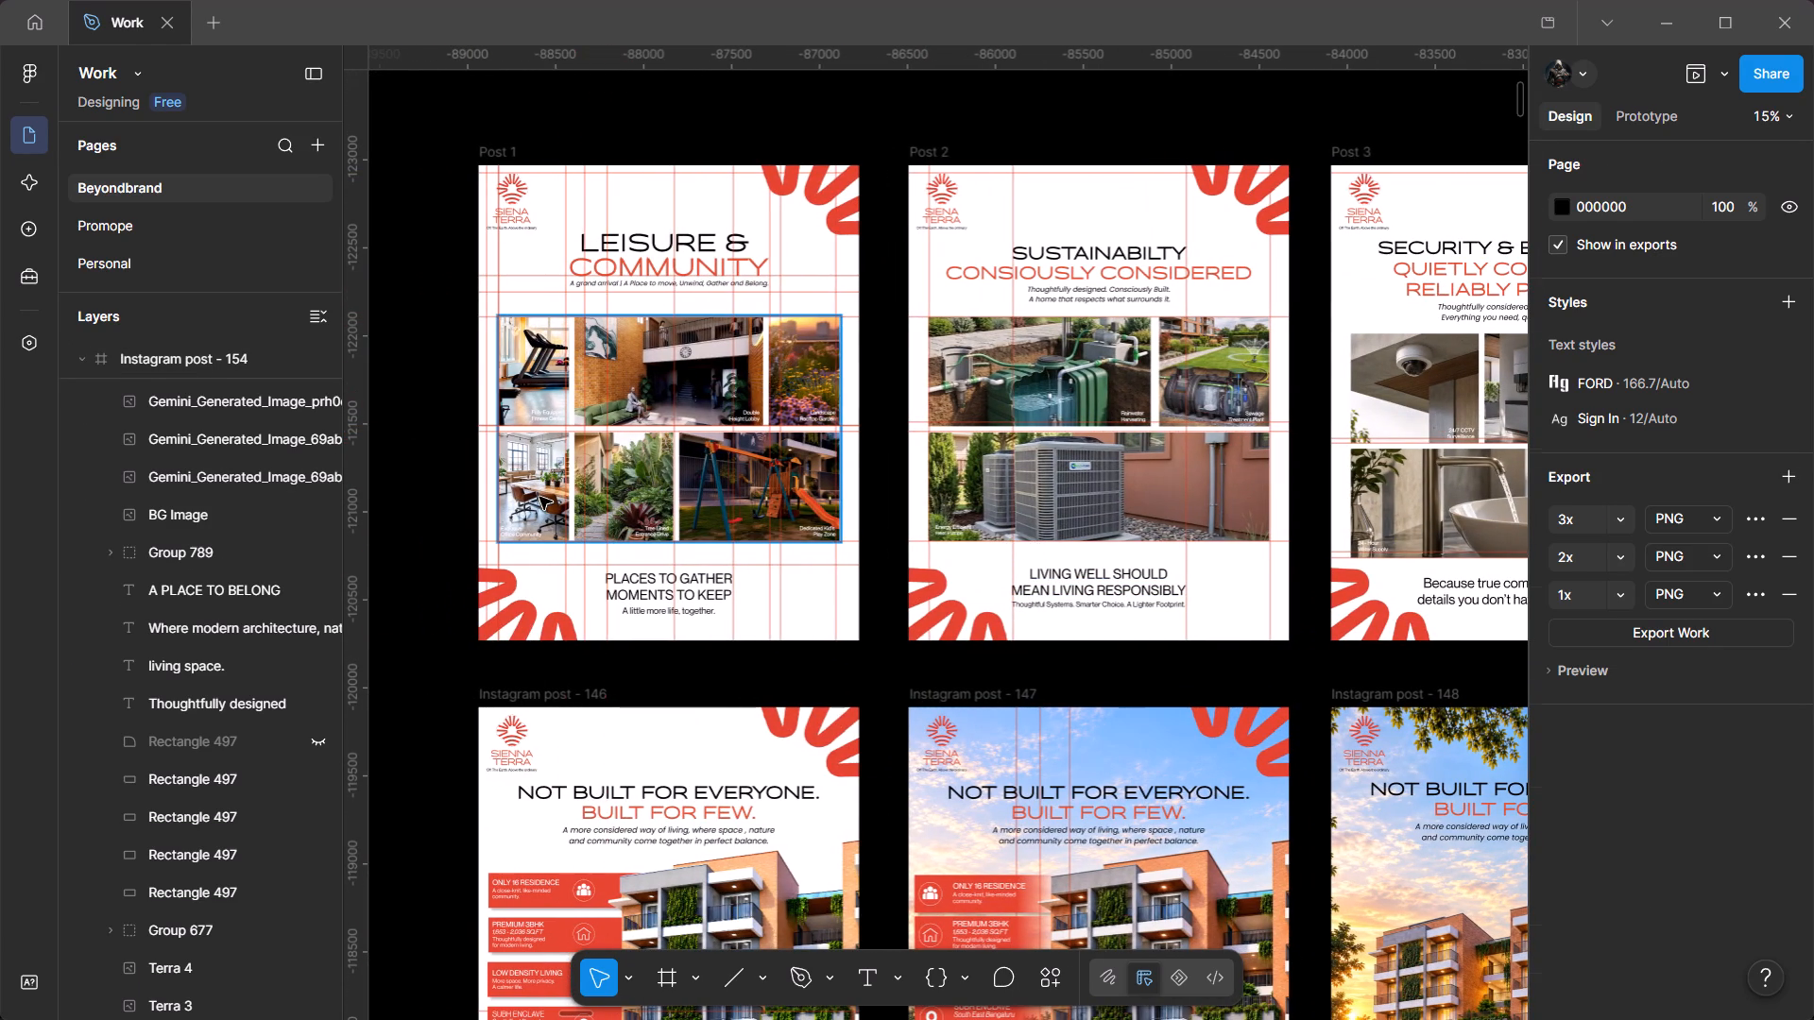
ctrl+scroll(539, 497, up, 6)
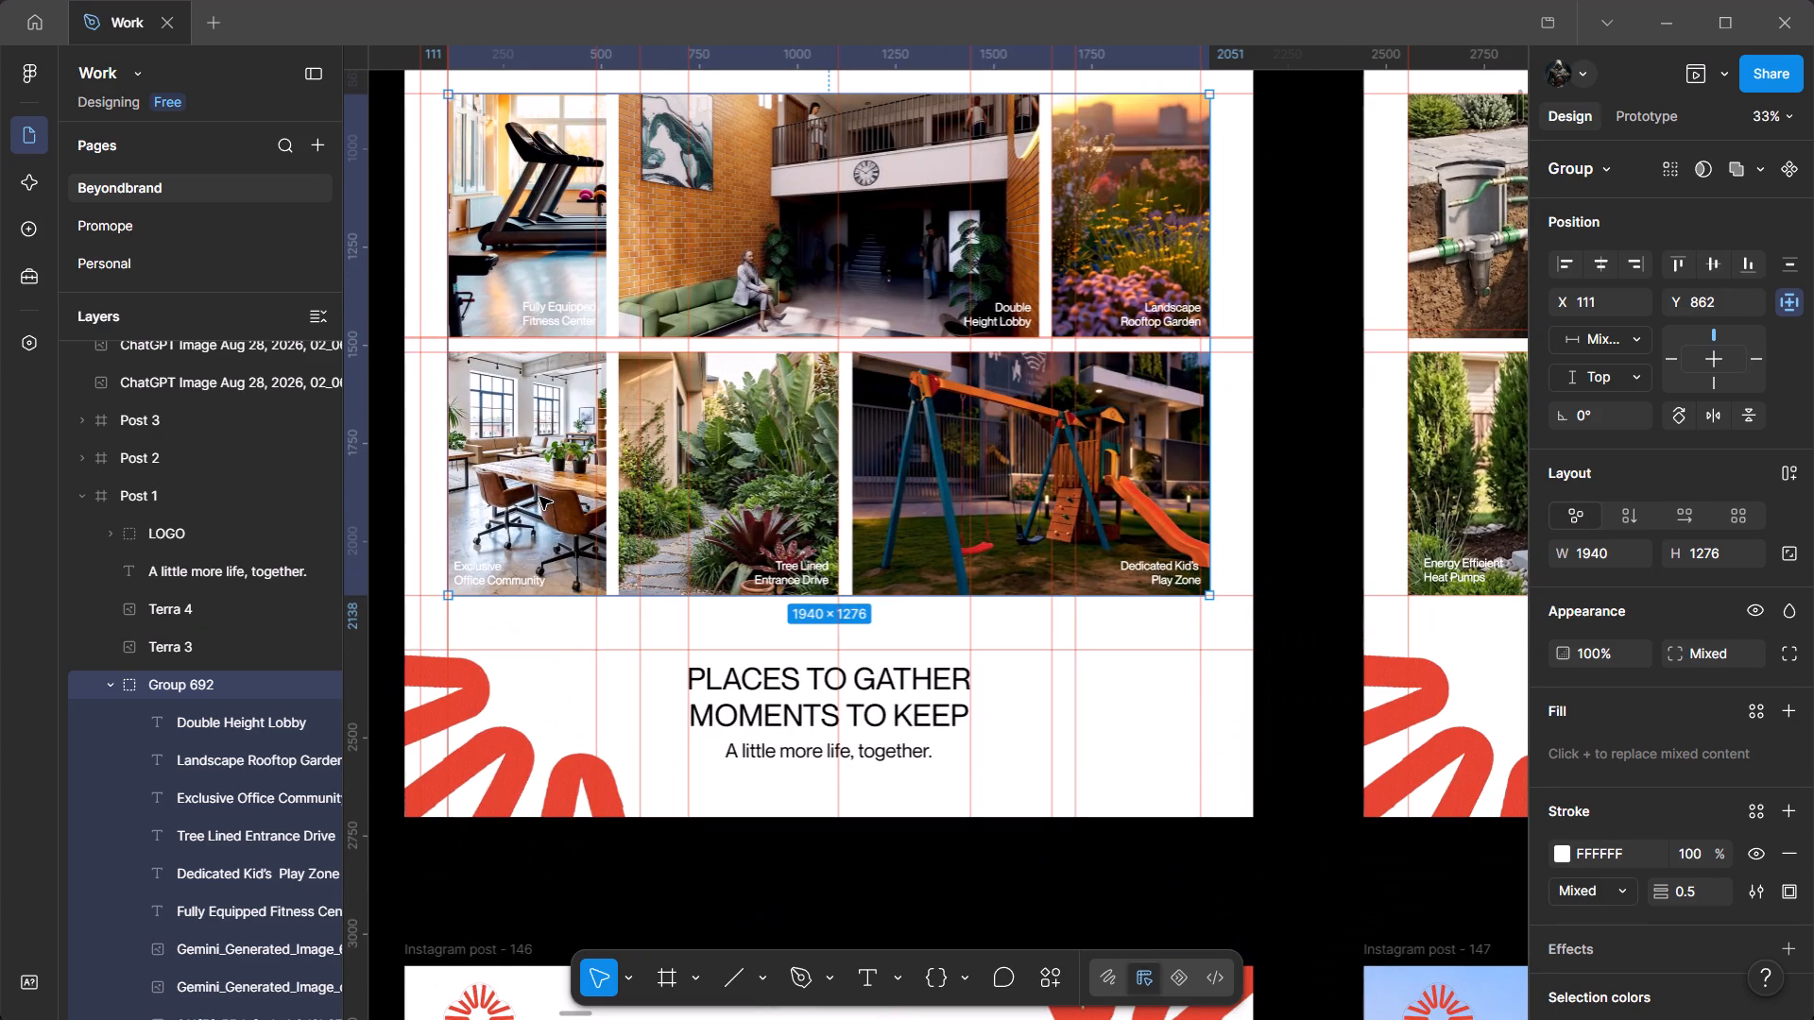
click(539, 496)
double_click(539, 496)
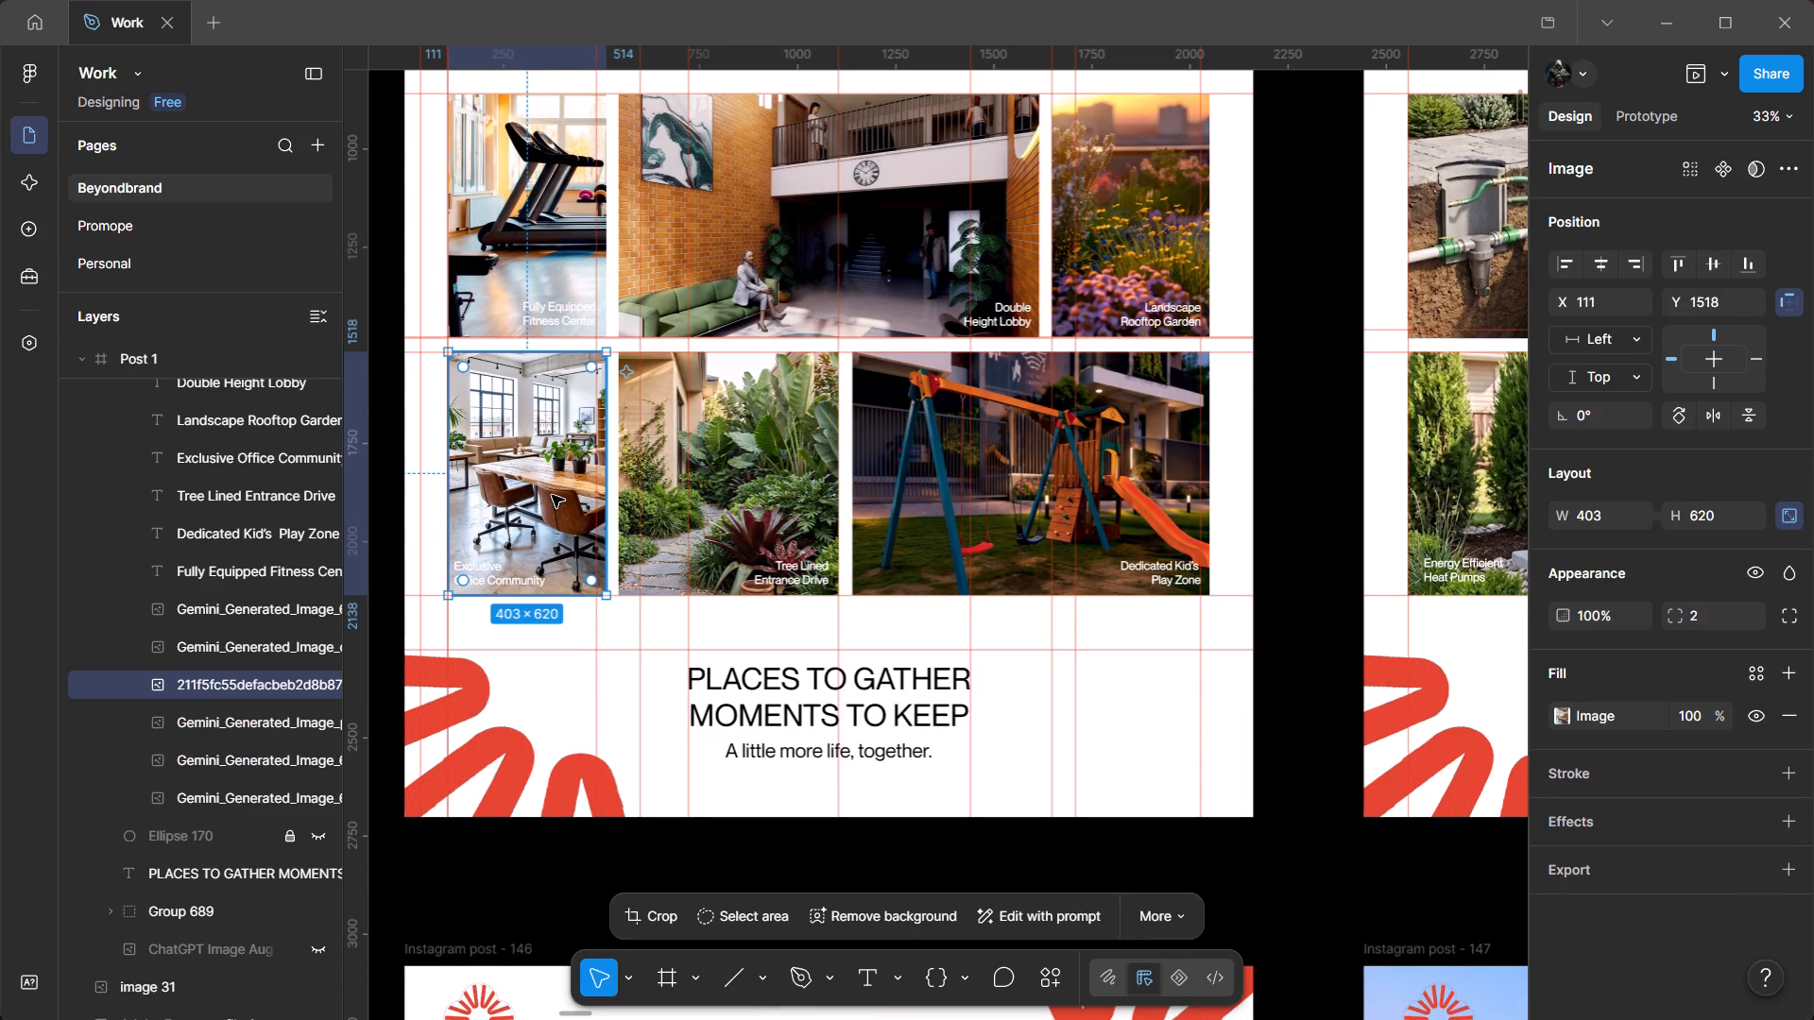
alt+drag(549, 495, 1734, 1019)
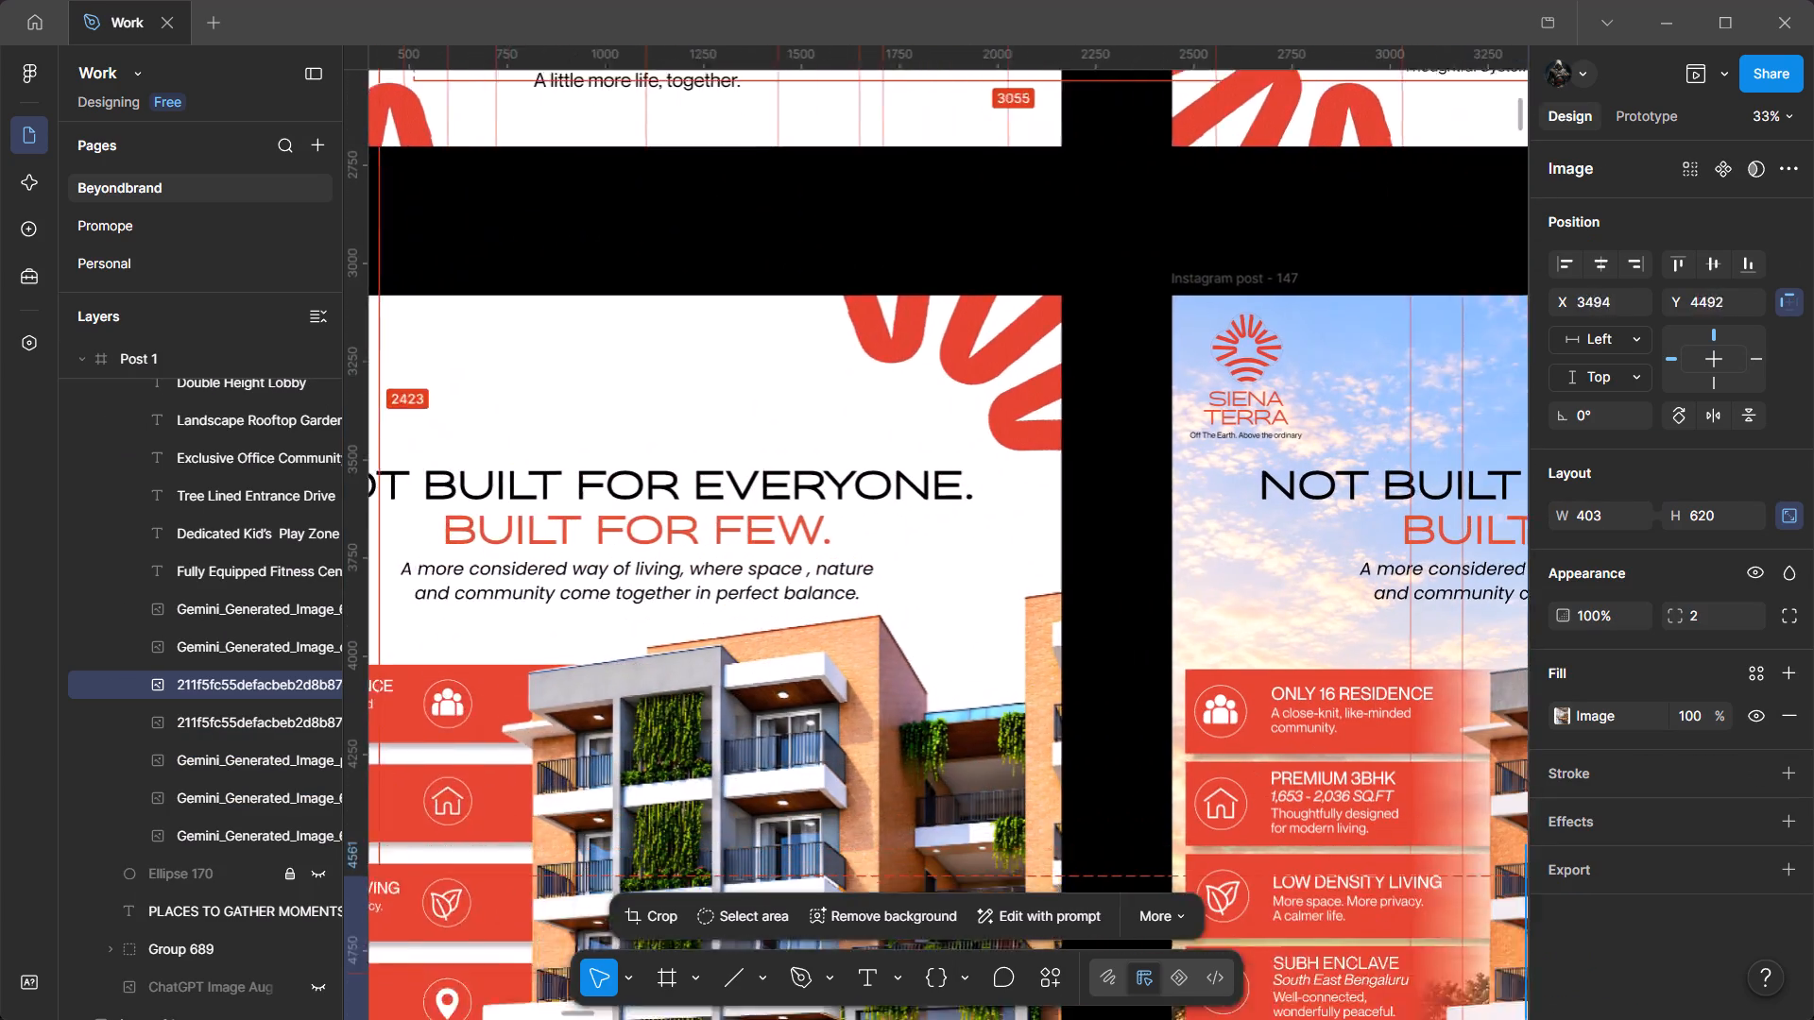
alt+drag(1734, 1019, 1645, 996)
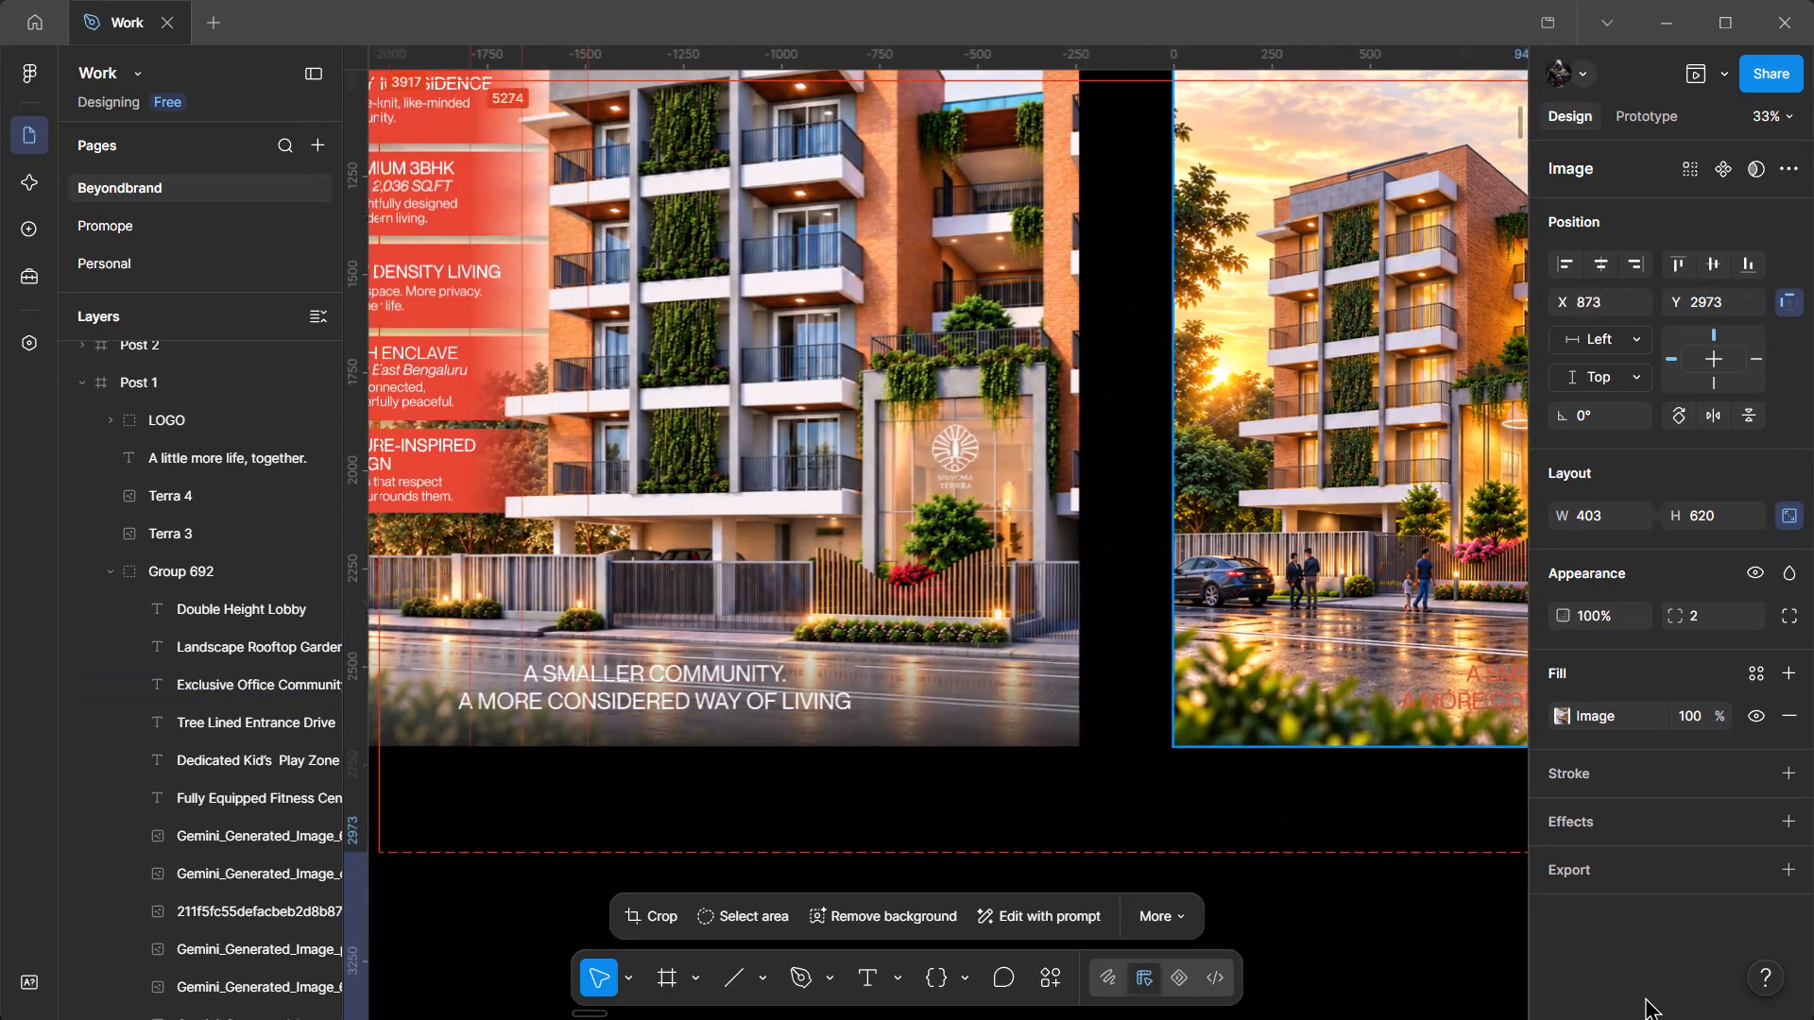
alt+drag(1645, 996, 911, 1019)
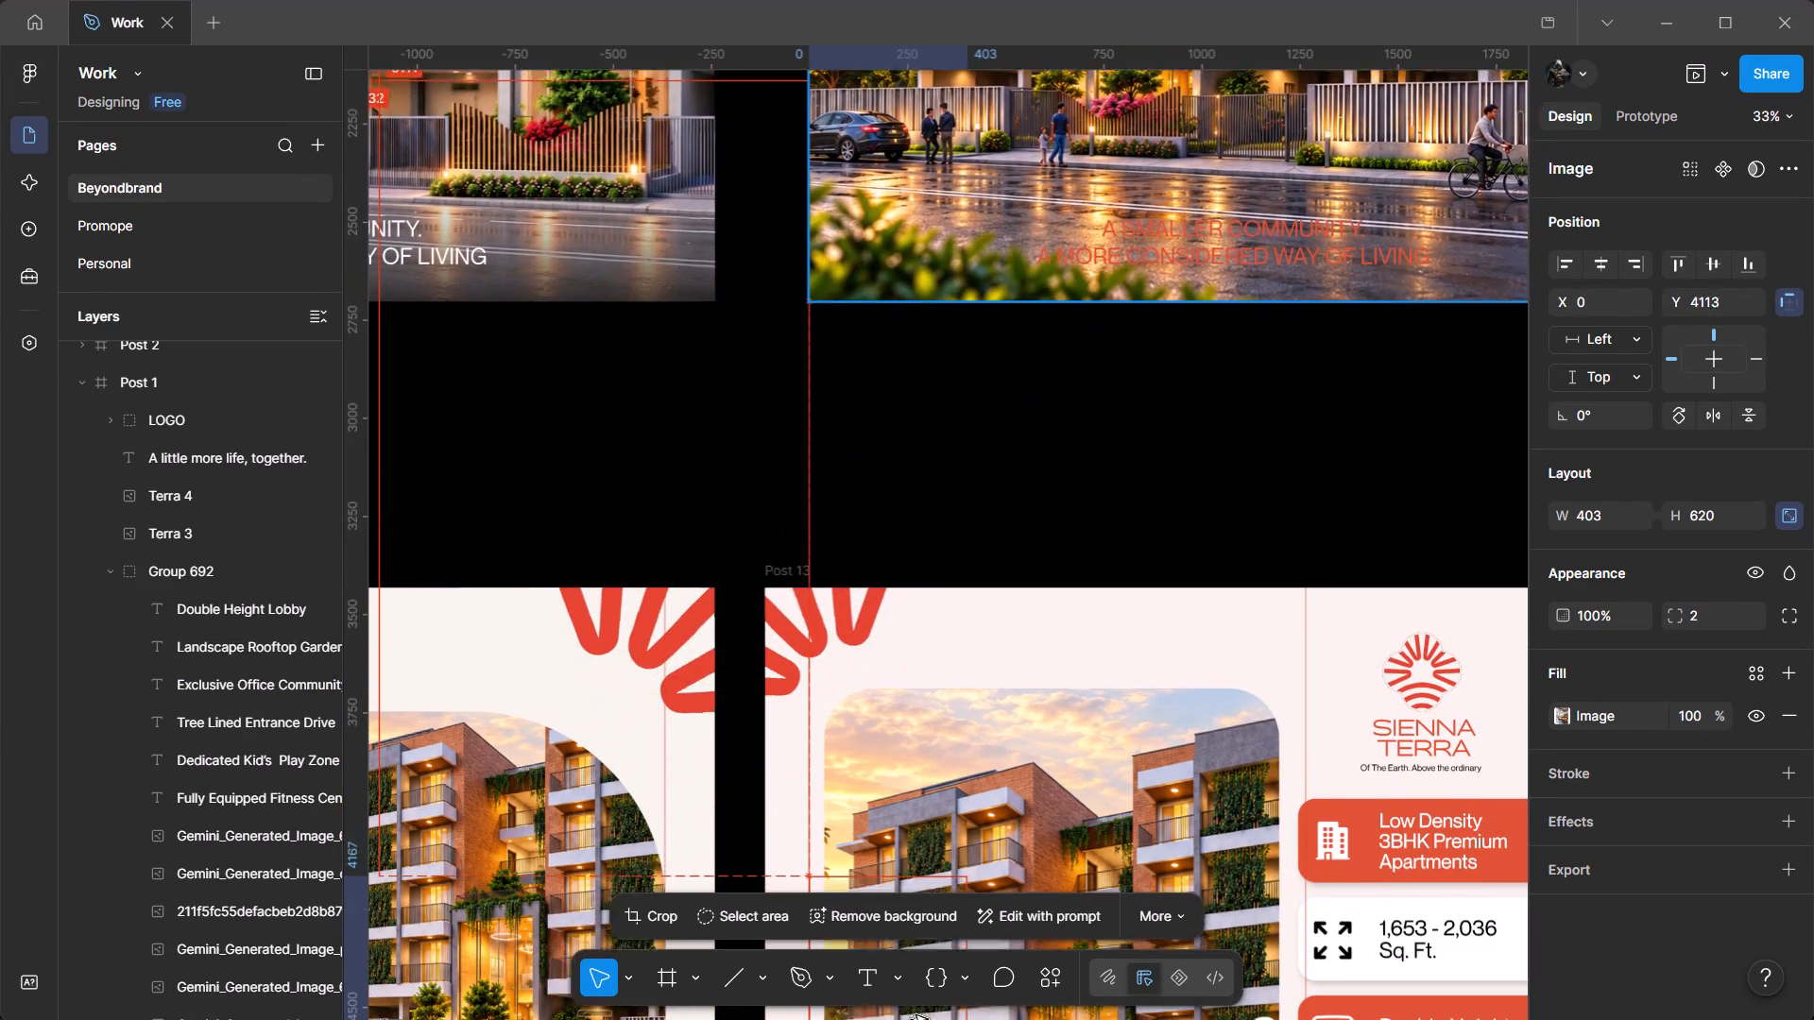
alt+drag(911, 1019, 71, 863)
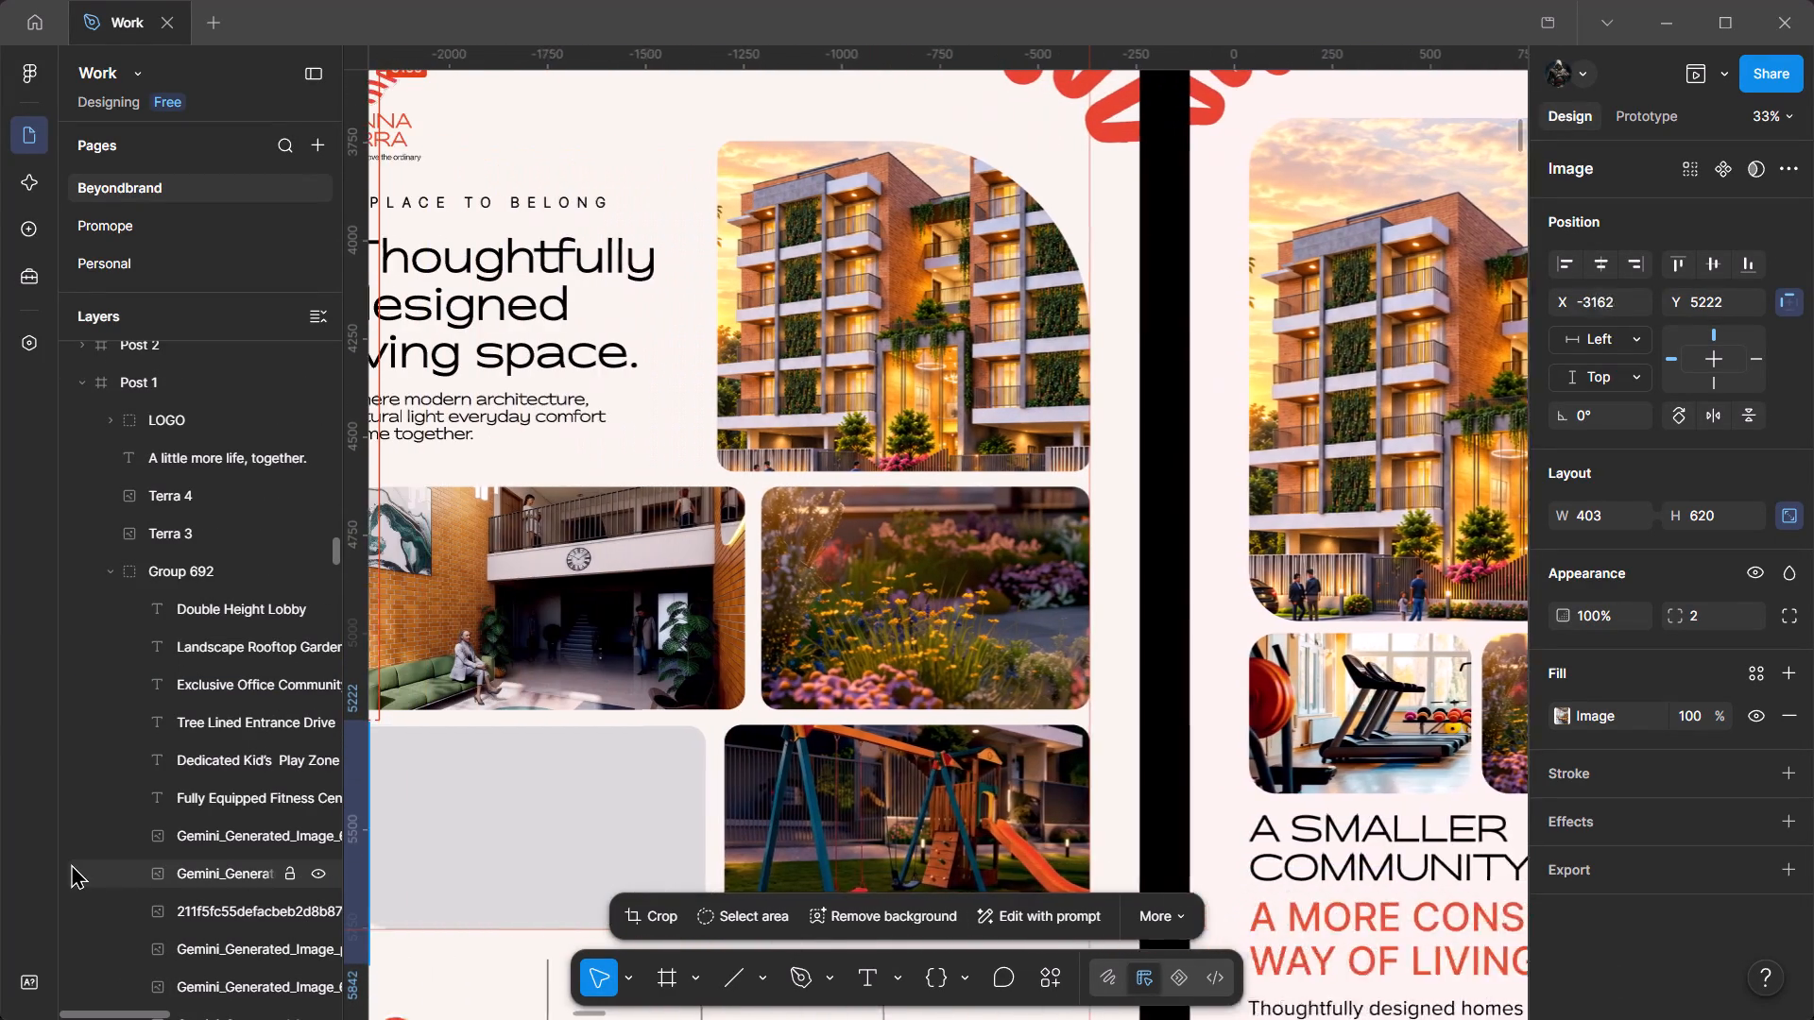
alt+drag(71, 863, 883, 868)
drag(882, 838, 771, 447)
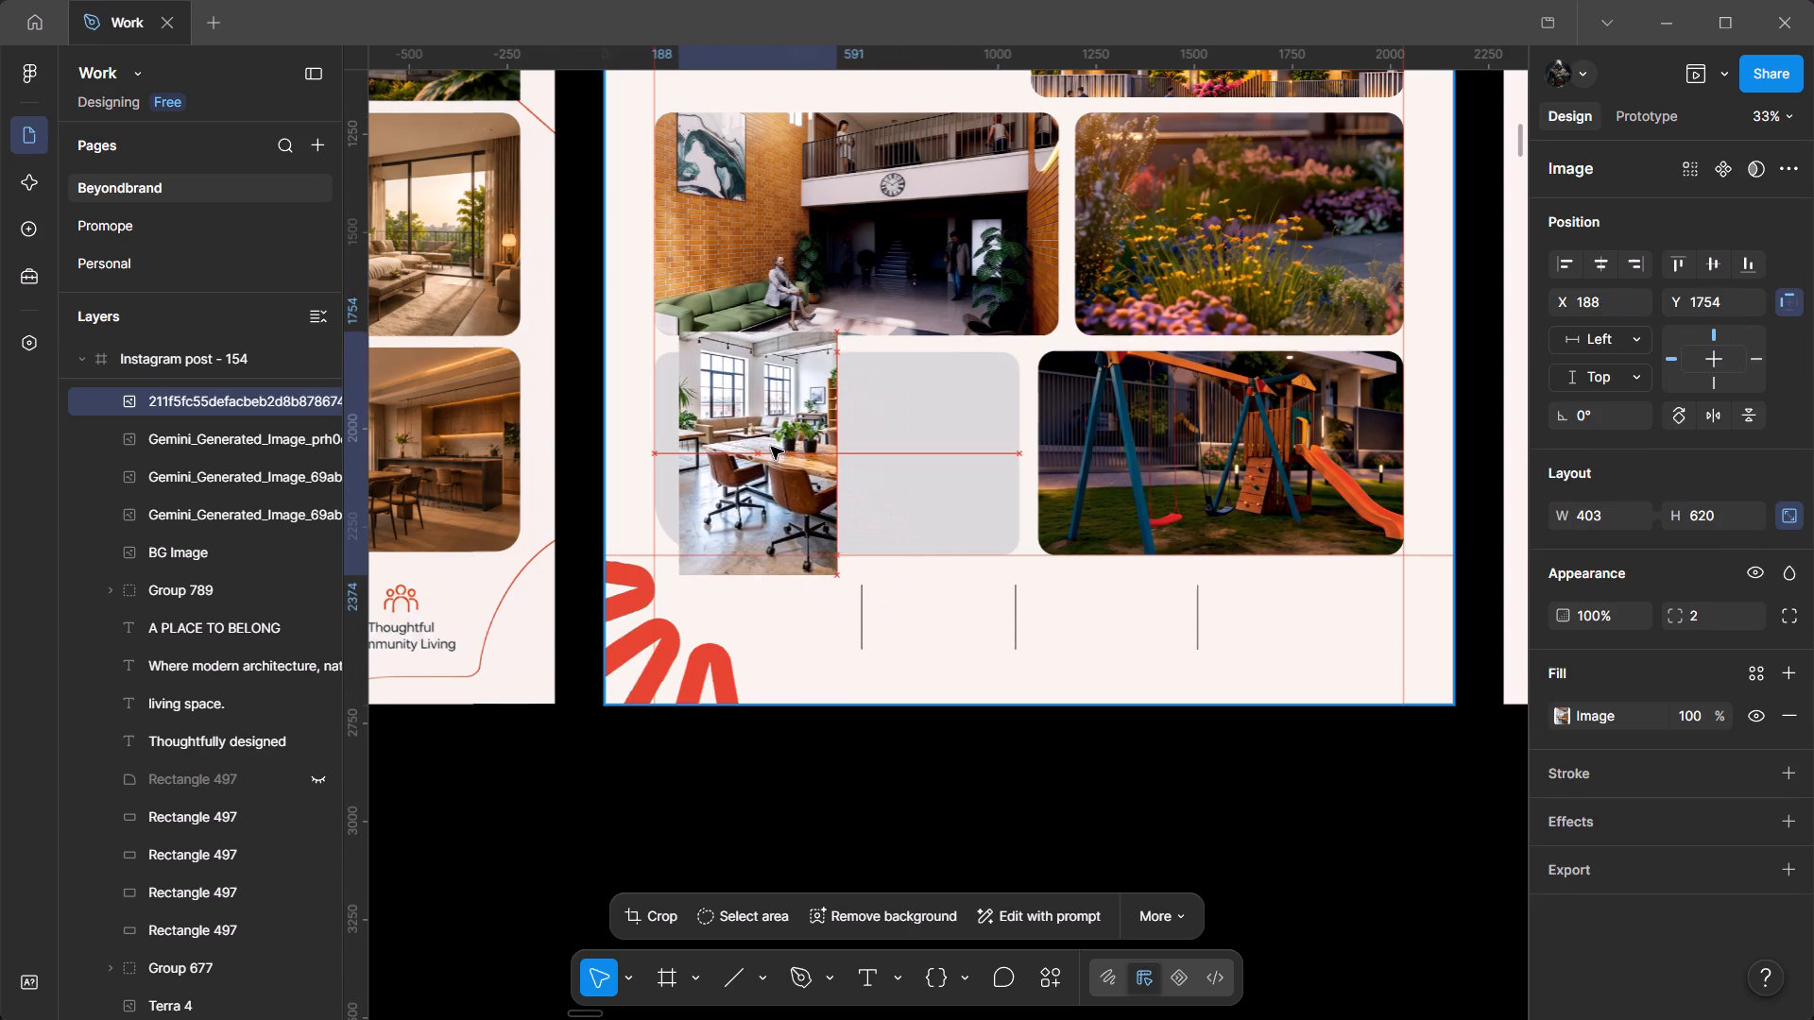
drag(771, 447, 757, 446)
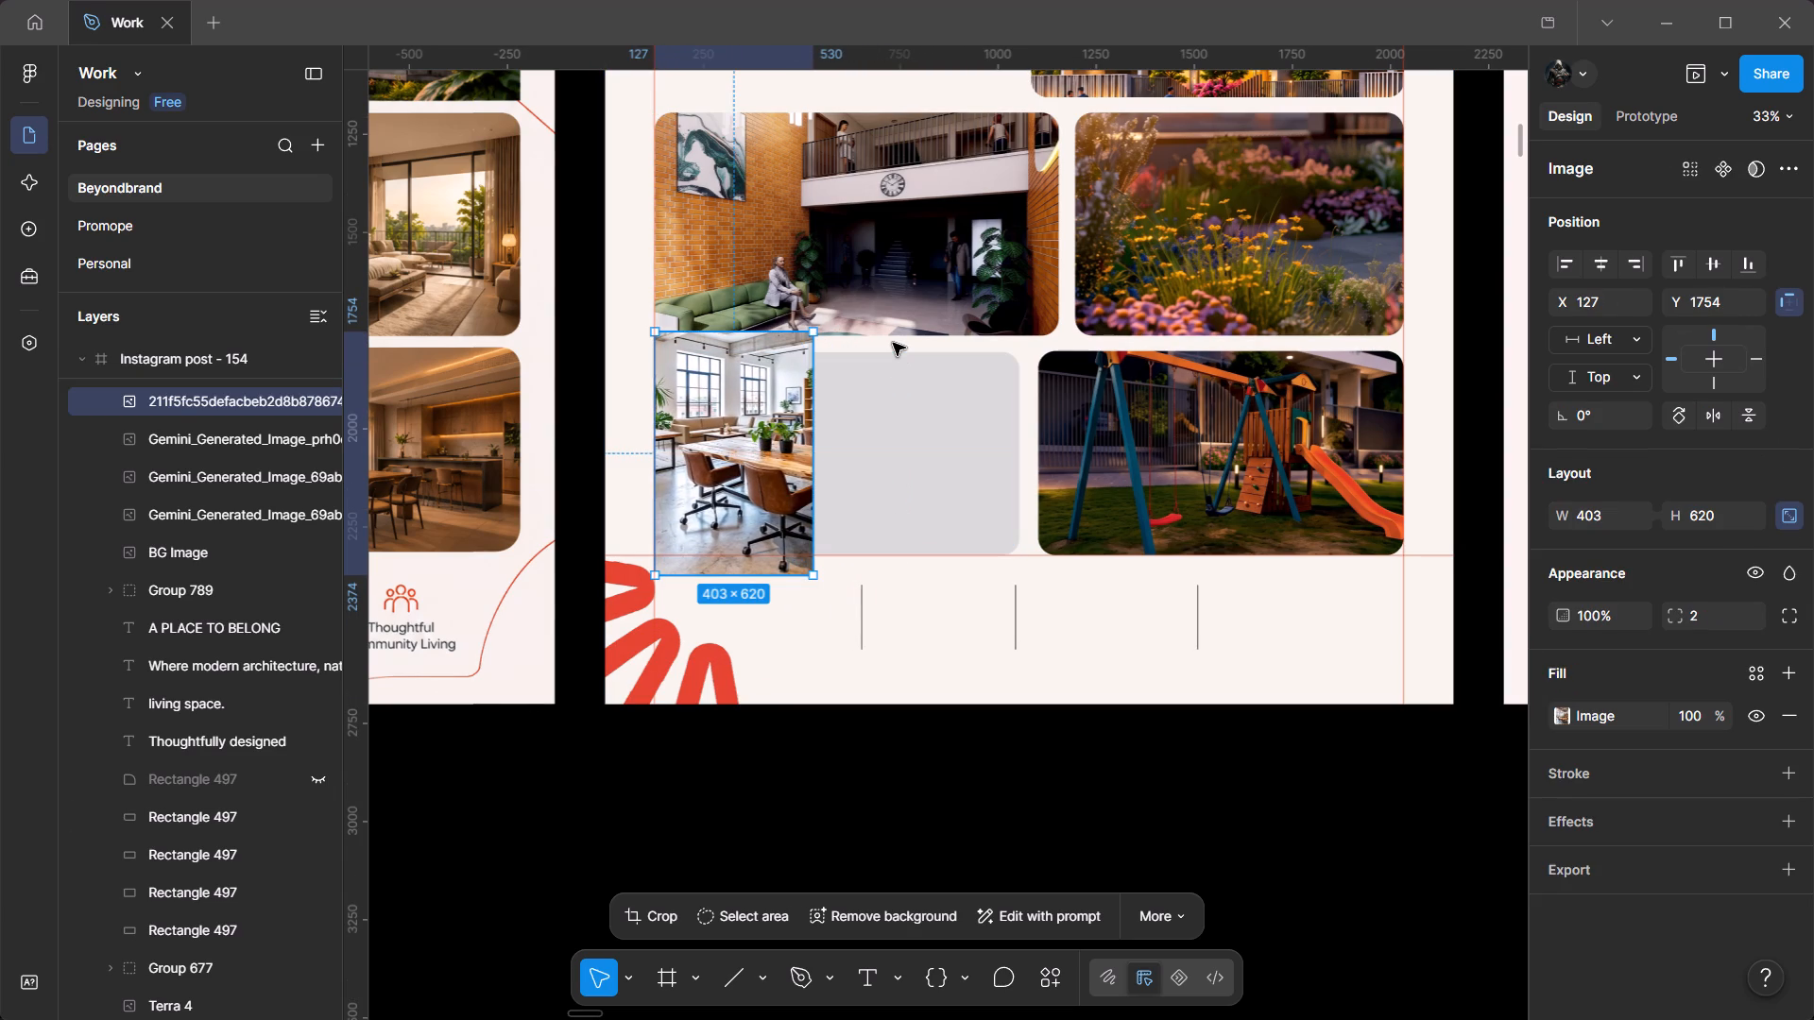
Extend the office image's crop to reveal the bookshelf side, making it 621 × 620.
drag(807, 474, 815, 479)
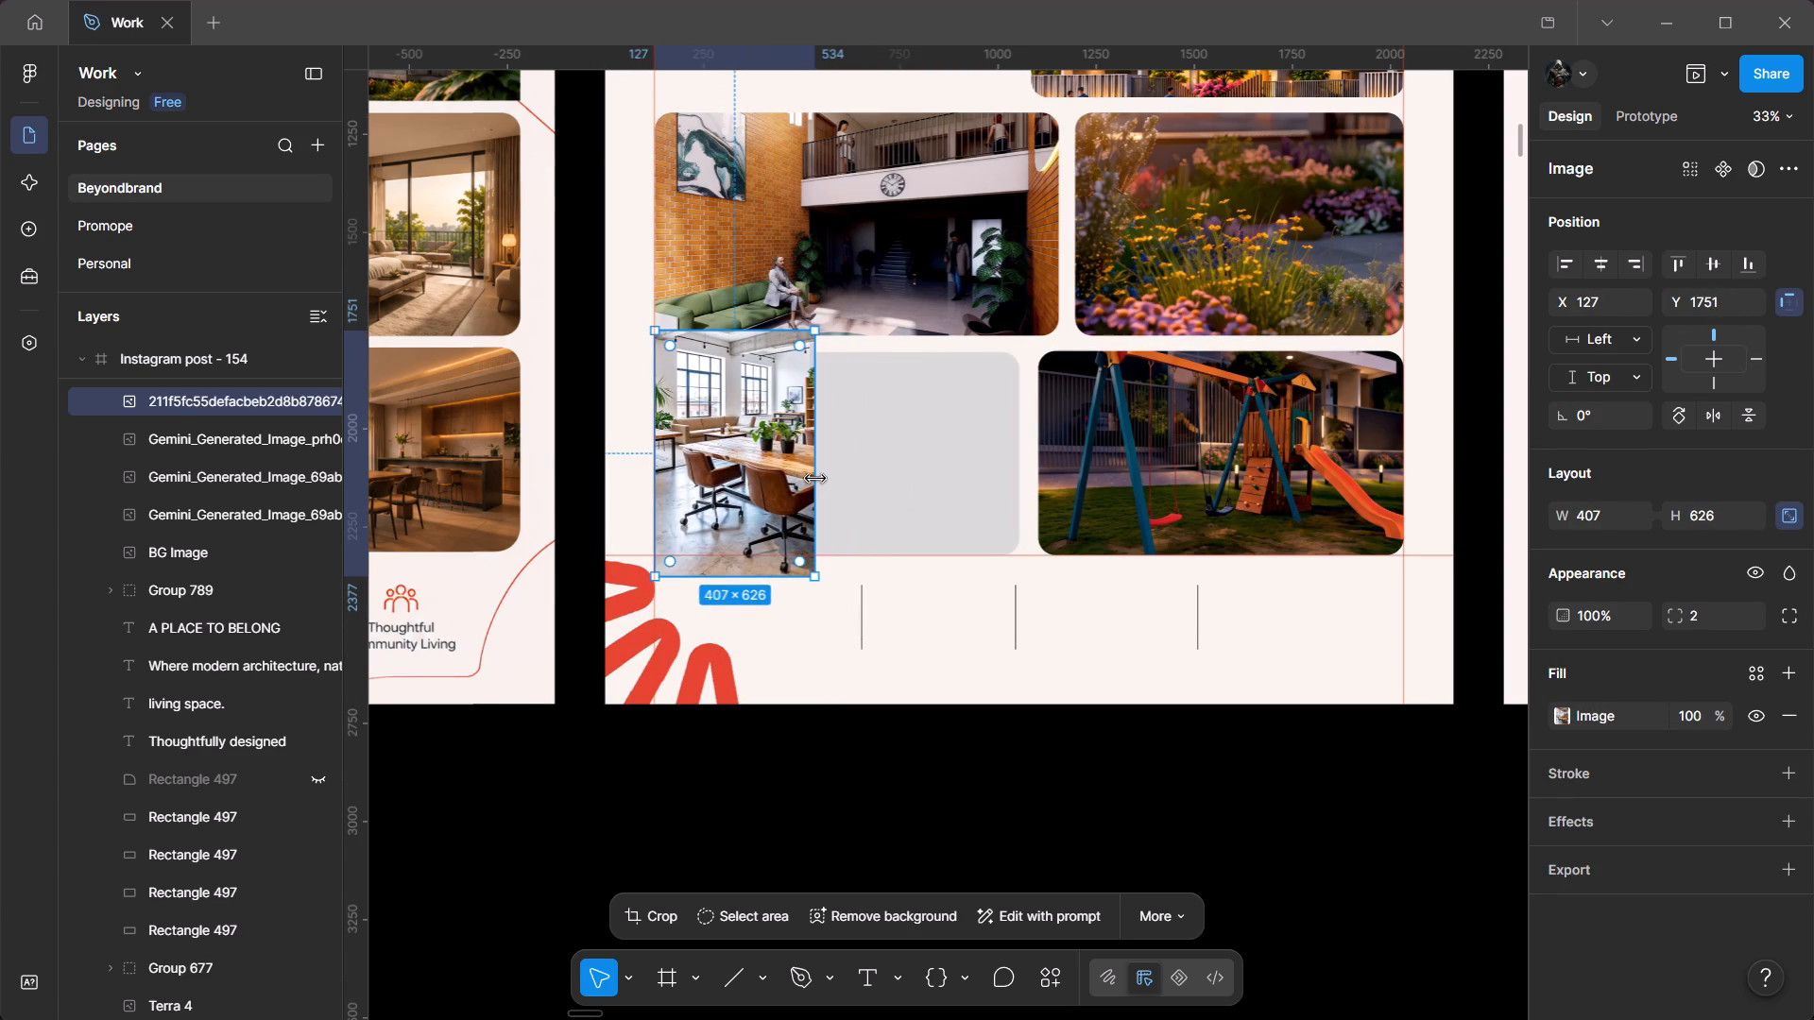
key(ctrl+z)
click(1568, 714)
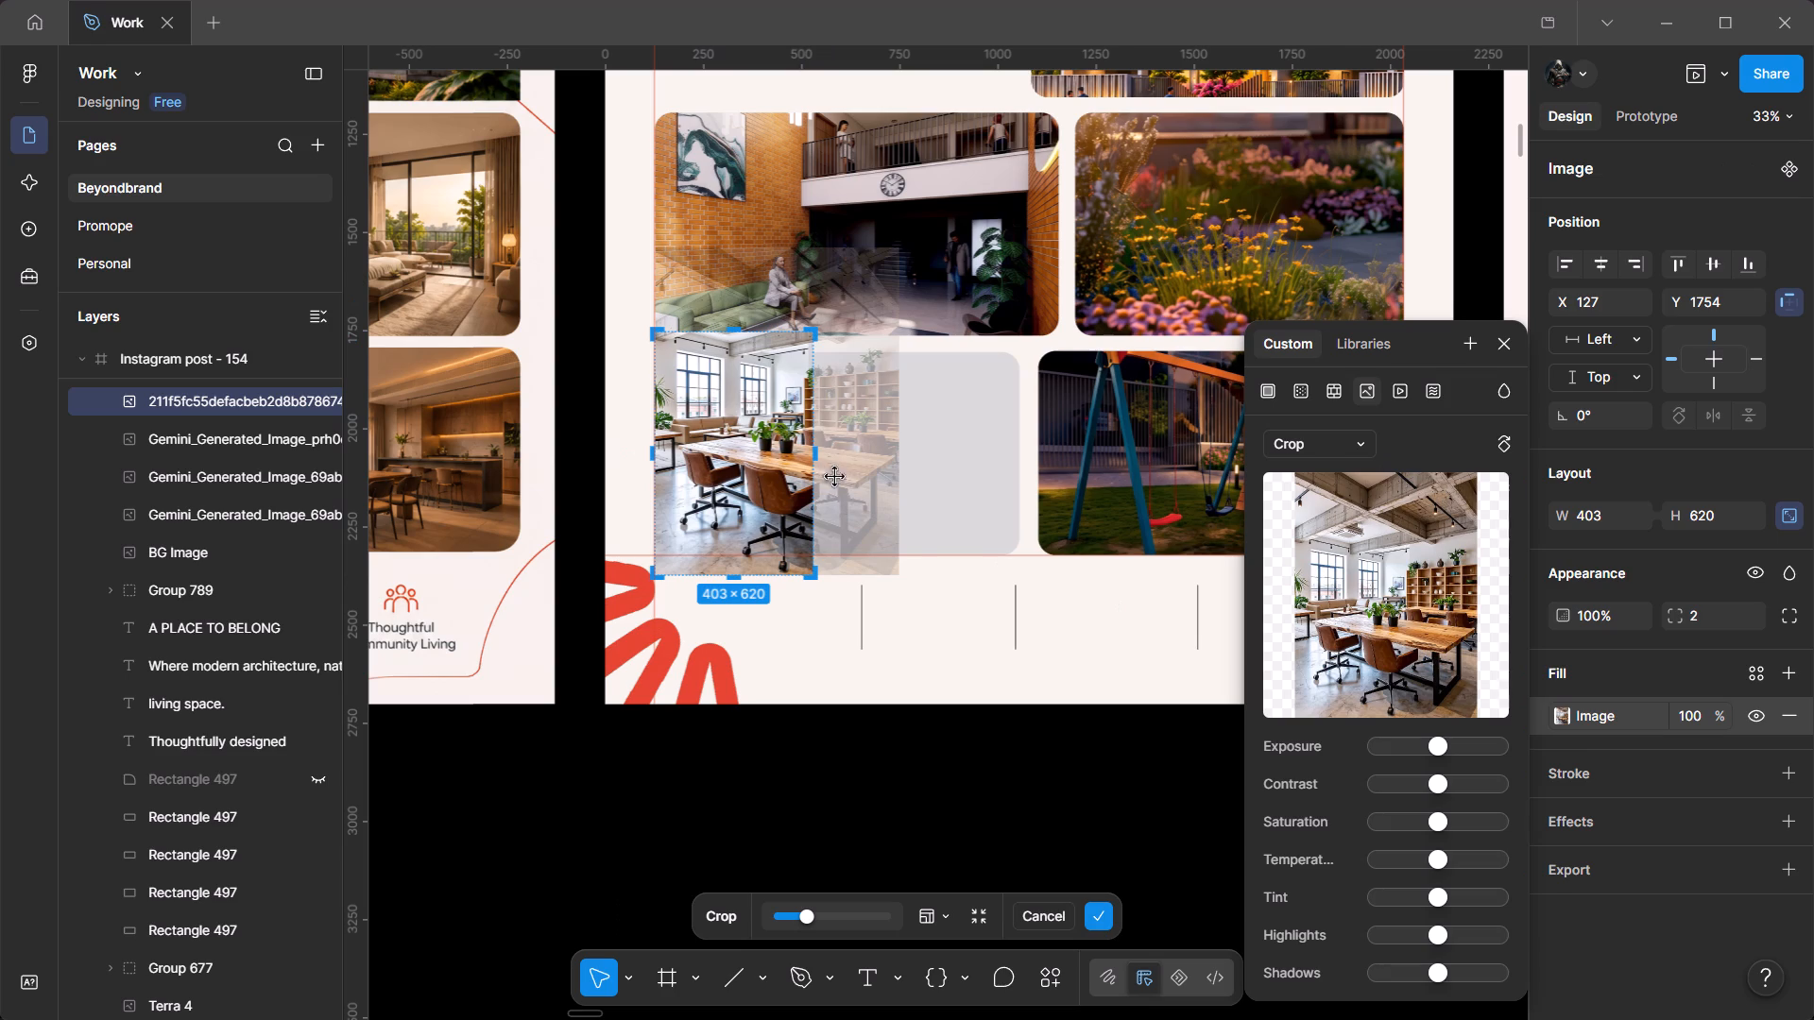
drag(813, 458, 897, 459)
click(949, 460)
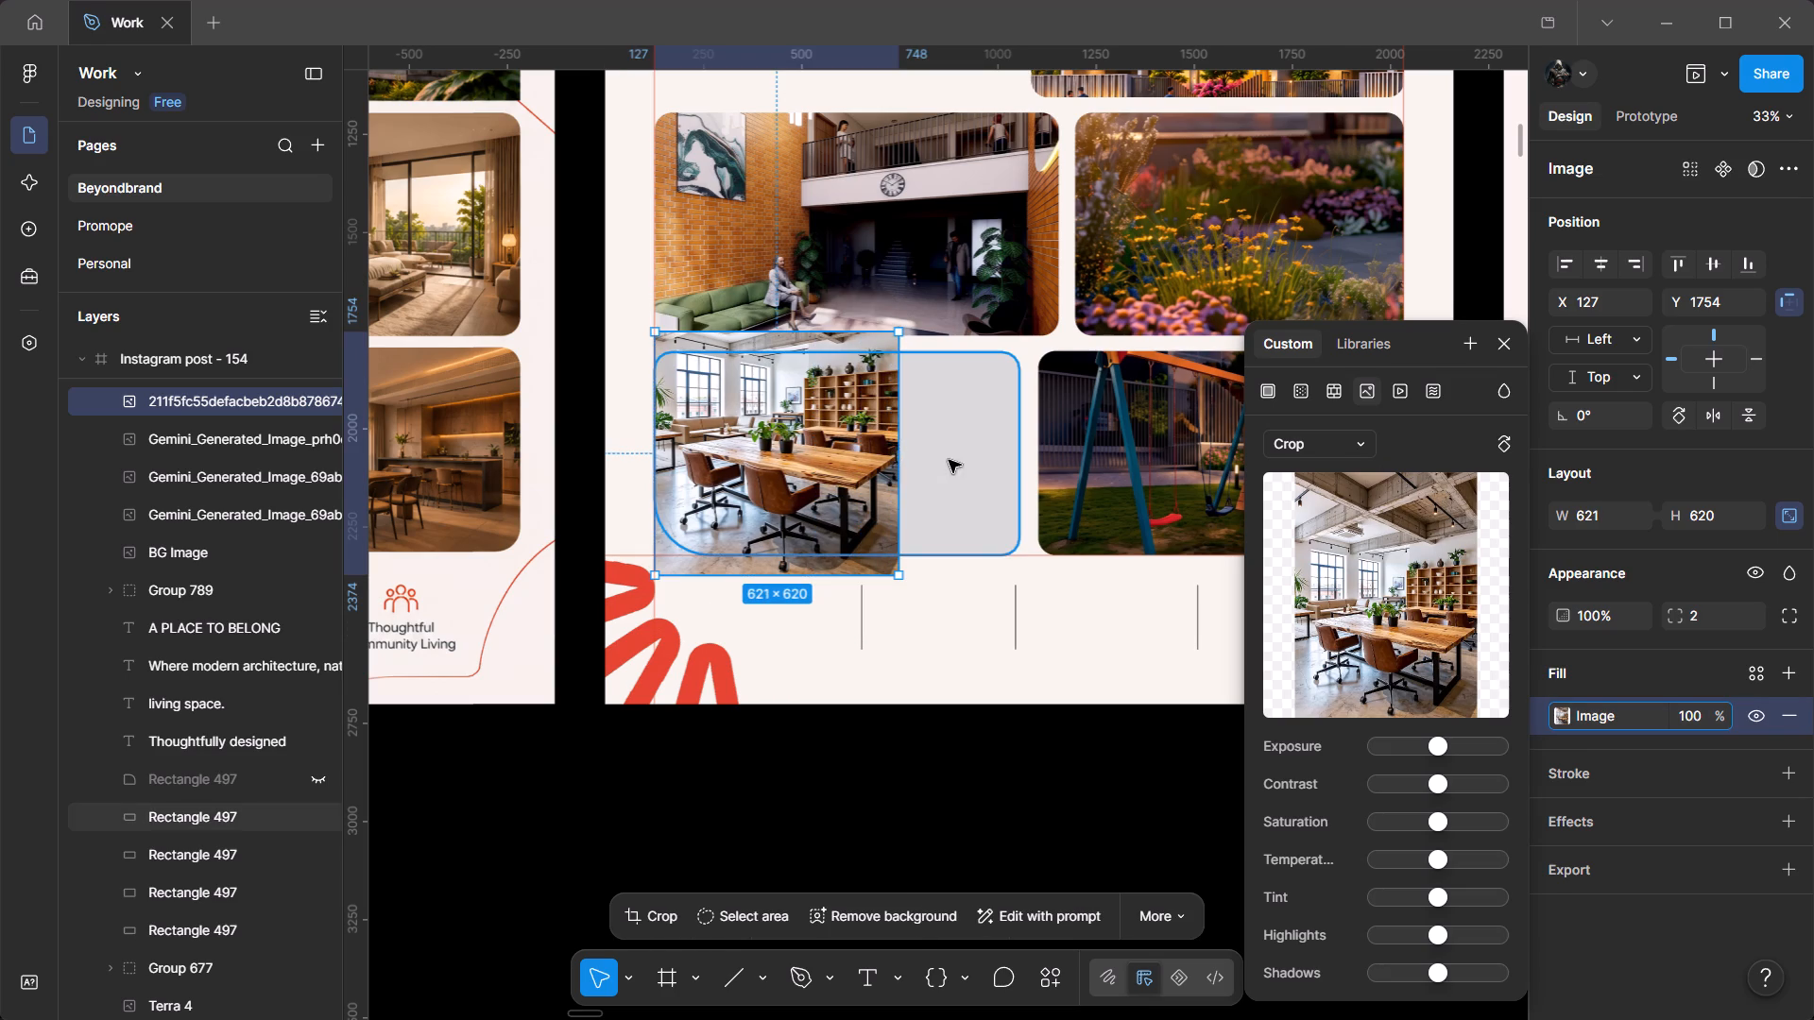
click(818, 823)
Scale the office image proportionally to 929 × 927 so its width spans the lower-left placeholder.
click(758, 467)
drag(899, 464, 1017, 472)
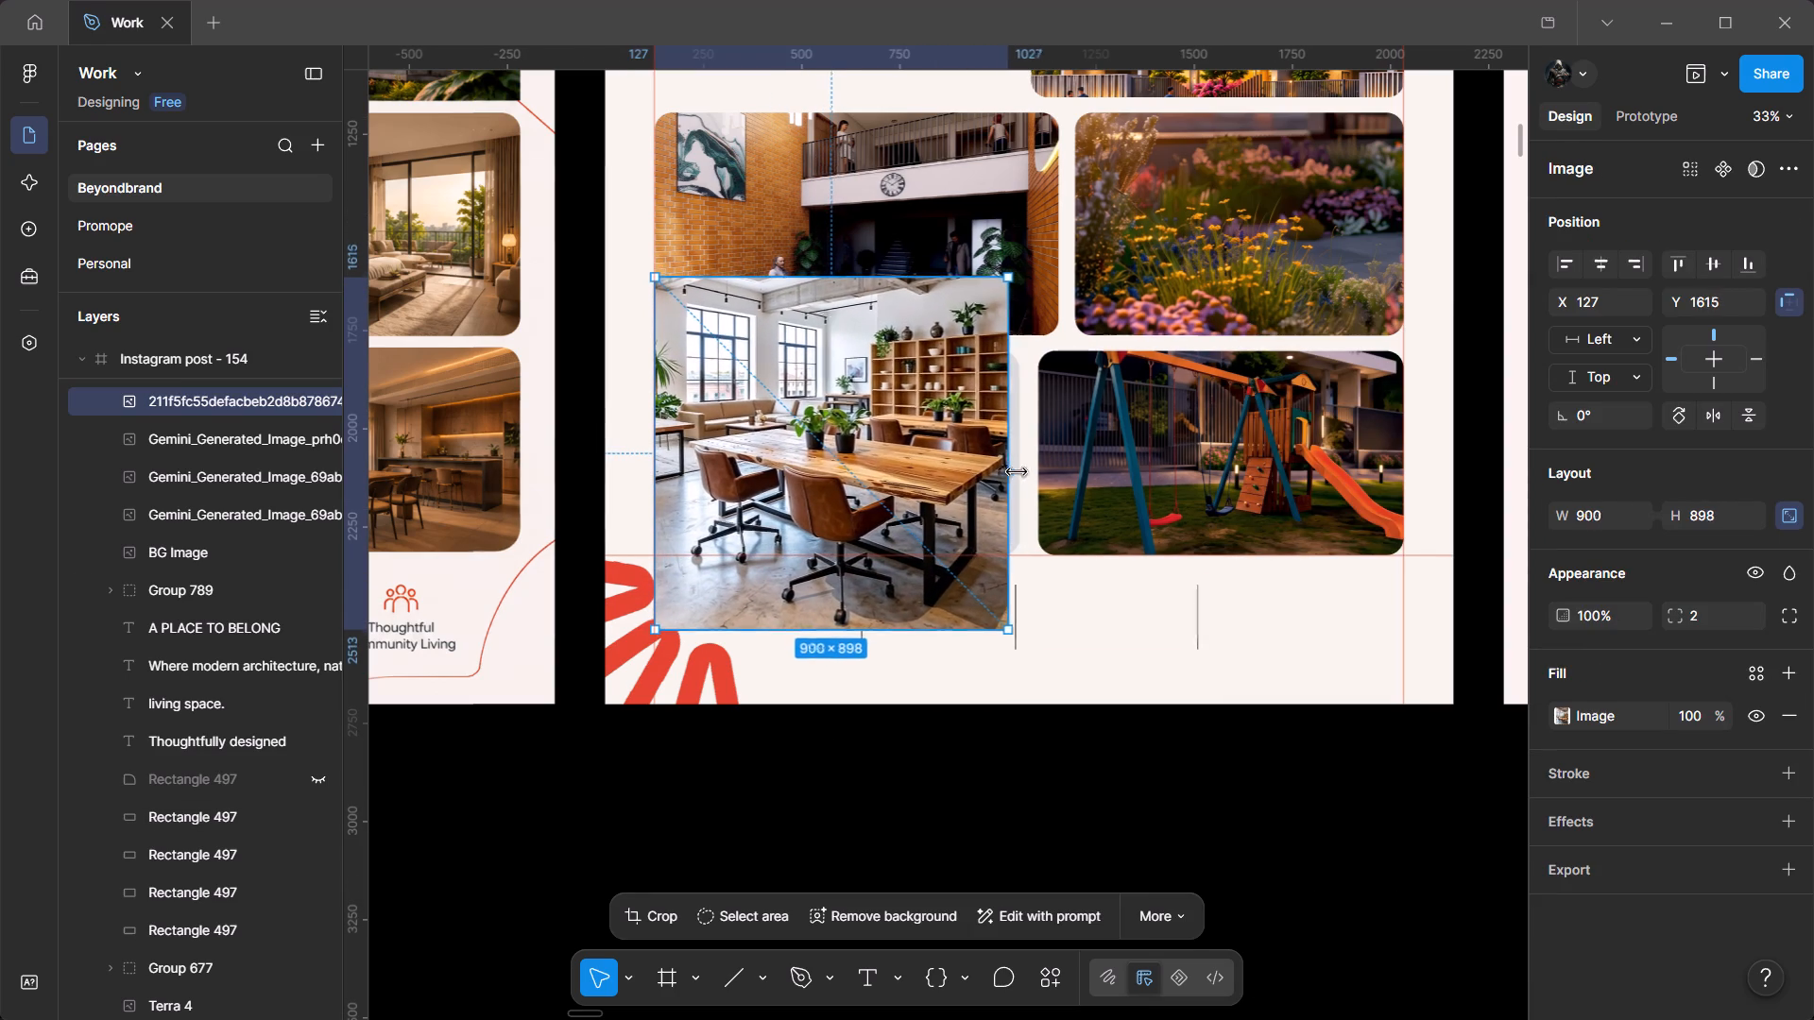
drag(1017, 472, 1017, 473)
ctrl+scroll(1008, 399, up, 8)
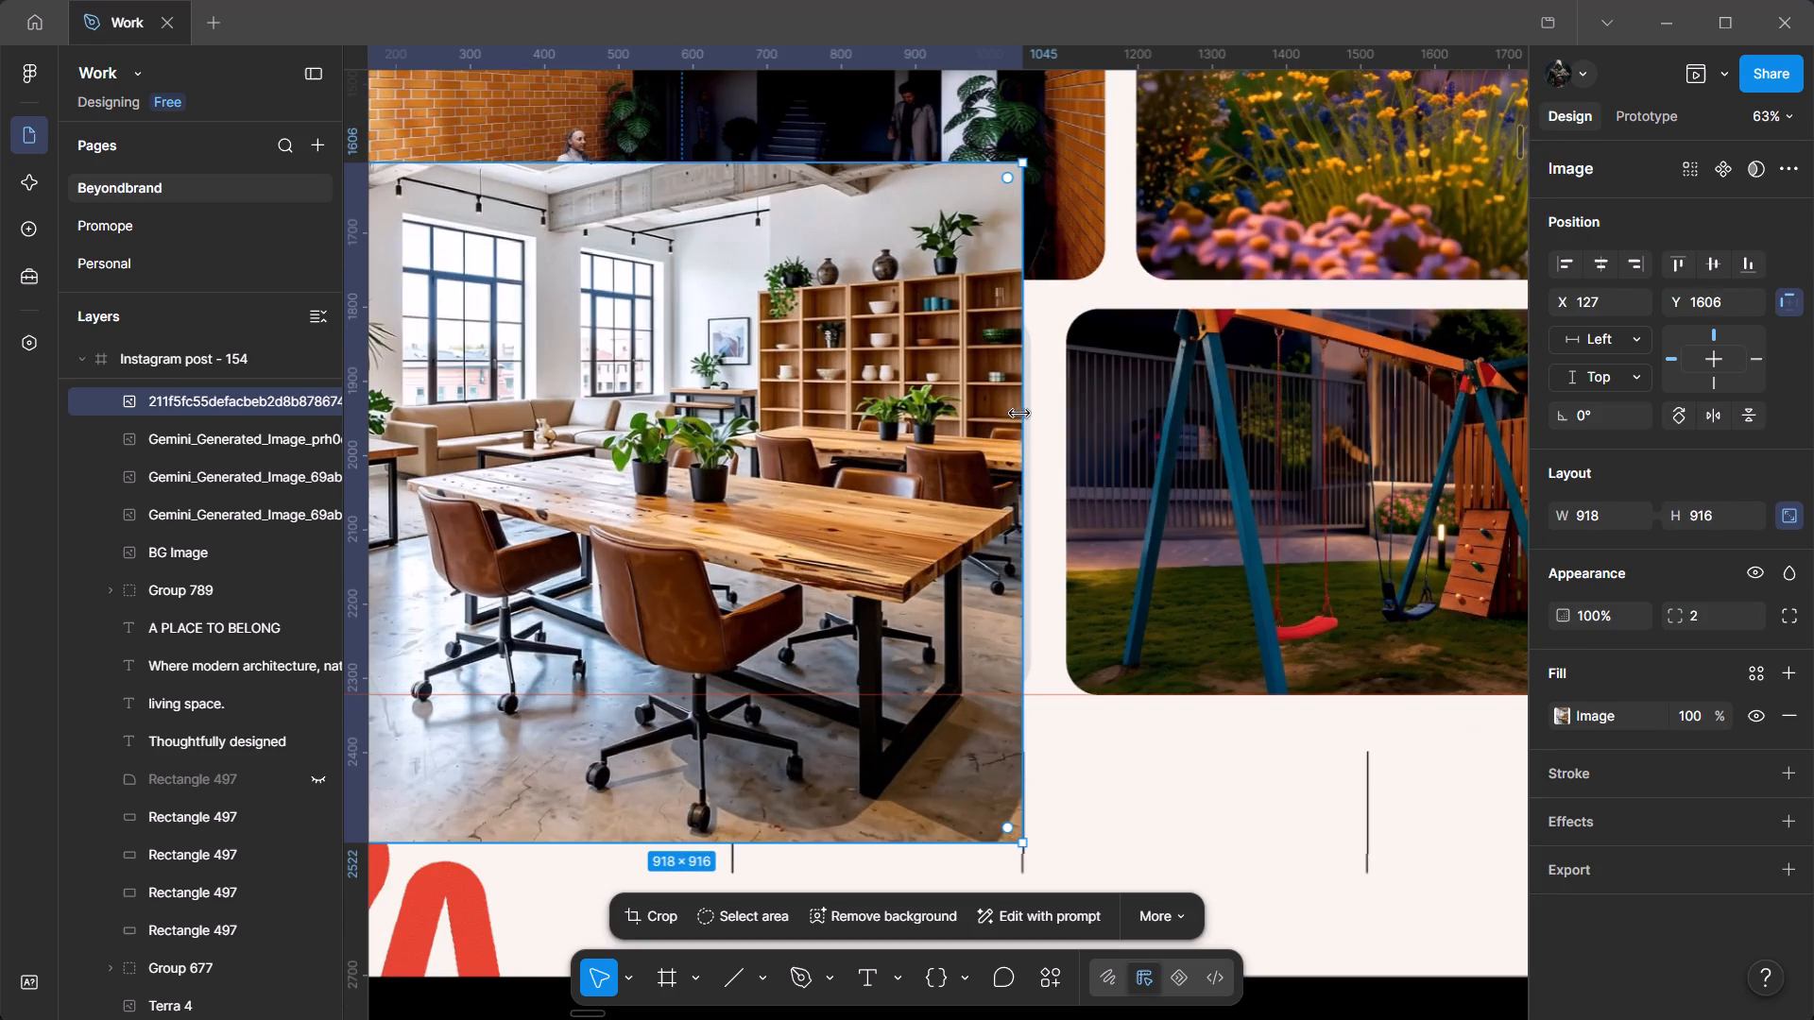
click(1021, 441)
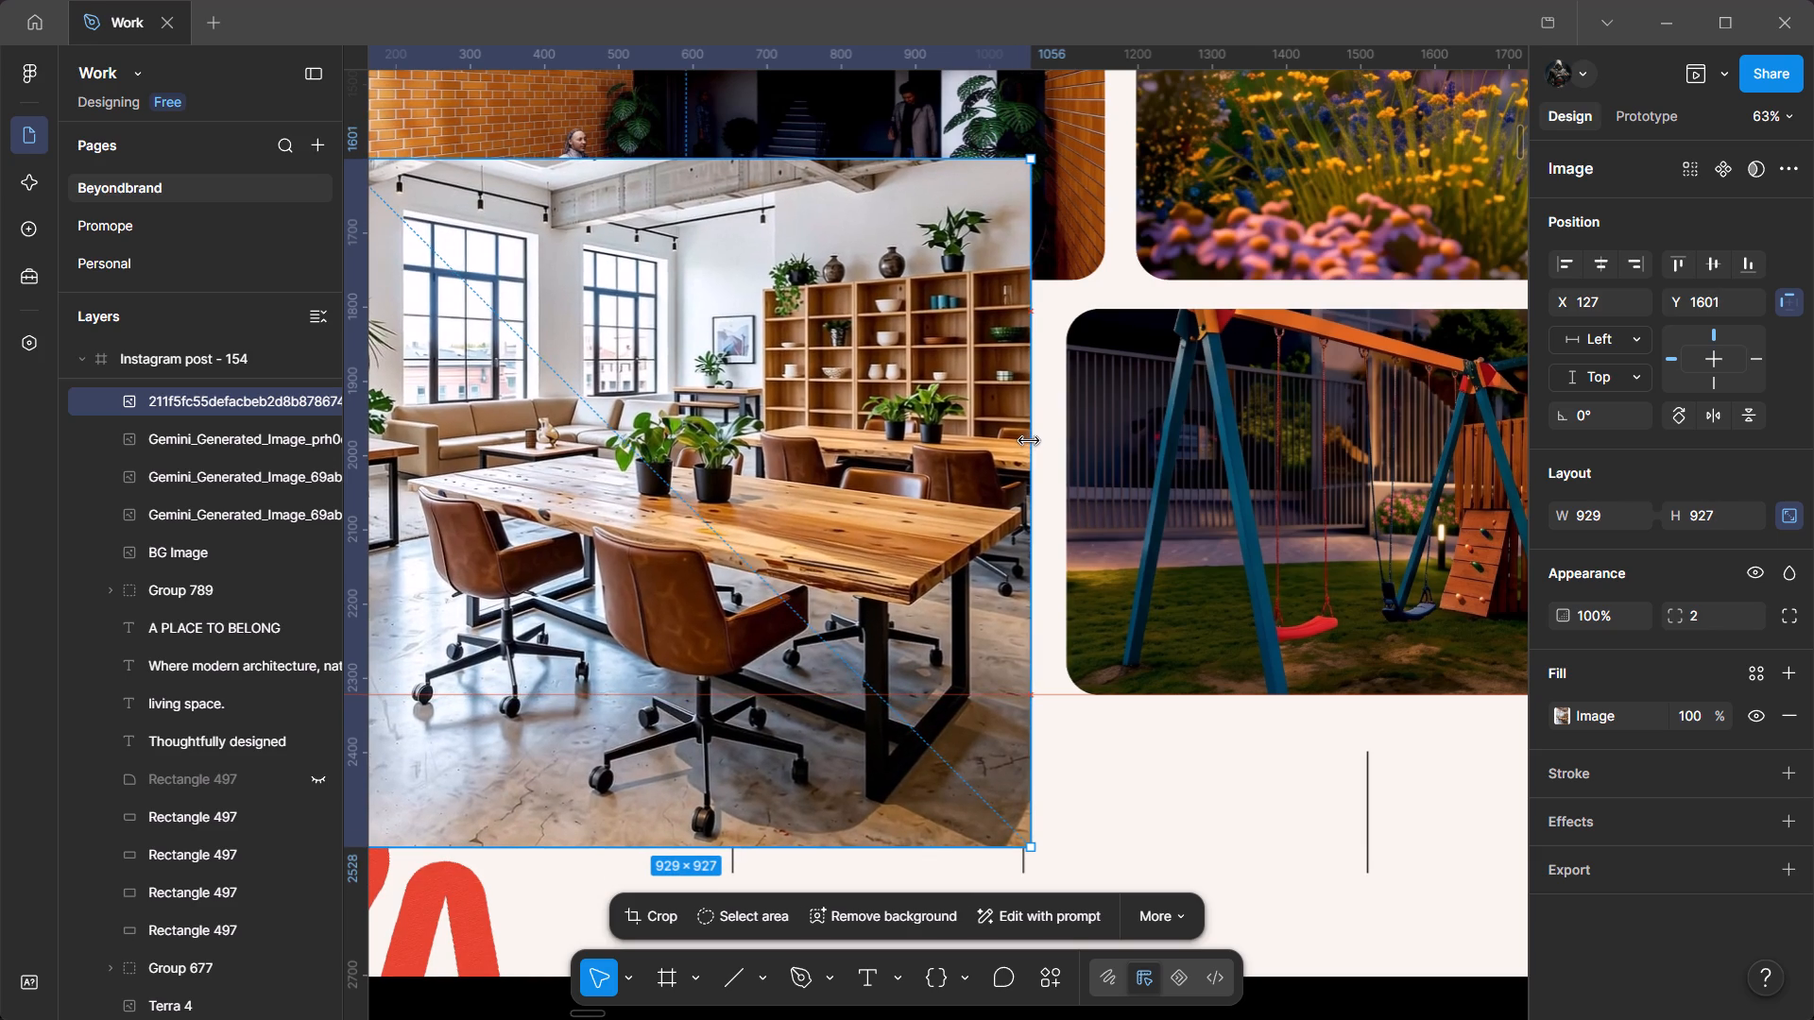
Crop the office image's top and bottom to 929 × 517 at Y 1806, ending on the lower guide.
ctrl+scroll(1025, 478, down, 7)
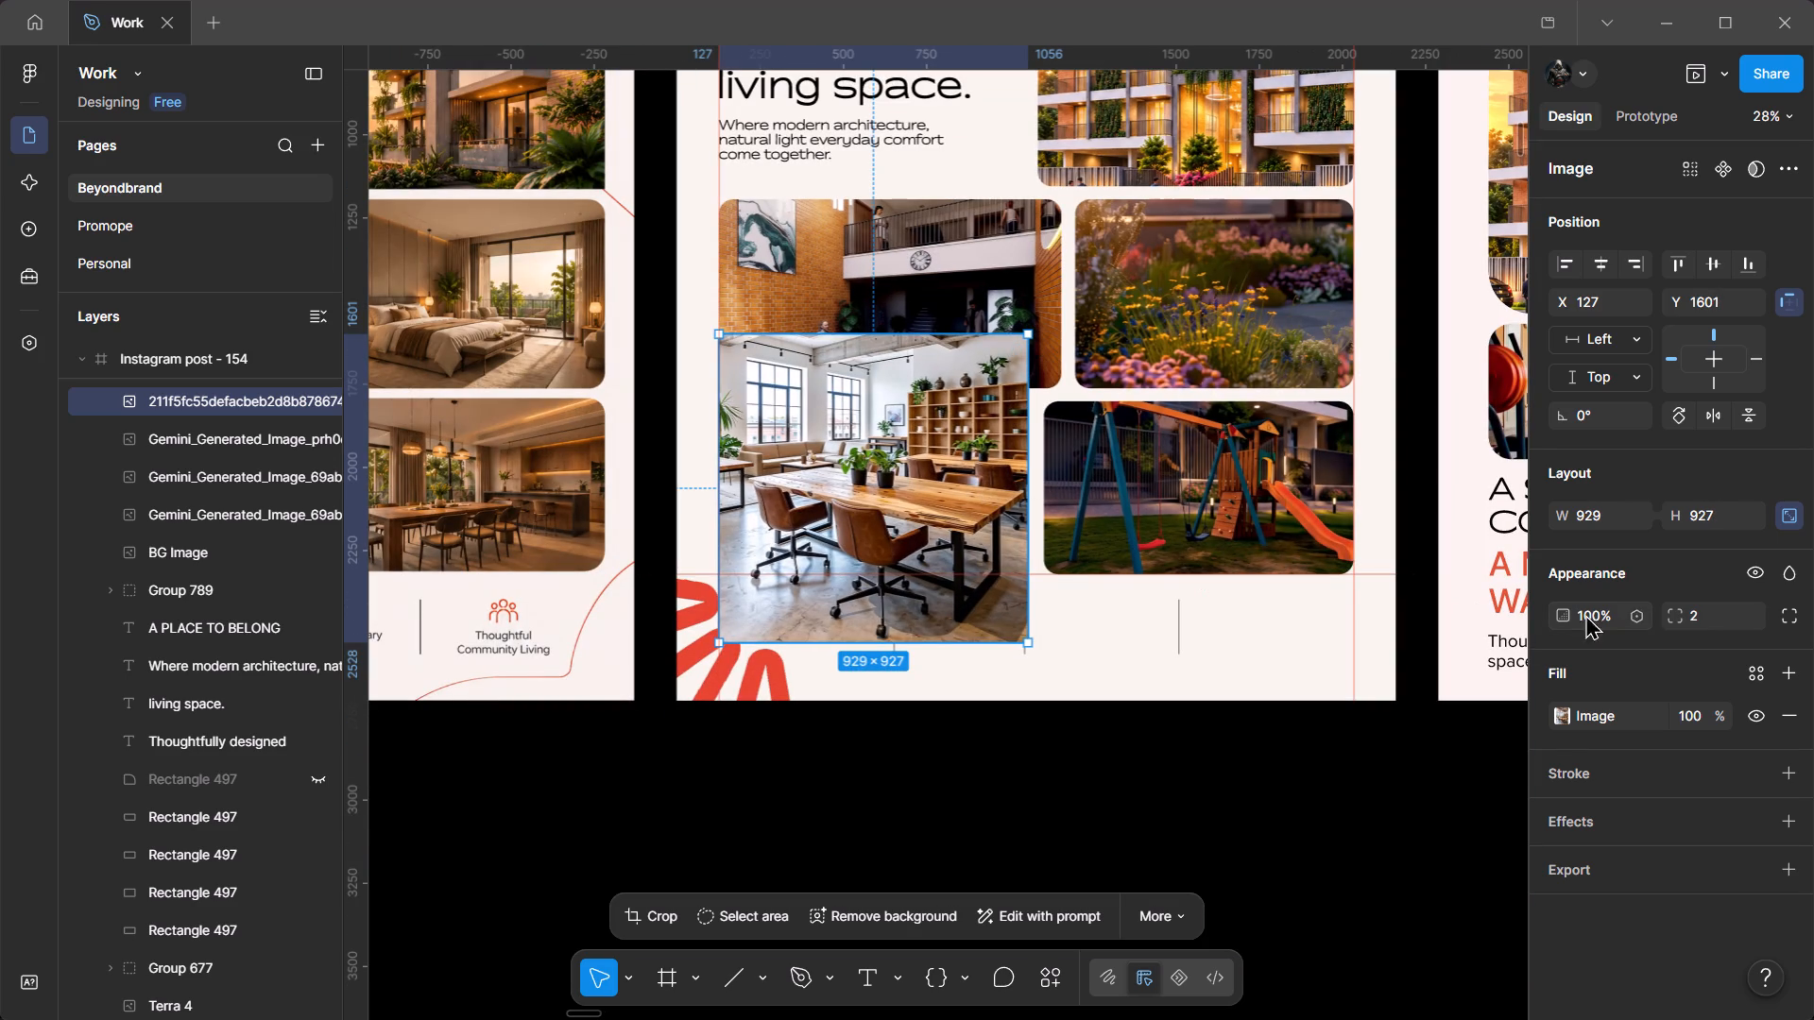
click(1552, 722)
ctrl+scroll(879, 476, up, 6)
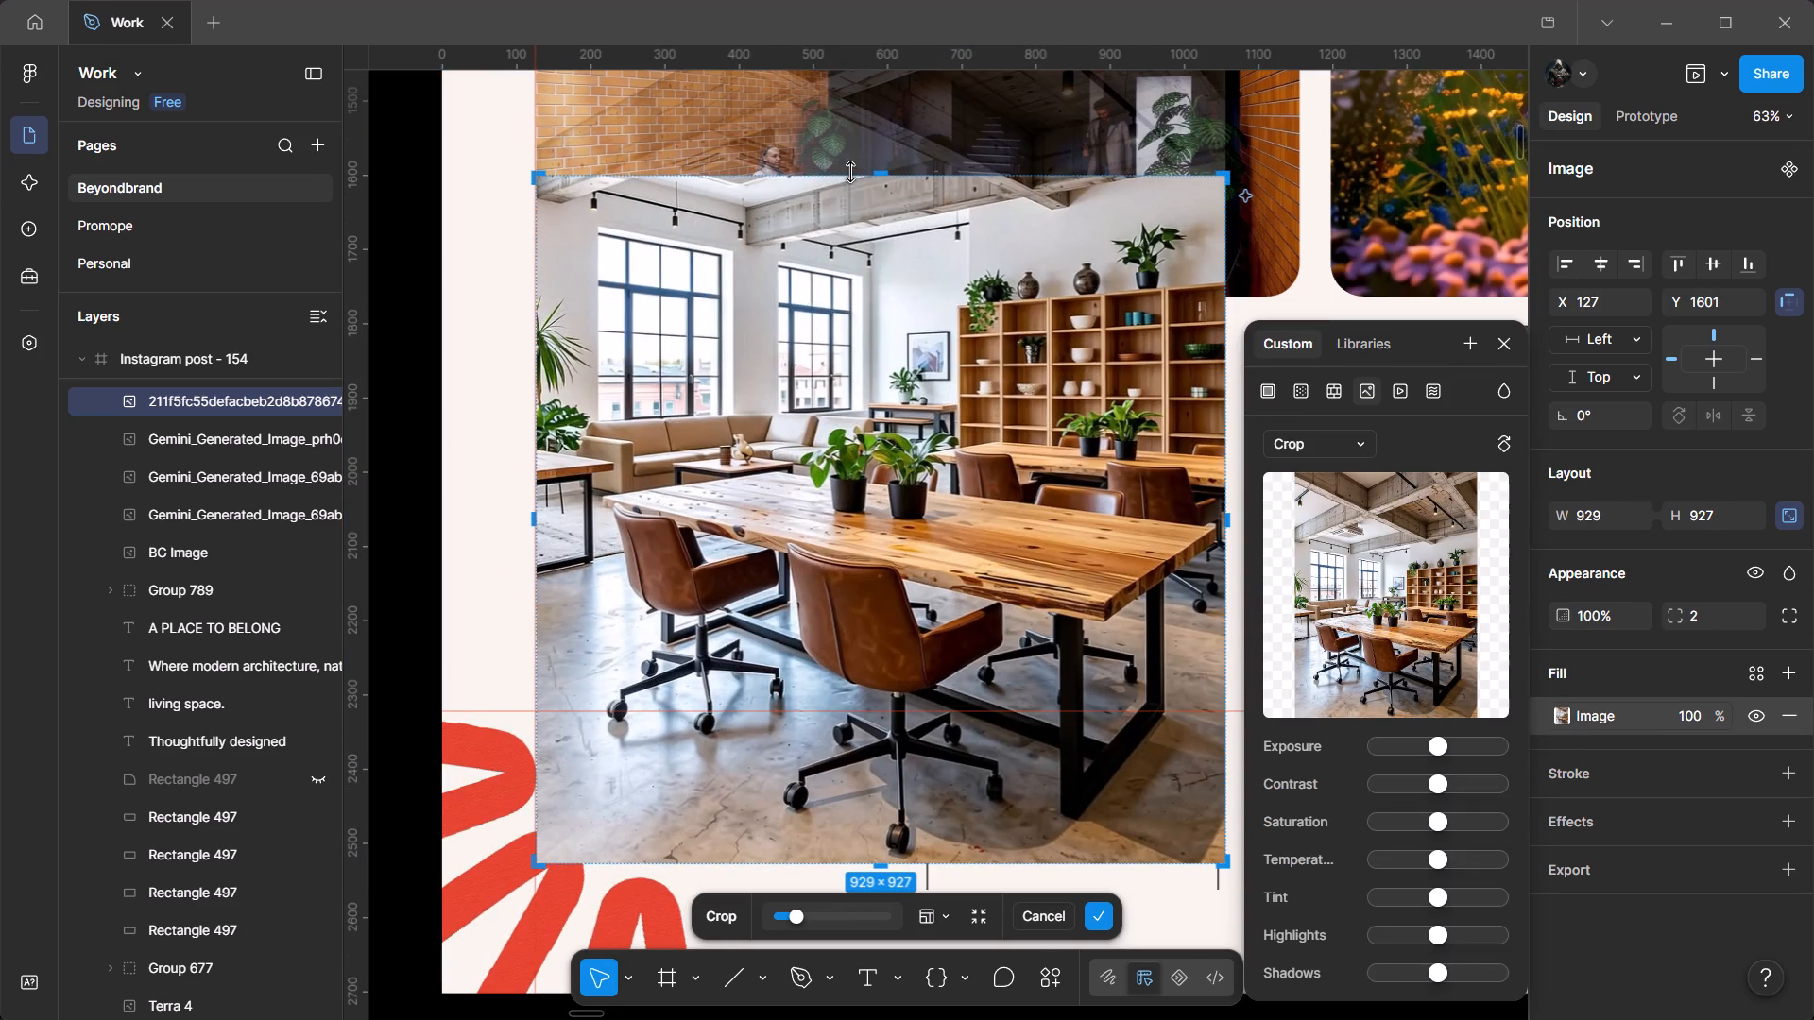
drag(851, 172, 847, 327)
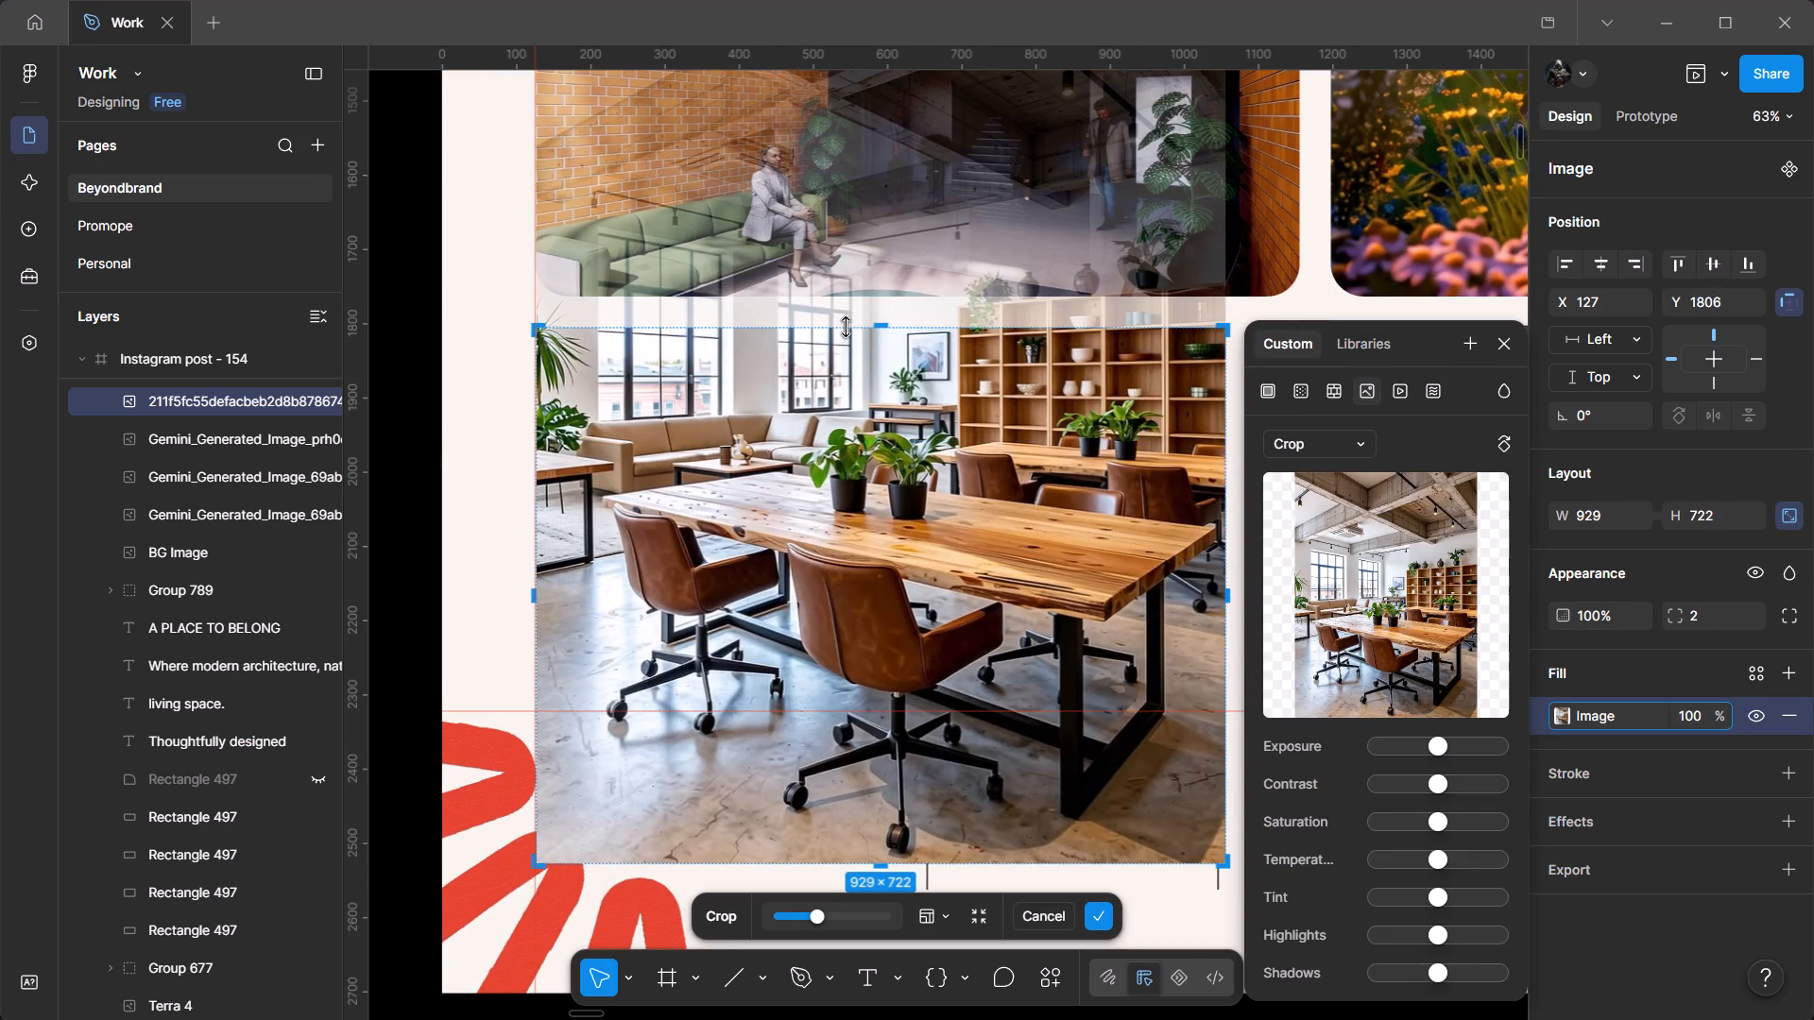
scroll(837, 366, down, 5)
drag(876, 468, 910, 352)
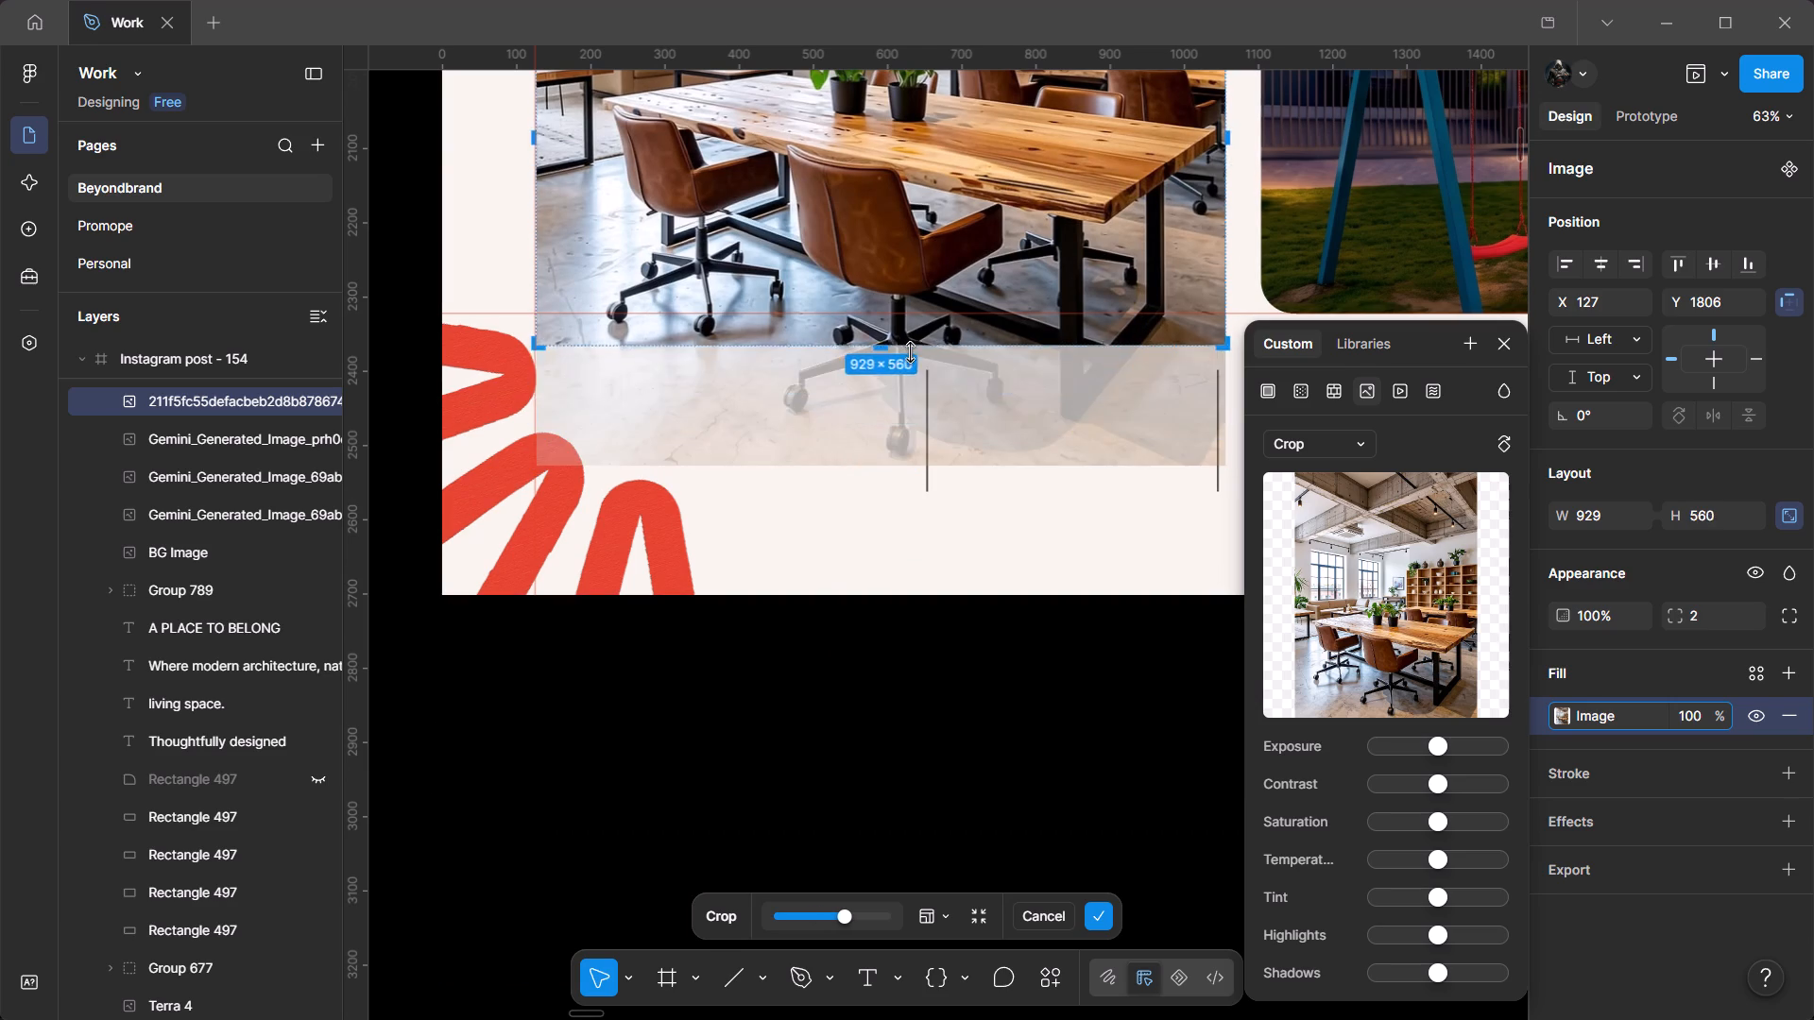
drag(910, 352, 991, 255)
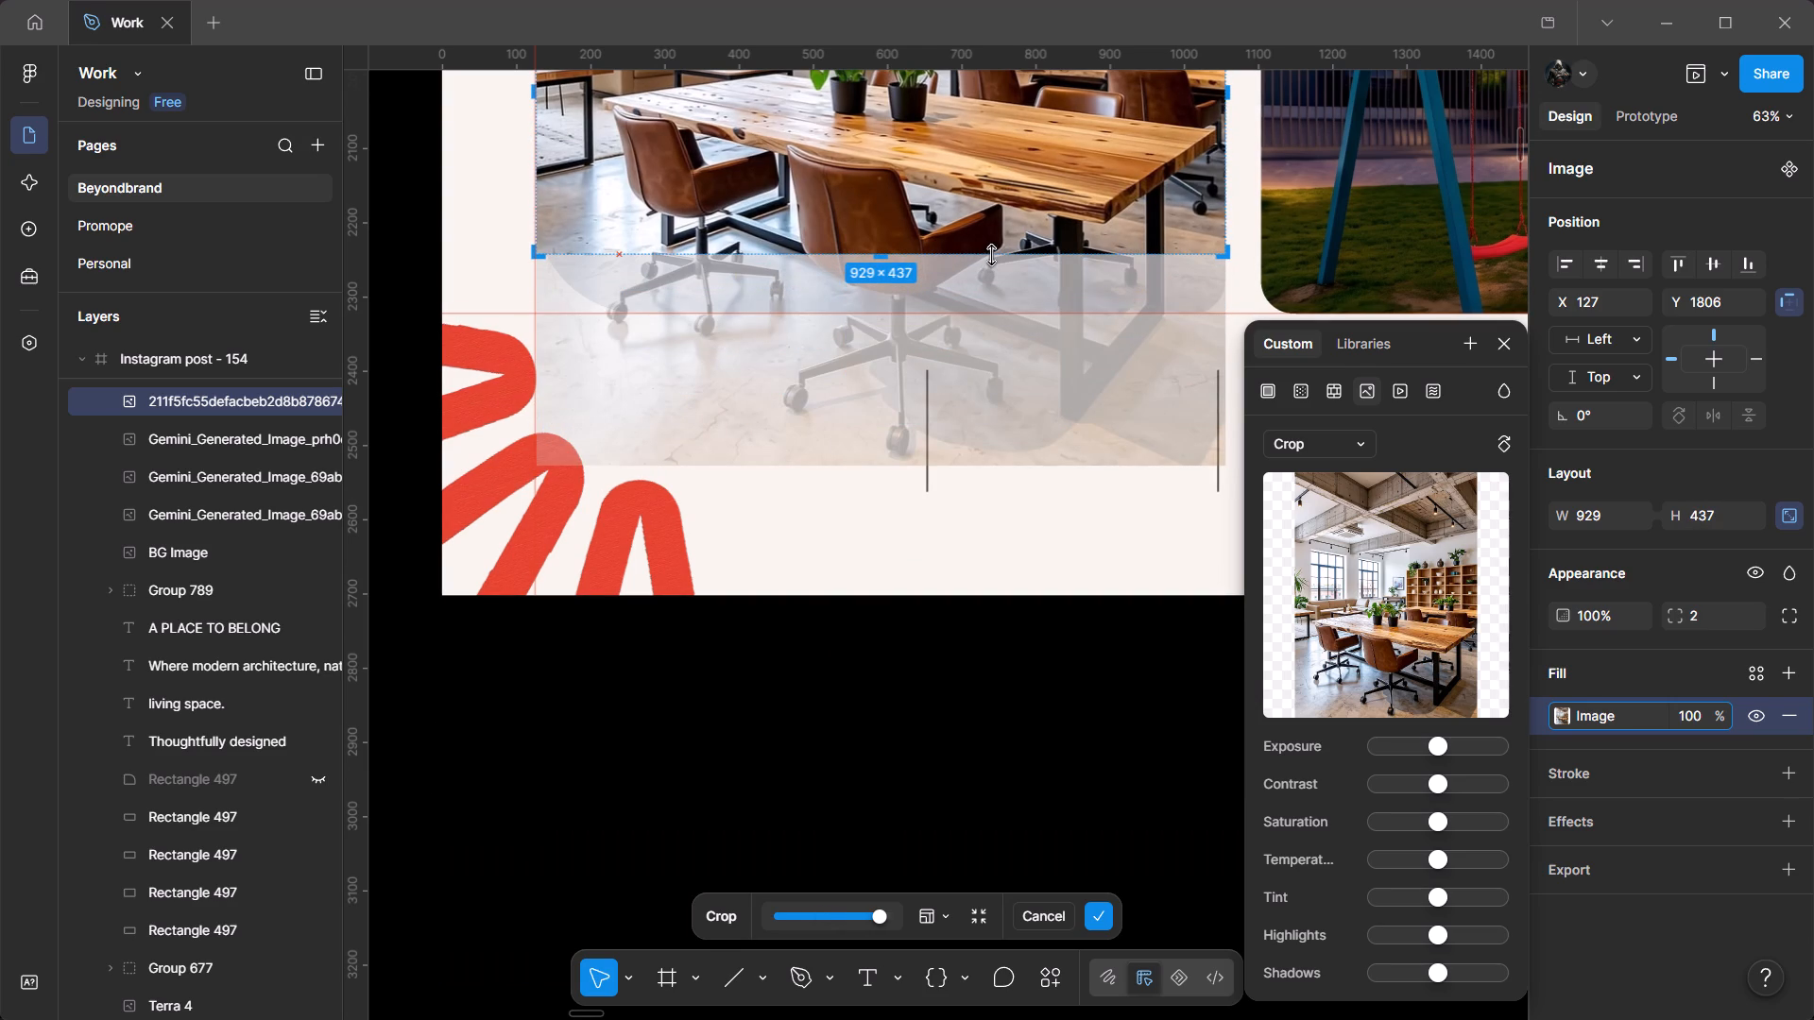
drag(991, 255, 1006, 332)
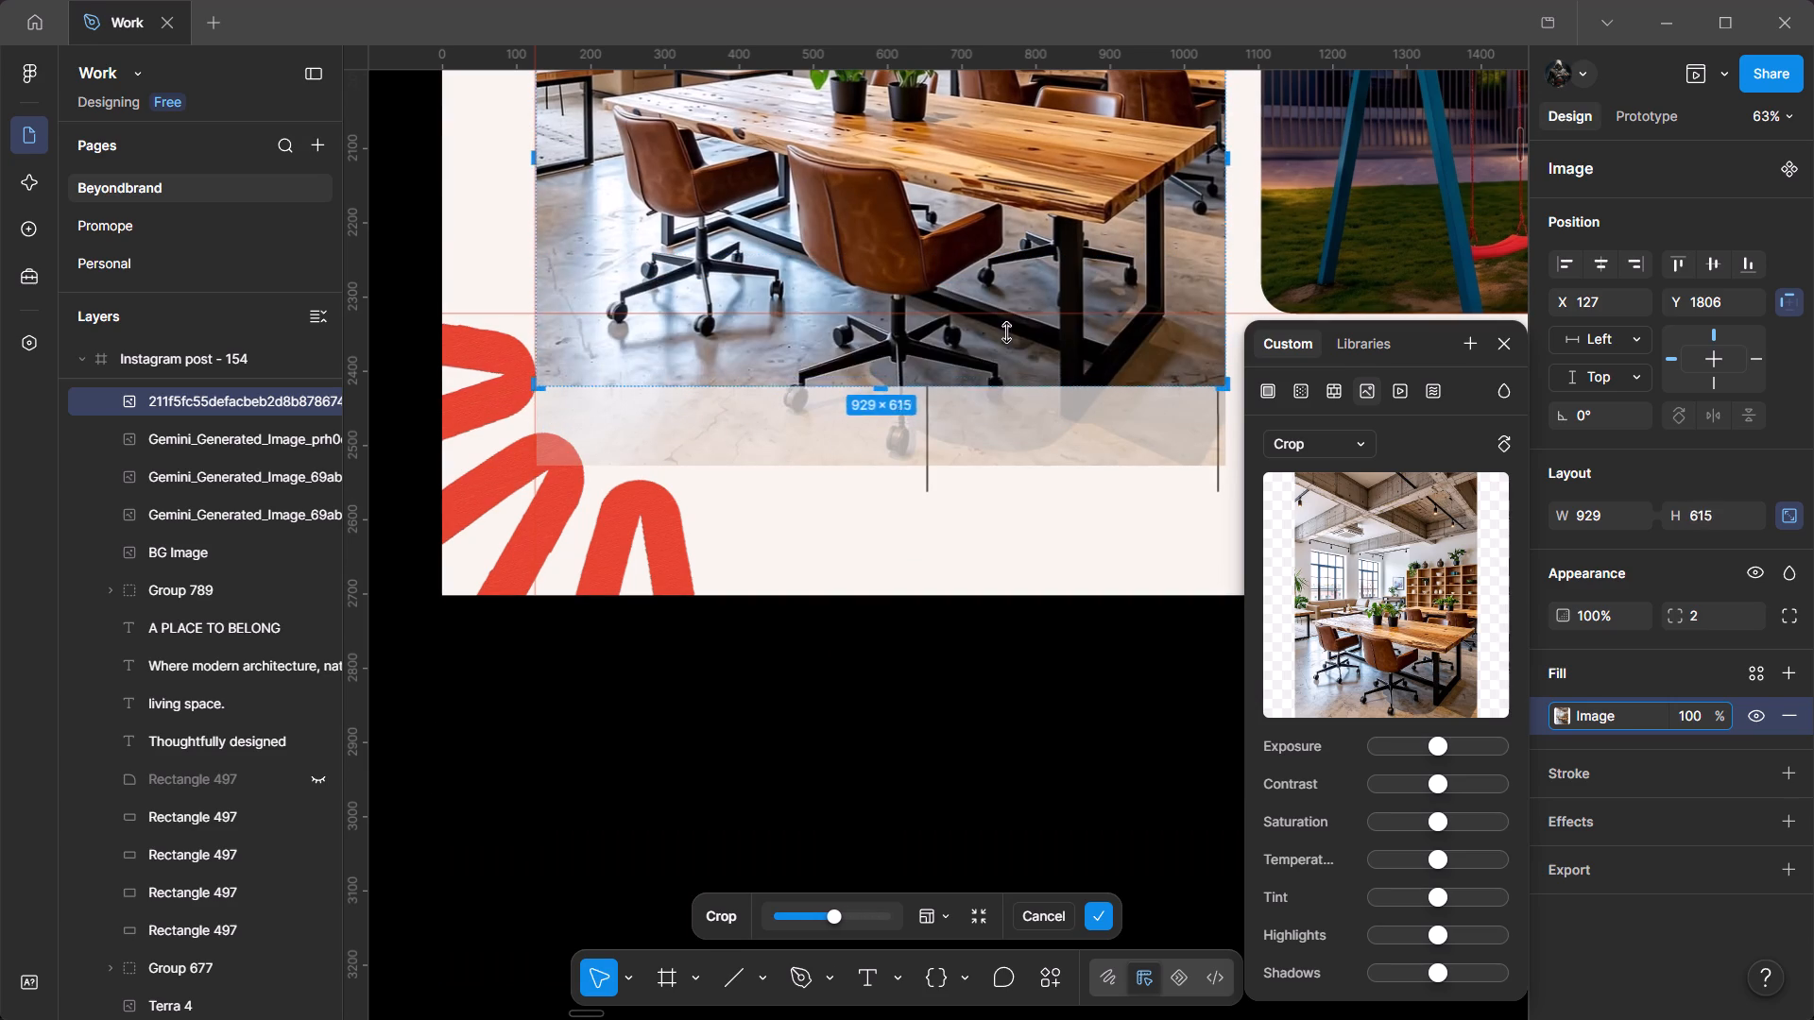
drag(1006, 332, 1025, 314)
click(956, 671)
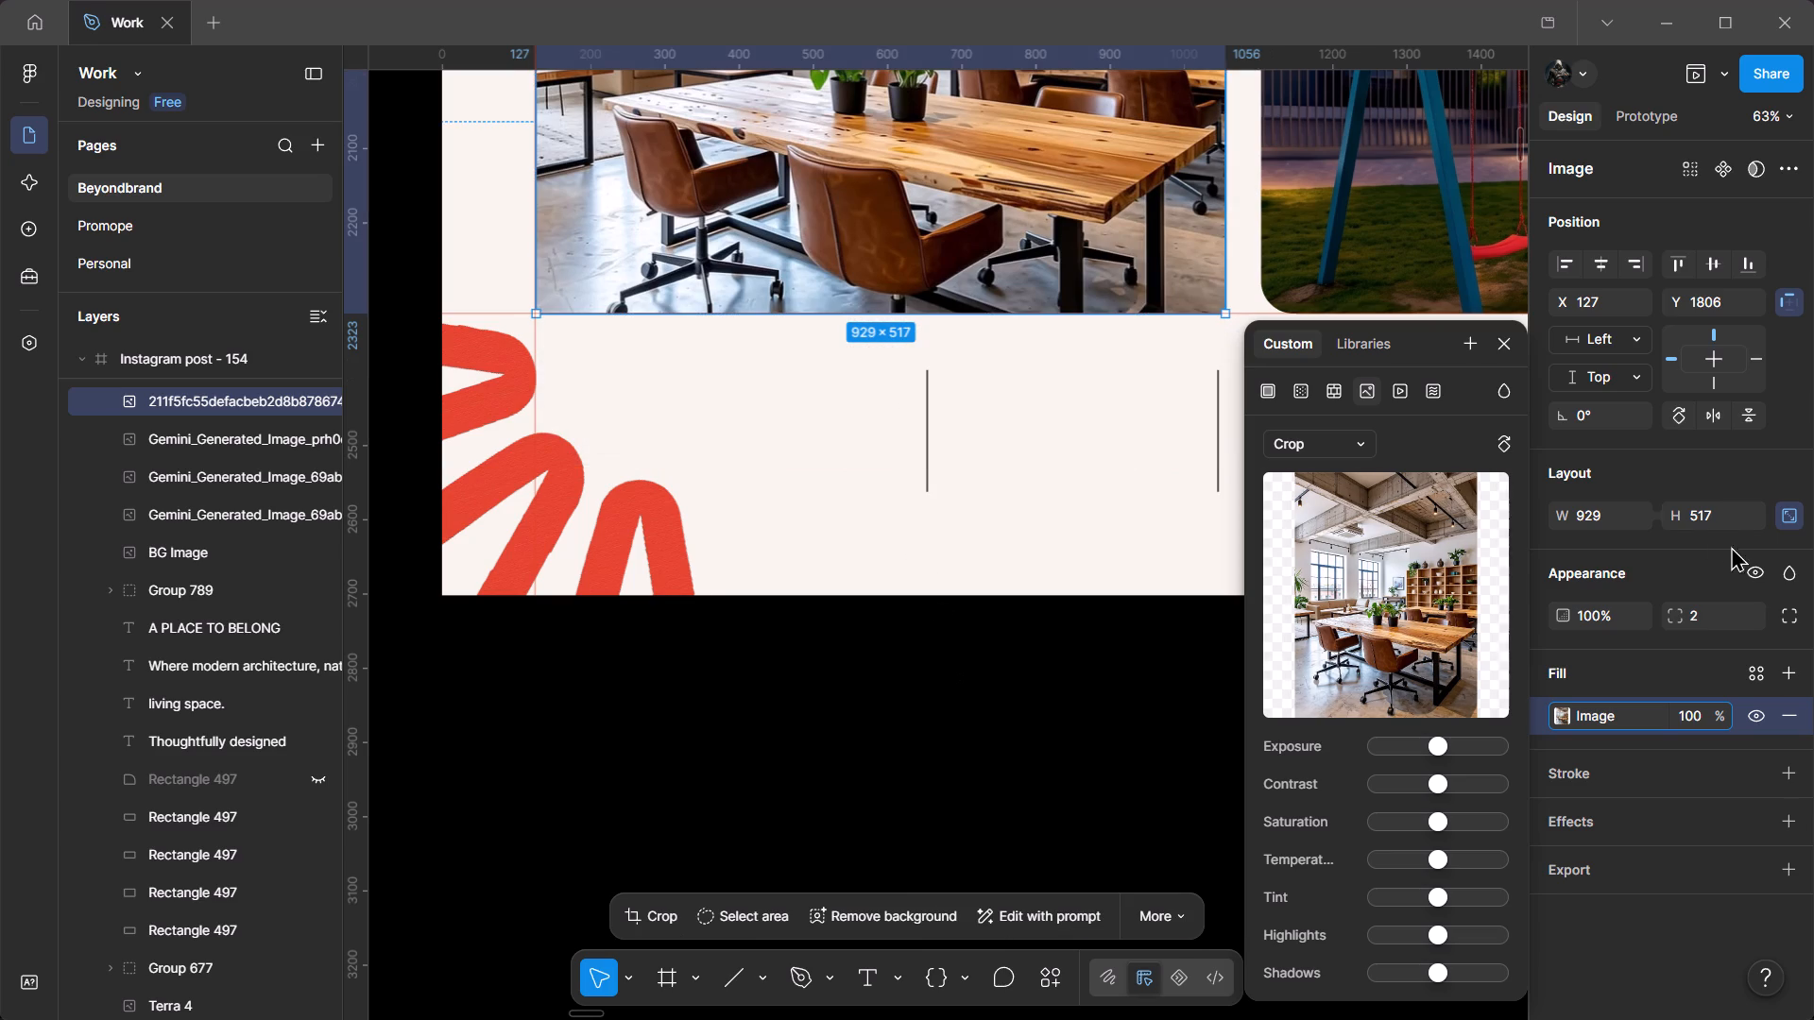
Set the office image's corner radius to 44.
click(1698, 609)
text(44)
key(Return)
click(925, 695)
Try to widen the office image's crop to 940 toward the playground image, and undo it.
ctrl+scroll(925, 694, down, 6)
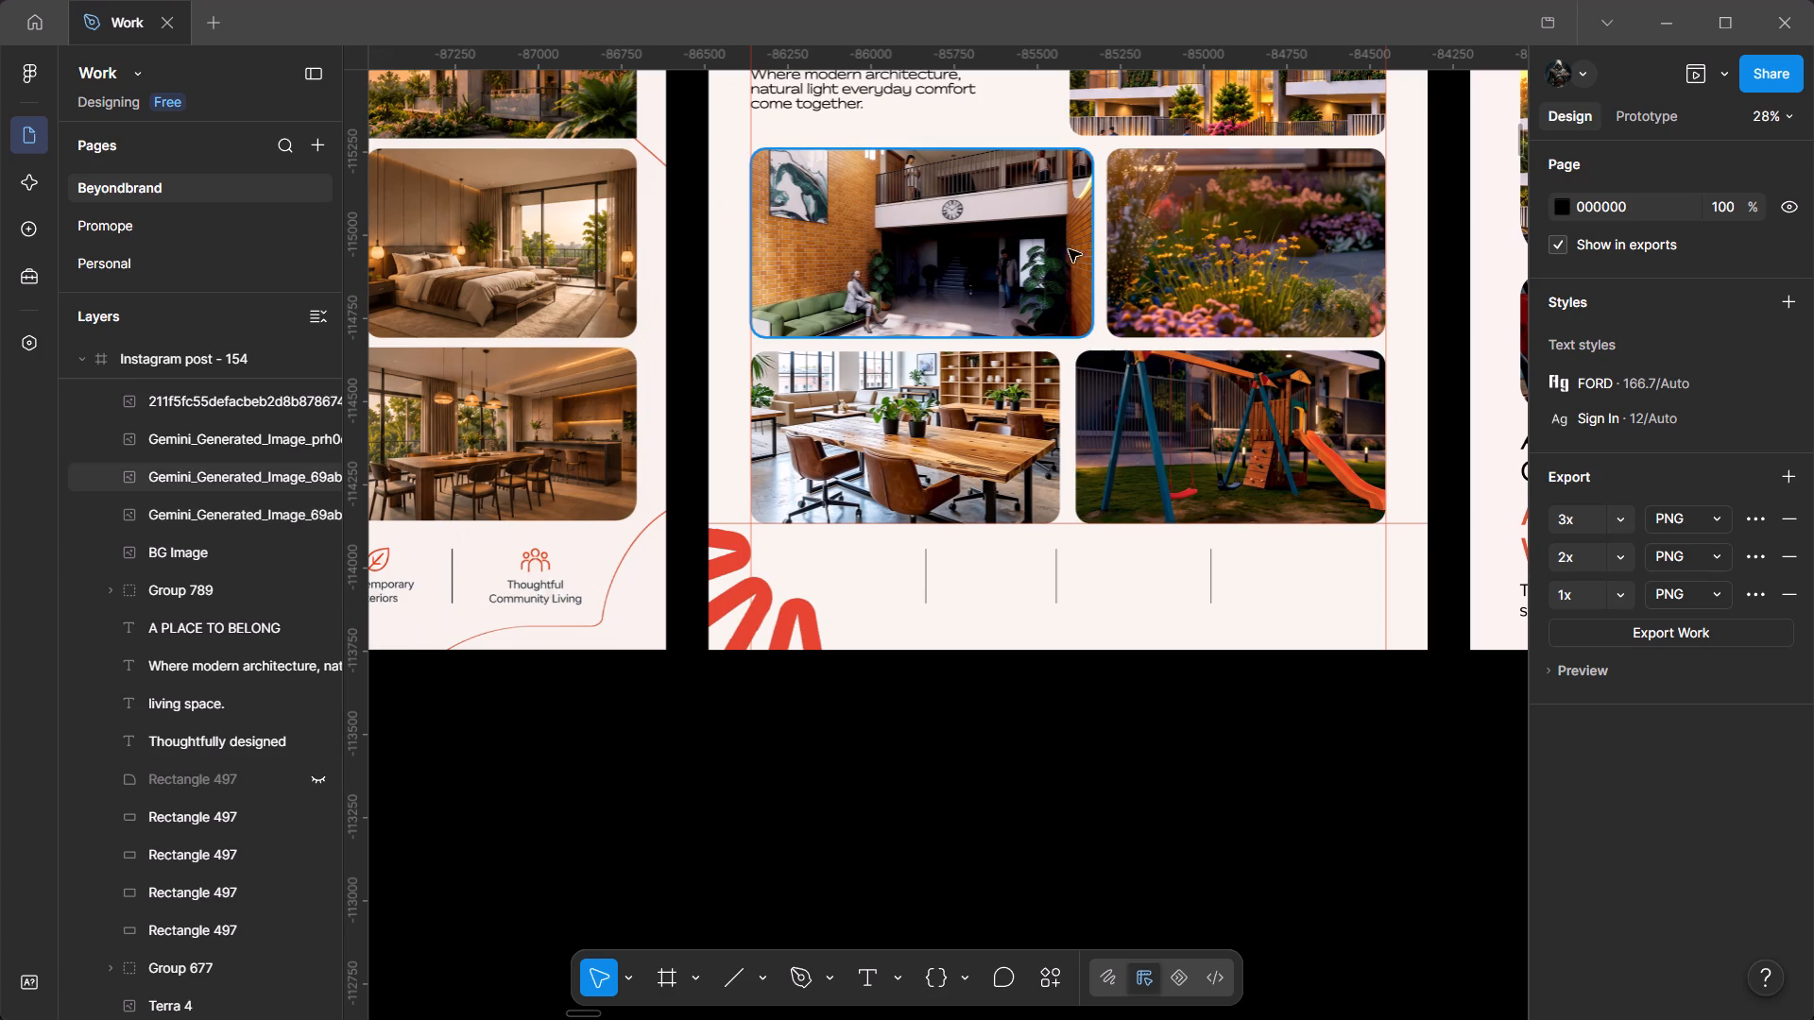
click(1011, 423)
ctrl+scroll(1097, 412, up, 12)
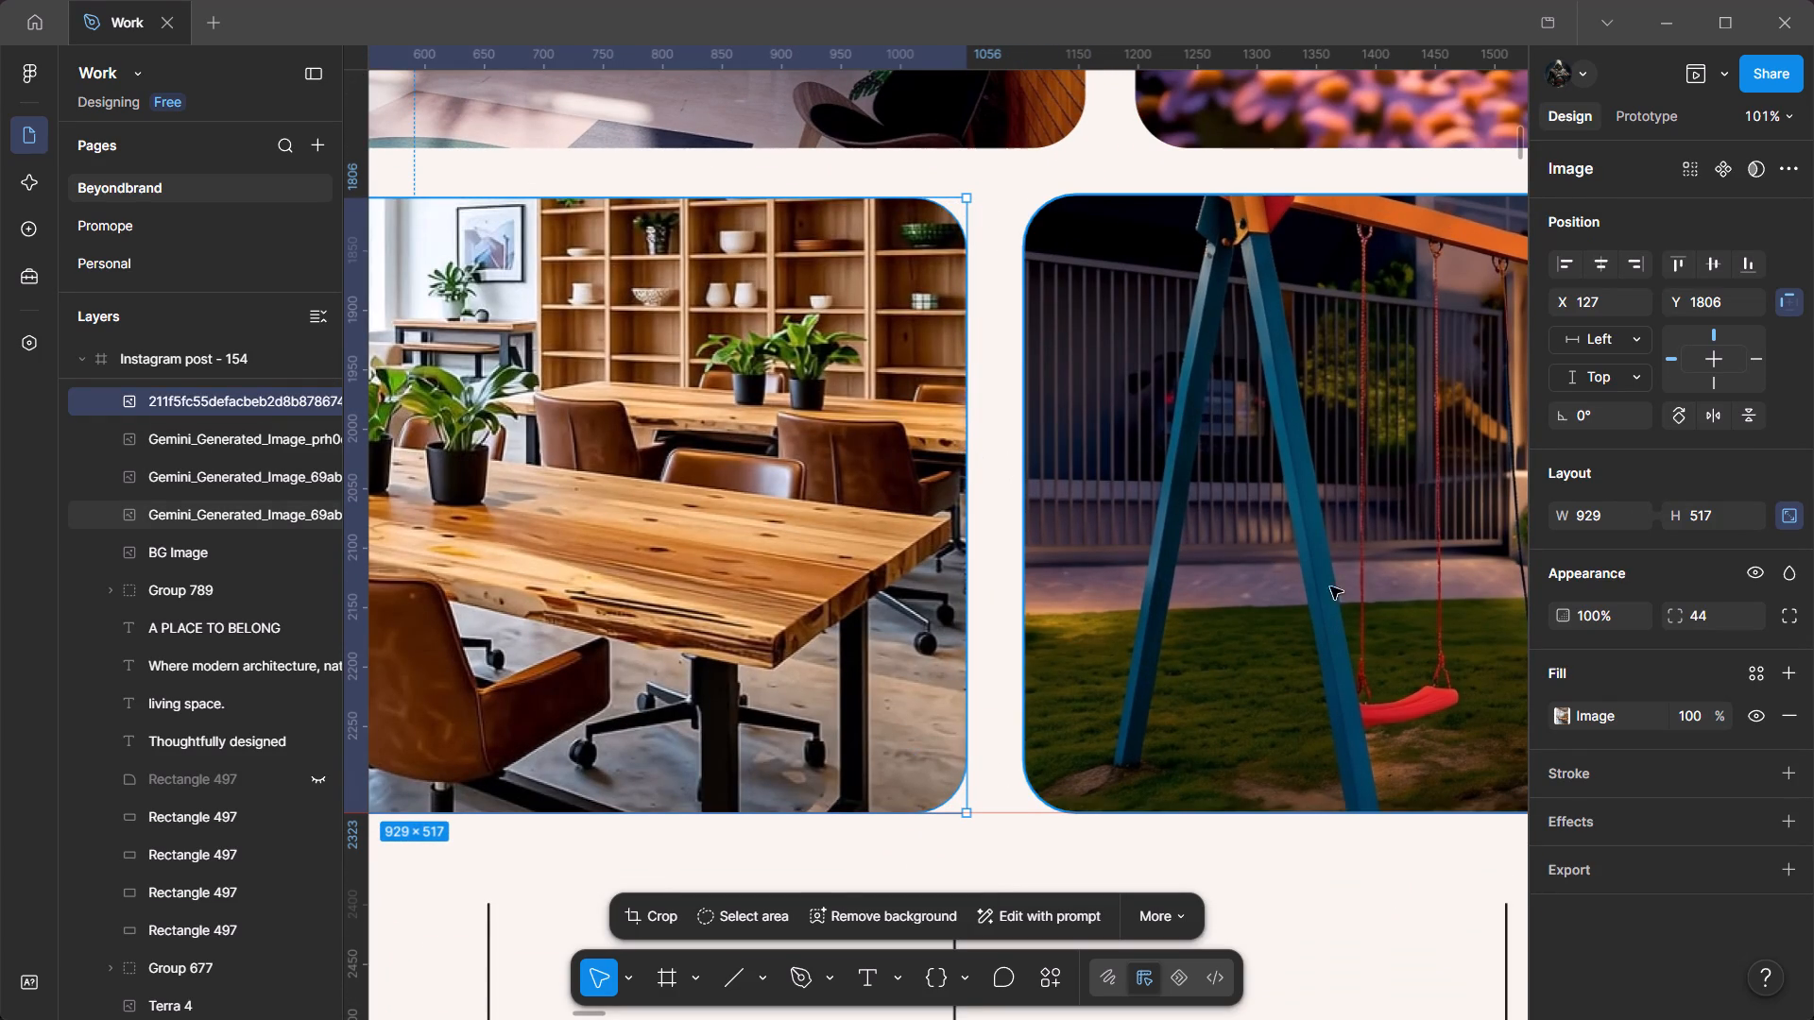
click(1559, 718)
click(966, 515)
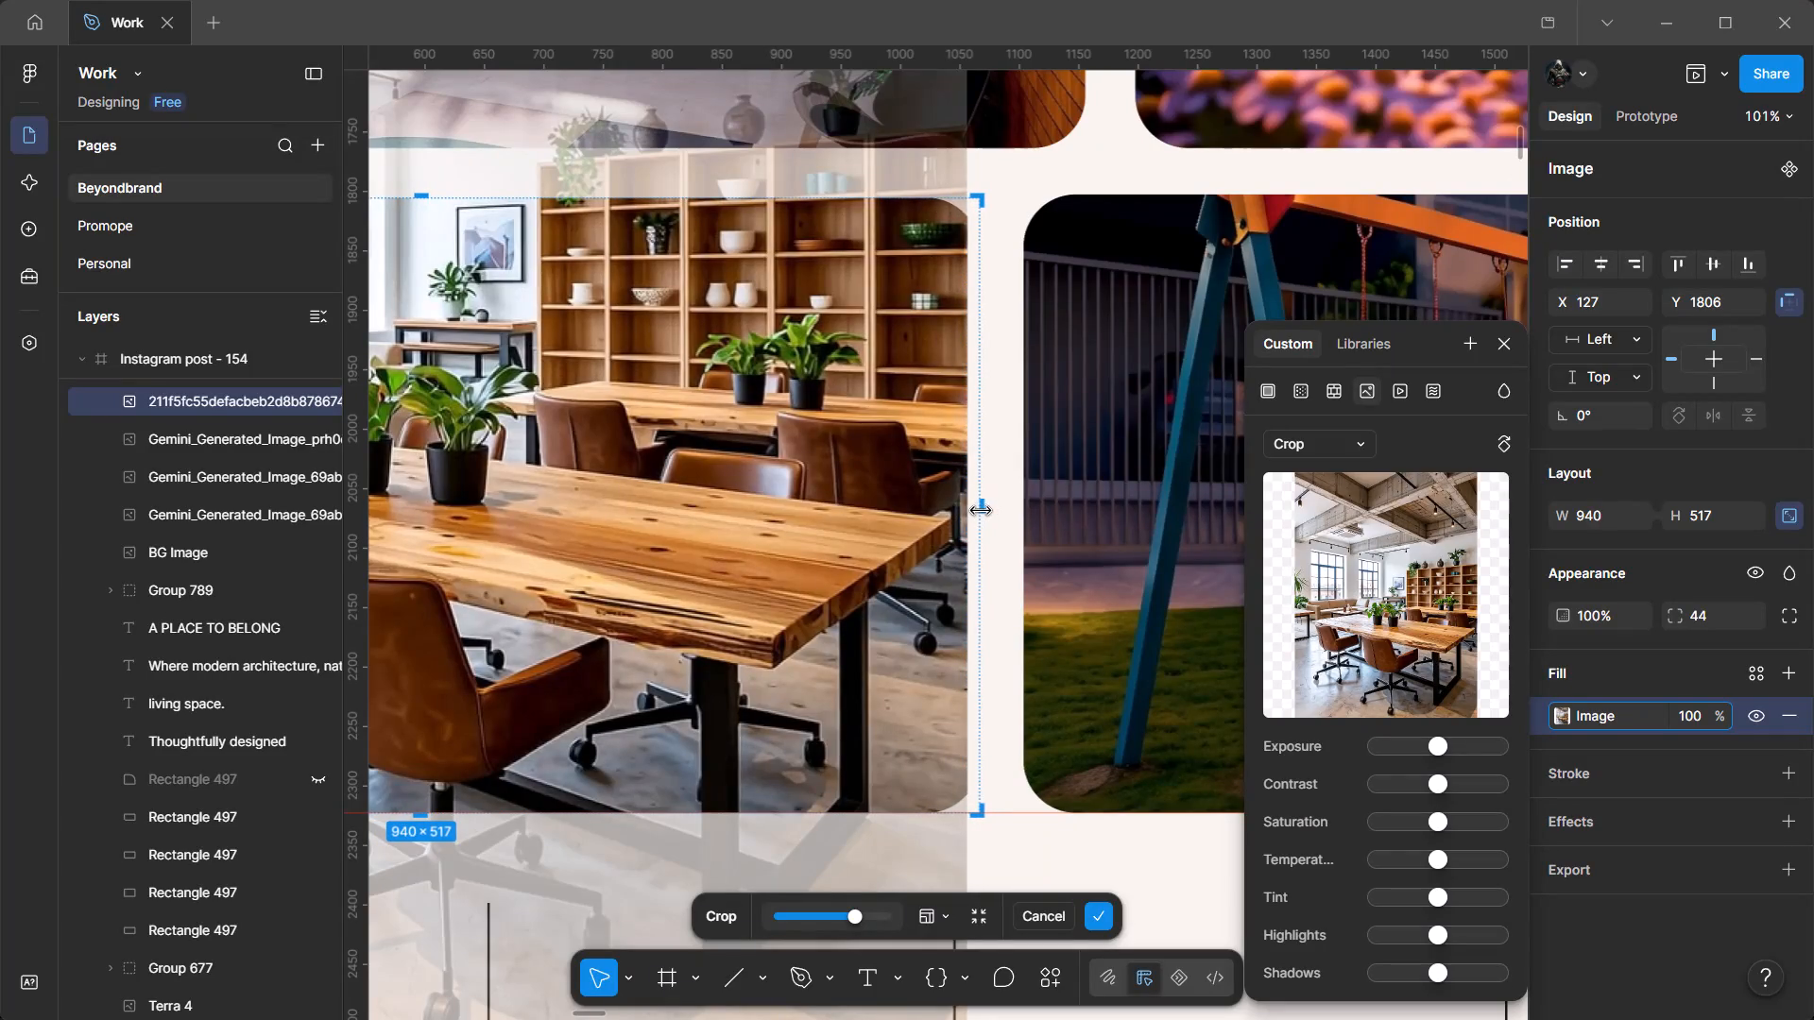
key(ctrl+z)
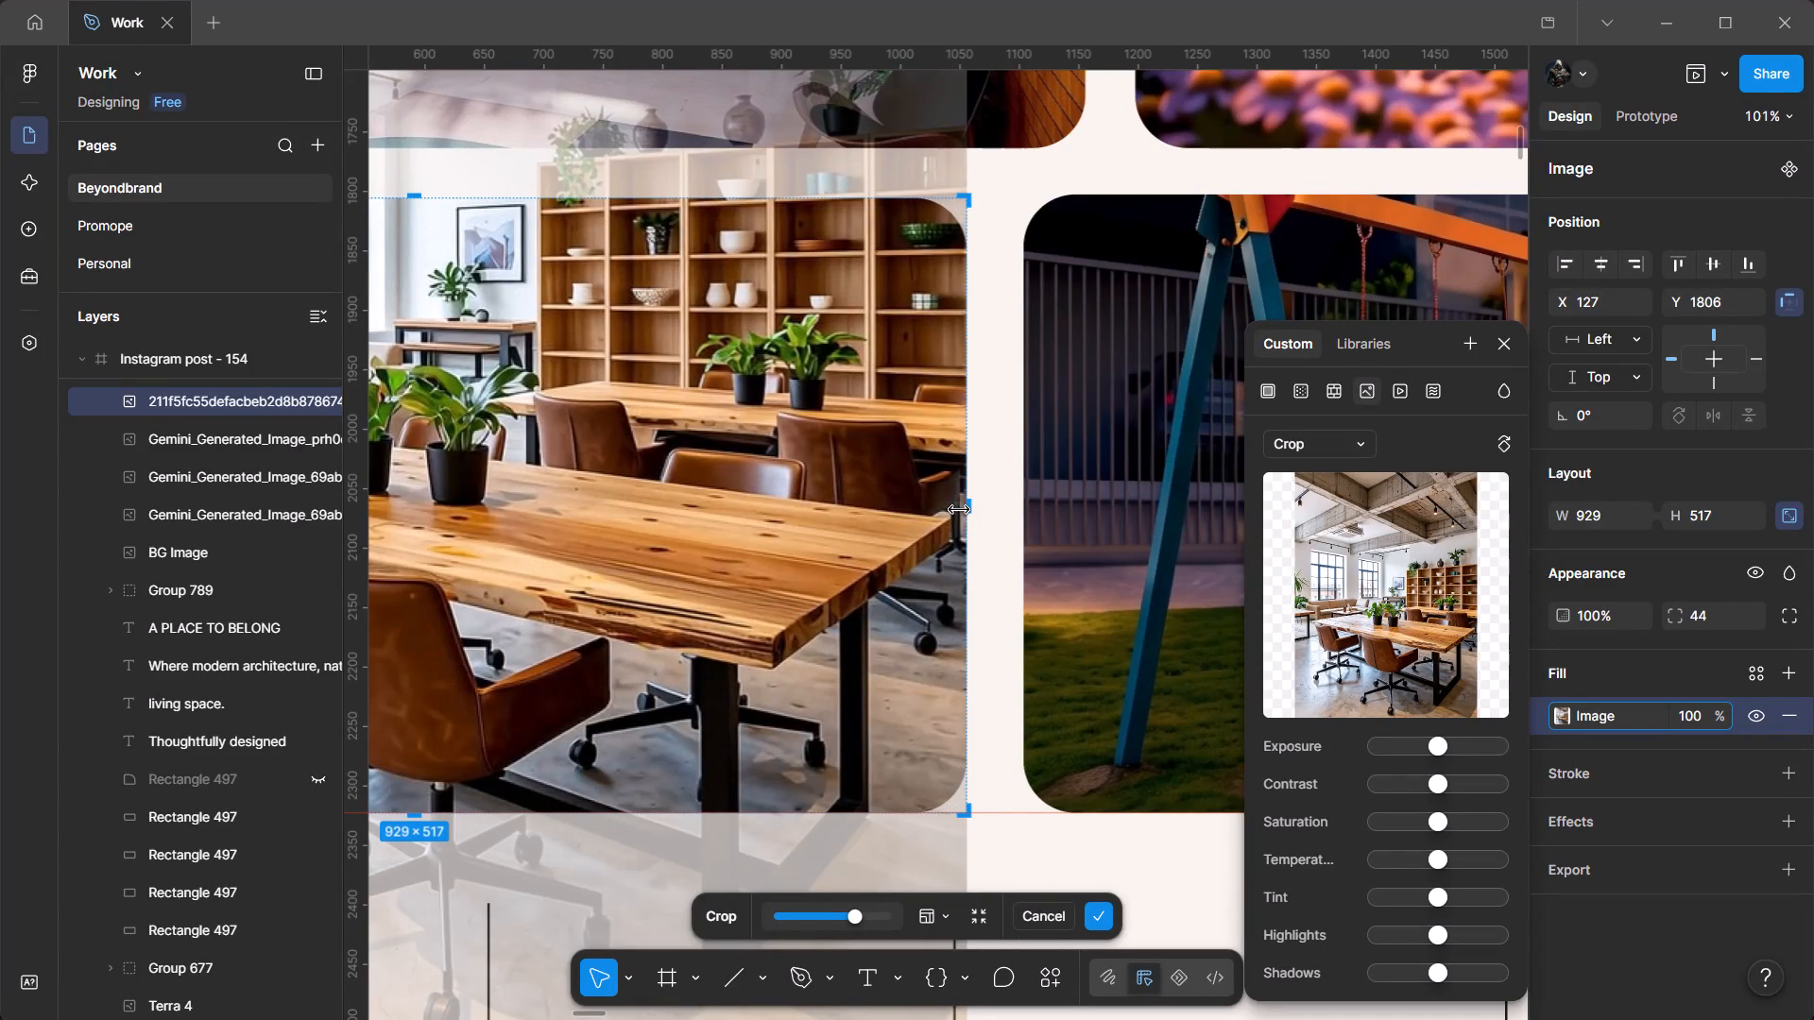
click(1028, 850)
Scale the office image proportionally to 942 × 525, keeping its left edge at X 127.
ctrl+scroll(1029, 847, down, 6)
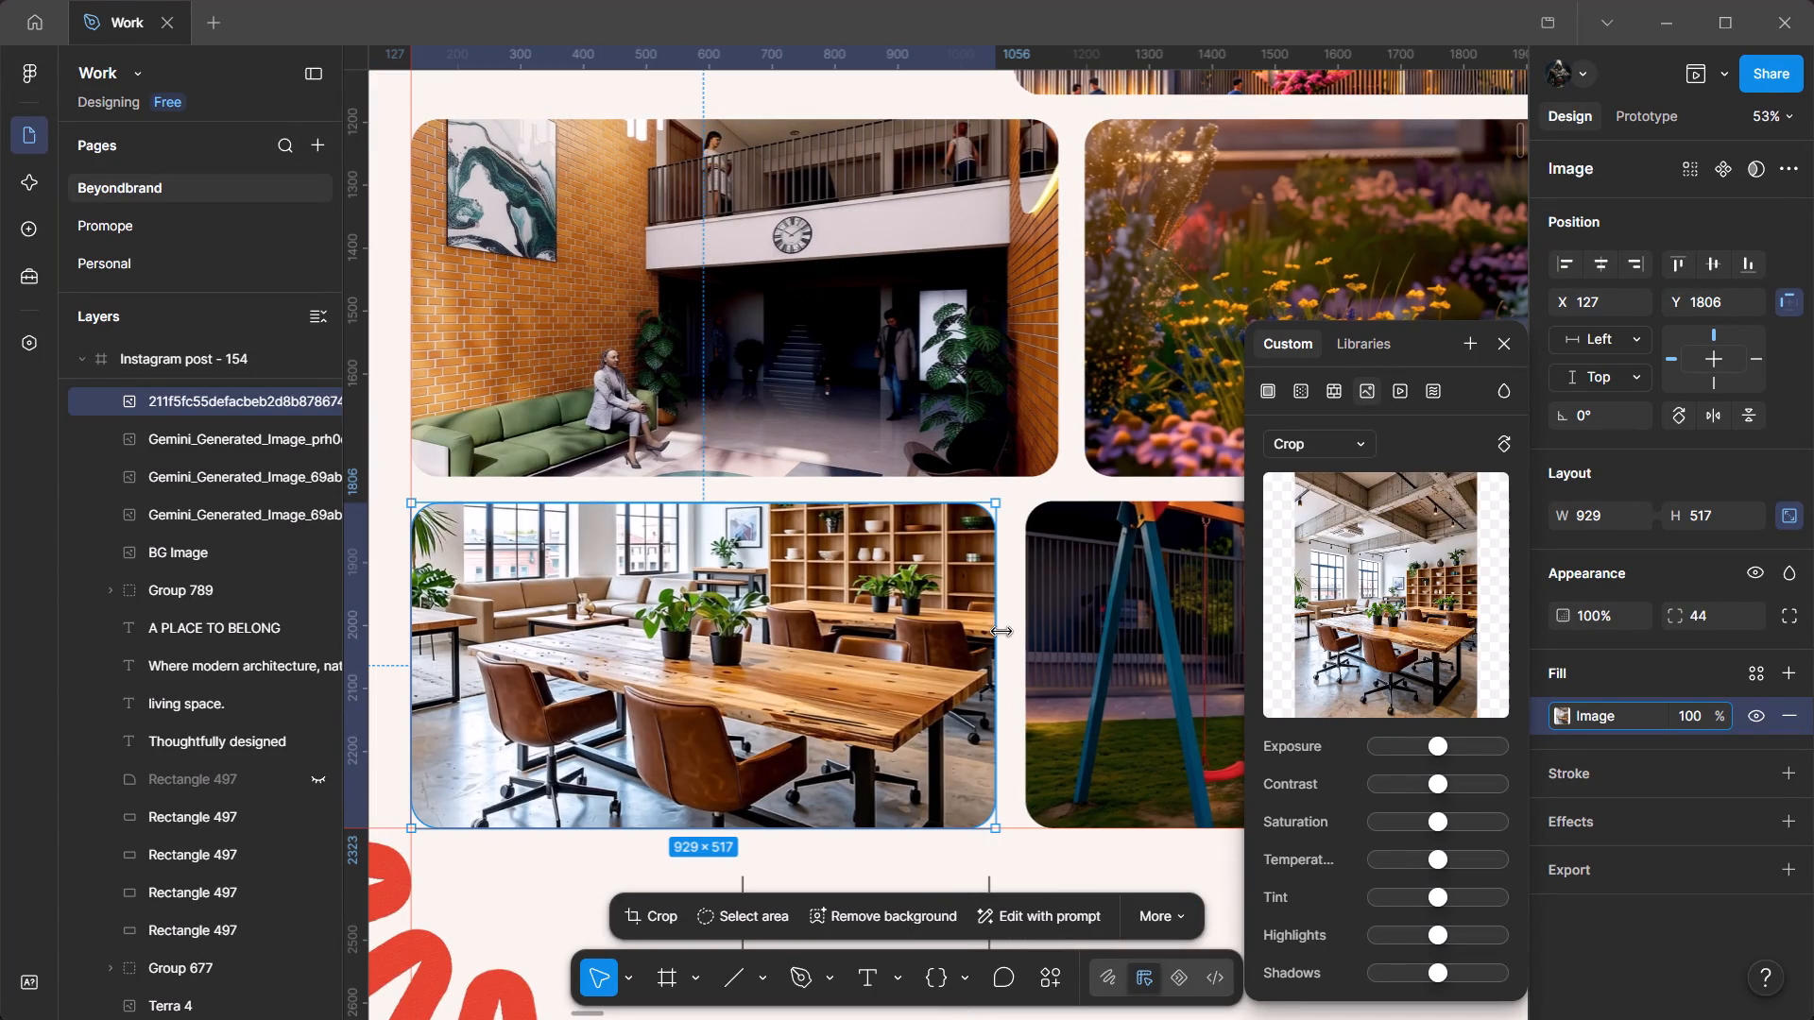
click(1000, 632)
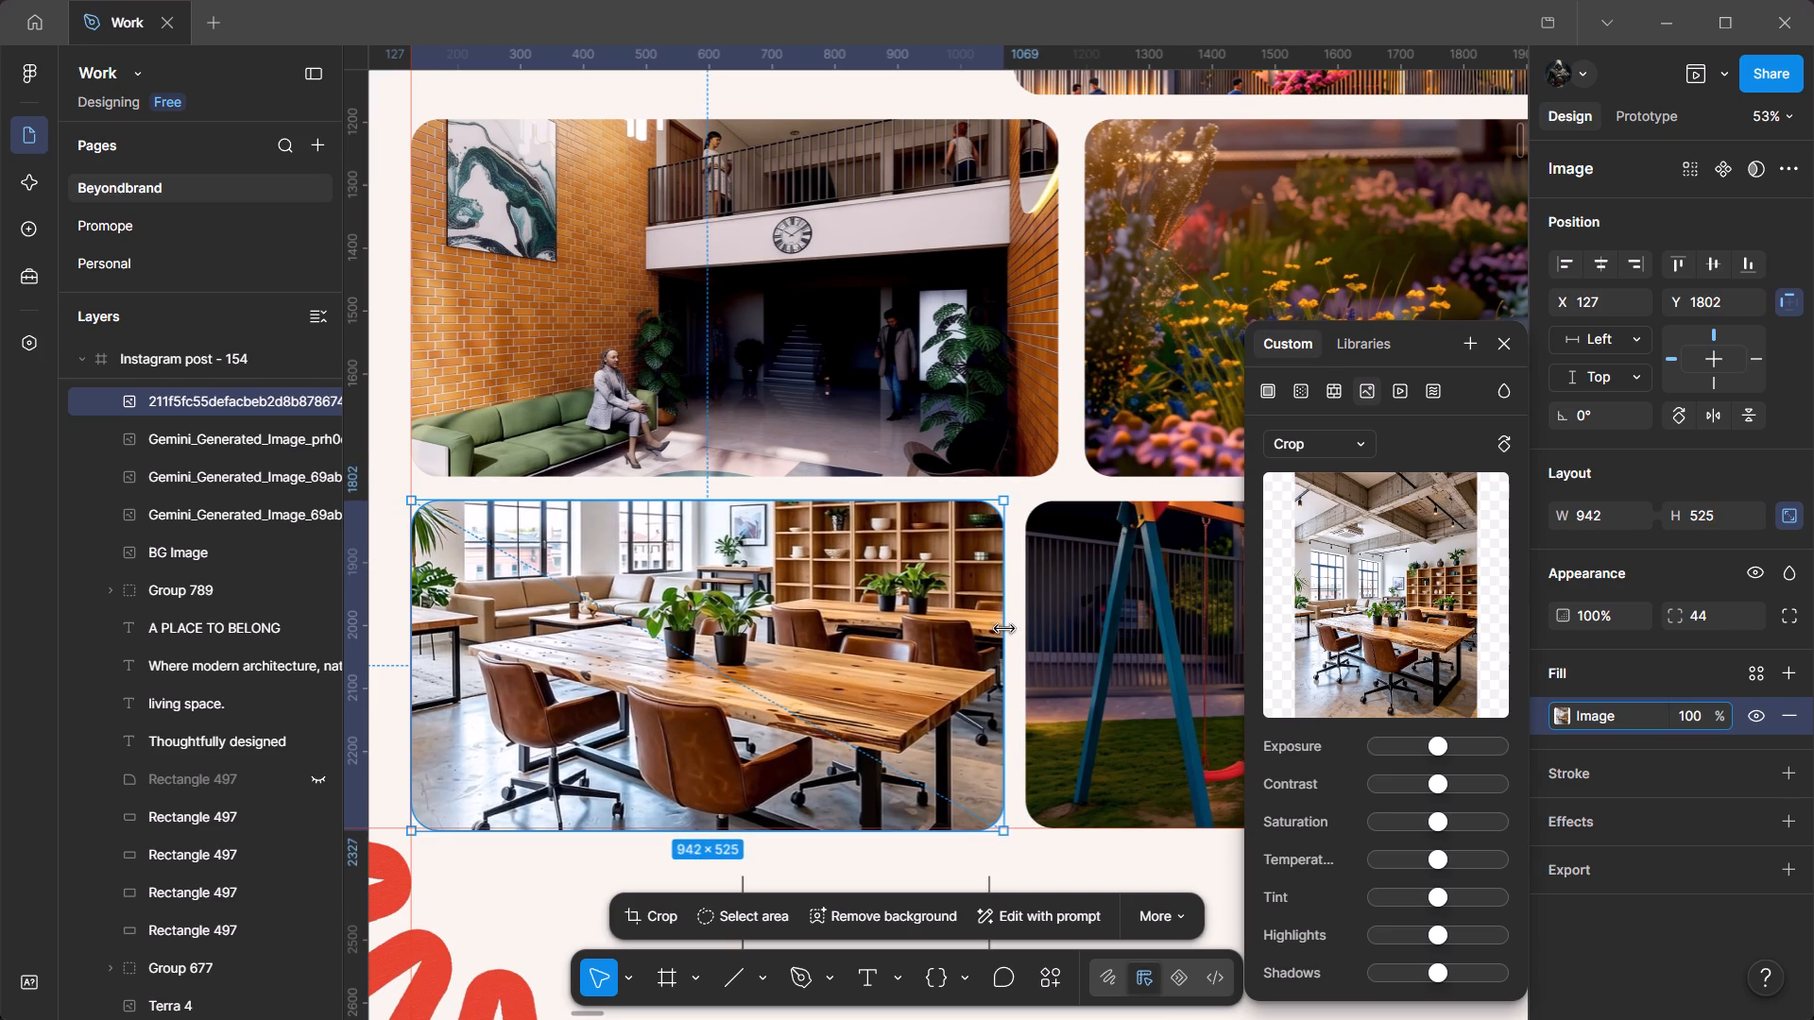
click(1069, 864)
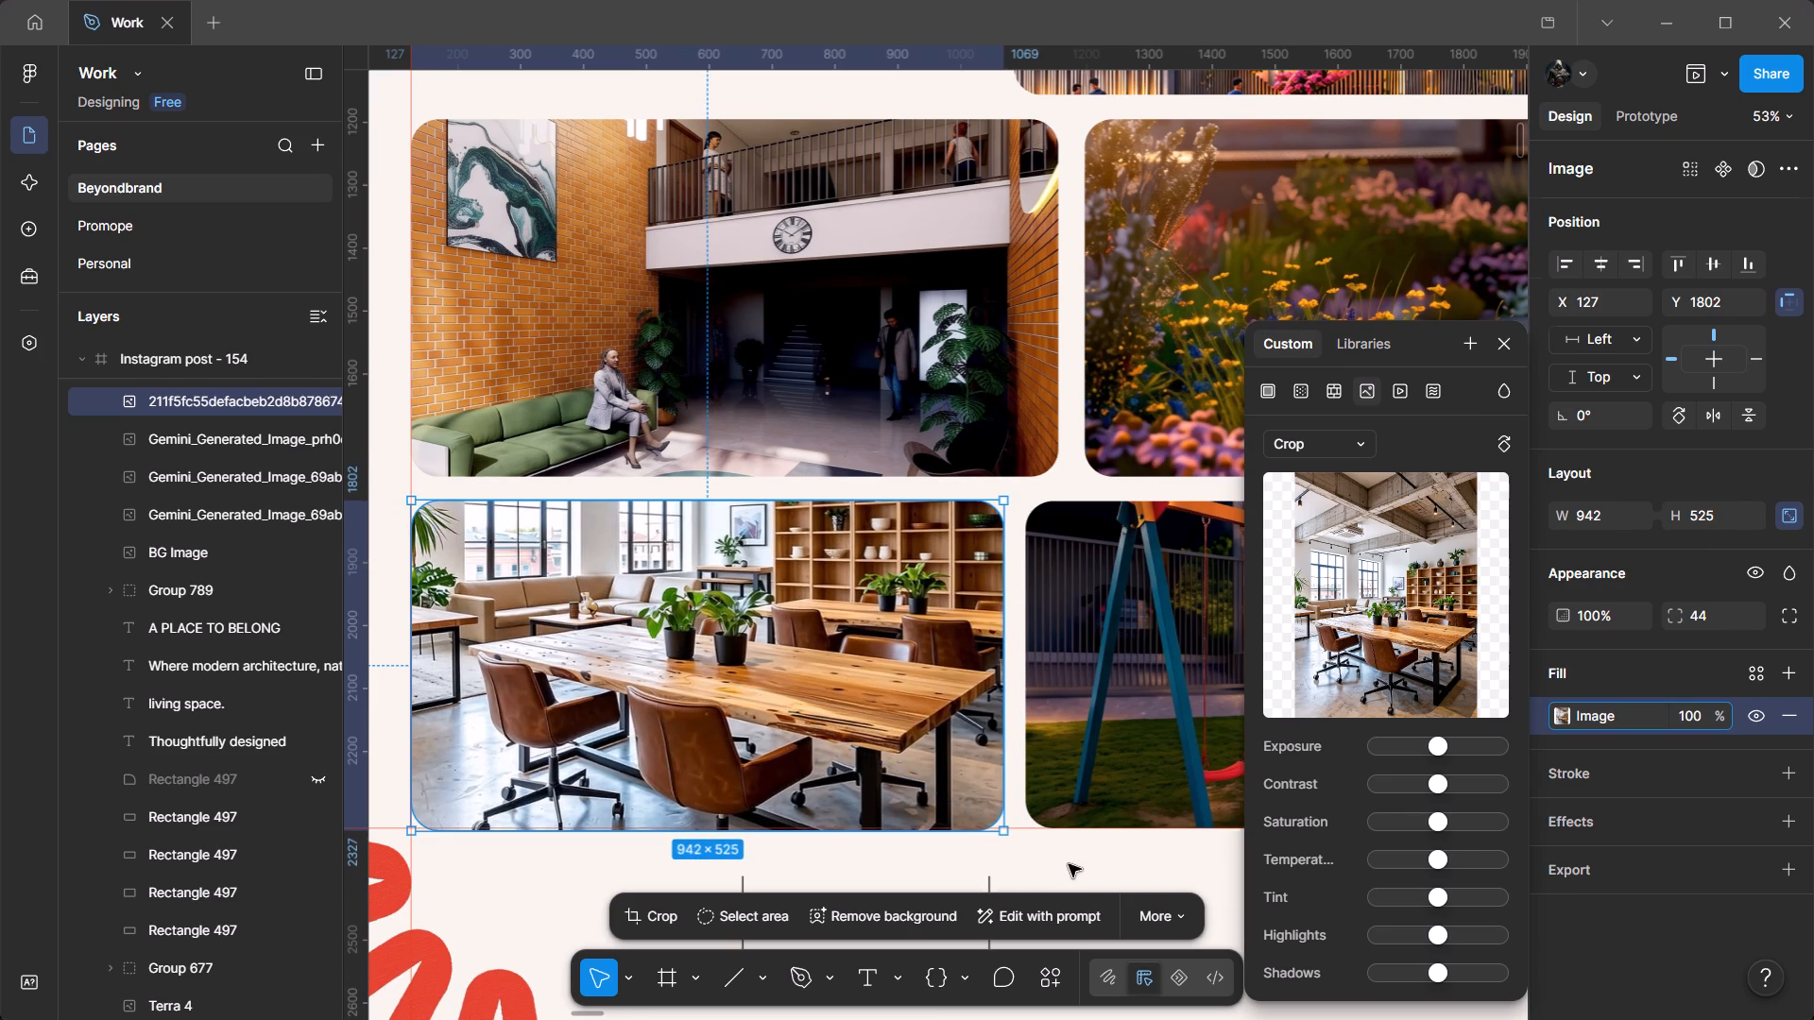
Nudge the office image up to Y 1798 so its bottom edge sits on the lower guide.
ctrl+scroll(821, 775, down, 5)
click(730, 749)
ctrl+scroll(729, 748, up, 8)
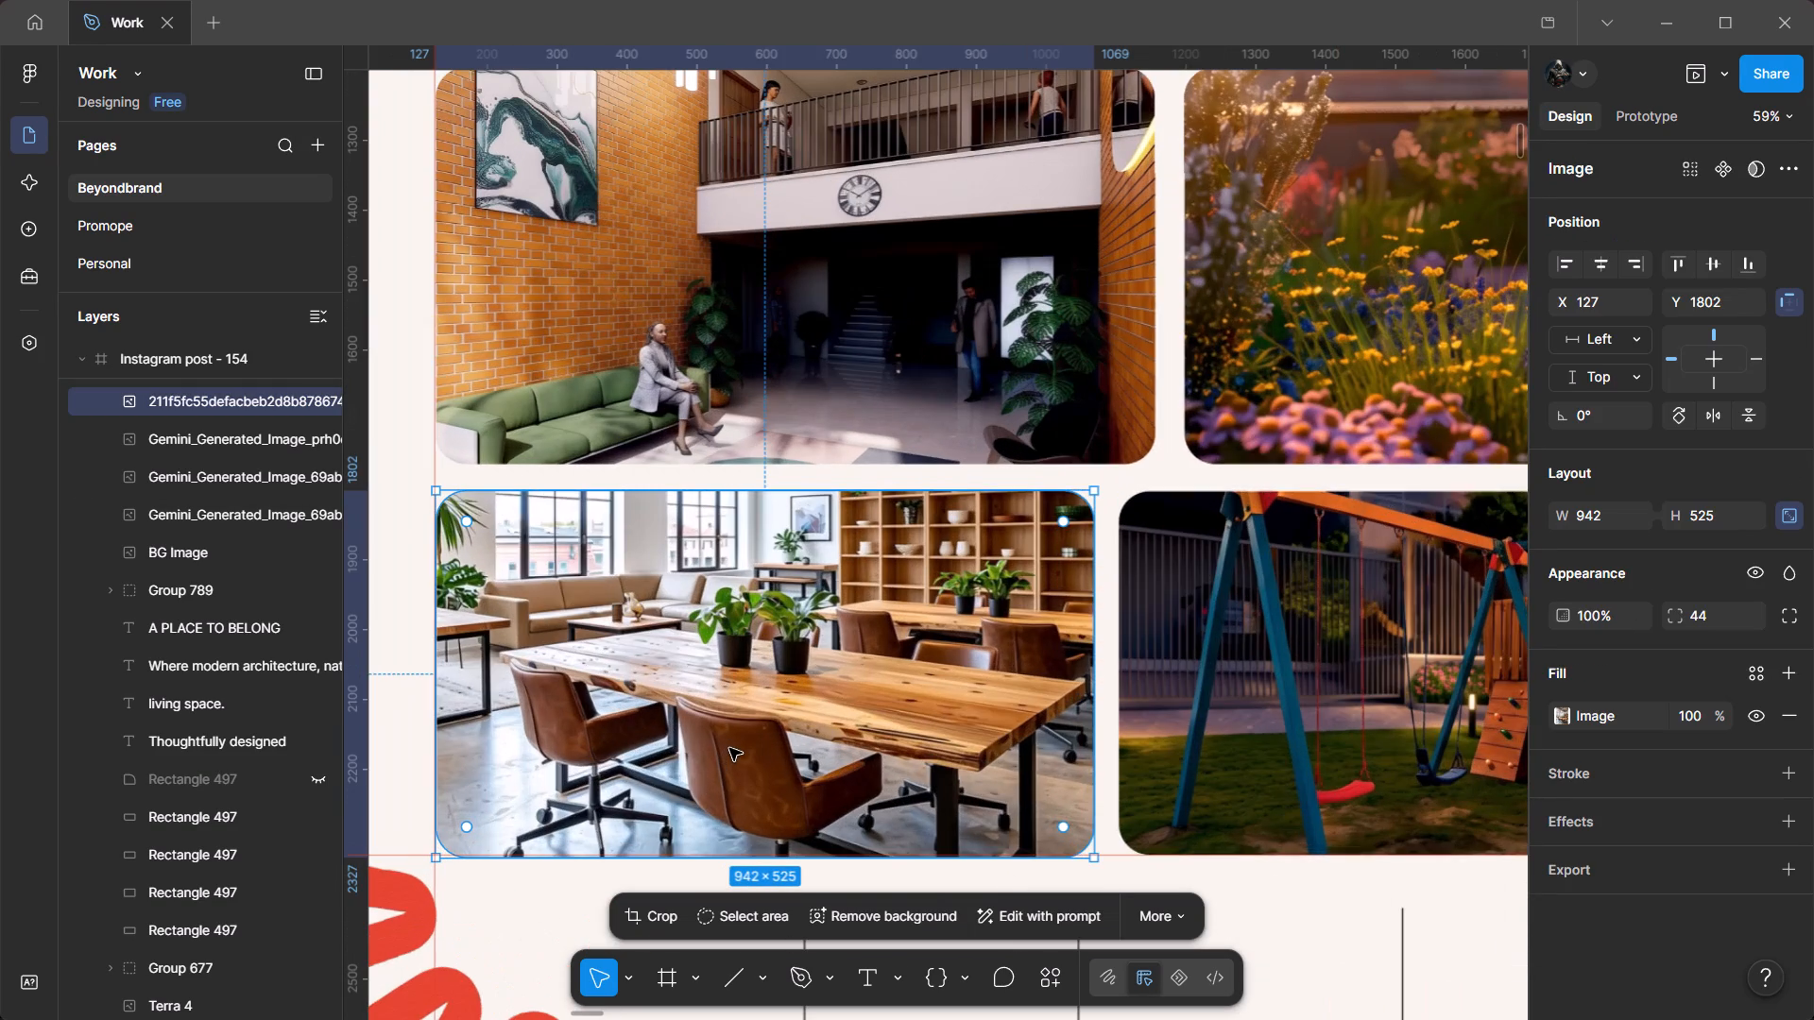
key(Up)
key(Up)
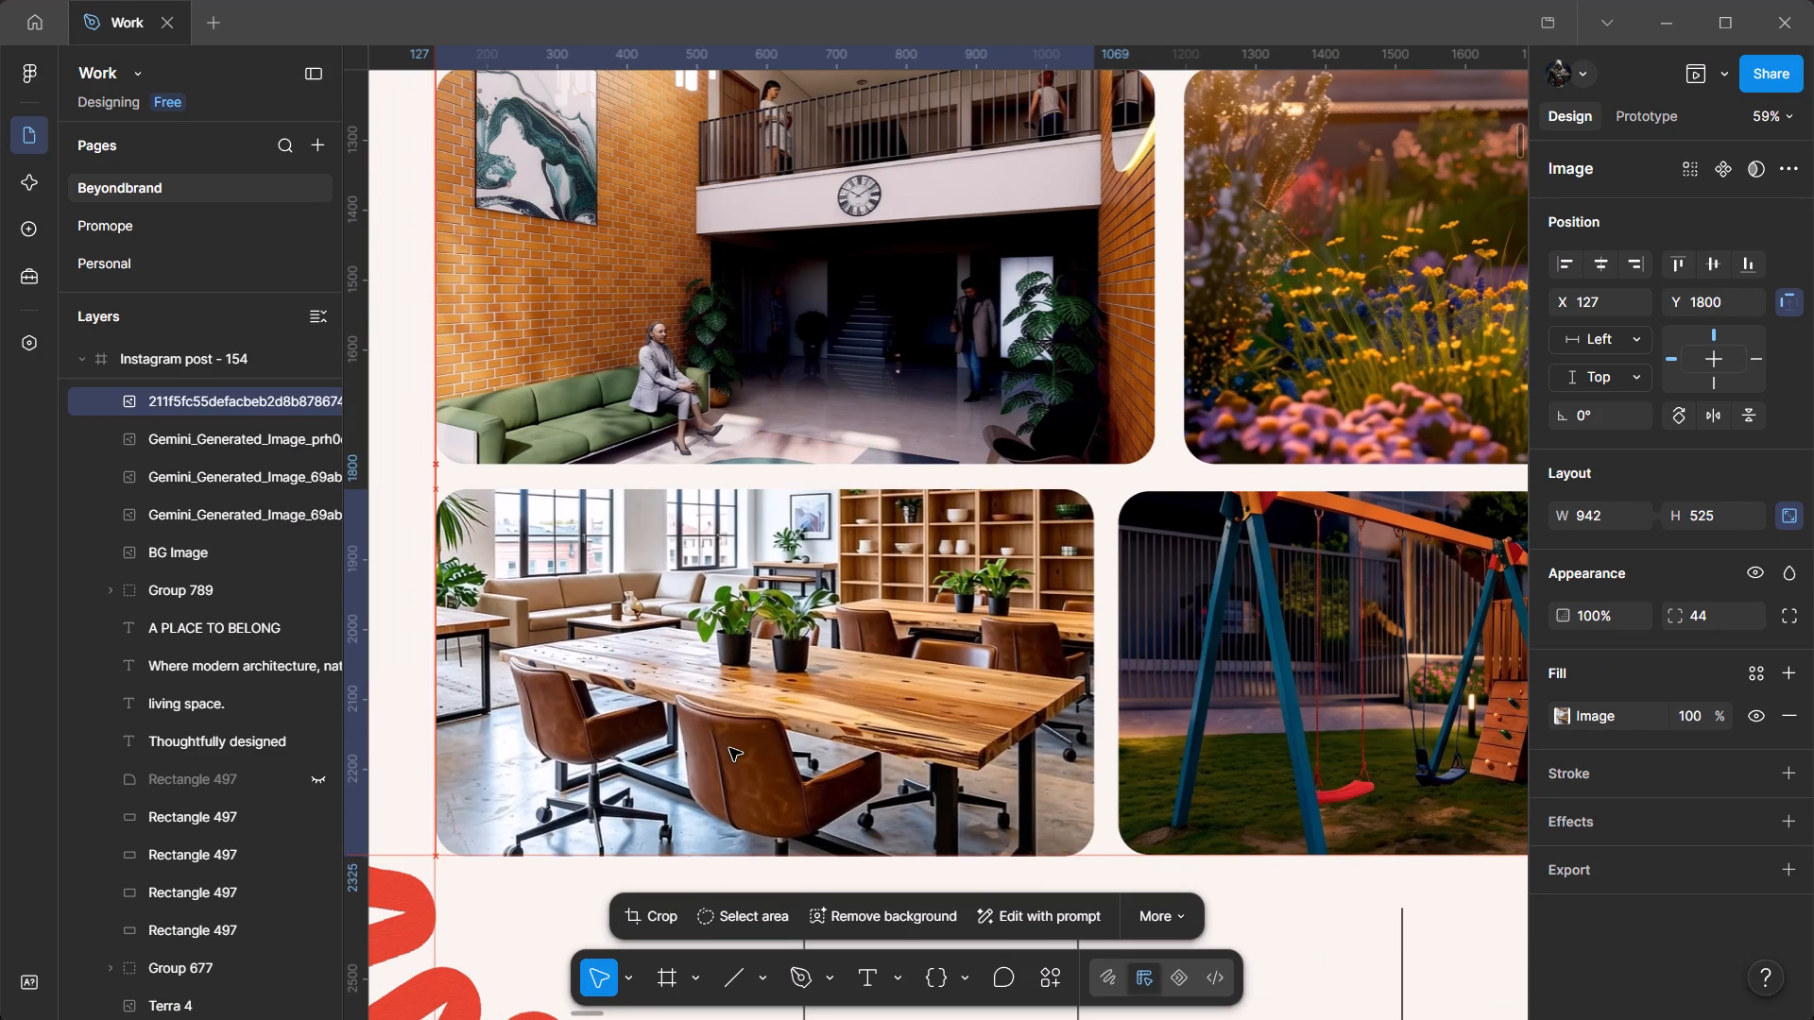
key(Up)
key(Up)
key(Up)
key(Down)
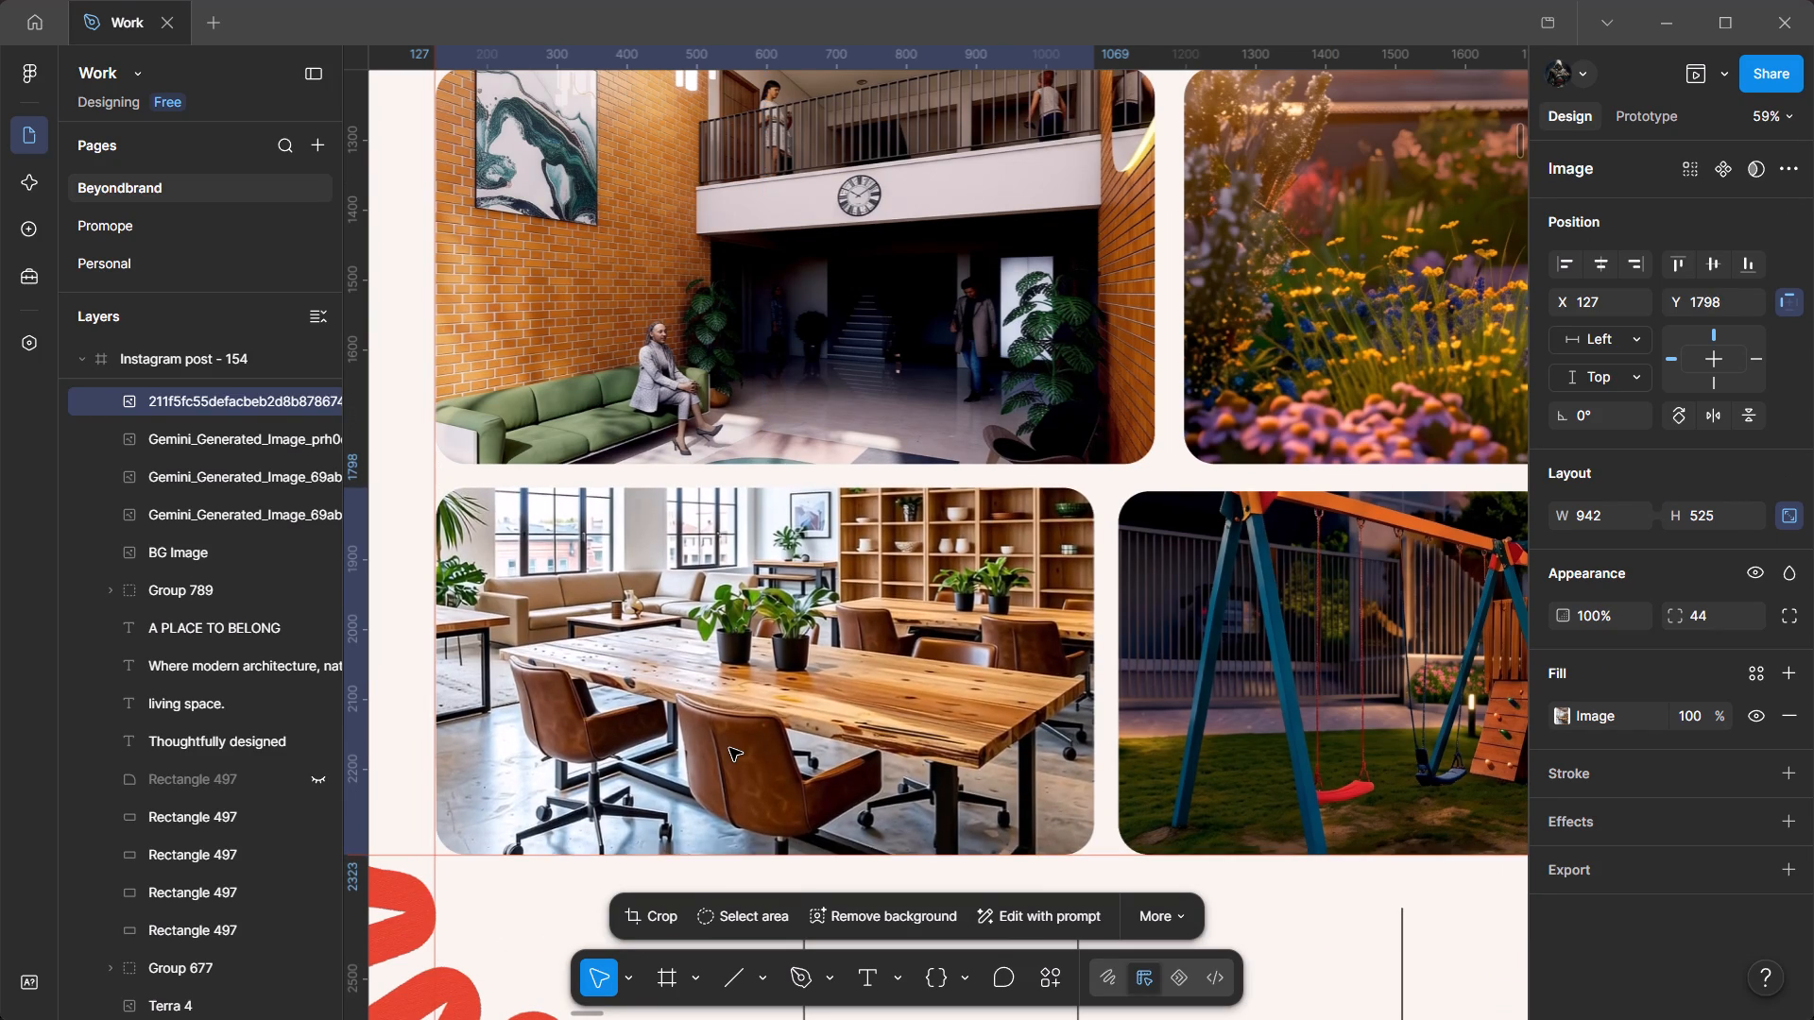
Crop the top of the office image down to Y 1806, making it 942 × 517.
click(1566, 717)
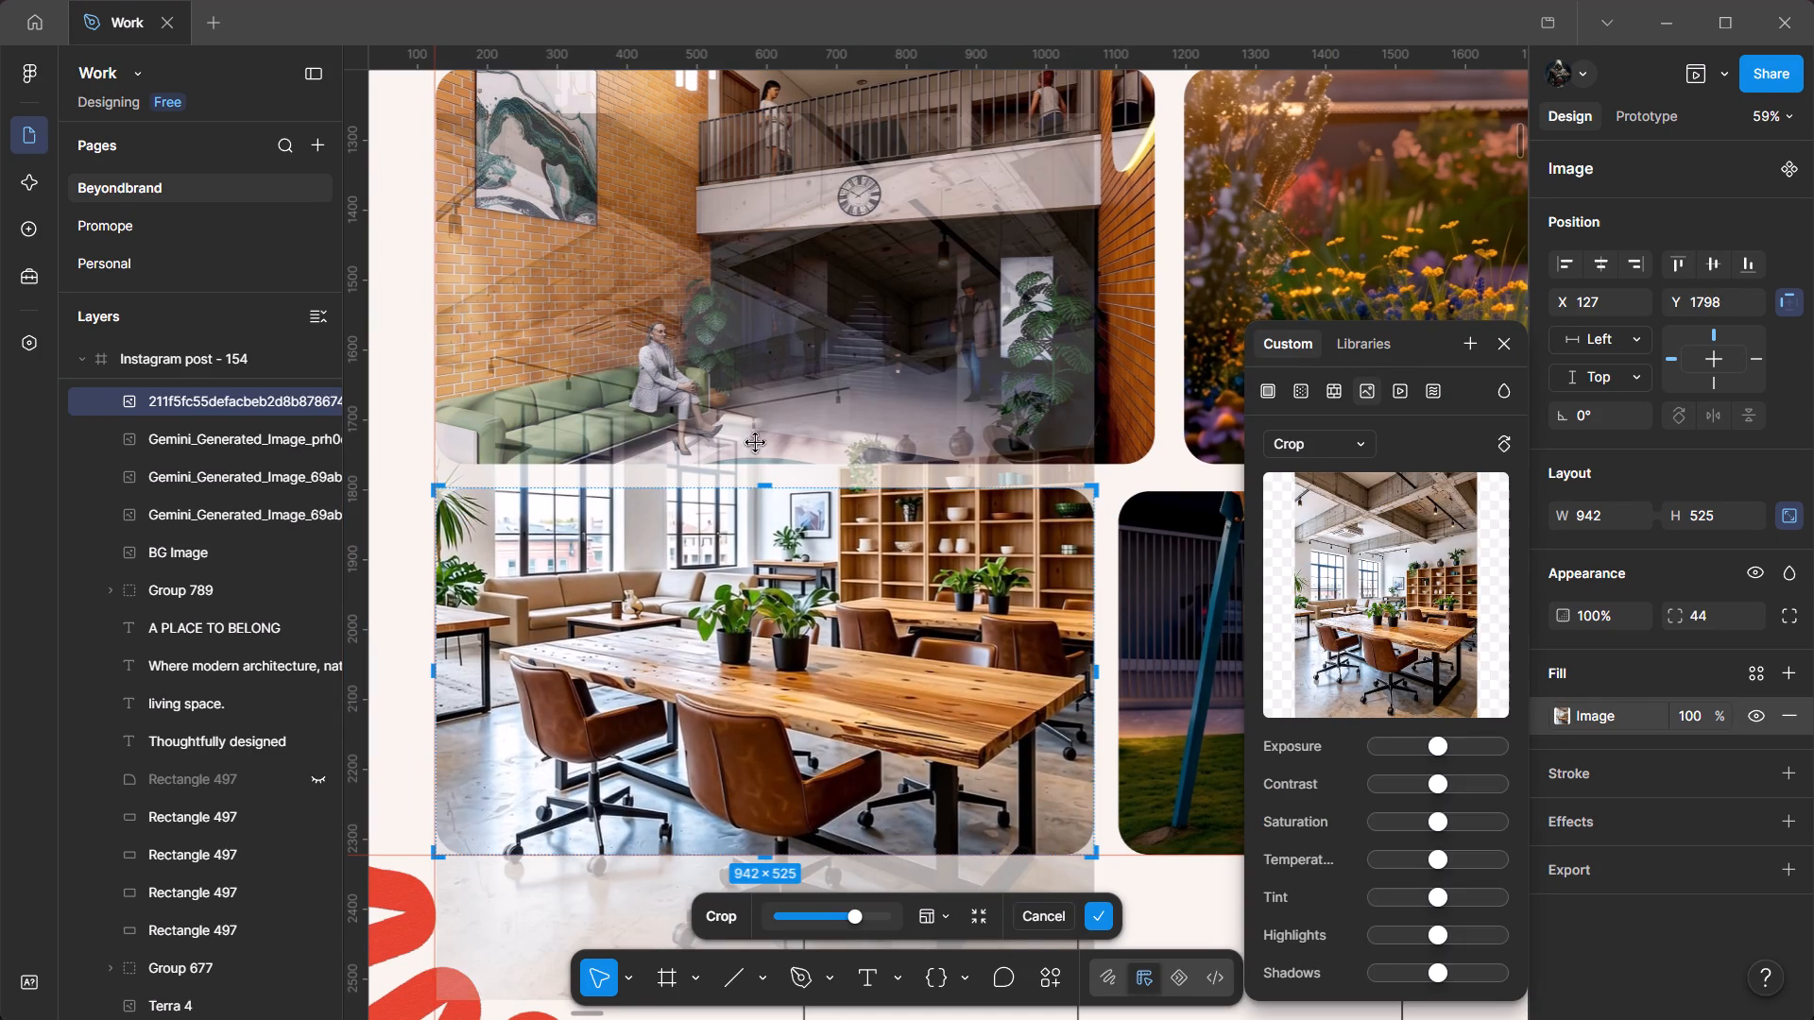
click(756, 493)
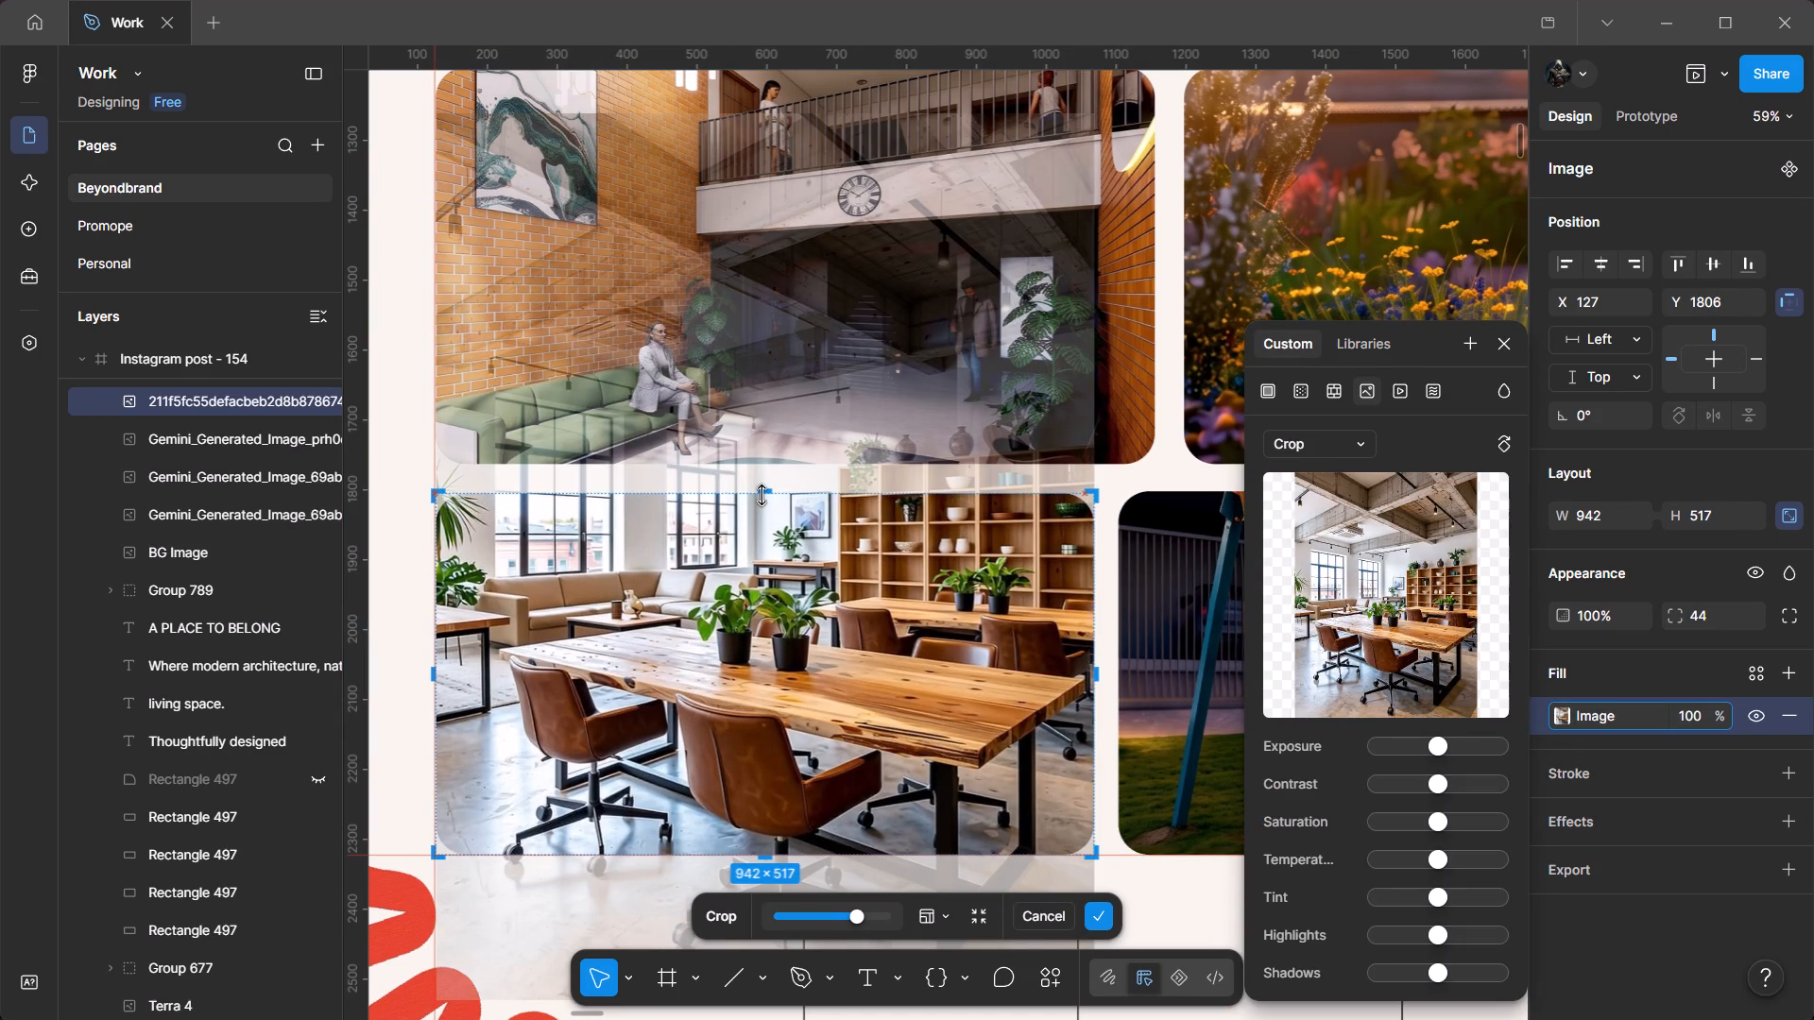
click(405, 545)
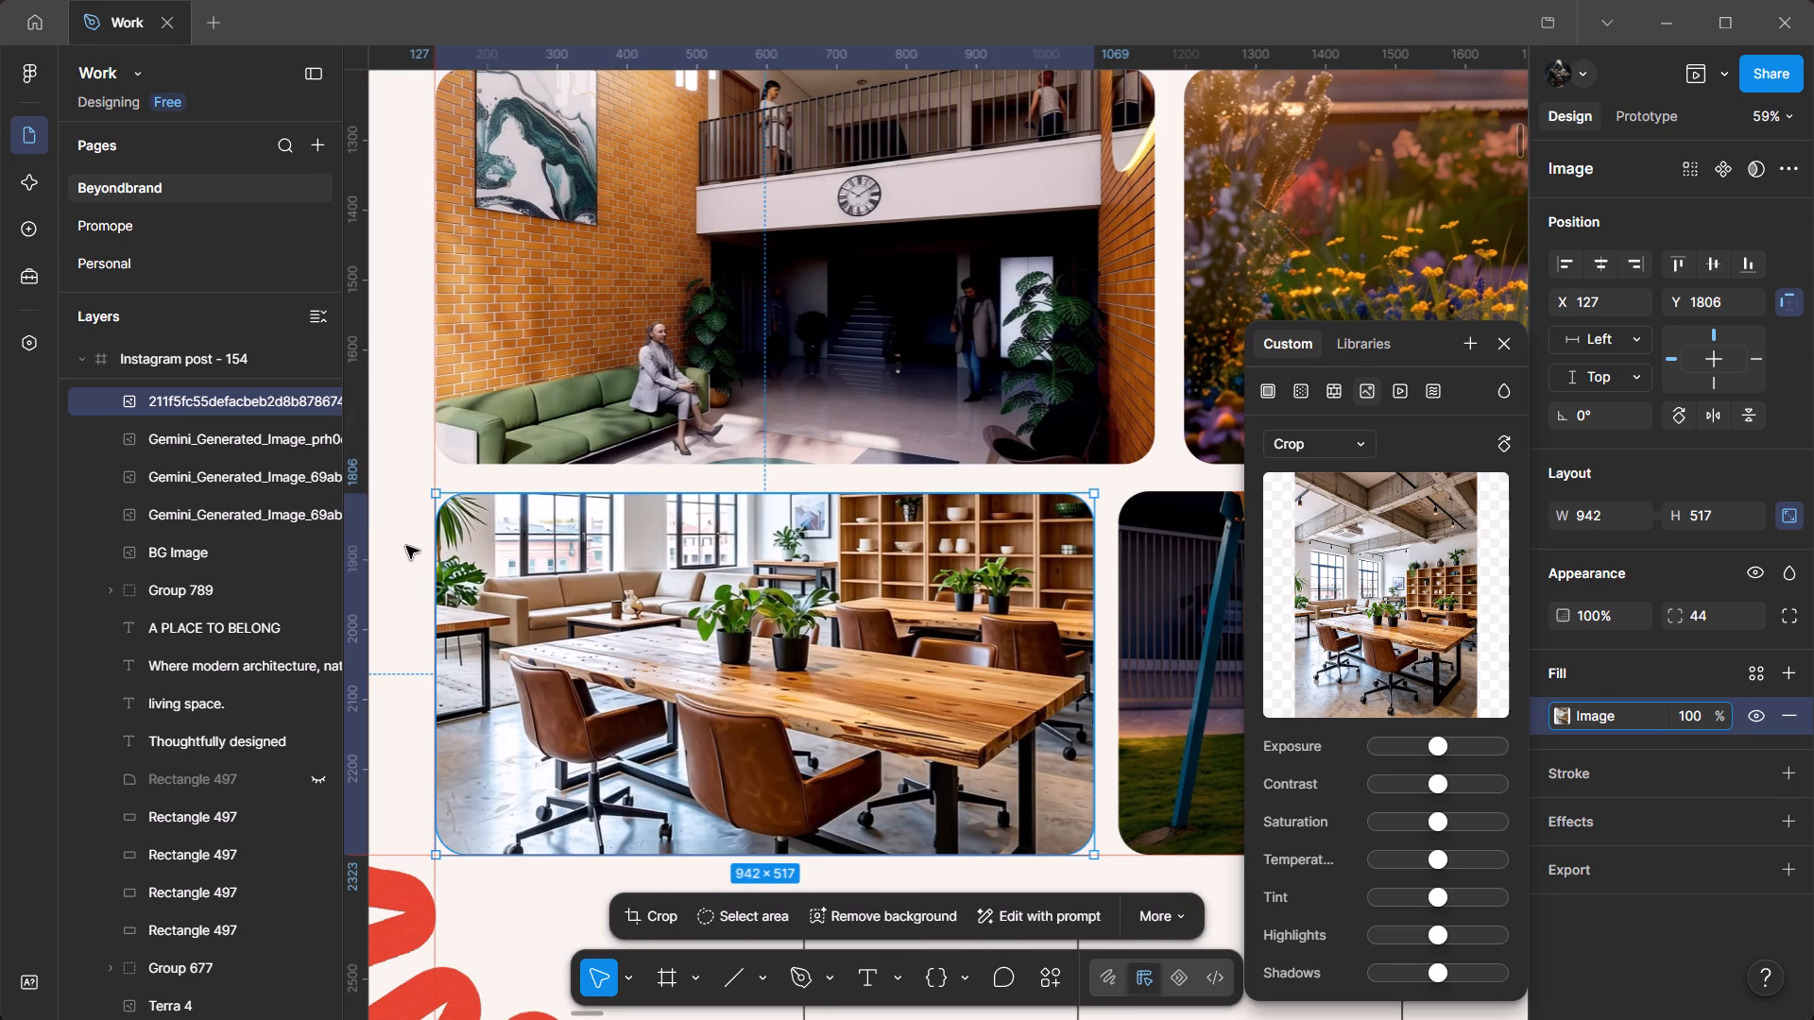
click(406, 546)
Draw a 41-long horizontal line spanning the gap between the lobby and garden images, as a spacing reference.
drag(638, 559, 757, 523)
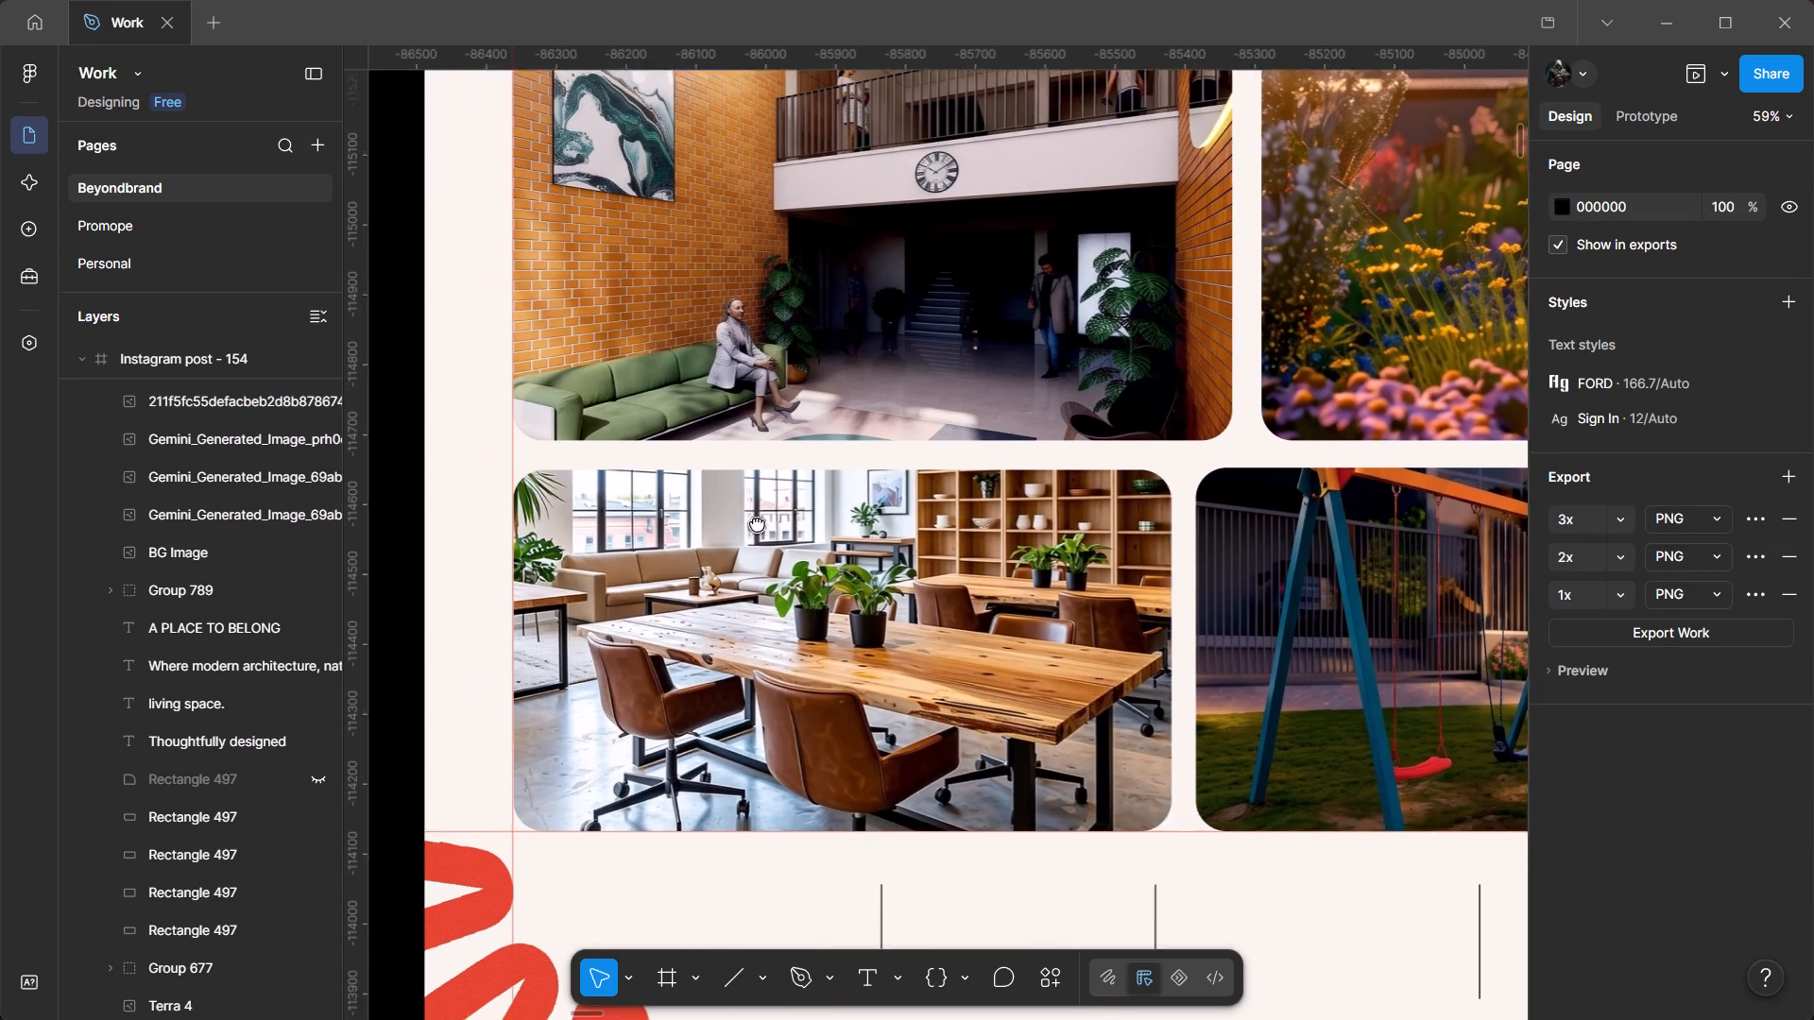
drag(757, 523, 789, 486)
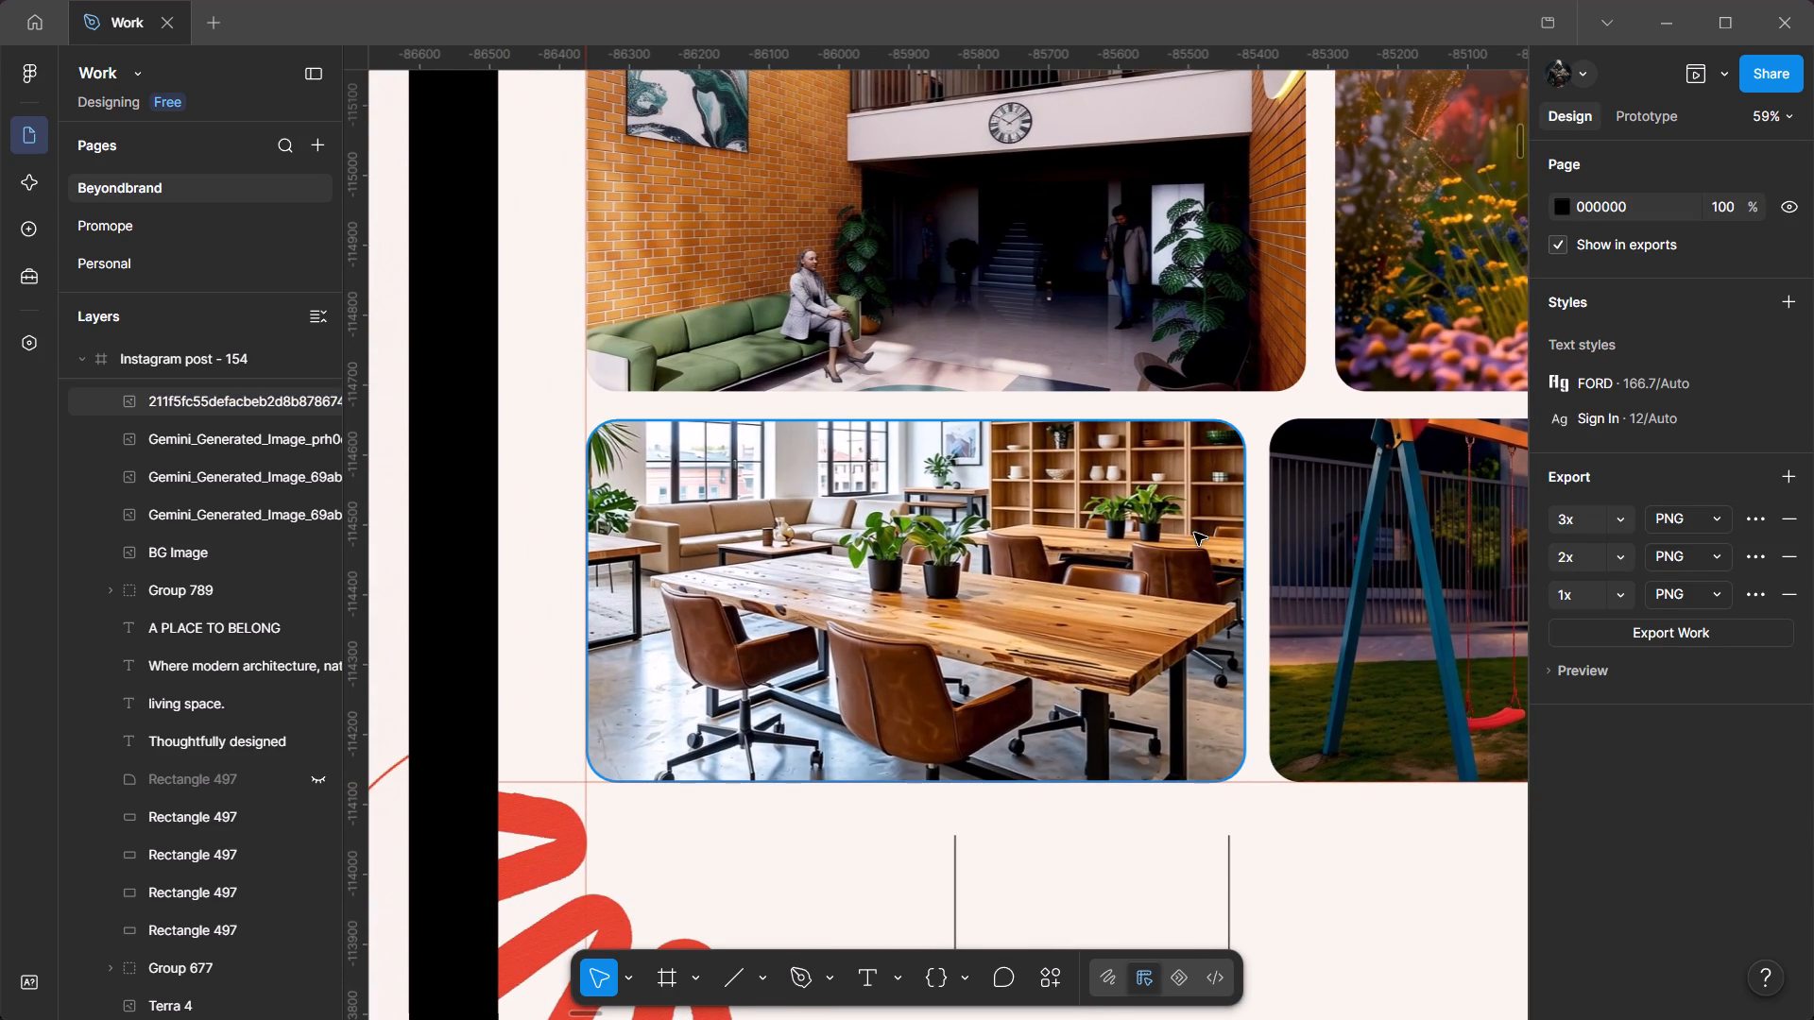
scroll(1263, 443, up, 3)
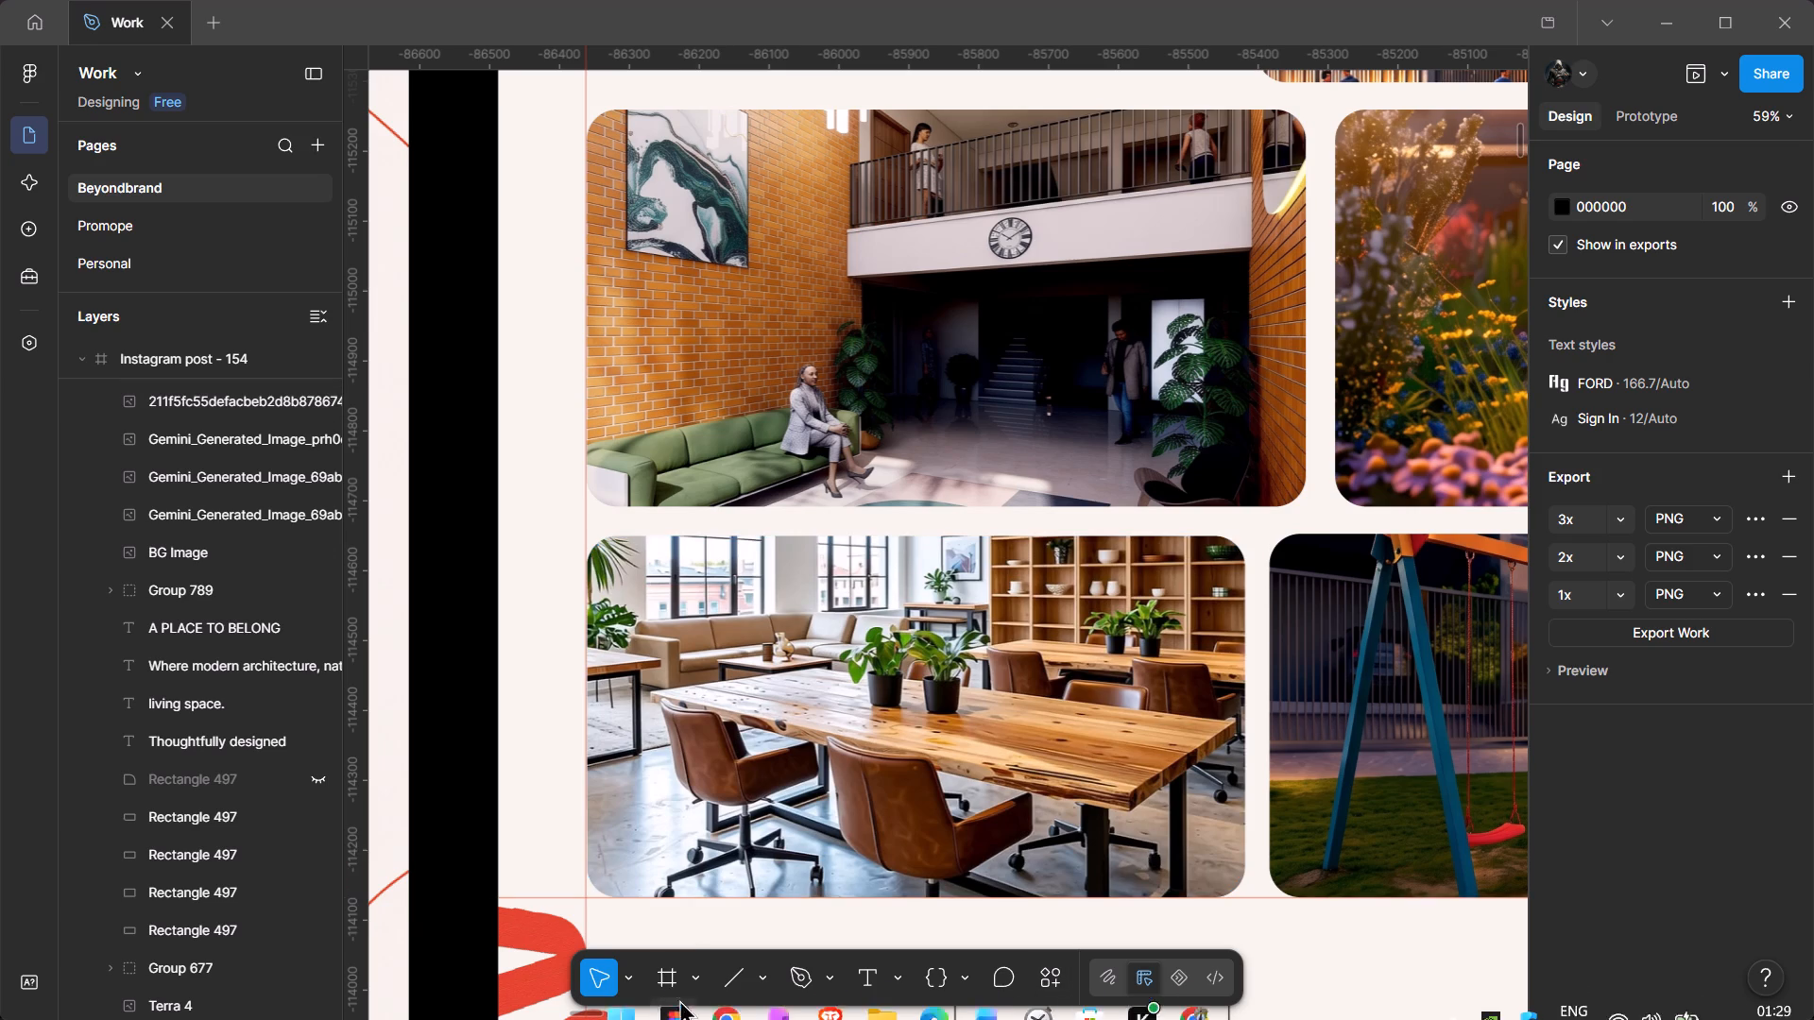
click(727, 981)
ctrl+scroll(1274, 485, up, 5)
drag(1387, 446, 1336, 446)
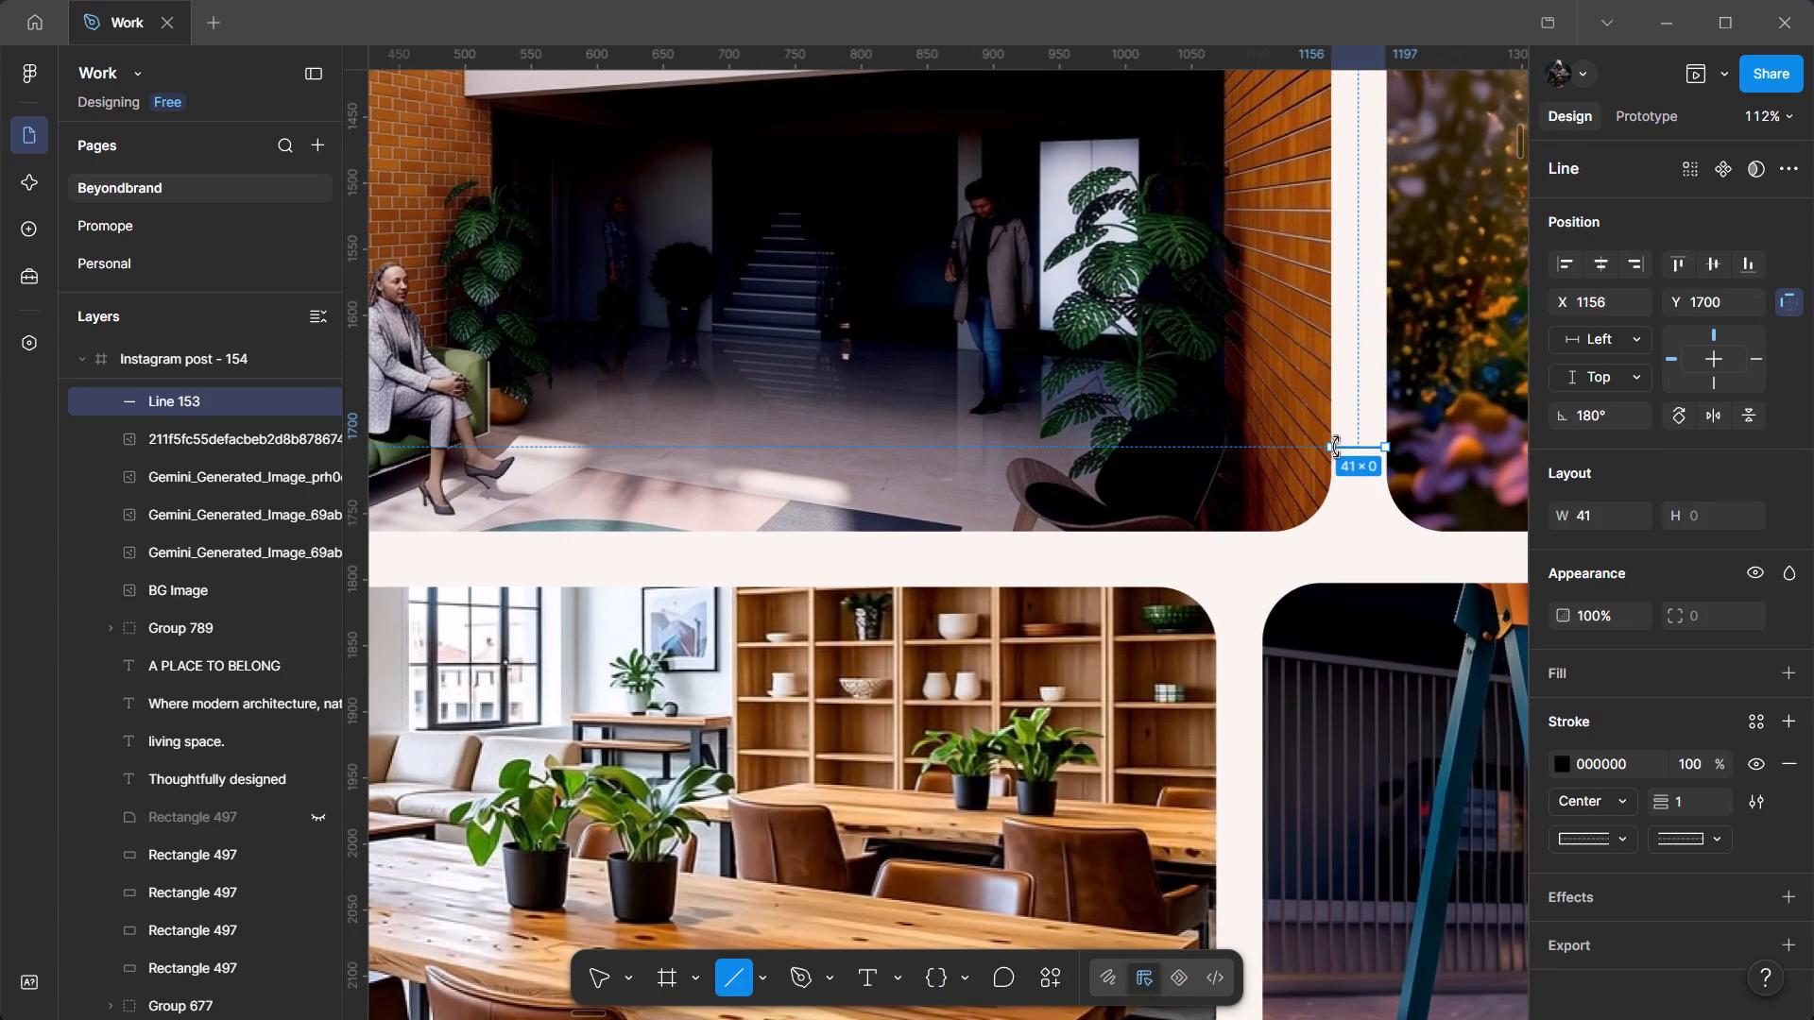
Move the spacing line to X 1063, Y 1864, between the office and playground images, ending at the playground image's edge.
ctrl+scroll(1337, 455, up, 7)
drag(1364, 439, 1177, 684)
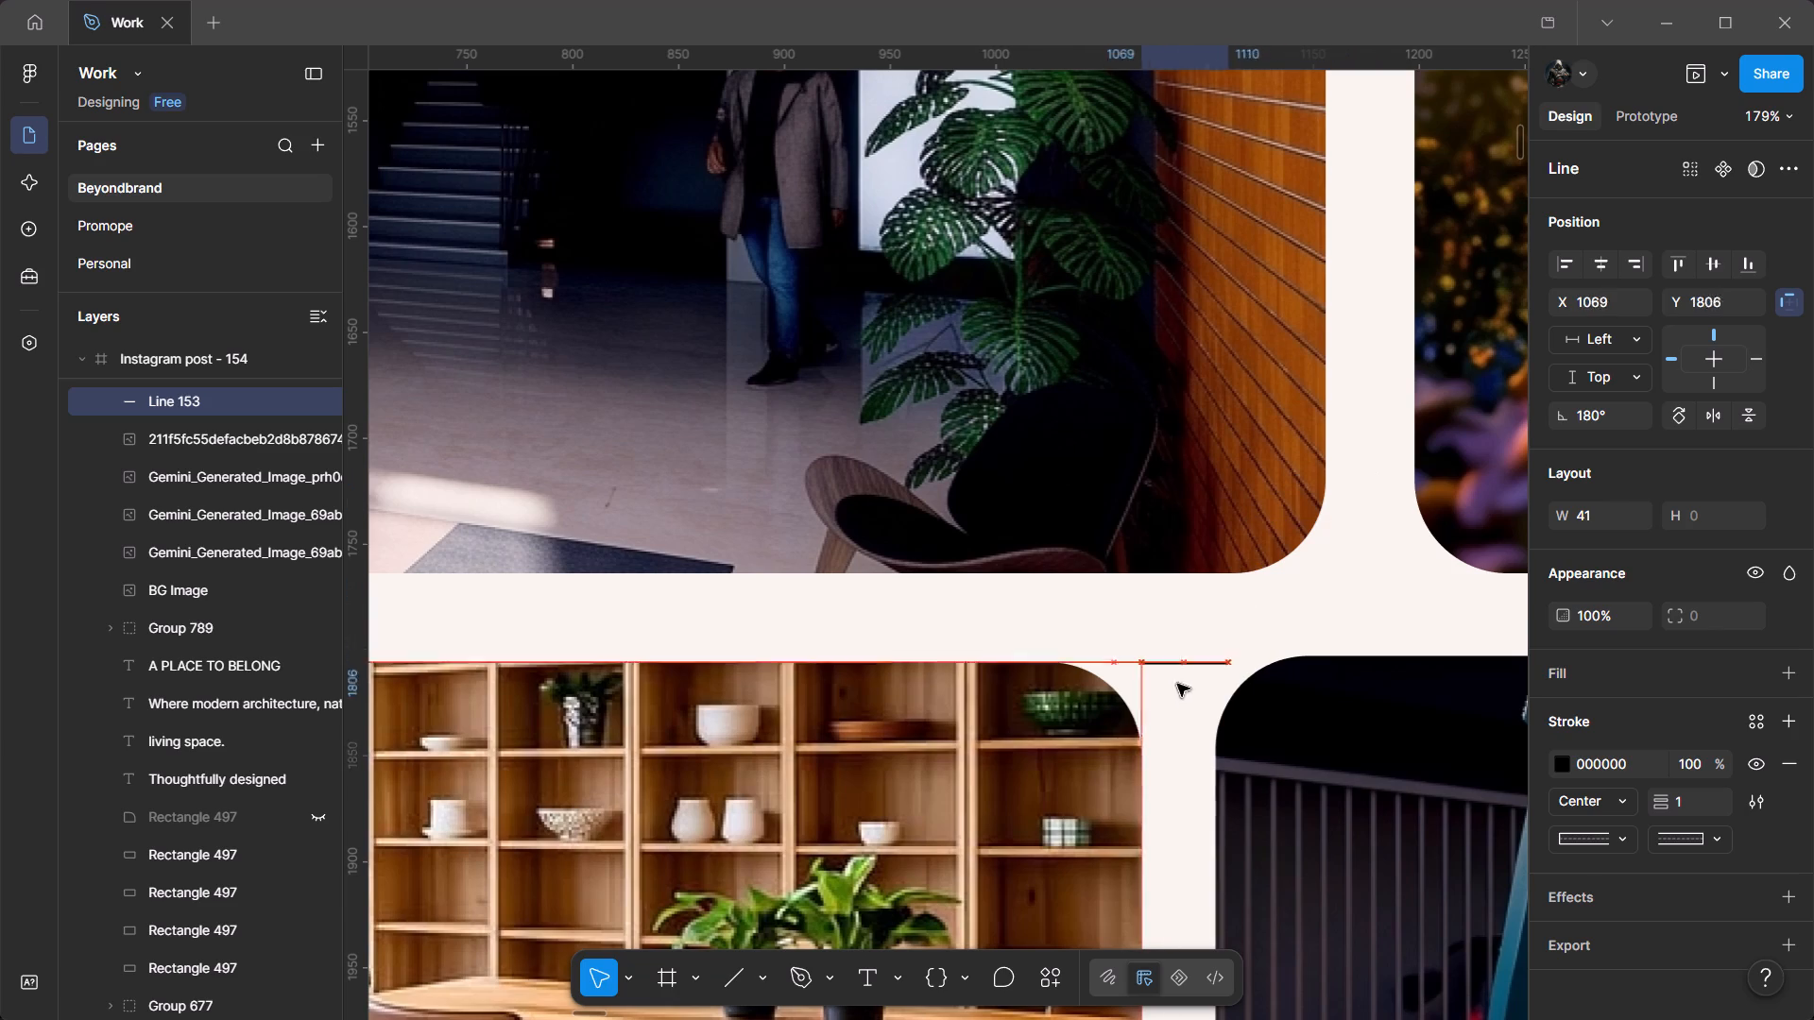
drag(1177, 684, 1166, 788)
scroll(1130, 835, down, 4)
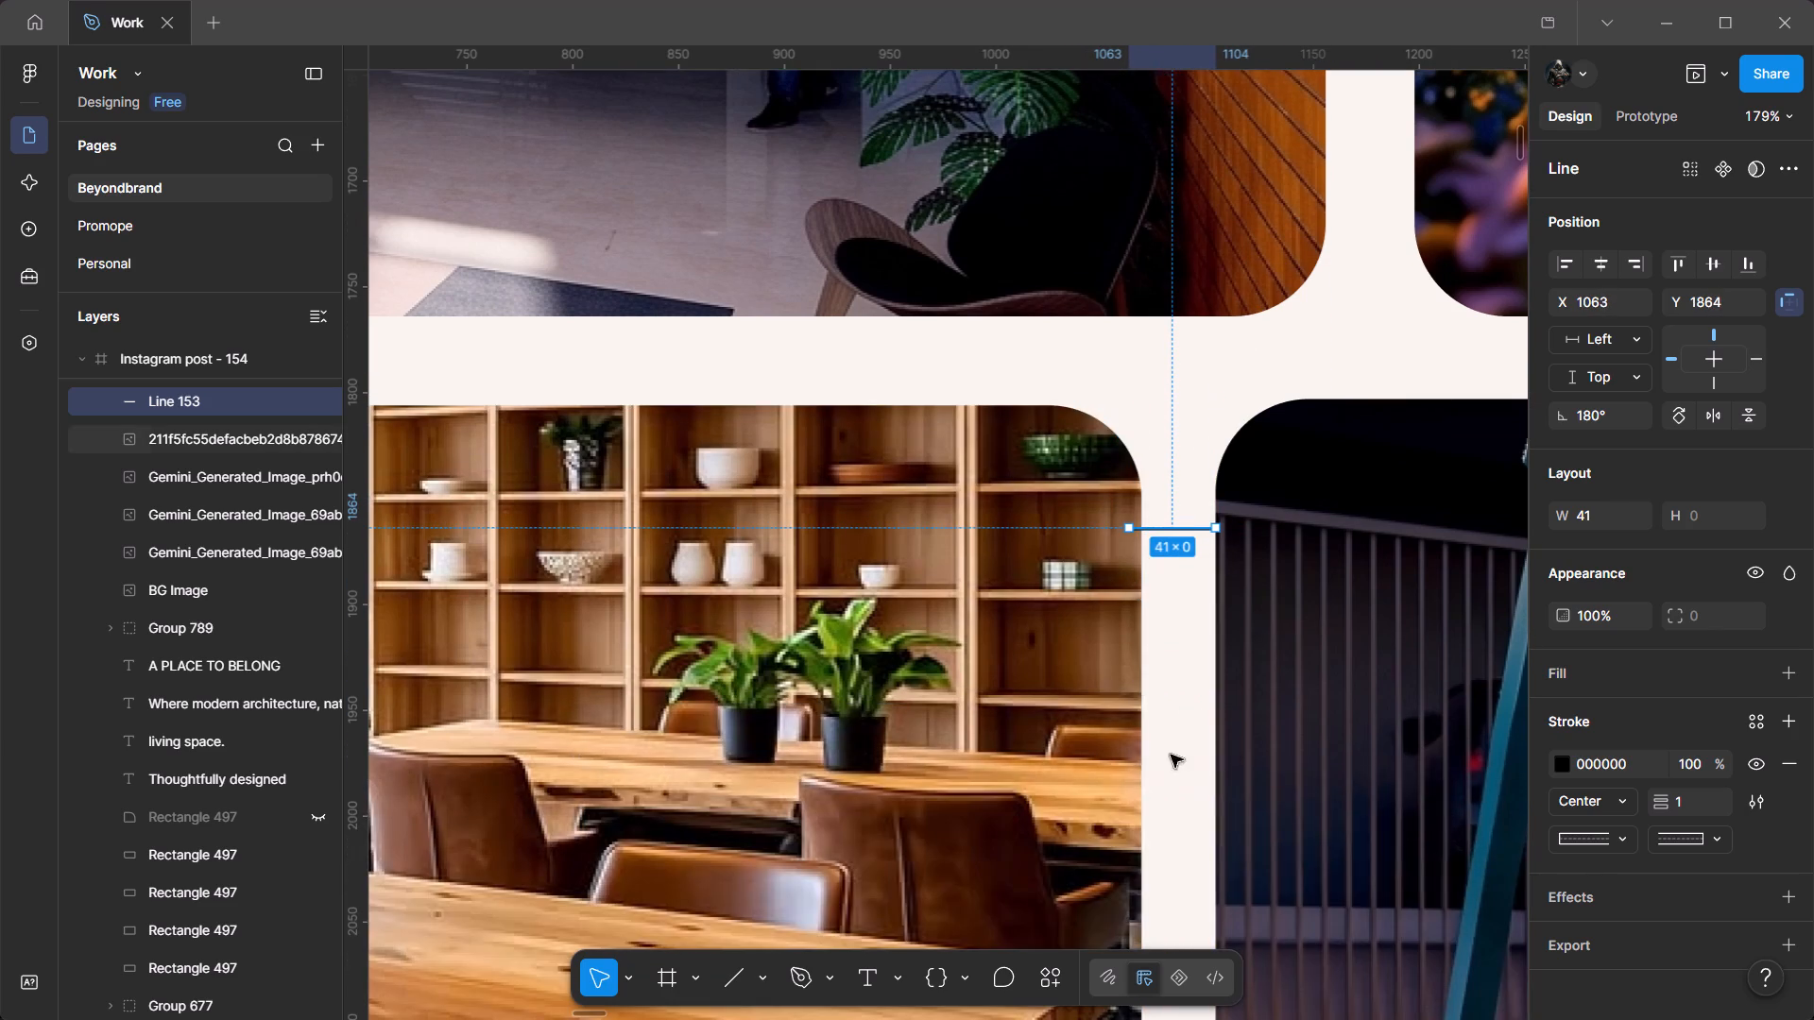
Scale the office image proportionally to 936 × 513 so its right edge meets the spacing line at X 1063.
click(1107, 656)
drag(1144, 654, 1140, 654)
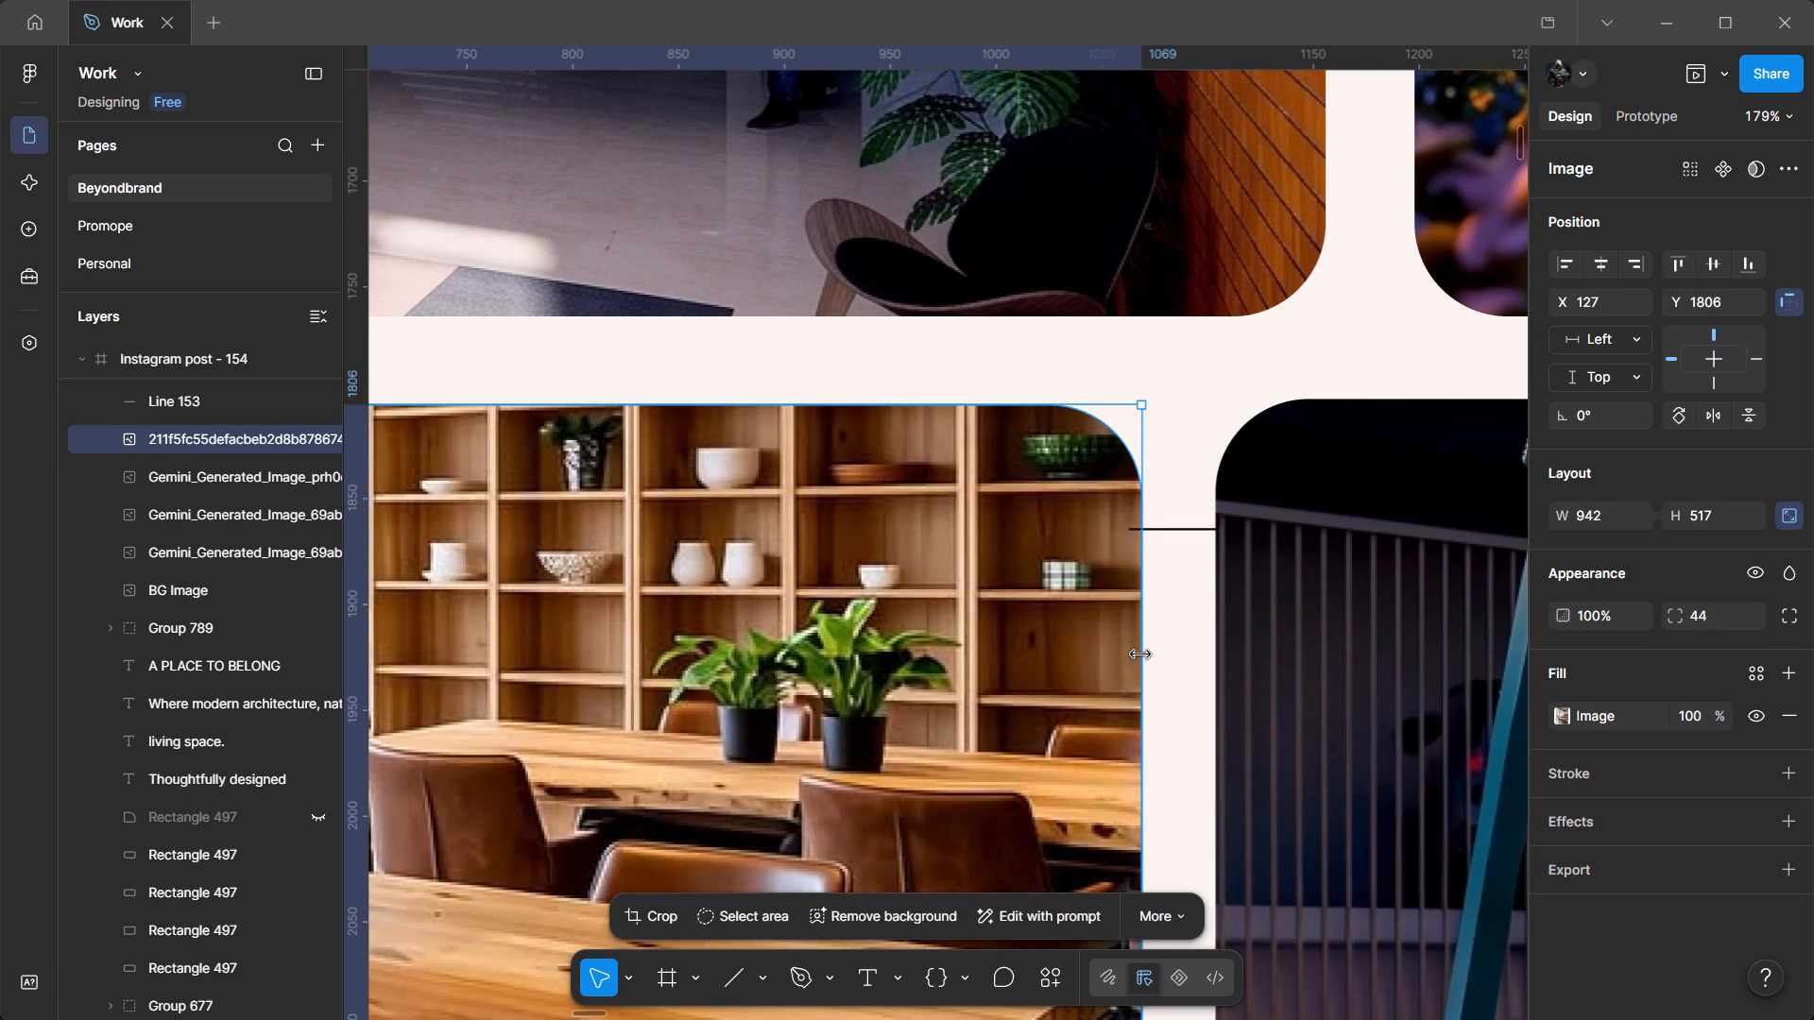
drag(1140, 654, 1134, 654)
key(ctrl+z)
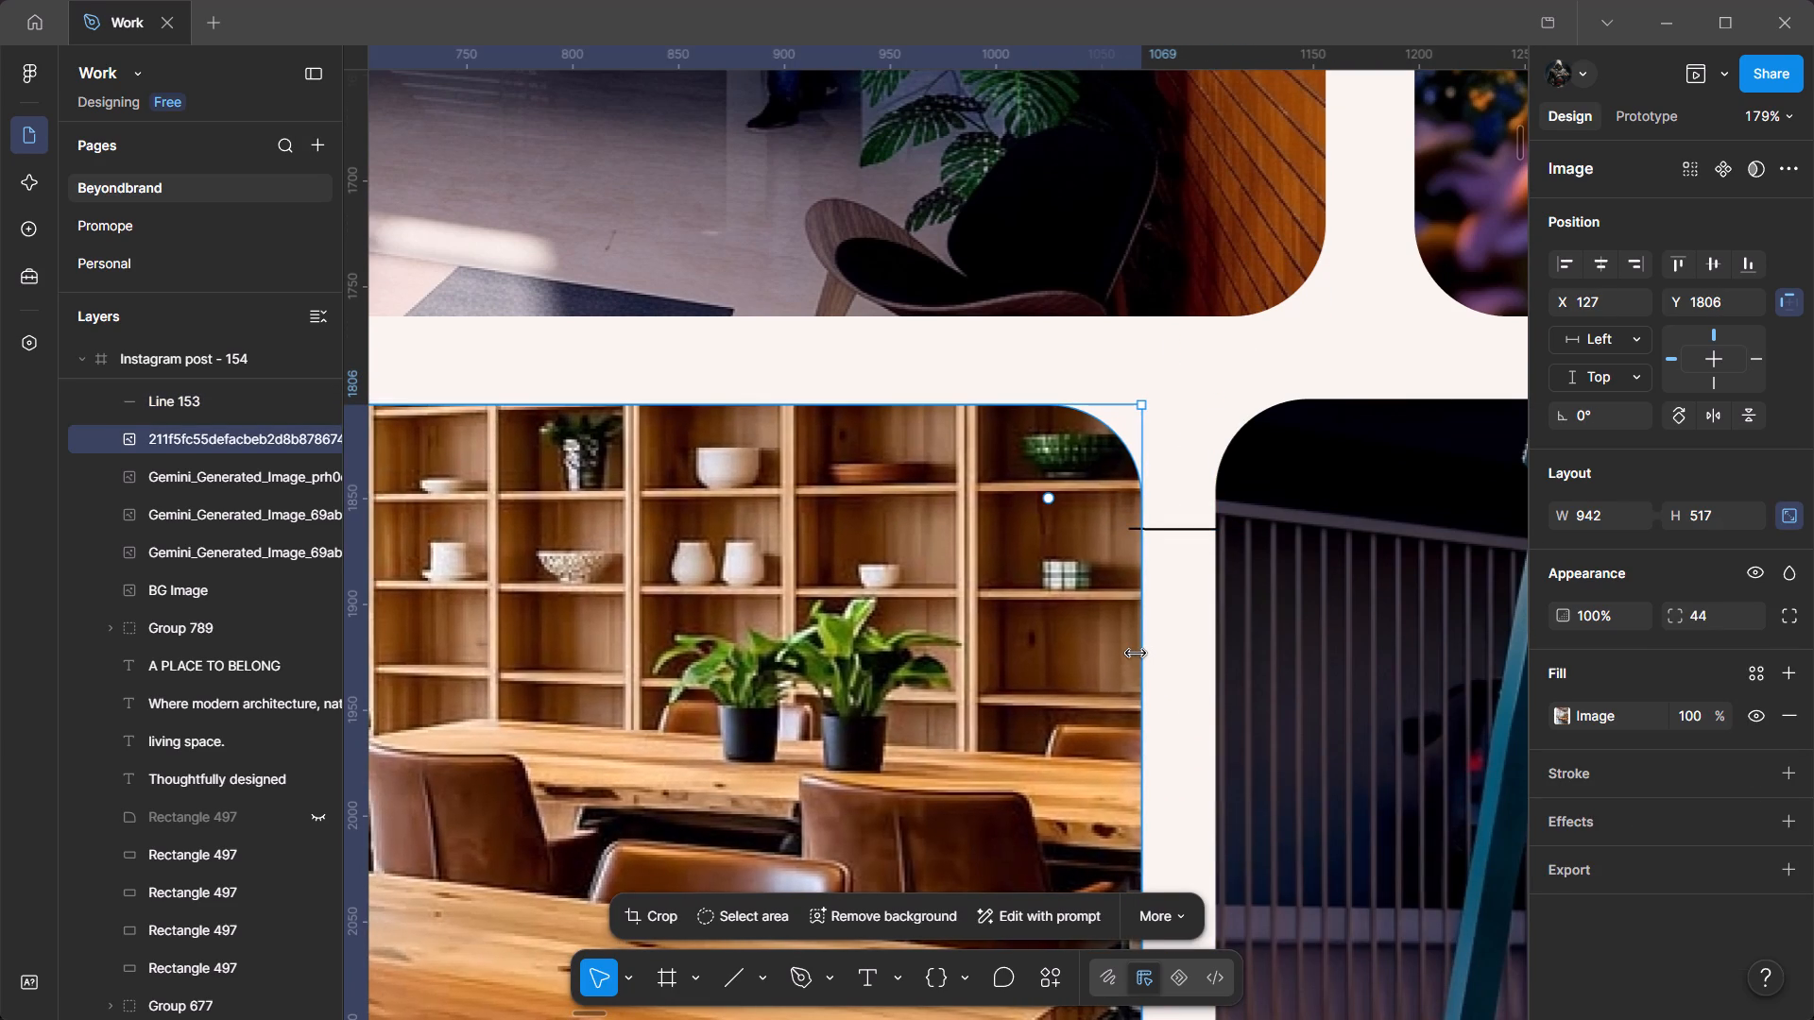
key(v)
drag(1143, 652, 1130, 648)
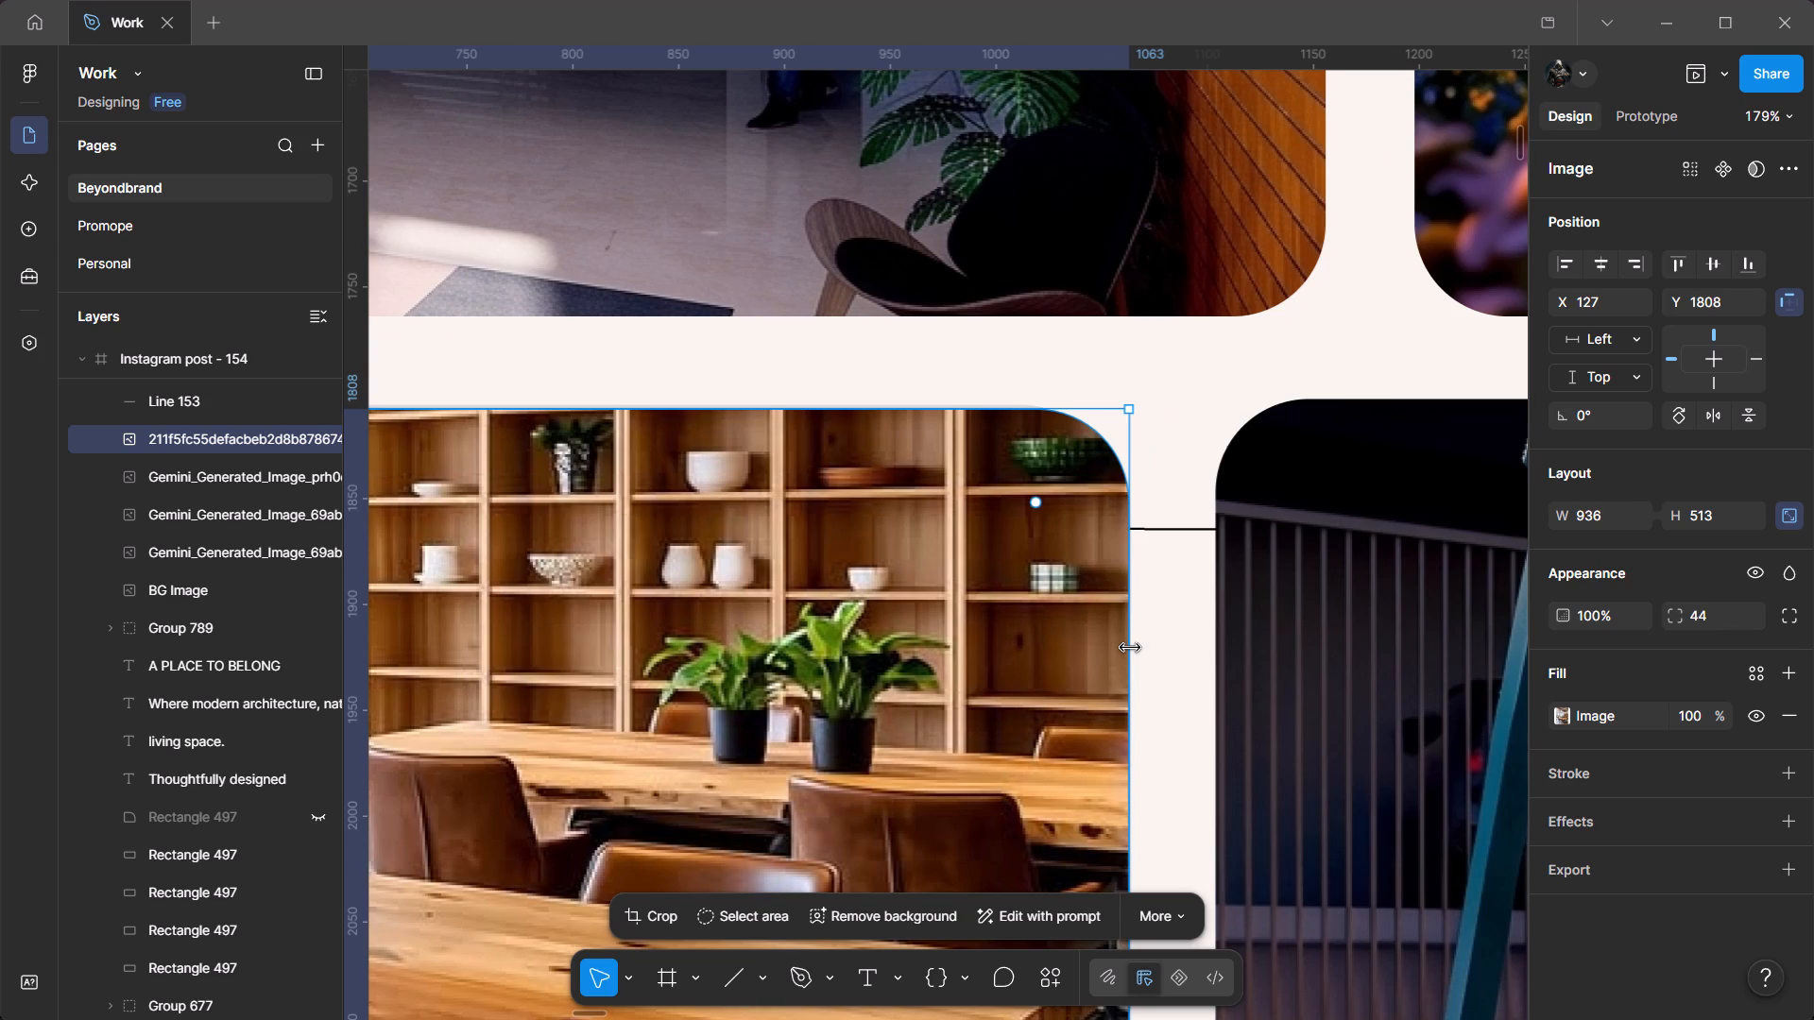
Add a horizontal guide at Y 1803 in Instagram post - 154, along the playground image's top edge.
ctrl+scroll(1130, 648, down, 7)
ctrl+drag(991, 654, 1159, 634)
scroll(1172, 635, down, 4)
drag(1021, 626, 1157, 622)
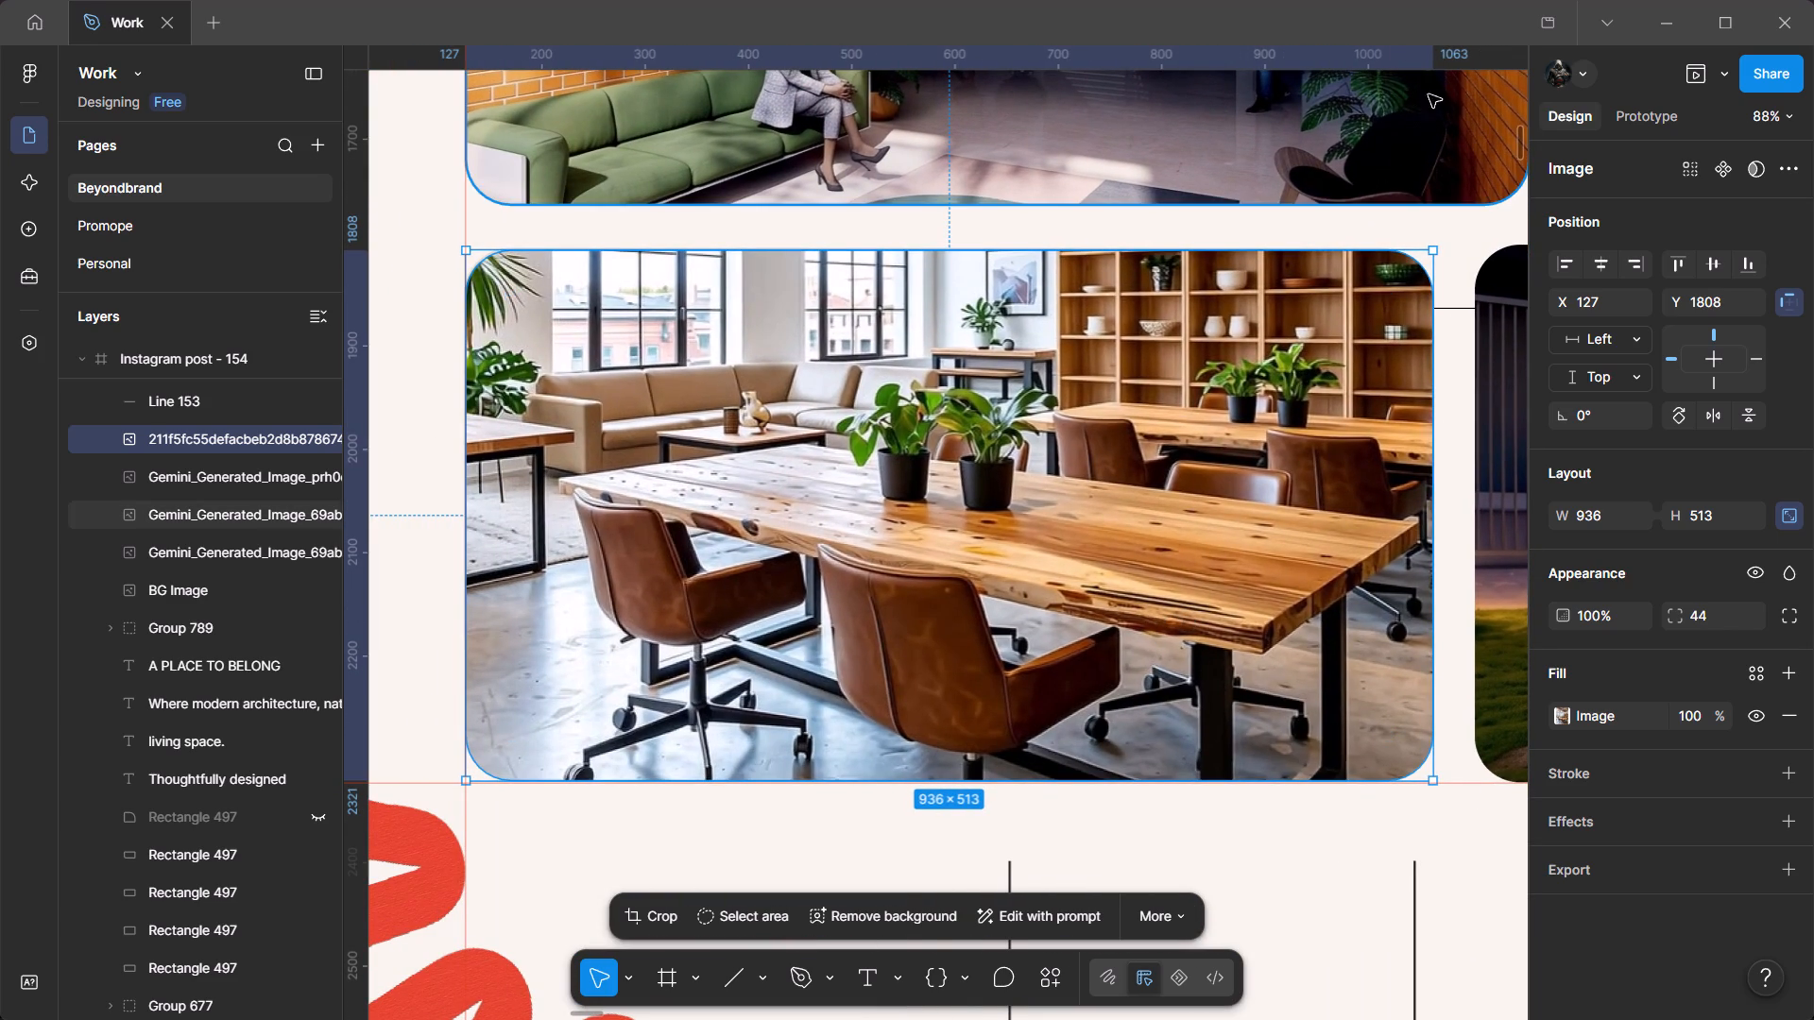
drag(1454, 67, 1432, 241)
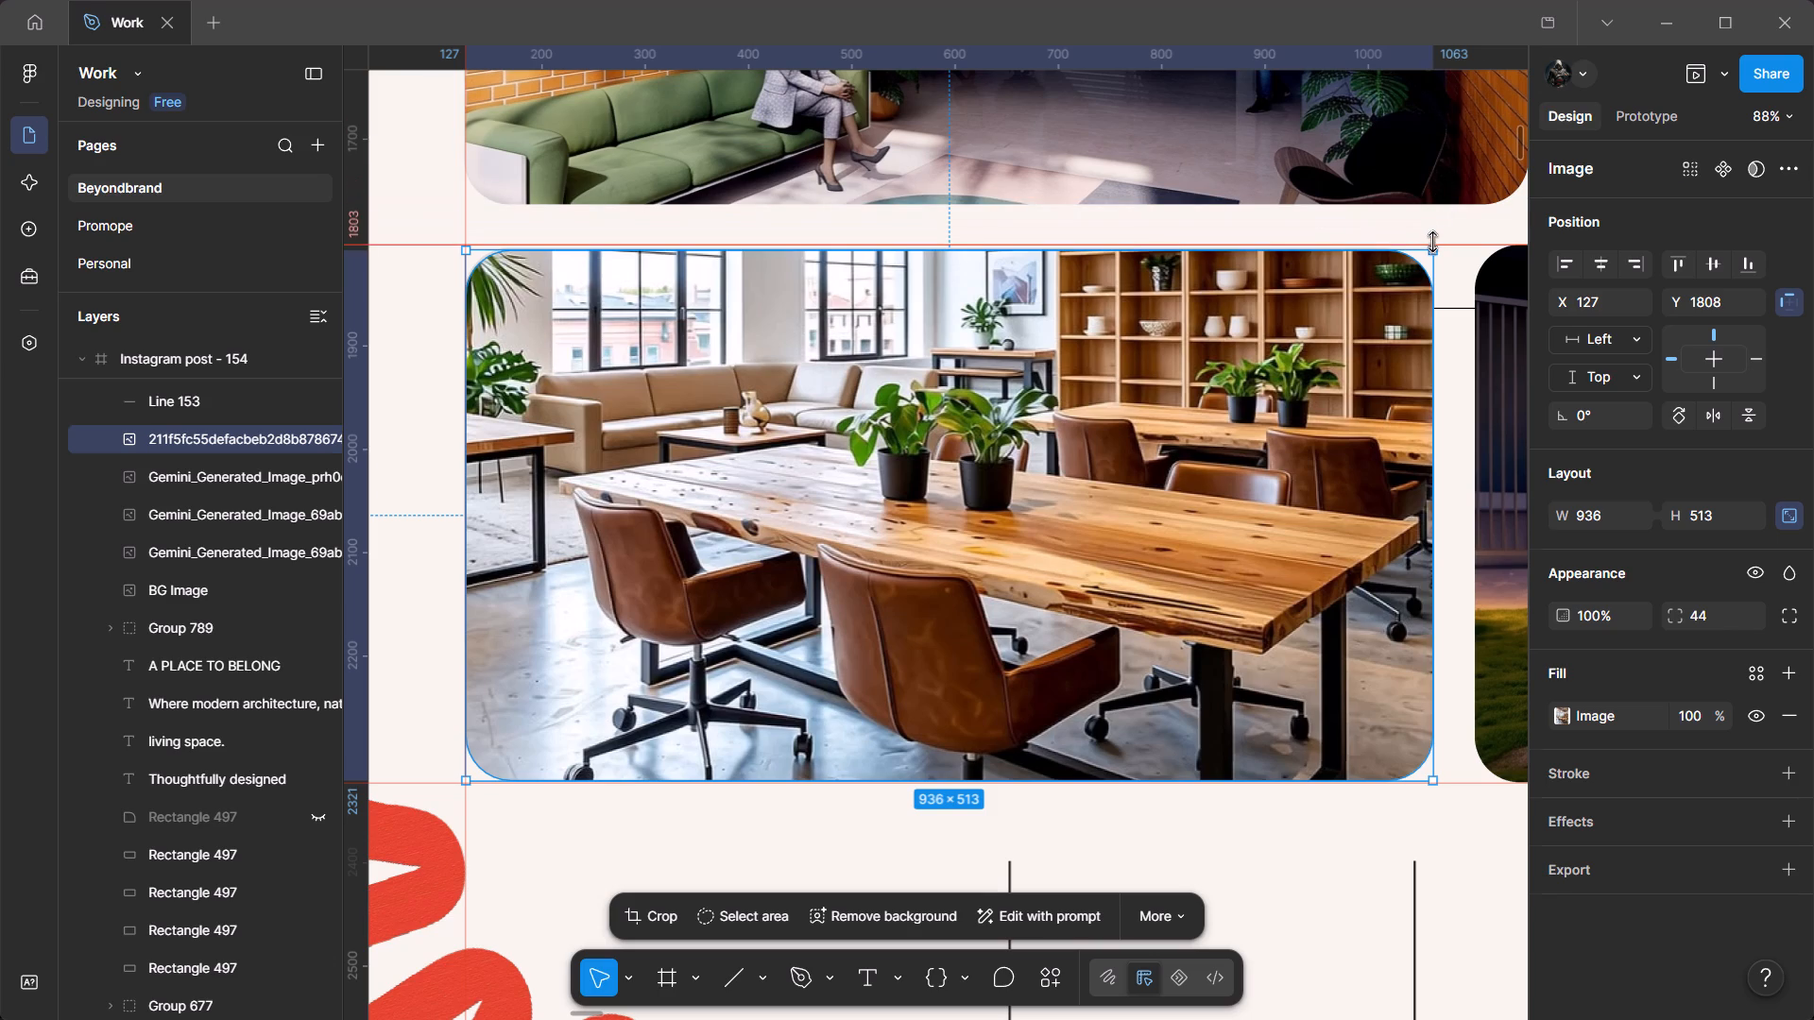
ctrl+scroll(1085, 287, up, 4)
ctrl+scroll(1001, 258, up, 3)
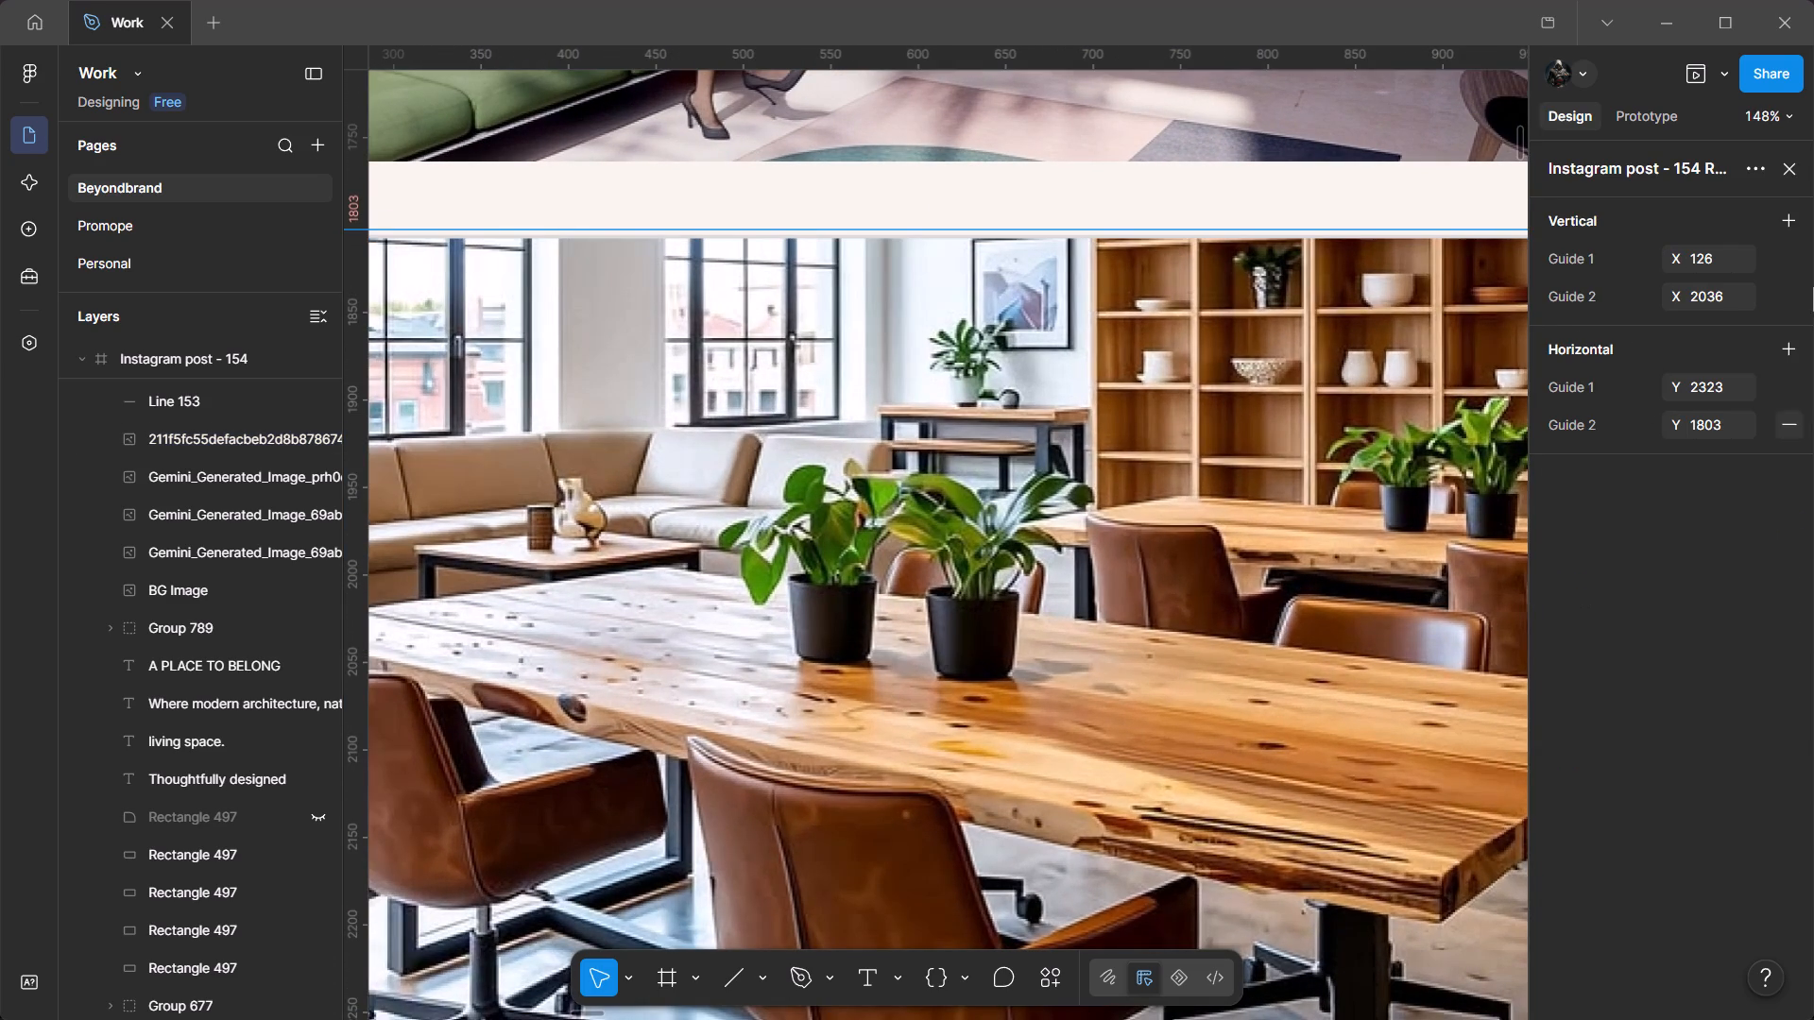
click(1793, 174)
Crop the office image to 936 × 520, with its top edge at Y 1803 and its bottom edge on the Y 2323 guide.
click(1566, 713)
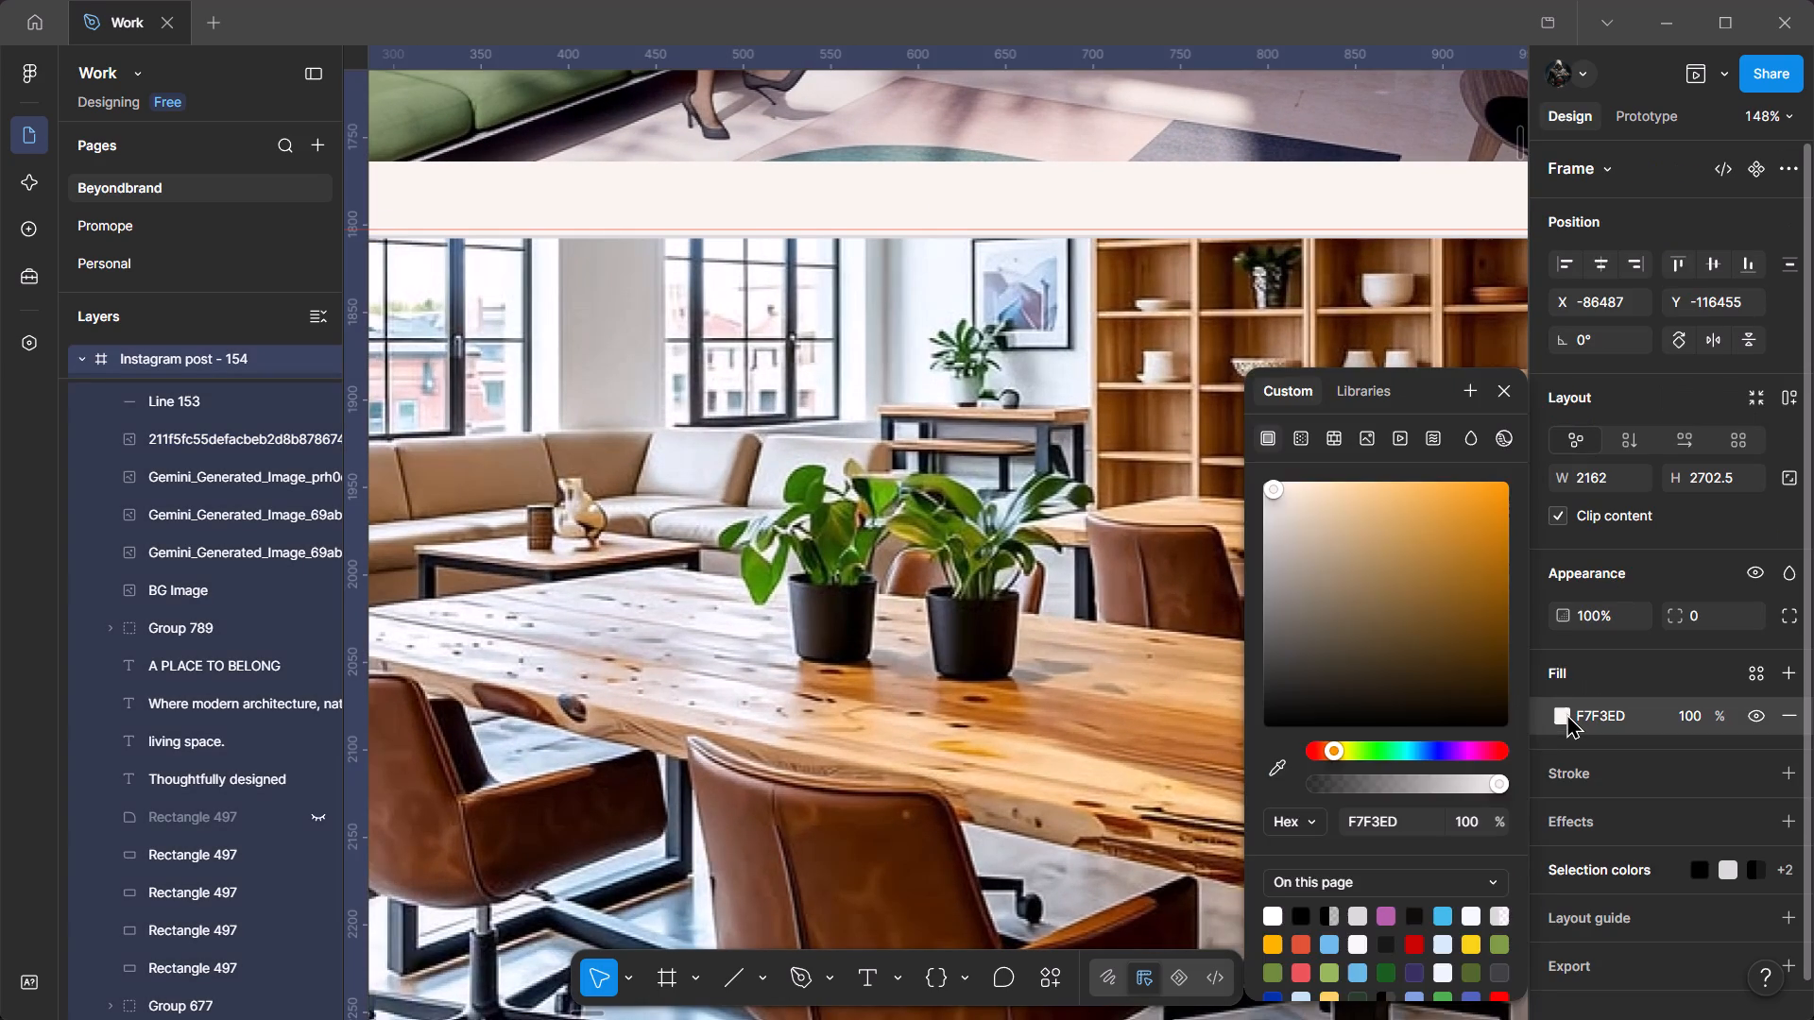
click(1566, 713)
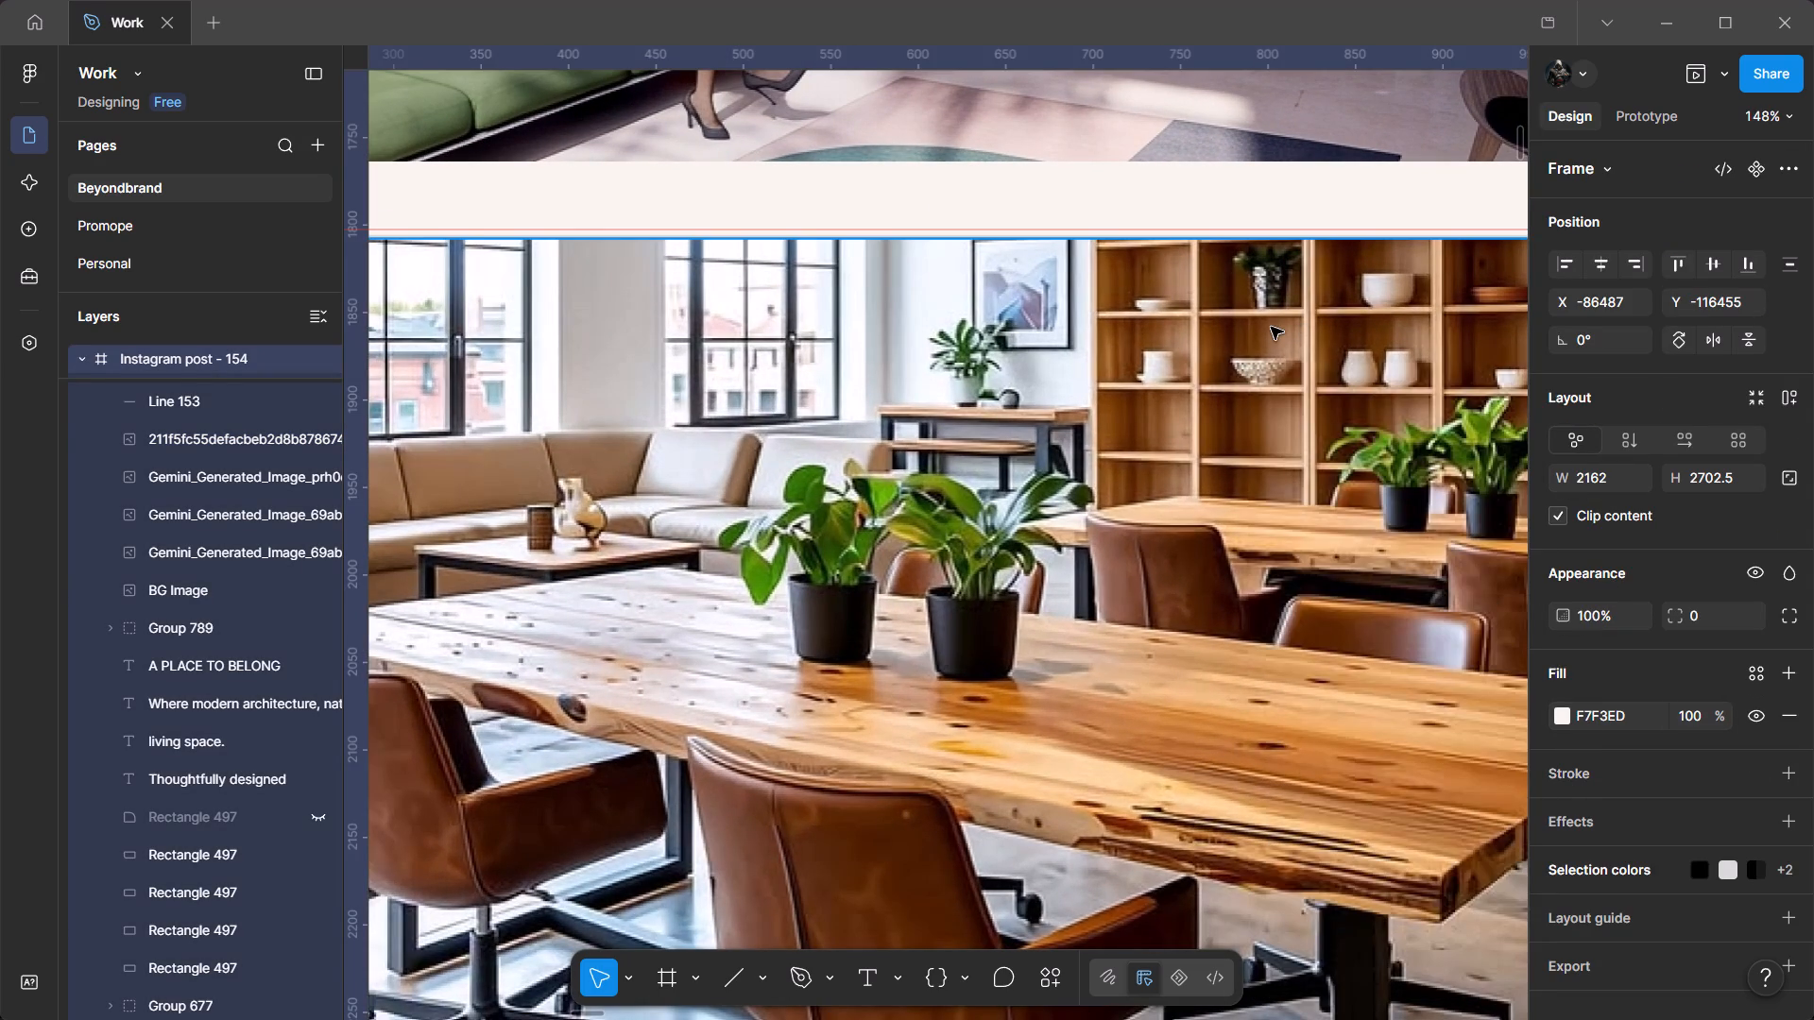
click(1271, 327)
click(1564, 717)
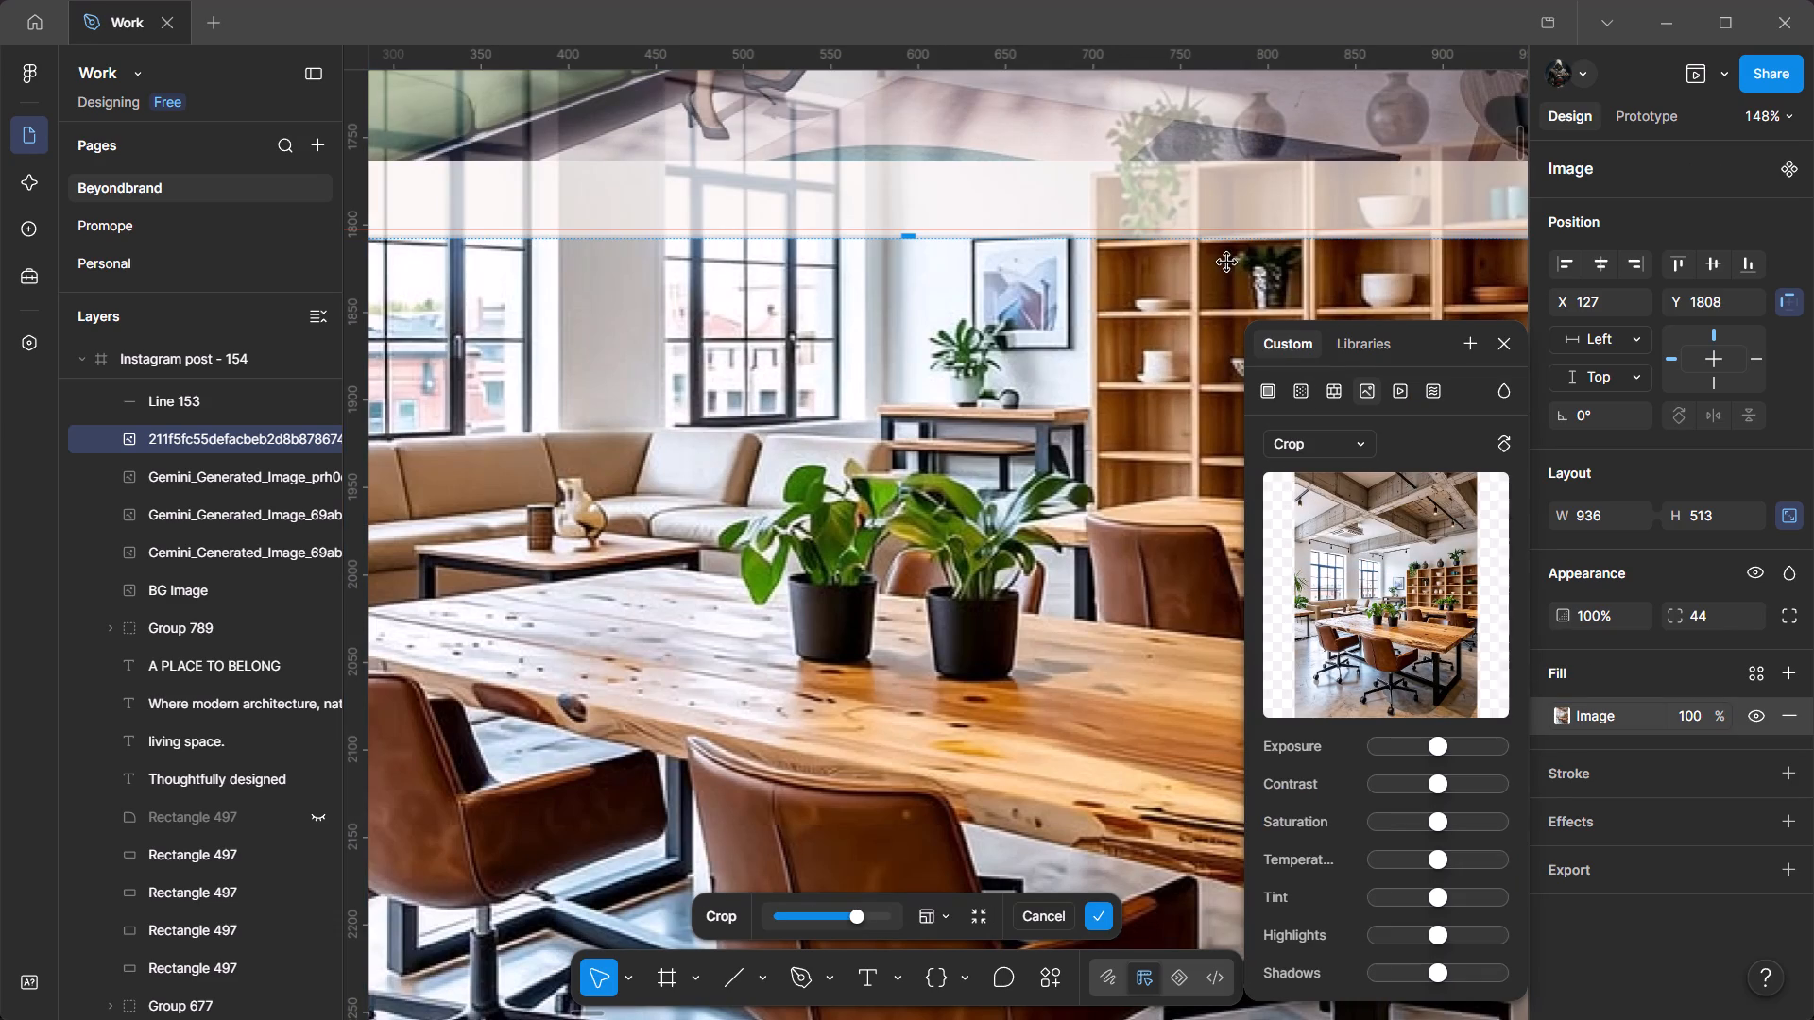
drag(1243, 241, 1247, 230)
scroll(1204, 276, down, 6)
scroll(1009, 463, down, 4)
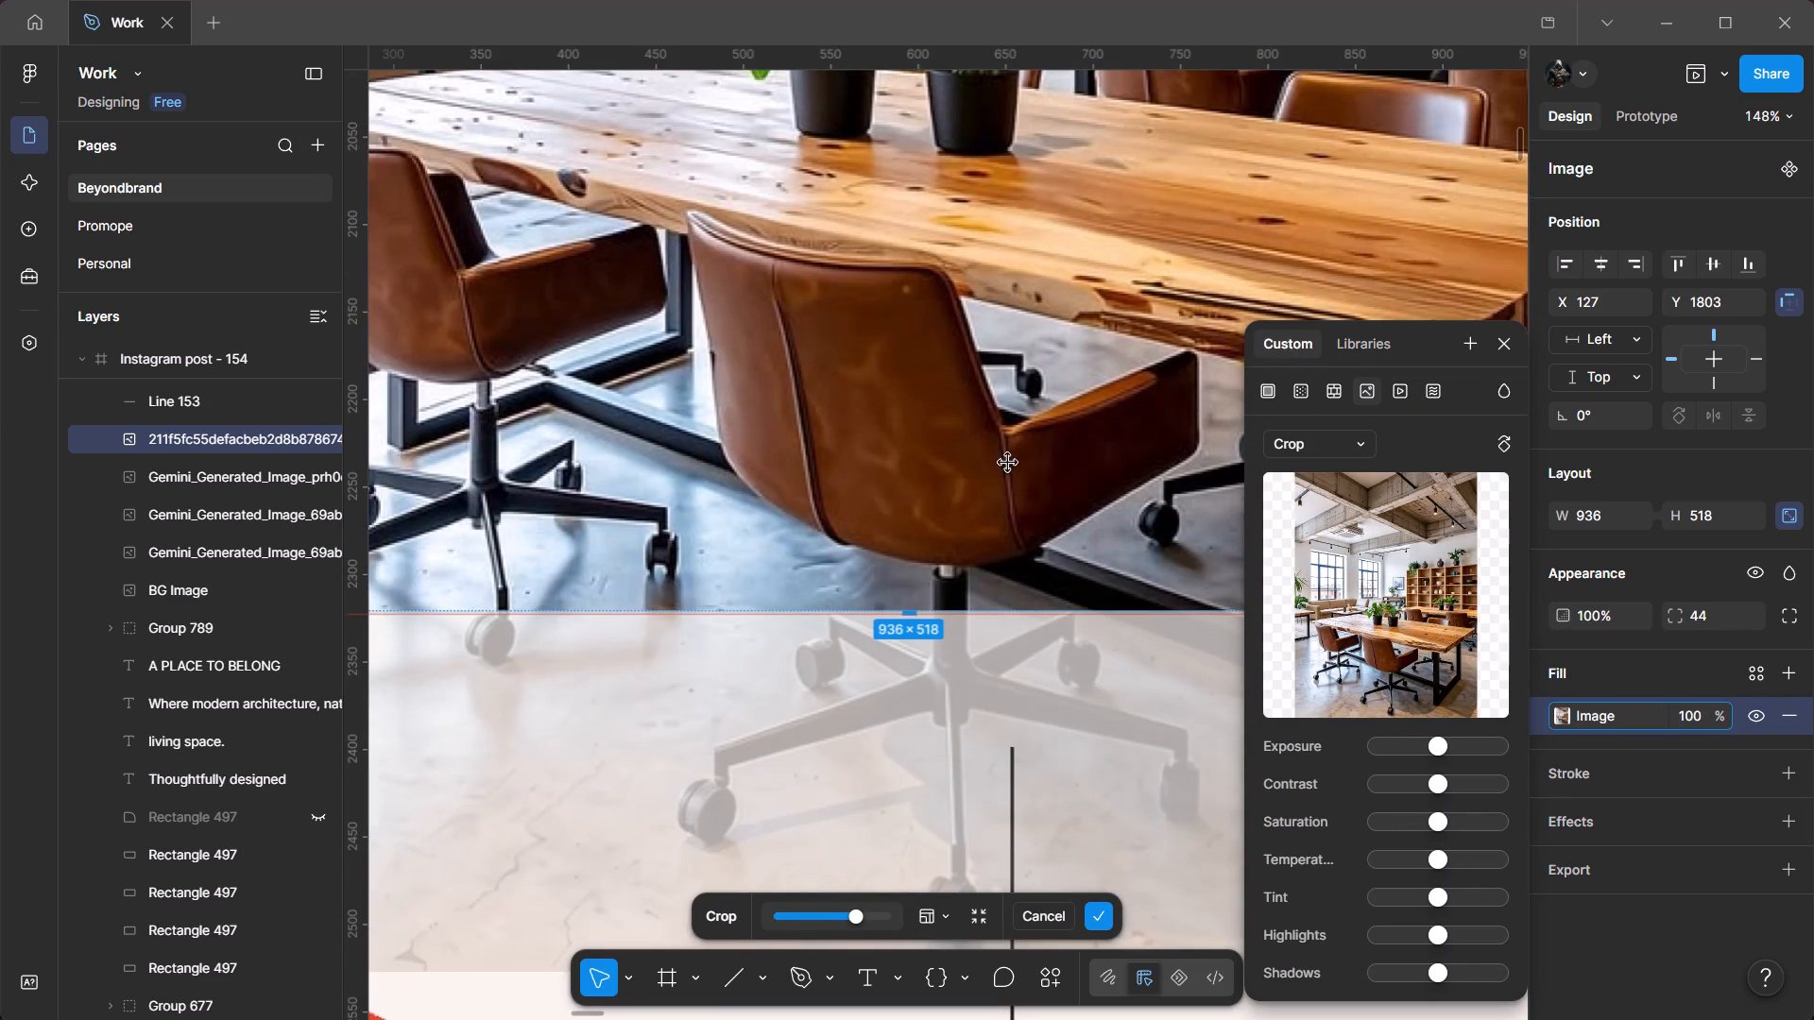
click(906, 615)
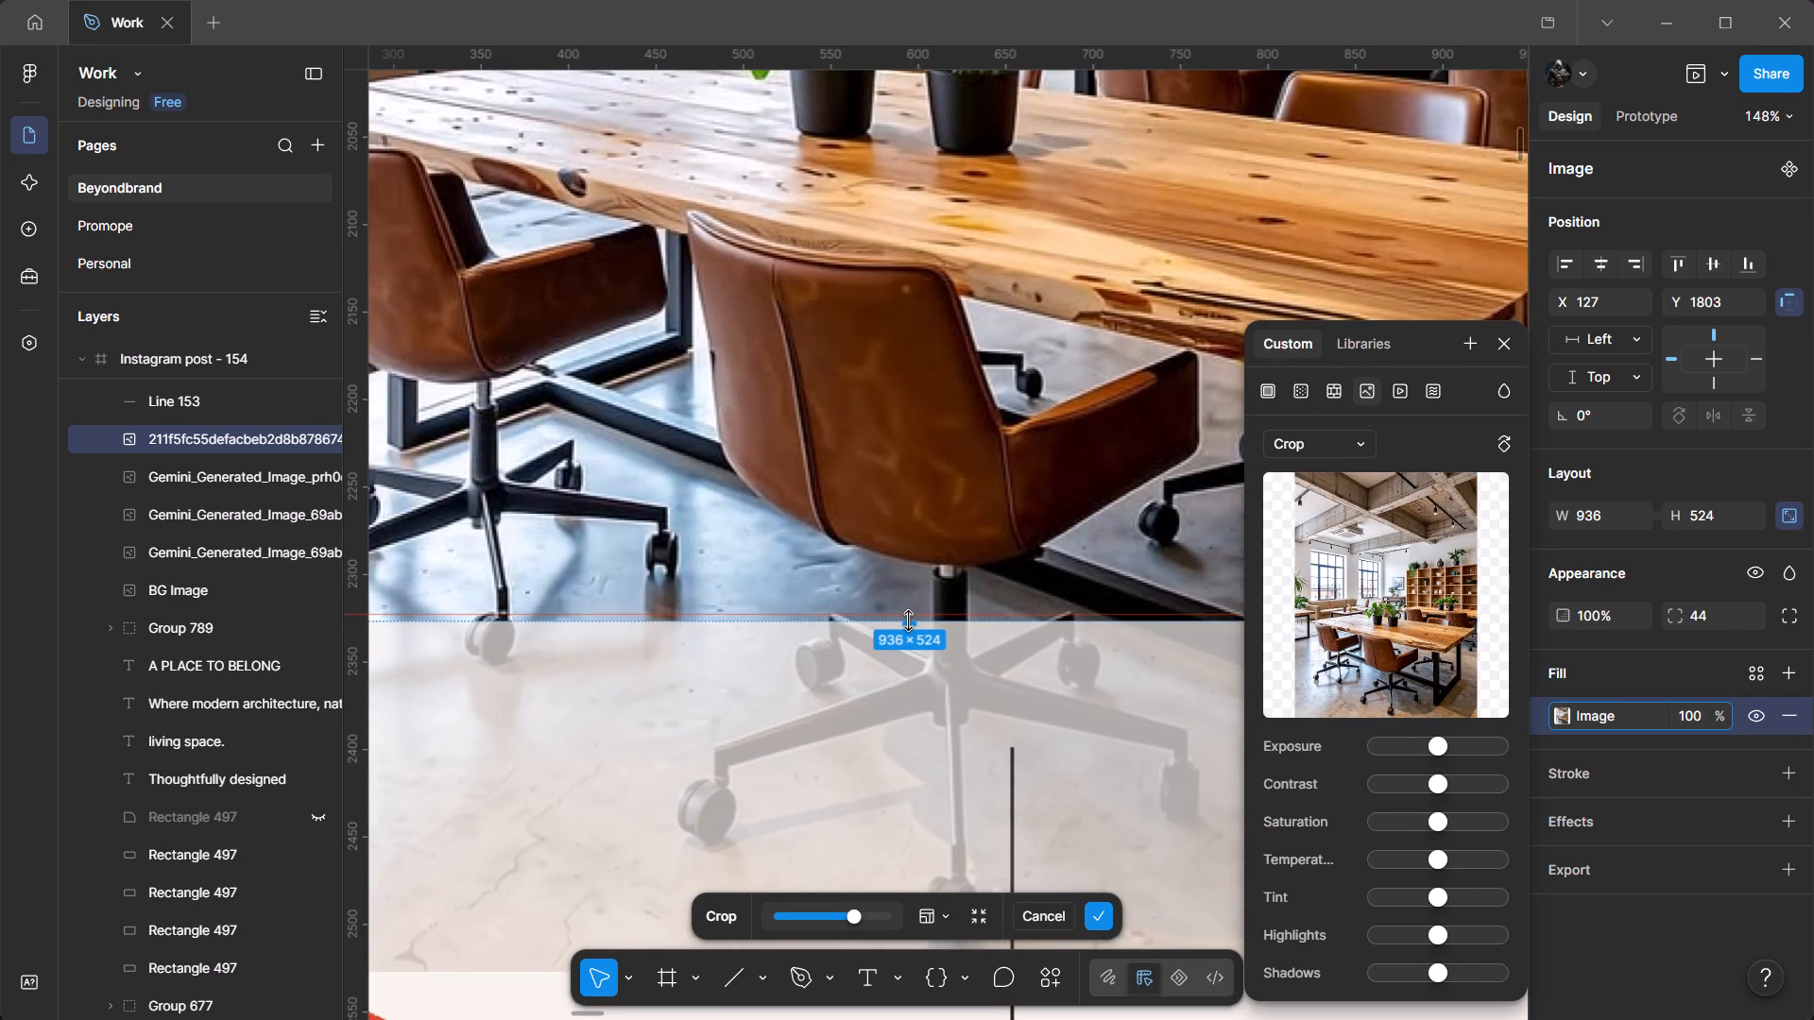
ctrl+scroll(902, 644, down, 14)
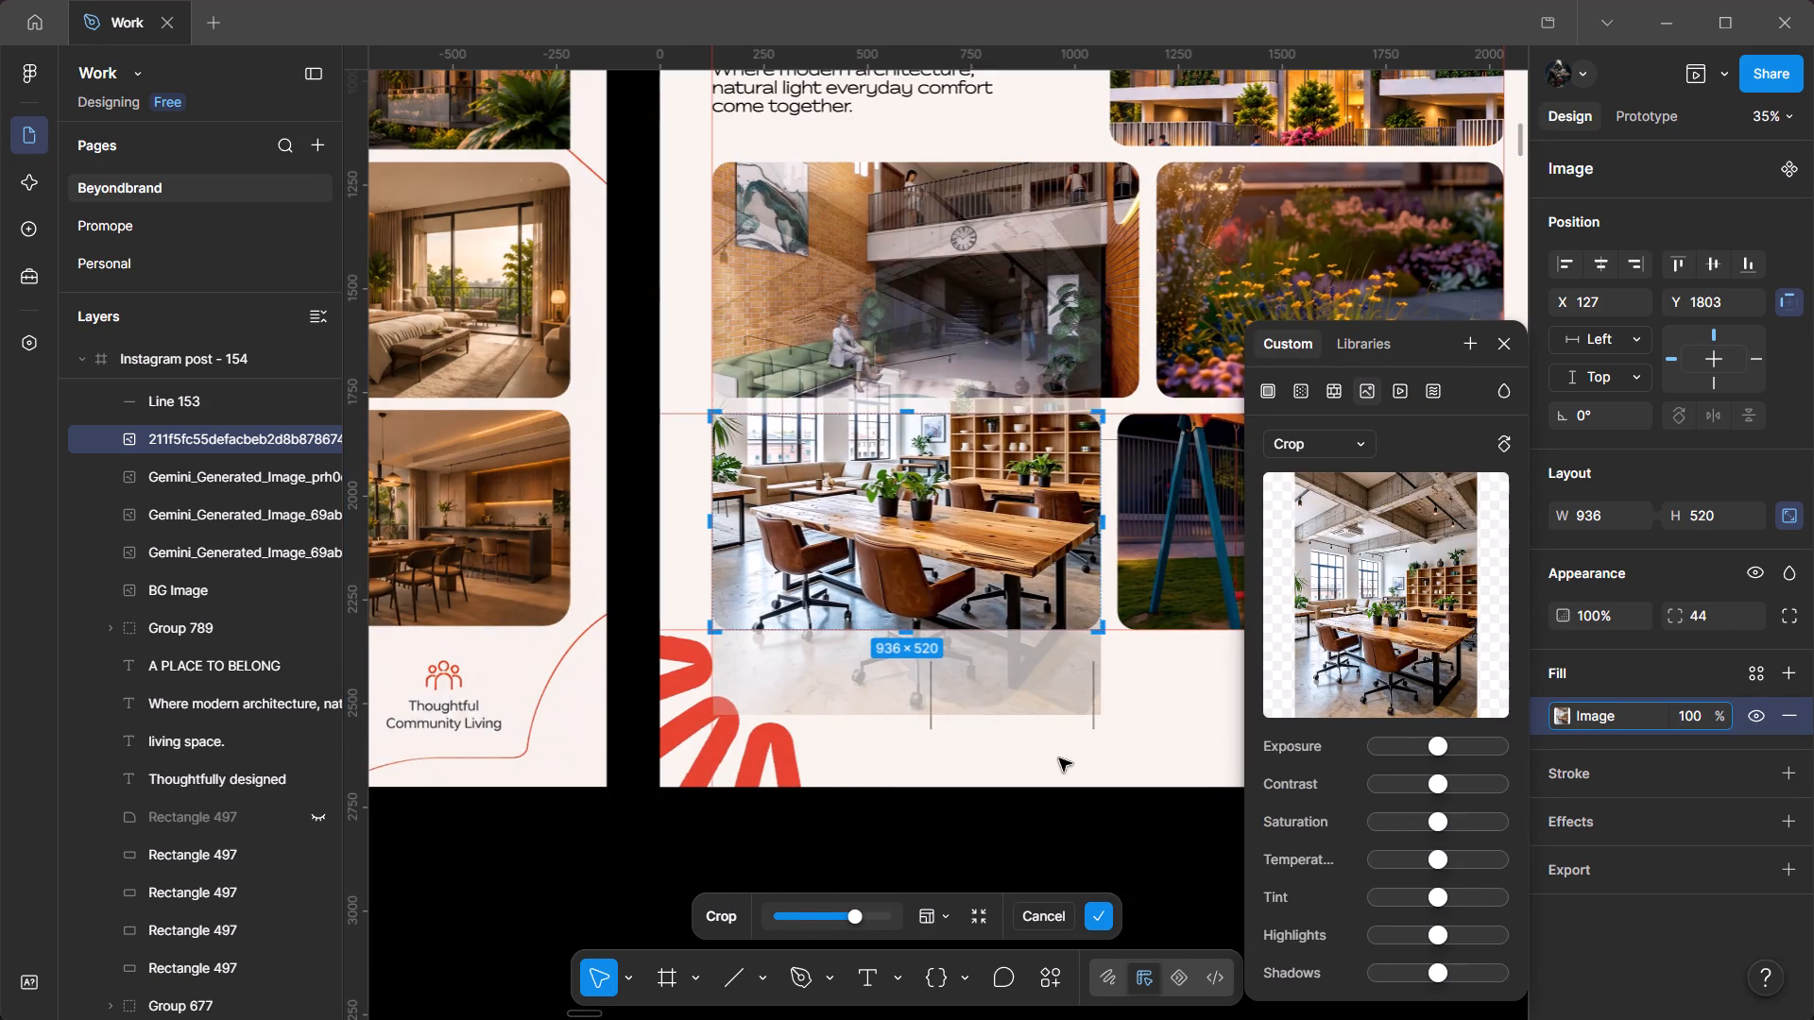
click(1059, 758)
click(1059, 758)
click(1382, 939)
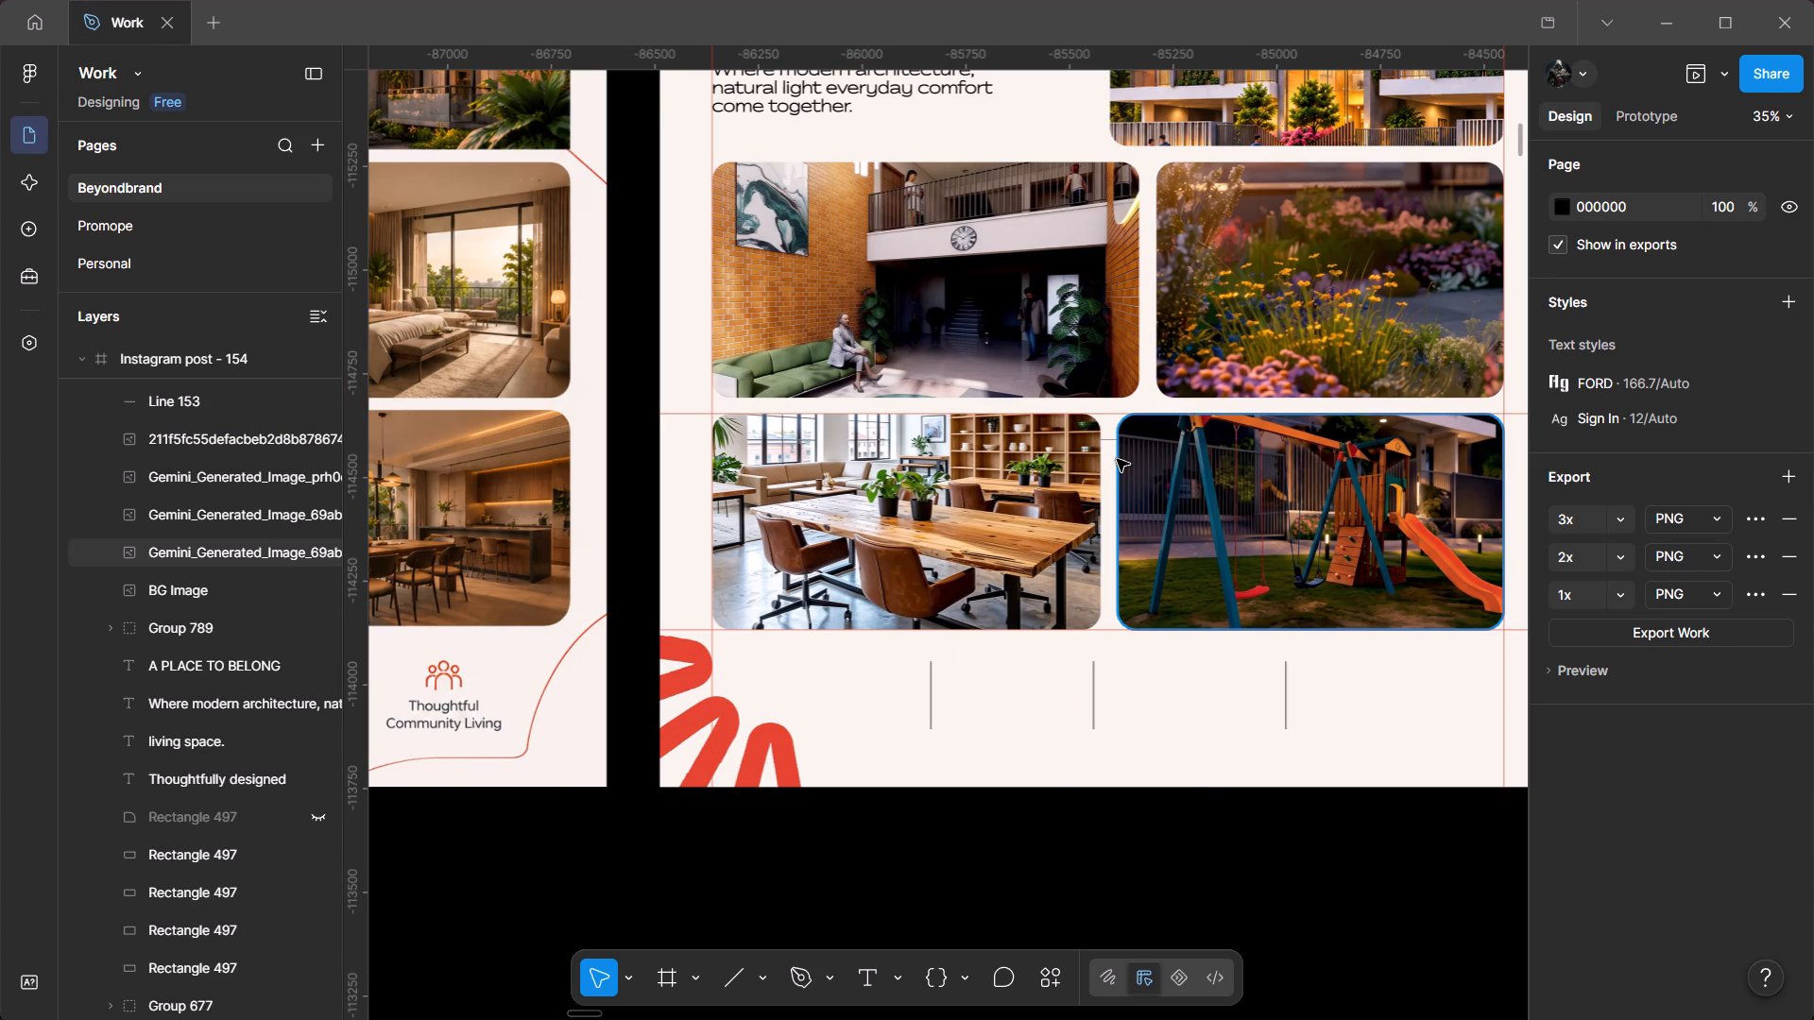
Rotate the spacing line to 90° and place it at X 1287, Y 1762, between the garden and playground images.
ctrl+scroll(1104, 429, up, 6)
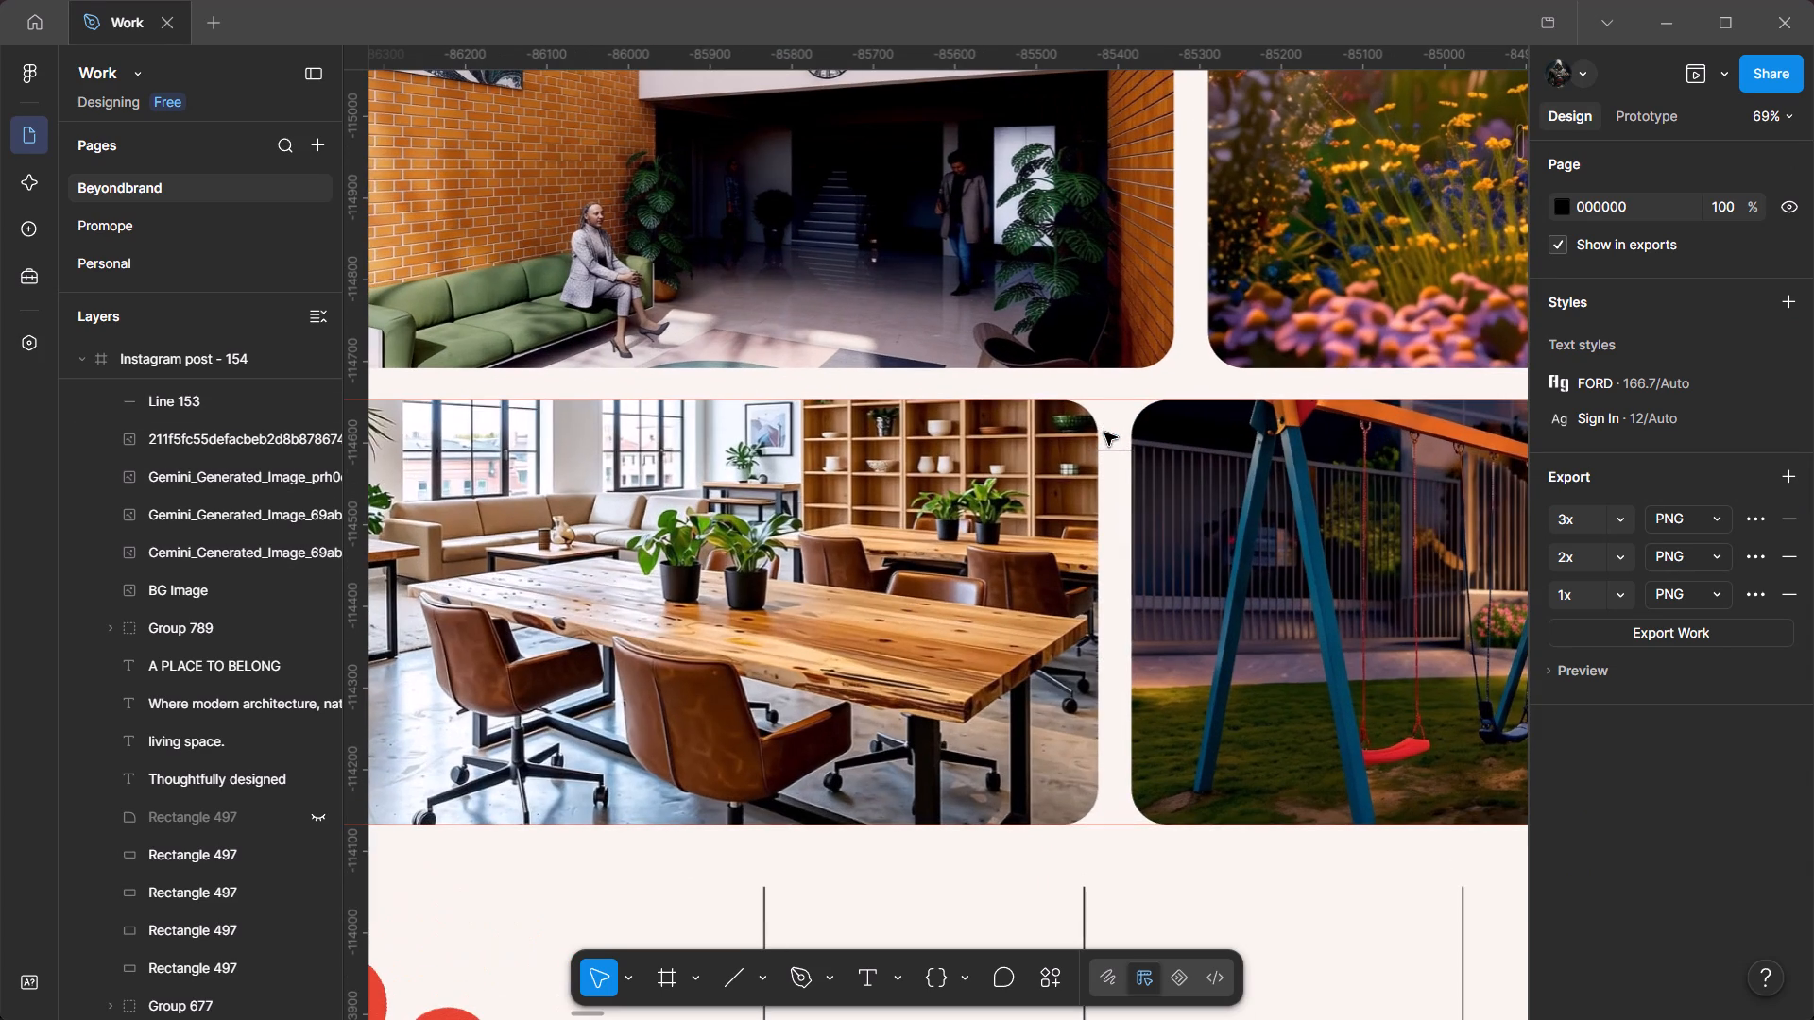
drag(1113, 451, 1149, 383)
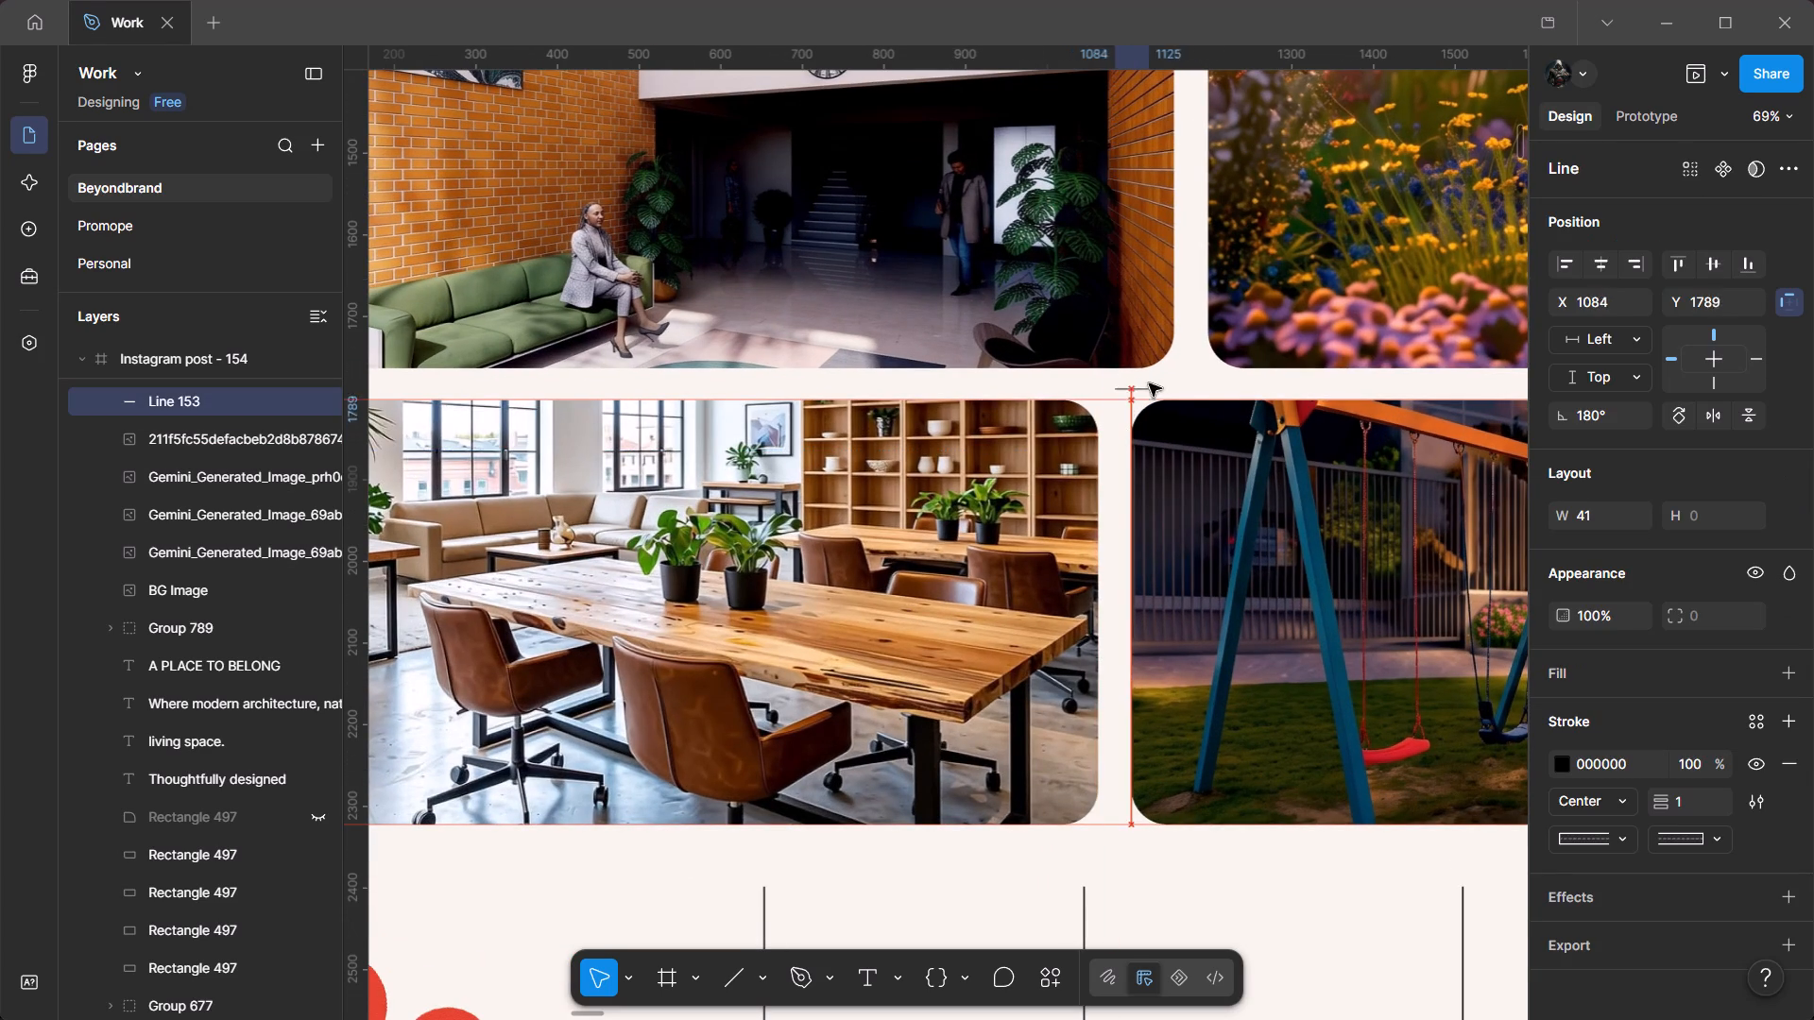
drag(1149, 383, 1186, 382)
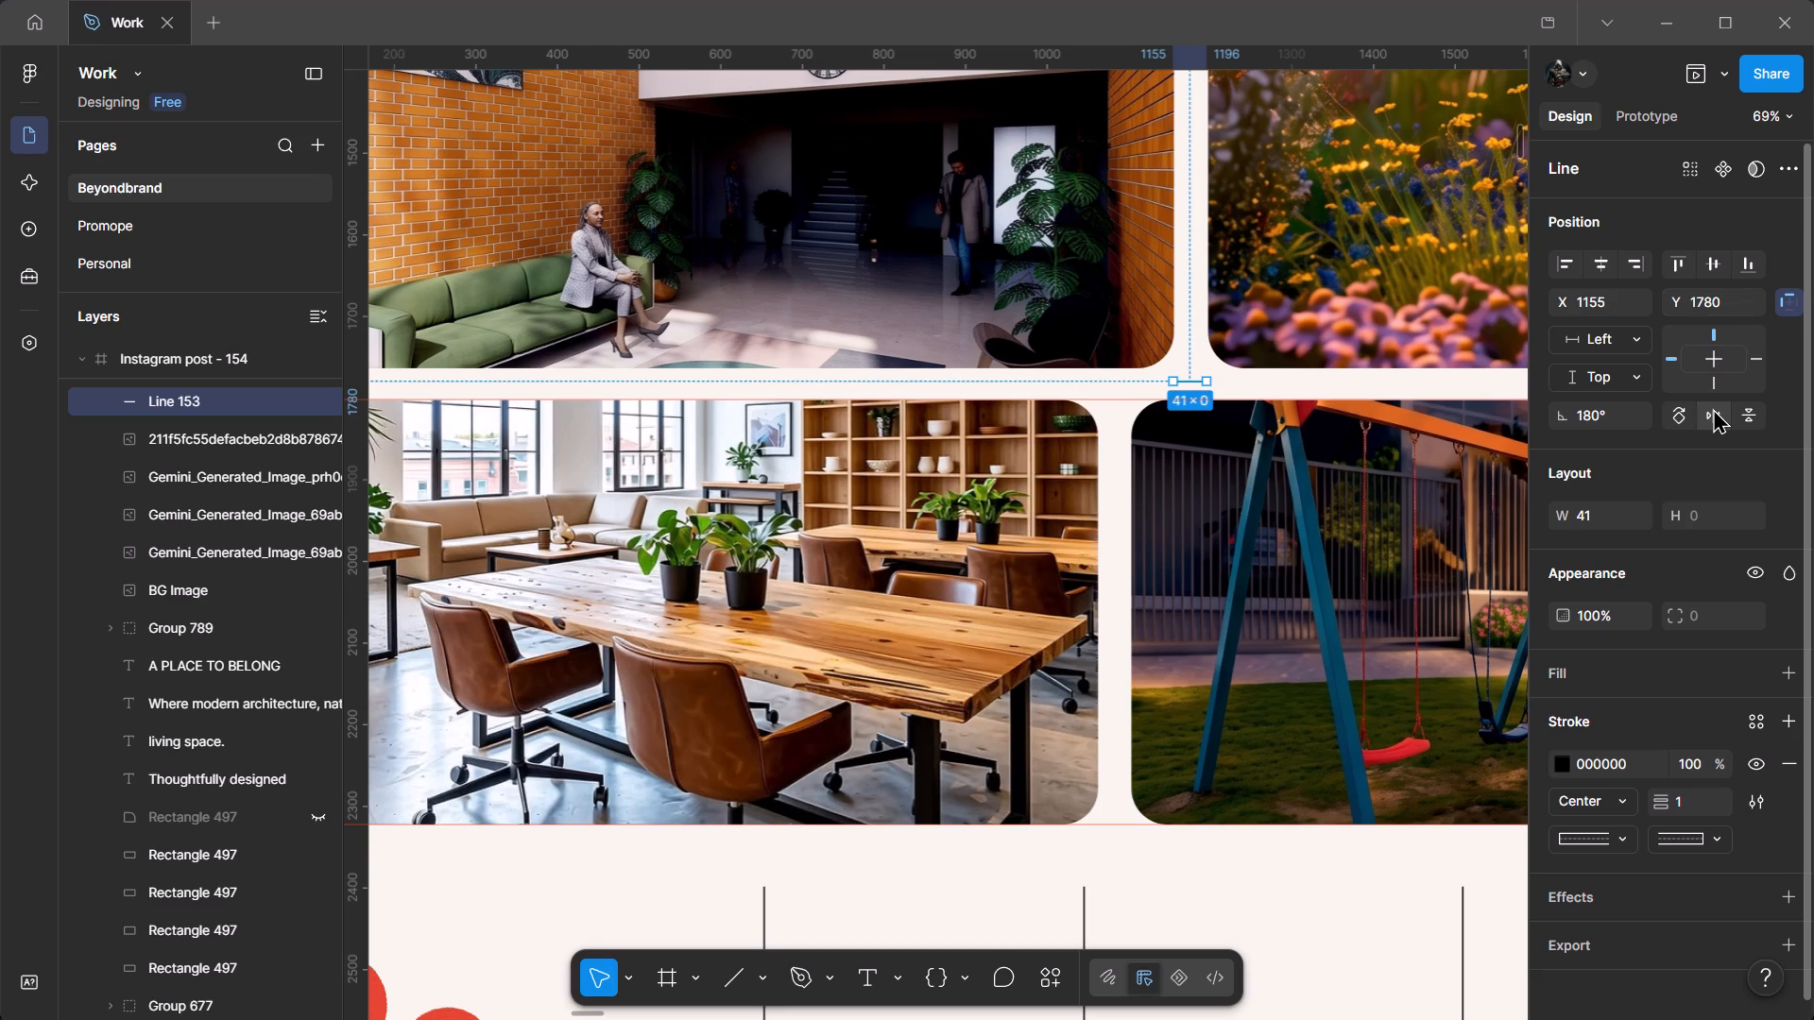
click(1678, 414)
ctrl+scroll(1303, 392, up, 5)
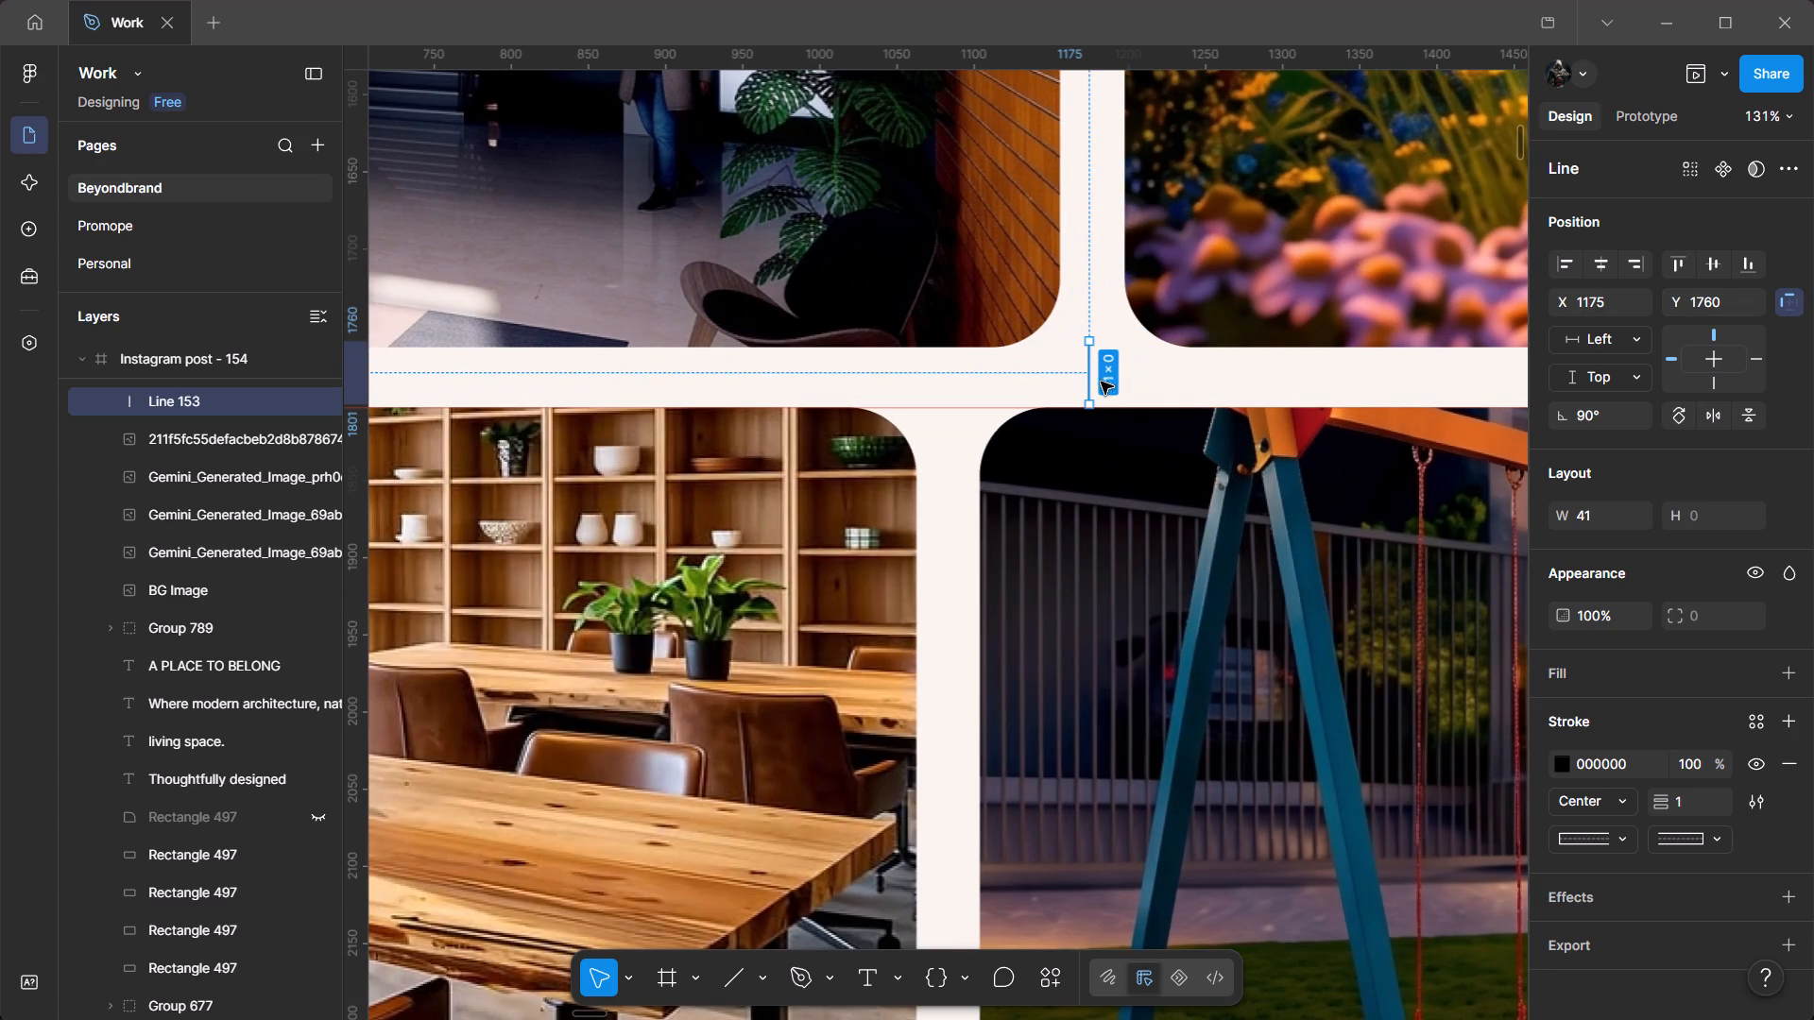
drag(1085, 381, 1258, 385)
ctrl+scroll(1257, 388, up, 6)
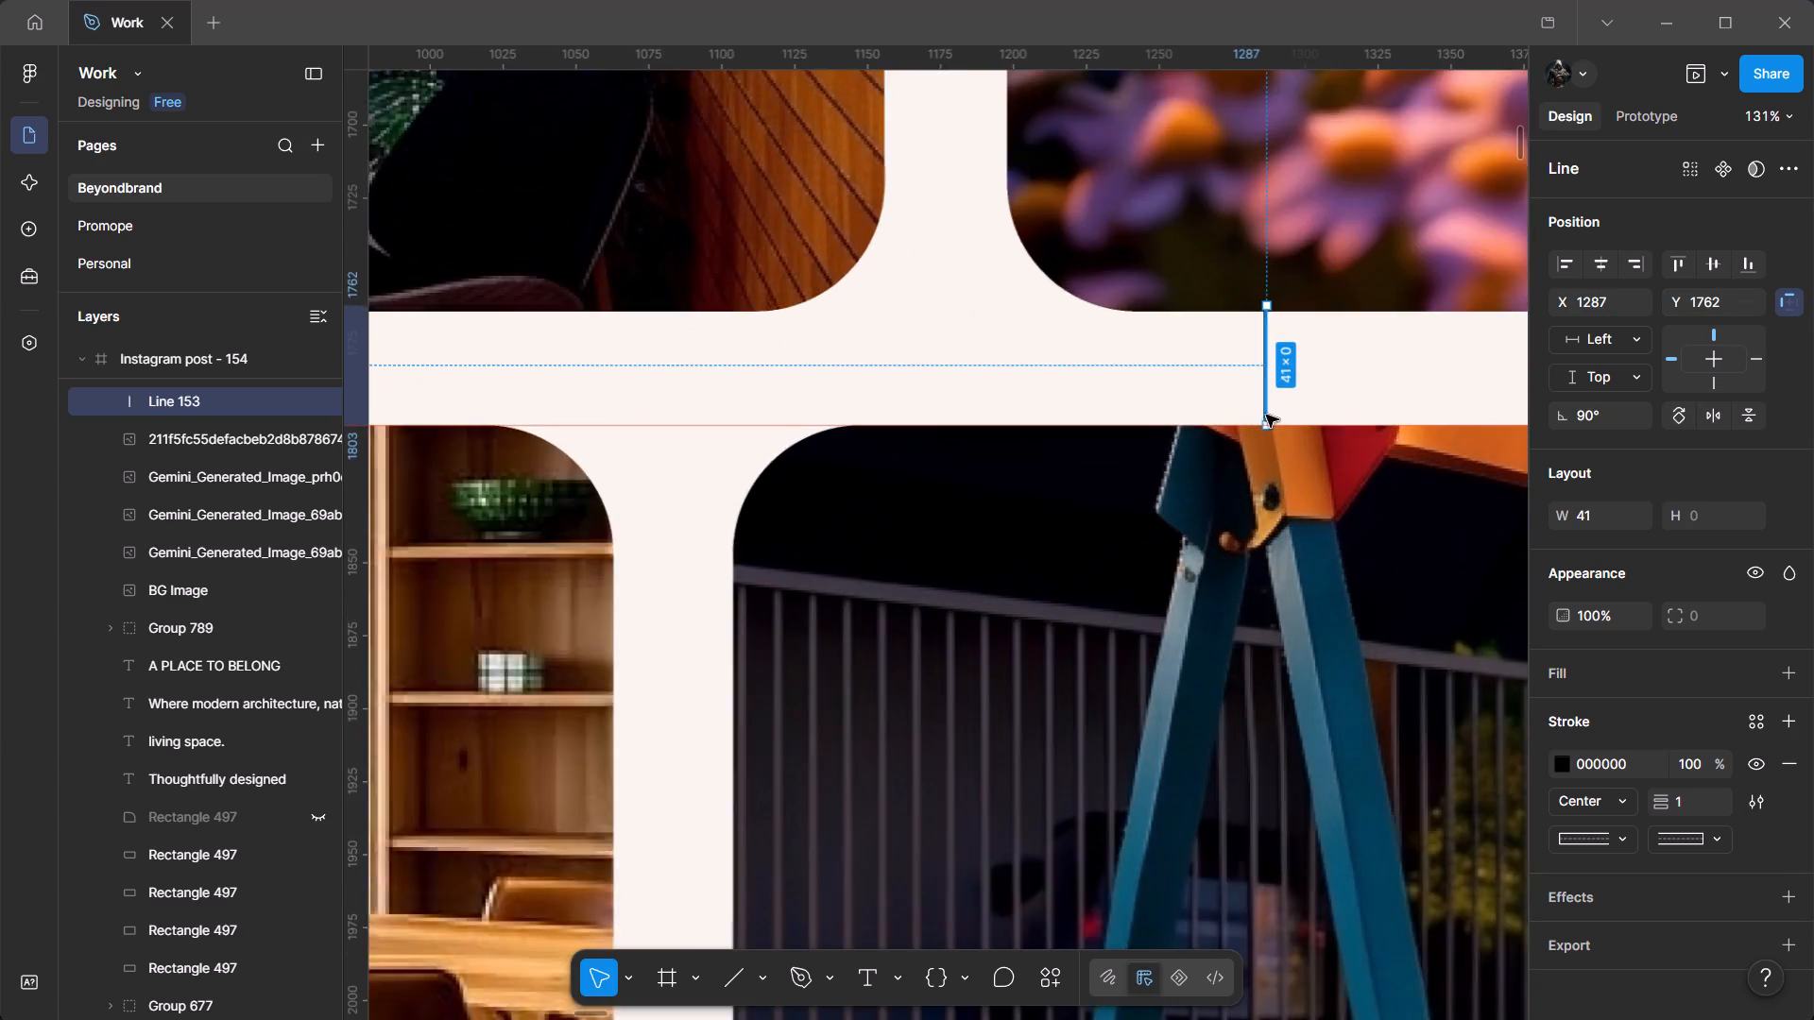
ctrl+scroll(1266, 415, up, 14)
ctrl+scroll(1233, 410, up, 7)
ctrl+scroll(1302, 406, down, 3)
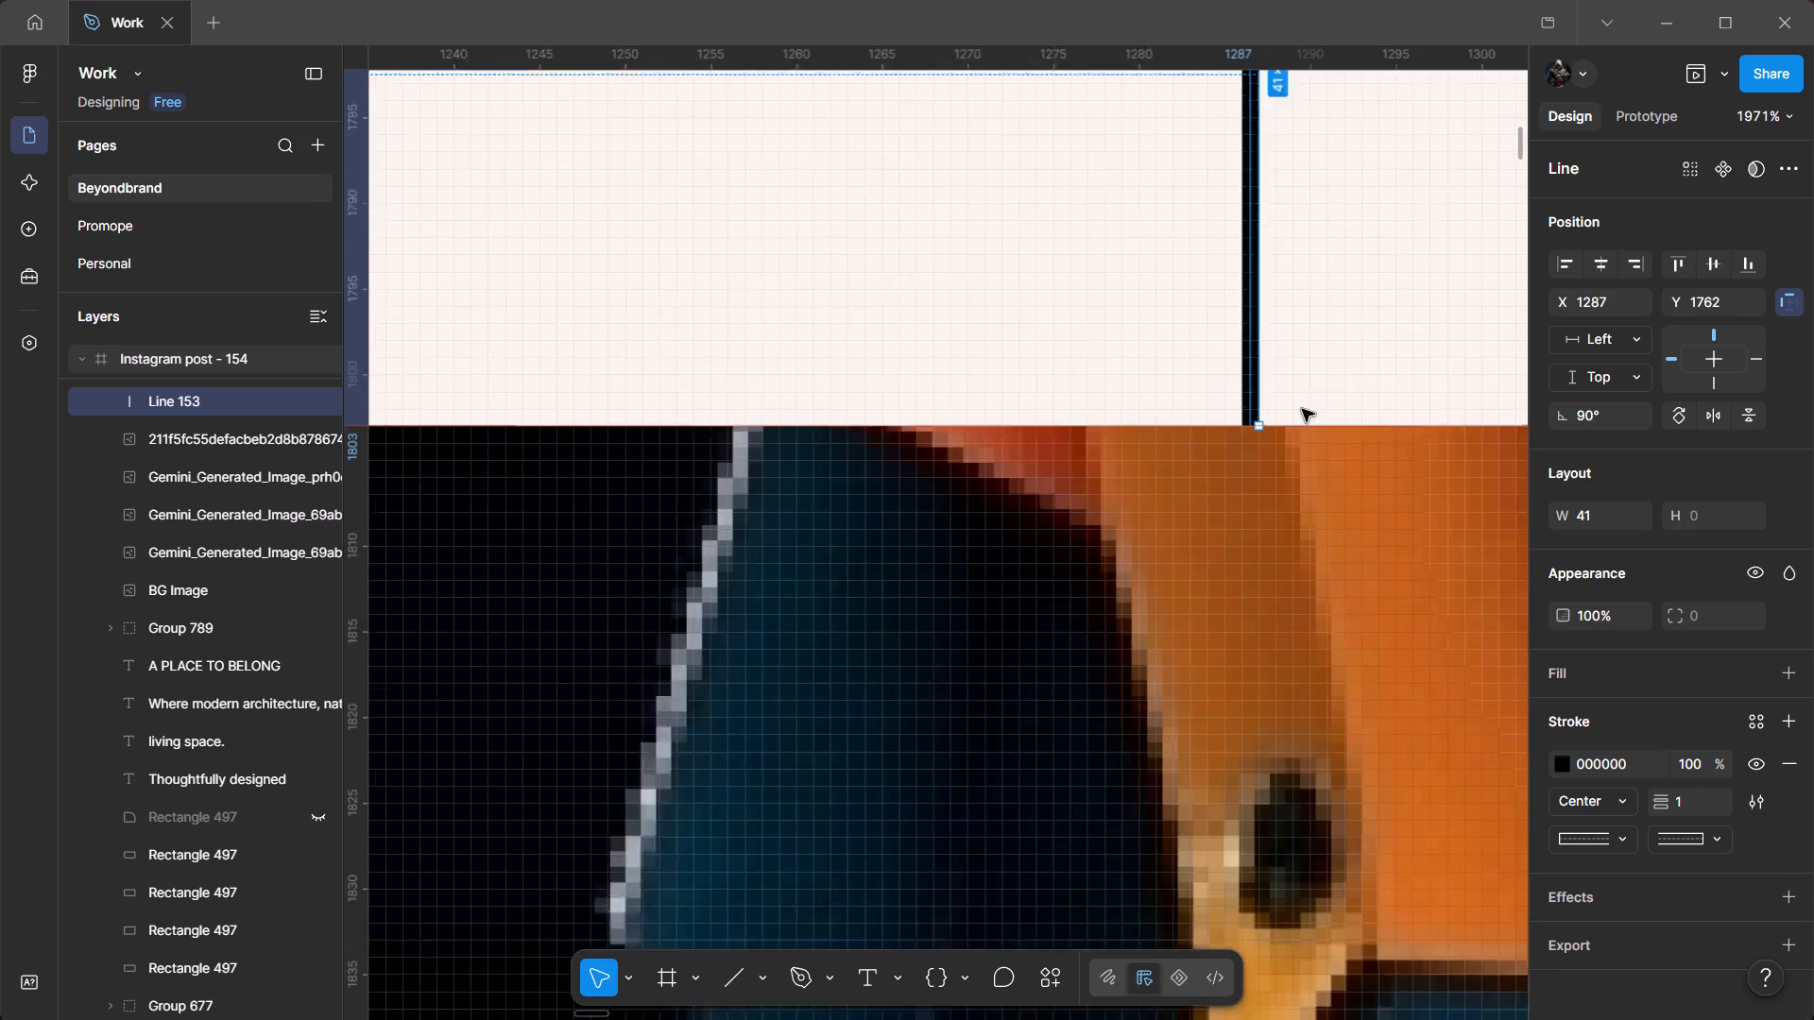
ctrl+scroll(1302, 409, down, 20)
ctrl+scroll(1302, 409, down, 6)
ctrl+scroll(1383, 399, down, 14)
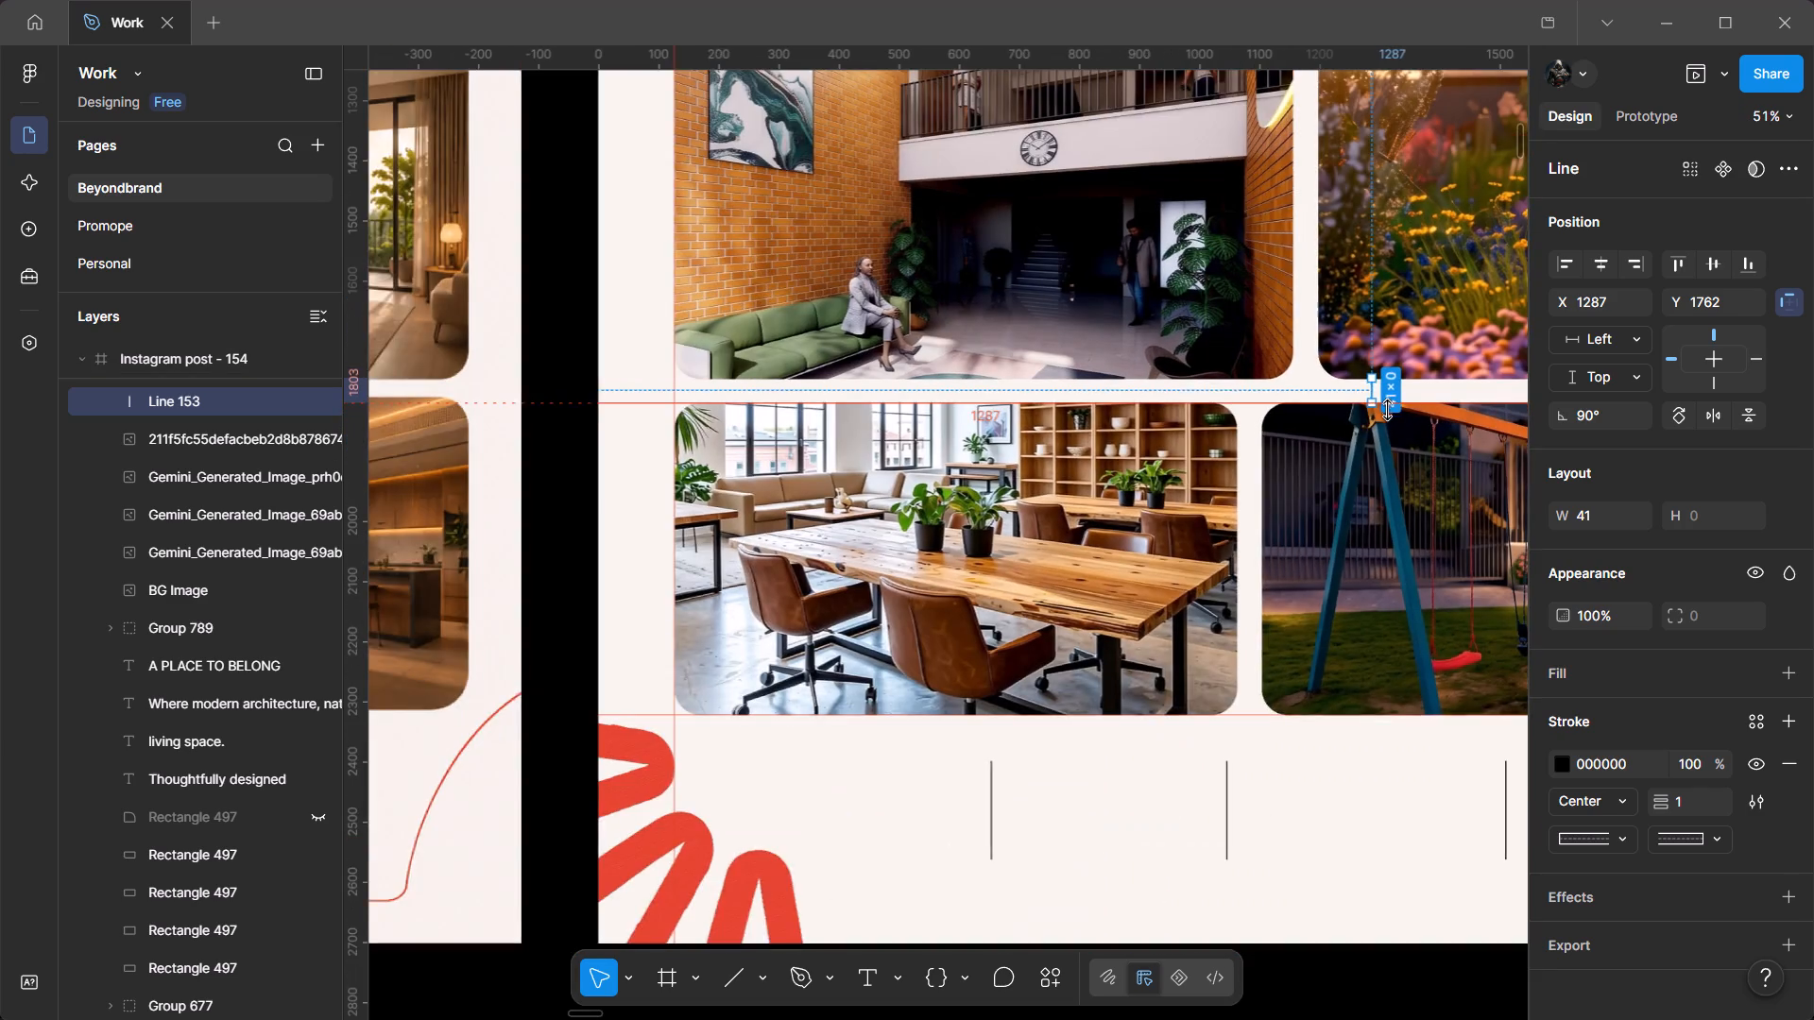
Move the vertical spacing line to X 1511, Y 1155, between the building and garden images, ending at the garden image's top edge.
ctrl+drag(1387, 412, 1204, 670)
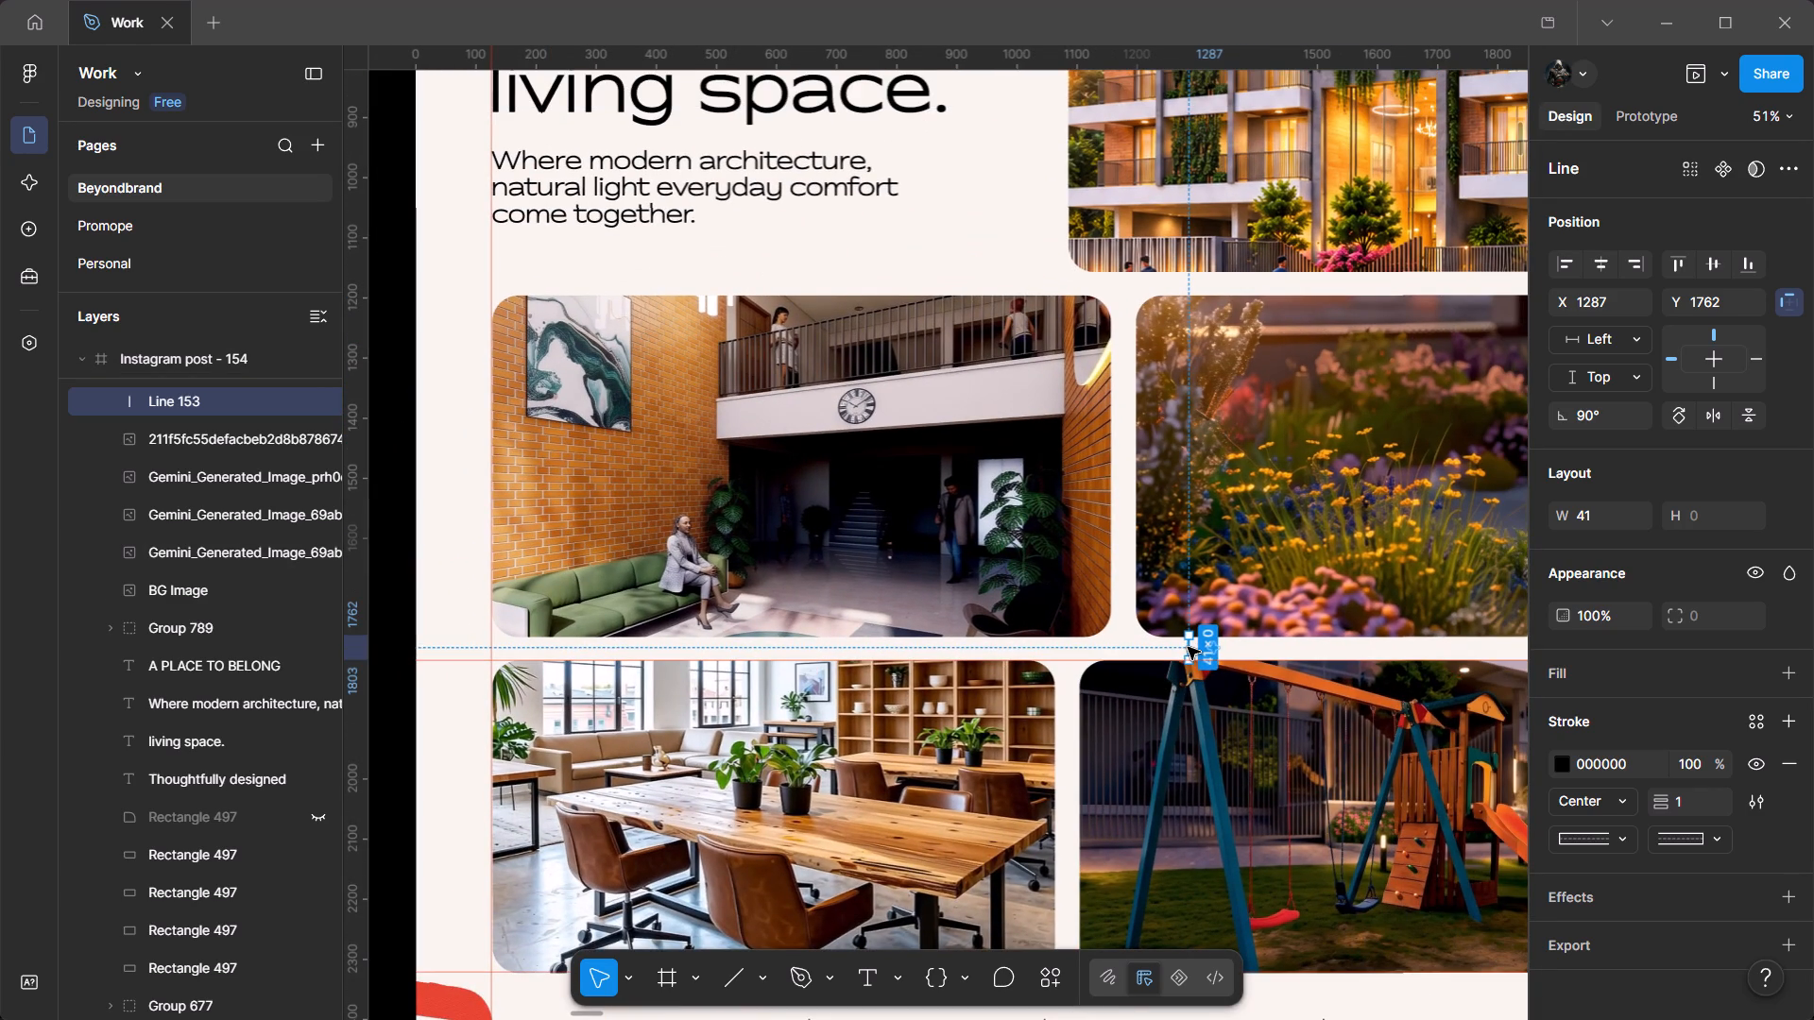
drag(1188, 647, 1326, 280)
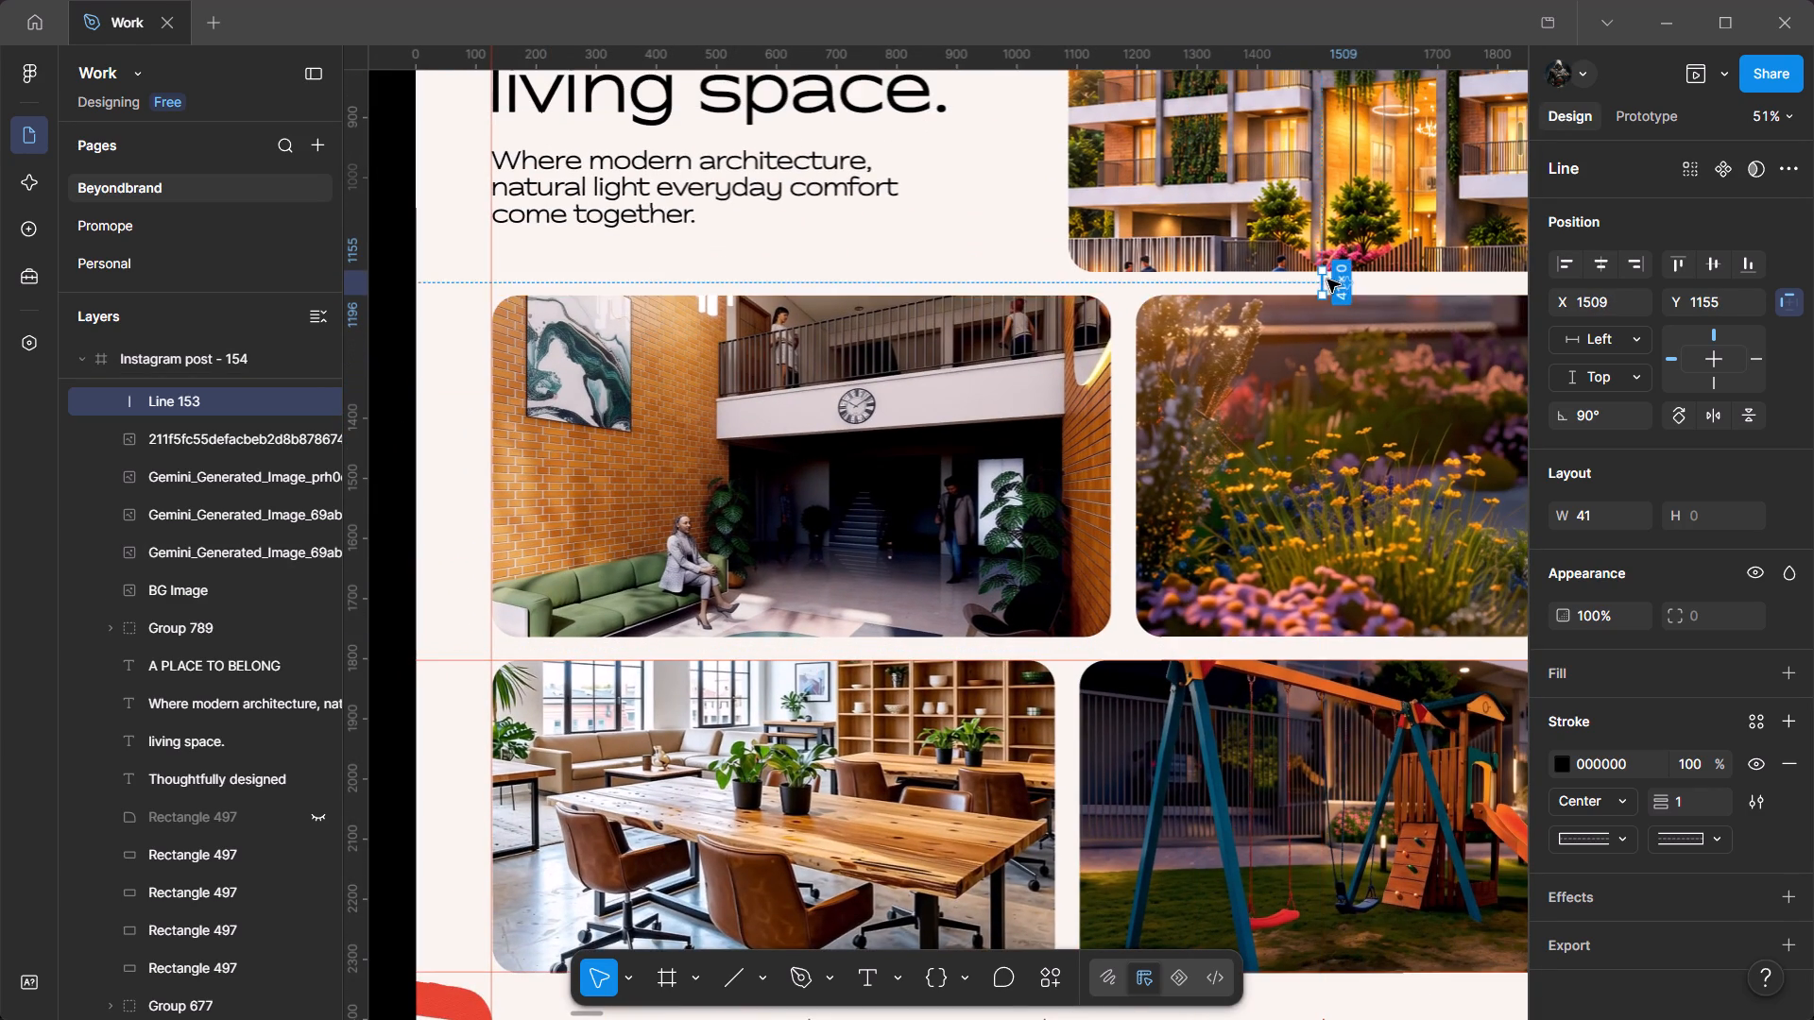
ctrl+scroll(1328, 280, up, 20)
drag(1268, 329, 1268, 330)
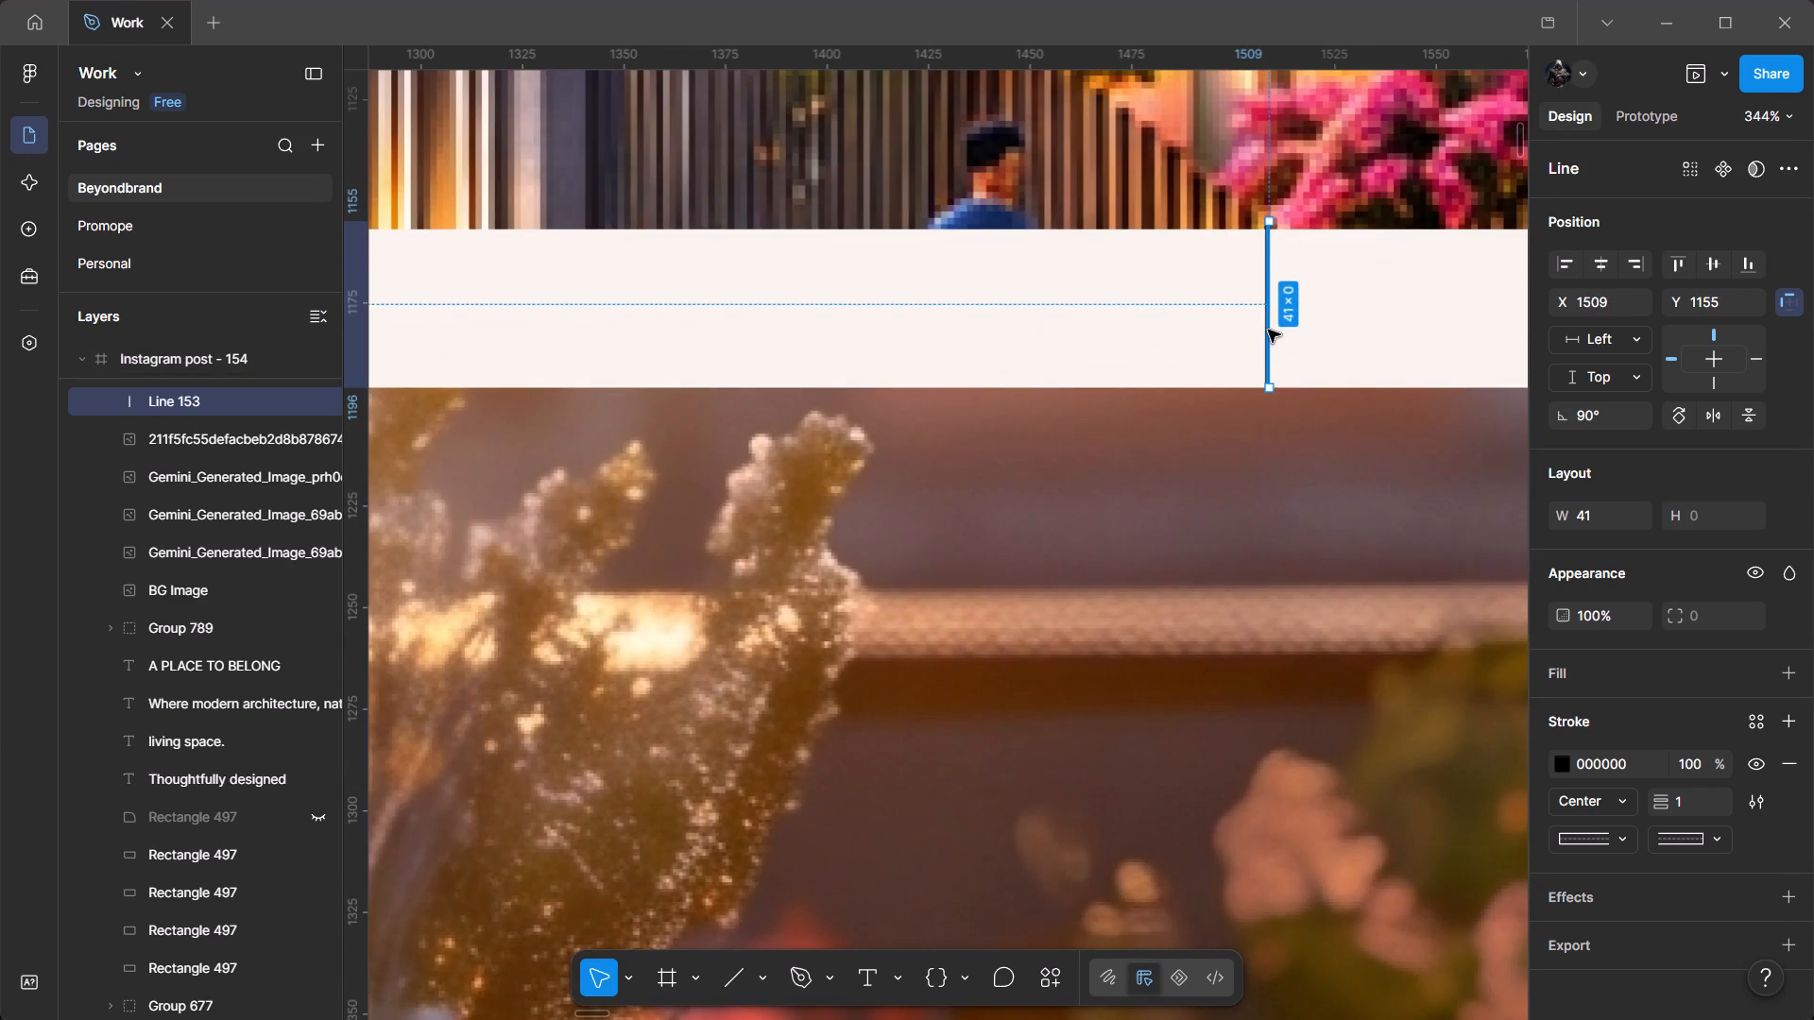
drag(1268, 330, 1277, 325)
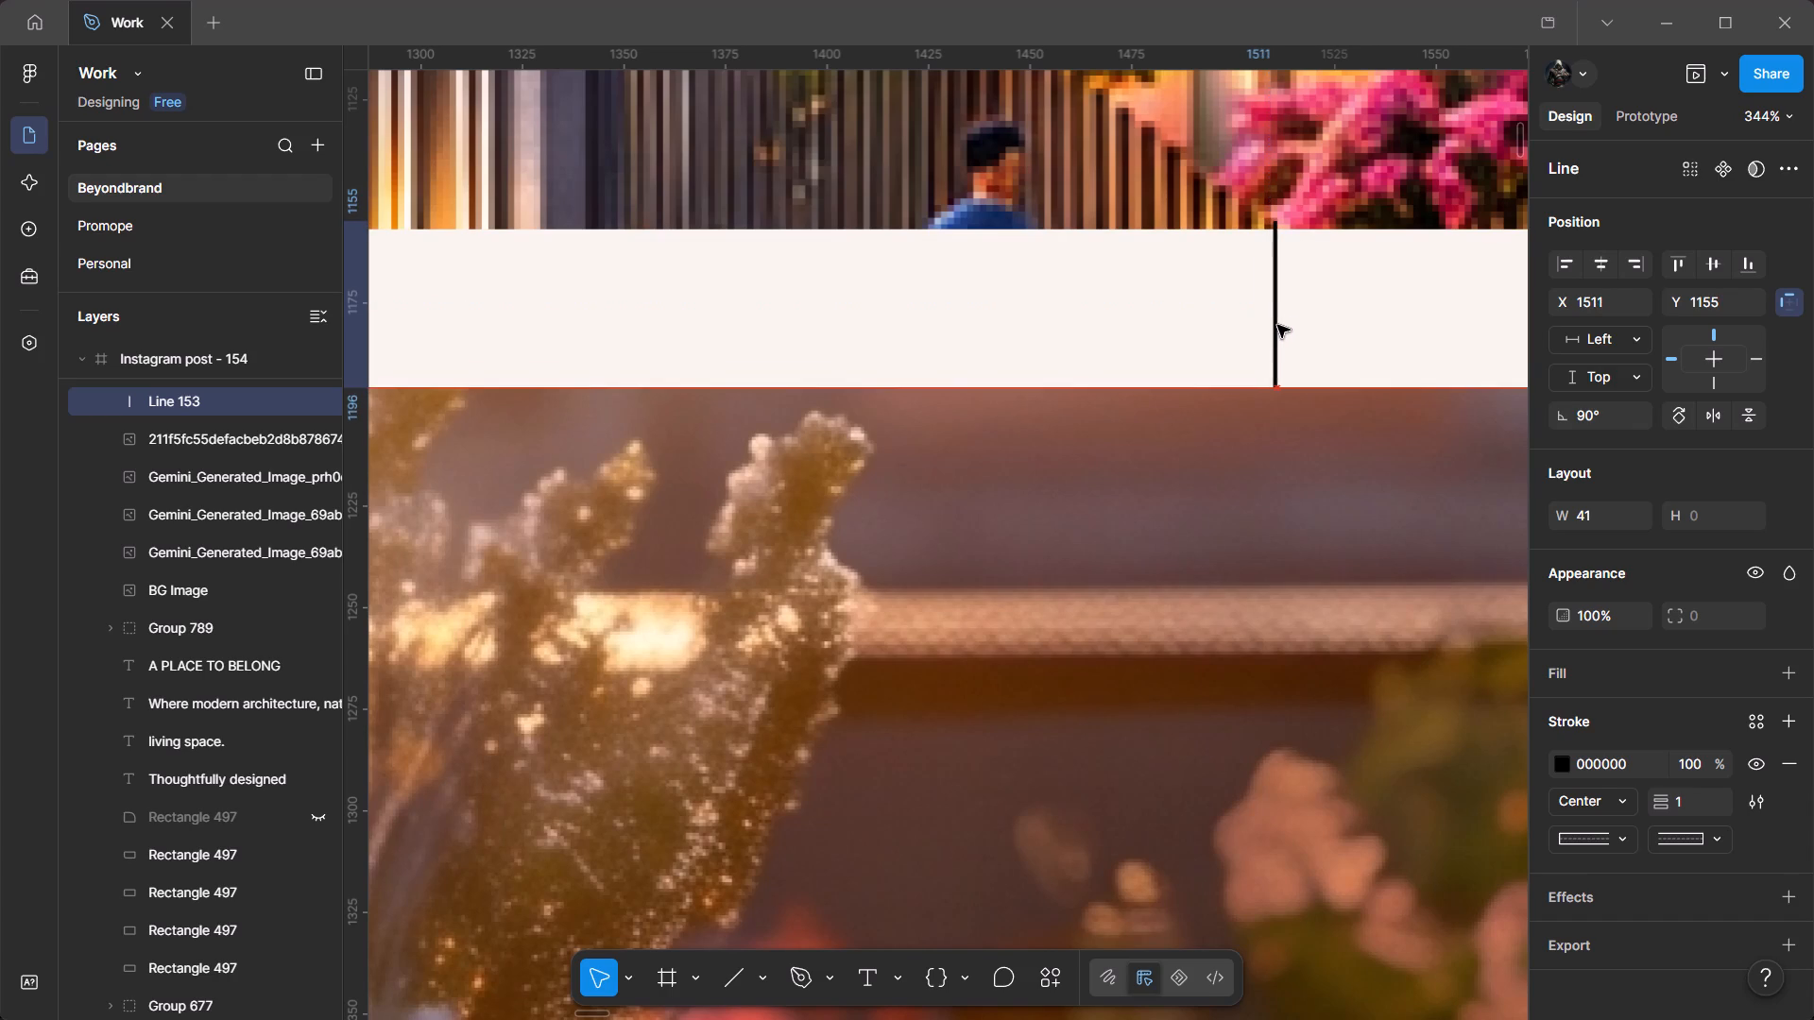
drag(1277, 325, 1276, 325)
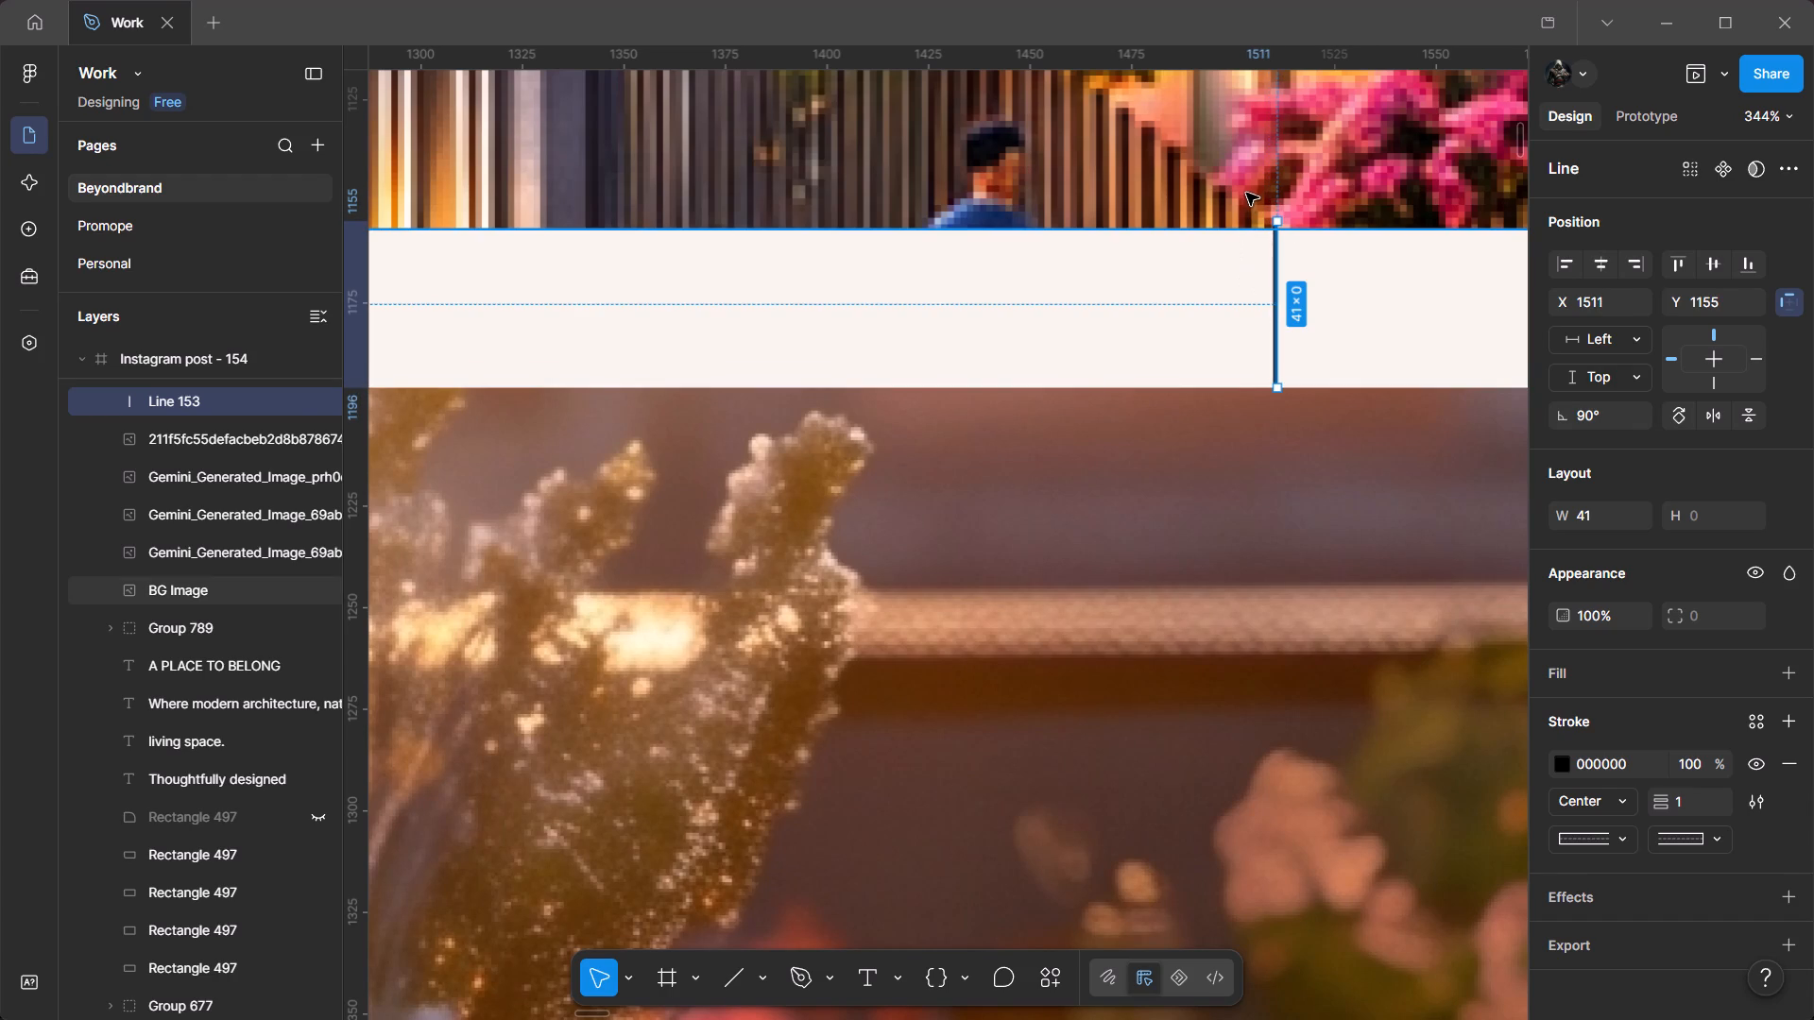
Nudge the BG Image building picture up to Y 314 so its bottom edge meets the spacing line's upper end.
click(1247, 191)
key(Up)
key(Up)
key(Up)
key(Up)
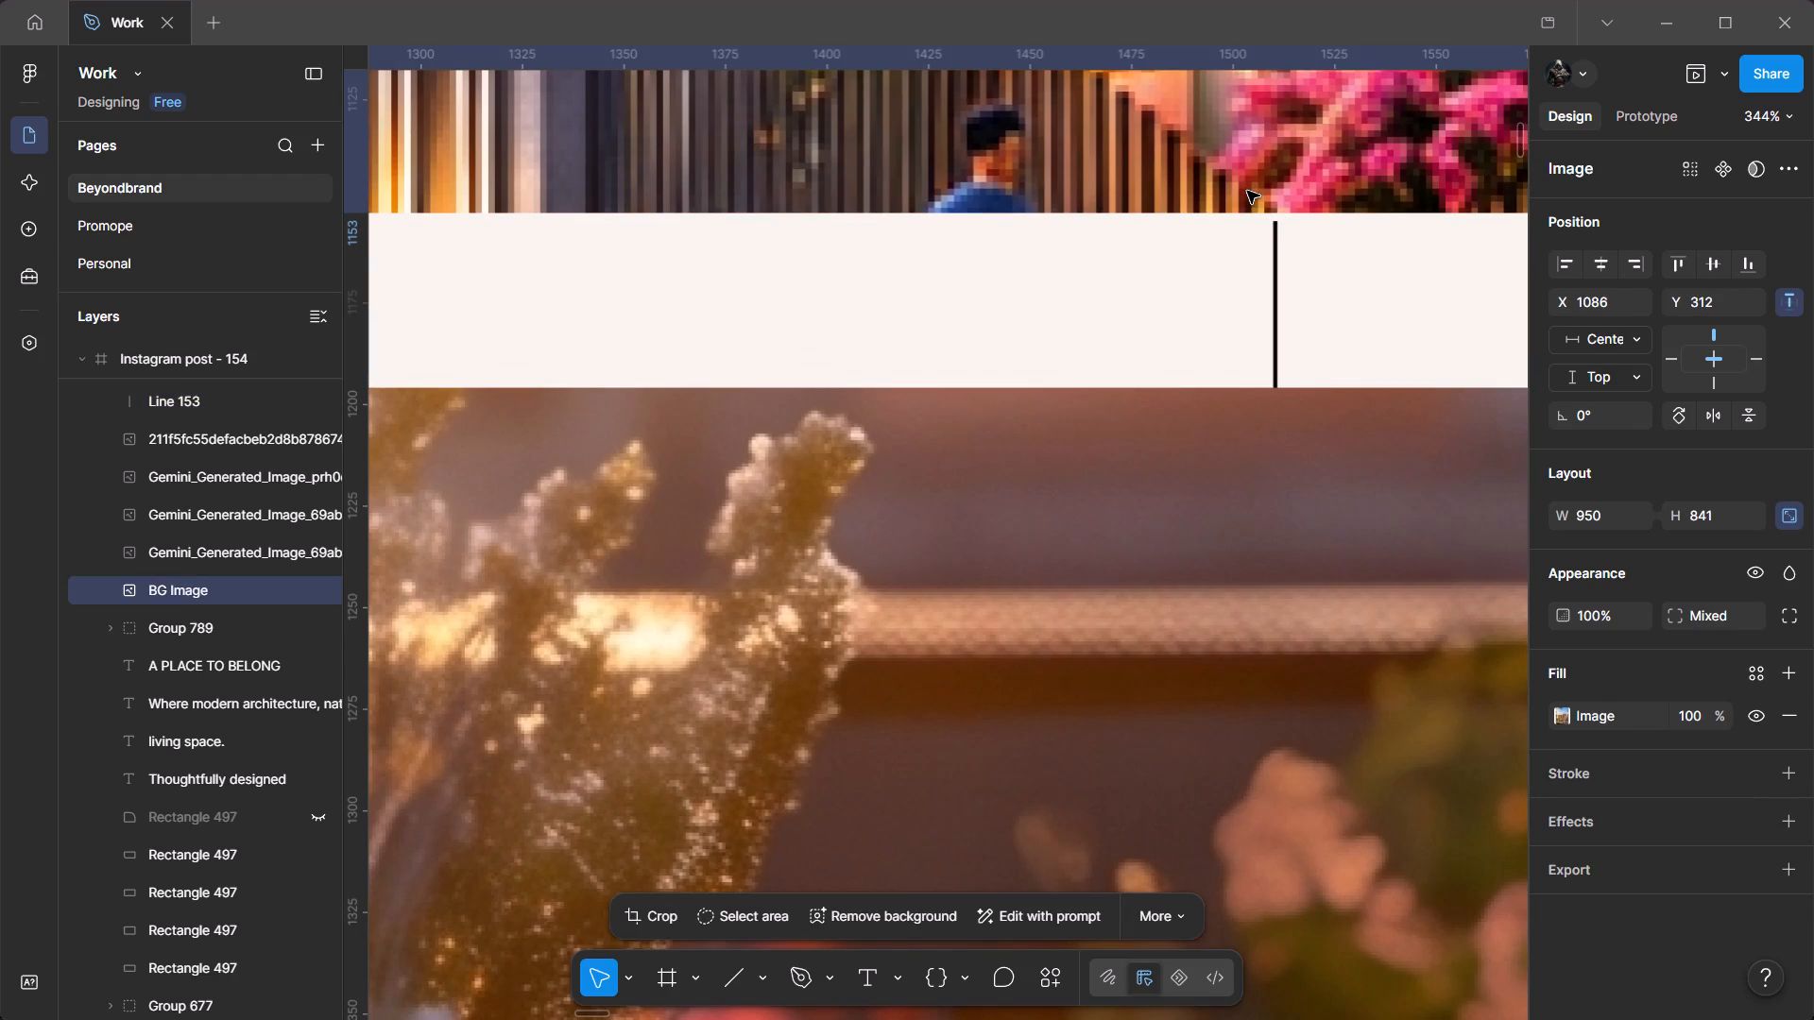
key(Down)
key(Down)
ctrl+scroll(1233, 77, down, 3)
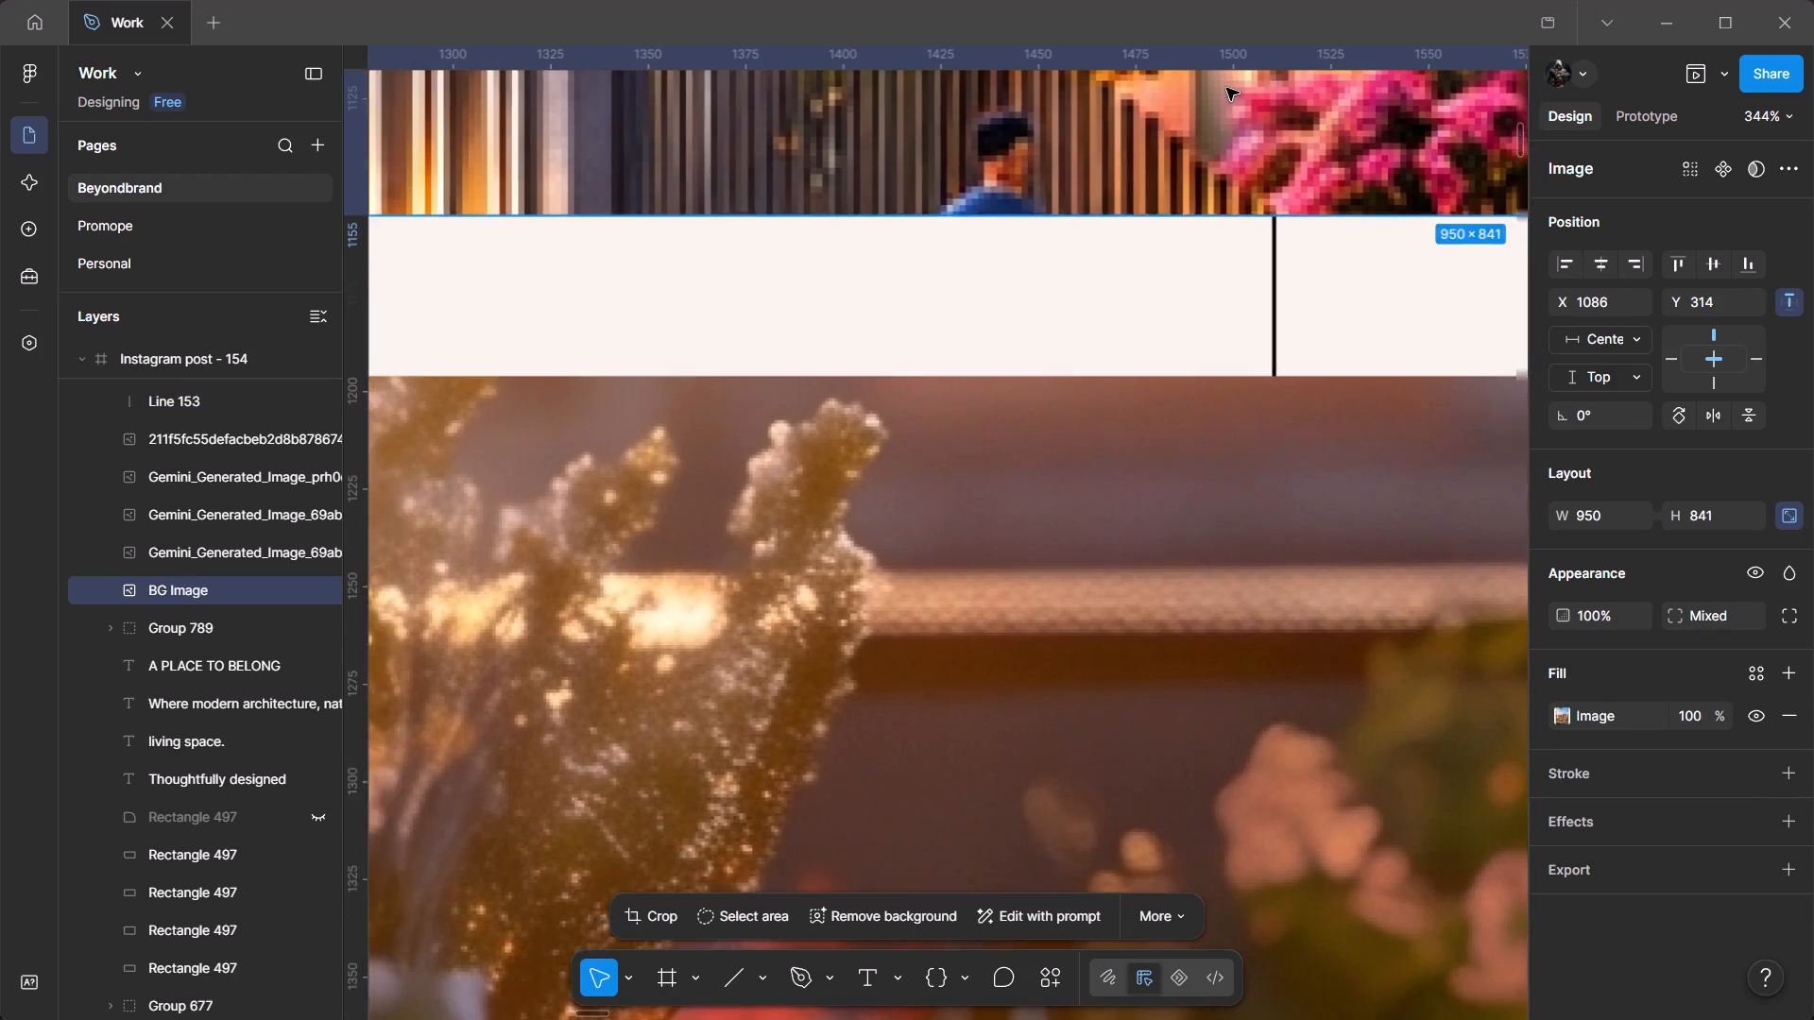
ctrl+scroll(1226, 88, down, 11)
ctrl+scroll(1215, 215, down, 17)
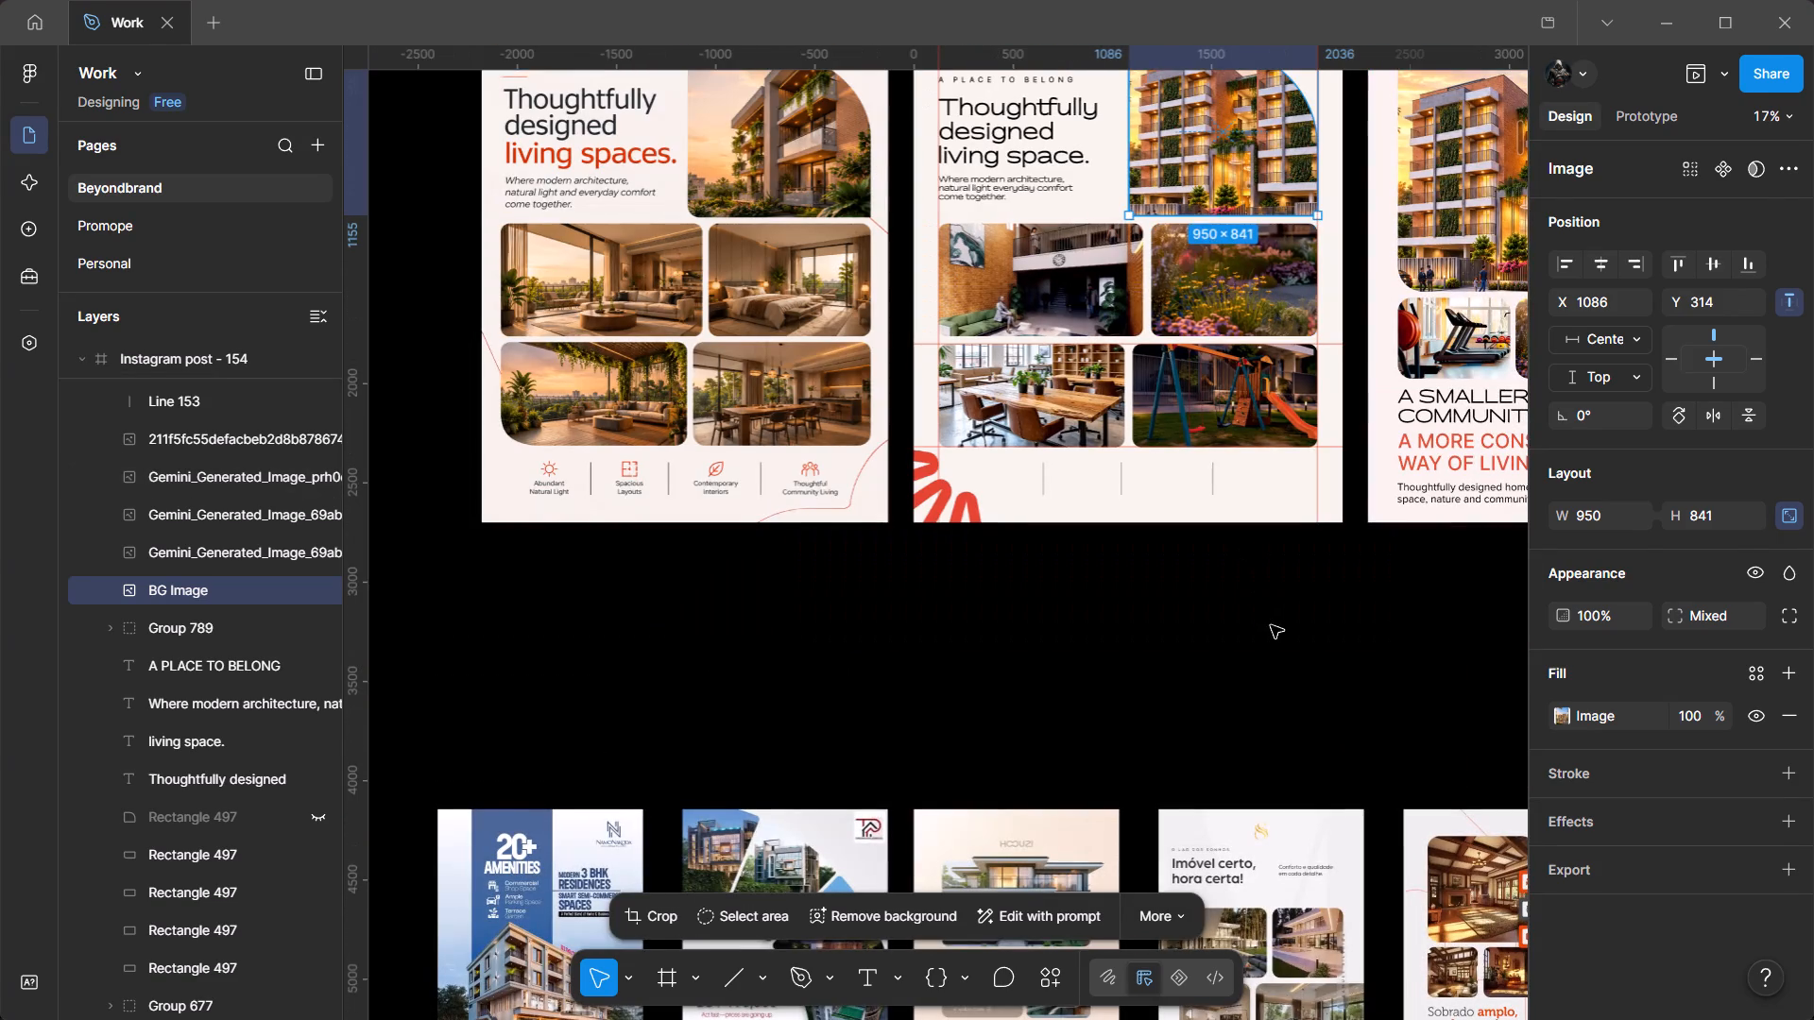
click(1271, 628)
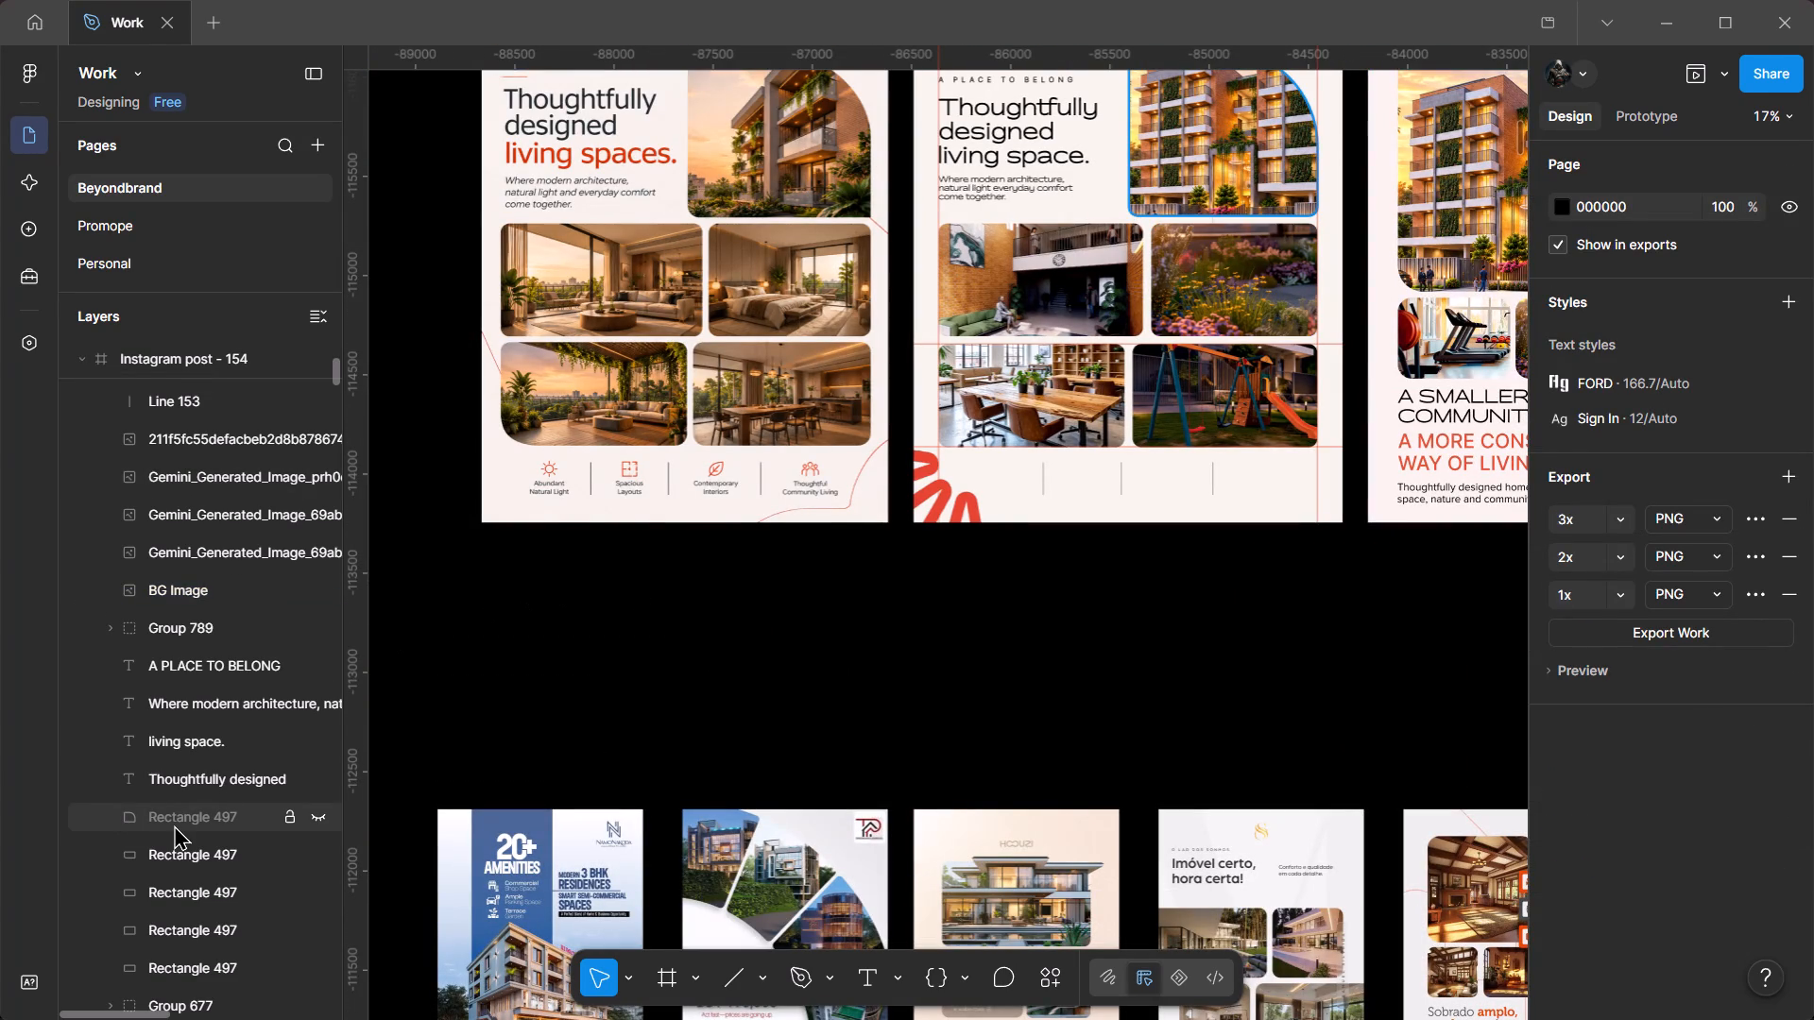
Hide the four visible Rectangle 497 placeholder layers in Instagram post - 154.
scroll(218, 852, down, 2)
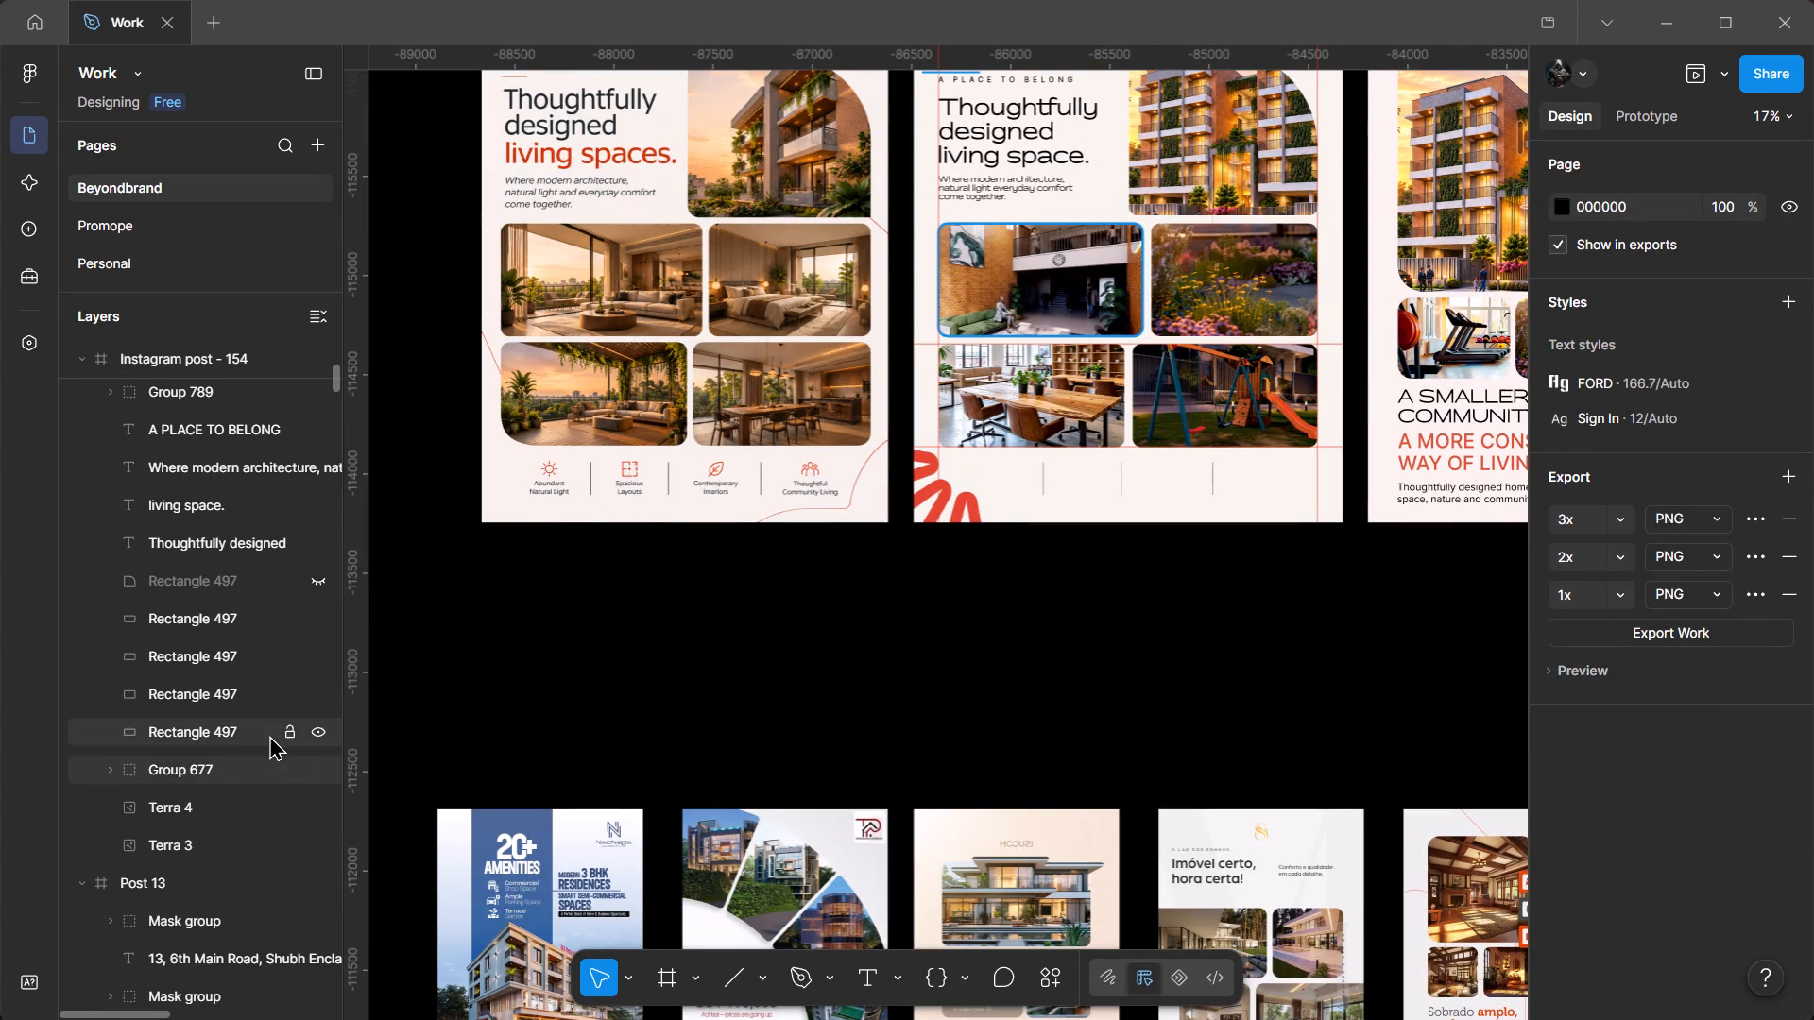
click(316, 727)
click(311, 689)
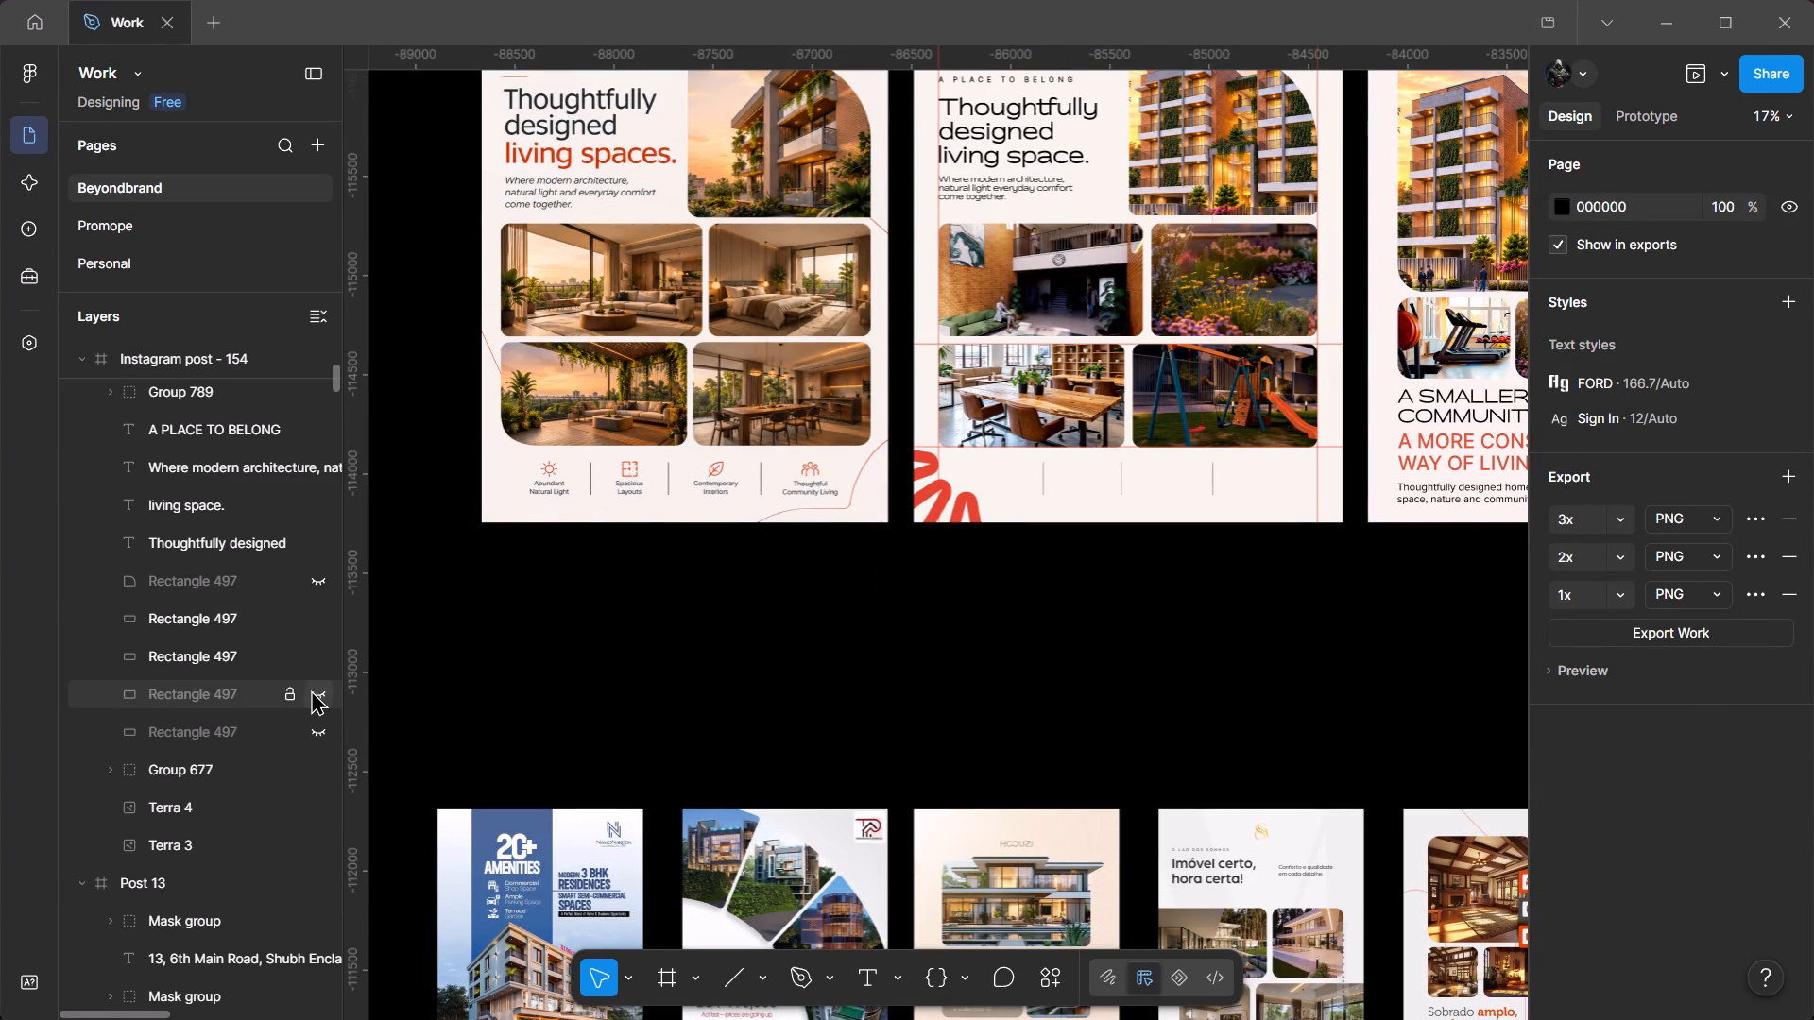
click(317, 657)
click(317, 615)
click(608, 634)
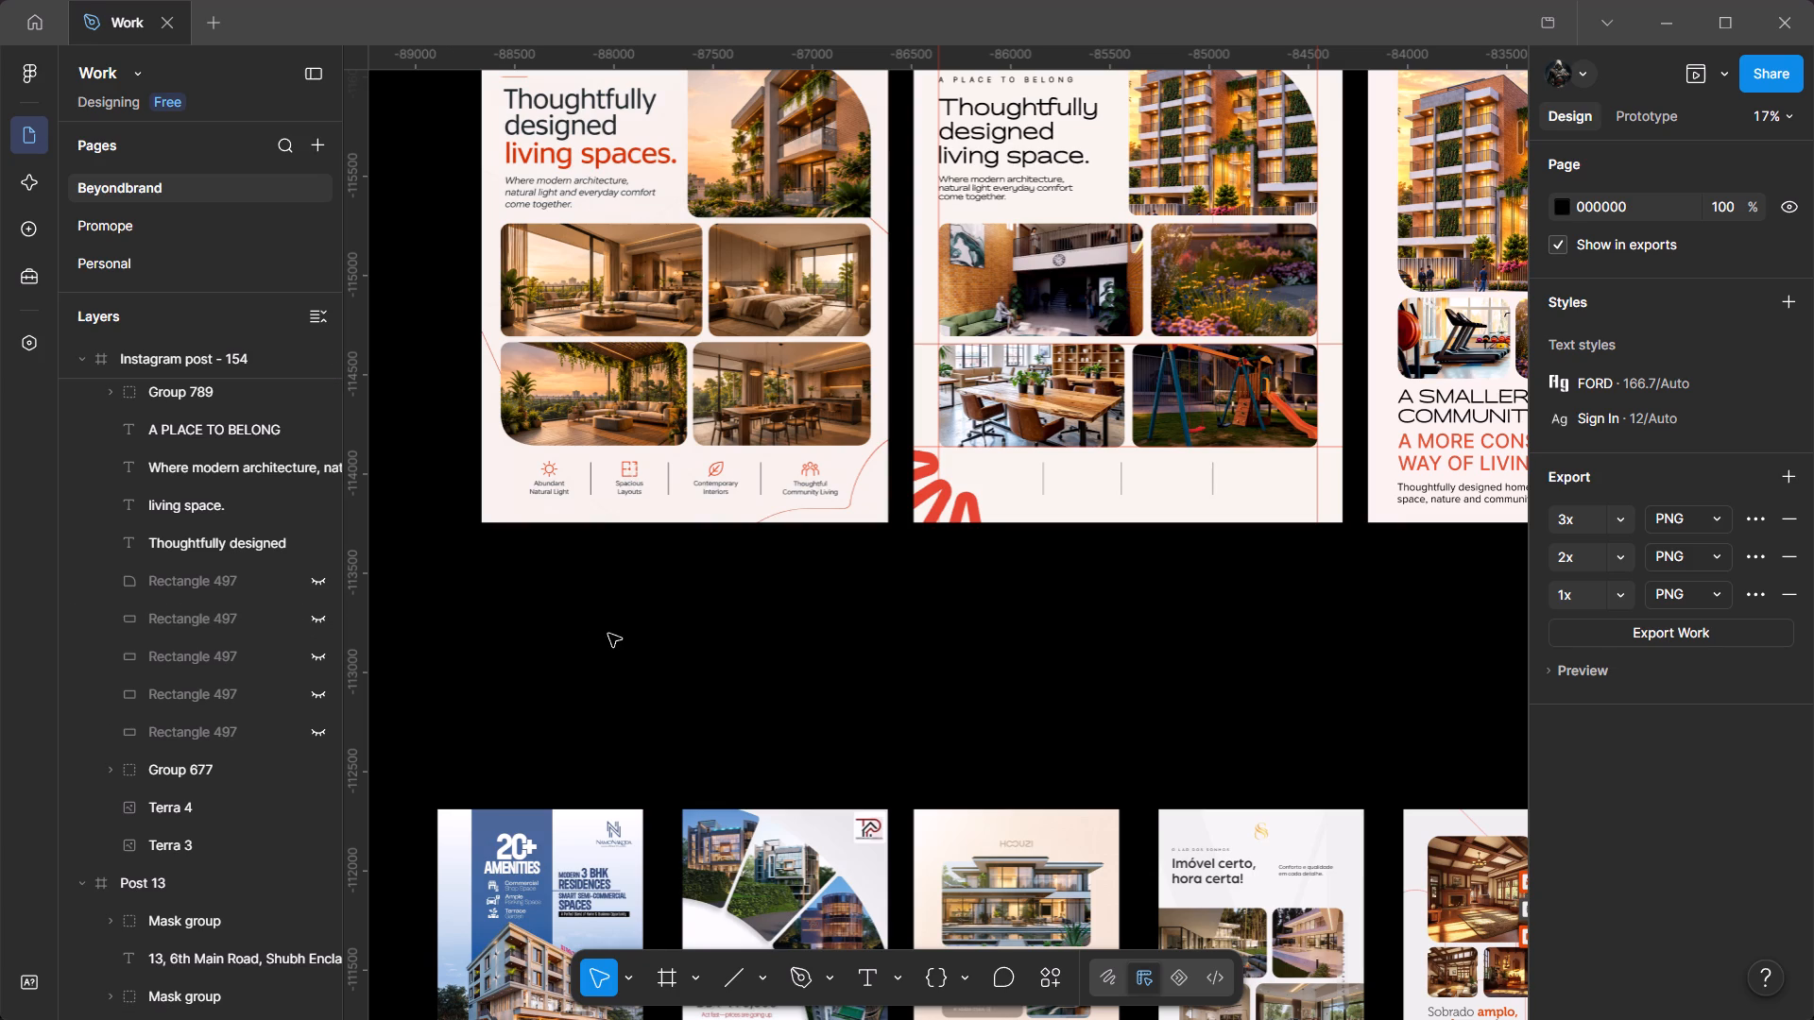
Preview the Instagram post - 154 frame to examine the layout without guides.
ctrl+scroll(645, 635, down, 6)
ctrl+scroll(707, 326, up, 5)
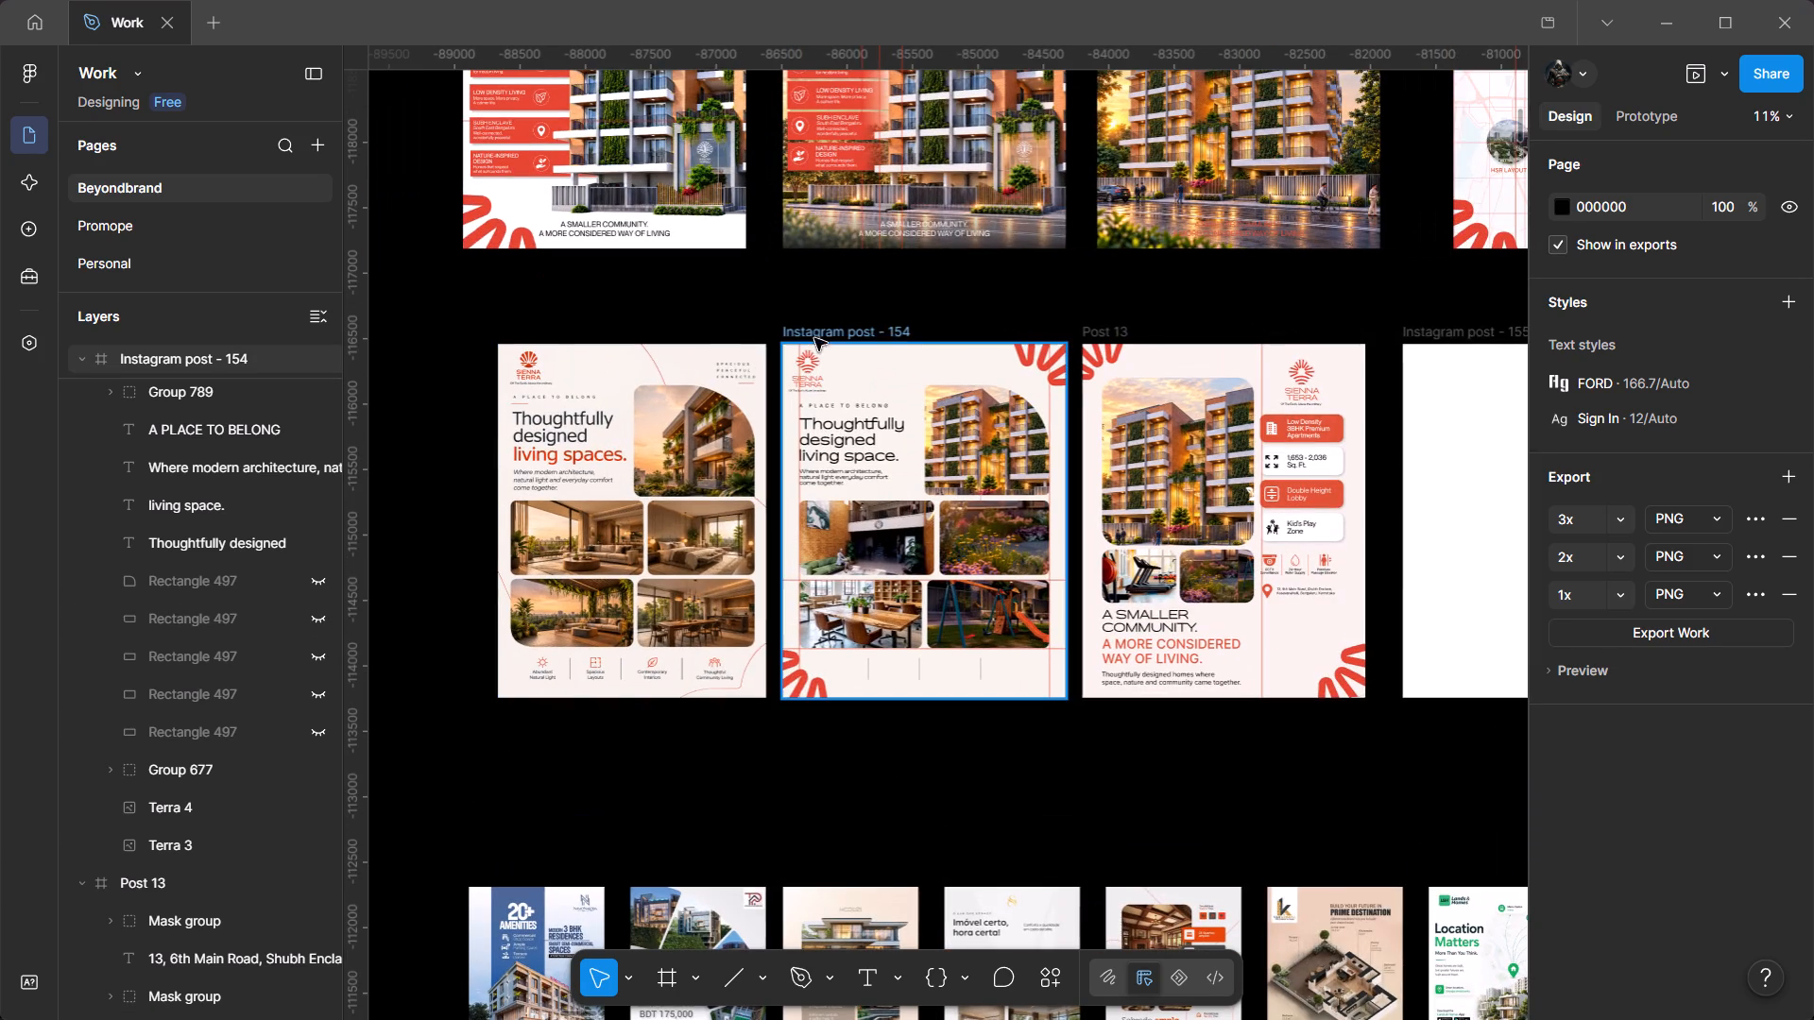
click(842, 327)
click(1691, 72)
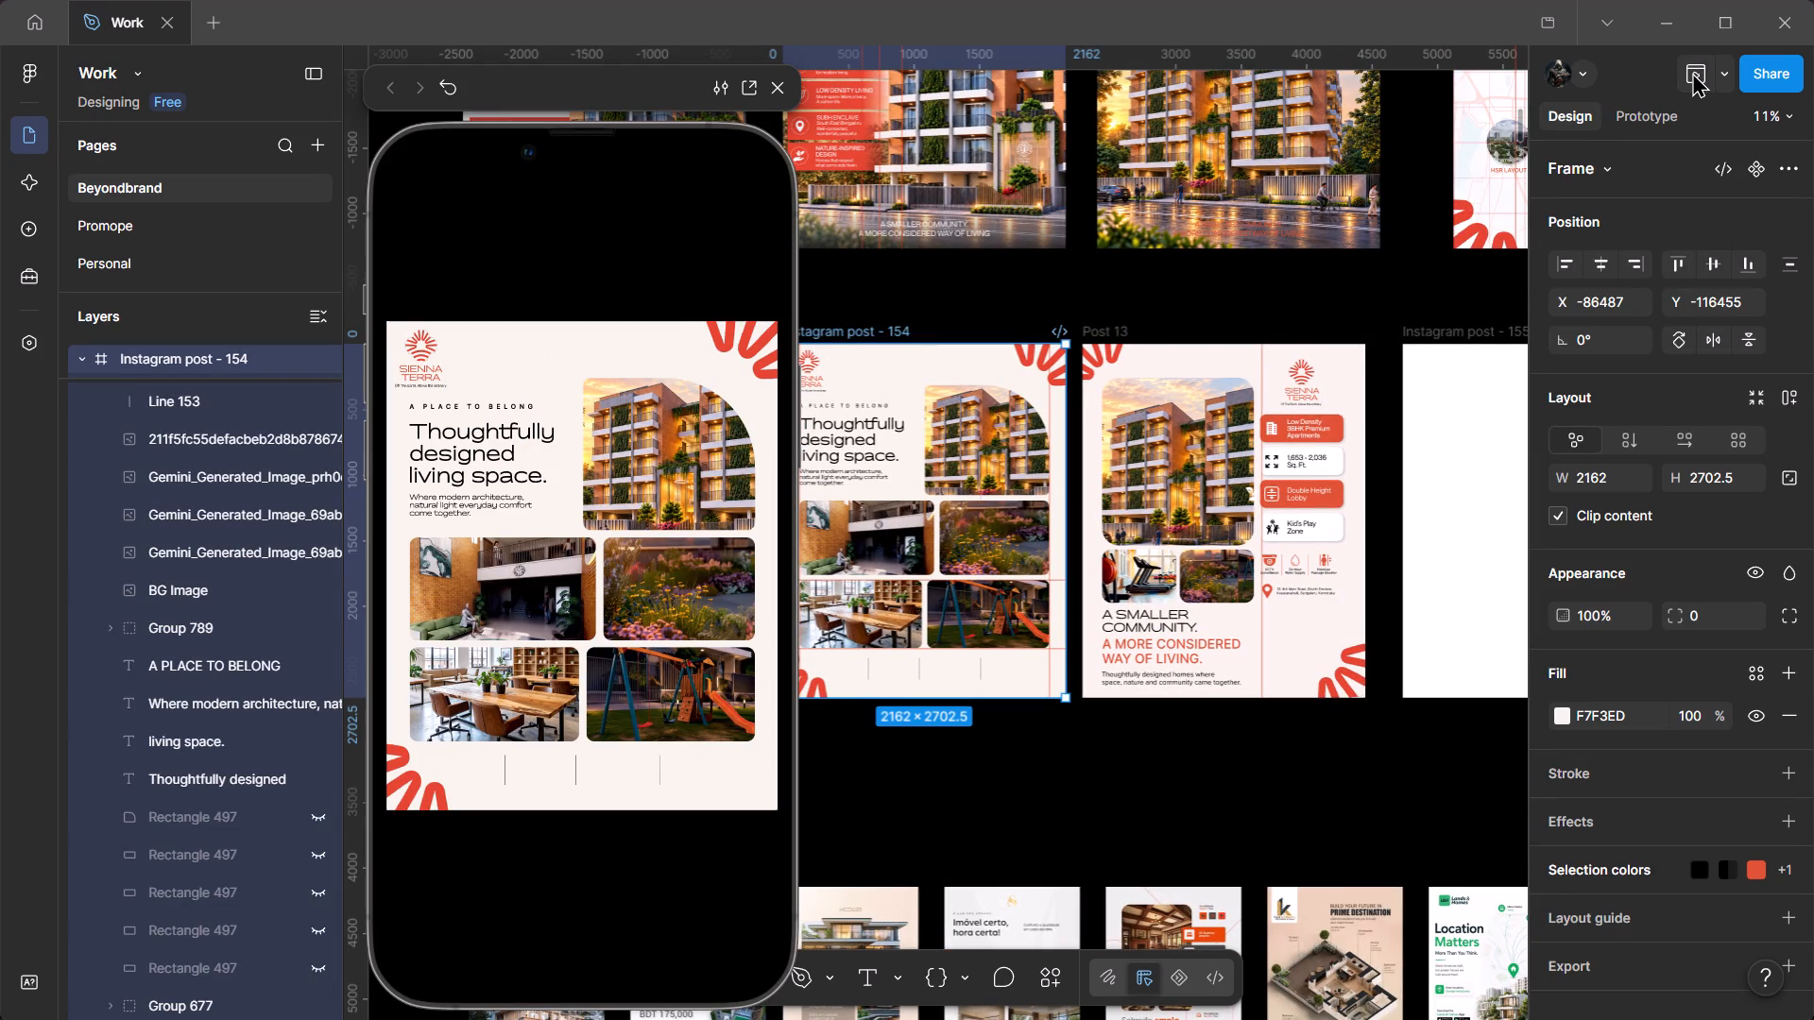
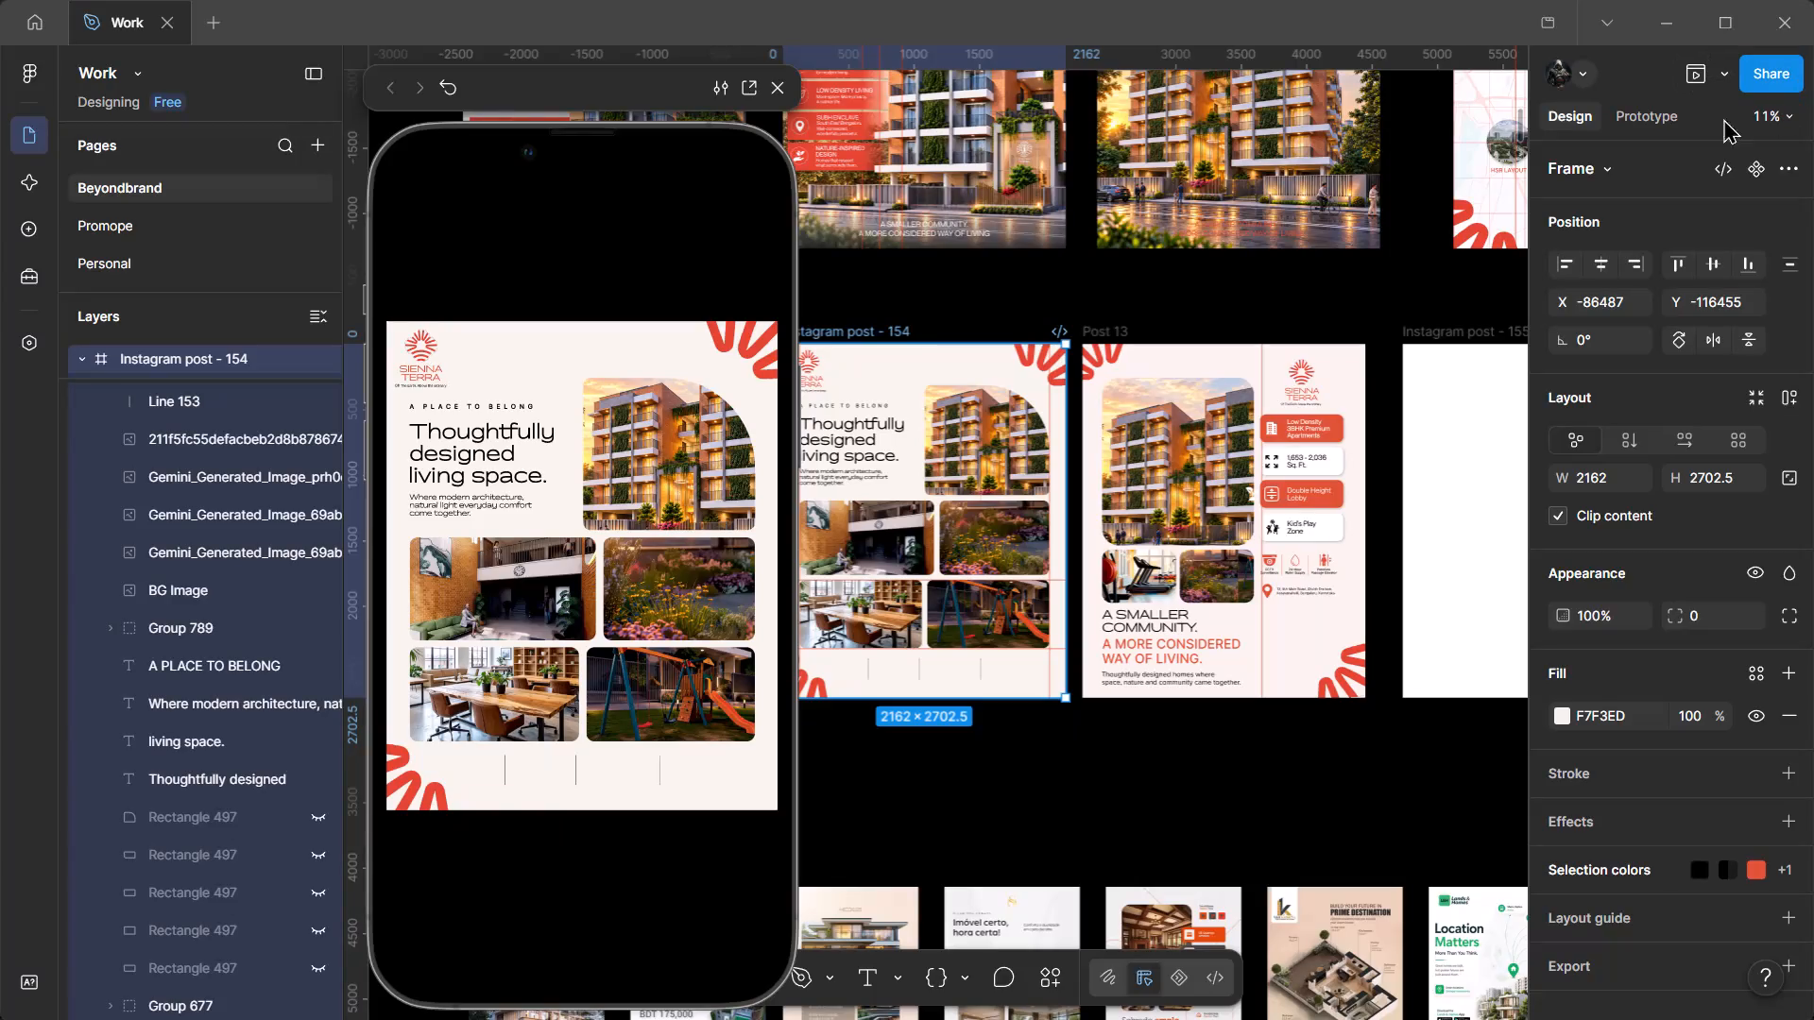
Set the fill of the "living space." headline text in Instagram post - 154 to E15335.
drag(1018, 793, 1245, 762)
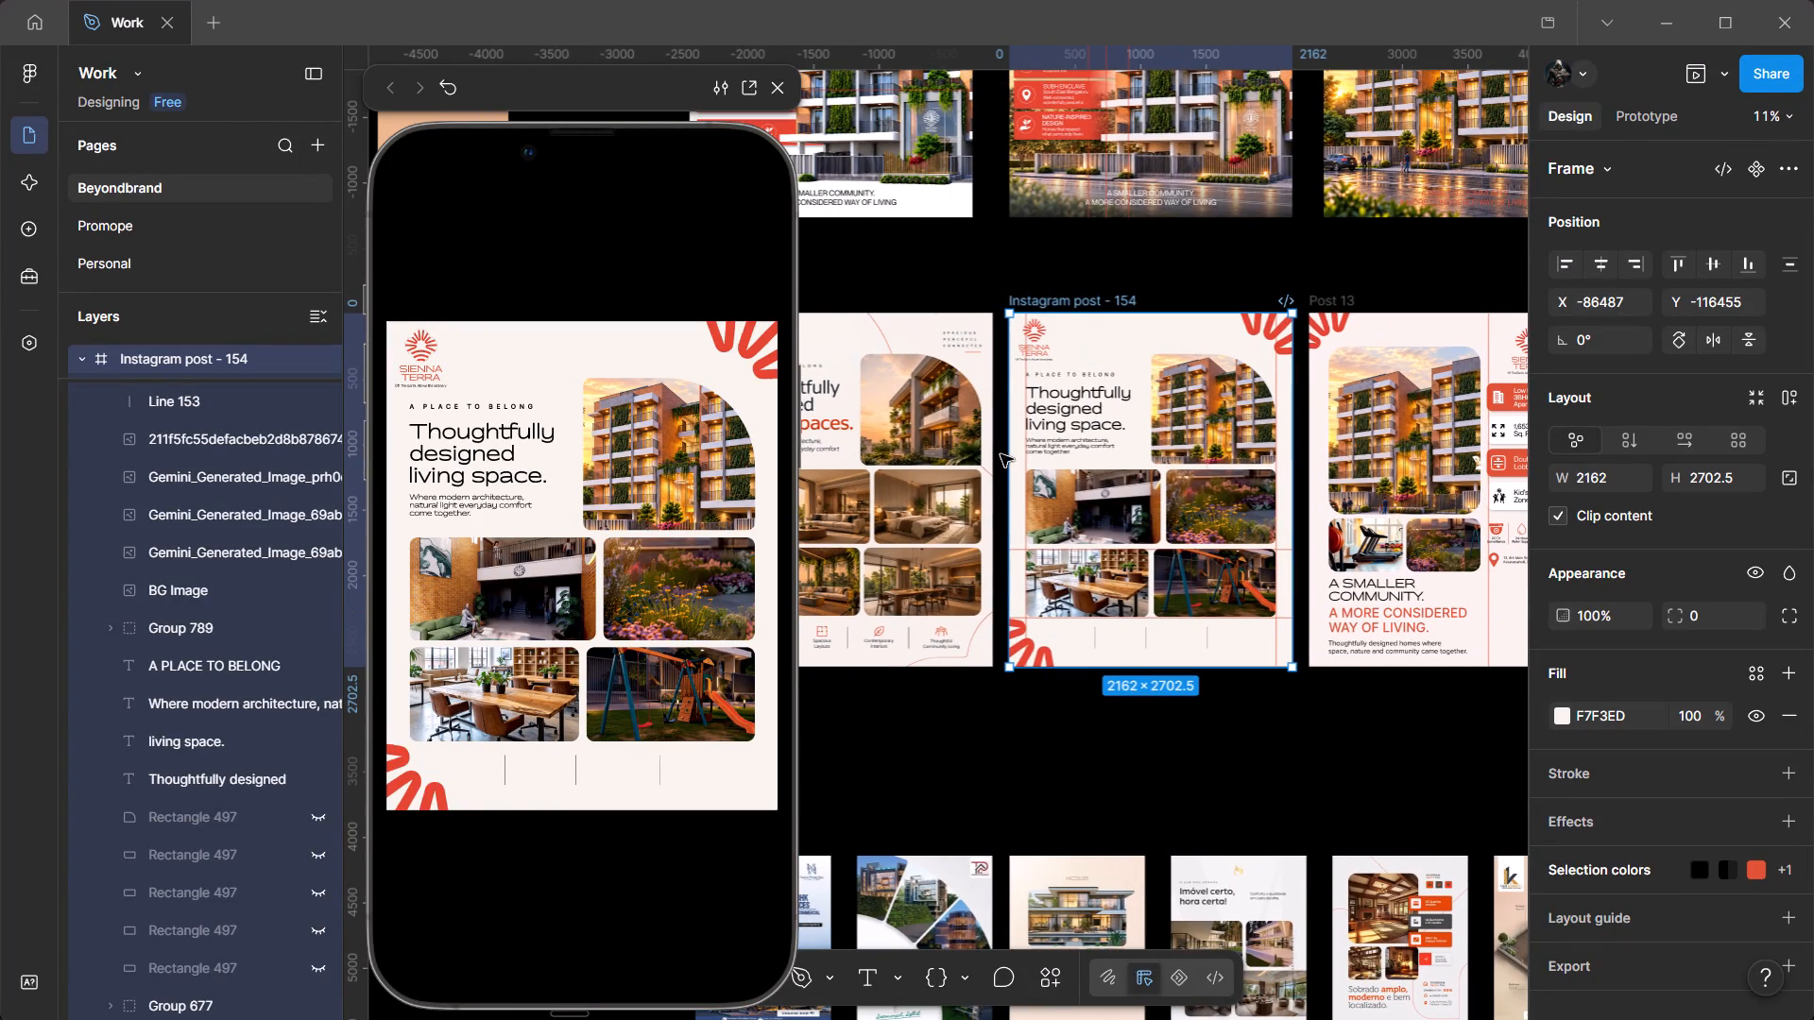
click(1072, 433)
click(1071, 423)
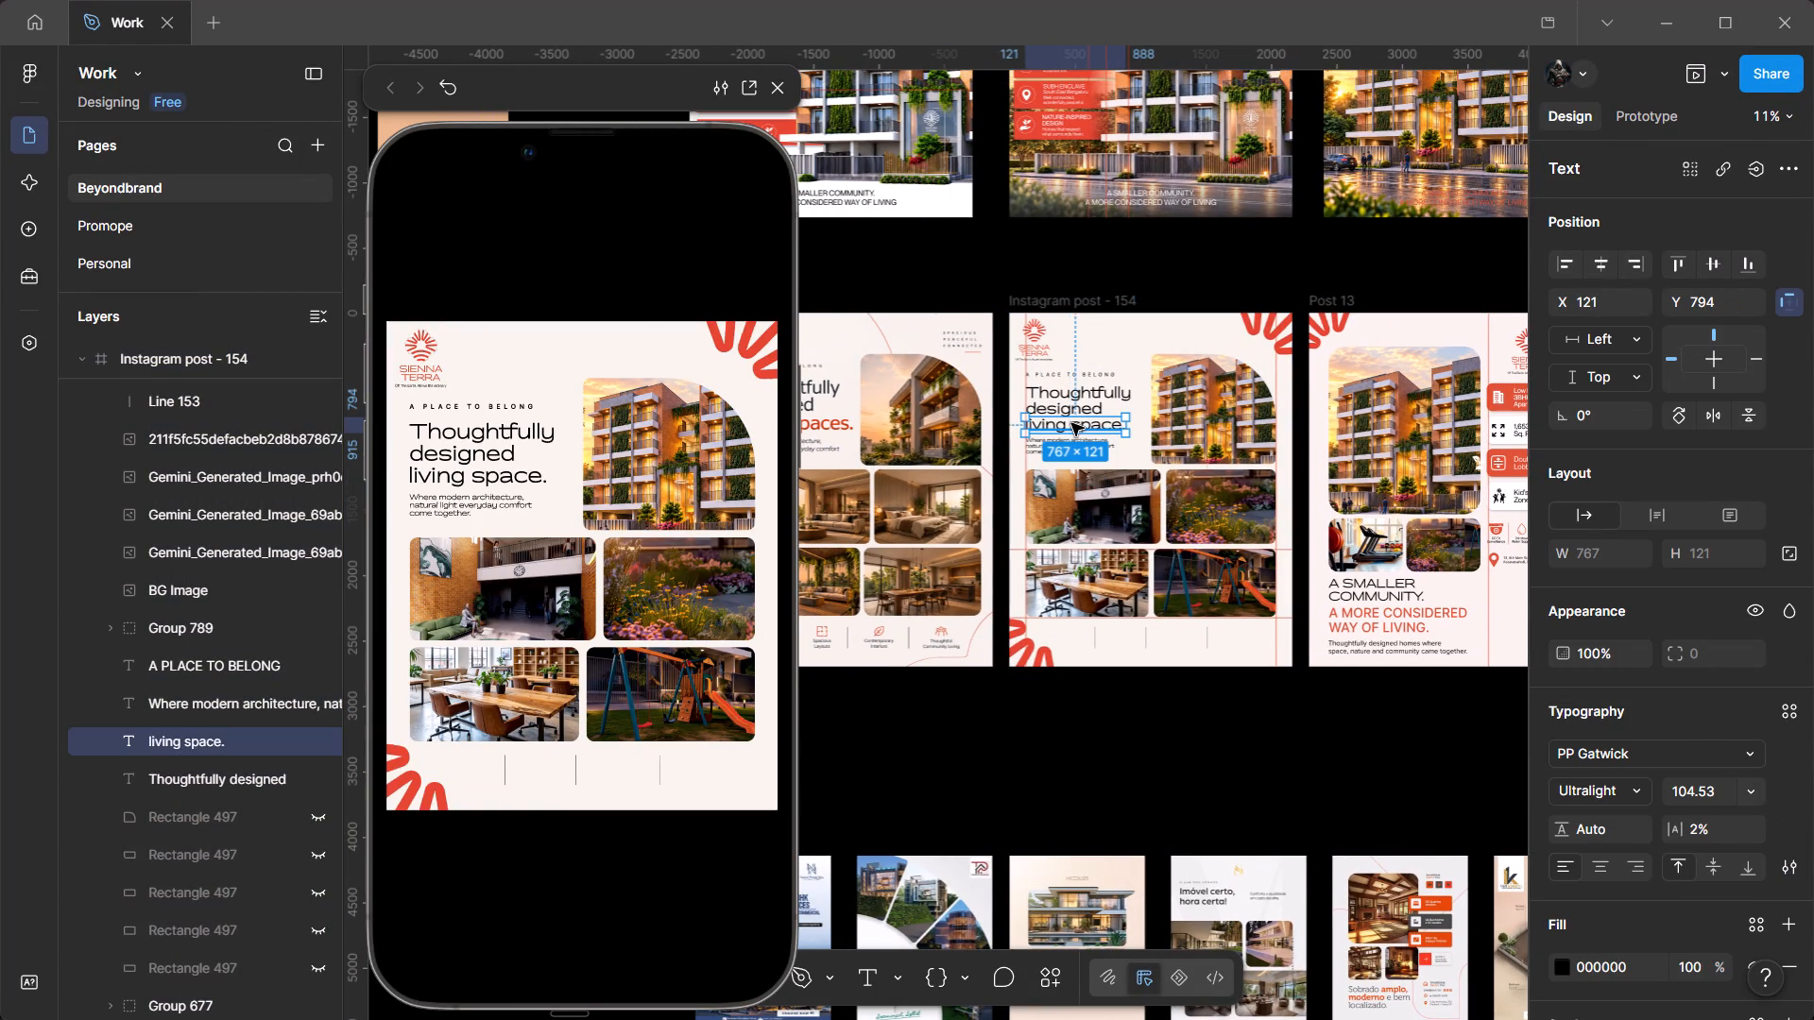
click(1564, 960)
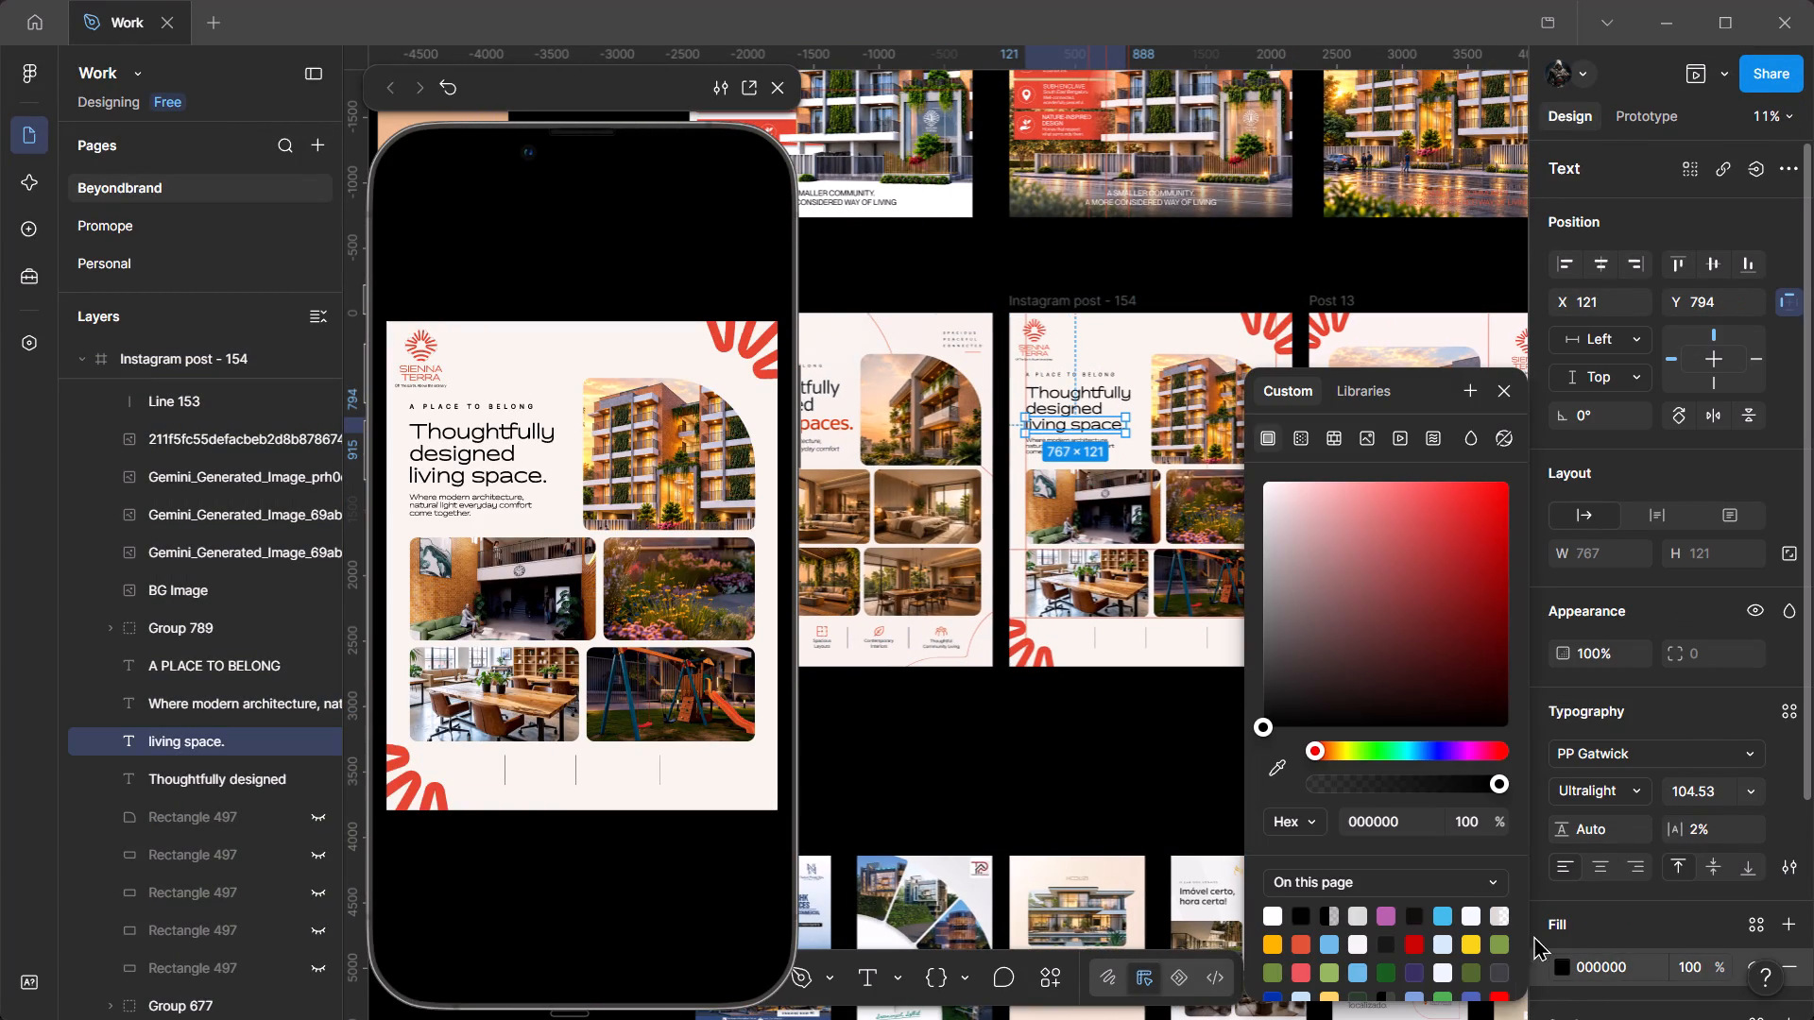
click(1302, 943)
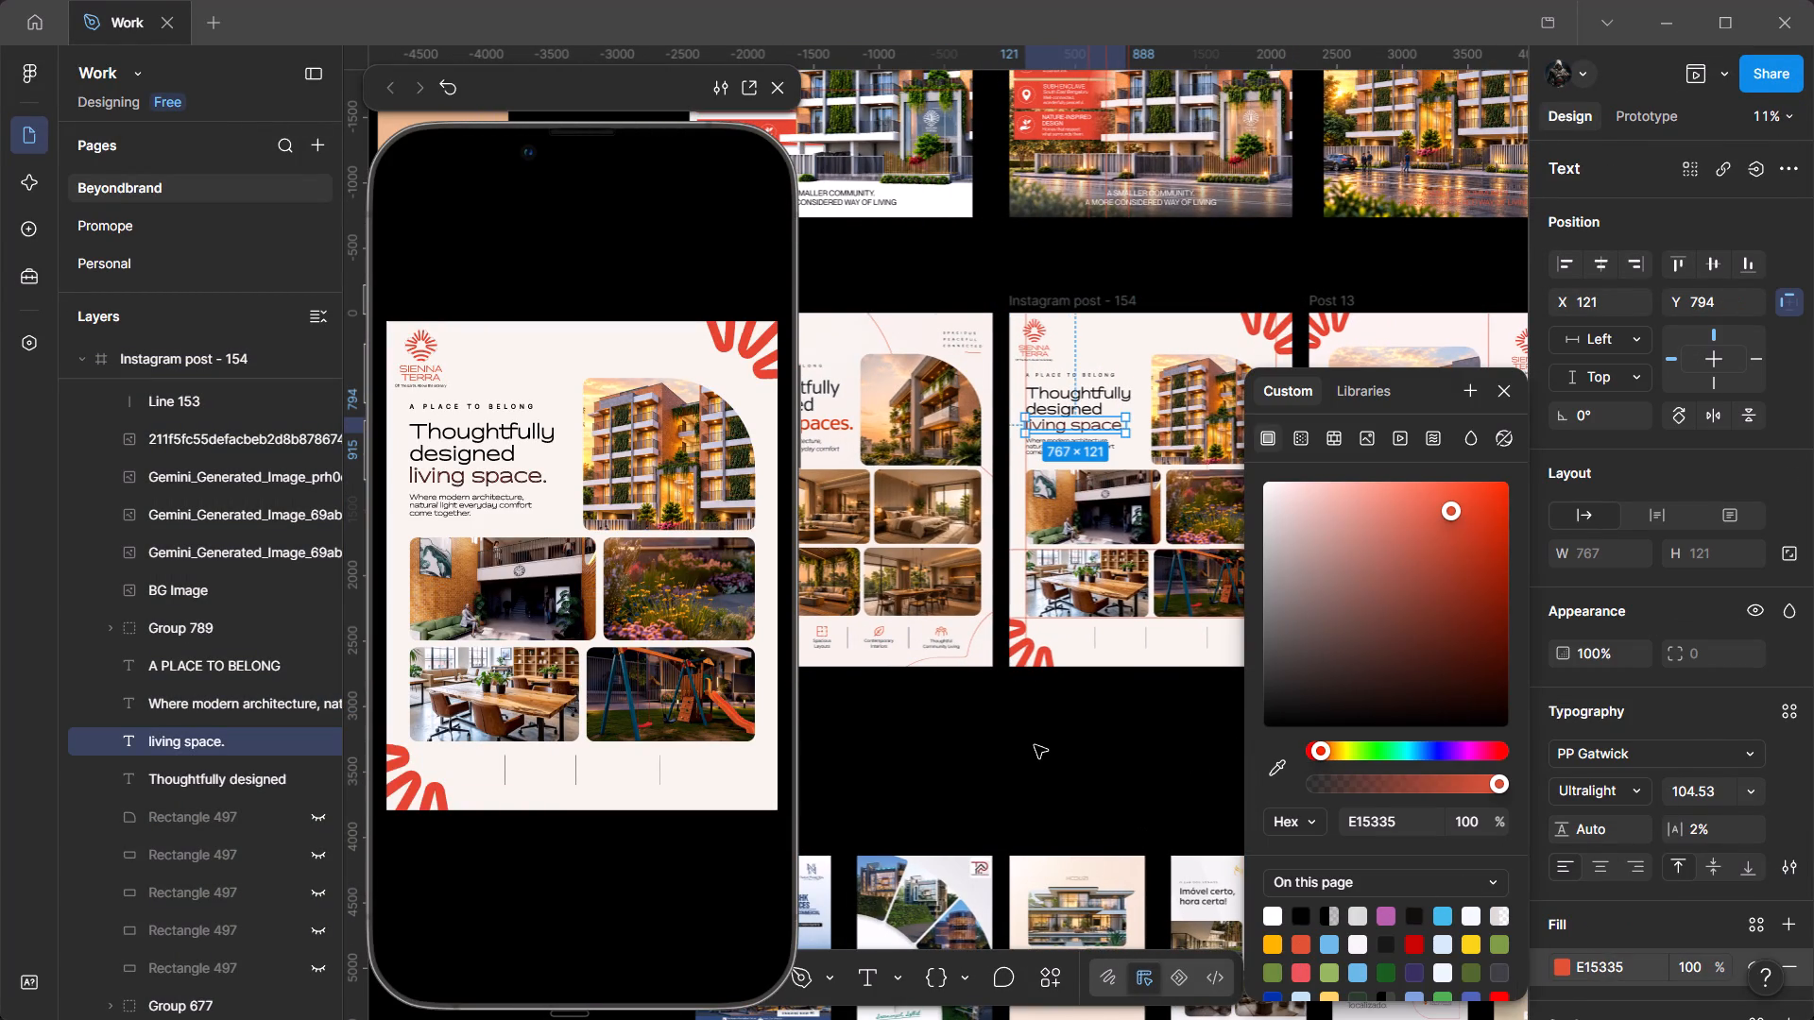
Copy the "living space." text's fill colour E15335 to its stroke so both match.
scroll(1658, 910, down, 3)
click(1636, 697)
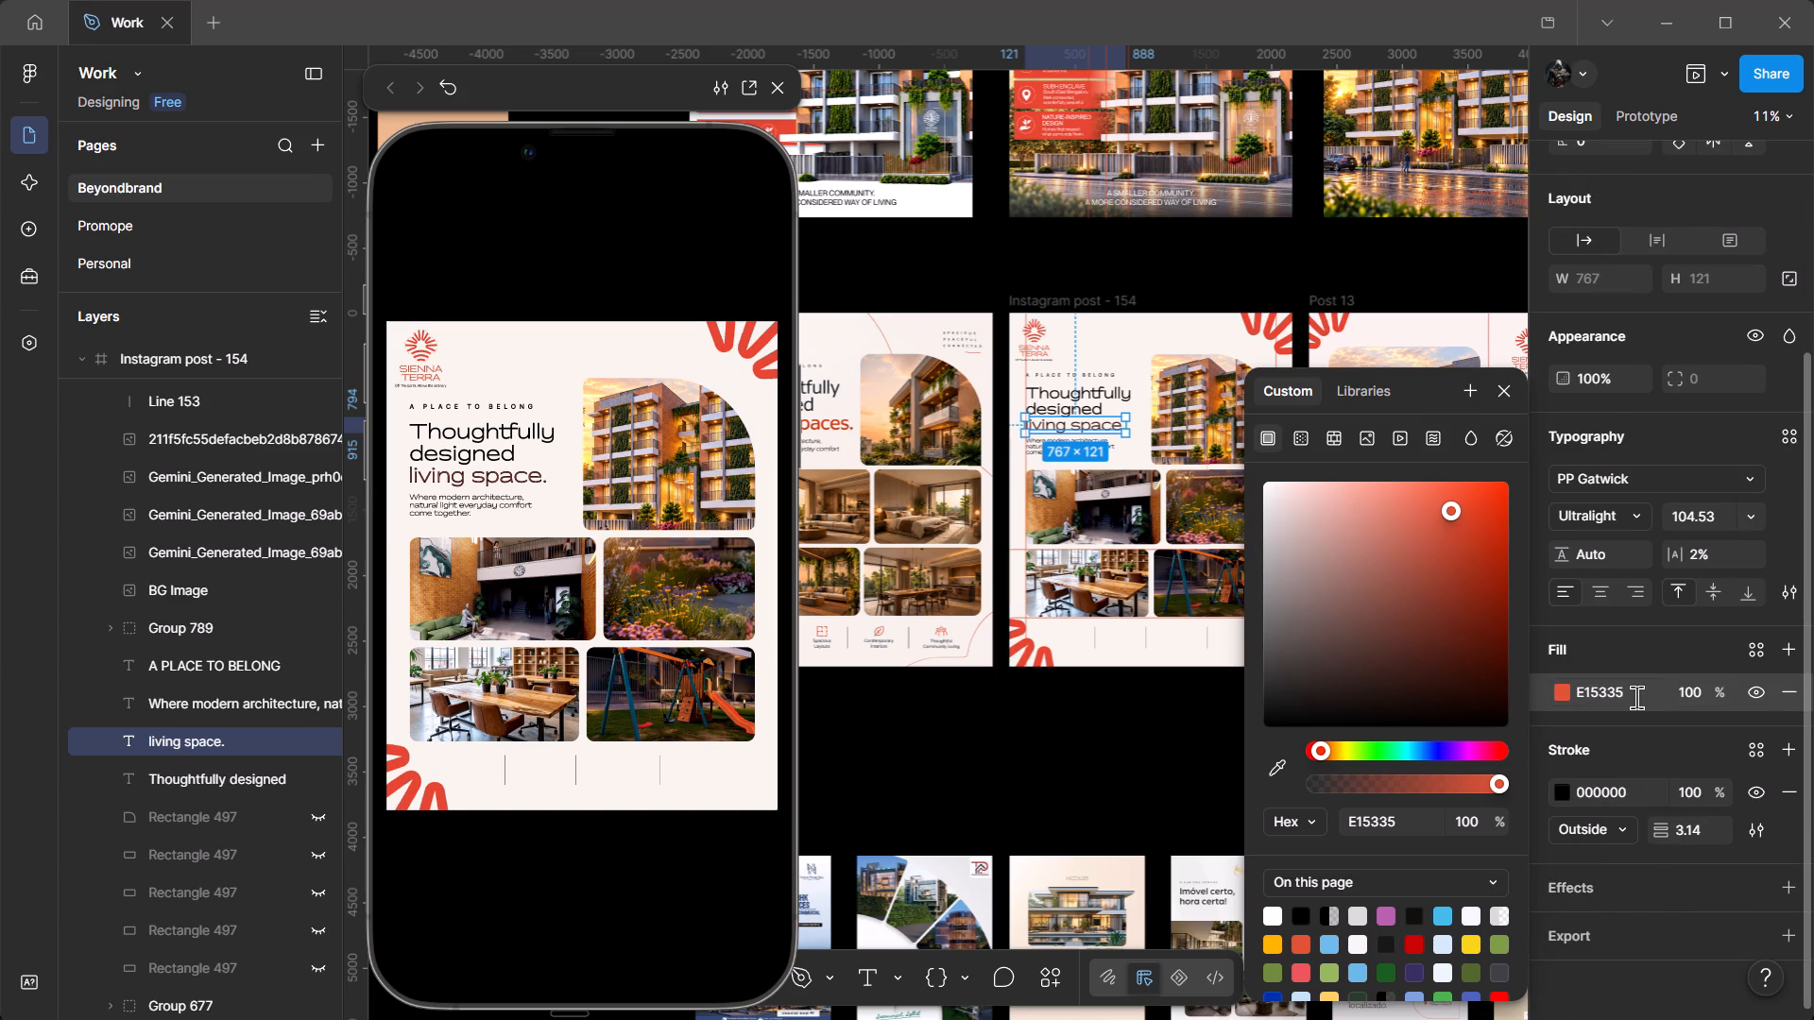
key(ctrl+c)
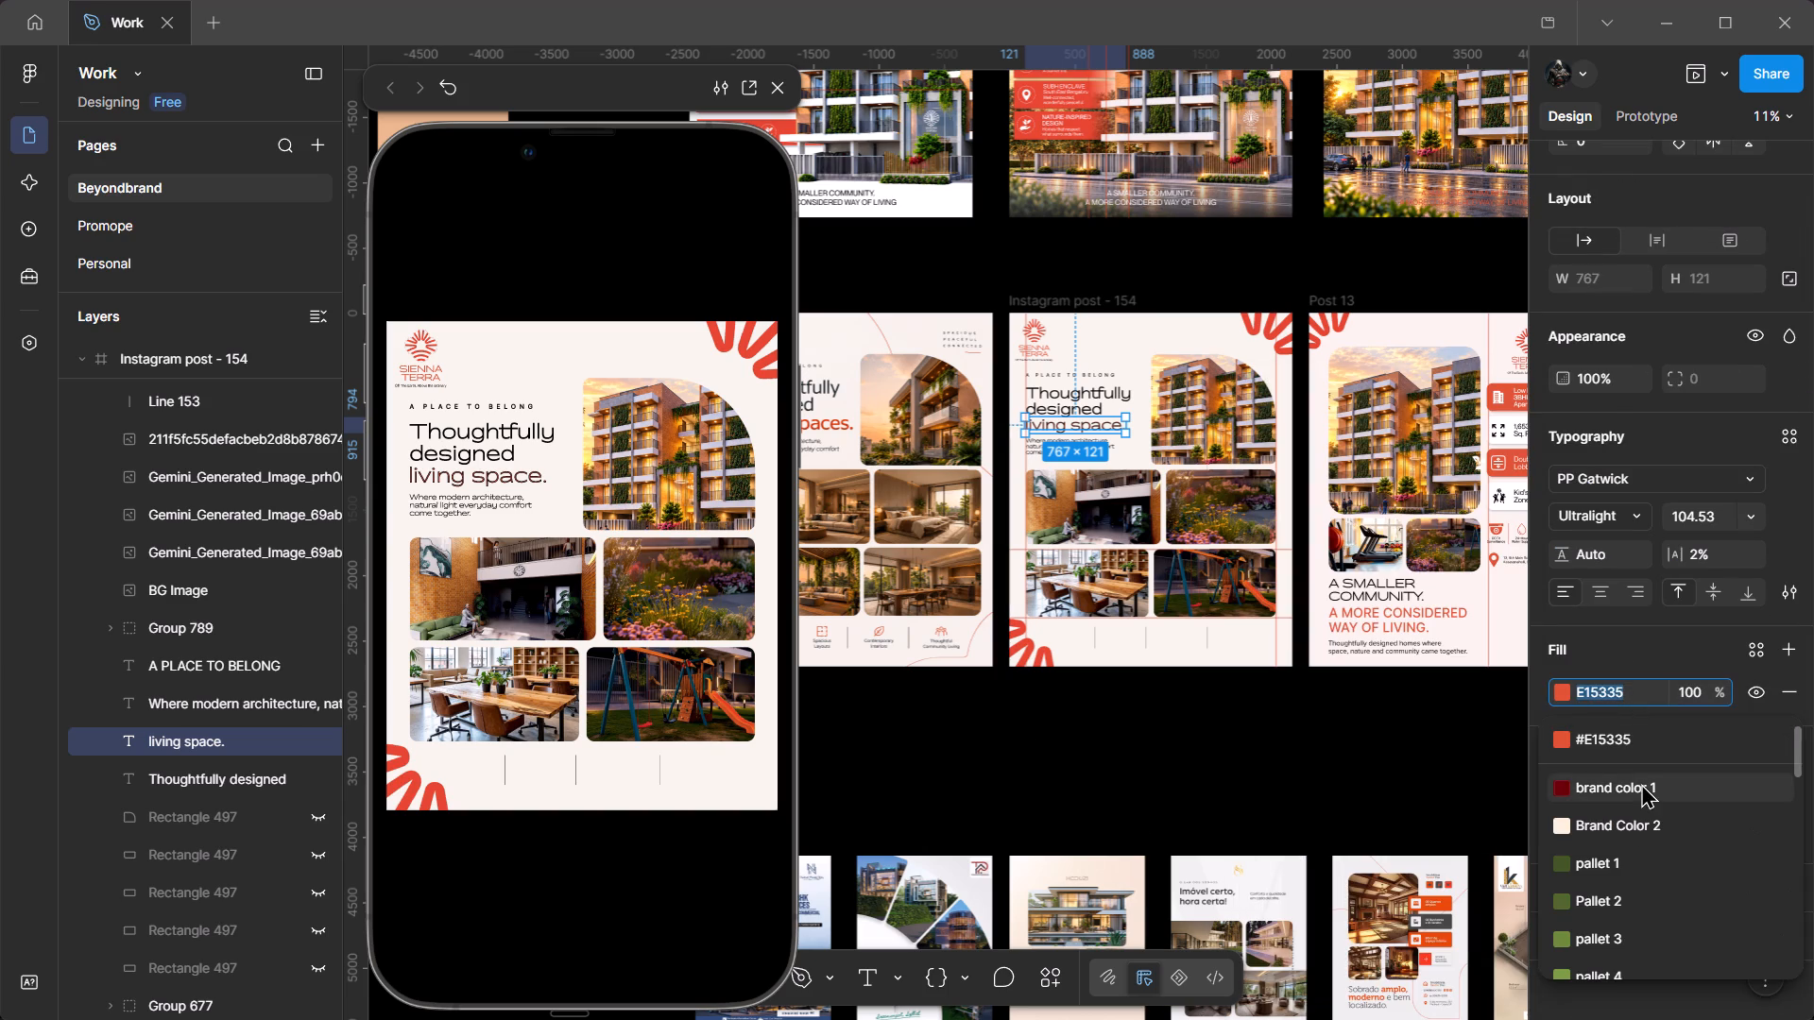
click(1433, 735)
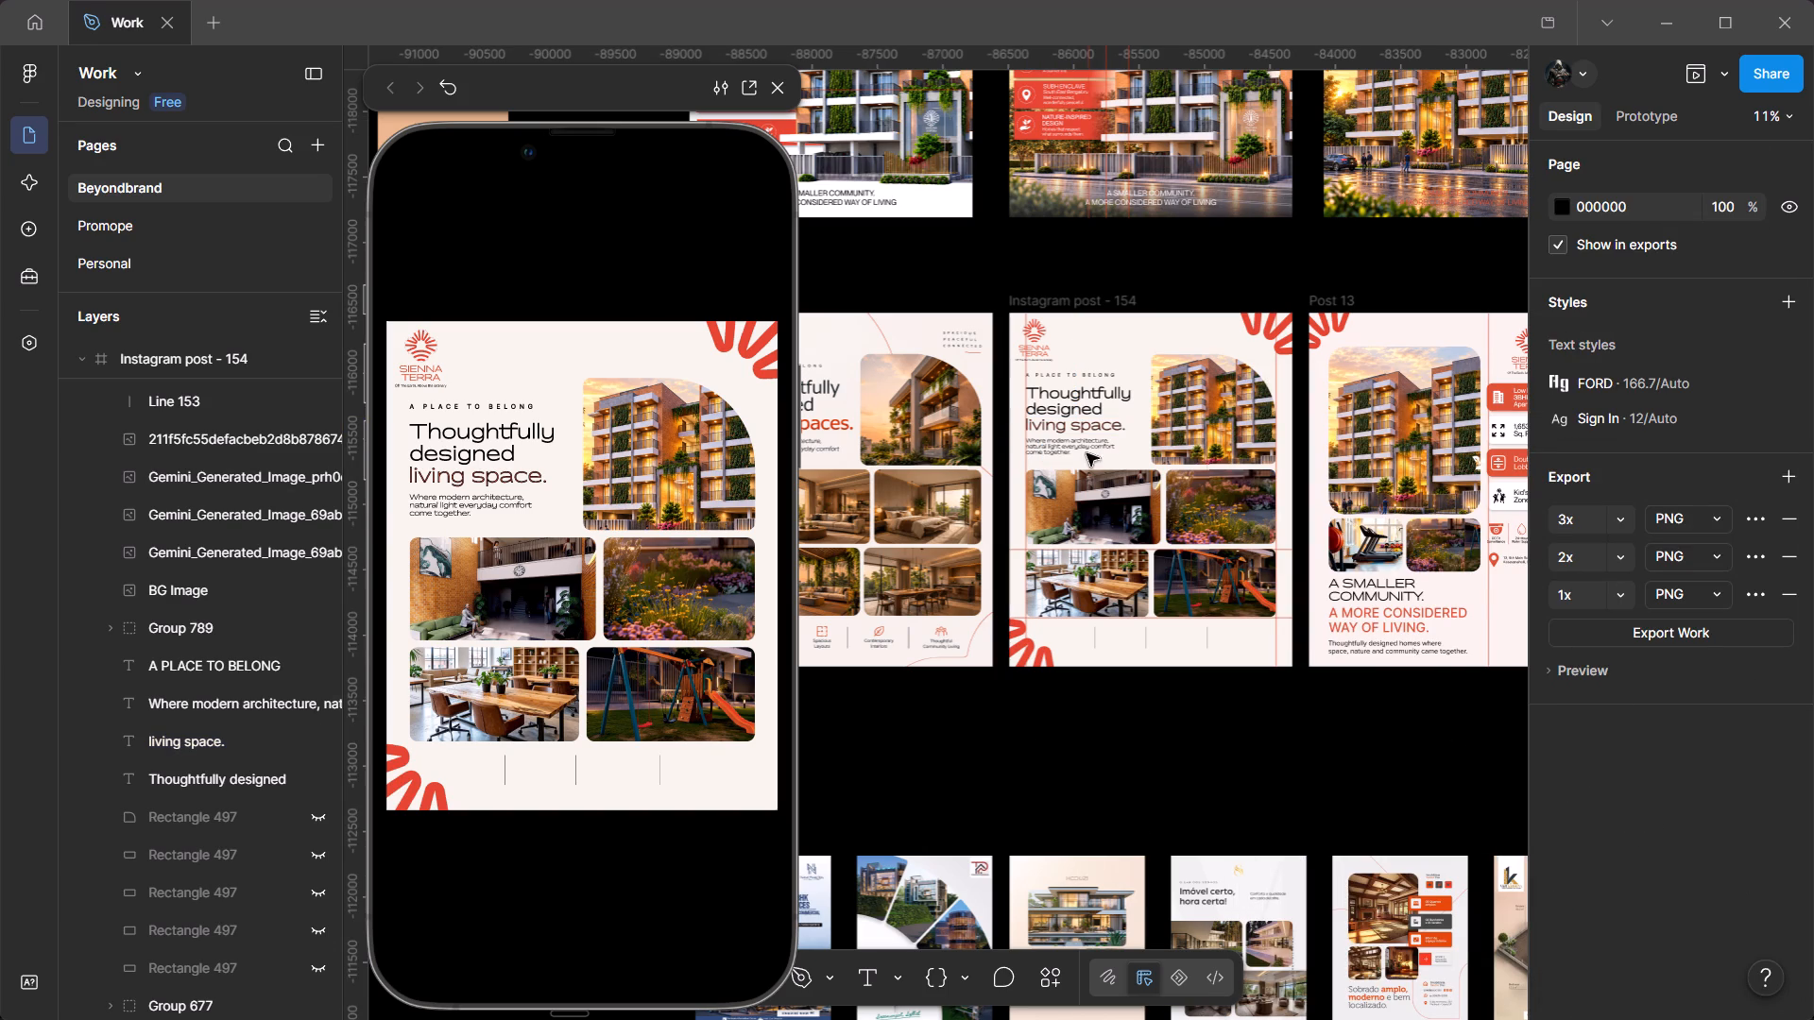
click(1076, 423)
scroll(1557, 869, down, 3)
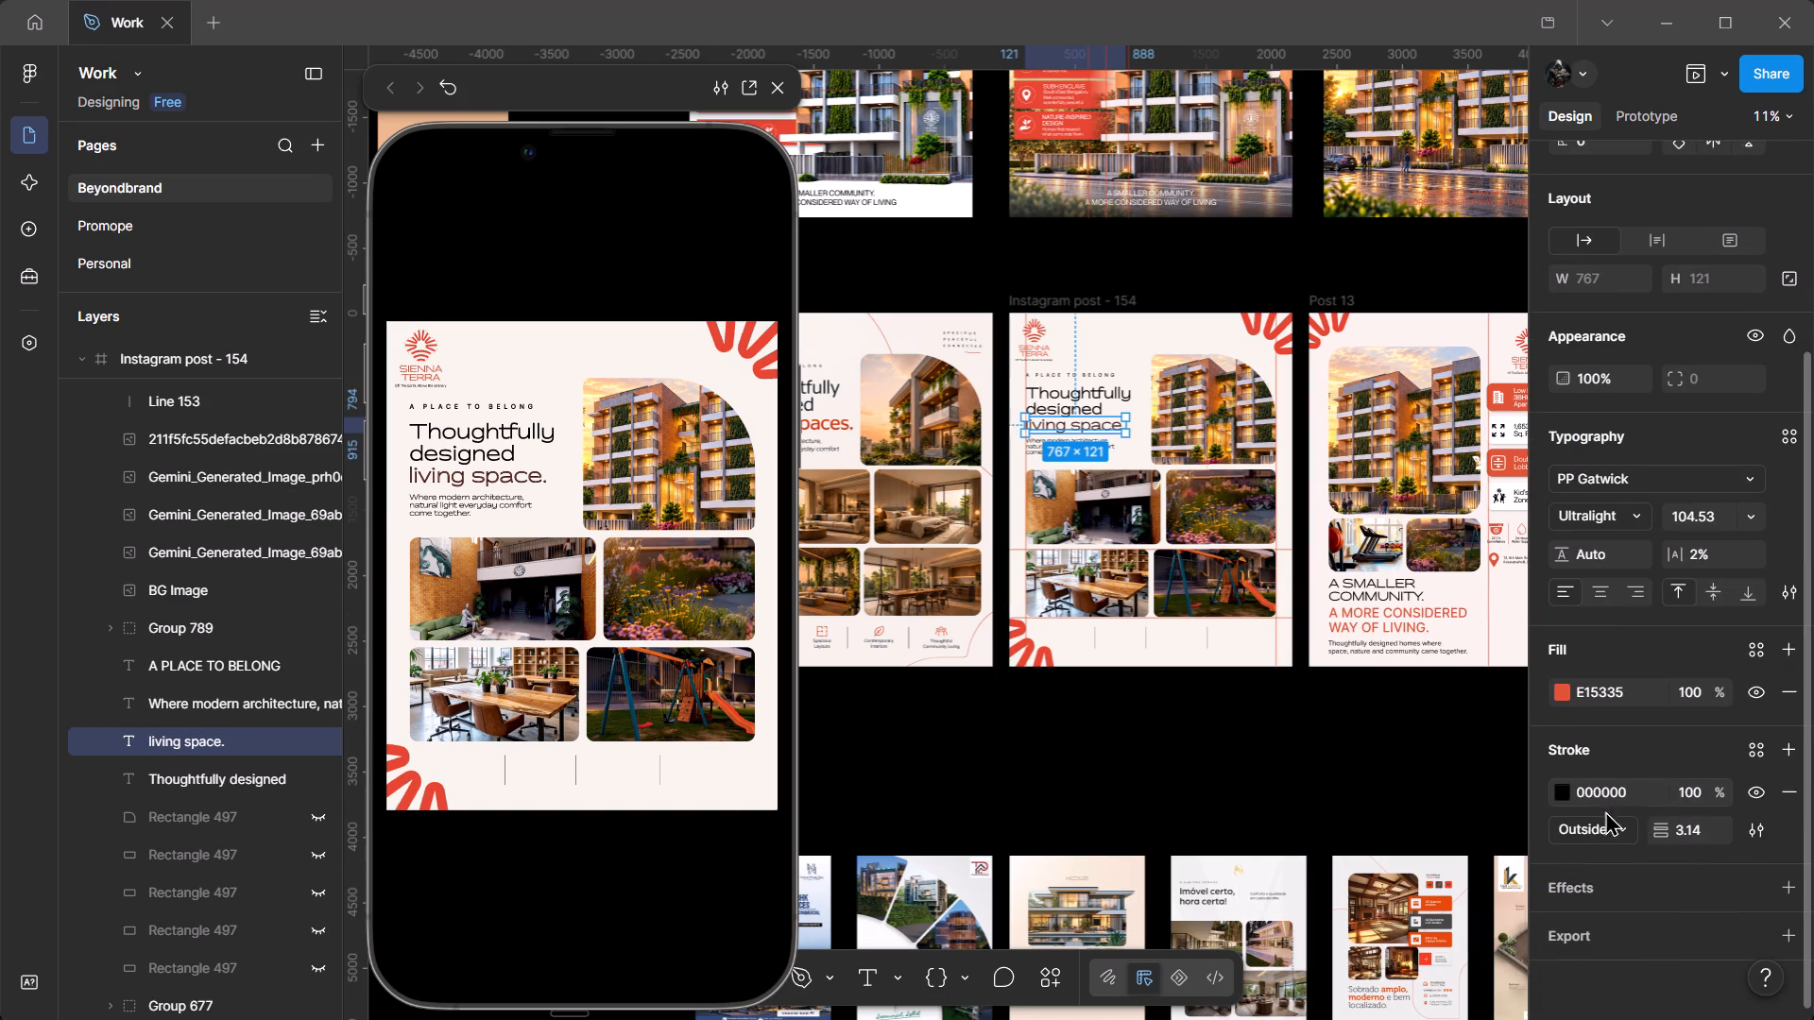
click(1638, 791)
key(ctrl+v)
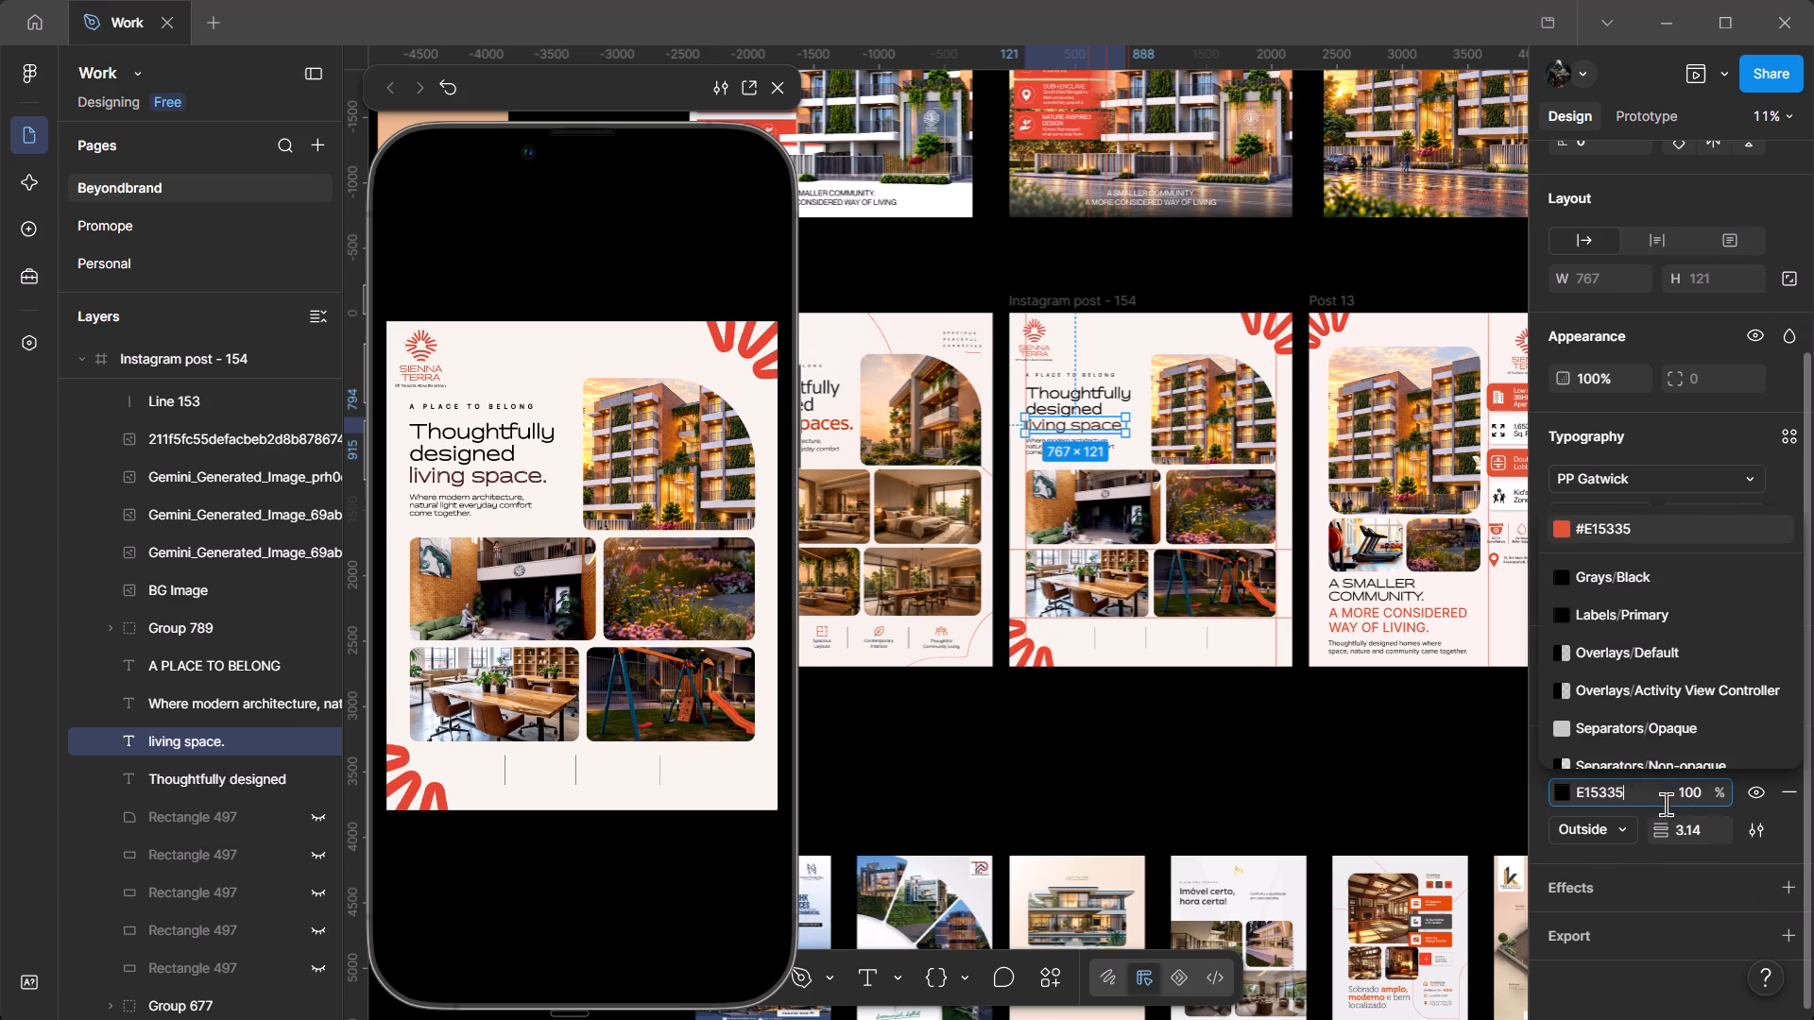
key(Return)
click(1266, 776)
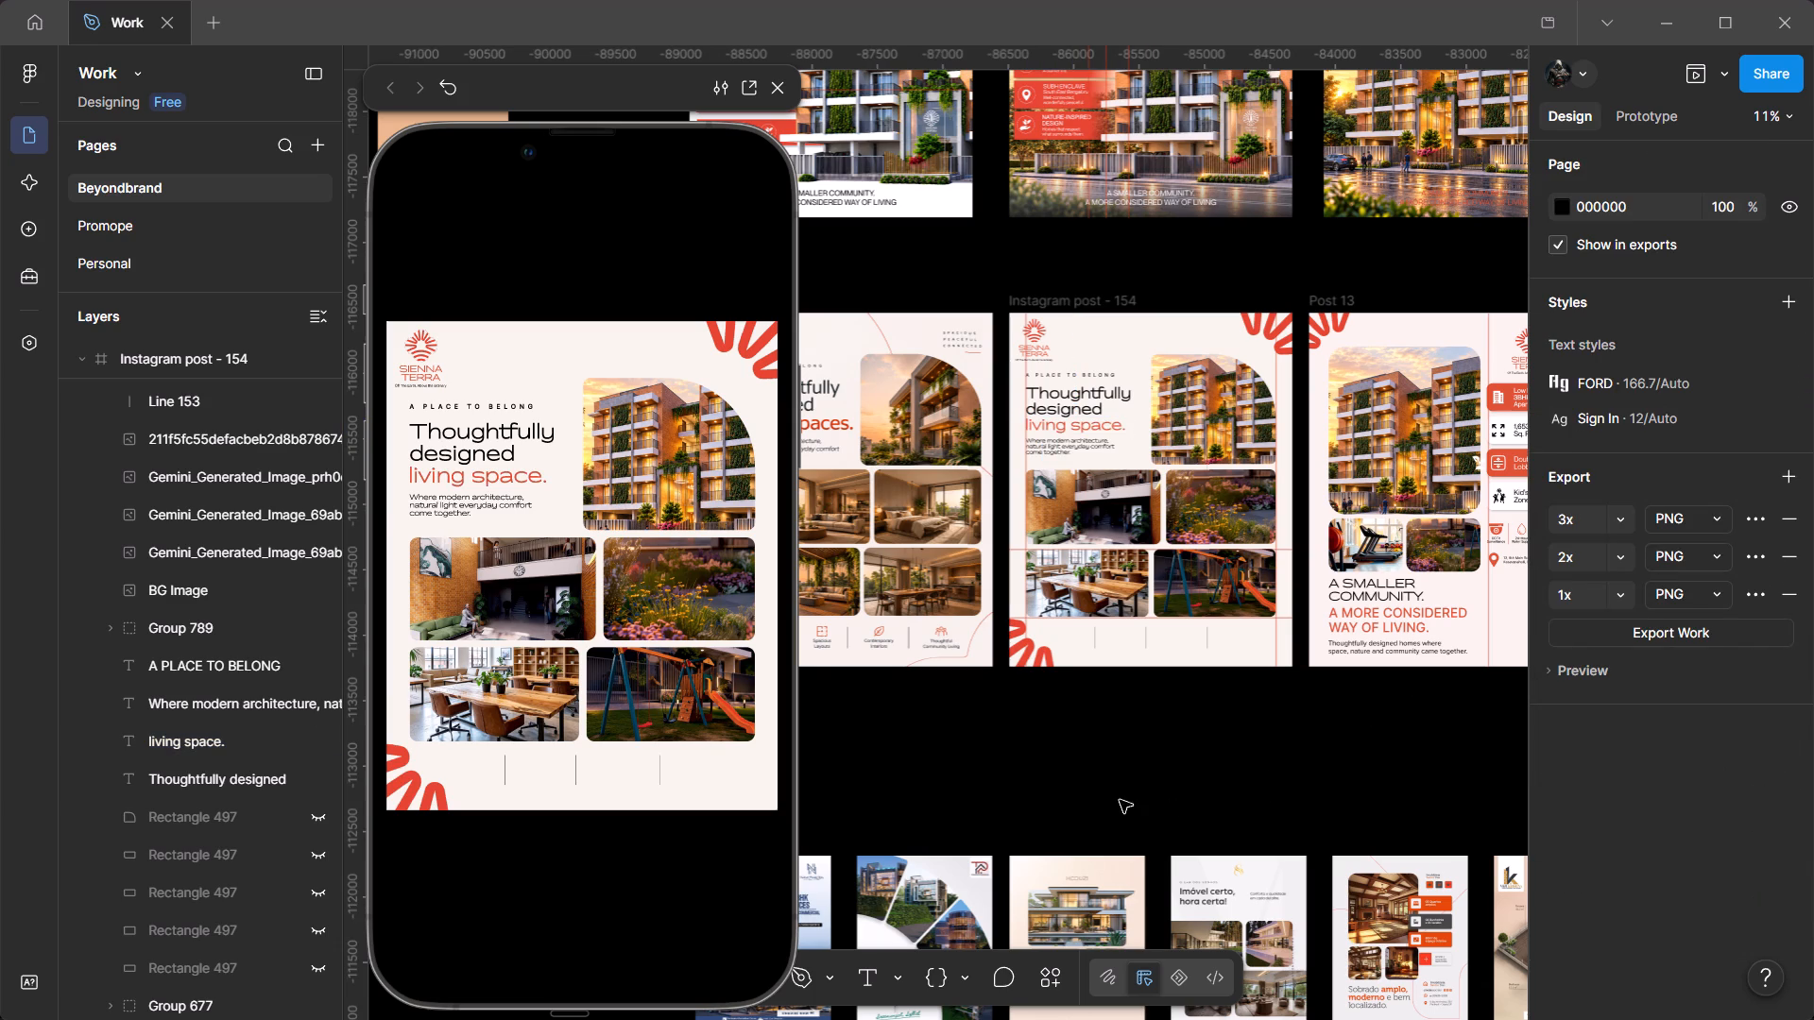
Examine Instagram post - 154 against the neighbouring Sienna Terra reference advertisement and Post 13.
drag(1107, 796, 1121, 793)
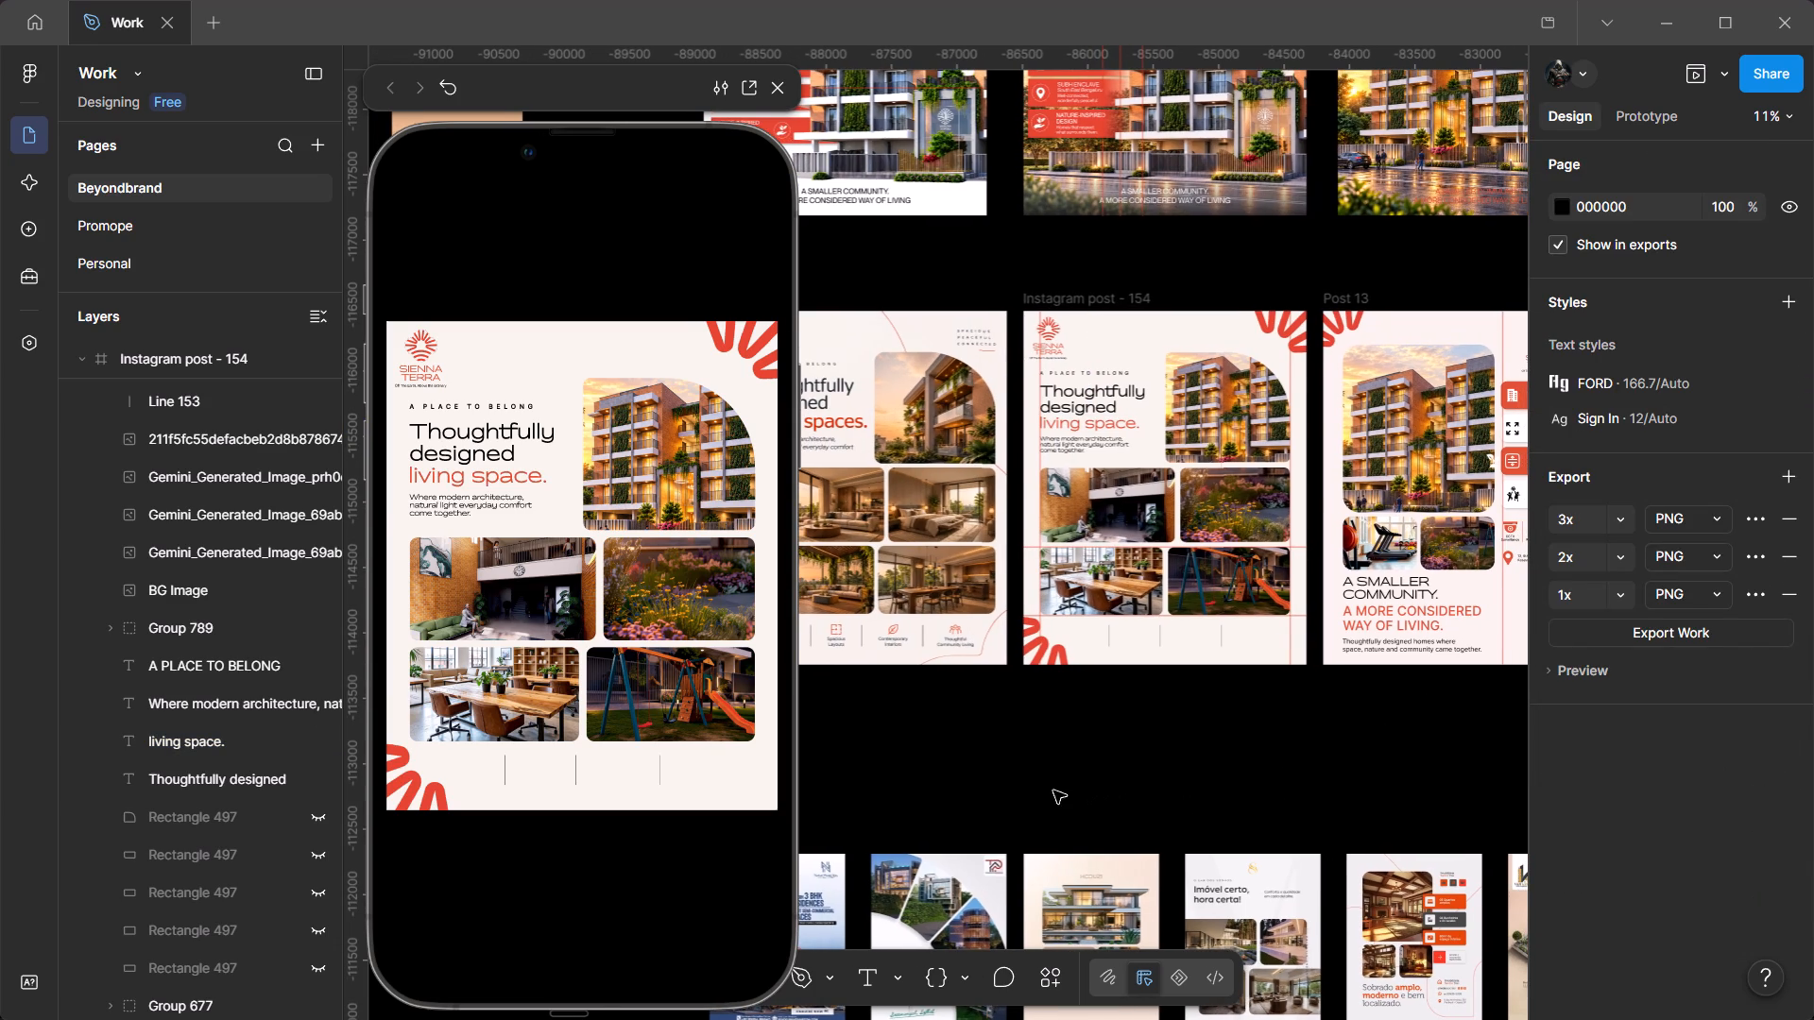
drag(1002, 475, 1112, 465)
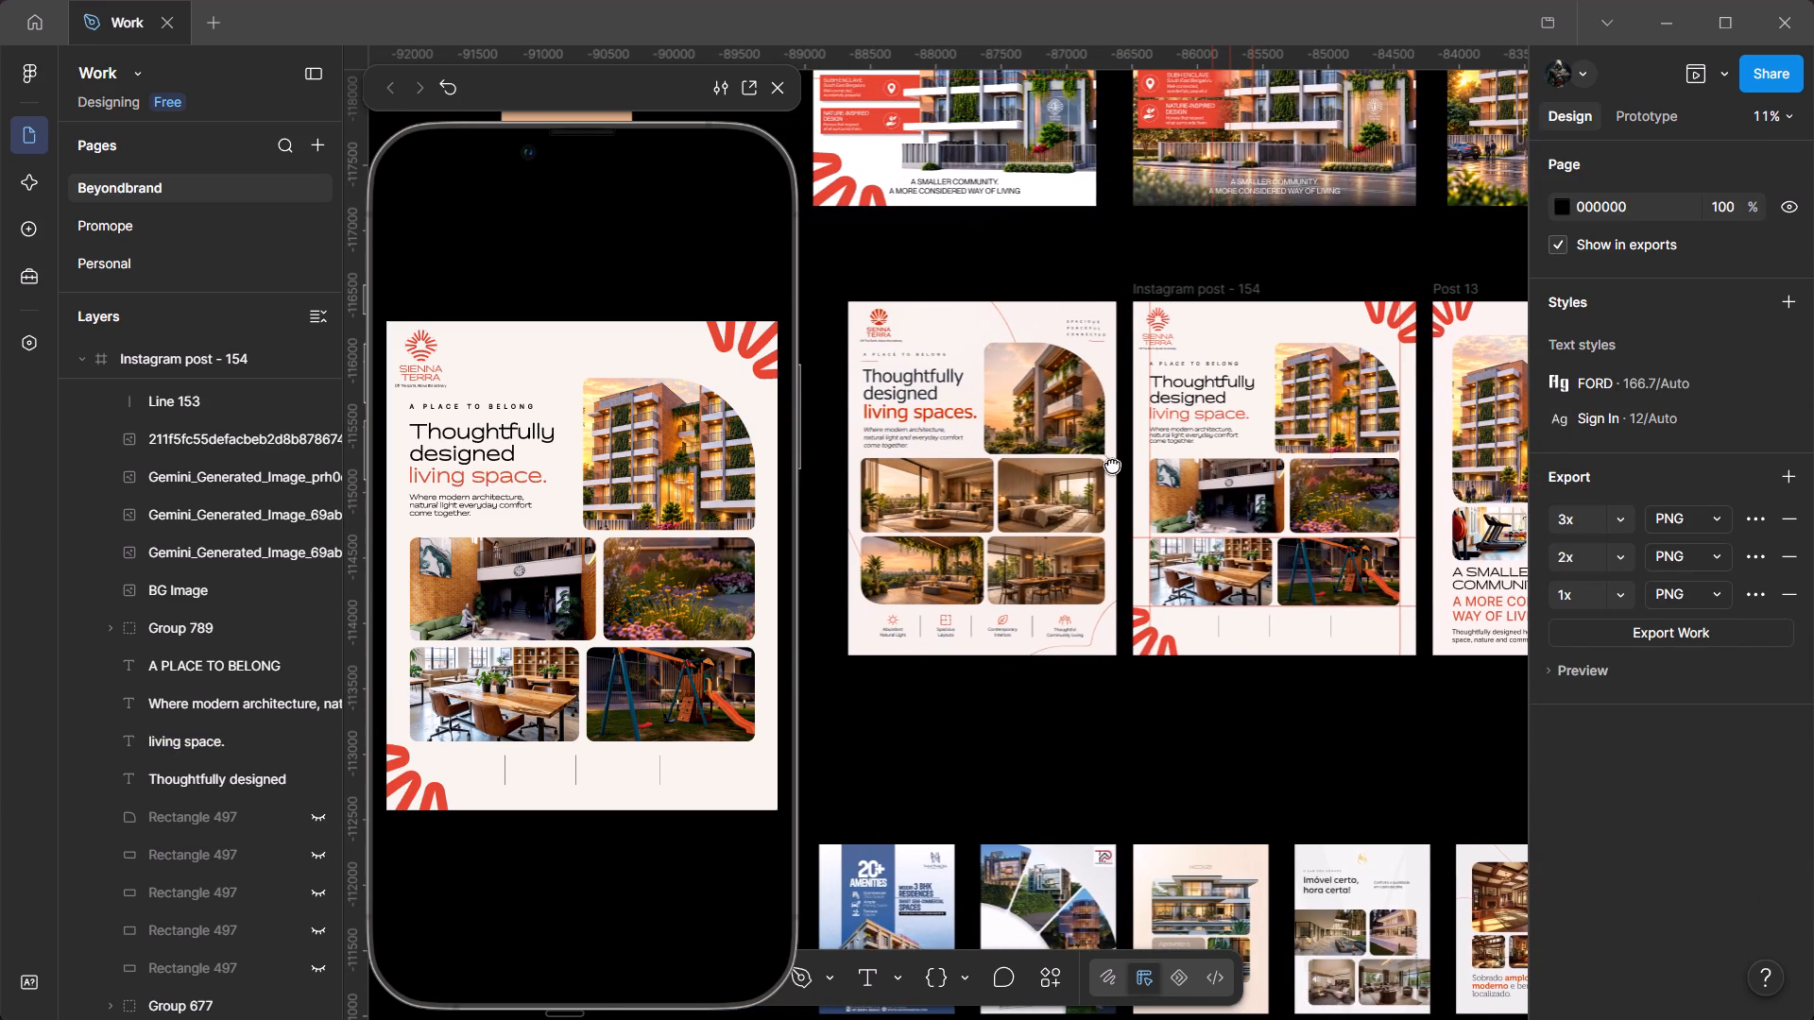
drag(1112, 465, 1113, 466)
drag(1134, 761, 1172, 715)
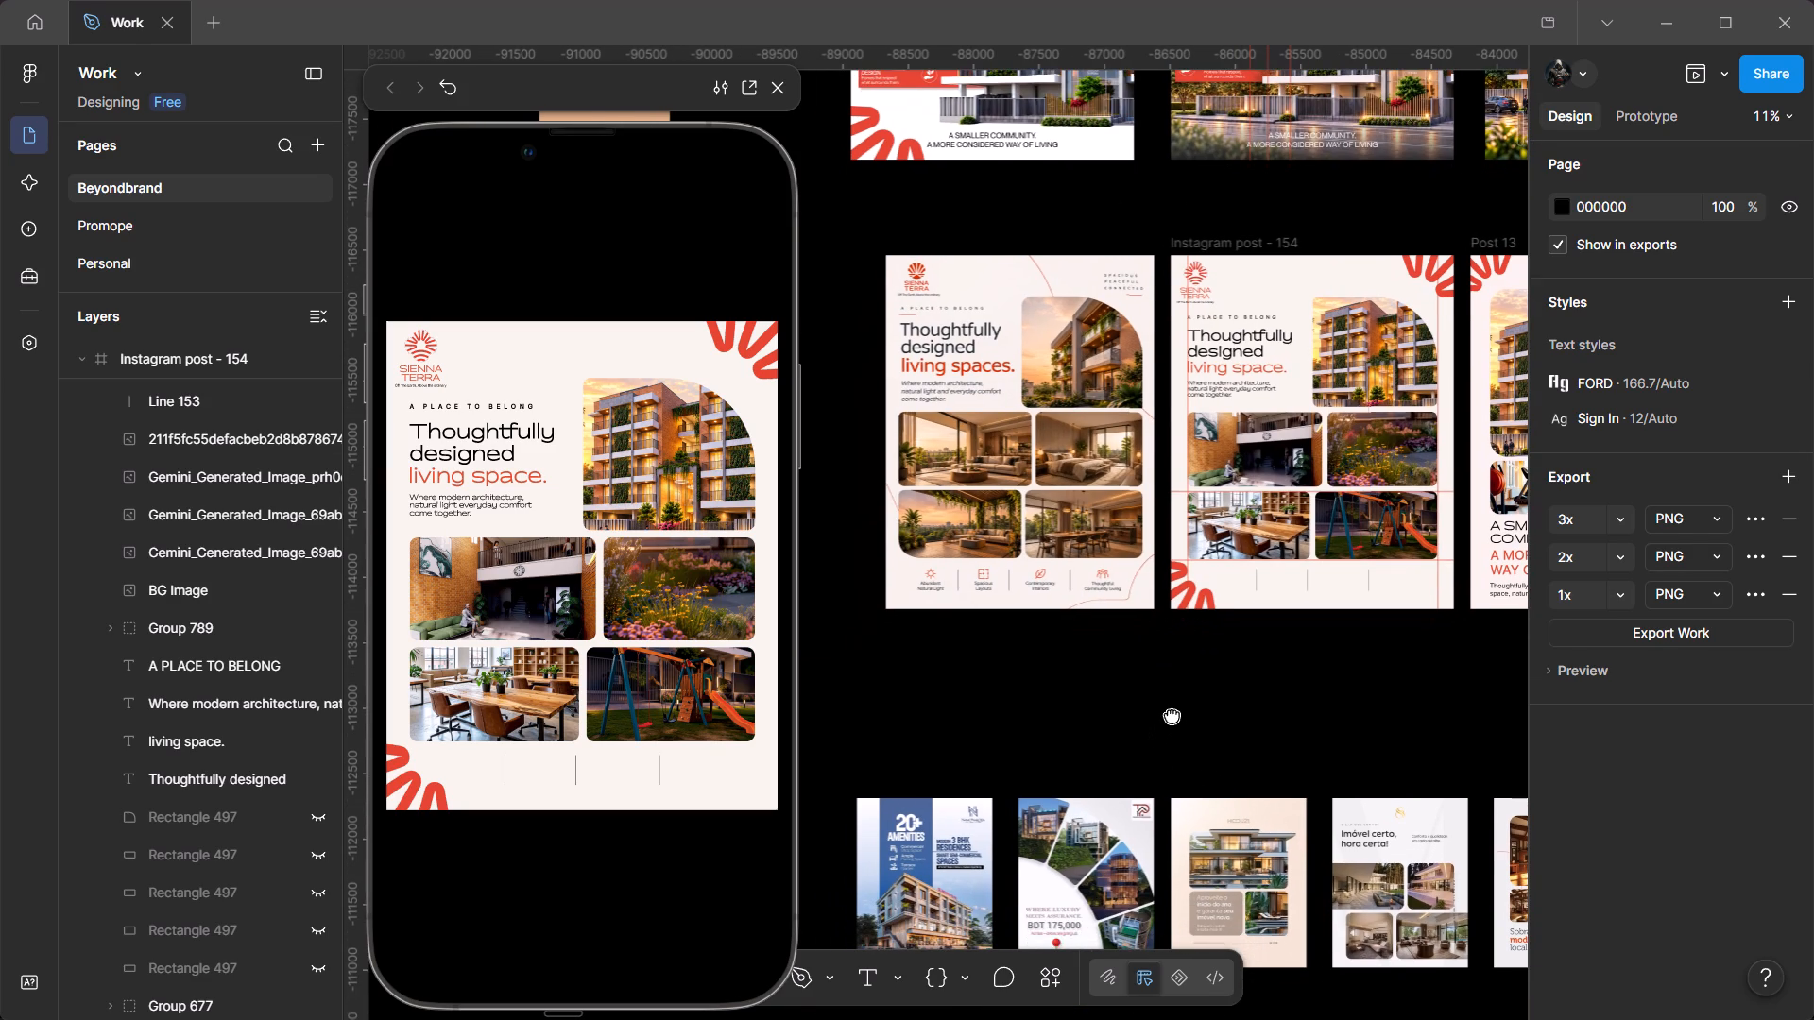
drag(1172, 715, 1153, 700)
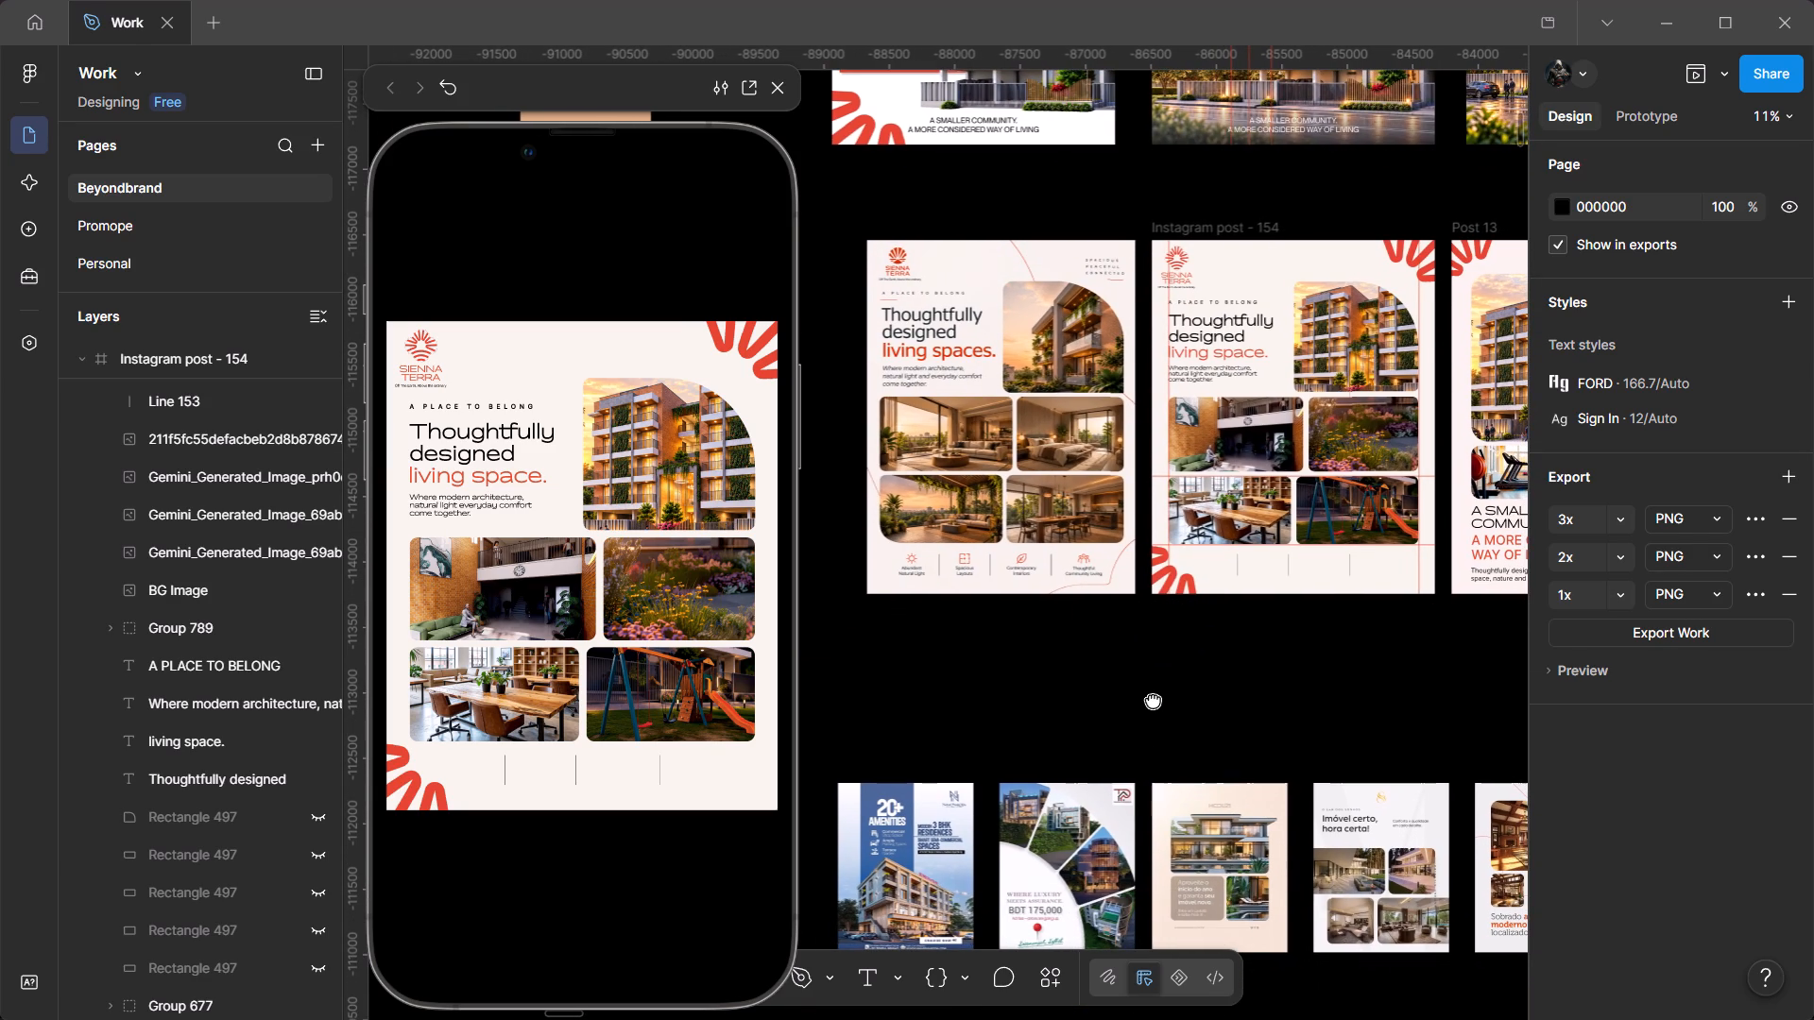
drag(1153, 700, 1141, 688)
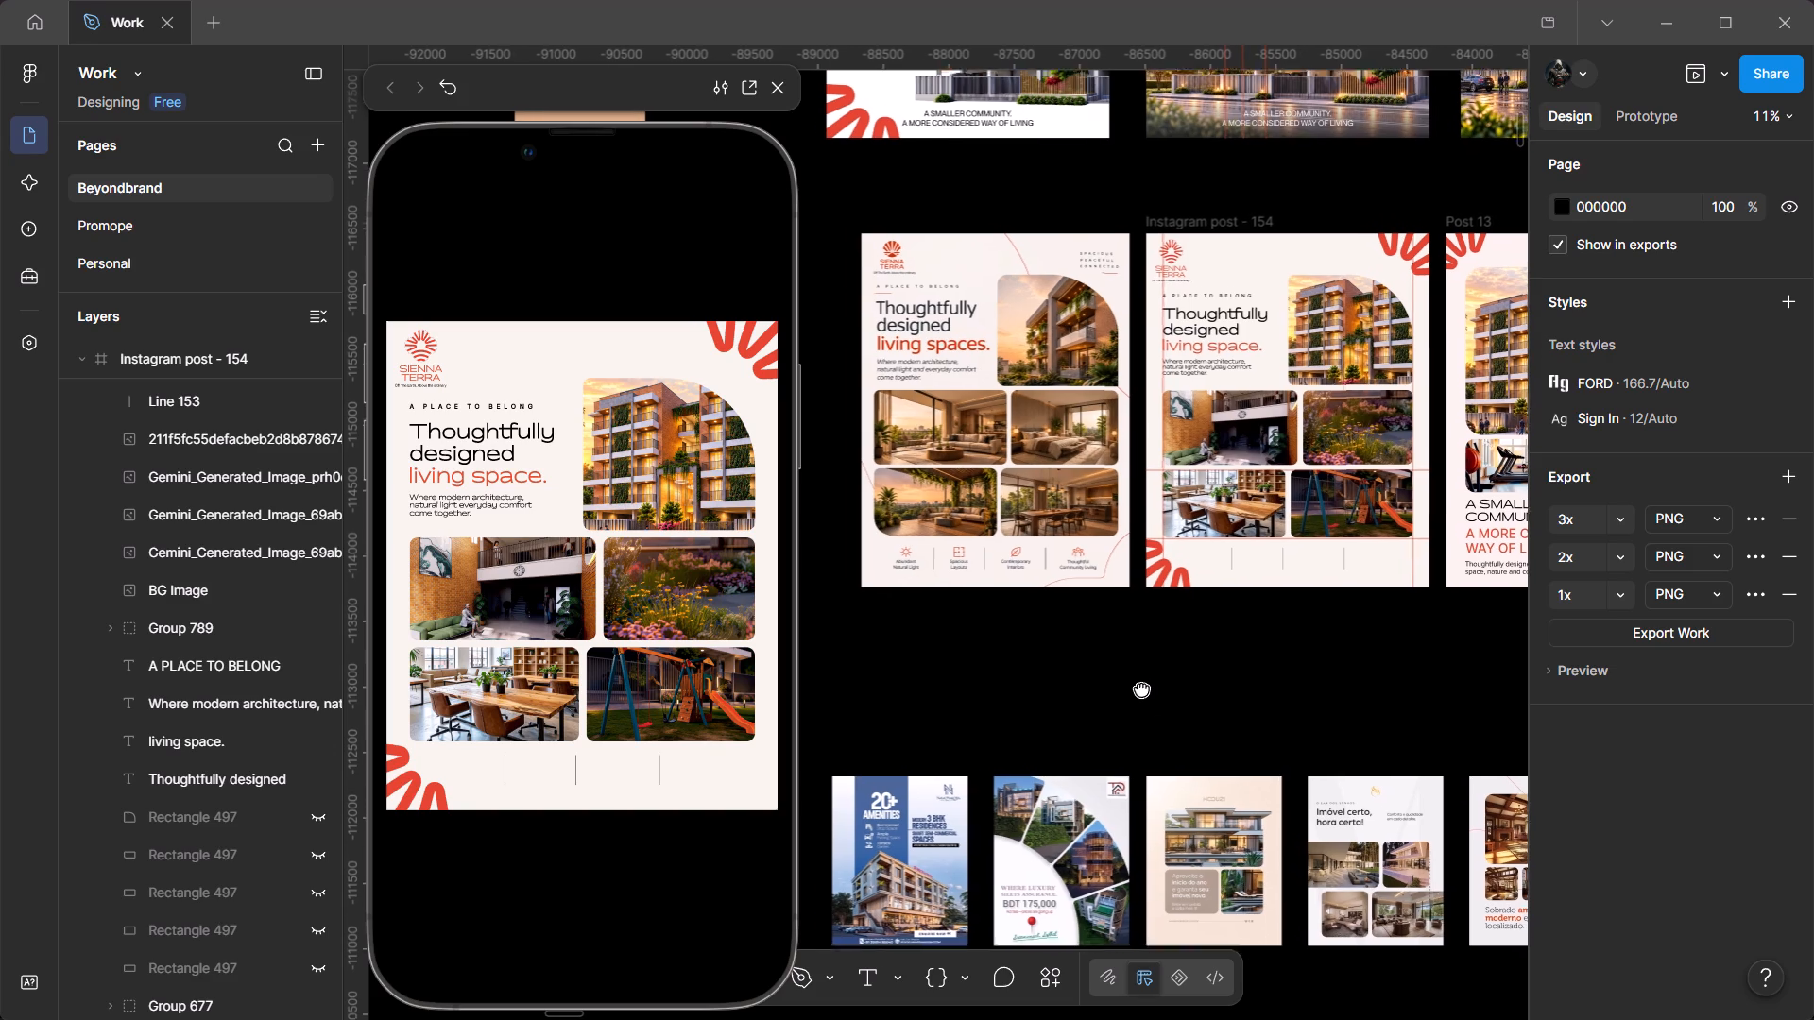
drag(1141, 688, 1136, 684)
drag(1162, 675, 892, 561)
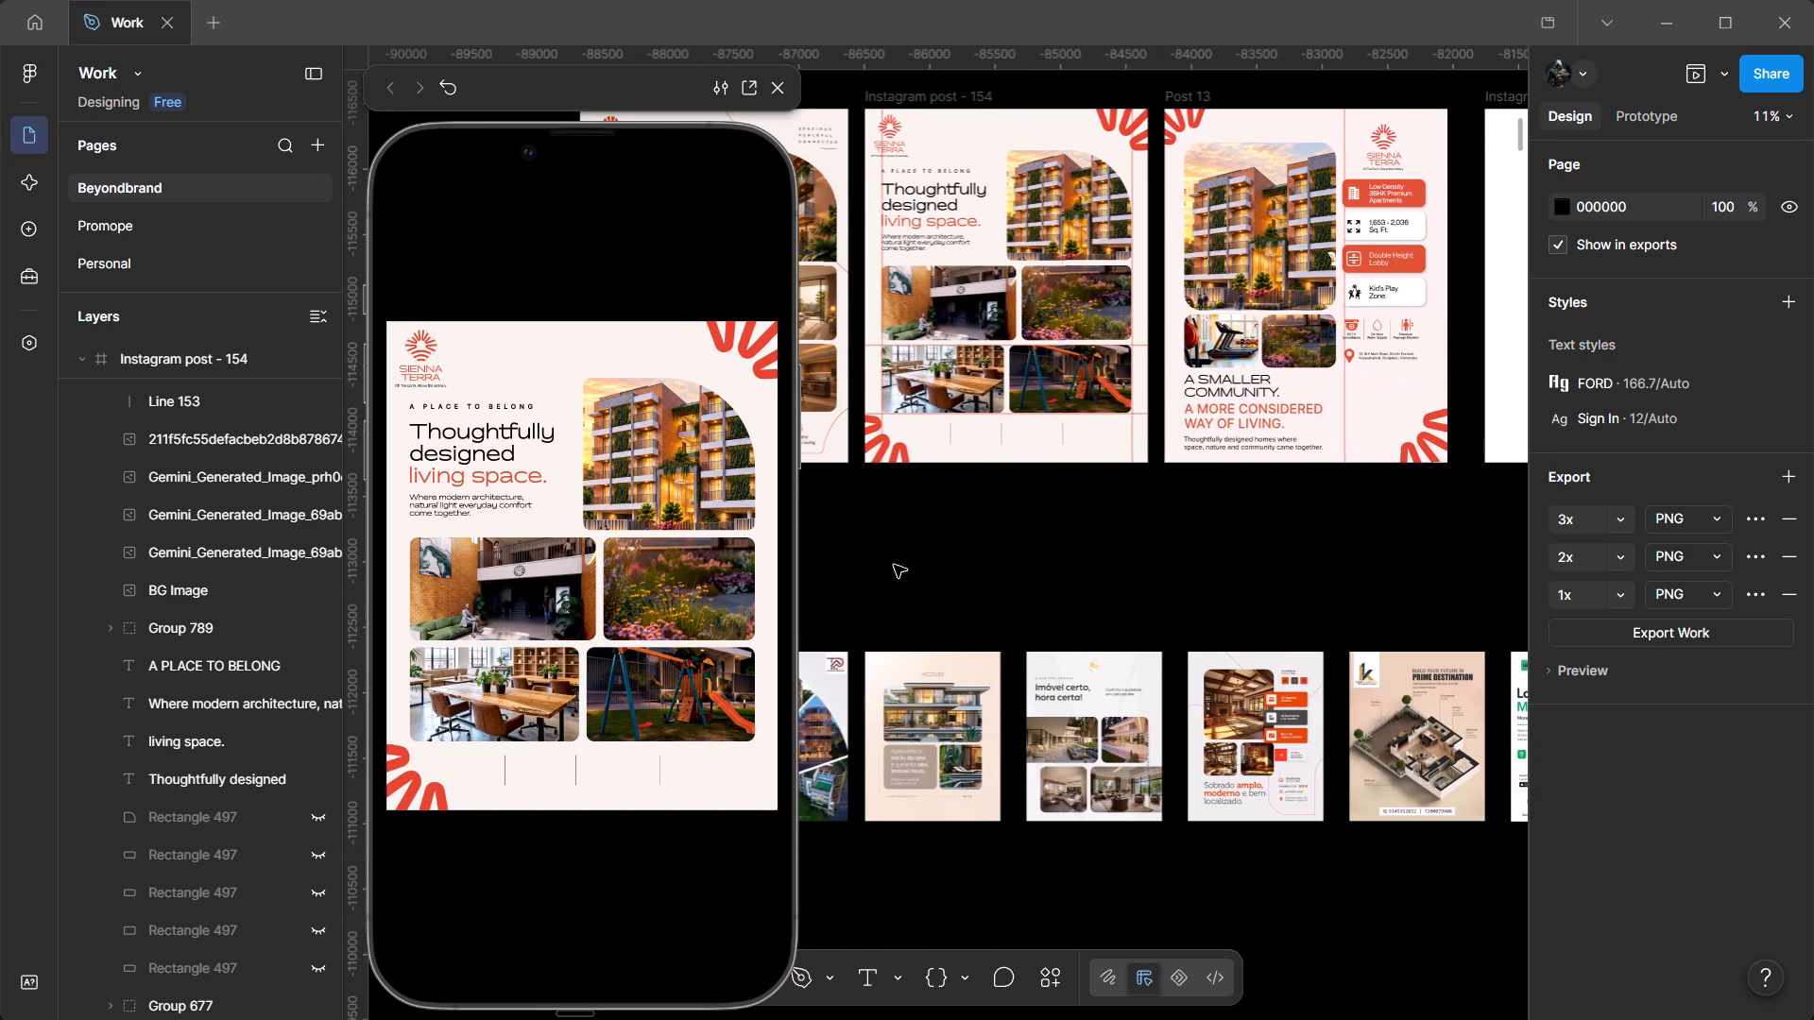
Rotate the Terra 3 red motif in Instagram post - 154's bottom-left corner to about 20°.
drag(1138, 581, 1357, 623)
ctrl+scroll(949, 484, up, 6)
click(1241, 488)
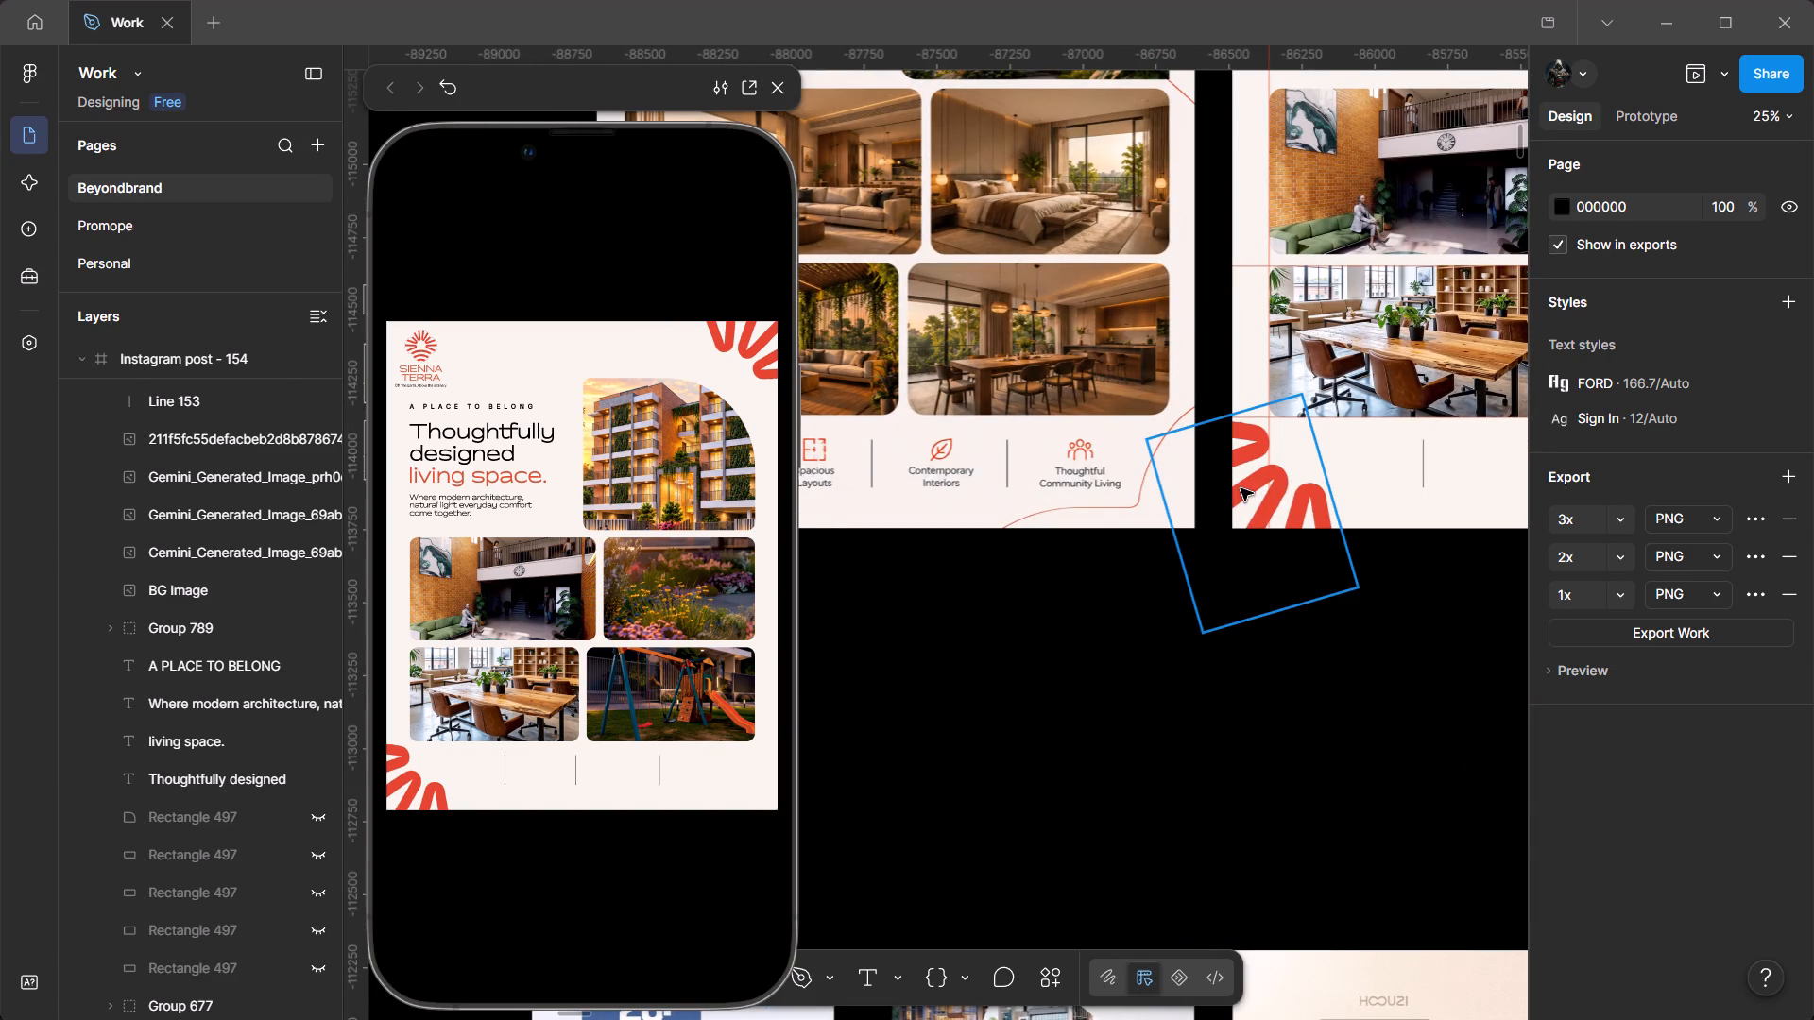
click(1370, 597)
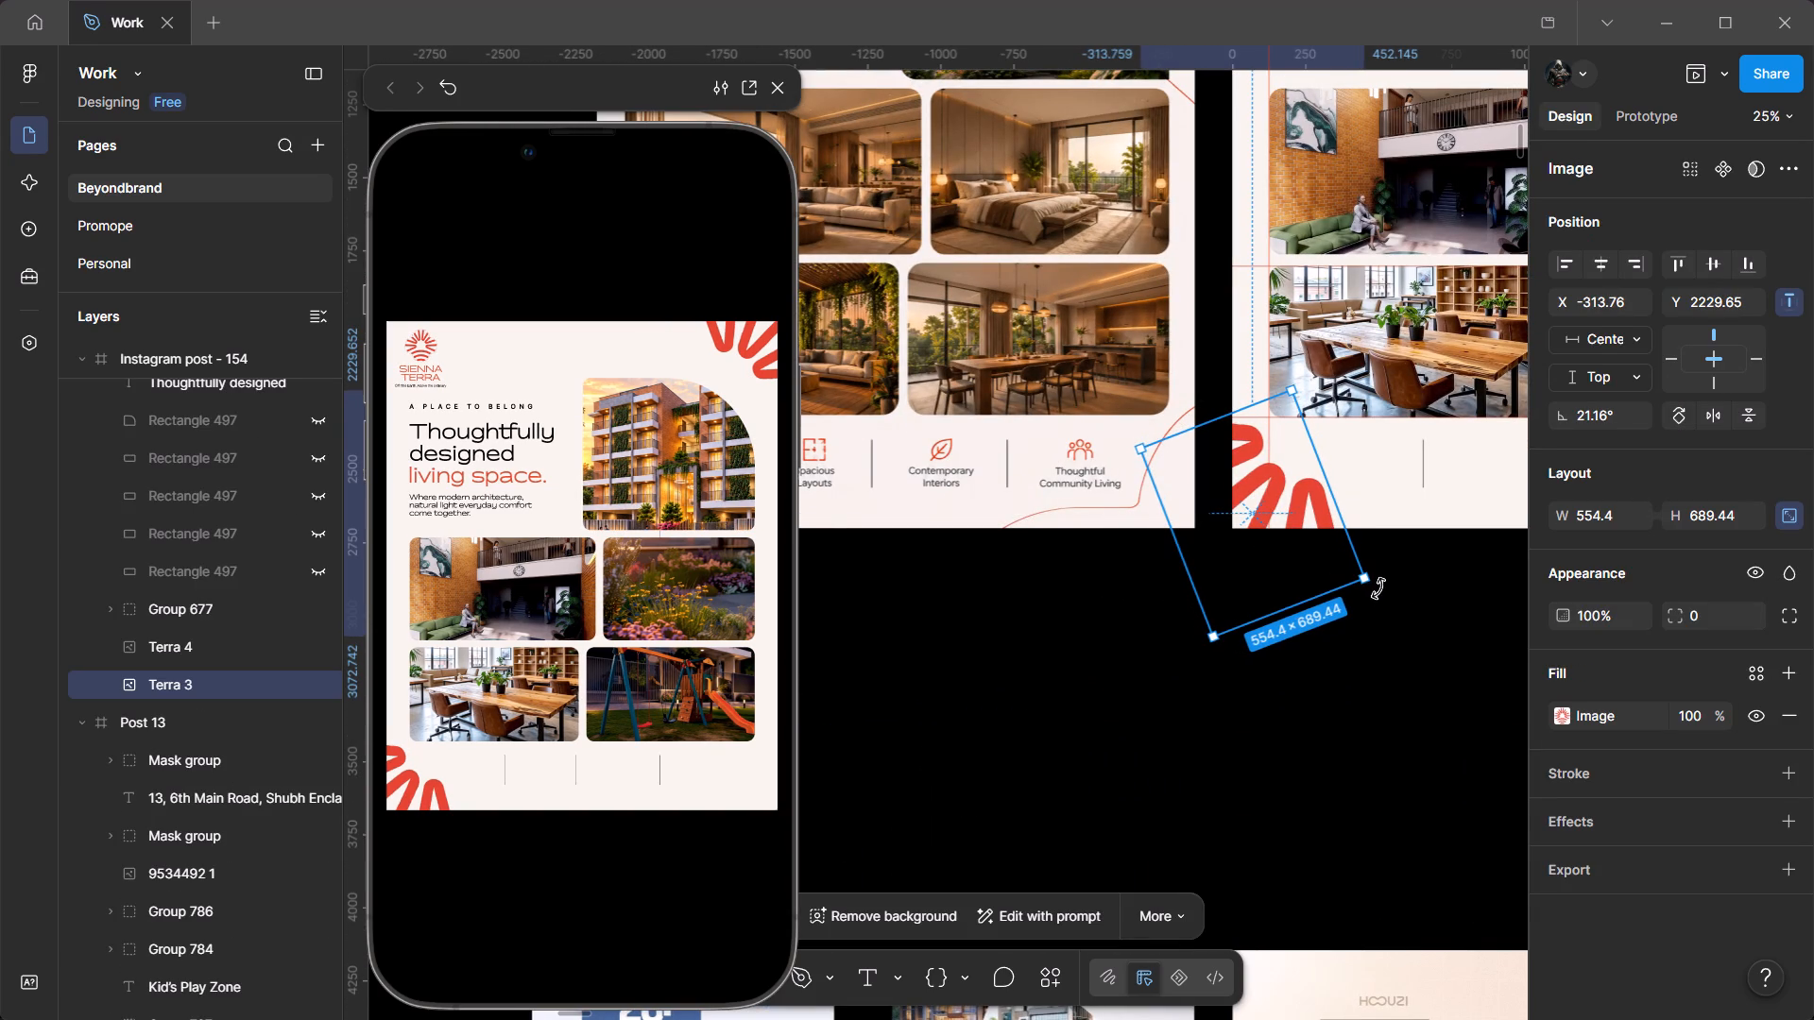
drag(1249, 478, 1252, 484)
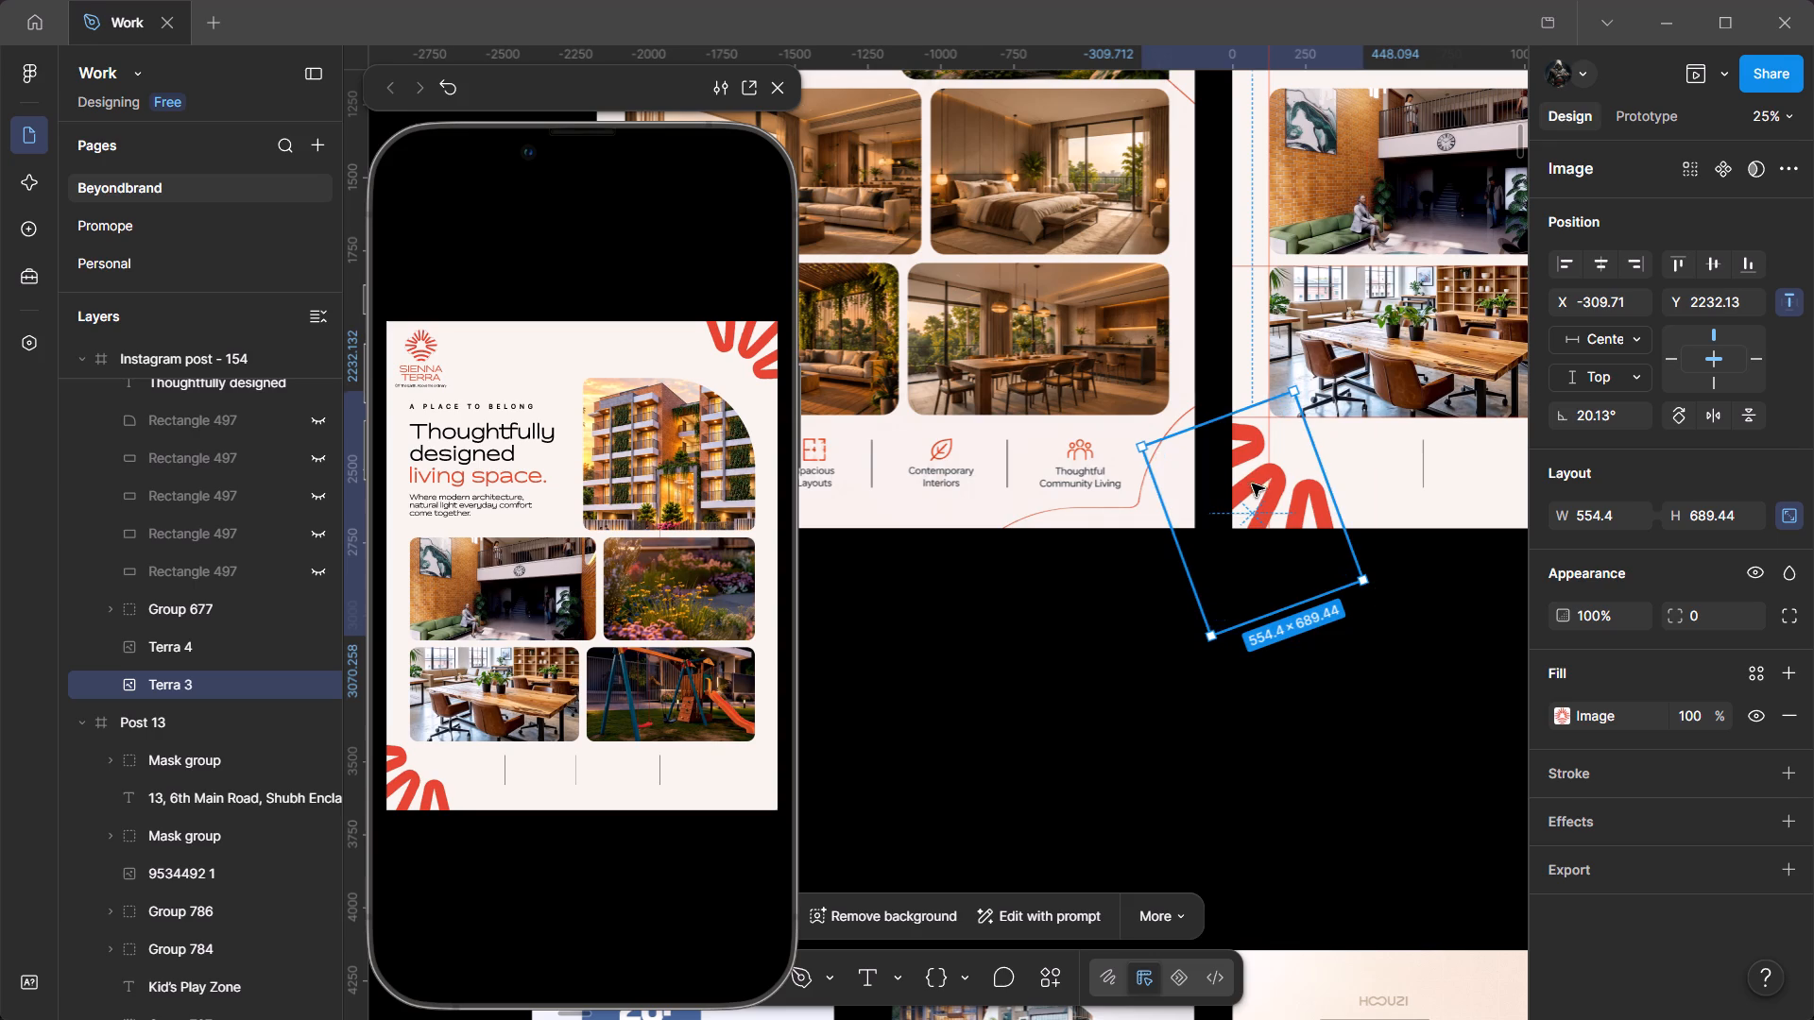
drag(1252, 484, 1254, 489)
click(1394, 717)
Select the Terra 4 red motif in the top-right corner of Instagram post - 154.
drag(1398, 672, 949, 776)
ctrl+scroll(1114, 736, down, 7)
click(1241, 280)
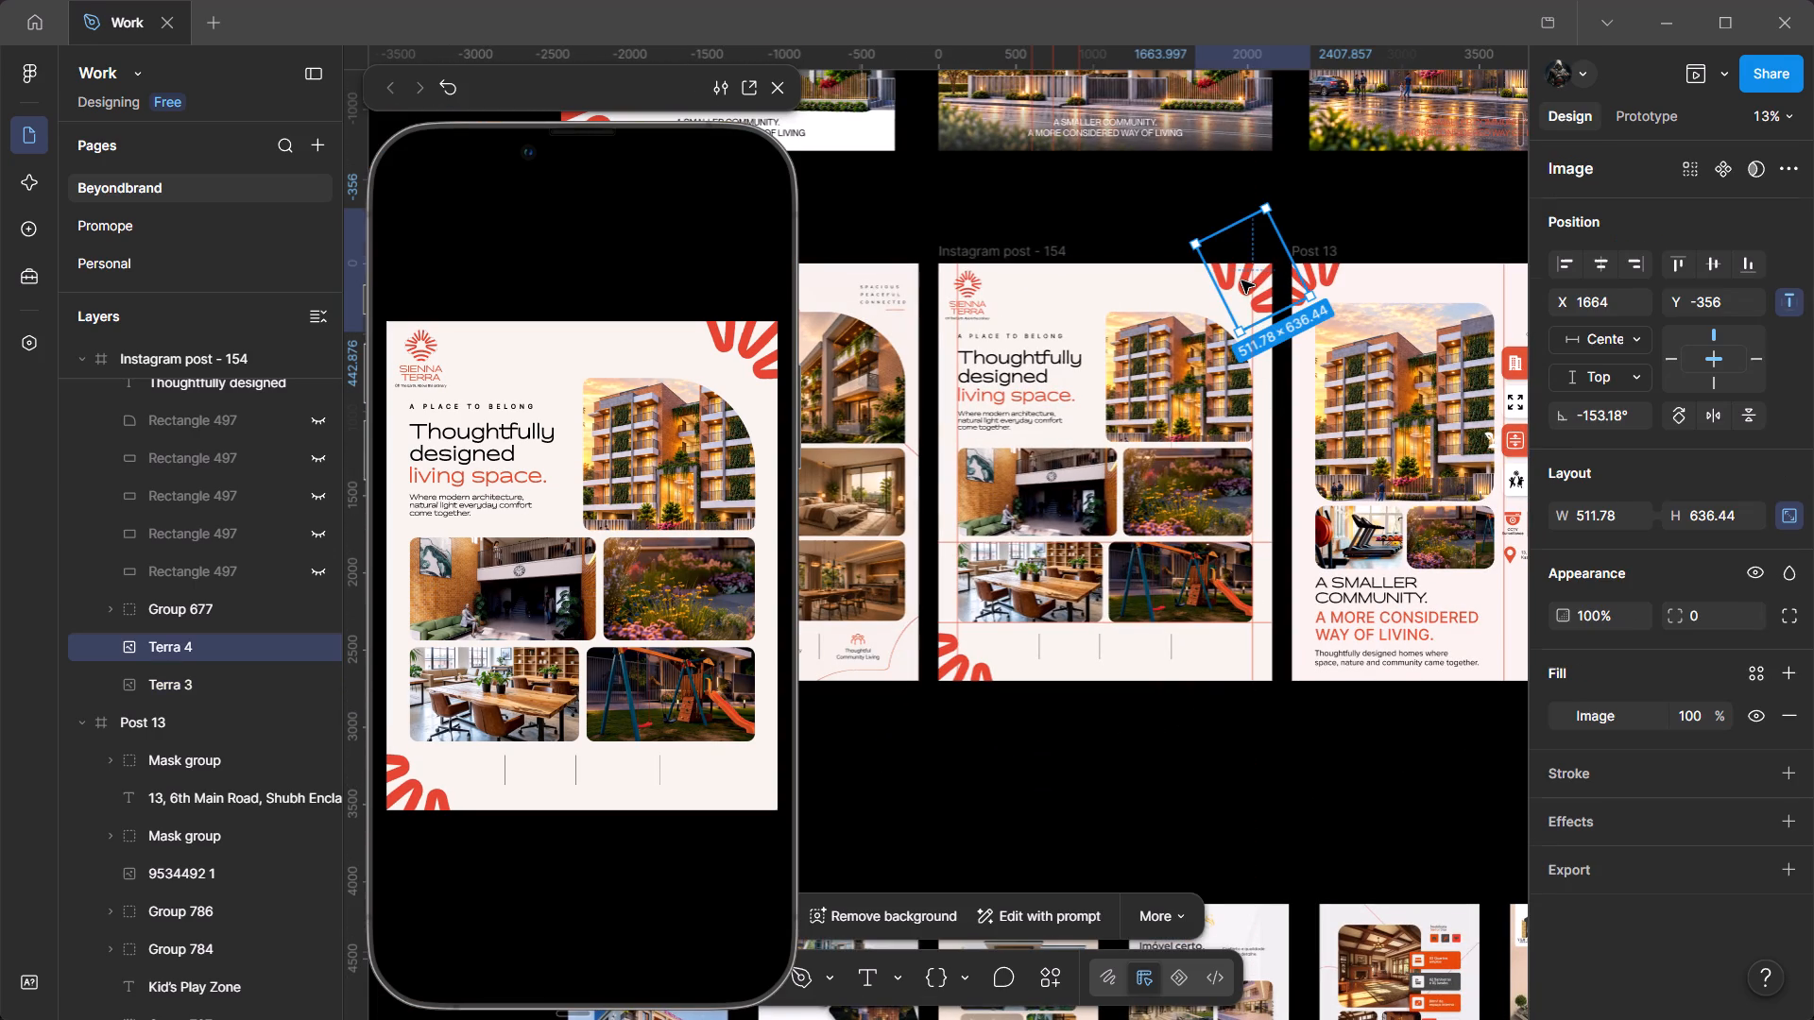
Shift the Terra 4 motif along Instagram post - 154's top edge and shrink it proportionally to about 440 × 547.
click(1235, 280)
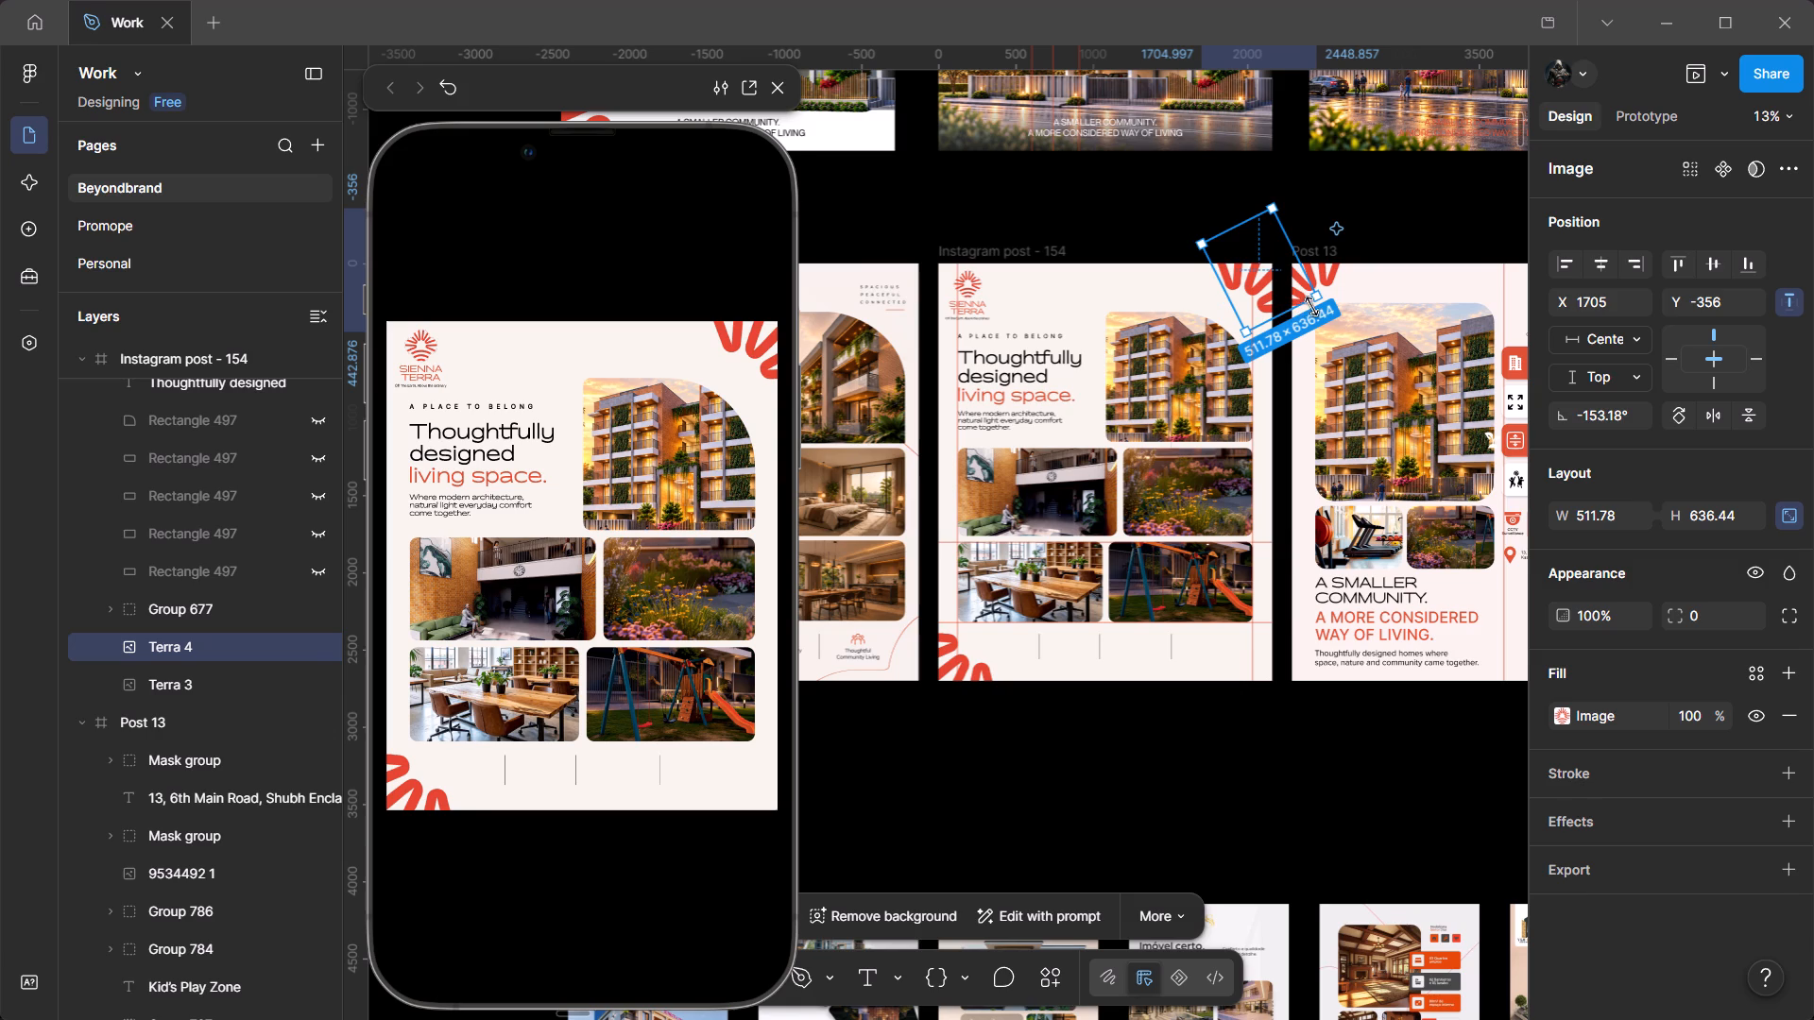
shift+drag(1321, 299, 1292, 292)
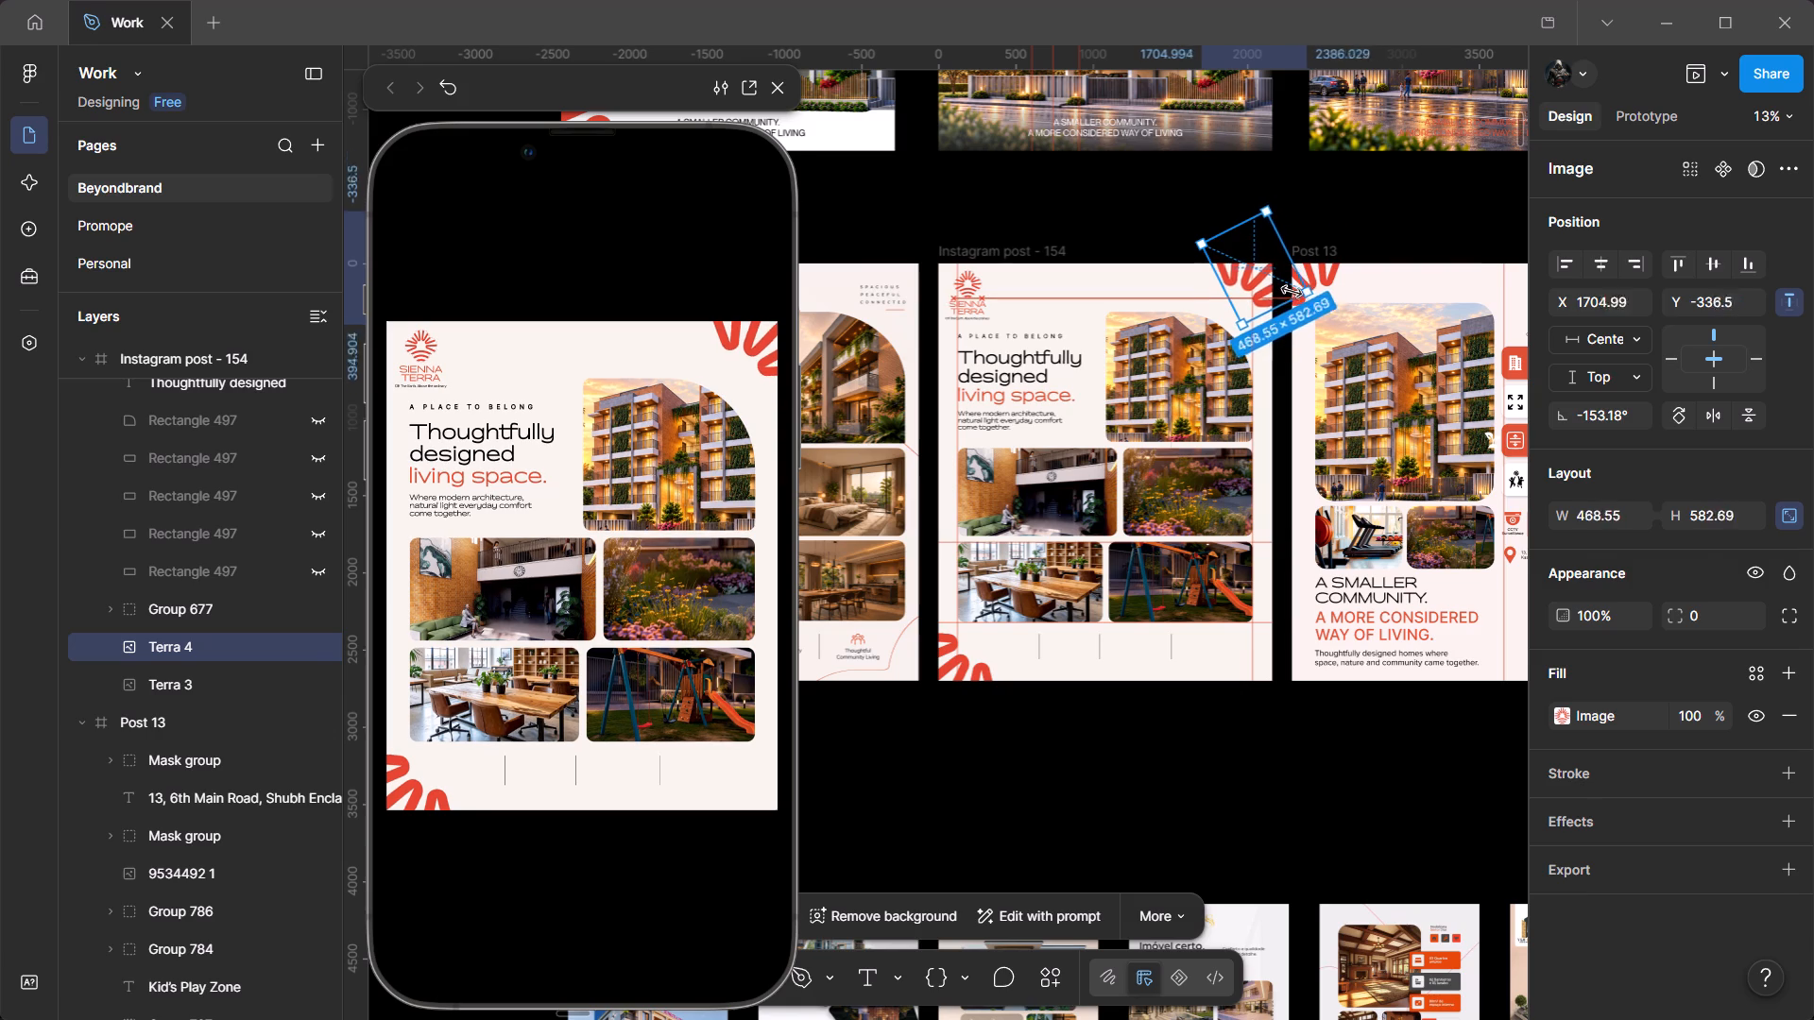
shift+drag(1292, 292, 1296, 291)
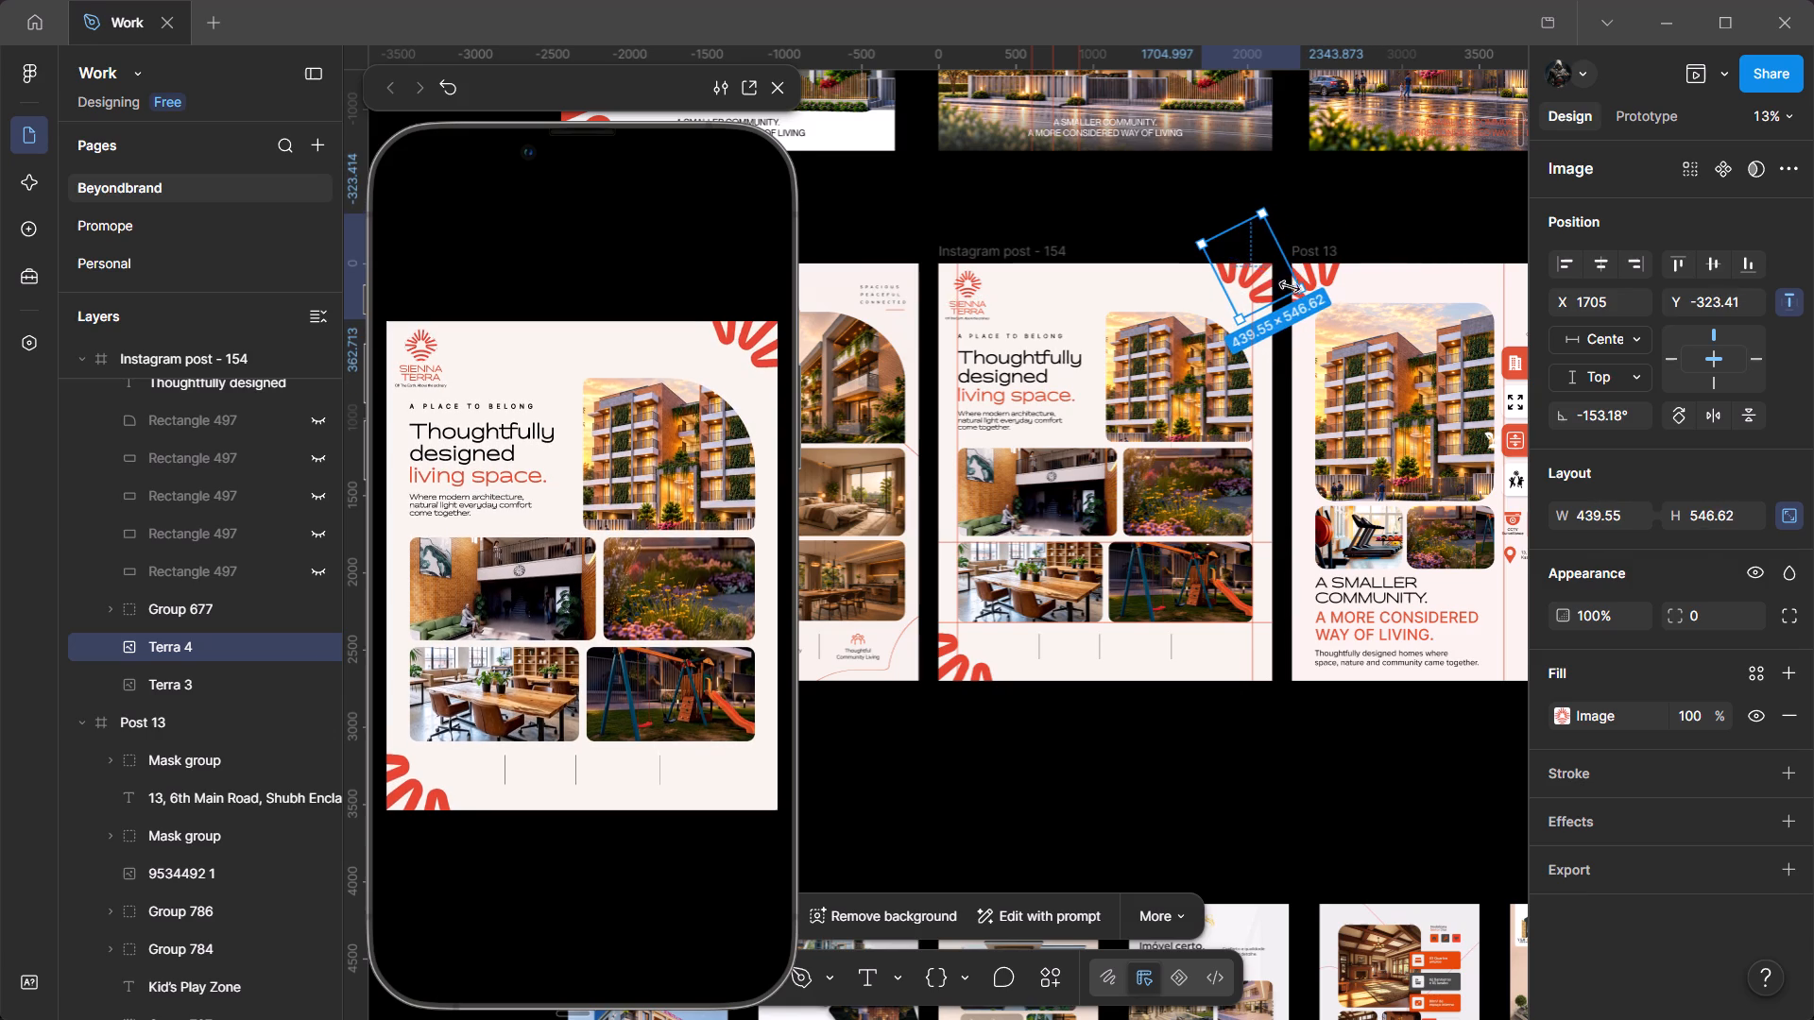
Rotate the Terra 4 motif to about -161° and move it to about X 1784, Y -306 in the post's top-right corner.
ctrl+scroll(1264, 263, up, 6)
drag(1346, 310, 1339, 331)
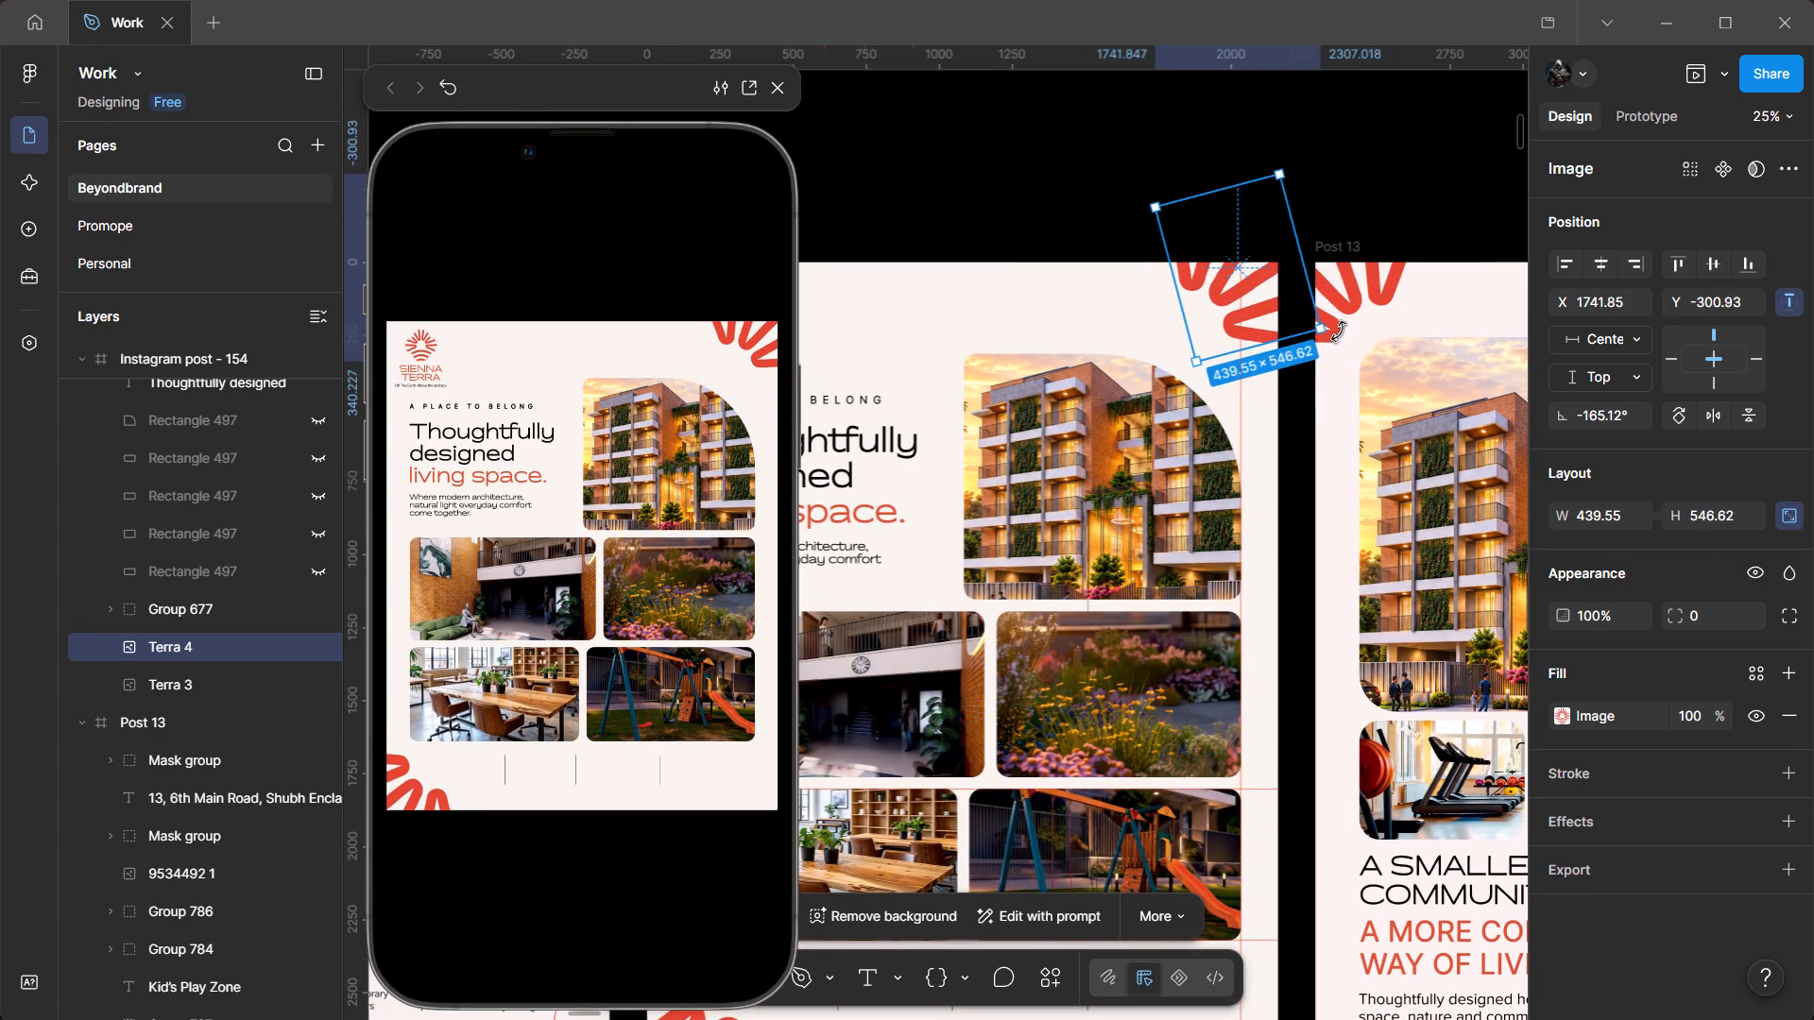
drag(1339, 331, 1344, 326)
drag(1255, 283, 1271, 284)
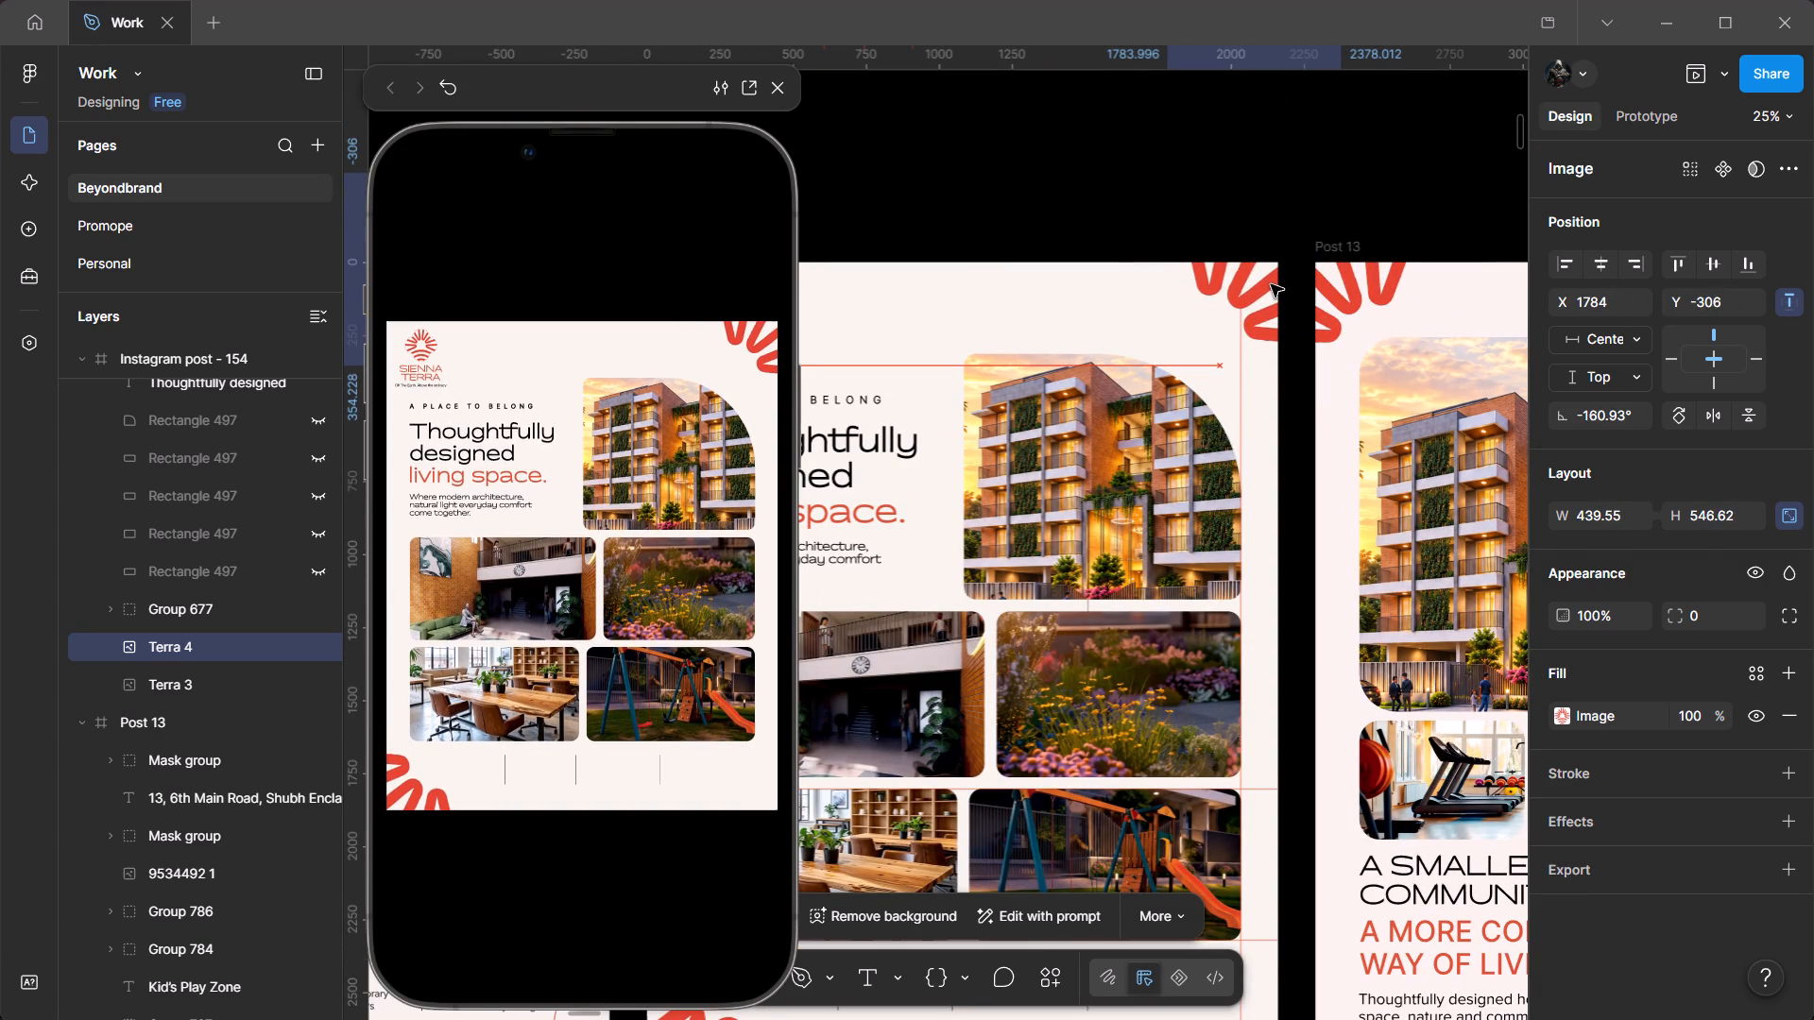
drag(1271, 284, 1270, 290)
click(1189, 152)
Enlarge the Terra 4 motif proportionally to about 459 × 571.
ctrl+scroll(1216, 416, down, 7)
ctrl+scroll(1221, 465, up, 5)
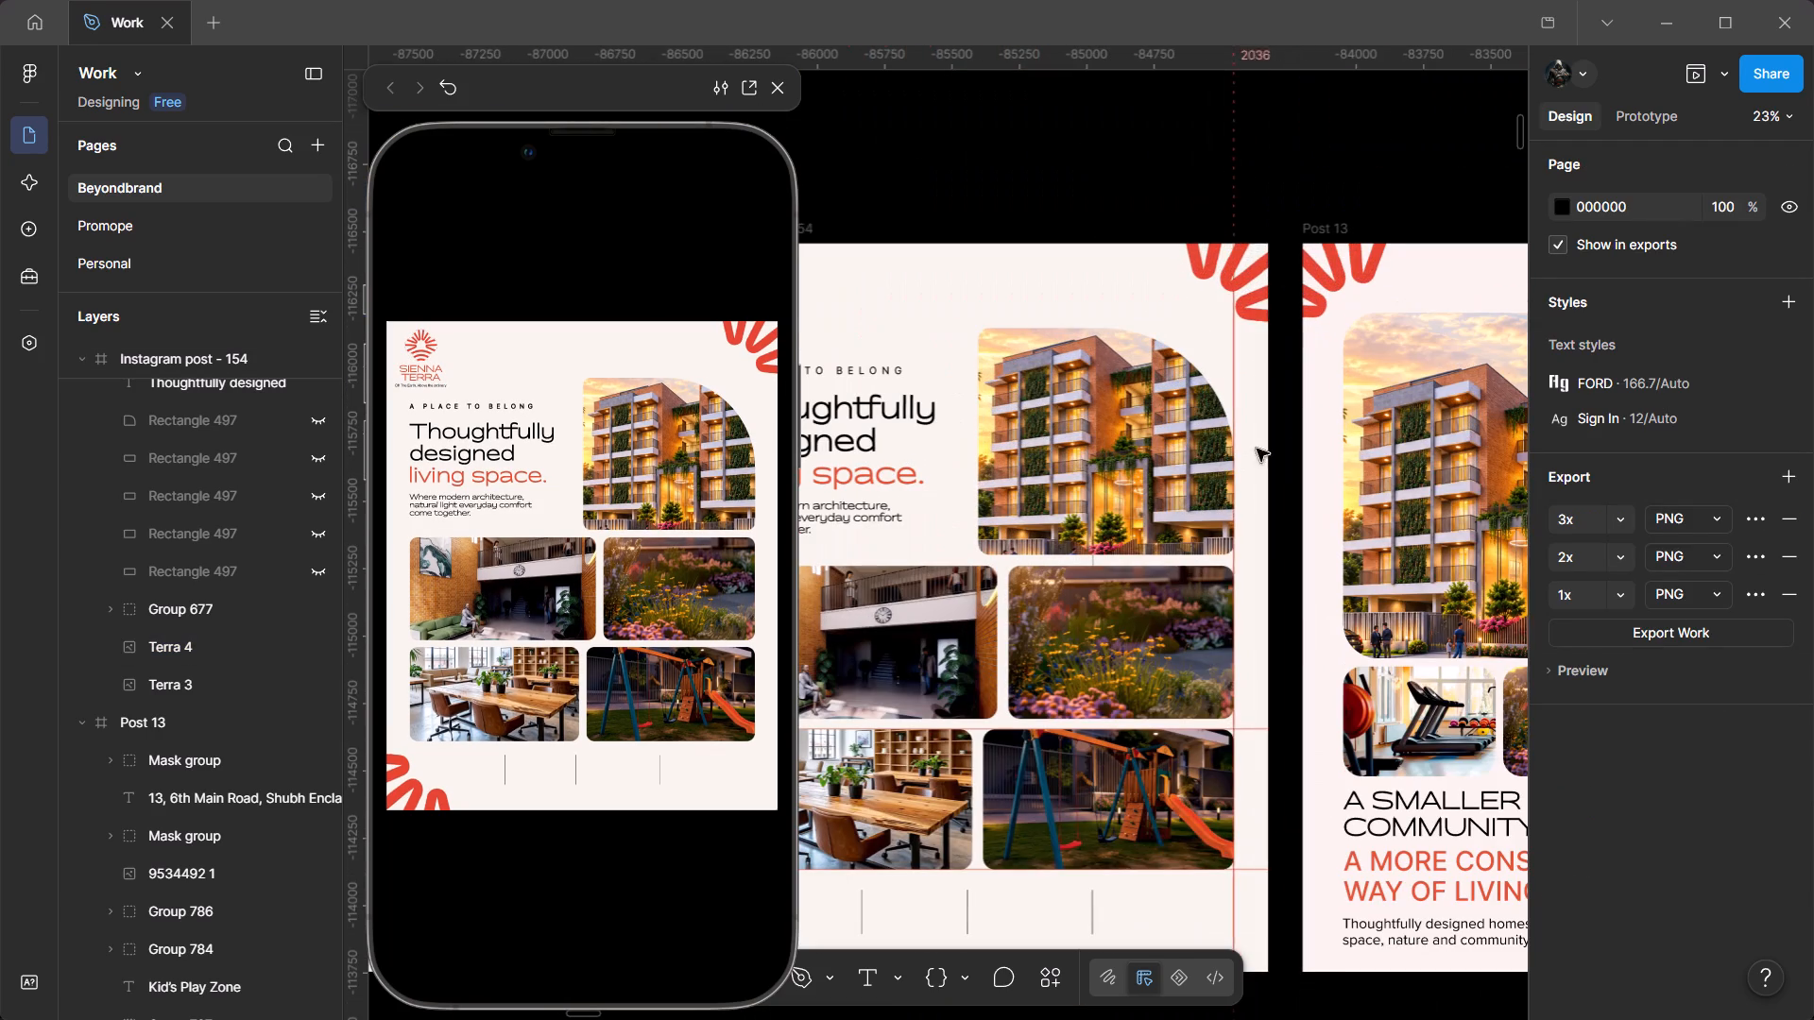
click(1258, 286)
click(1202, 309)
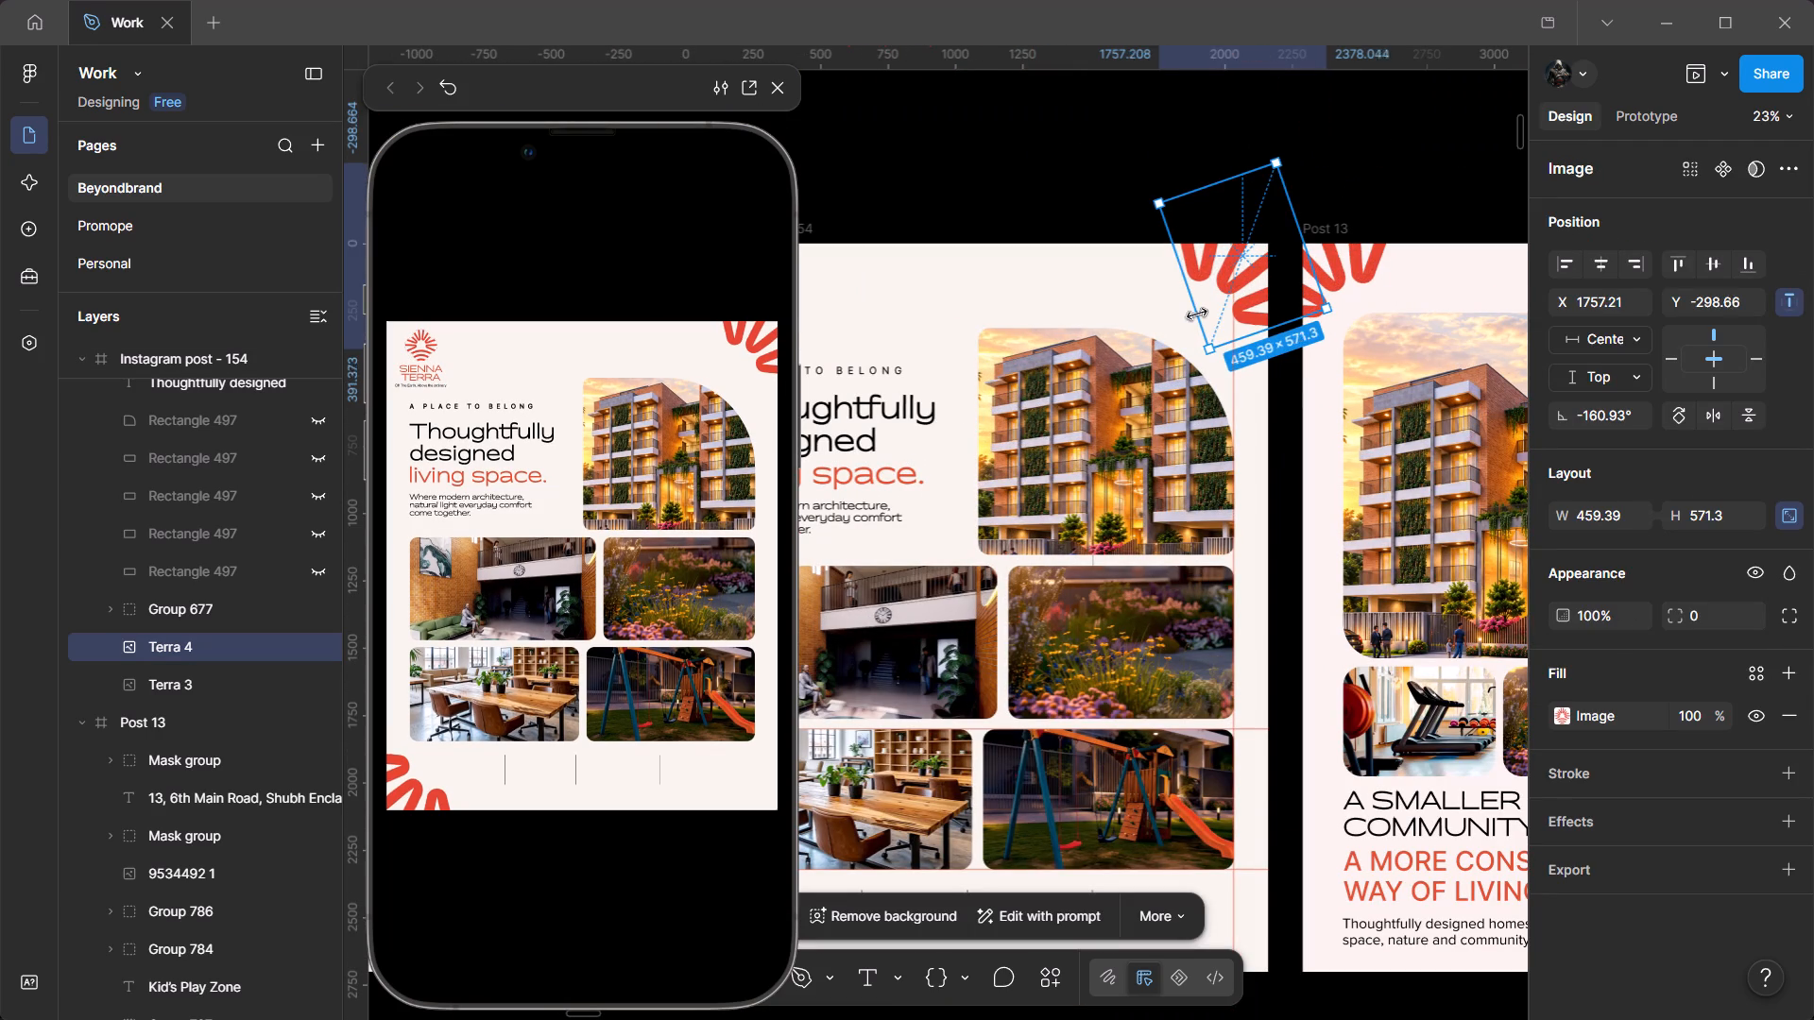
click(1130, 182)
Enlarge the Terra 3 motif in Instagram post - 154's bottom-left corner proportionally to about 590 × 734.
ctrl+scroll(1186, 395, down, 6)
drag(1080, 503, 1092, 467)
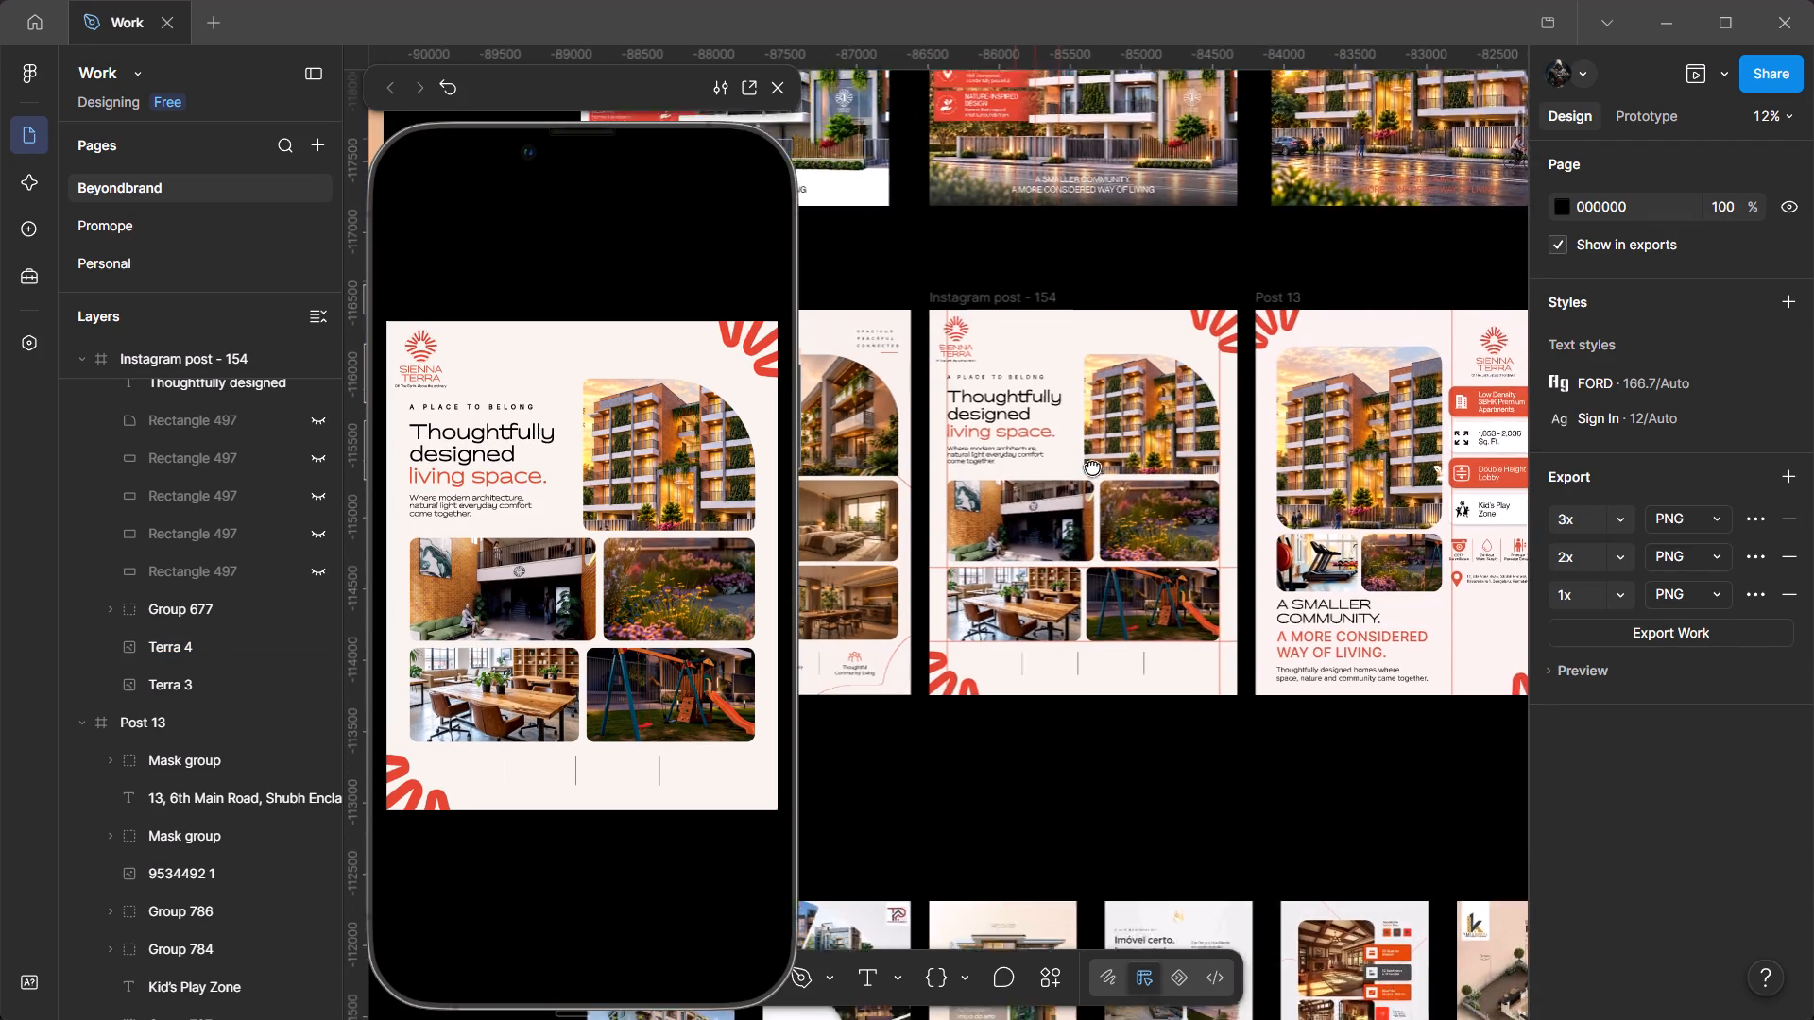
drag(1092, 467, 1133, 381)
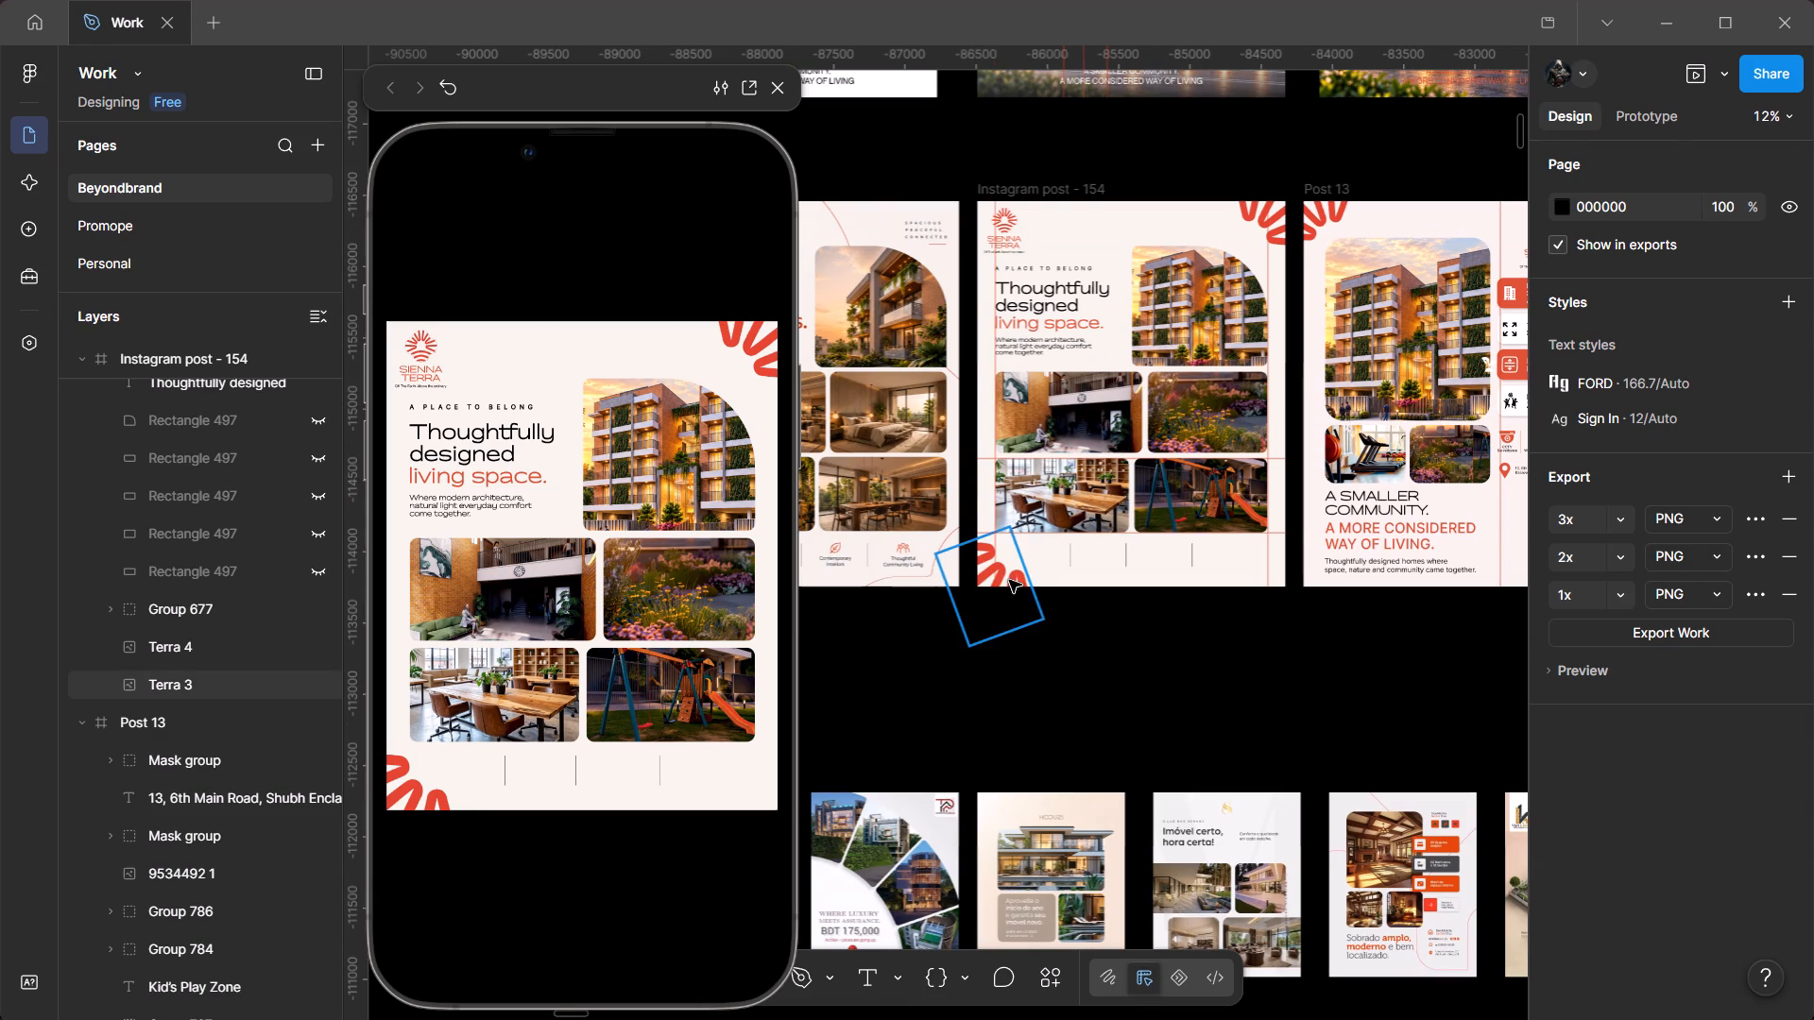
click(1009, 580)
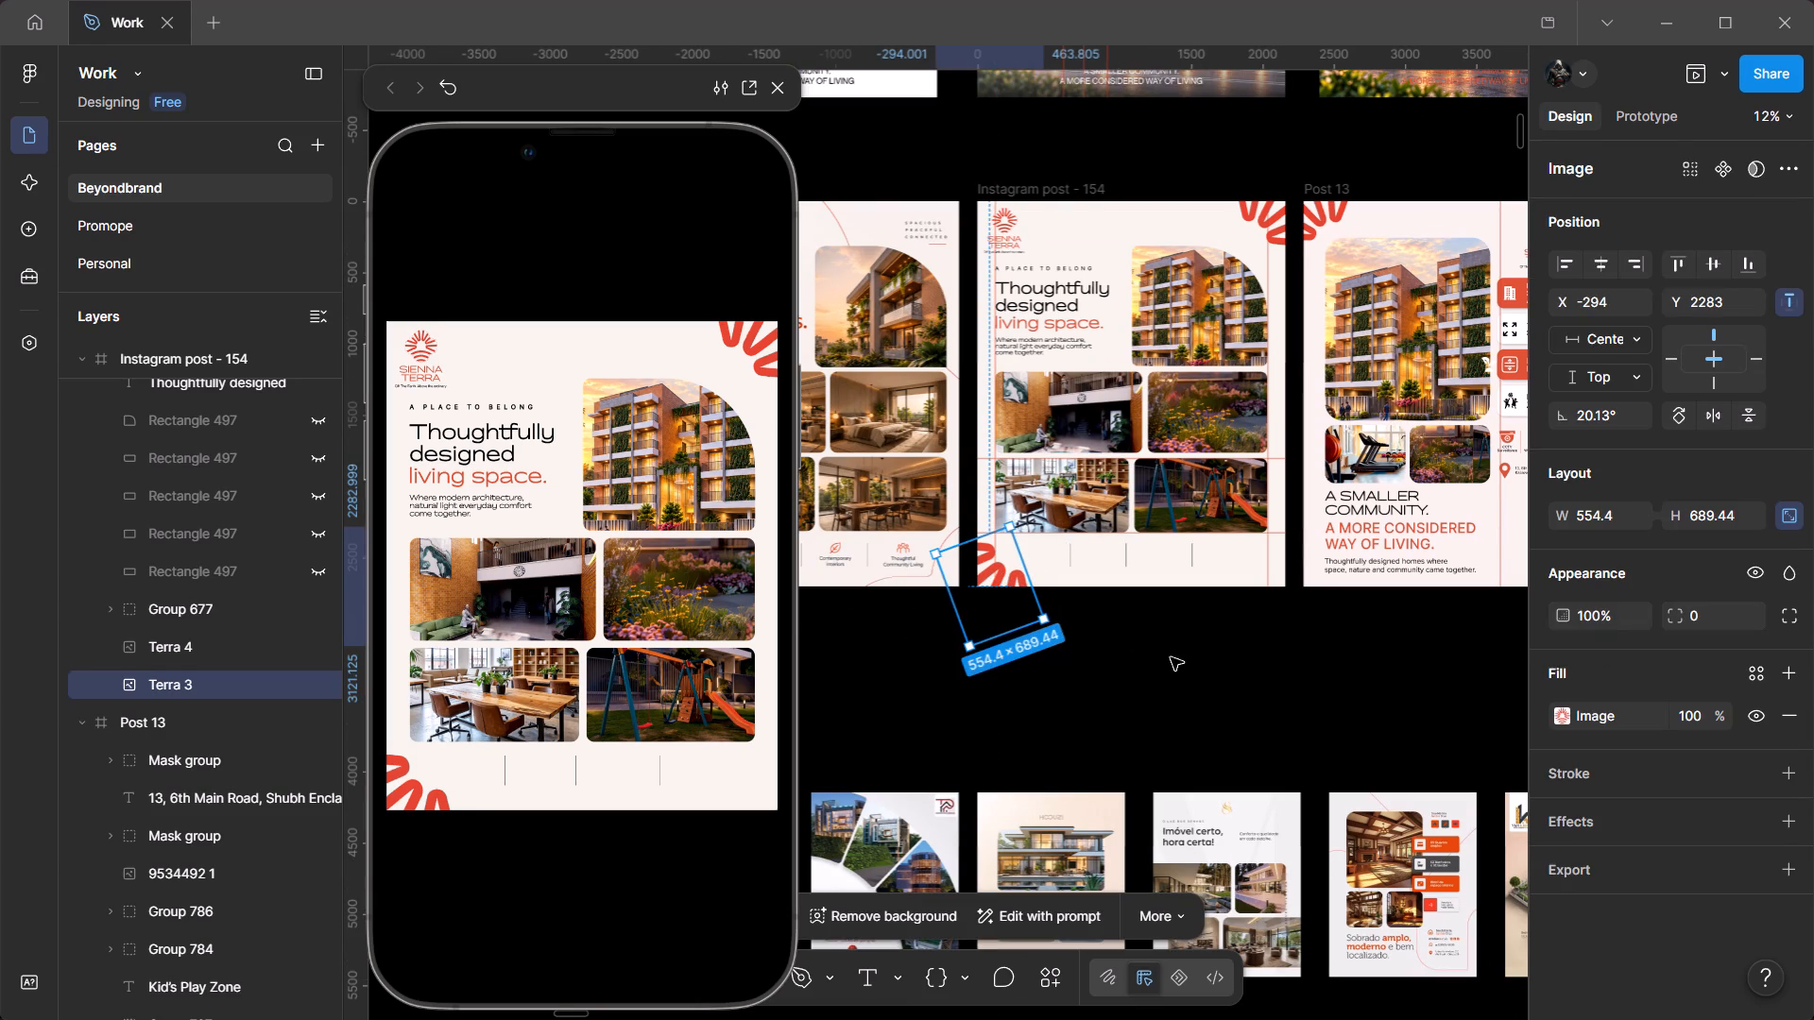
click(1043, 600)
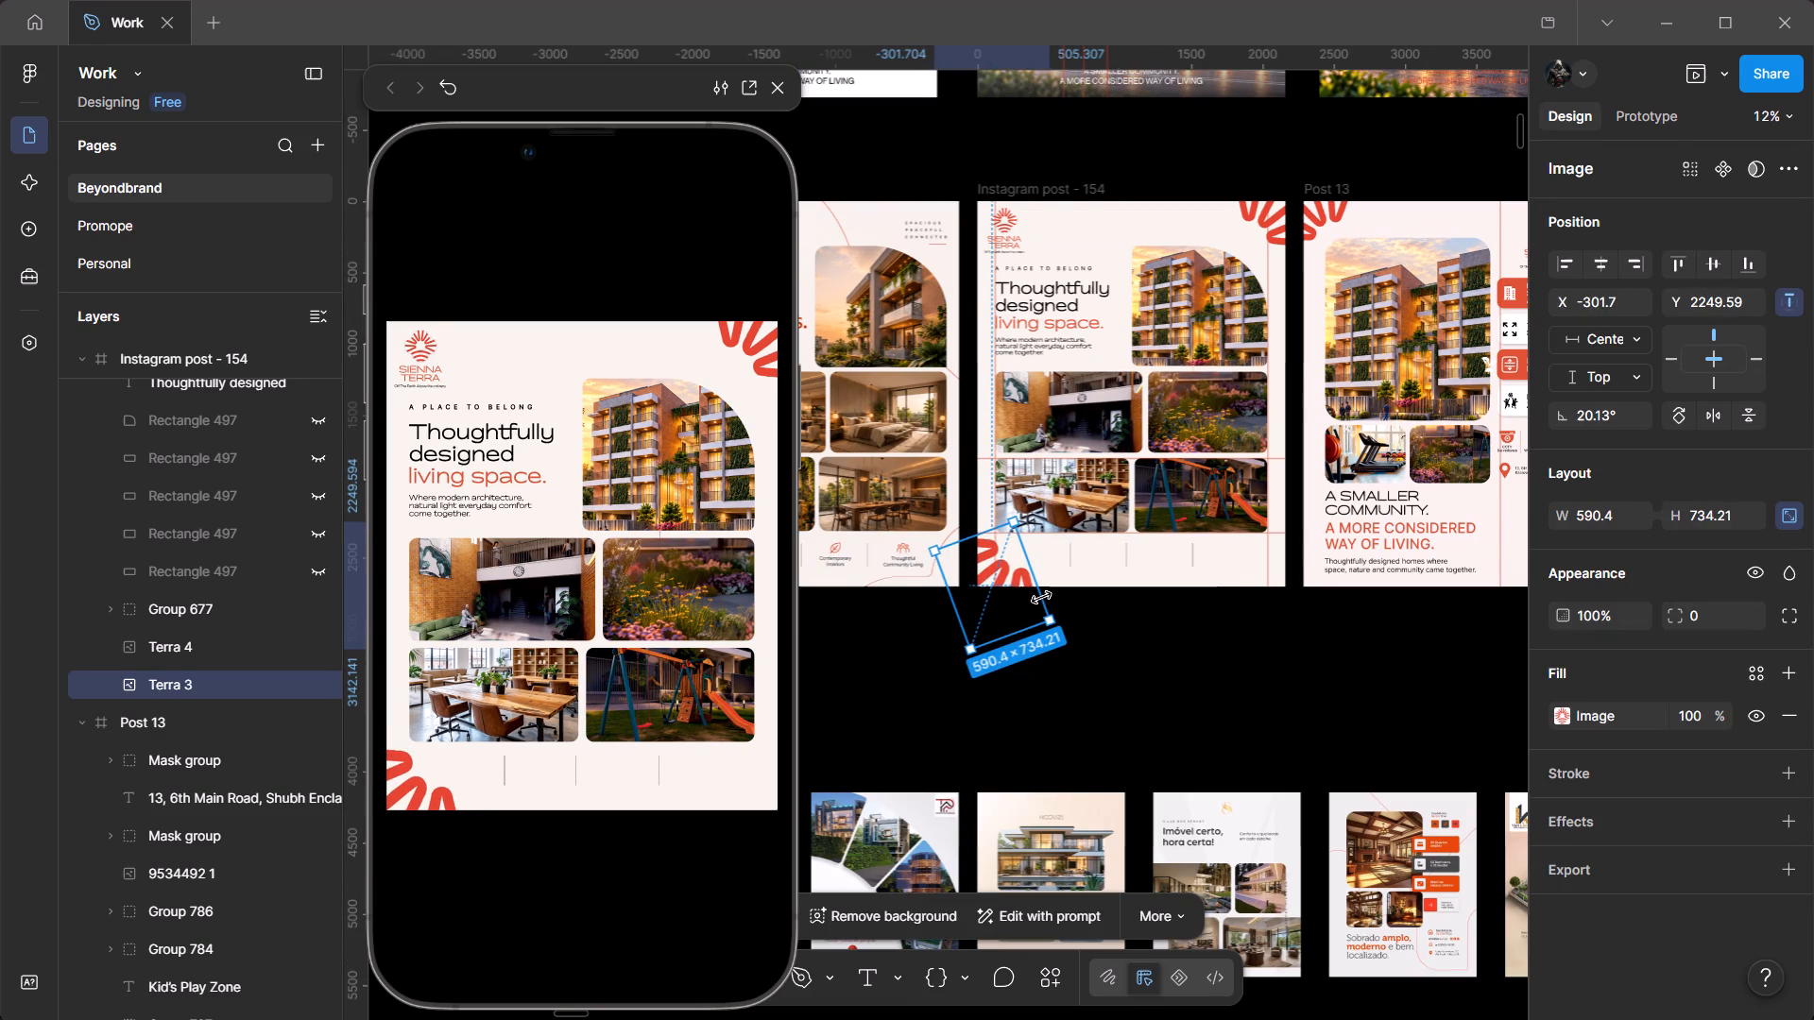
click(1166, 643)
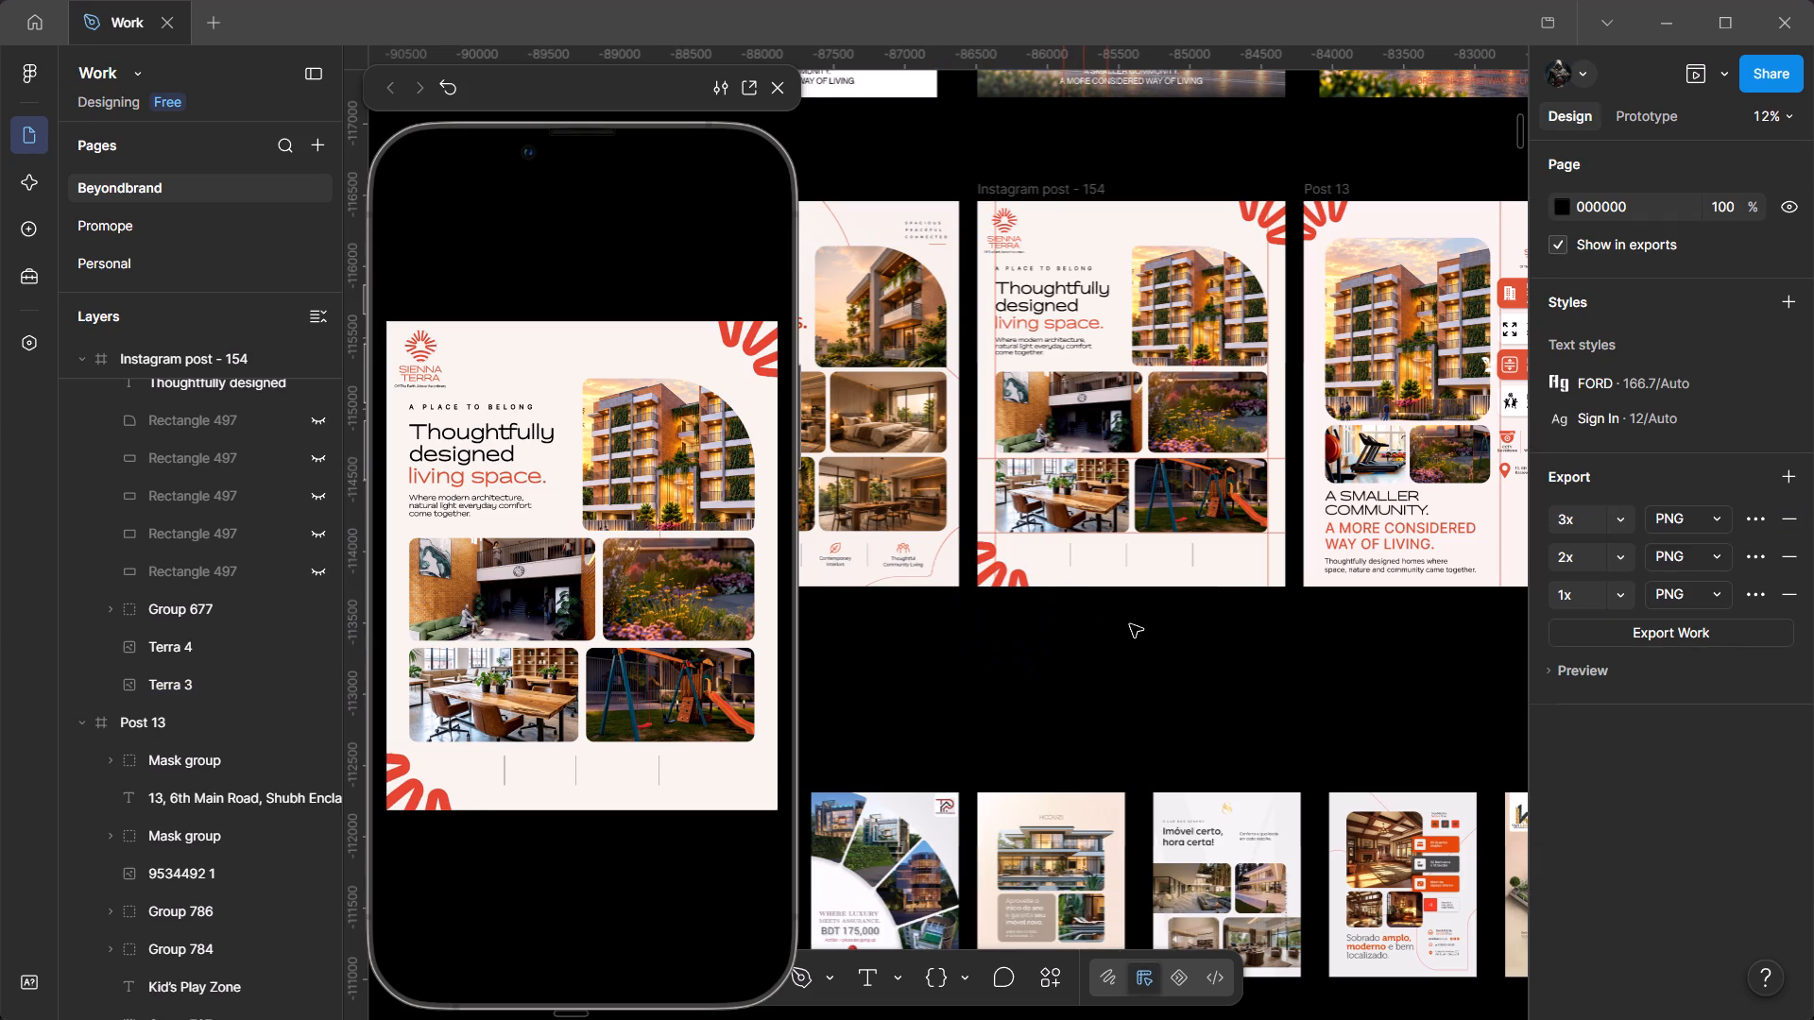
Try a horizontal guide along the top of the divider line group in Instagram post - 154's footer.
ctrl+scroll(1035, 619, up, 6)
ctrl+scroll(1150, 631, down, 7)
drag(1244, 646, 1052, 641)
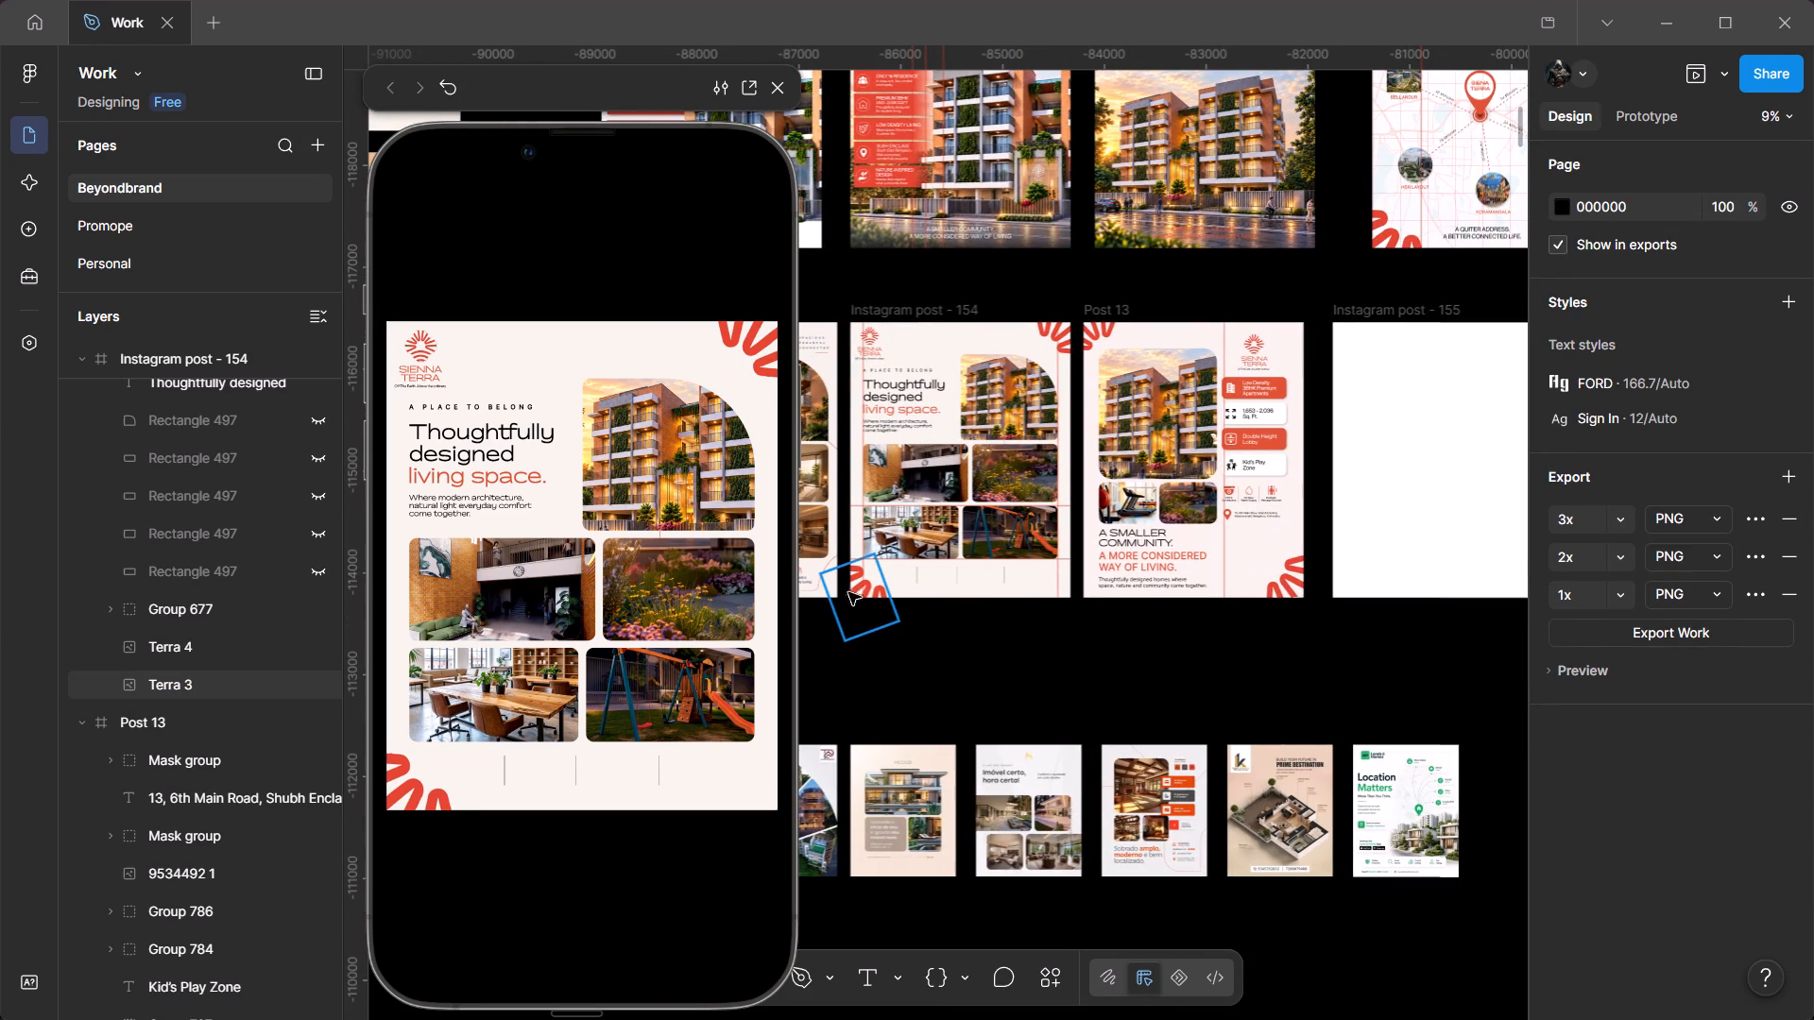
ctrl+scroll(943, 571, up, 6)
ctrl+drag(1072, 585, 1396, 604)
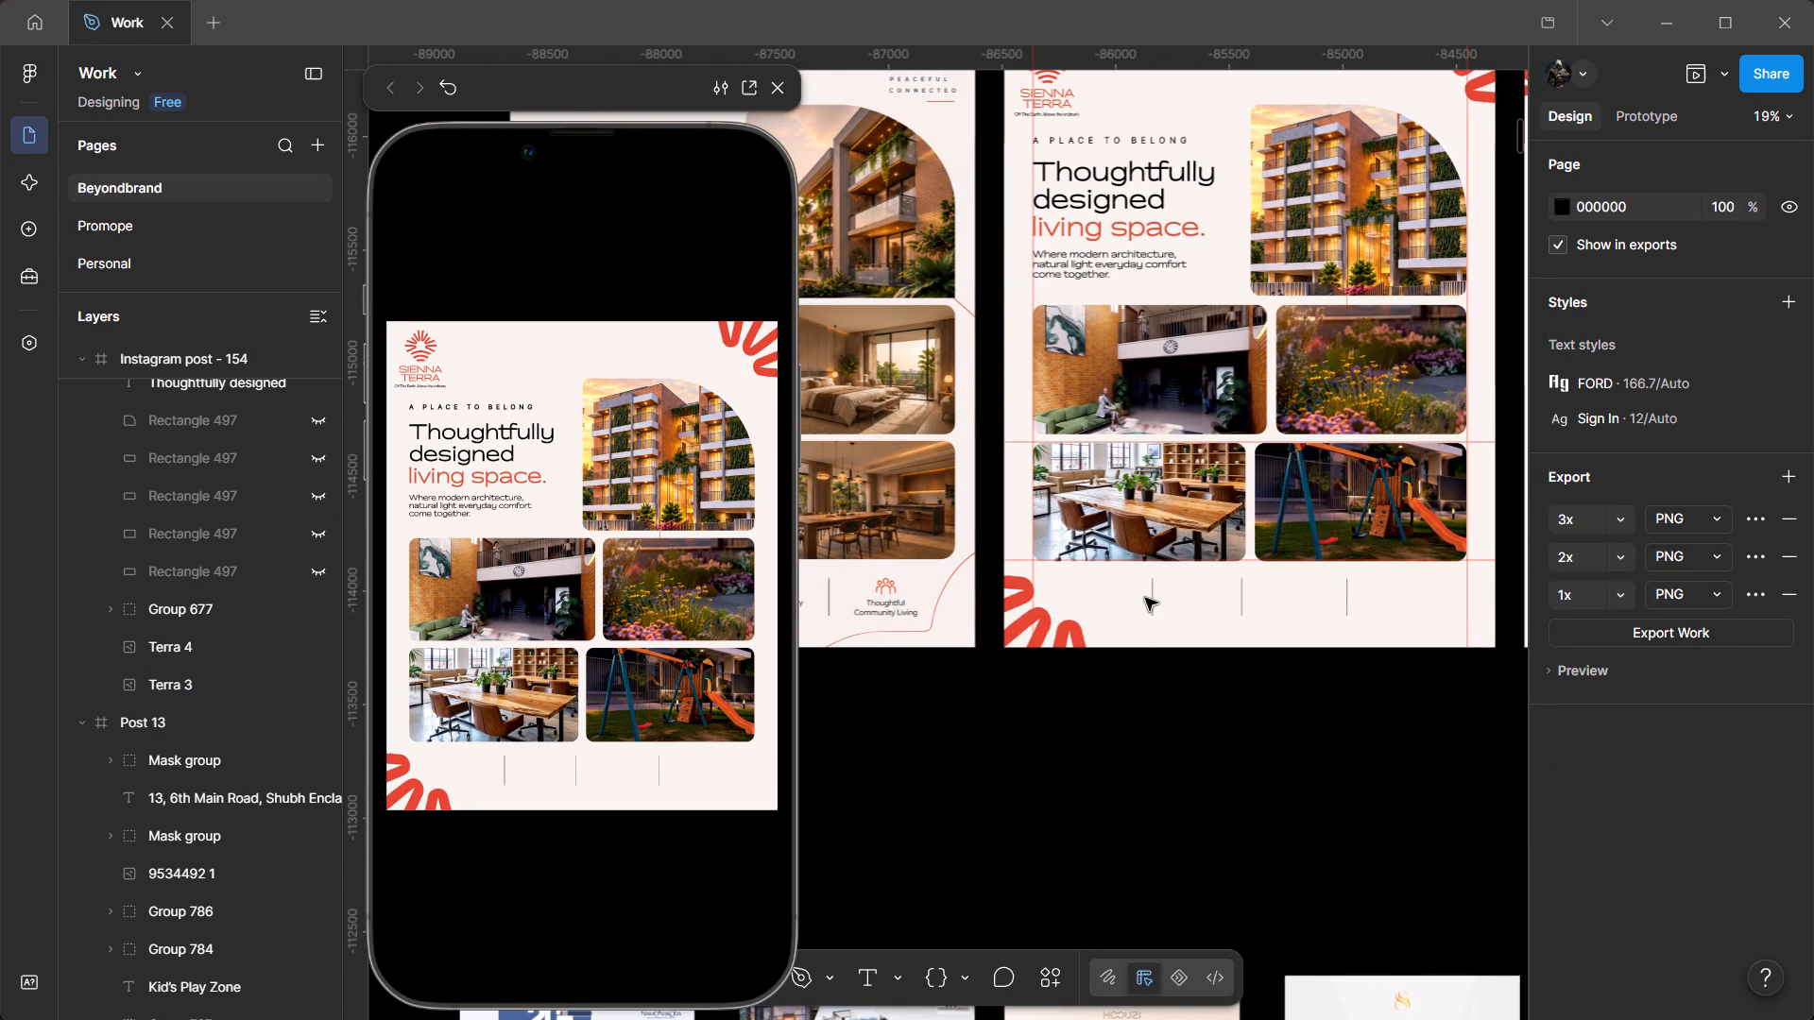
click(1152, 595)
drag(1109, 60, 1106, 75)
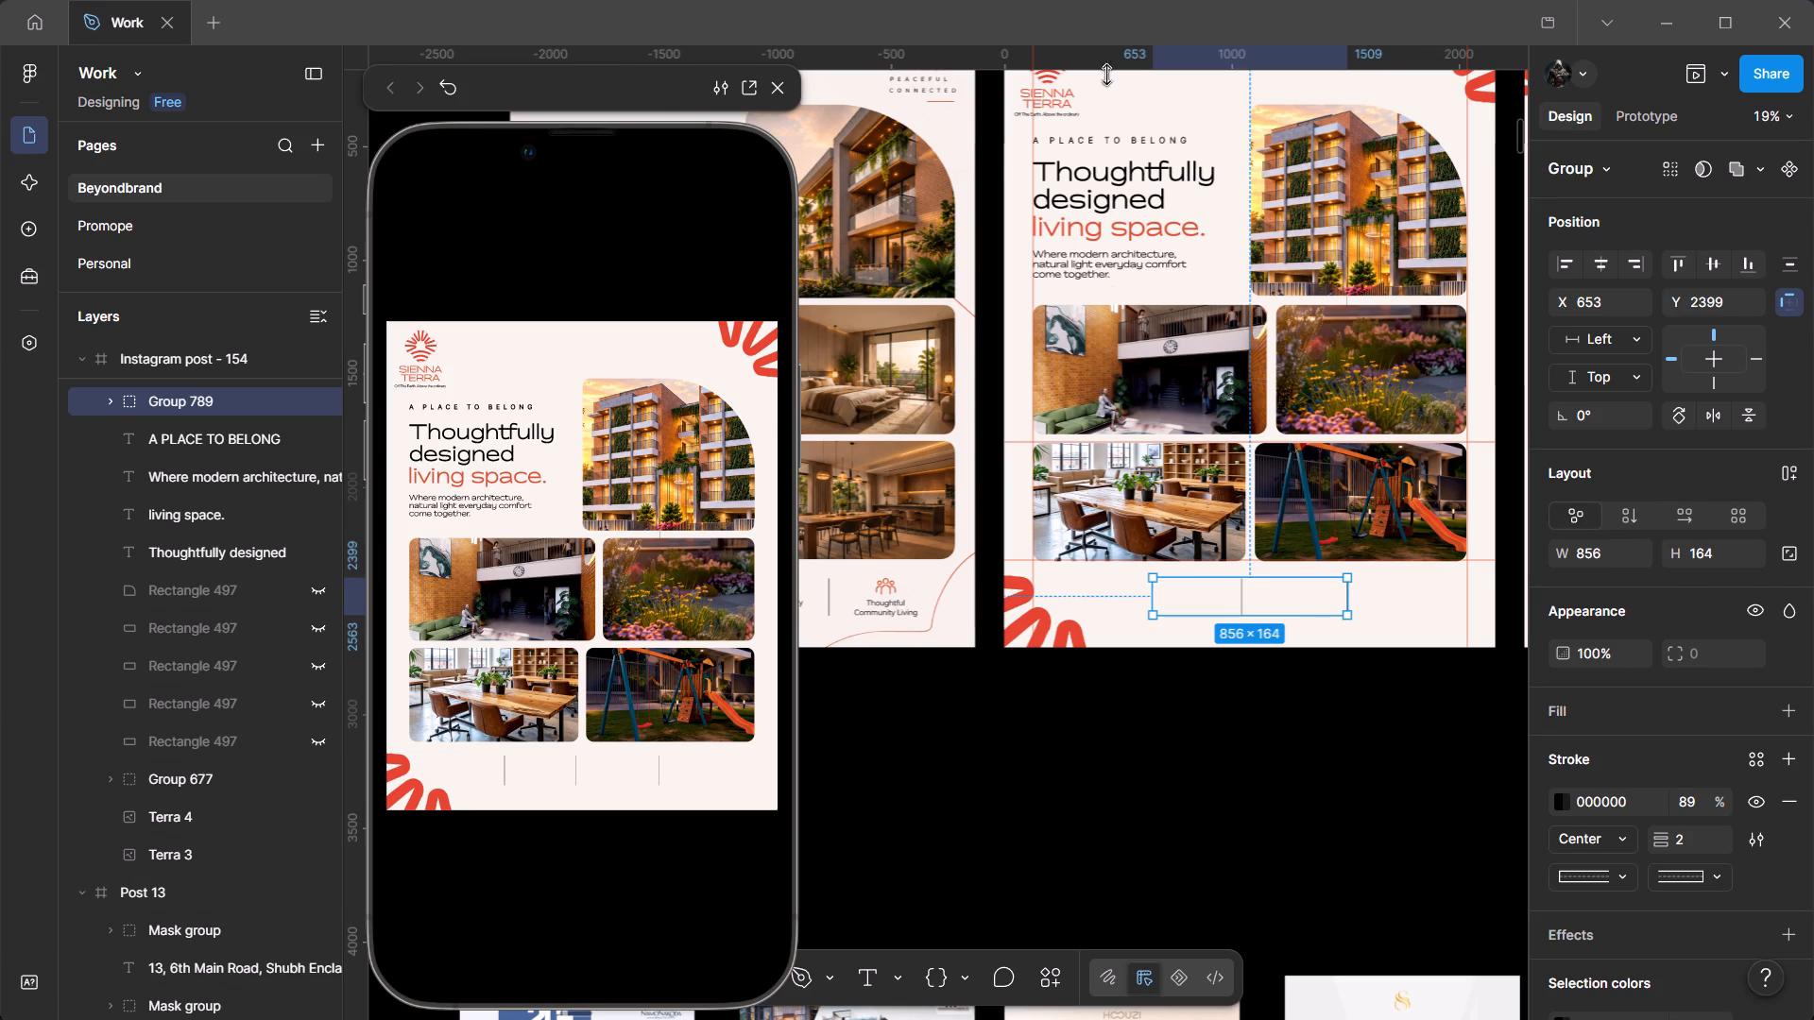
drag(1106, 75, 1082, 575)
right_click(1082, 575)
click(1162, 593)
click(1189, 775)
Examine the icon feature row and dividers at the bottom of the Sienna Terra reference advertisement against Instagram post - 154's footer.
ctrl+scroll(1190, 770, down, 5)
drag(1224, 746, 1302, 739)
ctrl+scroll(975, 679, up, 6)
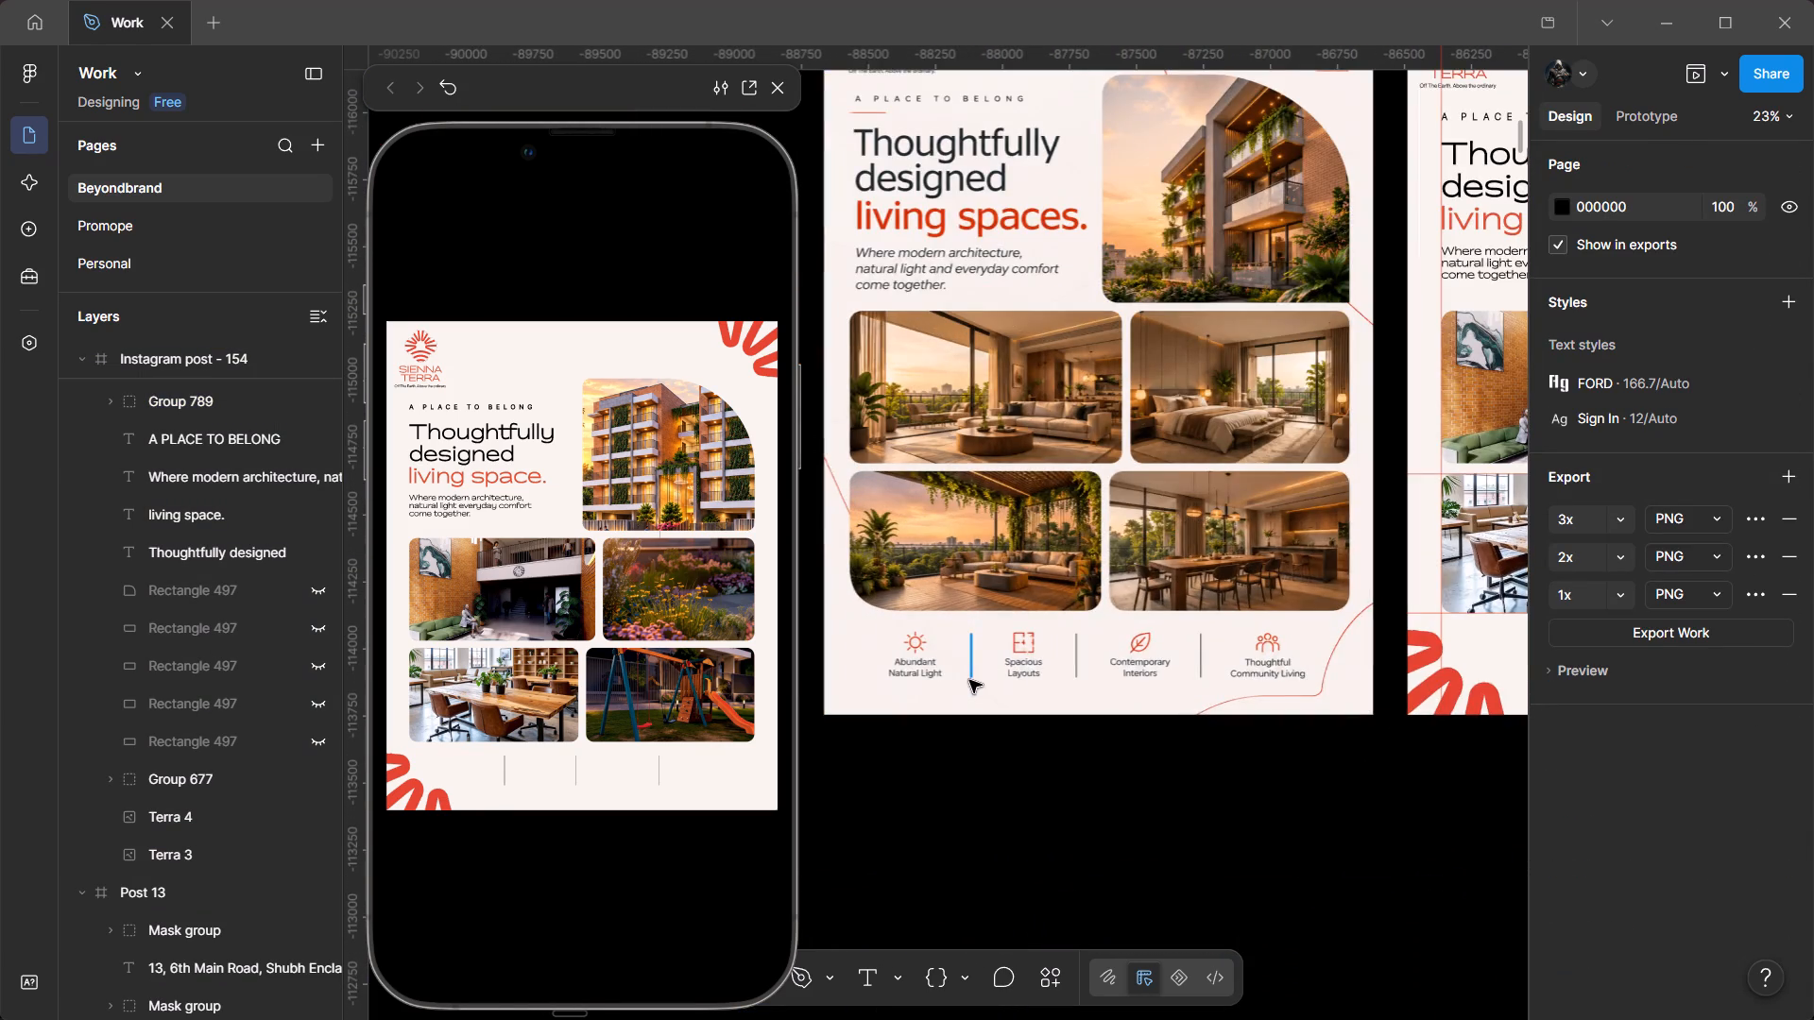
ctrl+scroll(902, 675, up, 4)
ctrl+scroll(1049, 718, down, 7)
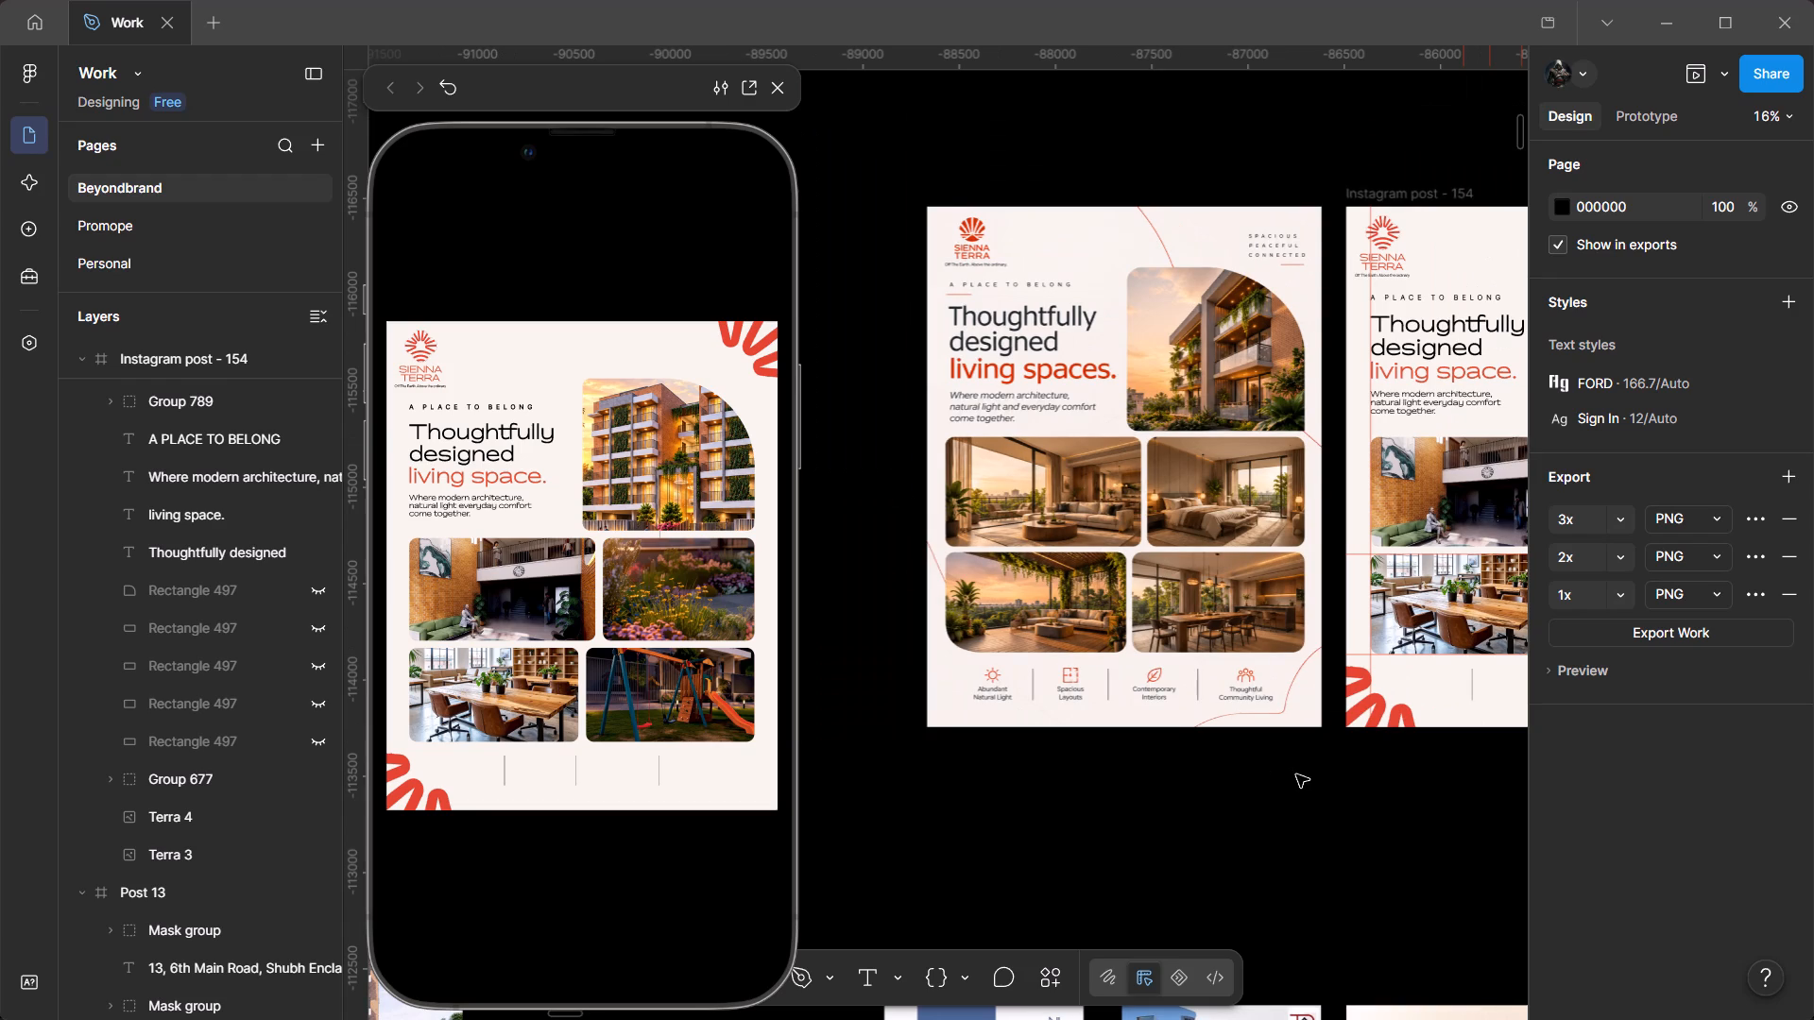
drag(1296, 774, 1017, 707)
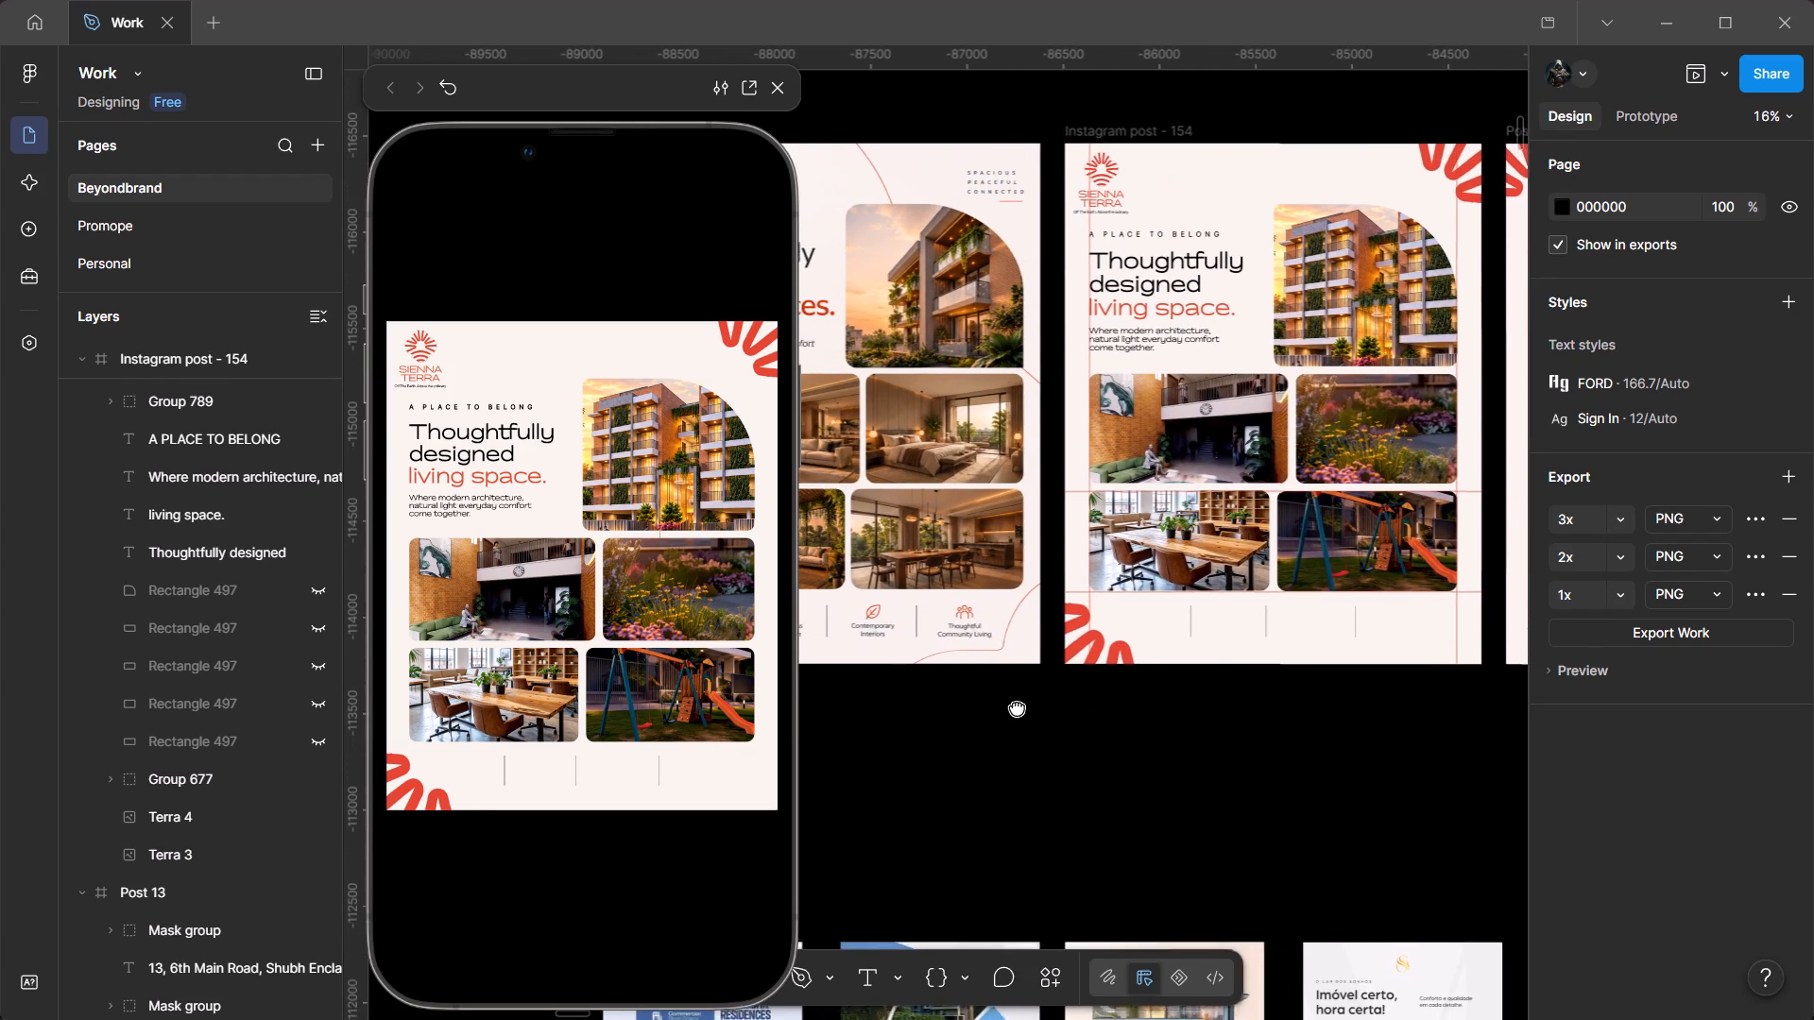
drag(1017, 707, 1227, 695)
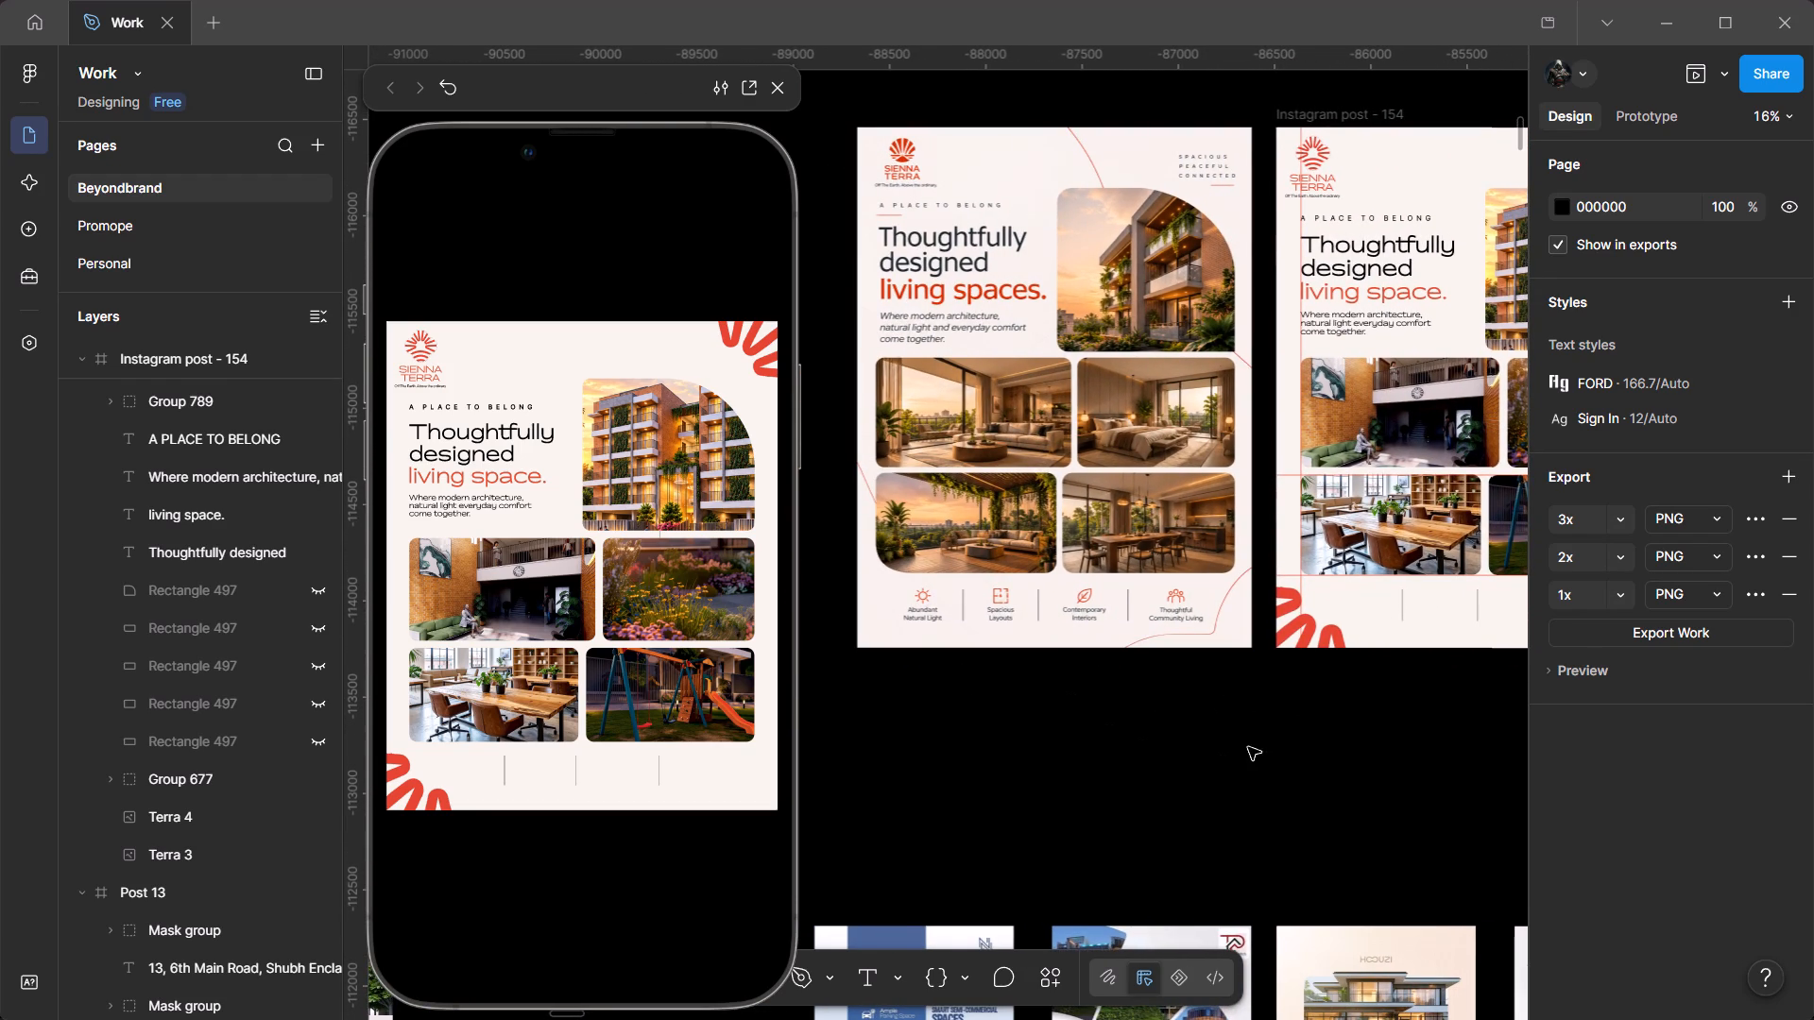
drag(1247, 747, 1218, 748)
ctrl+scroll(1041, 623, up, 6)
ctrl+scroll(1118, 627, down, 8)
drag(1321, 691, 946, 879)
Examine the surrounding posts and Post 13's amenity icons and captions as source material for Instagram post - 154's footer.
ctrl+scroll(1040, 837, down, 6)
drag(1031, 551, 1286, 651)
ctrl+scroll(1070, 615, down, 7)
drag(1312, 671, 1121, 587)
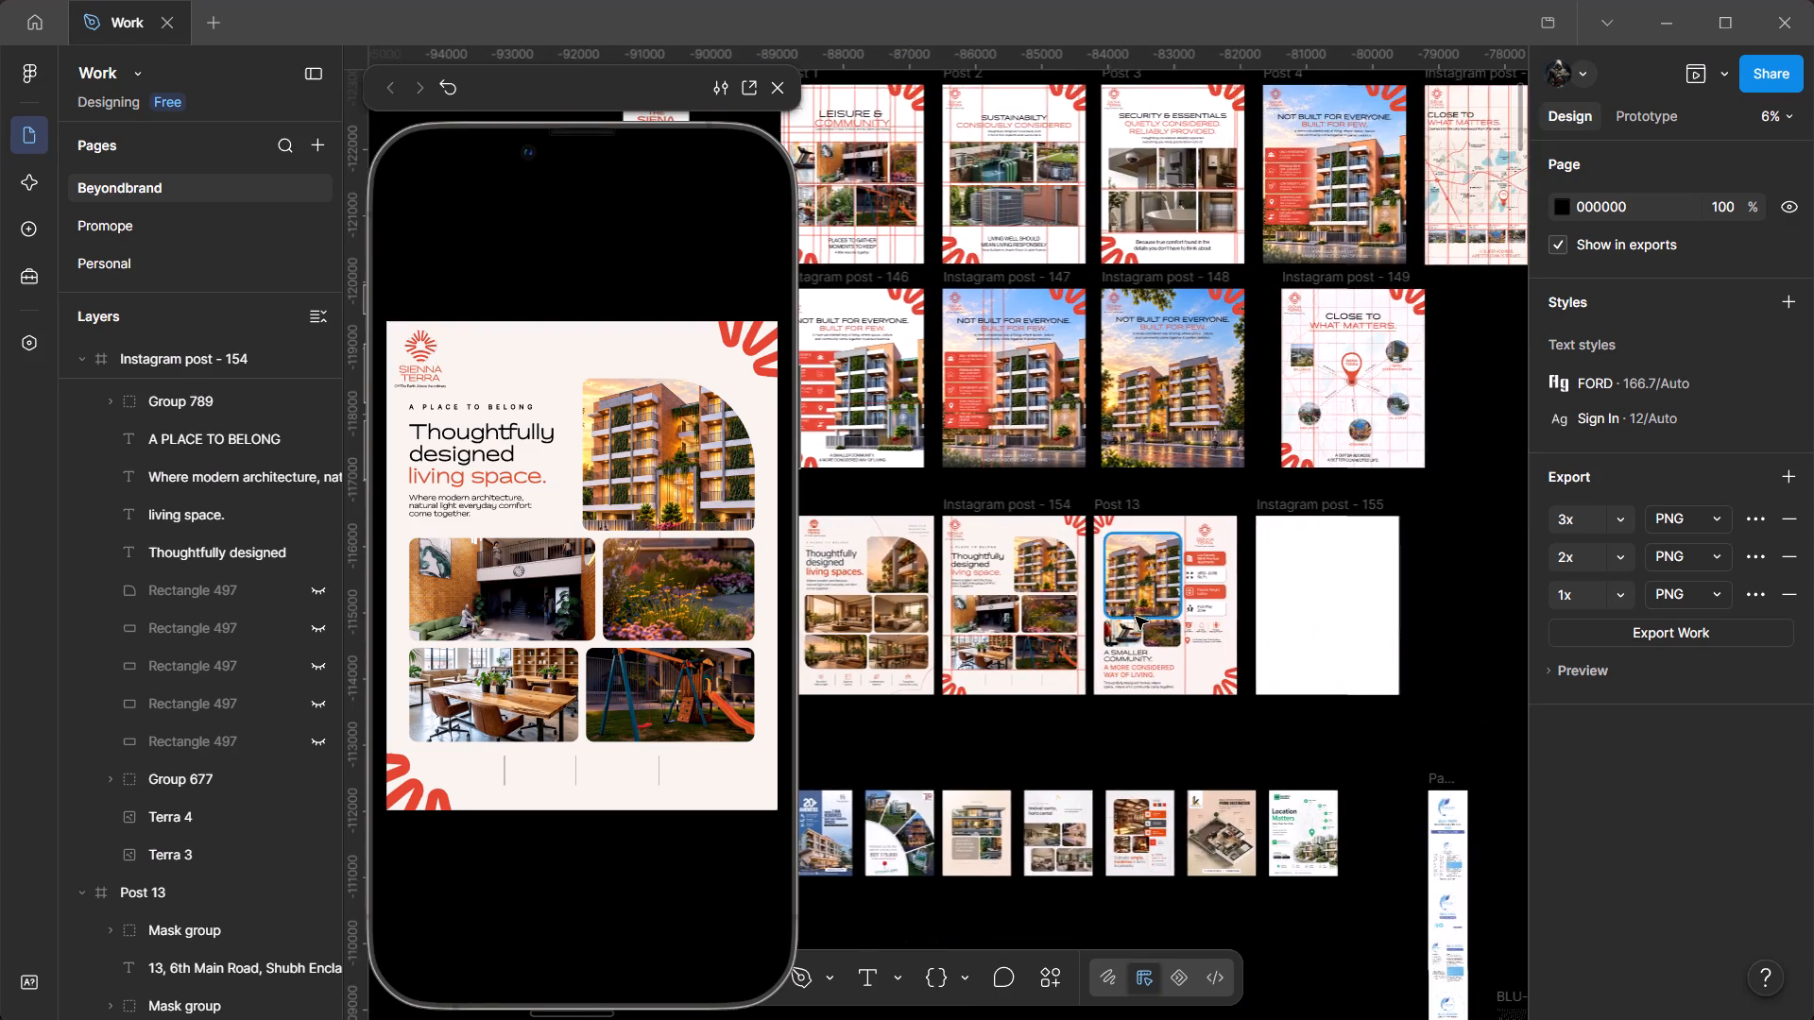
ctrl+scroll(1180, 719, up, 18)
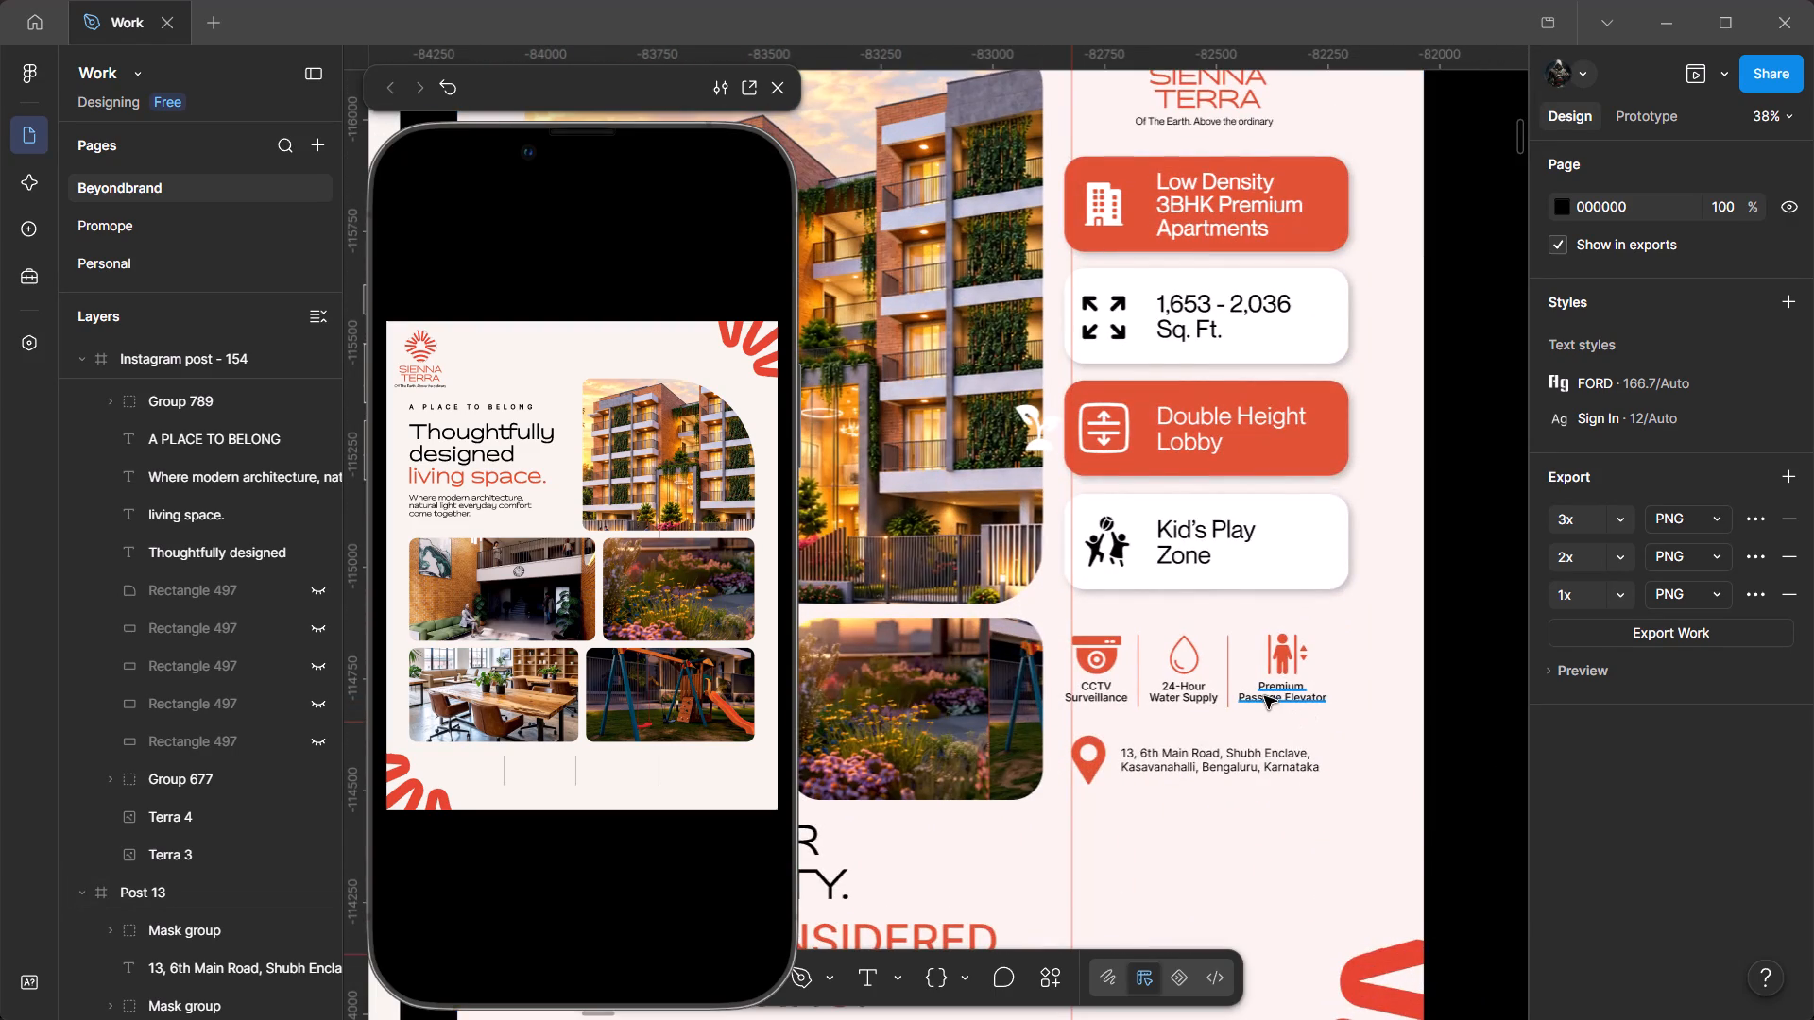
ctrl+scroll(1264, 696, down, 8)
ctrl+scroll(1260, 697, down, 15)
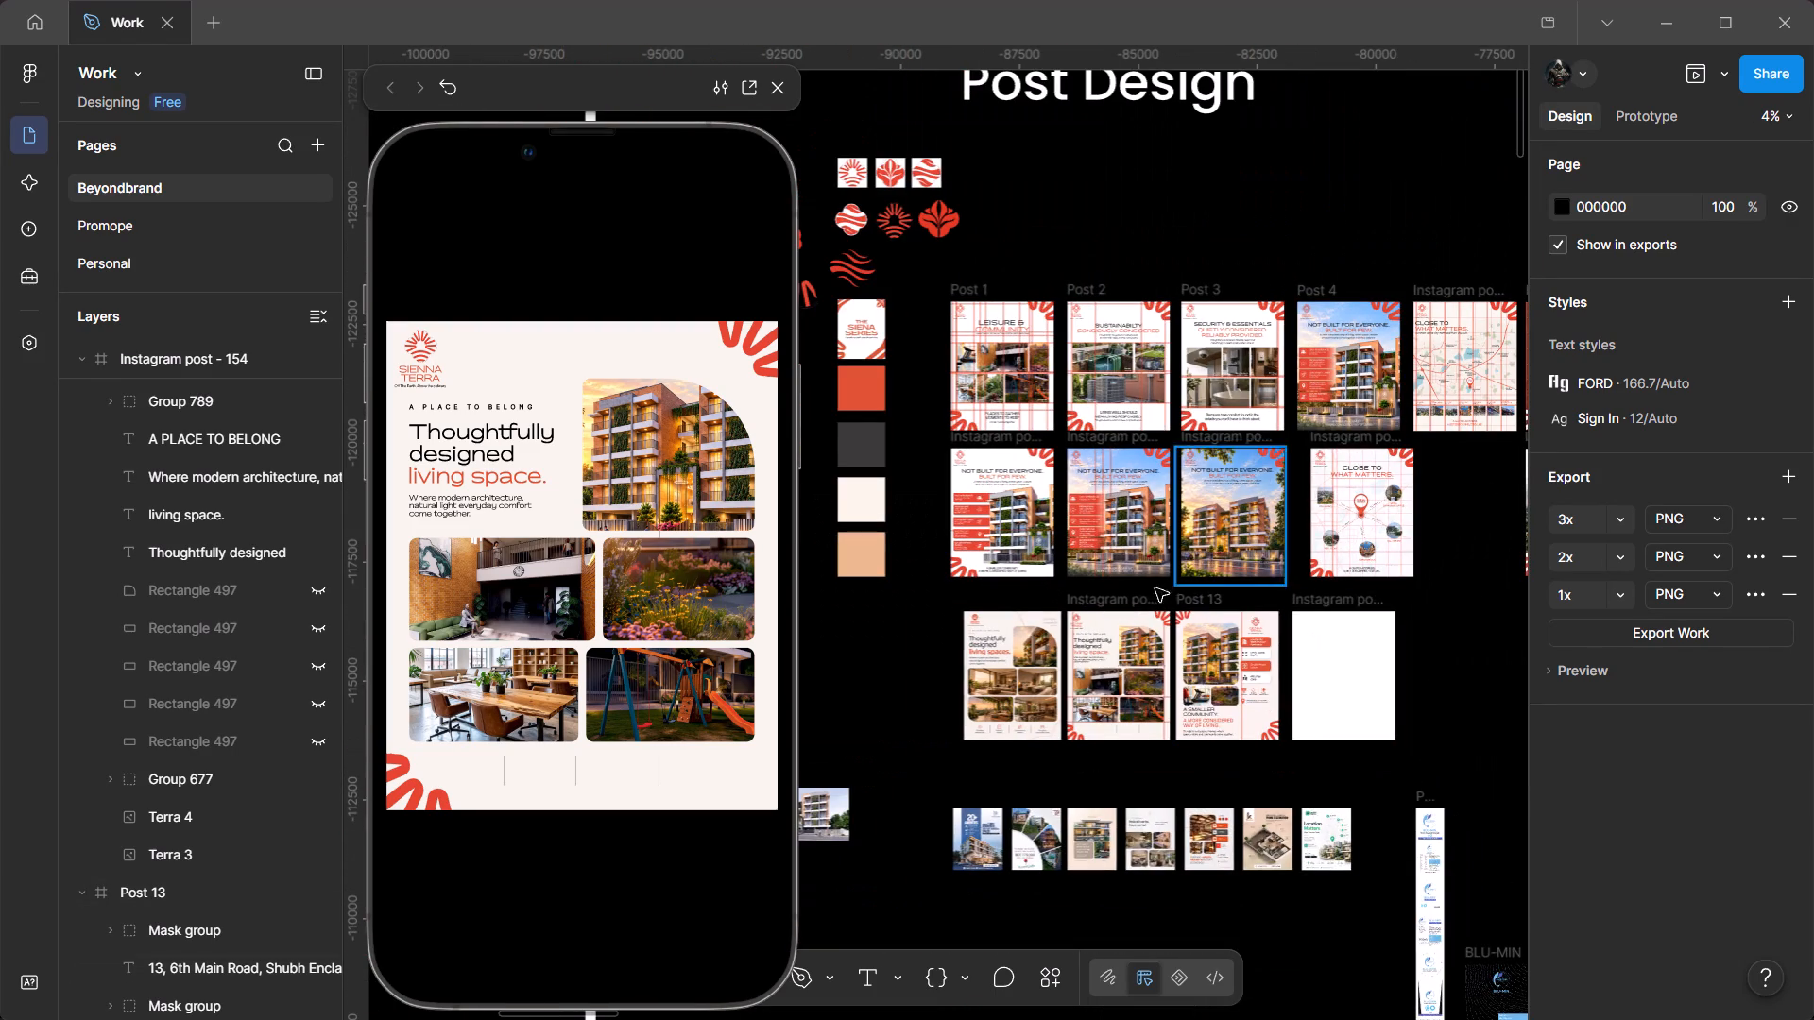
ctrl+scroll(1060, 802, up, 13)
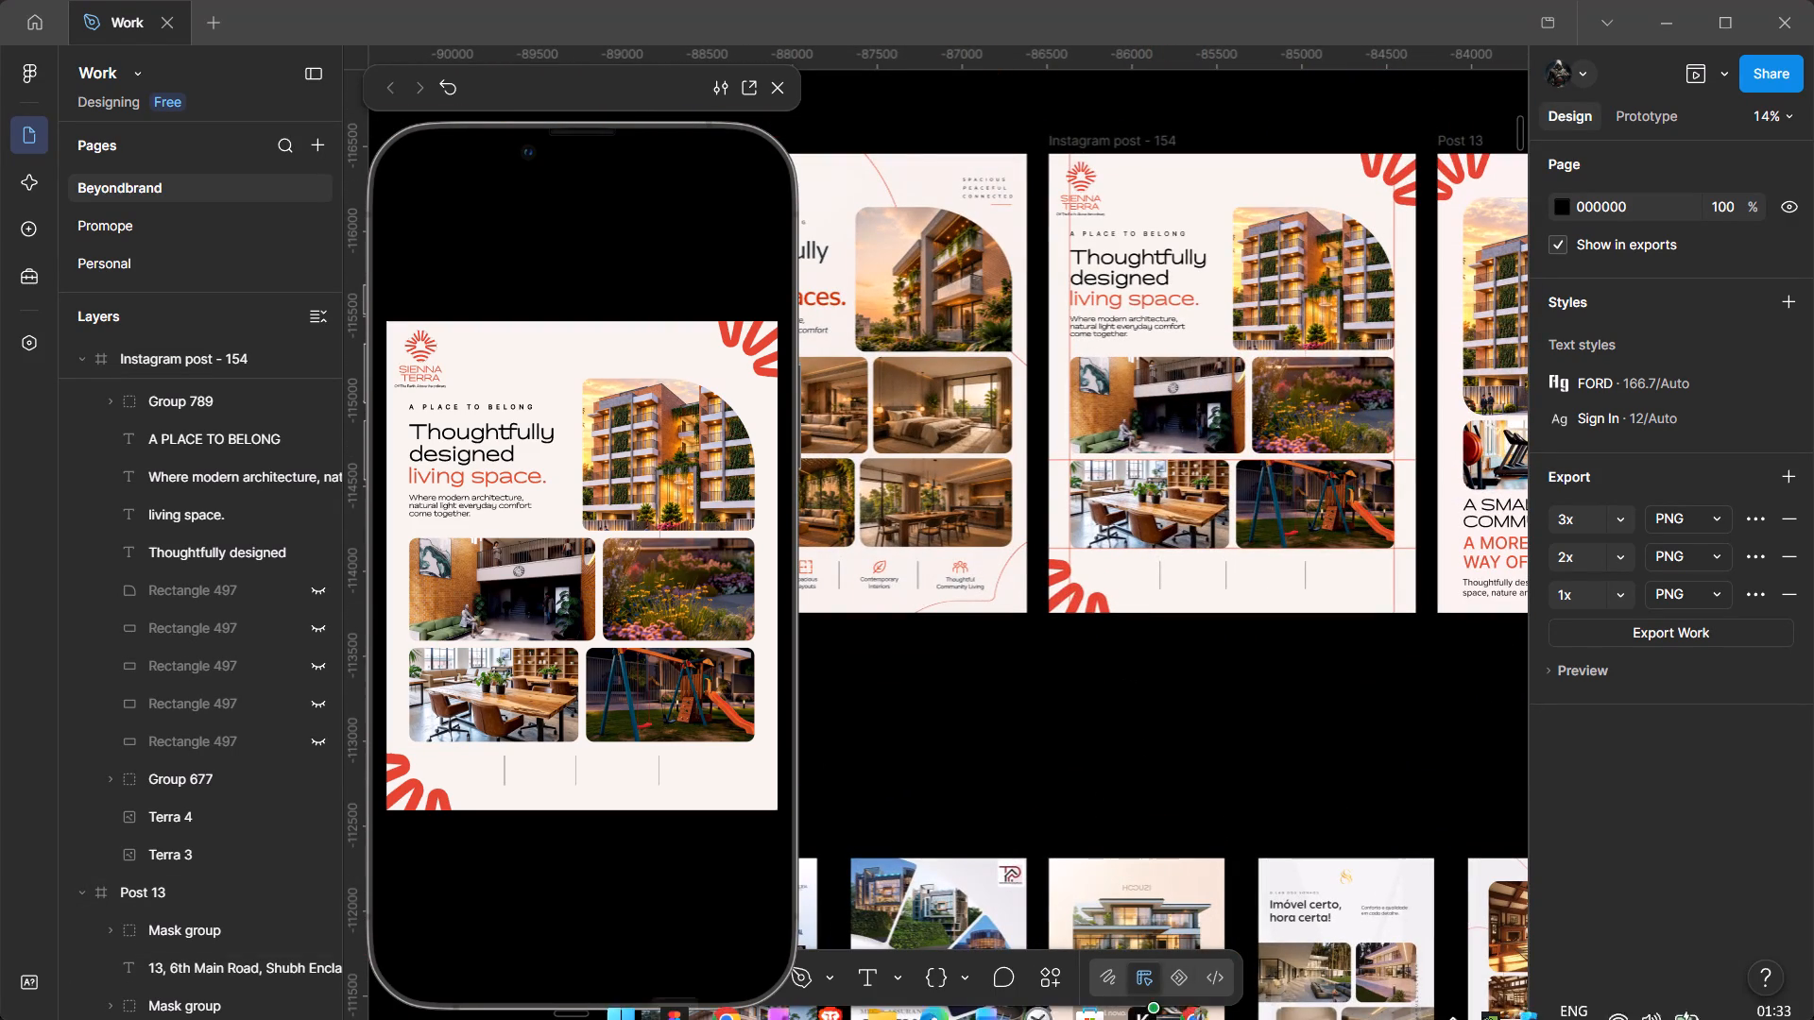
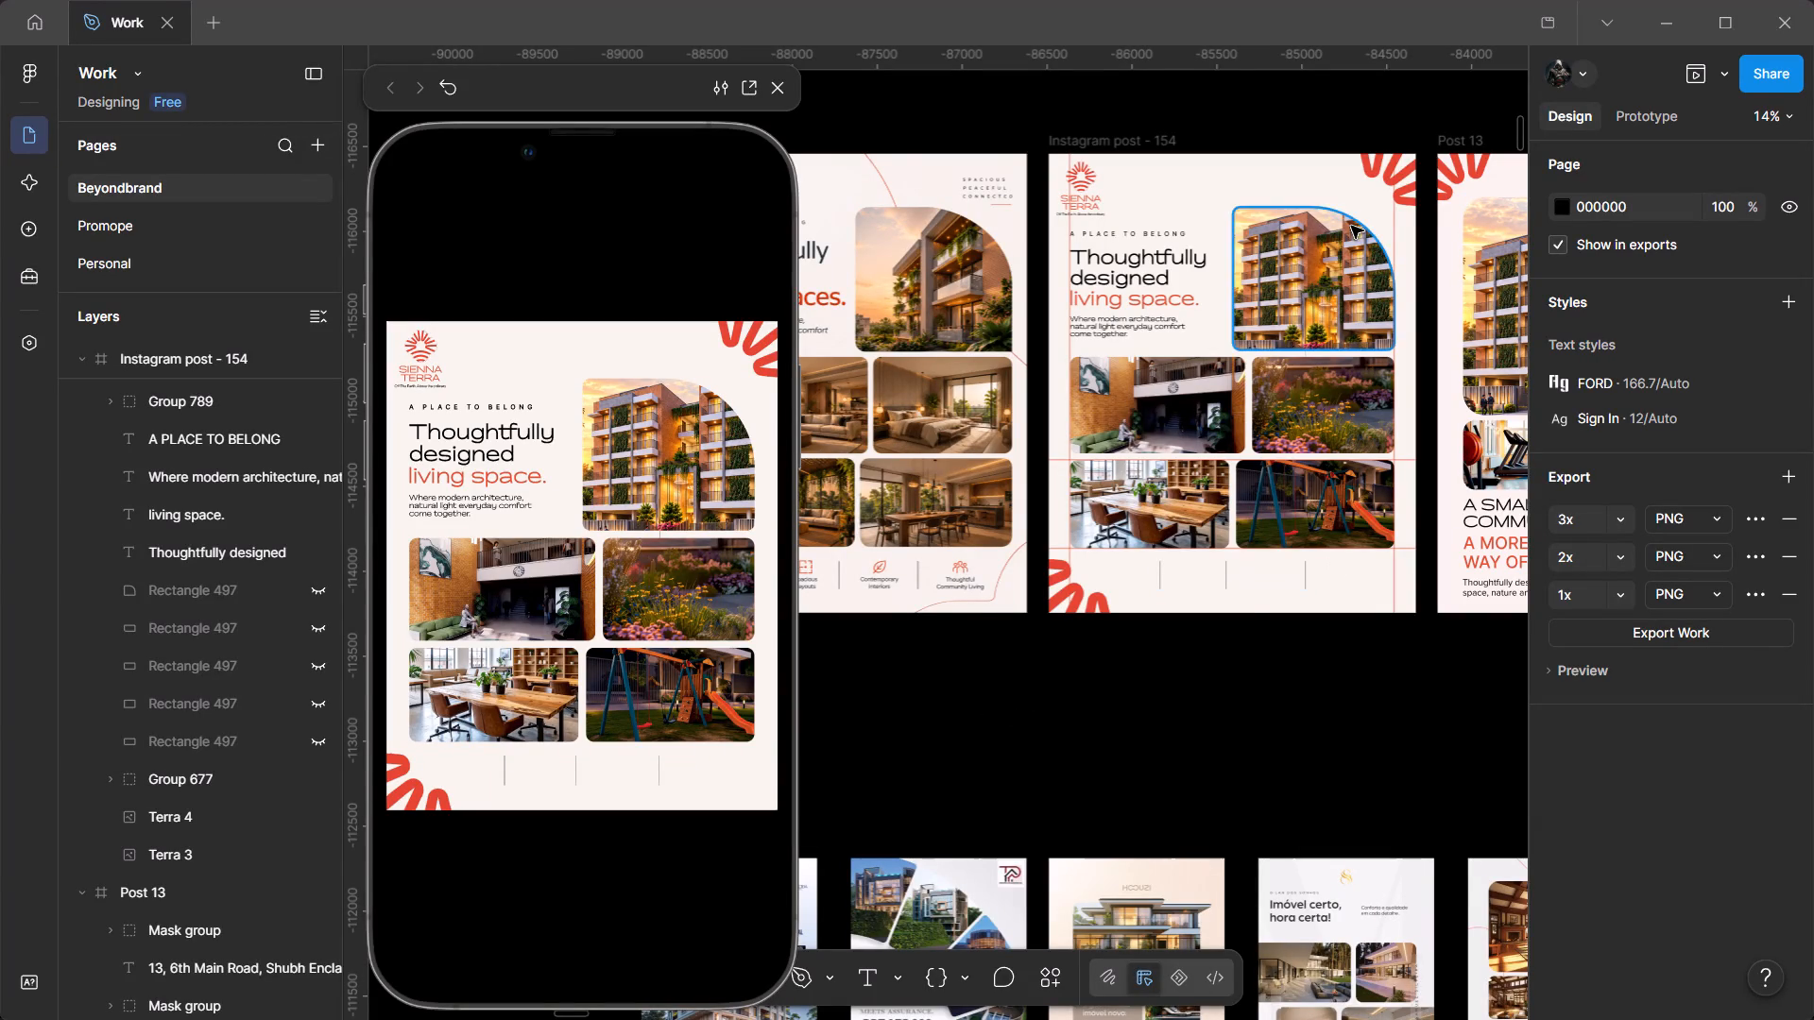
Scale the Terra 4 red motif in the top-right corner to about 498 × 619 and move it to X 1700, Y -331.
click(1376, 181)
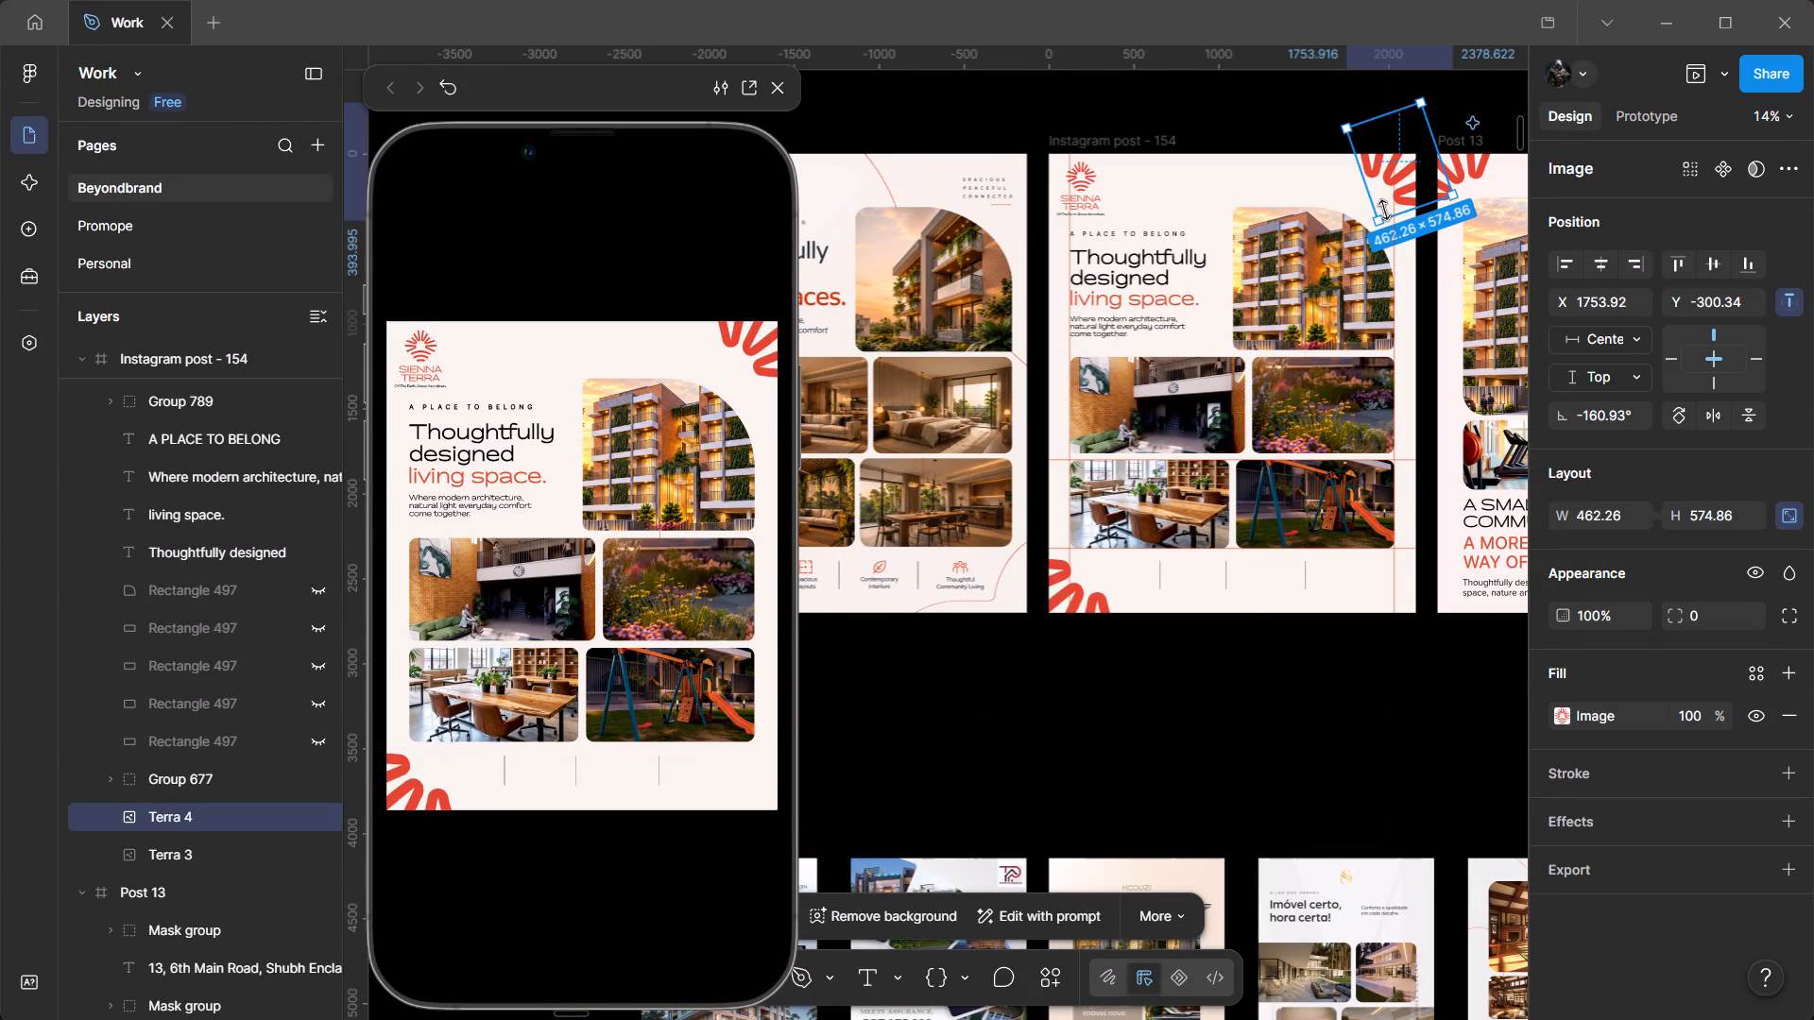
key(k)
ctrl+scroll(1390, 214, up, 5)
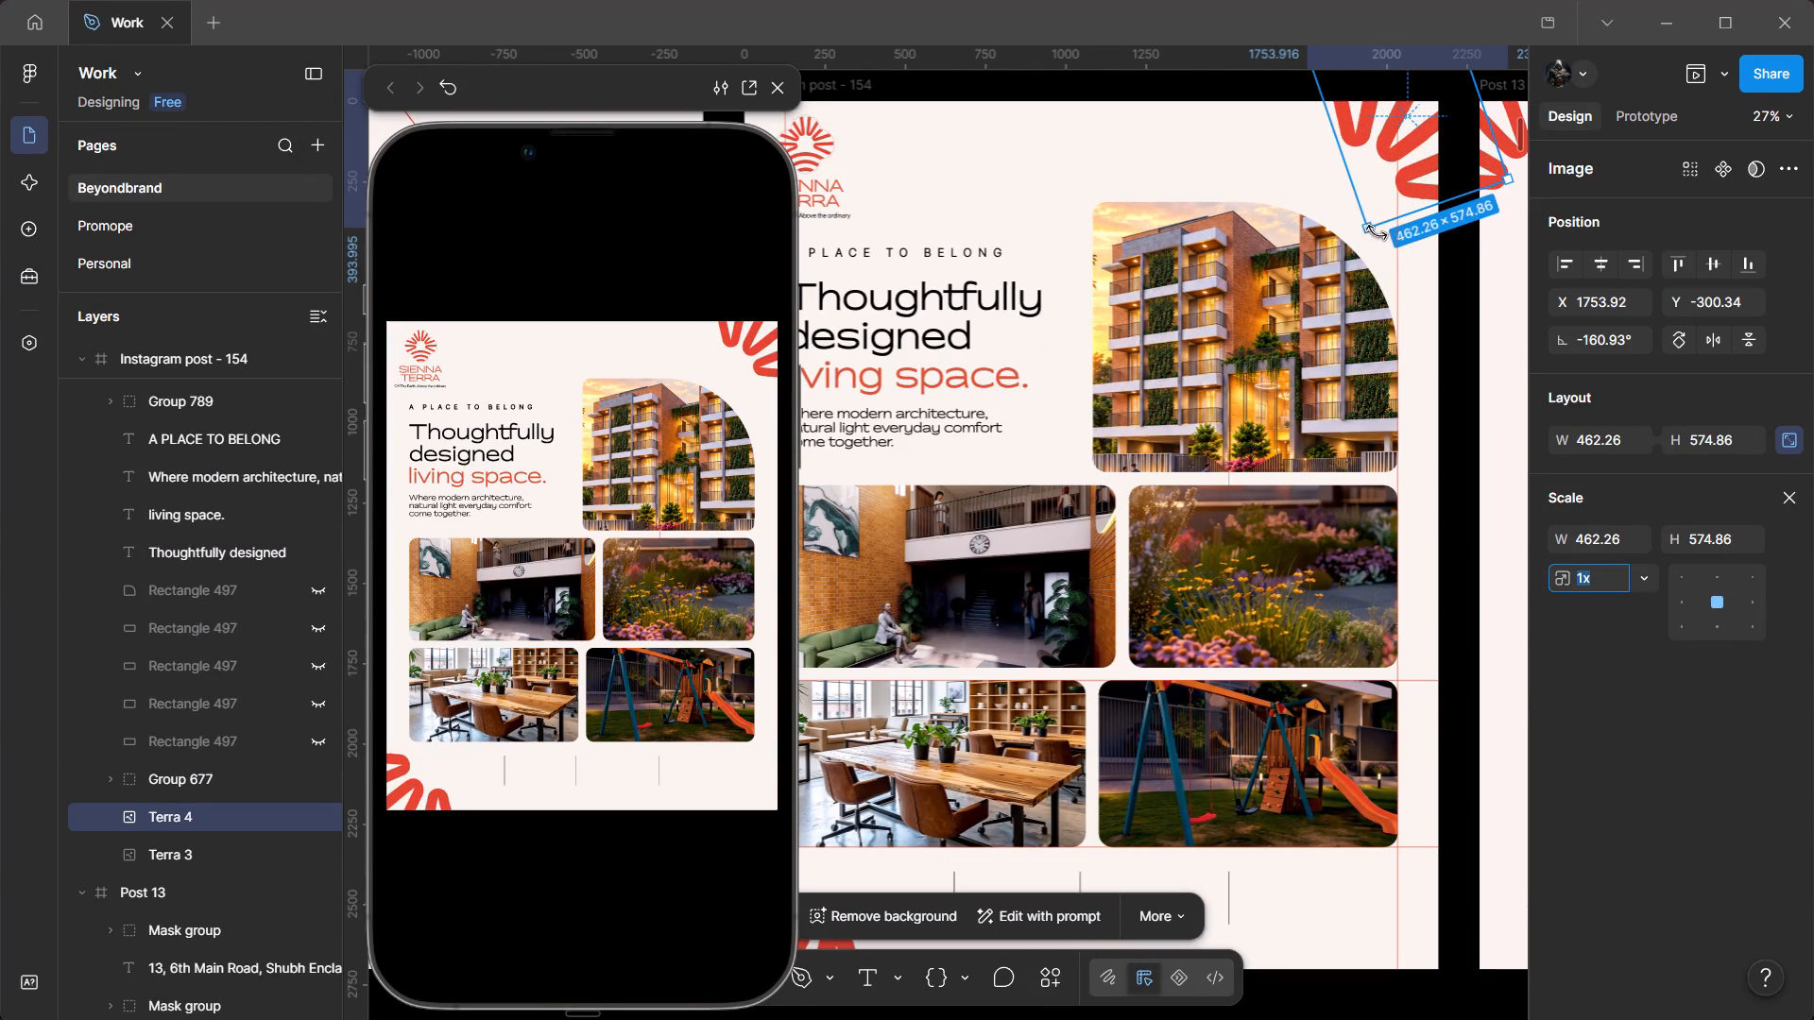
drag(1372, 232, 1360, 238)
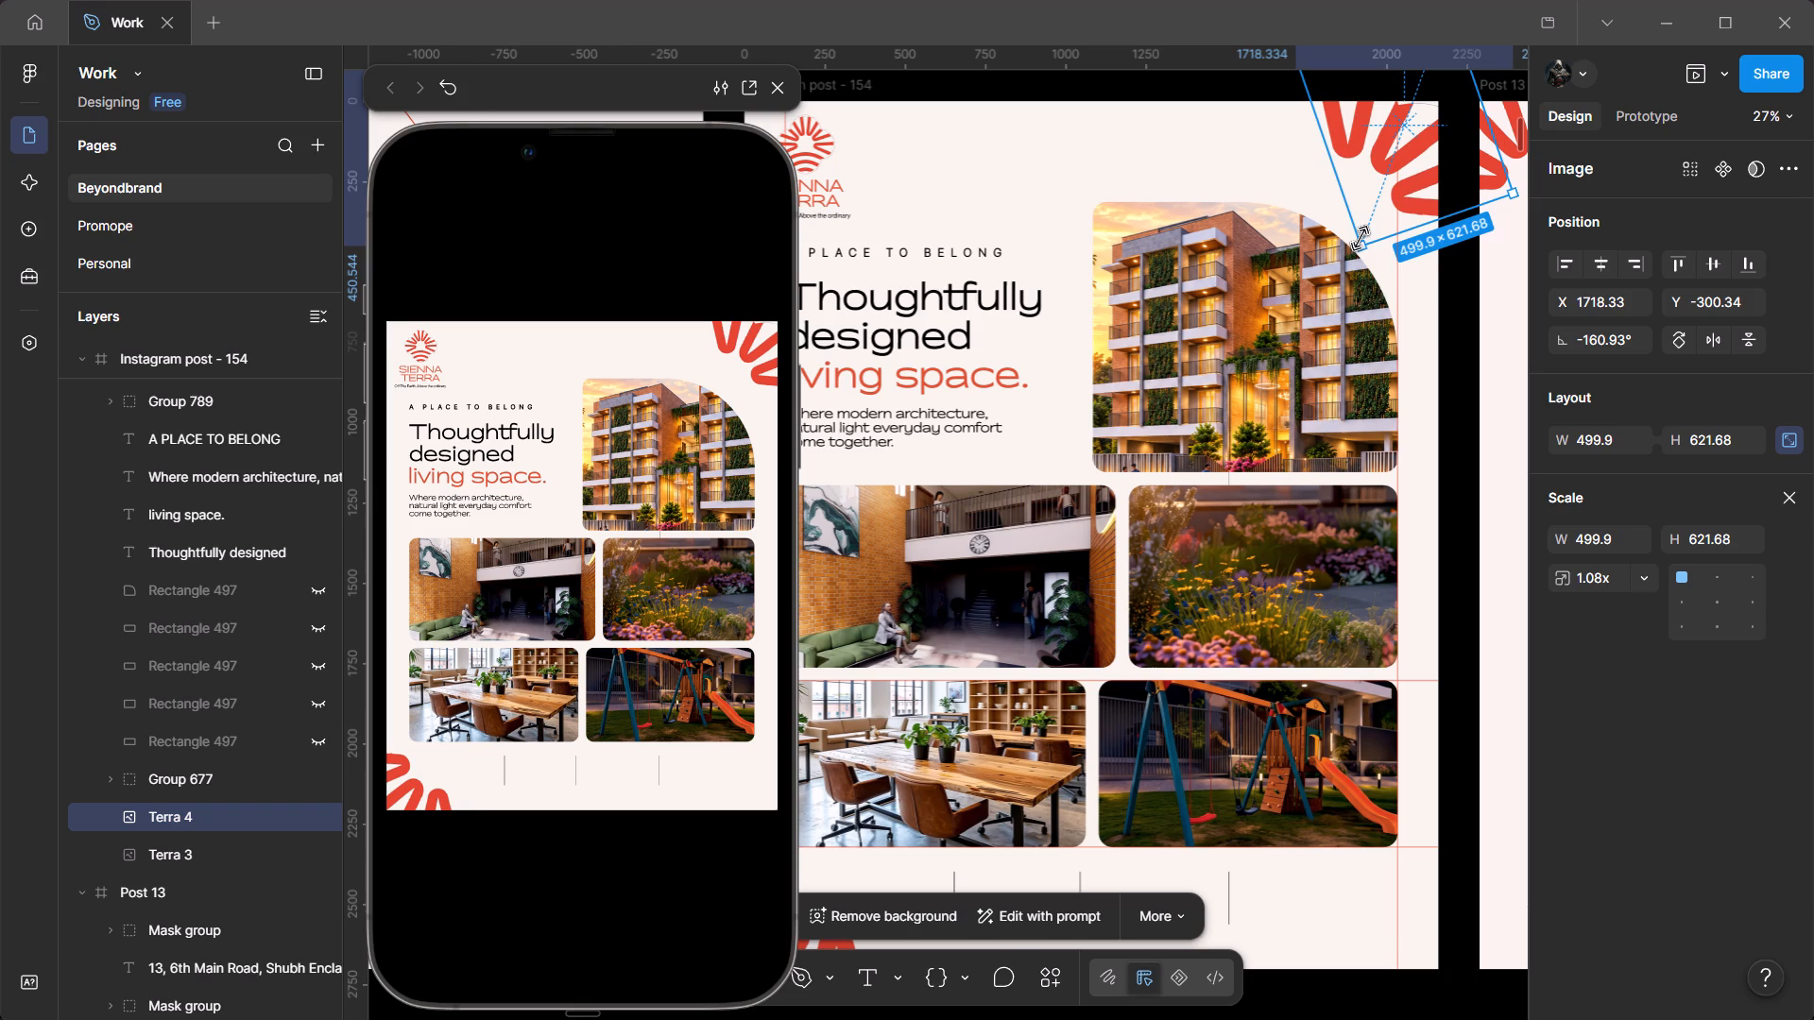
drag(1360, 238, 1360, 236)
scroll(1407, 132, up, 3)
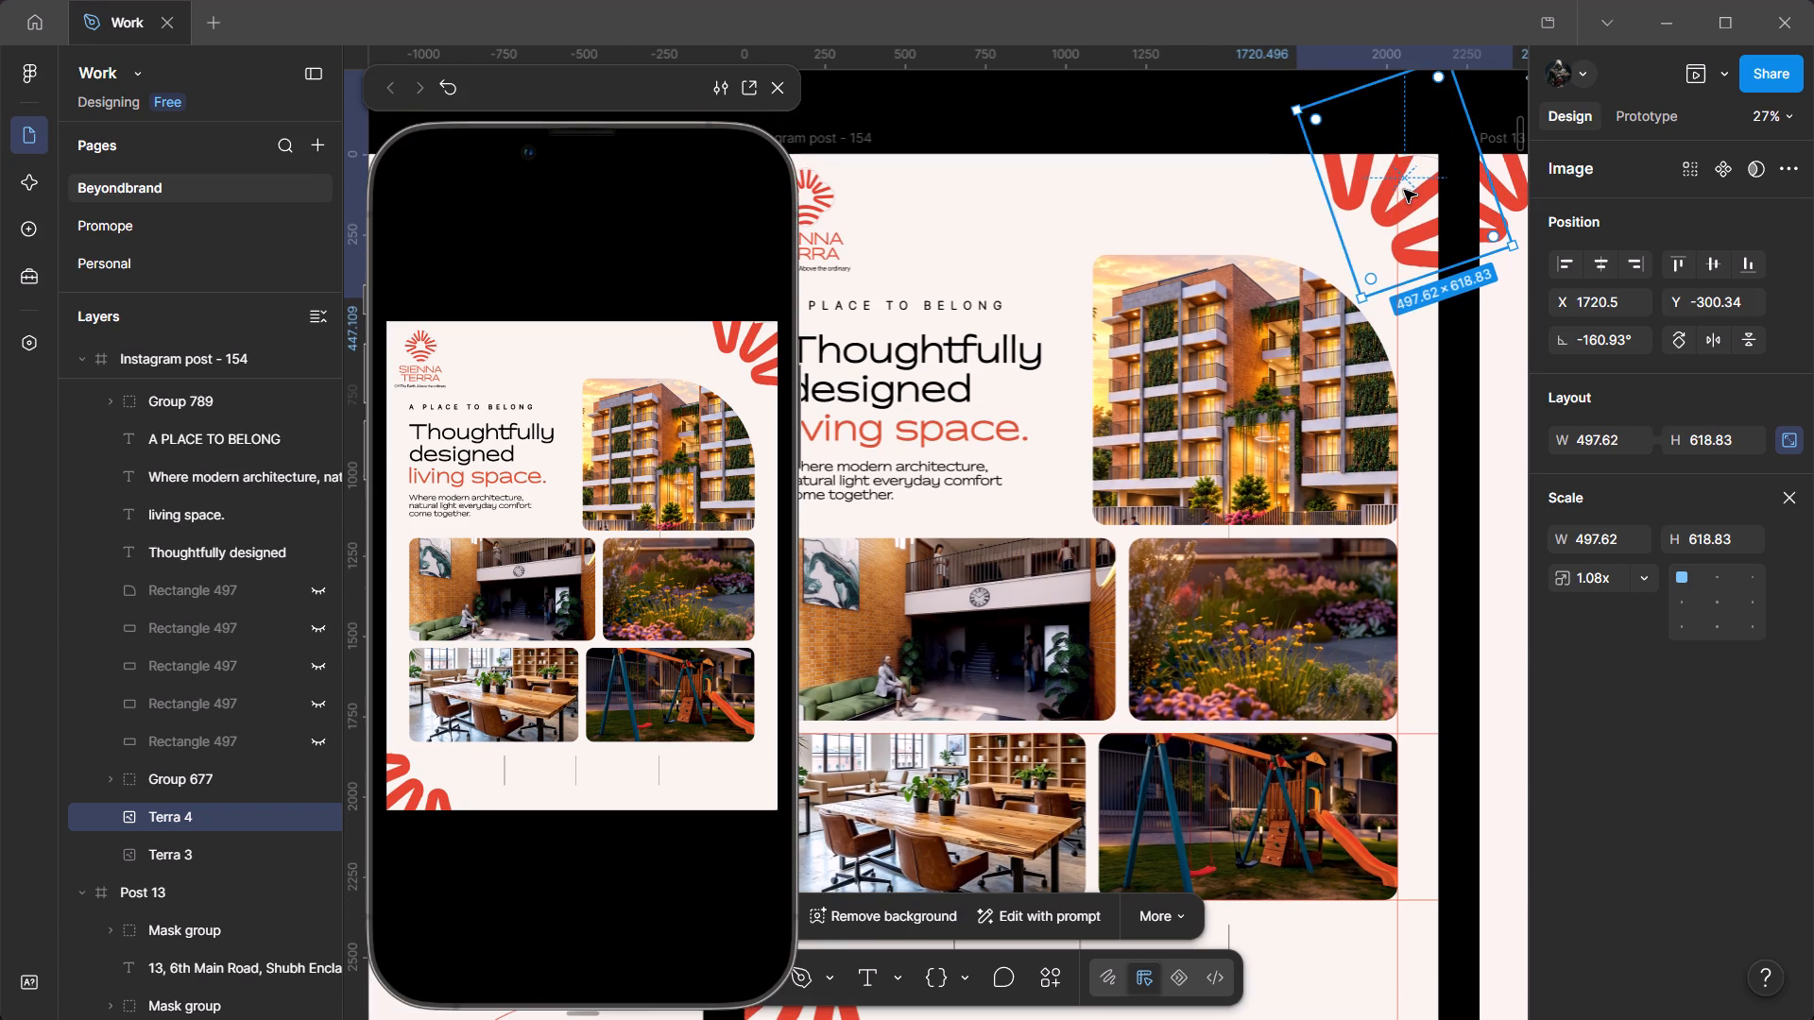
click(1404, 190)
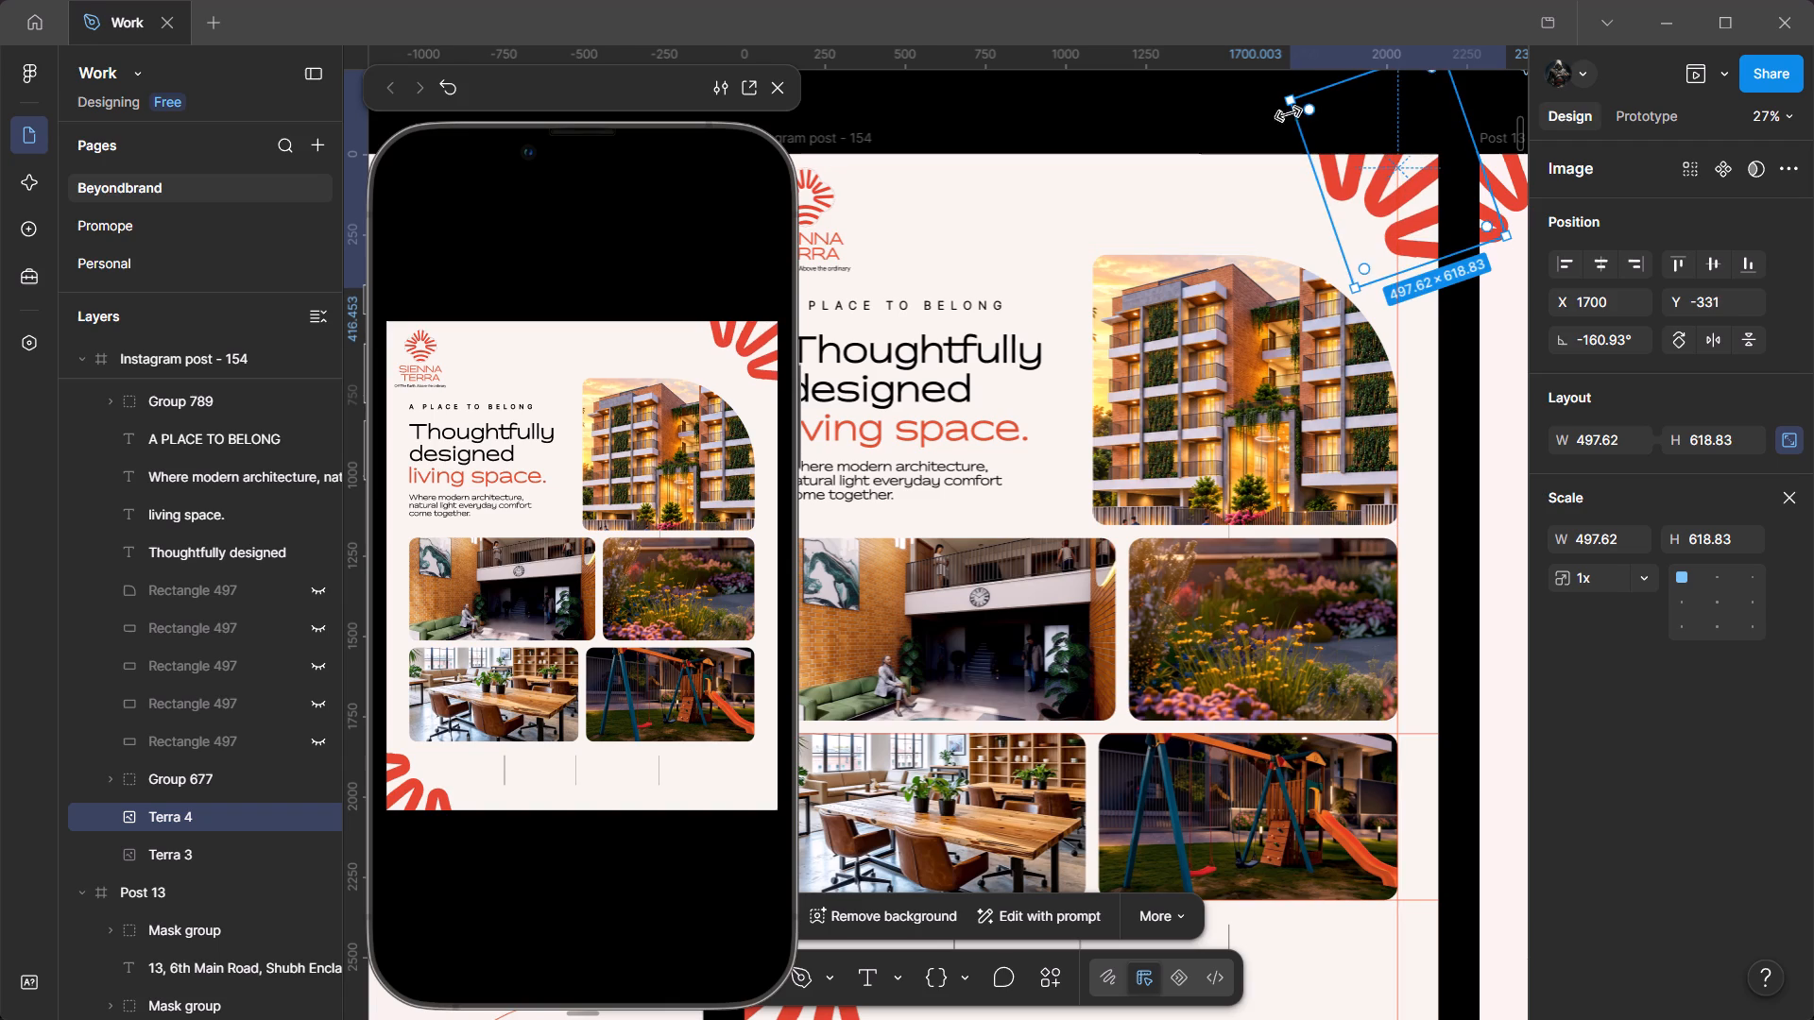
click(1221, 95)
Examine the footer feature row in the reference advertisement and the feature icons in Post 13 against Instagram post - 154.
ctrl+scroll(1217, 437, down, 6)
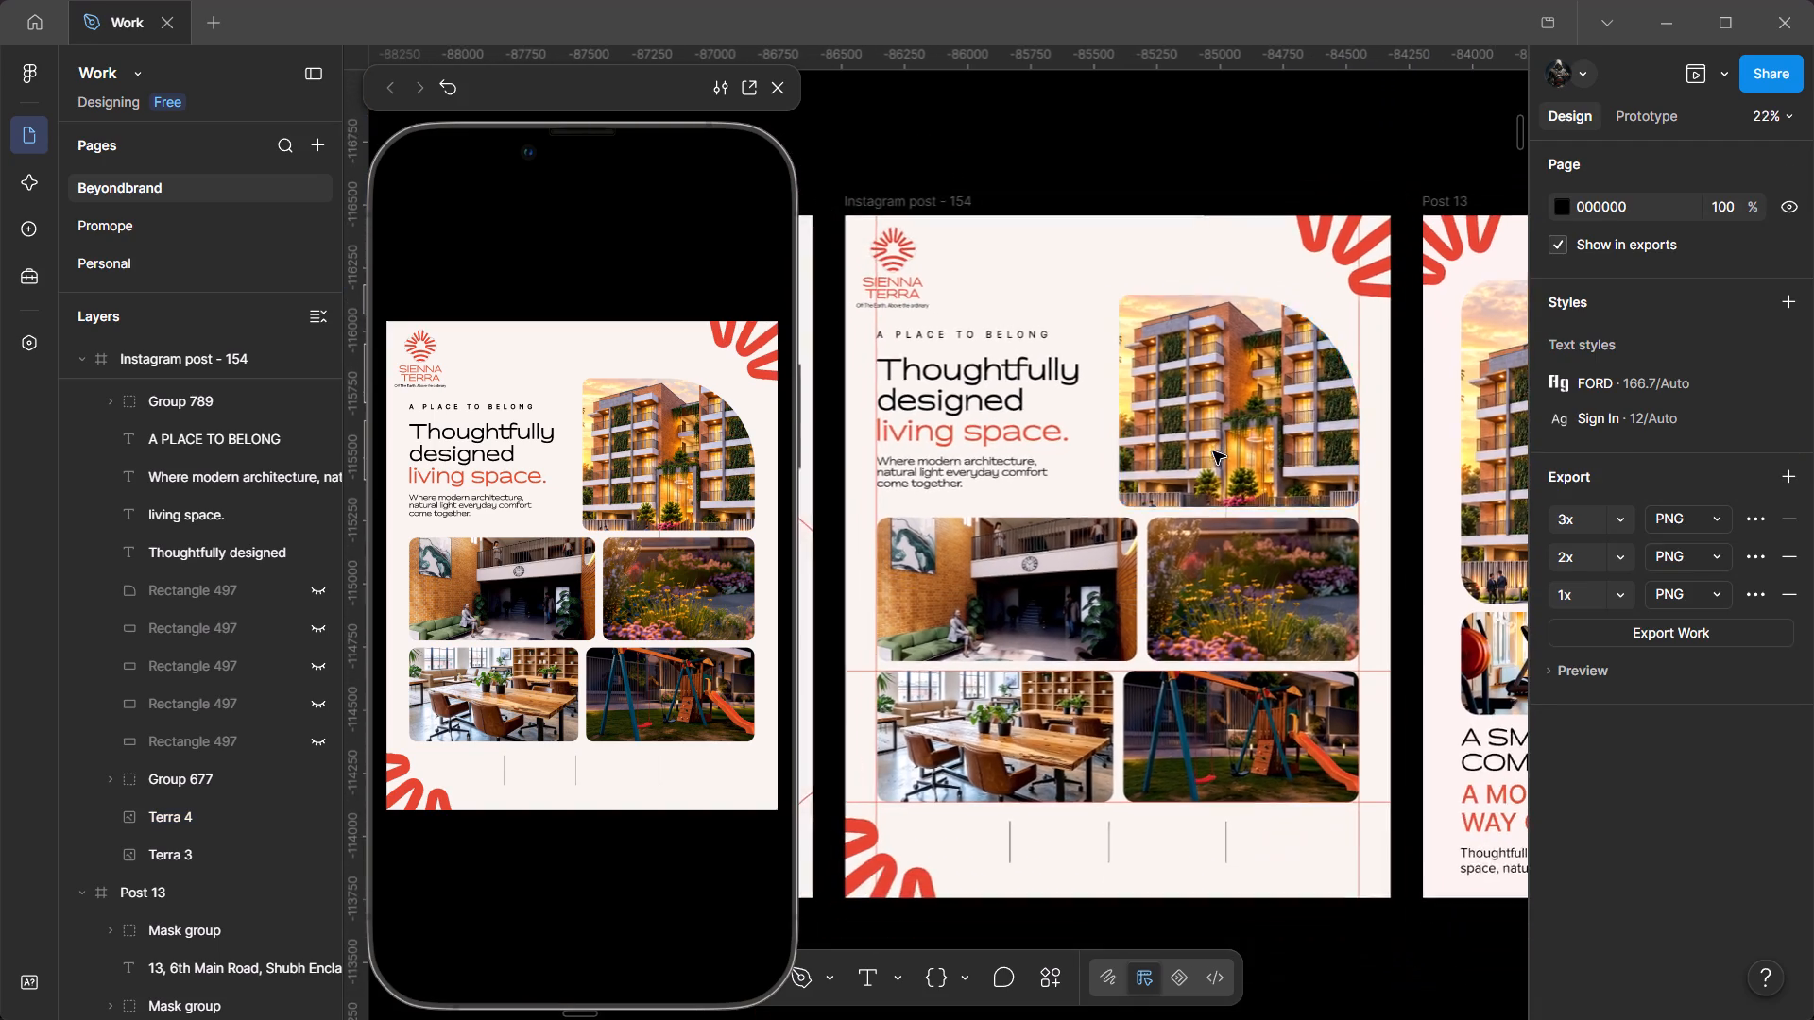
ctrl+scroll(1209, 471, down, 3)
drag(1102, 804, 1324, 705)
ctrl+scroll(864, 640, up, 4)
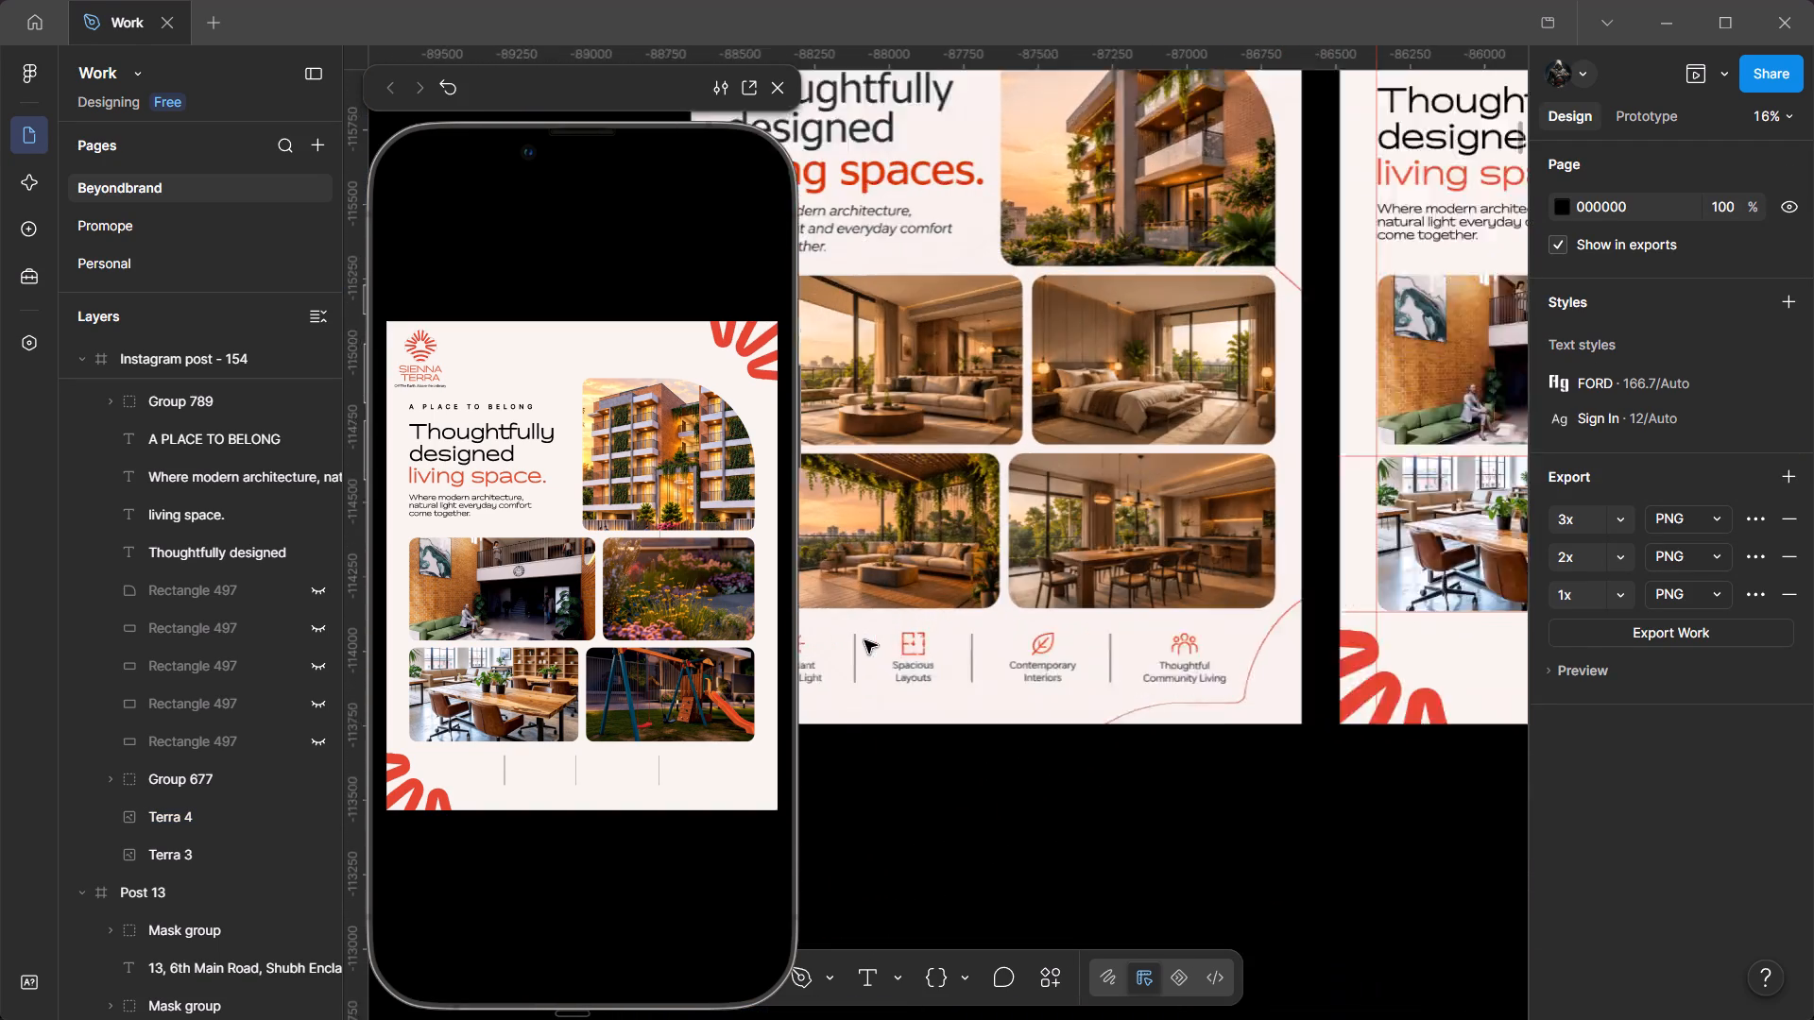
ctrl+scroll(864, 640, up, 1)
ctrl+scroll(1027, 651, down, 6)
ctrl+scroll(1016, 666, up, 7)
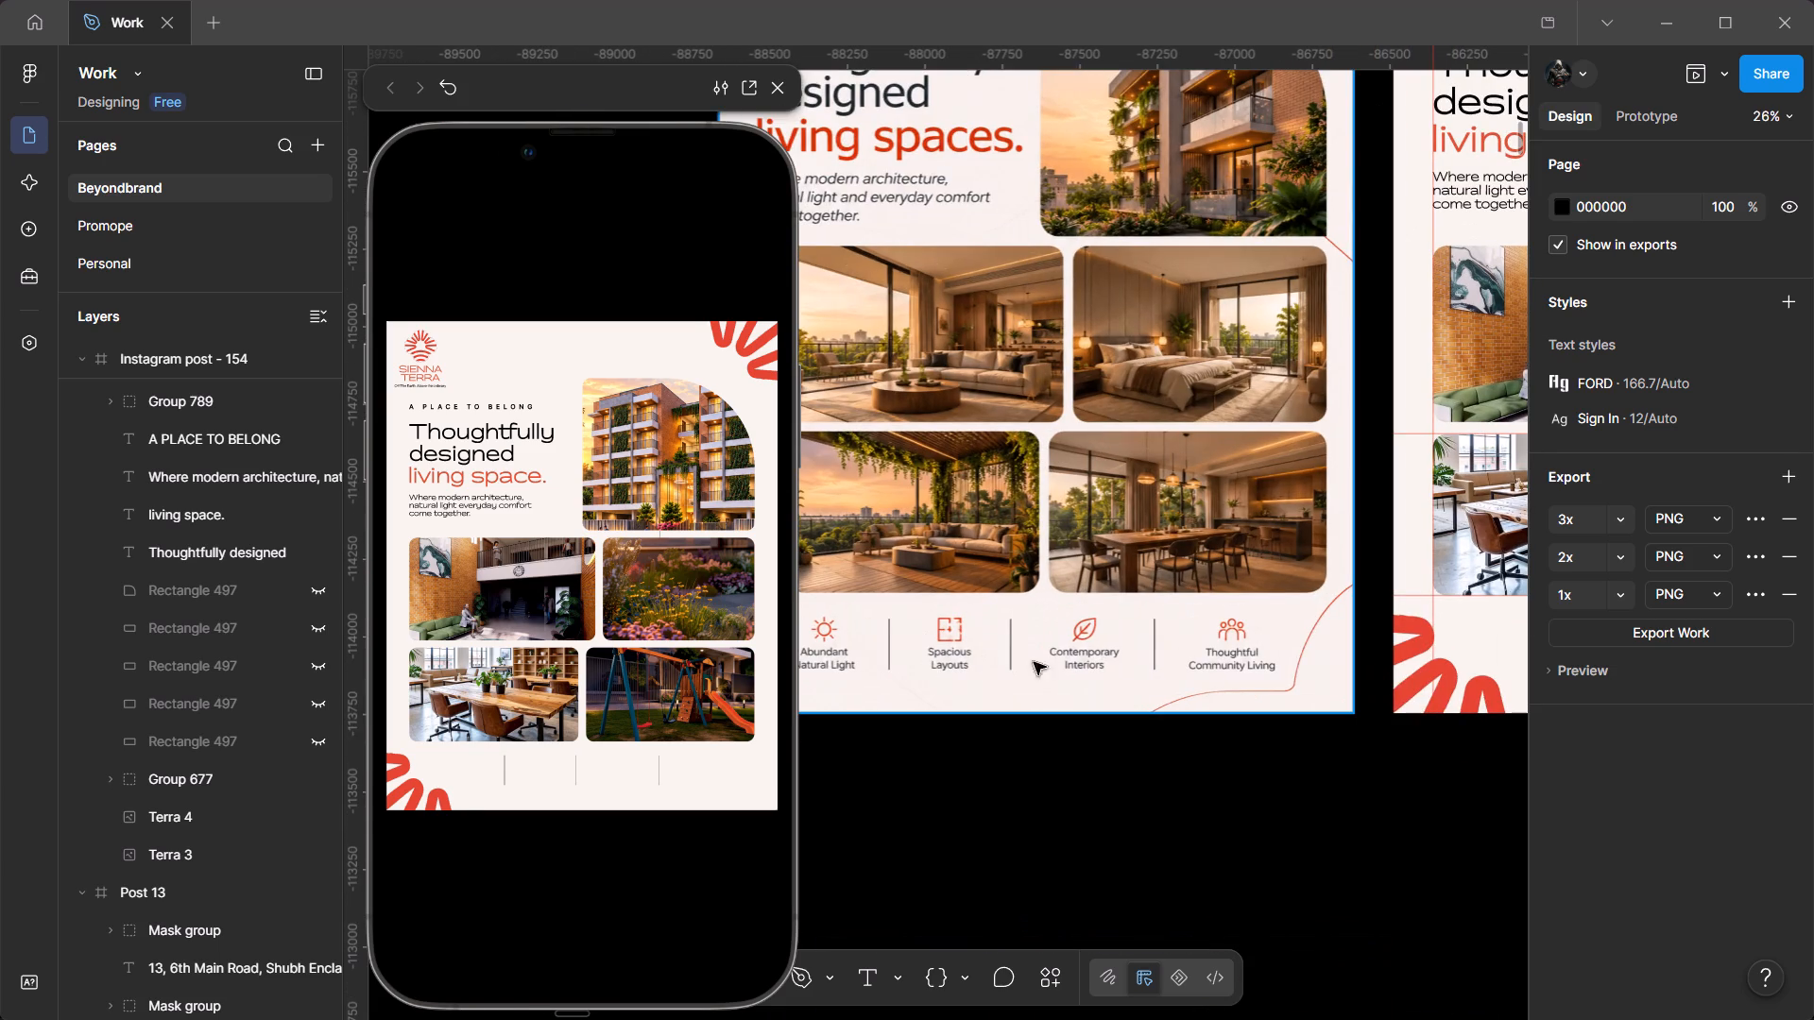
ctrl+drag(1201, 677, 1090, 683)
ctrl+scroll(1188, 665, down, 9)
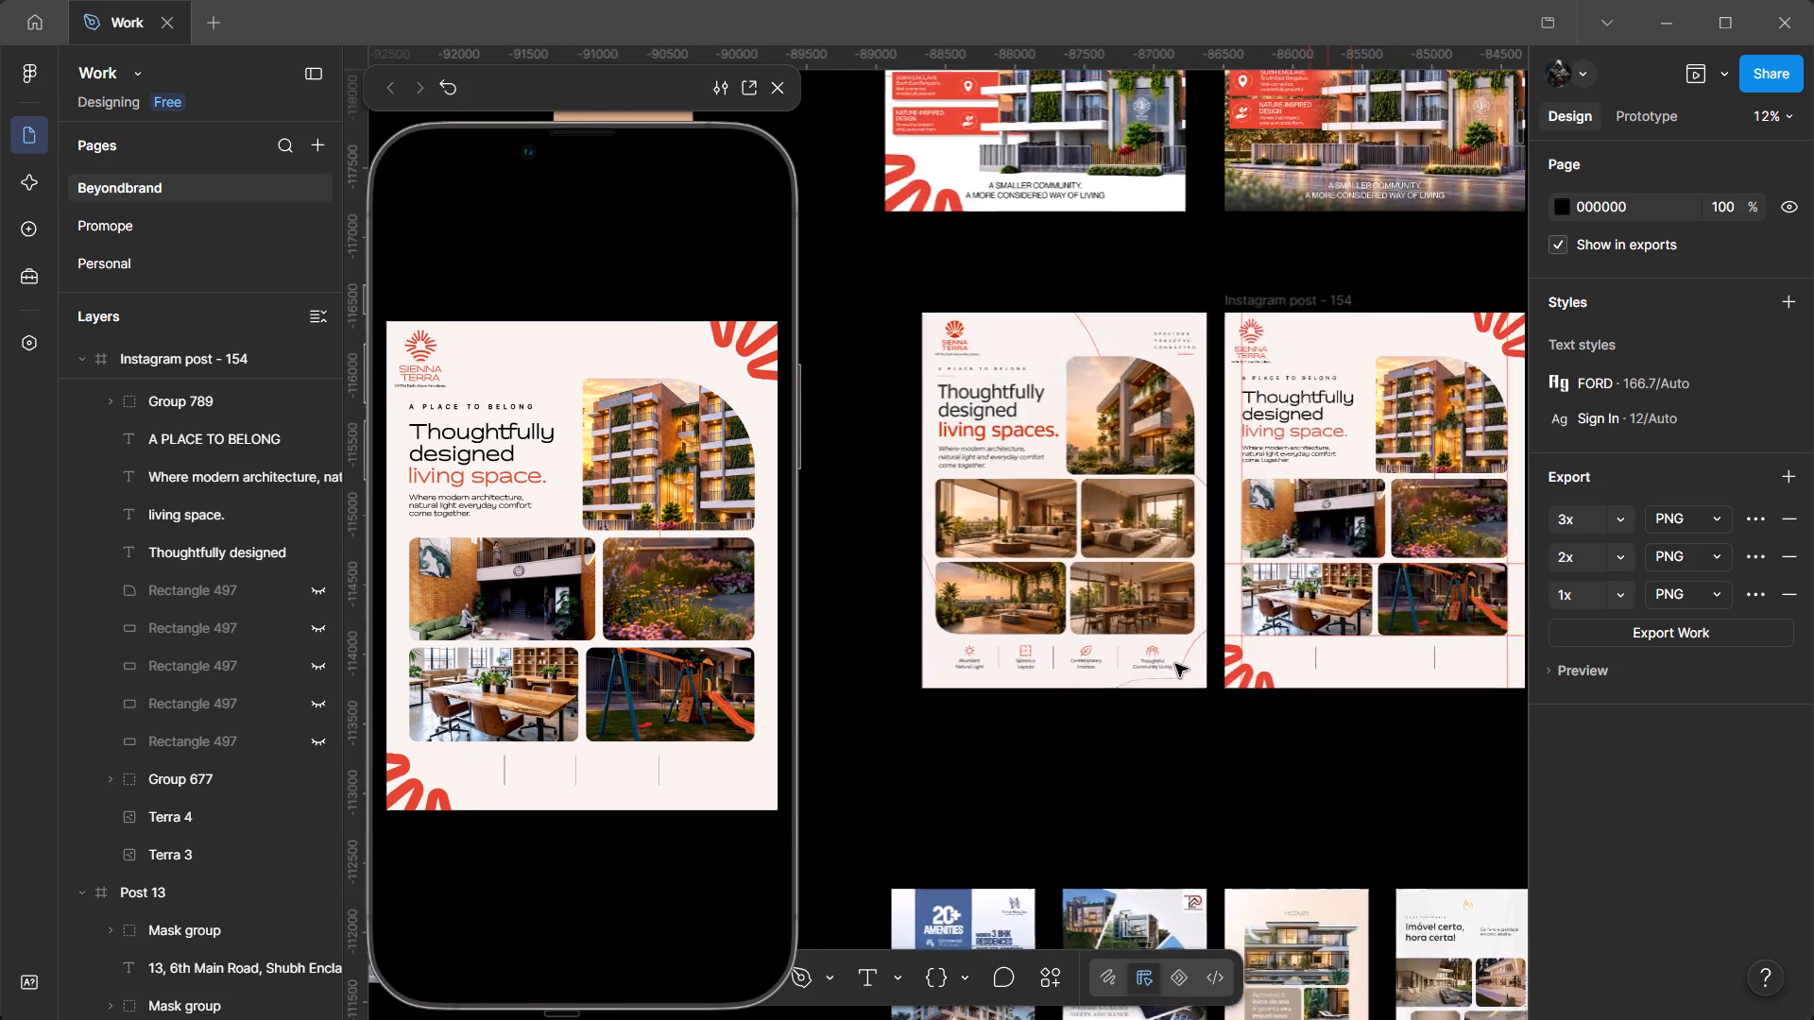
ctrl+scroll(1175, 664, down, 4)
drag(1319, 698, 1264, 615)
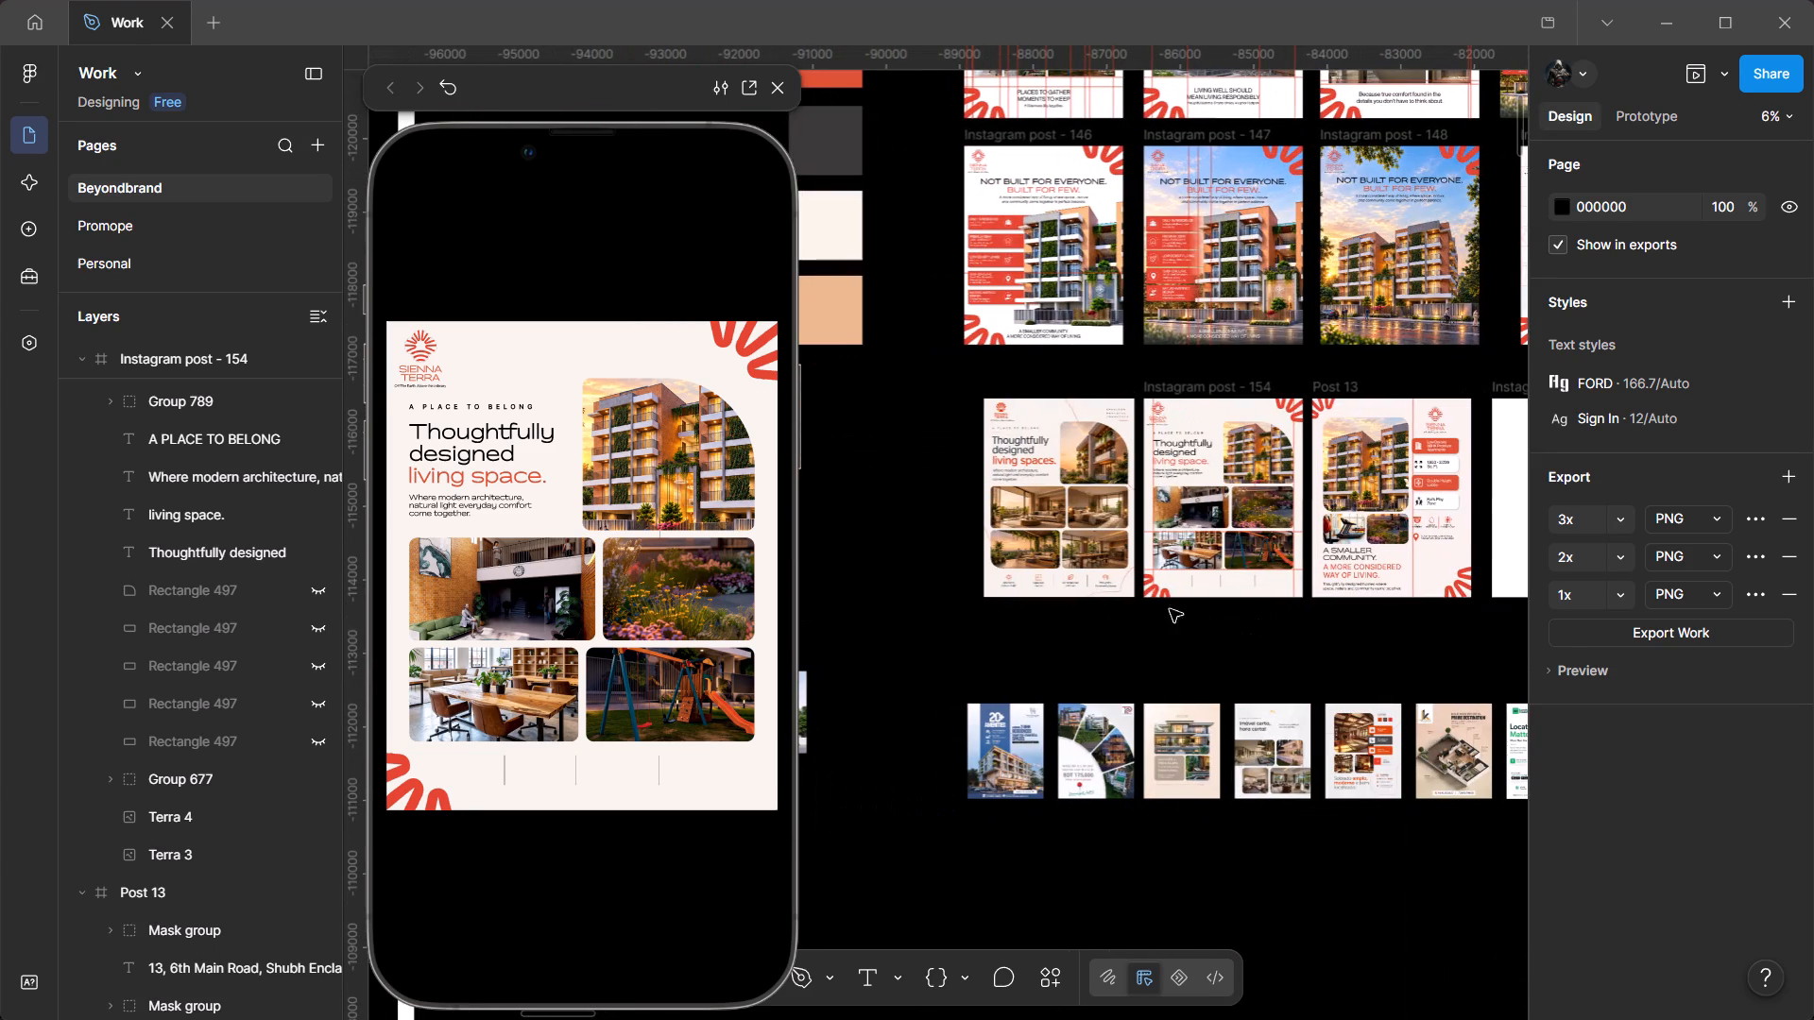
ctrl+scroll(1422, 520, up, 10)
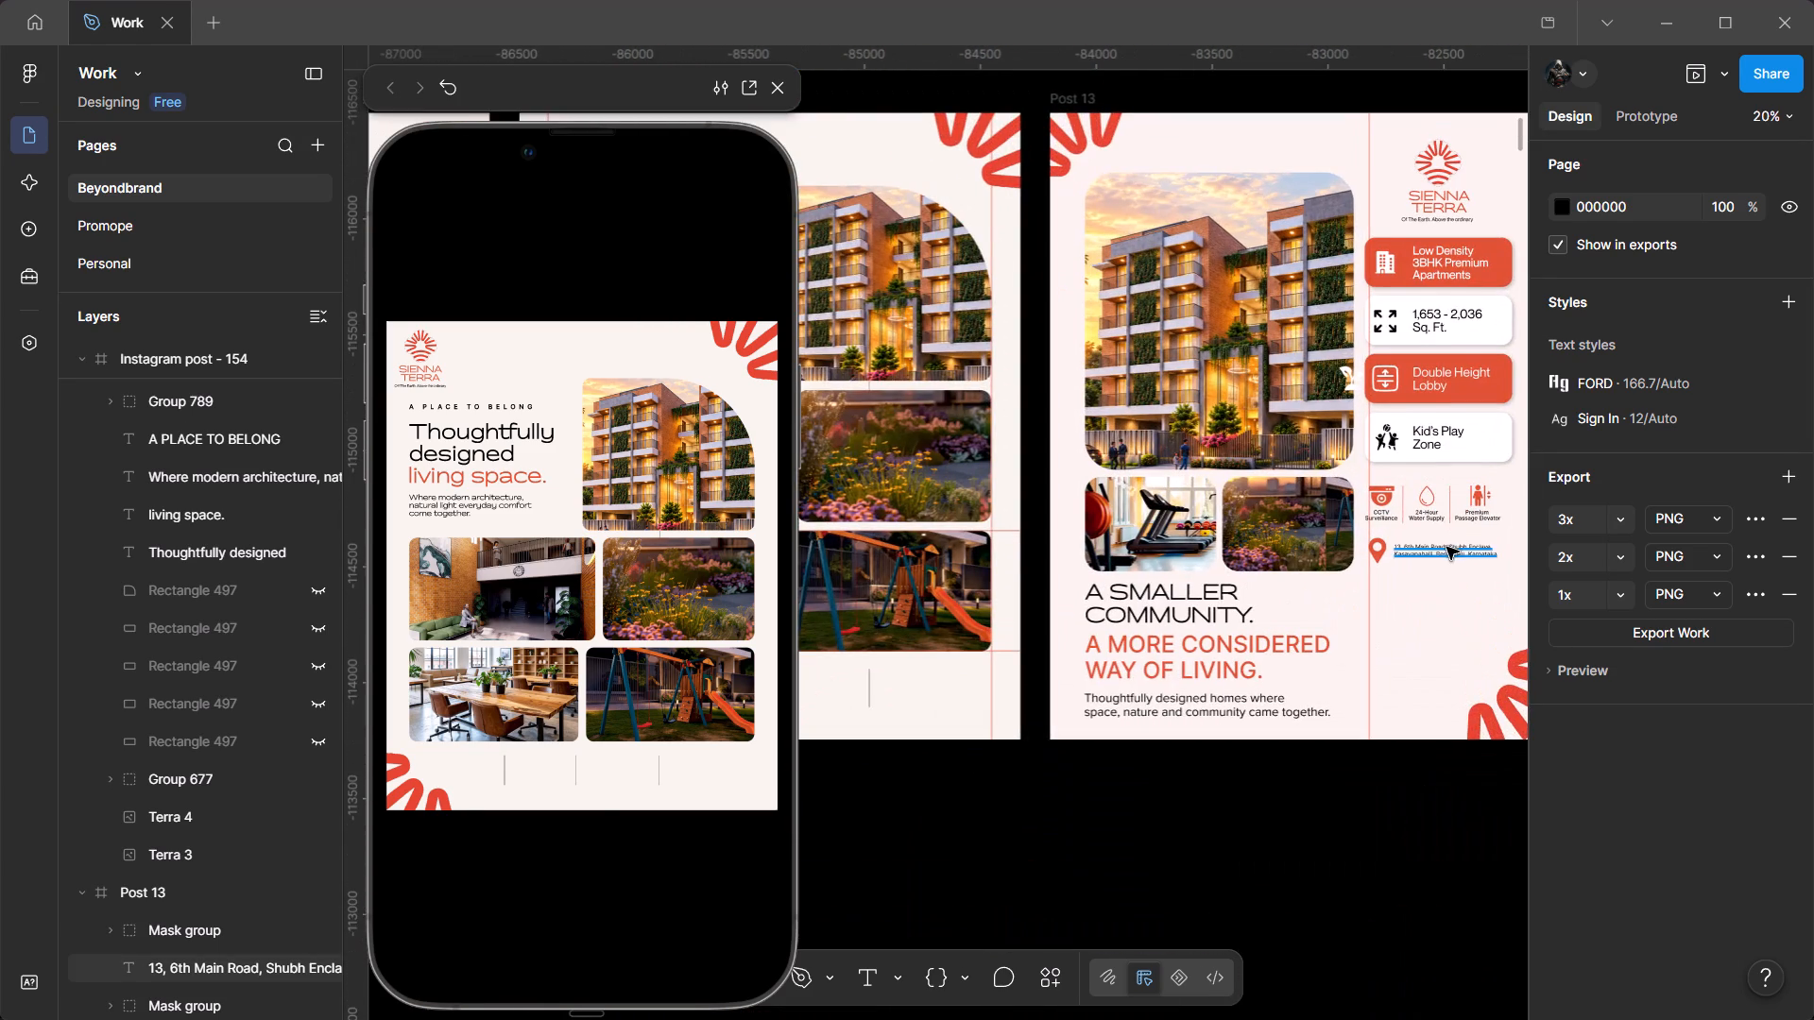
Copy the building icon from Post 13's Low Density card into Instagram post - 154's bottom strip, at about X 473, Y 2424.
ctrl+scroll(1392, 586, up, 2)
ctrl+scroll(1392, 586, down, 3)
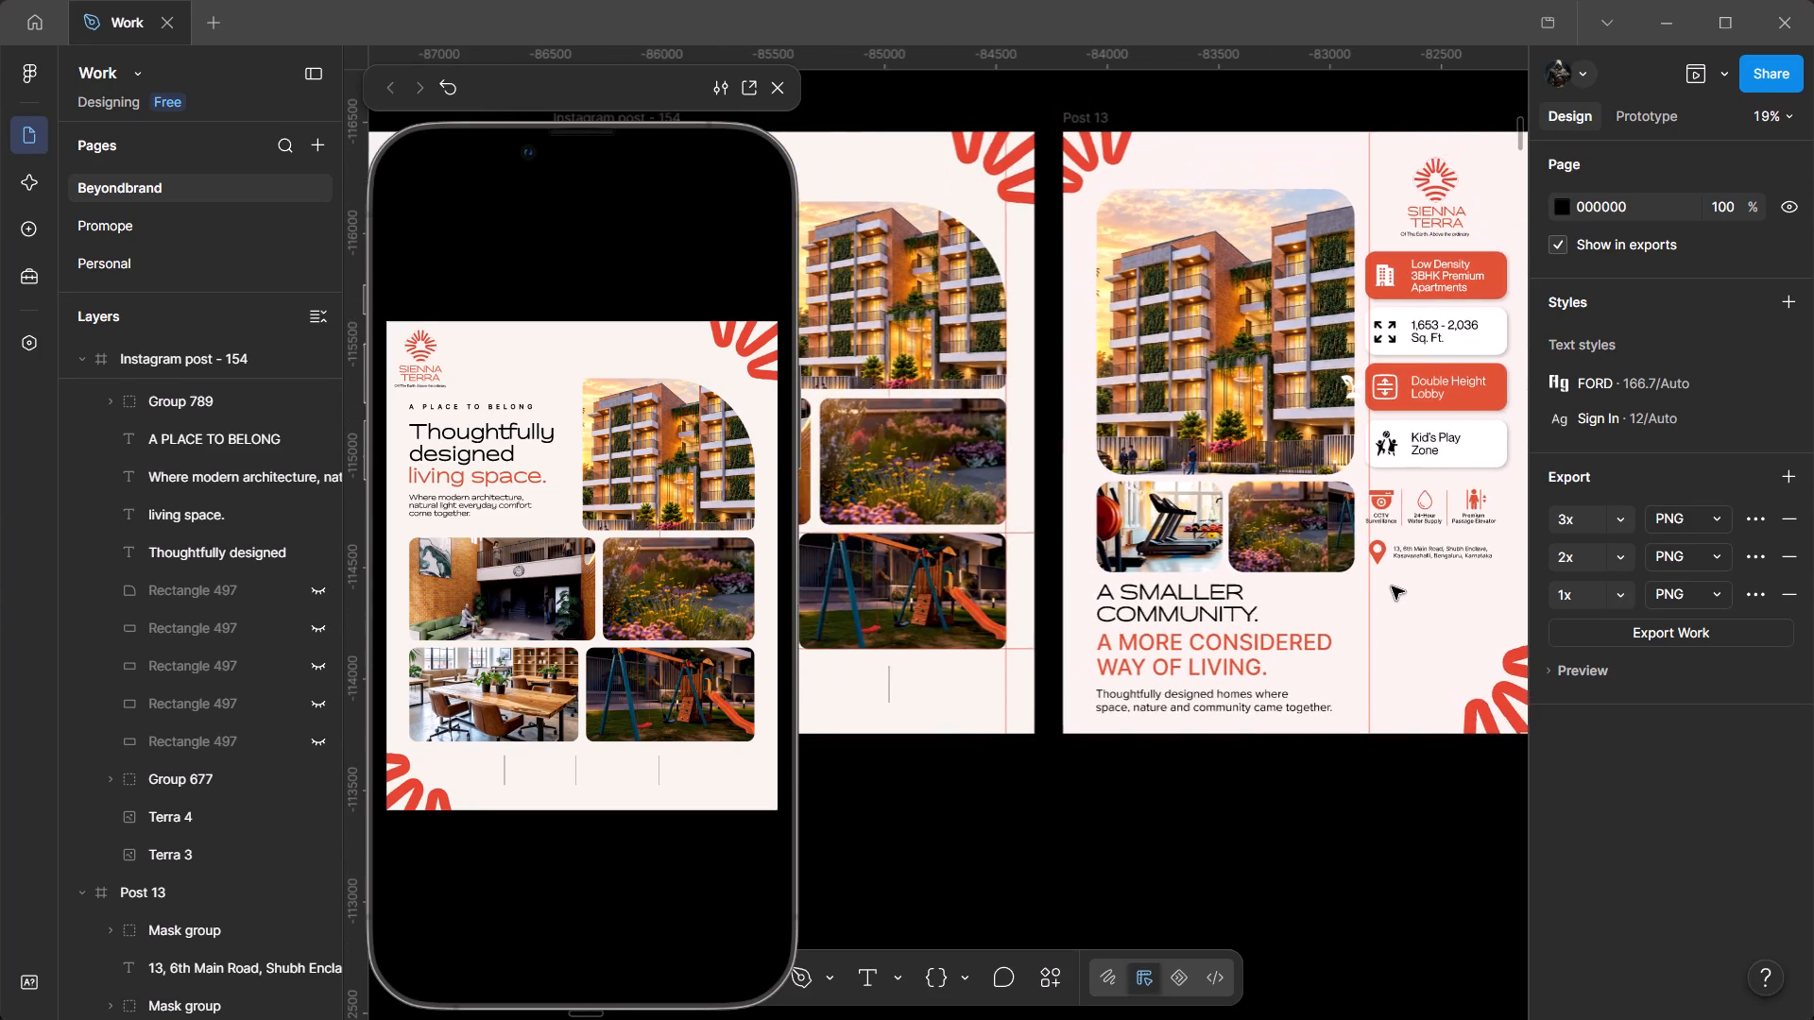
ctrl+scroll(1392, 586, down, 6)
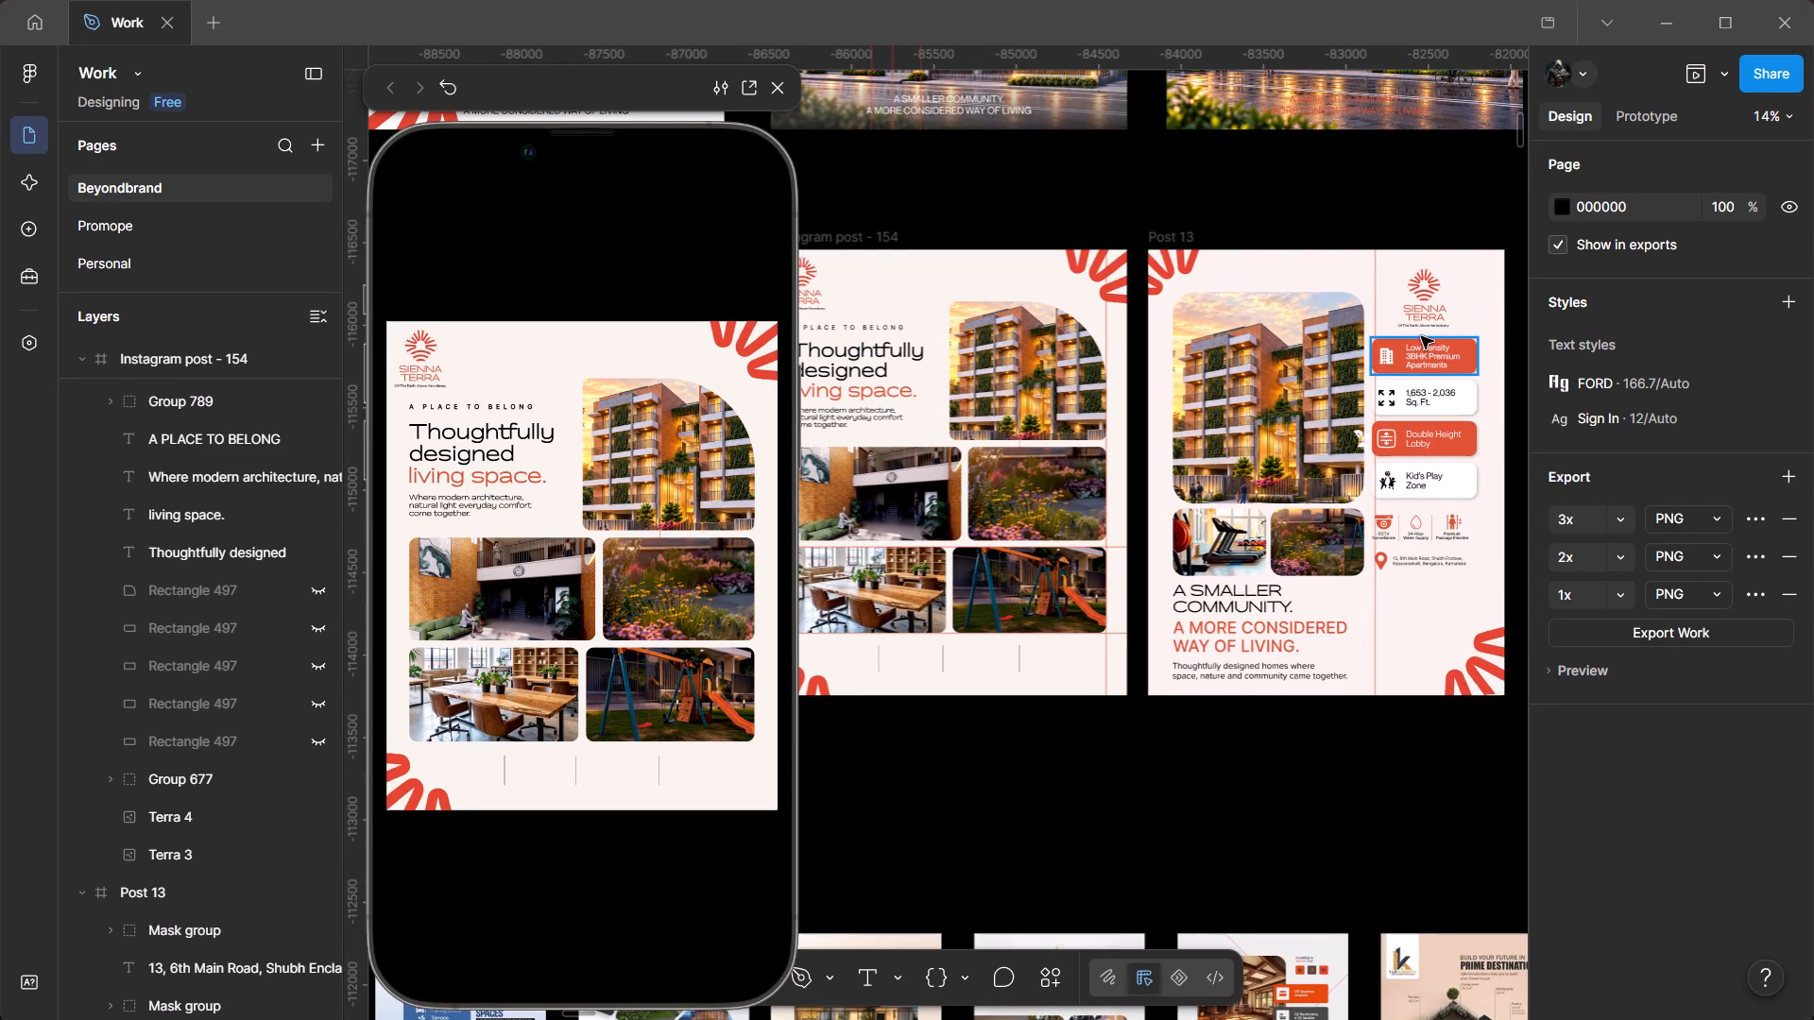
double_click(1387, 359)
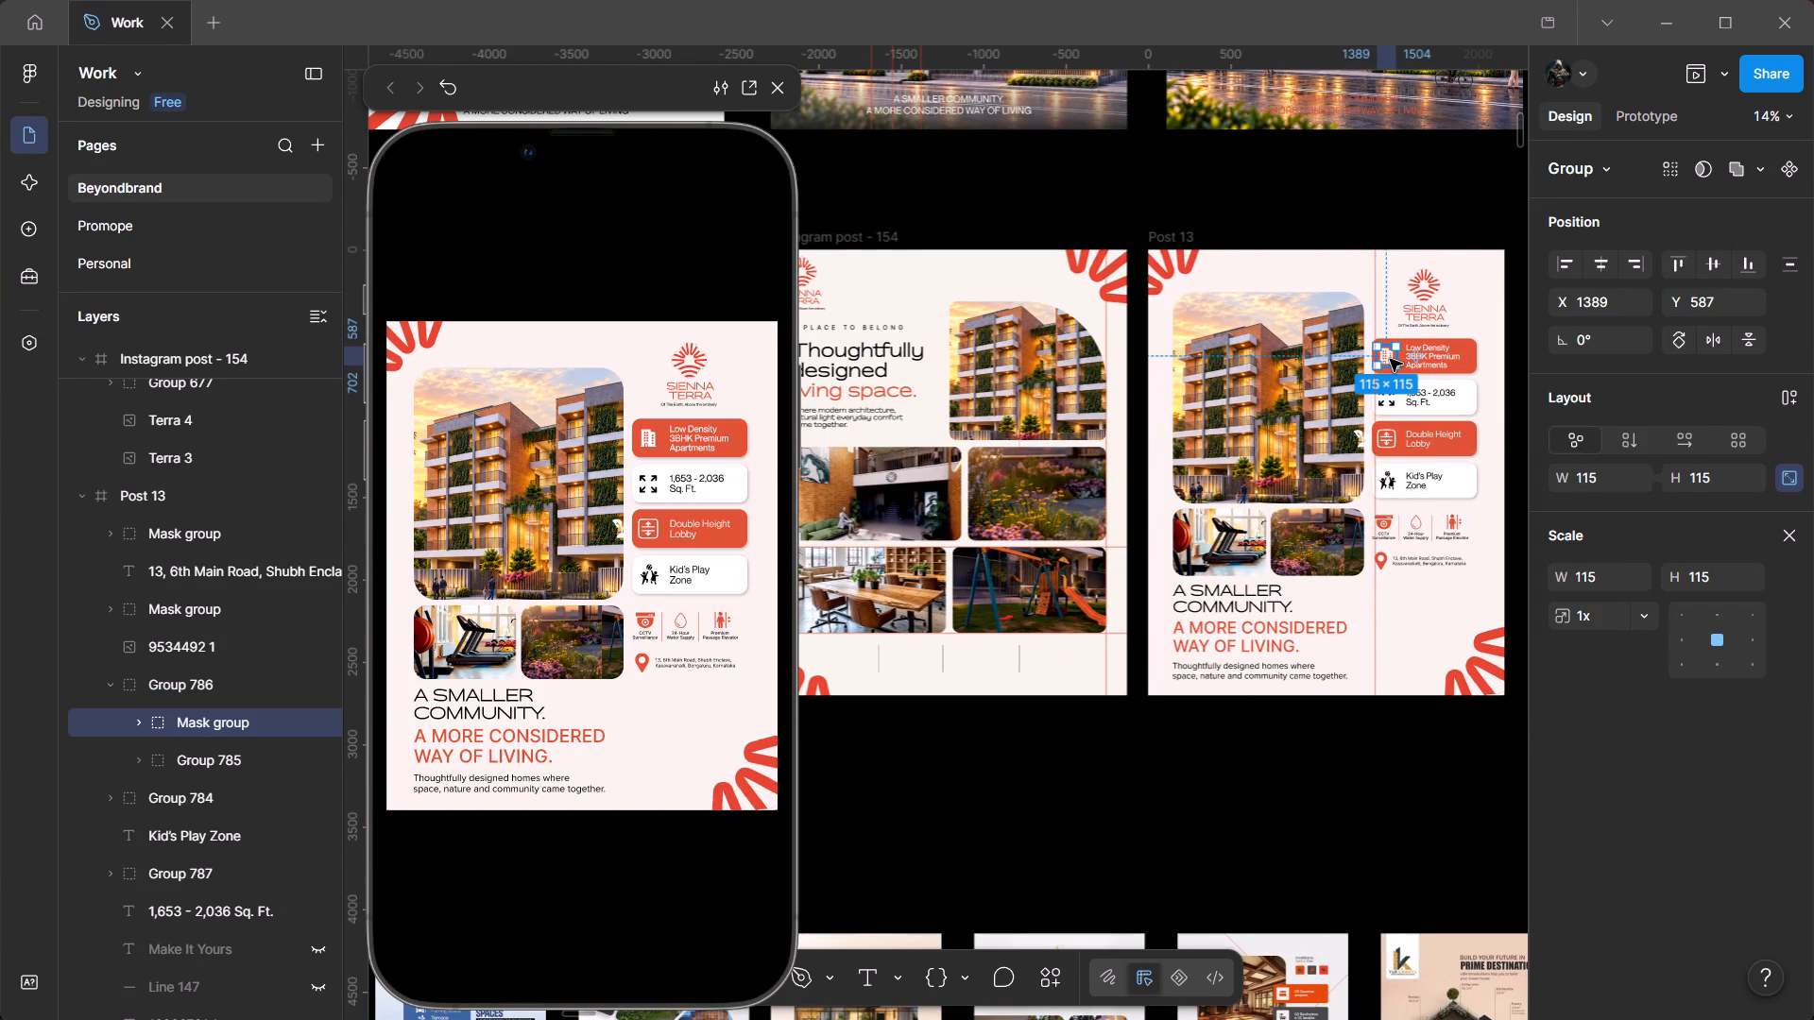
alt+drag(1389, 359, 872, 657)
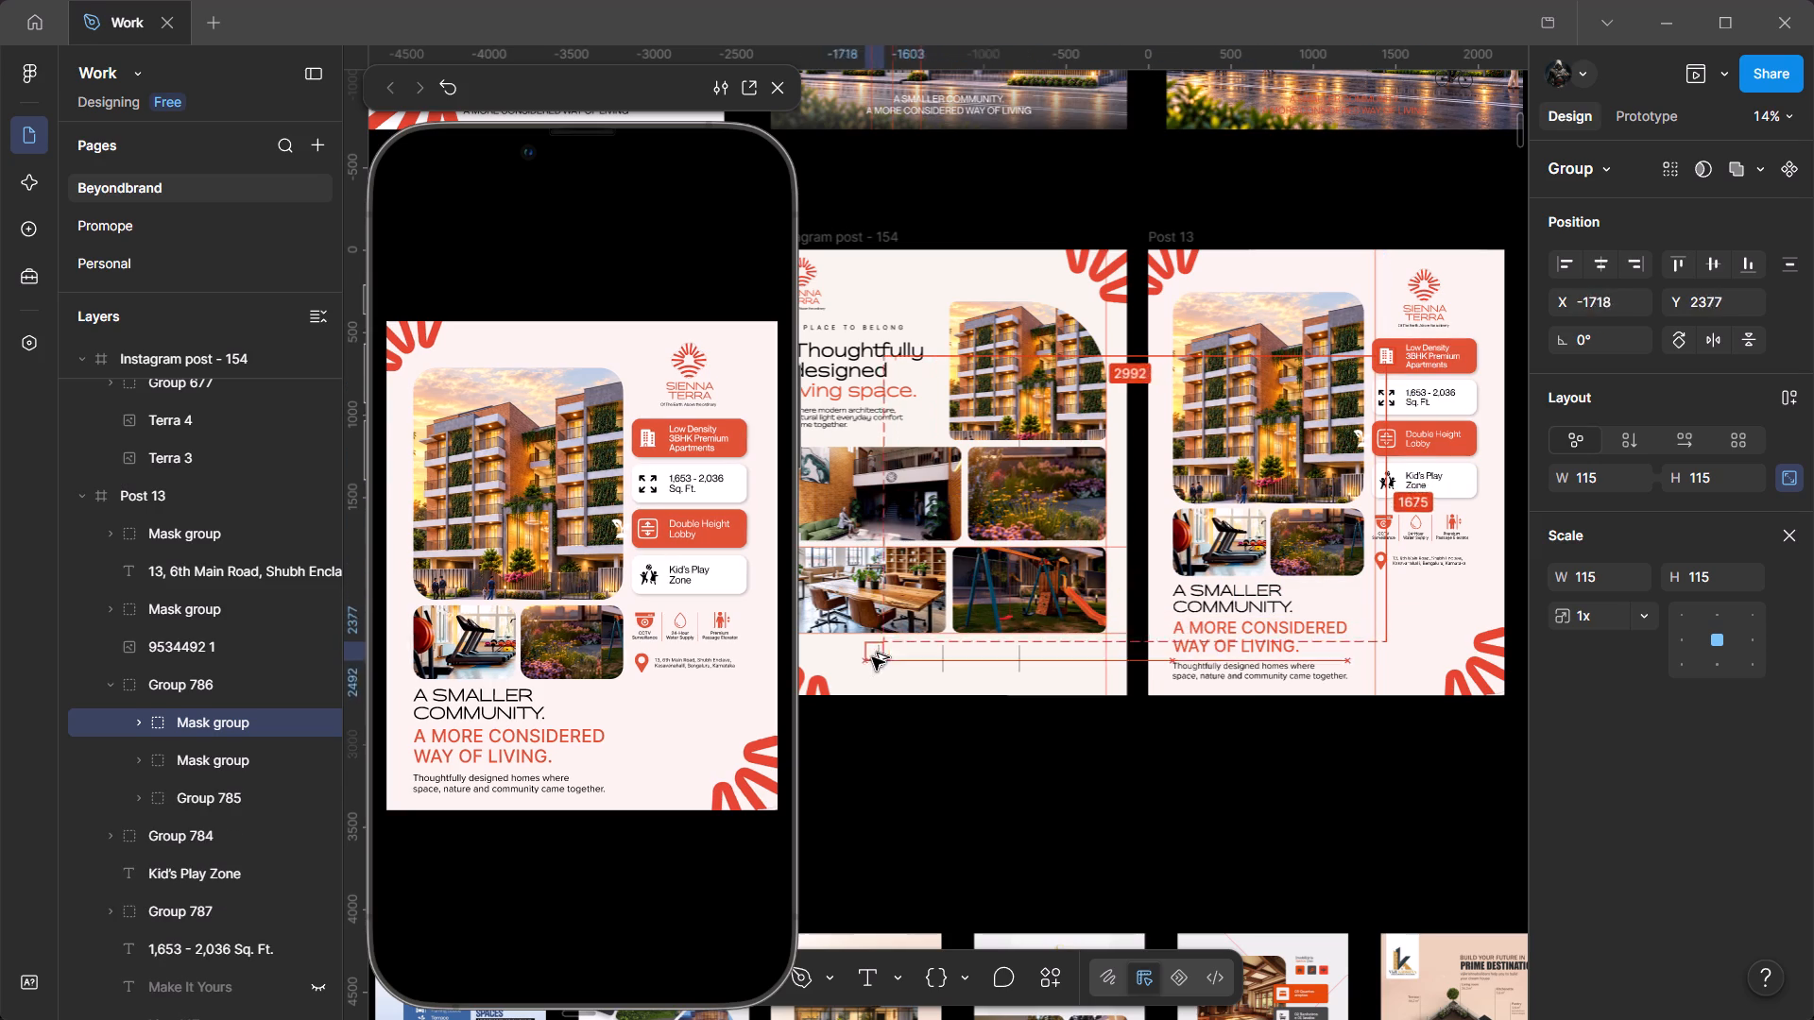
alt+drag(872, 657, 860, 661)
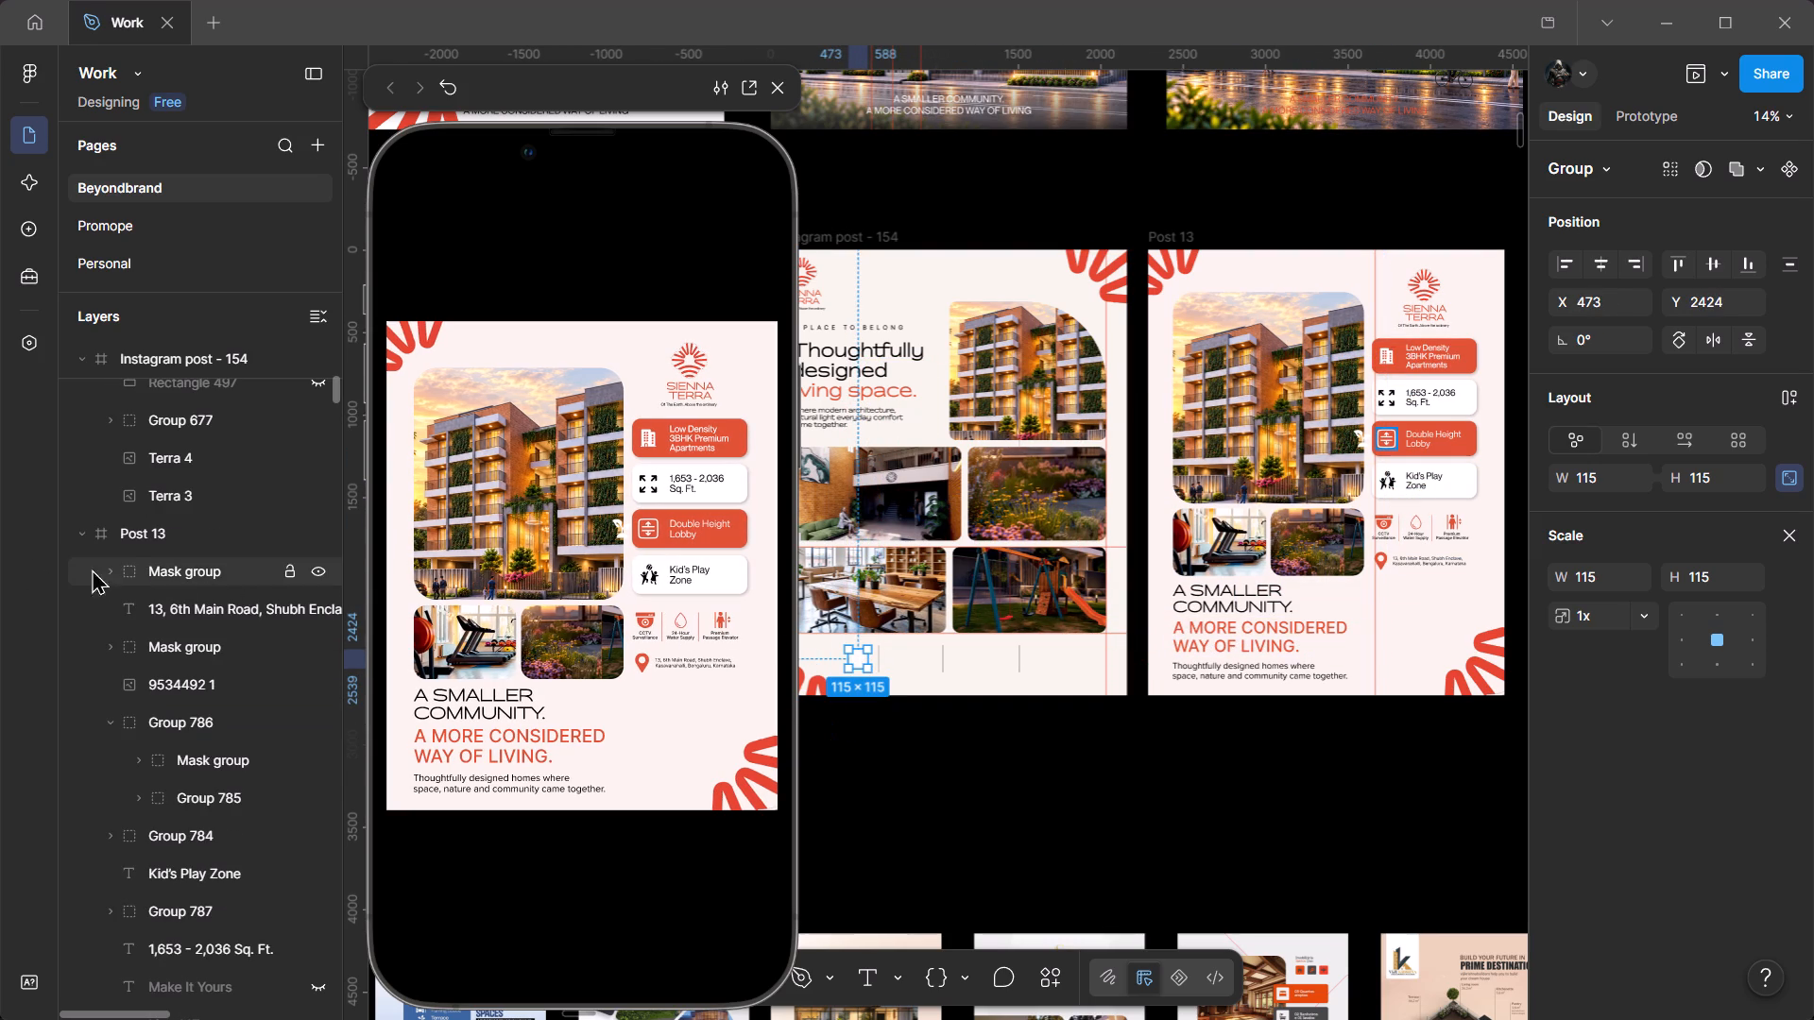
Recolour the copied building icon by filling Rectangle 494 in its mask group with the orange-red already used on the page.
scroll(187, 525, up, 8)
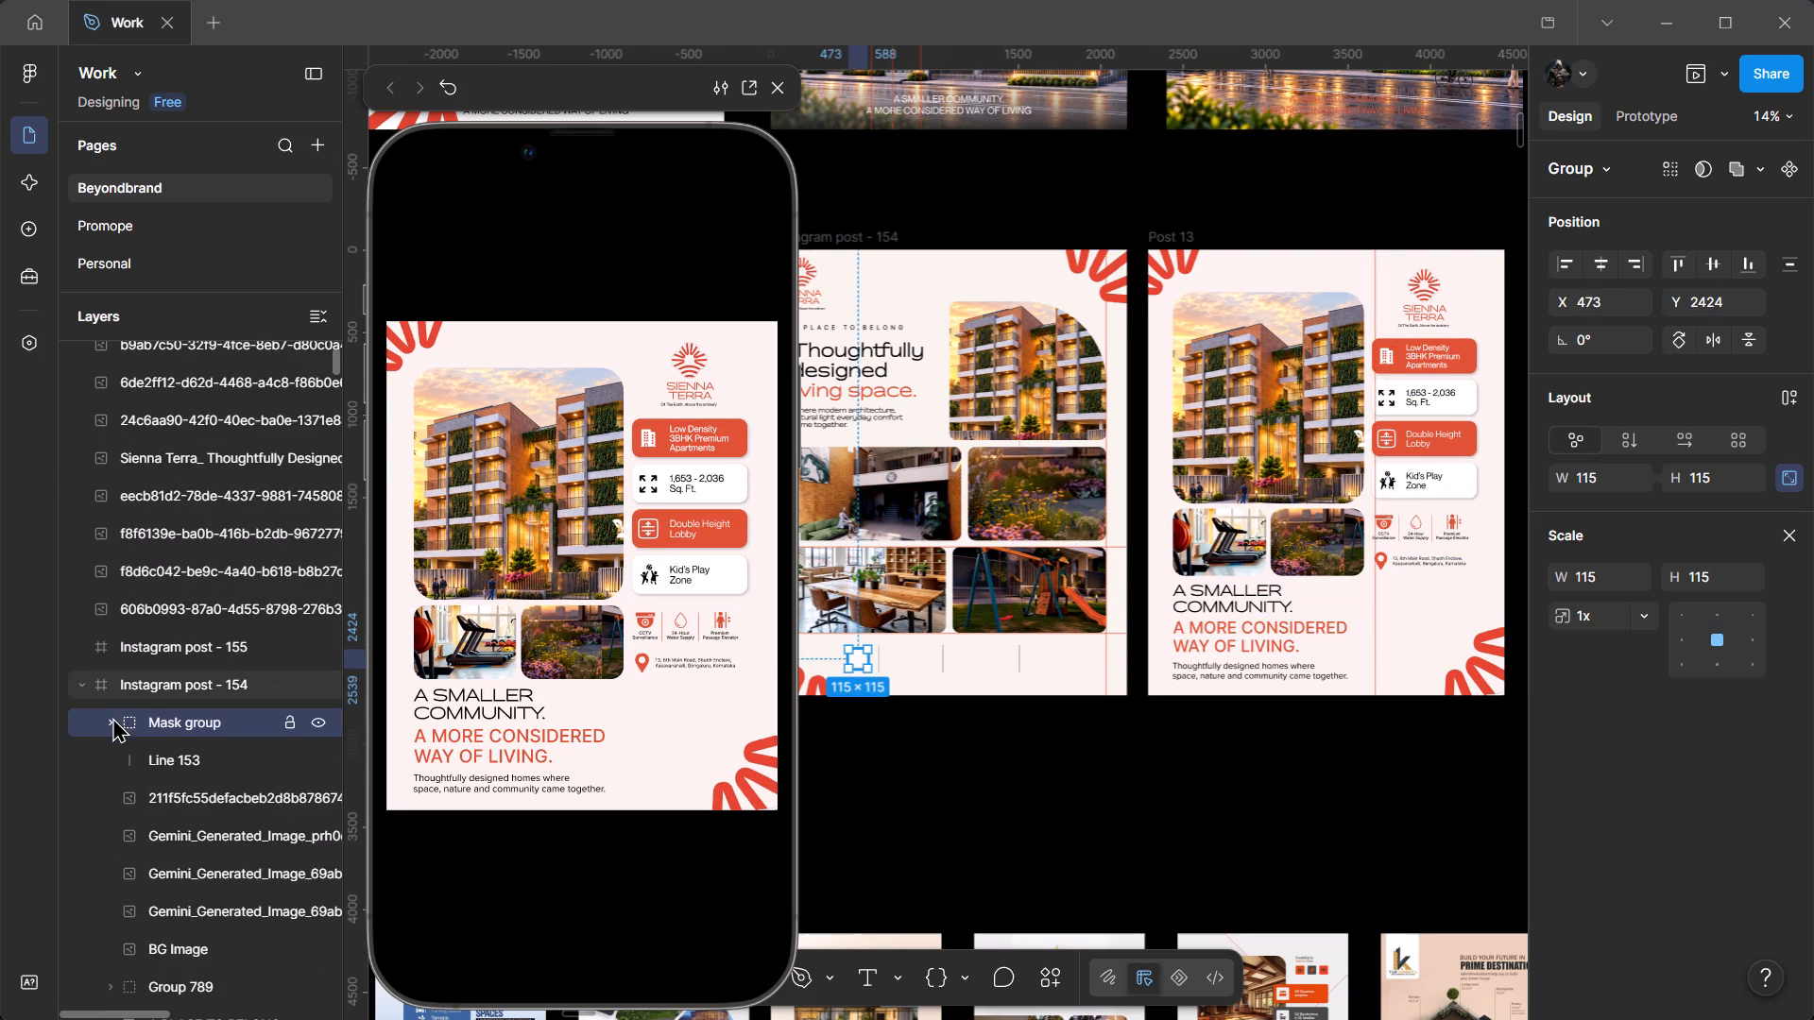
click(112, 718)
click(176, 757)
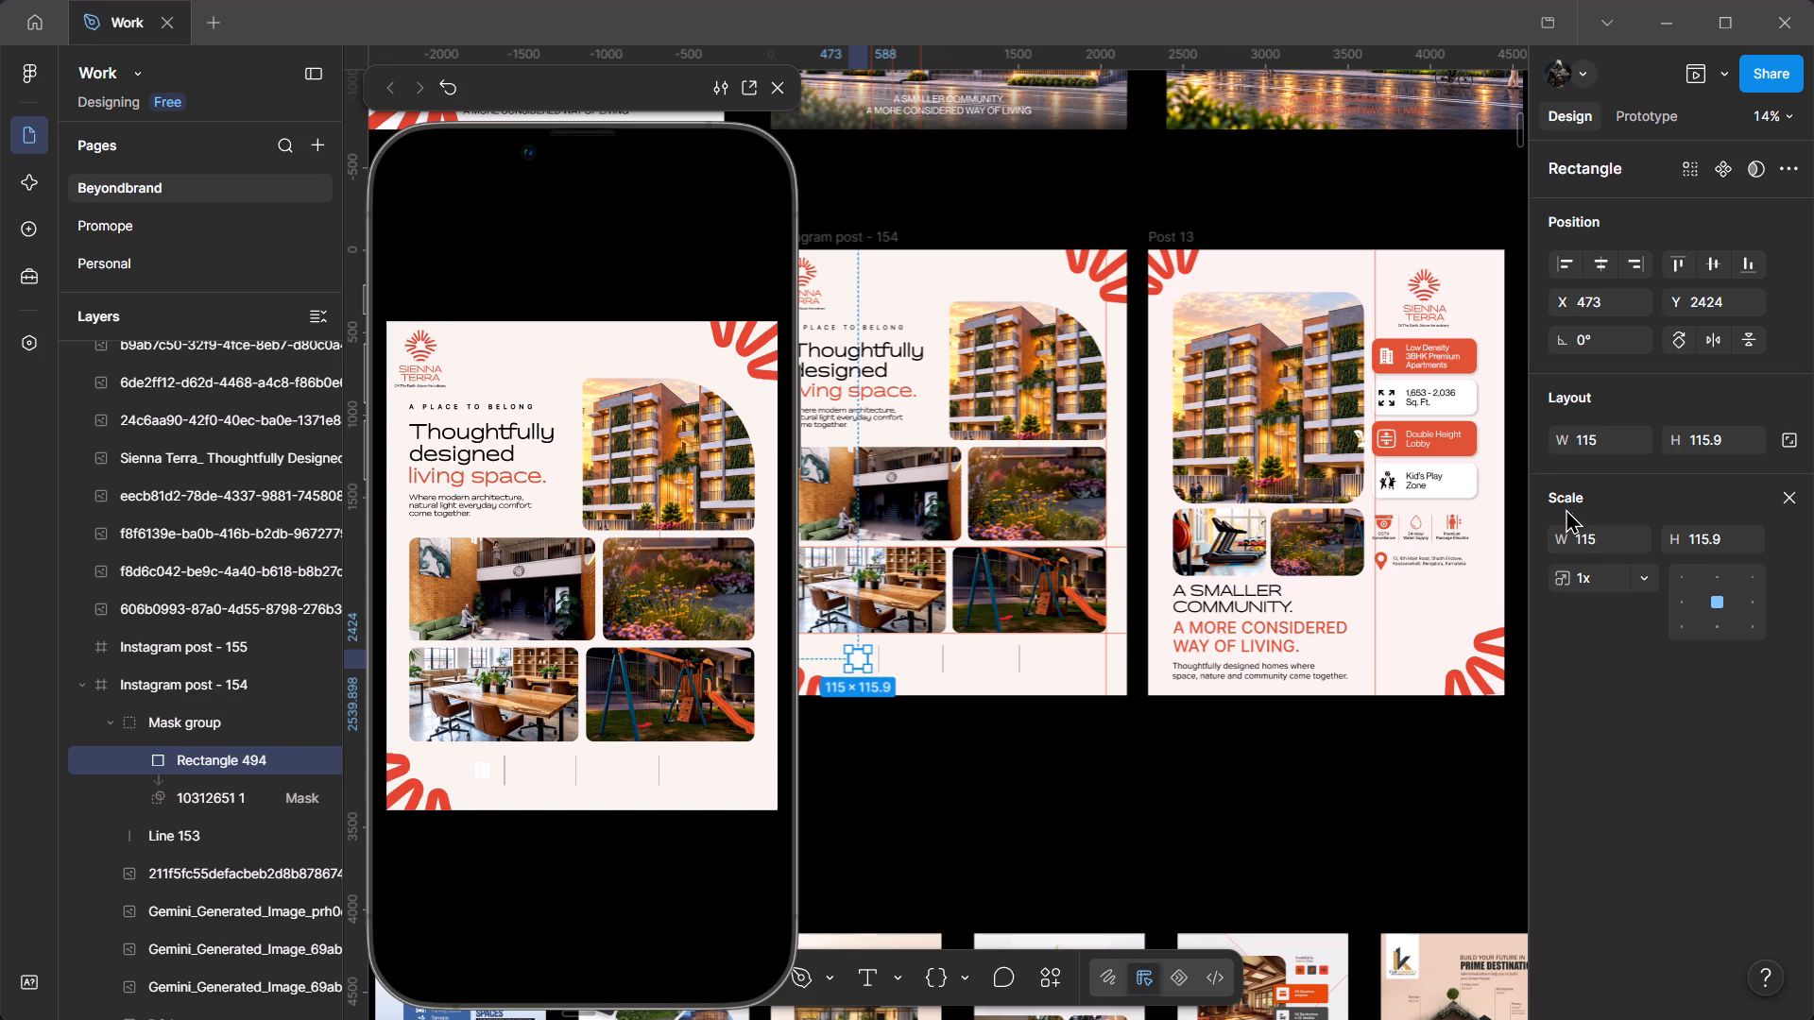
click(1788, 492)
click(1559, 714)
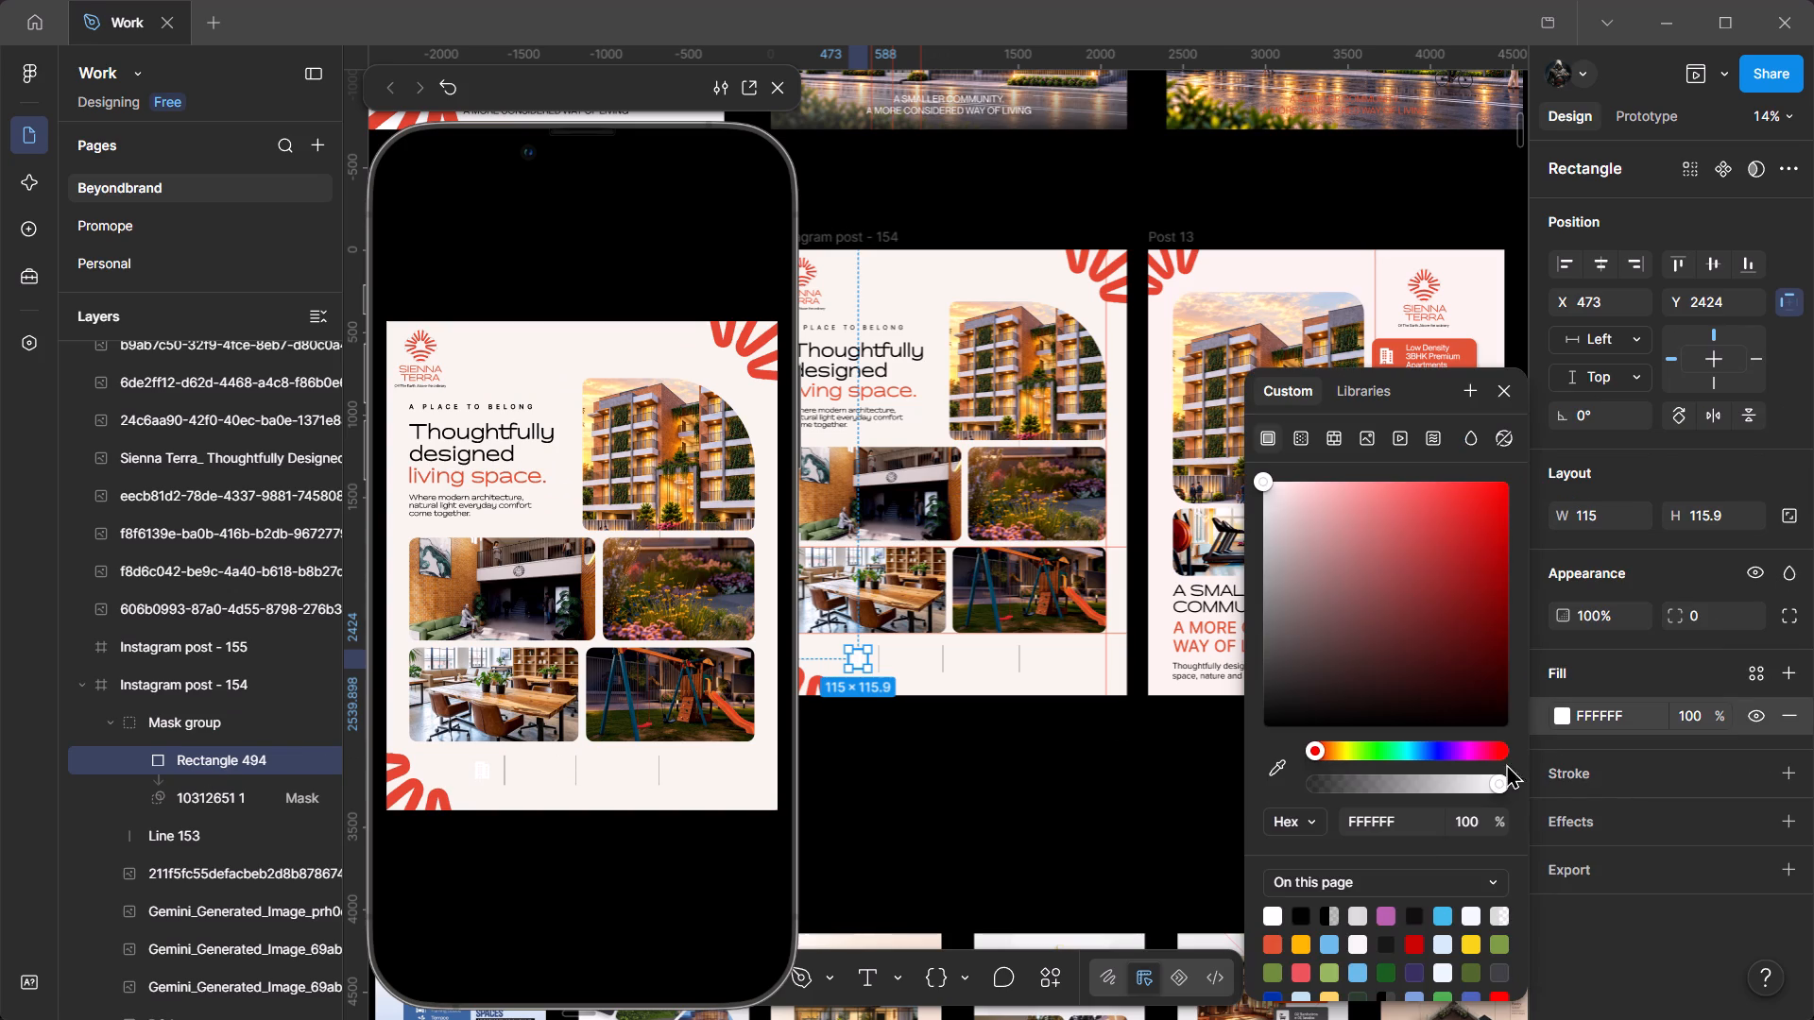
click(1273, 938)
click(974, 824)
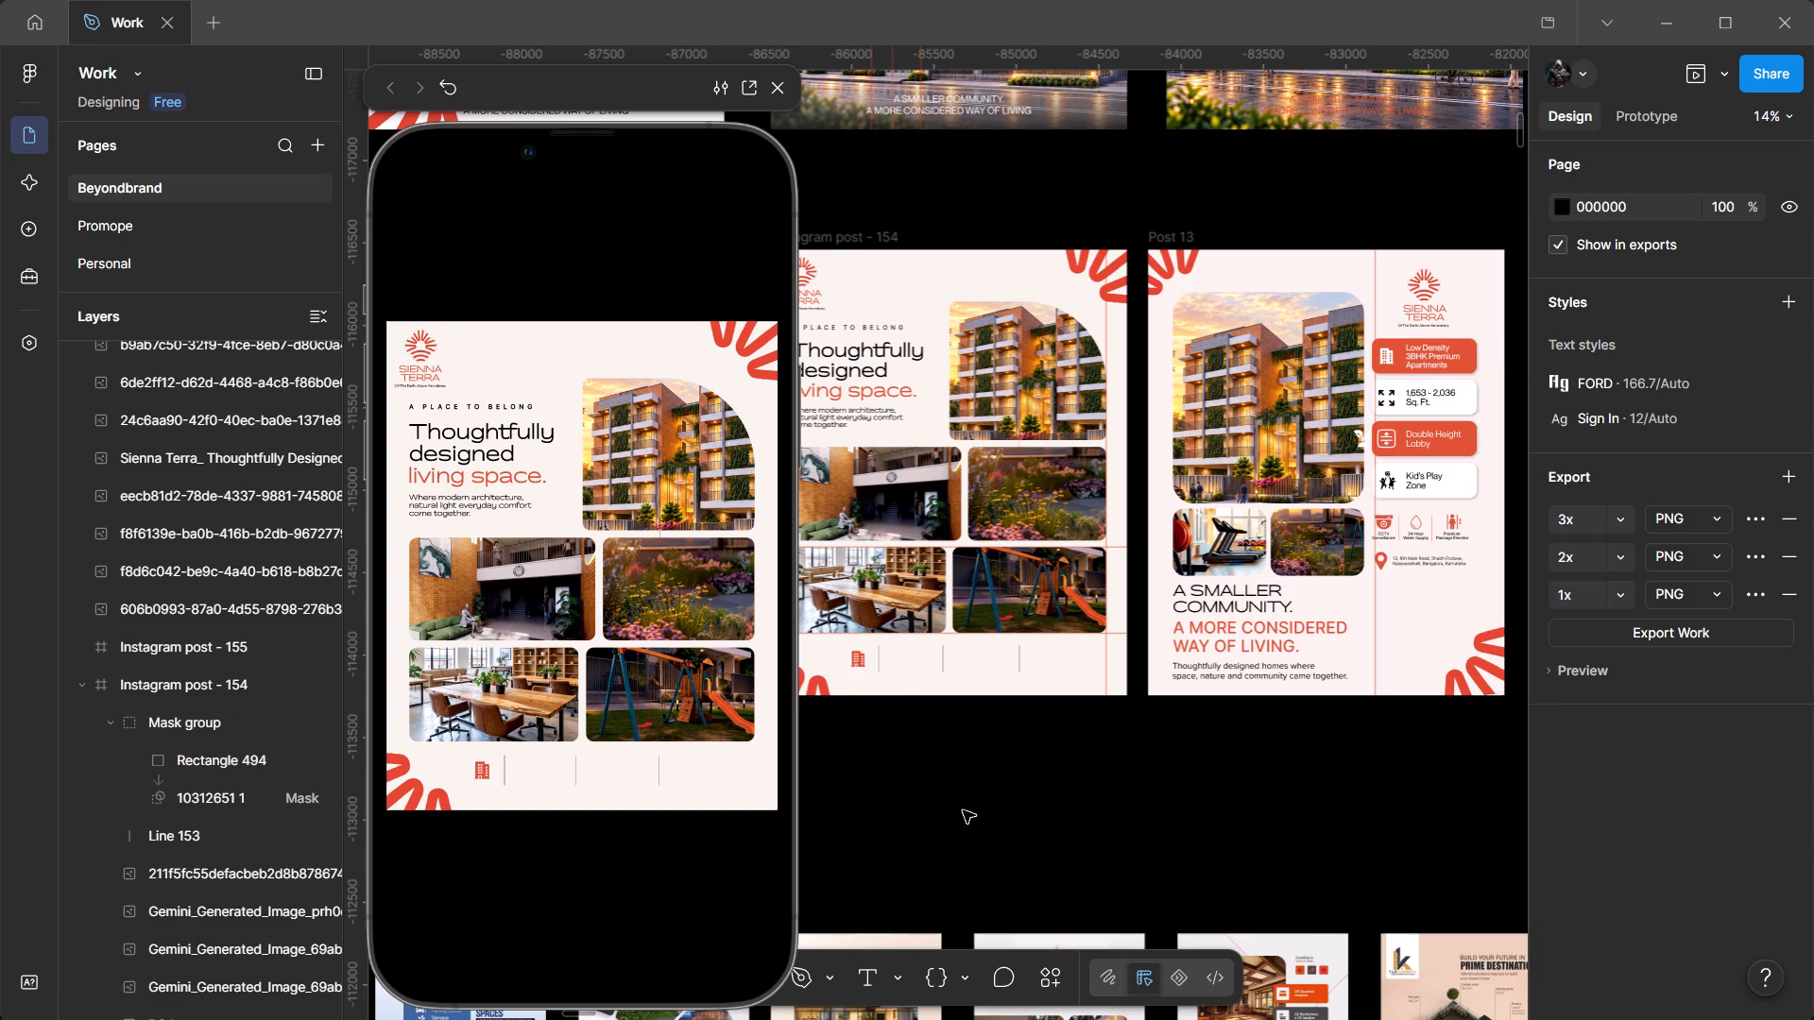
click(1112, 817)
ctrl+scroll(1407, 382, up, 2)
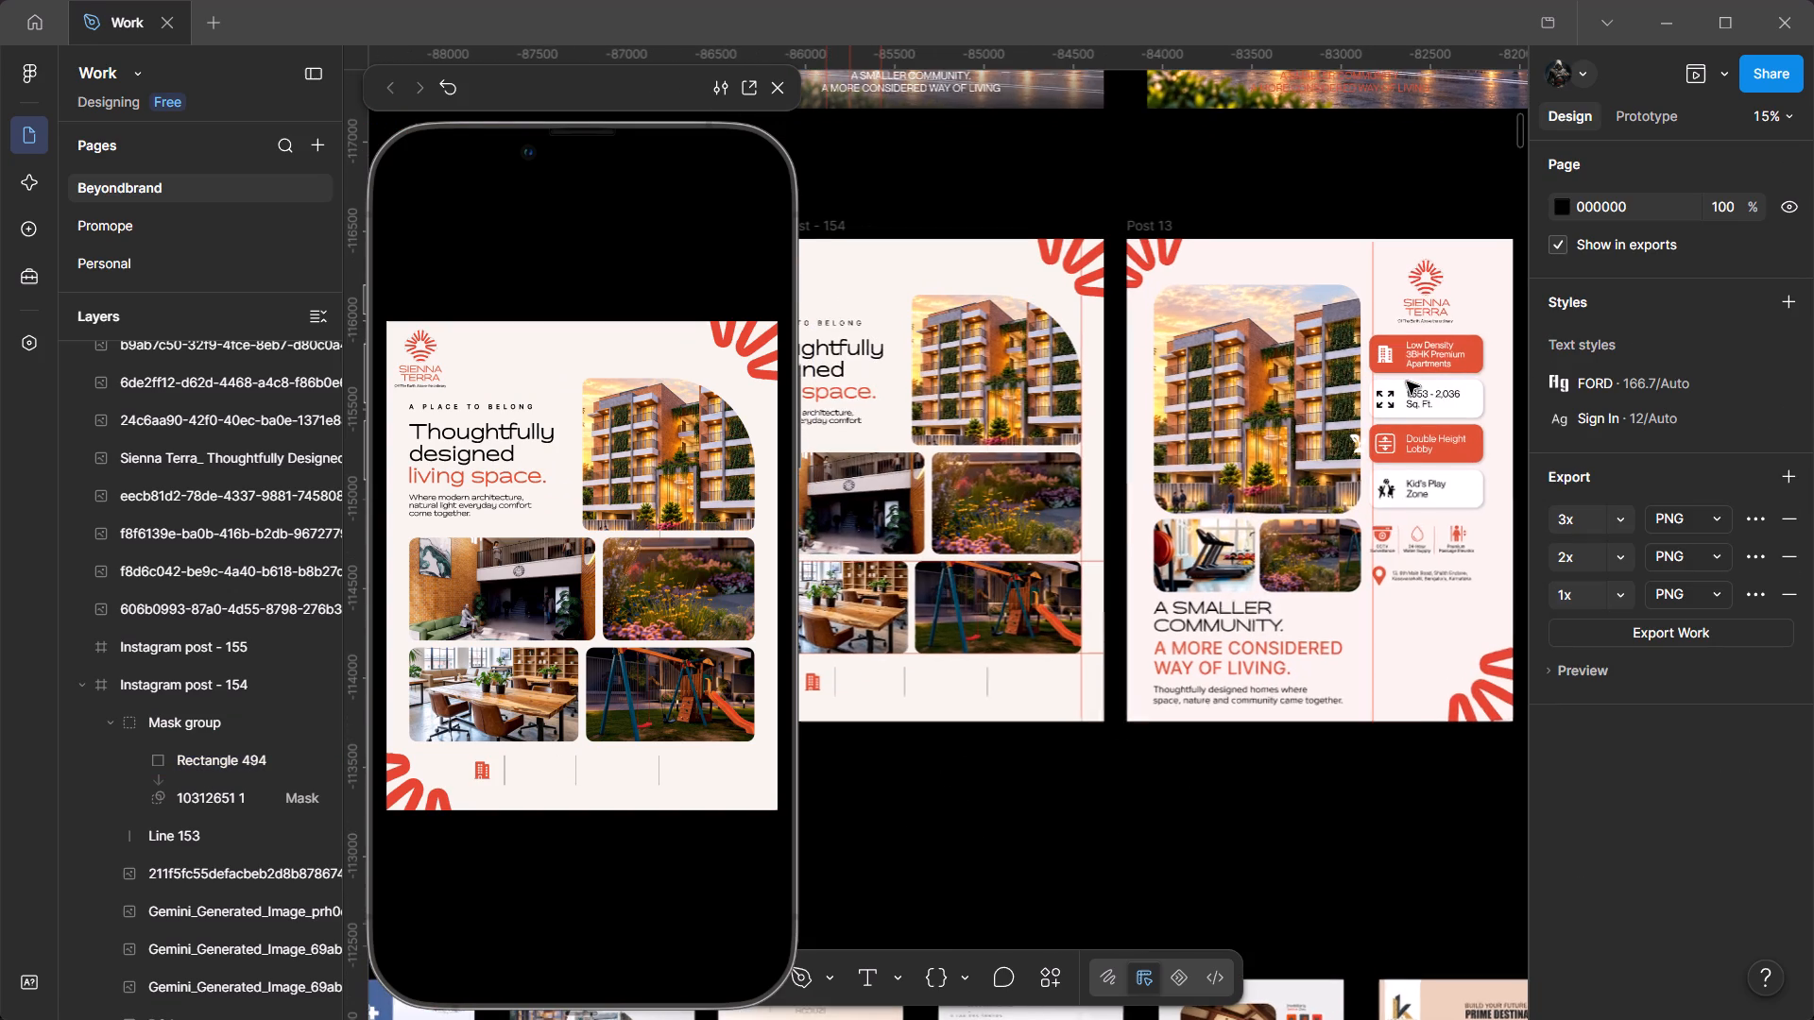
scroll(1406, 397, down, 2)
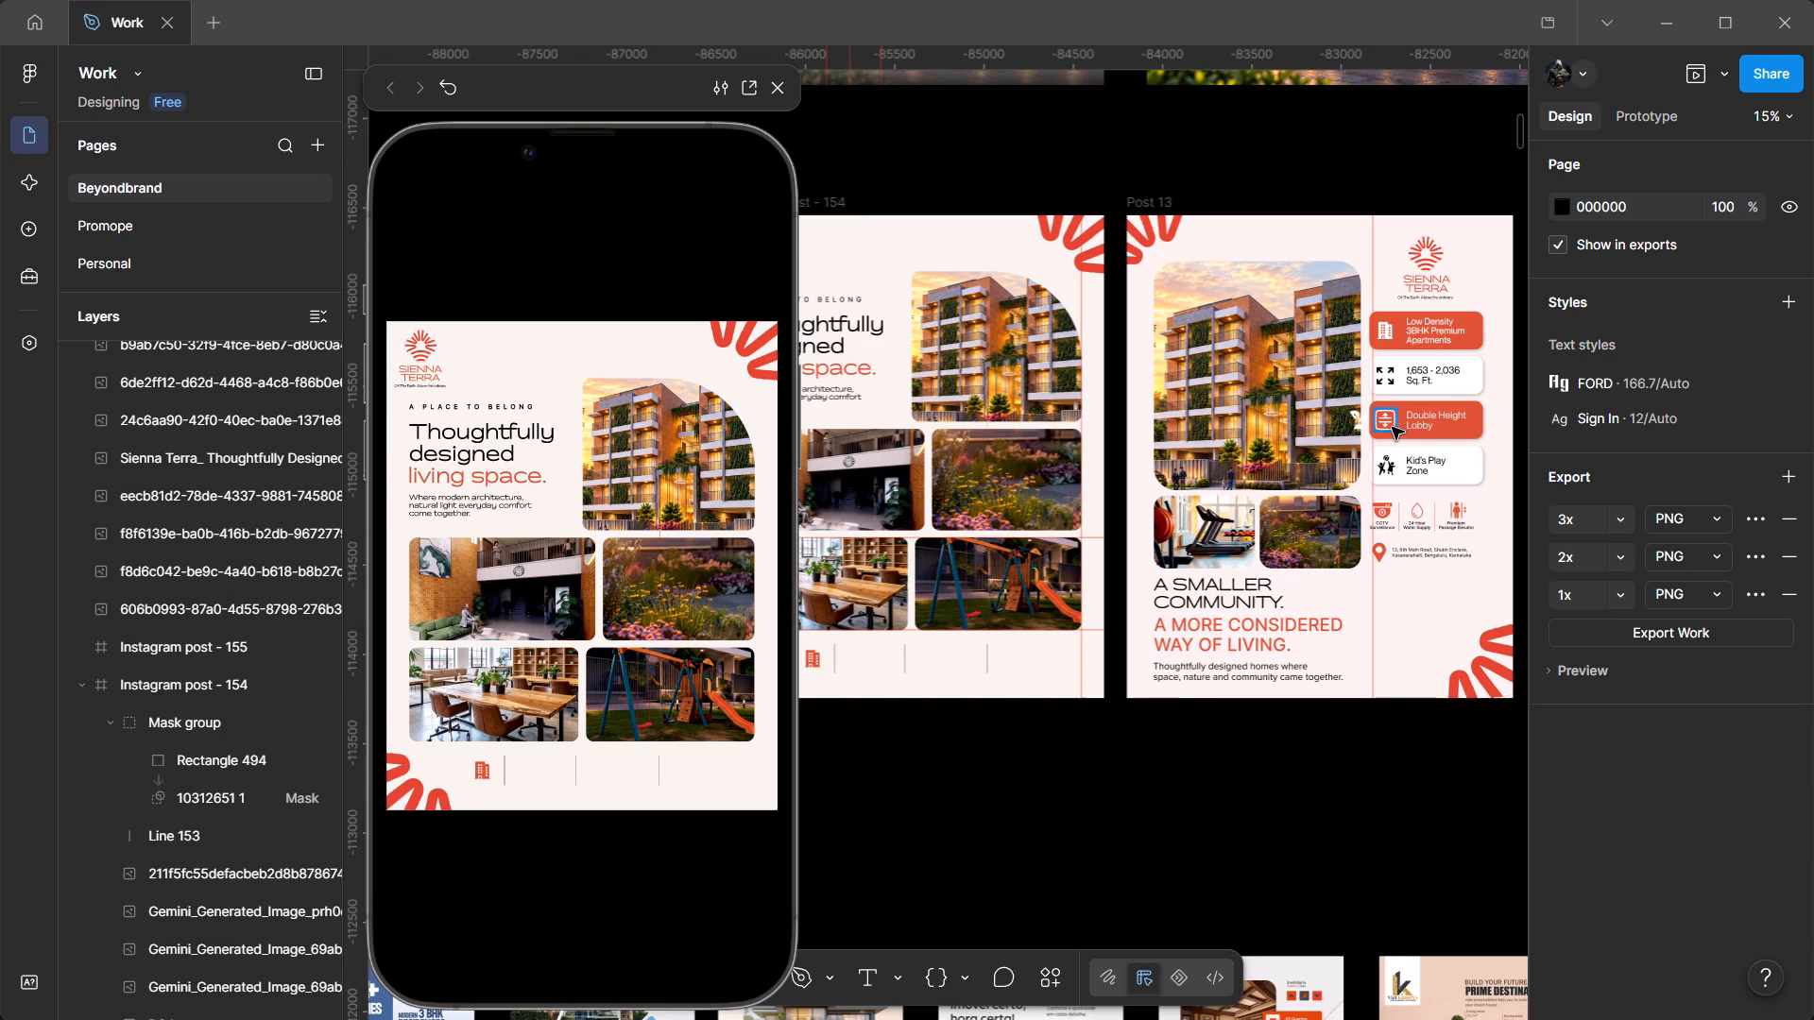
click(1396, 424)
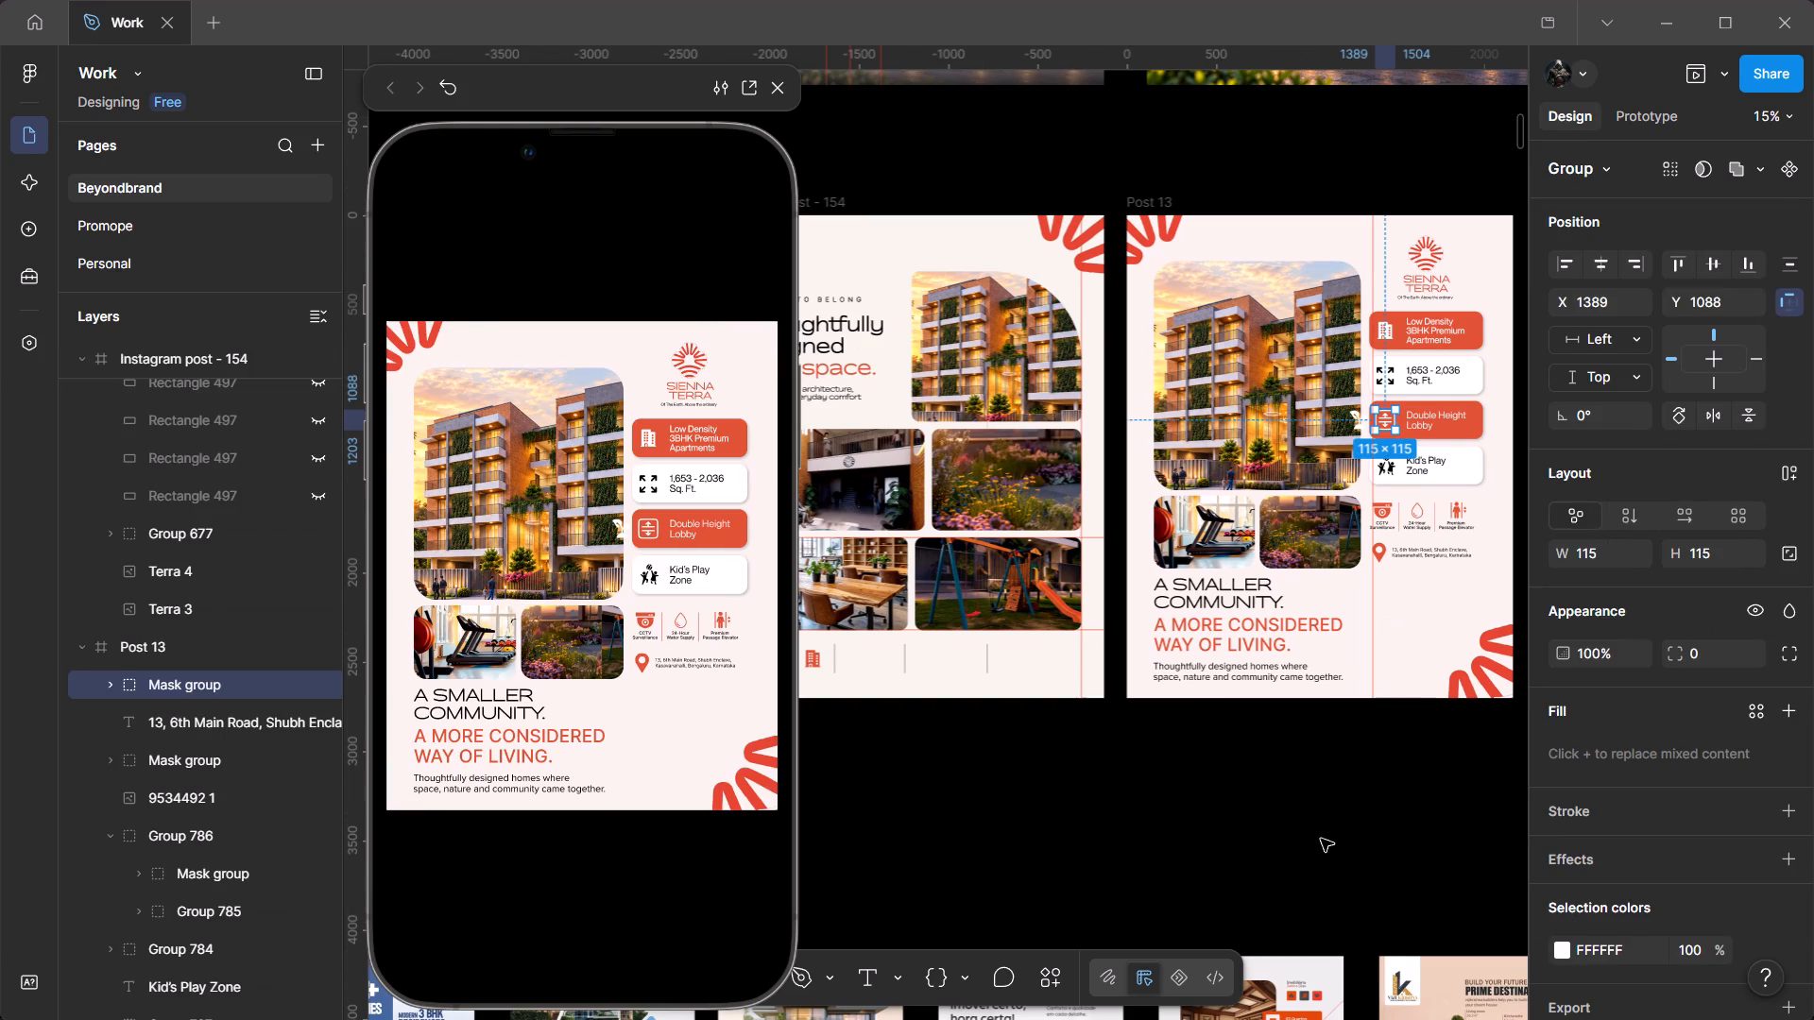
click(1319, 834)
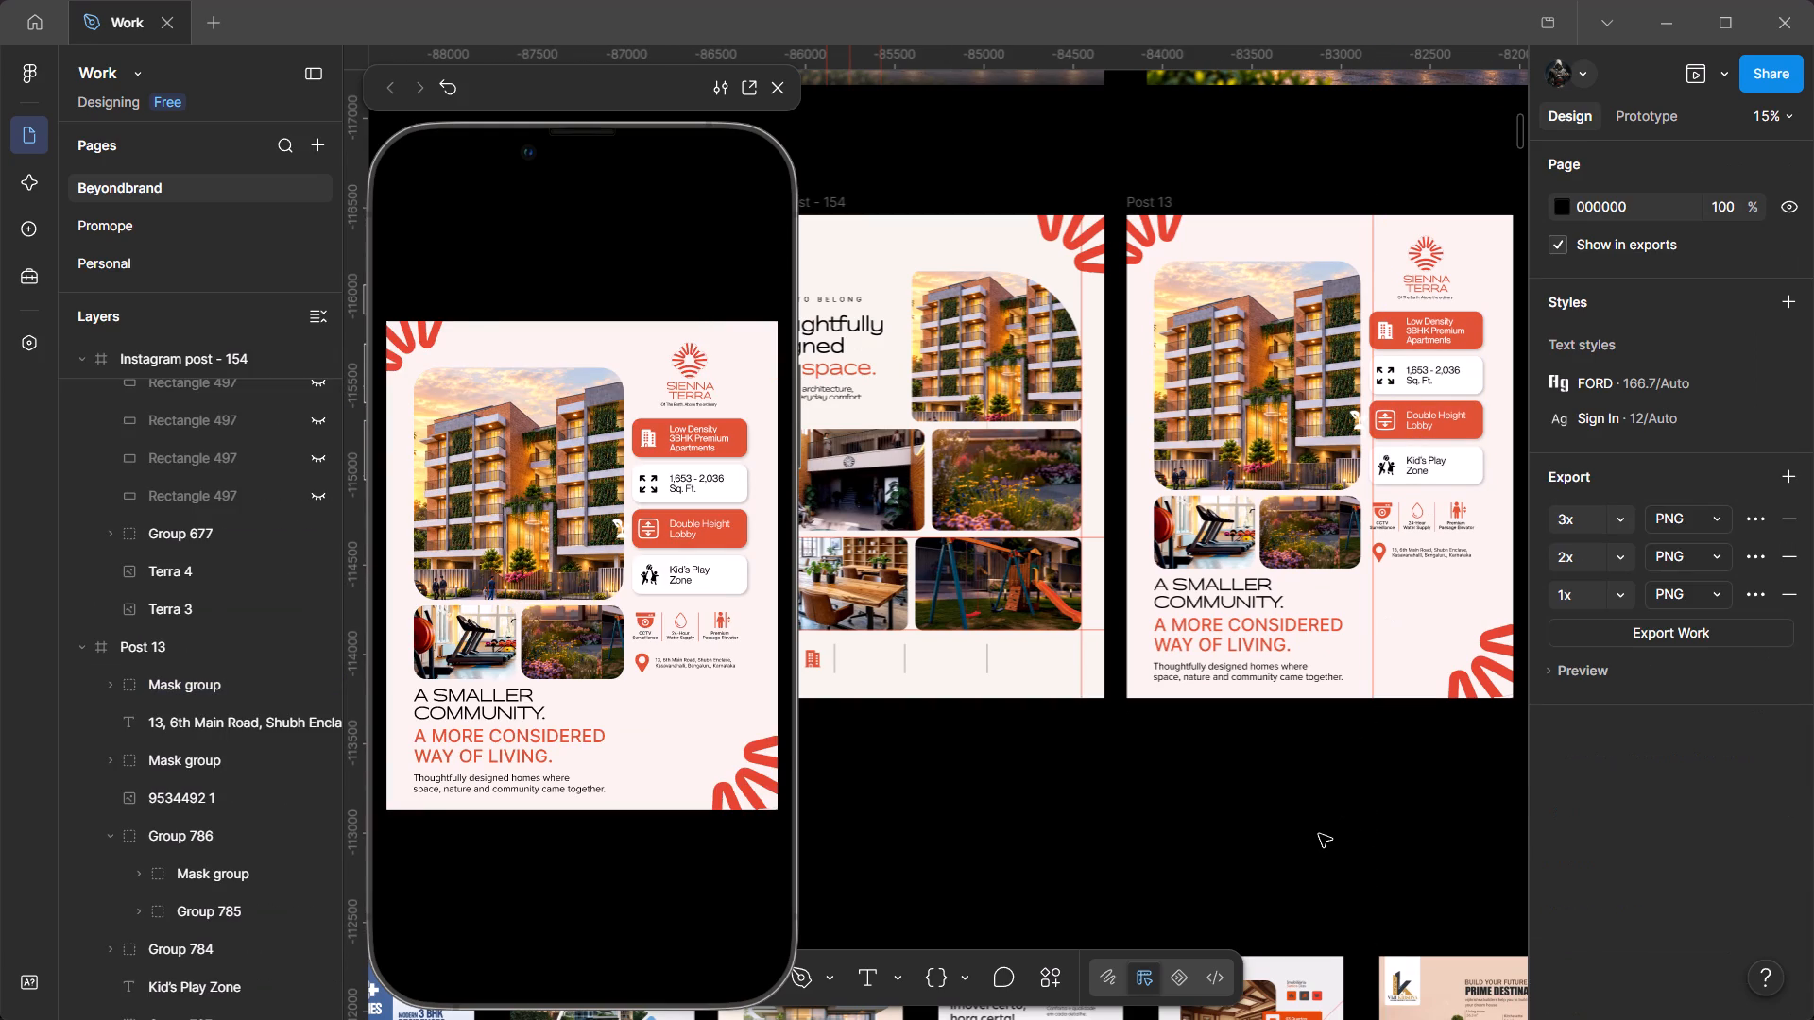
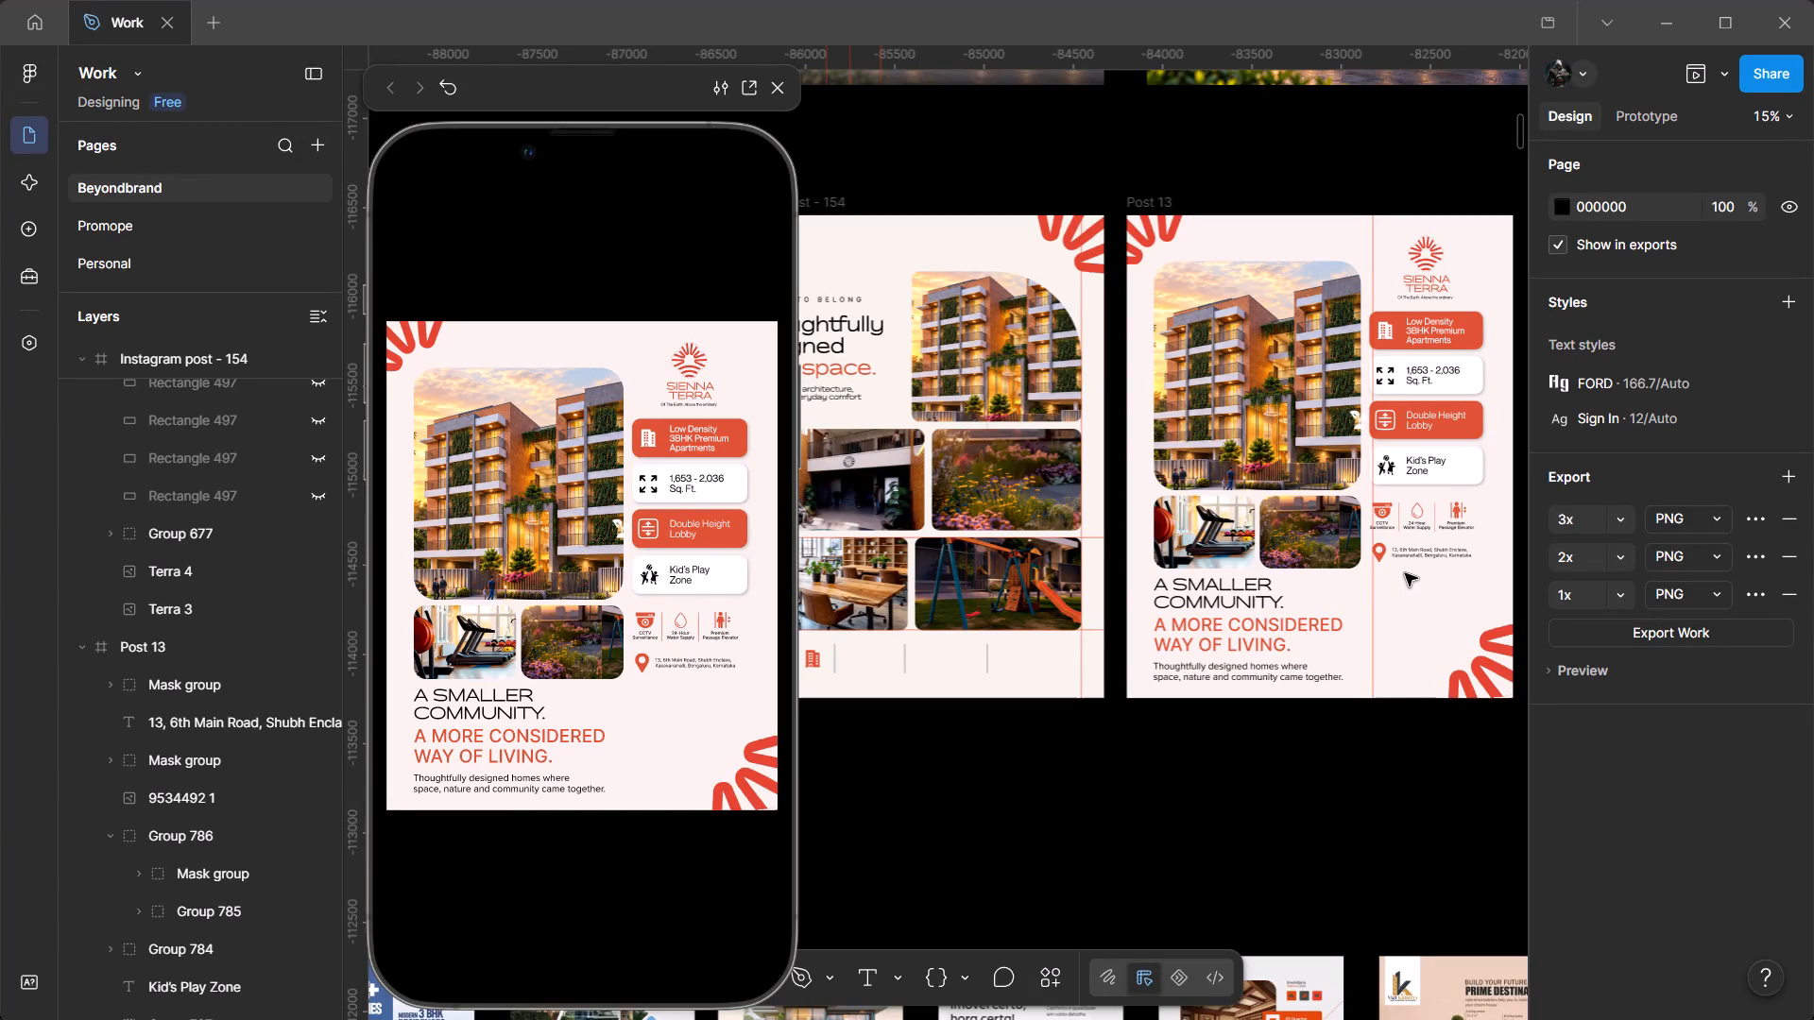
Copy the four-arrow icon from Post 13's 1,653 - 2,036 Sq. Ft. card into Instagram post - 154's bottom strip, at X 688, Y 2424.
drag(1085, 622, 1183, 606)
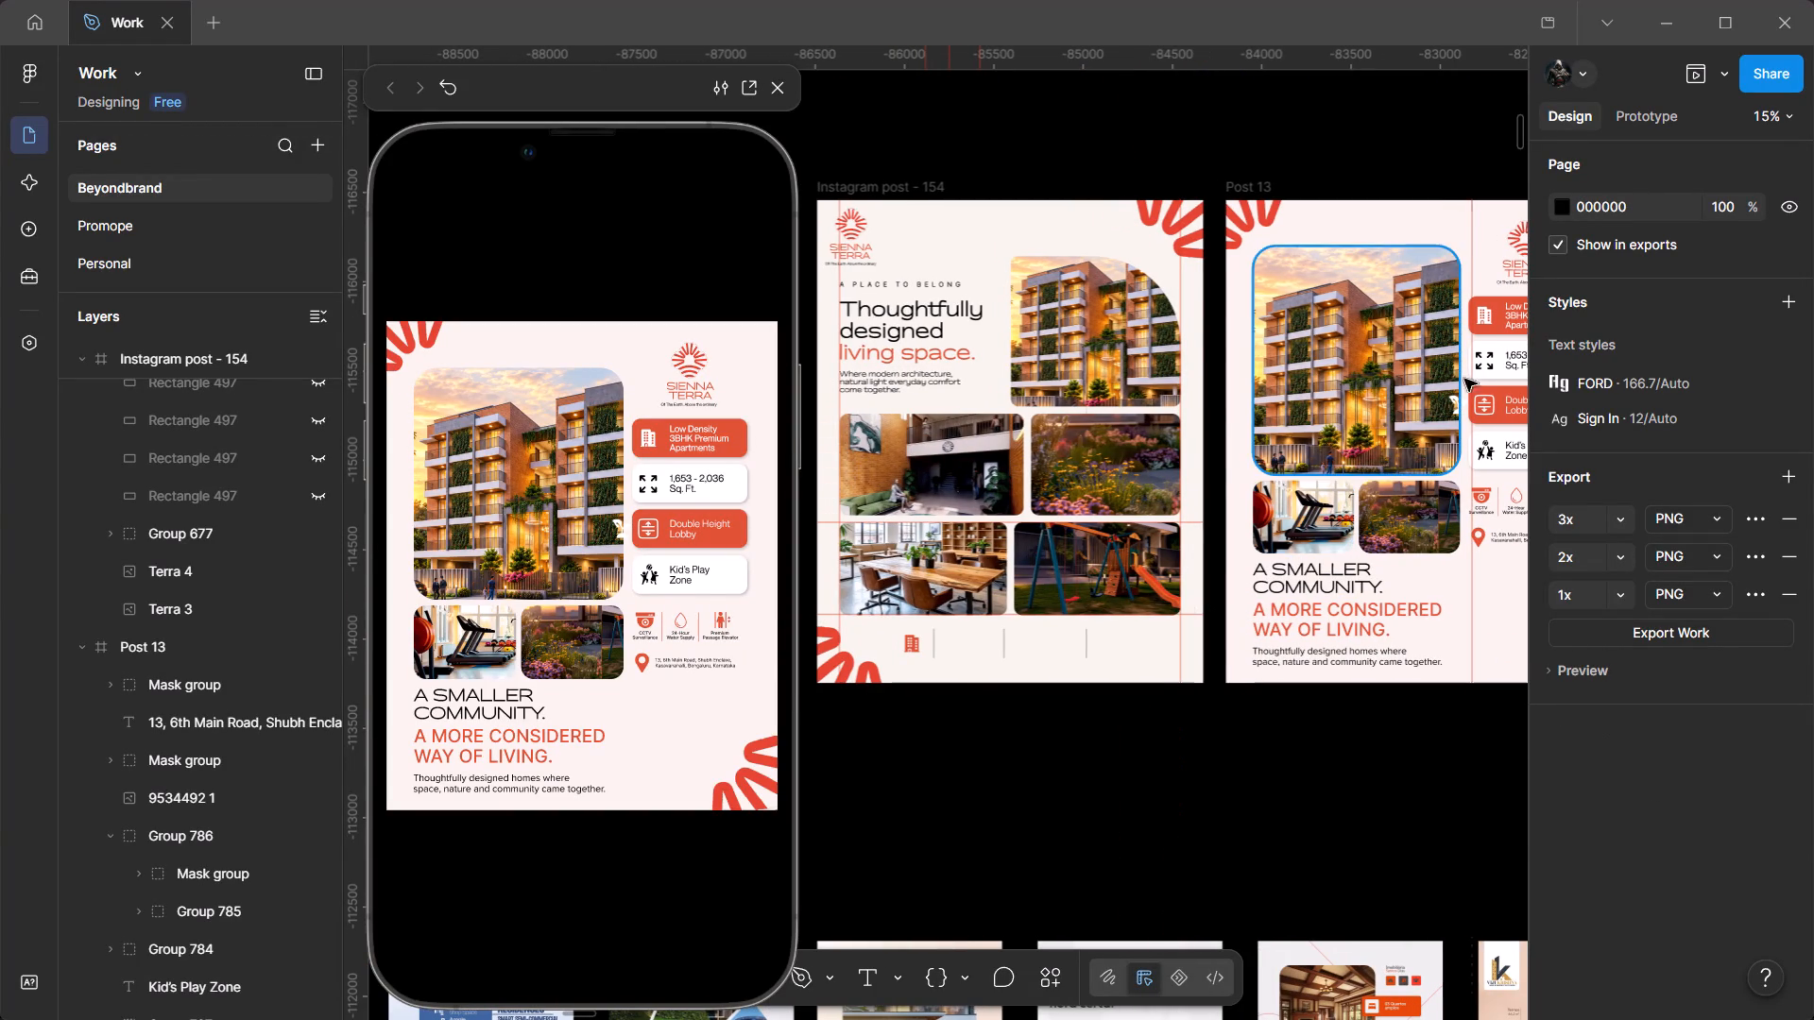
click(1492, 368)
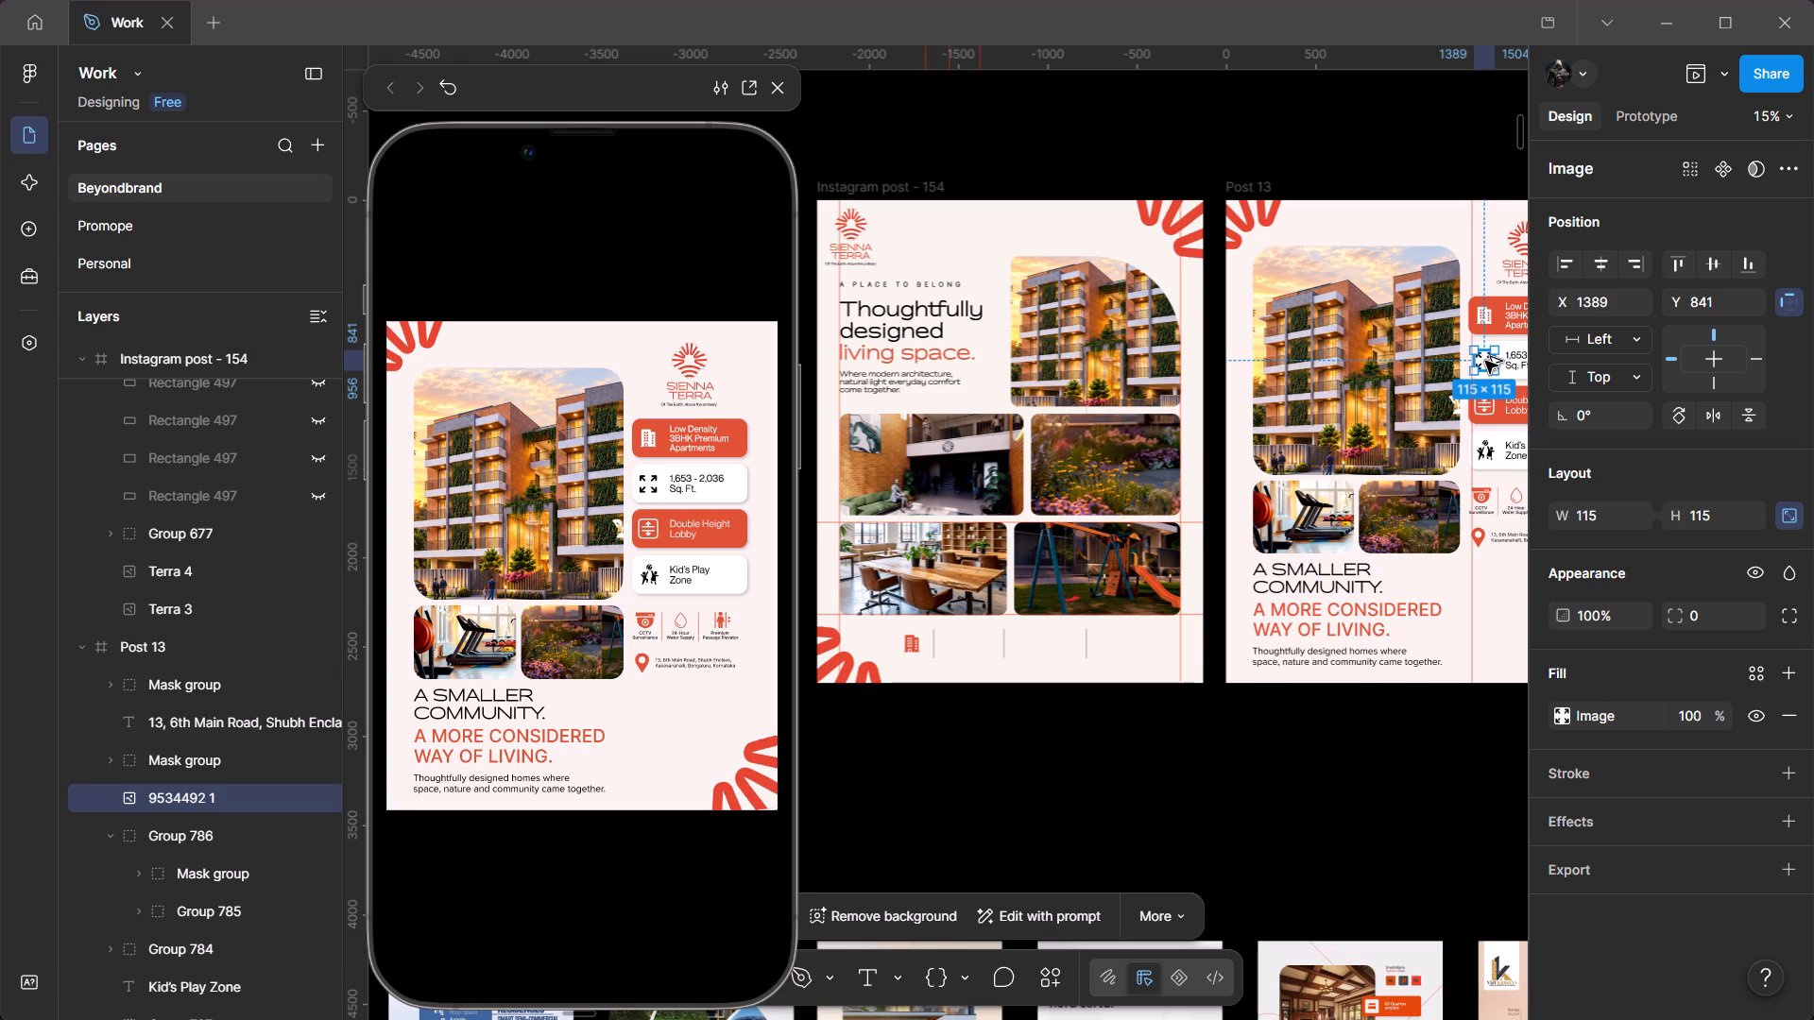
alt+drag(1485, 361, 978, 654)
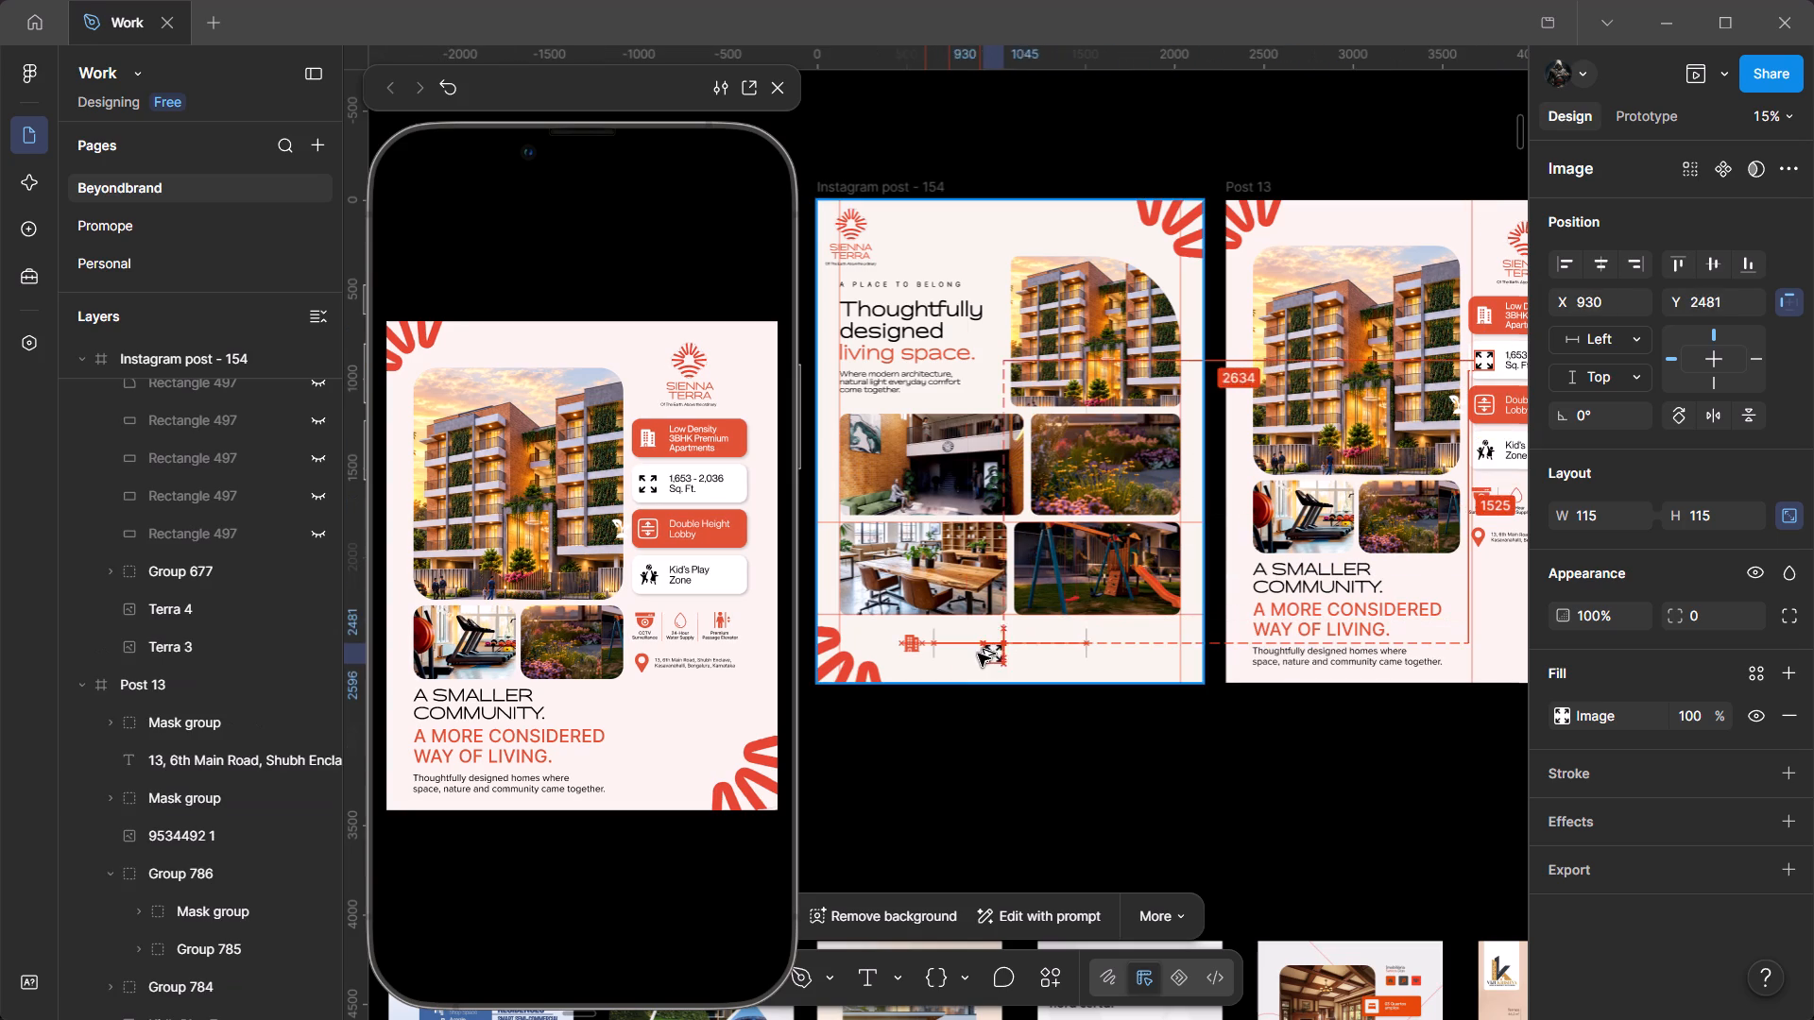
alt+drag(978, 654, 954, 642)
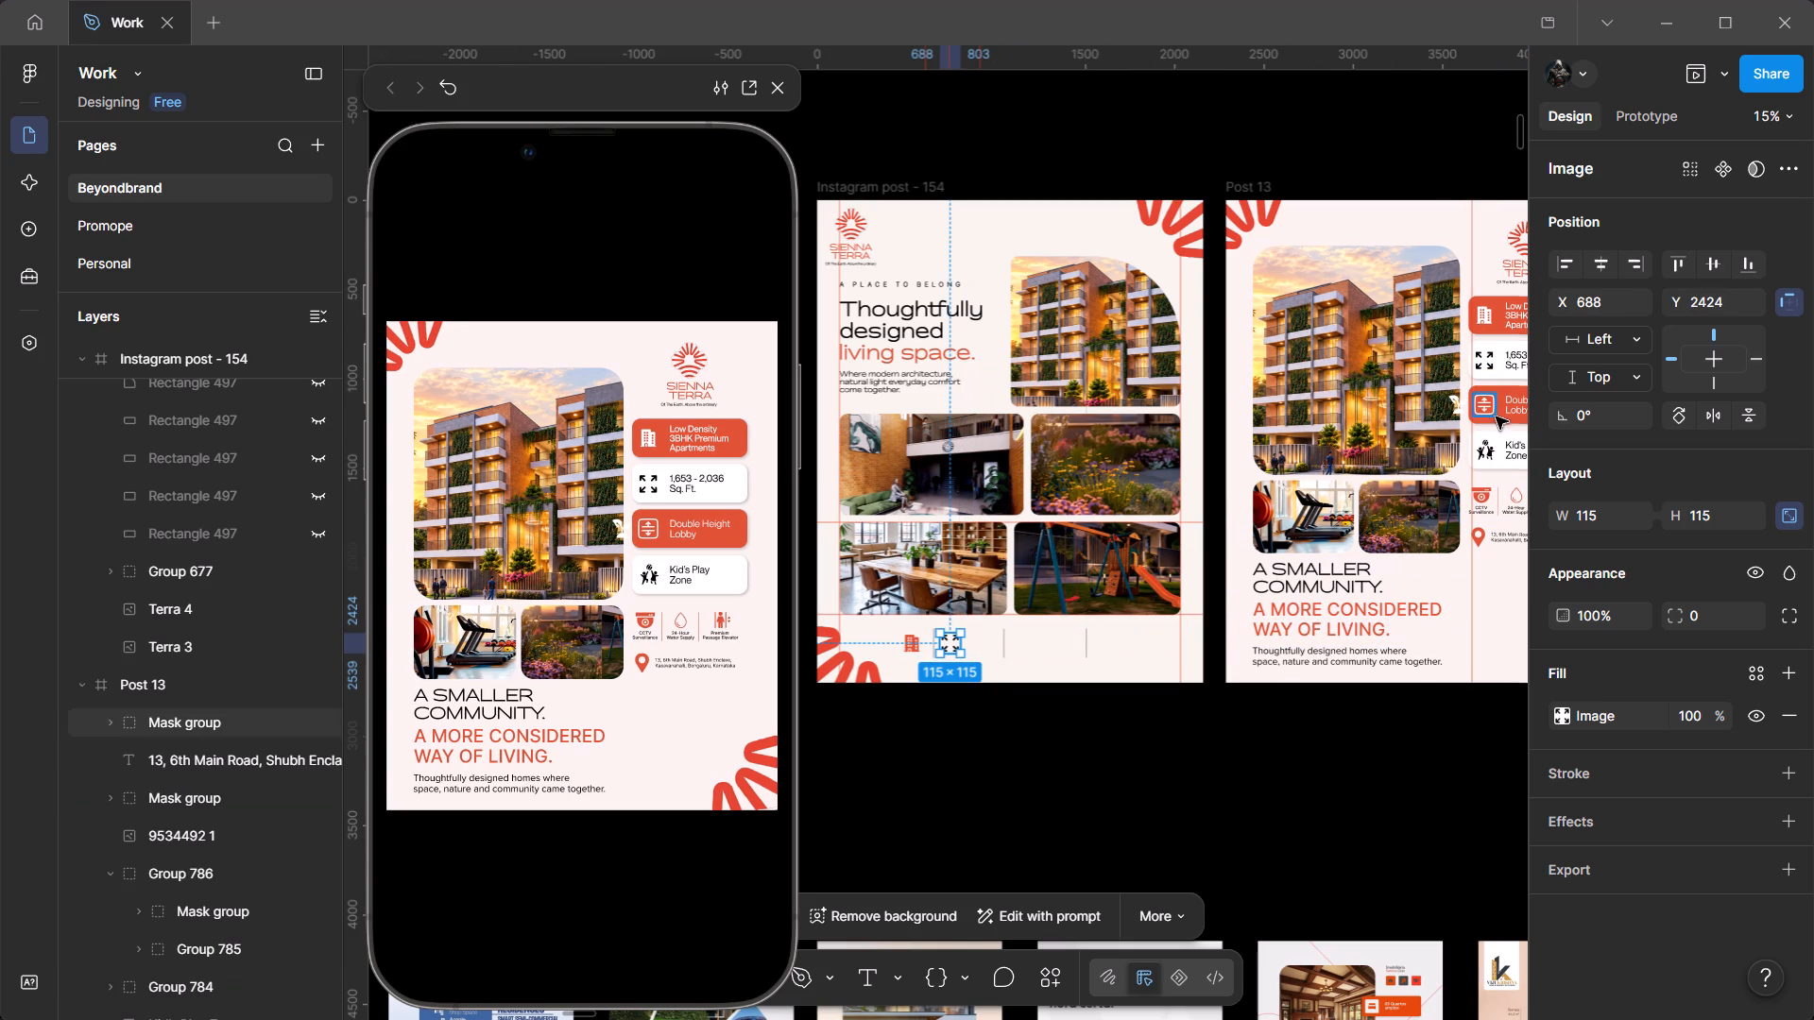
Copy the lobby icon from Post 13's Double Height Lobby card into the bottom strip's third section, at X 1156, Y 2399.
click(1486, 405)
alt+drag(1487, 405, 1470, 433)
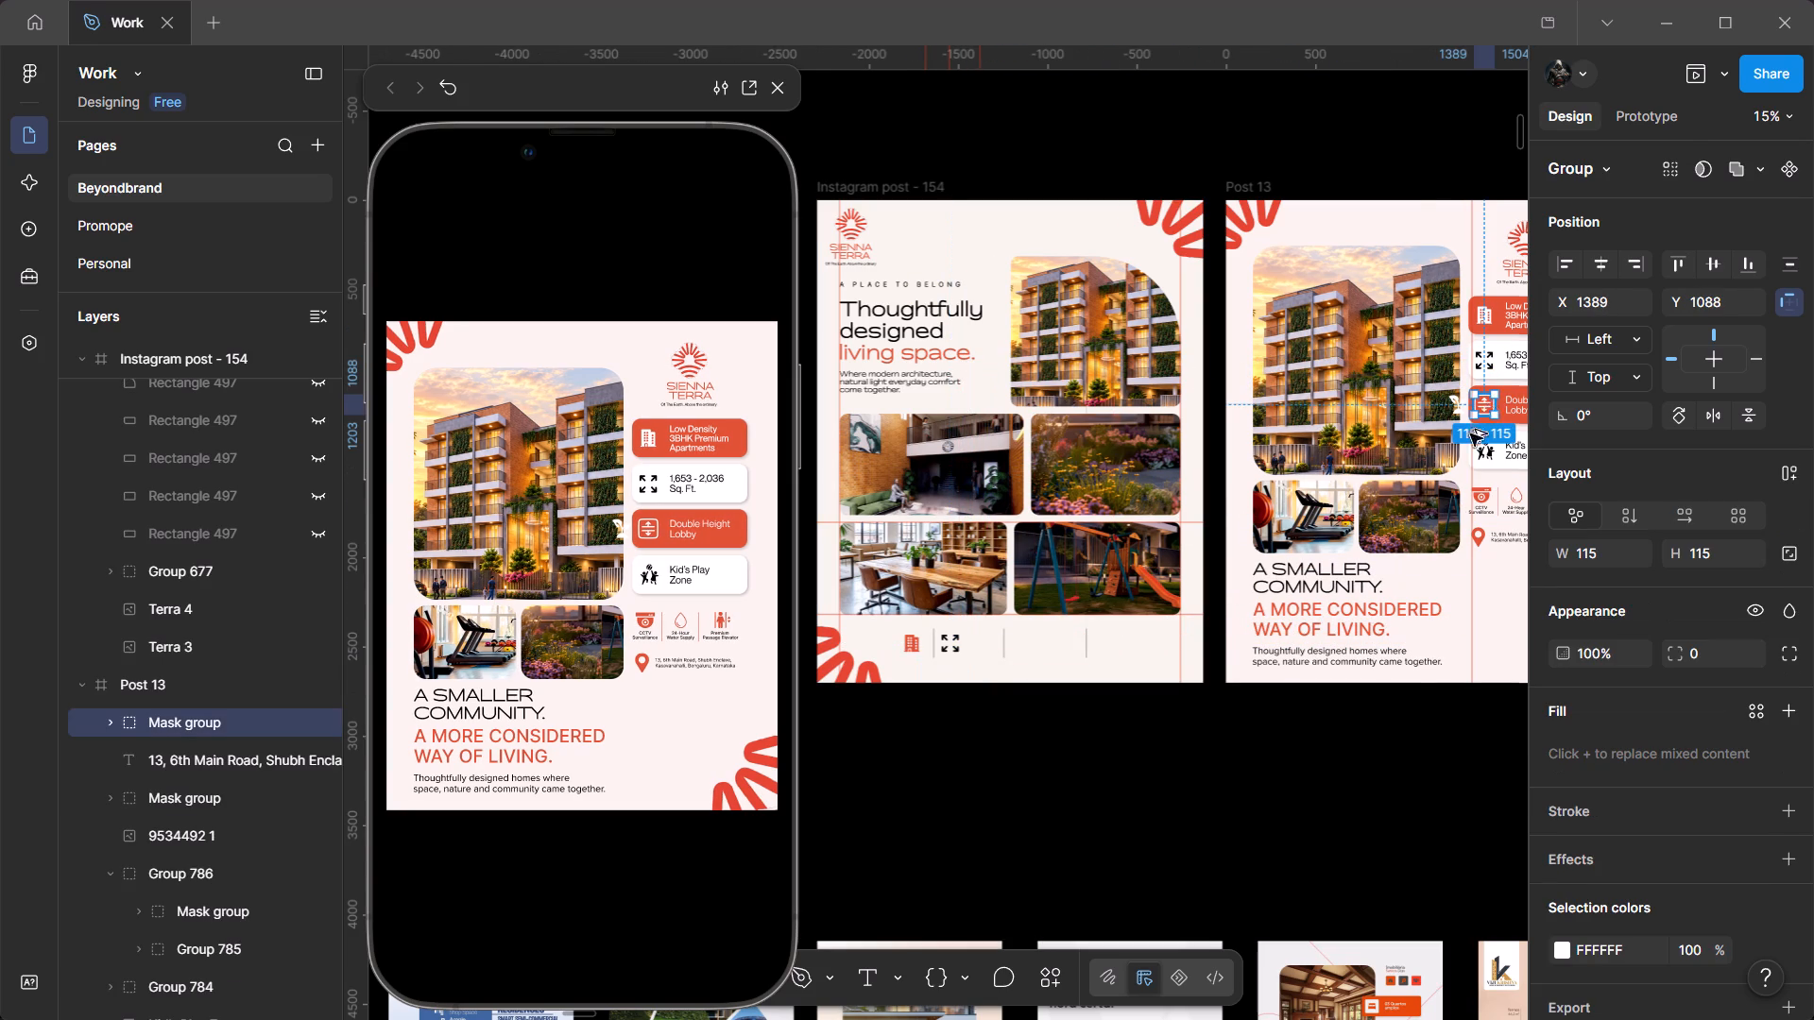
alt+drag(1470, 433, 1035, 640)
Recolour the copied lobby icon by filling the rectangle in its mask group with the page's orange-red E15335.
ctrl+scroll(1038, 613, up, 6)
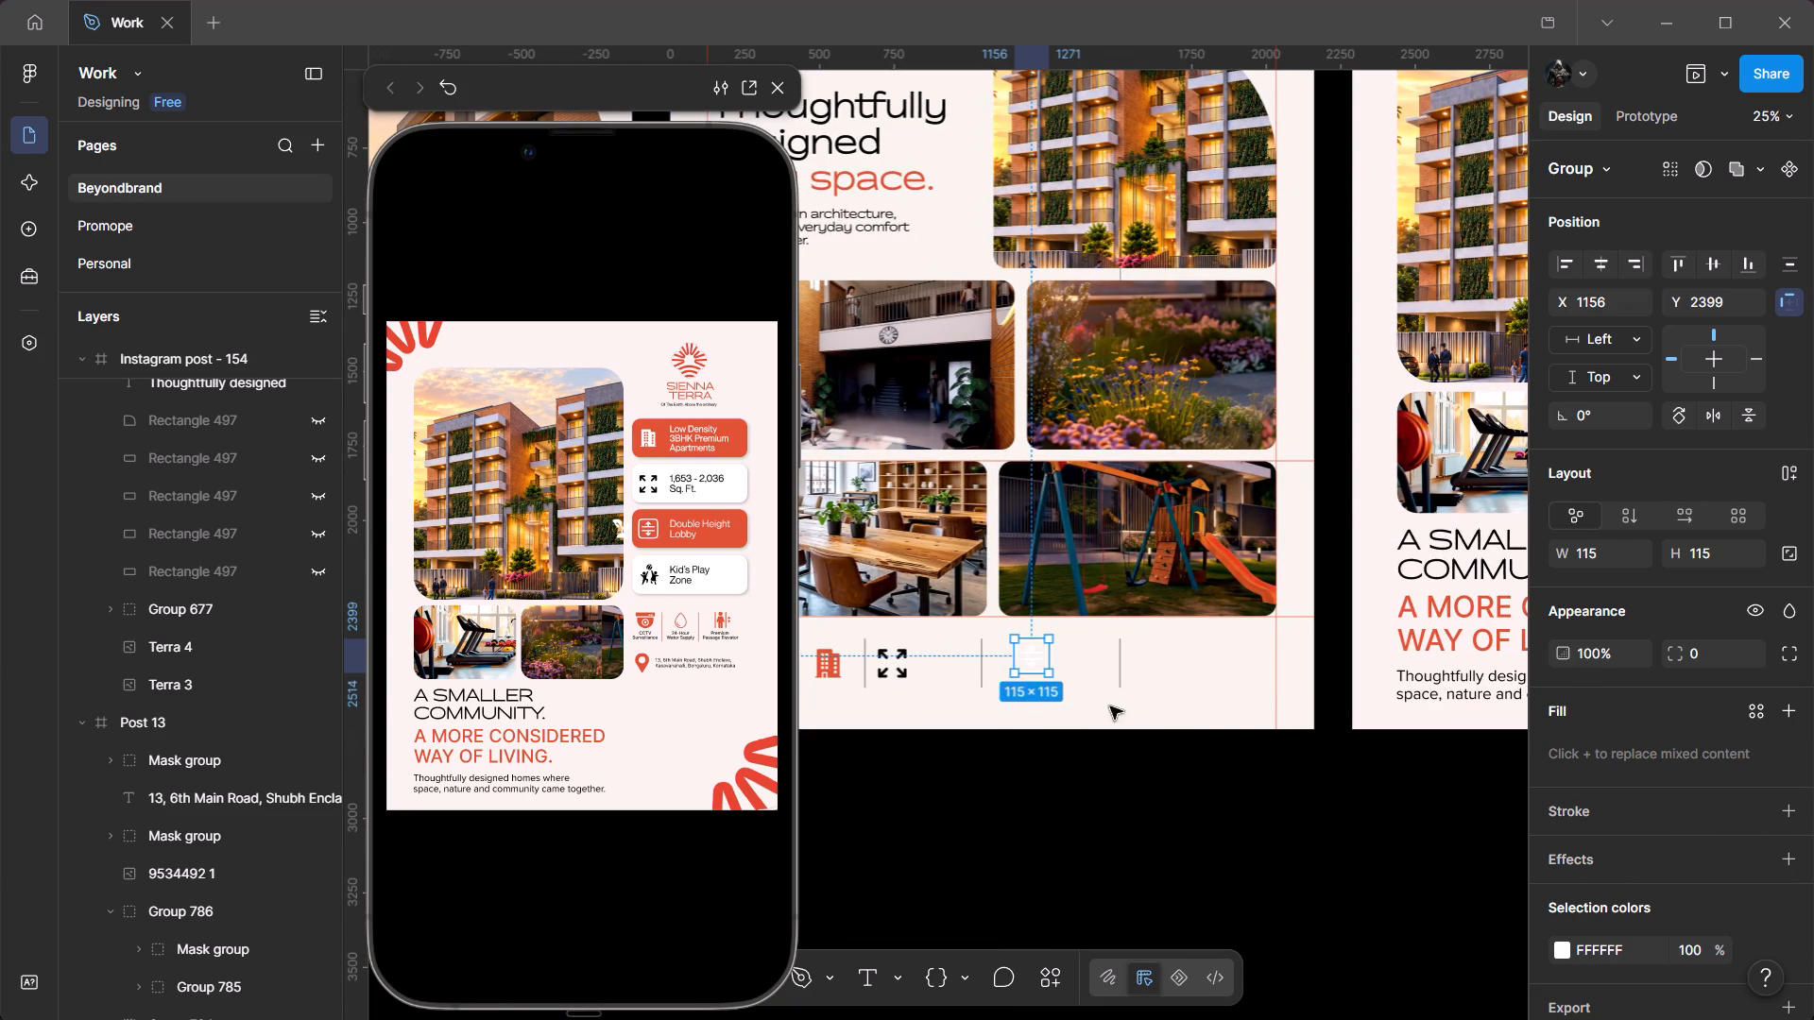
scroll(211, 507, up, 7)
scroll(313, 559, up, 2)
click(106, 881)
click(176, 912)
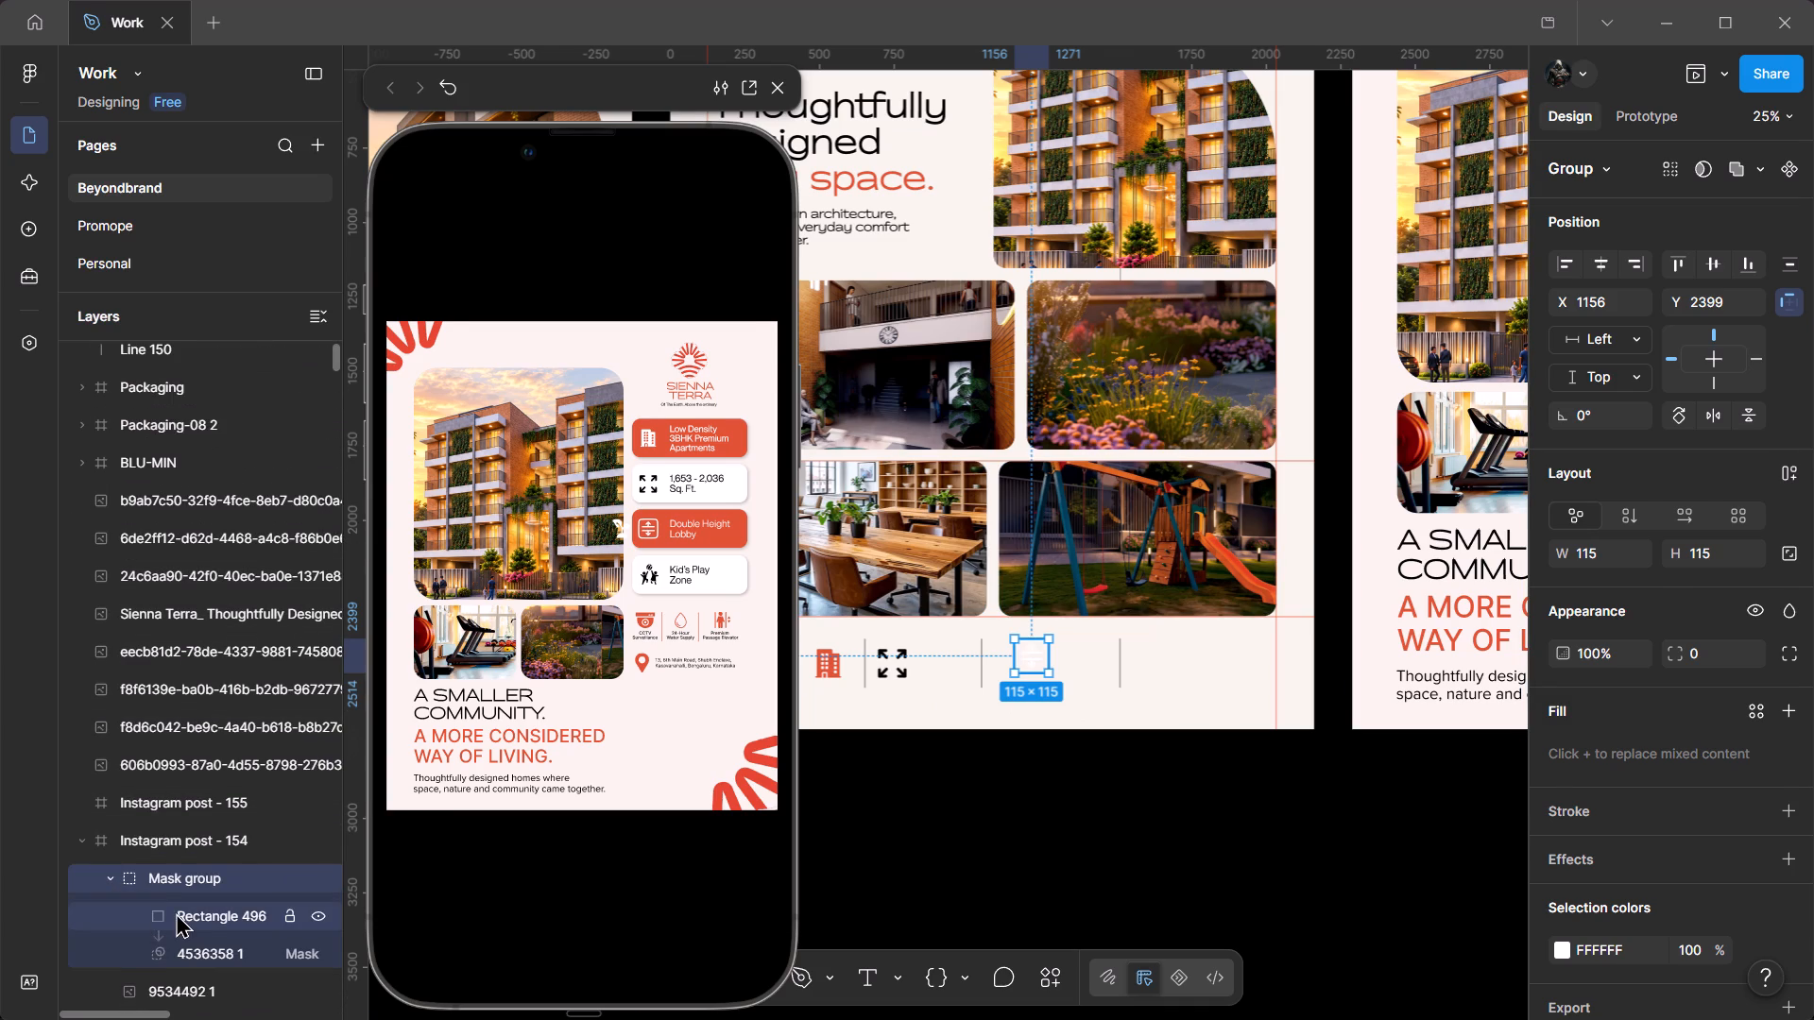
click(1561, 720)
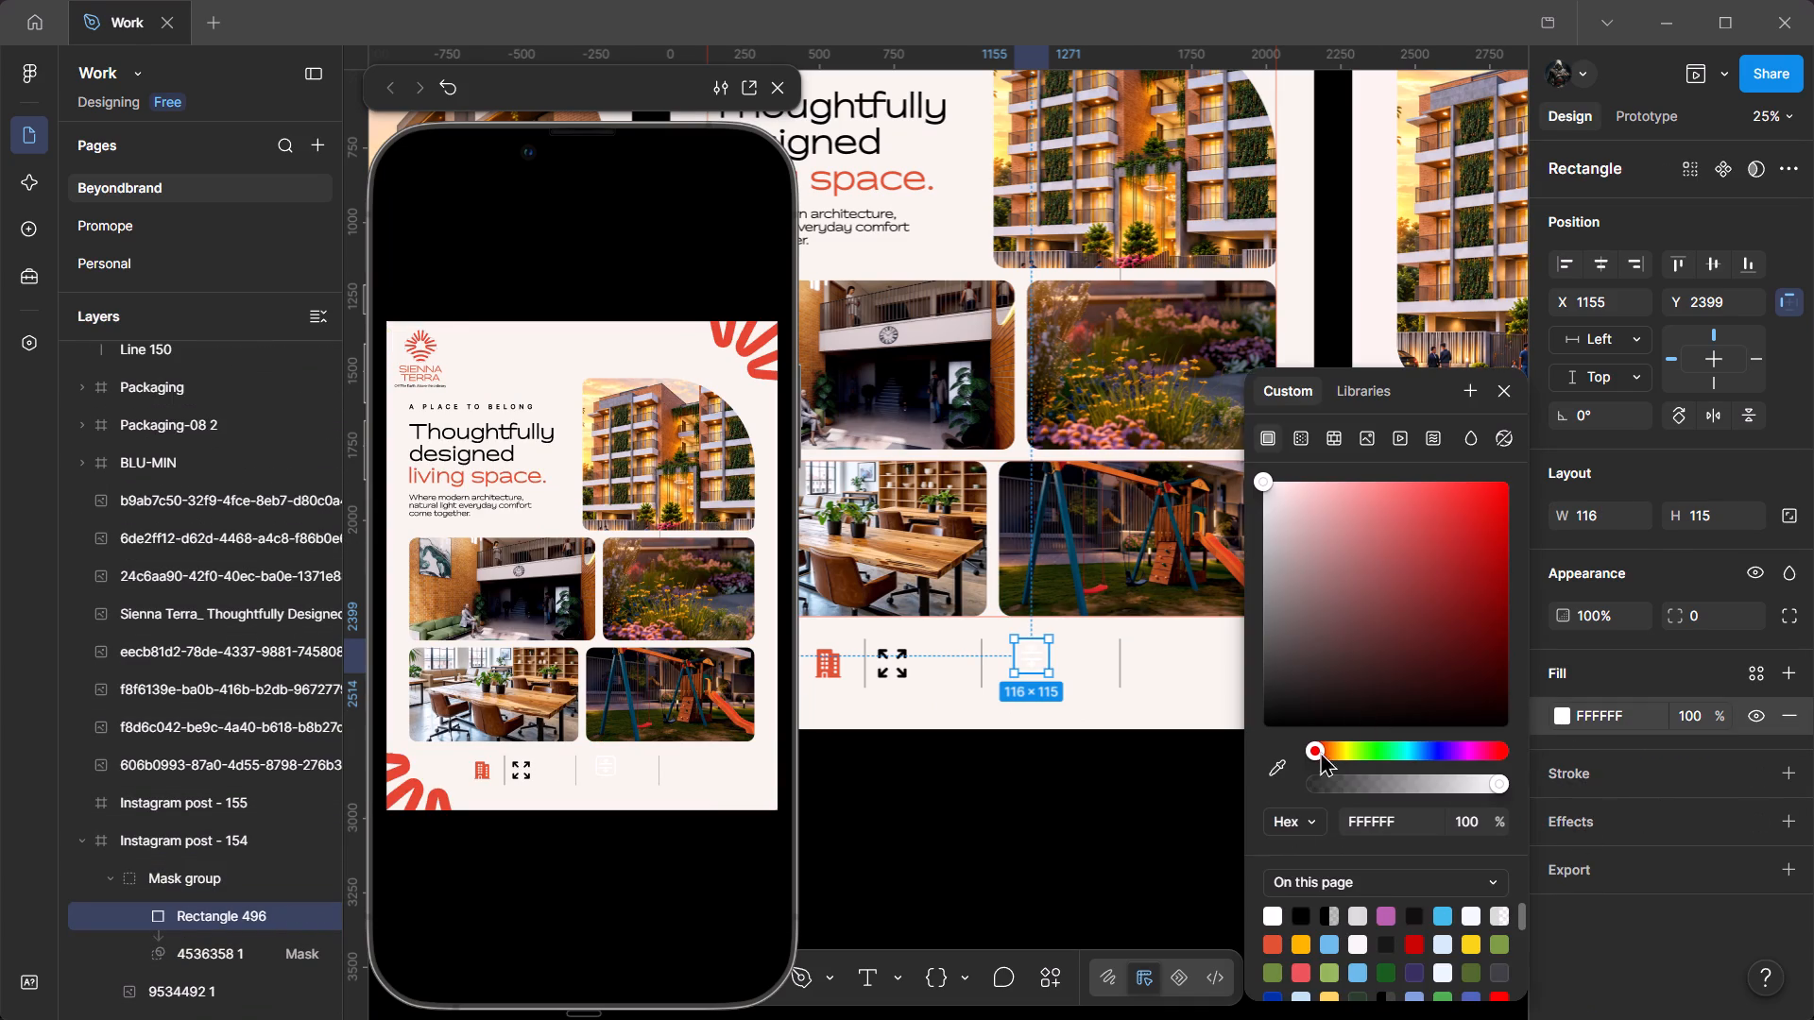
click(1271, 947)
click(1050, 908)
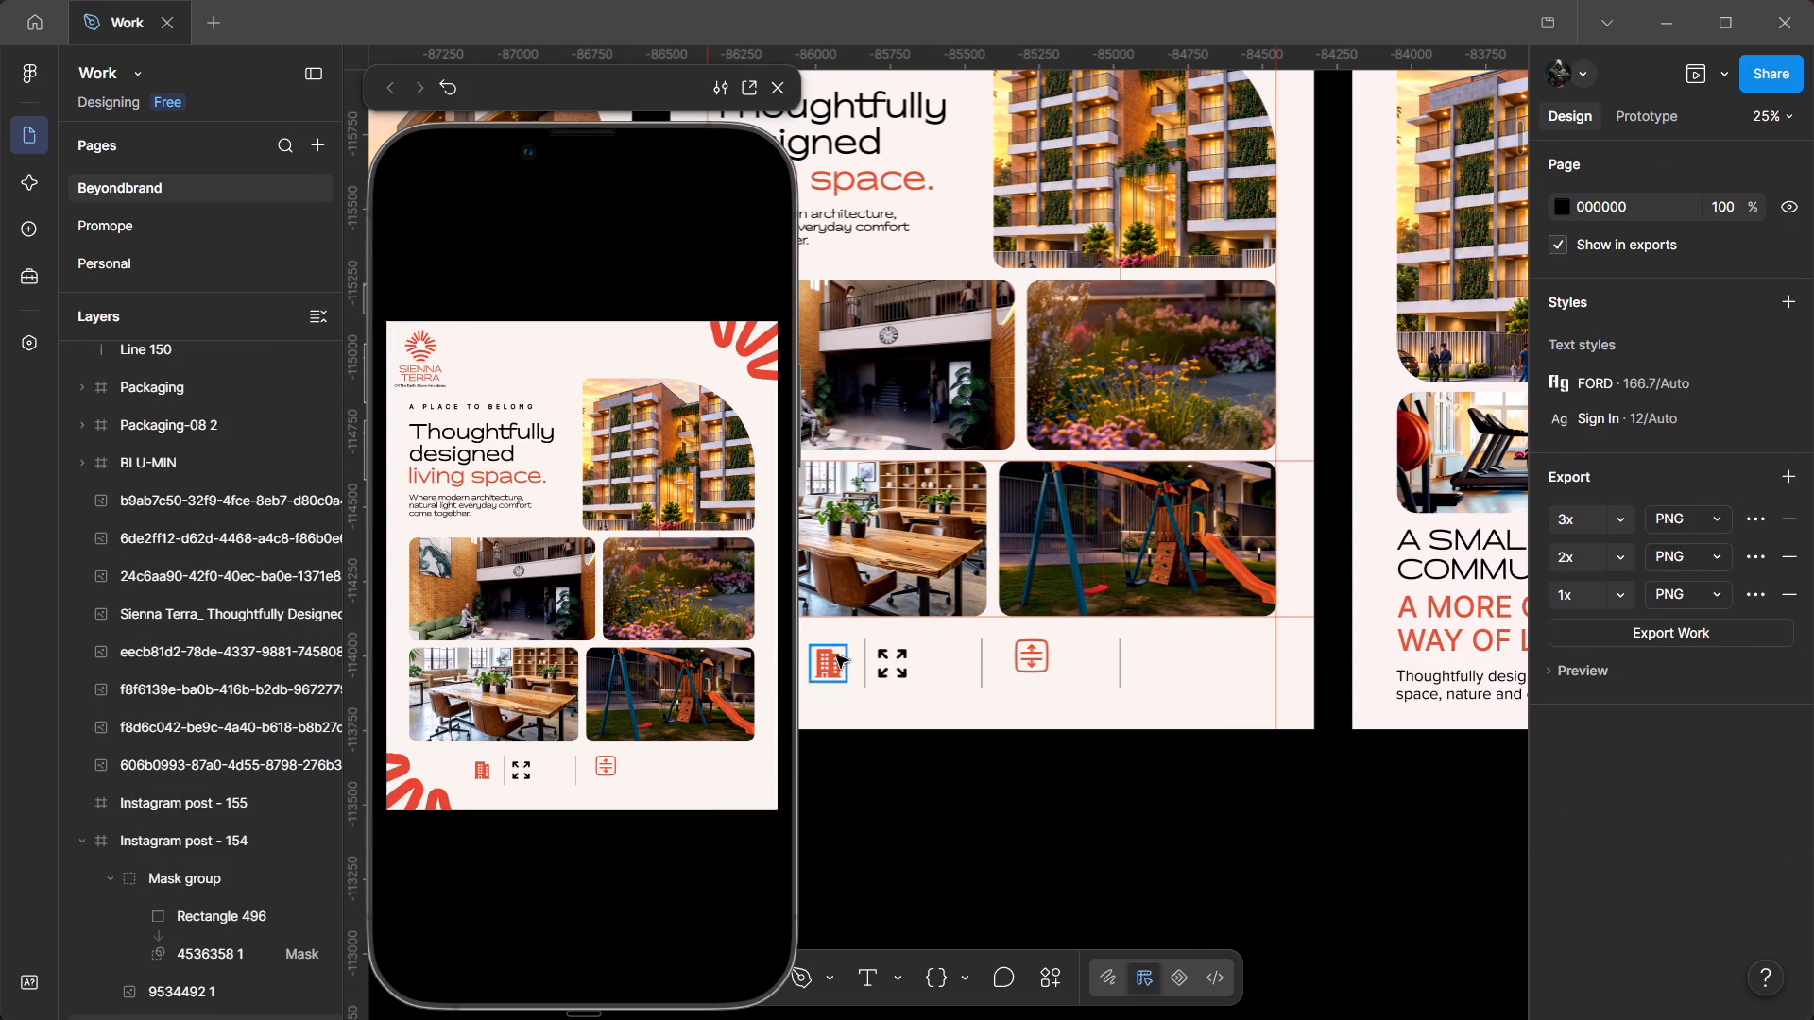
Draw a rectangle of about 115 × 116 covering the black four-arrow icon in the bottom strip.
click(885, 663)
drag(824, 755, 986, 745)
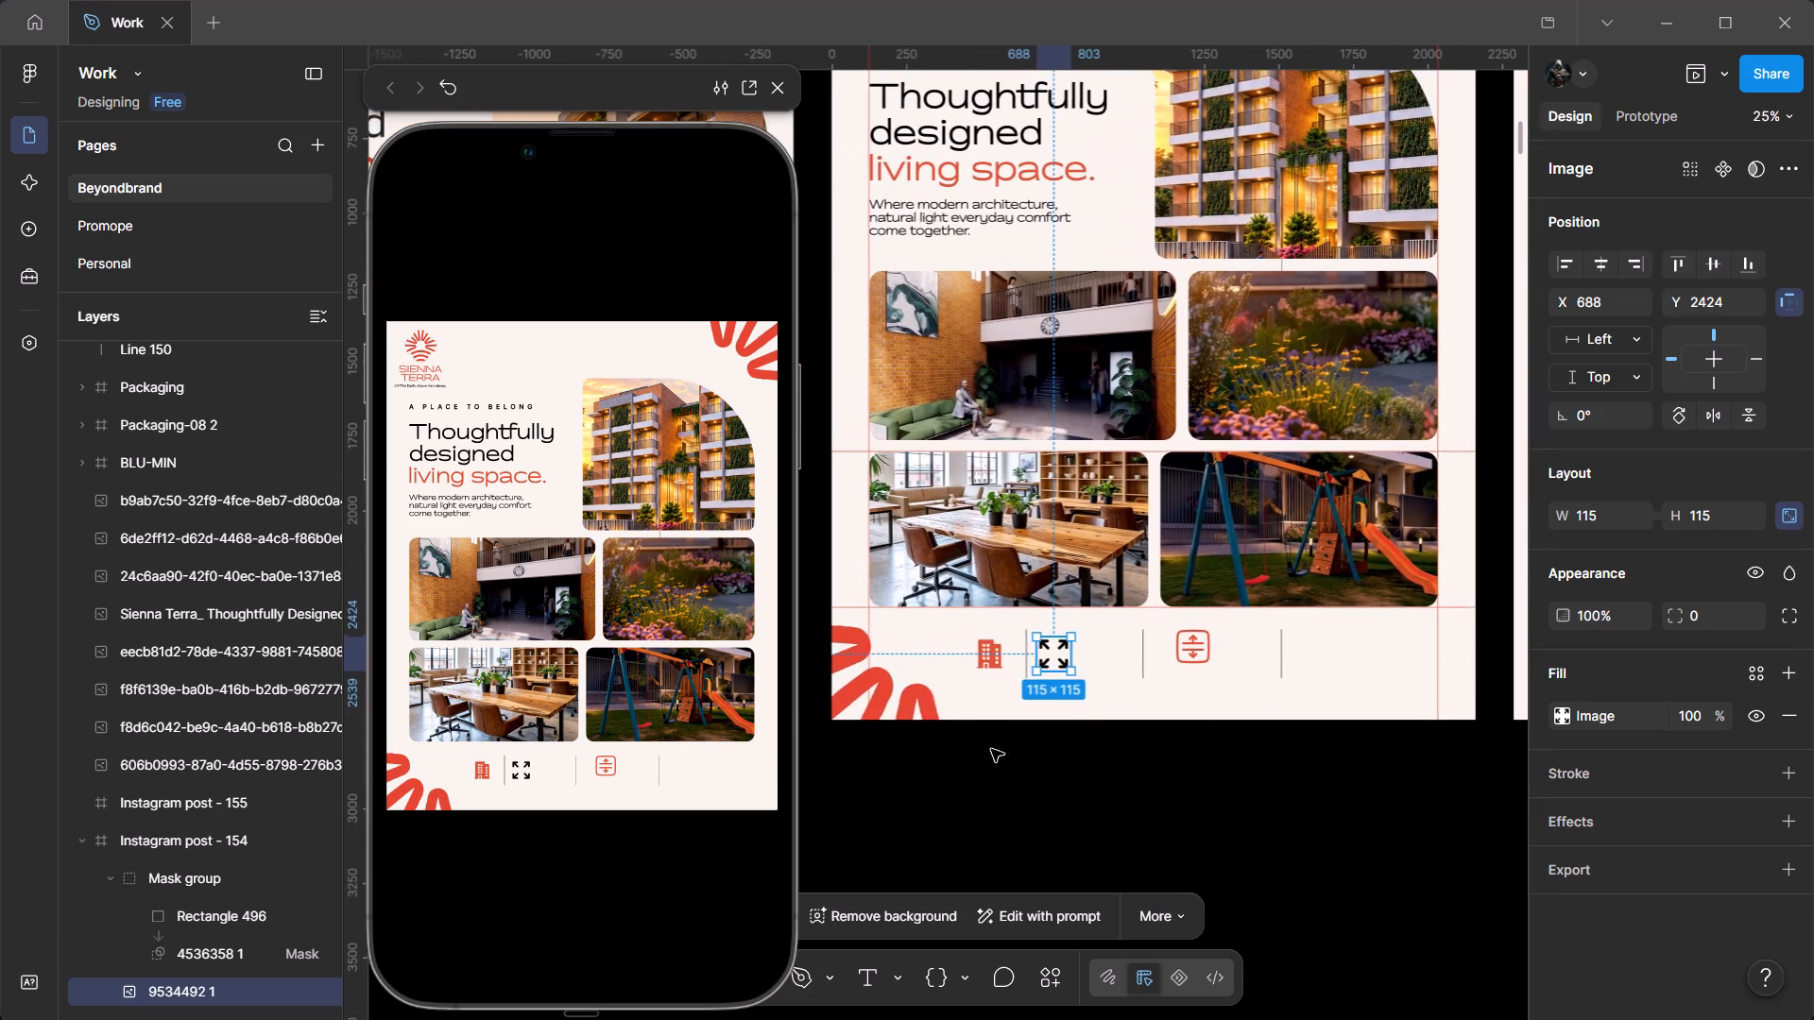
ctrl+scroll(1099, 603, up, 11)
key(r)
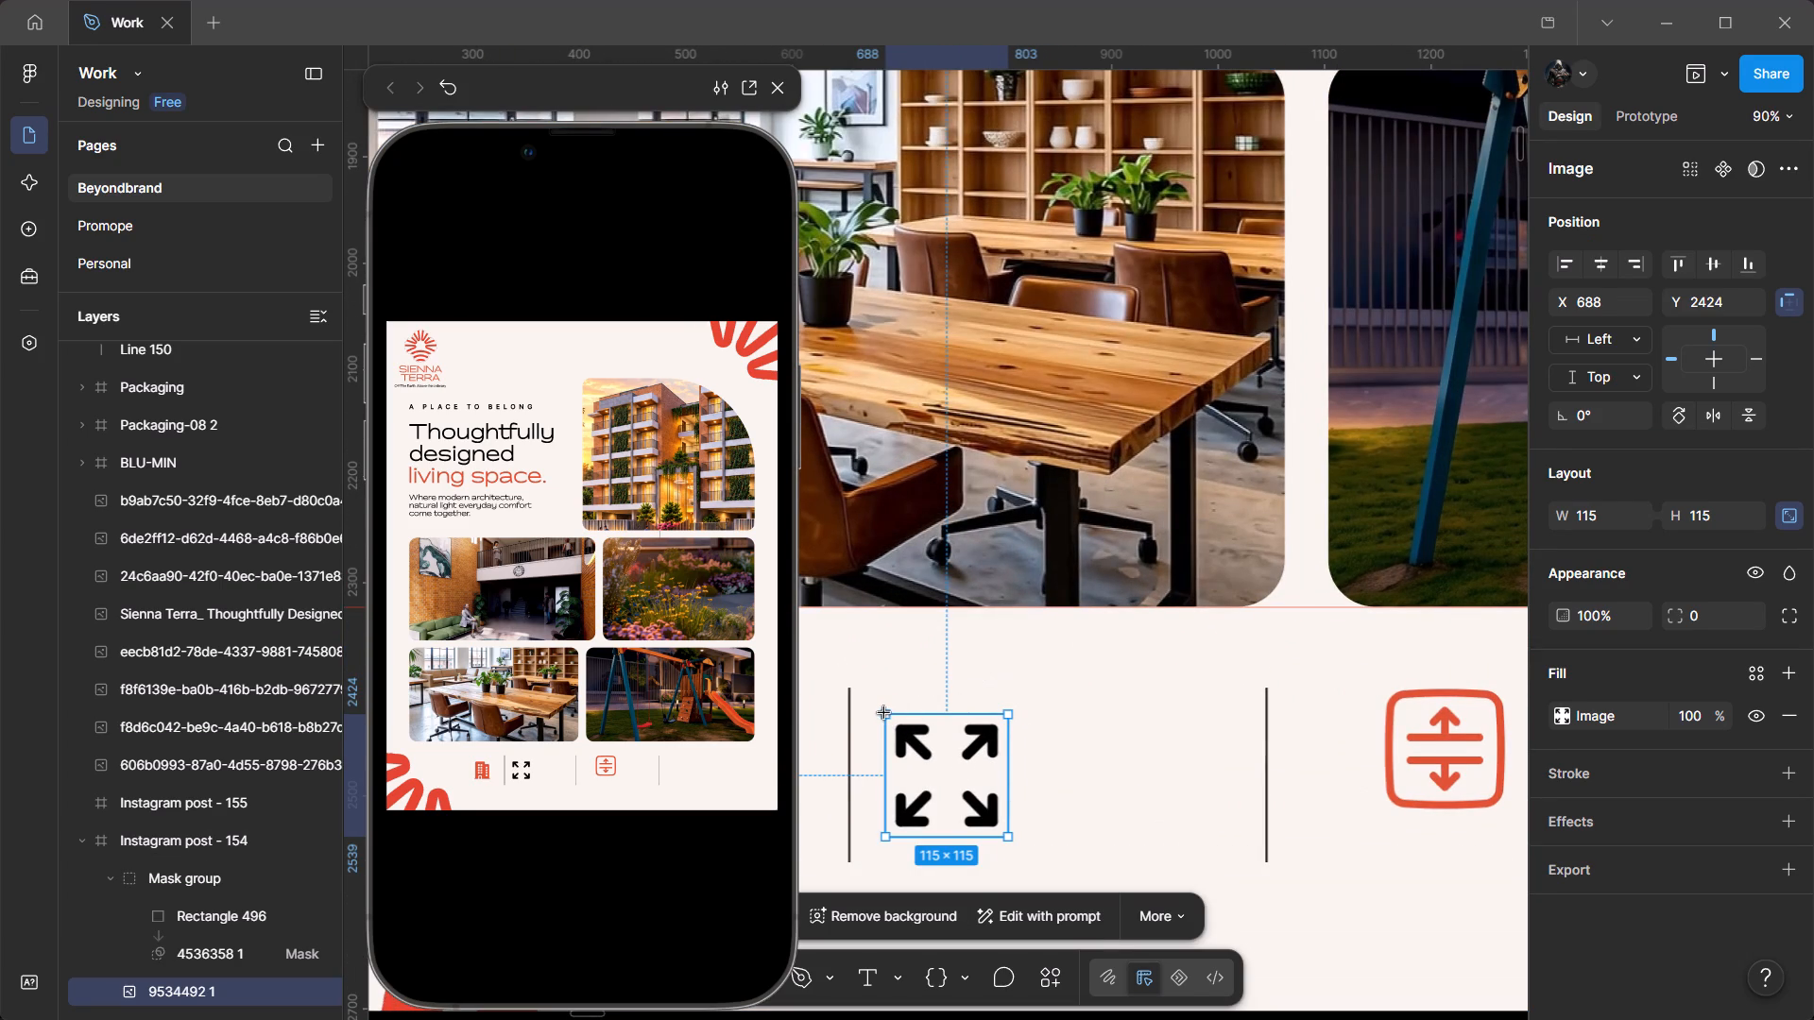
drag(885, 713, 894, 831)
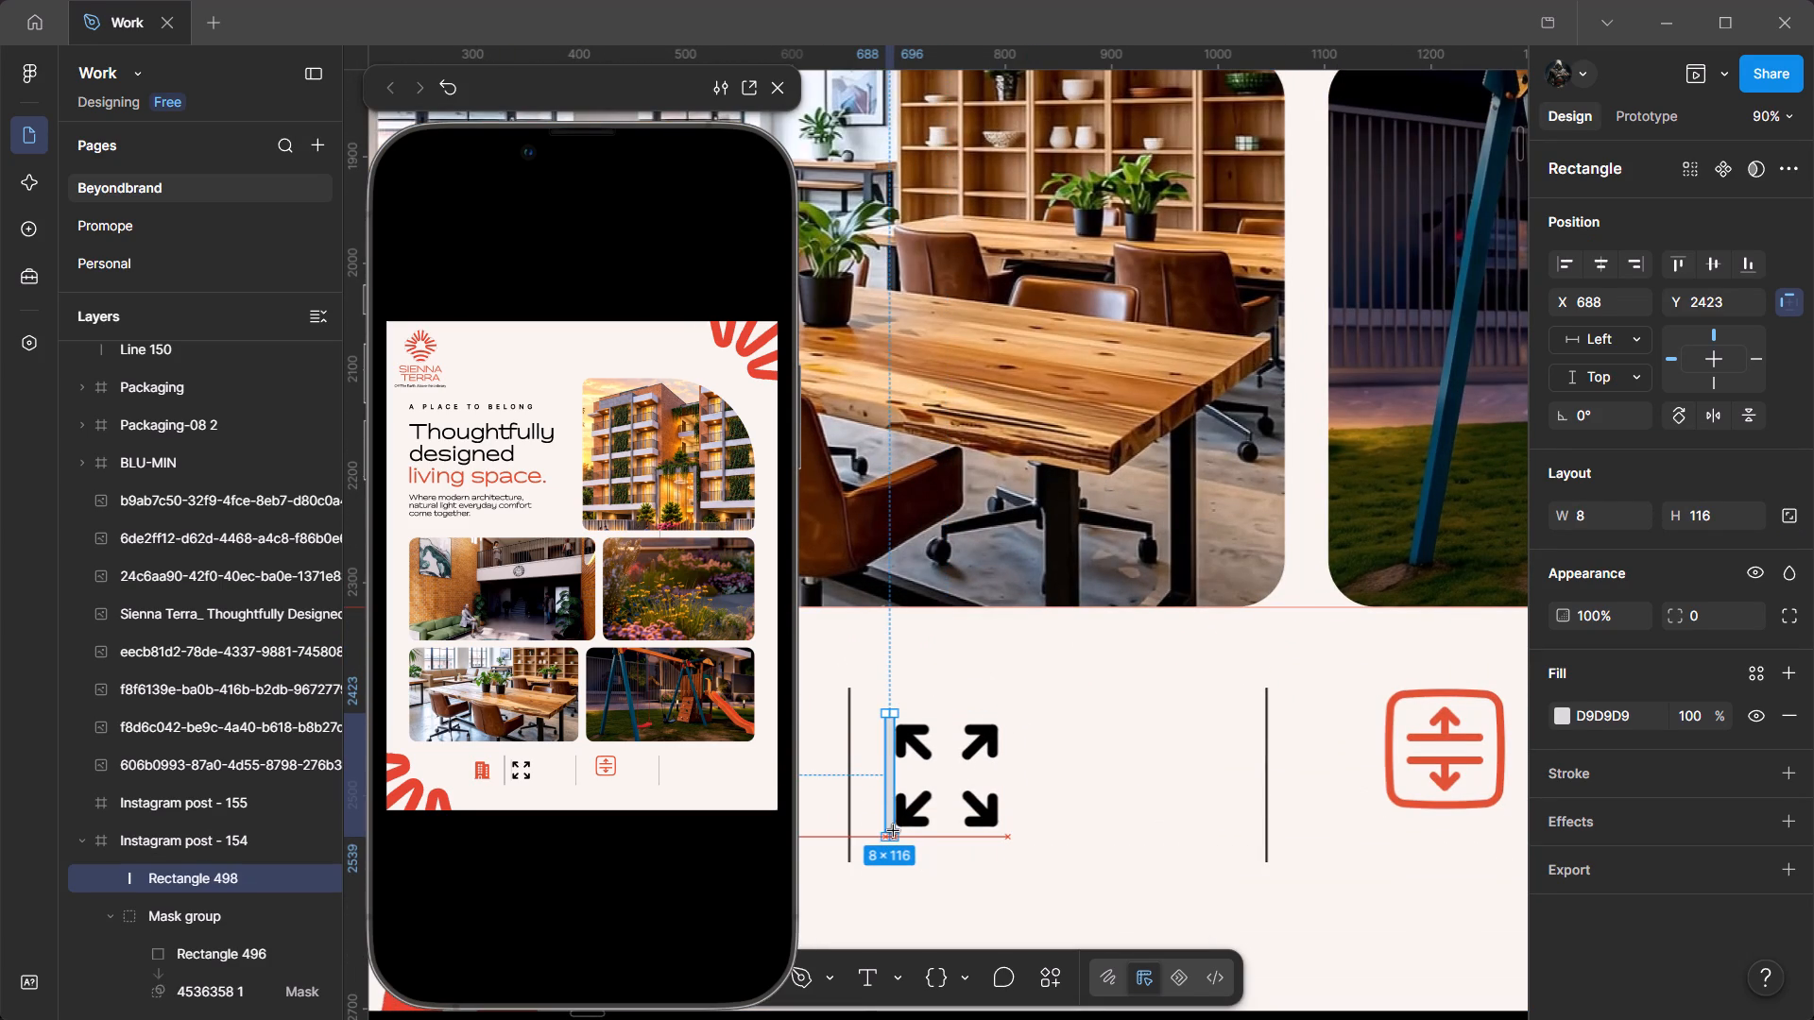
drag(894, 831, 1006, 832)
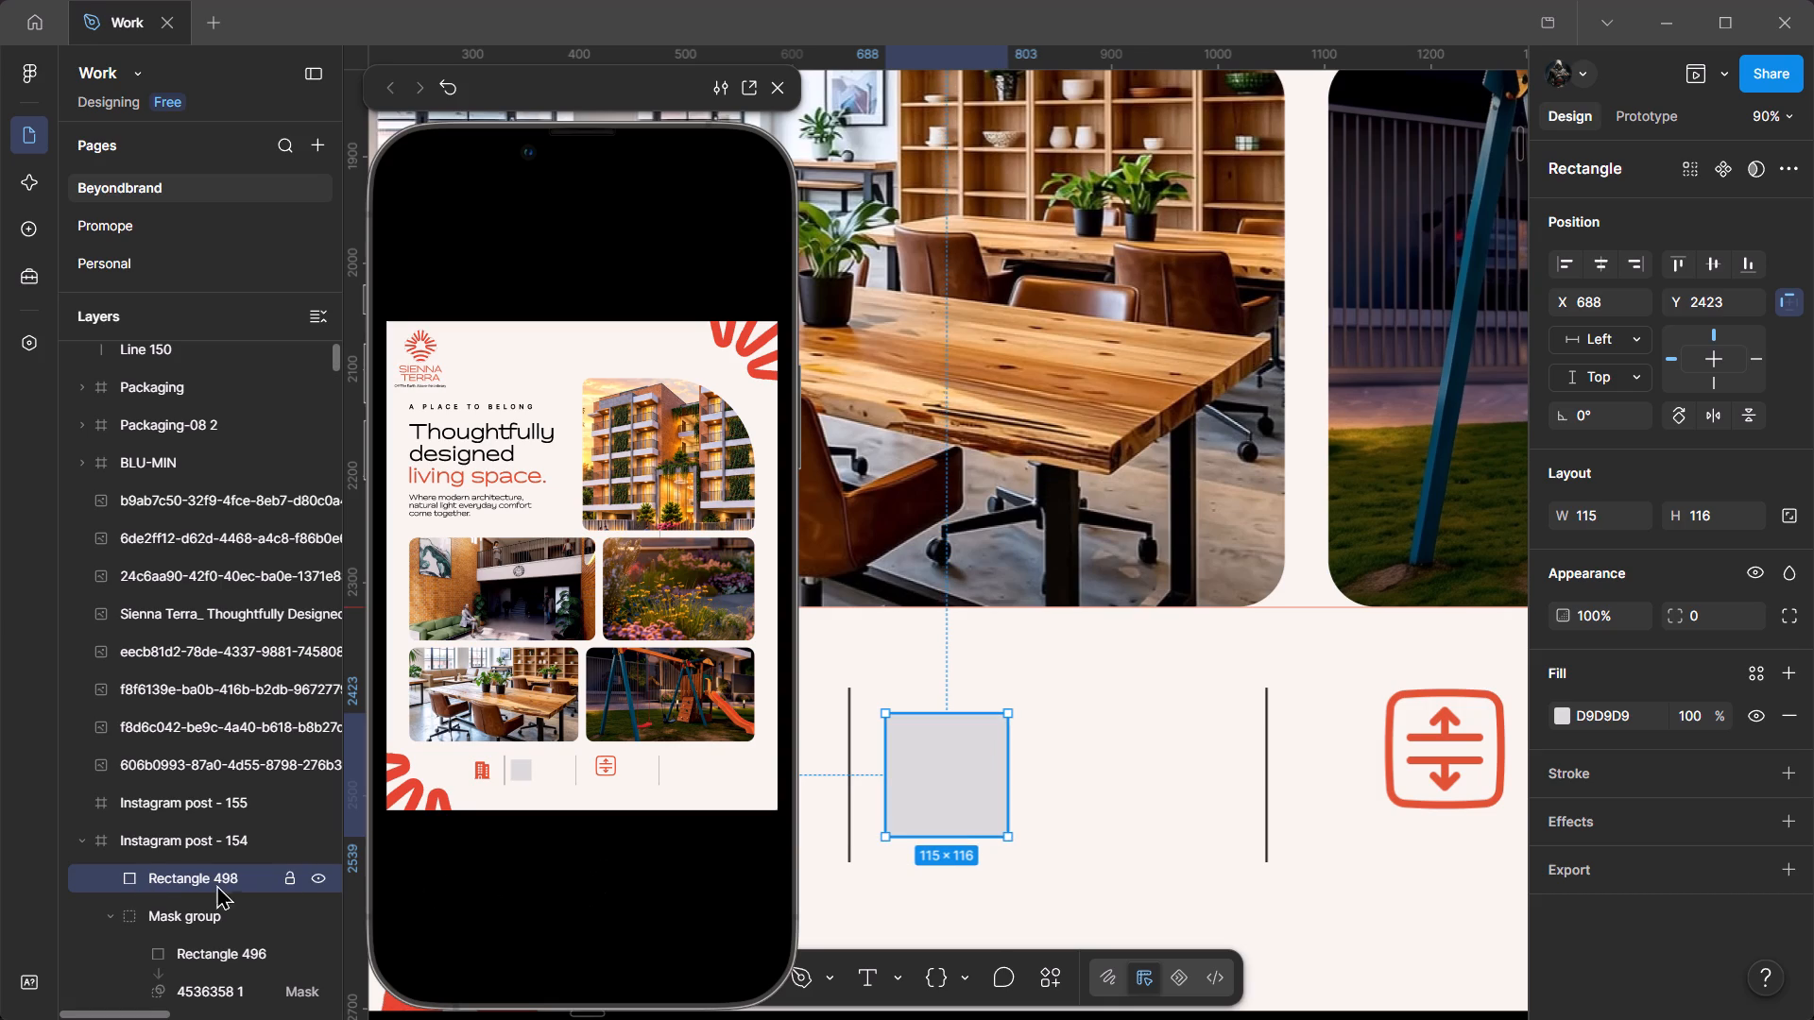
Place the new rectangle directly above the four-arrow image in the layer order and mask it with that image.
click(115, 915)
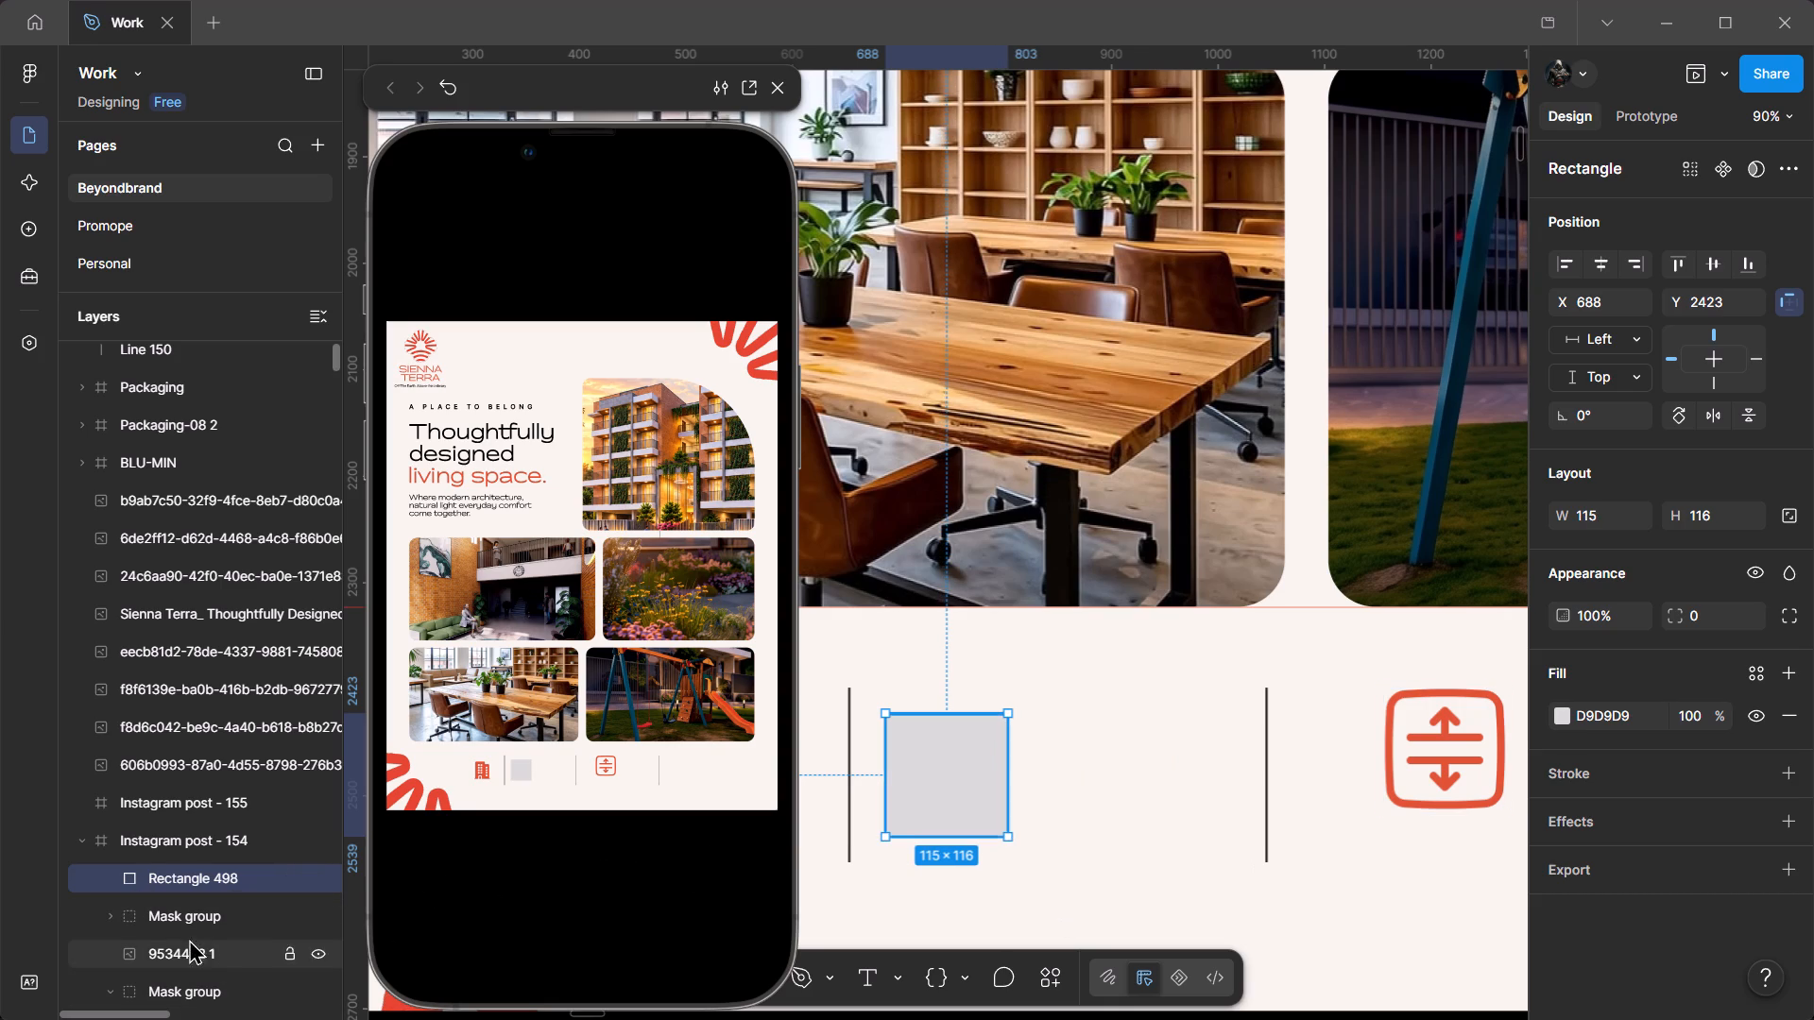
scroll(226, 917, down, 1)
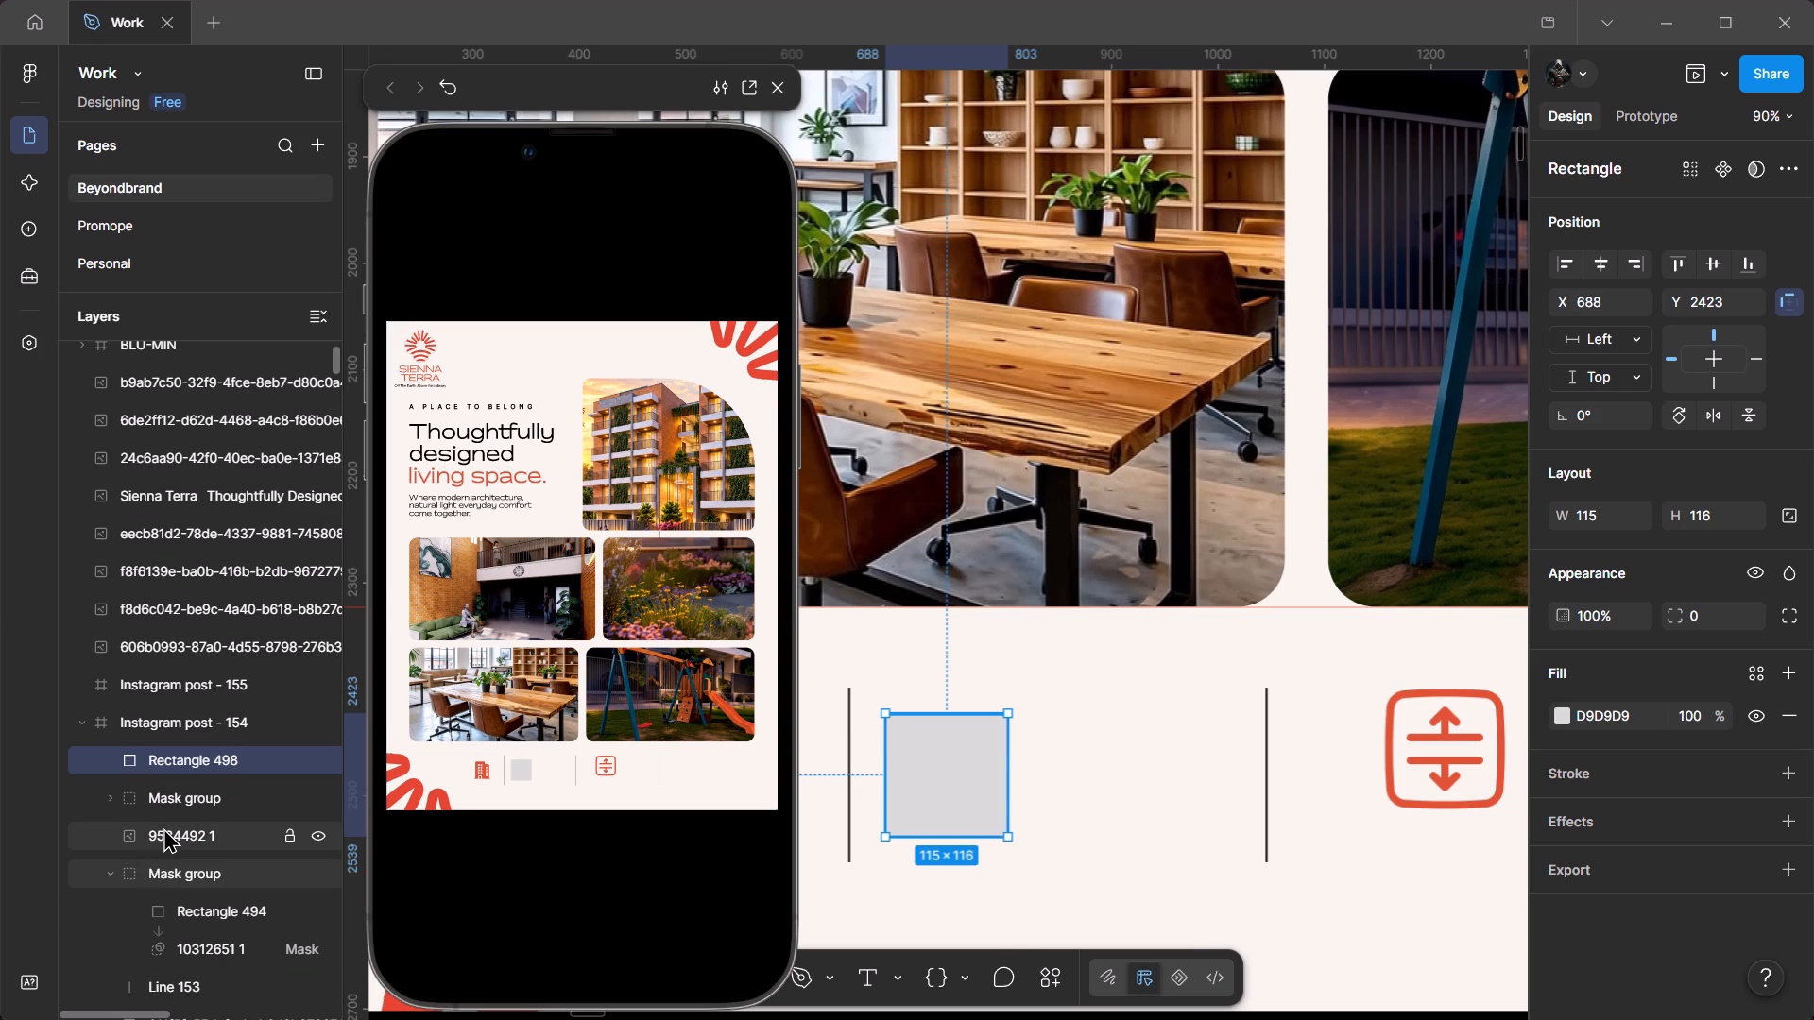
click(163, 827)
click(177, 762)
drag(180, 760, 162, 811)
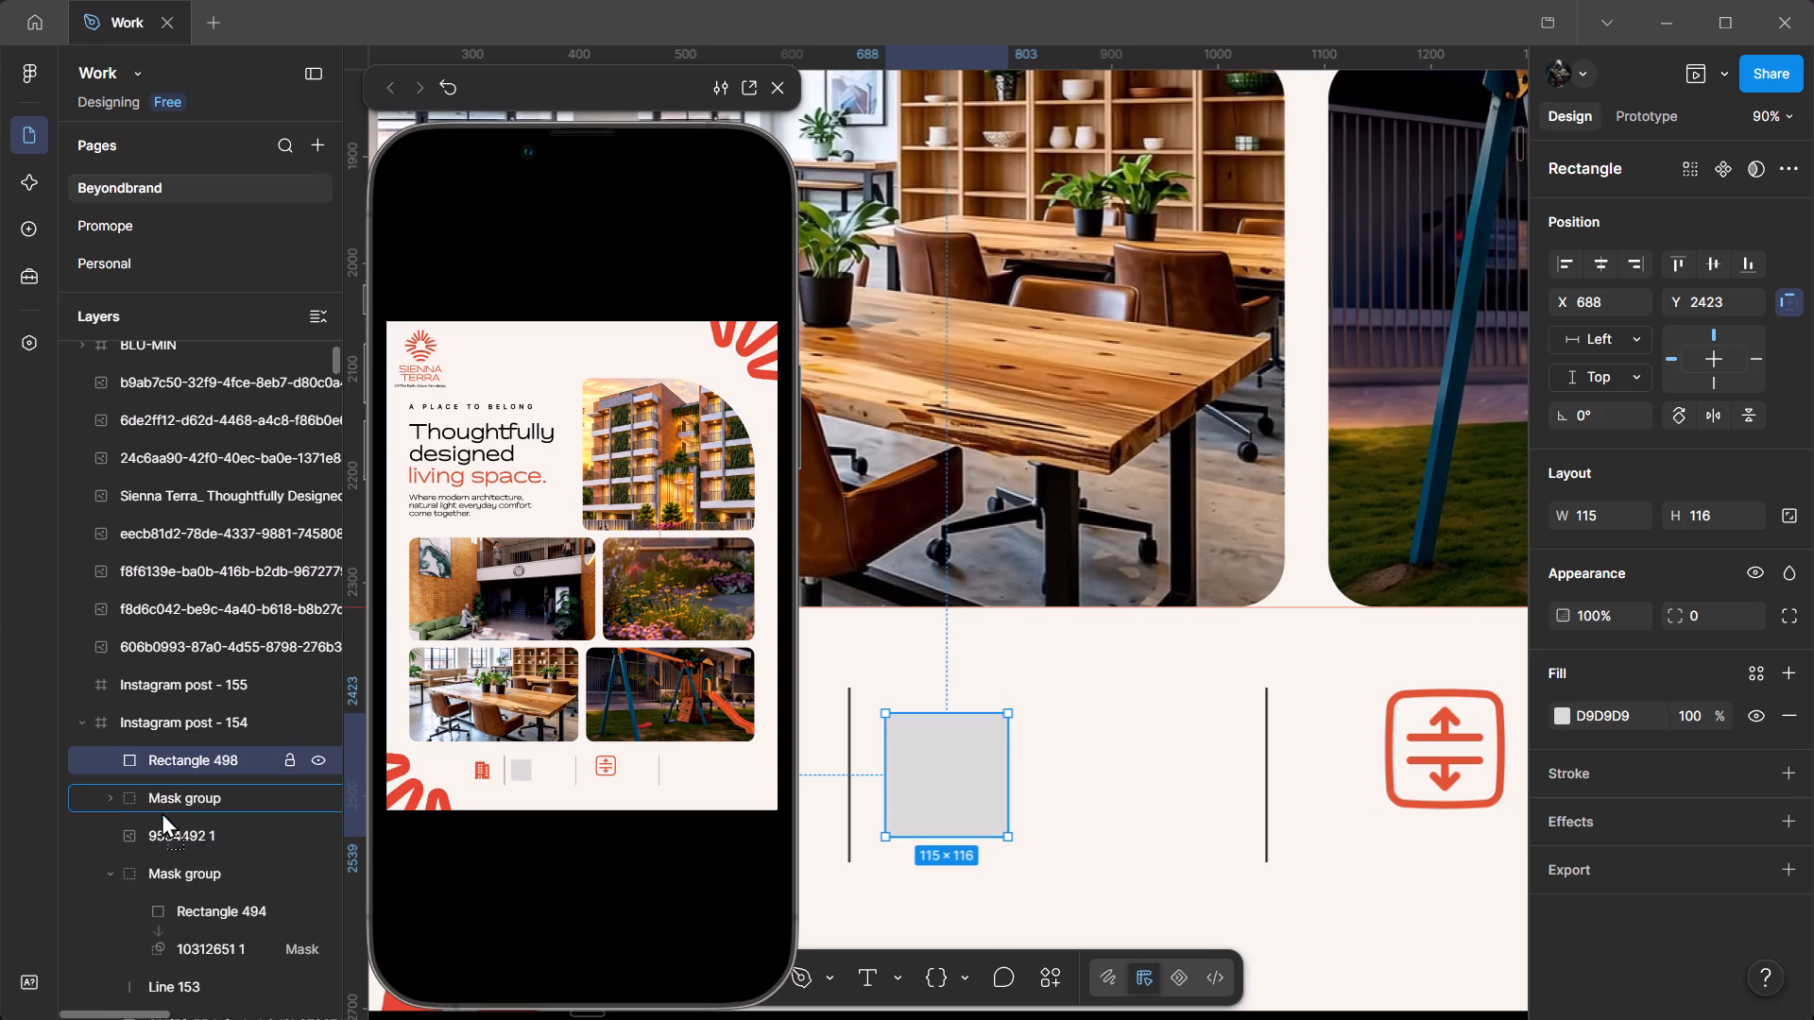
drag(162, 811, 161, 816)
shift+click(160, 827)
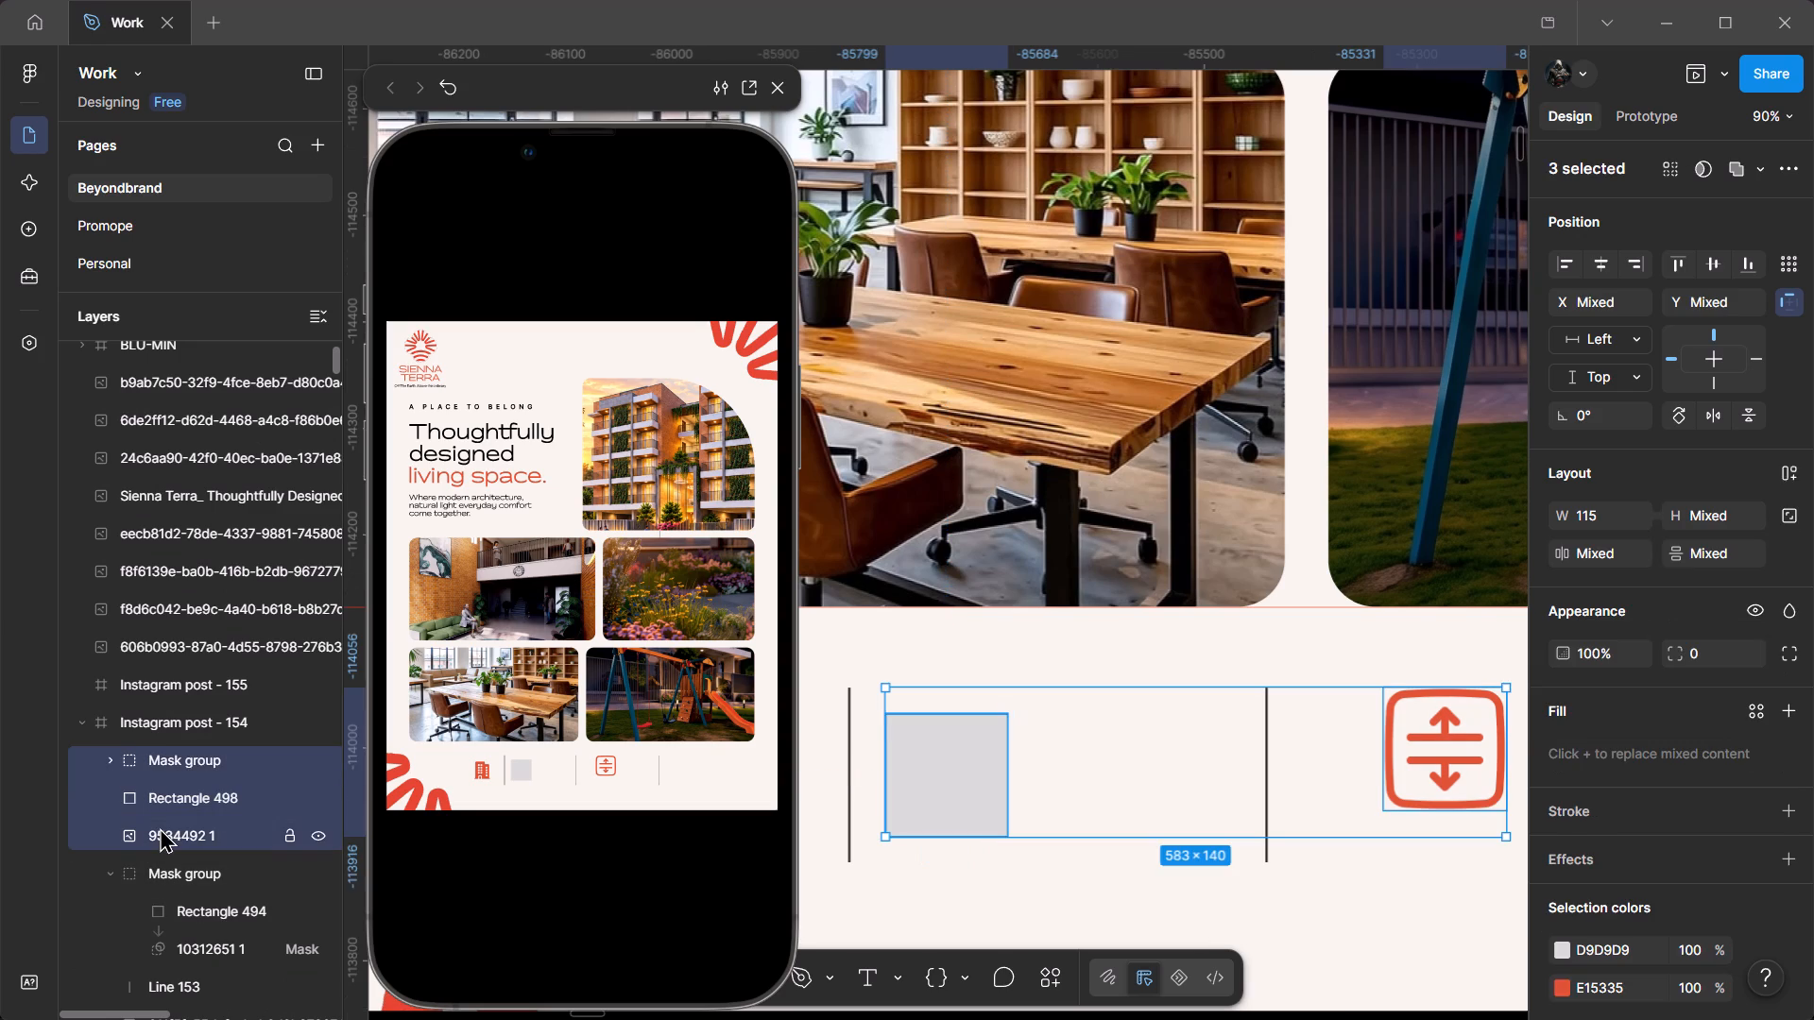
click(167, 787)
shift+click(163, 824)
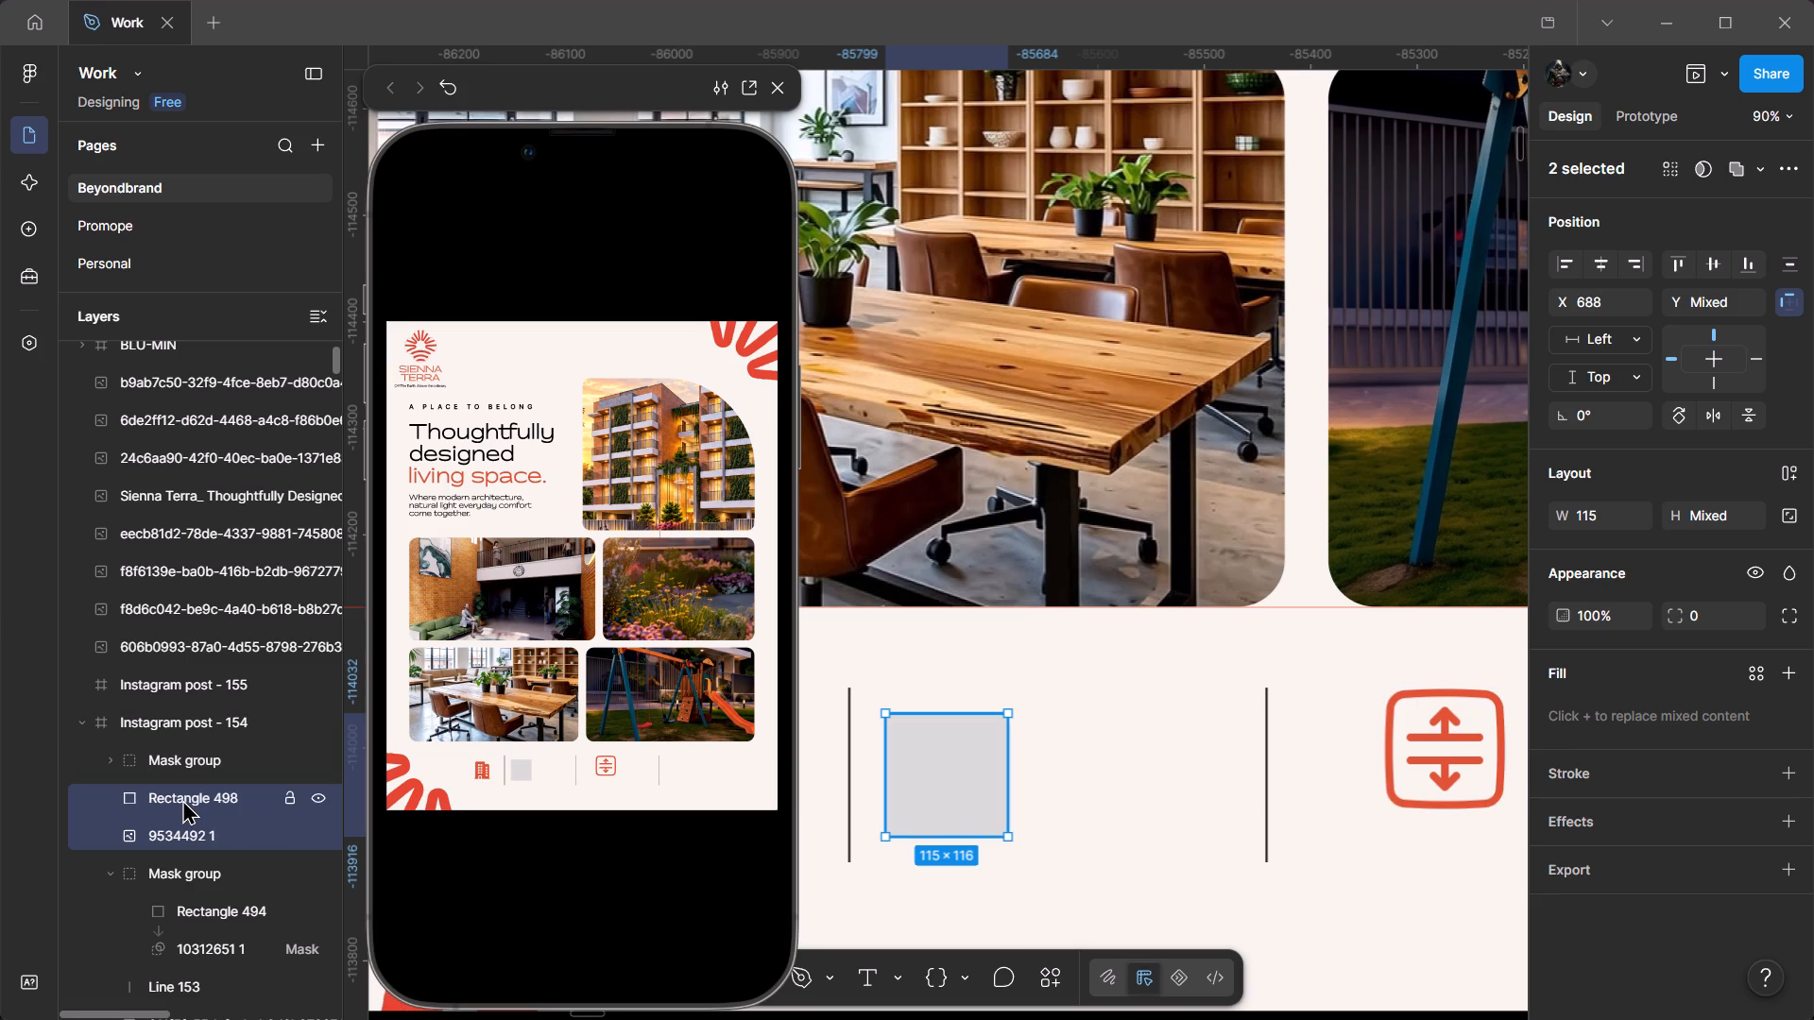
click(1700, 172)
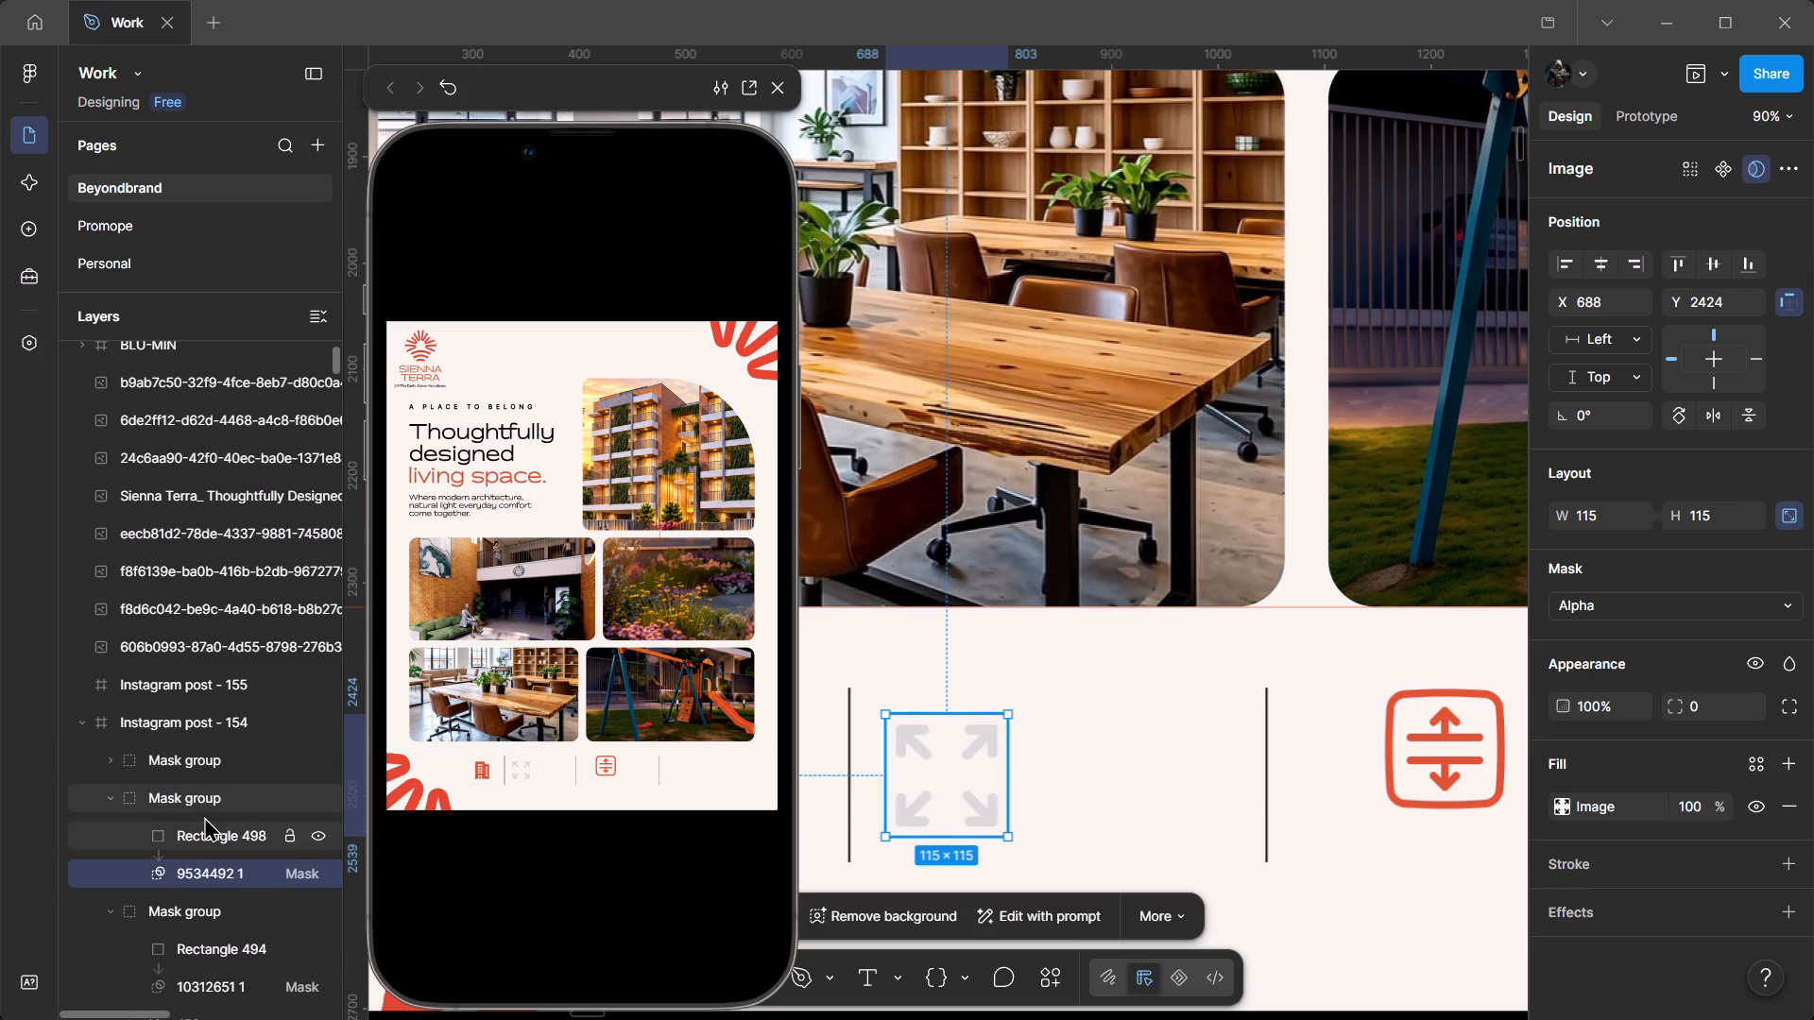
Fill the masked rectangle of the four-arrow icon with the page's orange-red E15335.
click(200, 830)
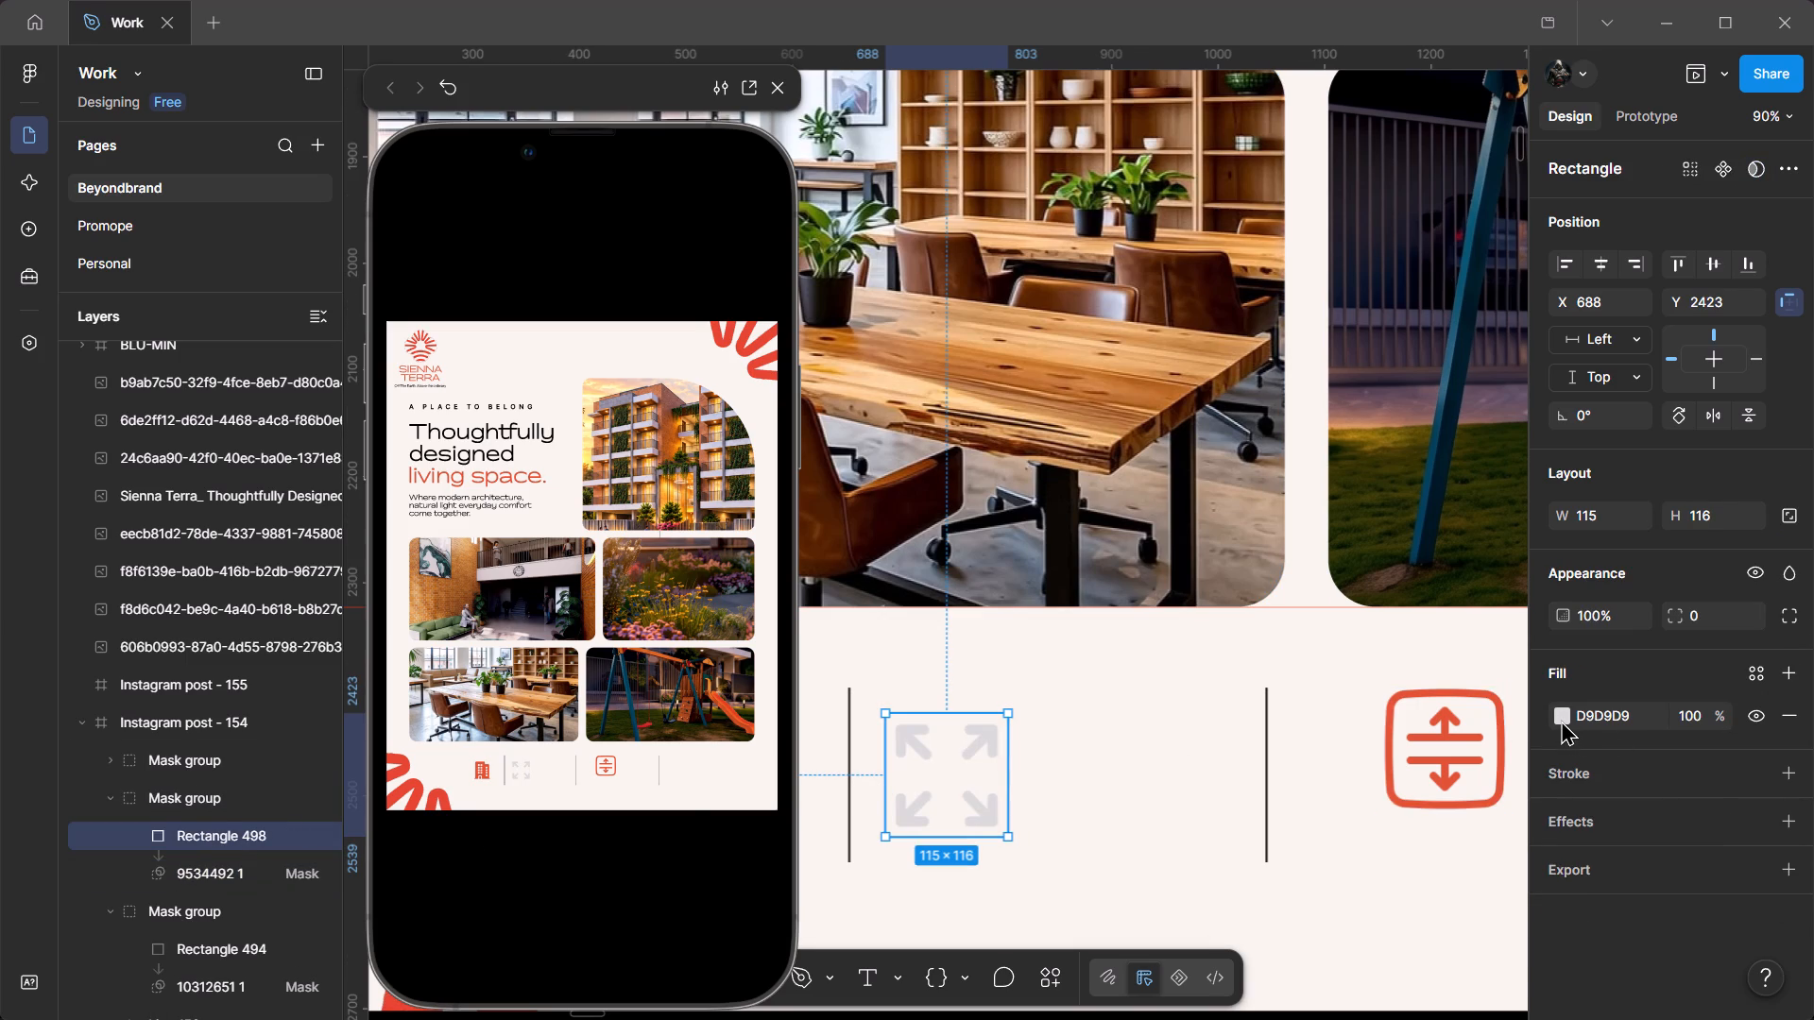
click(1561, 720)
click(1280, 938)
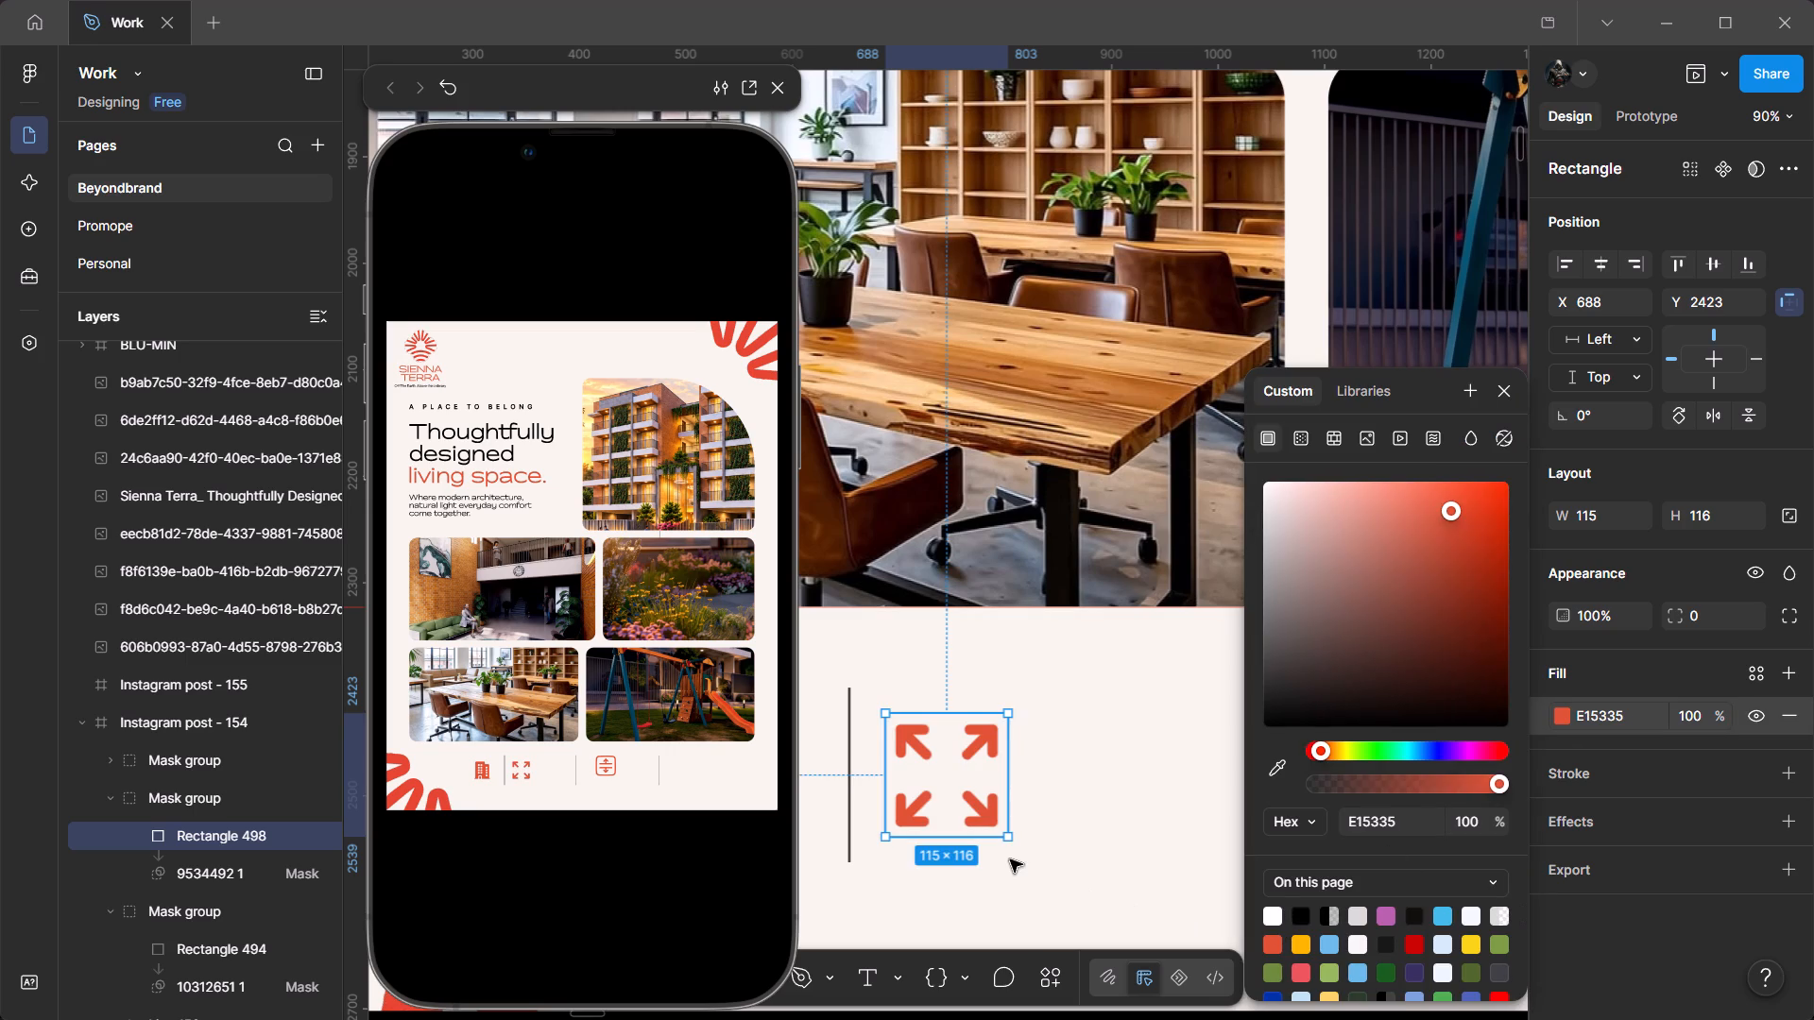
click(1010, 859)
Compare the bottom strip's icon layout with the icon row in the reference advertisement beside it.
ctrl+scroll(1027, 780, down, 8)
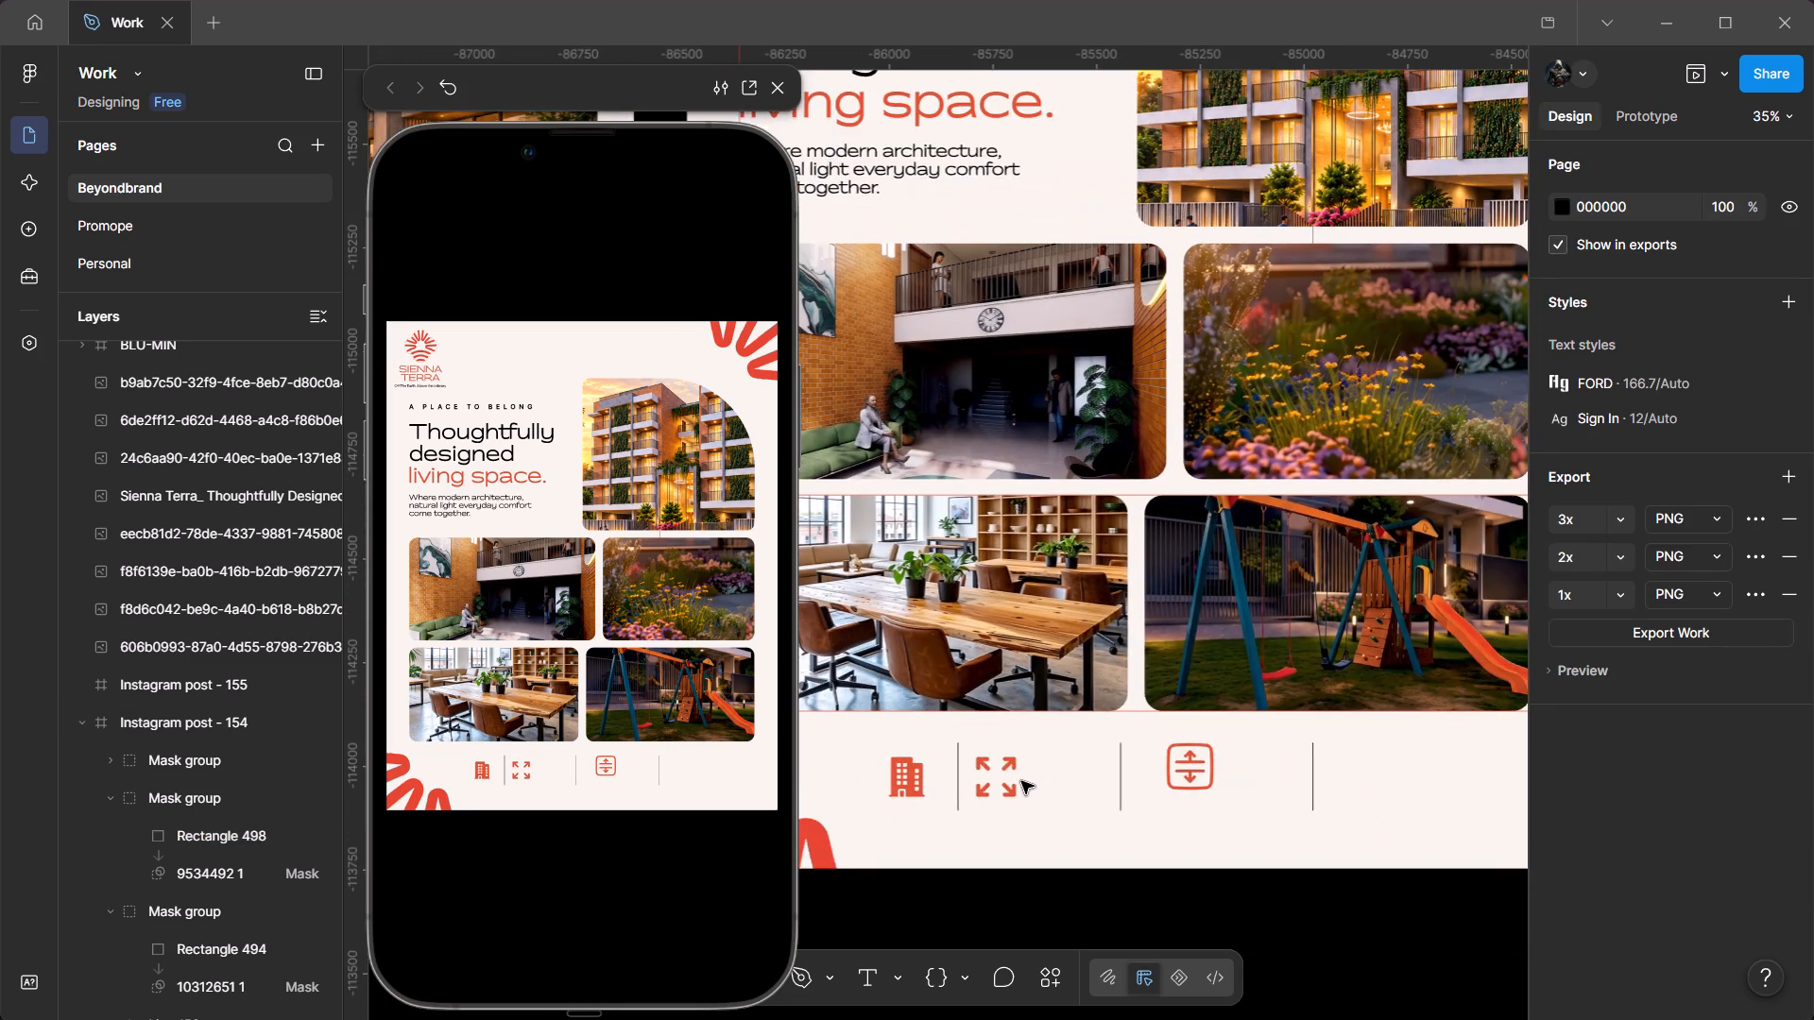
drag(1023, 781, 1194, 758)
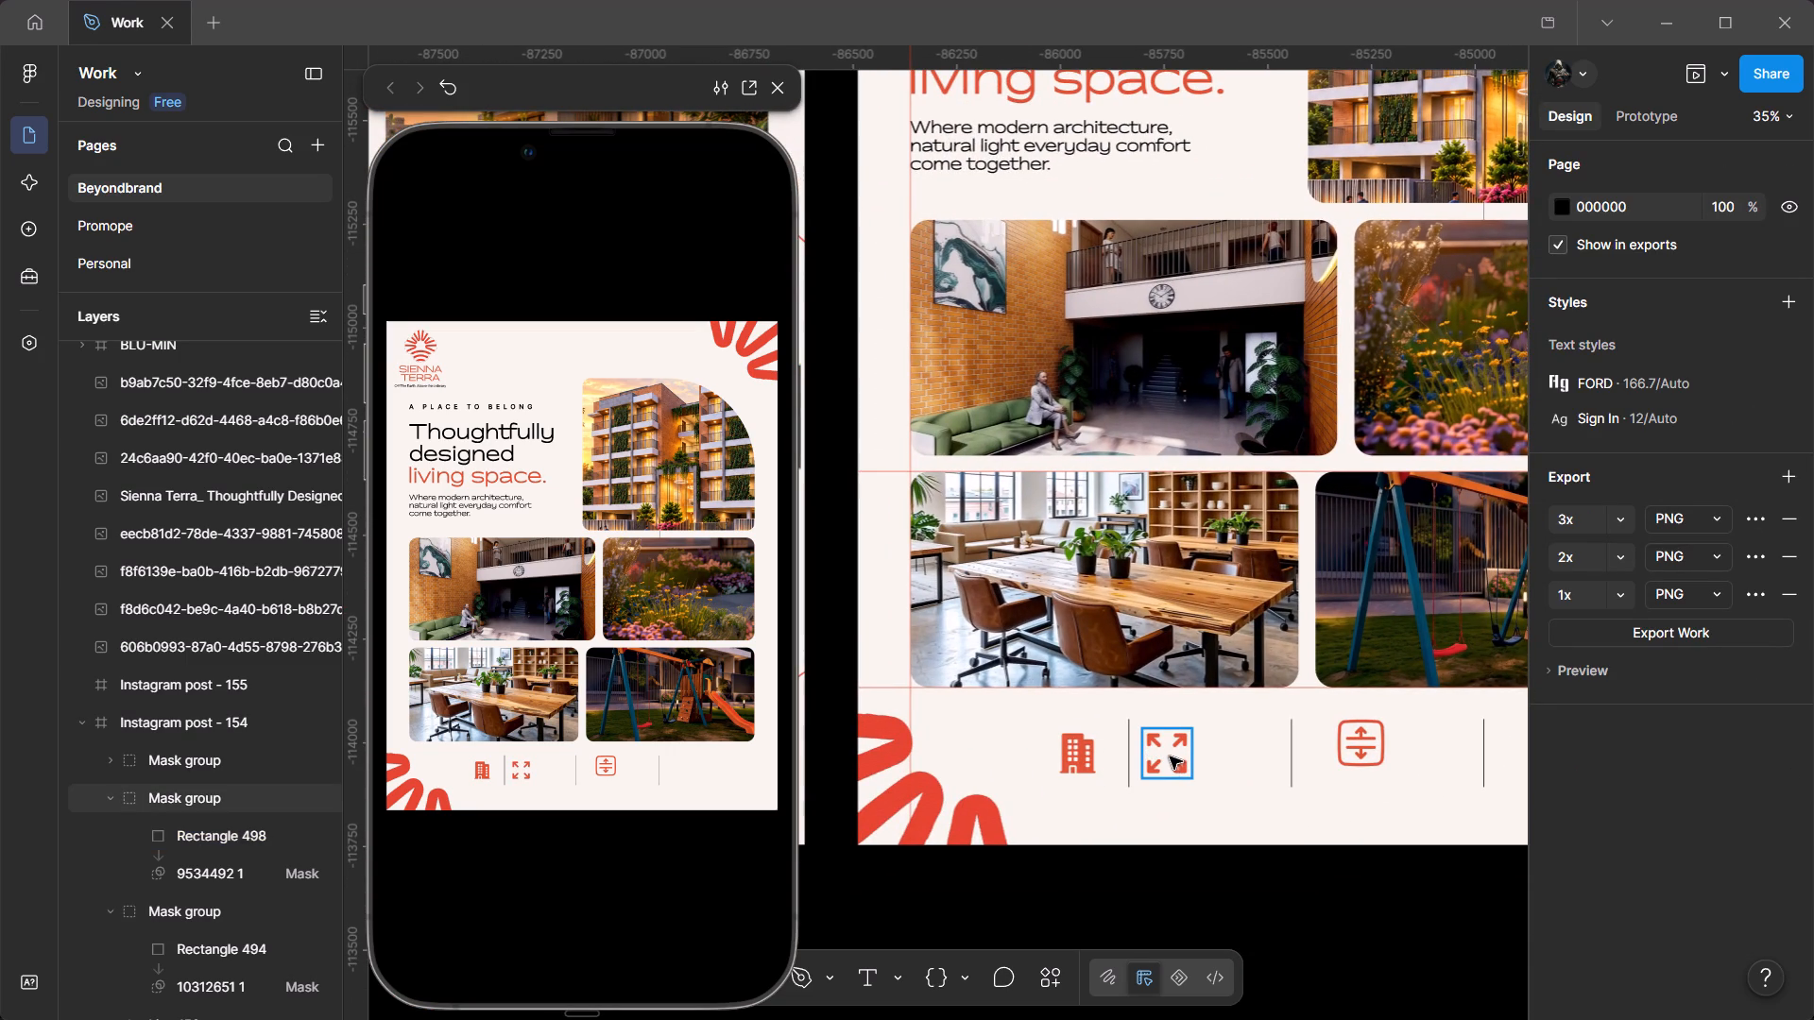
drag(1172, 753, 1249, 742)
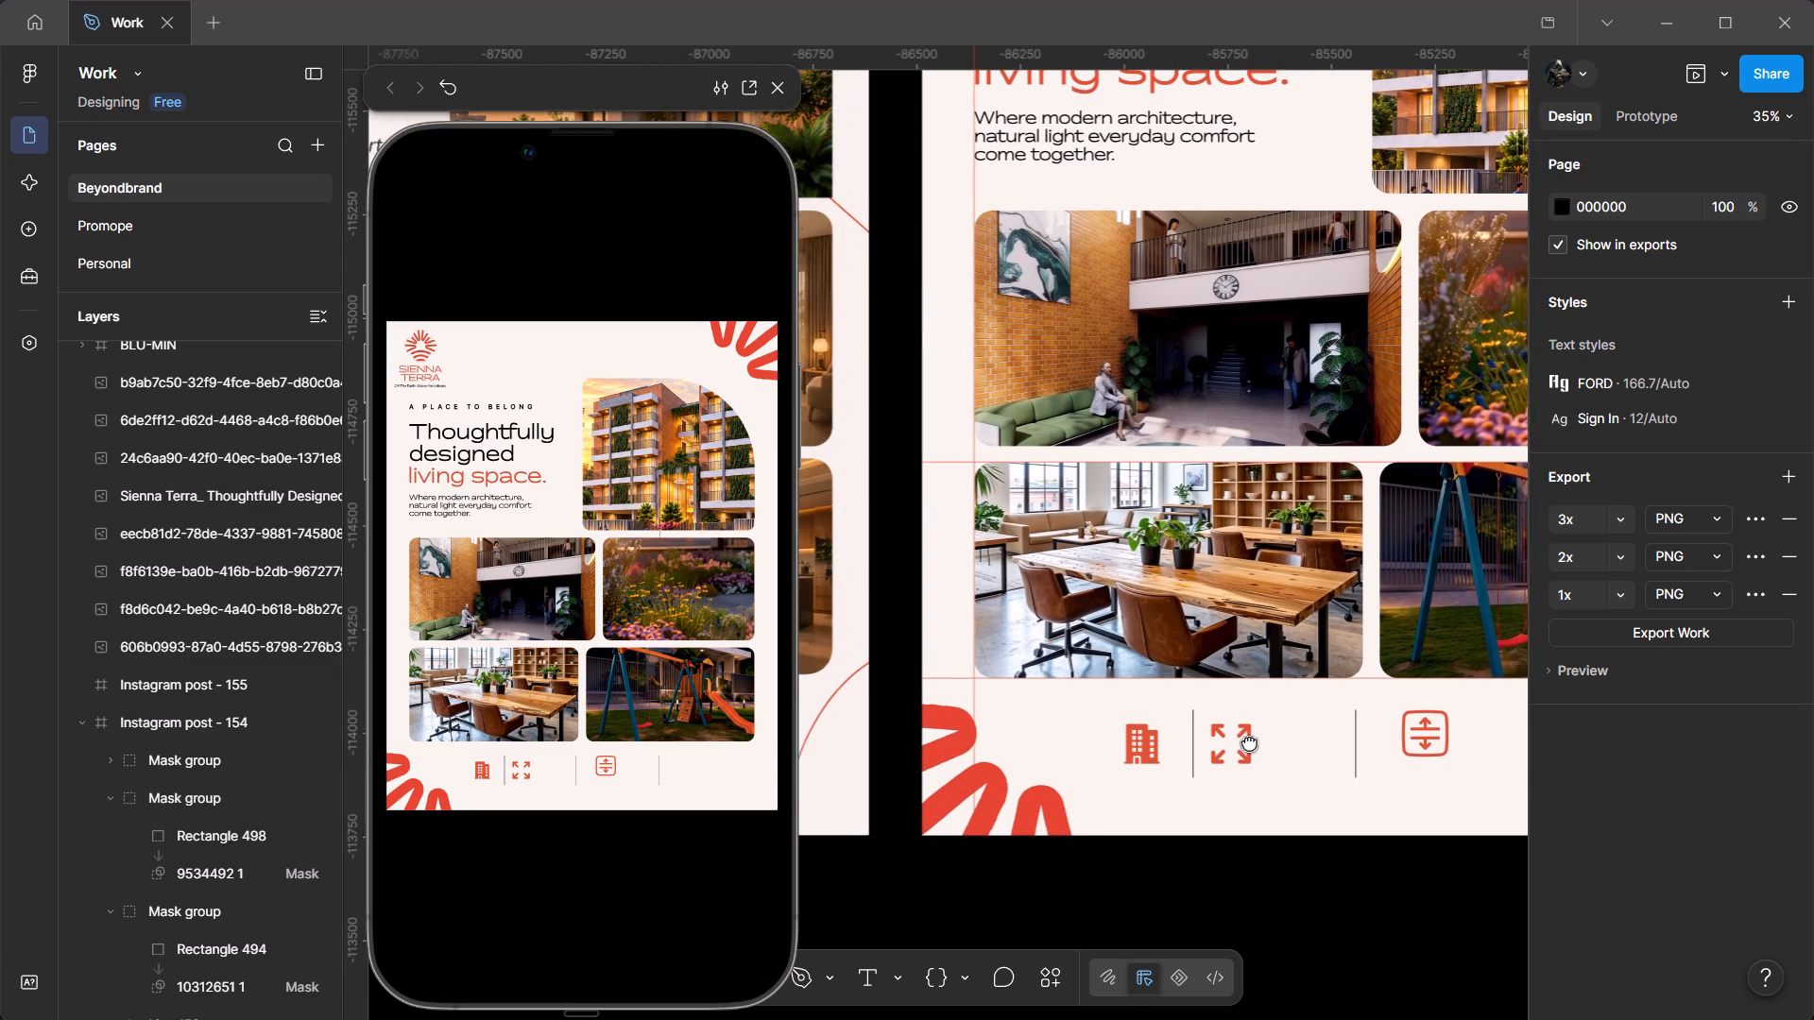
drag(1249, 742, 1301, 751)
ctrl+scroll(1253, 752, down, 7)
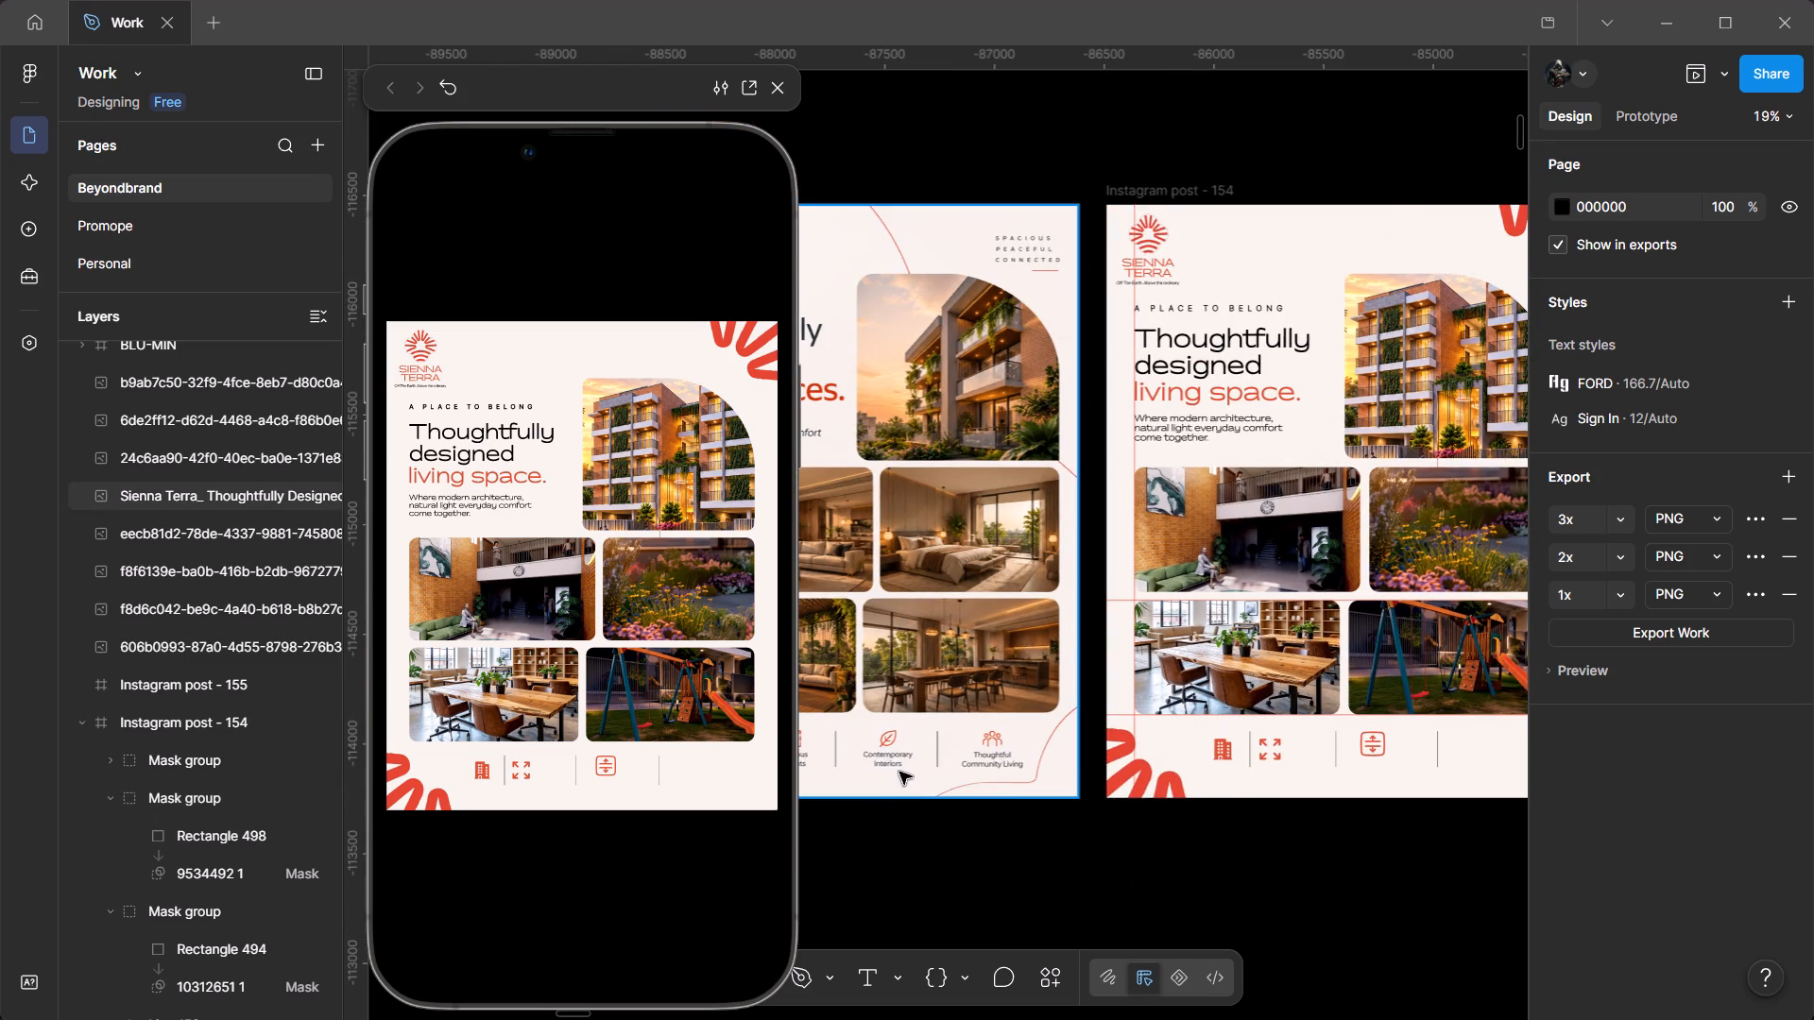
ctrl+scroll(883, 765, up, 3)
drag(902, 758, 1138, 751)
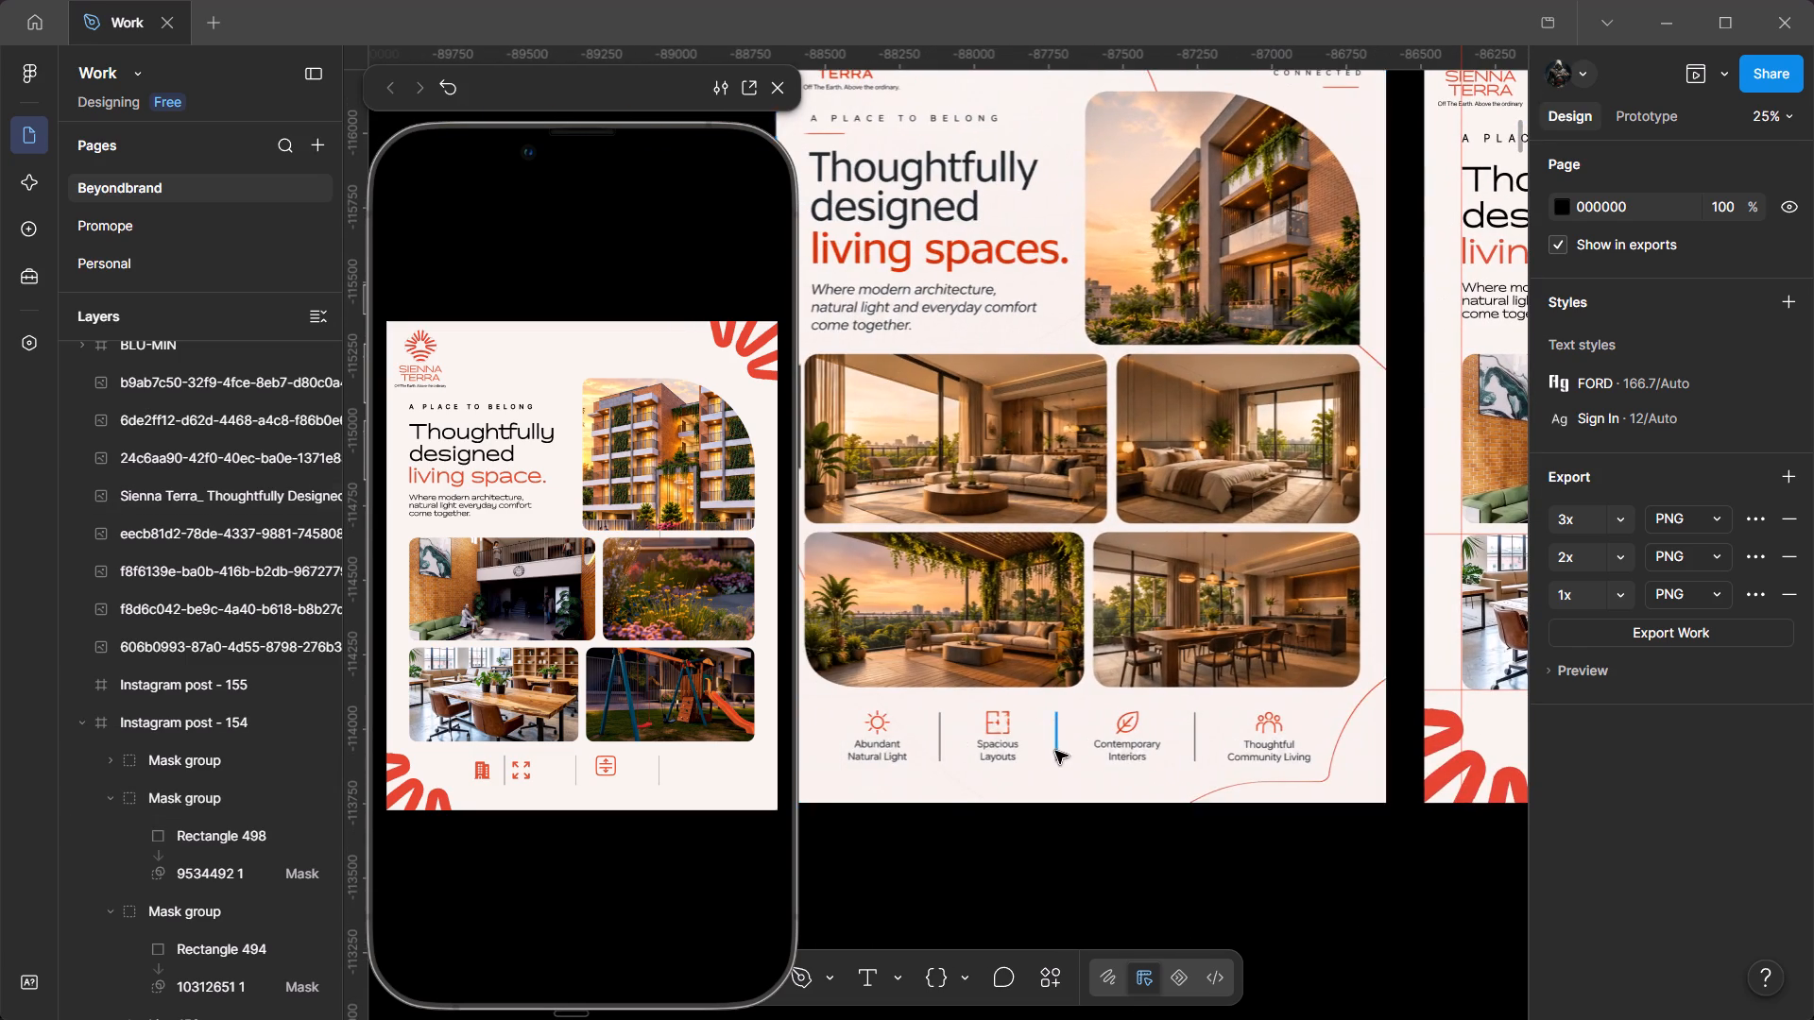
ctrl+scroll(1044, 750, down, 5)
ctrl+scroll(1410, 750, up, 4)
ctrl+scroll(1253, 770, up, 3)
drag(1202, 757, 1282, 745)
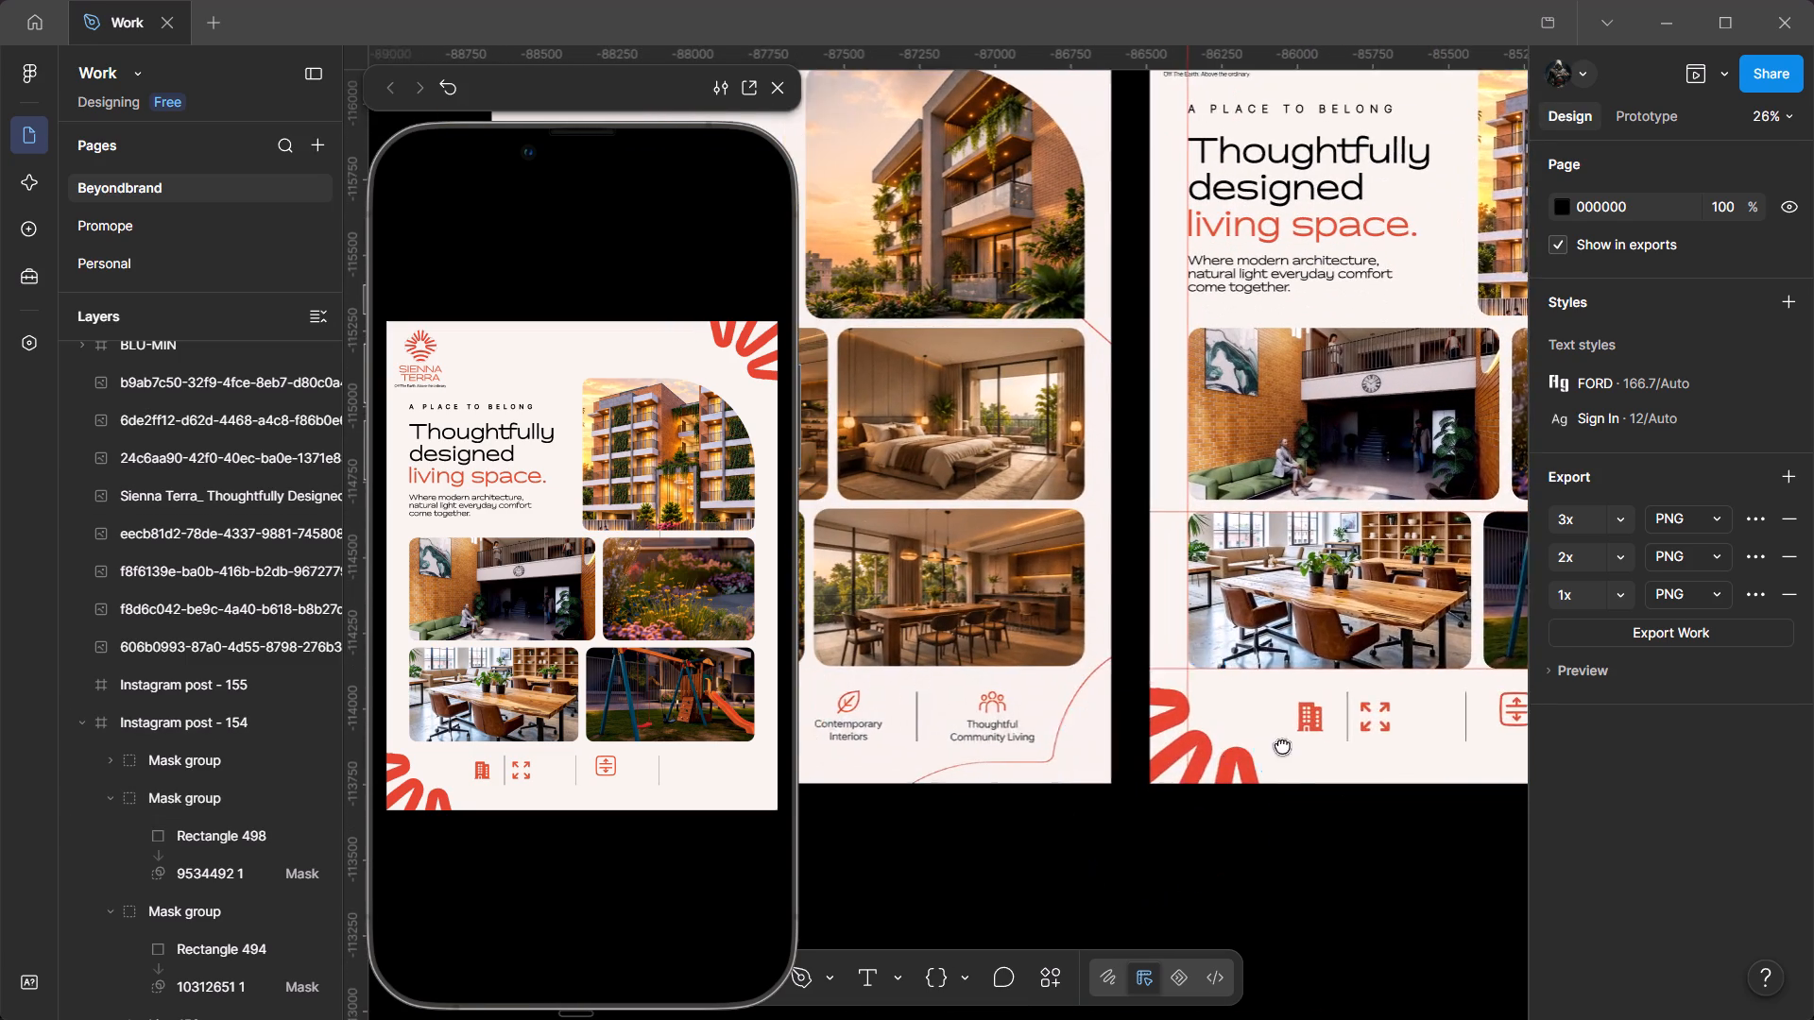
drag(1282, 745, 1285, 745)
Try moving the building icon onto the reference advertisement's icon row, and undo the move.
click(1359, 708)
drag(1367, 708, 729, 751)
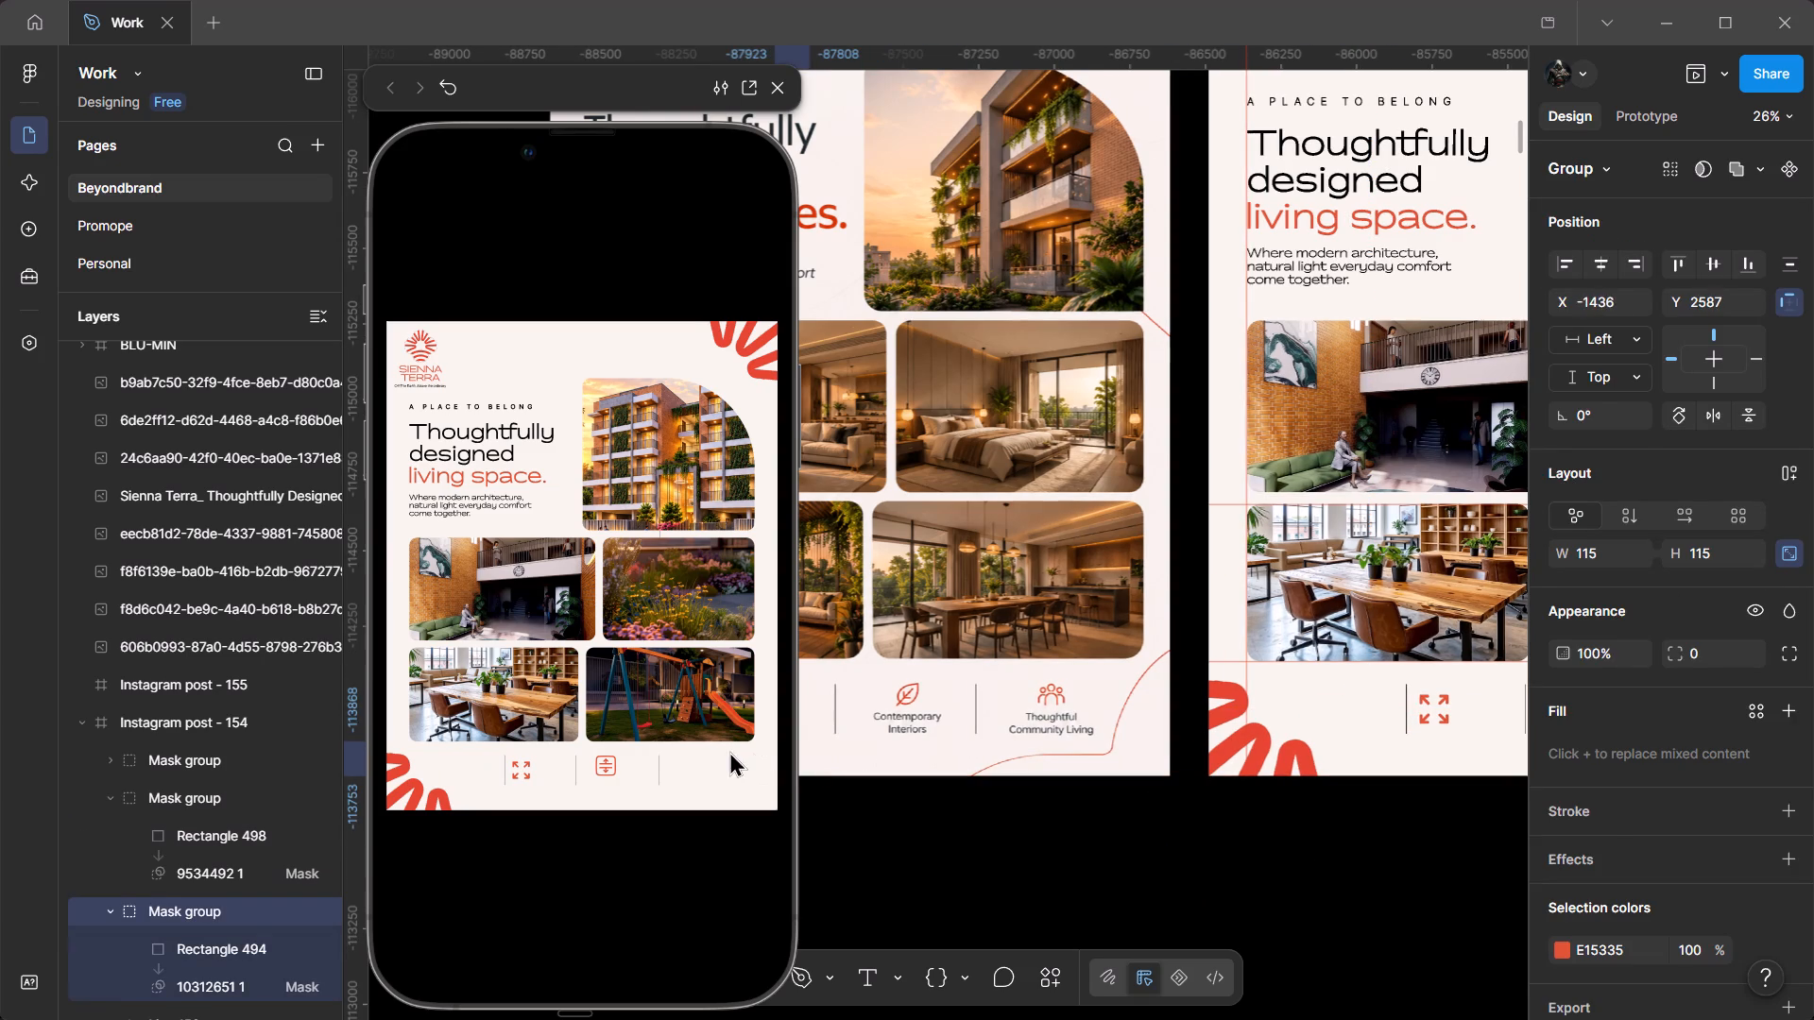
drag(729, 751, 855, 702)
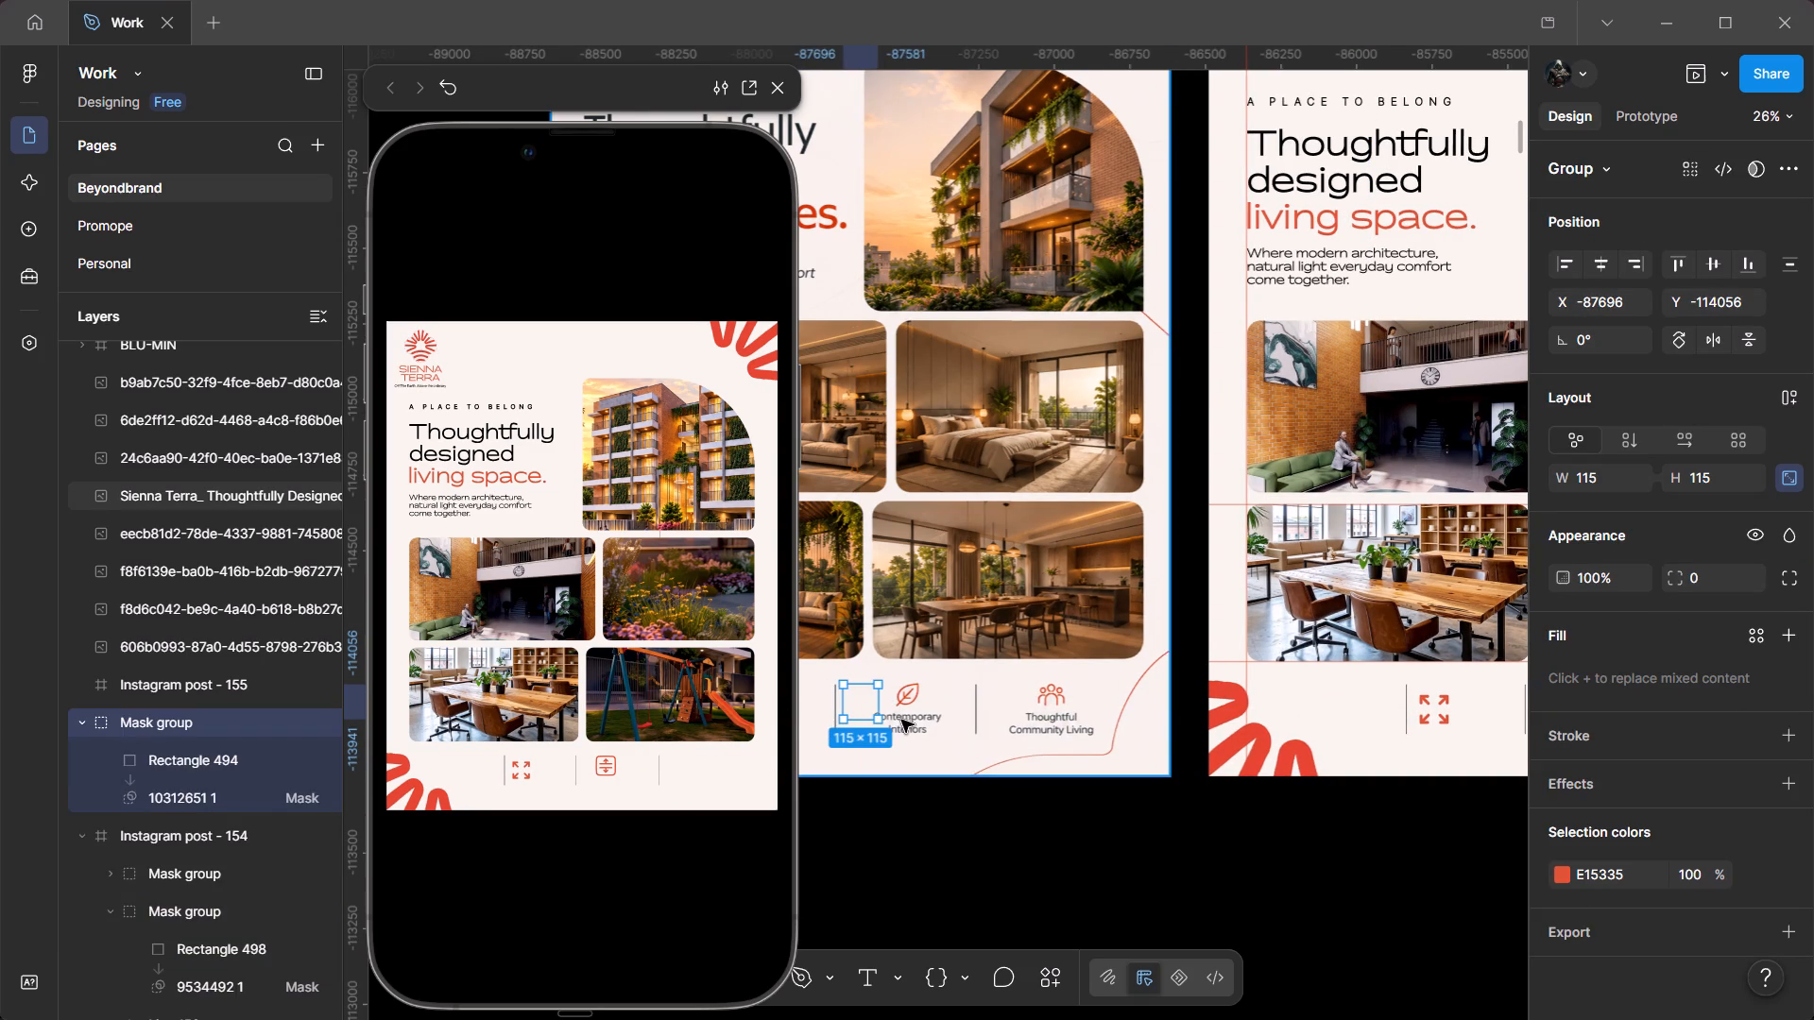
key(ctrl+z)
Move the building icon out of its frame onto the empty canvas below the reference and bring it to the front.
right_click(1367, 709)
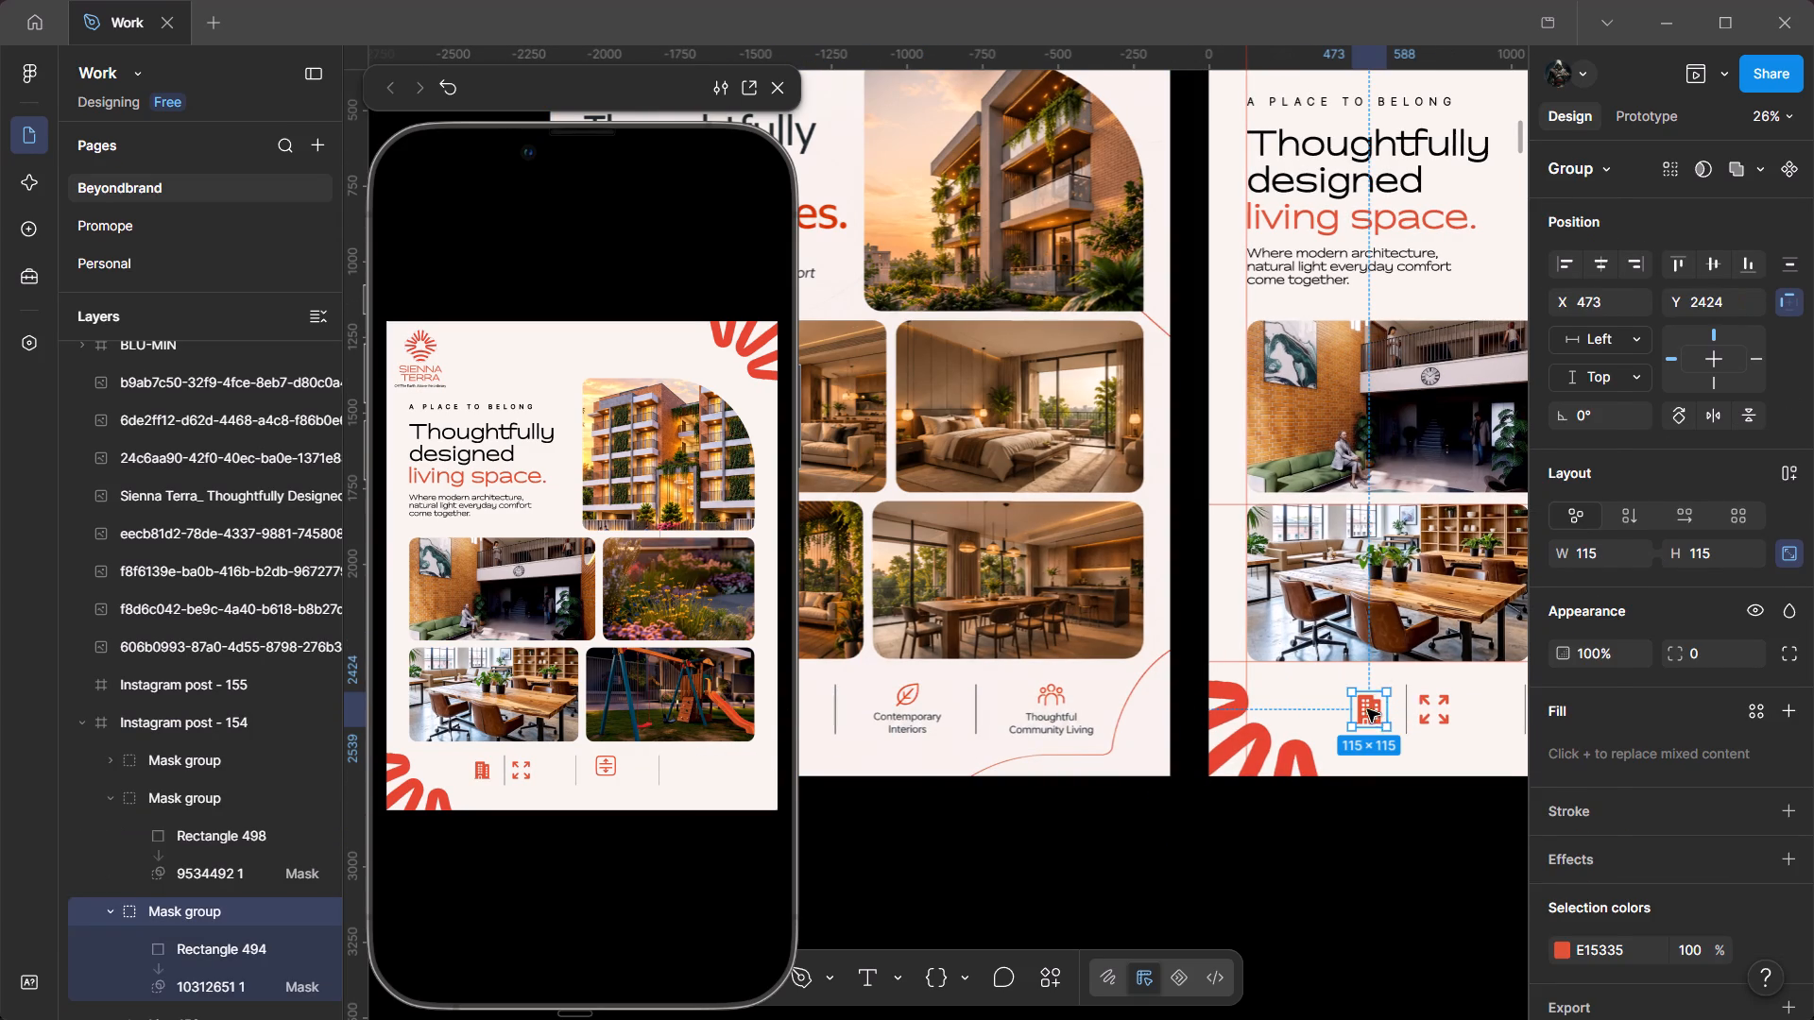
click(1518, 393)
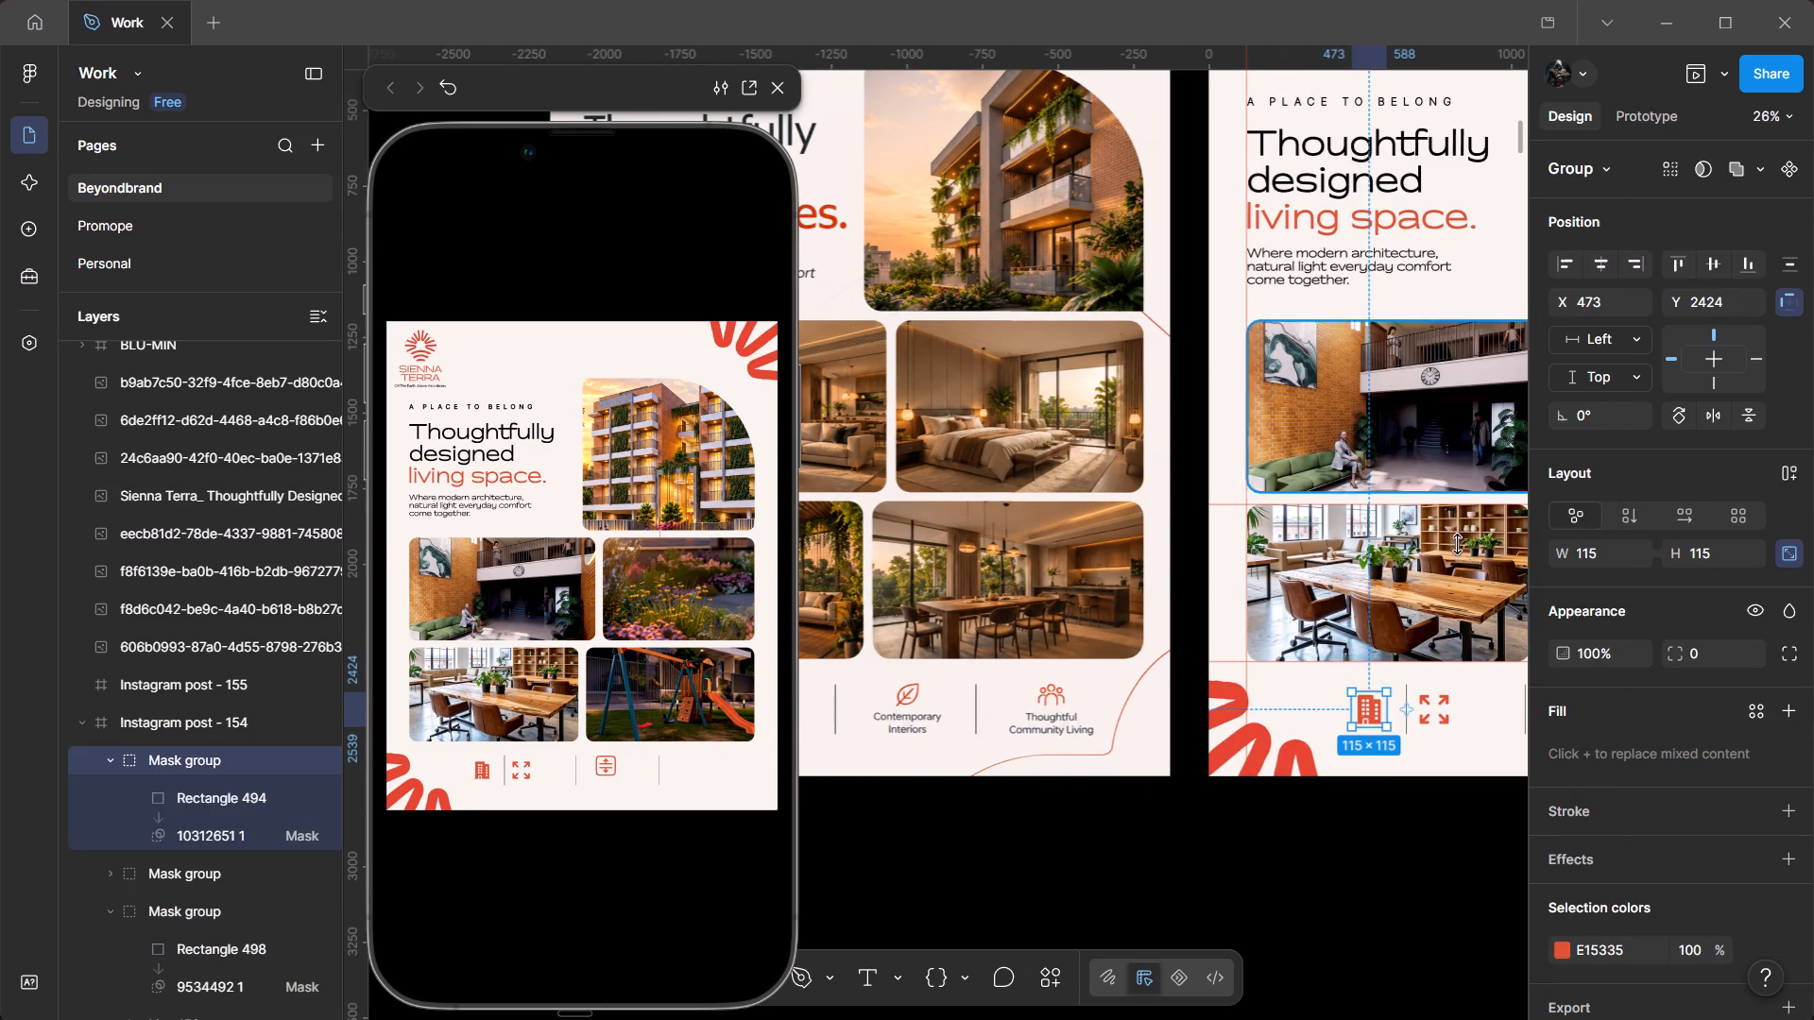
drag(1367, 706, 862, 746)
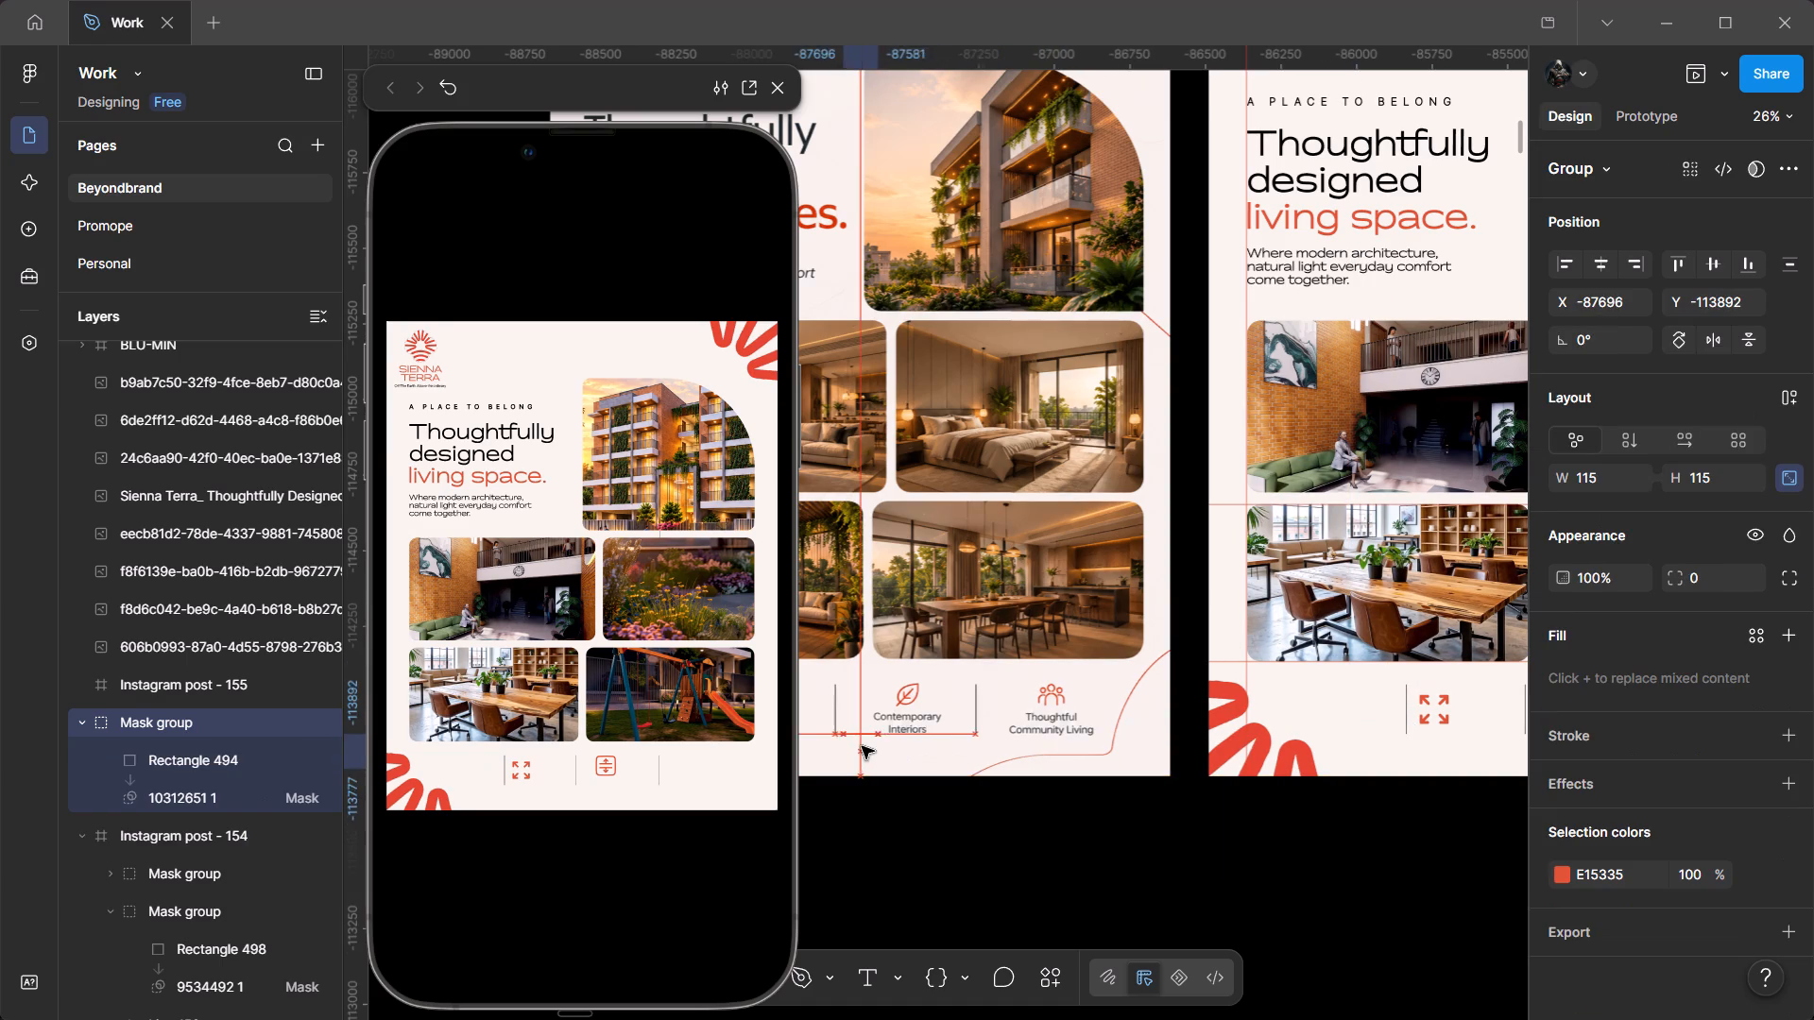
drag(862, 746, 985, 839)
right_click(985, 833)
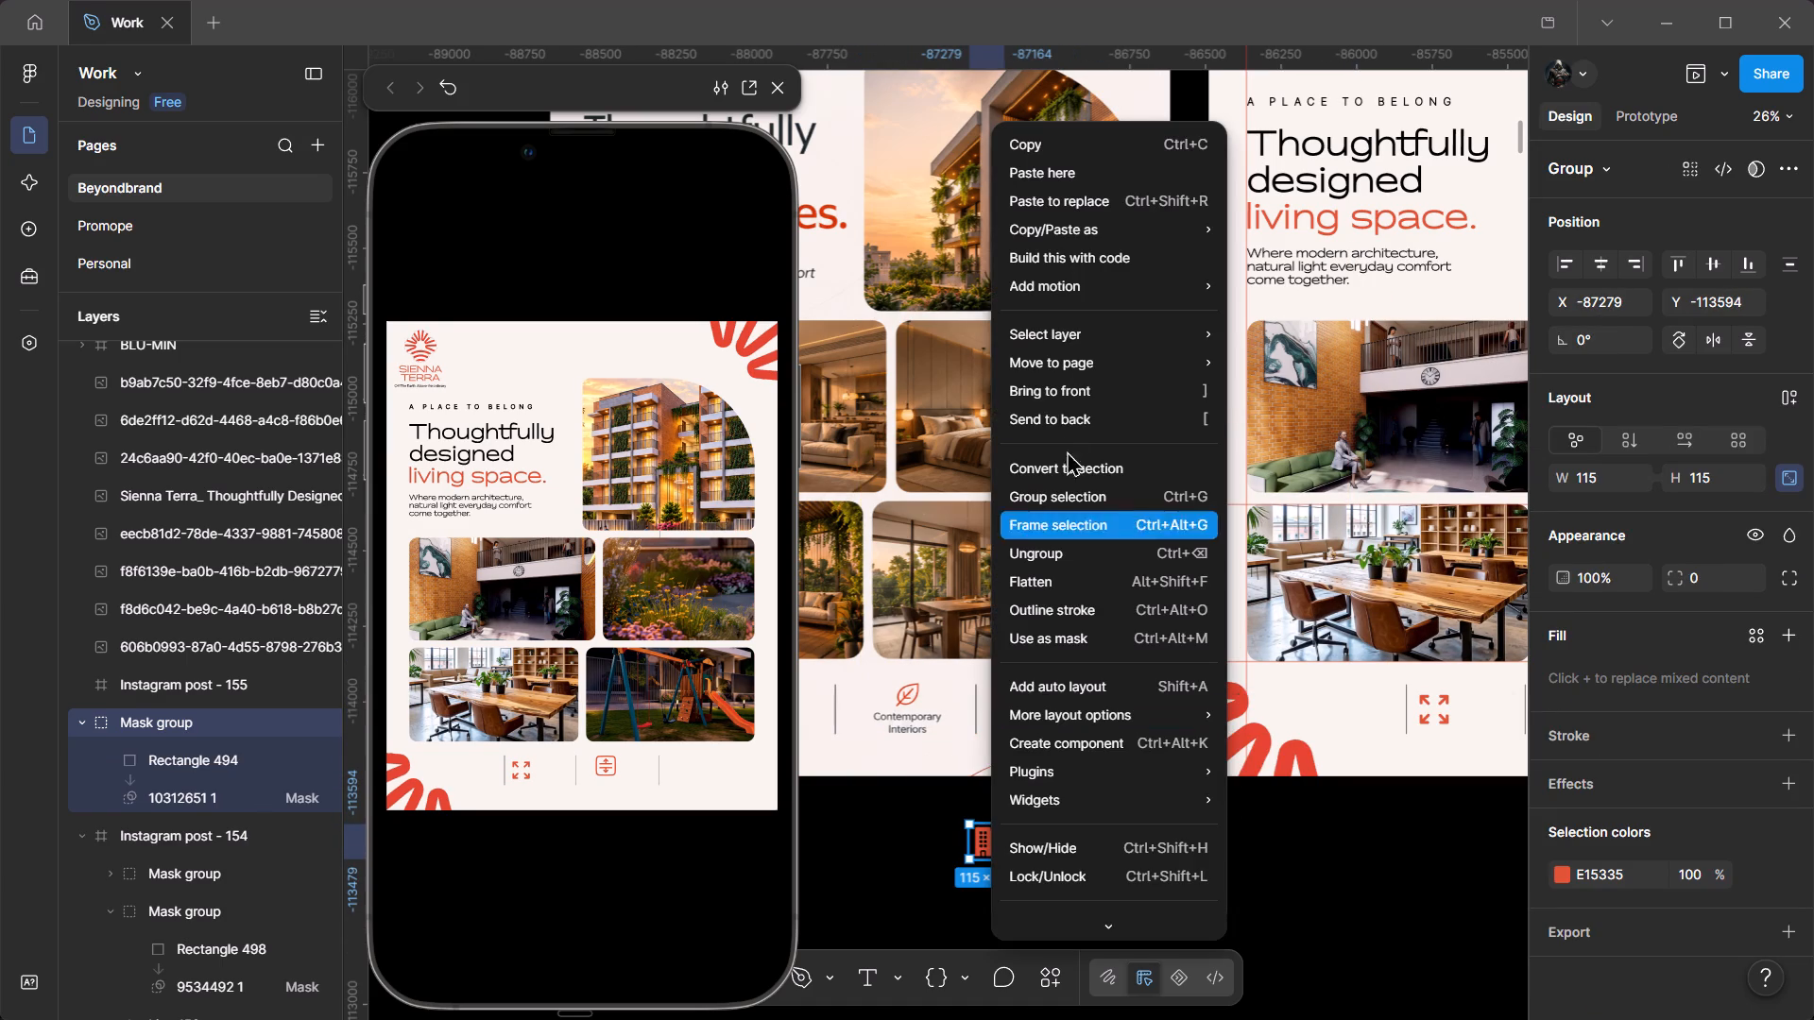
click(1074, 381)
Move the building icon onto the sun icon above "Abundant Natural Light" in the reference advertisement.
drag(985, 840, 953, 734)
drag(950, 739, 1204, 691)
ctrl+scroll(1126, 691, up, 5)
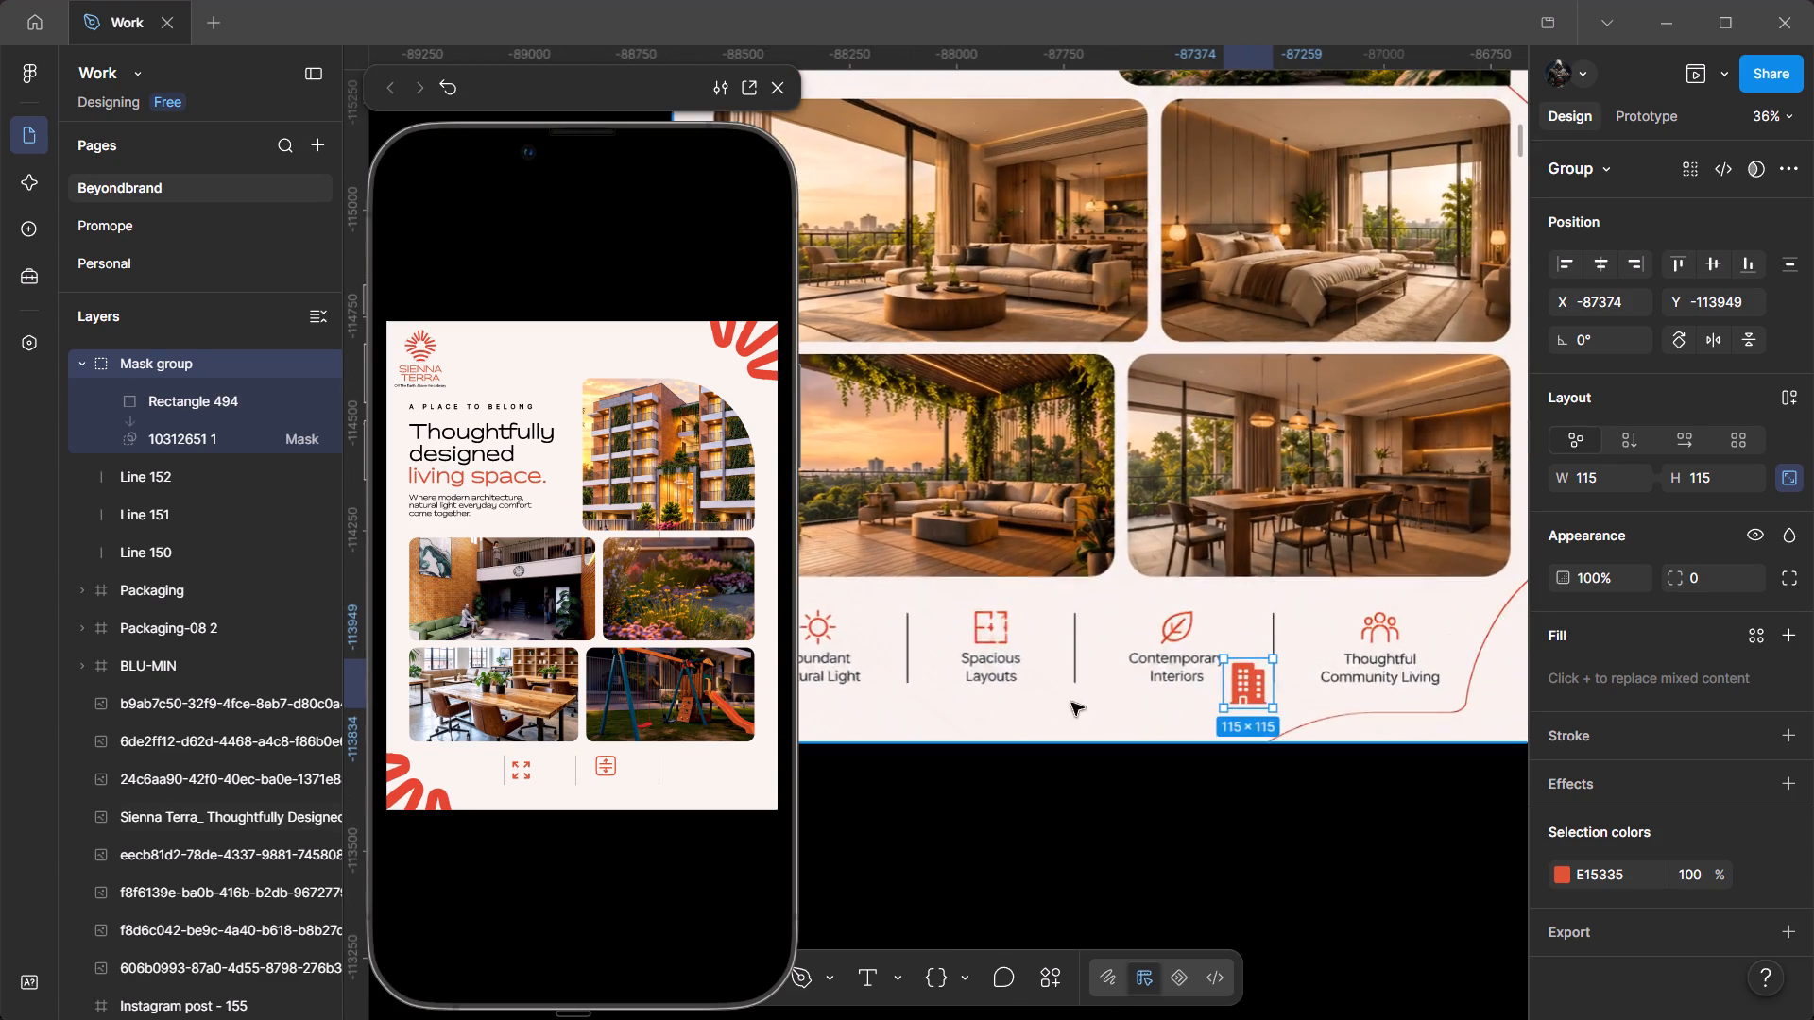
drag(1086, 702, 1176, 699)
drag(1329, 681, 908, 632)
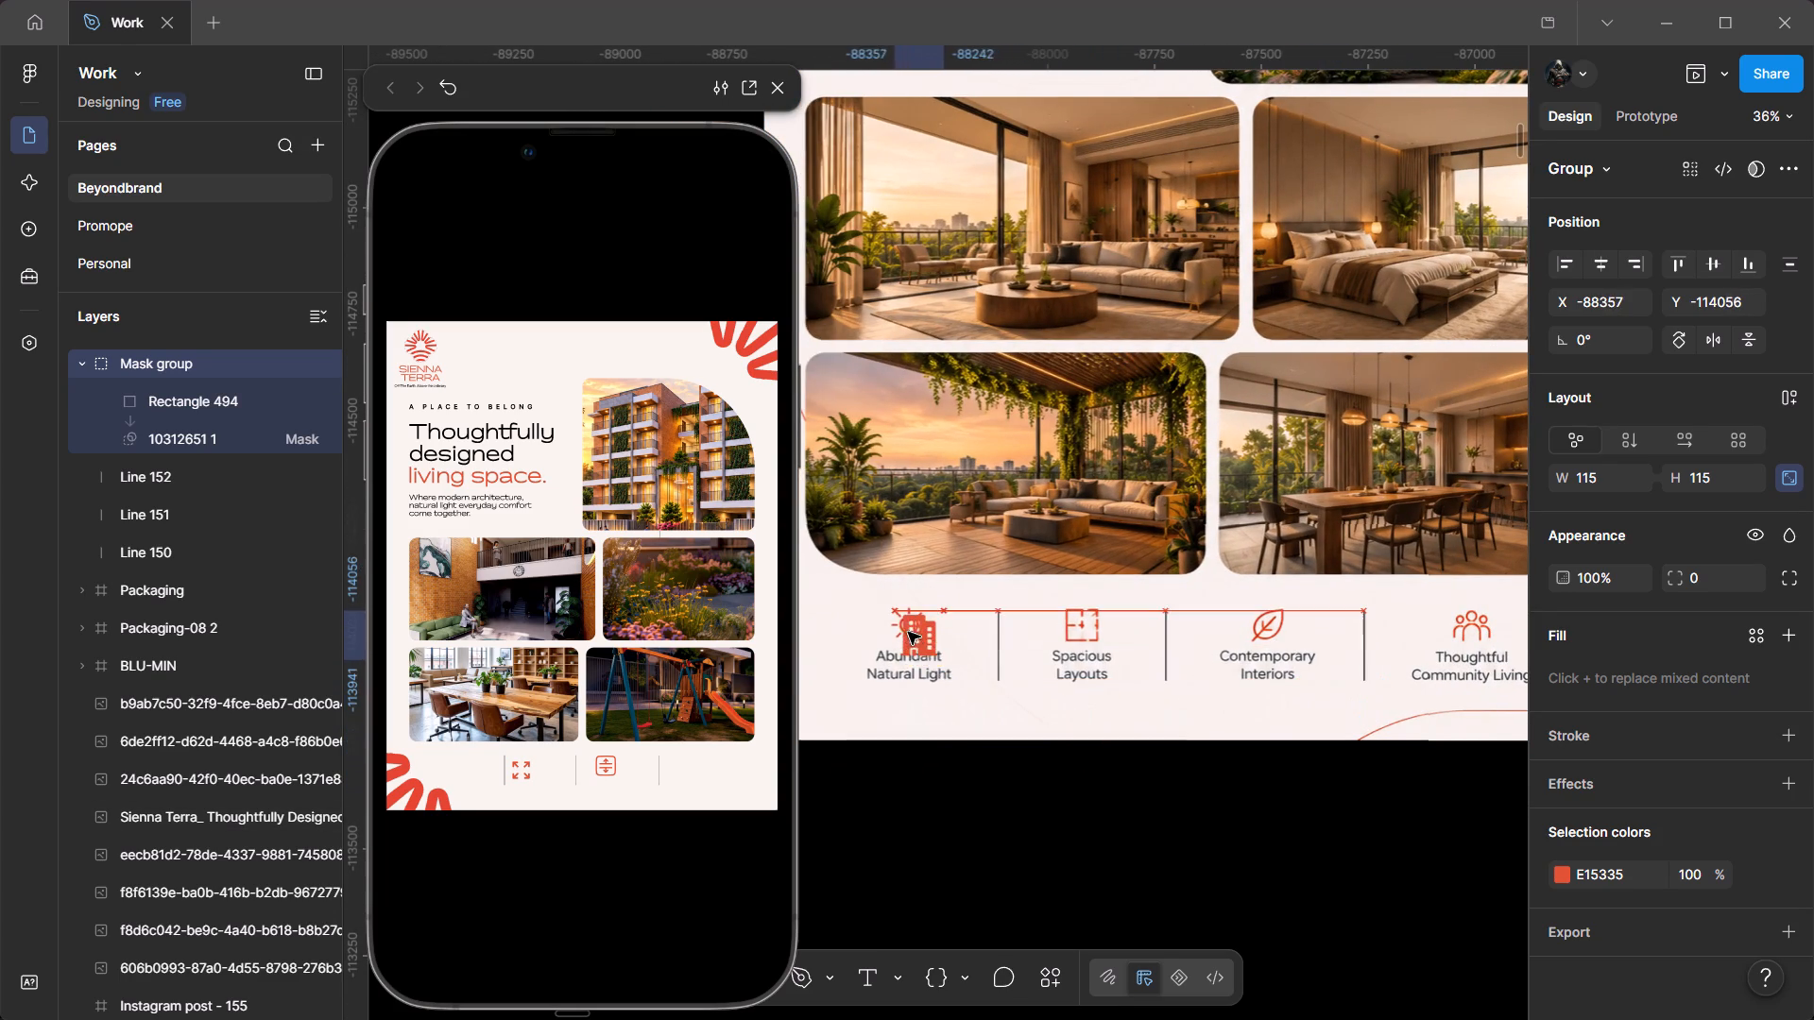
drag(908, 632, 905, 628)
Scale the building icon proportionally to 97 × 97 to match the reference sun icon, keeping it centred over that icon.
ctrl+scroll(881, 600, up, 9)
key(k)
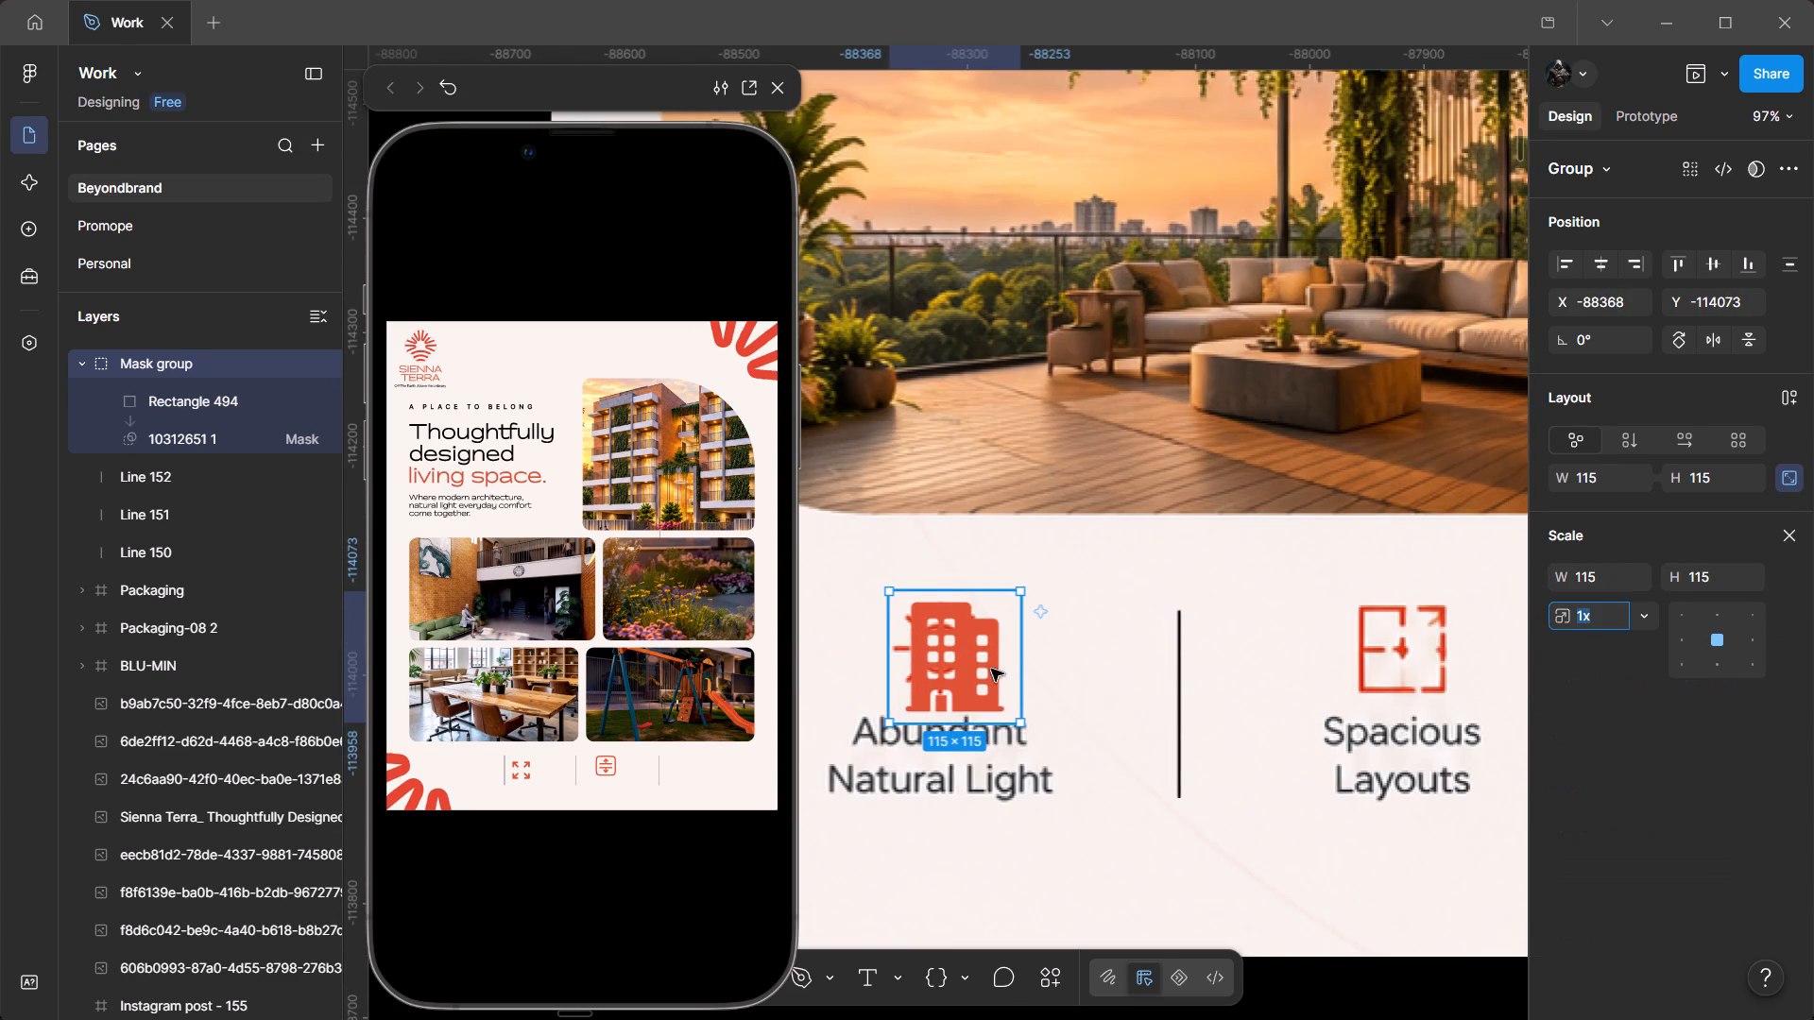
drag(993, 719, 988, 702)
click(947, 625)
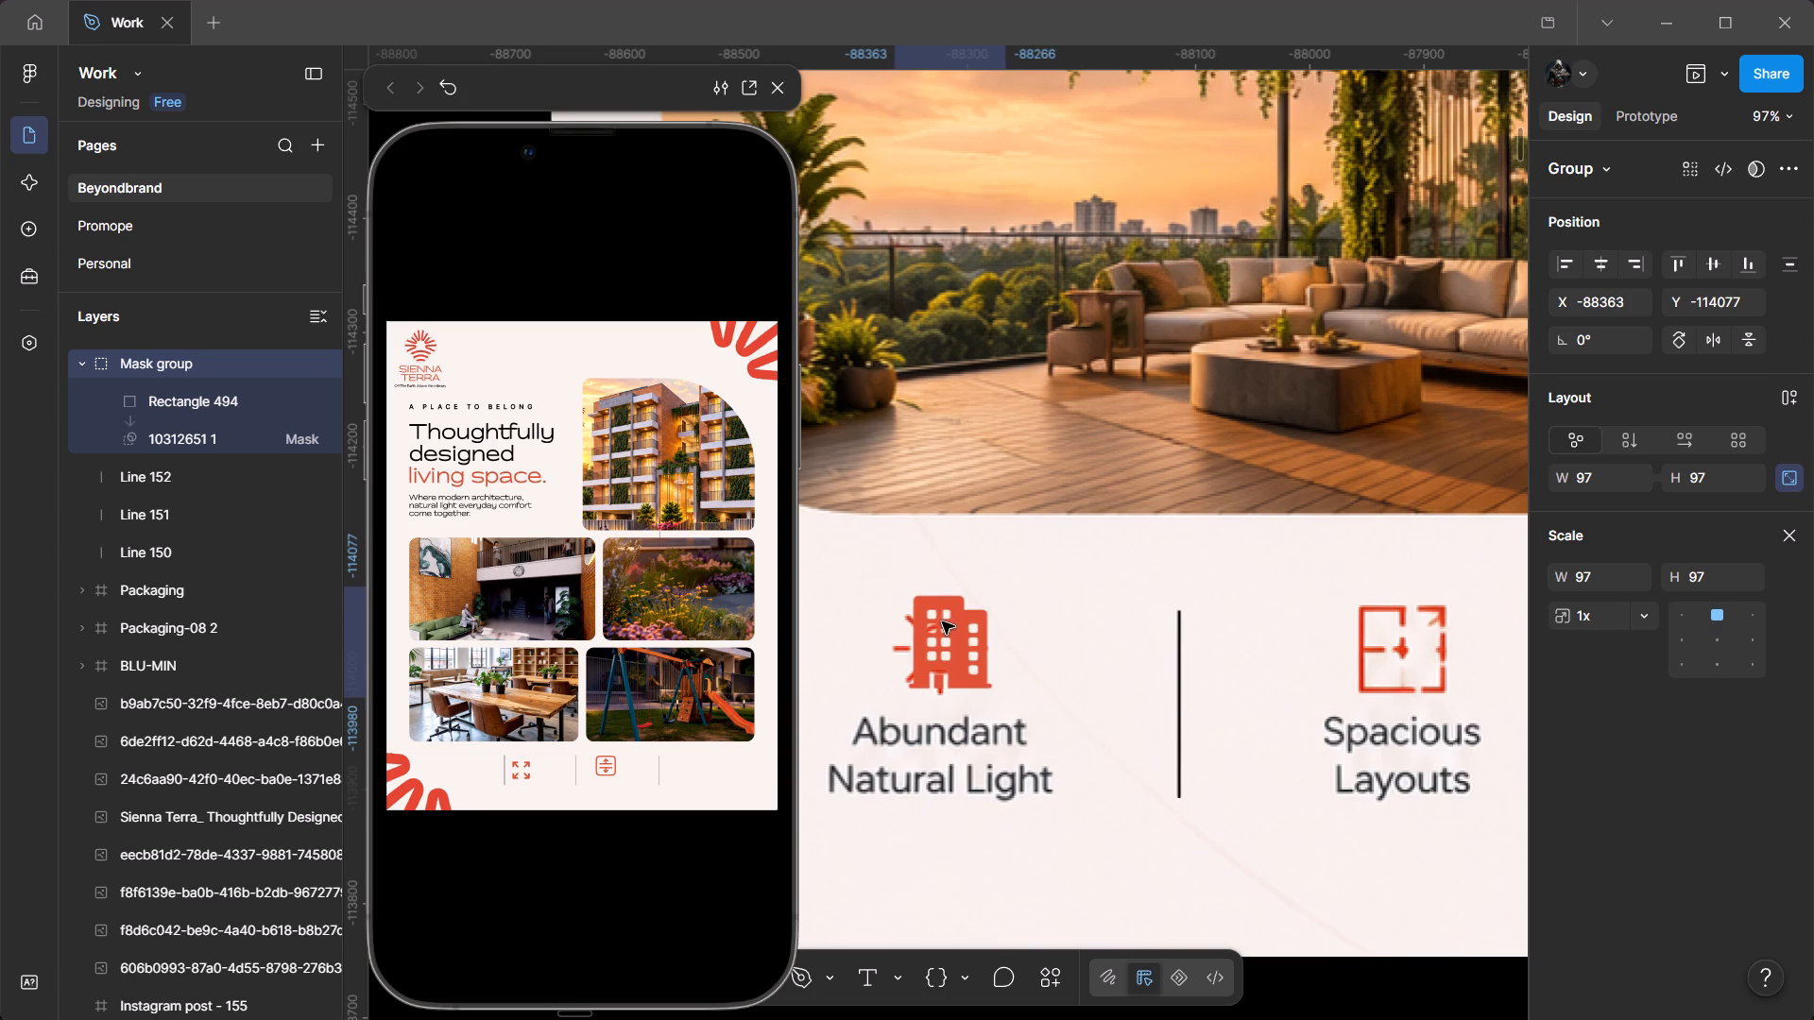
ctrl+scroll(935, 615, up, 4)
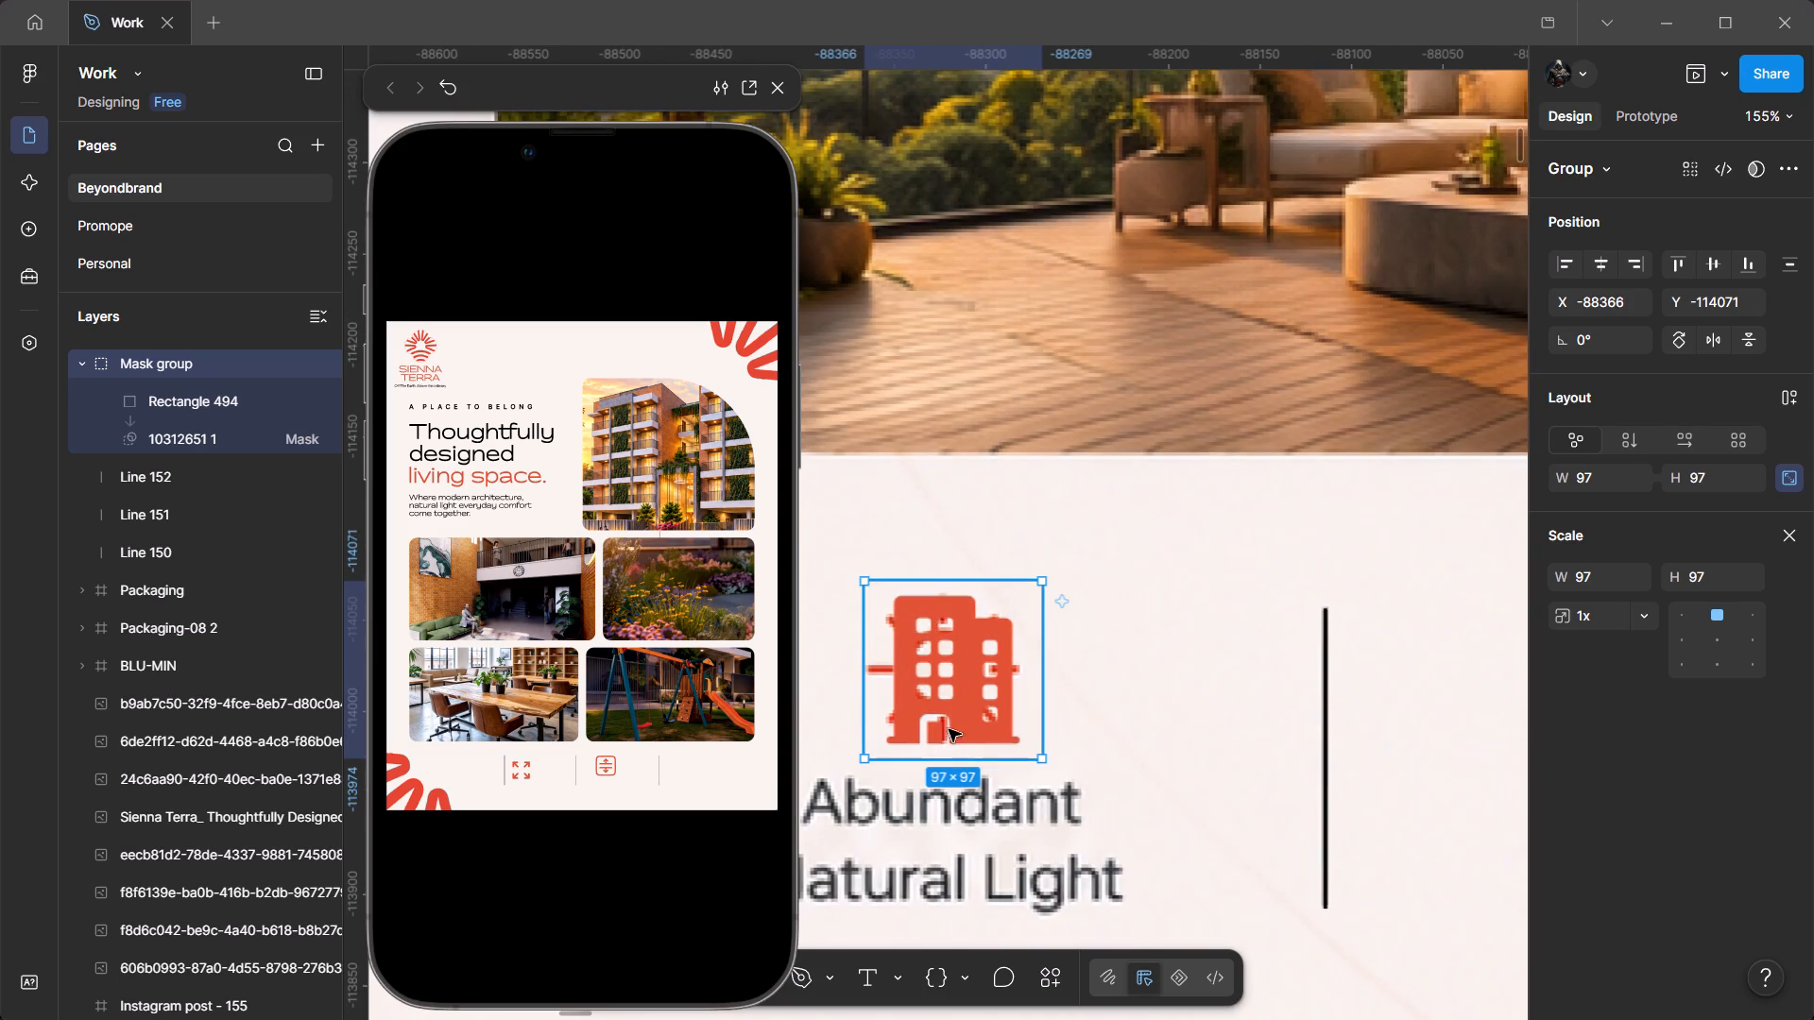
click(934, 762)
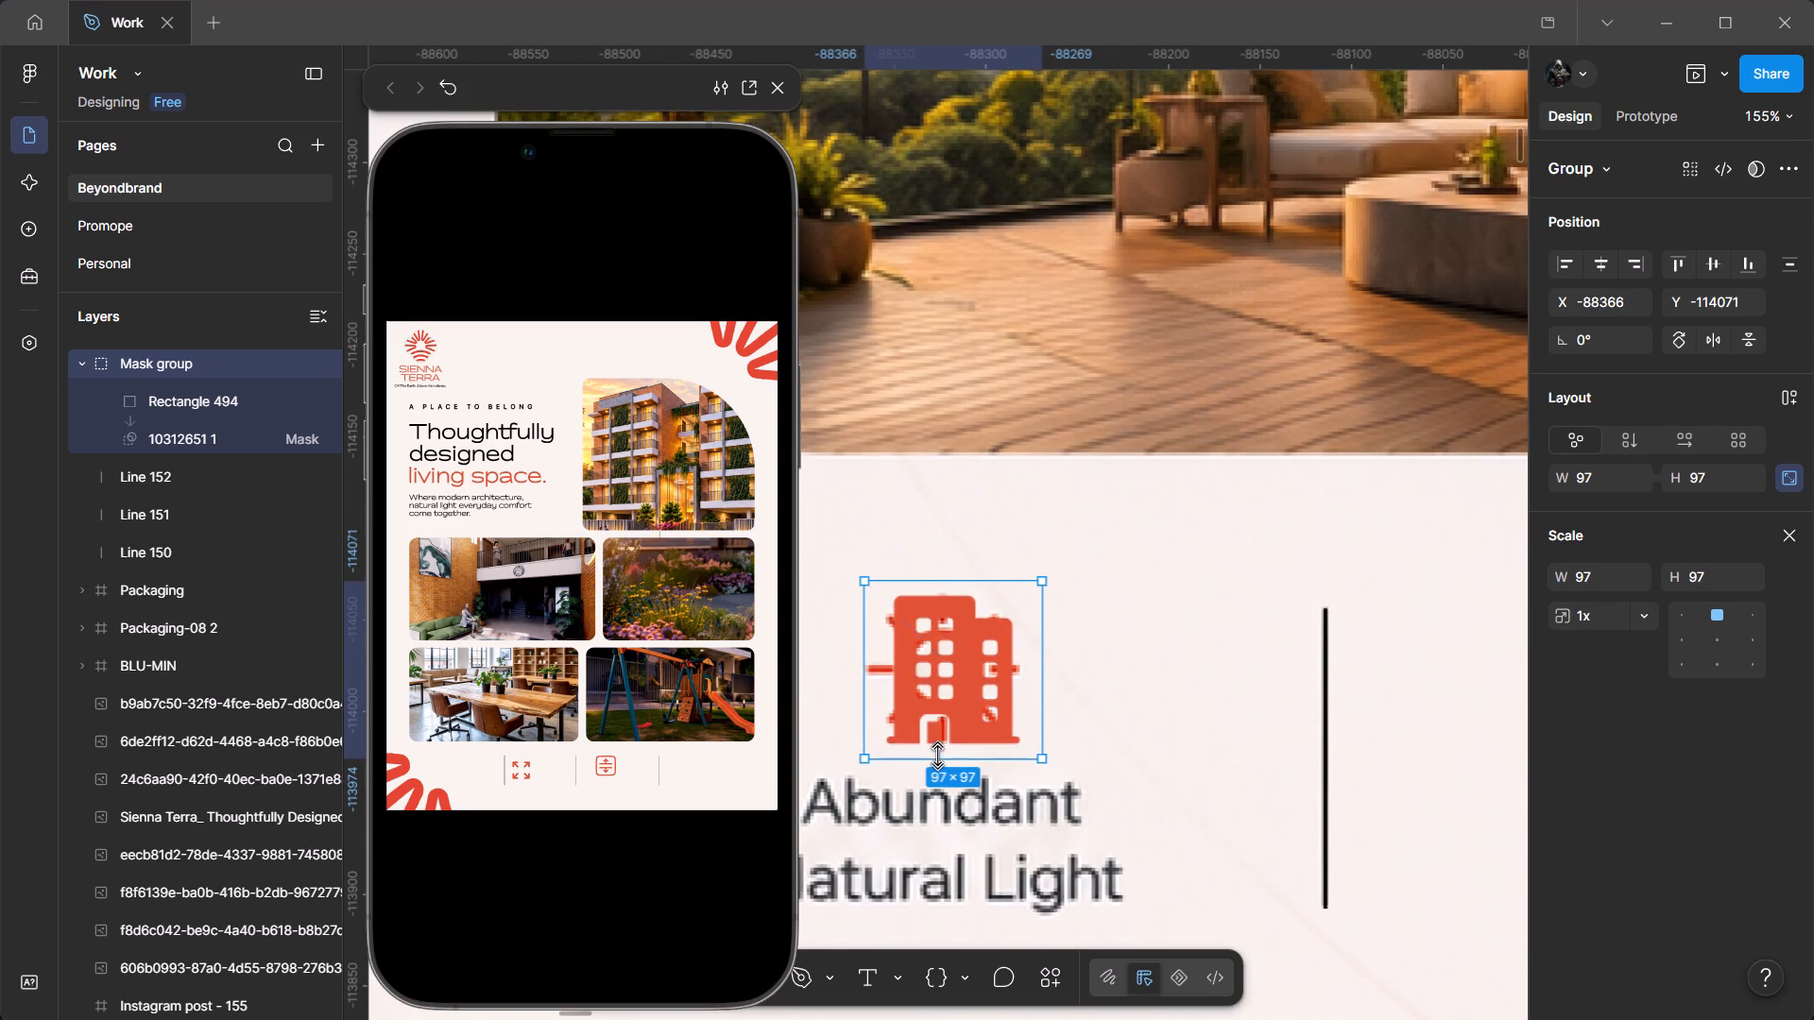
click(930, 687)
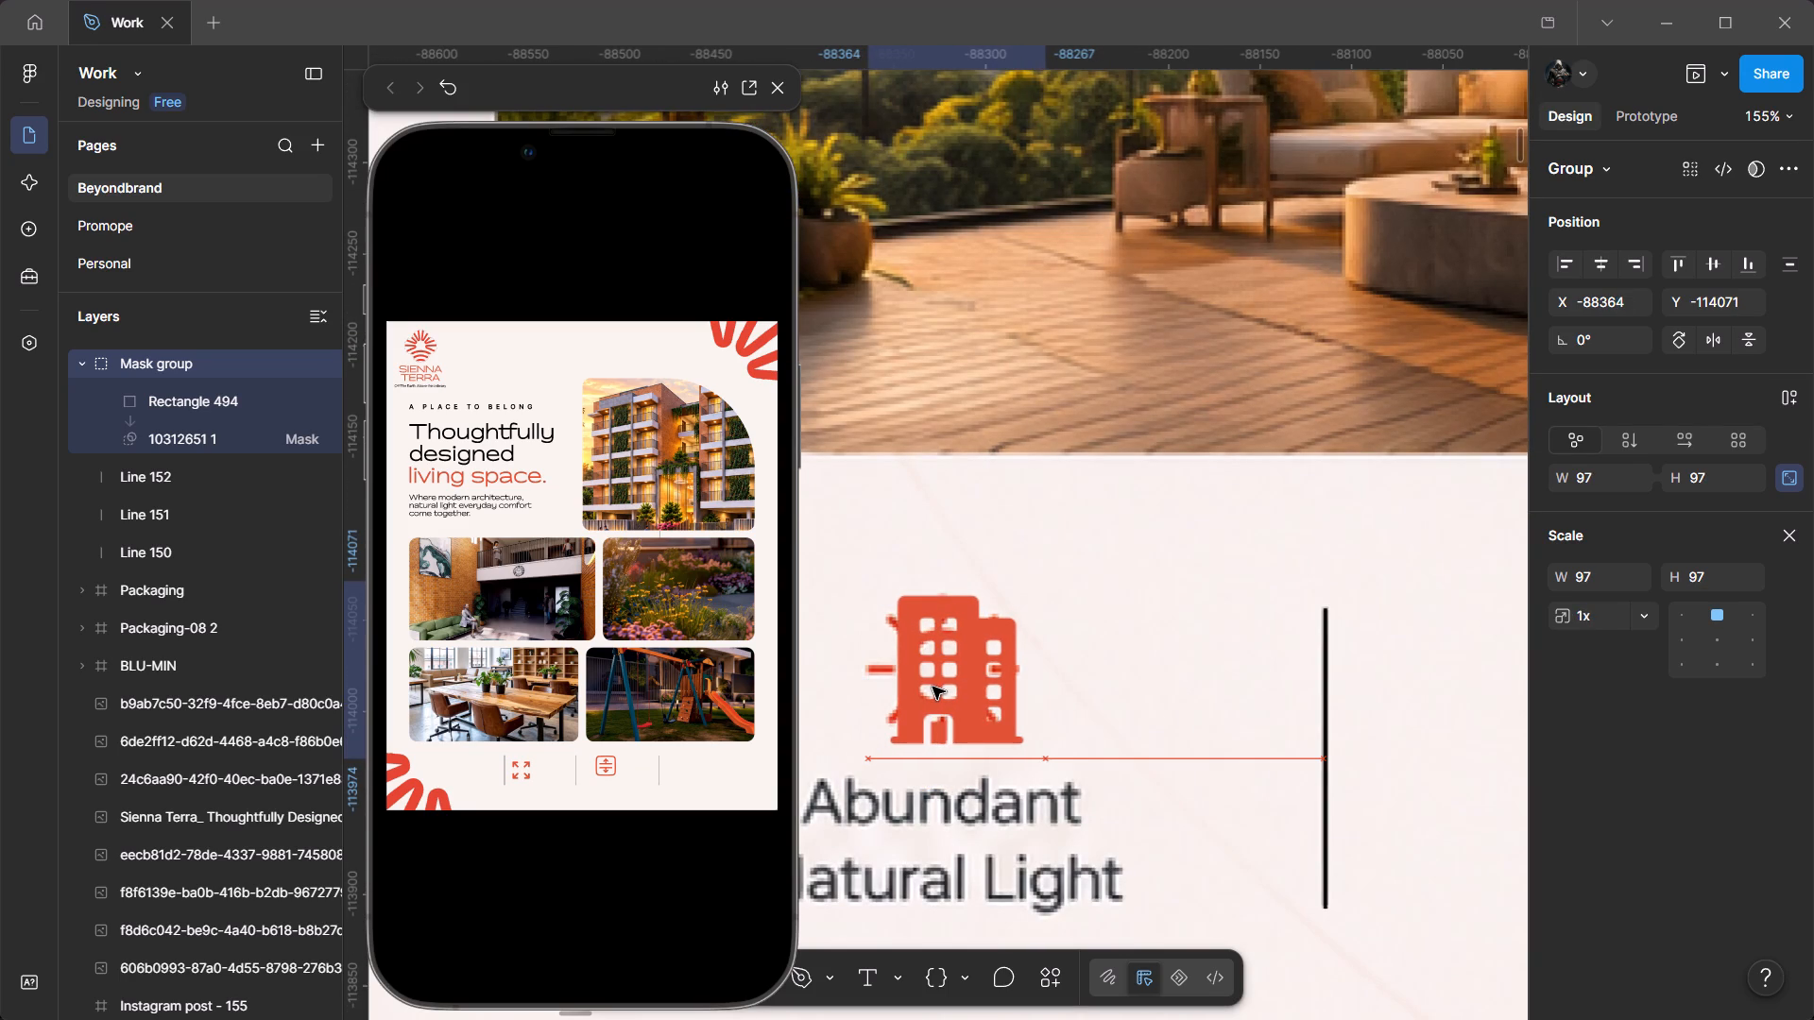
ctrl+scroll(933, 687, down, 16)
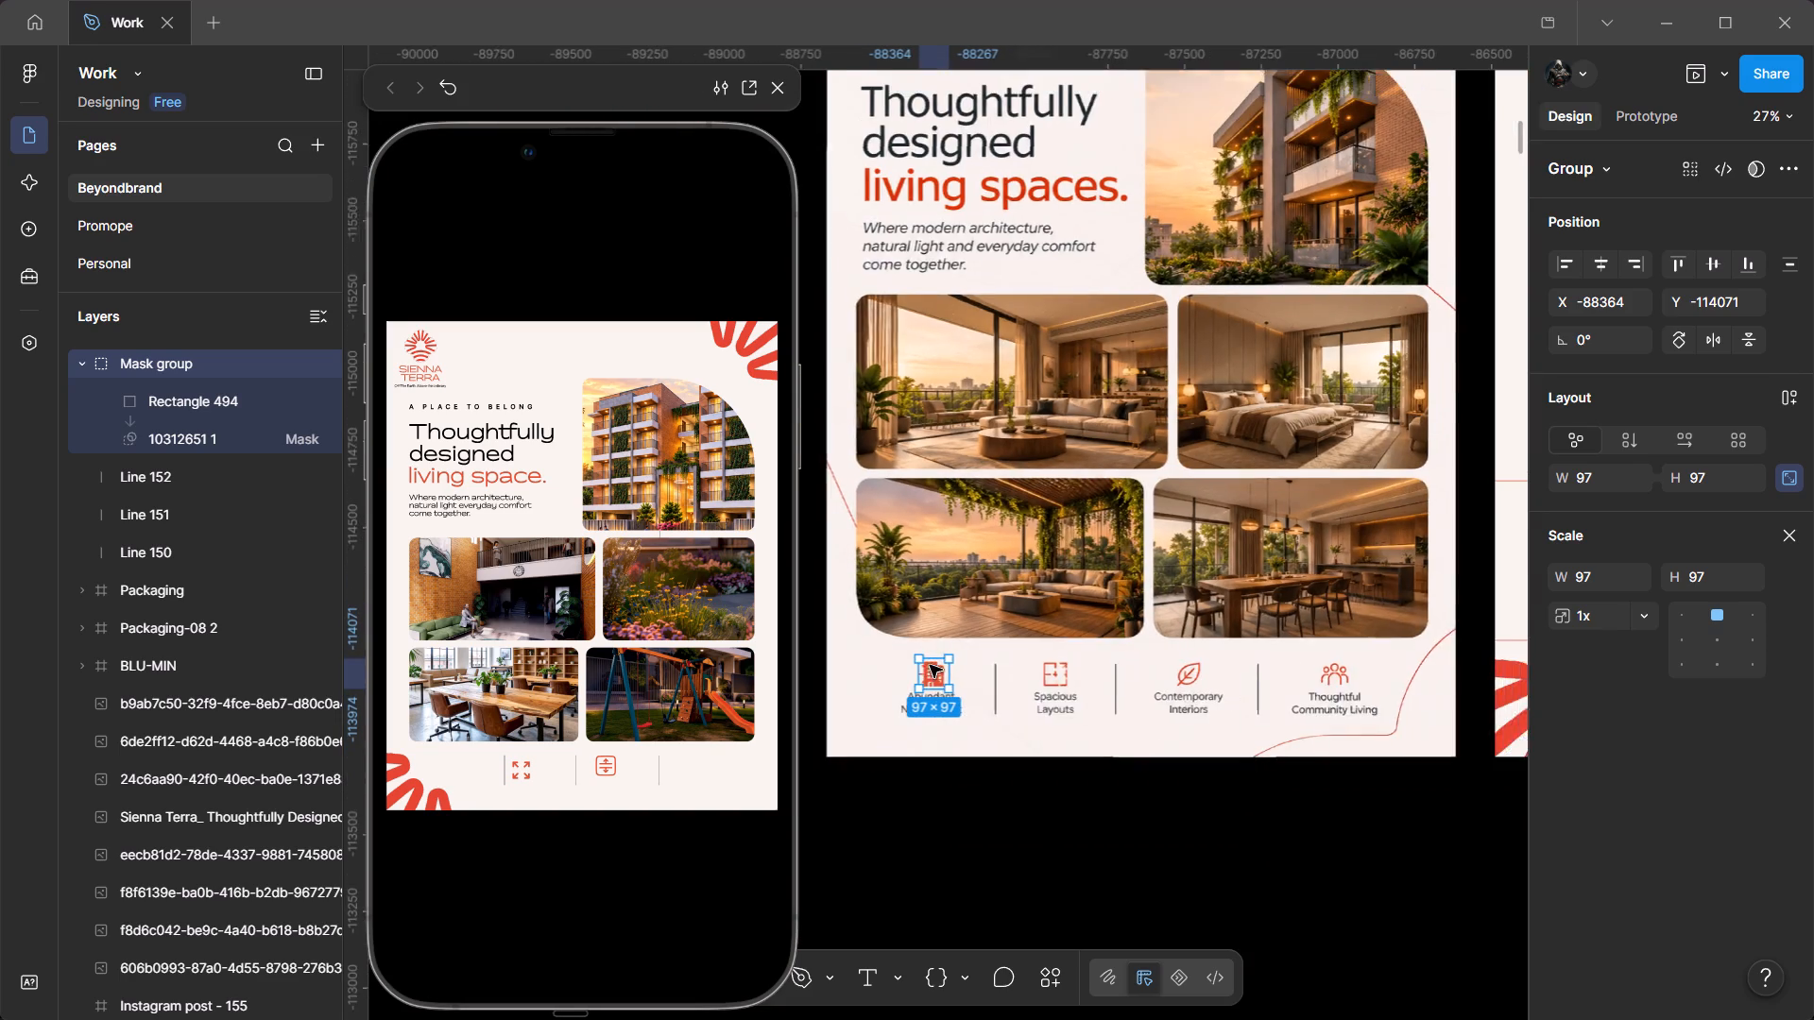
Move the building icon back into the Instagram post - 154 bottom strip, before the first divider, at about X 367, Y 2408.
drag(933, 676, 1307, 729)
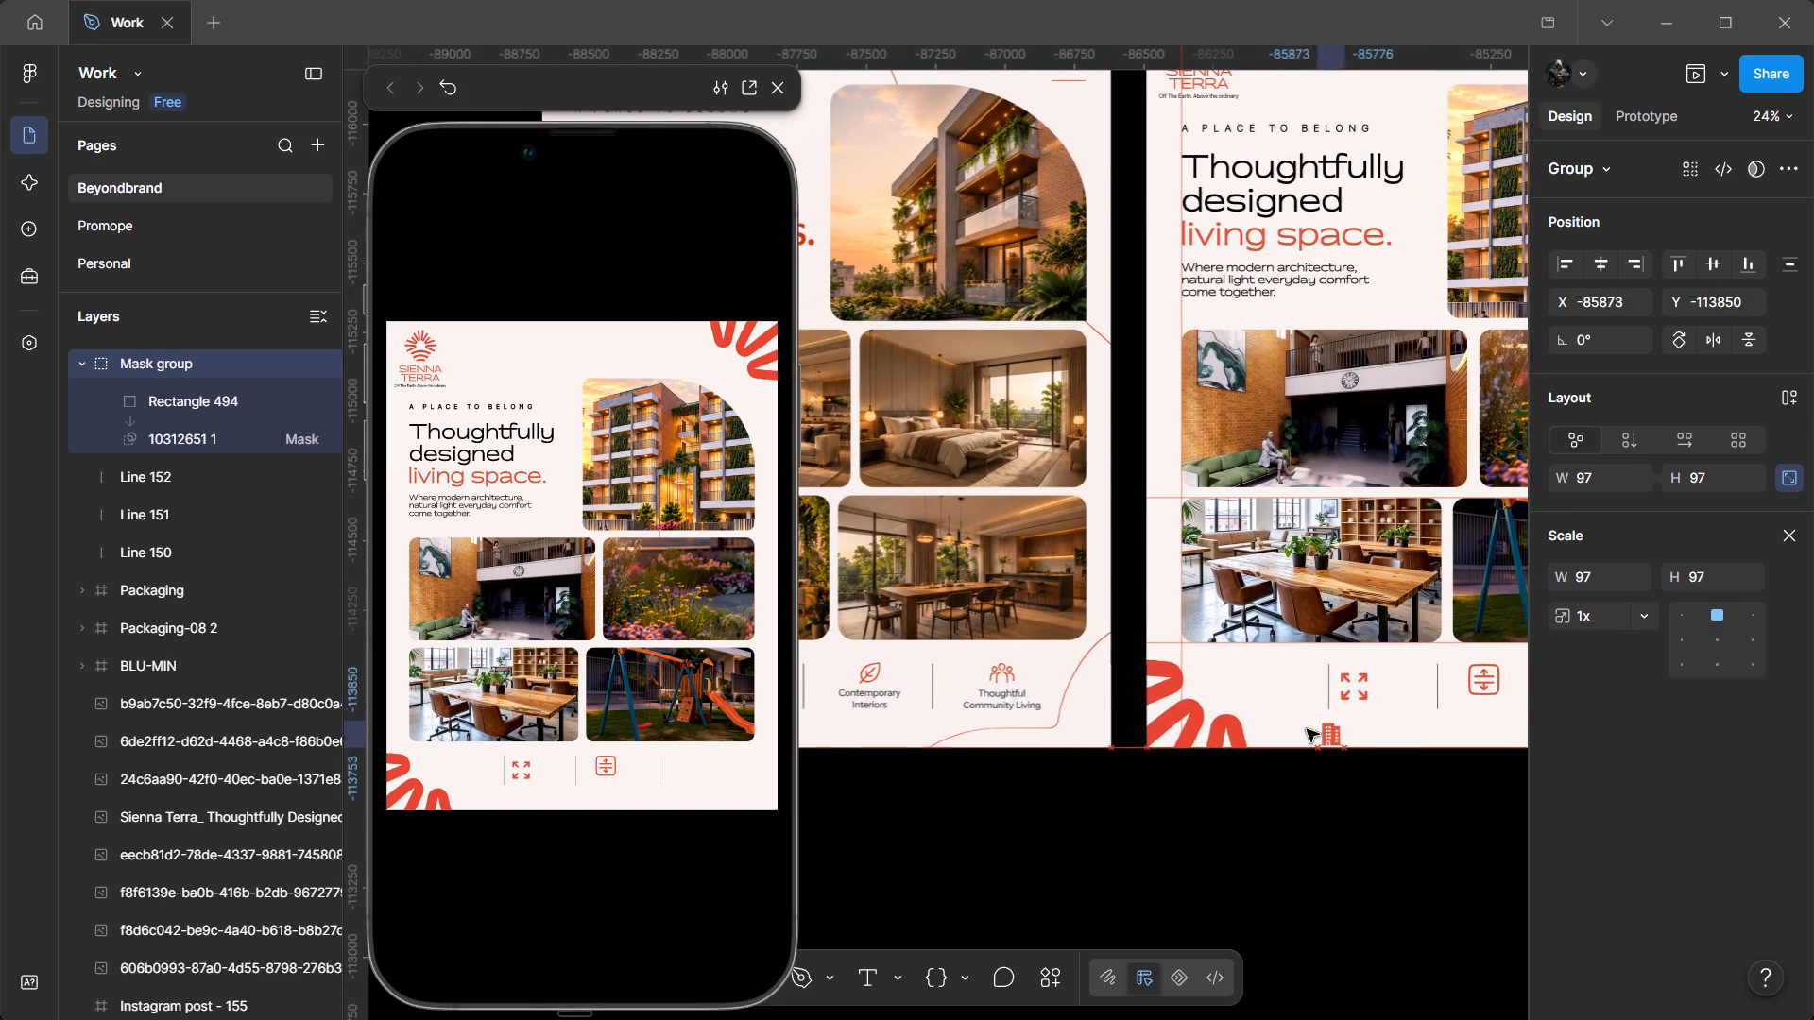
drag(1307, 729, 1258, 684)
Place a horizontal page guide at Y -114062, along the top of the reference advertisement's sun icon.
drag(1103, 696, 1591, 671)
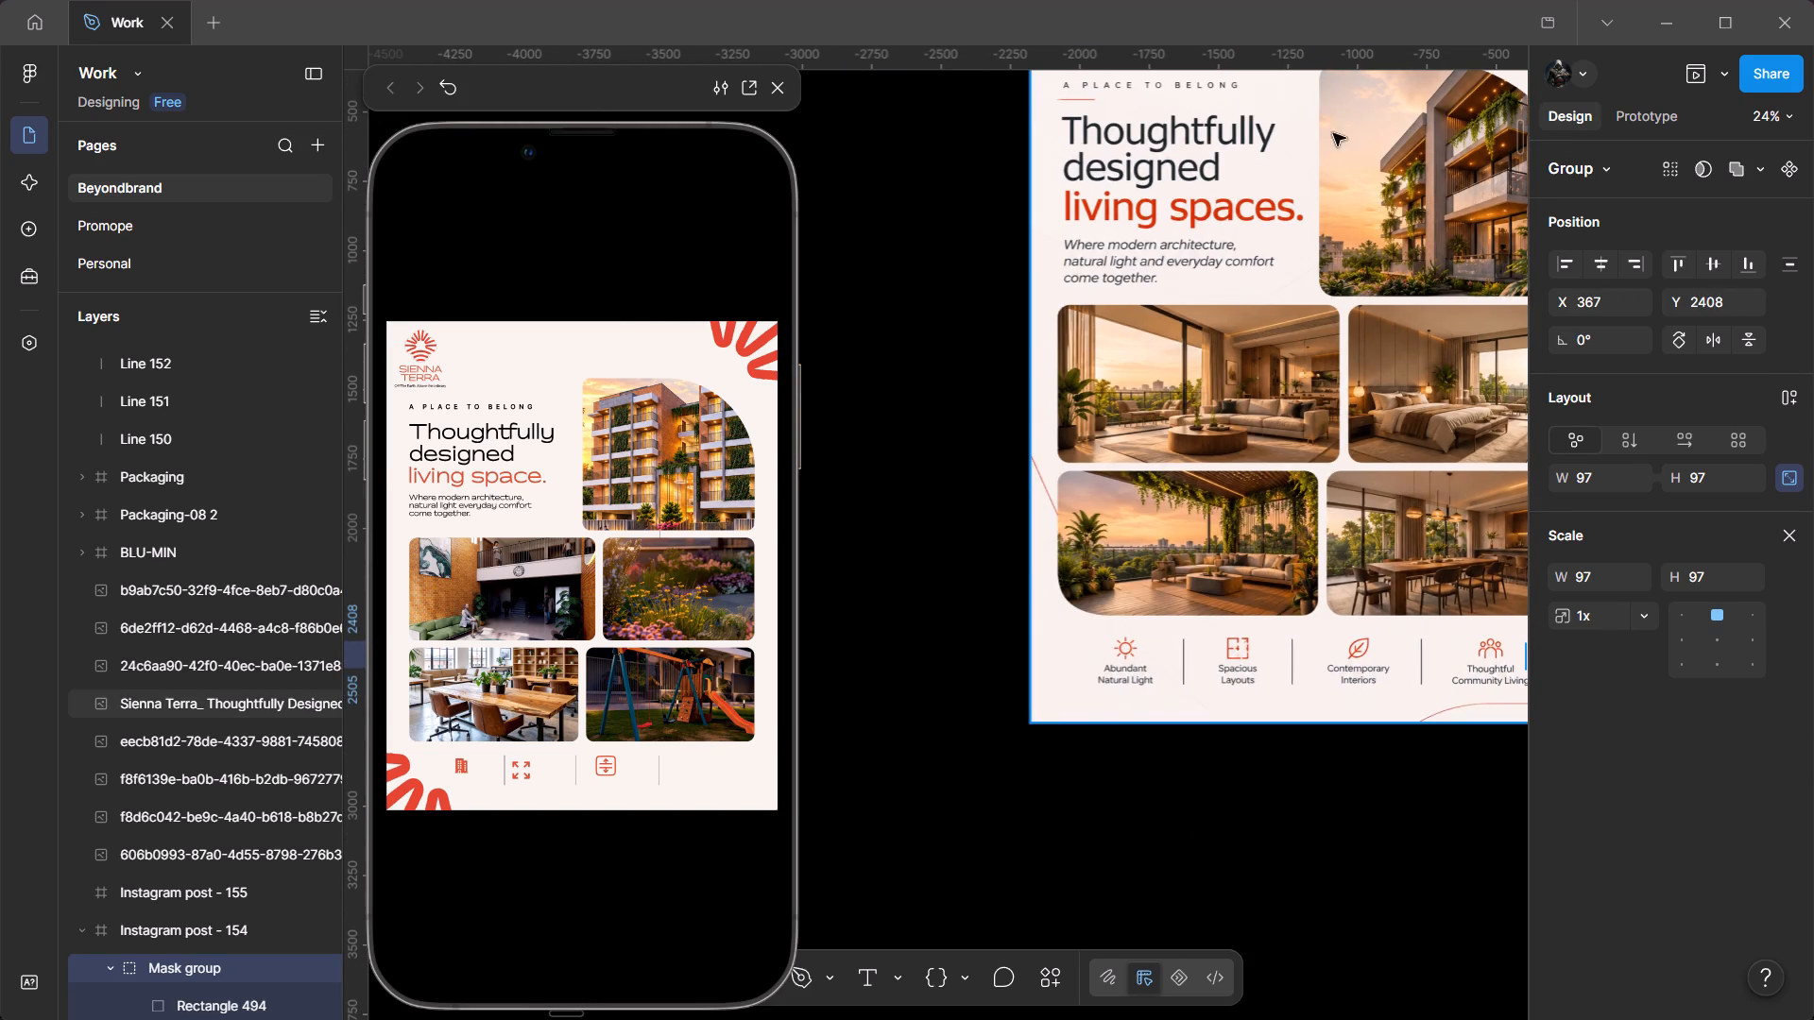
drag(1346, 62, 1206, 652)
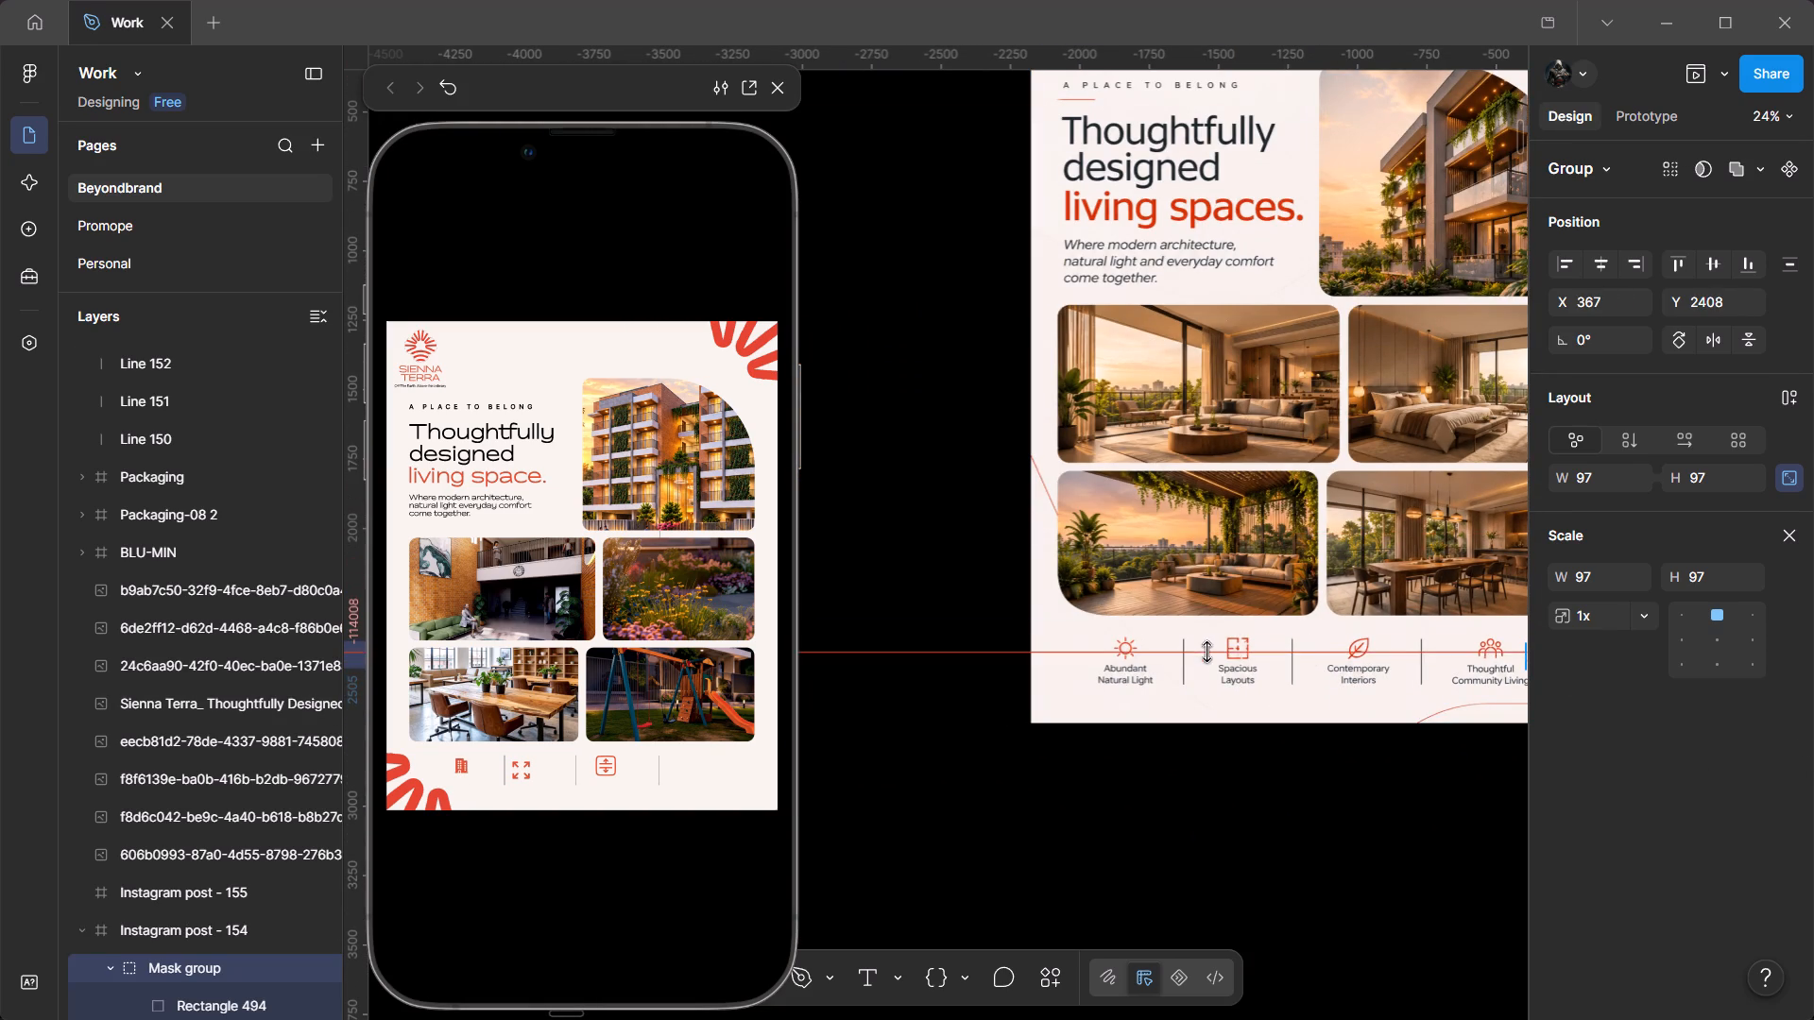
drag(1206, 652, 1189, 634)
ctrl+scroll(1085, 610, up, 7)
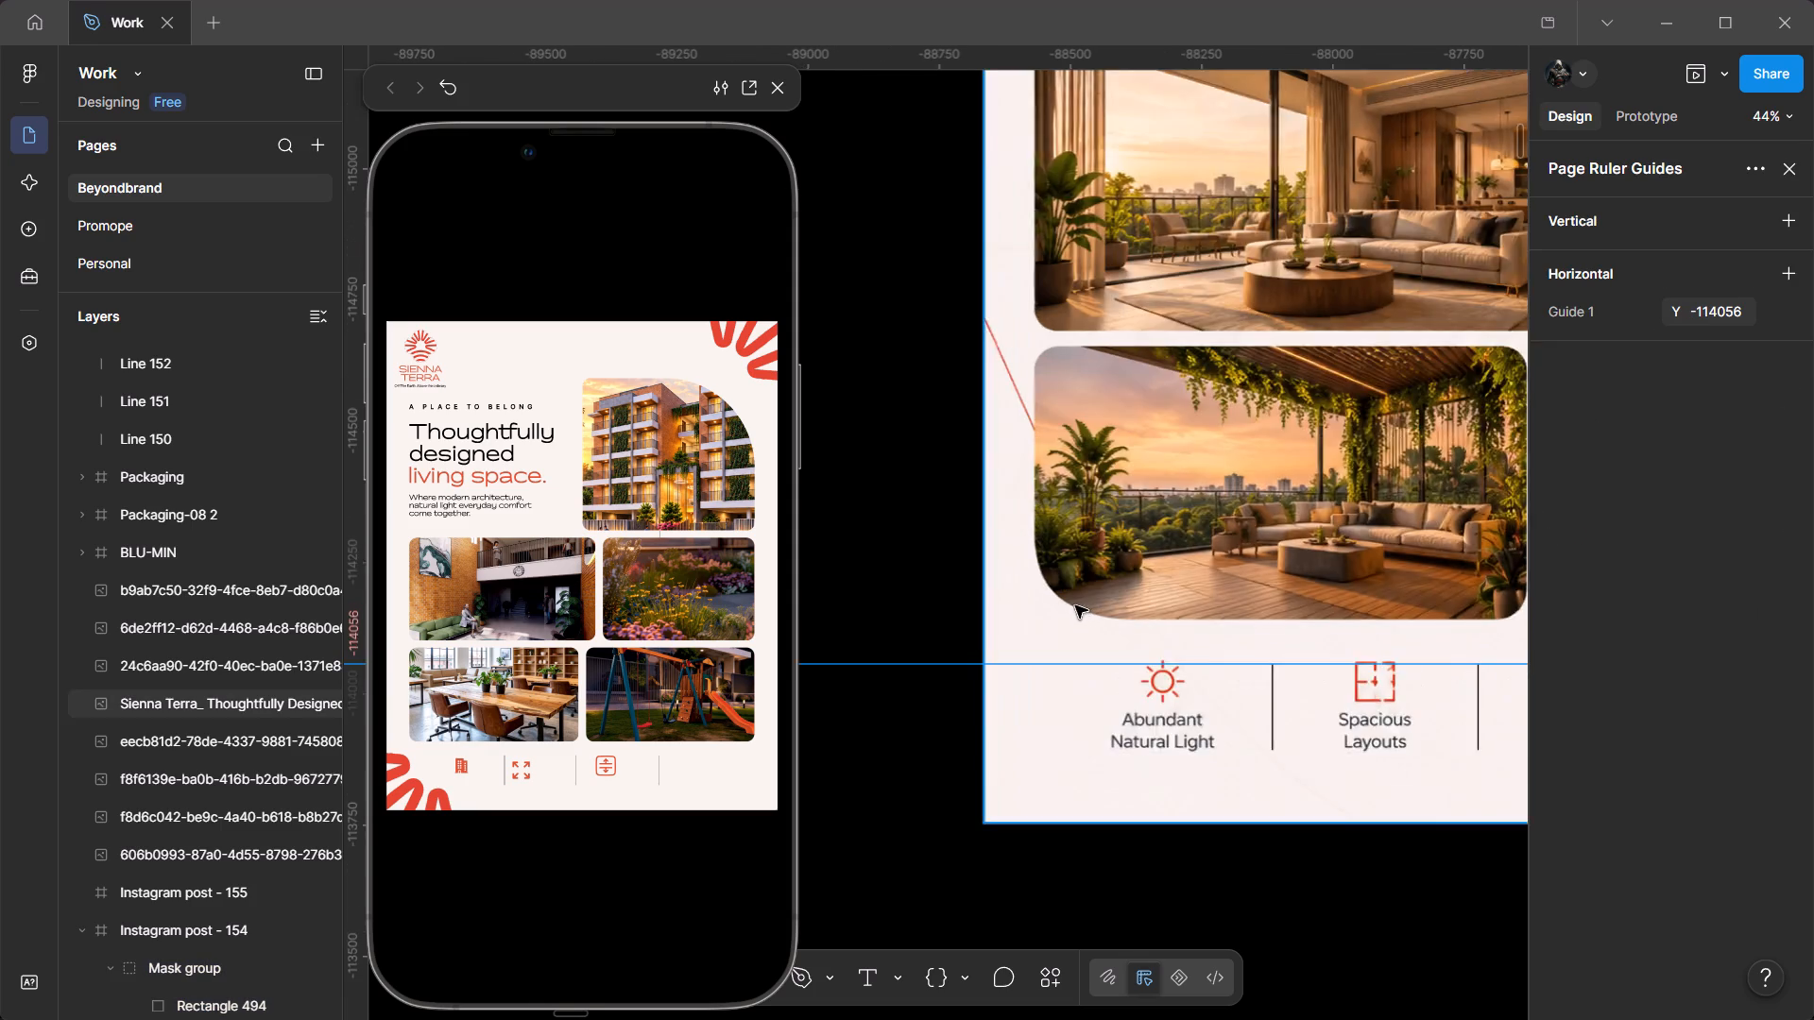
ctrl+scroll(1075, 605, up, 3)
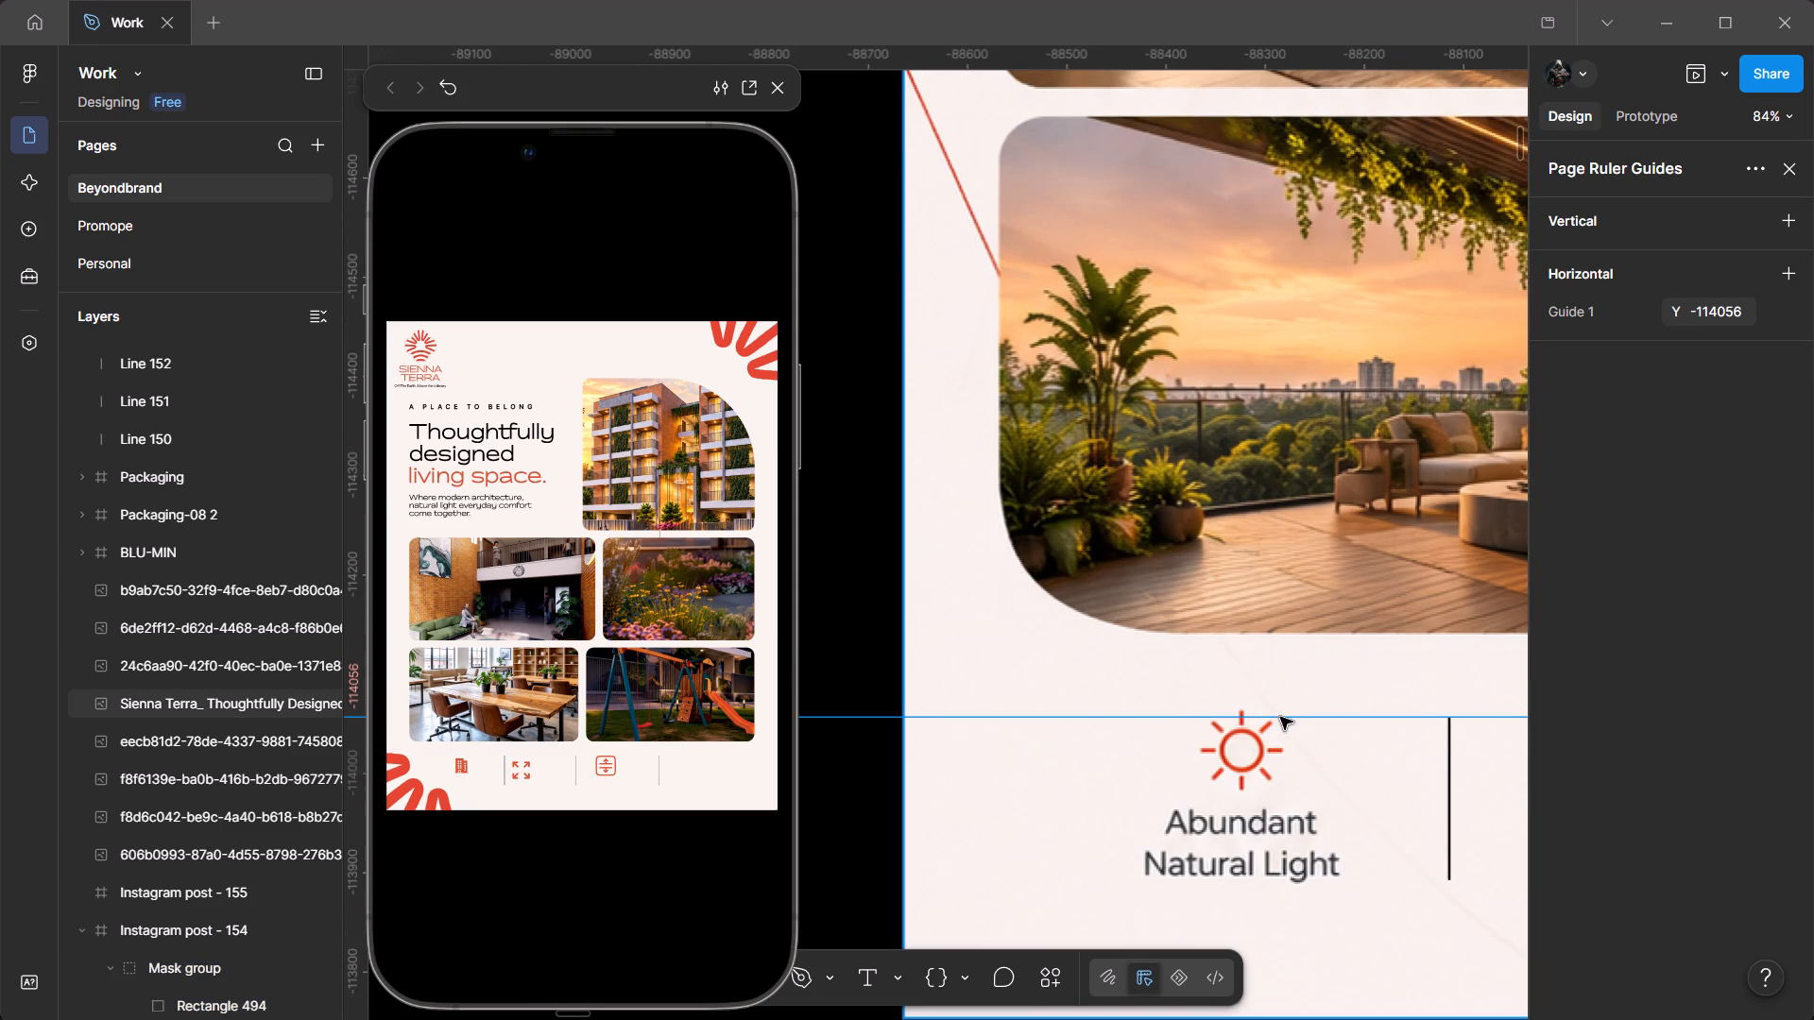
key(v)
click(1280, 717)
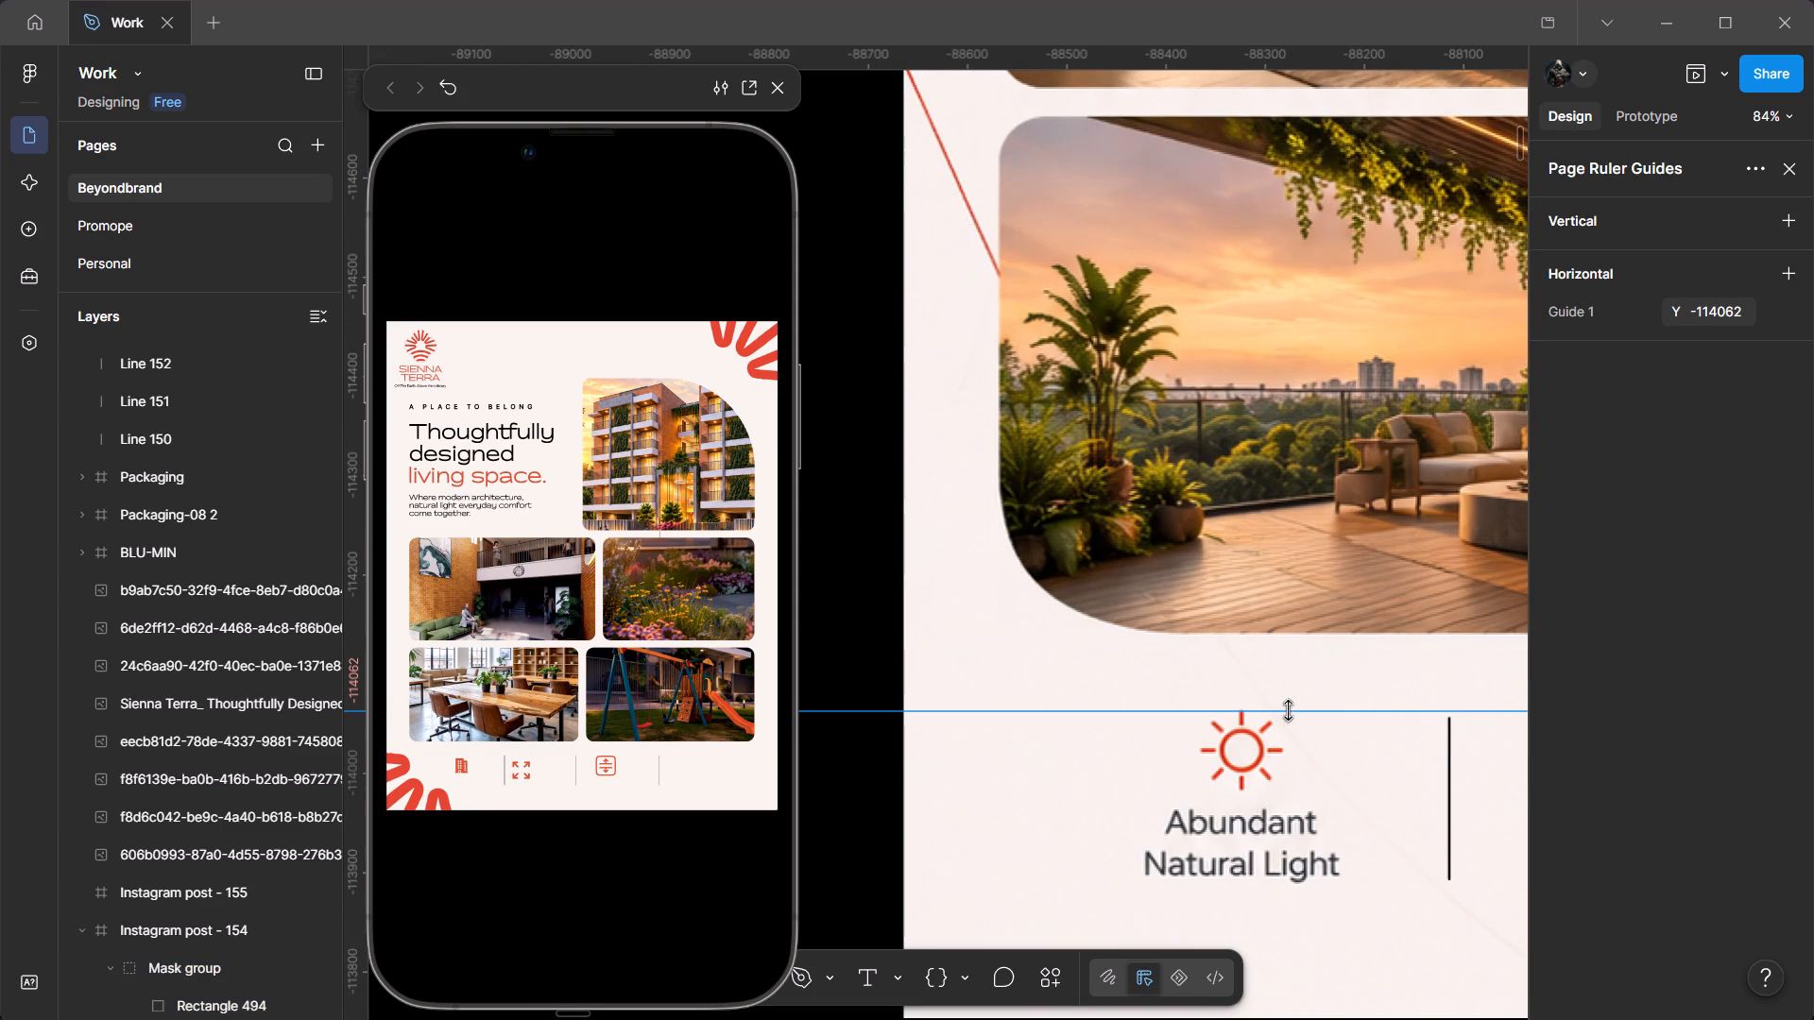
Reposition the building icon in the post's bottom strip to X 389, Y 2384, lining its top up with the guide.
ctrl+scroll(1273, 702, down, 11)
drag(1358, 750, 828, 719)
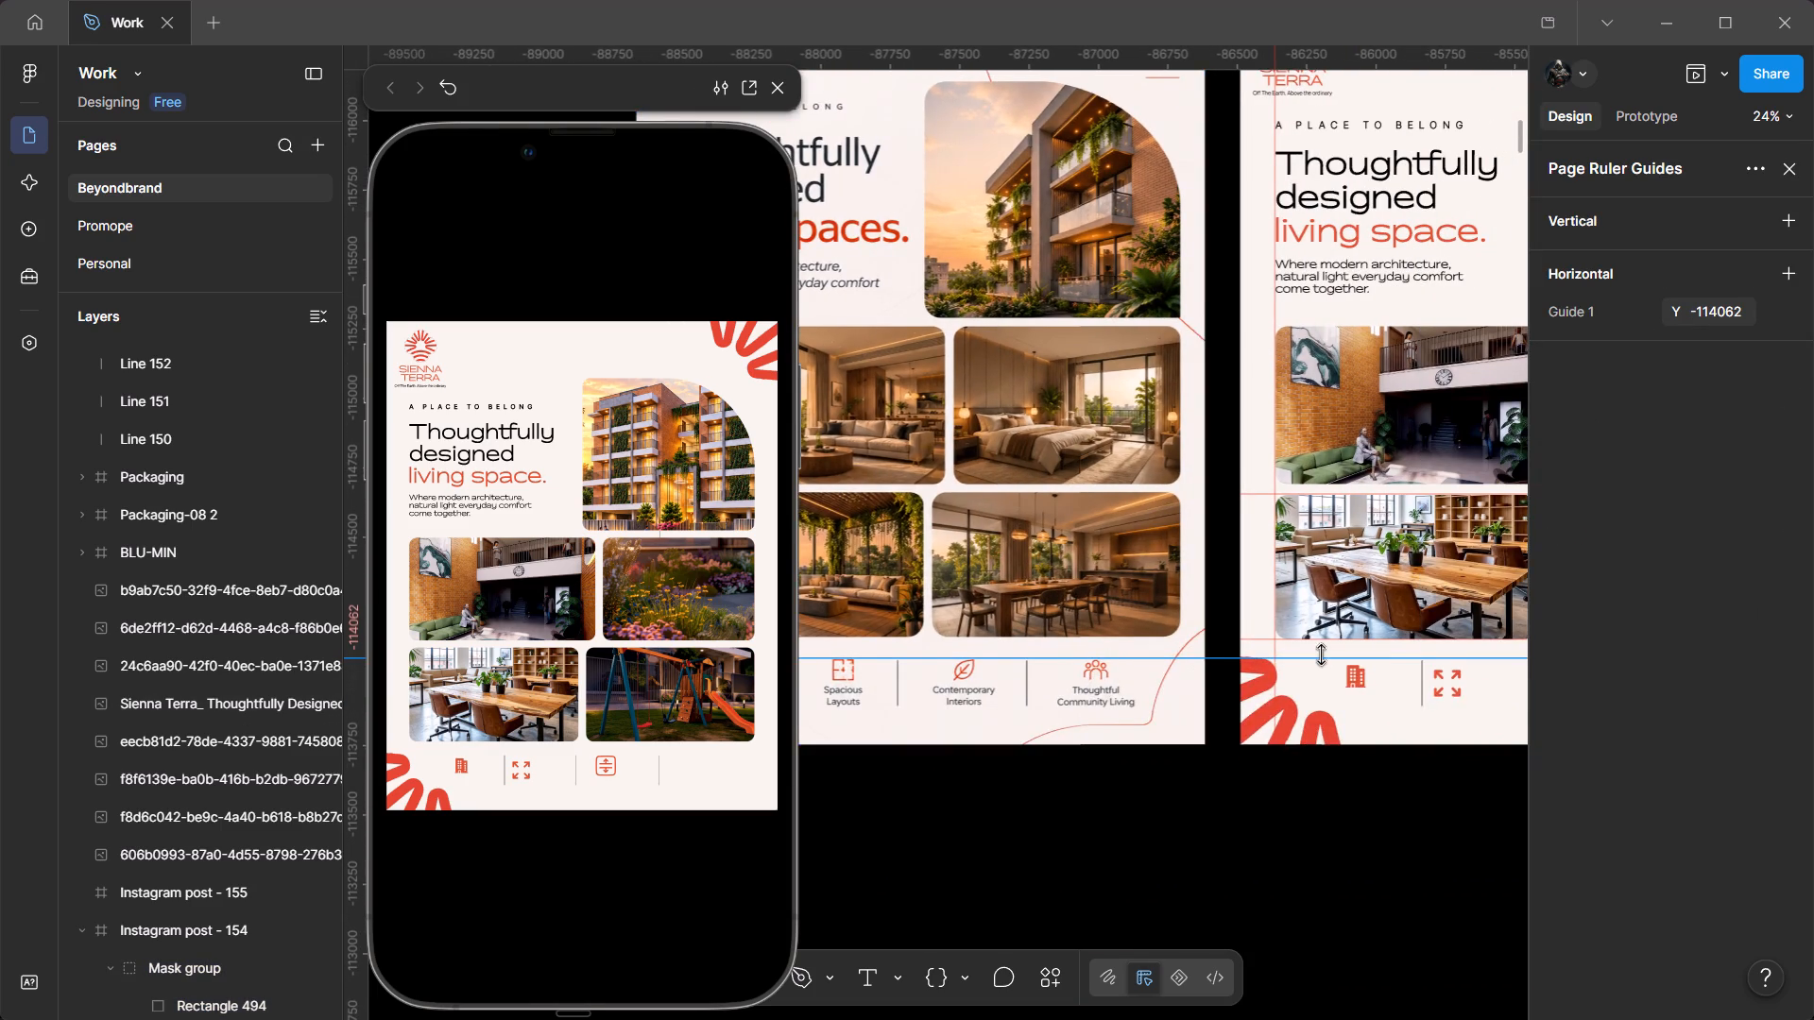
click(1321, 654)
drag(1326, 654, 1117, 688)
ctrl+scroll(1102, 721, up, 8)
click(1196, 696)
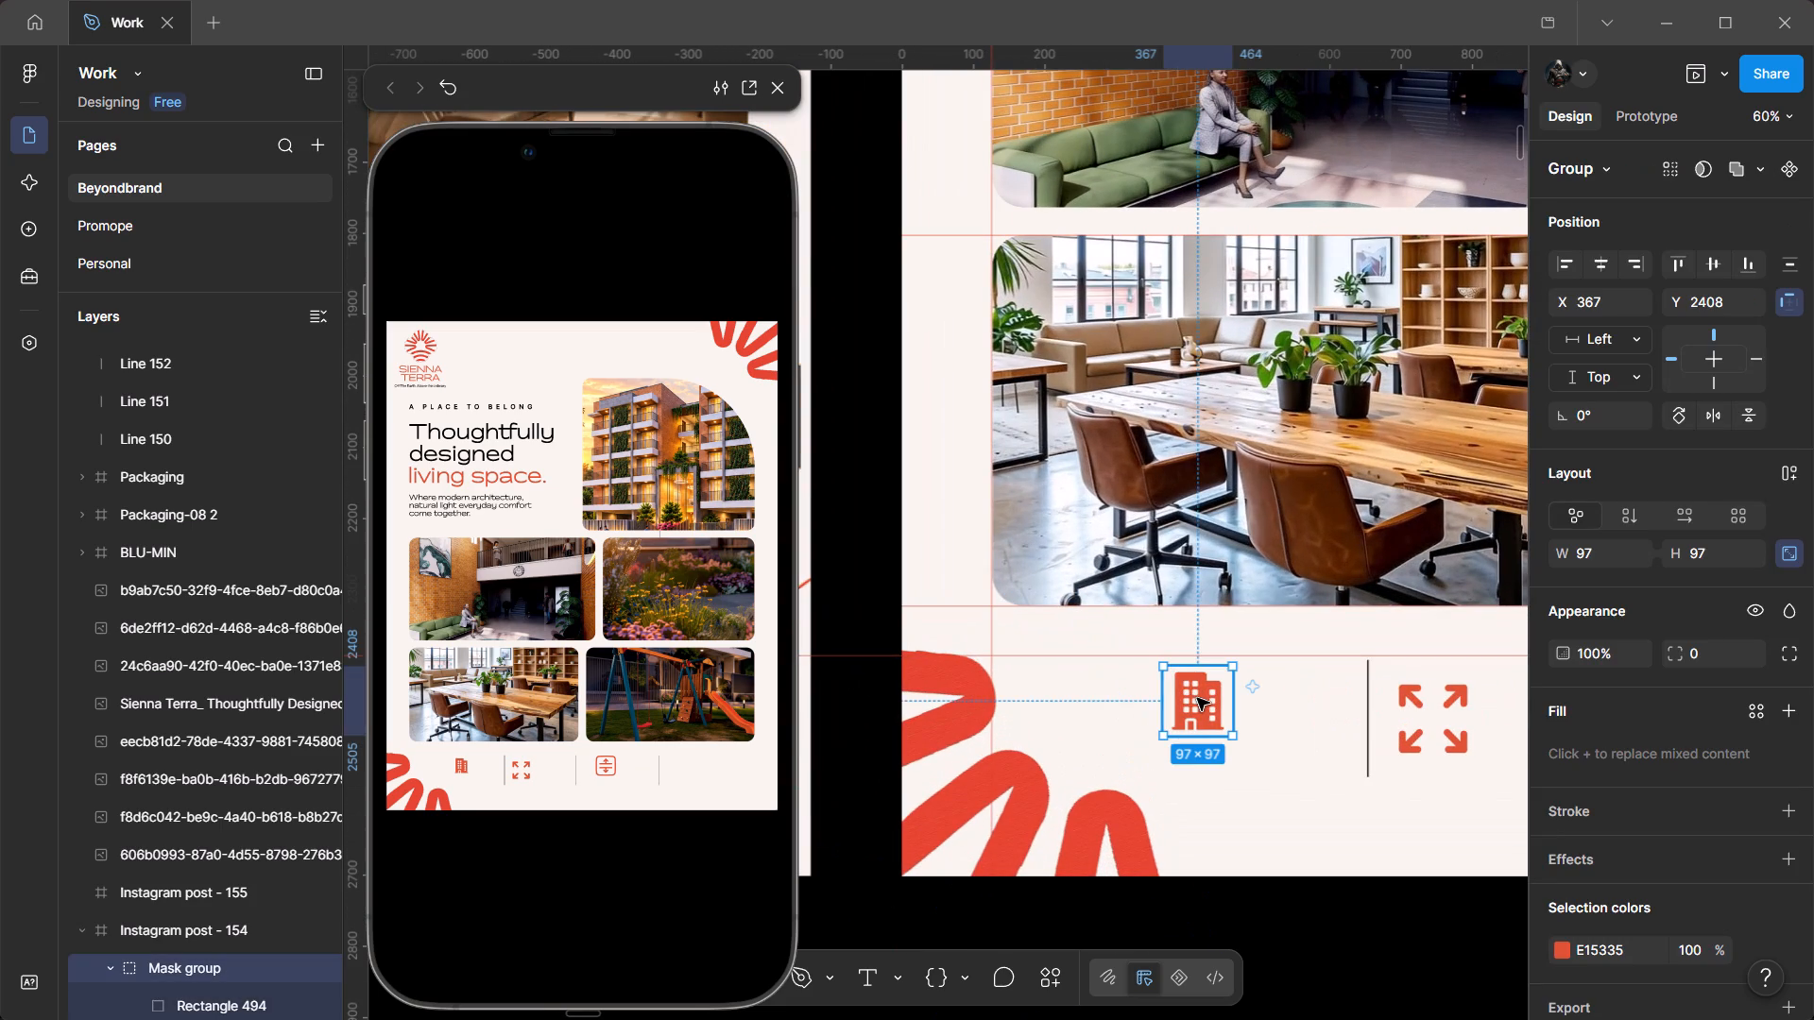
drag(1197, 703, 1213, 687)
ctrl+scroll(1204, 688, down, 11)
ctrl+scroll(828, 695, up, 8)
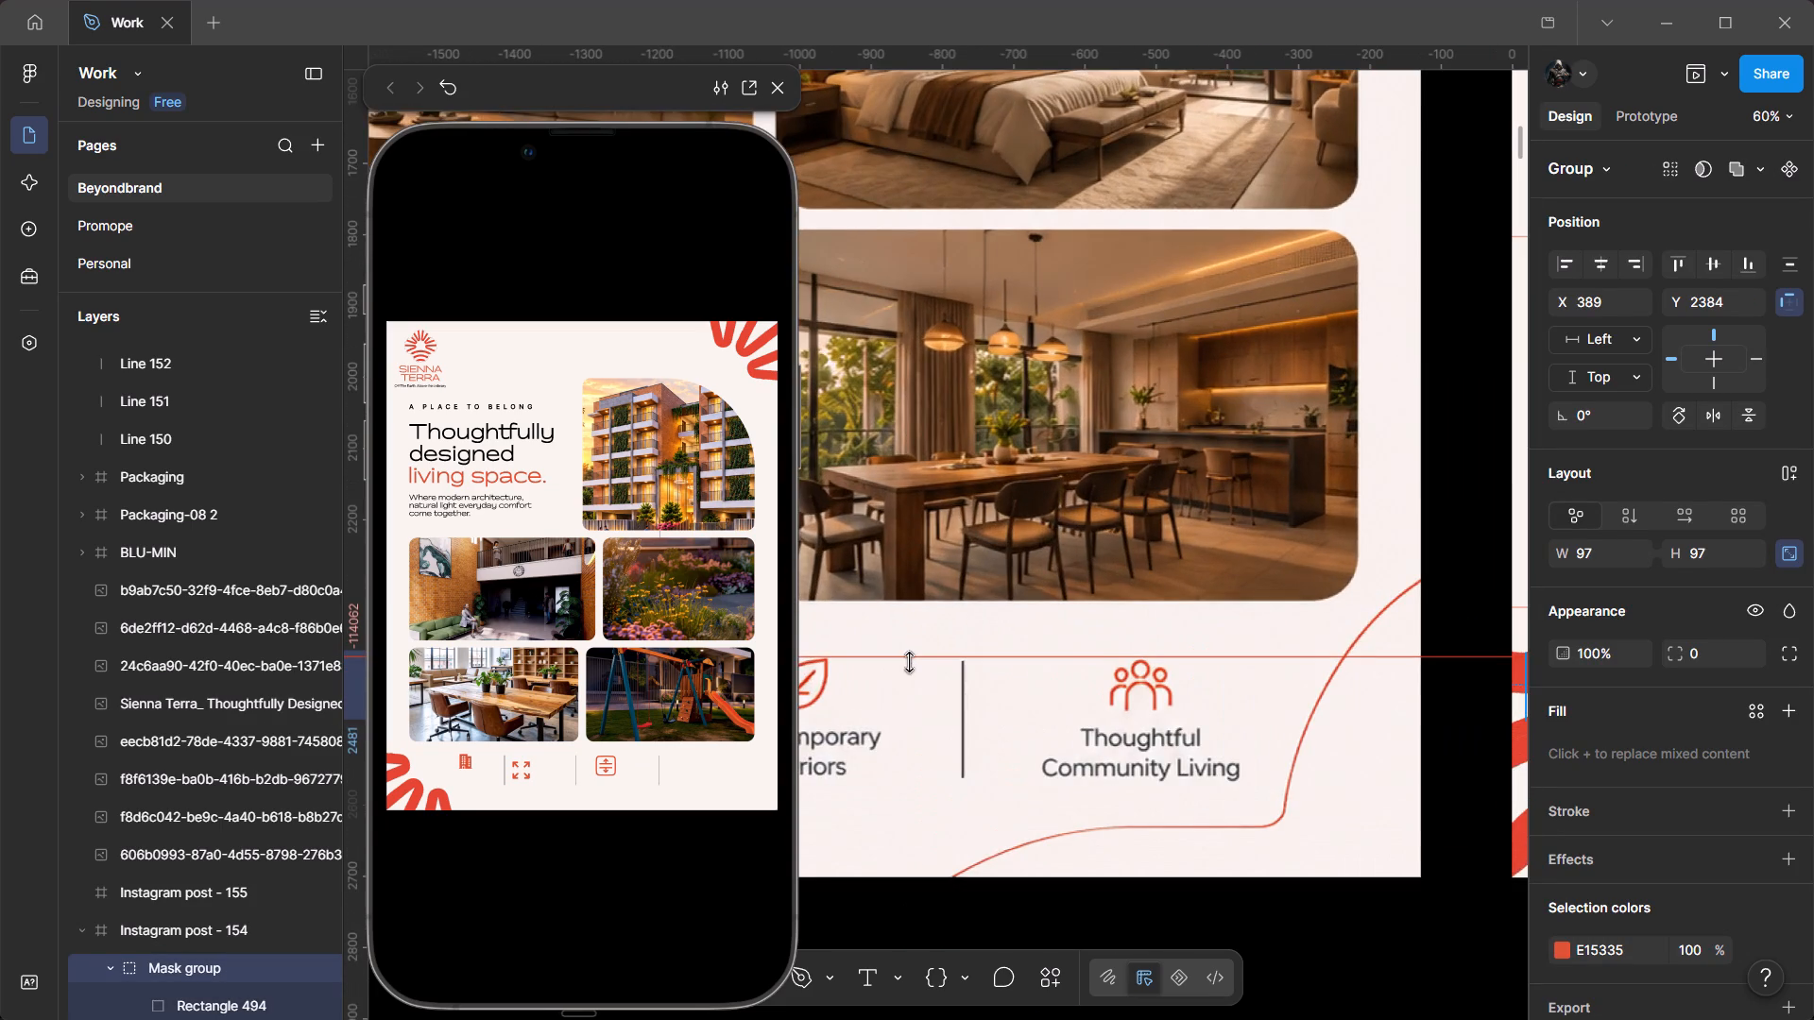
ctrl+scroll(909, 662, down, 8)
drag(1466, 668, 1249, 676)
ctrl+scroll(1169, 675, up, 7)
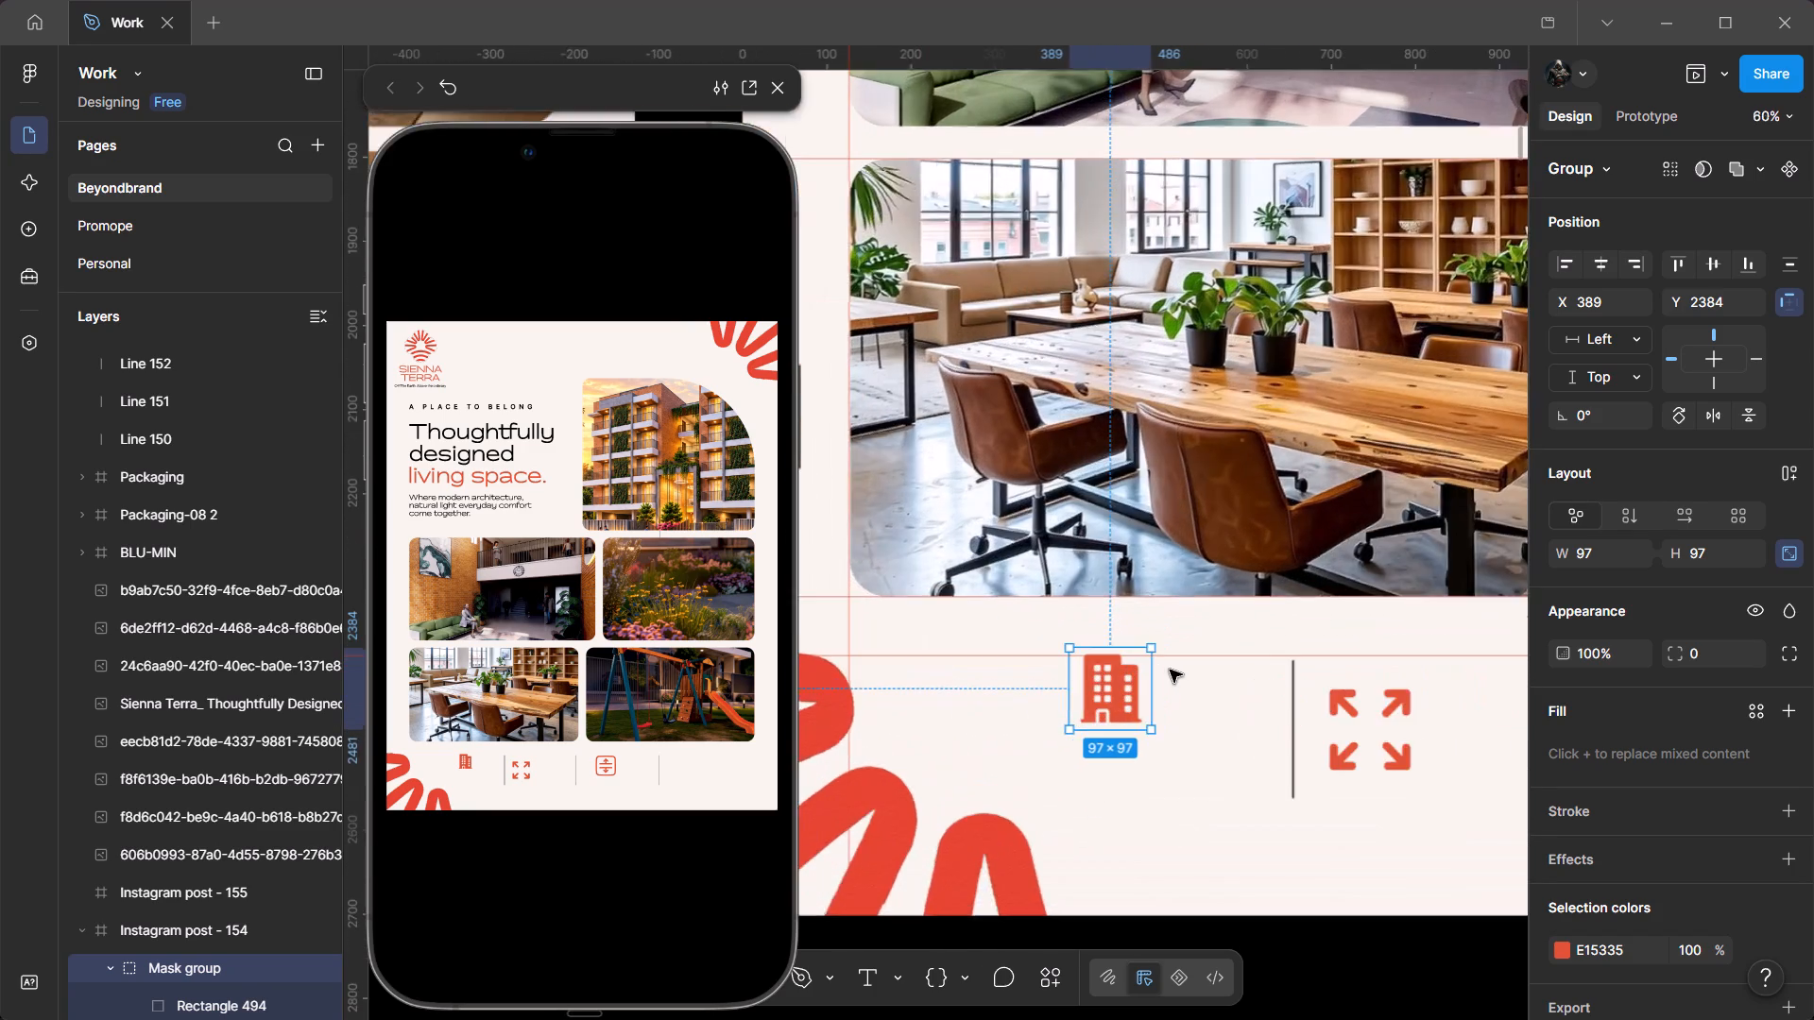
ctrl+scroll(1170, 670, up, 5)
drag(1455, 693, 1346, 693)
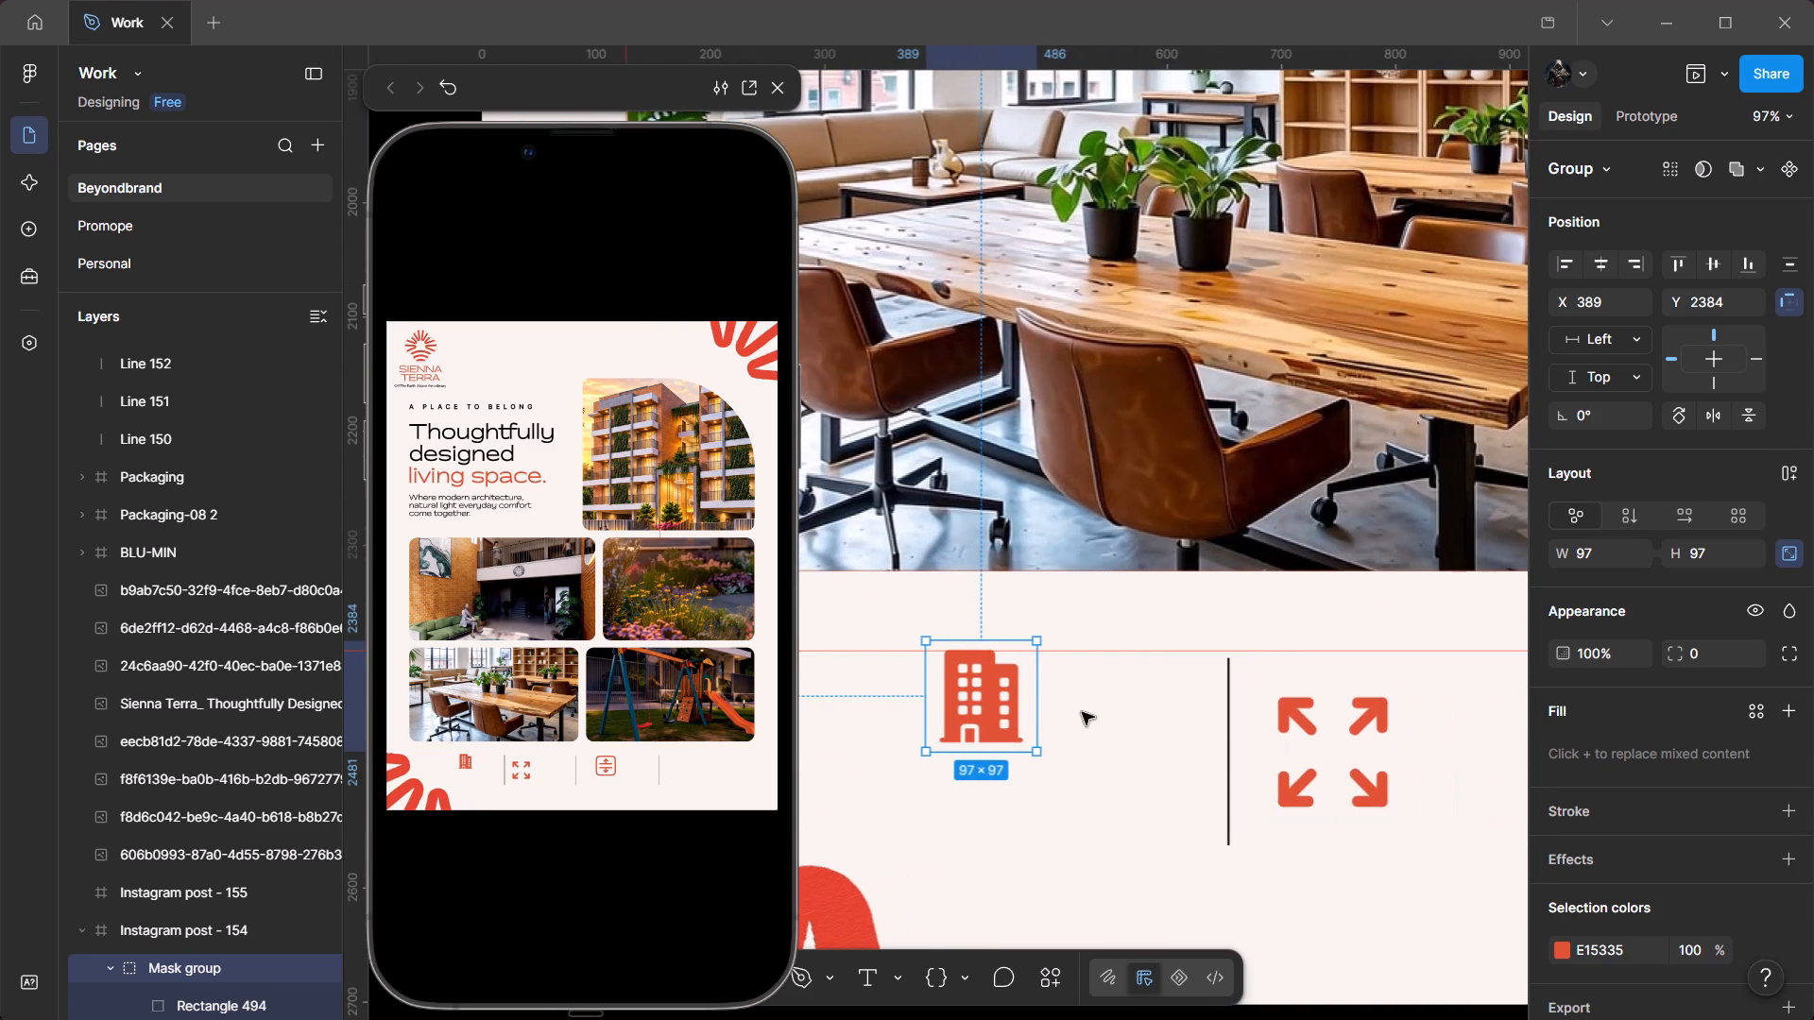
Lock the four-arrow icon group's aspect ratio and set its width to 97.
click(1314, 723)
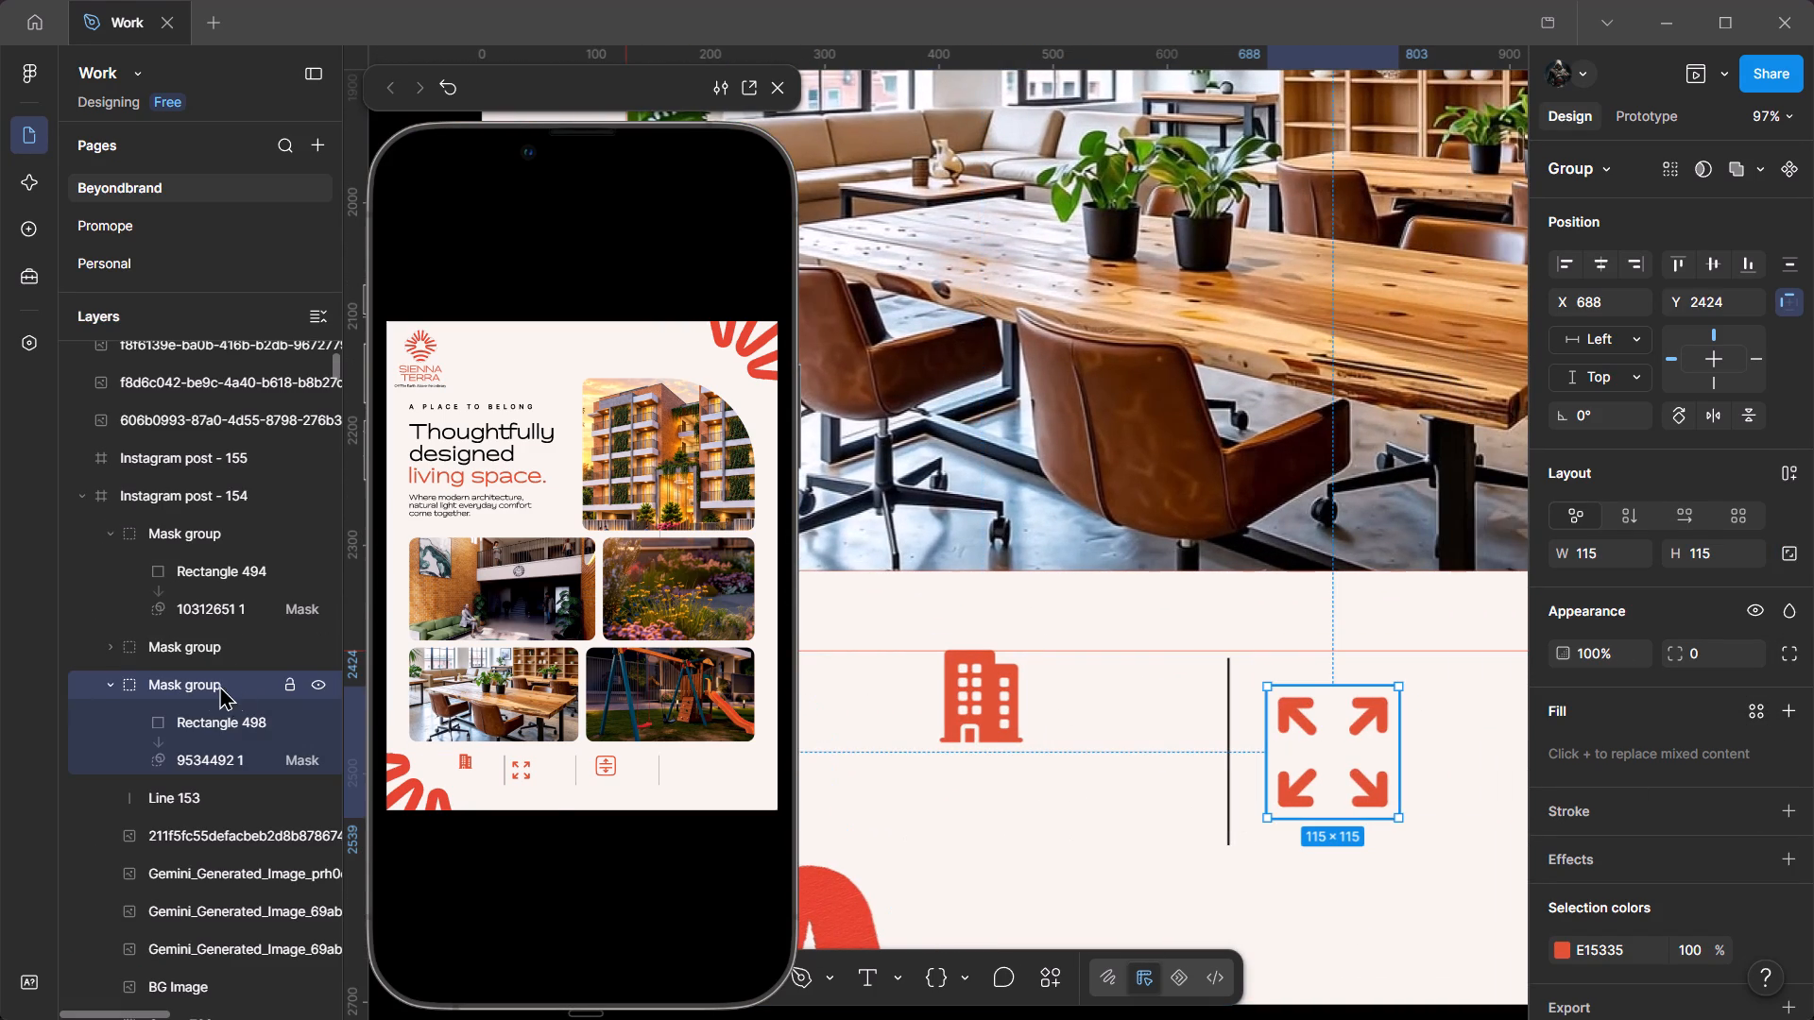
click(105, 680)
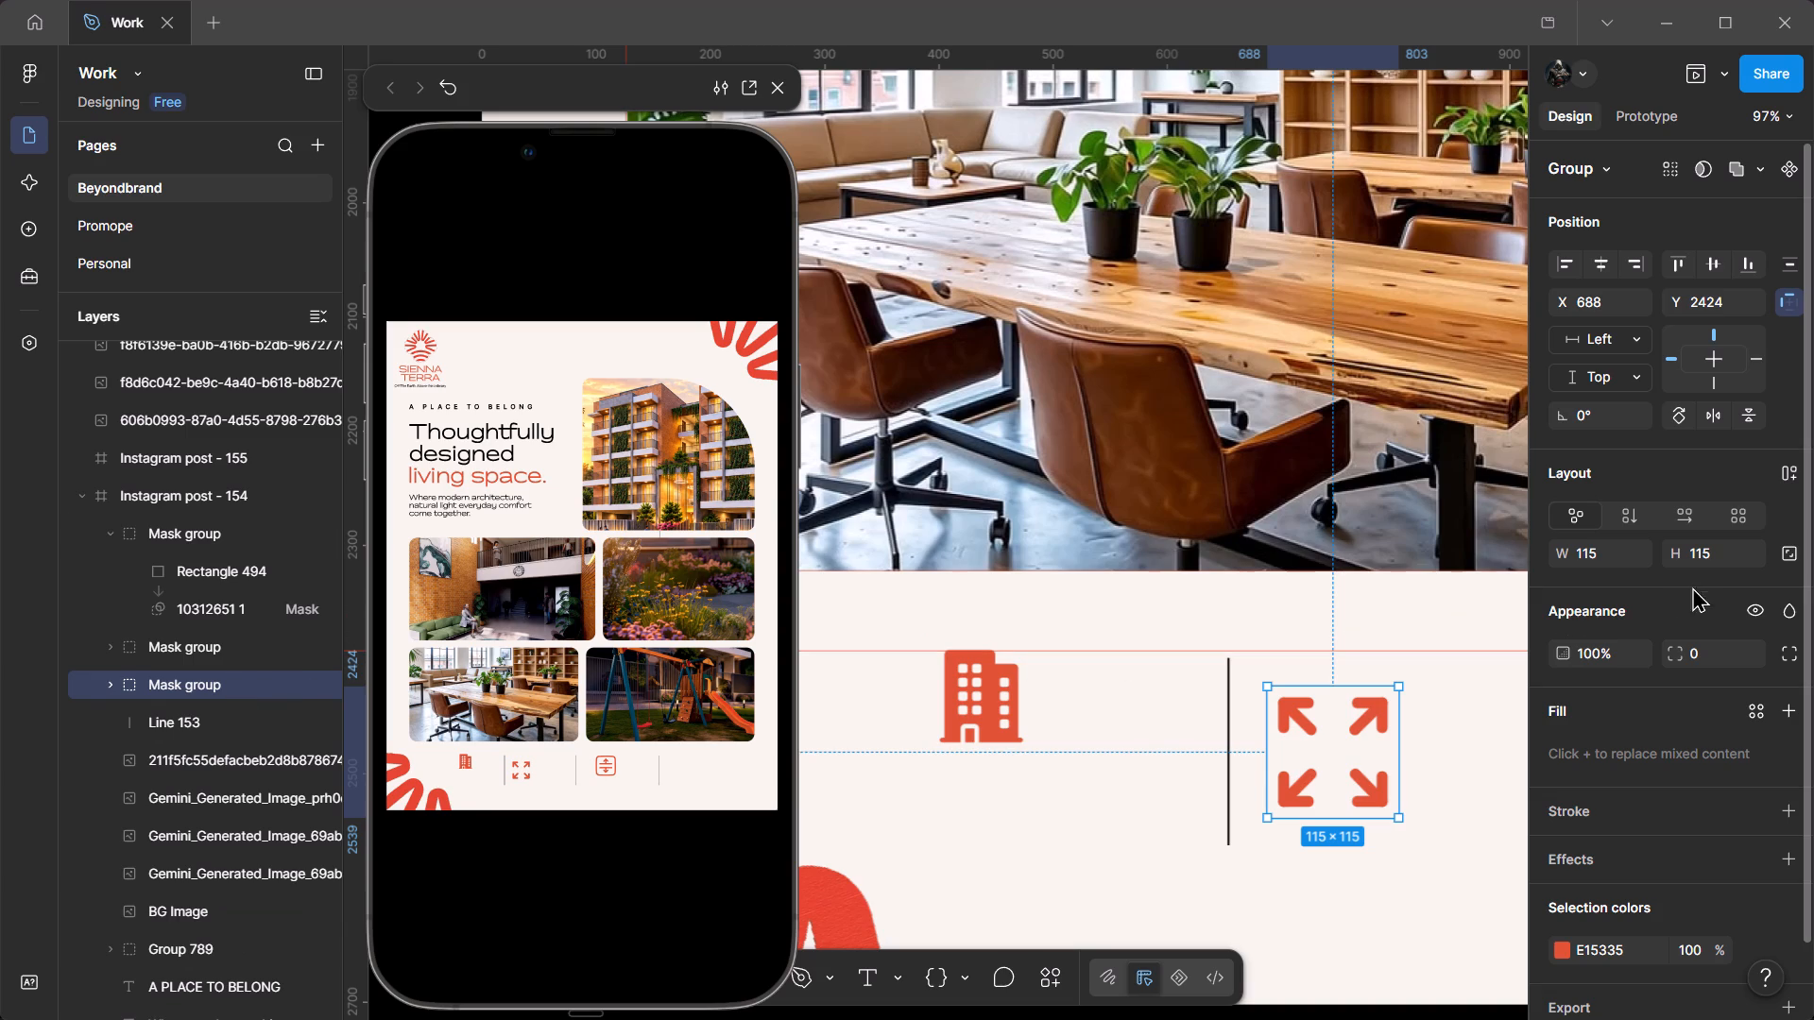
click(1788, 558)
click(1582, 564)
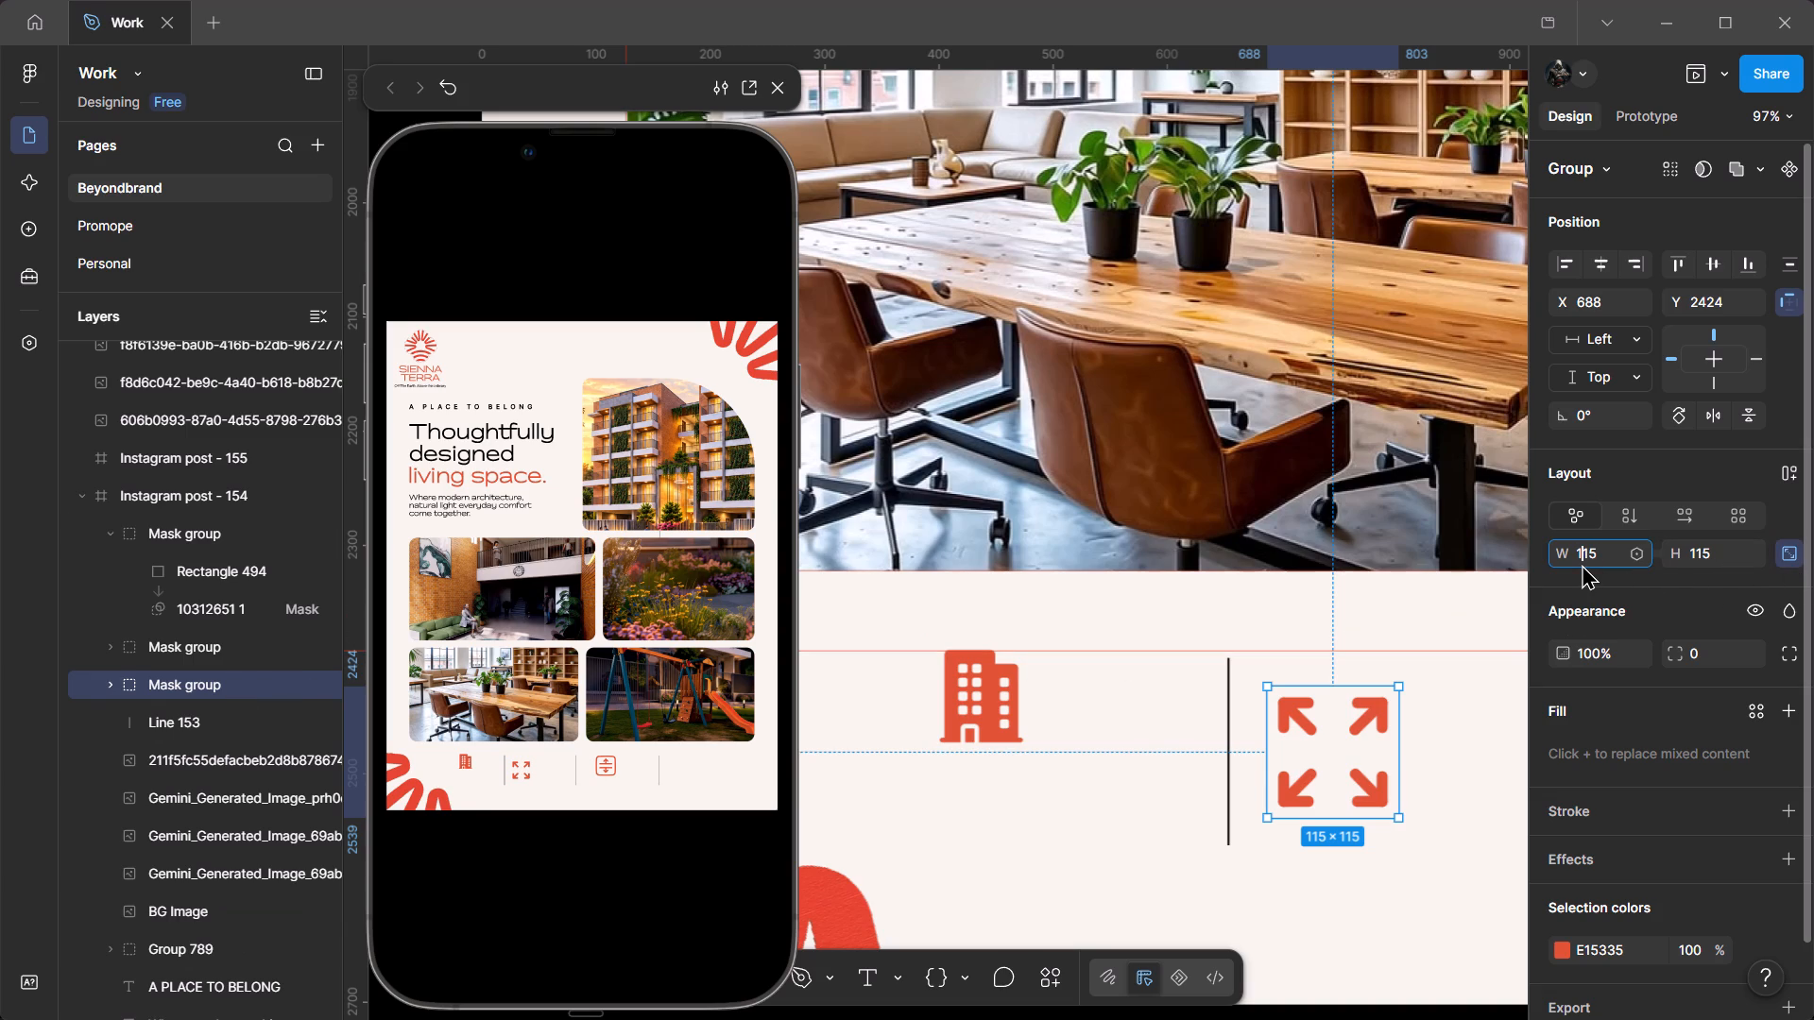
text(97)
key(Return)
Lock the aspect ratio of the boxed up-down arrow icon and set its width to 97.
scroll(1296, 662, down, 6)
ctrl+drag(1293, 669, 932, 676)
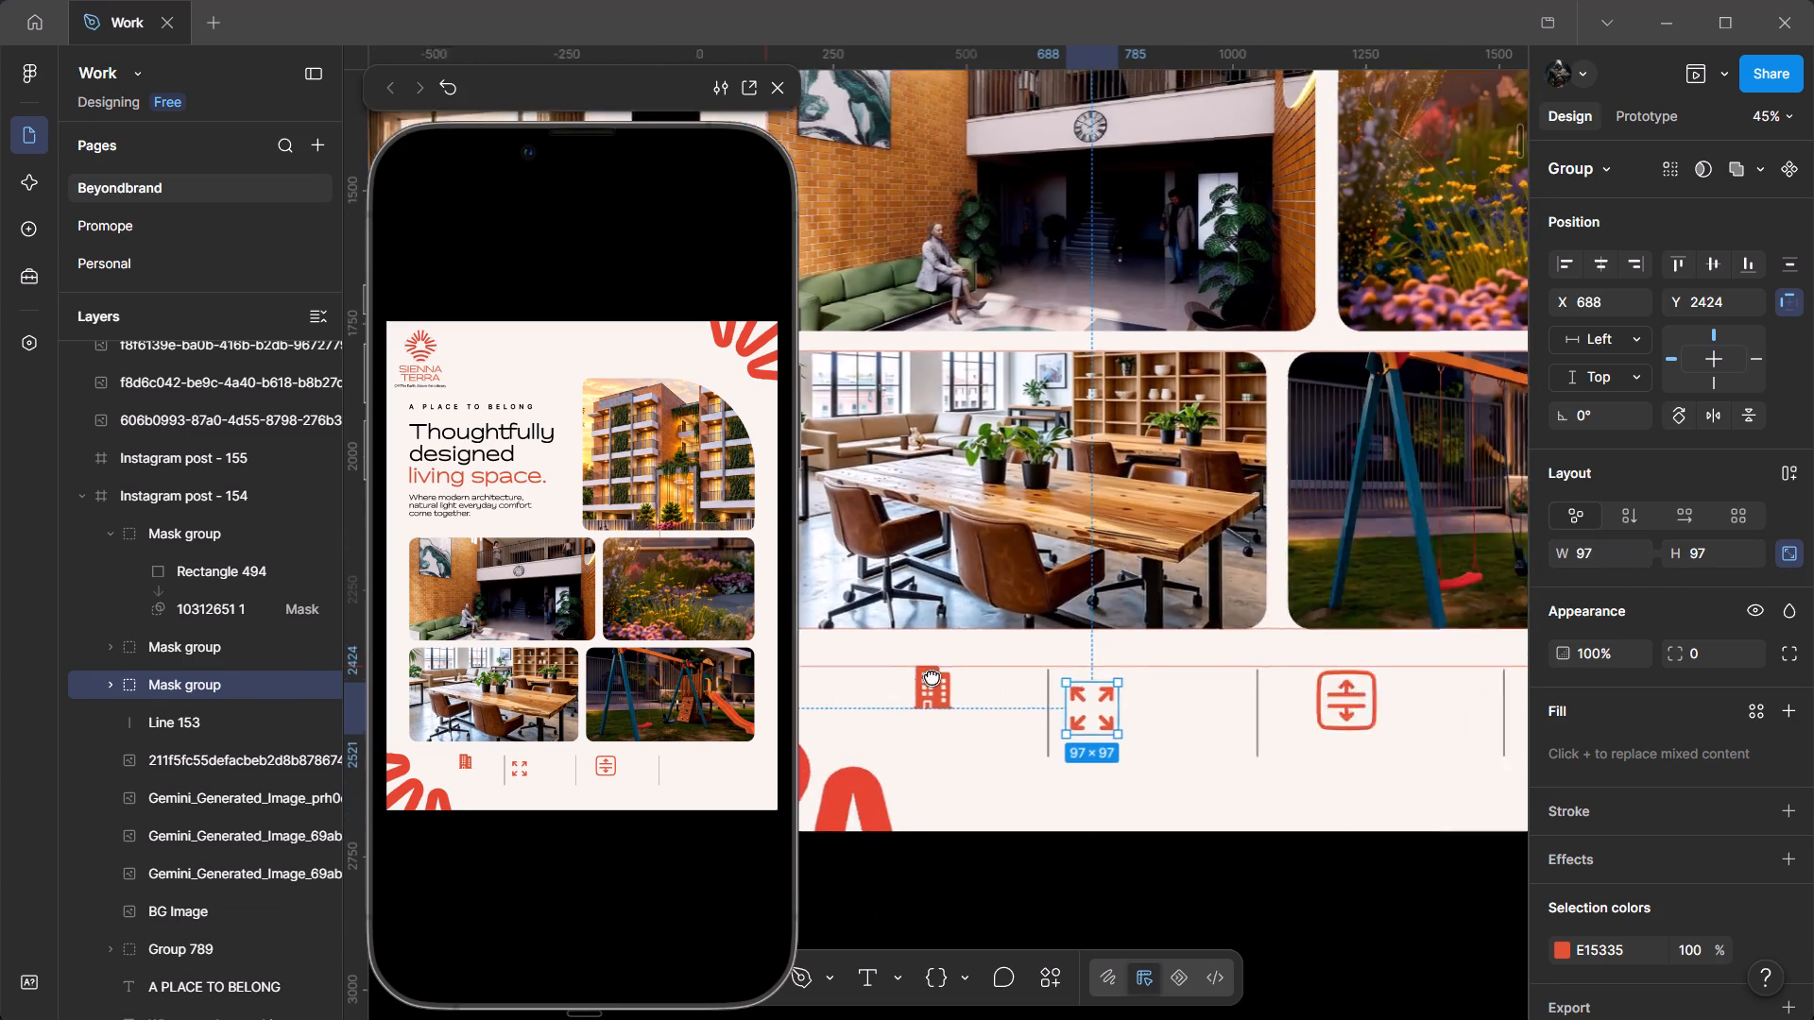
ctrl+drag(932, 676, 880, 663)
click(1124, 687)
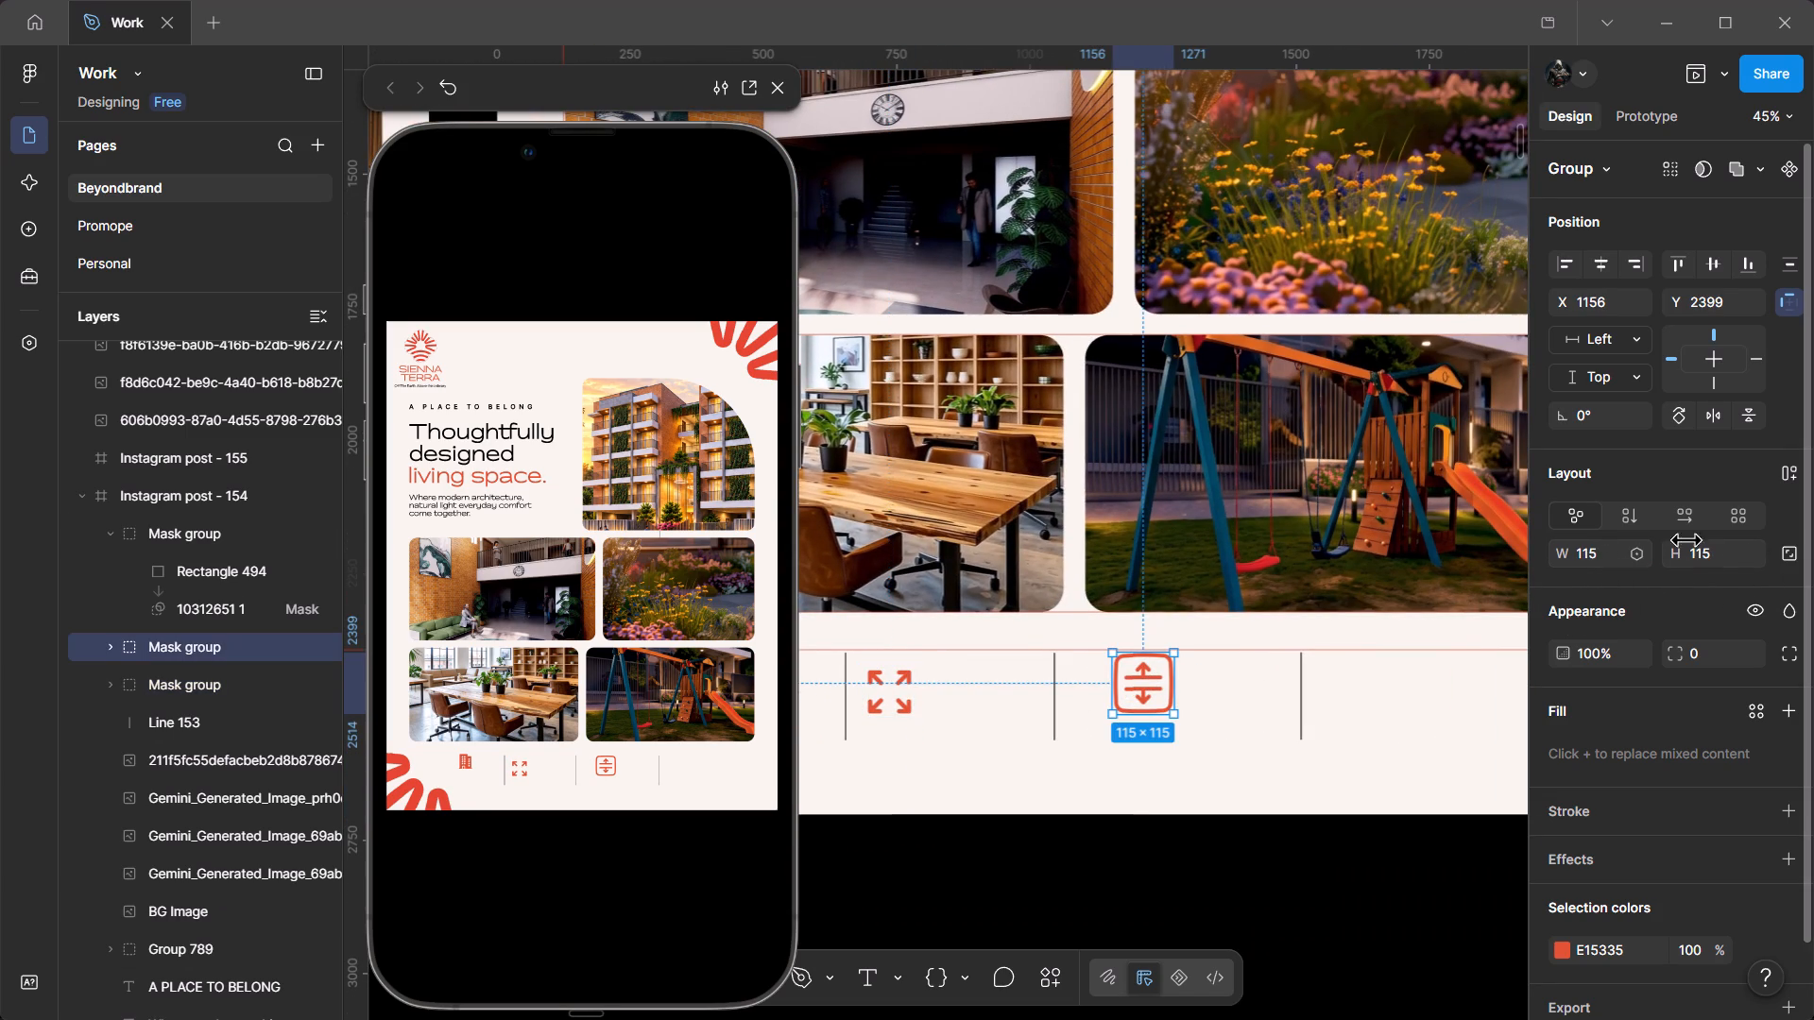
click(1790, 555)
click(1601, 559)
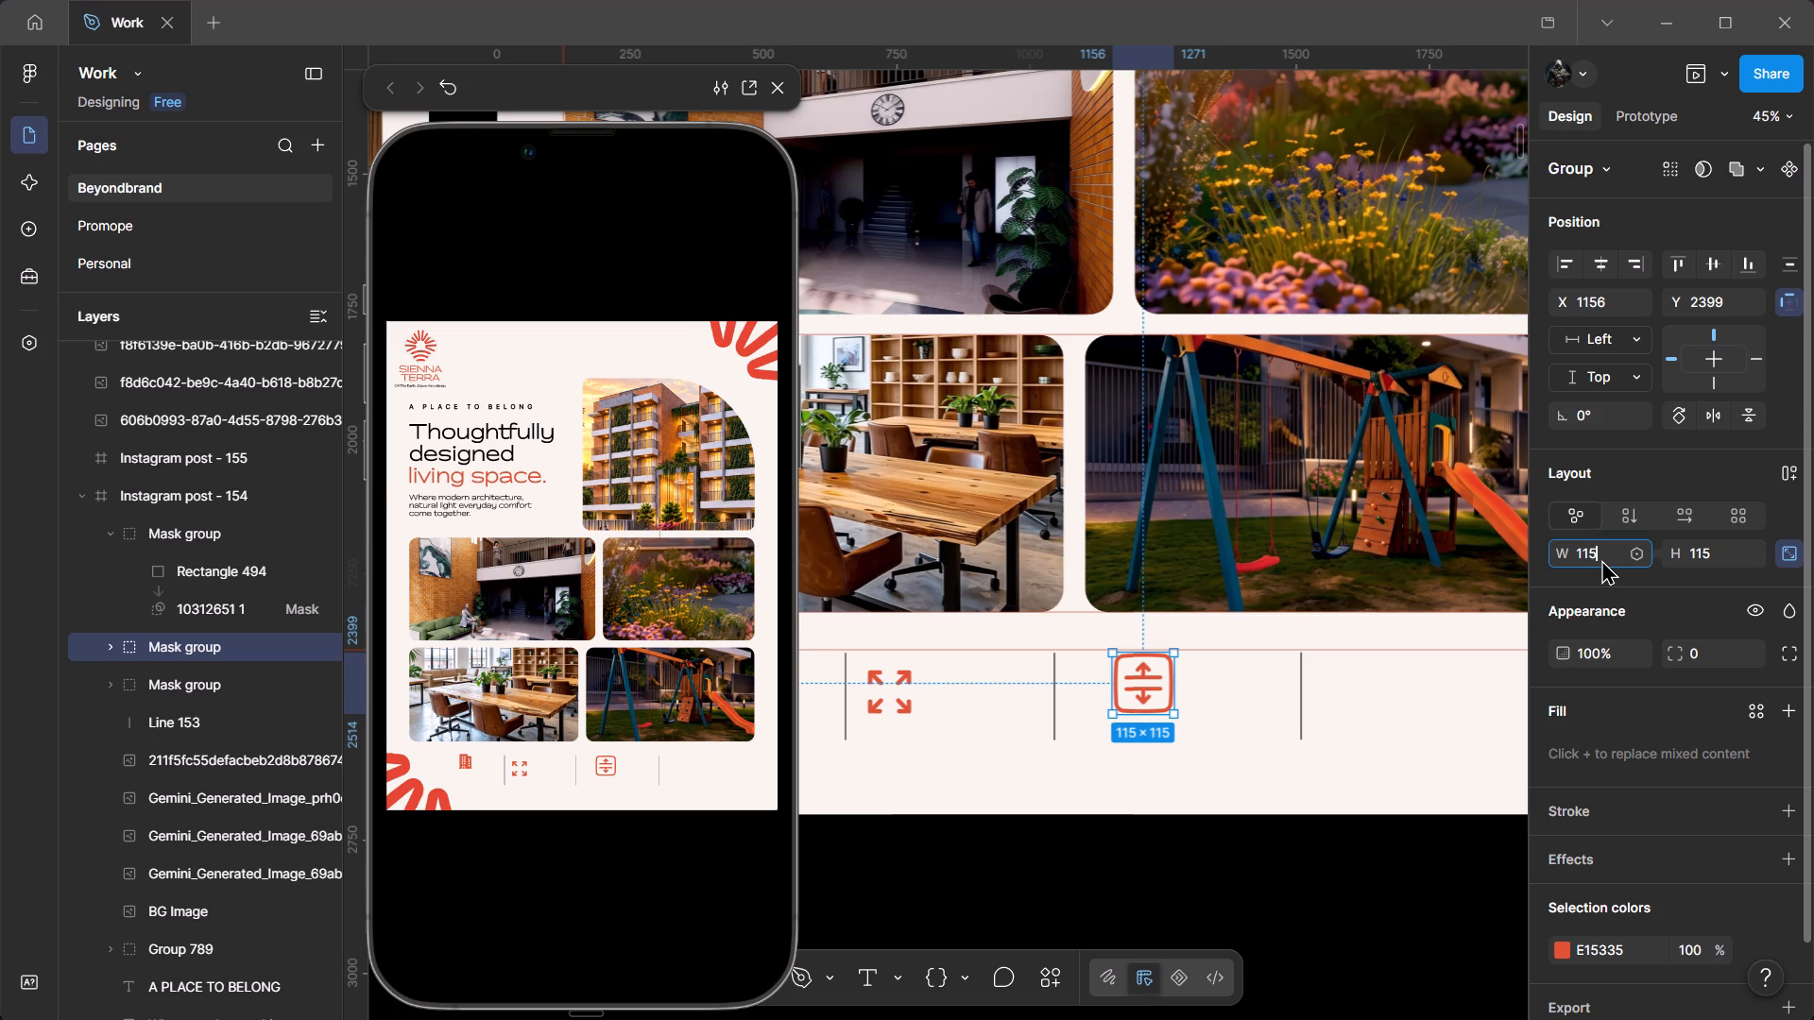
text(97)
key(Return)
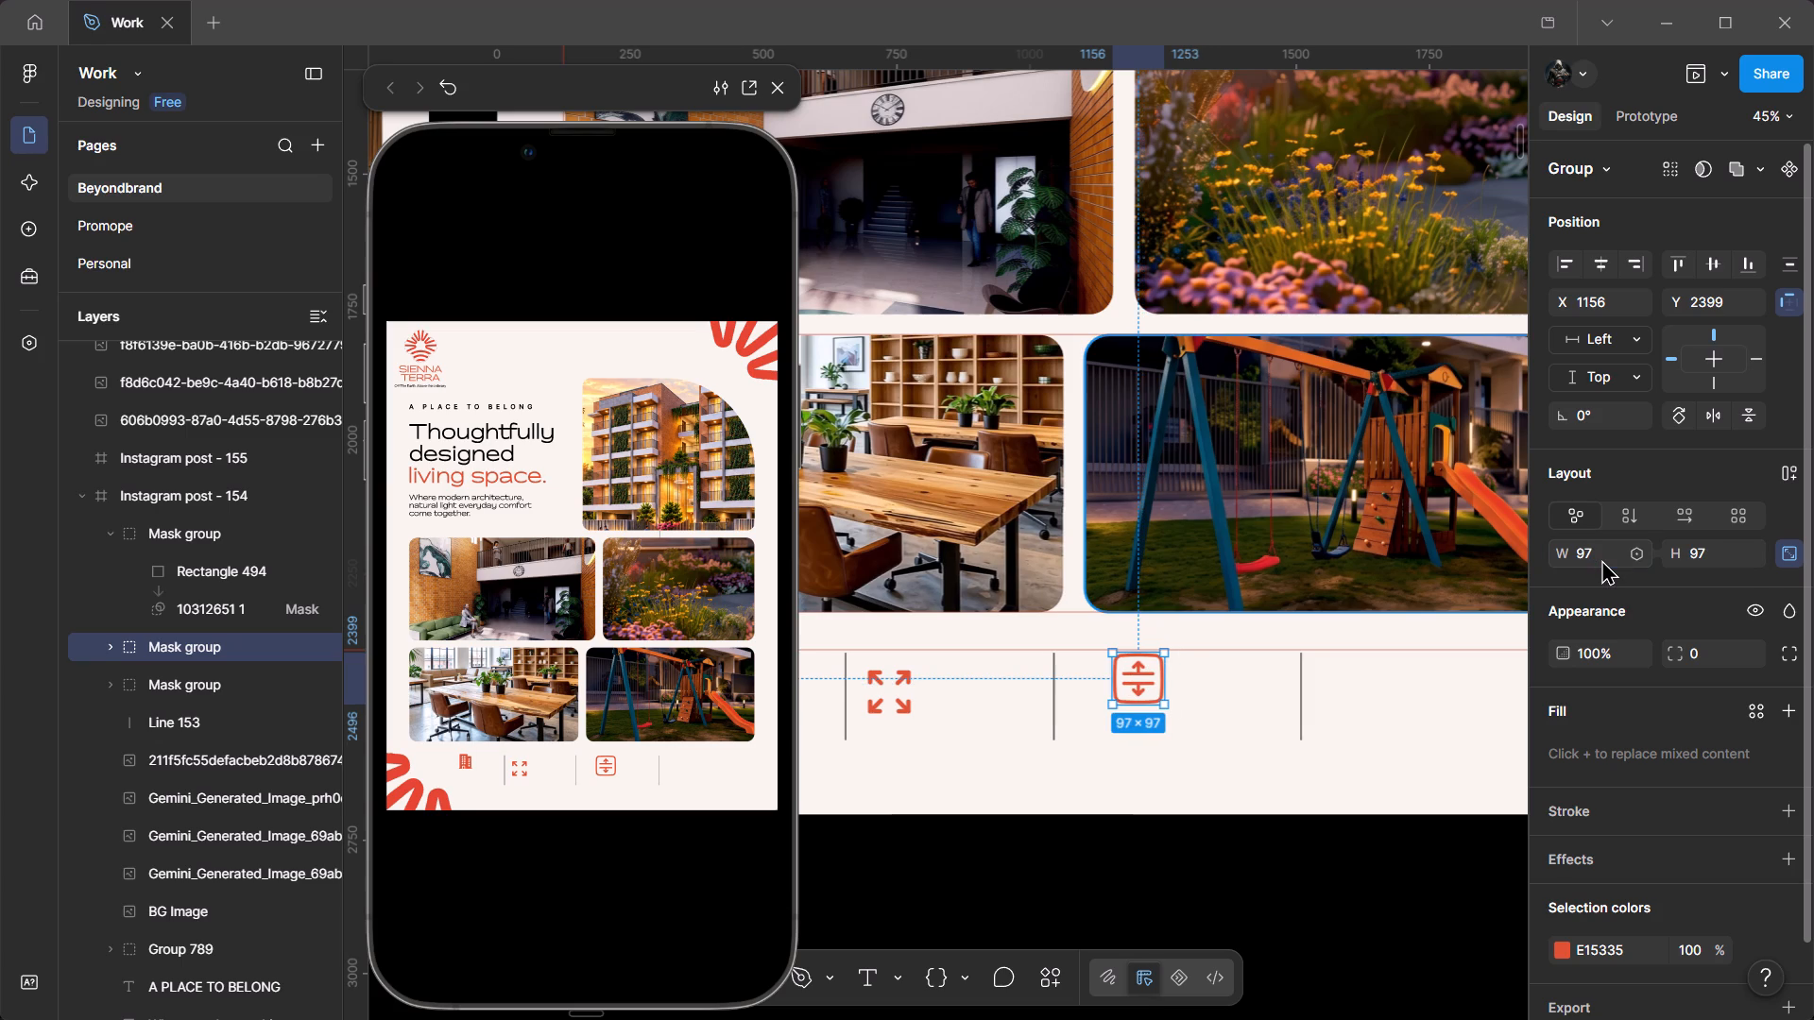
Move the four-arrow icon midway between the first two dividers, level with the building icon, at X 810, Y 2384.
ctrl+scroll(1139, 647, down, 6)
drag(733, 684, 1056, 716)
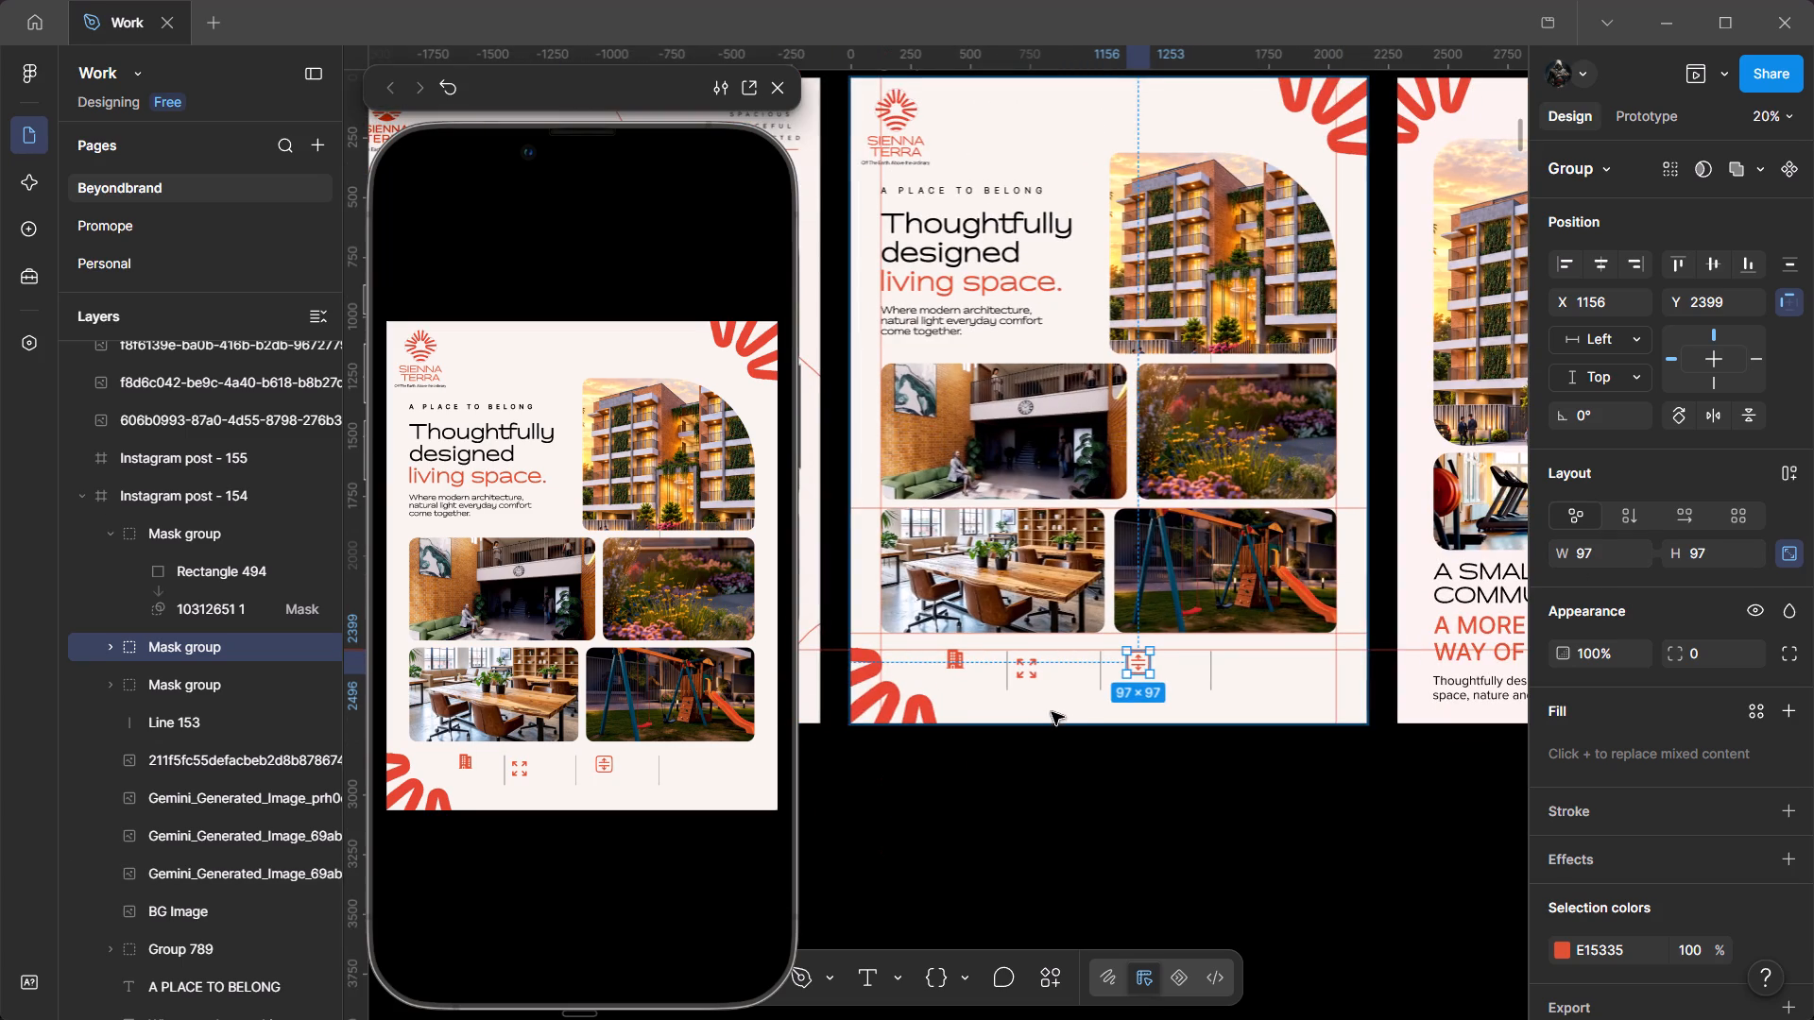
drag(1032, 709, 1173, 731)
ctrl+scroll(1104, 689, up, 10)
click(1244, 689)
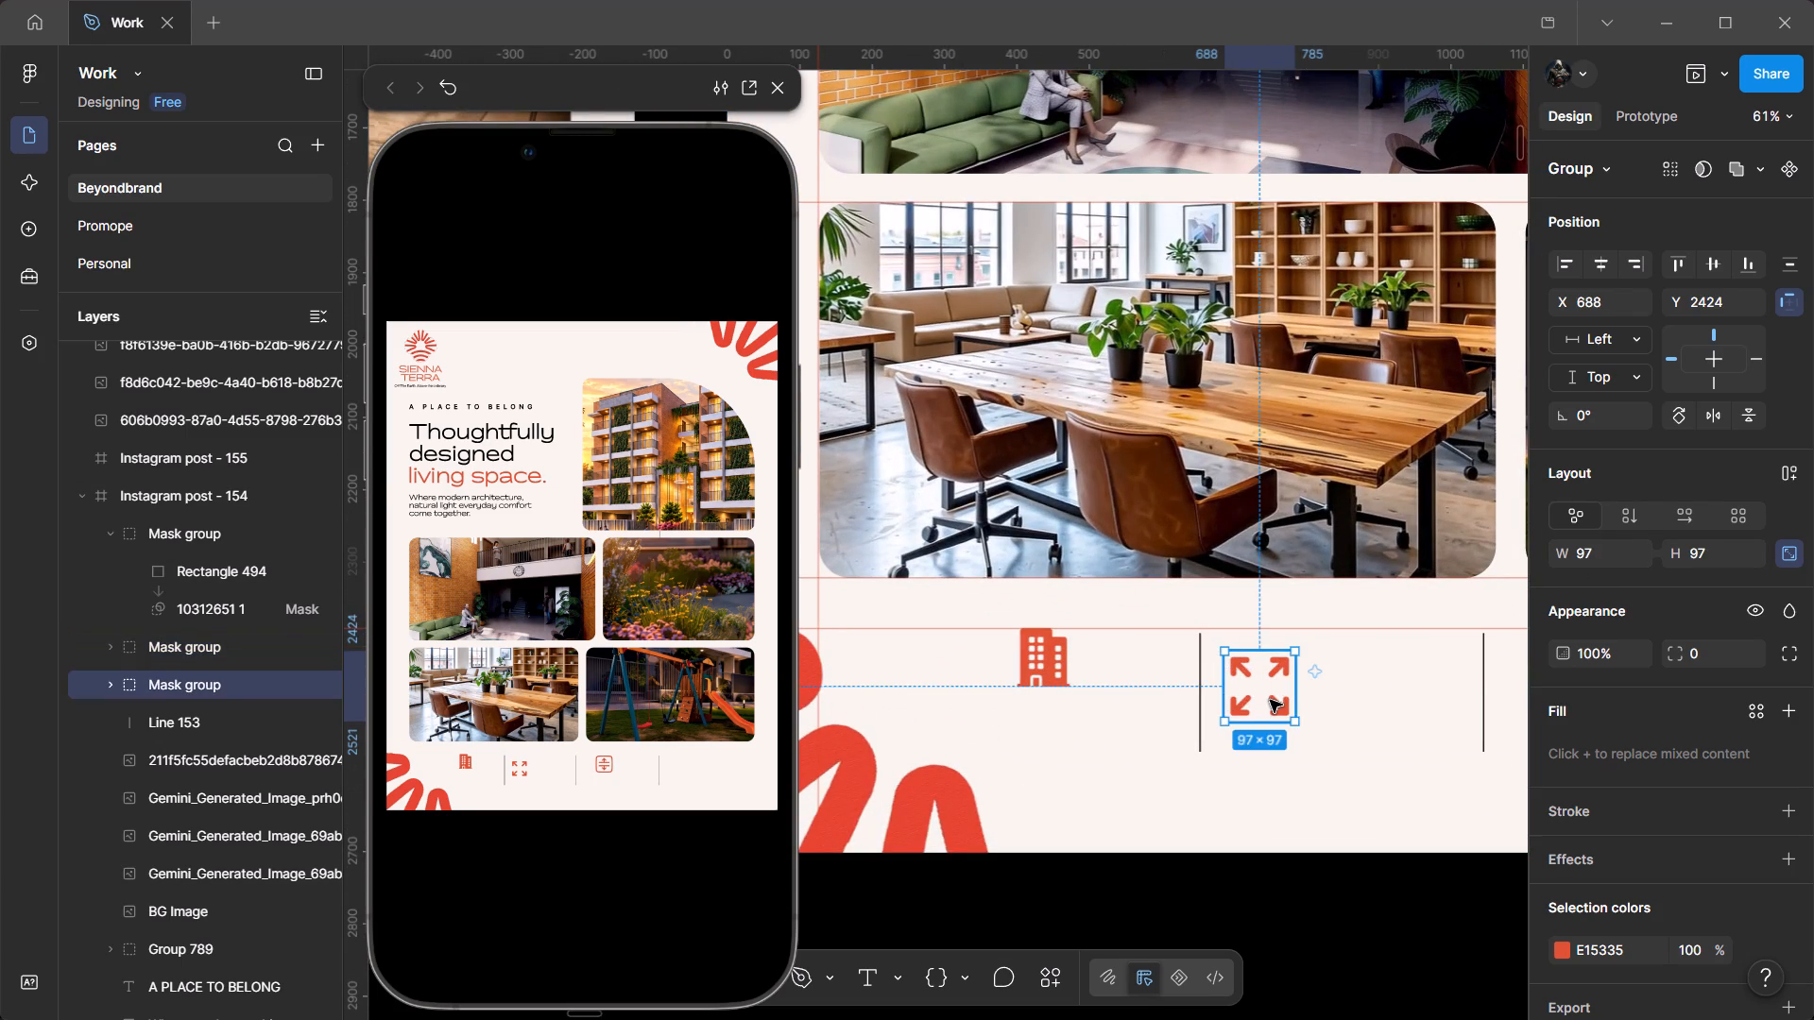
drag(1270, 700, 1351, 671)
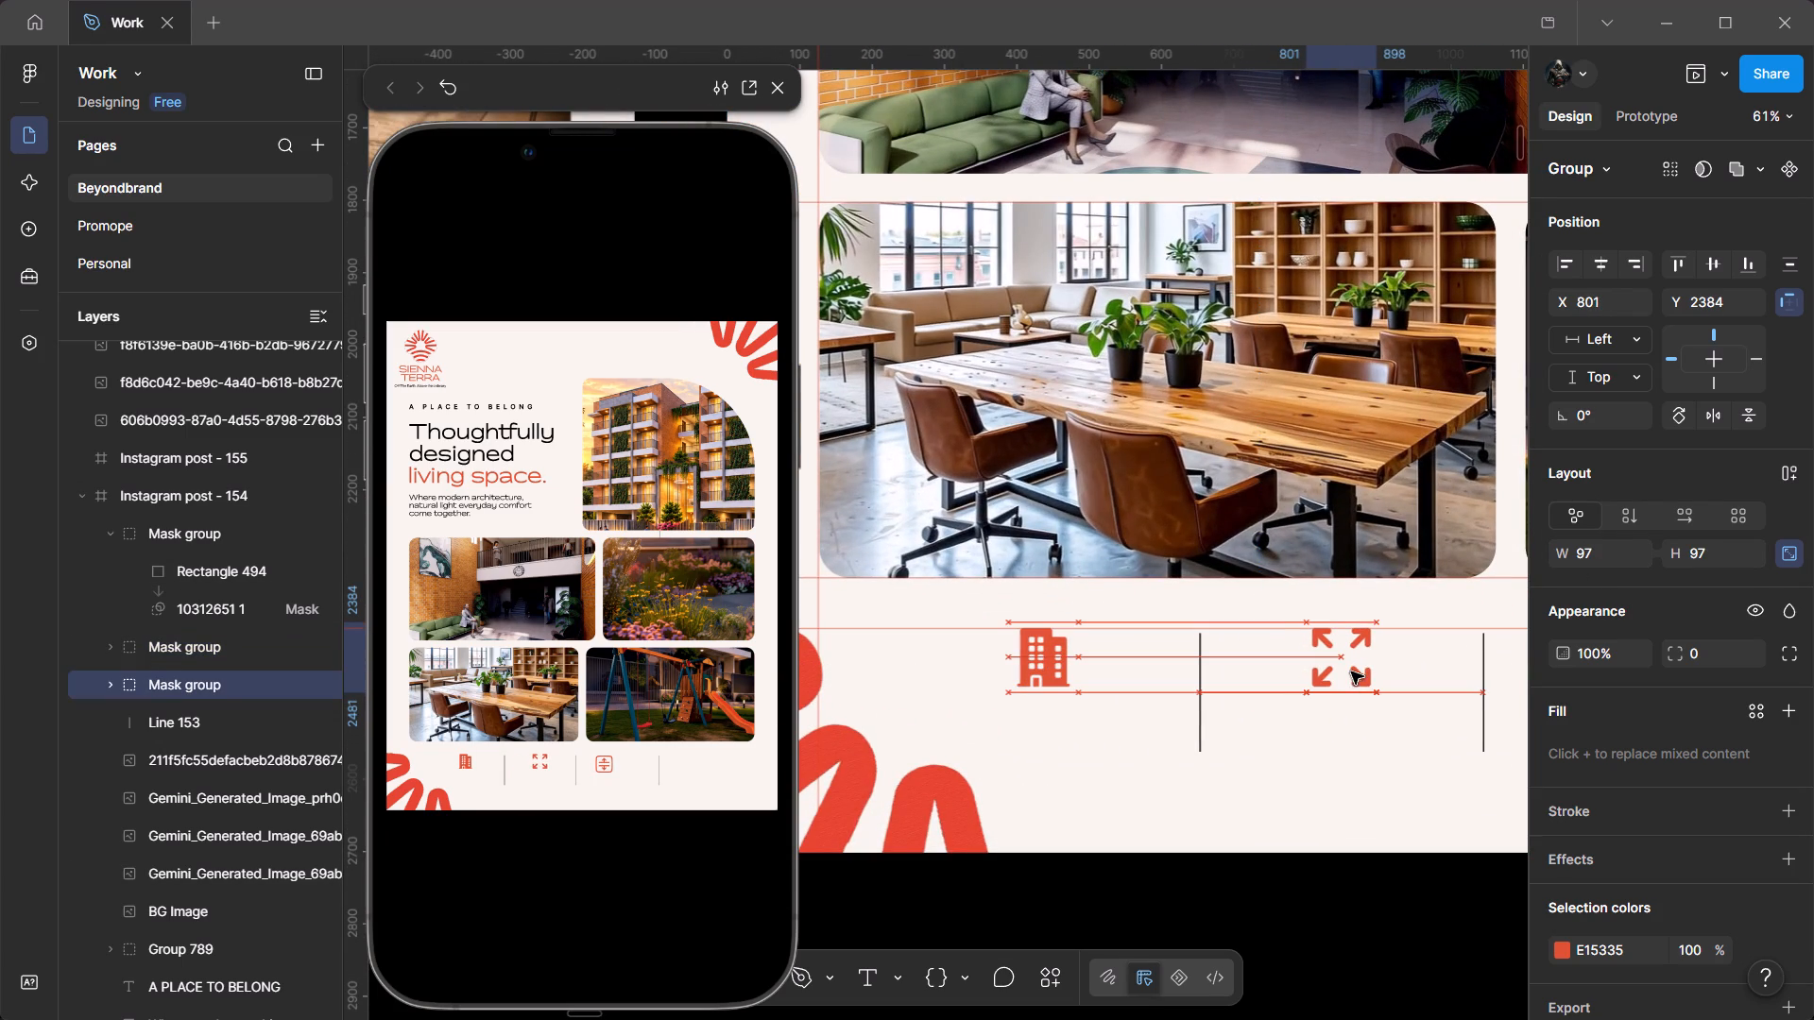
drag(1351, 671, 1356, 671)
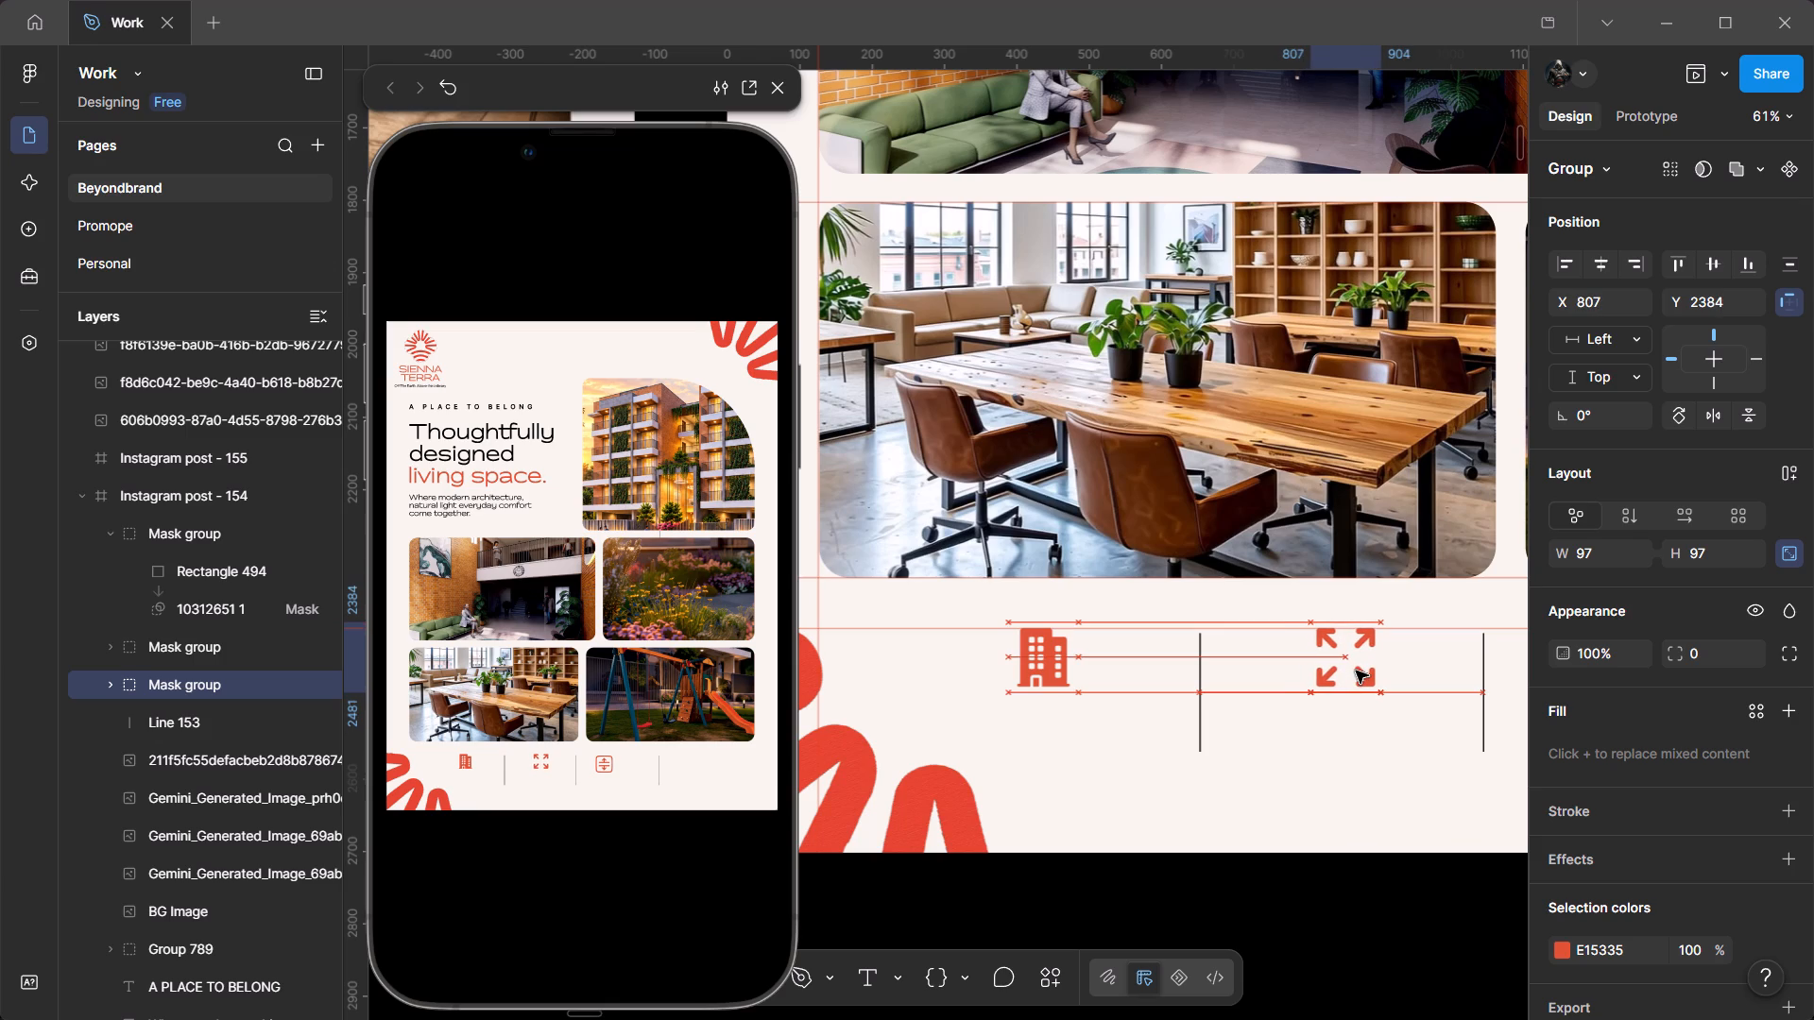
drag(1356, 671, 1358, 671)
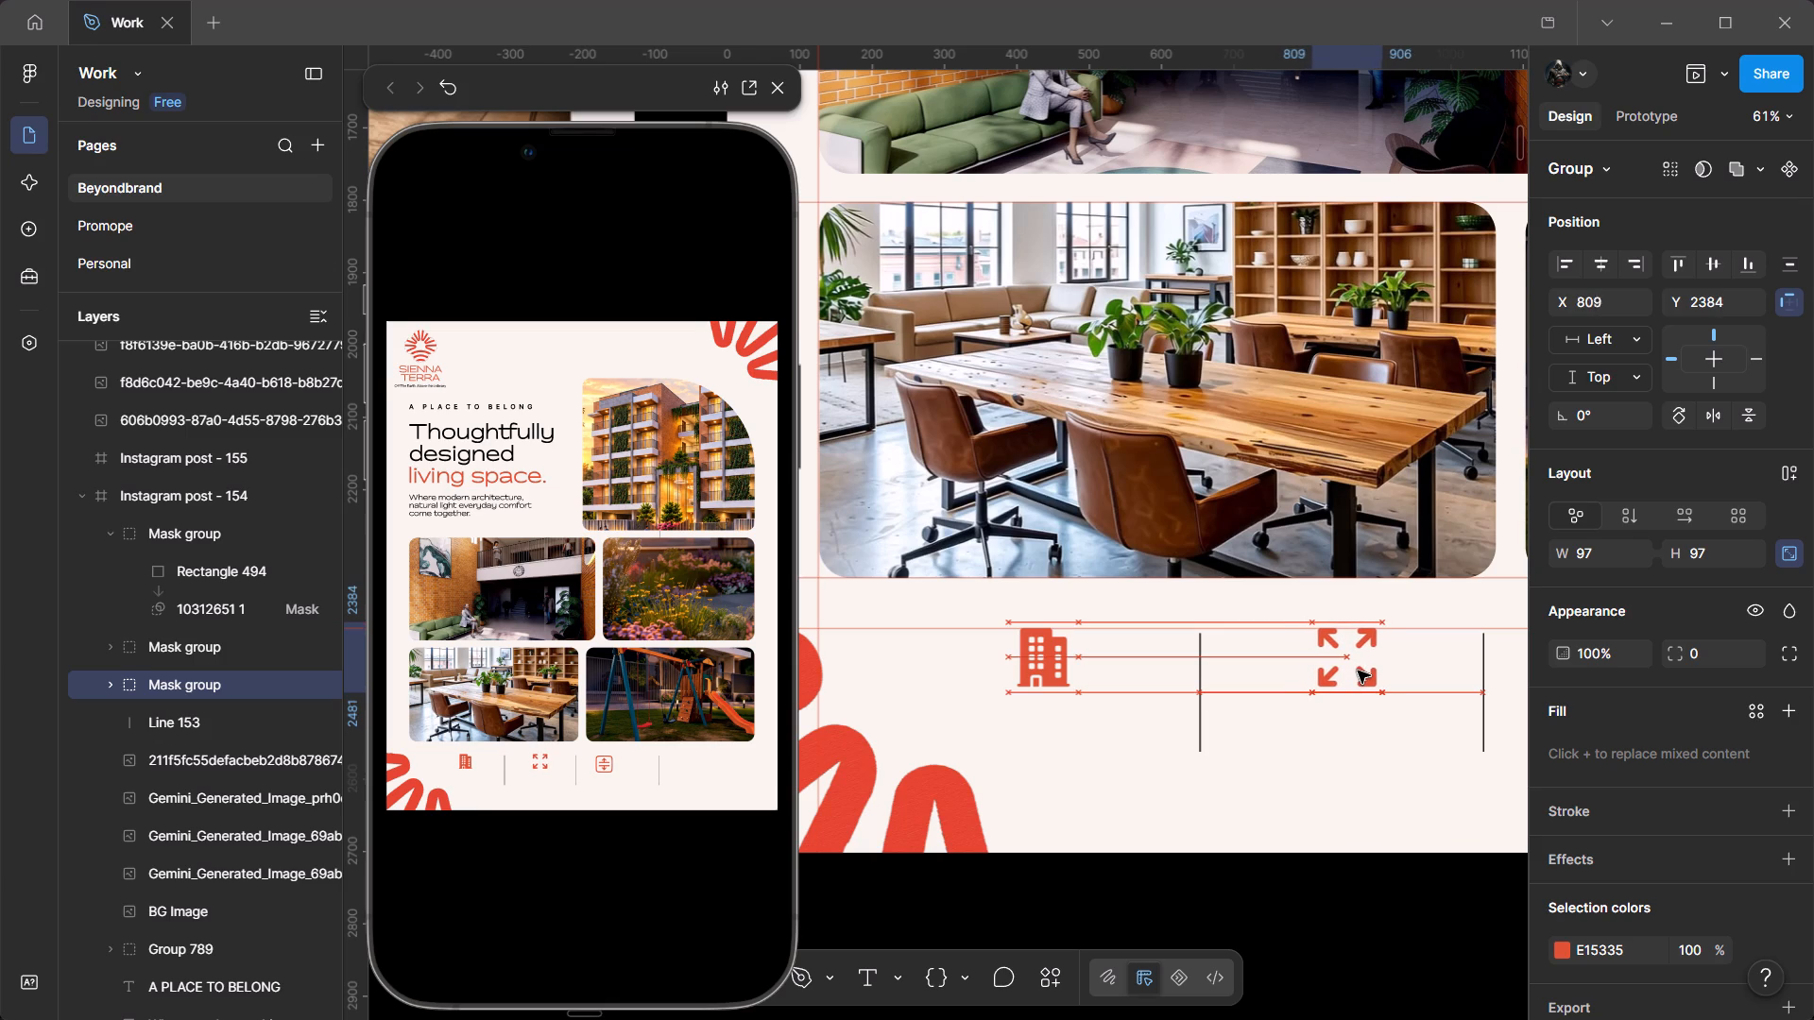
drag(1358, 671, 1359, 671)
Move the boxed up-down arrow icon midway between the second and third dividers, at X 1242, Y 2393, and deselect it.
drag(1387, 679, 1092, 681)
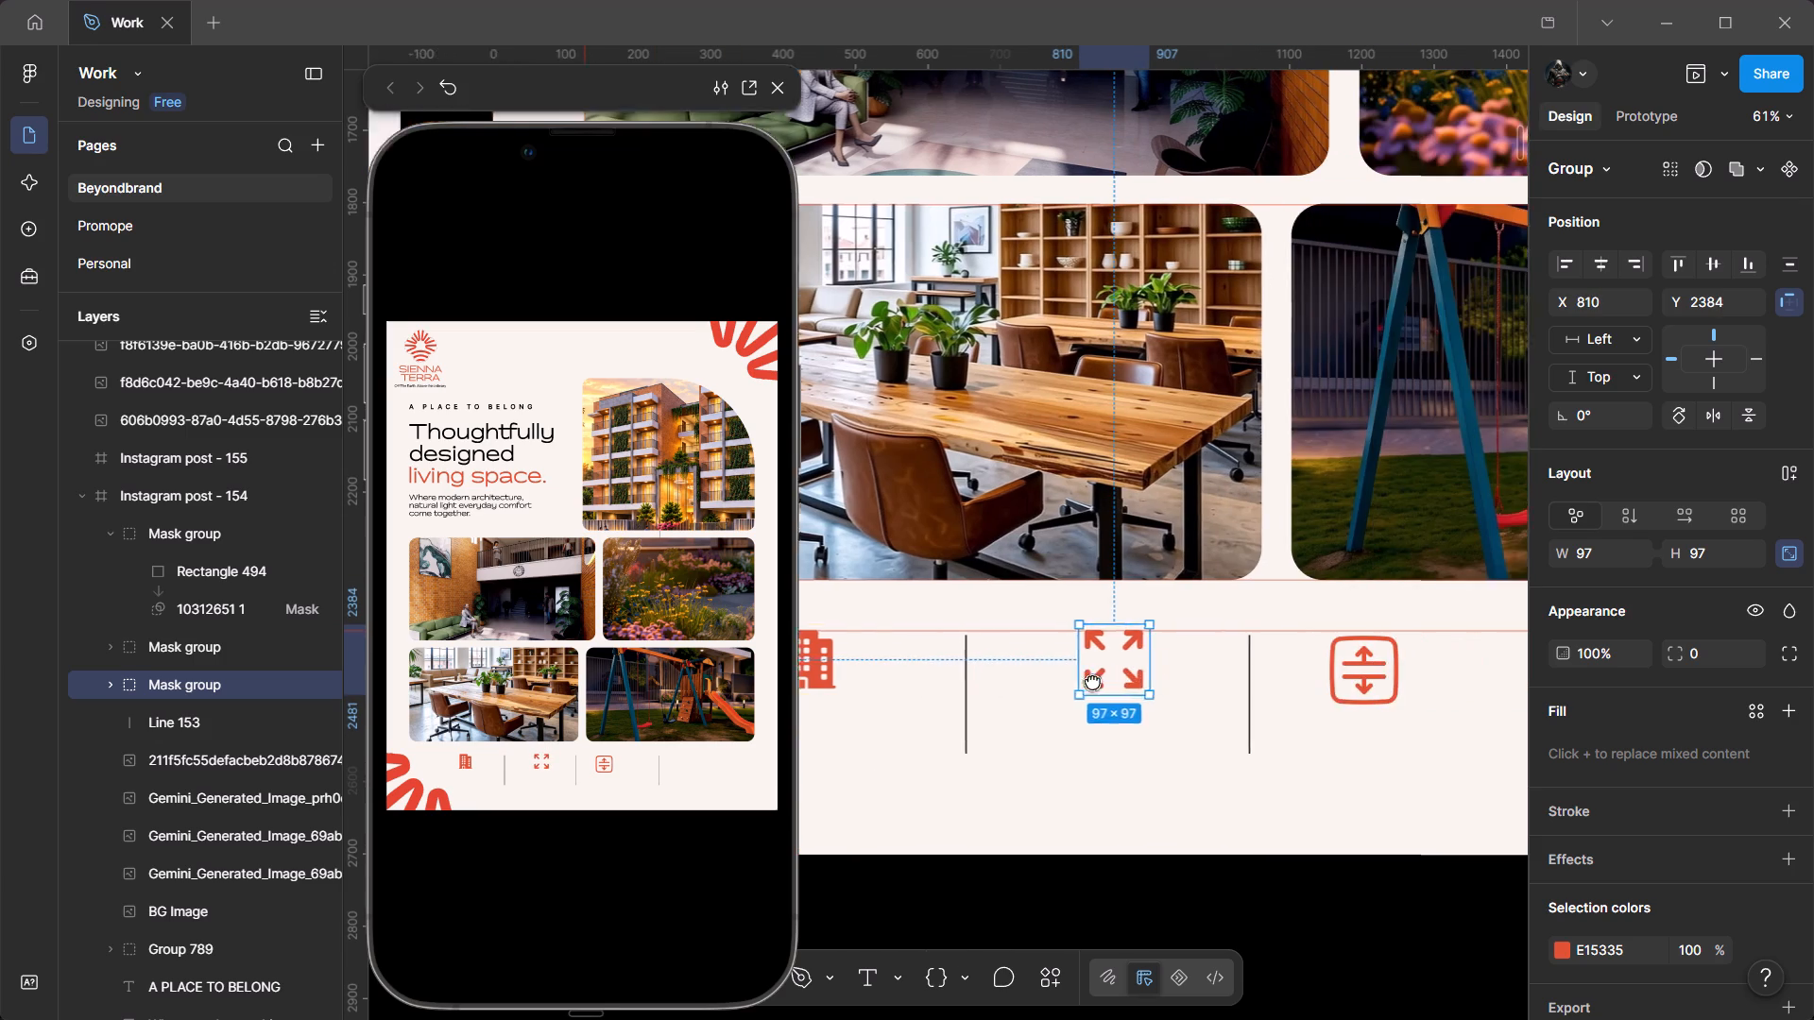
drag(1092, 681, 1013, 681)
click(1231, 663)
drag(1213, 672, 1277, 668)
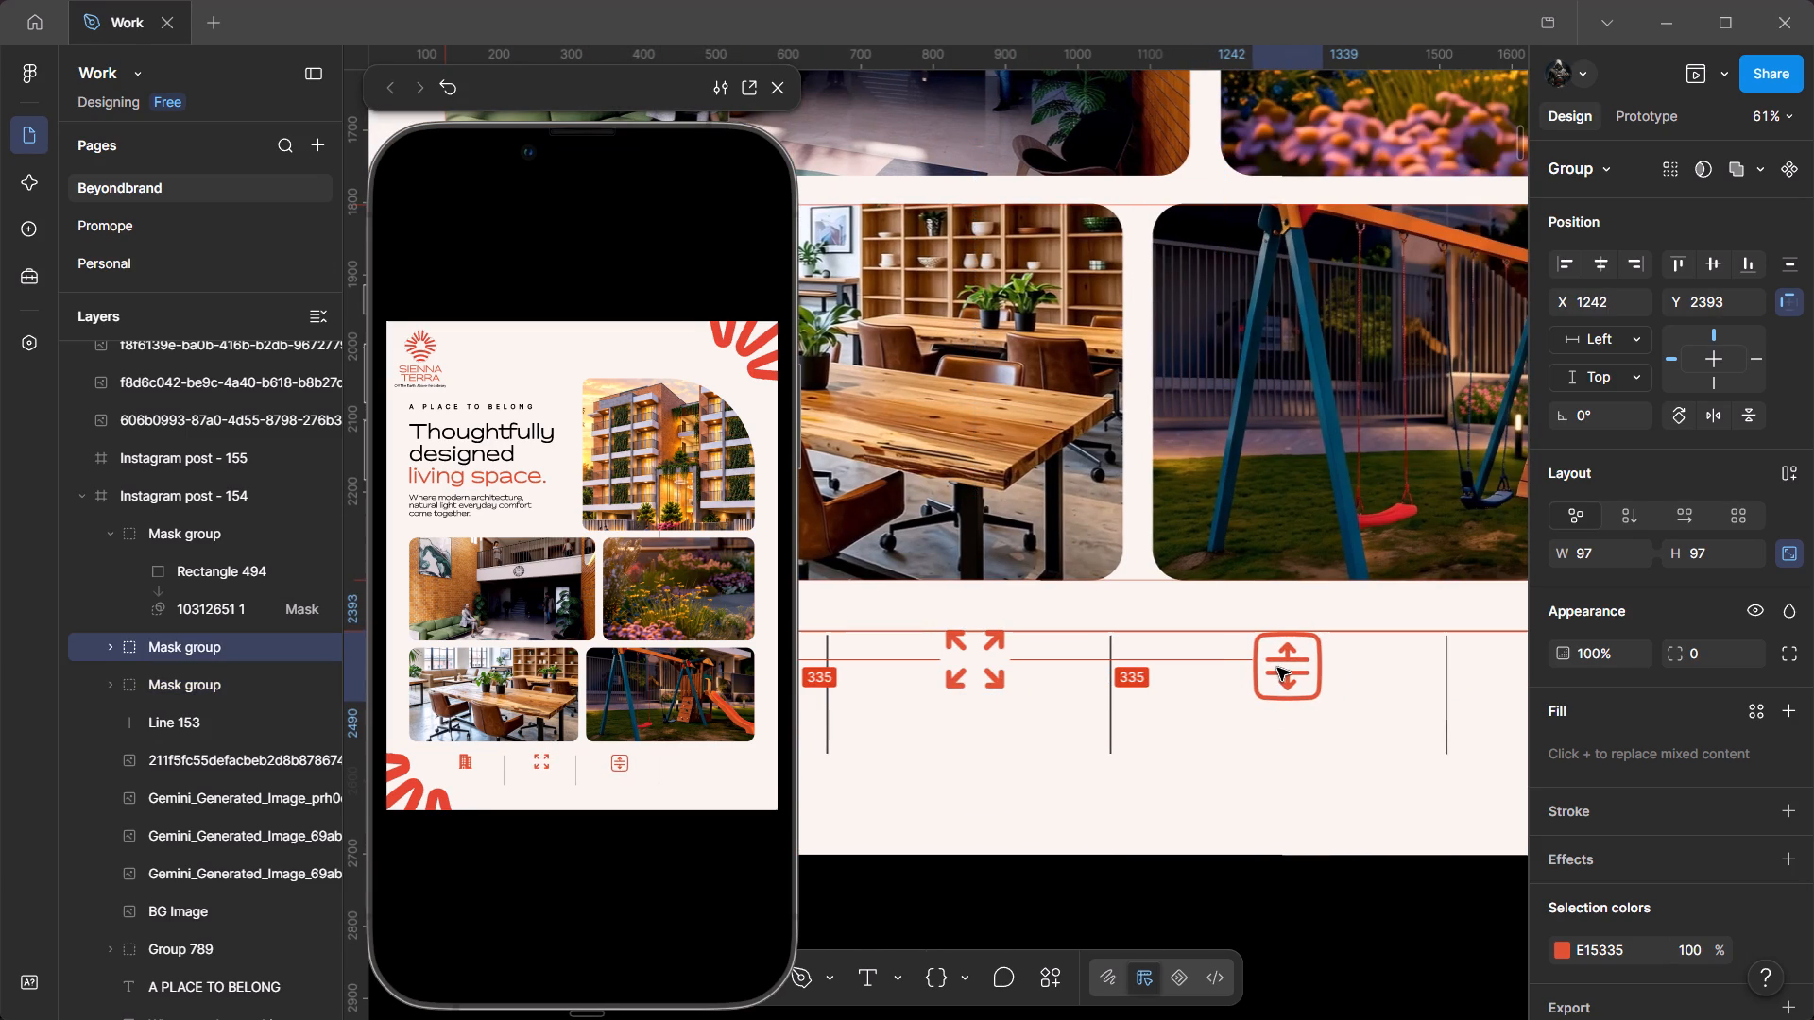
drag(1277, 668, 1276, 666)
drag(1276, 666, 1278, 666)
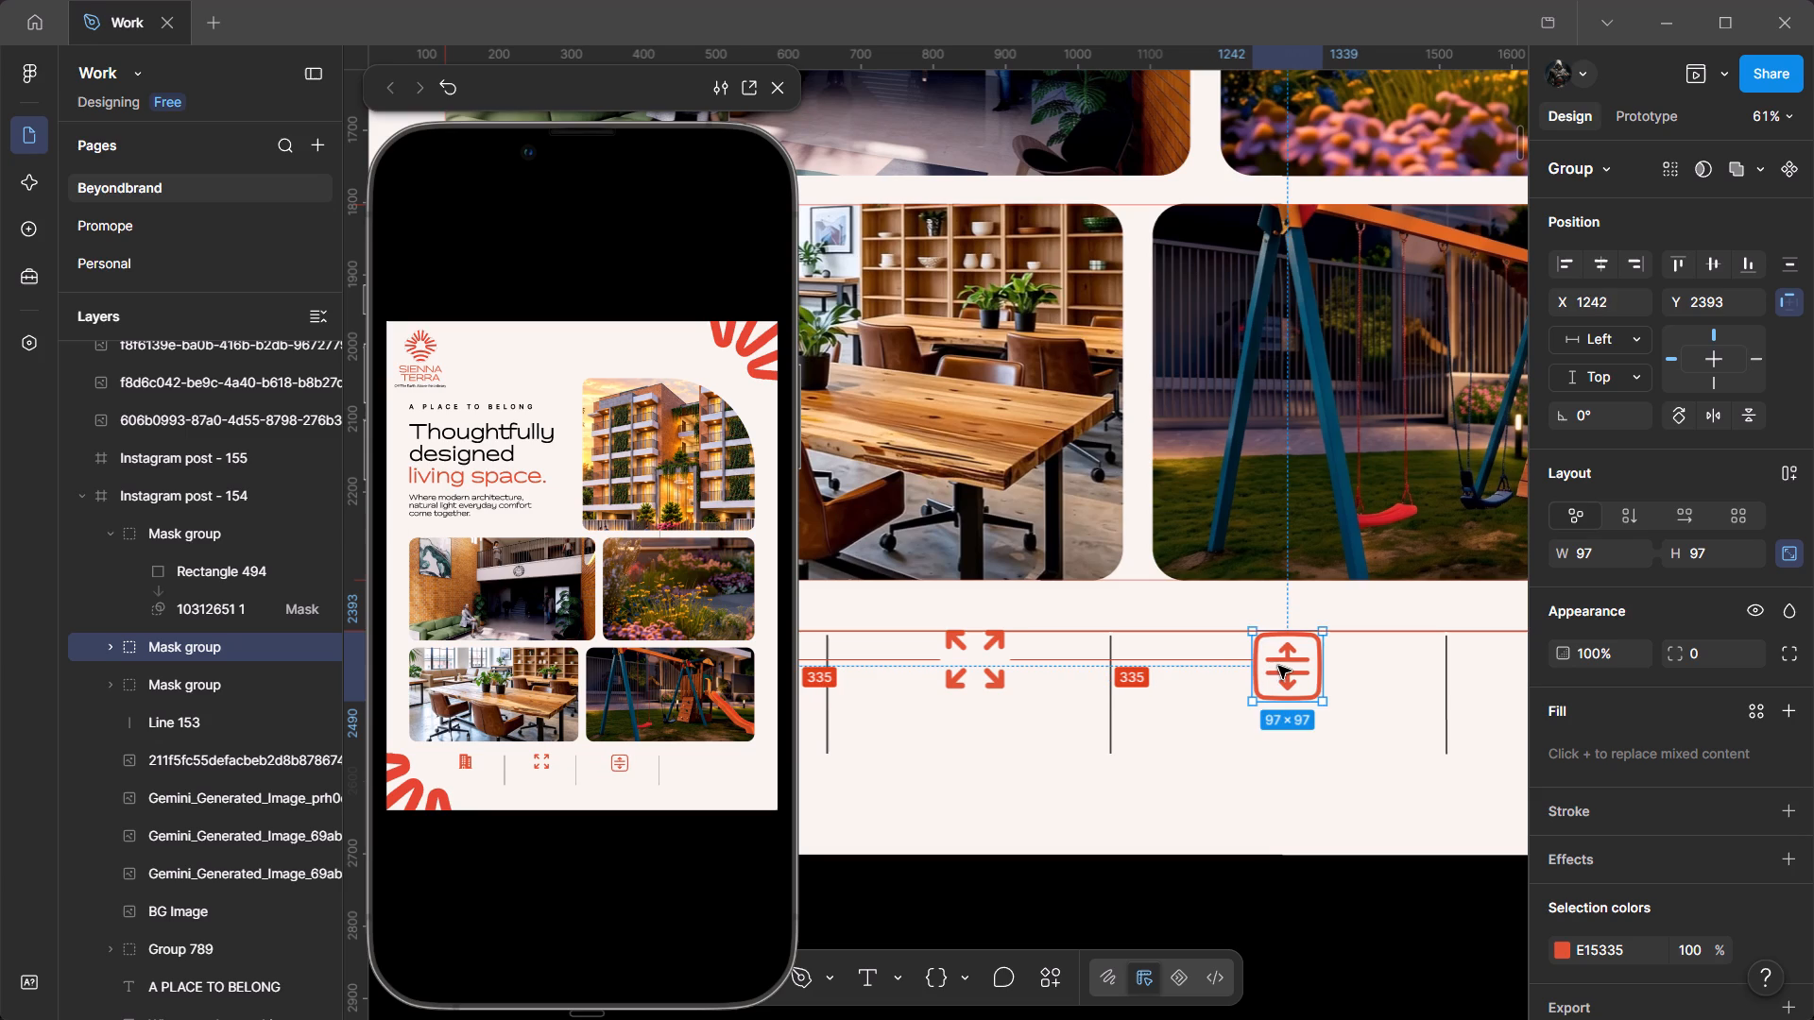
drag(1278, 666, 1276, 666)
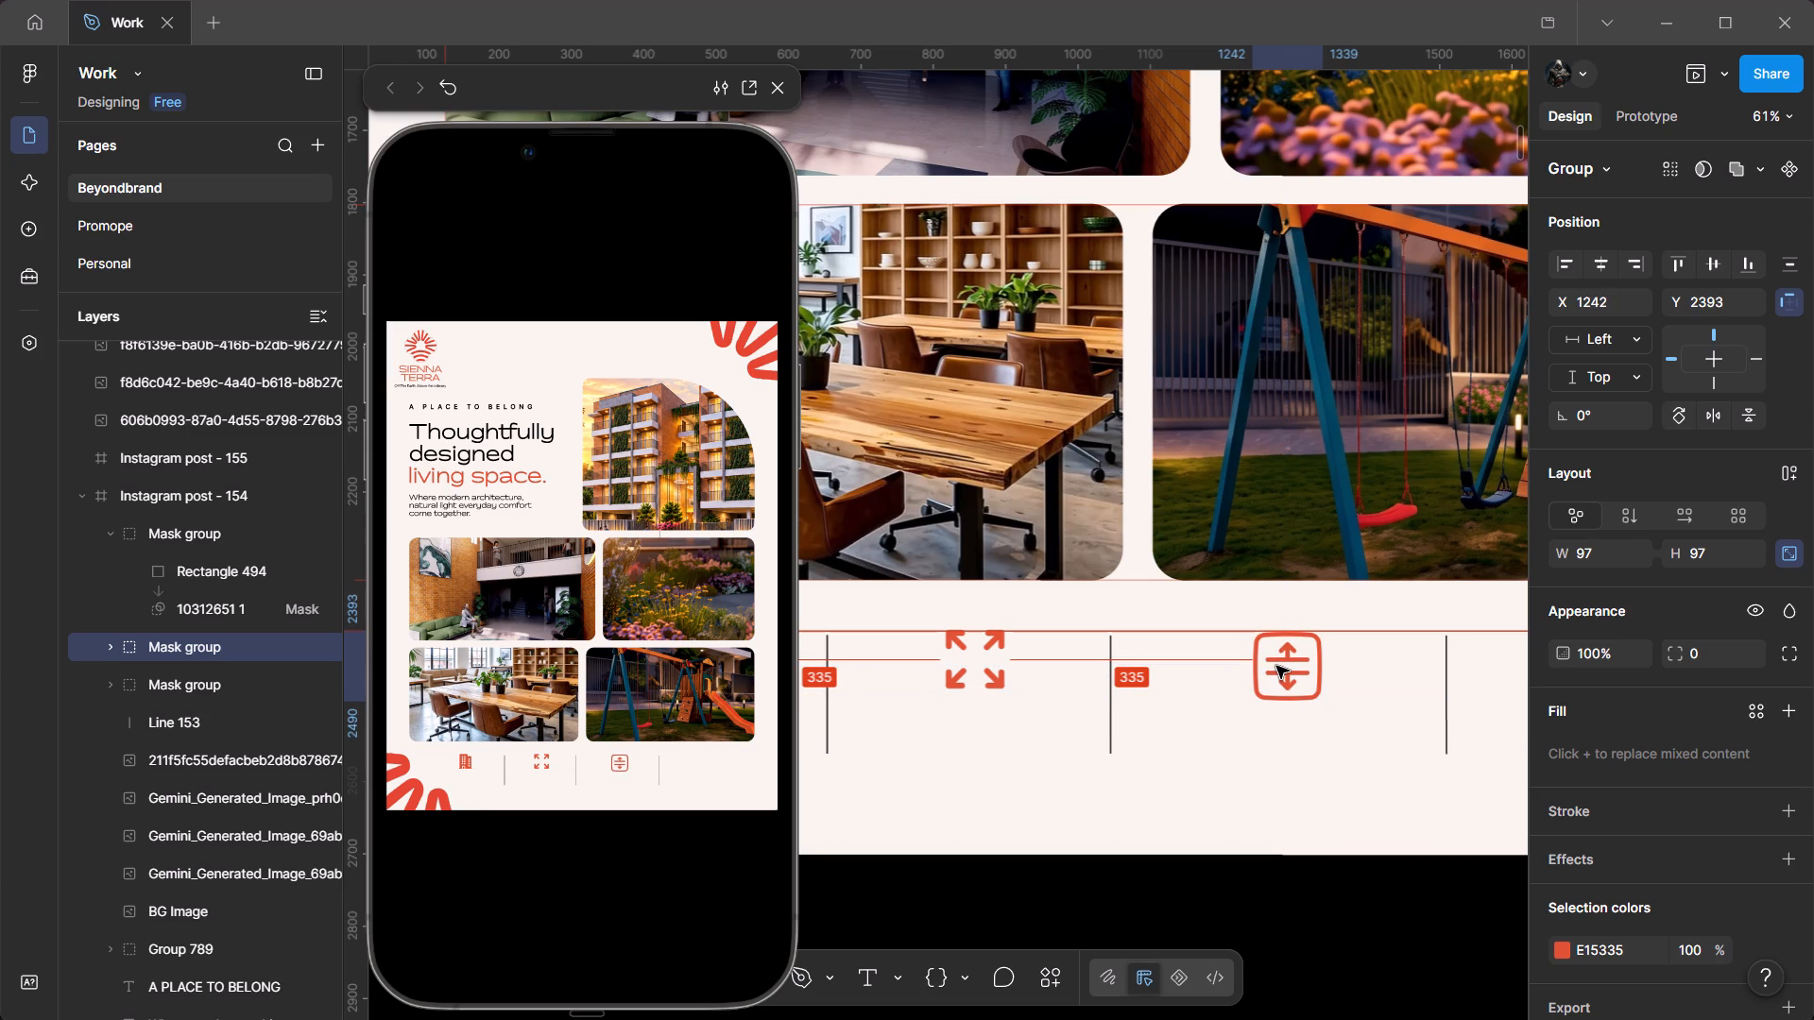
drag(1276, 666, 1274, 666)
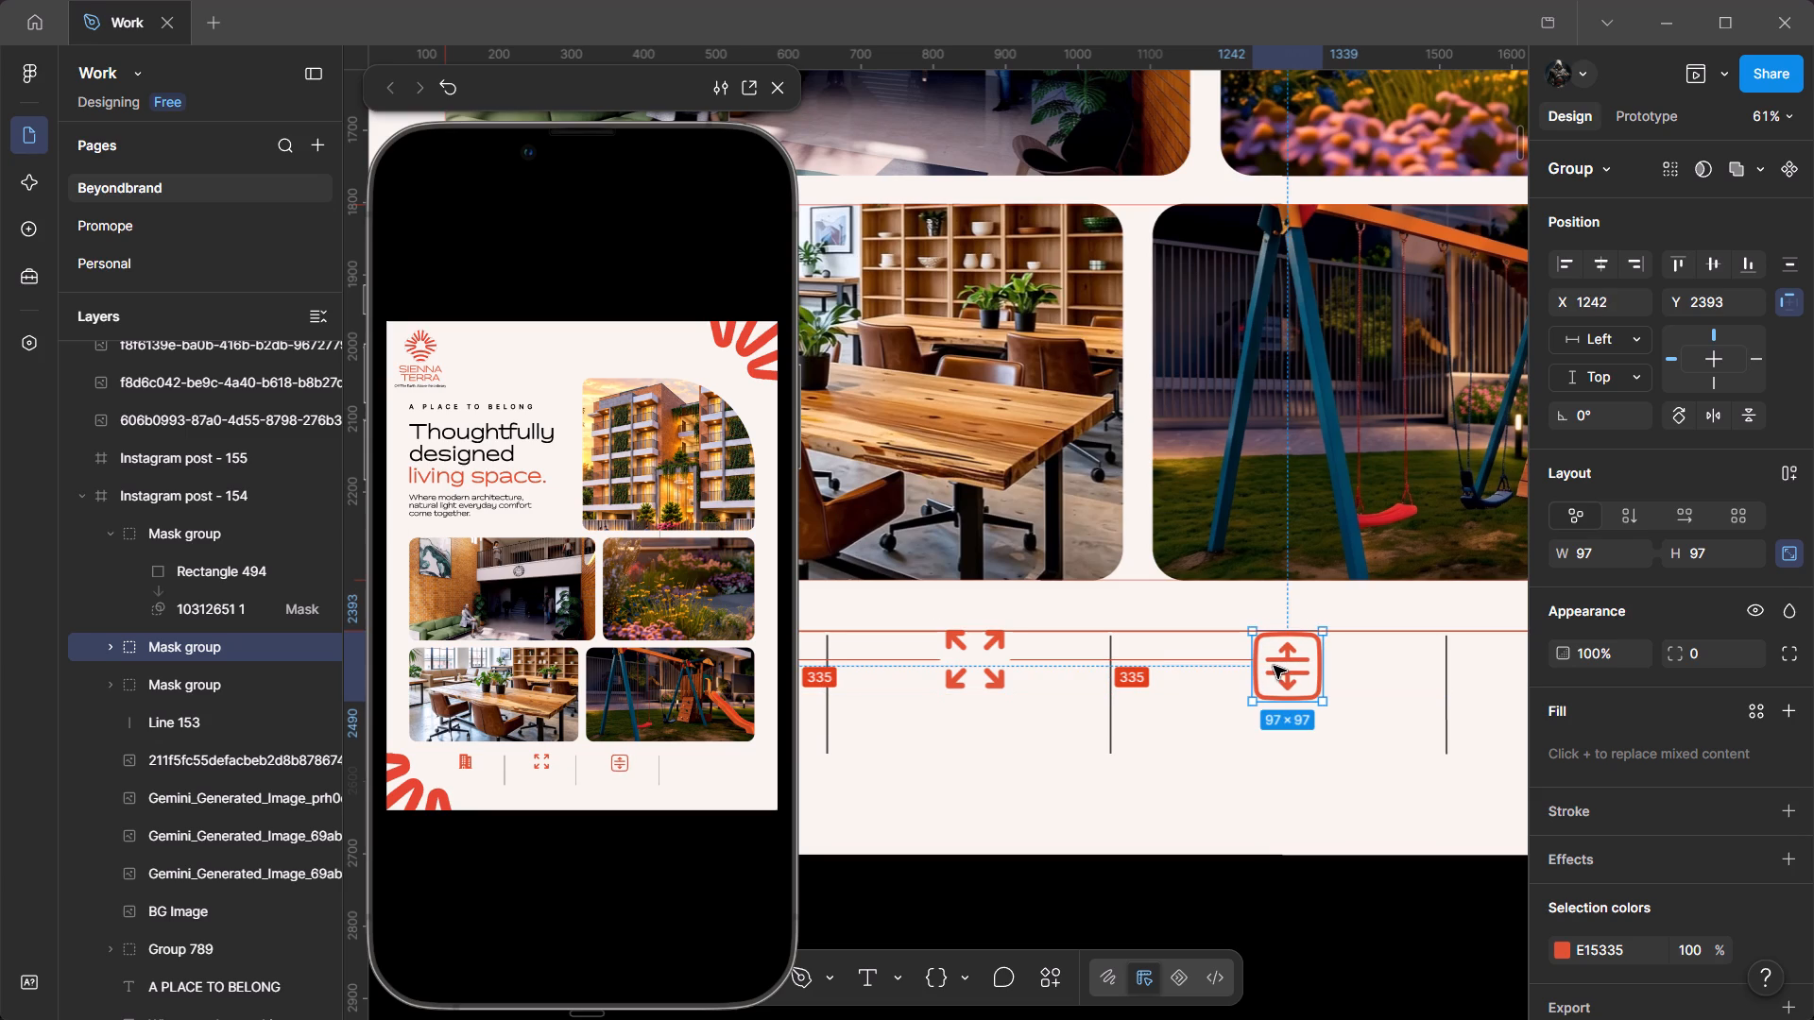
drag(1274, 666, 1276, 666)
click(1281, 834)
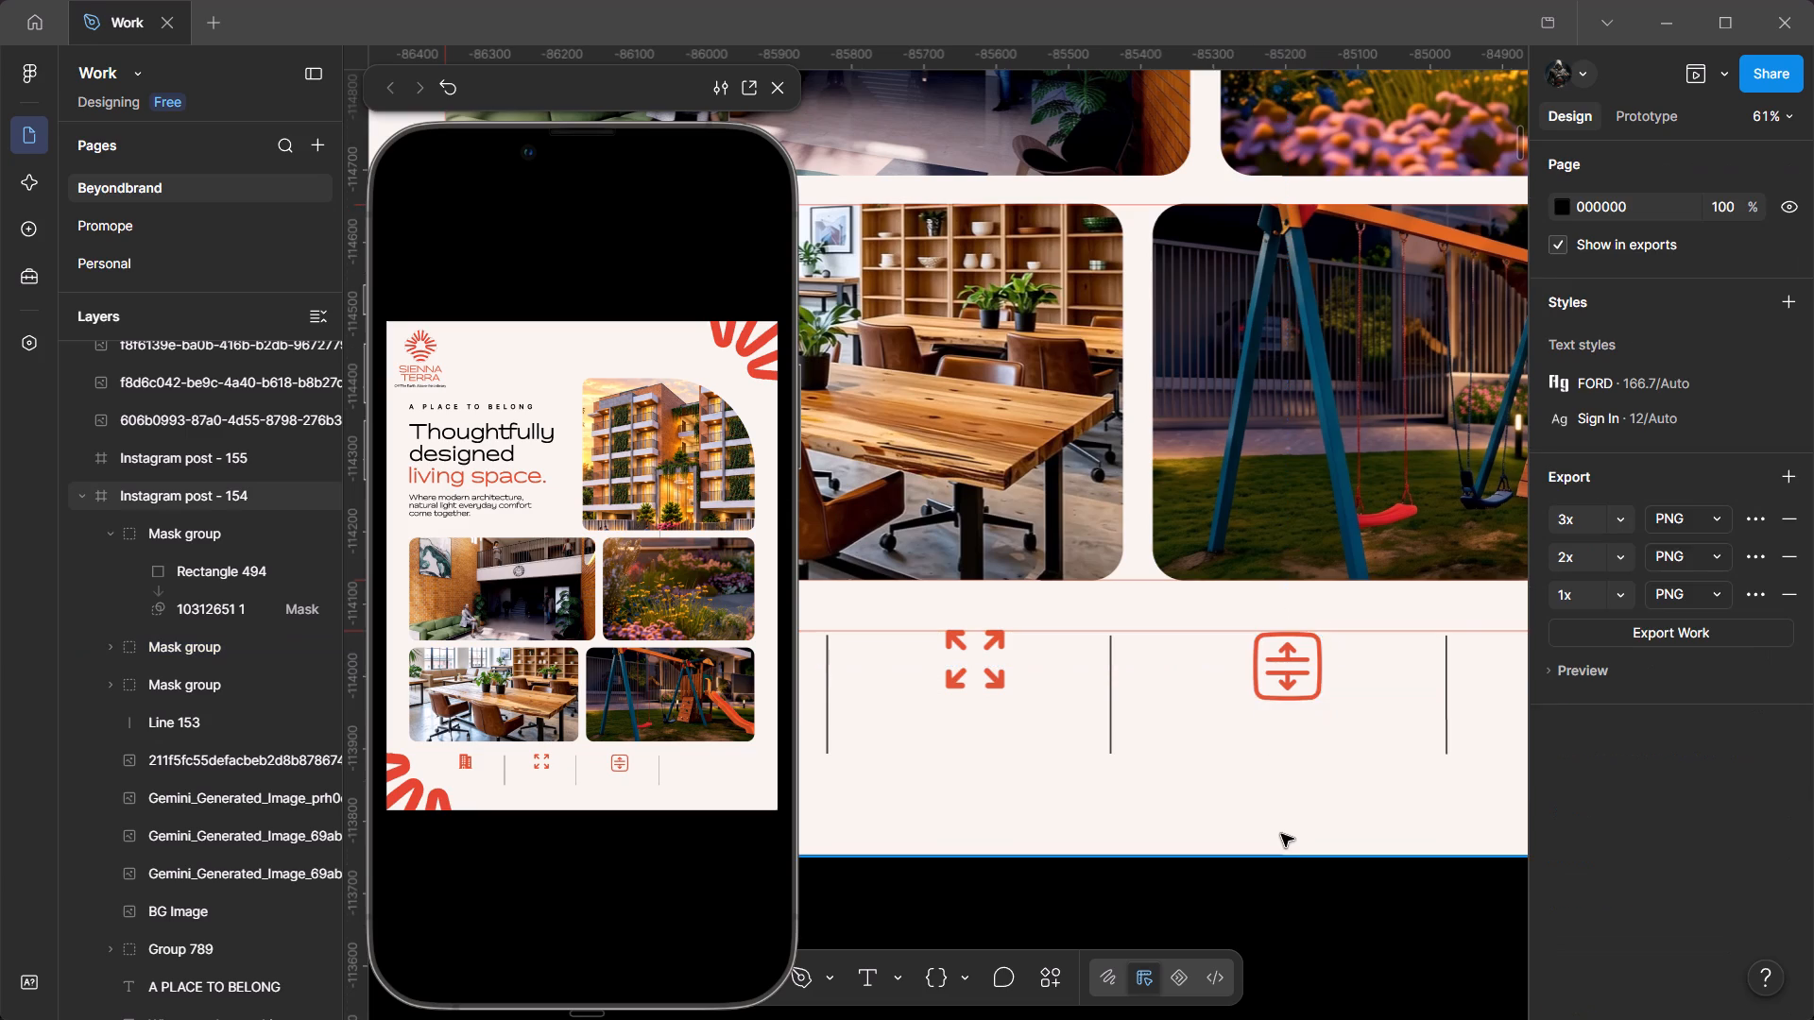
ctrl+scroll(1281, 834, down, 6)
click(1296, 899)
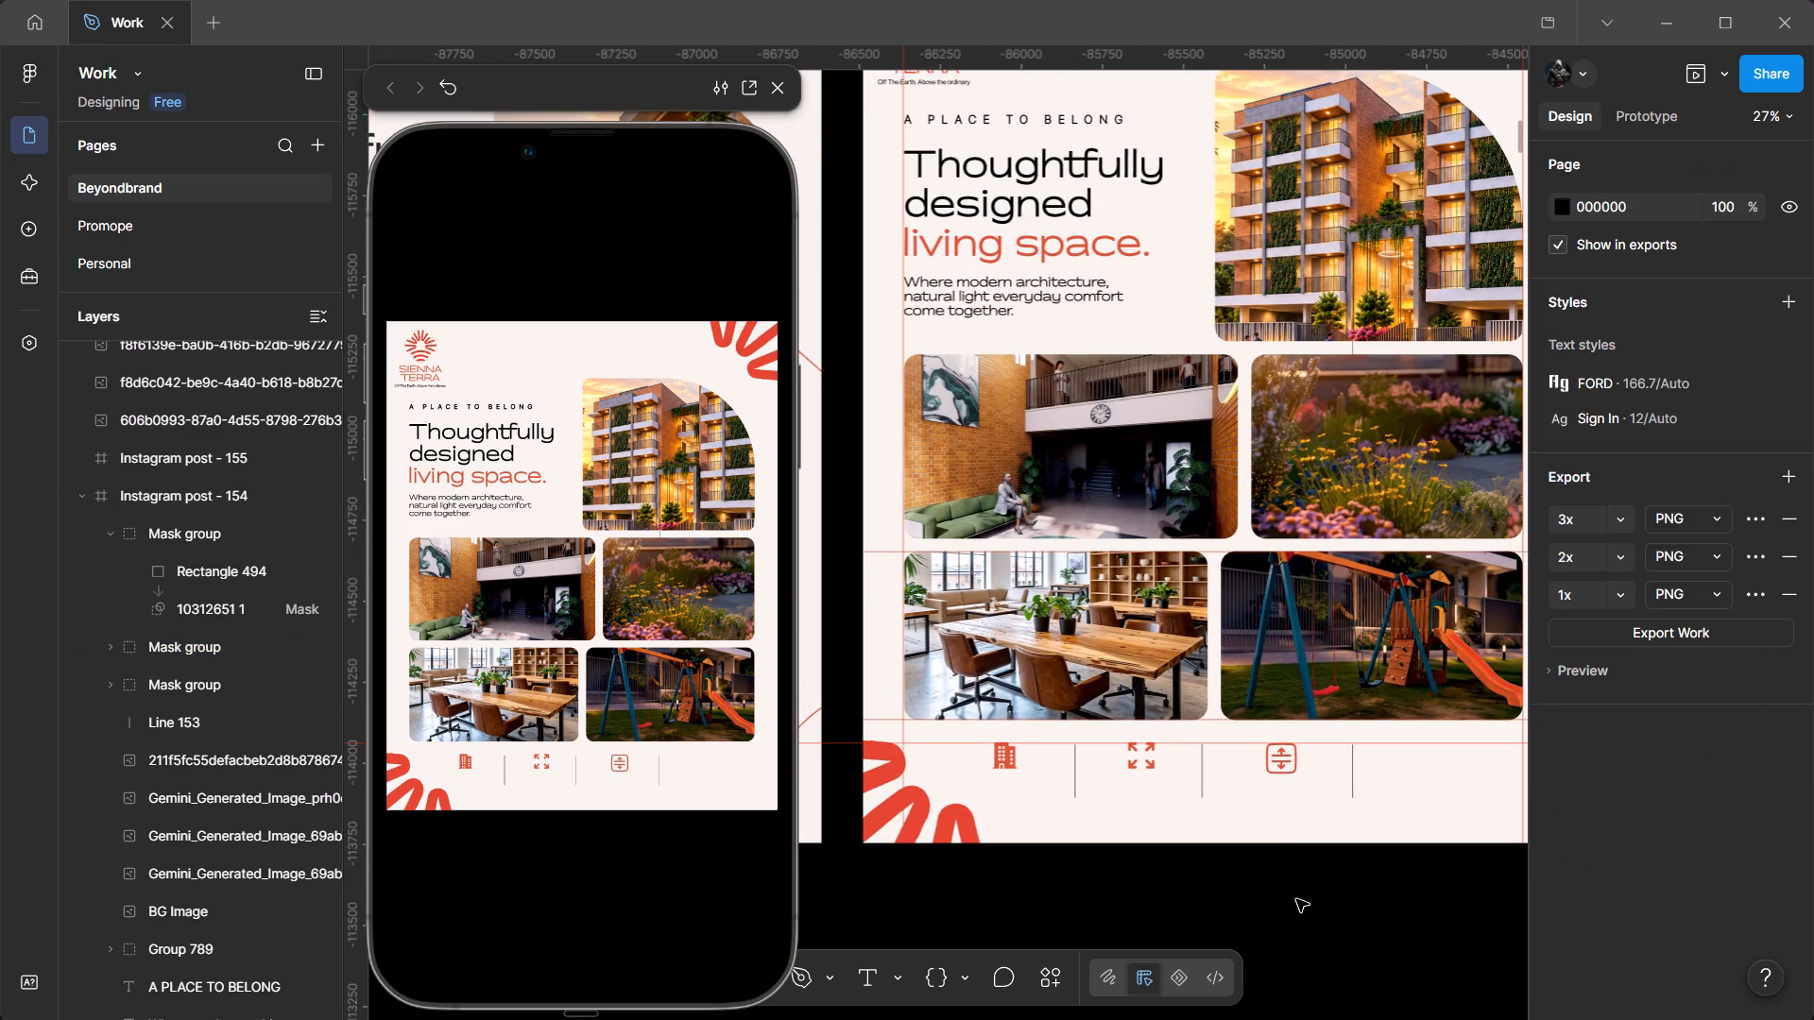
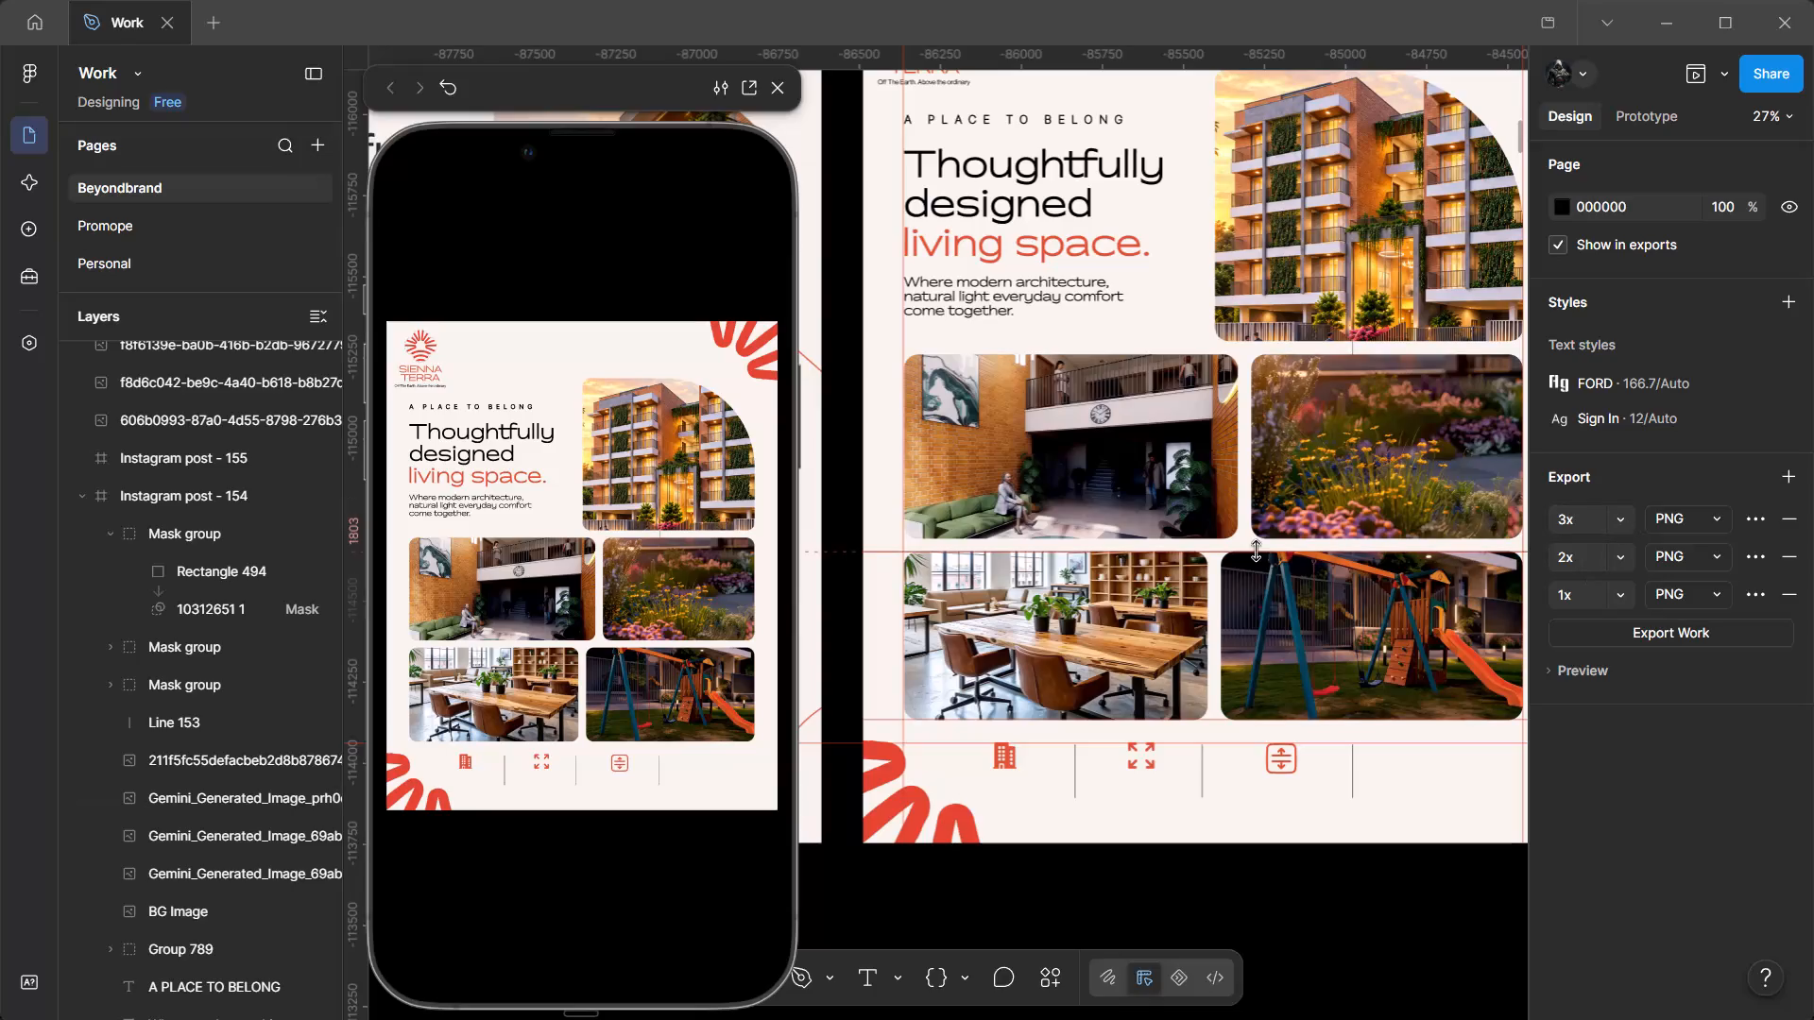
Look through the finished Sienna Terra posts, from Instagram post - 147 up to Post 7, for reusable amenity icons.
ctrl+scroll(1294, 529, down, 8)
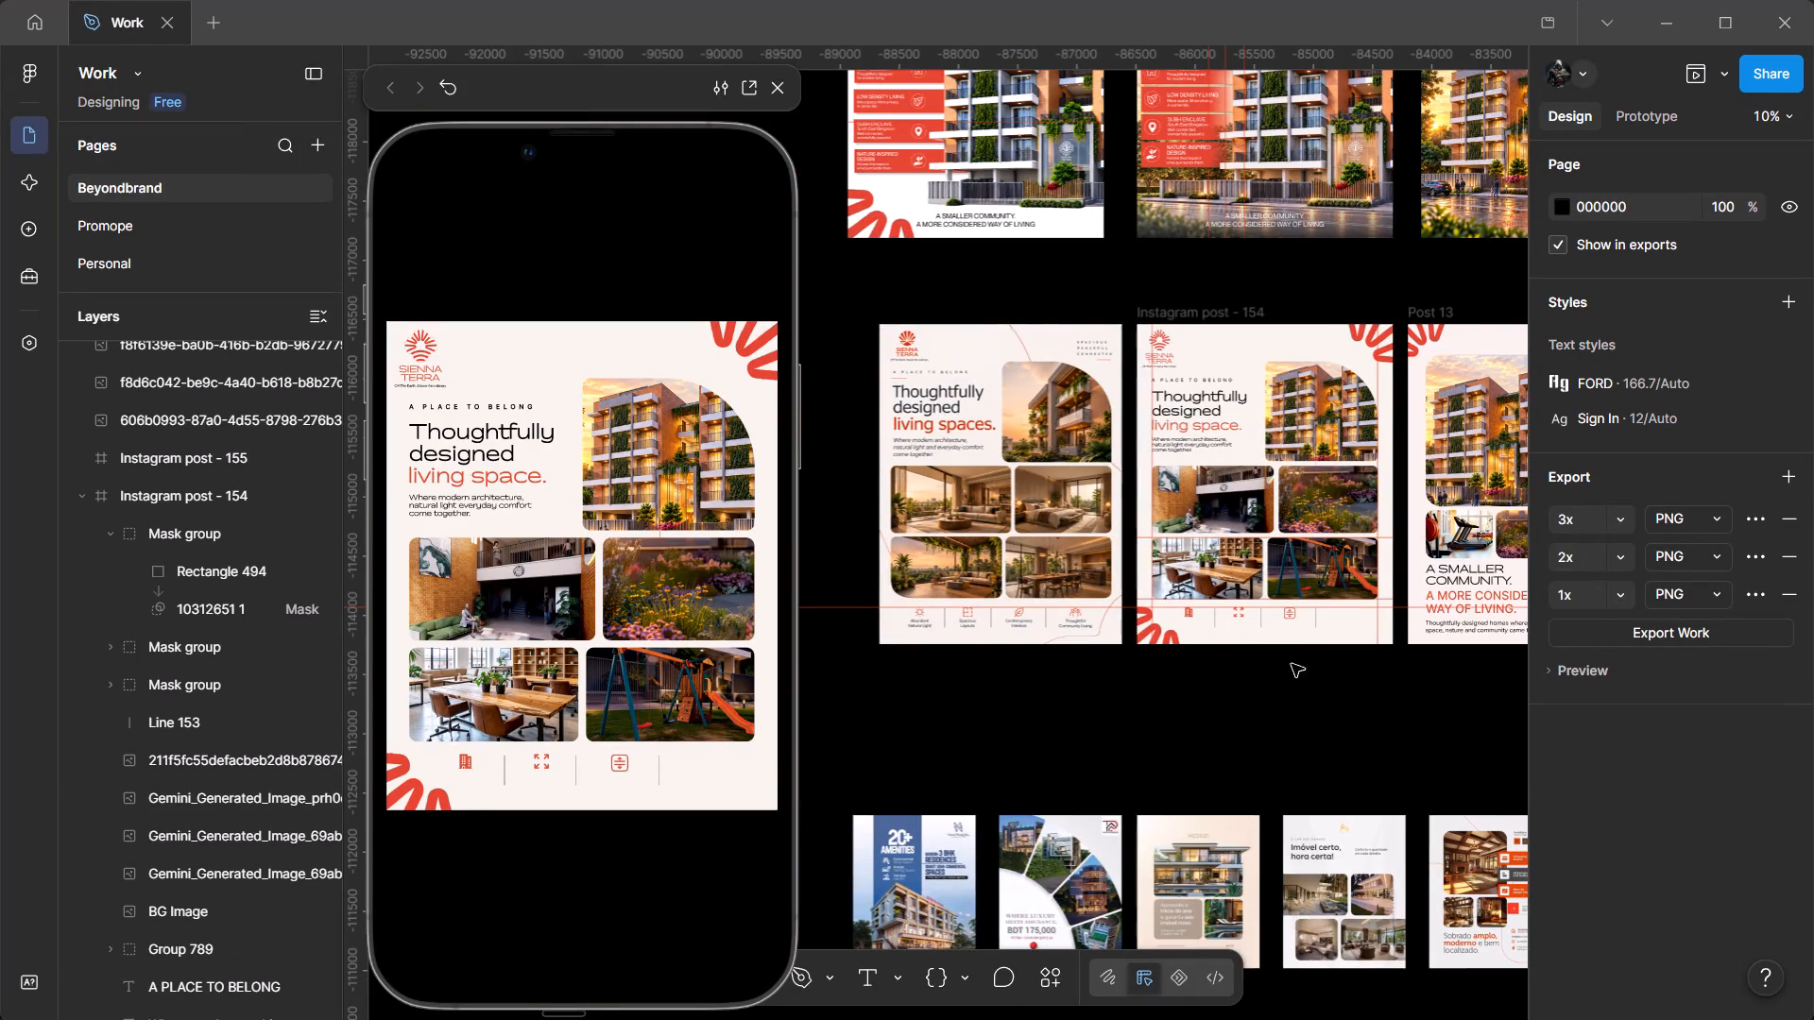
drag(1421, 741, 1138, 834)
scroll(1143, 457, up, 6)
drag(1054, 507, 1137, 519)
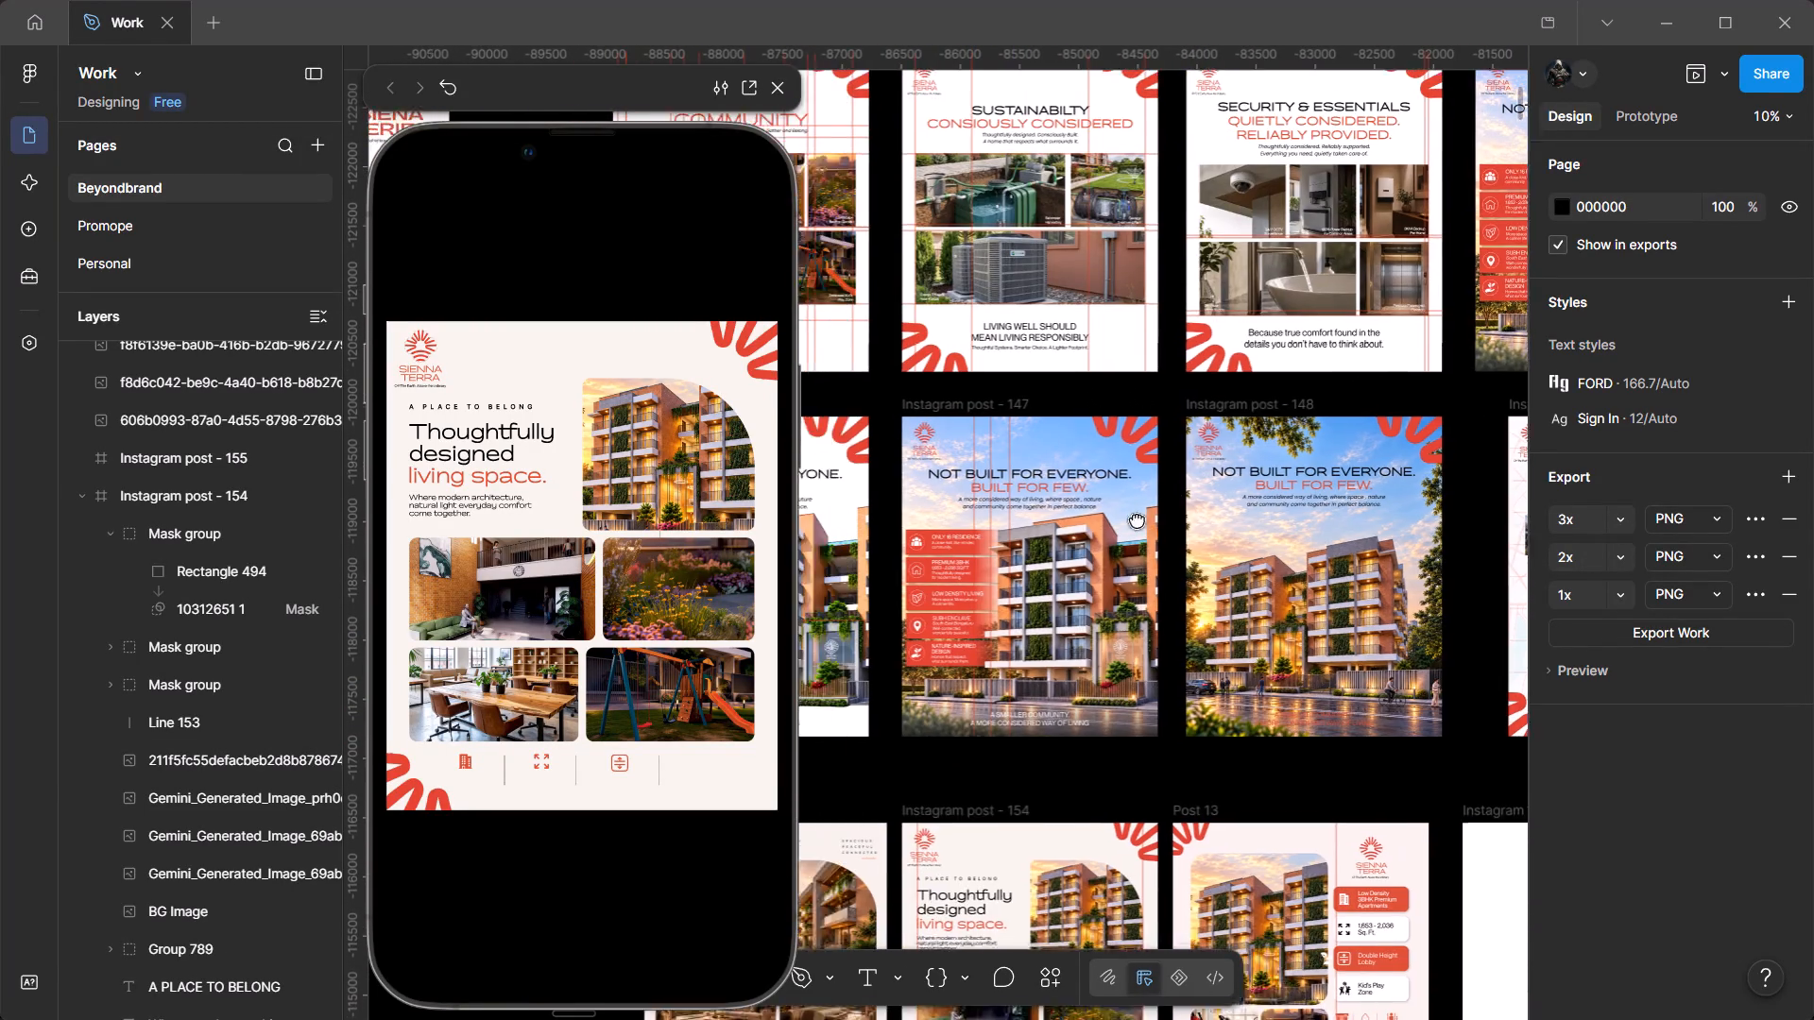
drag(1137, 519, 1221, 220)
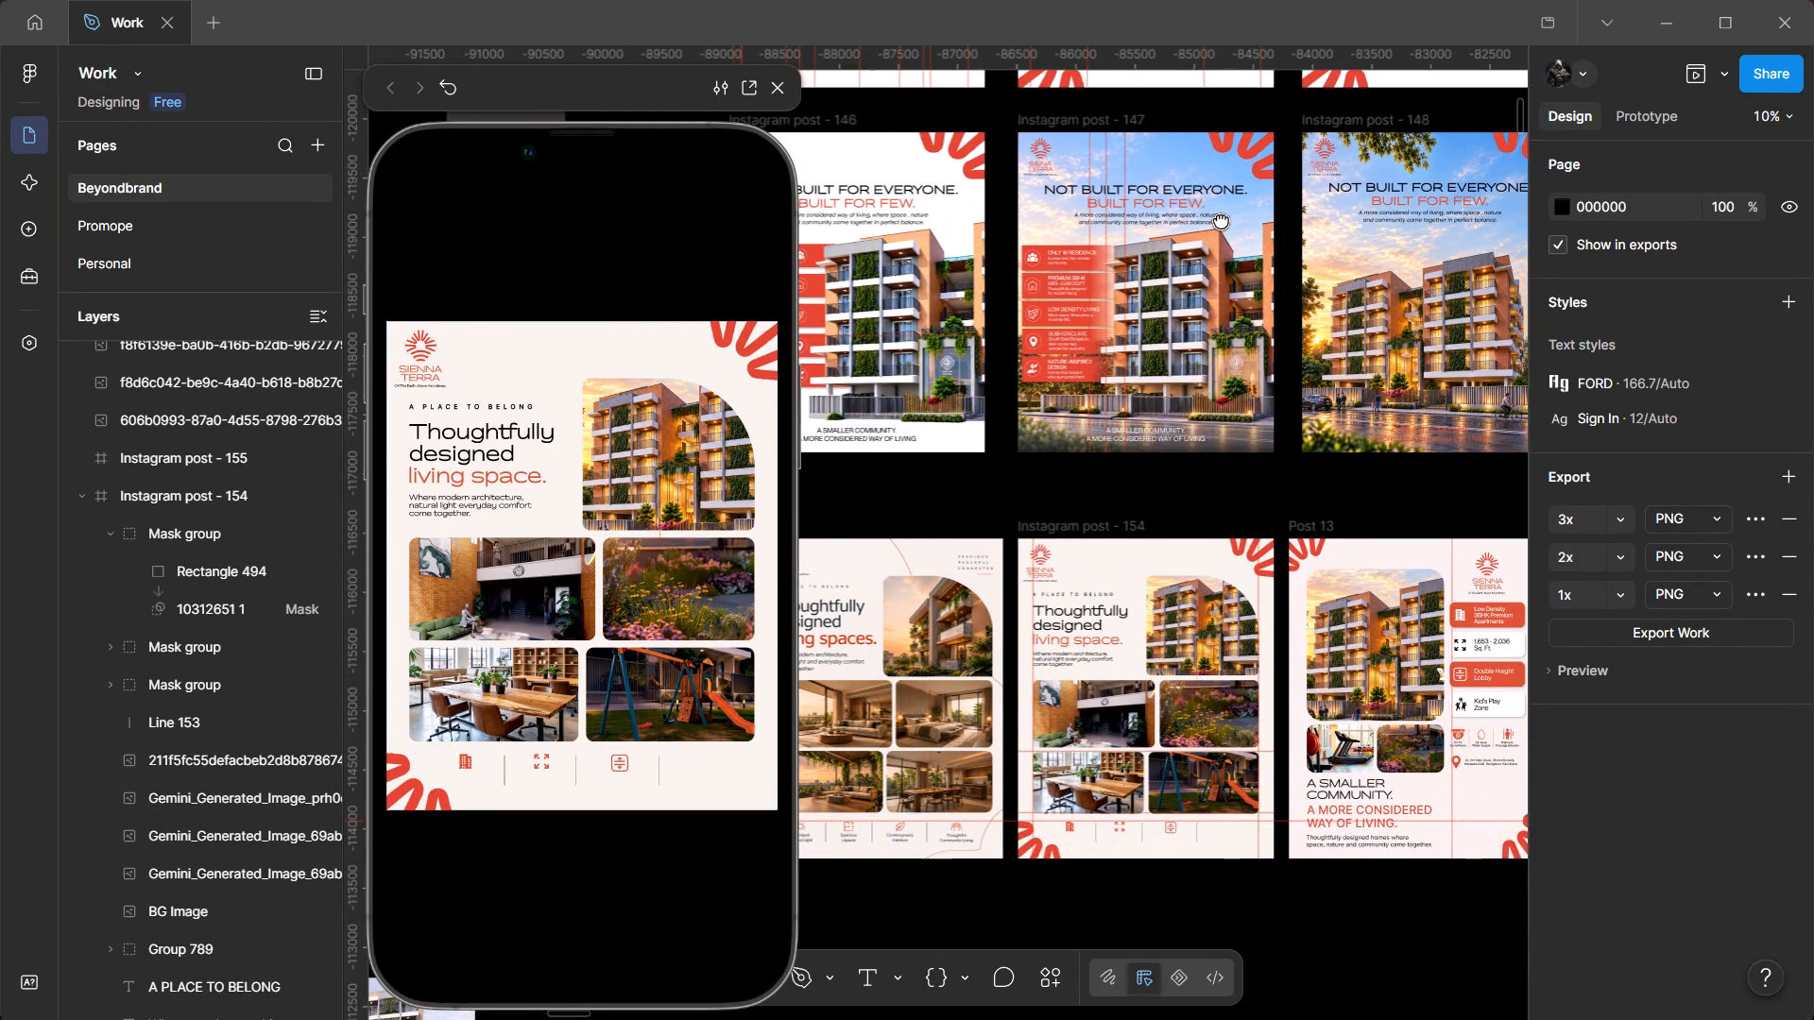
drag(1221, 220, 1239, 229)
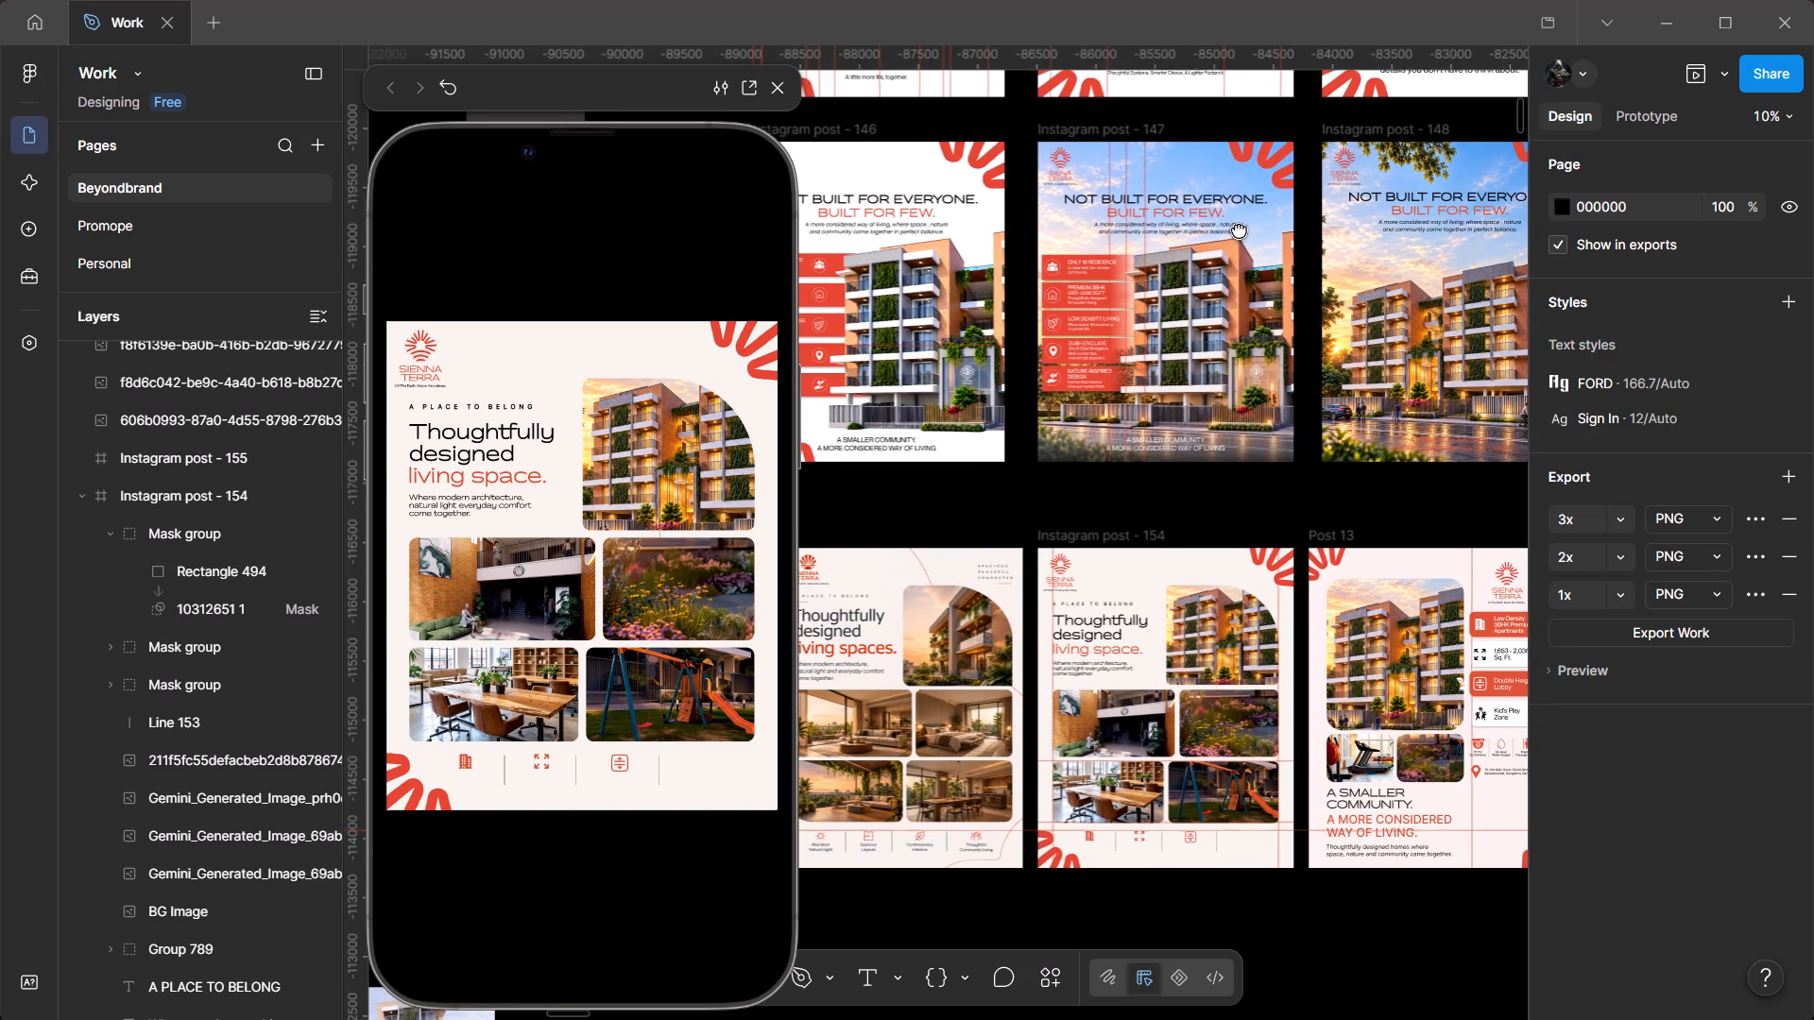
drag(1239, 229, 1197, 344)
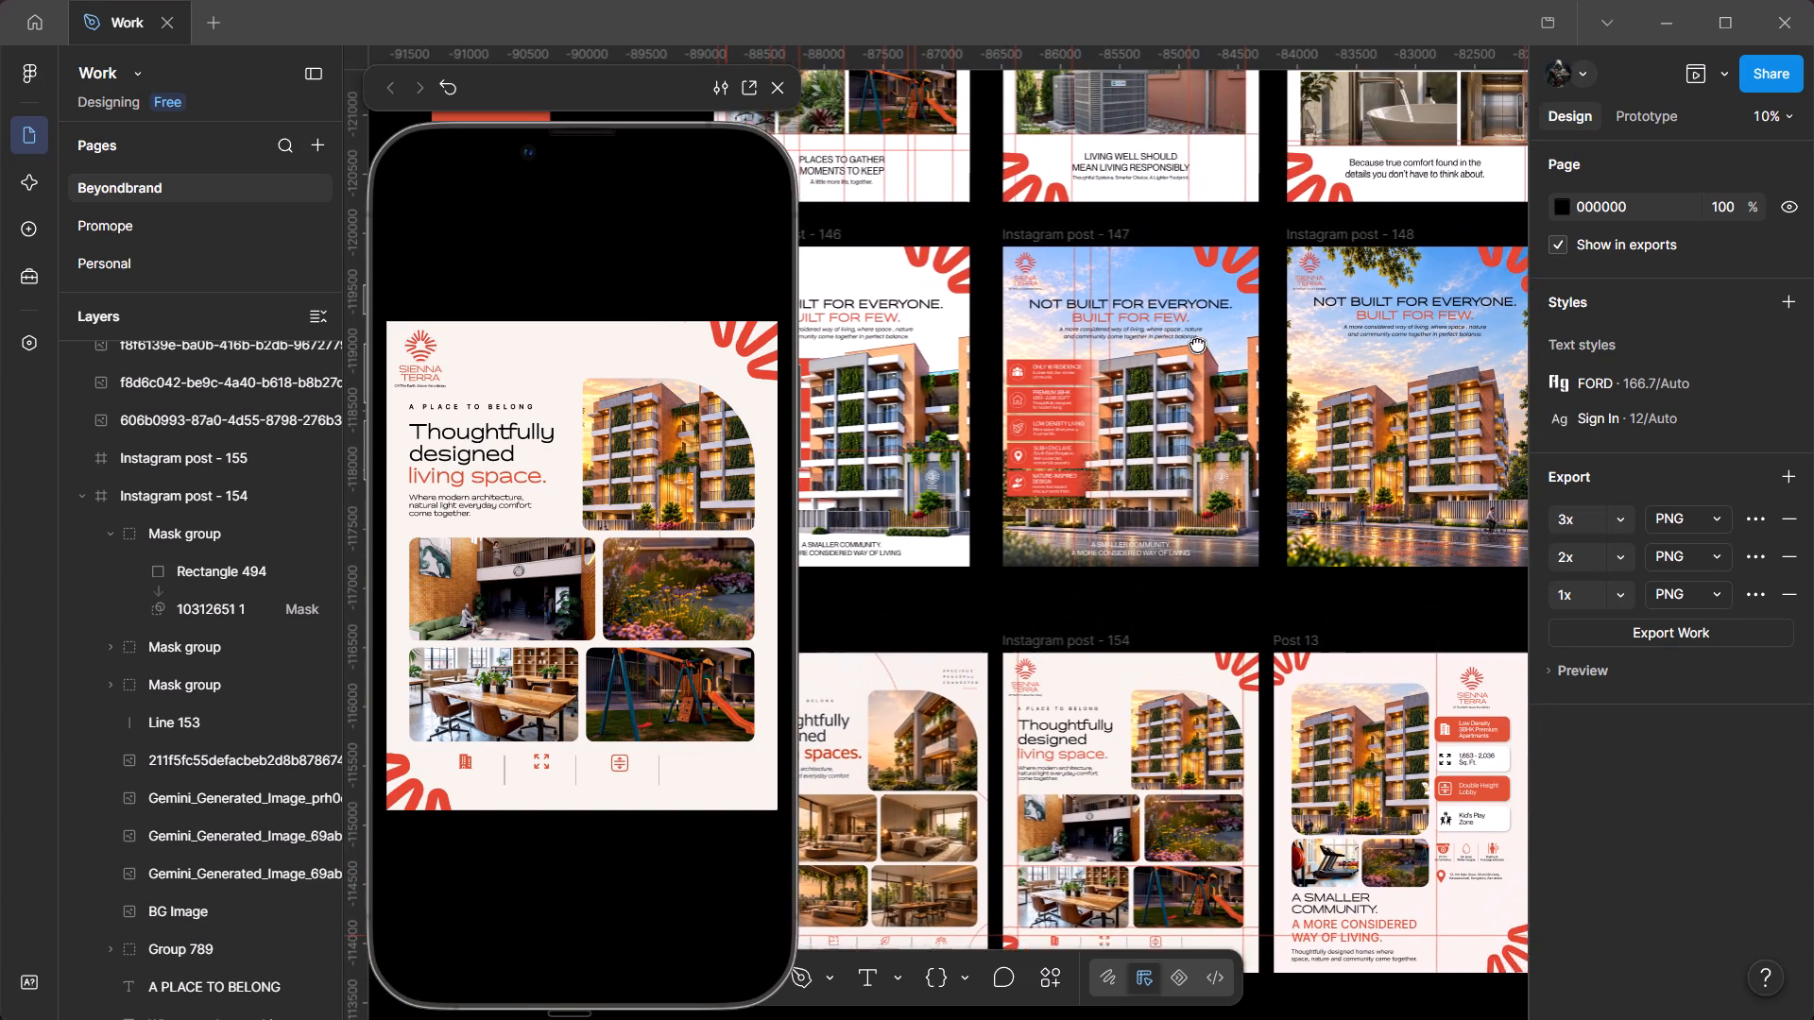
drag(1197, 344, 1169, 702)
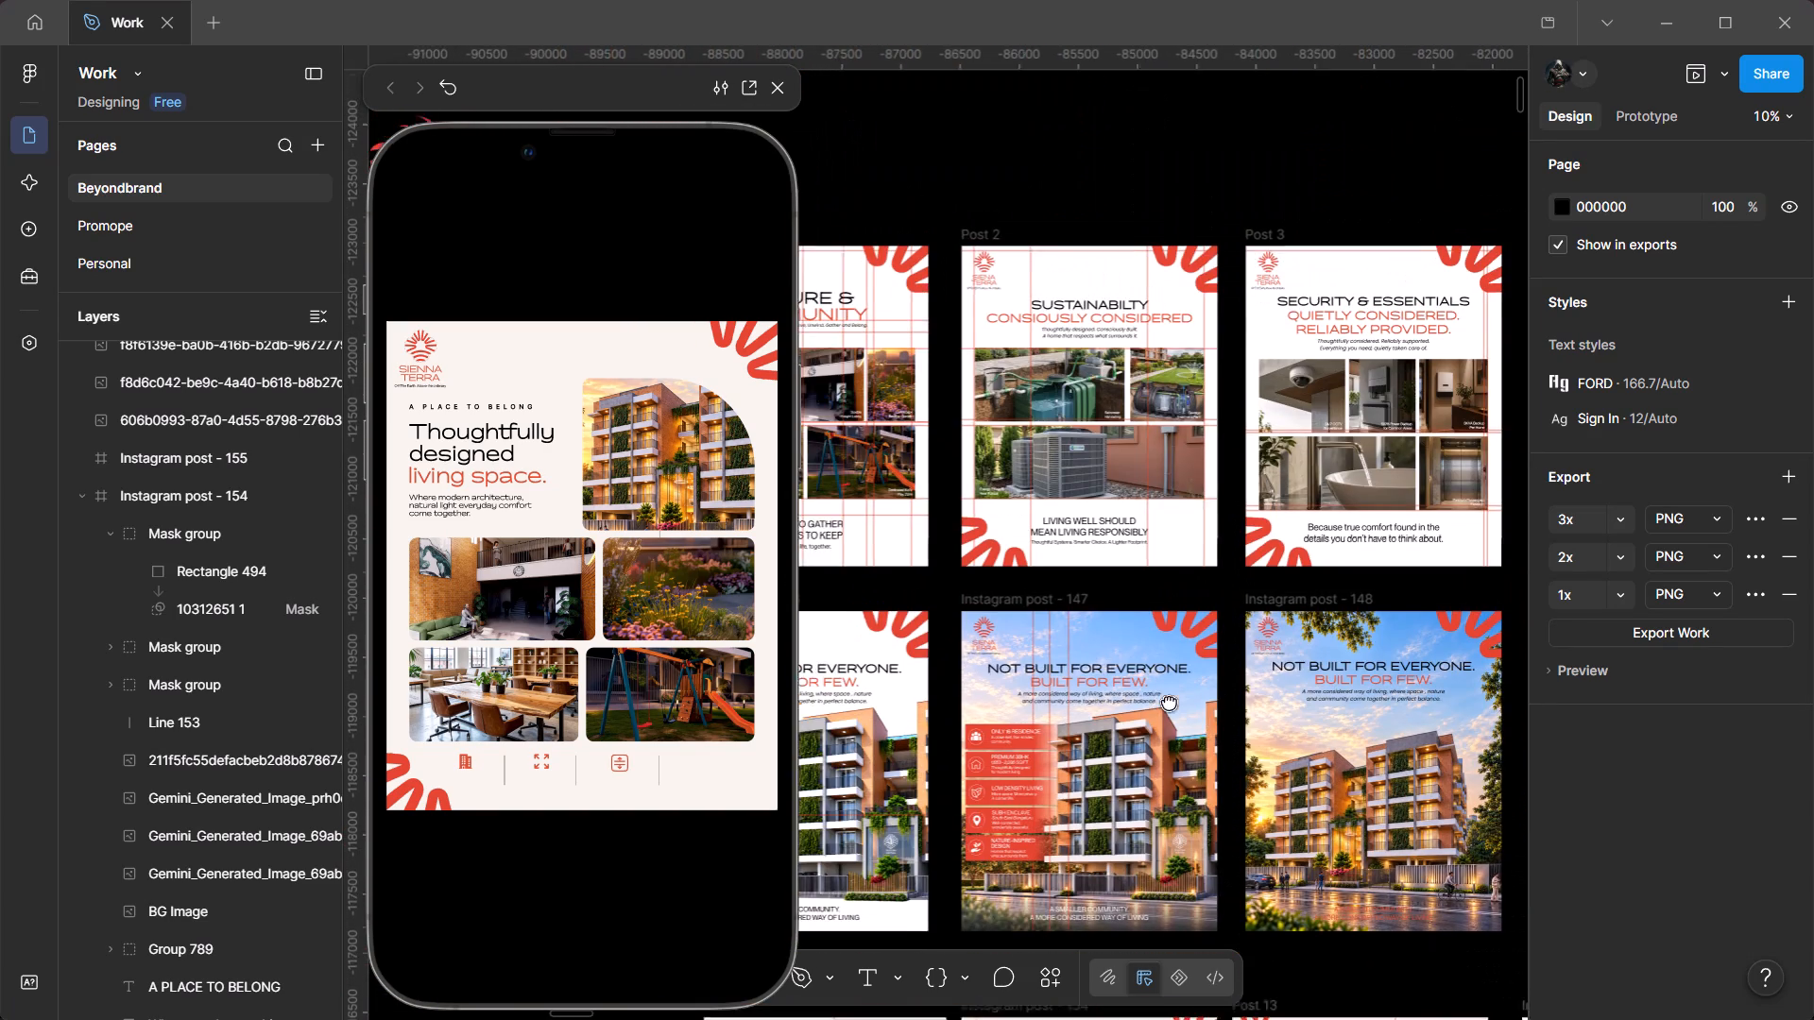
drag(1169, 702, 1115, 670)
drag(1360, 592, 868, 569)
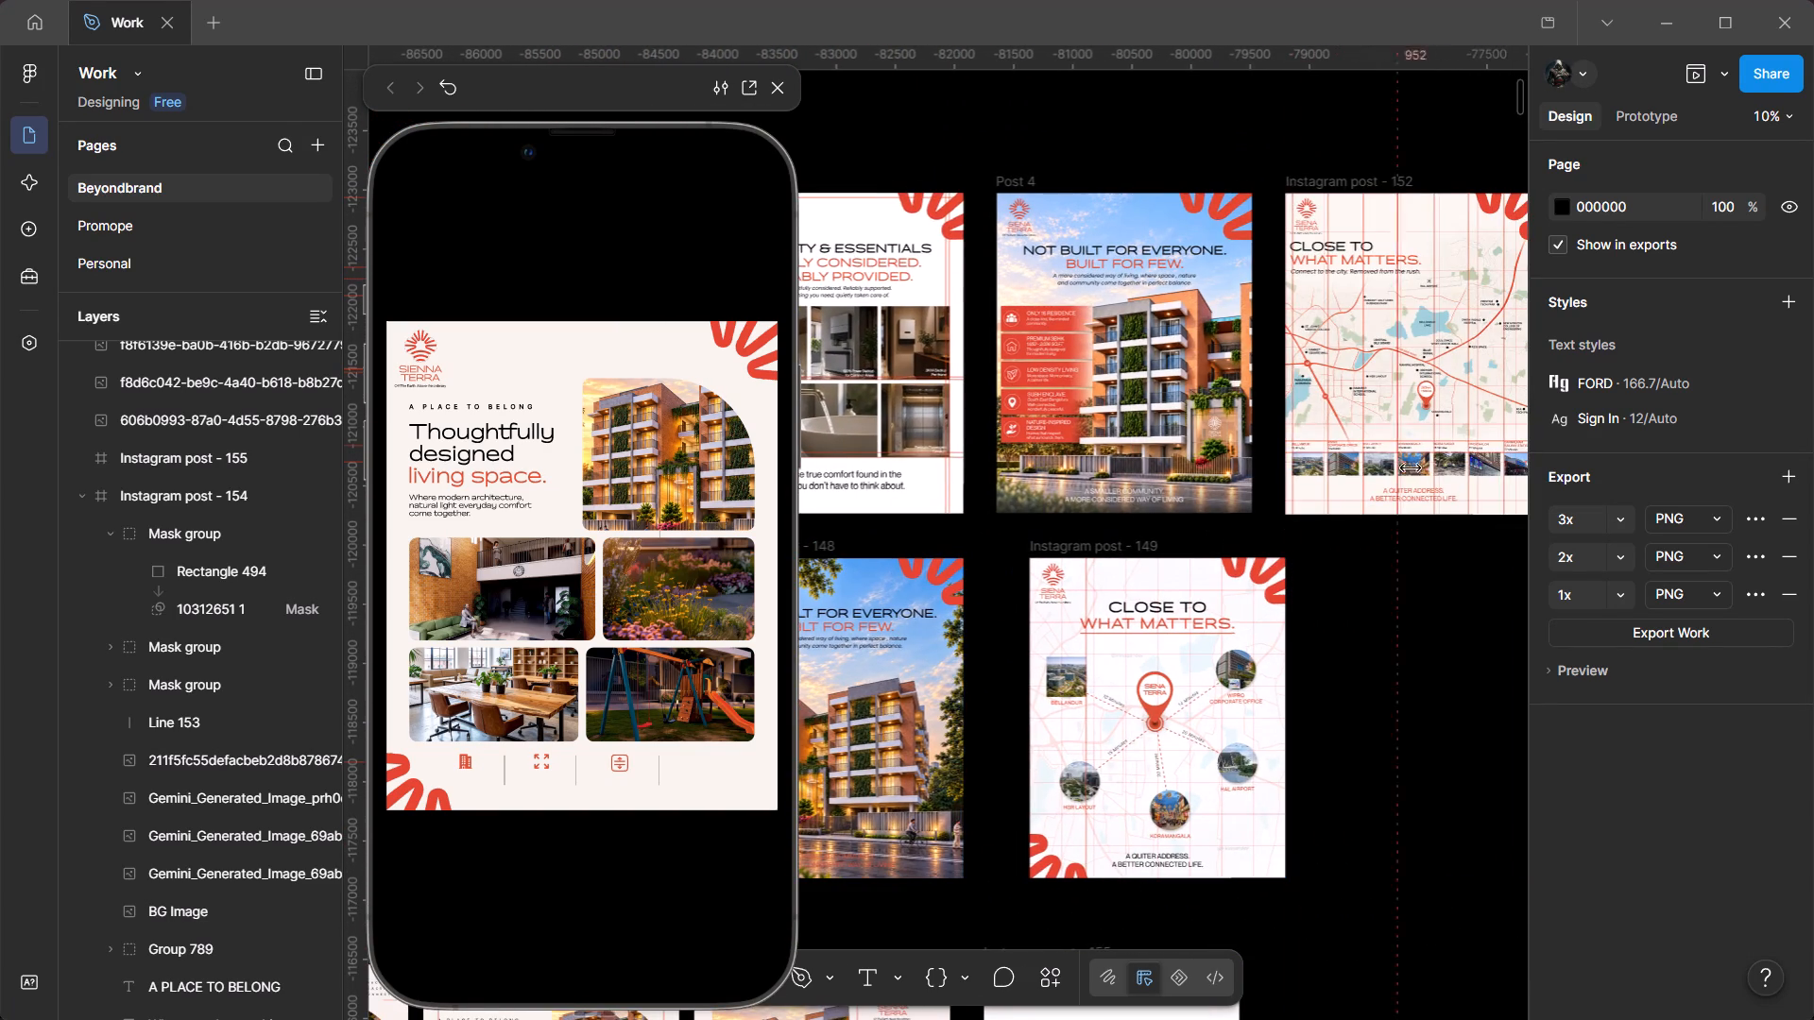
drag(1412, 467, 945, 495)
drag(1413, 483, 1141, 478)
ctrl+scroll(1409, 422, up, 5)
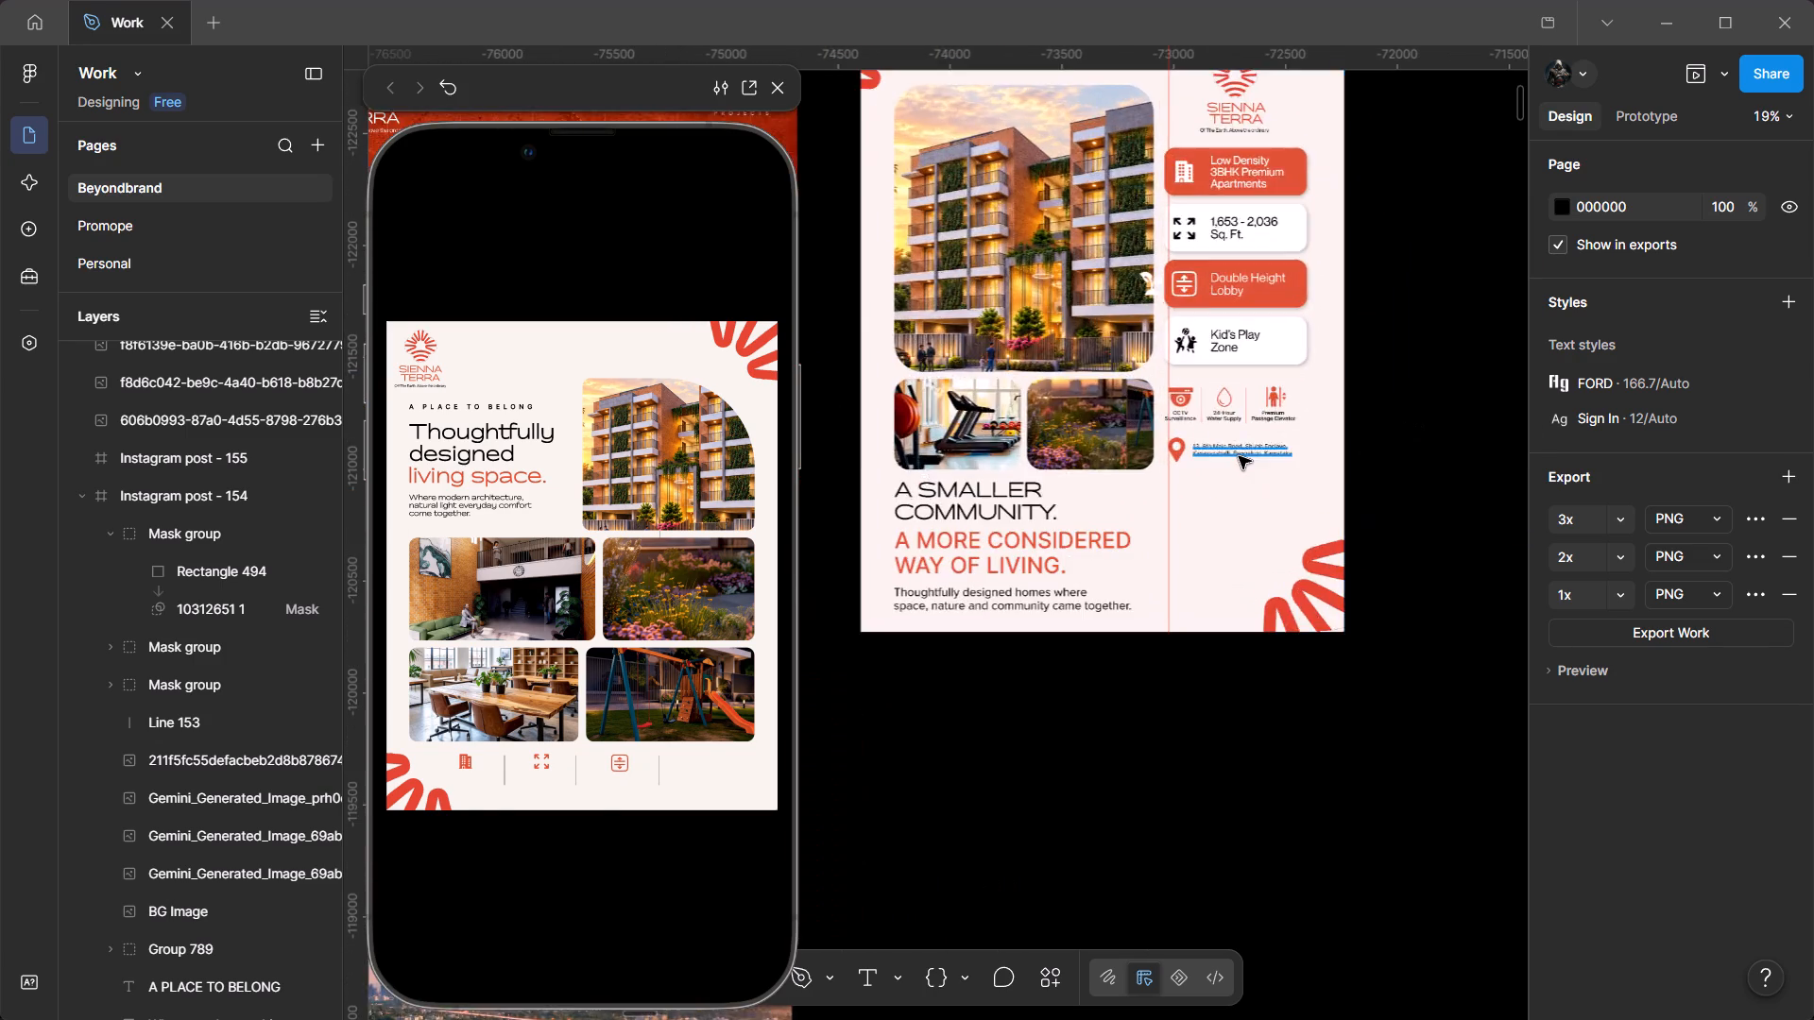
ctrl+scroll(1239, 455, up, 5)
ctrl+scroll(1239, 455, down, 13)
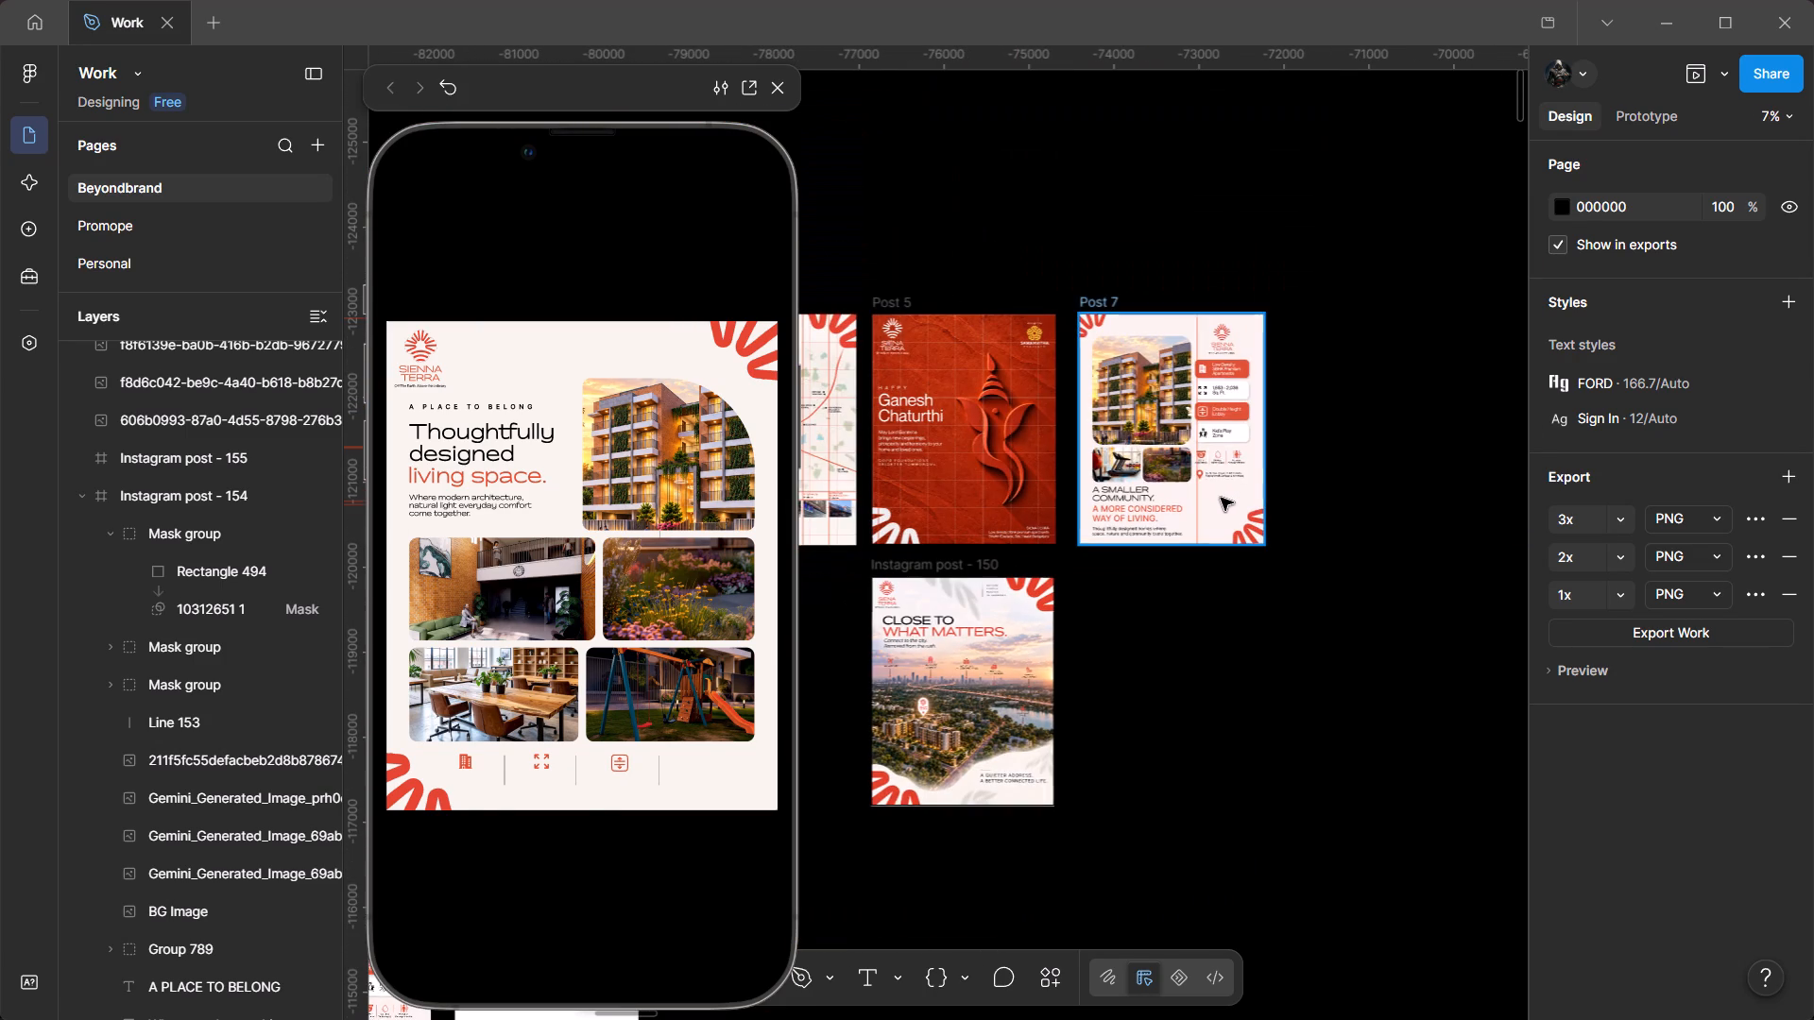
Examine Post 13, the reference advertisements below it and Post 1 for amenities and icons to reuse.
drag(1164, 453, 1427, 206)
drag(956, 623, 1370, 364)
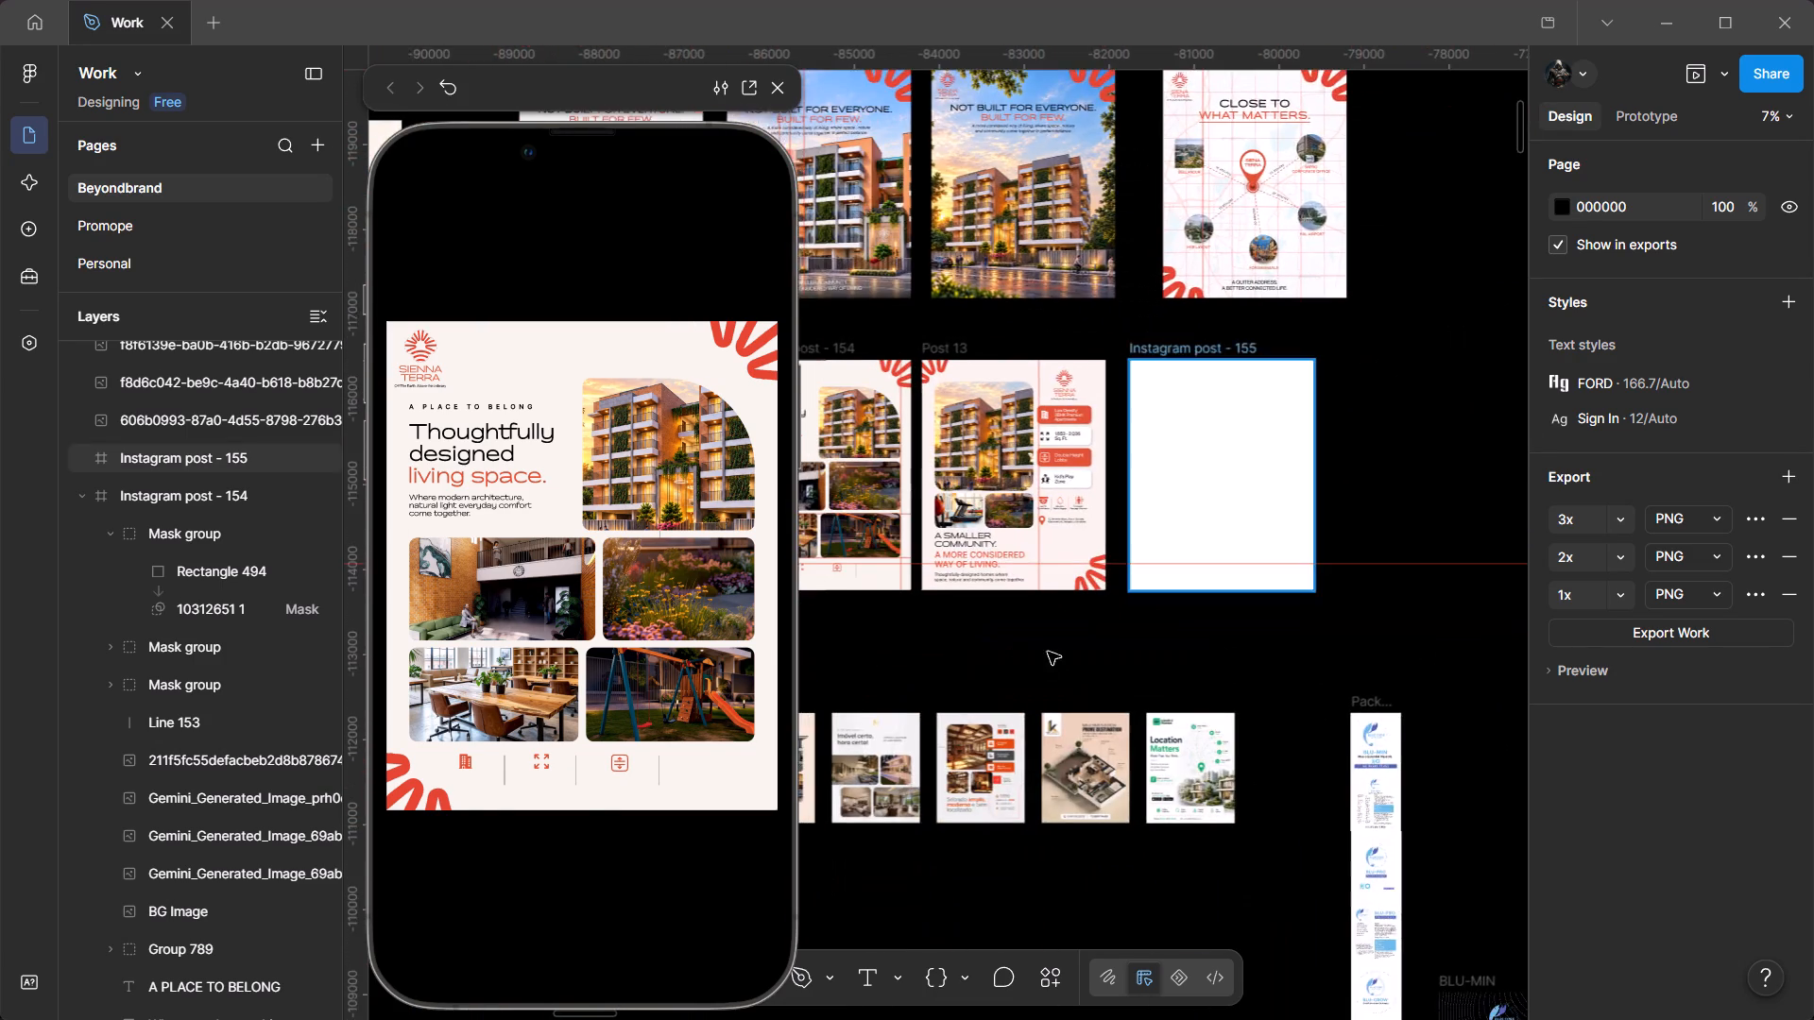
drag(947, 715, 1076, 466)
ctrl+drag(848, 623, 1252, 615)
ctrl+drag(1246, 613, 875, 774)
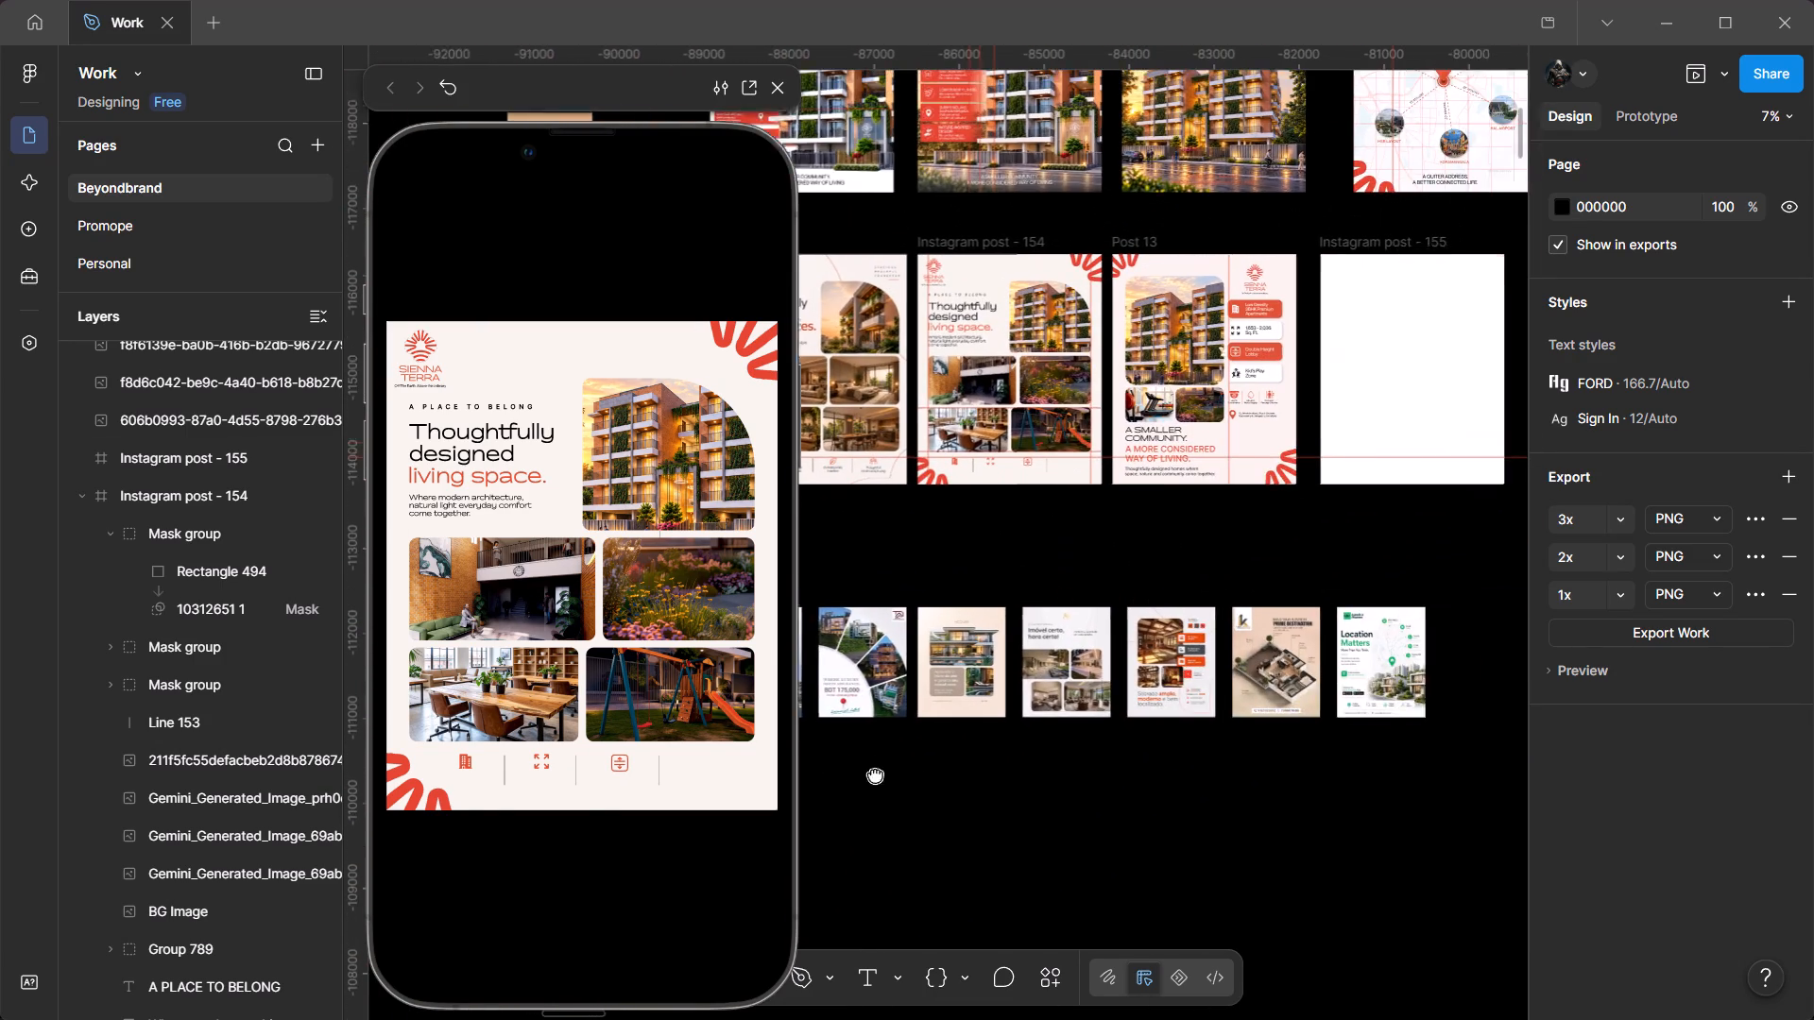
ctrl+drag(875, 774, 880, 774)
ctrl+scroll(1165, 474, up, 5)
ctrl+scroll(915, 482, up, 8)
ctrl+scroll(914, 488, down, 8)
drag(908, 522, 1370, 833)
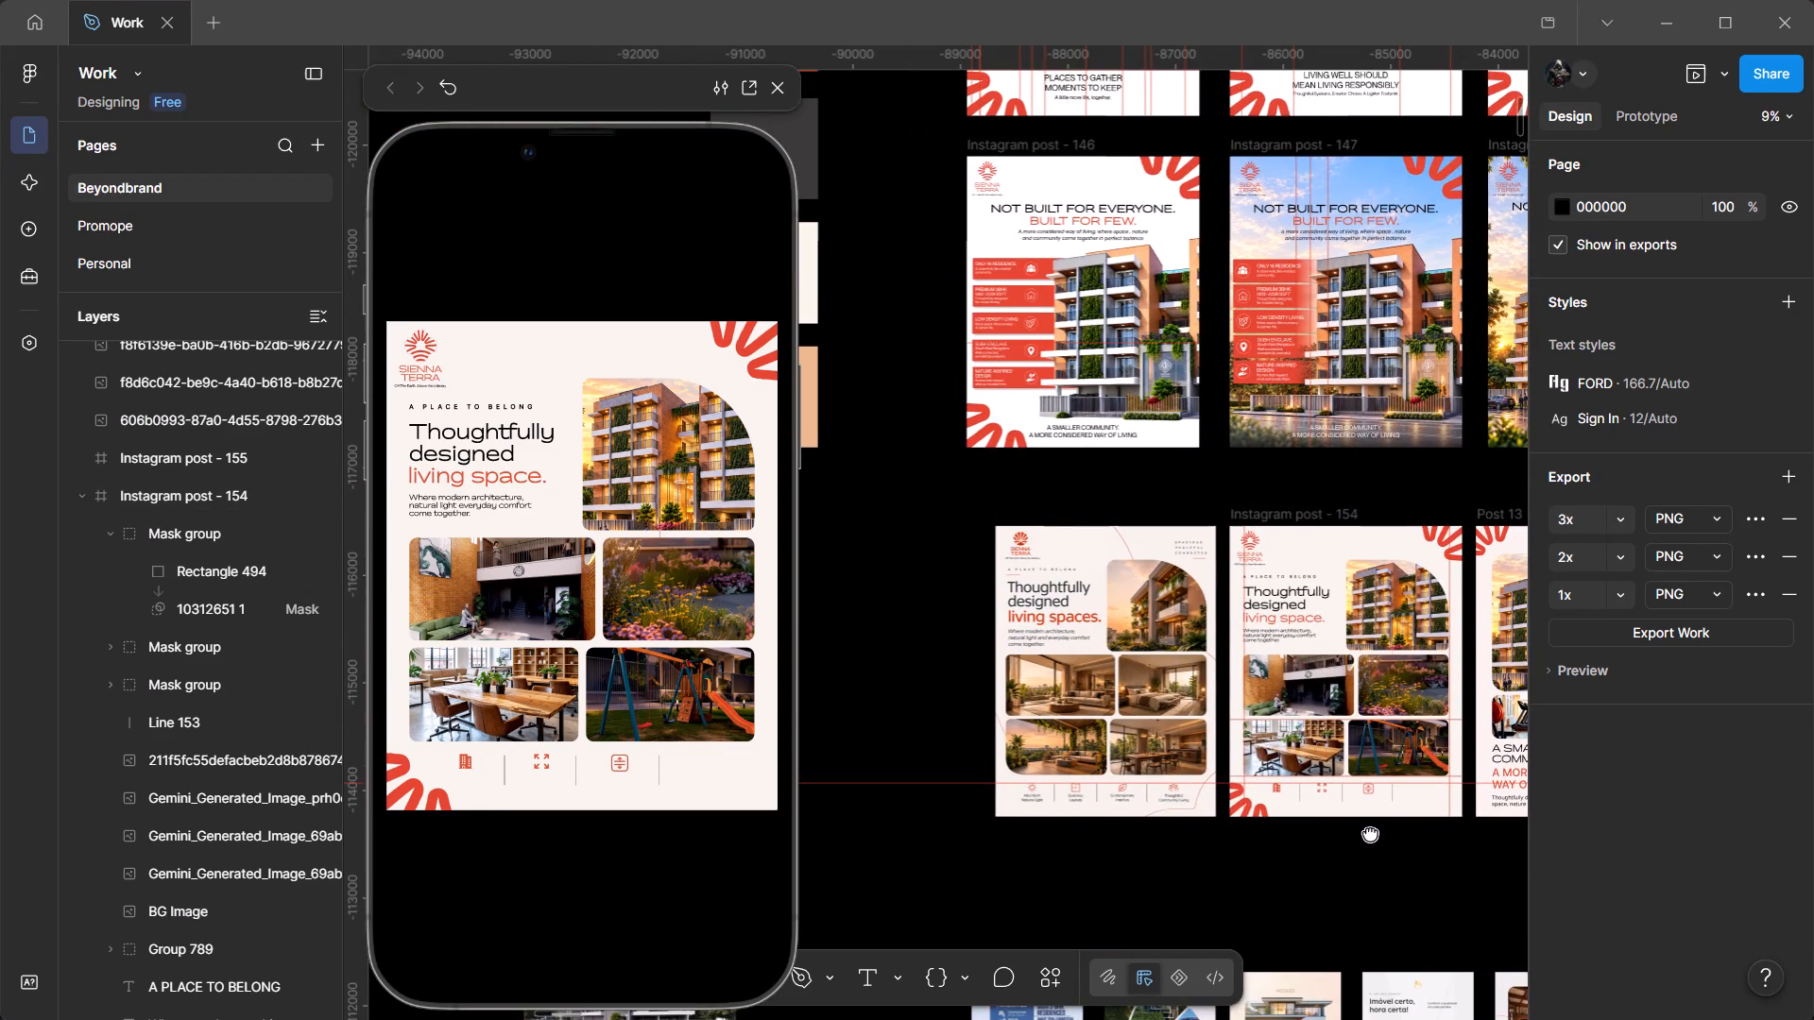
drag(1370, 833, 1352, 842)
drag(964, 207, 1076, 705)
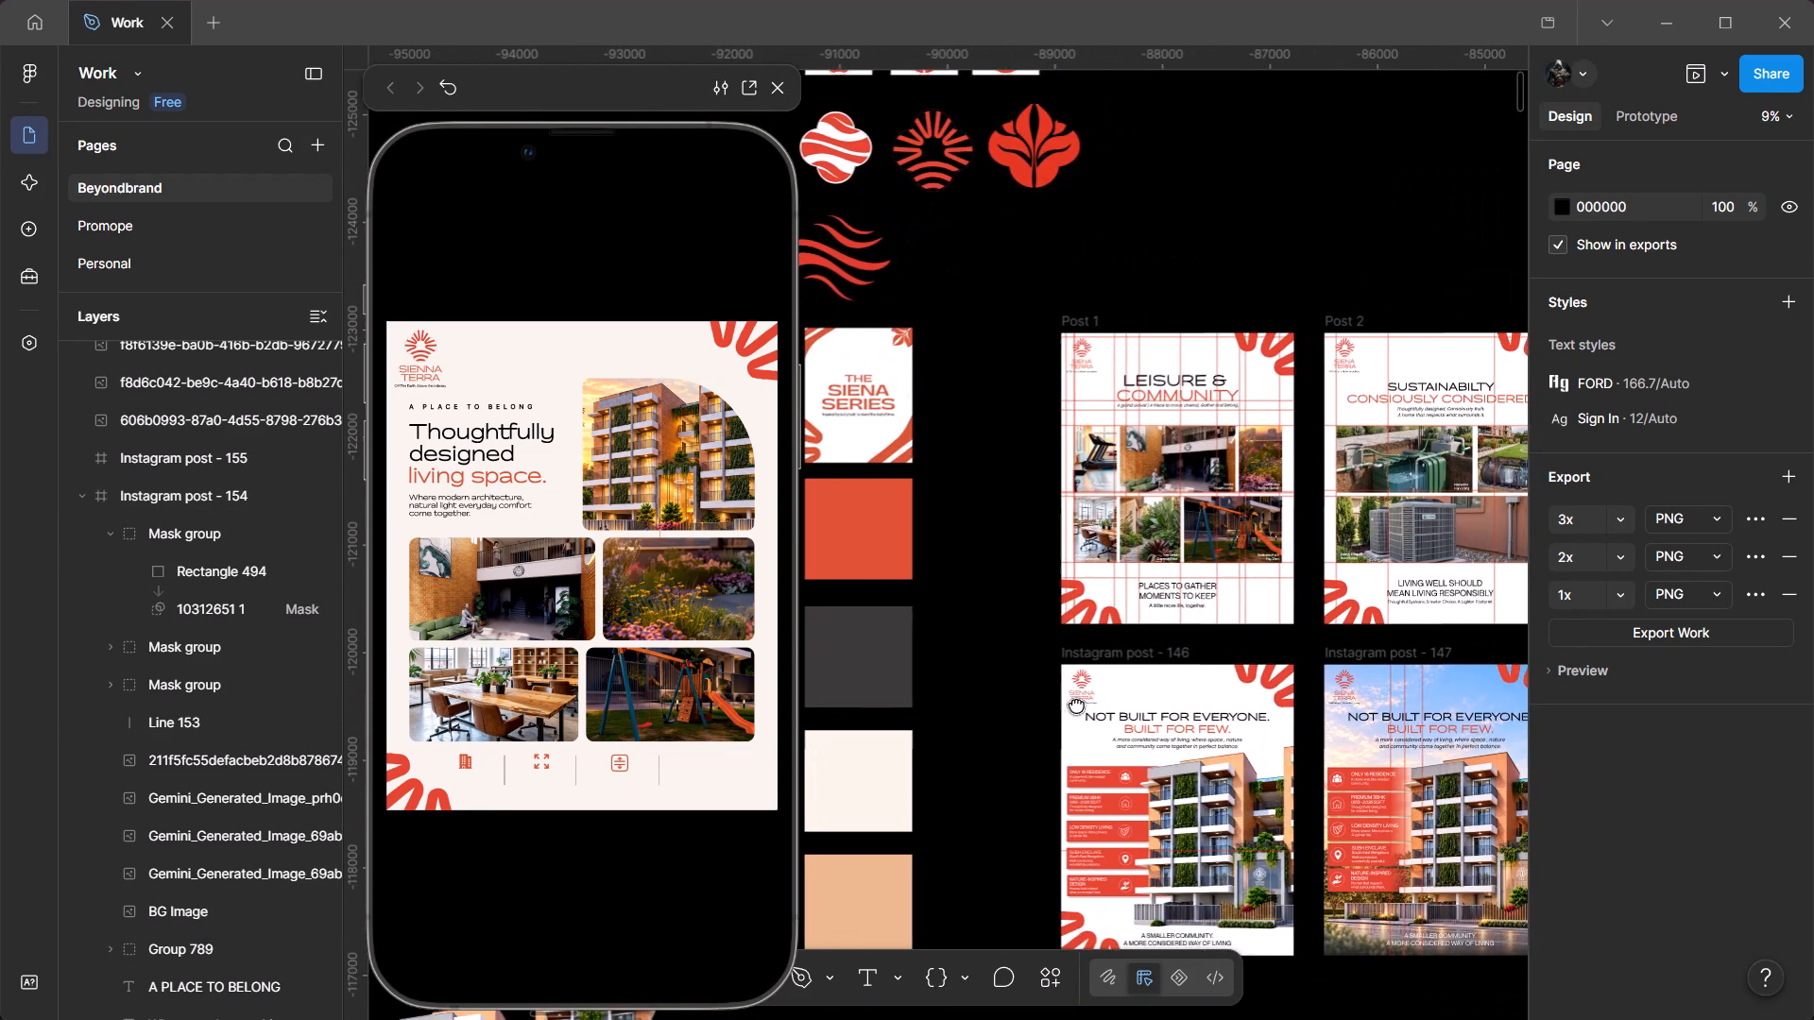
drag(1076, 705, 1076, 703)
ctrl+scroll(1062, 534, up, 18)
ctrl+scroll(1028, 597, down, 6)
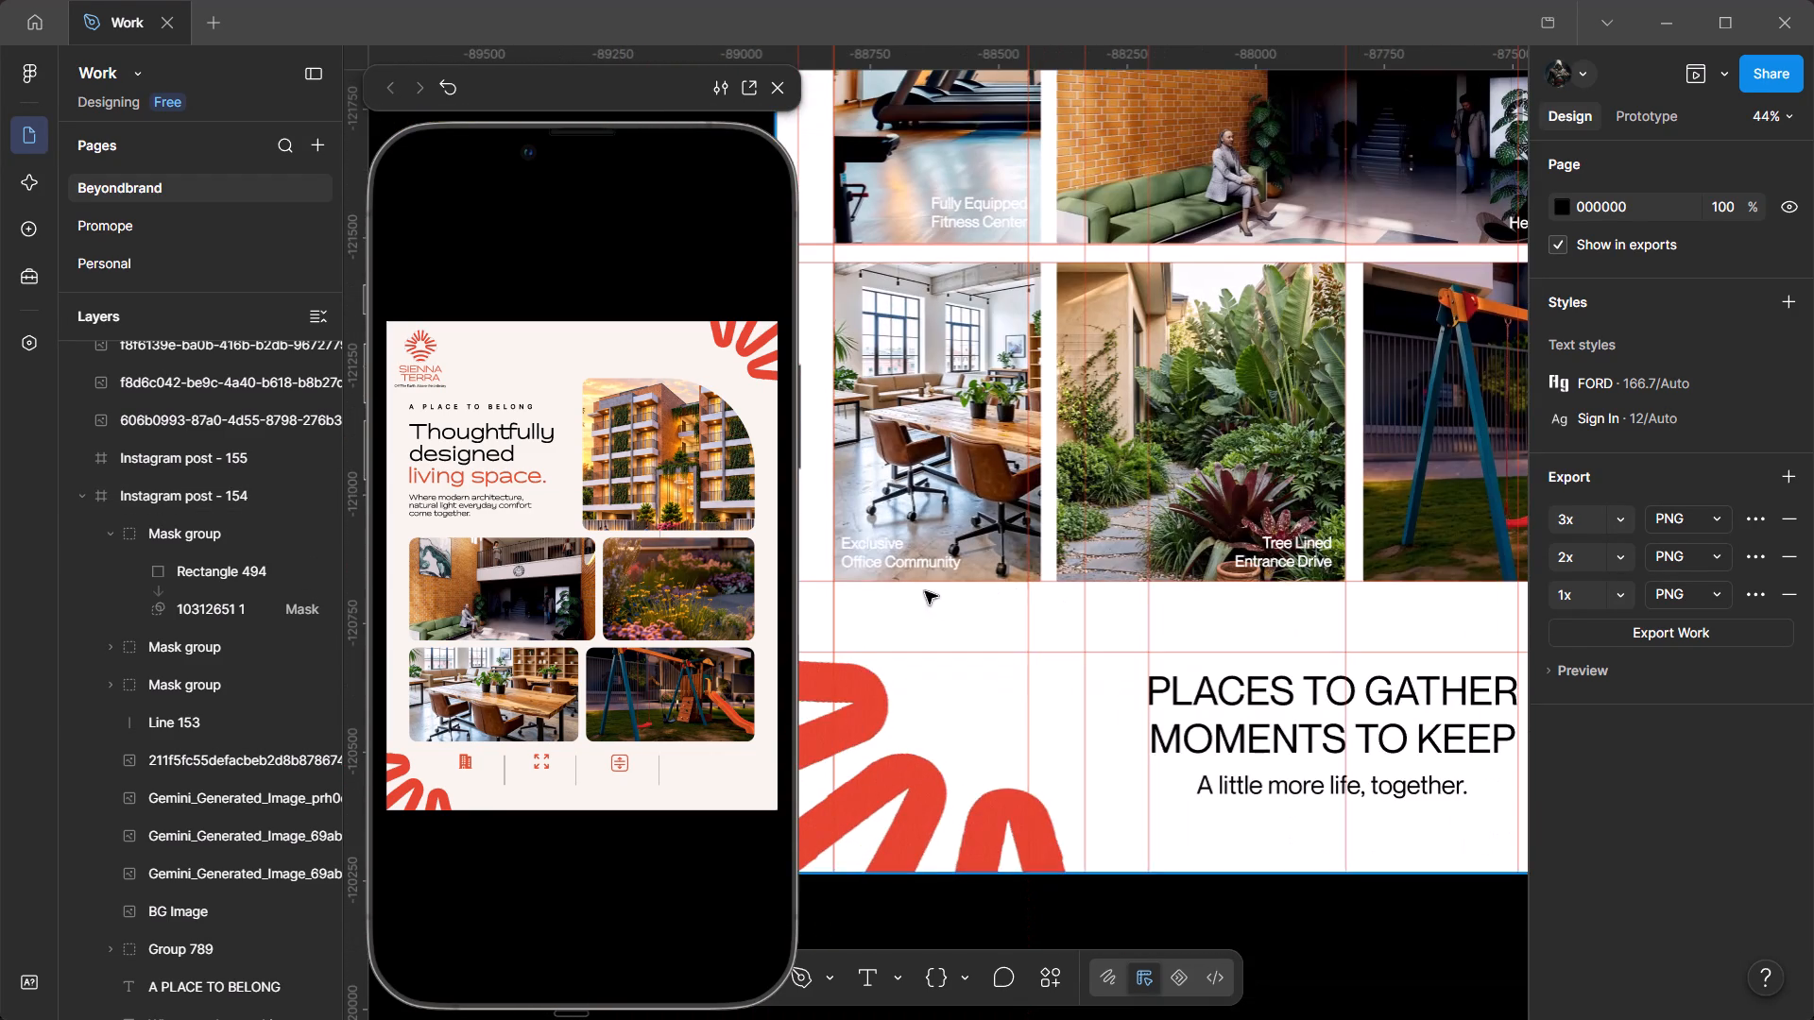
ctrl+scroll(944, 576, down, 8)
ctrl+scroll(1219, 661, down, 5)
Compare the remaining posts and Post 13's amenity icons with the bottom strip of Instagram post - 154.
drag(1320, 724, 1061, 330)
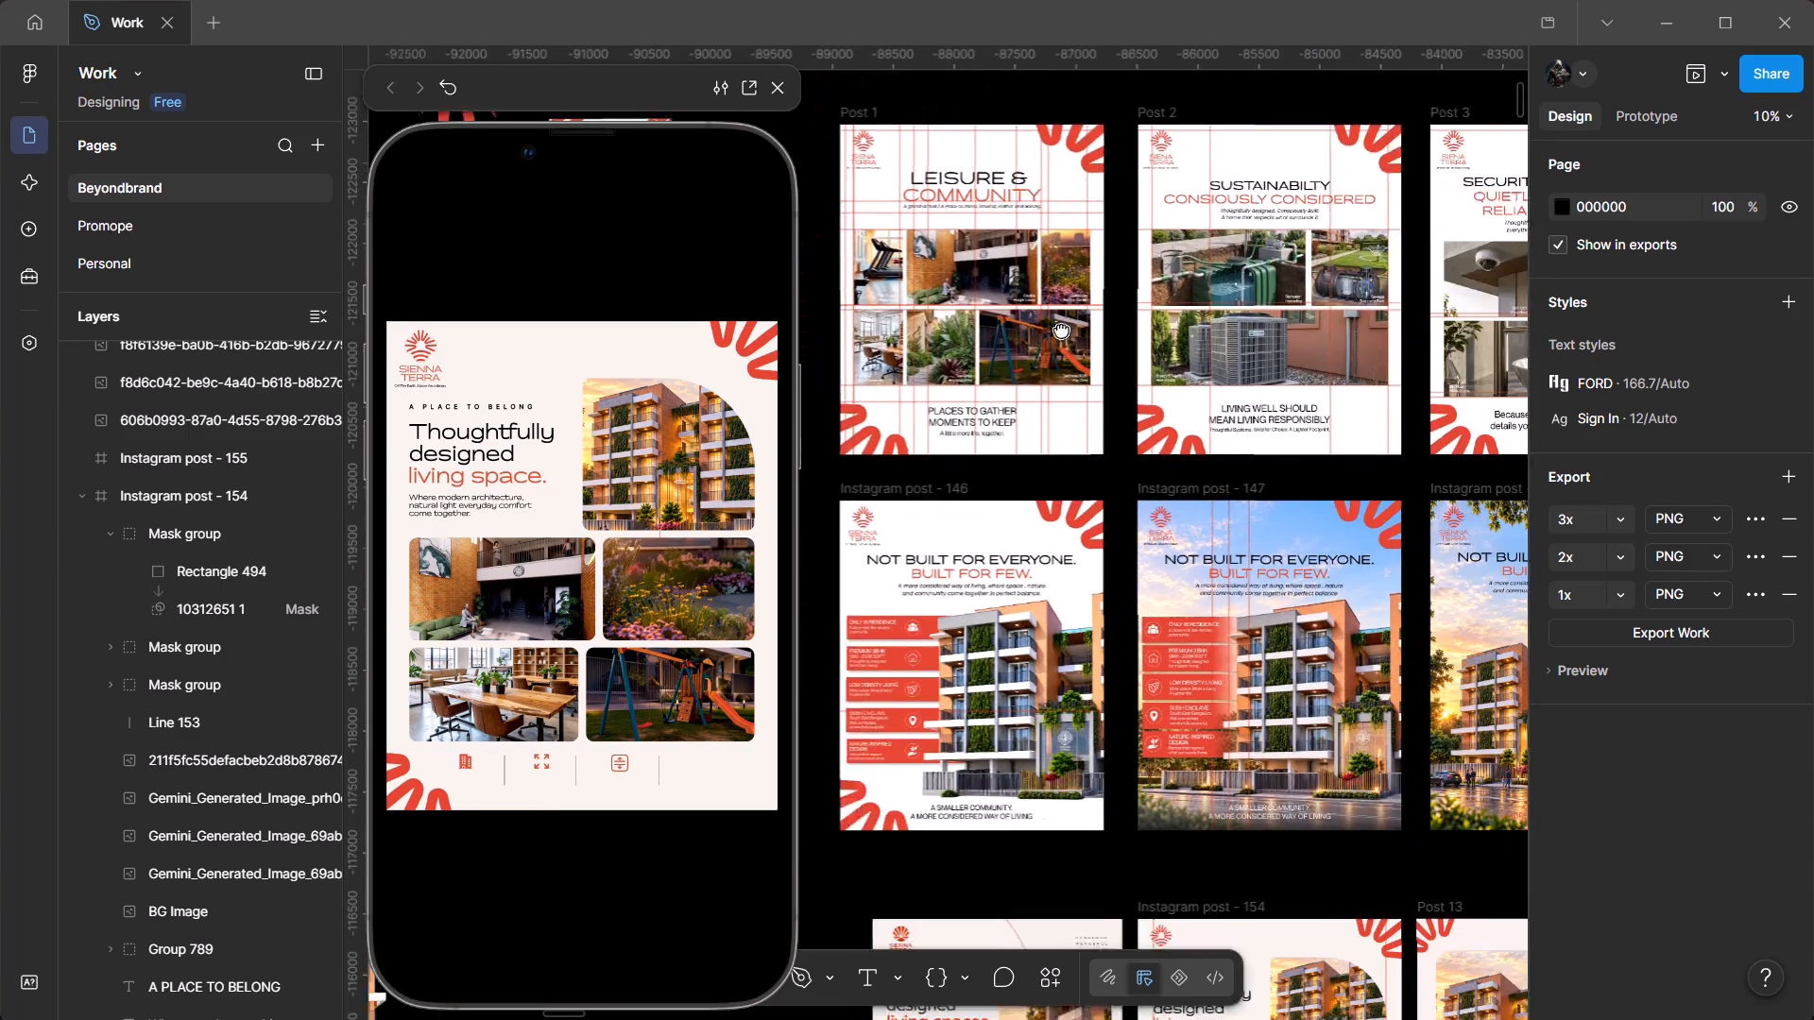
drag(1061, 330, 1053, 266)
drag(1198, 838, 1153, 326)
drag(1093, 515, 1477, 1019)
drag(1123, 84, 1059, 268)
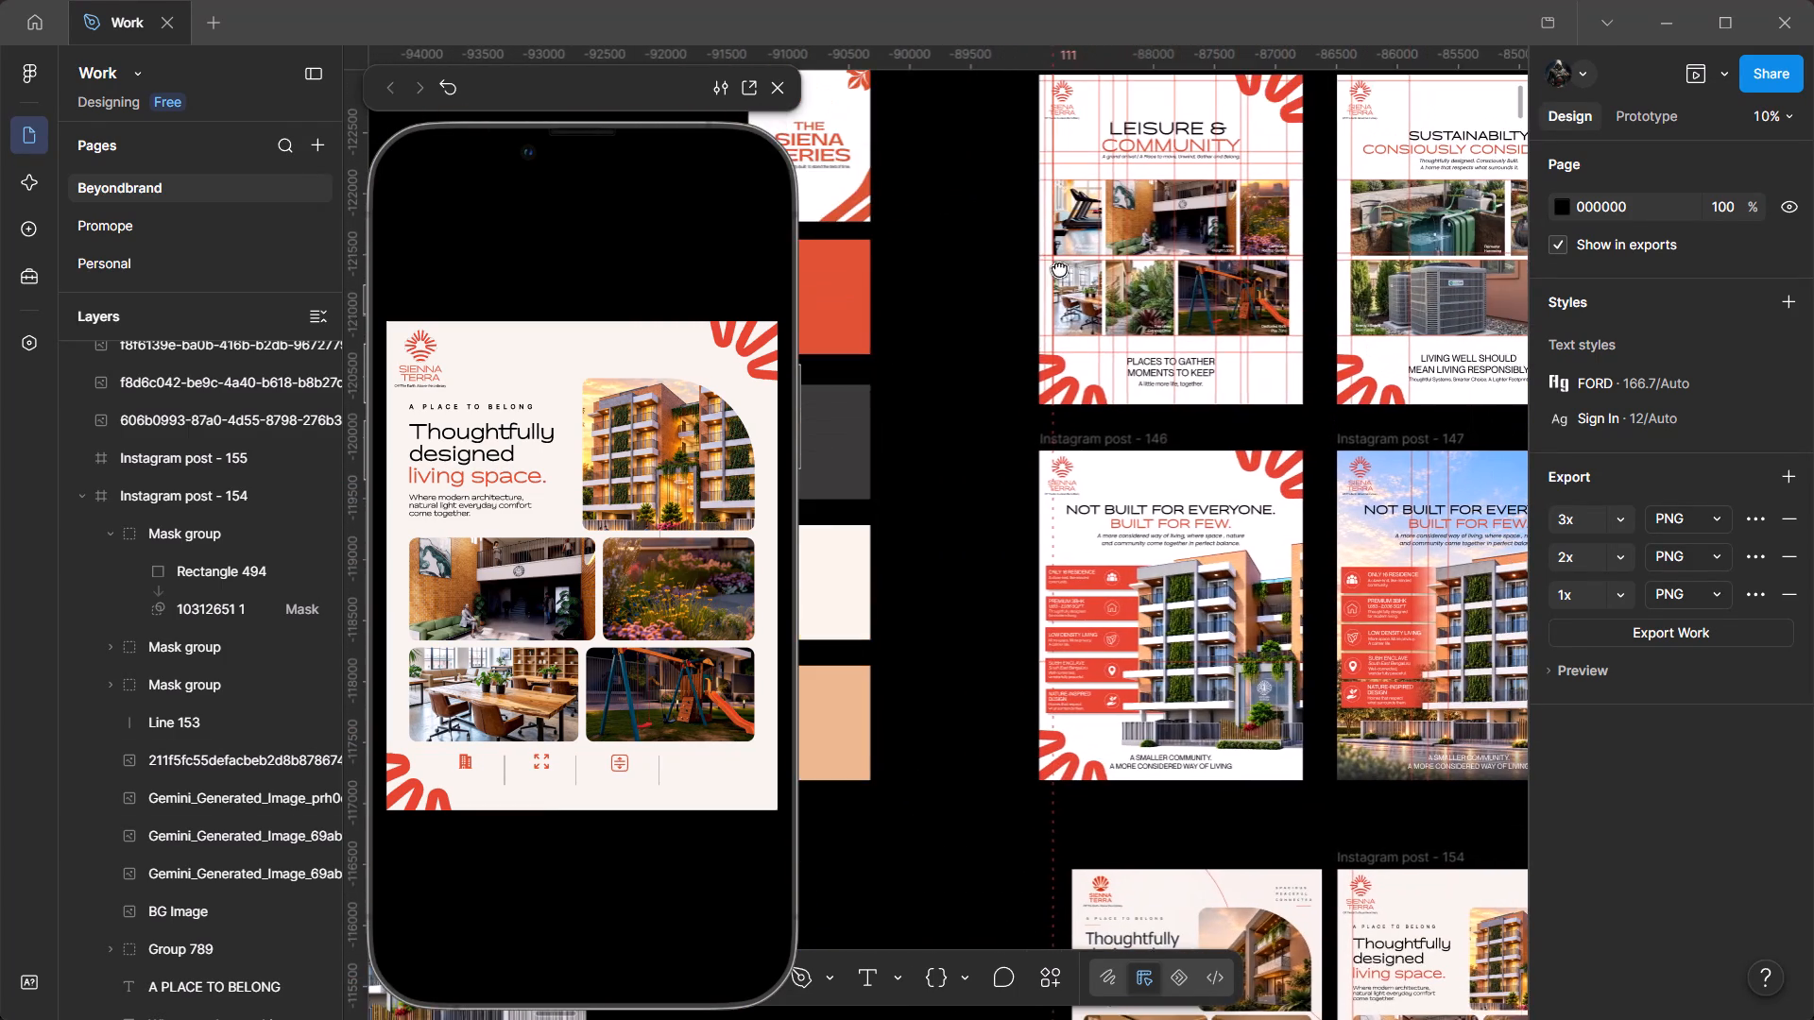
drag(1059, 268, 1056, 271)
drag(1280, 492, 1018, 9)
drag(1159, 604, 1081, 245)
drag(1069, 420, 1003, 329)
ctrl+scroll(1398, 583, up, 3)
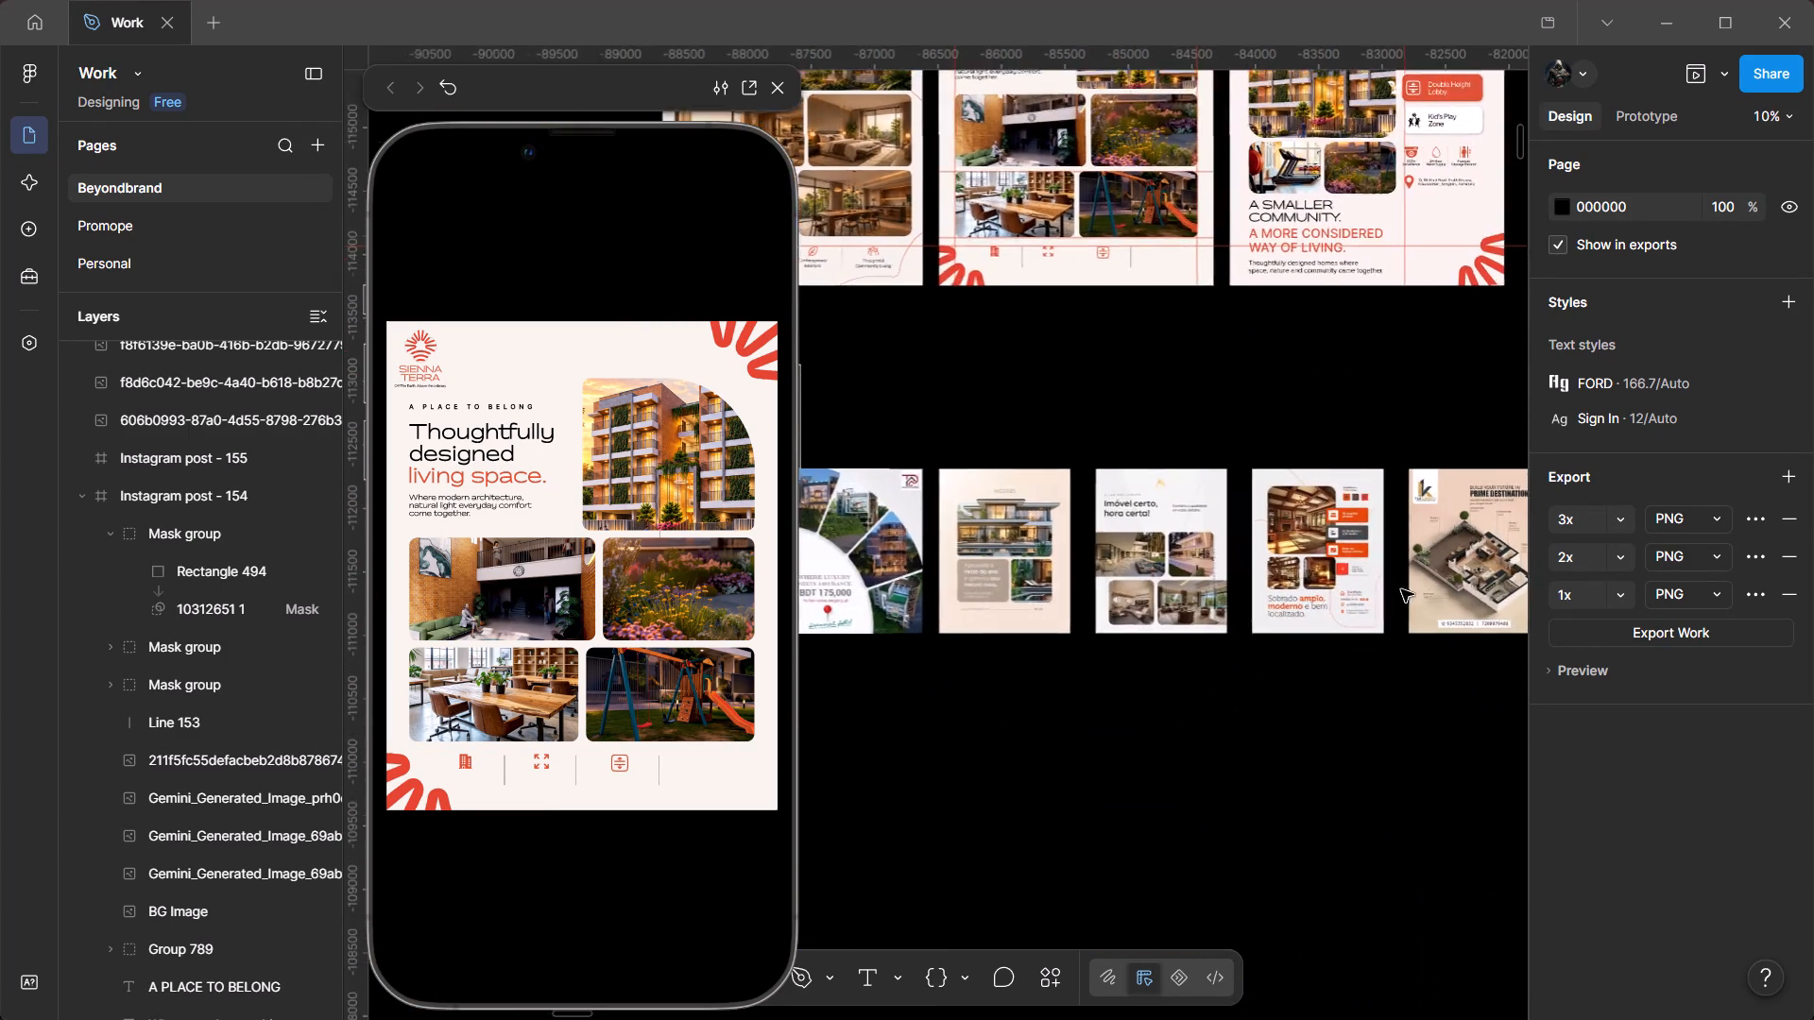
ctrl+scroll(1401, 589, up, 2)
drag(1260, 512, 1004, 850)
drag(1106, 266, 1166, 552)
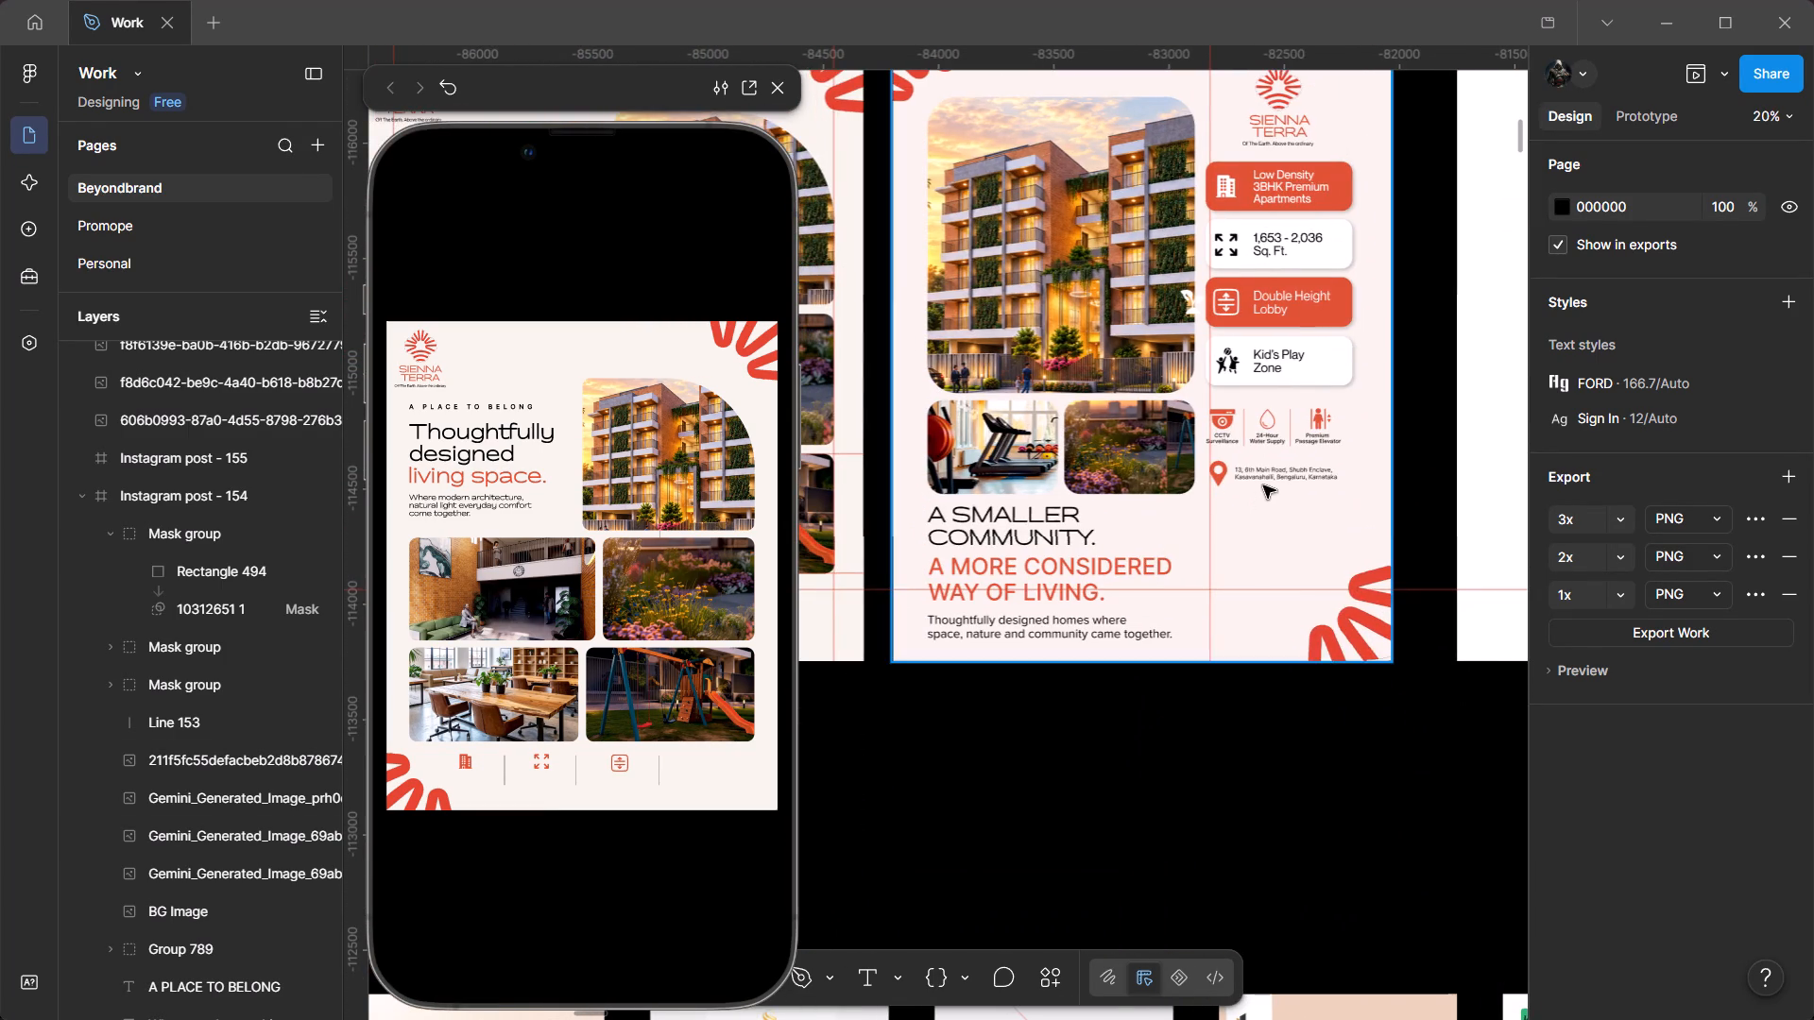
ctrl+drag(1105, 483, 1634, 442)
ctrl+scroll(1112, 567, up, 9)
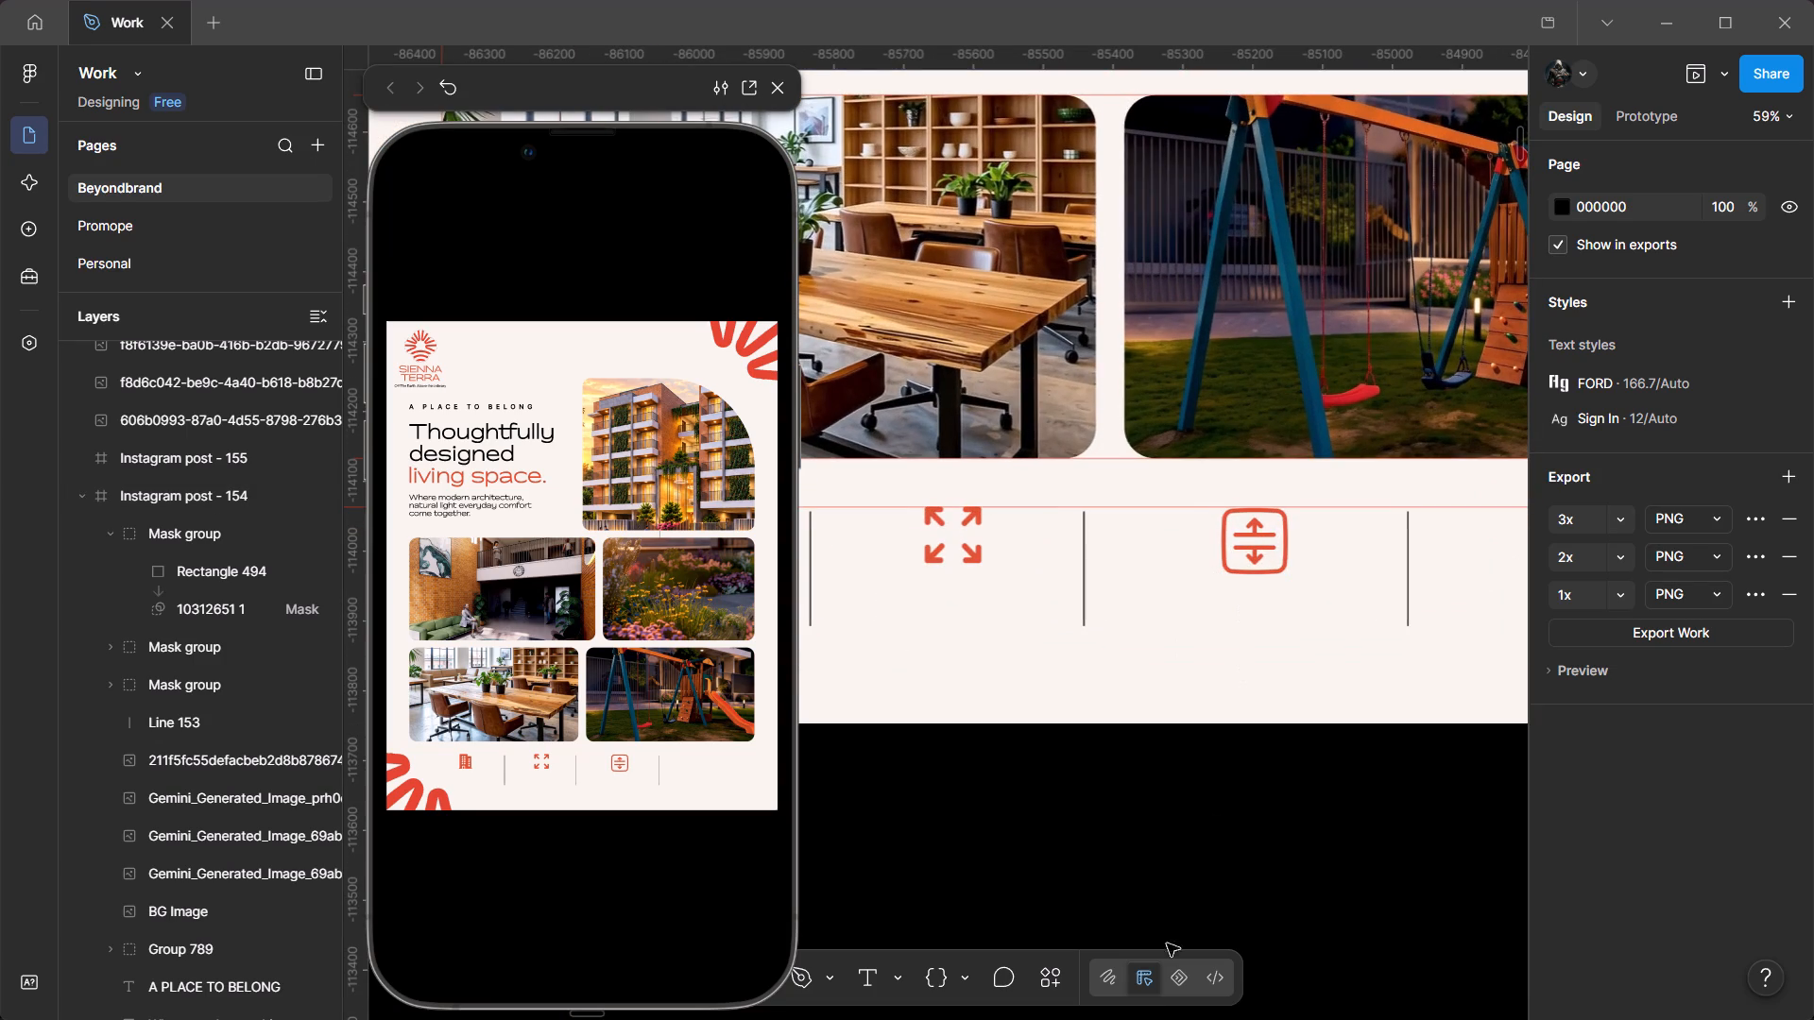
Switch to the Brave browser, open Flaticon in a new tab and search its icons for Garden.
click(832, 1007)
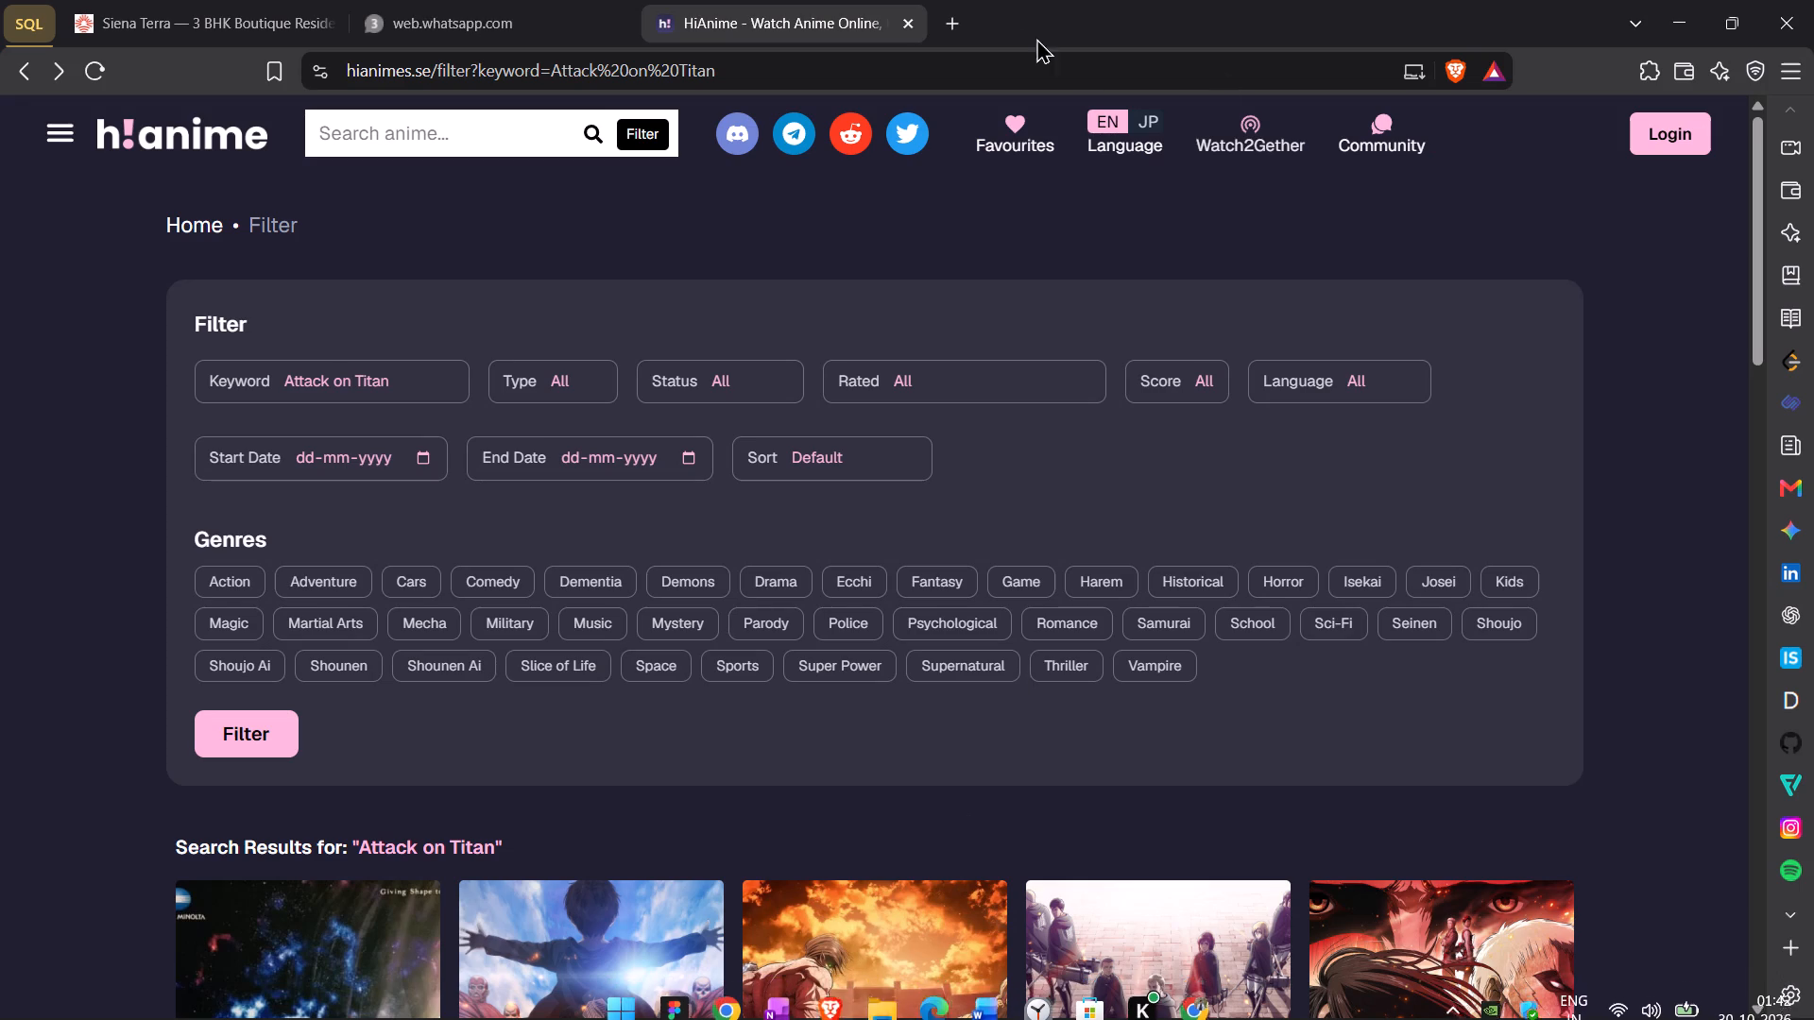
click(930, 16)
click(947, 16)
click(1800, 828)
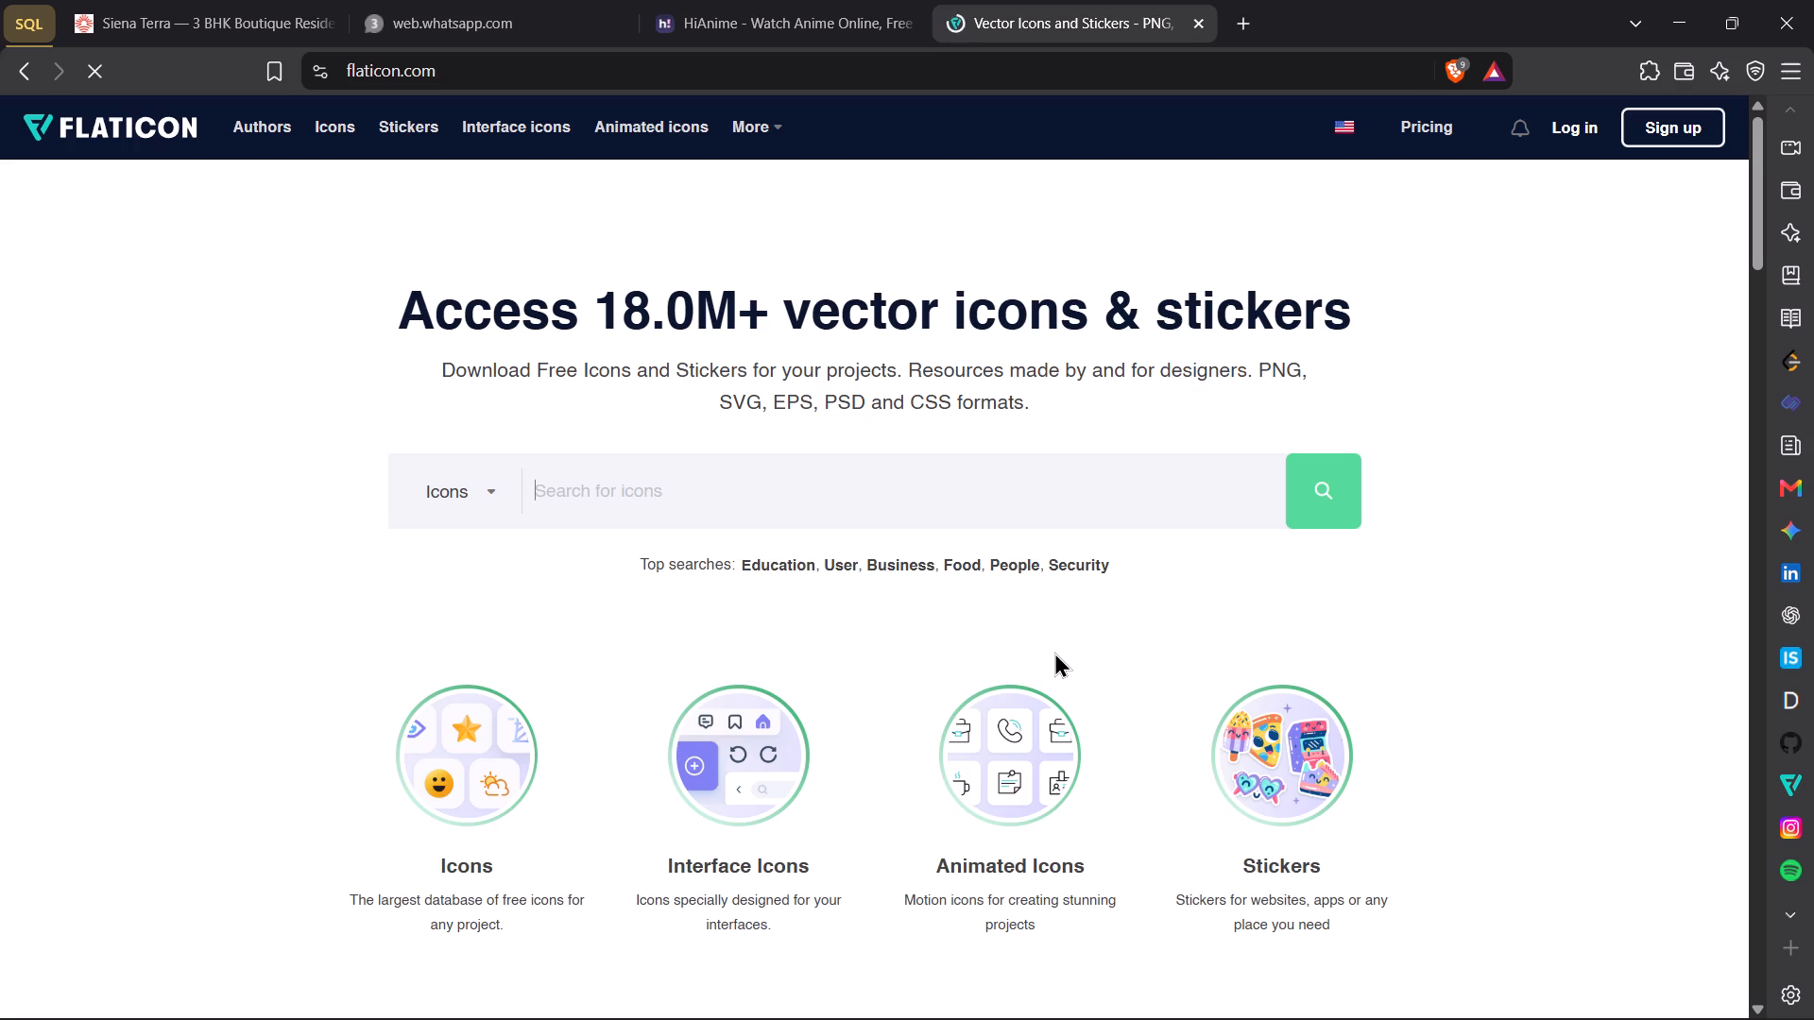
click(926, 507)
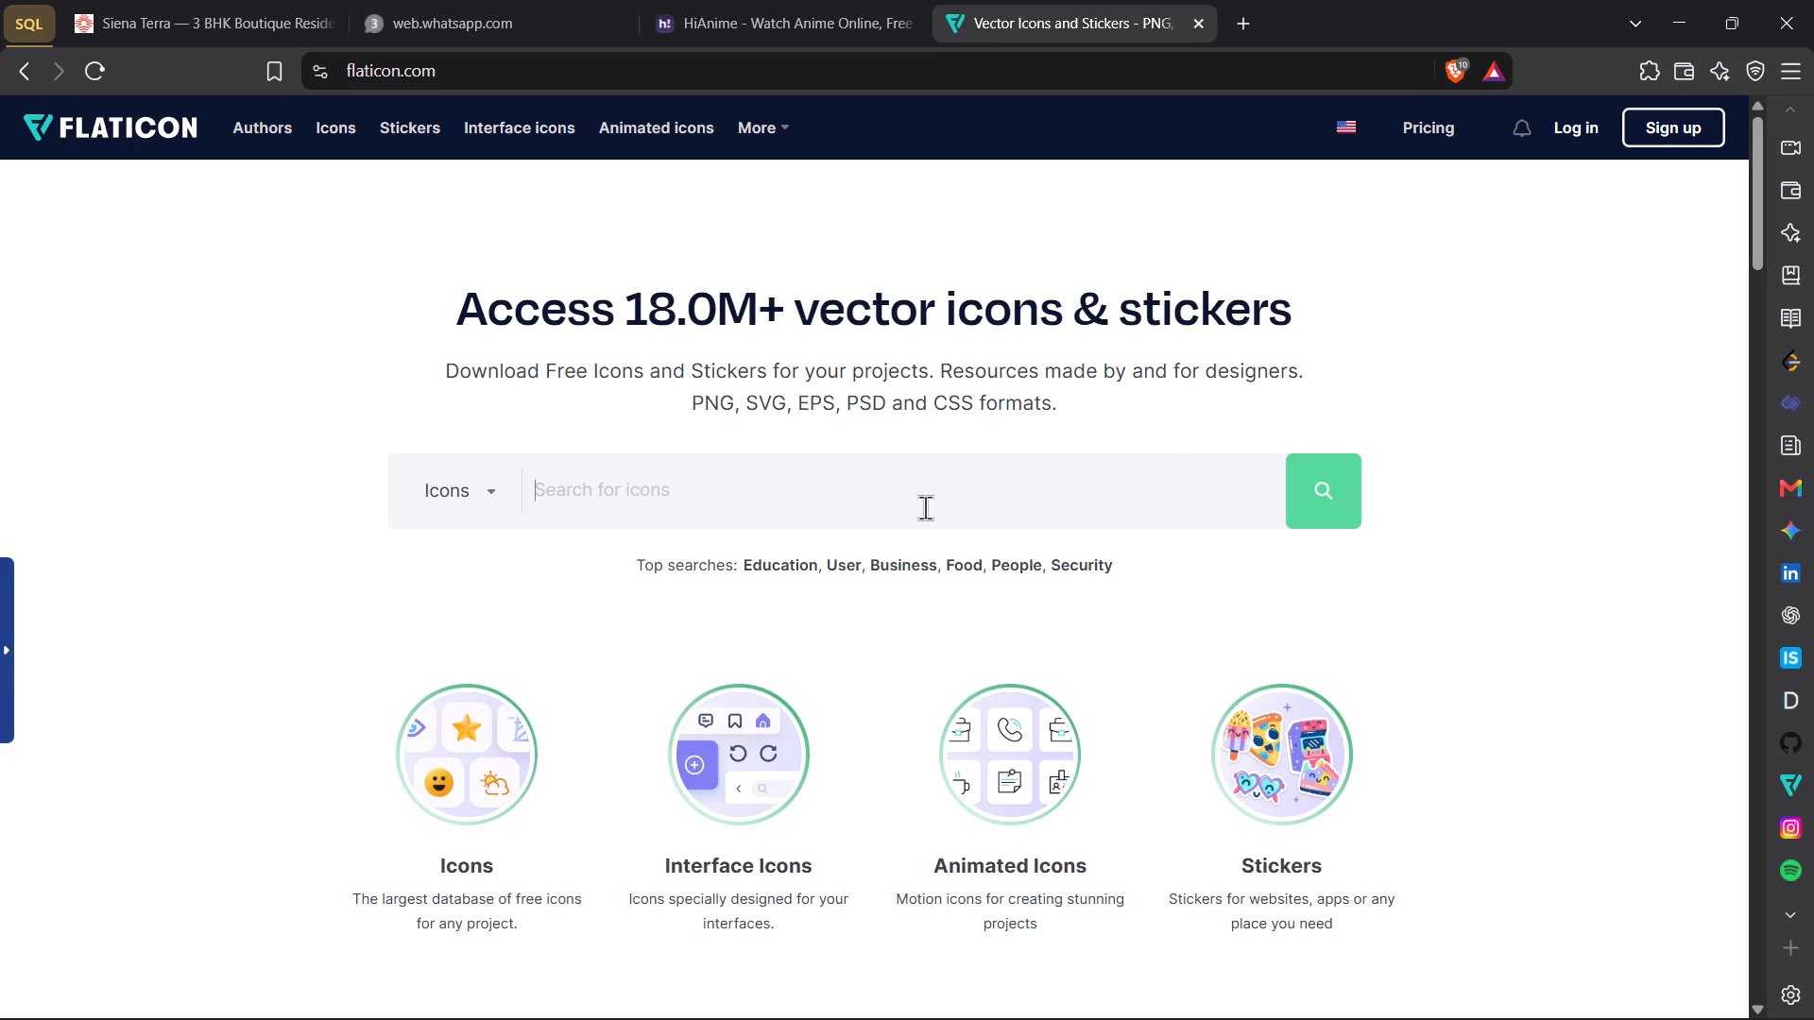
text(Garden)
key(Return)
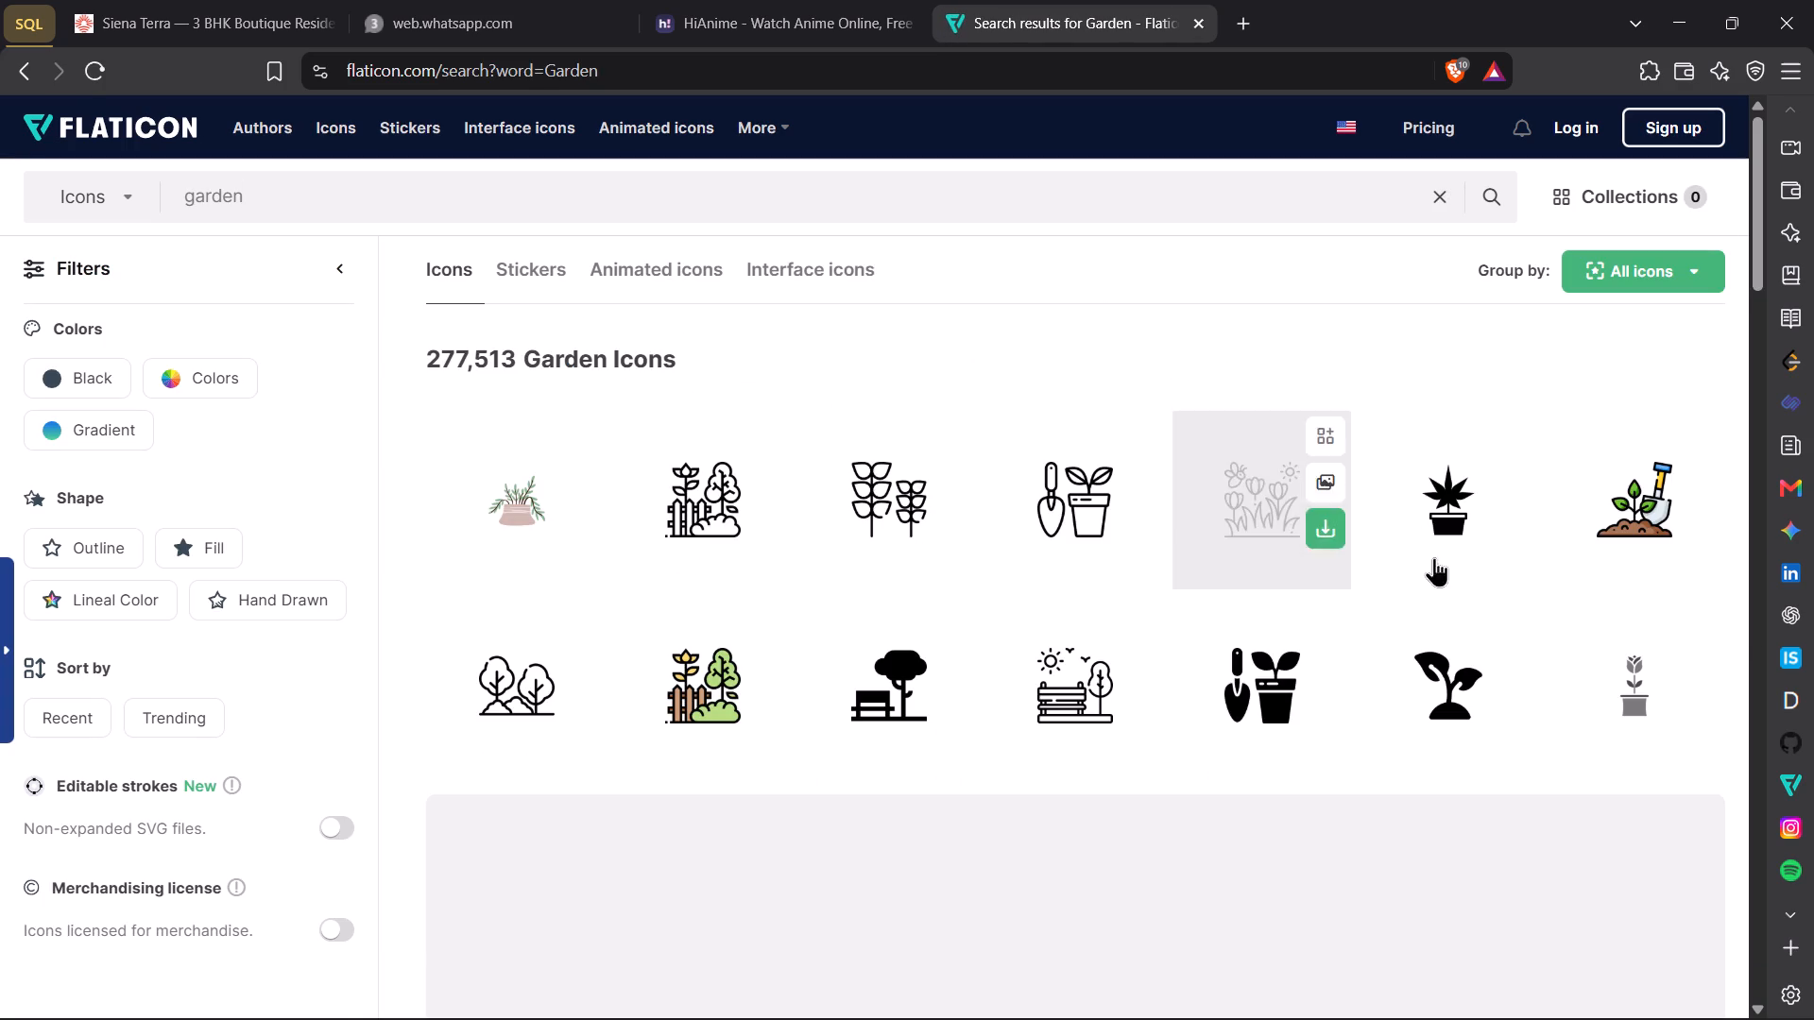
Bring the solid black sprout icon from the search results into Figma, below the boxed up-down arrow icon in Instagram post - 154.
drag(1456, 673, 733, 976)
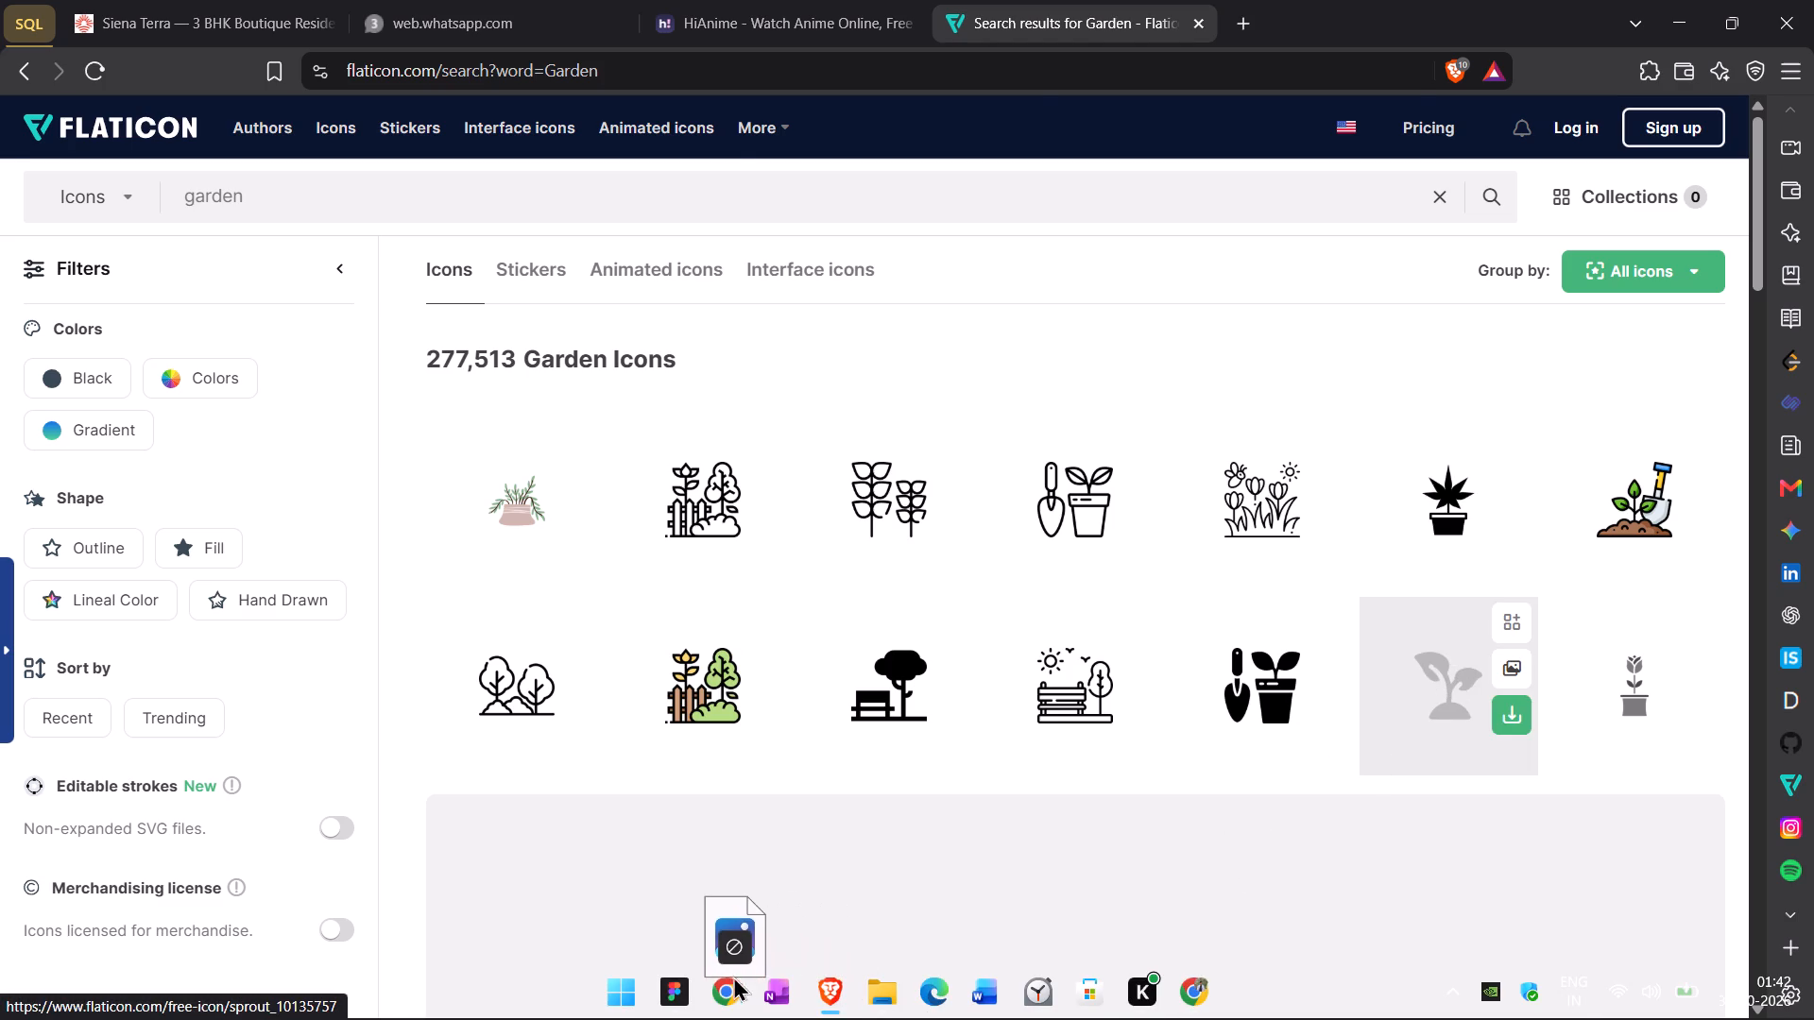
drag(733, 976, 1220, 636)
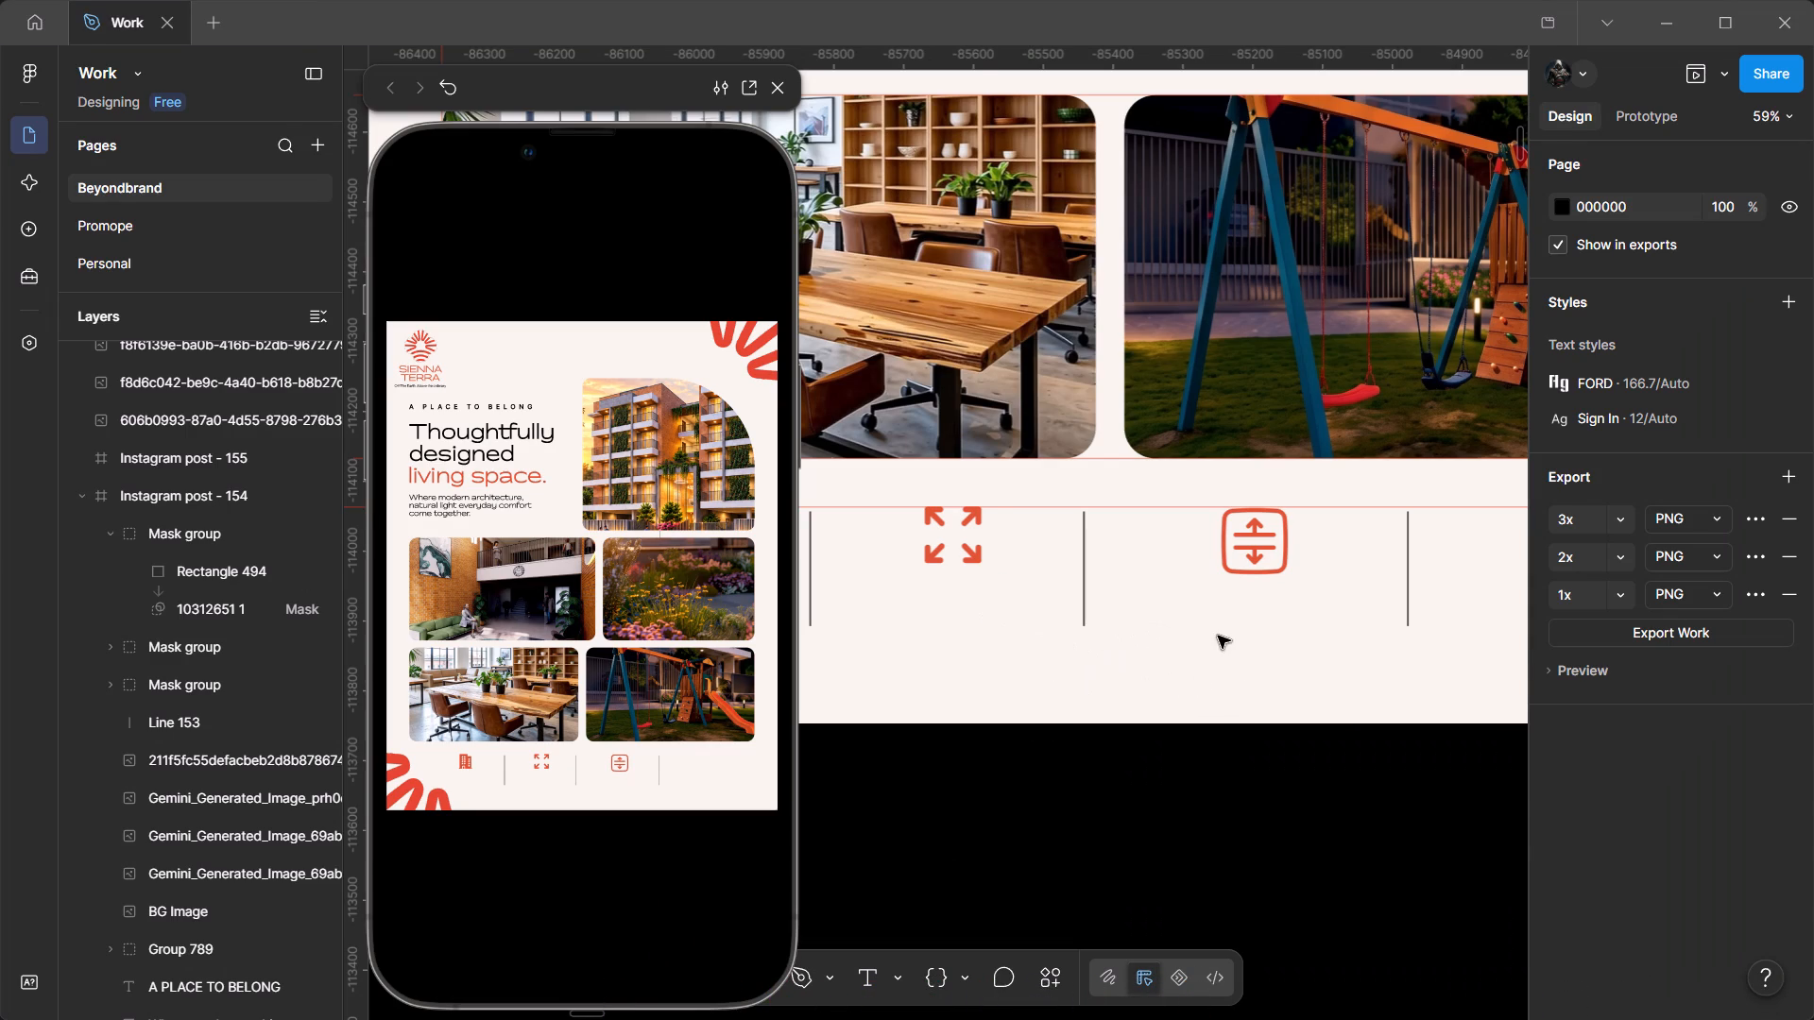
Check the placed sprout icon in Figma, return to Flaticon in the browser and replace the search with Office.
key(alt+Tab)
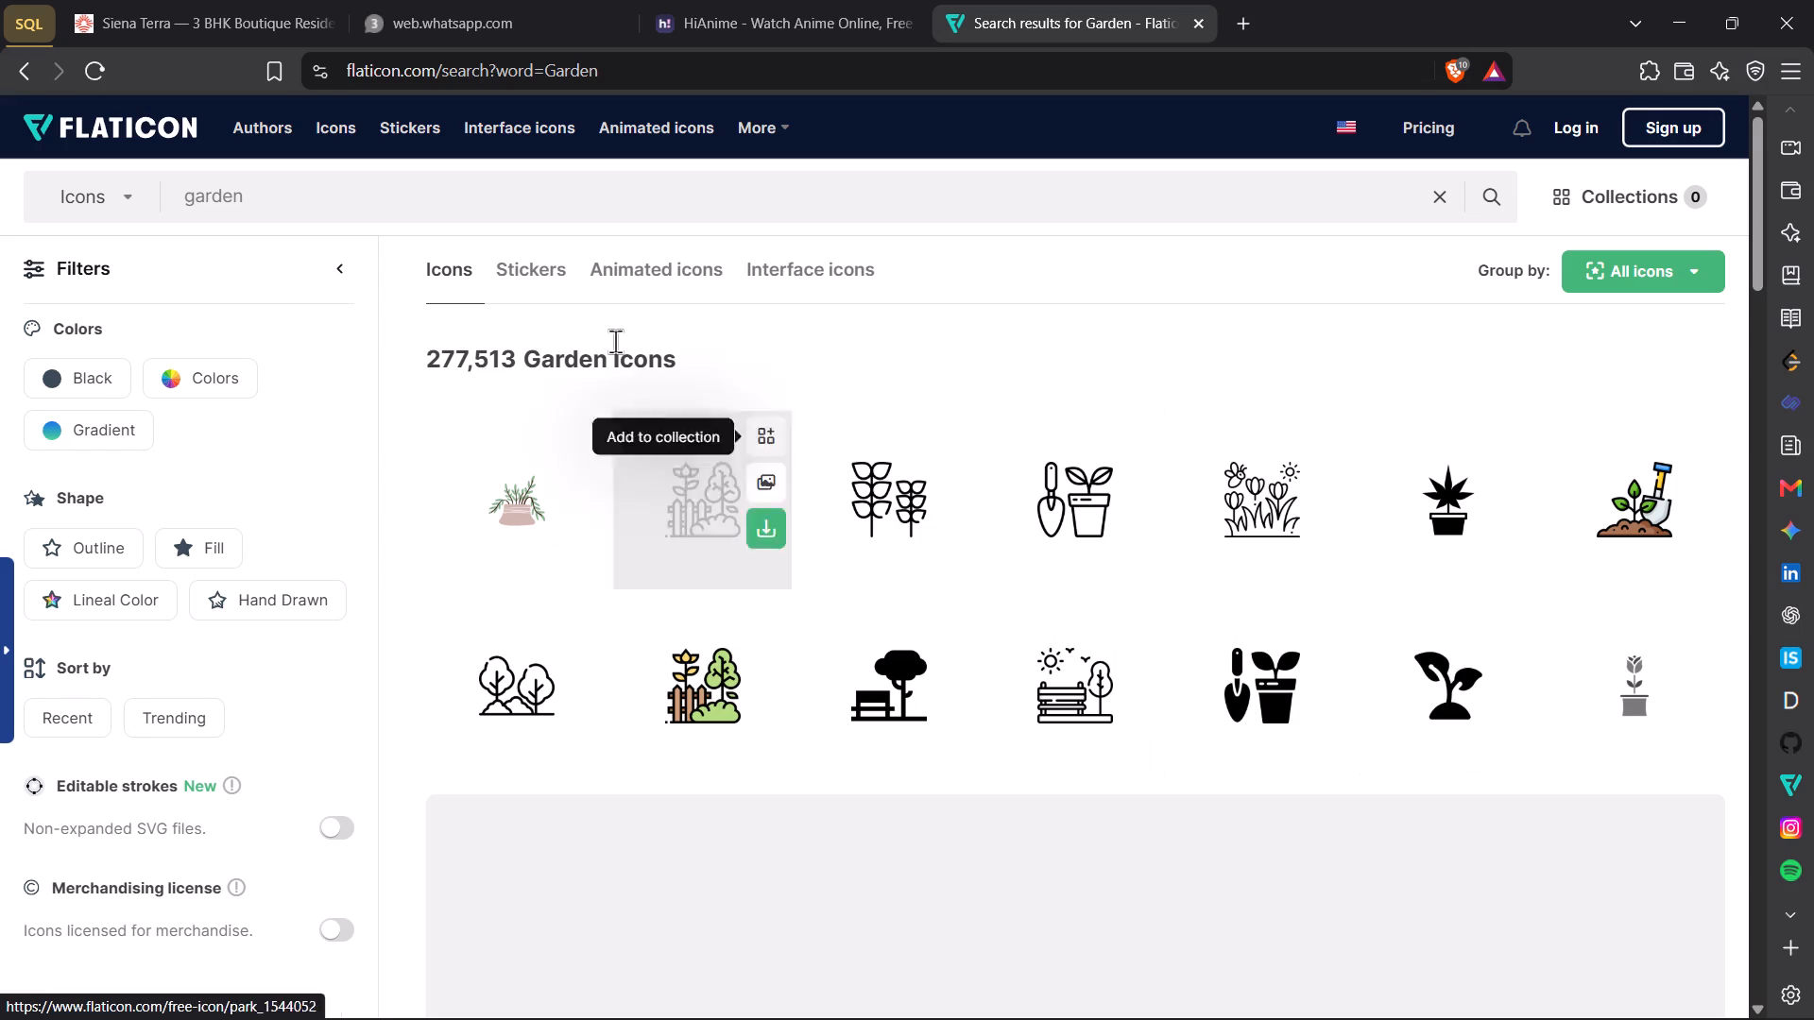
drag(371, 206, 117, 182)
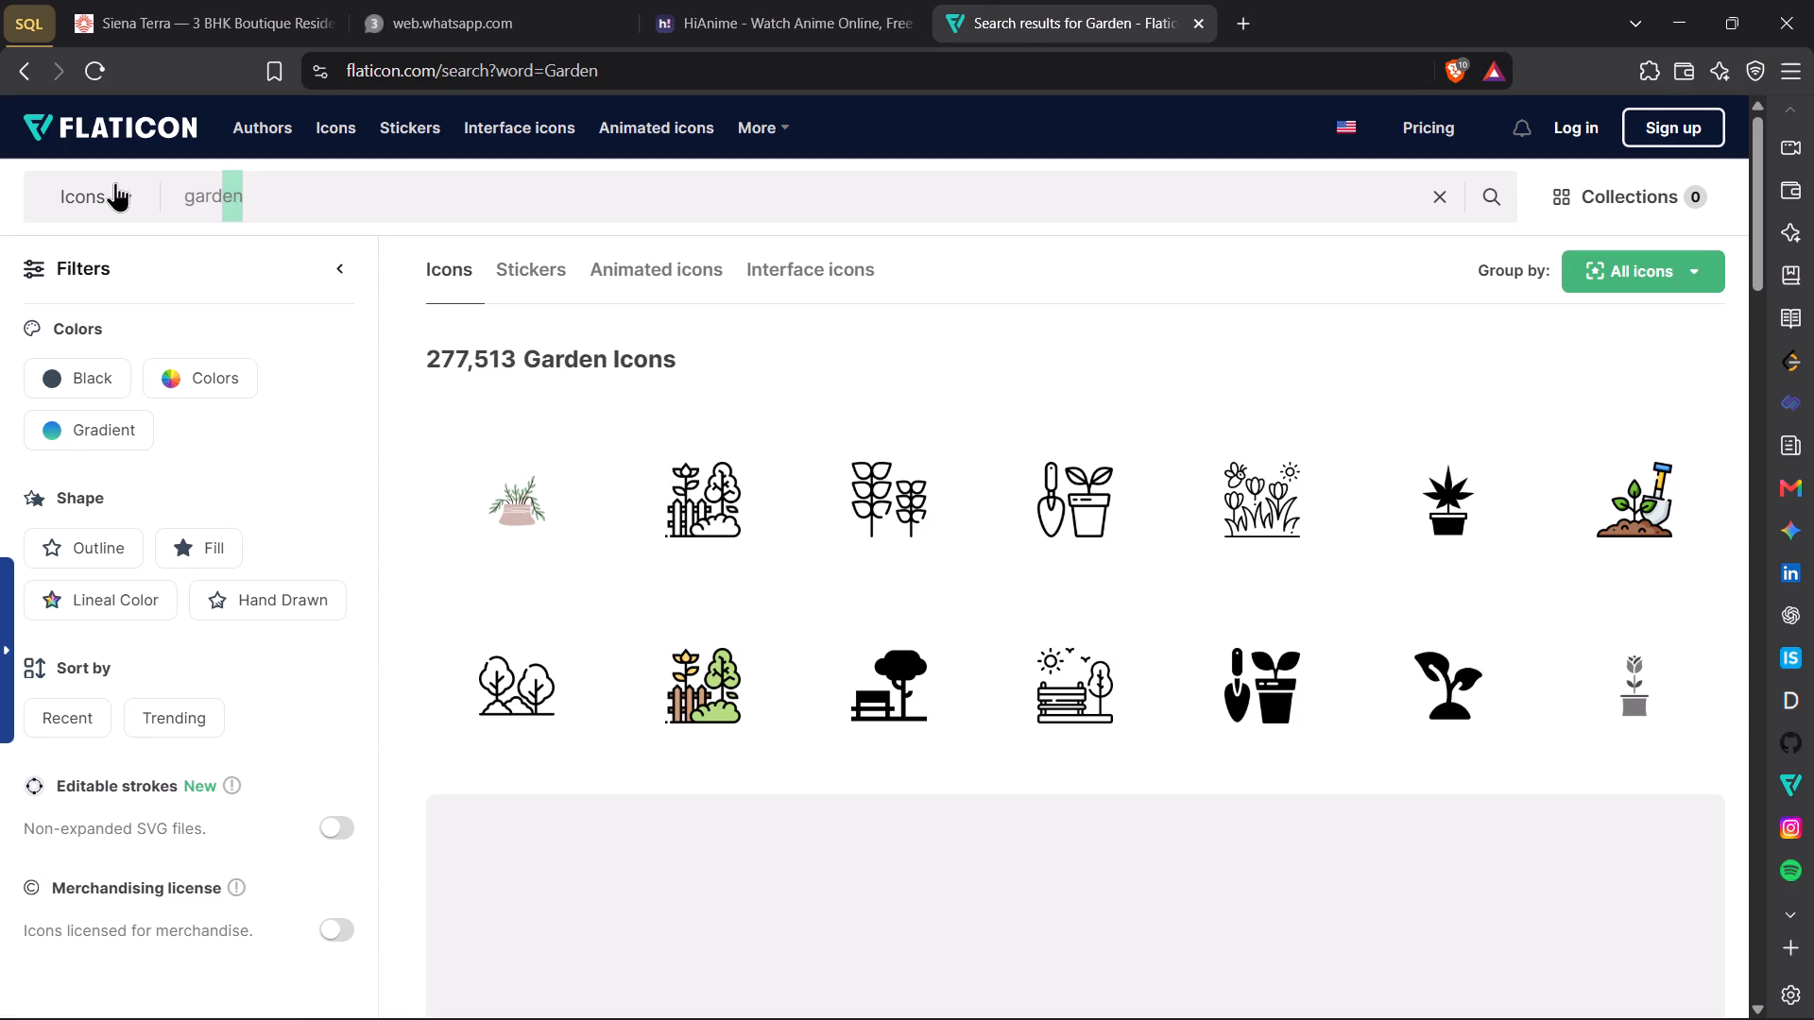
key(alt+Tab)
drag(1035, 535, 986, 637)
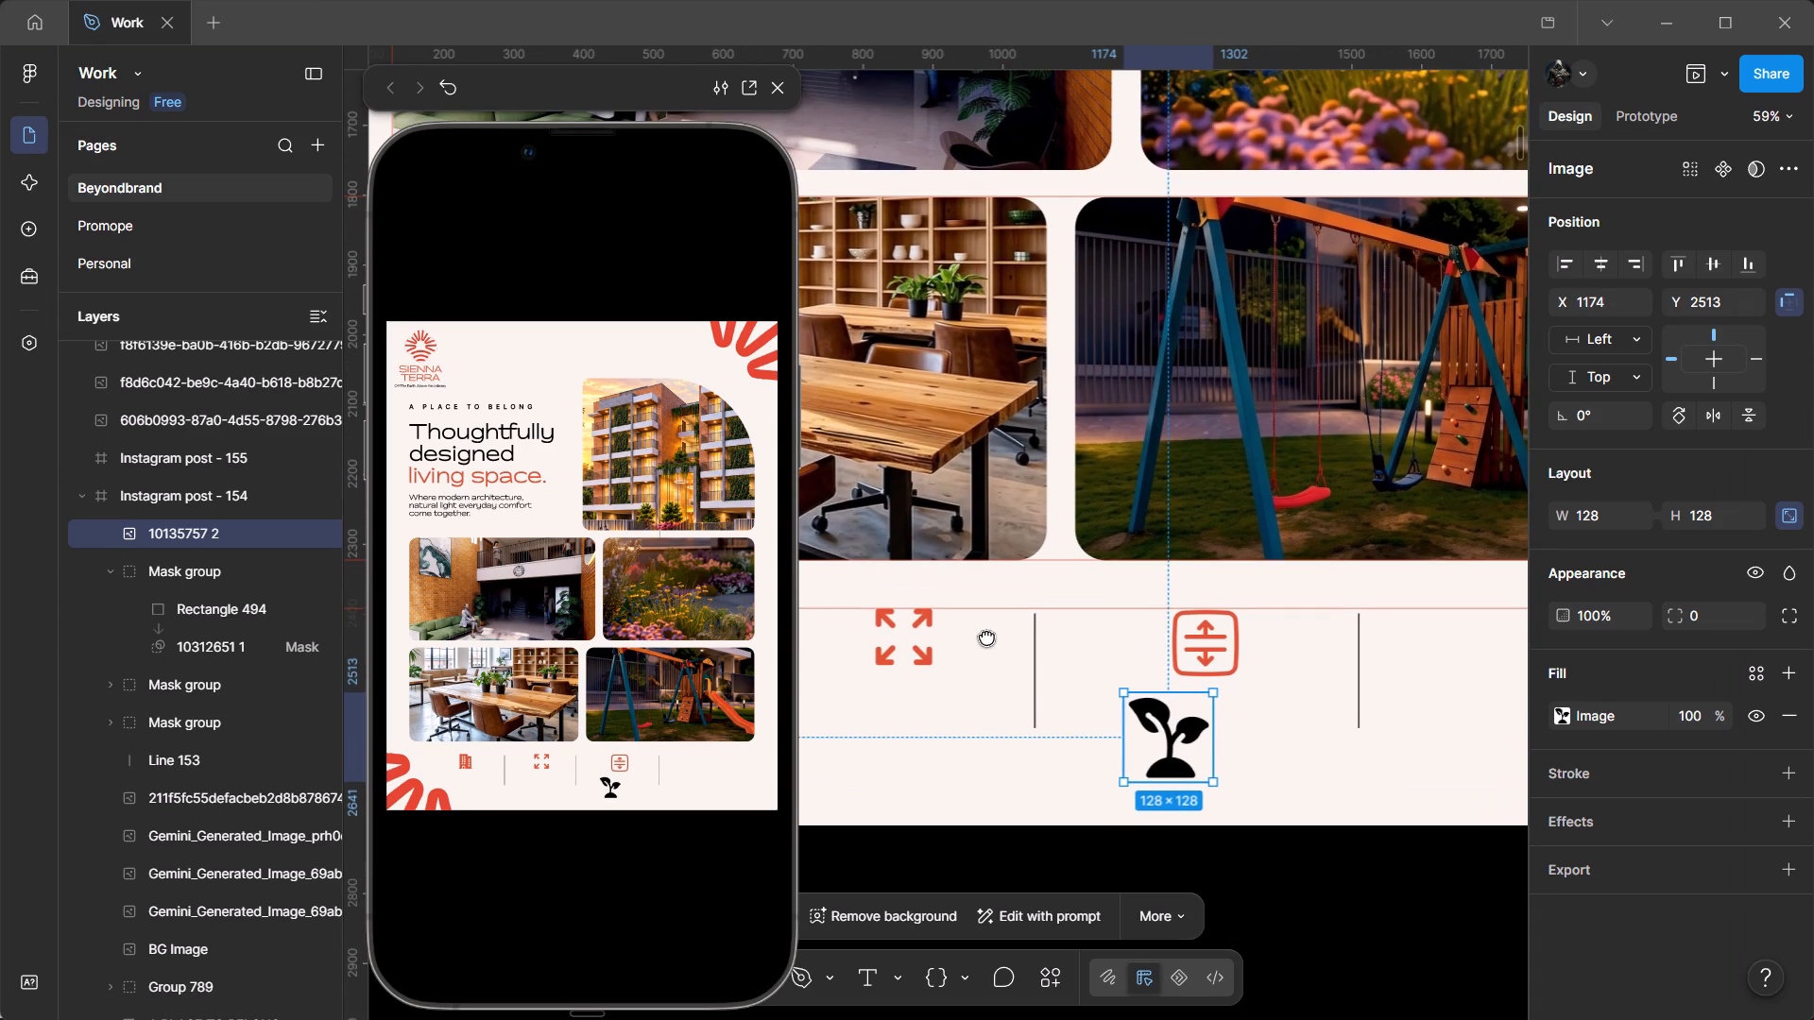
drag(986, 637, 1074, 630)
key(alt+Tab)
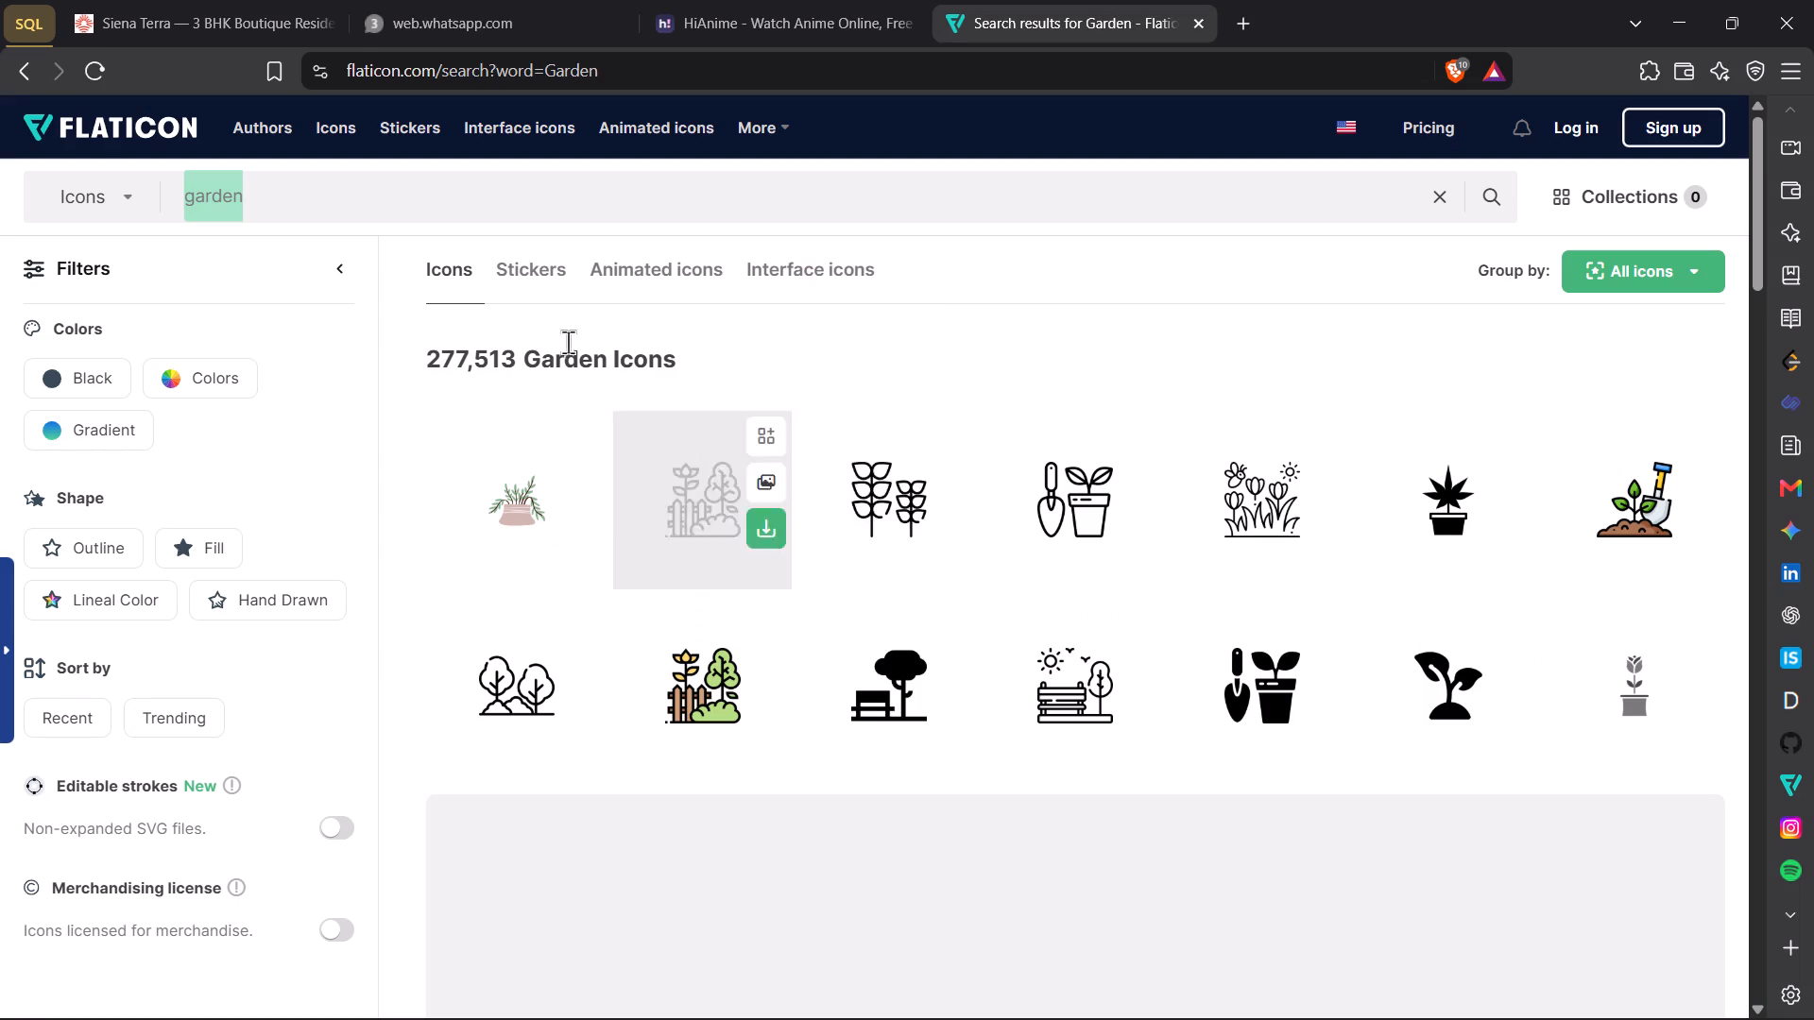
text(Office)
key(Return)
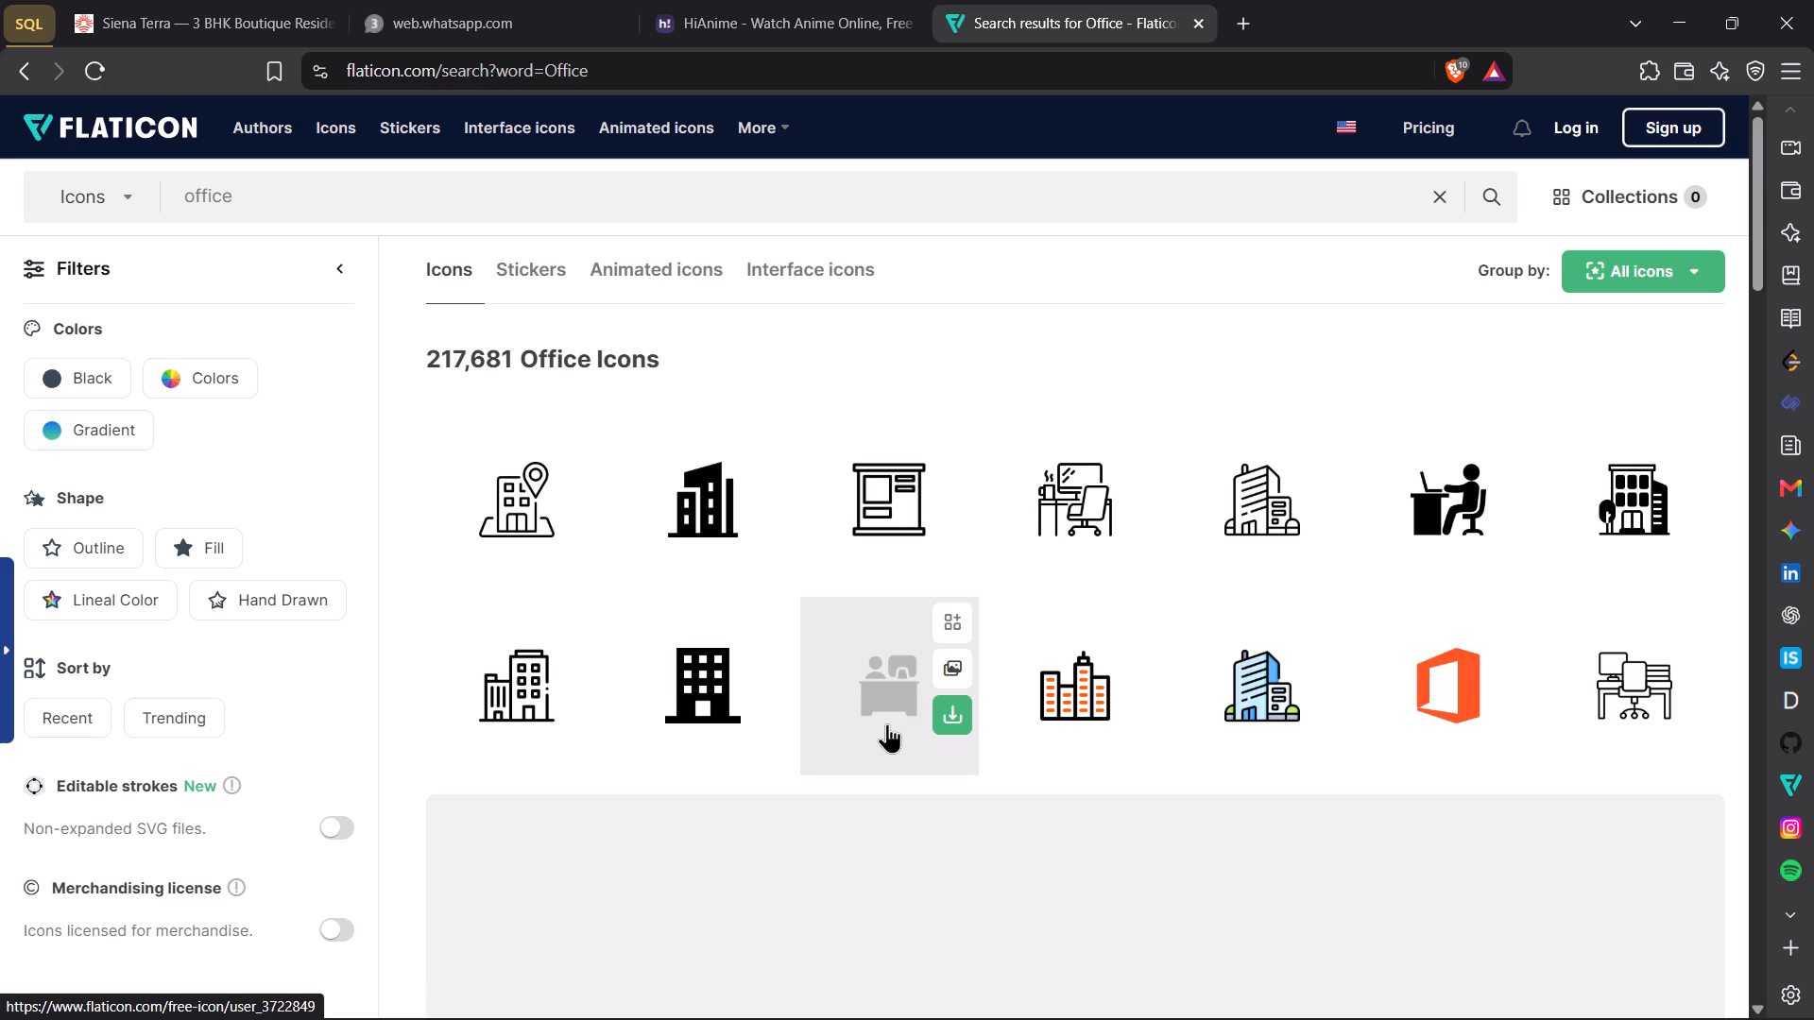
Bring the solid person-at-desk icon from the Office results into Figma, below and left of the sprout icon in Instagram post - 154.
scroll(896, 715, down, 5)
scroll(910, 715, up, 2)
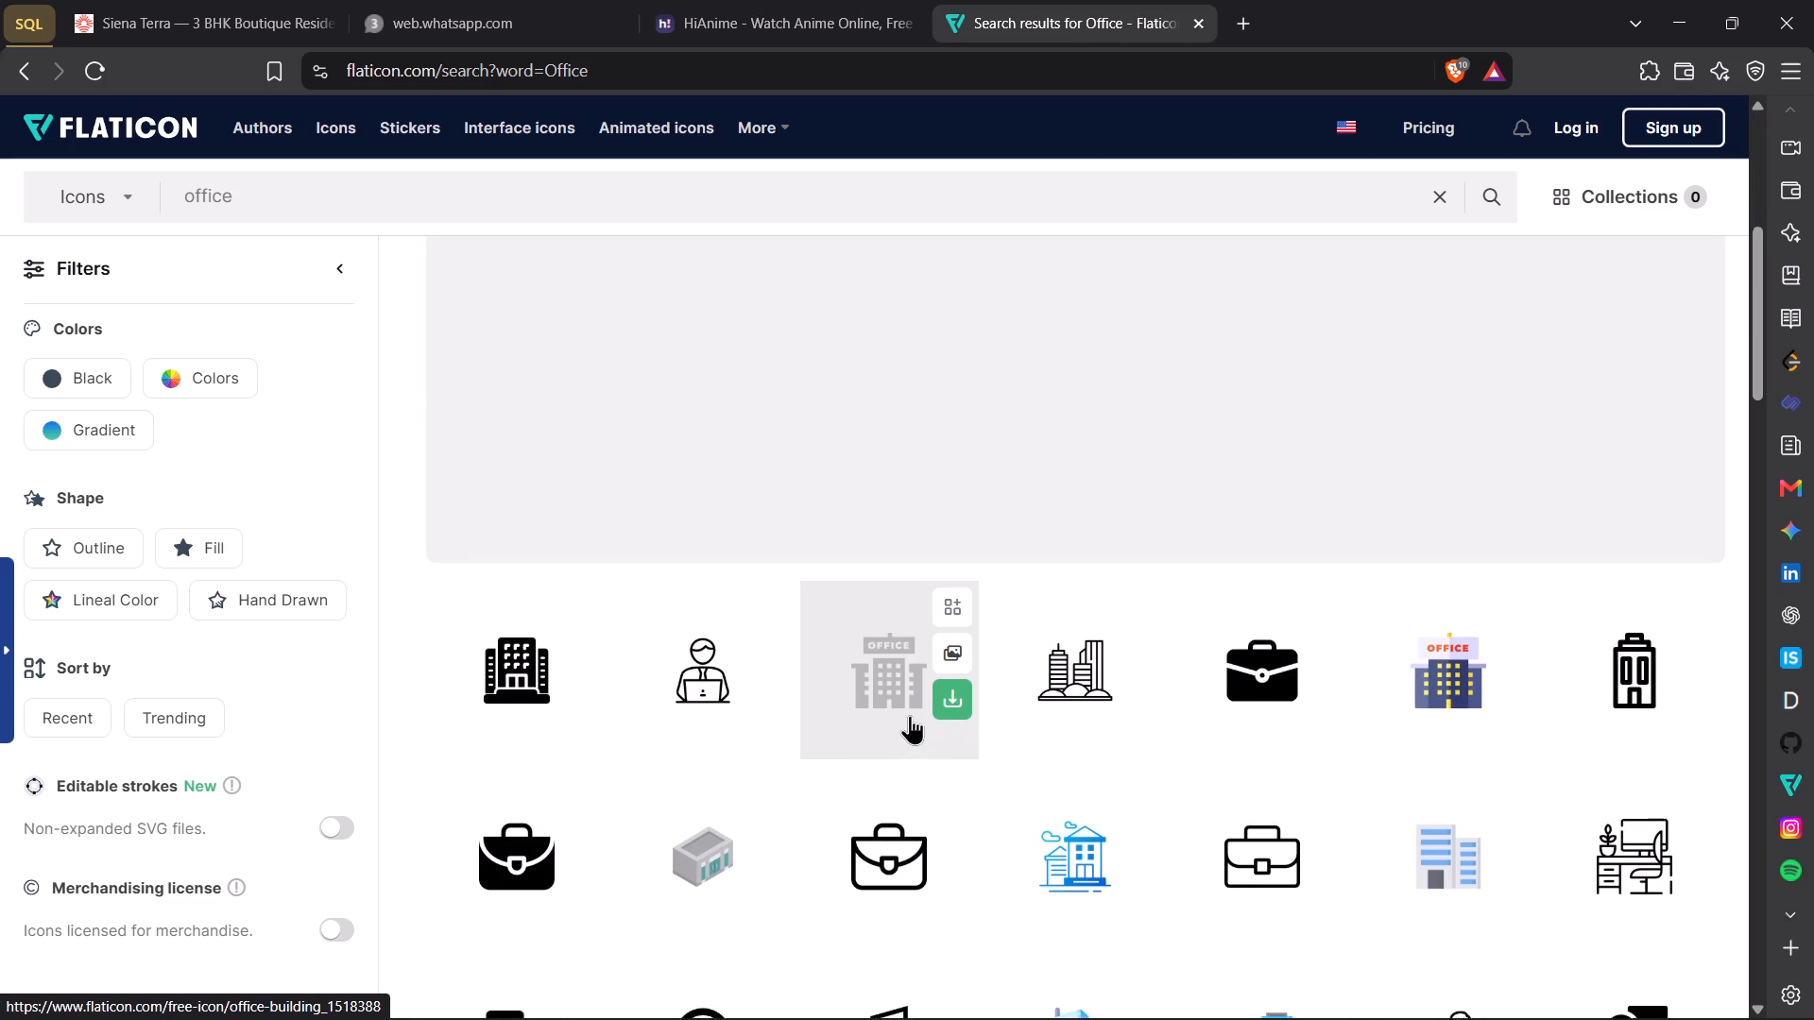
scroll(910, 715, up, 7)
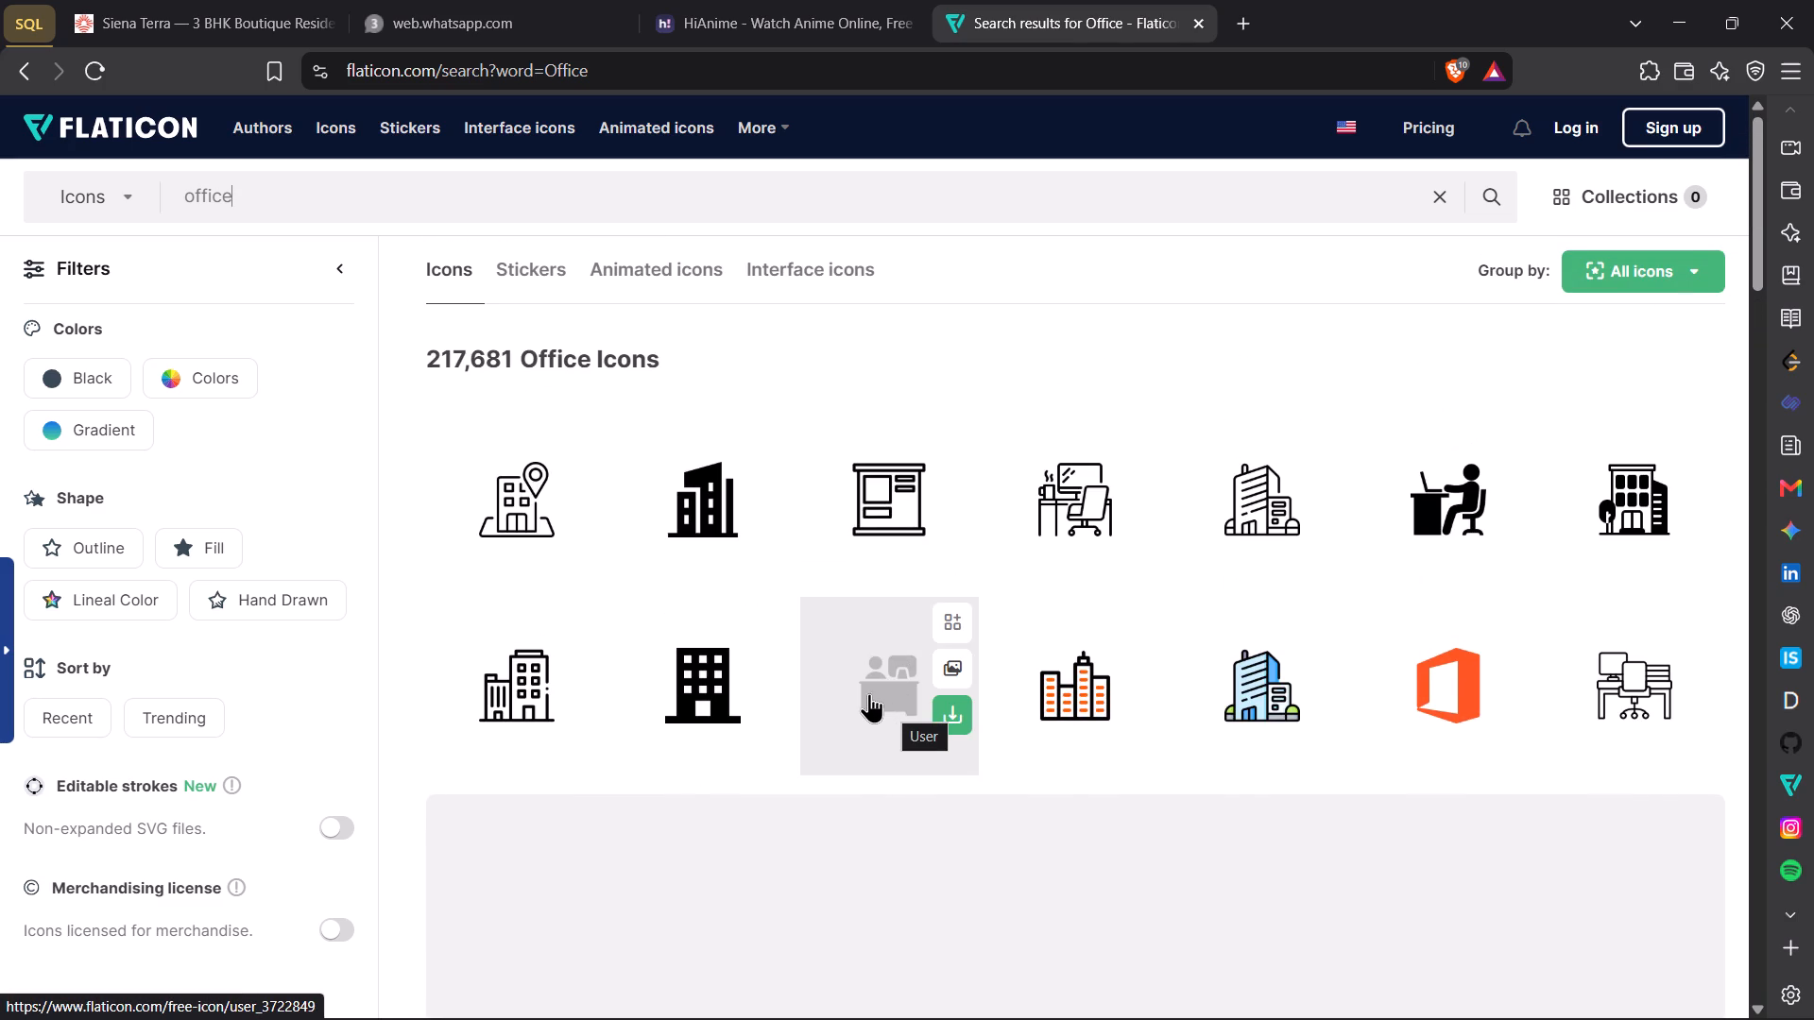
drag(880, 679, 884, 685)
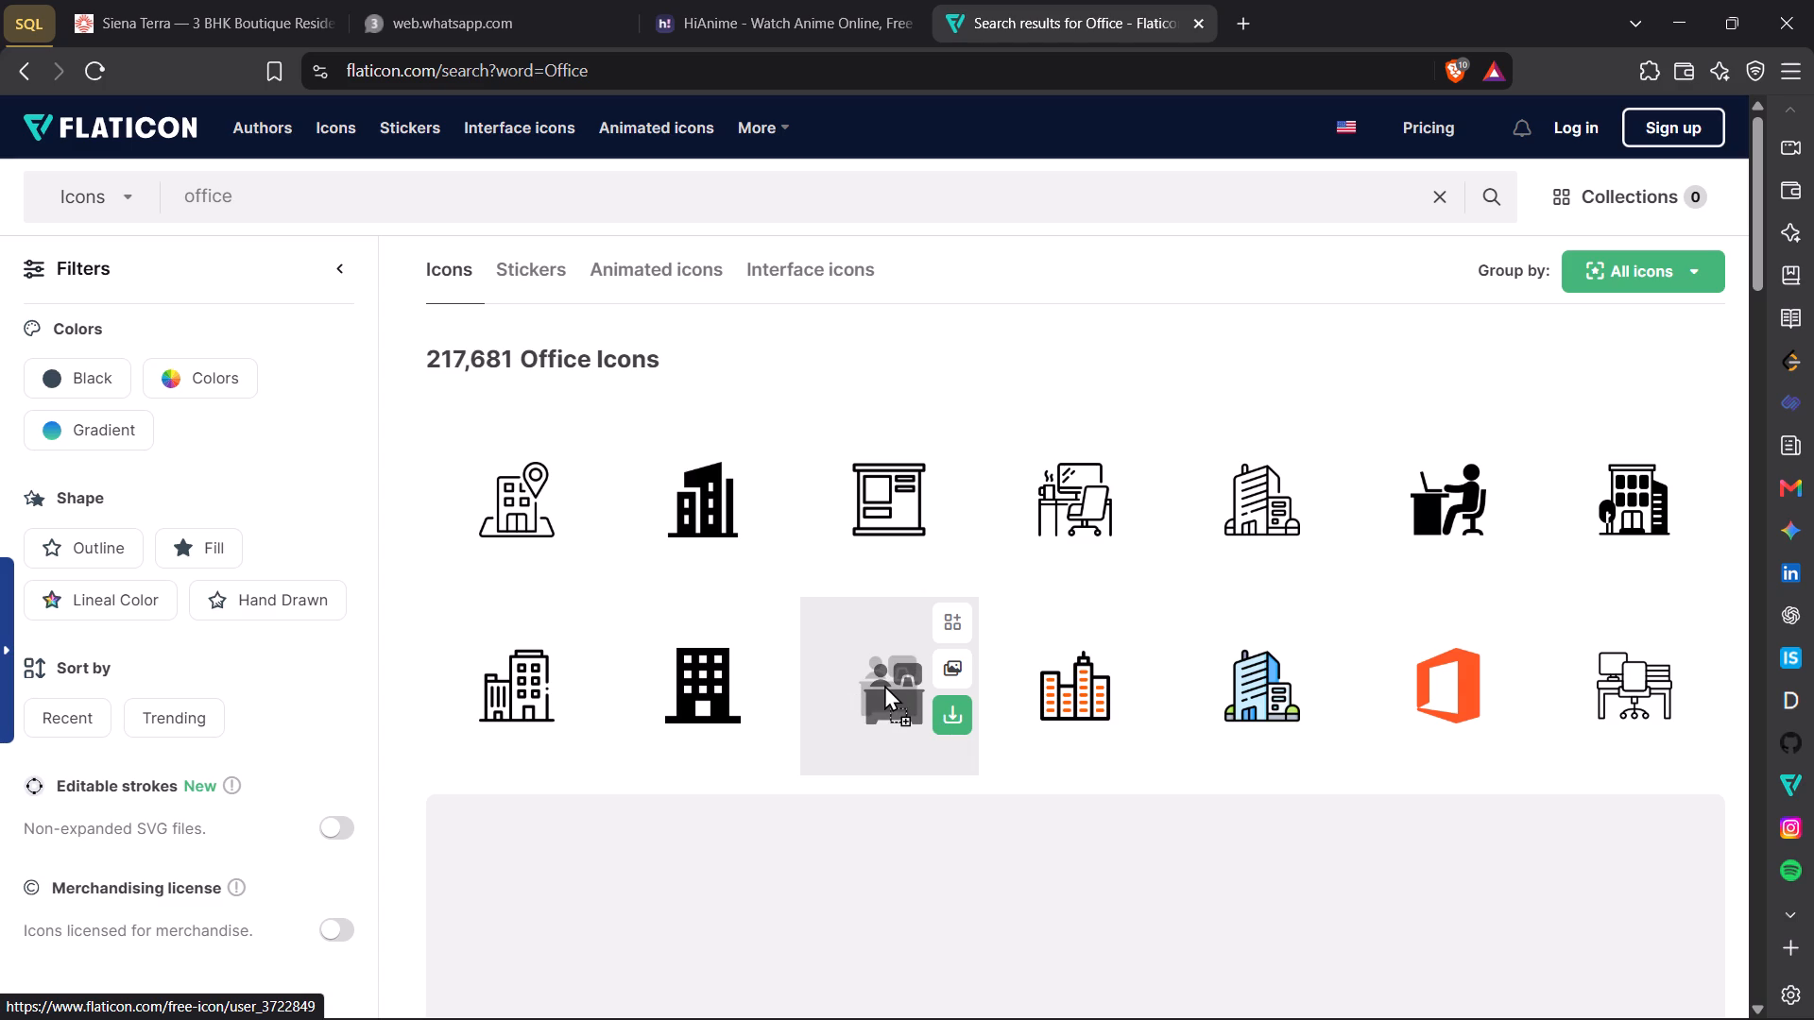
drag(884, 685, 787, 987)
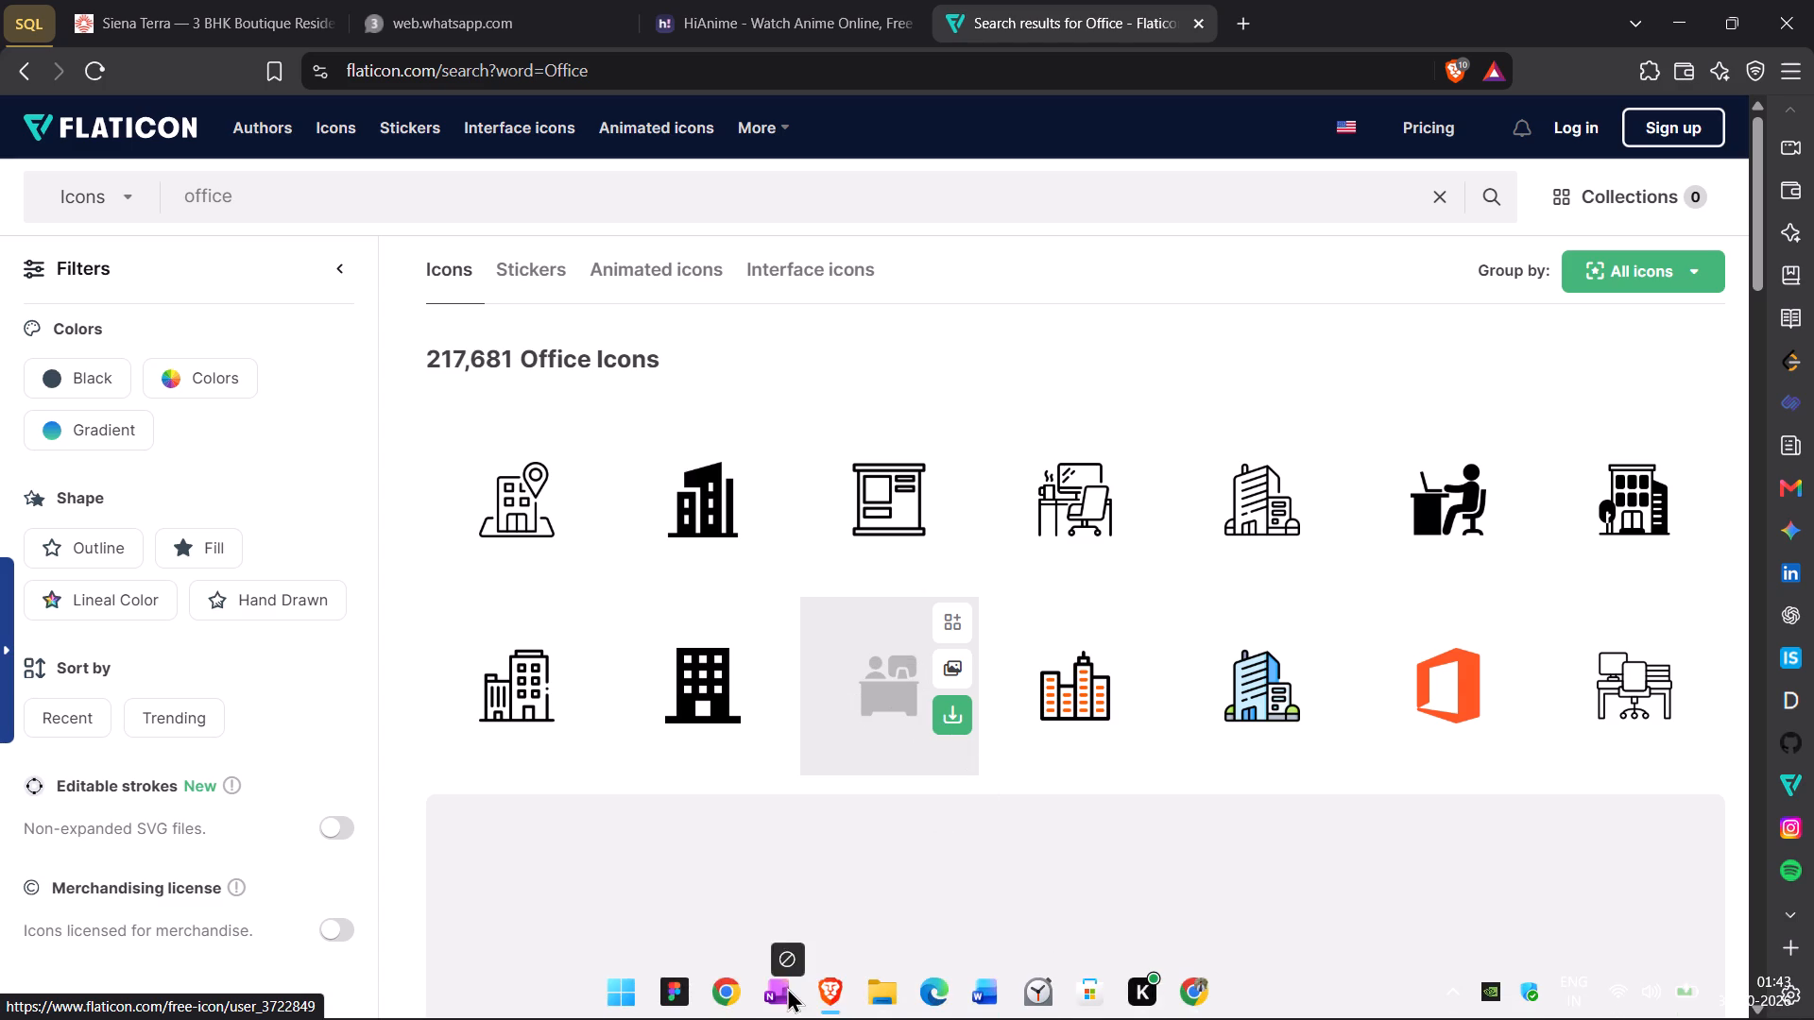
drag(787, 987, 1081, 780)
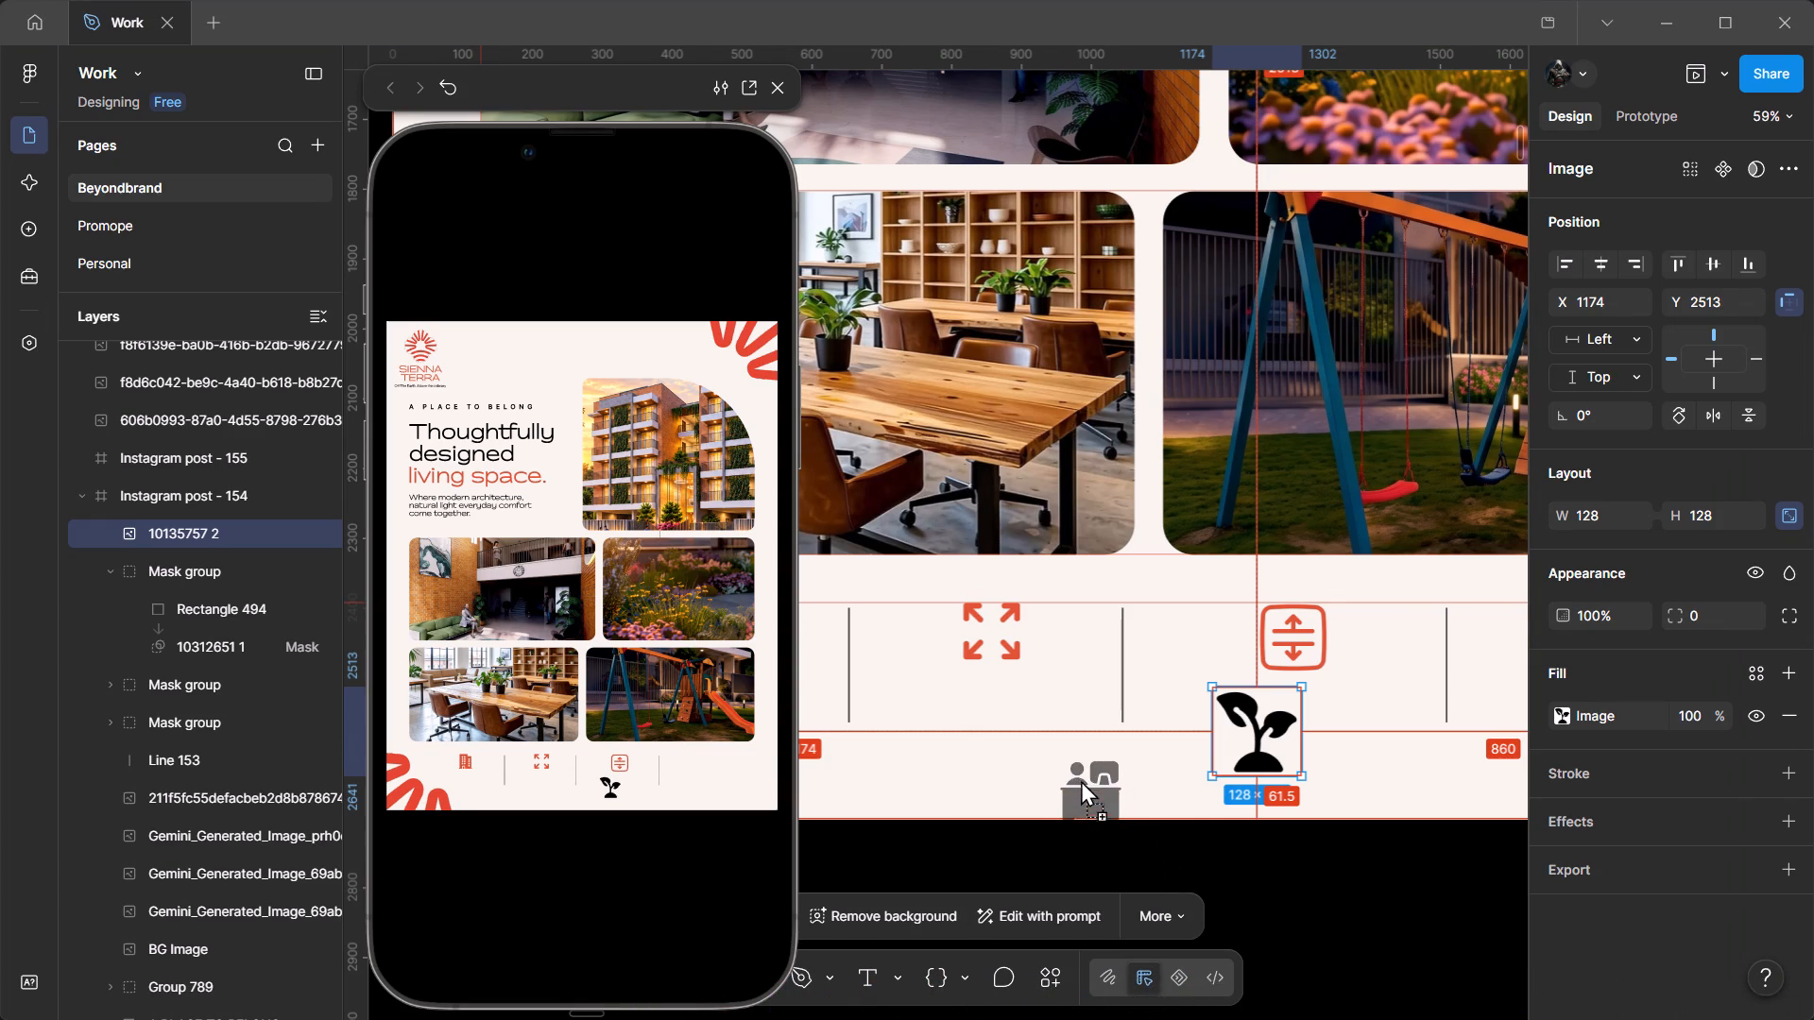
drag(1081, 780, 1081, 778)
Draw a rectangle about 127 × 128 covering the black sprout icon and fill it with the orange-red E15335.
click(1256, 730)
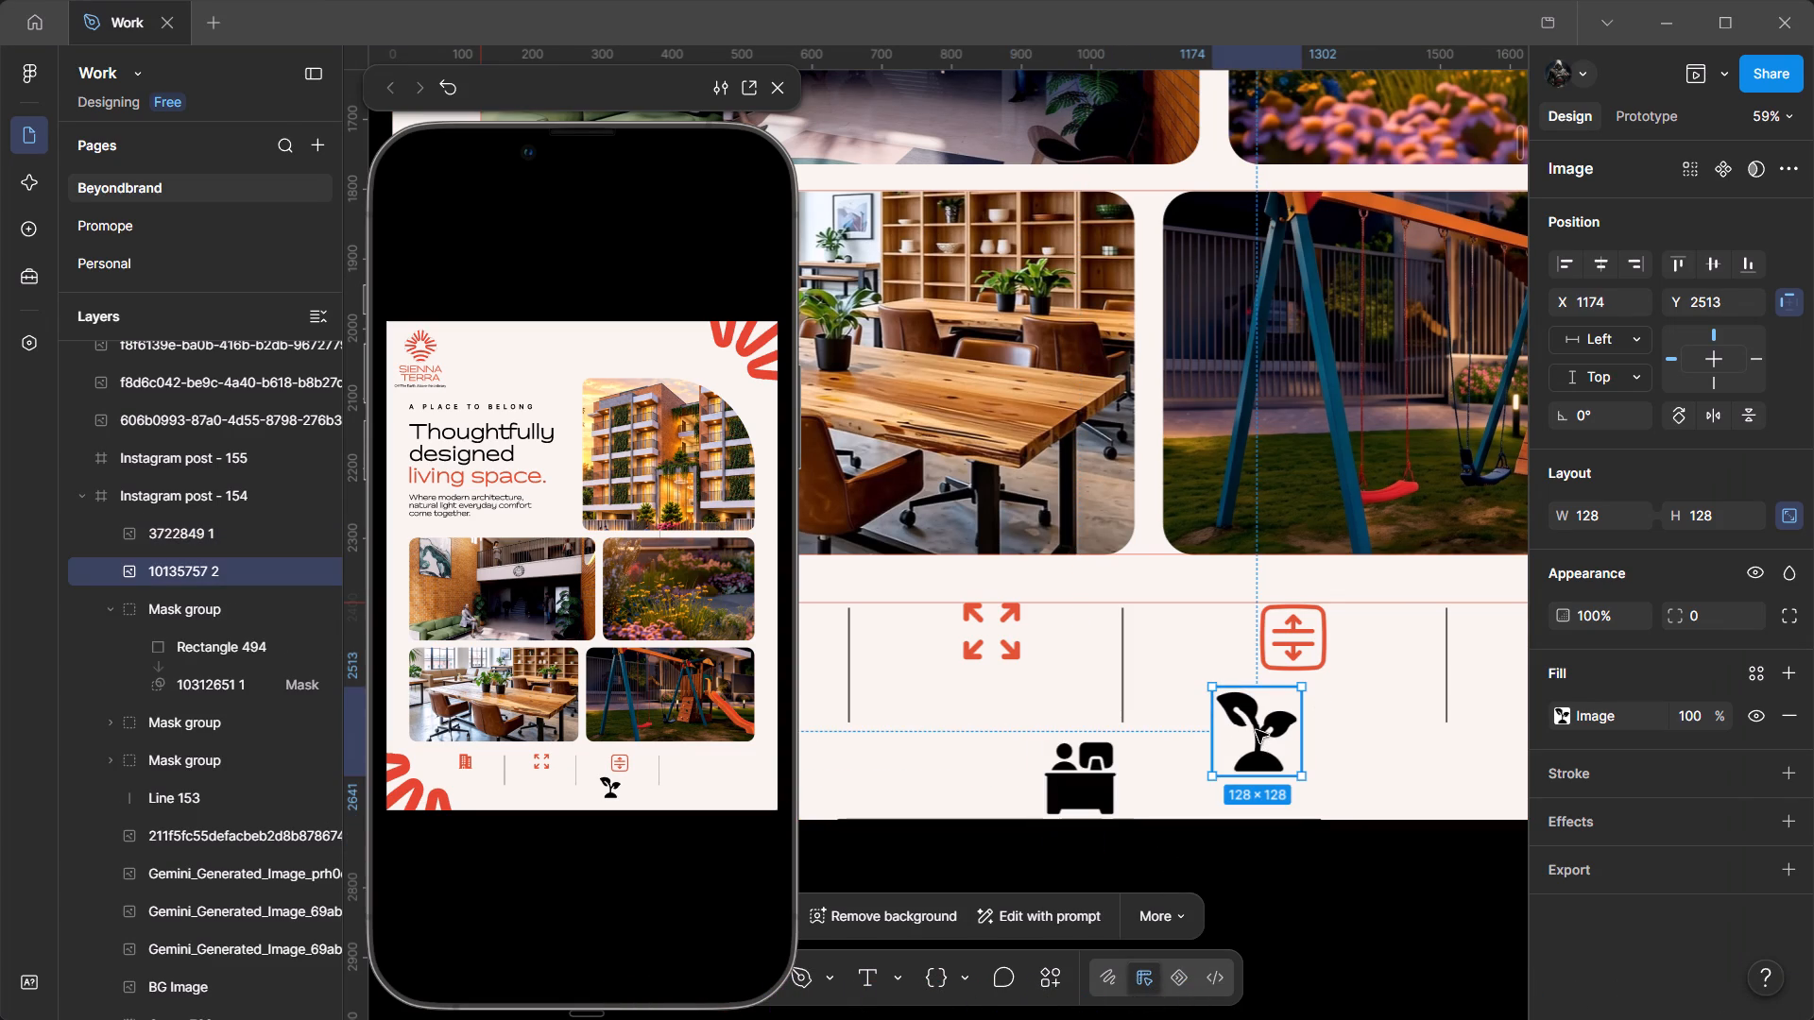
ctrl+scroll(1302, 748, up, 12)
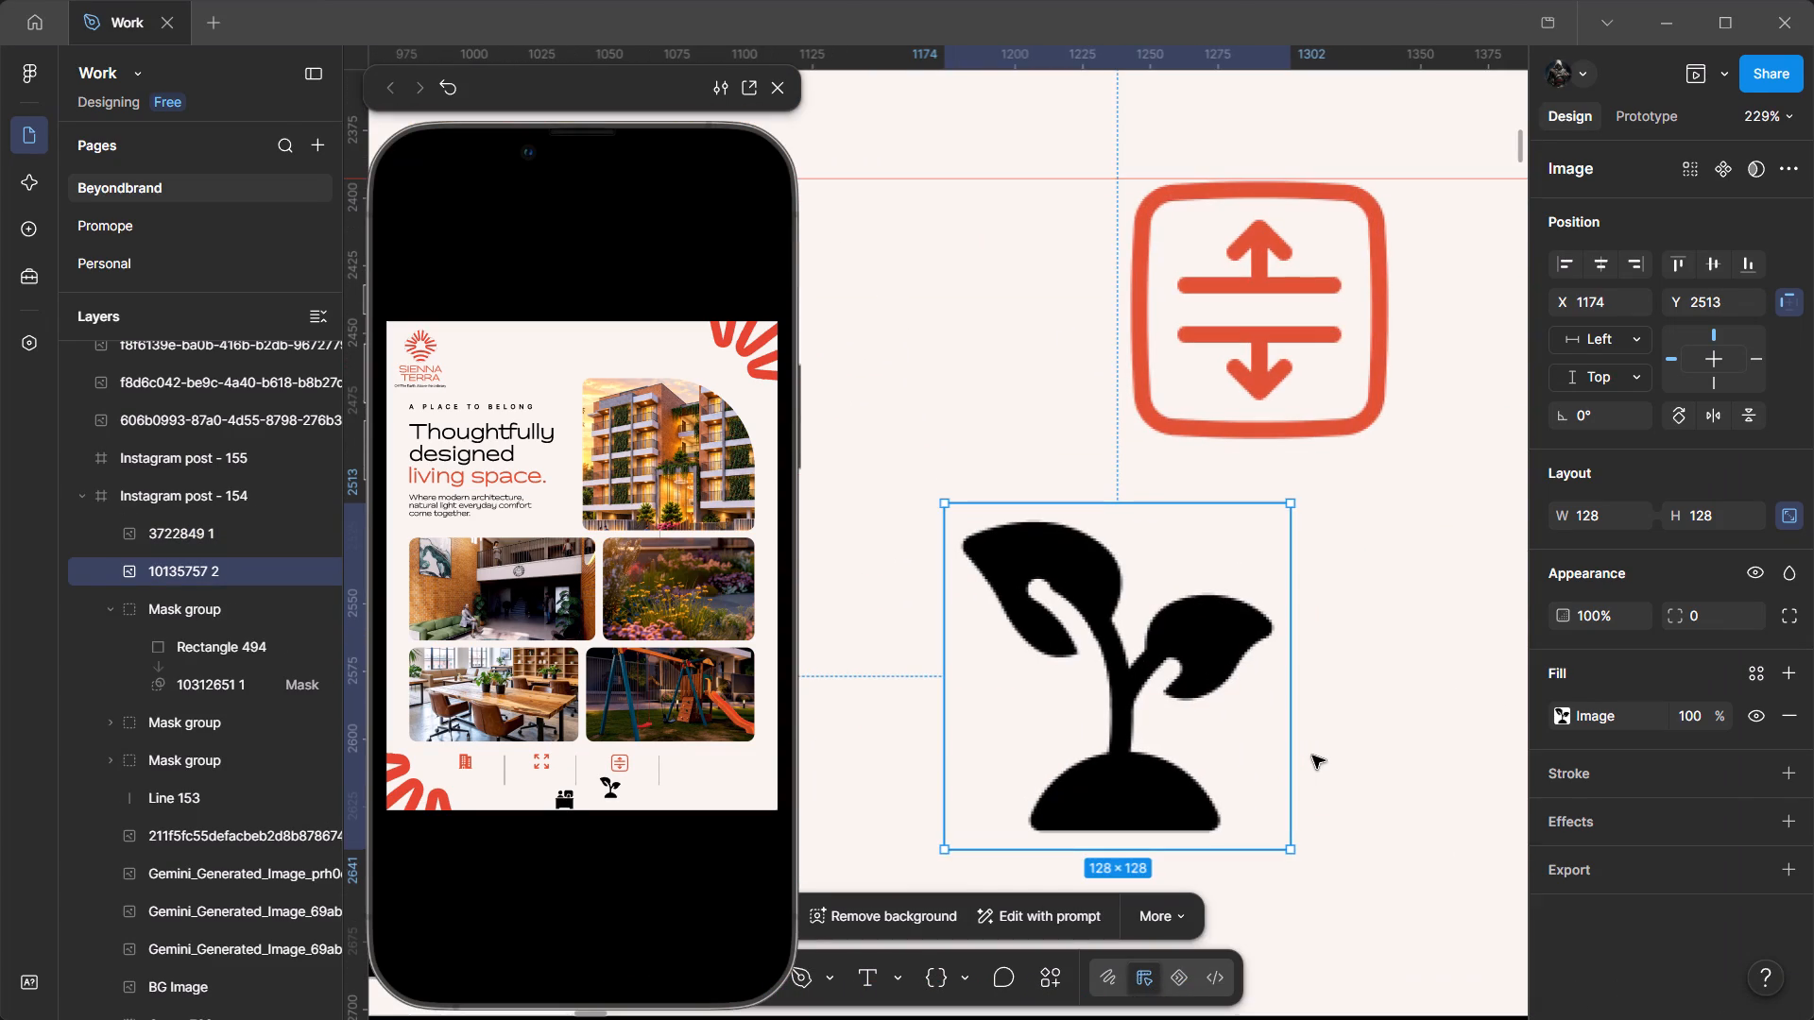
key(r)
drag(948, 501, 997, 756)
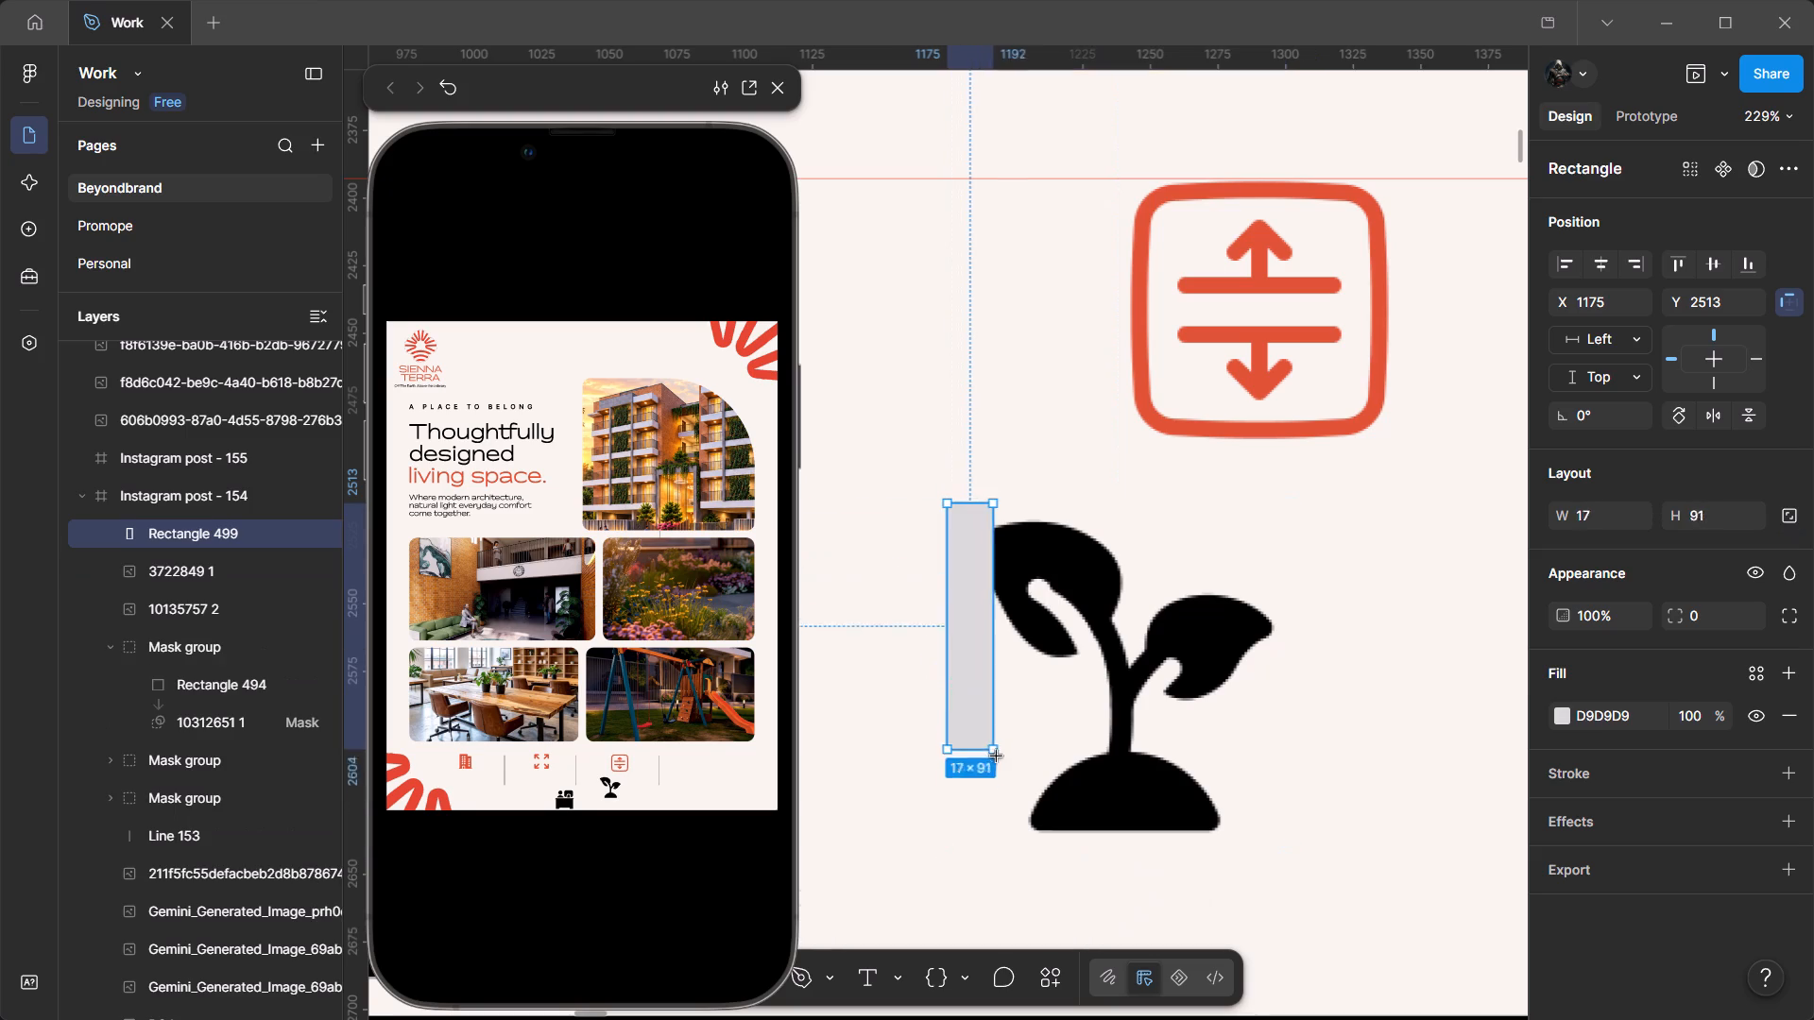
drag(997, 756, 1294, 845)
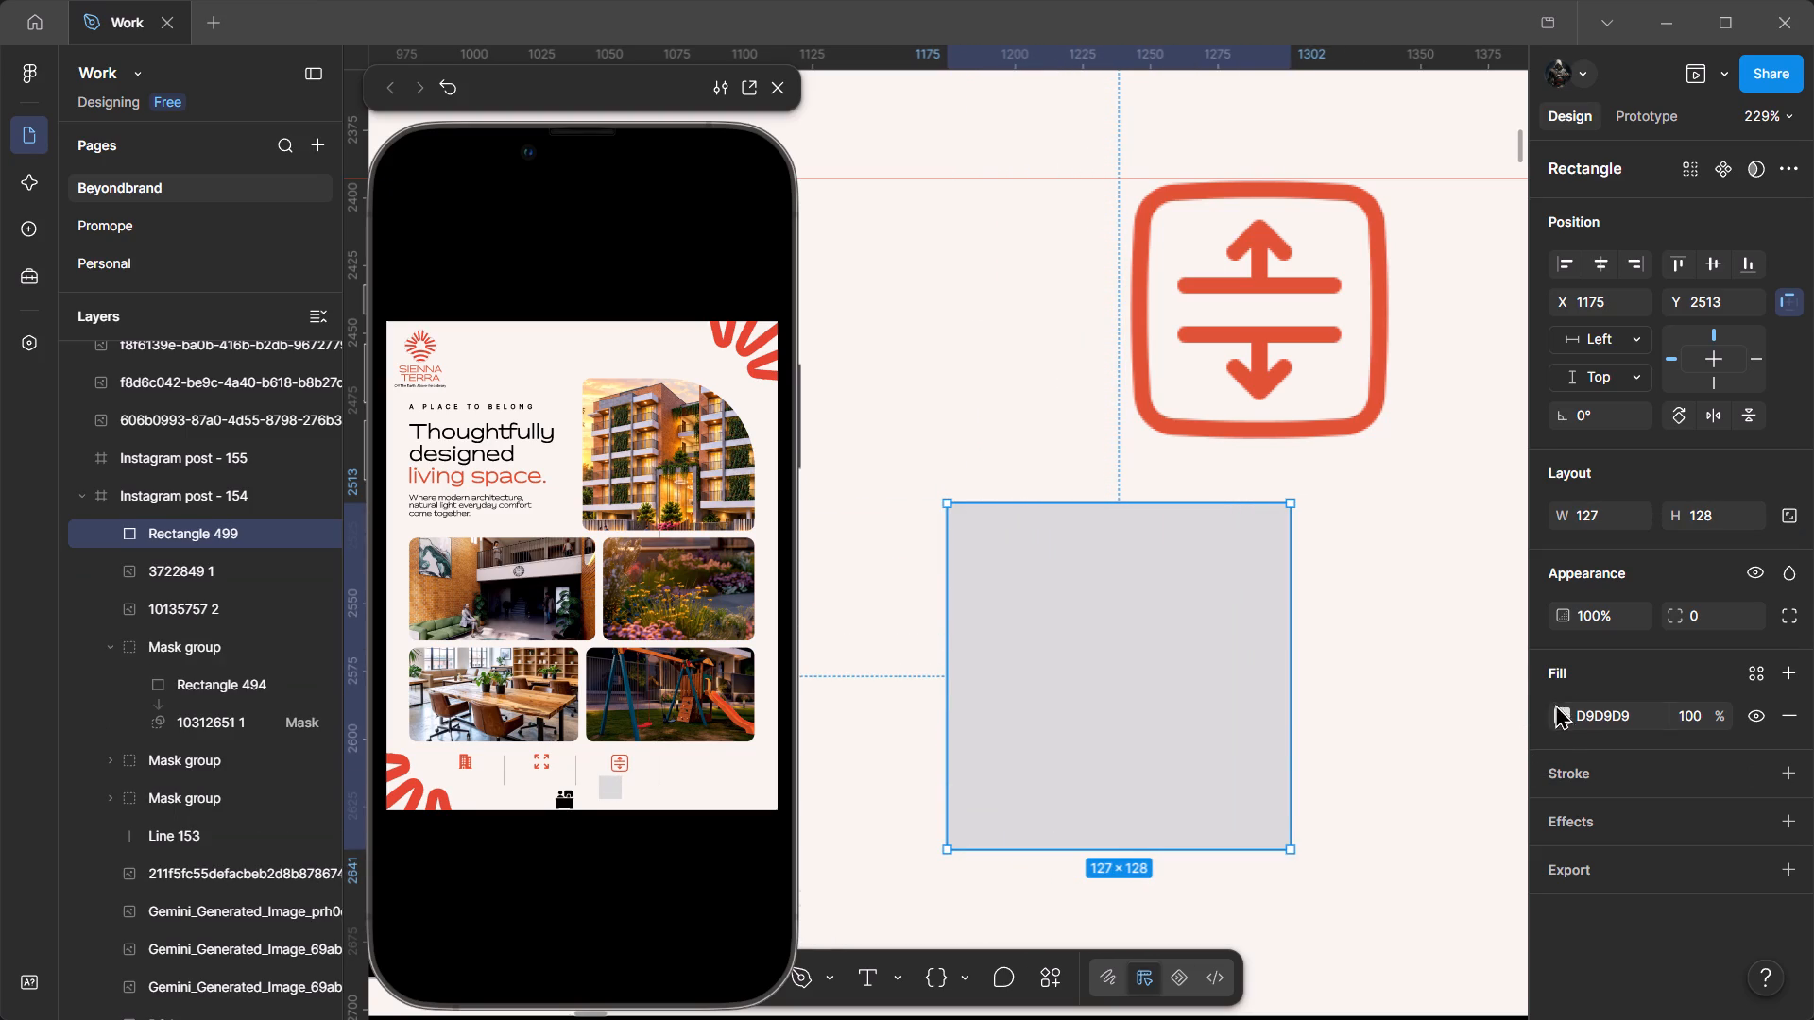
click(1566, 715)
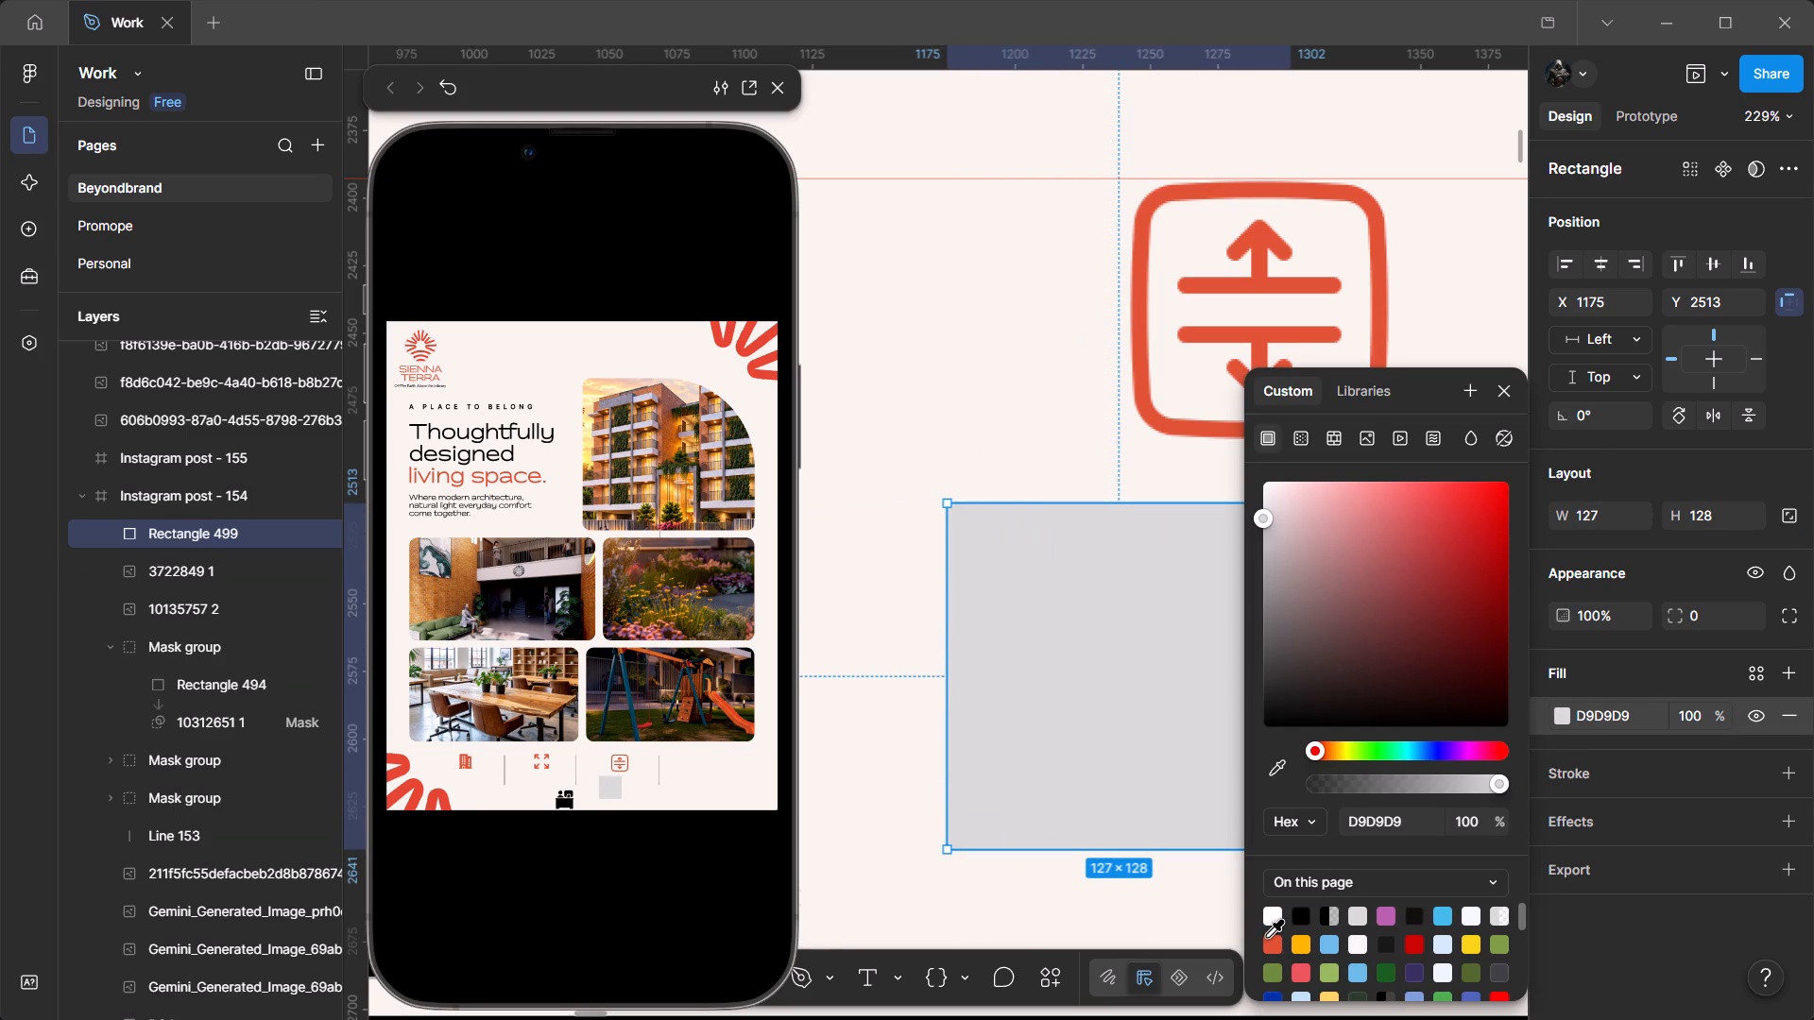
click(1273, 943)
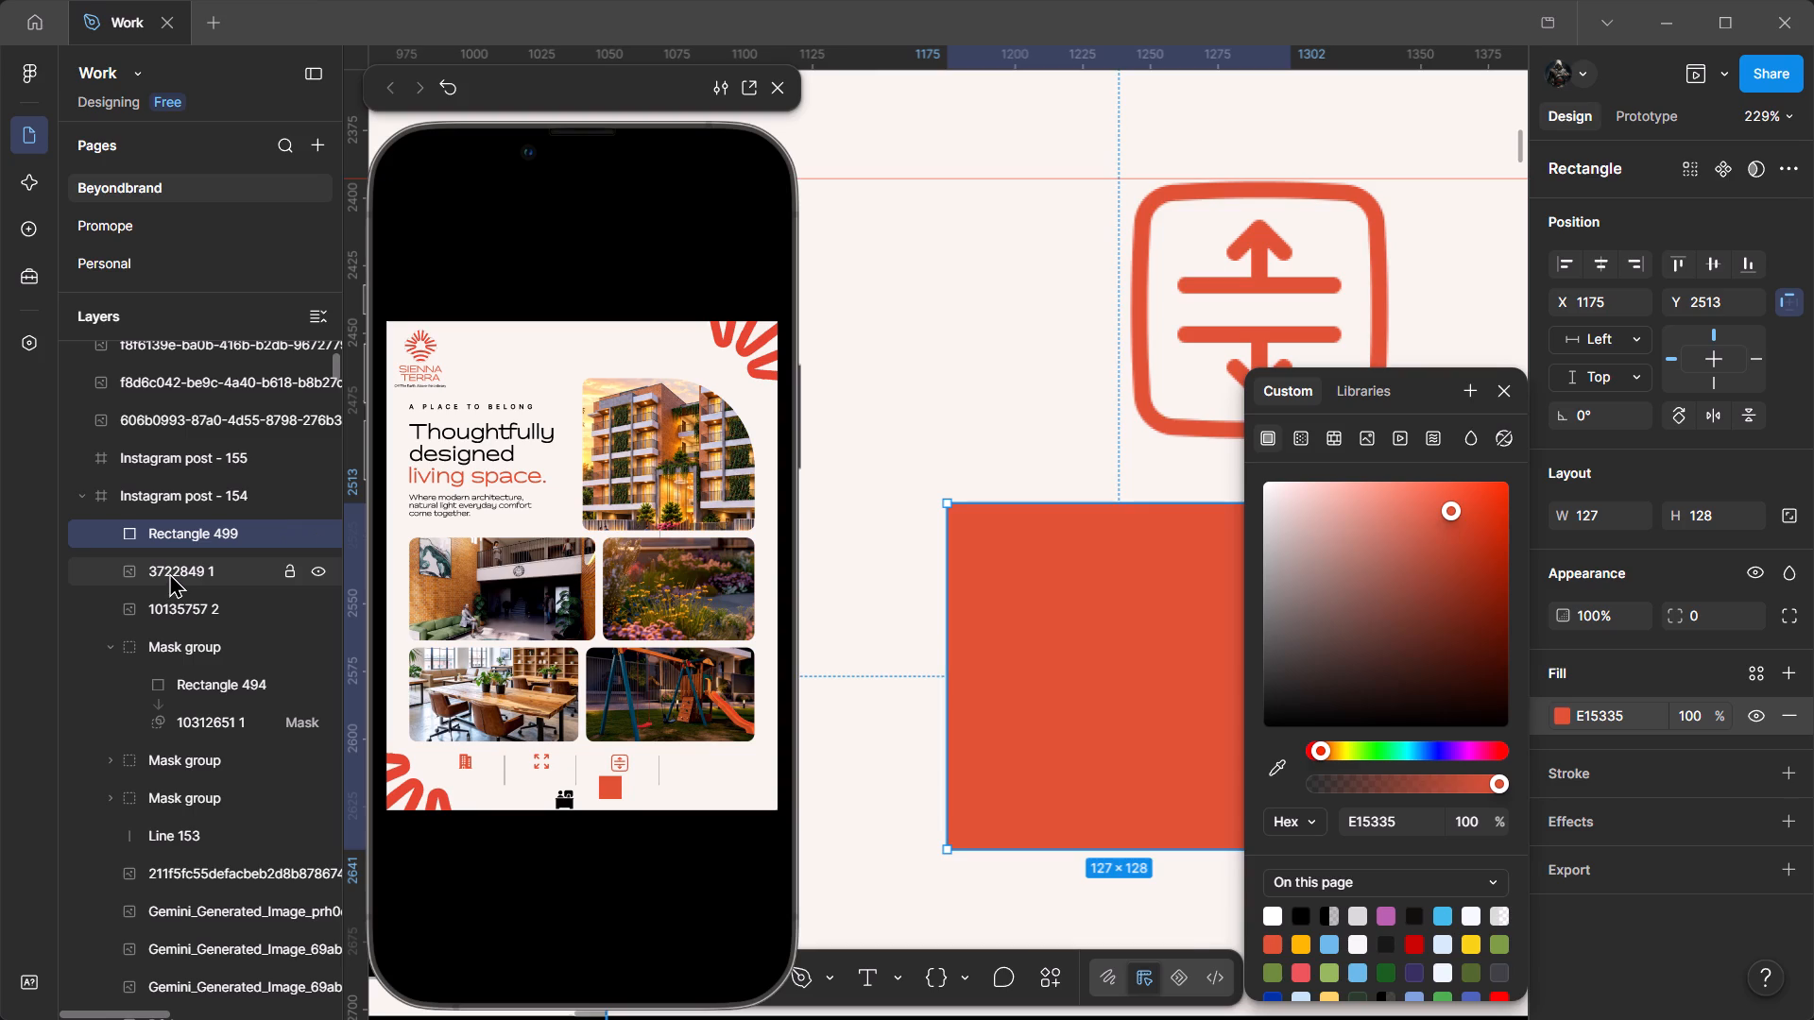
Place the sprout image directly beneath its orange-red rectangle in the layer order, mask the two together and collapse the mask group.
click(169, 571)
click(176, 611)
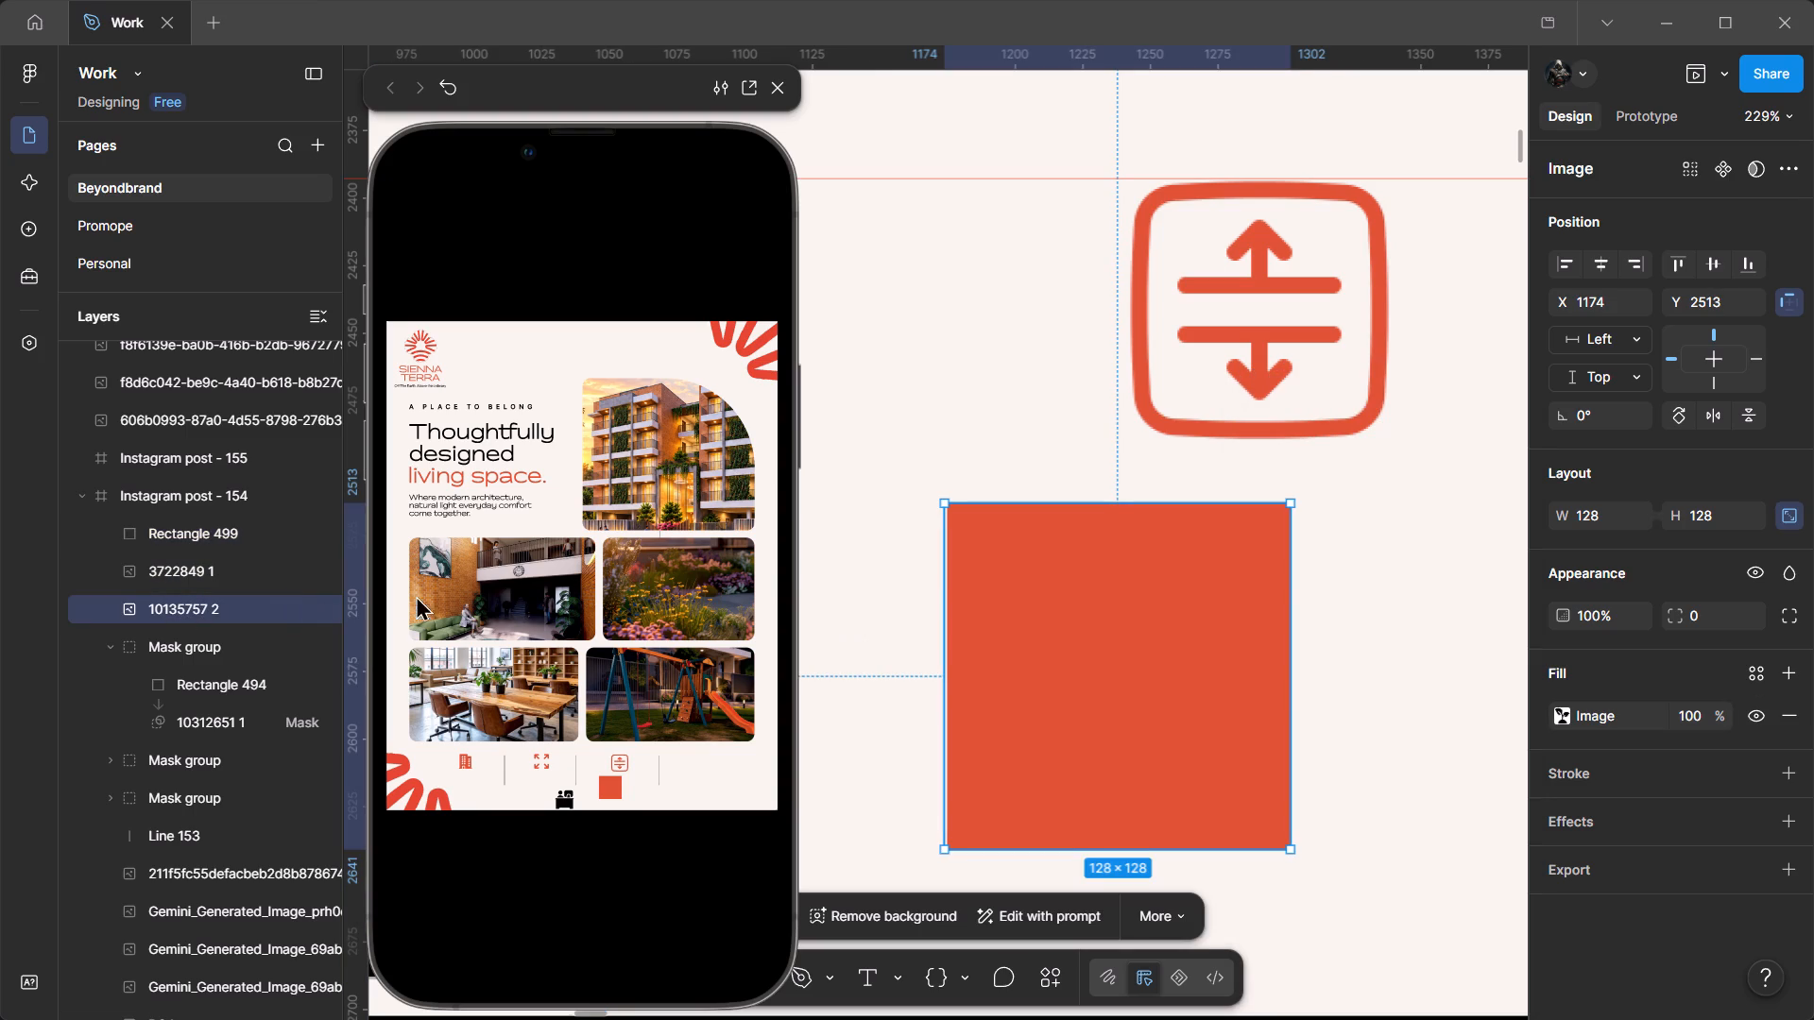
click(201, 537)
ctrl+scroll(894, 679, up, 5)
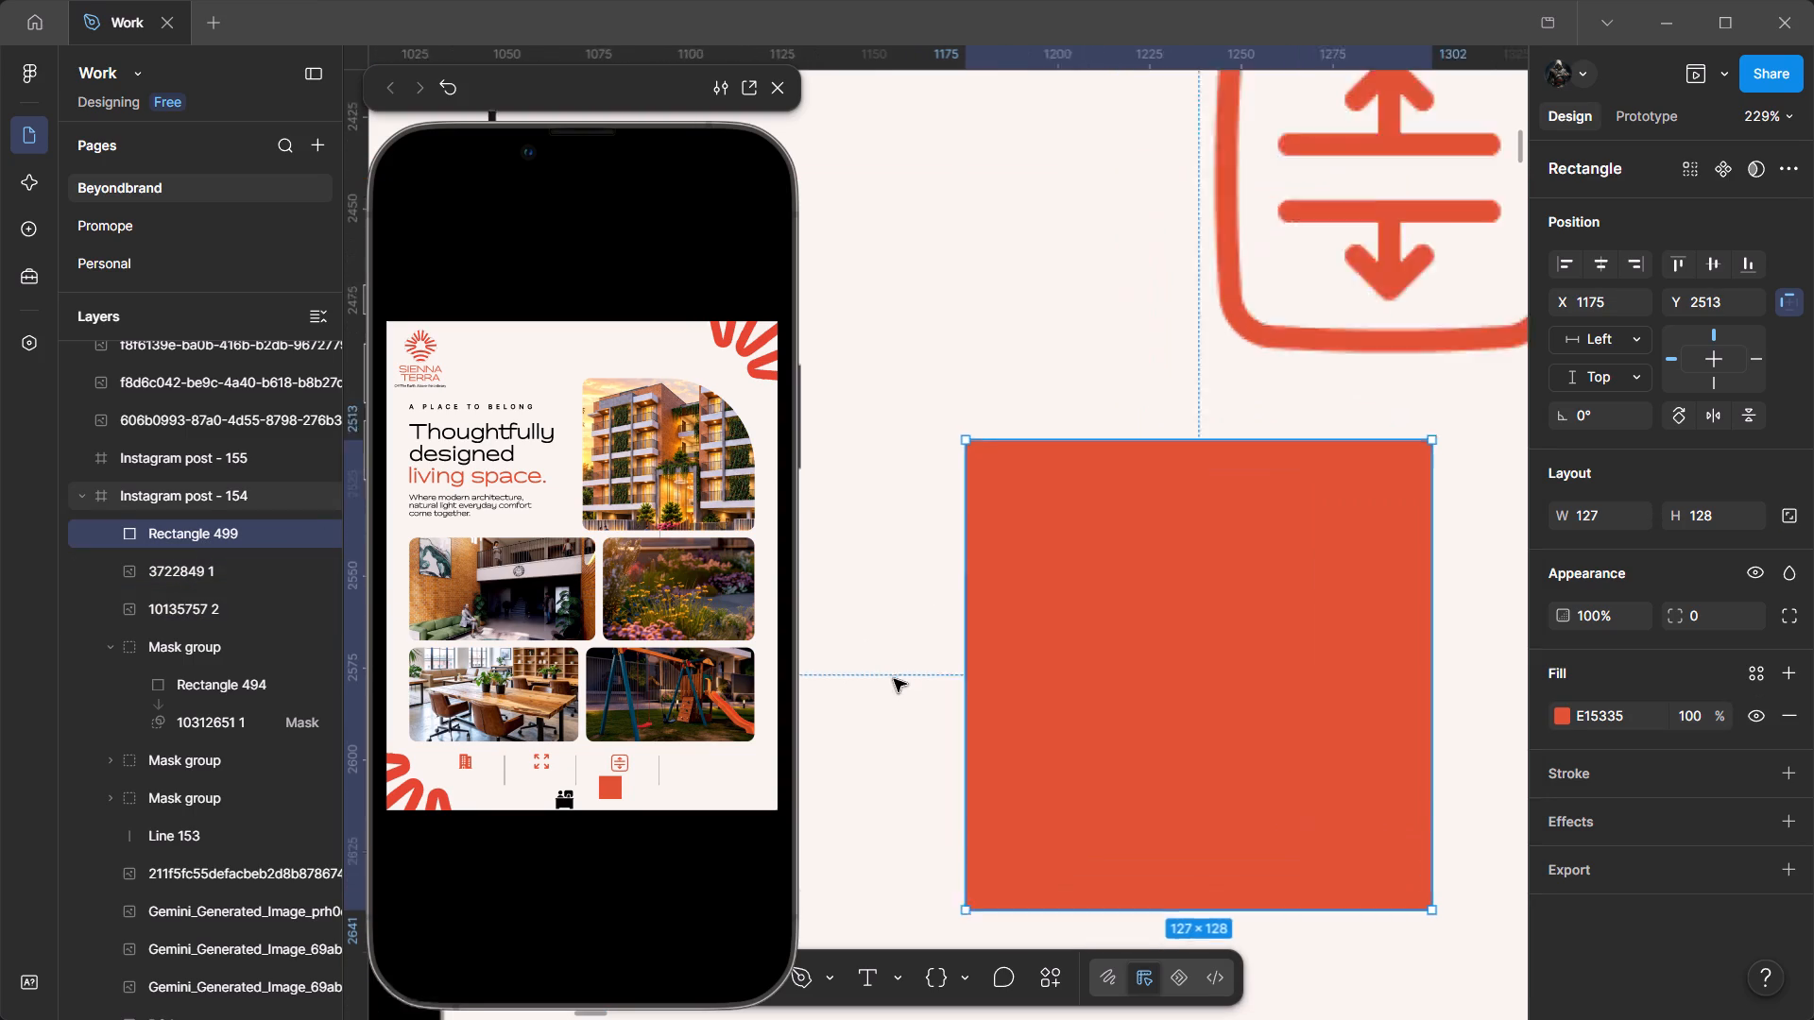
scroll(283, 564, up, 1)
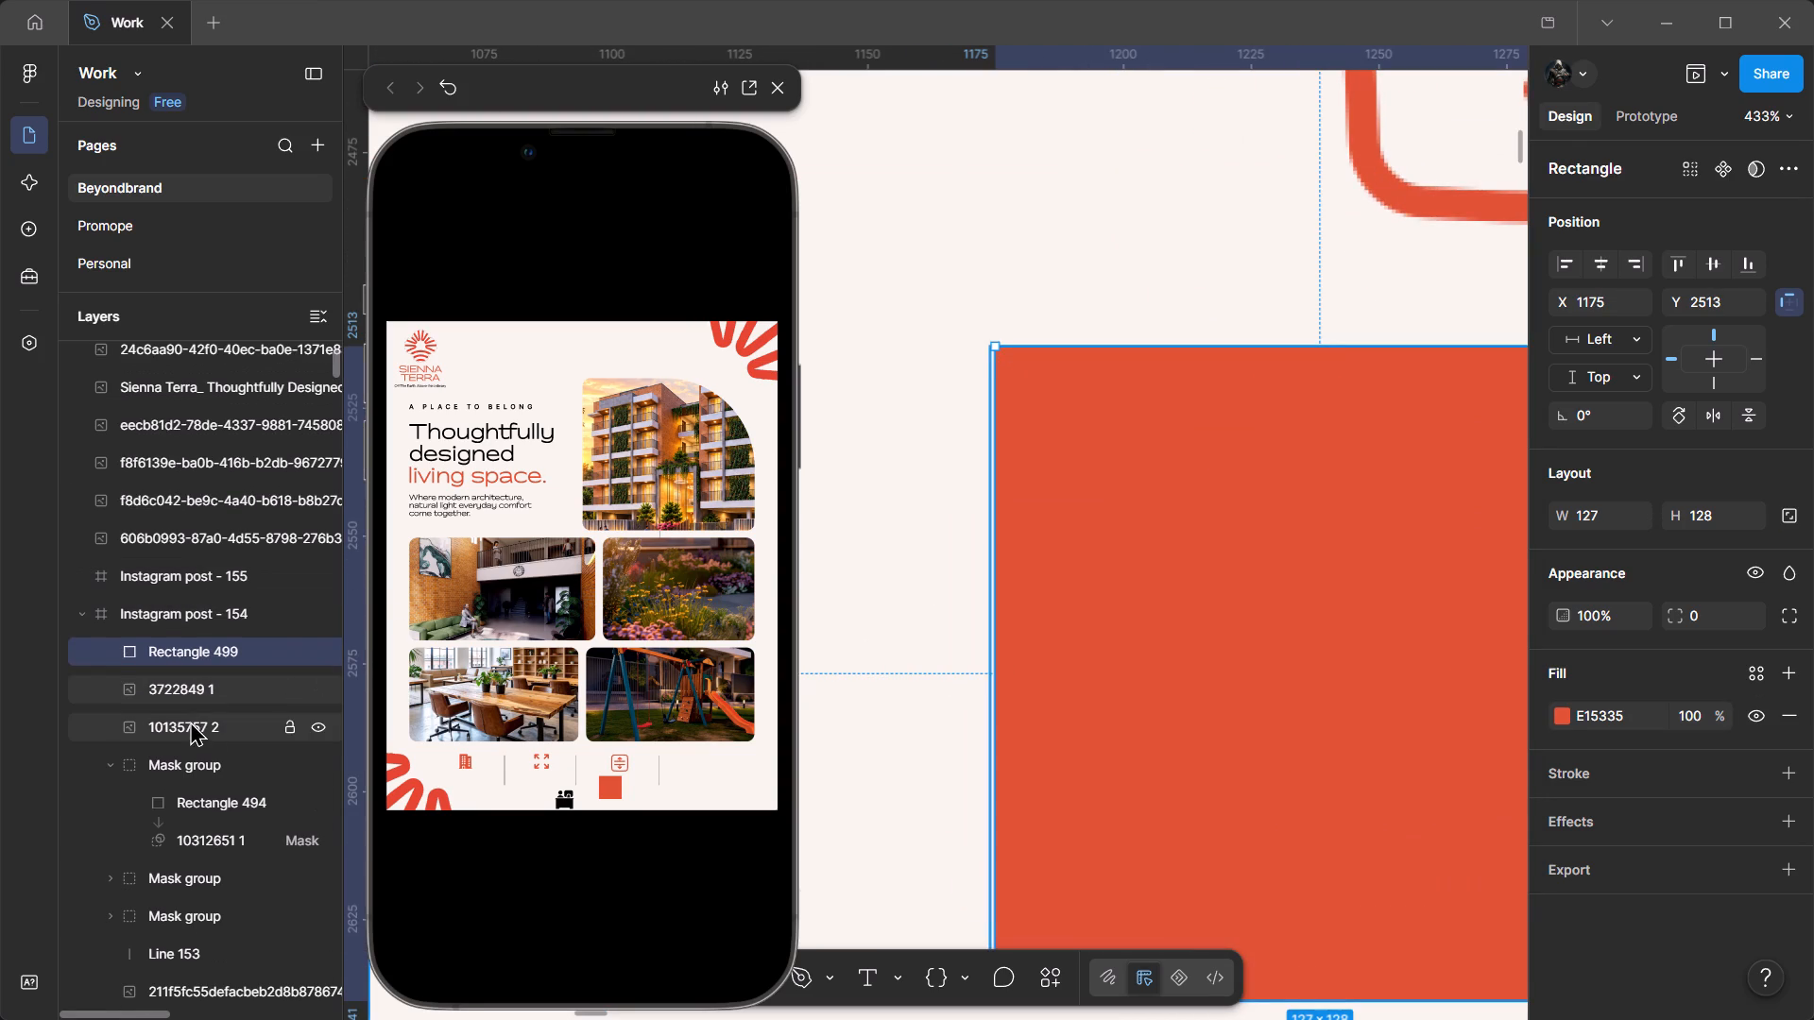
click(190, 721)
drag(178, 724, 201, 677)
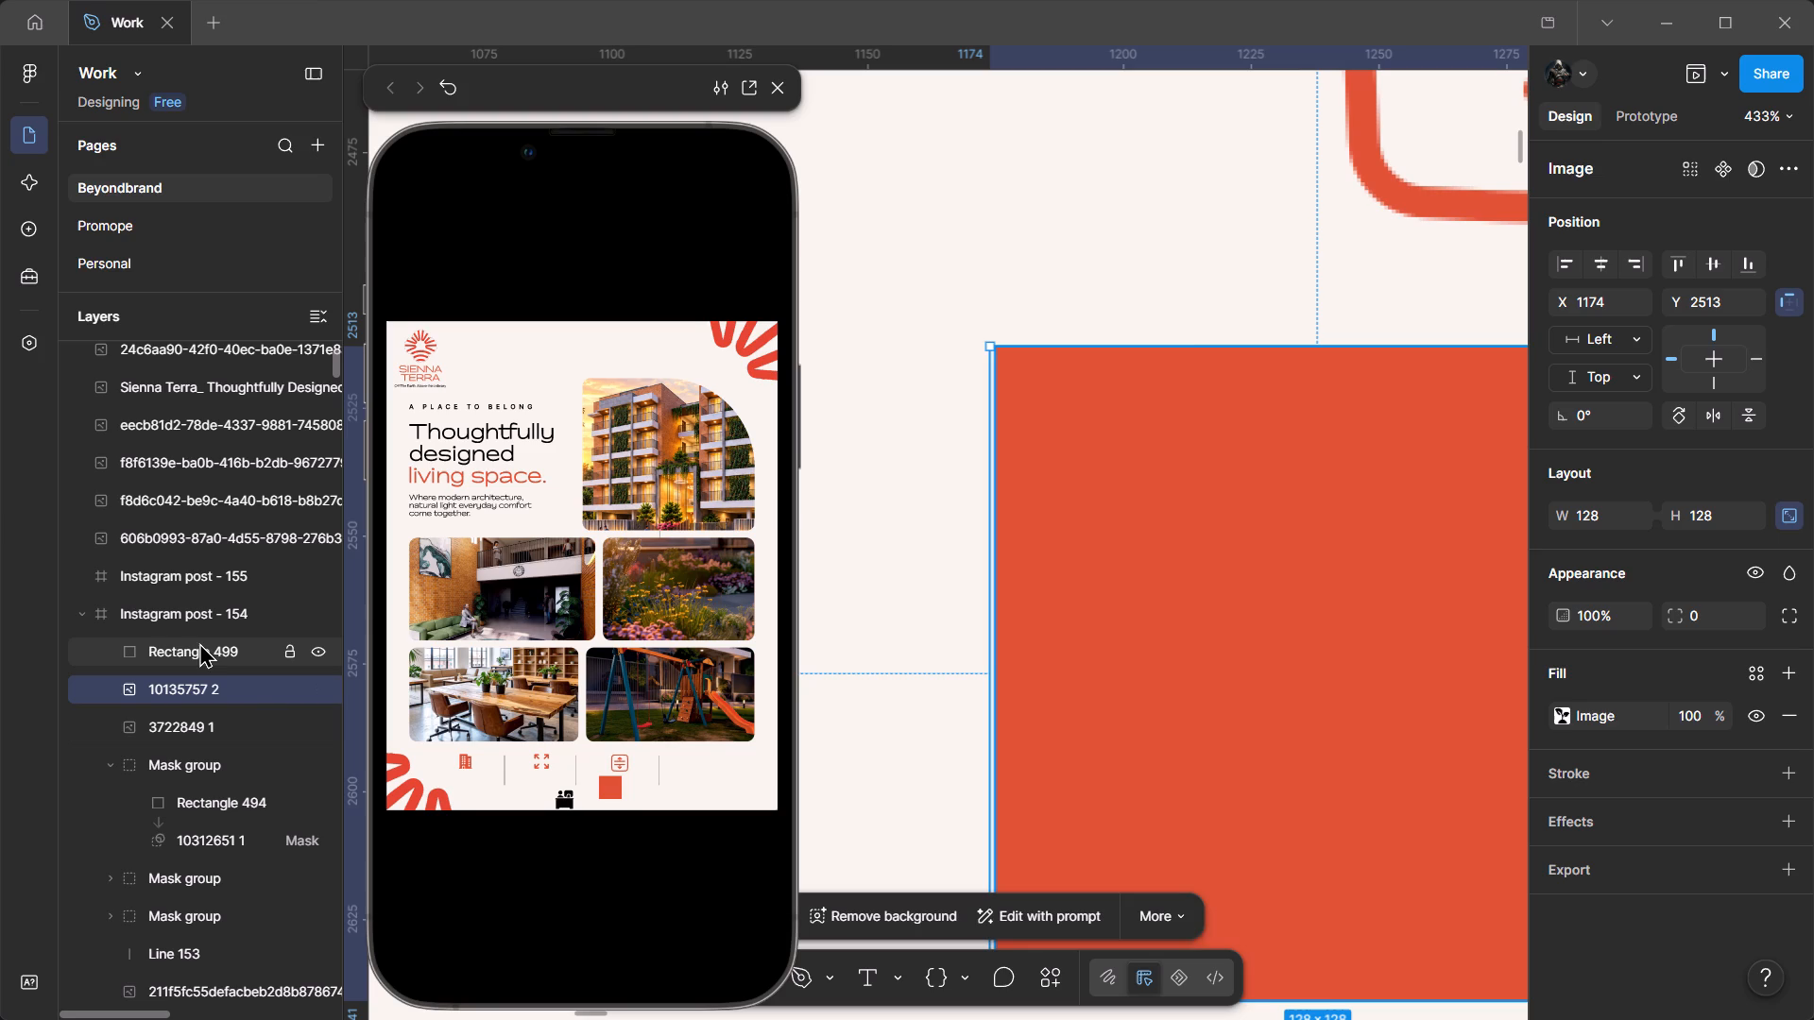
click(199, 641)
shift+click(196, 688)
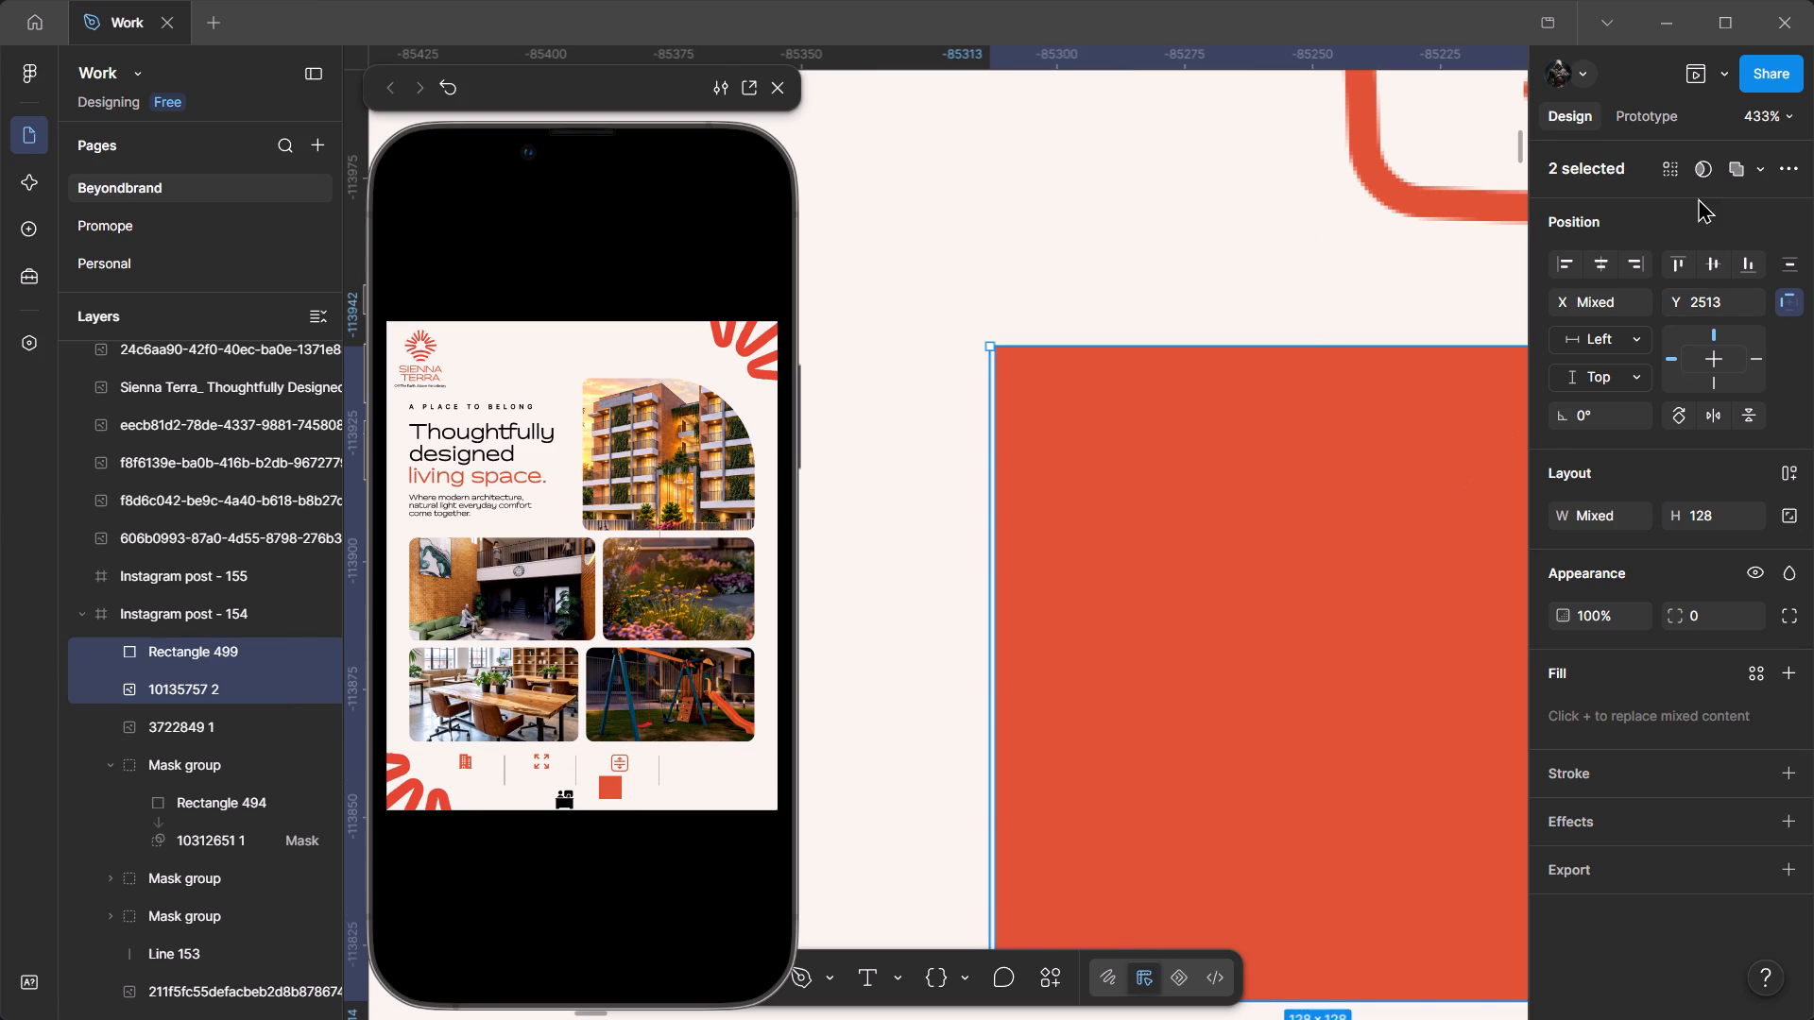
click(1711, 174)
ctrl+scroll(1230, 427, down, 5)
ctrl+scroll(1247, 571, down, 3)
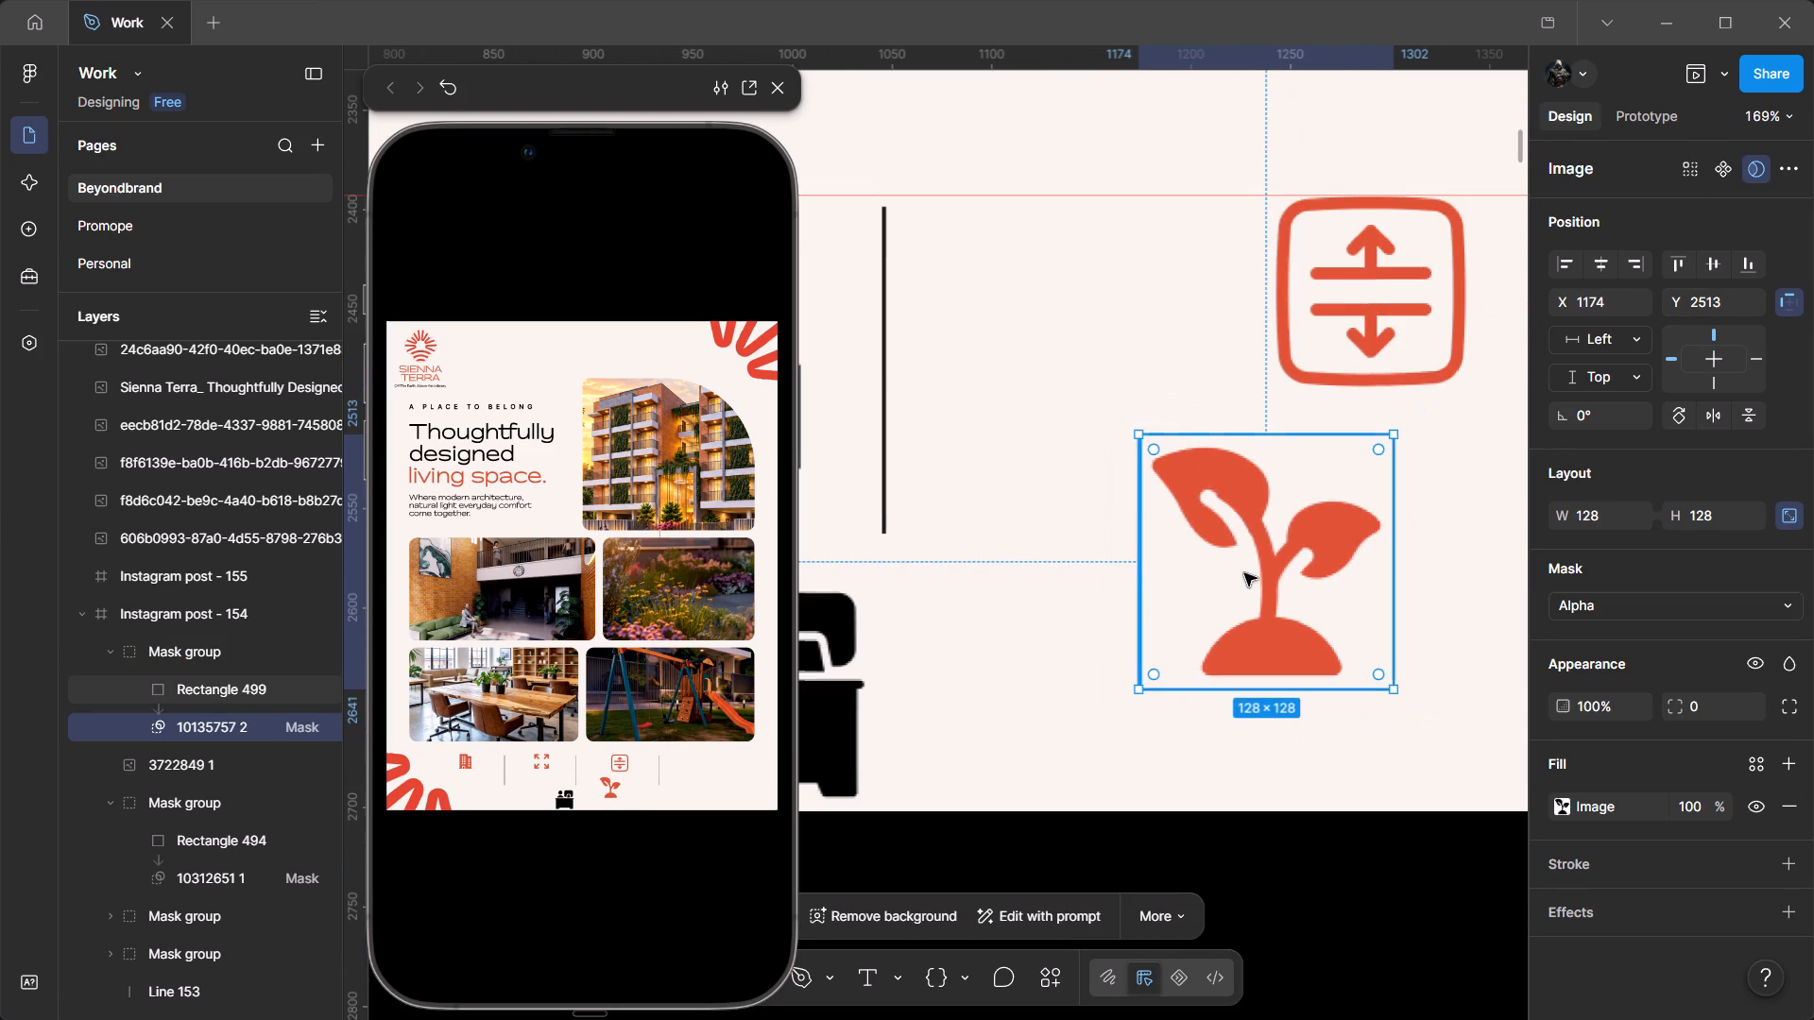
scroll(1161, 577, down, 1)
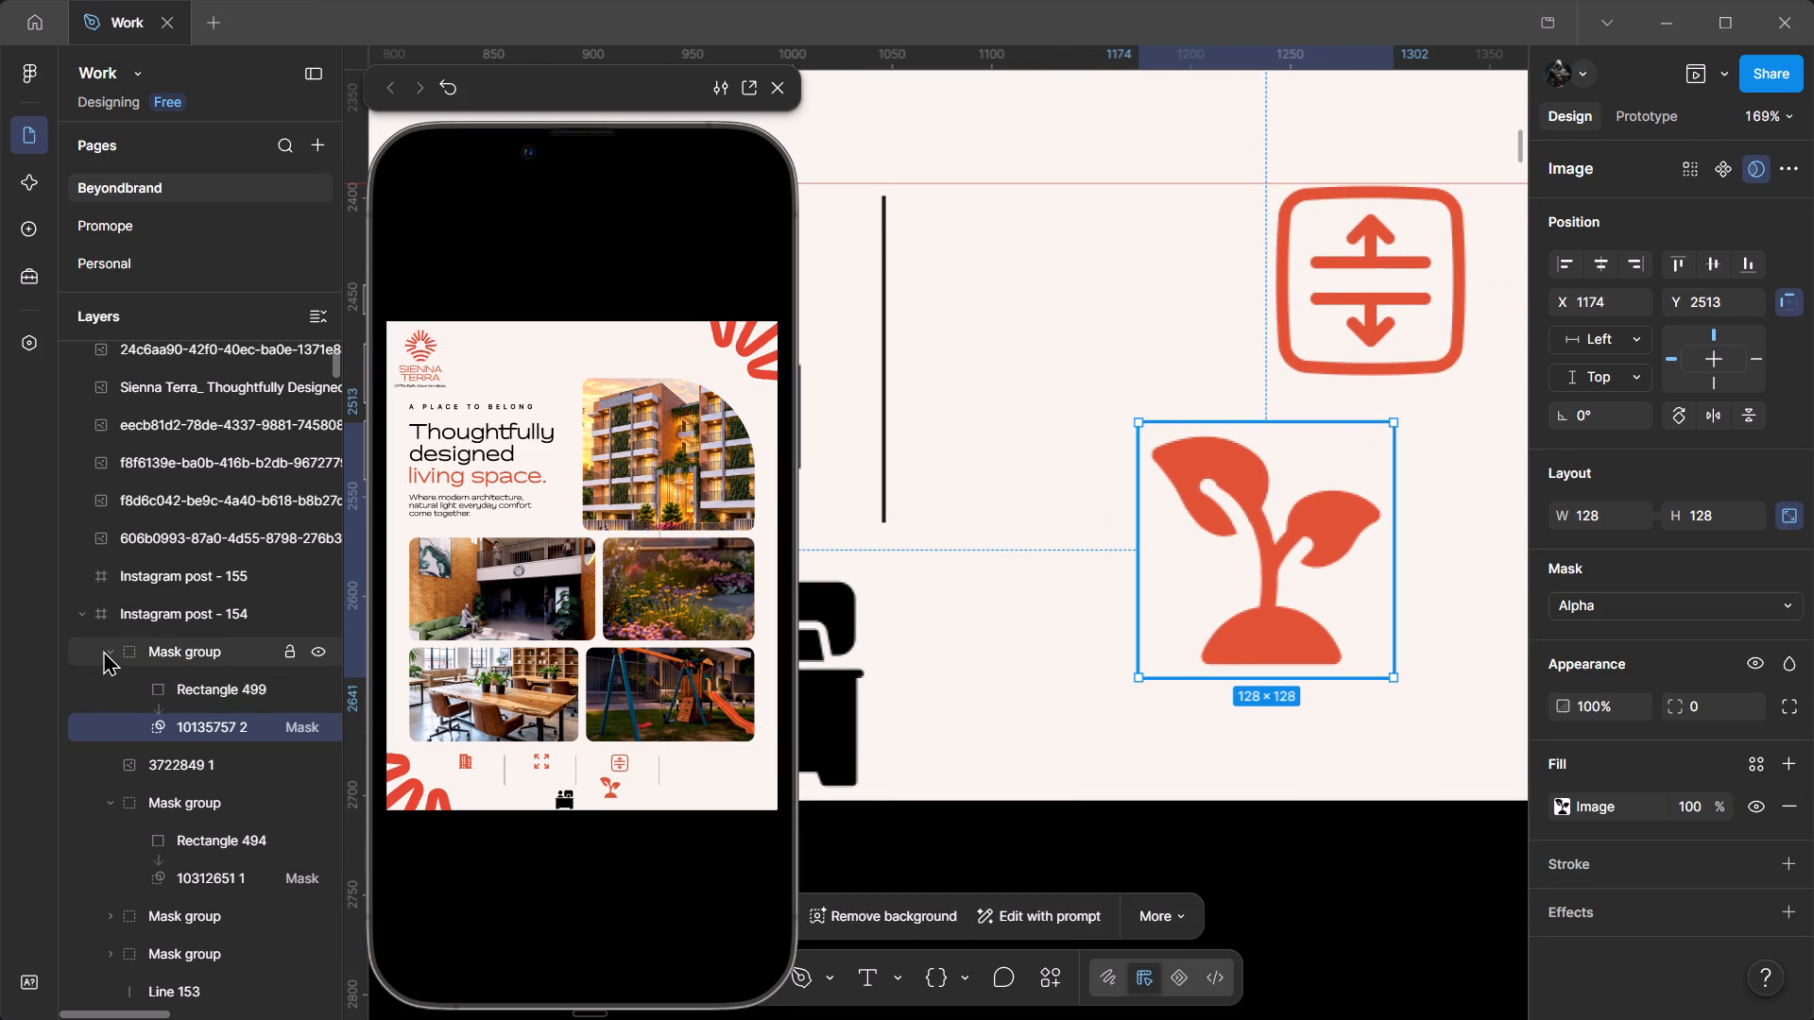
click(103, 650)
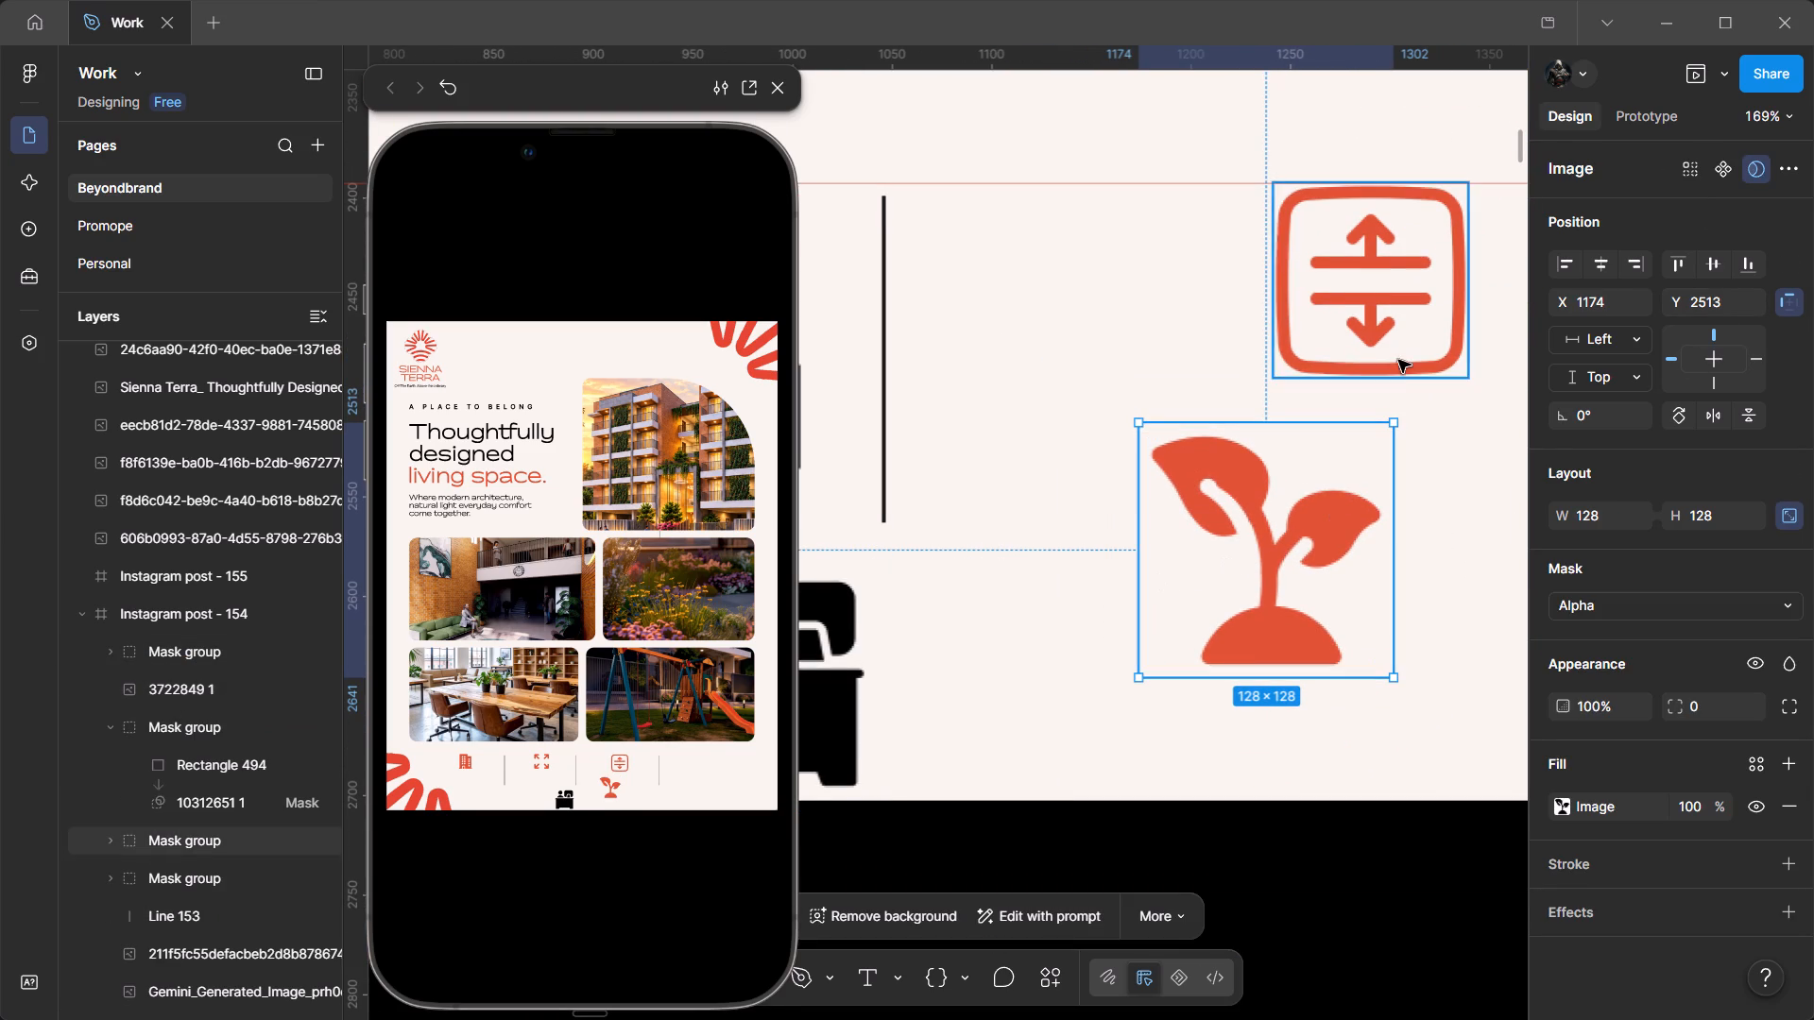
Draw a rectangle about 124 × 128 over the black person-at-desk icon and fill it with E15335.
drag(1174, 498, 852, 483)
ctrl+scroll(1027, 488, down, 6)
ctrl+scroll(1354, 533, down, 5)
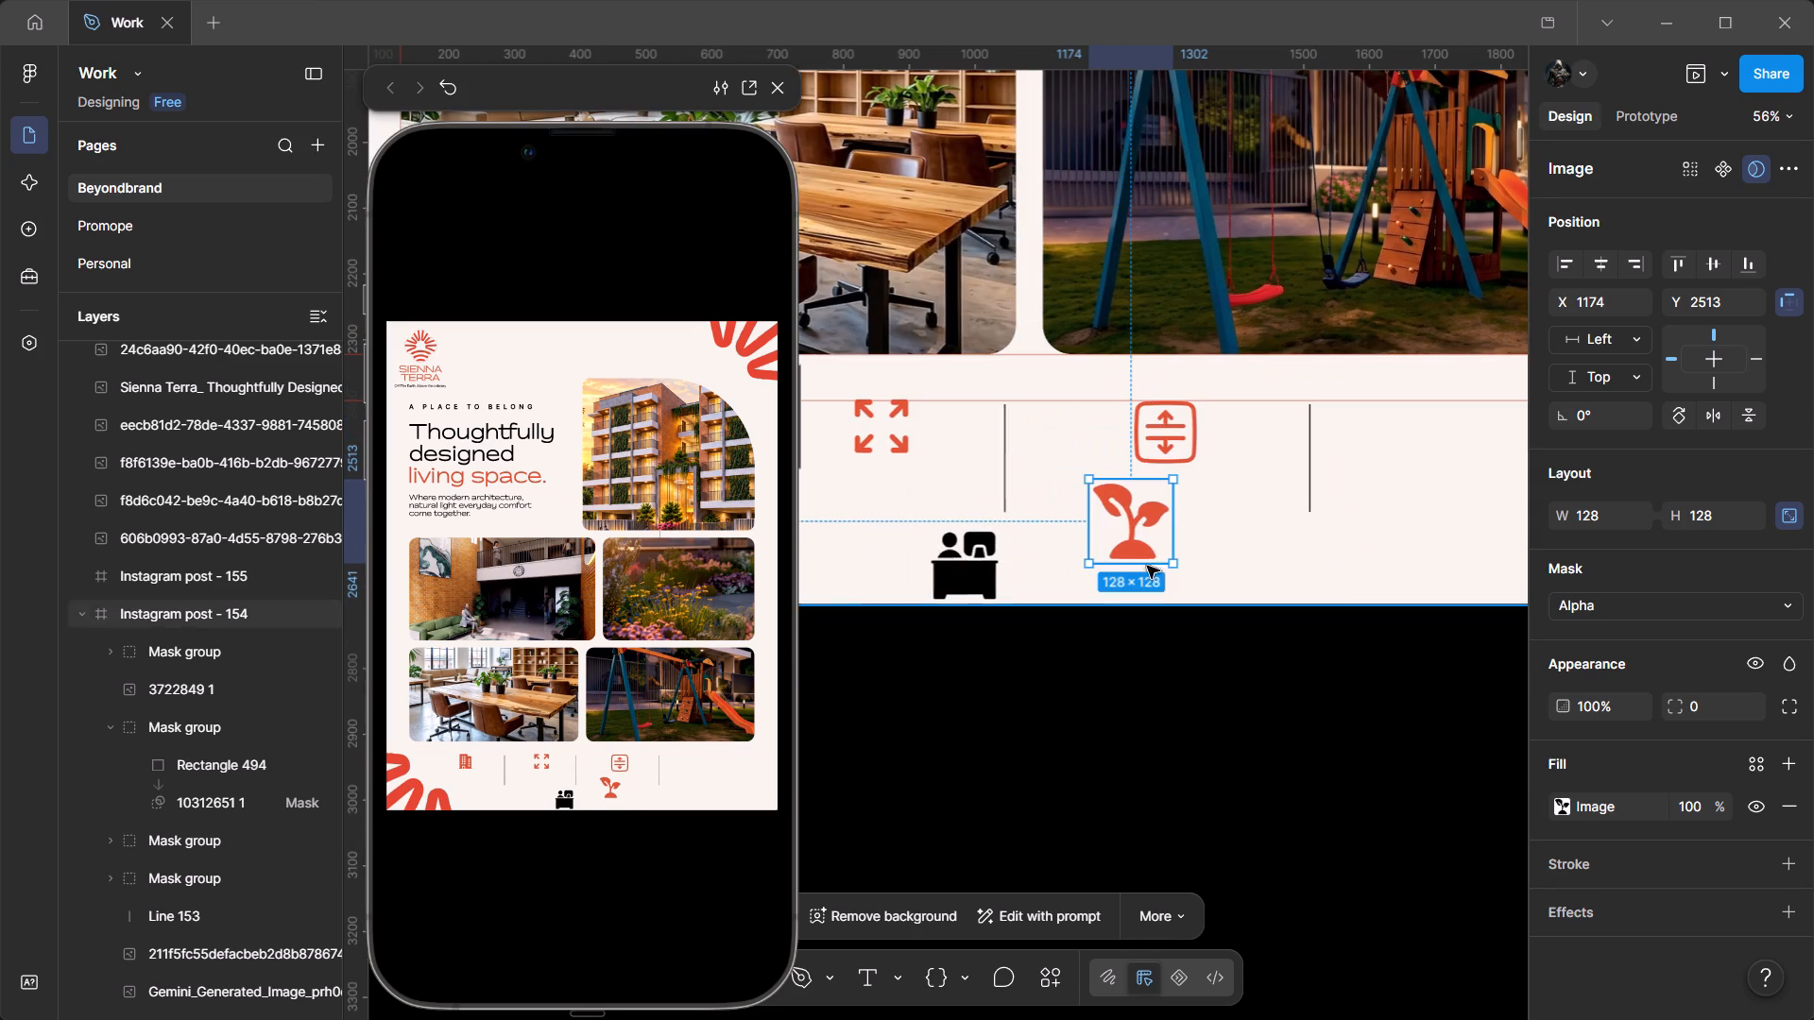
click(1006, 565)
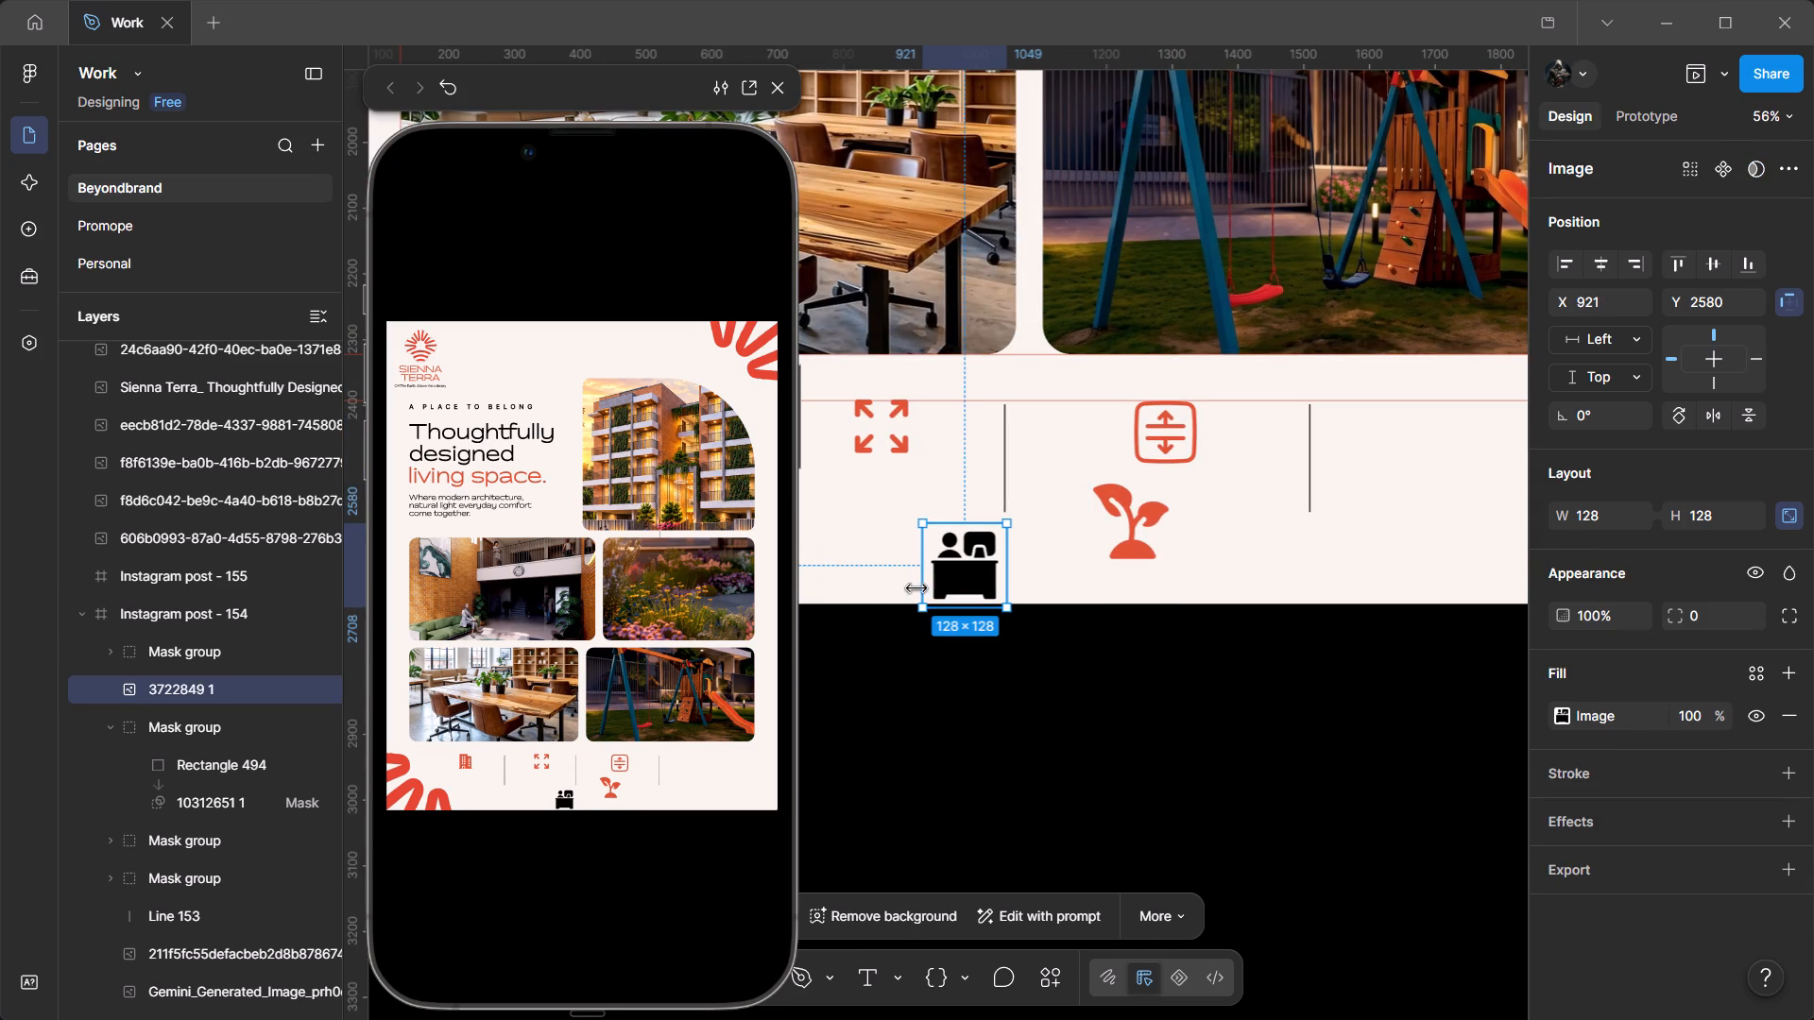
key(r)
ctrl+scroll(908, 543, up, 7)
drag(927, 504, 947, 622)
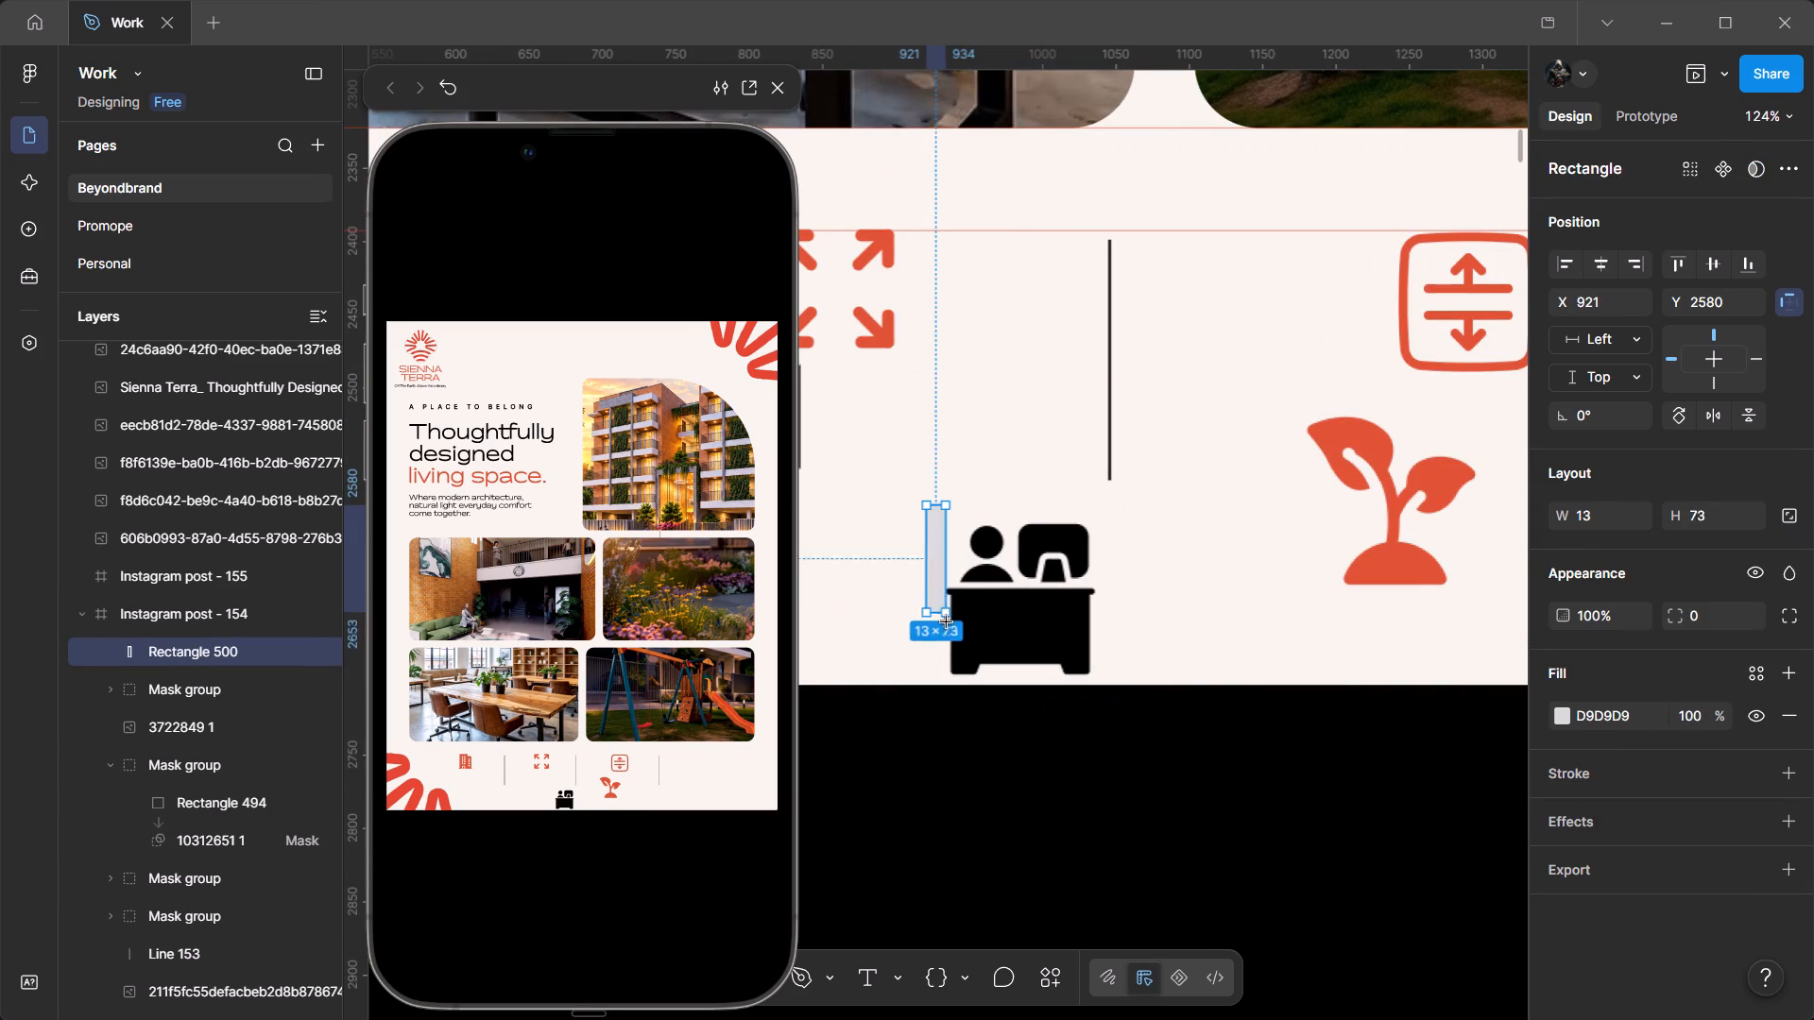
drag(947, 622, 1121, 693)
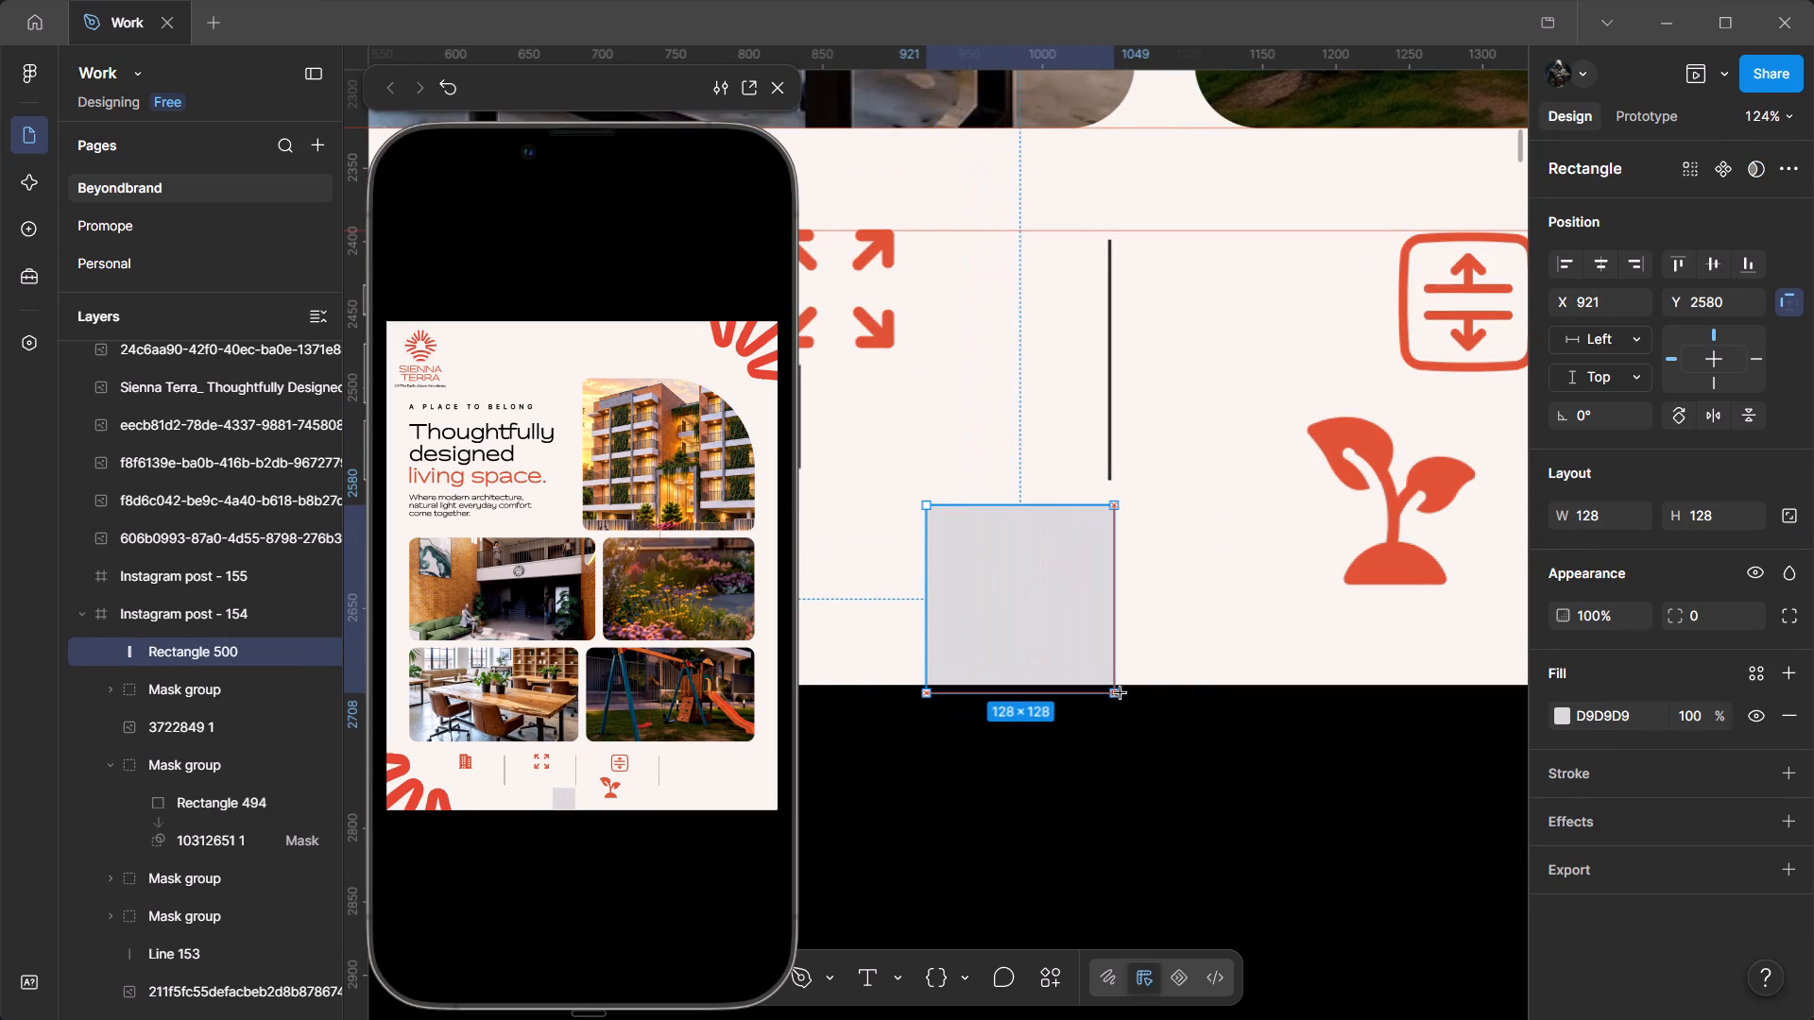
drag(1121, 693, 1111, 688)
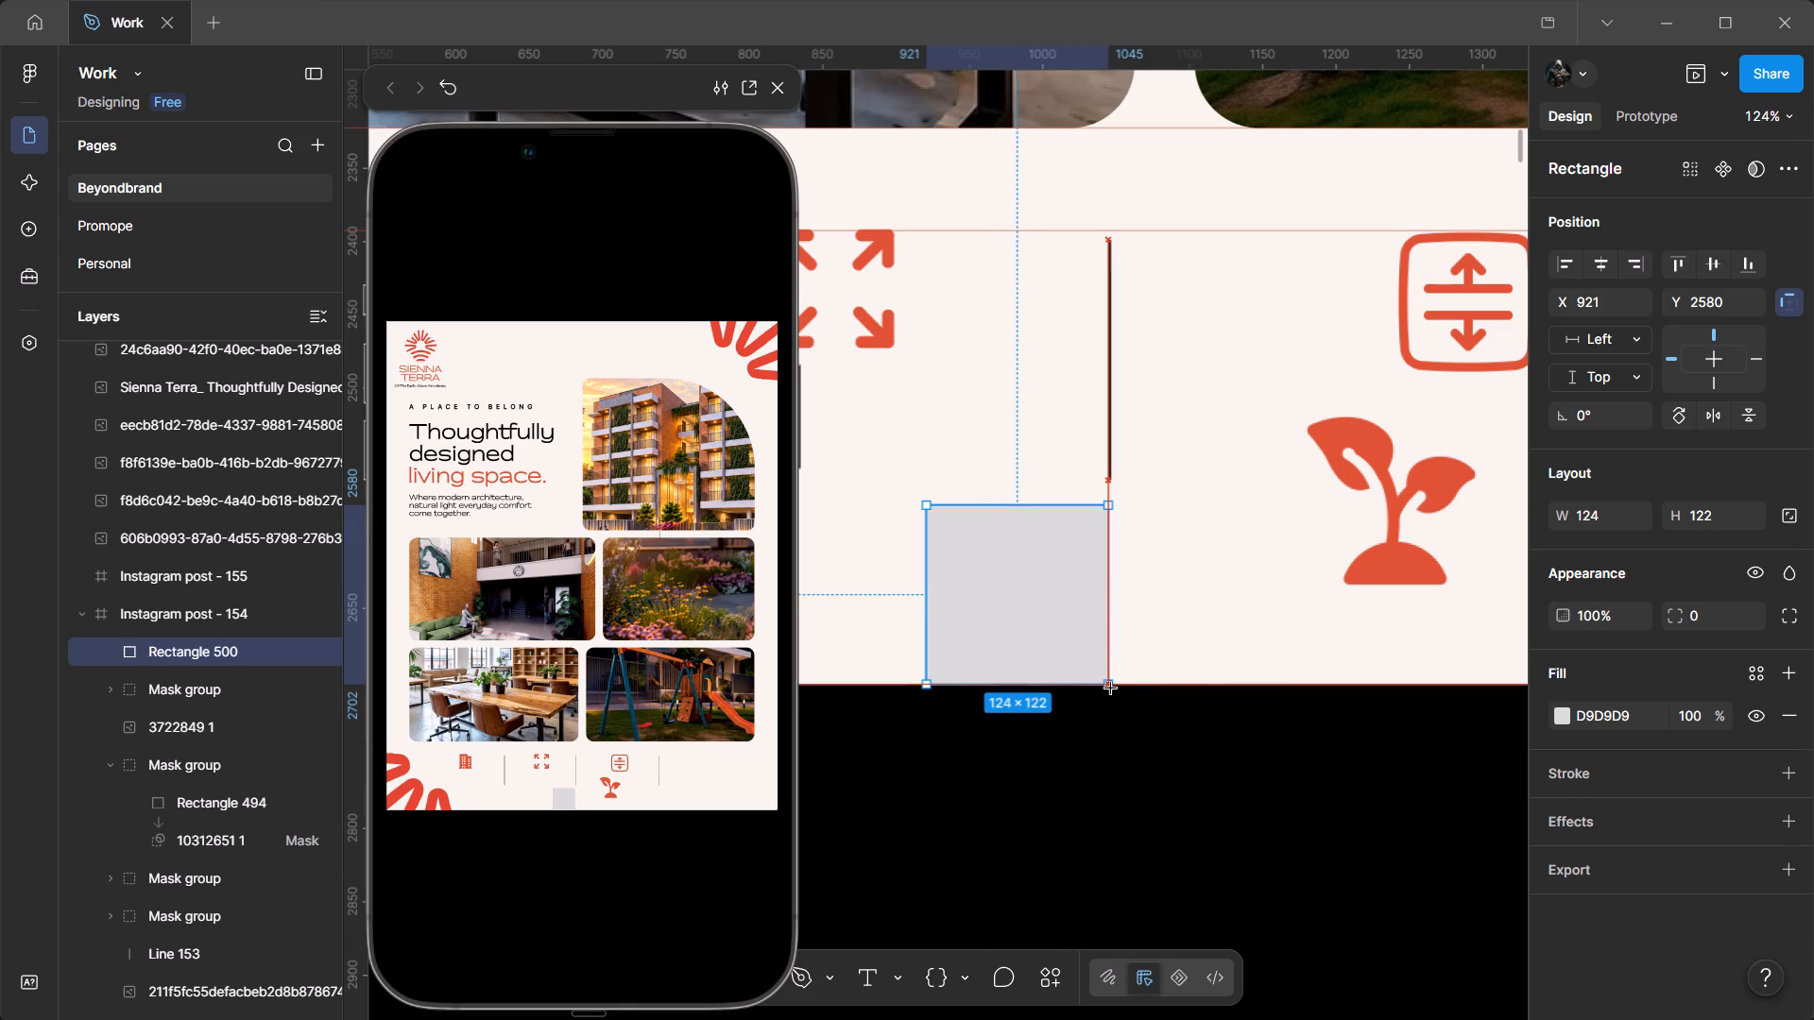
drag(1111, 688, 1062, 683)
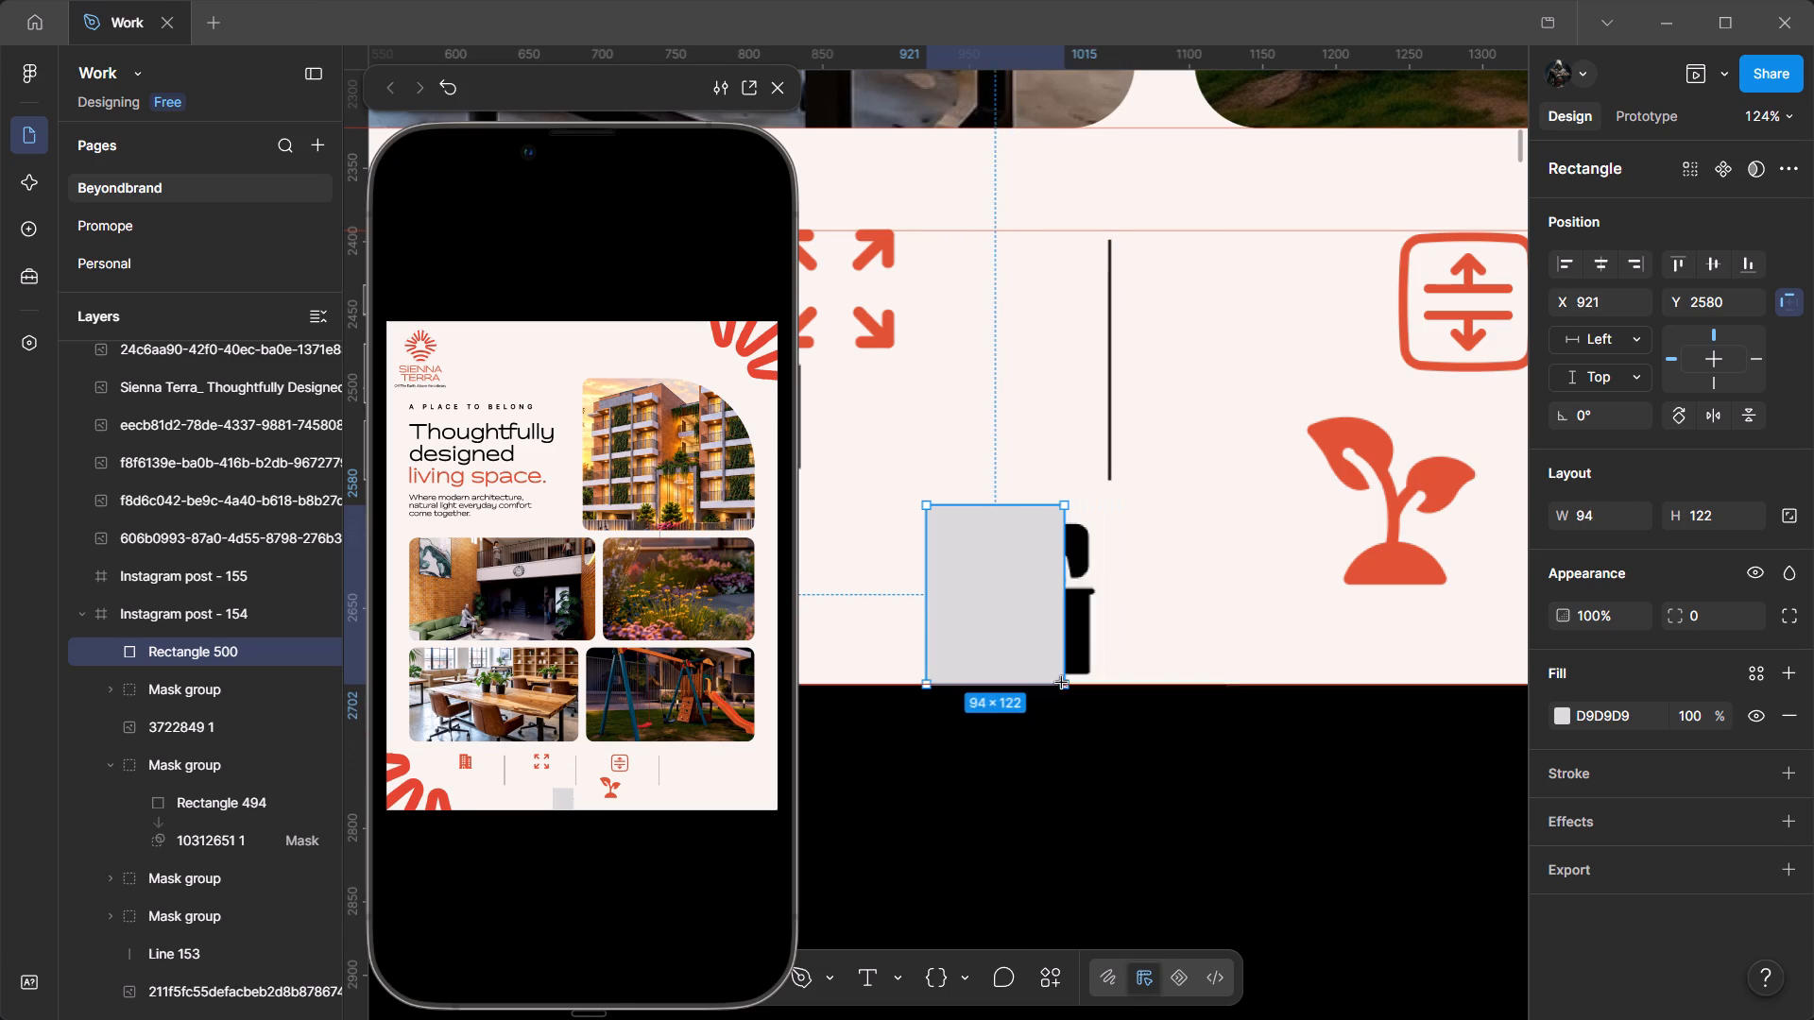
drag(1062, 683, 1111, 692)
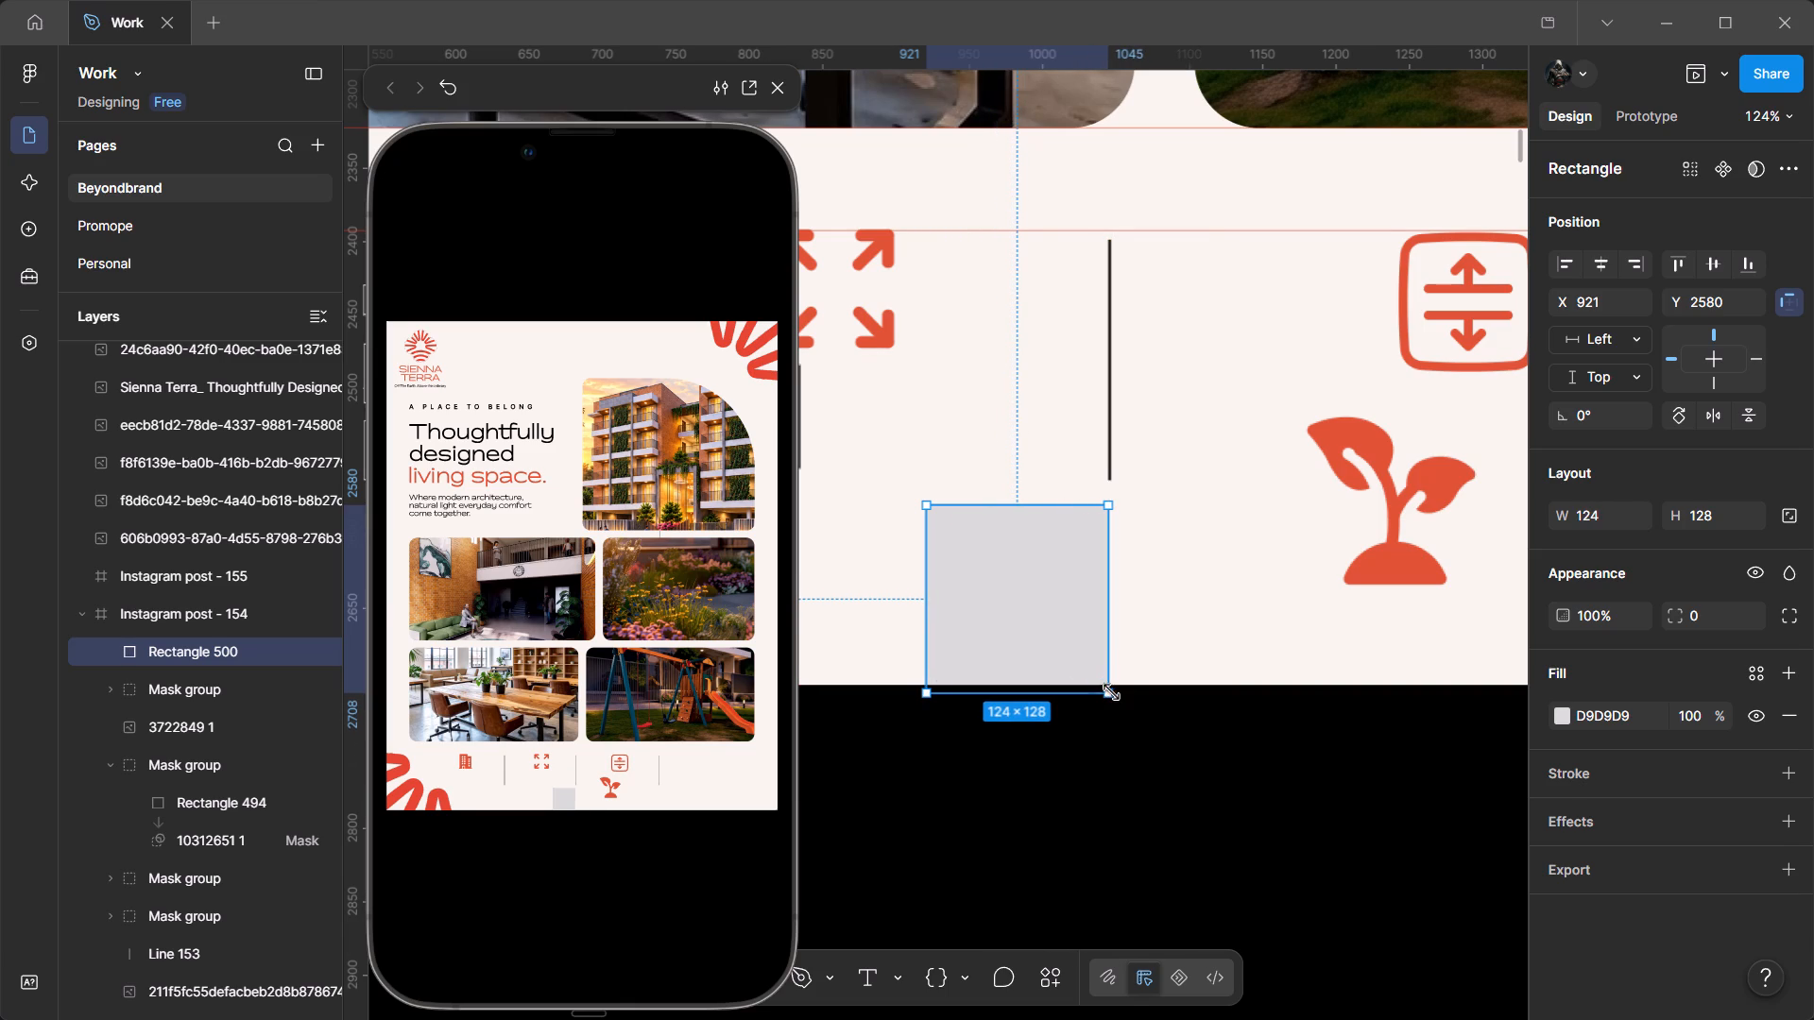
click(1557, 716)
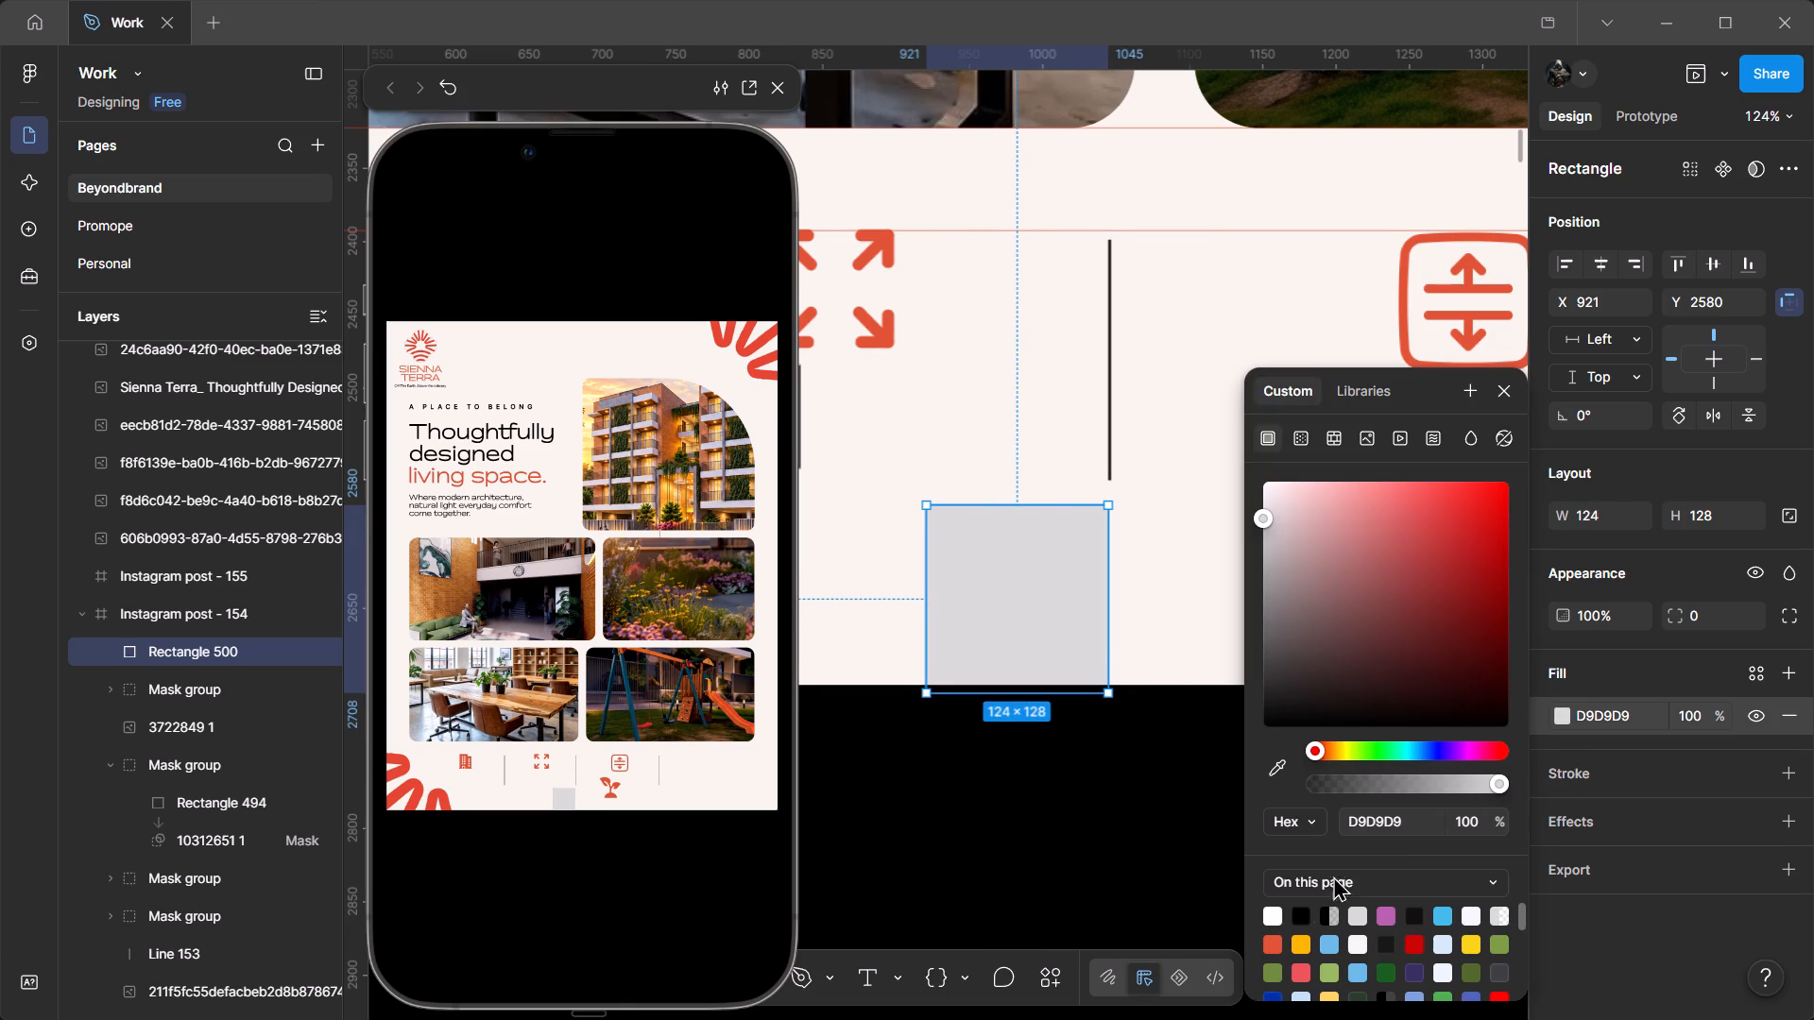
click(1273, 937)
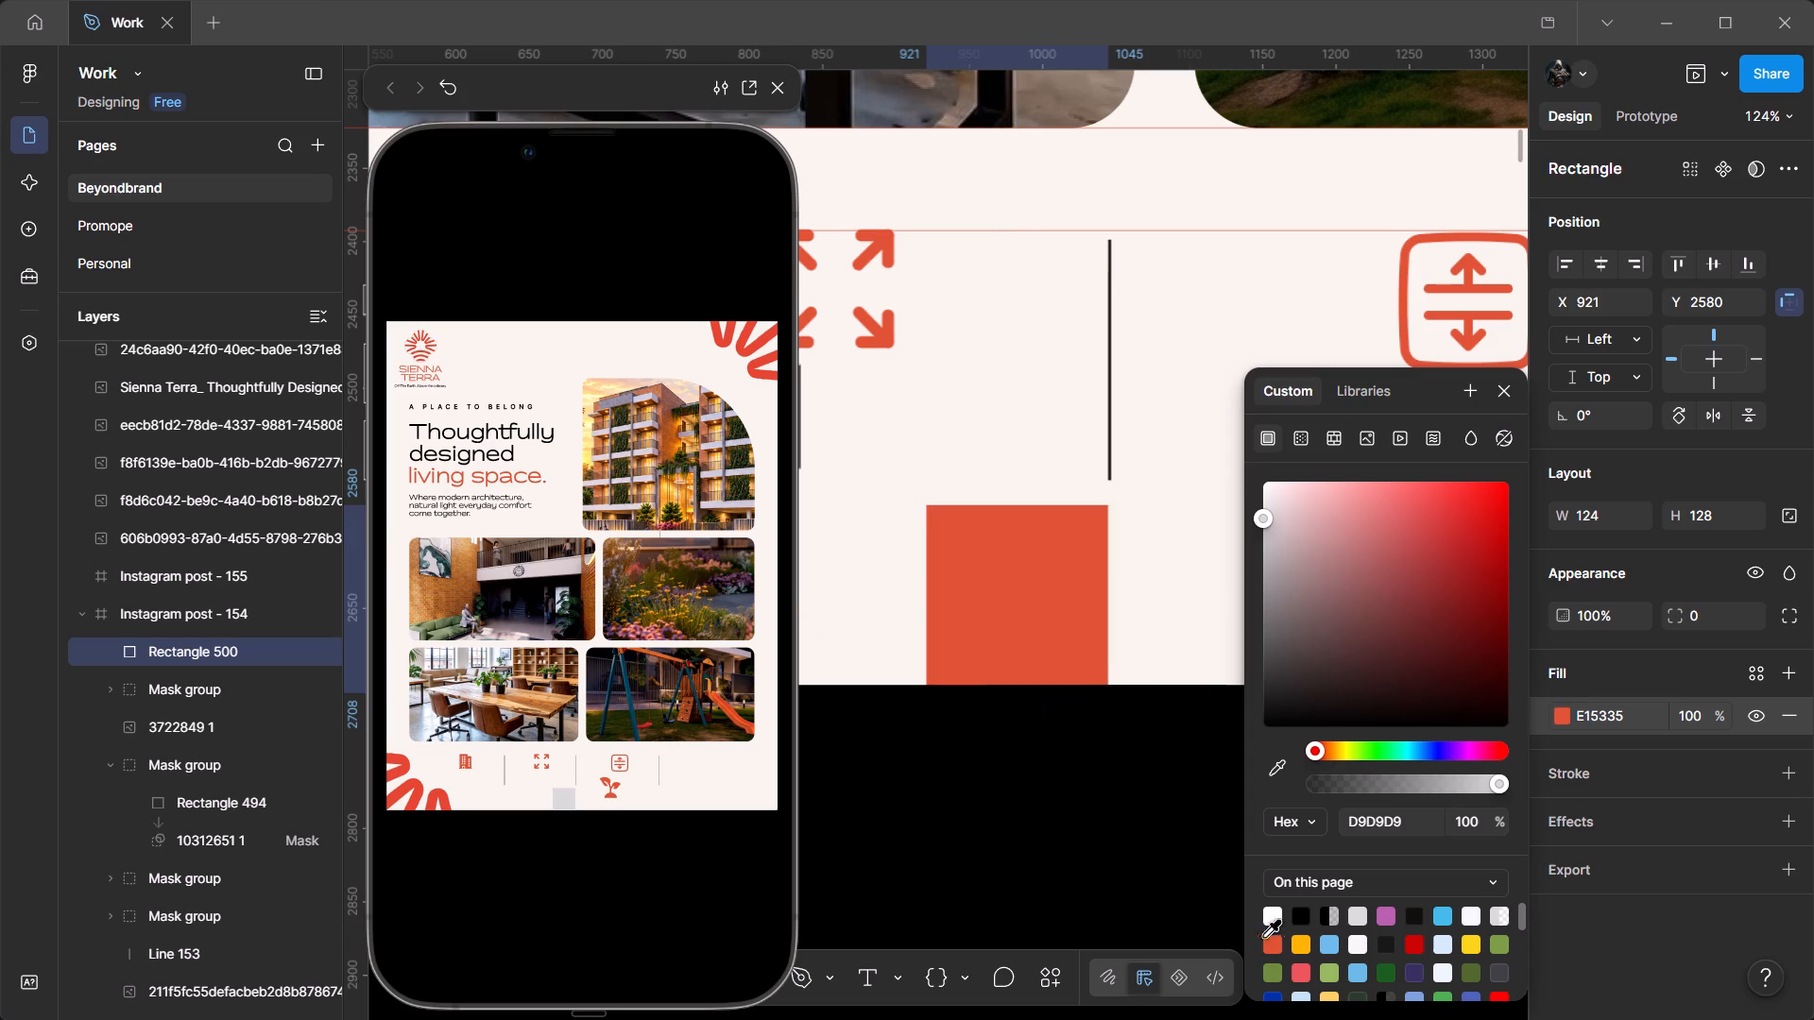
Place the desk icon image directly beneath its orange-red rectangle in the layer order, mask the two together and collapse the mask group.
click(213, 729)
drag(186, 727, 183, 664)
click(197, 651)
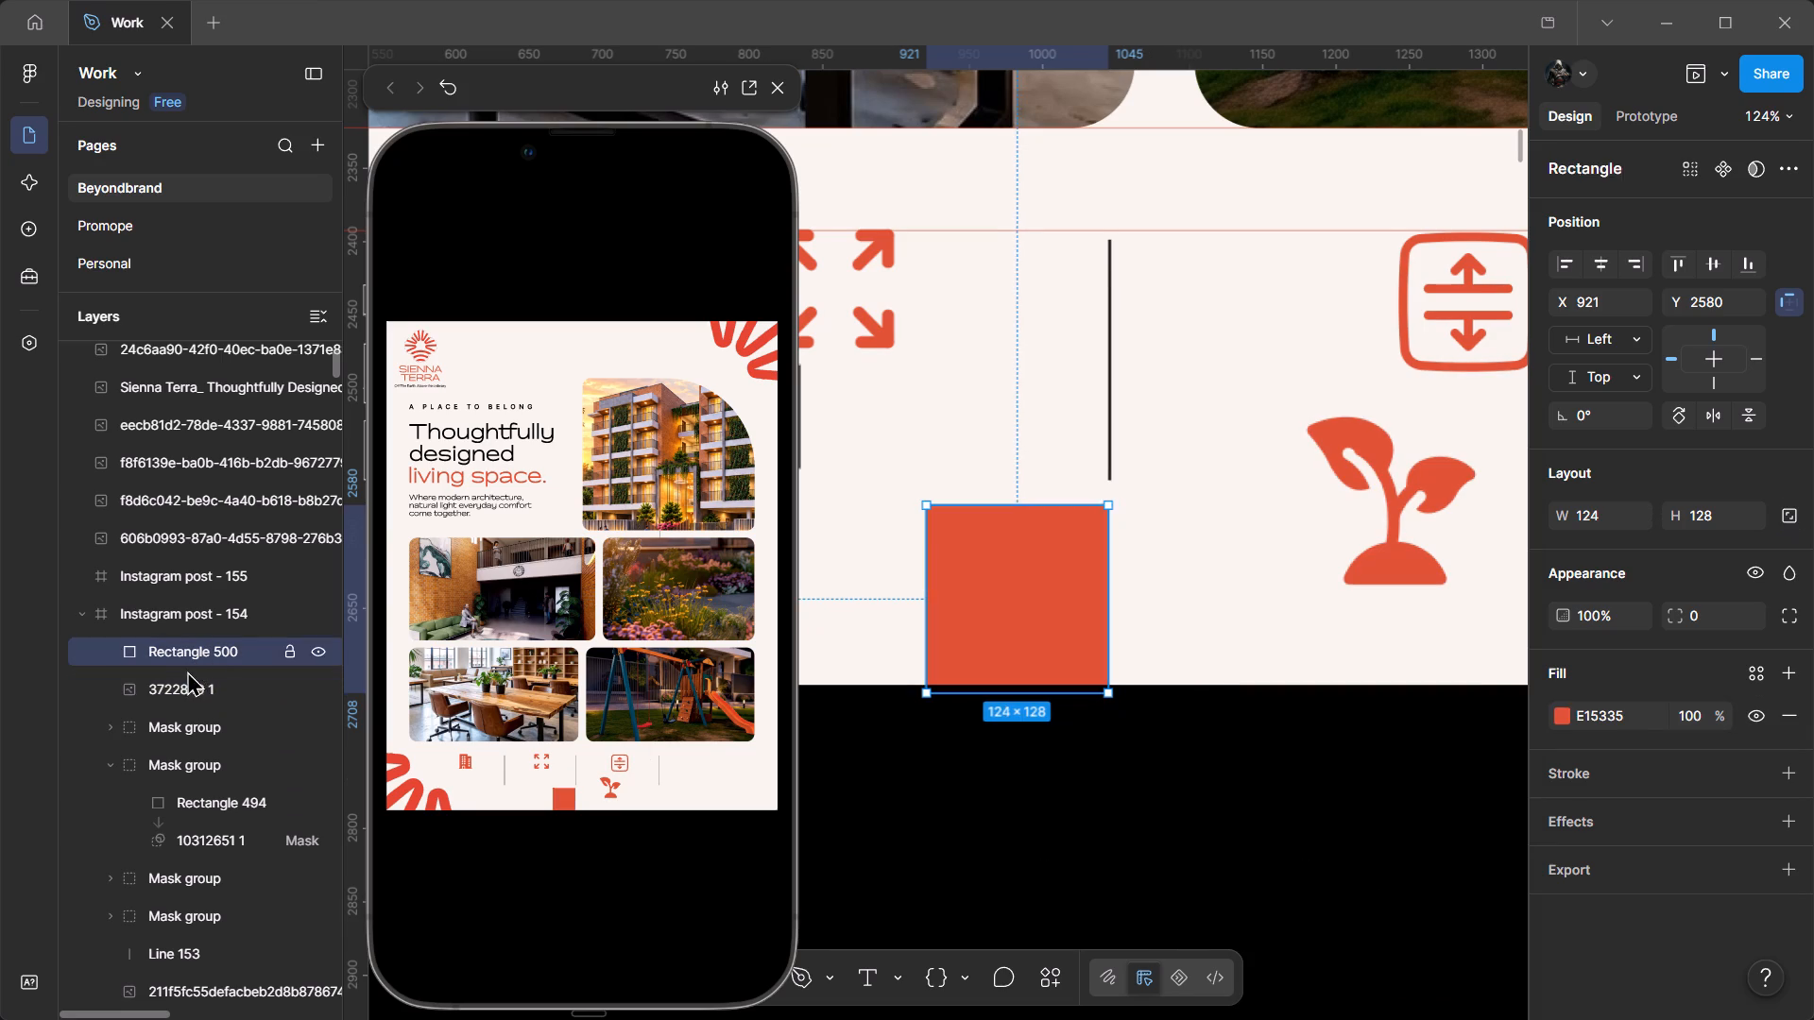
shift+click(184, 676)
click(1705, 178)
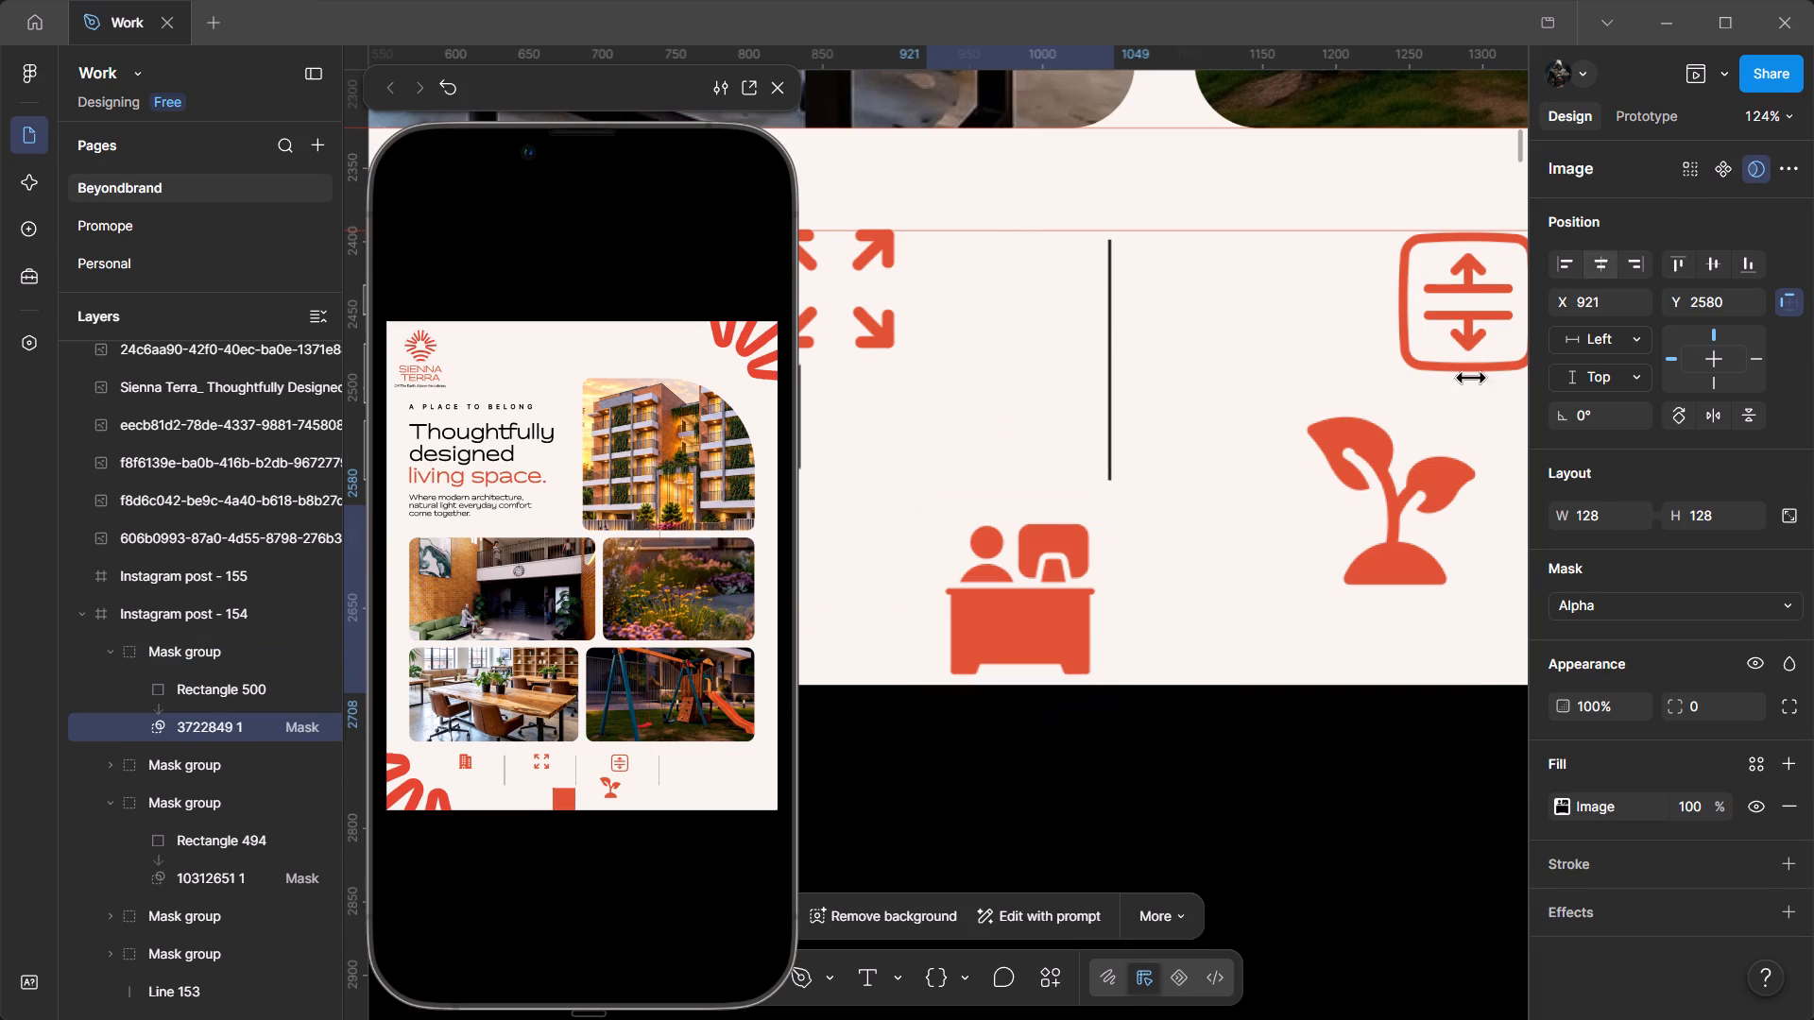
click(108, 654)
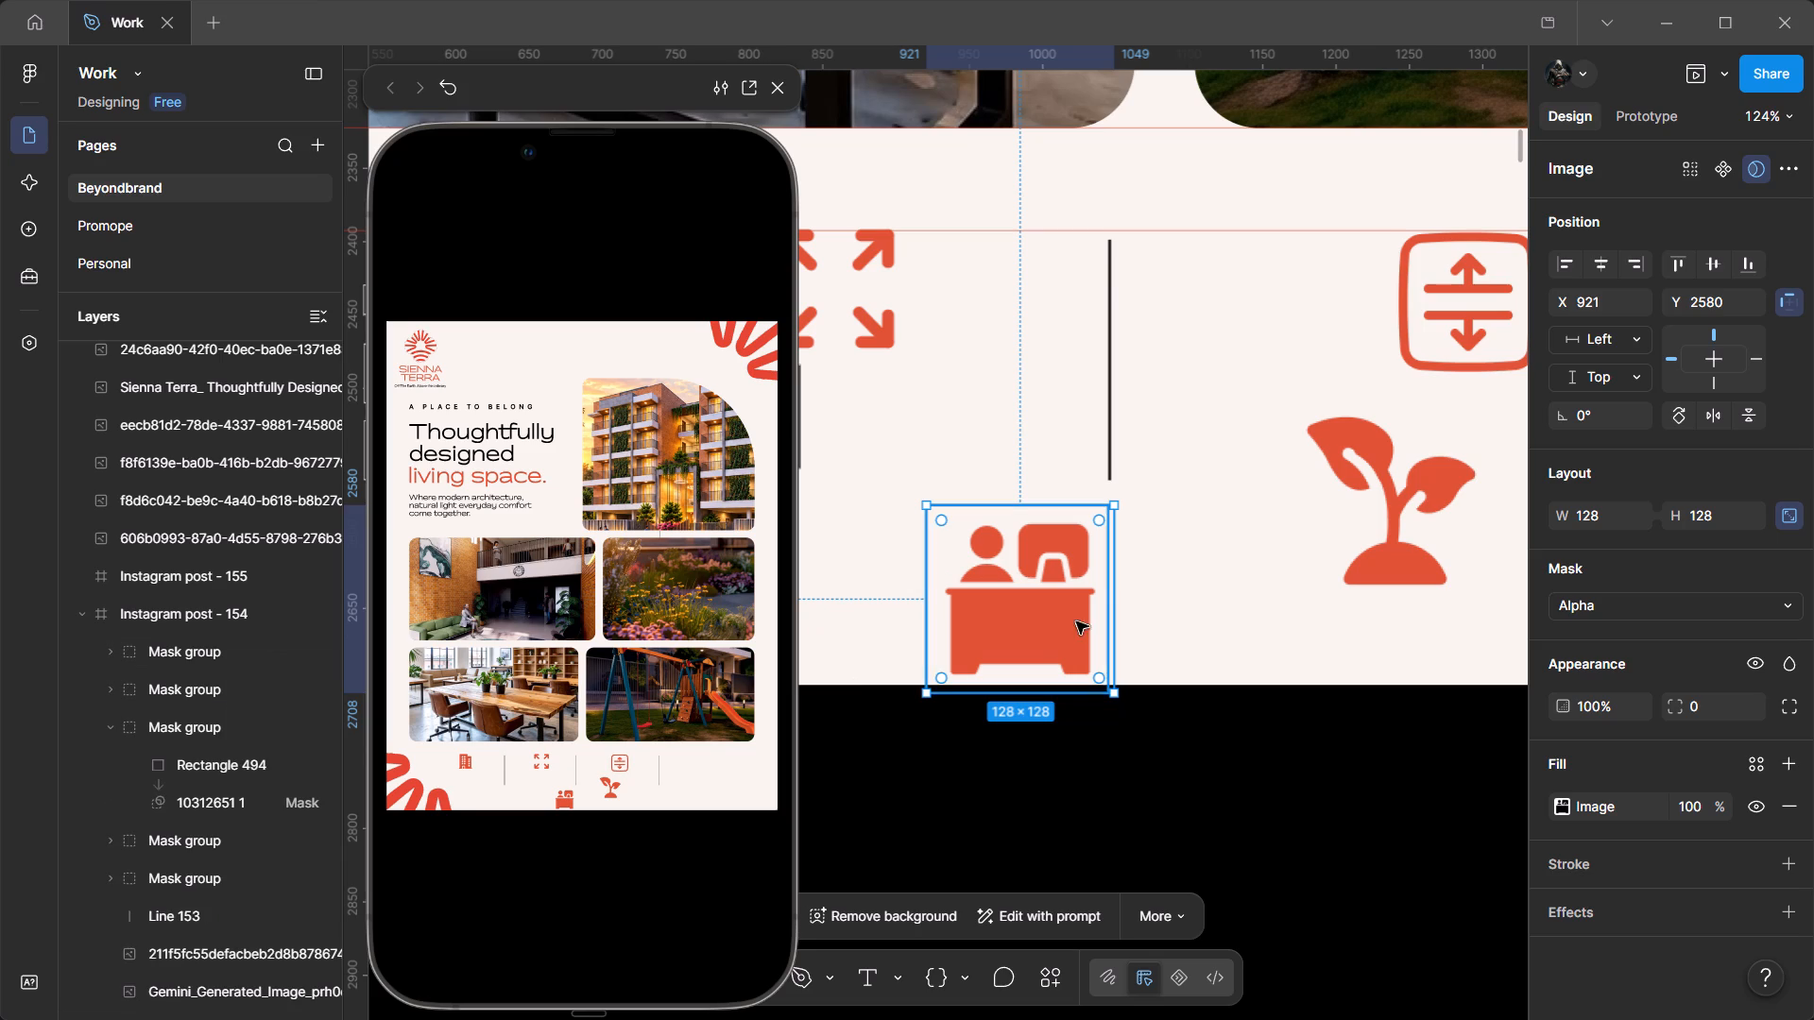
Lock the sprout mask group's proportions and set its width to 97.
click(1369, 485)
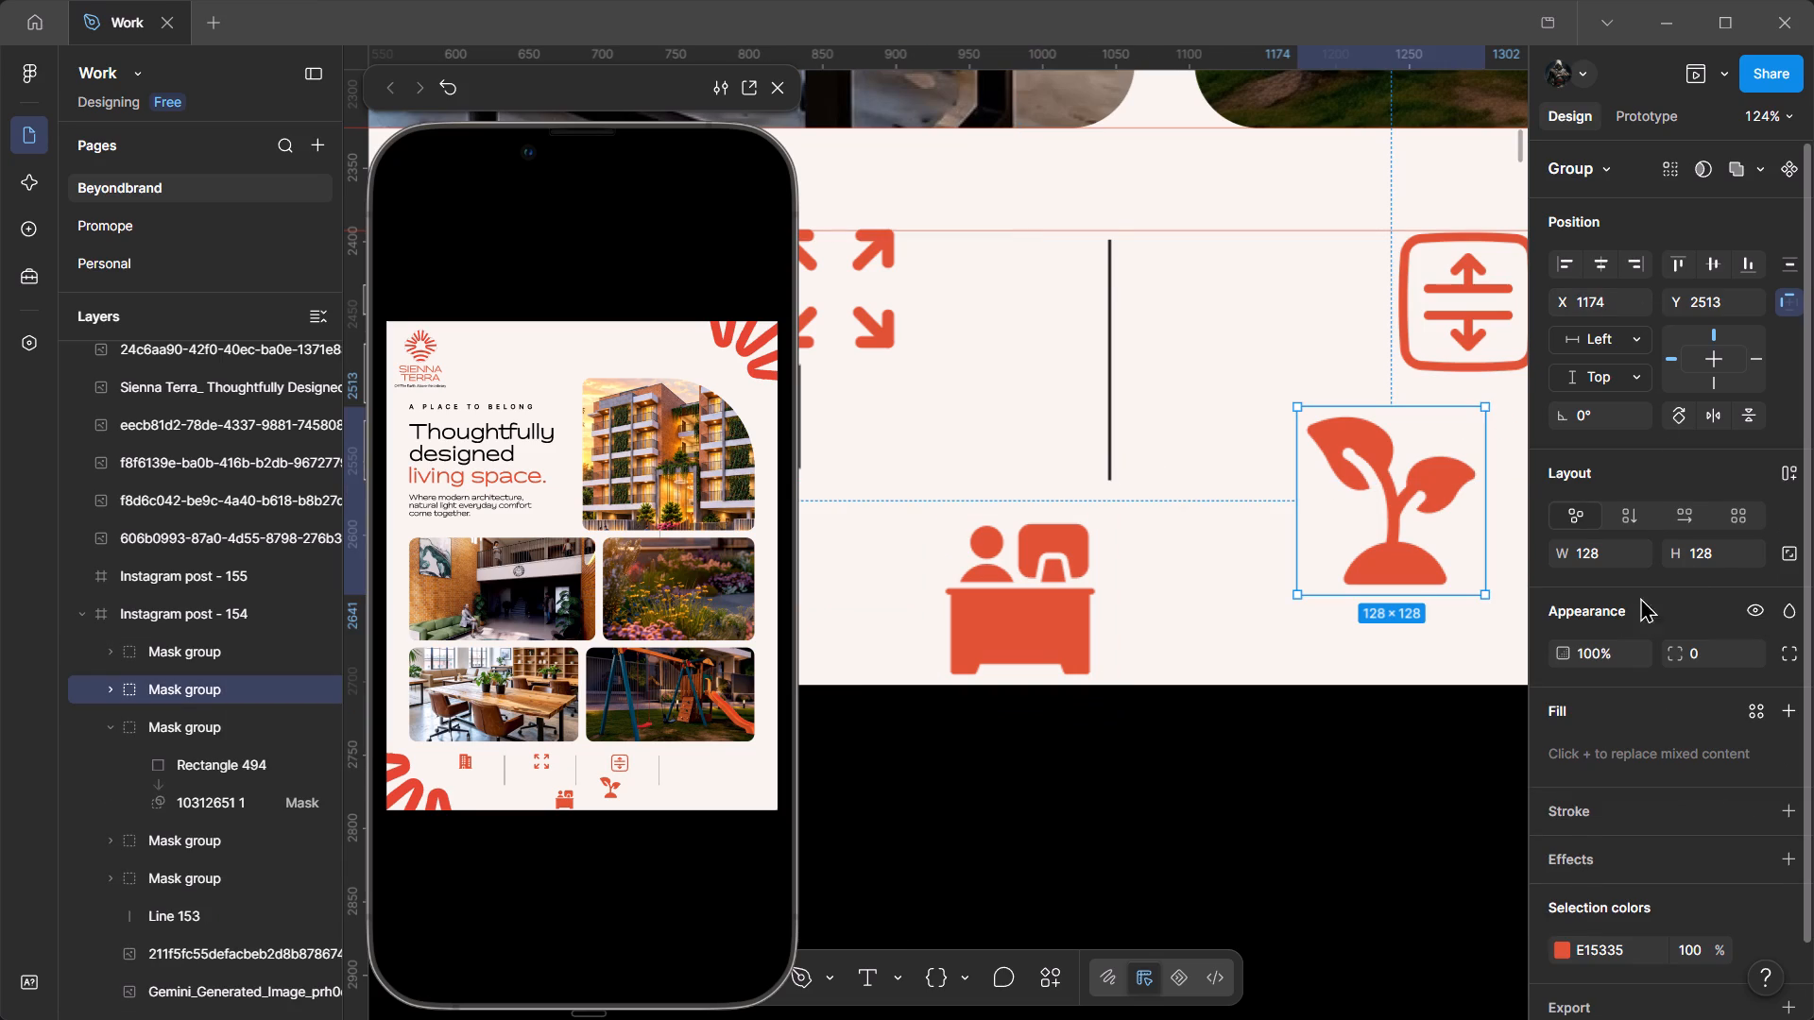
click(1798, 552)
click(1611, 552)
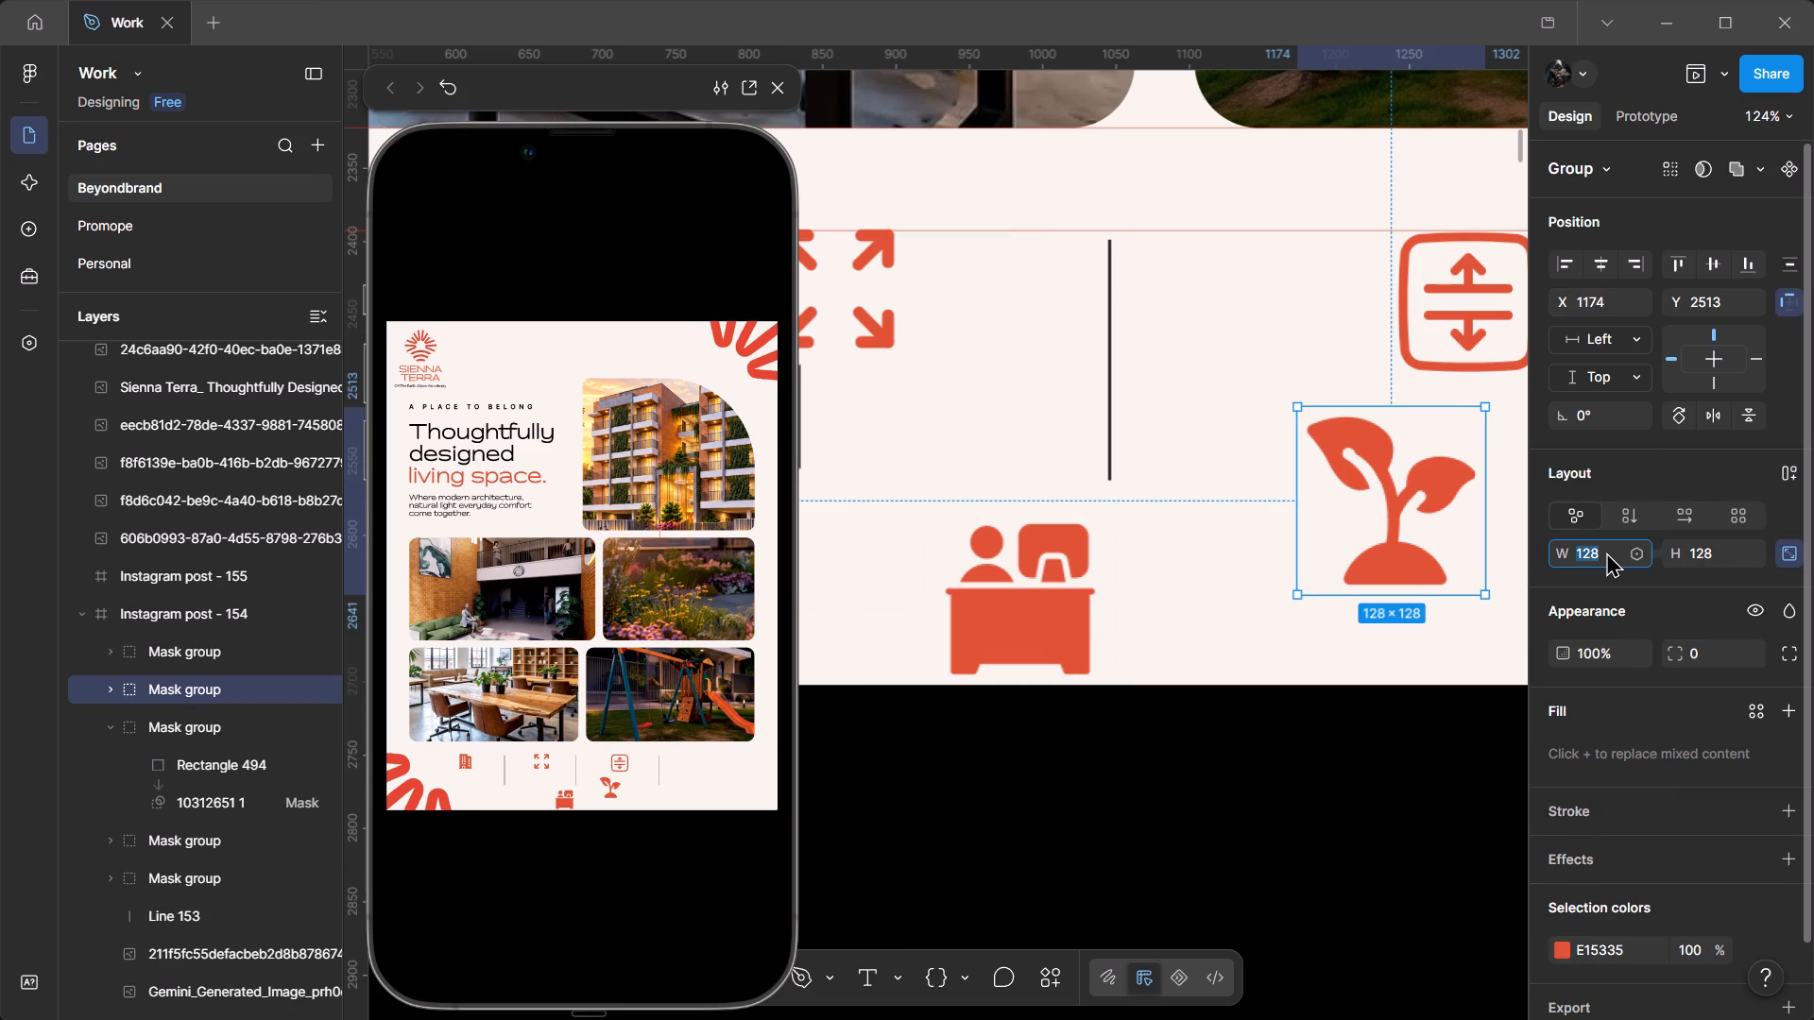
text(97)
key(Return)
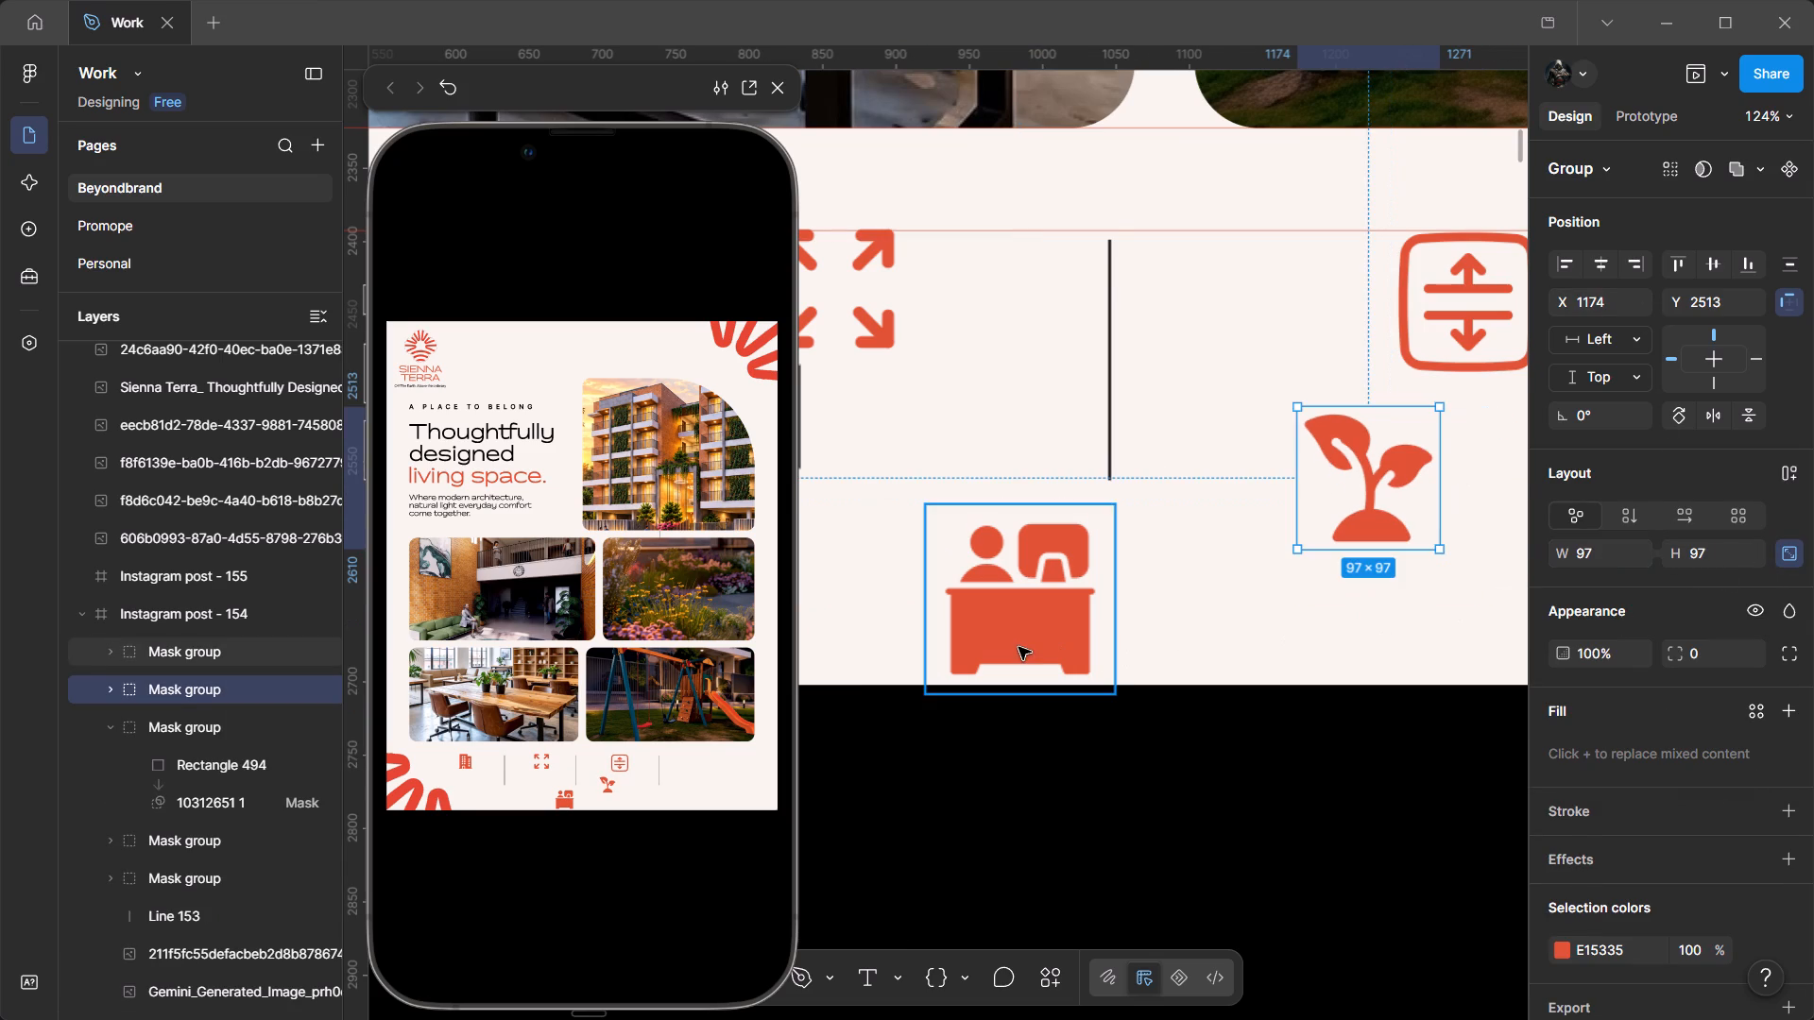
Set the person-at-desk icon mask group's width to 97.
click(1018, 647)
click(1597, 557)
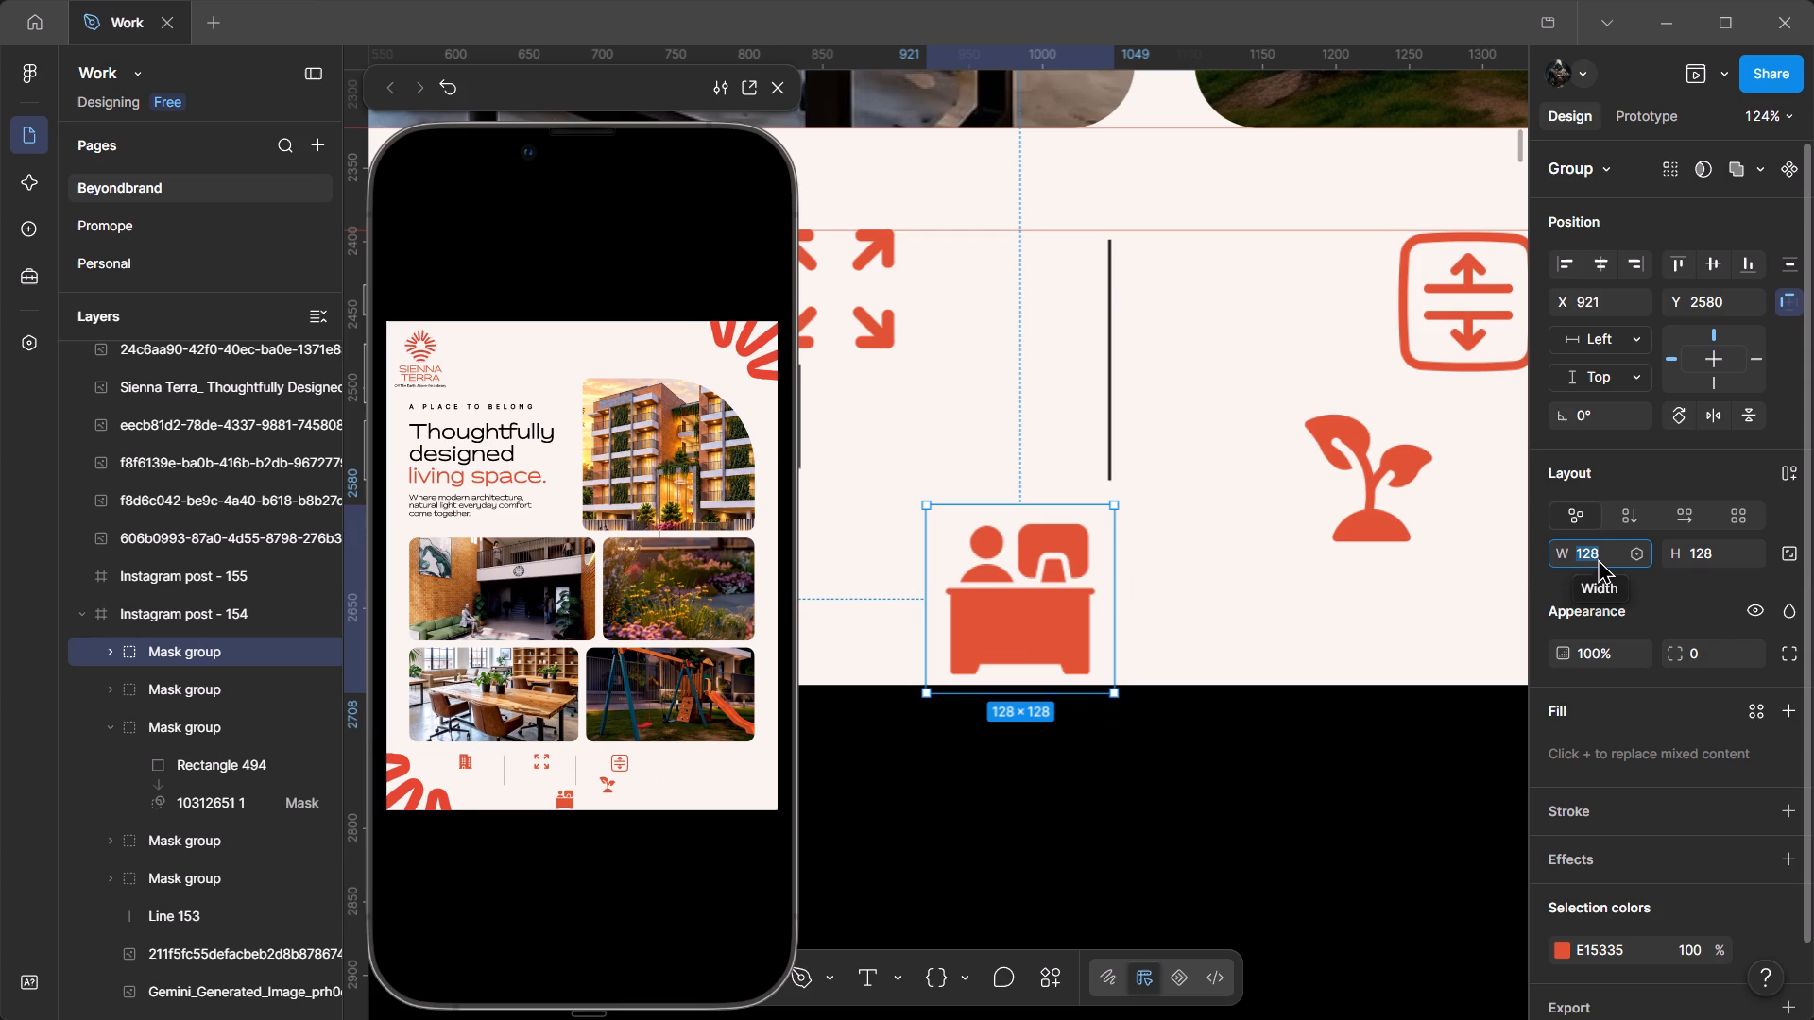
text(97)
key(Return)
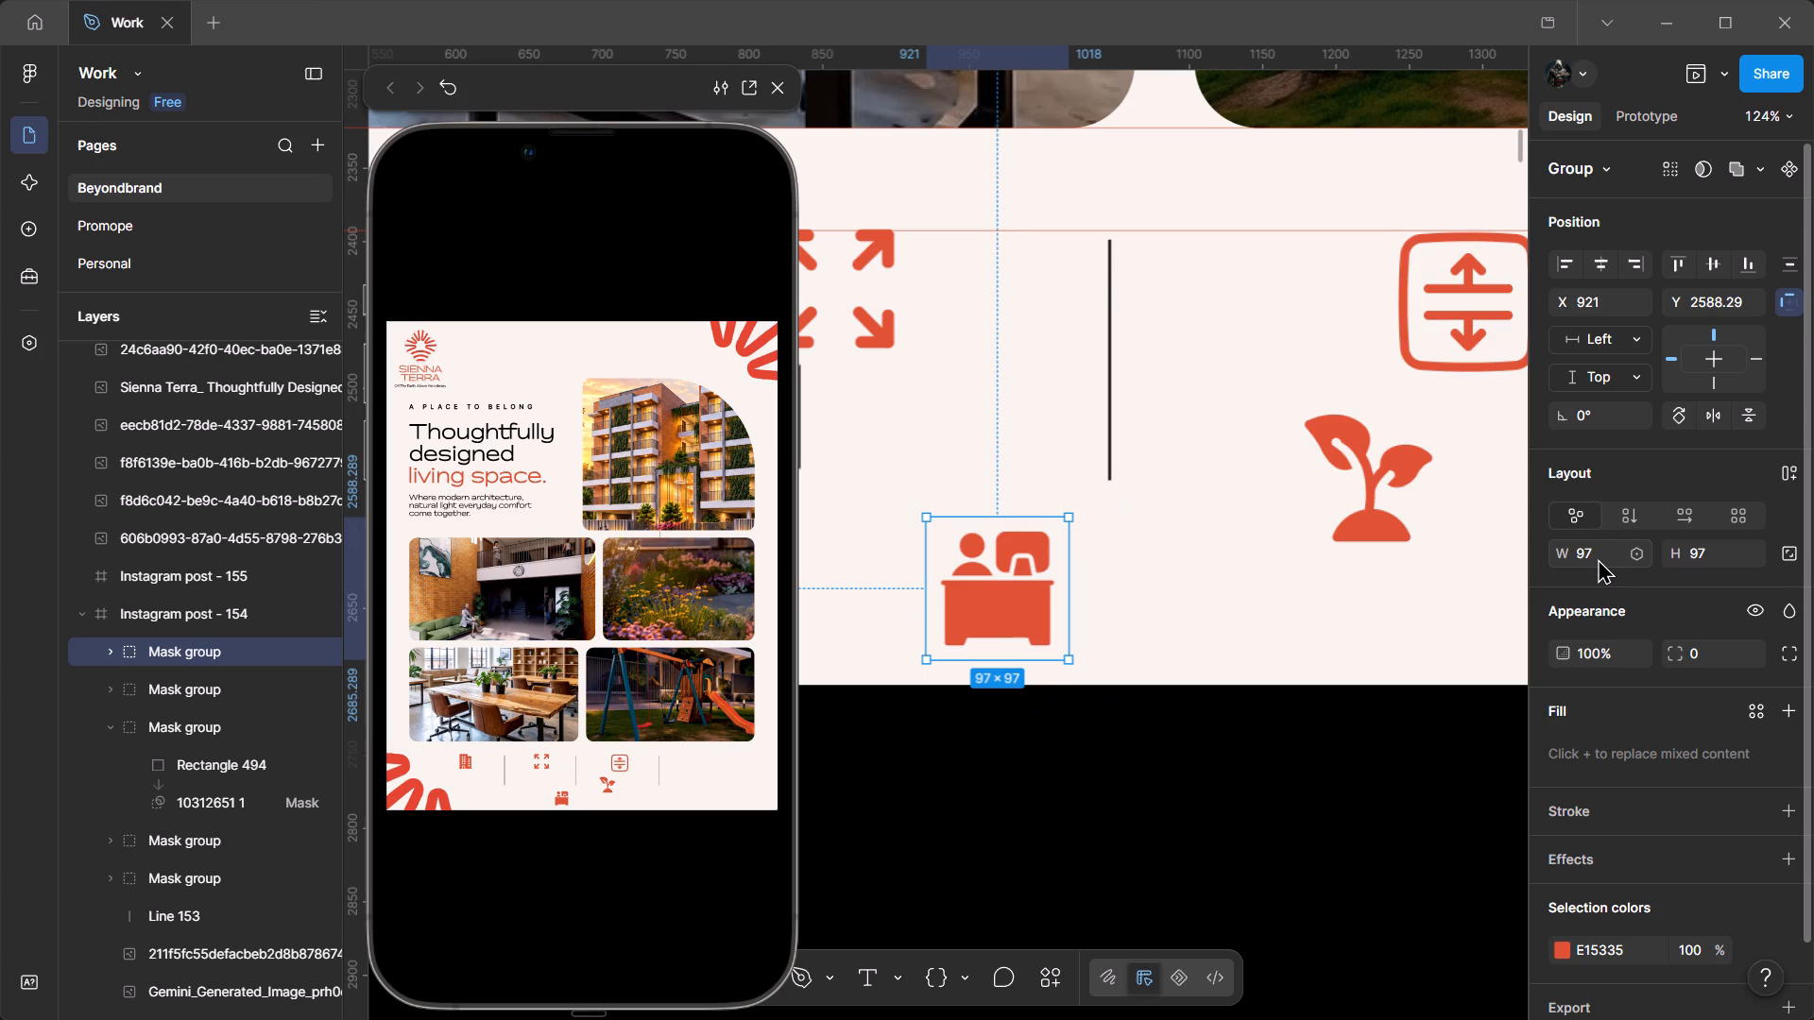
Move the desk icon into the amenity strip's last cell, beyond the third divider line, at about X 1687, Y 2384.
ctrl+scroll(1277, 656, down, 6)
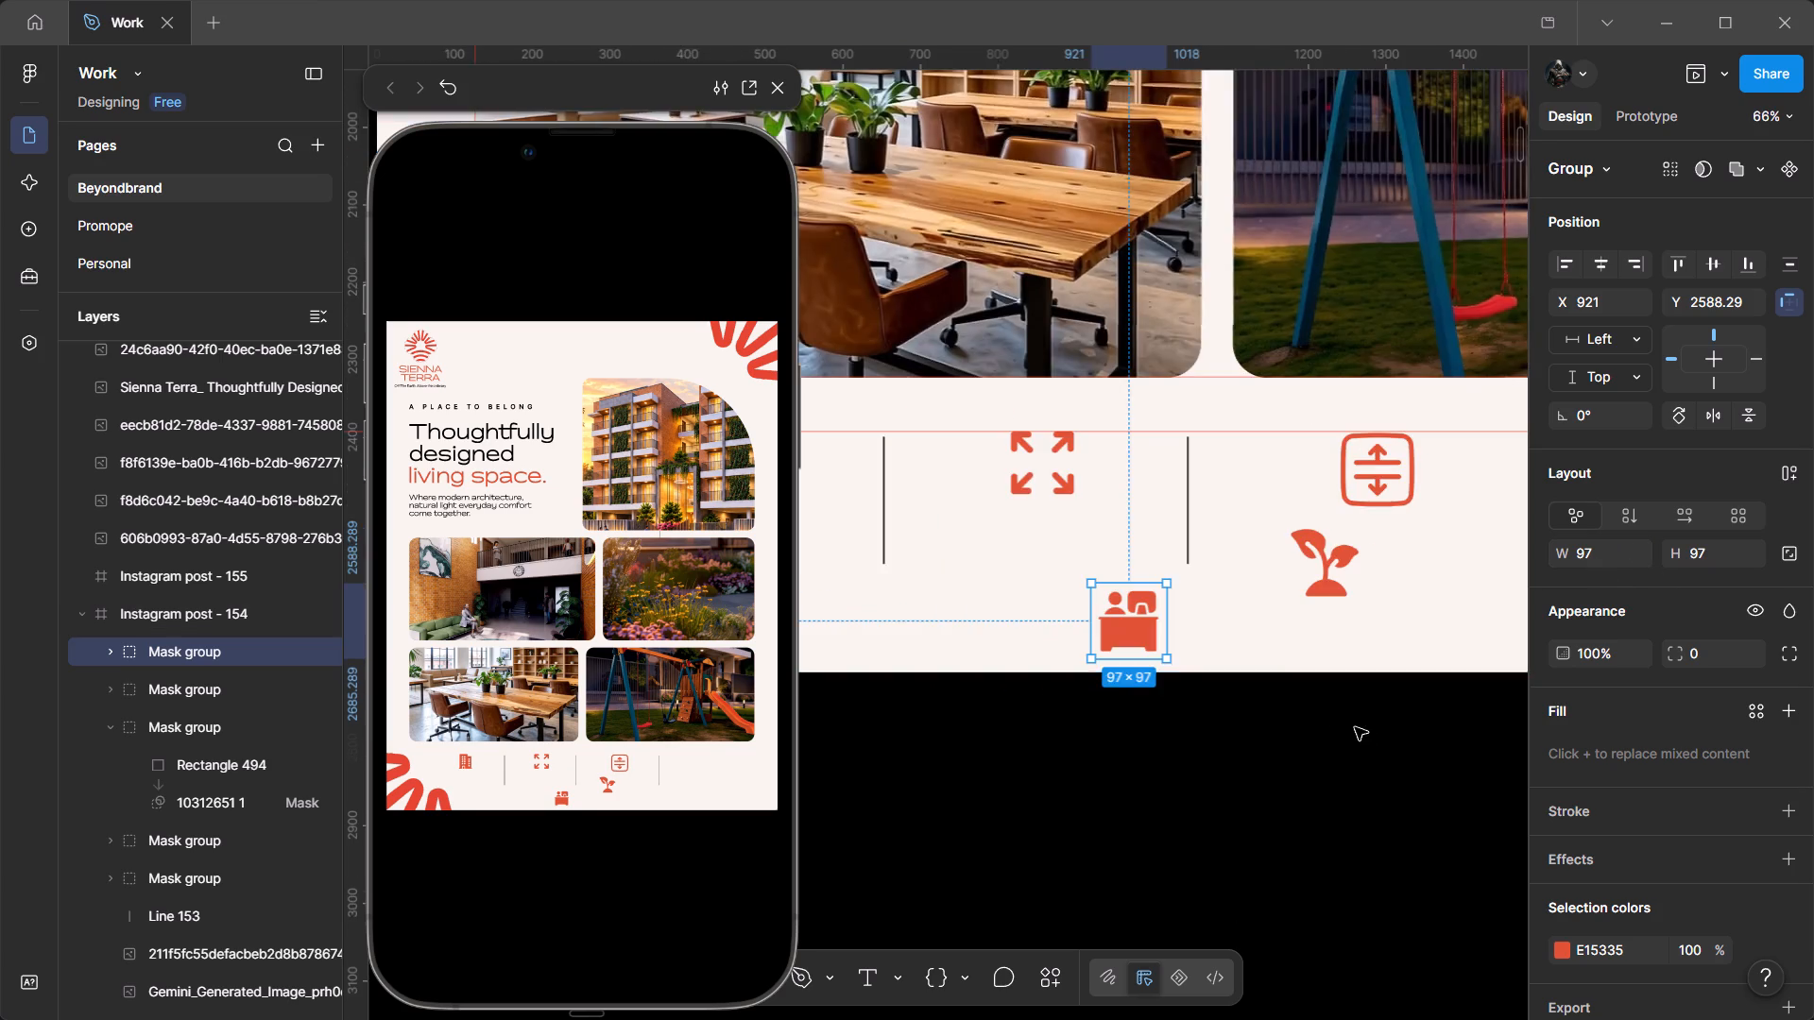
ctrl+scroll(1360, 732, down, 4)
drag(1348, 763, 1314, 747)
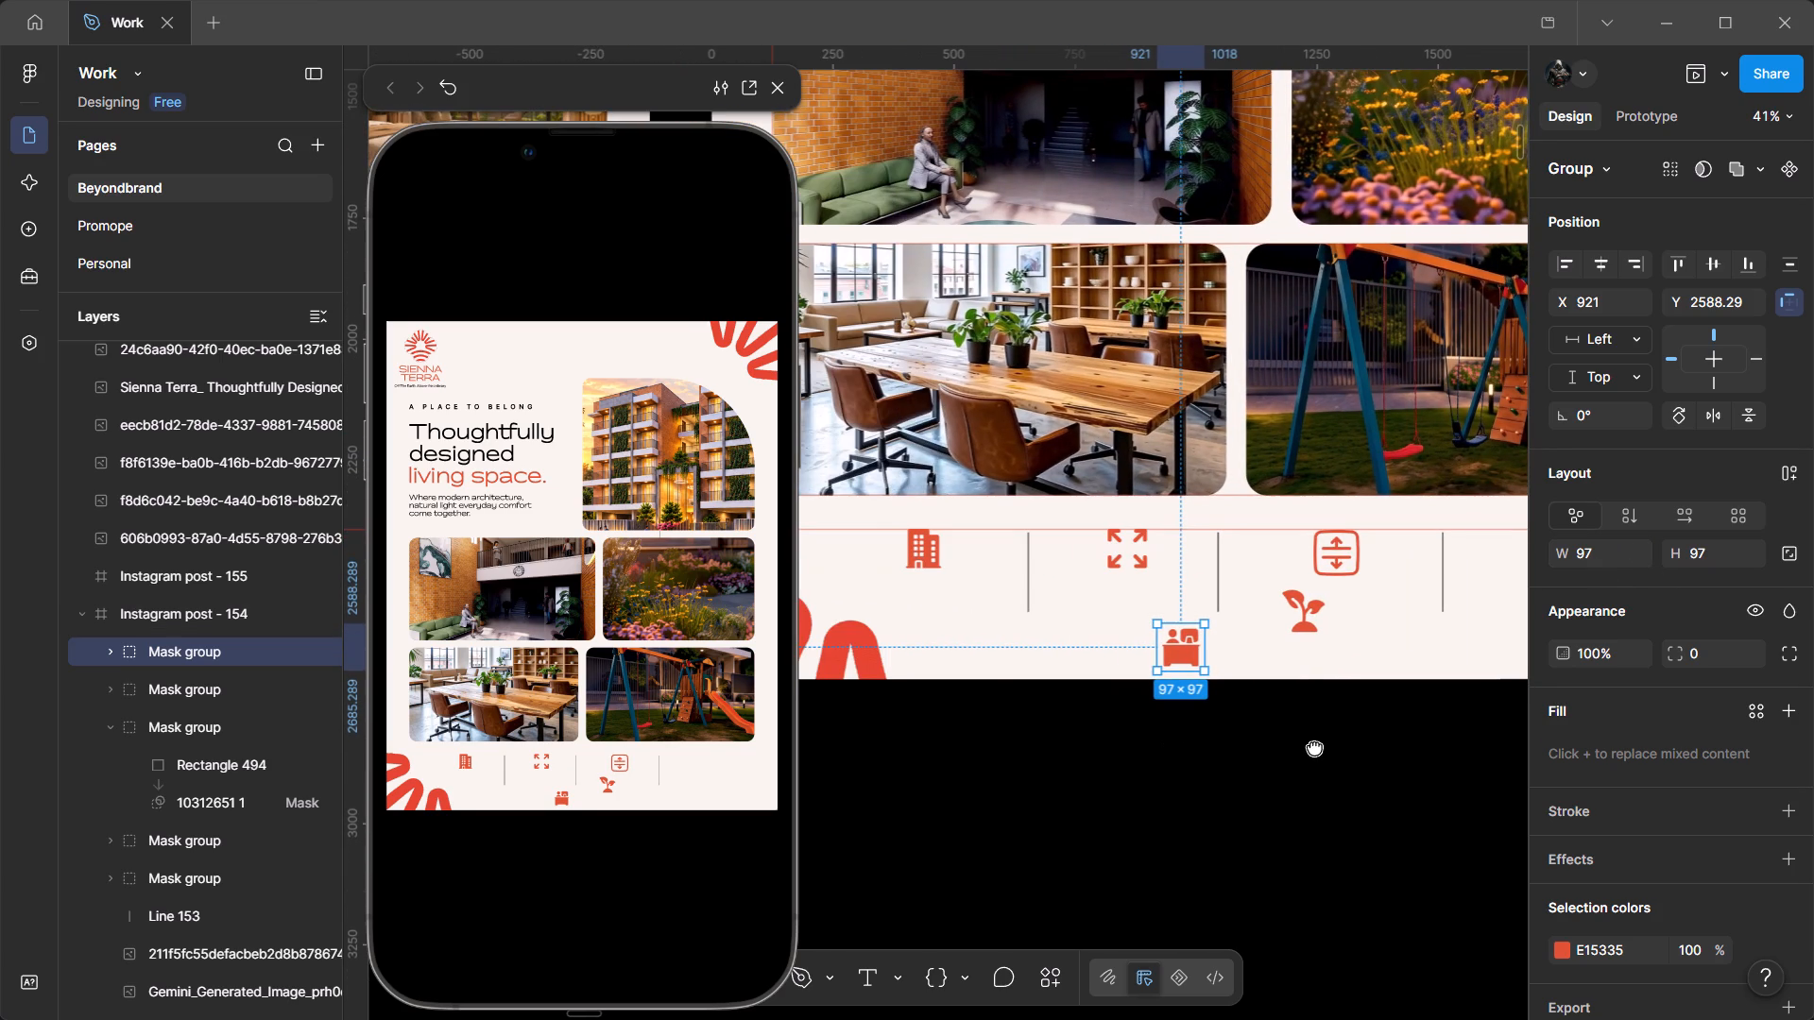
drag(1314, 747, 1169, 737)
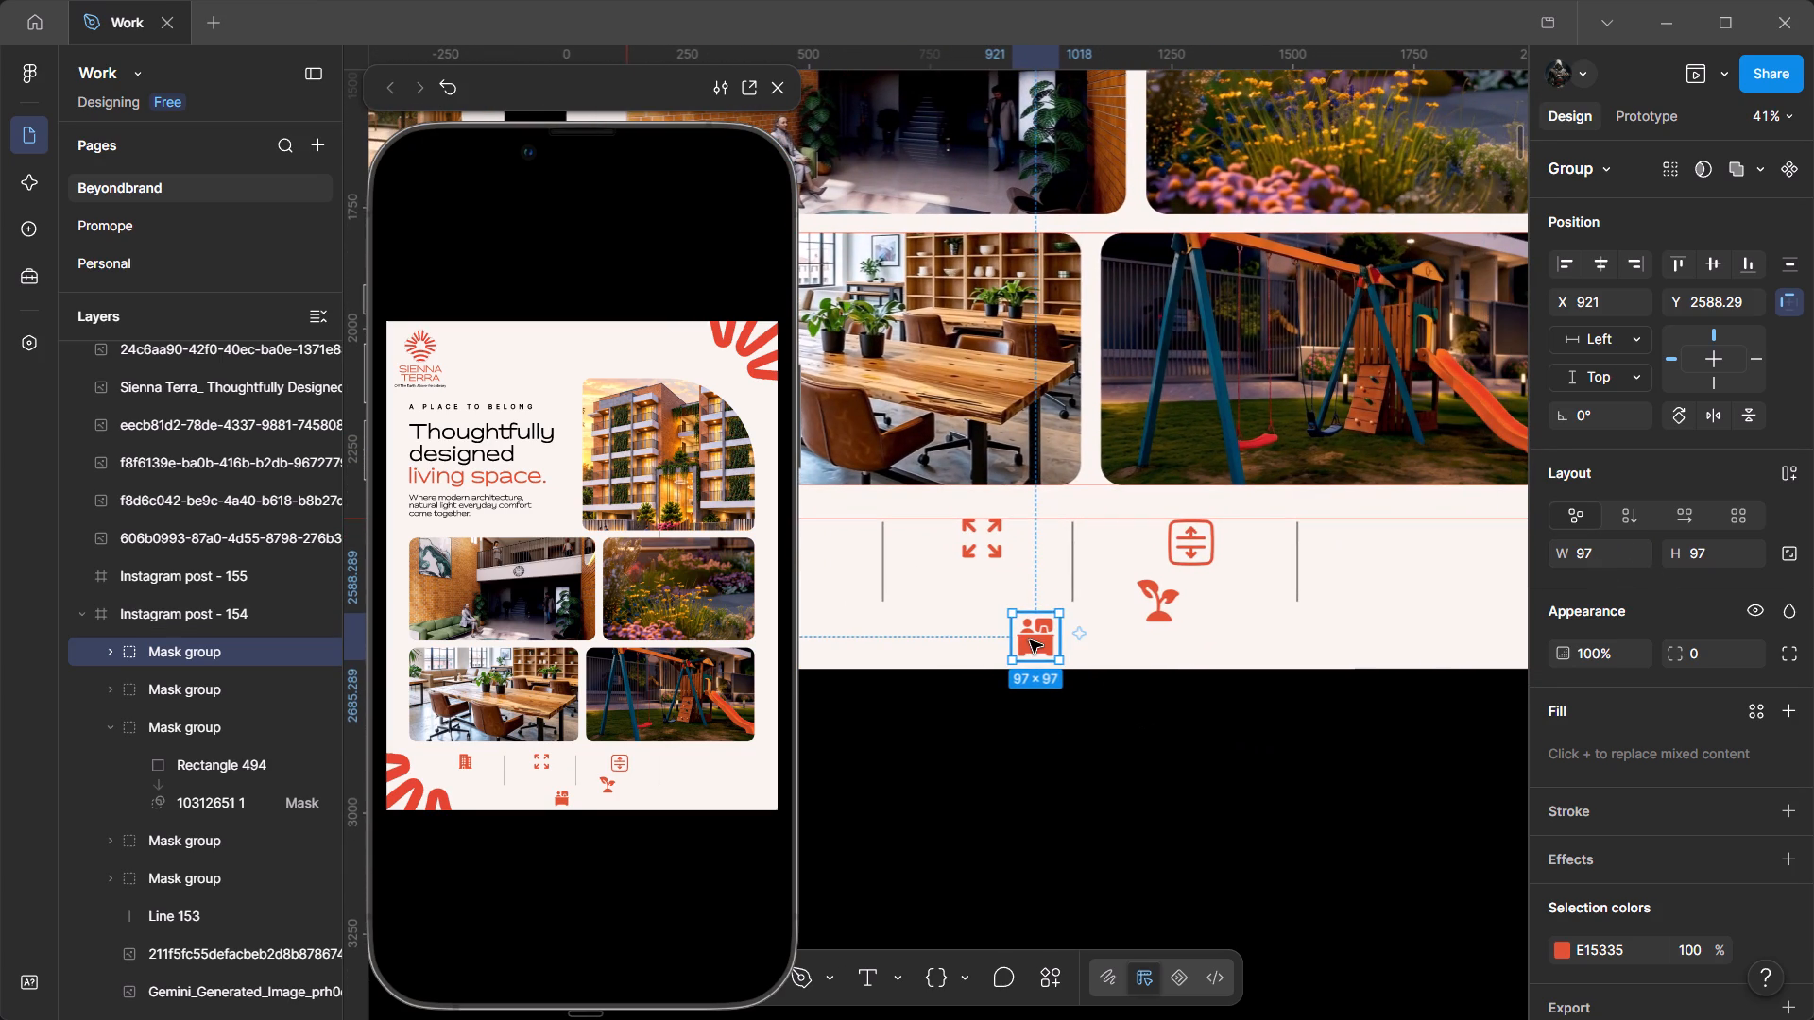
drag(1031, 640, 1429, 541)
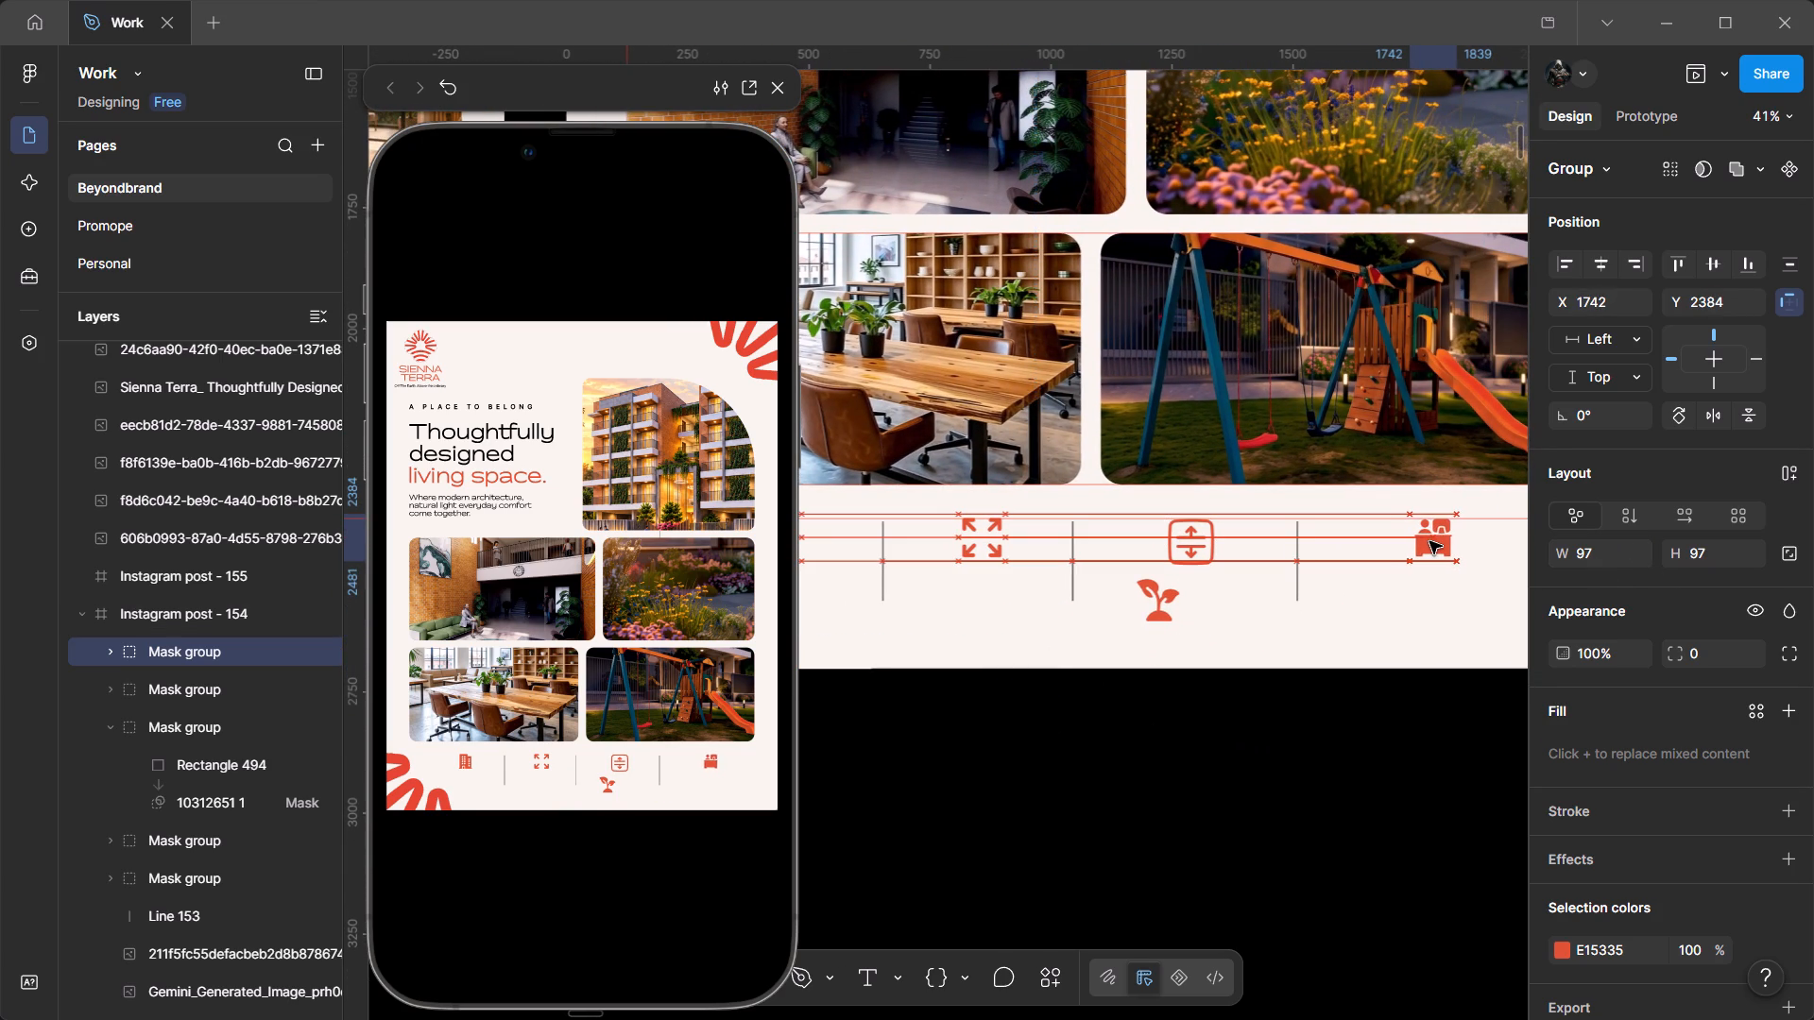
drag(1429, 541, 1413, 539)
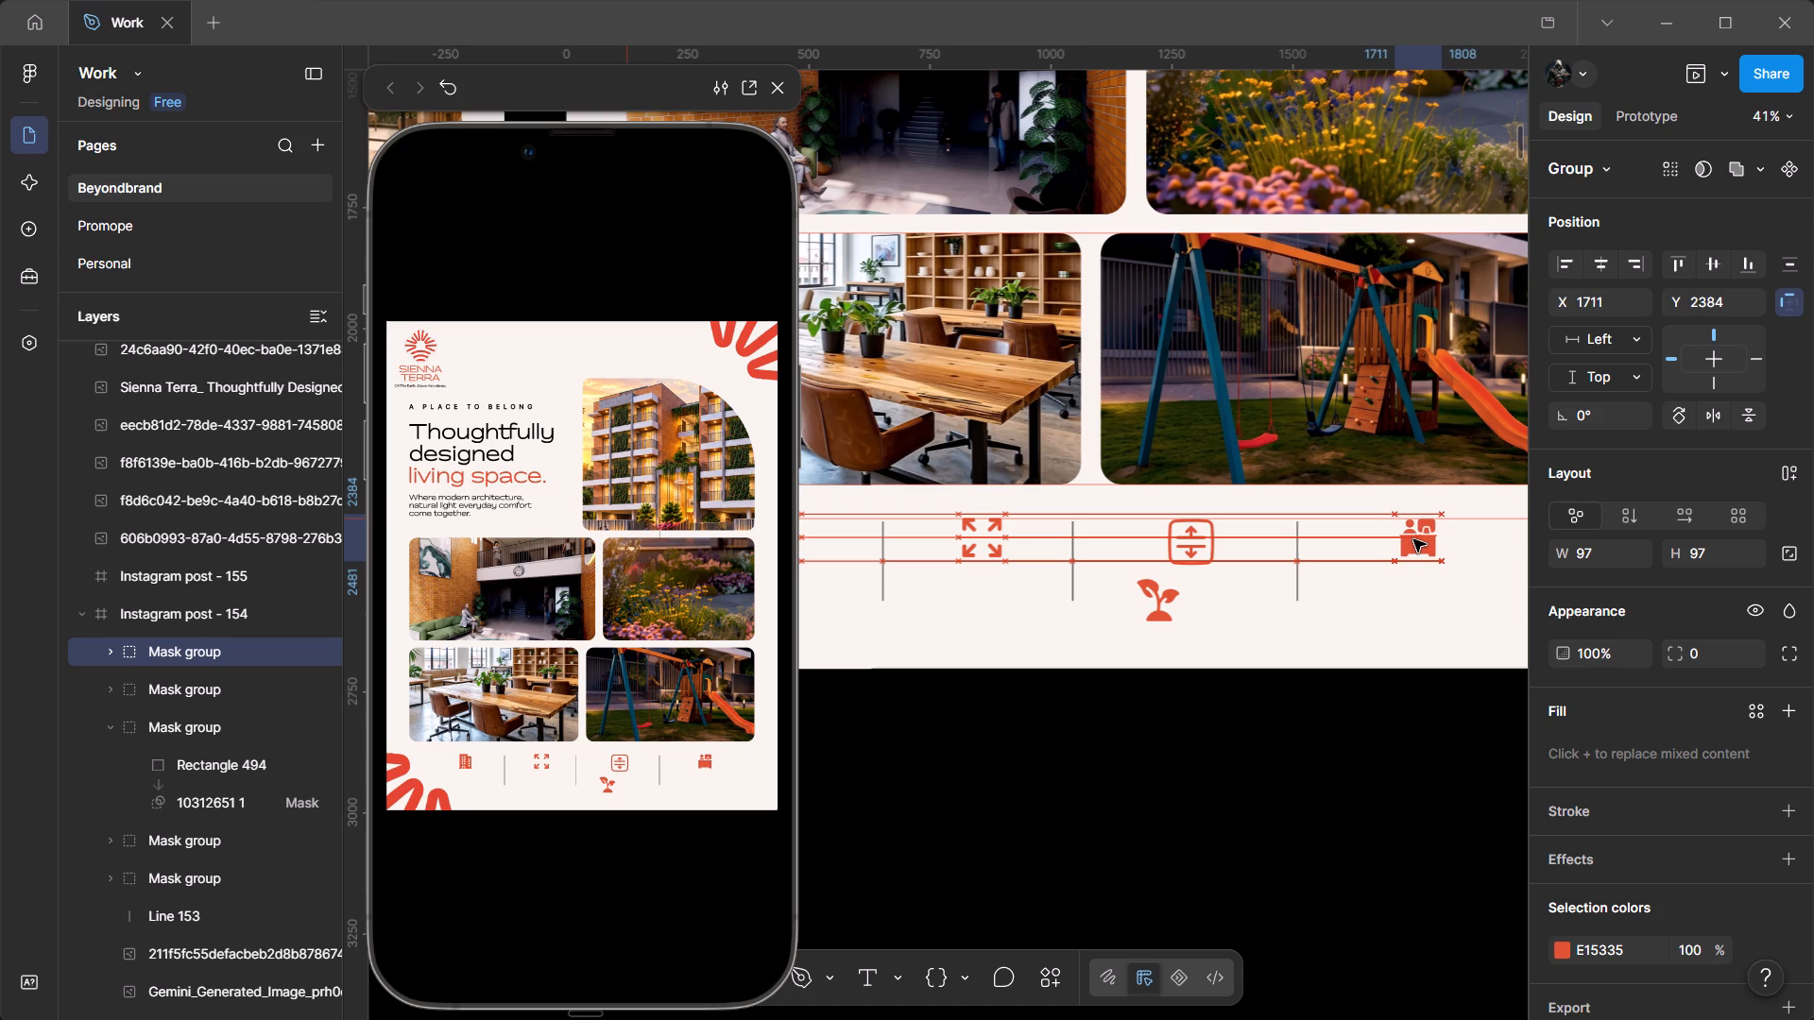
drag(1413, 539, 1406, 539)
Swap the sprout icon into the boxed up-down arrows icon's place between the second and third dividers, and delete the arrows icon.
click(1177, 543)
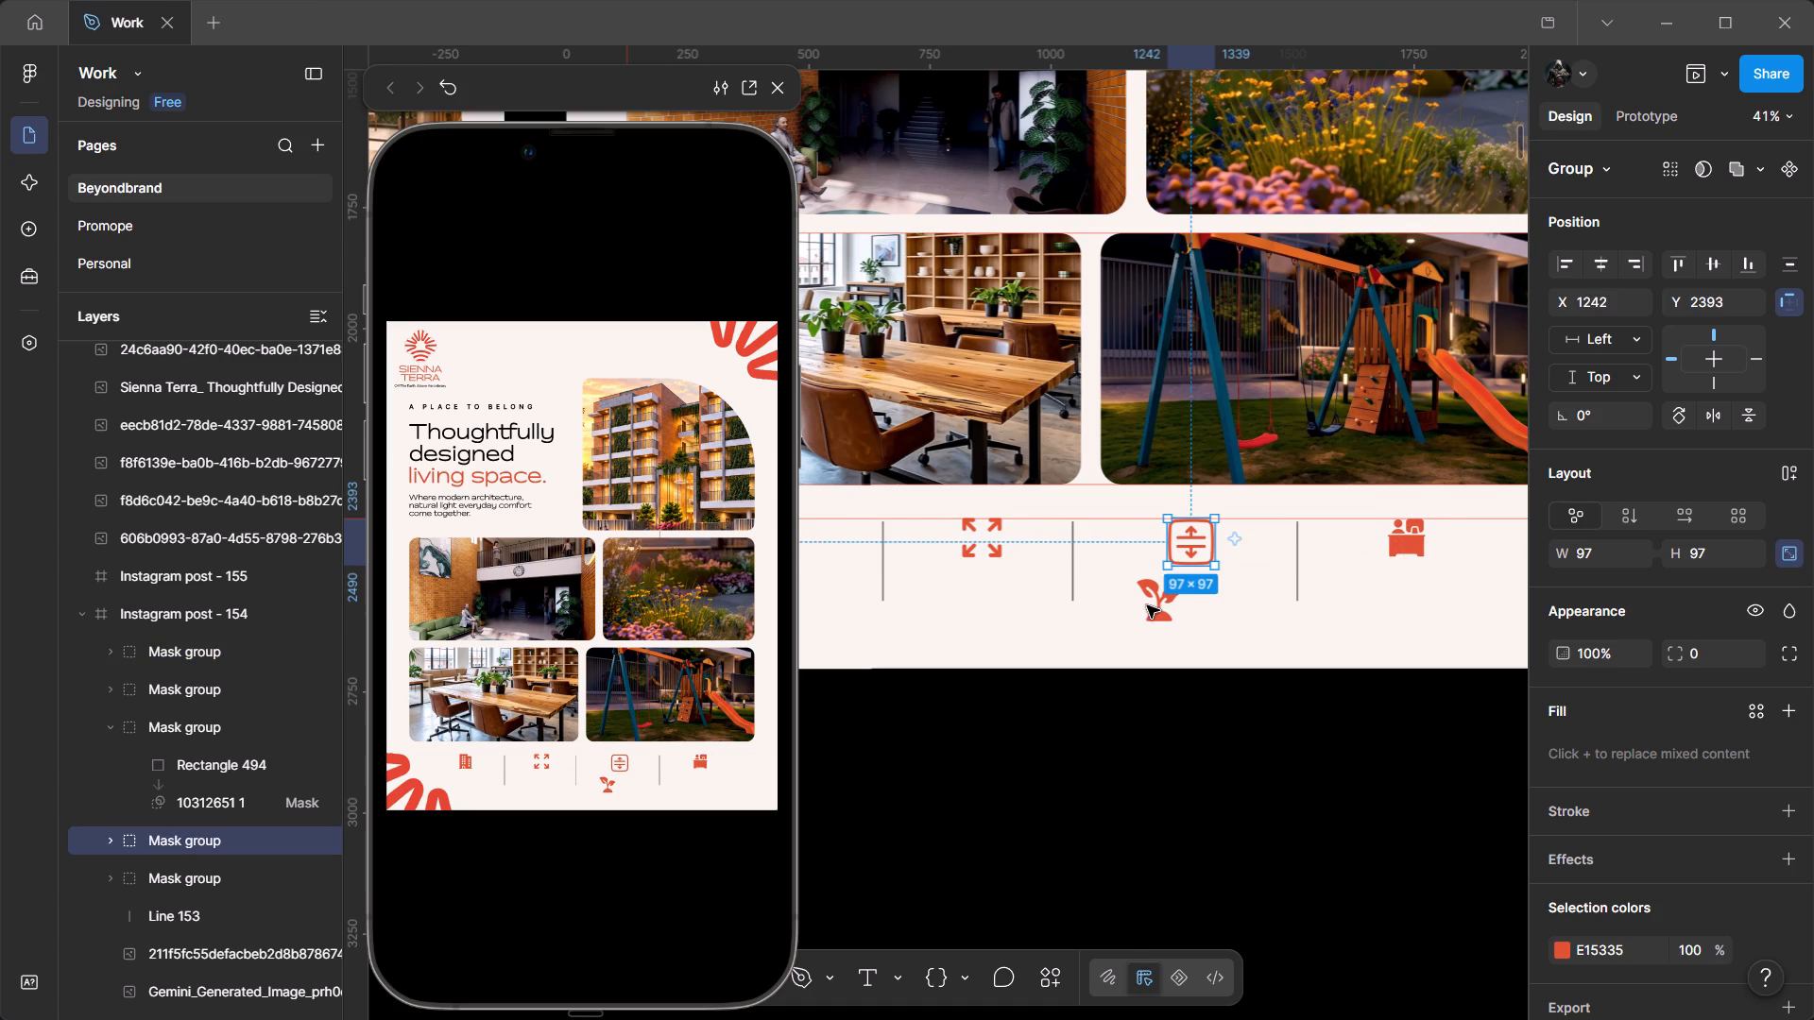
shift+click(1146, 614)
ctrl+scroll(1156, 601, up, 5)
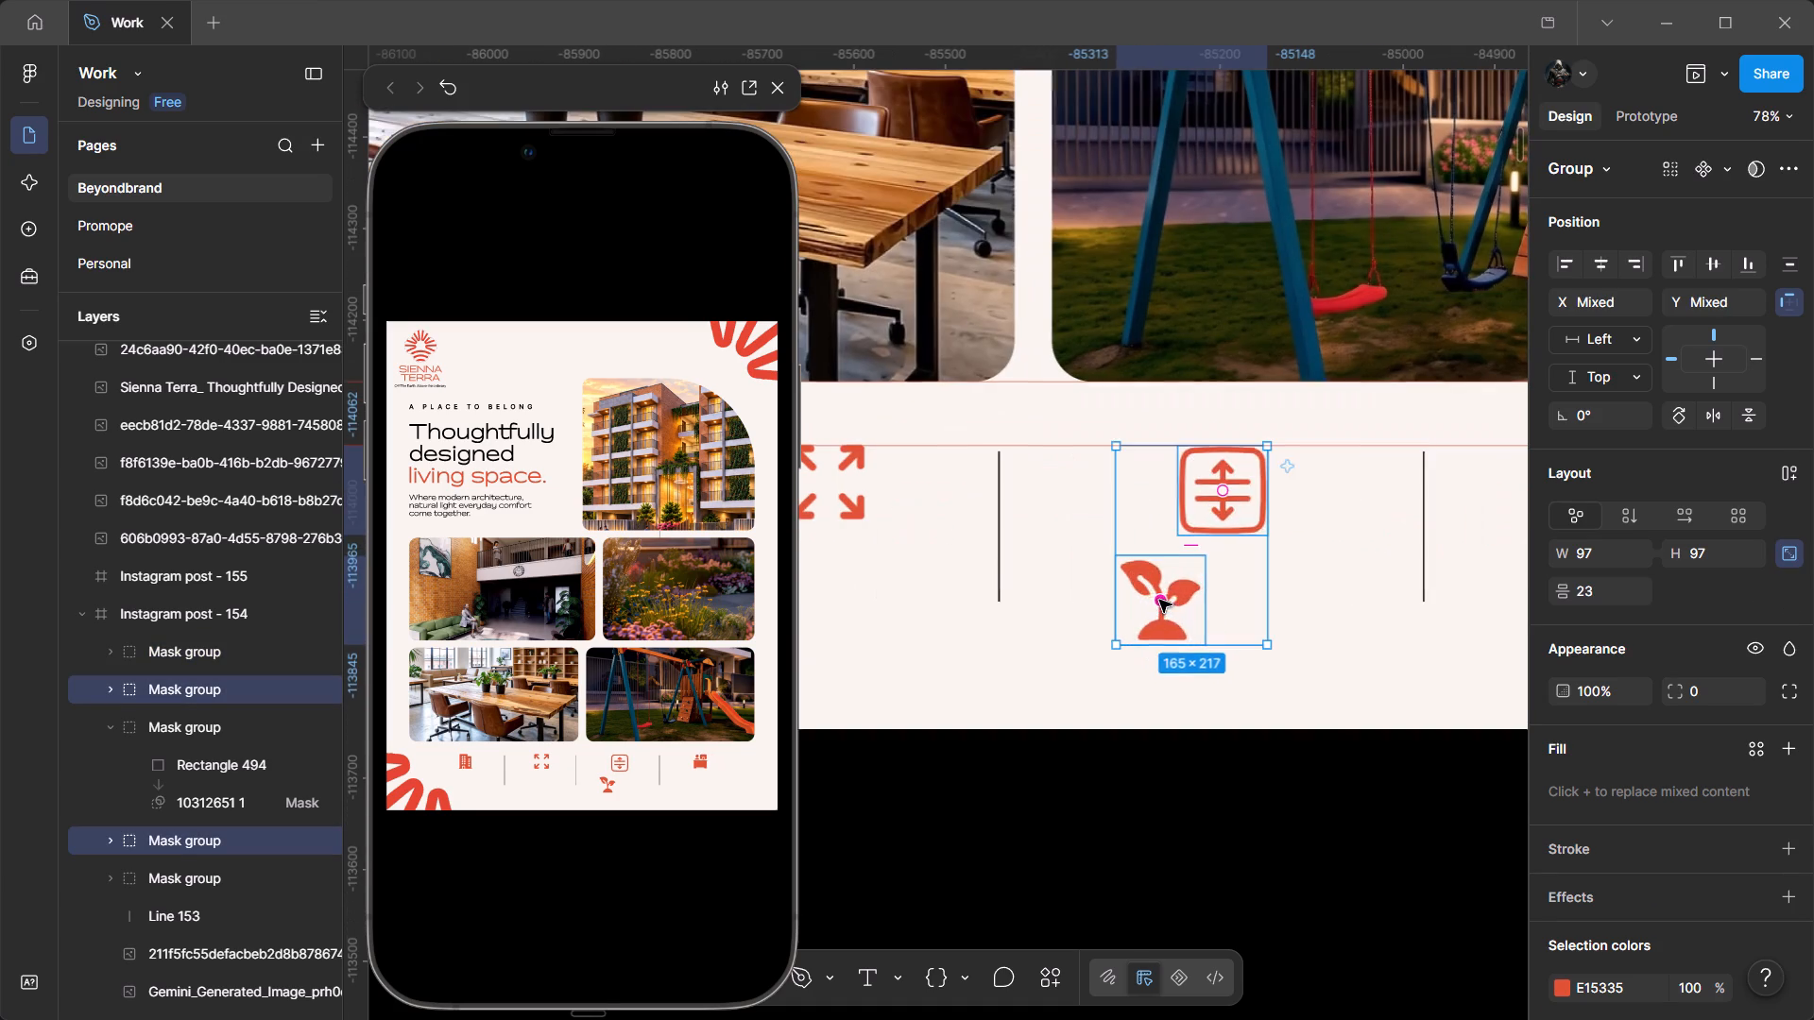
drag(1159, 600, 1202, 528)
key(ctrl+z)
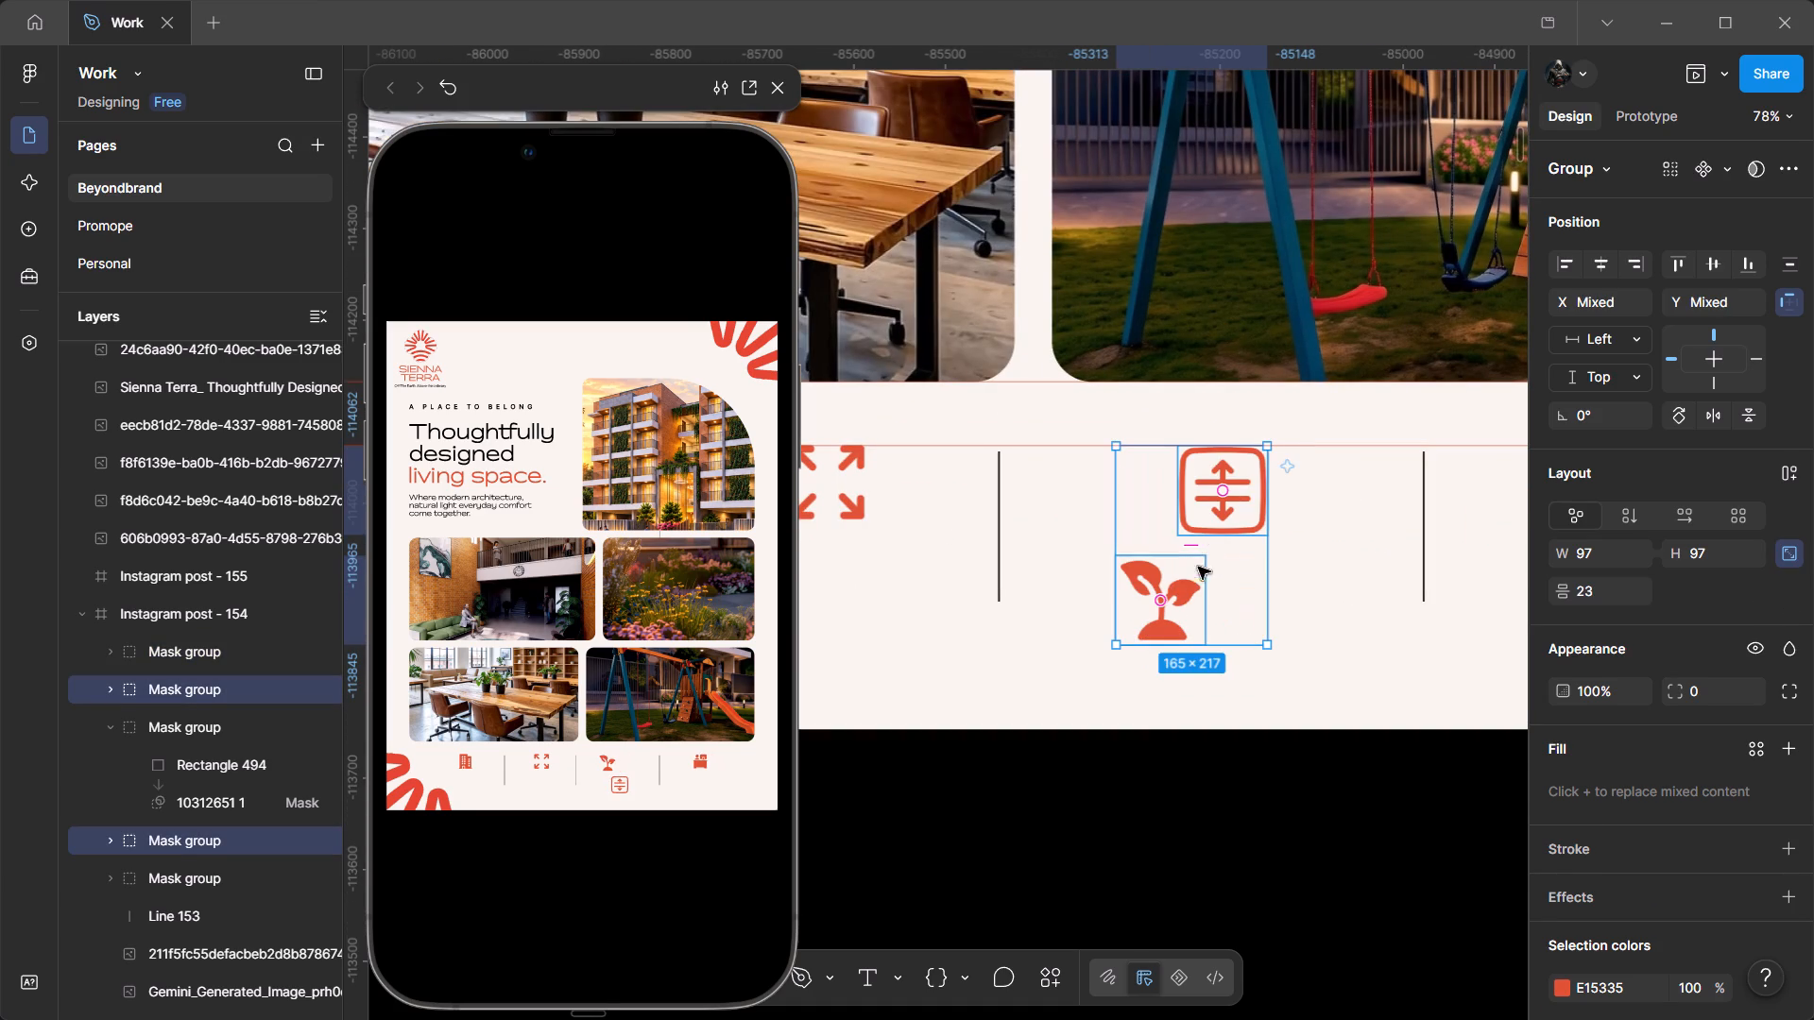
click(1176, 575)
drag(1176, 579, 1236, 574)
shift+click(1231, 506)
drag(1225, 597, 1235, 545)
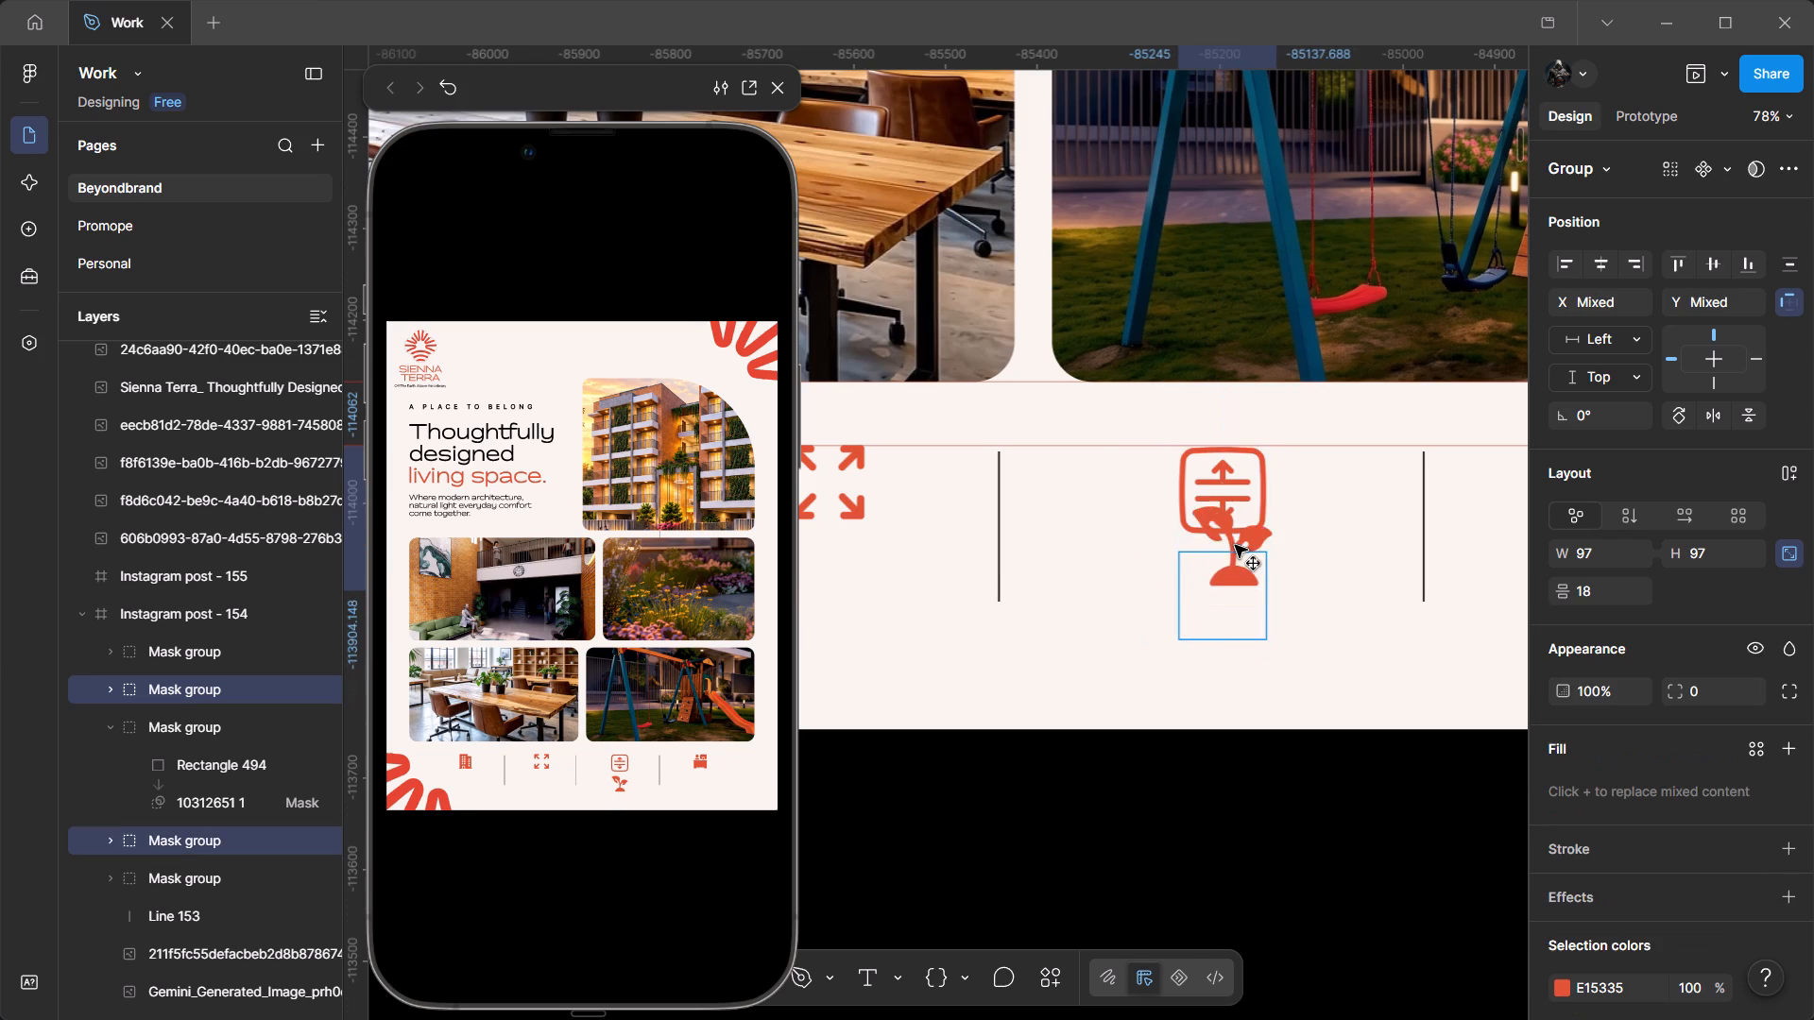
drag(1235, 545, 1231, 530)
click(1249, 606)
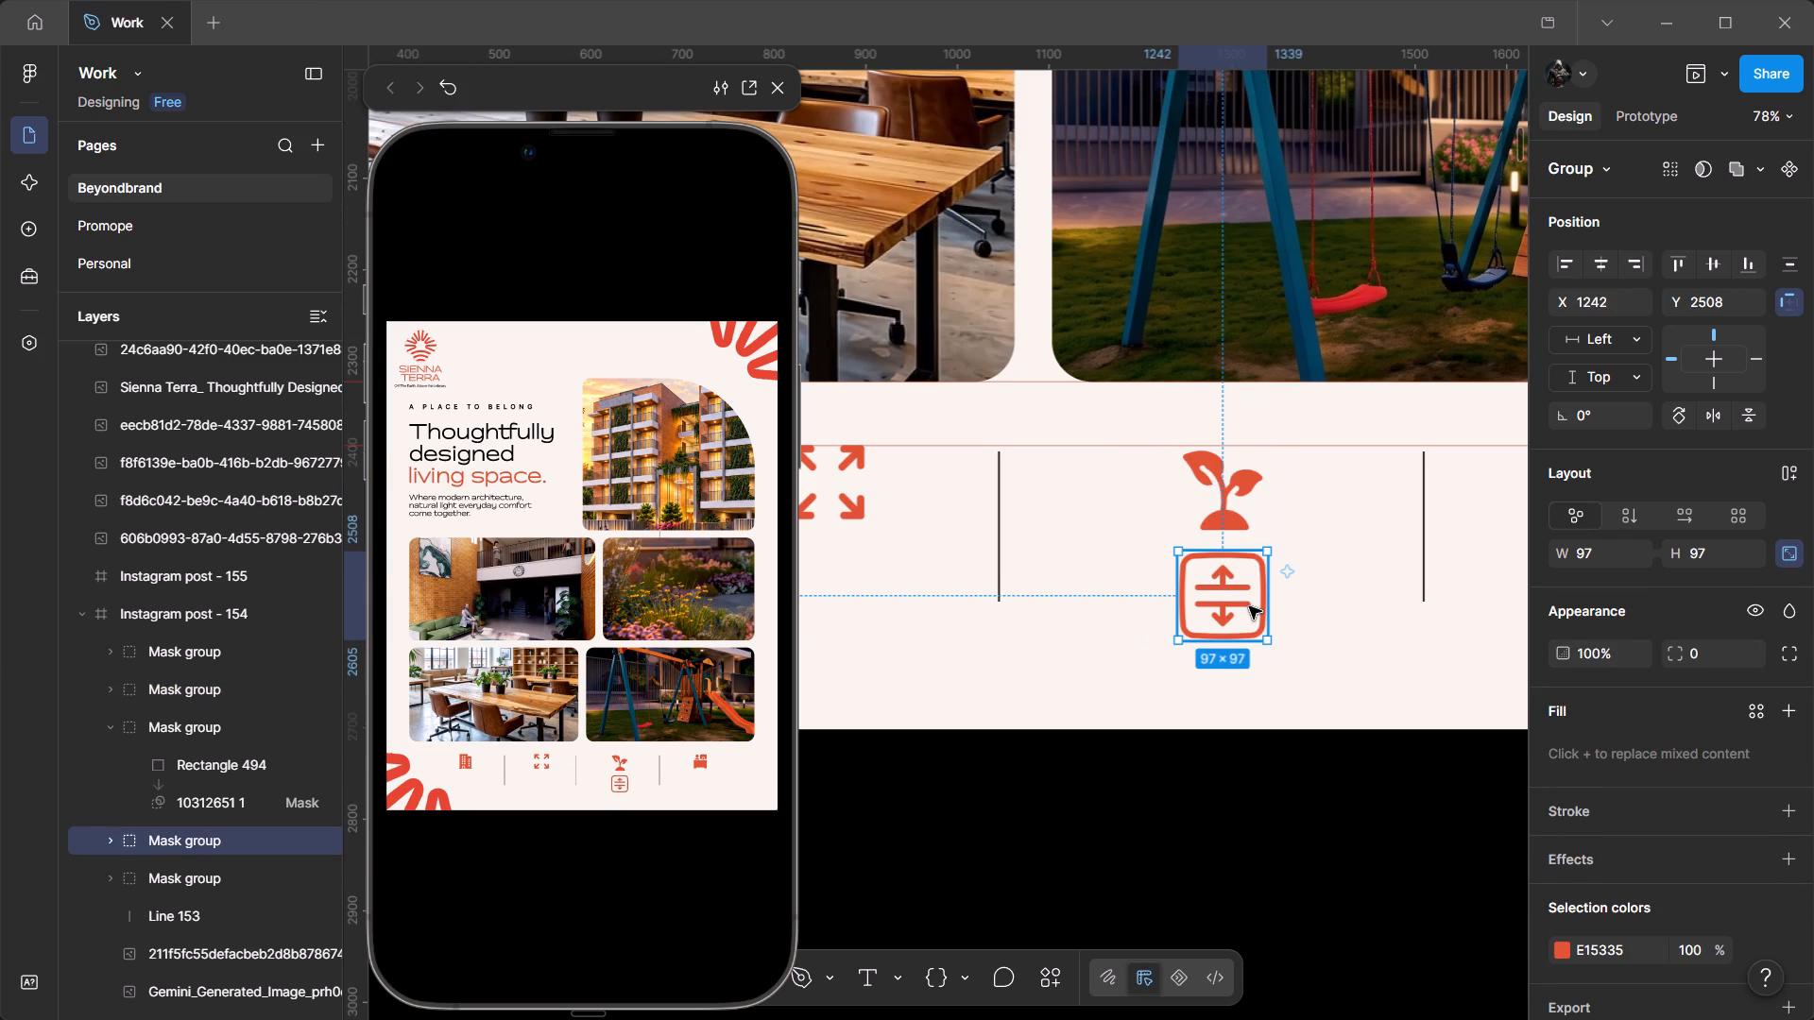
key(Delete)
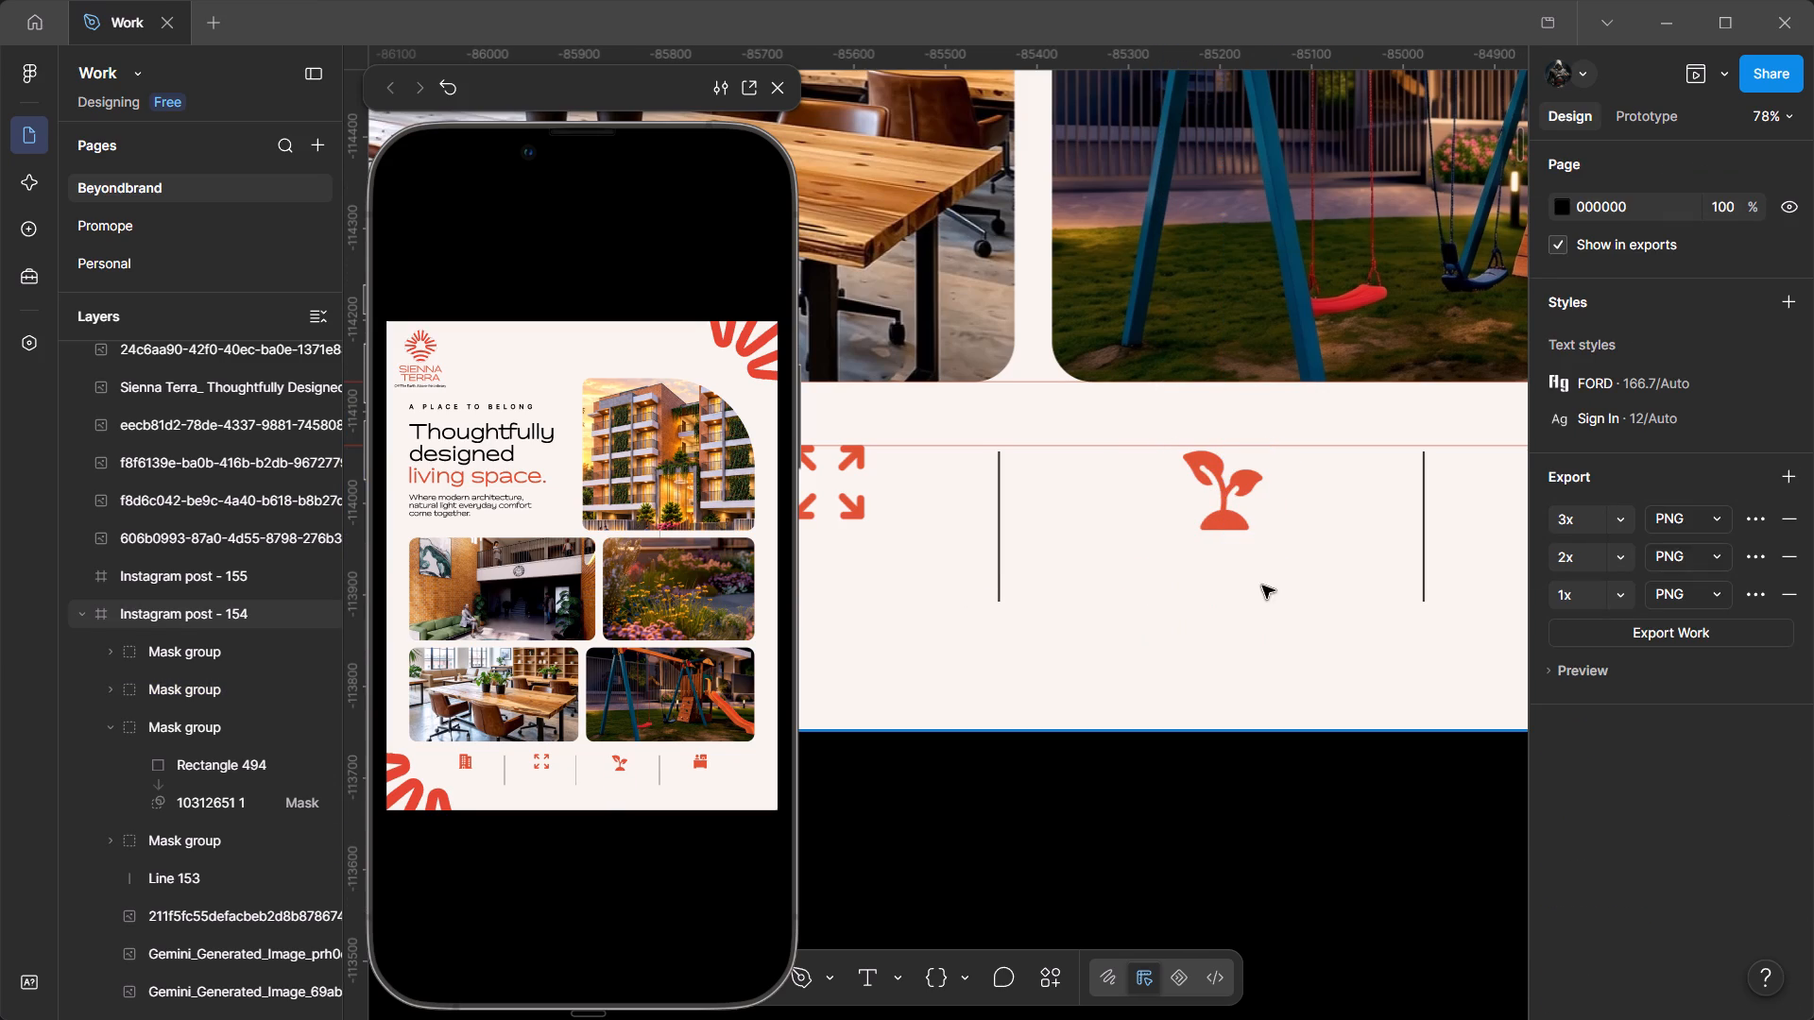
Nudge the sprout icon up 5 px to Y 2388.
ctrl+scroll(1106, 558, up, 5)
click(1308, 417)
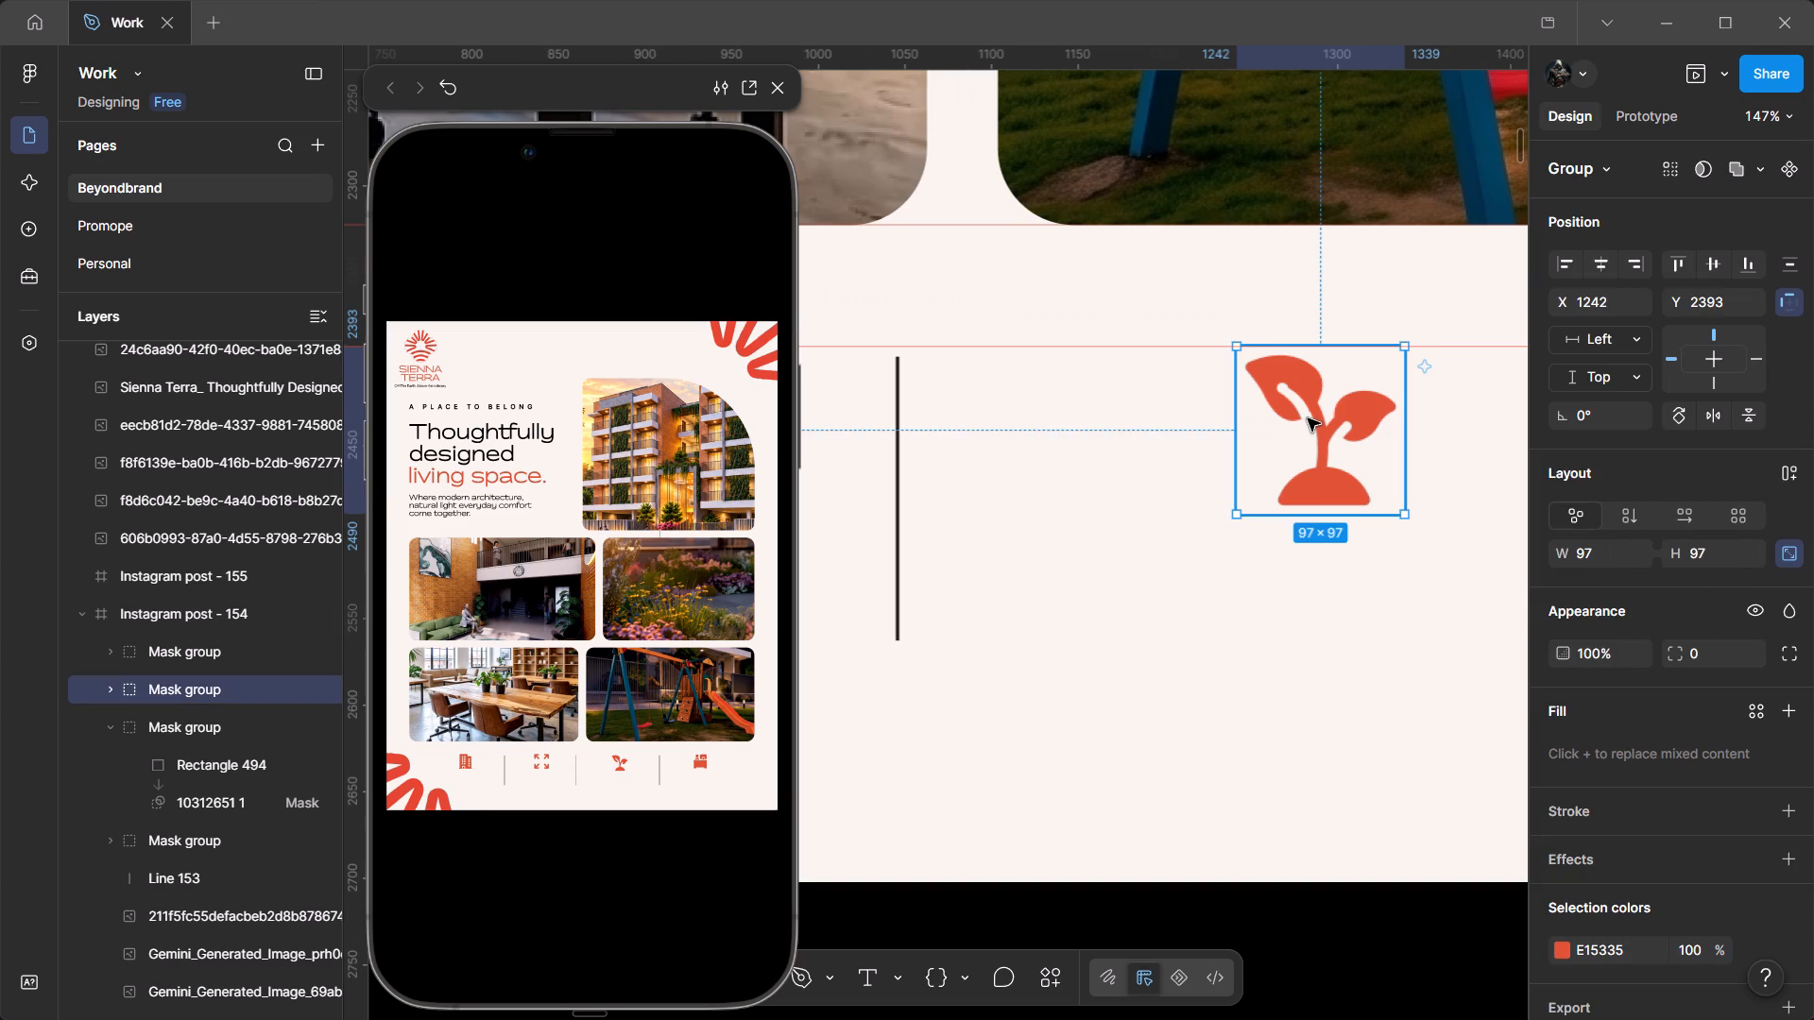
key(Up)
key(Up)
key(Up)
key(Up)
key(Up)
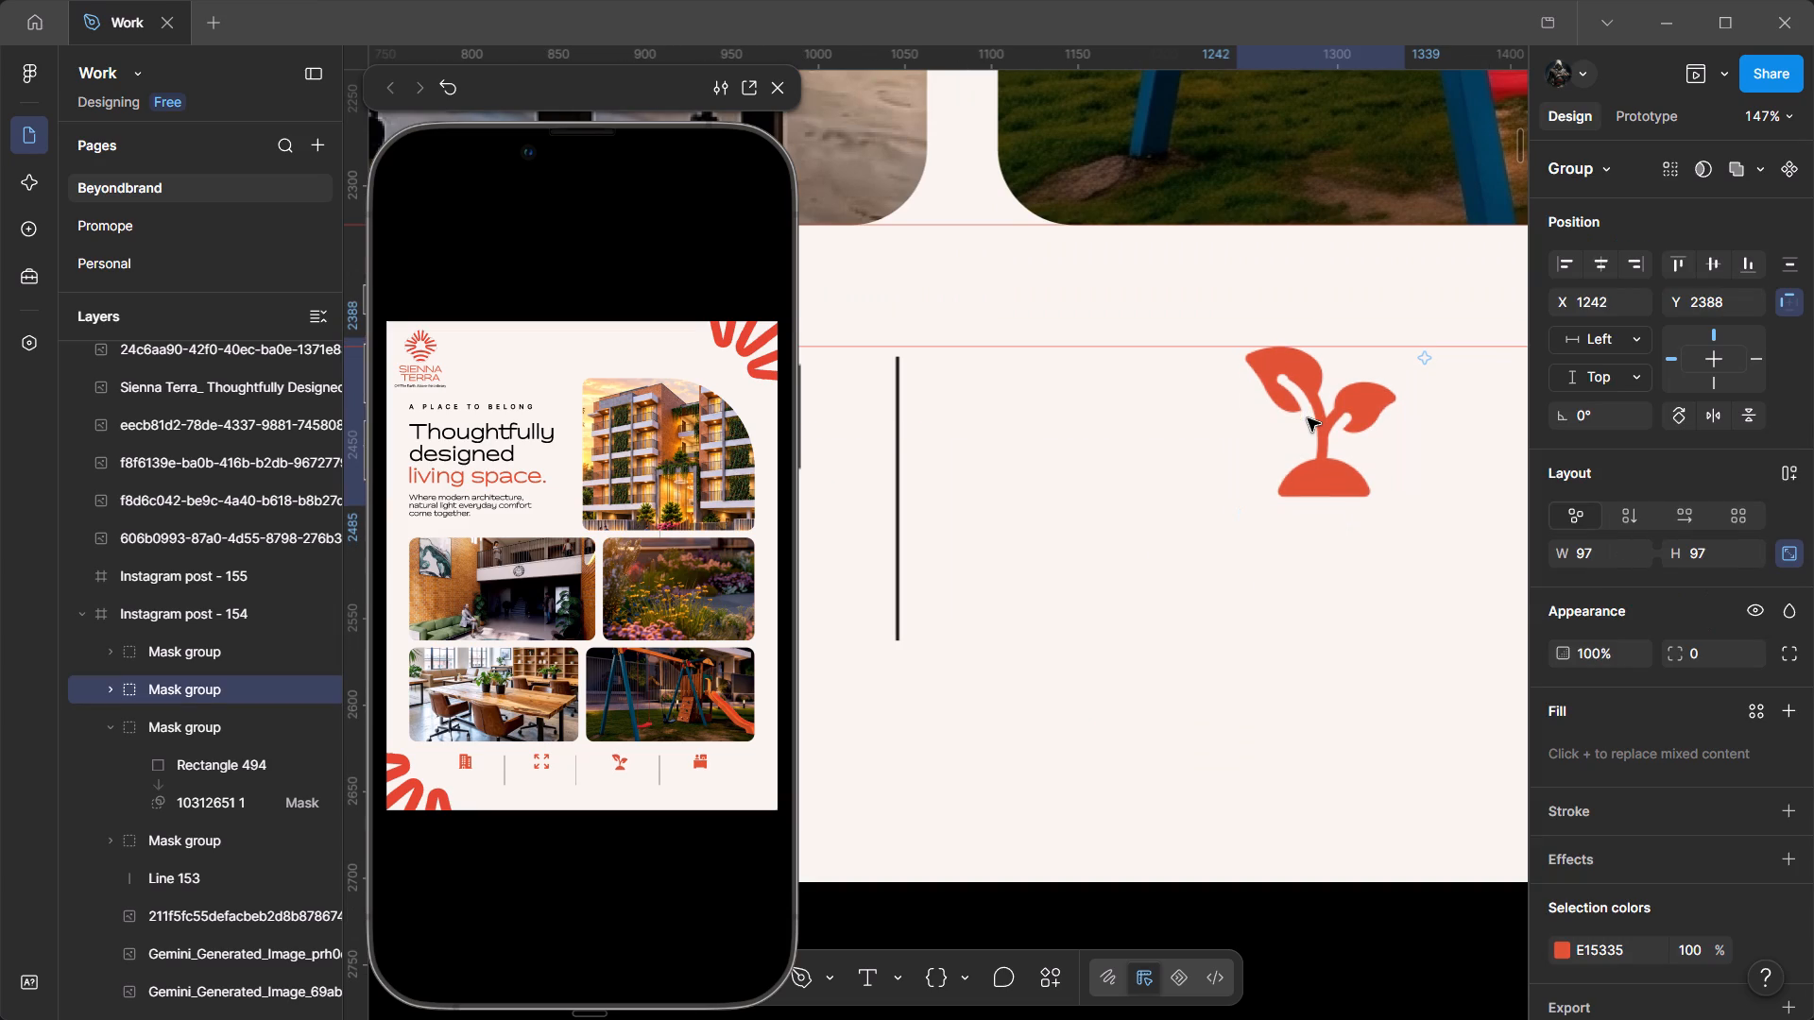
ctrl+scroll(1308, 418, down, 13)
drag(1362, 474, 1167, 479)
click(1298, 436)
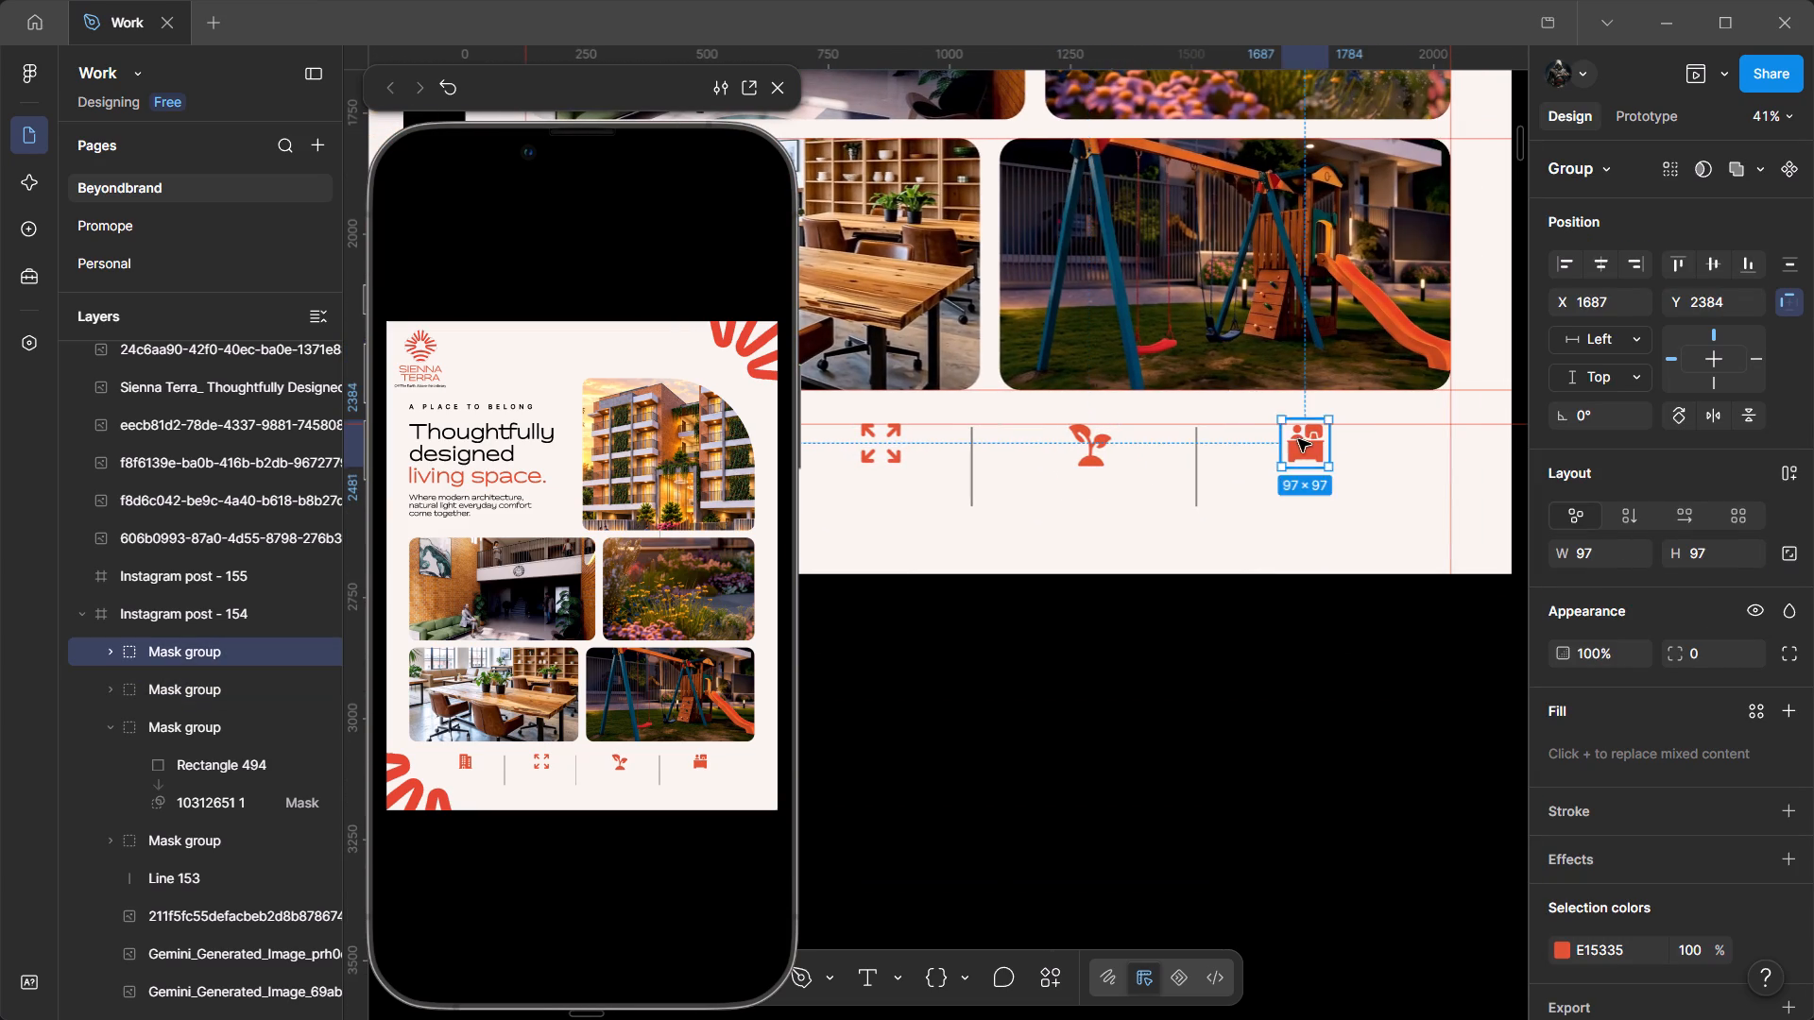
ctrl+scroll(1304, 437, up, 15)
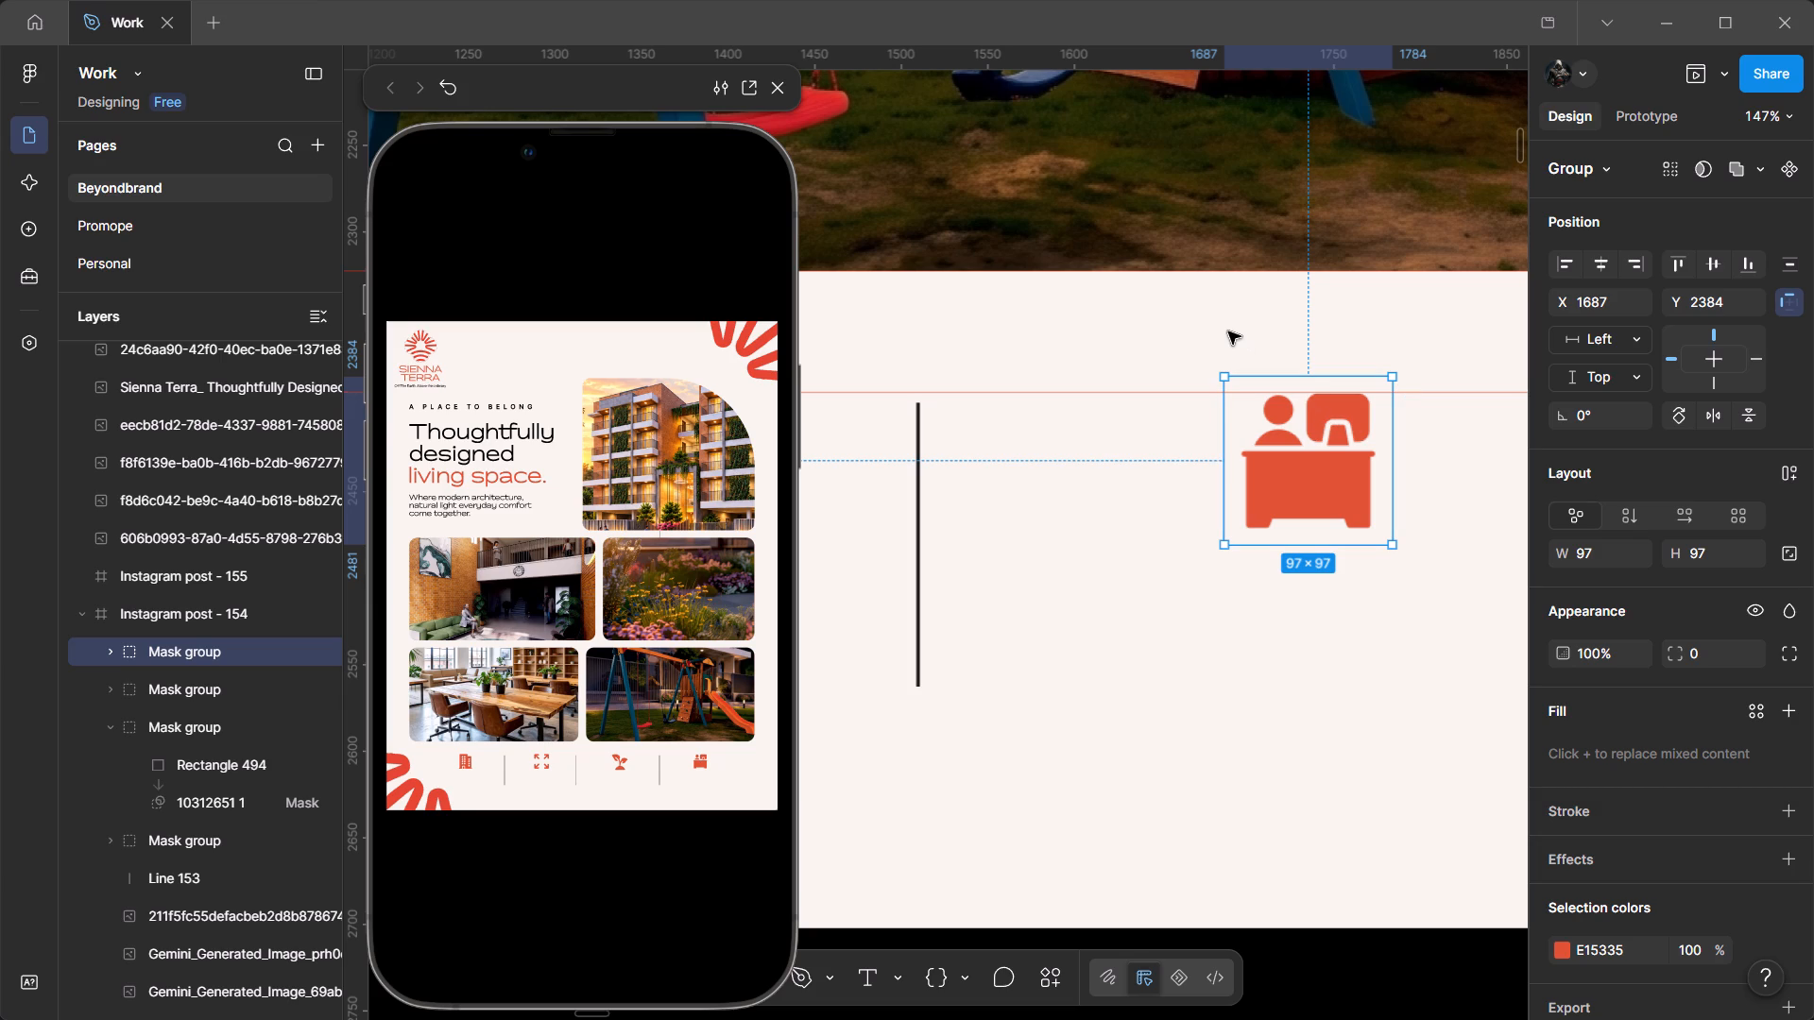
Move the building icon in the footer strip slightly right towards the first divider, keeping its vertical position.
click(1248, 592)
ctrl+scroll(1248, 589, down, 13)
drag(1005, 683, 1327, 693)
ctrl+scroll(1146, 646, up, 6)
click(1095, 501)
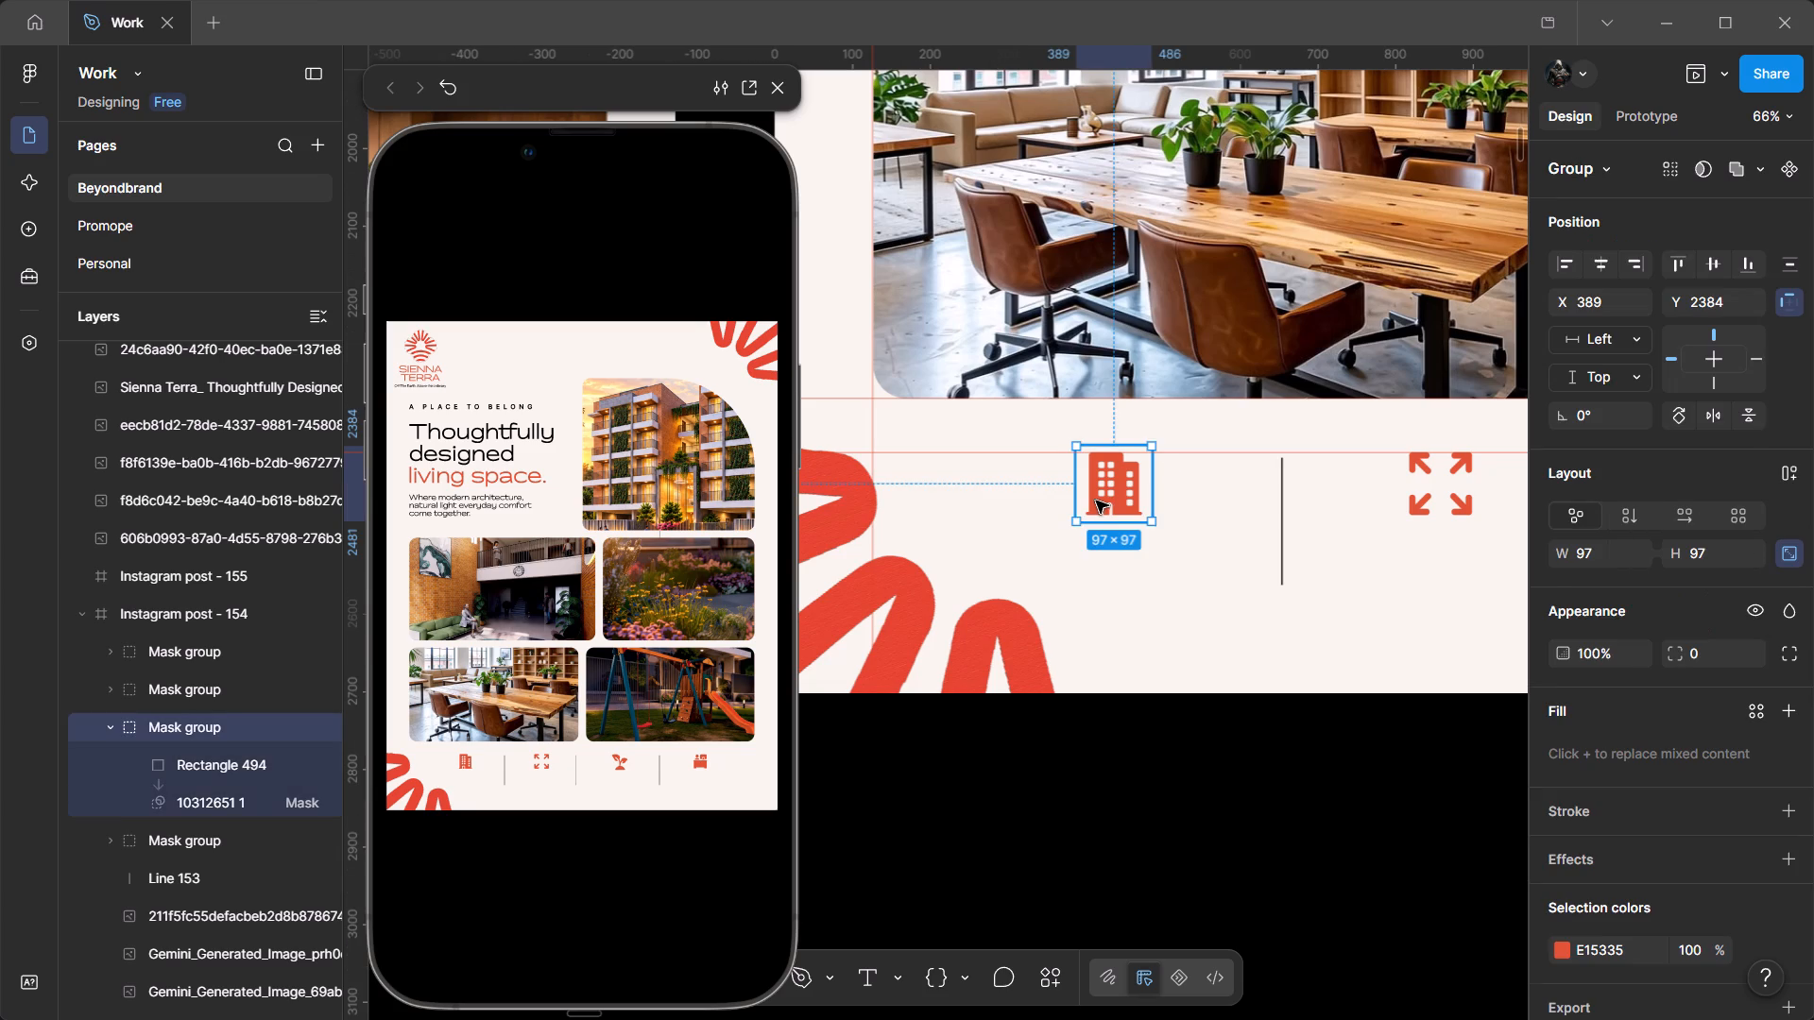
drag(1103, 498, 1135, 497)
click(1239, 621)
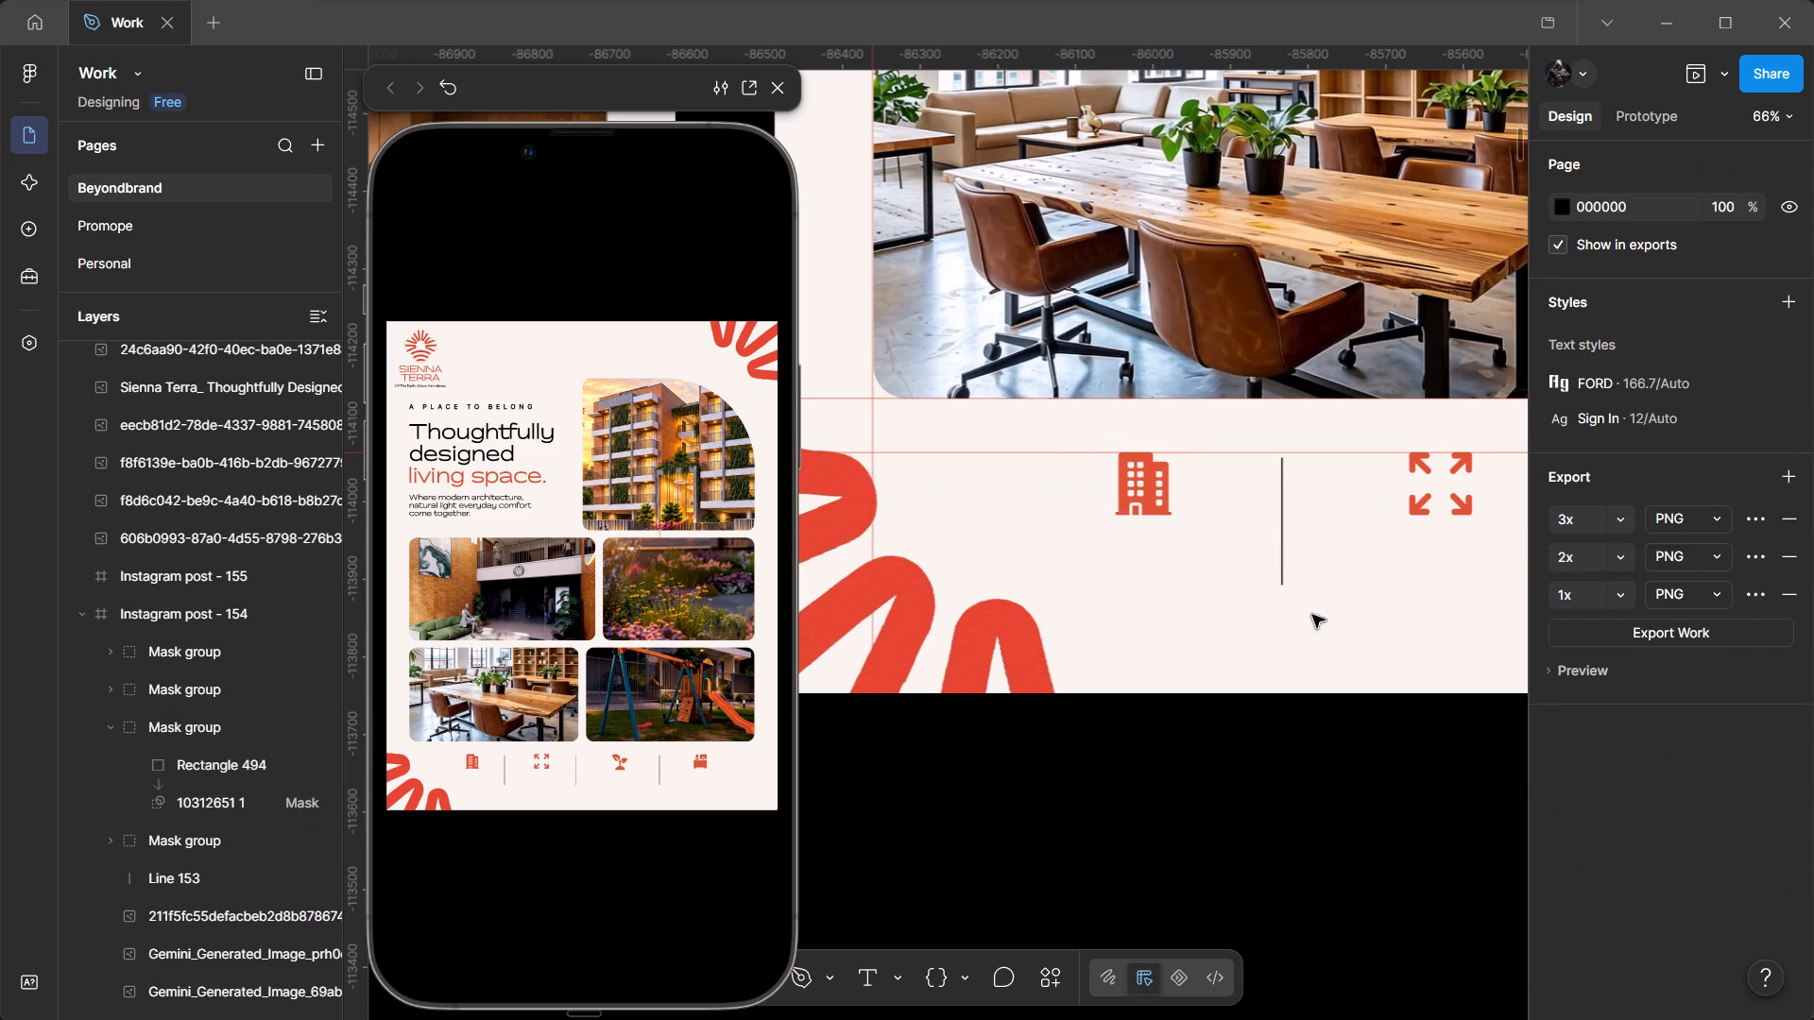
Copy the "Low Density 3BHK Premium Apartments" label from Post 13 into Instagram post - 154's footer at about X 482, Y 2523.
ctrl+drag(1318, 610, 1020, 626)
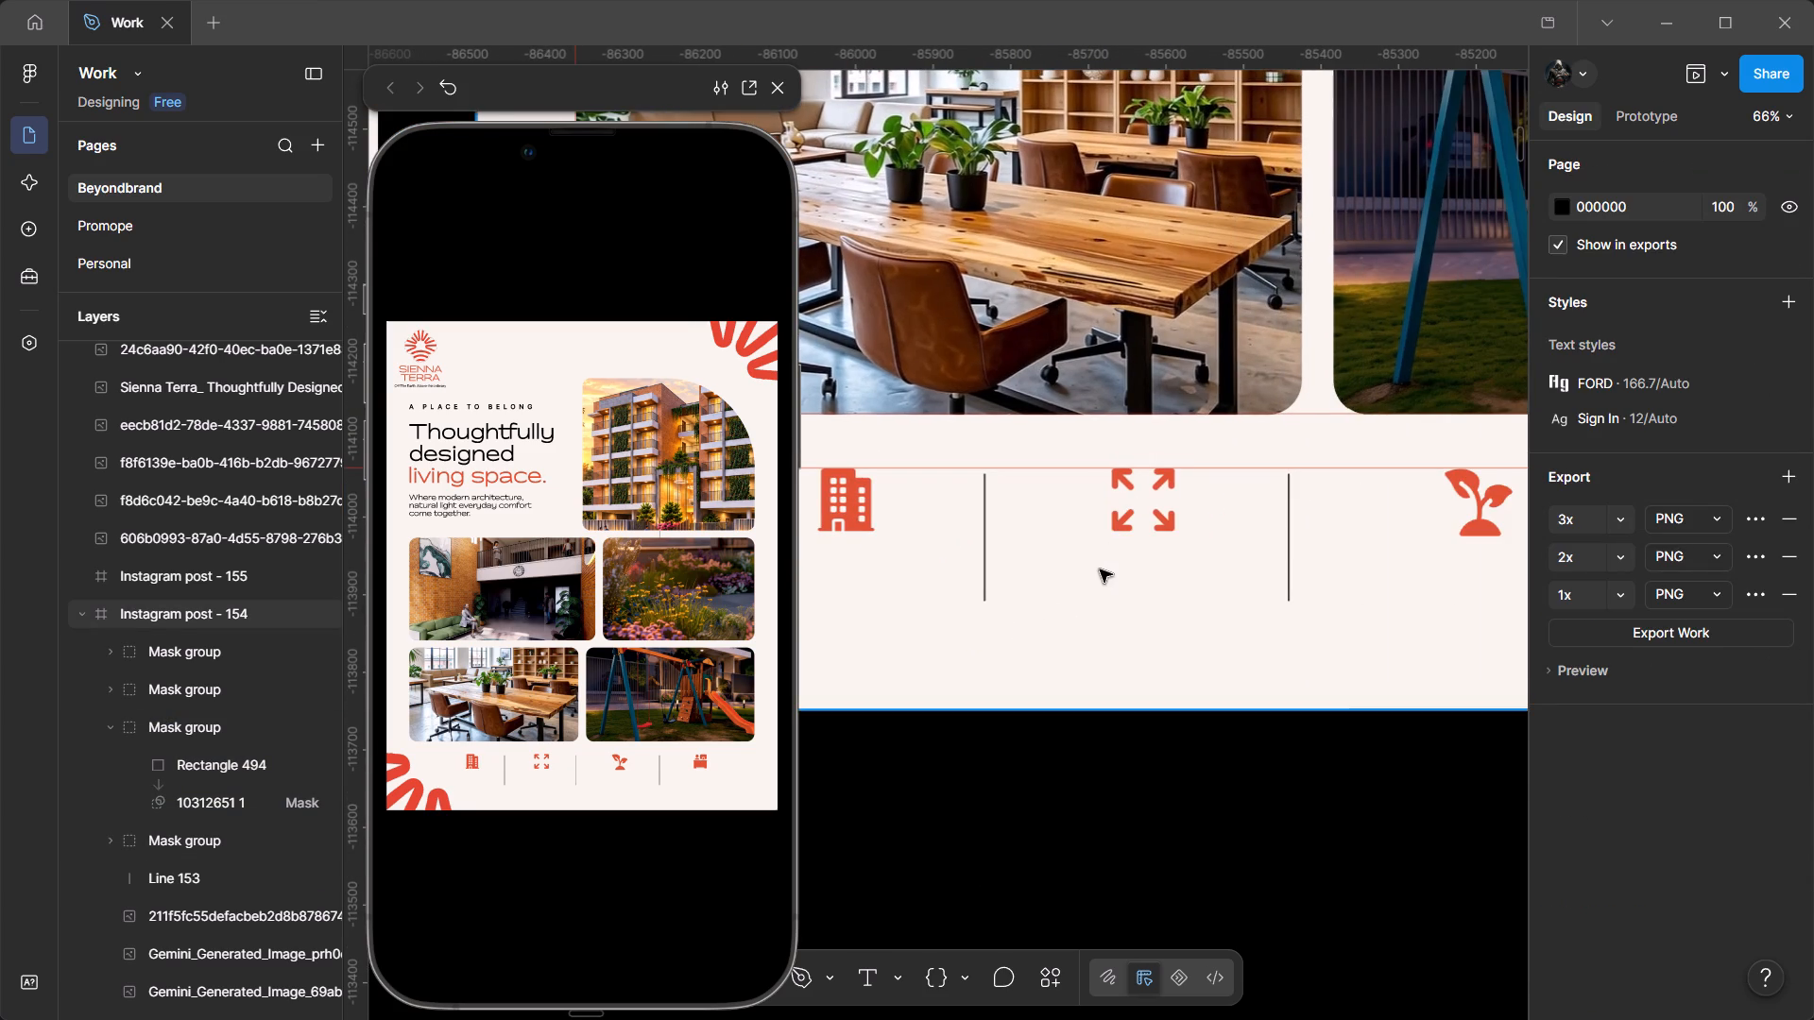
ctrl+scroll(1100, 570, down, 11)
click(1100, 668)
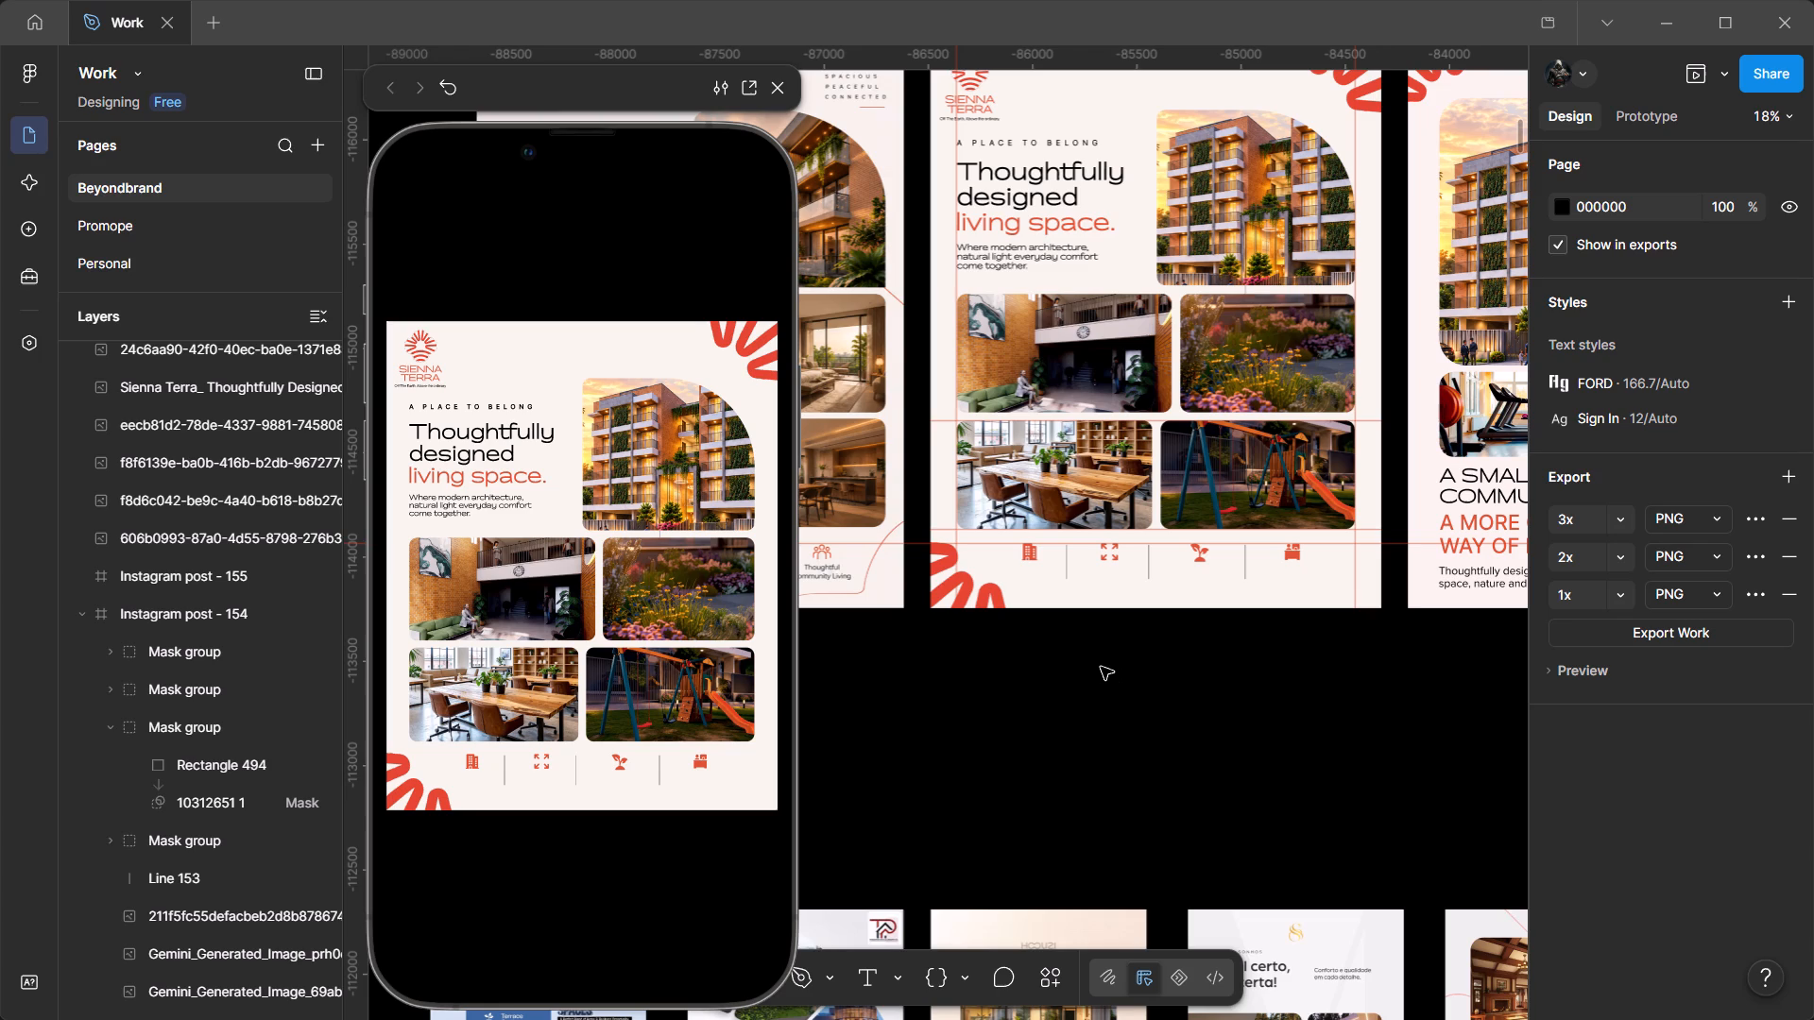
drag(1097, 663, 1070, 722)
ctrl+scroll(1082, 714, down, 4)
drag(985, 693, 1070, 677)
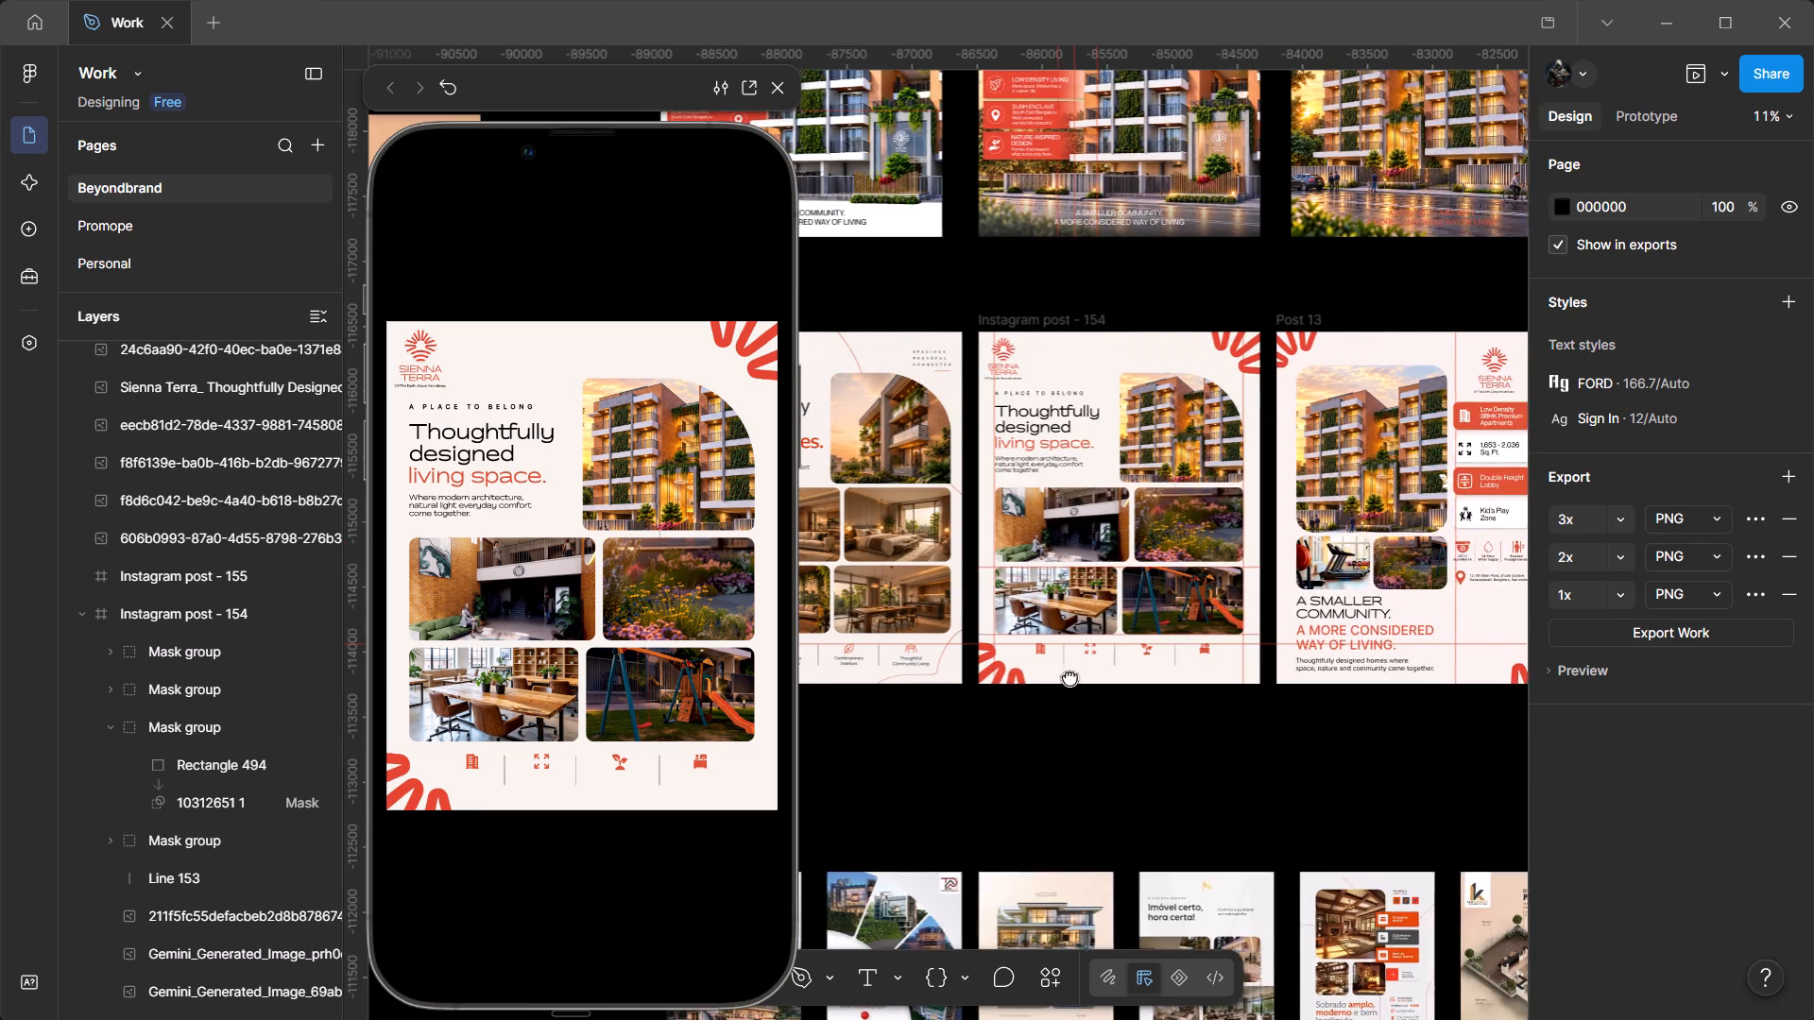
drag(1070, 677, 1188, 654)
drag(1111, 618, 863, 807)
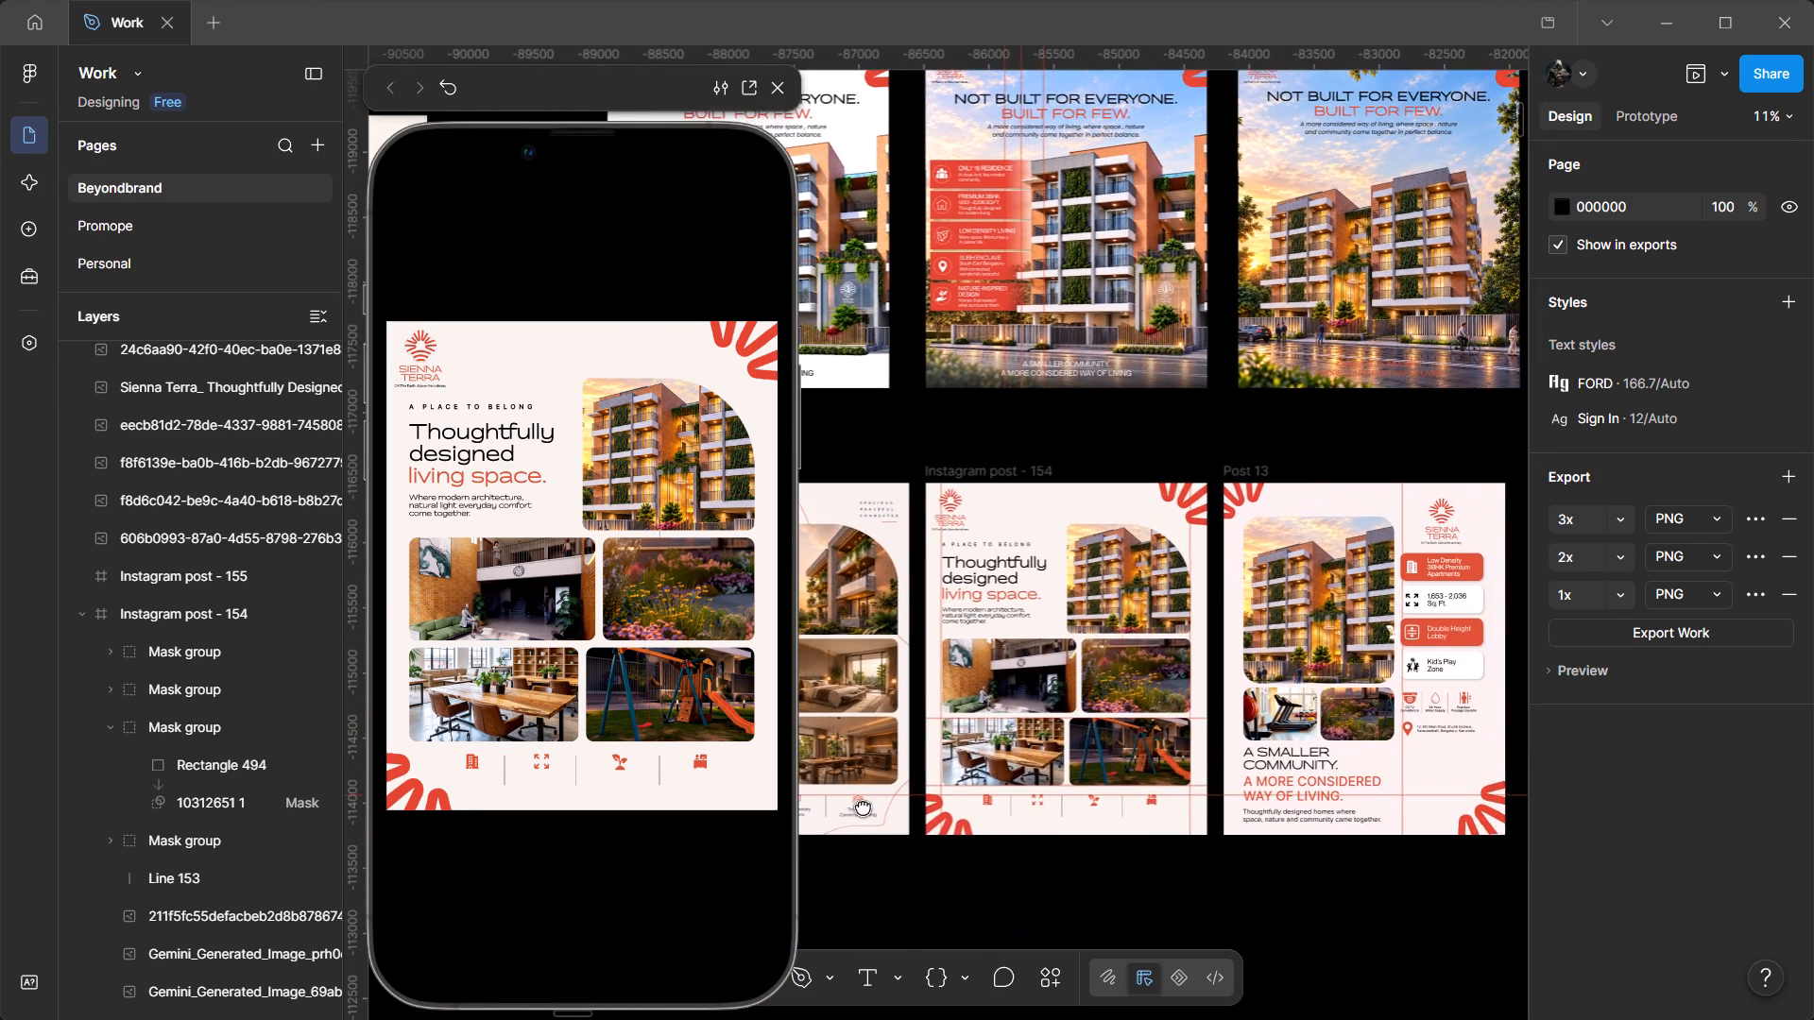
drag(863, 807, 995, 722)
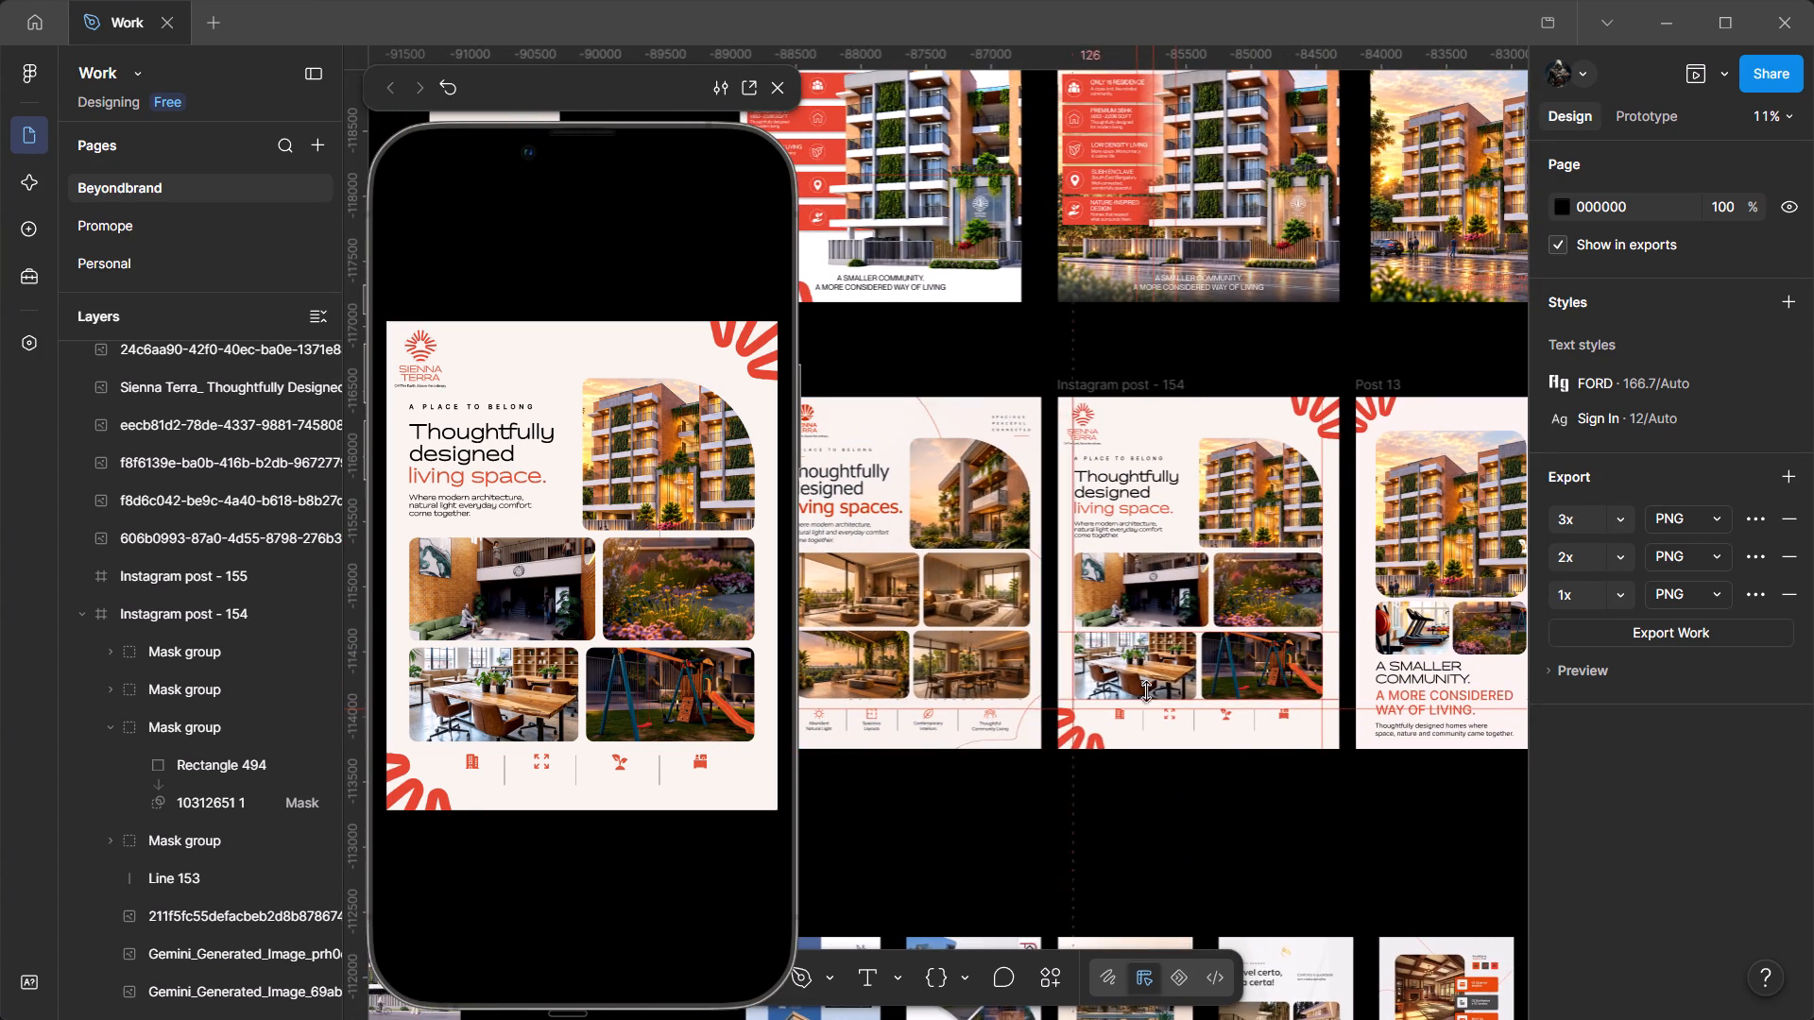
drag(1307, 669, 1043, 840)
double_click(1313, 651)
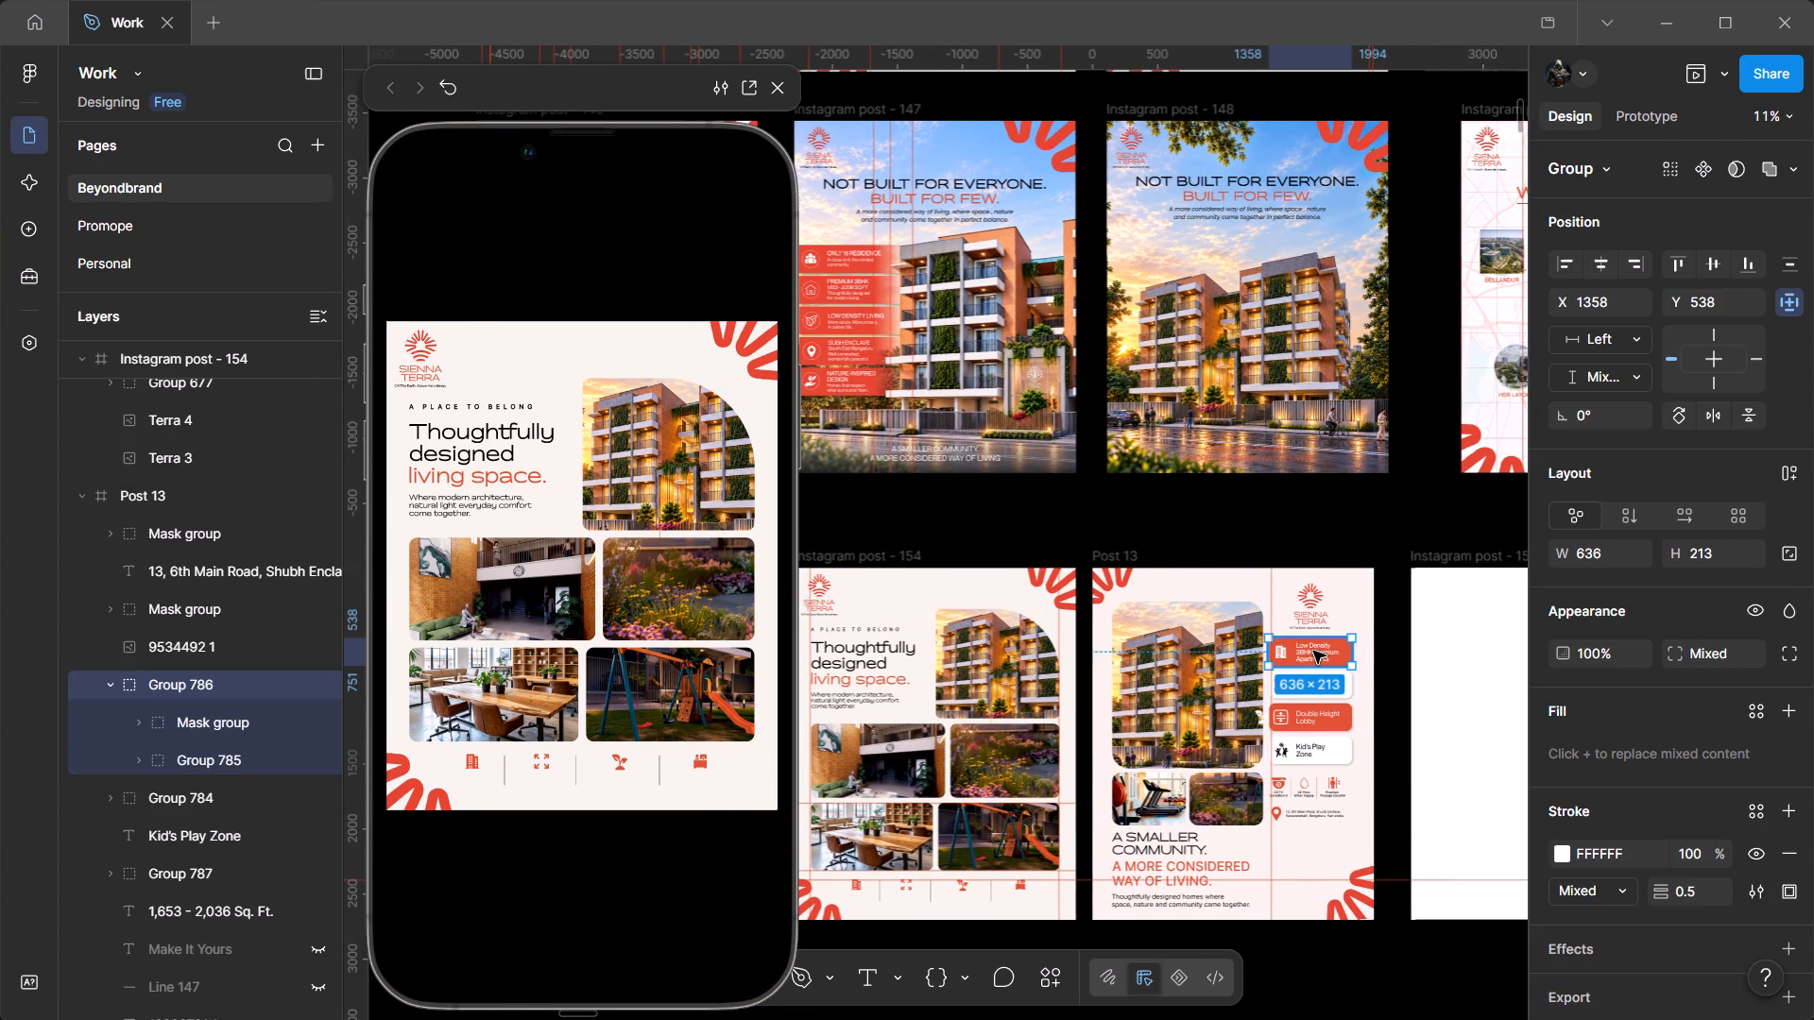
double_click(1313, 651)
alt+drag(1313, 651, 874, 906)
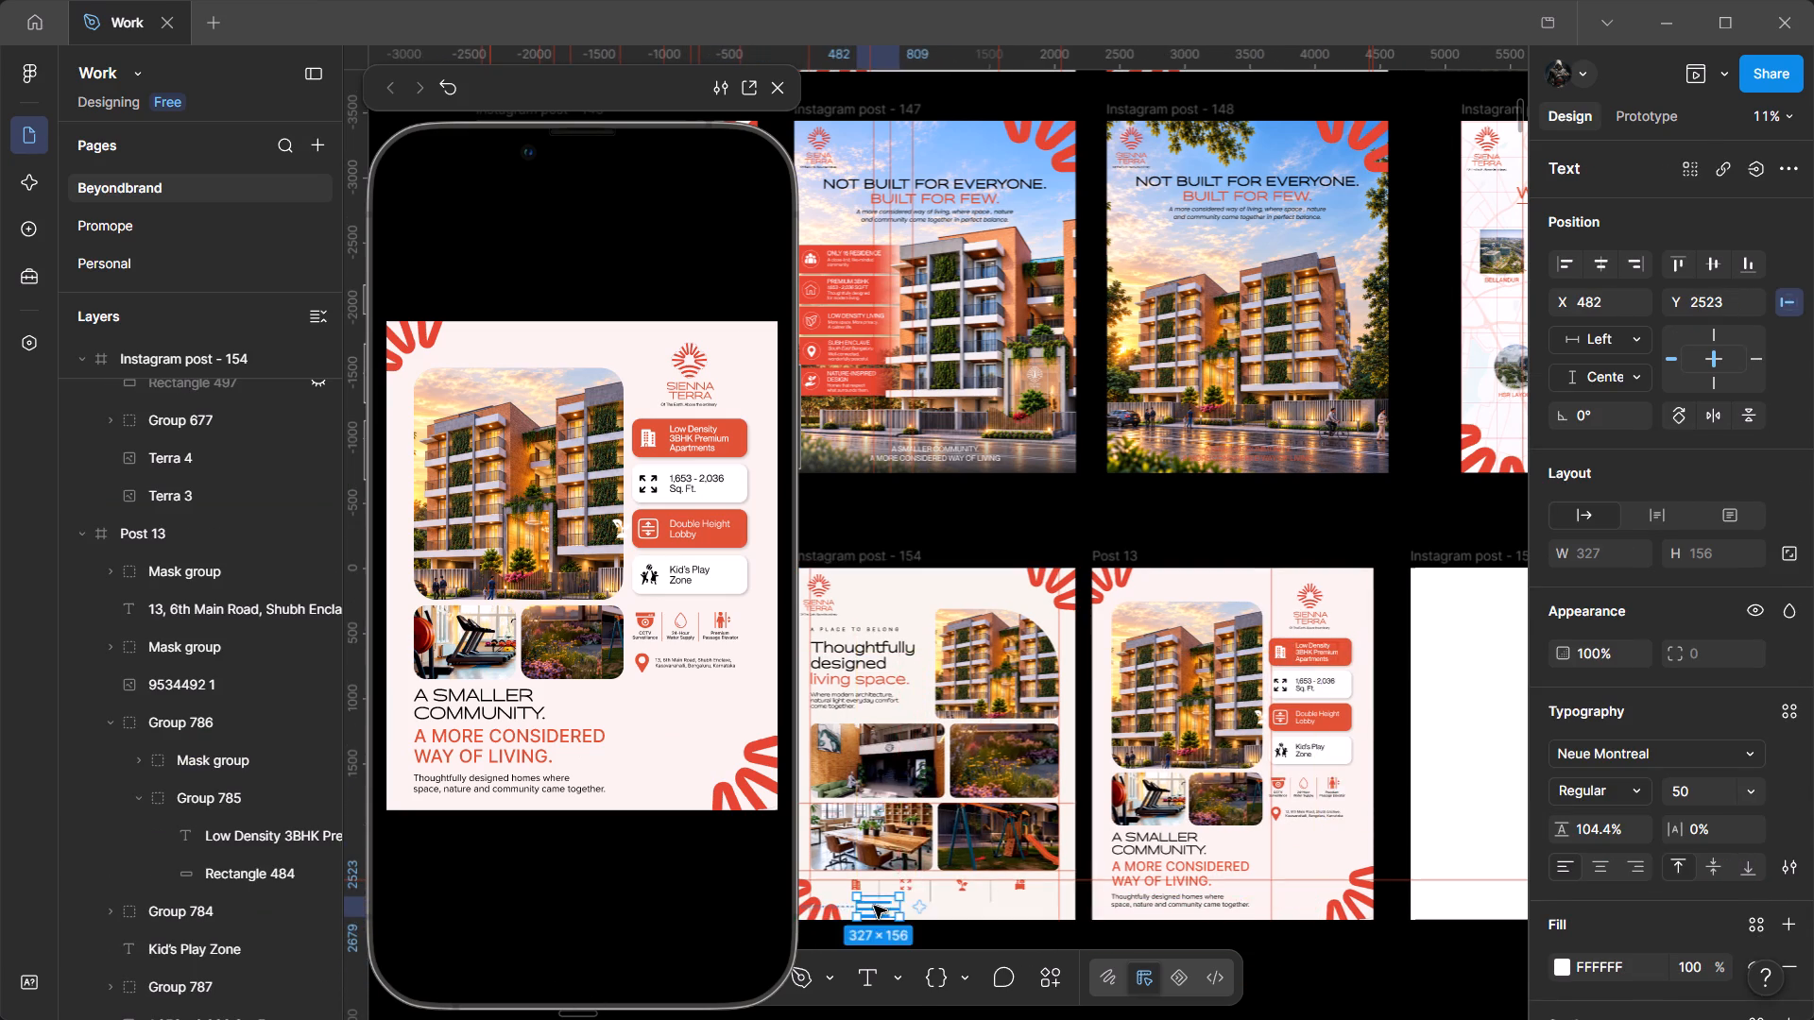
Move the copied apartment label onto the neighbouring reference post's footer, over the "Contemporary Interiors" caption, at about X -87521, Y -113909.
drag(893, 896, 1234, 583)
ctrl+scroll(1157, 620, up, 7)
drag(1259, 579, 812, 603)
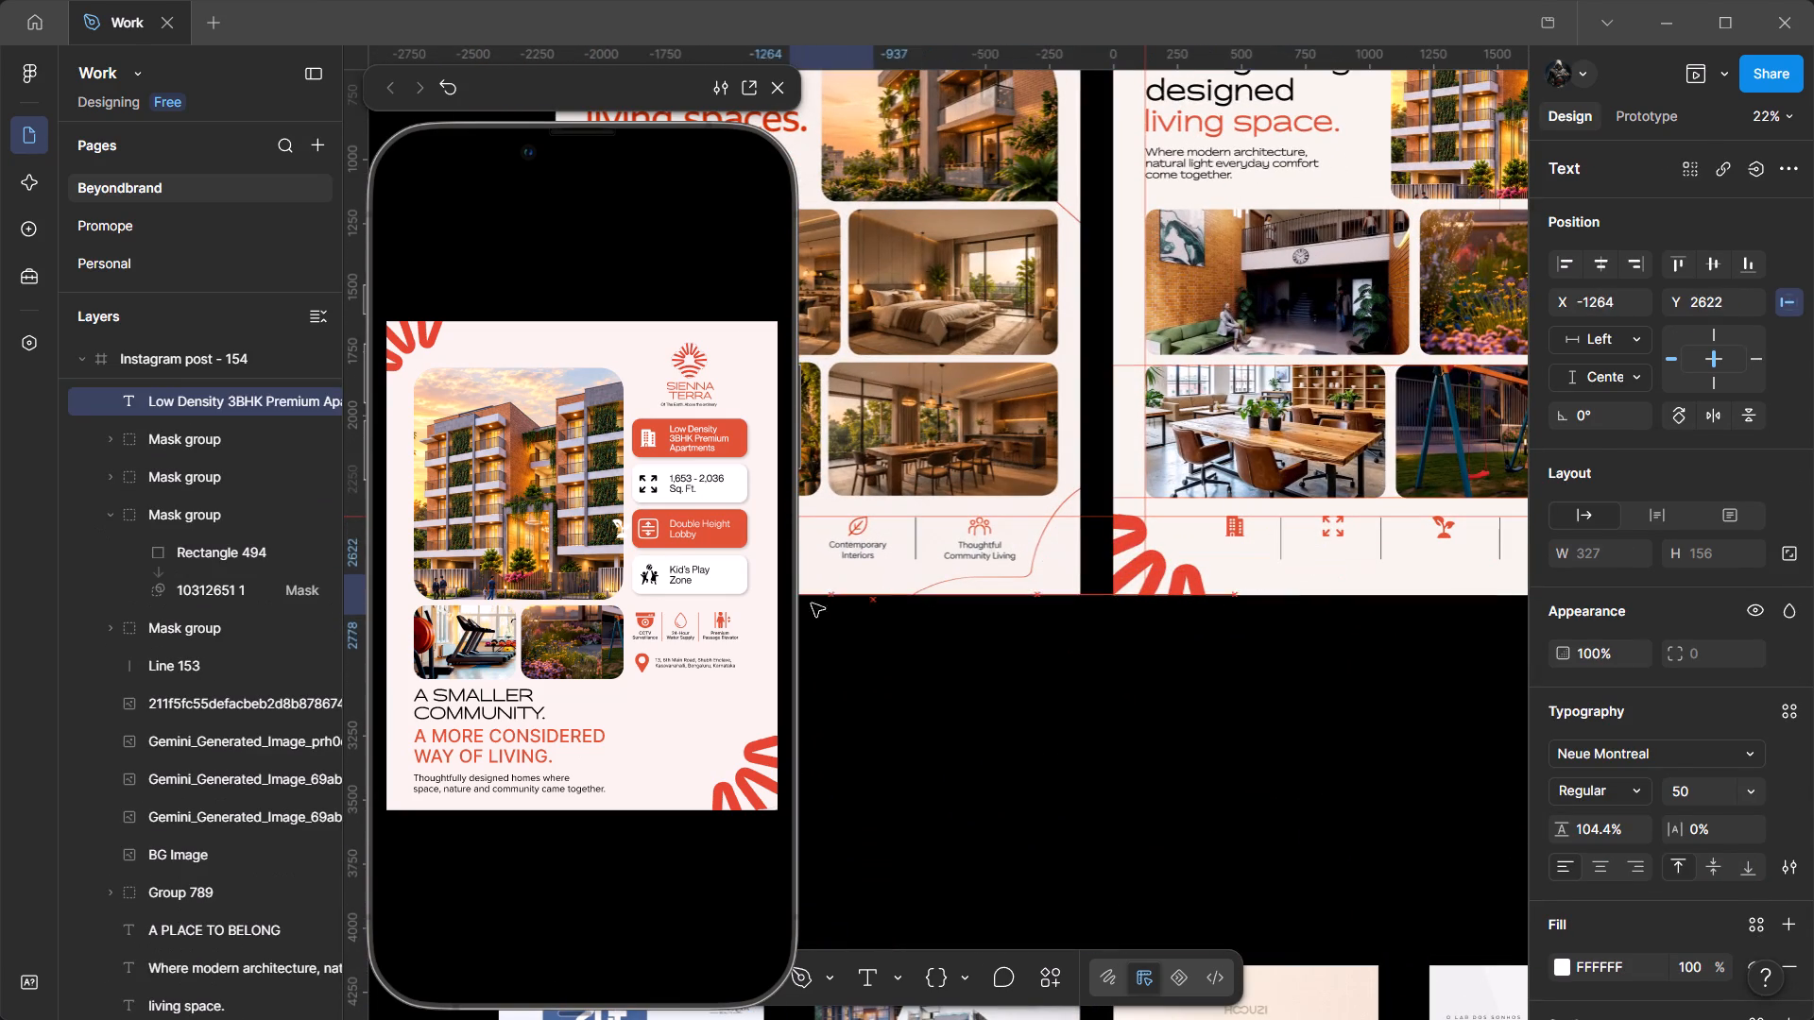
drag(812, 603, 864, 581)
Set the copied apartment label's fill to black, 000000.
click(1558, 890)
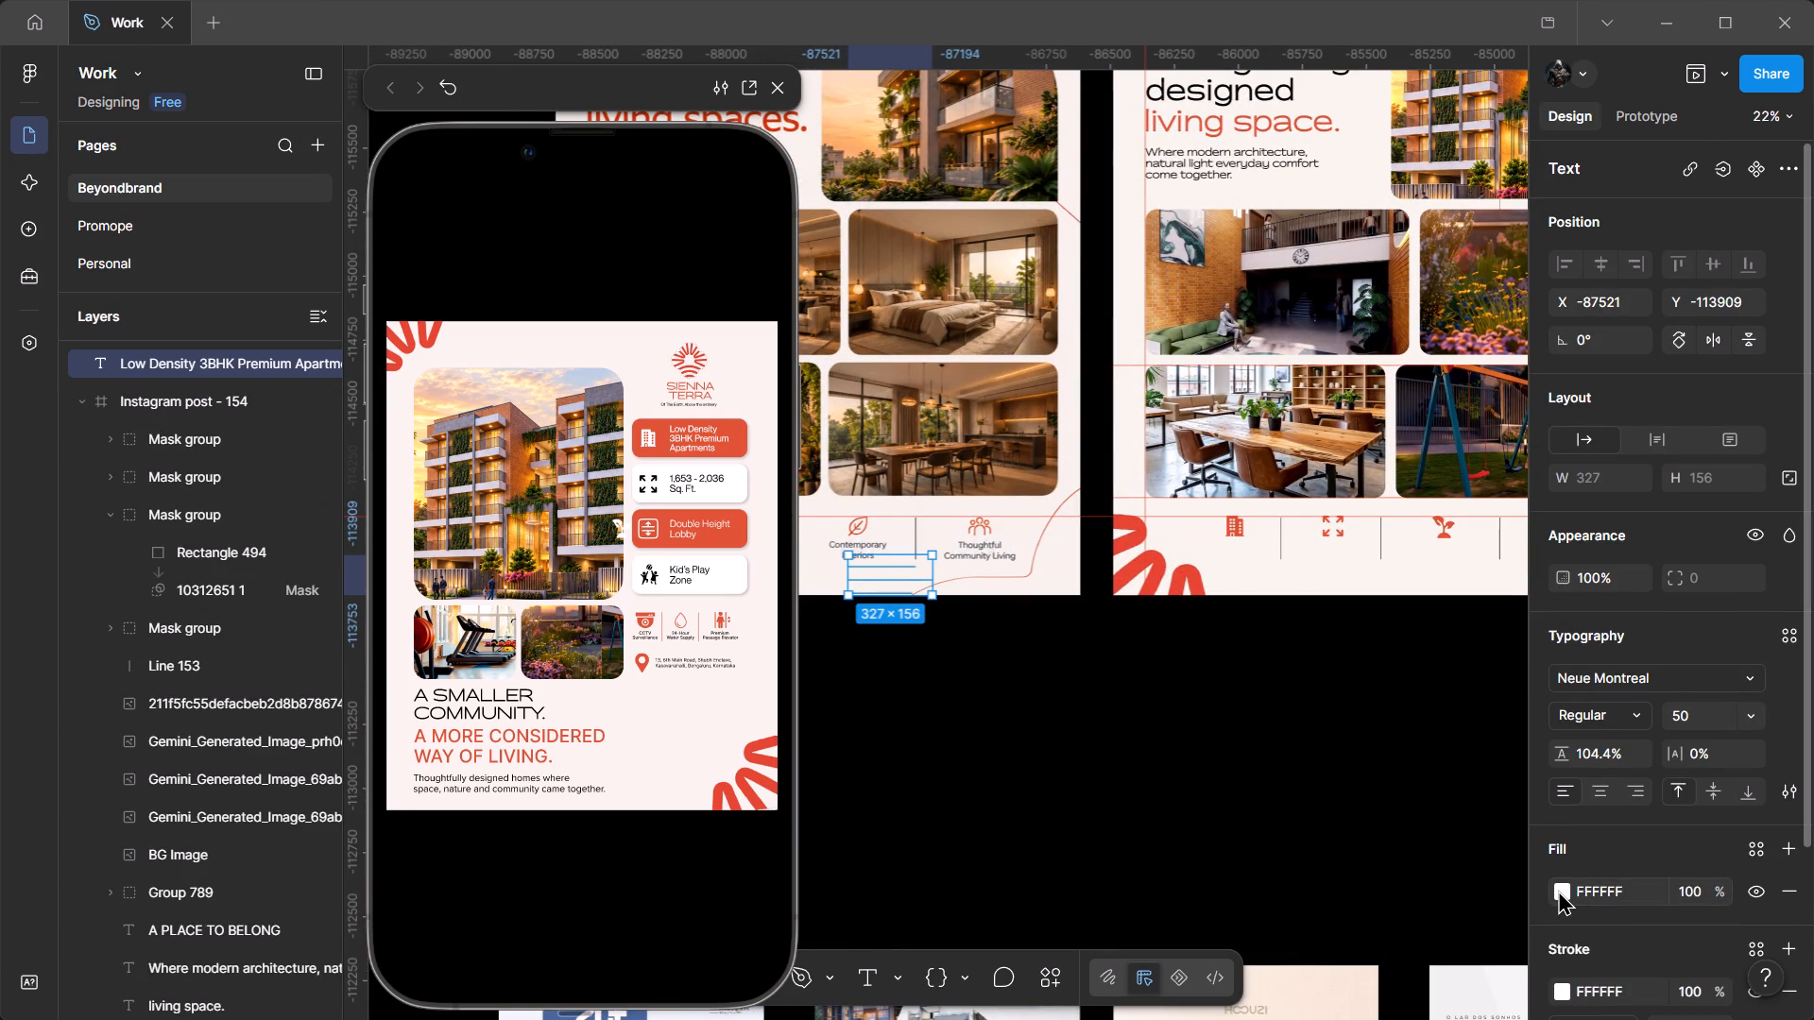
drag(1292, 614, 1223, 765)
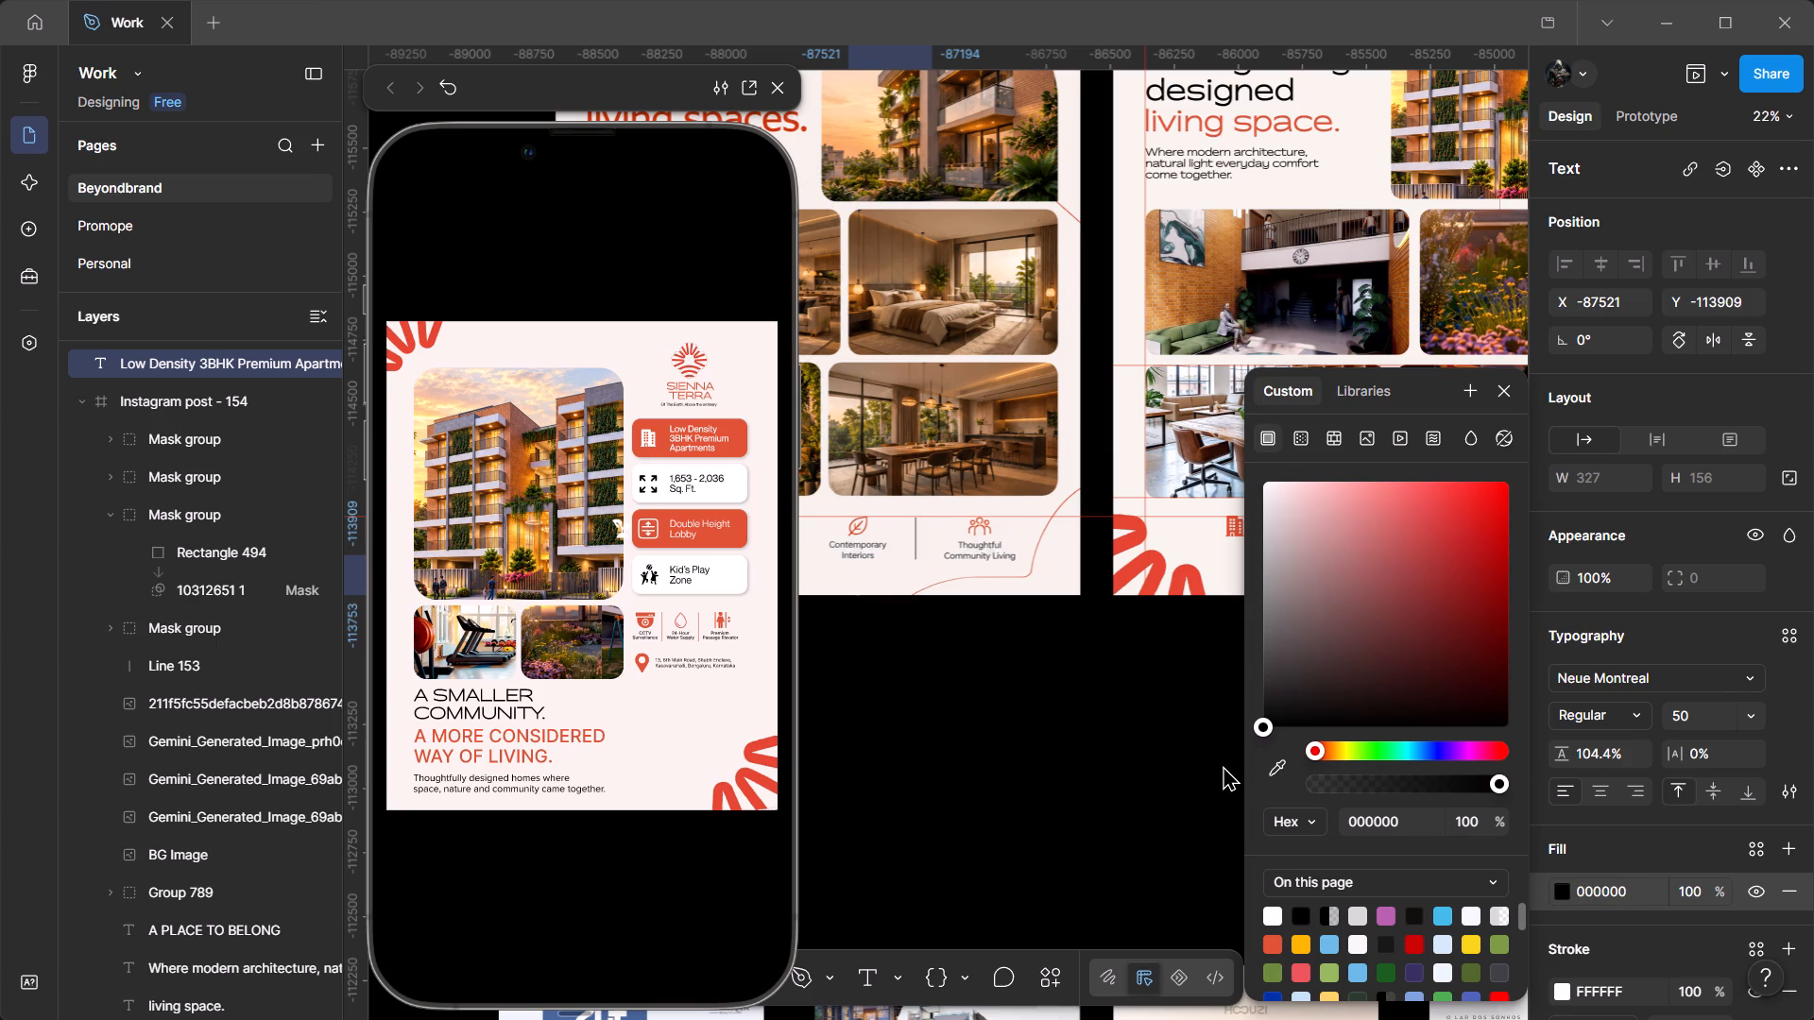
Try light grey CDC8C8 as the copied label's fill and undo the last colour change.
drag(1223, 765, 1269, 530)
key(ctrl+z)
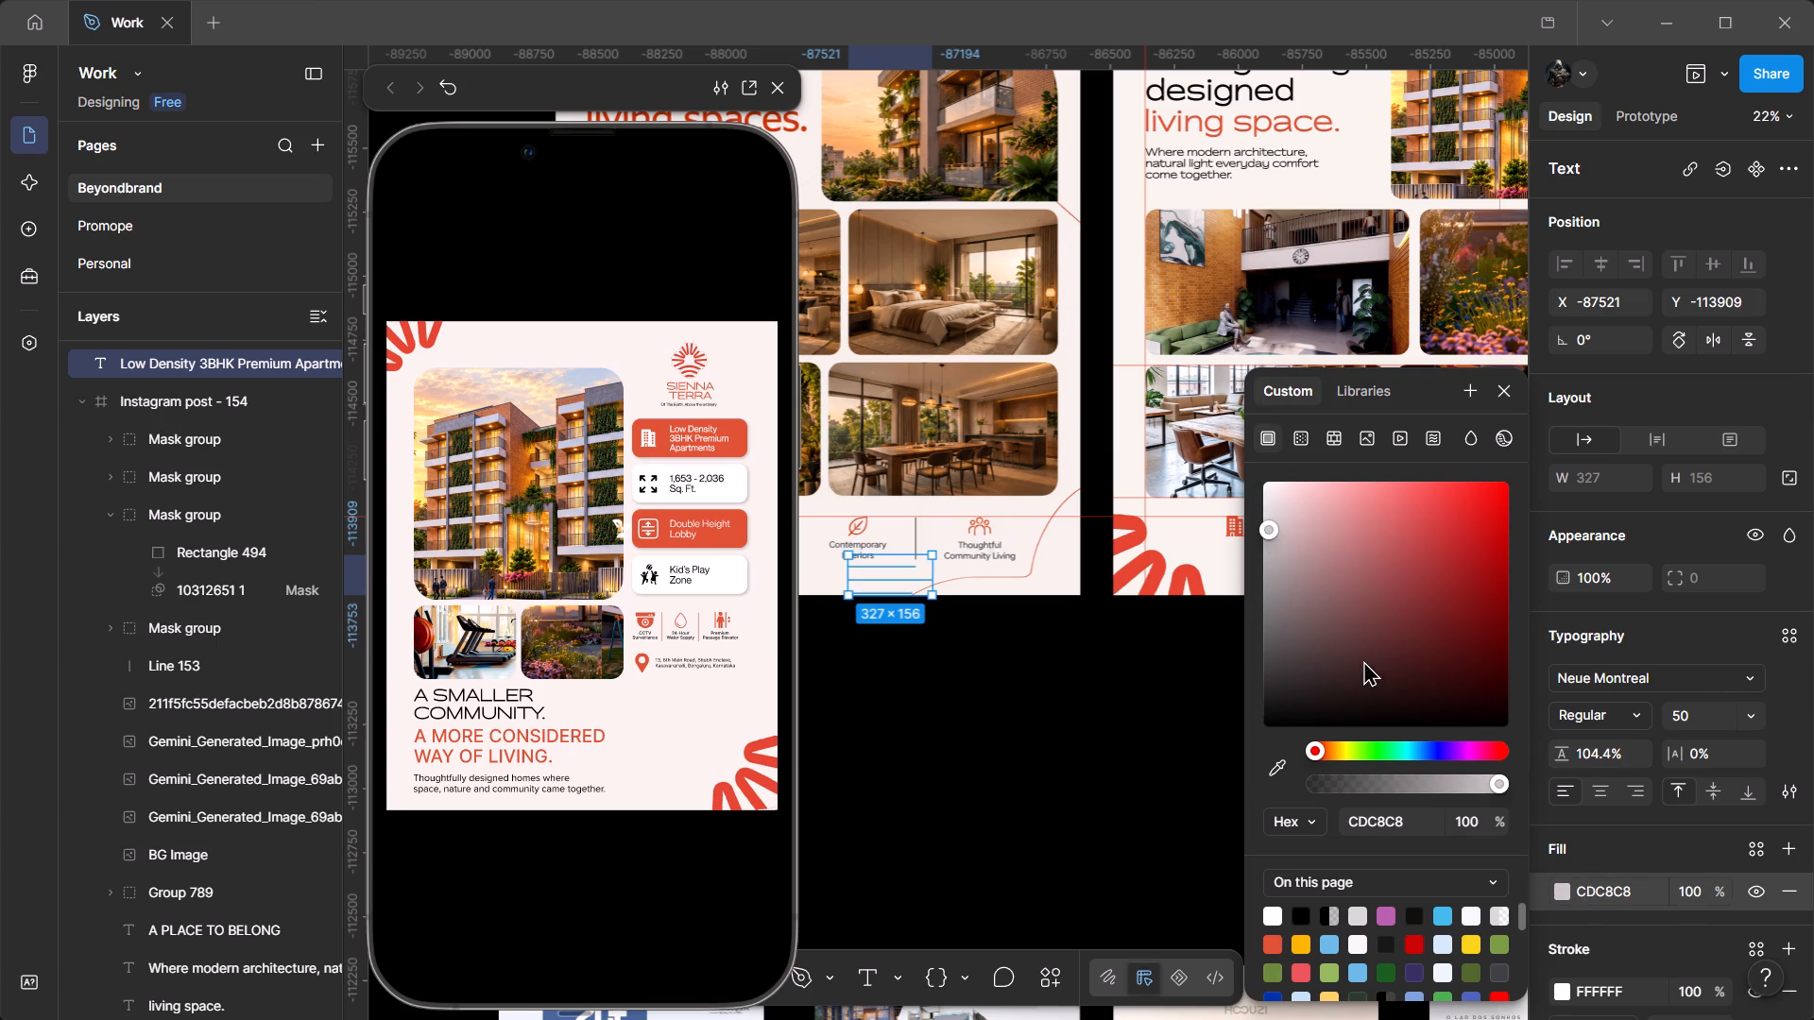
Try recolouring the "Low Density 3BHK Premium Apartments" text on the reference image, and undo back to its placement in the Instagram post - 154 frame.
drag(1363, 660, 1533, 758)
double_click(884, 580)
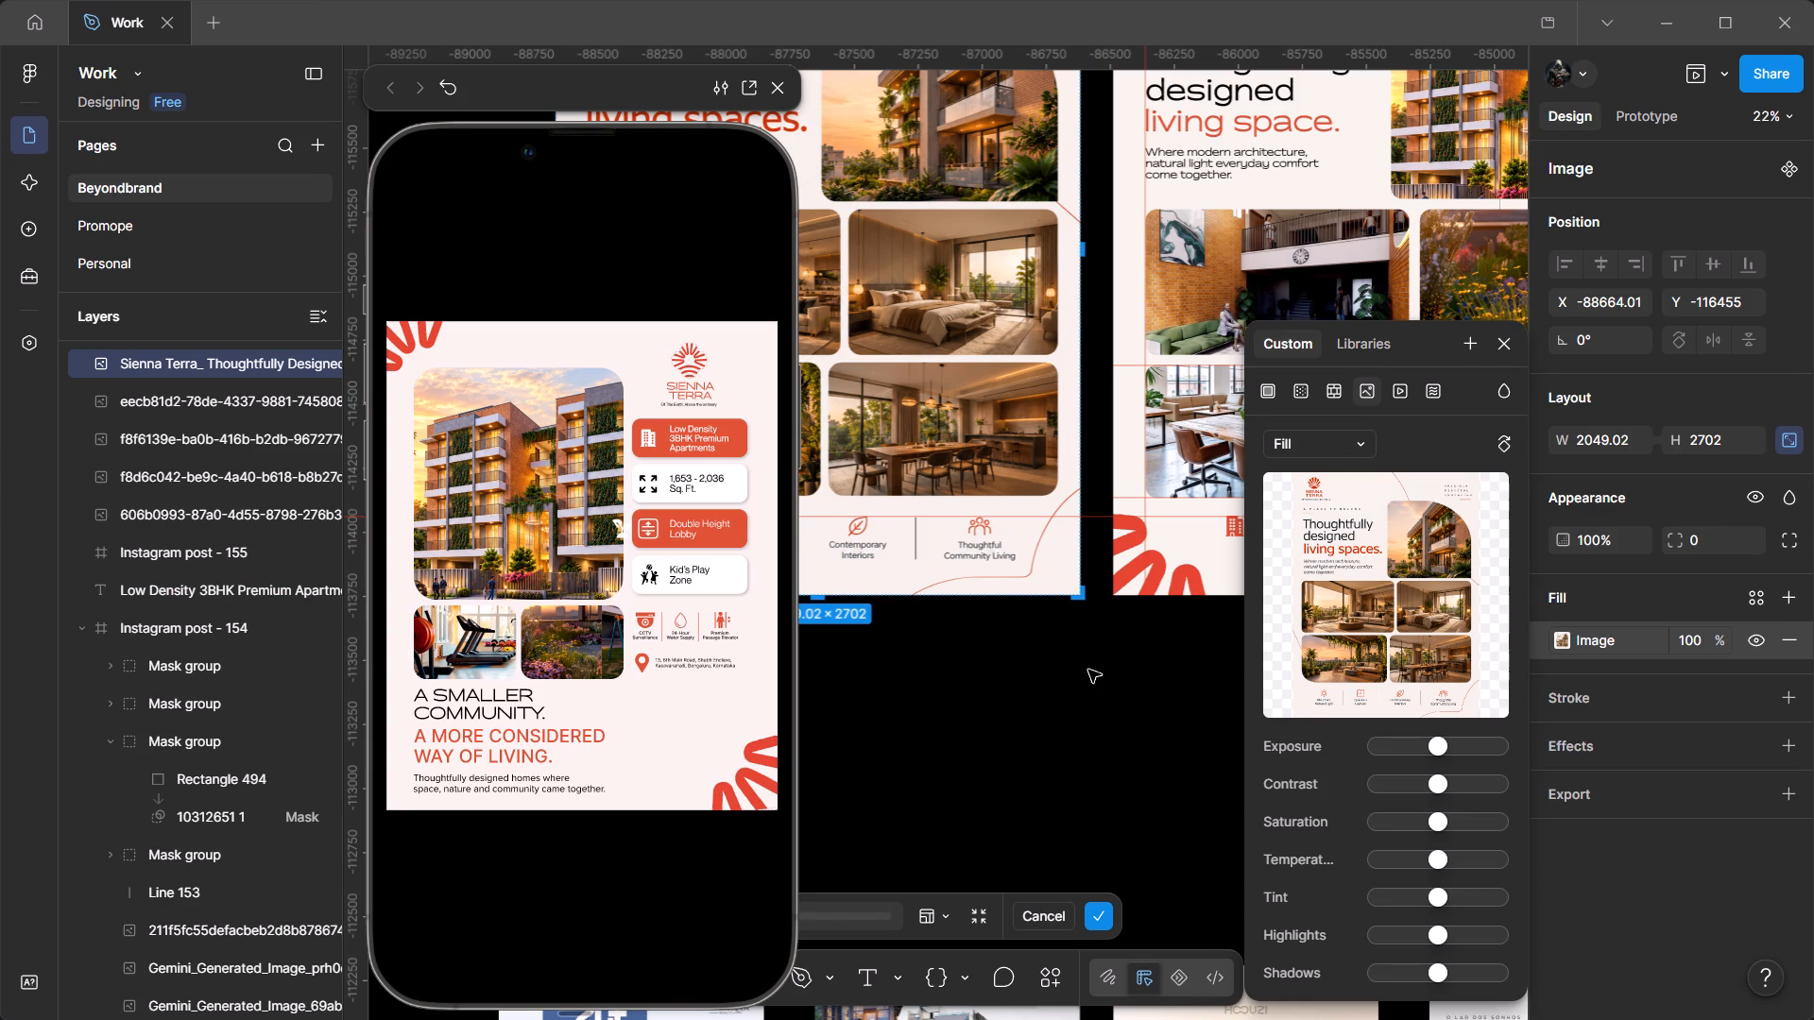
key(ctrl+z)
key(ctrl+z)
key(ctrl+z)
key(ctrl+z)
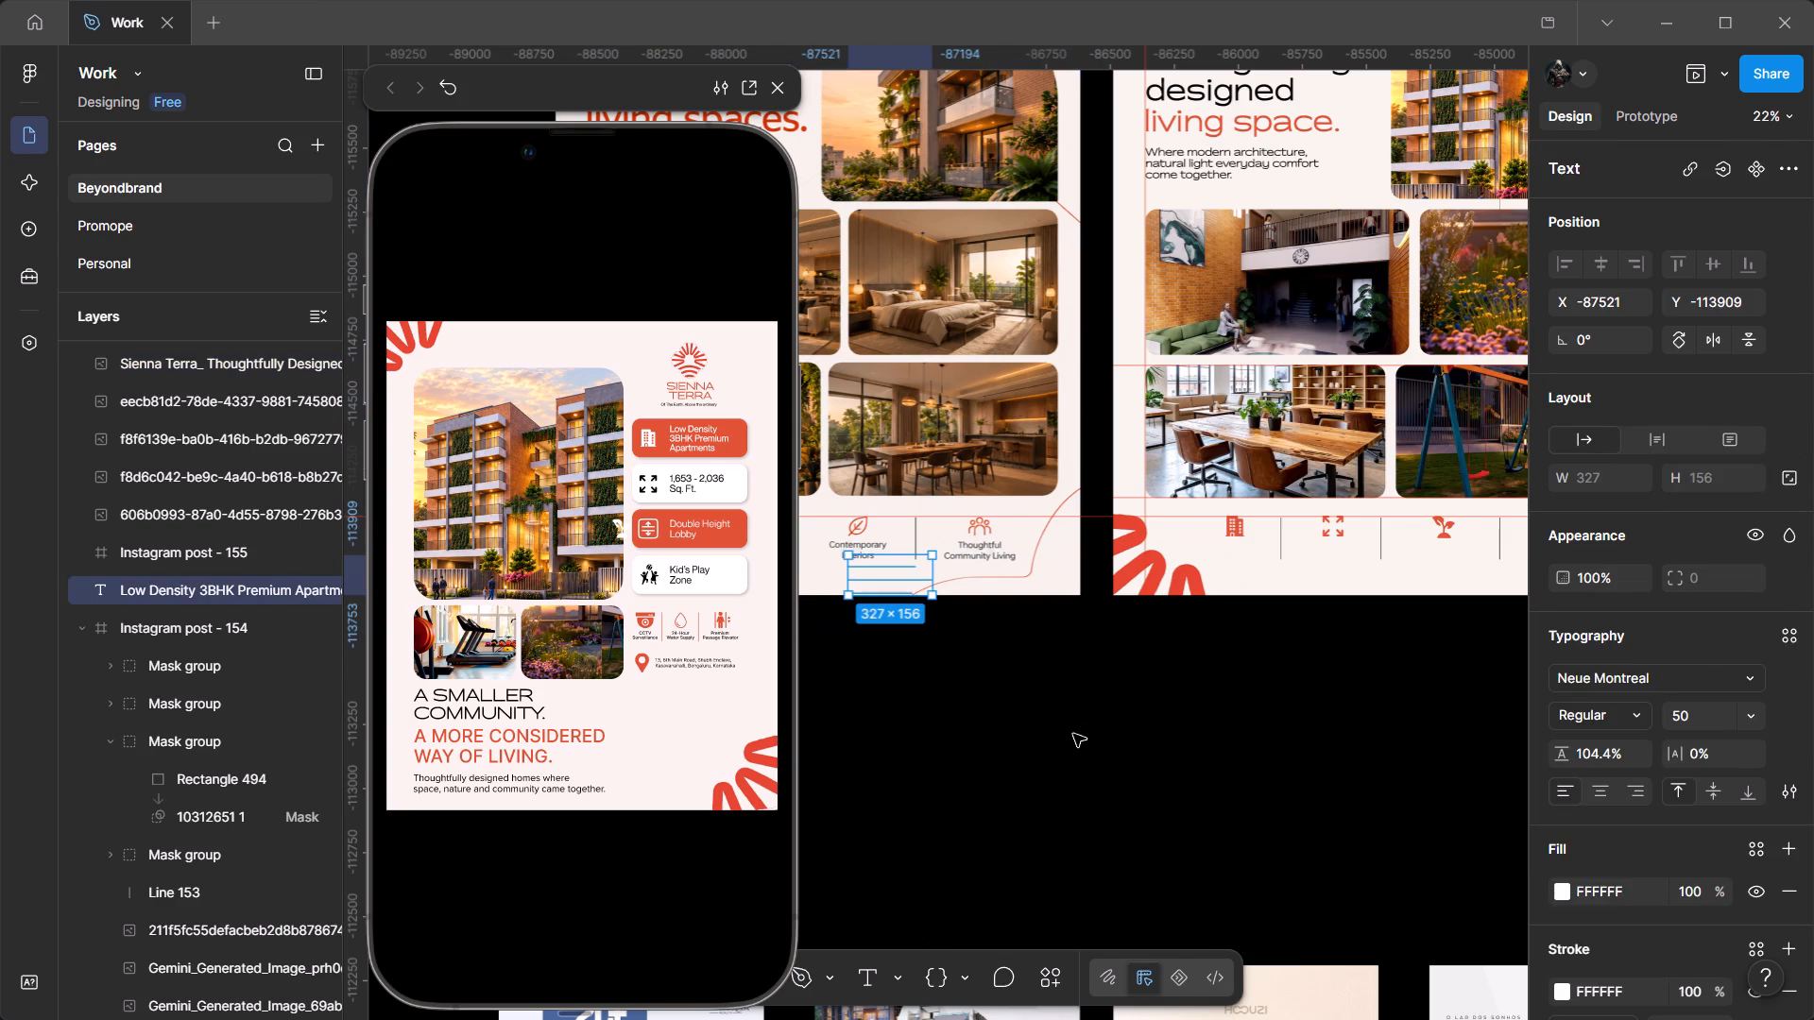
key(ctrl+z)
Change the fill of the "Low Density 3BHK Premium Apartments" text to black, 000000.
double_click(1260, 573)
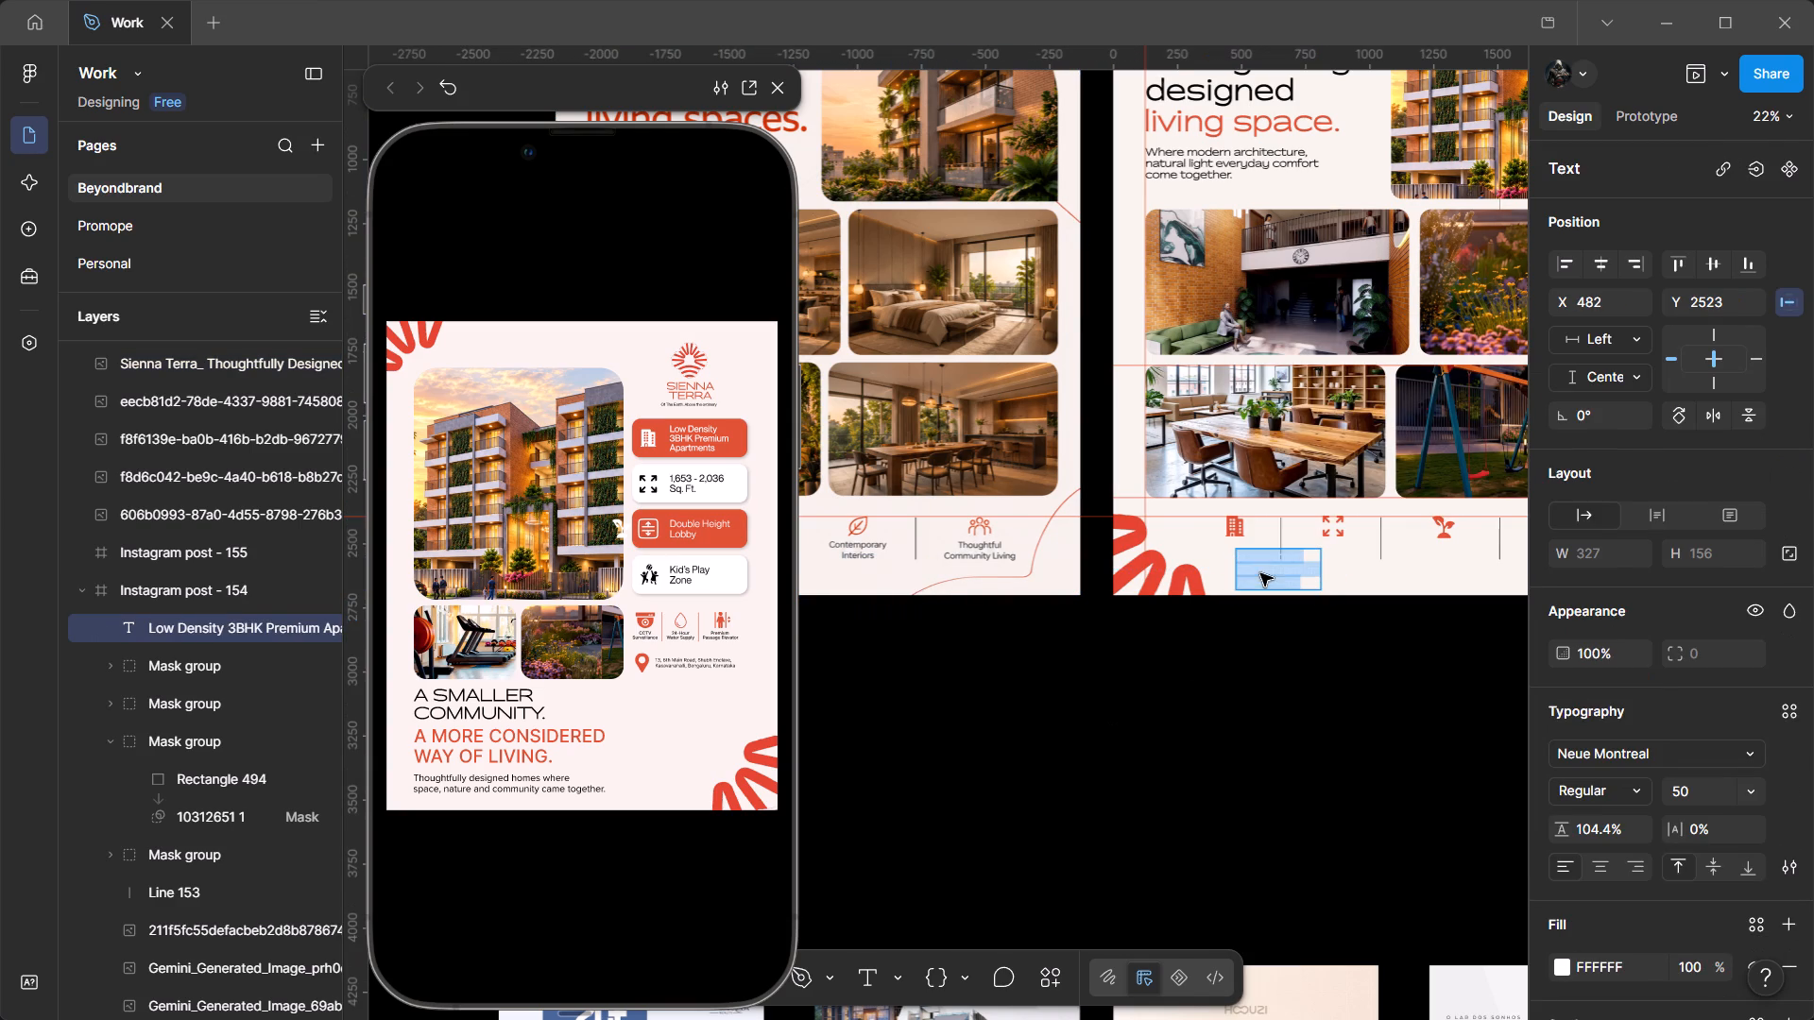
click(1559, 960)
drag(1381, 666, 1548, 767)
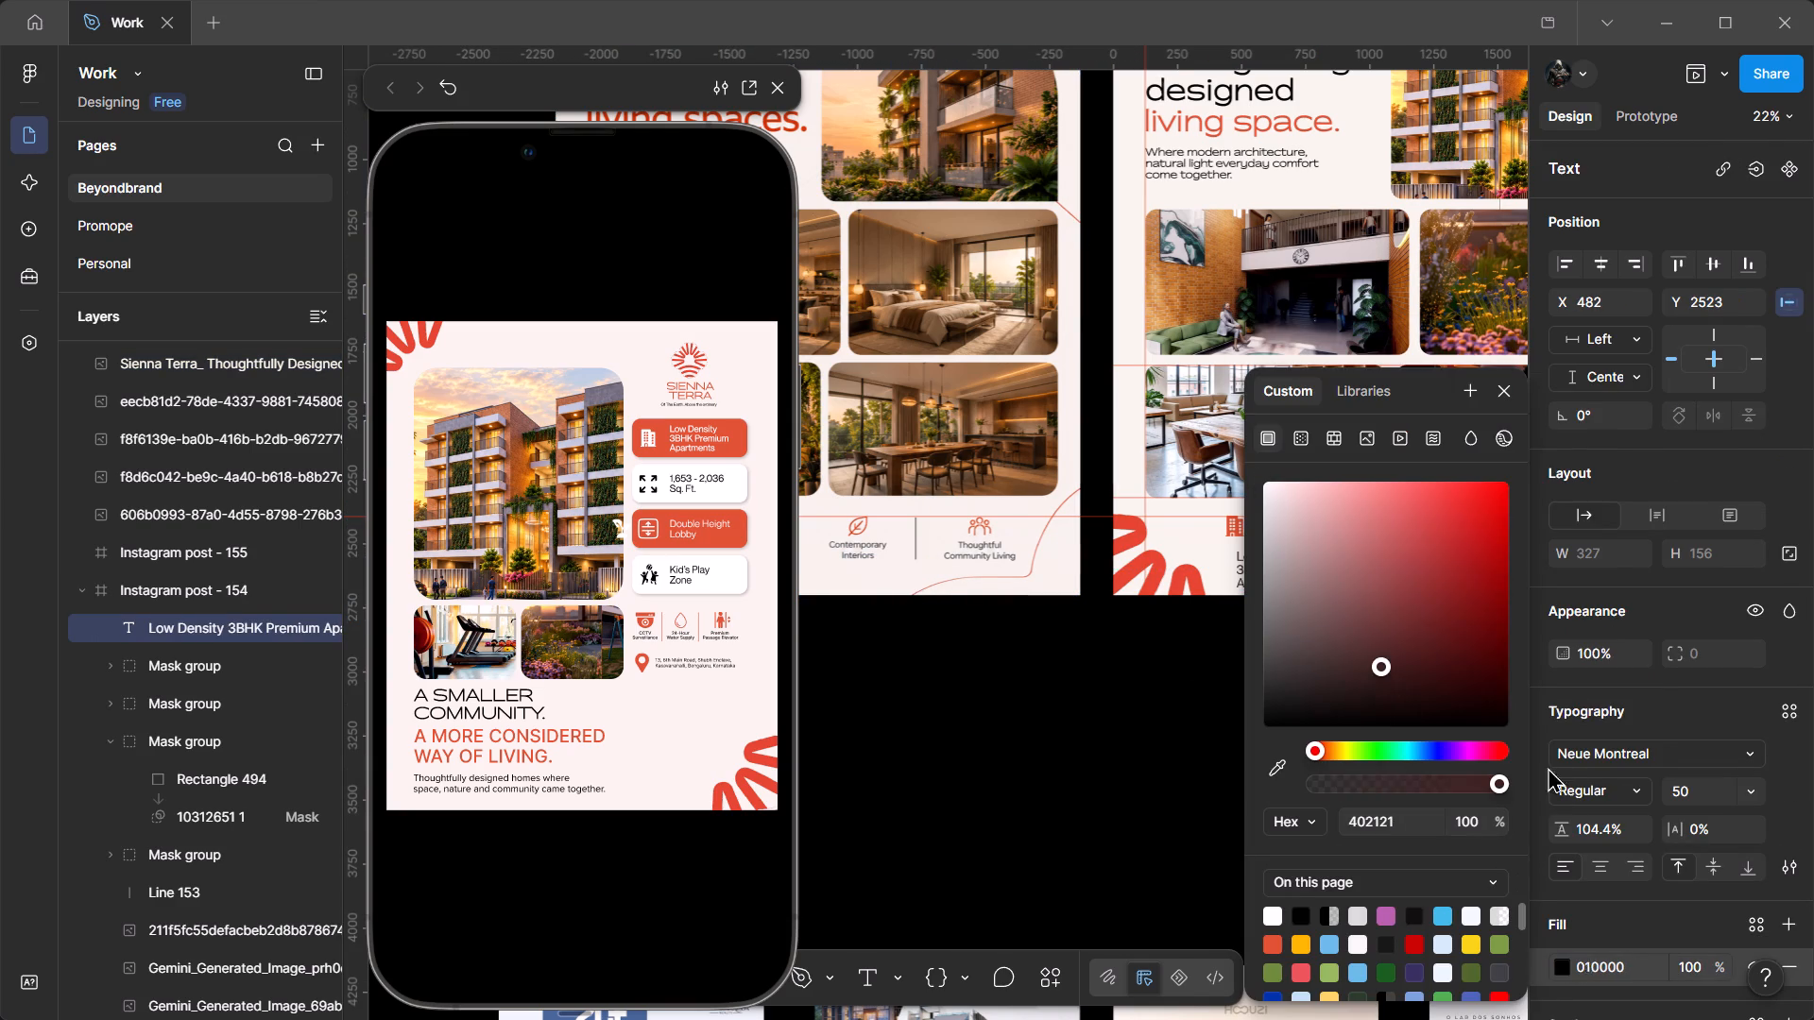
drag(1548, 767, 1561, 785)
click(1087, 681)
click(1131, 657)
Move the "Low Density 3BHK Premium Apartments" text out of the frame, bring it to front and place it over the reference image's amenity strip.
drag(1264, 565, 1182, 570)
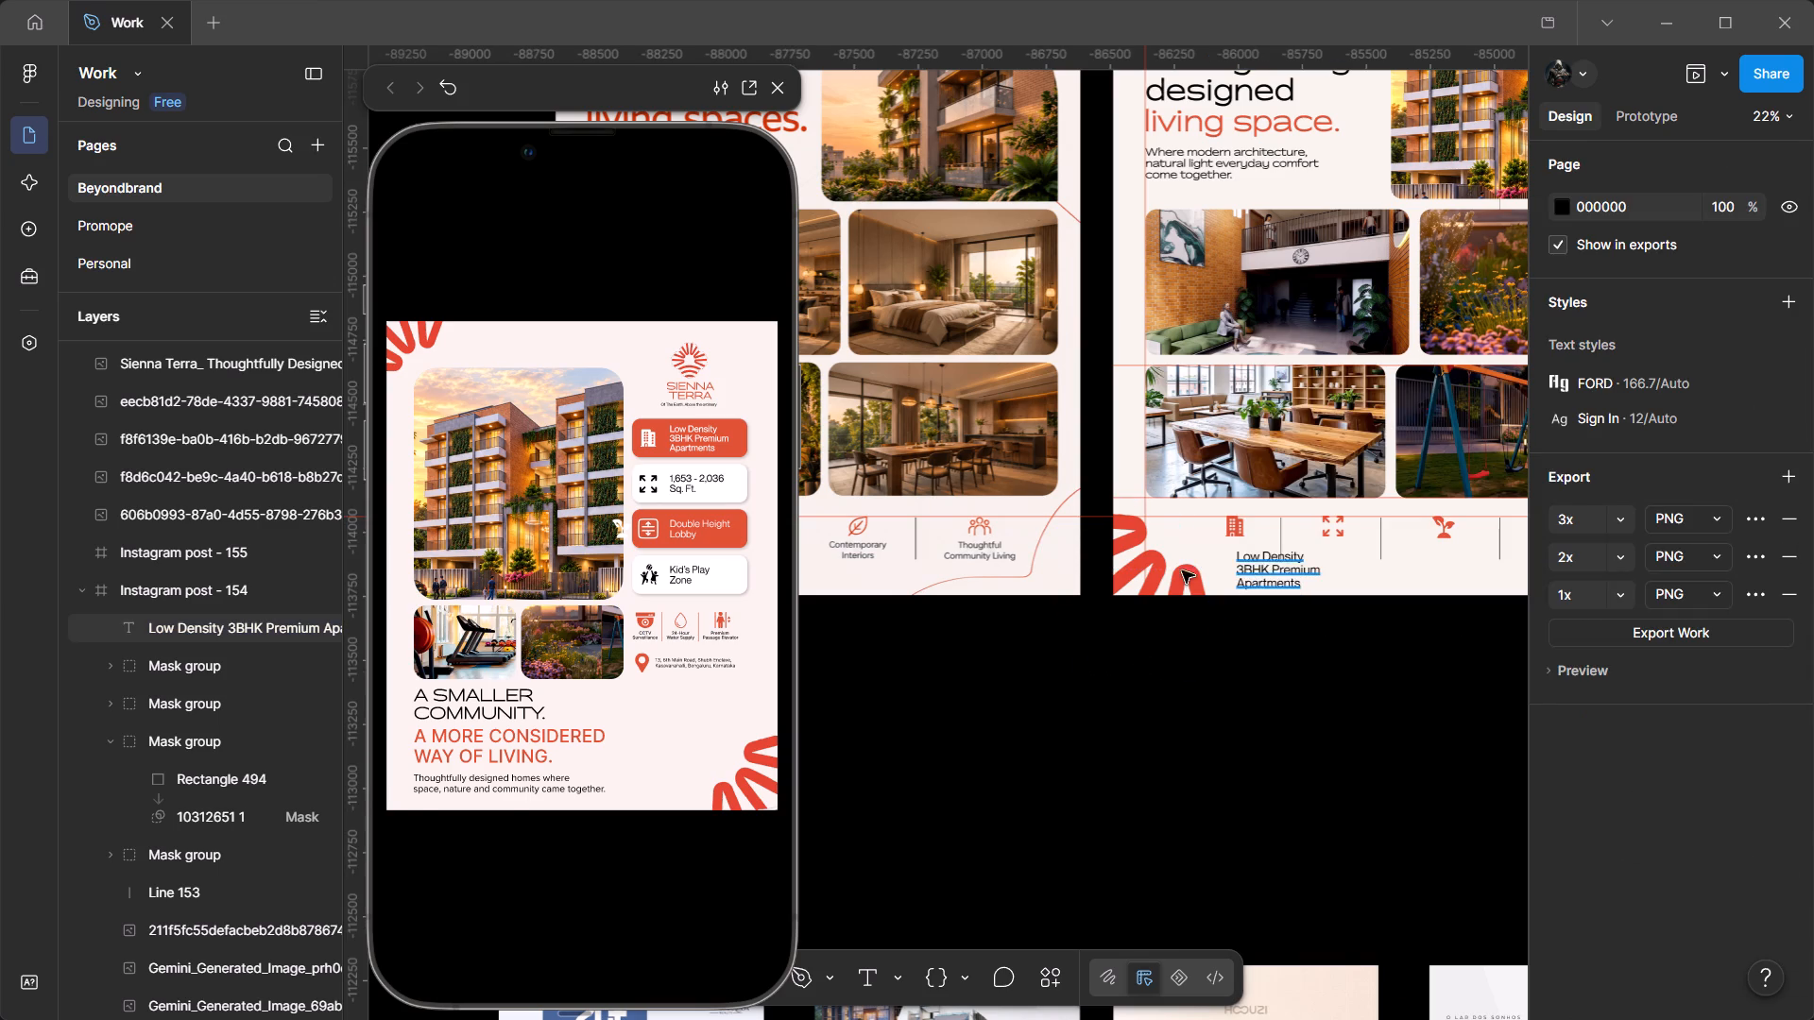
drag(1182, 570, 958, 697)
right_click(971, 700)
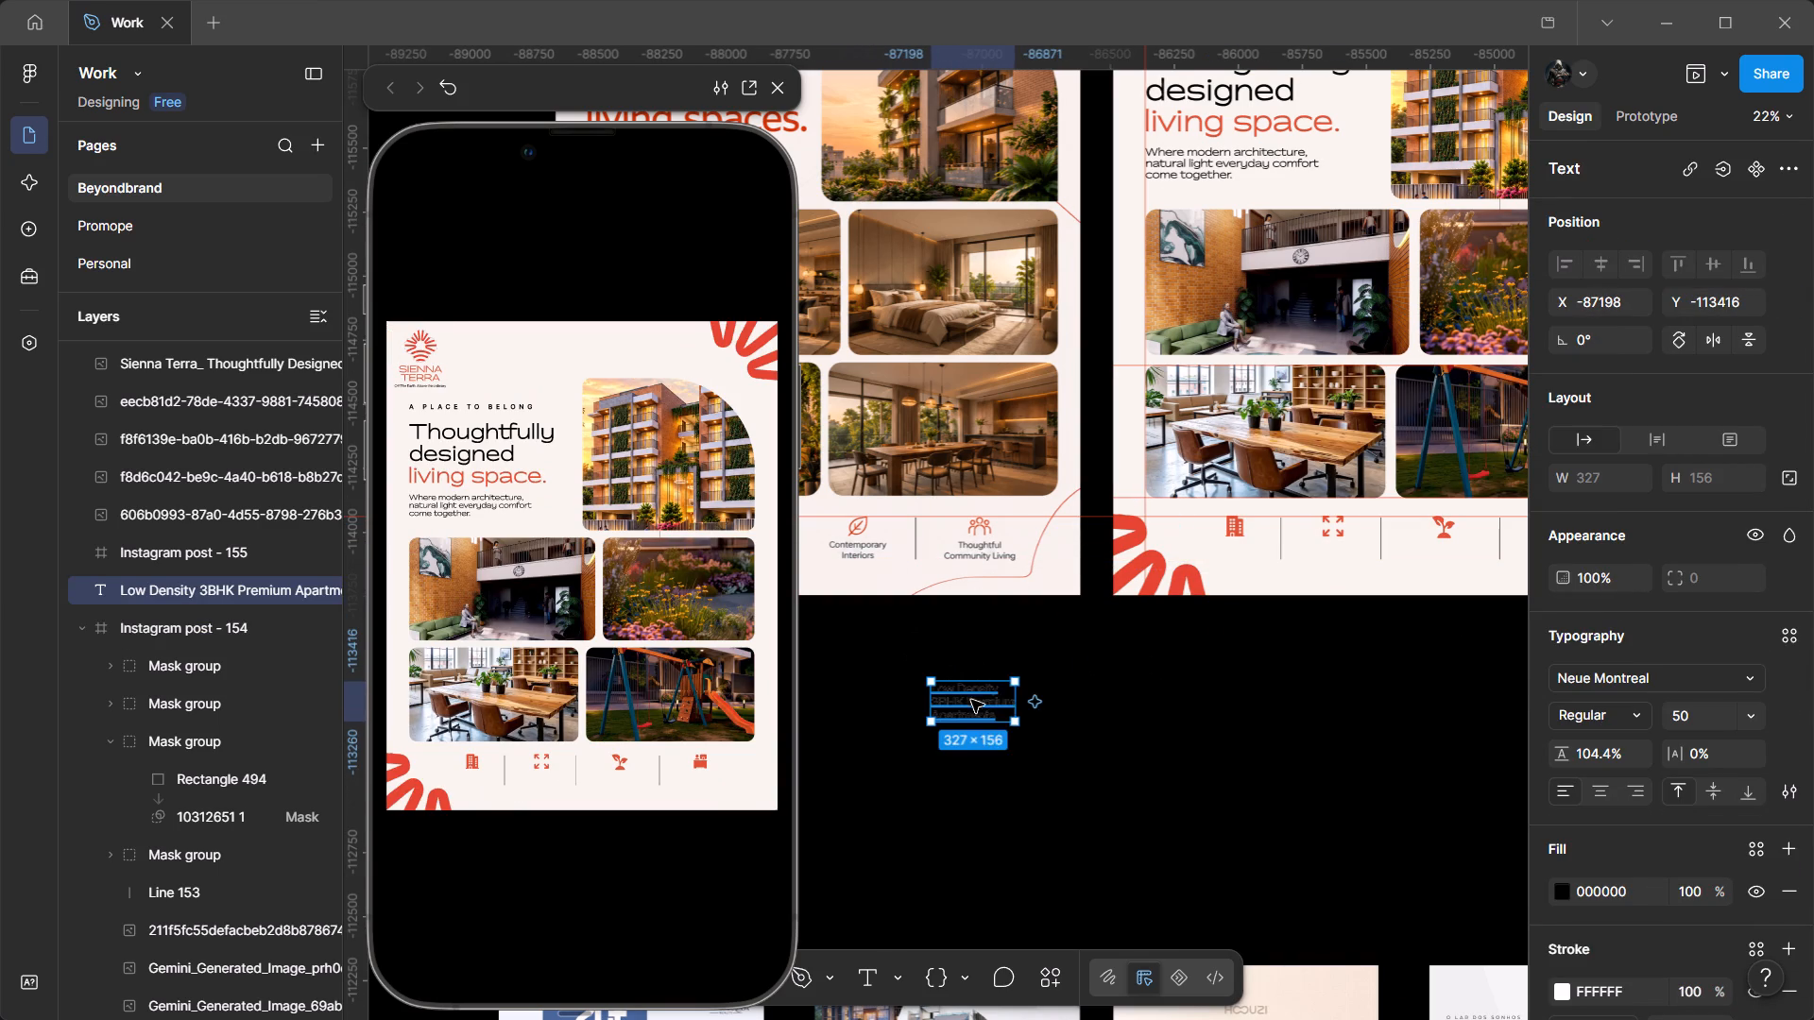
click(1089, 436)
drag(980, 708, 962, 664)
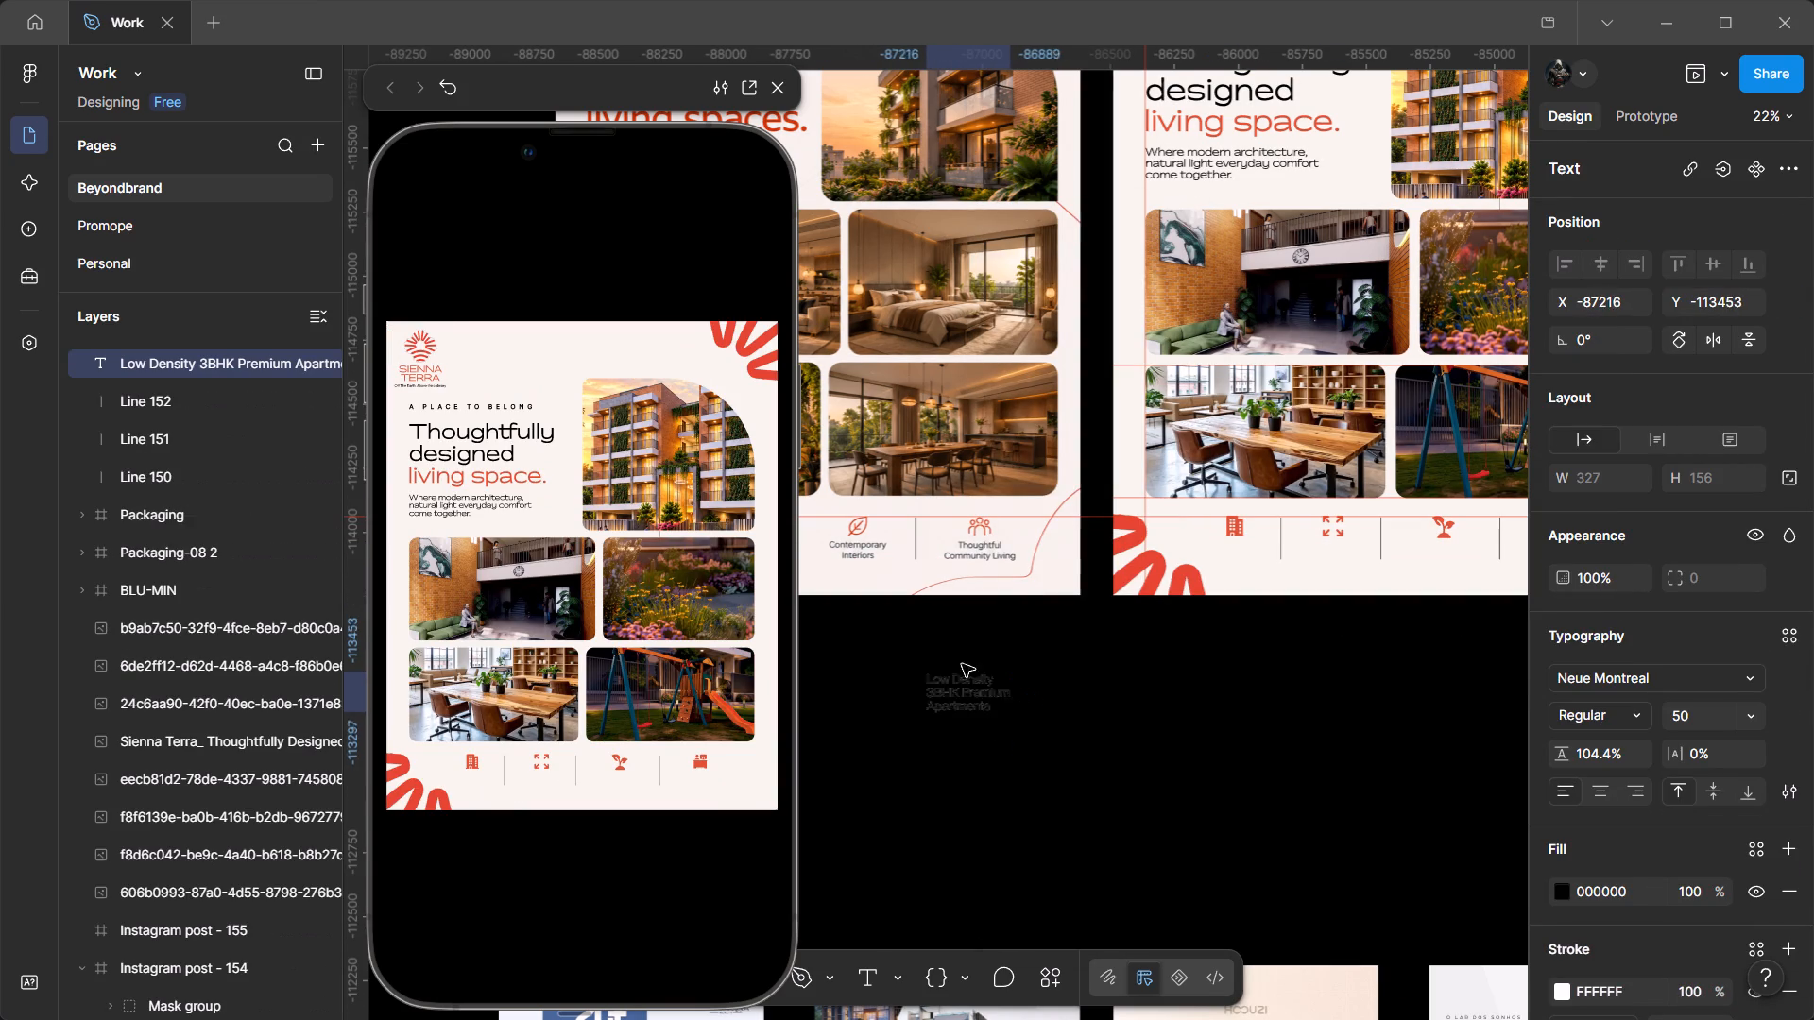
drag(962, 664, 931, 579)
Scale the text down to about 169 × 81 and place it over the reference's "Contemporary Interiors" label.
ctrl+scroll(841, 568, up, 12)
drag(943, 602, 1046, 694)
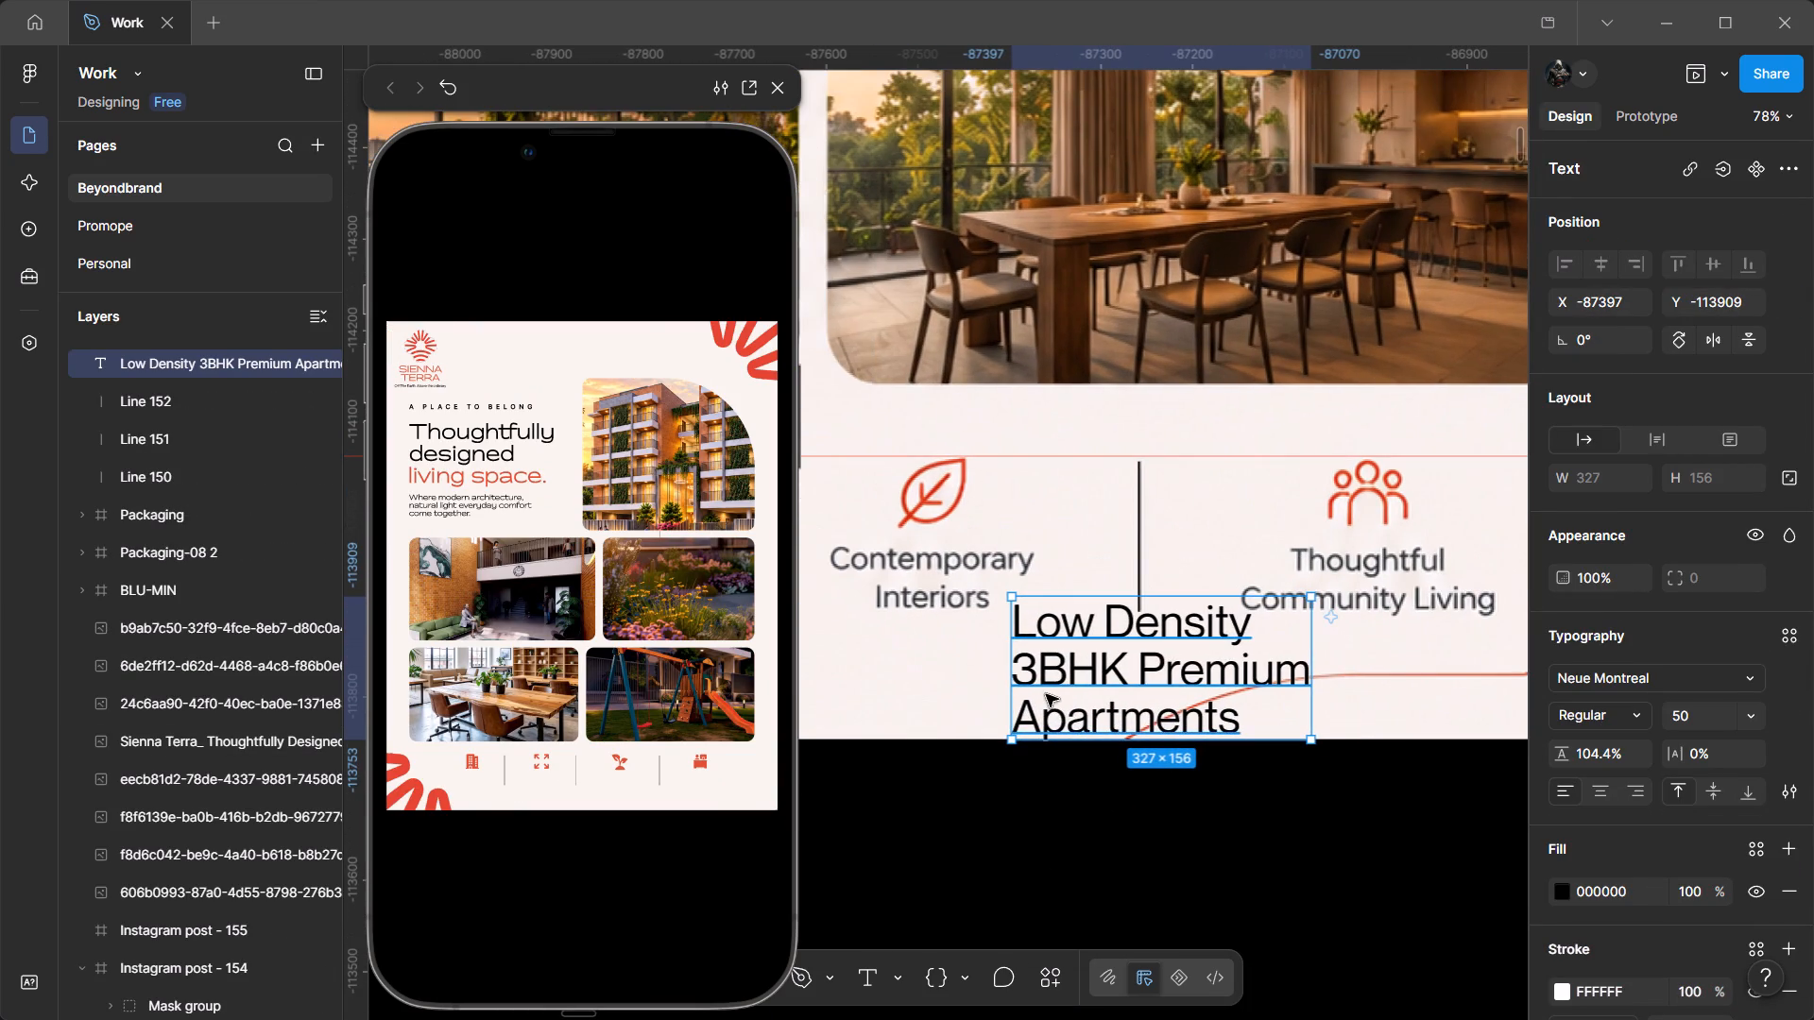
key(k)
drag(1312, 682, 1167, 671)
drag(1067, 665, 887, 583)
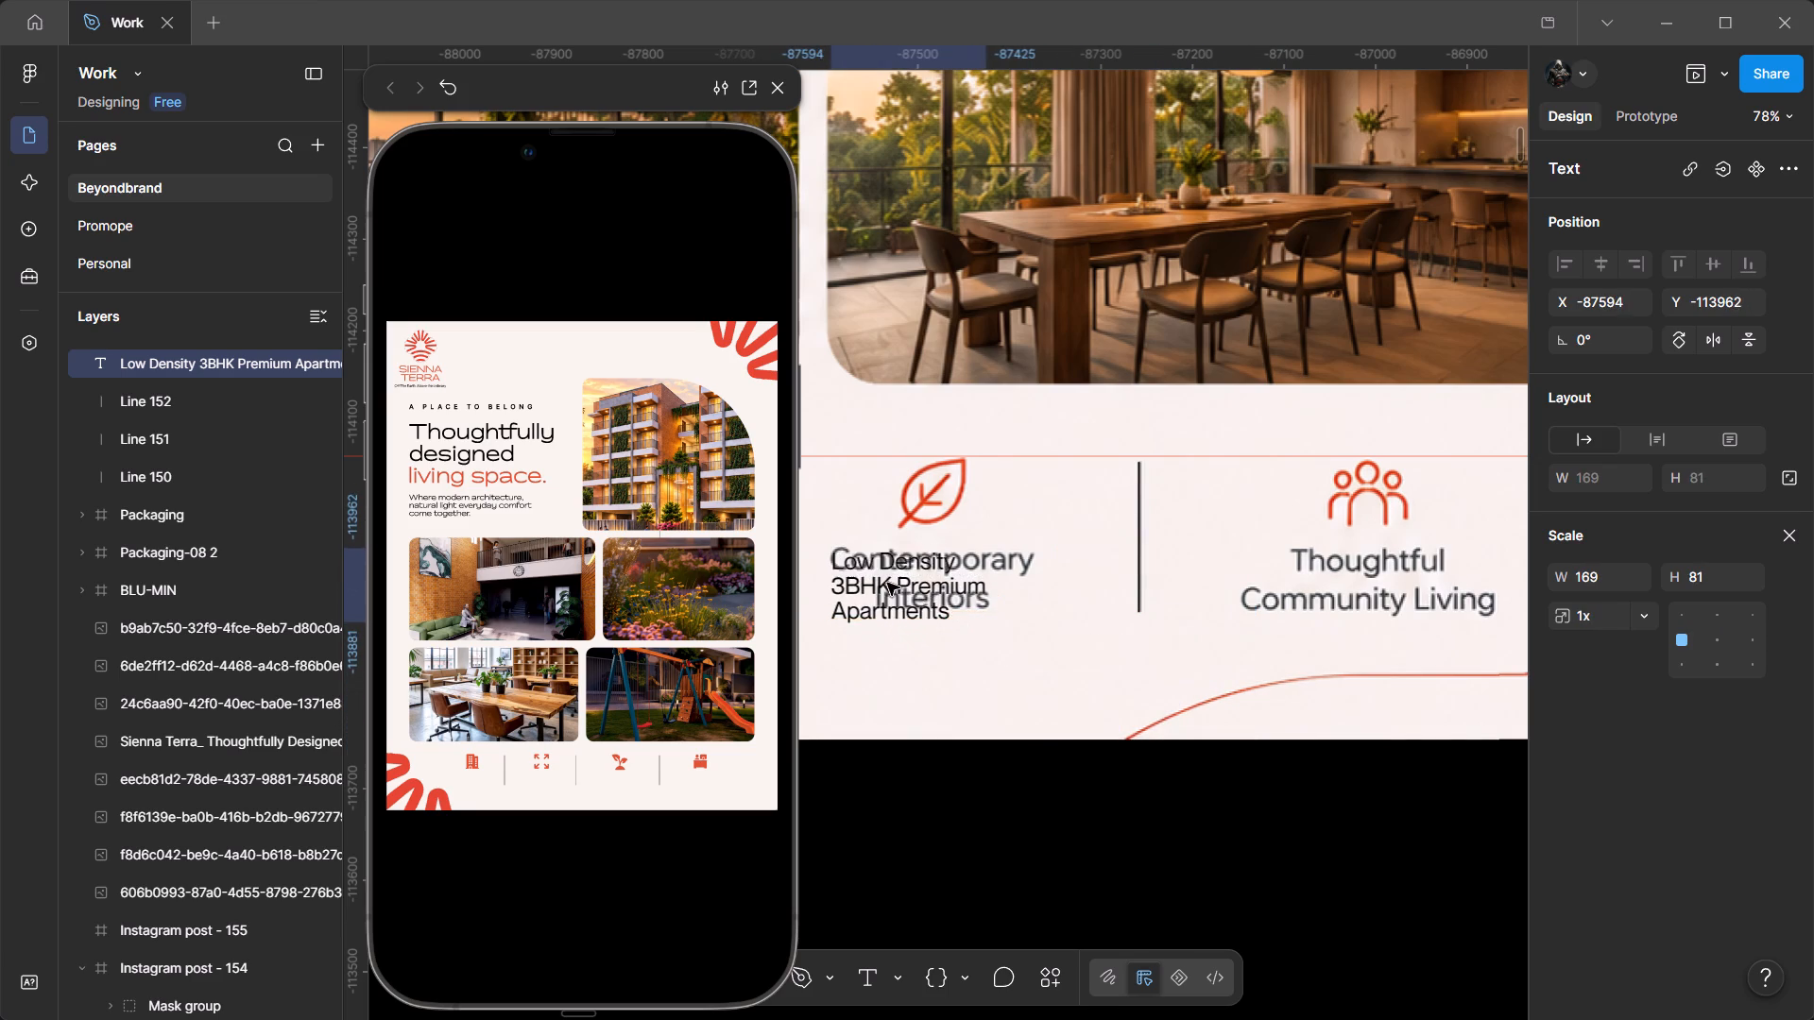
drag(887, 583, 886, 583)
Align the text with the start of the "Contemporary Interiors" label and scale it up to about 192 × 93 to match the lettering.
ctrl+scroll(888, 583, up, 7)
drag(914, 546, 1155, 559)
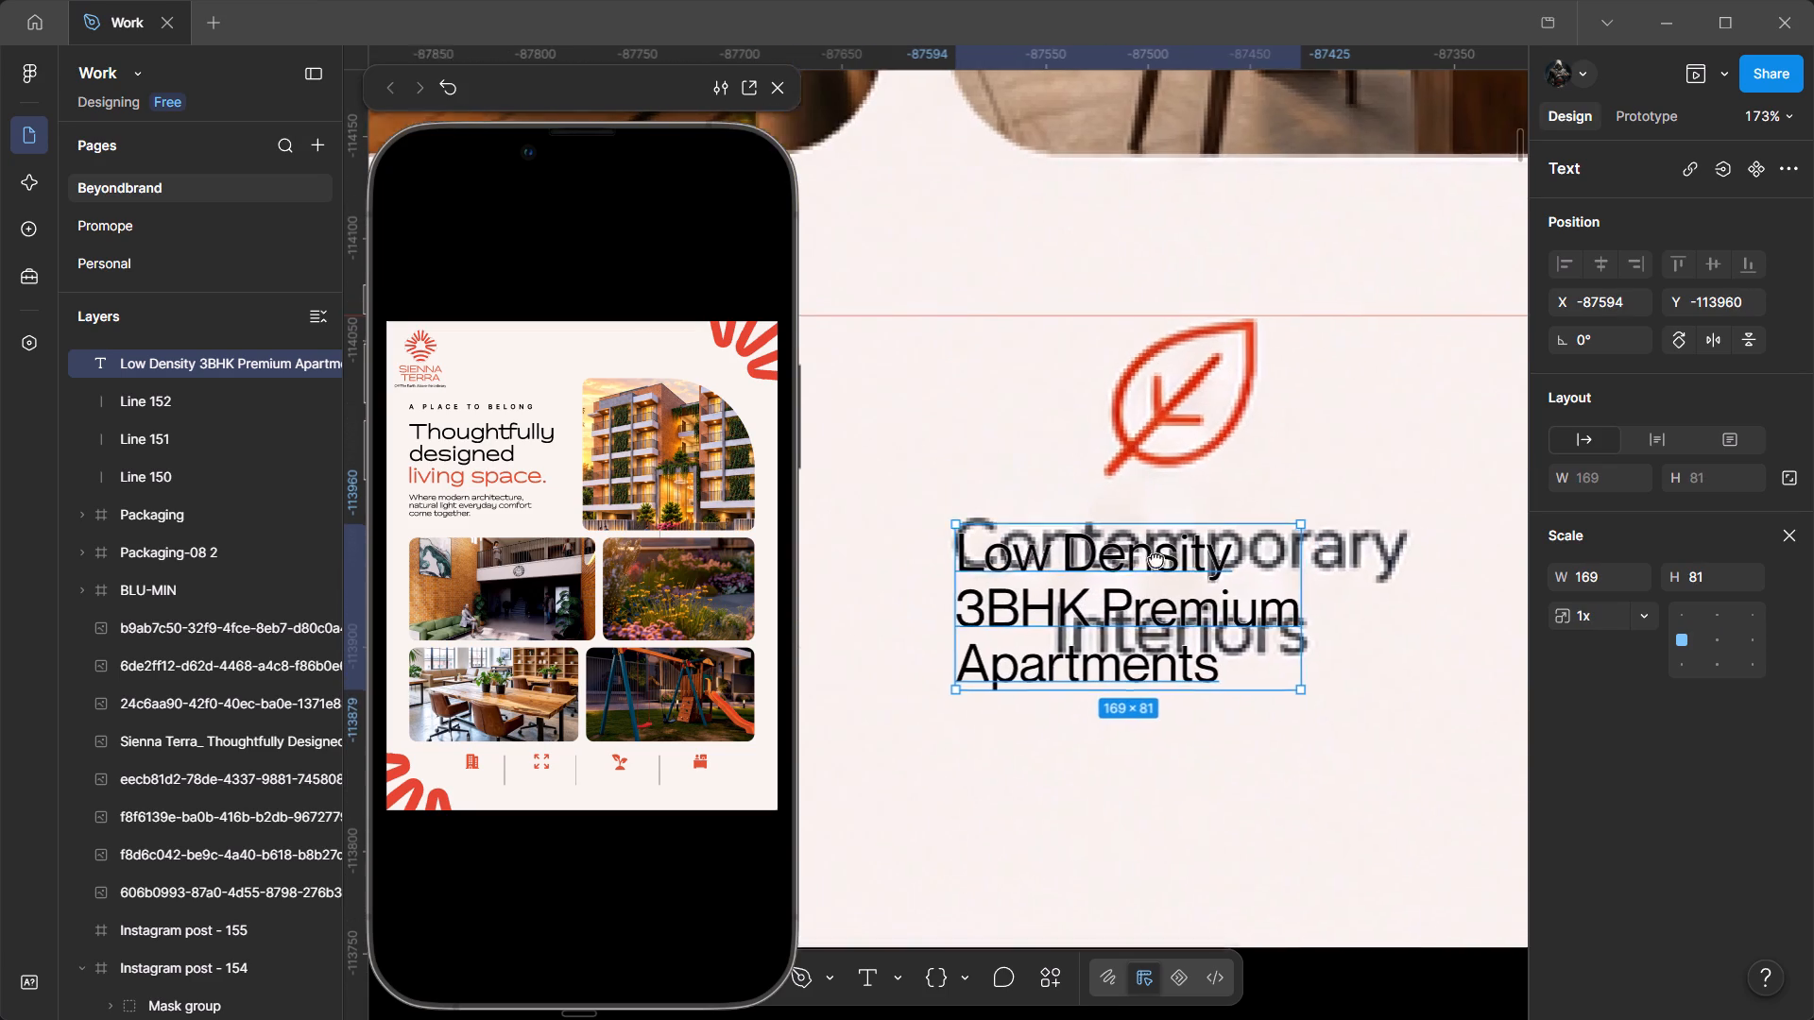
drag(1155, 559, 1164, 559)
drag(1052, 520, 1053, 511)
drag(1055, 552, 1069, 552)
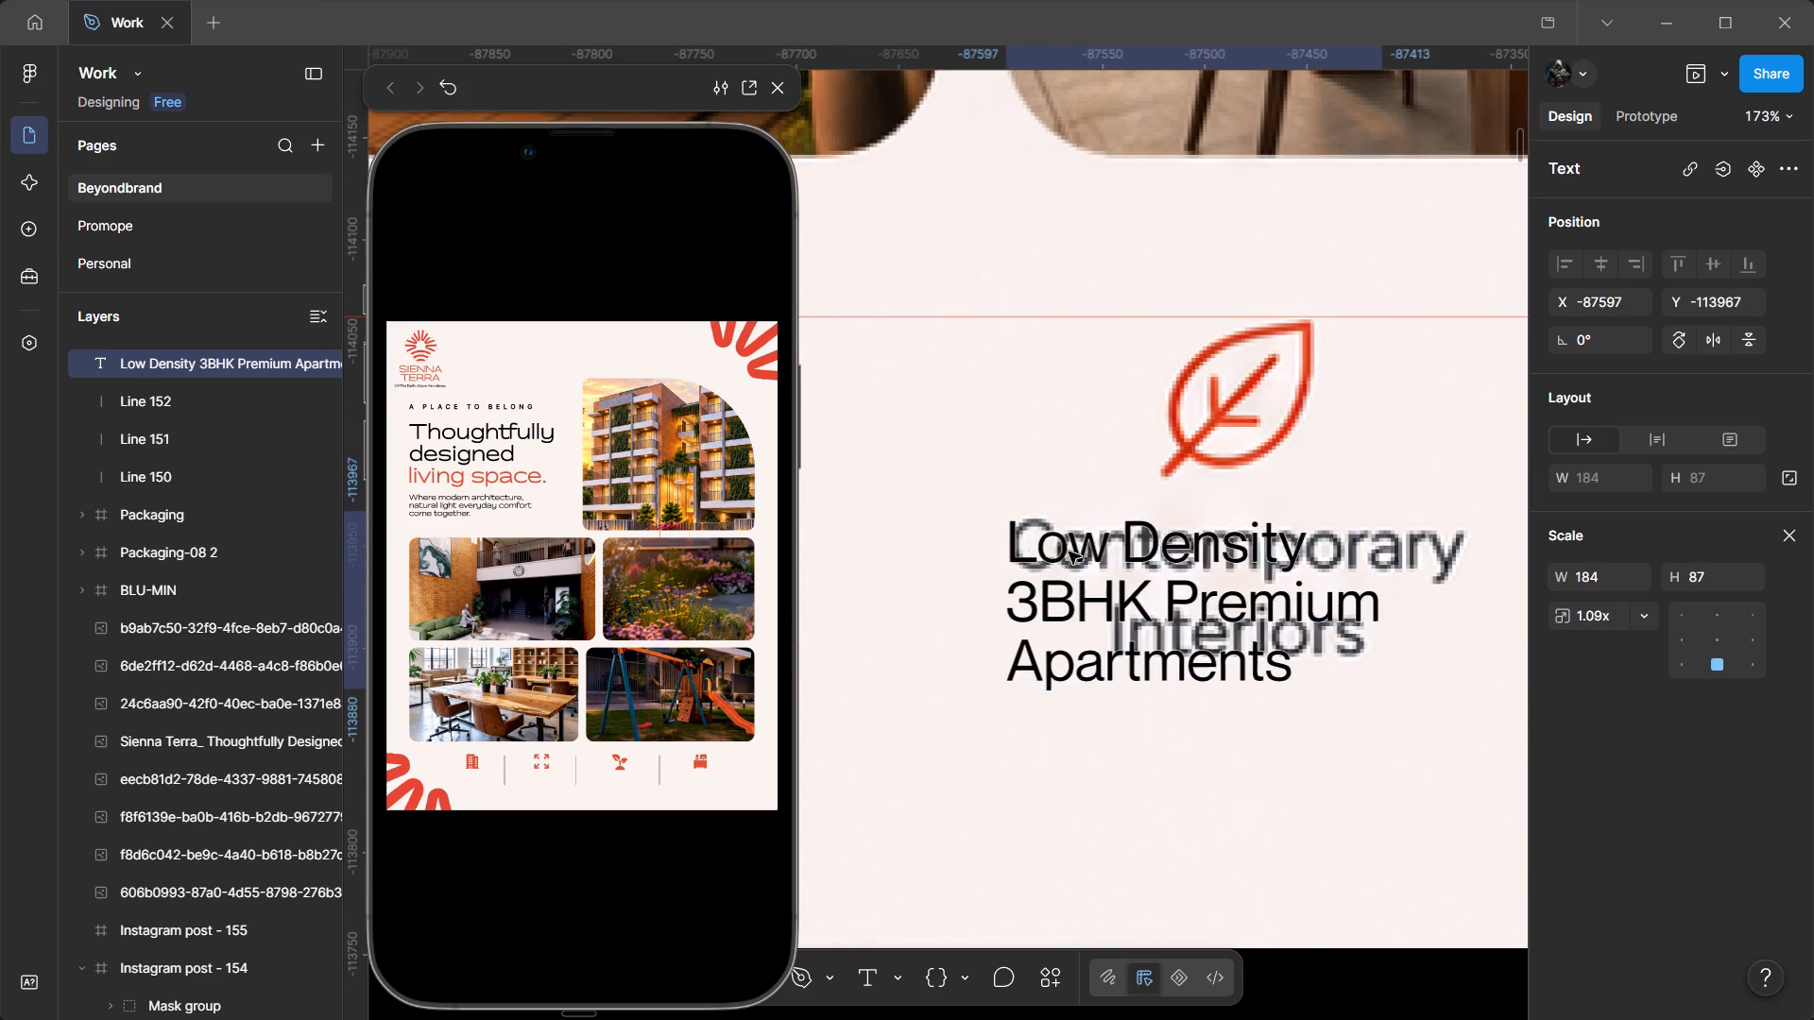
drag(1069, 552, 1073, 557)
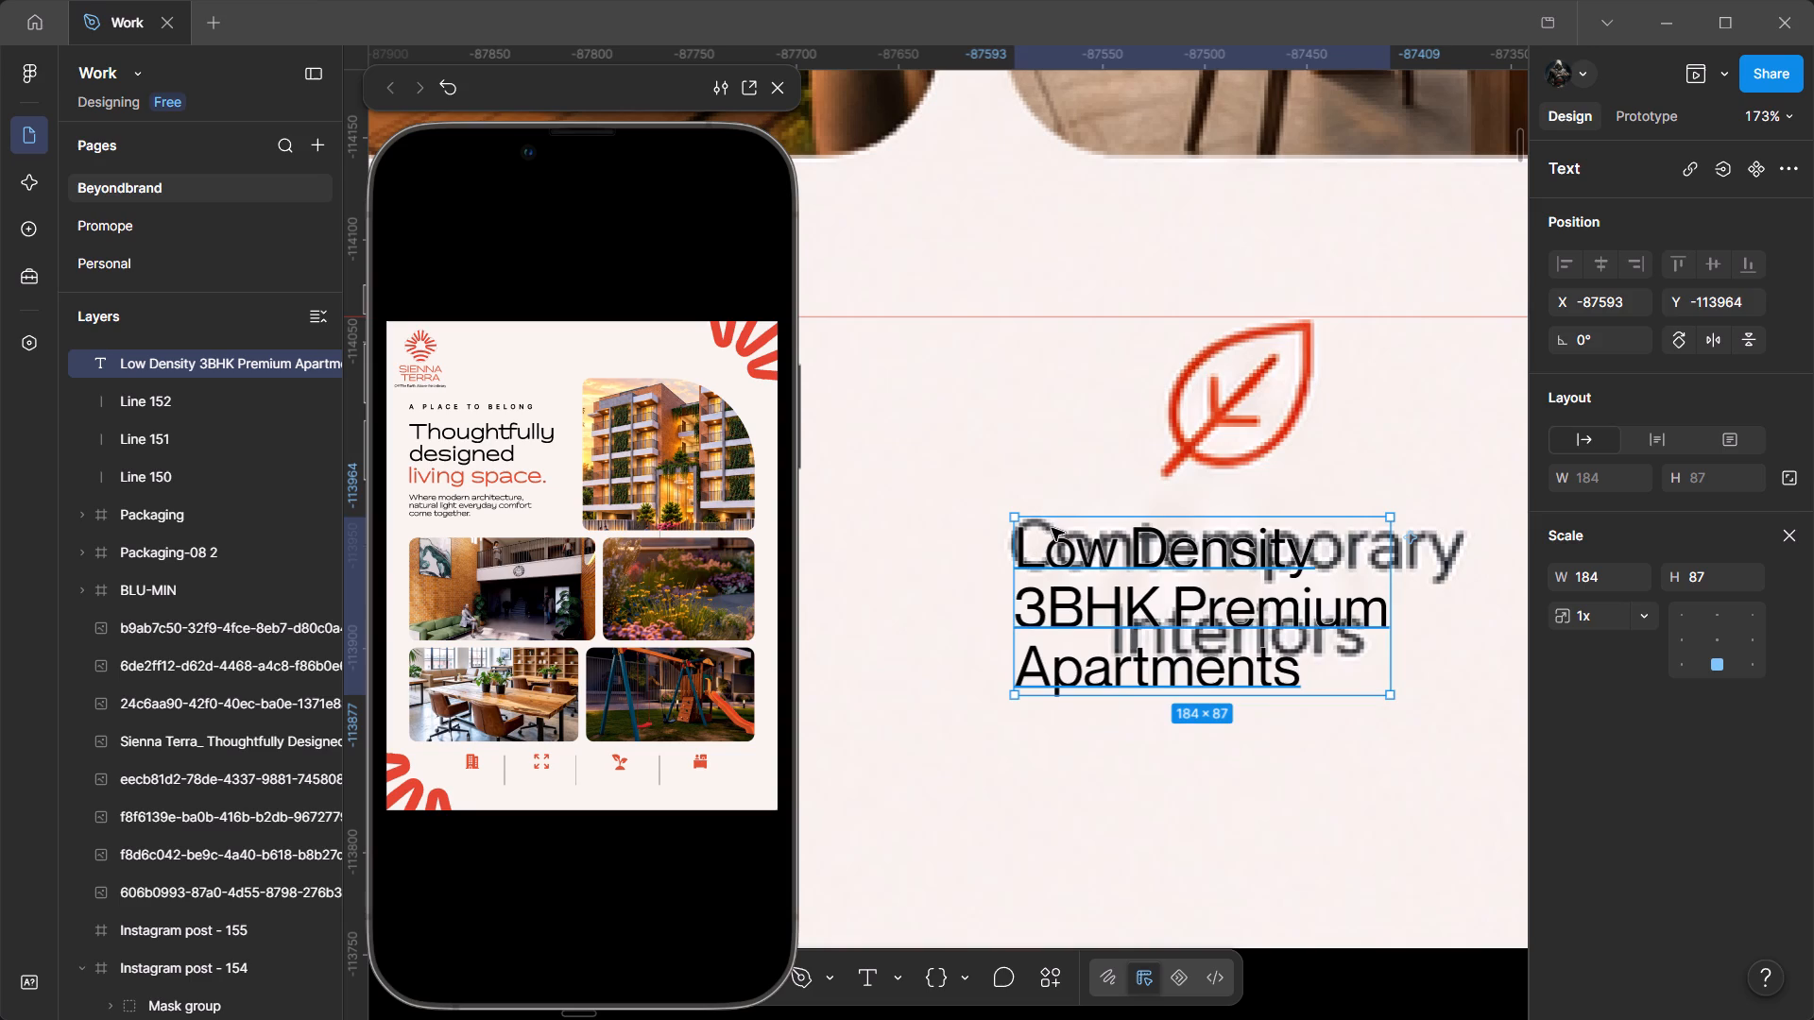
drag(1053, 522, 1054, 513)
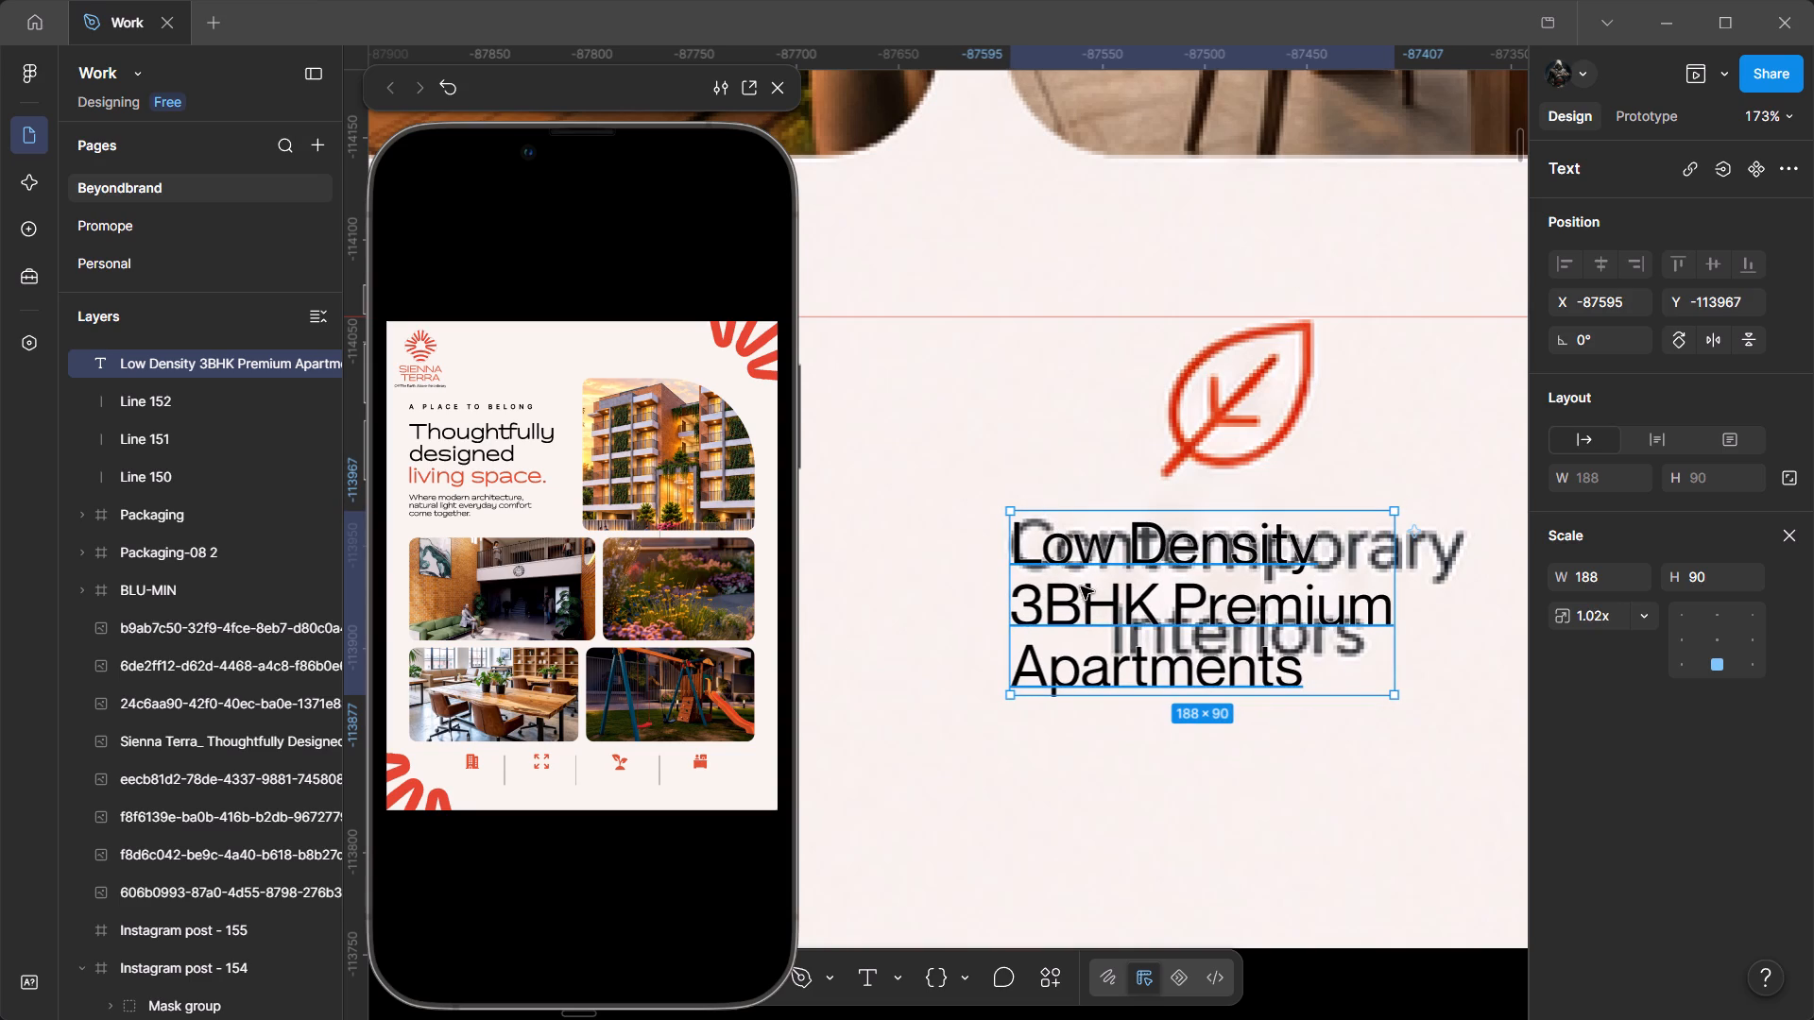
click(1103, 695)
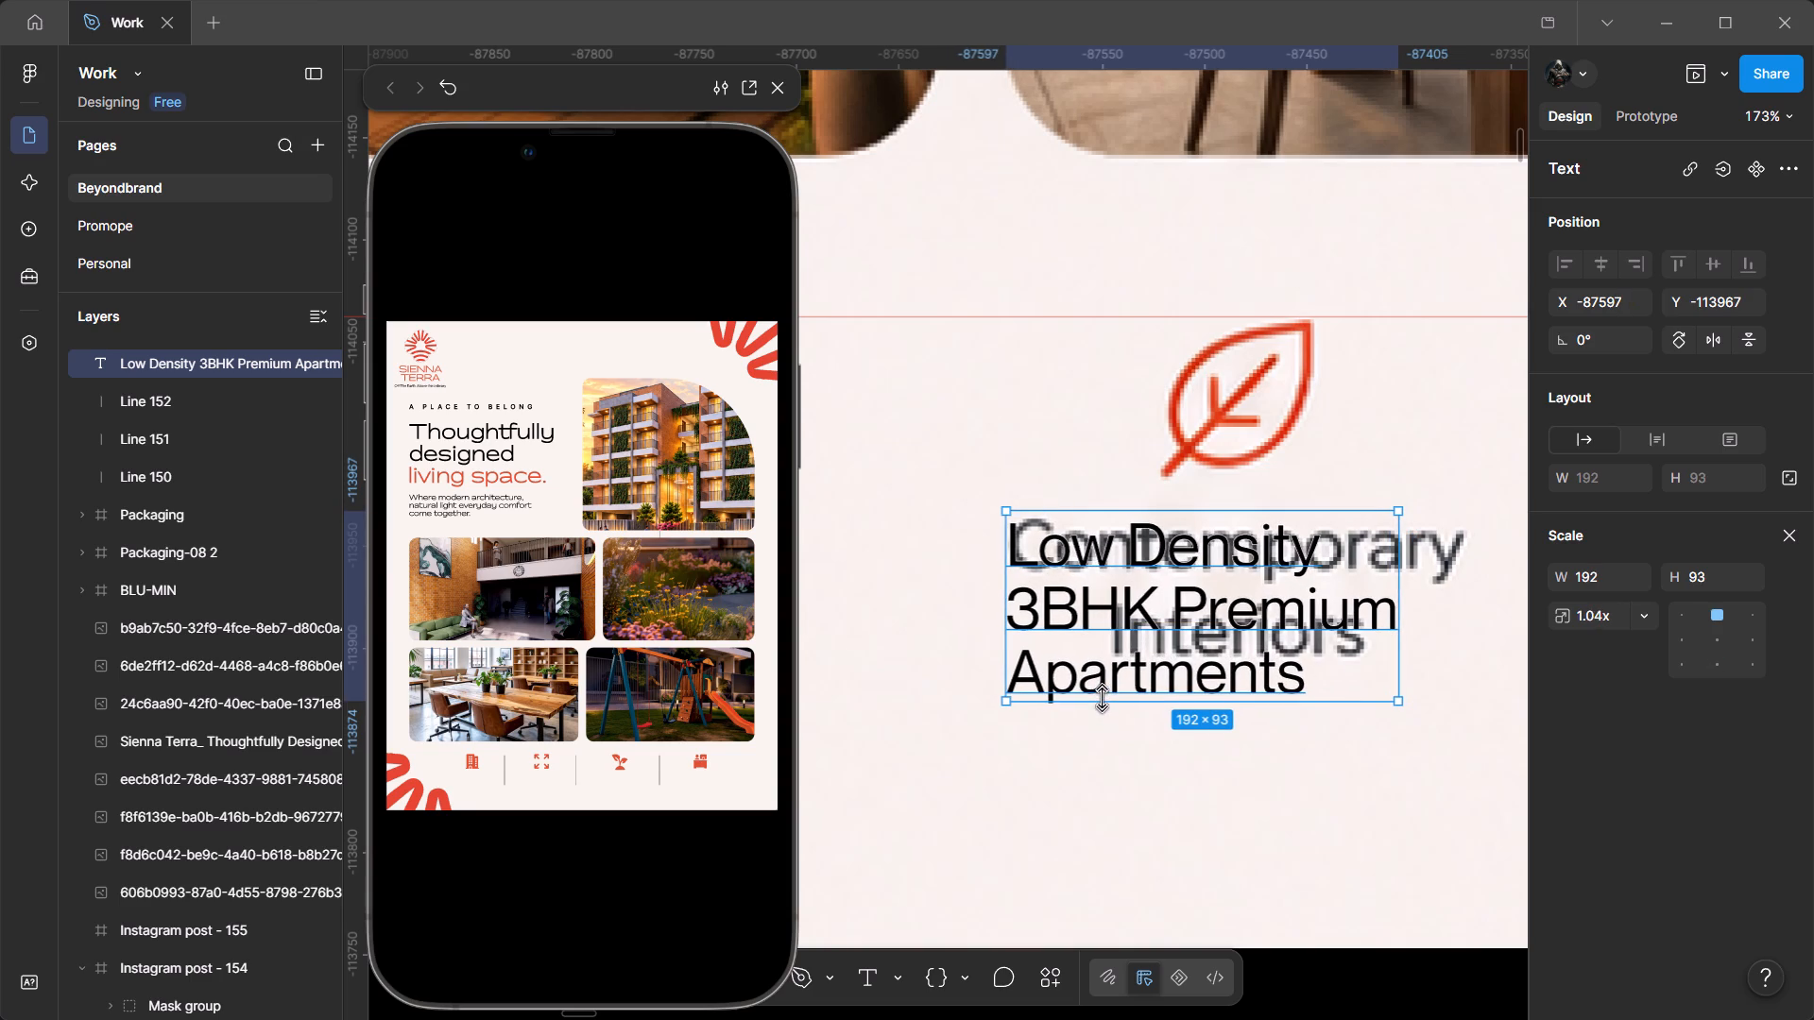
Re-break the label into two lines, "Low Density 3BHK" above "Premium Apartments".
double_click(1030, 620)
click(1012, 620)
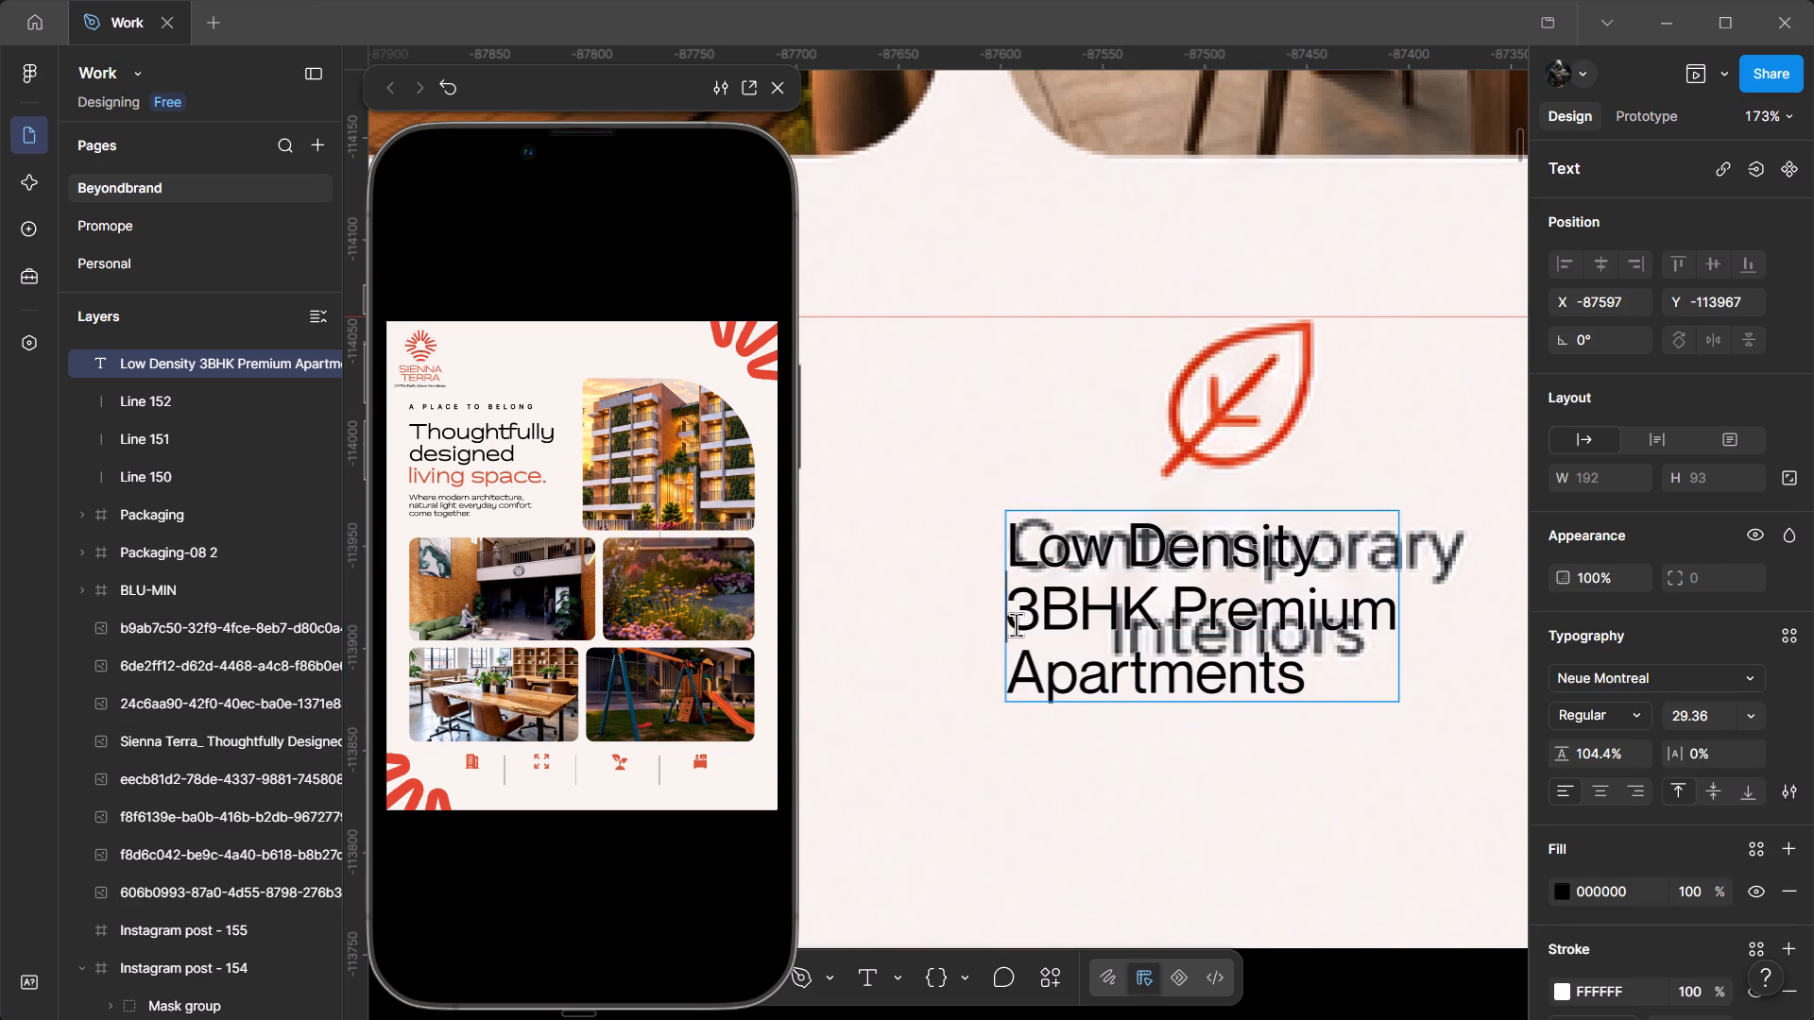
key(BackSpace)
key(space)
drag(1174, 704, 994, 740)
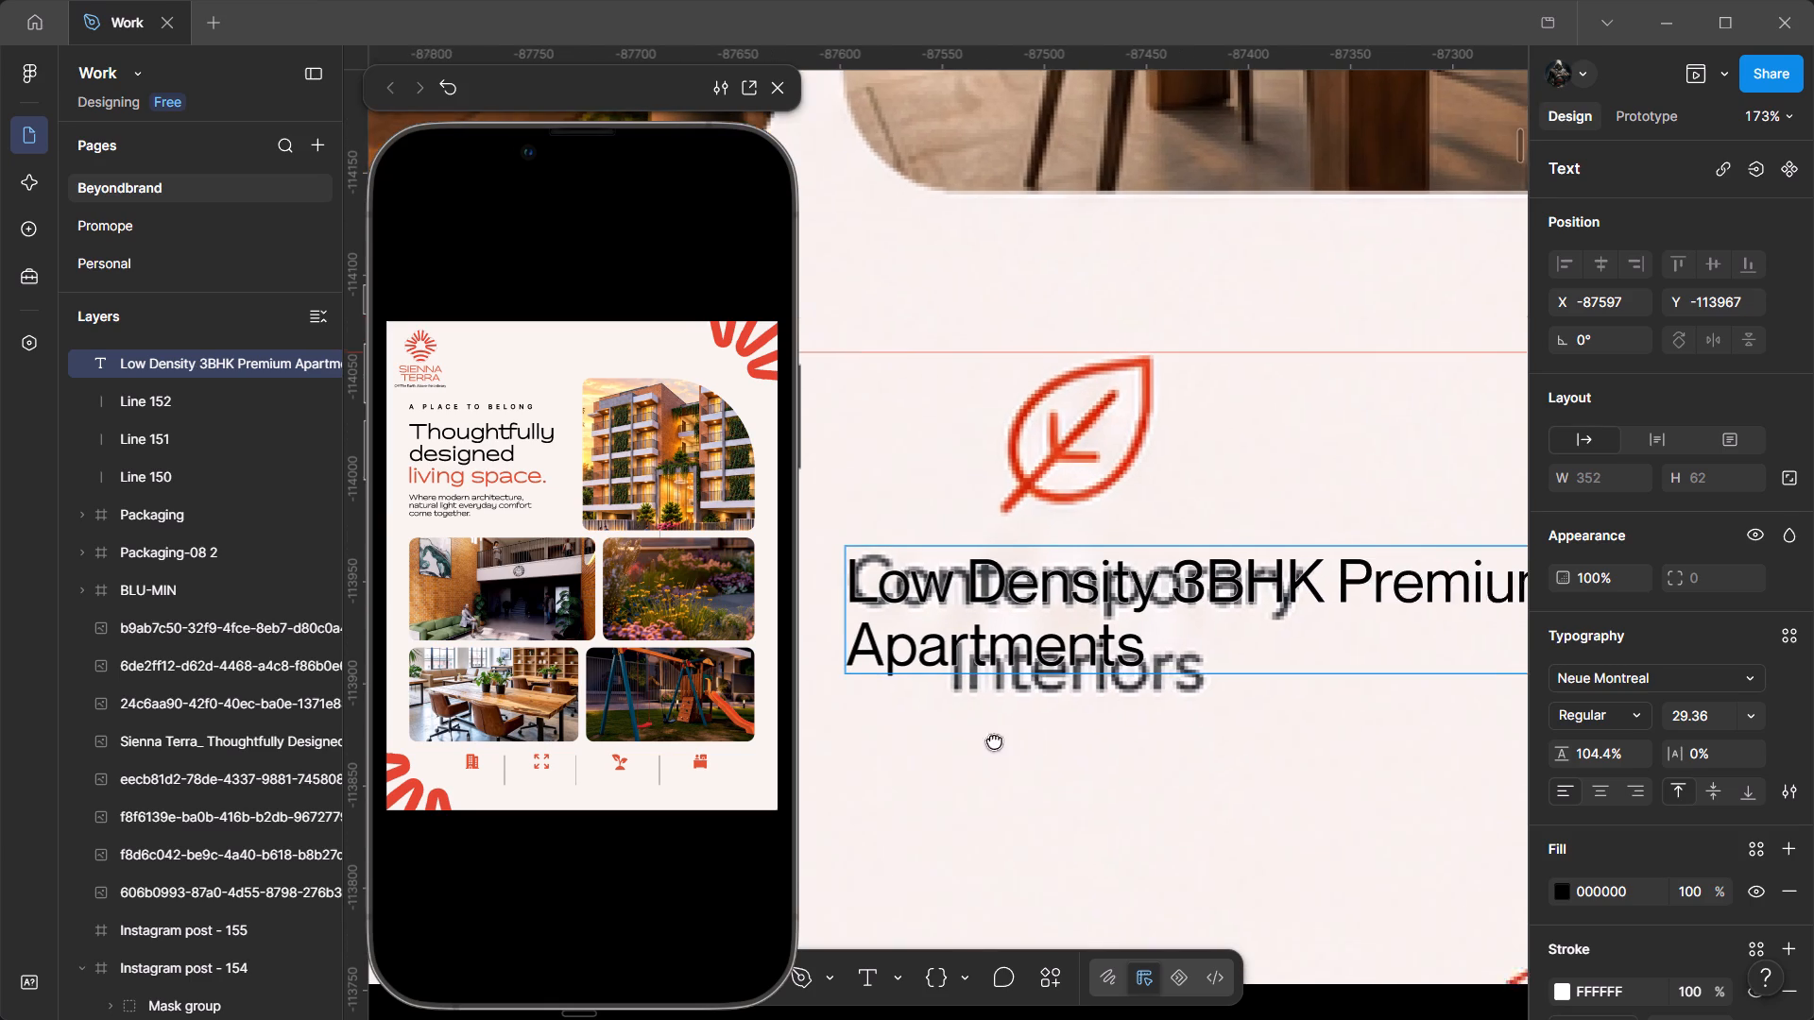
drag(994, 740, 982, 742)
click(1306, 576)
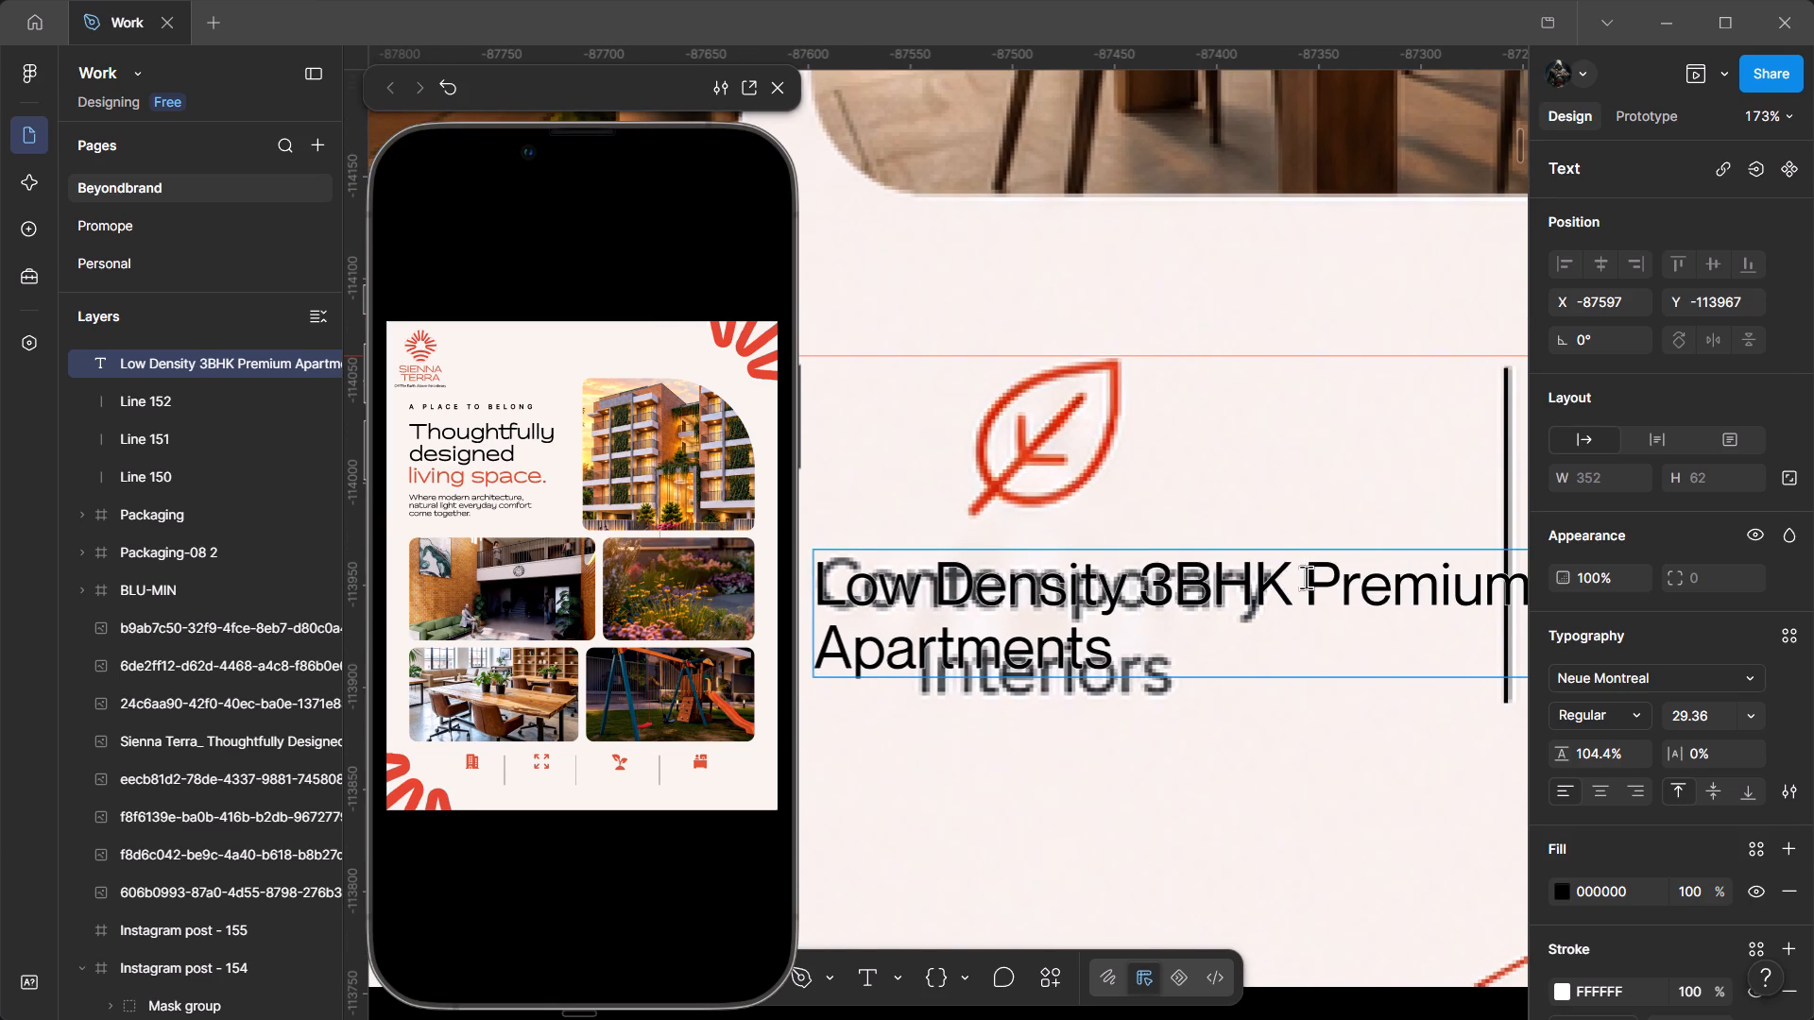
key(BackSpace)
key(shift+Return)
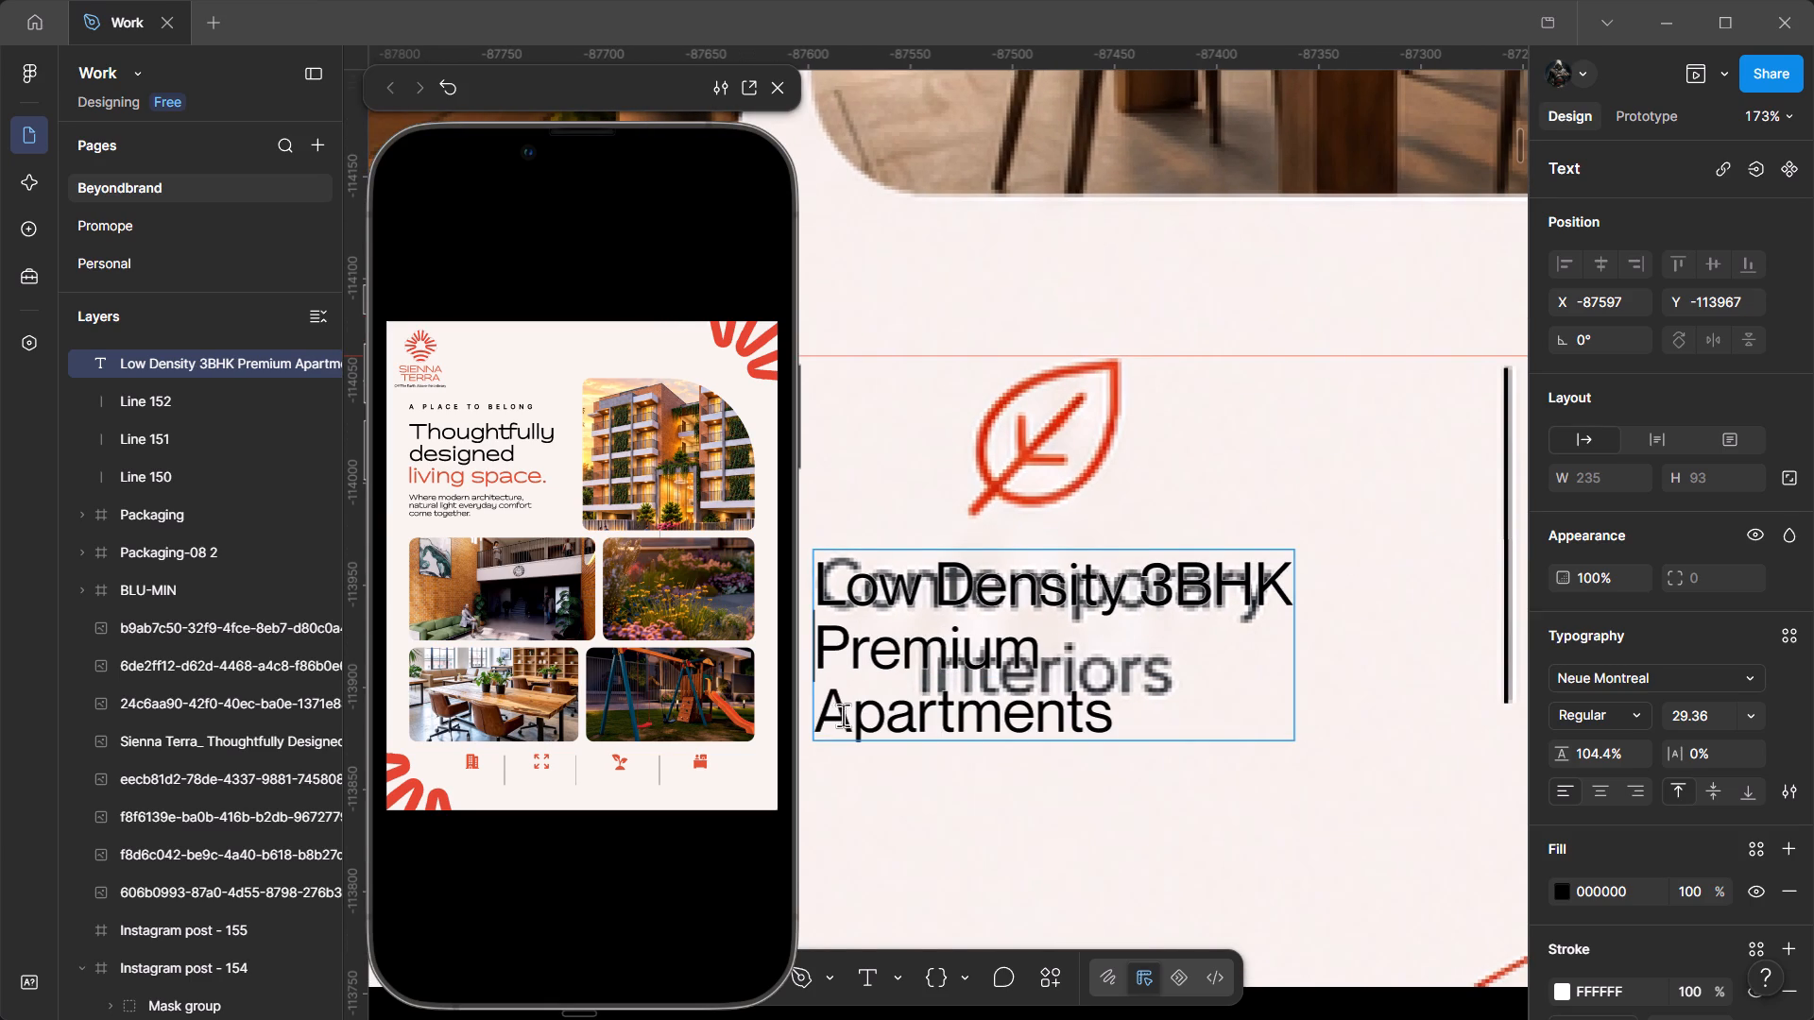
click(831, 715)
key(BackSpace)
key(space)
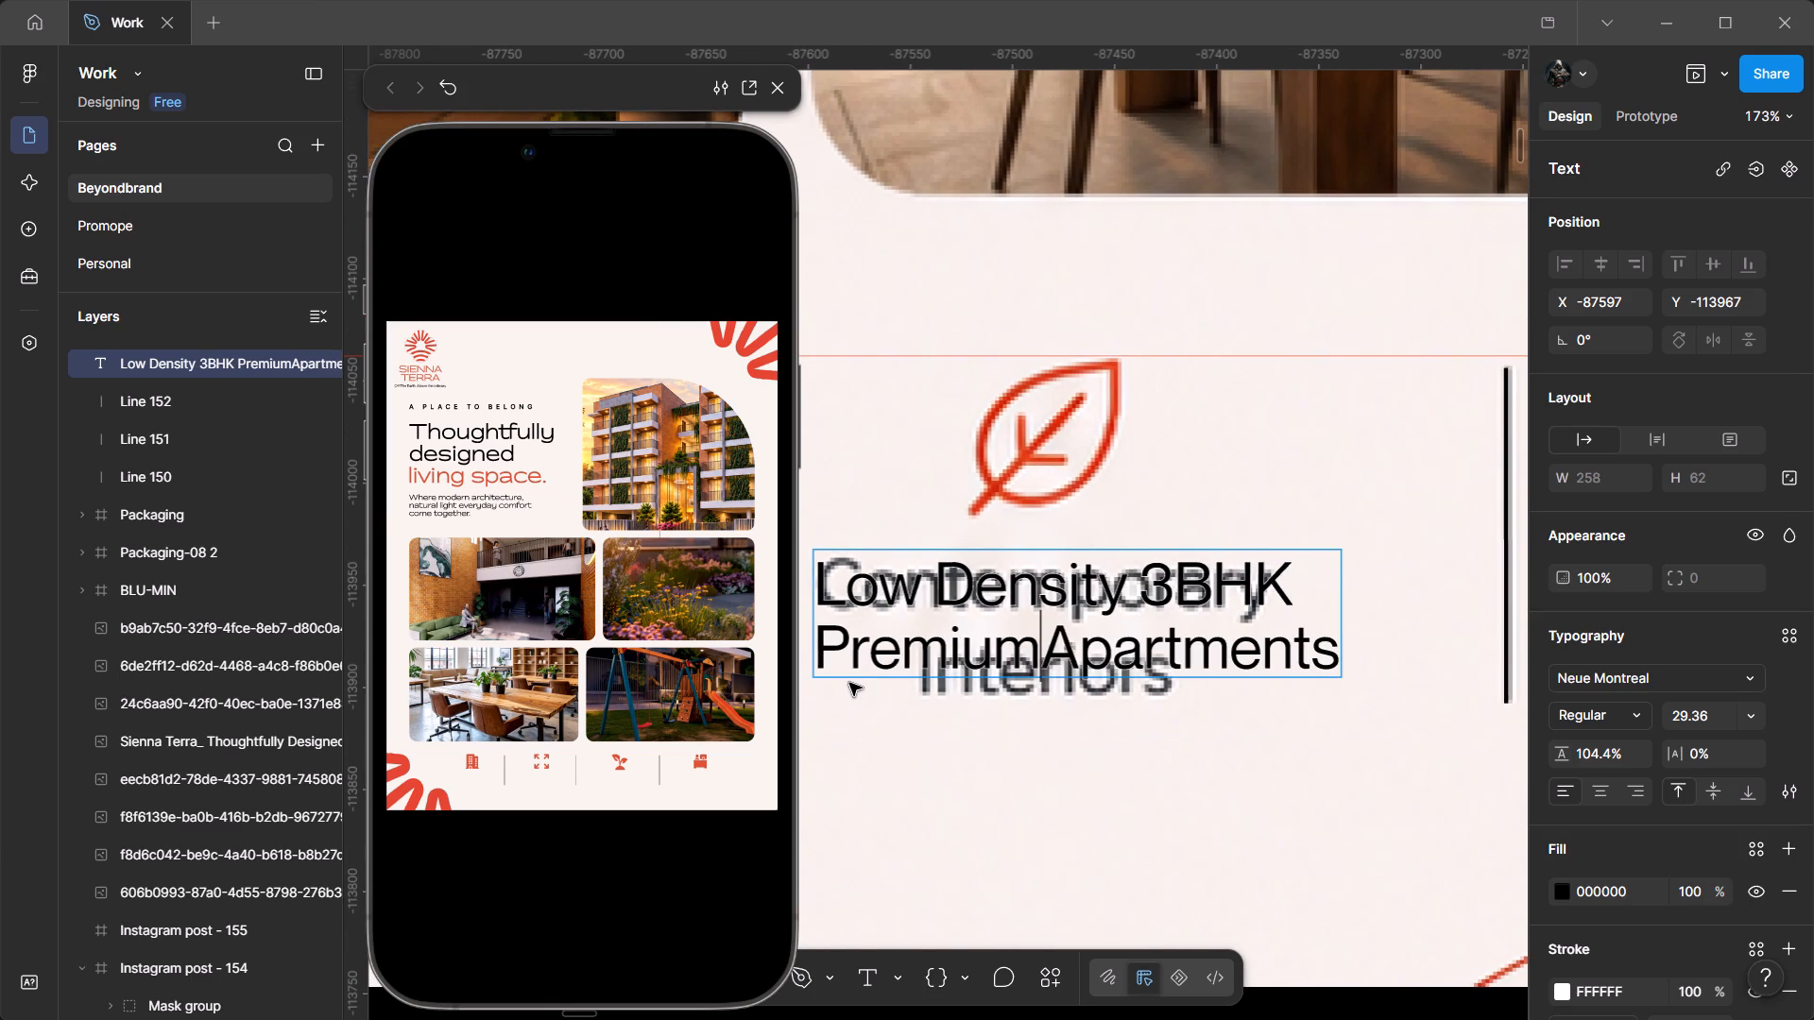
click(1089, 859)
Move the two-line label into the Instagram post - 154 frame, placing it below the building icon at about X 343, Y 2518.
ctrl+scroll(1087, 851, down, 8)
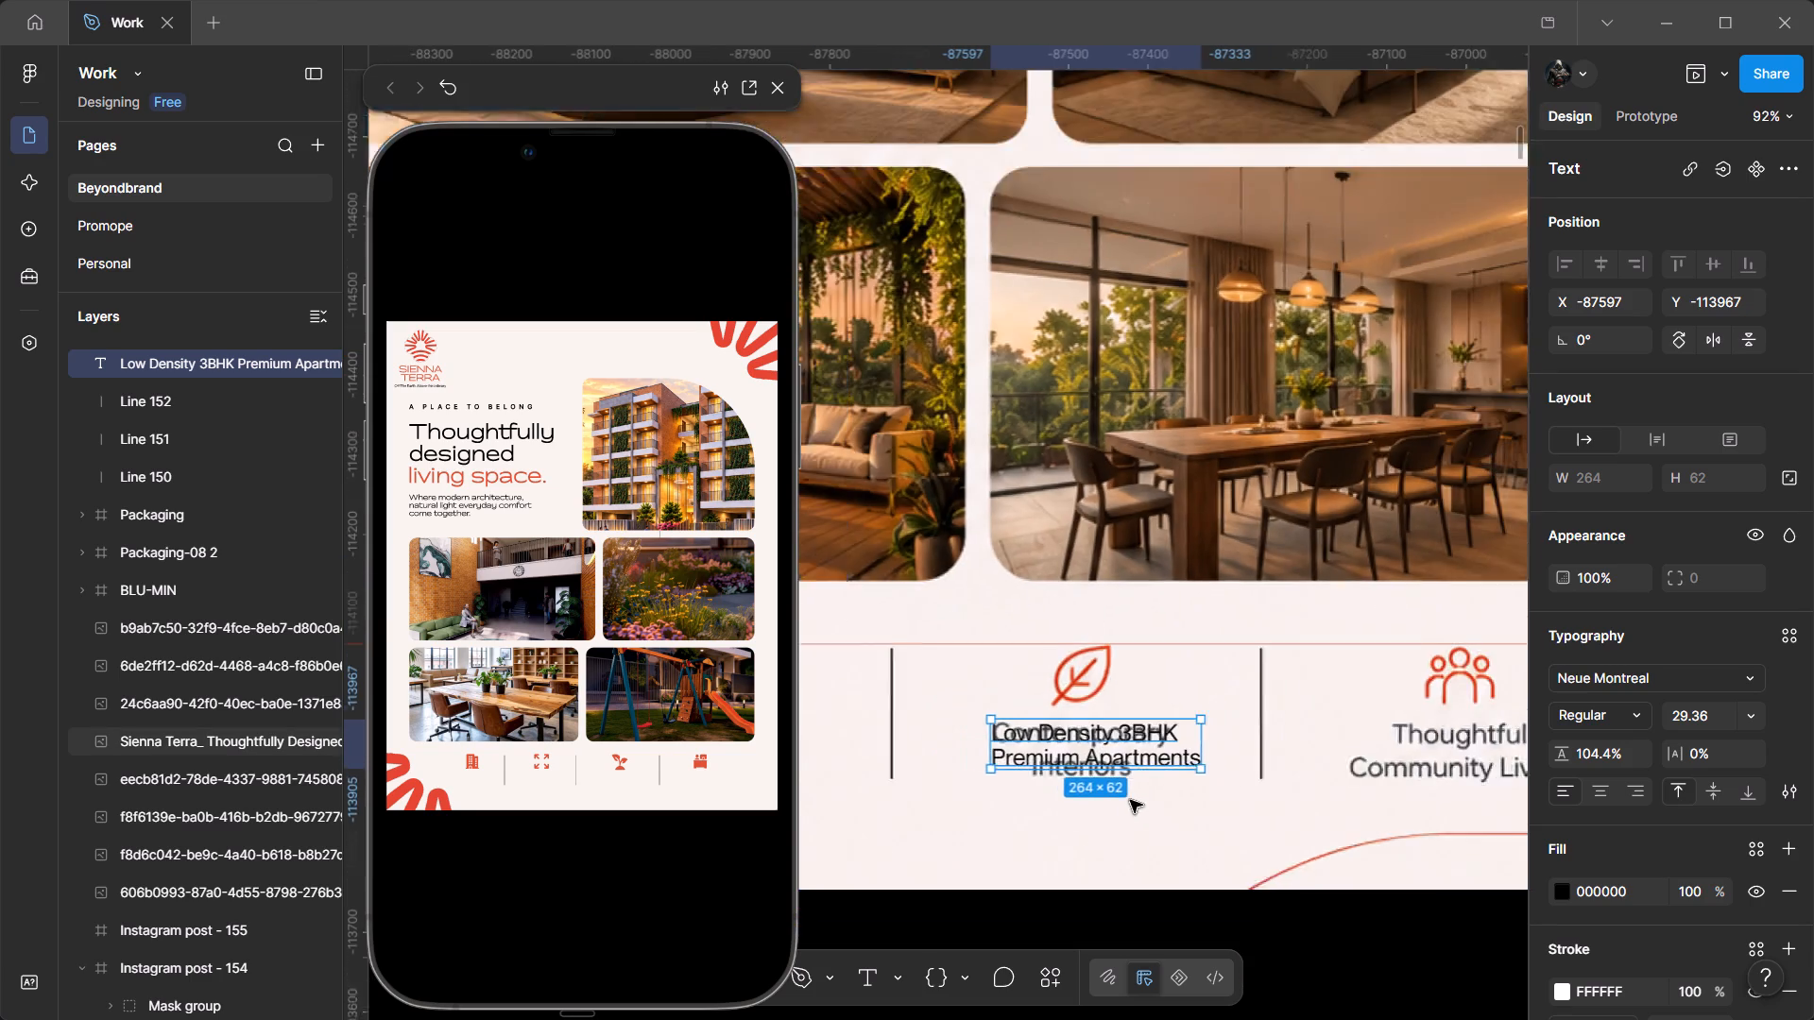
ctrl+scroll(1130, 800, down, 12)
drag(1155, 849, 1131, 603)
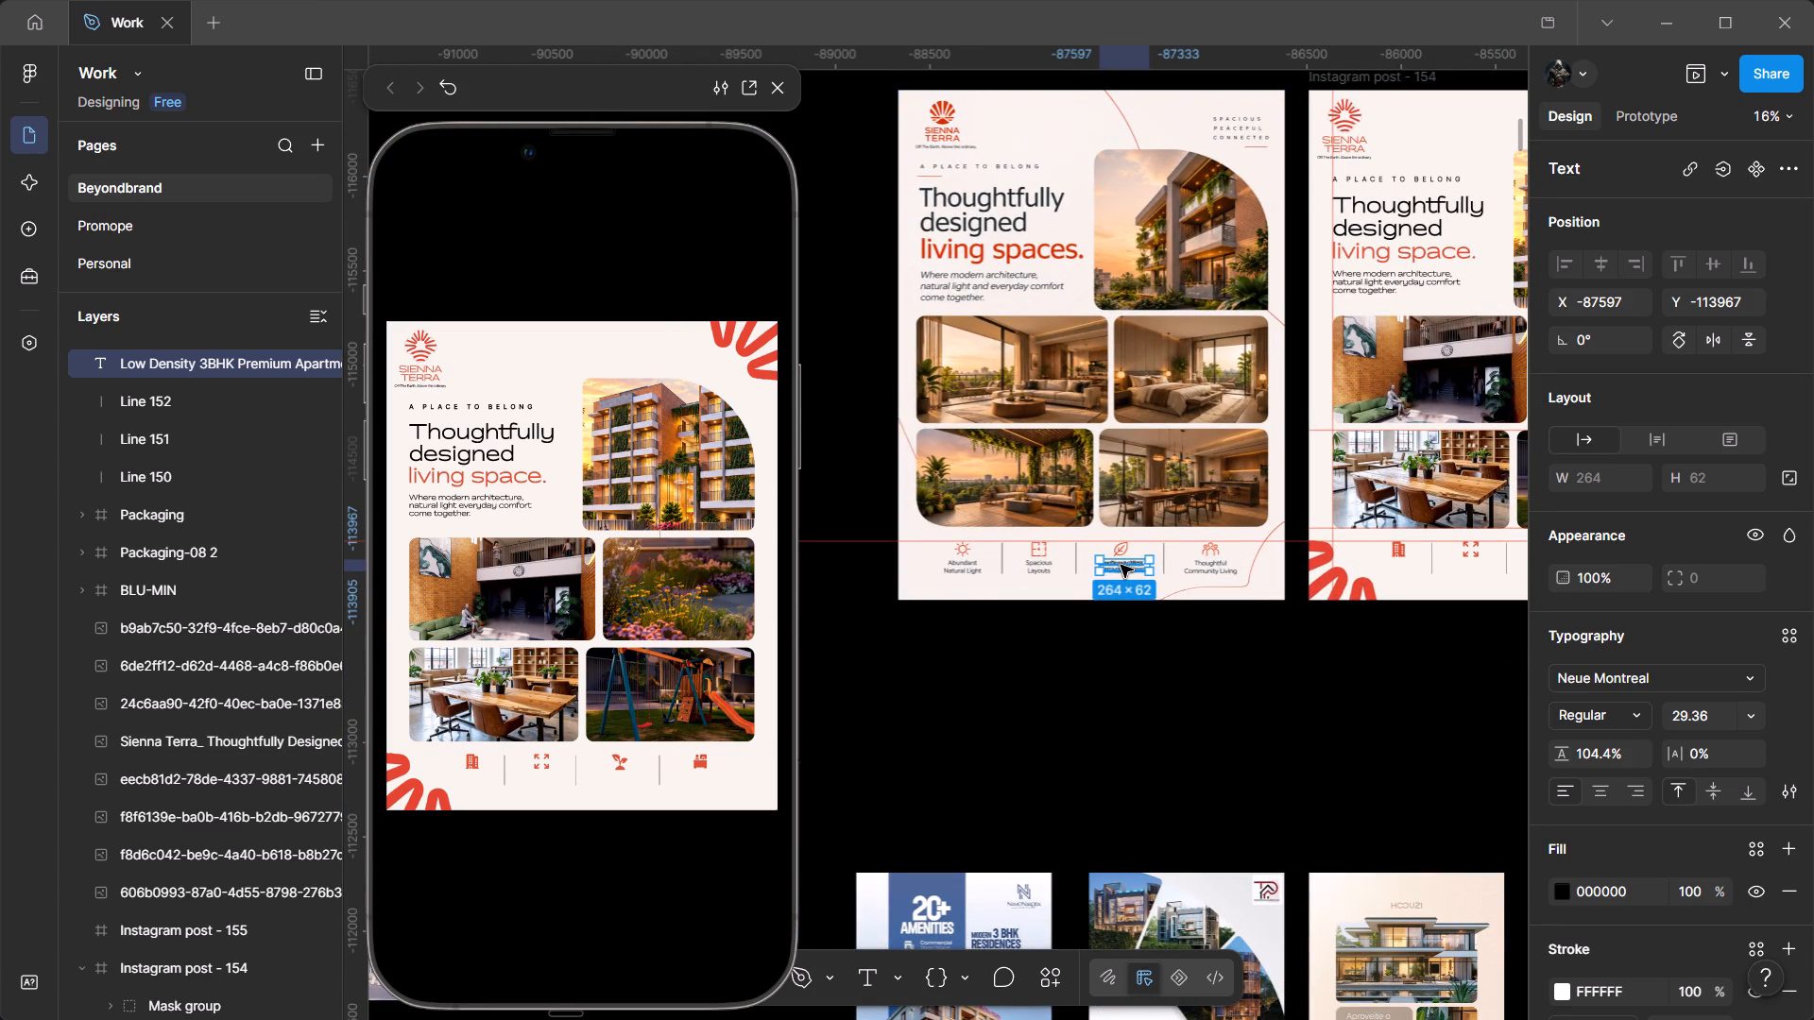
ctrl+scroll(1121, 565, up, 4)
drag(1126, 566, 1293, 578)
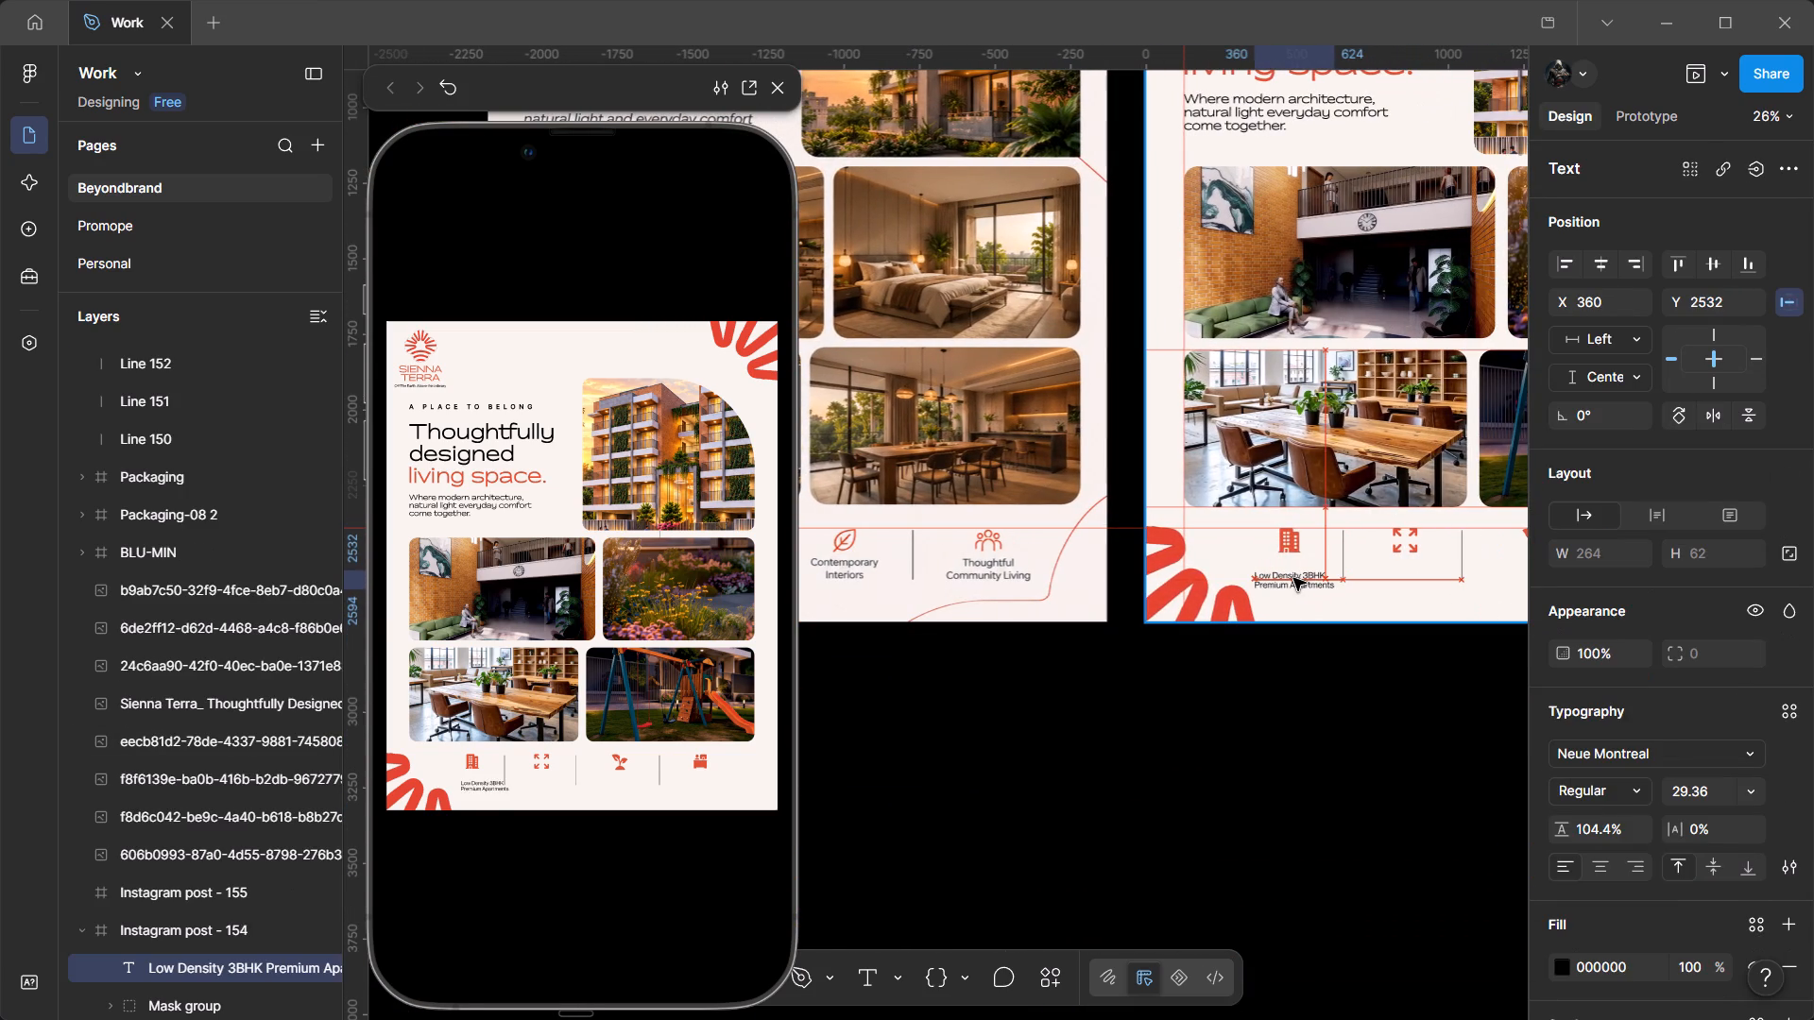
drag(1293, 578, 1292, 574)
ctrl+scroll(1301, 573, up, 12)
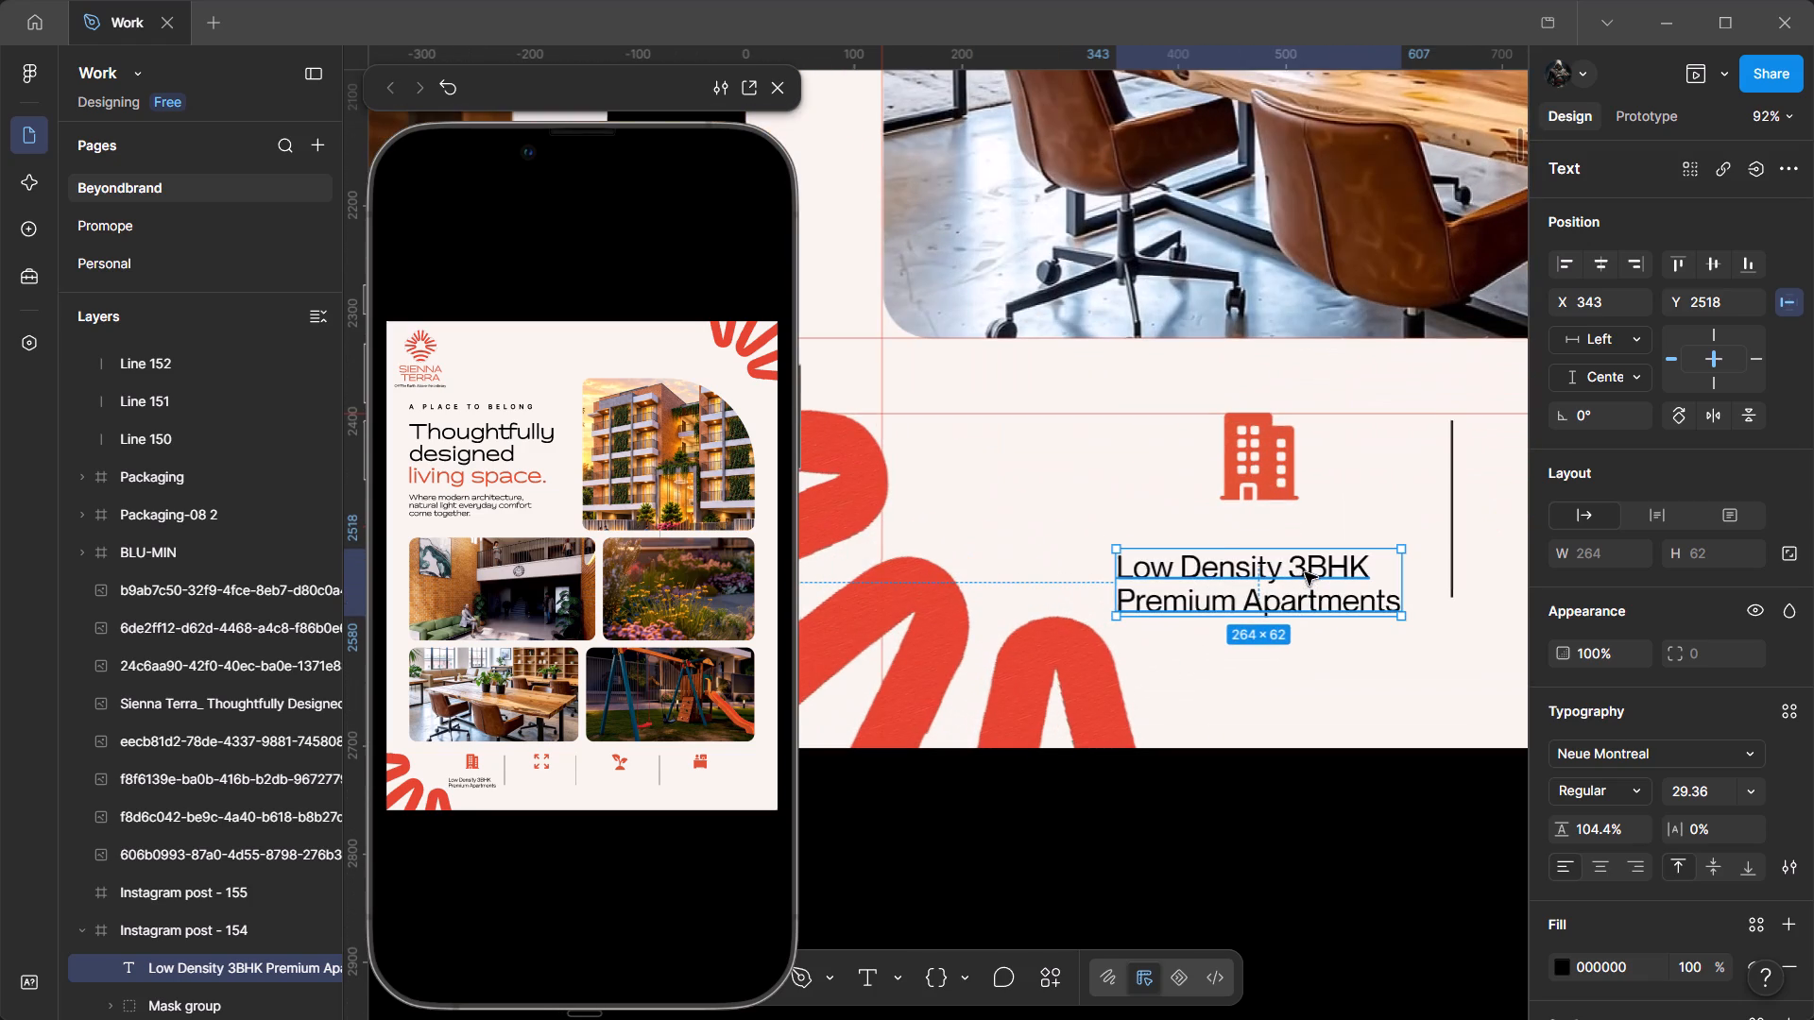
Centre-align the text lines of the "Low Density 3BHK Premium Apartments" label.
double_click(1298, 569)
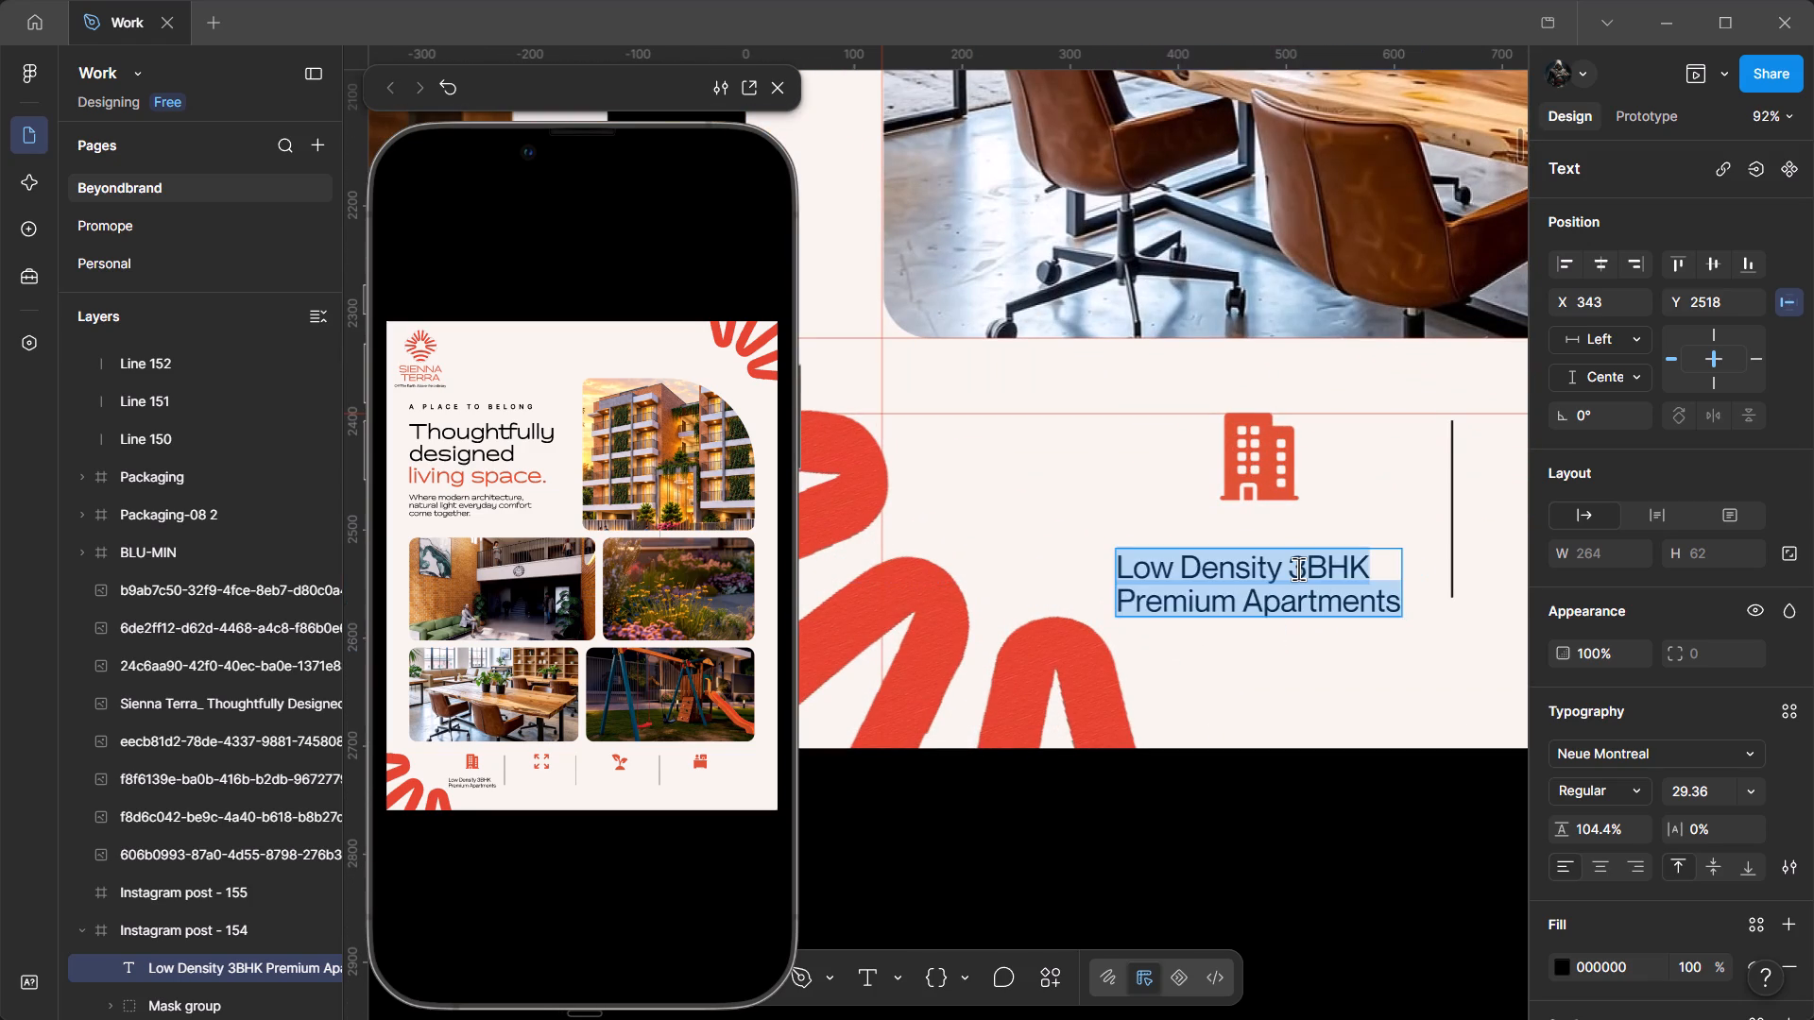
click(1380, 663)
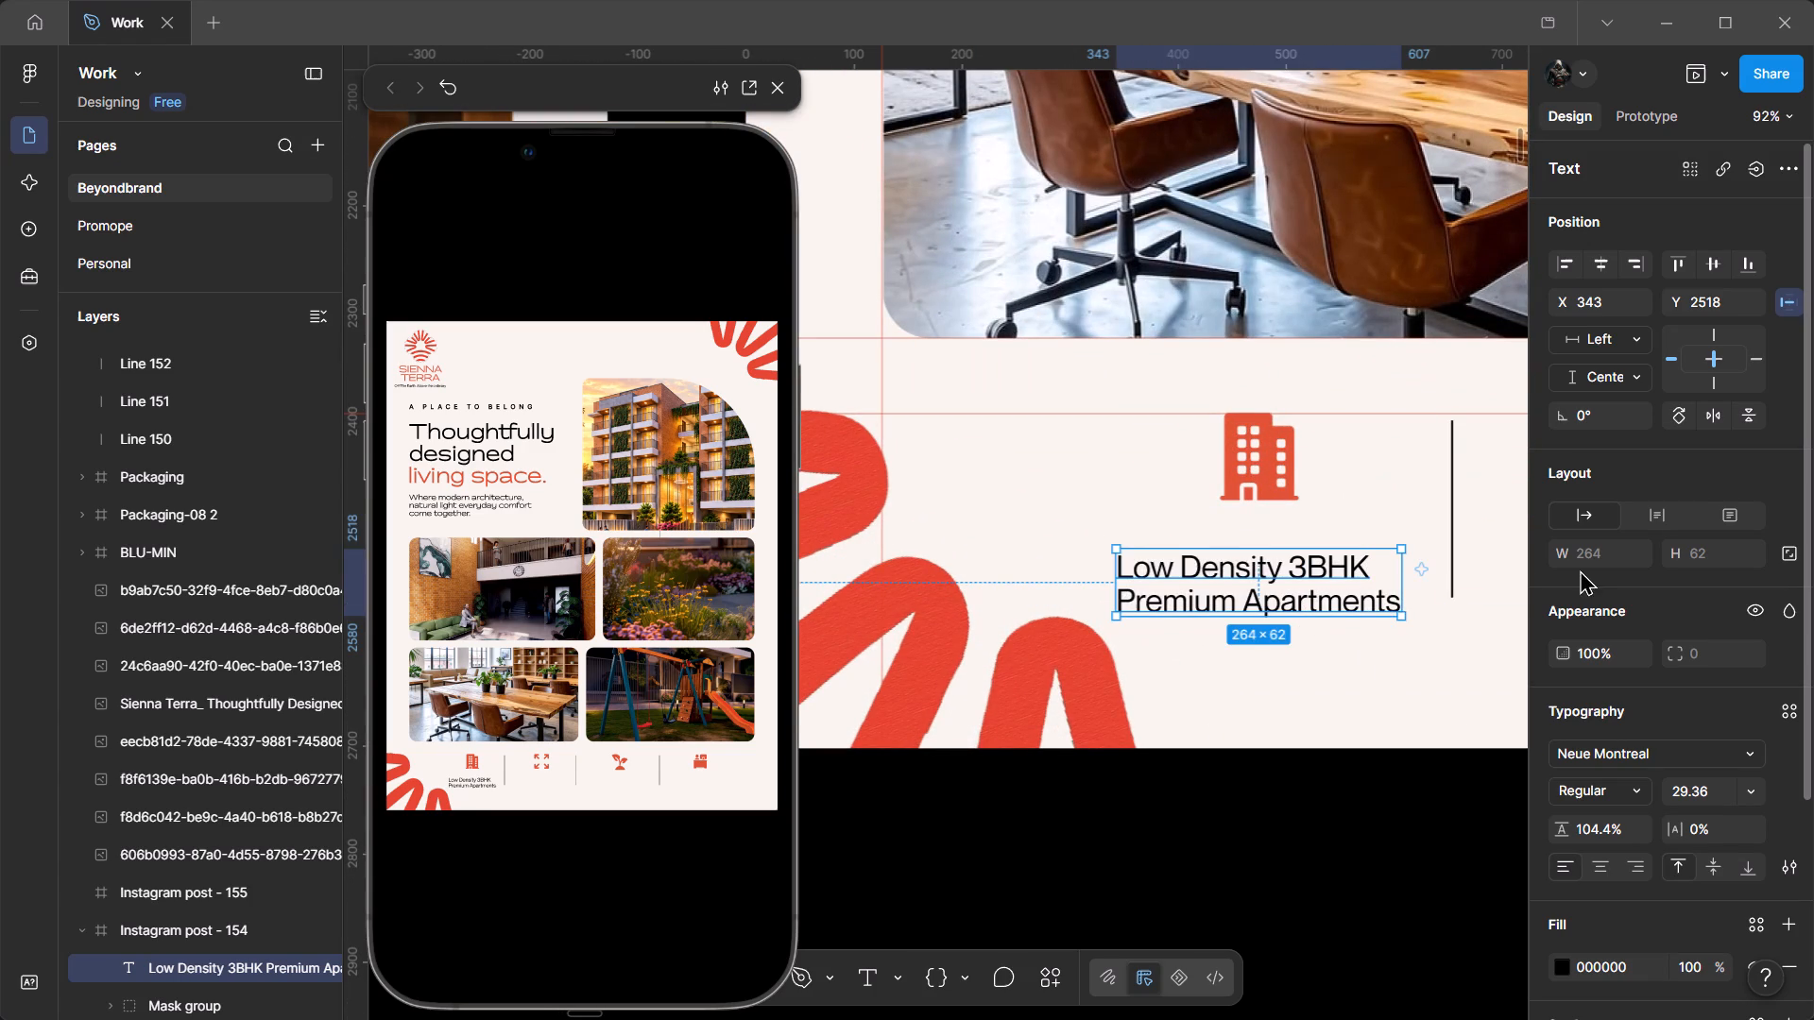
click(1598, 263)
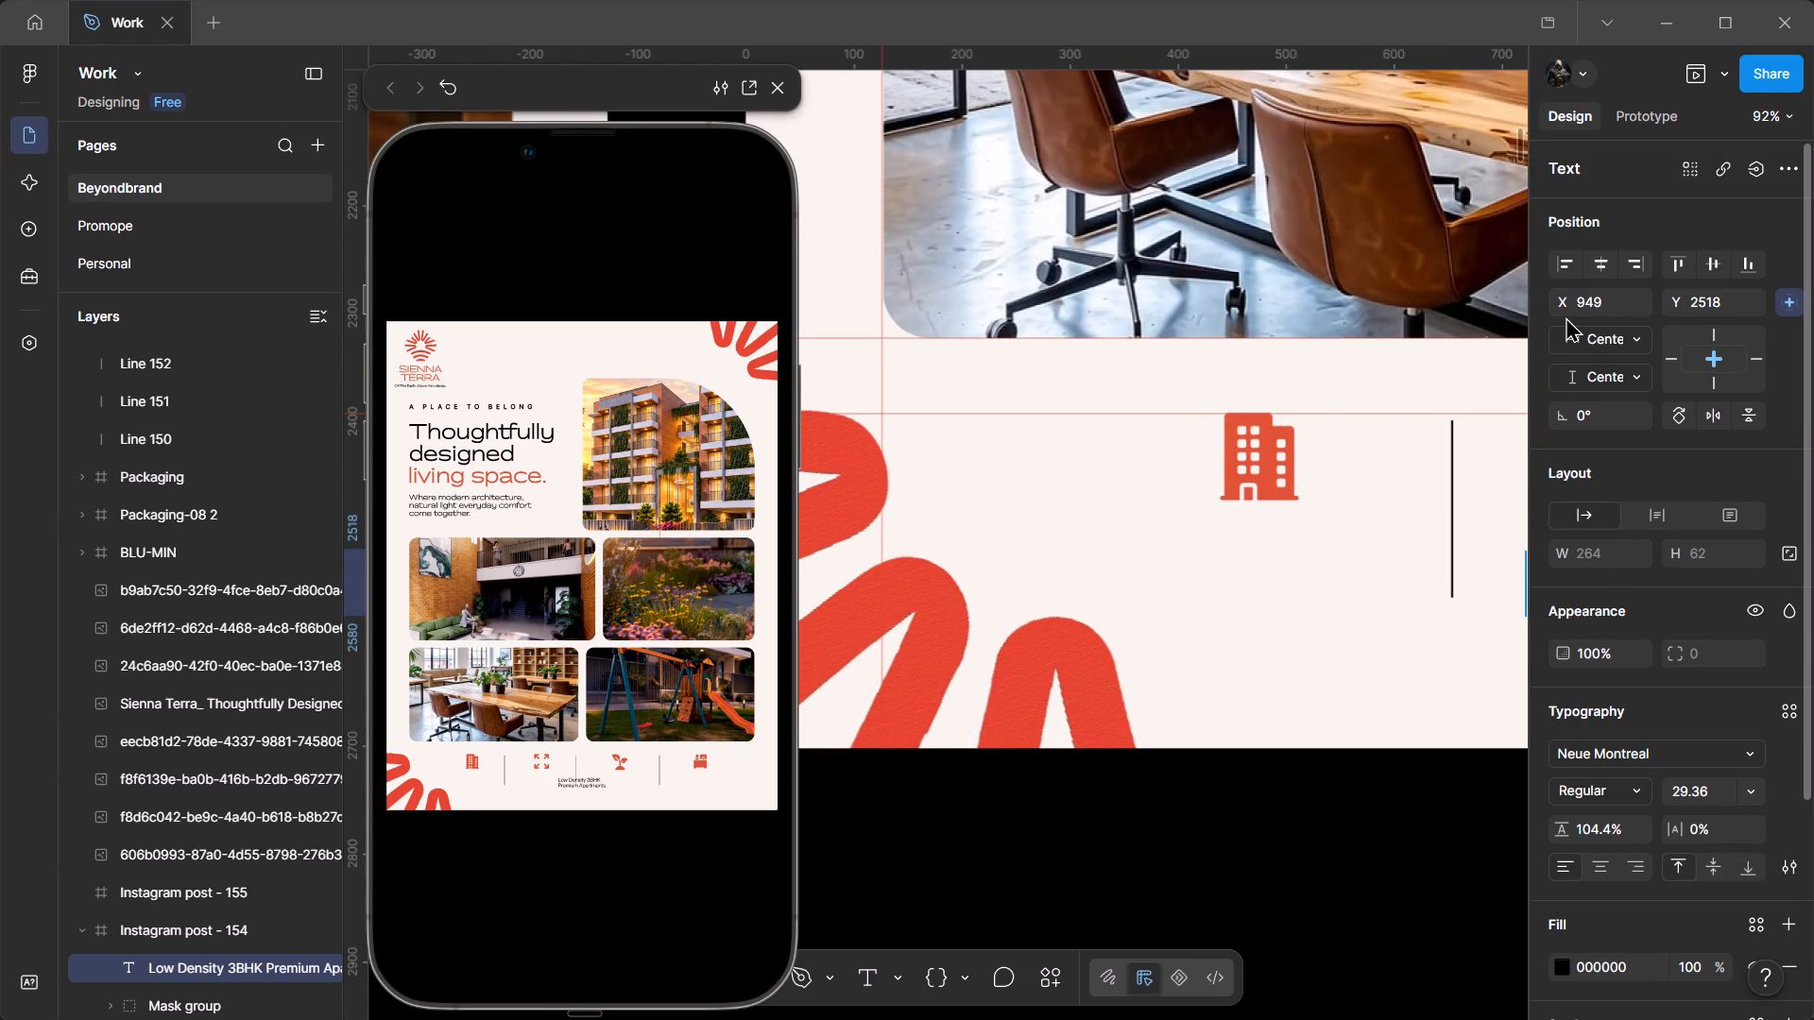
key(ctrl+z)
click(1596, 860)
click(1329, 712)
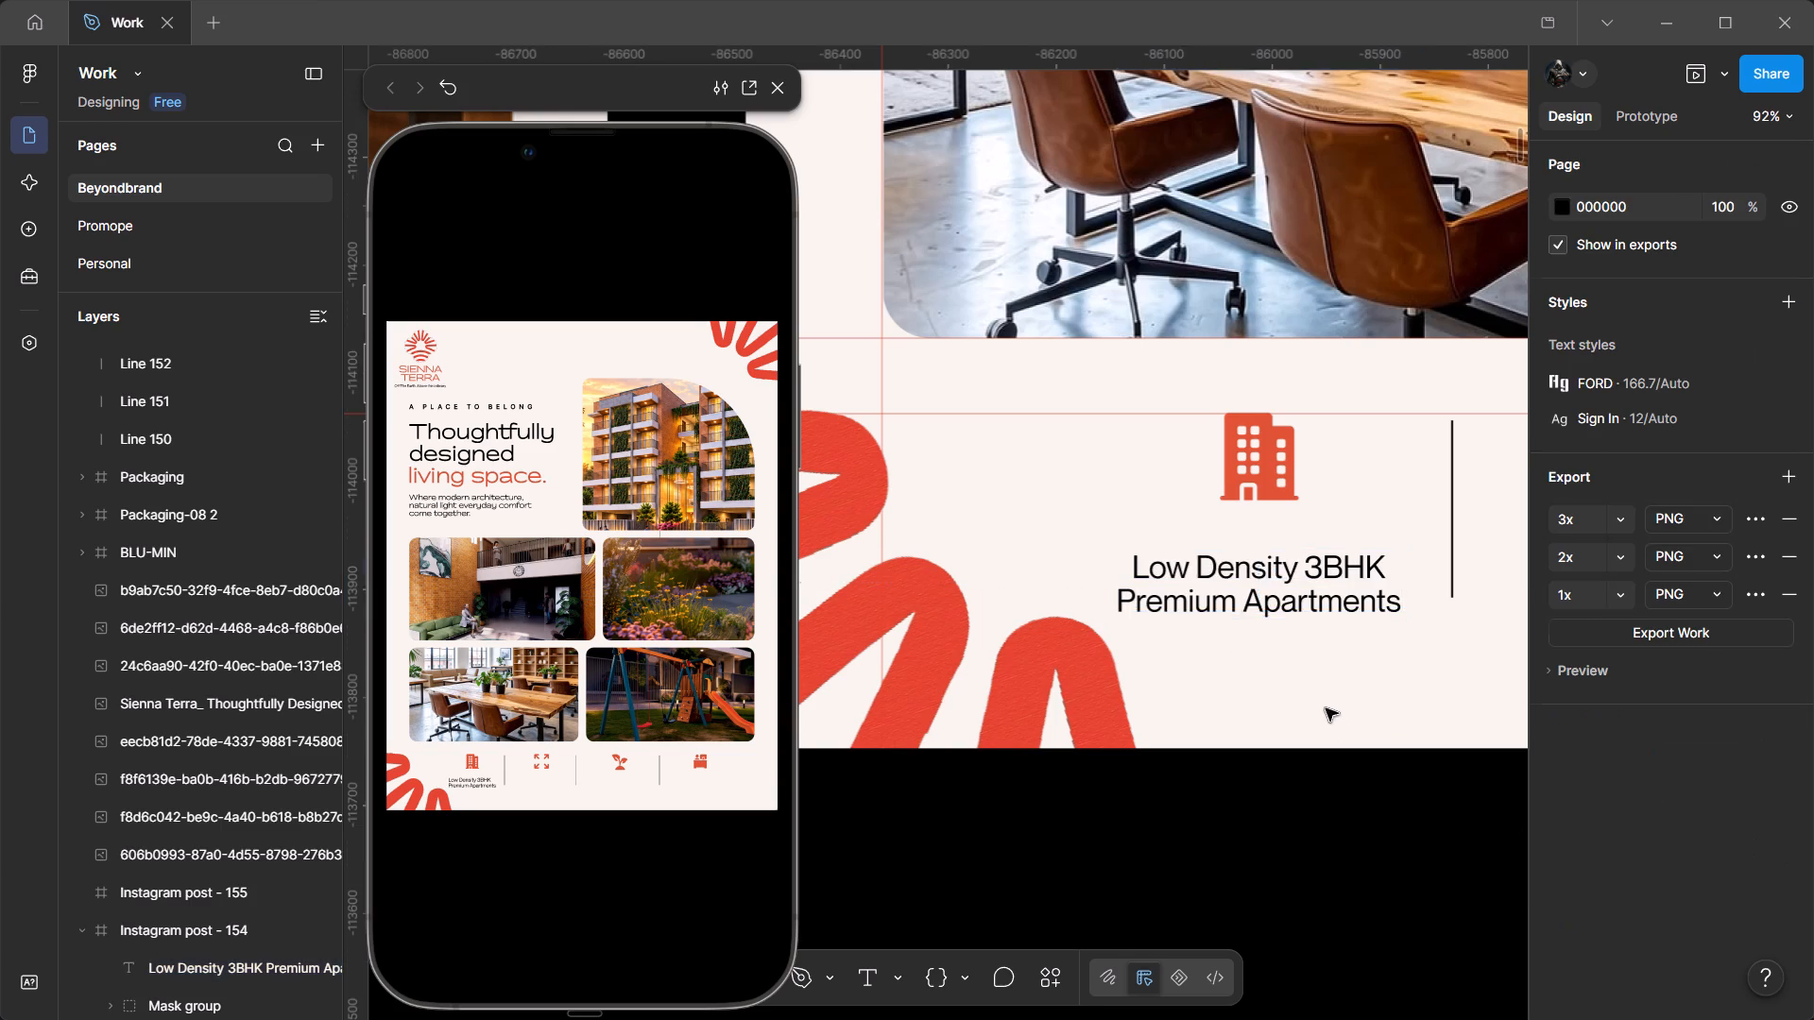
Try font size 24 on the "Low Density 3BHK Premium Apartments" label and settle on 26.
ctrl+scroll(1302, 583, up, 4)
click(1260, 566)
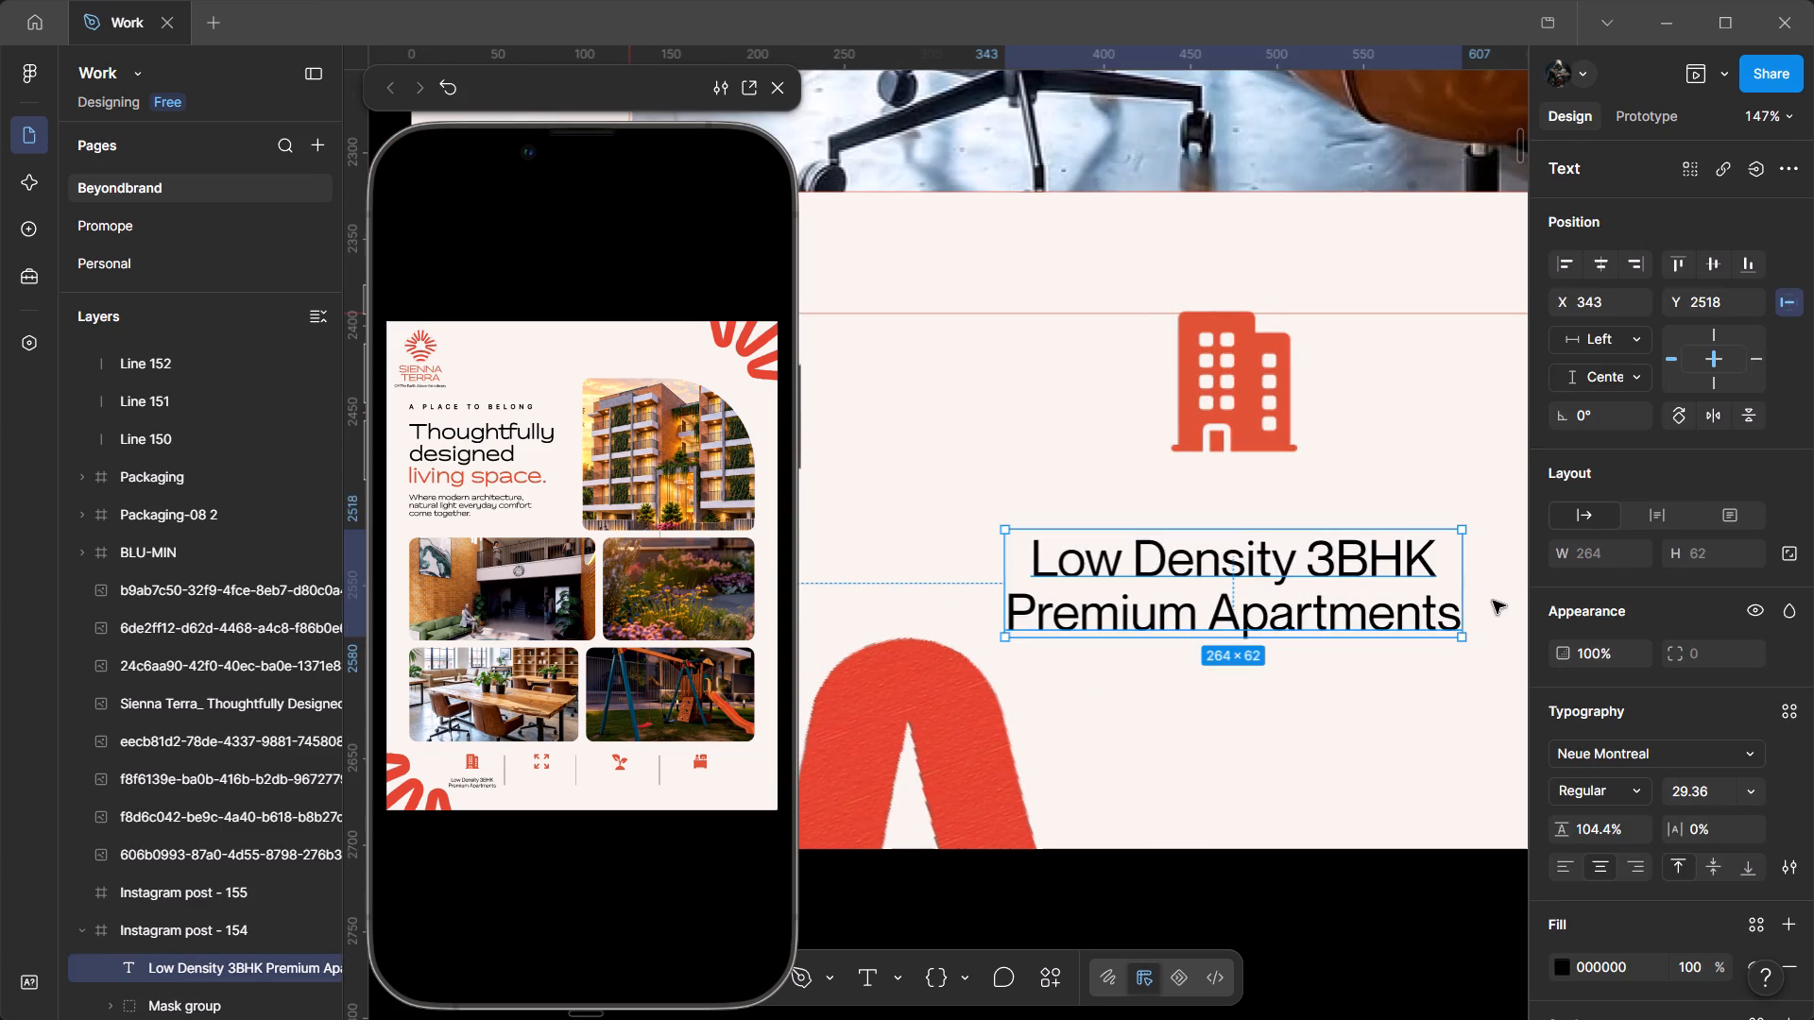
click(1749, 785)
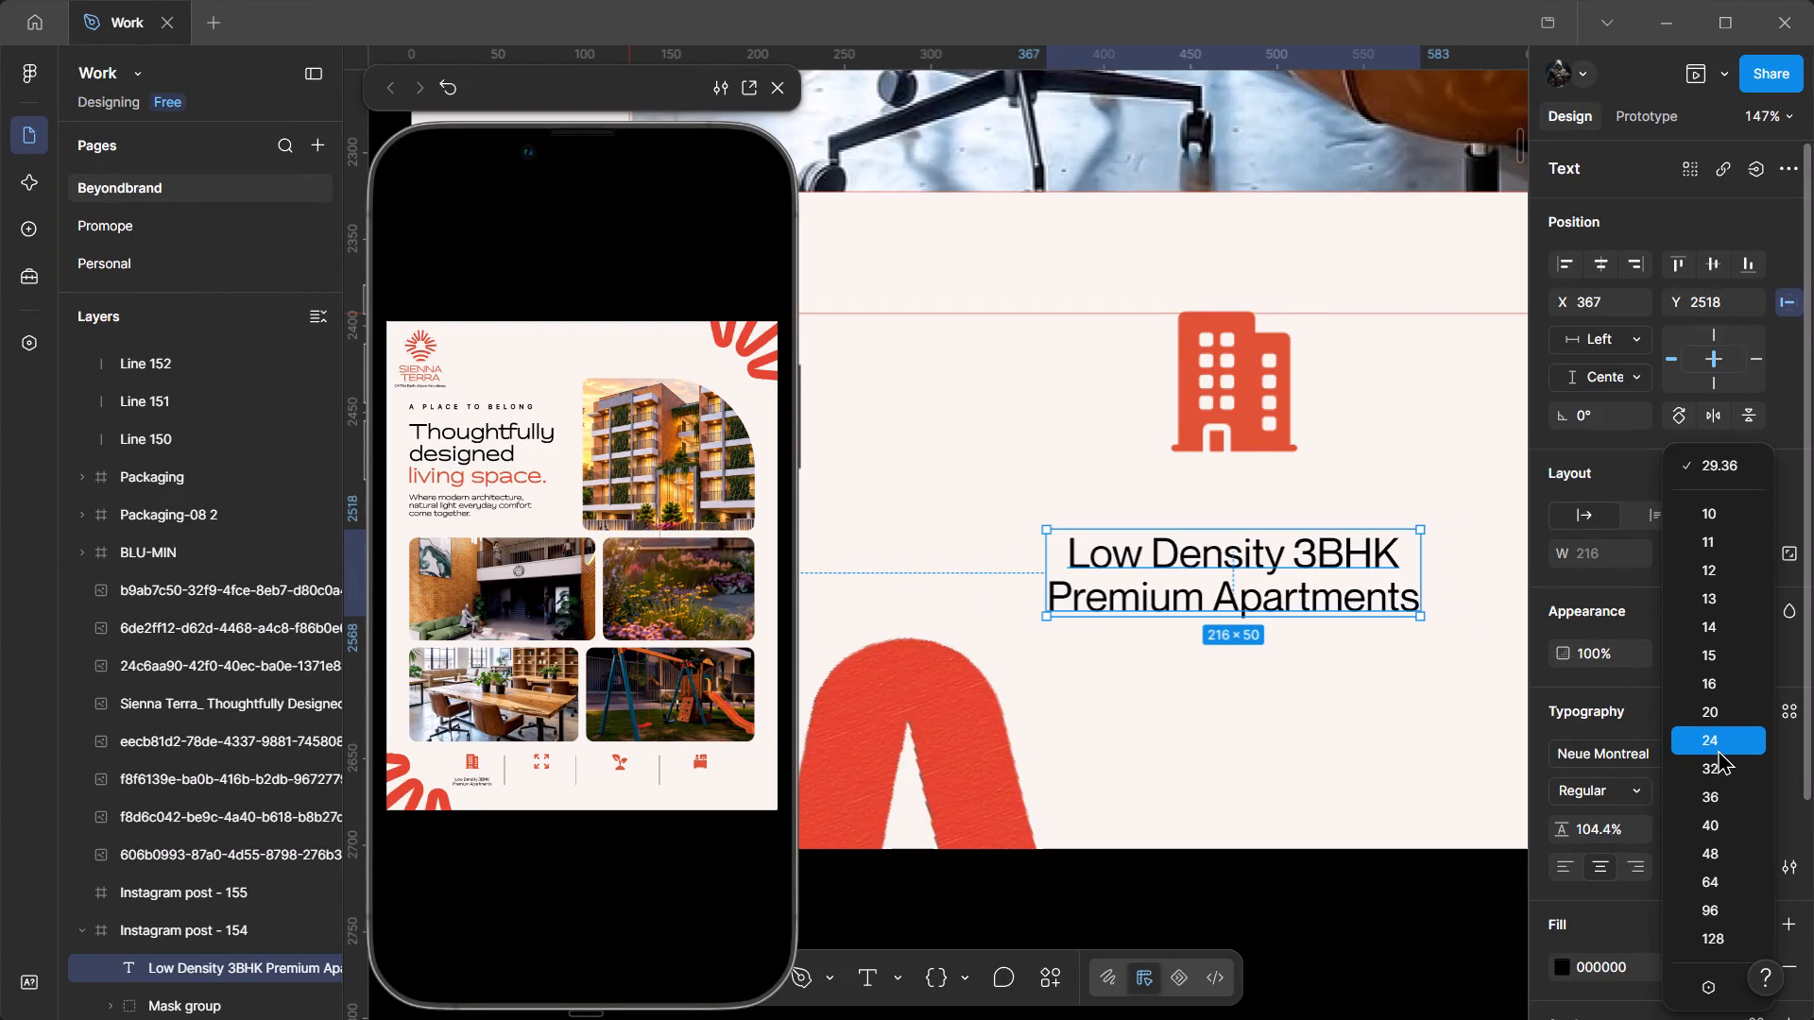
click(1718, 749)
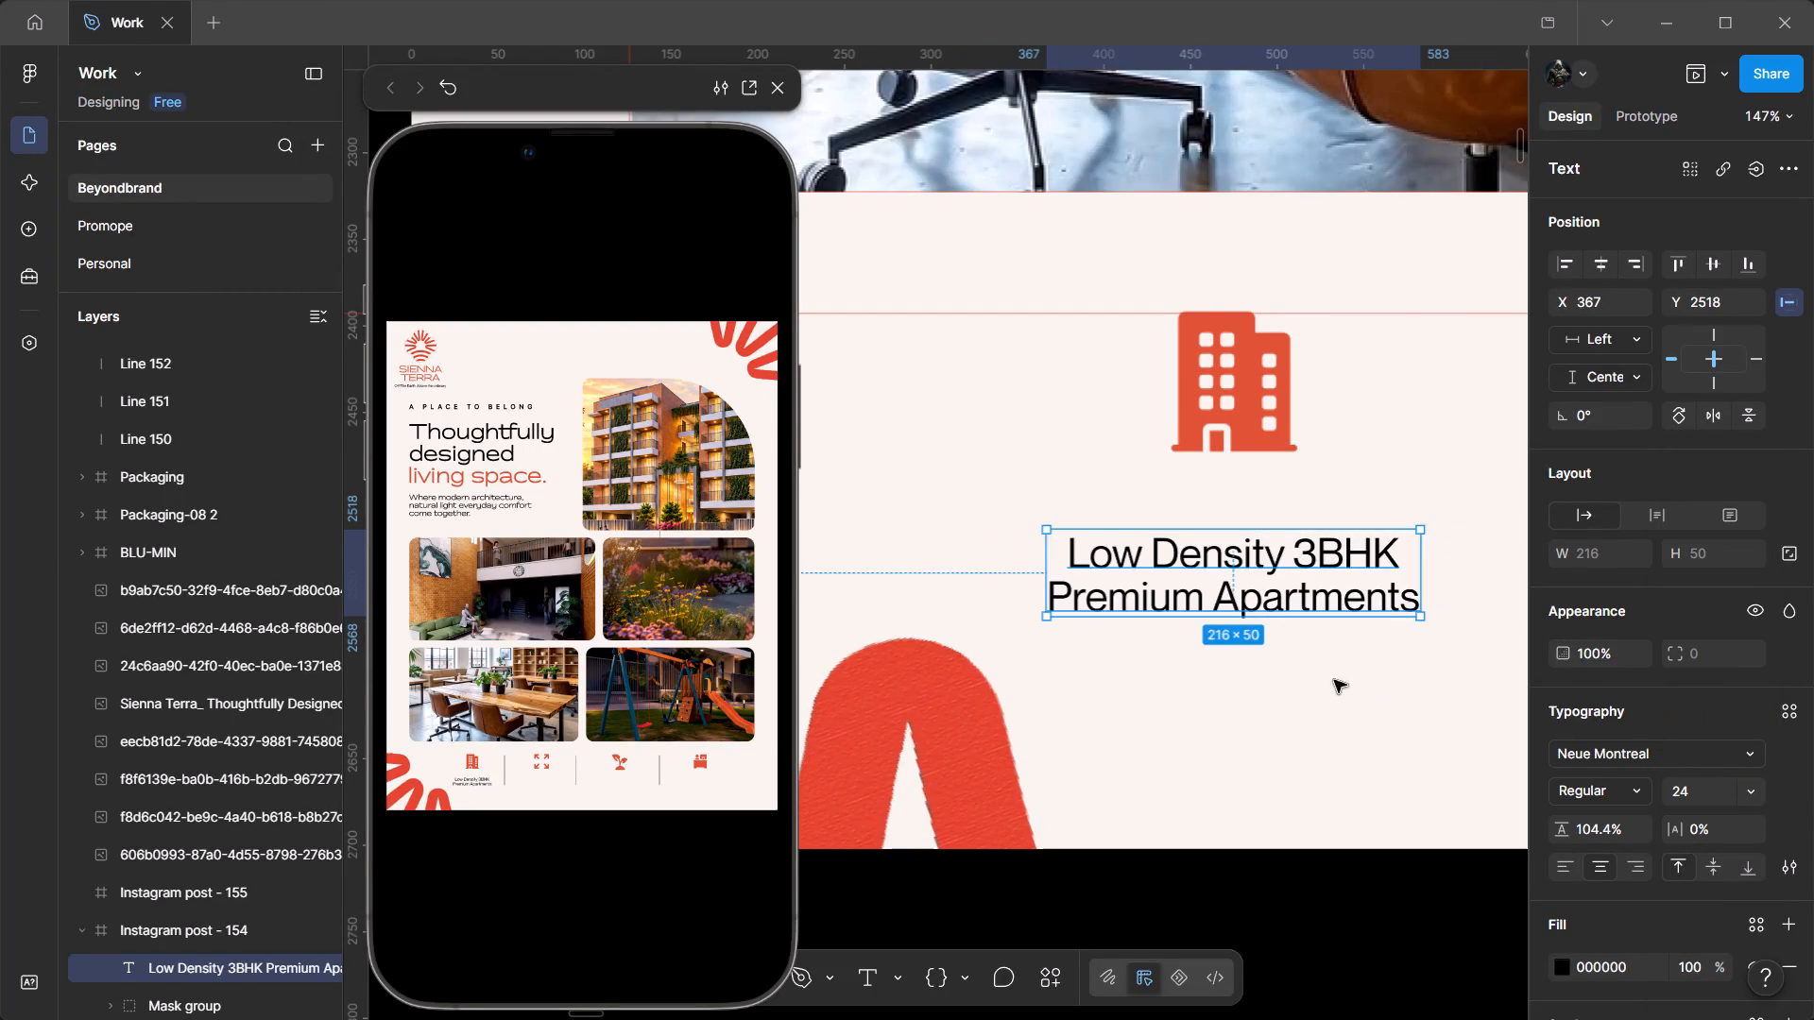
drag(1306, 674, 1093, 603)
ctrl+scroll(1081, 606, down, 7)
click(1702, 779)
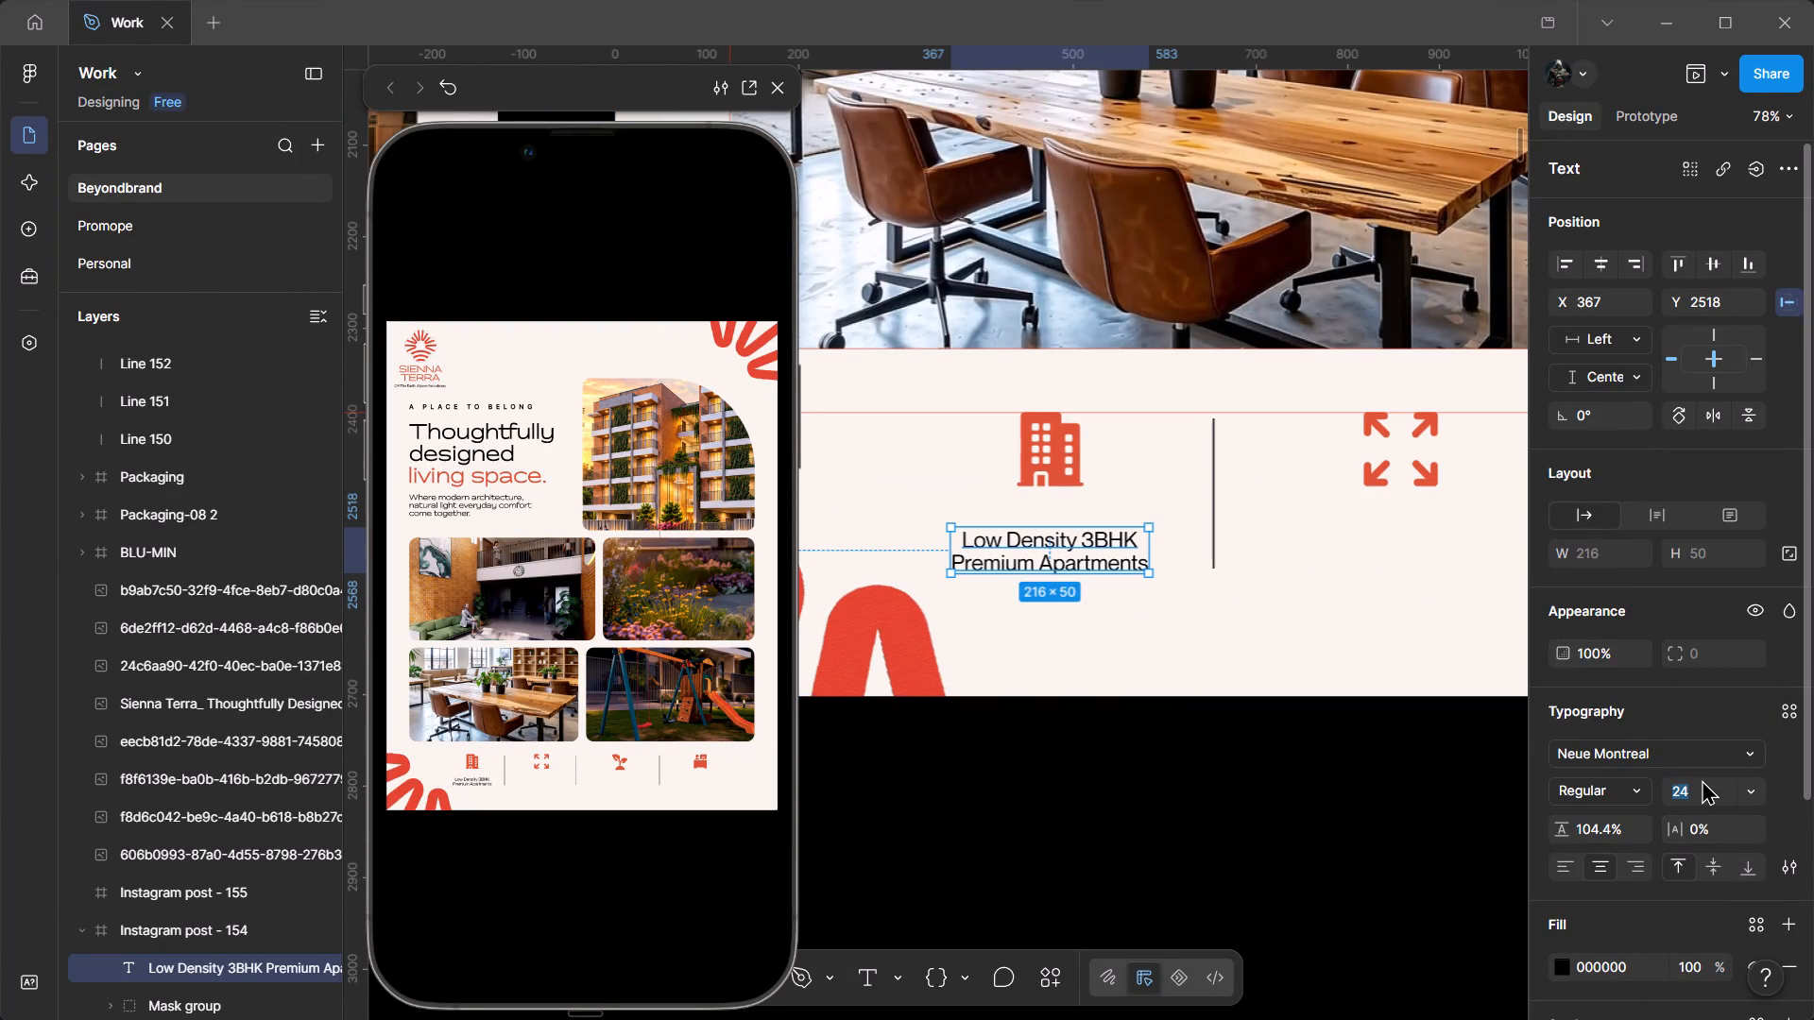
text(26)
key(Return)
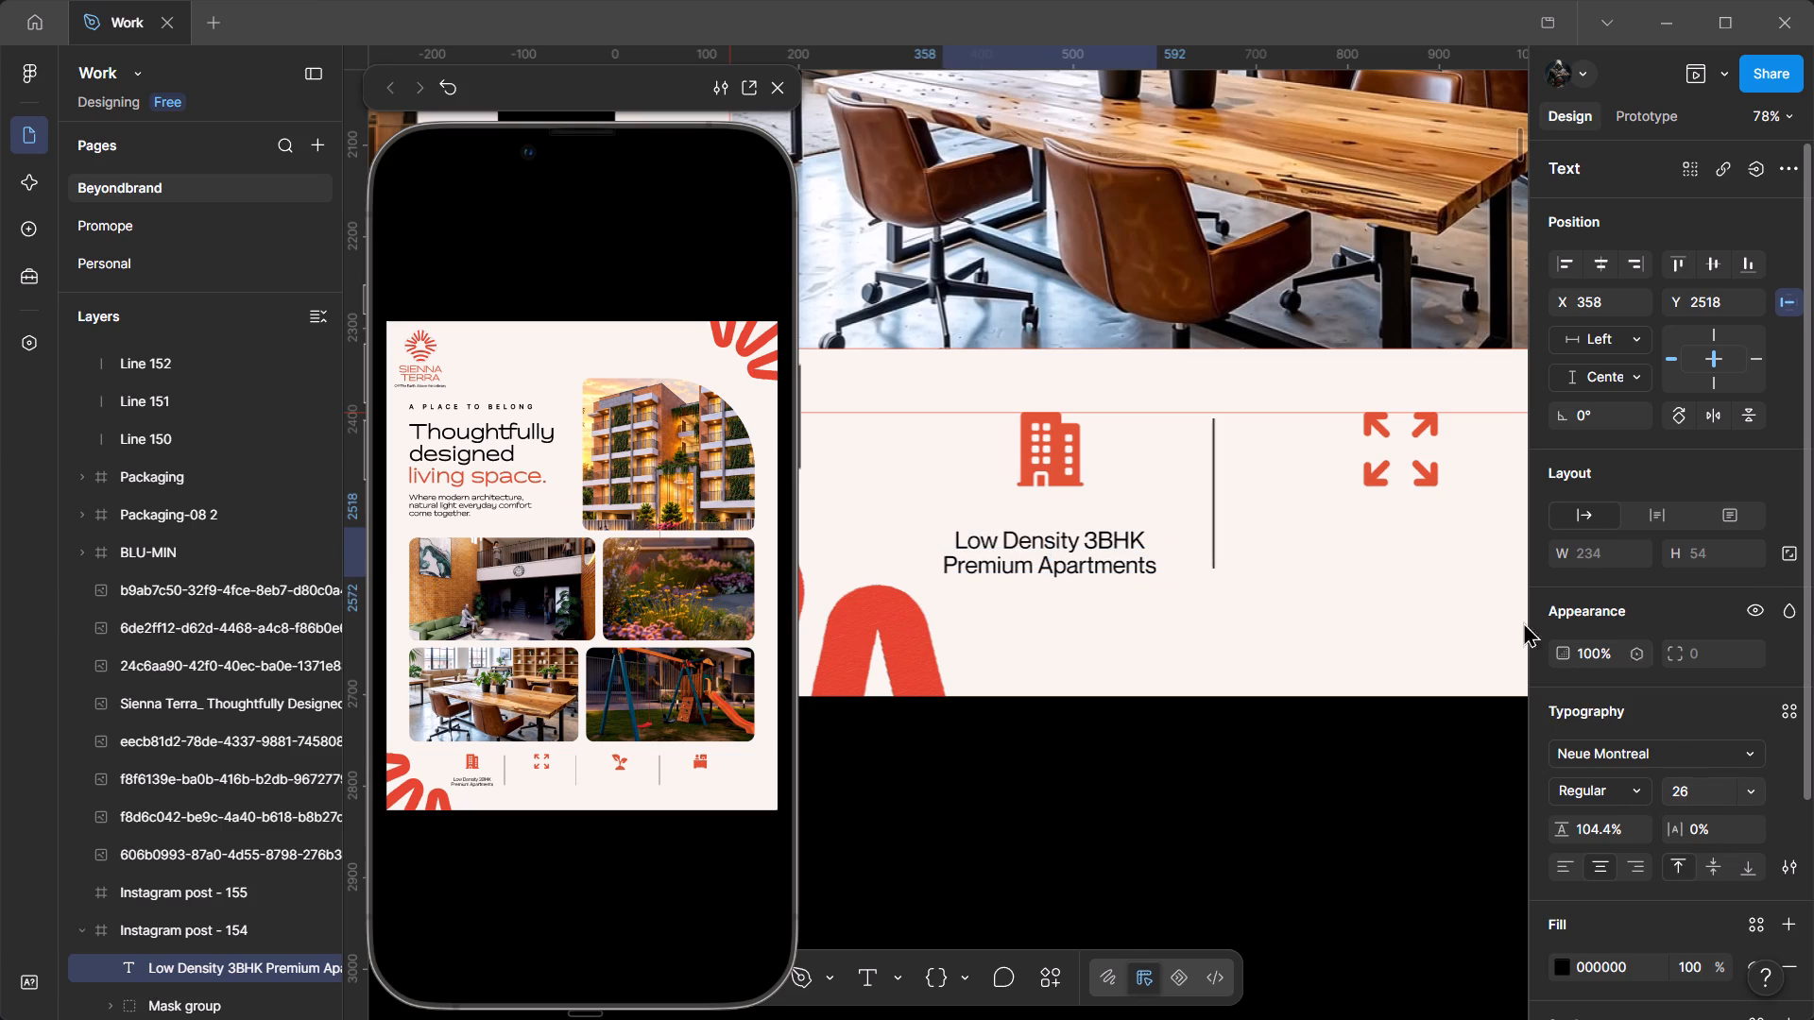
Move the label up closer beneath the building icon, to about X 361, Y 2489.
ctrl+scroll(946, 287, up, 5)
drag(1155, 811, 1153, 790)
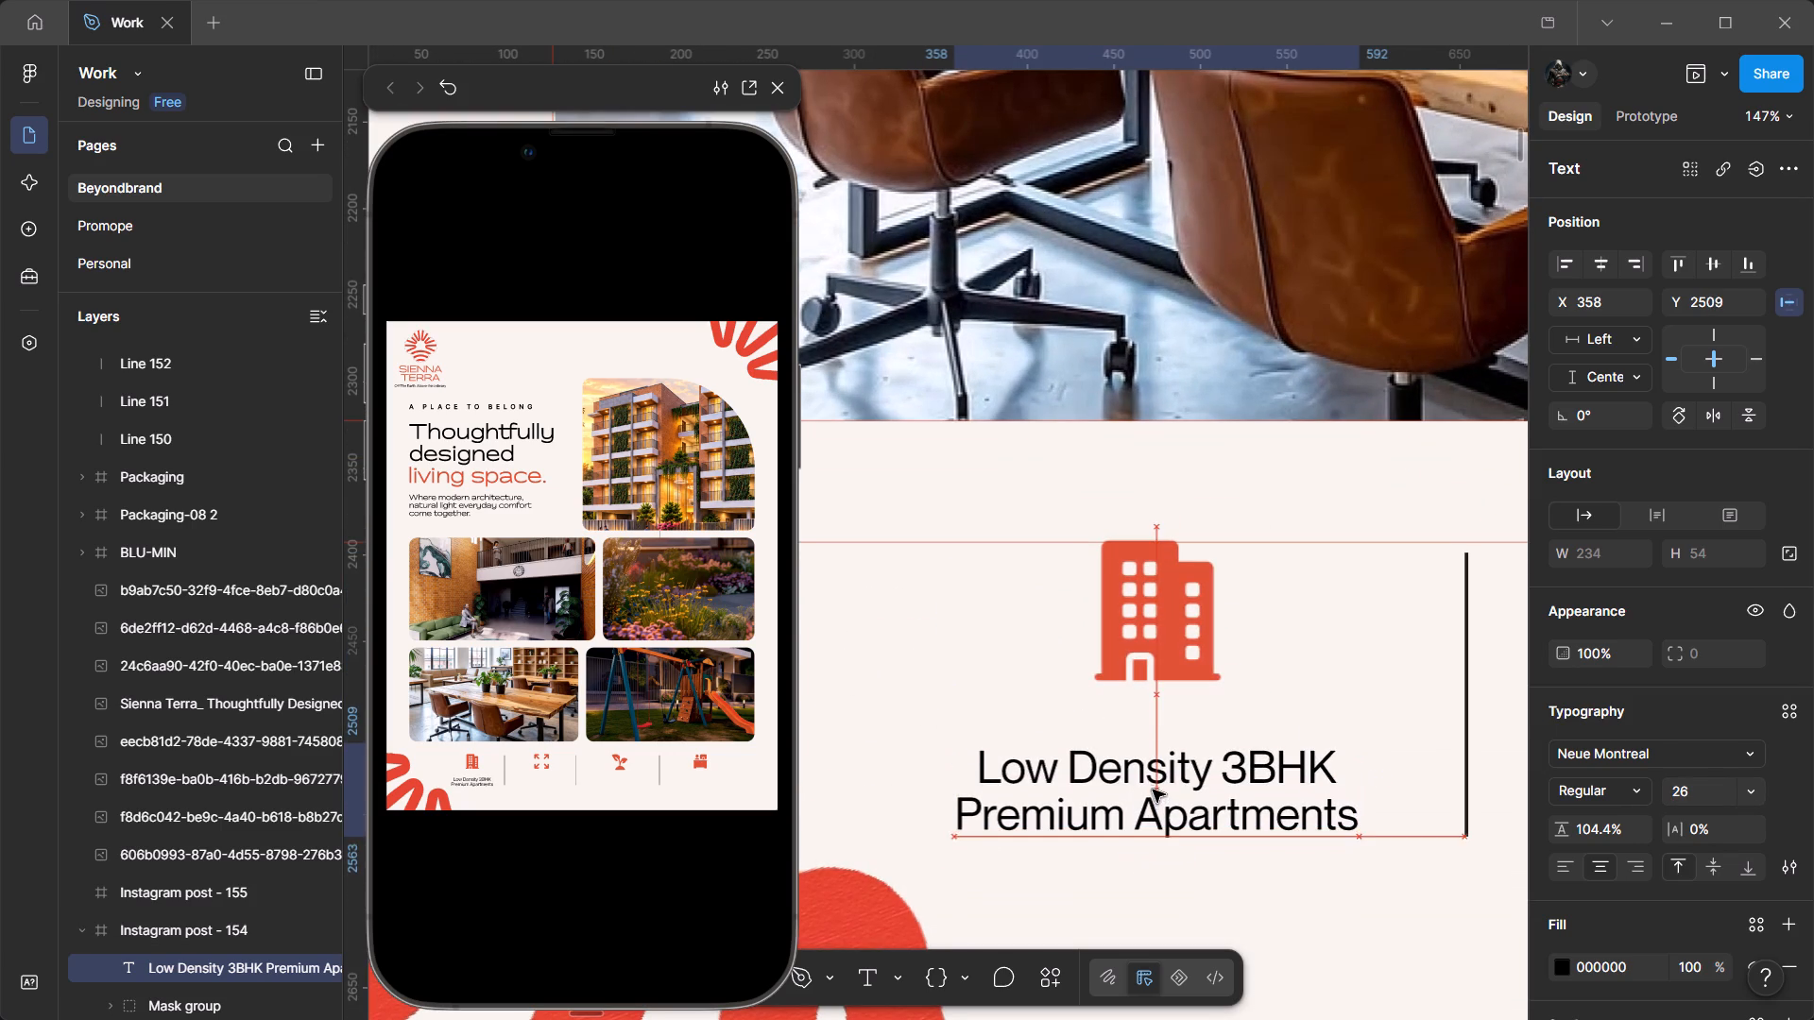
drag(1153, 790, 1168, 763)
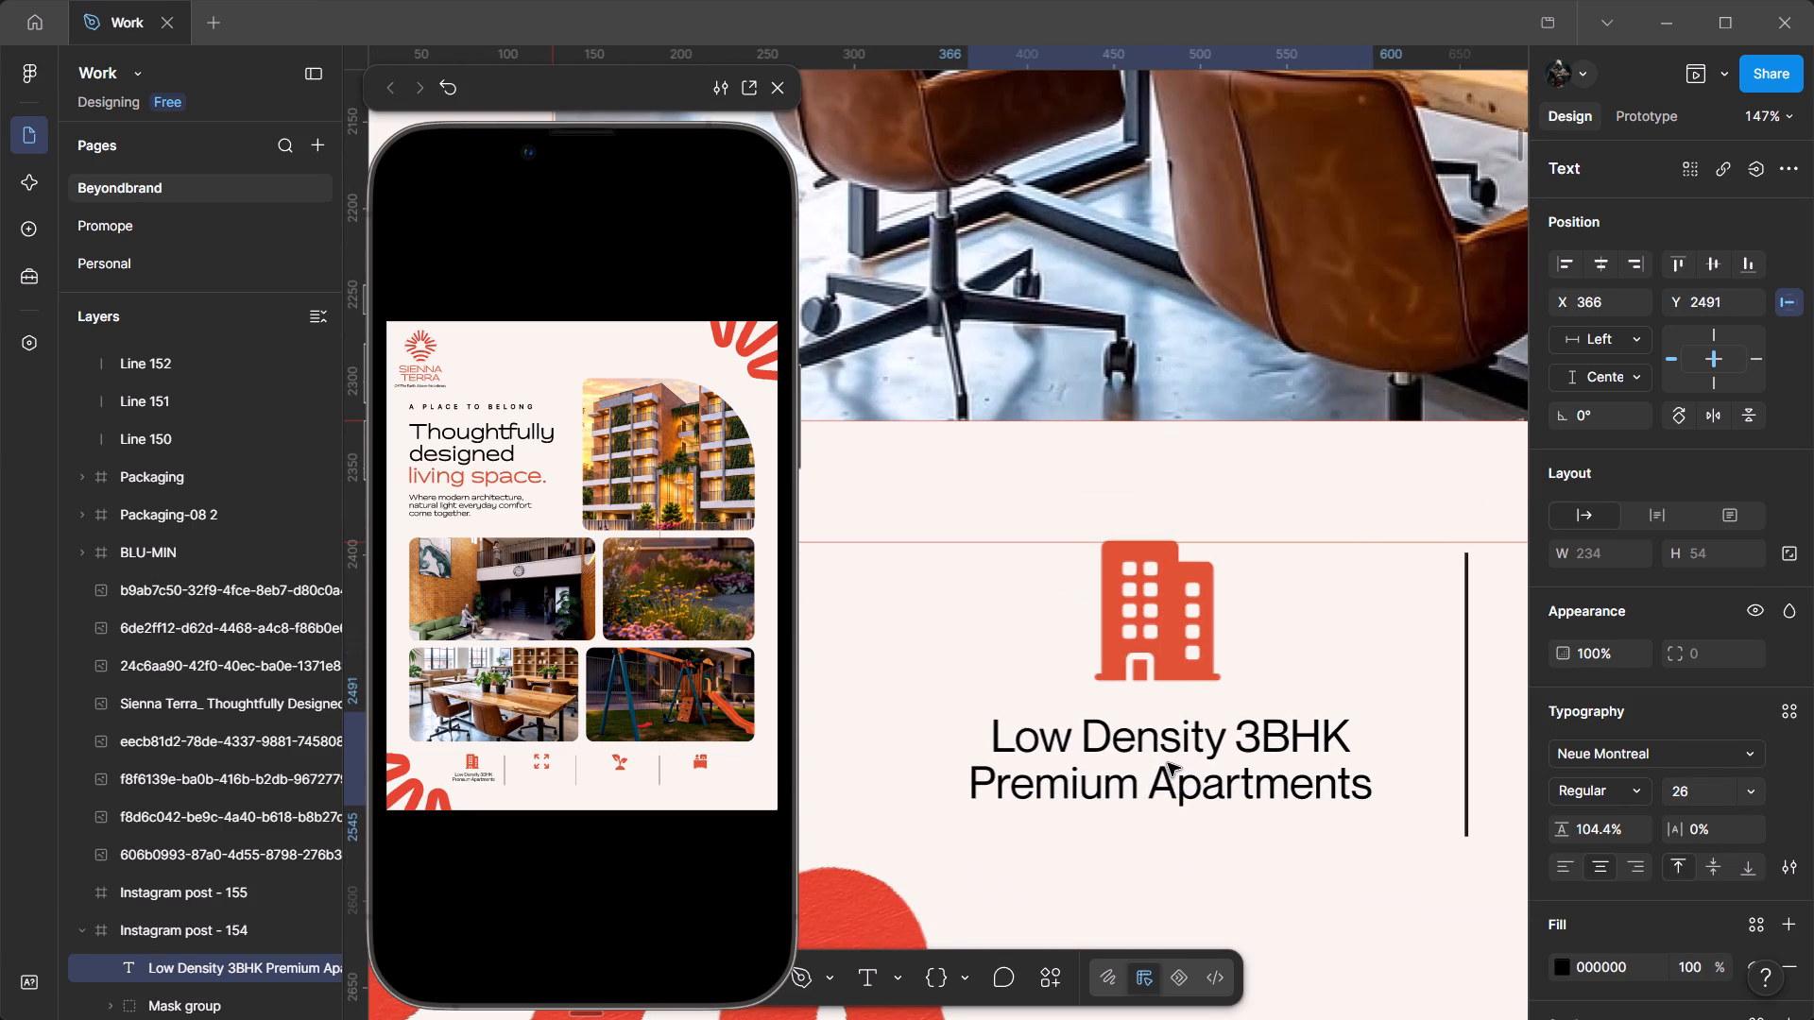
drag(1168, 763, 1164, 760)
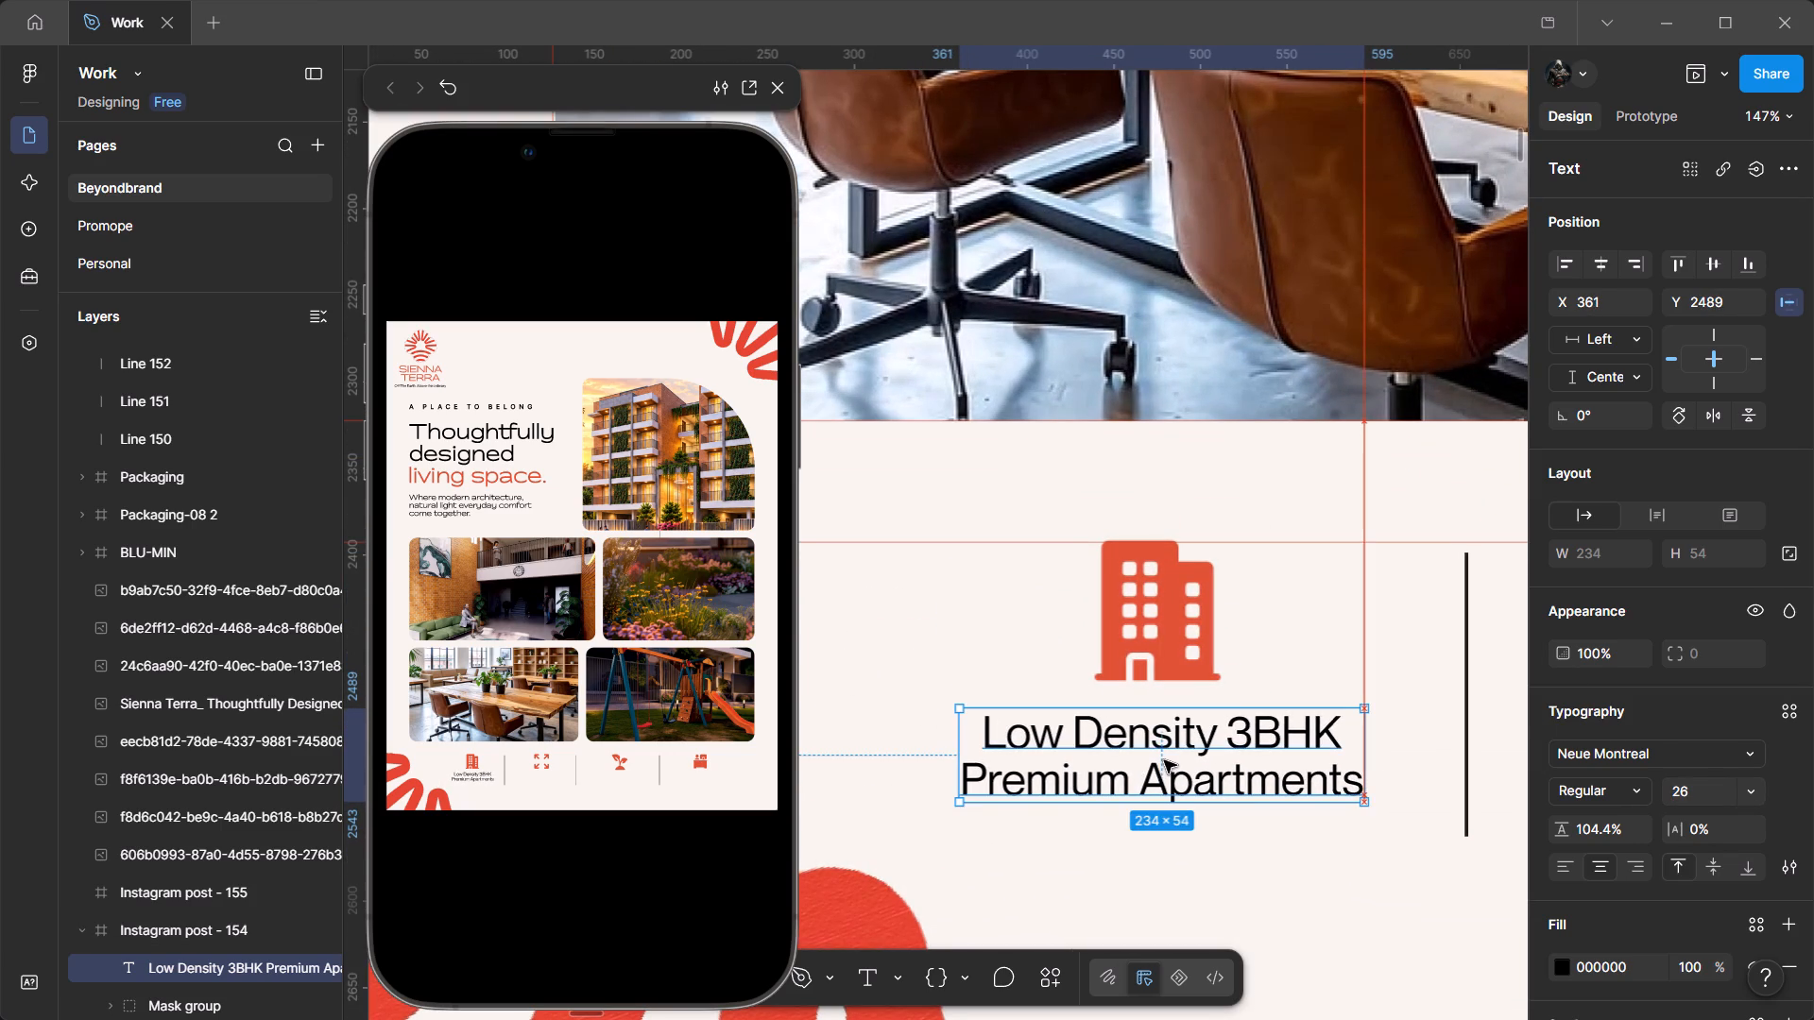
Group the building icon with its "Low Density 3BHK Premium Apartments" label and centre the label horizontally within the group.
shift+click(1175, 628)
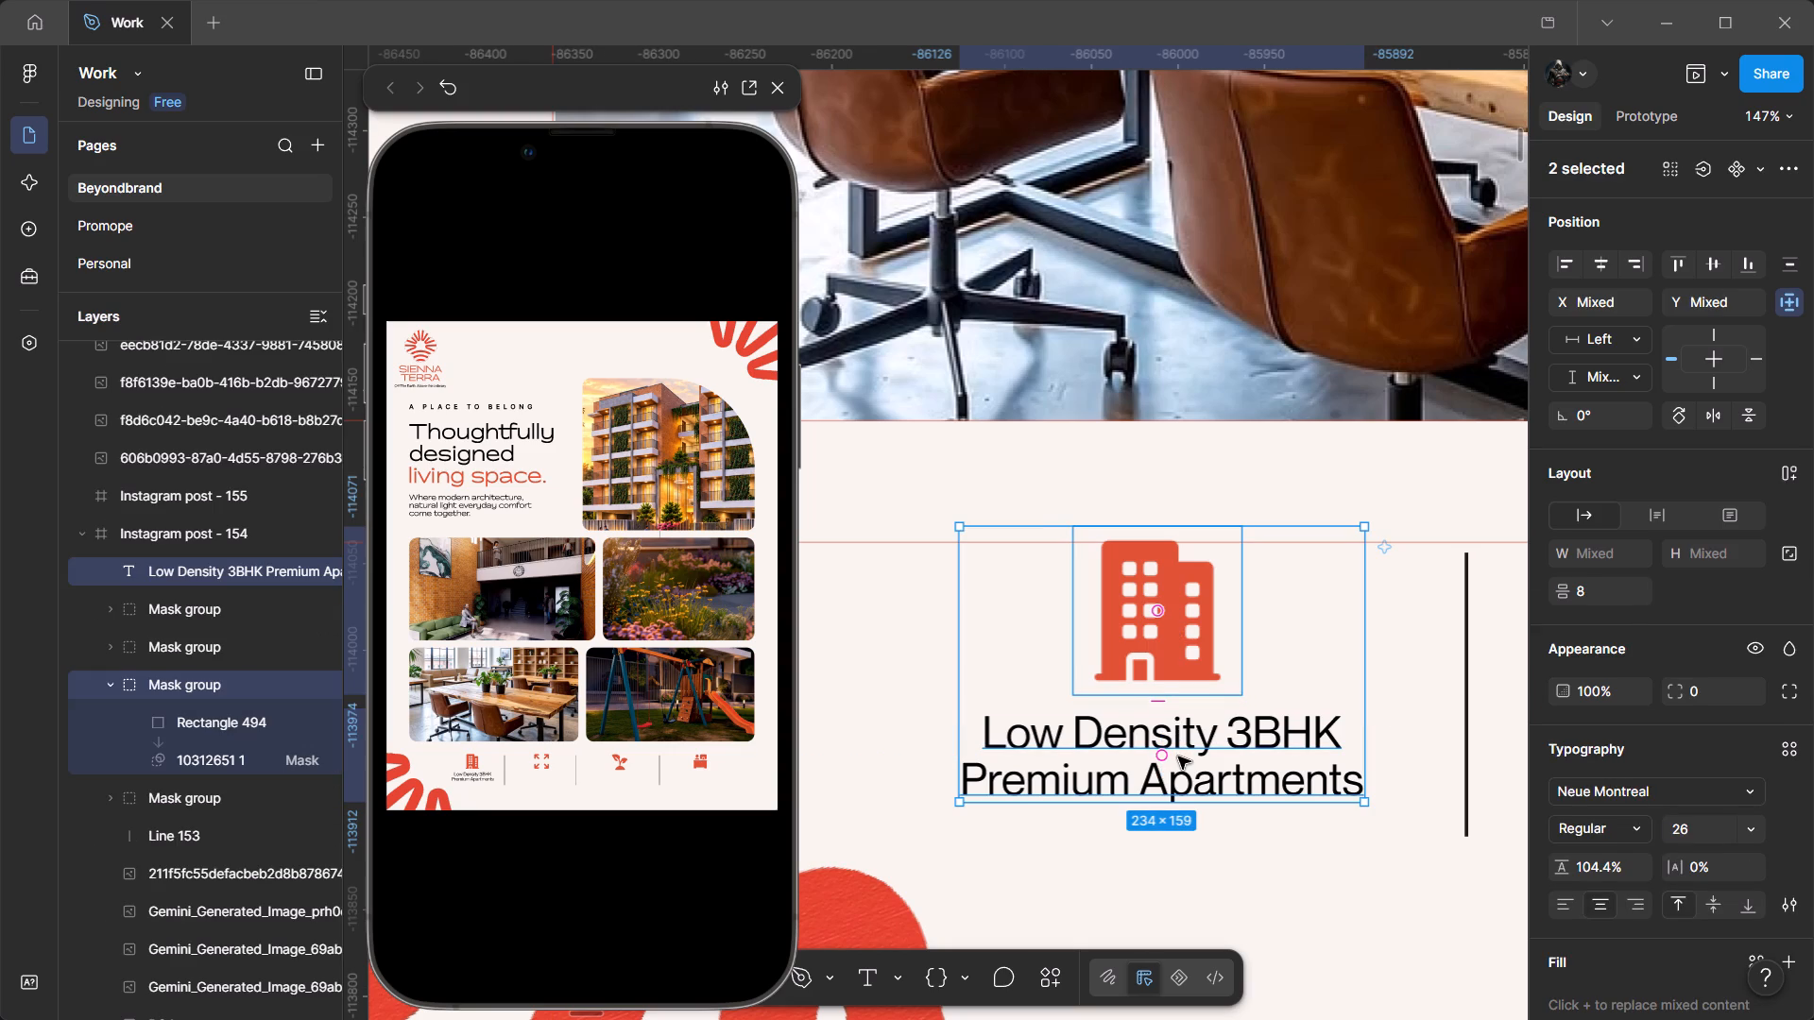
shift+click(1191, 753)
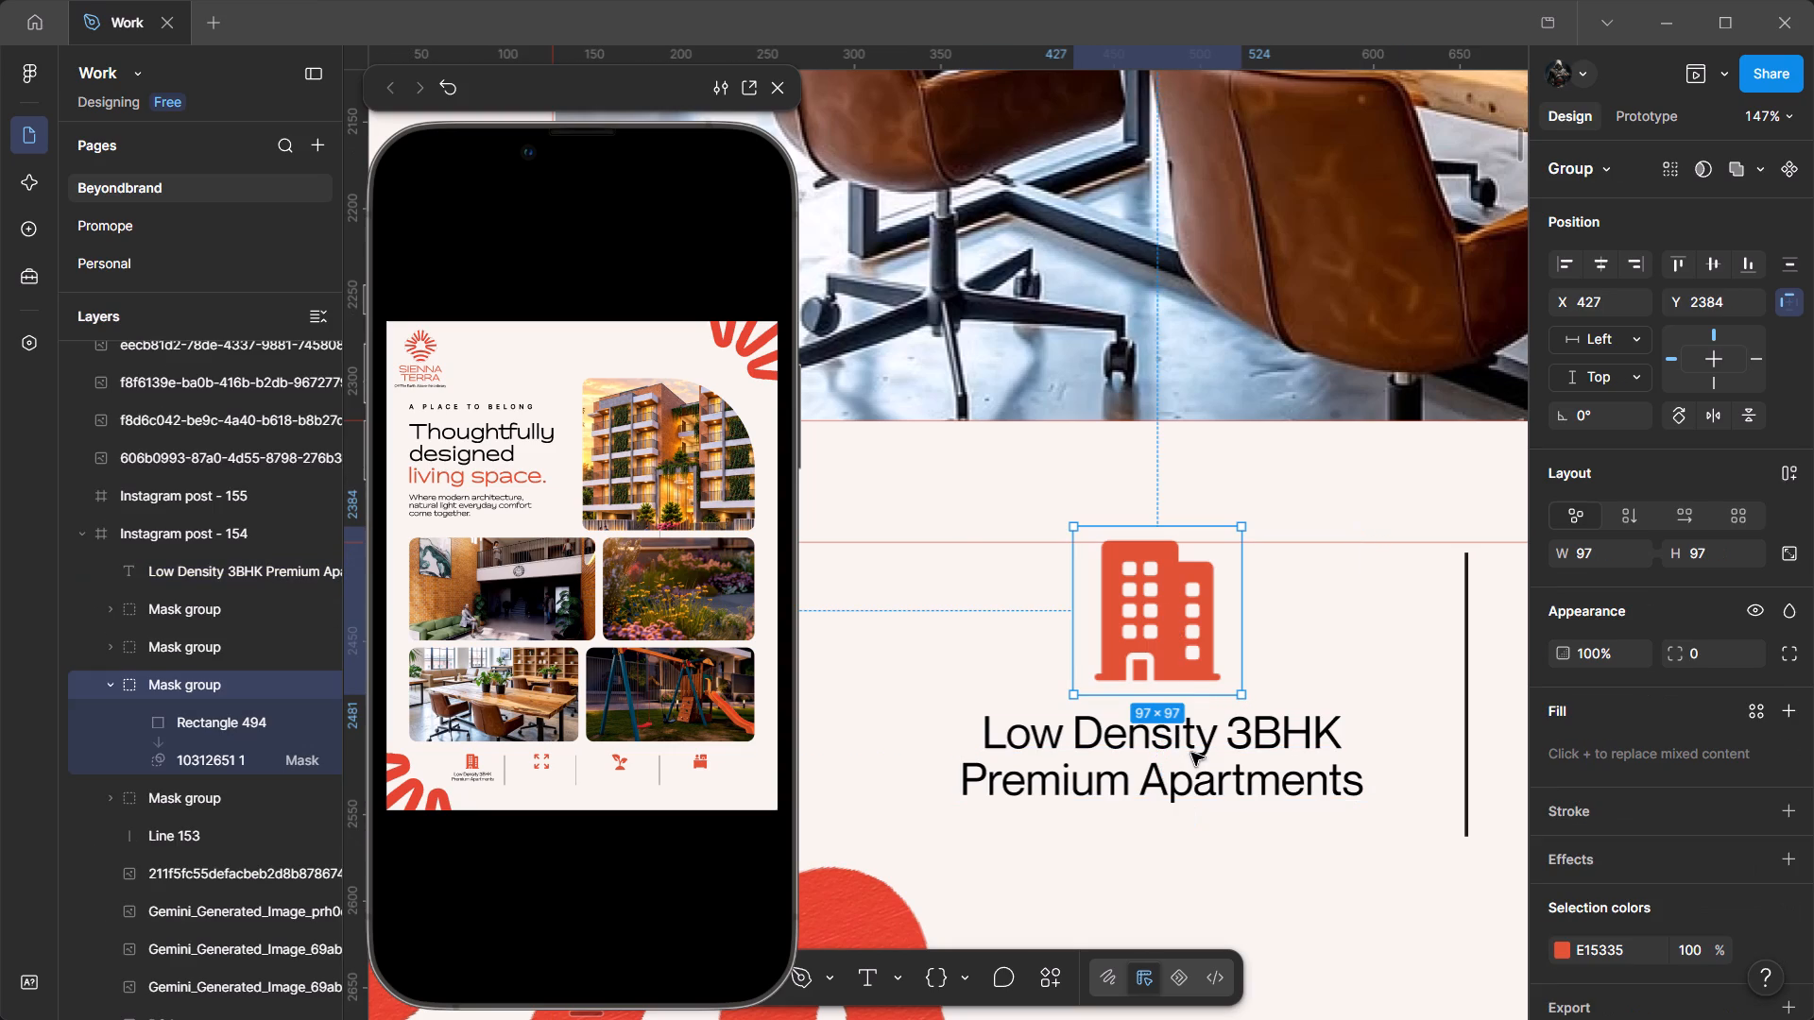
shift+click(1201, 756)
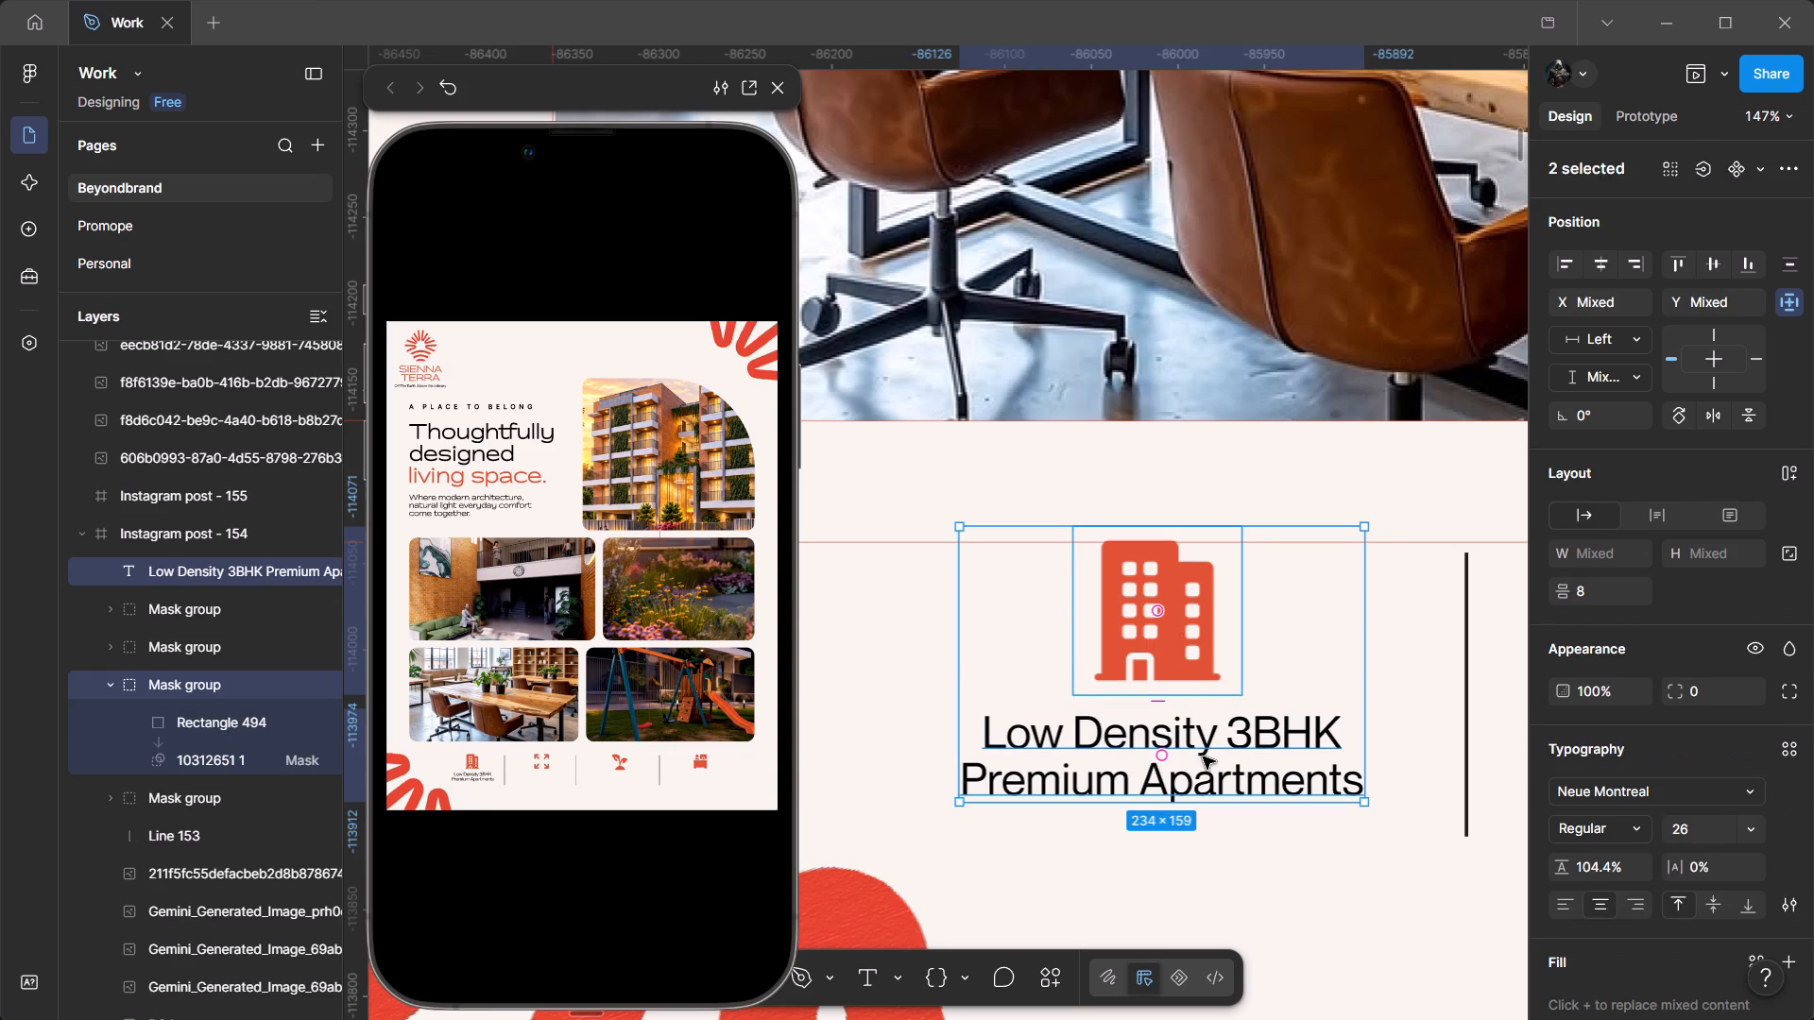
key(ctrl+g)
double_click(1244, 752)
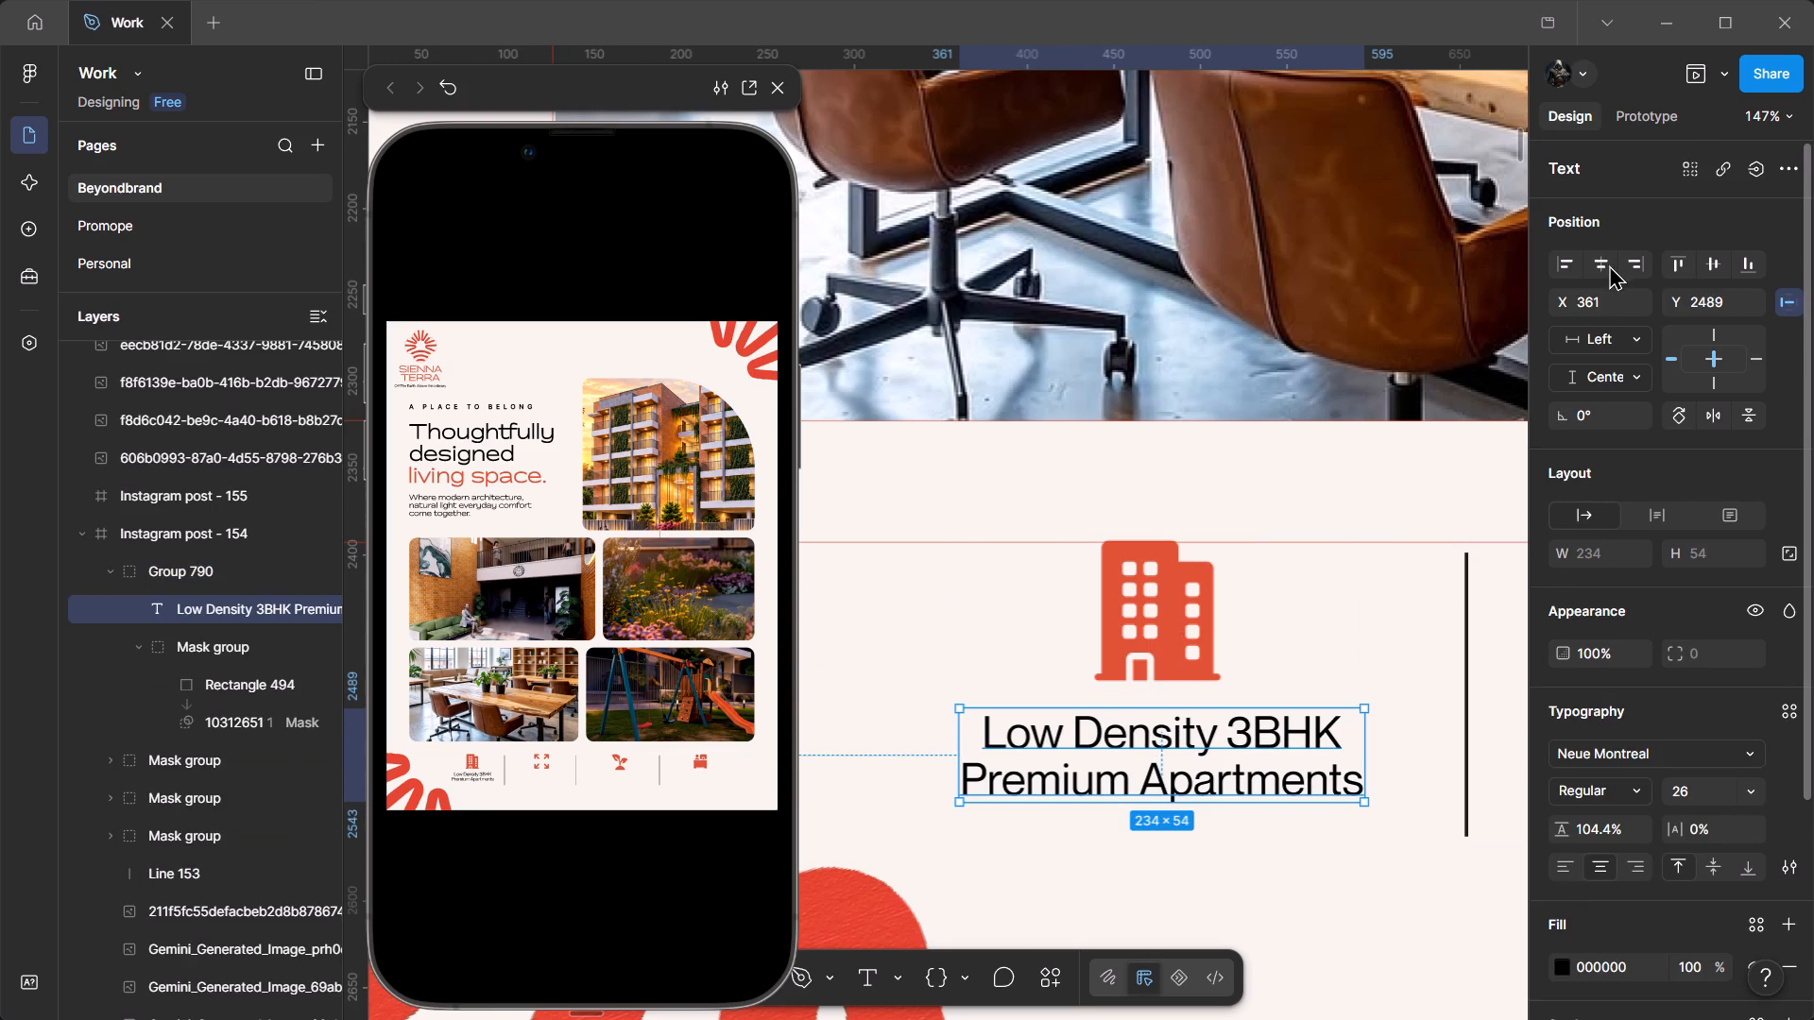
click(1609, 262)
click(1295, 861)
ctrl+scroll(1293, 860, down, 8)
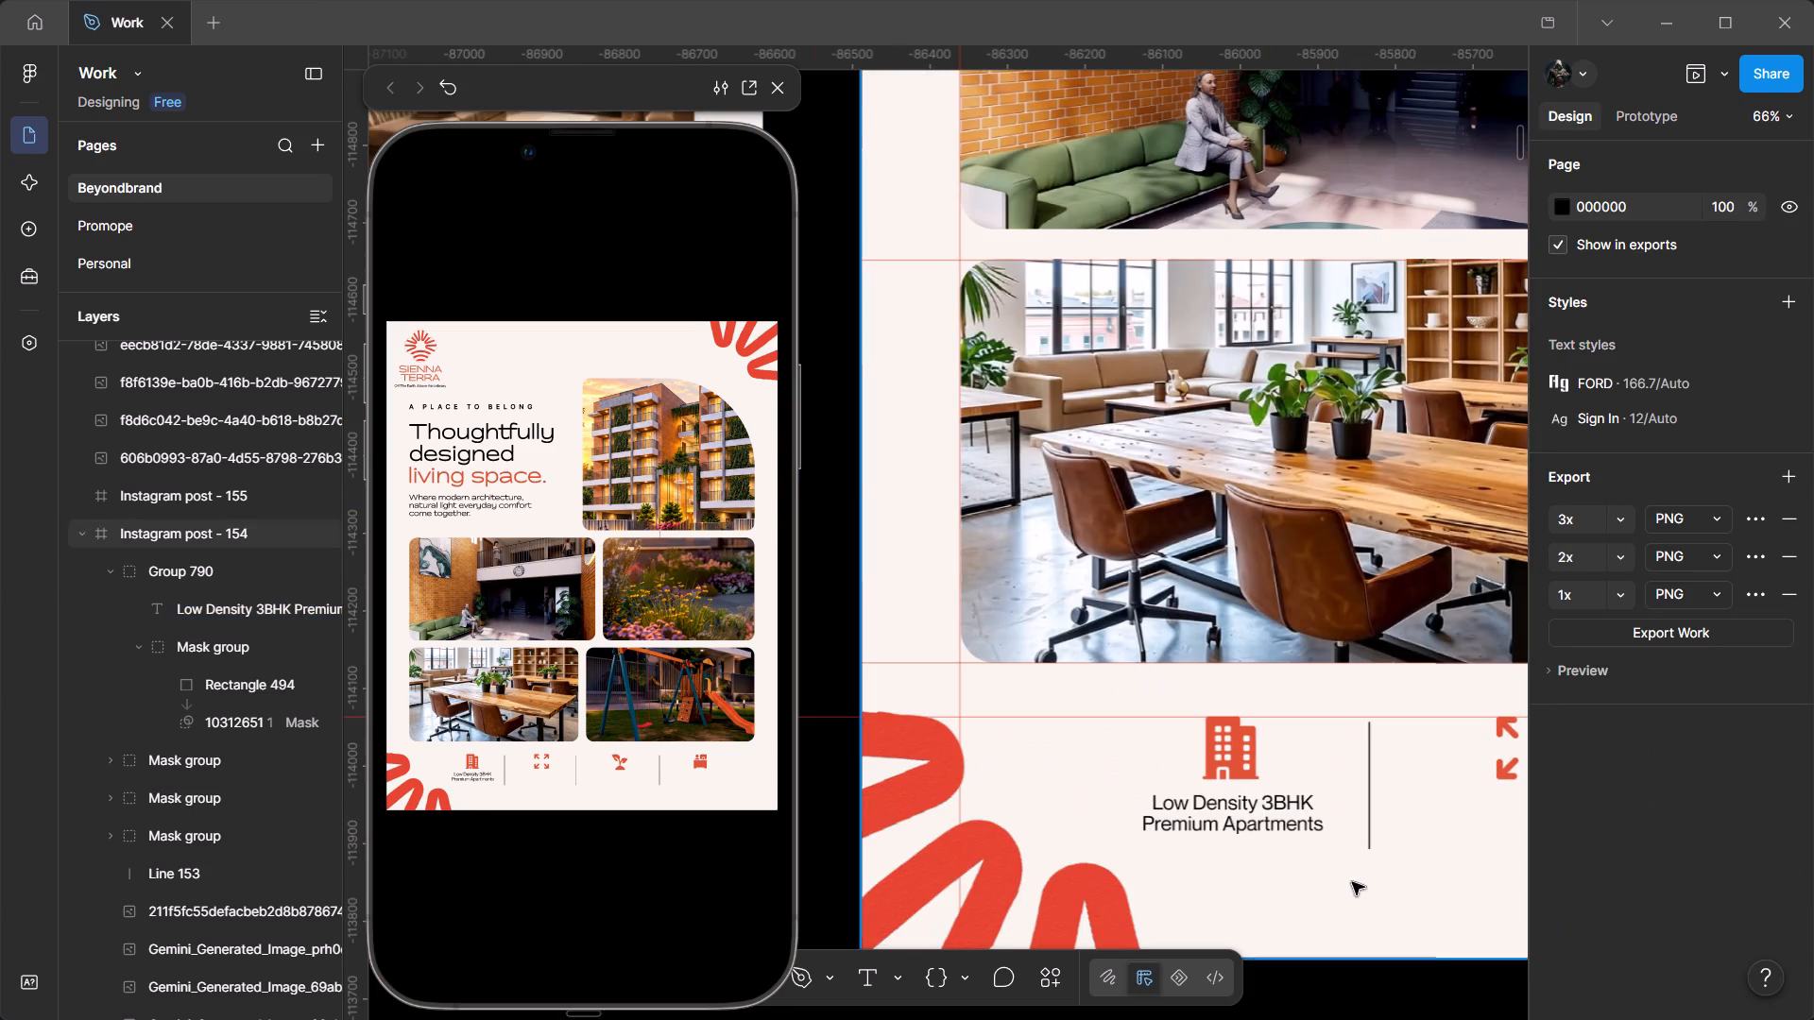
Duplicate the "Low Density 3BHK Premium Apartments" label and place the copy under the expand-arrows icon at about X 741, Y 2493.
drag(1343, 891, 1195, 874)
ctrl+scroll(1194, 870, down, 6)
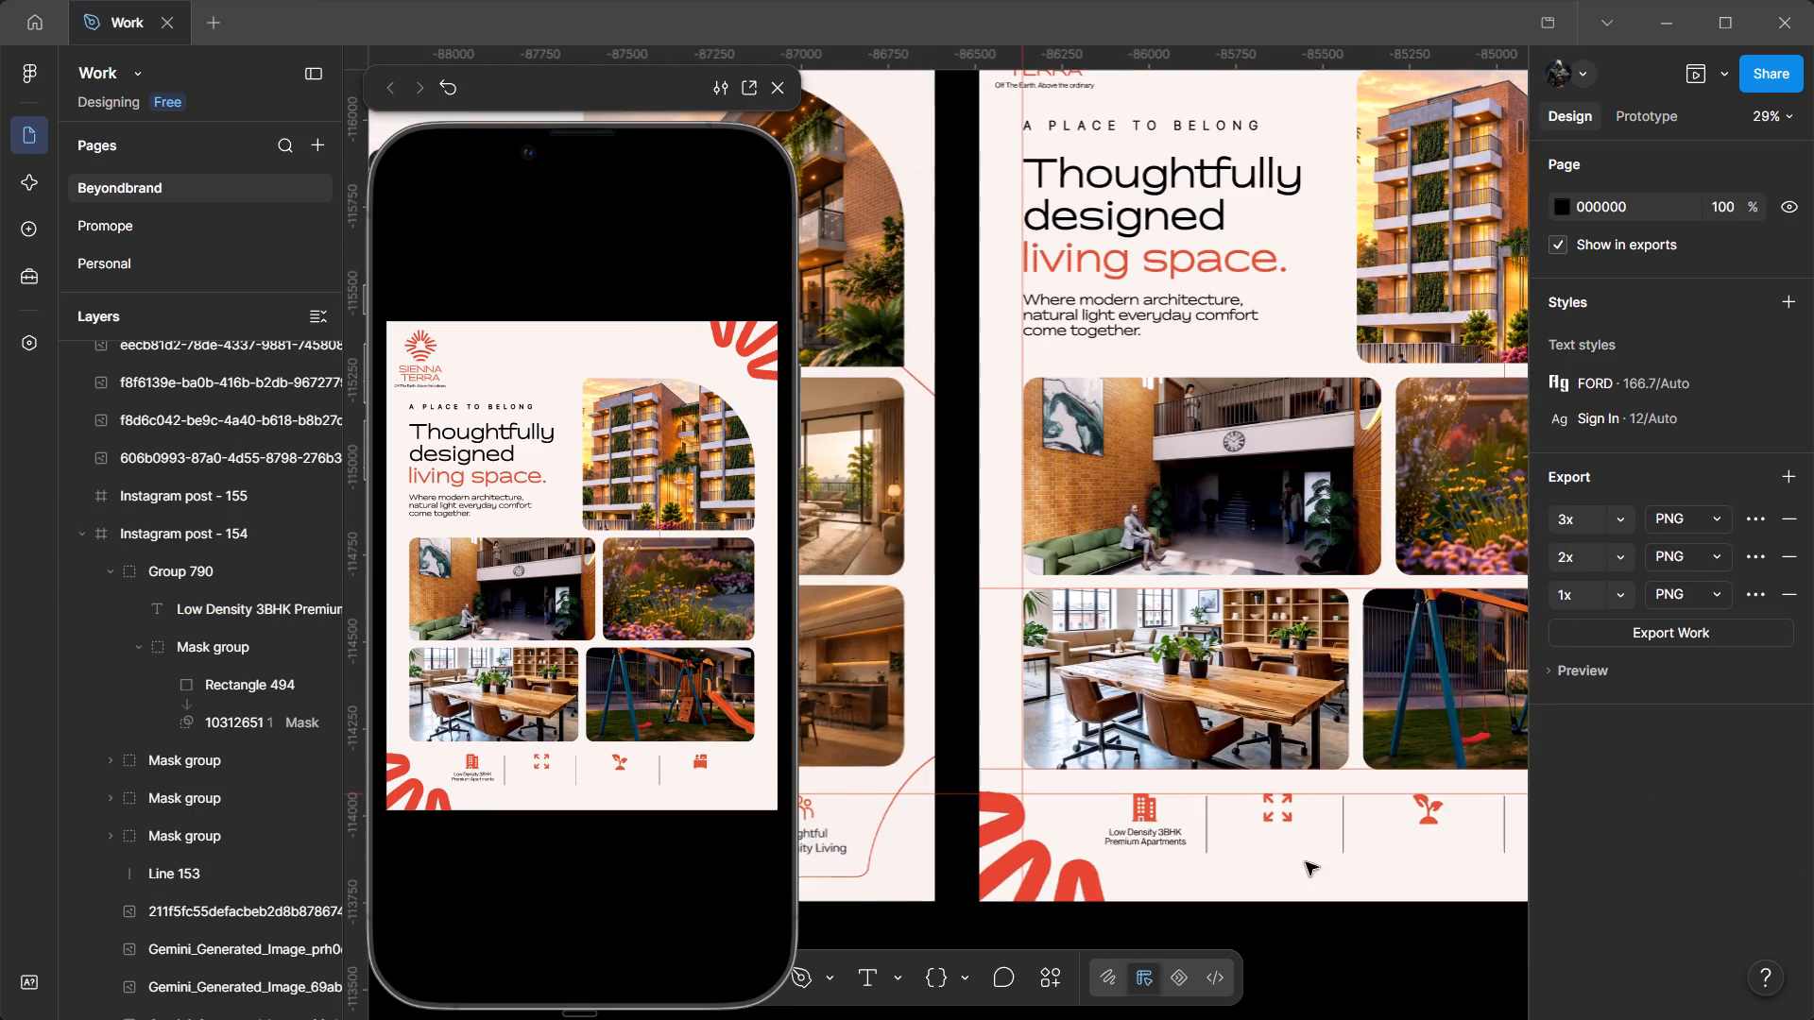
drag(1281, 858, 1118, 885)
double_click(980, 869)
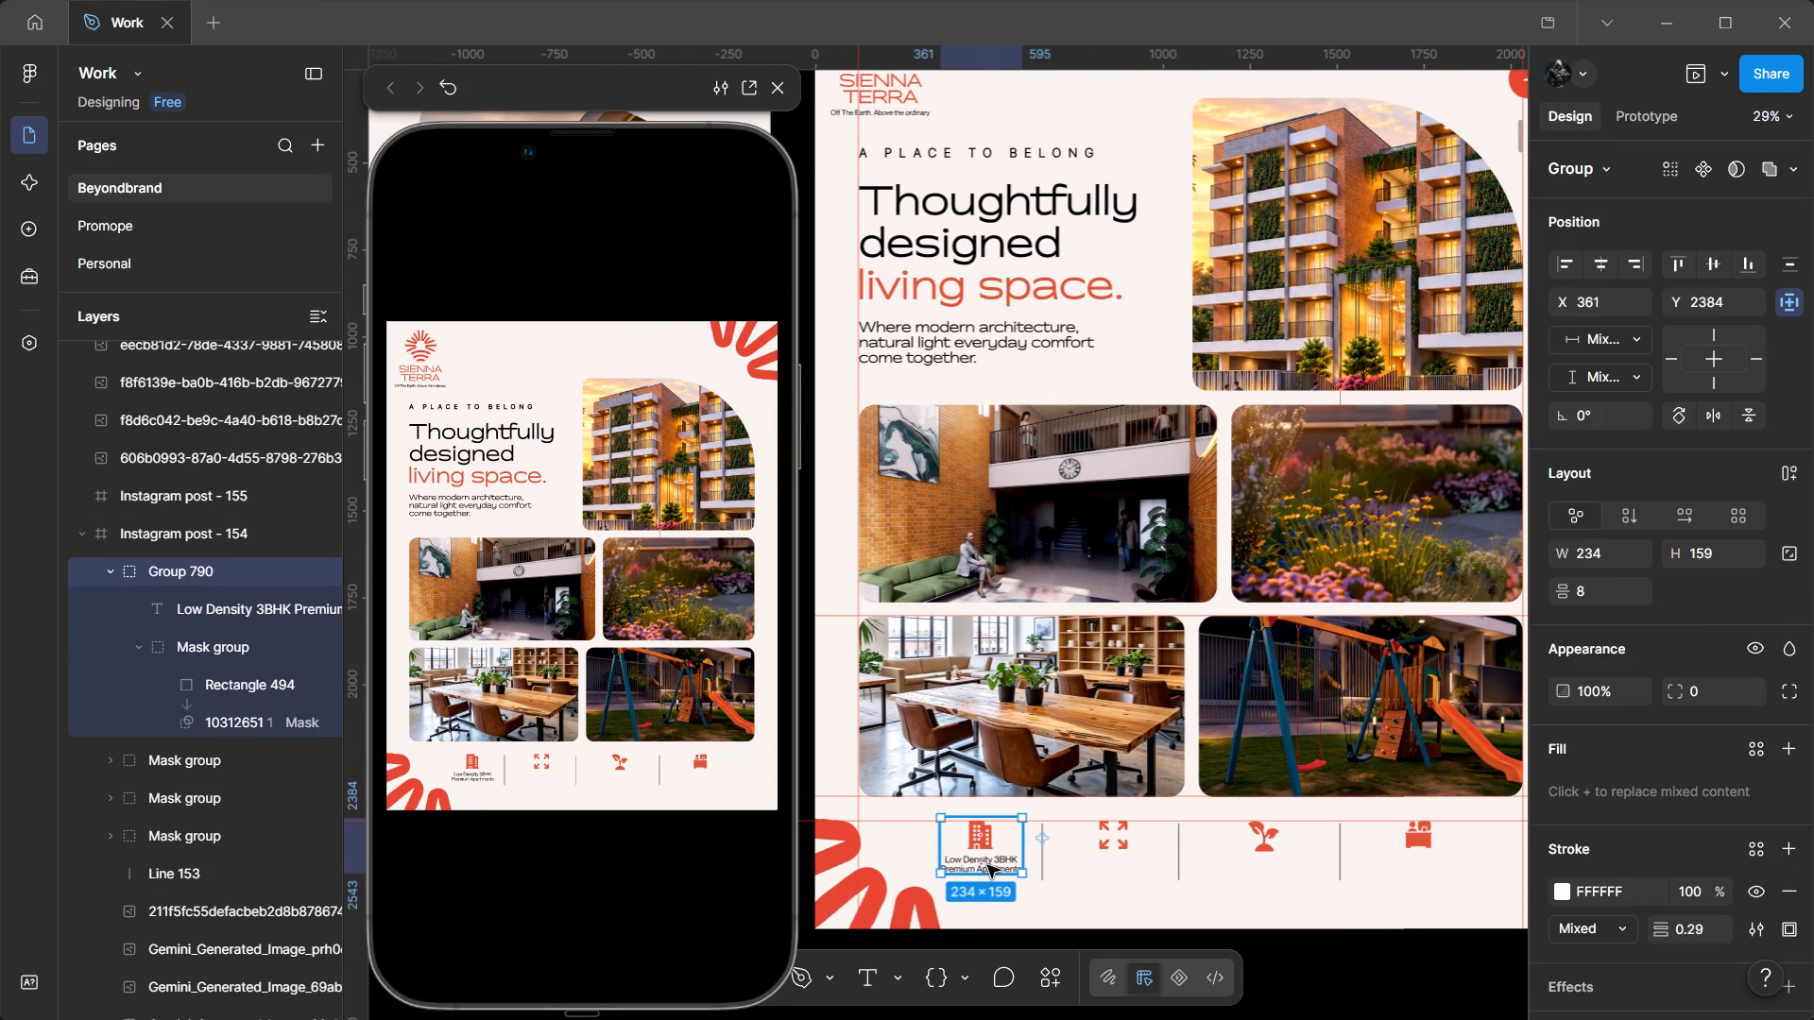
double_click(987, 863)
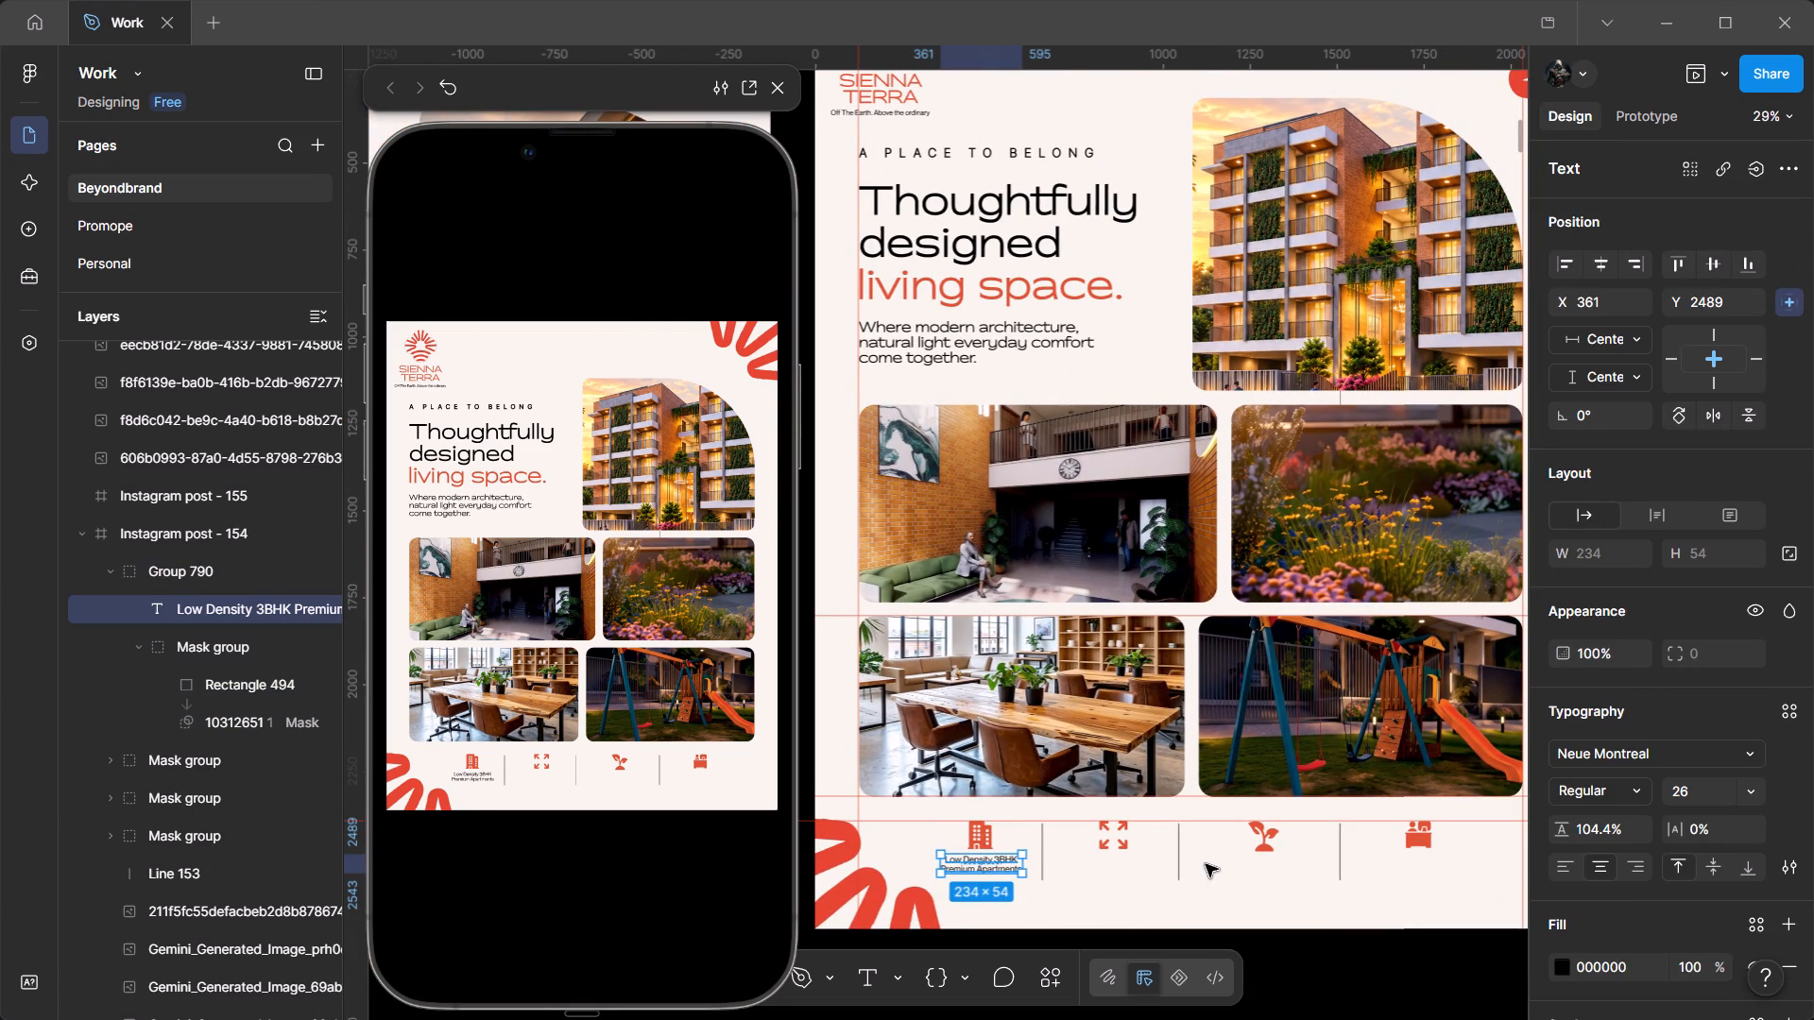
alt+drag(983, 866, 1114, 868)
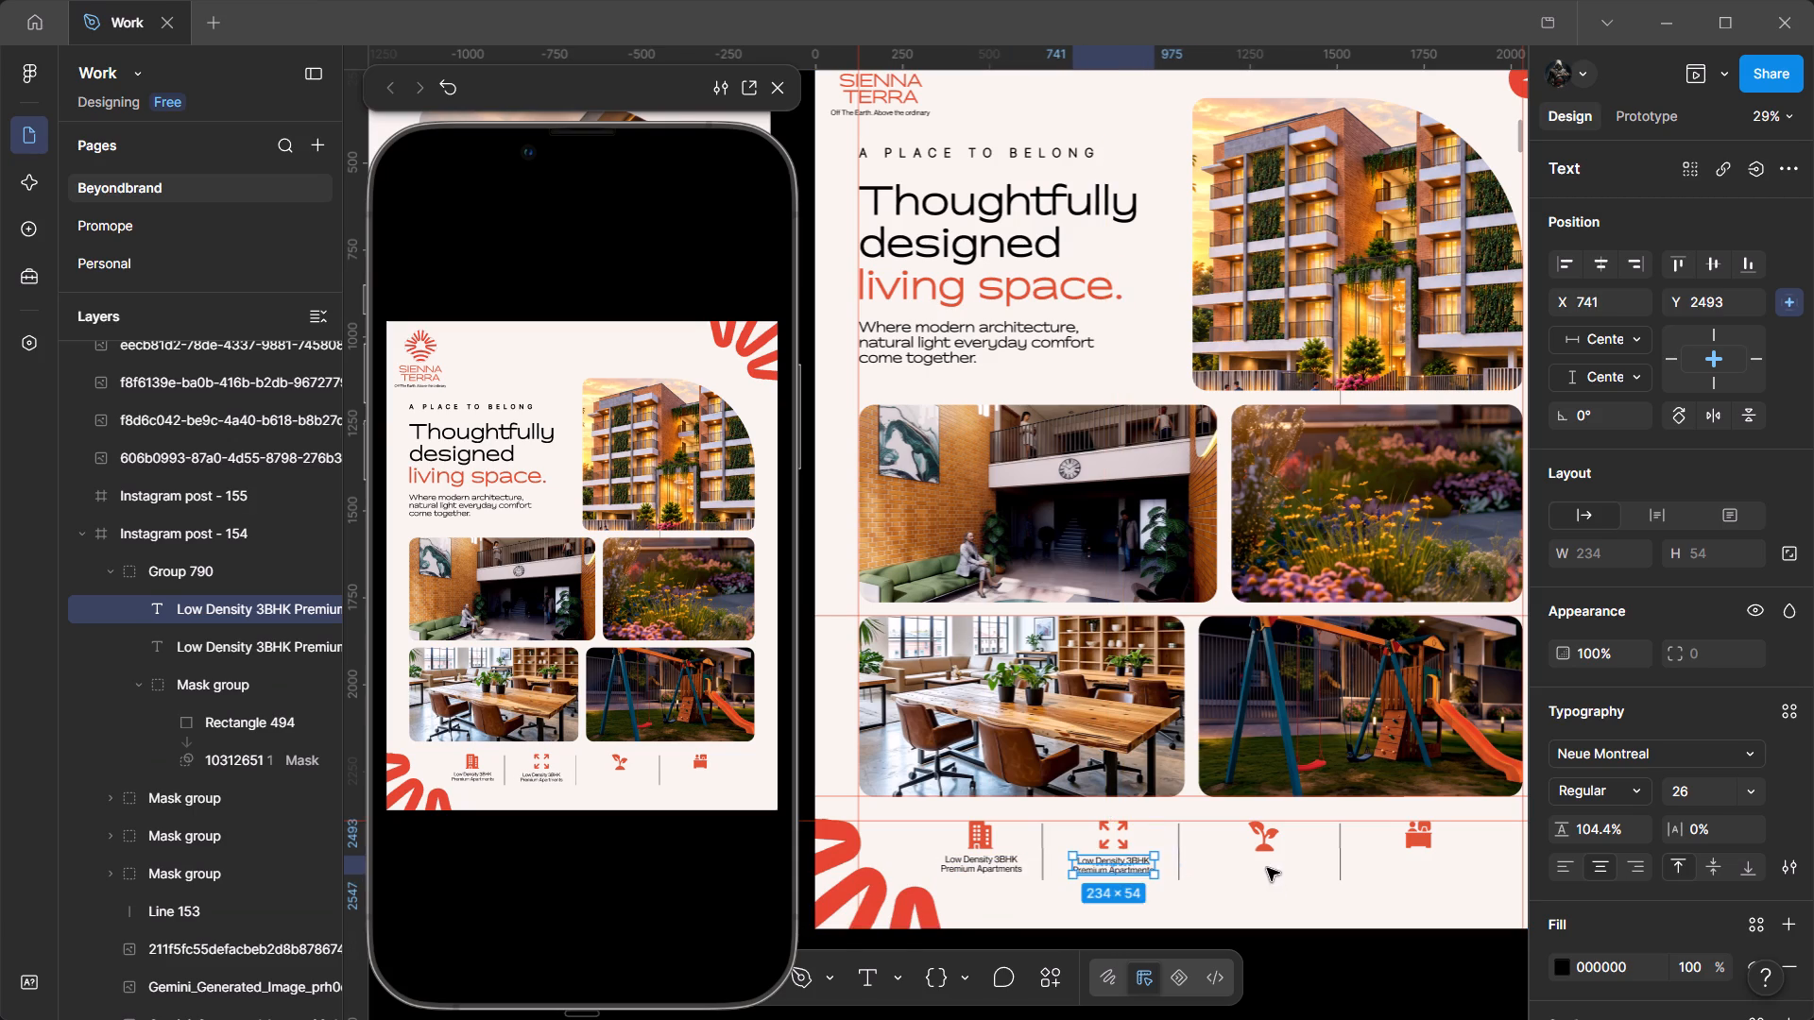
Replace the duplicated label's wording under the expand-arrows icon with the "1,653 - 2,036 Sq. Ft." text copied from Post 13.
ctrl+scroll(1266, 868, down, 7)
drag(1375, 818, 1118, 855)
drag(1349, 793, 995, 741)
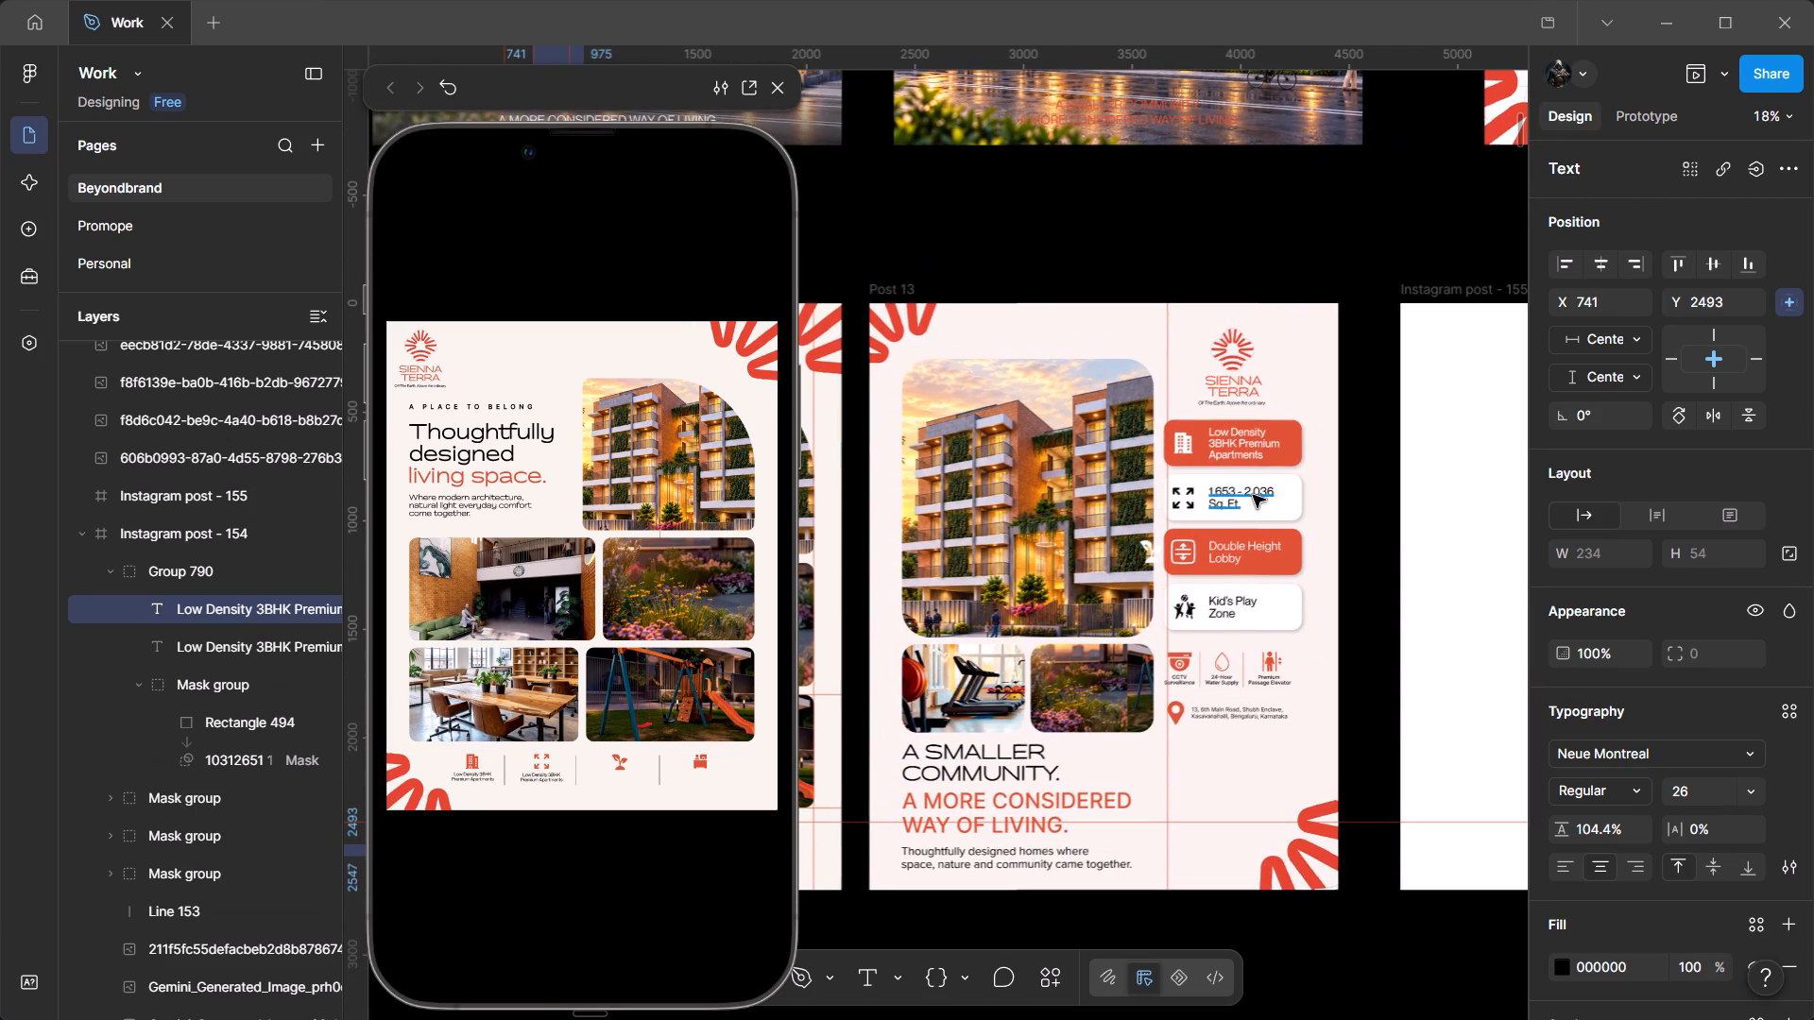
click(1240, 494)
double_click(1240, 494)
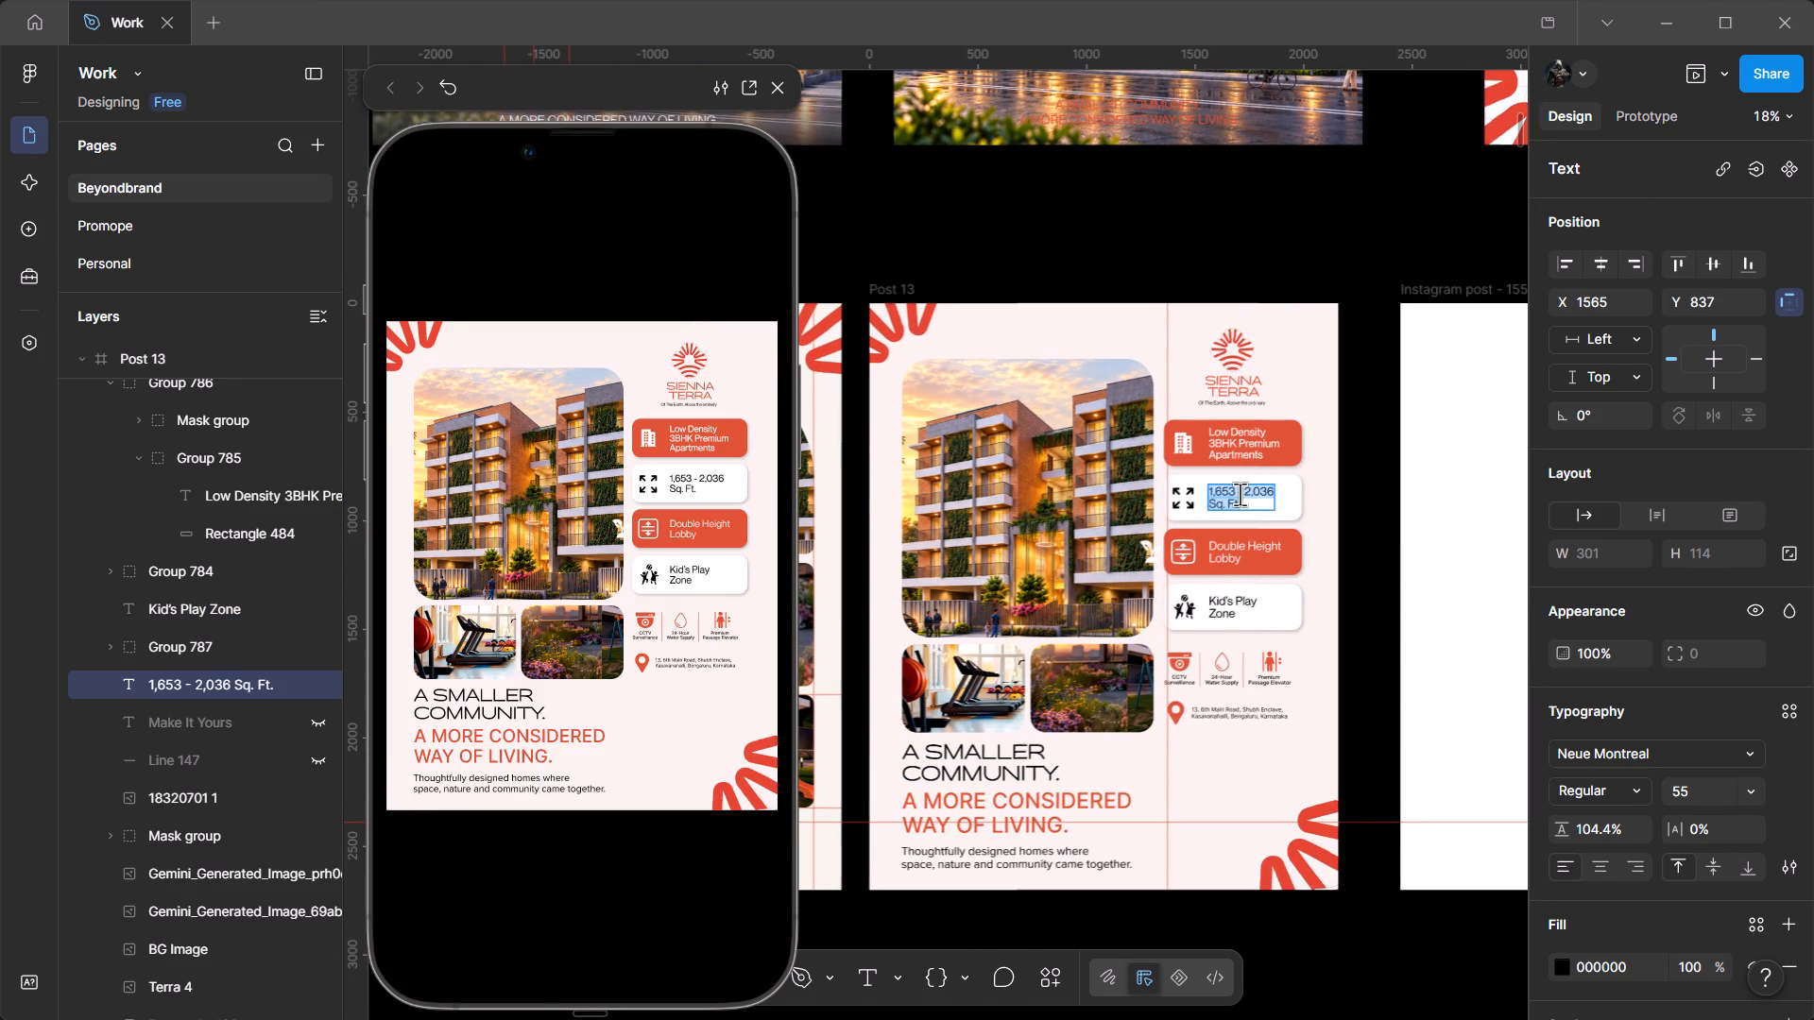
key(ctrl+c)
ctrl+scroll(1137, 601, down, 7)
drag(916, 669, 1132, 584)
ctrl+scroll(1045, 669, up, 8)
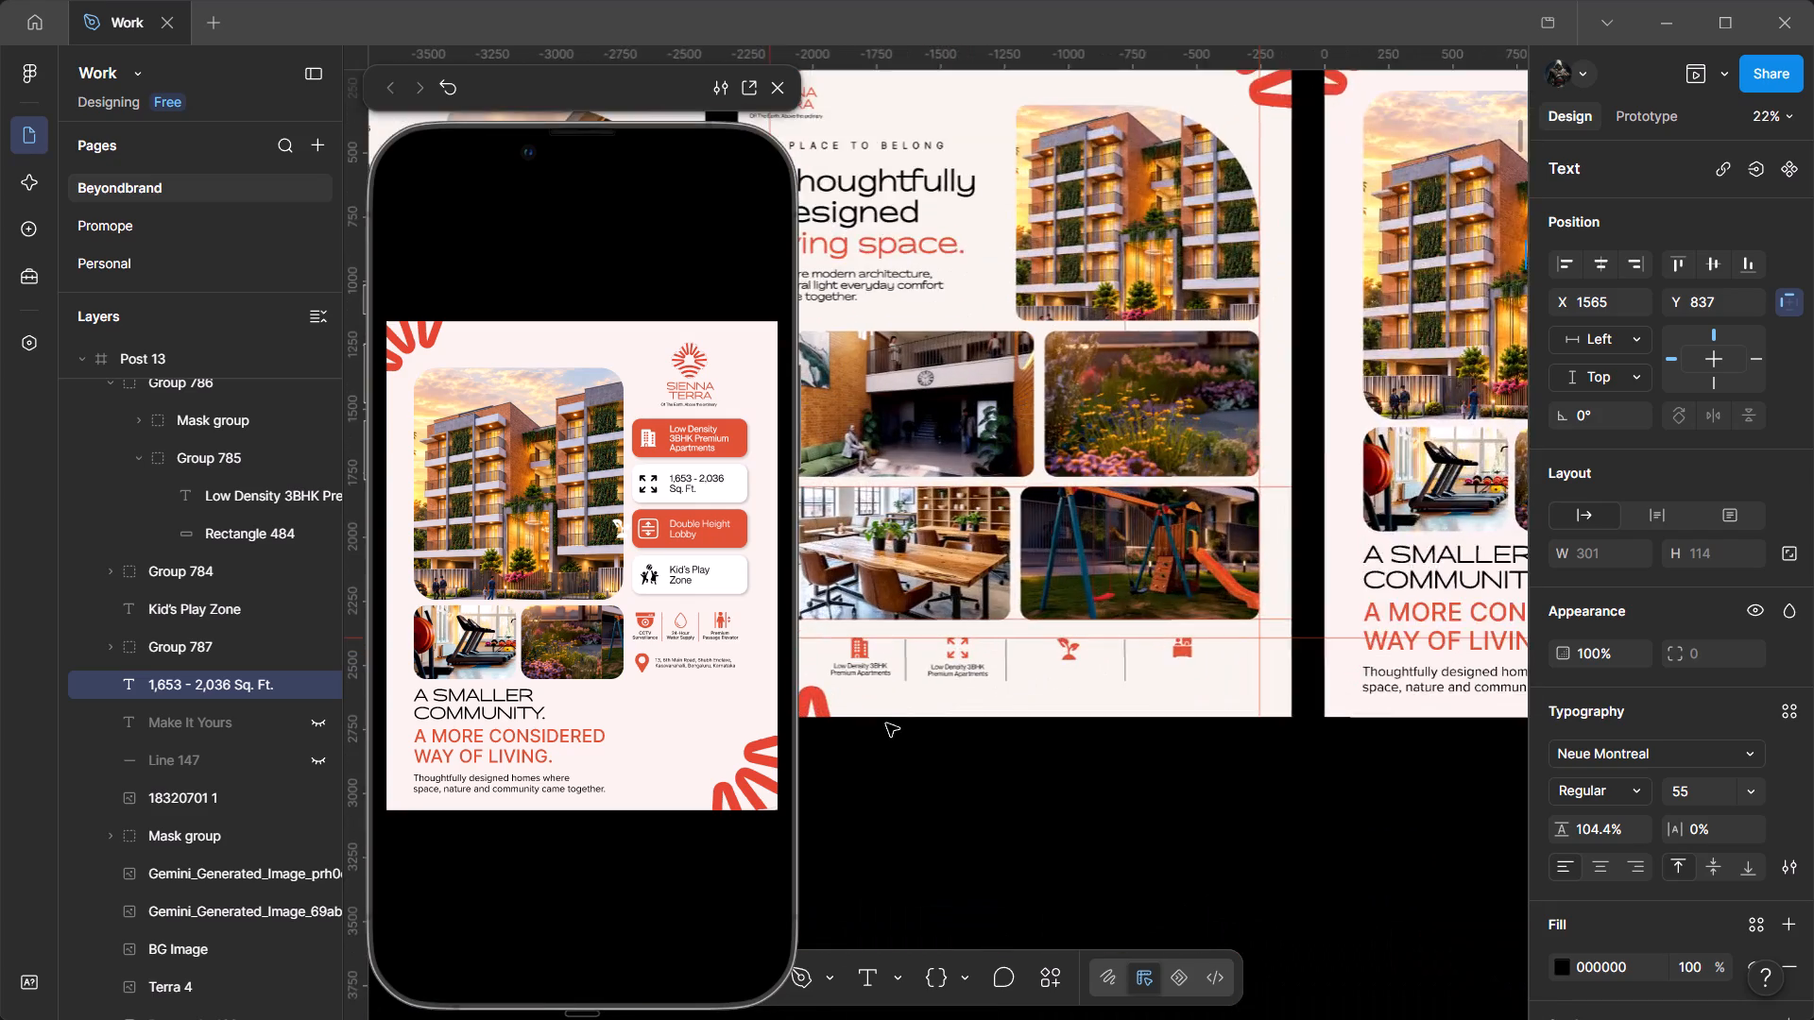
ctrl+scroll(886, 723, up, 3)
click(983, 651)
key(ctrl+a)
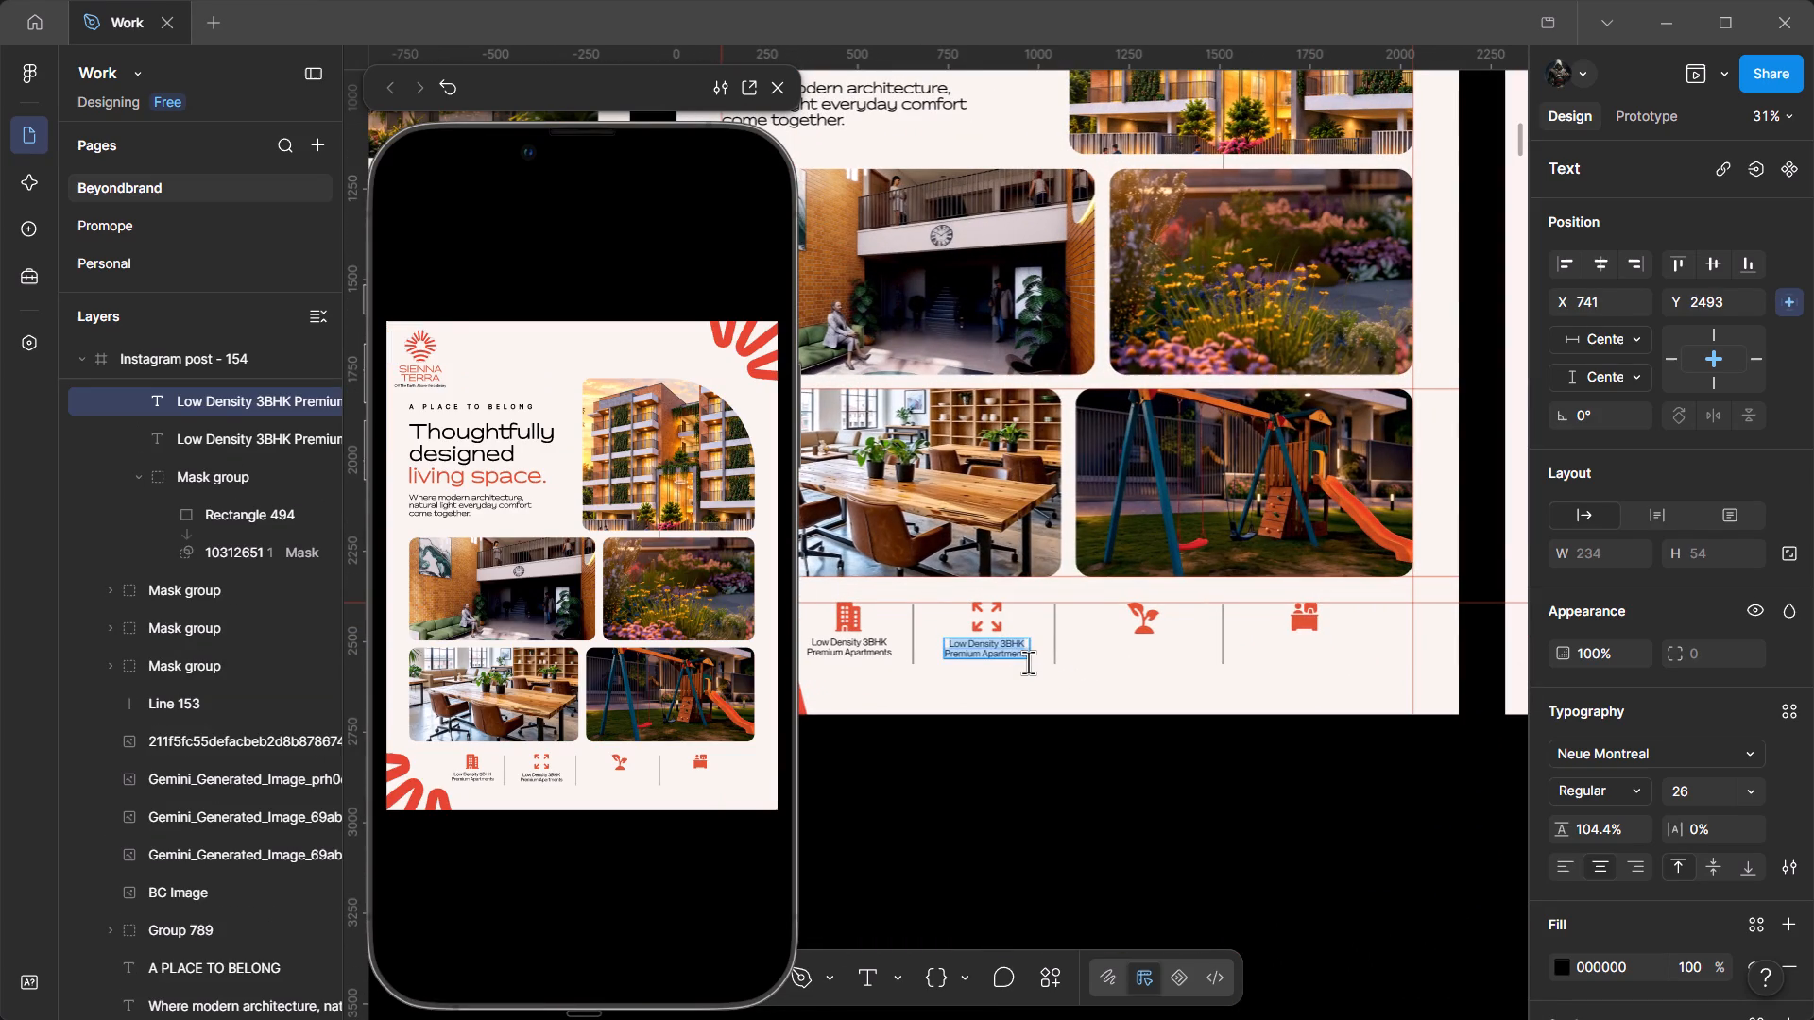
key(ctrl+v)
Set the font size of the "1,653 - 2,036 Sq. Ft." label under the expand-arrows icon to 26.
click(839, 638)
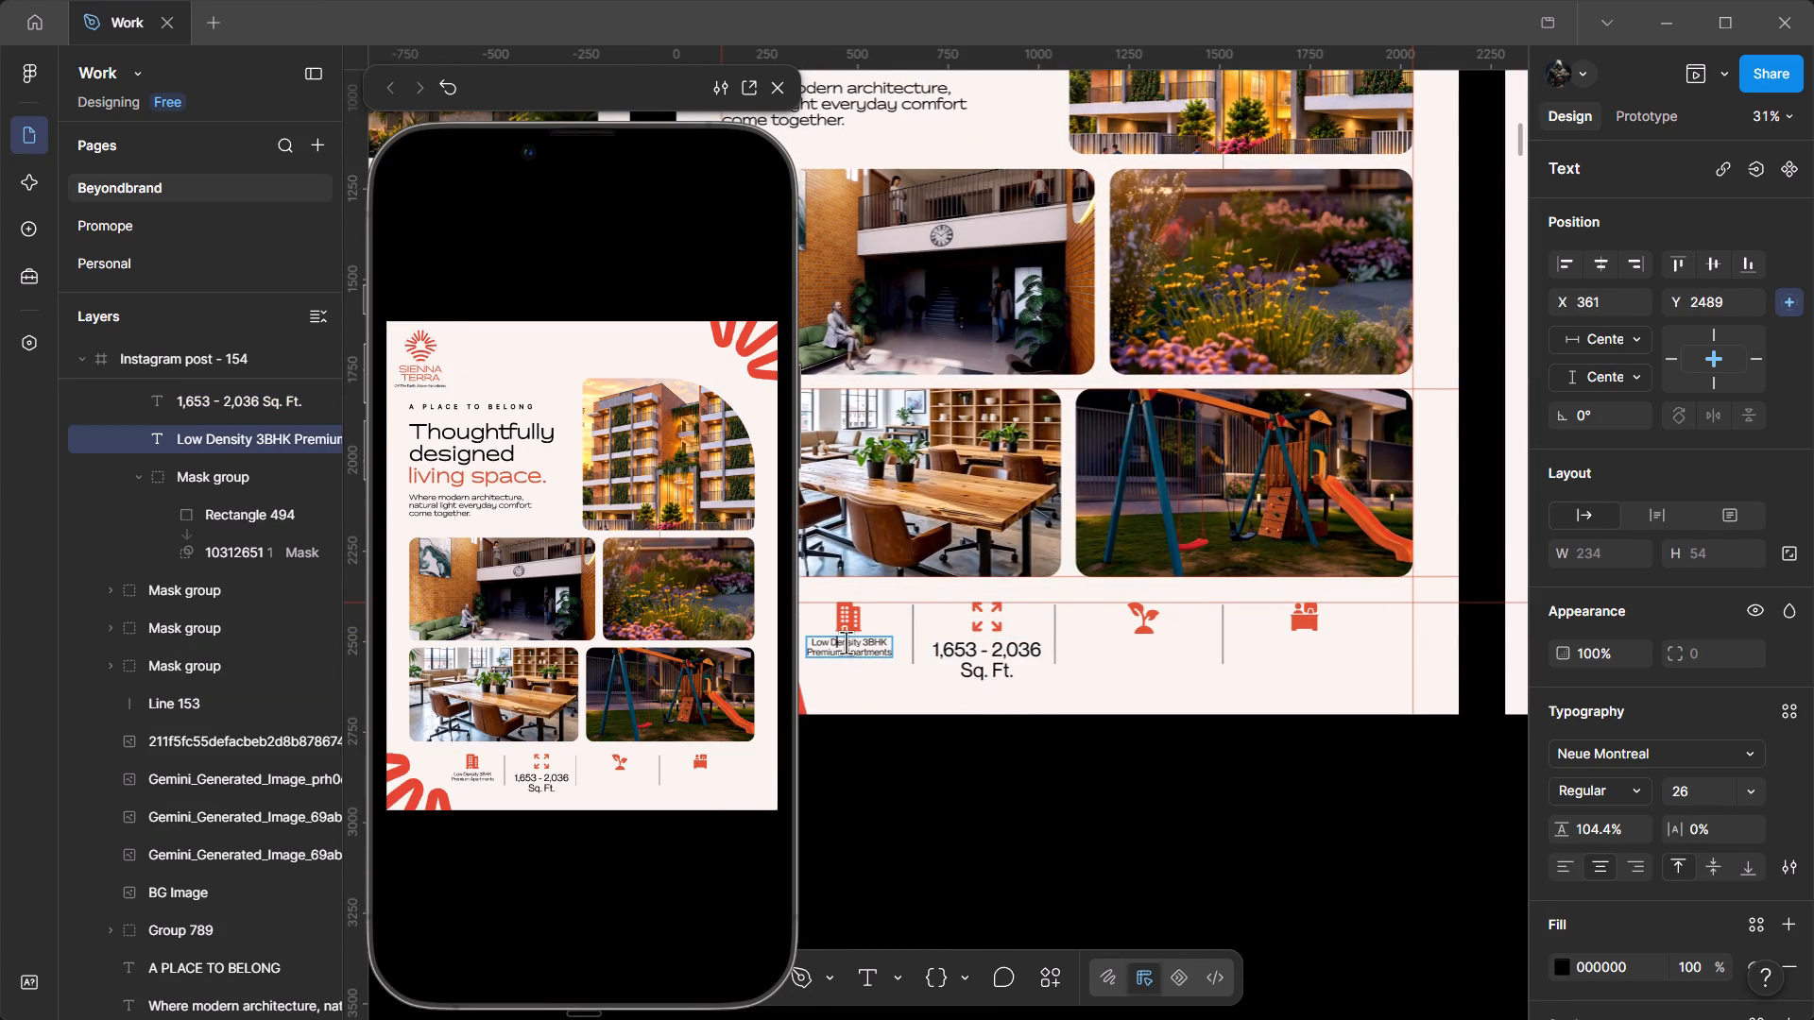
click(1001, 661)
key(ctrl+a)
click(1696, 791)
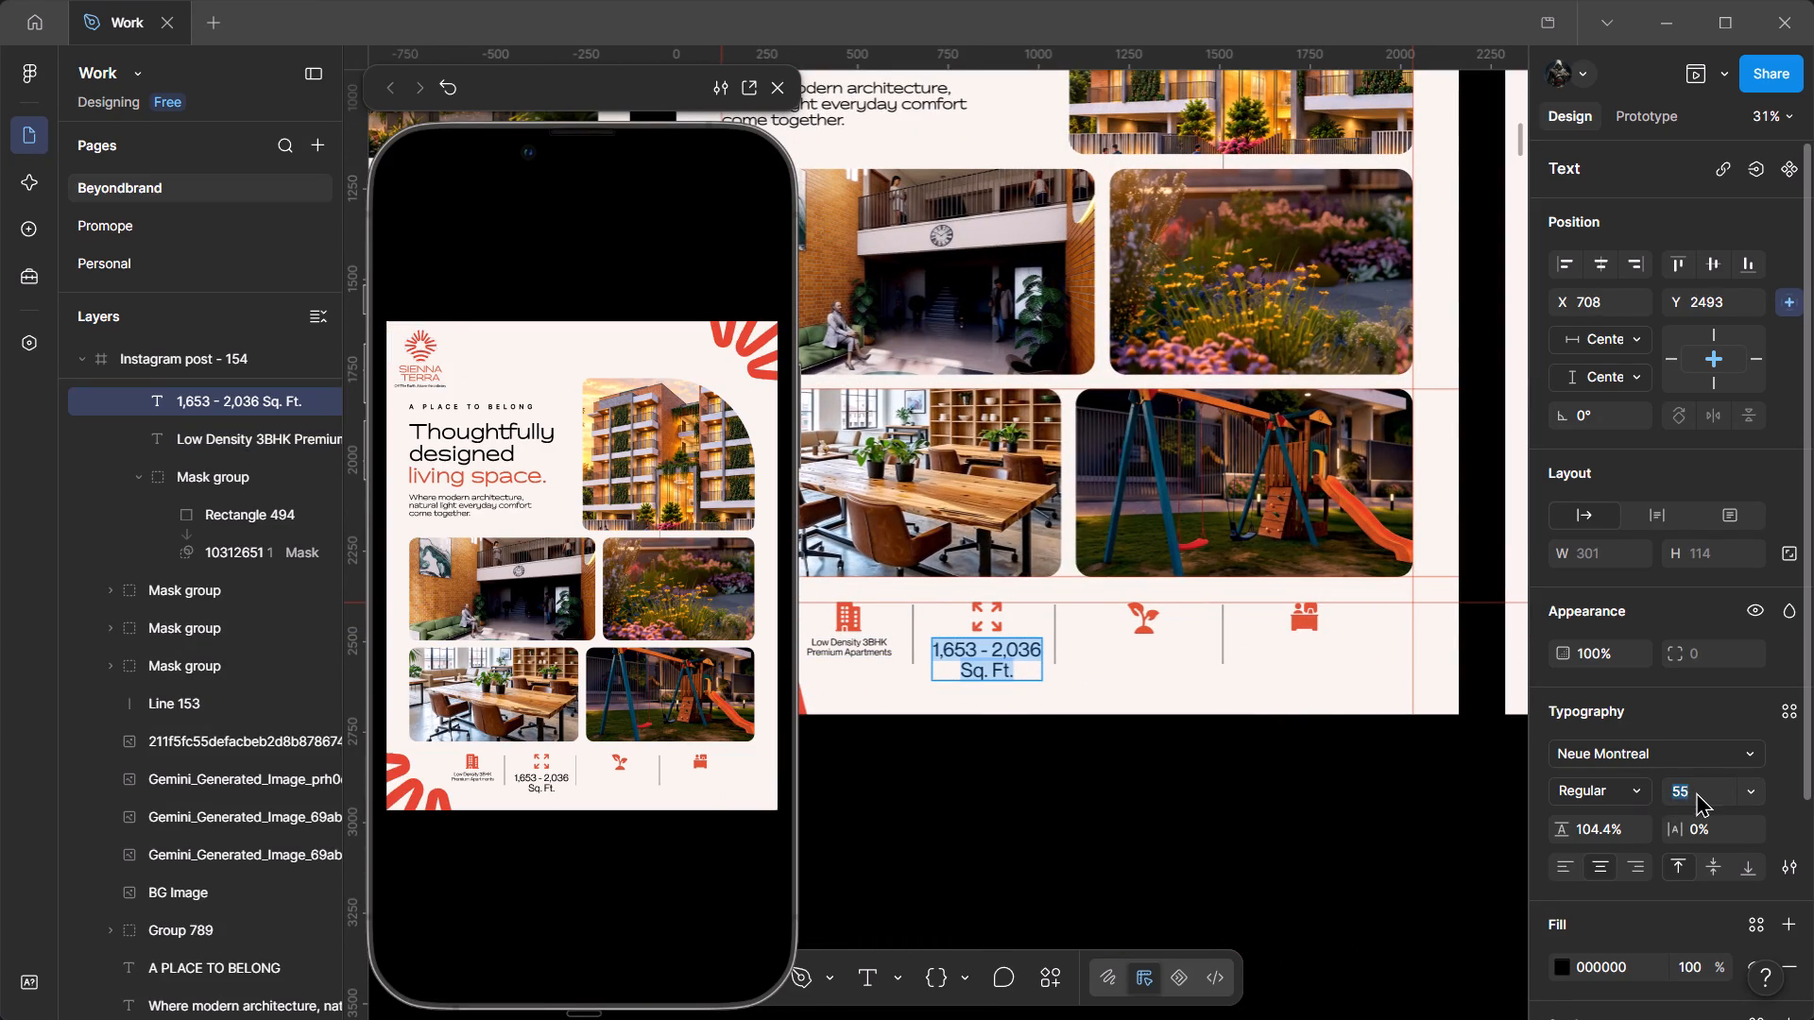
text(26)
key(Return)
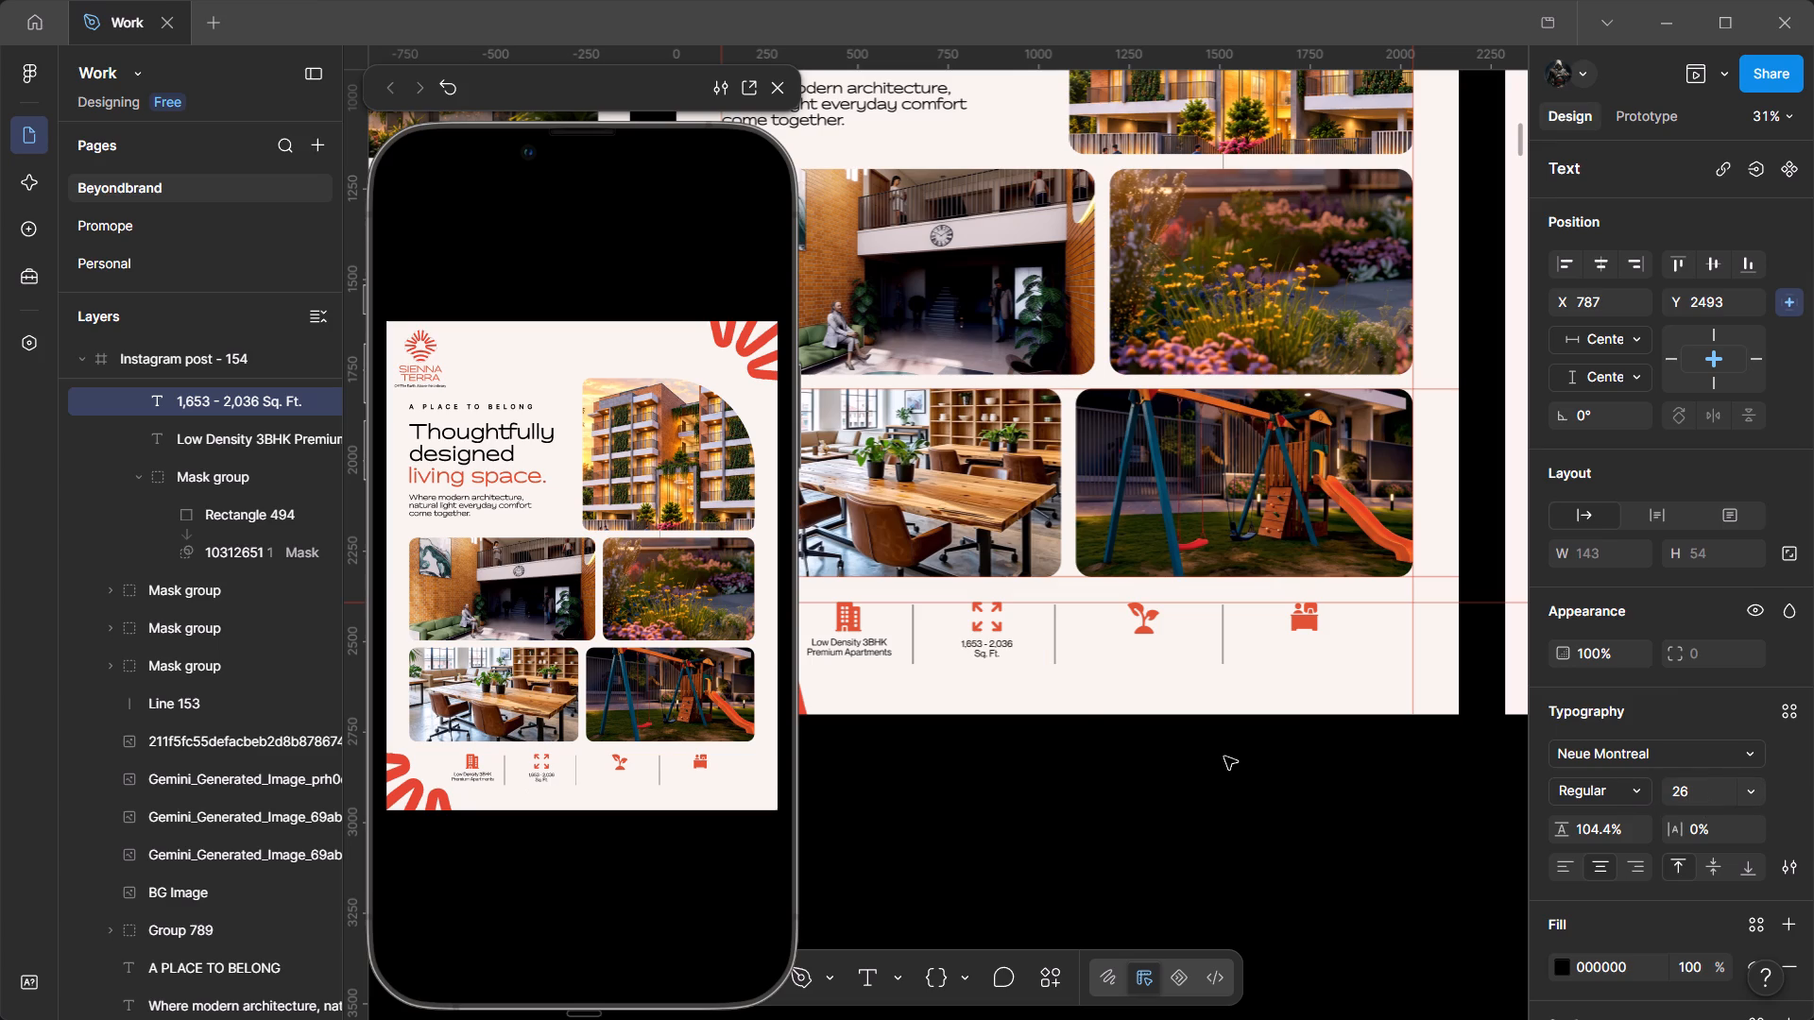
Add a horizontal guide at Y 2493, along the top of the "1,653 - 2,036 Sq. Ft." label.
ctrl+scroll(1025, 669, up, 5)
ctrl+drag(829, 667, 1109, 732)
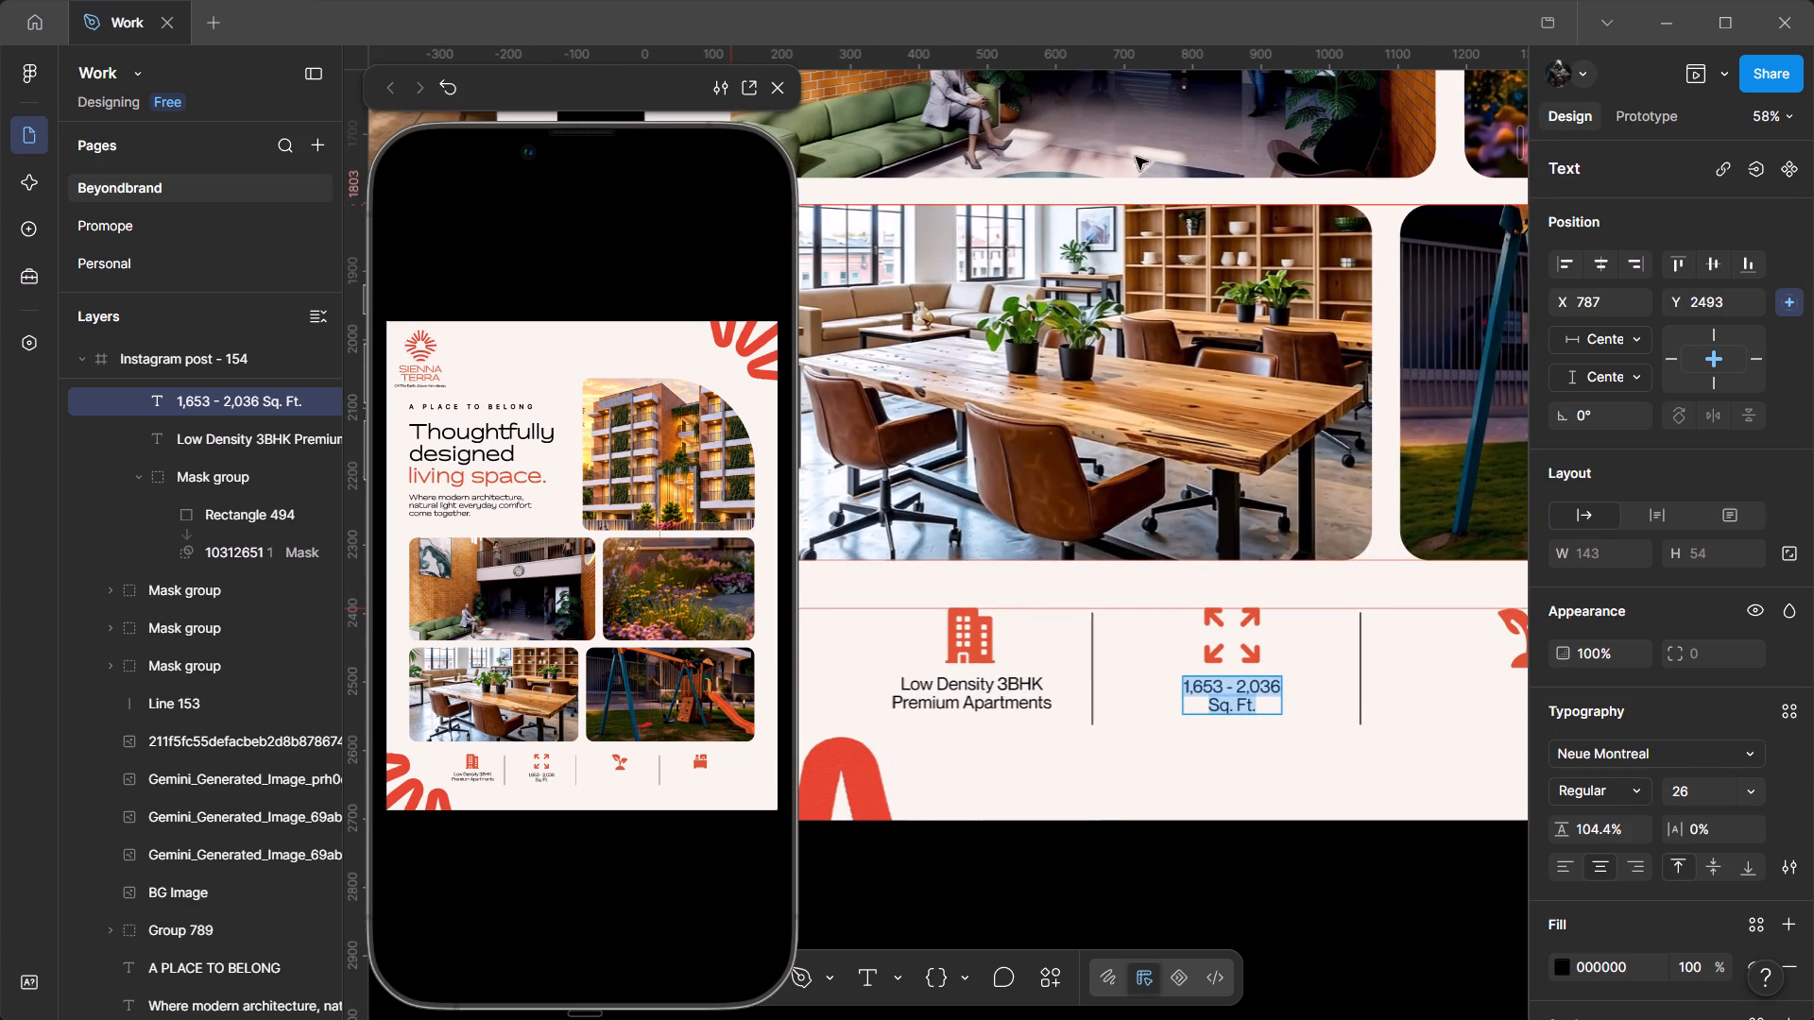
drag(1158, 66, 1143, 685)
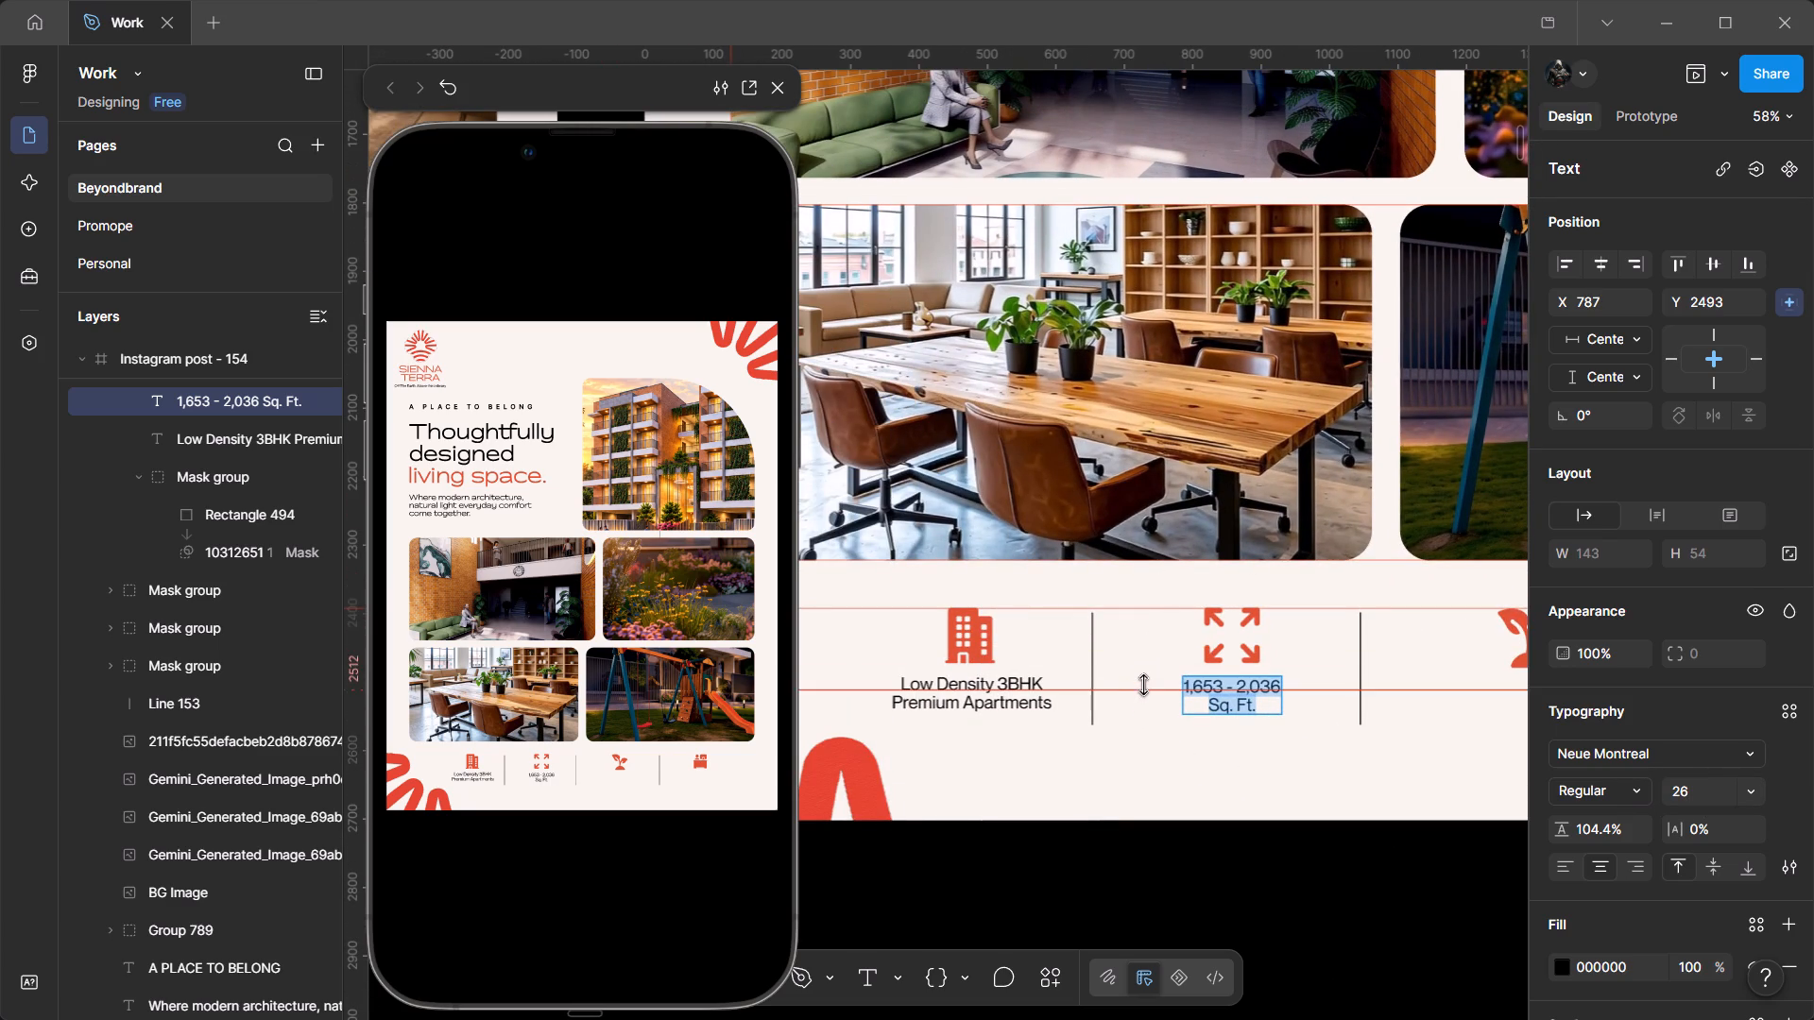
drag(1143, 685, 1149, 677)
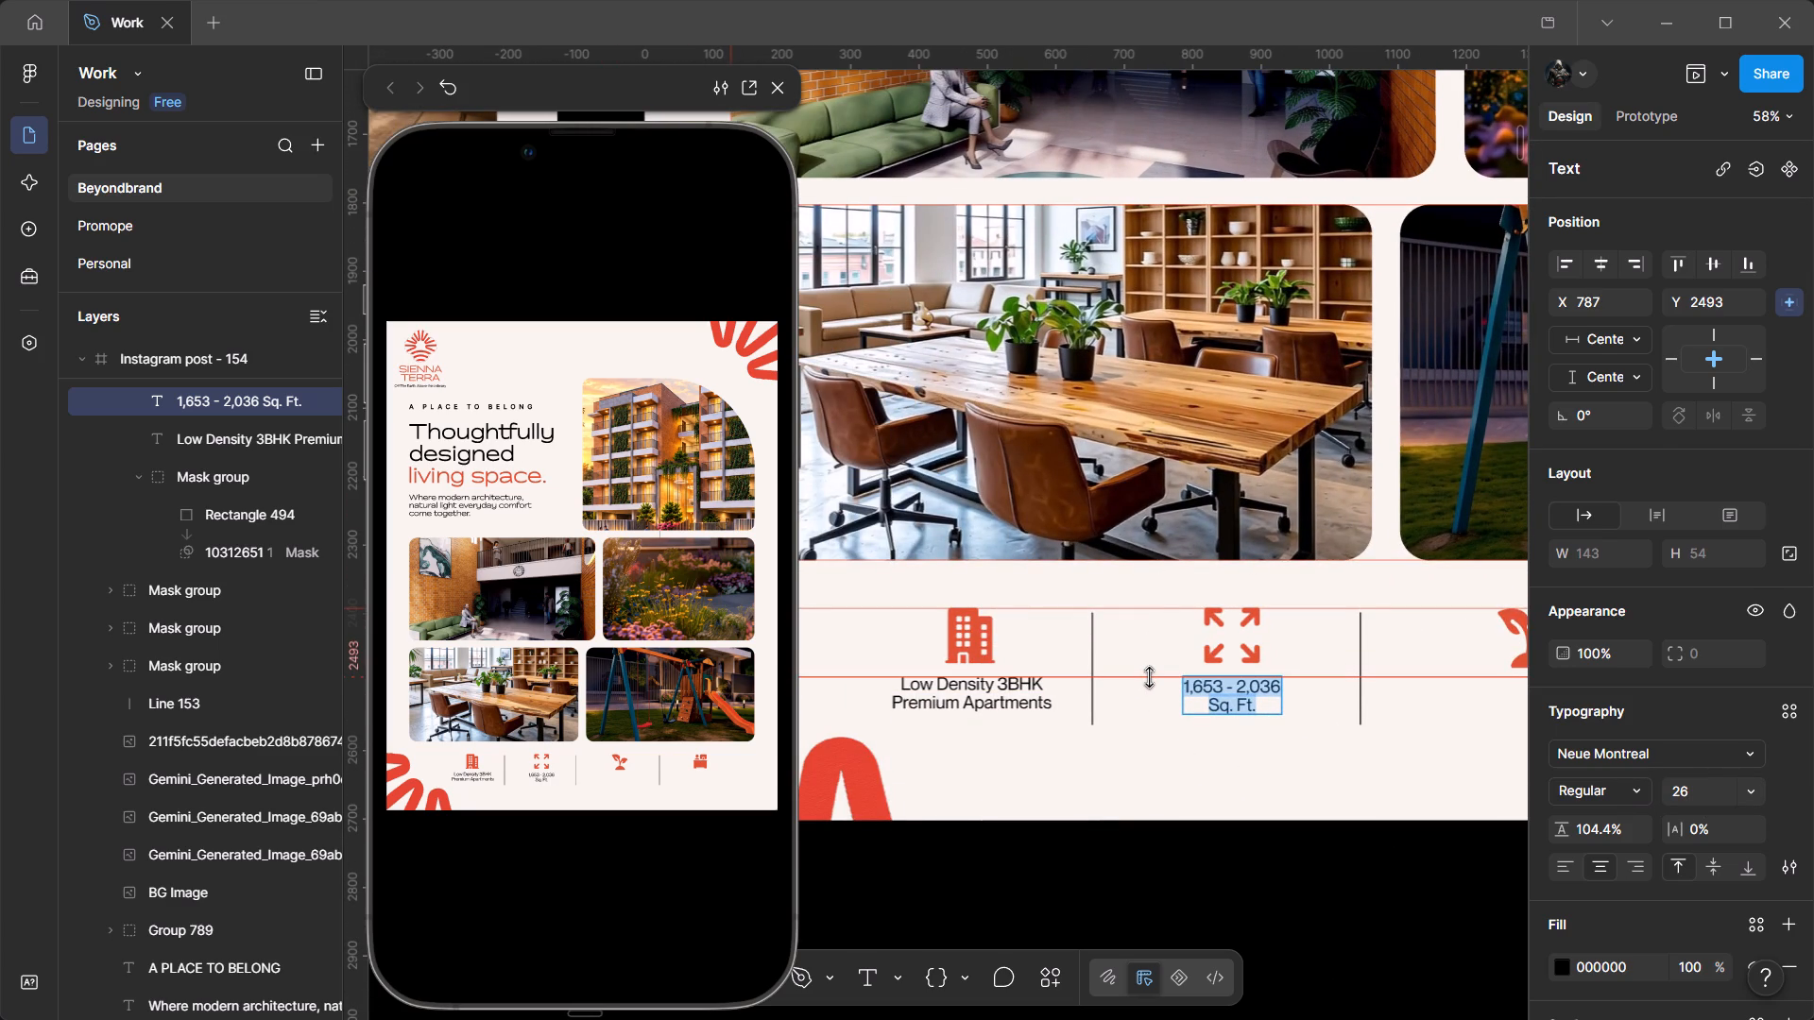
Nudge the "1,653 - 2,036 Sq. Ft." label up to Y 2489, closer beneath the expand-arrows icon.
ctrl+scroll(1043, 702, up, 8)
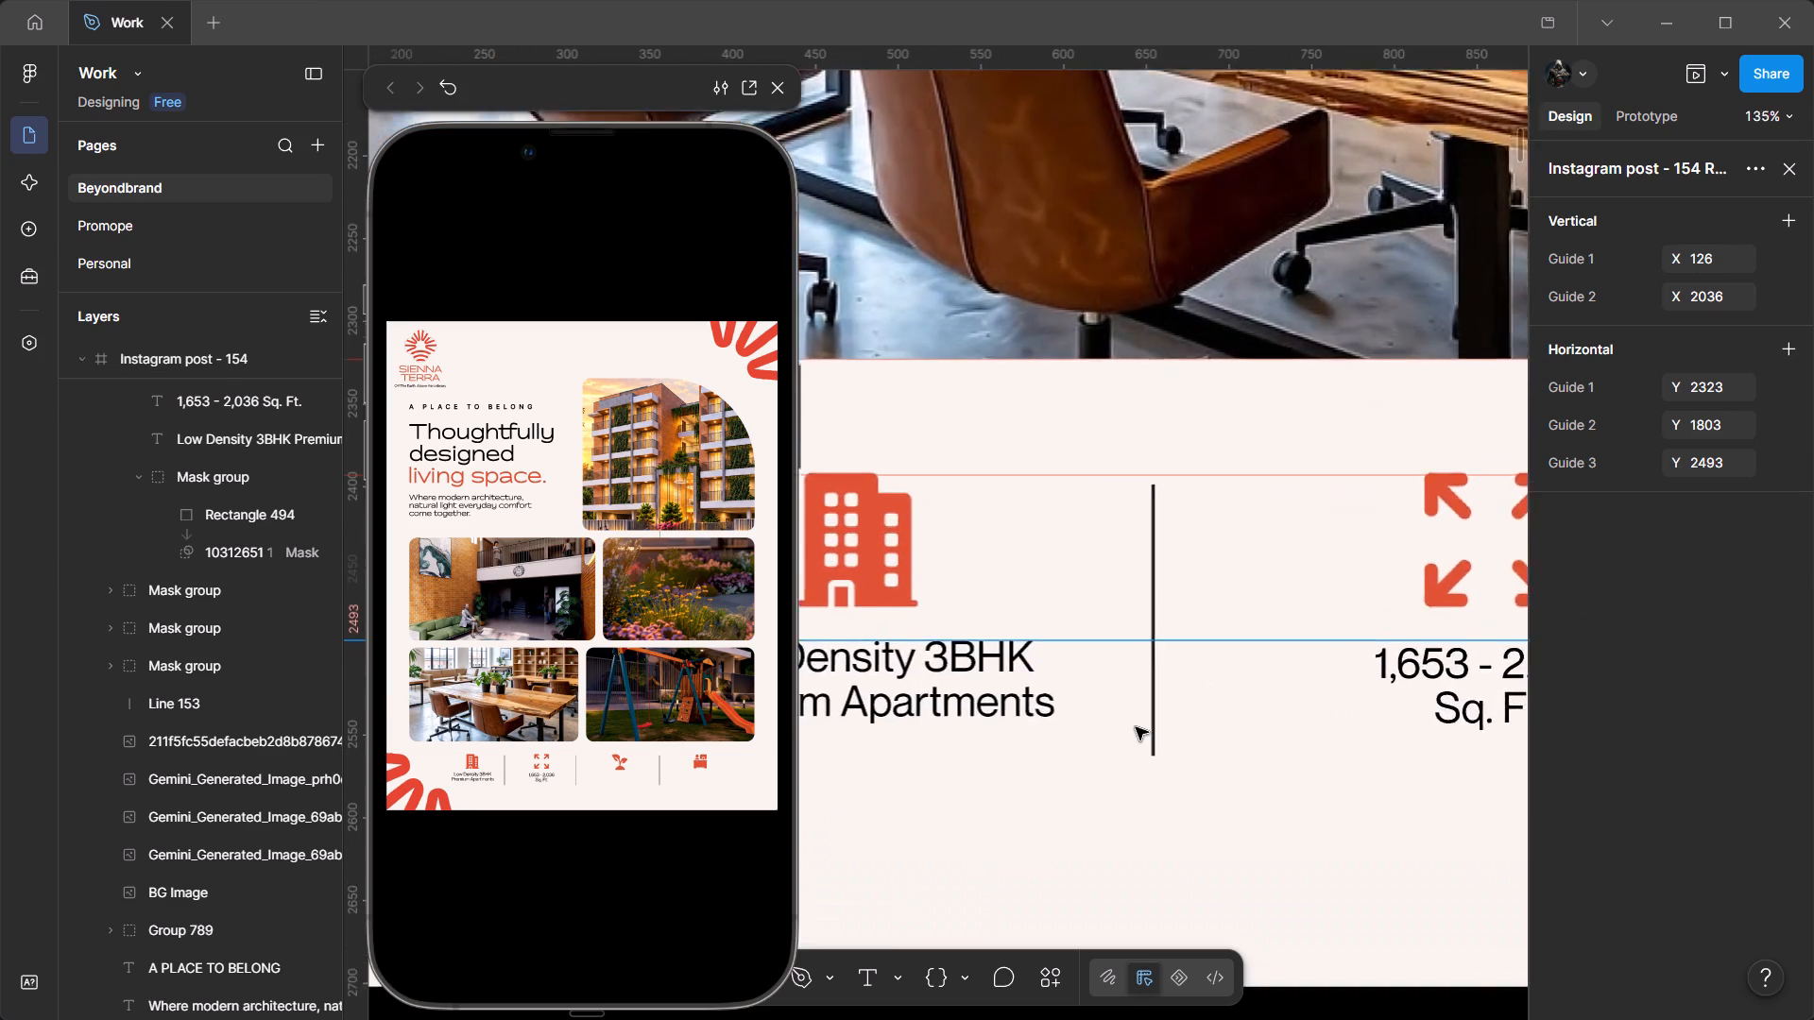
ctrl+scroll(1136, 727, up, 2)
drag(1142, 729, 964, 715)
double_click(1251, 641)
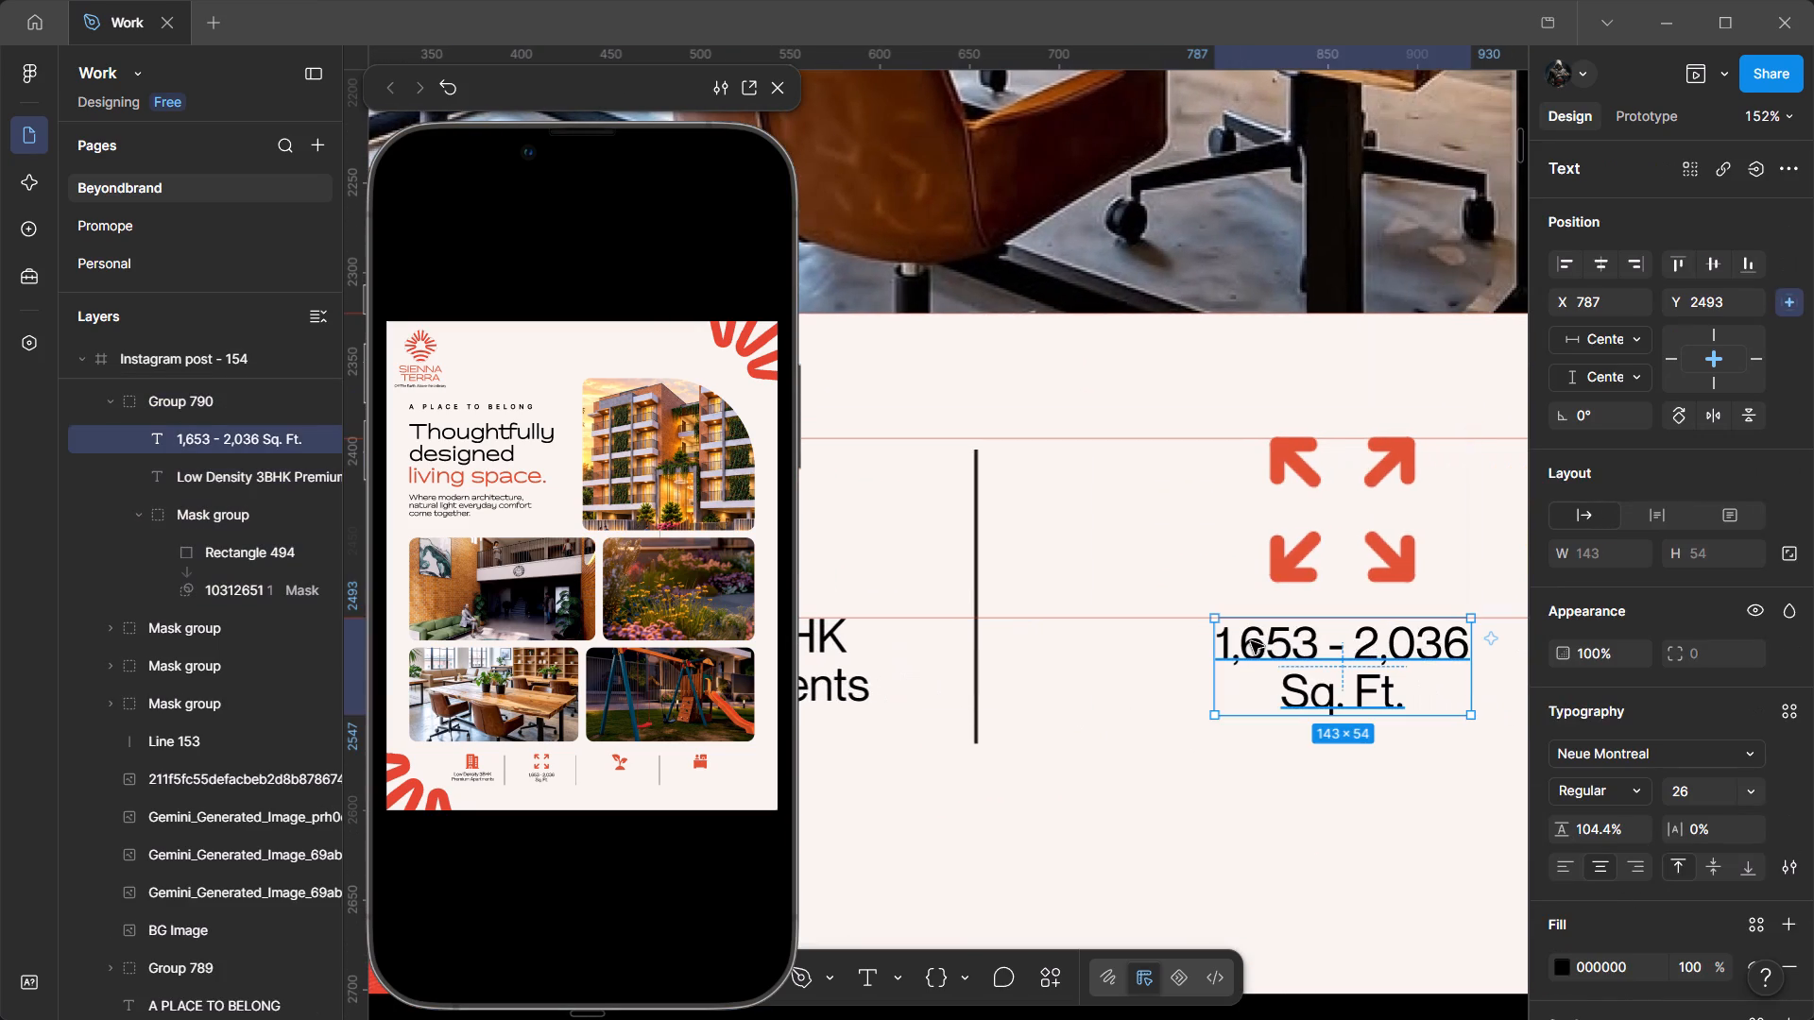
key(Up)
key(Up)
key(Up)
key(Up)
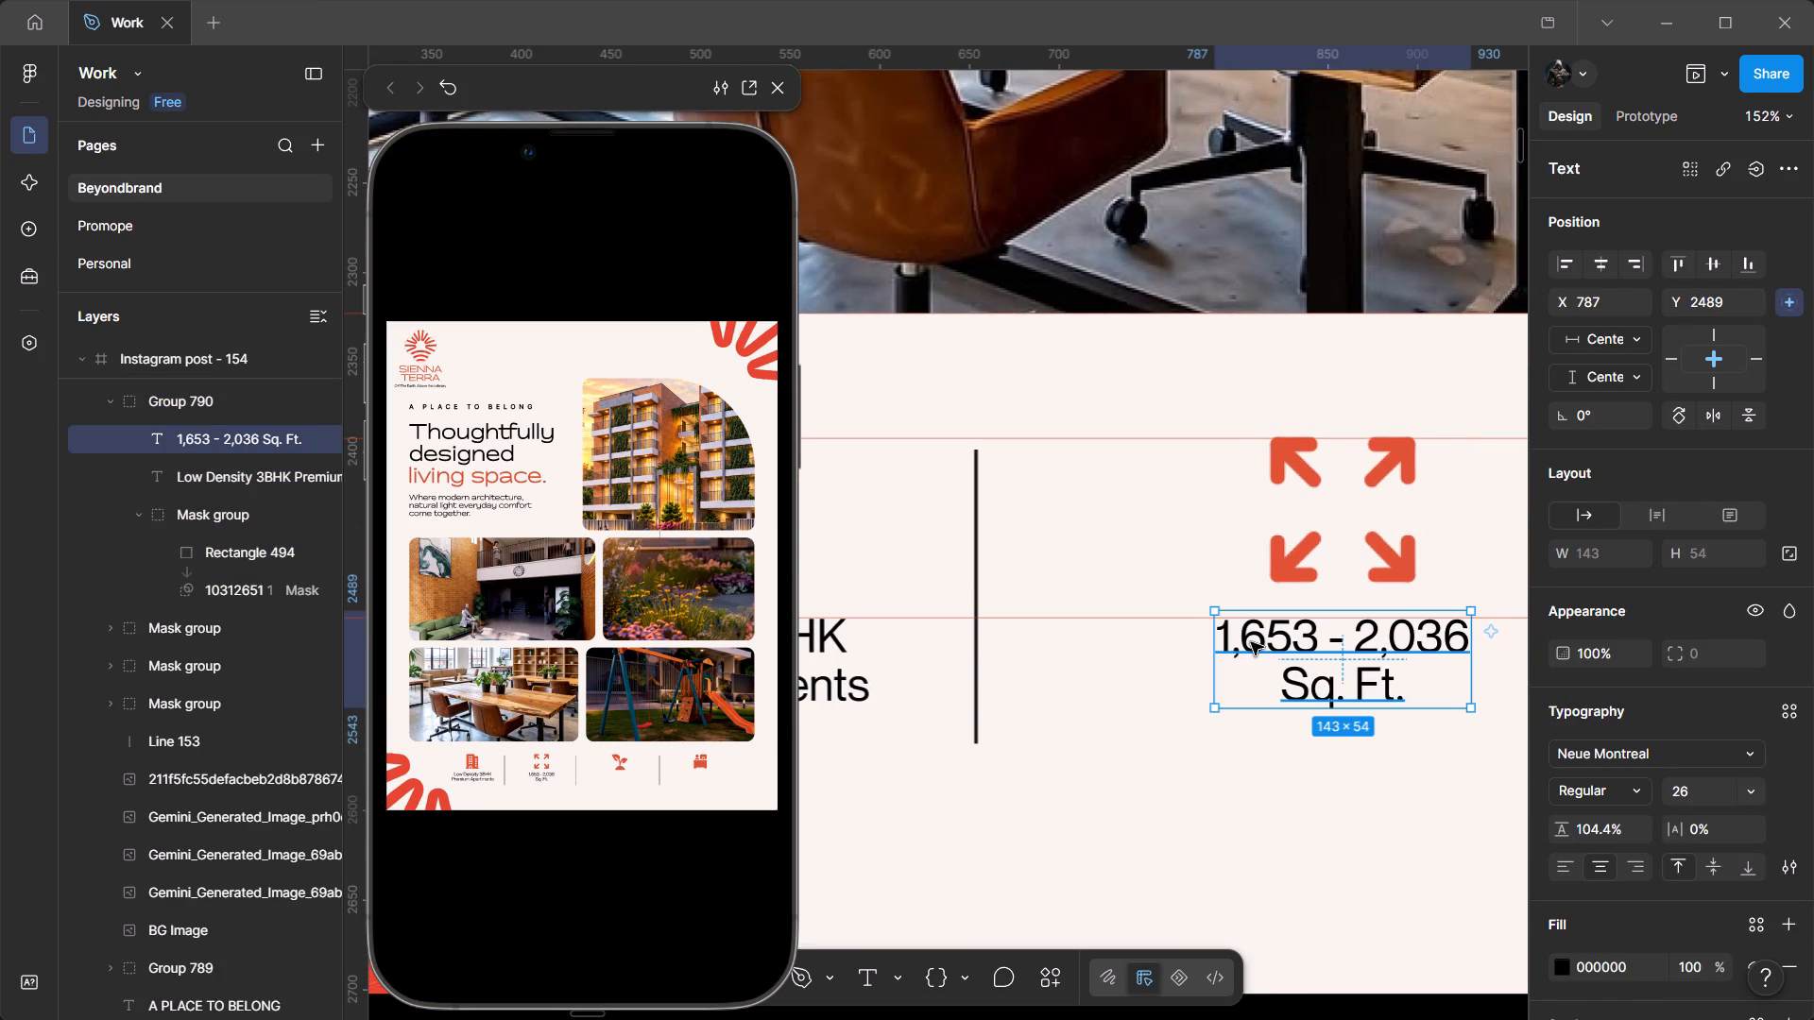
Ungroup Group 790 so the building icon and the two amenity labels are separate layers.
click(1295, 517)
shift+click(1324, 658)
shift+double_click(1324, 658)
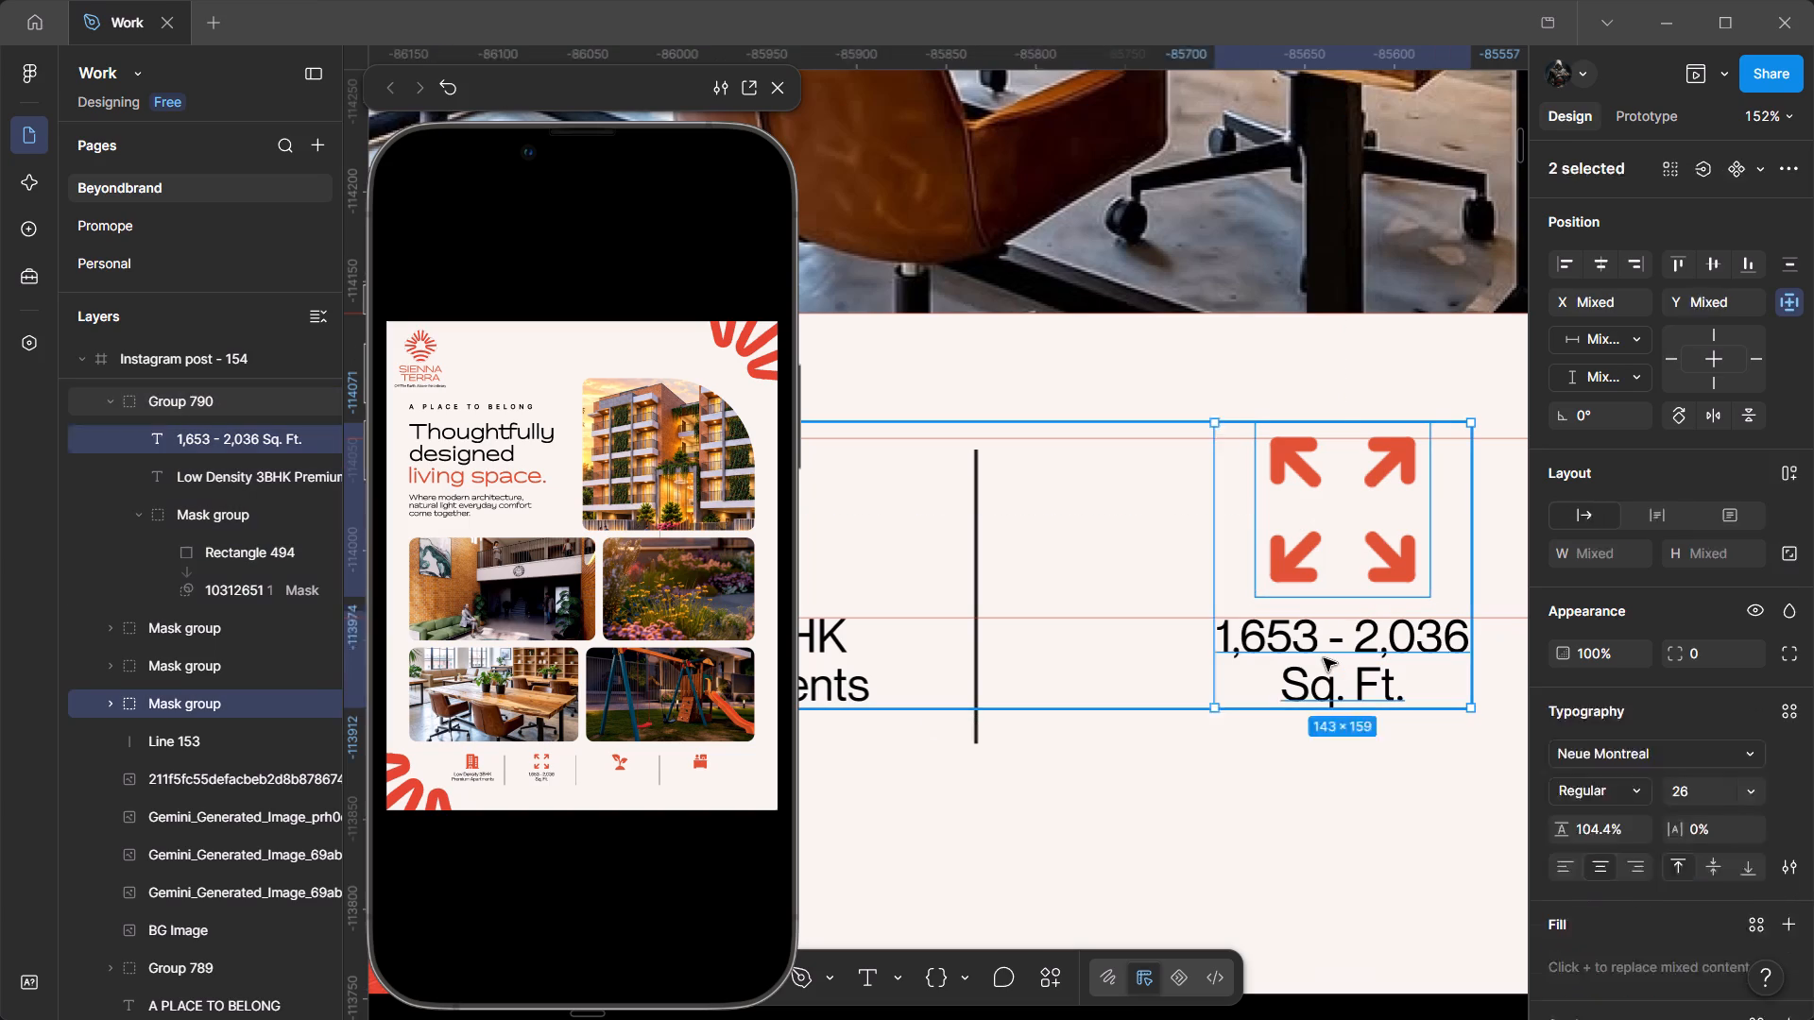
double_click(1281, 650)
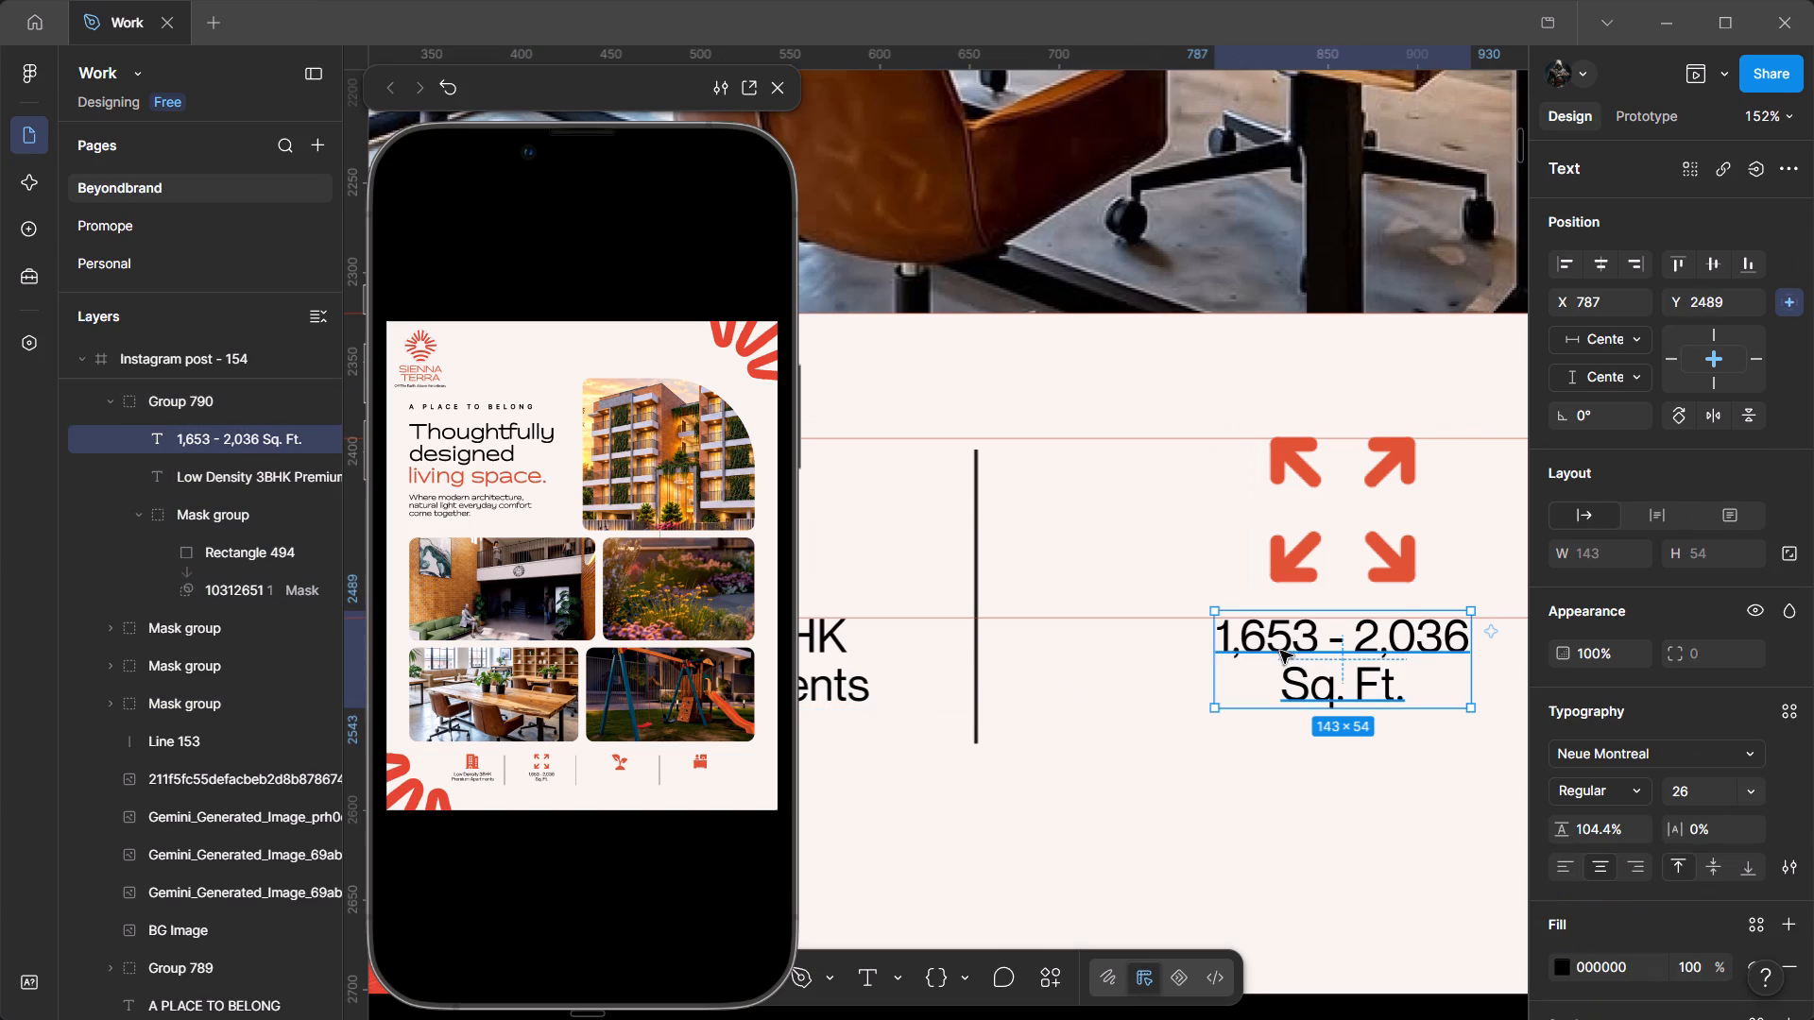
shift+click(833, 674)
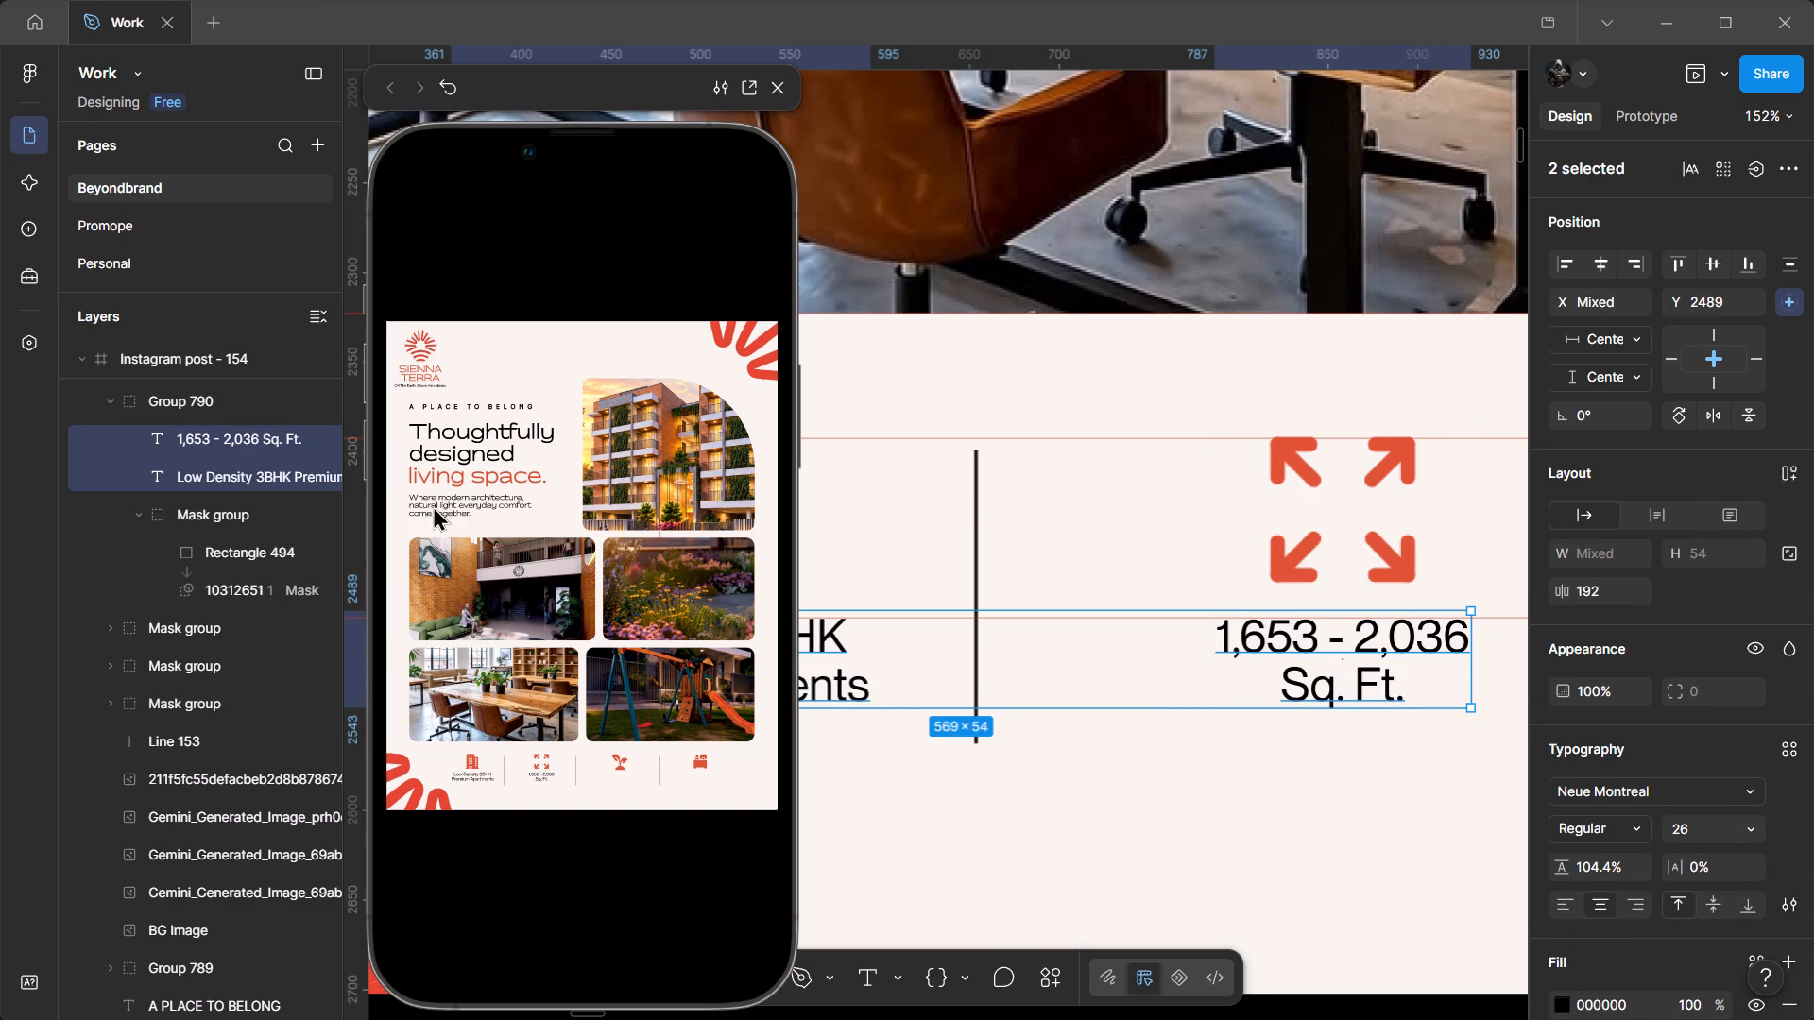
click(195, 384)
click(195, 397)
click(195, 397)
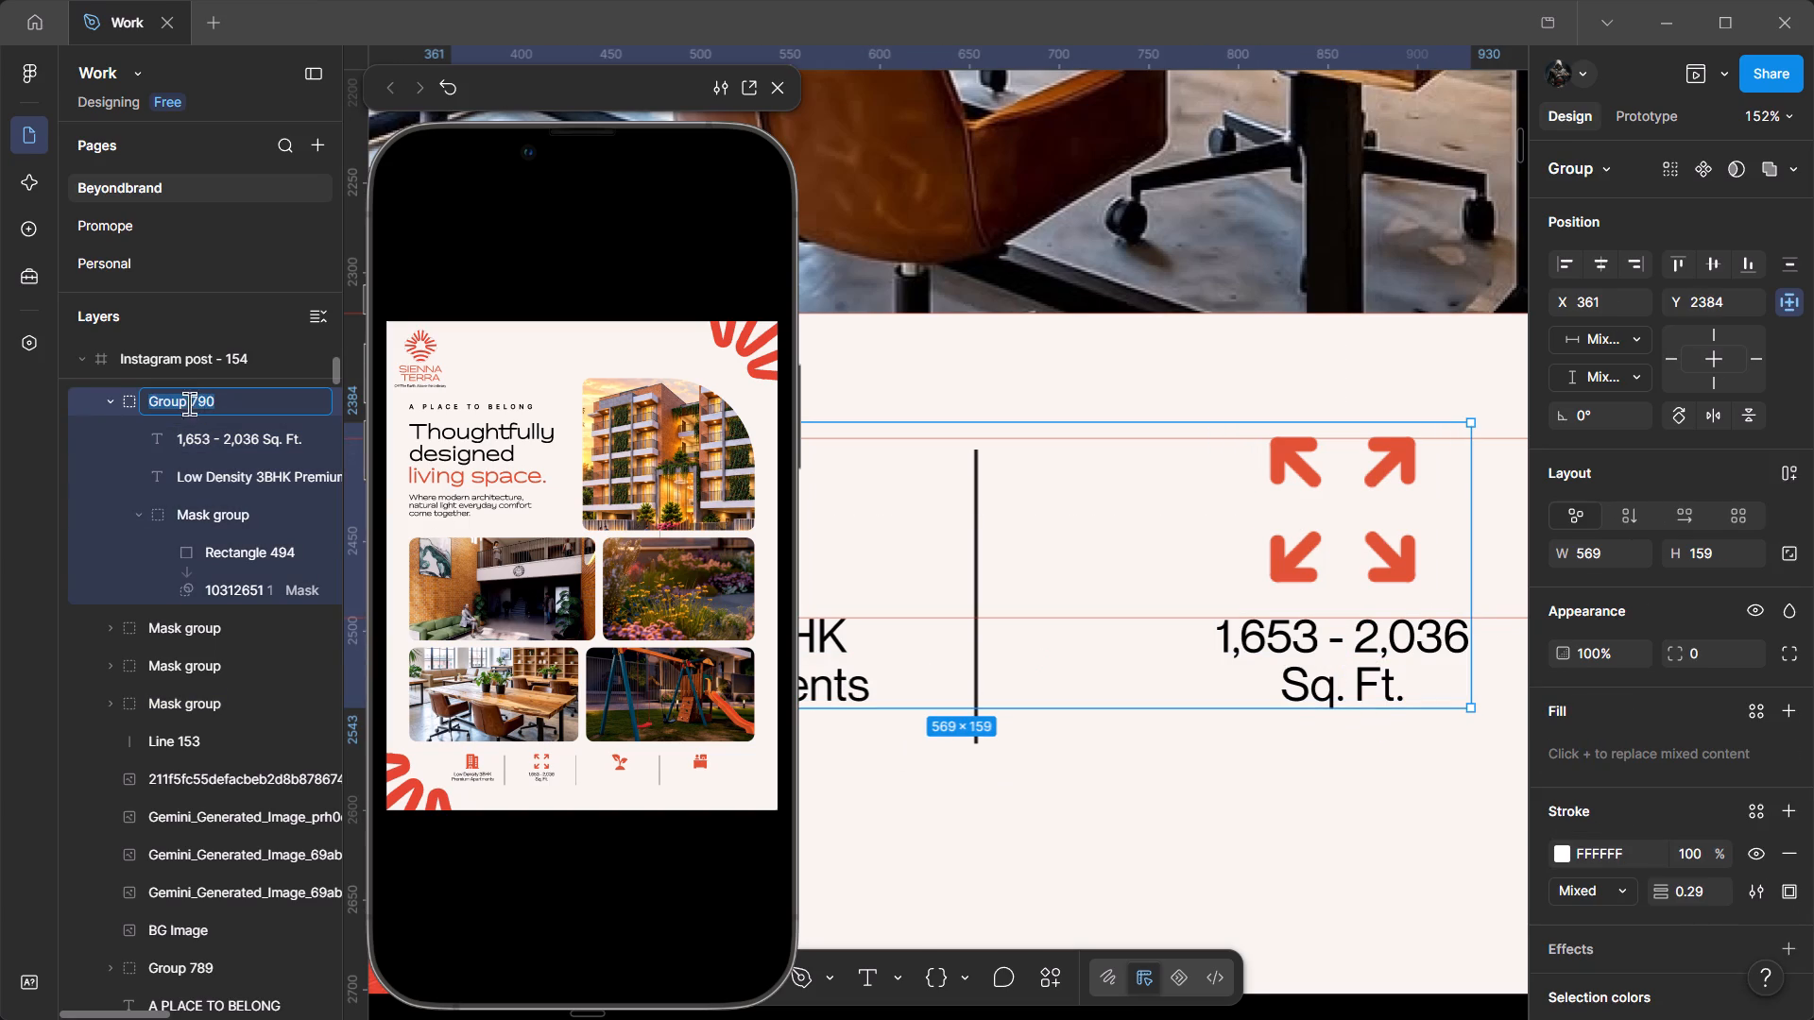
click(24, 446)
click(184, 404)
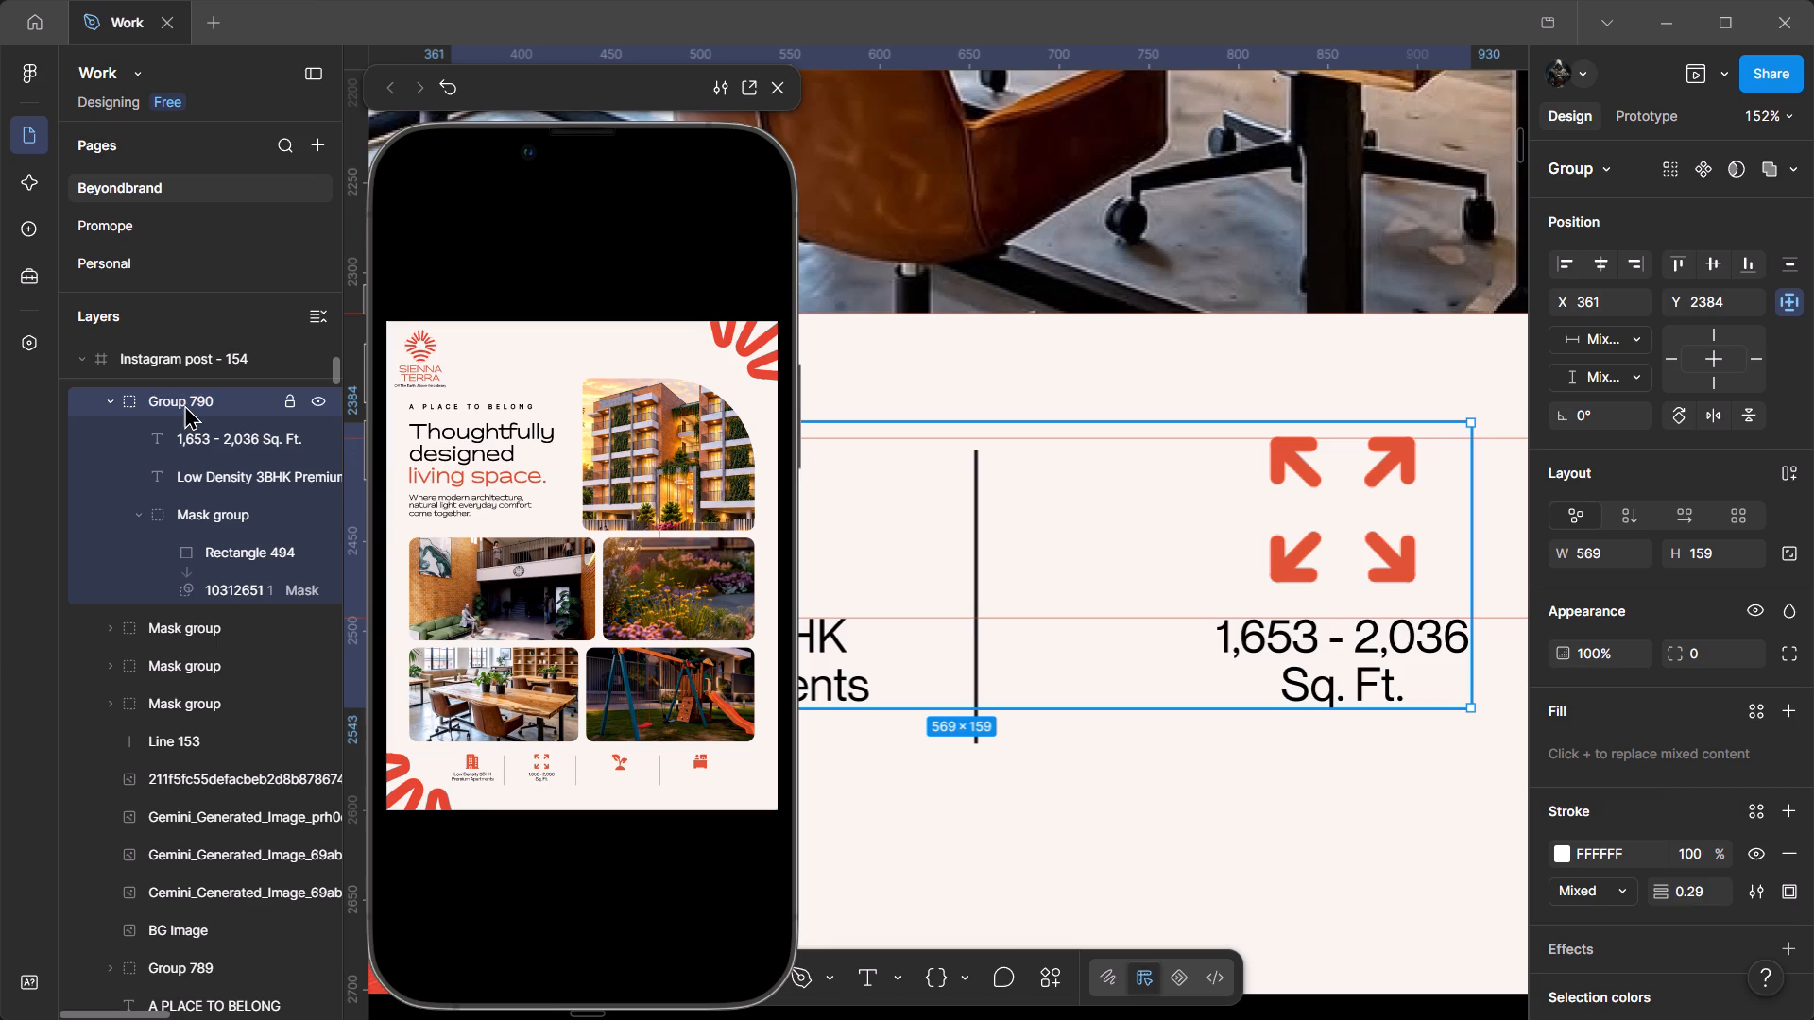
click(138, 518)
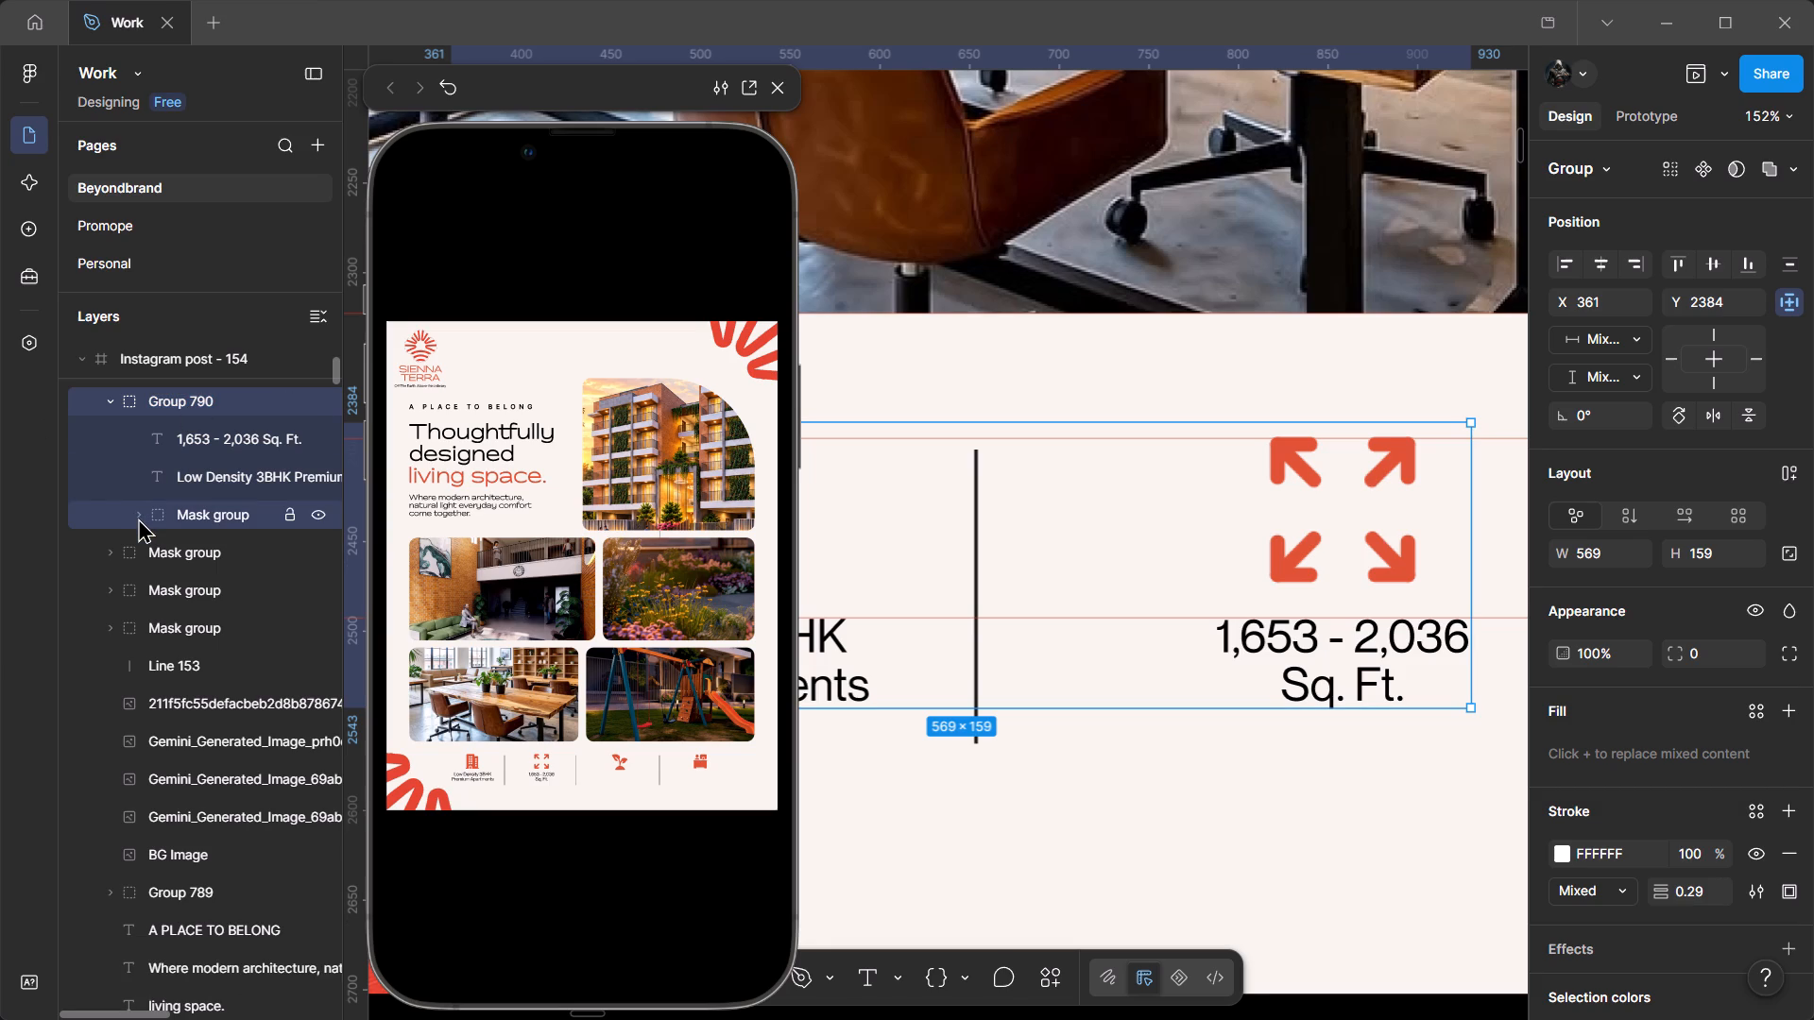
key(ctrl+BackSpace)
Group the "1,653 - 2,036 Sq. Ft." label with the expand-arrows icon above it.
click(1350, 665)
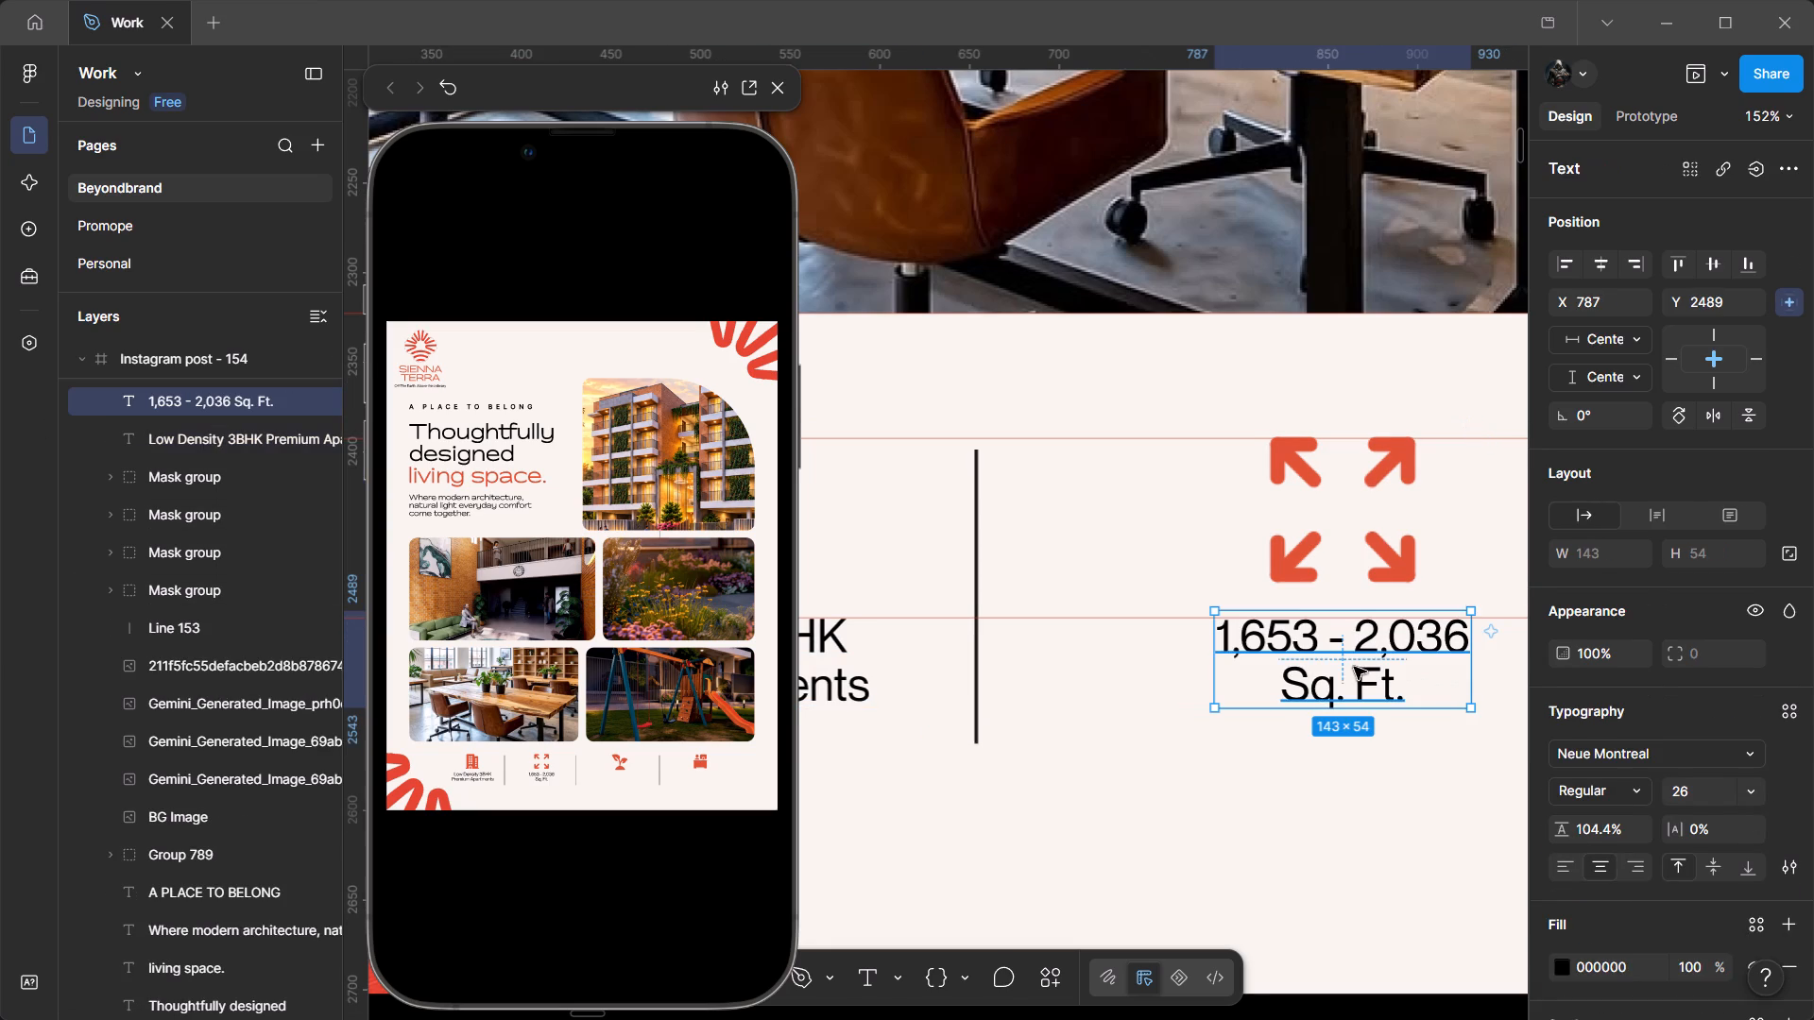
shift+click(1292, 535)
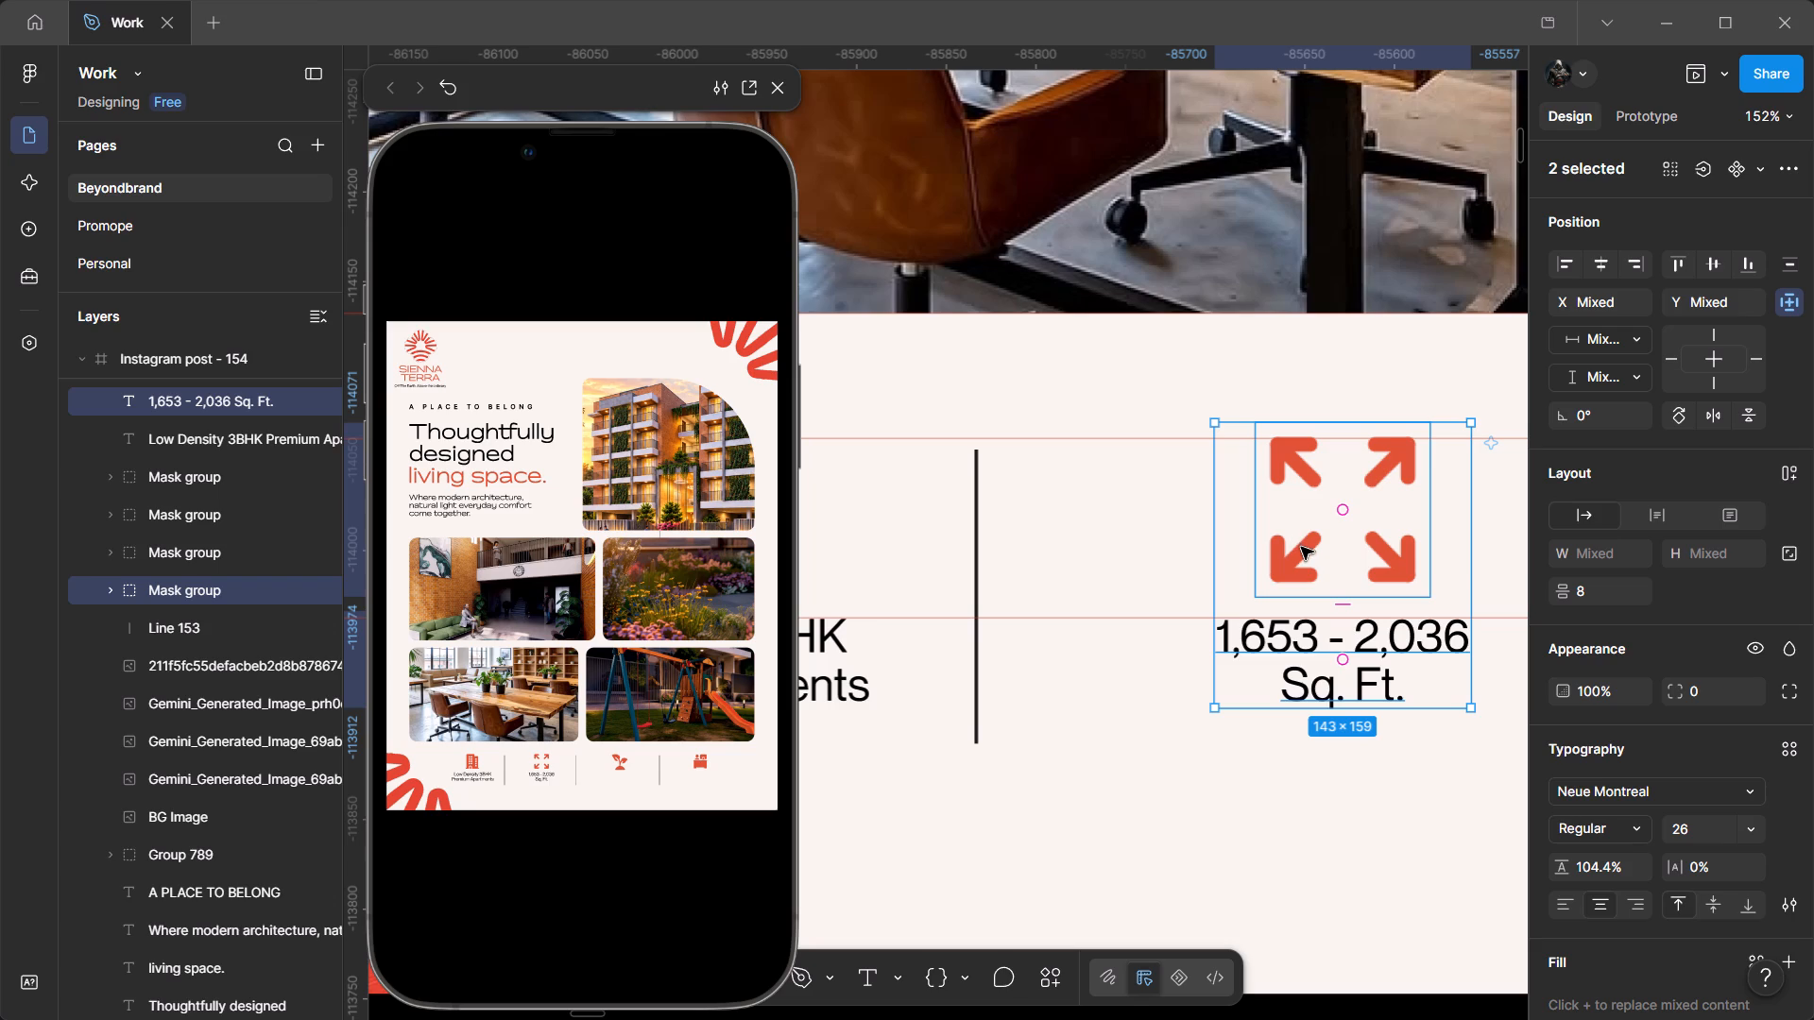
key(ctrl+g)
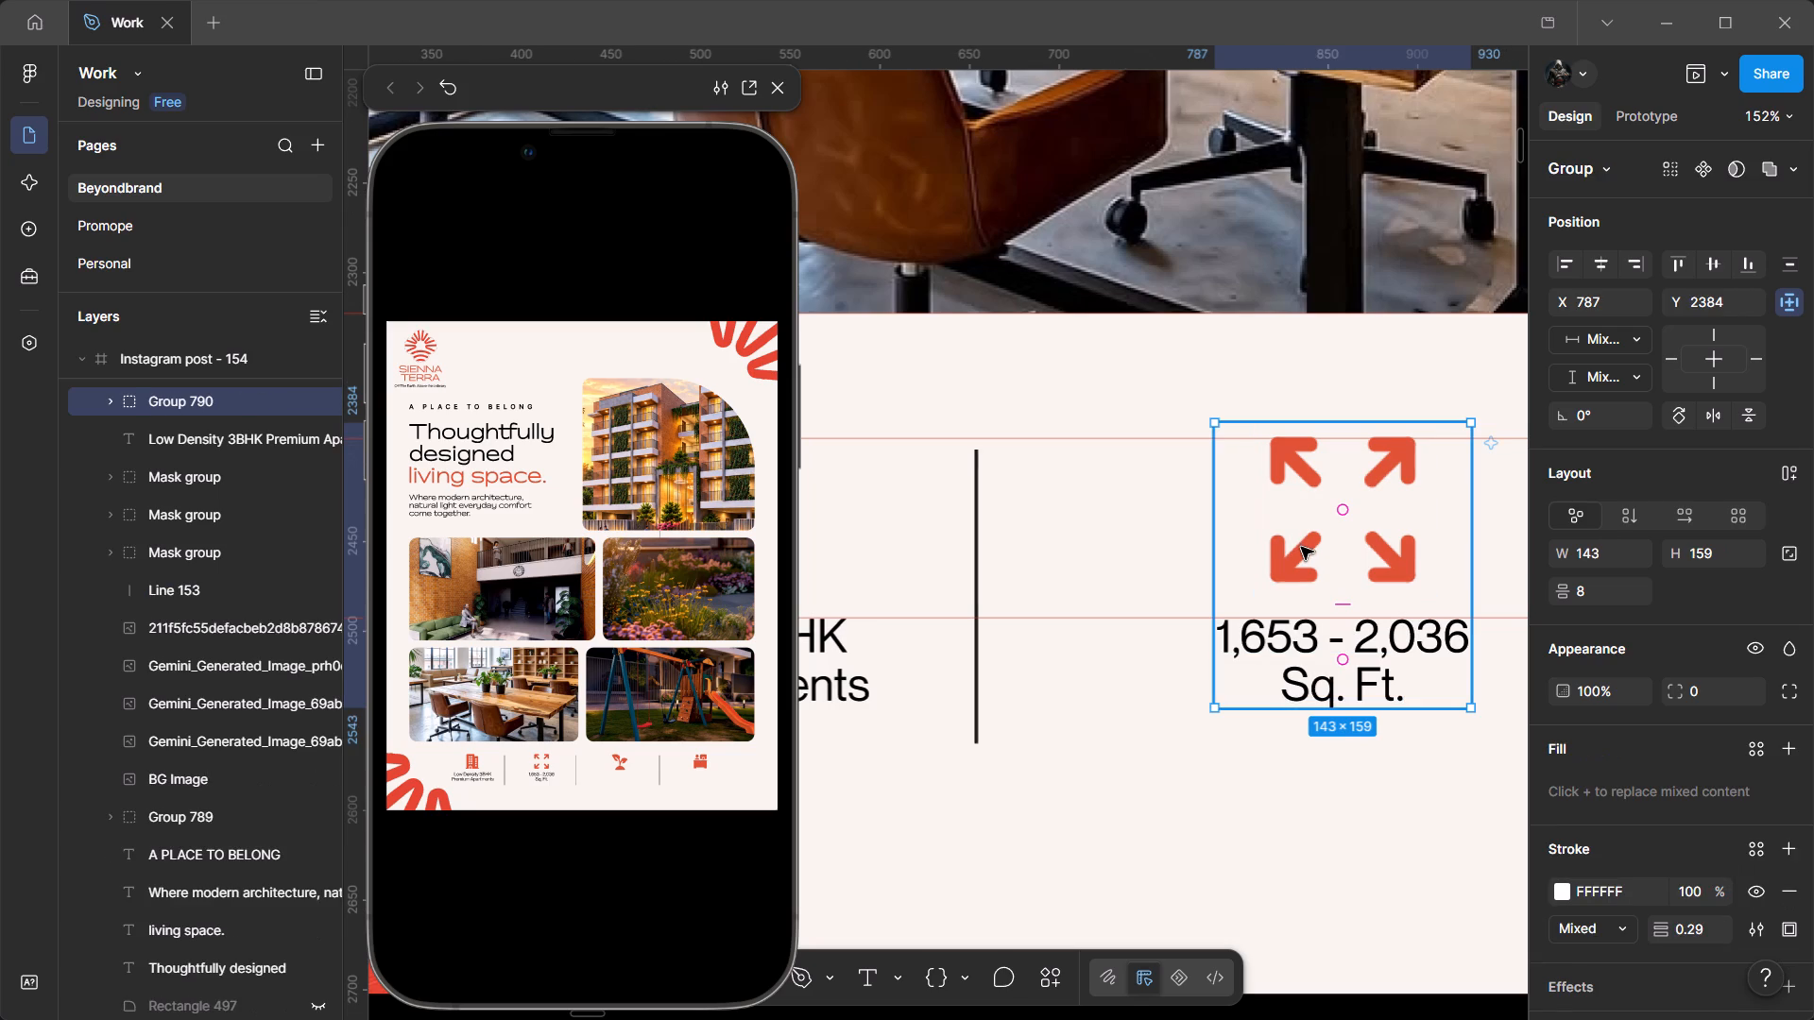
click(1160, 802)
Set the plant icon's width to 99 in the third section of the footer row.
scroll(1160, 802, down, 5)
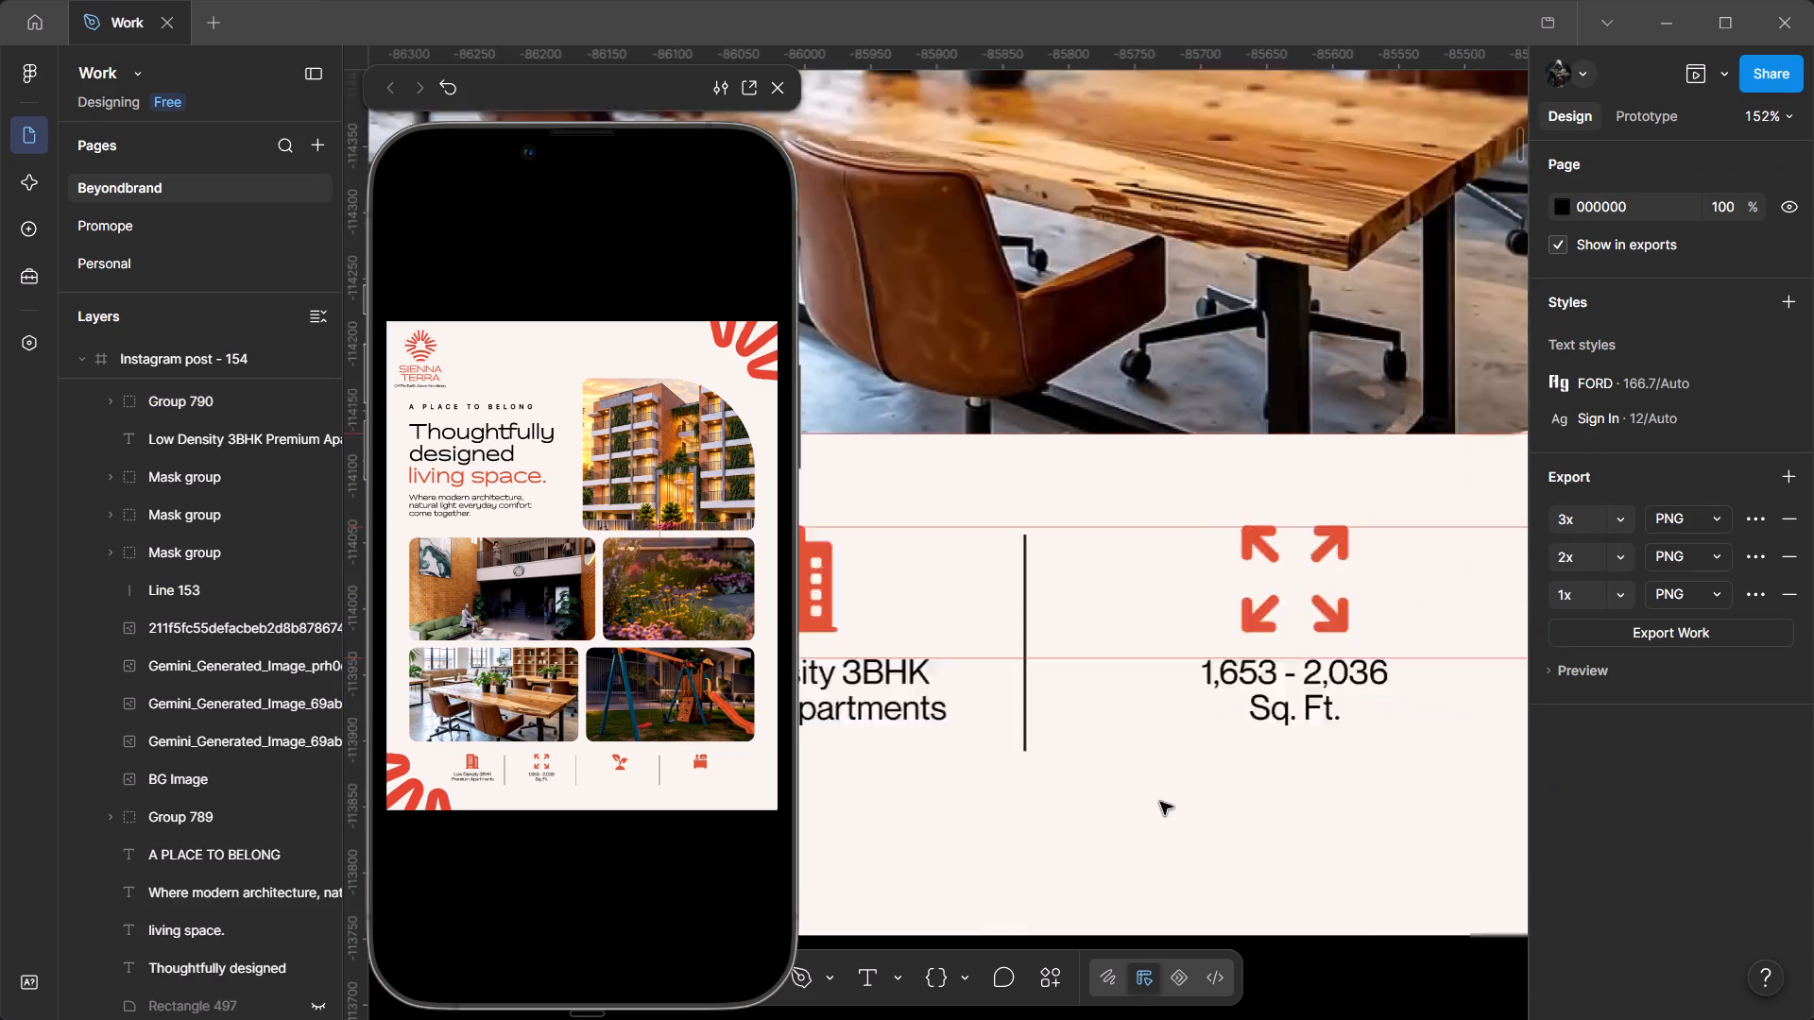
scroll(1160, 802, down, 2)
drag(1368, 824, 1205, 765)
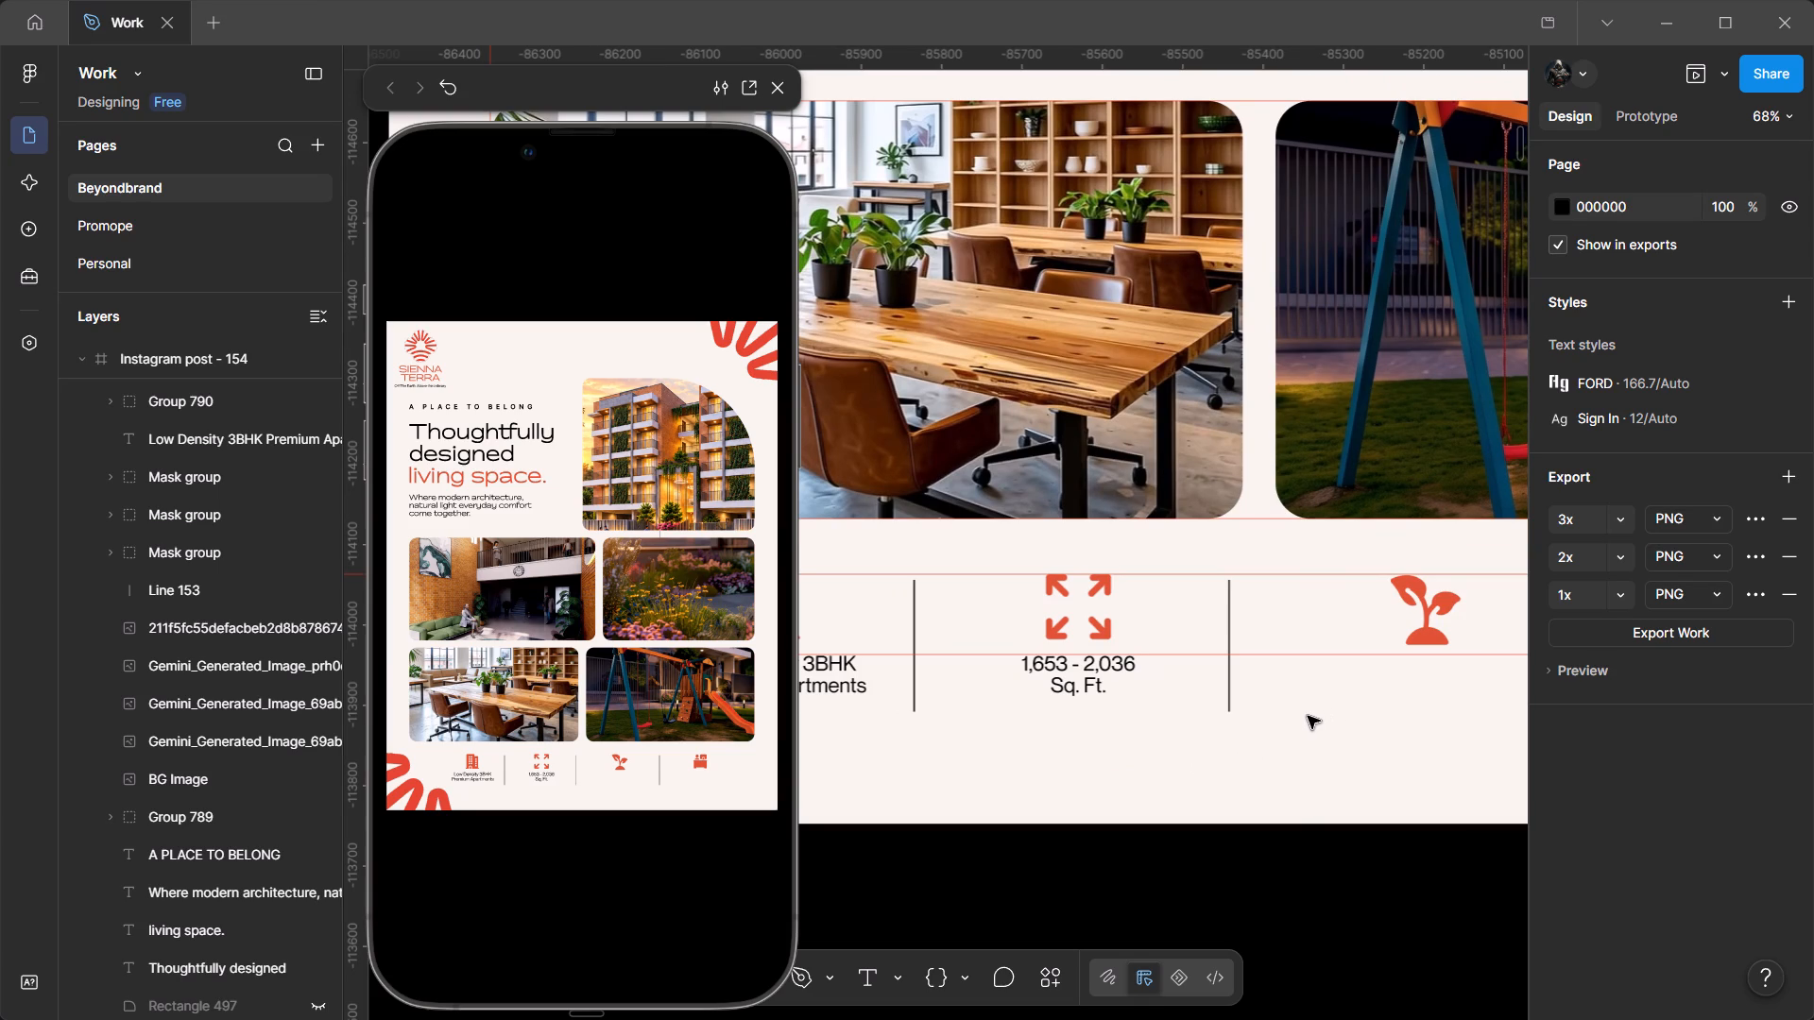
drag(1297, 729, 1216, 770)
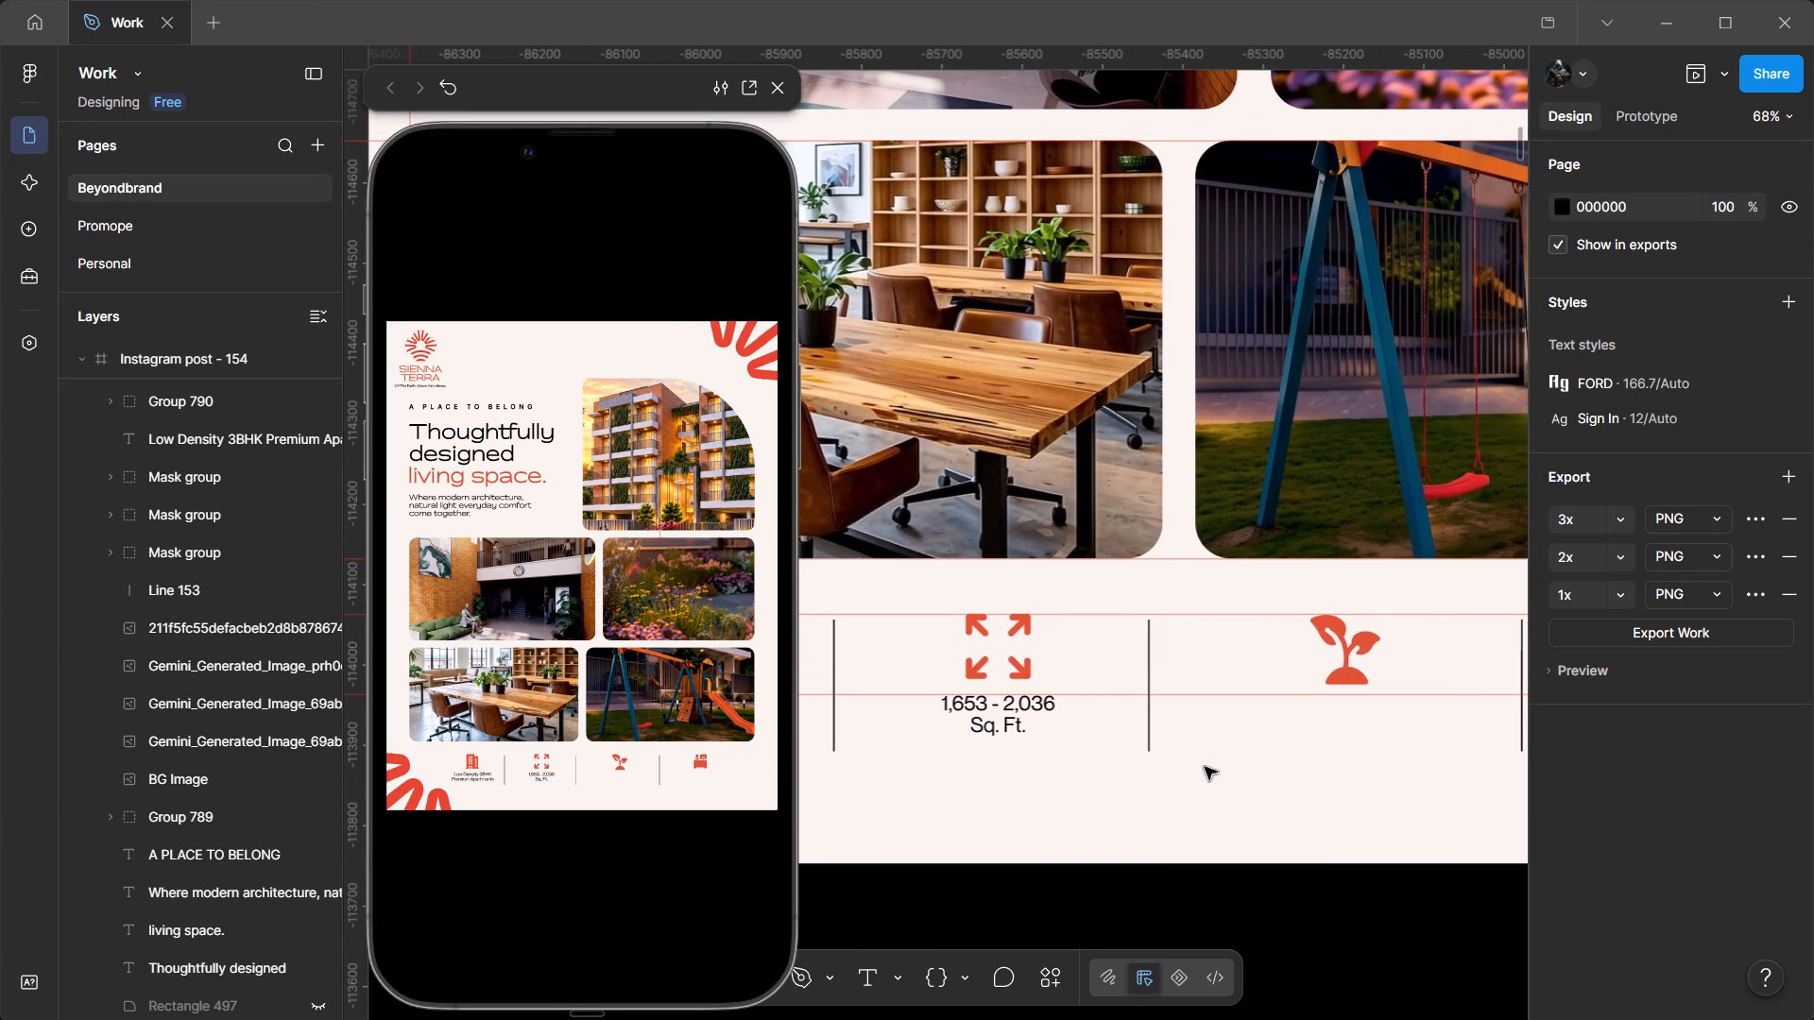
drag(1447, 773, 1278, 770)
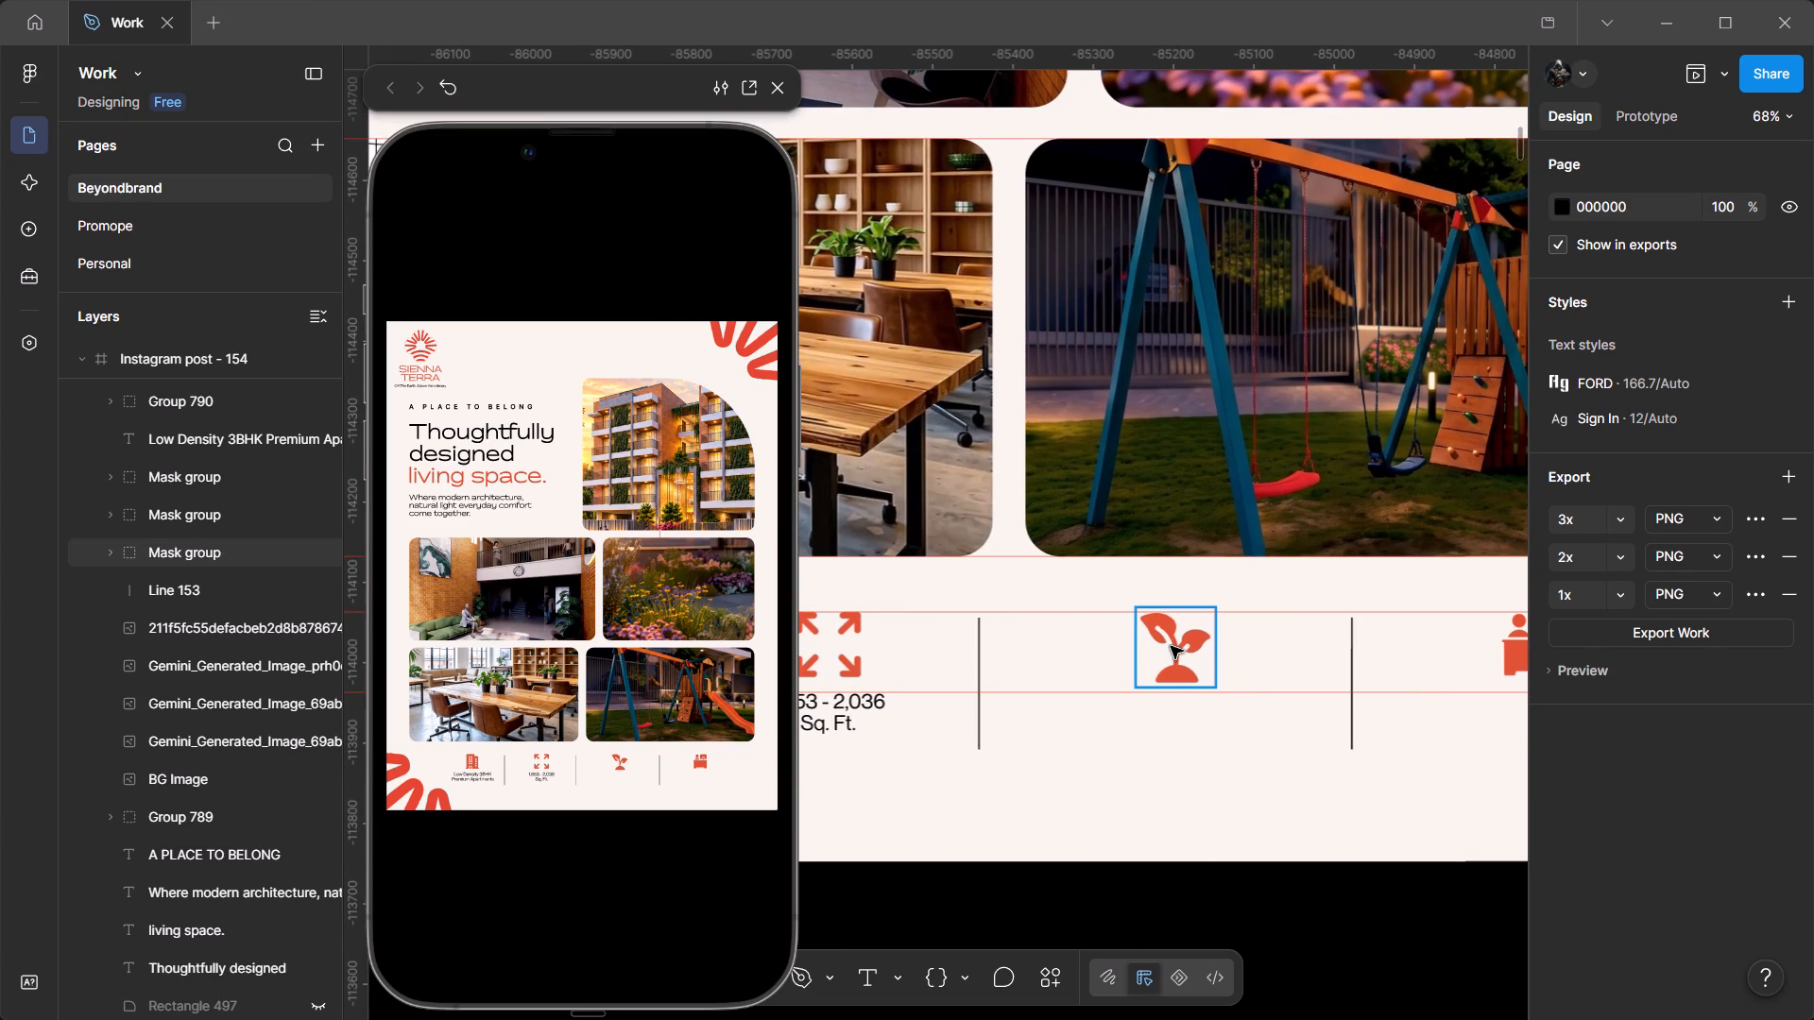
click(1171, 646)
click(1206, 749)
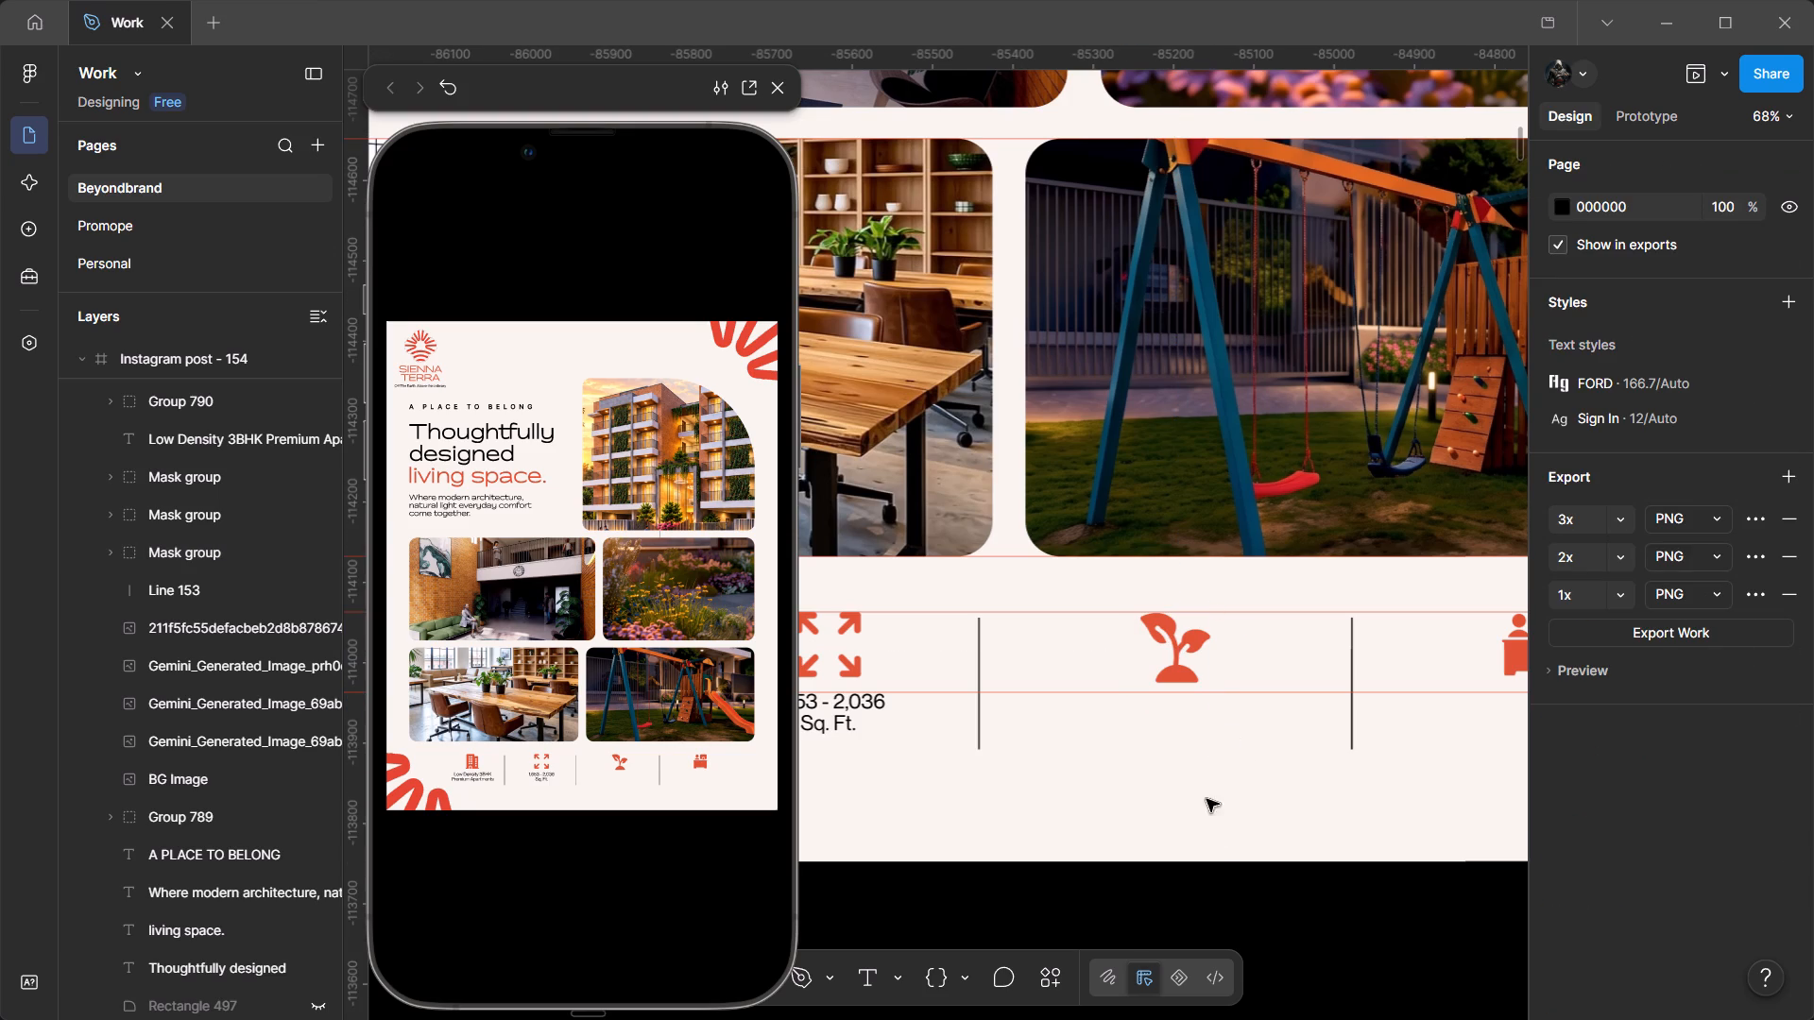
ctrl+scroll(1195, 848, down, 6)
ctrl+drag(1176, 850, 1234, 813)
ctrl+scroll(1129, 777, up, 5)
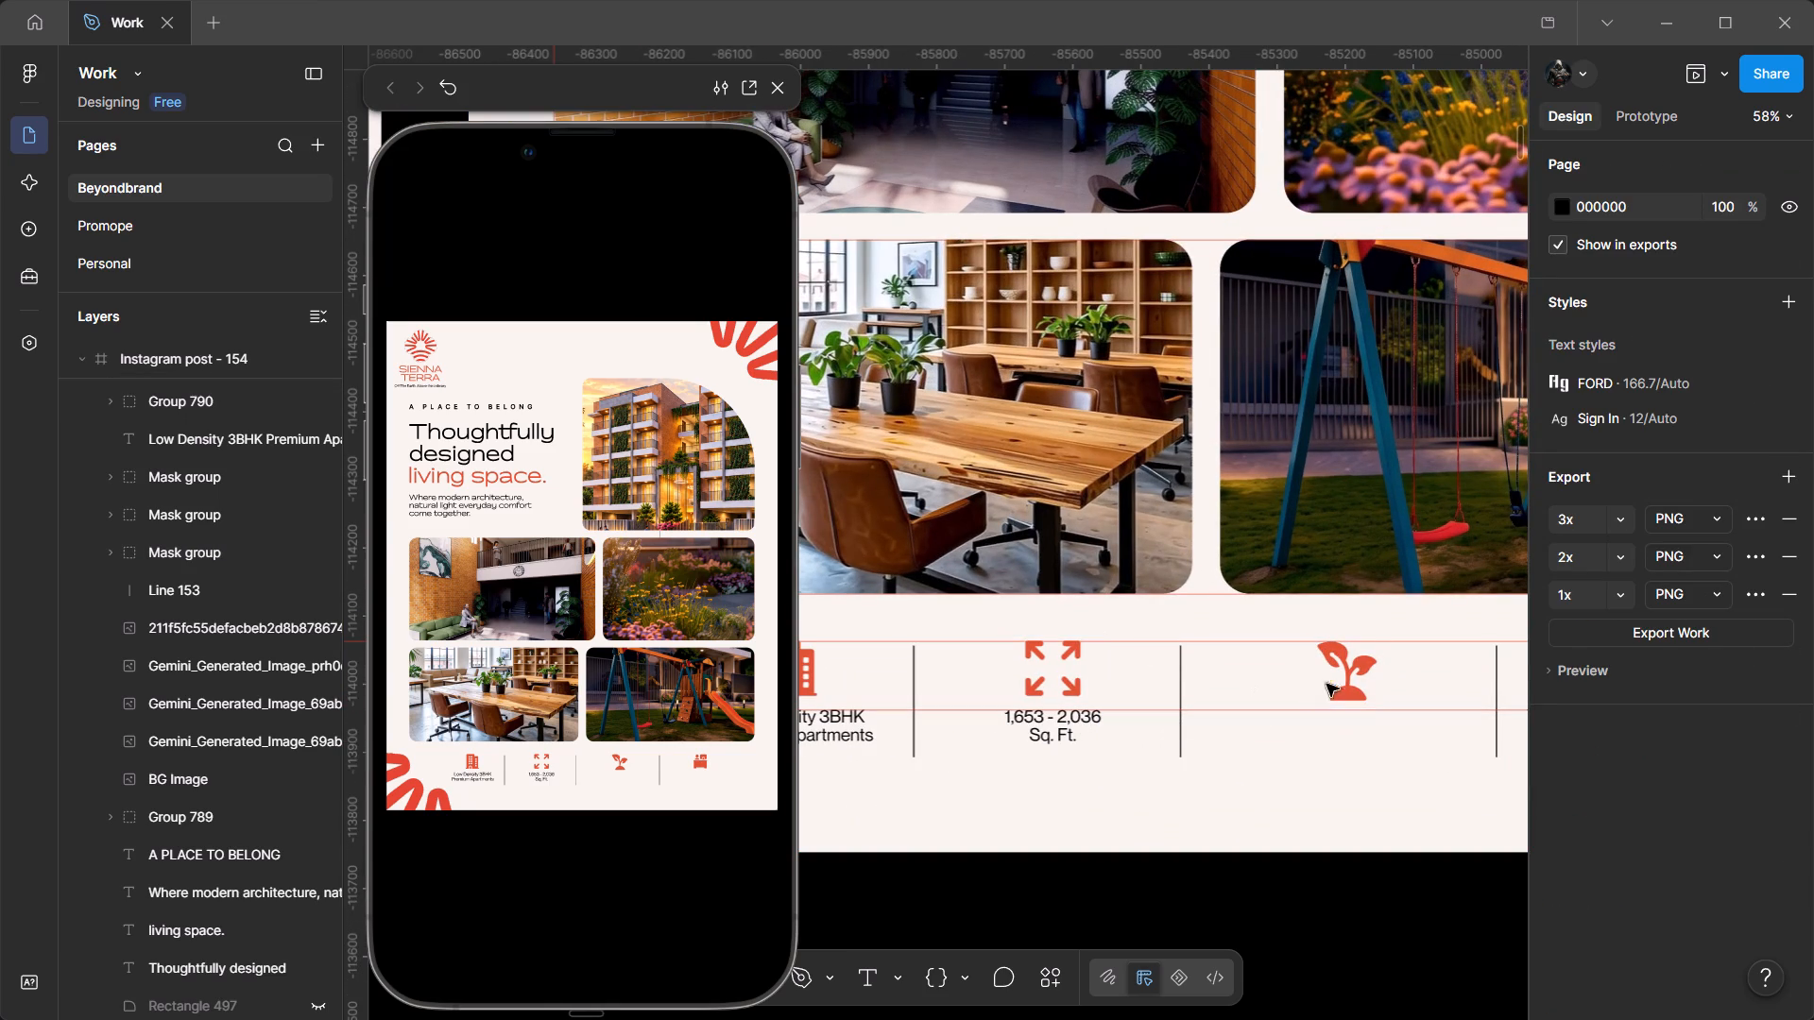
click(1355, 677)
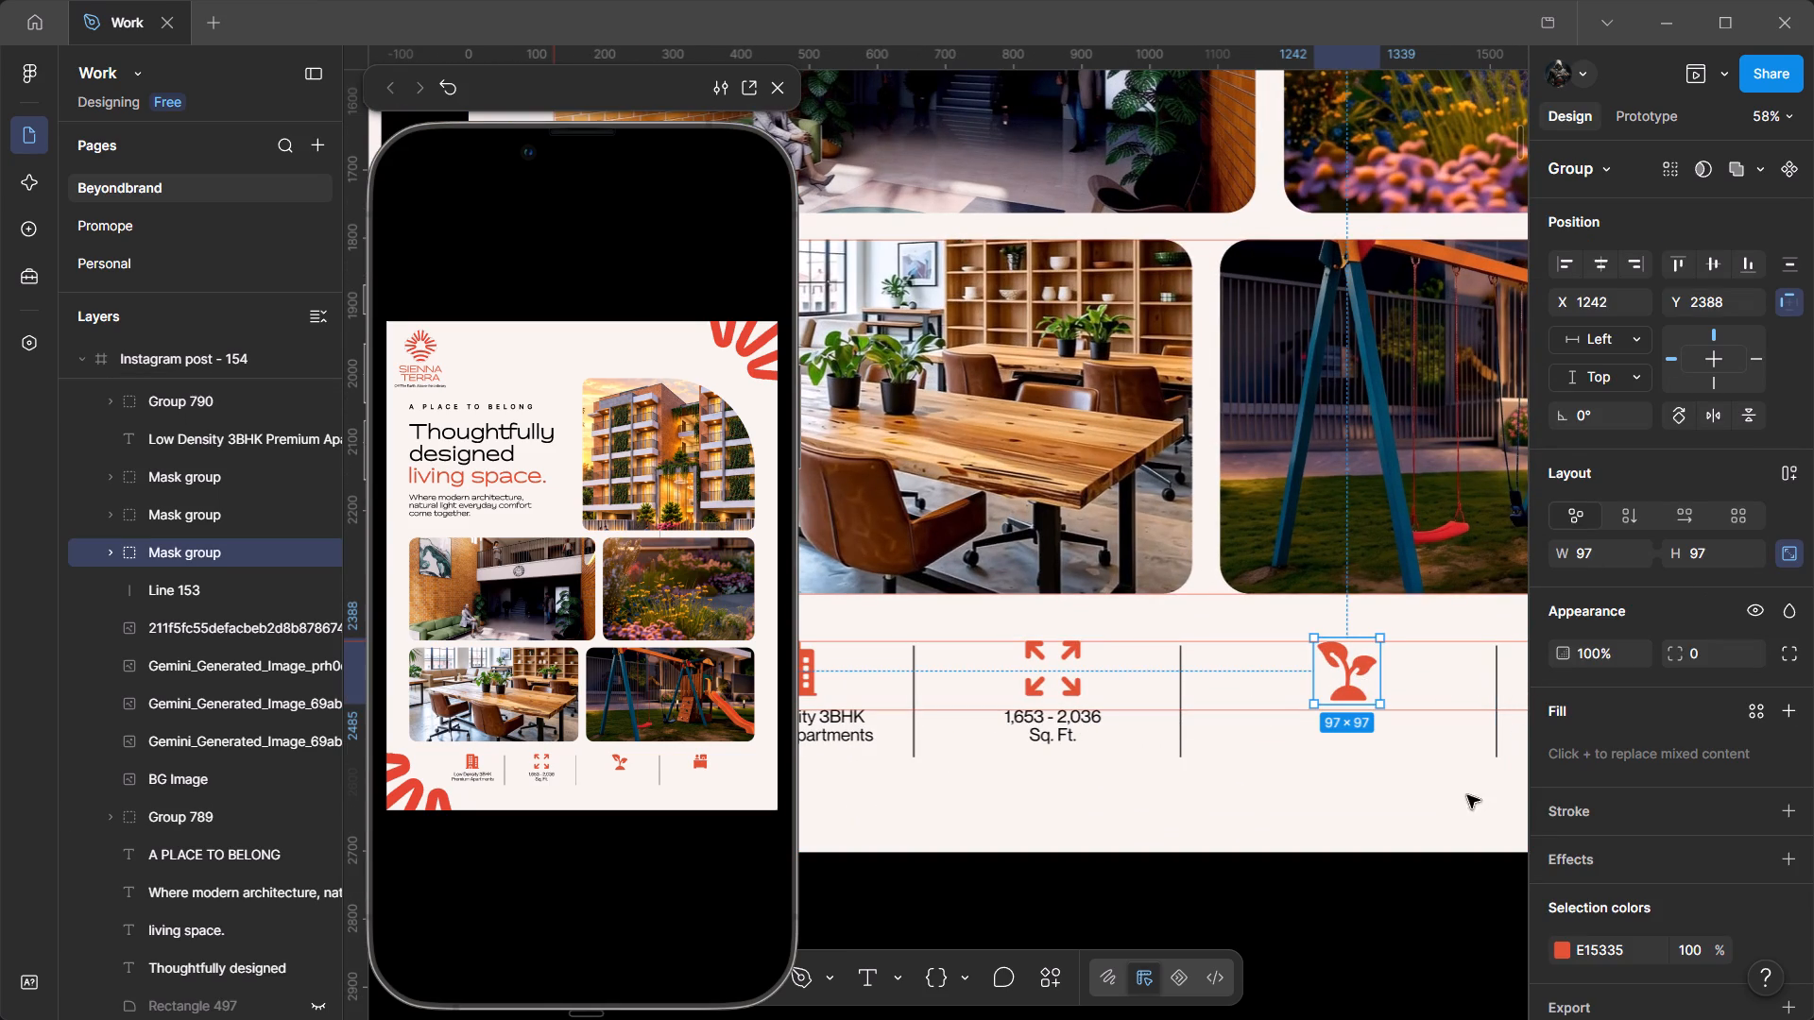
drag(1461, 791, 1061, 747)
click(1246, 611)
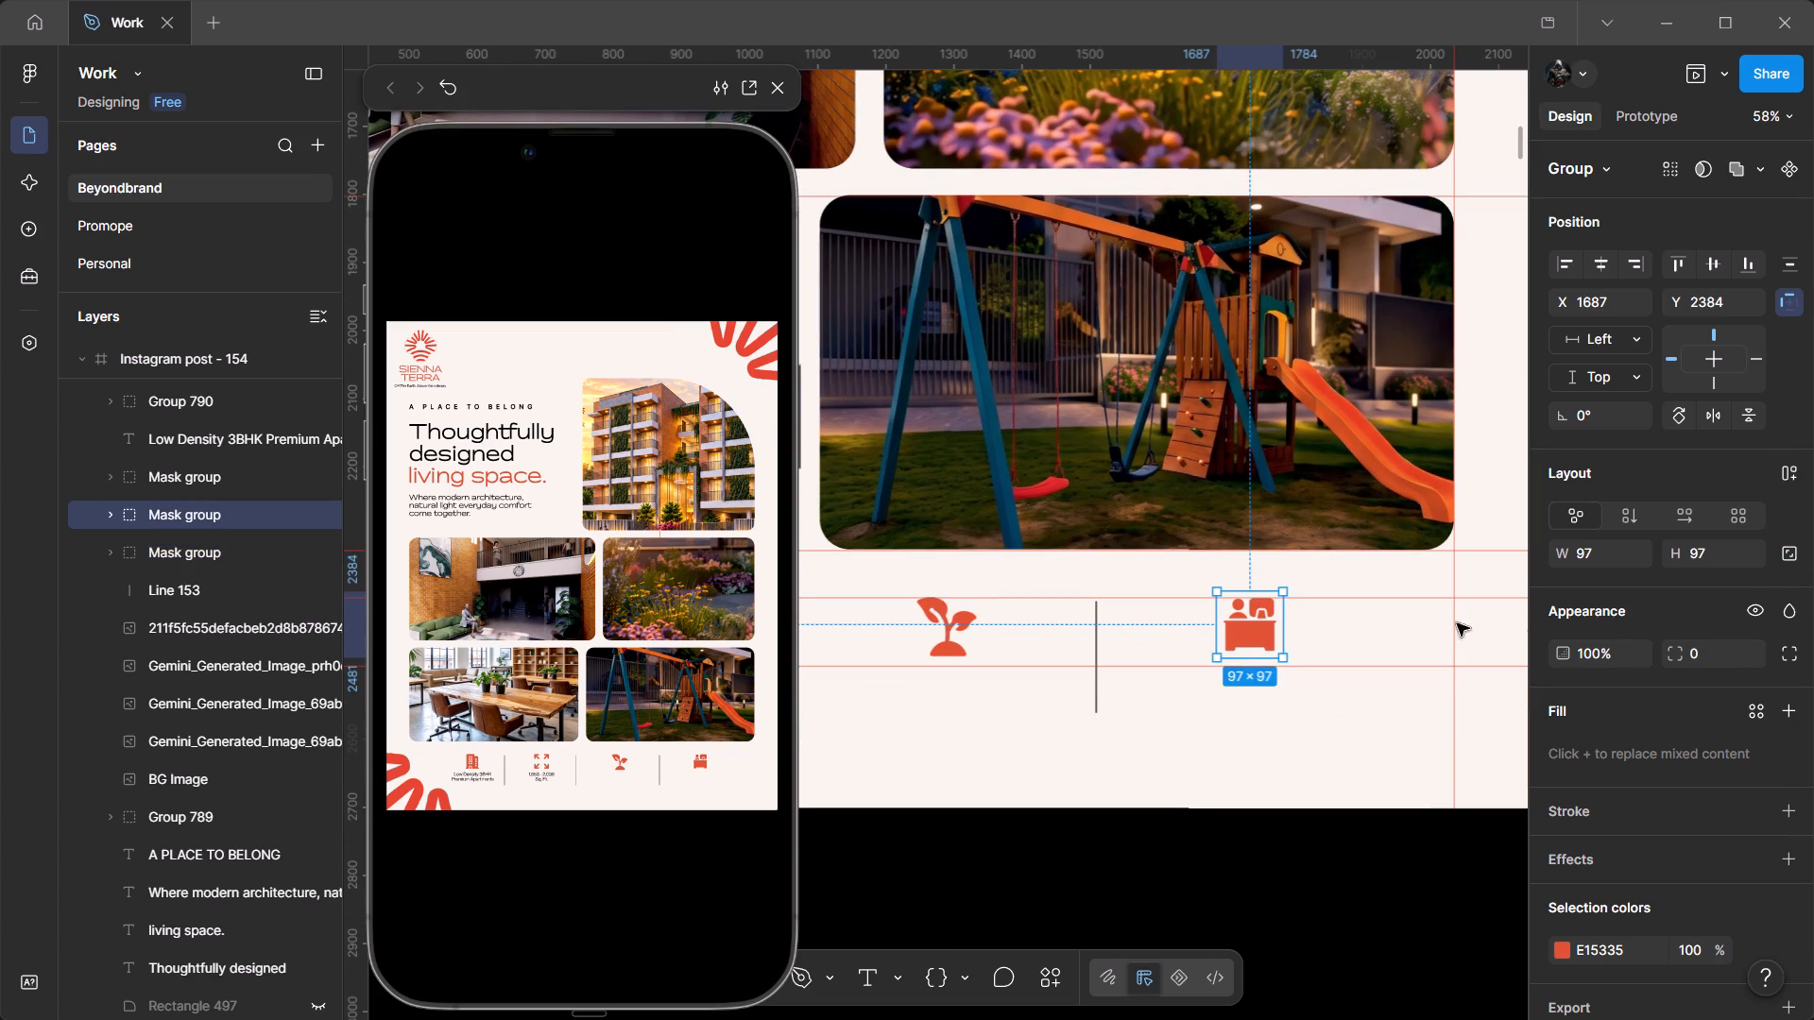
click(957, 635)
drag(1594, 567, 907, 531)
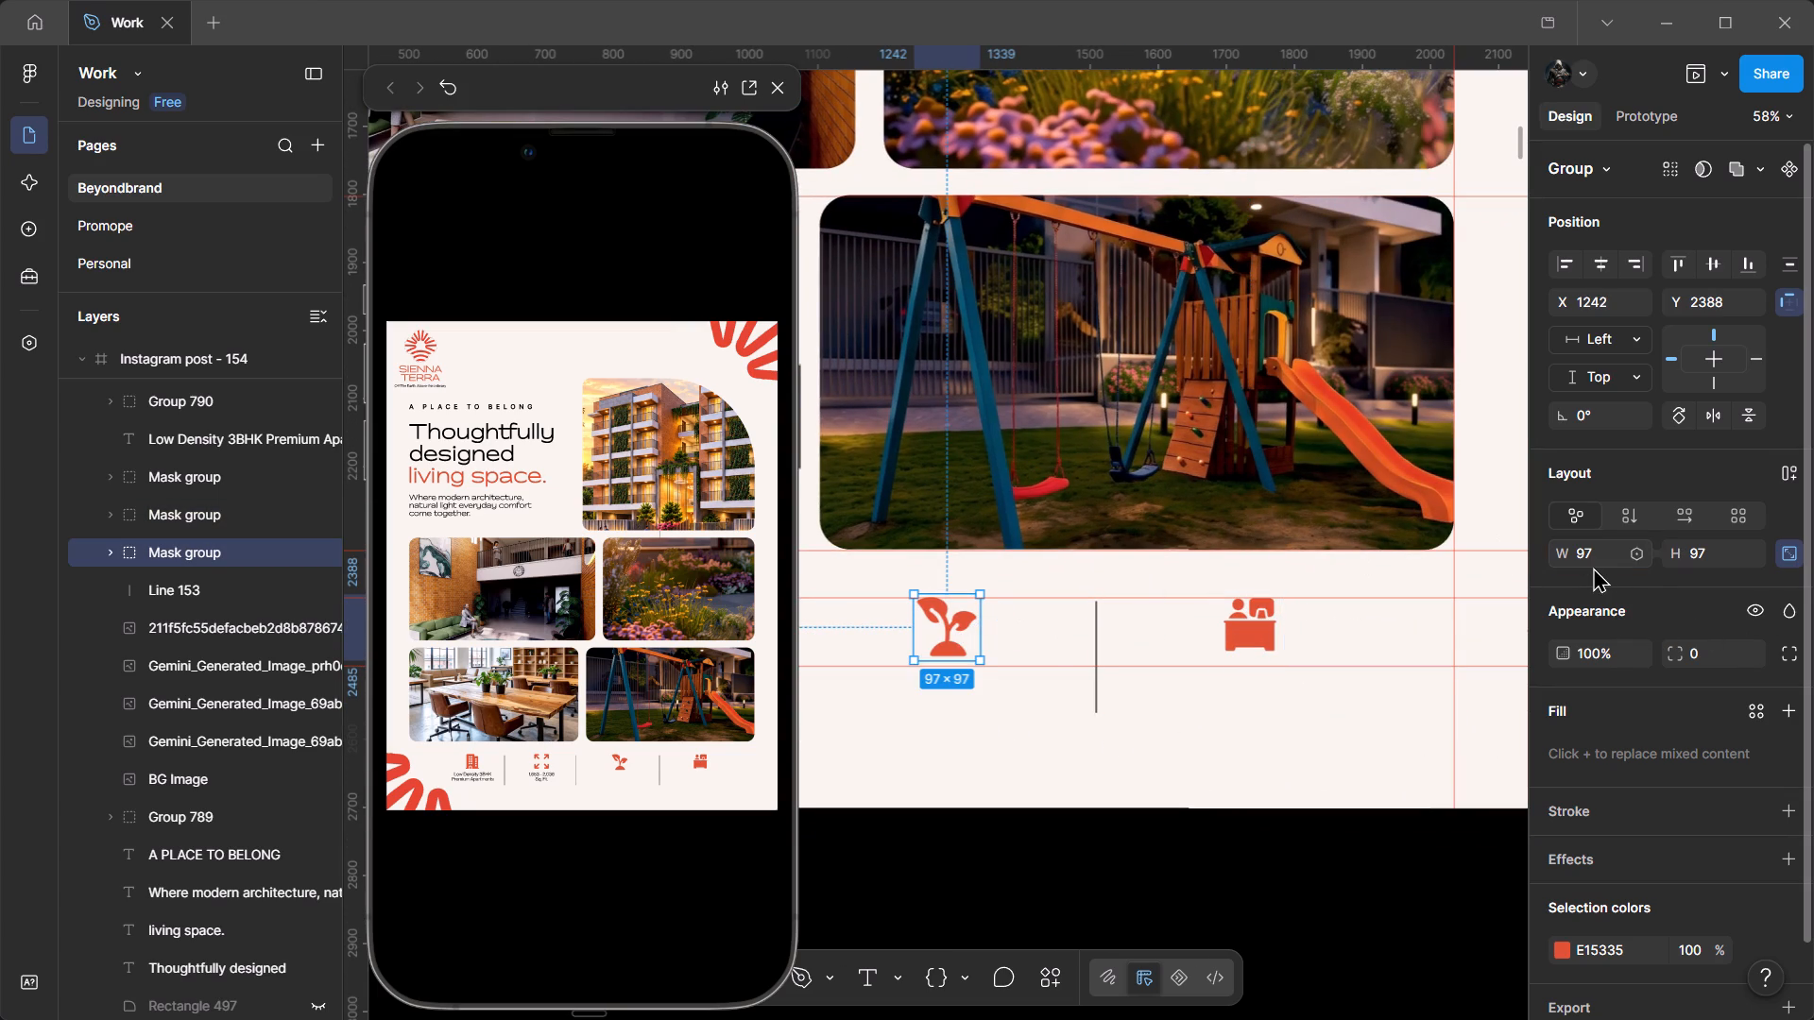
click(1590, 555)
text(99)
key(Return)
Resize the reception desk icon in the last footer section to 99 × 99.
click(1264, 647)
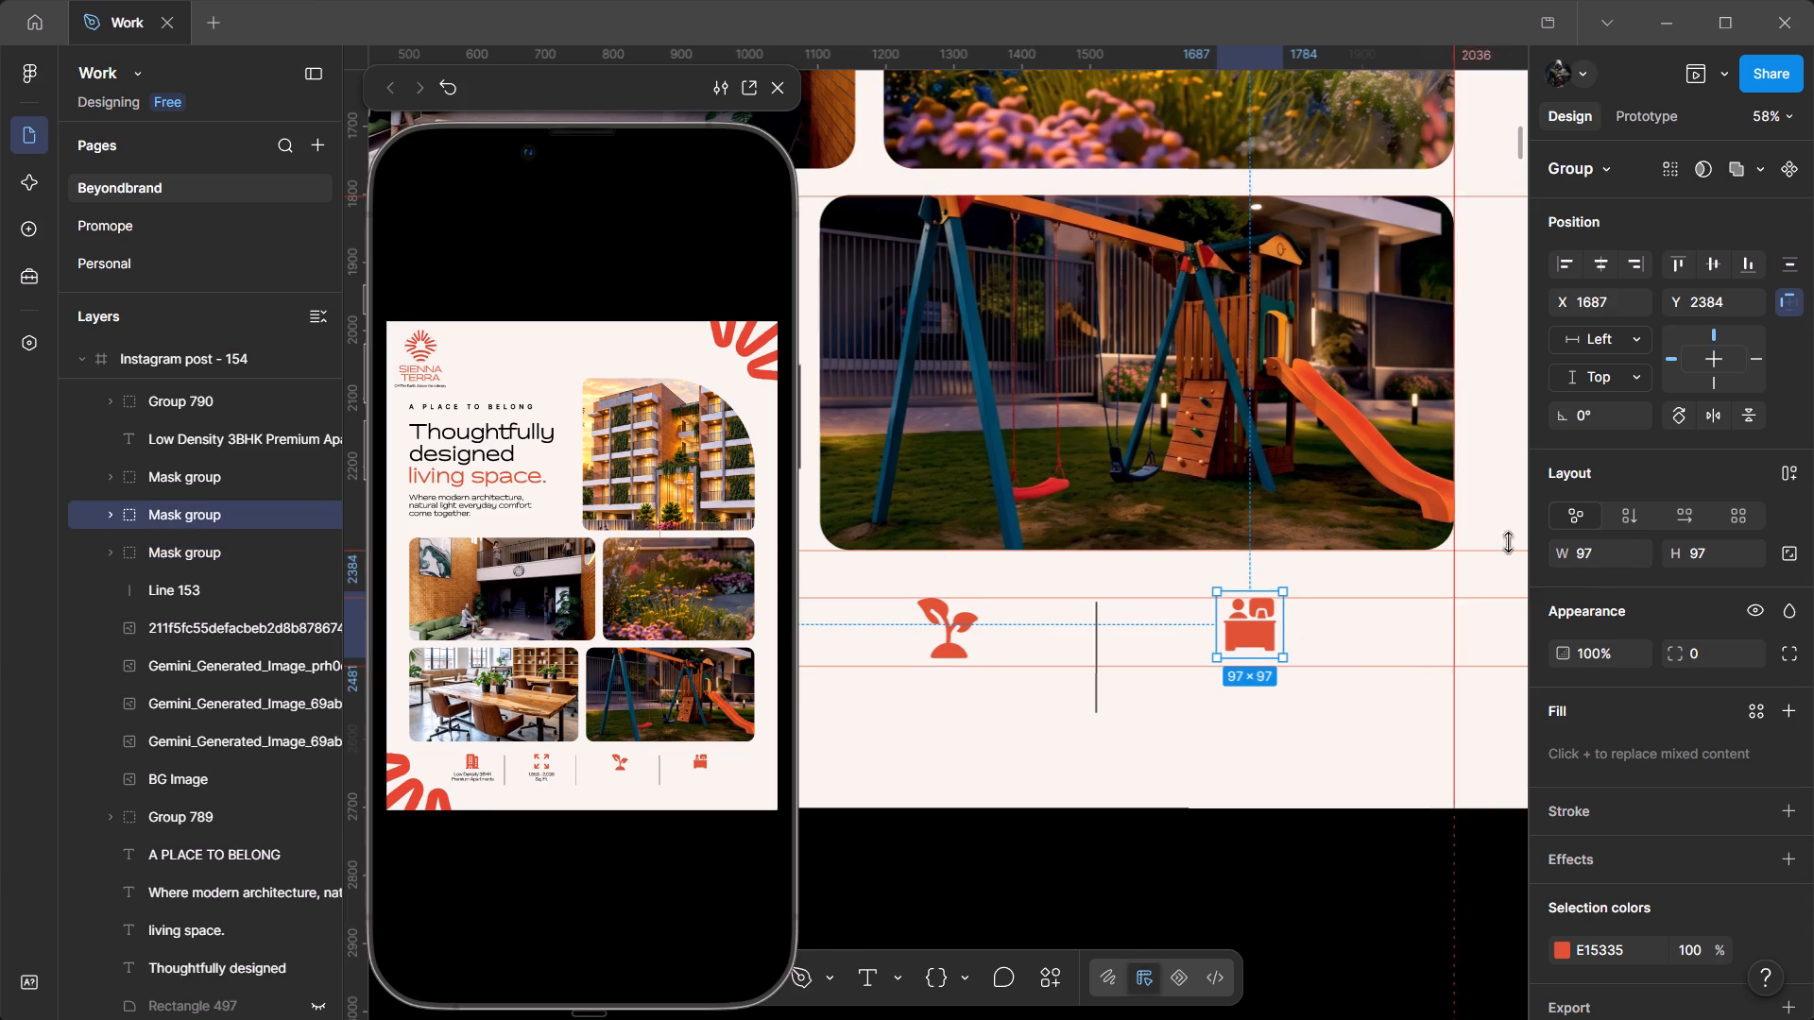
click(1593, 552)
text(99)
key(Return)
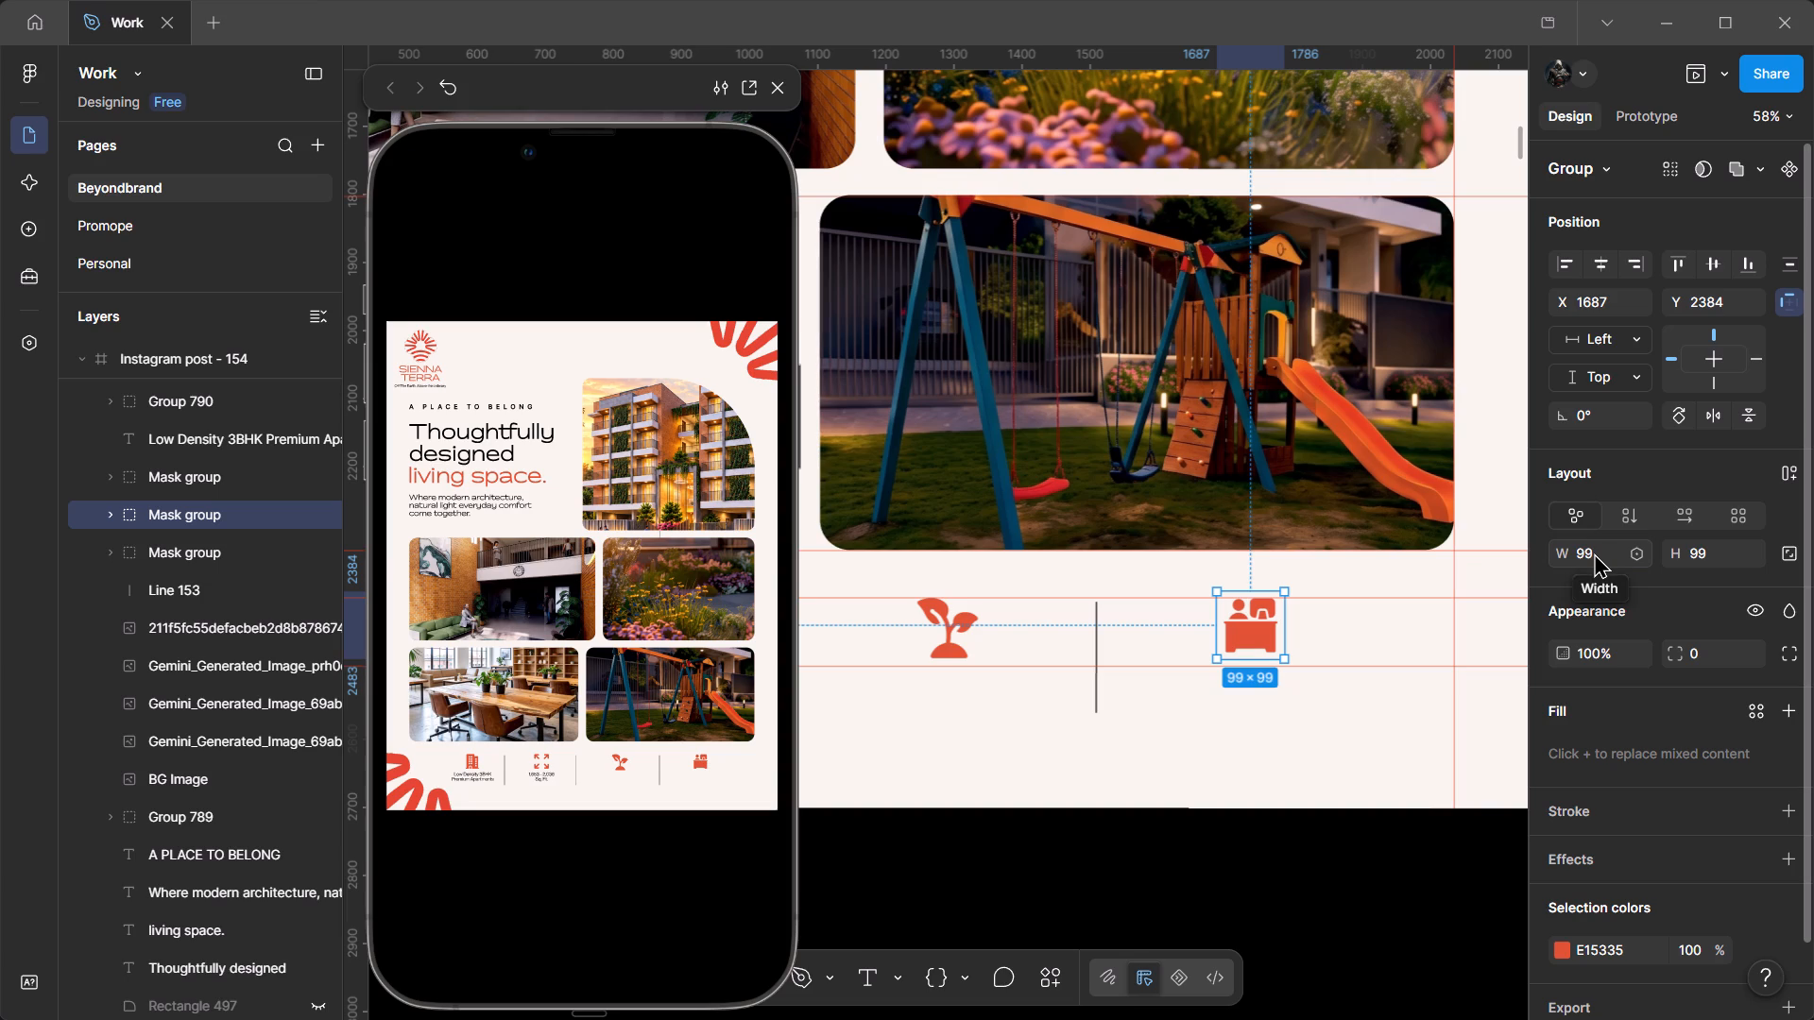
Duplicate the "1,653 - 2,036 Sq. Ft." label and place the copy centred beneath the plant icon at X 1220, Y 2493.
ctrl+scroll(1210, 654, down, 7)
click(1030, 752)
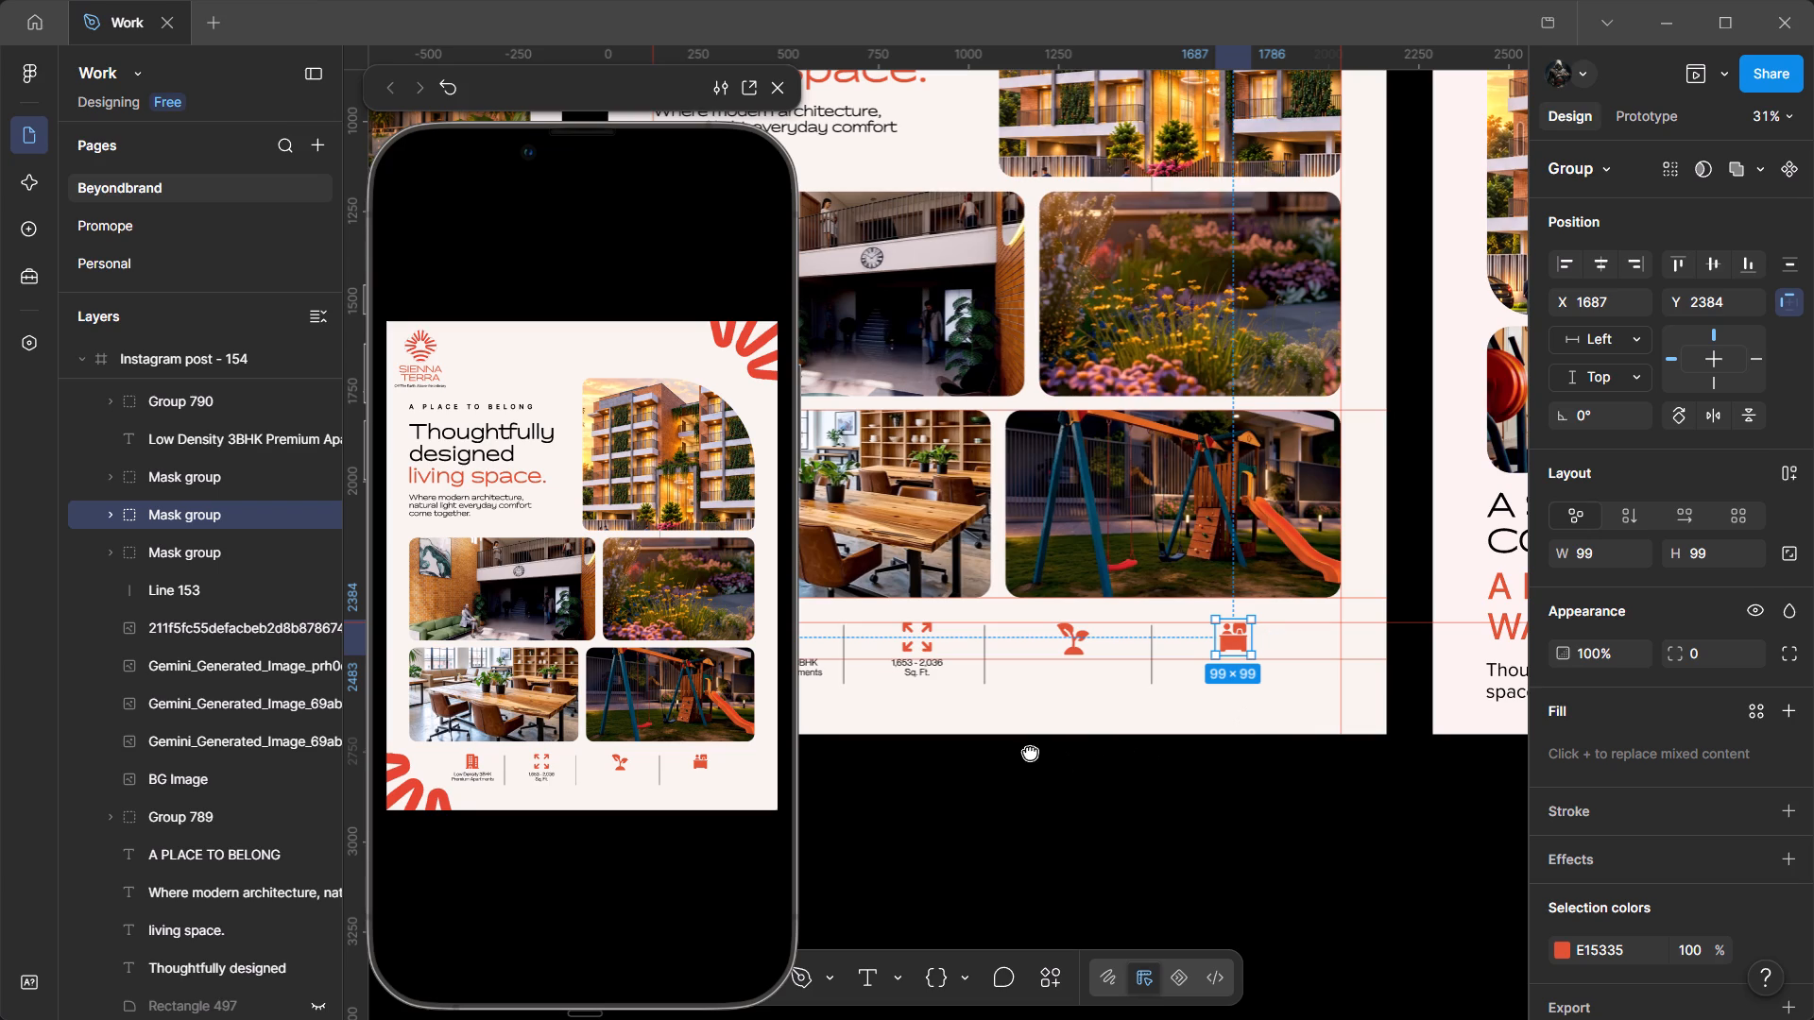
click(1079, 697)
ctrl+scroll(1042, 638, up, 6)
ctrl+scroll(1093, 648, down, 6)
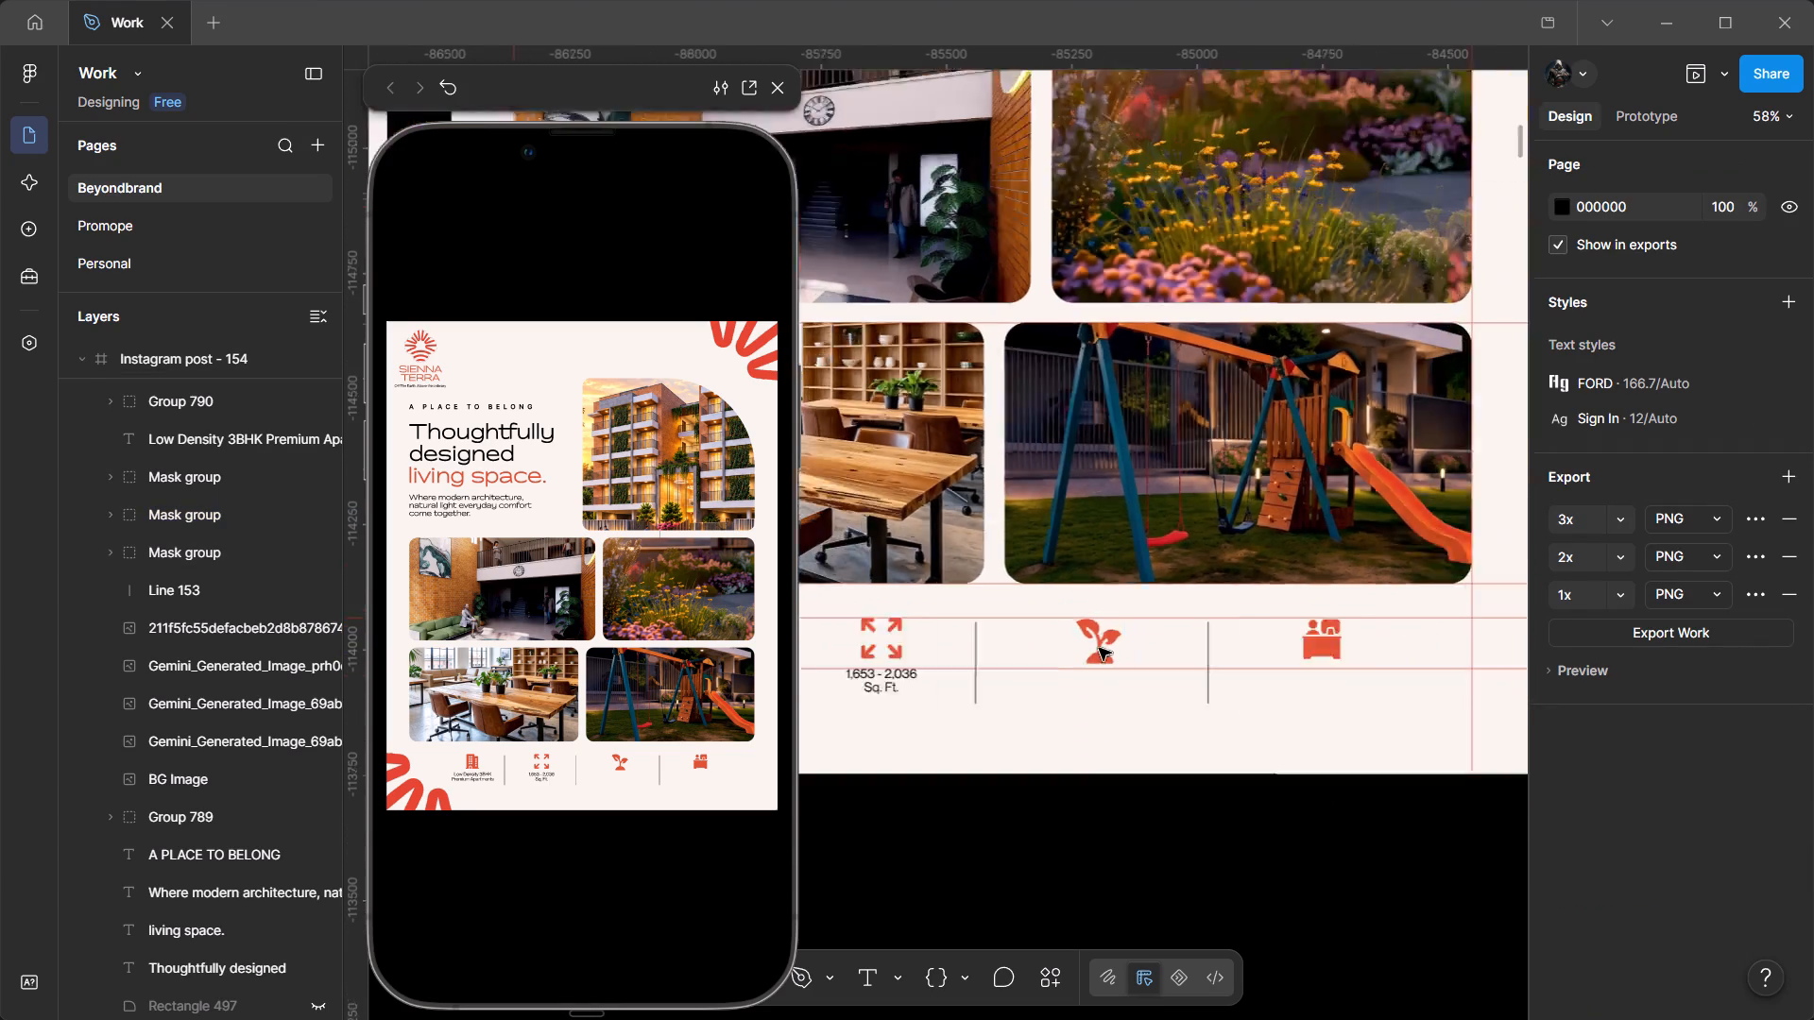
double_click(959, 667)
ctrl+scroll(968, 667, up, 6)
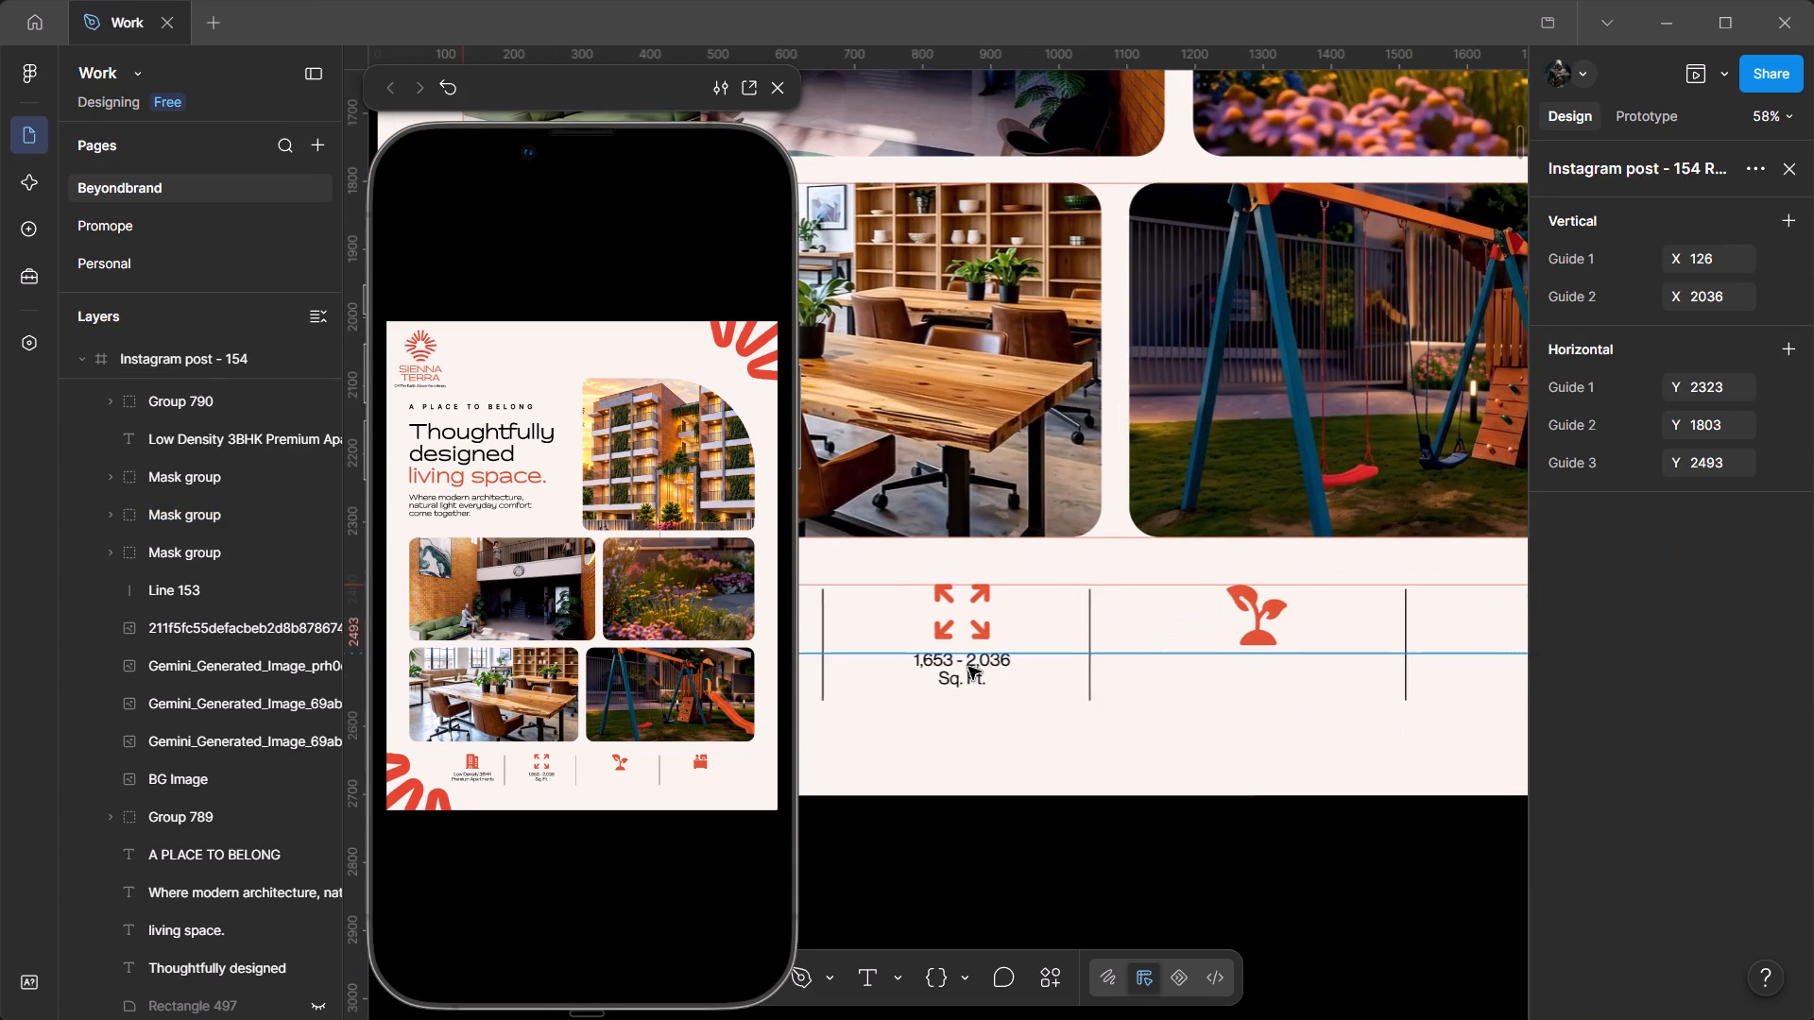
double_click(968, 667)
alt+drag(968, 667, 1021, 671)
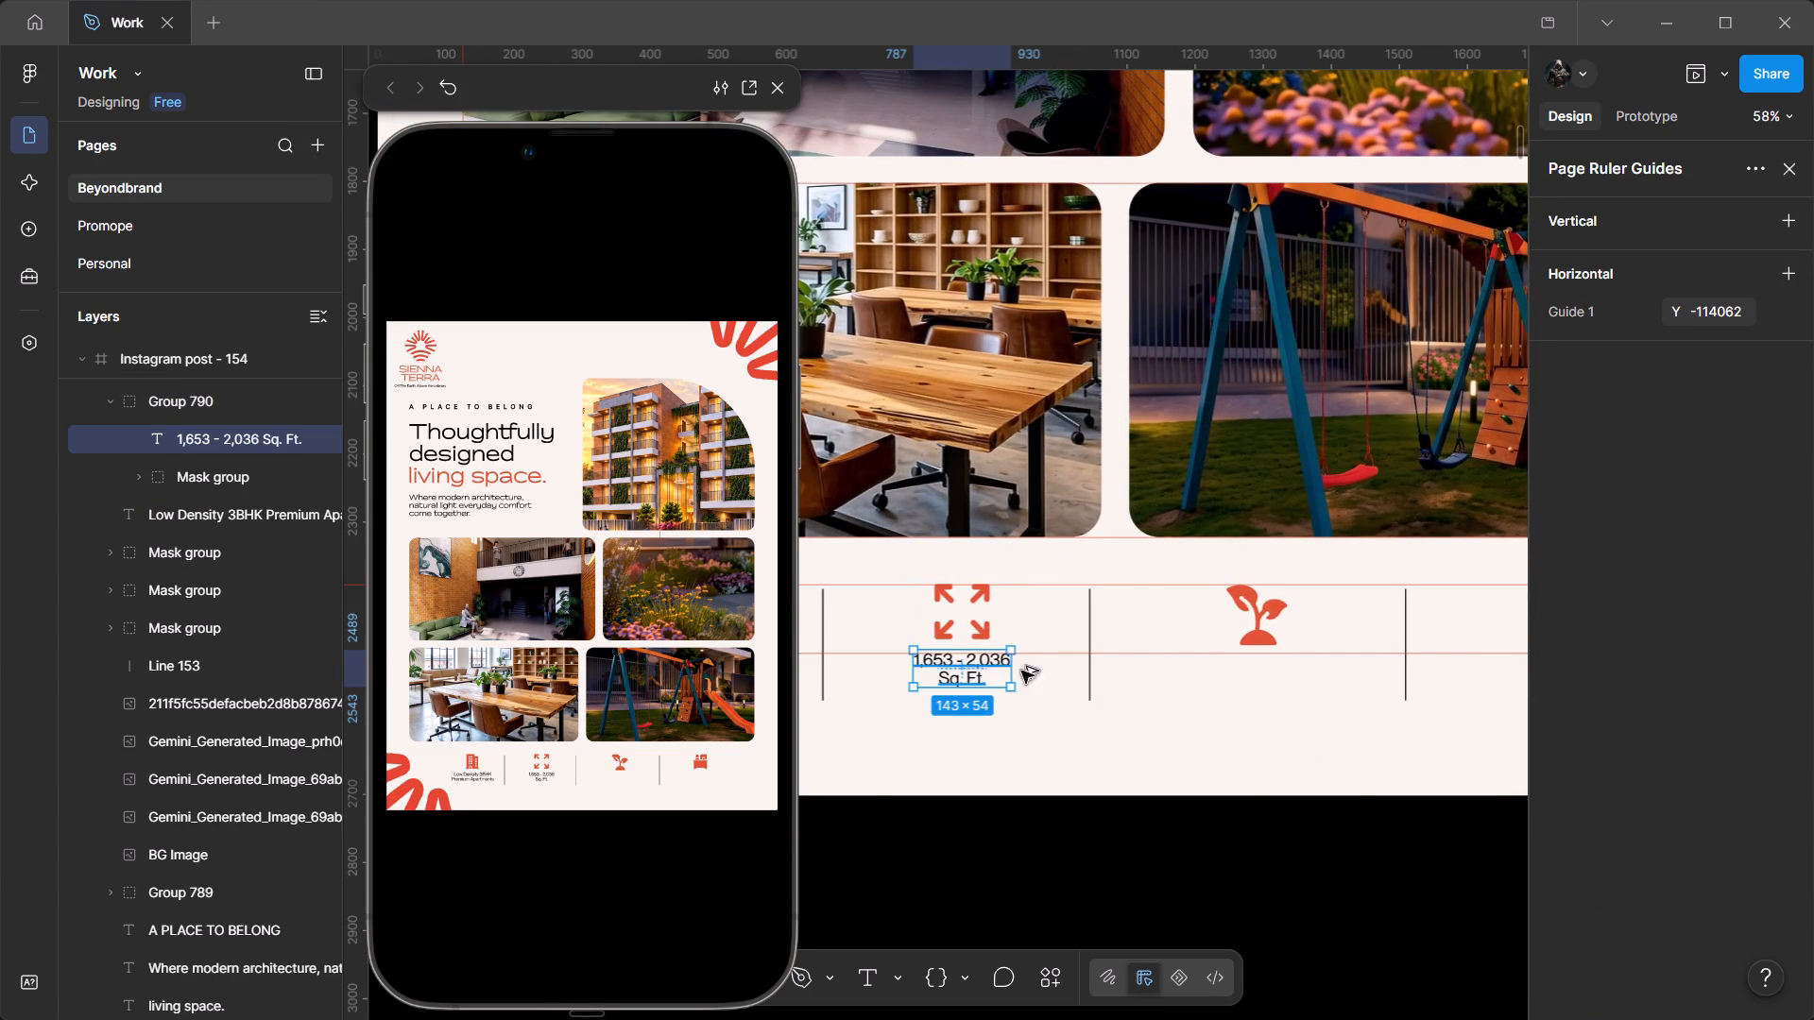
alt+drag(1021, 671, 1260, 672)
ctrl+scroll(1258, 679, up, 7)
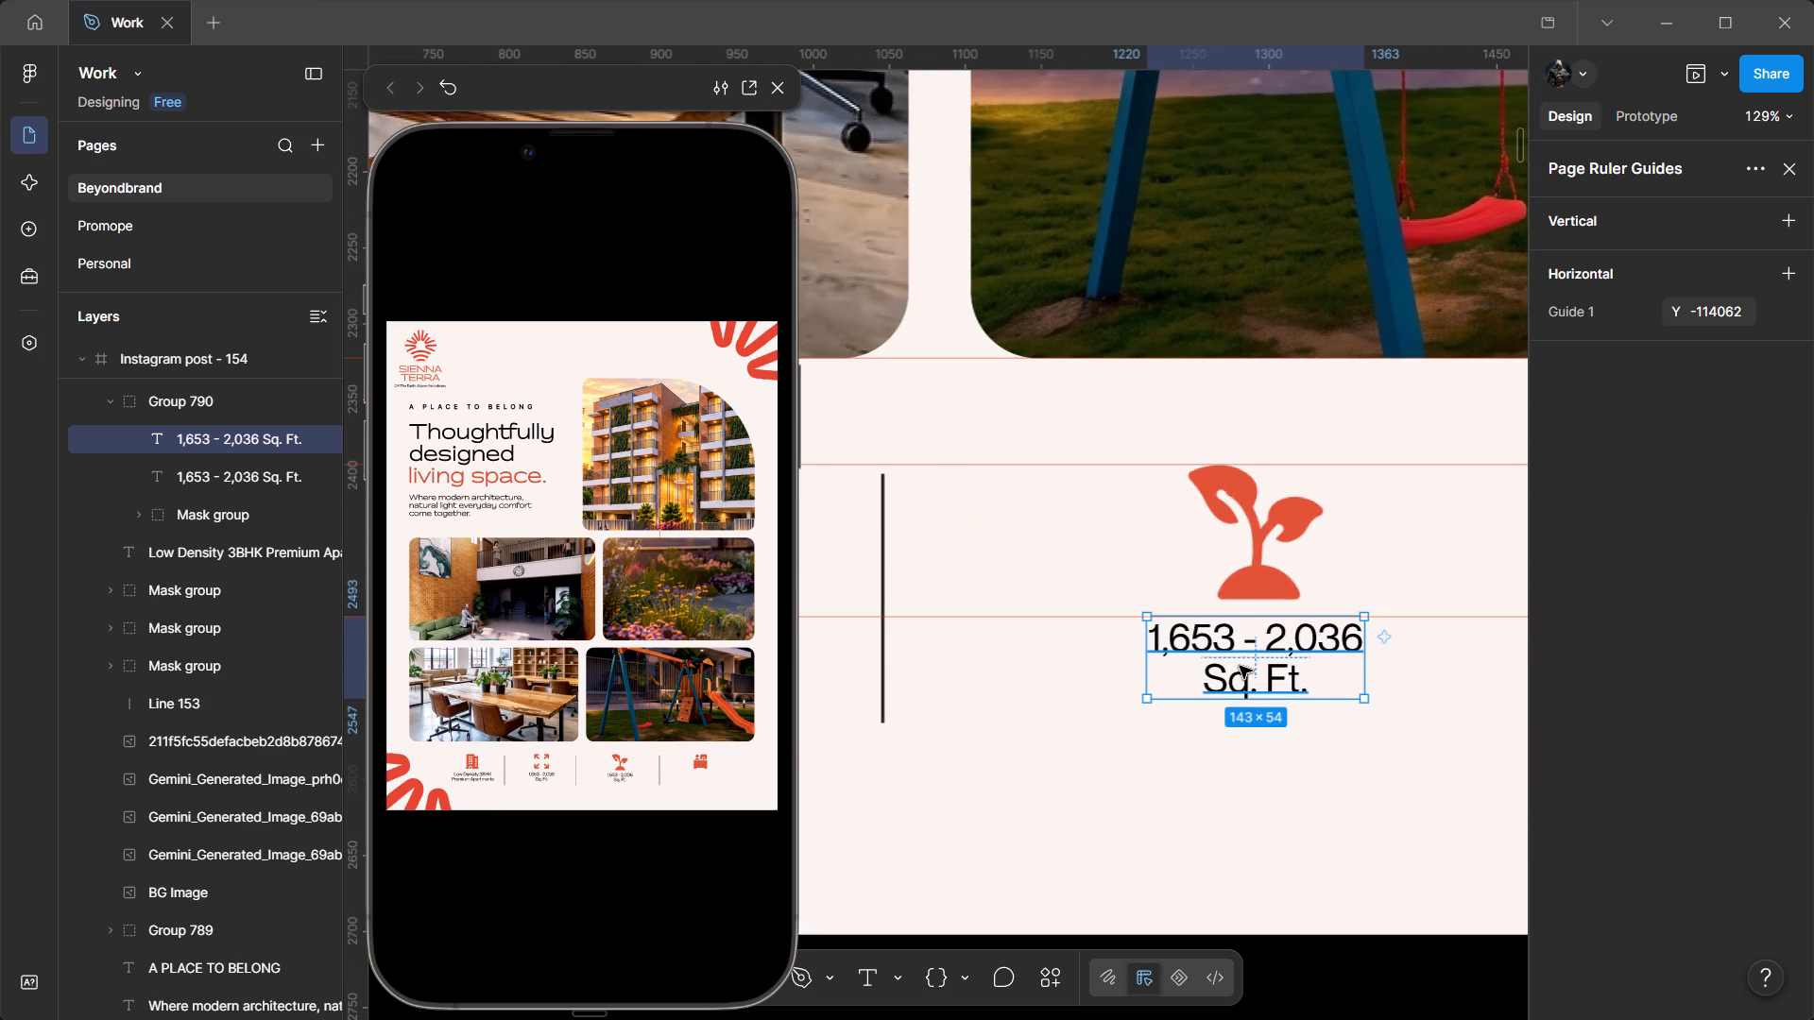
click(1240, 666)
Move the duplicated label's layer out of Group 790 to the top level of the Instagram post - 154 frame.
ctrl+scroll(1243, 665, down, 7)
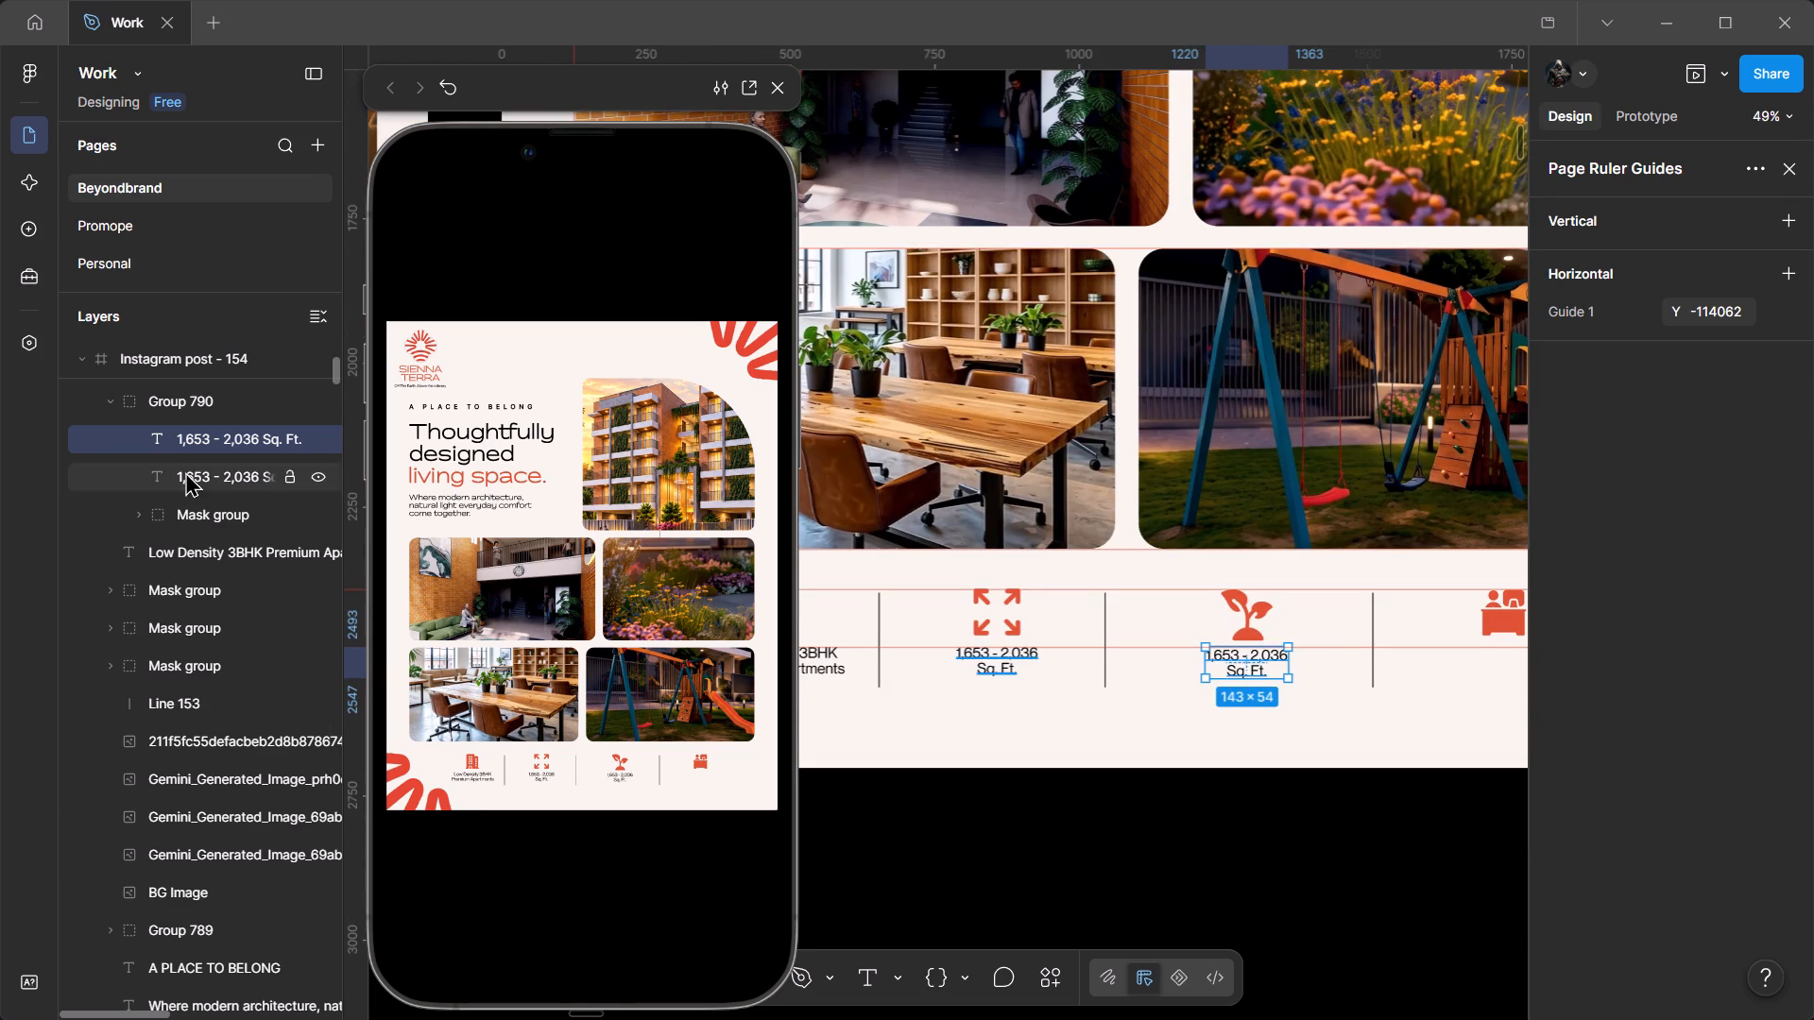
drag(203, 429, 177, 617)
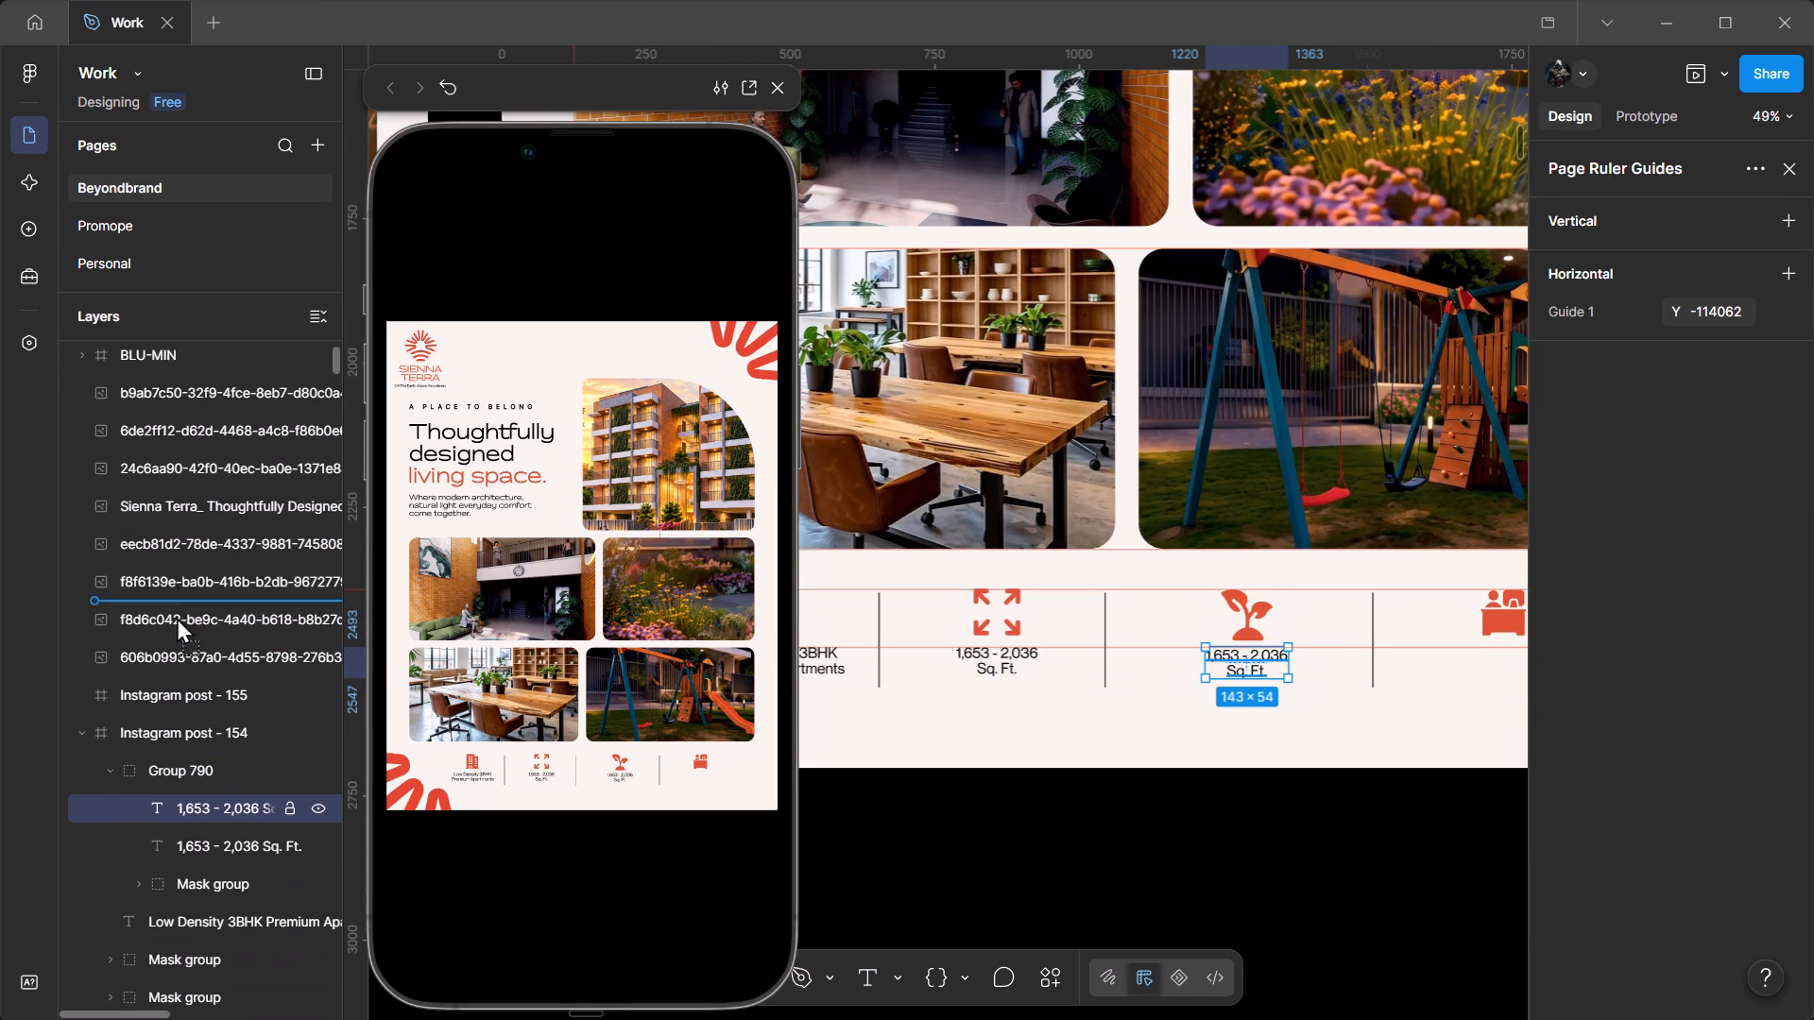
drag(177, 617, 184, 756)
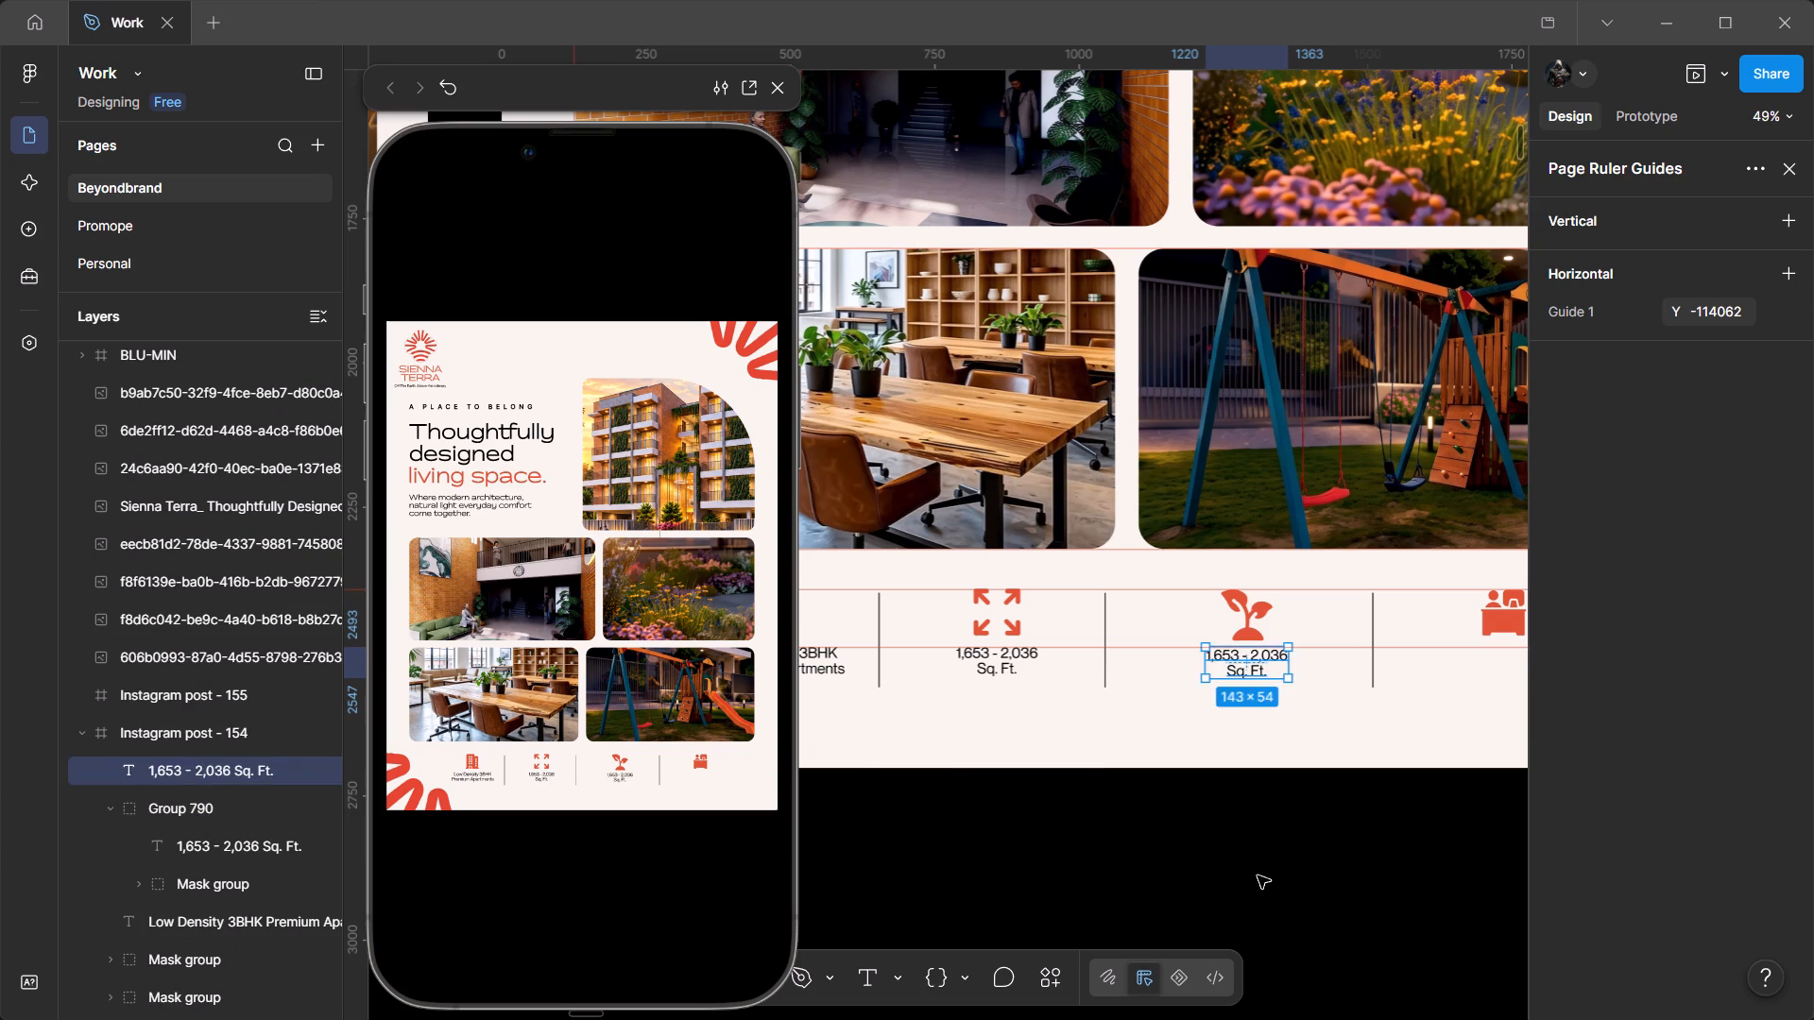
click(1258, 875)
click(1241, 671)
Duplicate the "1,653 - 2,036 Sq. Ft." label under the plant icon and center the copy beneath the reception desk icon at about X 1665, Y 2493.
alt+drag(1249, 663, 1507, 670)
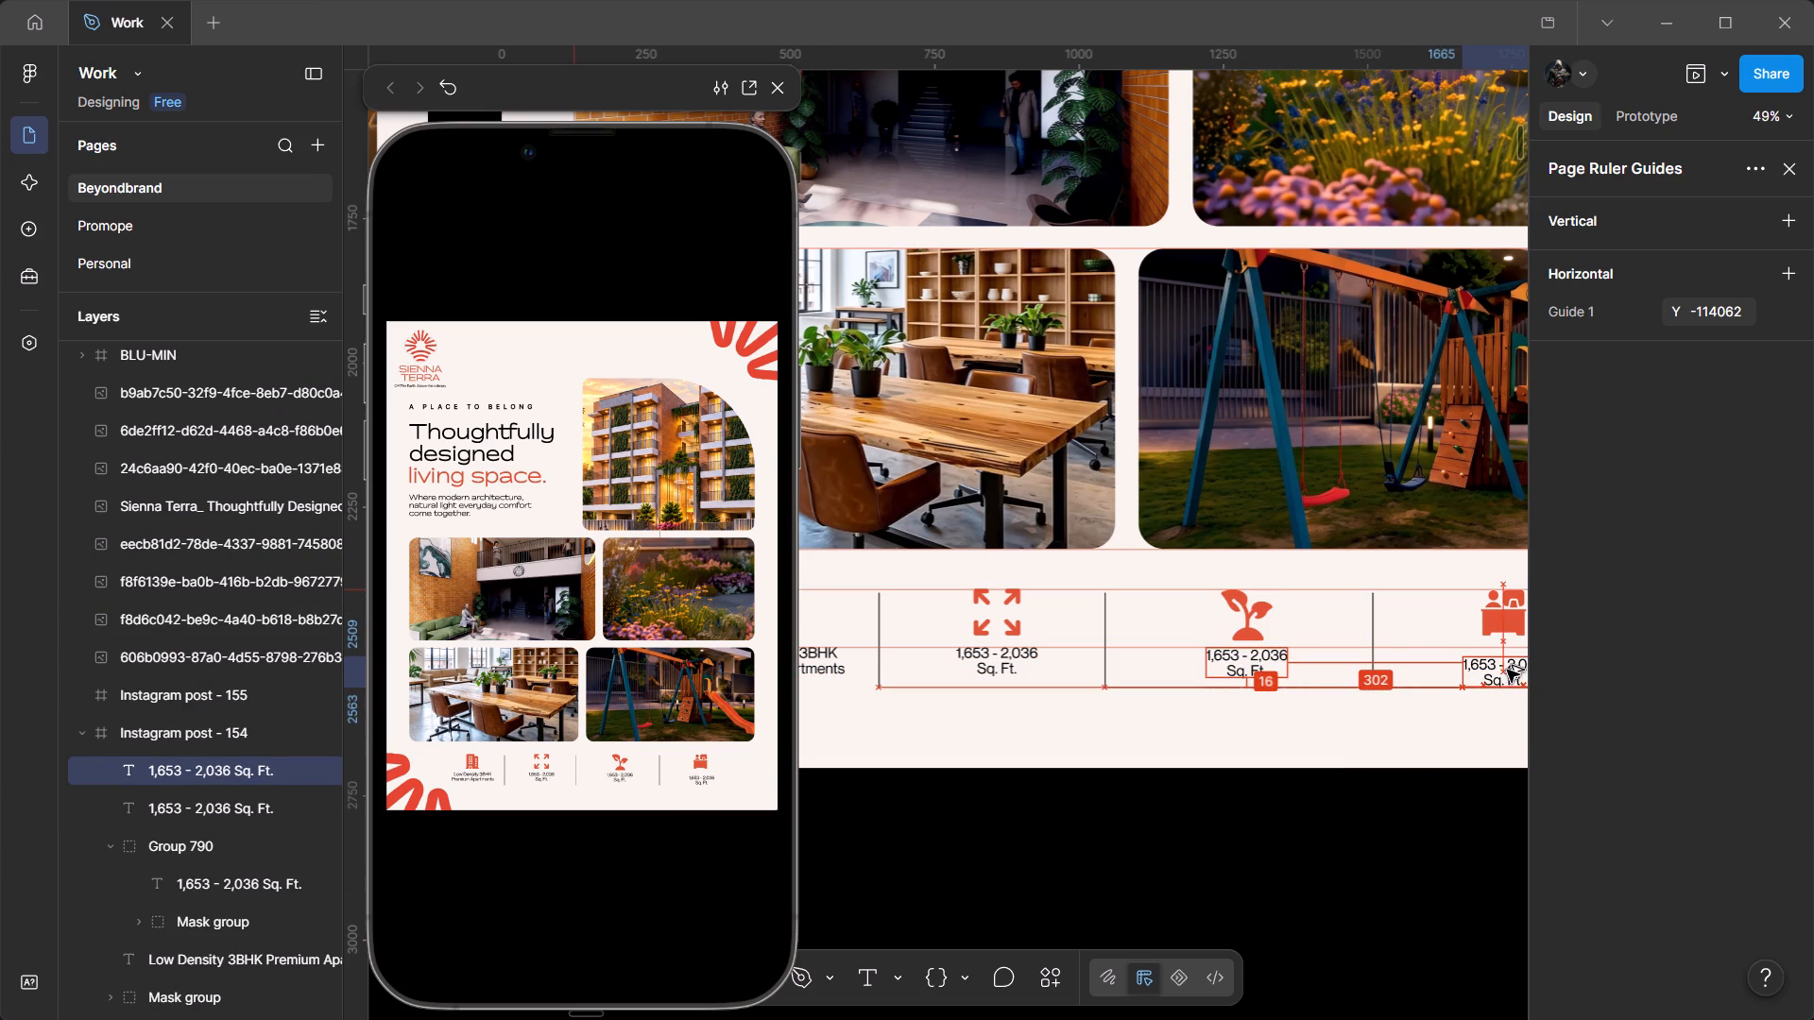
alt+drag(1507, 670, 1507, 668)
drag(1506, 669, 1270, 675)
ctrl+scroll(1276, 674, up, 7)
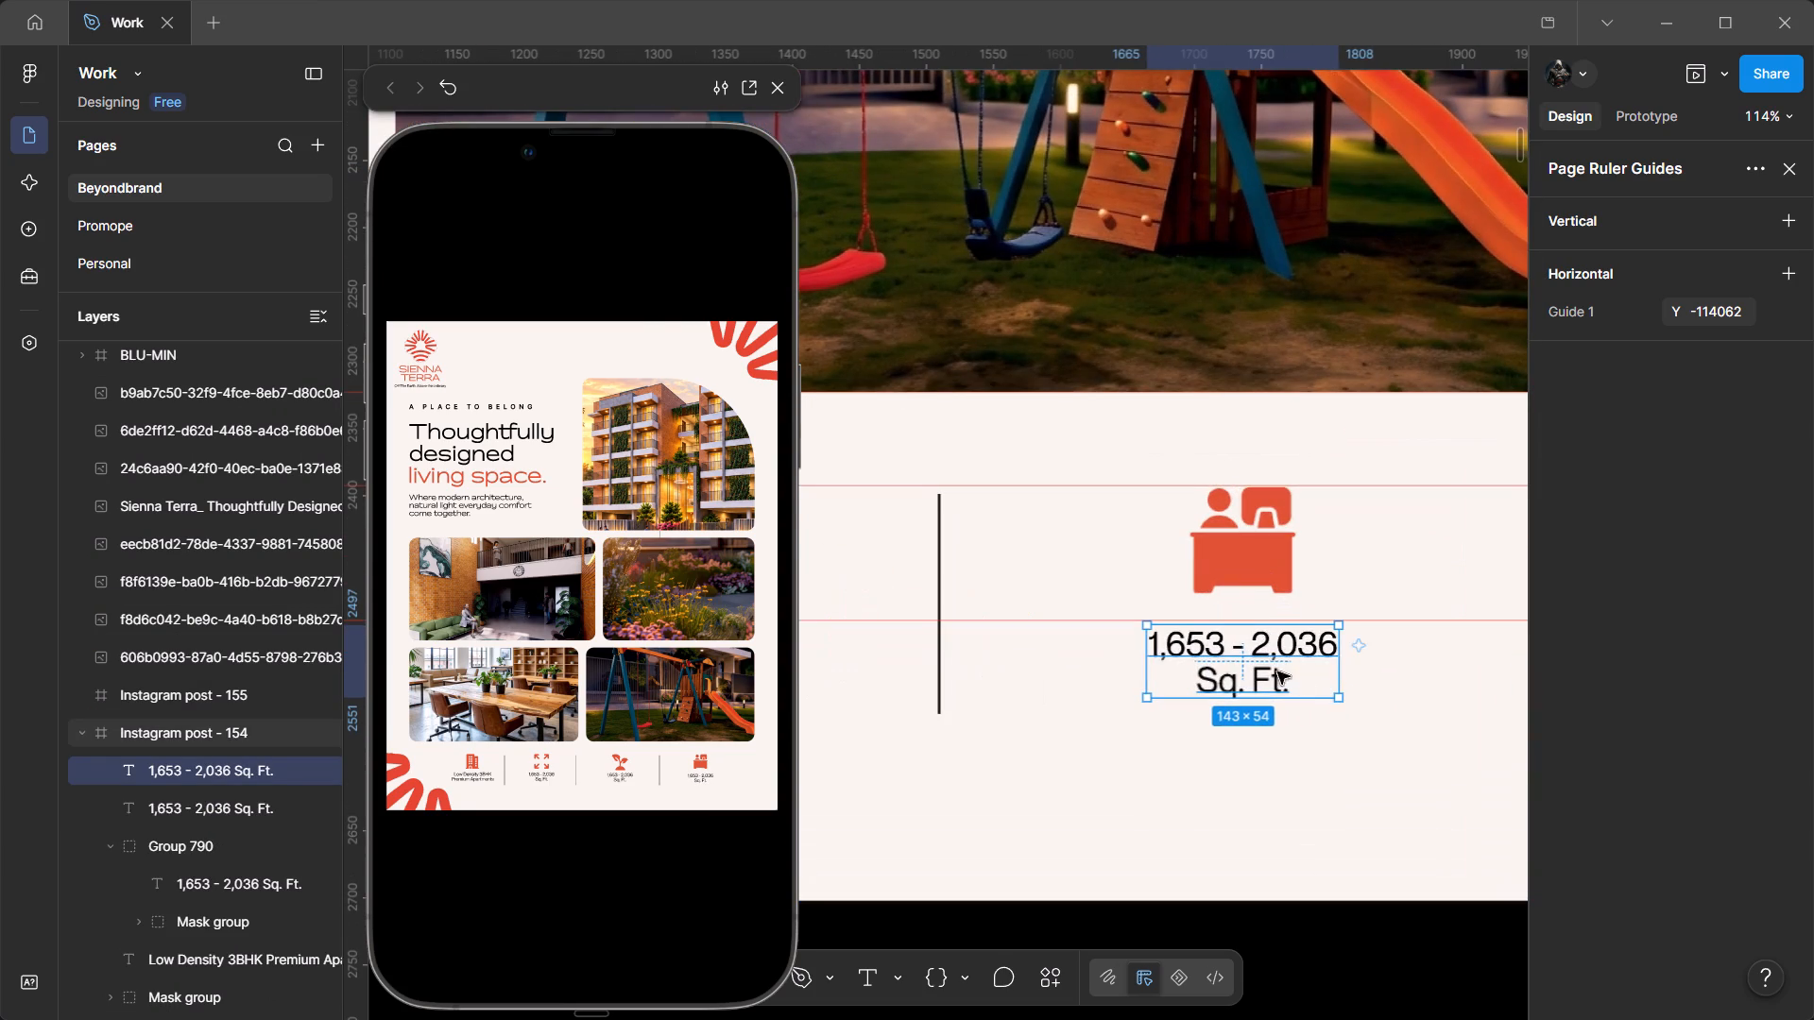
click(1250, 645)
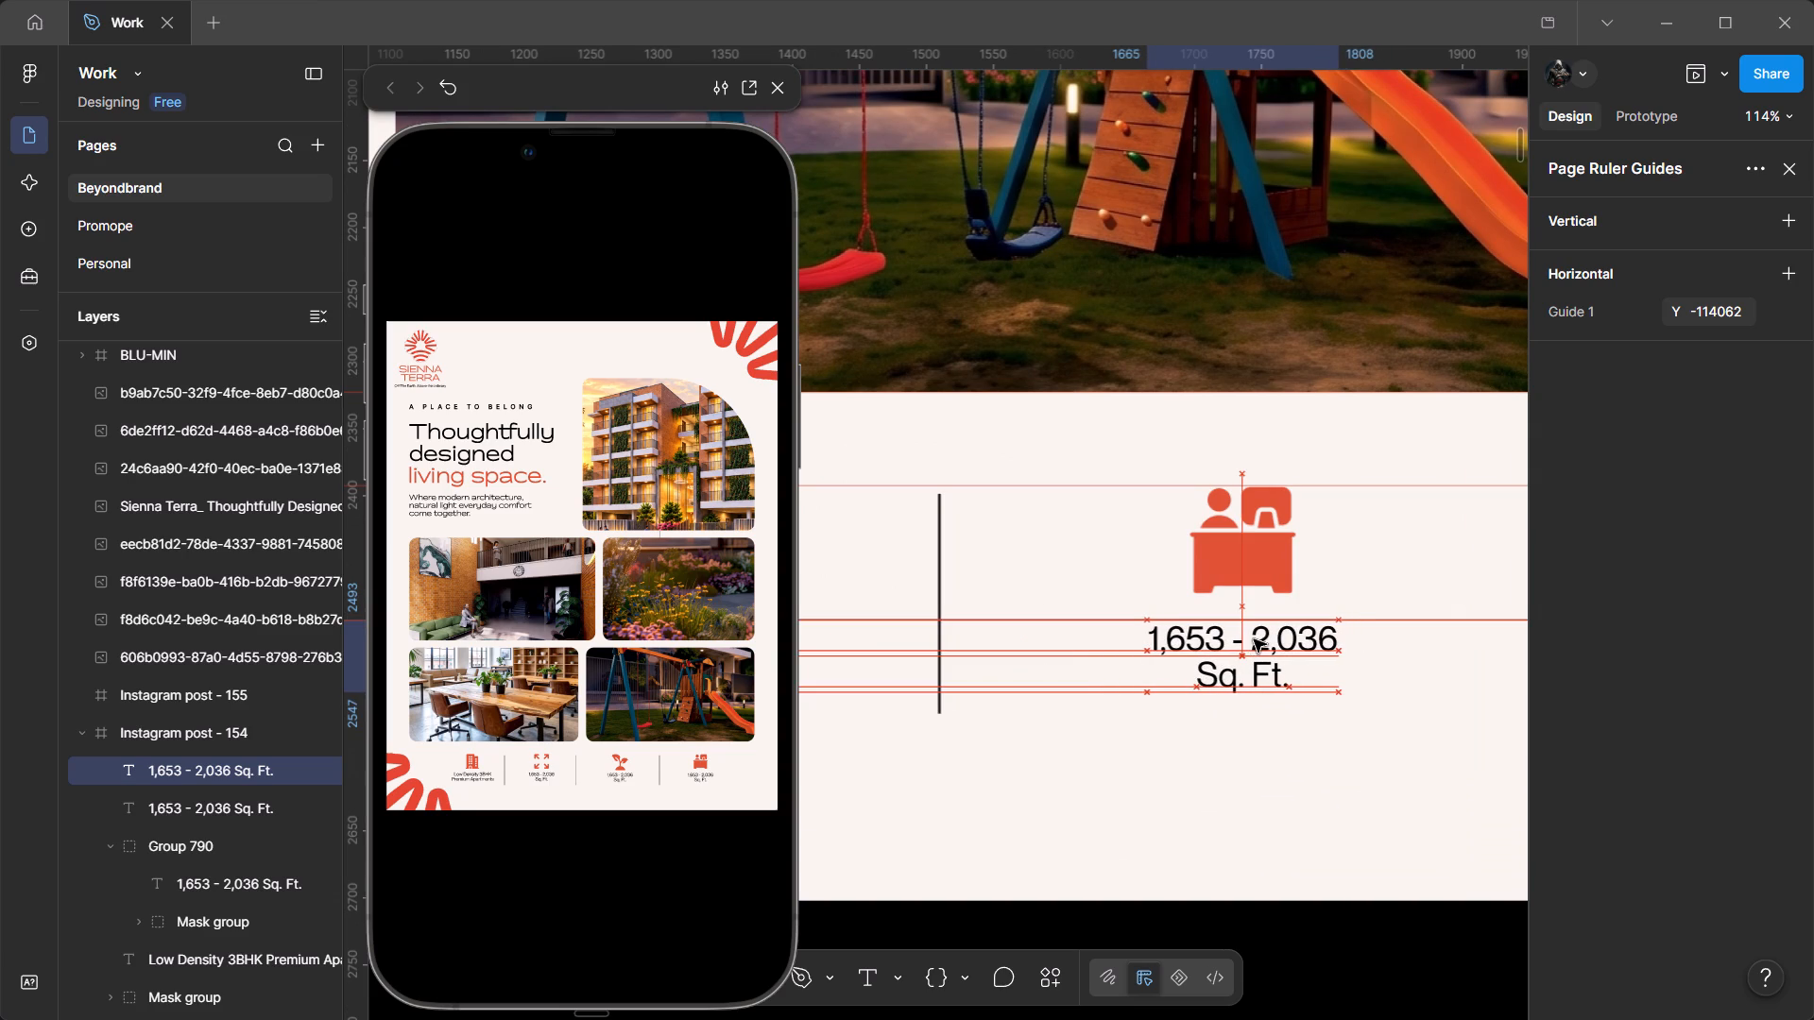
click(1358, 775)
ctrl+scroll(1358, 775, down, 7)
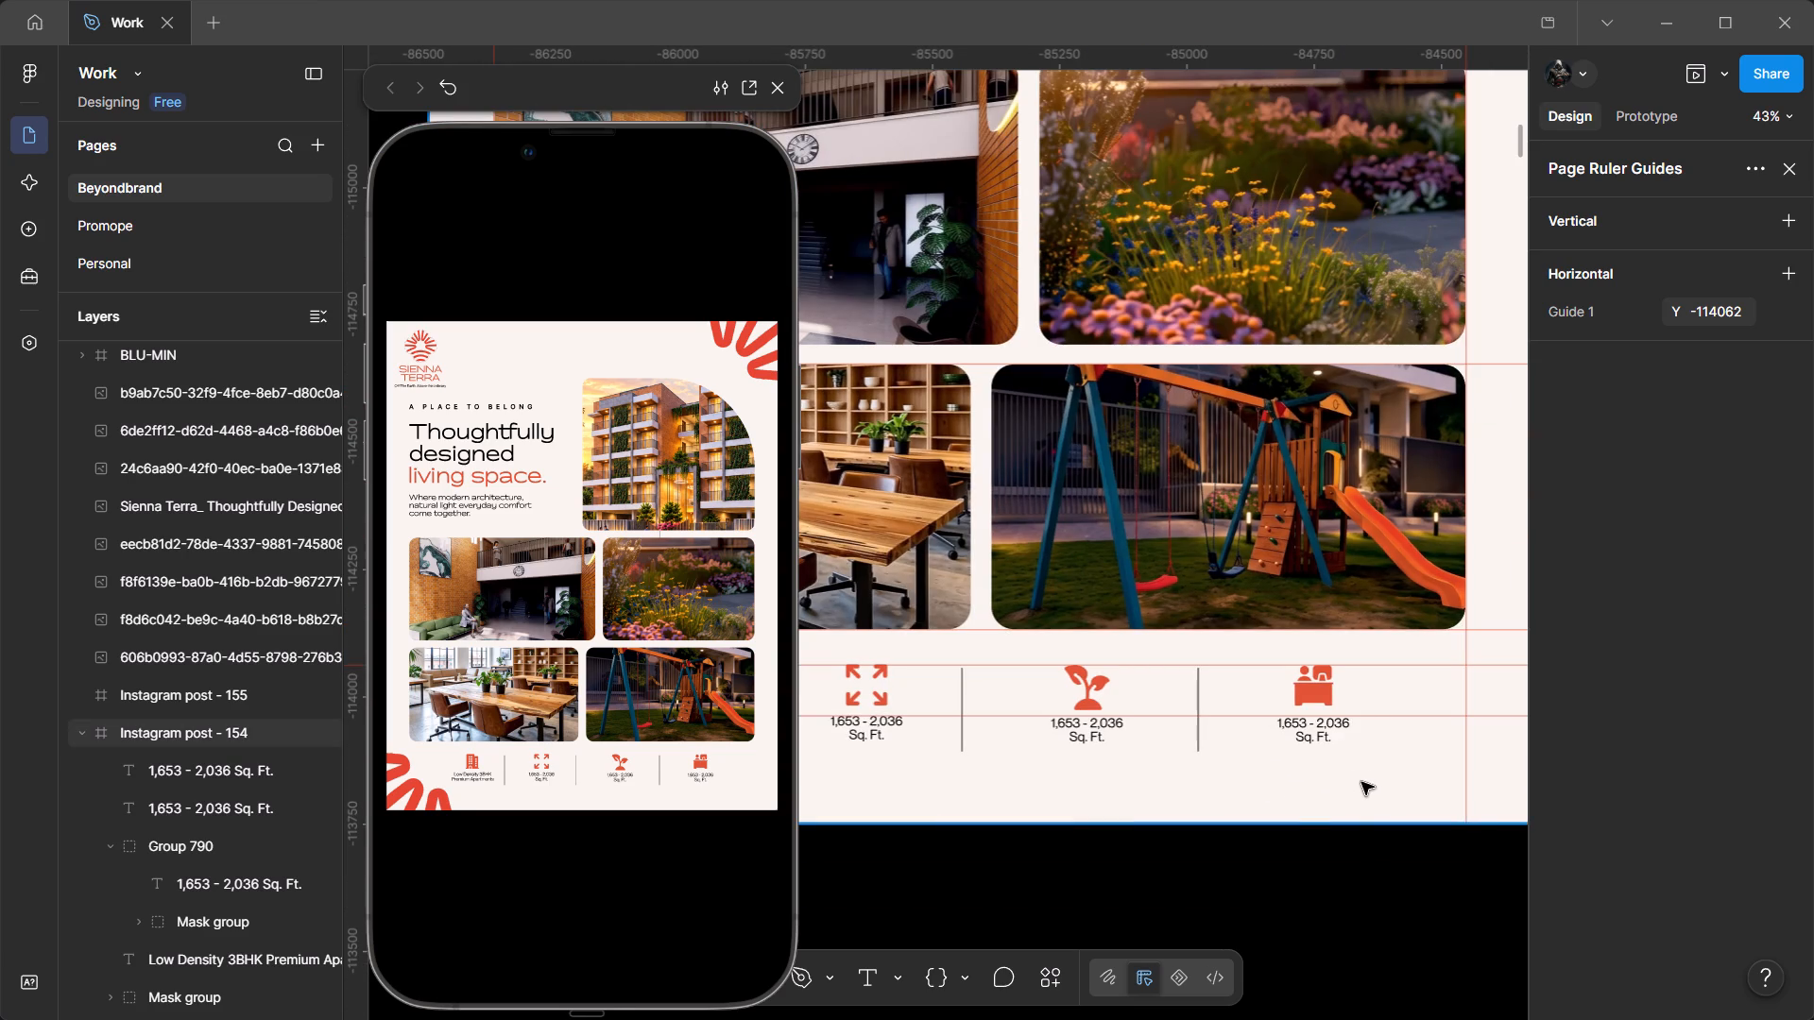
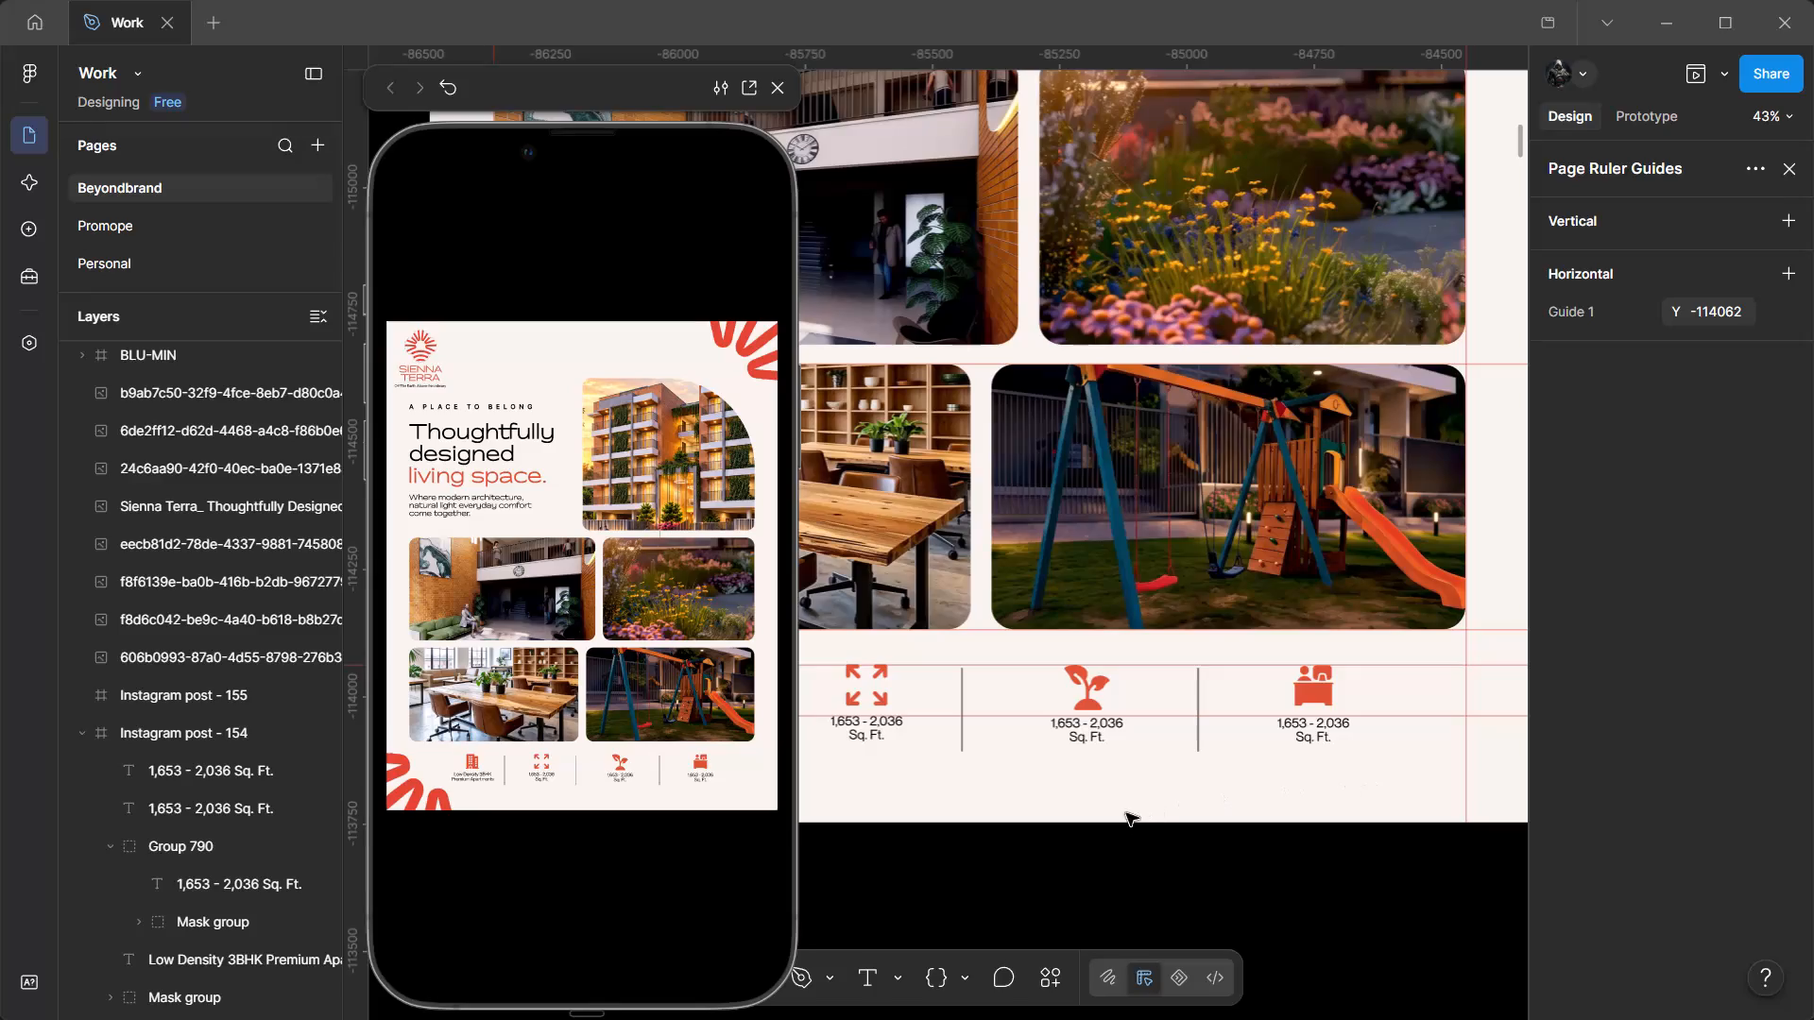
Open the duplicated "1,653 - 2,036 Sq. Ft." label under the plant icon for text editing.
drag(1125, 818, 1177, 807)
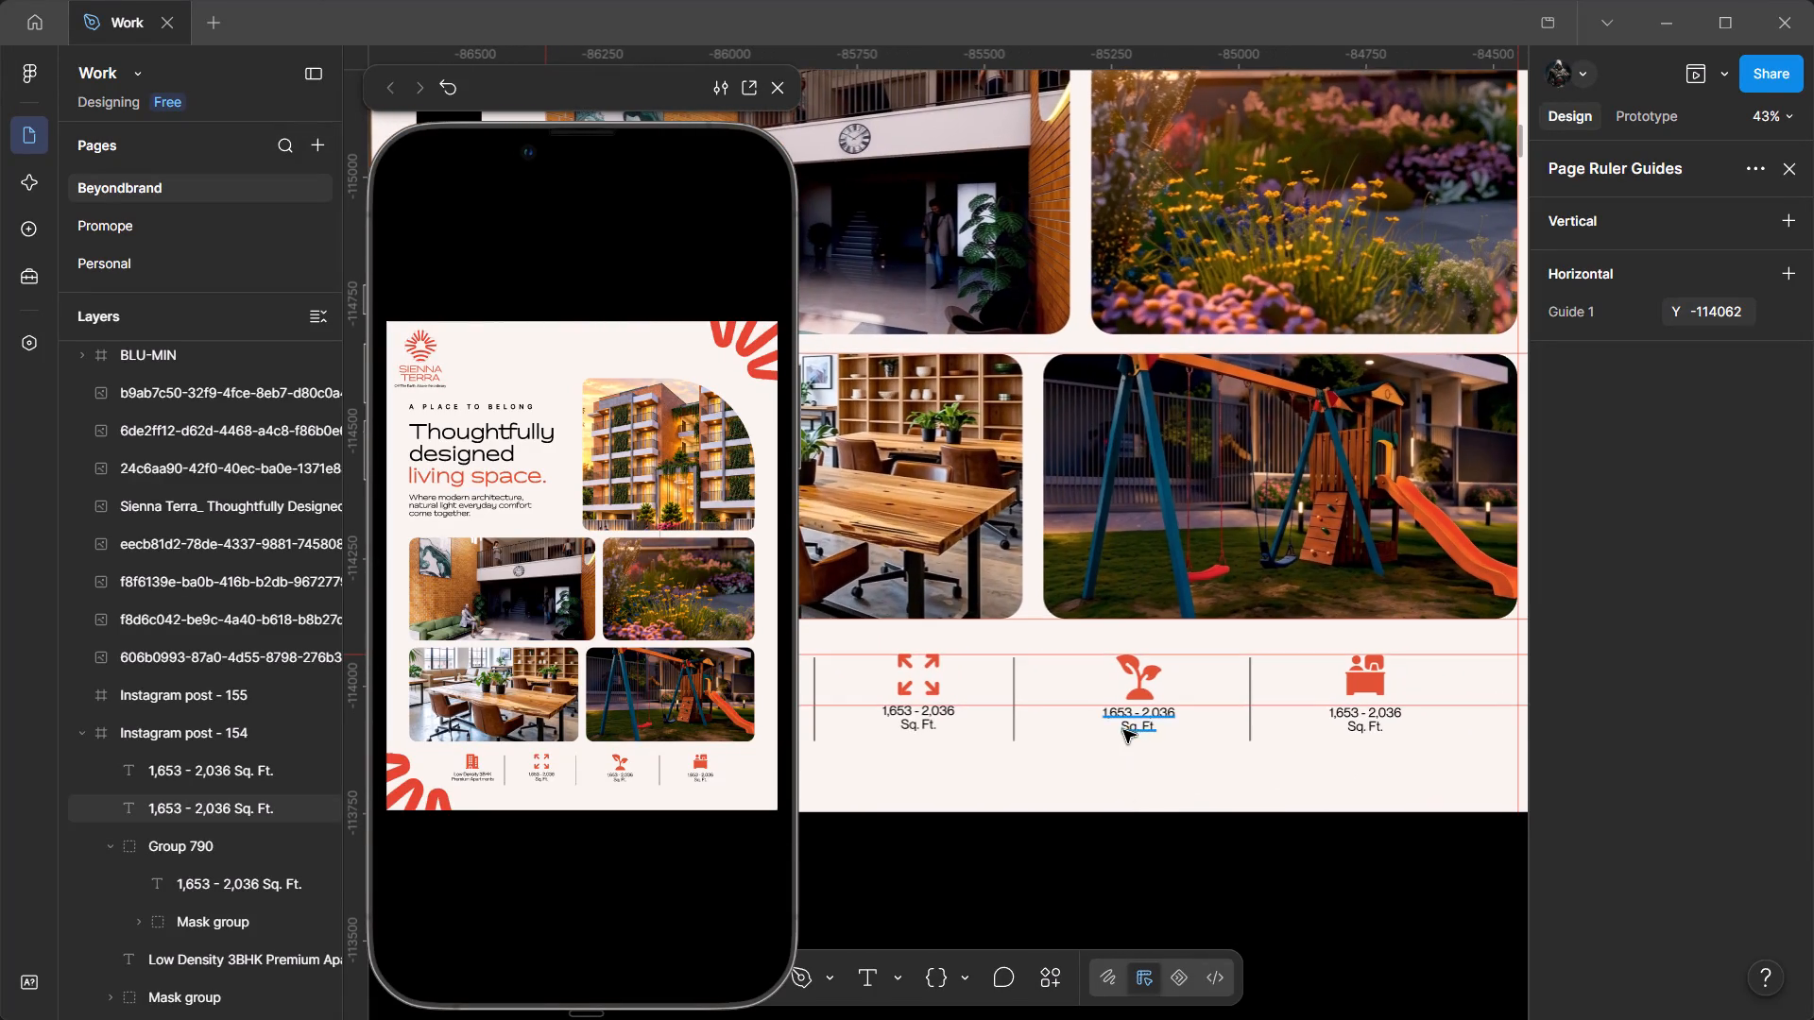
ctrl+scroll(1122, 728, up, 4)
double_click(1161, 725)
Examine the photo captions on the "Leisure & Community" post as wording reference for the footer's amenity labels, and return to the footer row.
ctrl+scroll(1092, 537, down, 14)
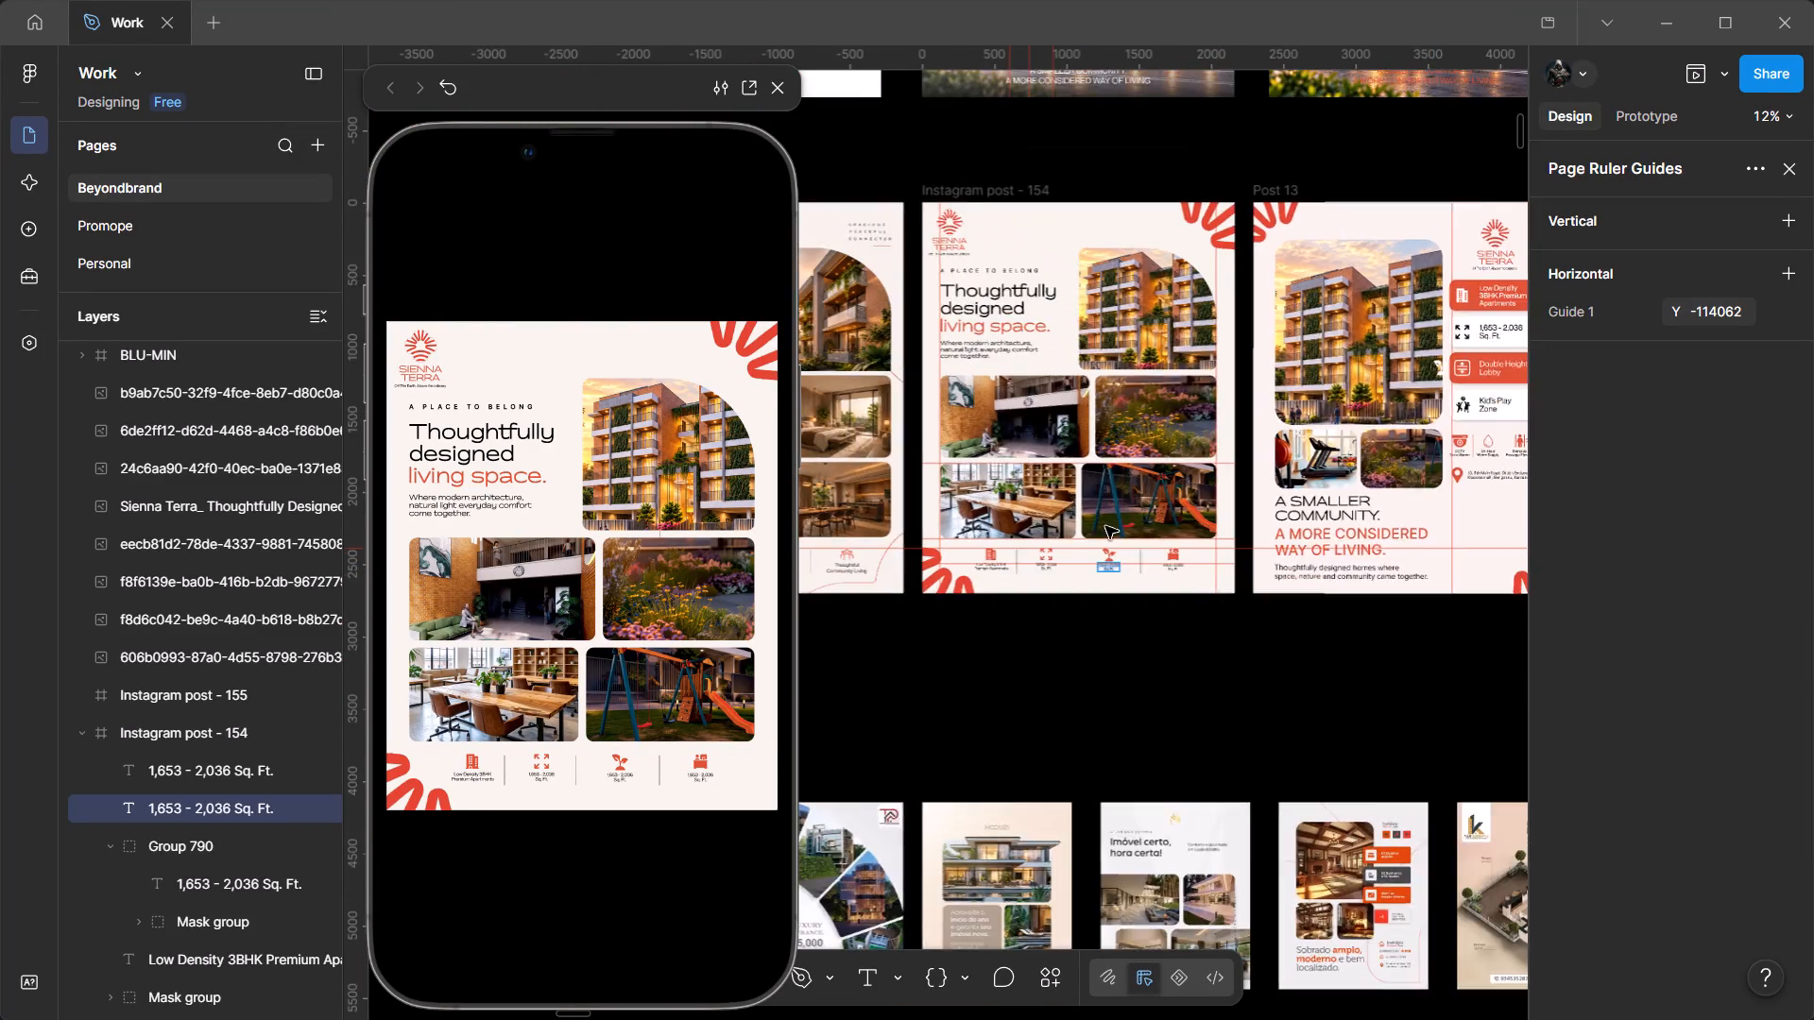
drag(1040, 446, 1352, 818)
drag(1099, 314, 826, 658)
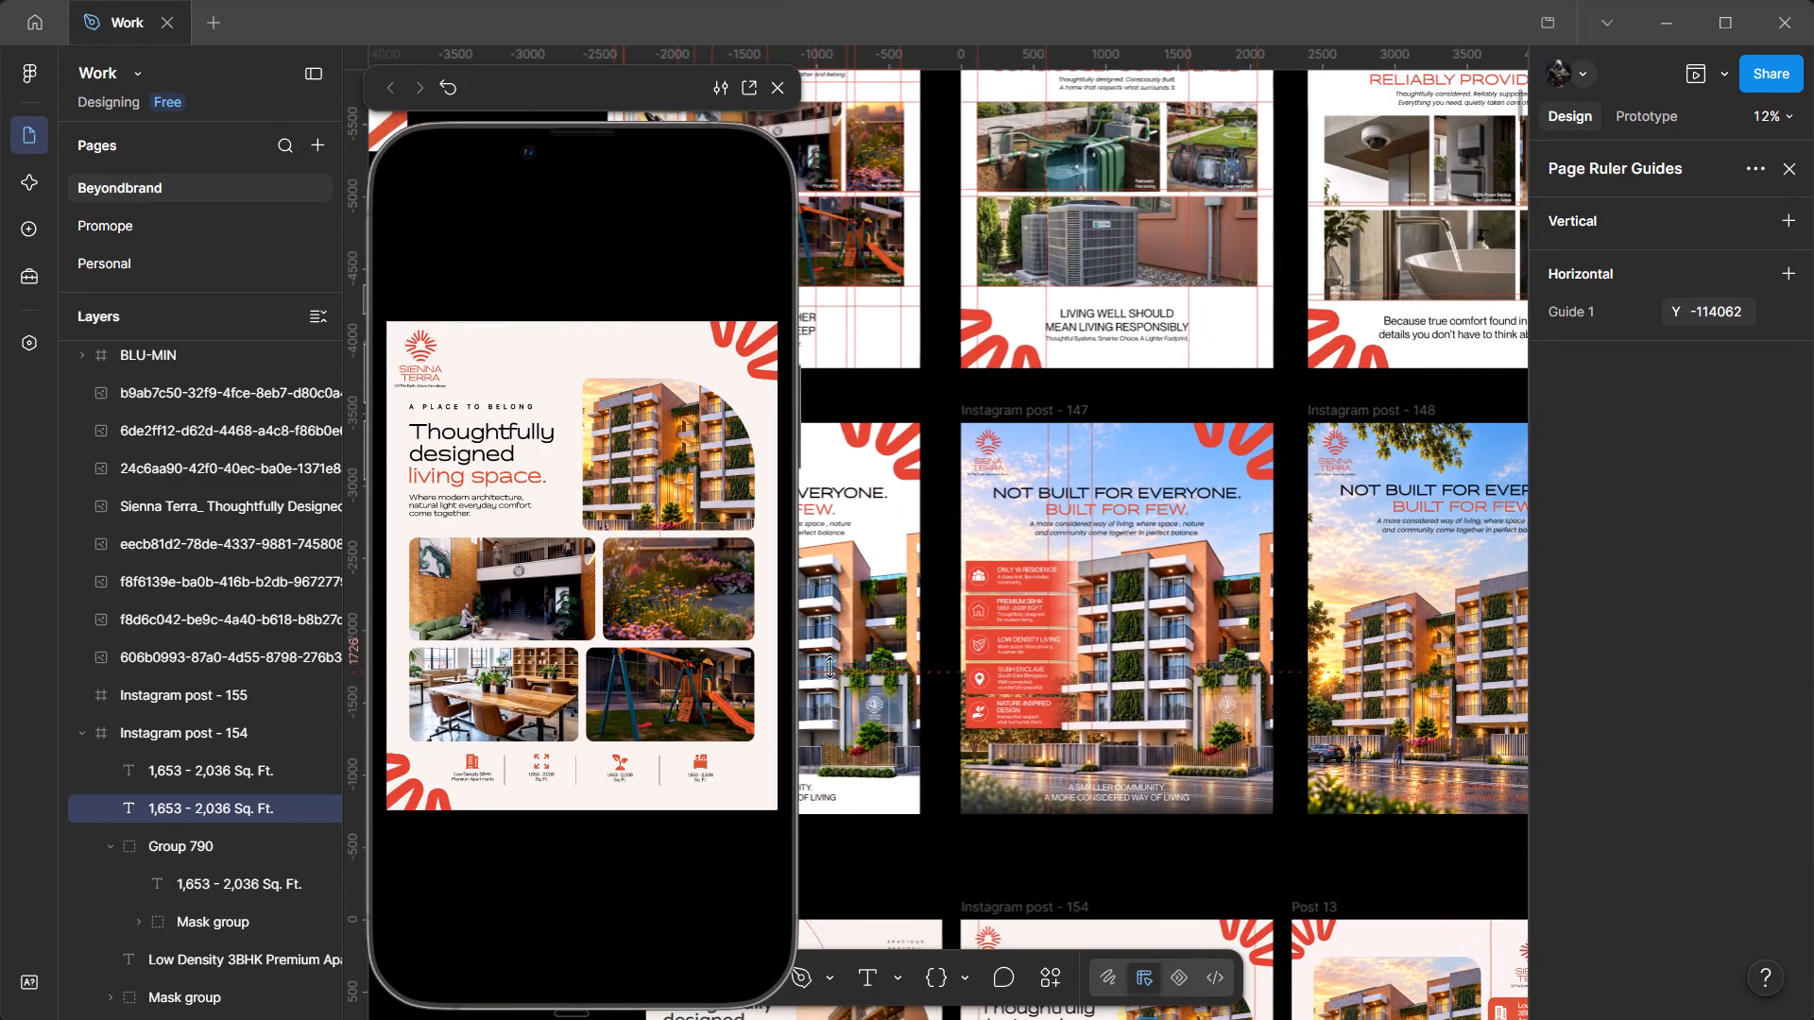
drag(967, 303, 1291, 461)
ctrl+scroll(1193, 416, up, 12)
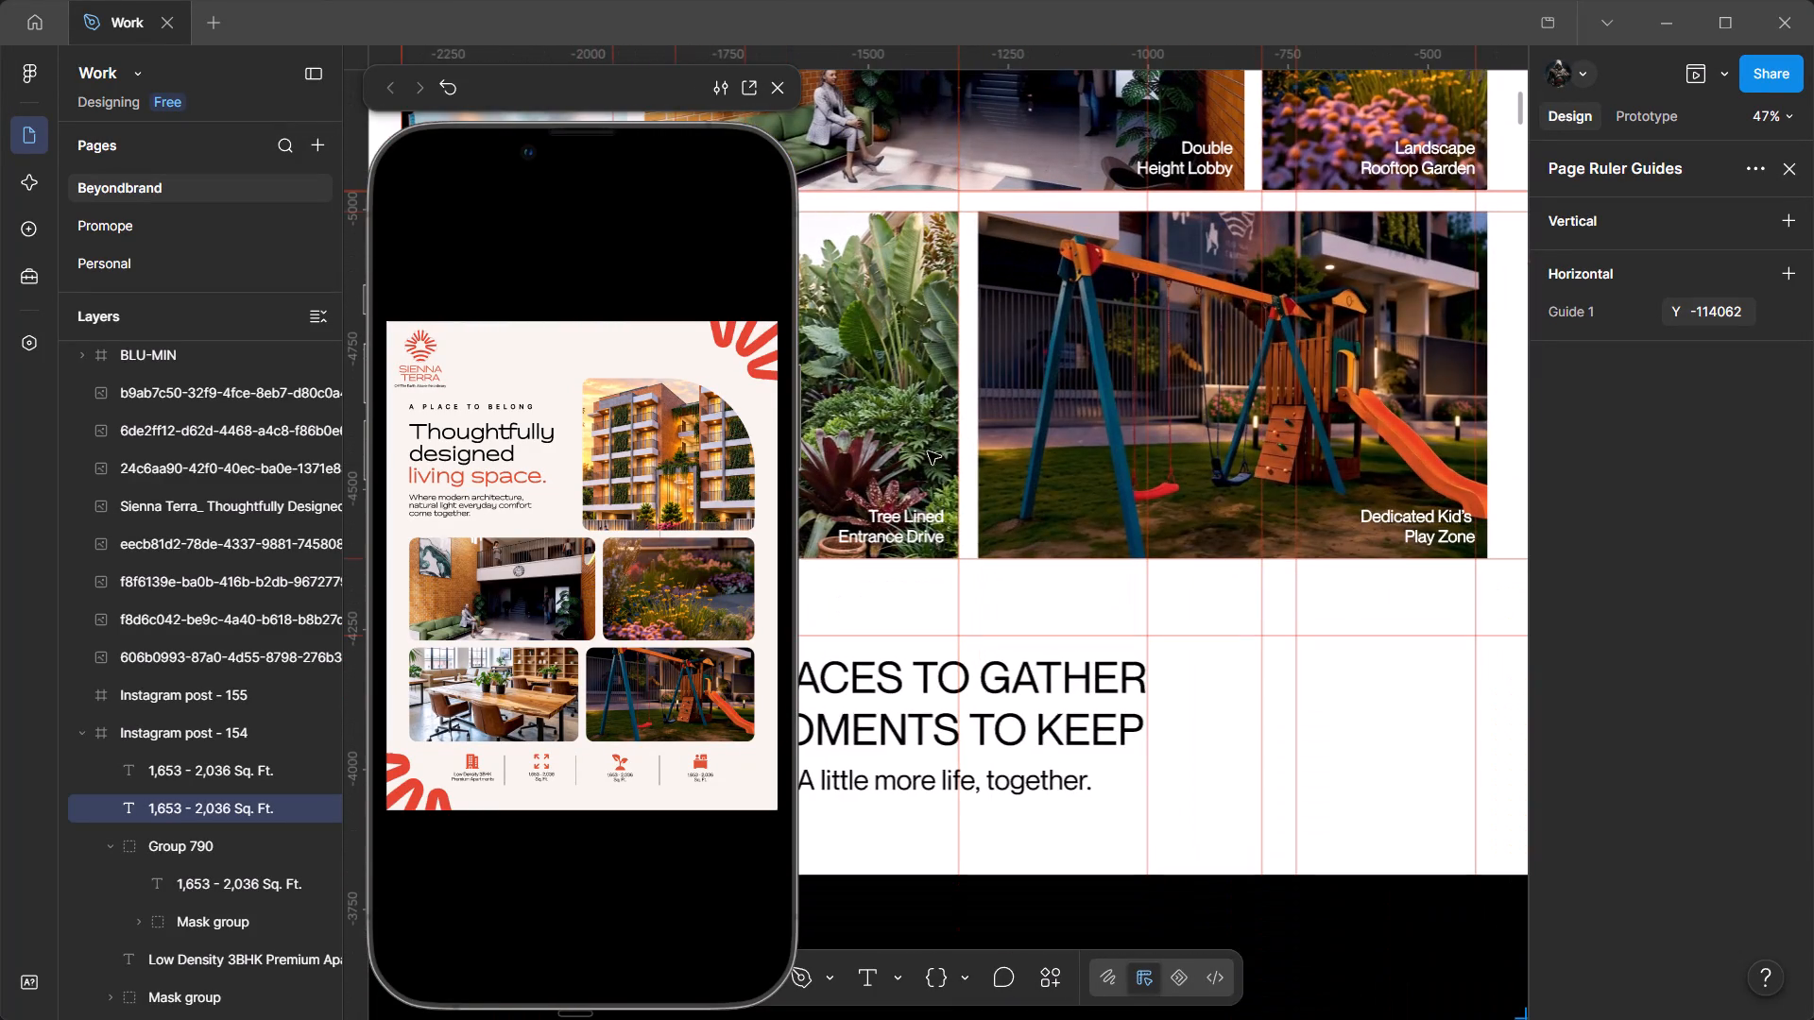
ctrl+scroll(1141, 521, down, 6)
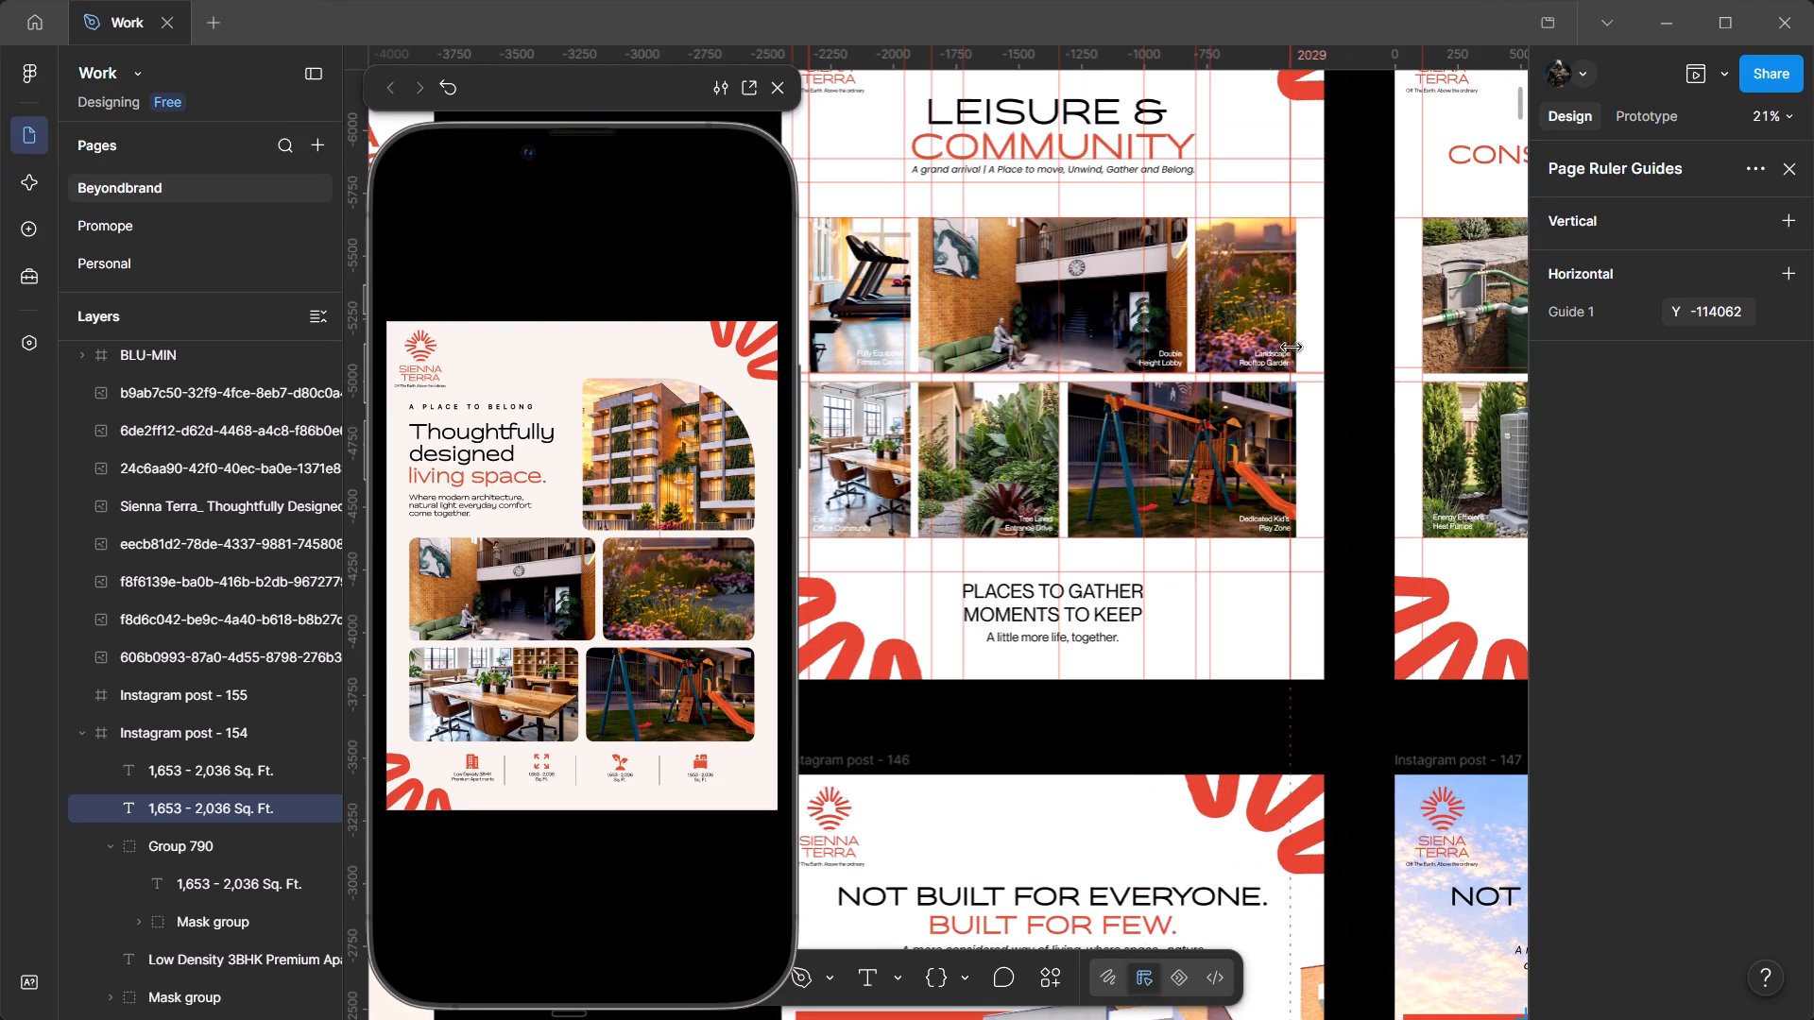
ctrl+scroll(1292, 351, up, 8)
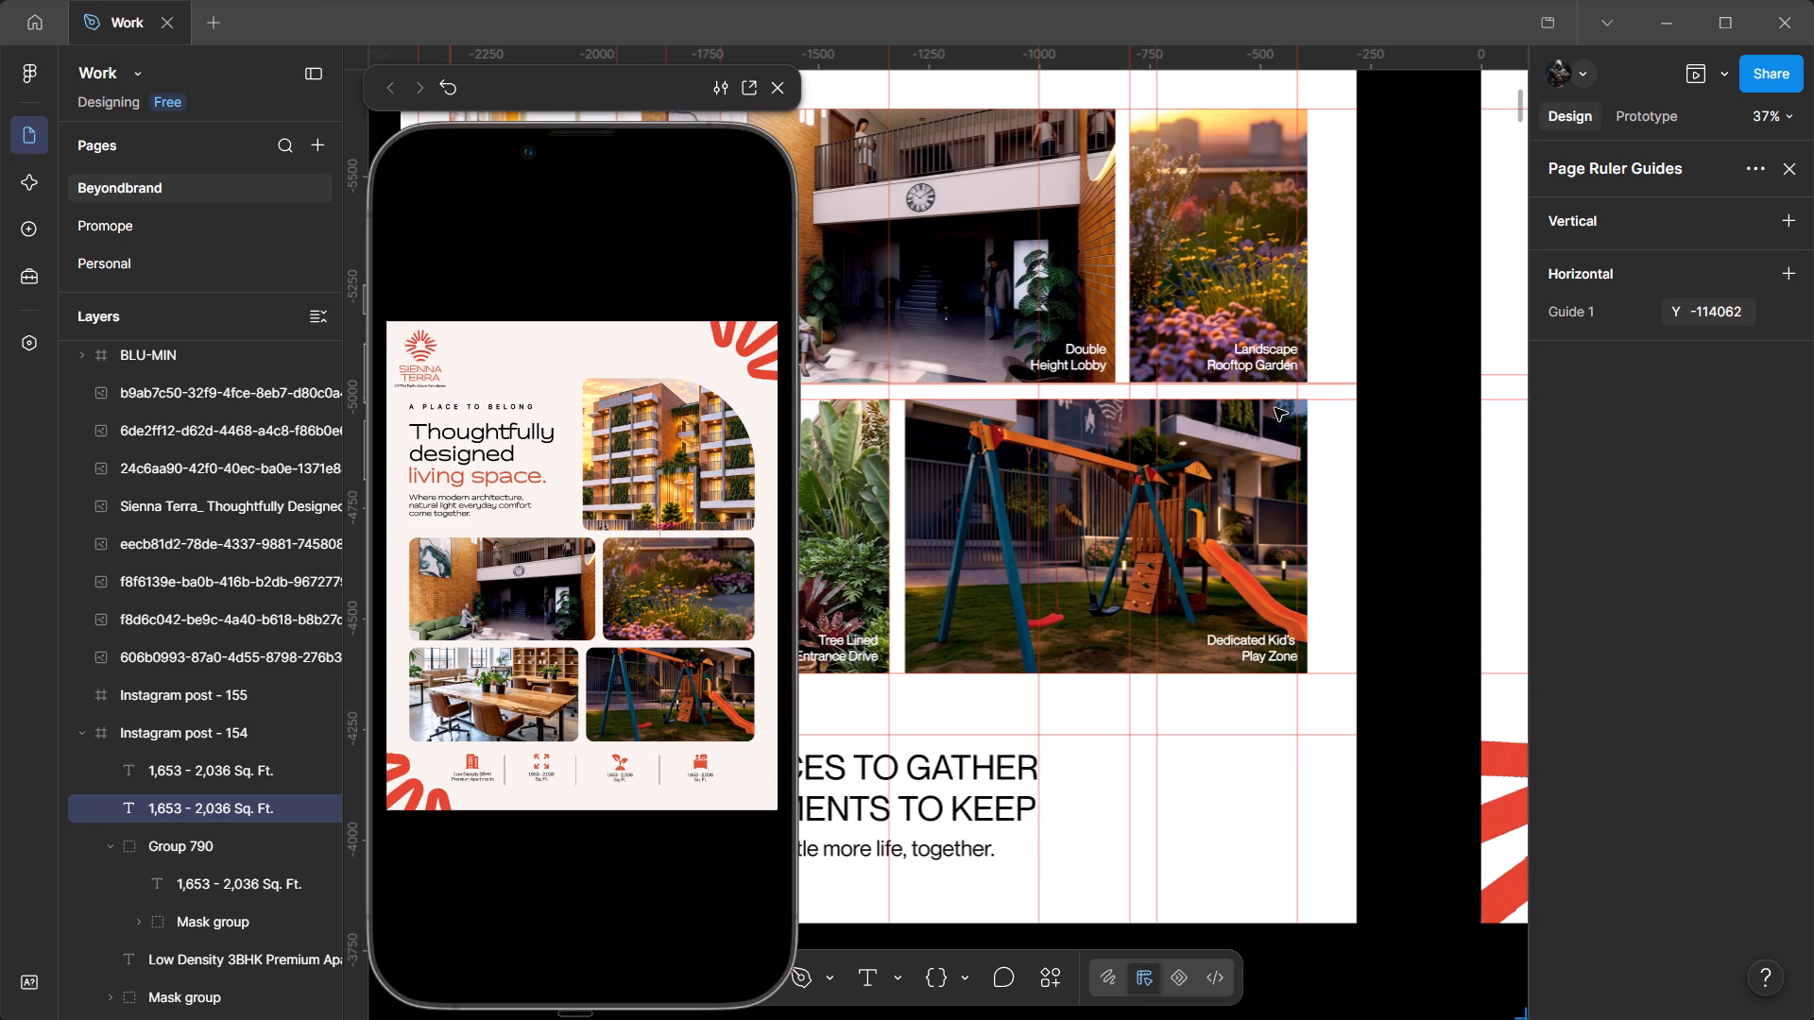
ctrl+scroll(1273, 411, down, 14)
drag(1349, 537, 1039, 1)
drag(1087, 663, 1031, 336)
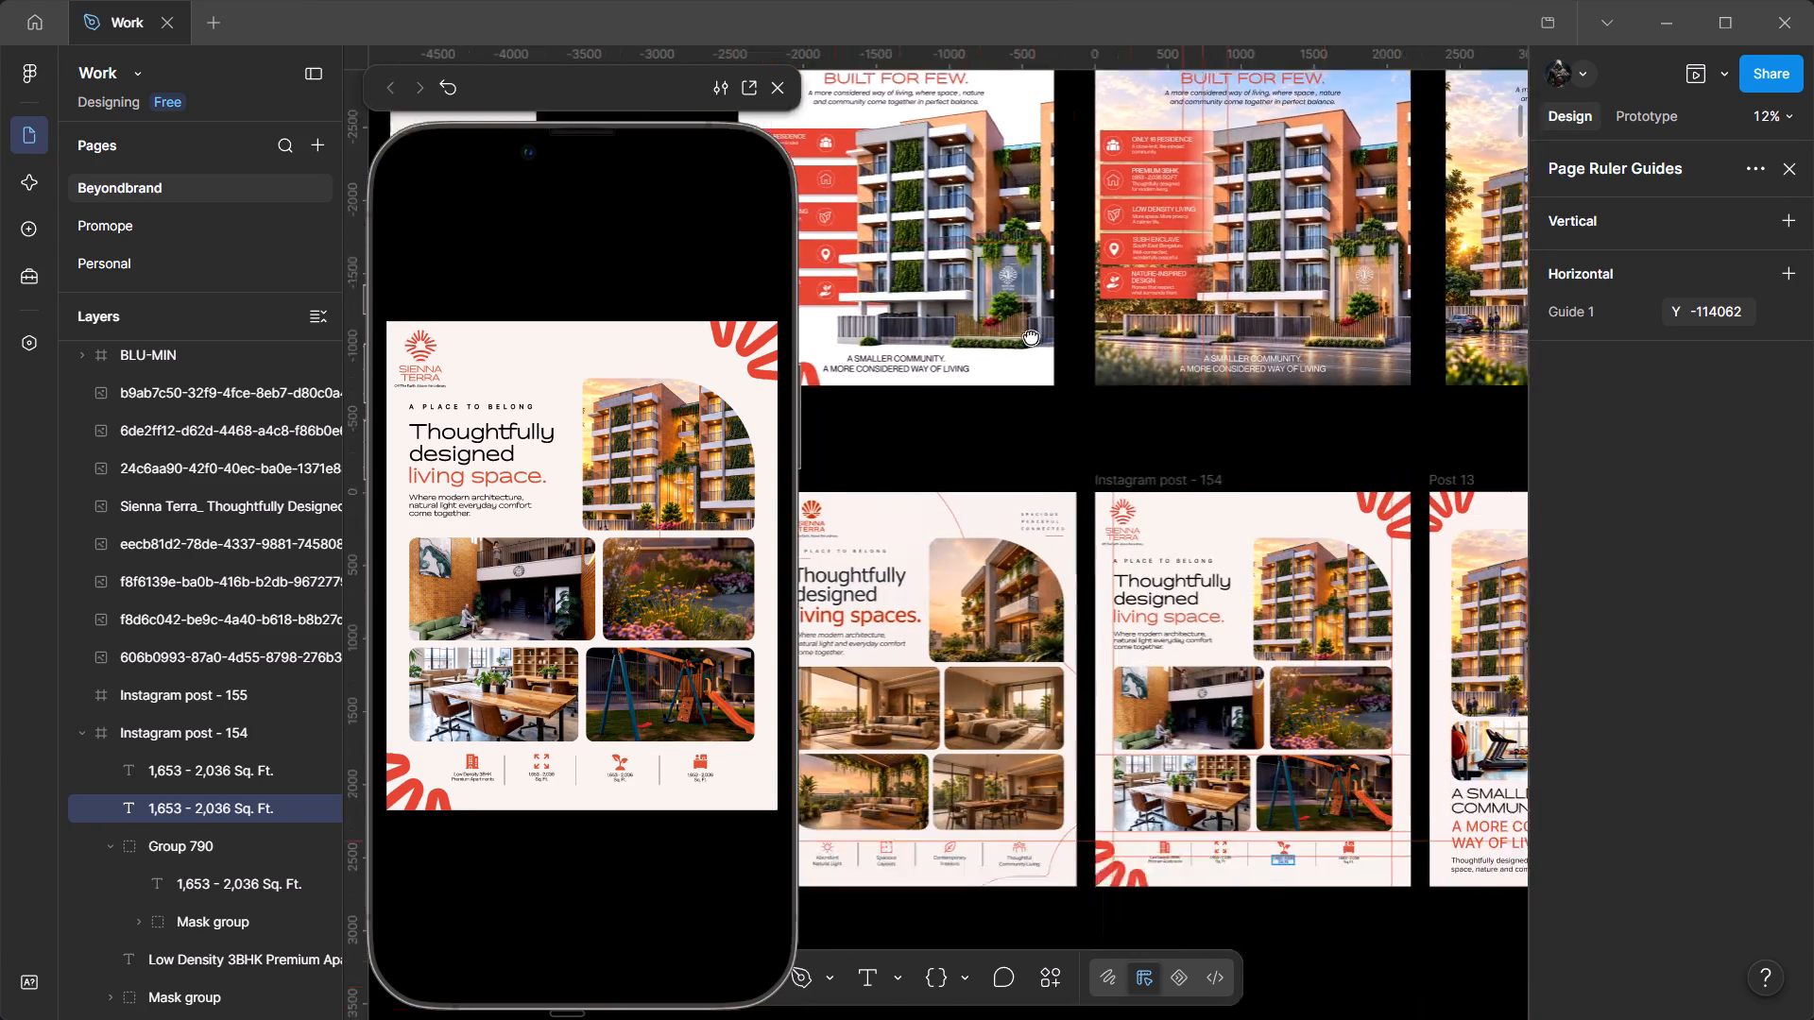
drag(1031, 336, 967, 165)
drag(1239, 709, 1108, 430)
ctrl+scroll(946, 210, up, 12)
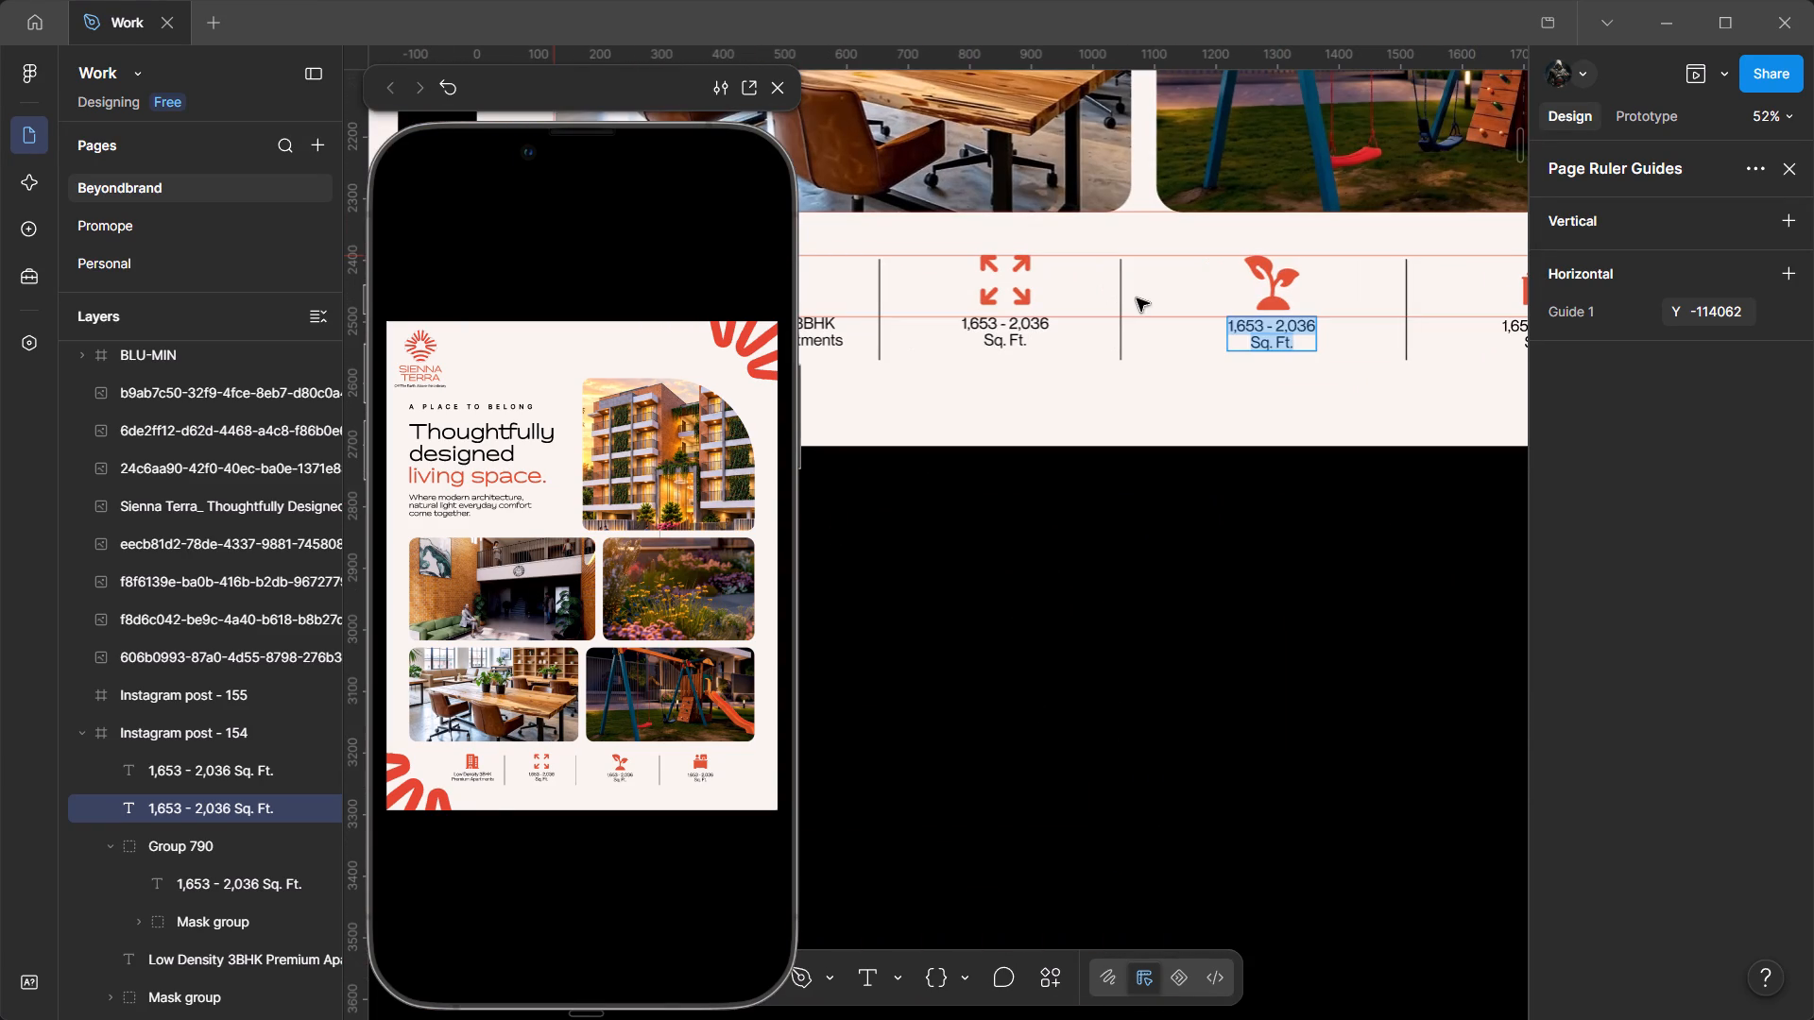
Replace the text of the label under the plant icon with "Landscape Rooftop" and "Garden" on a second line.
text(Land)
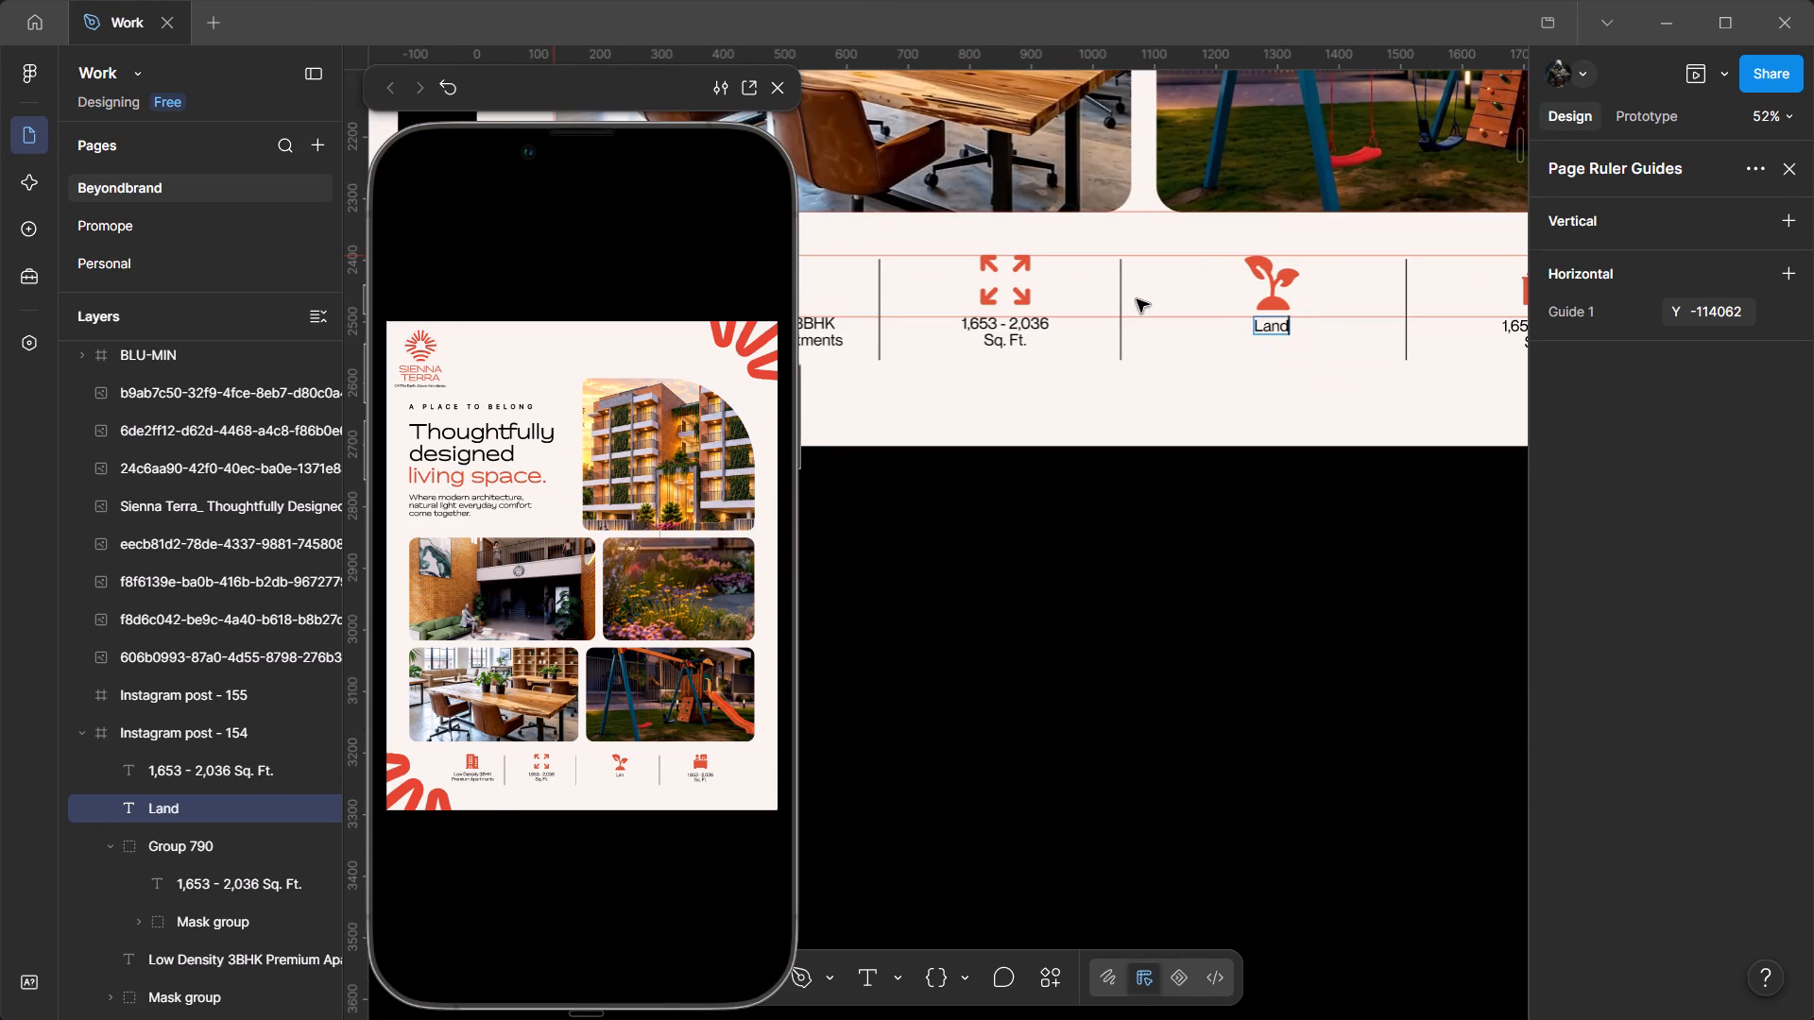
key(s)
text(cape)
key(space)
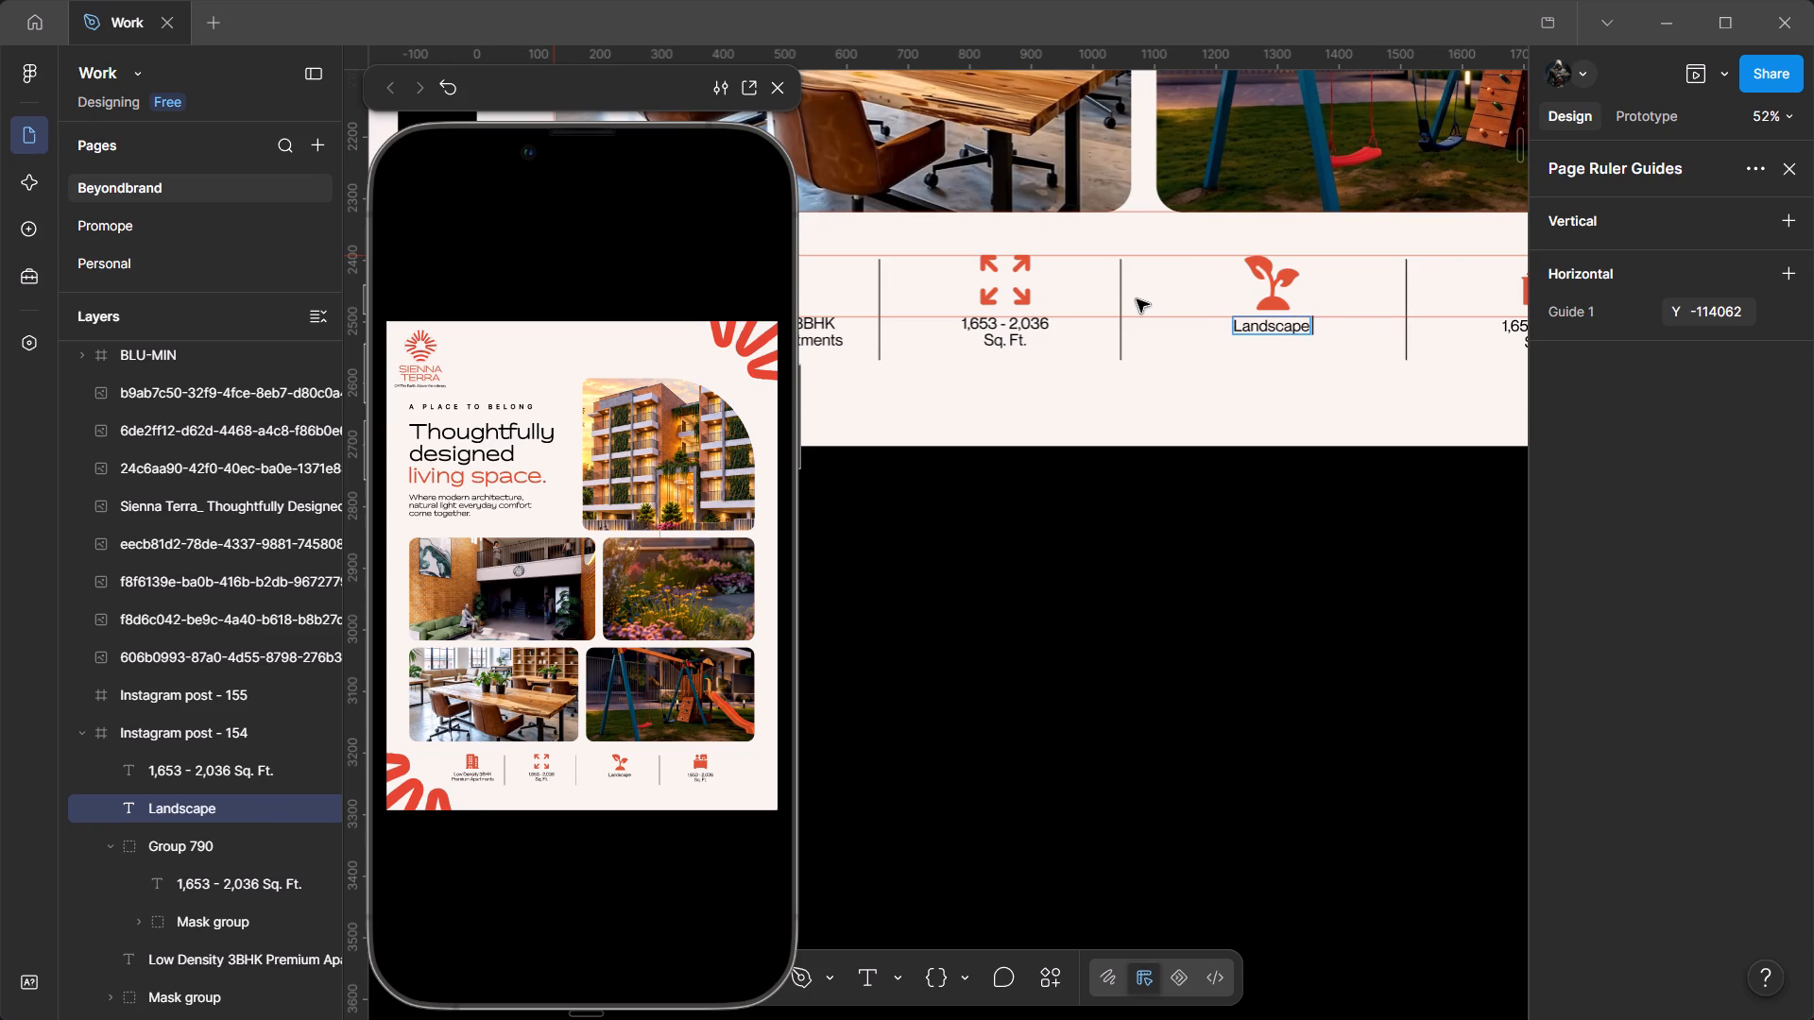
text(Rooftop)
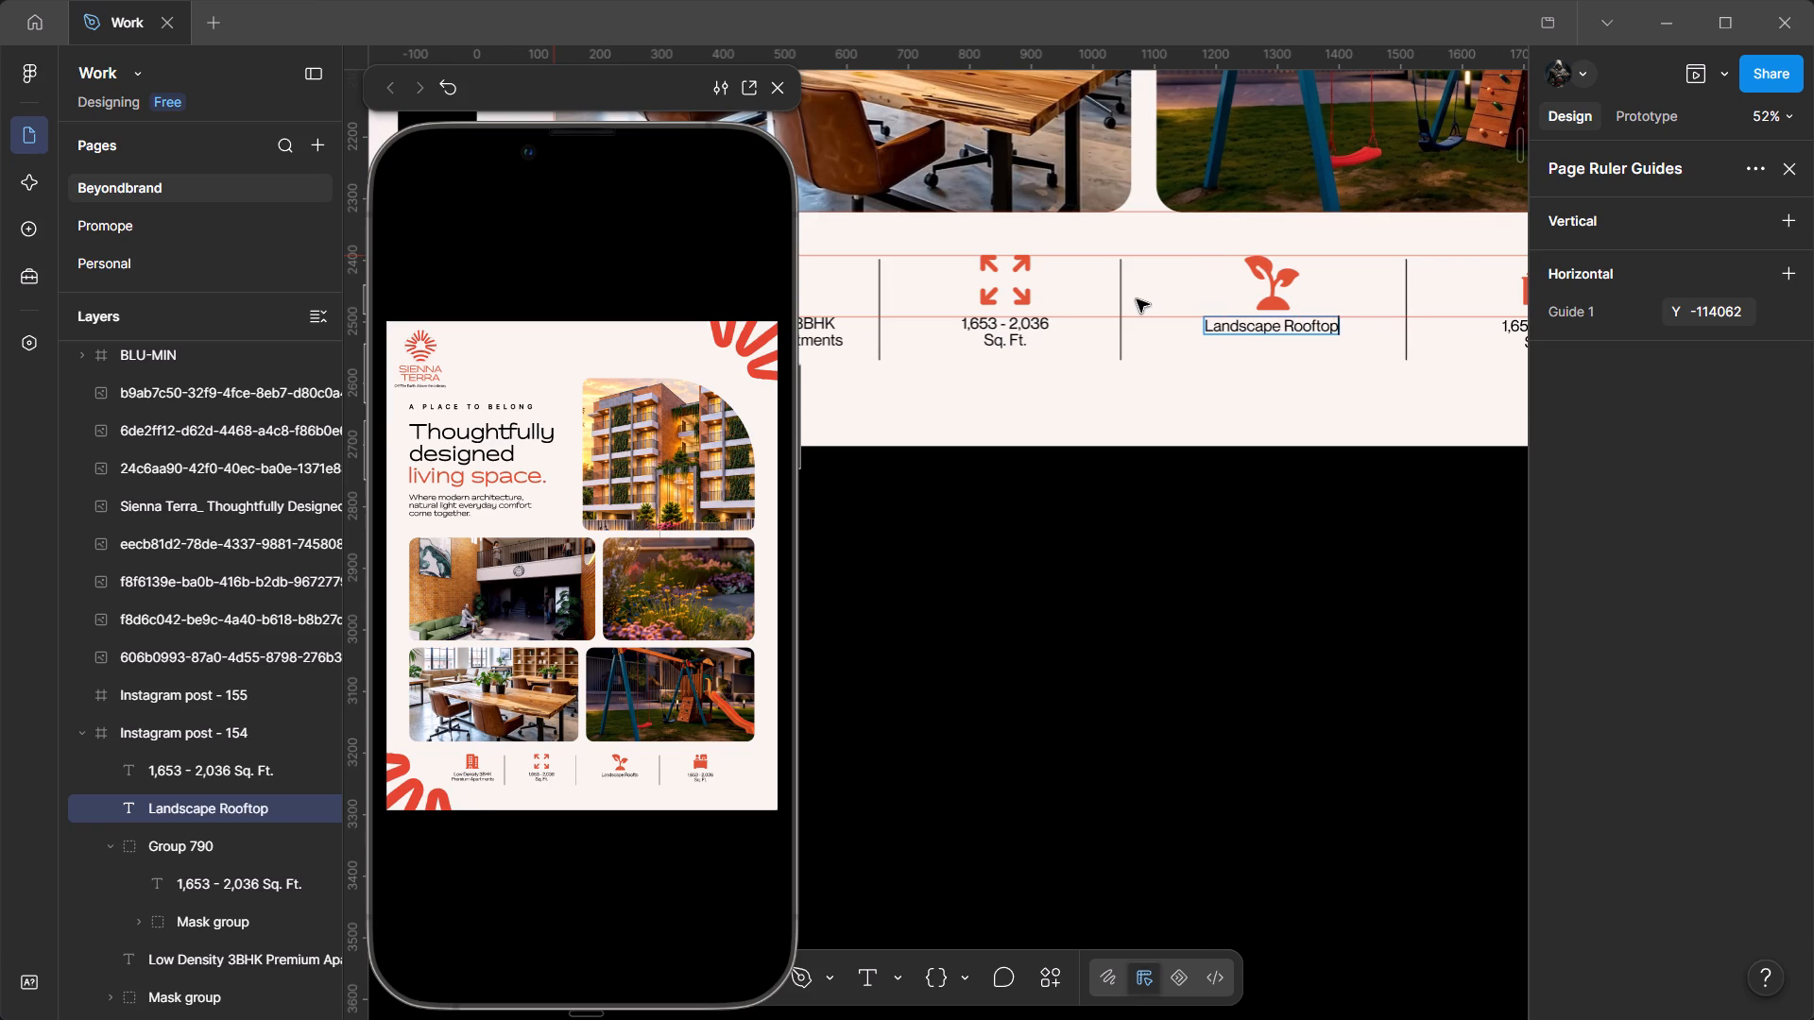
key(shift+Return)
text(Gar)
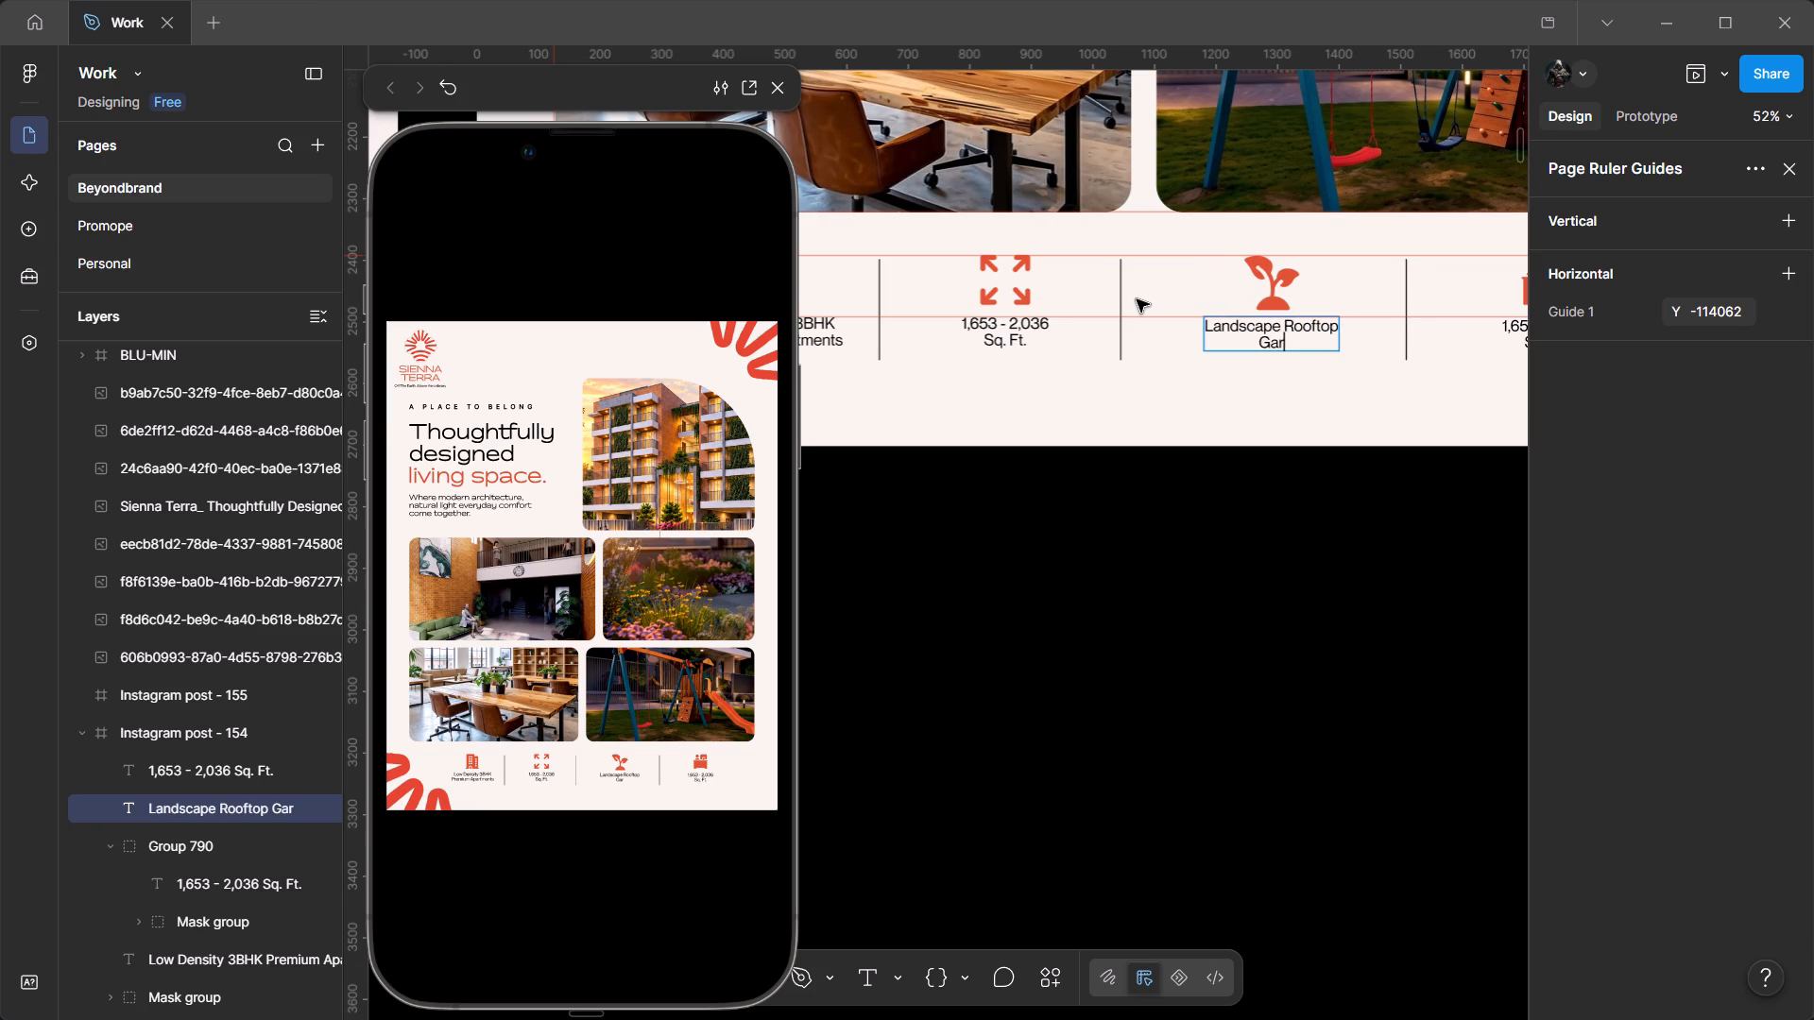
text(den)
double_click(1316, 395)
Open the "1,653 - 2,036 Sq. Ft." label under the office-desk icon for text editing.
drag(1442, 363, 1147, 345)
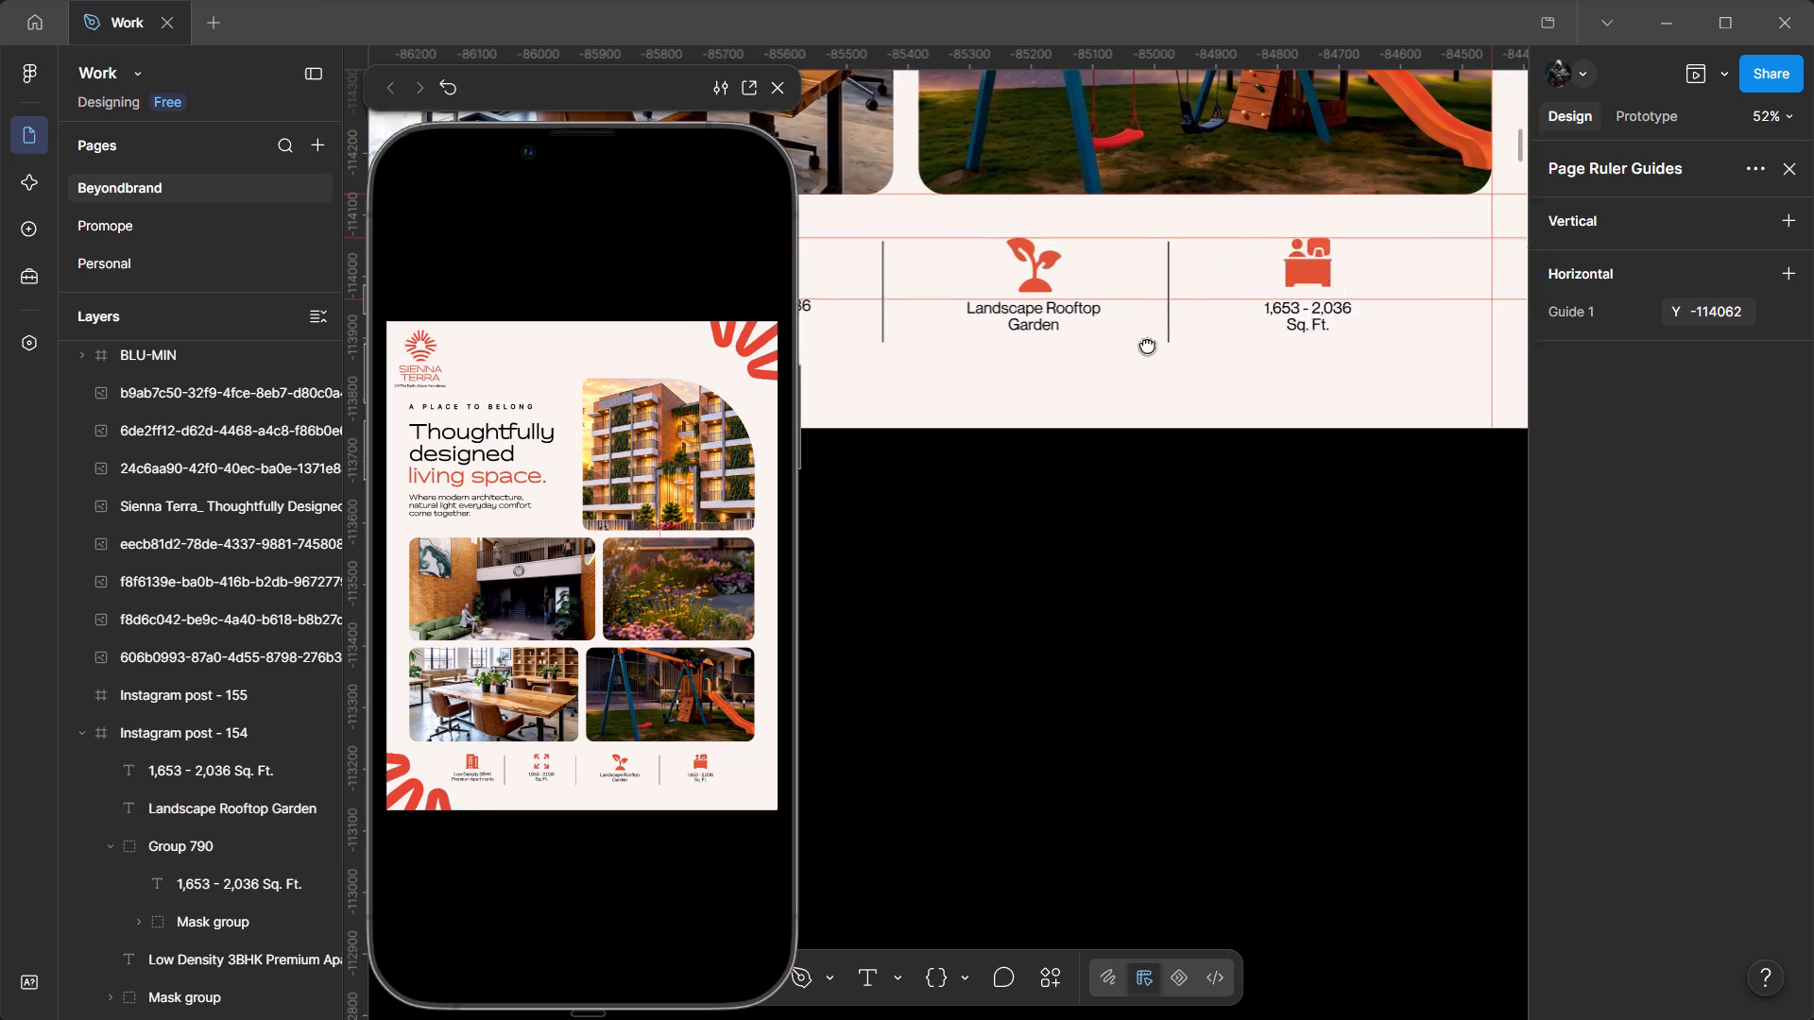
drag(1147, 345, 1121, 345)
click(1199, 312)
click(1199, 312)
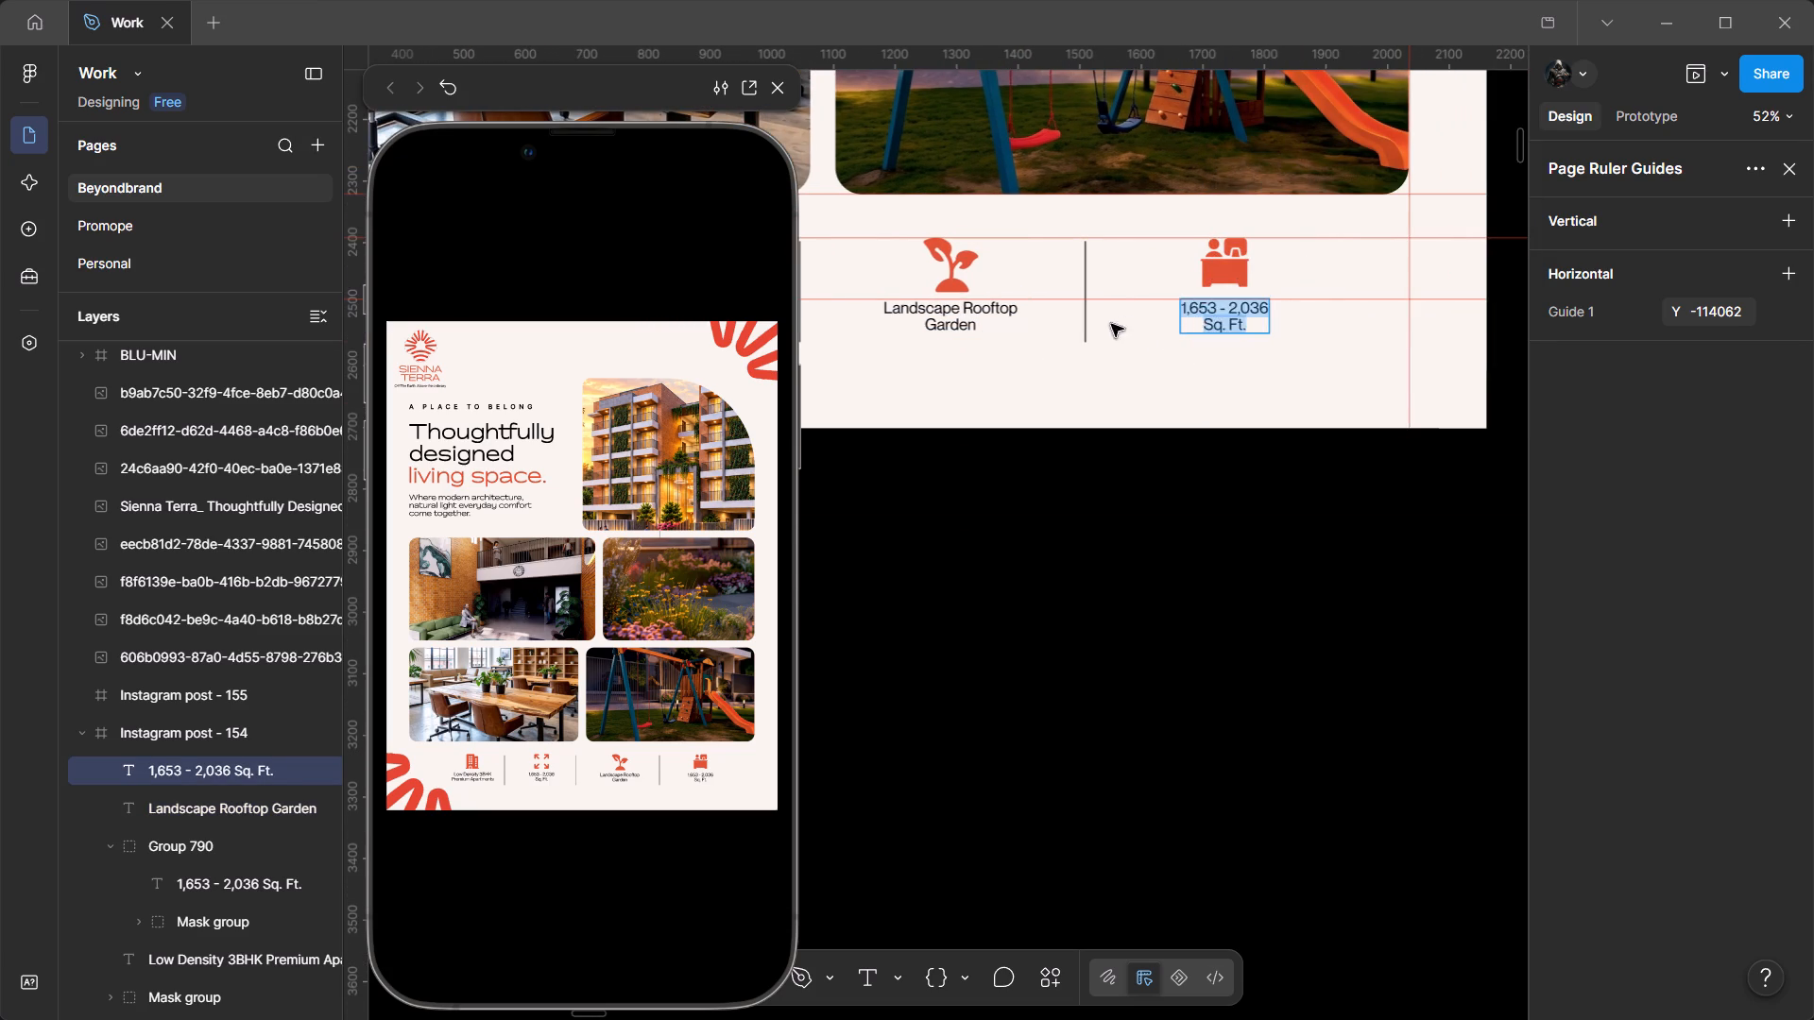
Examine the photo captions in the Post 1 artwork for the office amenity wording, and return to the desk-icon label.
drag(1110, 325, 1478, 478)
ctrl+scroll(1305, 416, down, 13)
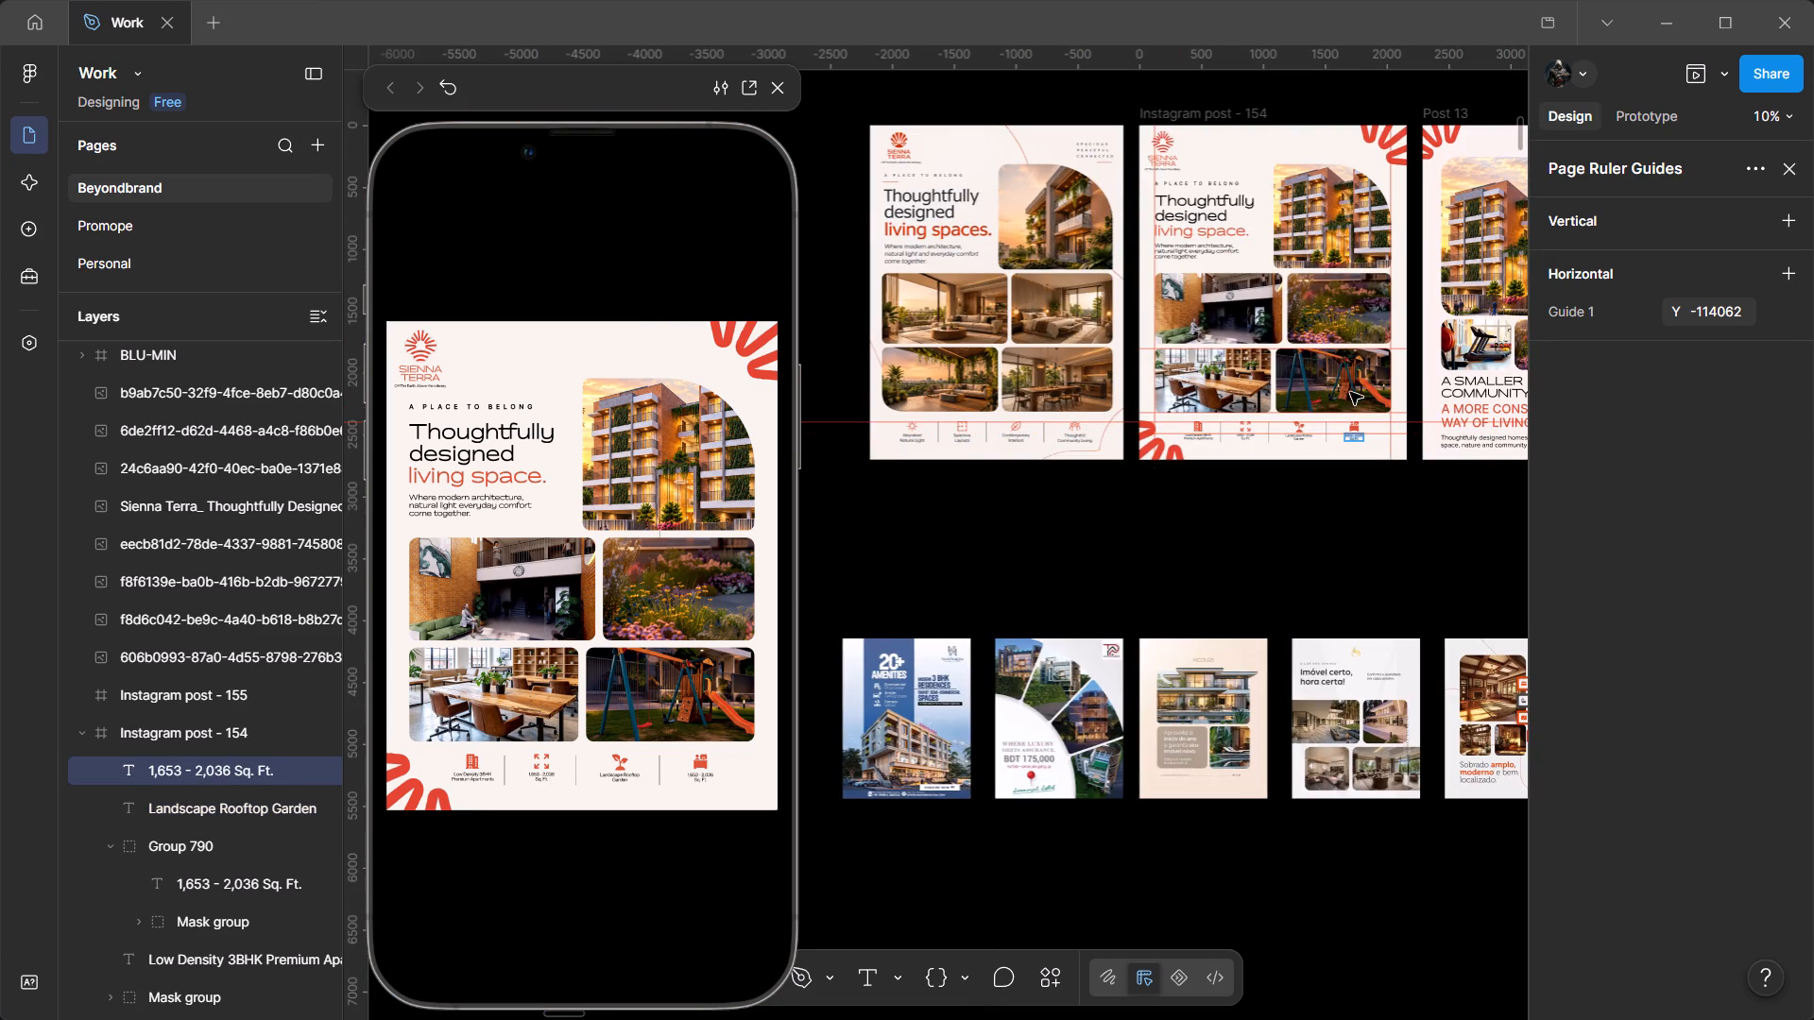
drag(1375, 393, 902, 645)
drag(1250, 422, 1532, 994)
drag(1070, 514, 1428, 603)
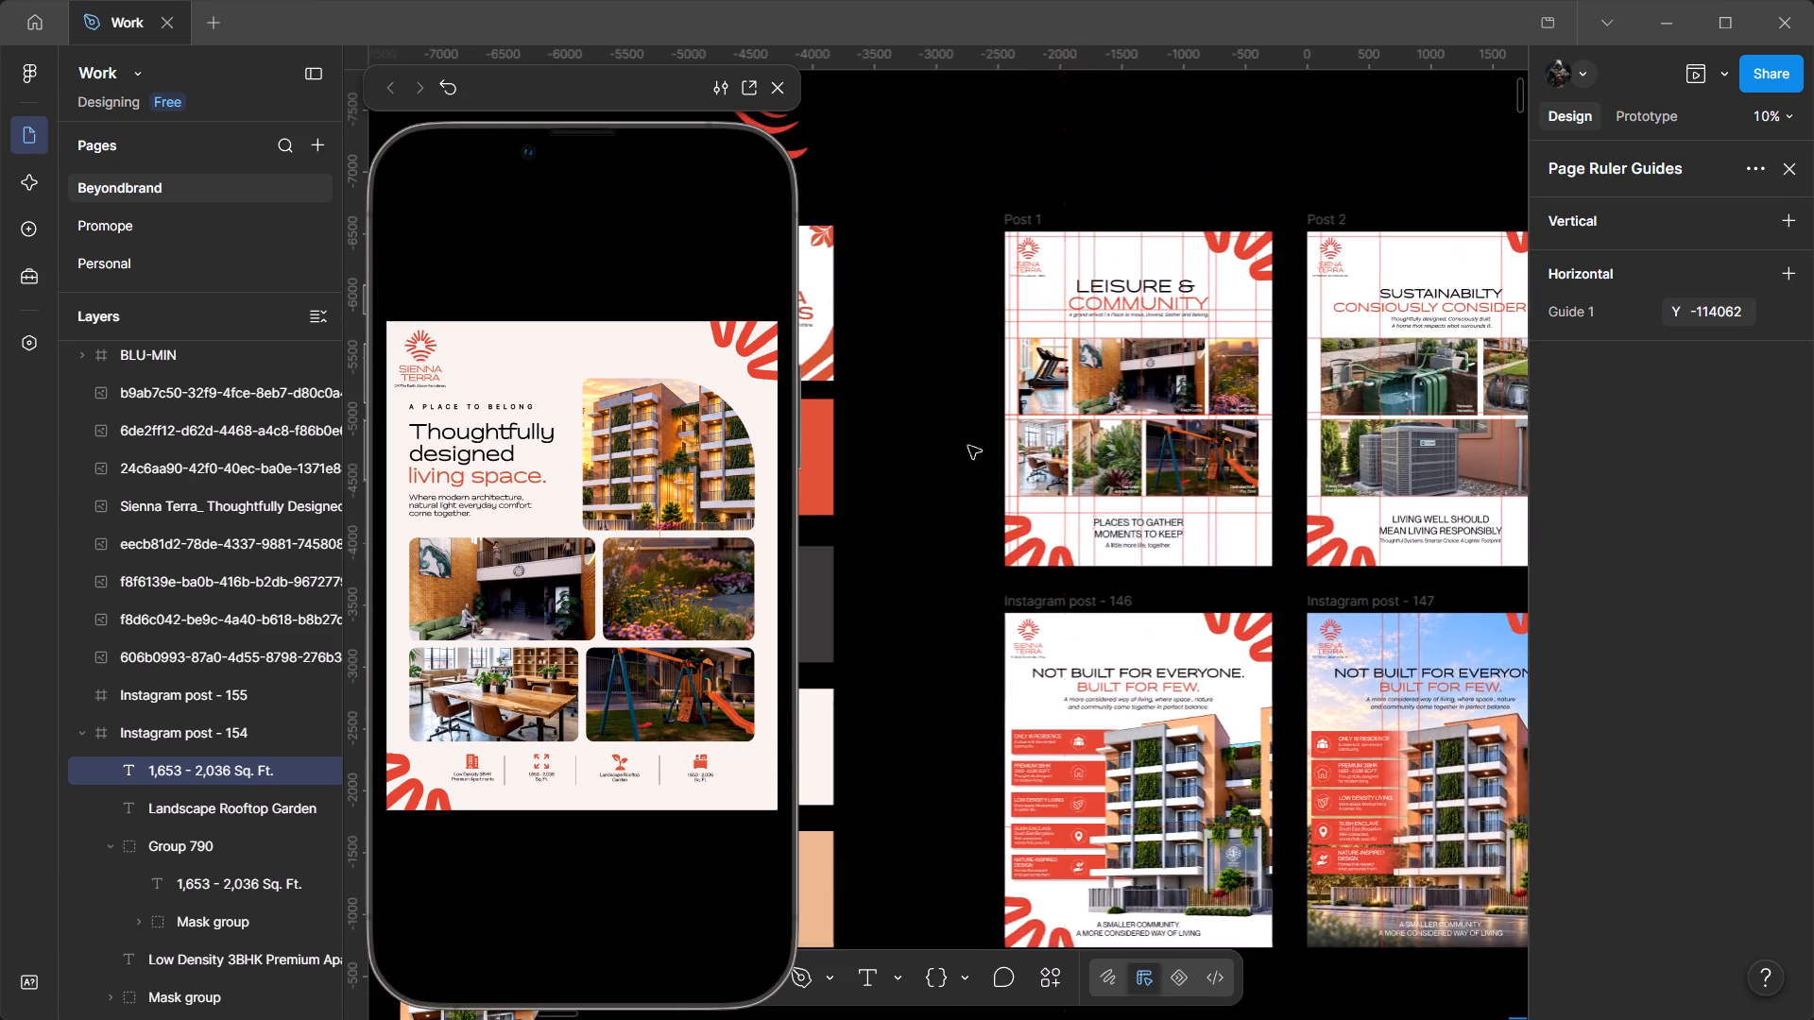
drag(972, 443, 1131, 441)
ctrl+scroll(1241, 510, up, 16)
ctrl+scroll(1138, 429, down, 3)
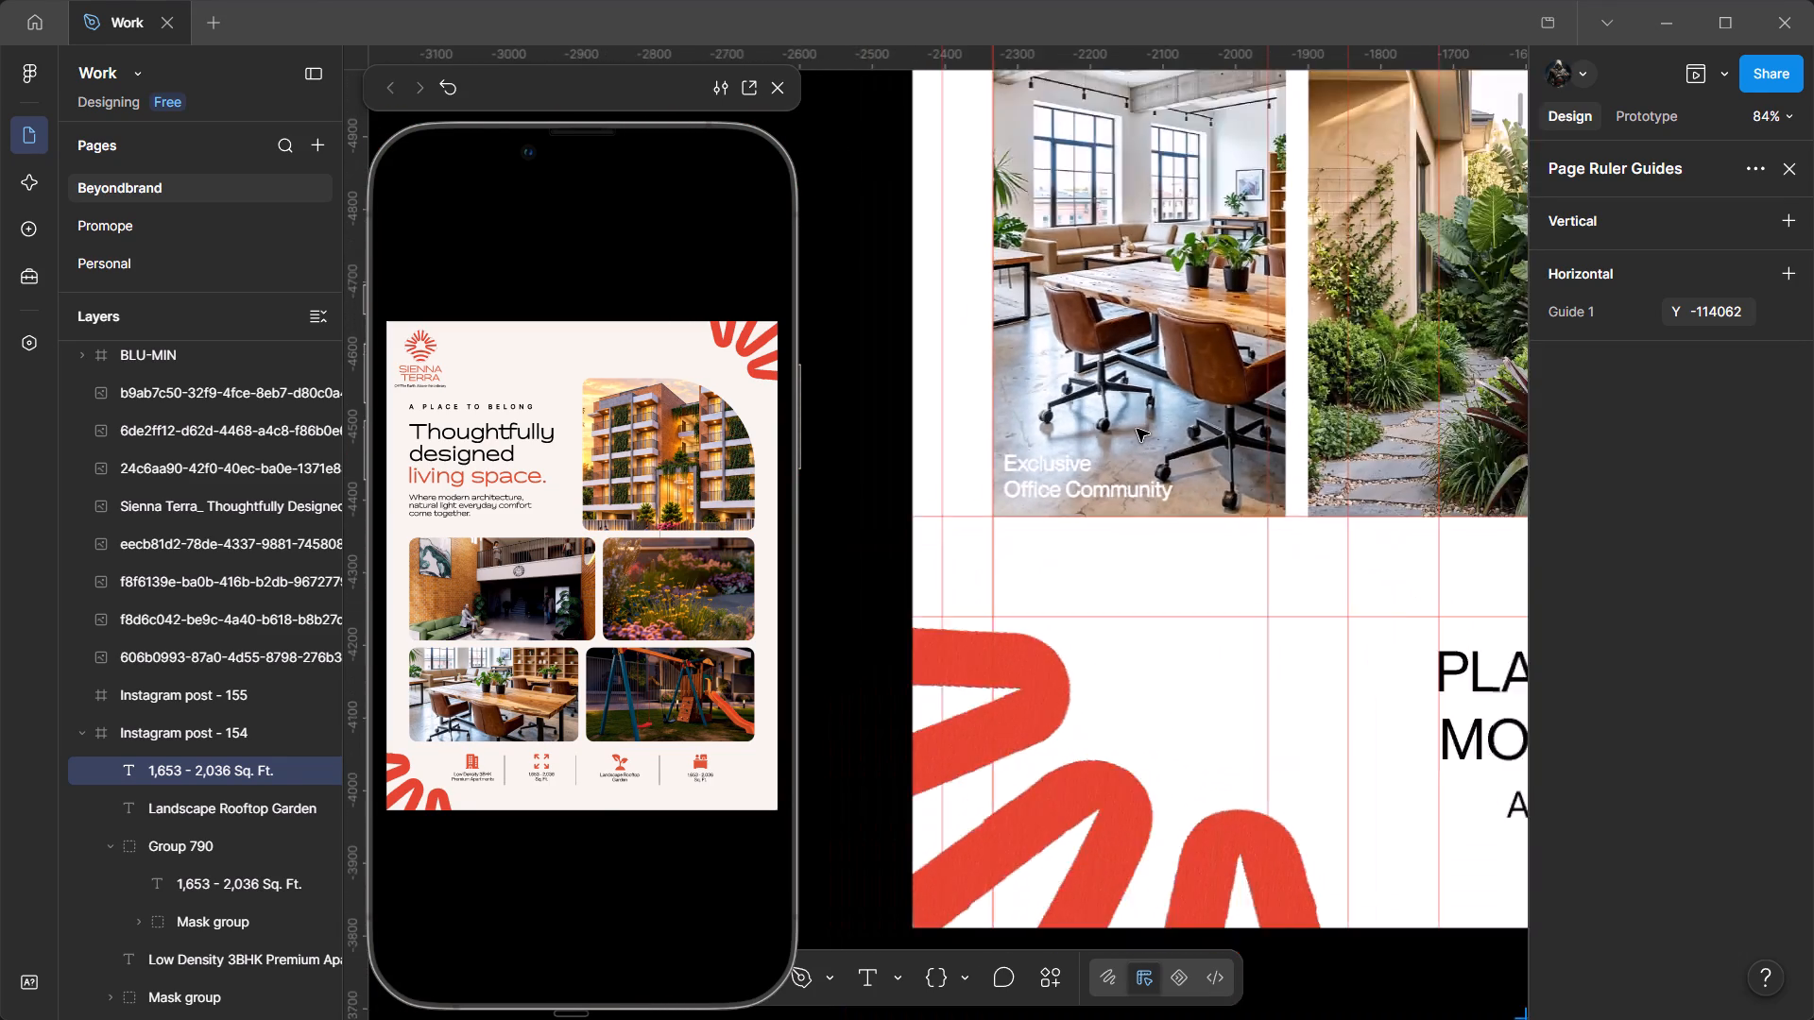
ctrl+scroll(1137, 429, down, 20)
drag(1406, 662, 1429, 715)
ctrl+scroll(1160, 469, up, 10)
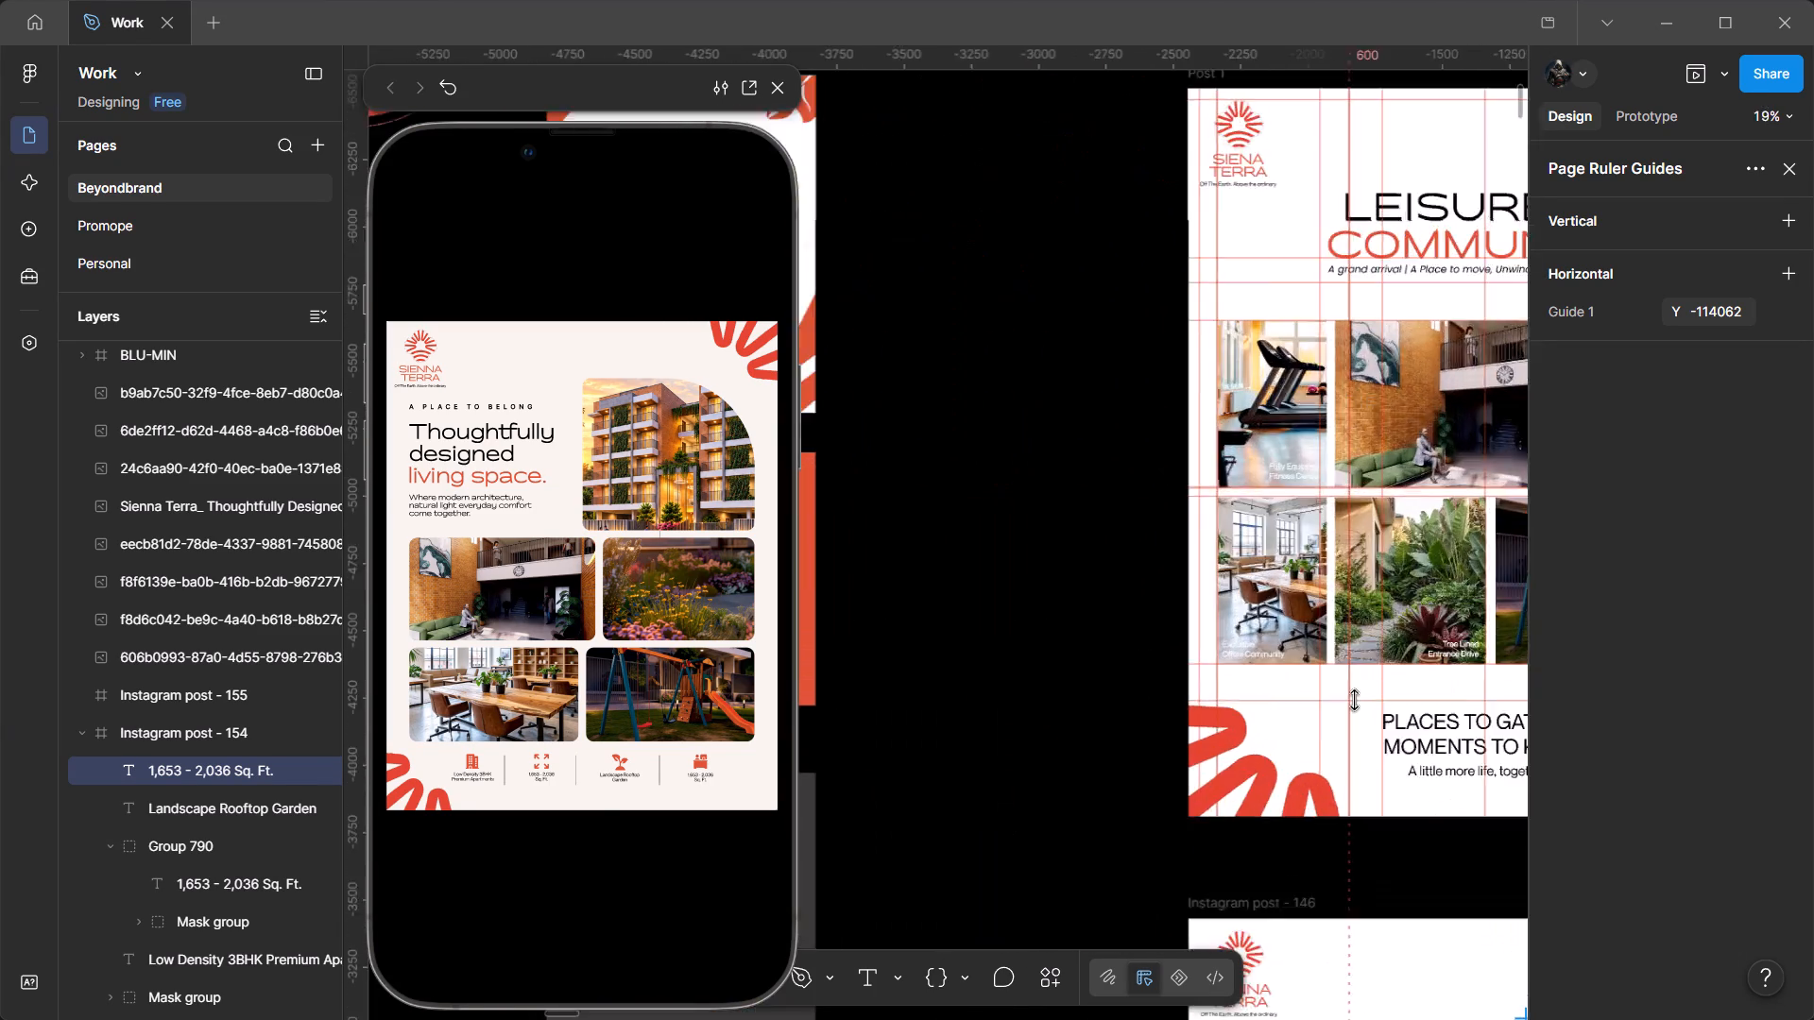
ctrl+scroll(1354, 700, up, 9)
ctrl+scroll(1359, 703, down, 16)
drag(1403, 815, 890, 257)
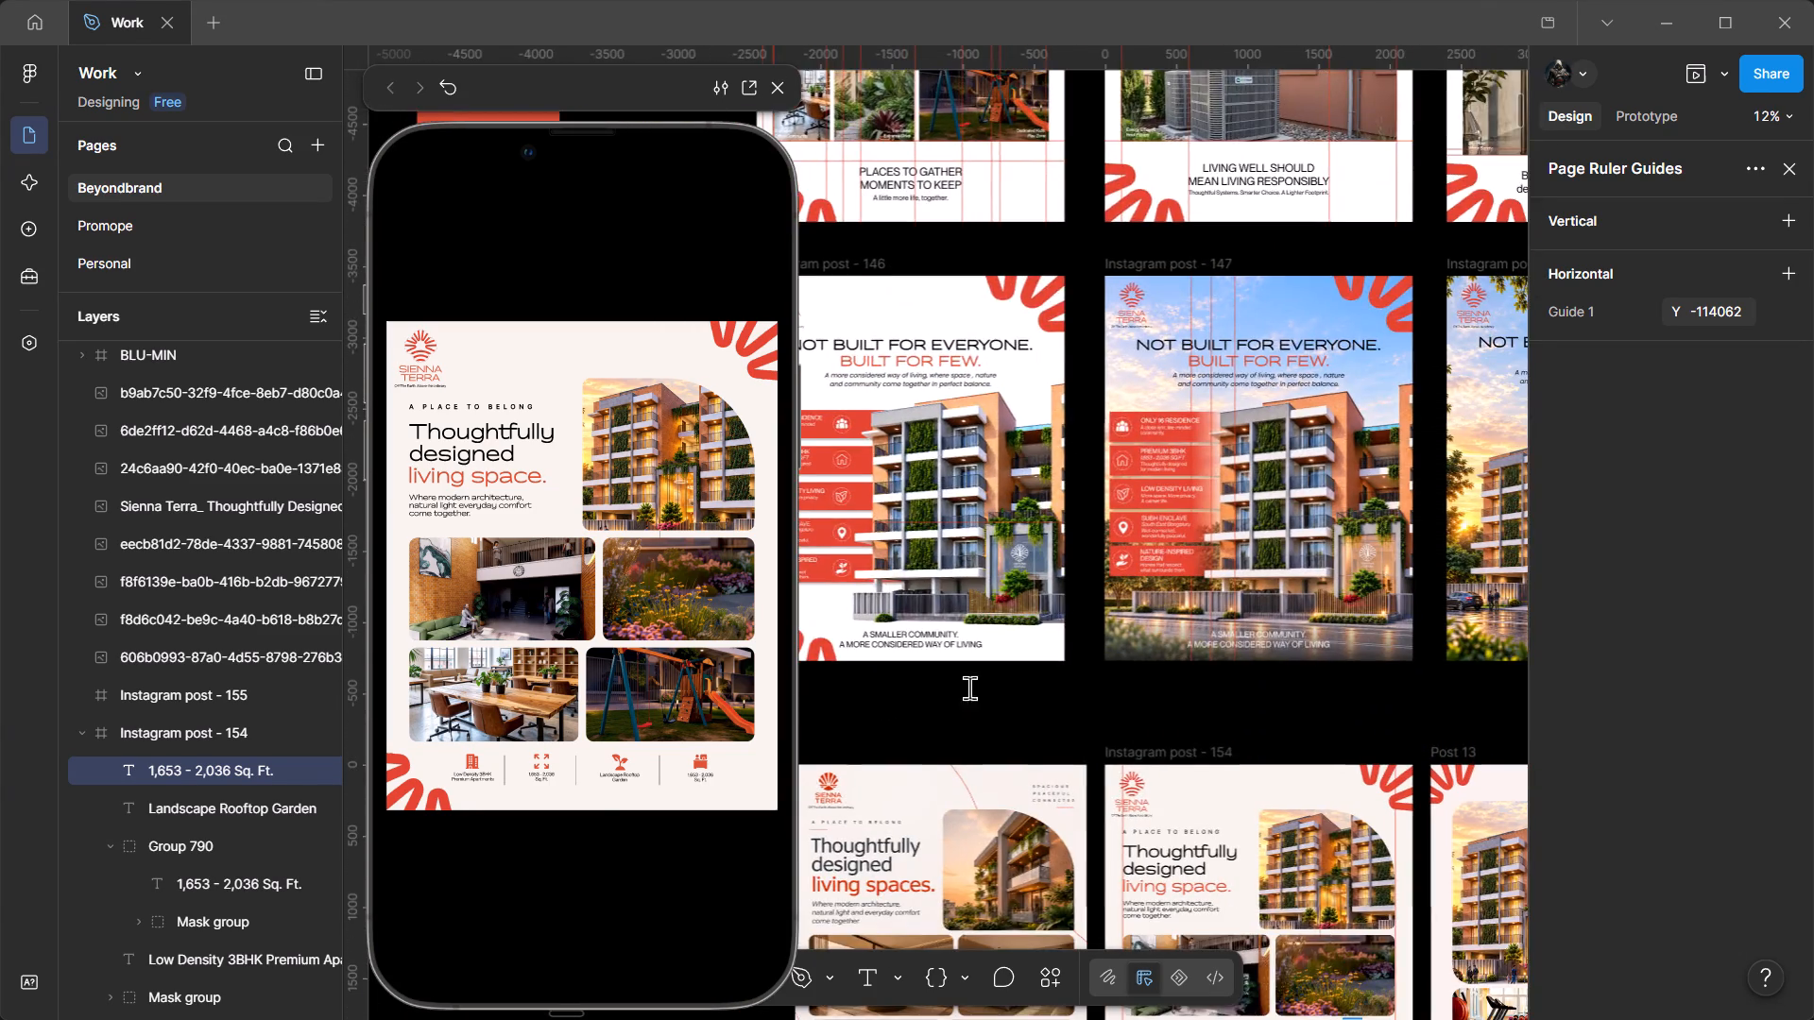
drag(1054, 731, 785, 293)
ctrl+scroll(1074, 705, up, 13)
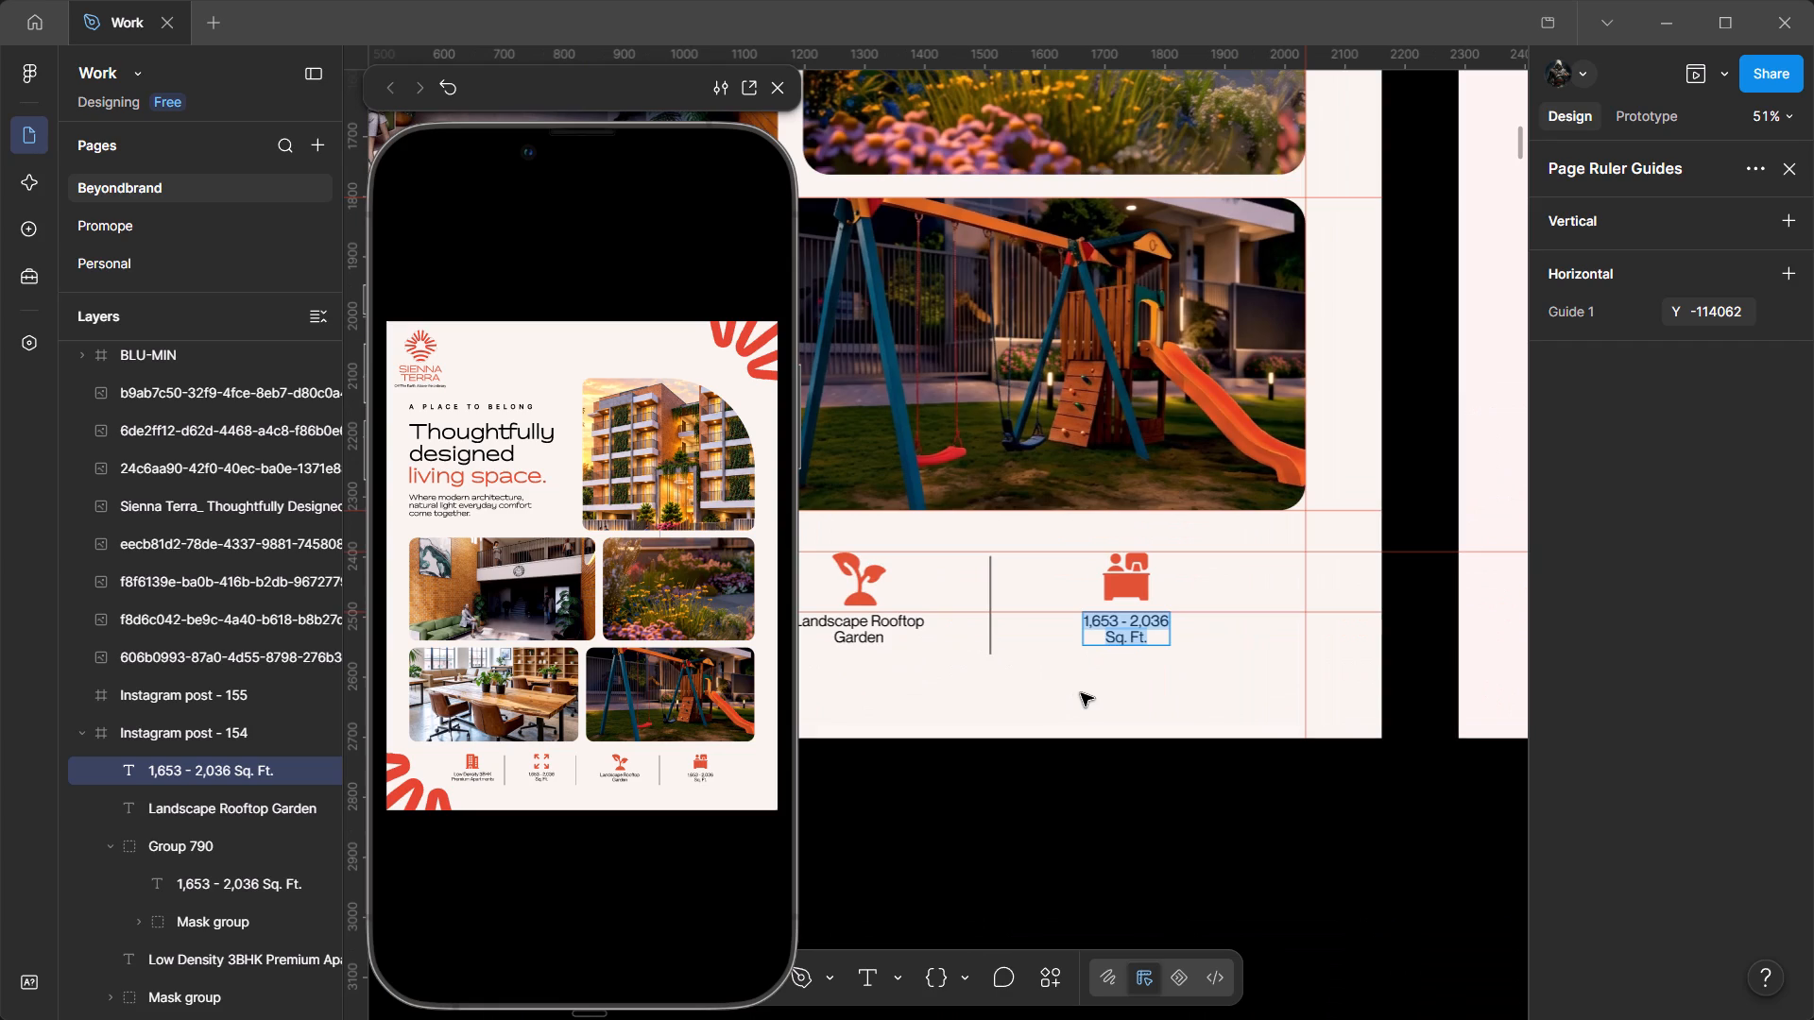
Replace the text of the label under the office-desk icon with "Exclusive Office" and "Community" on a second line.
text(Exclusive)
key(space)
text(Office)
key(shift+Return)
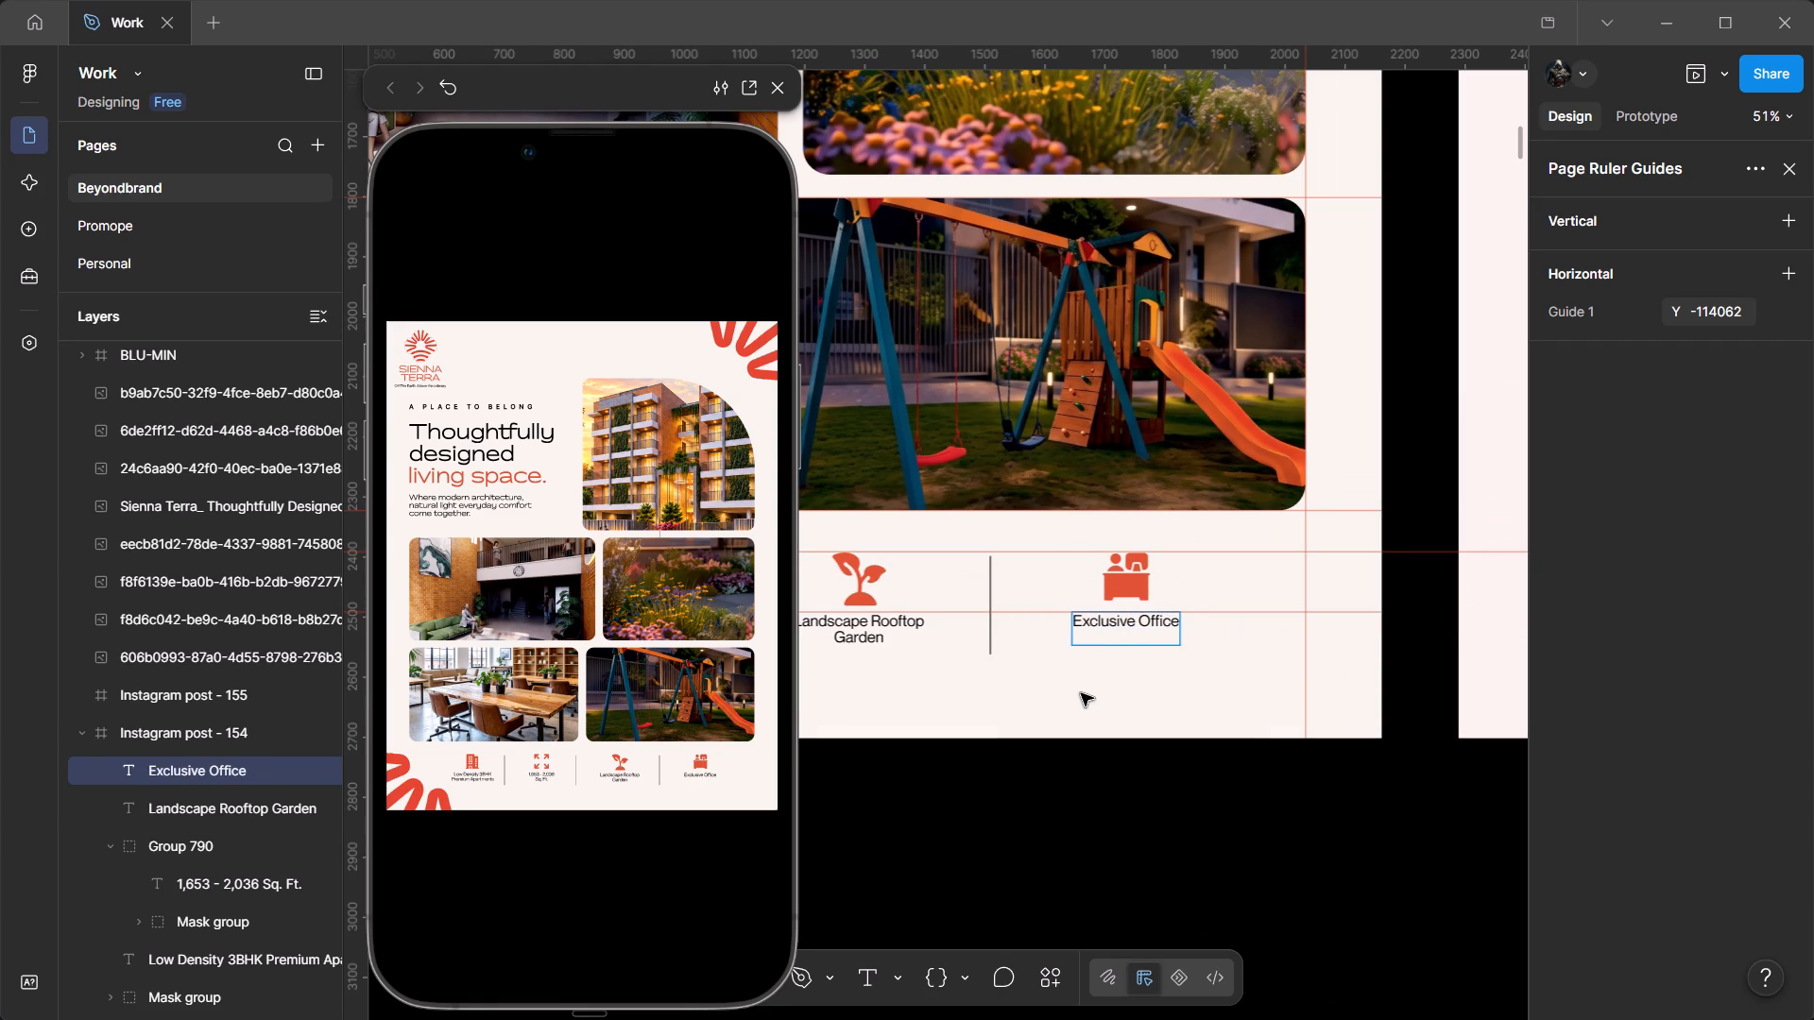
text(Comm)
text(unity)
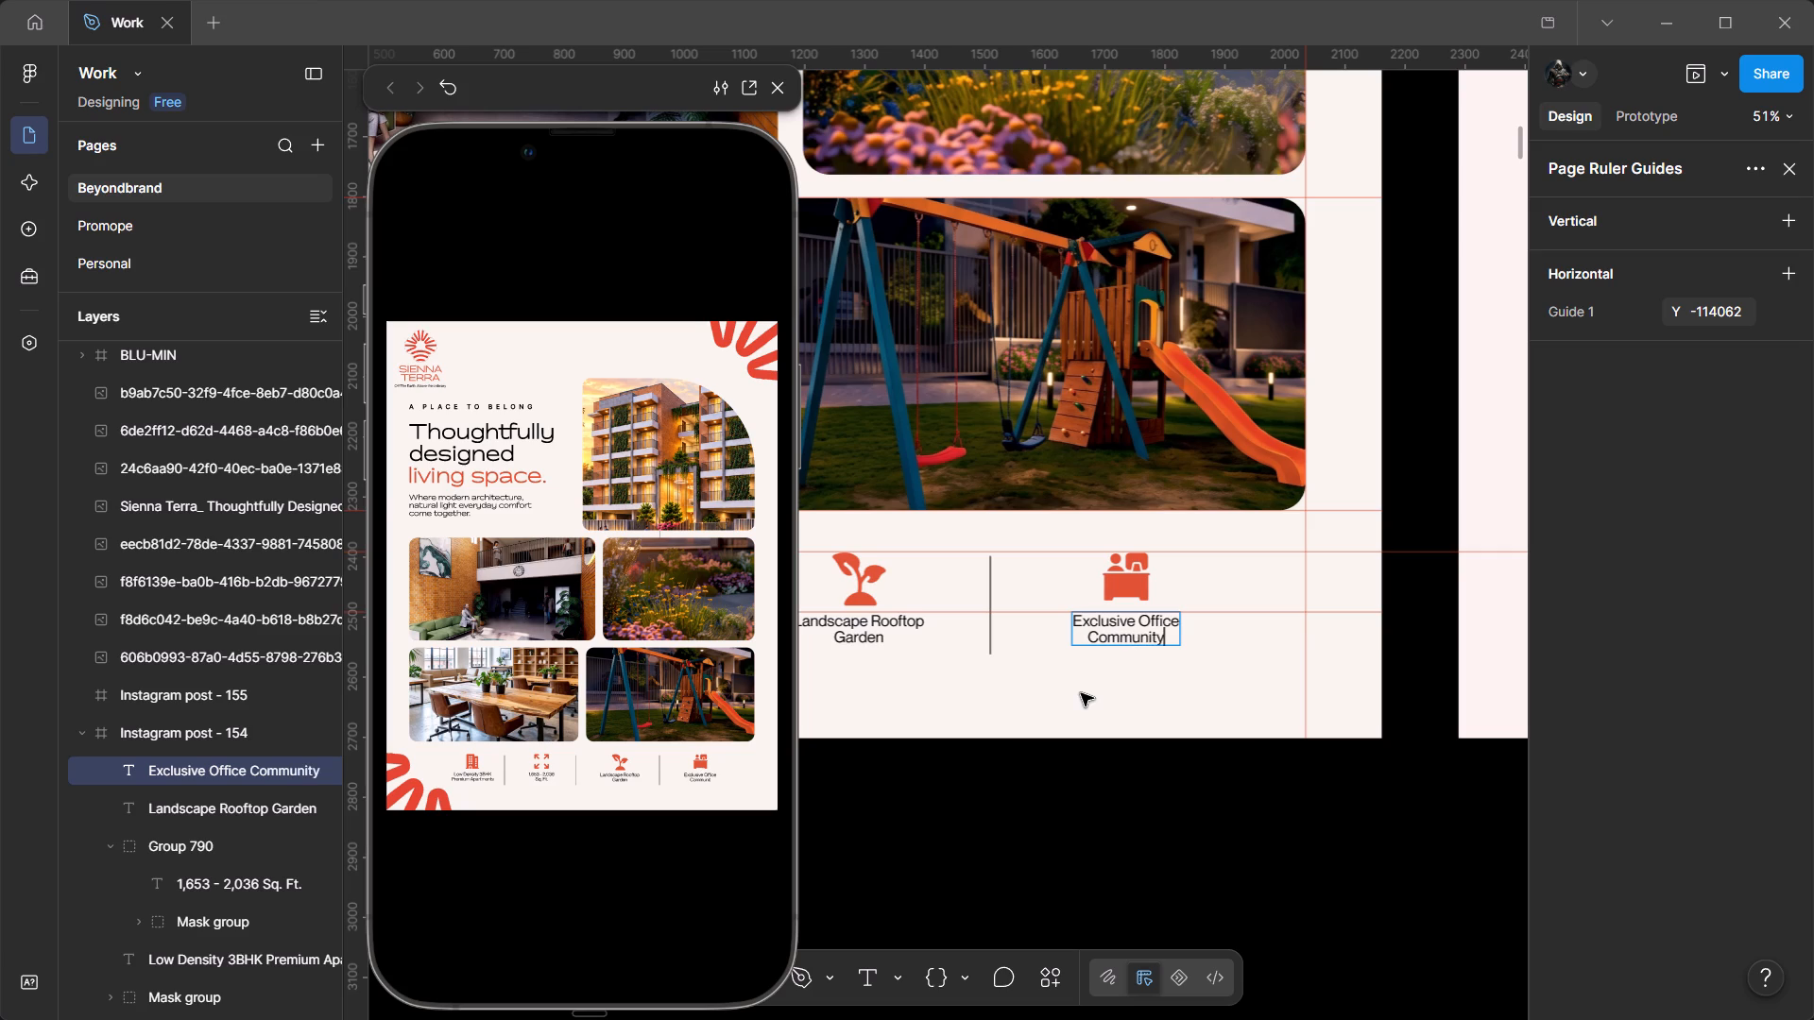
click(1088, 691)
Group the "Exclusive Office Community" label with the office-desk icon above it.
shift+click(1108, 585)
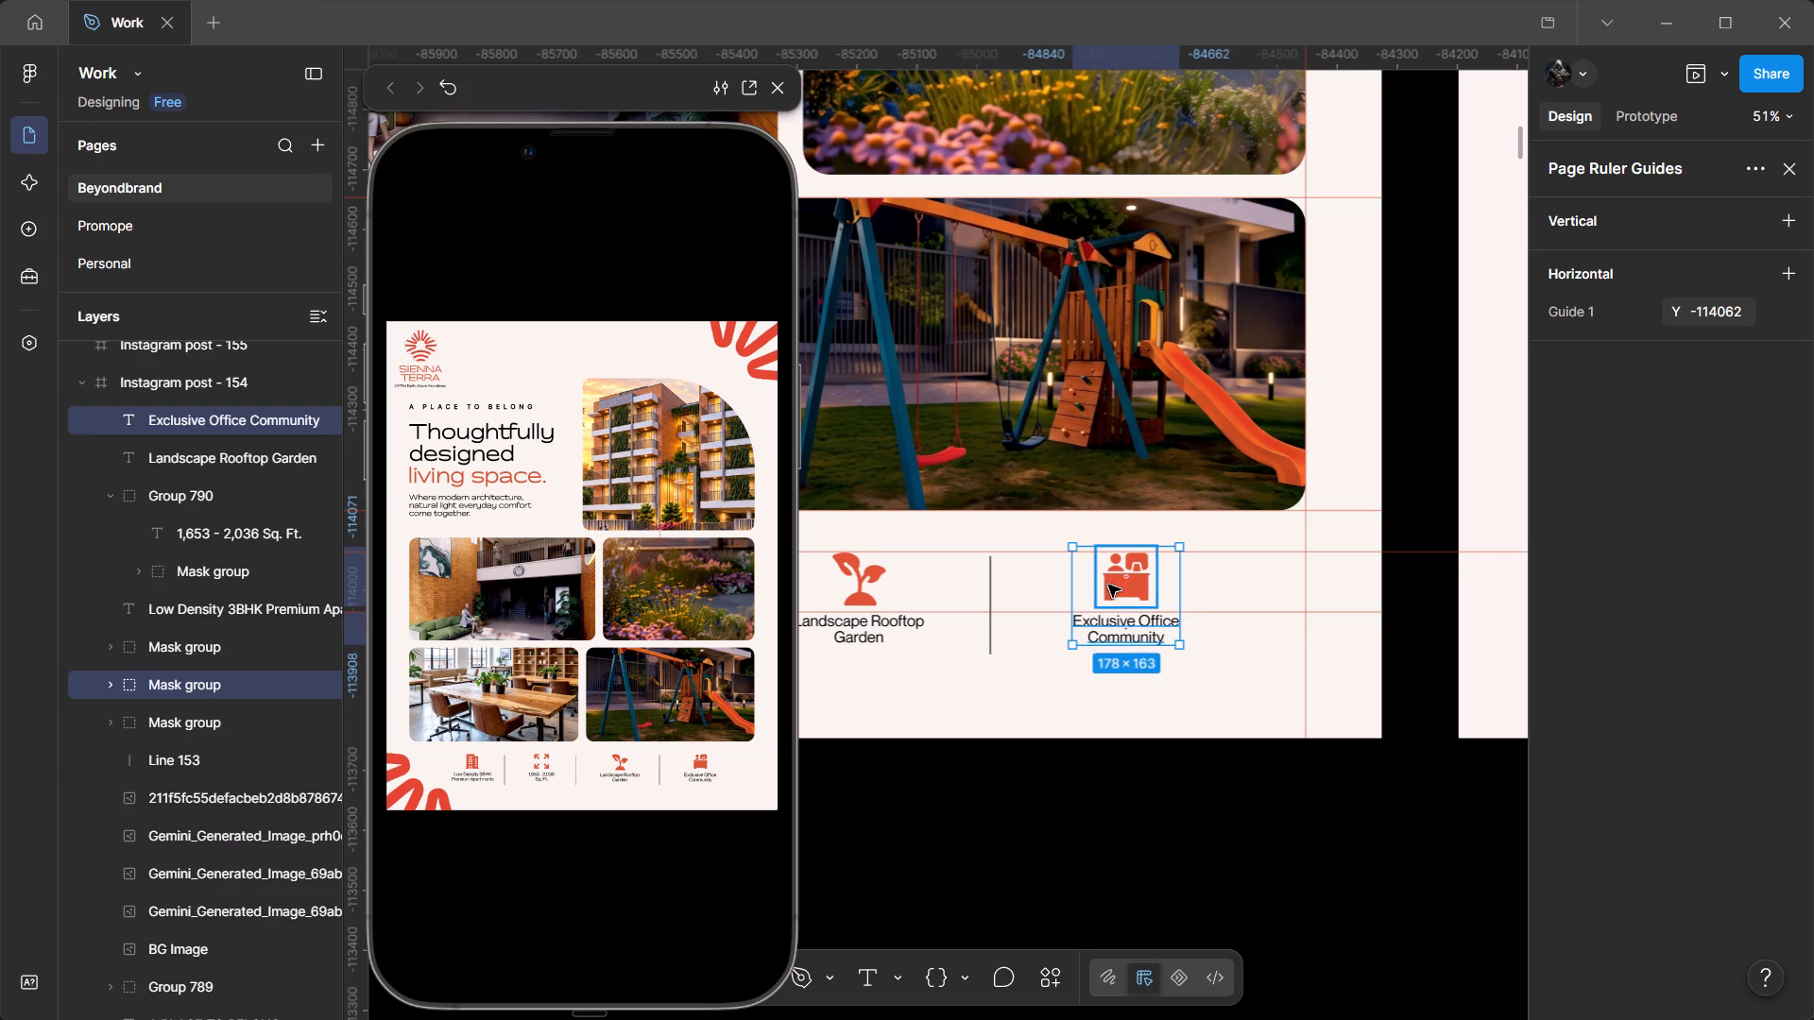
key(ctrl+g)
Close the page ruler guide settings and centre the "Exclusive Office Community" label horizontally within its group.
double_click(1121, 632)
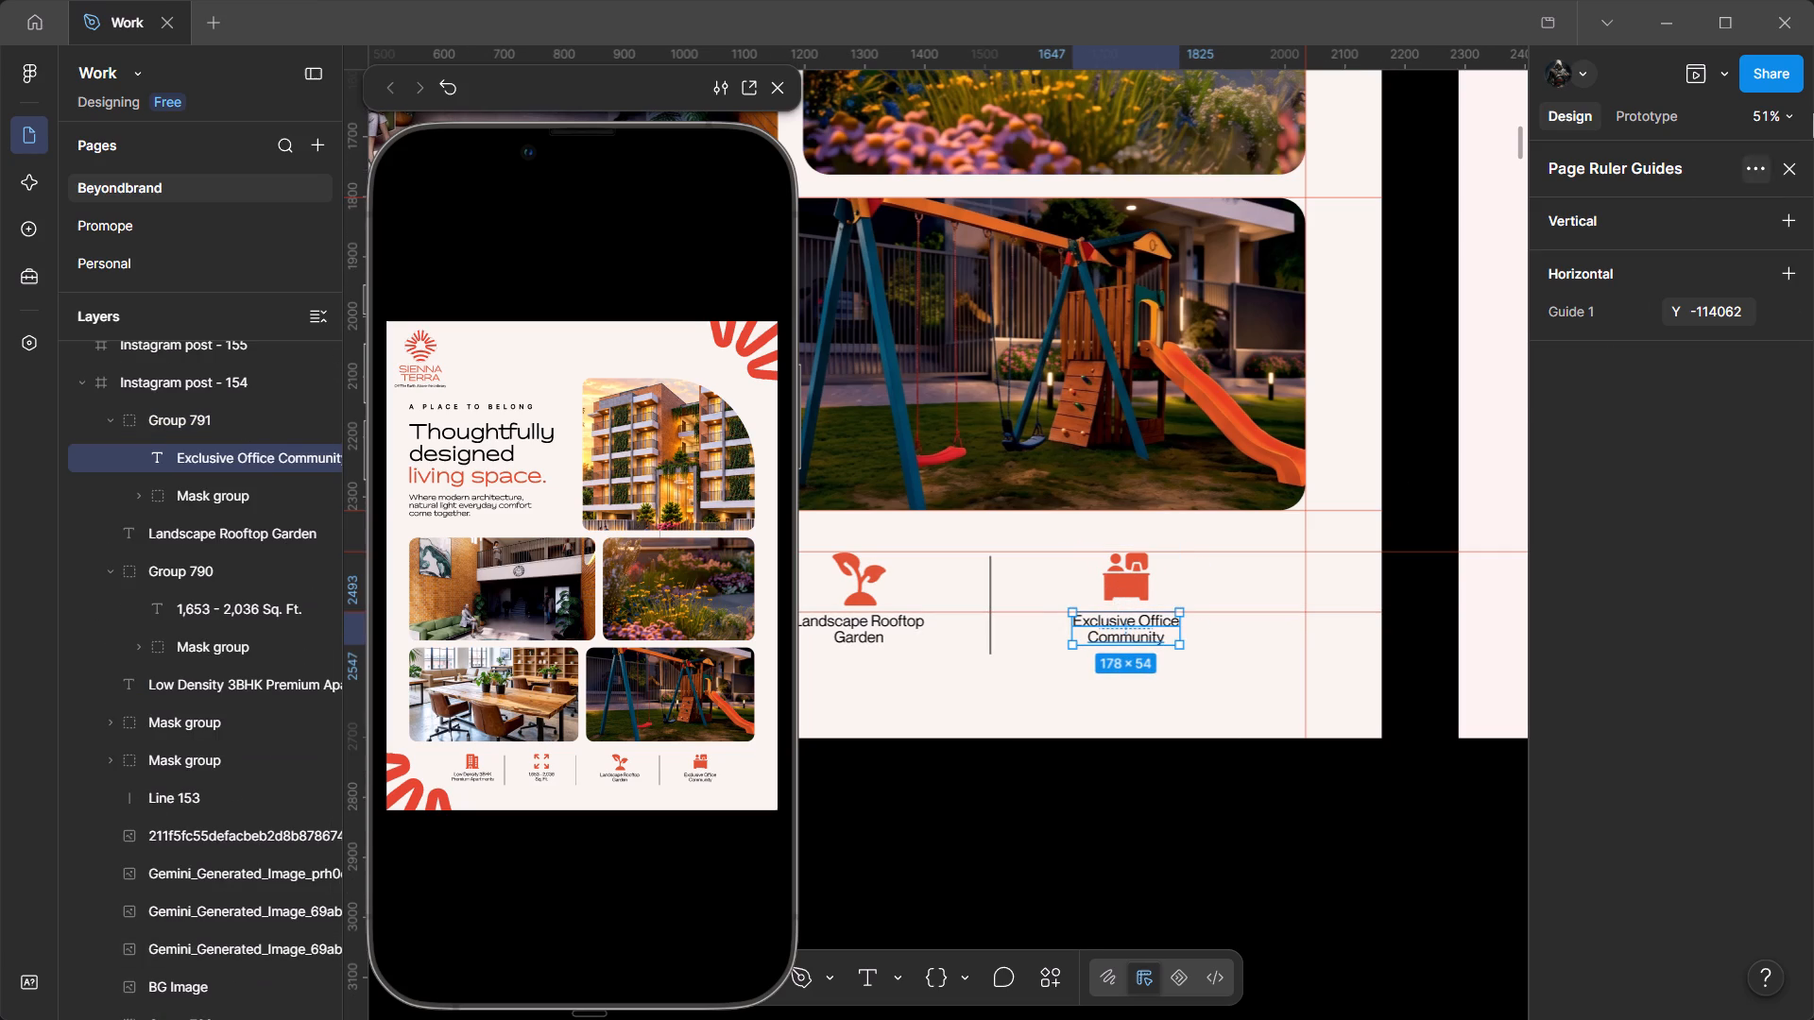
click(1791, 176)
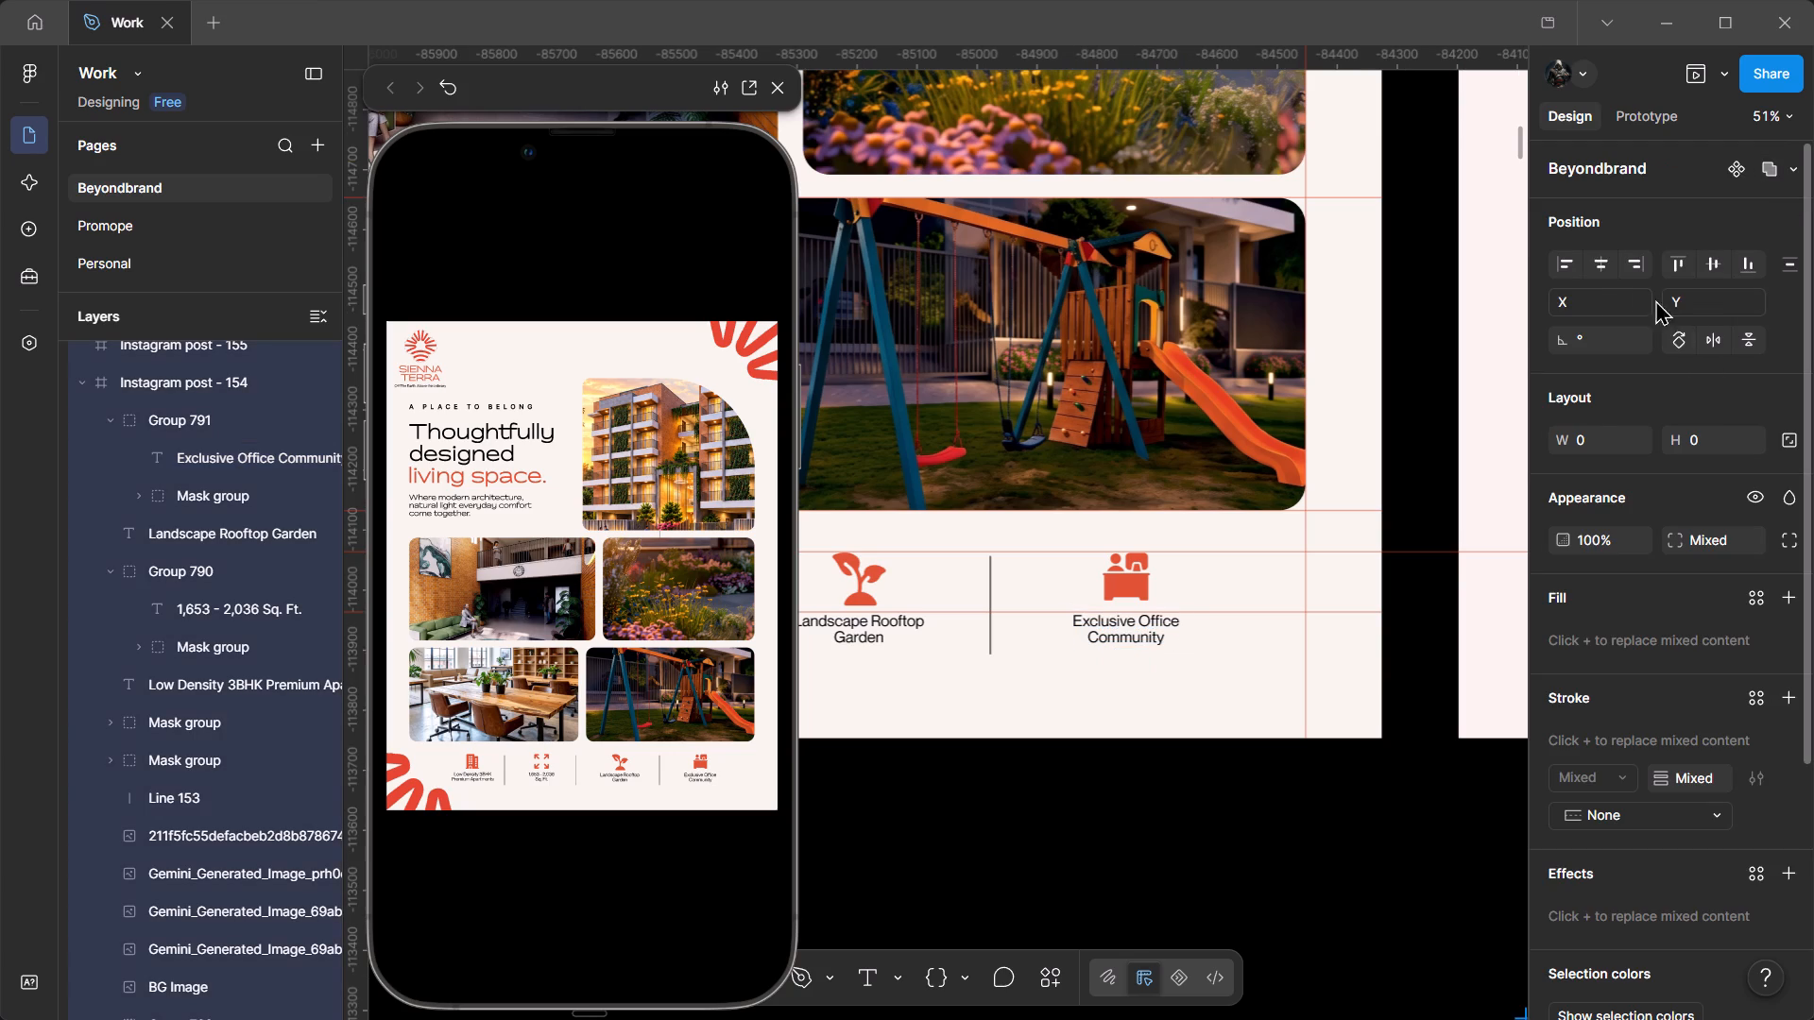
click(1605, 262)
double_click(1137, 625)
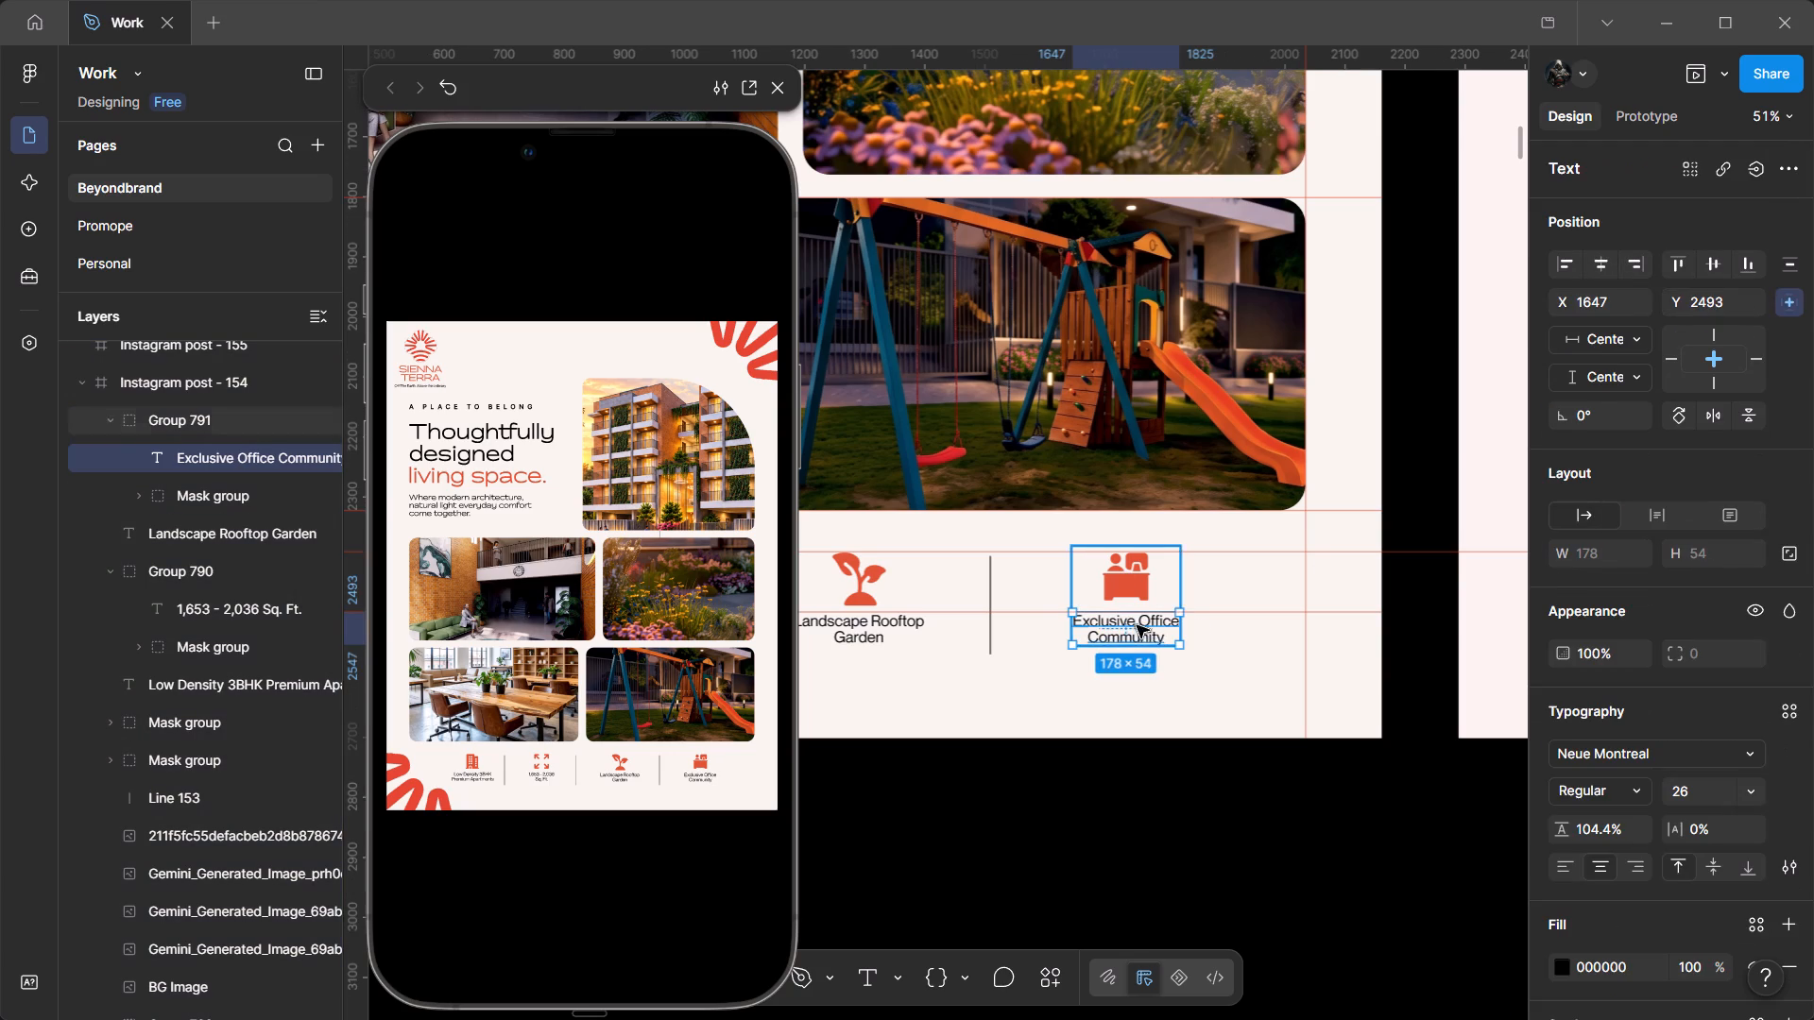
Centre the "Exclusive Office Community" label horizontally within its group.
click(1600, 263)
click(1248, 673)
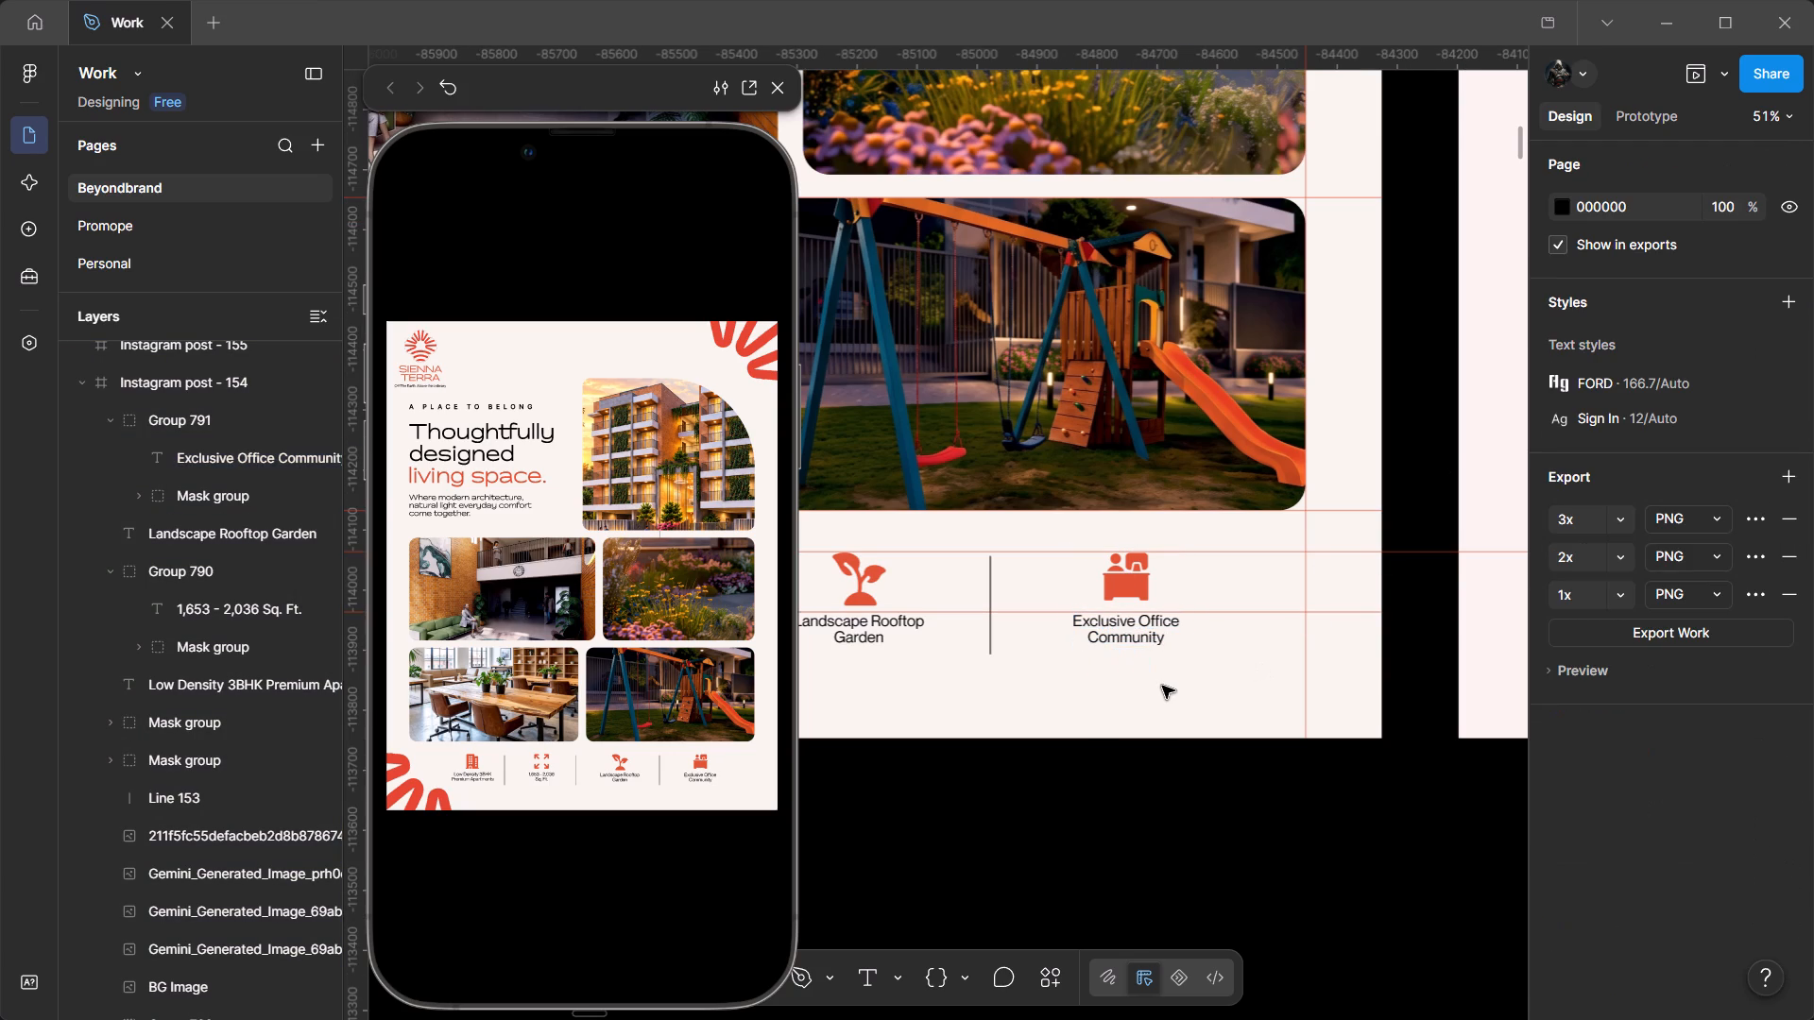
Group the "Landscape Rooftop Garden" label with the plant icon above it and centre the label horizontally within the group.
drag(1166, 684, 1395, 695)
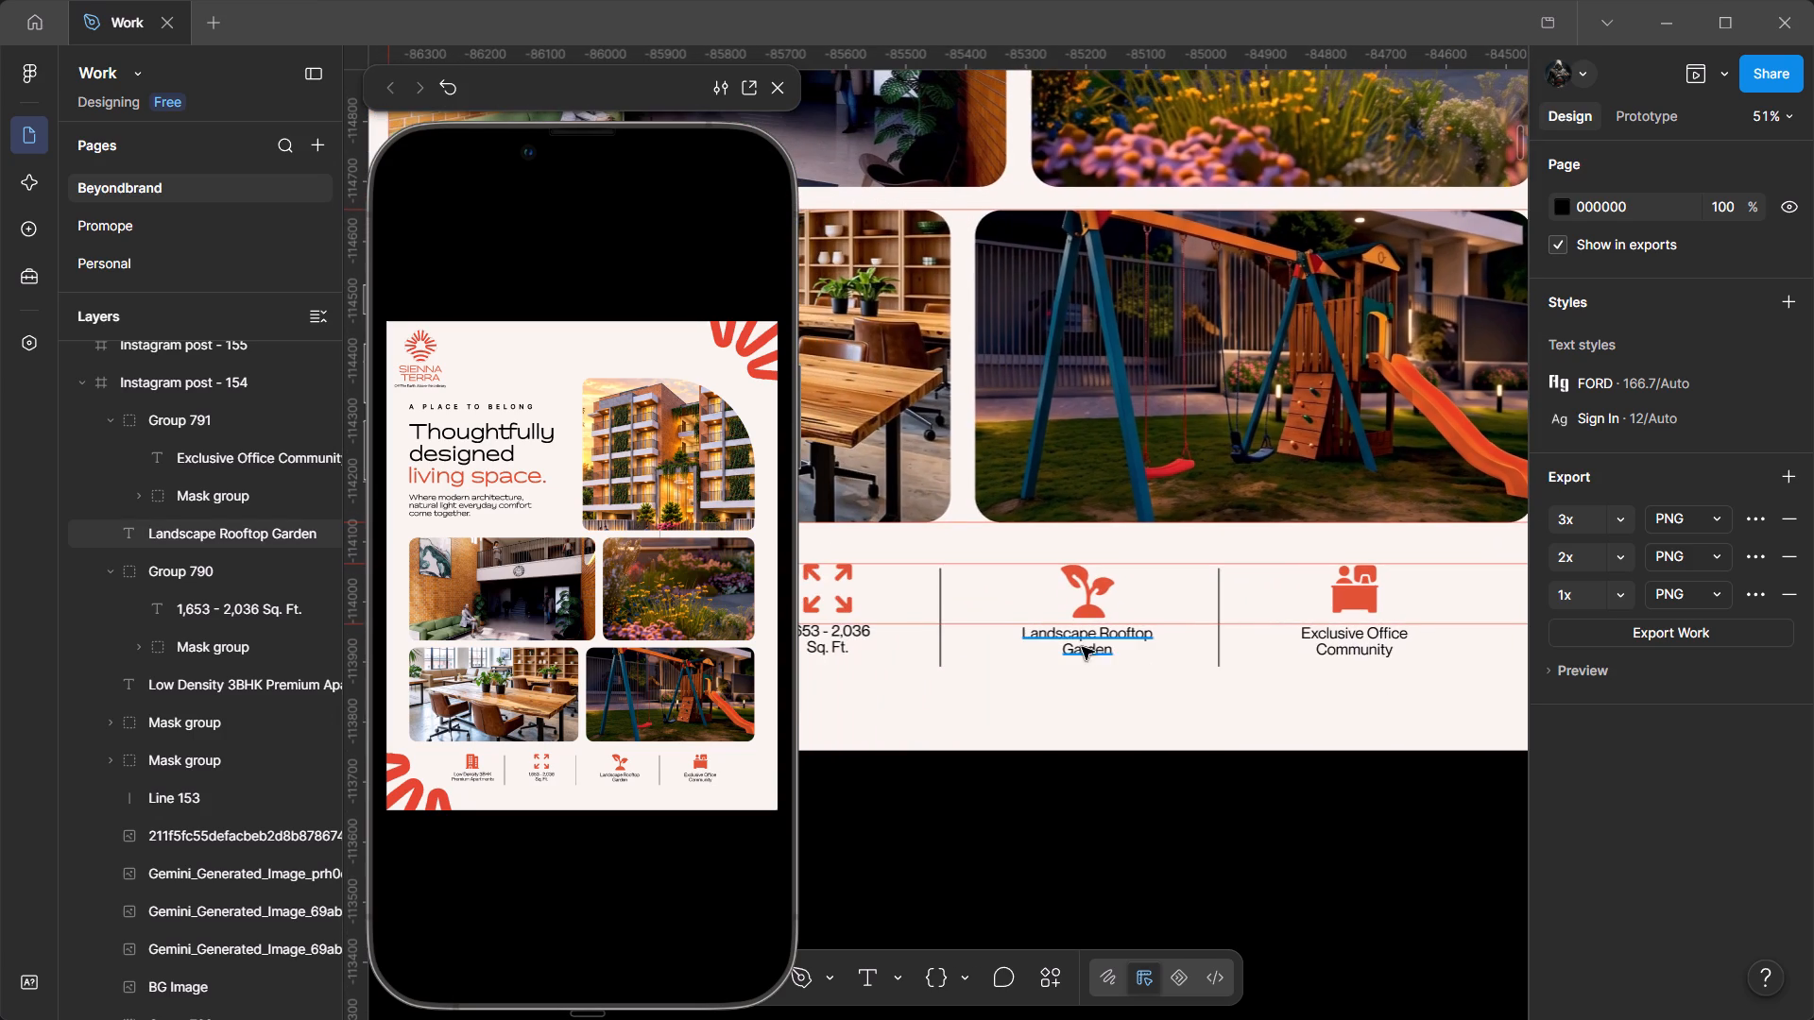
click(1112, 648)
shift+click(1082, 588)
key(ctrl+g)
ctrl+drag(1082, 588, 1577, 469)
double_click(1087, 638)
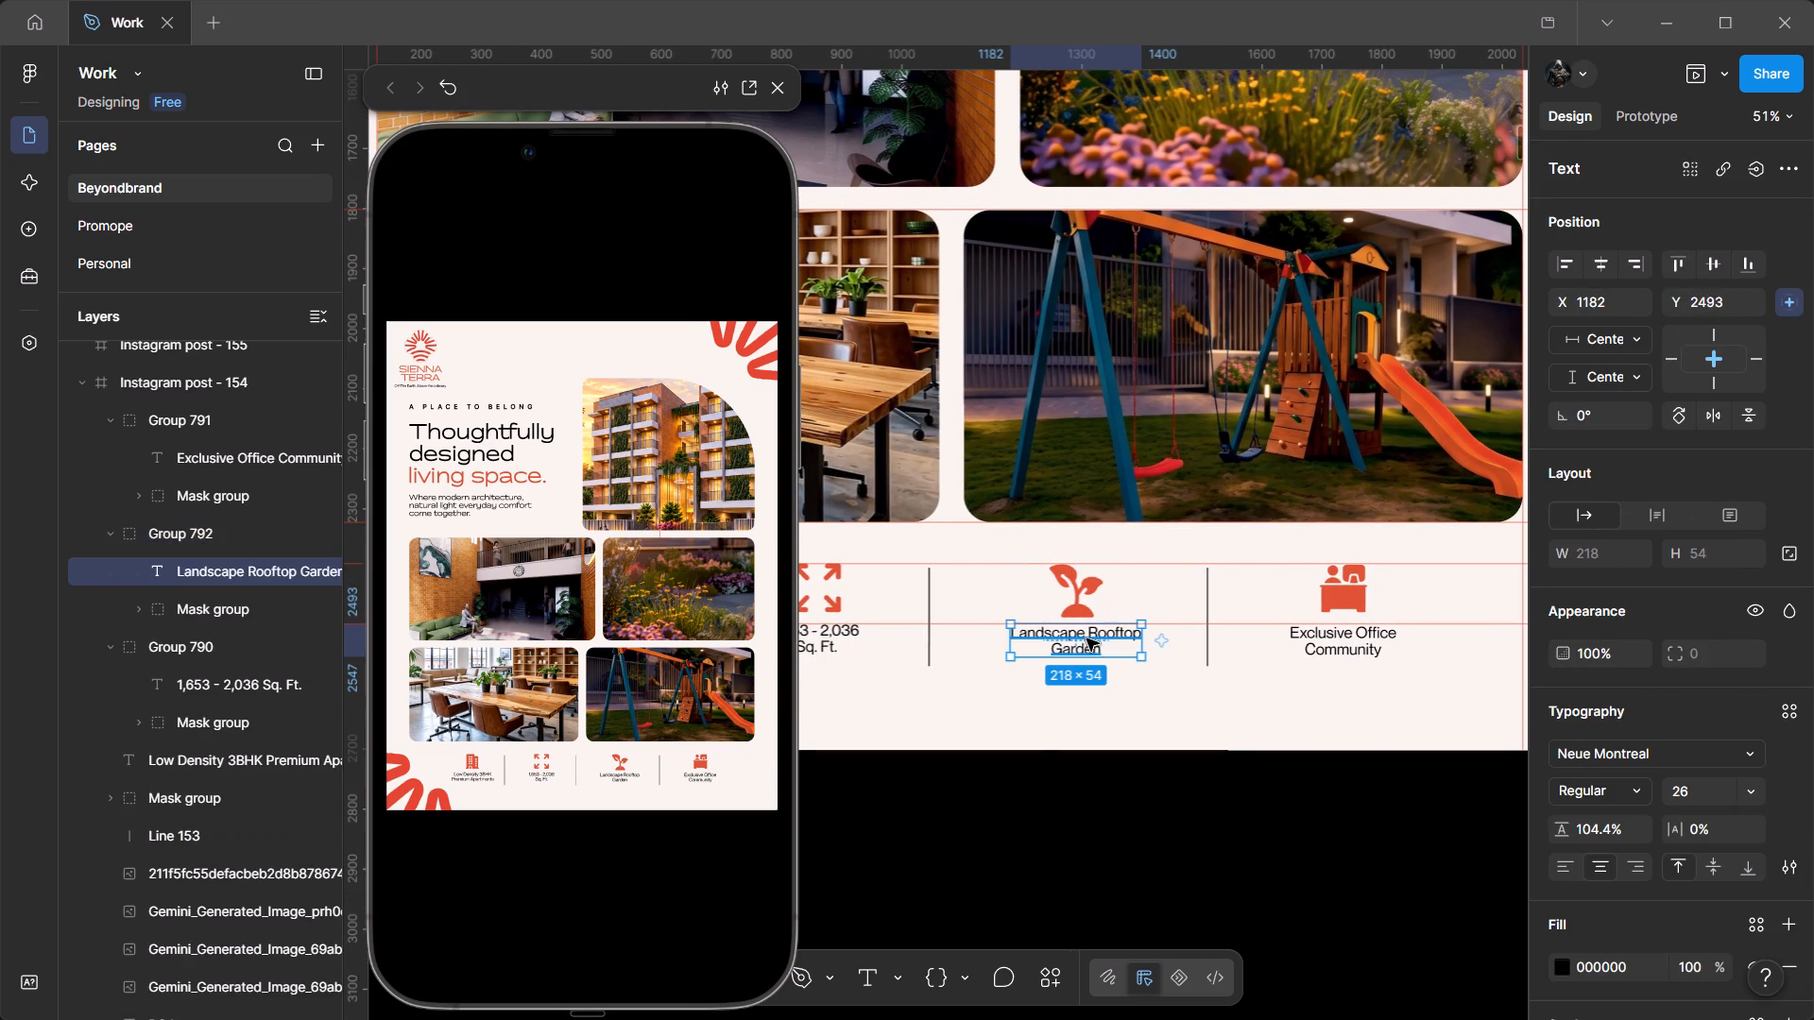
click(1599, 263)
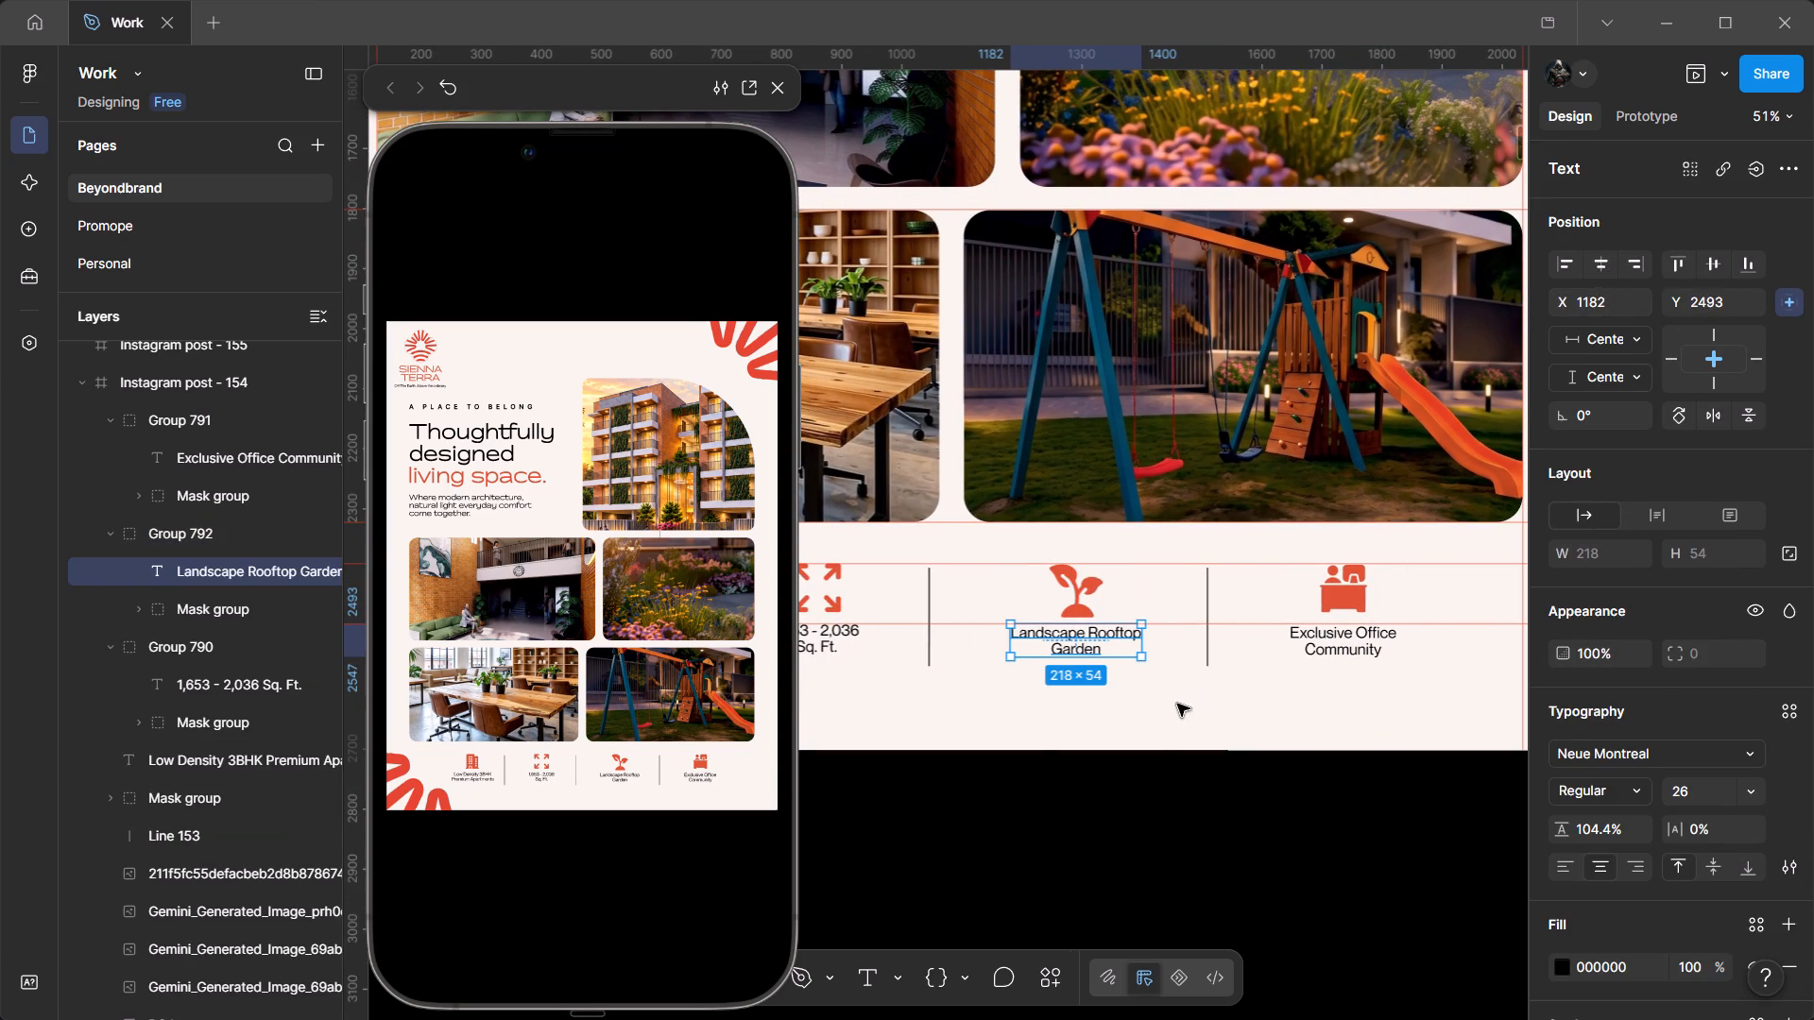
click(1177, 704)
Remove the horizontal ruler guide running along the tops of the footer amenity labels.
ctrl+scroll(1067, 674, up, 1)
ctrl+scroll(1065, 674, down, 5)
drag(979, 761, 1042, 758)
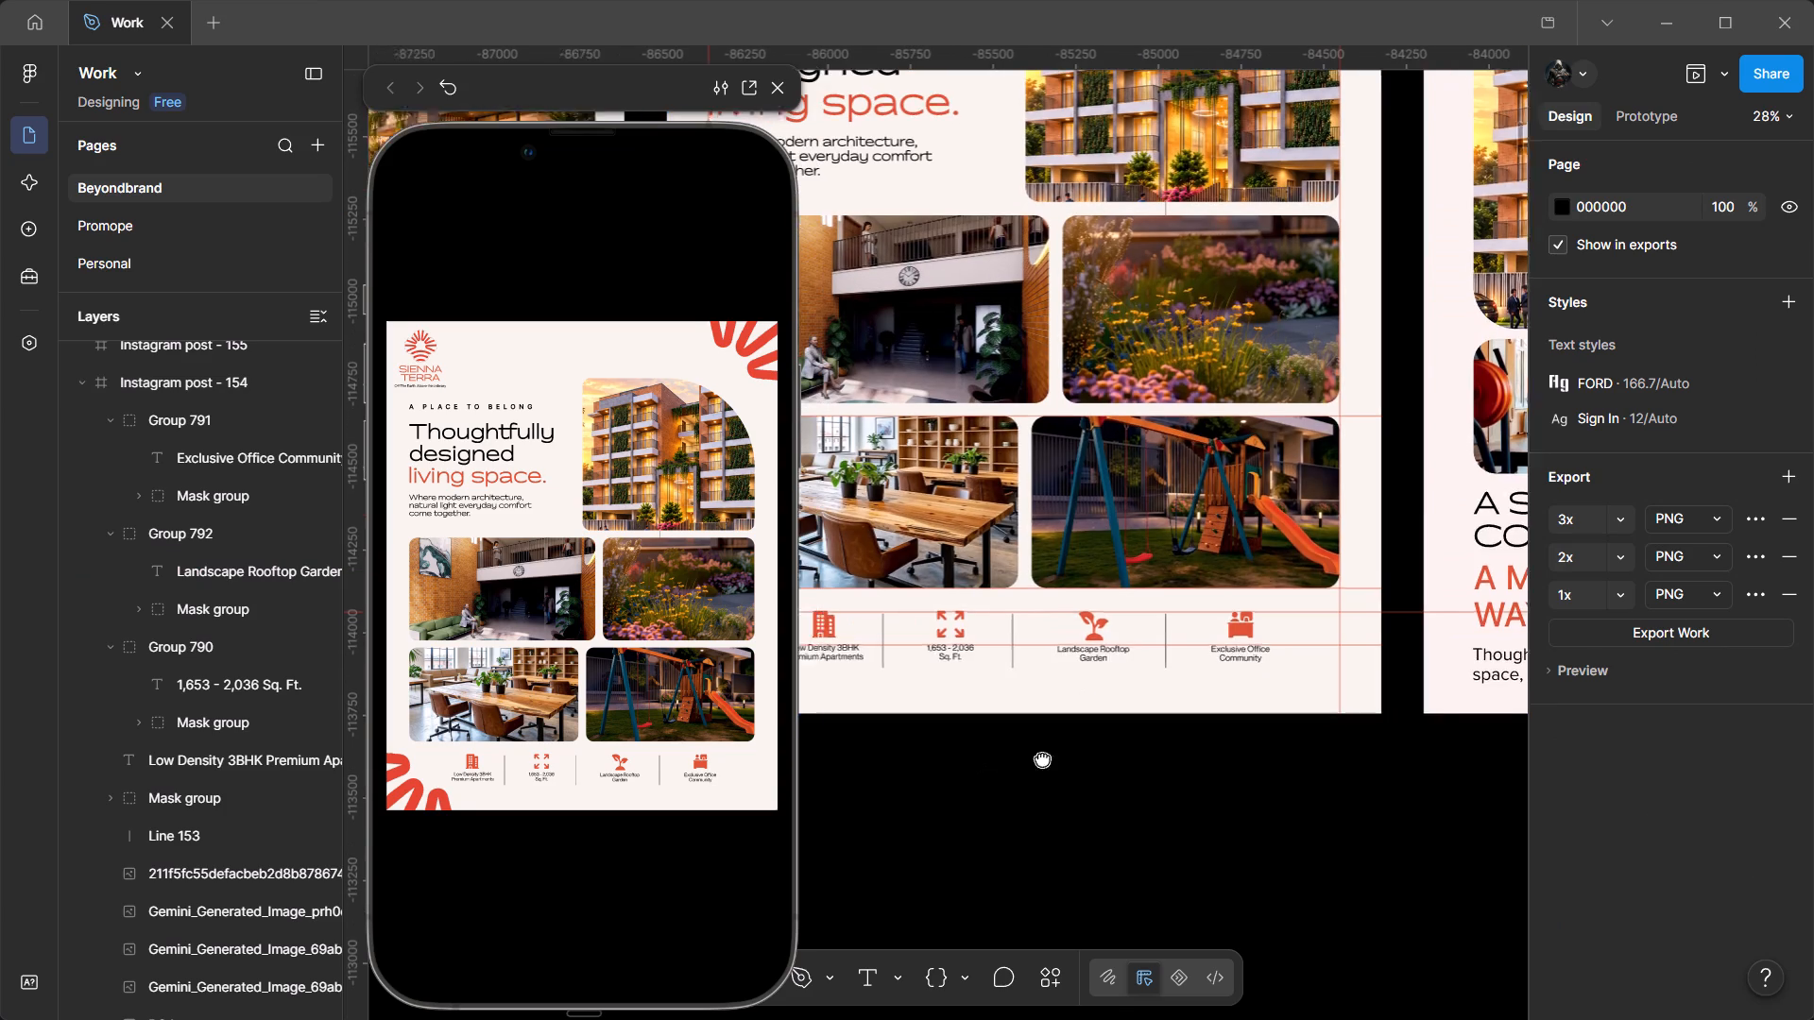
drag(1042, 758, 1187, 766)
right_click(961, 647)
click(1046, 668)
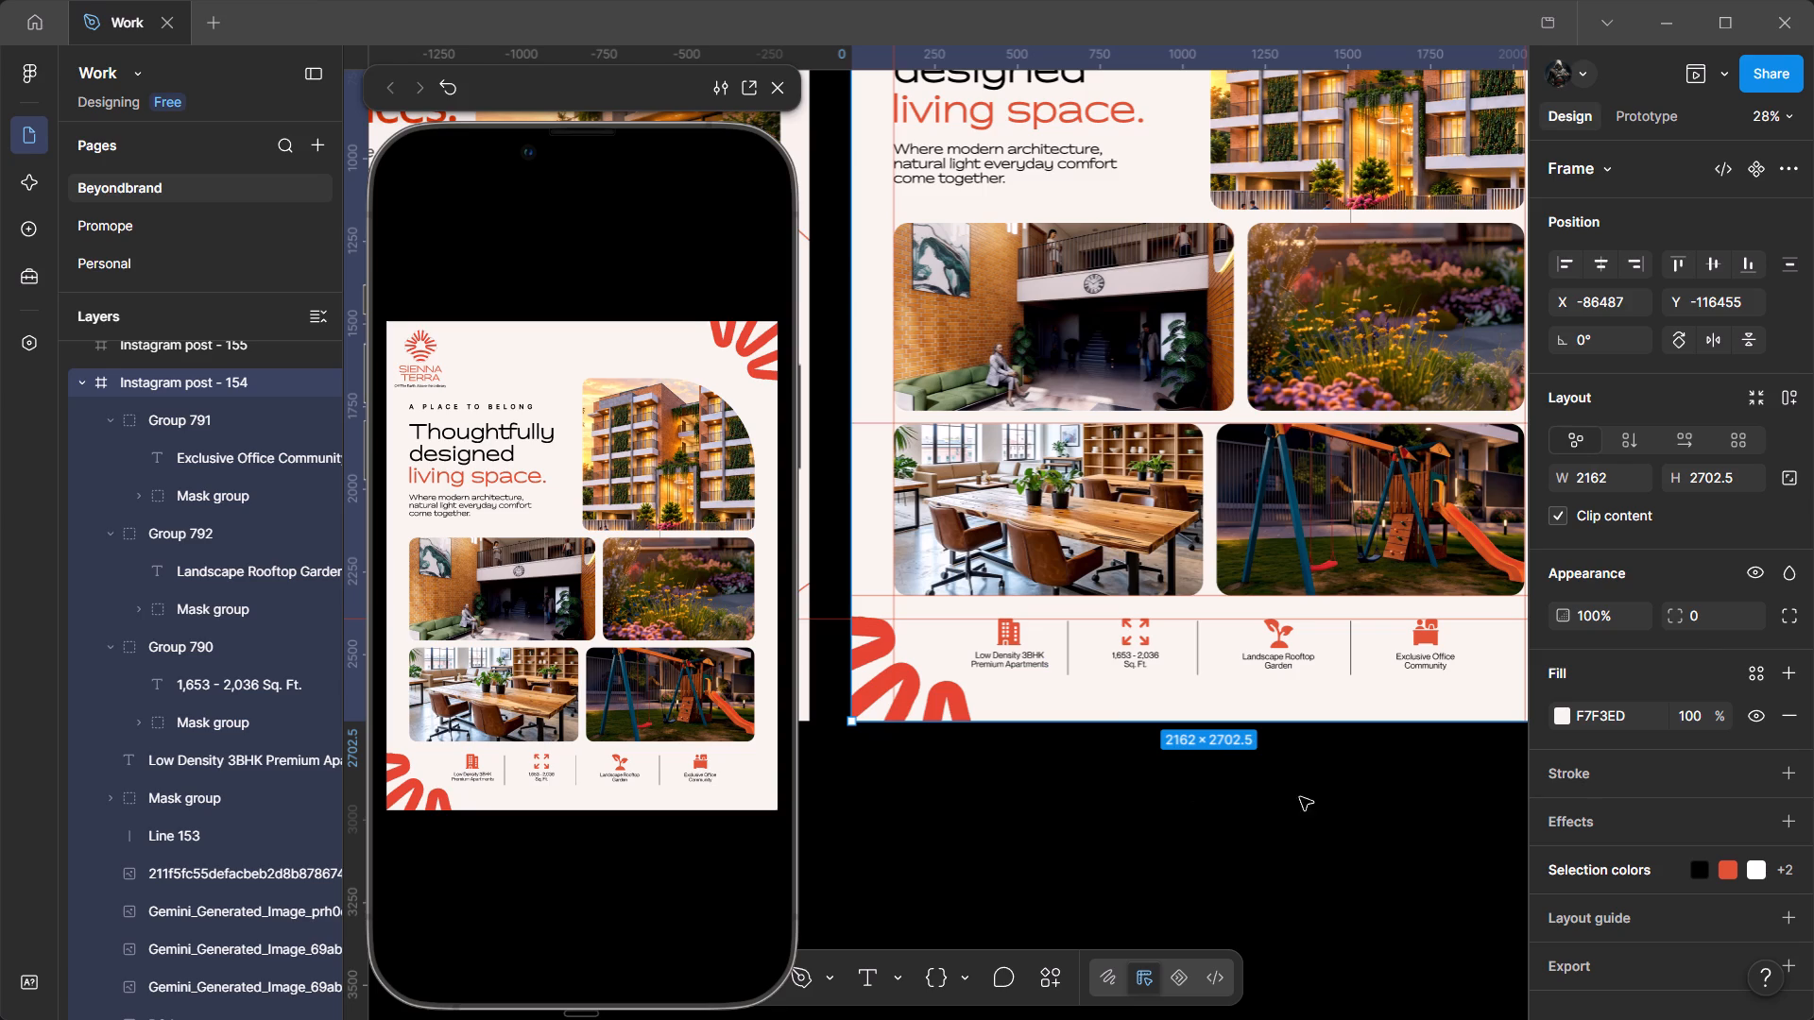
click(1264, 884)
Close and reopen the phone preview of the Instagram post - 154 frame to check the whole layout.
ctrl+scroll(1245, 870, down, 6)
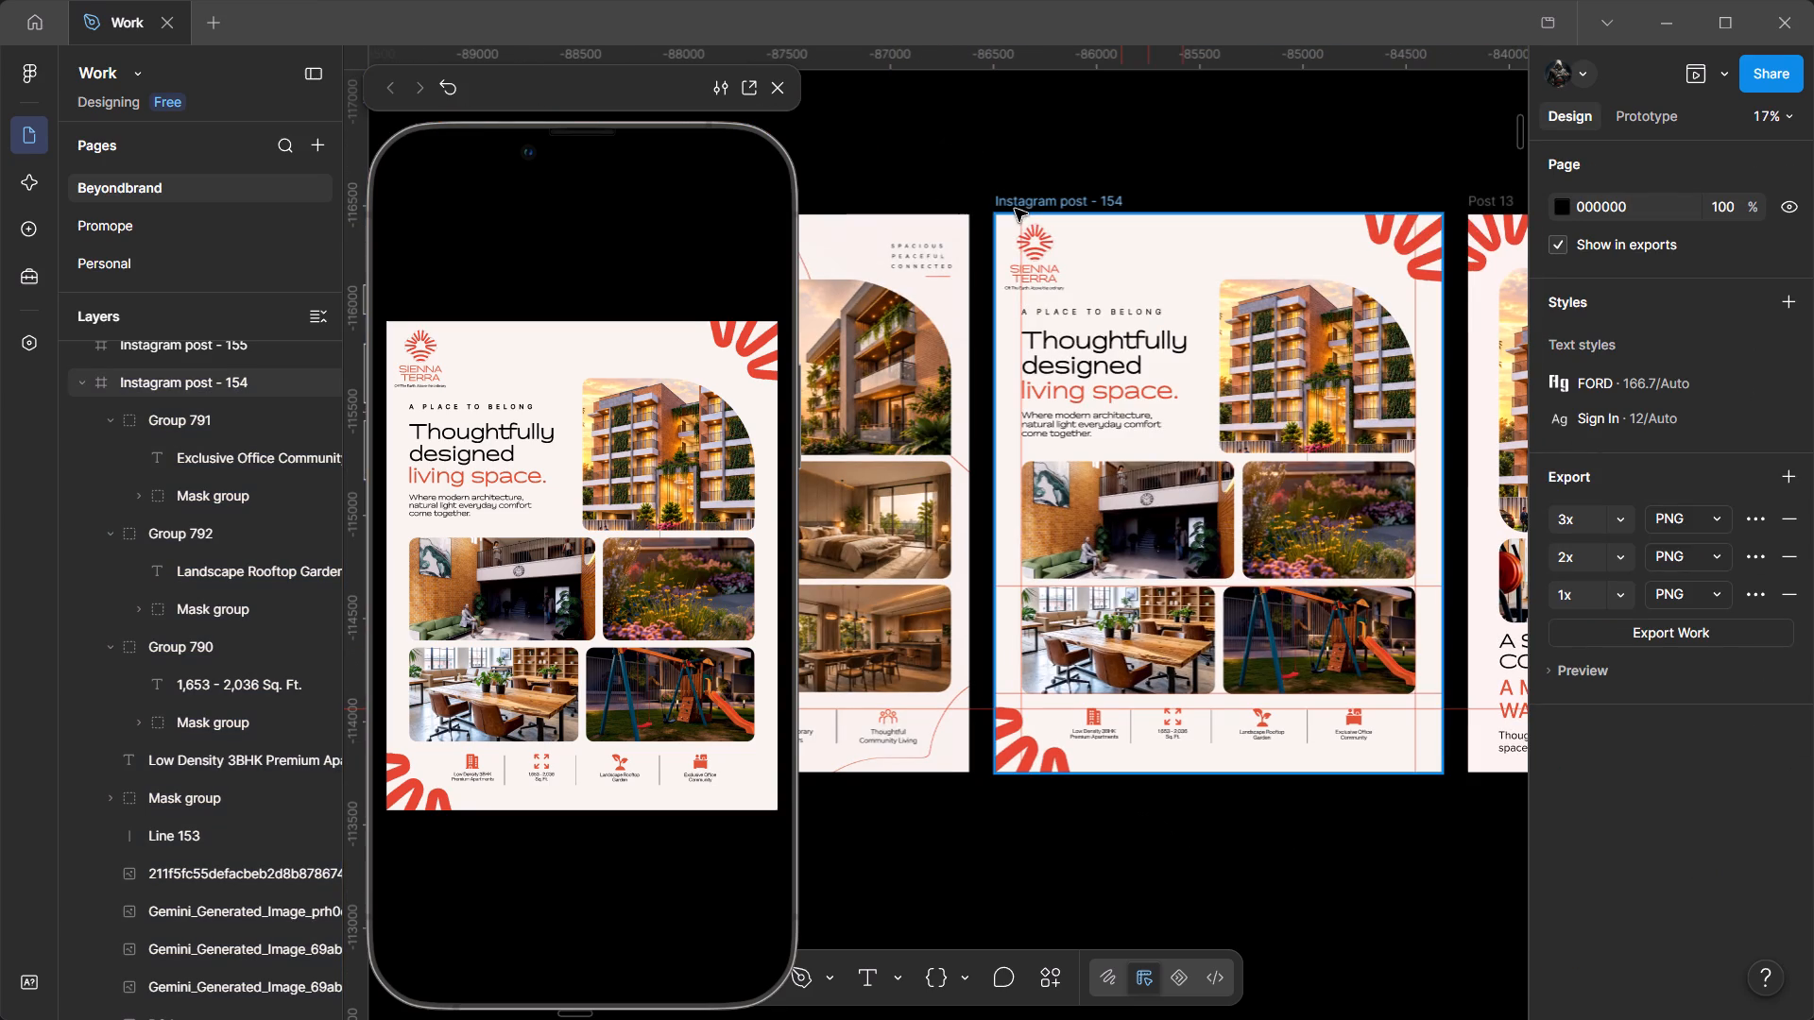
click(1023, 206)
click(1692, 67)
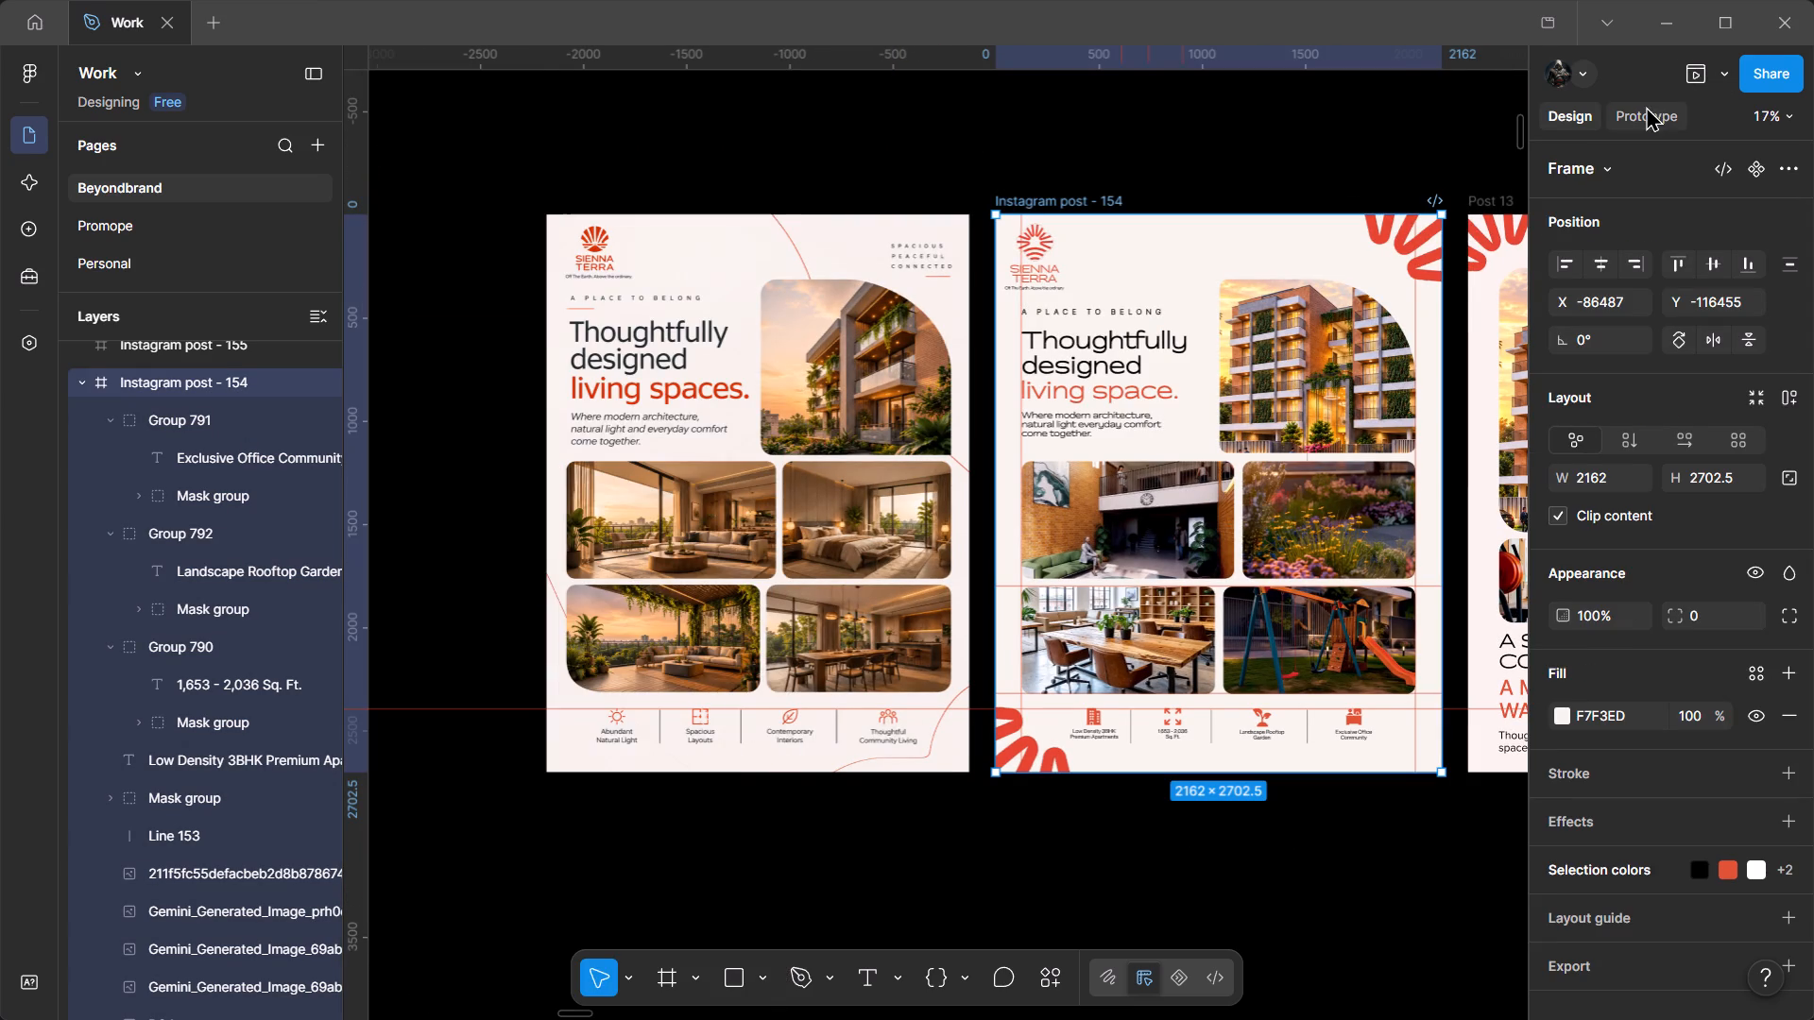
click(1685, 78)
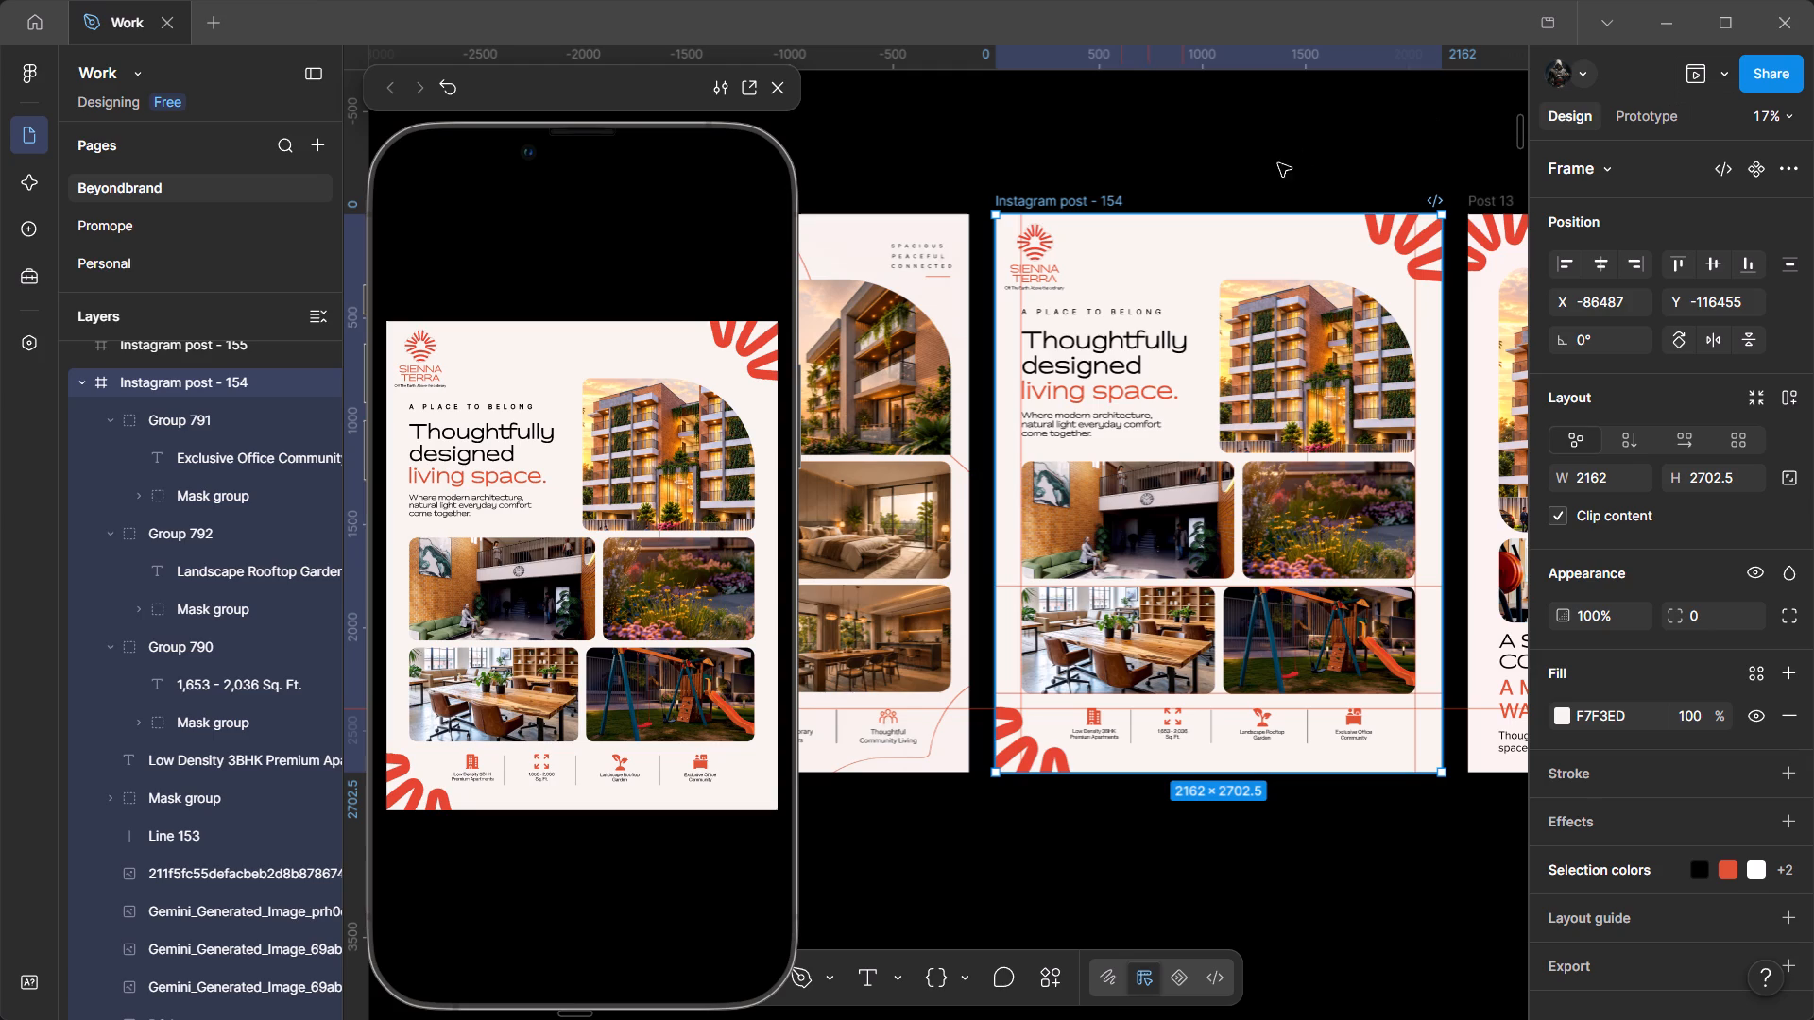
click(1181, 152)
Set the outside stroke weight of the "Thoughtfully designed" headline text to 3.5.
click(1081, 347)
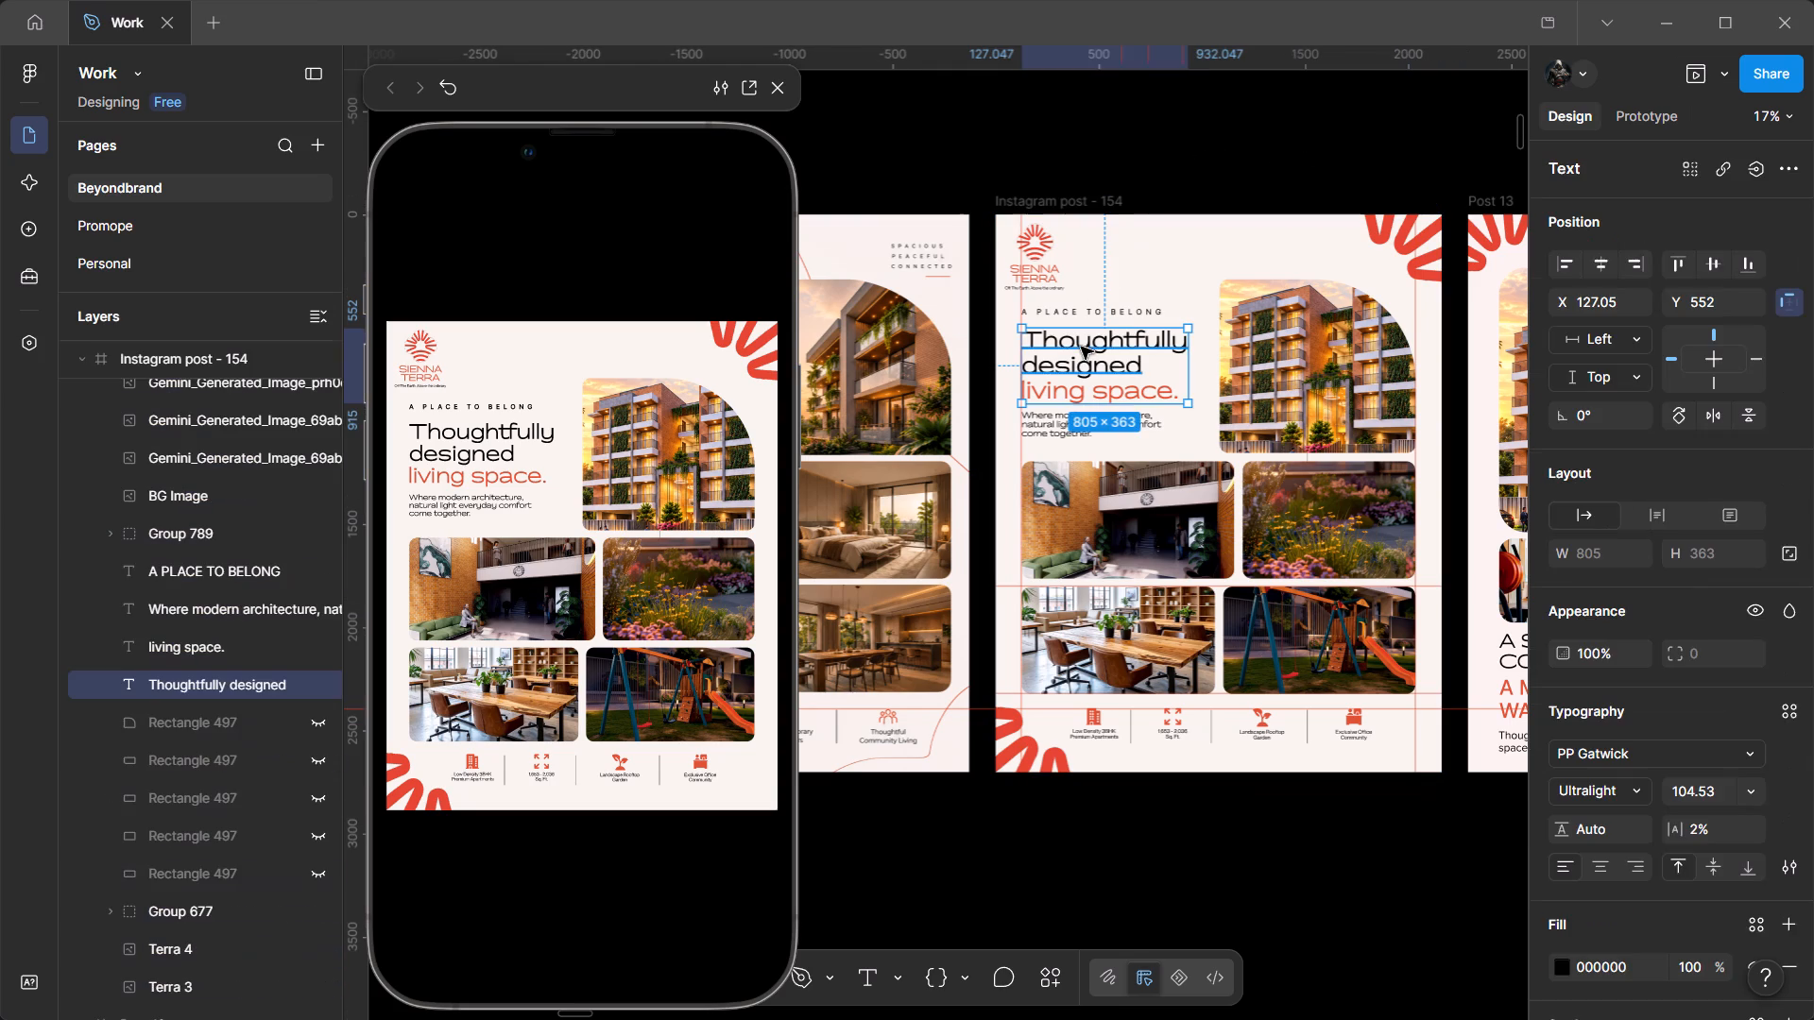
scroll(1678, 818, down, 5)
click(1697, 825)
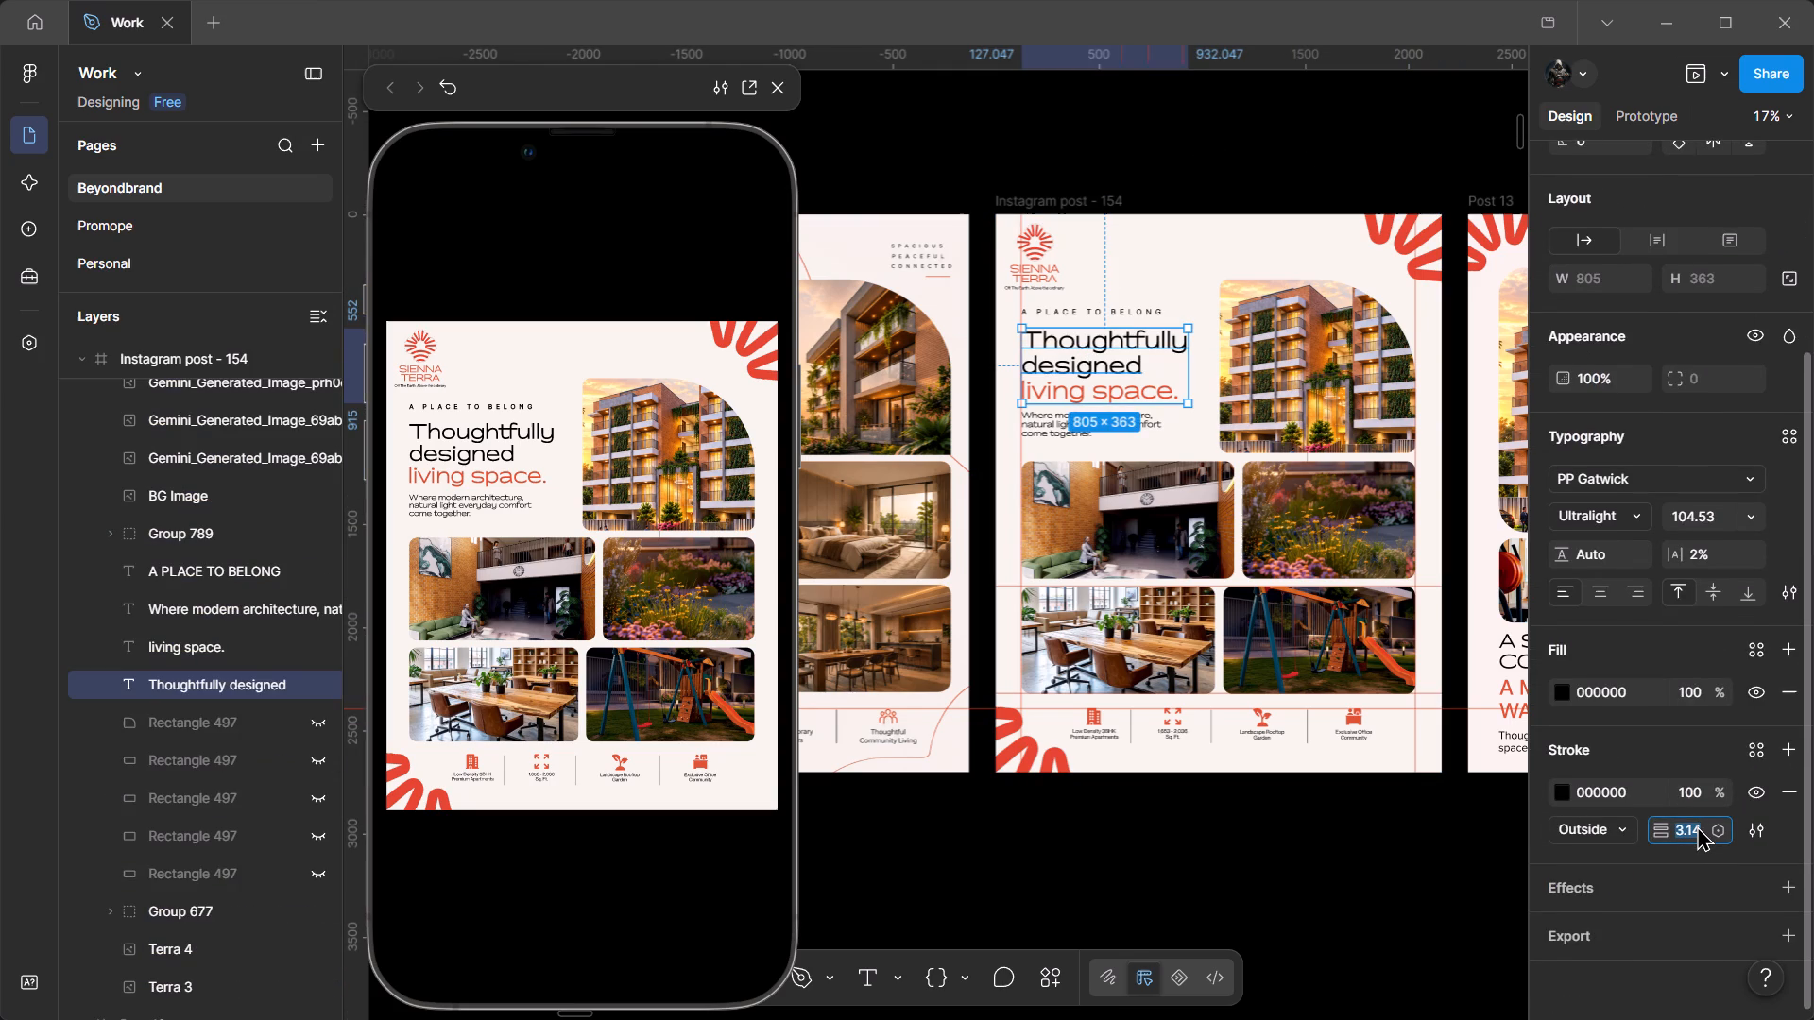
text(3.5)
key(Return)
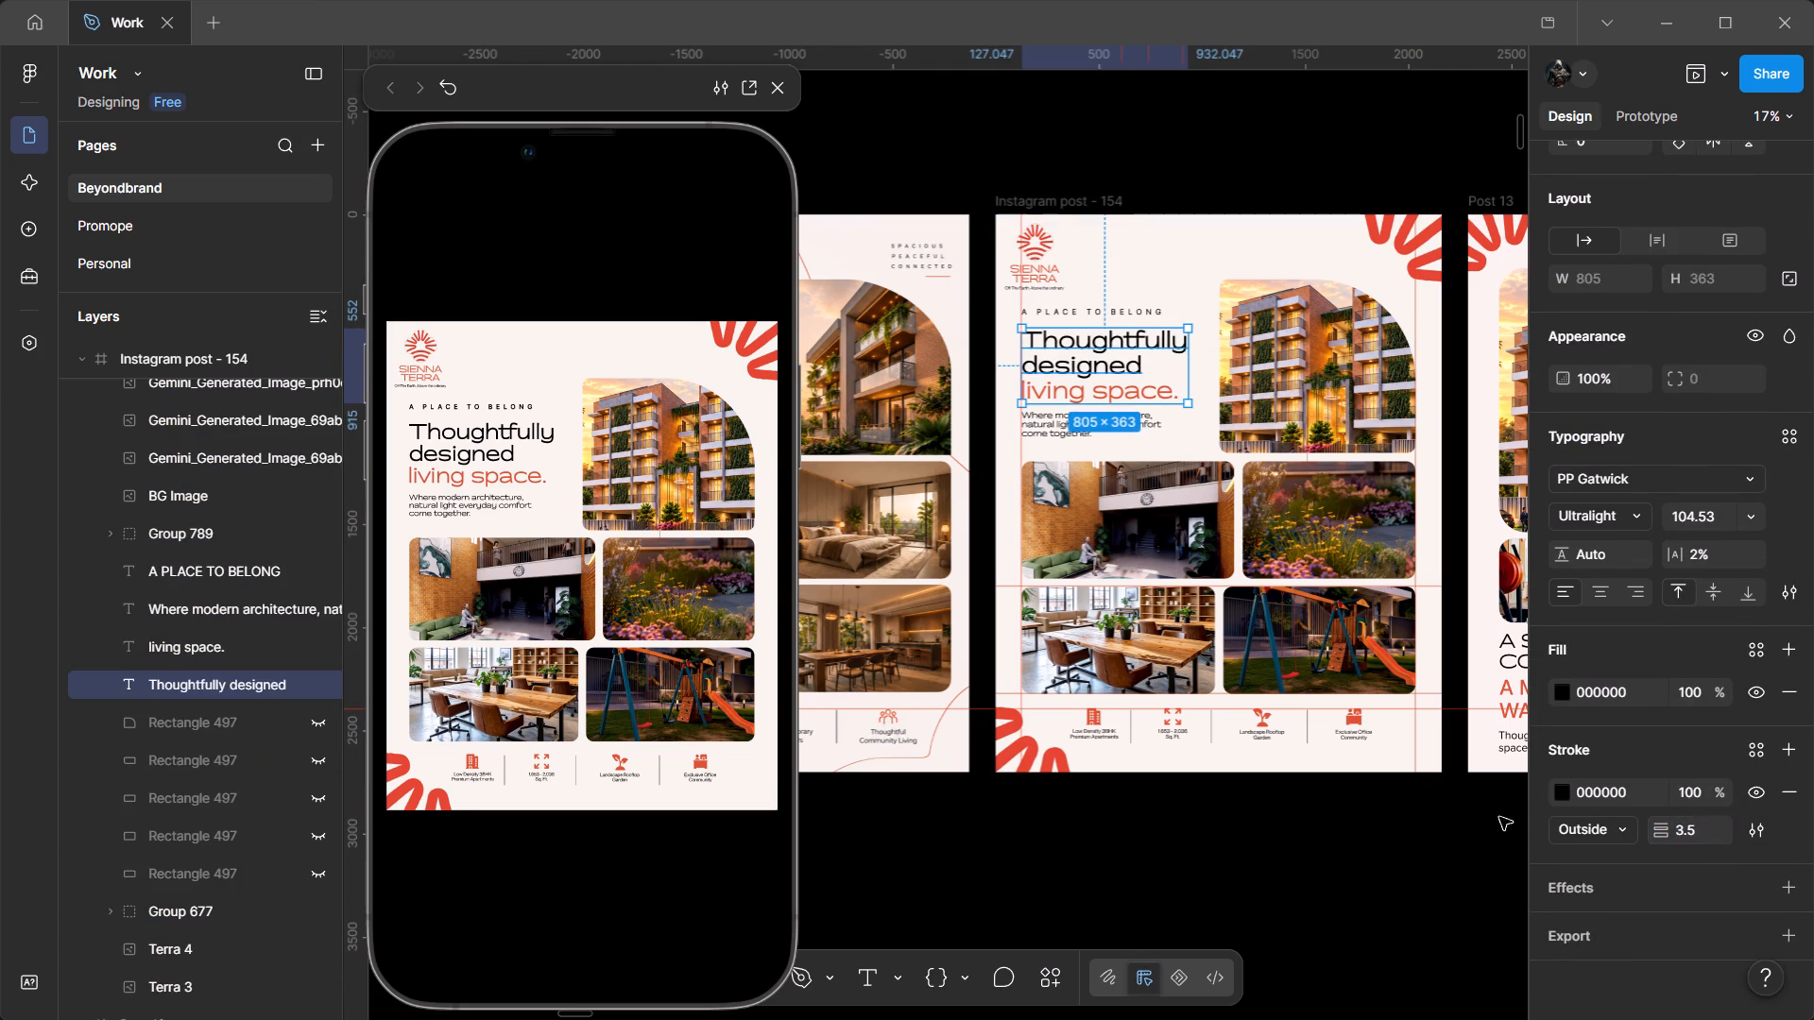
Lower the fill opacity of the "Where modern architecture, natural light…" paragraph below the headline.
click(1178, 885)
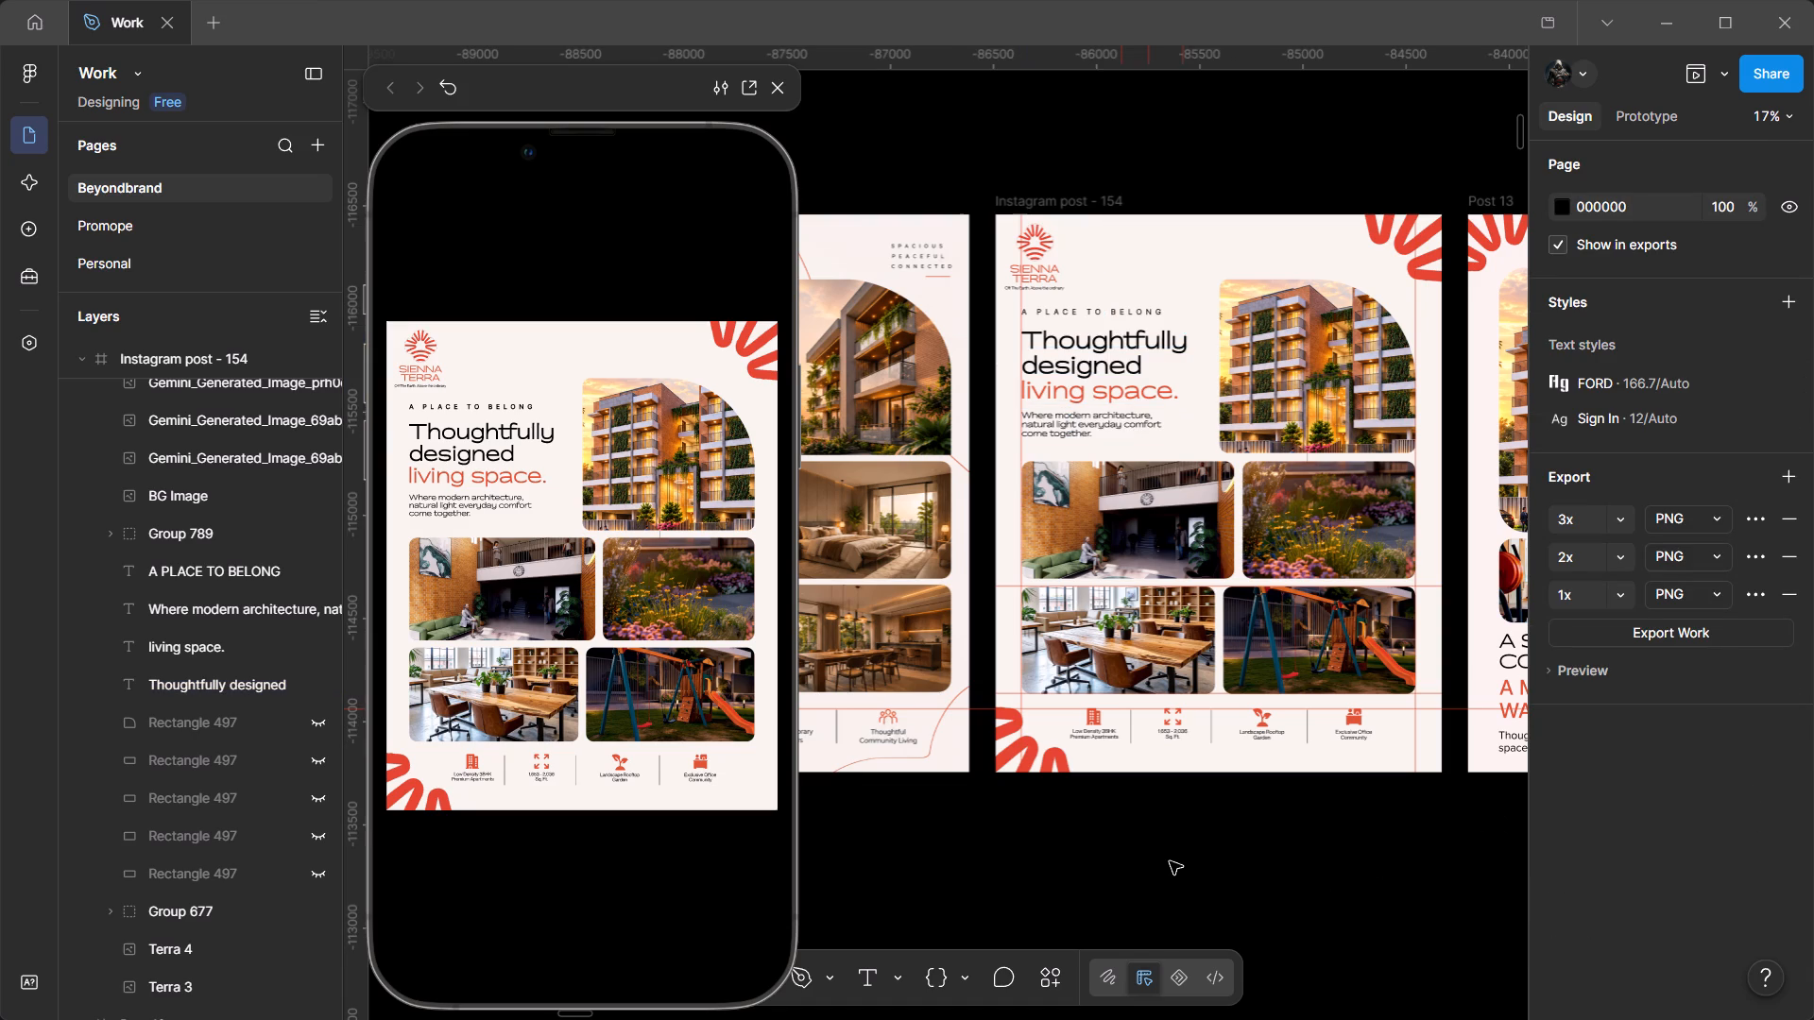
click(1109, 429)
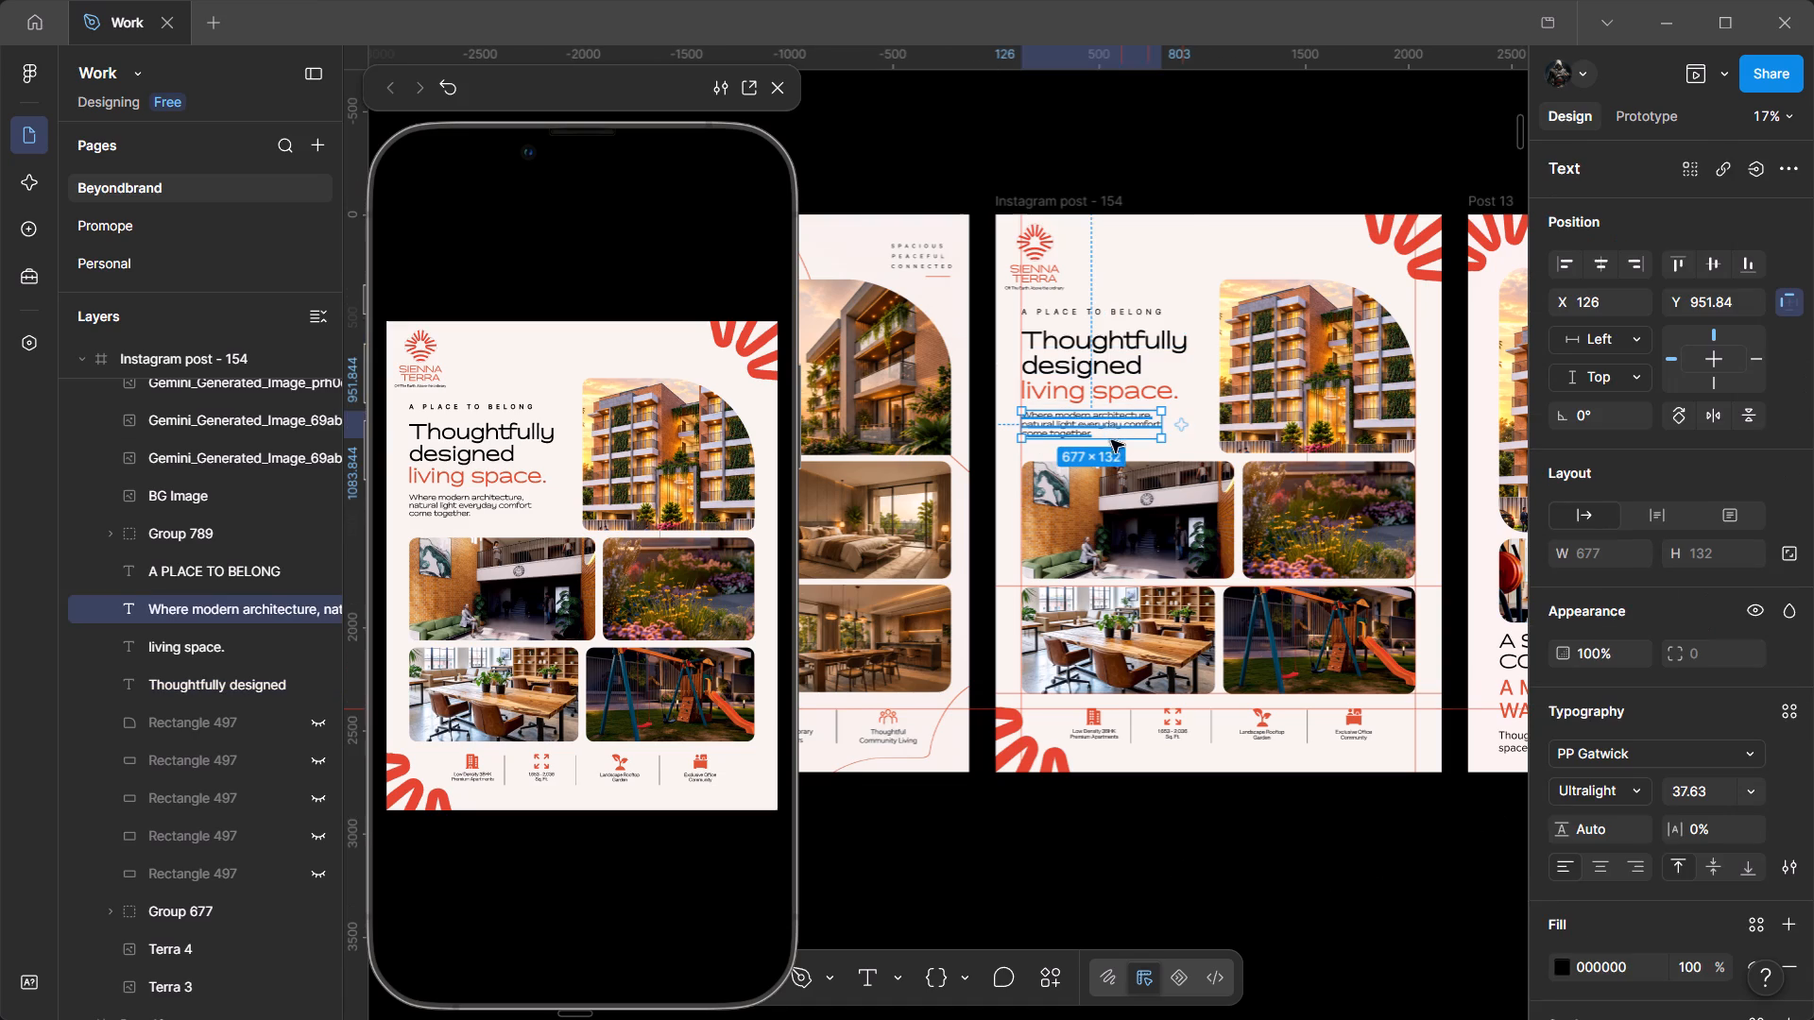
scroll(1721, 921, down, 2)
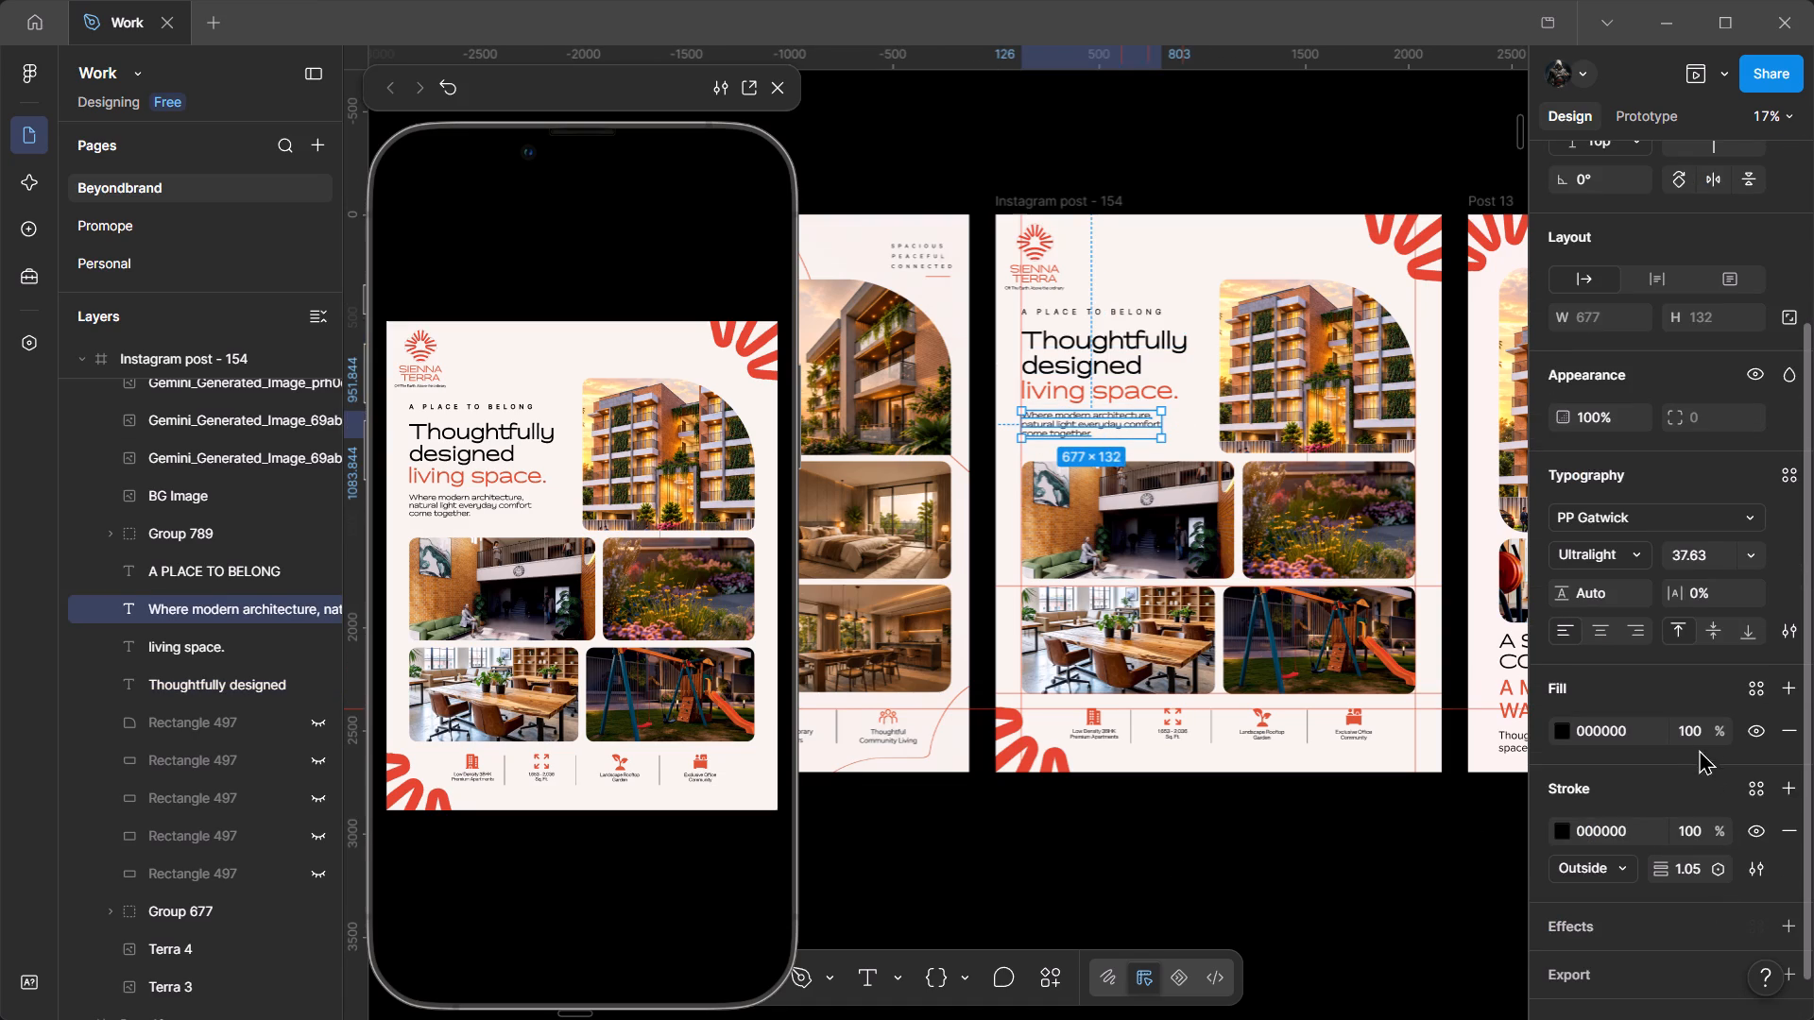
drag(1721, 735, 897, 532)
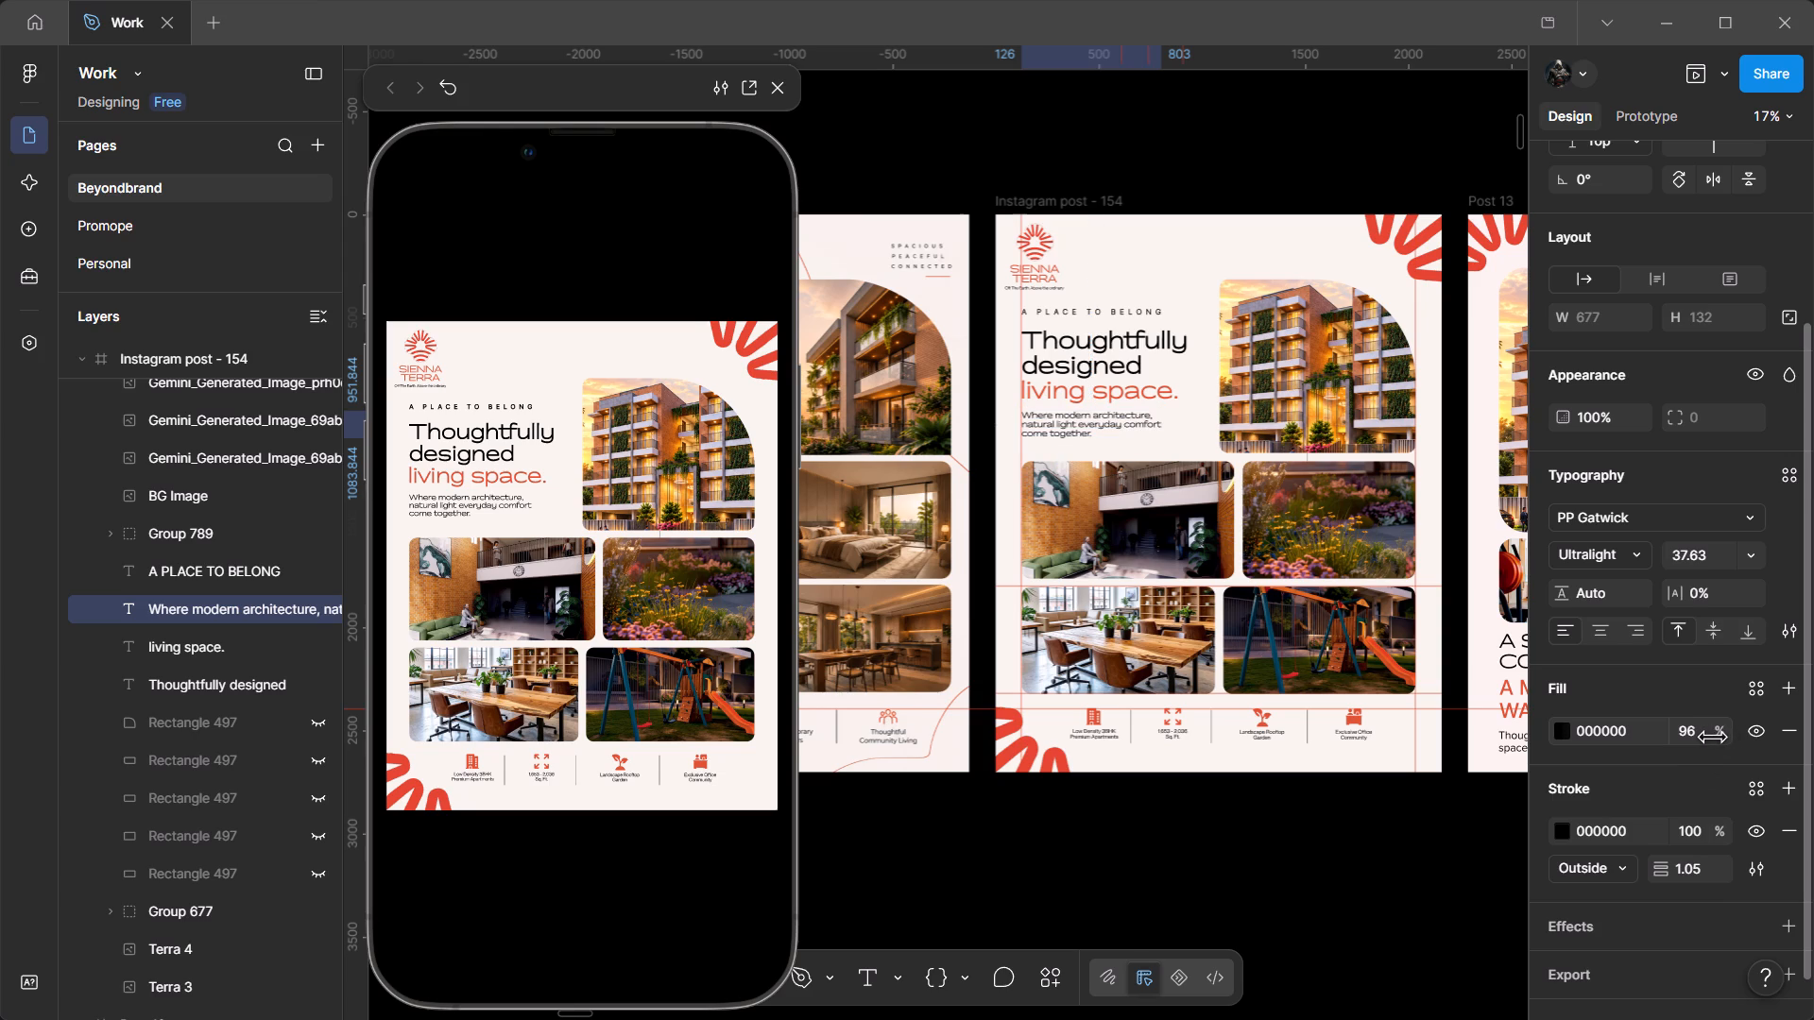
drag(897, 532, 864, 539)
click(1214, 831)
Lower the fill opacity of the "A PLACE TO BELONG" line above the headline.
click(1096, 317)
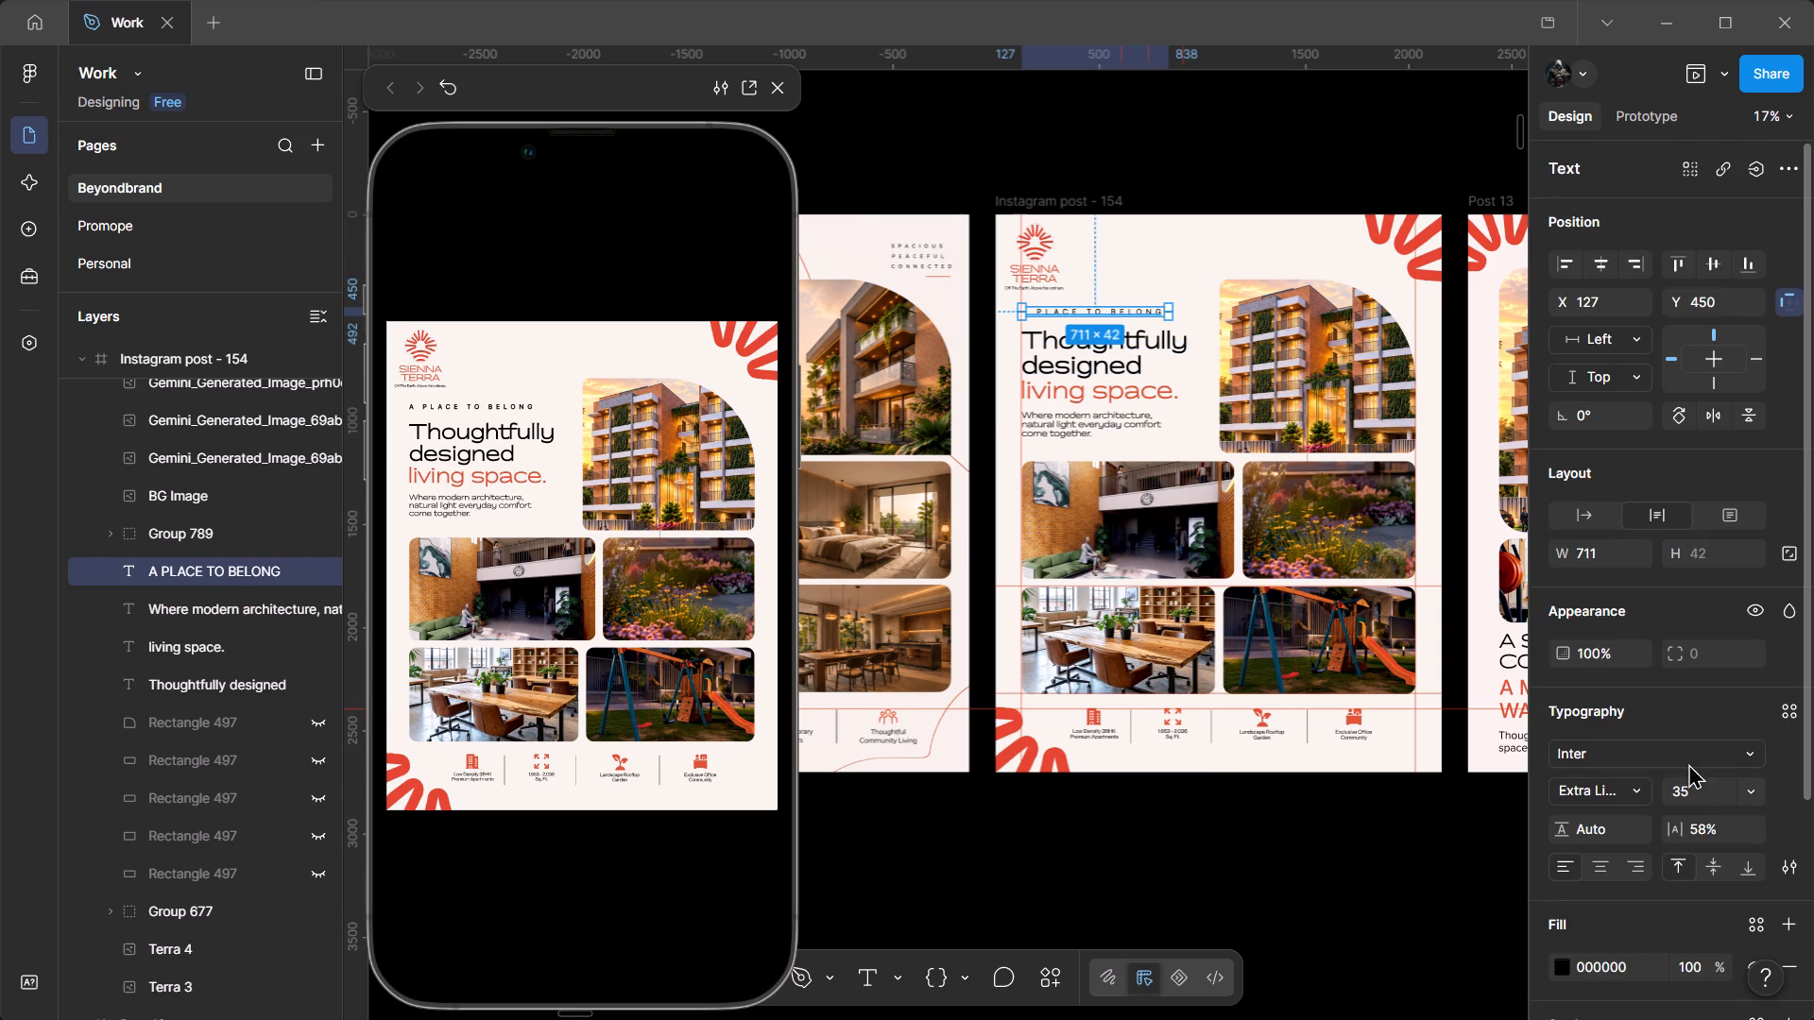
scroll(1694, 903, down, 3)
drag(1724, 690, 891, 531)
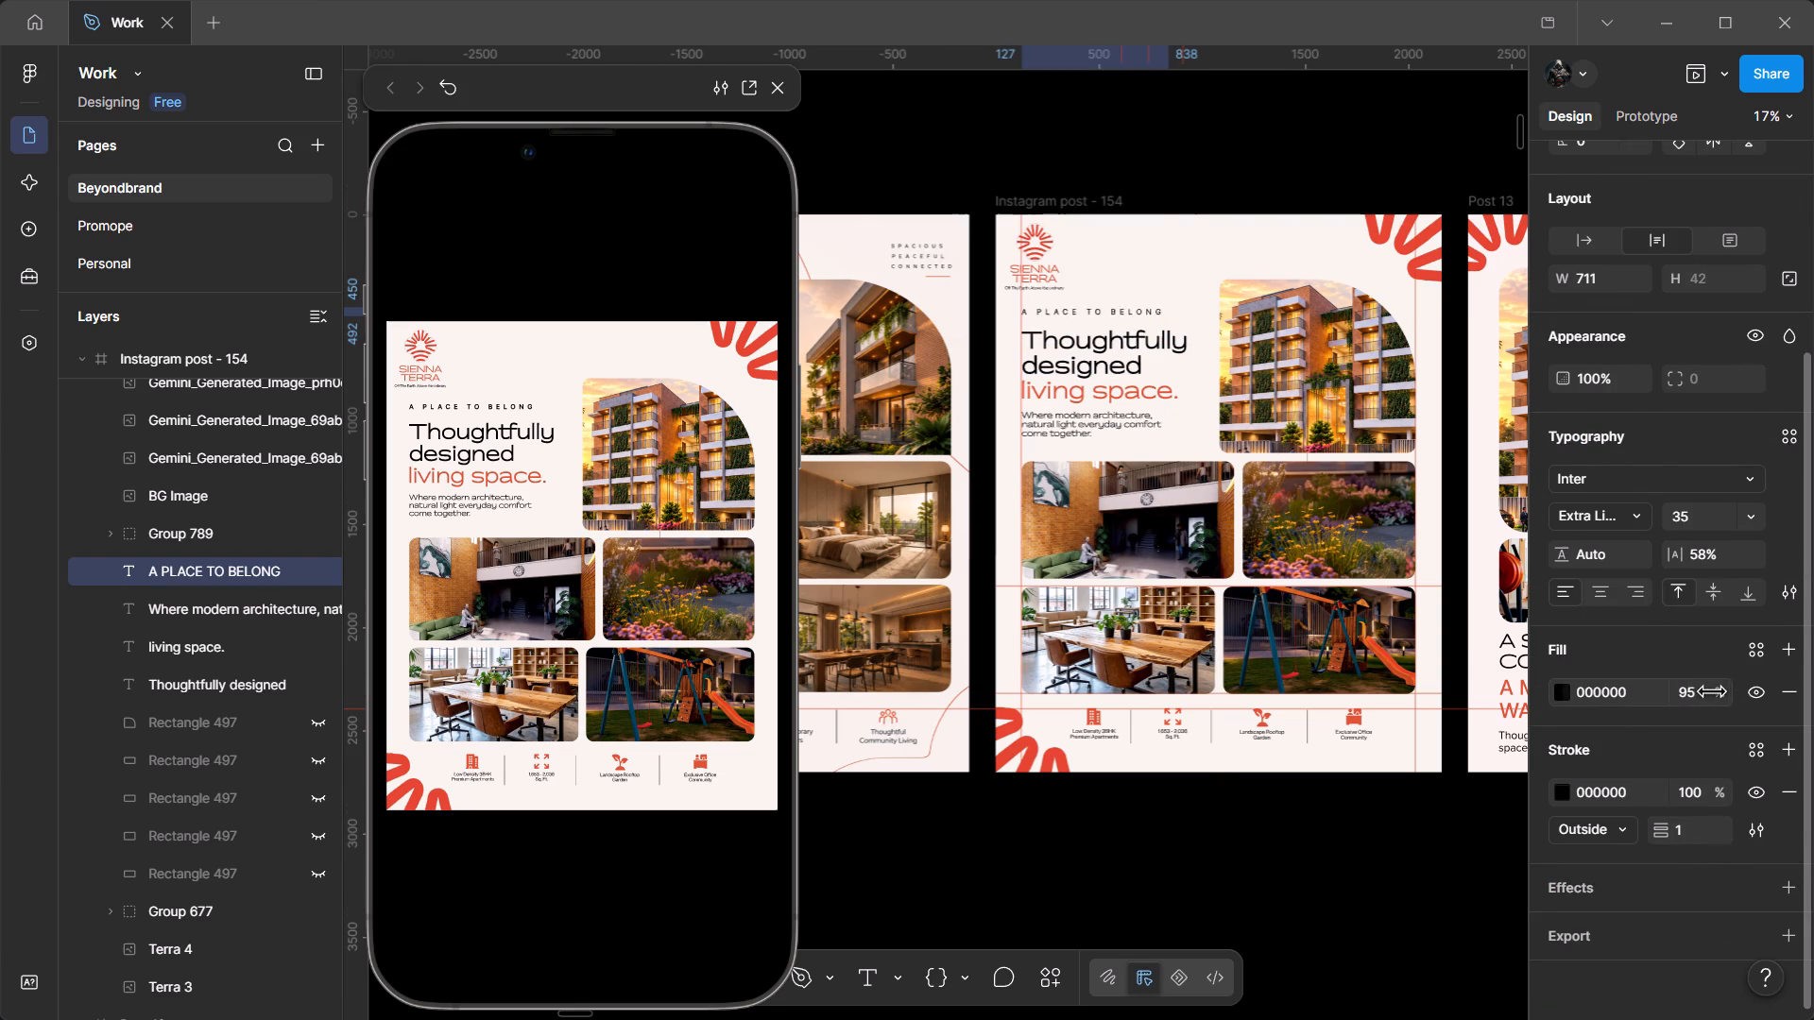
Lower the fill opacity of the "A PLACE TO BELONG" line to about 58% and deselect it.
drag(891, 531, 864, 535)
drag(864, 535, 838, 539)
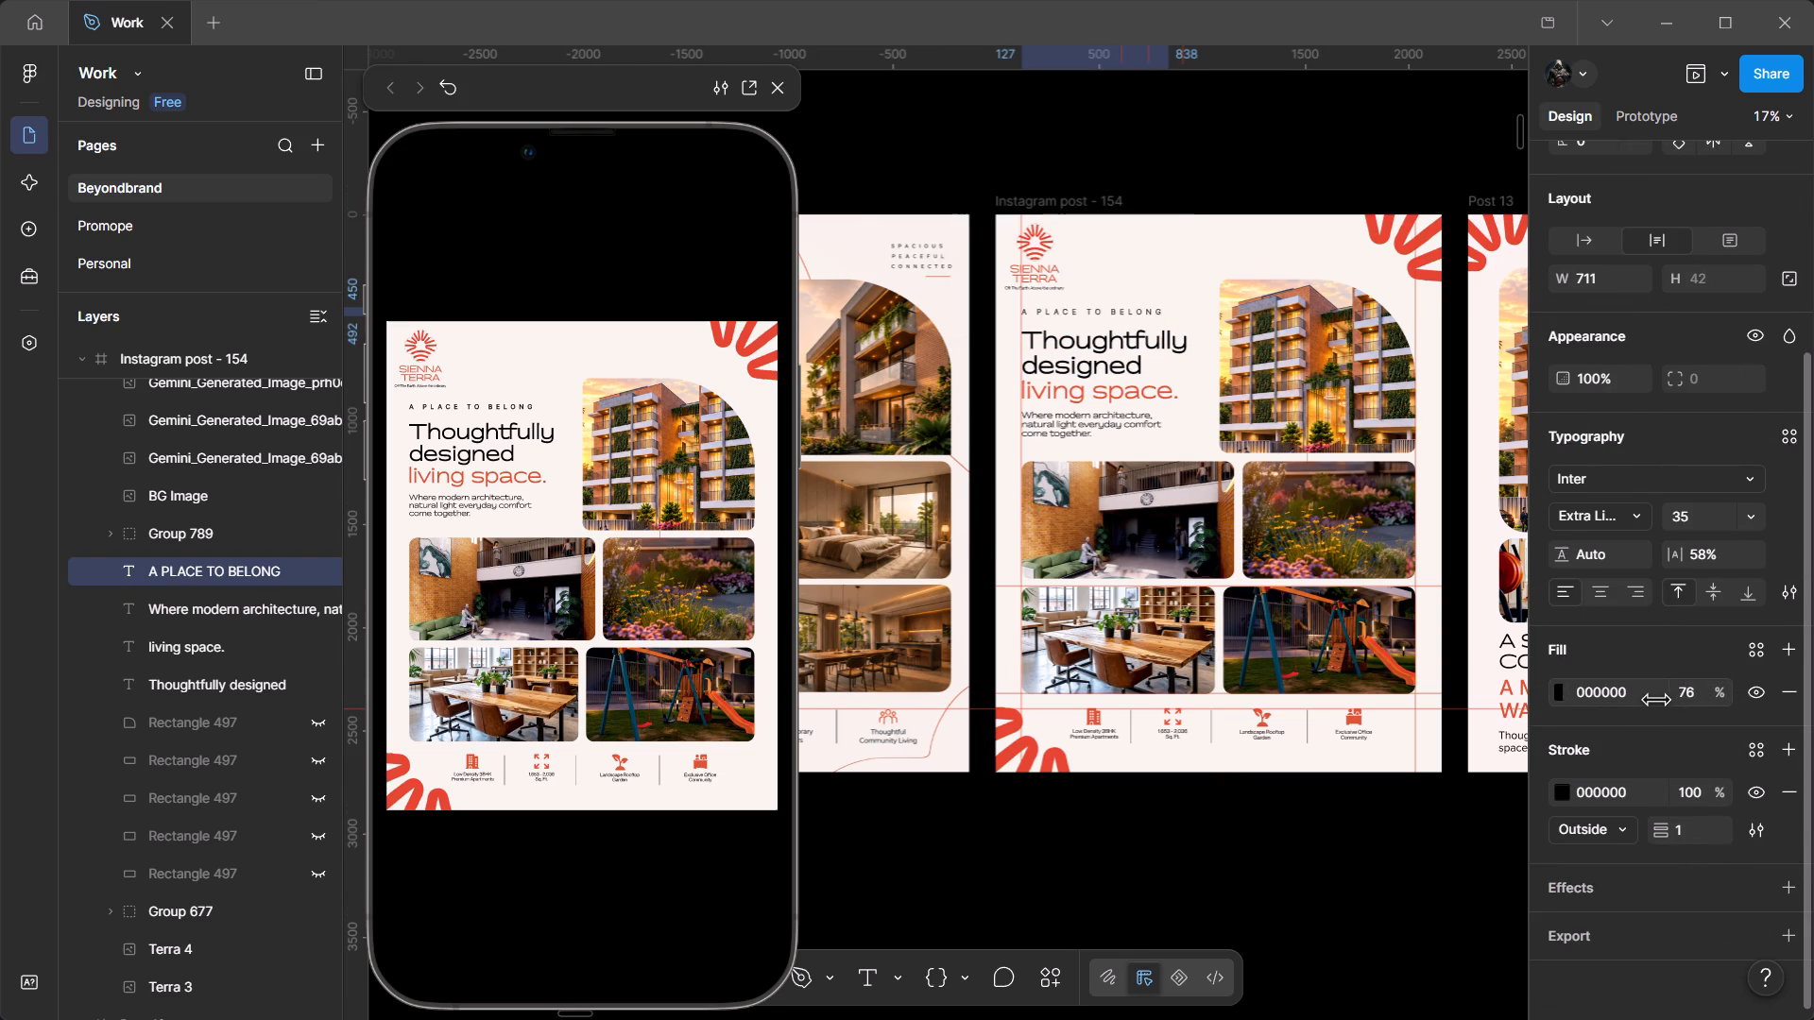
drag(838, 539, 782, 541)
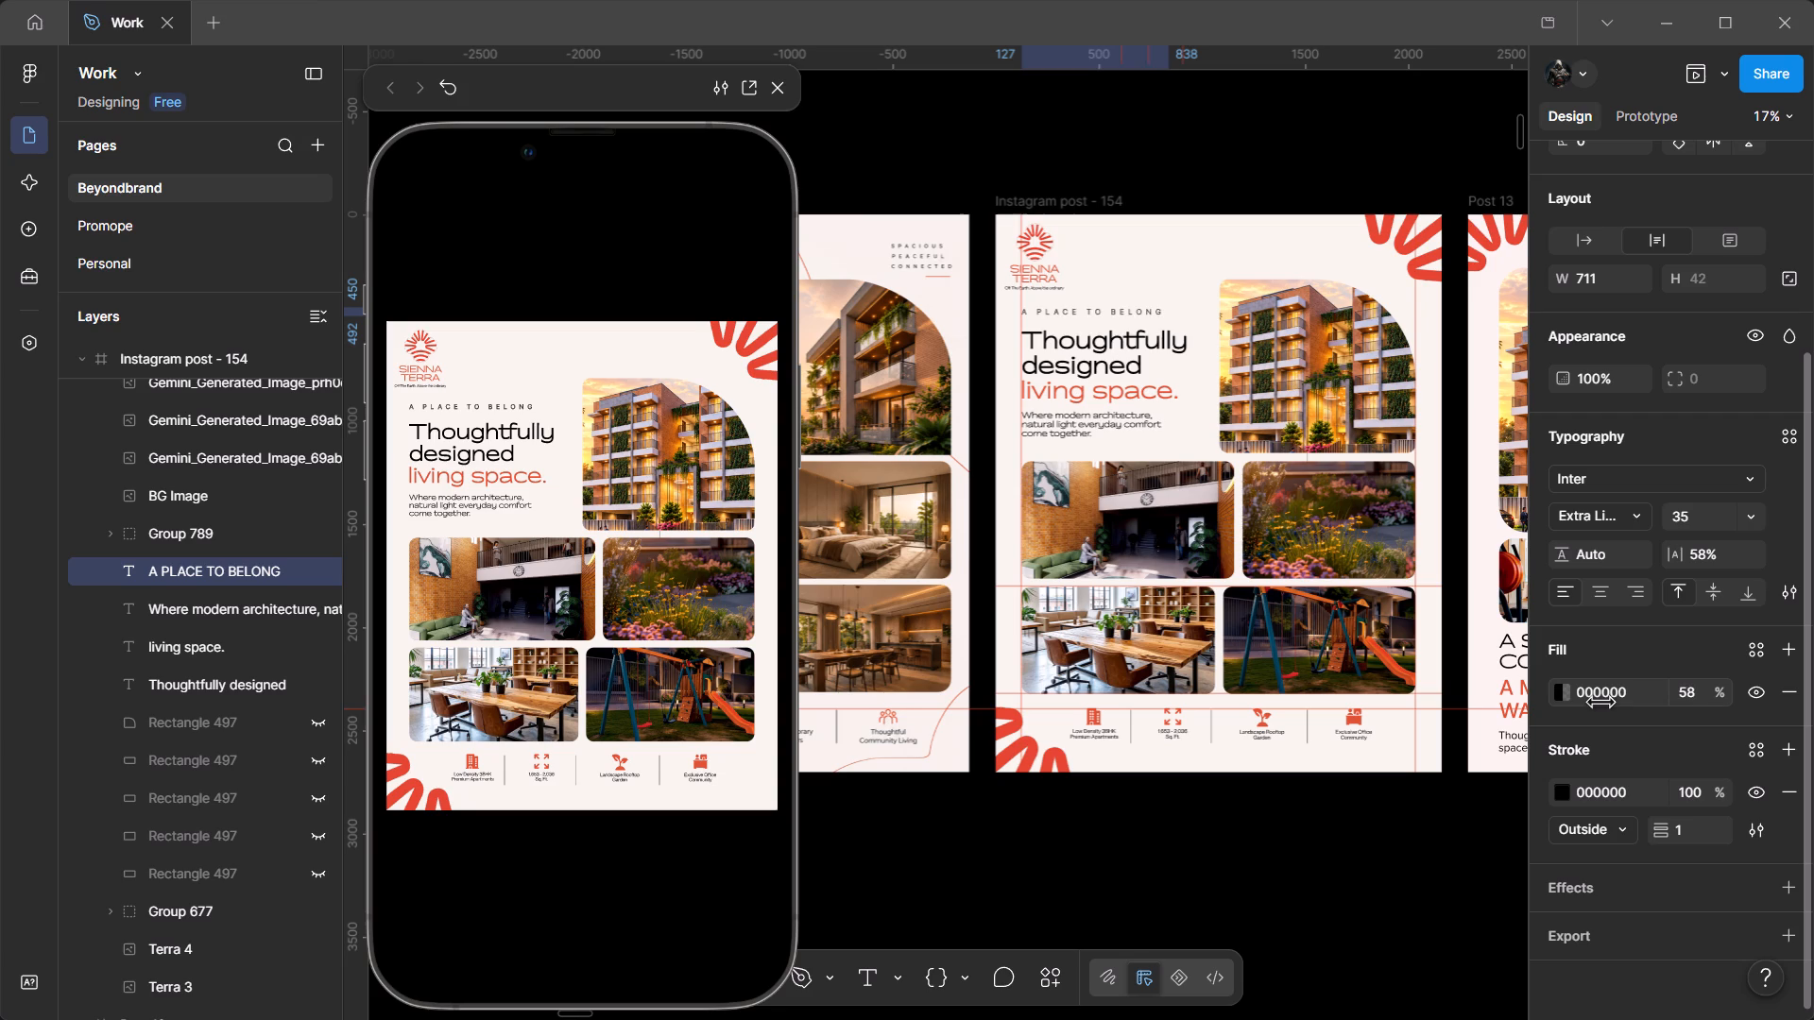
drag(782, 541, 787, 544)
click(1303, 922)
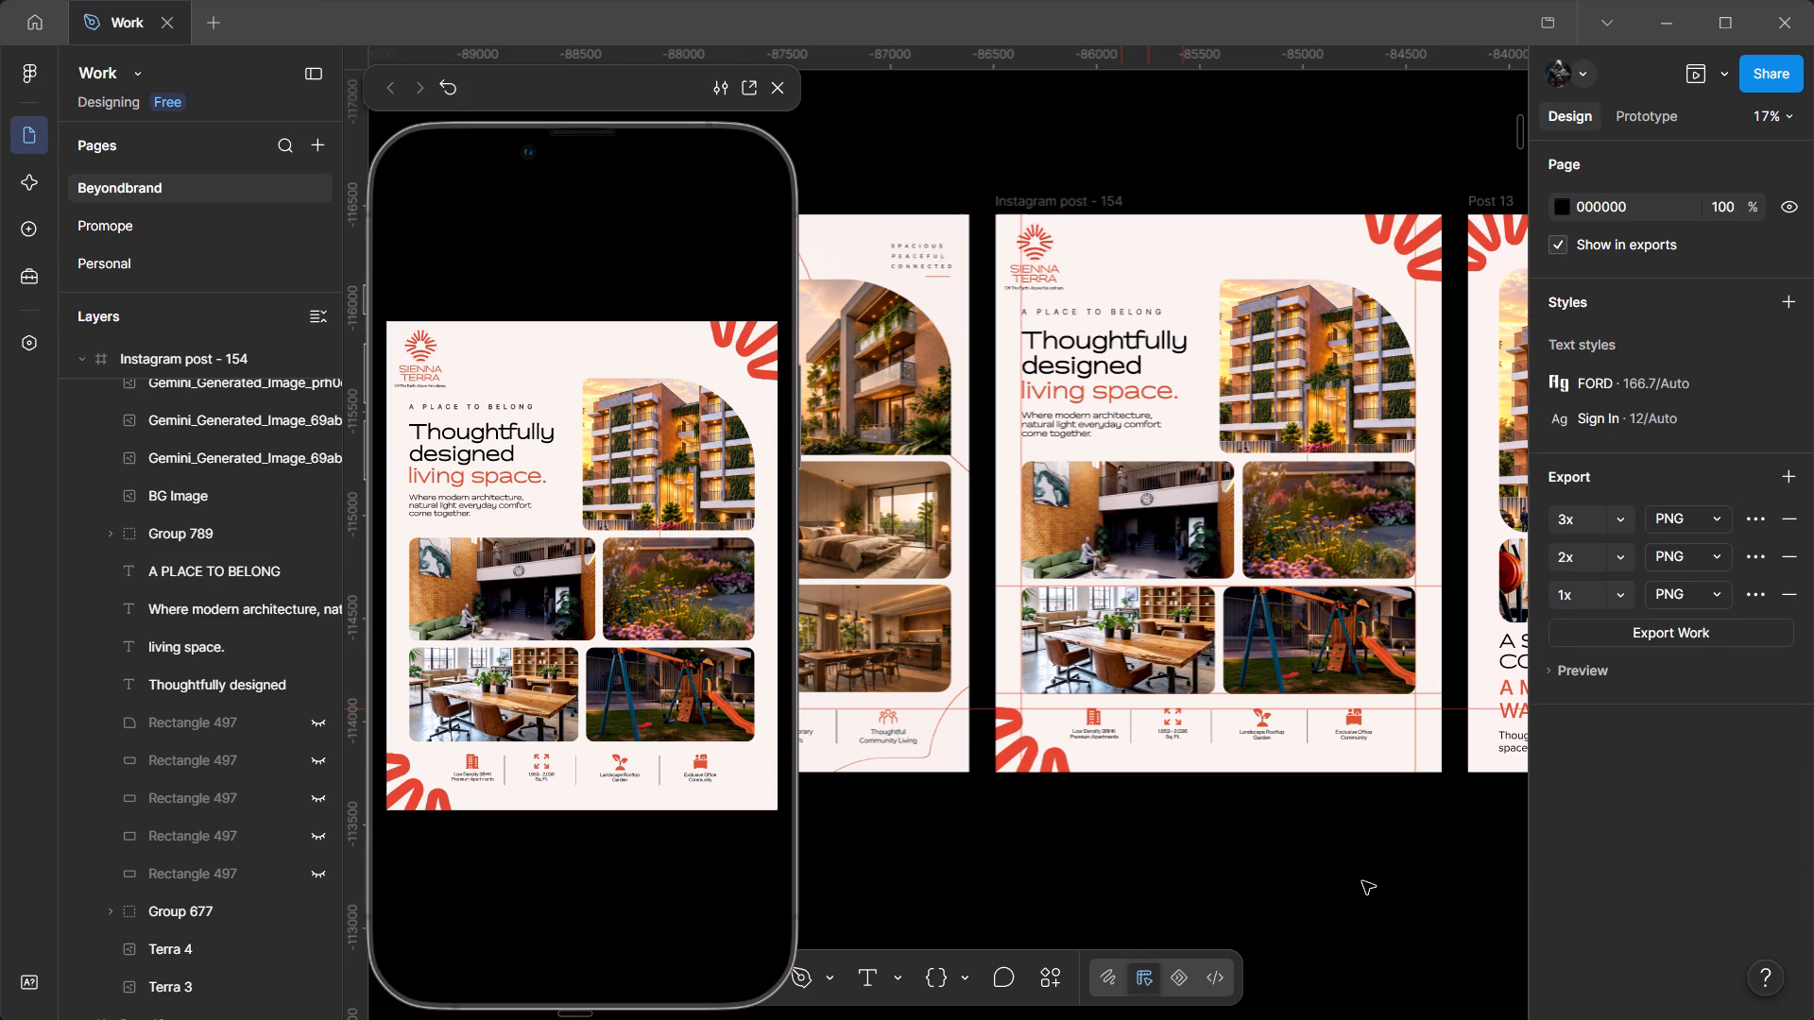
Compare Instagram post - 154 with the reference Sienna Terra advertisement beside it, checking overall layout and footer details.
drag(1008, 831, 1413, 826)
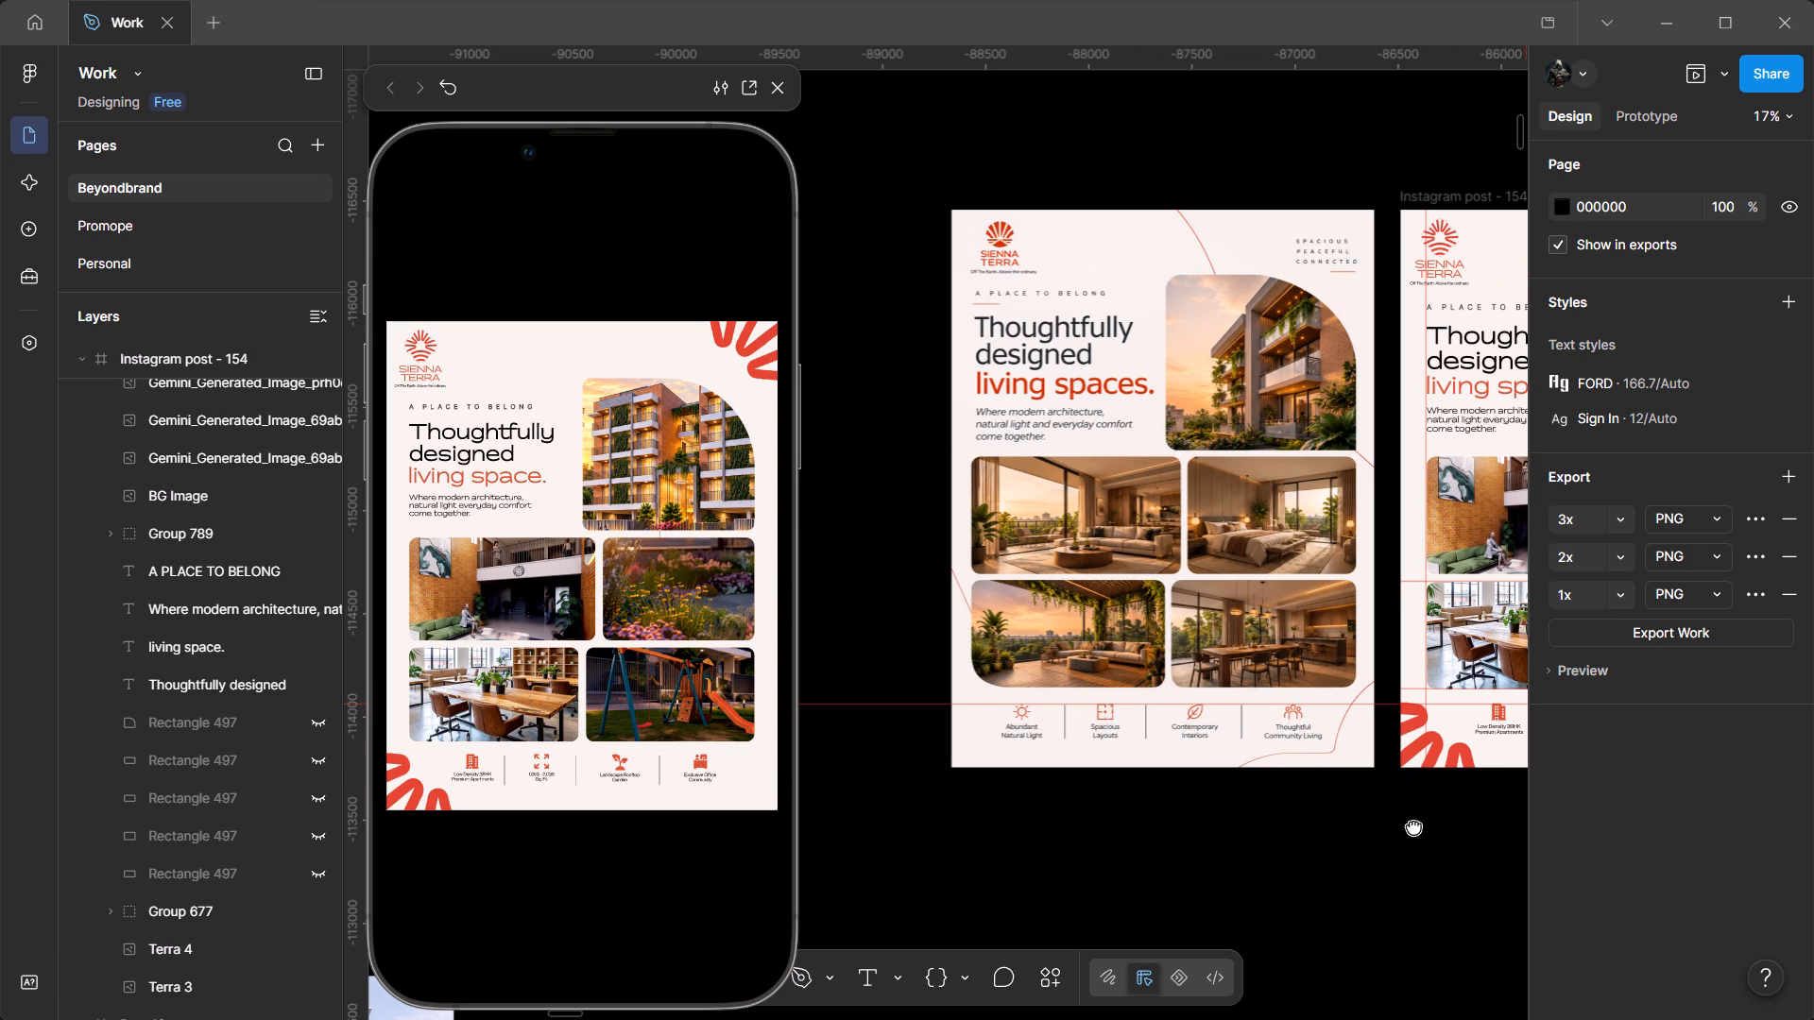
drag(1413, 826, 1164, 805)
drag(1171, 802, 1315, 803)
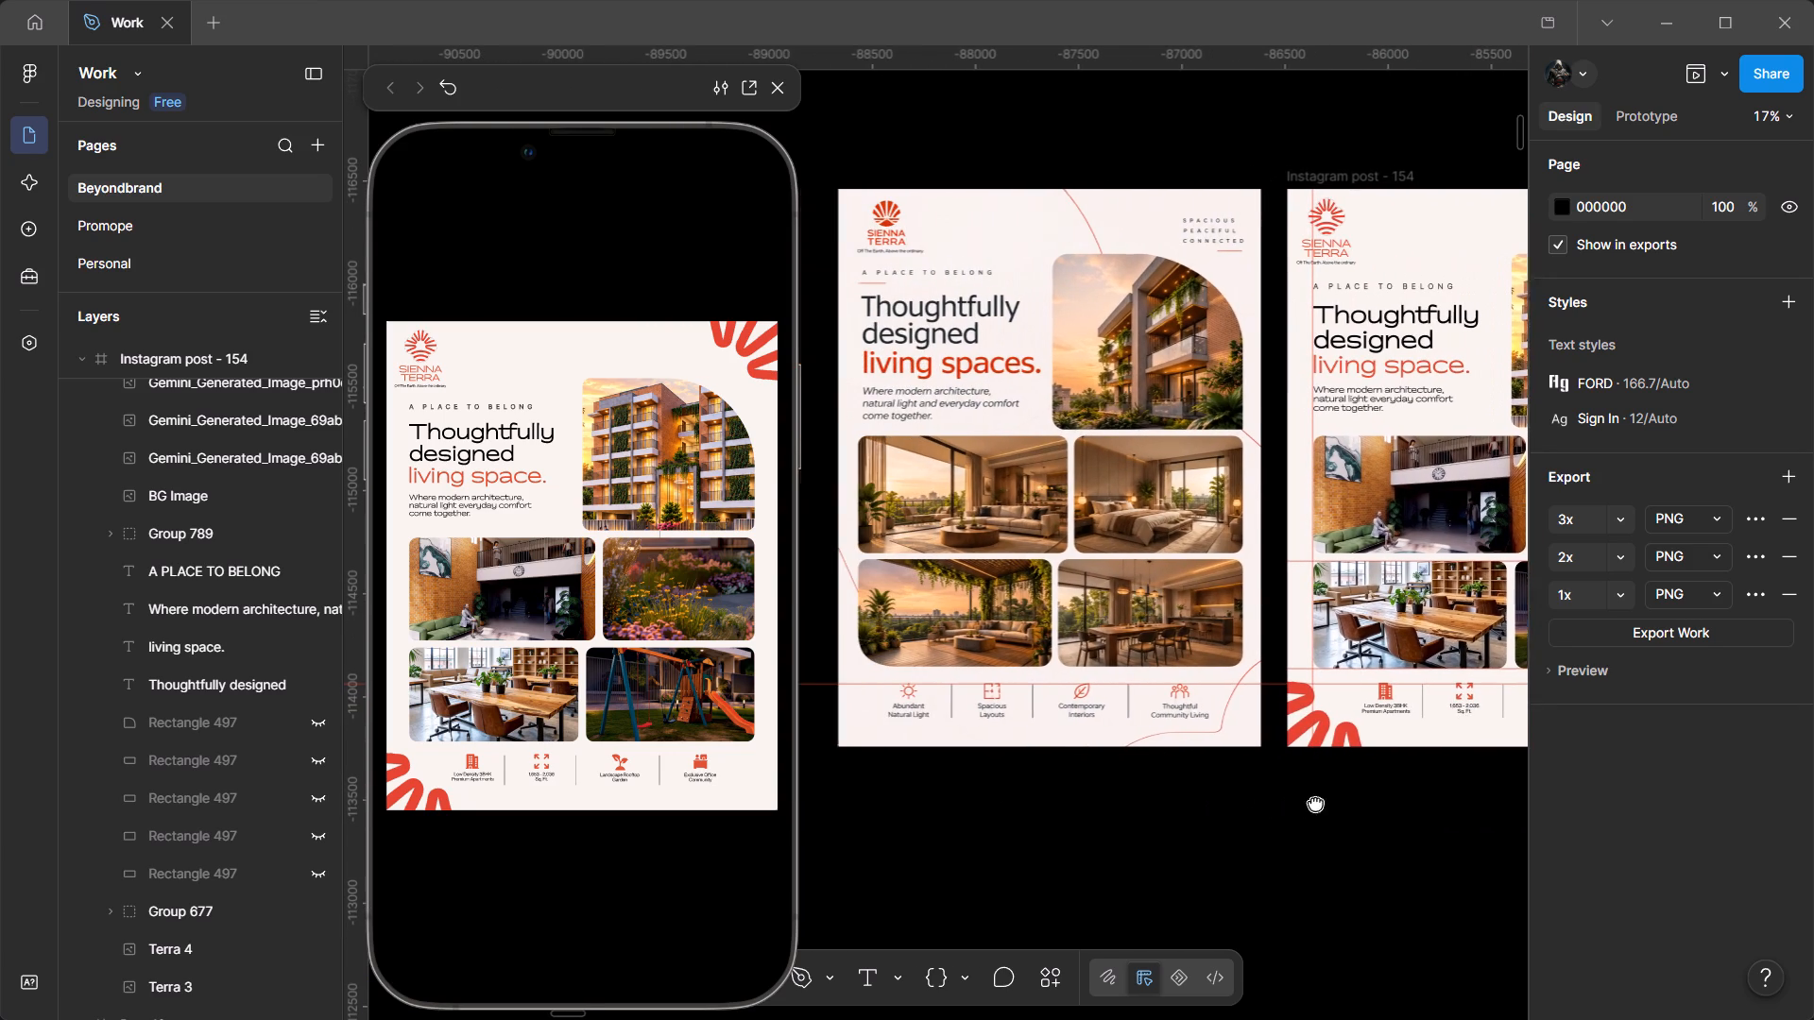
drag(1315, 803, 1319, 803)
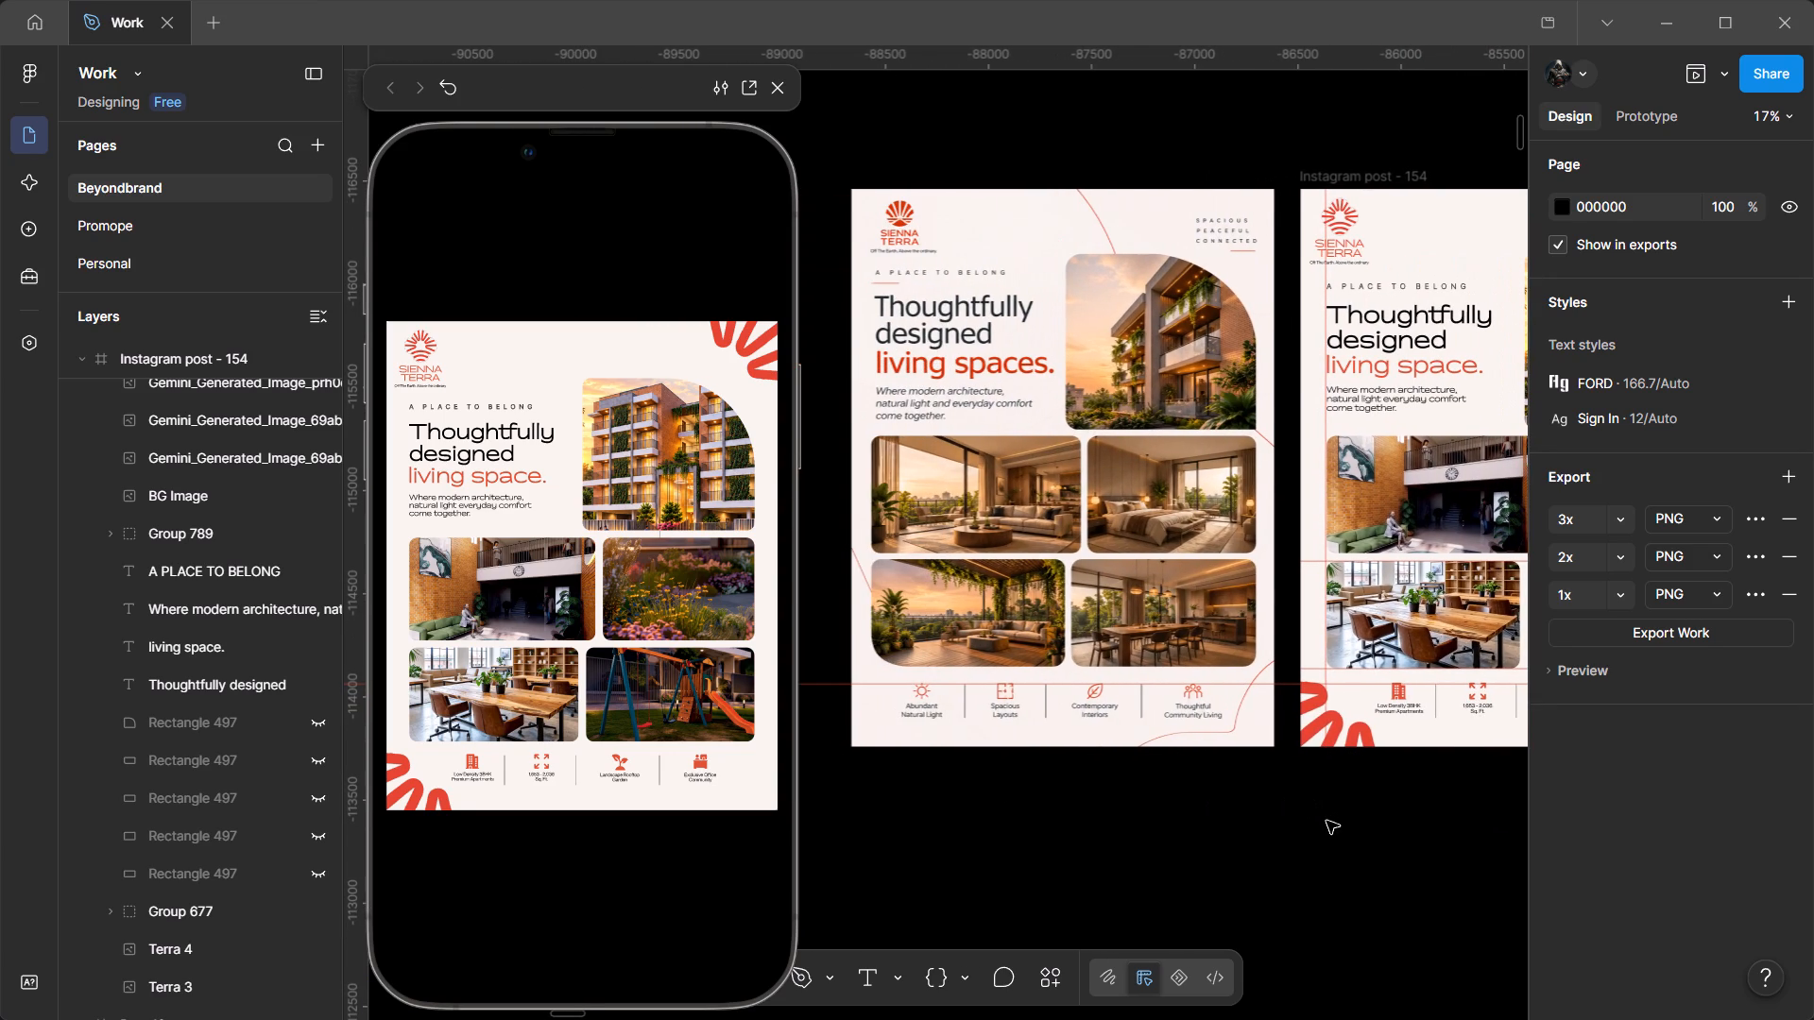
ctrl+scroll(1297, 851, down, 5)
drag(1300, 855, 1088, 636)
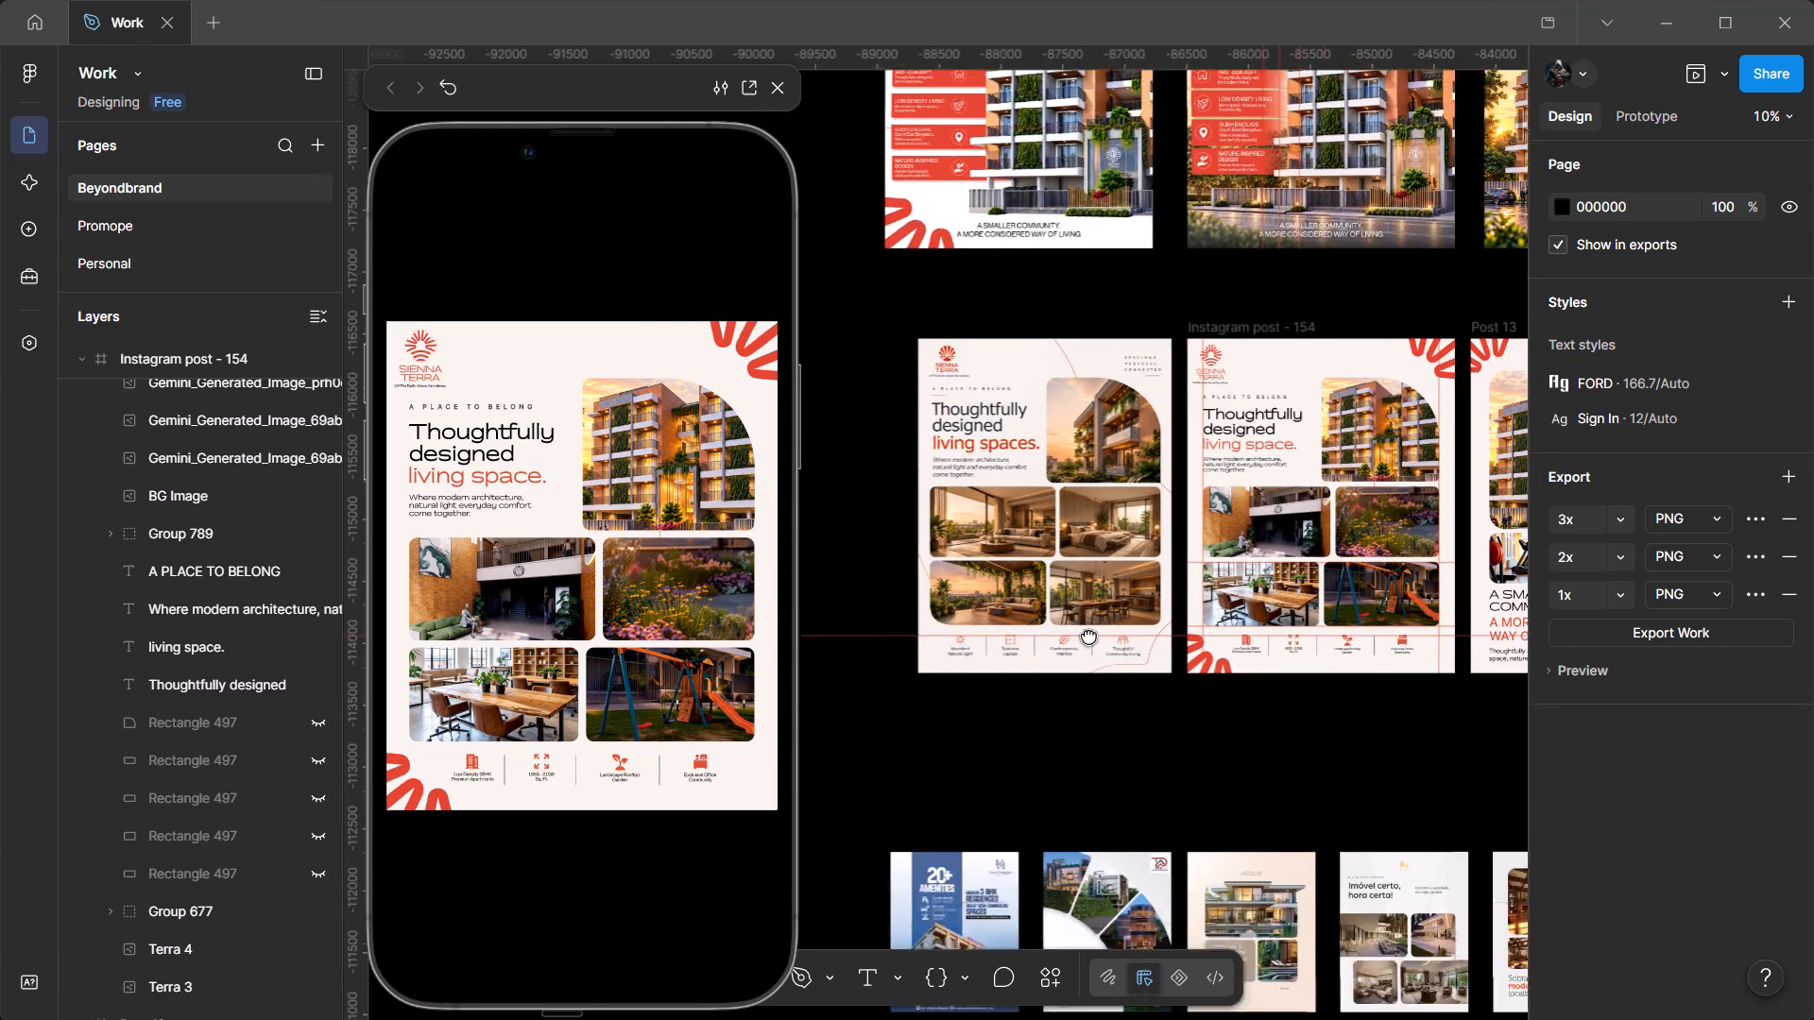
drag(1088, 636, 1043, 590)
scroll(1060, 178, up, 1)
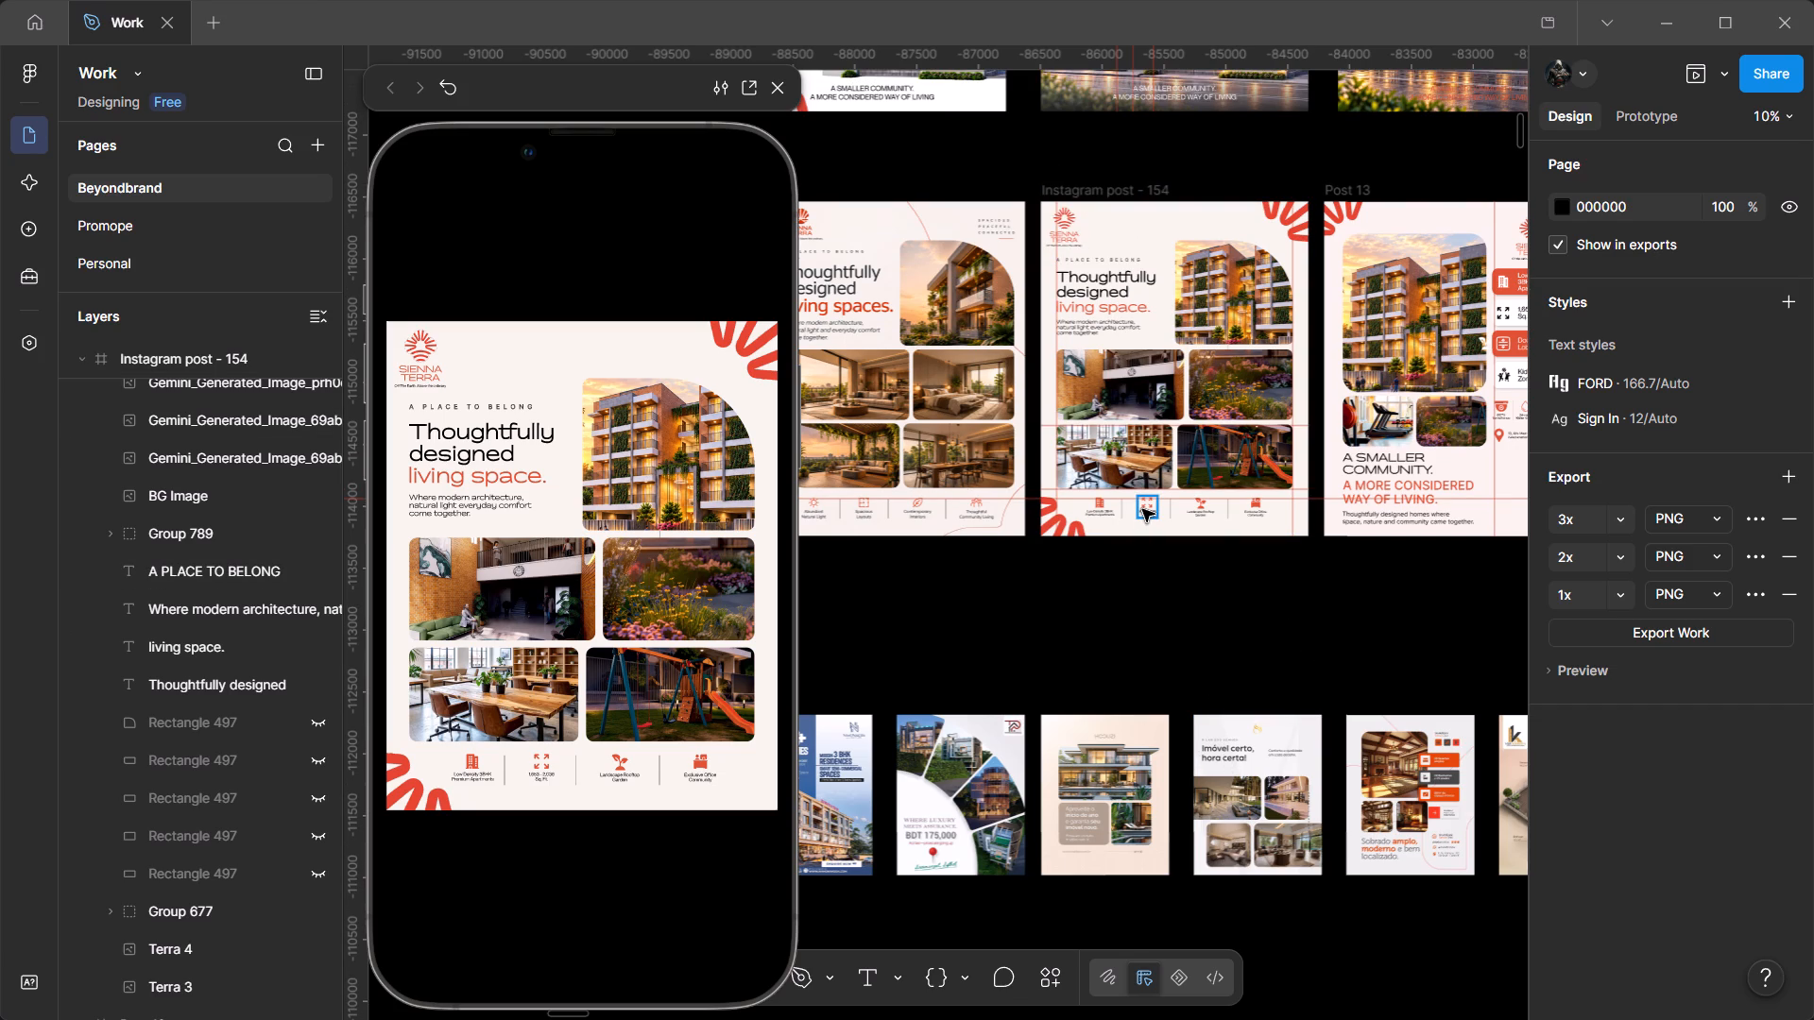
ctrl+scroll(1014, 255, up, 6)
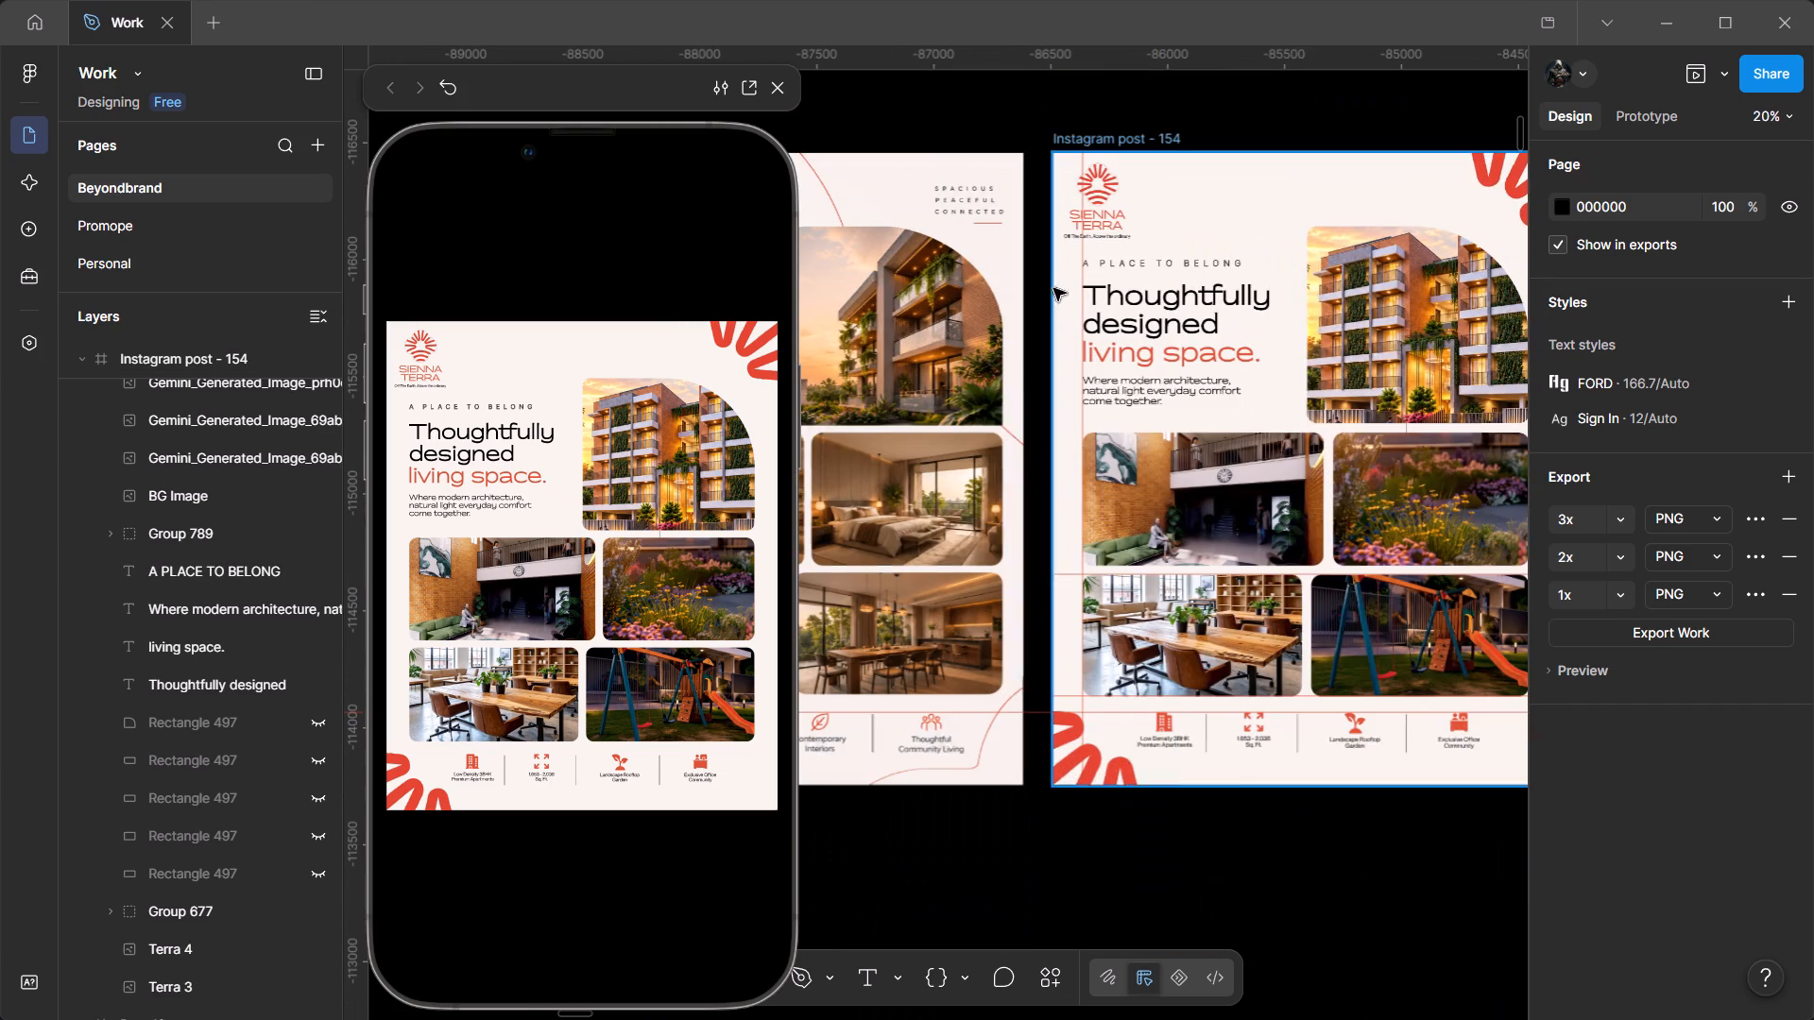
ctrl+scroll(1070, 317, down, 4)
ctrl+scroll(1193, 466, up, 3)
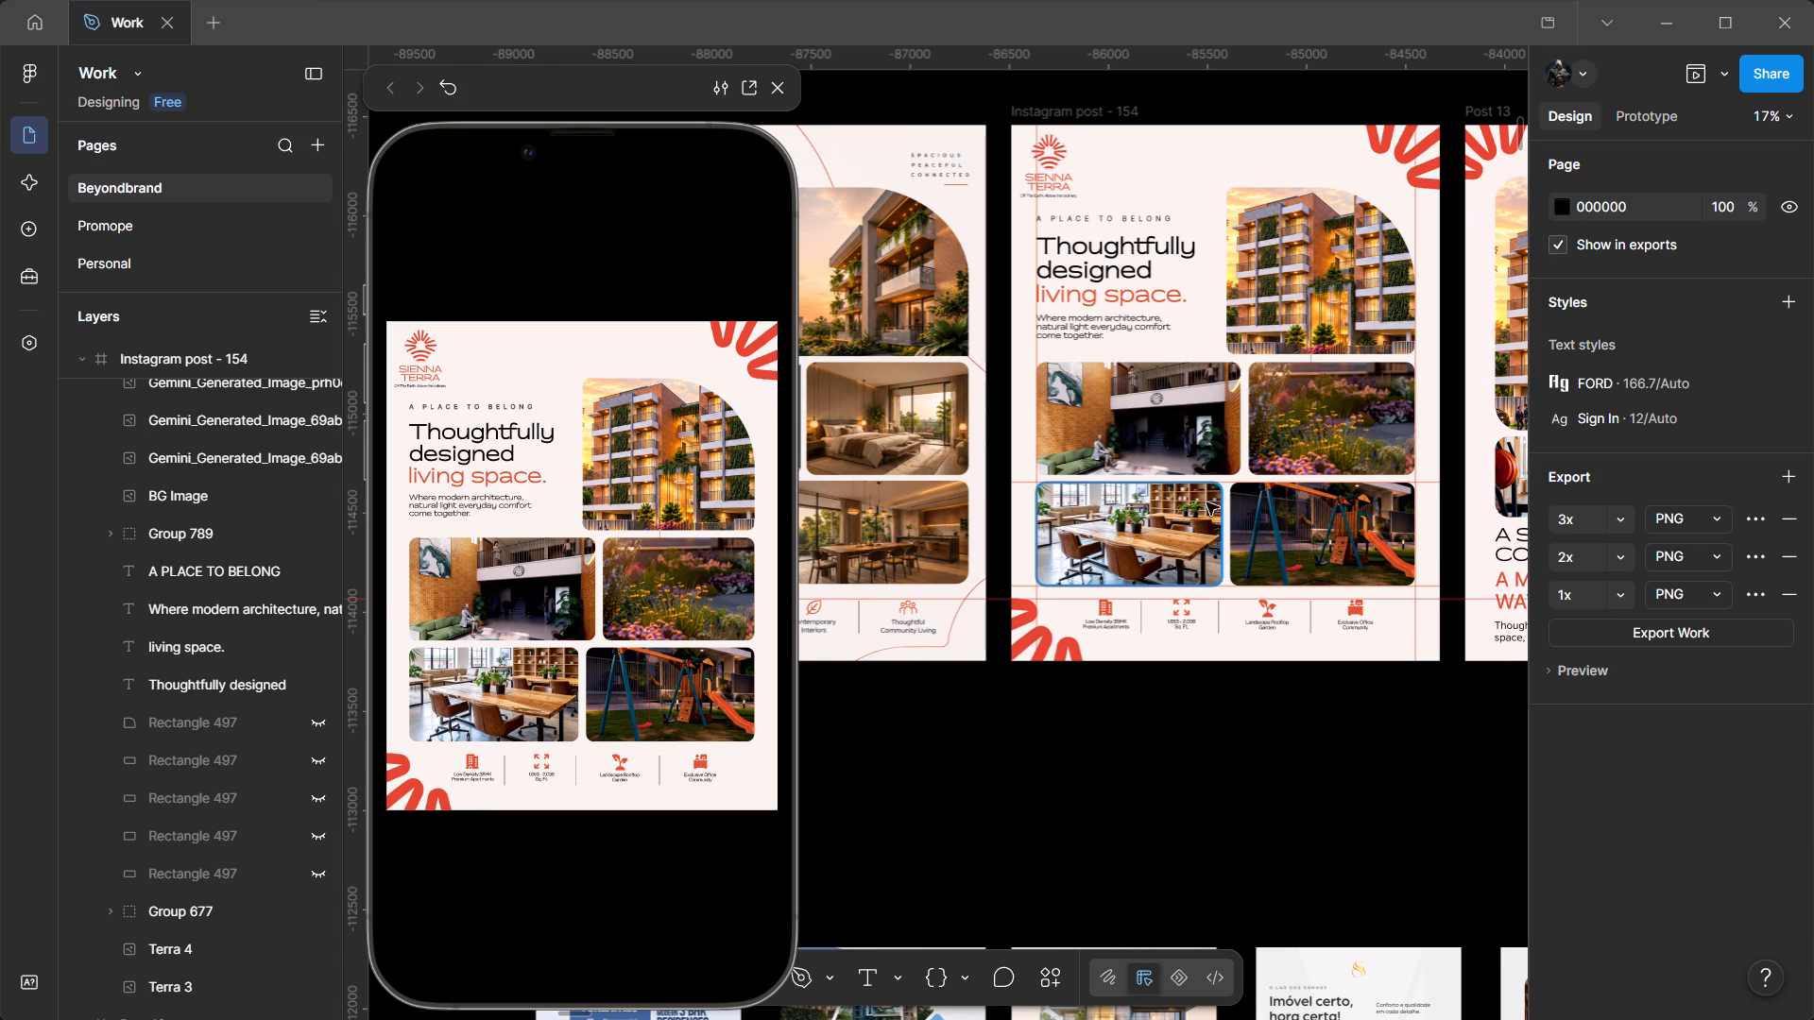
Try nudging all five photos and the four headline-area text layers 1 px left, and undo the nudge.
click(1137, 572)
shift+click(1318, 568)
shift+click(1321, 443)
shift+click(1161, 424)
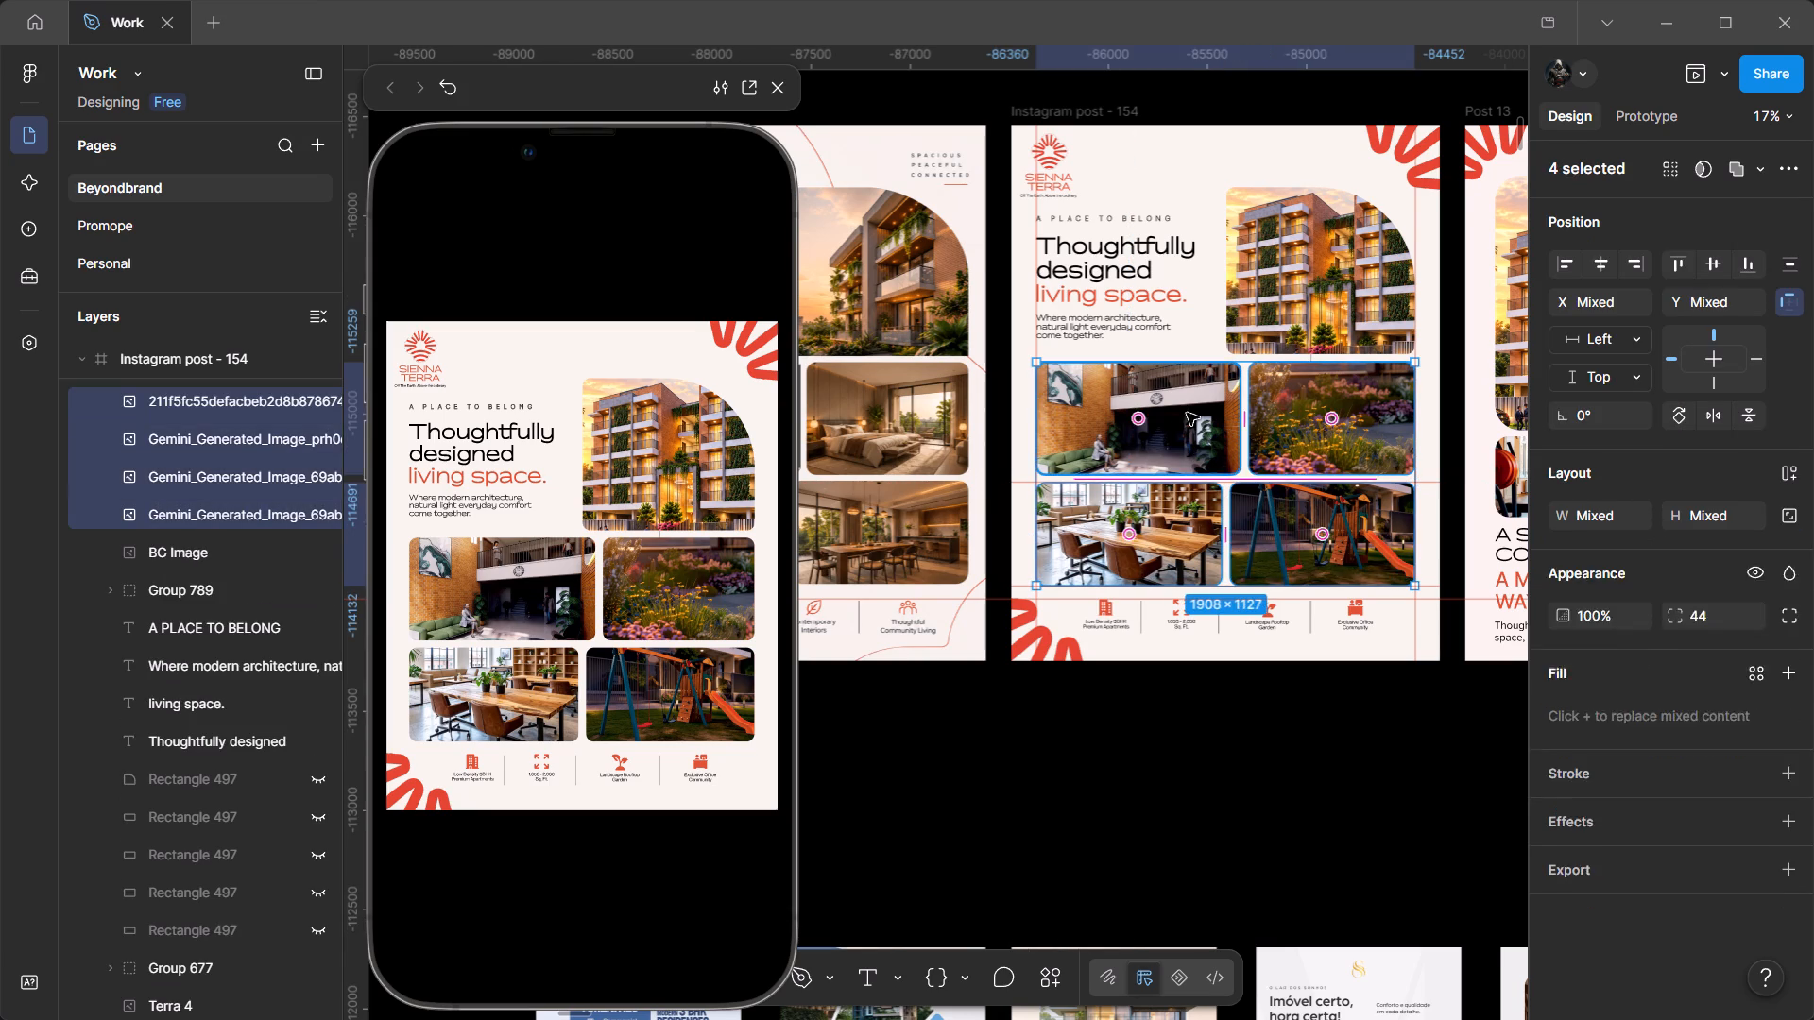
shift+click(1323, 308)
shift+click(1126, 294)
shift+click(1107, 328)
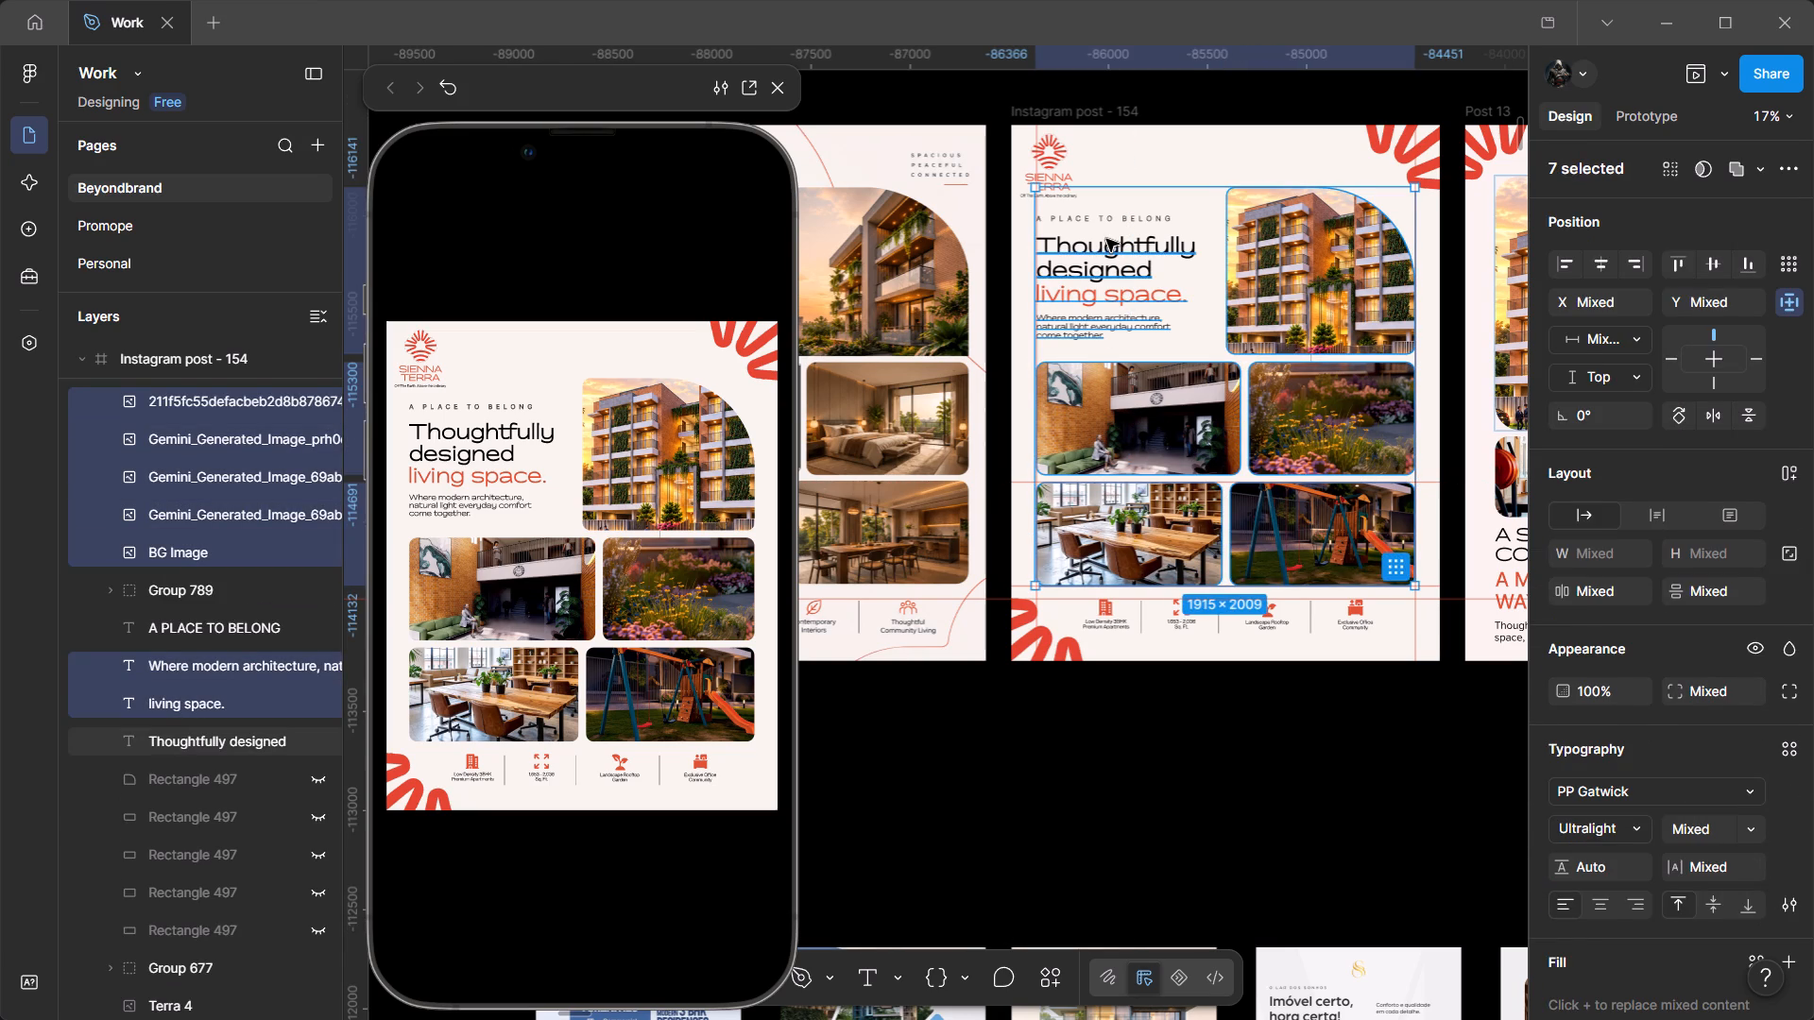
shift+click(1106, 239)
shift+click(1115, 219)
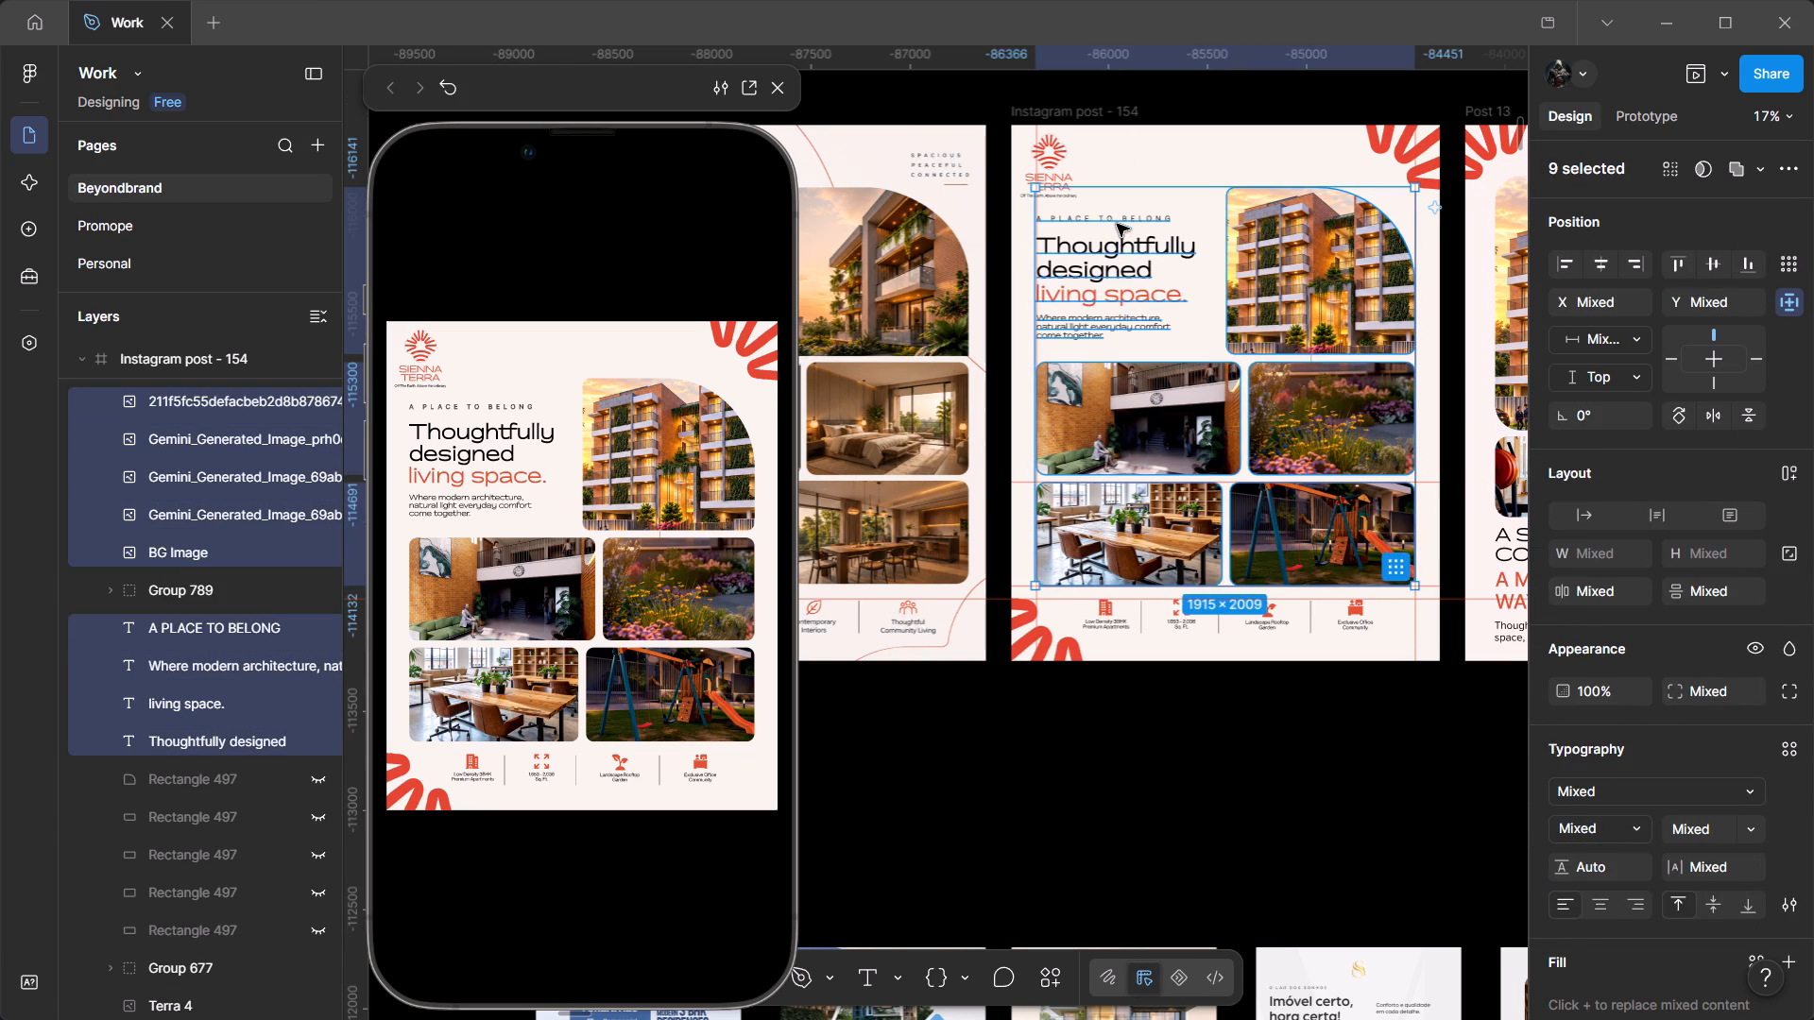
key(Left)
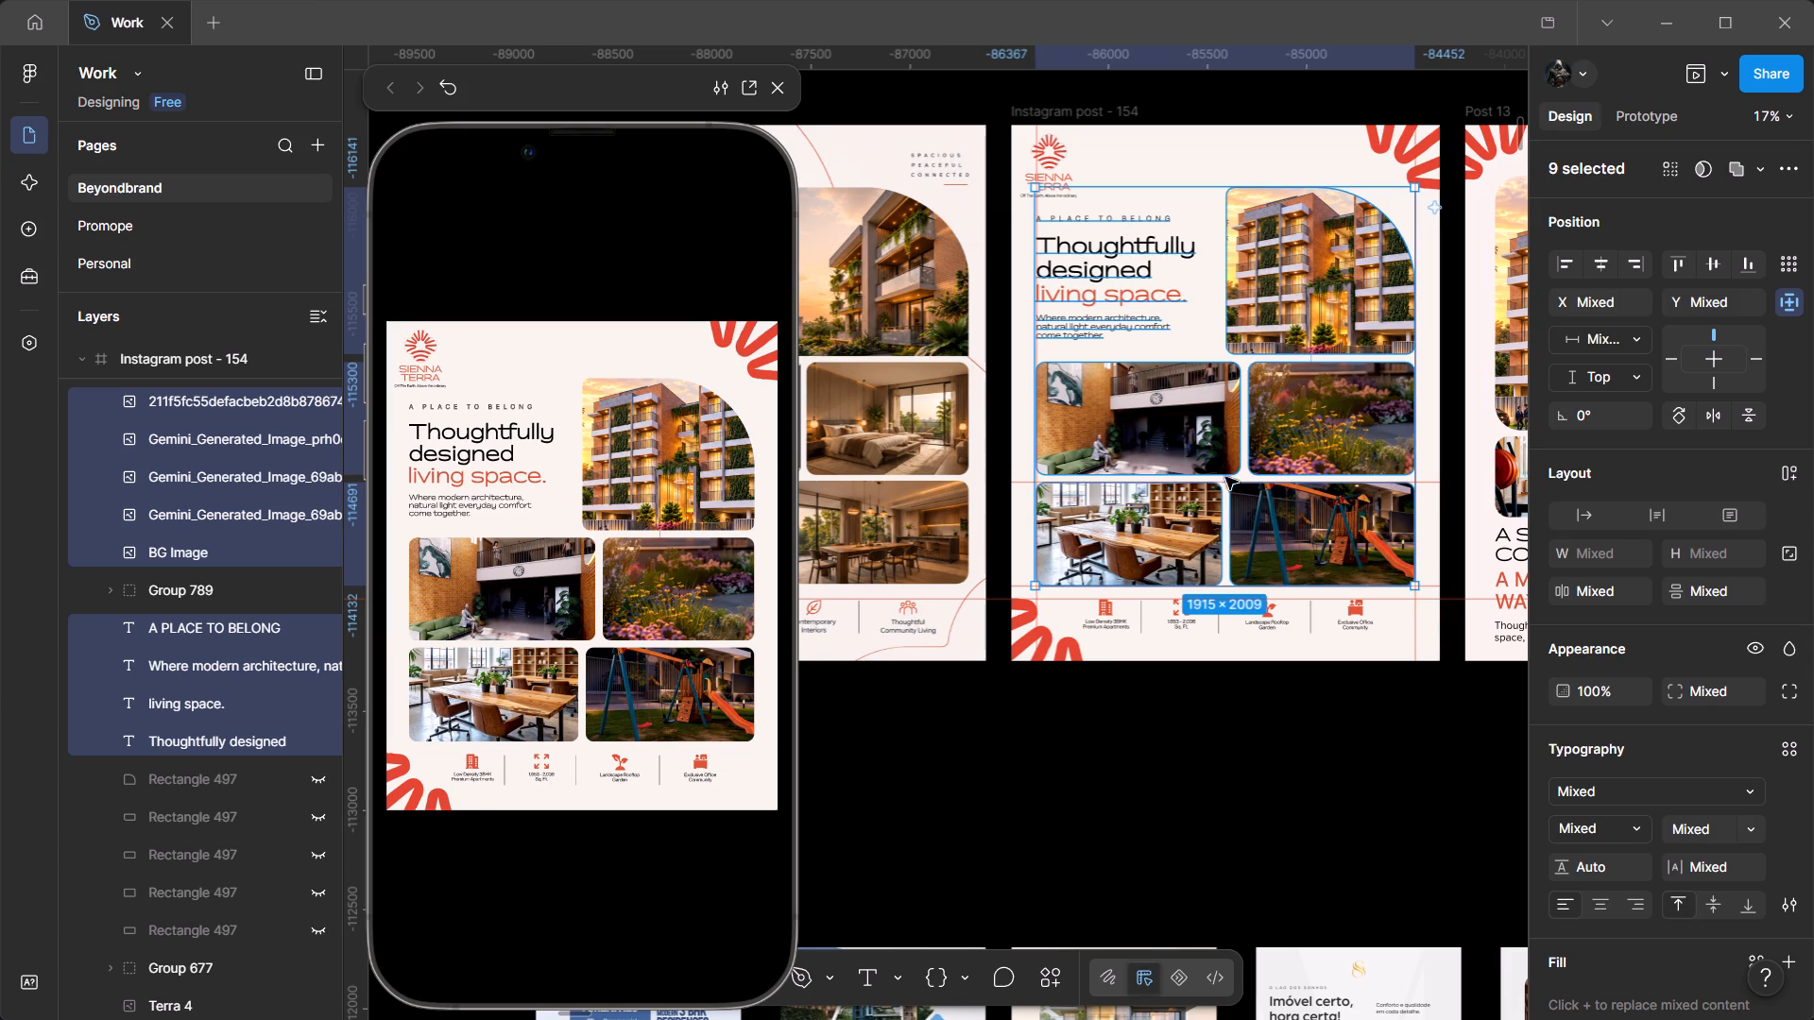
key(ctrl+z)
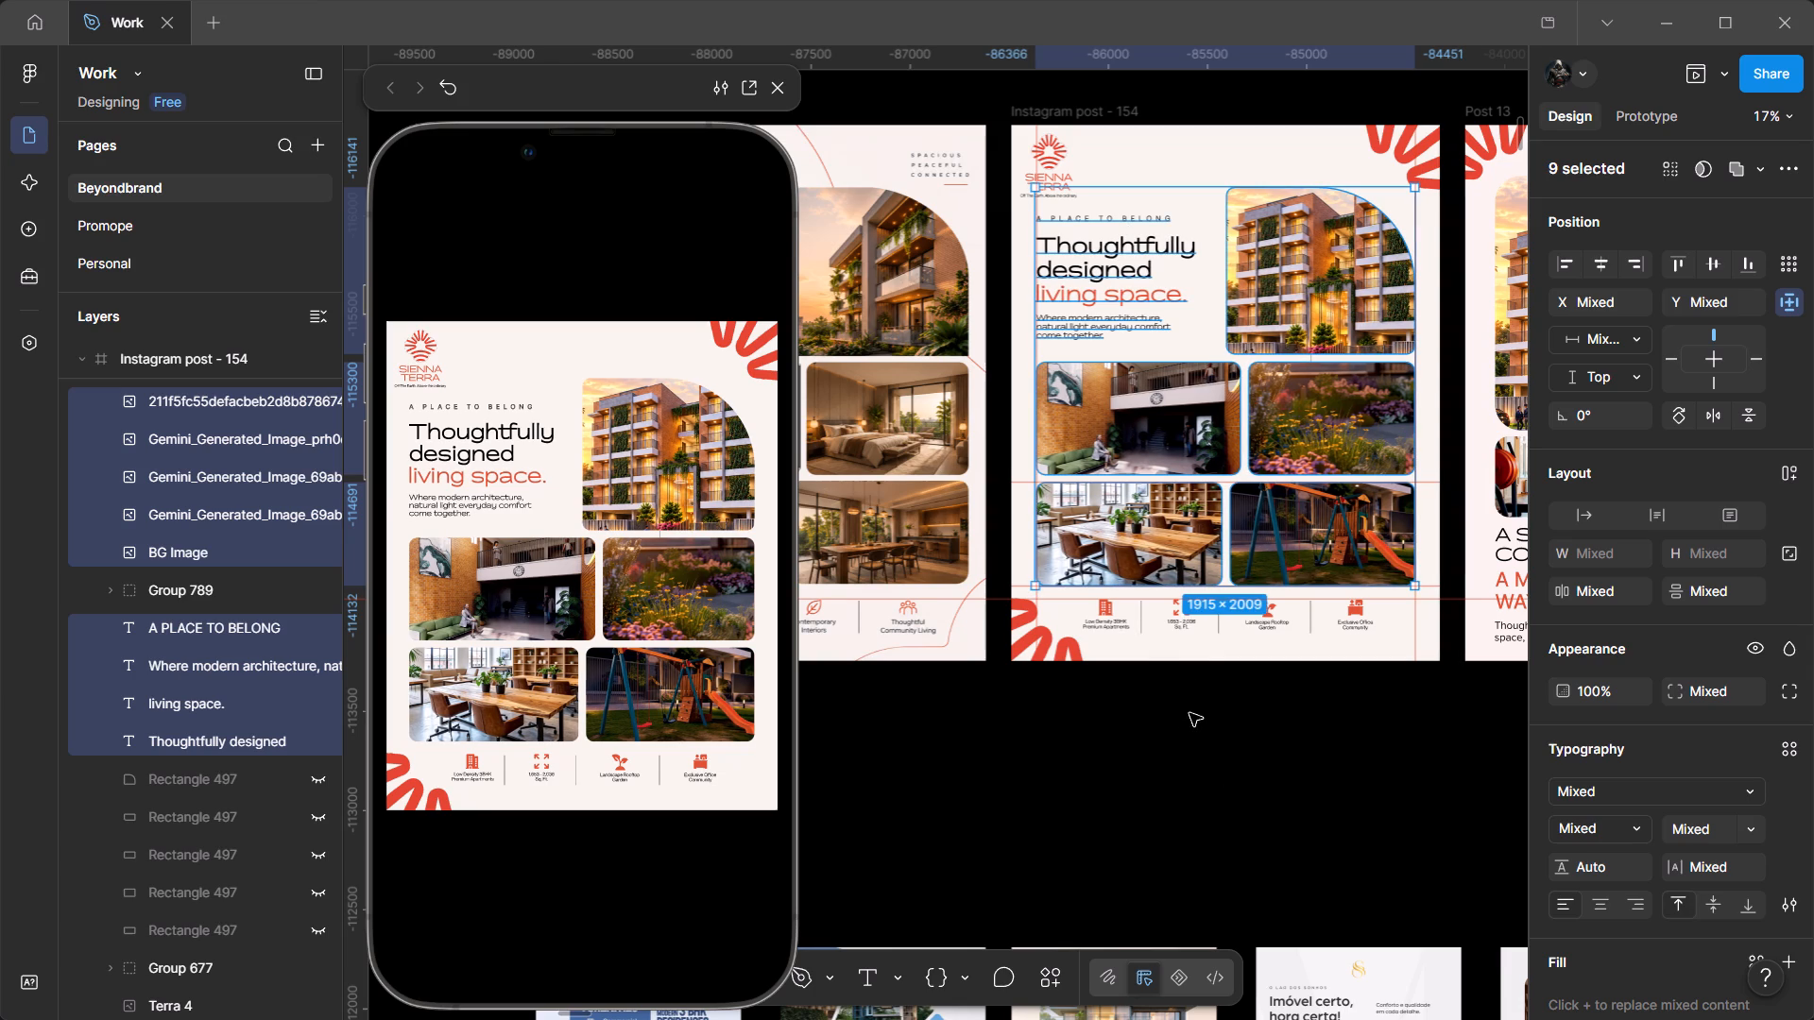
Group the "Low Density 3BHK Premium Apartments" label with the building icon above it.
shift+click(1099, 611)
ctrl+scroll(1110, 633, up, 6)
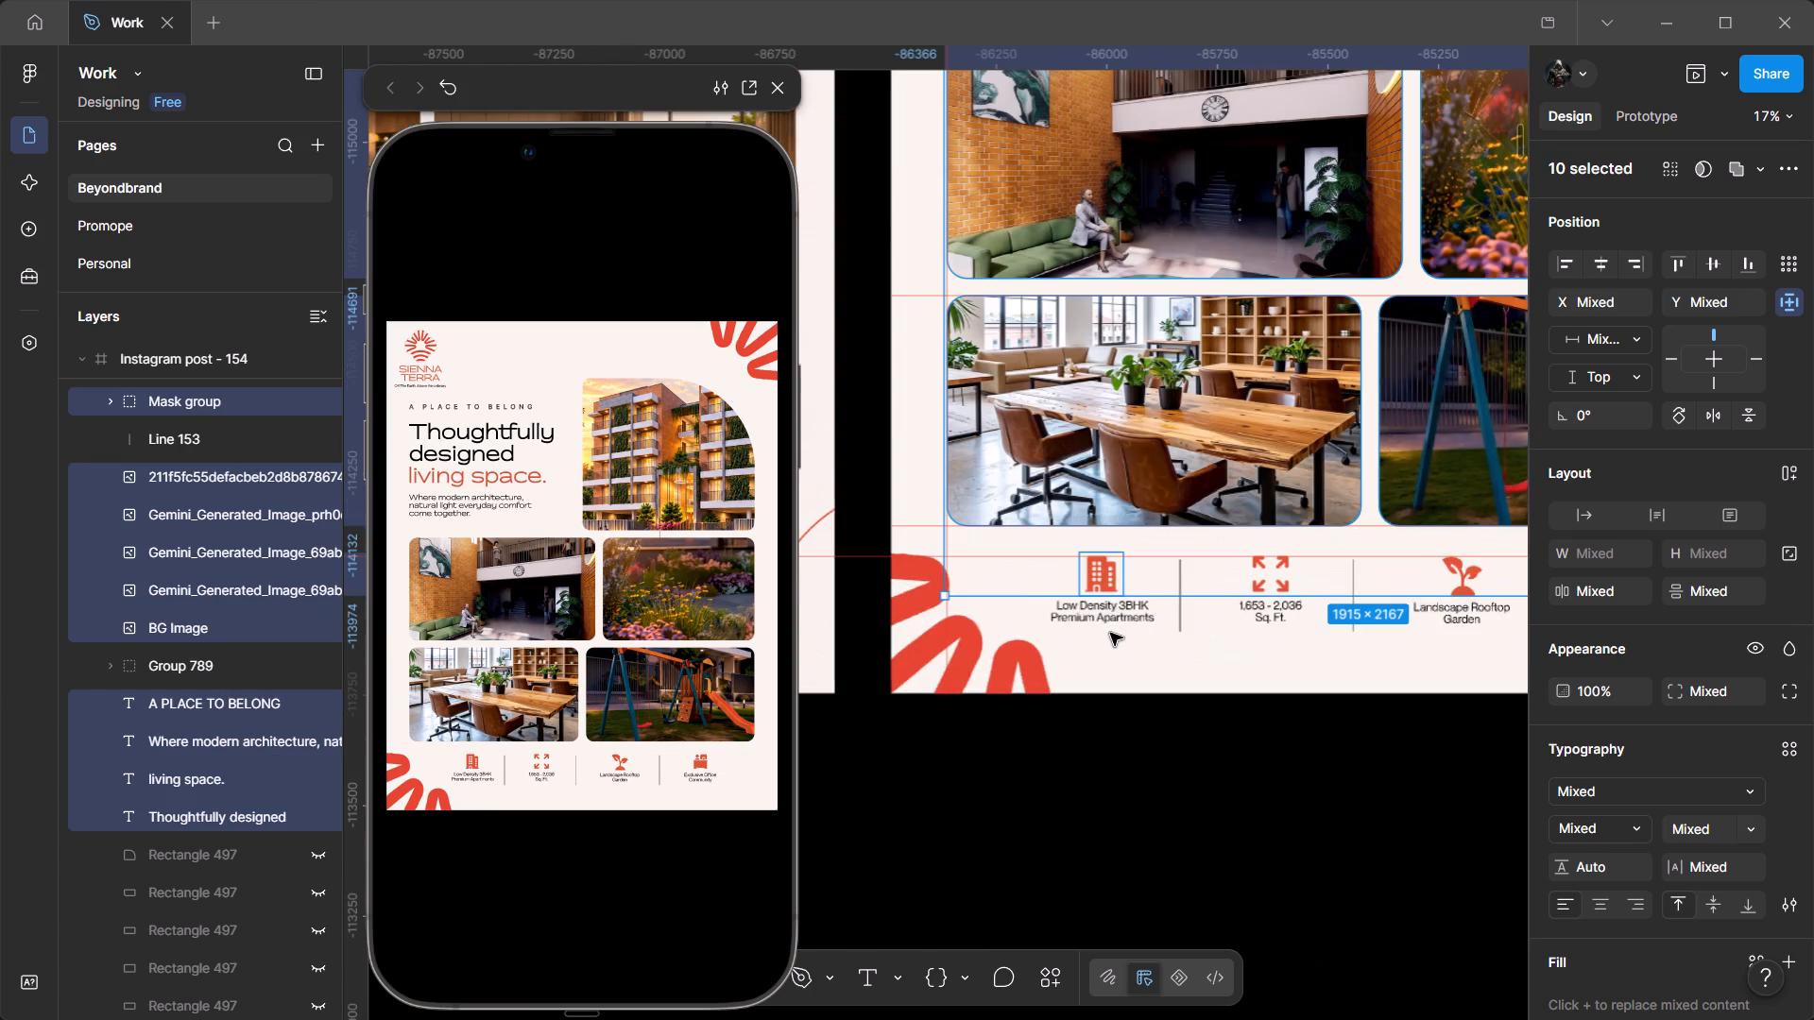
click(1107, 610)
shift+click(1112, 576)
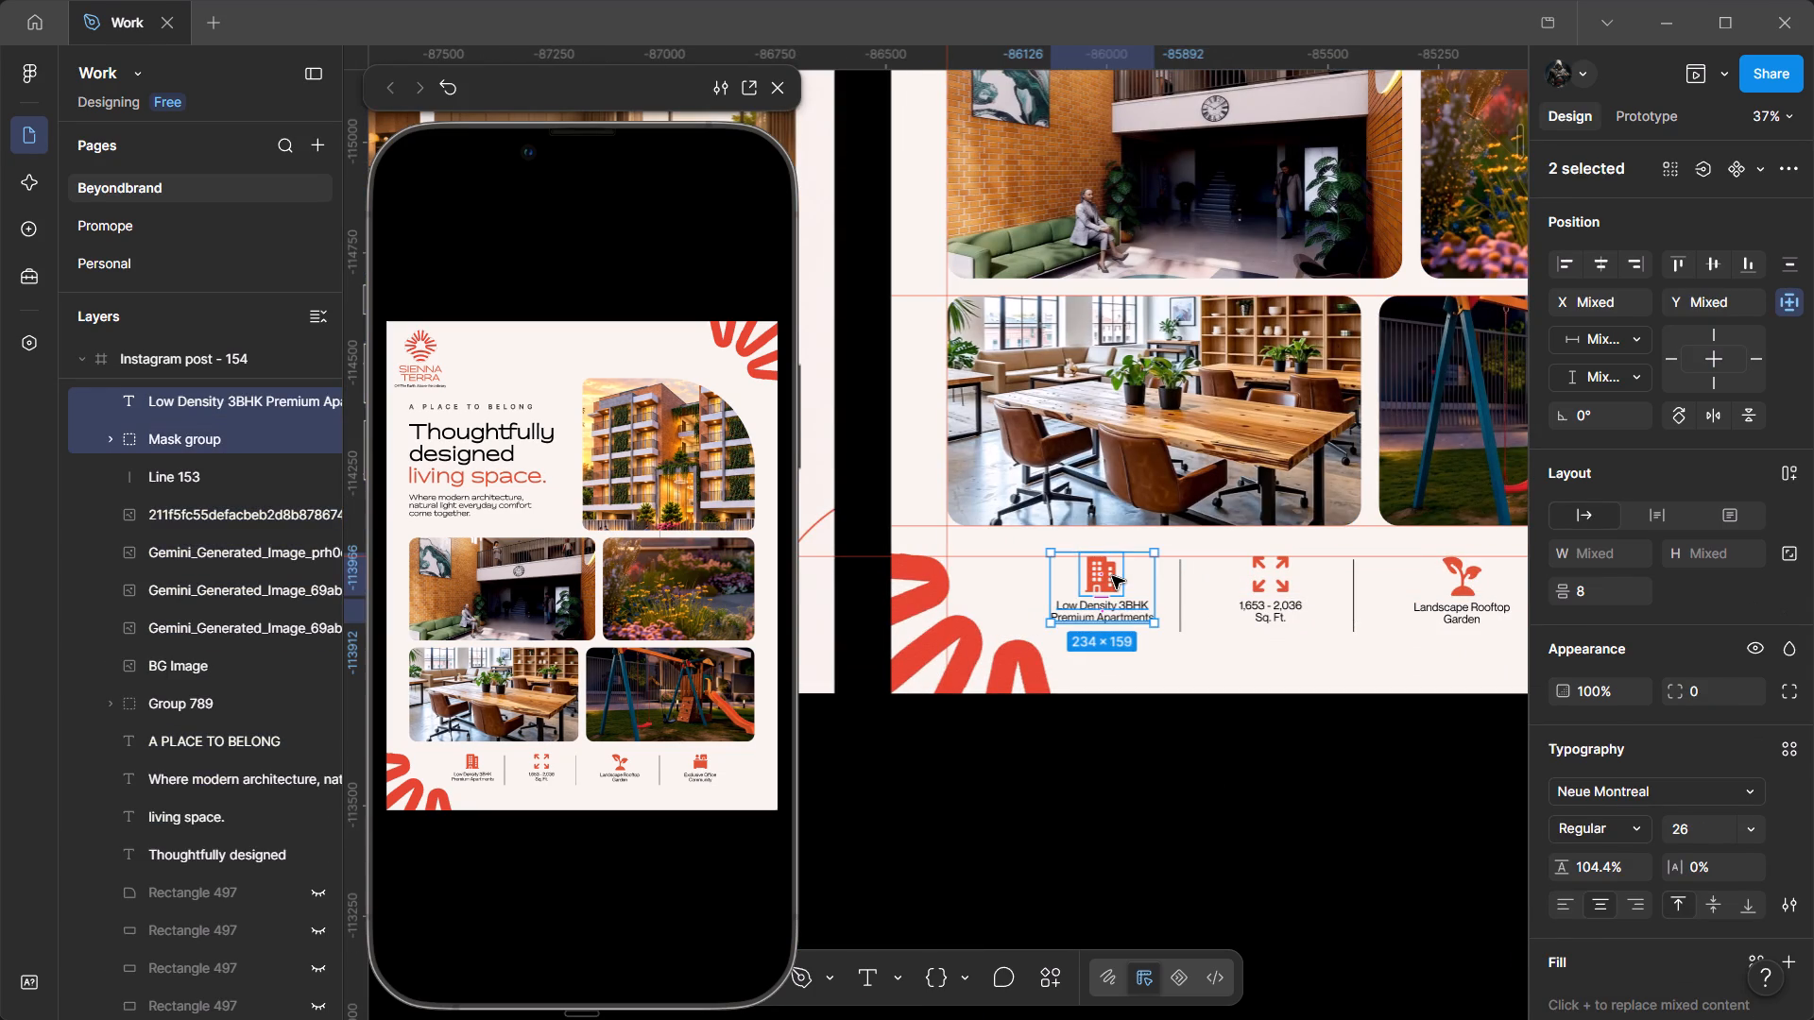
key(ctrl+g)
Group the four footer amenity groups and their divider lines into one footer group.
click(1272, 586)
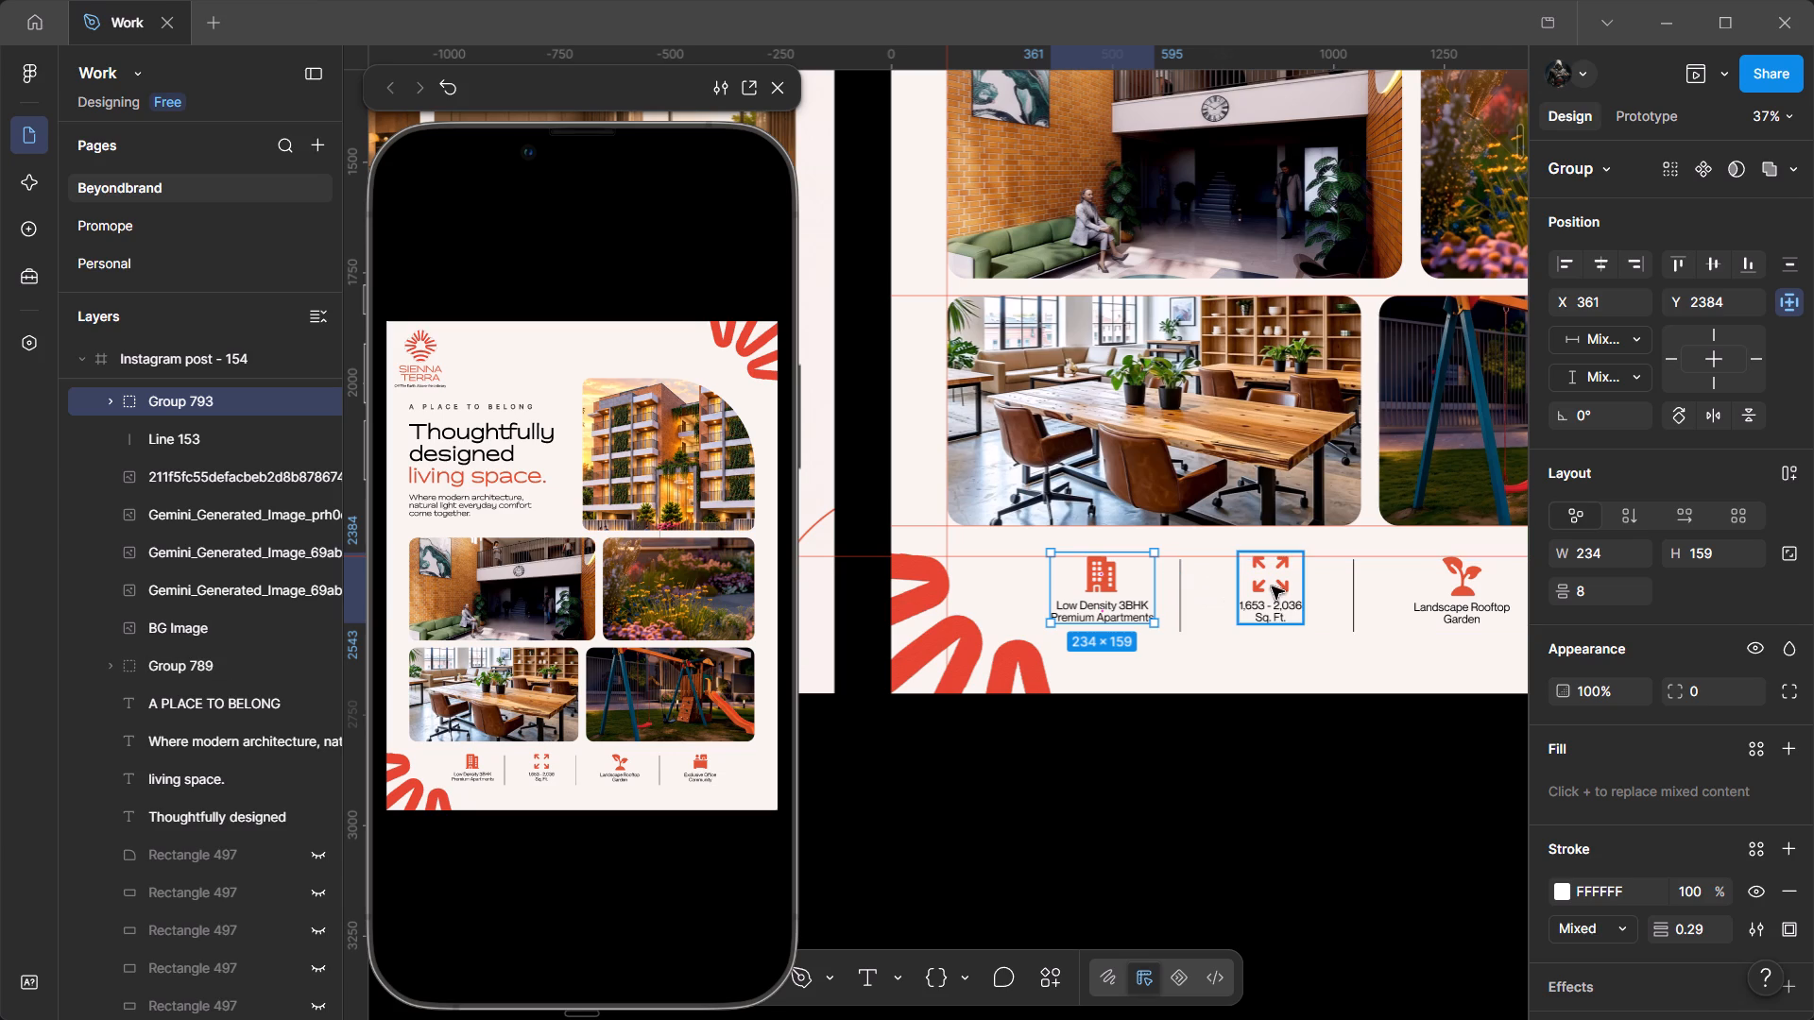
click(1451, 589)
drag(1428, 591, 1154, 567)
click(1389, 569)
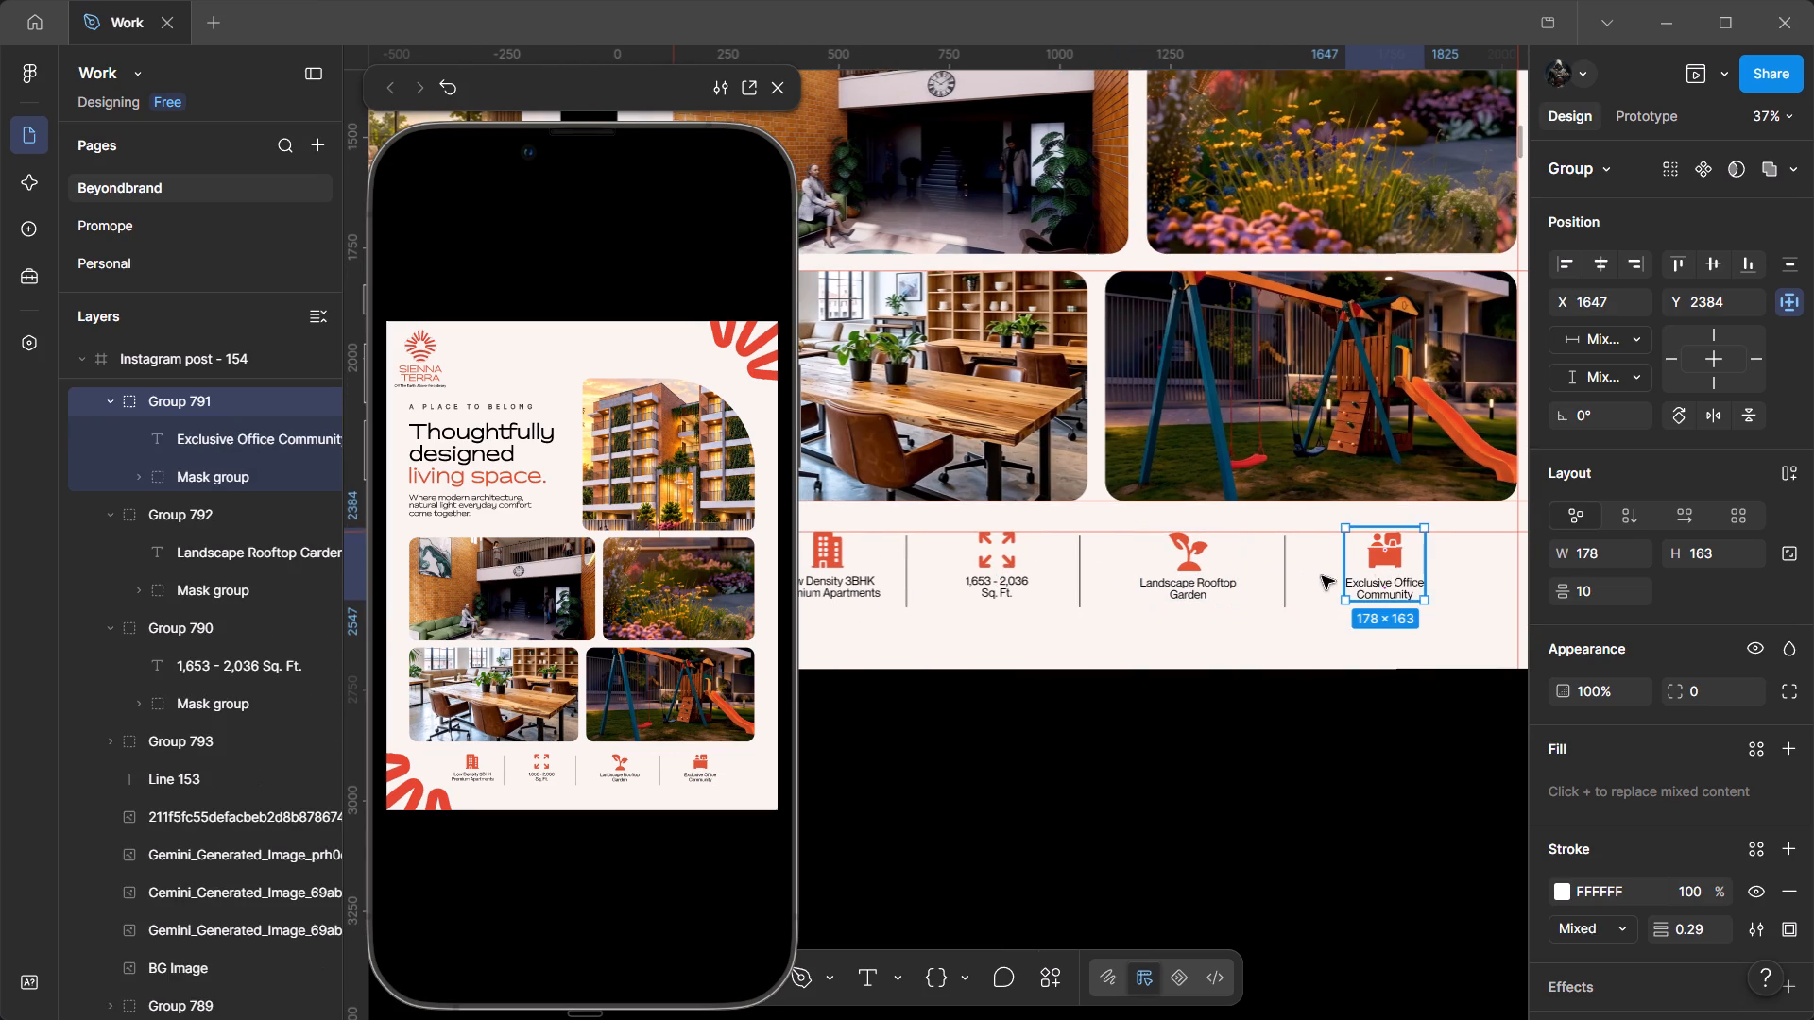
click(1286, 577)
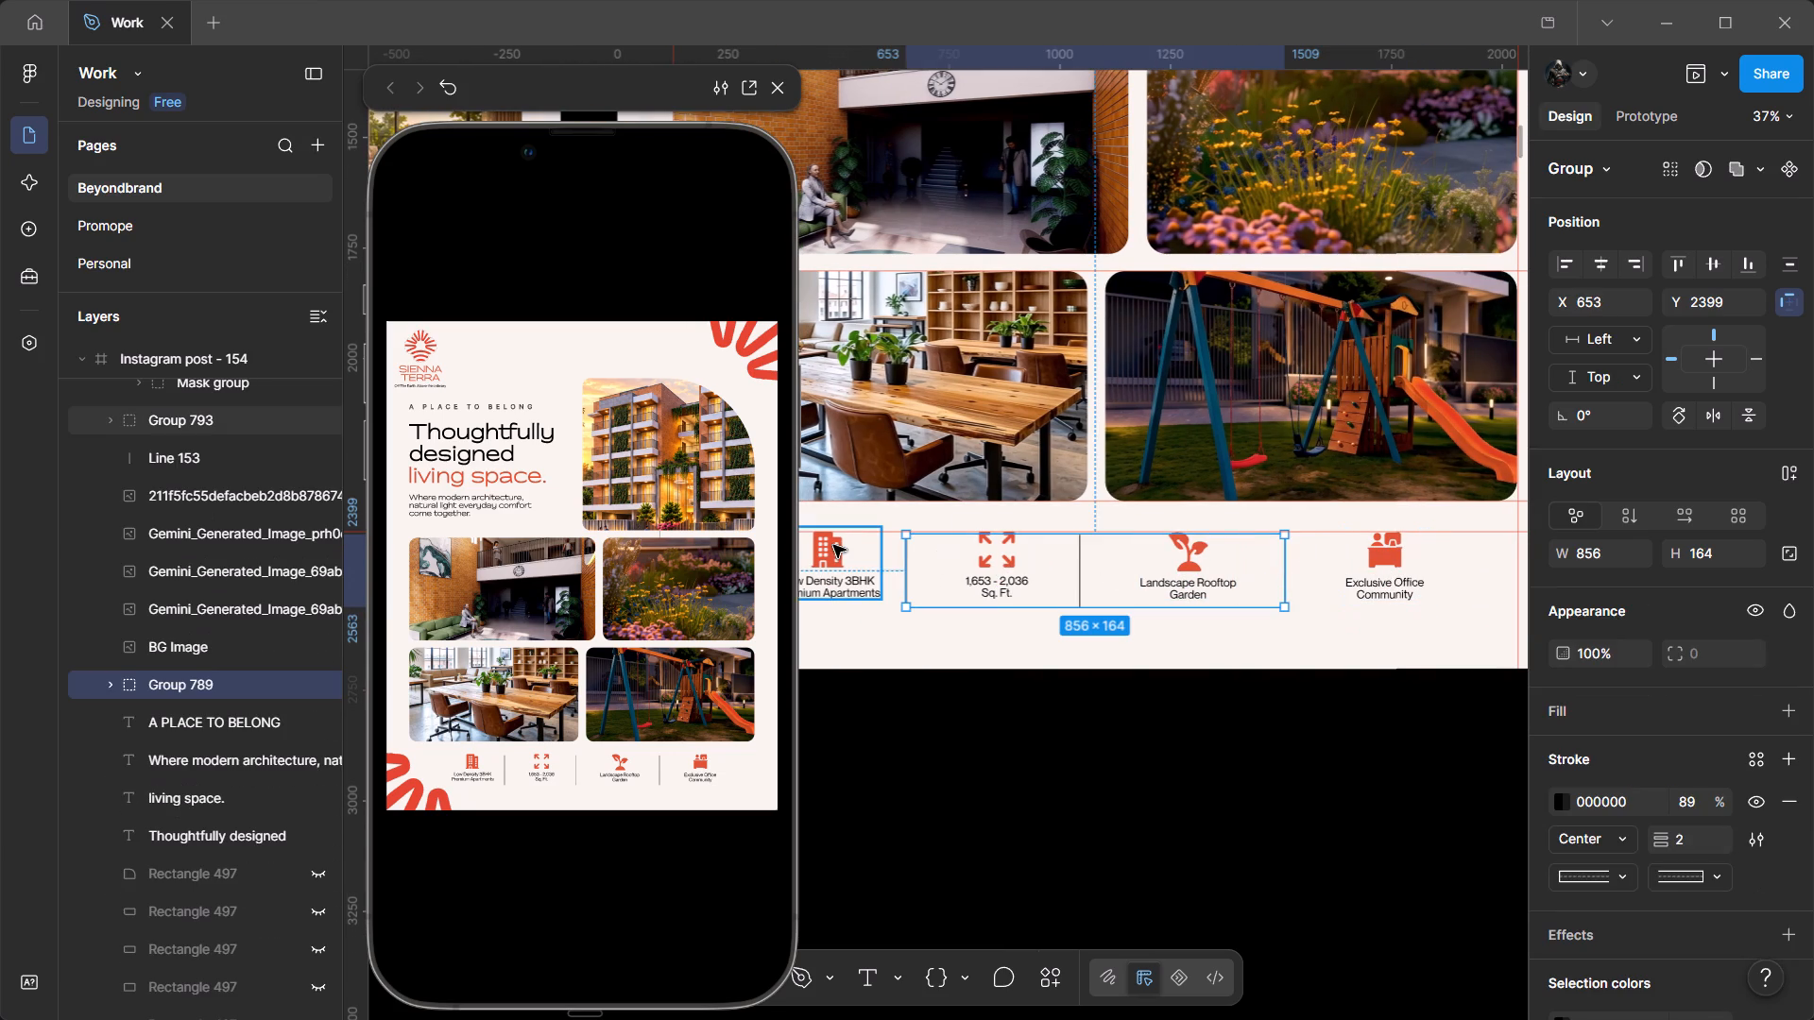
shift+click(832, 547)
shift+click(1004, 552)
shift+click(1177, 555)
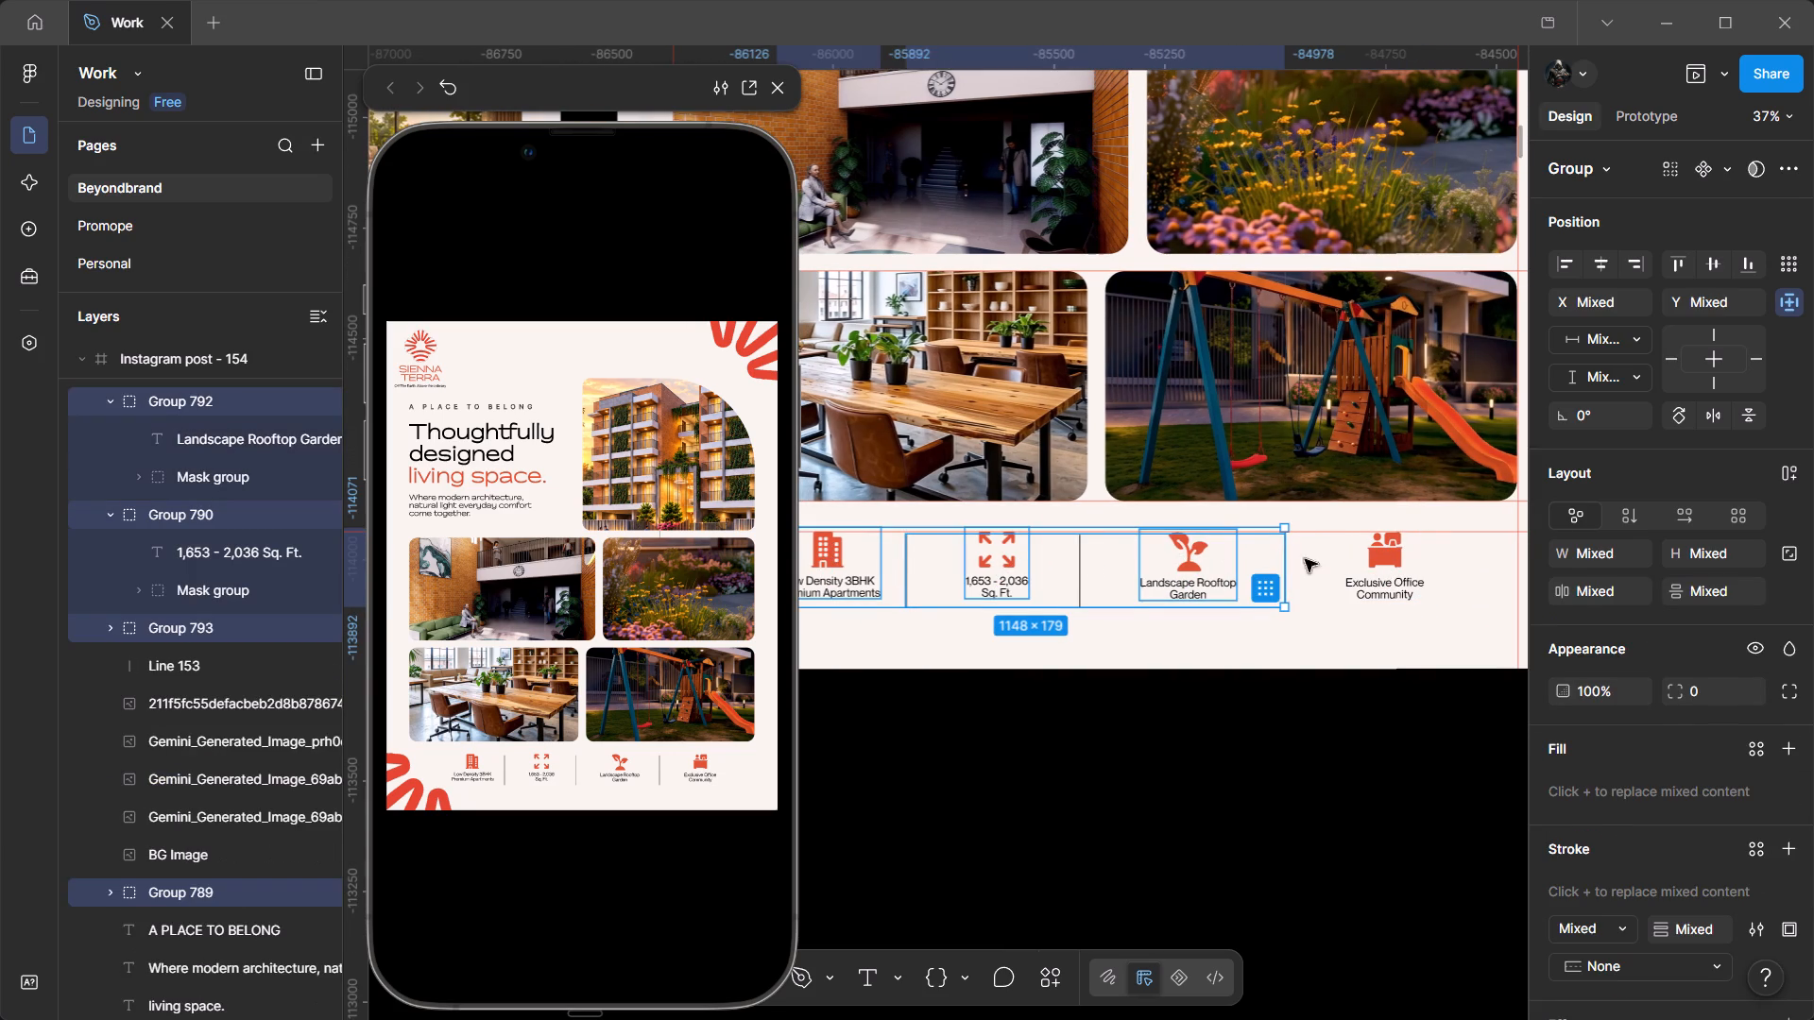
shift+click(1379, 562)
key(ctrl+g)
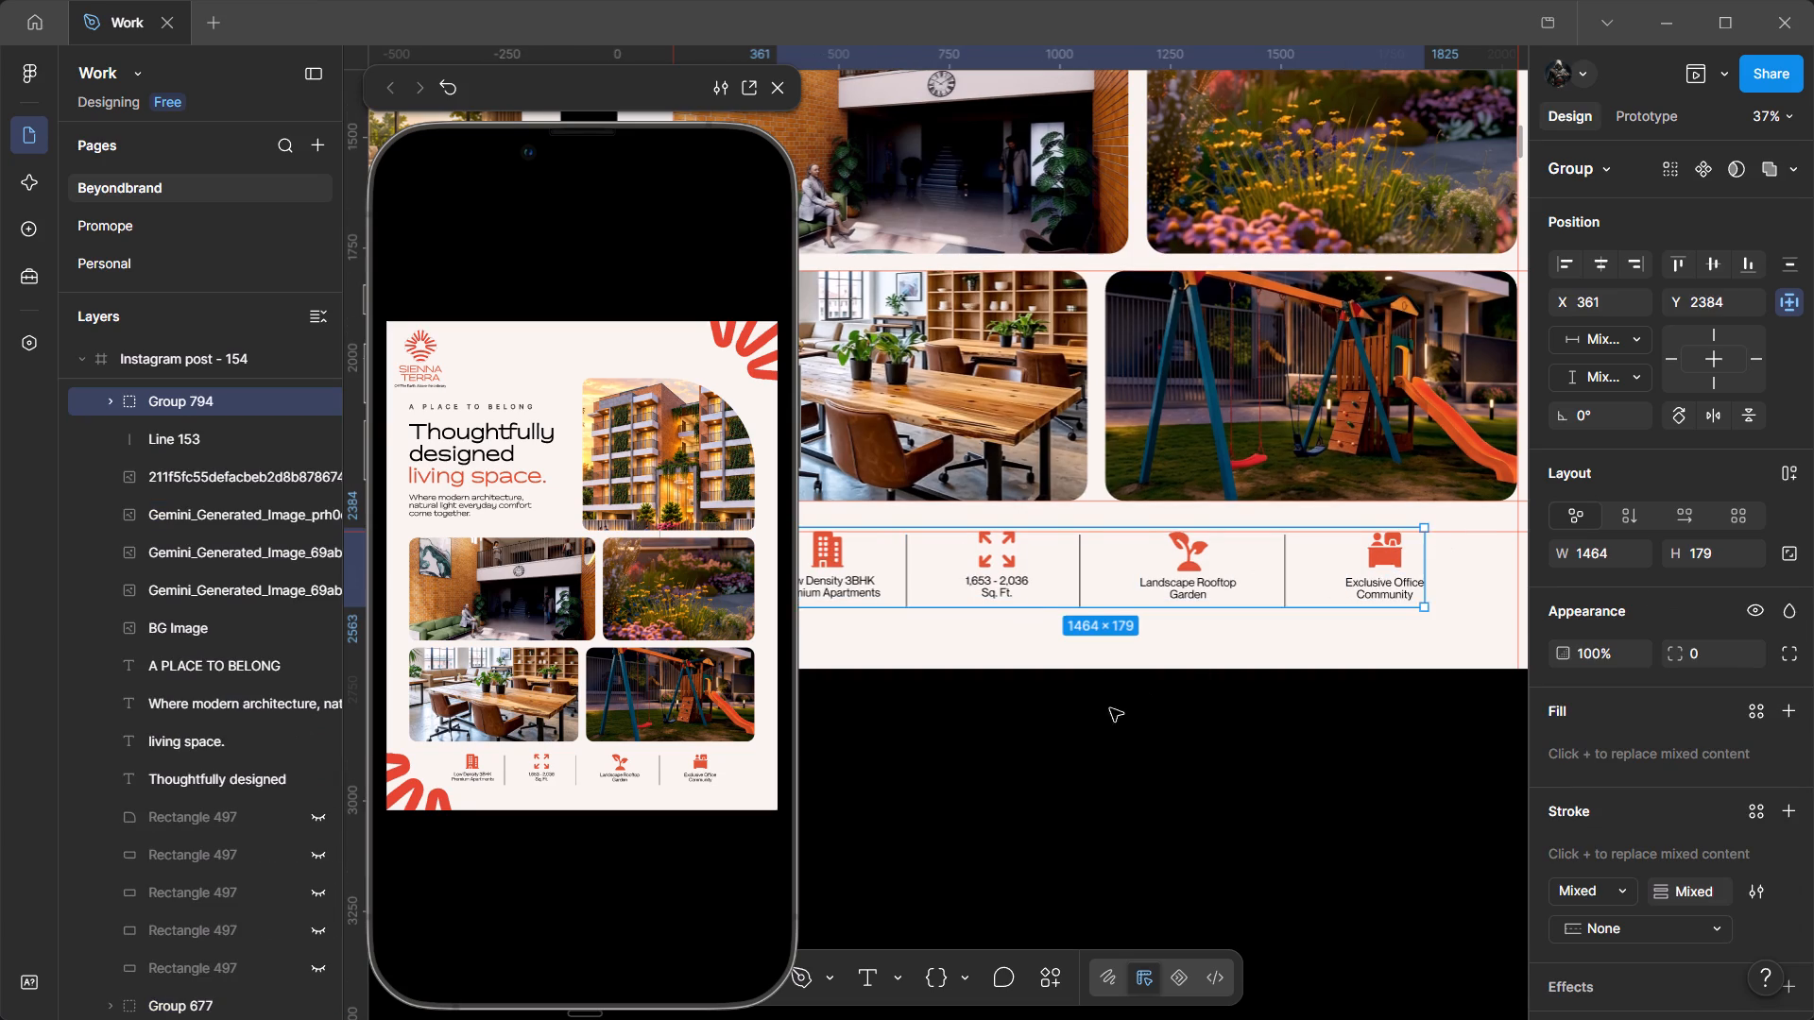
Group the five photos with the headline lines, the "A PLACE TO BELONG" line and the paragraph.
drag(1106, 712, 1262, 742)
ctrl+scroll(1239, 738, down, 7)
click(1110, 547)
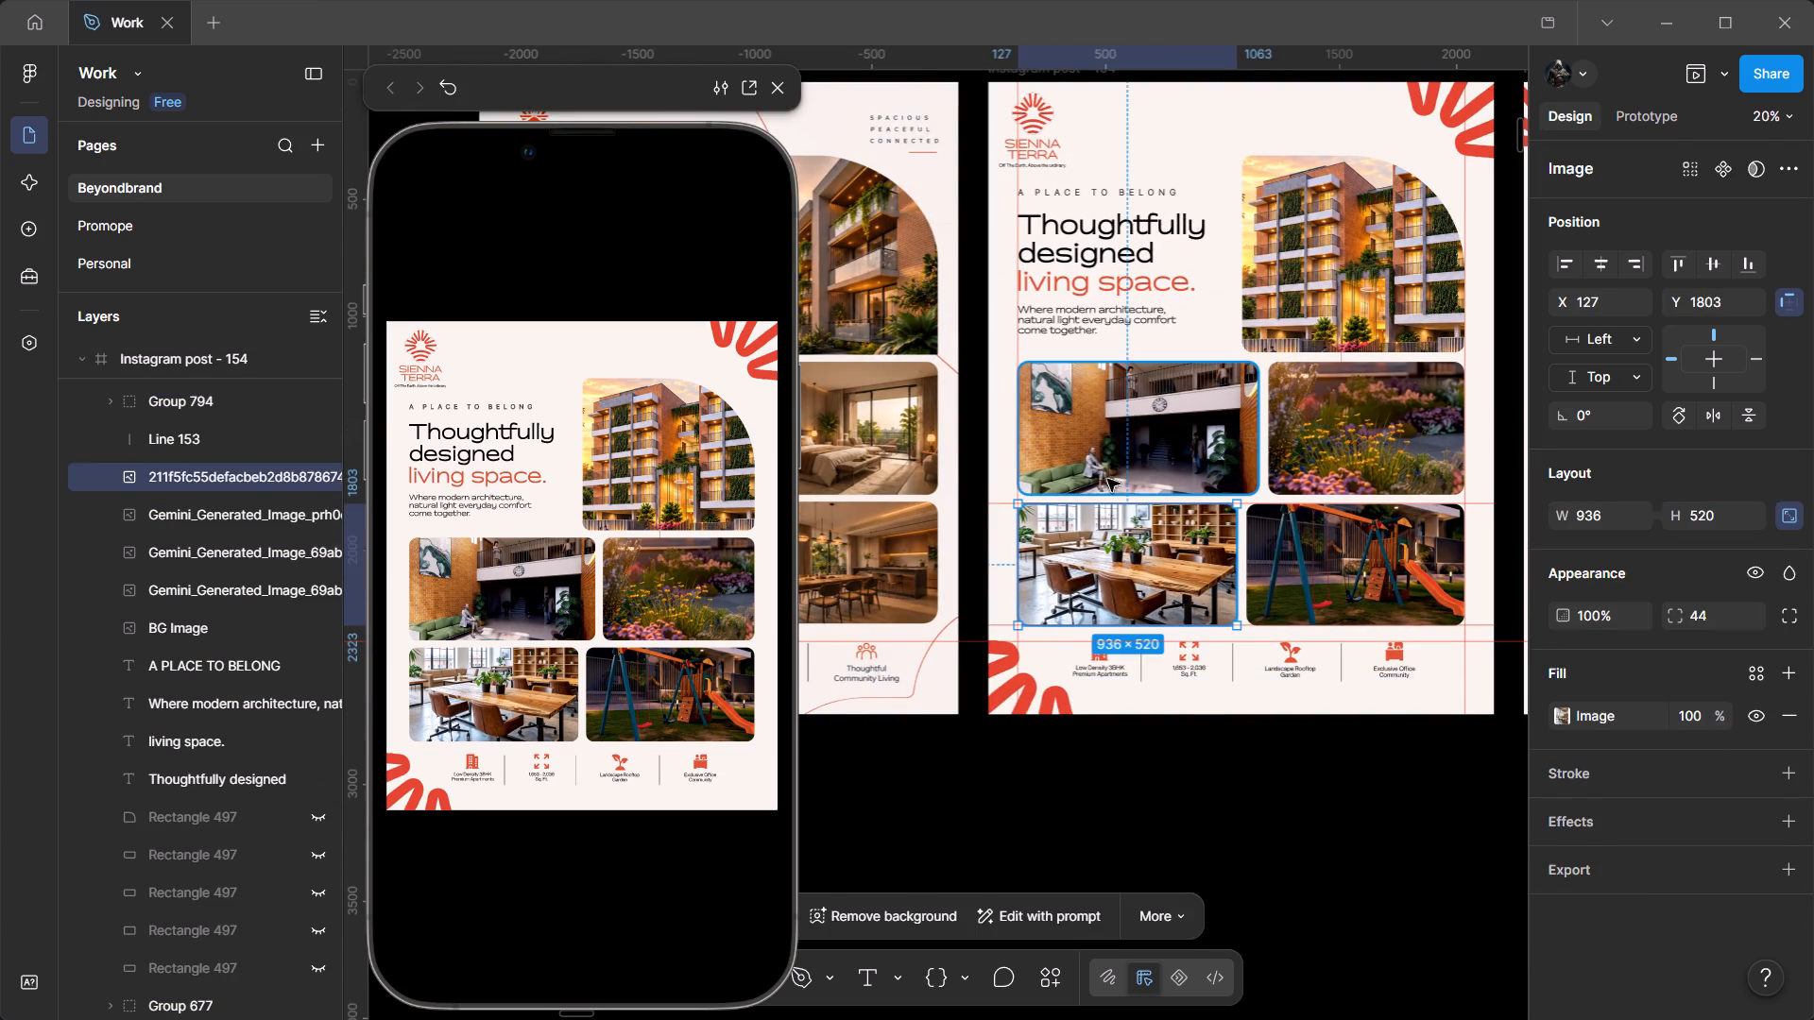
shift+click(1109, 454)
shift+click(1358, 469)
shift+click(1363, 572)
shift+click(1381, 267)
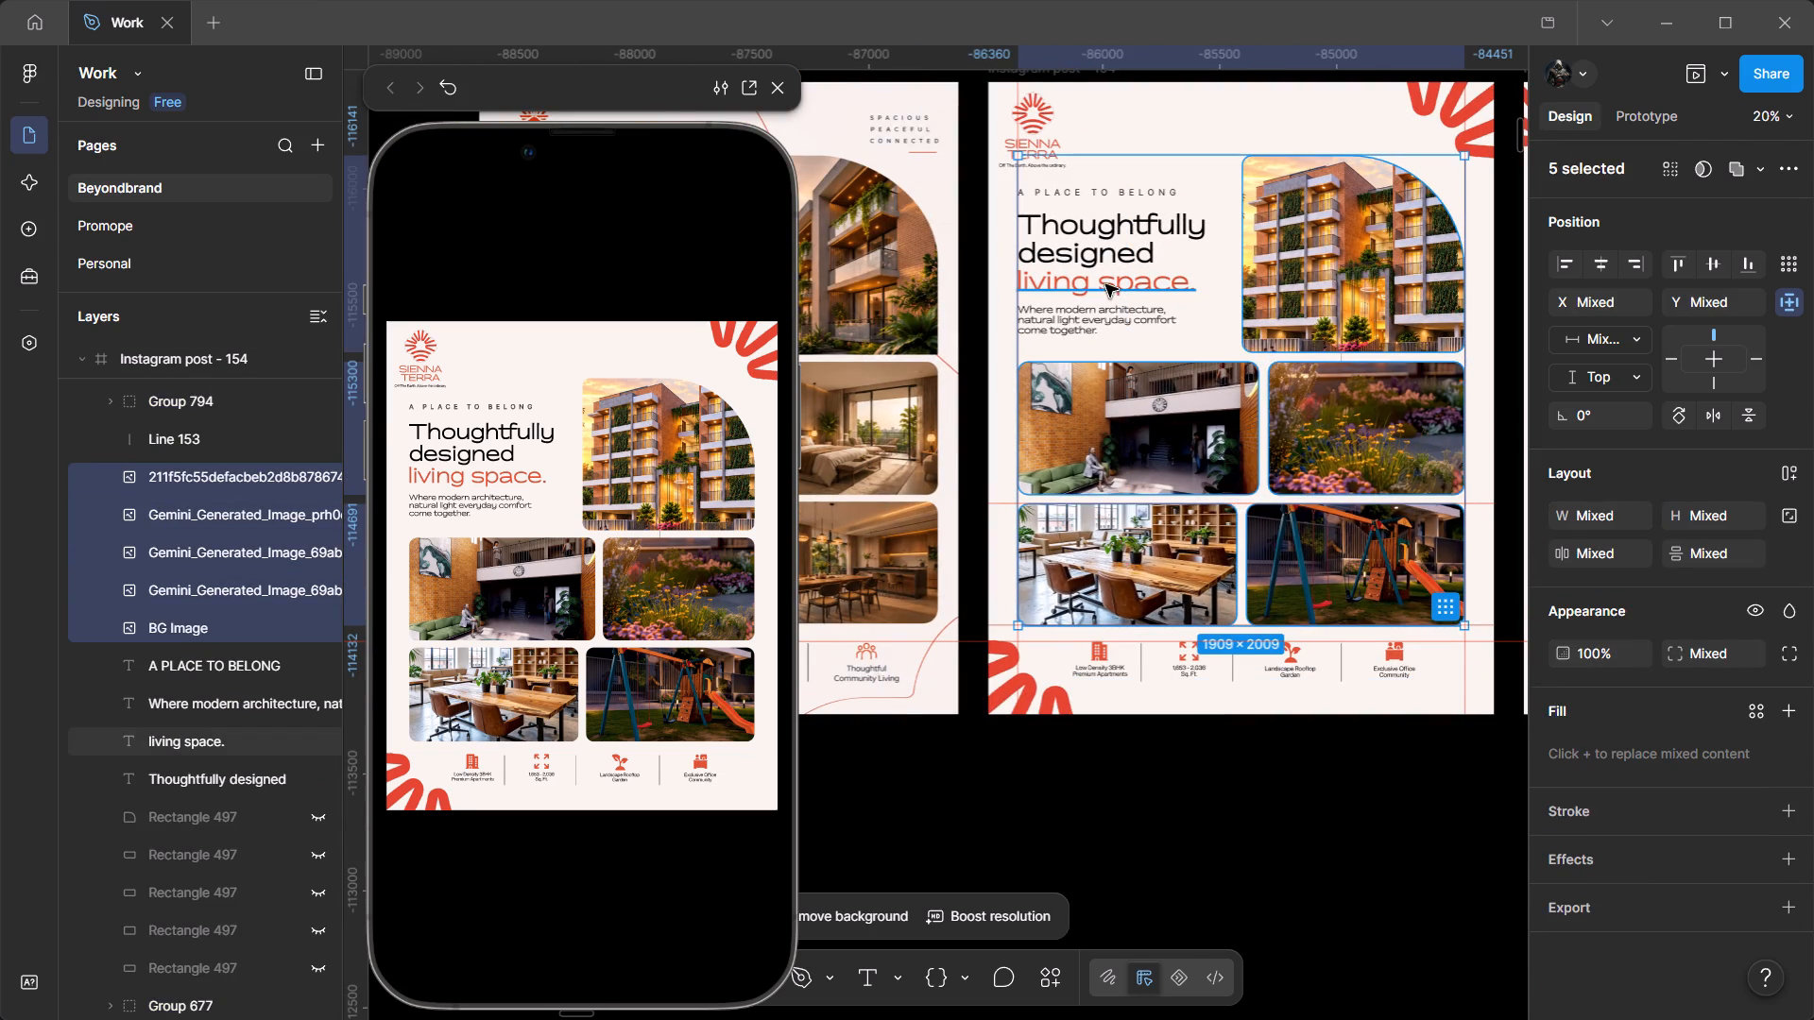
shift+click(1105, 284)
shift+click(1099, 229)
shift+click(1104, 190)
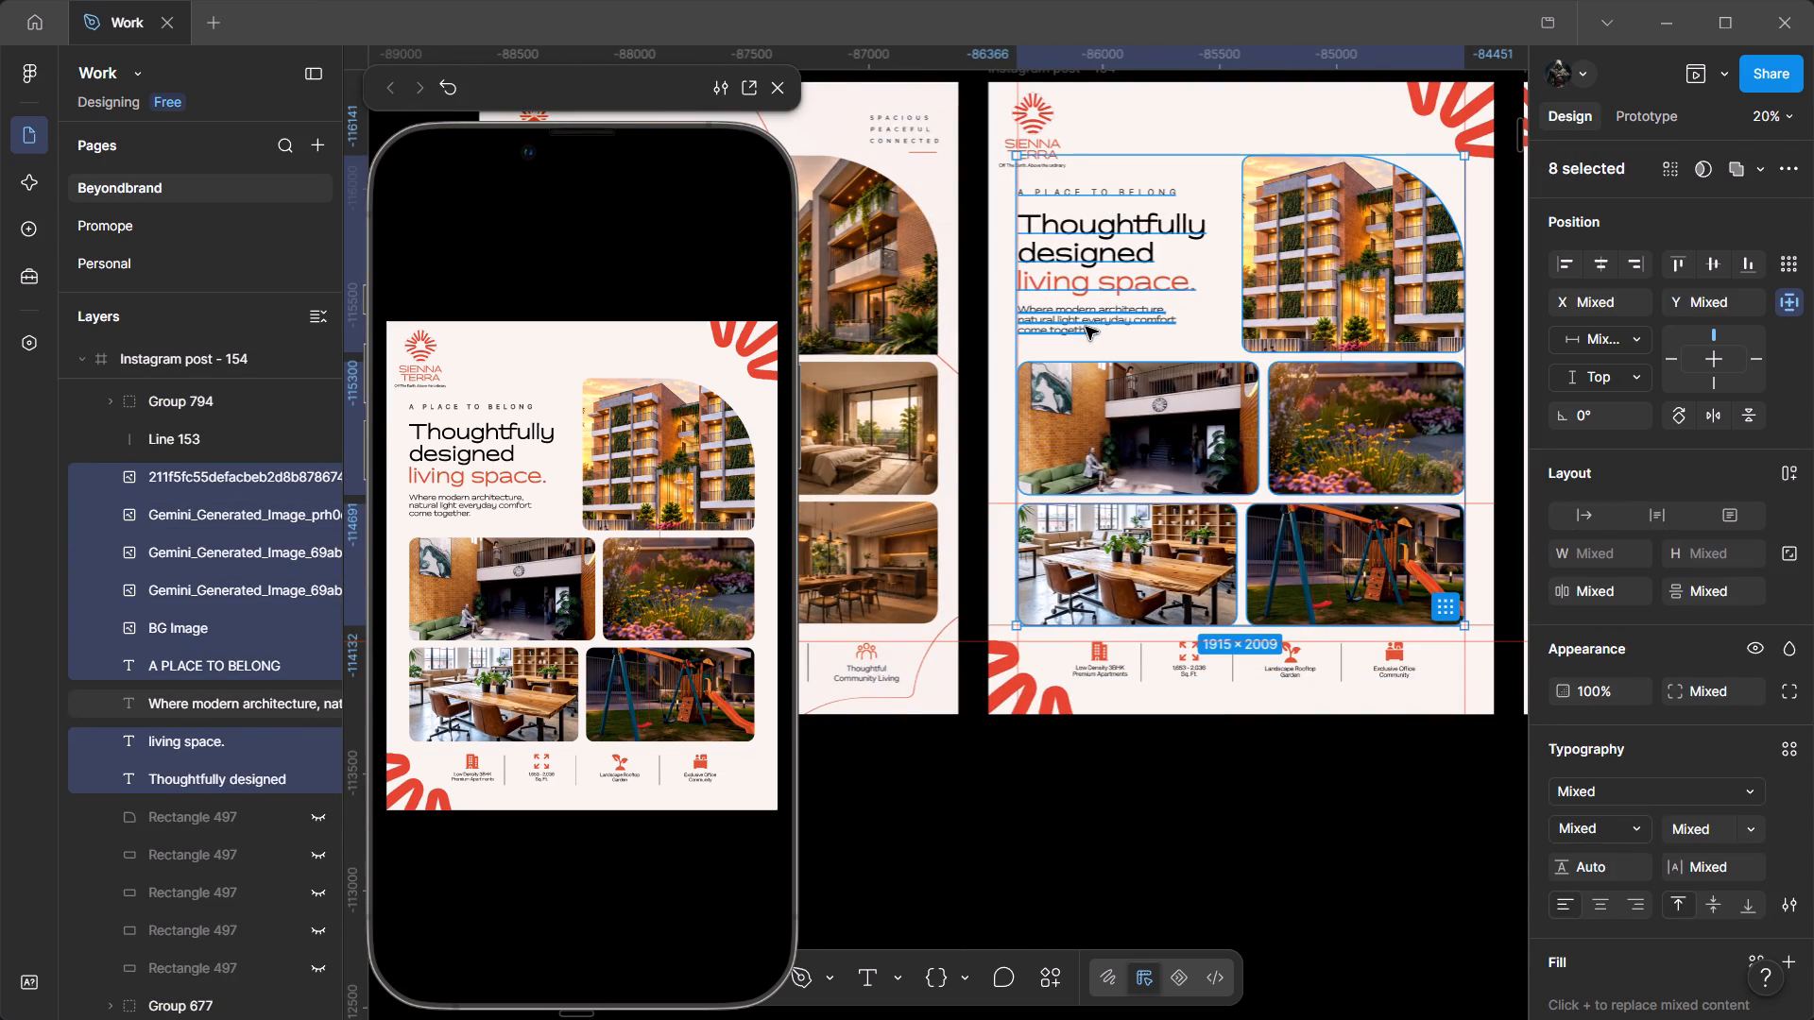
shift+click(1086, 327)
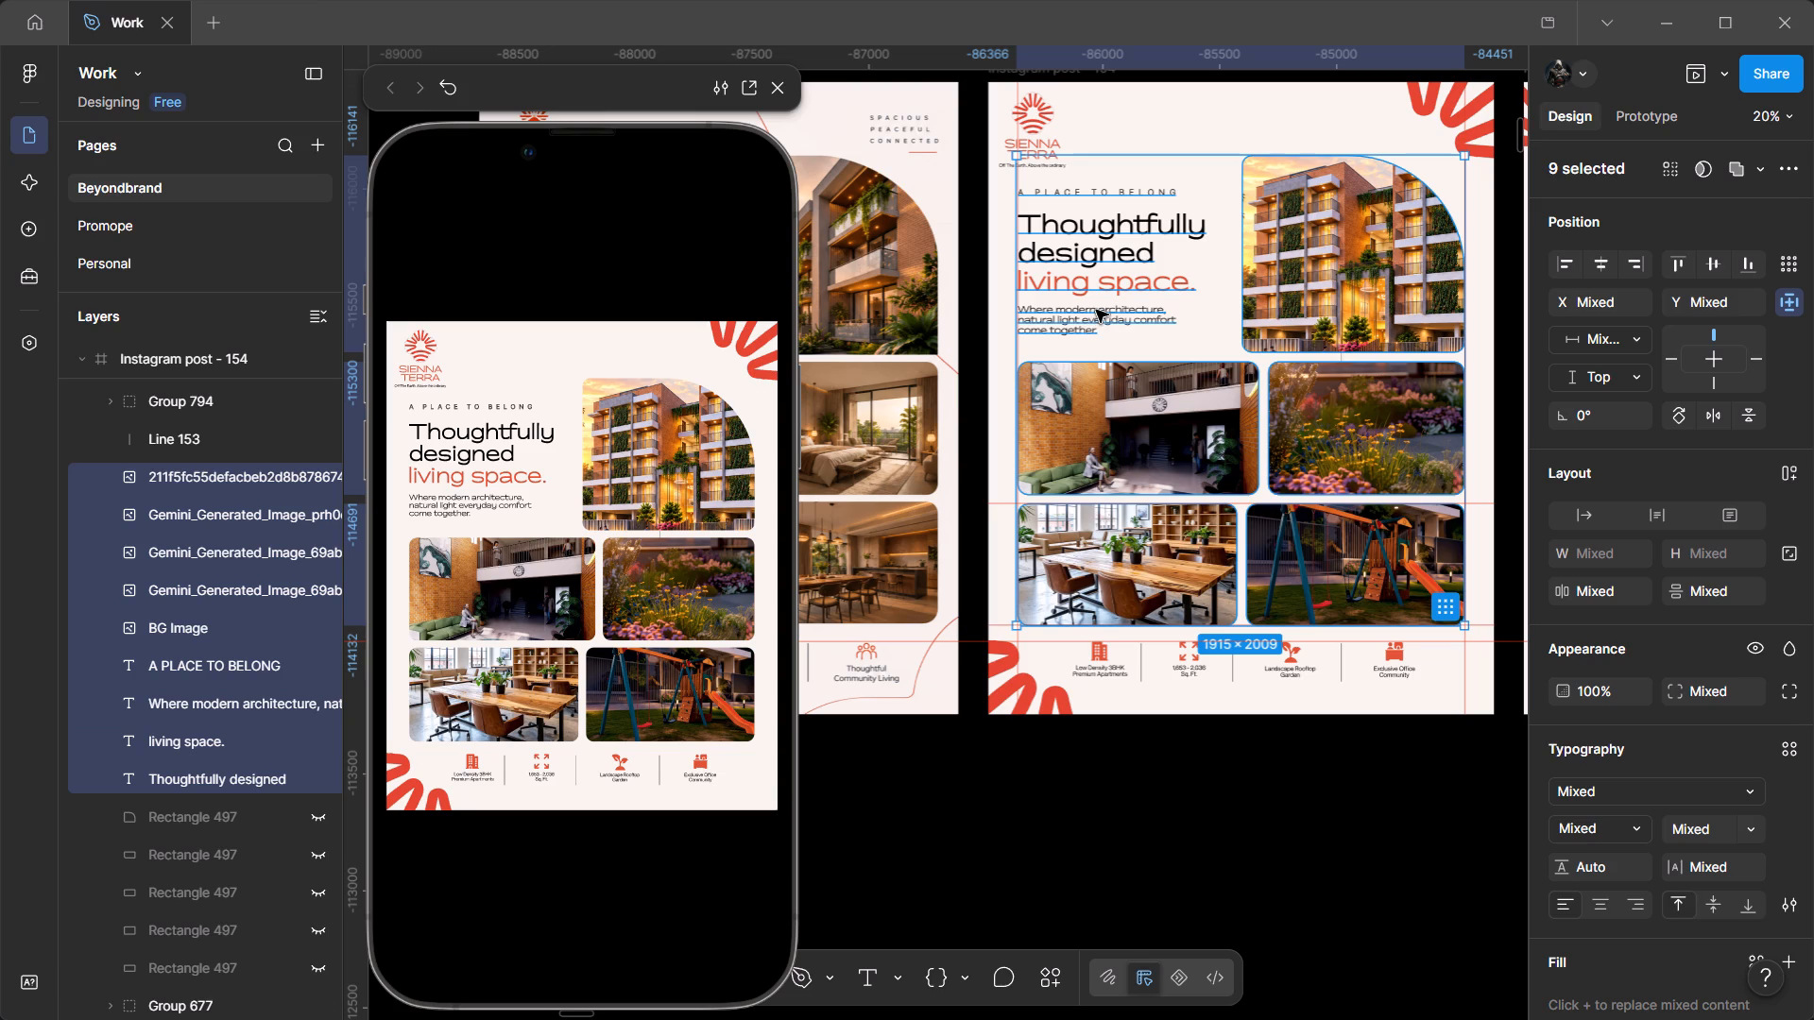
key(ctrl+g)
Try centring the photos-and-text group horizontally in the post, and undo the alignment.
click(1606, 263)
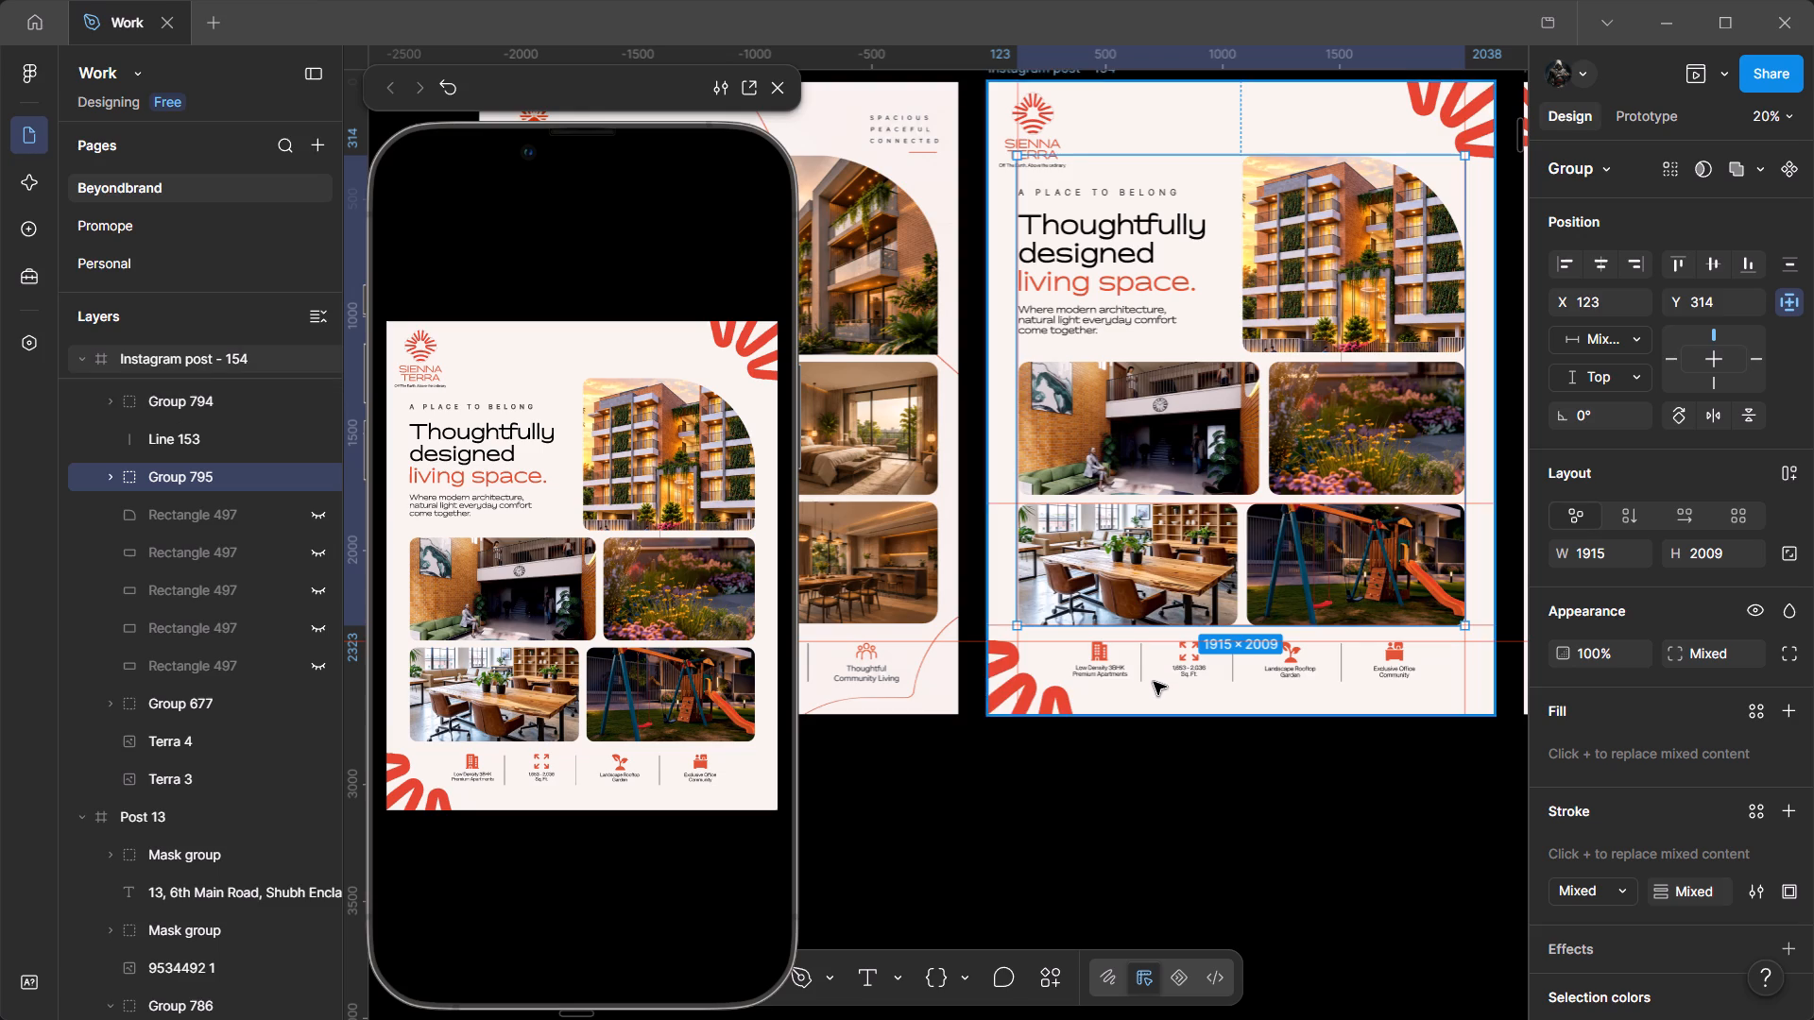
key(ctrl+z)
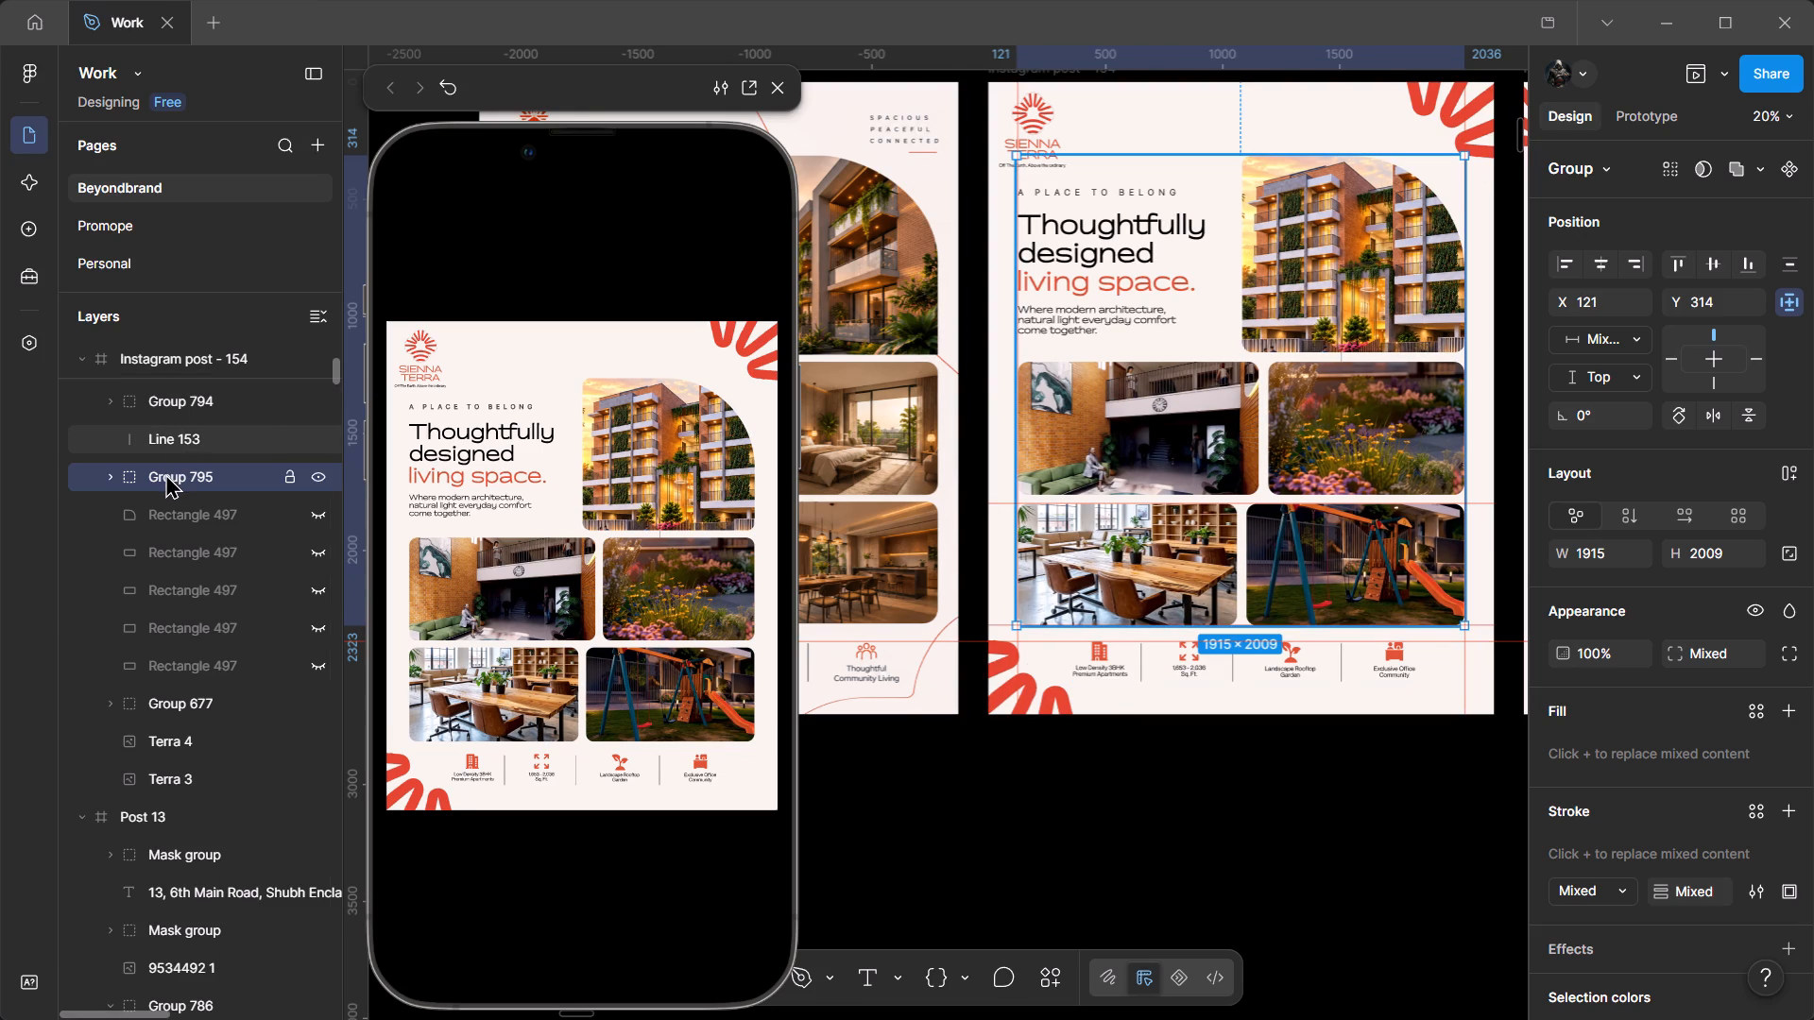
Move the footer amenities group inside the photos-and-text group in the layer order.
click(111, 474)
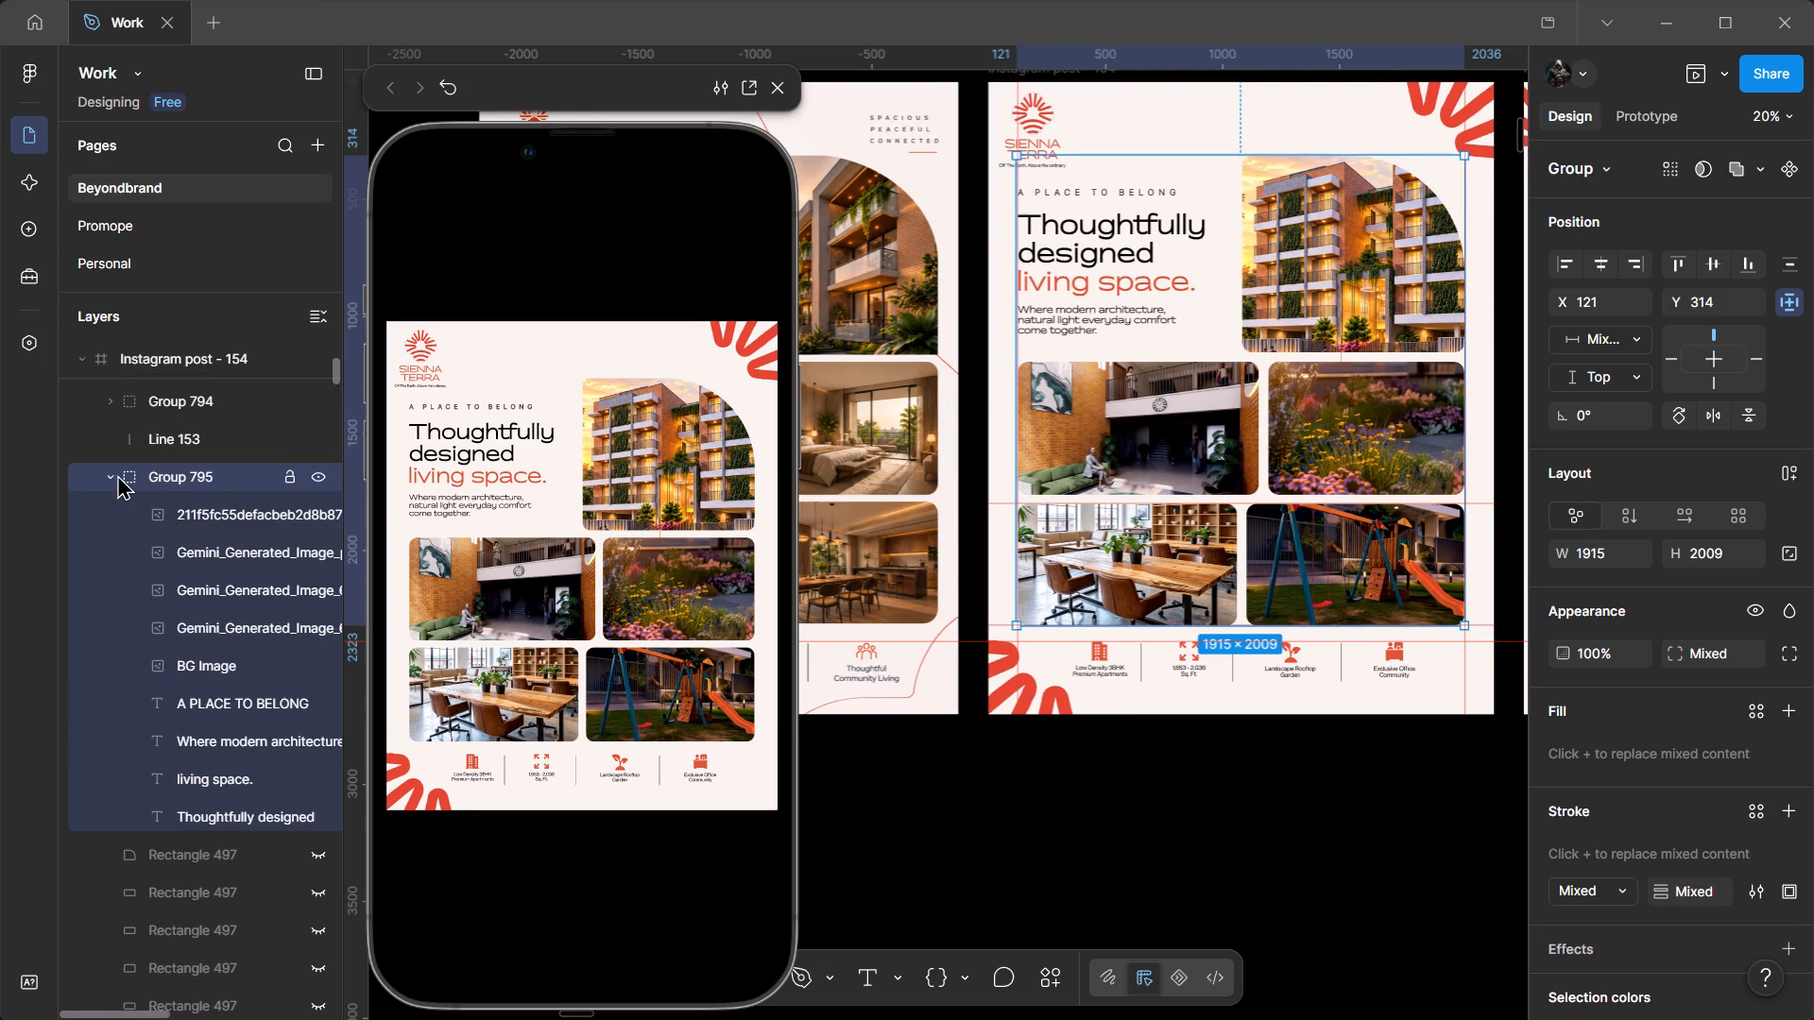
drag(148, 401, 142, 431)
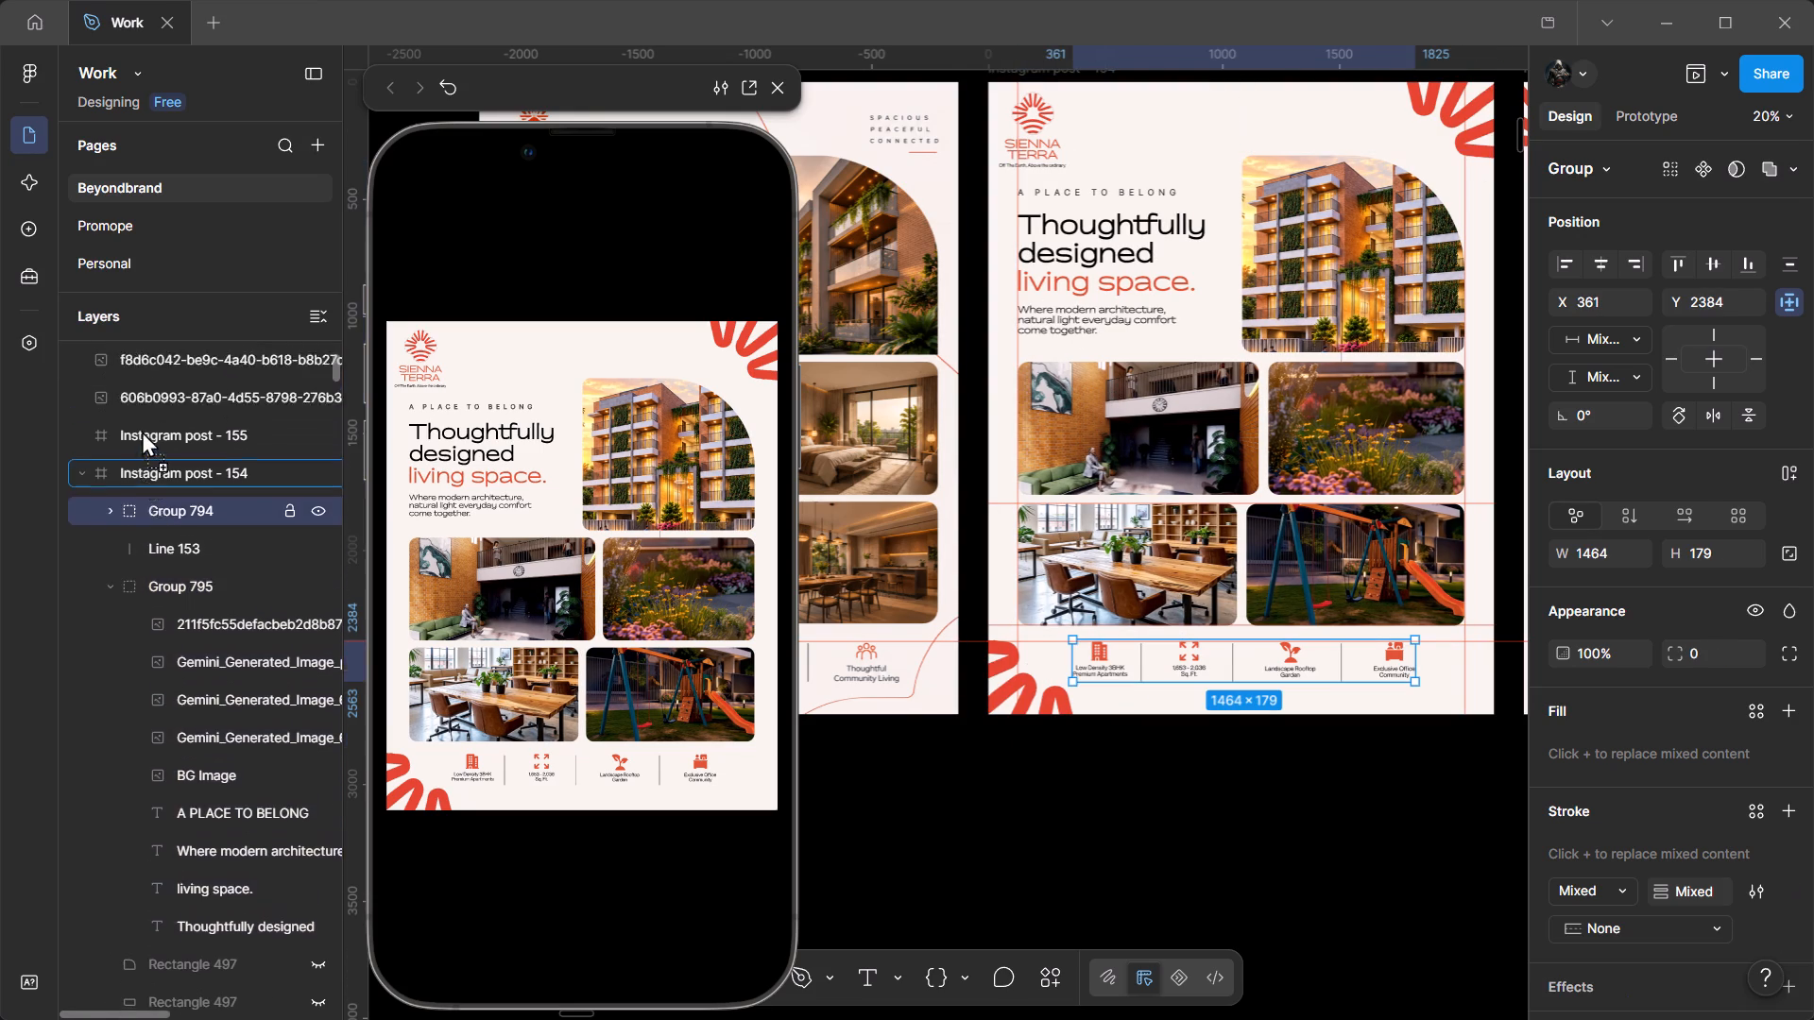
drag(142, 431, 152, 761)
scroll(167, 746, down, 3)
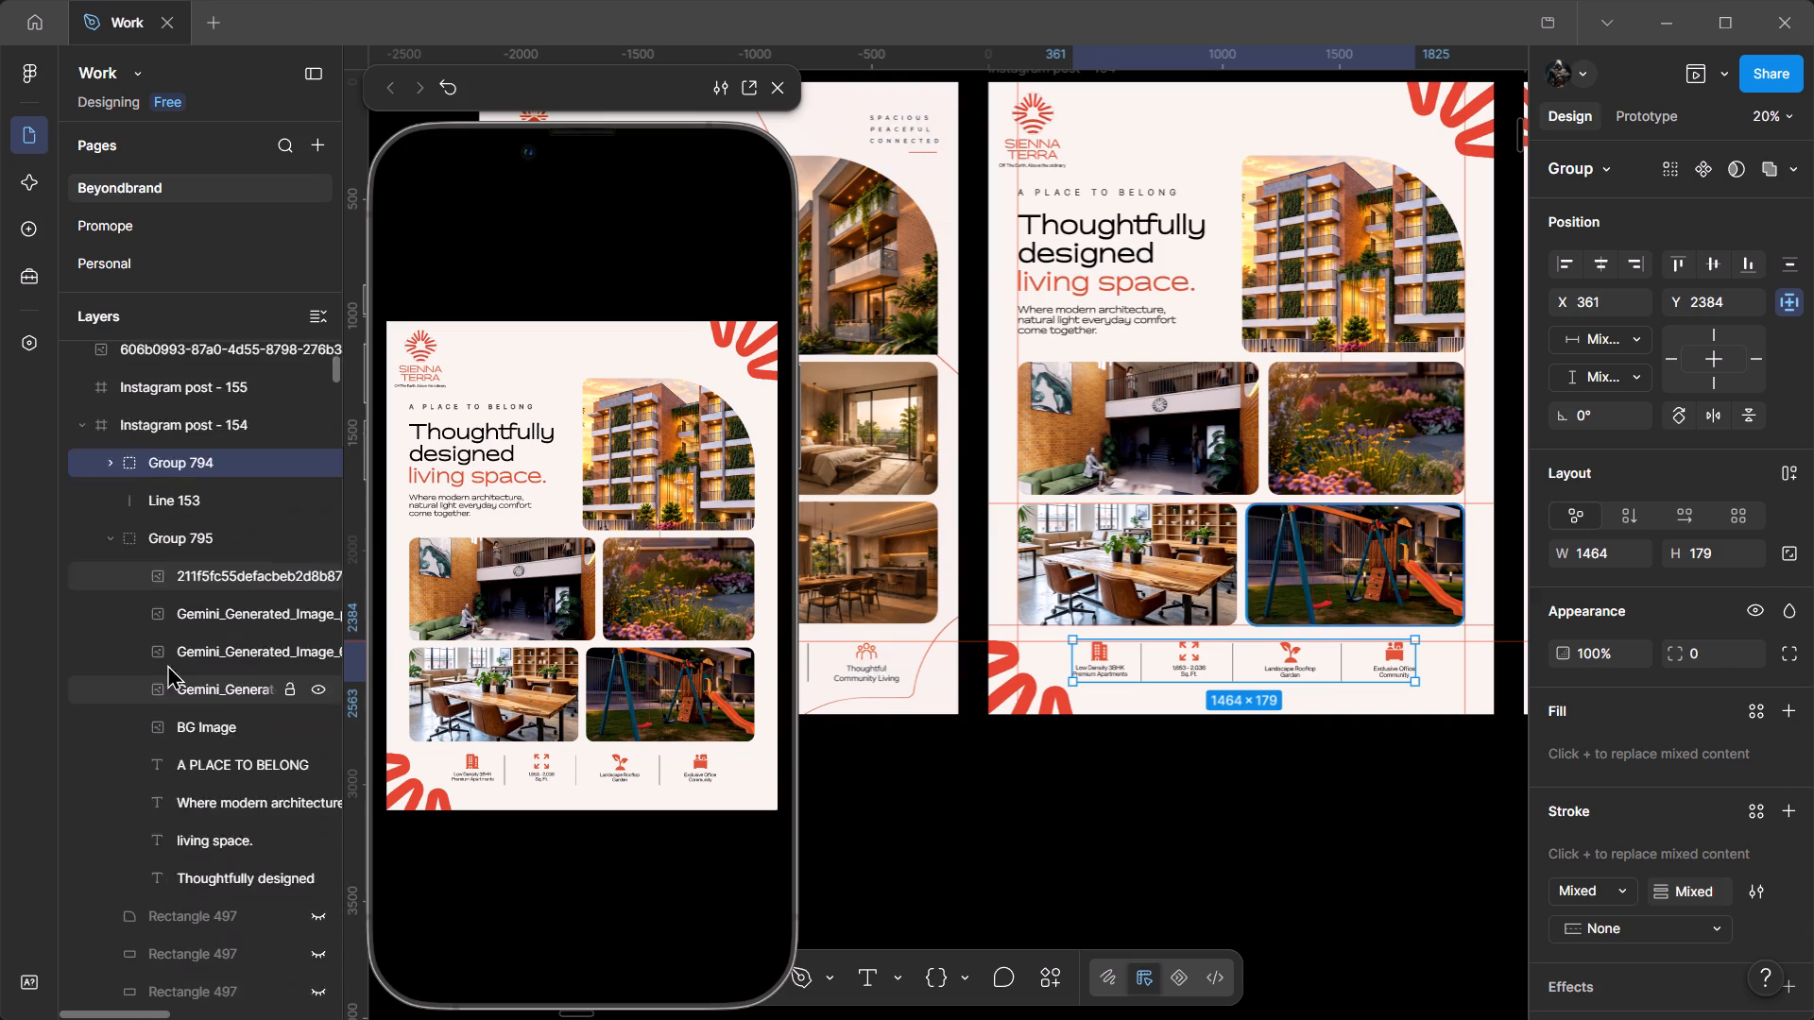
drag(183, 405, 177, 560)
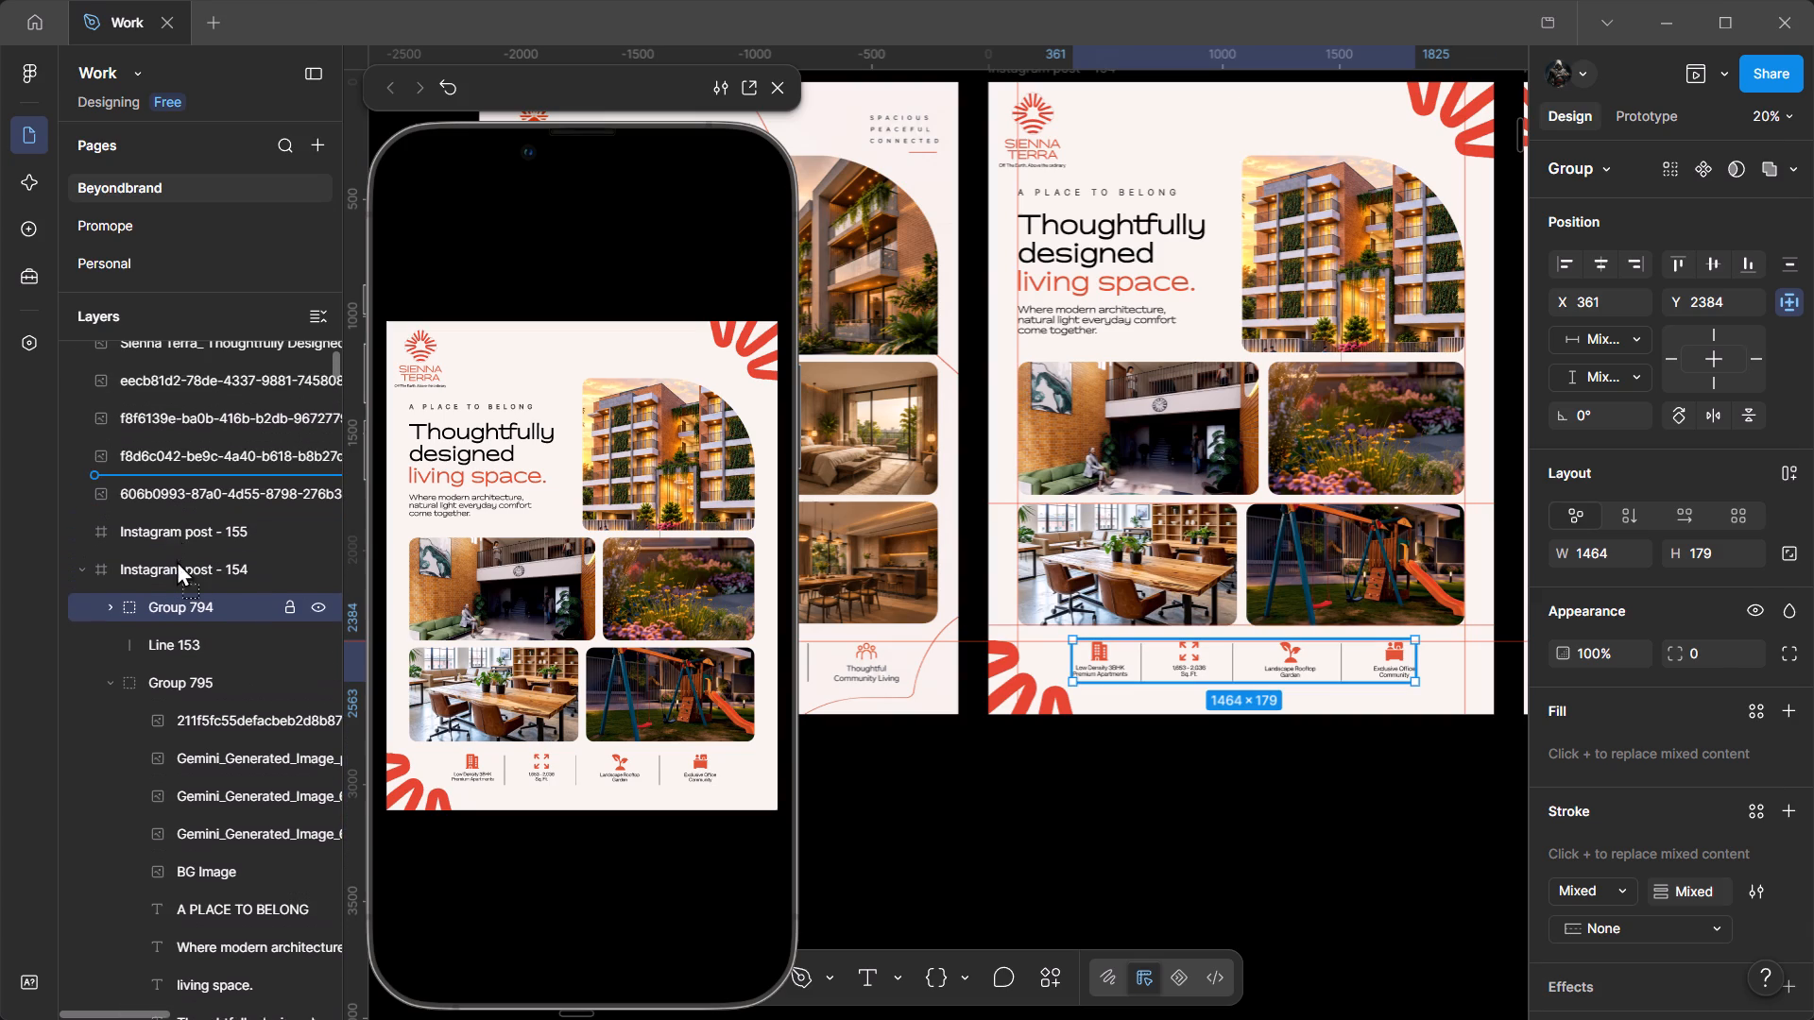
drag(177, 560, 159, 722)
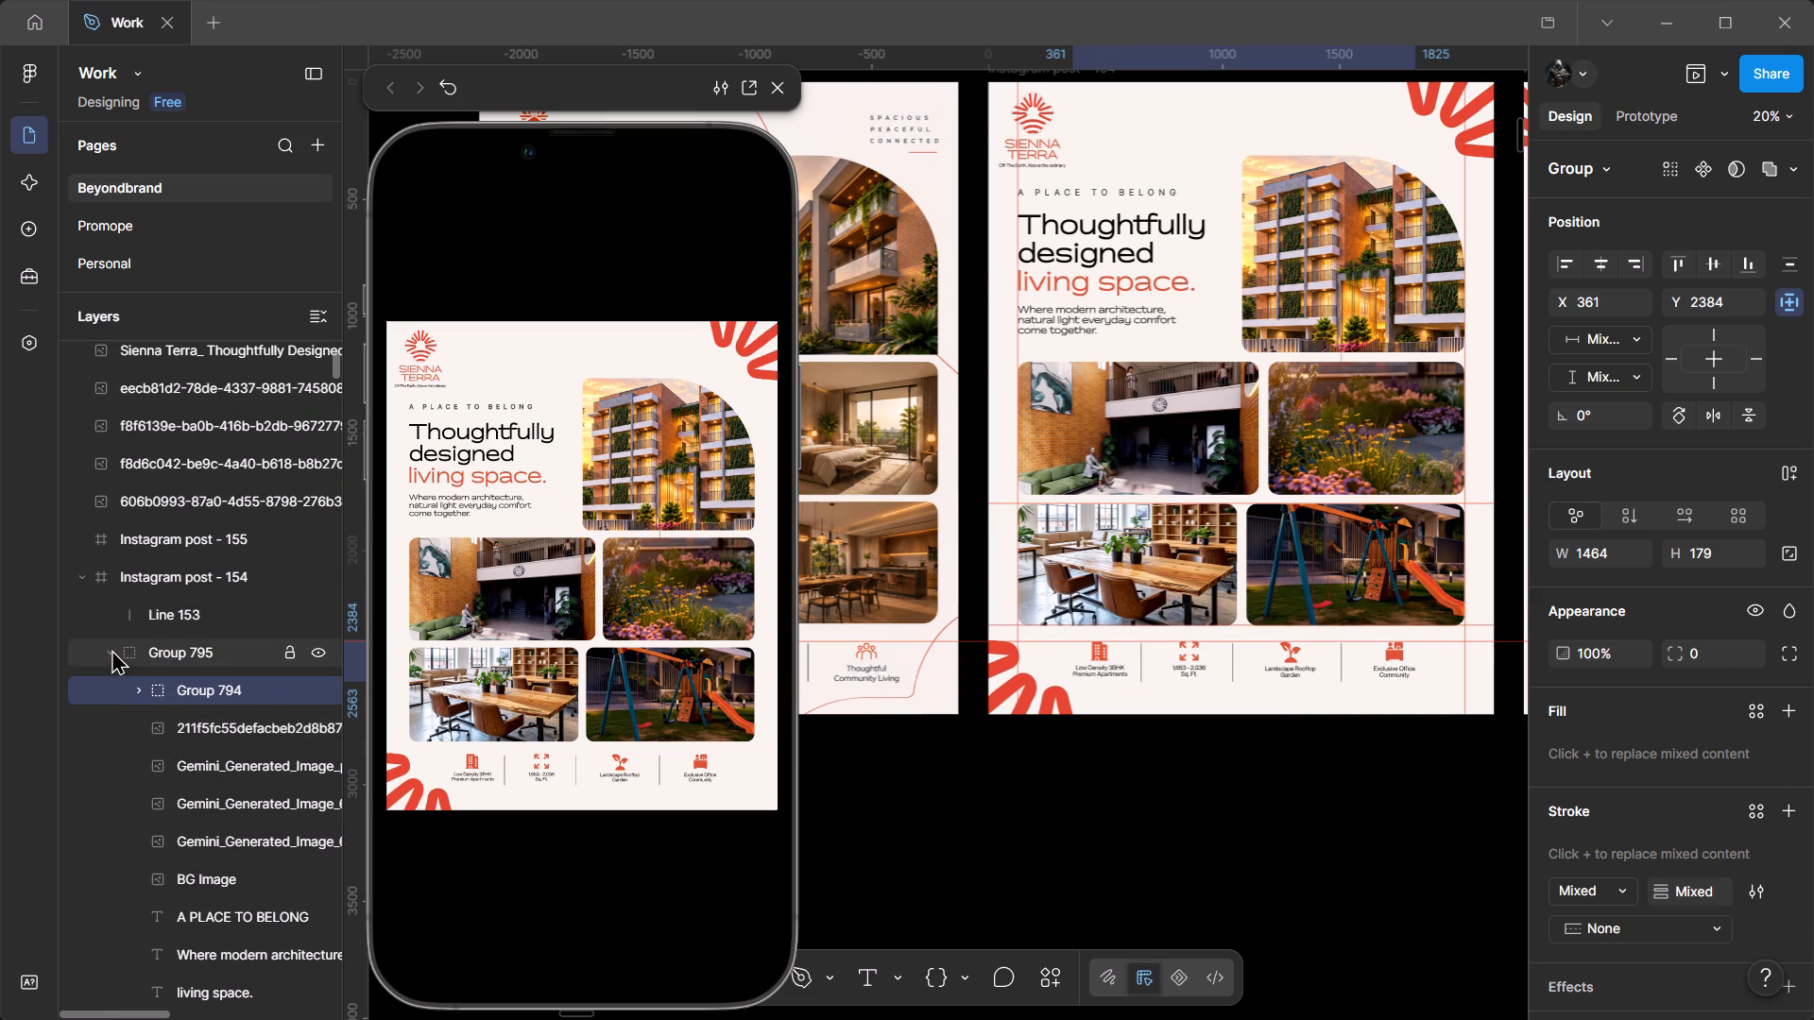
click(111, 649)
Centre the combined photos, text and amenities group horizontally within Instagram post - 154.
click(171, 654)
click(1601, 267)
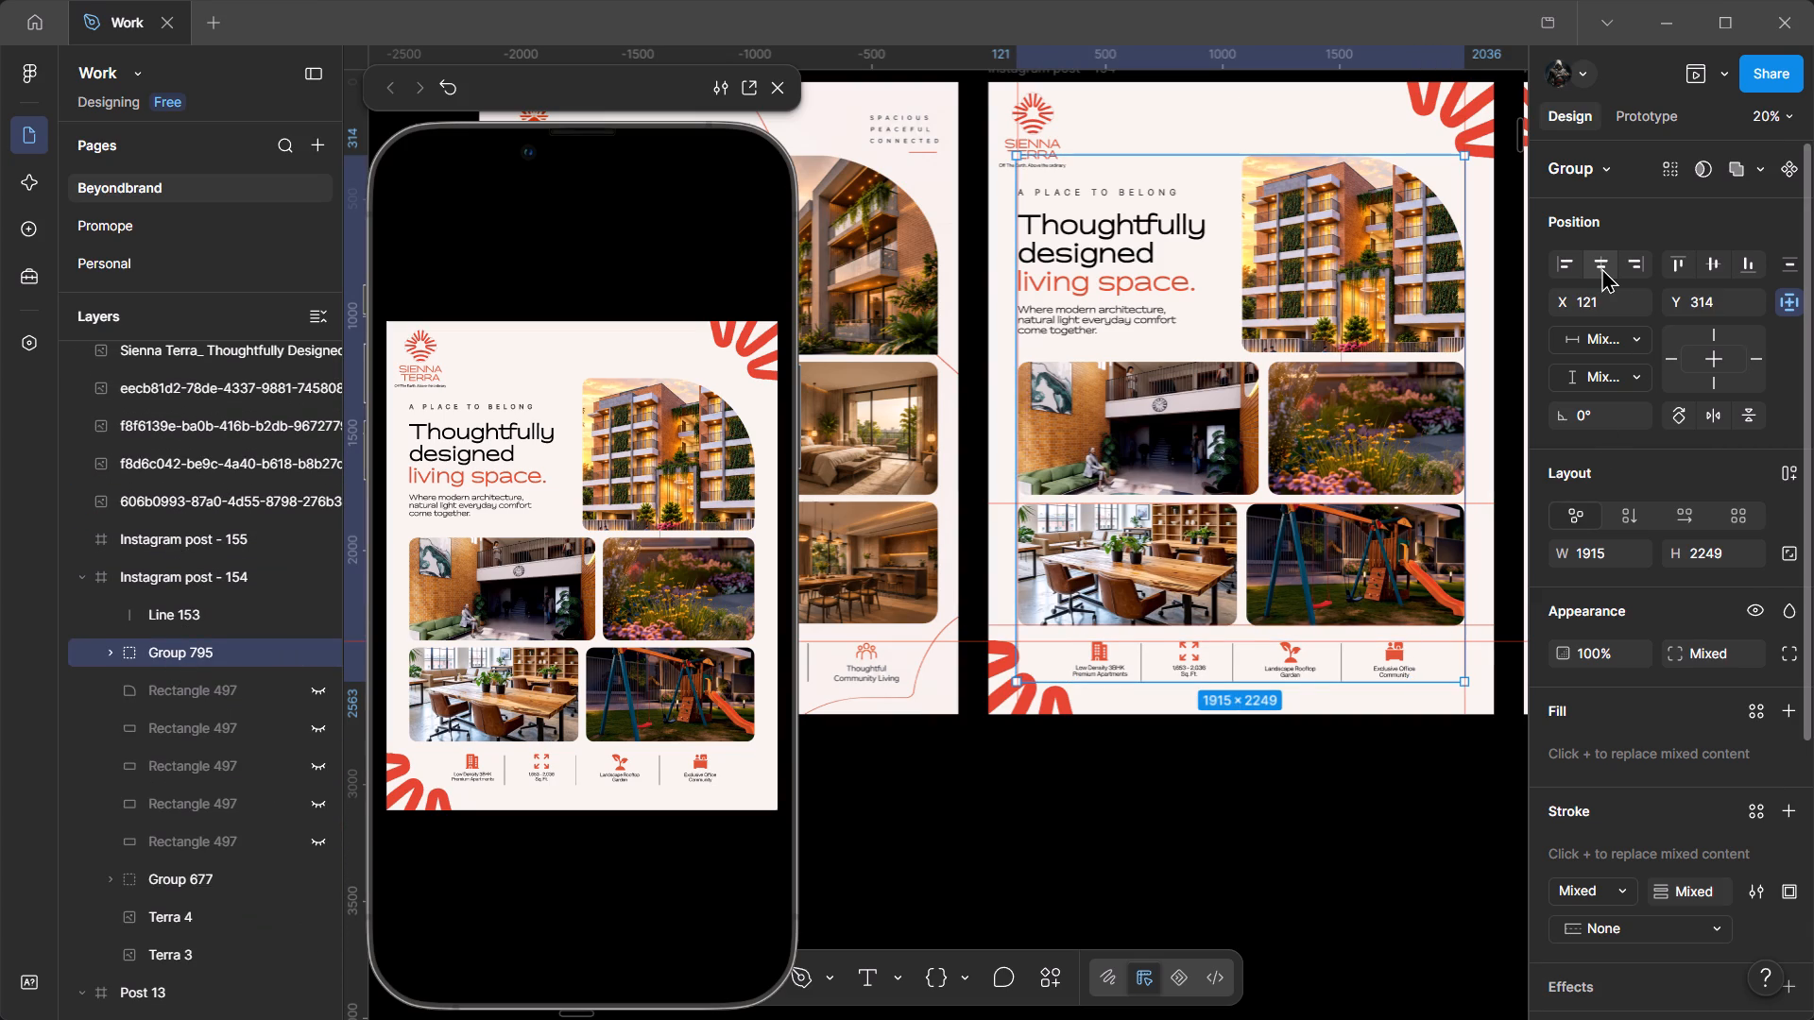
Ungroup the combined photos, text and amenities group in Instagram post - 154, keeping the footer amenities as their own group.
click(108, 651)
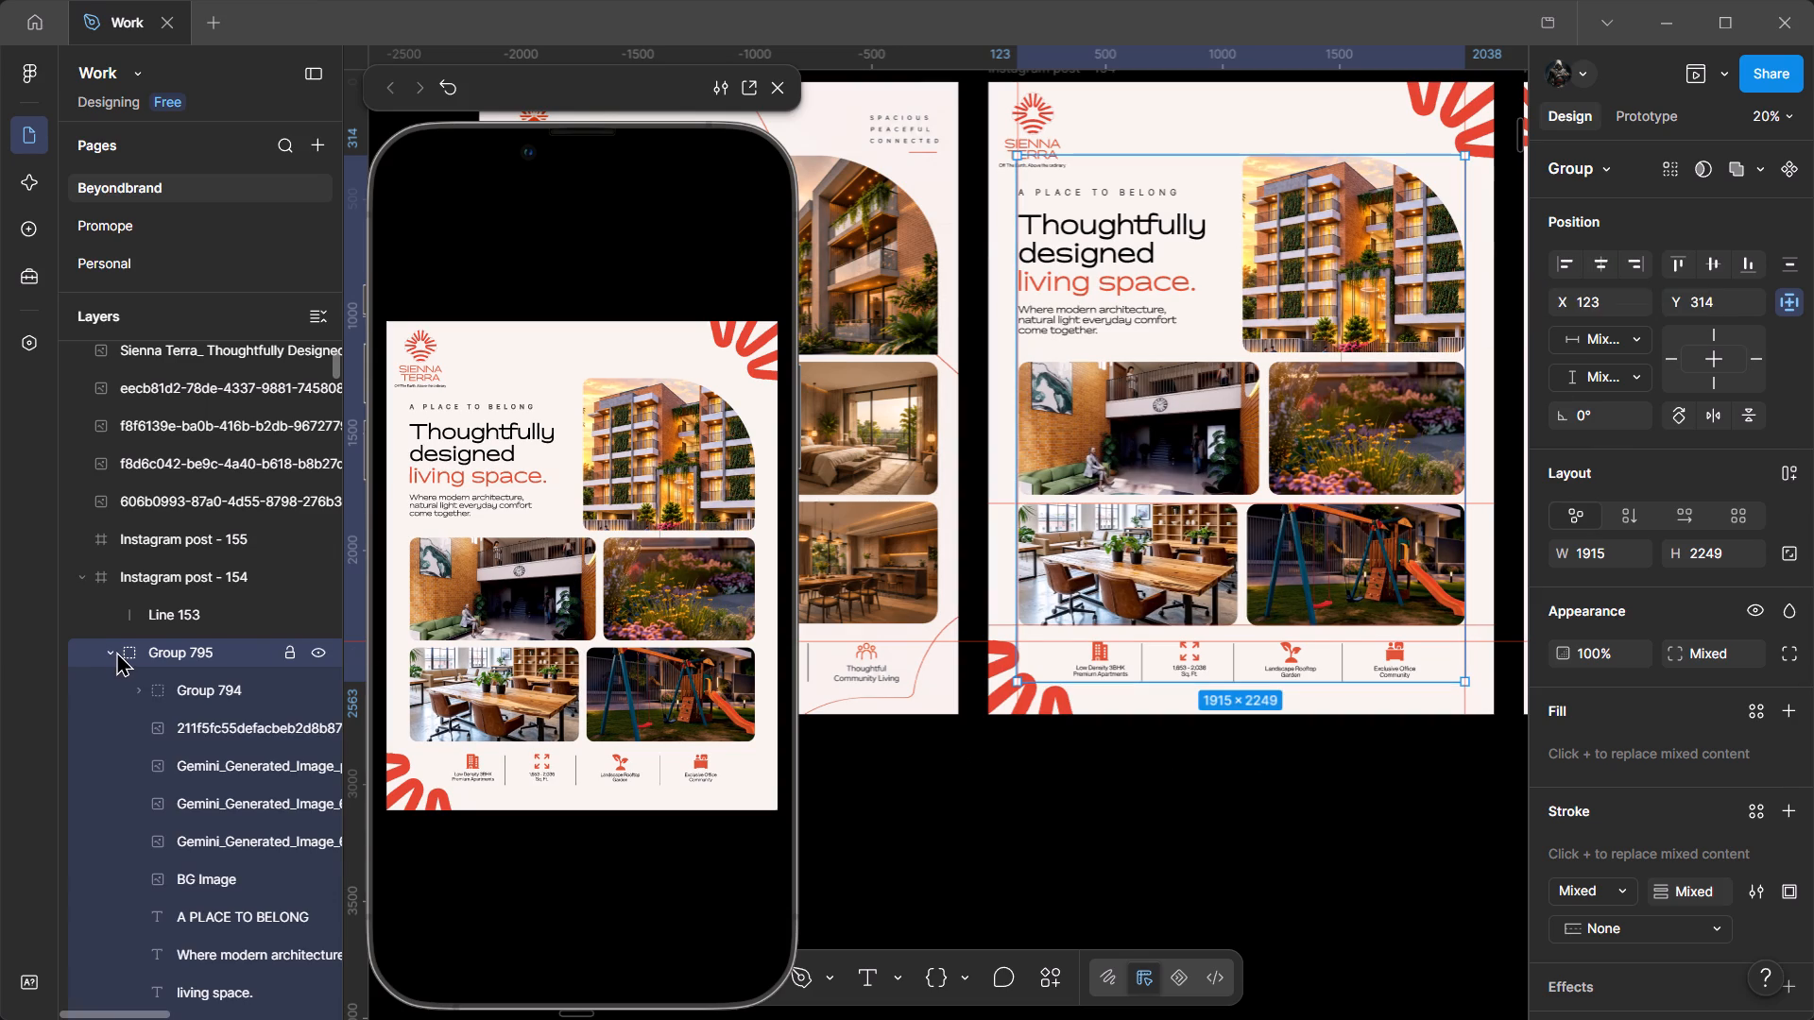
key(ctrl+BackSpace)
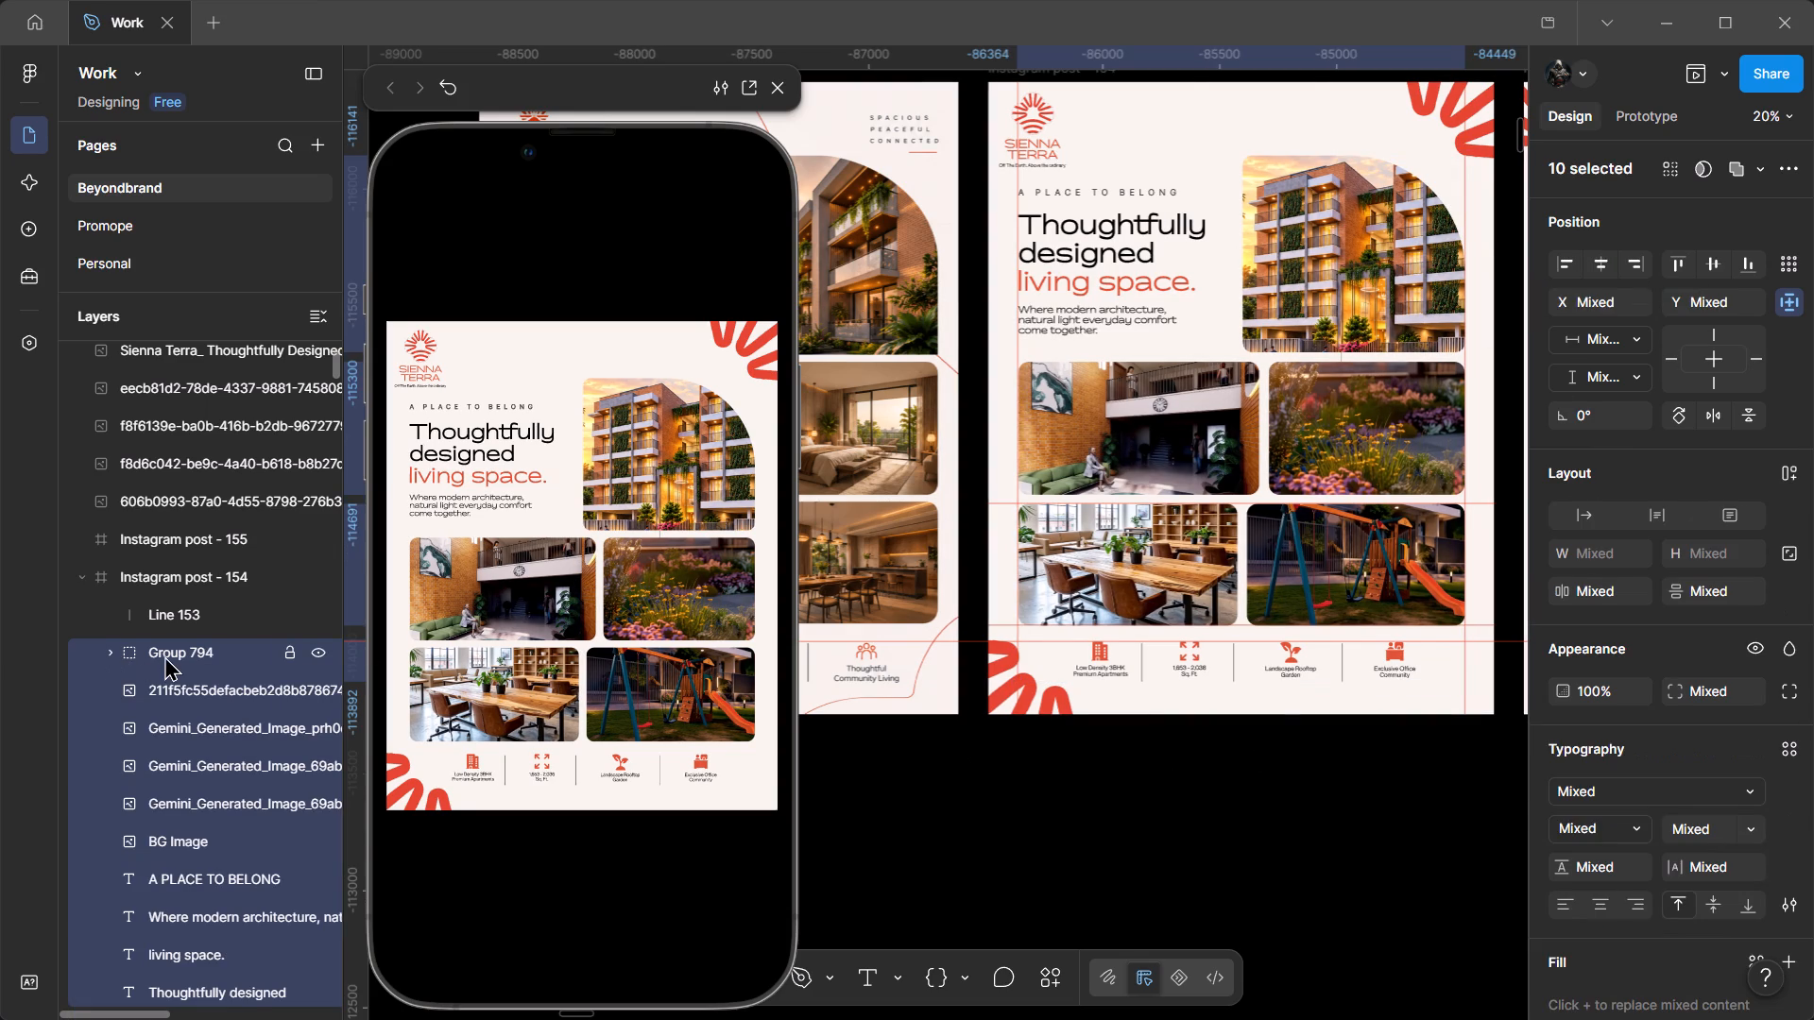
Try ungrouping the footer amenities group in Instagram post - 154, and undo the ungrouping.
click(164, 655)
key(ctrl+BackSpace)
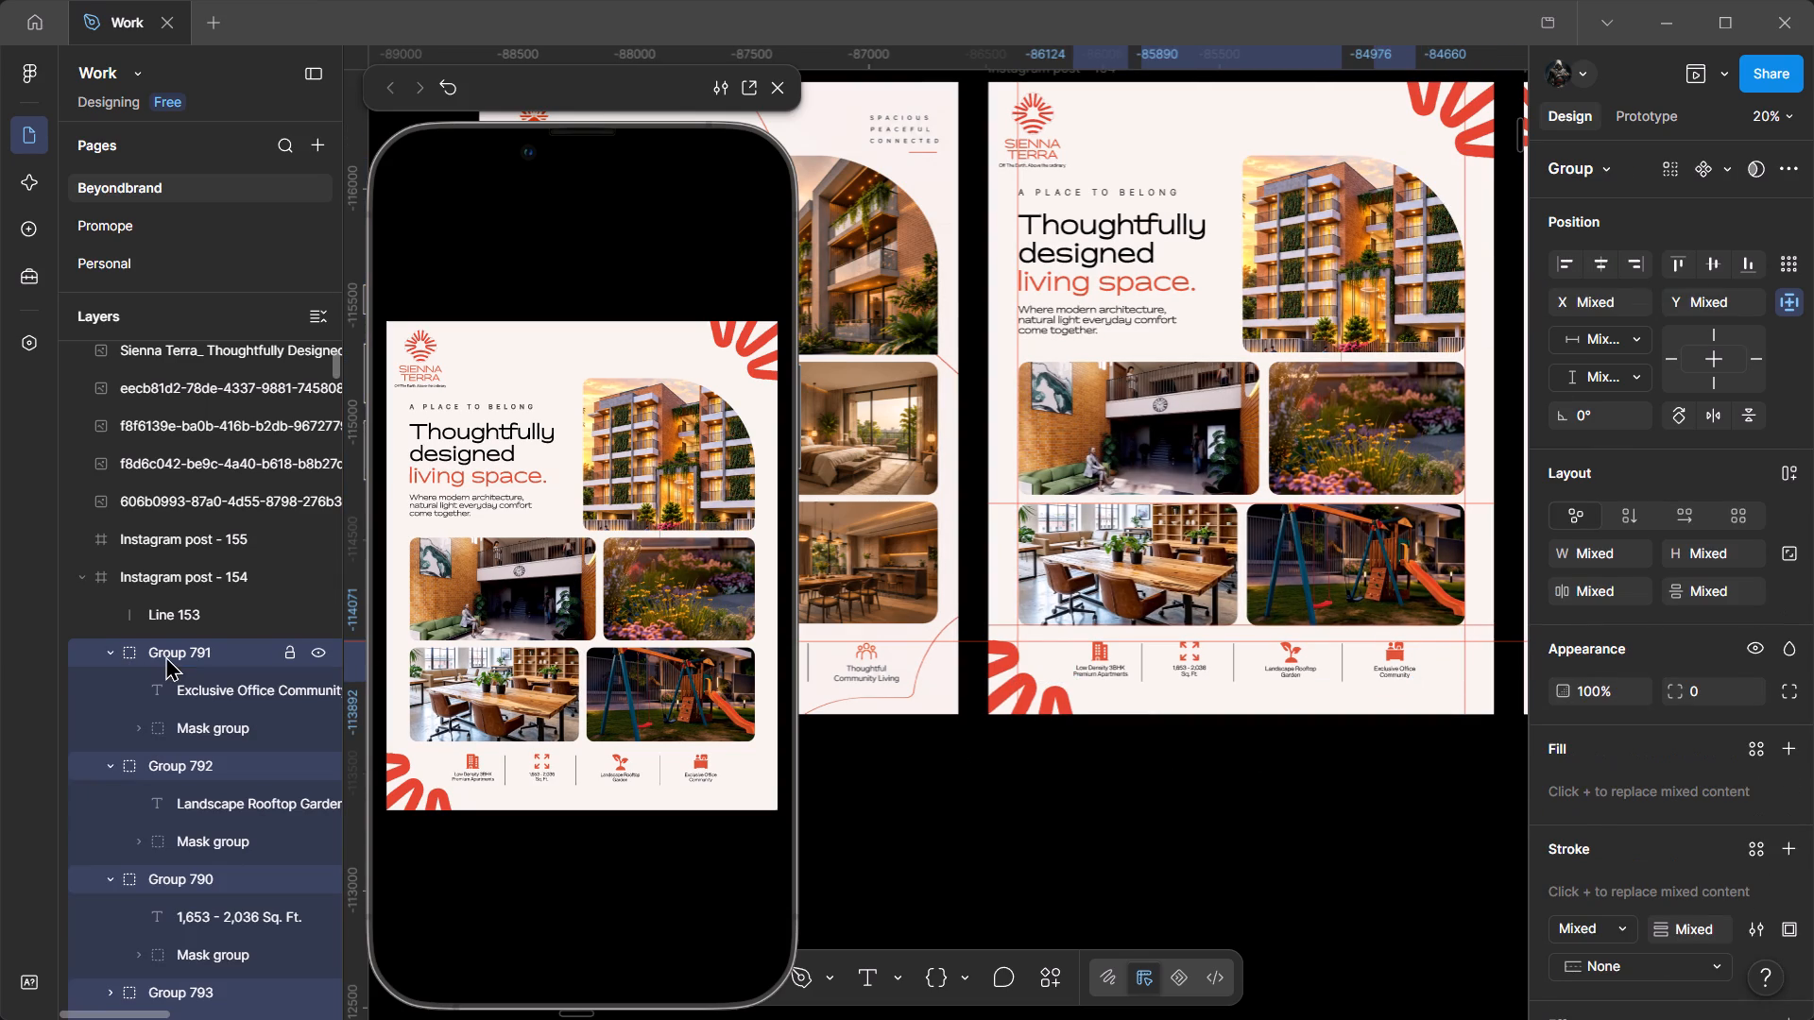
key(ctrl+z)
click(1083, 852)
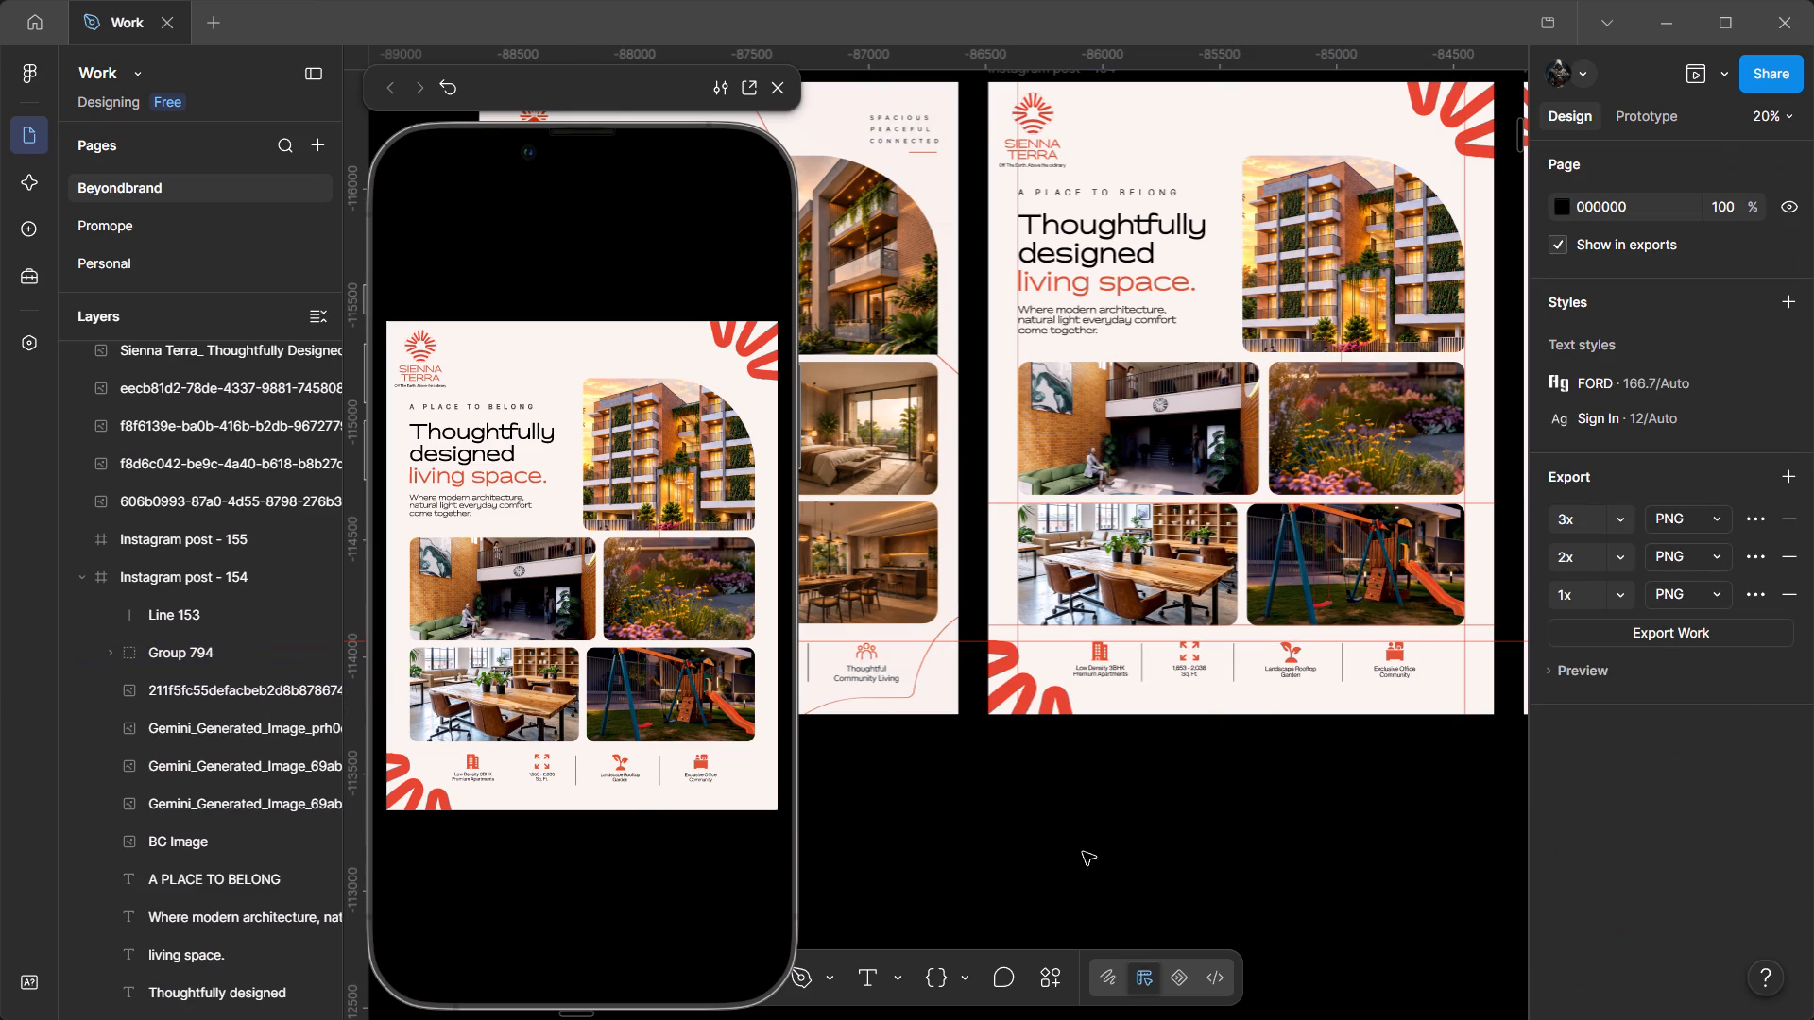
Examine Instagram post - 154 alongside the reference advertisement and Post 13, and look through Post 13's preview and layers.
ctrl+scroll(1087, 845, down, 4)
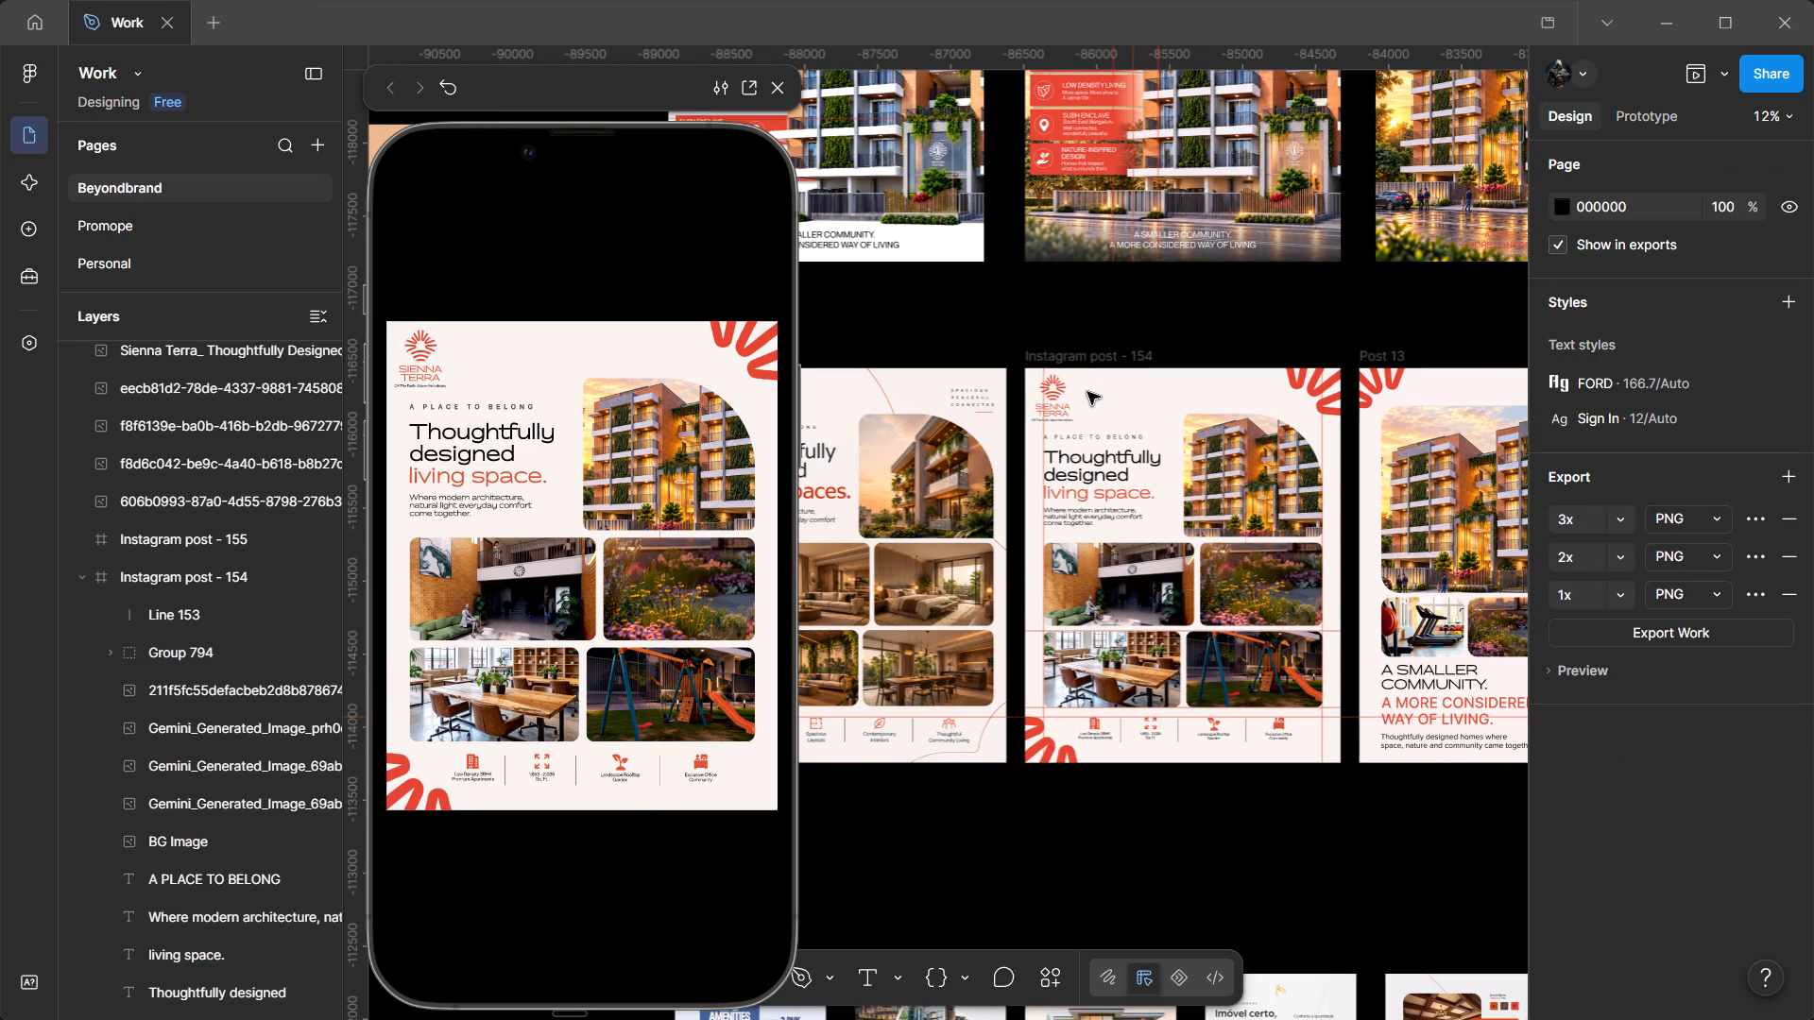
click(1092, 357)
drag(1069, 775, 1142, 769)
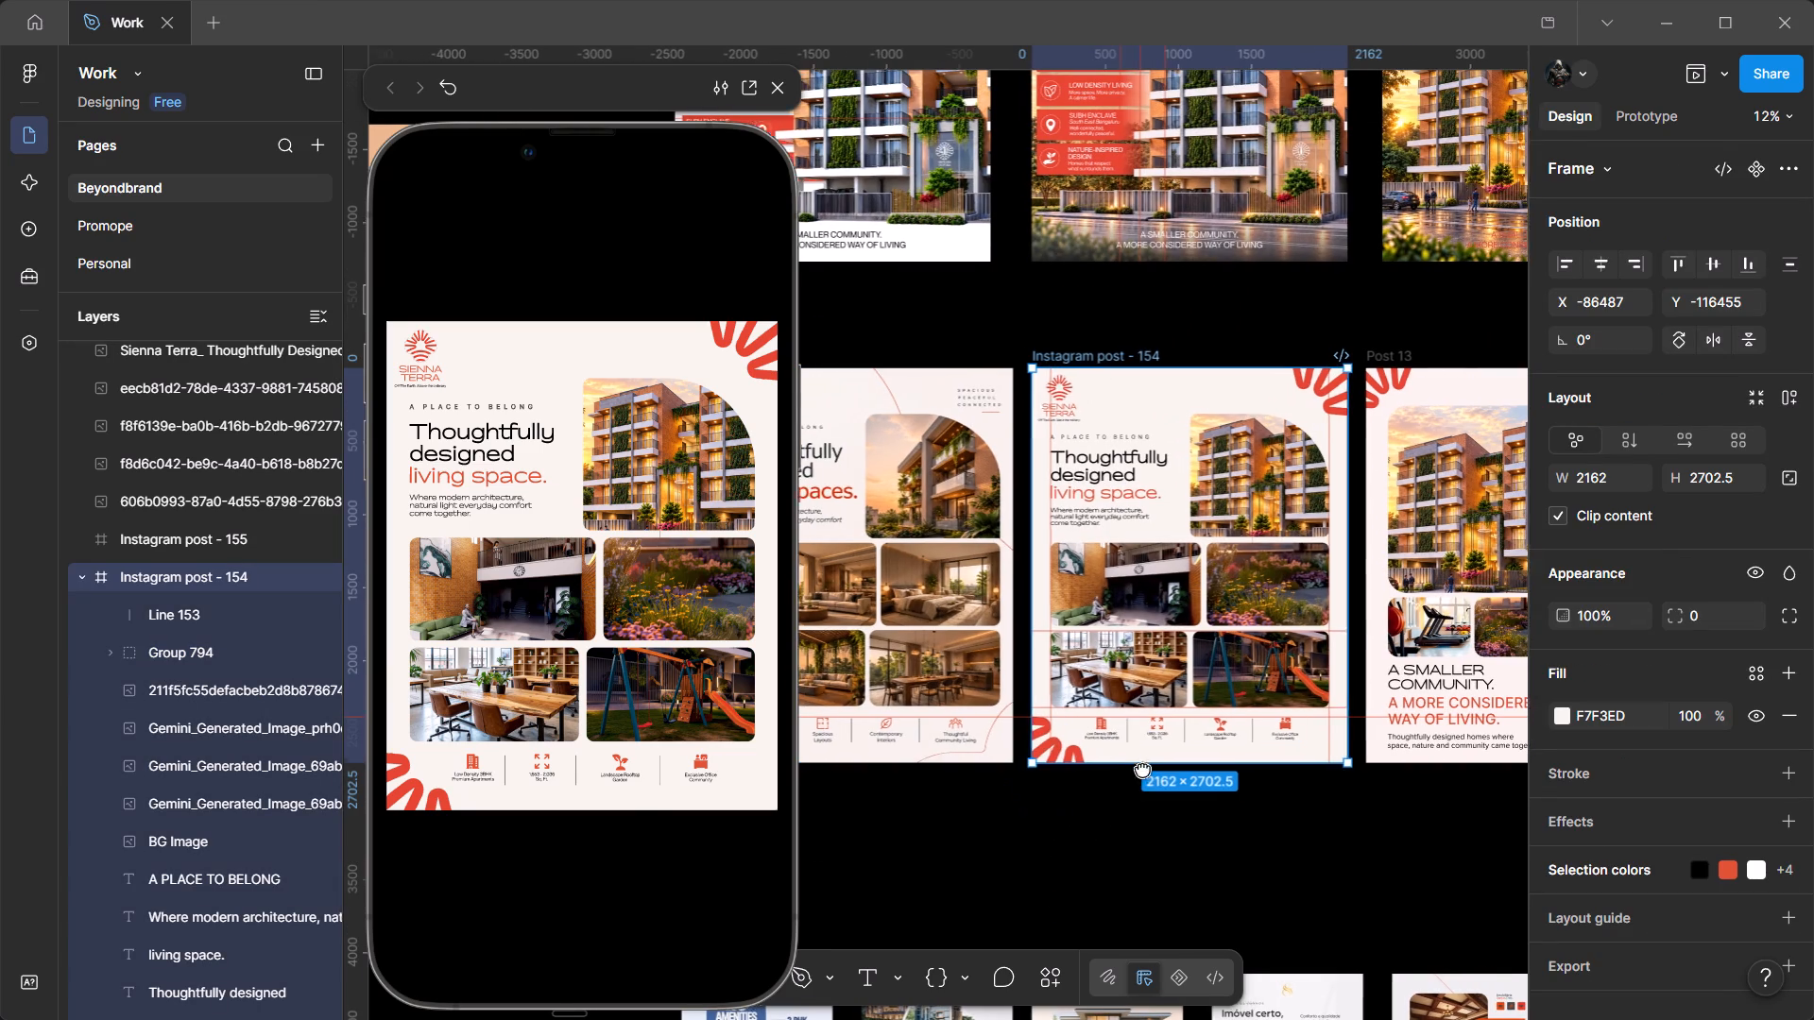
drag(1142, 769, 1214, 747)
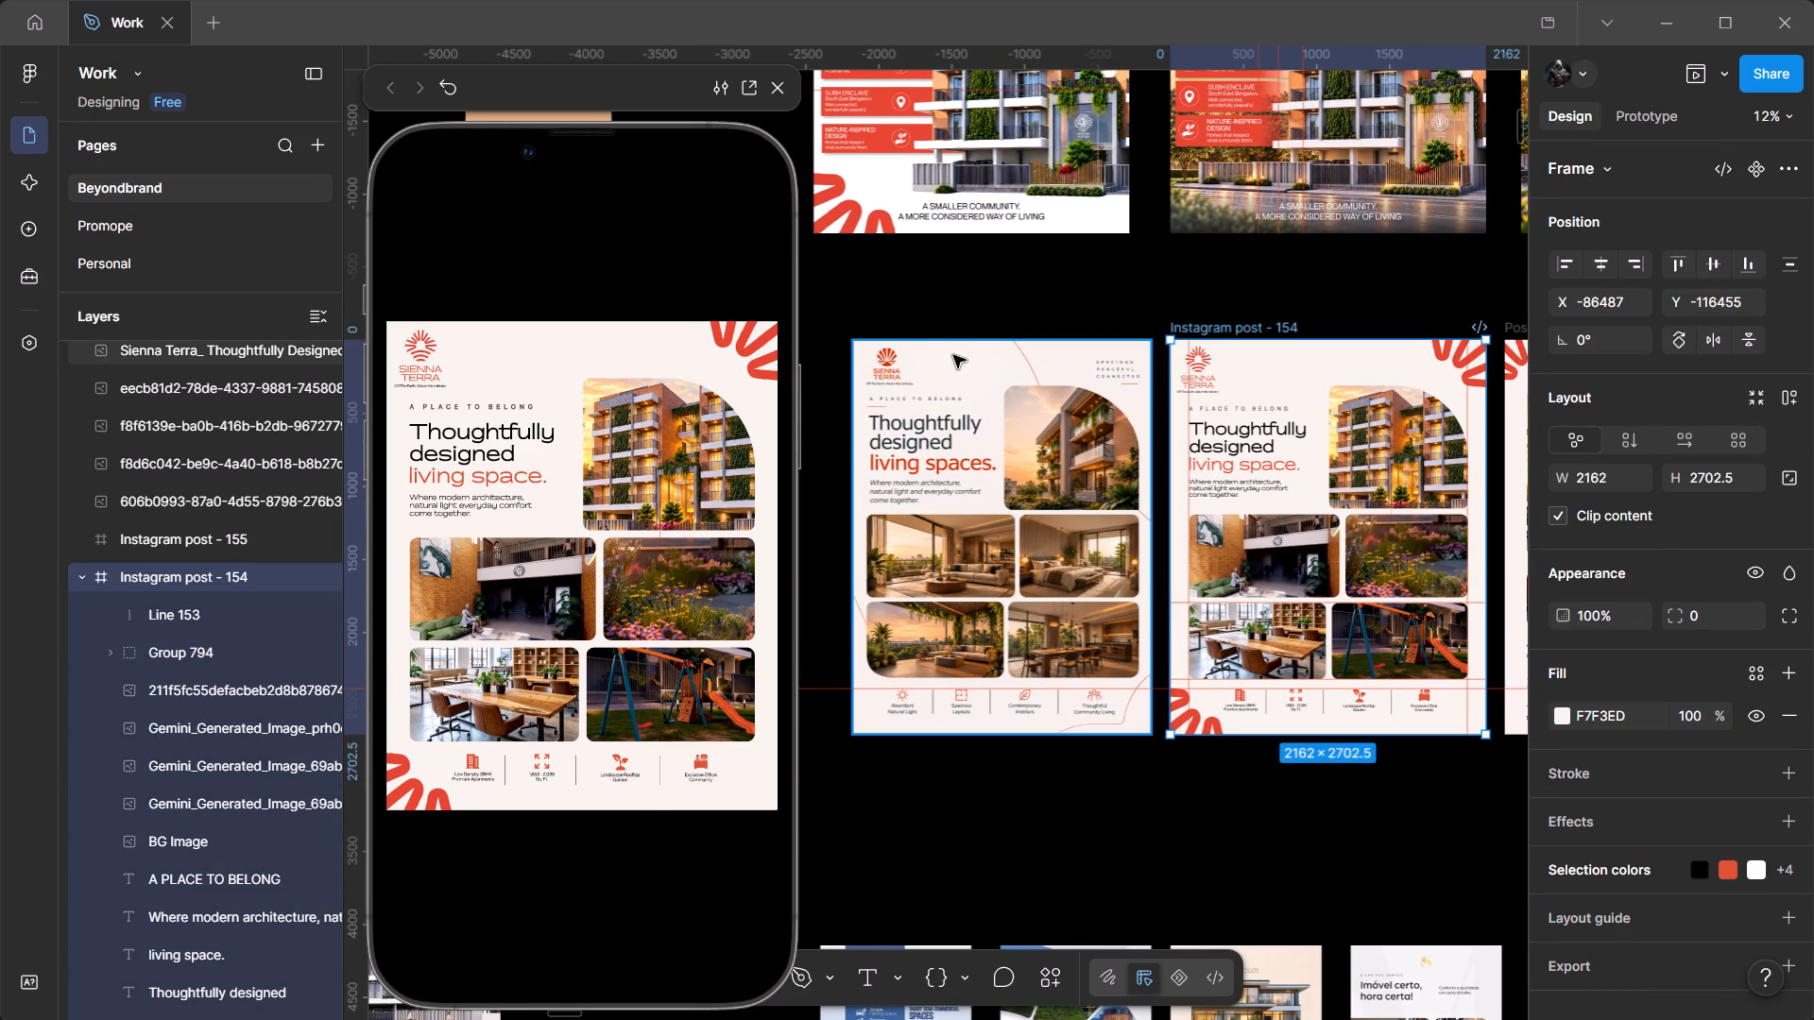
drag(1222, 391, 974, 406)
ctrl+scroll(1198, 440, down, 6)
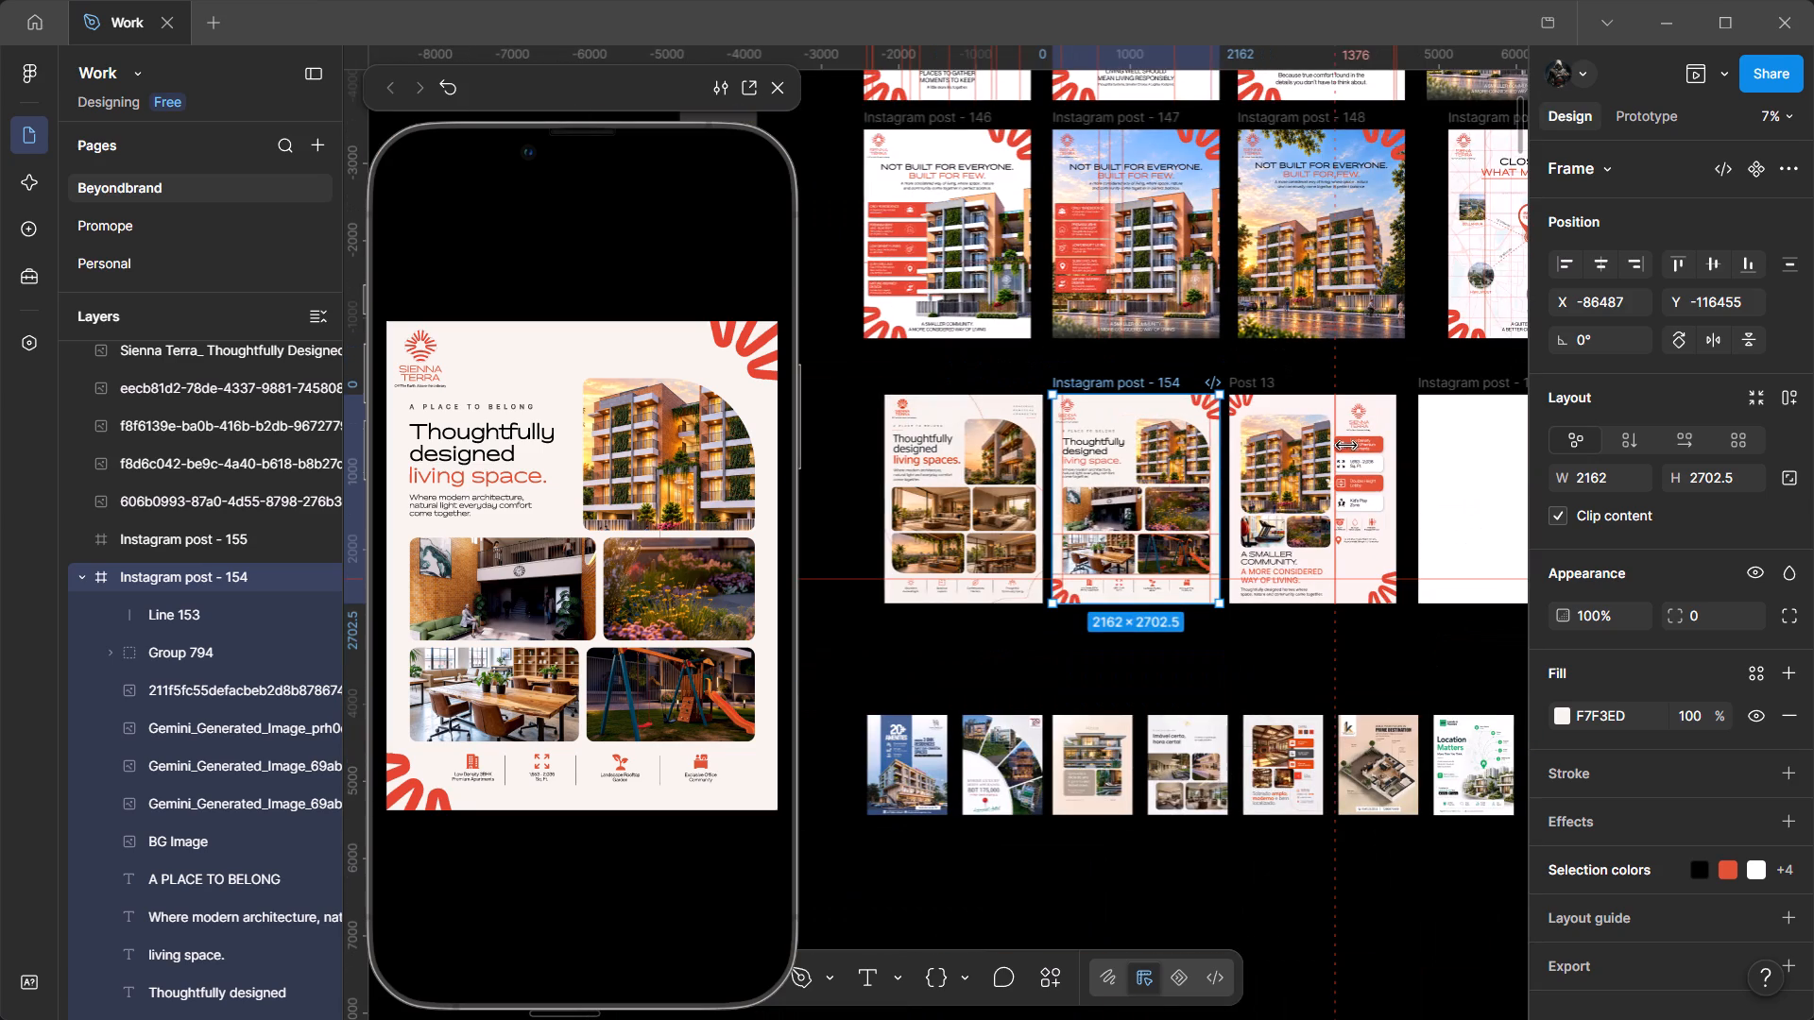
click(1261, 381)
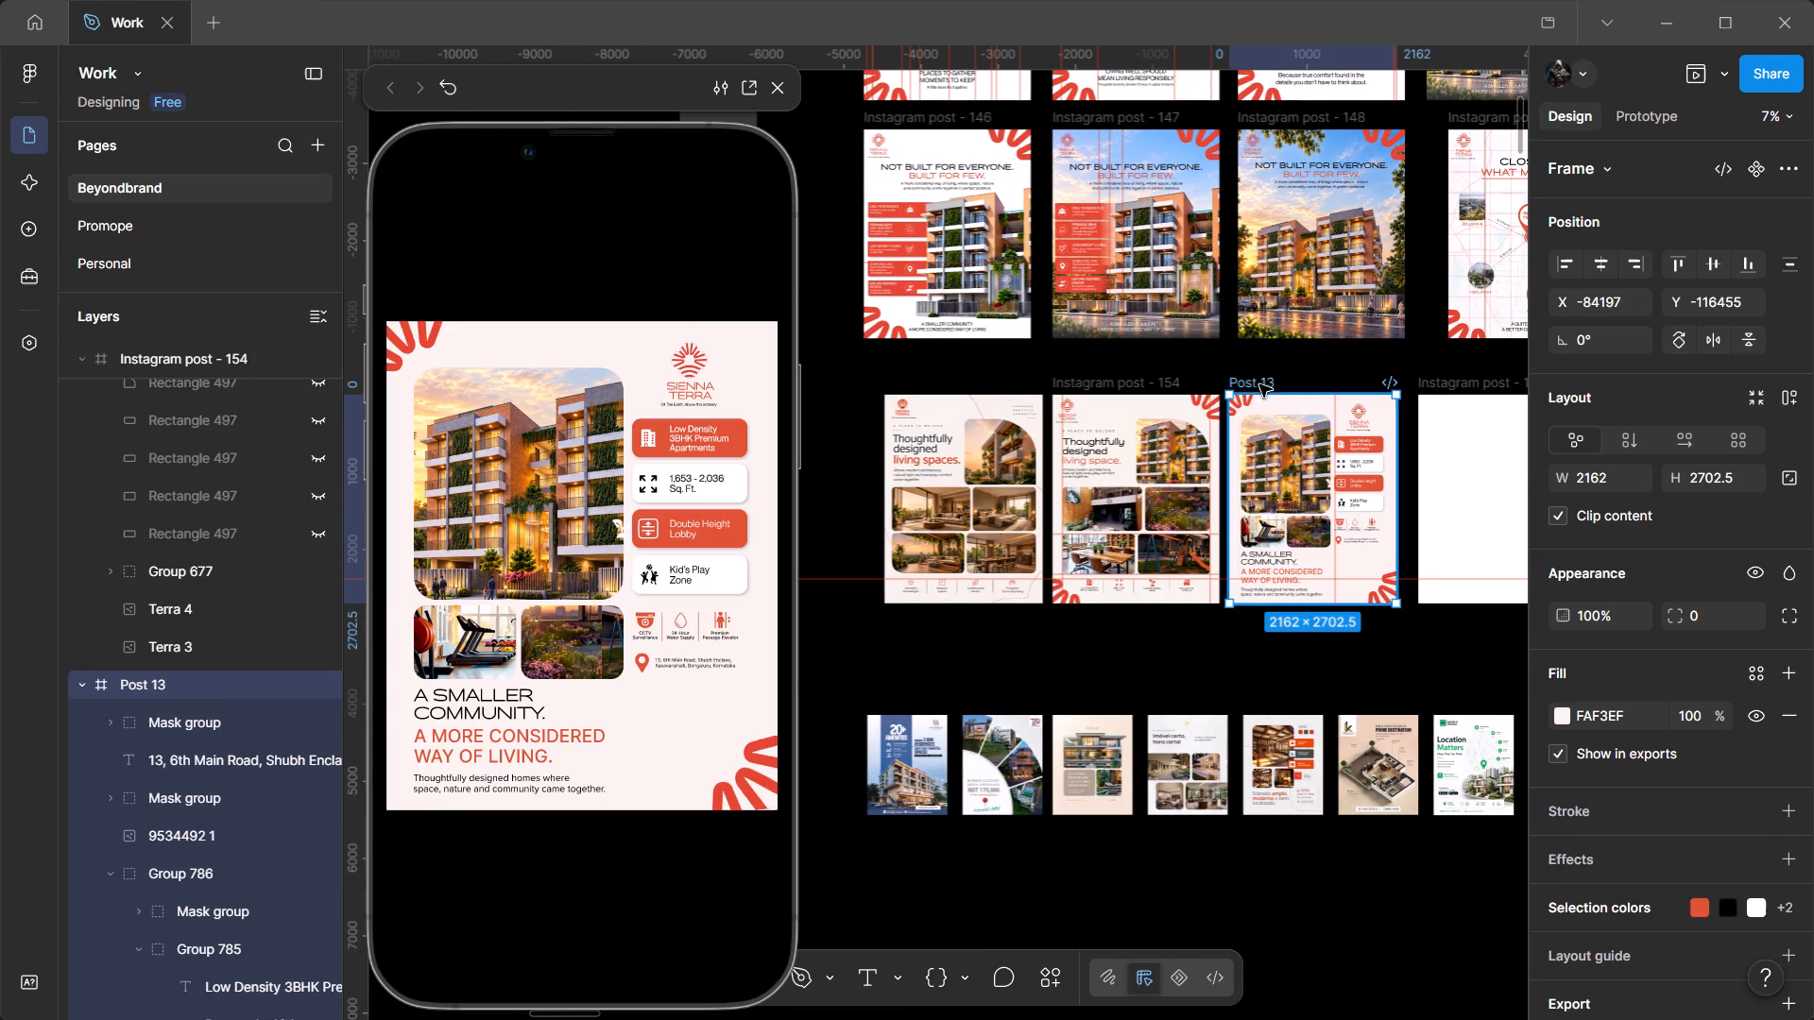
scroll(256, 788, down, 4)
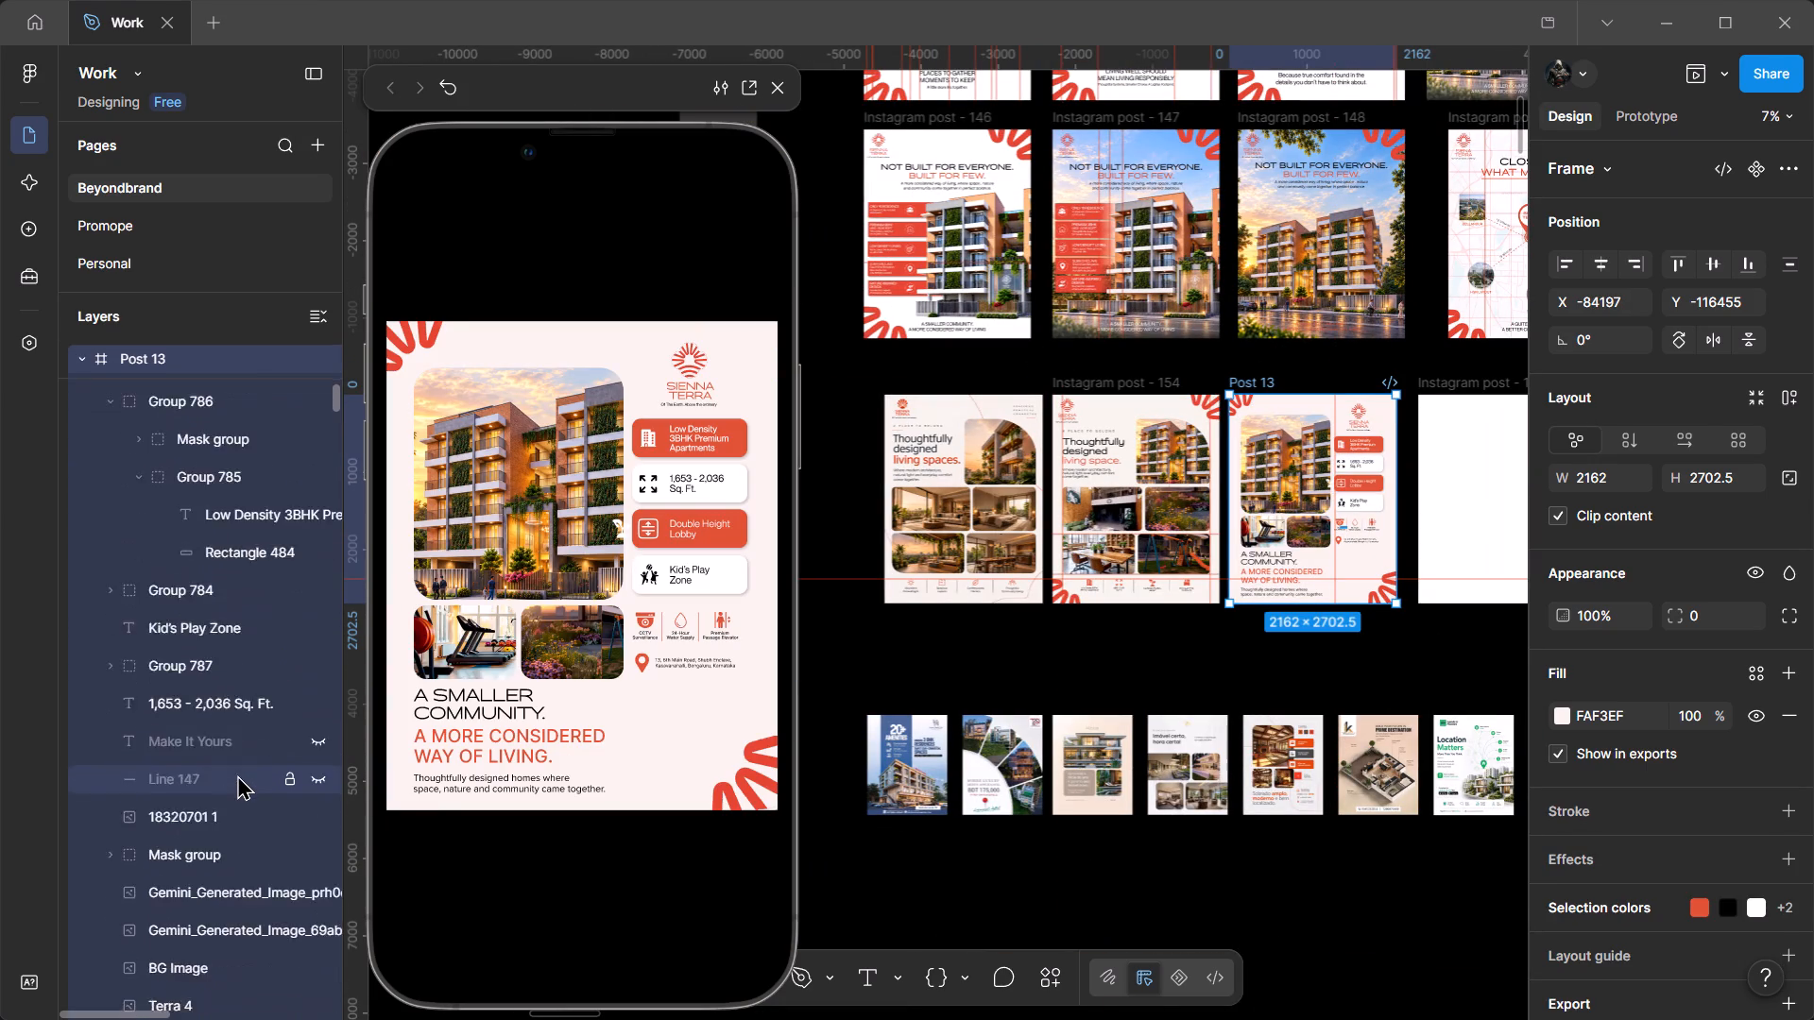
scroll(237, 774, down, 6)
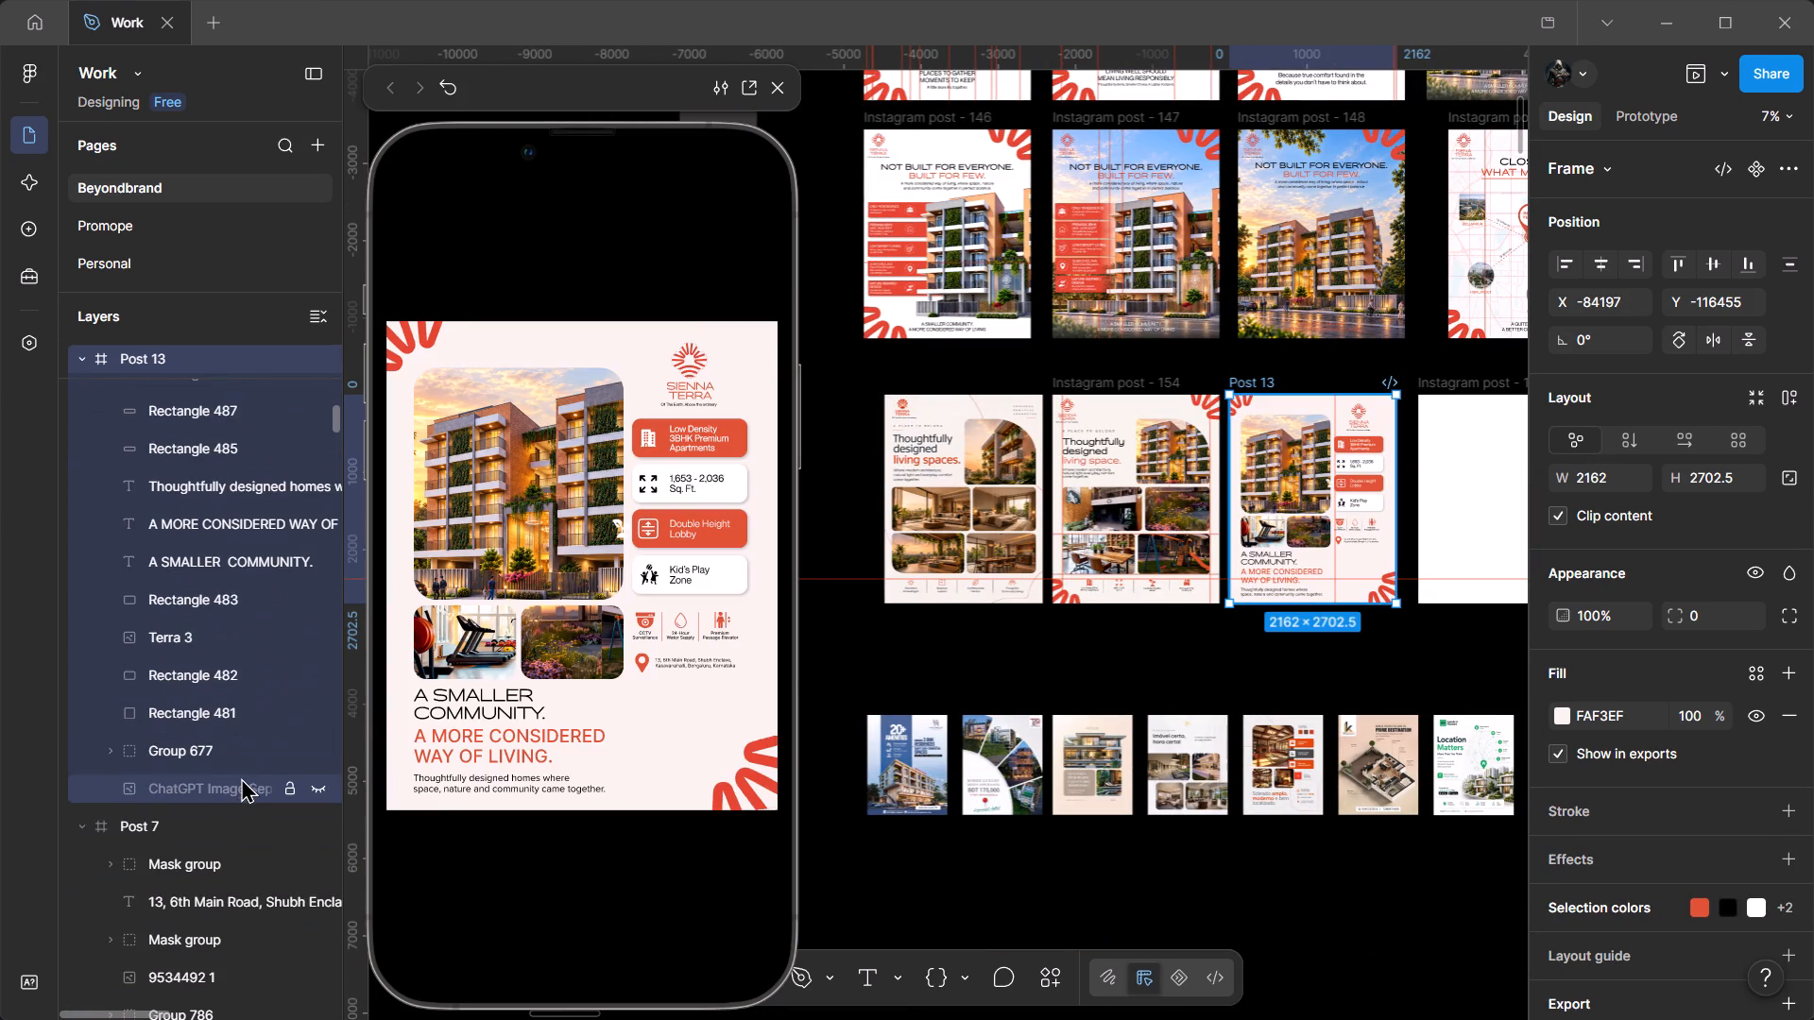
click(1011, 912)
Start a new text object below the footer amenities row in Instagram post - 154.
ctrl+scroll(1089, 437, up, 11)
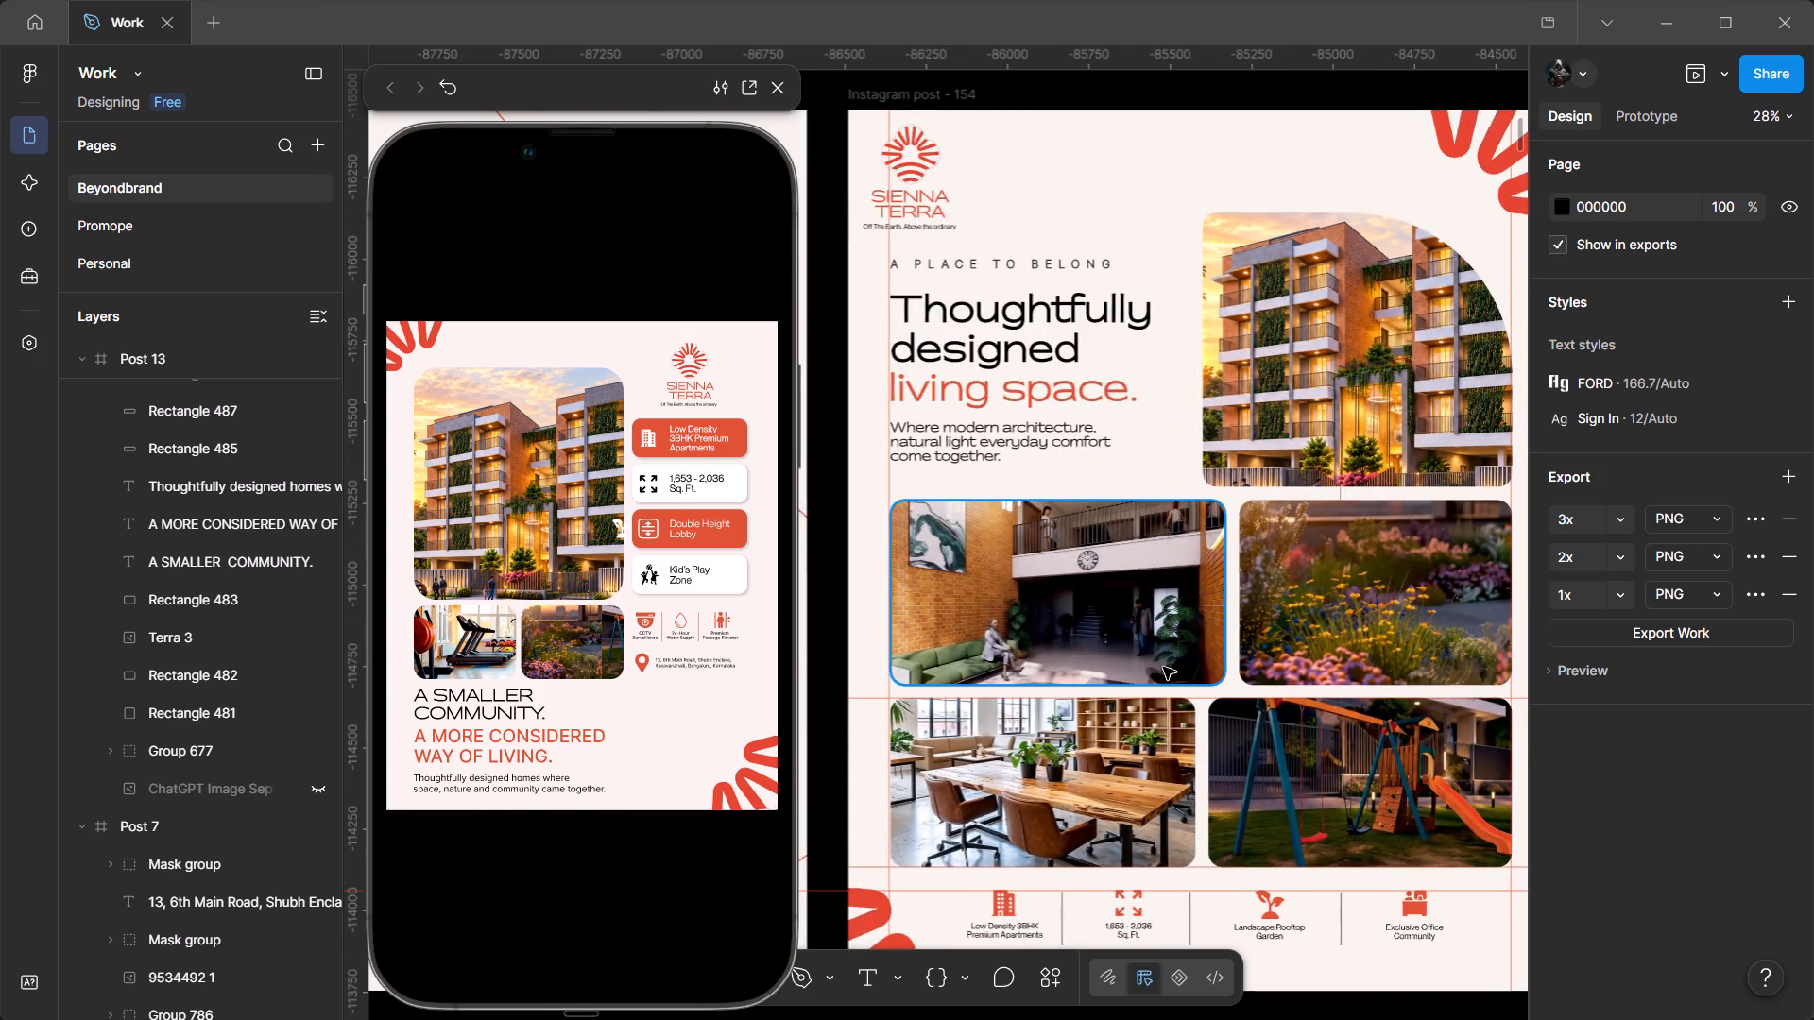
ctrl+scroll(1163, 667, down, 3)
click(861, 977)
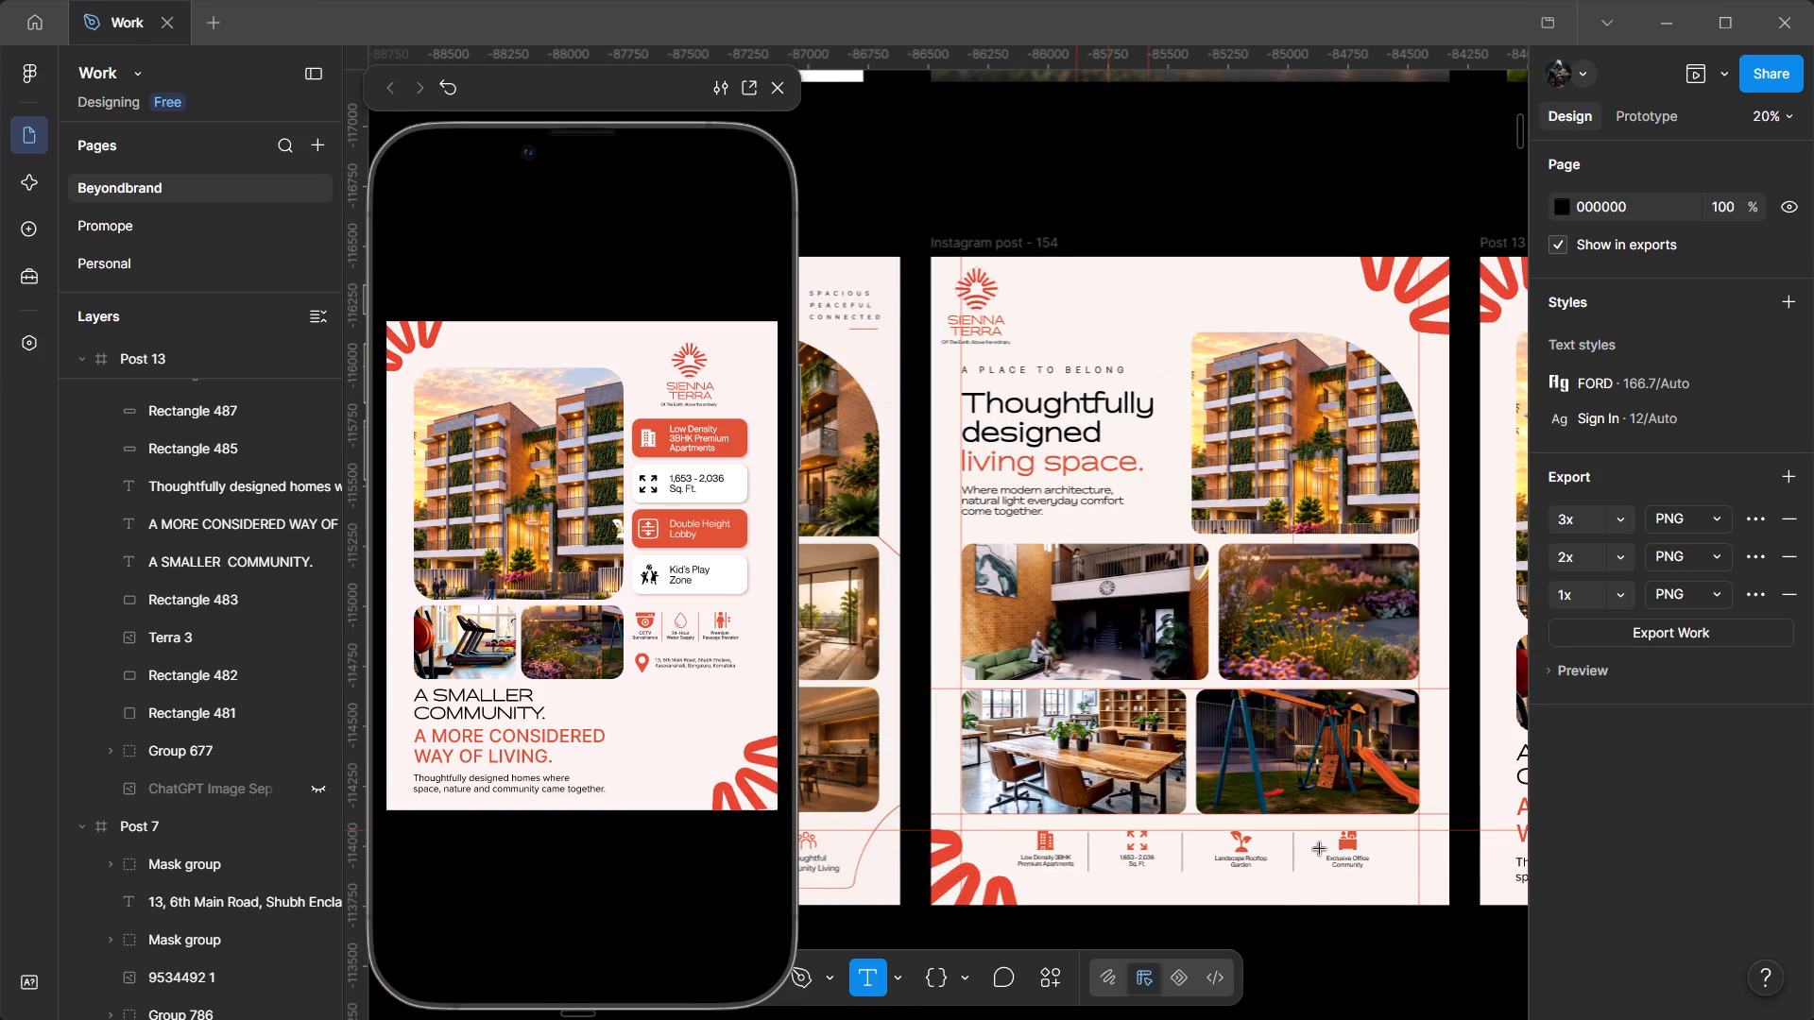
click(1285, 885)
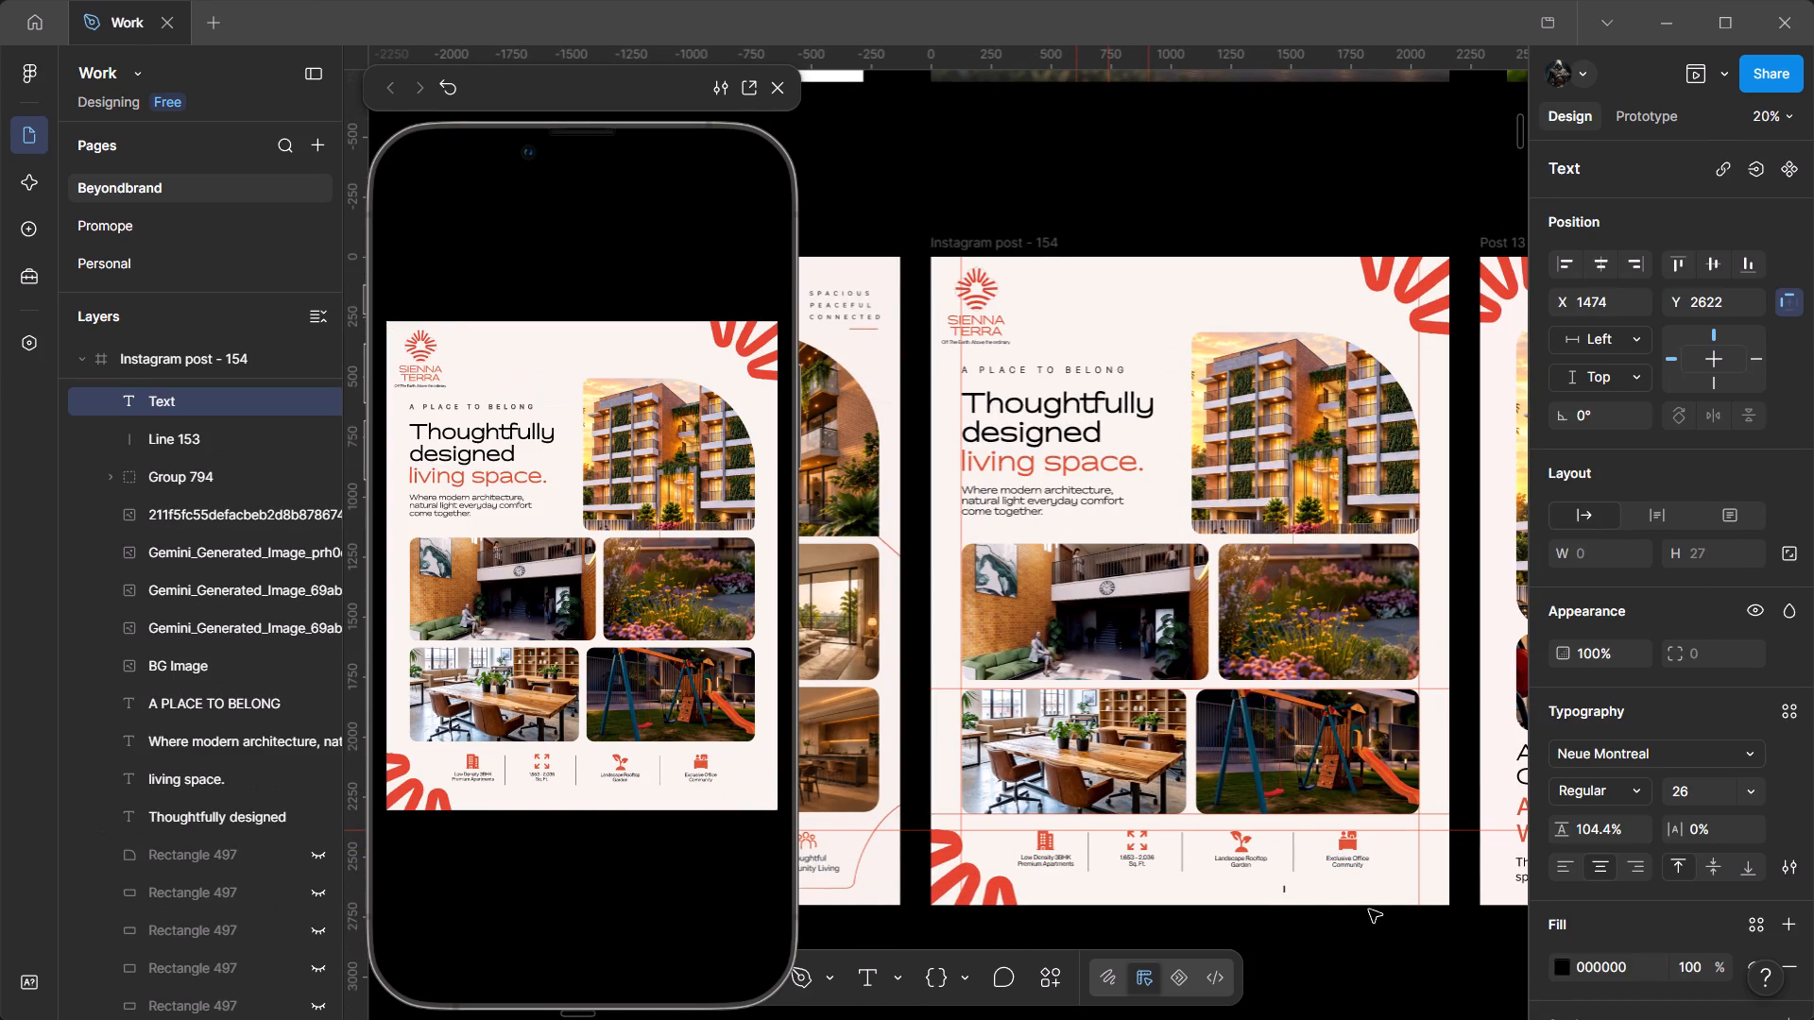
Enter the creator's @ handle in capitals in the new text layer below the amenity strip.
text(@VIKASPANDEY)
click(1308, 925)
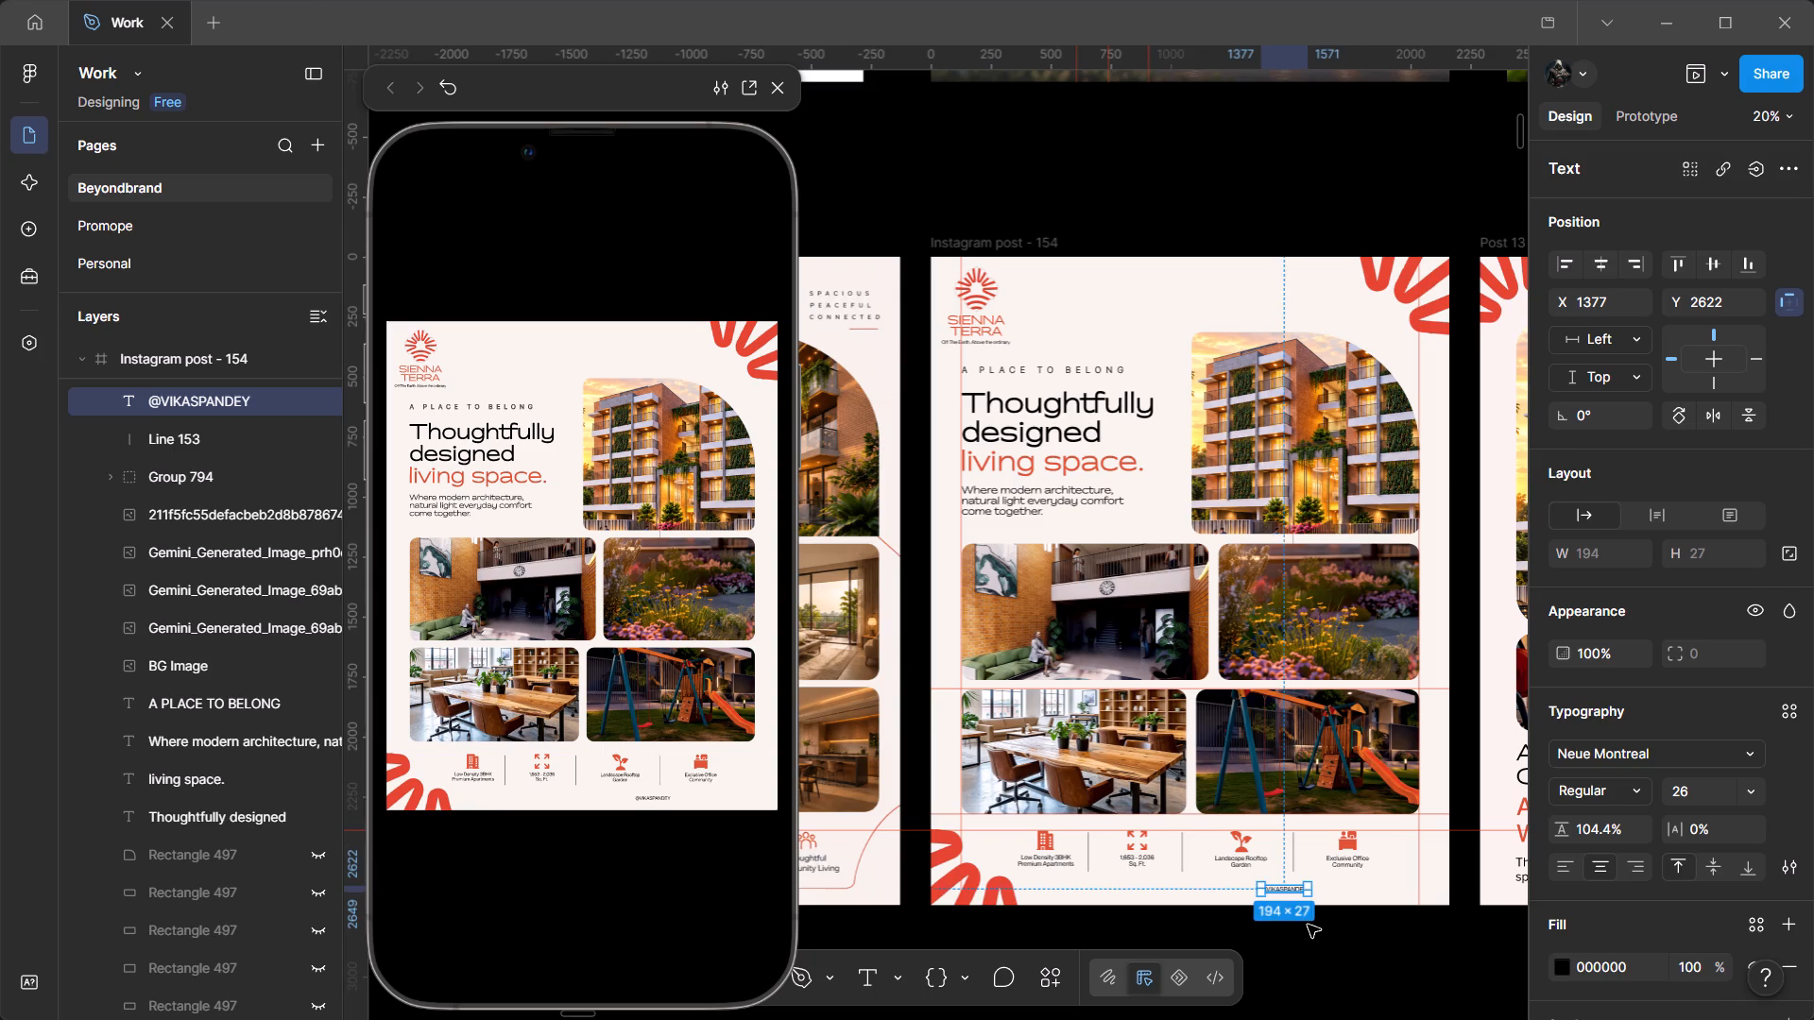
Rewrite the creator's @ handle in lowercase with only its first letter capitalised.
ctrl+scroll(1301, 911, up, 4)
double_click(1264, 875)
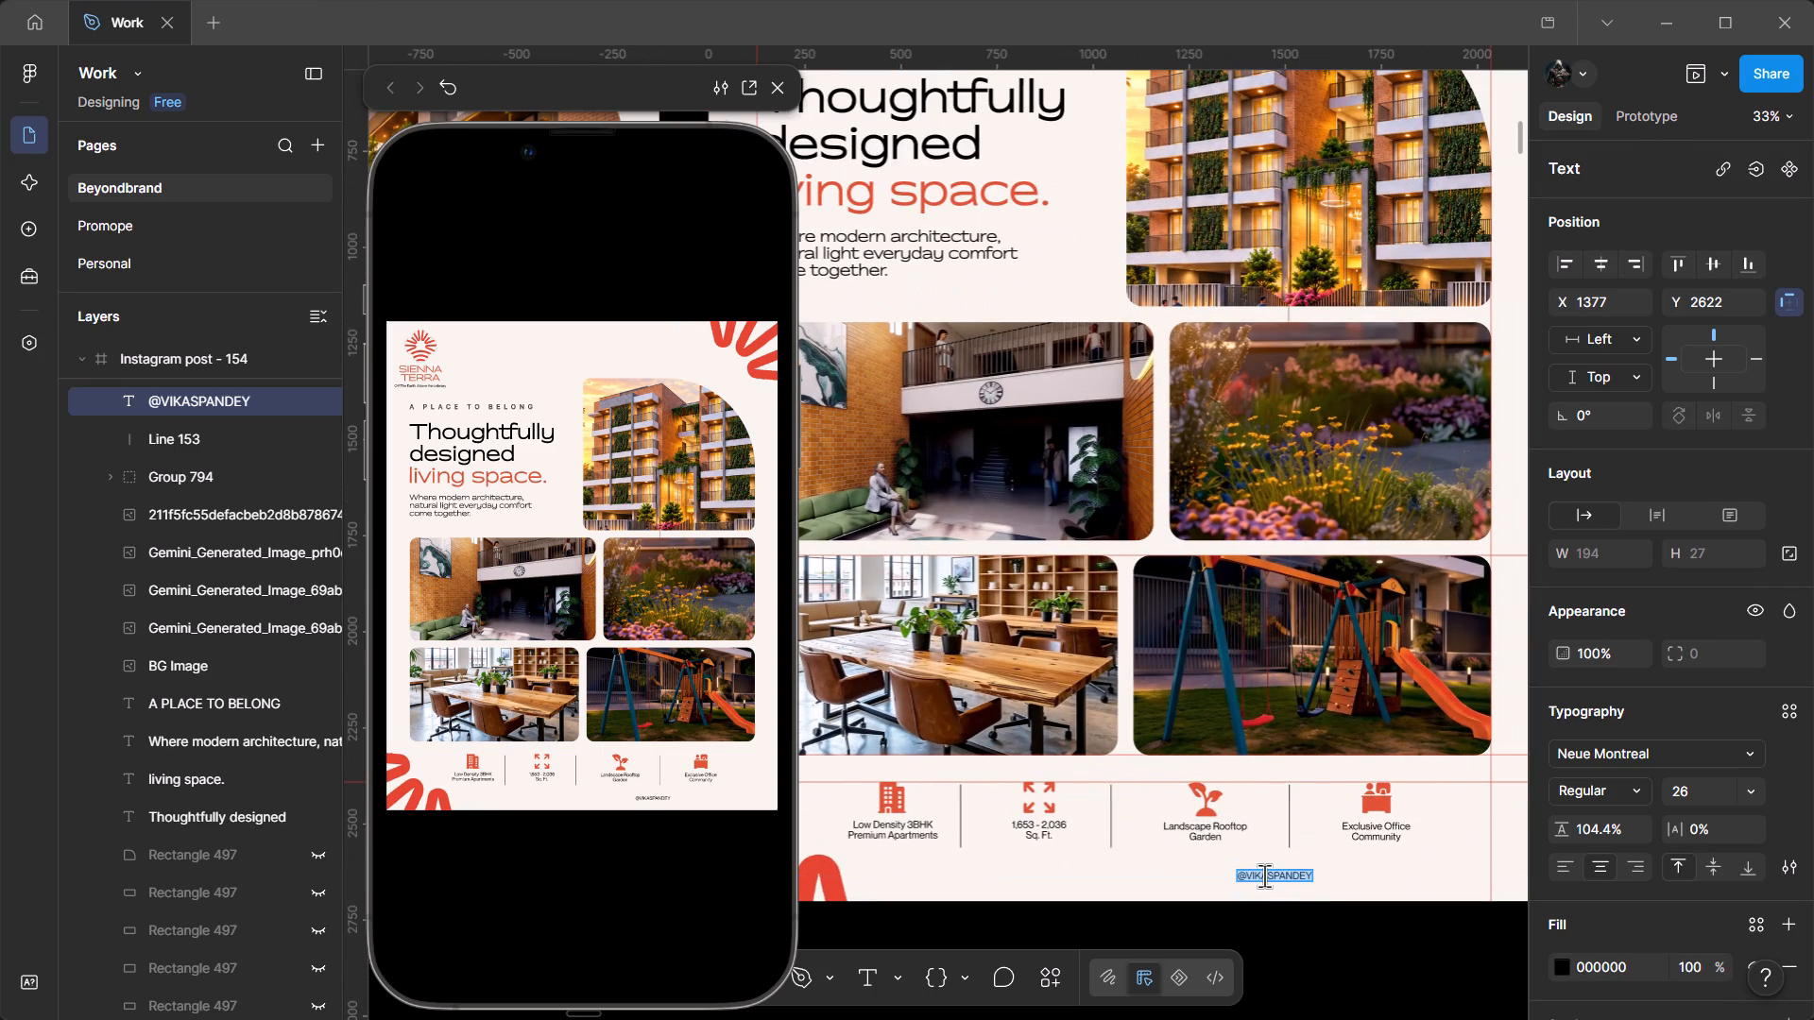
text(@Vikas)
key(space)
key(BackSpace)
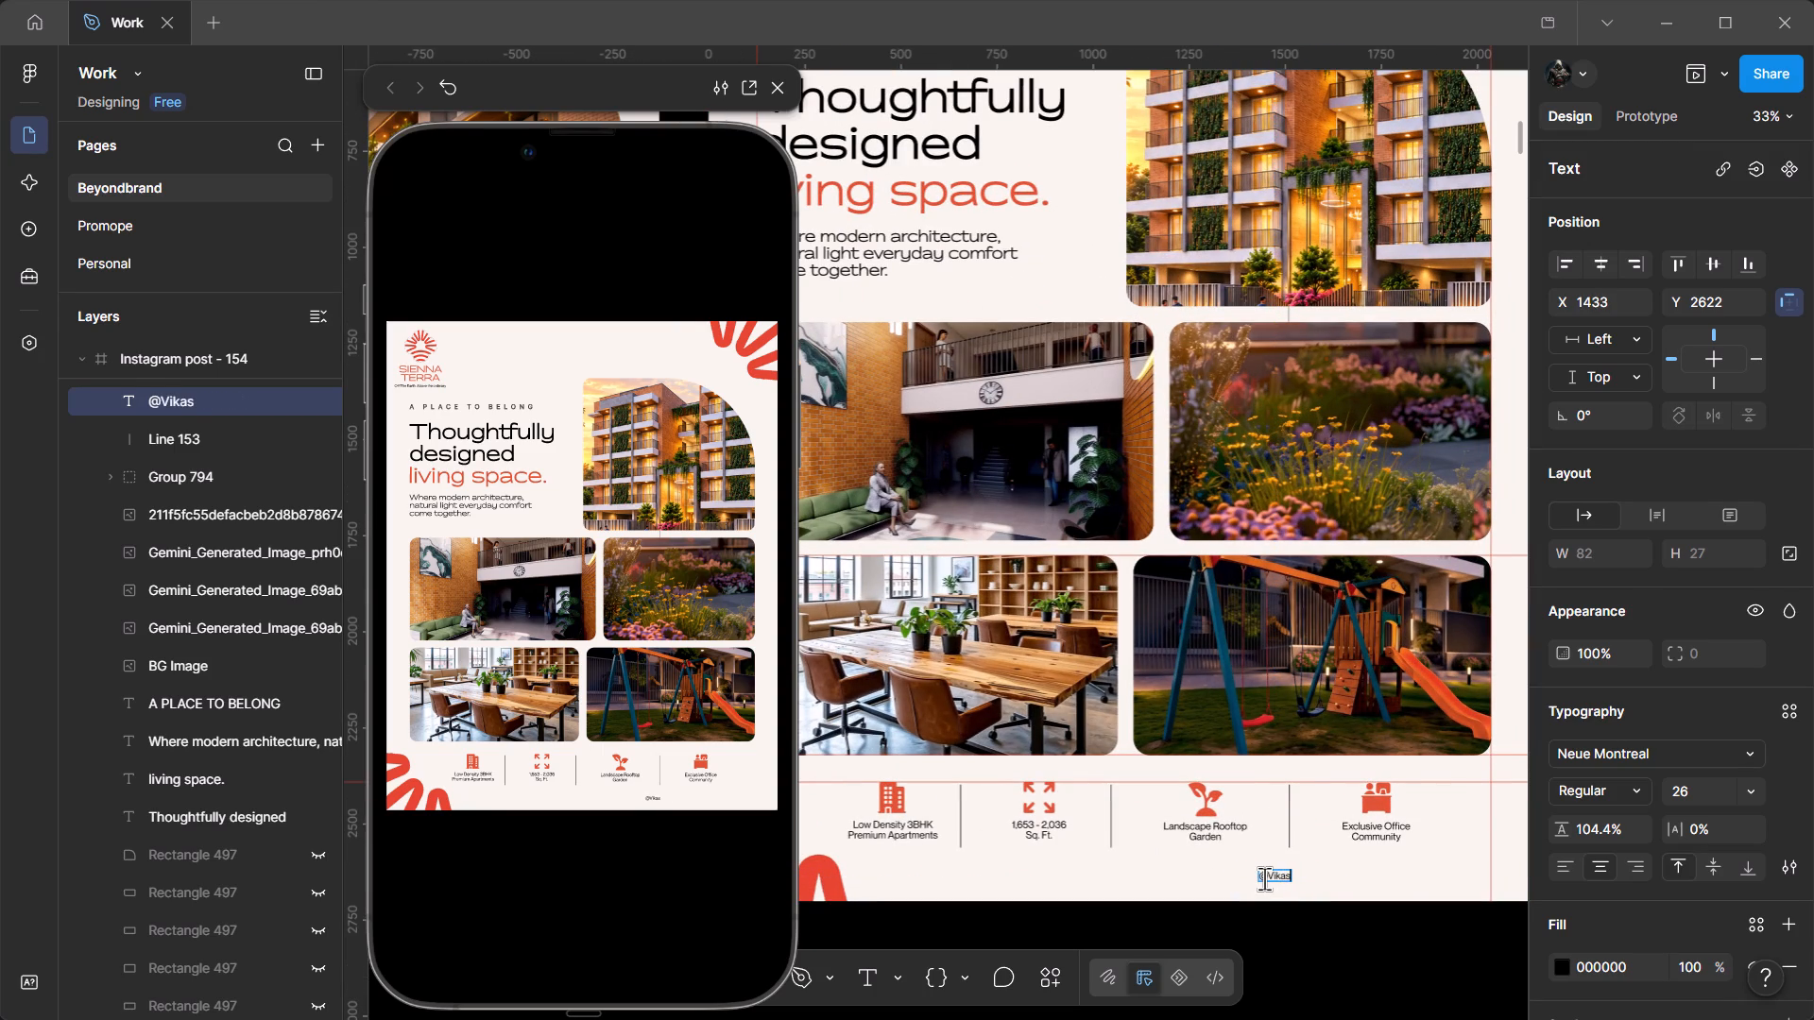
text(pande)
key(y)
click(1325, 945)
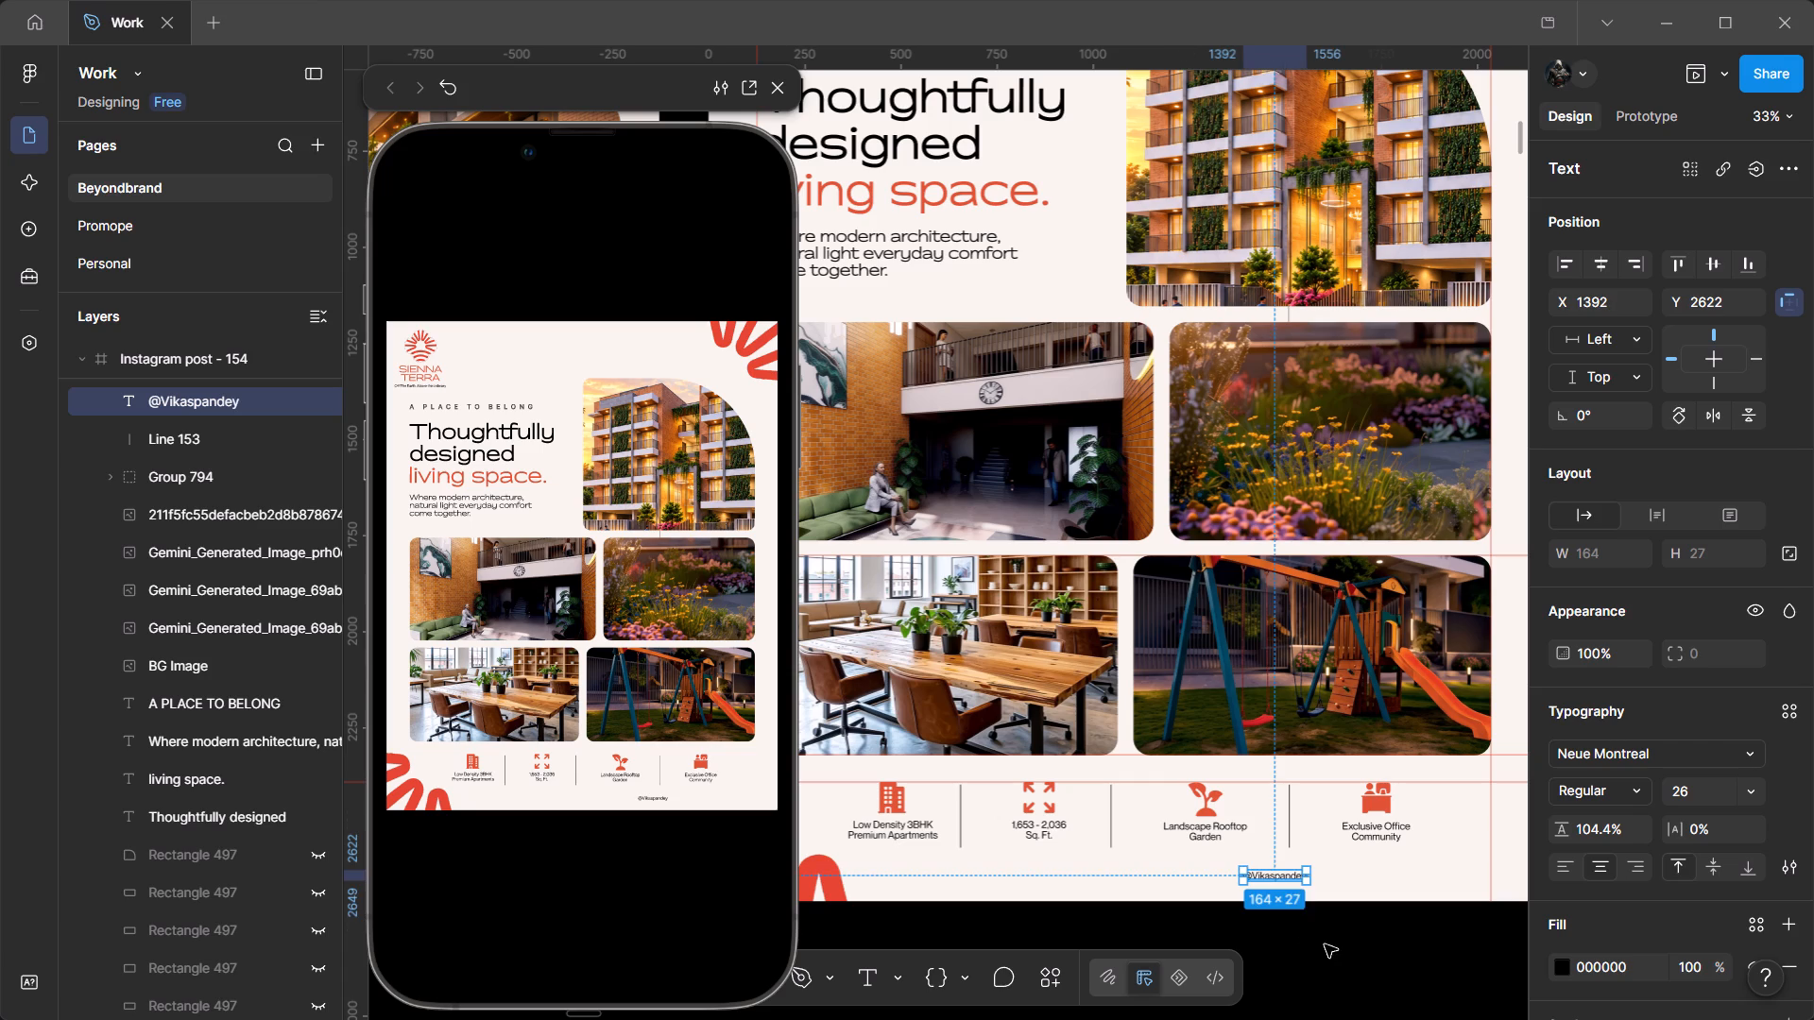
Scale the handle text up proportionally to about 273 × 45.
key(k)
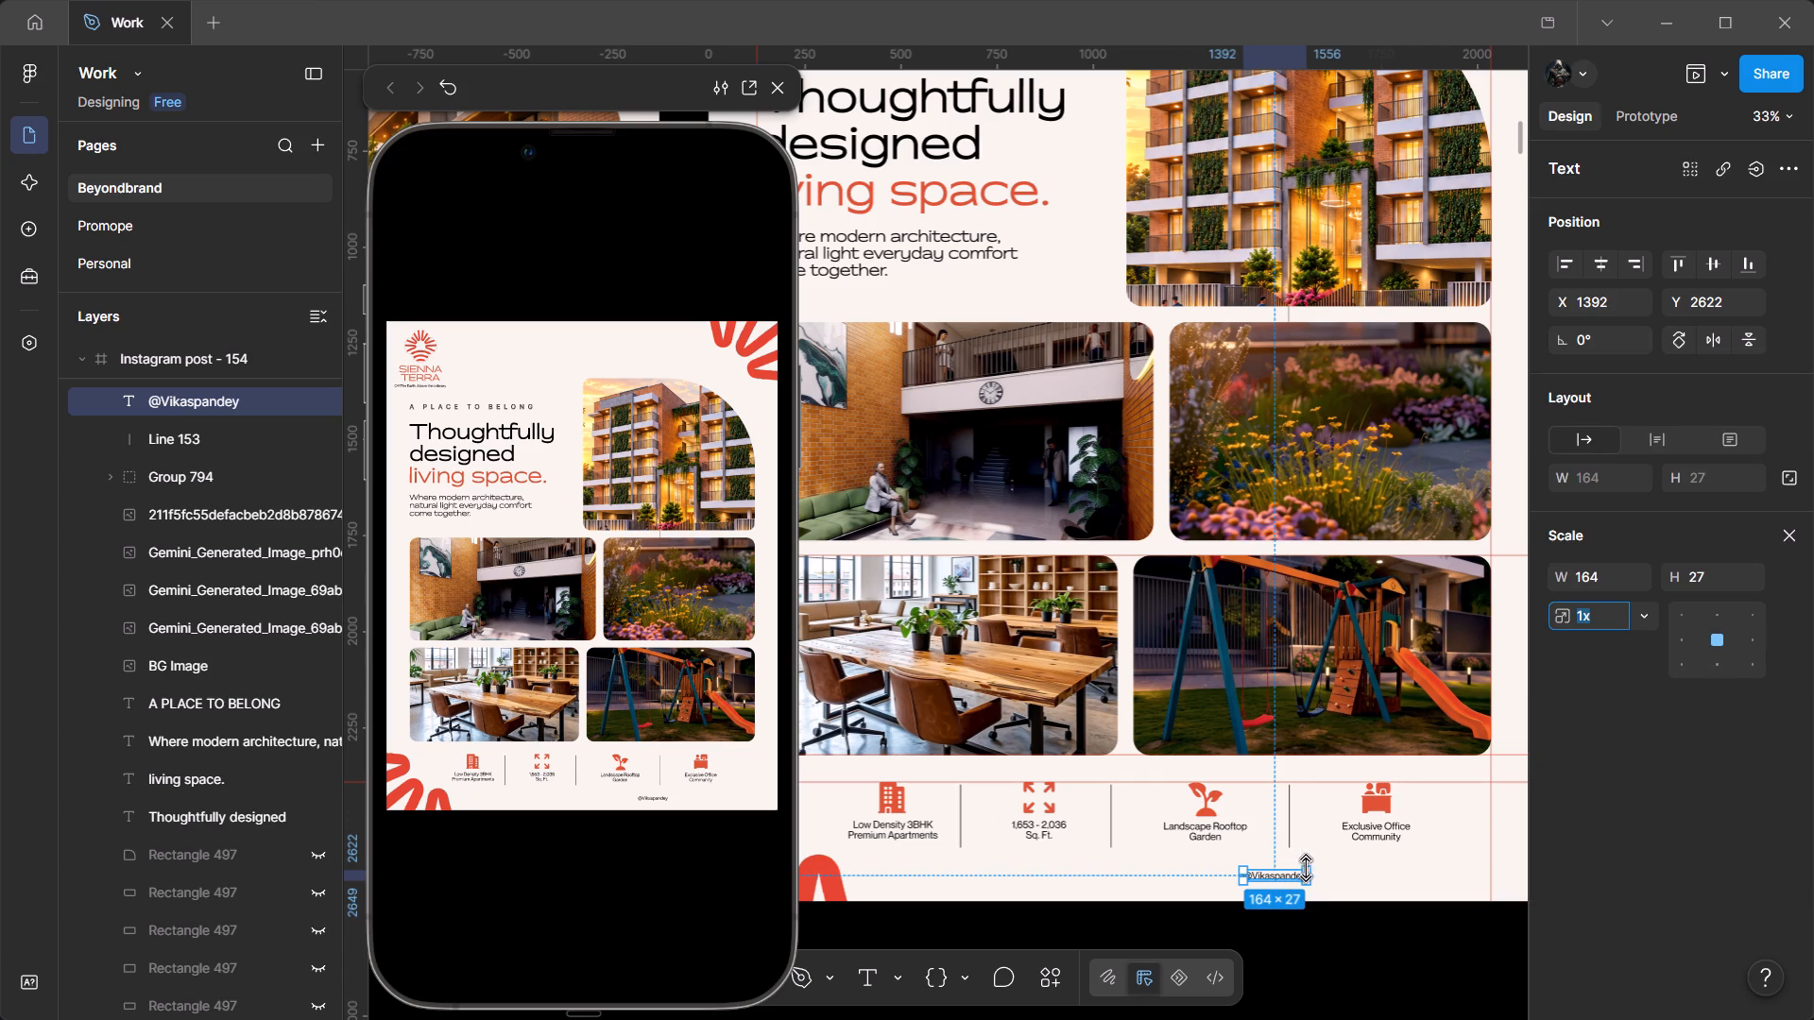
drag(1309, 868, 1348, 865)
Move the handle text below the "Exclusive Office Community" label, to about X 1652, Y 2604.
drag(1297, 863, 1372, 859)
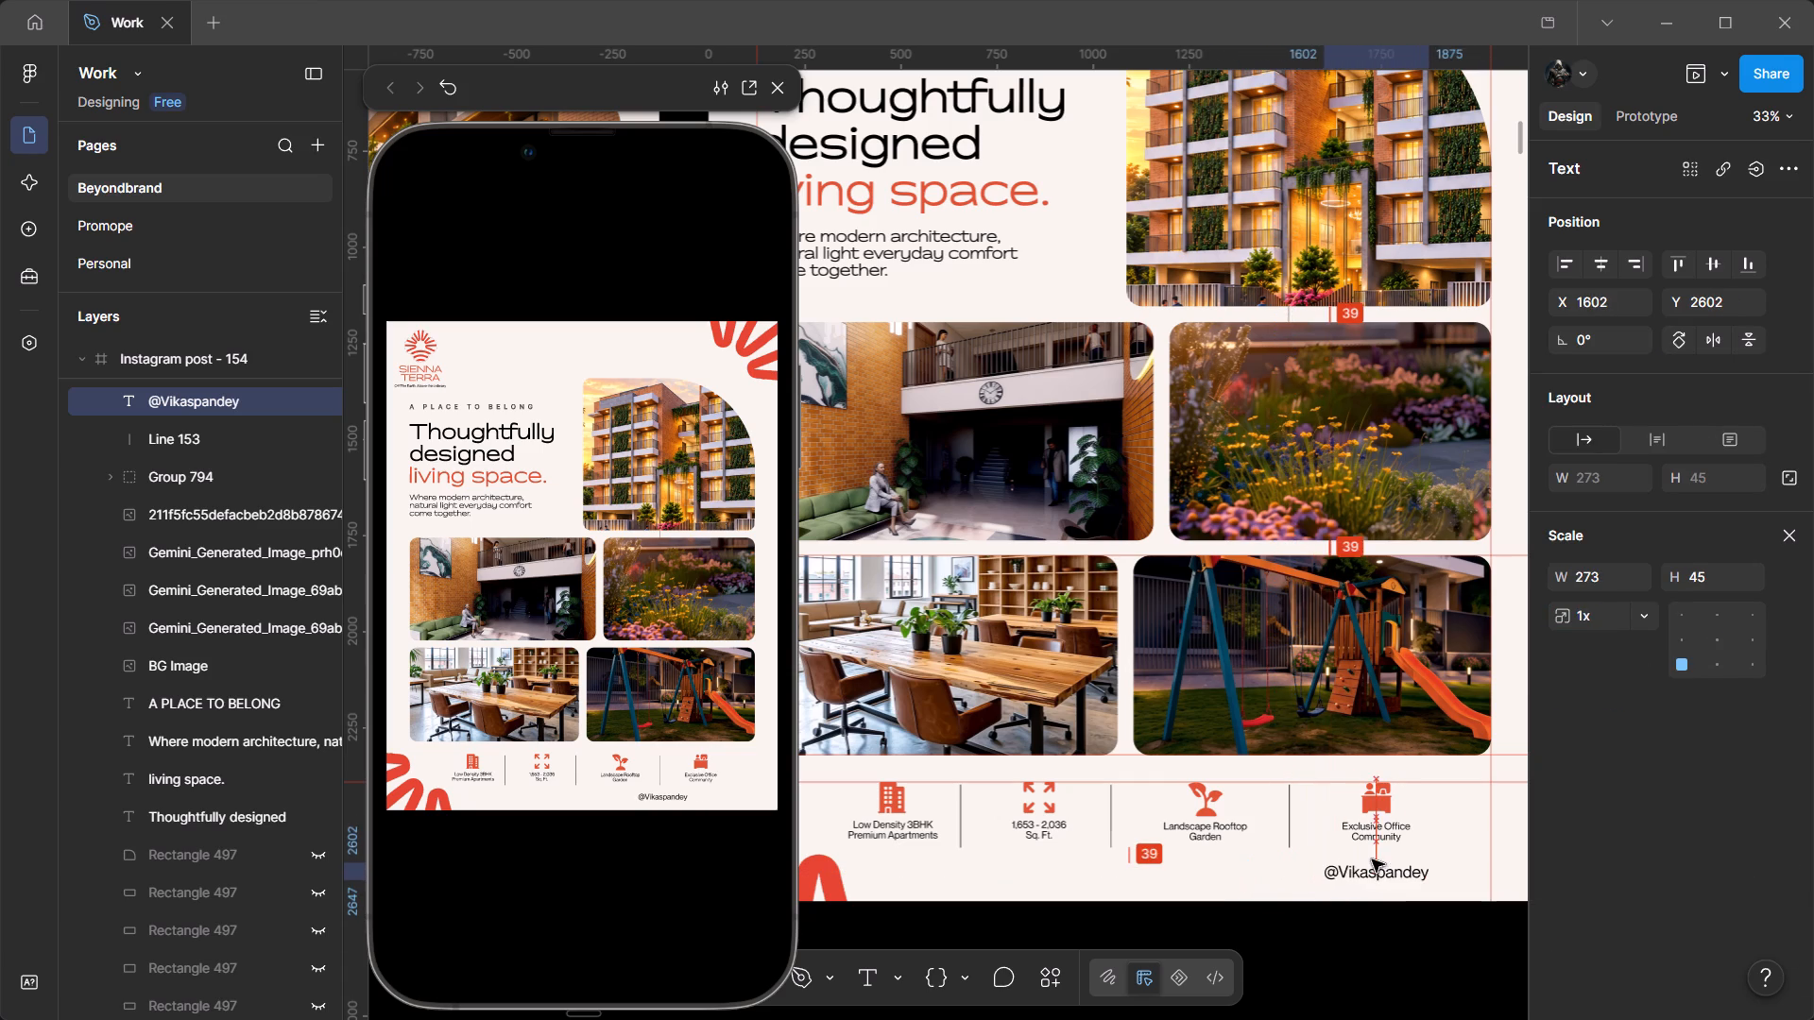
drag(1372, 859, 1399, 865)
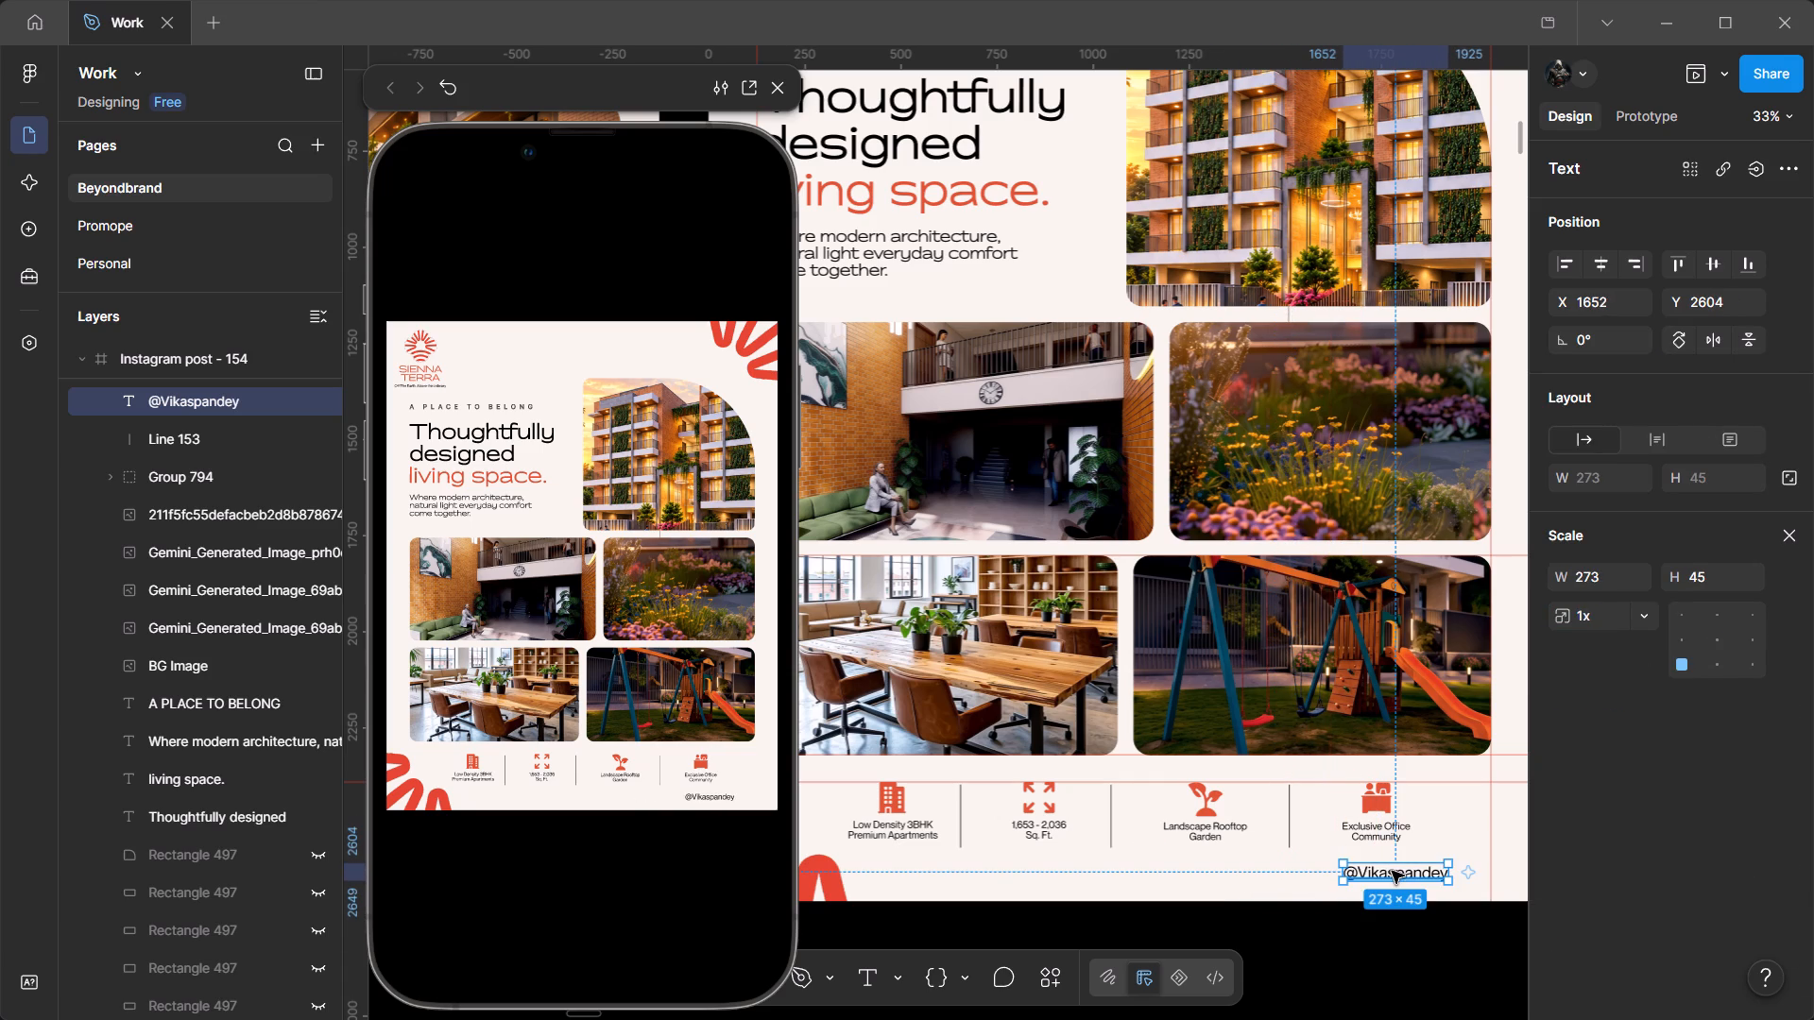
Scatter four copies of the handle text: one each over the building, lobby and playground photos, and one above the headline beside the logo.
alt+drag(1392, 872, 1342, 234)
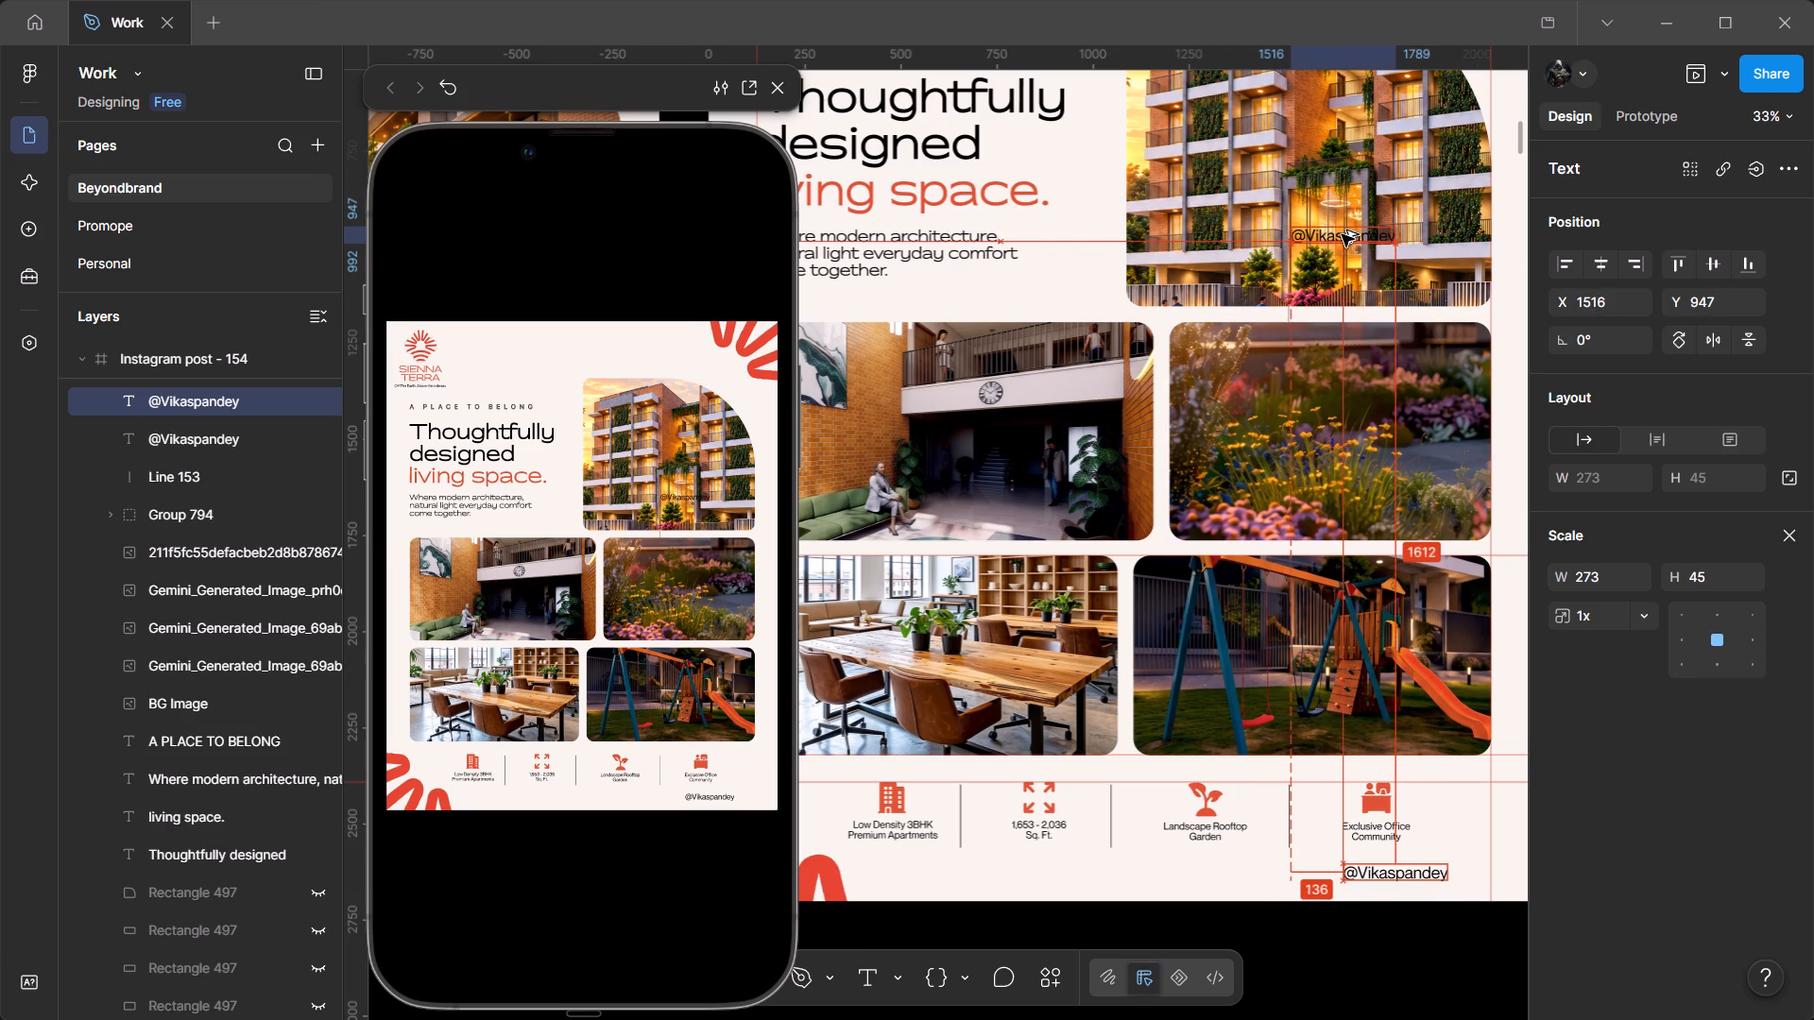
alt+drag(1342, 234, 1342, 235)
alt+drag(1337, 237, 1013, 395)
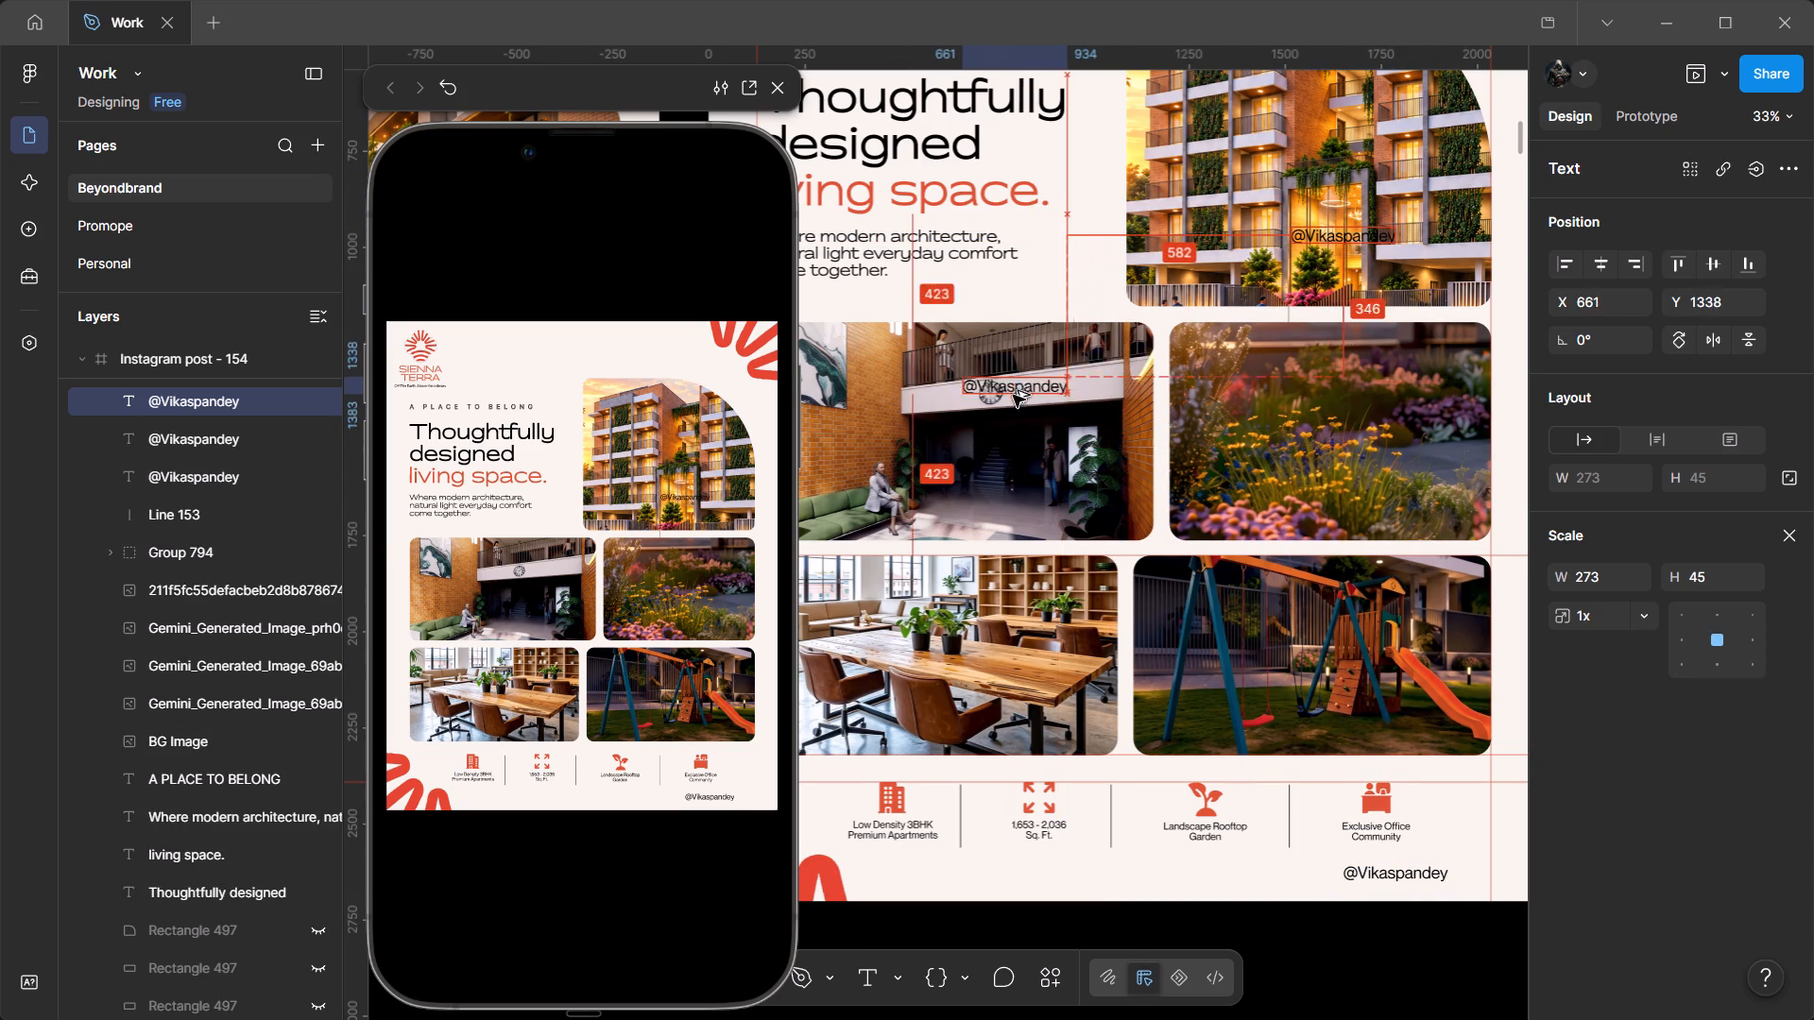
alt+drag(1013, 395, 898, 435)
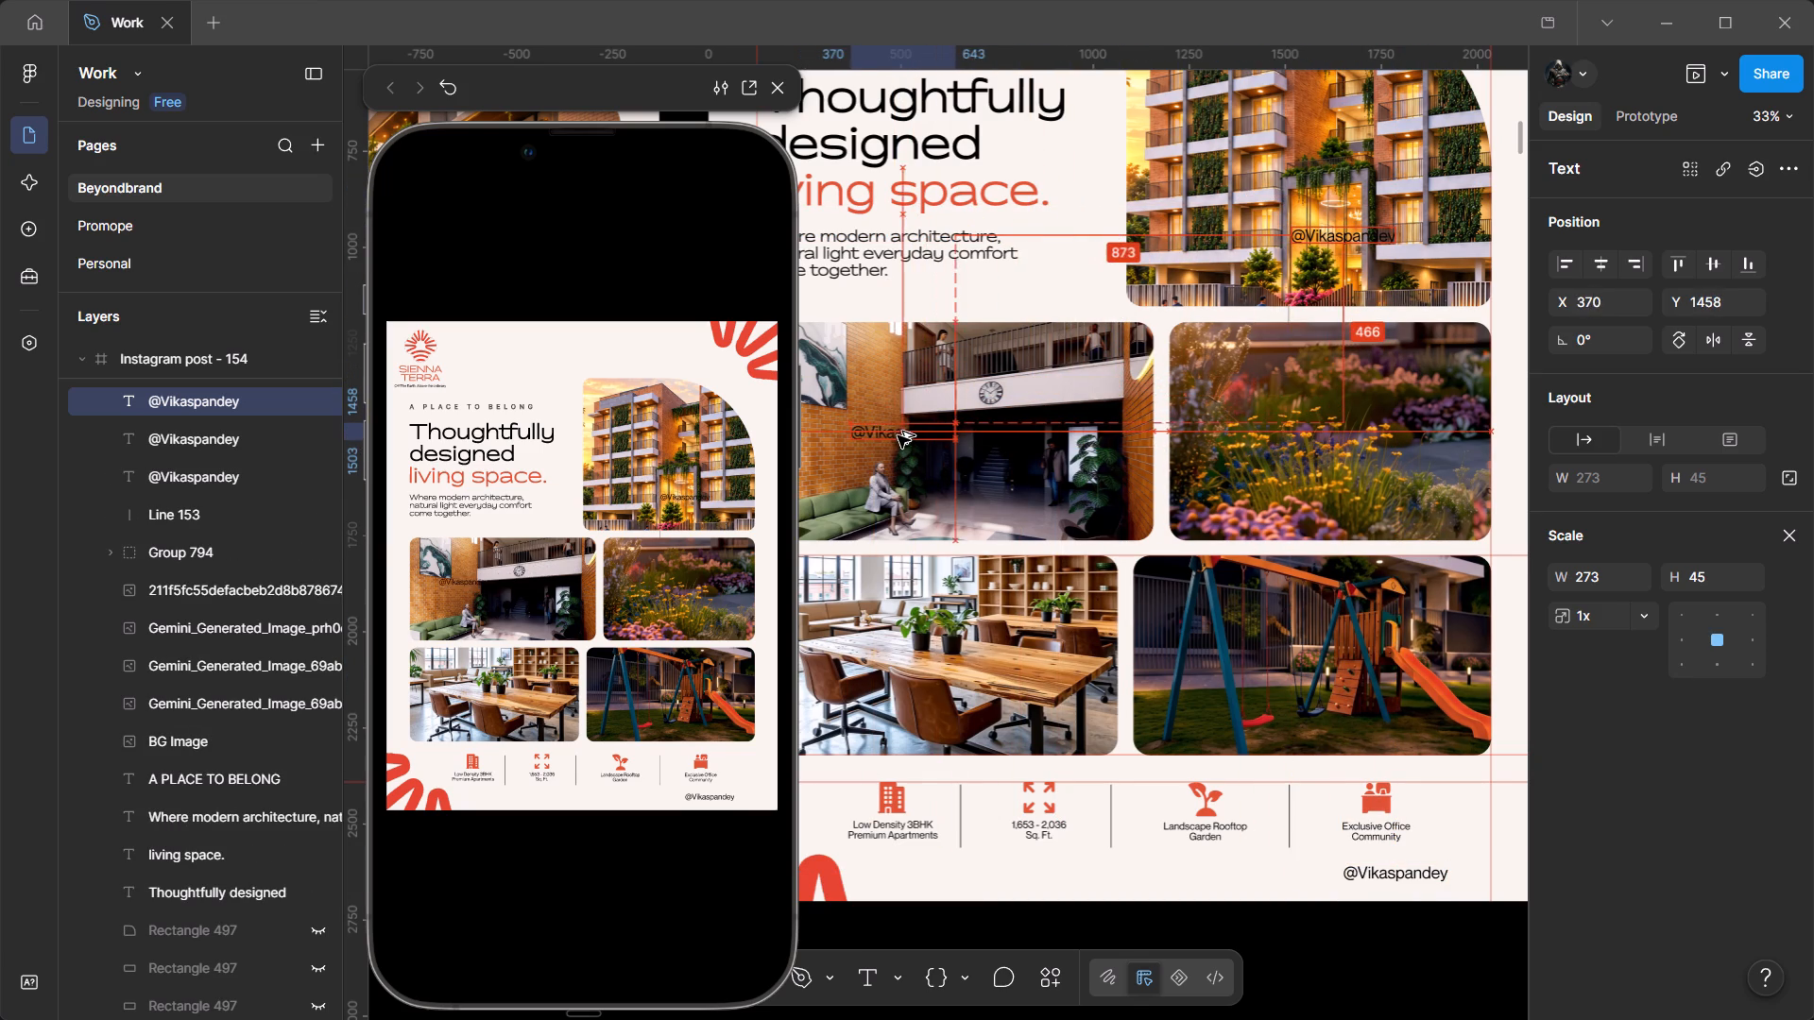
alt+drag(898, 435, 920, 405)
alt+drag(920, 405, 1410, 704)
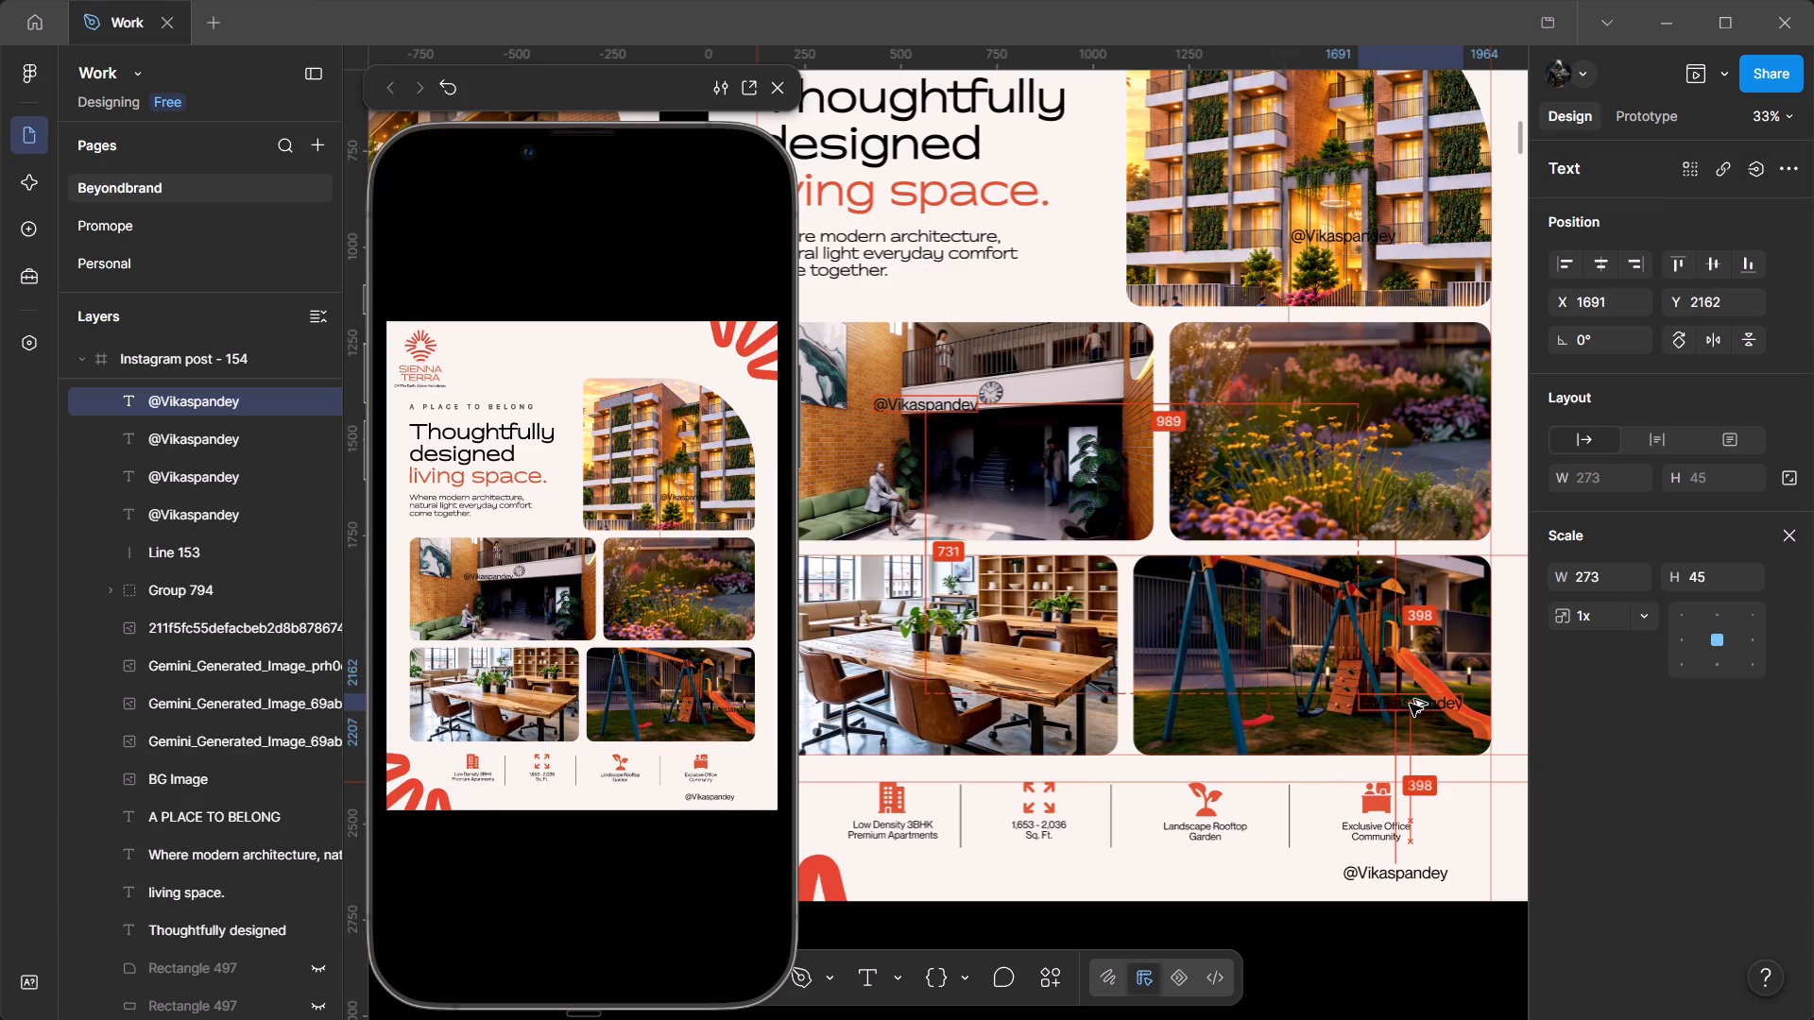
alt+drag(1410, 704, 1410, 705)
scroll(1403, 701, up, 4)
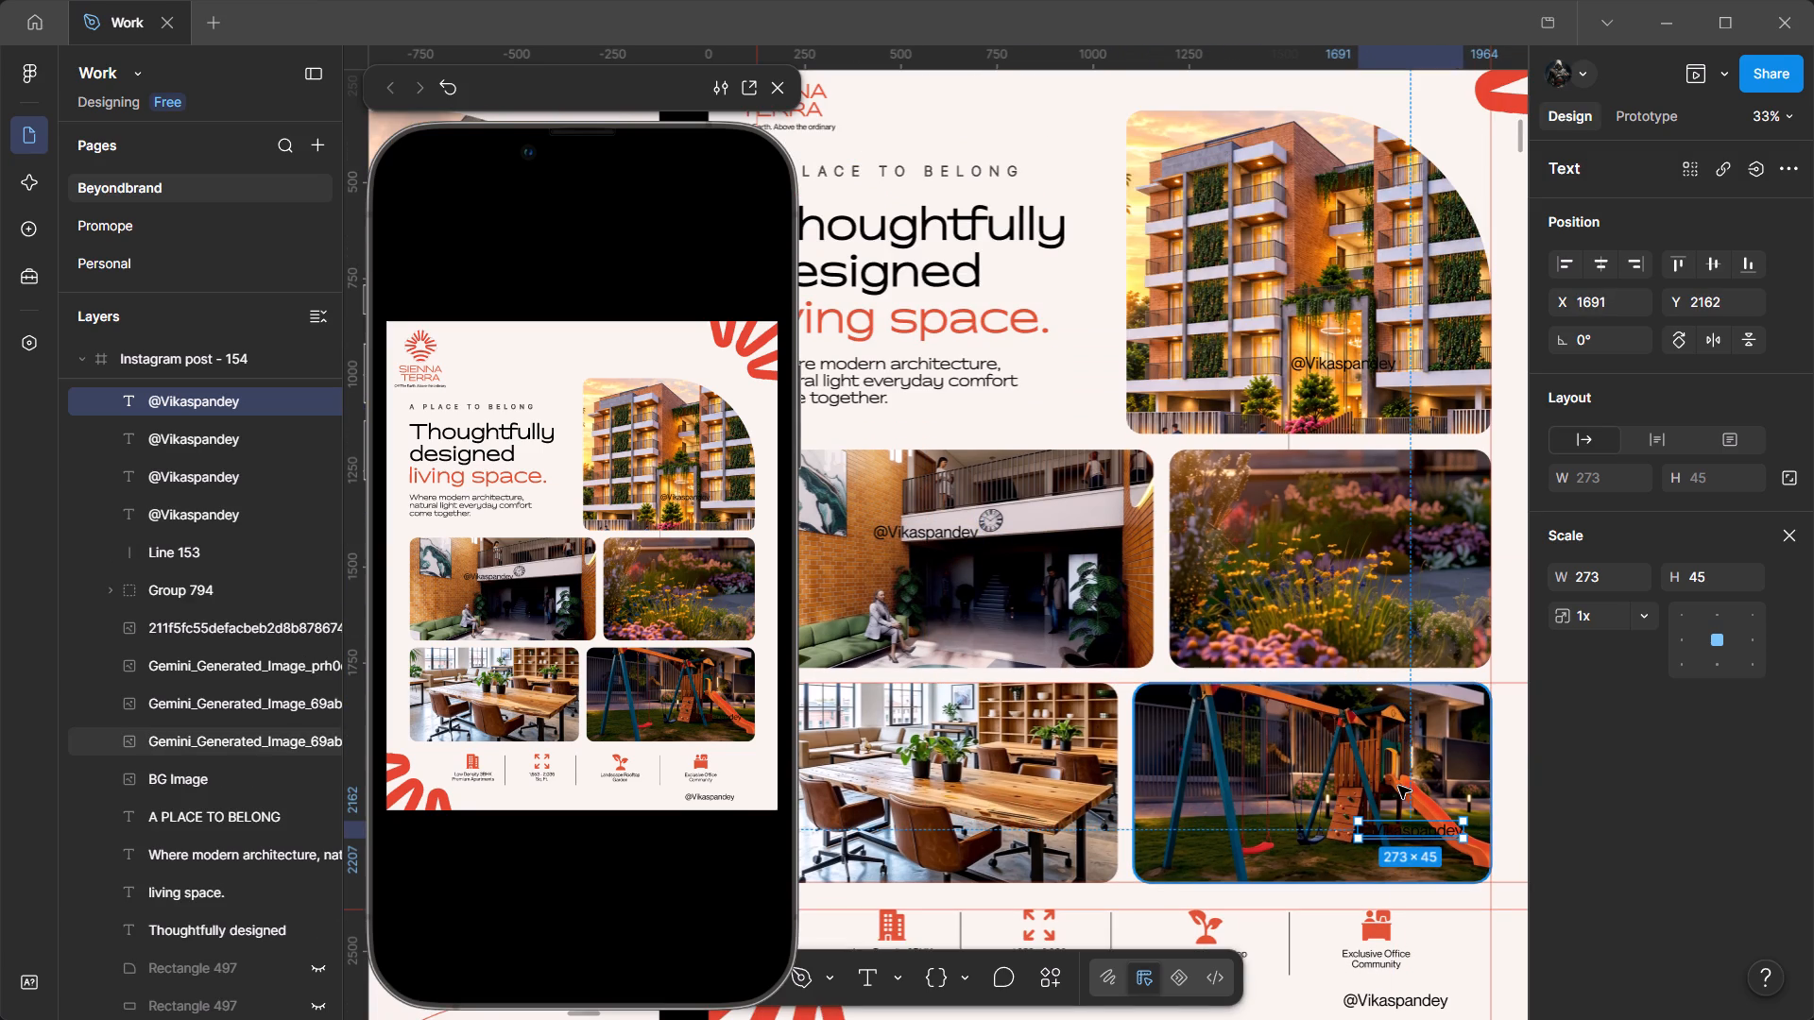
alt+drag(1398, 831, 1002, 118)
Select all five handle text layers together, from the newest copy through the original.
shift+click(193, 543)
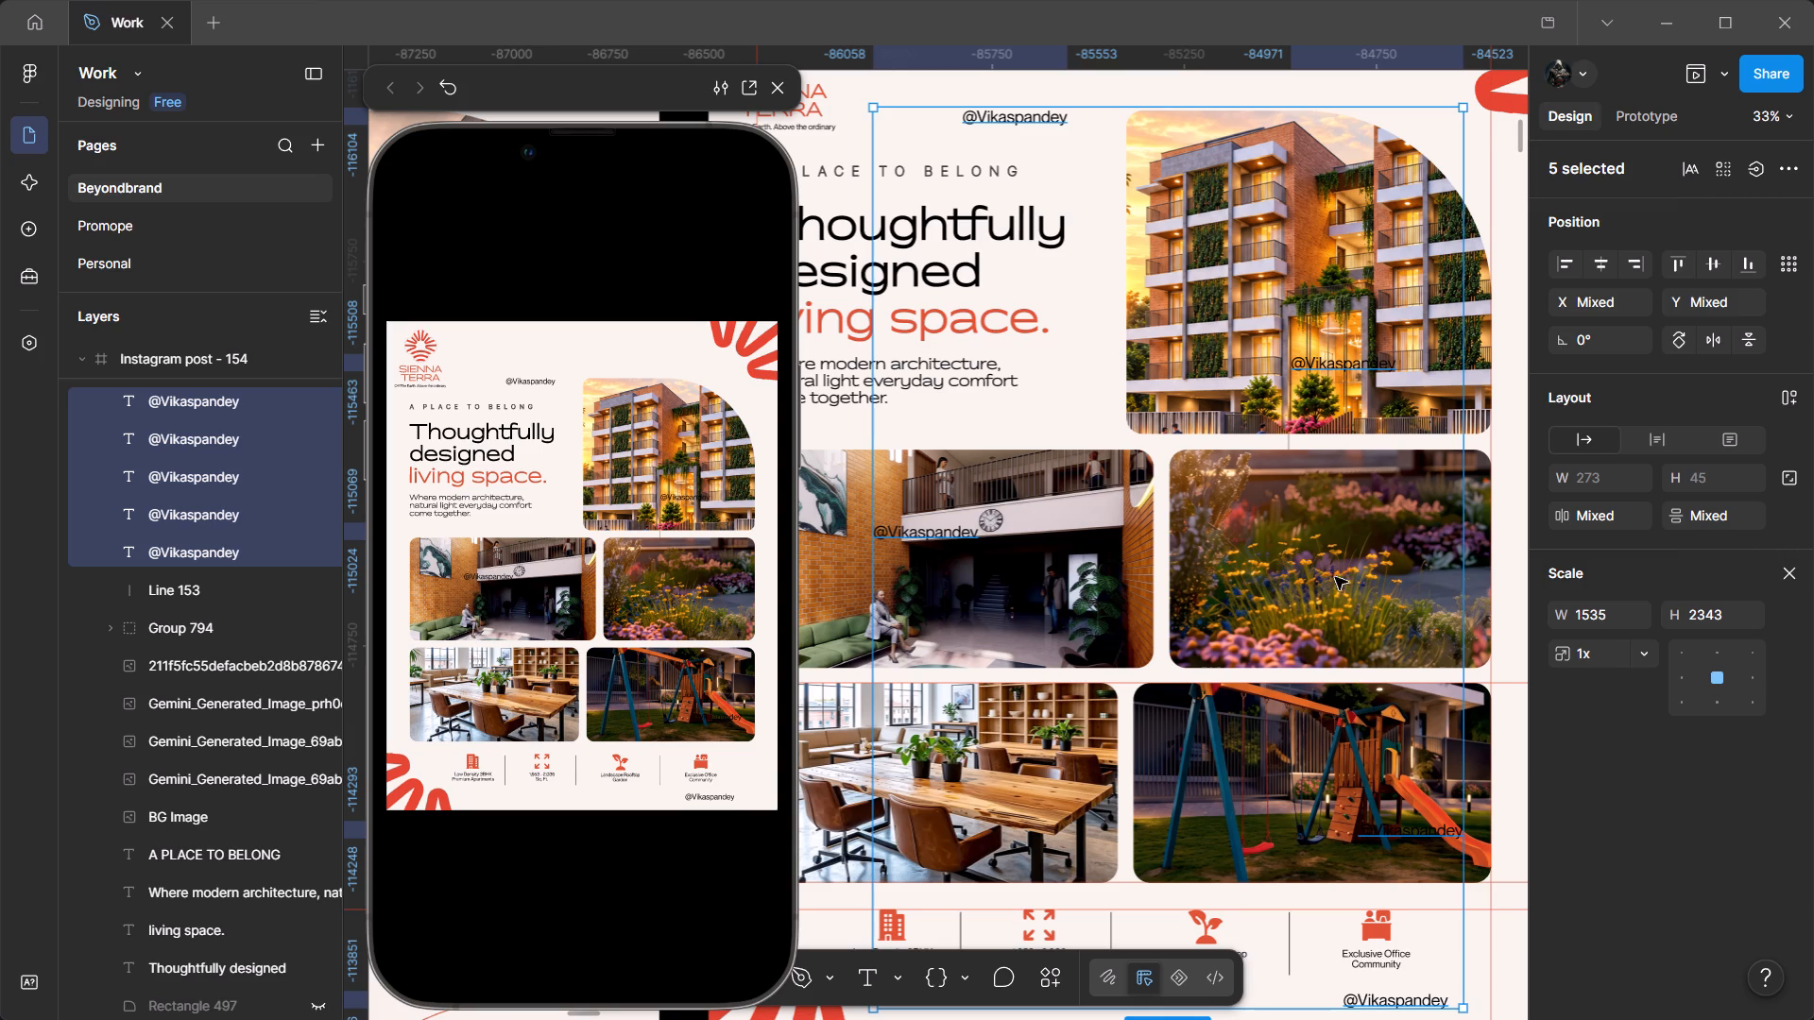
Group the five selected handle text layers together.
scroll(215, 543, up, 2)
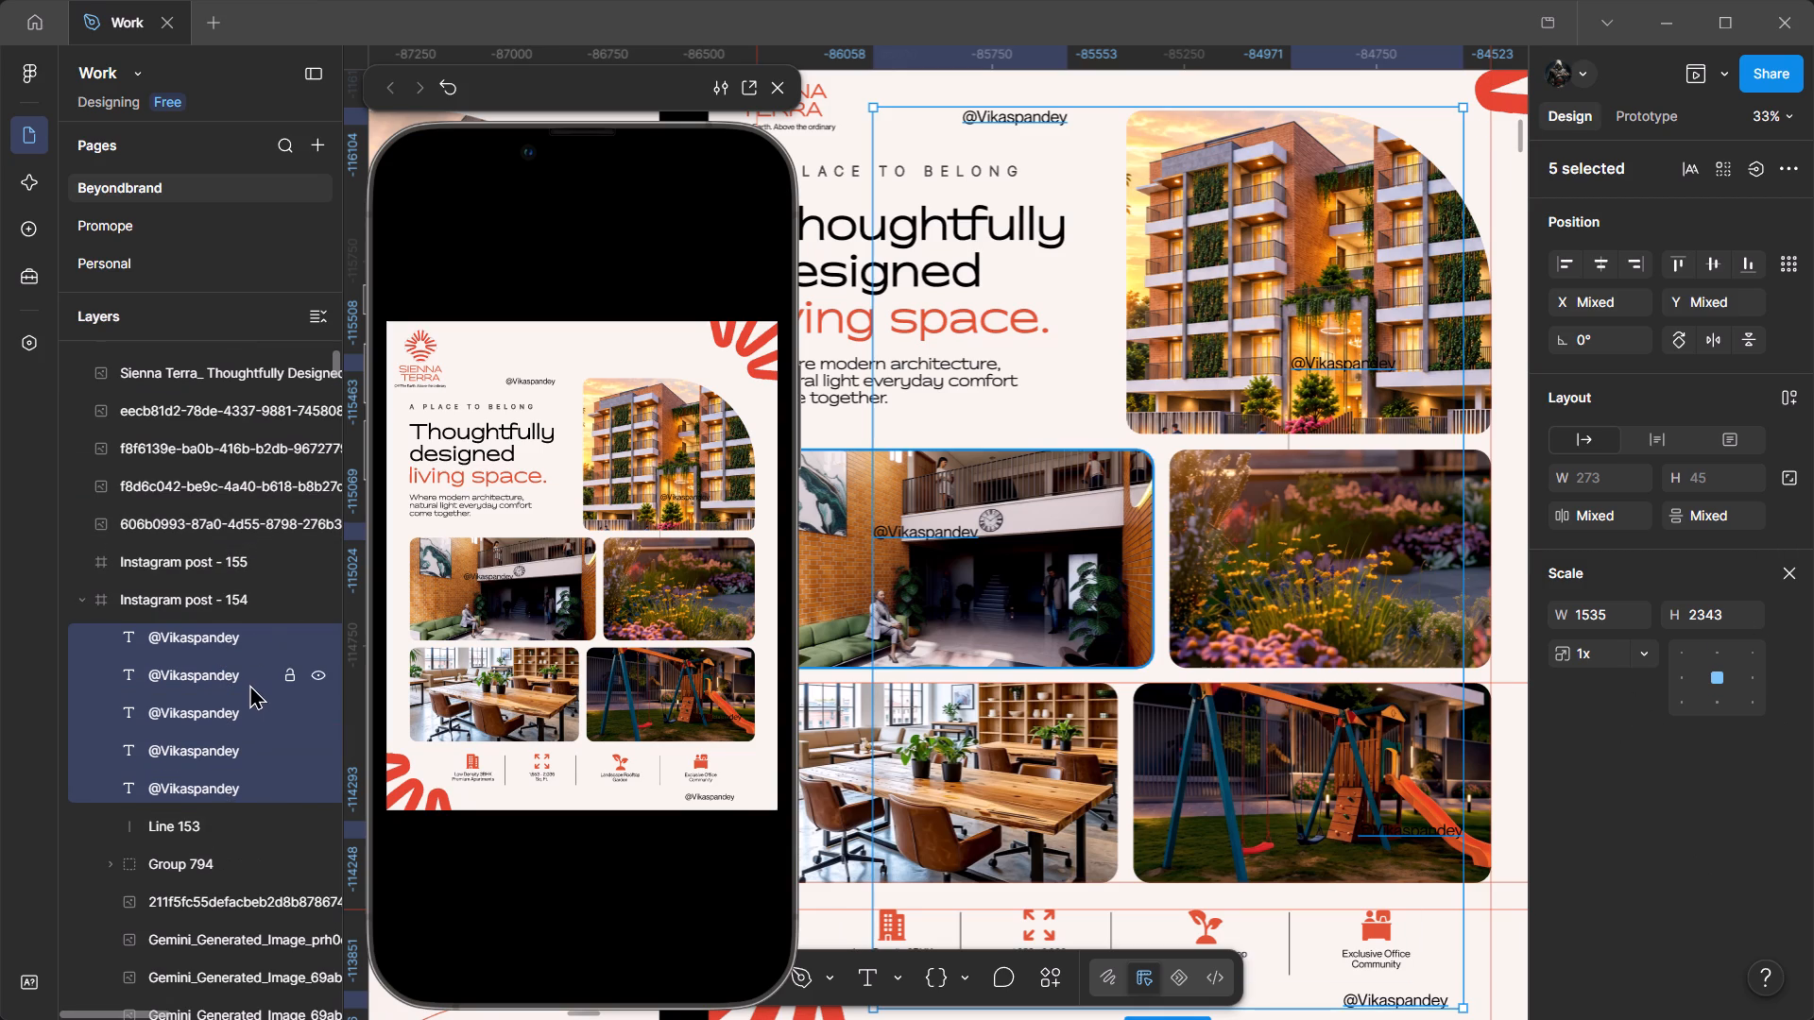
key(ctrl+g)
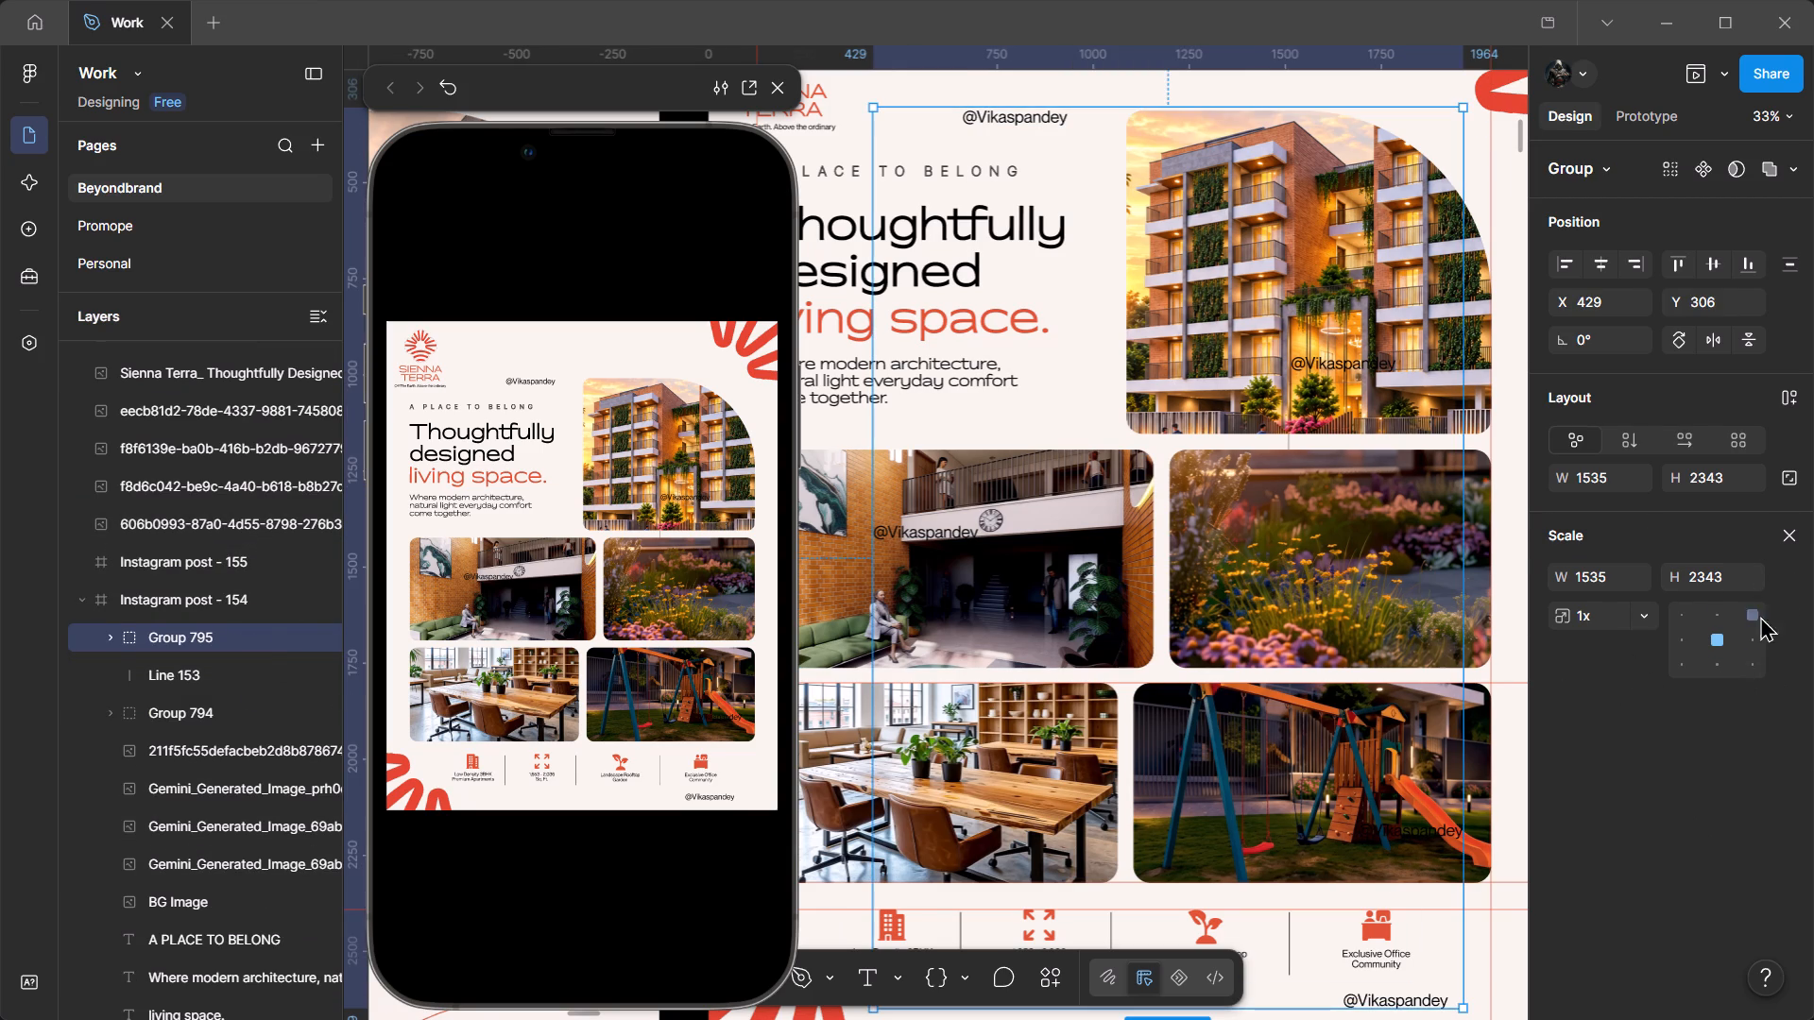
Exit scaling and lower the handle text group's black fill opacity to 10%.
click(1787, 544)
drag(1720, 751, 879, 531)
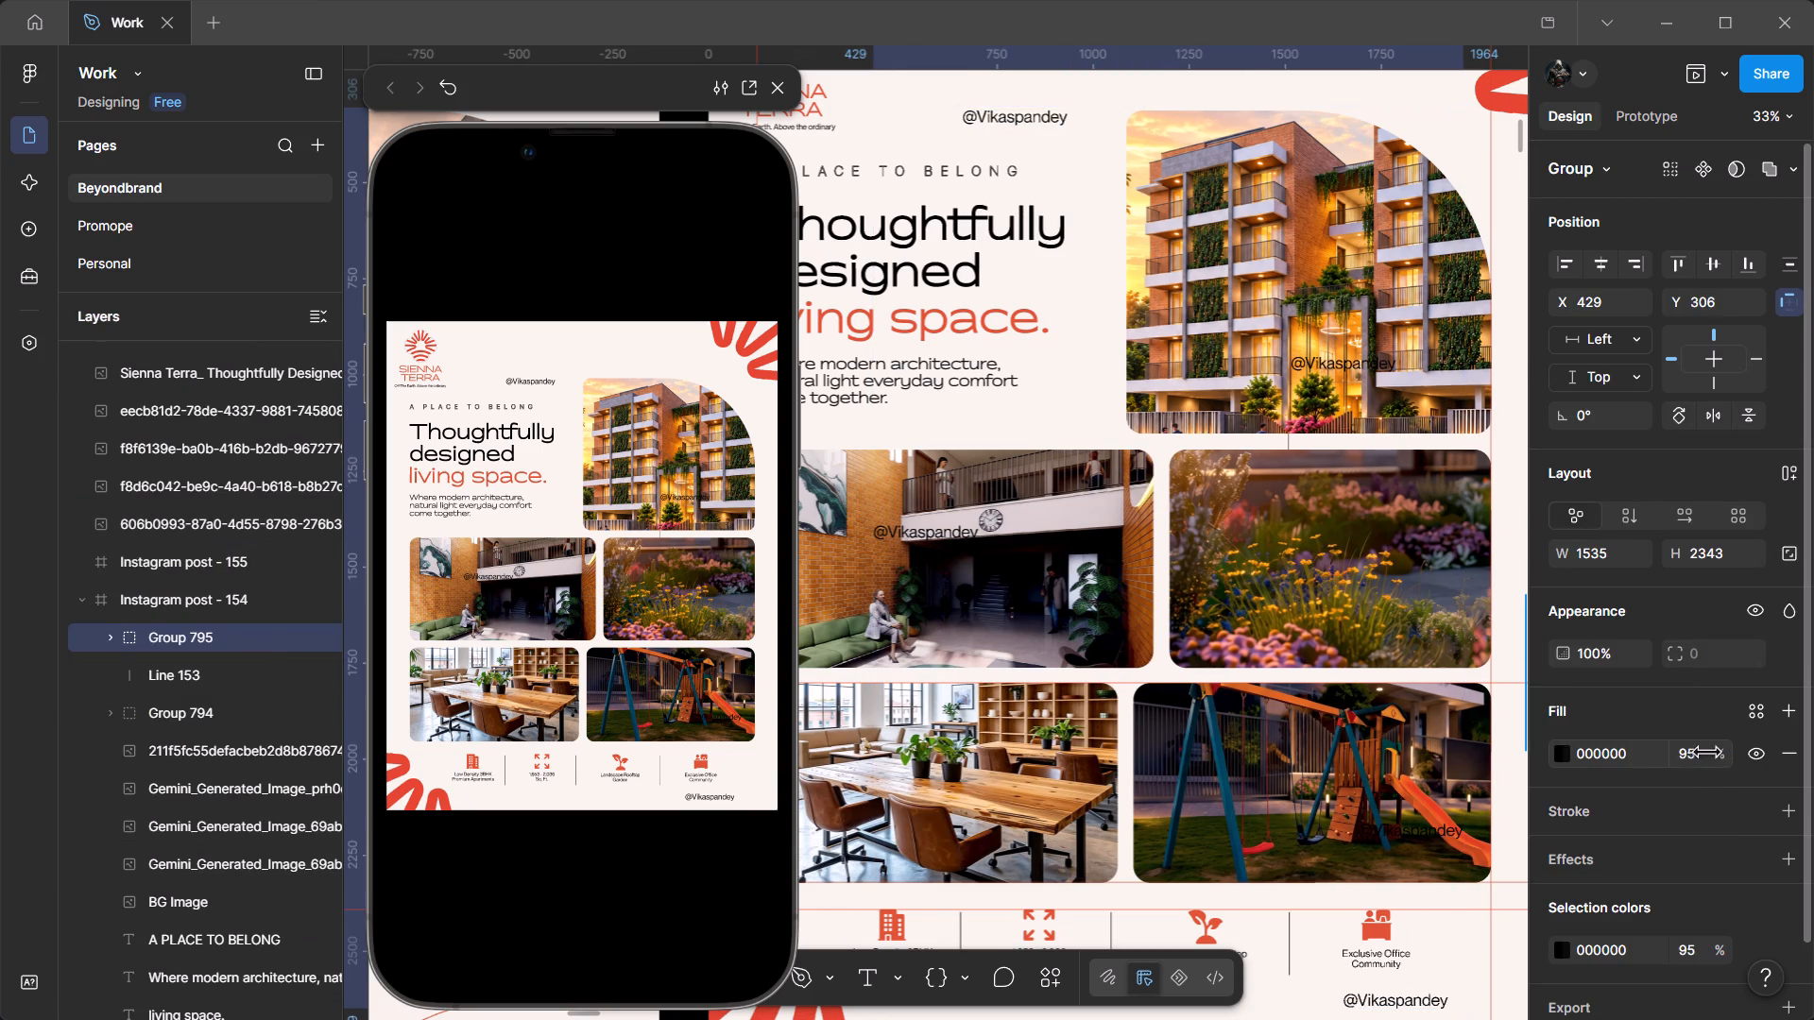
drag(879, 531, 659, 518)
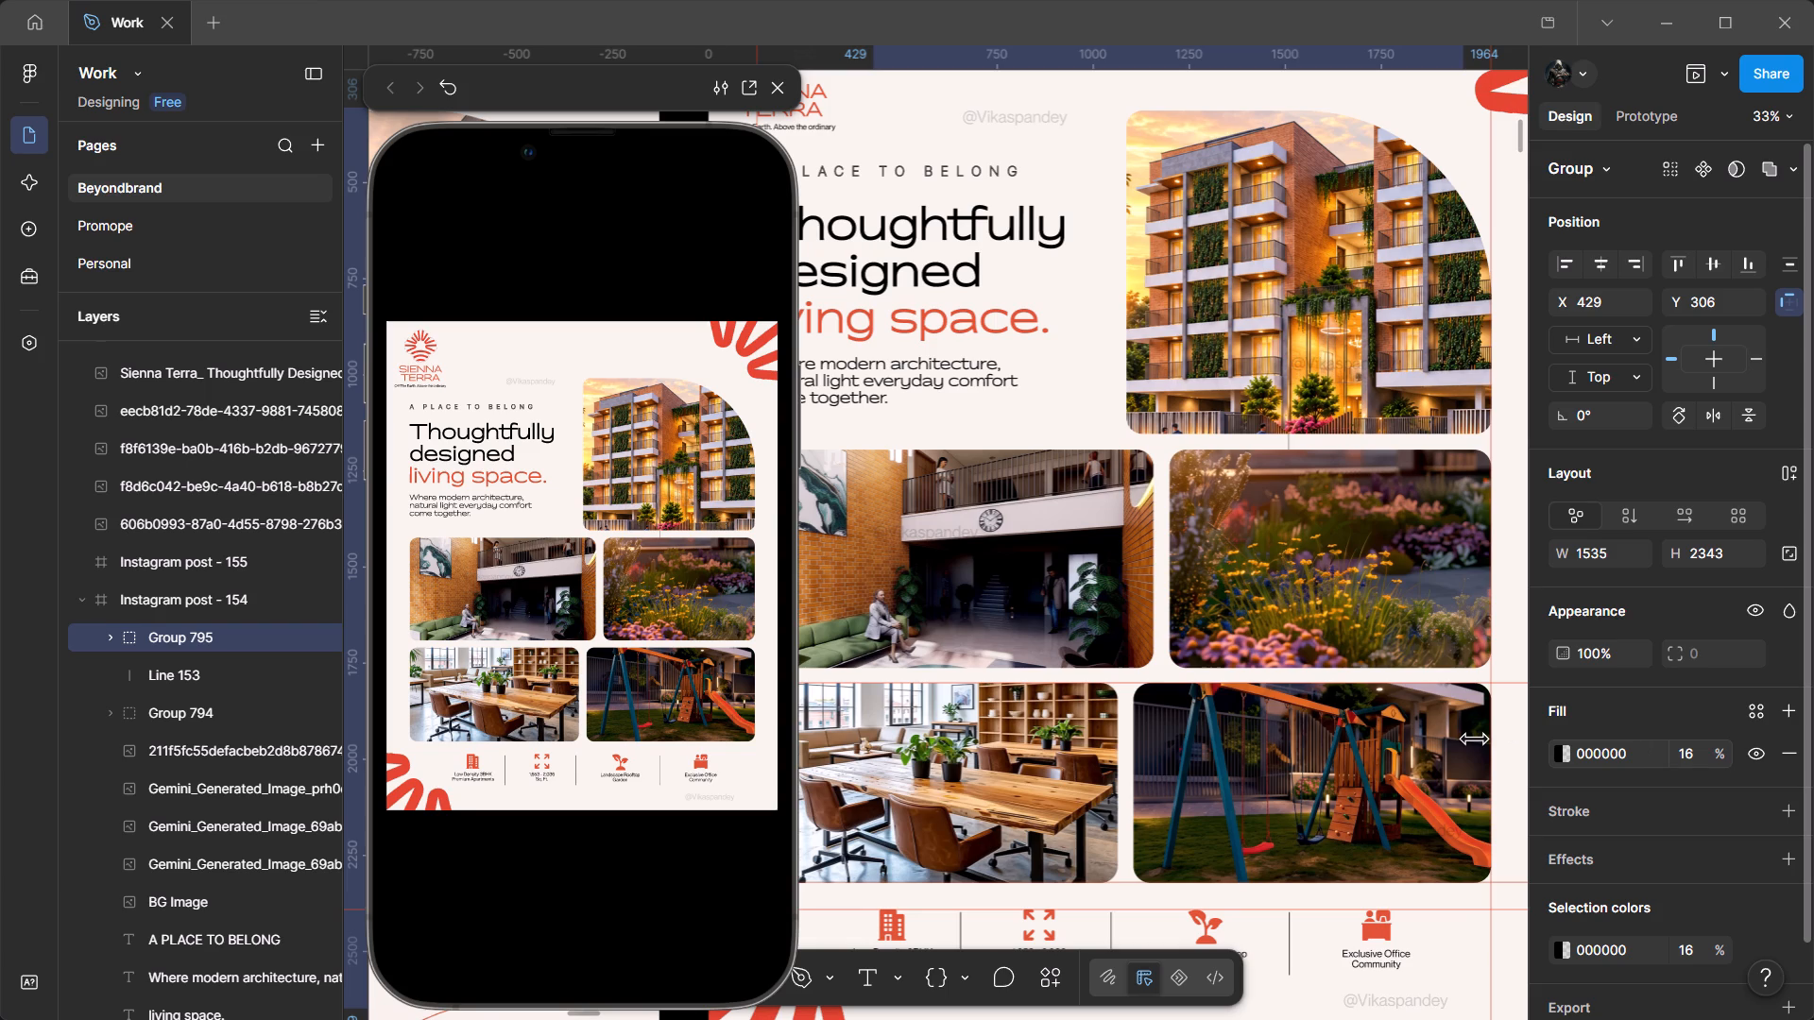
drag(659, 518, 659, 518)
click(1694, 750)
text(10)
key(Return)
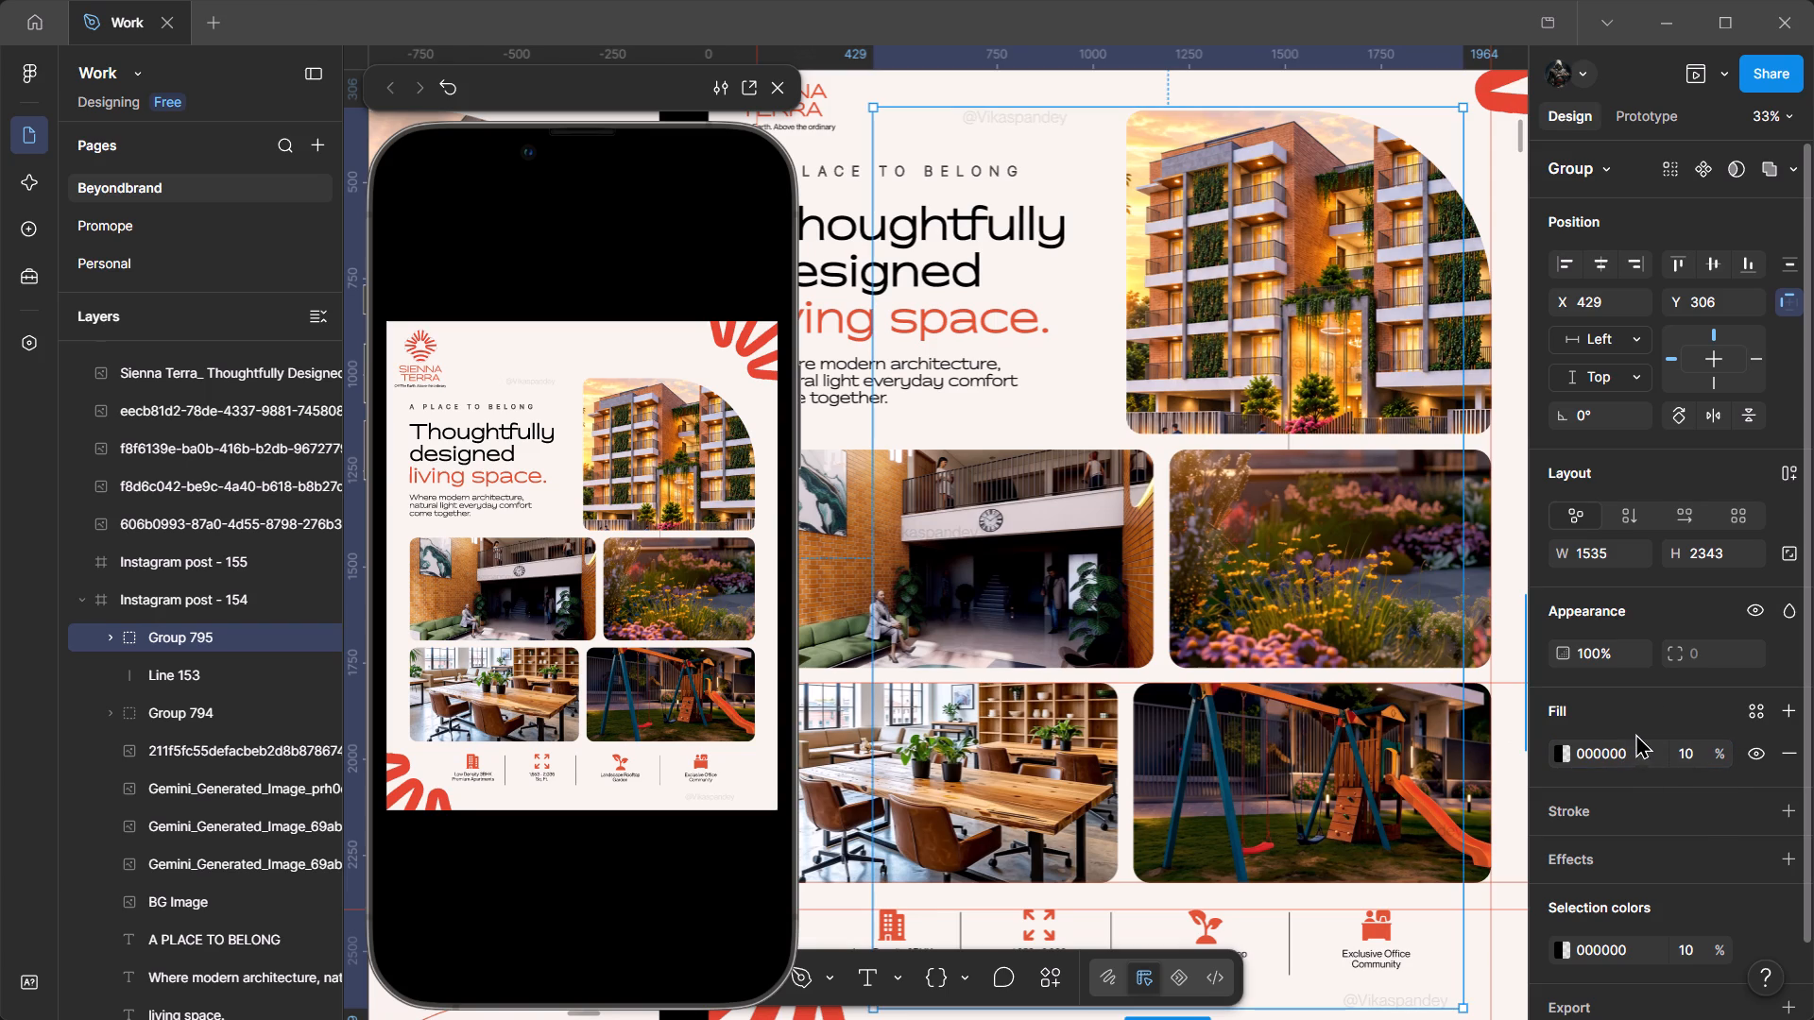
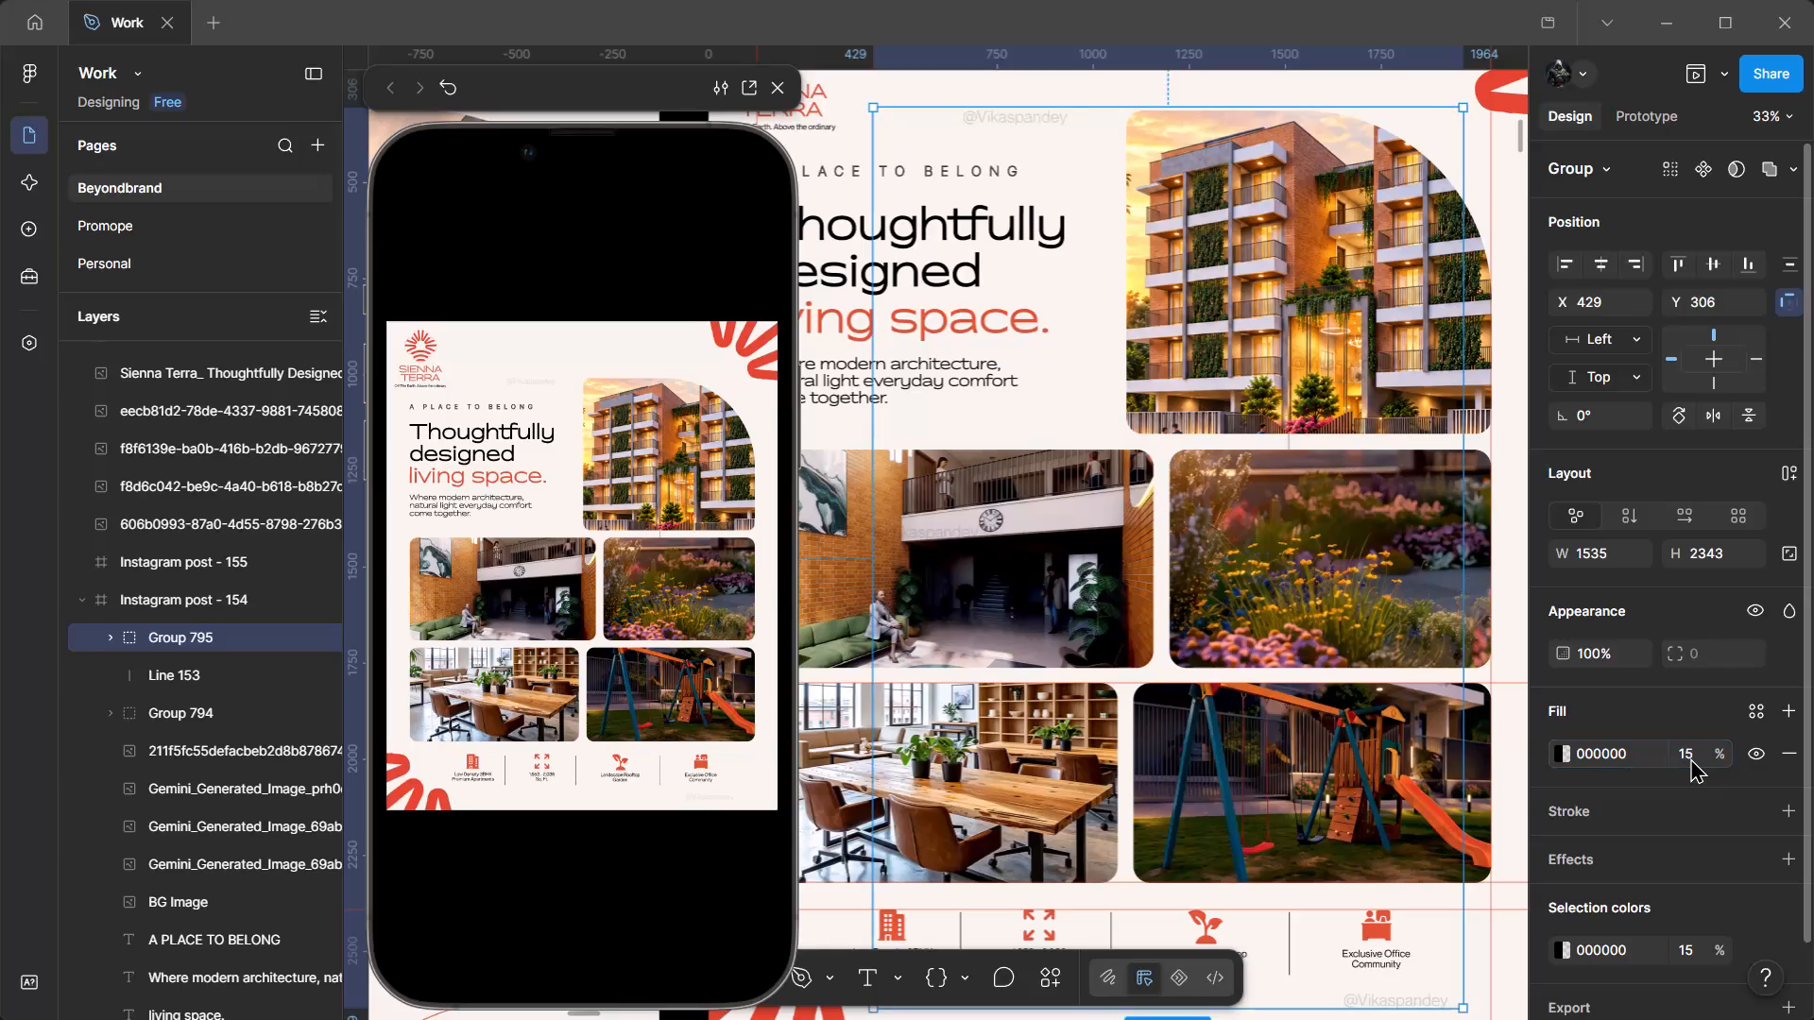
Add a 1x PNG export setting to the Instagram post - 154 frame.
ctrl+scroll(1498, 597, down, 6)
click(1410, 922)
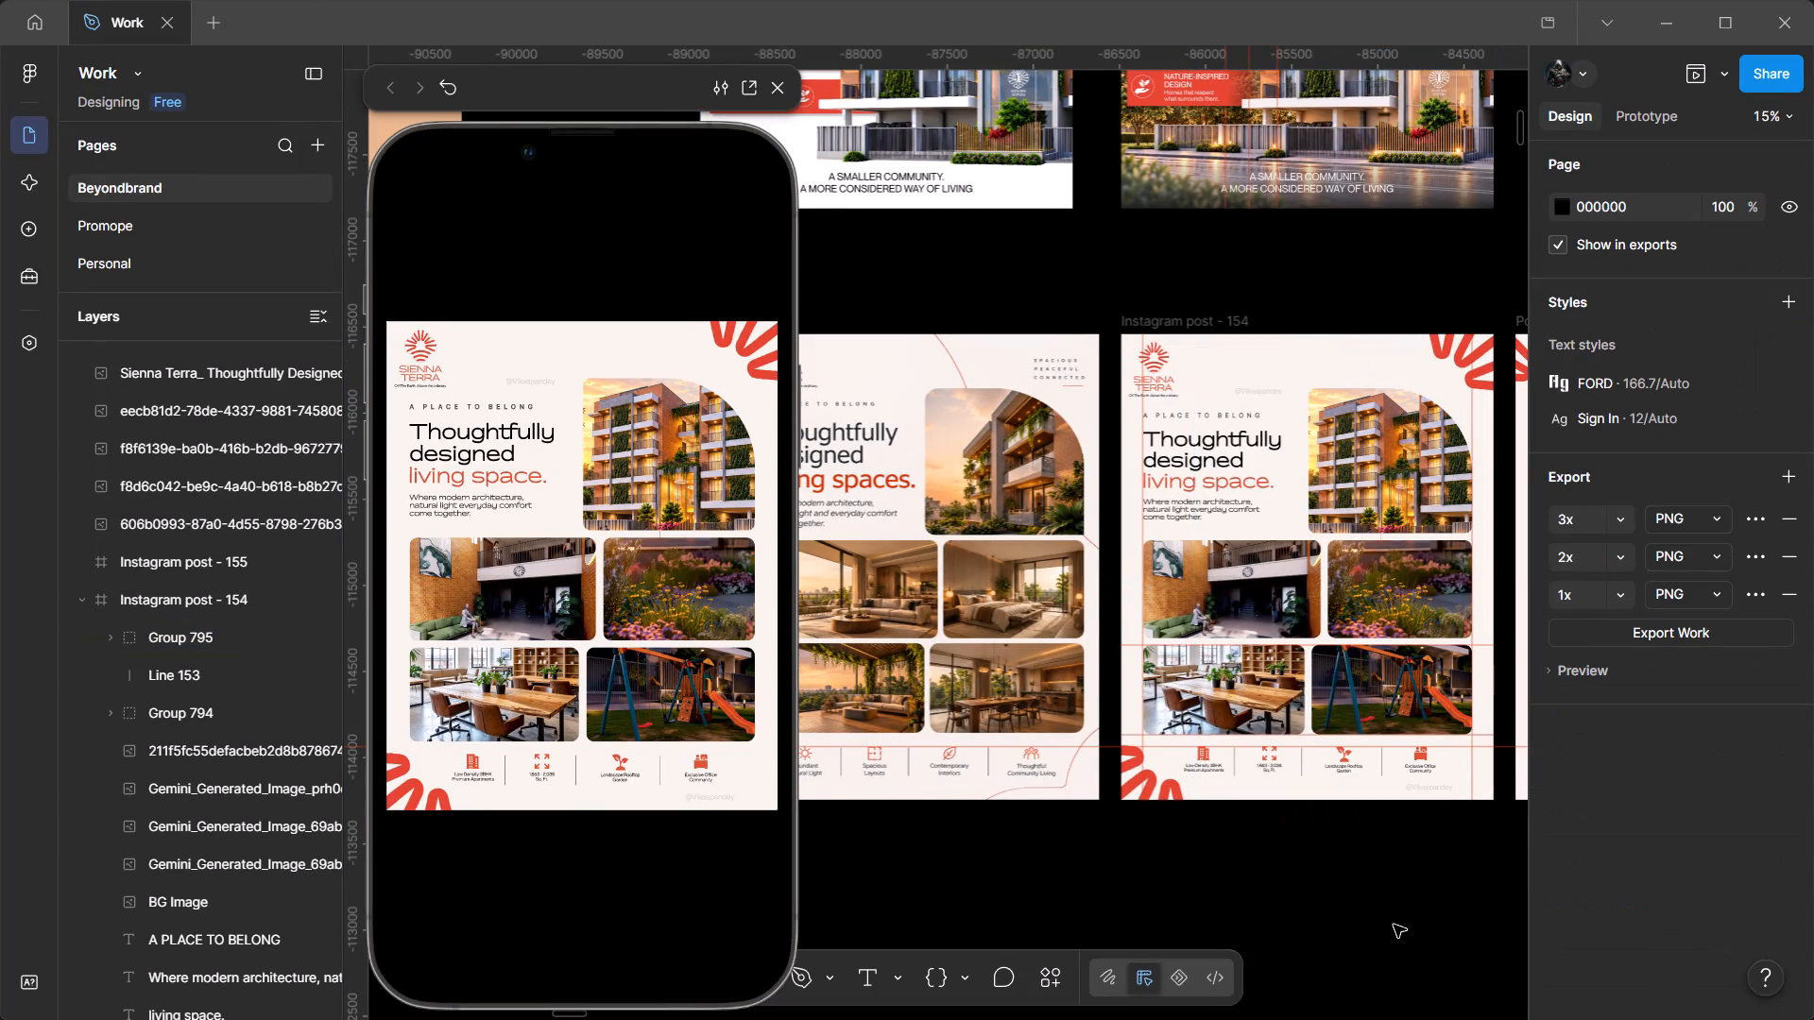
click(1177, 330)
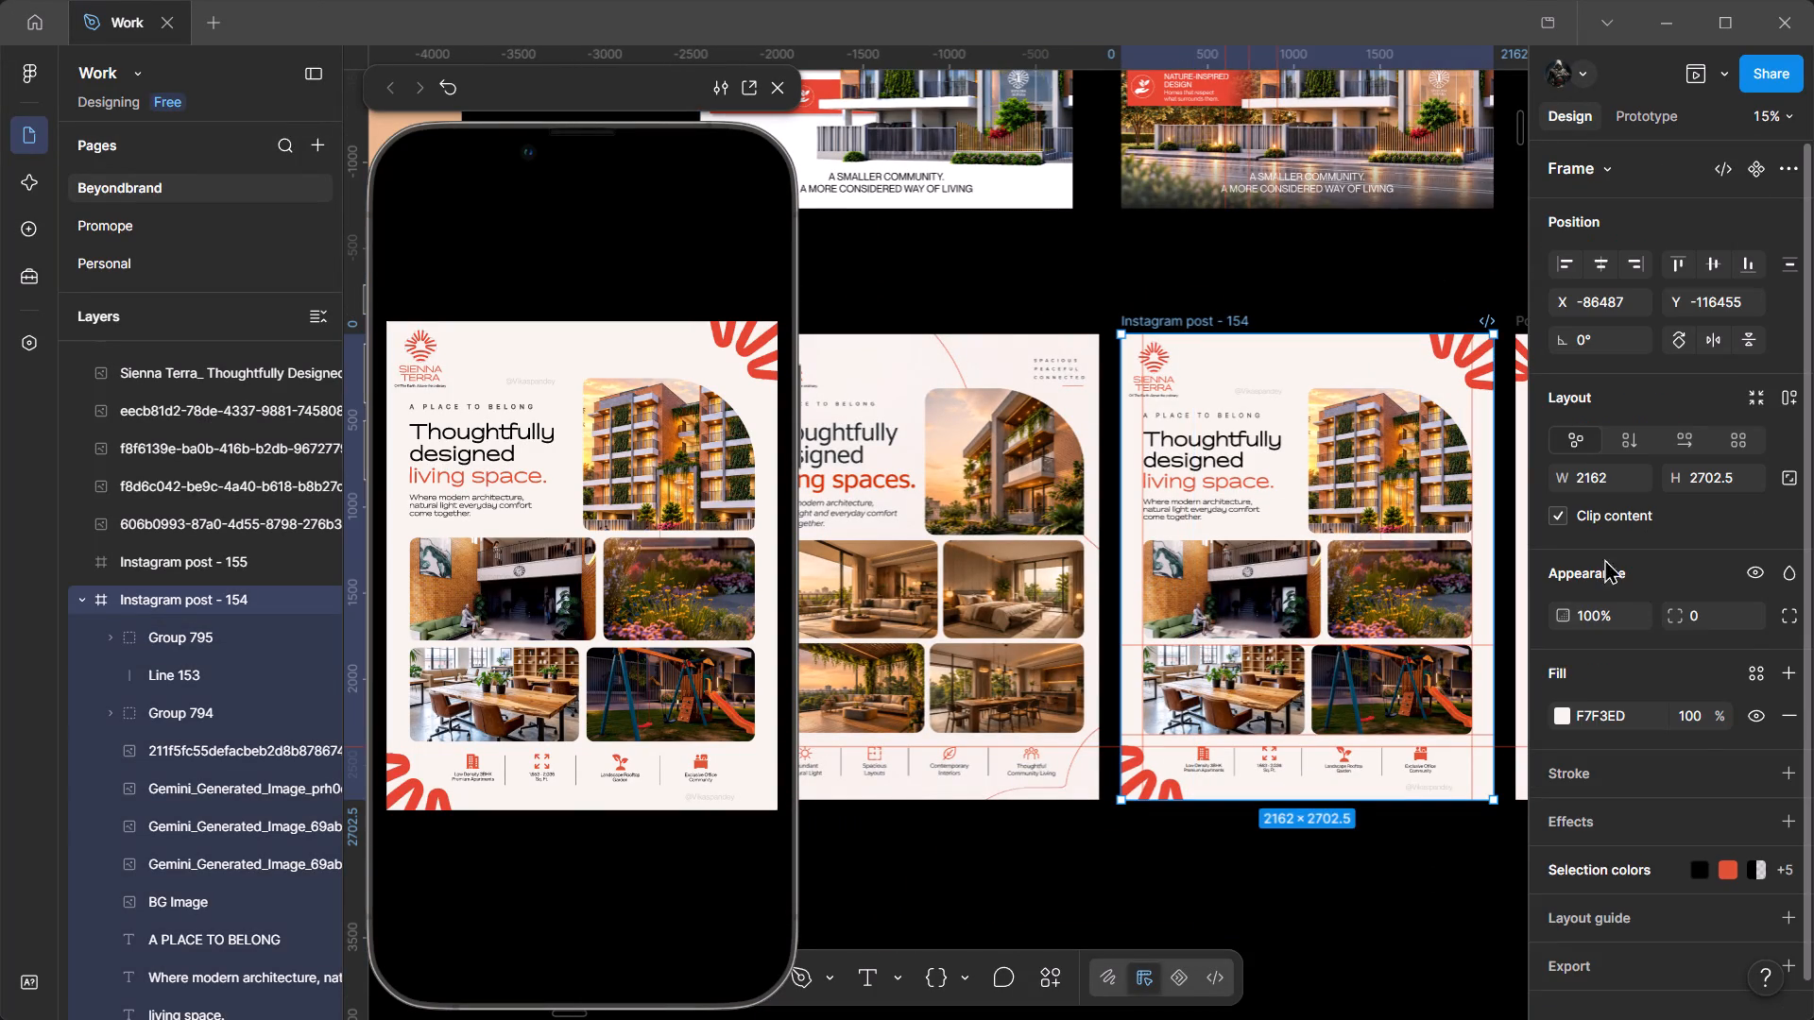
scroll(1694, 700, down, 6)
click(1779, 937)
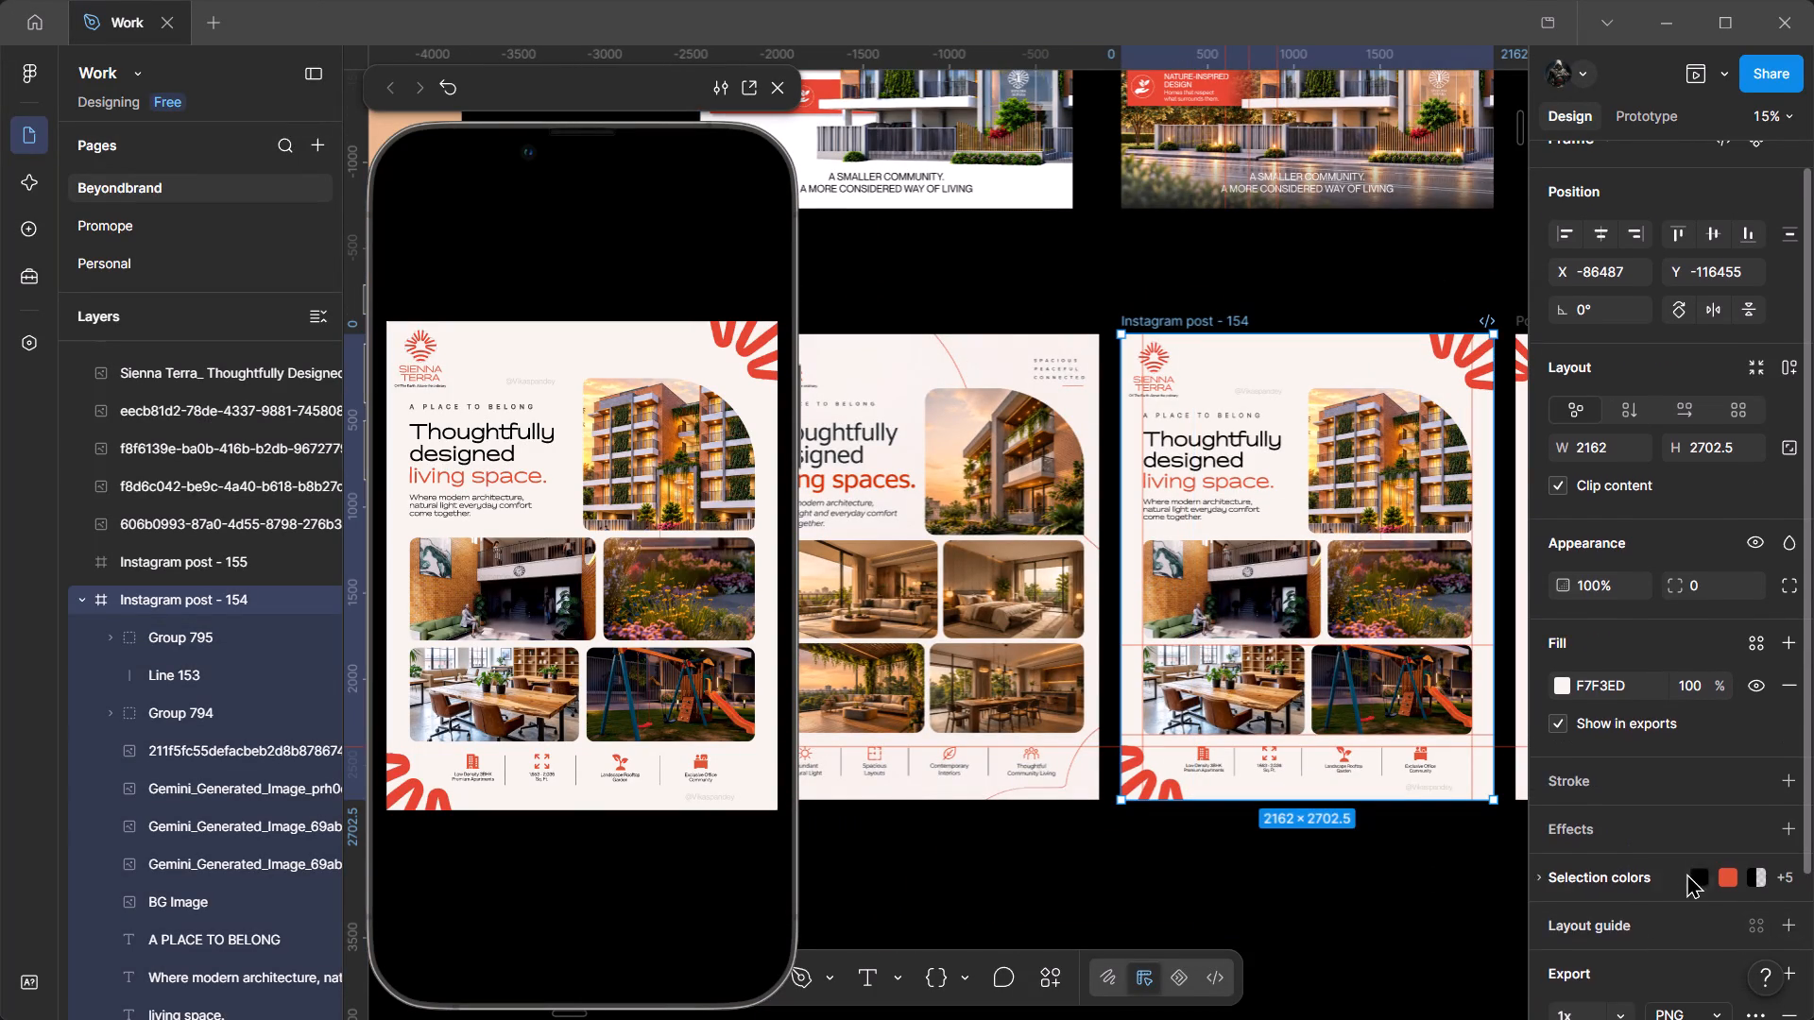
scroll(1686, 873, down, 5)
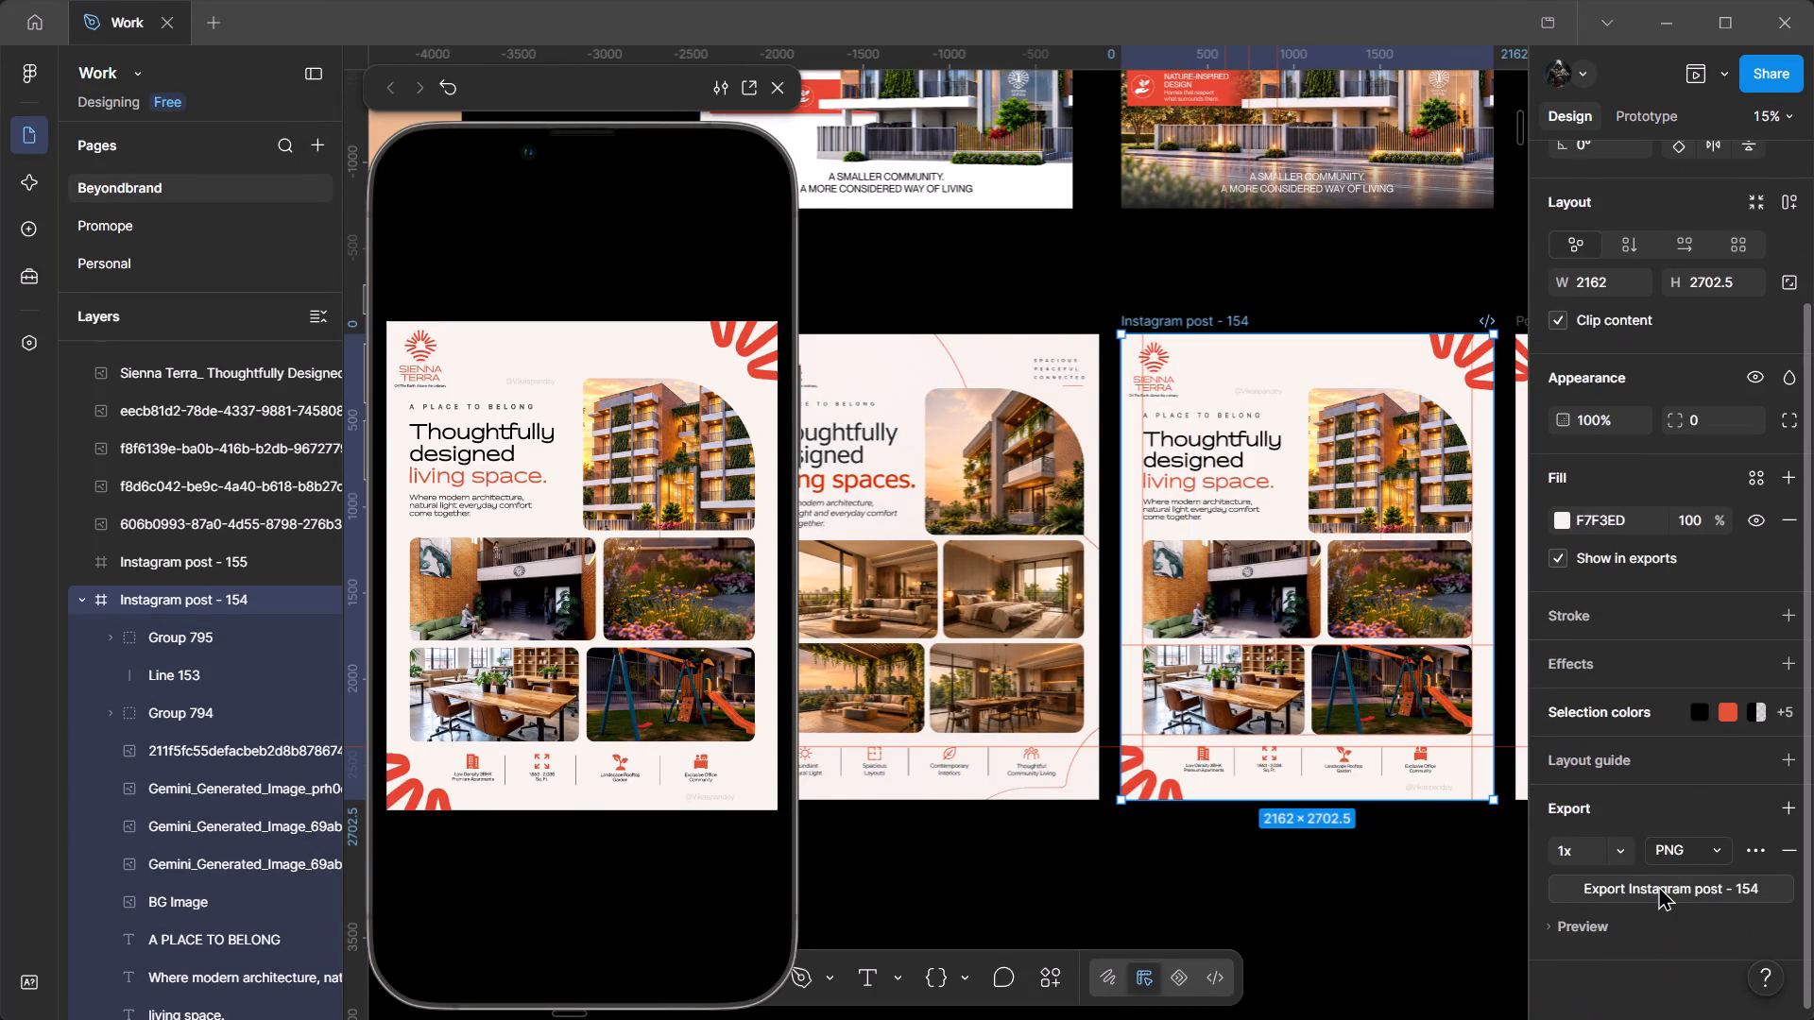
Move the faint handle text above the headline slightly up and toward the logo, level with the Sienna Terra name.
ctrl+scroll(1169, 391, up, 7)
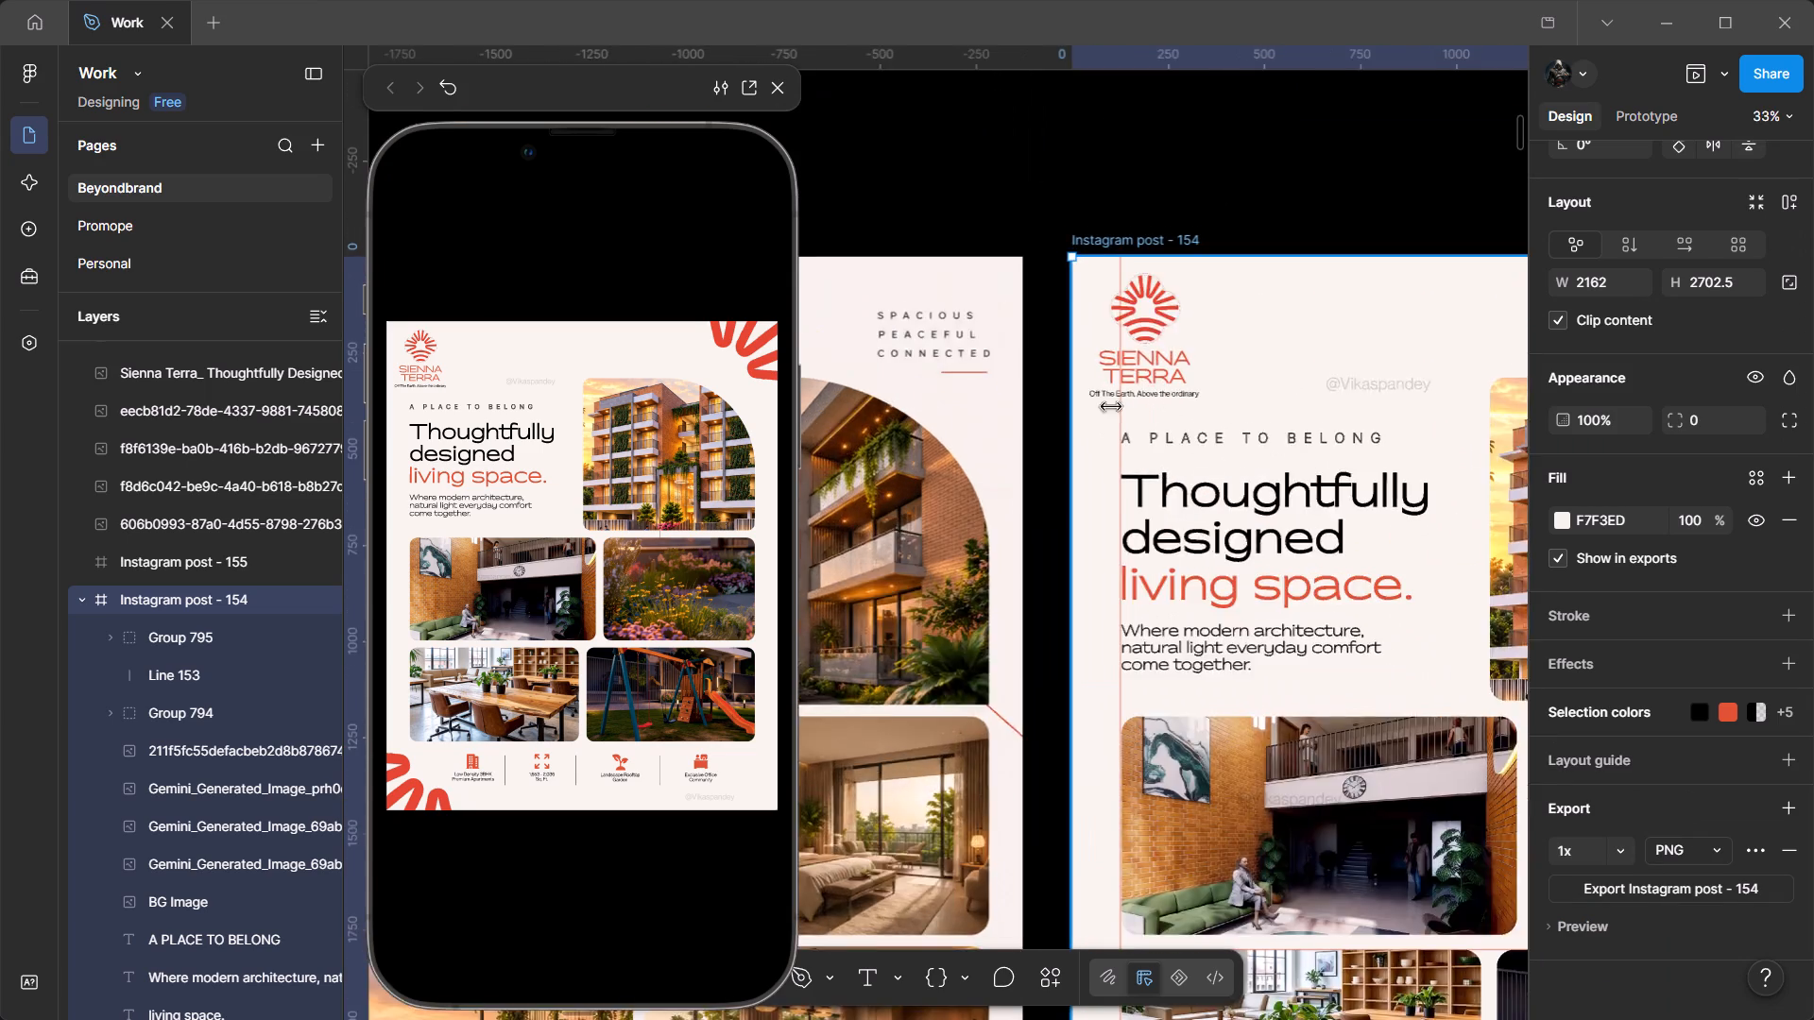
ctrl+scroll(1111, 407, up, 3)
ctrl+scroll(1192, 402, down, 5)
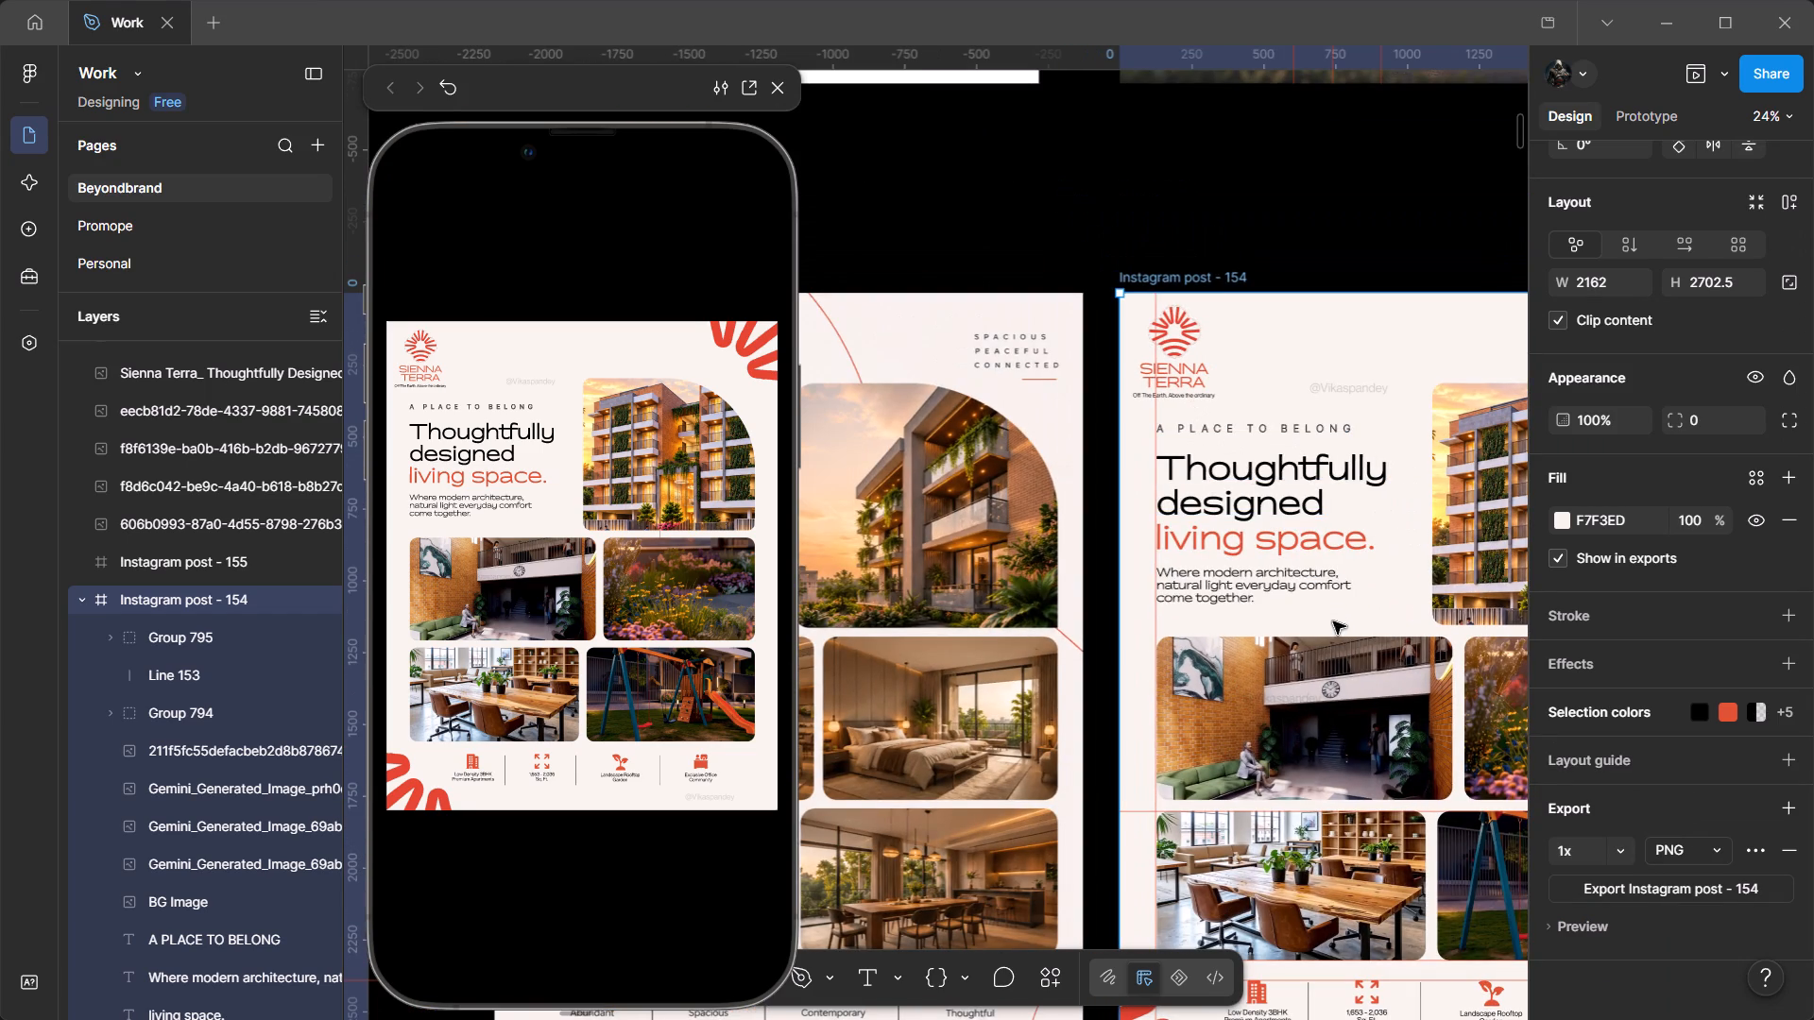
click(1359, 389)
double_click(1371, 391)
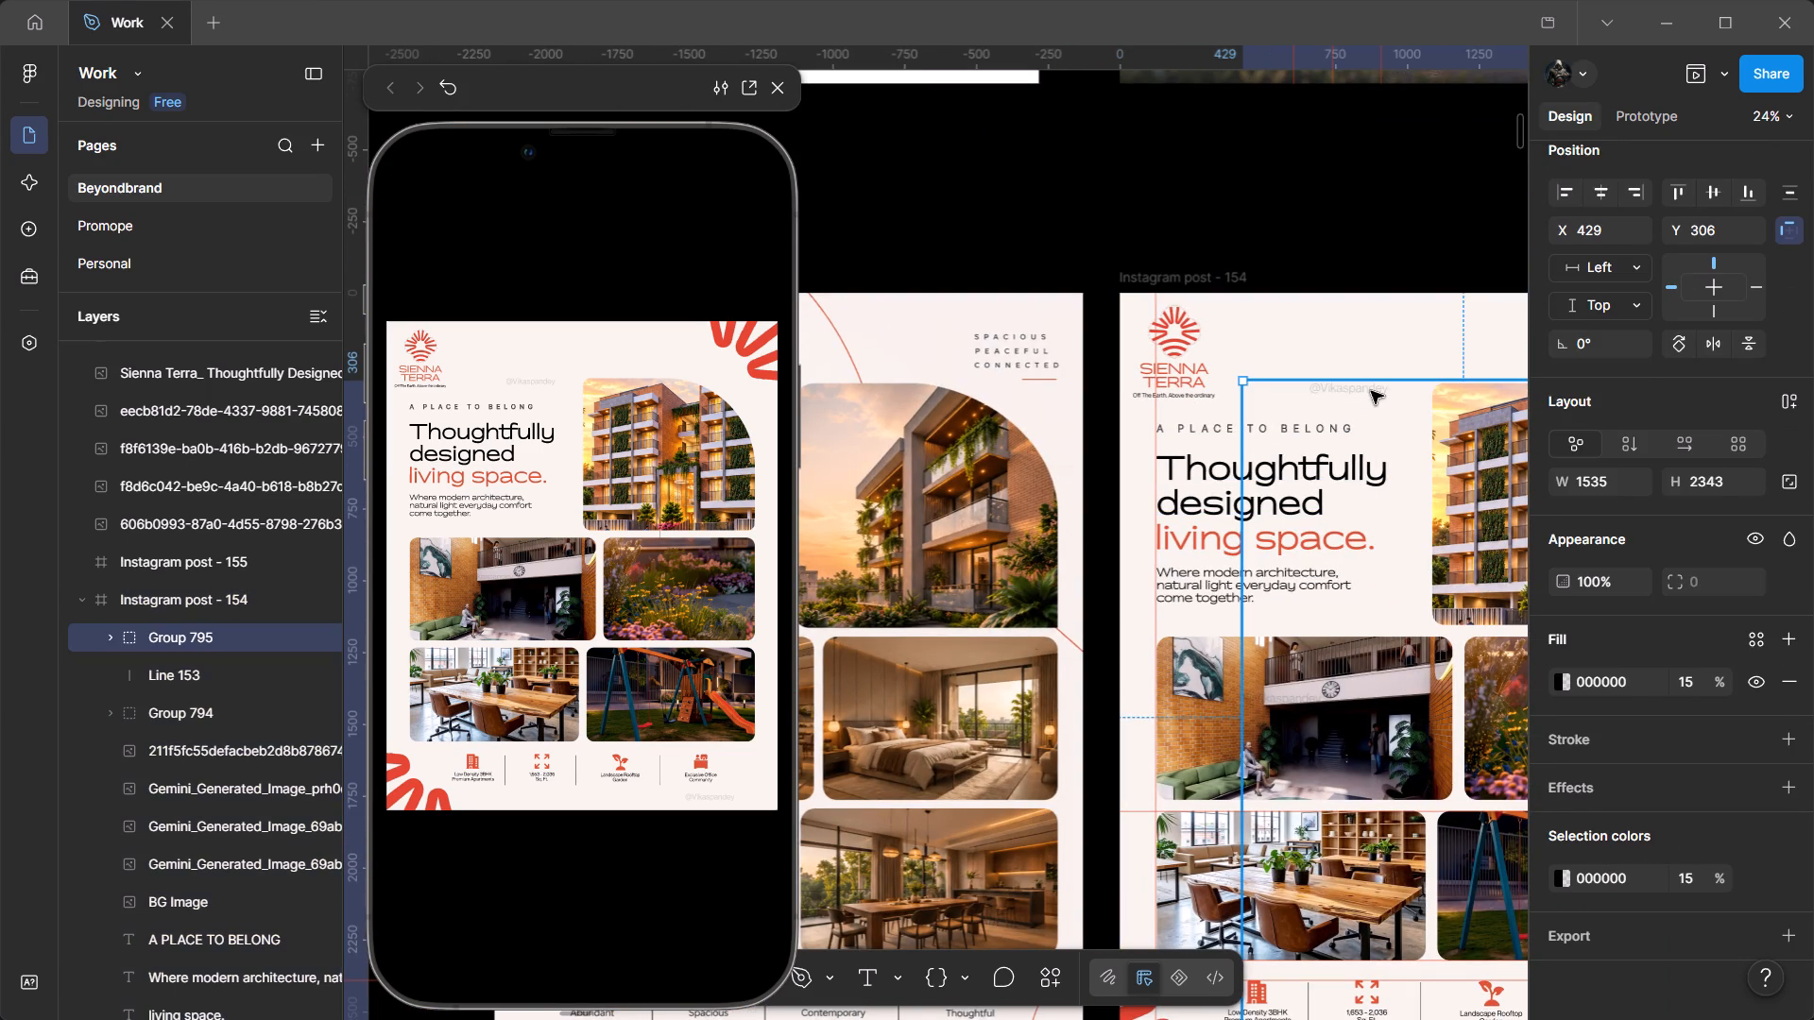
drag(1360, 391, 1346, 355)
click(1384, 237)
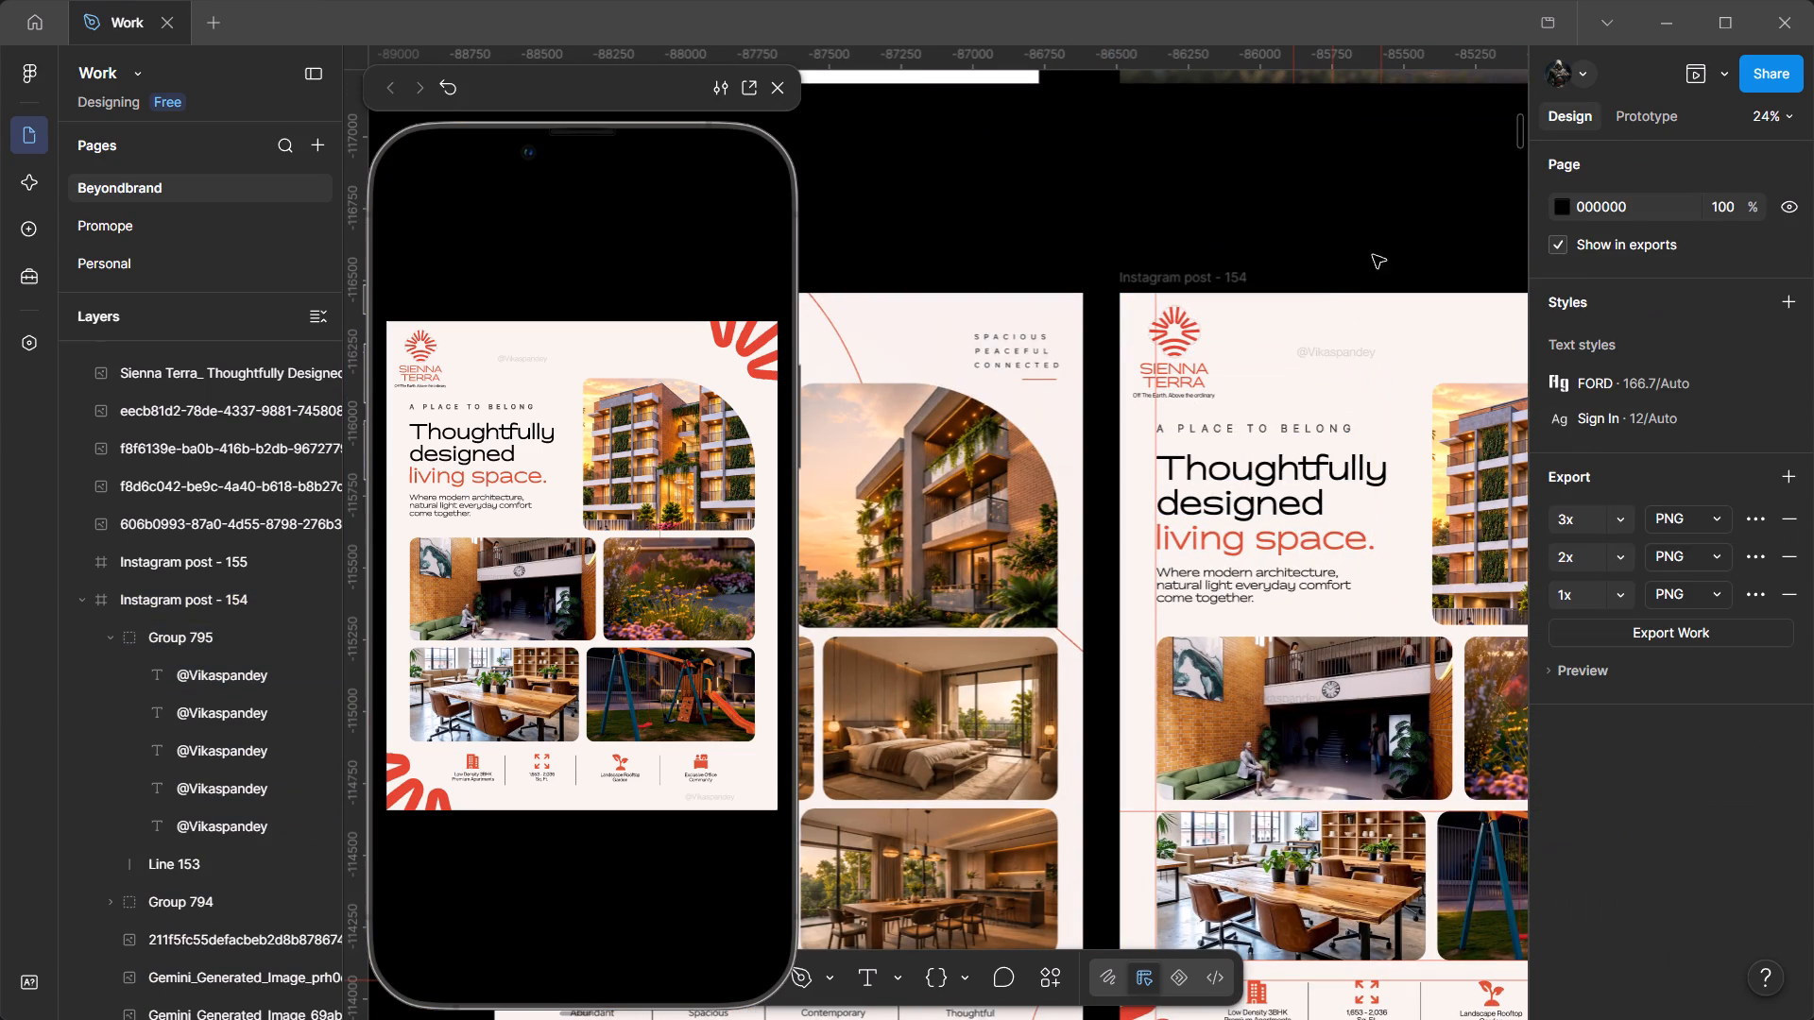
click(1361, 210)
Export the Instagram post - 154 frame at 1x to the Downloads folder as Instagram post - 154.png.
ctrl+scroll(1332, 256, down, 5)
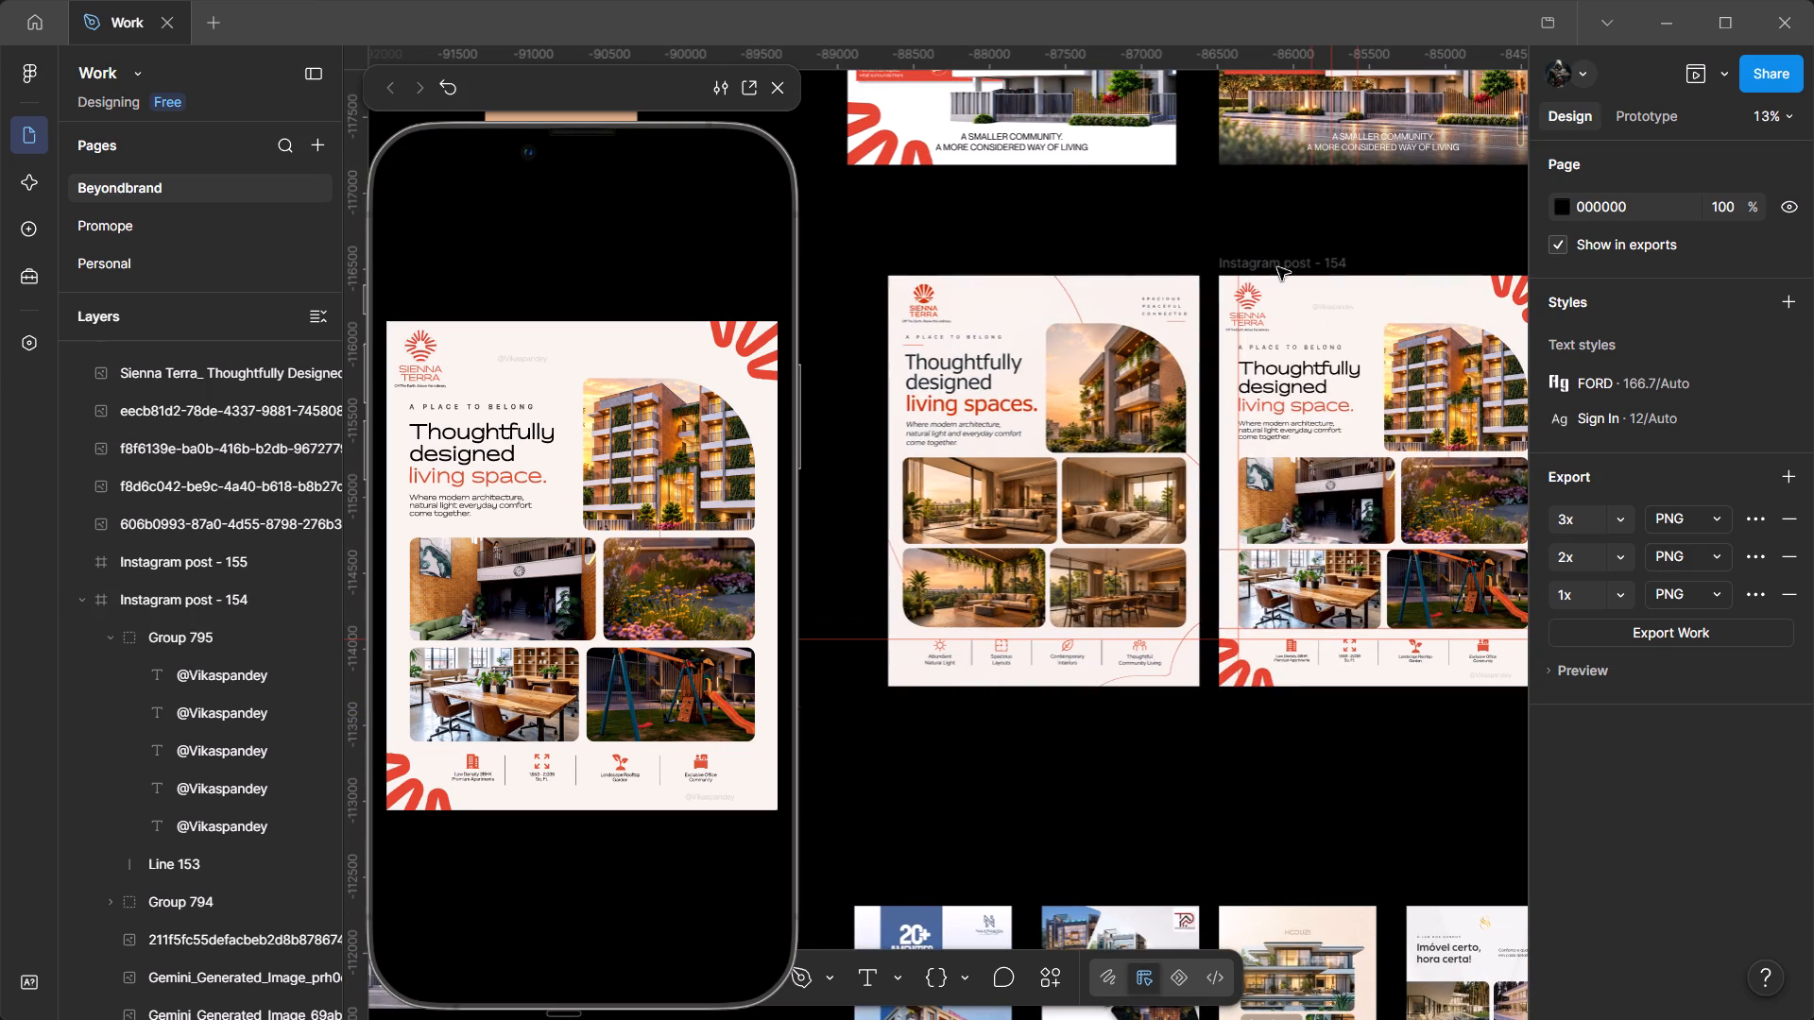
click(1267, 260)
scroll(1675, 676, down, 6)
click(1660, 882)
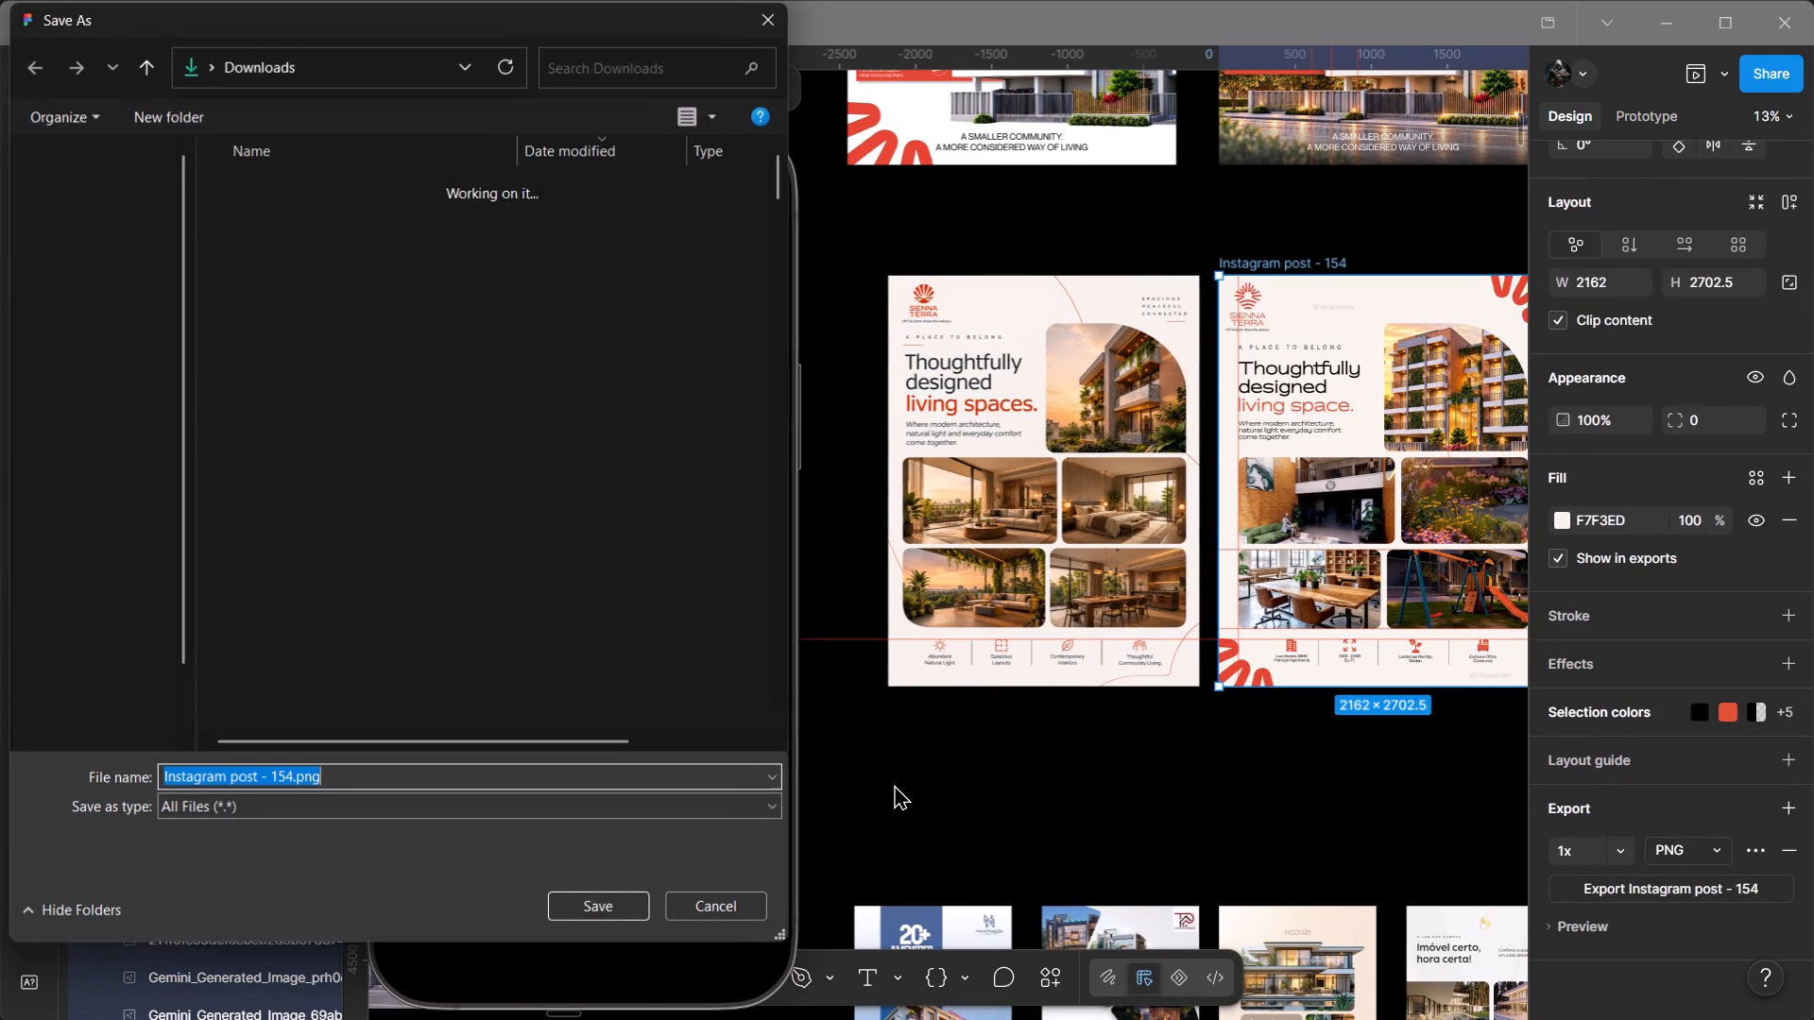
click(61, 399)
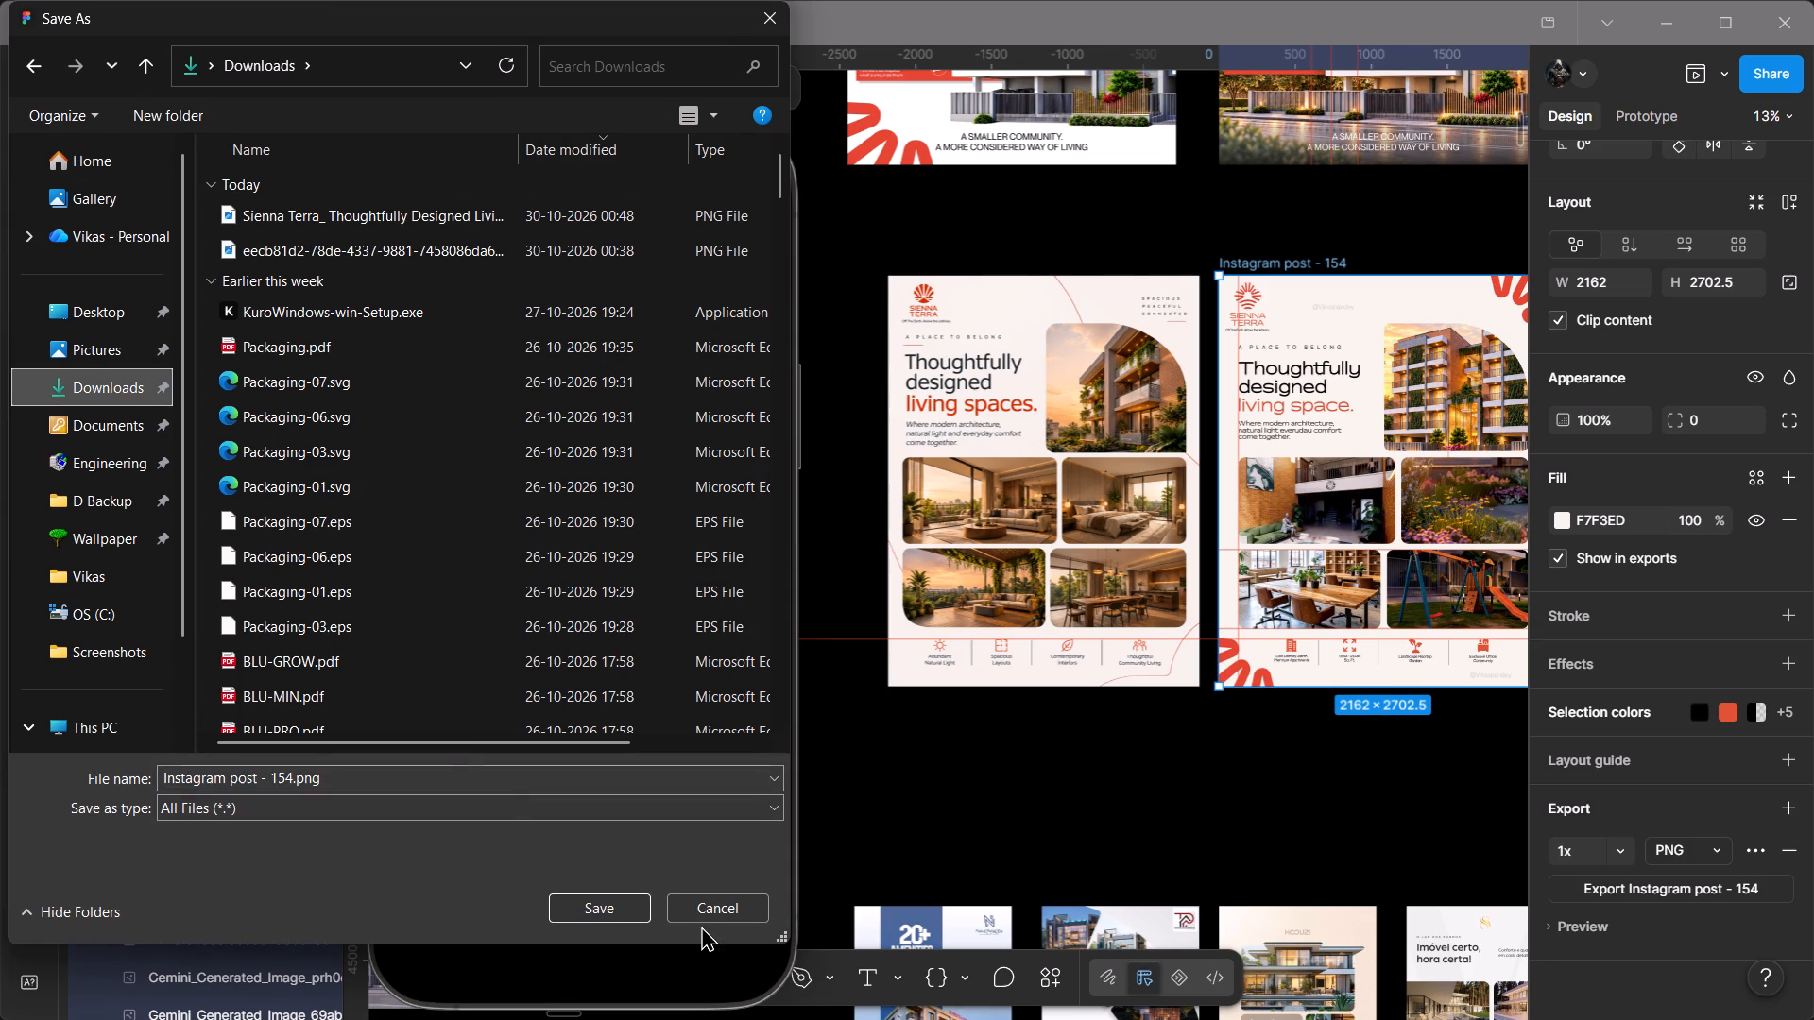
click(622, 906)
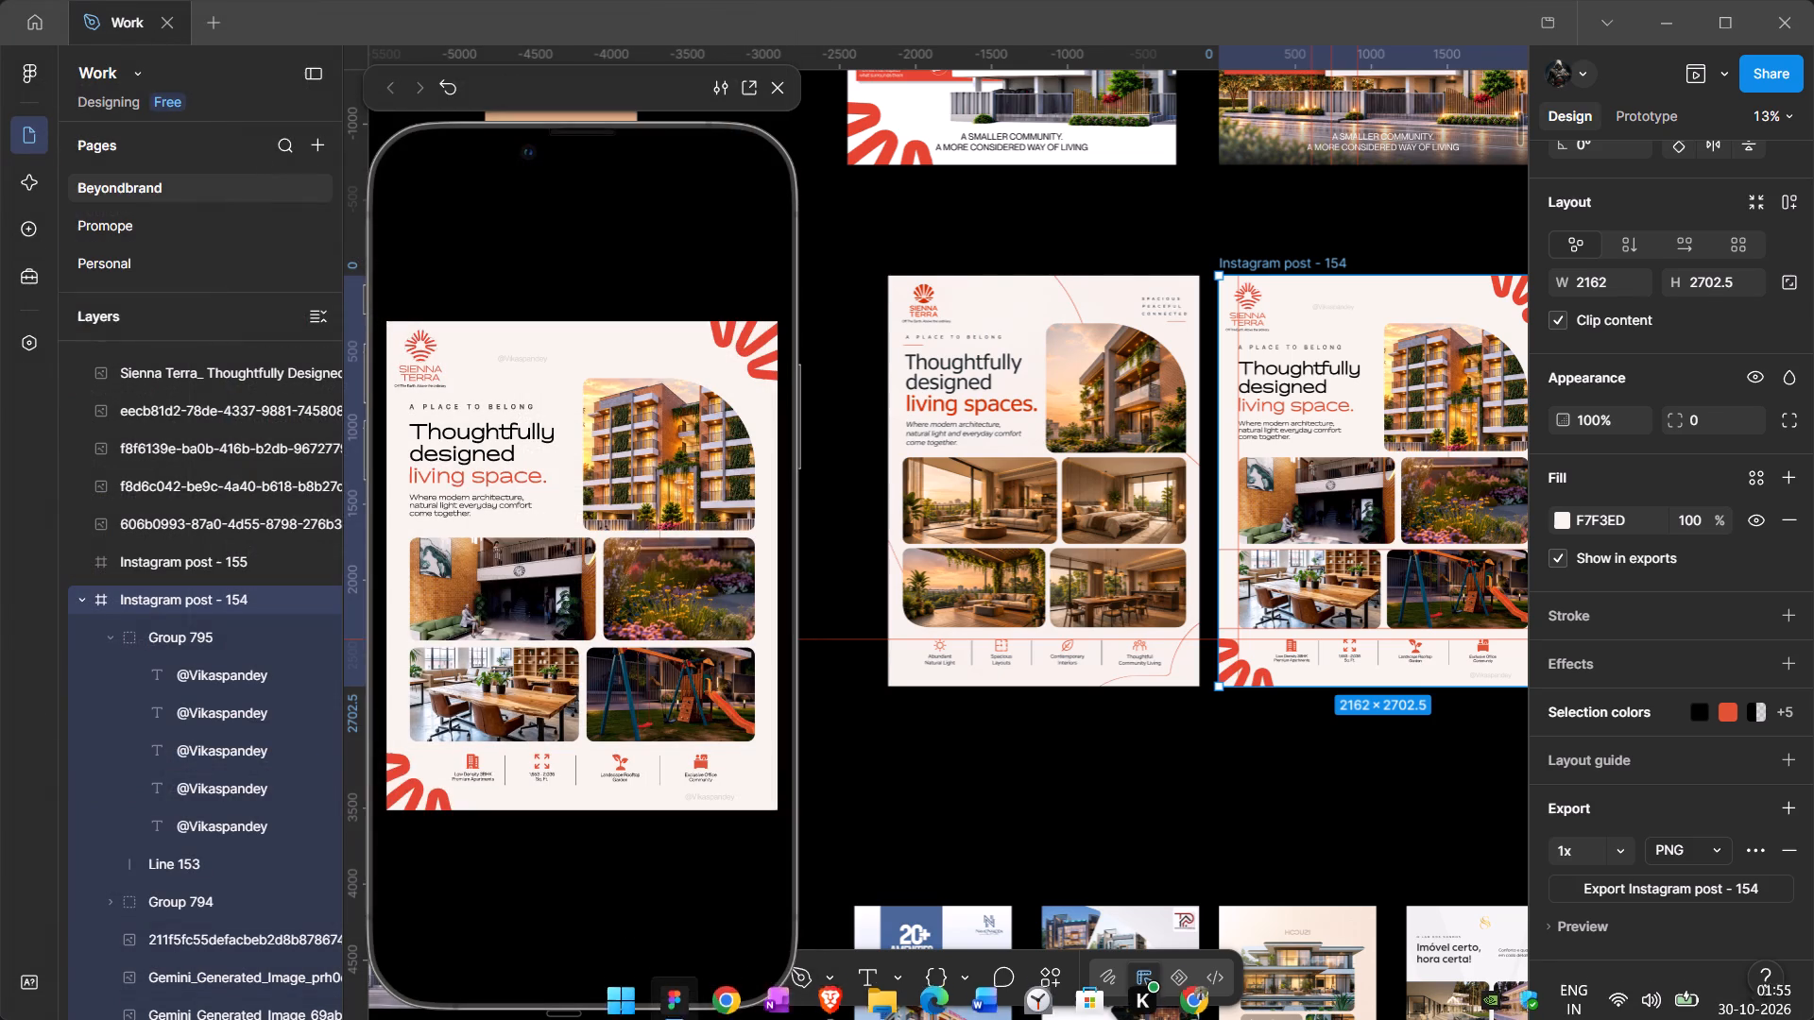
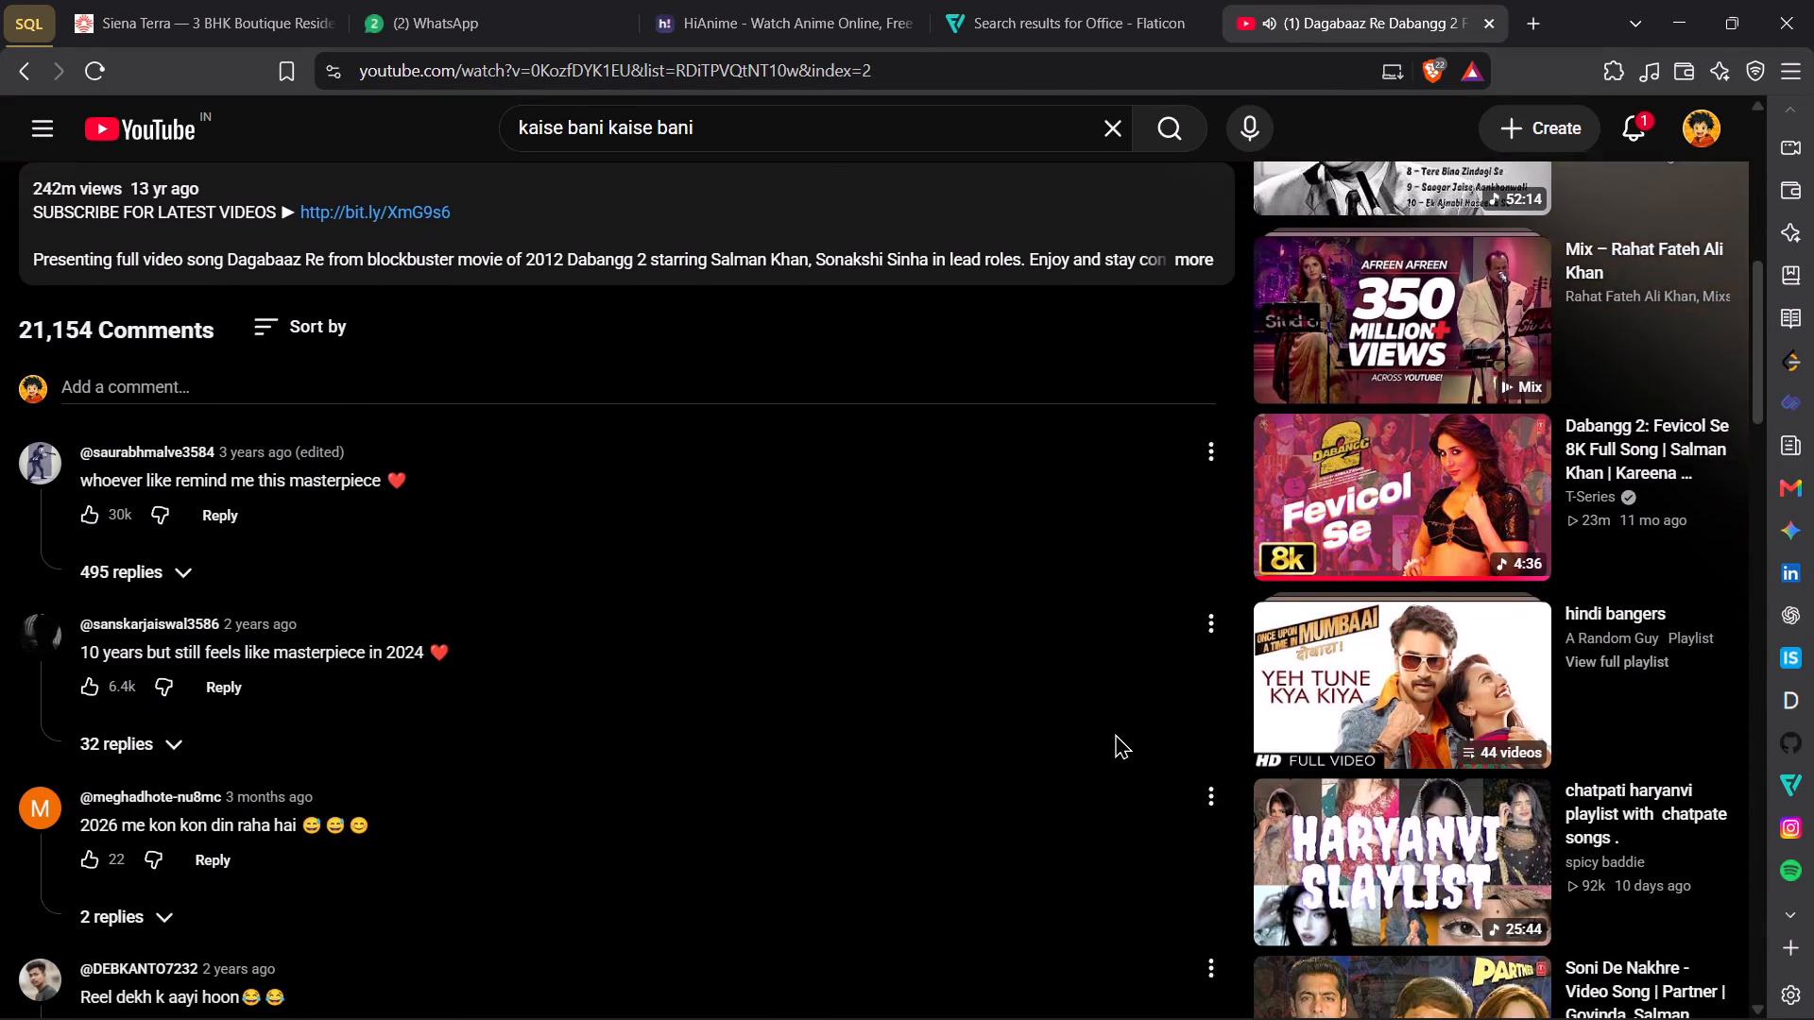
Play the "Dabangg 2: Fevicol Se 8K Full Song" video from the YouTube recommendations.
click(1397, 454)
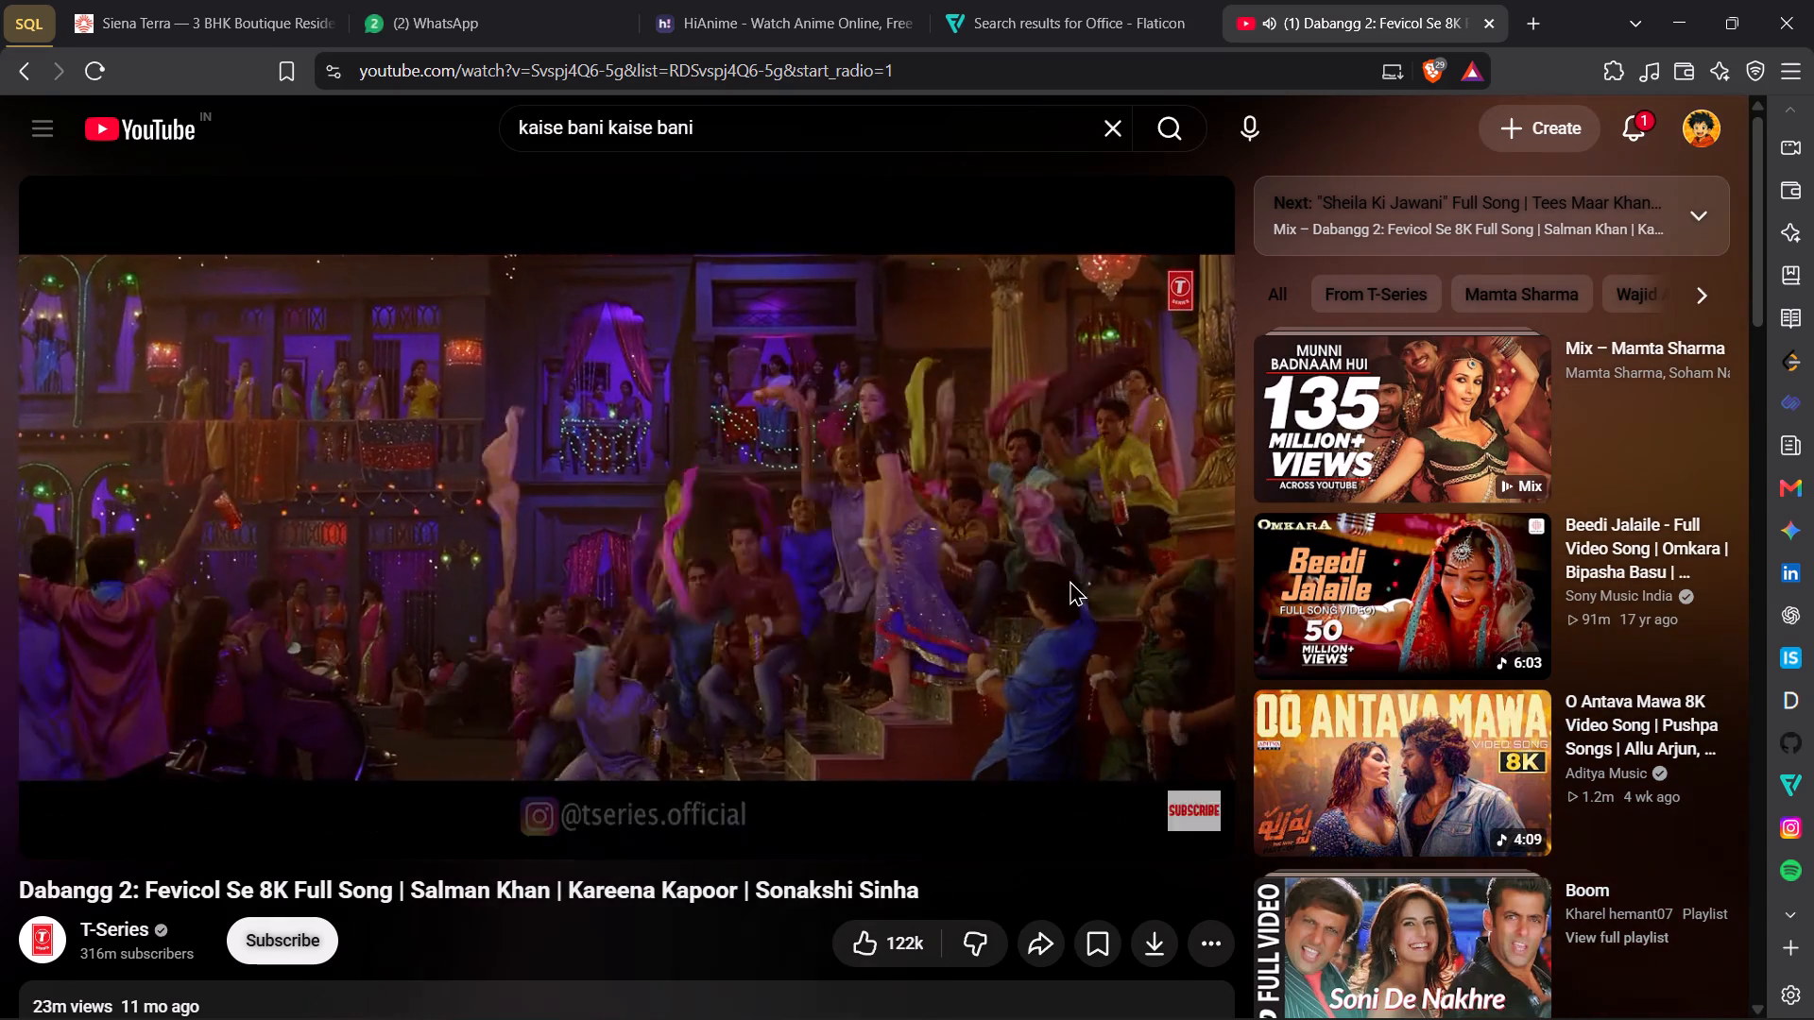
Go to the Siena Terra project website, dismiss the floating video and reload the page.
click(253, 6)
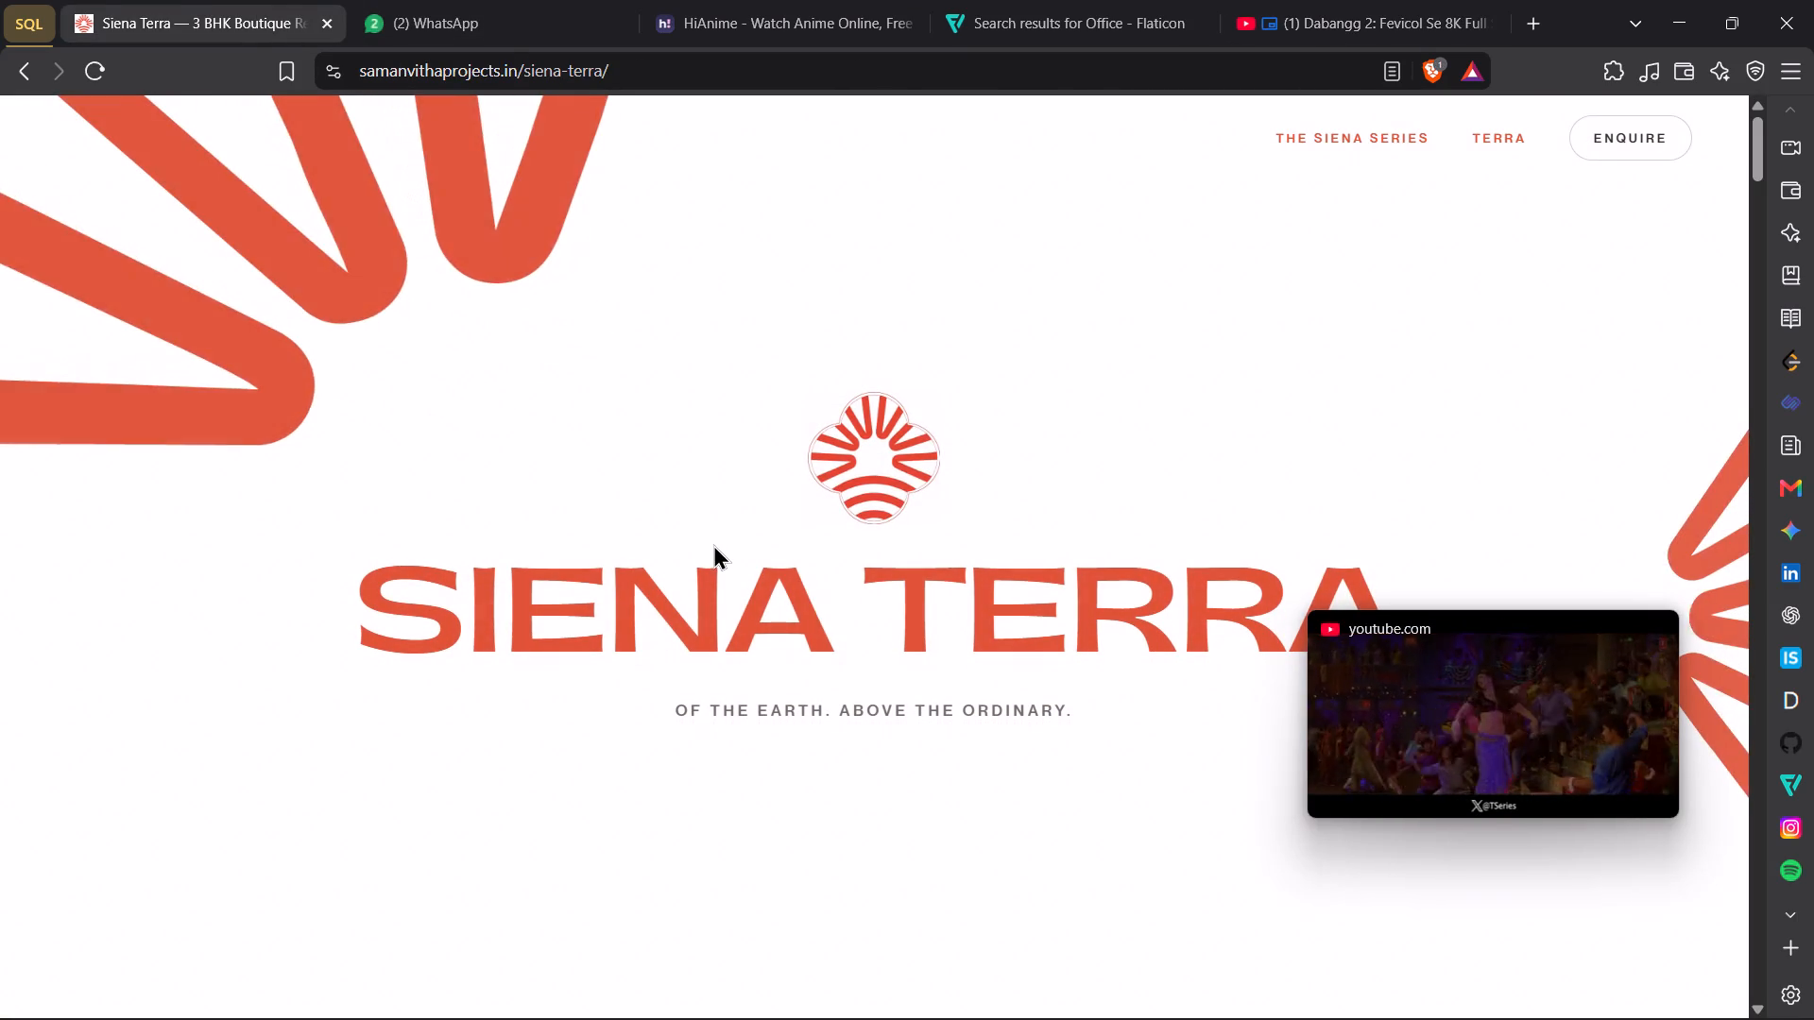
click(96, 79)
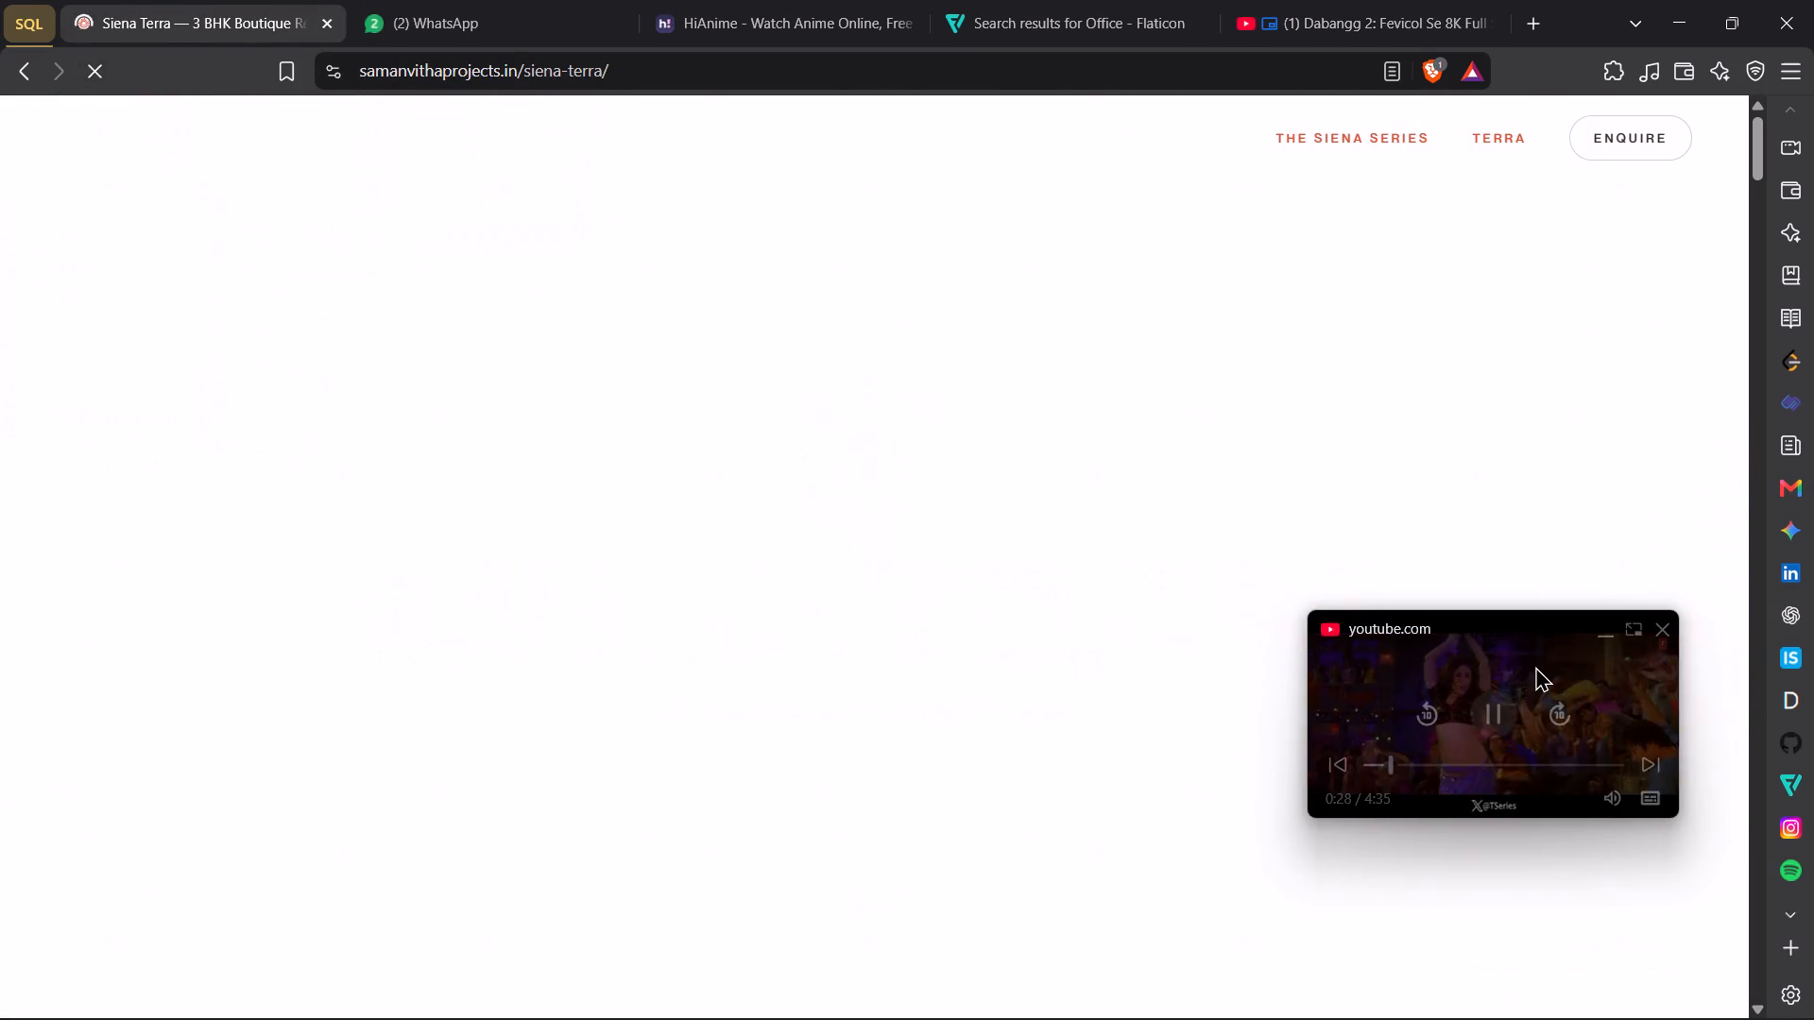
click(1600, 633)
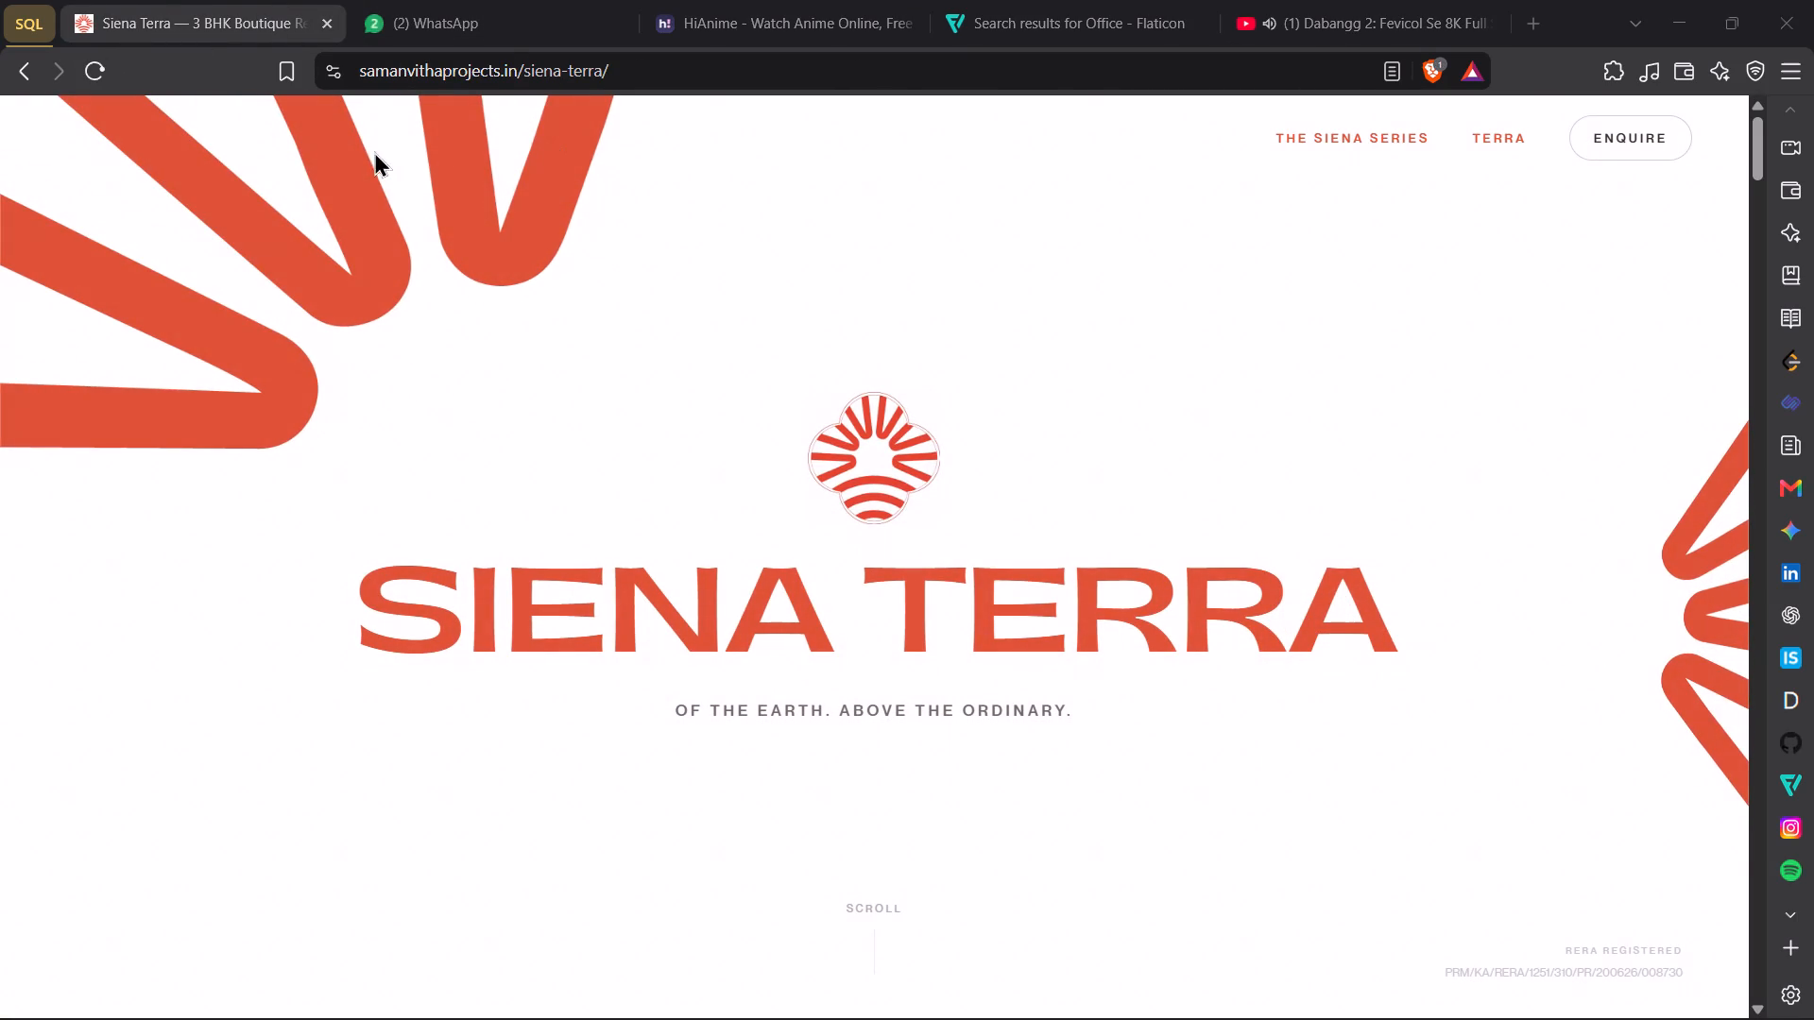
click(93, 69)
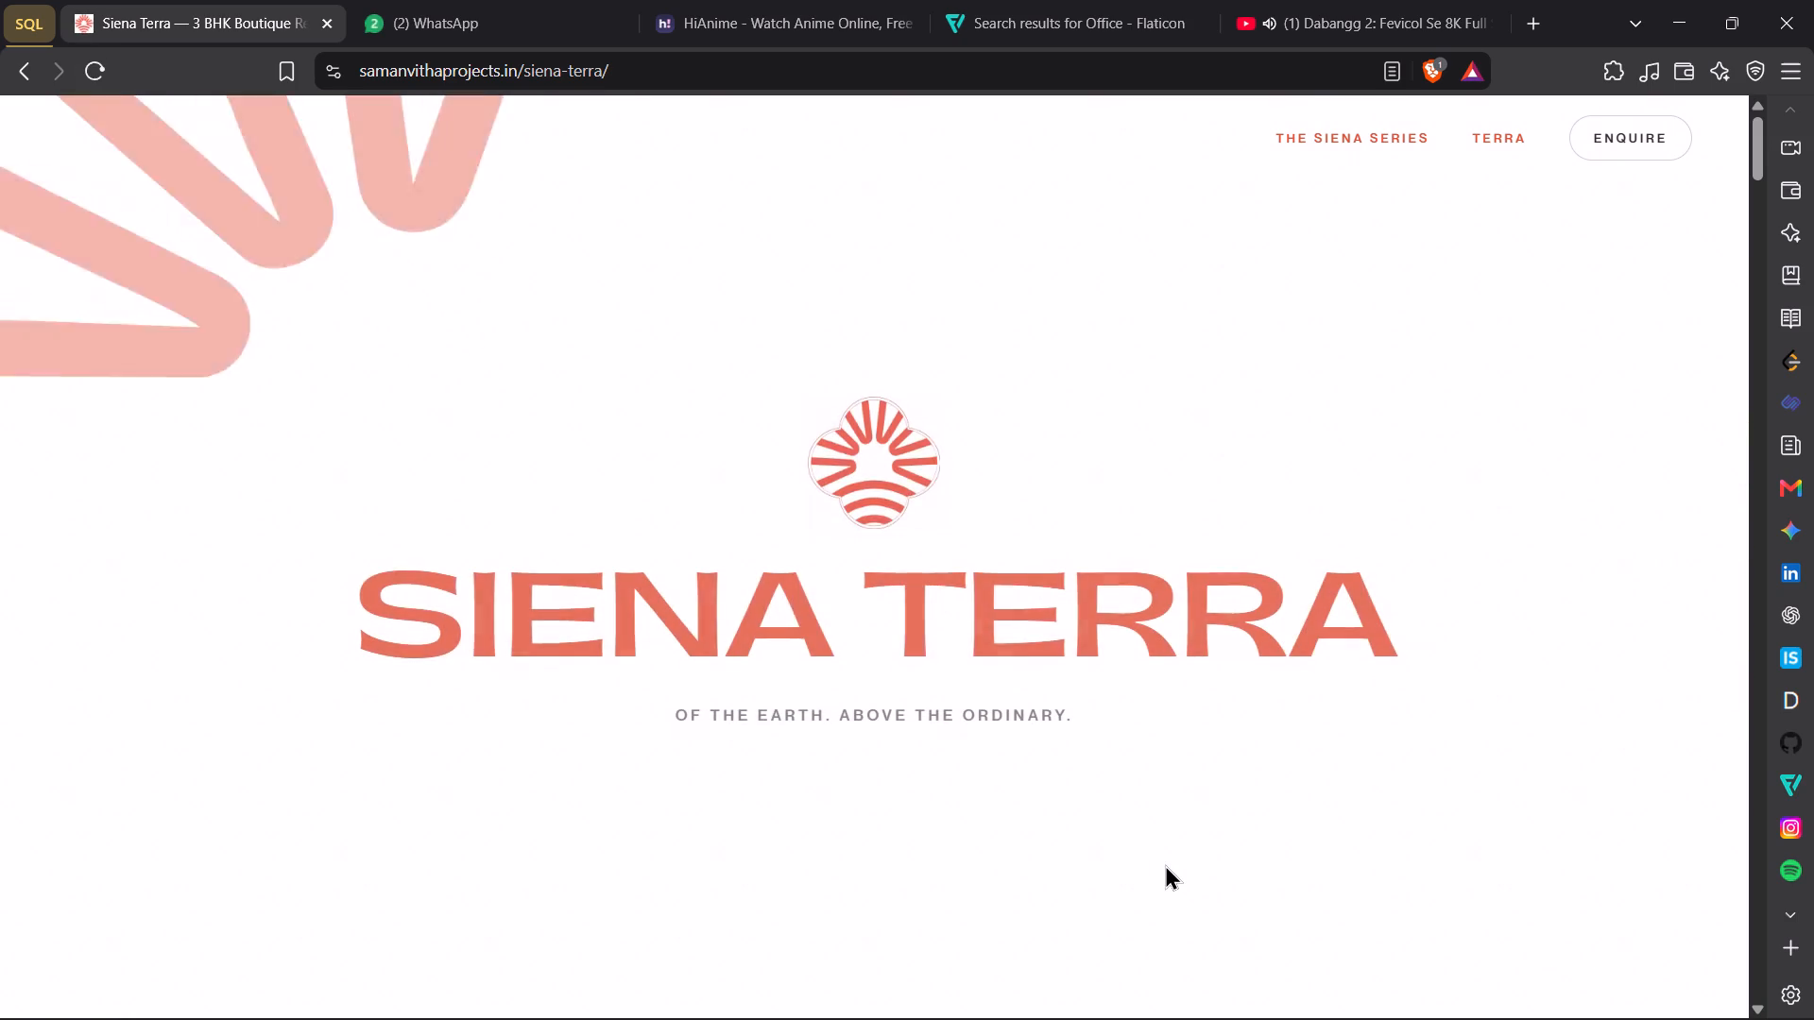
Examine the Siena Terra website's opening sections on the Siena Series, Terra and the building.
scroll(1114, 820, down, 8)
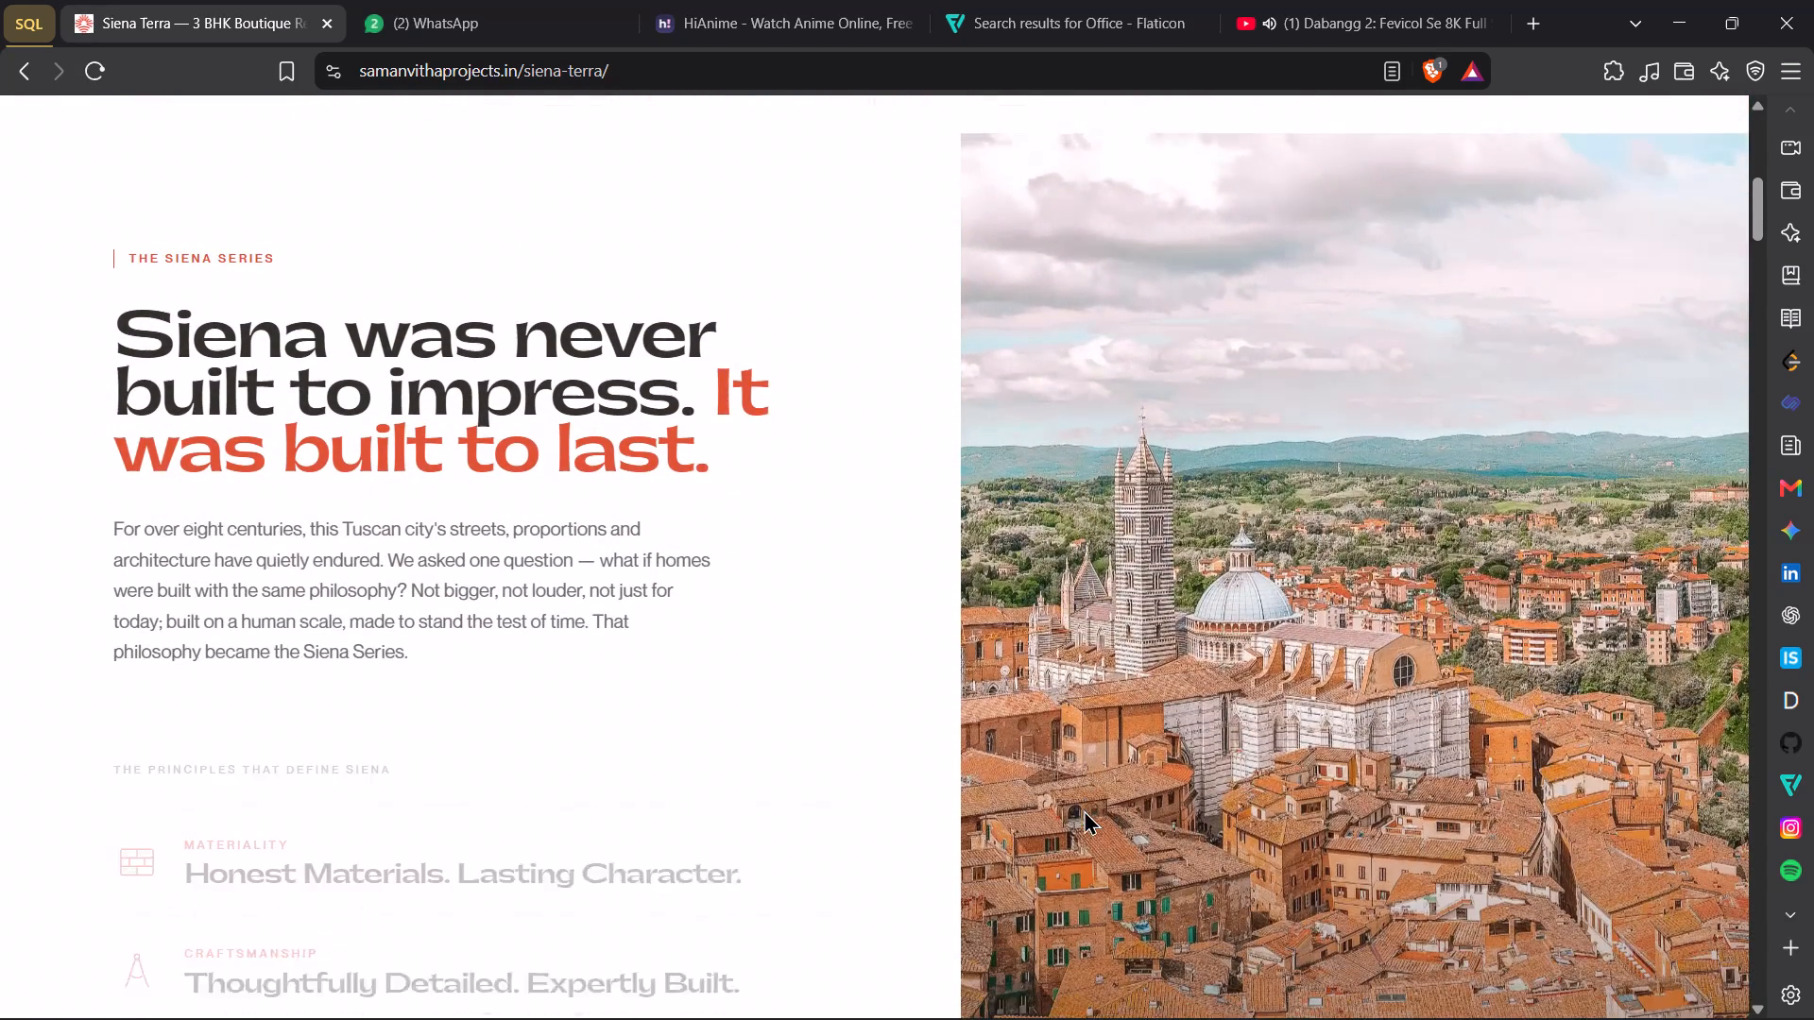
scroll(1084, 809, down, 7)
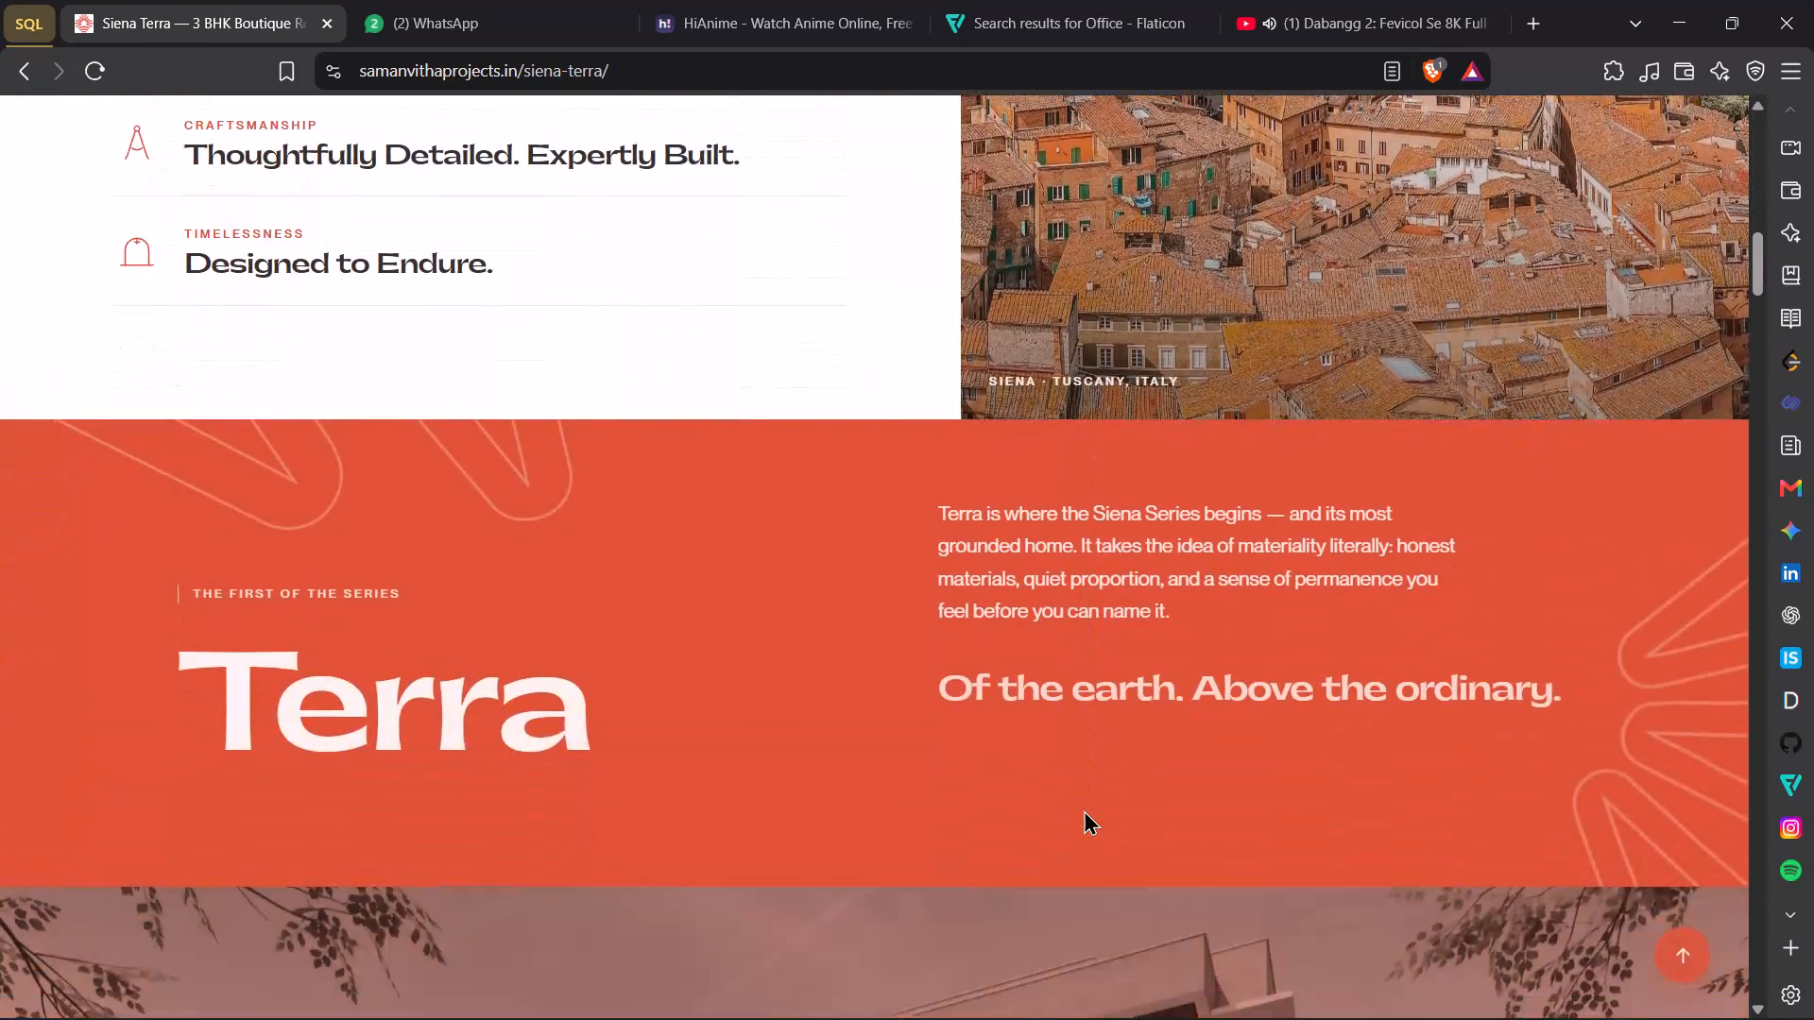
scroll(1084, 809, down, 8)
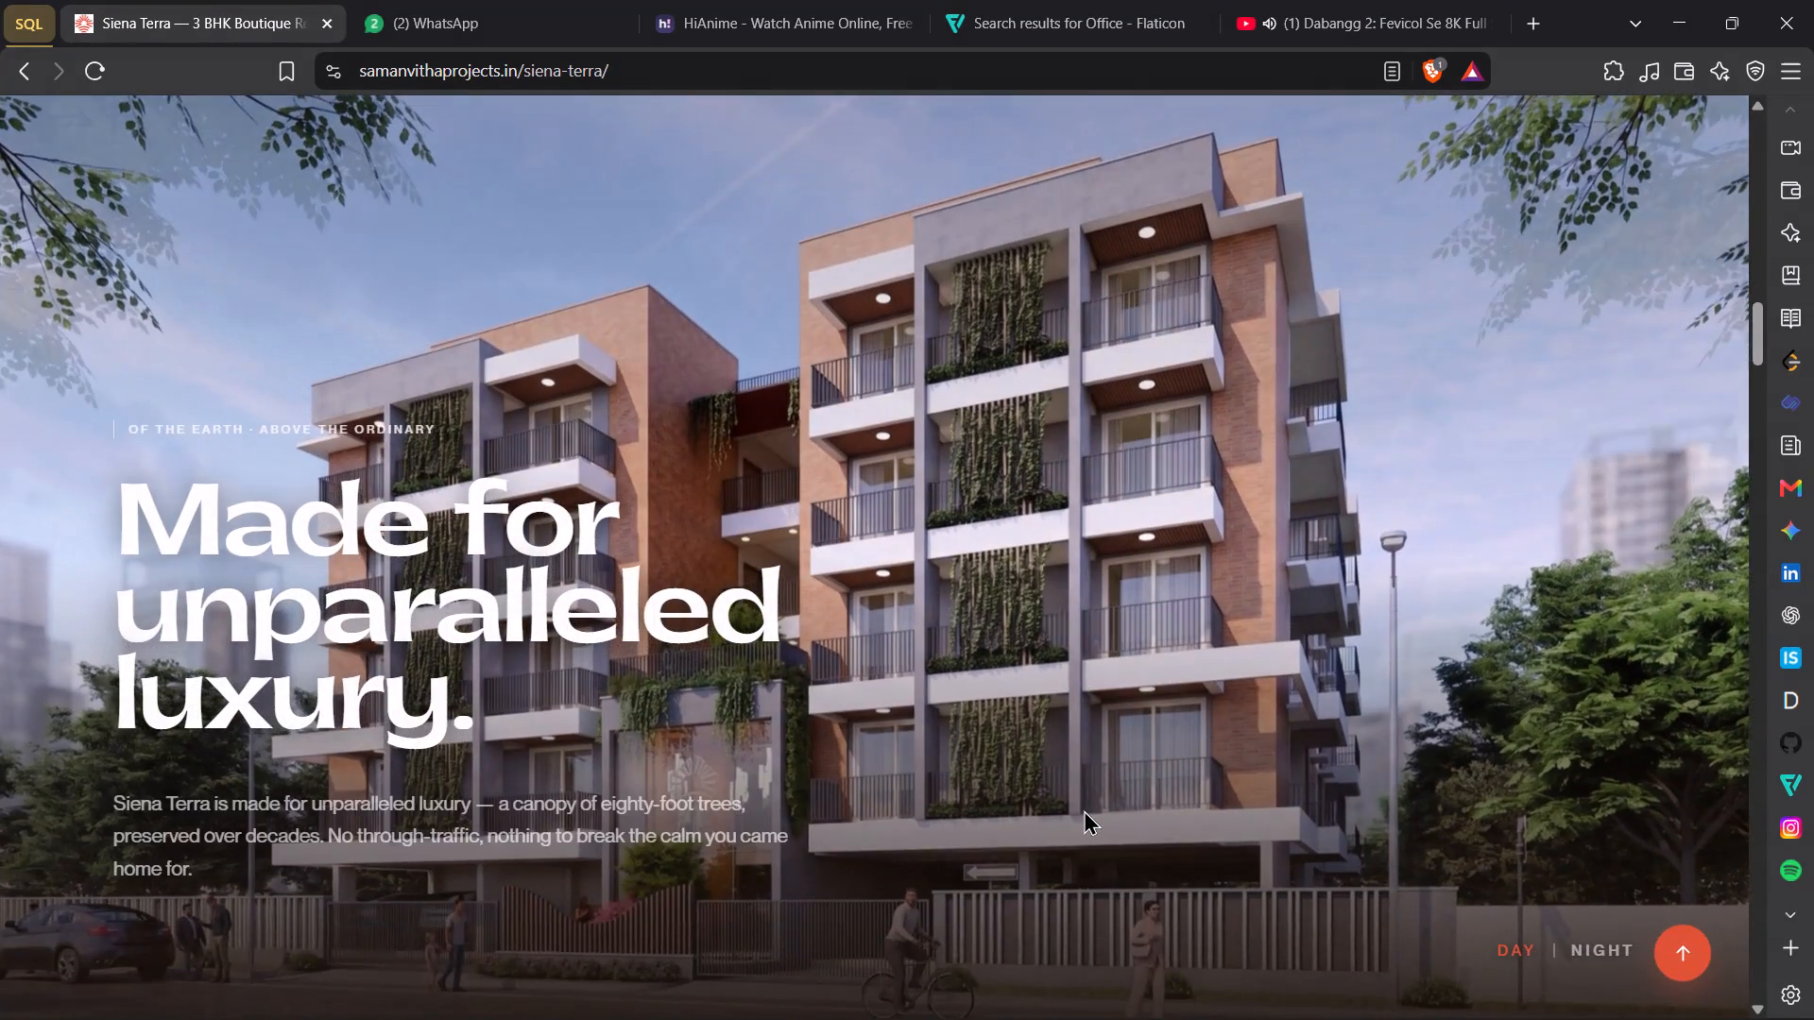
scroll(1084, 809, down, 12)
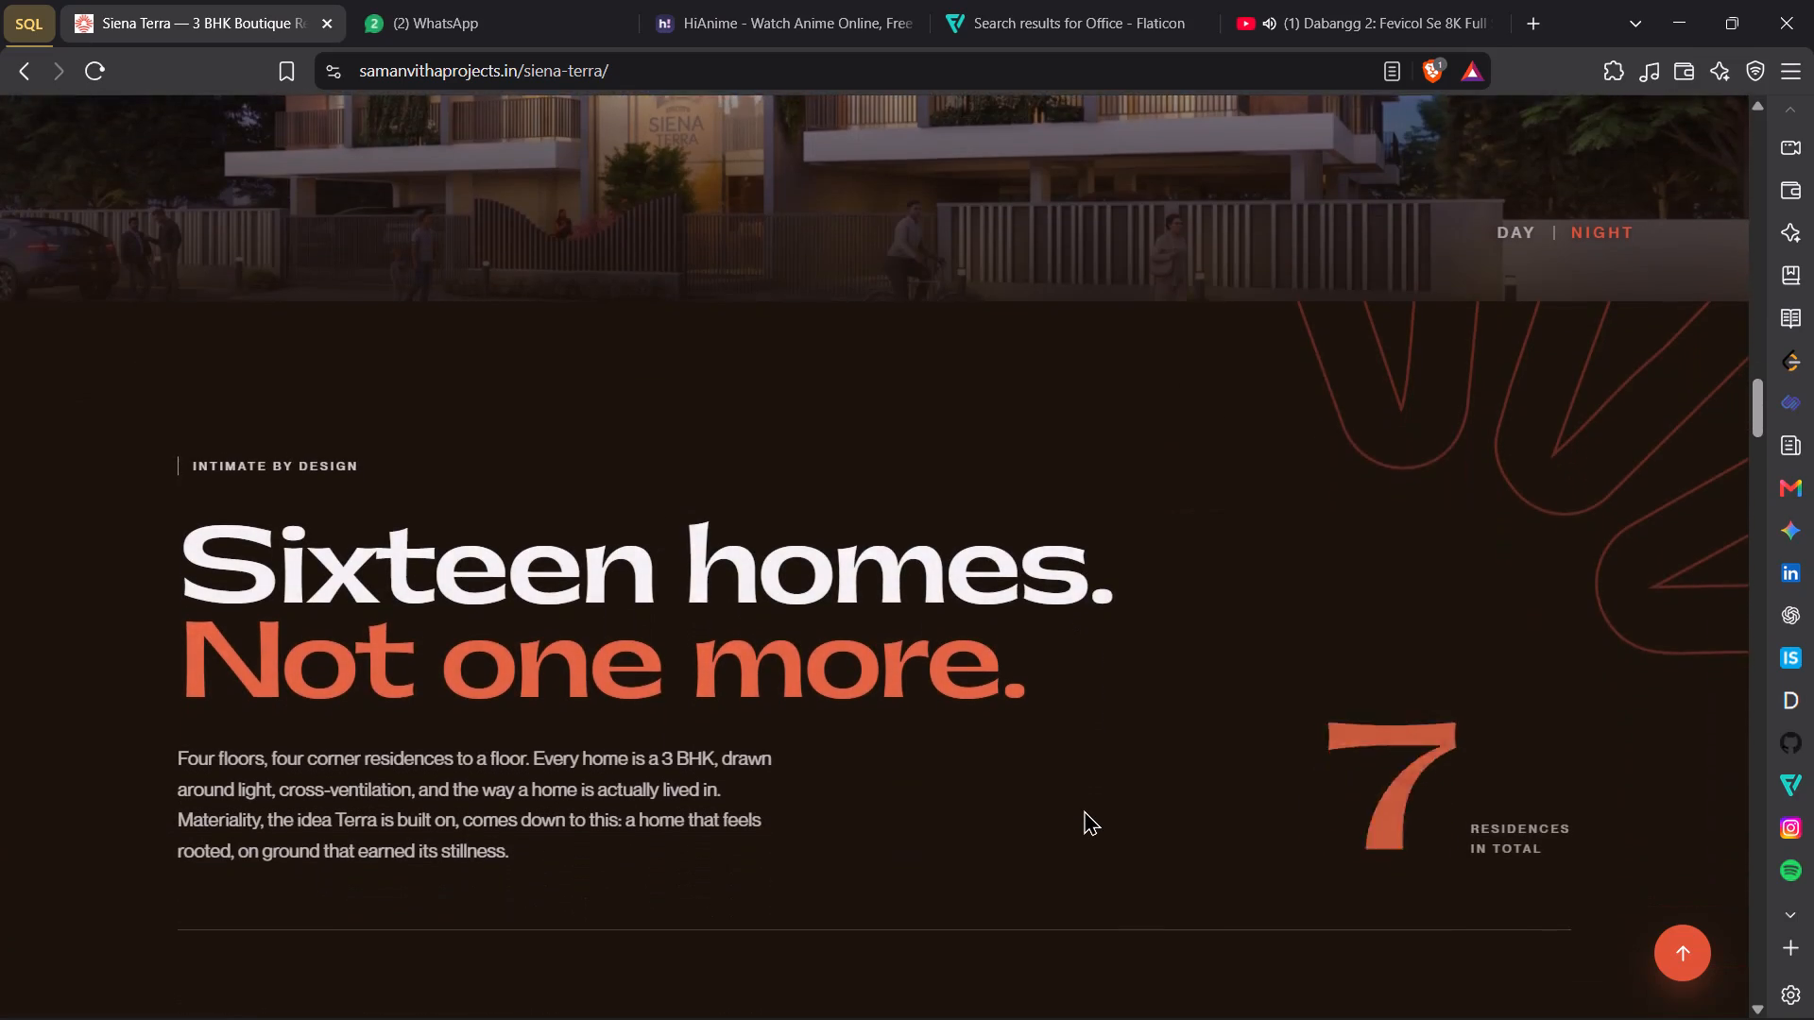
Examine the website's project facts, floor plate and residence floor plans.
scroll(1084, 809, down, 7)
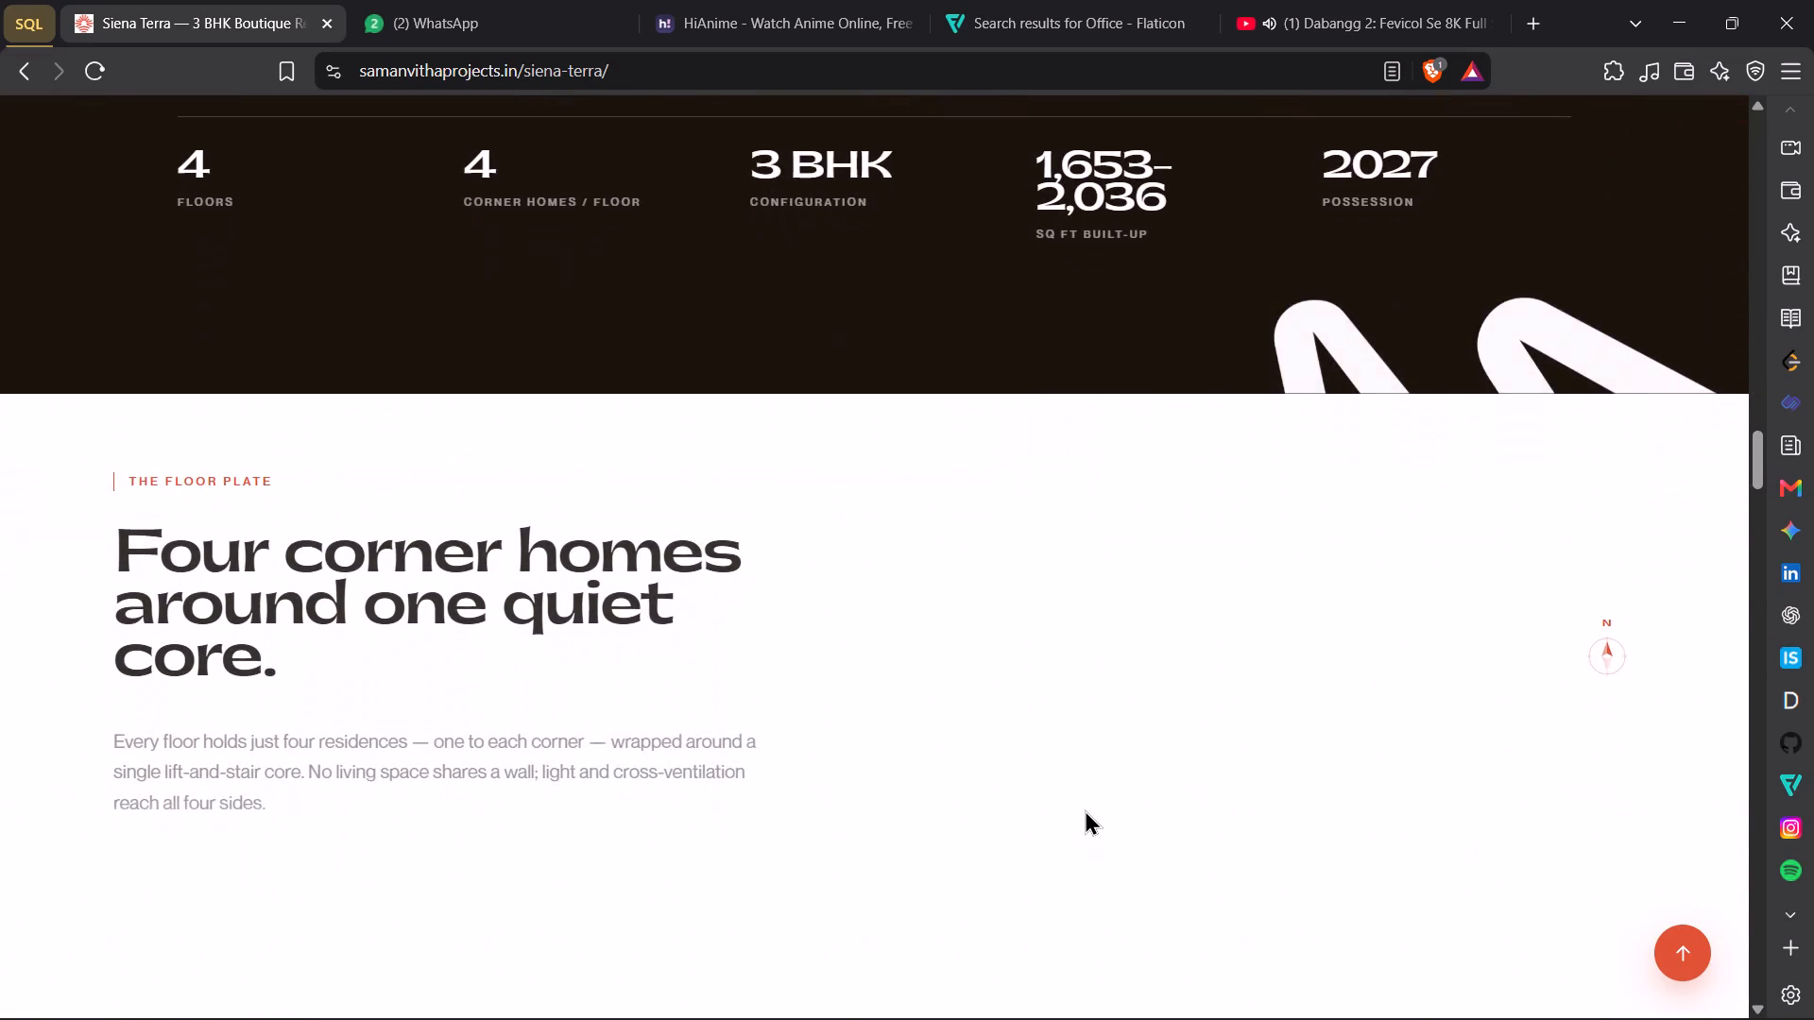
scroll(1085, 809, down, 13)
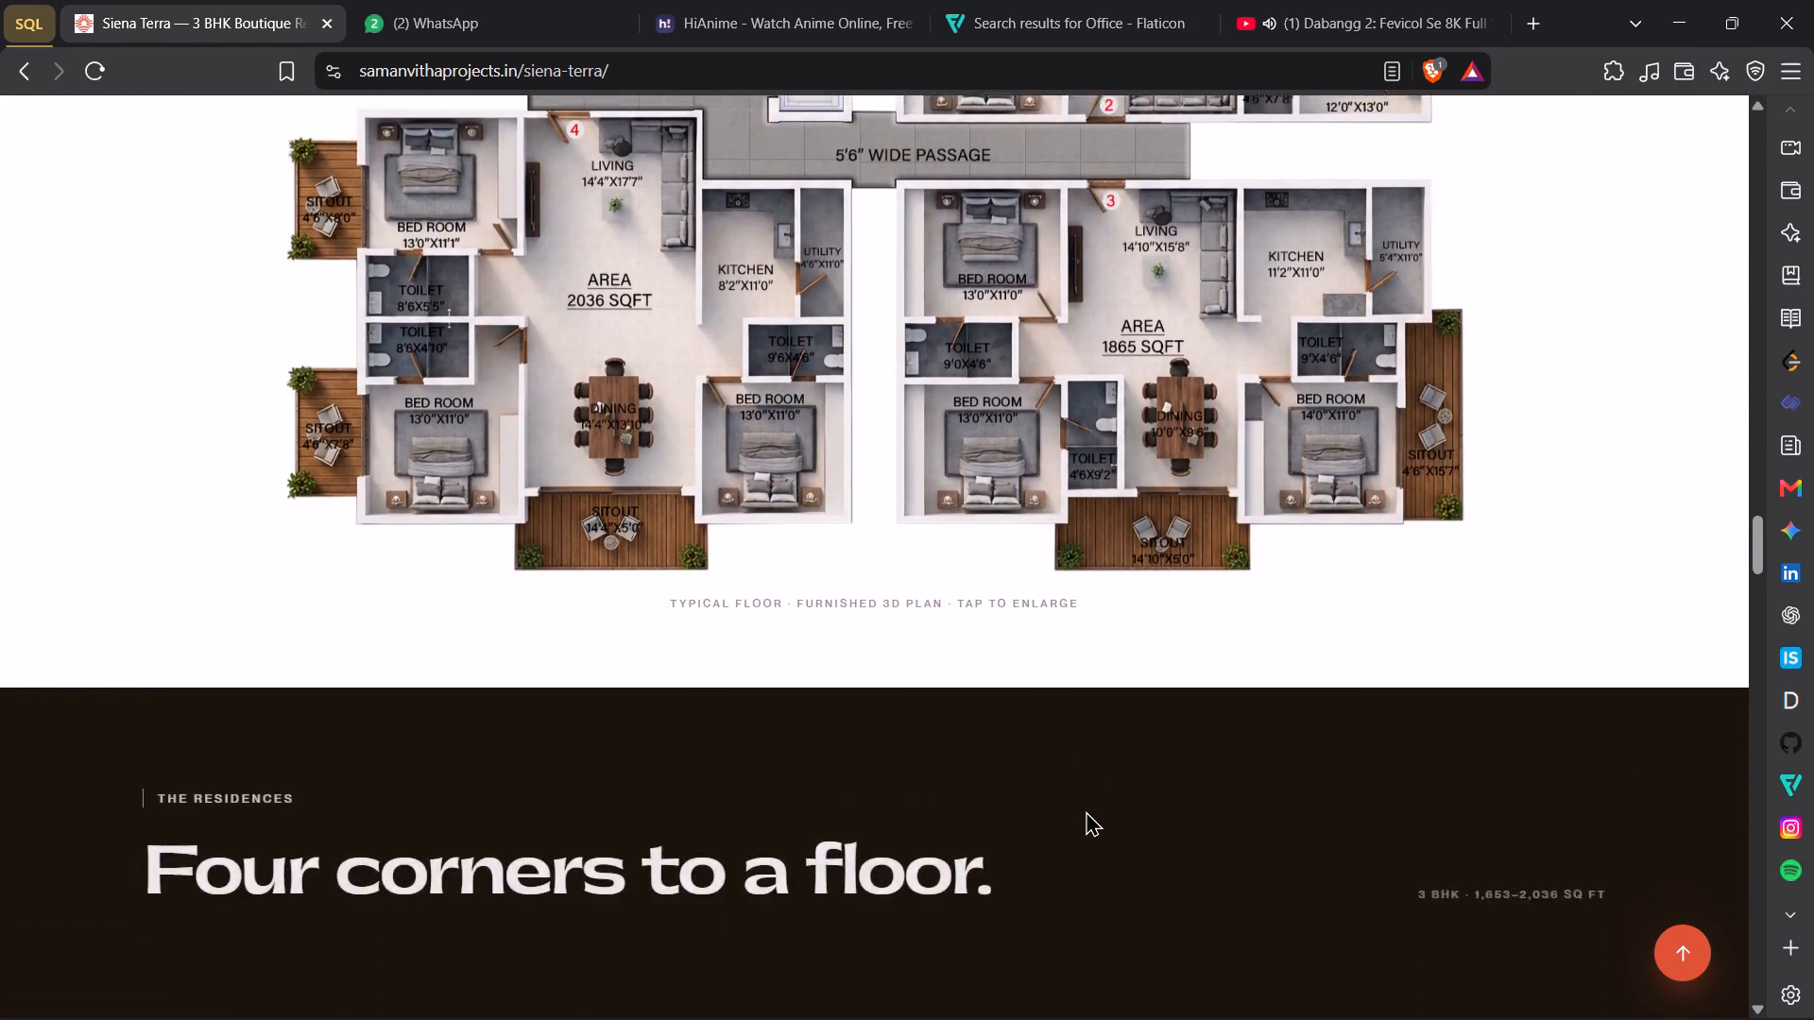
scroll(1086, 810, down, 12)
scroll(1086, 810, up, 4)
scroll(1087, 810, down, 2)
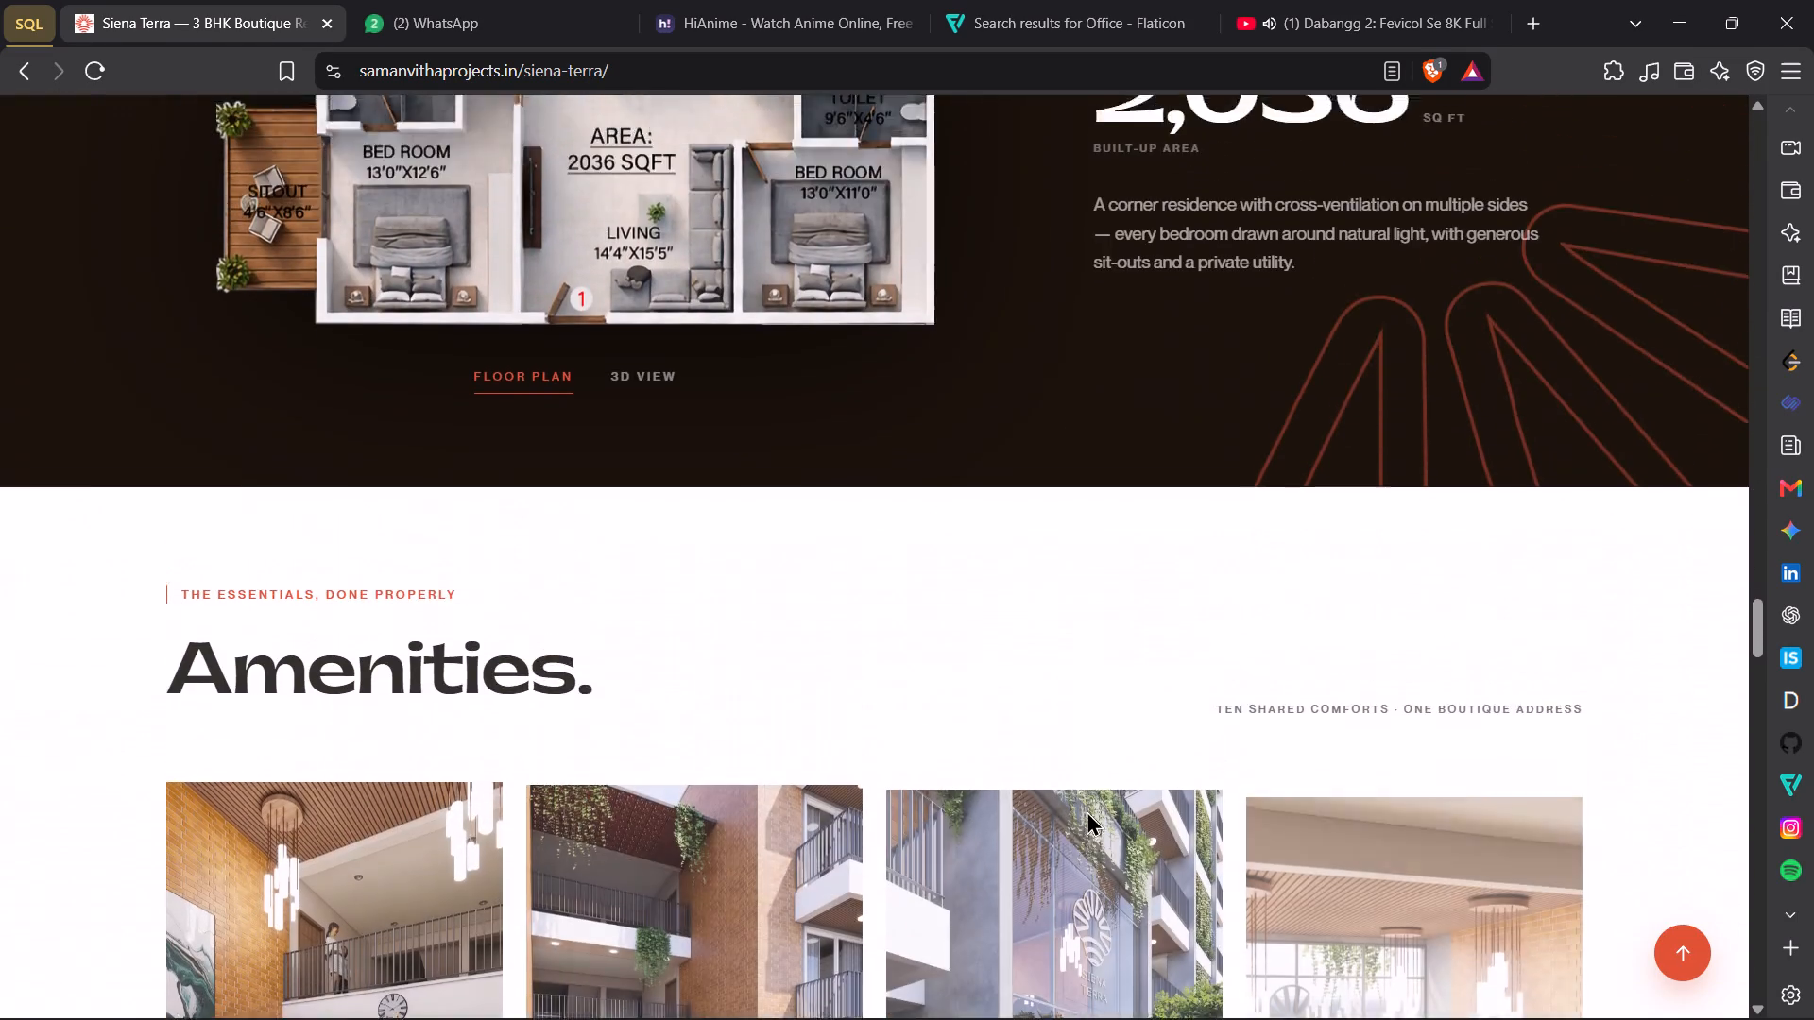
Examine the website's amenities, building specifications and gallery sections.
scroll(1087, 810, down, 17)
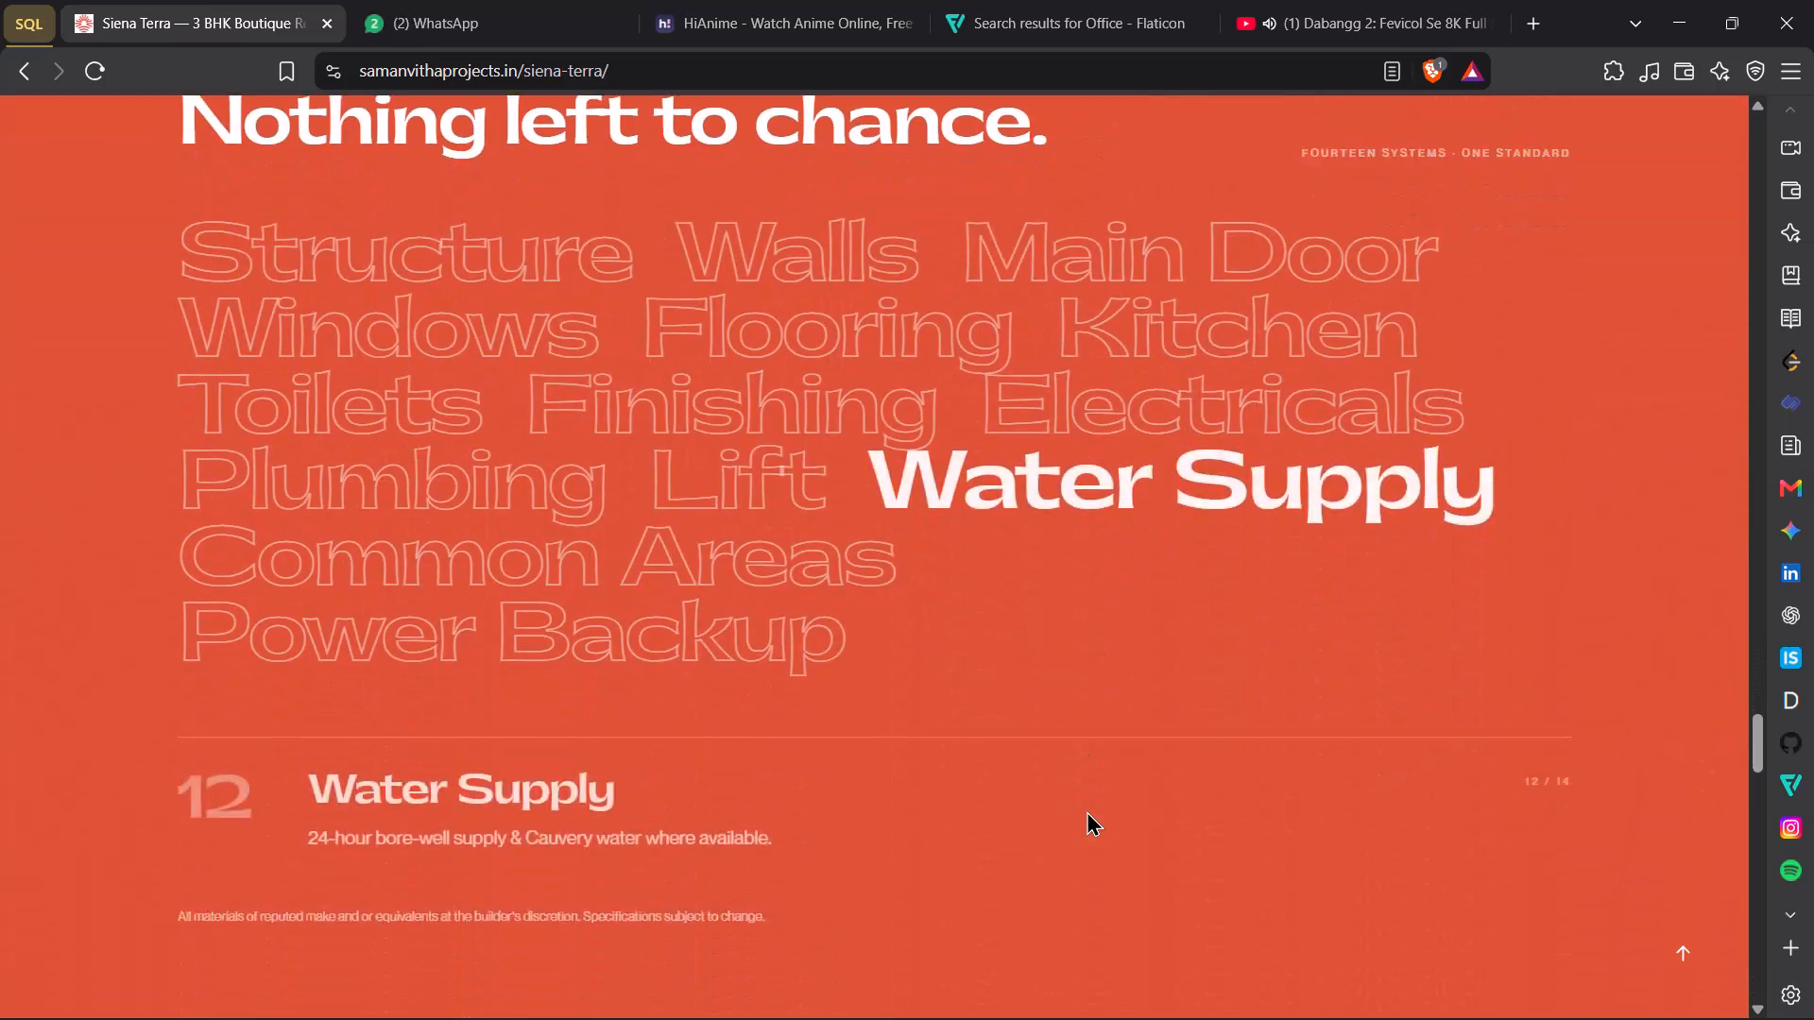
scroll(1087, 810, down, 1)
scroll(1087, 810, up, 5)
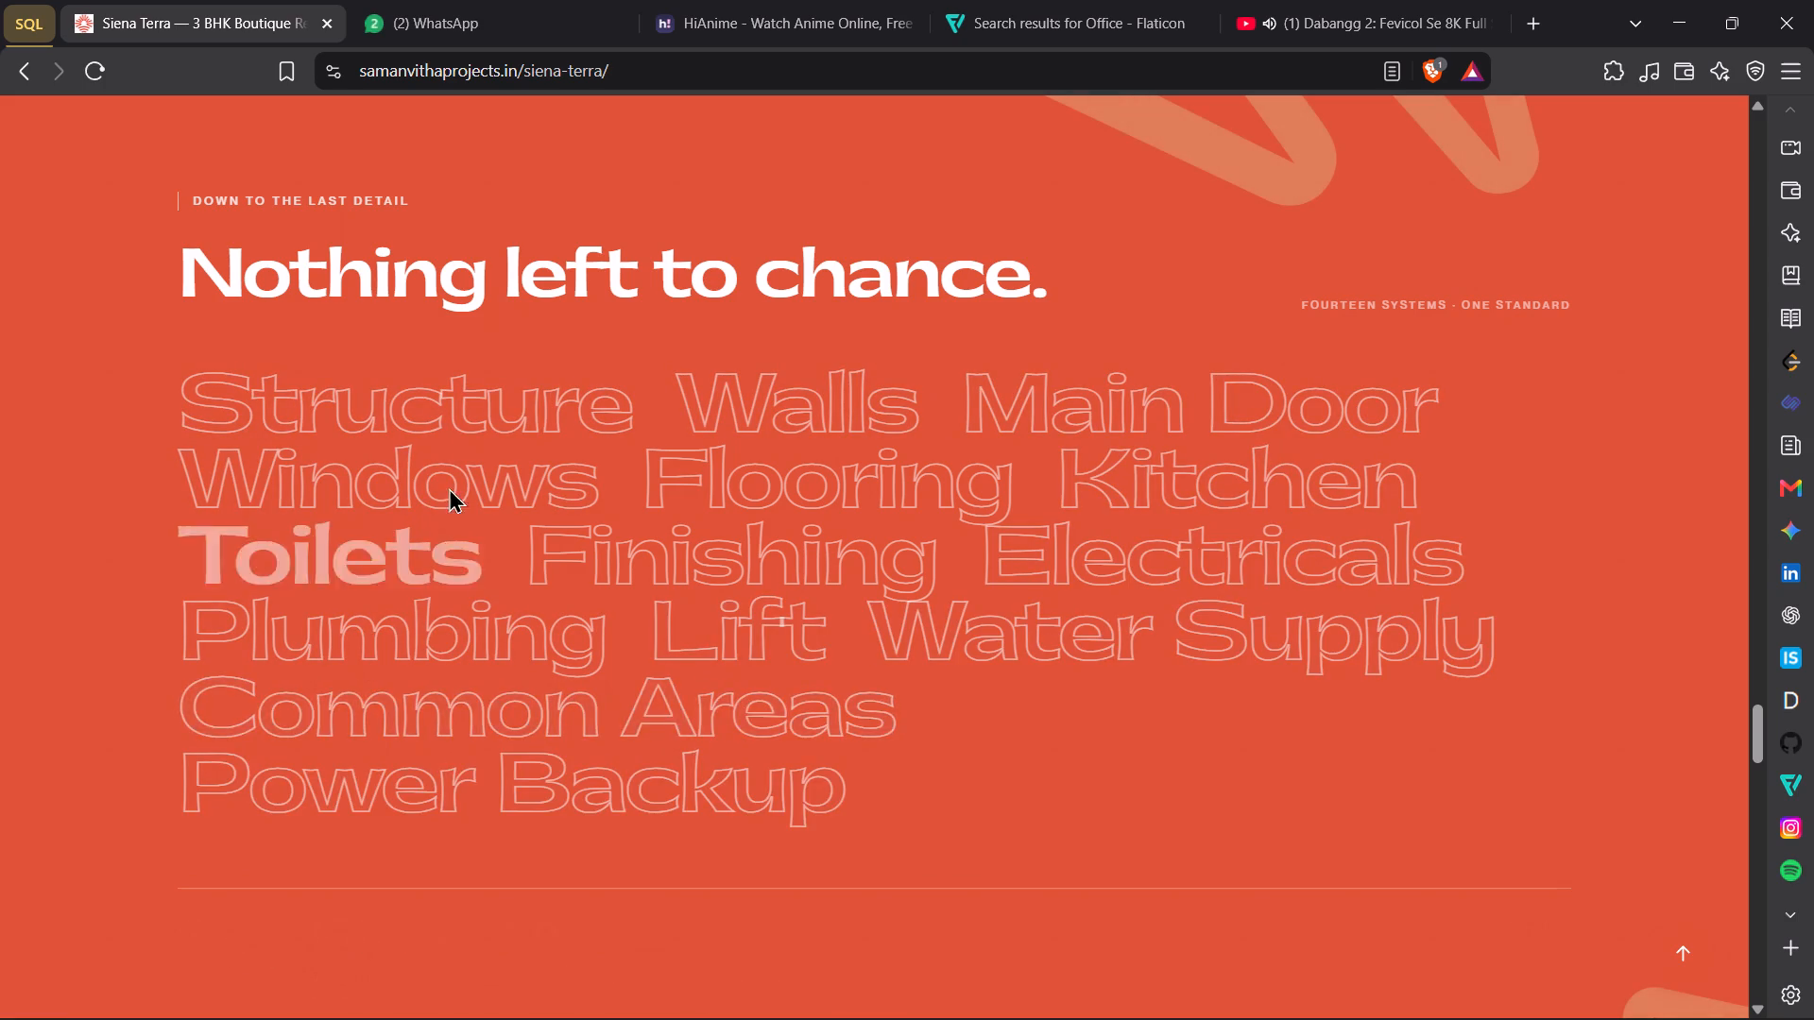
scroll(744, 568, down, 3)
scroll(630, 603, down, 1)
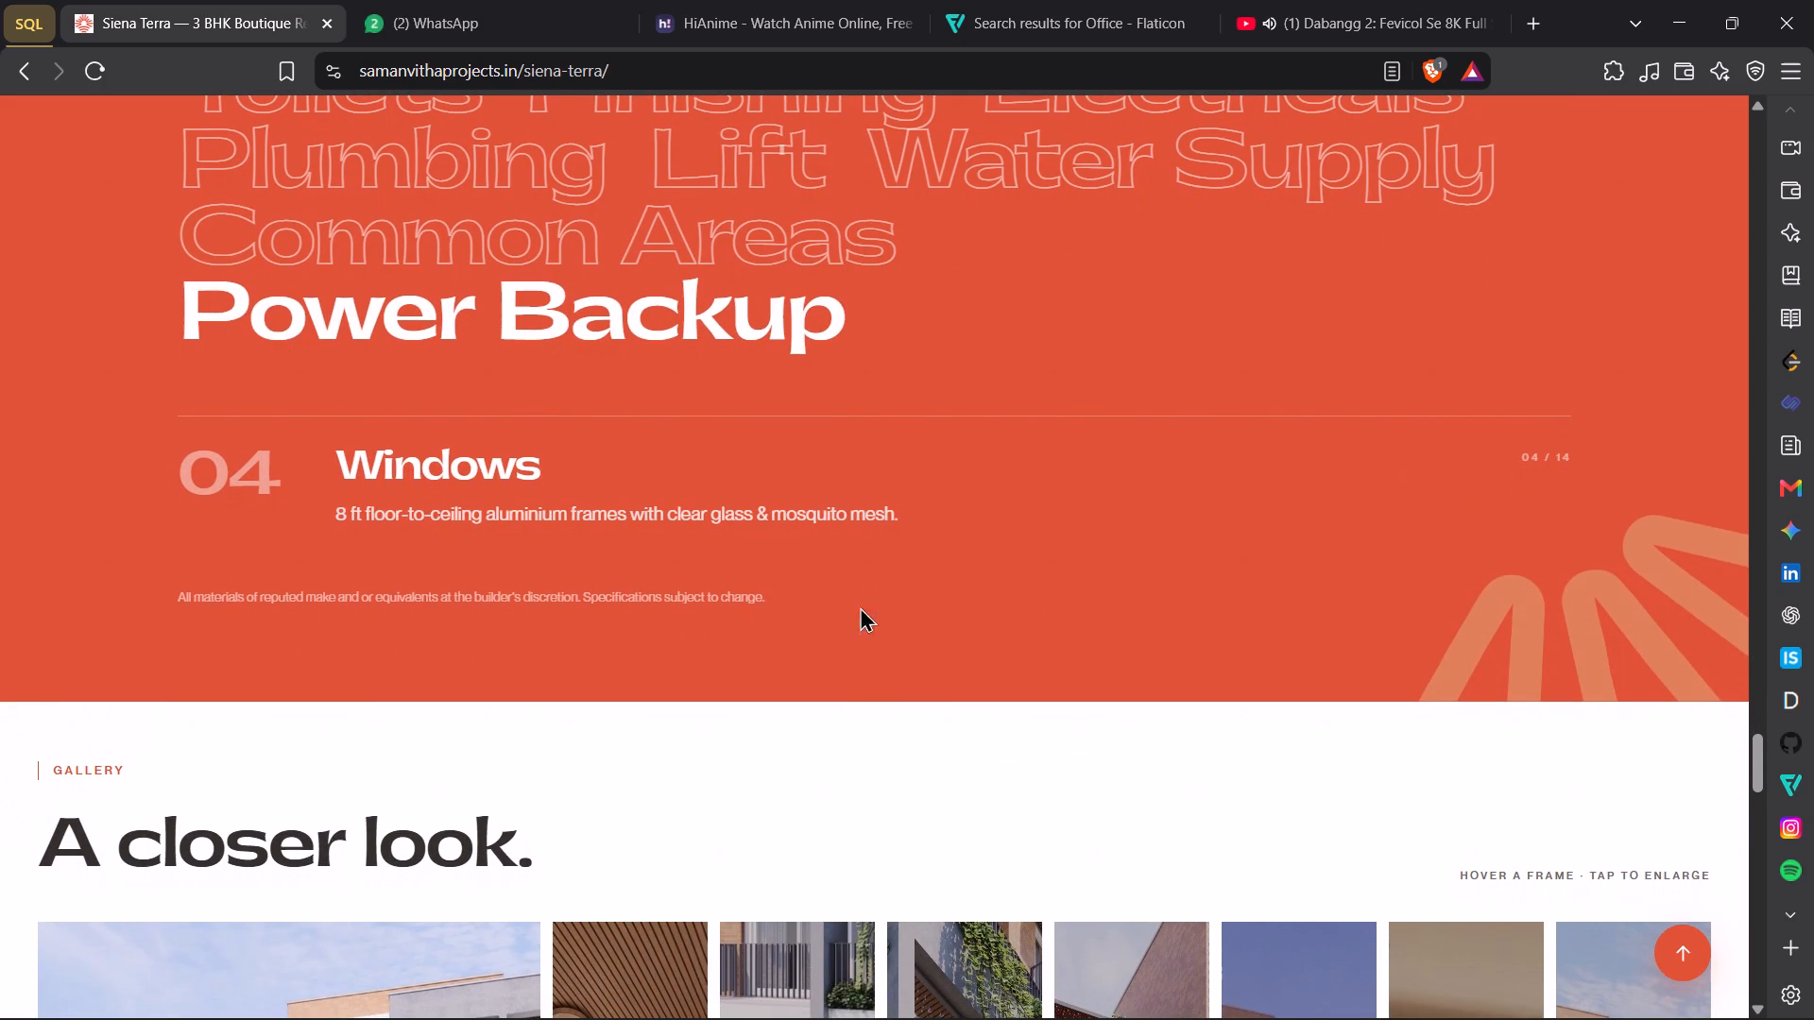
scroll(831, 642, down, 6)
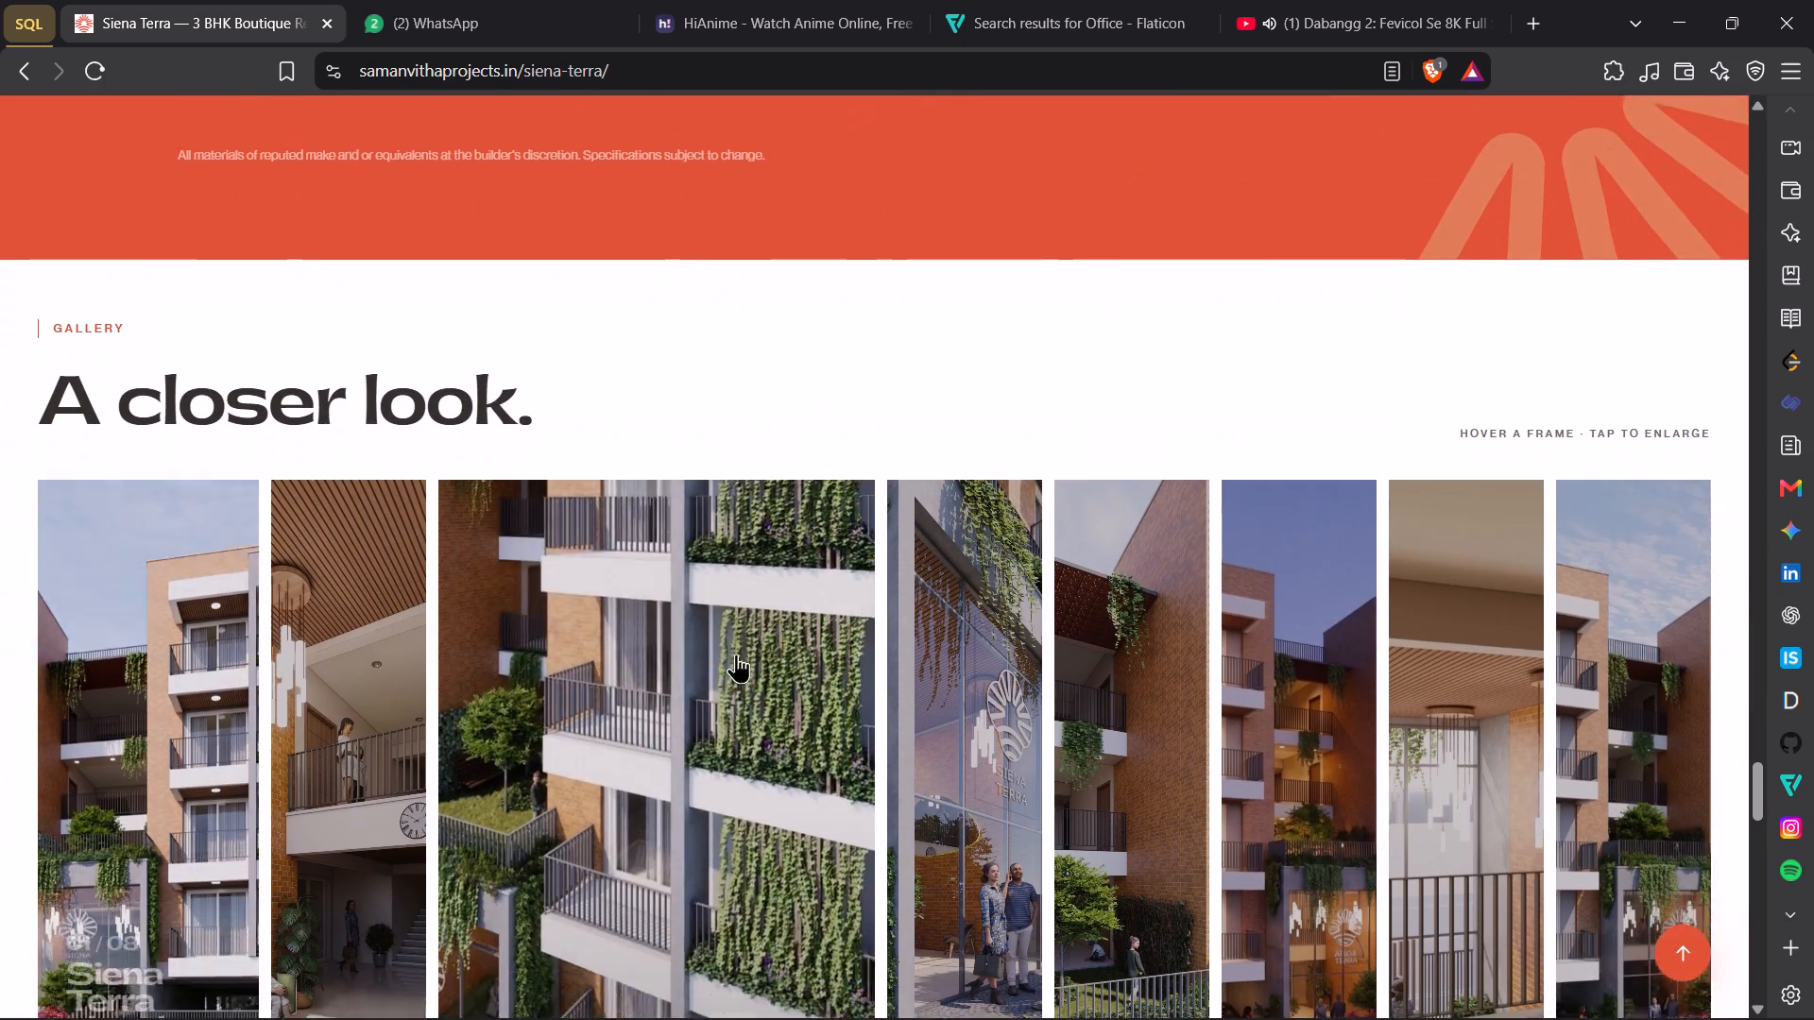
scroll(736, 654, down, 2)
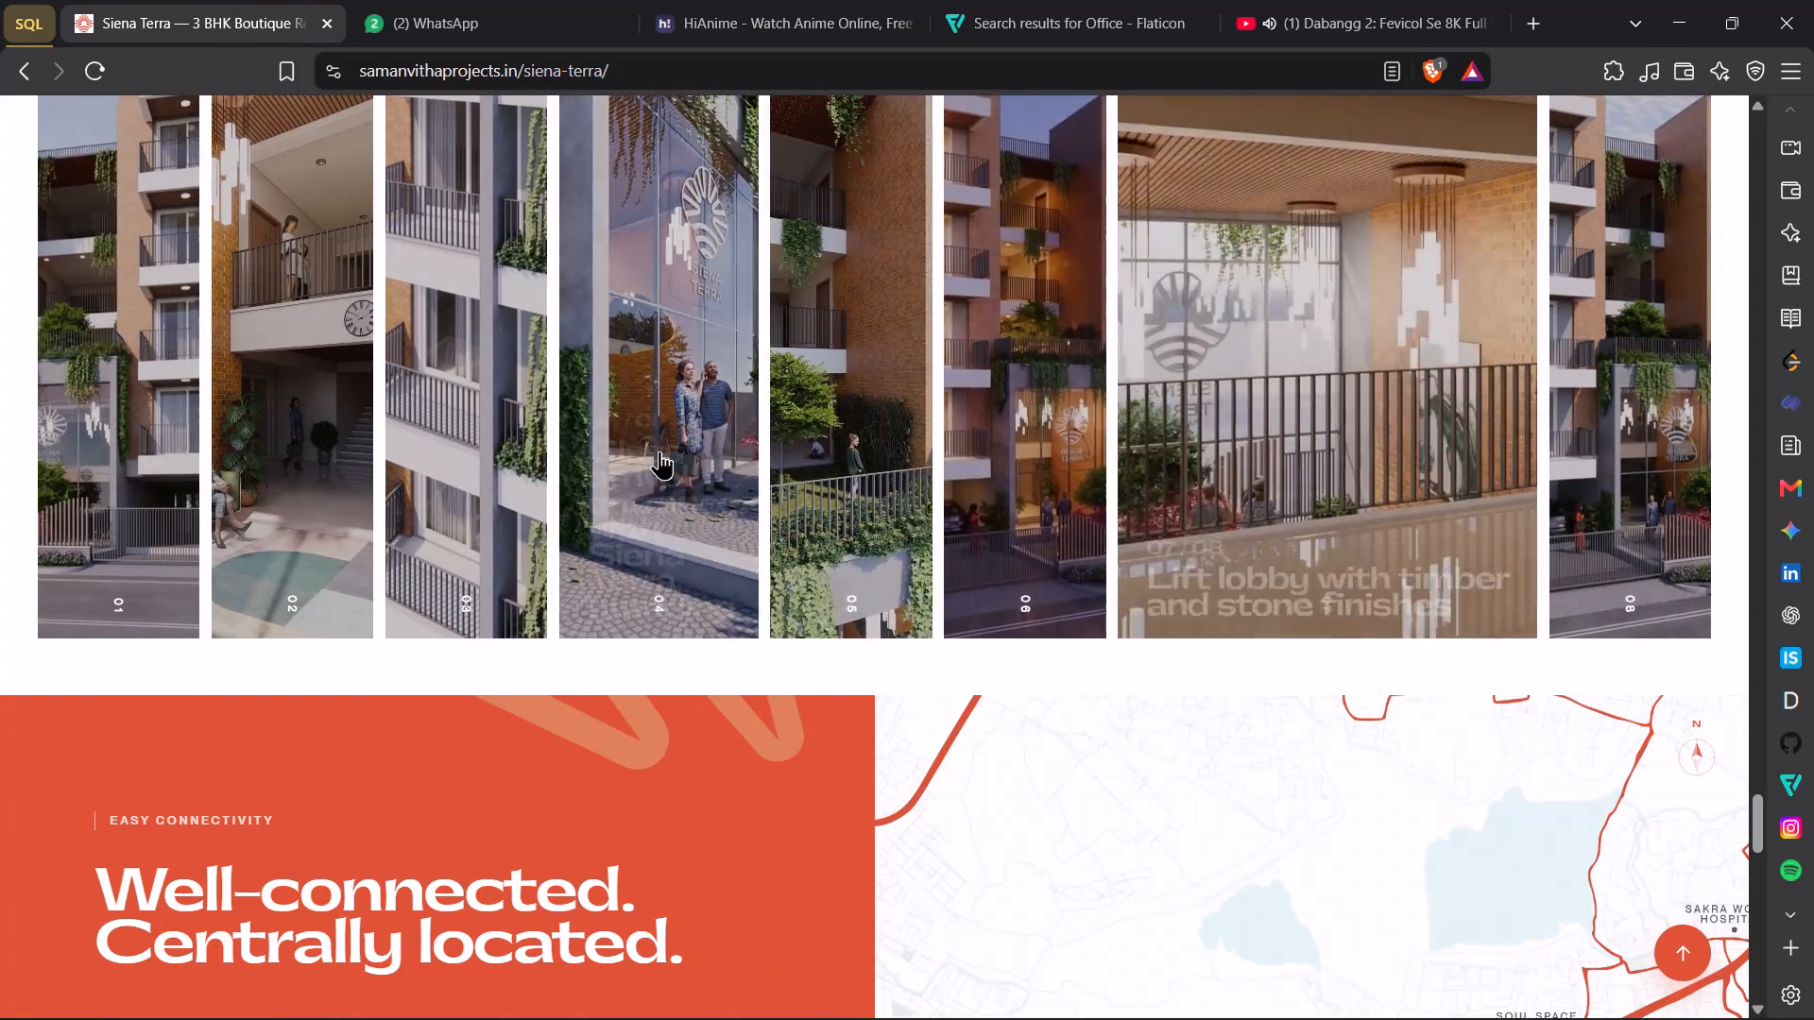
Examine the website's connectivity map, Siena Series statement, enquiry section and footer, and return towards the page's beginning.
scroll(631, 560, down, 10)
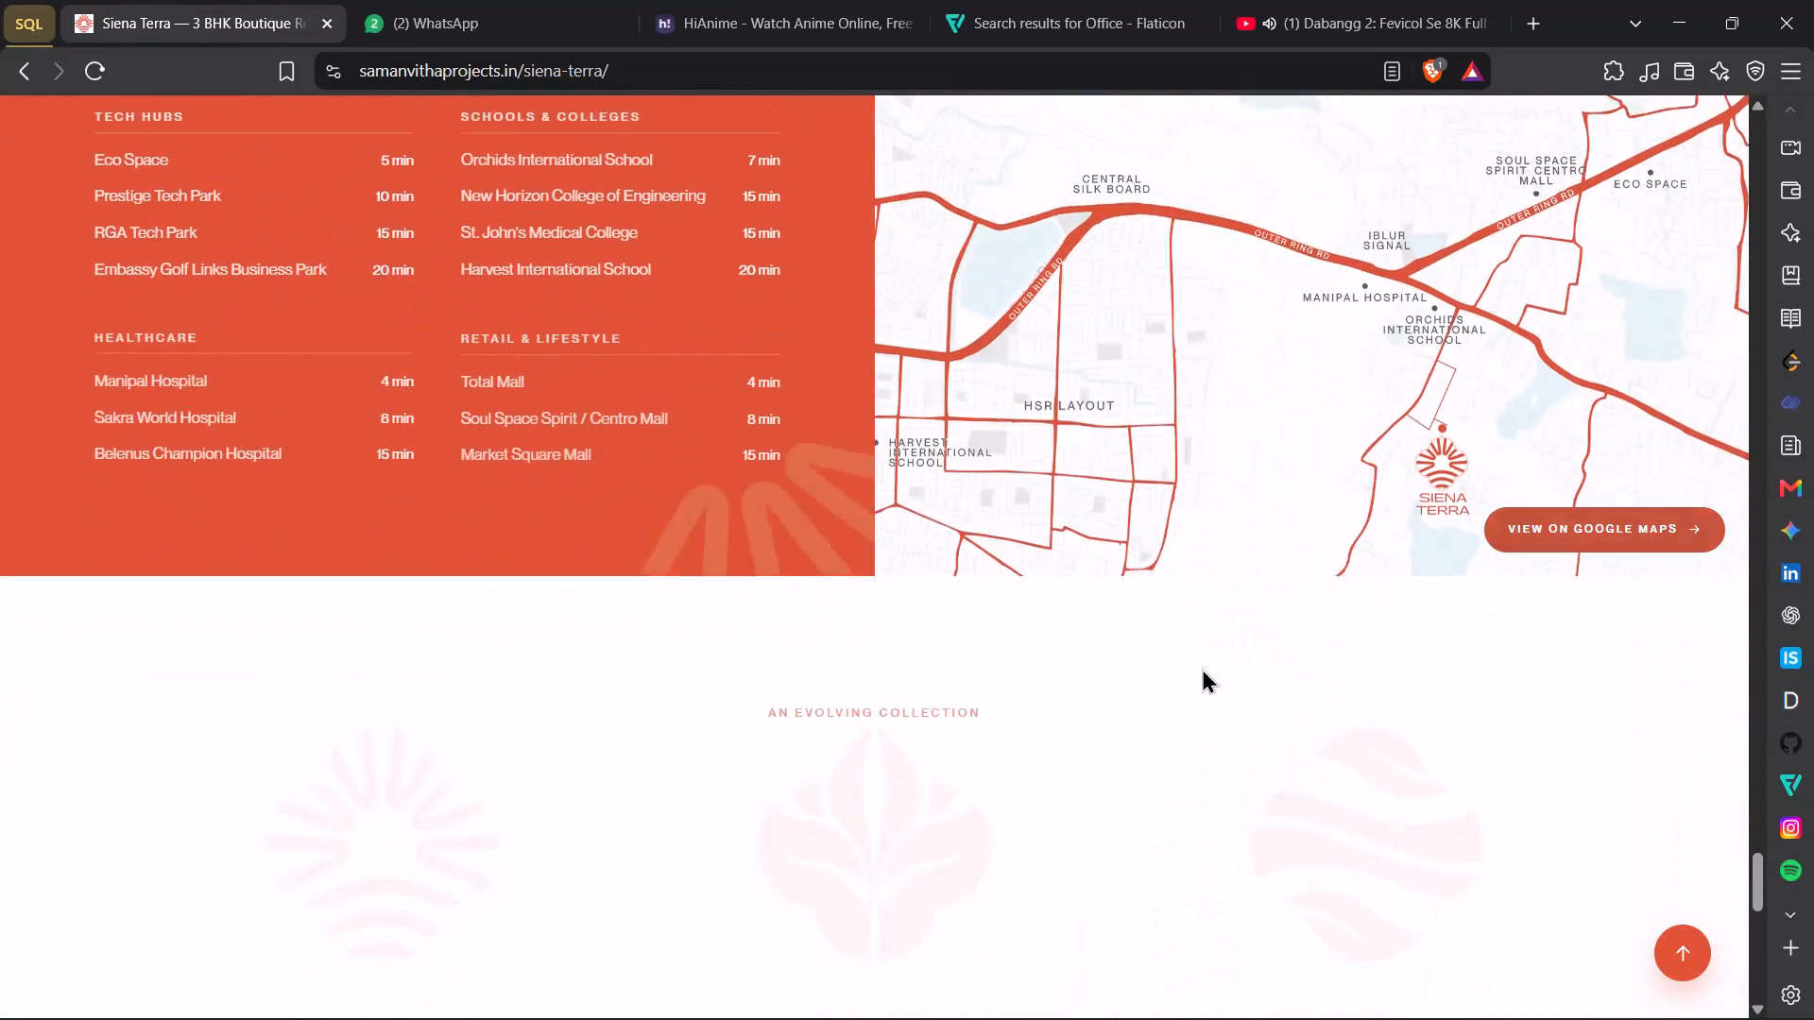
scroll(1202, 668, down, 5)
scroll(1203, 667, up, 4)
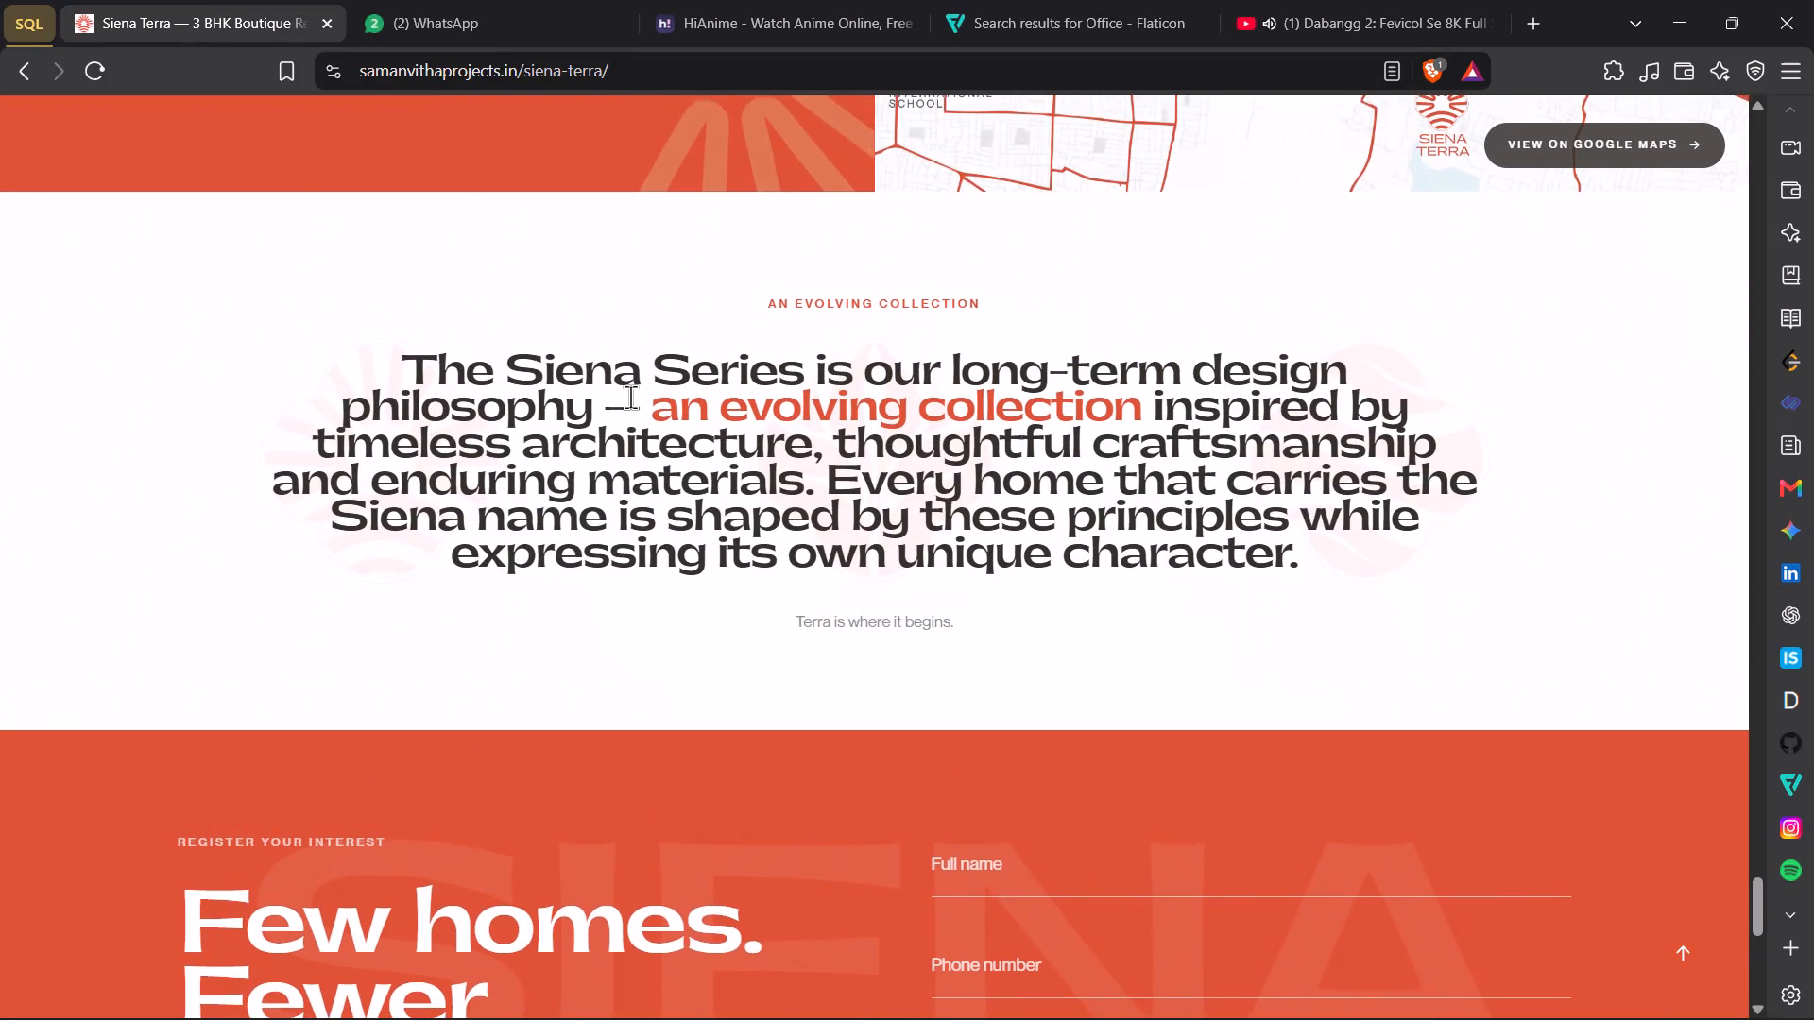
scroll(746, 821, down, 4)
scroll(1052, 920, down, 3)
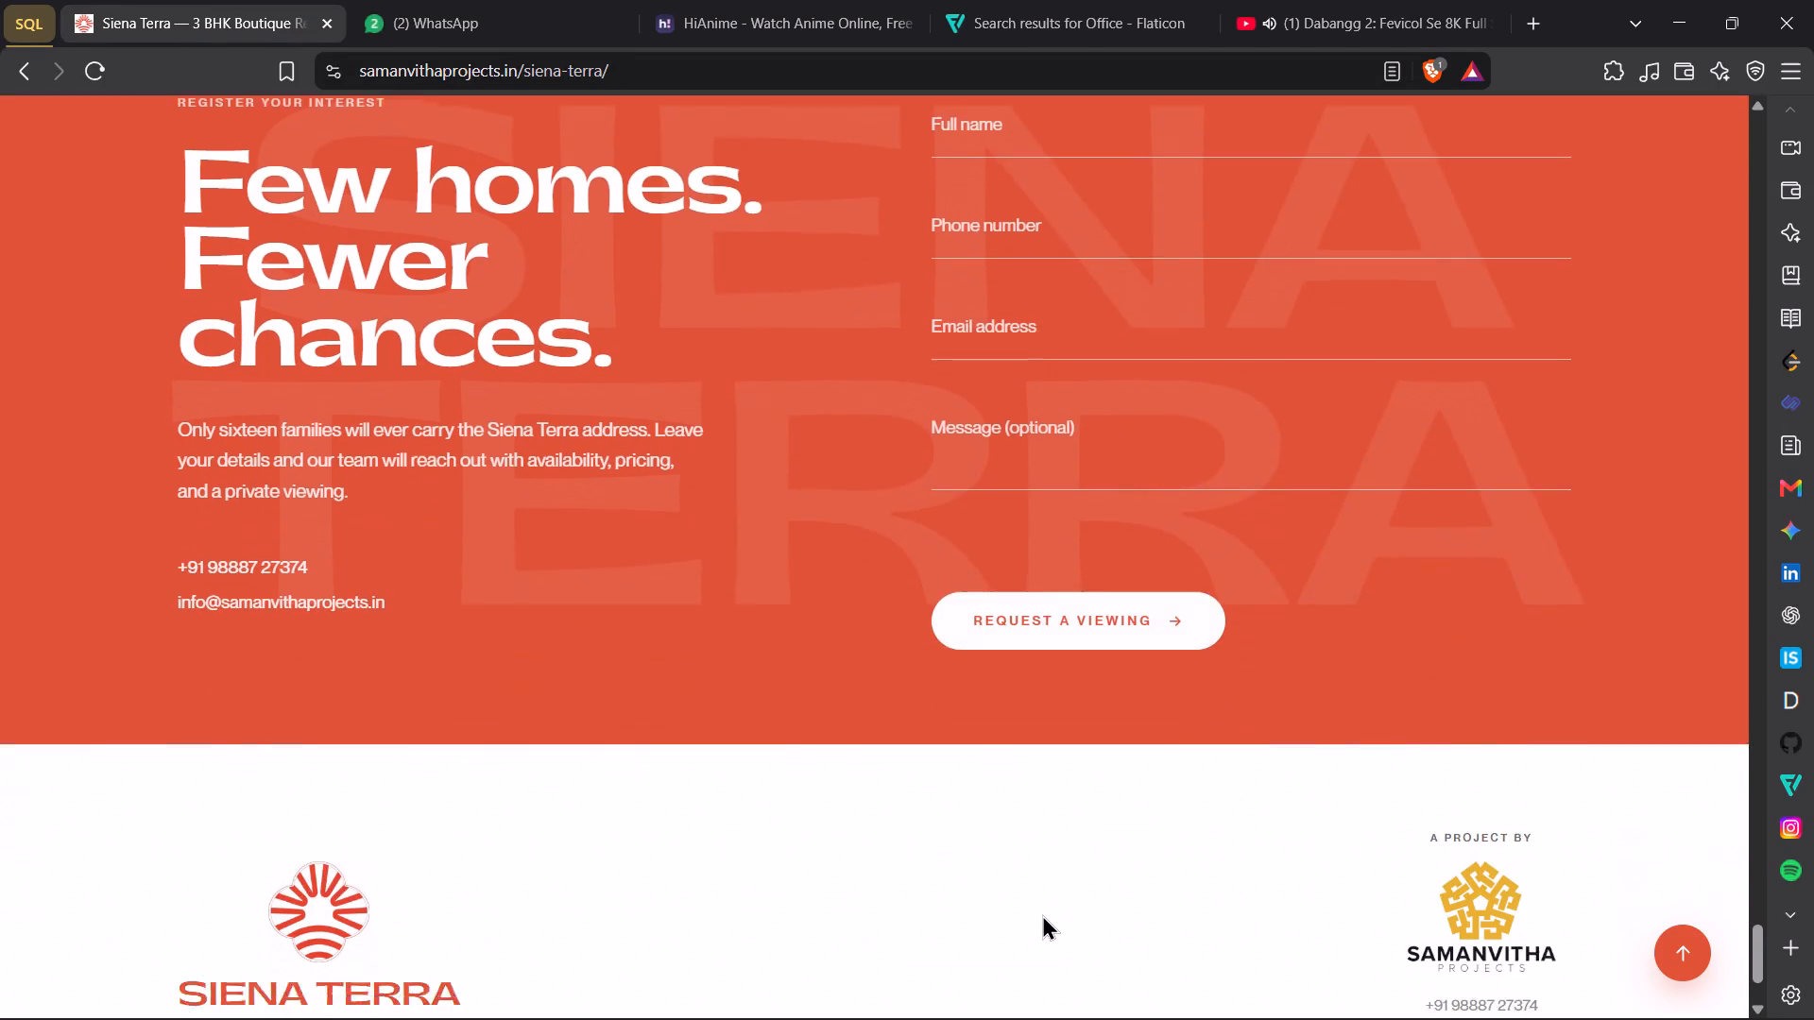
scroll(1041, 910, down, 5)
scroll(1469, 933, down, 1)
scroll(1453, 954, up, 3)
scroll(457, 381, up, 7)
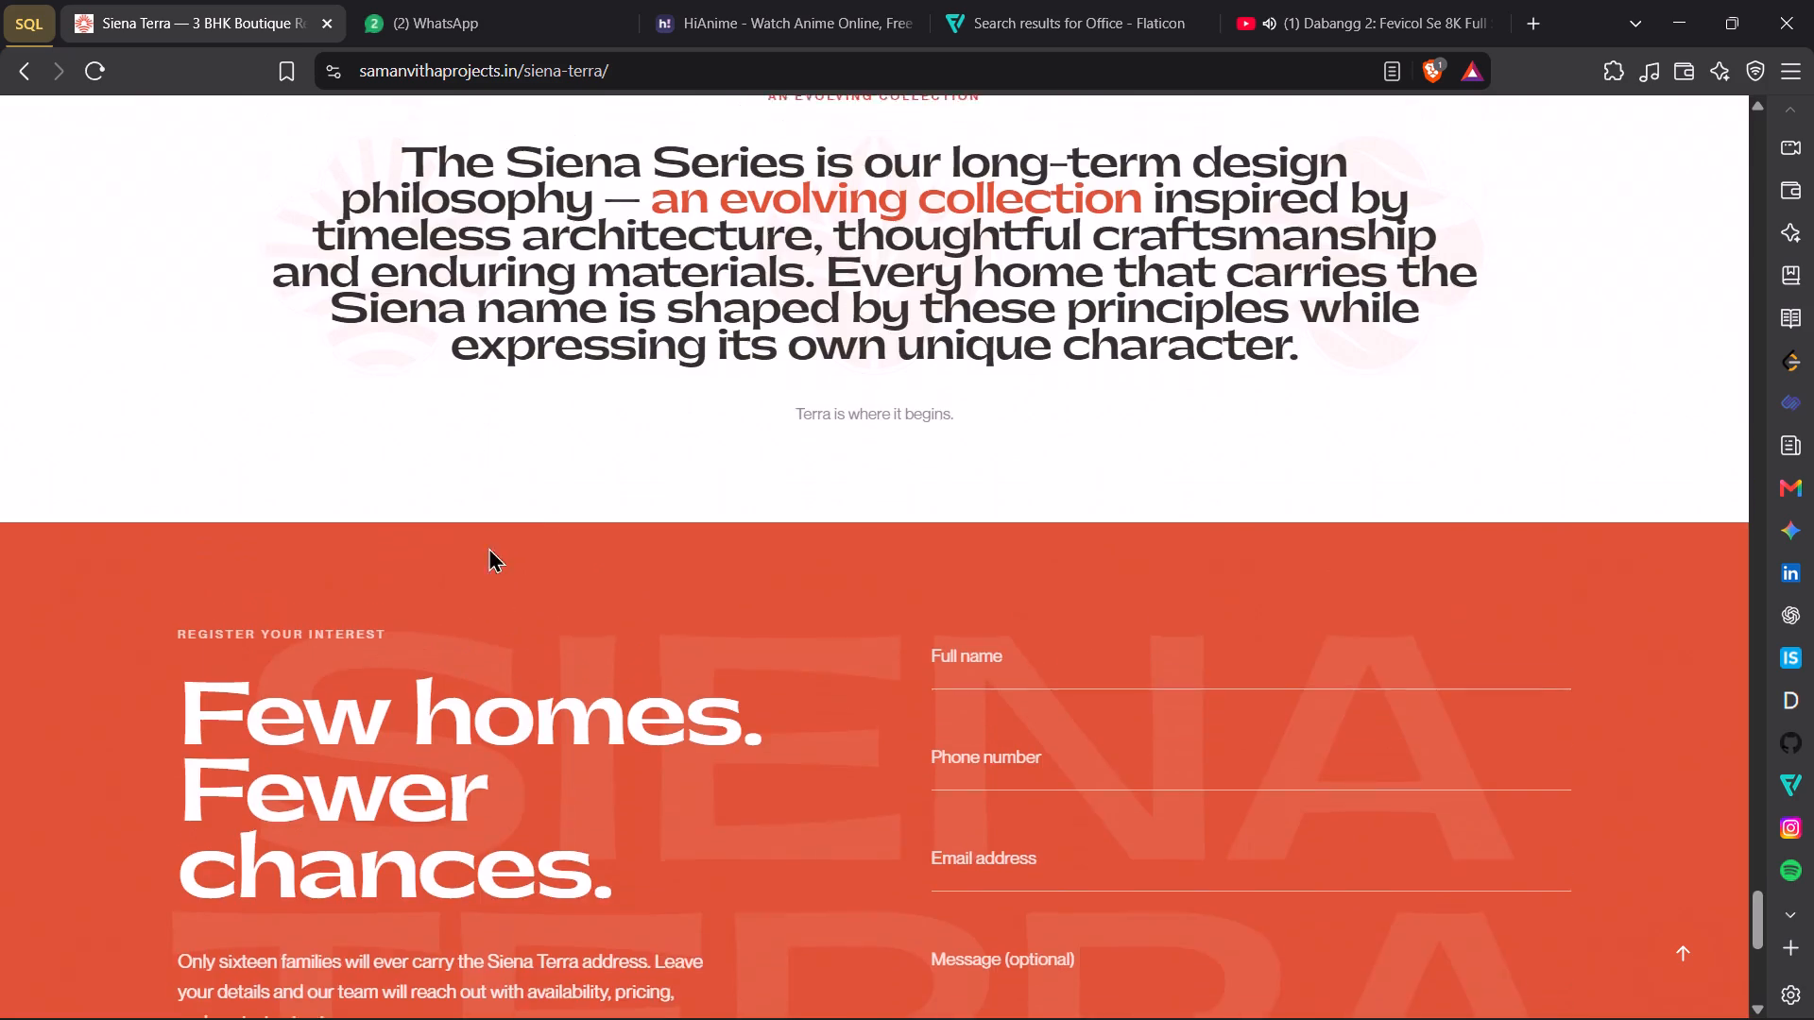
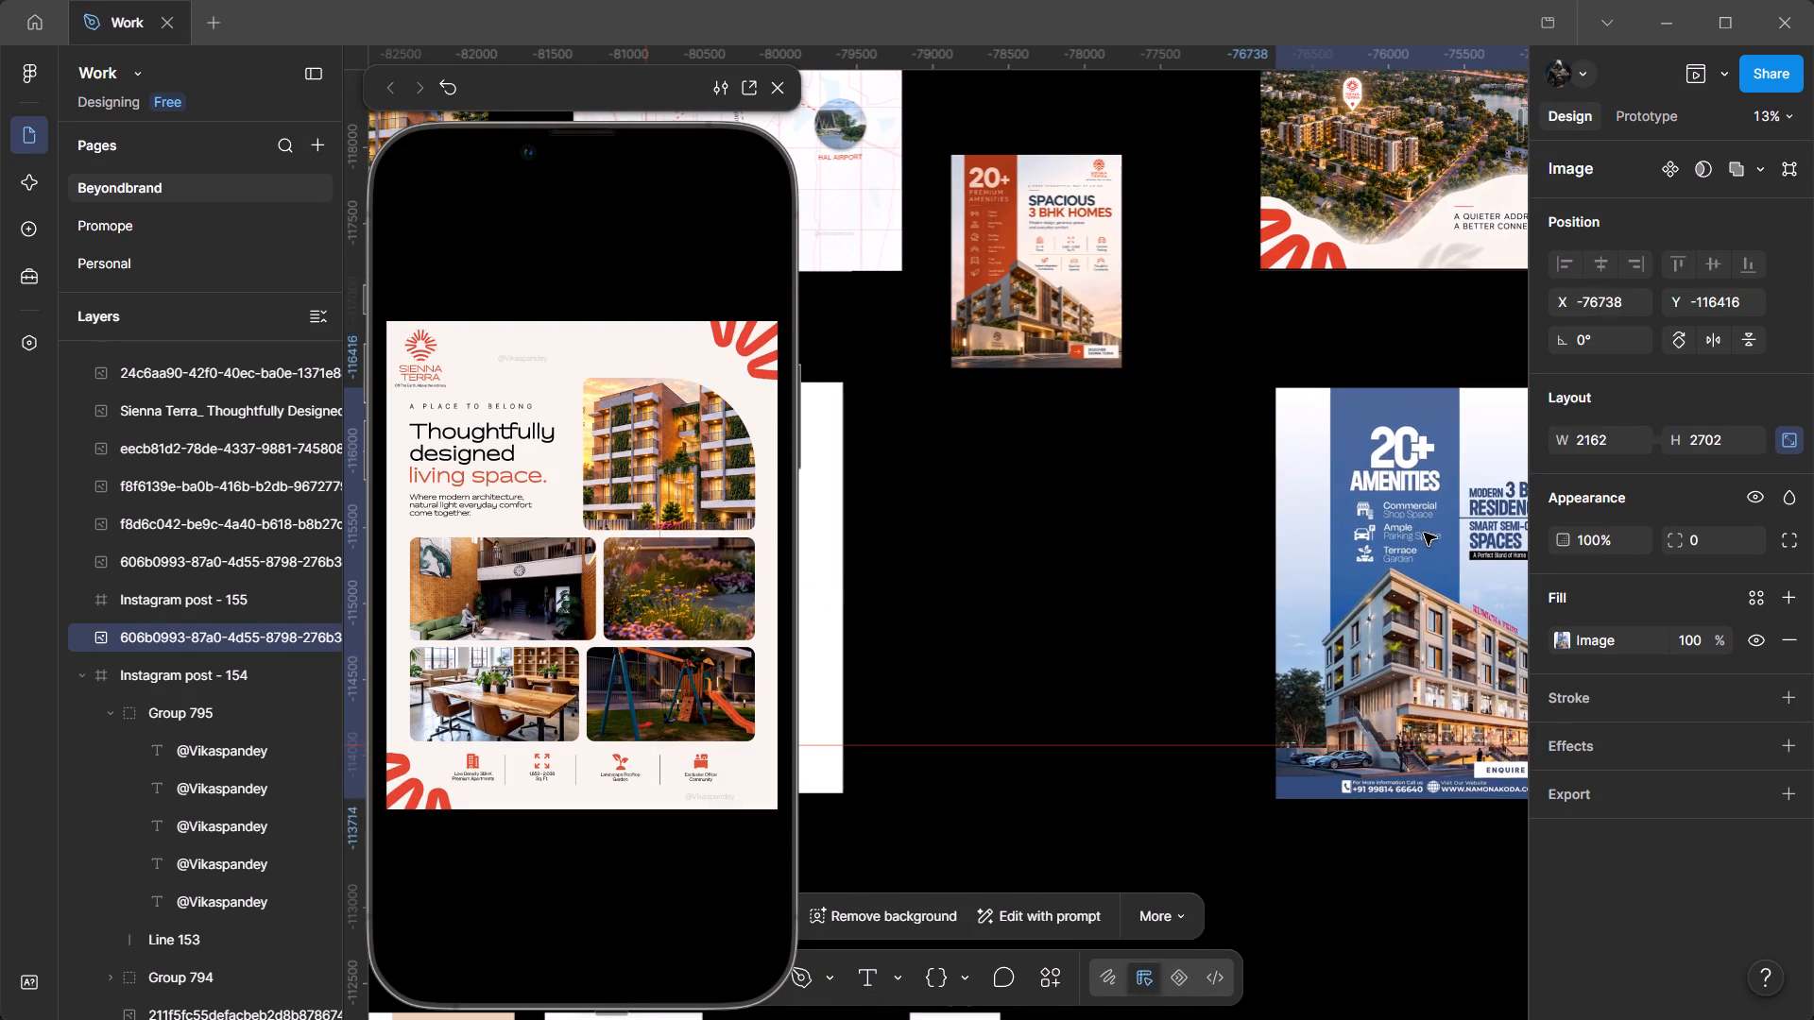
drag(1424, 533, 1413, 531)
Place the new 20+ Premium Amenities image between Instagram post - 155 and the blue reference, and enlarge it to match the neighbouring posts.
drag(1023, 243, 984, 437)
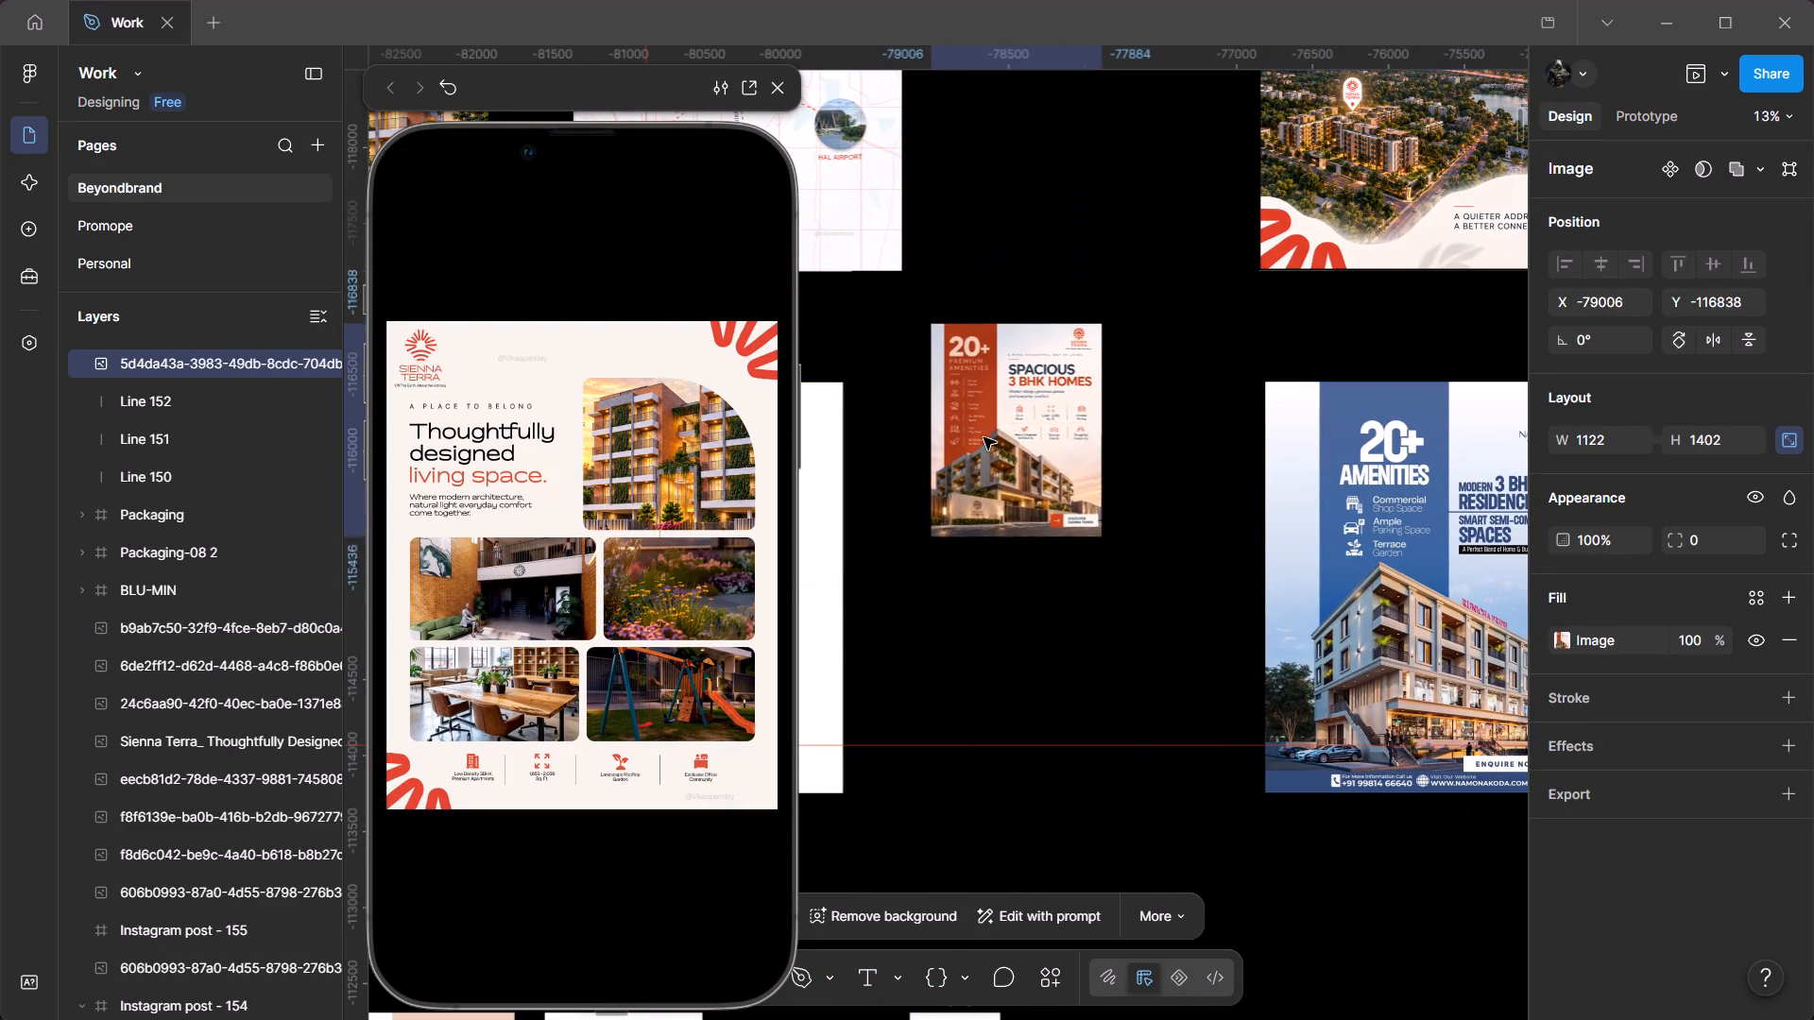
drag(984, 437, 946, 470)
drag(1035, 587, 1047, 603)
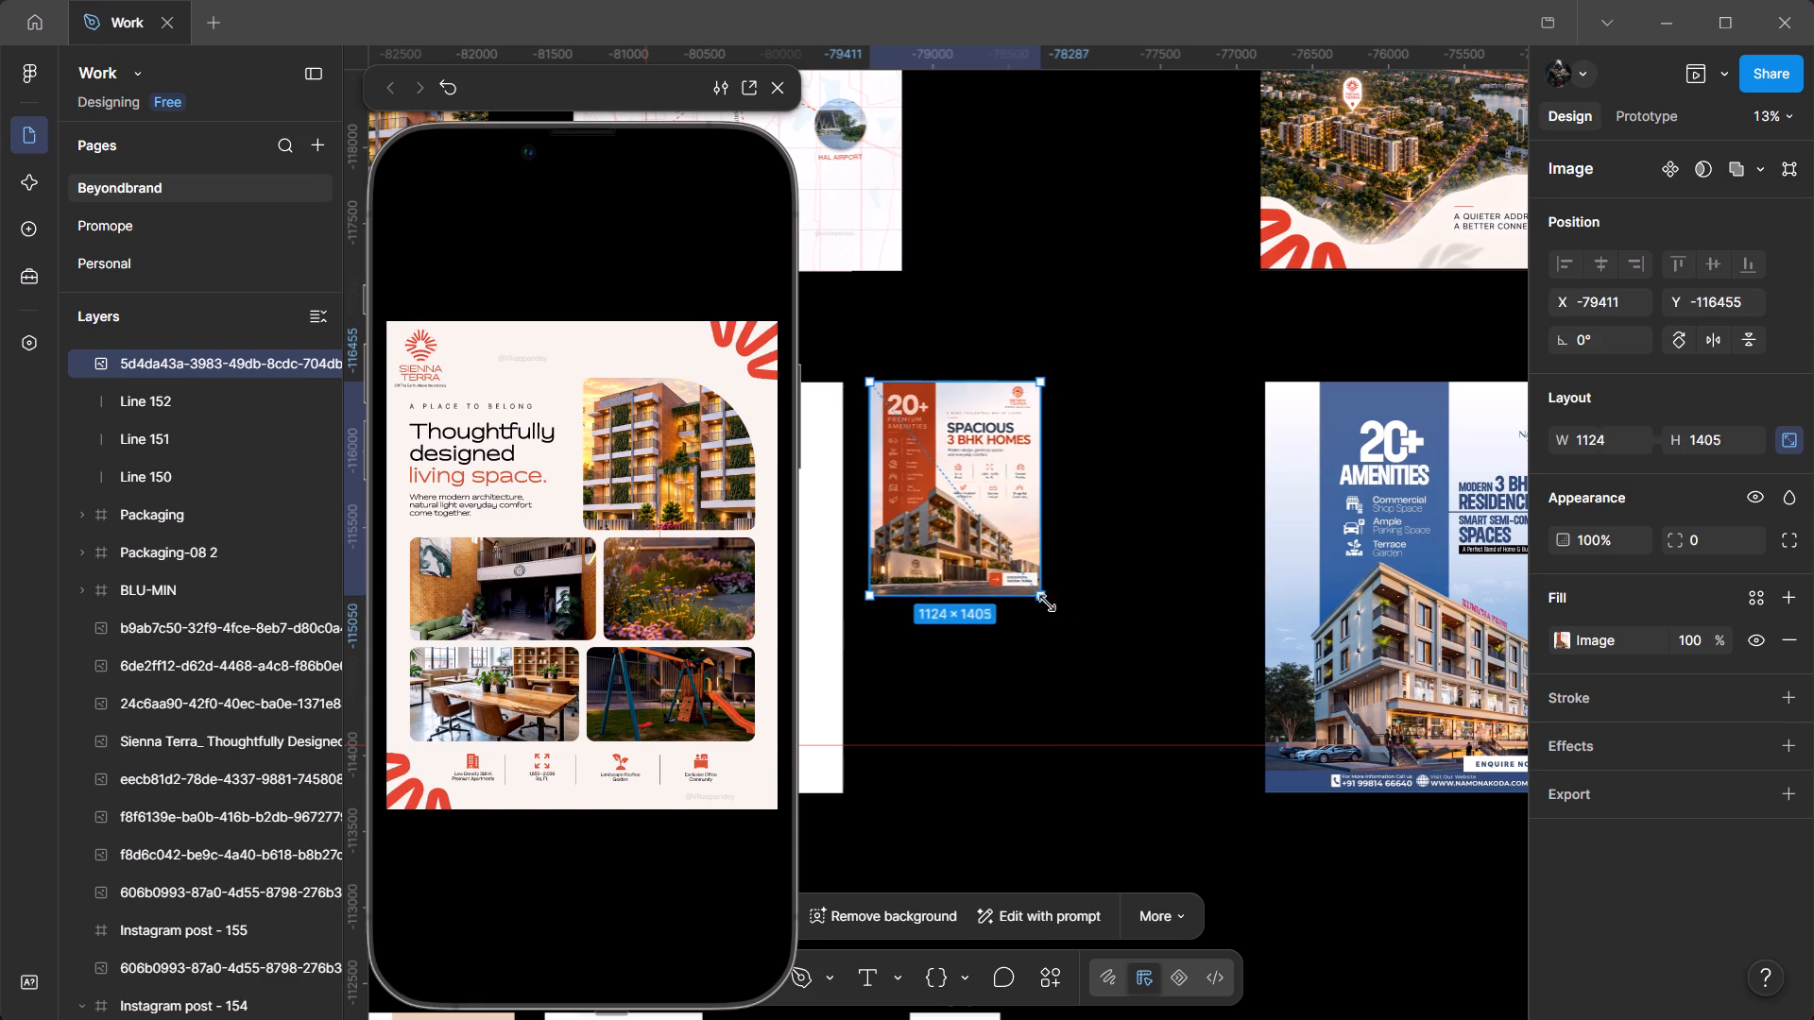
drag(1047, 603, 1189, 789)
drag(1447, 686, 1424, 684)
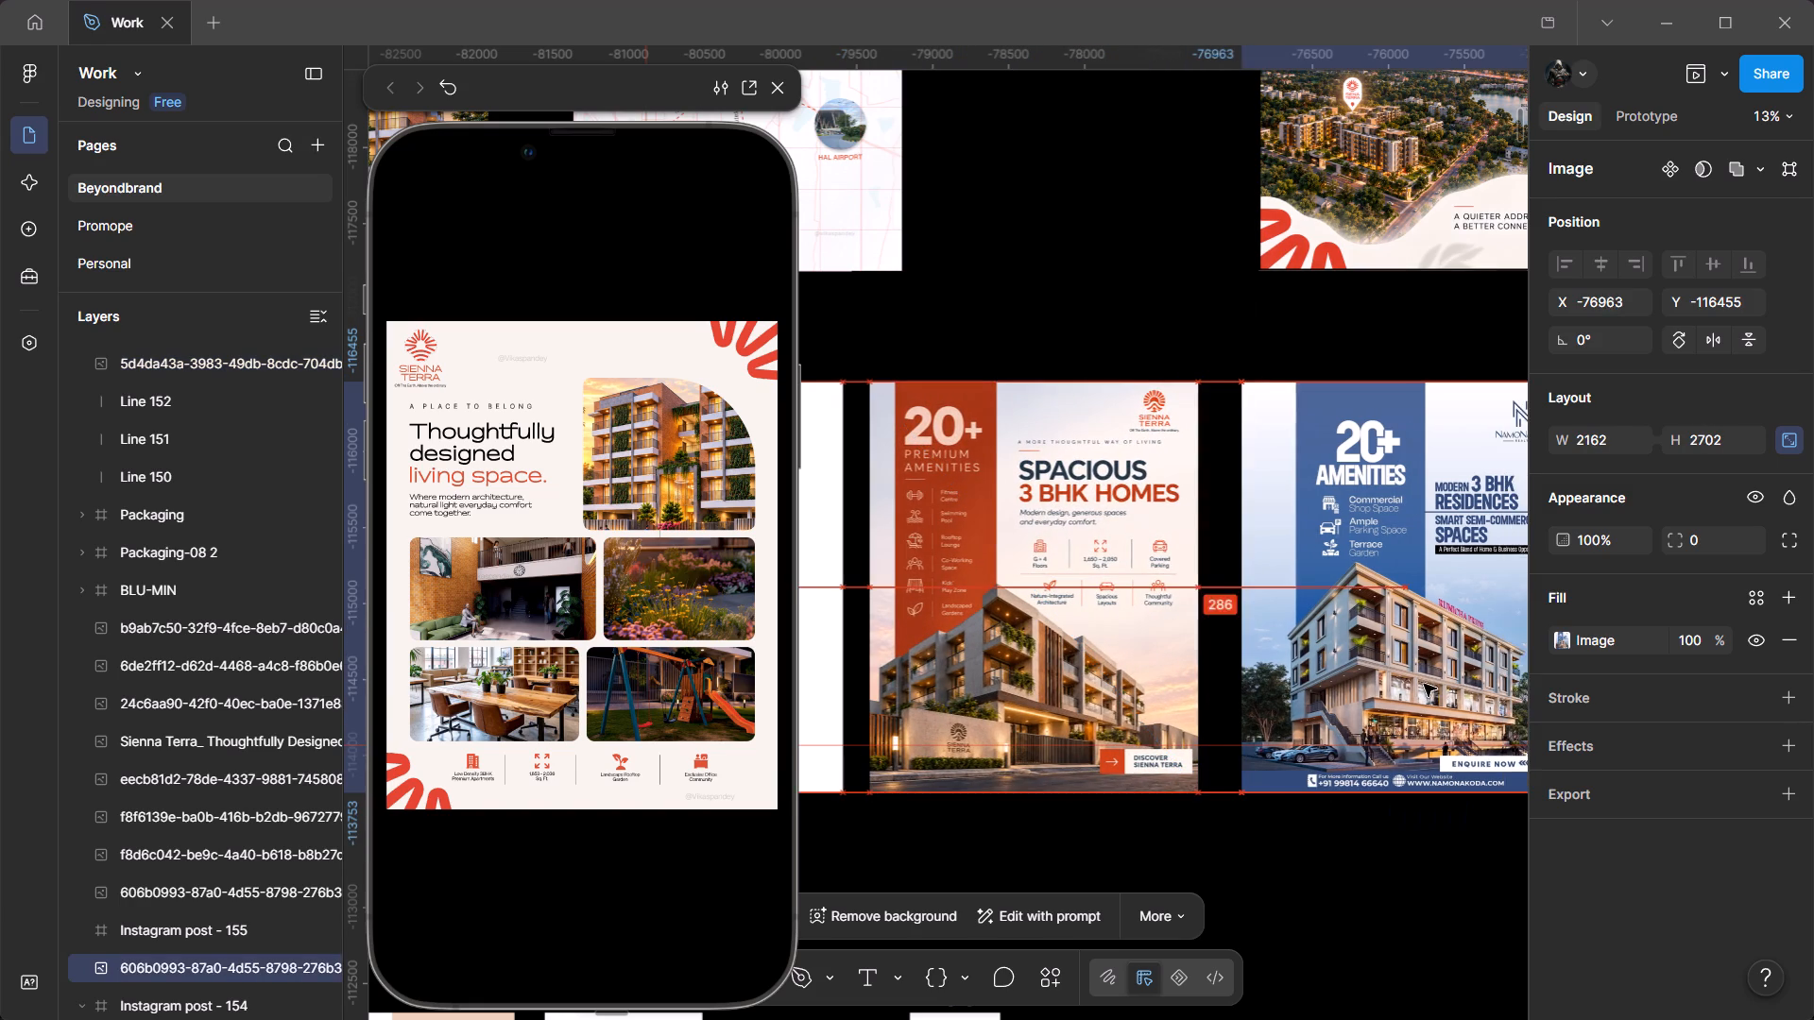
Move the blue 20+ Amenities reference closer to the 20+ Premium Amenities image, matching the spacing of the neighbouring posts.
drag(1424, 684, 1412, 684)
click(1133, 317)
Examine Post 13 and the empty Instagram post - 155 alongside the 20+ Premium Amenities design and the blue reference.
drag(1004, 379, 1387, 374)
drag(1106, 510, 1349, 450)
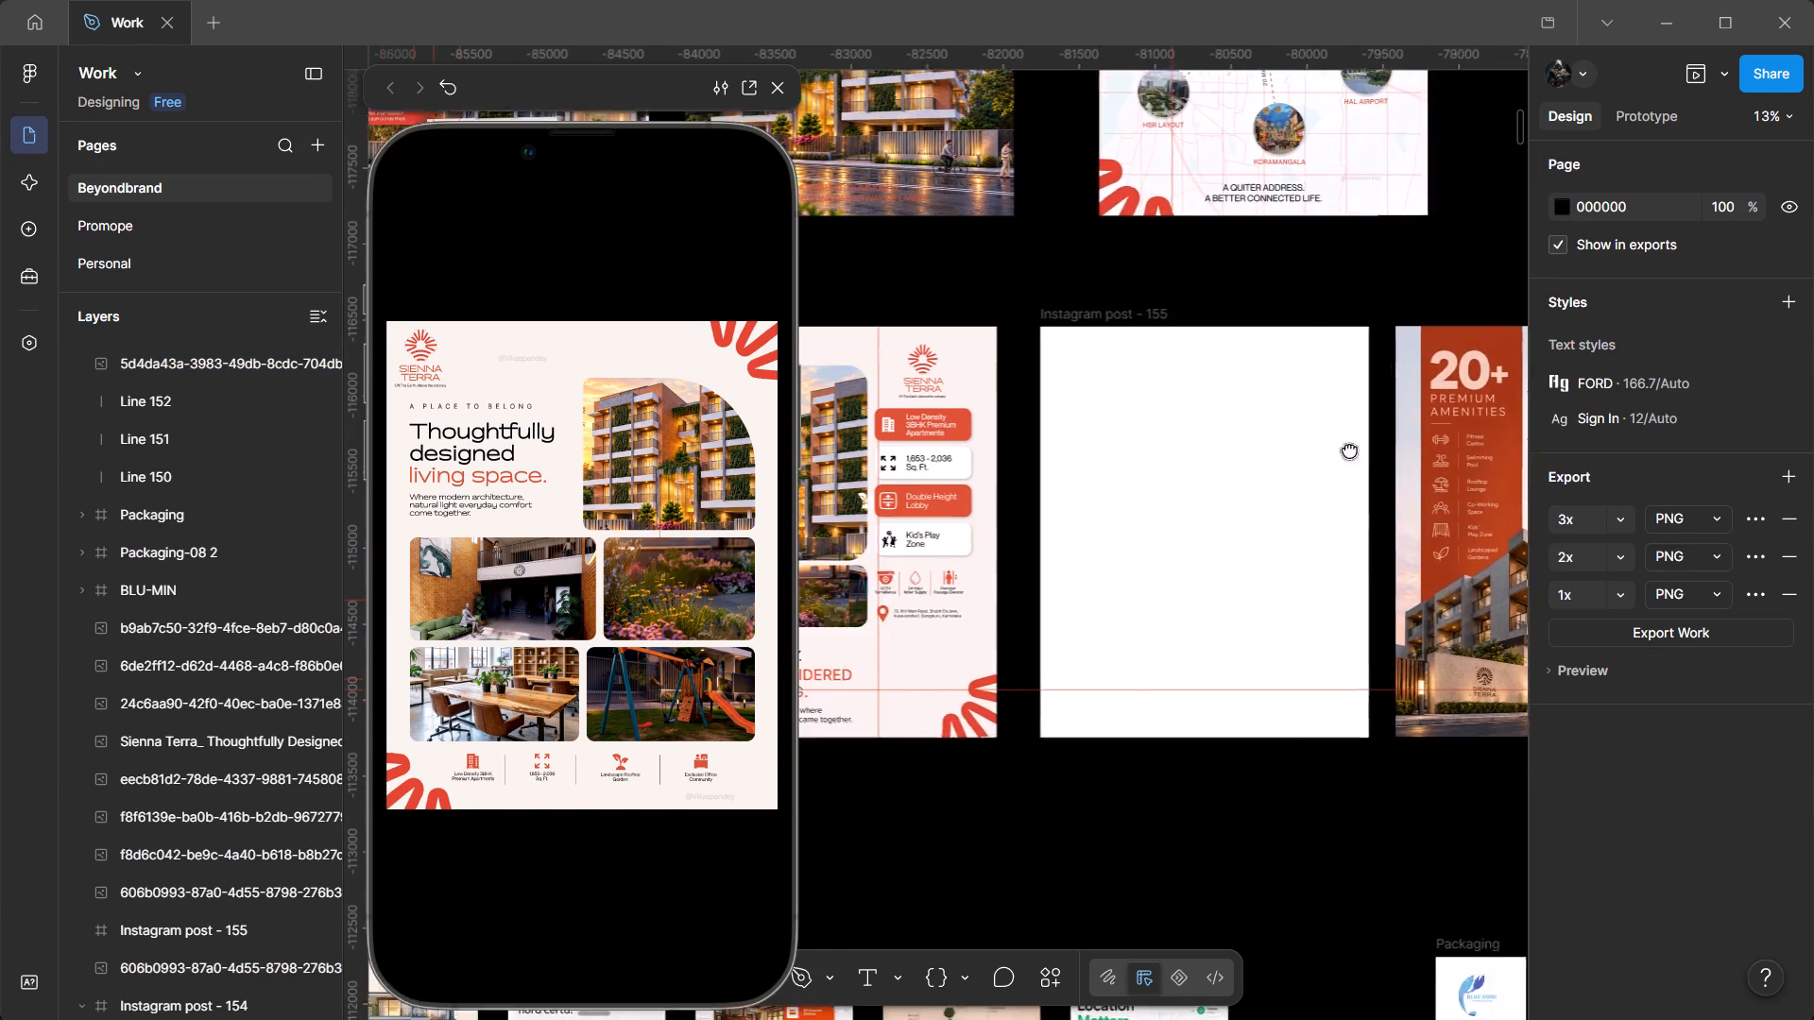
drag(1349, 450, 1422, 460)
click(939, 288)
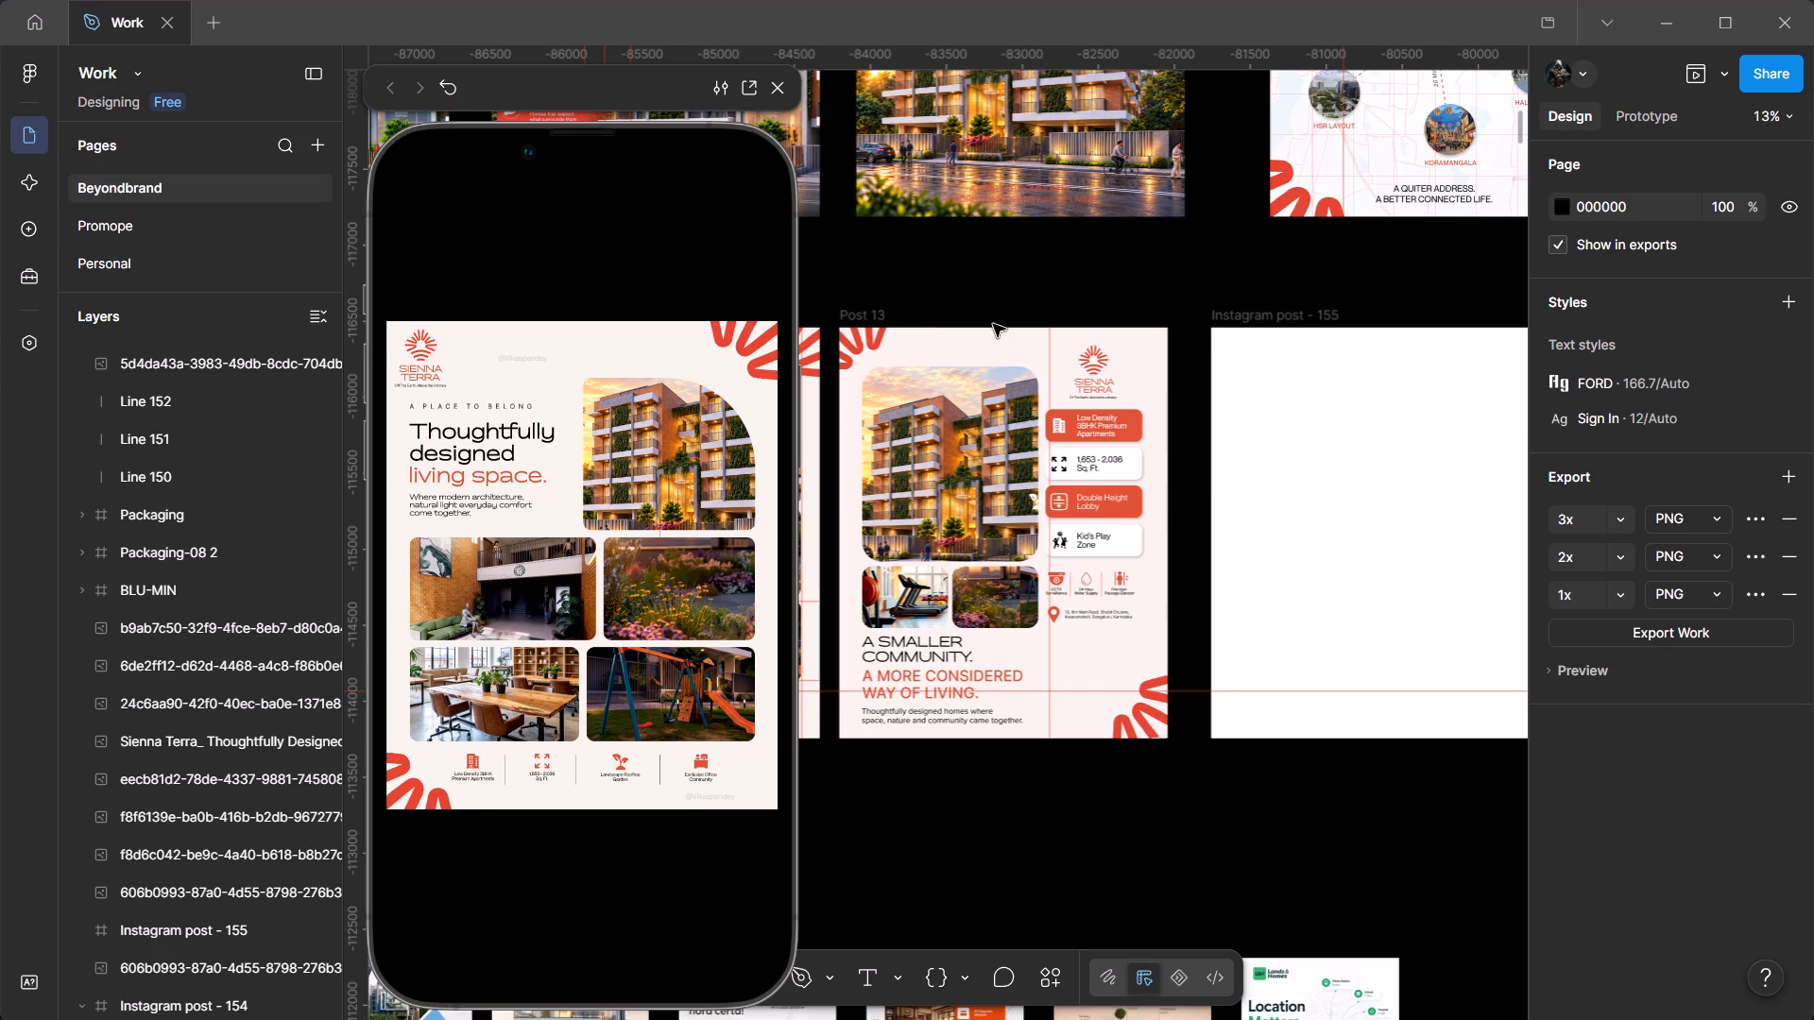
drag(1227, 507, 869, 477)
drag(1128, 486, 1069, 541)
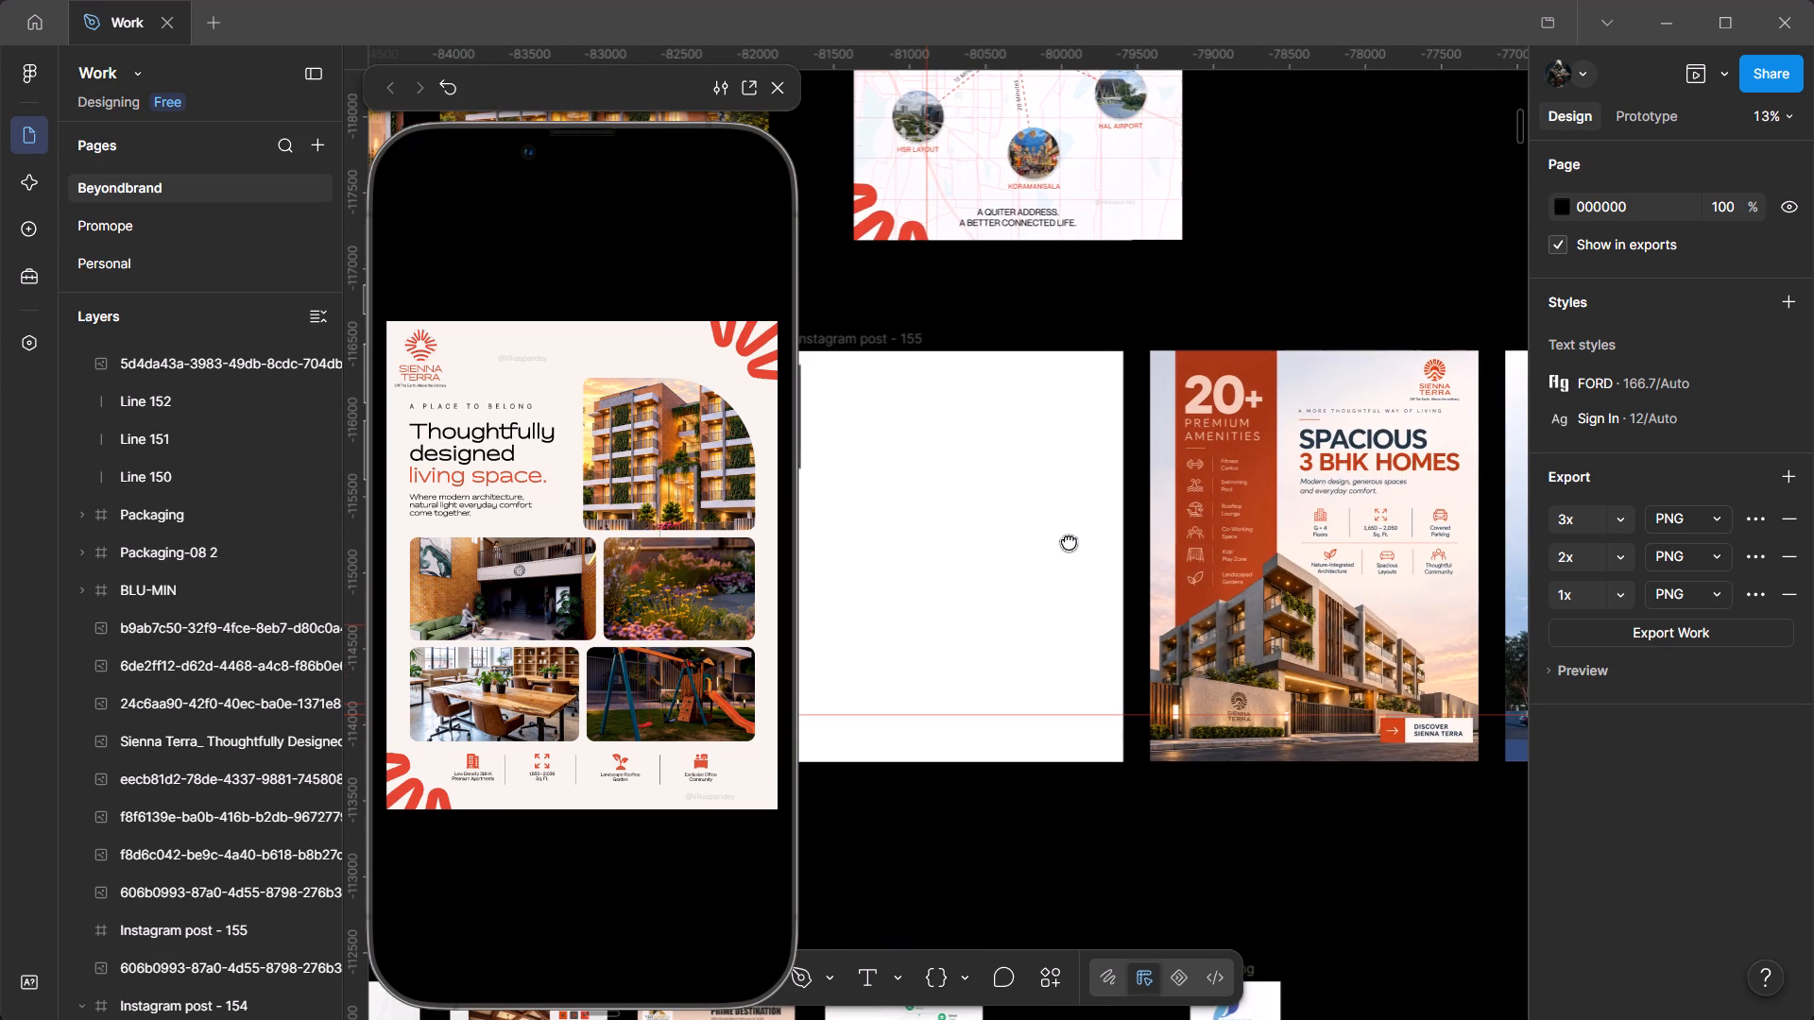
drag(1069, 541, 959, 435)
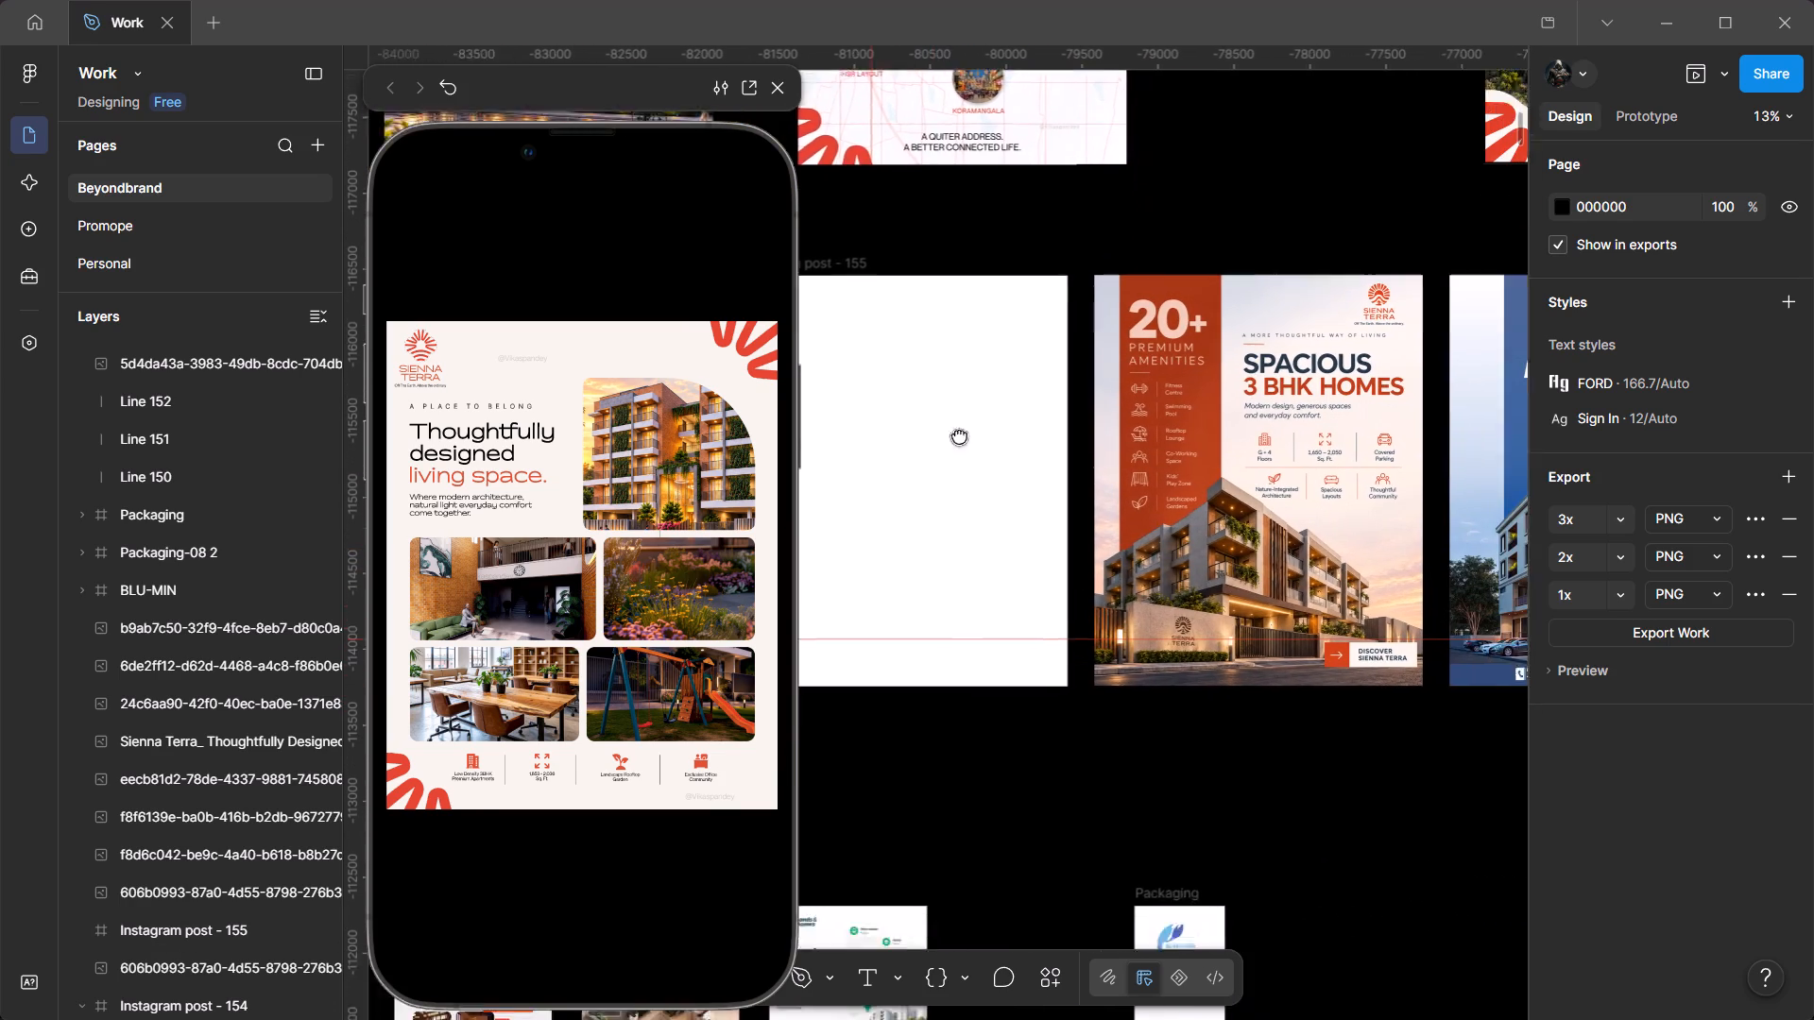
drag(959, 435, 909, 478)
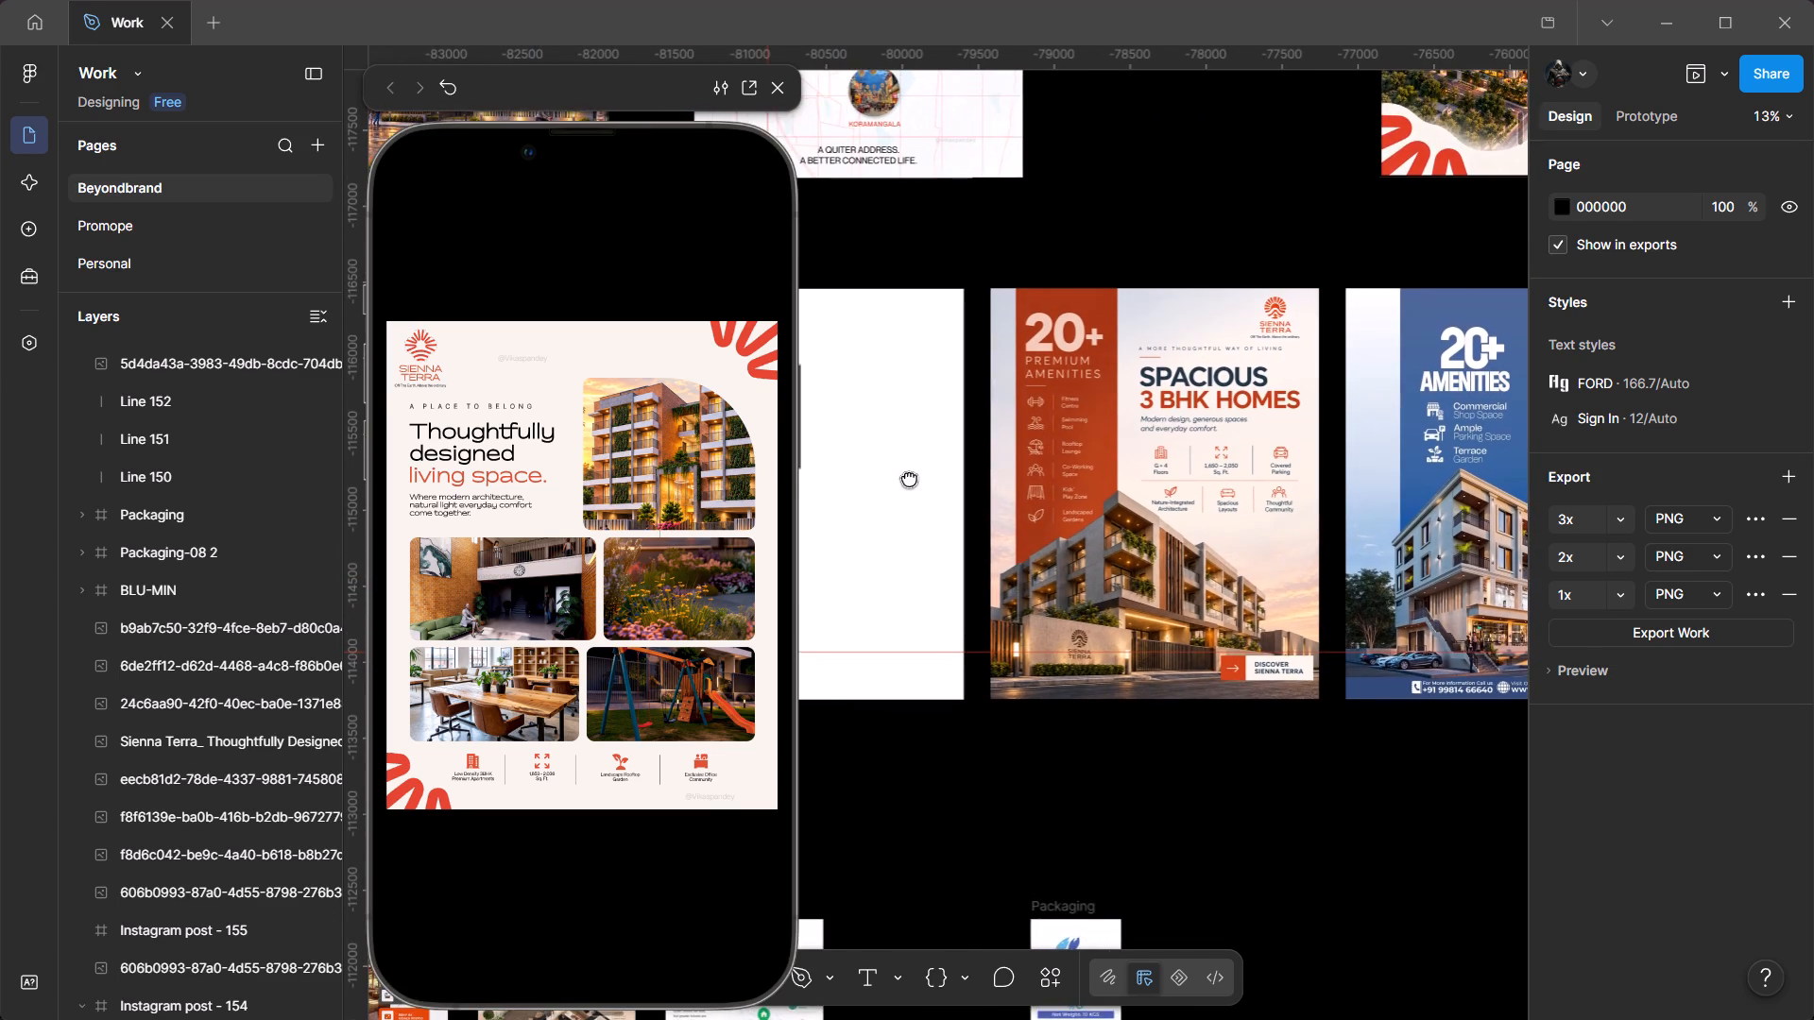
Copy the BG Image building photo from Instagram post - 148 into Instagram post - 155, aligned to the frame's top and right edges.
drag(909, 478, 1316, 804)
ctrl+scroll(1195, 570, down, 3)
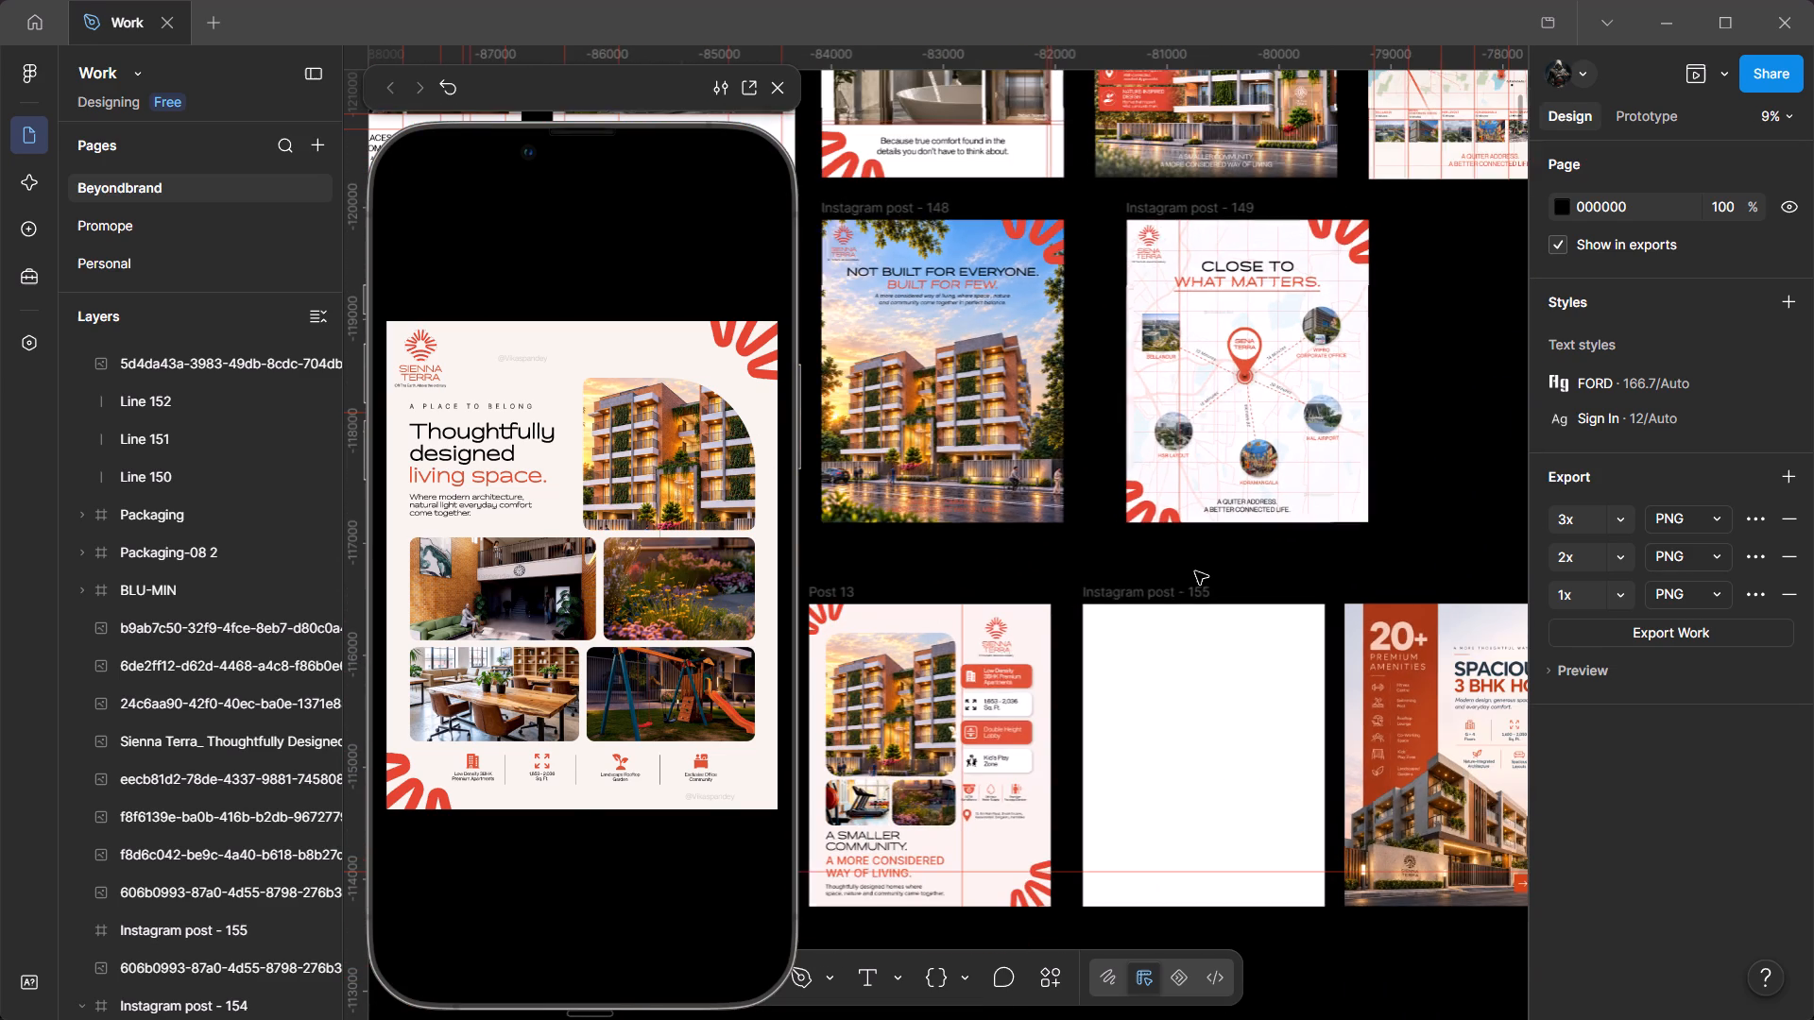
click(973, 389)
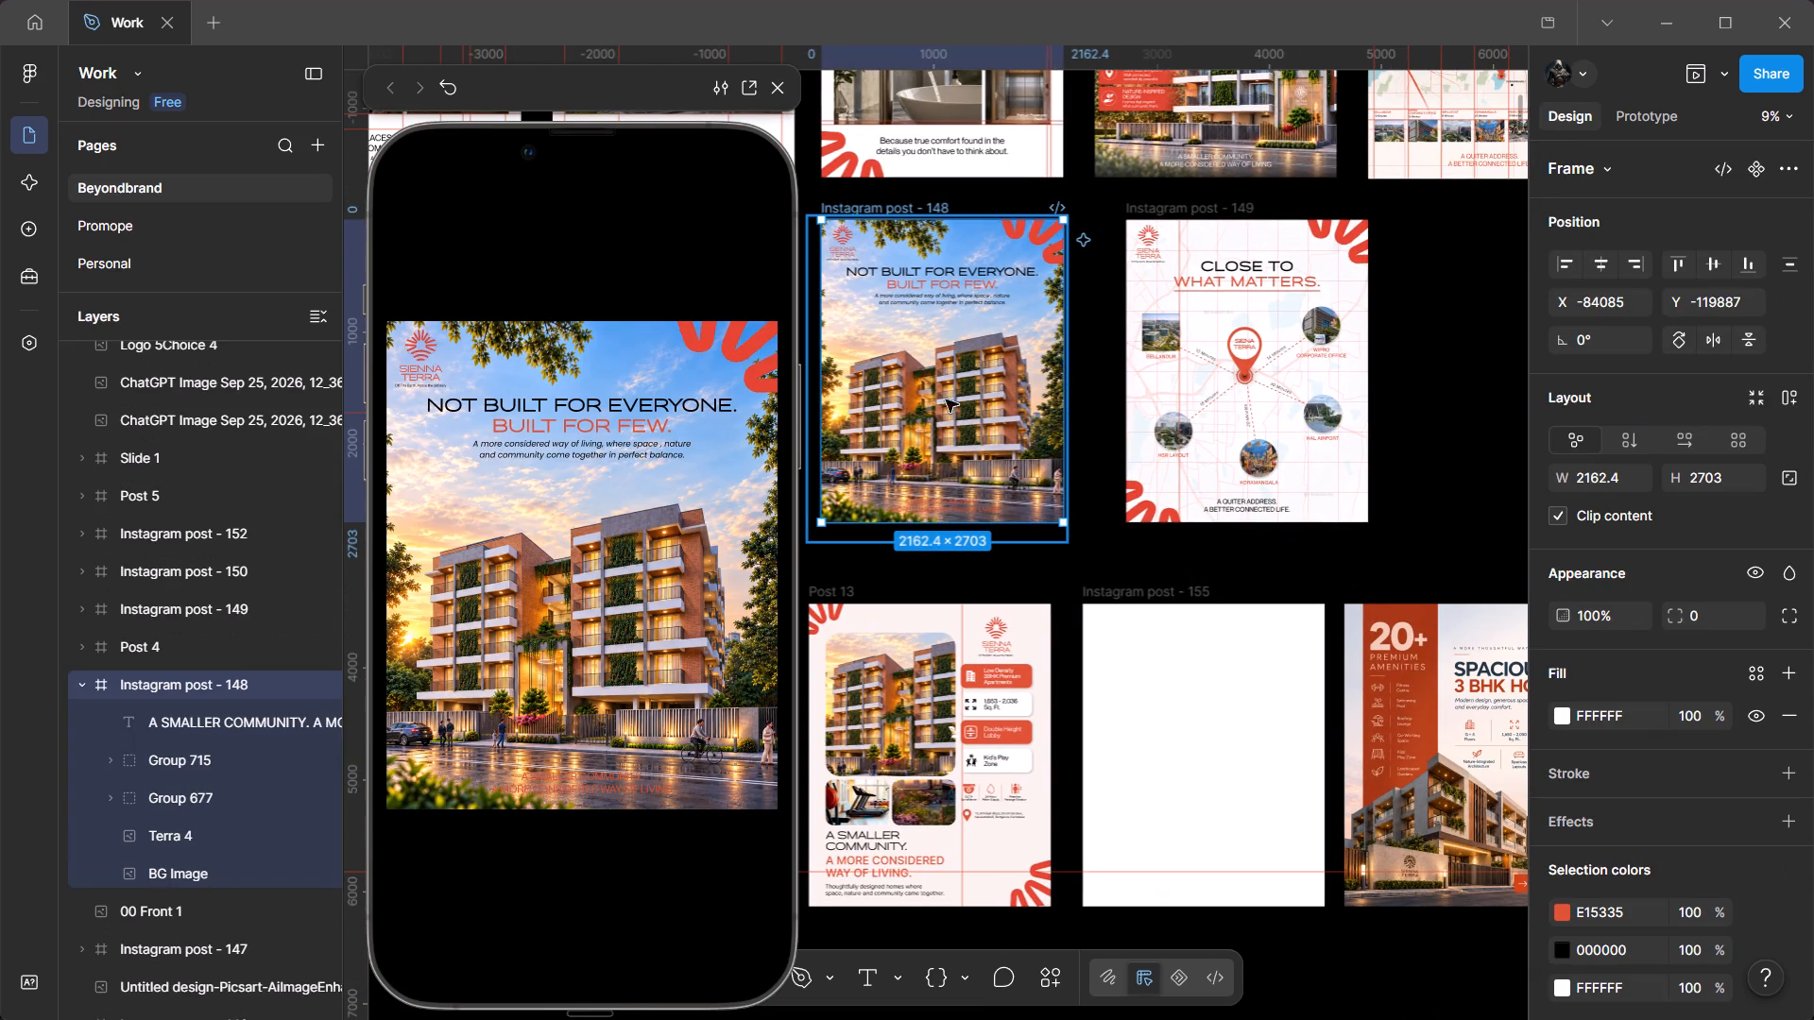
click(152, 876)
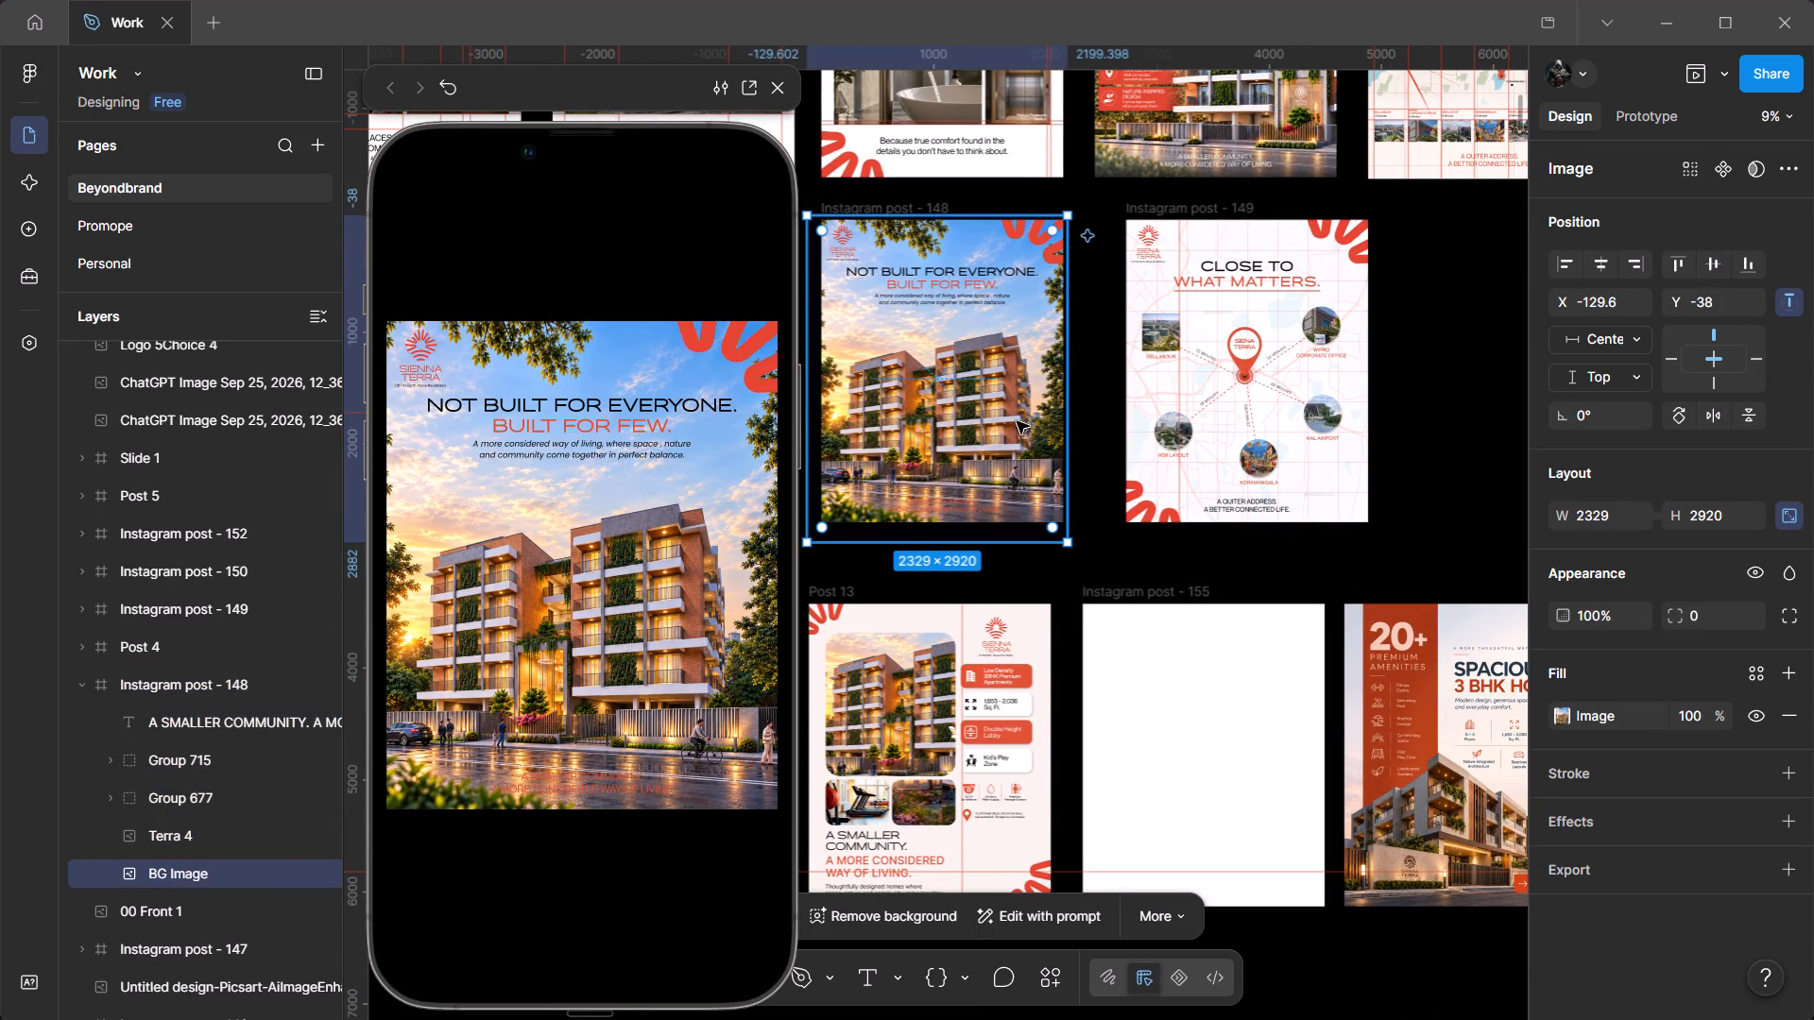
alt+drag(955, 380, 1210, 765)
drag(1236, 684, 1176, 440)
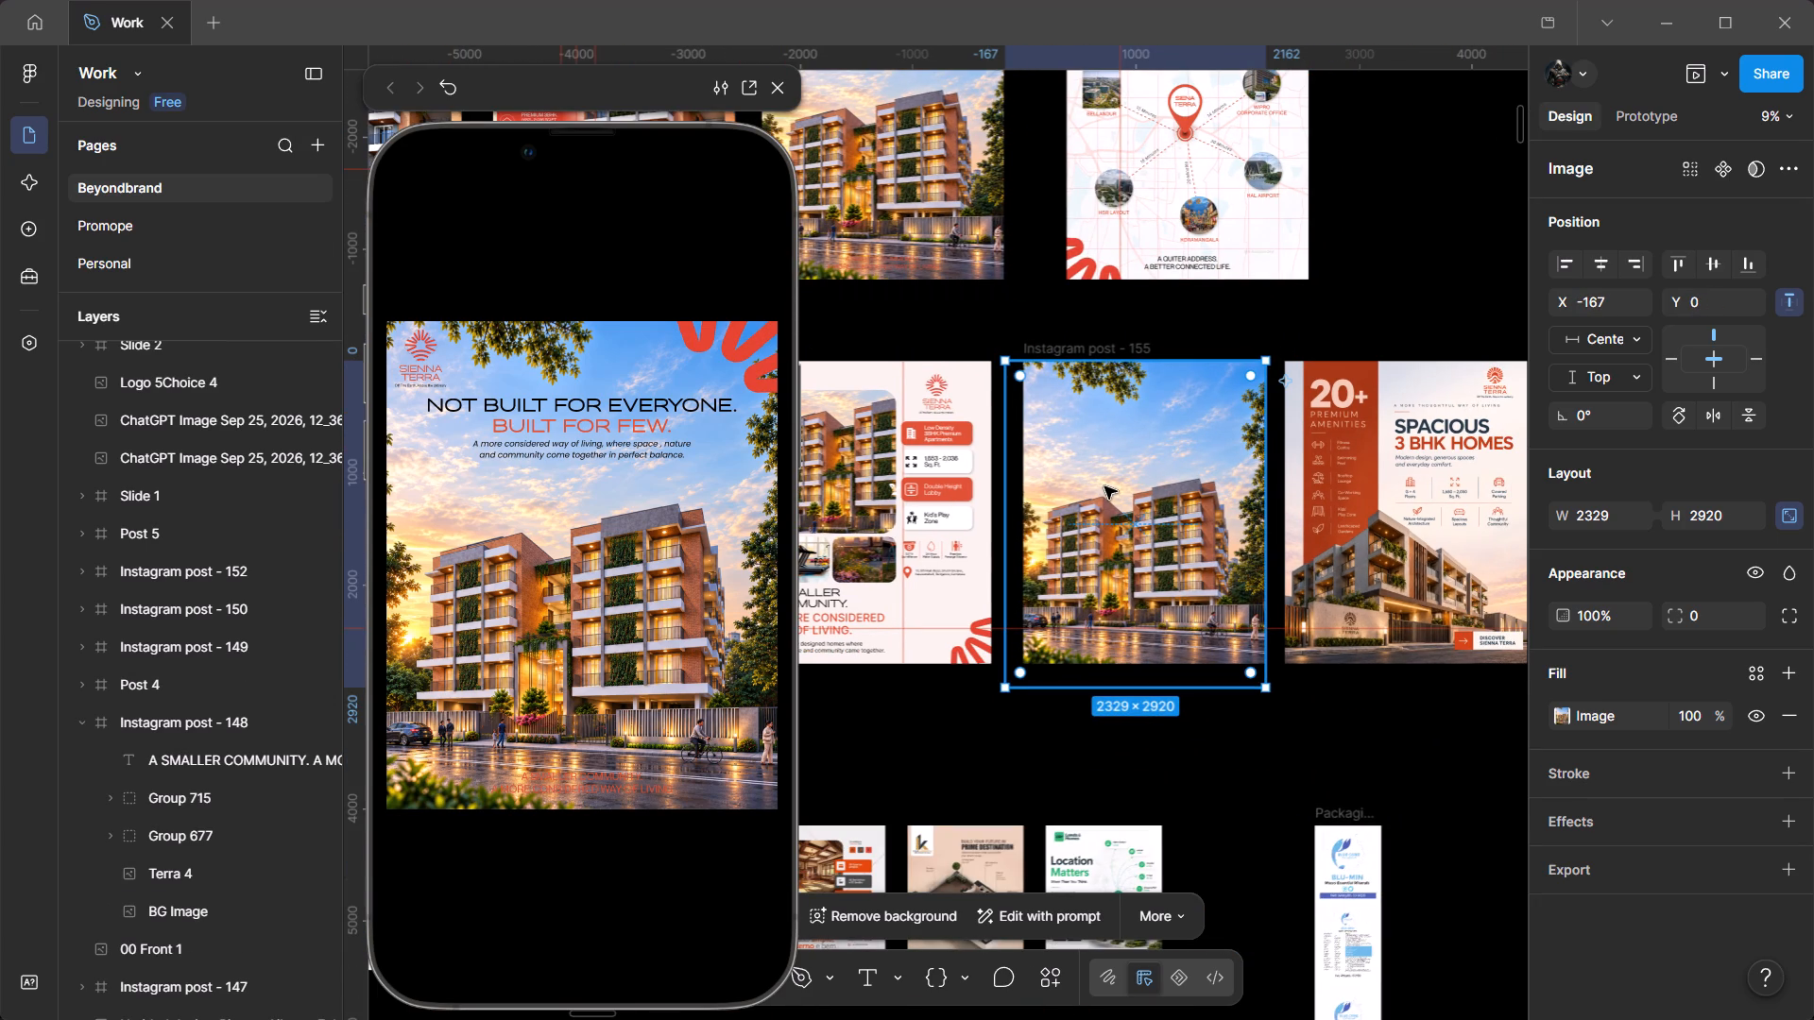
Compare the building photo in Instagram post - 155 with the earlier posts and the 20+ Premium Amenities image in ChatGPT.
drag(1150, 511, 1275, 764)
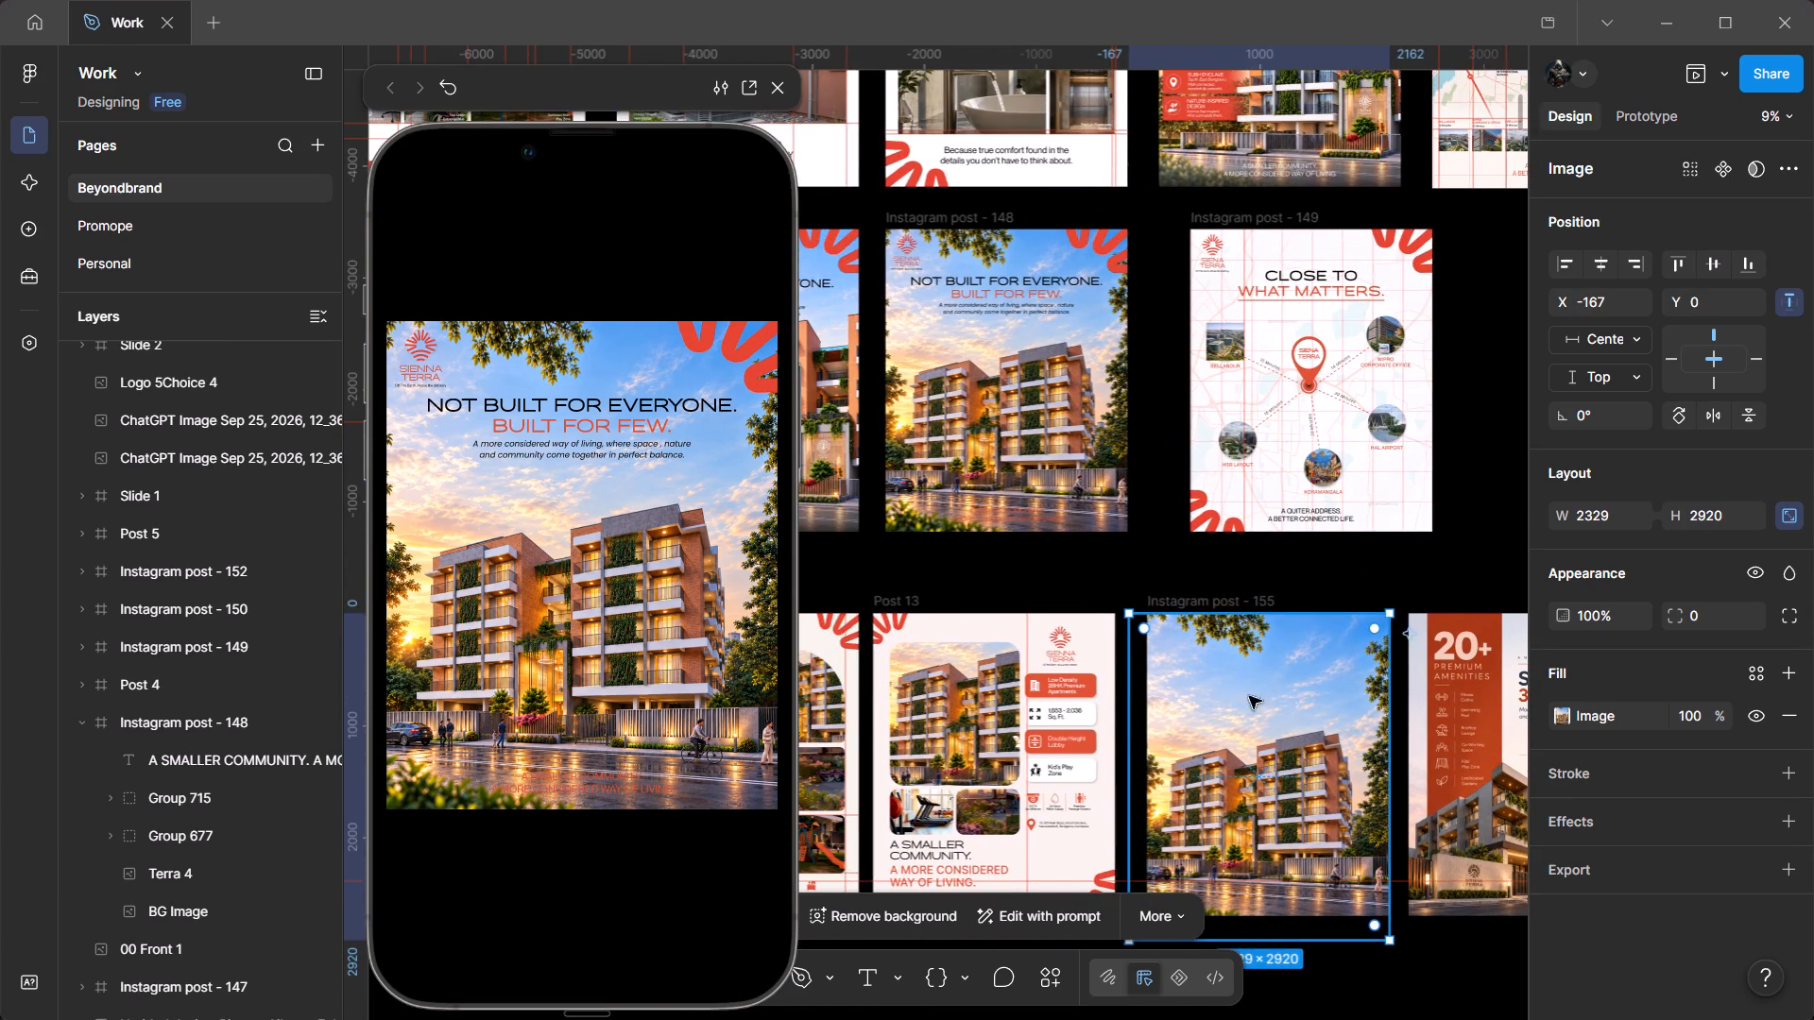
ctrl+scroll(1244, 669, down, 5)
ctrl+scroll(1252, 677, up, 1)
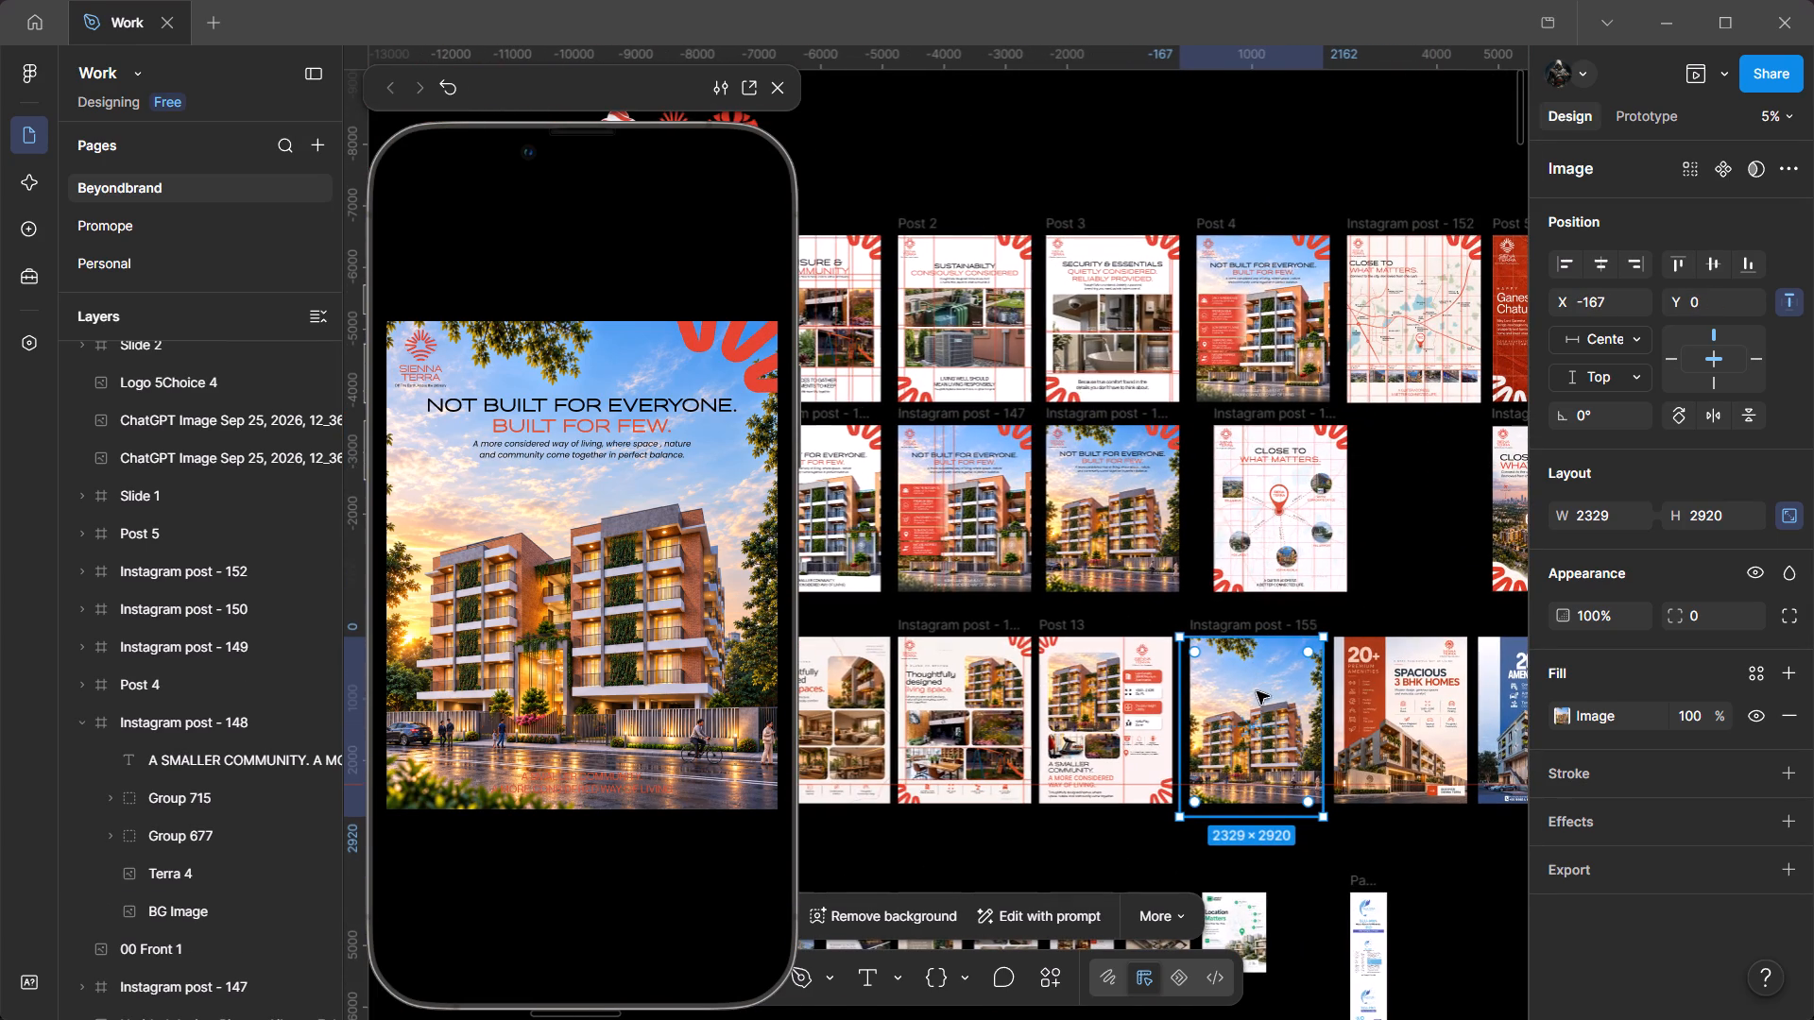
key(alt+Tab)
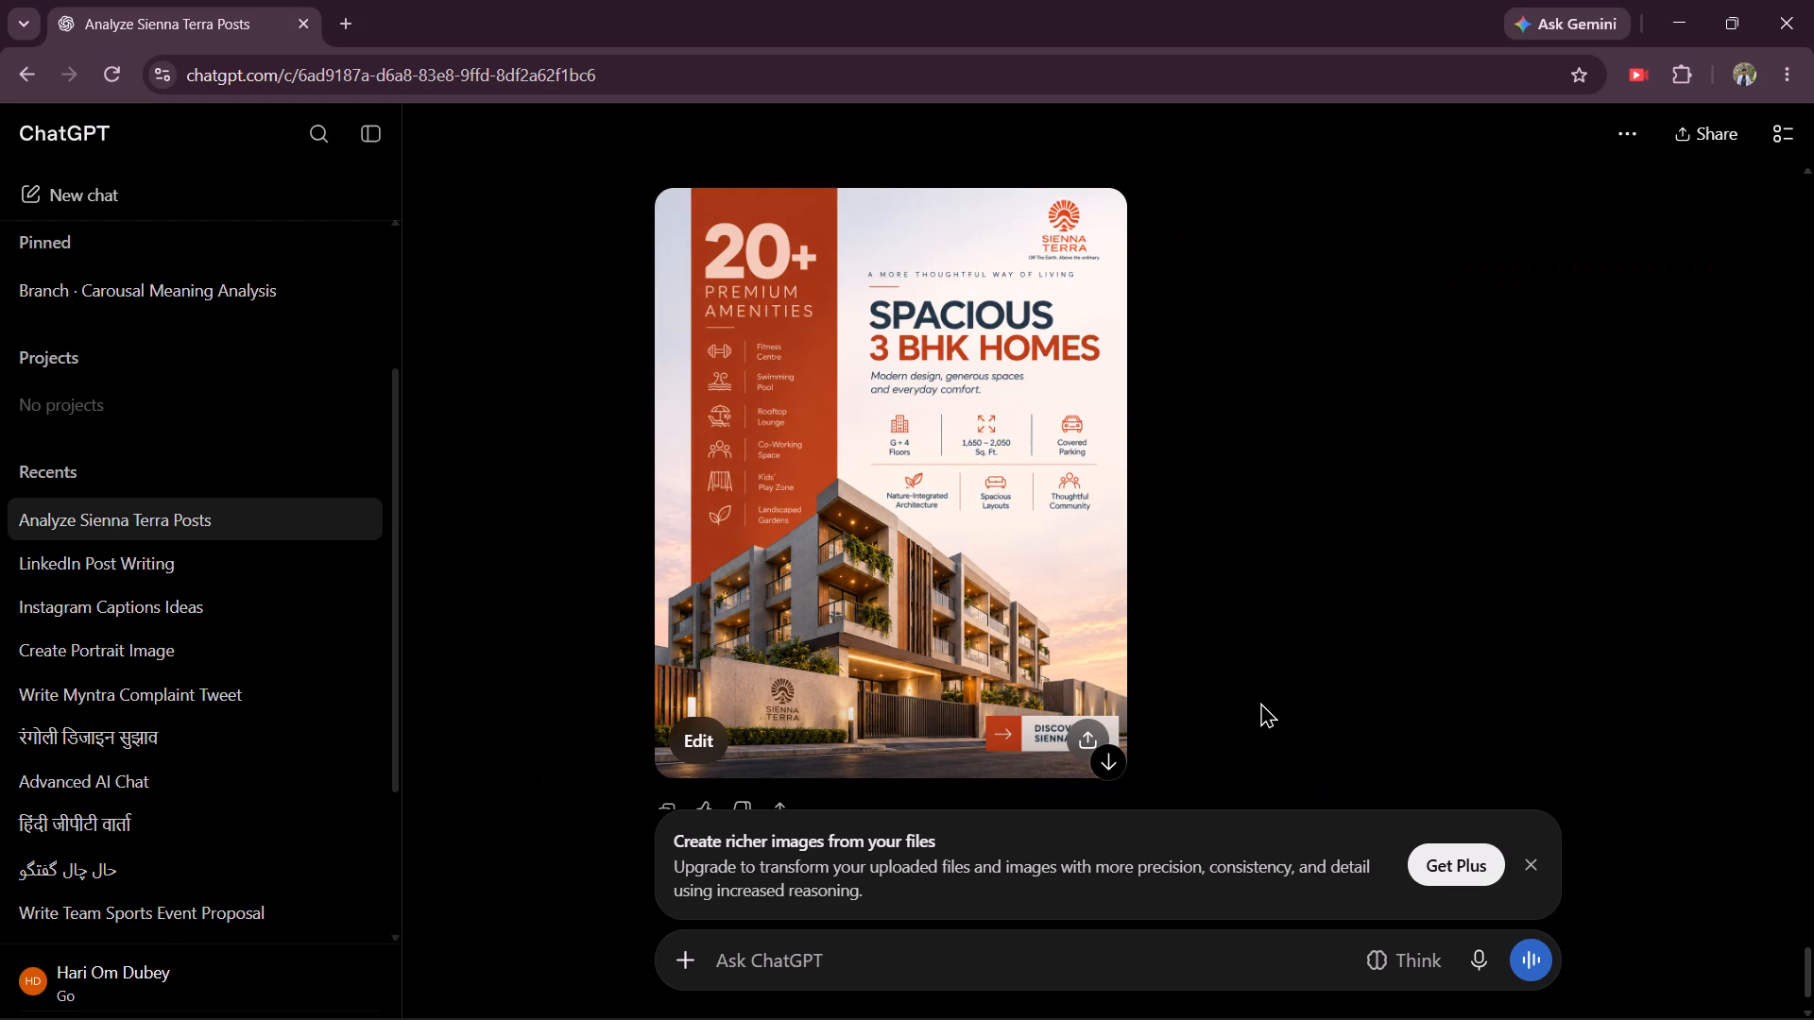
key(alt+Tab)
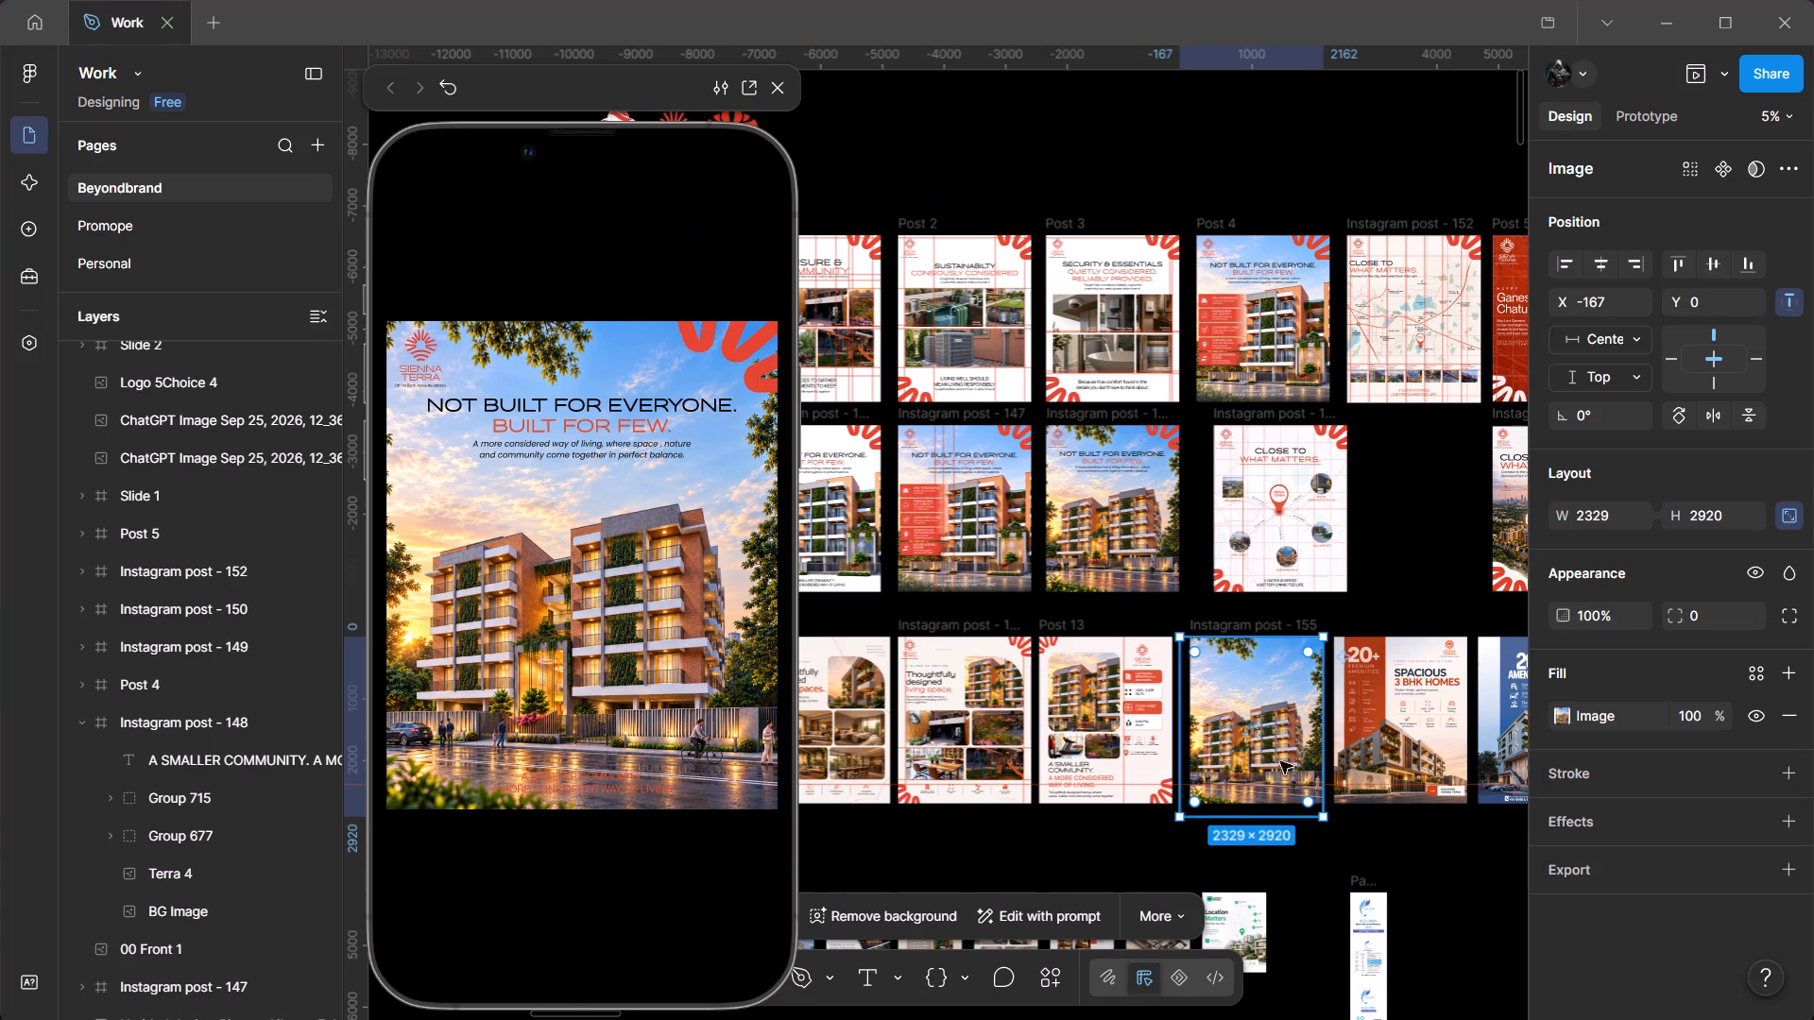
ctrl+scroll(1255, 741, up, 10)
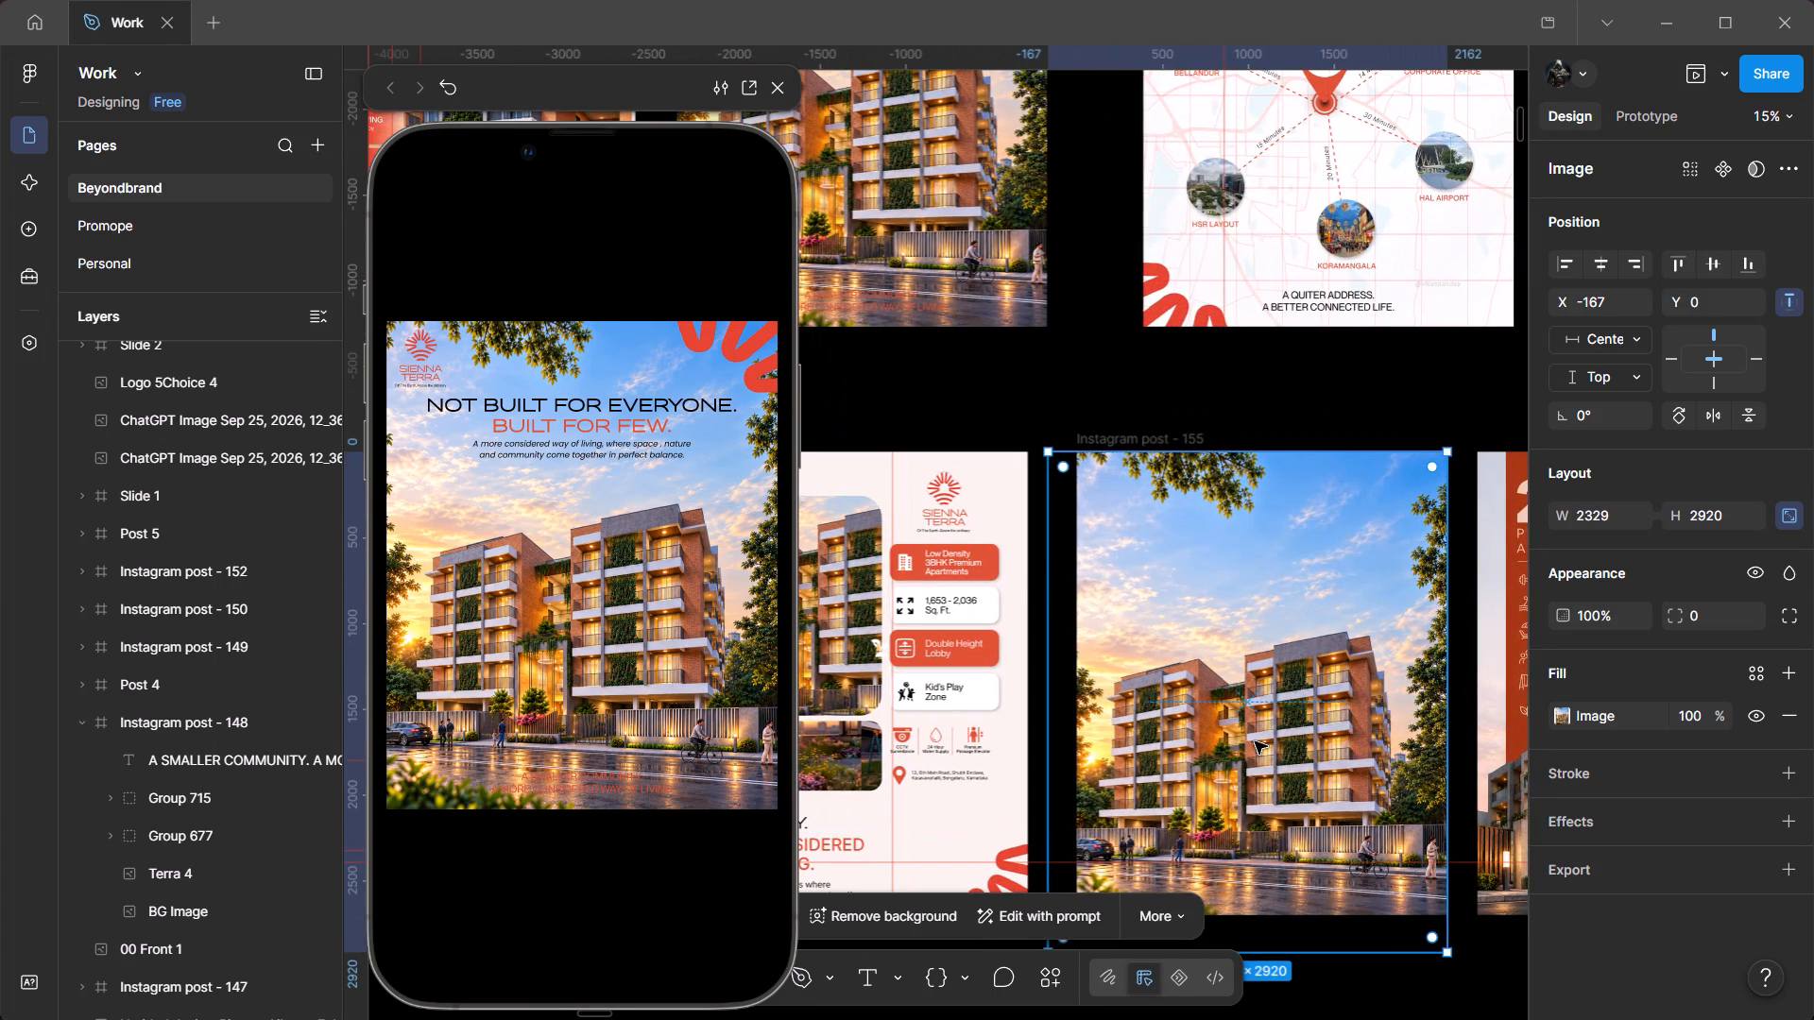
ctrl+scroll(1255, 741, down, 6)
Duplicate the background building photo from Instagram post - 147 and bring the copy onto the canvas near Instagram post - 155.
drag(1241, 721, 1582, 844)
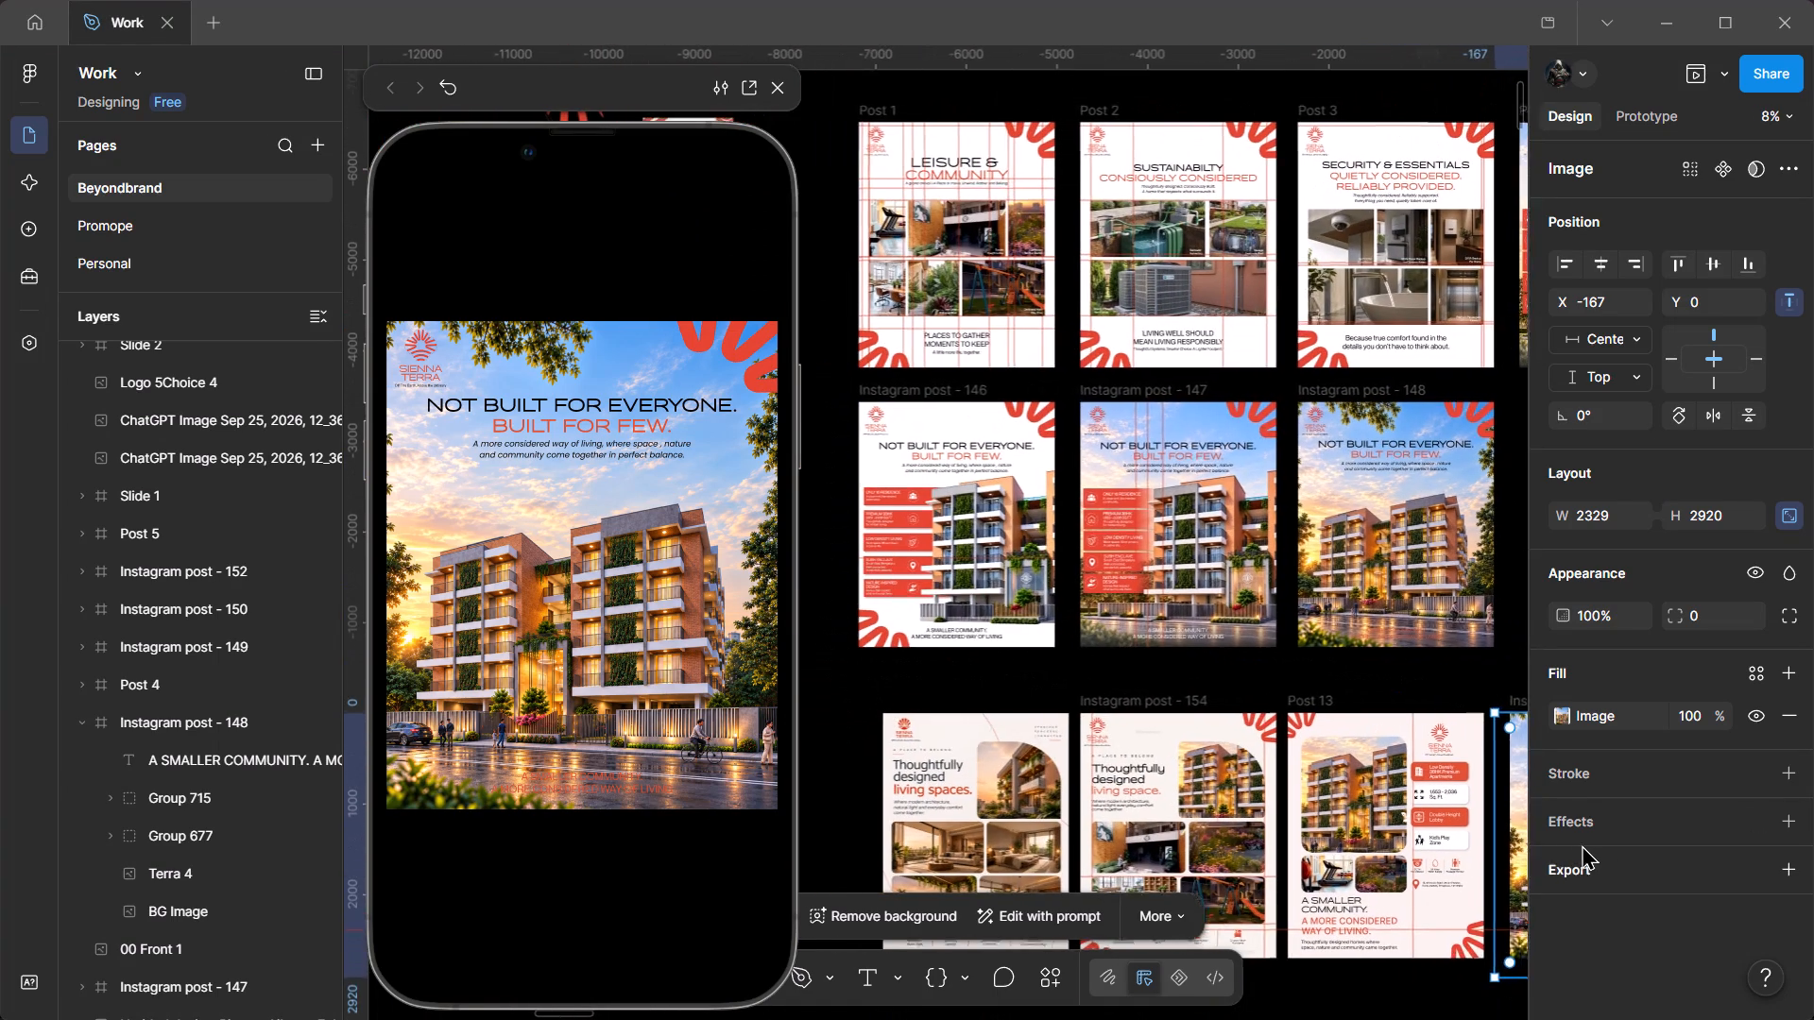
drag(1582, 844, 1532, 845)
click(1052, 384)
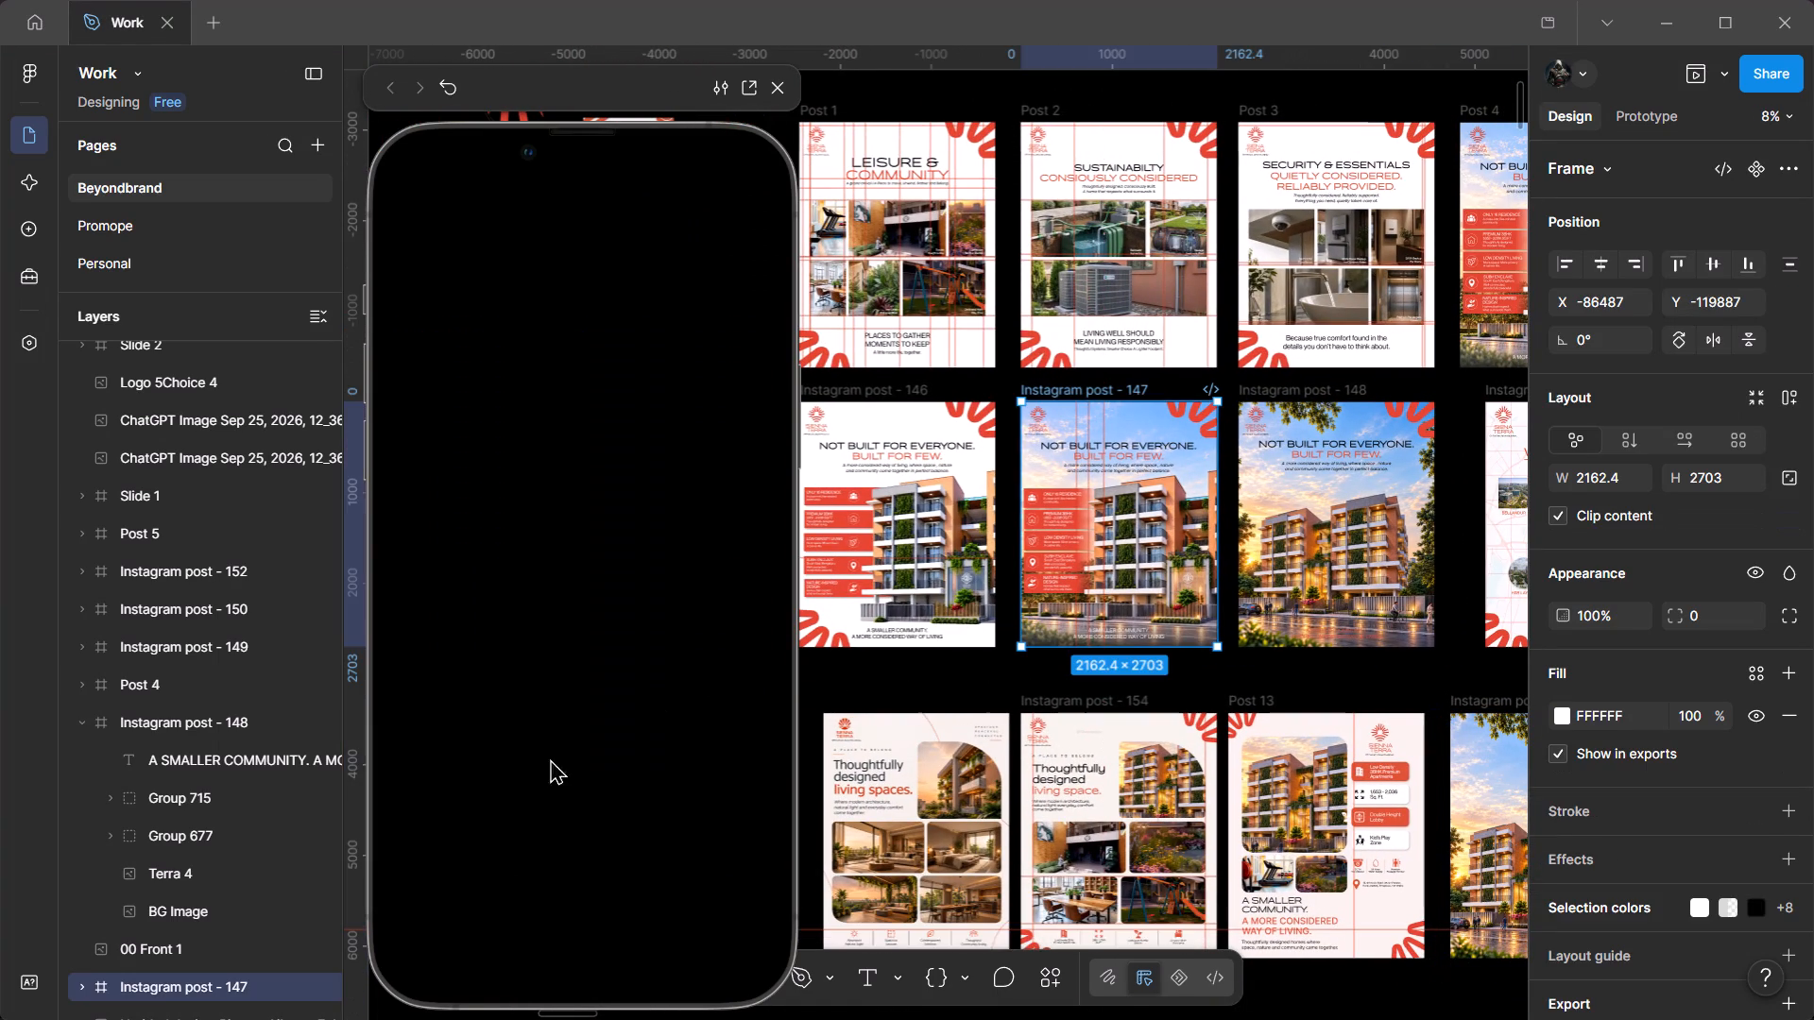
scroll(240, 906, down, 3)
click(78, 623)
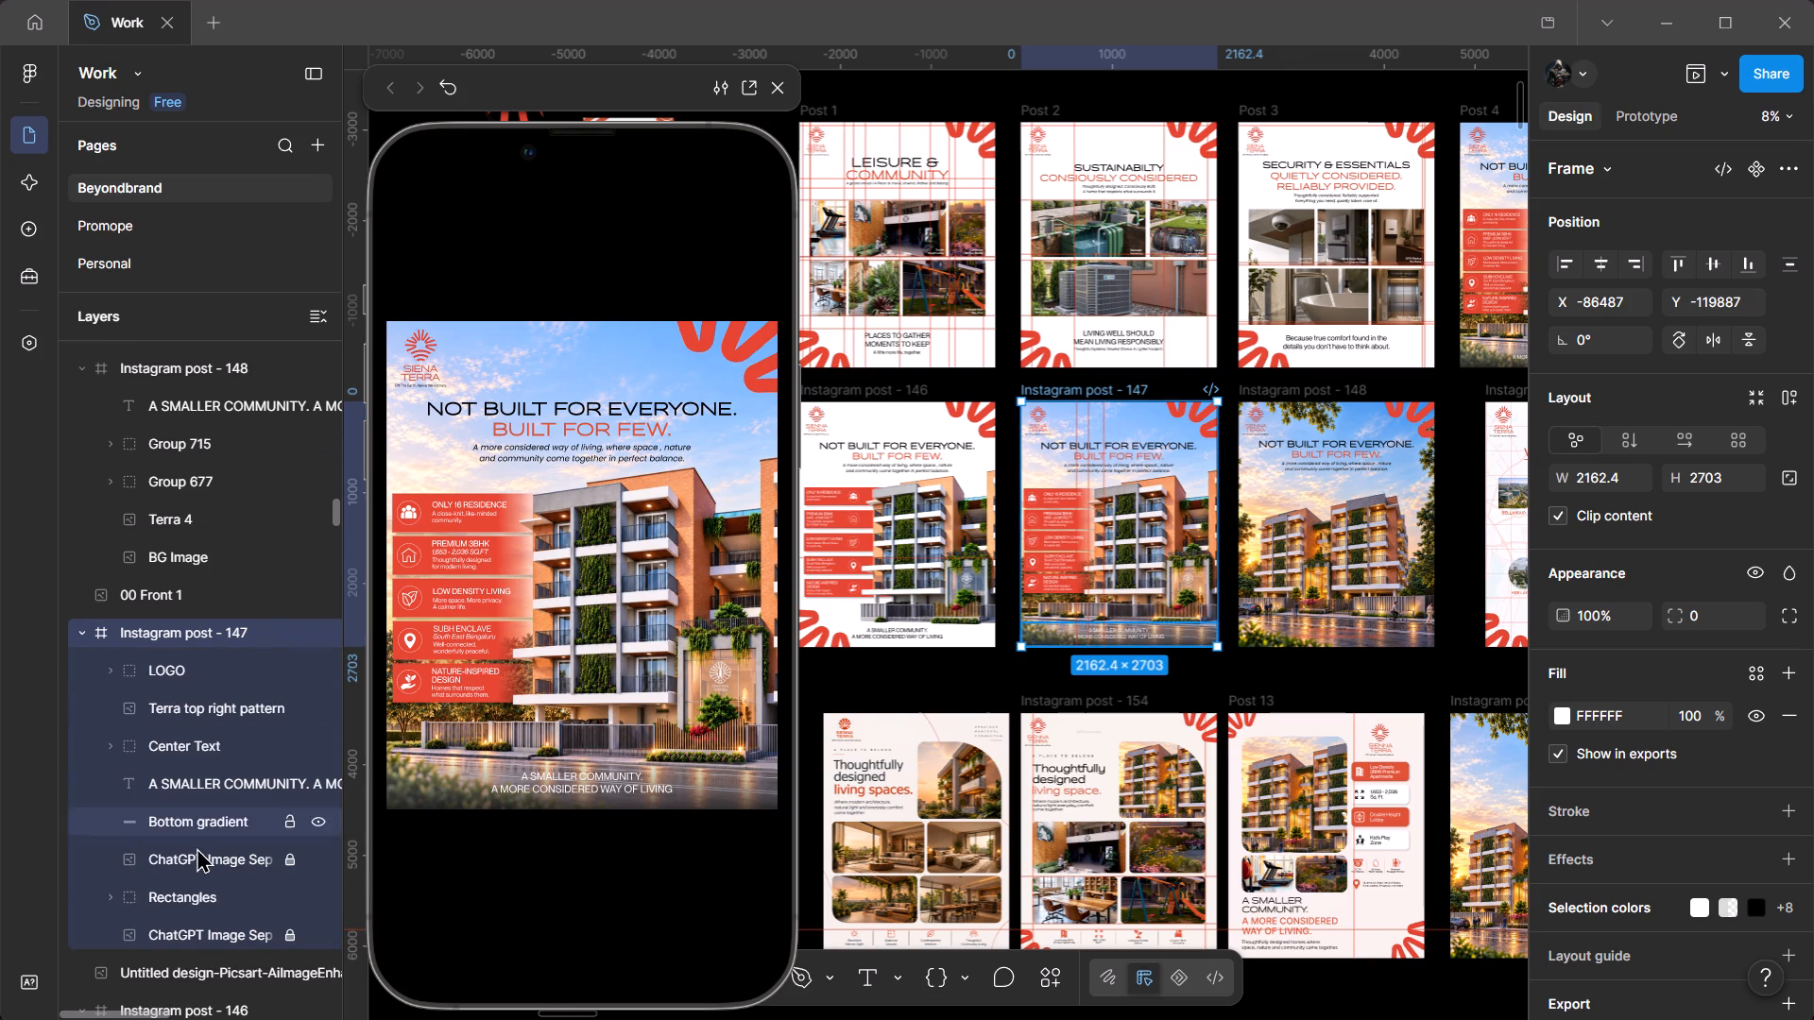
click(174, 933)
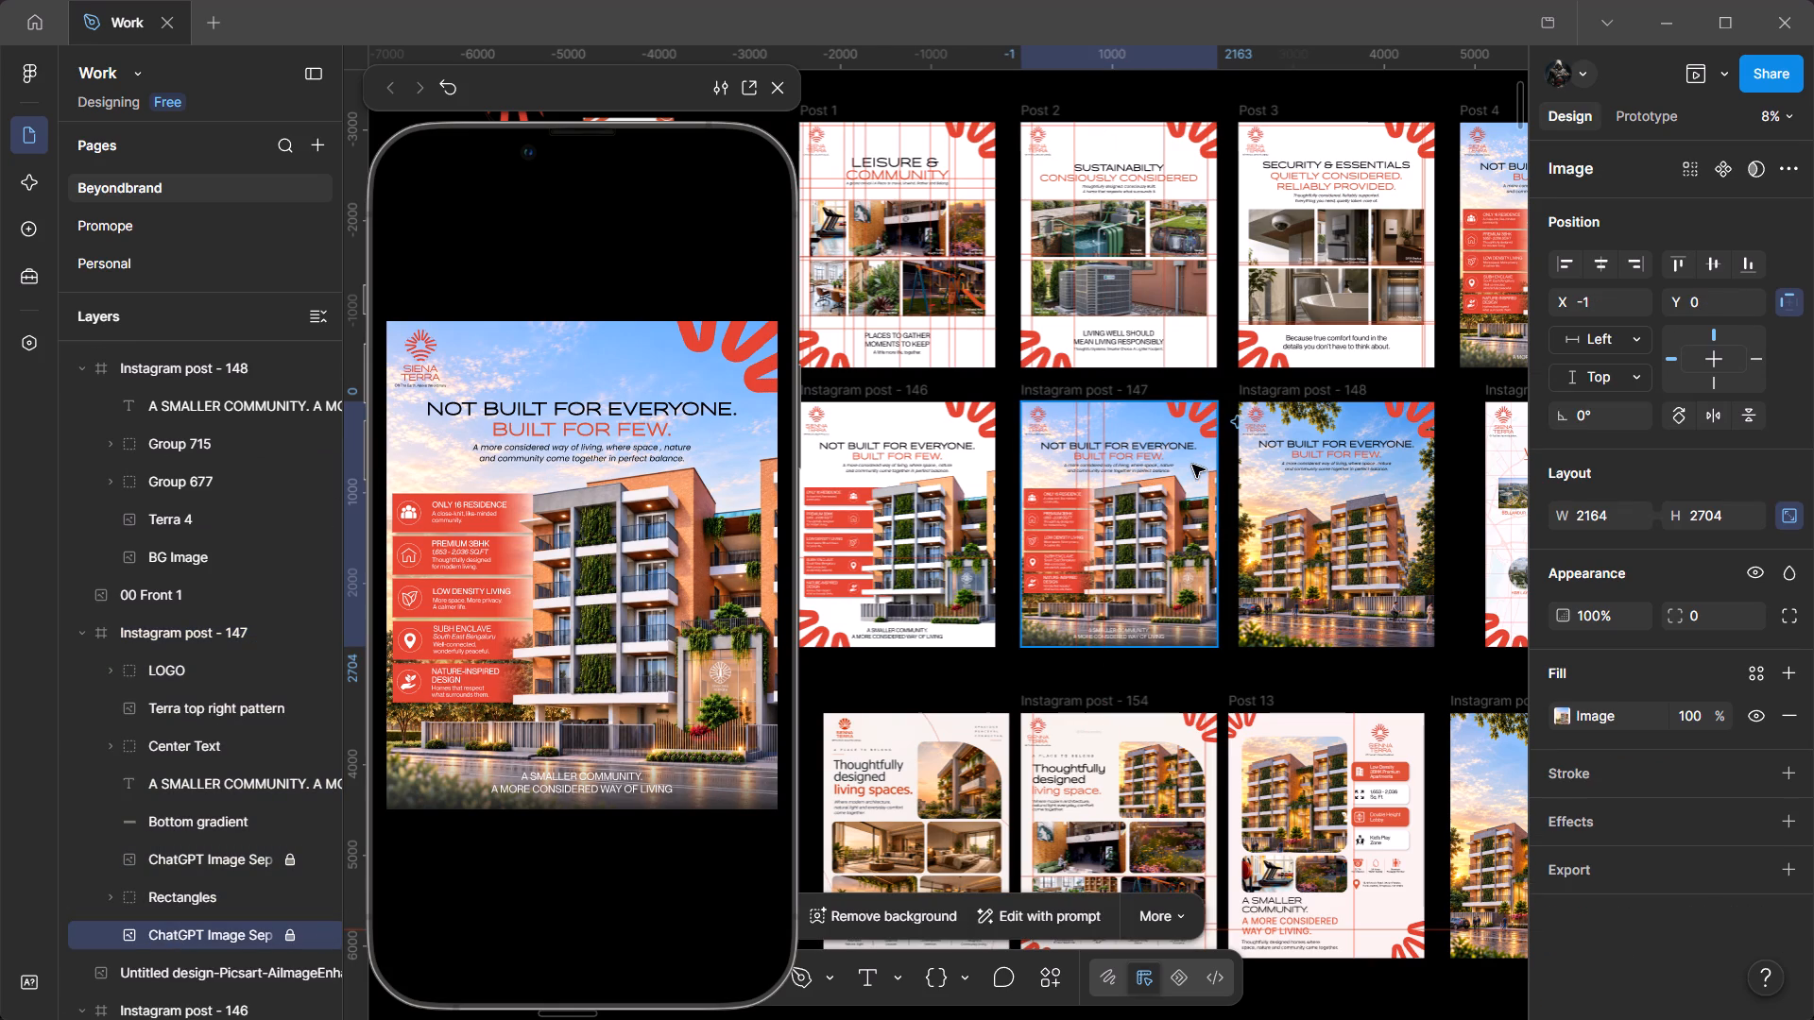
alt+drag(1180, 464, 1369, 548)
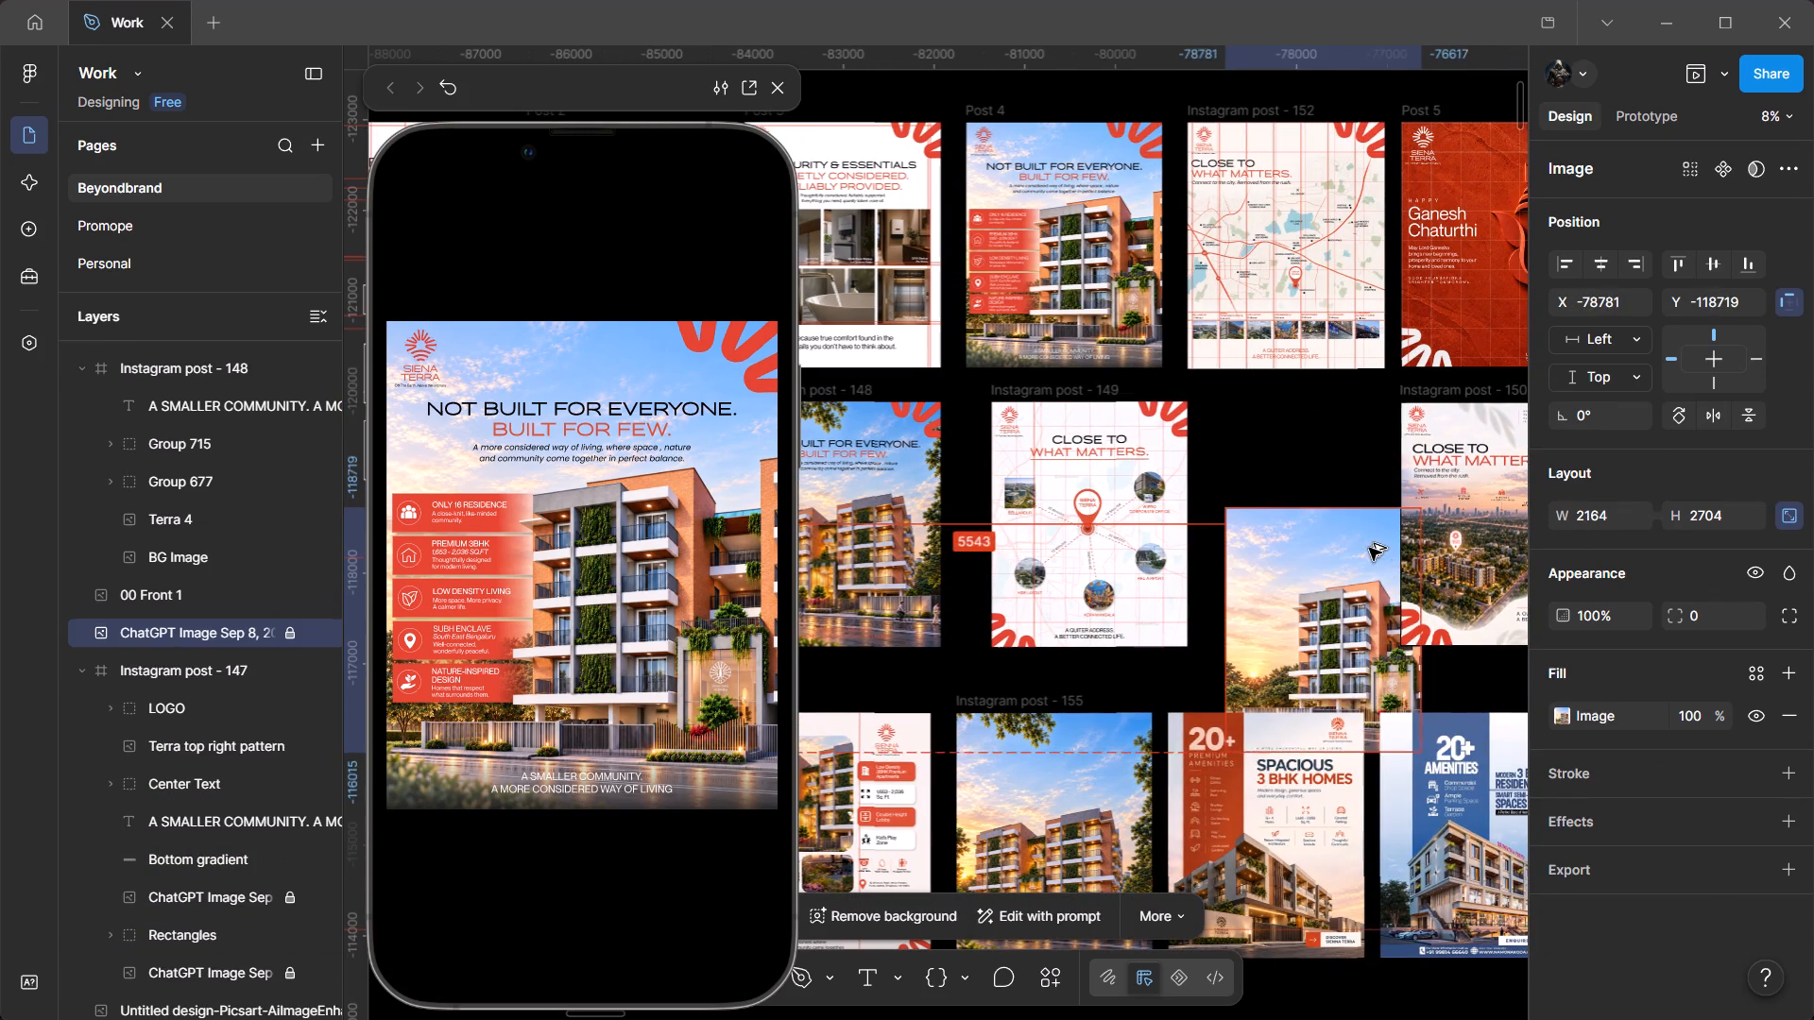
Move the sunset building photo above the 20+ Premium Amenities post, aligned with that post's side edges.
alt+drag(1369, 548, 1331, 548)
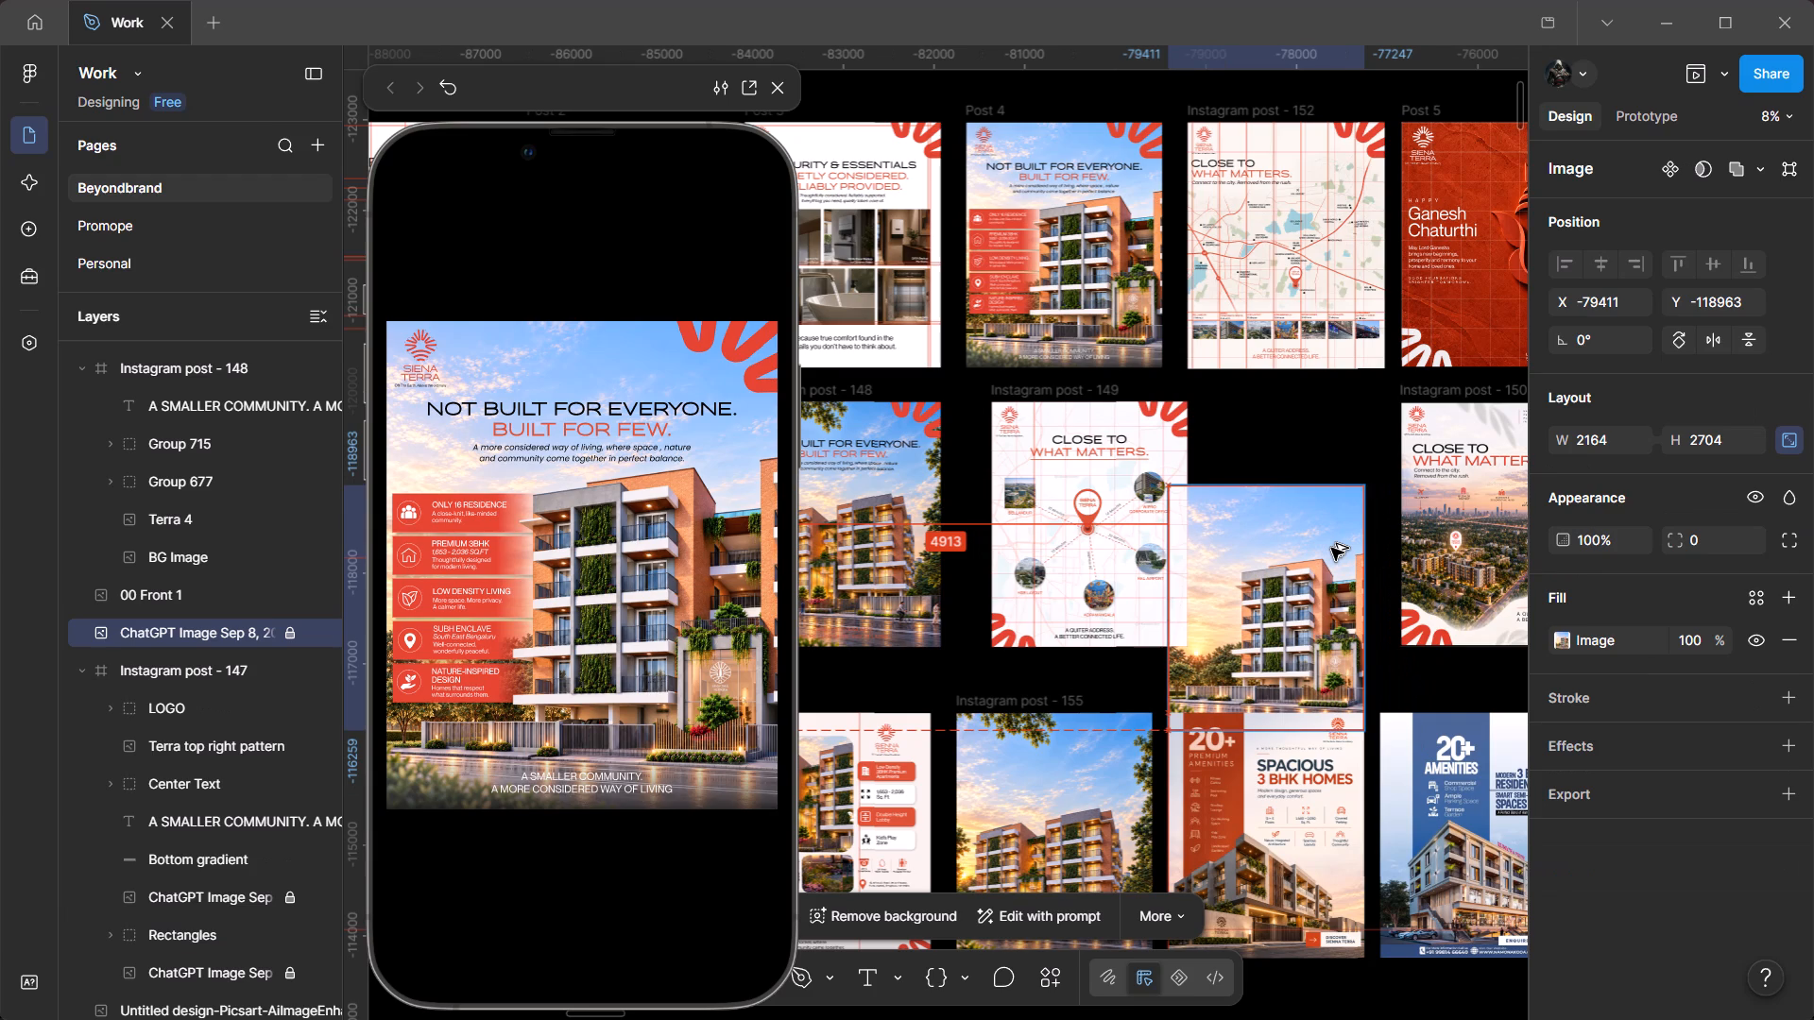
alt+drag(1331, 548, 1331, 542)
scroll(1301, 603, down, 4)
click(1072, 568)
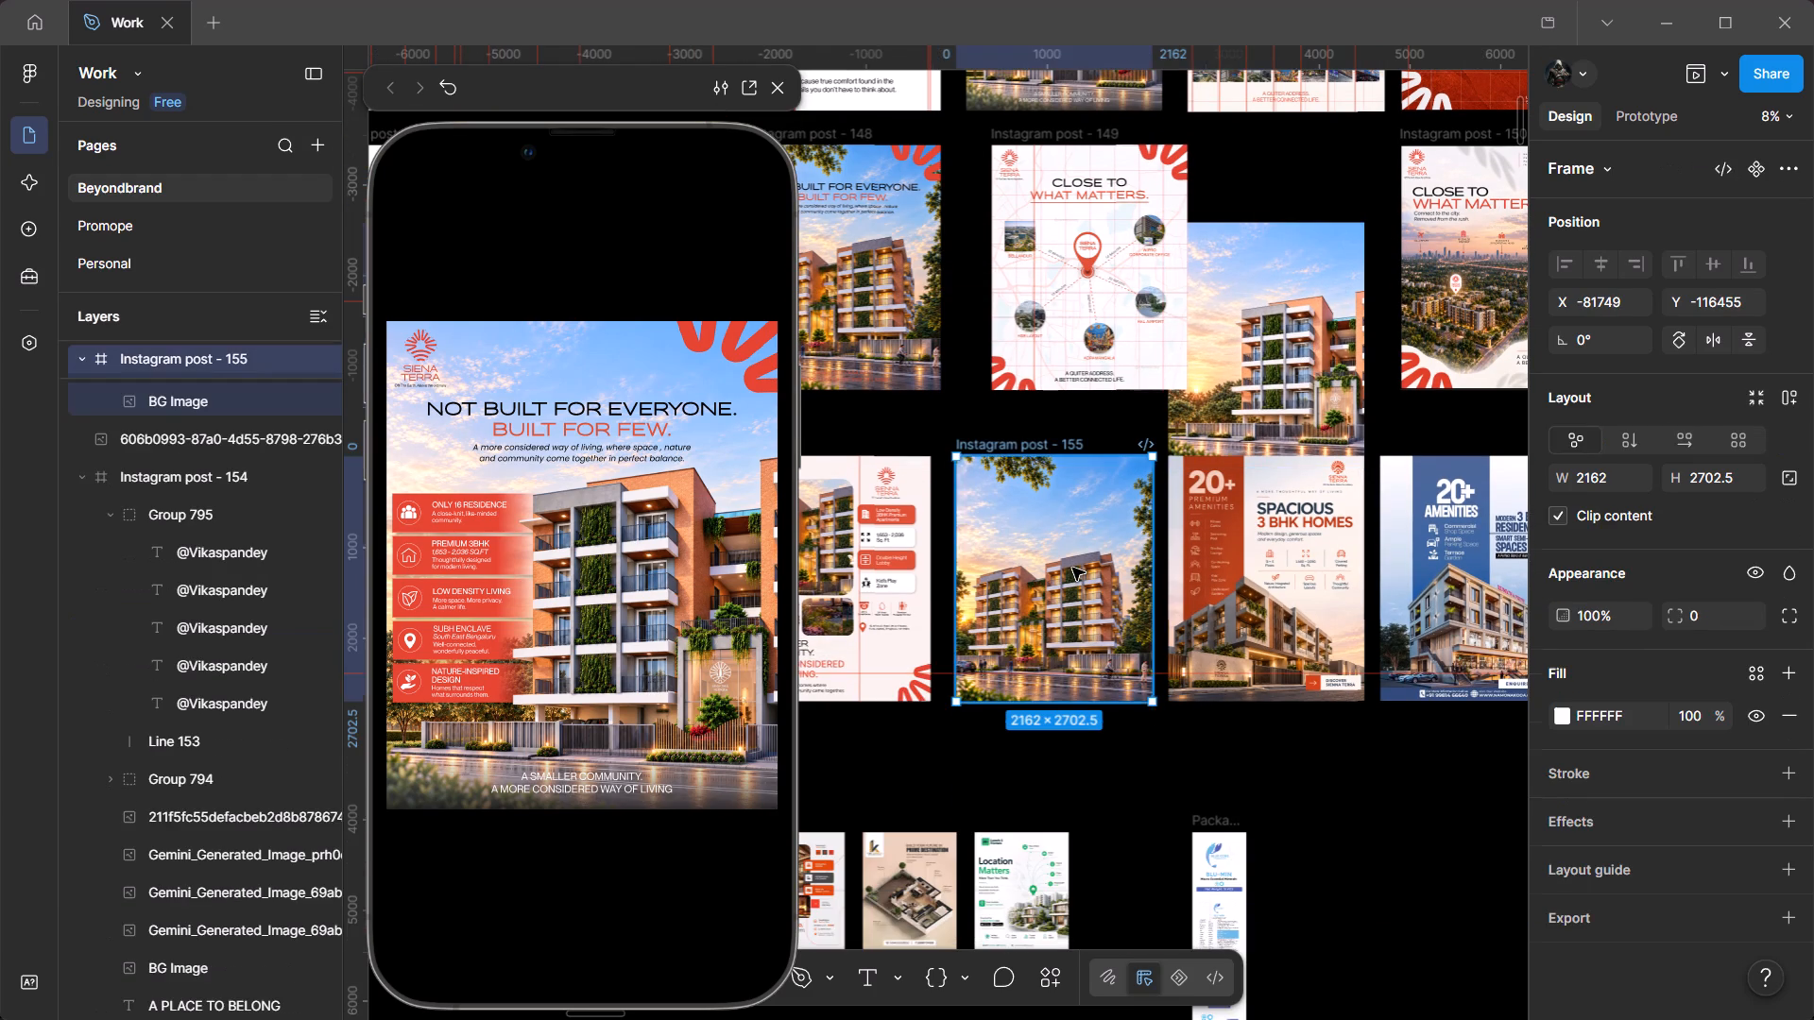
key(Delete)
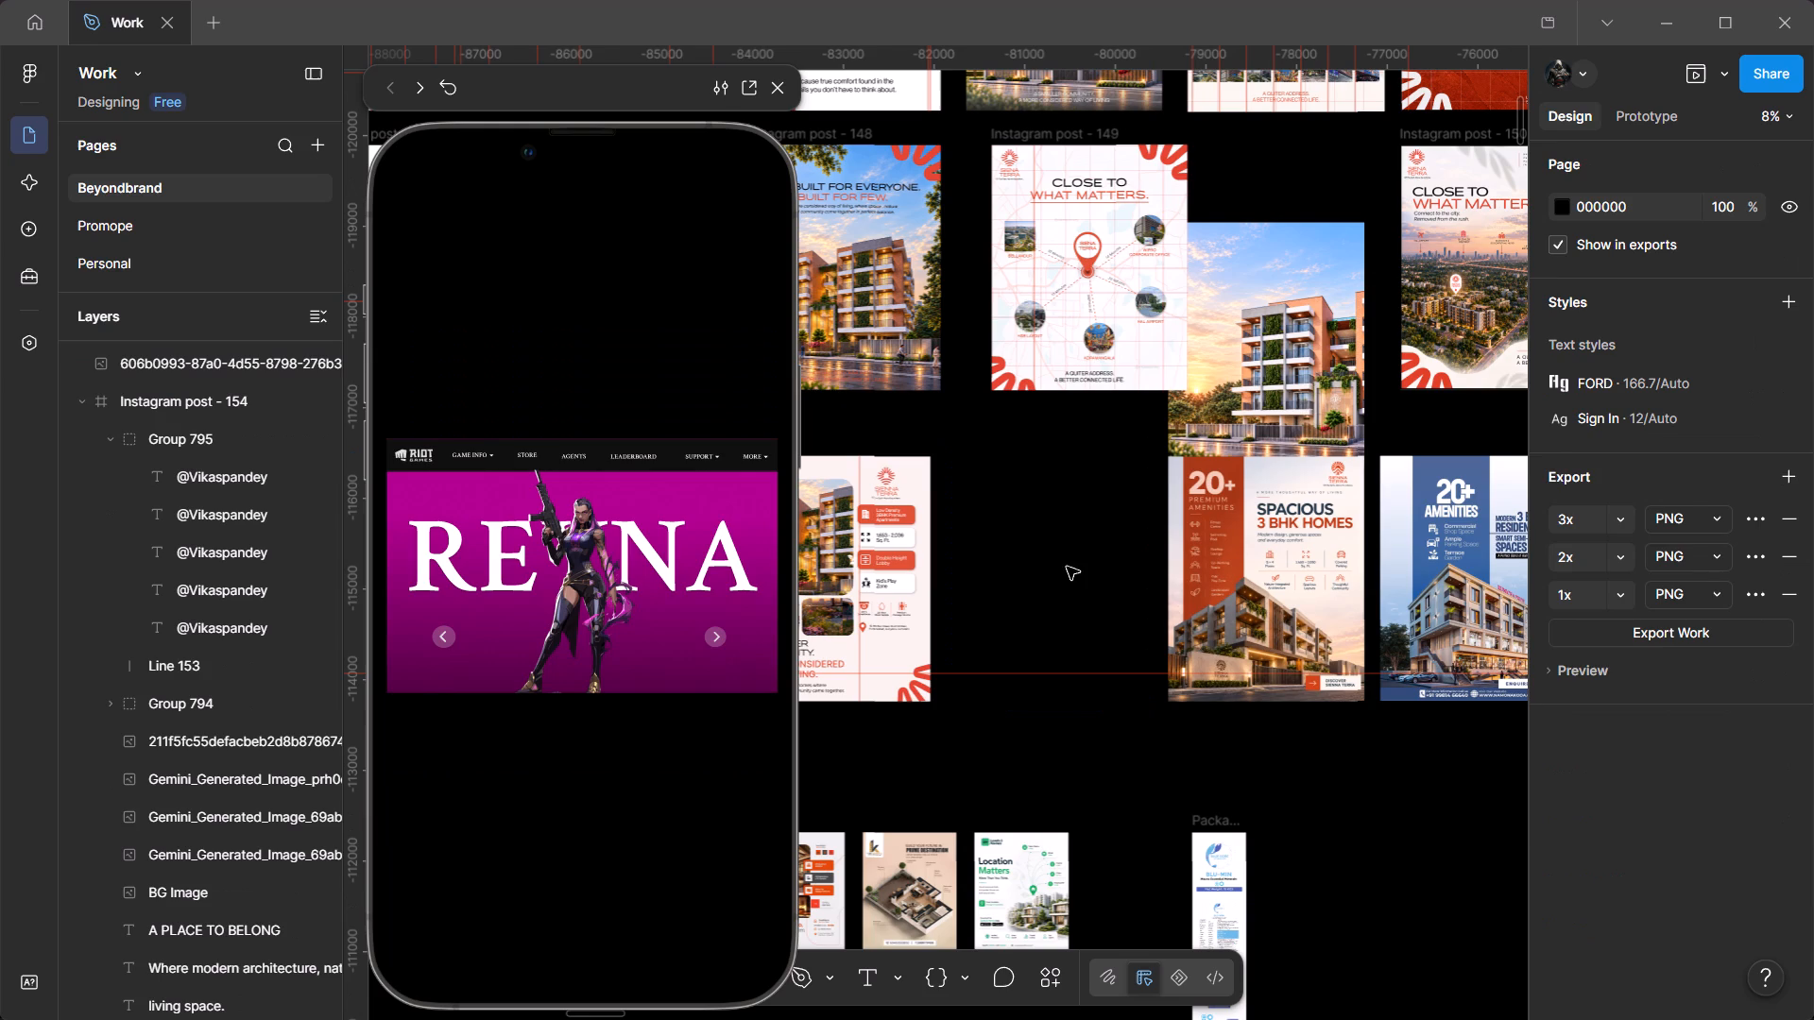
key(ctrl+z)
Delete the BG Image from the Instagram post - 155 frame, keeping the frame itself.
click(1061, 586)
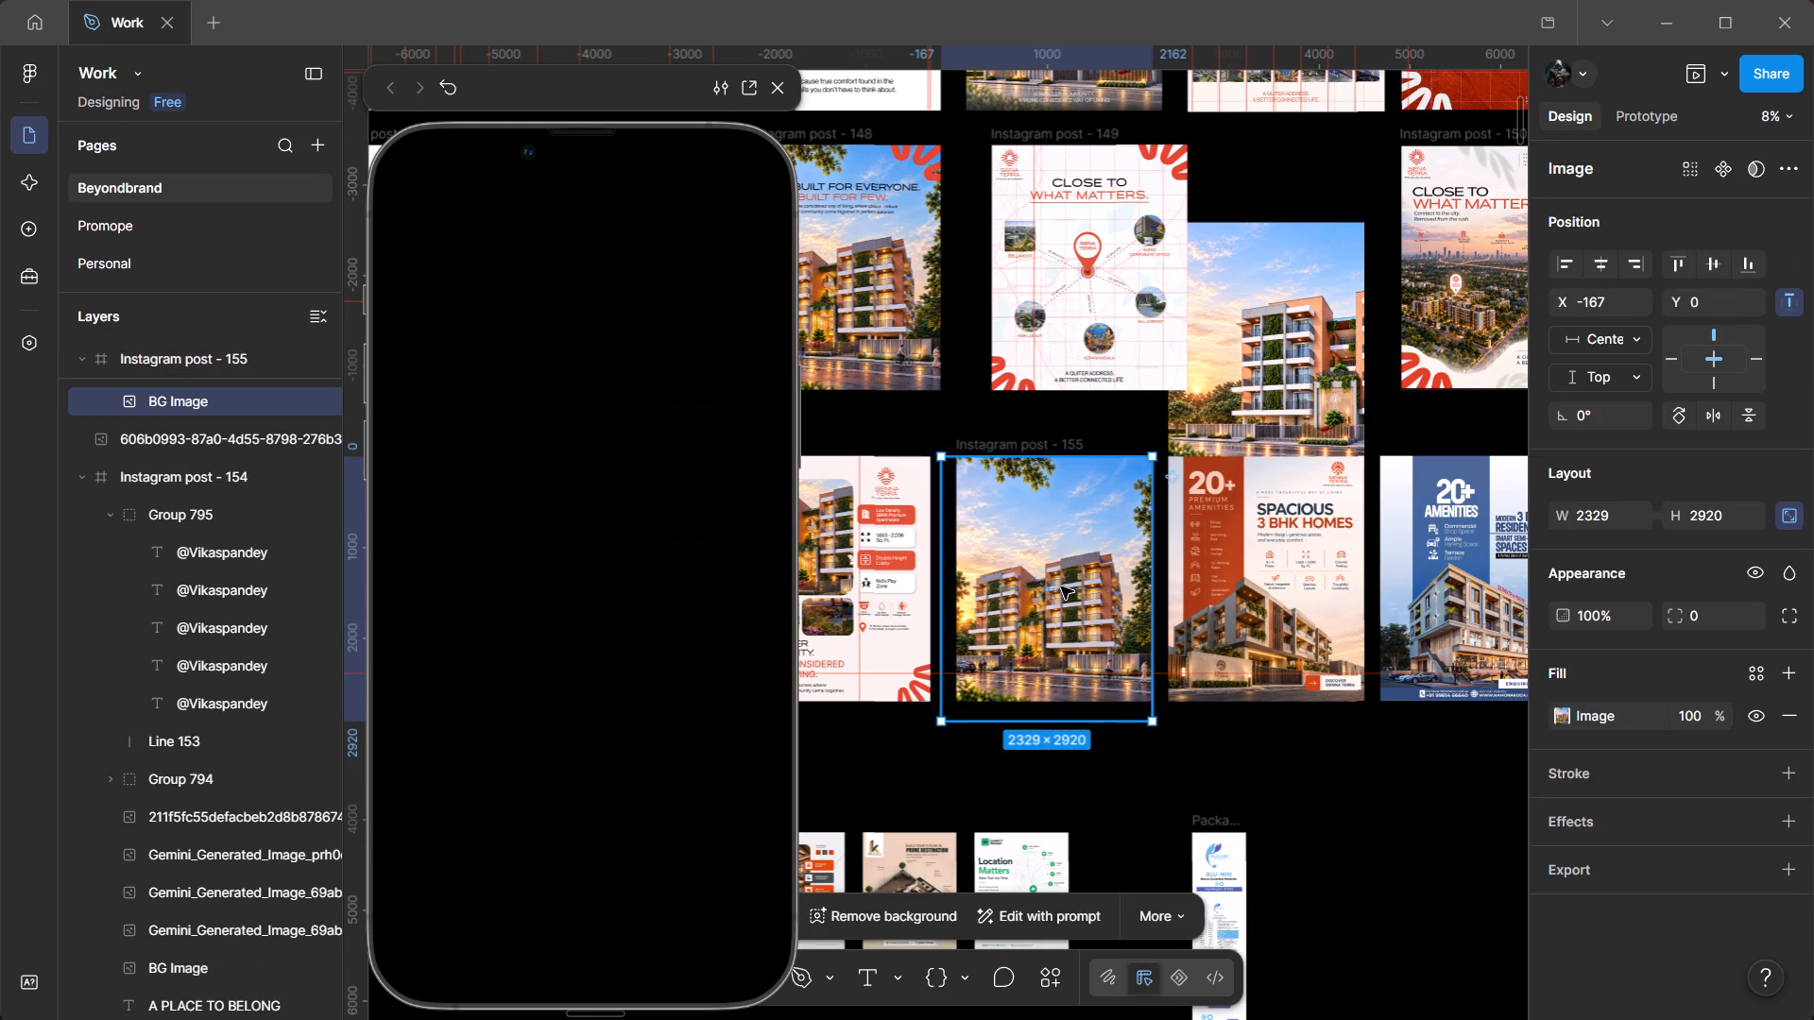
key(Delete)
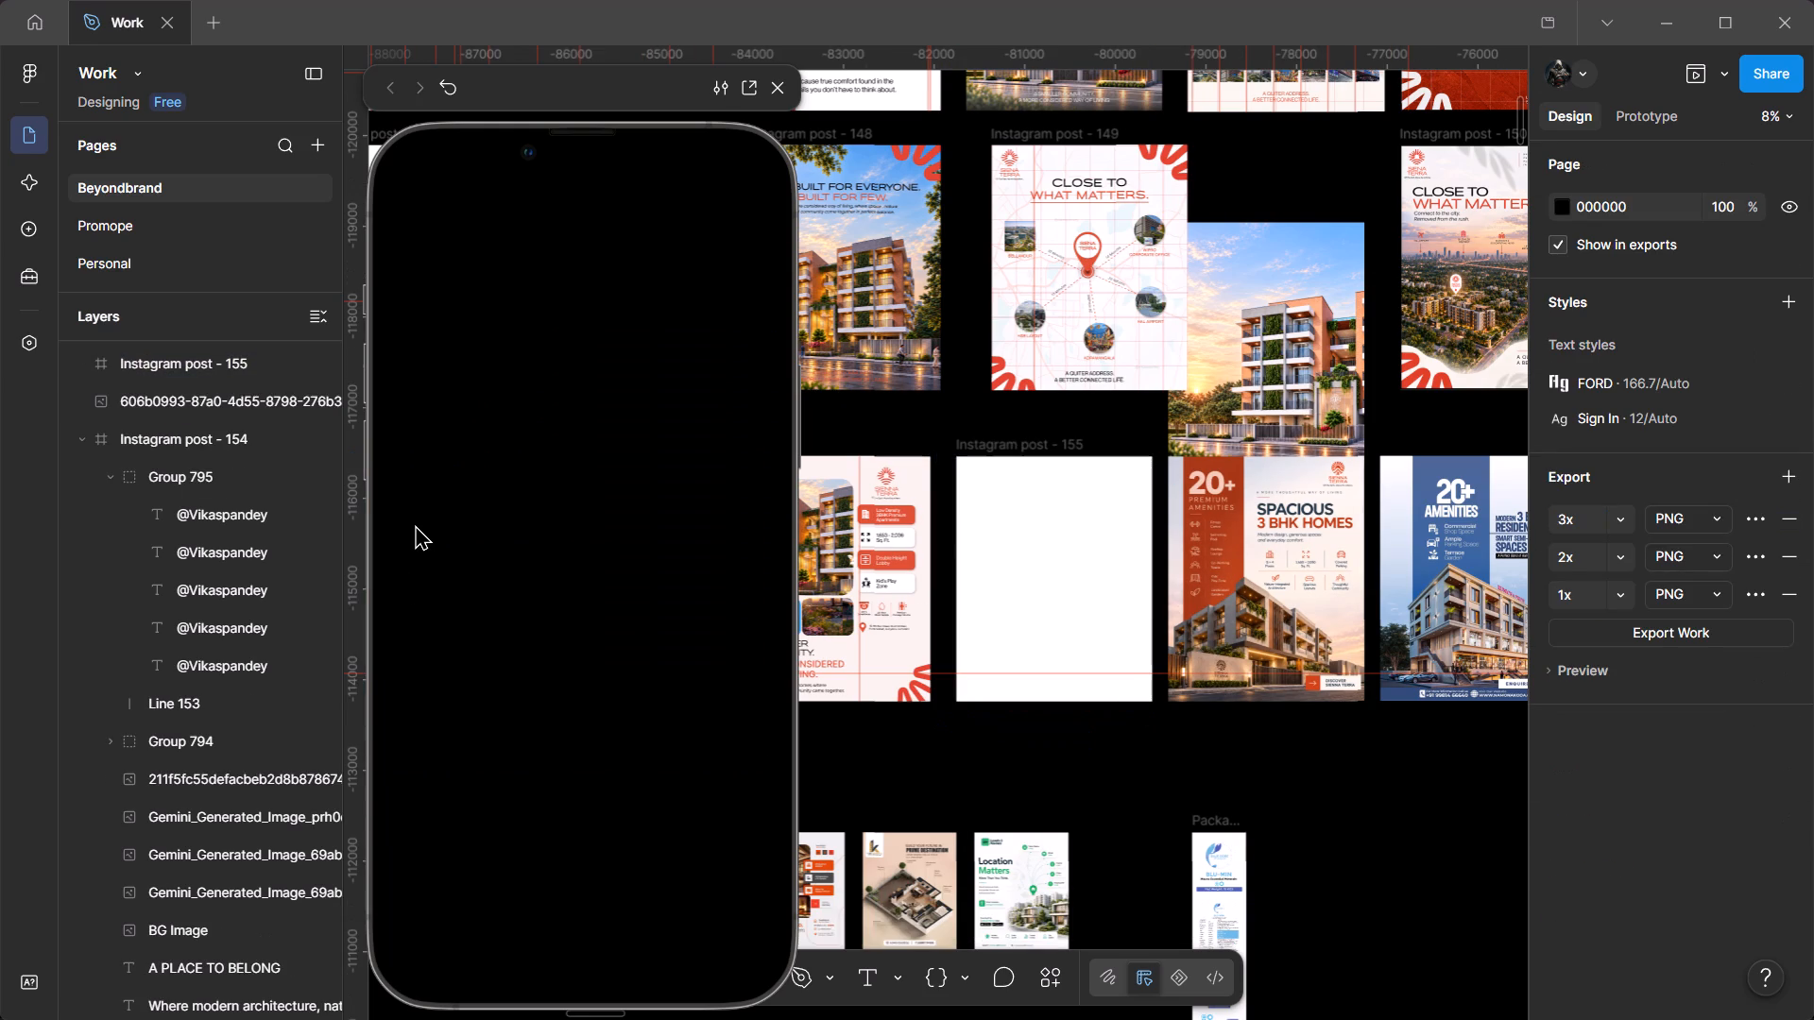
Close the phone prototype preview covering the canvas.
click(765, 85)
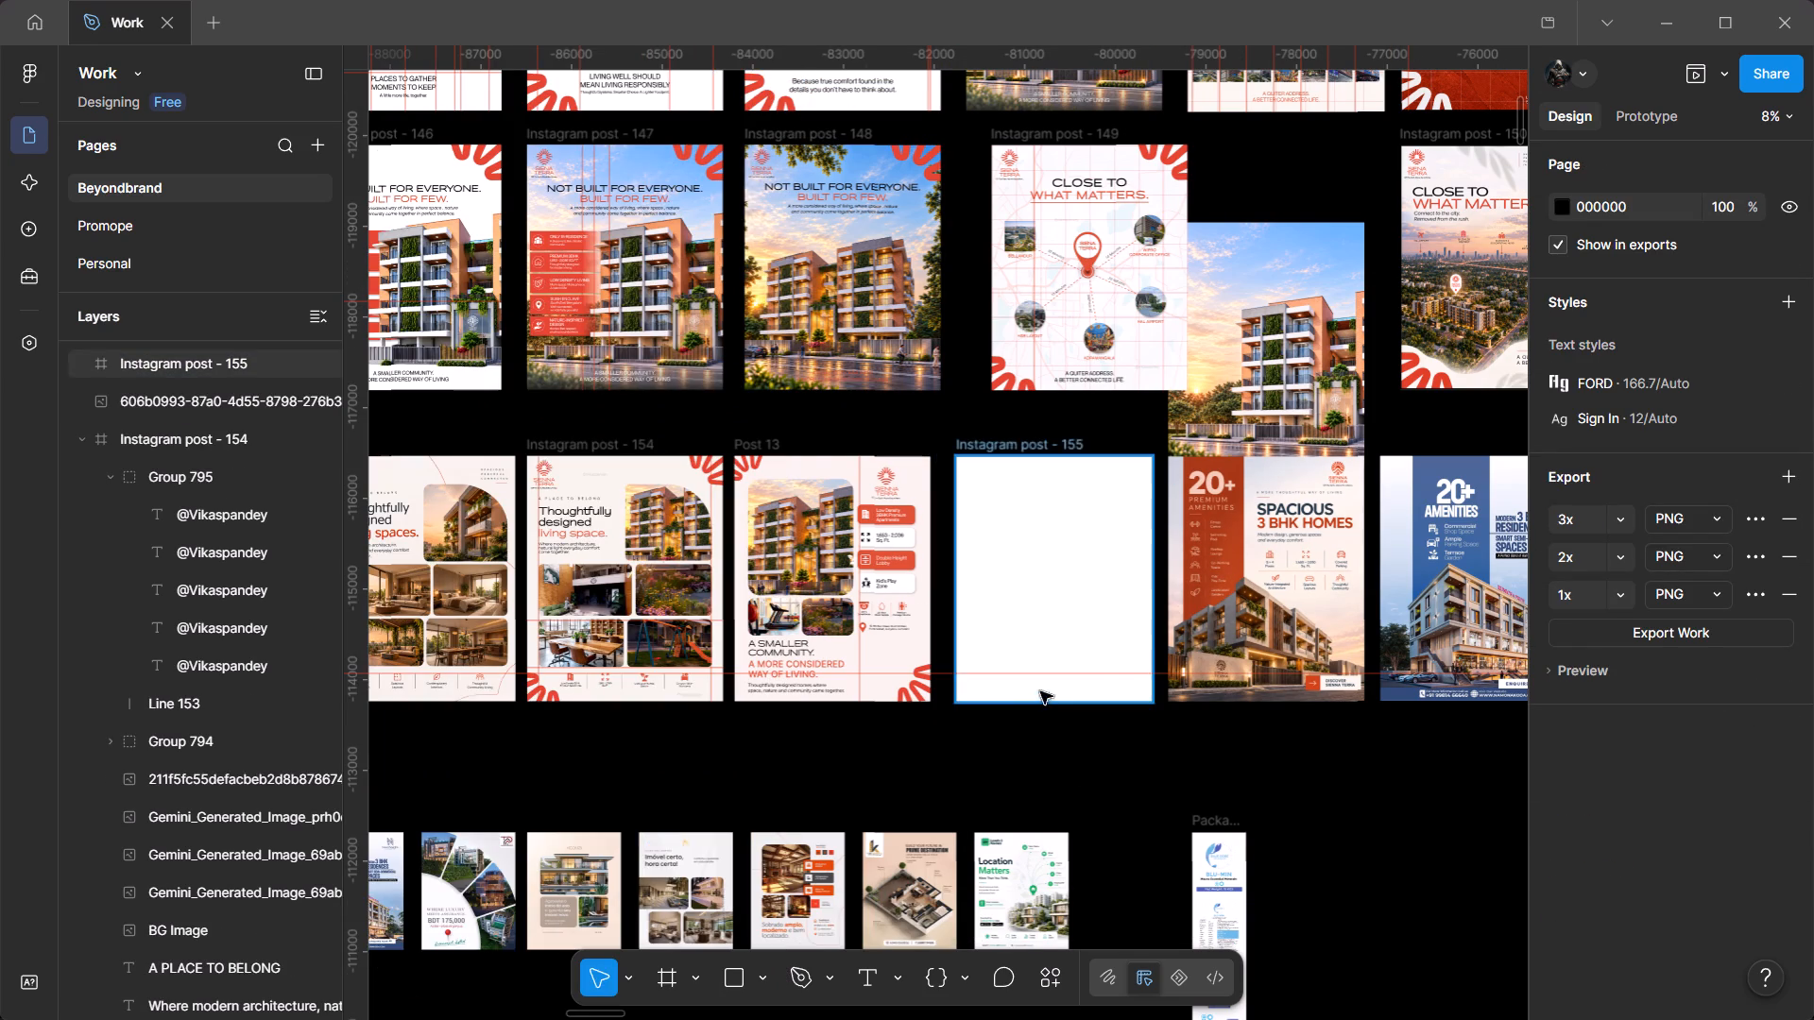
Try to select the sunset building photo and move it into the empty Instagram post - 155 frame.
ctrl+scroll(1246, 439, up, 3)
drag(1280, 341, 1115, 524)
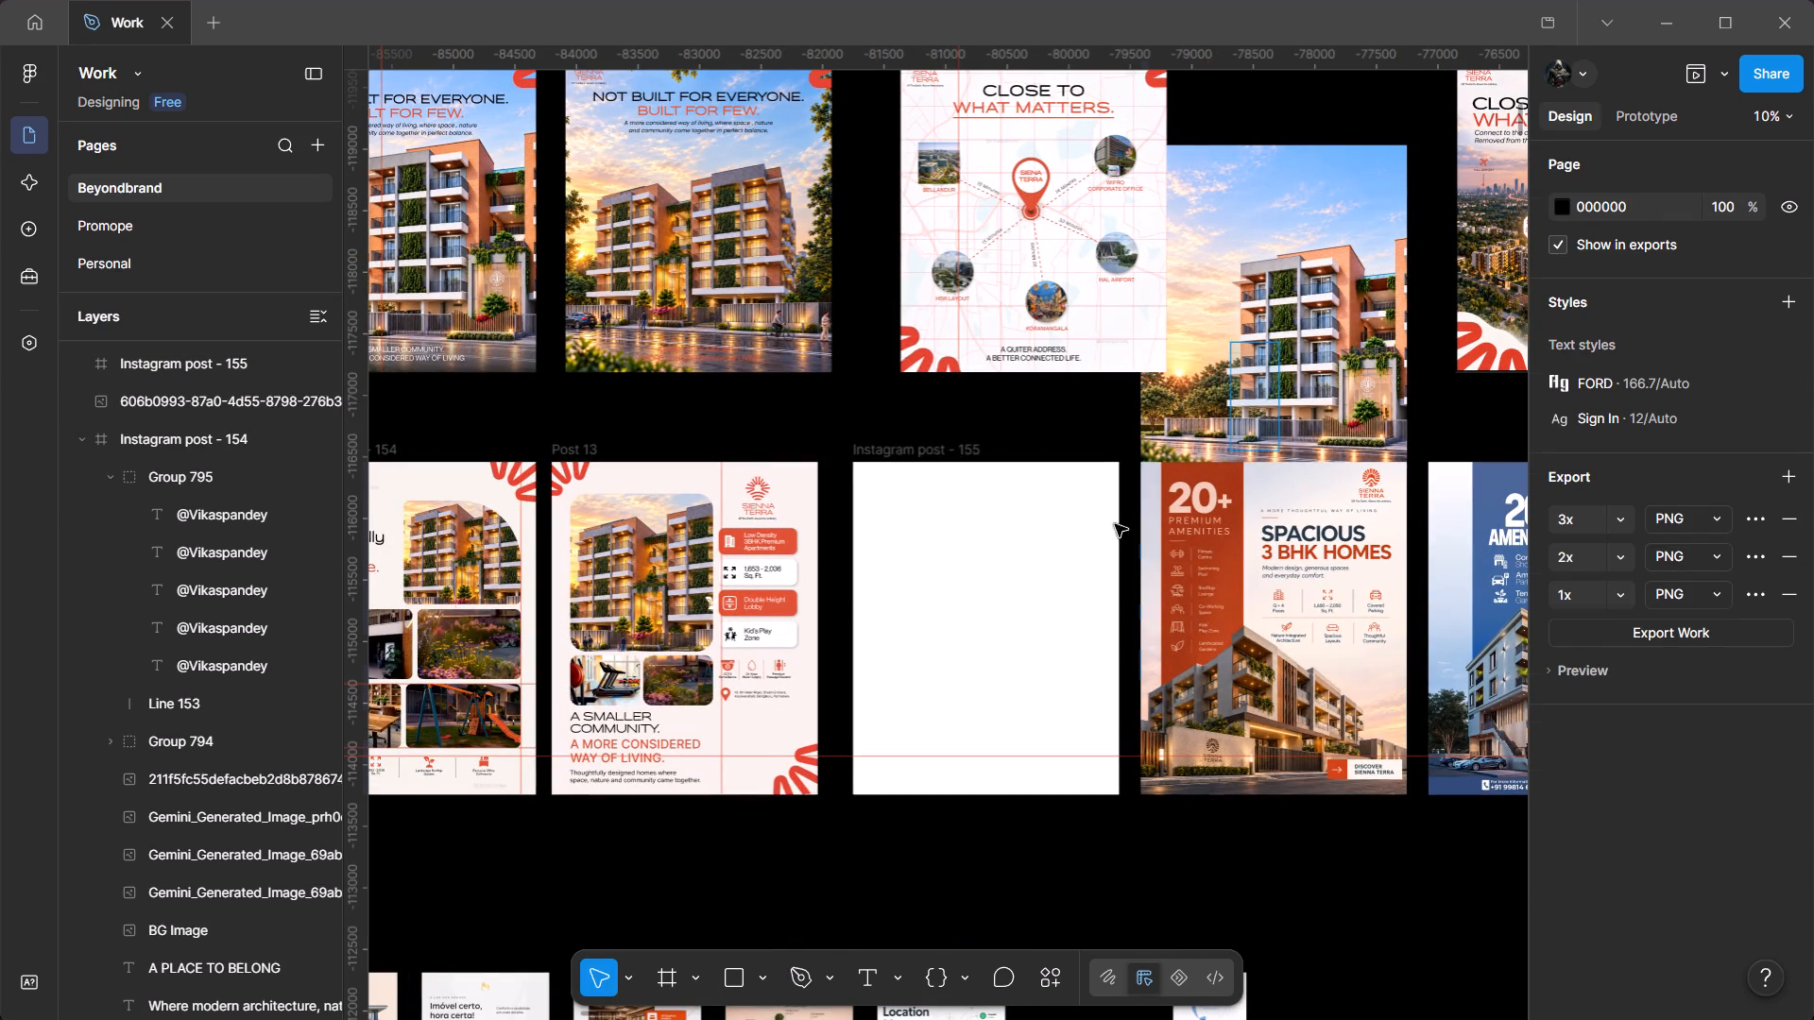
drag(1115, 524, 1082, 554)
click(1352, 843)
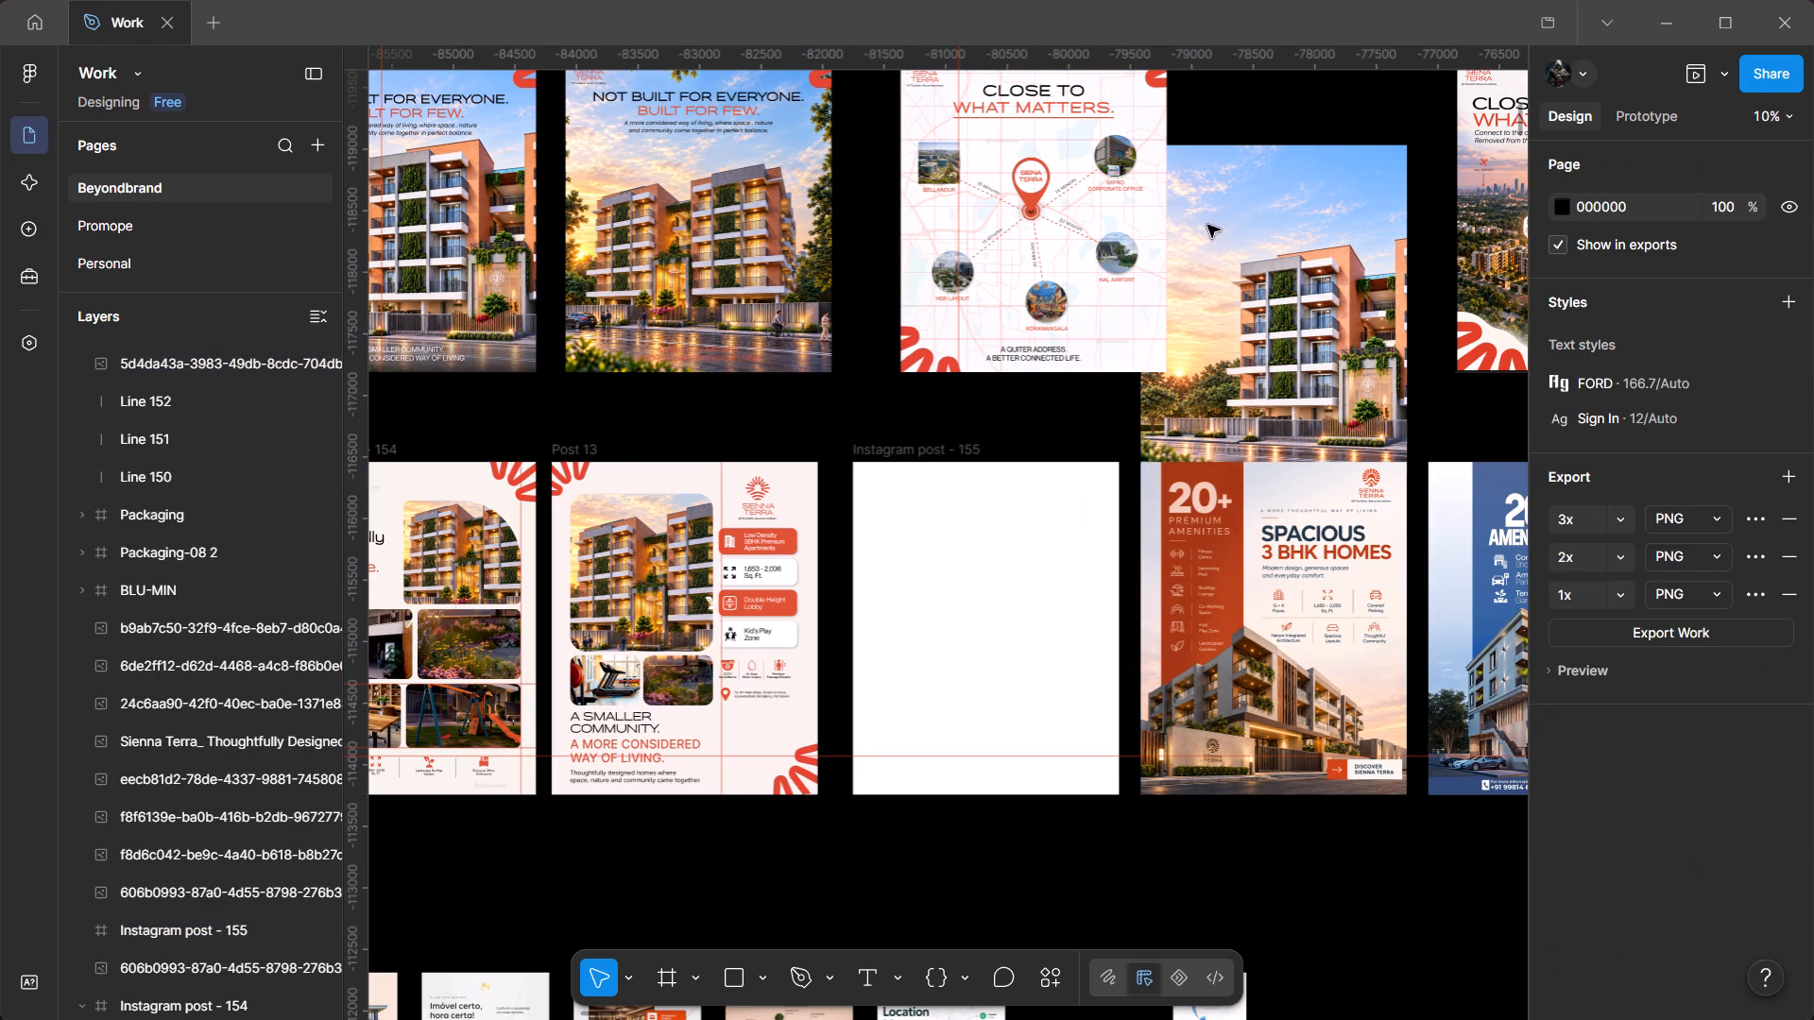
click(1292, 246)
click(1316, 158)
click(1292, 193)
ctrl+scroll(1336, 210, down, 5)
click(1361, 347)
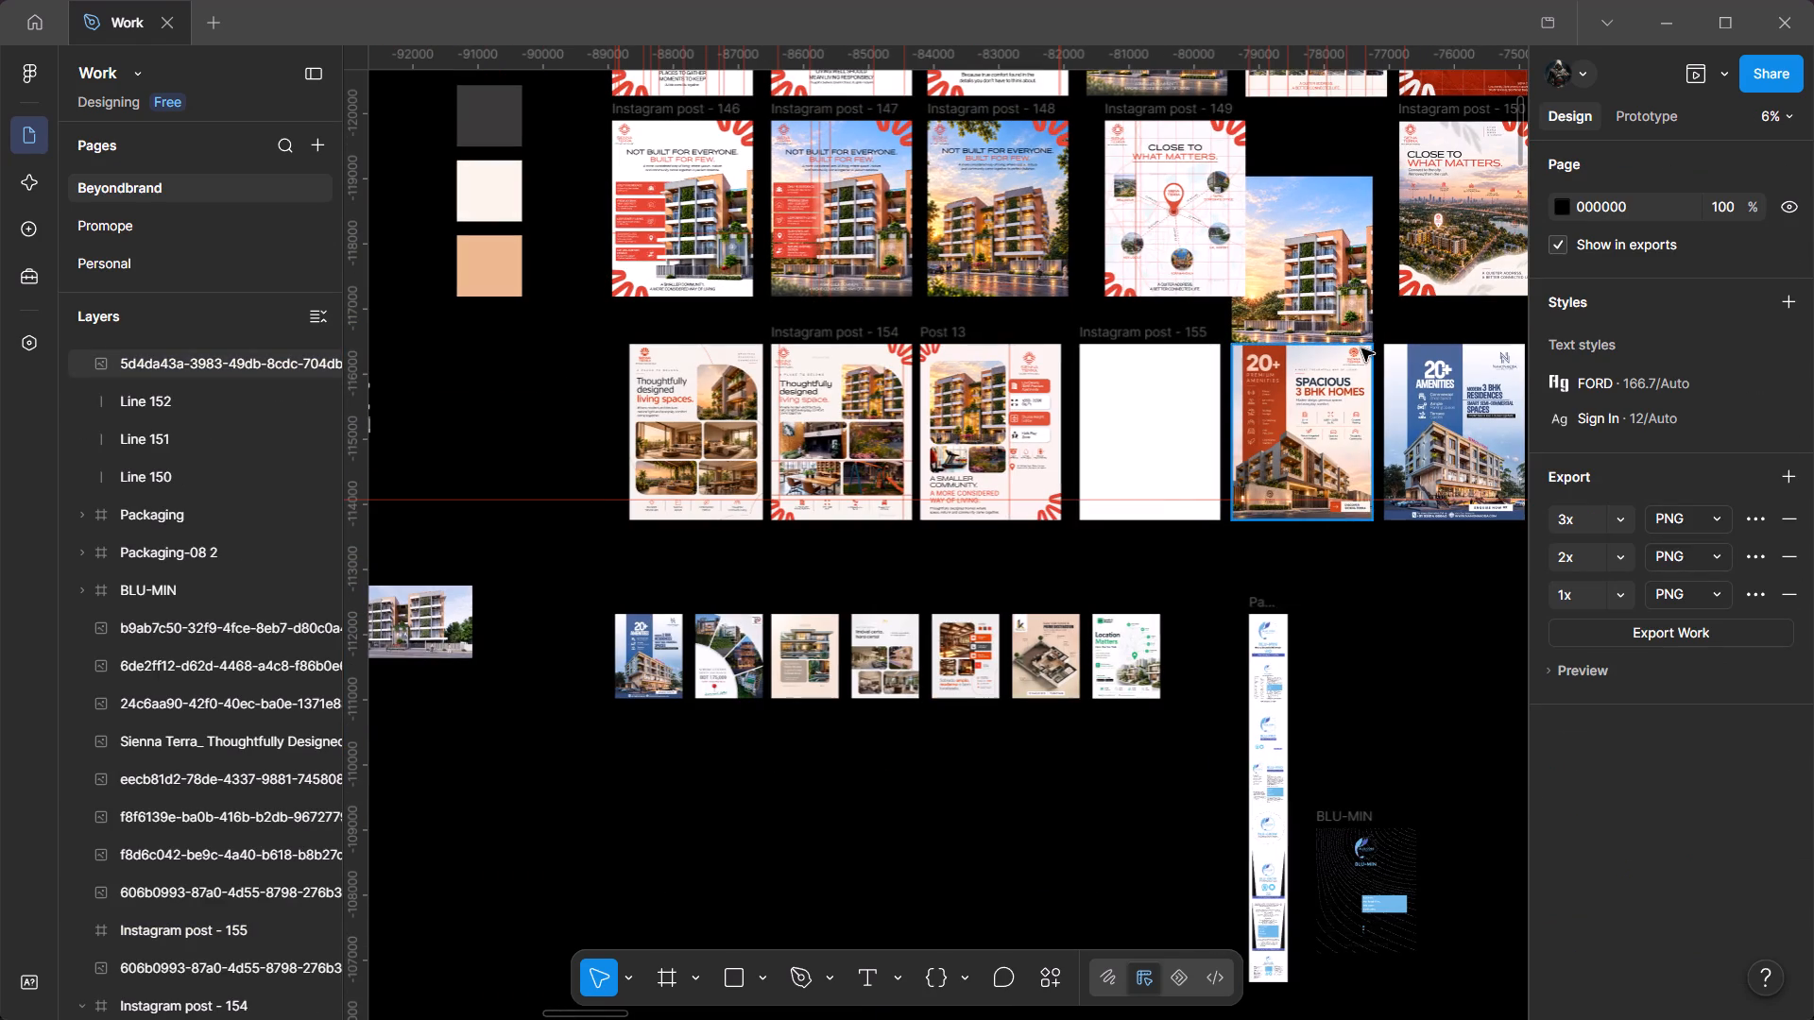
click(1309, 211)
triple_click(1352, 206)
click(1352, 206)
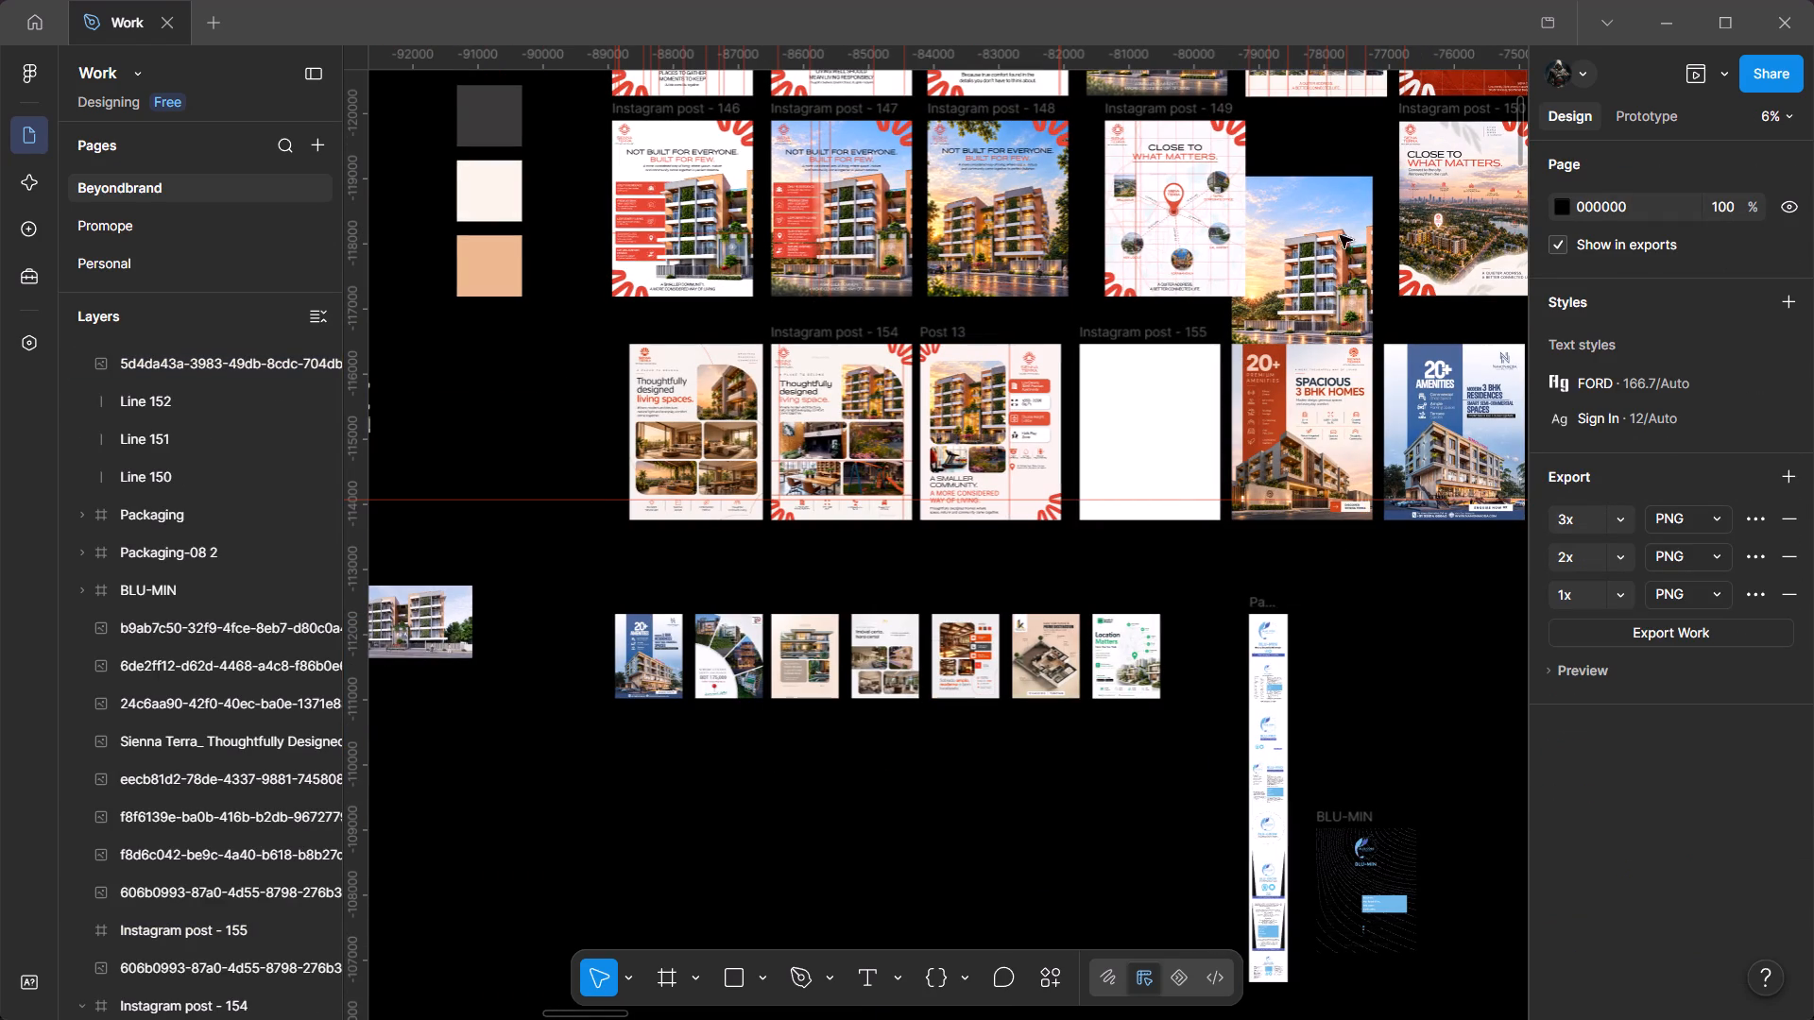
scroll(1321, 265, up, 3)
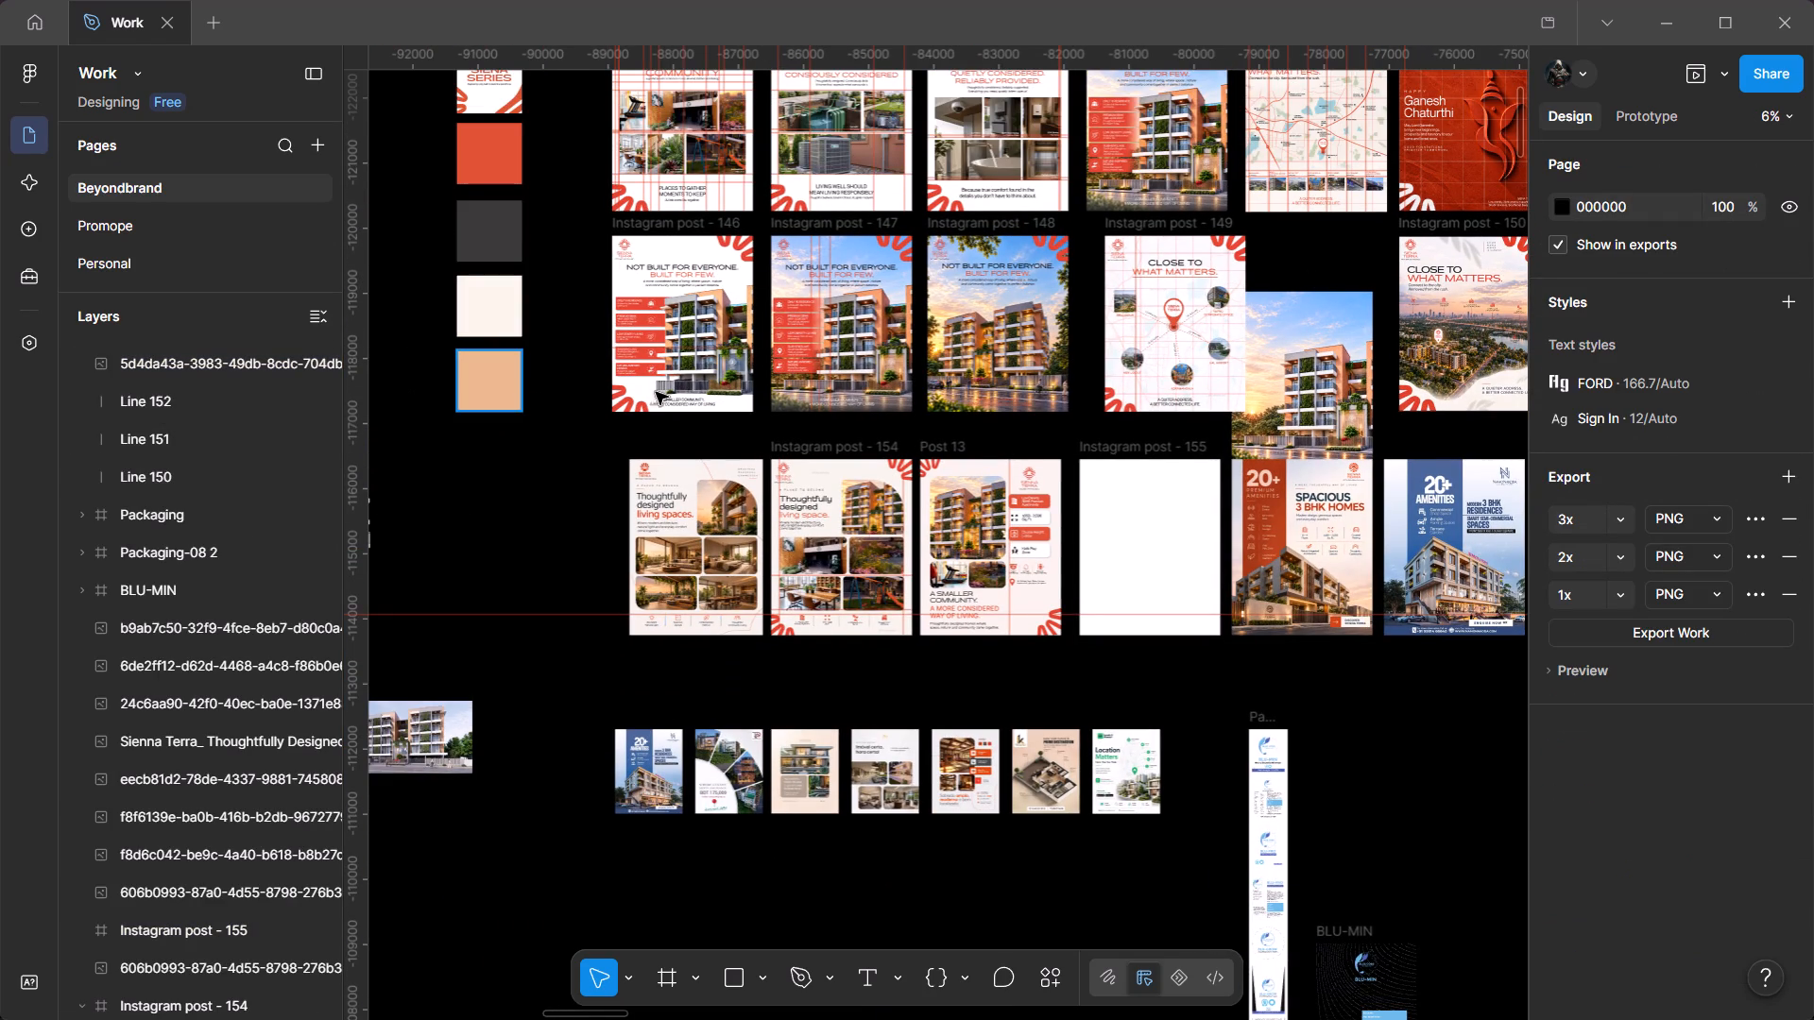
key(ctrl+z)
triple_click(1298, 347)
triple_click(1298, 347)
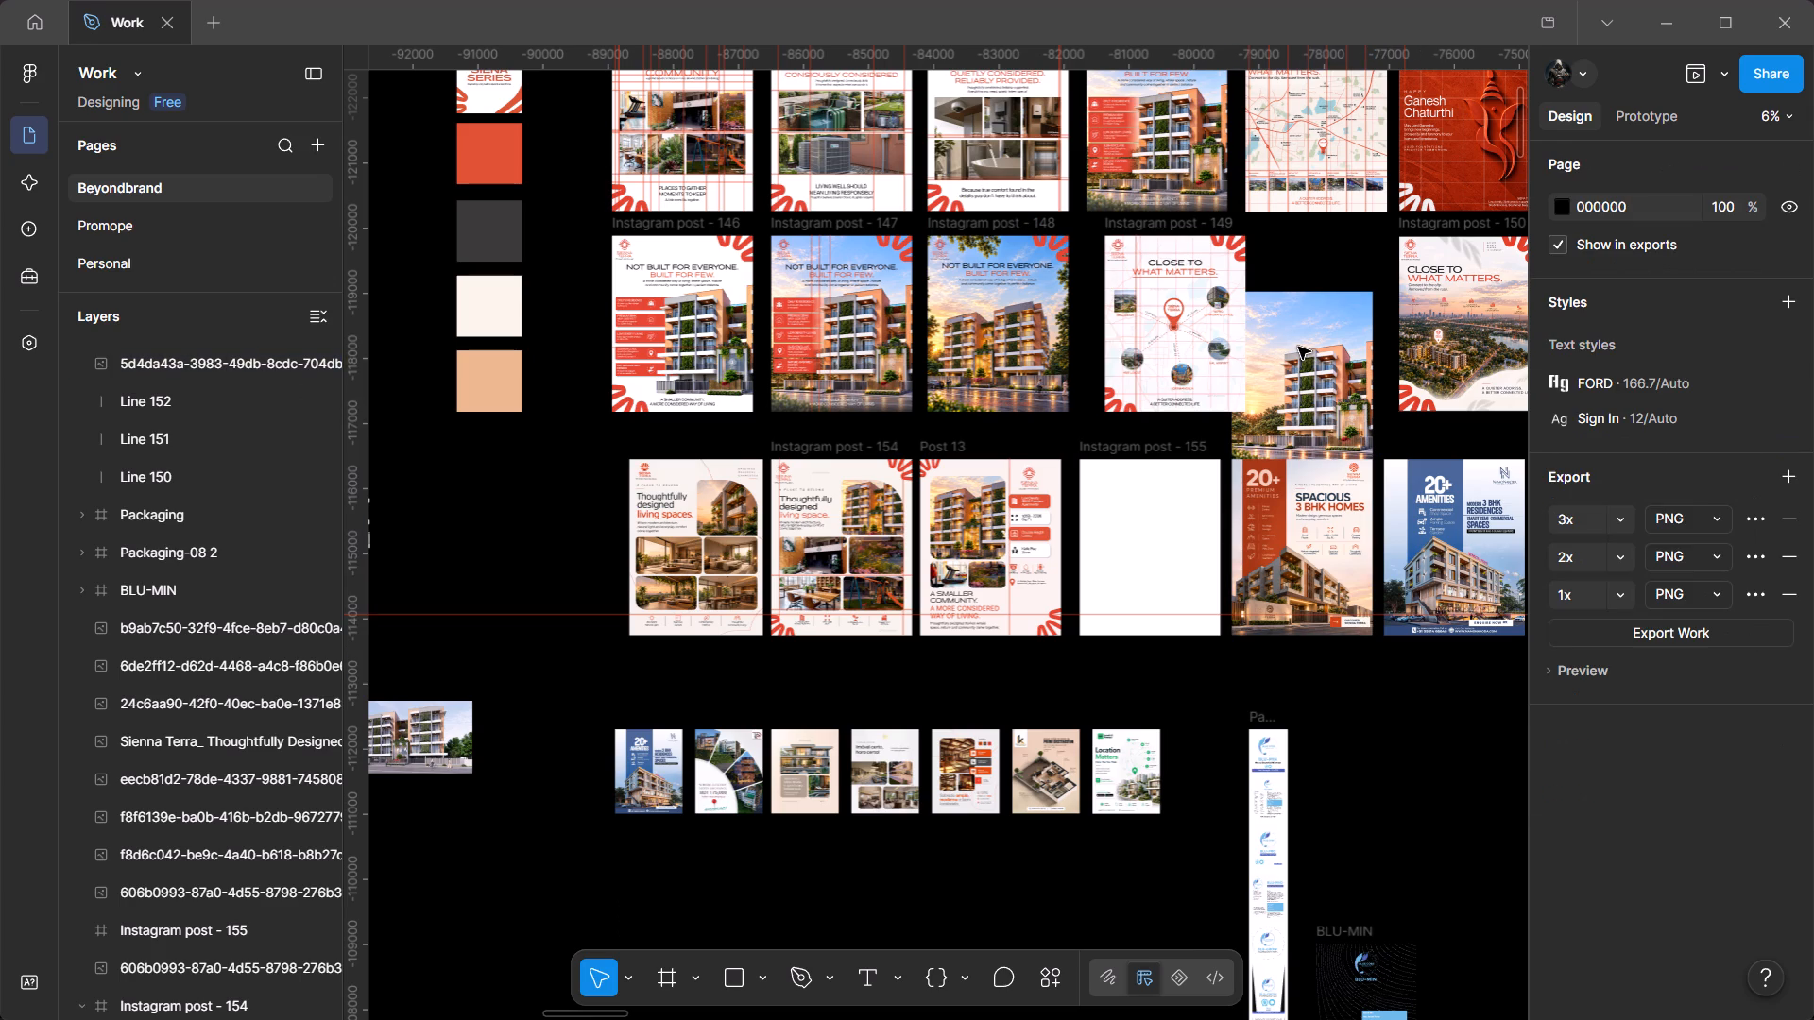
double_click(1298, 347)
Unlock the sunset building photo above the 20+ Premium Amenities post.
right_click(1298, 347)
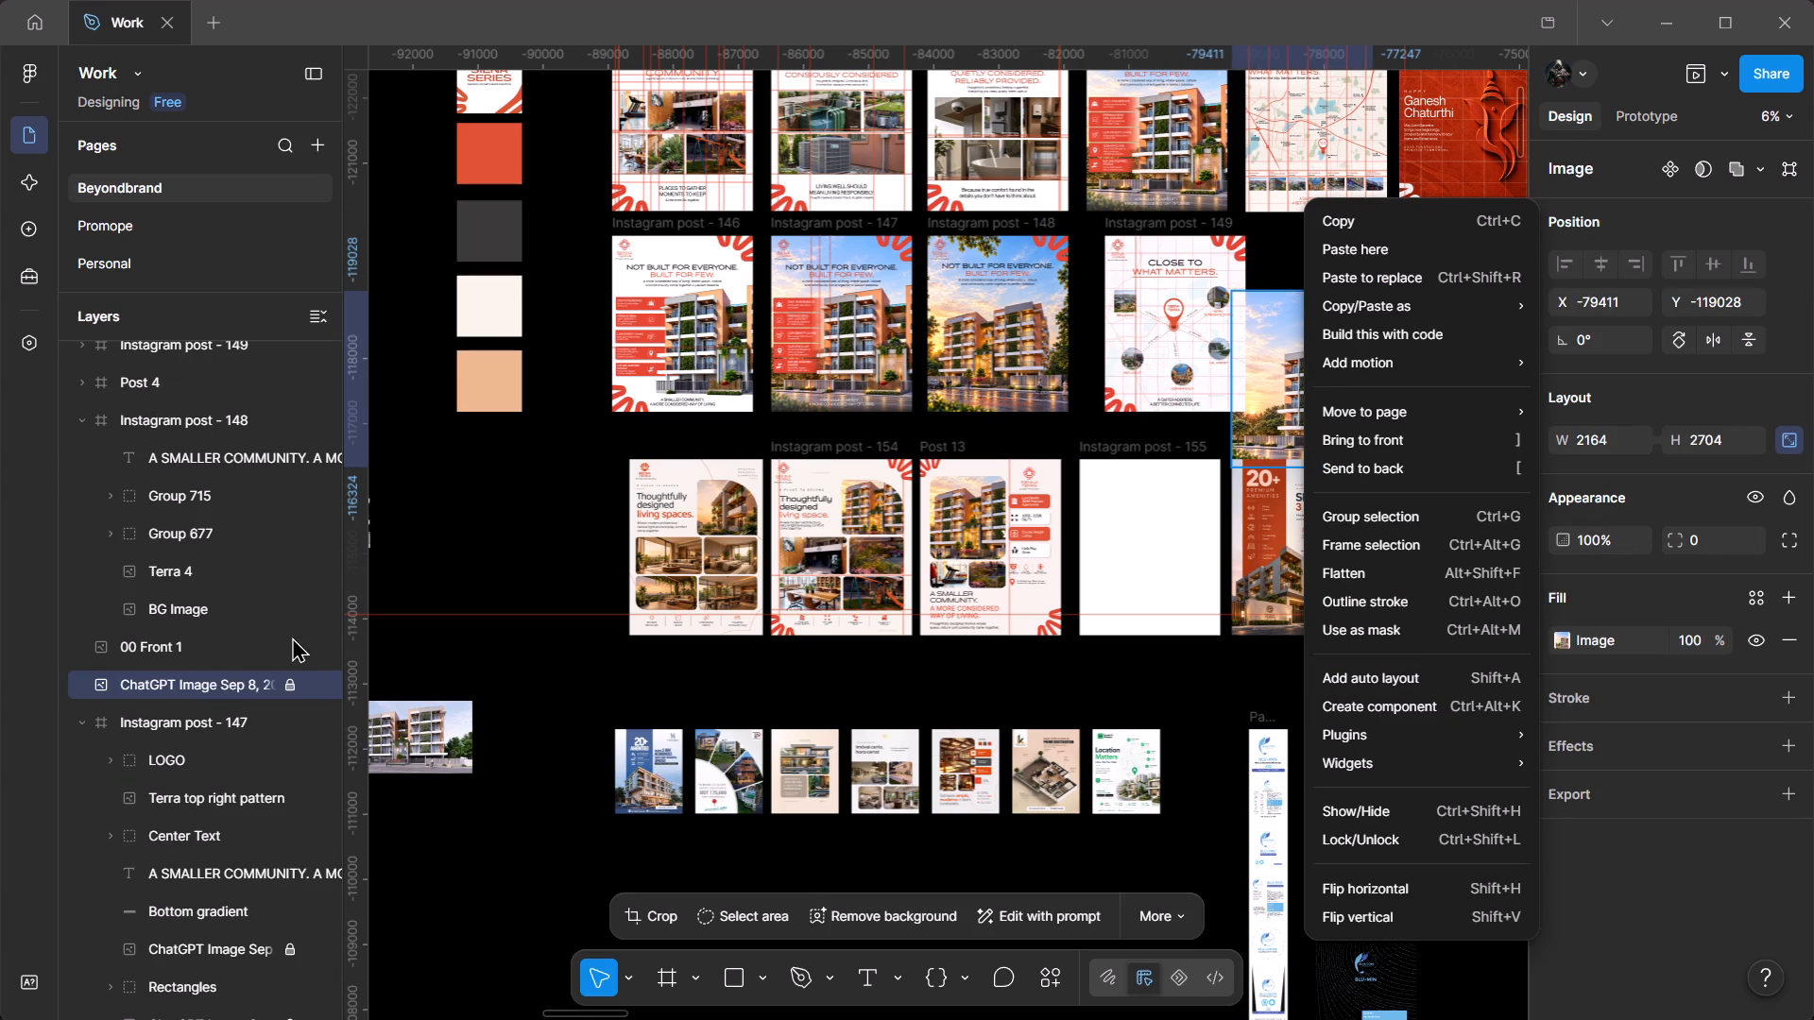
click(291, 685)
click(290, 682)
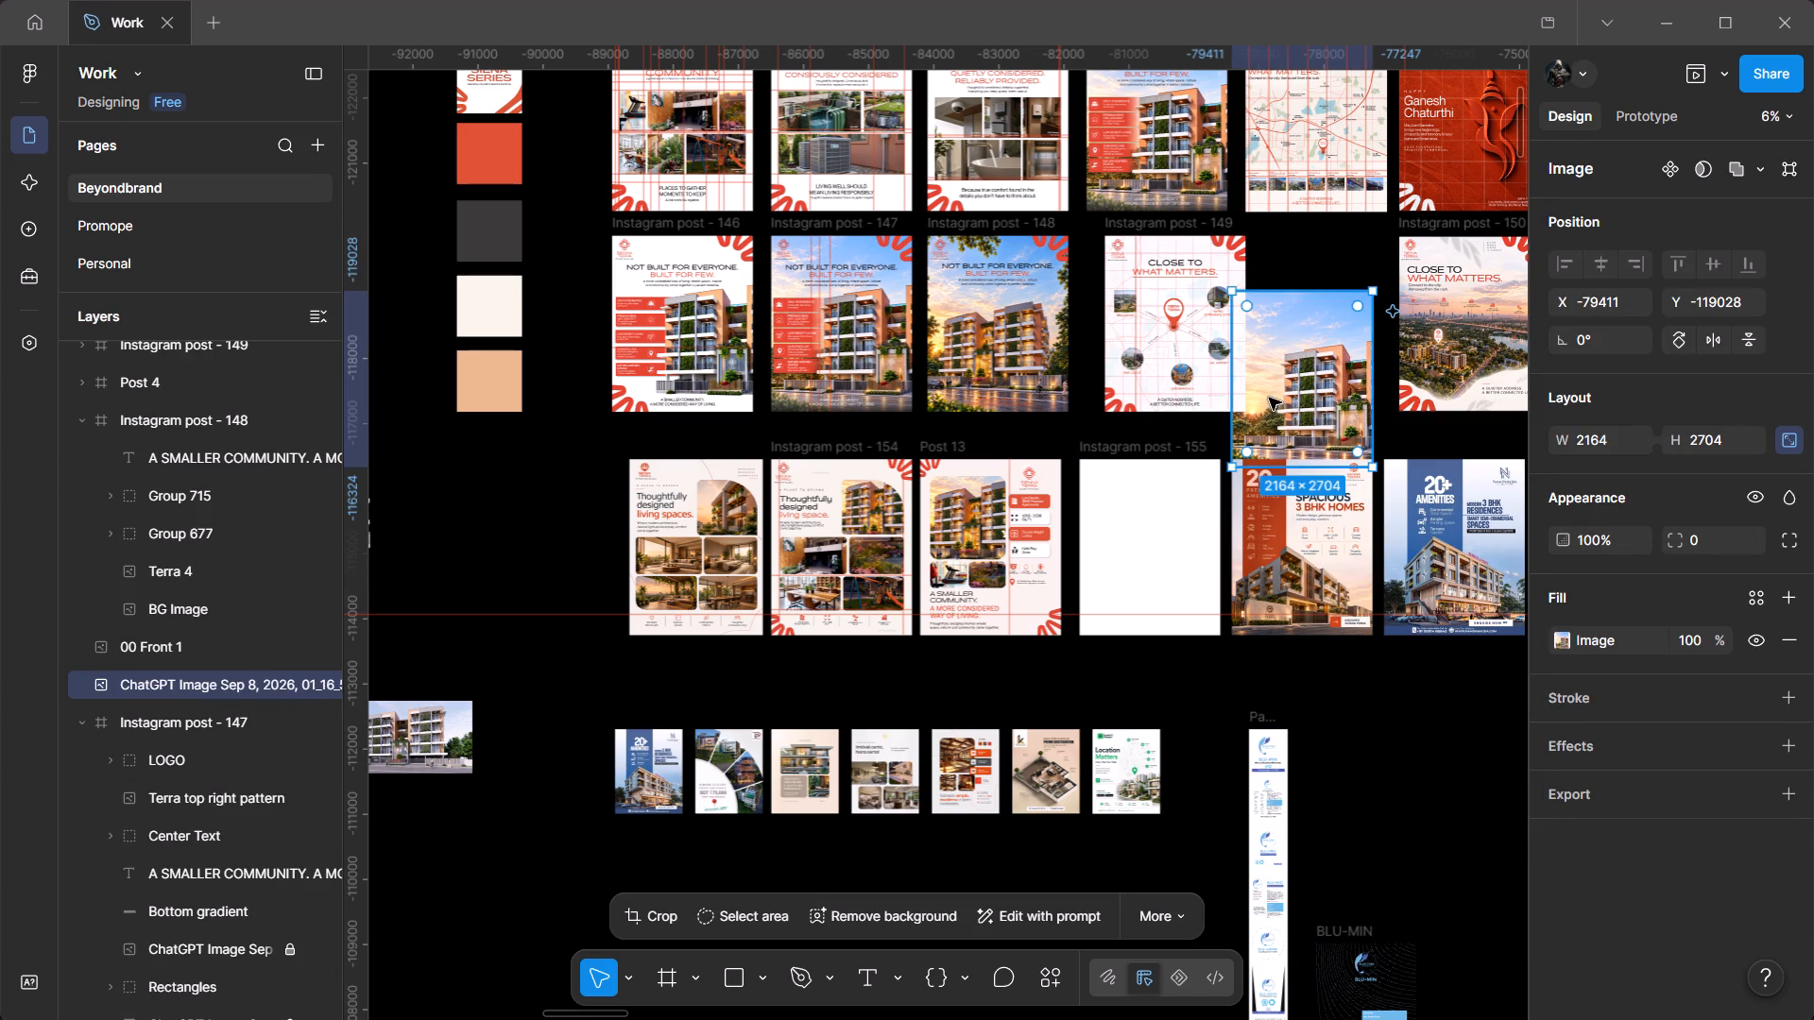
Move the building photo into the Instagram post - 155 frame and align it at X 0, Y 0.
drag(1272, 398, 1122, 553)
ctrl+scroll(1140, 553, up, 7)
drag(1139, 524, 1151, 554)
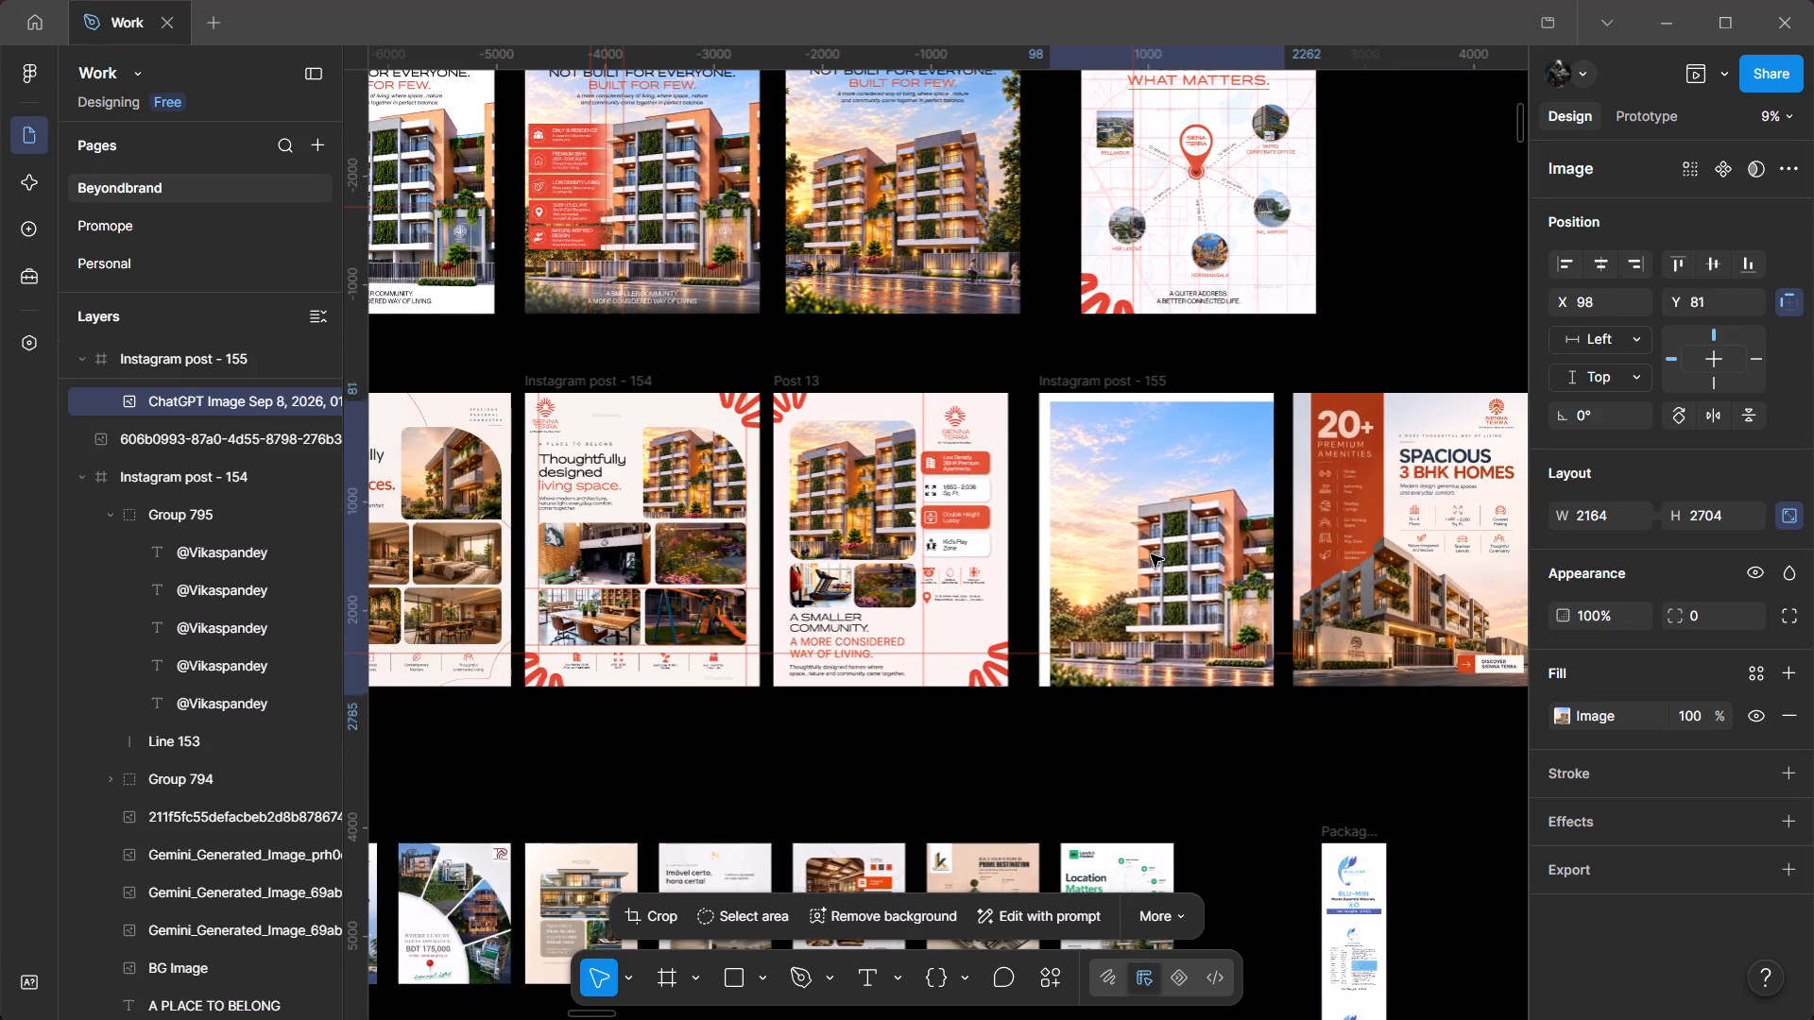
drag(1151, 554, 1144, 549)
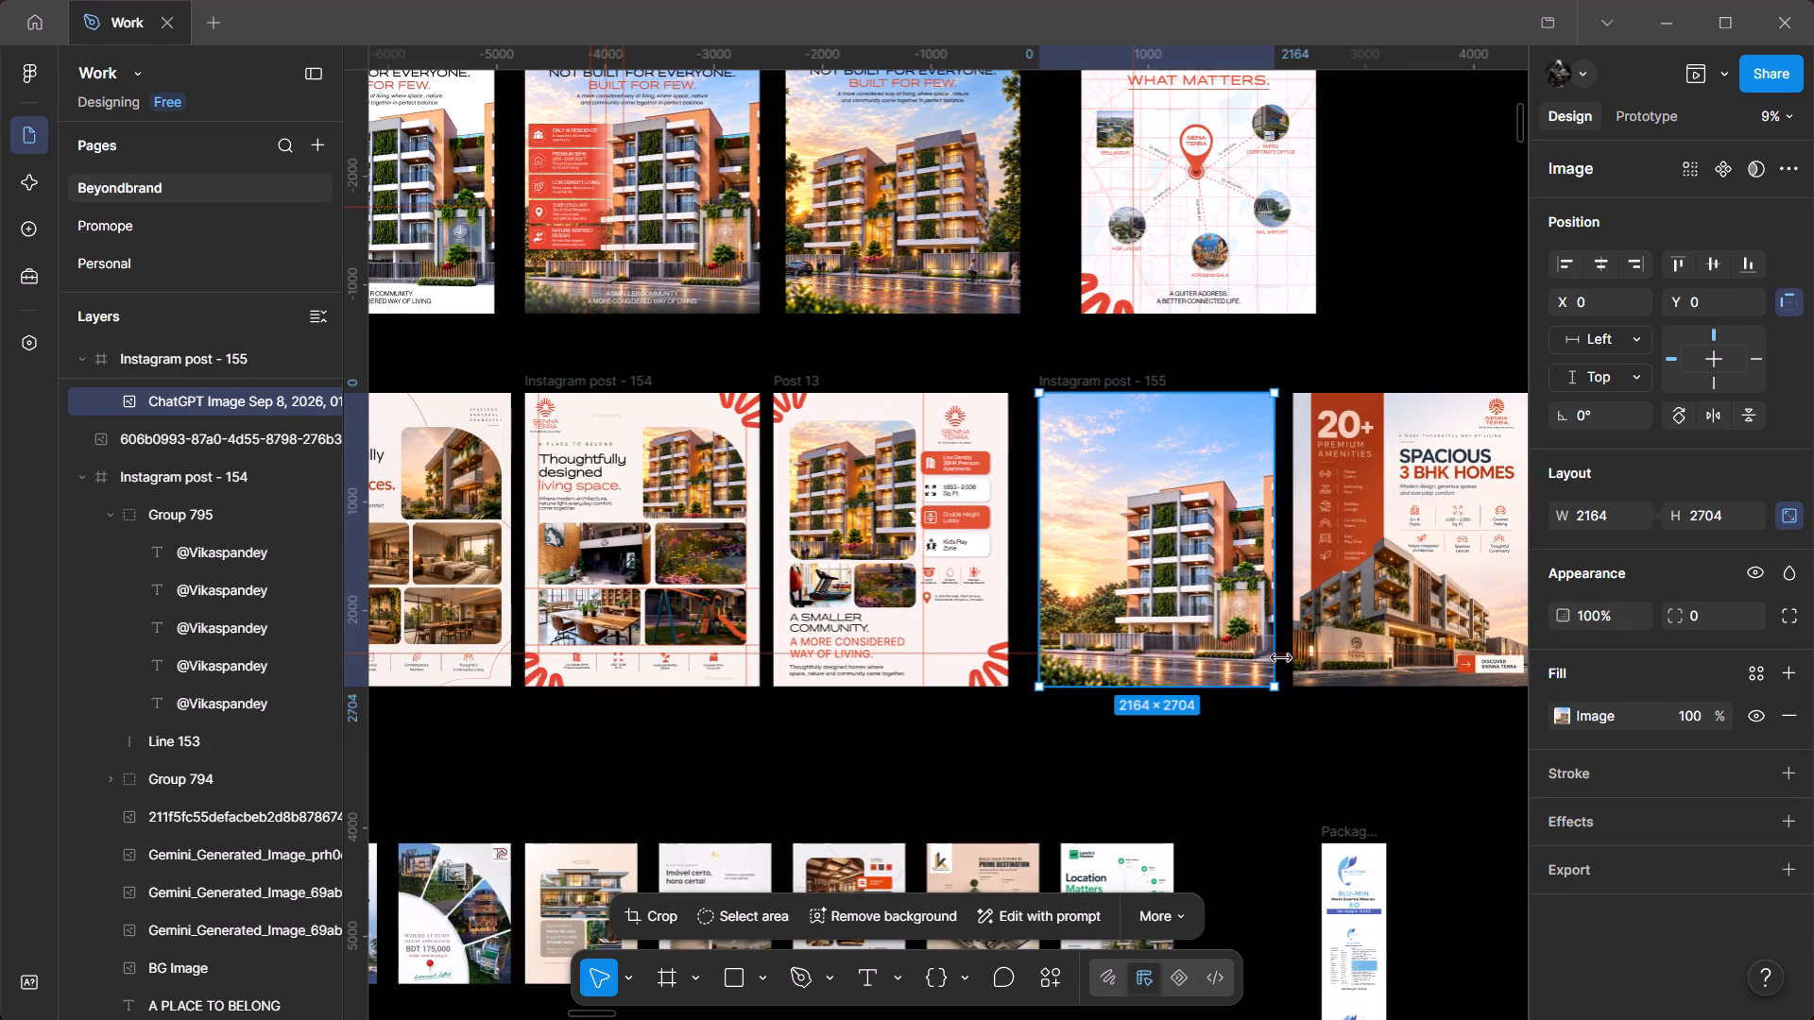
Flip the building photo in Instagram post - 155 horizontally.
click(1715, 416)
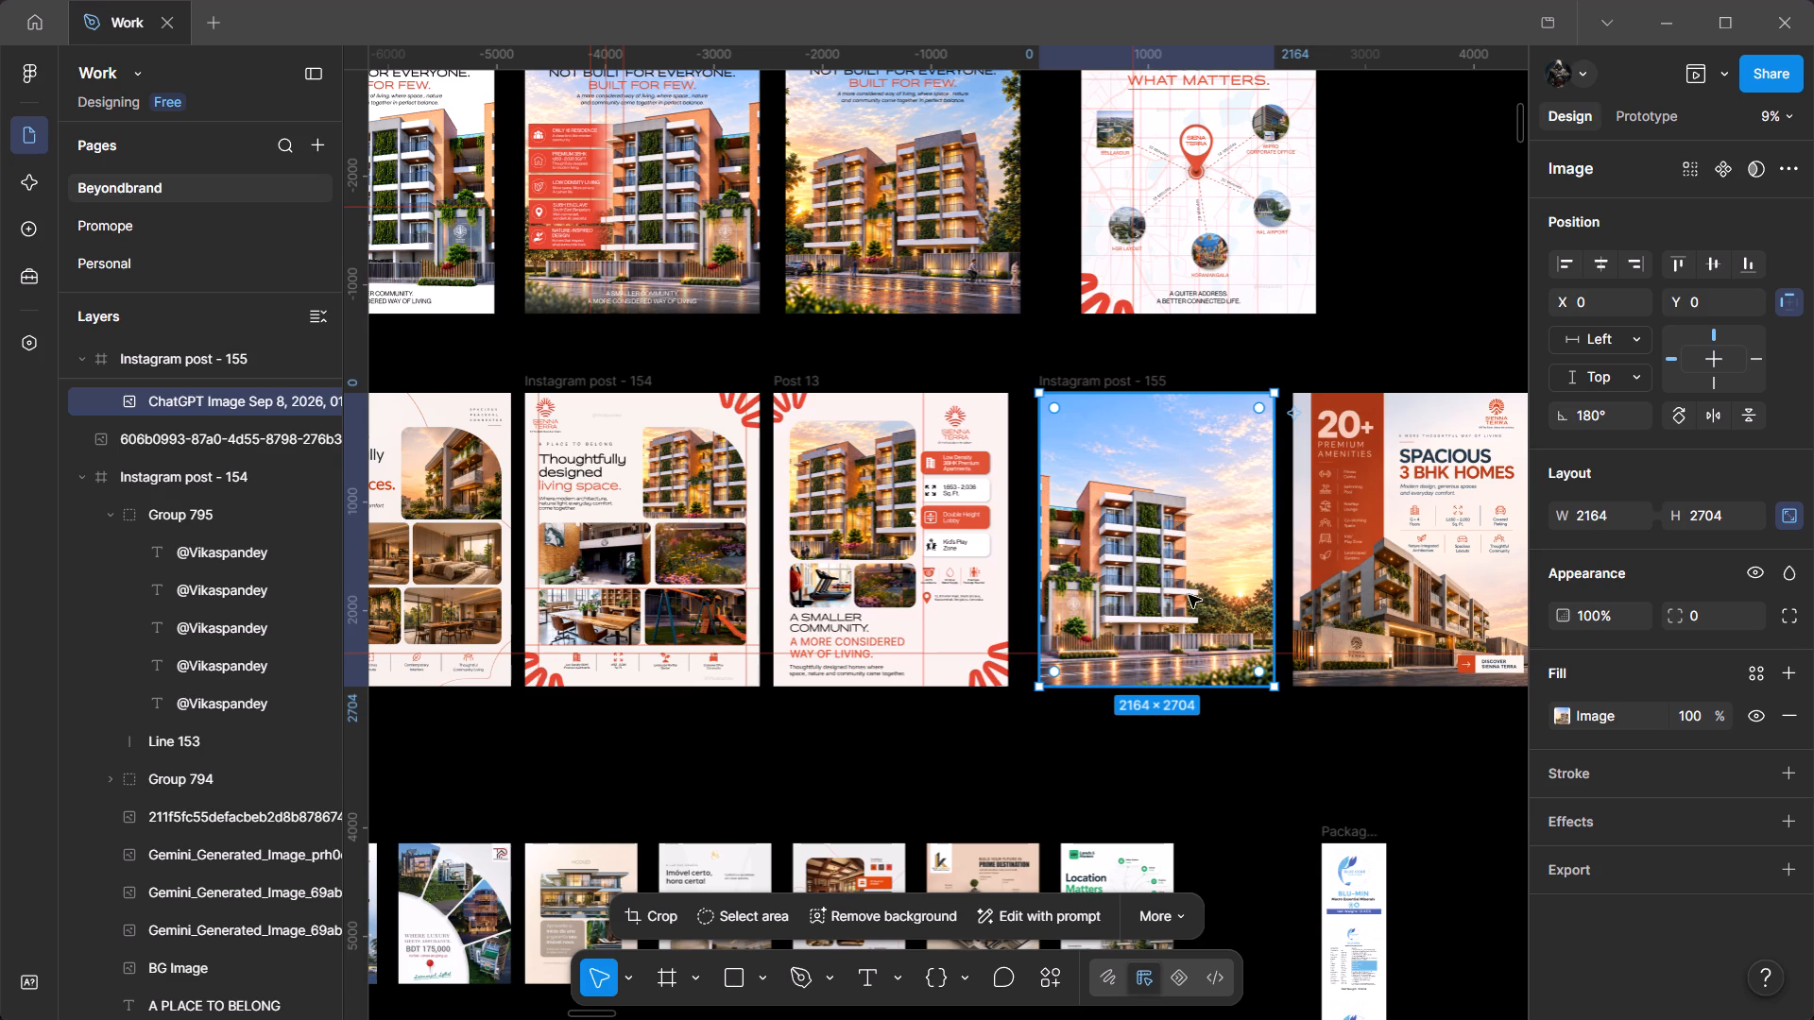
Enlarge the flipped building photo proportionally to about 2308 × 2884, extending past the frame's edge.
drag(1206, 573, 1110, 570)
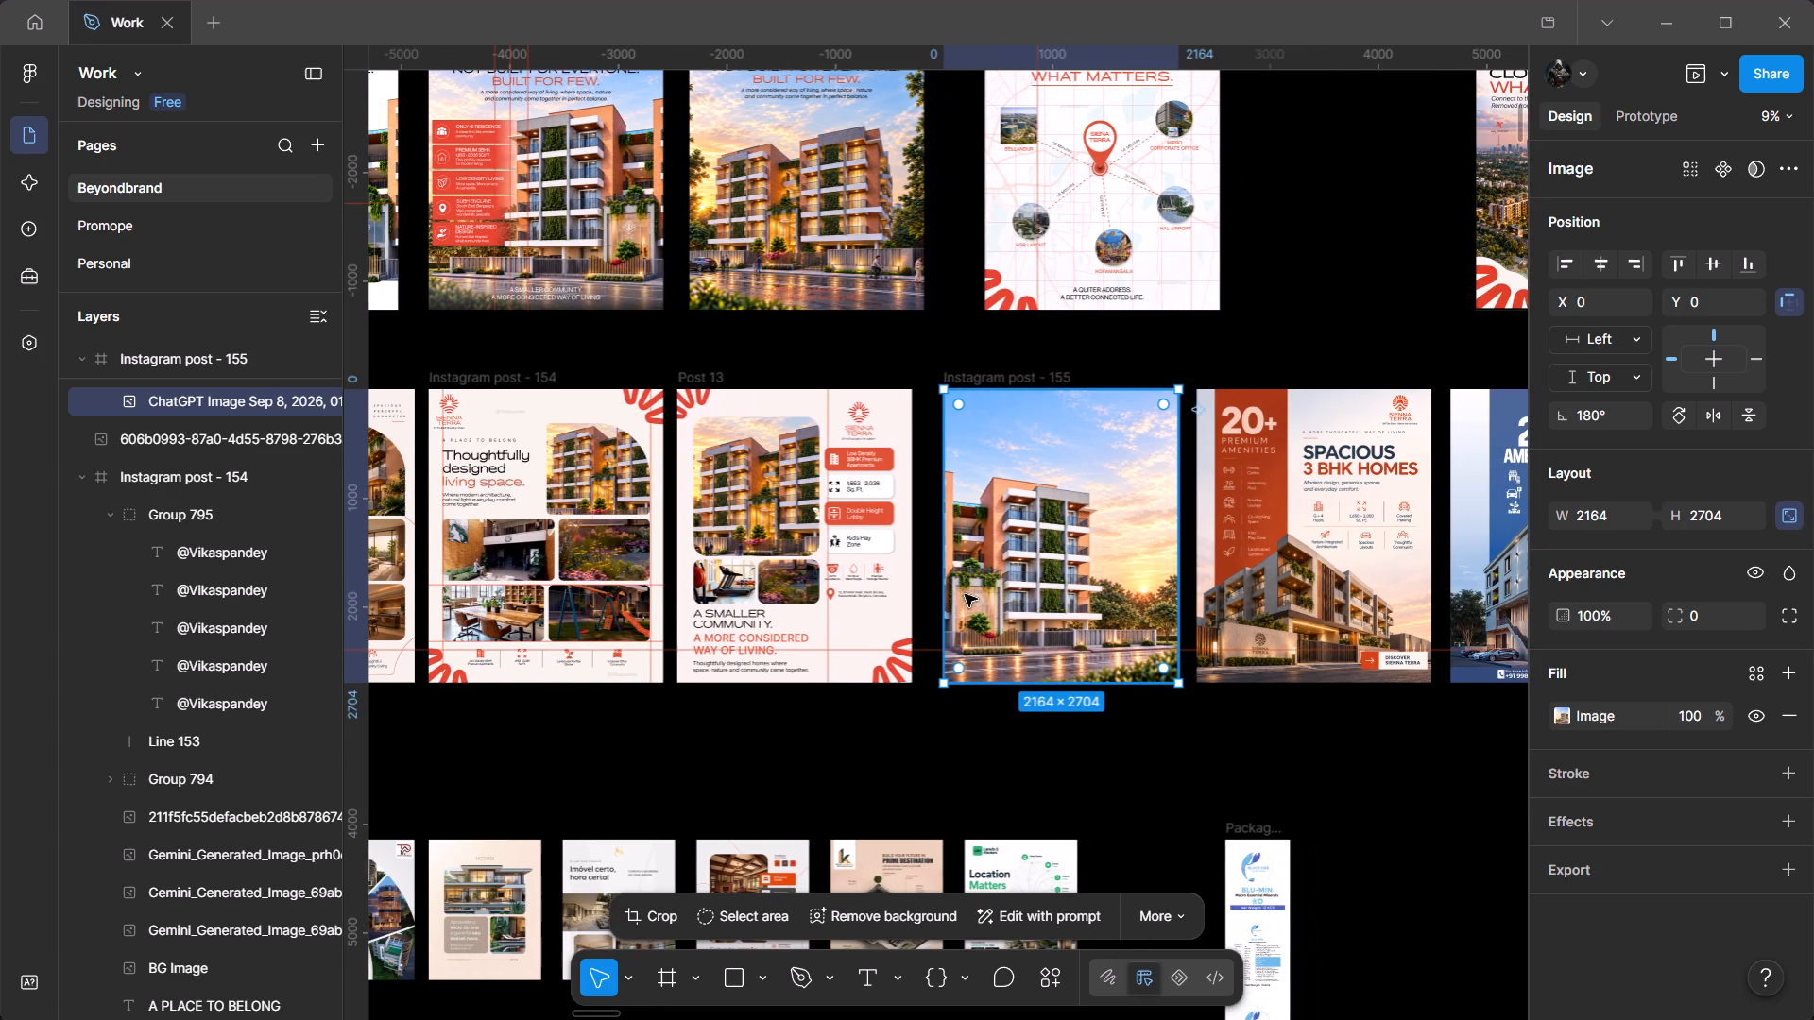
drag(942, 589, 917, 590)
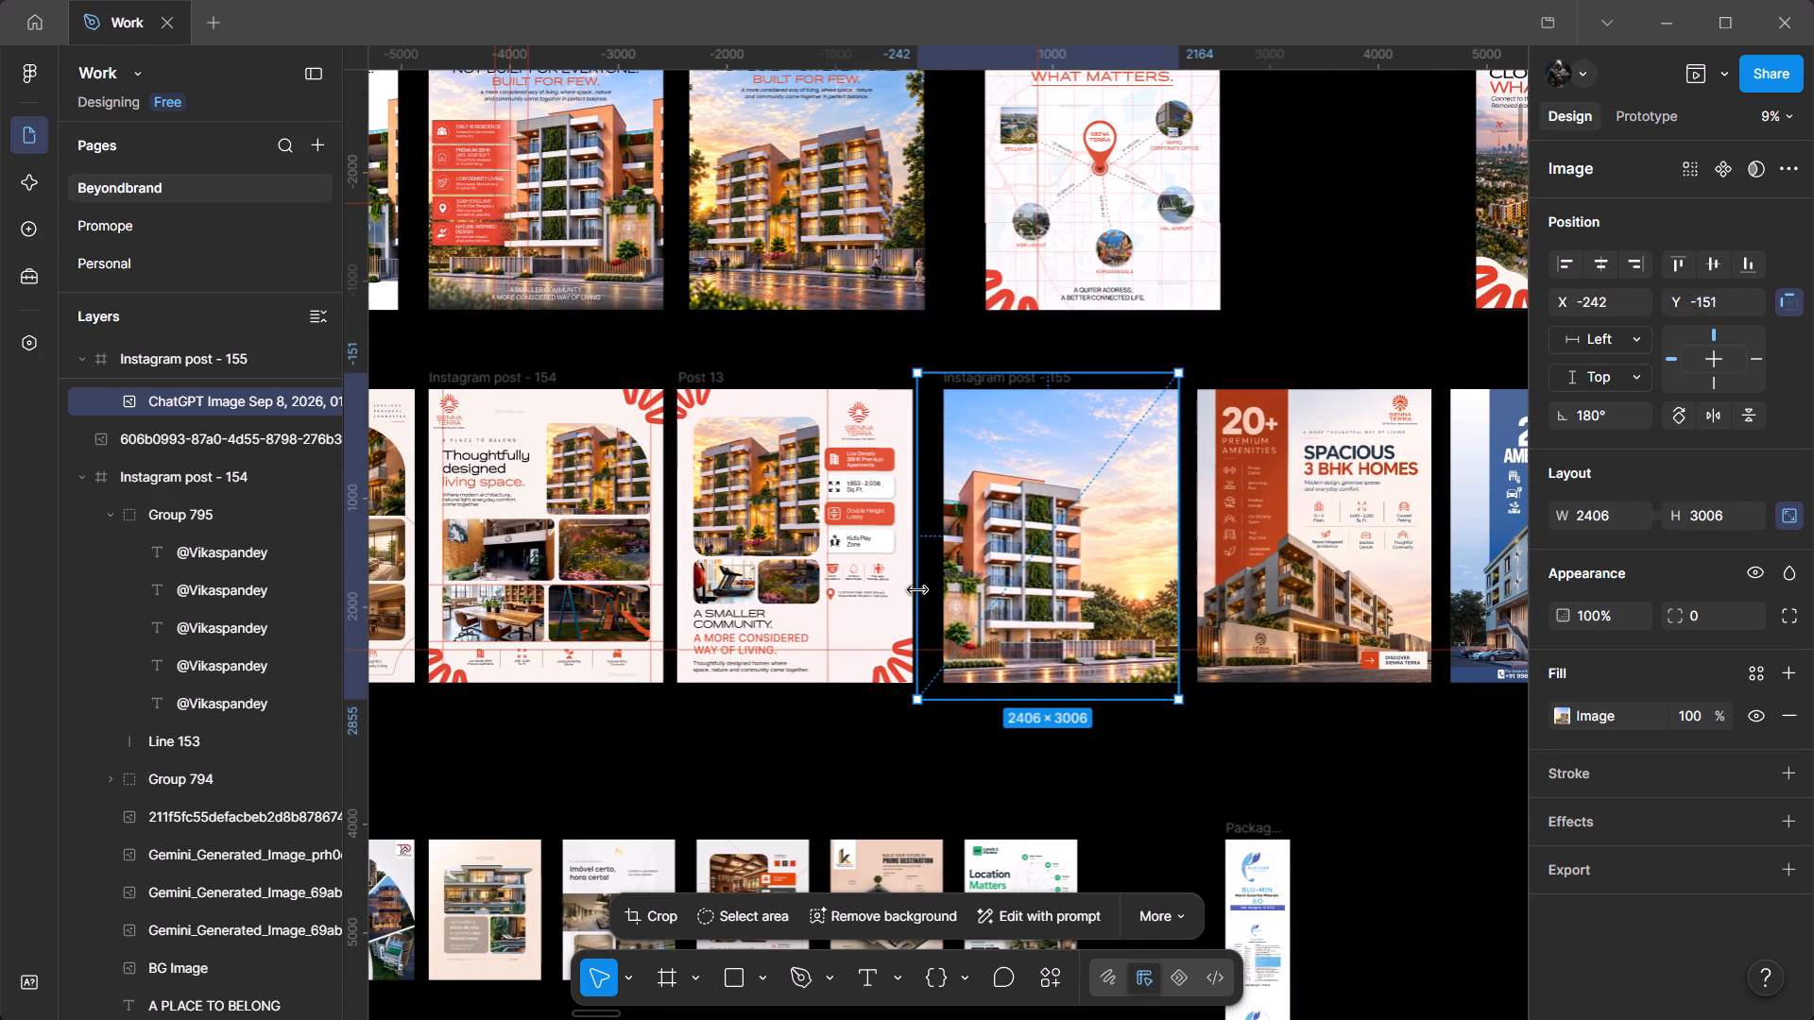
Reduce the building photo in Instagram post - 155 proportionally to about 2308 × 2884.
drag(917, 590, 929, 586)
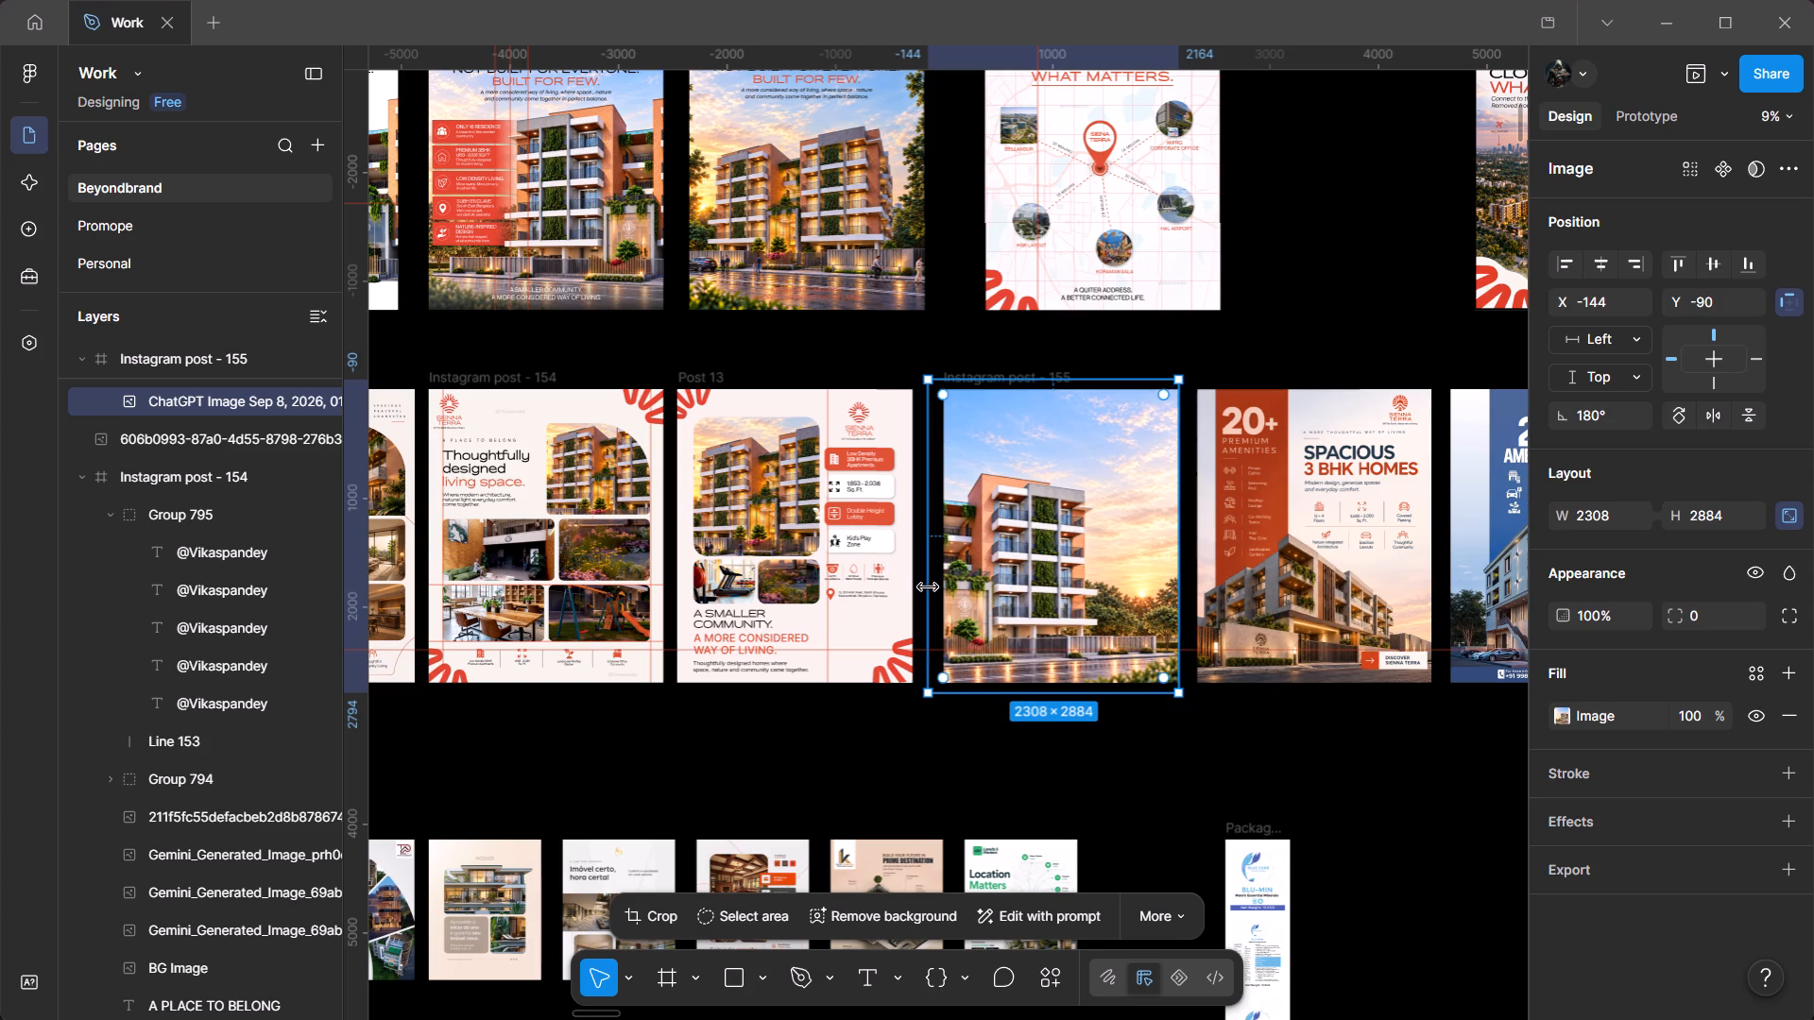
click(1464, 761)
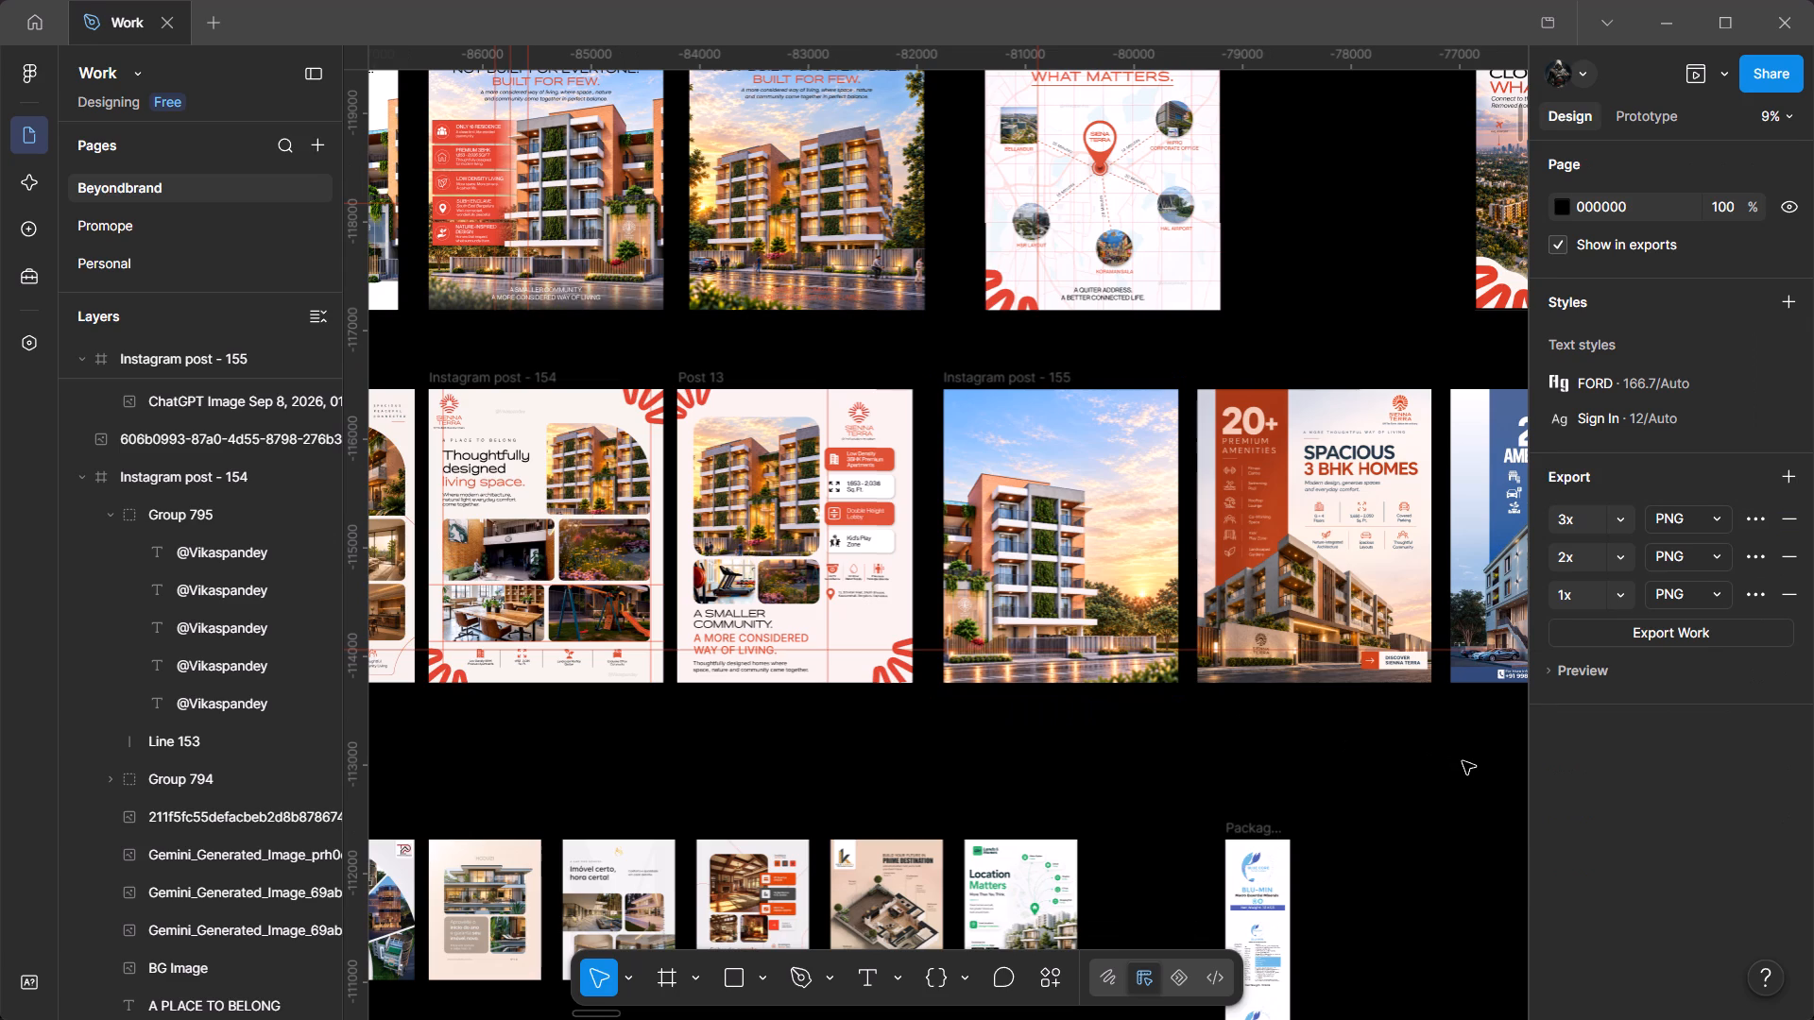
Export the building photo layer from Instagram post - 155 as a 1x PNG.
click(1026, 563)
click(142, 409)
scroll(1709, 836, down, 2)
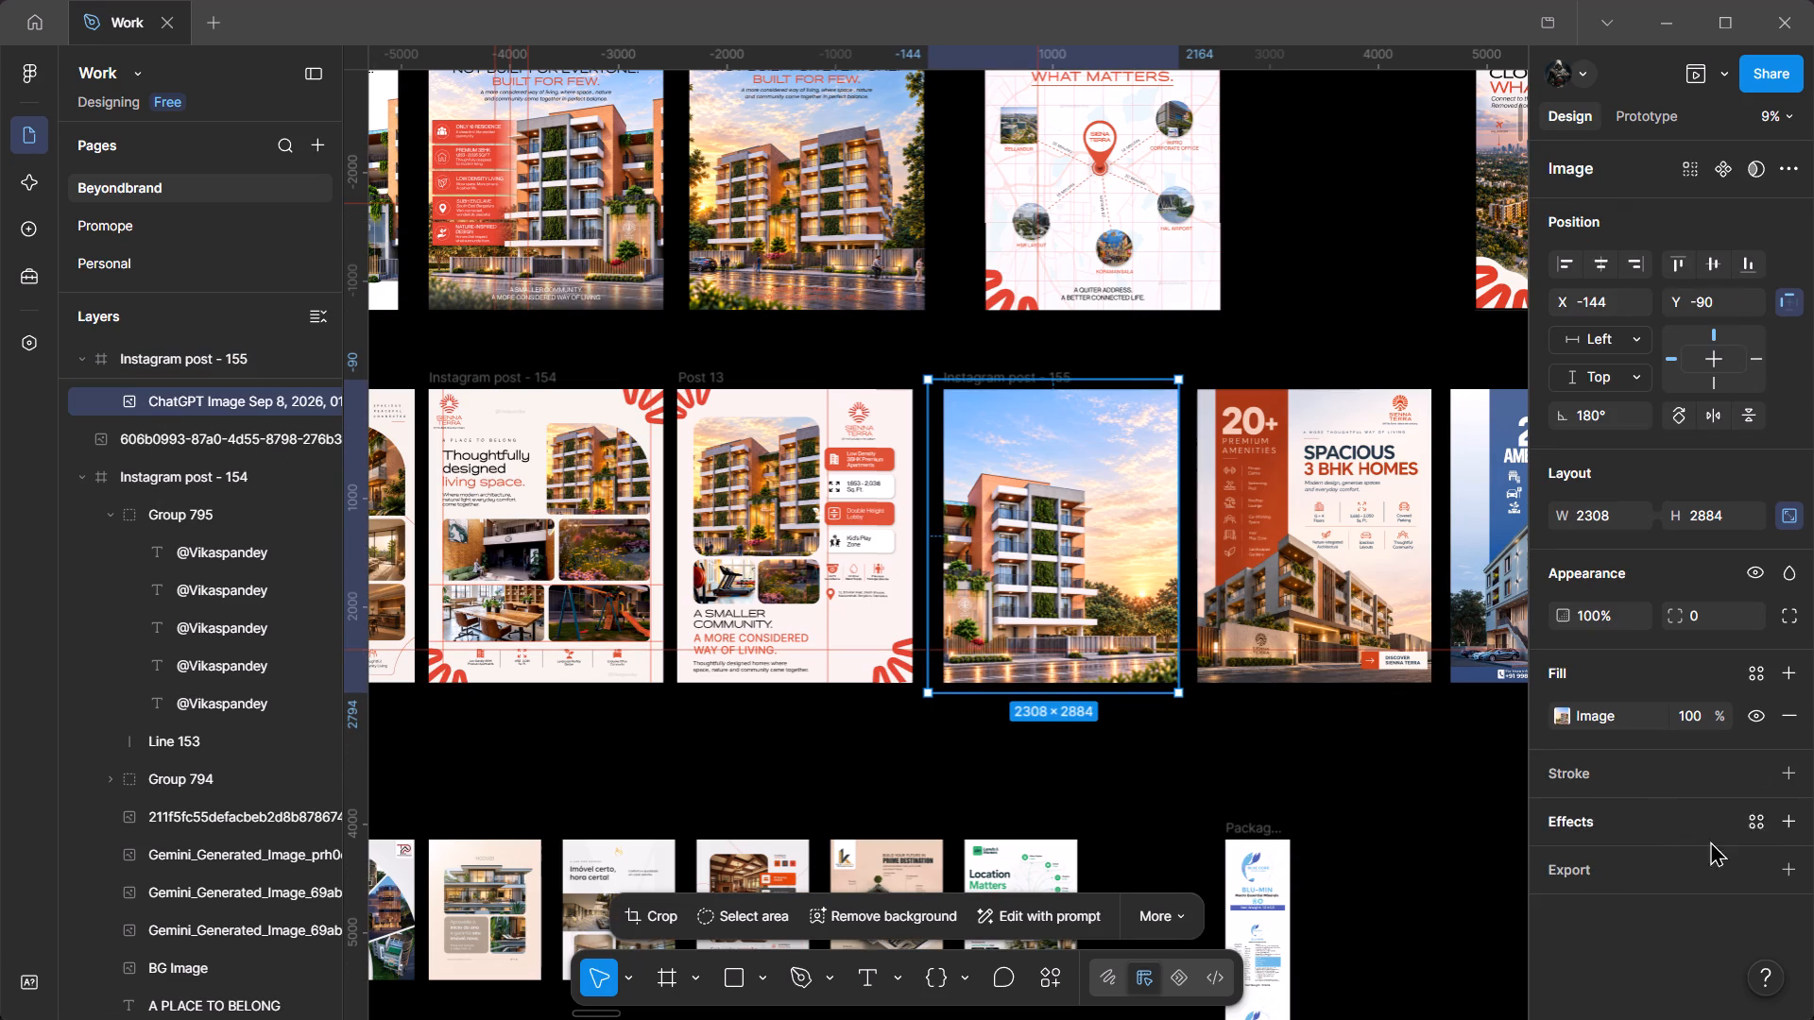
scroll(1710, 841, down, 5)
click(1800, 875)
click(1701, 913)
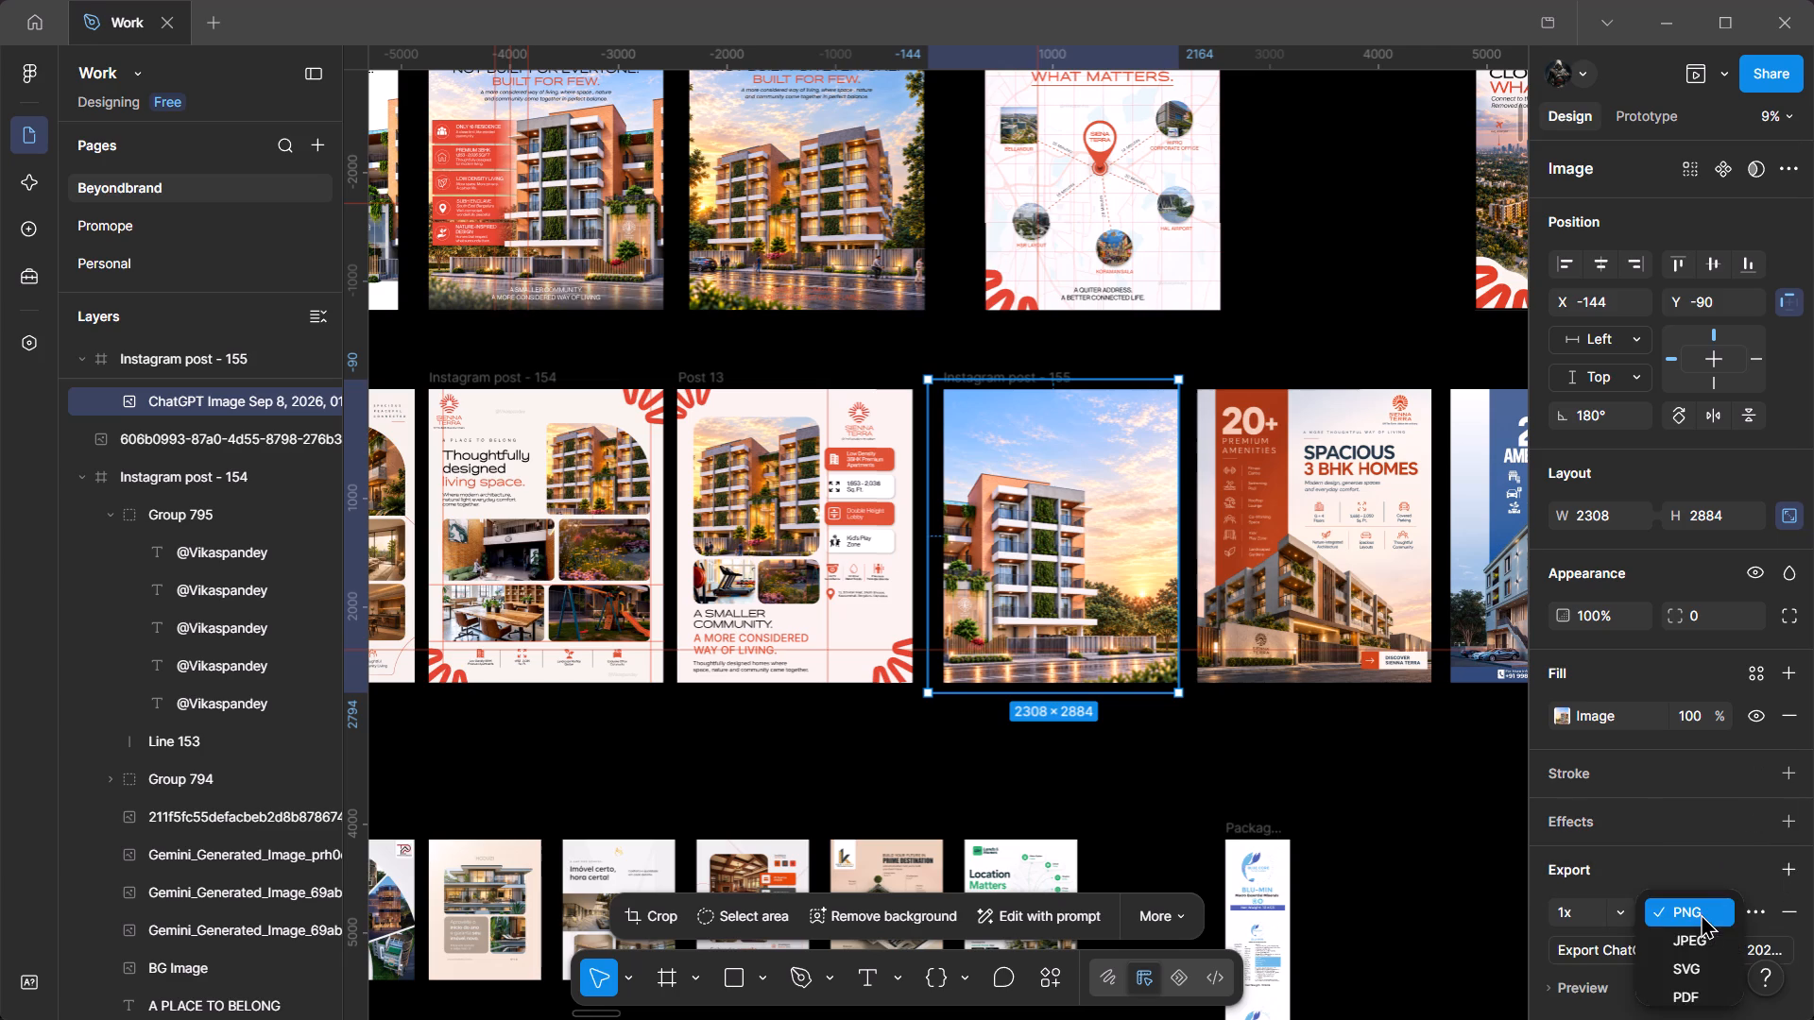
click(1695, 909)
click(1627, 930)
click(1630, 942)
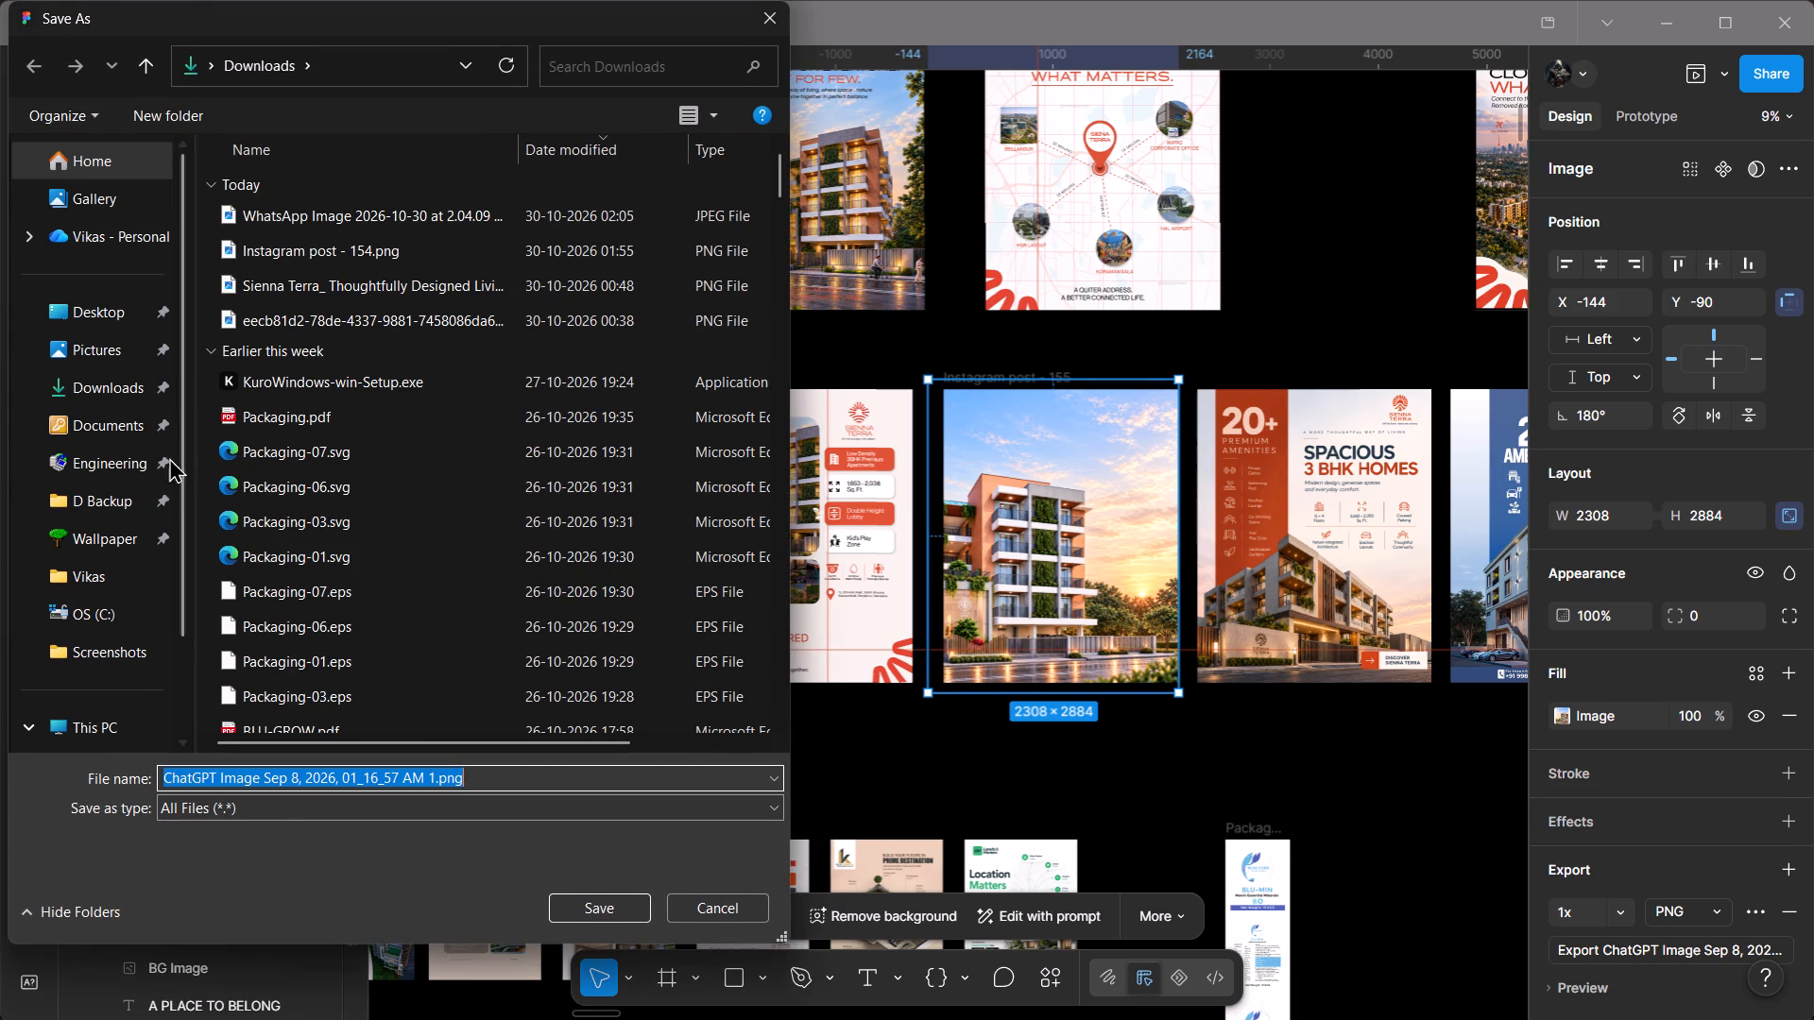
click(101, 398)
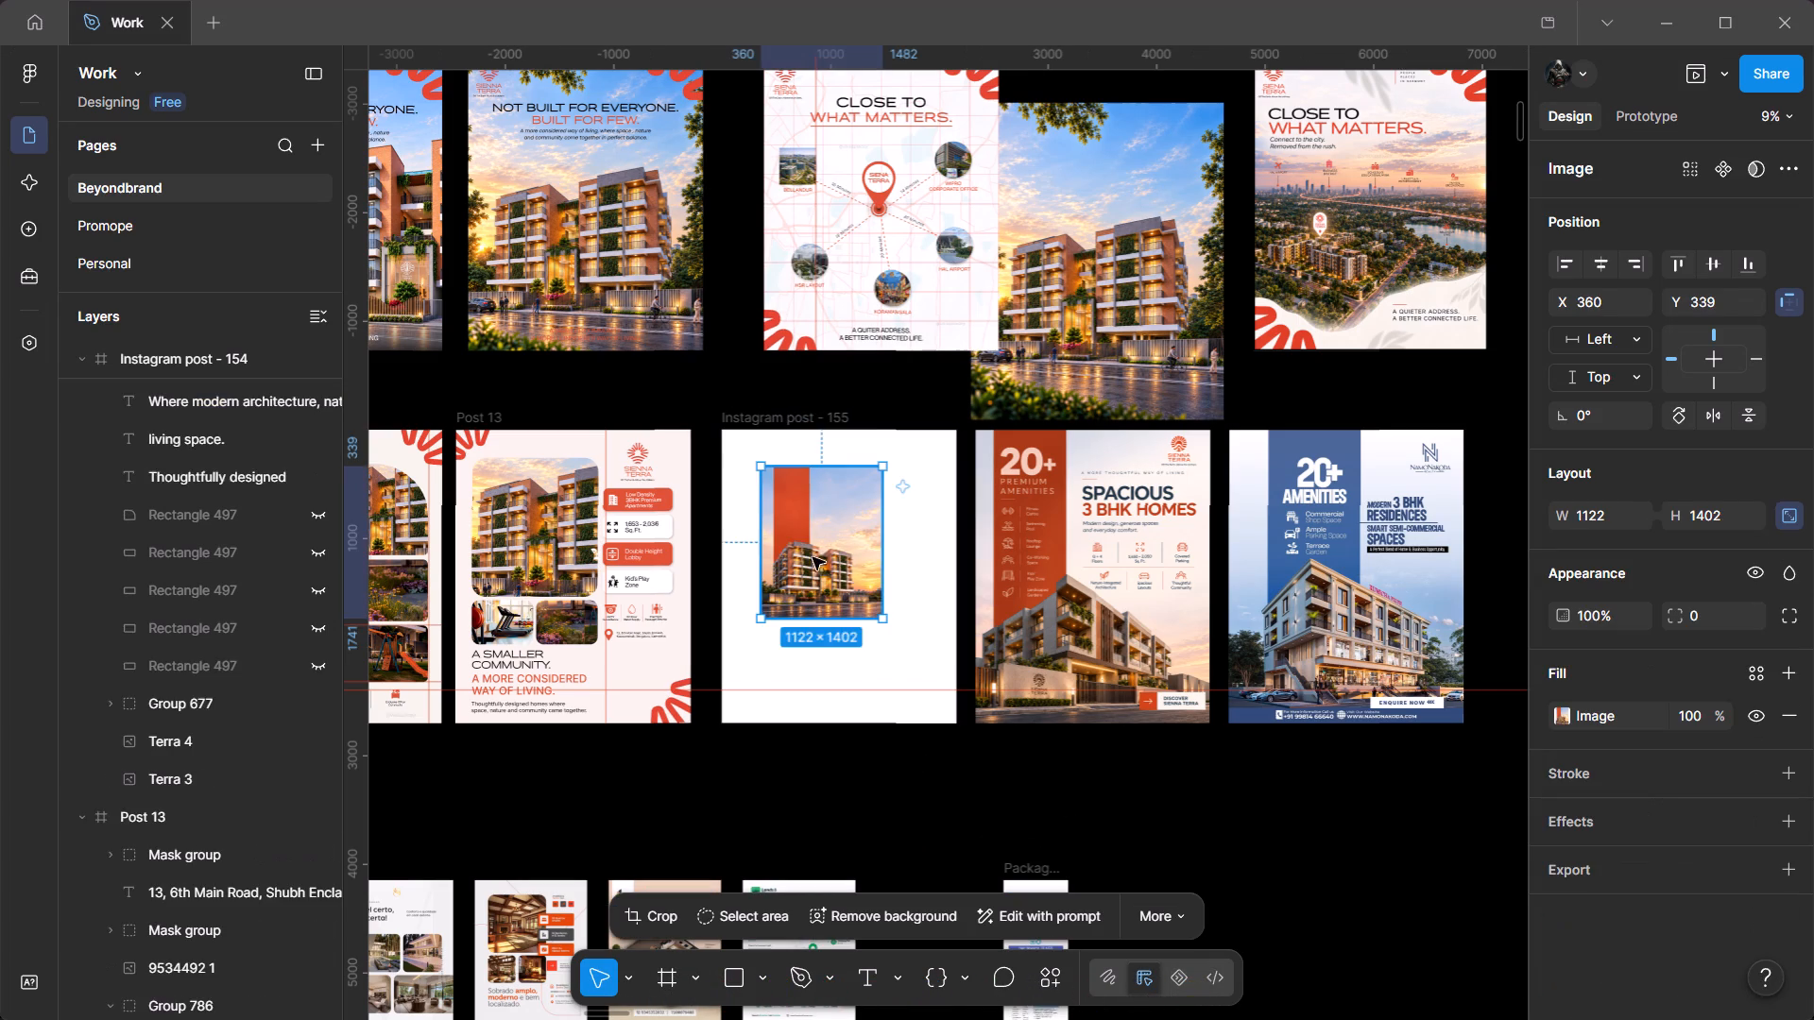
Align the apartment background image with the top-left corner of Instagram post - 155 and scale it to 2162 × 2702 to fill the frame.
drag(813, 557, 778, 519)
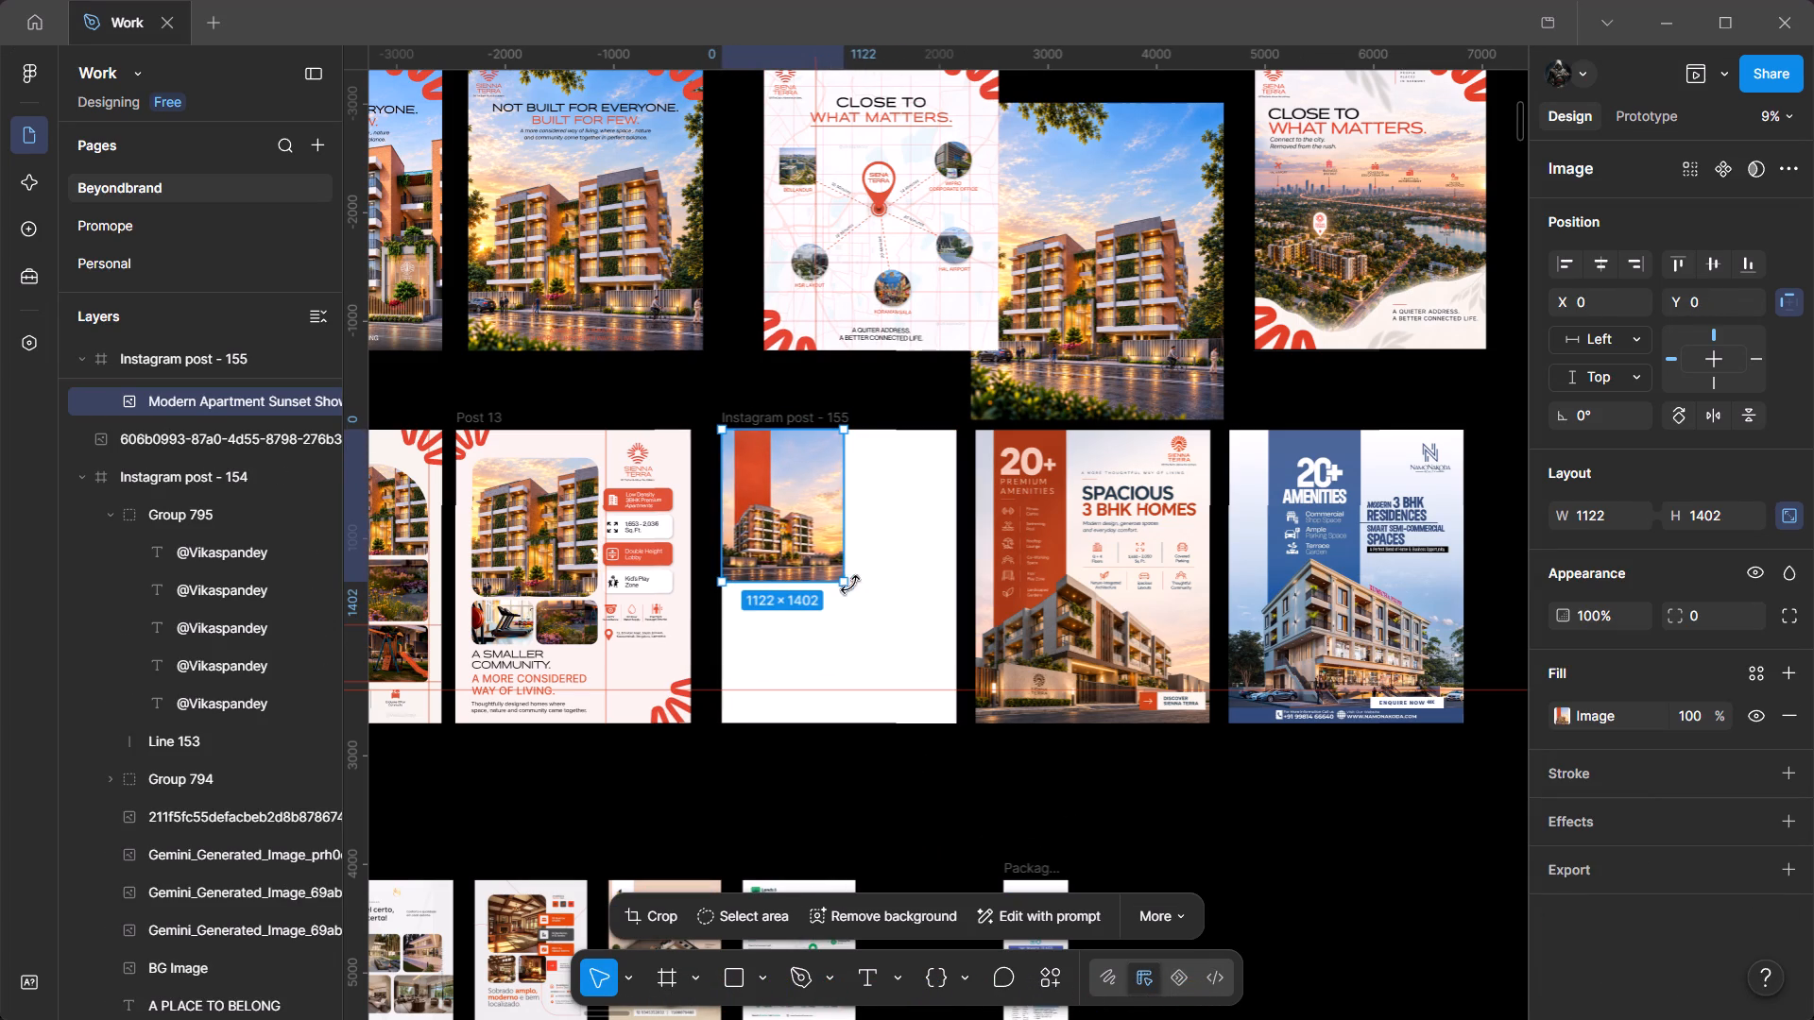
drag(850, 585, 954, 680)
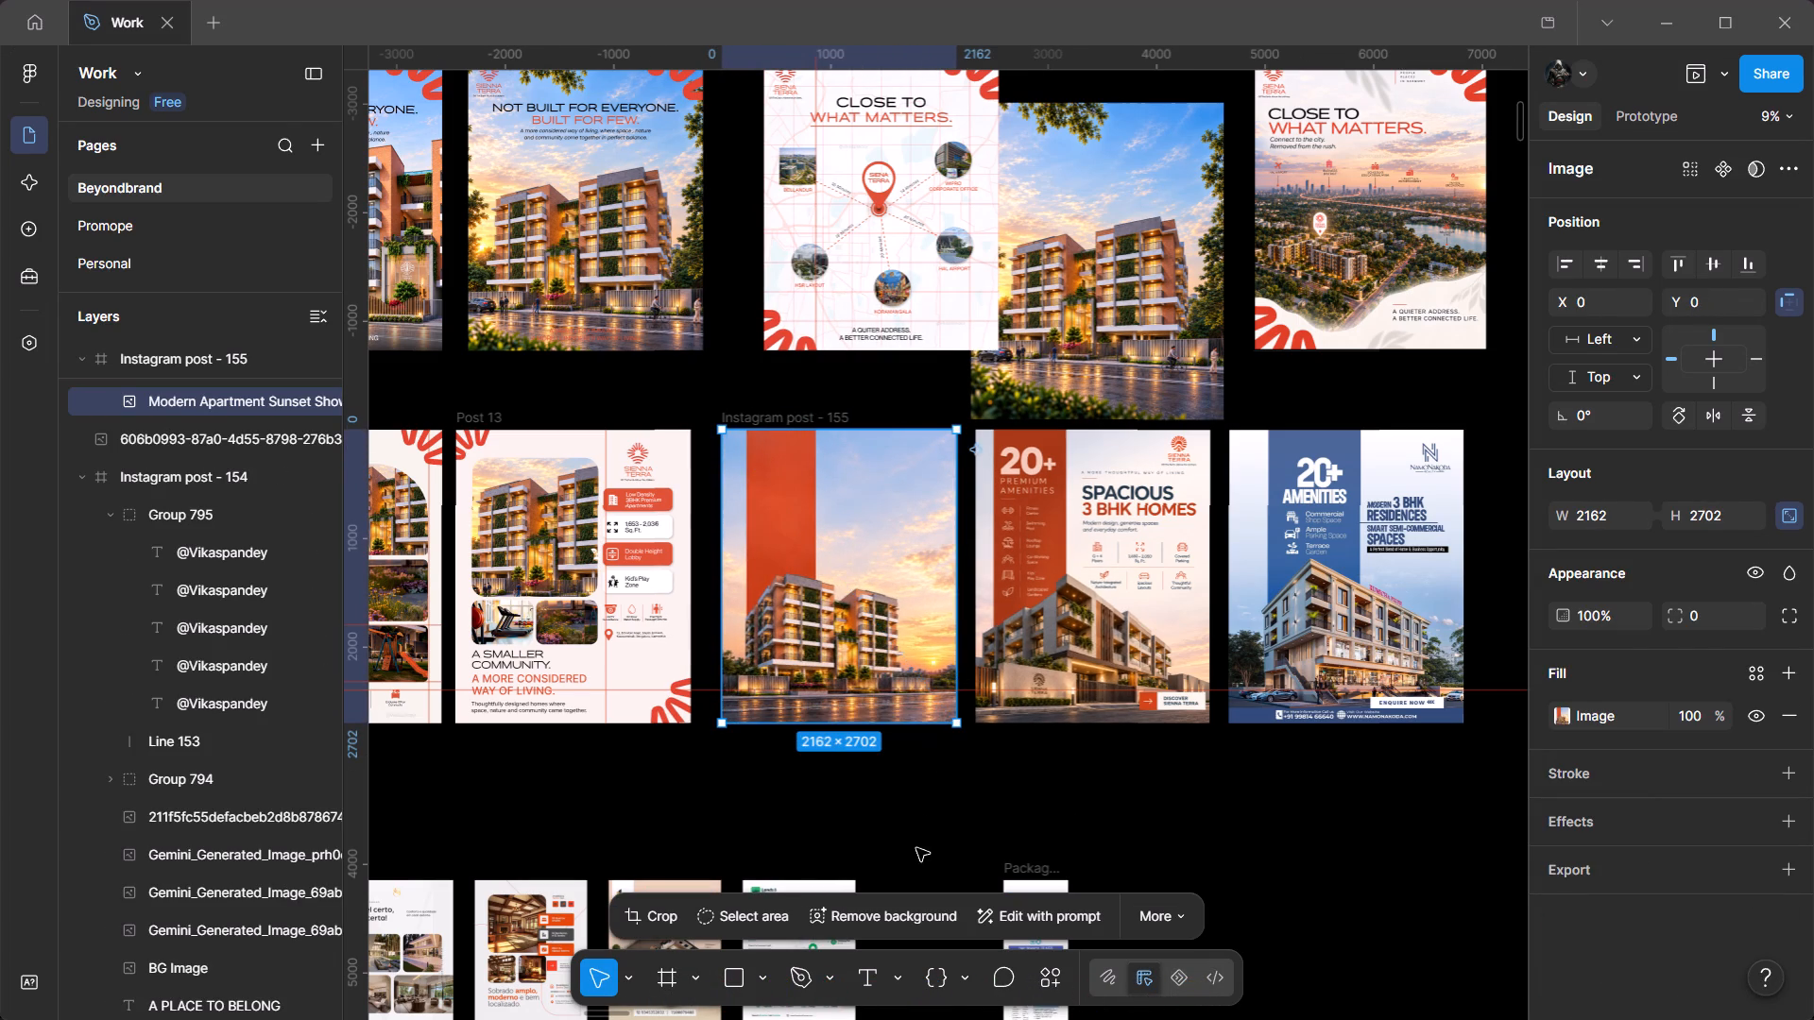
click(916, 813)
Copy the Sienna Terra logo group from Post 13 into the upper-right corner of Instagram post - 155, at about X 1763, Y 73.
drag(876, 788, 955, 793)
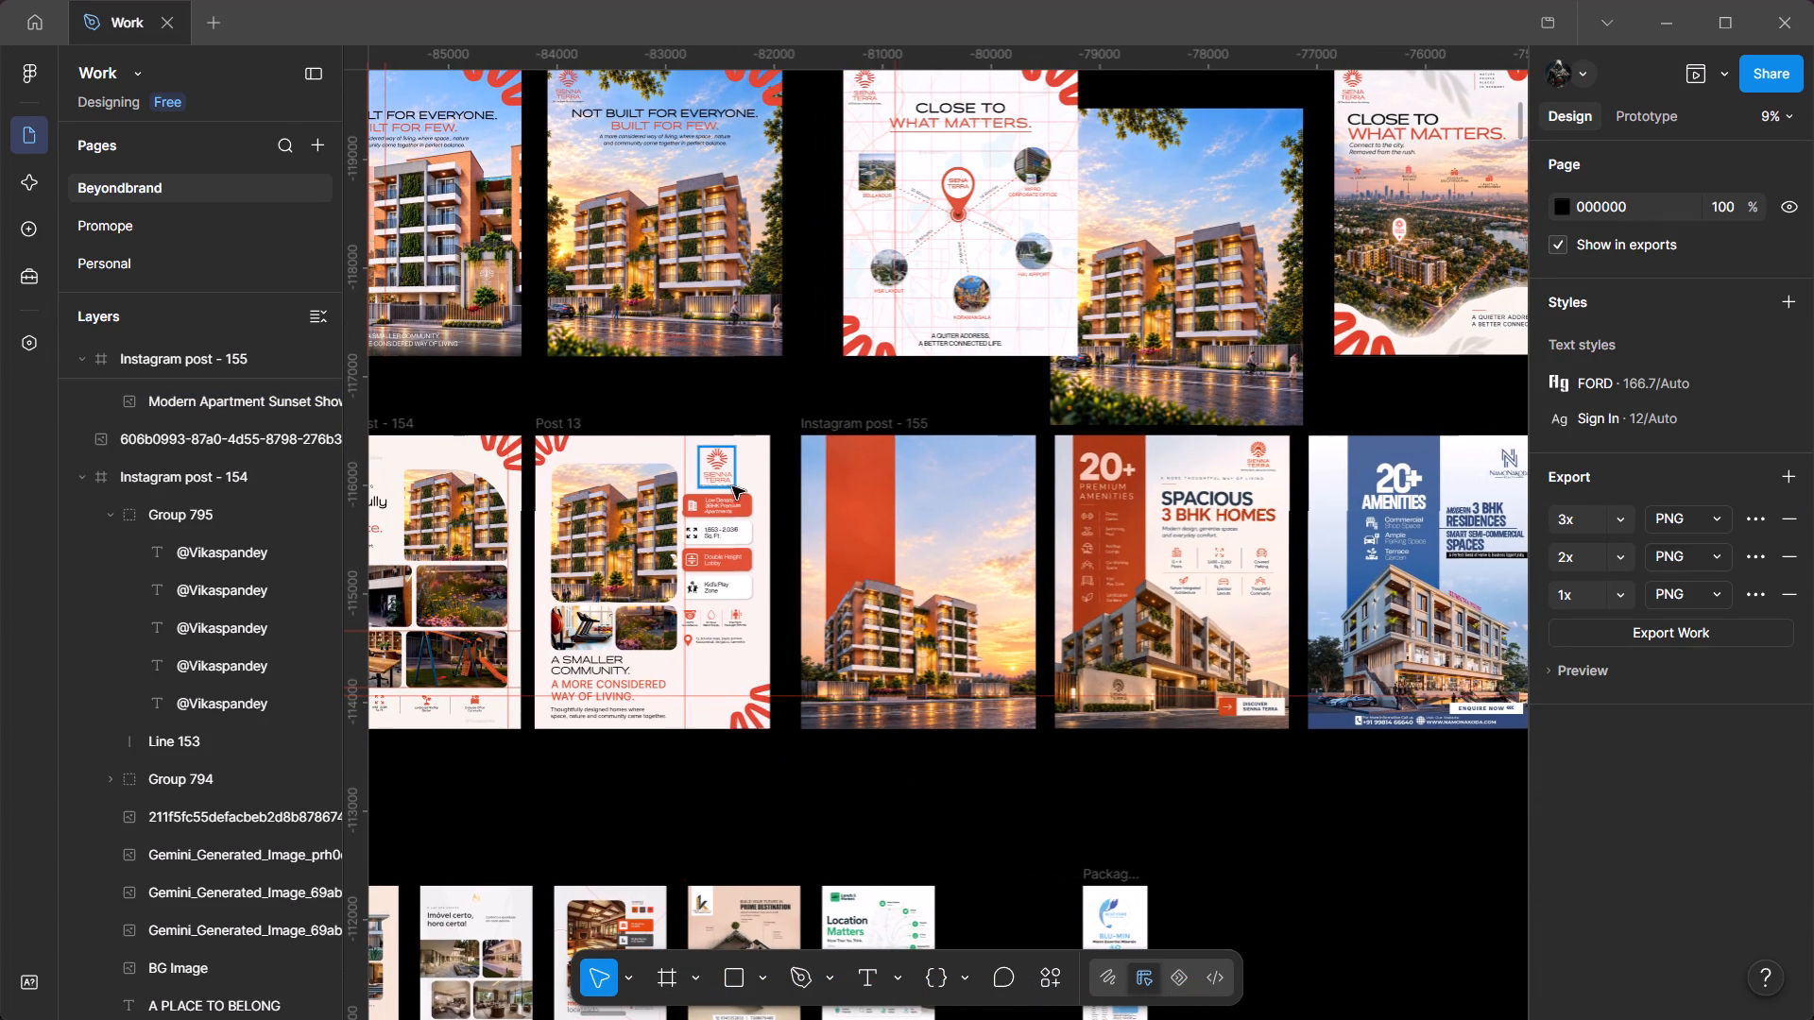
click(715, 462)
alt+drag(715, 462, 938, 467)
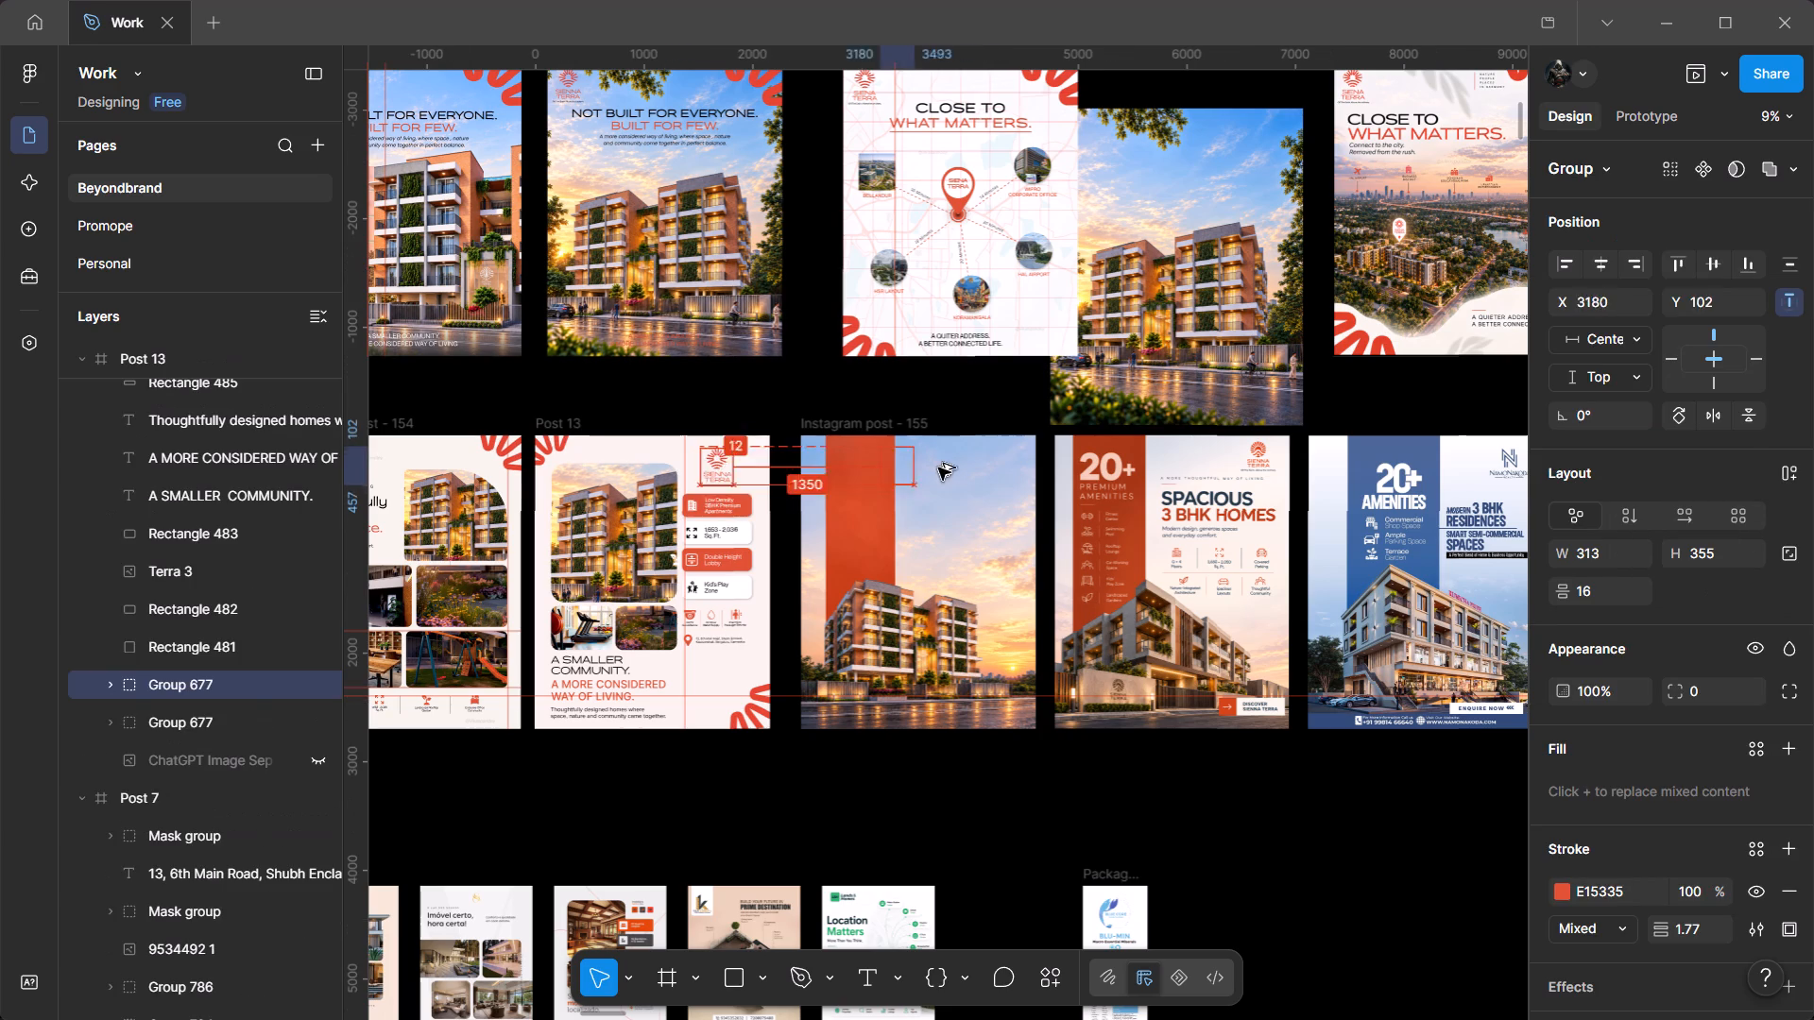
alt+drag(938, 467, 995, 473)
ctrl+scroll(999, 473, up, 6)
drag(984, 493, 993, 468)
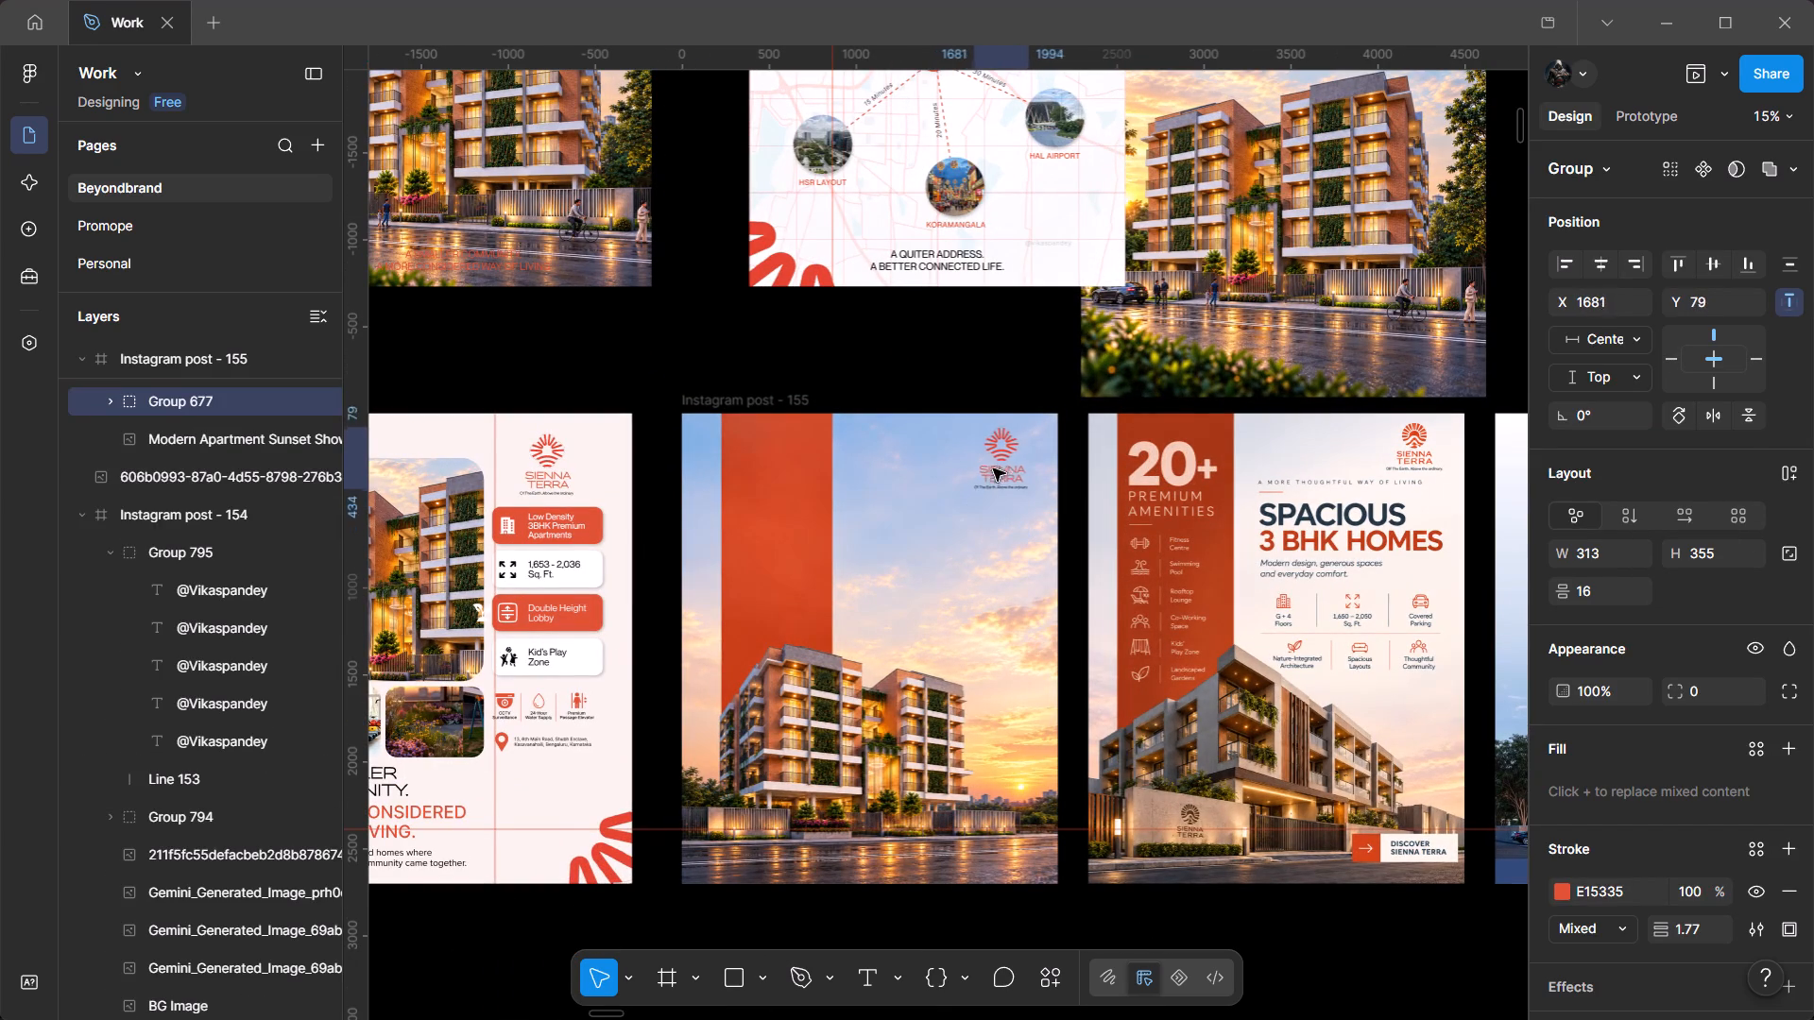
drag(993, 468, 1002, 465)
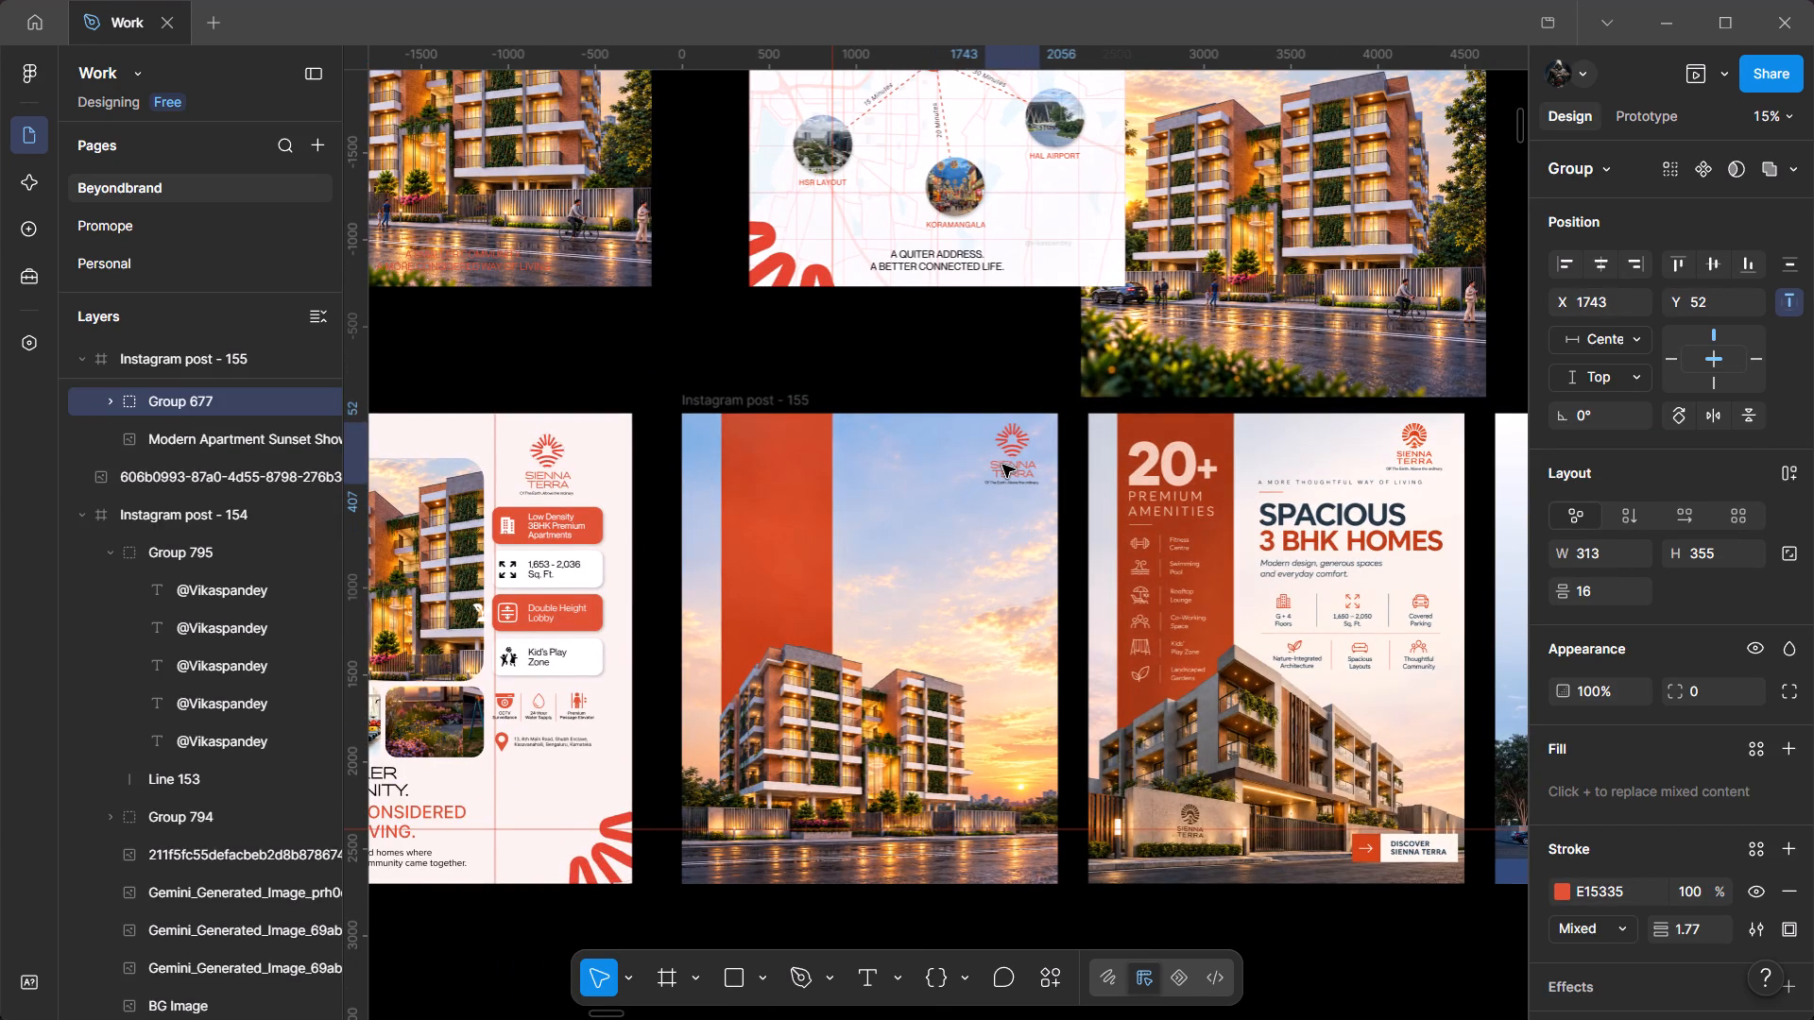
drag(1002, 465, 1003, 466)
drag(1003, 466, 1007, 468)
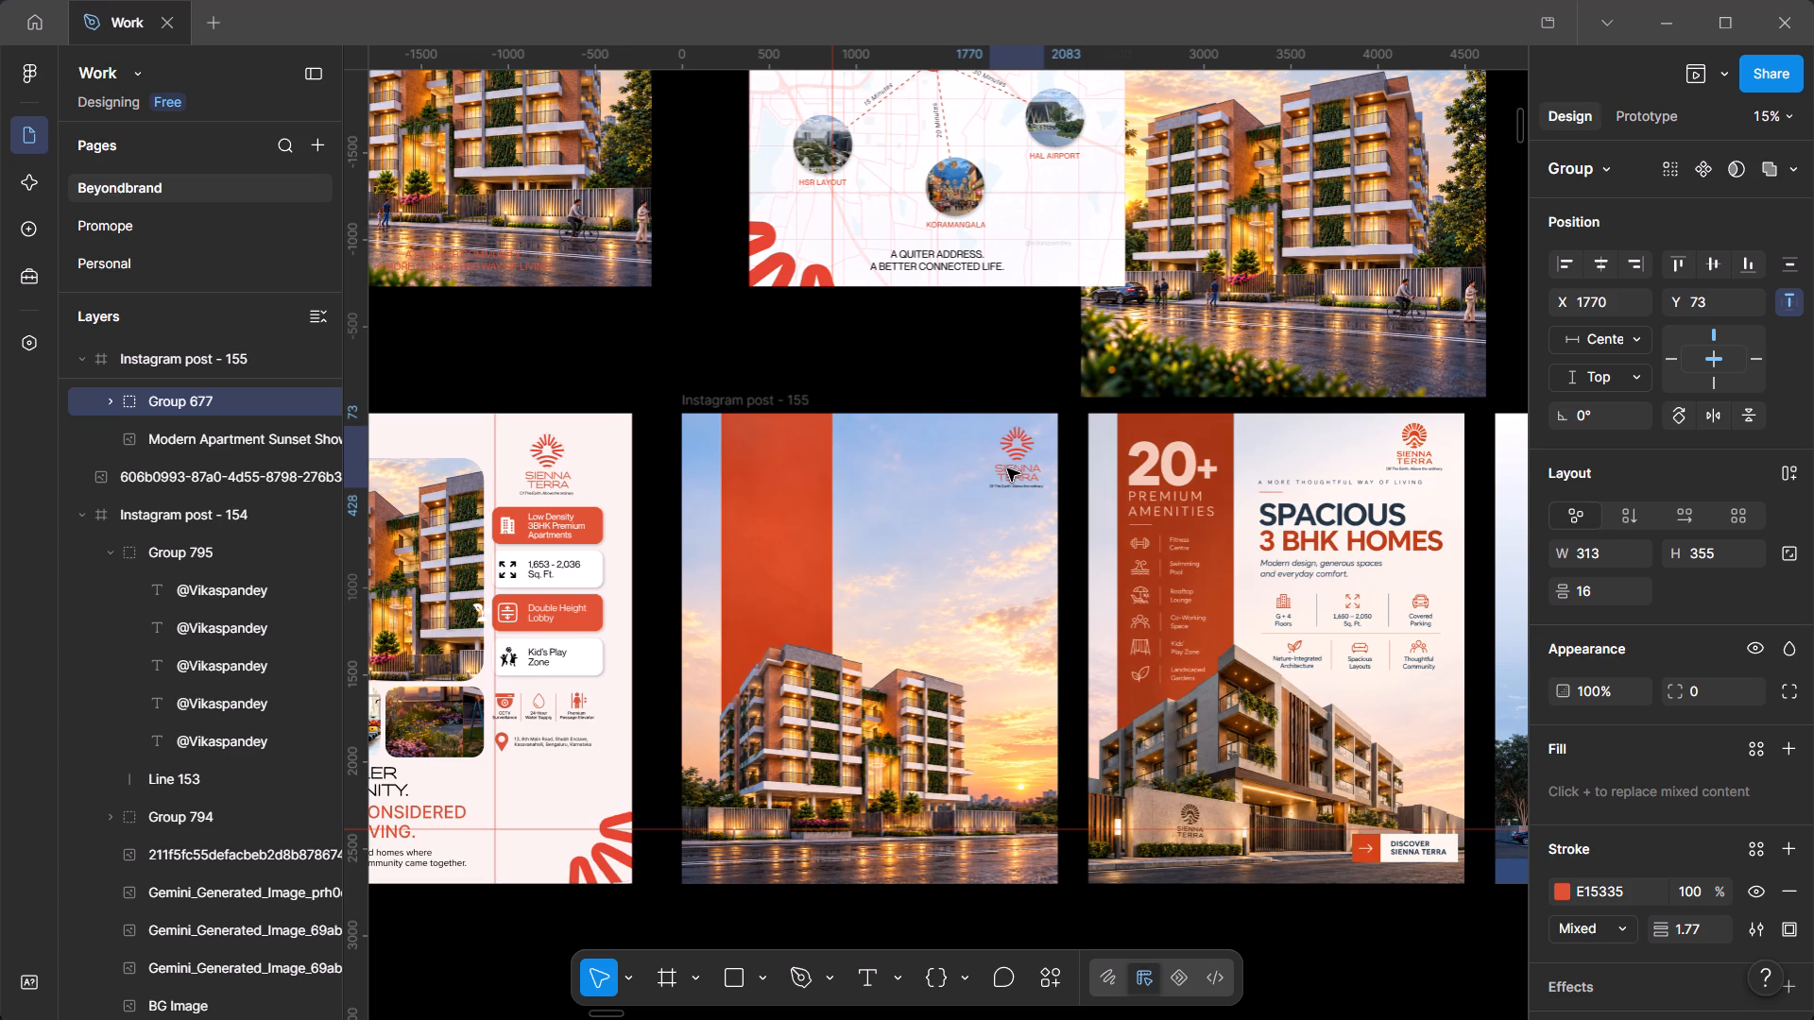
drag(1007, 468, 1006, 468)
Add margin guides just inside the top and right edges of Instagram post - 155, moving the logo inward to clear them.
drag(1067, 62, 1037, 421)
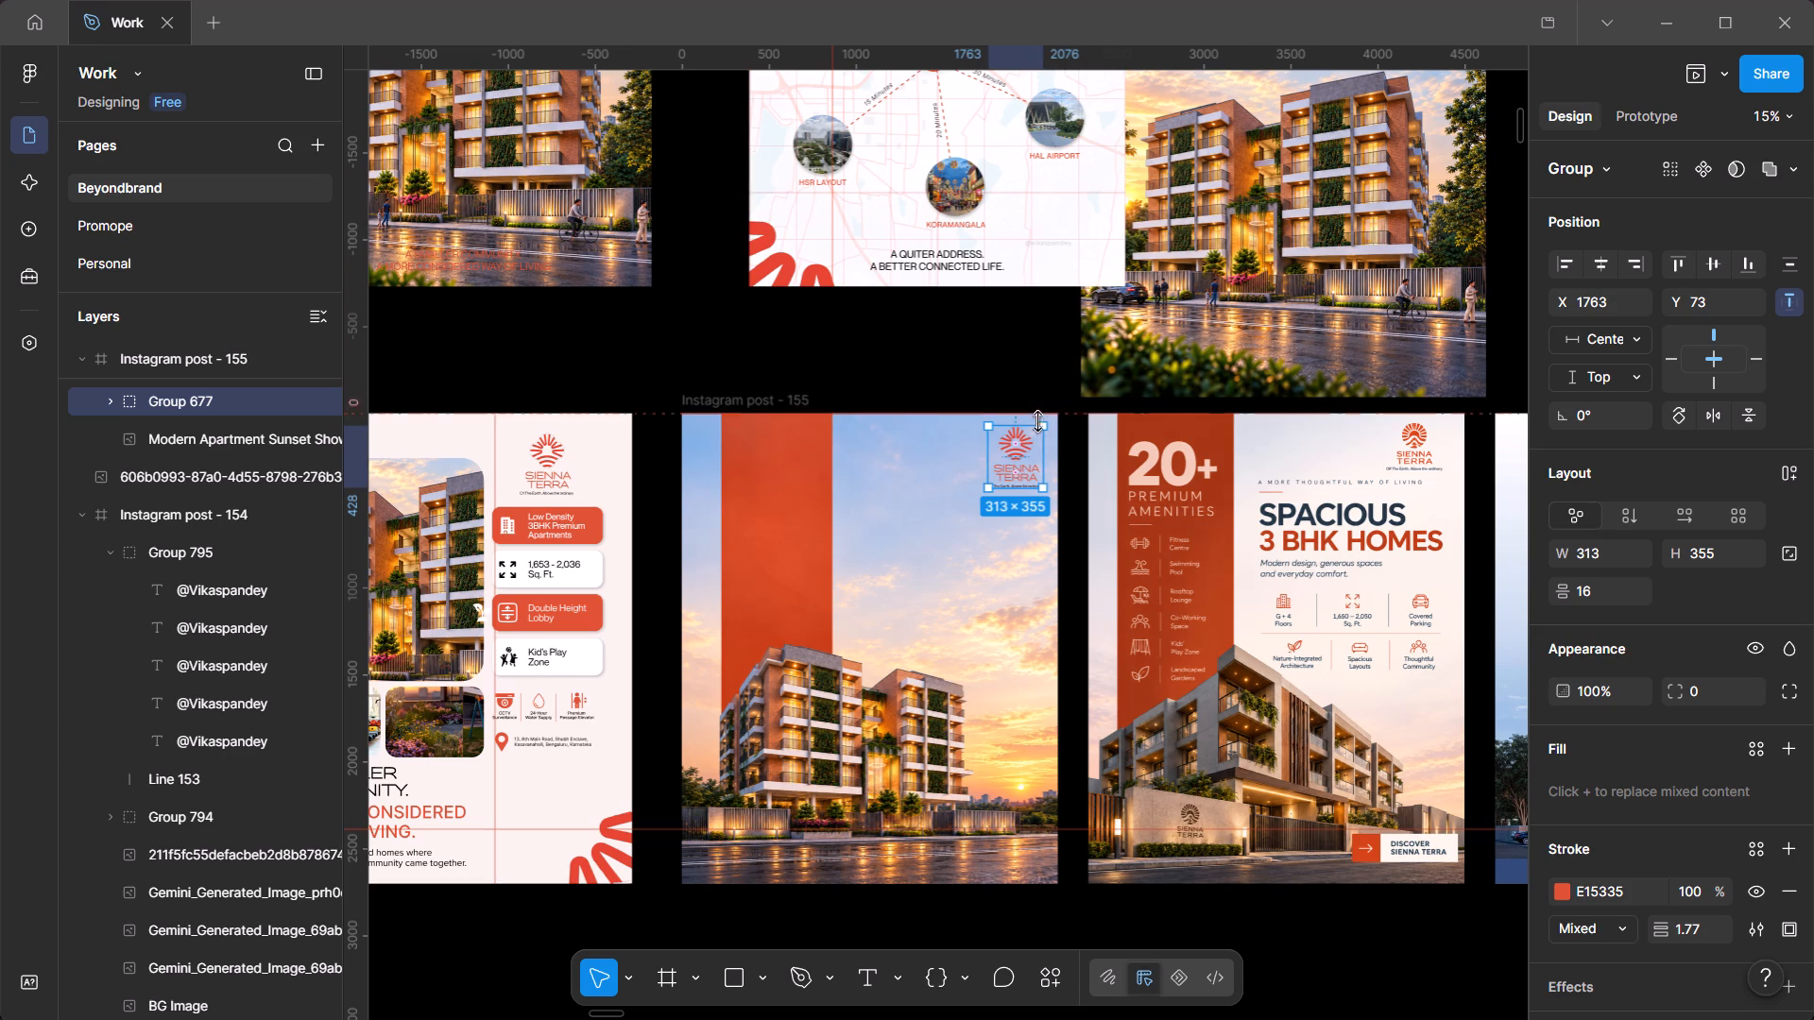
drag(1037, 421, 1037, 423)
ctrl+scroll(1037, 420, up, 11)
click(1065, 405)
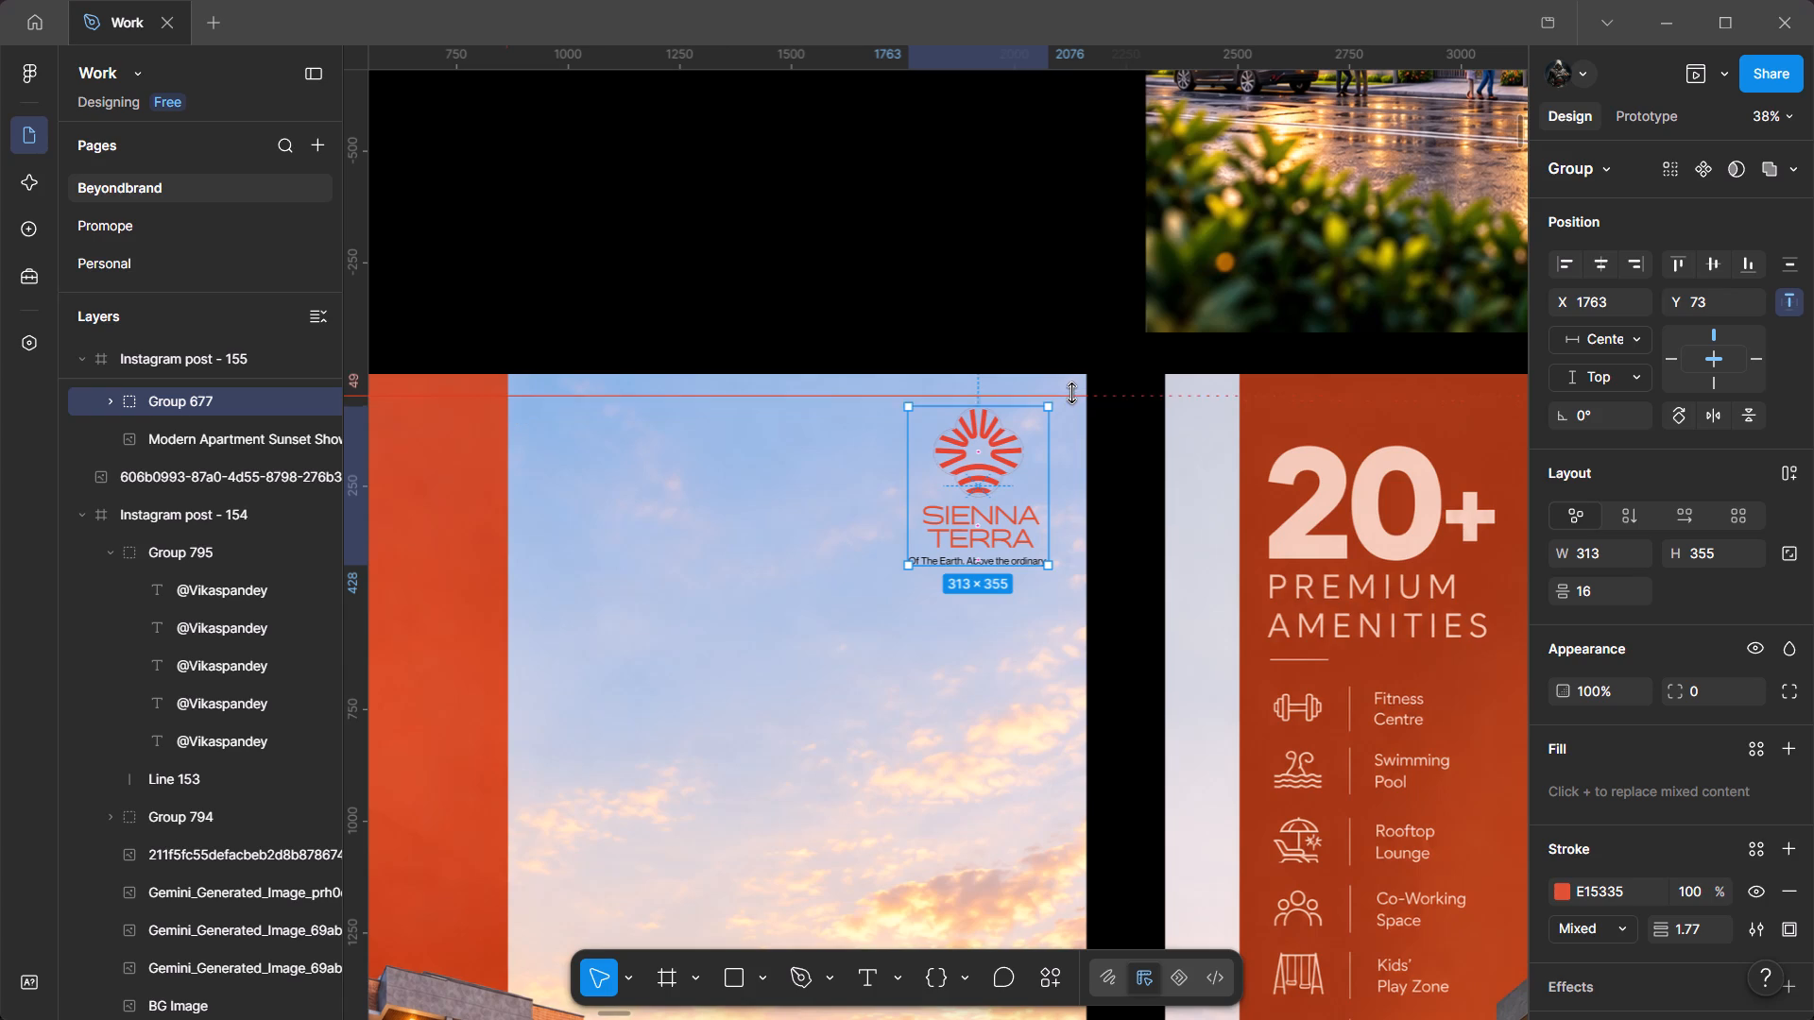
drag(1001, 464, 928, 532)
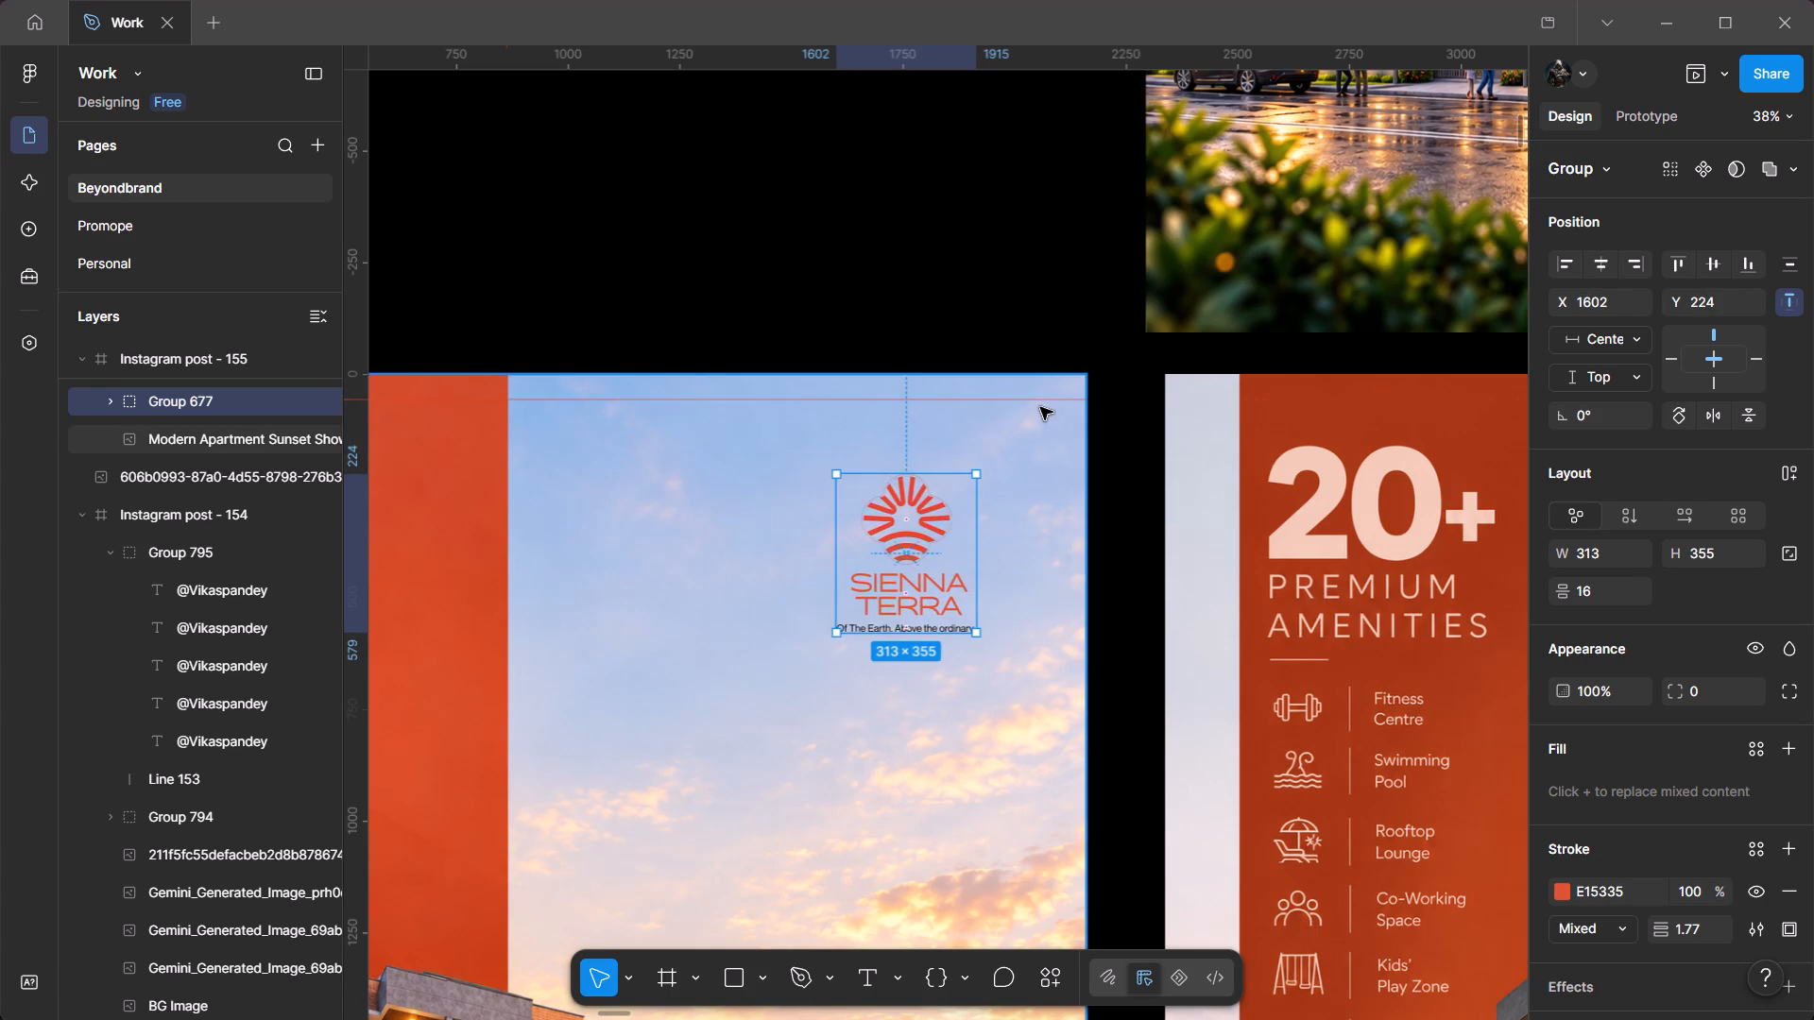
drag(1045, 400, 1055, 401)
drag(358, 500, 969, 535)
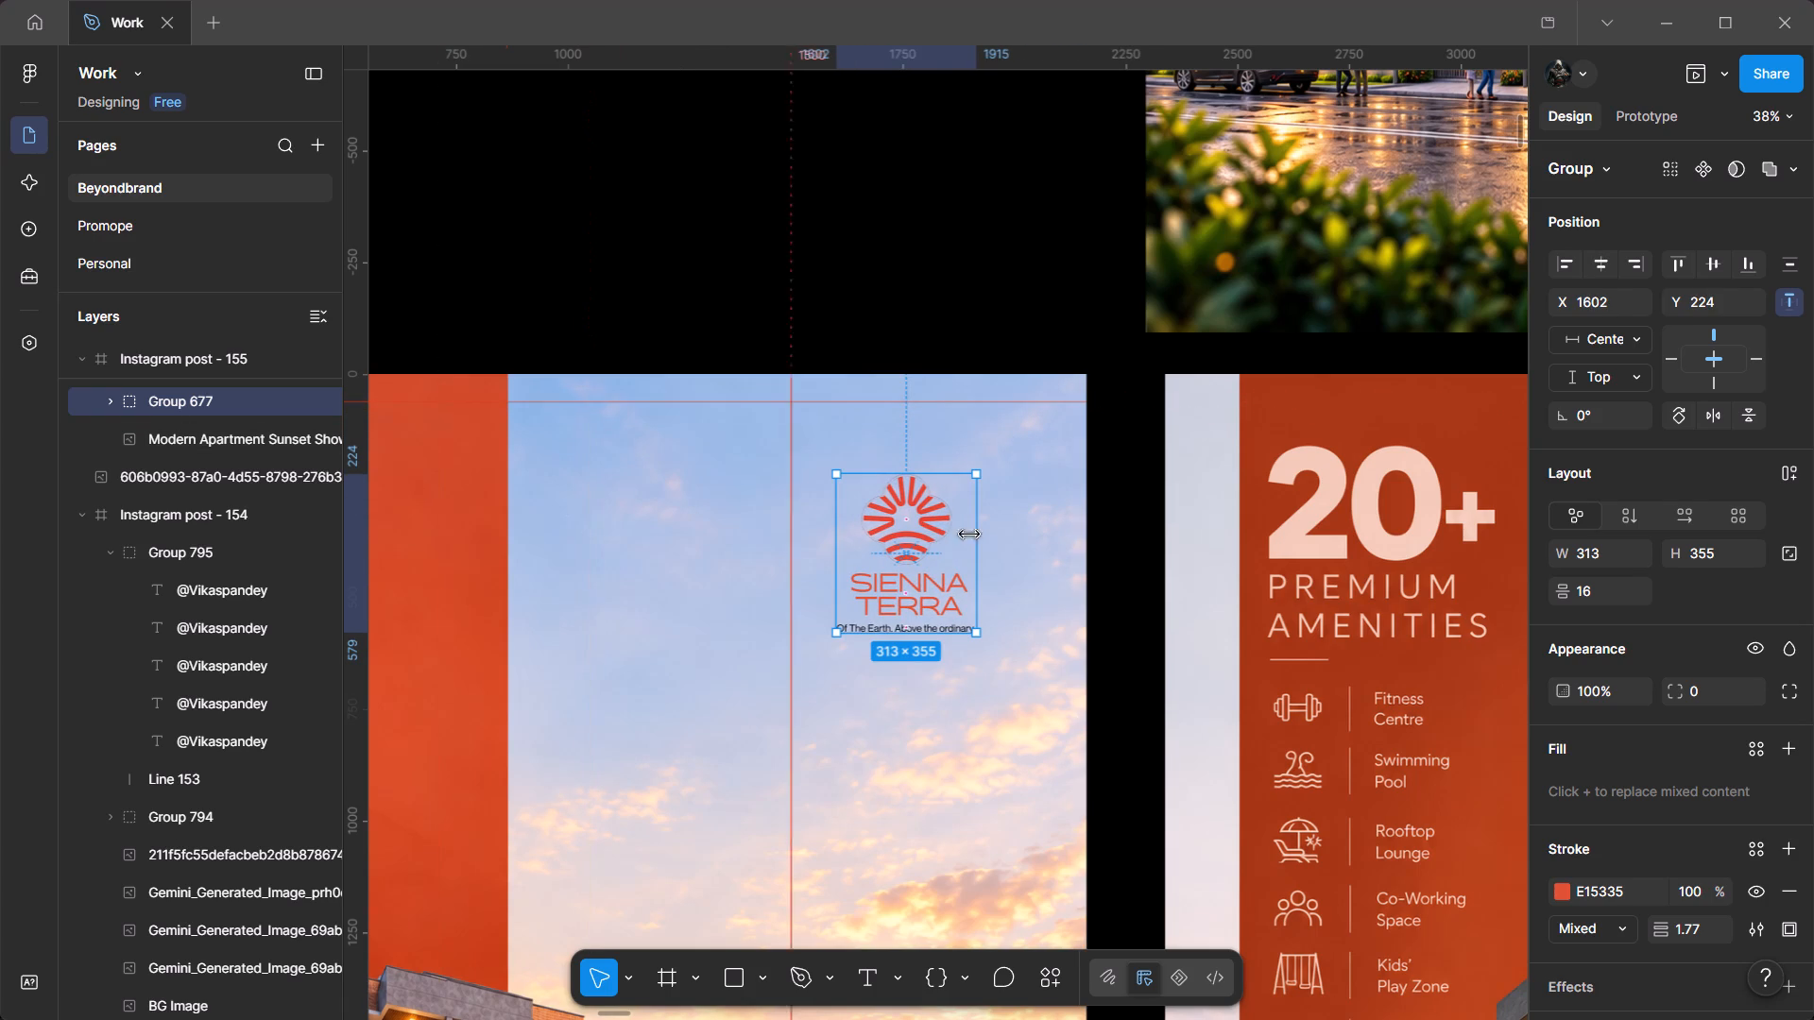
drag(969, 535, 1062, 534)
Place the Sienna Terra logo in the upper-right corner of Instagram post - 155, aligned to both margin guides.
drag(905, 533, 998, 474)
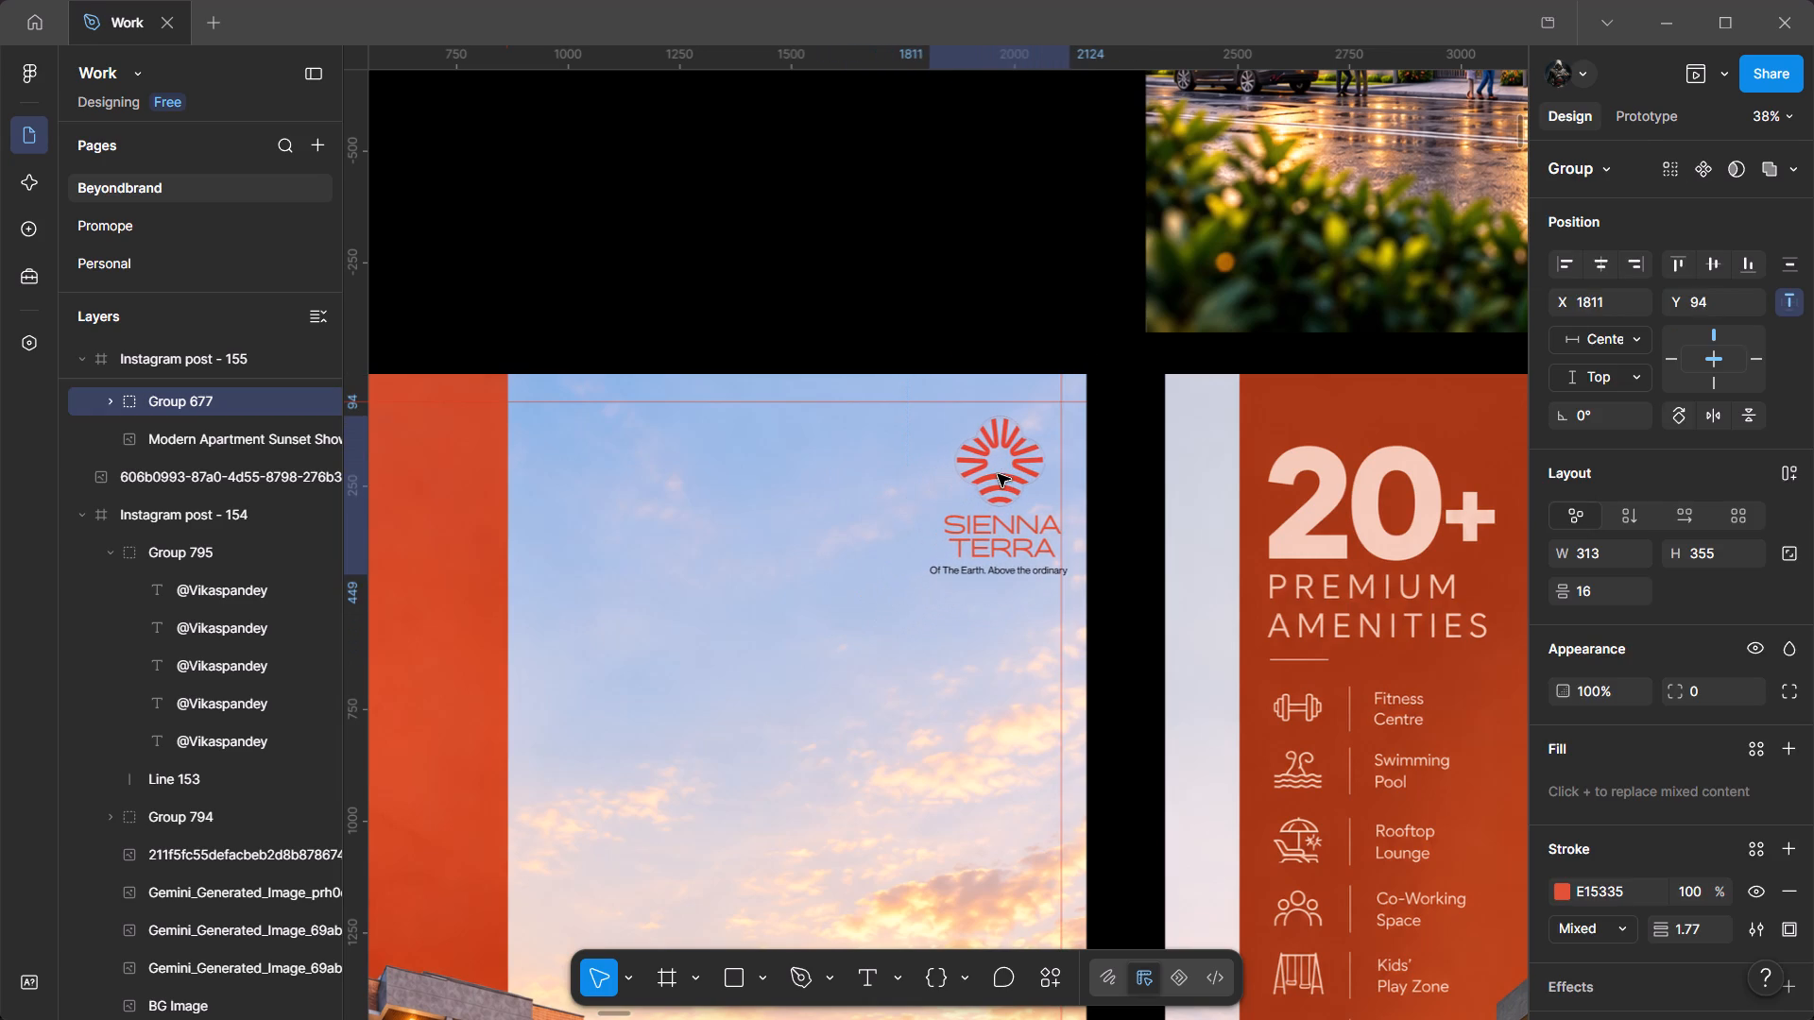
drag(998, 474, 996, 461)
click(1028, 231)
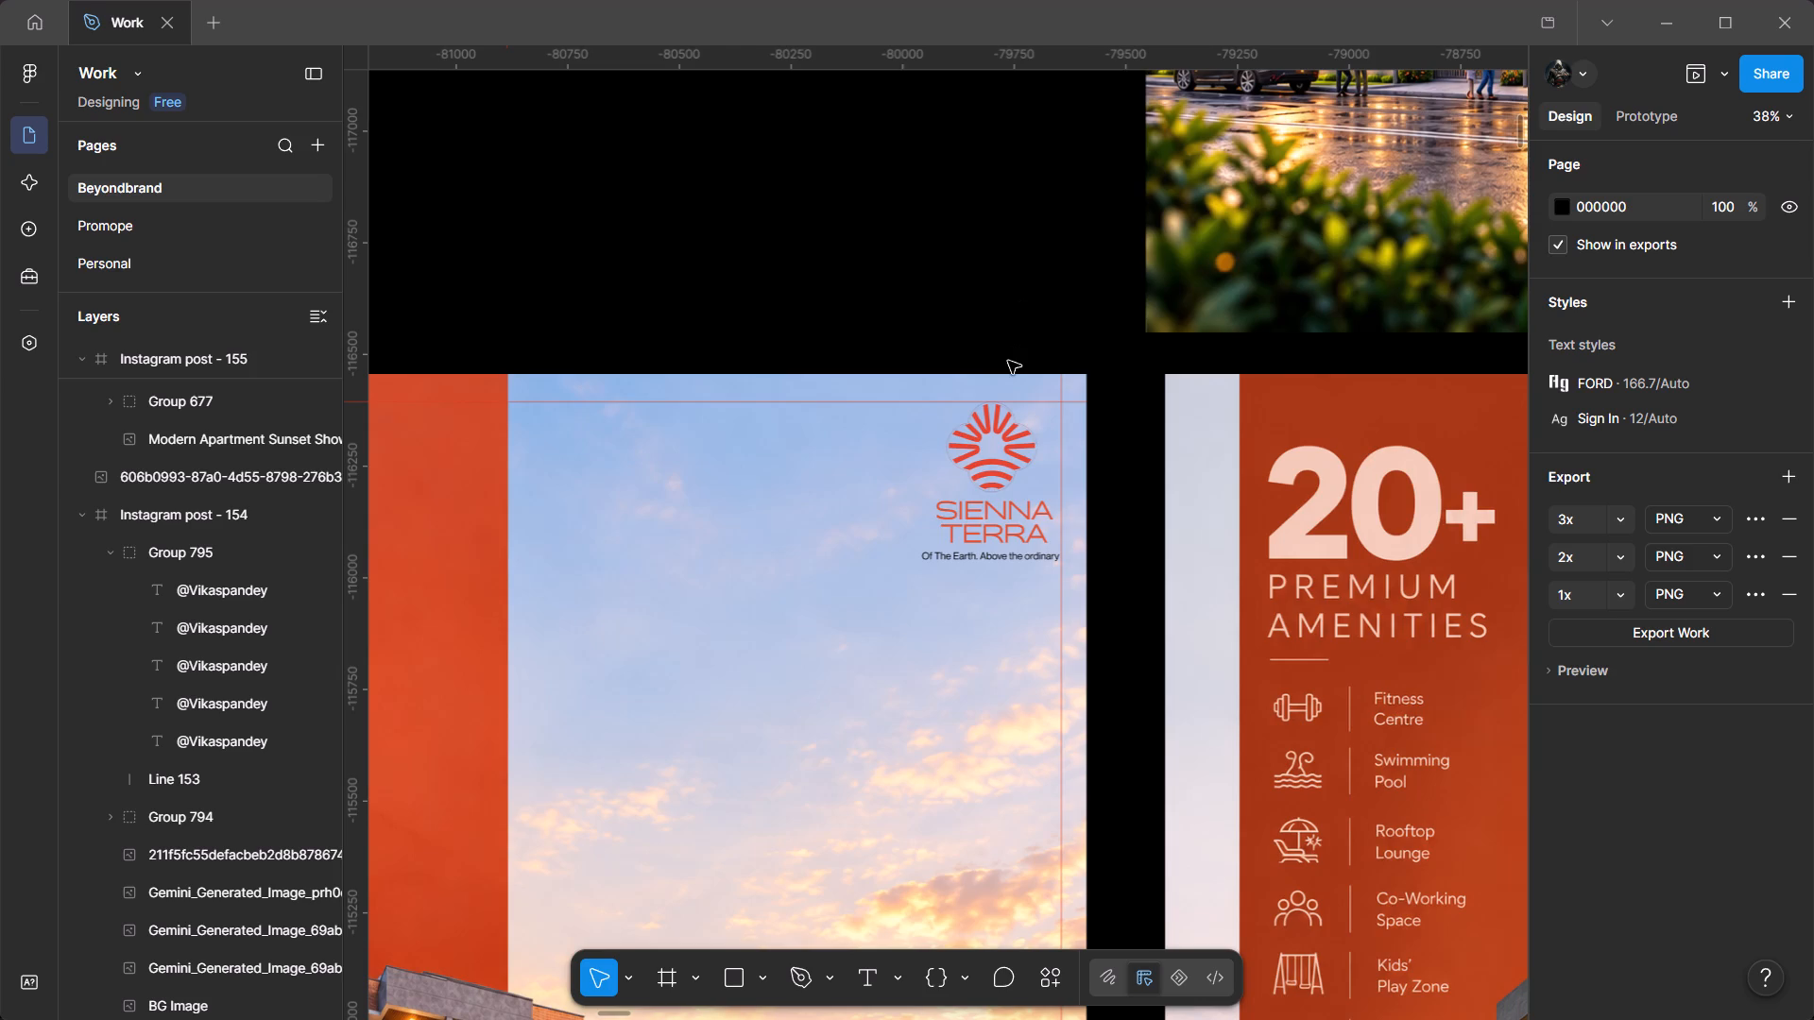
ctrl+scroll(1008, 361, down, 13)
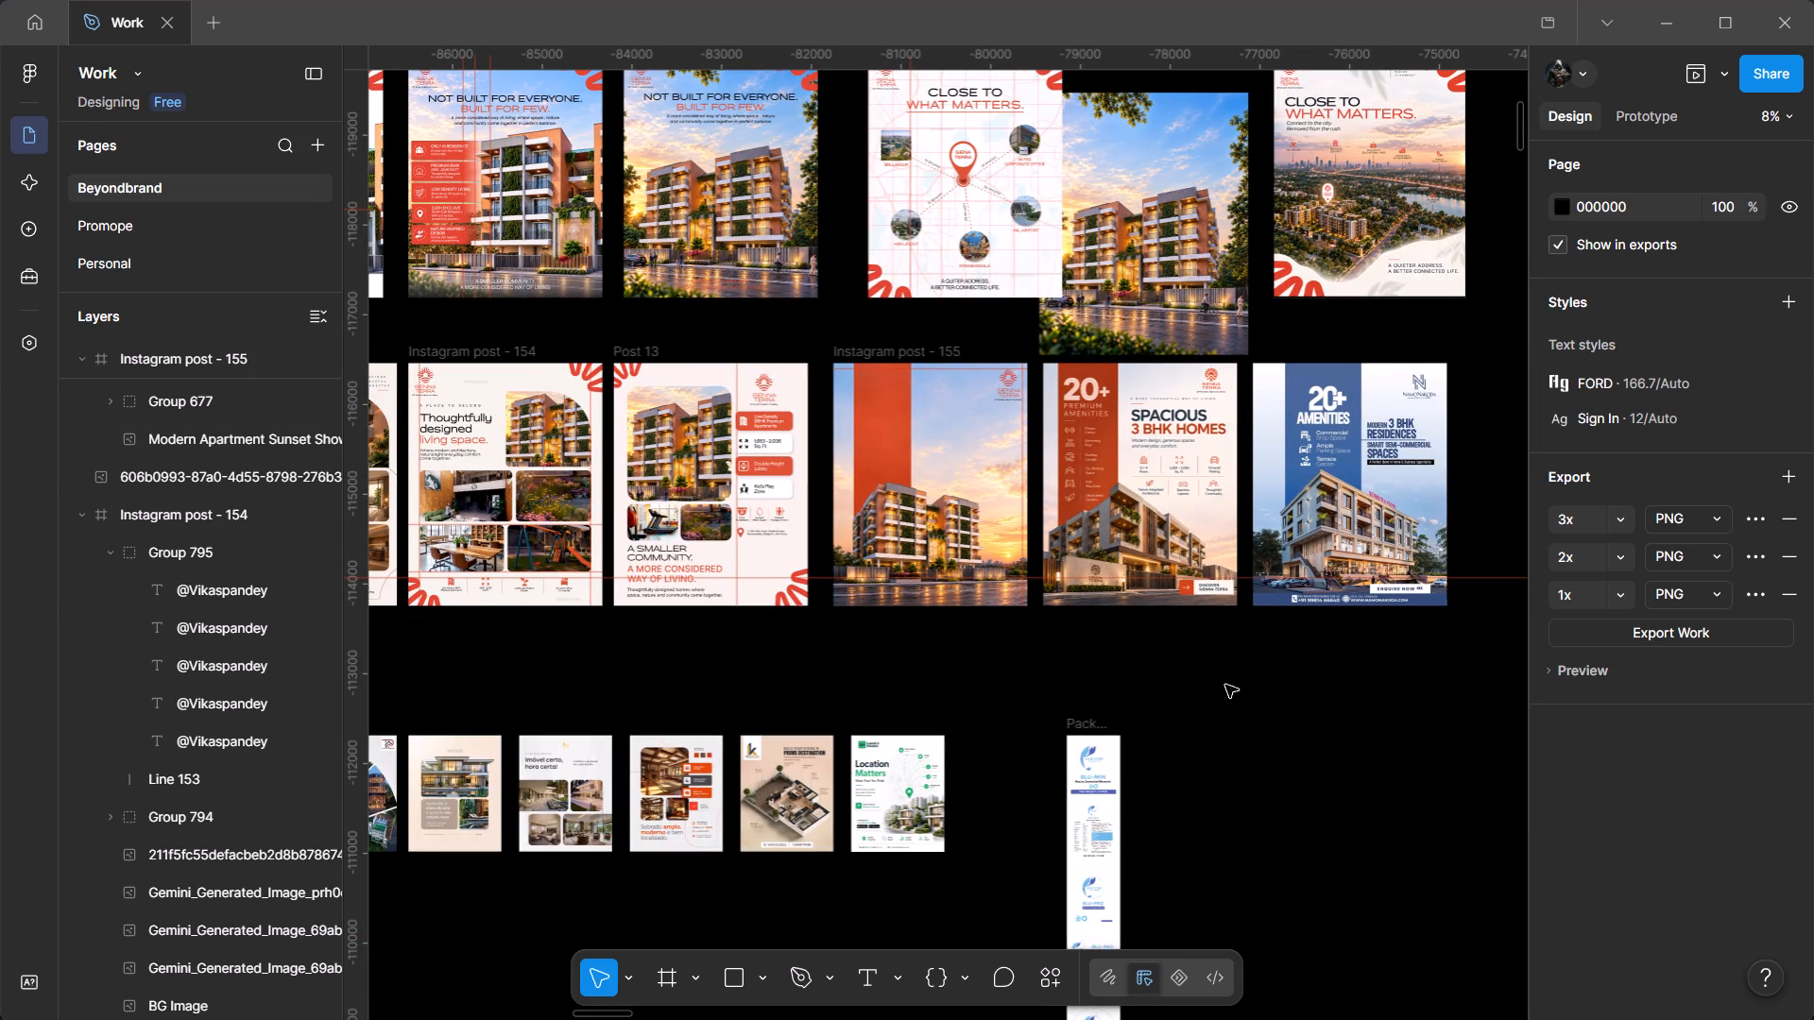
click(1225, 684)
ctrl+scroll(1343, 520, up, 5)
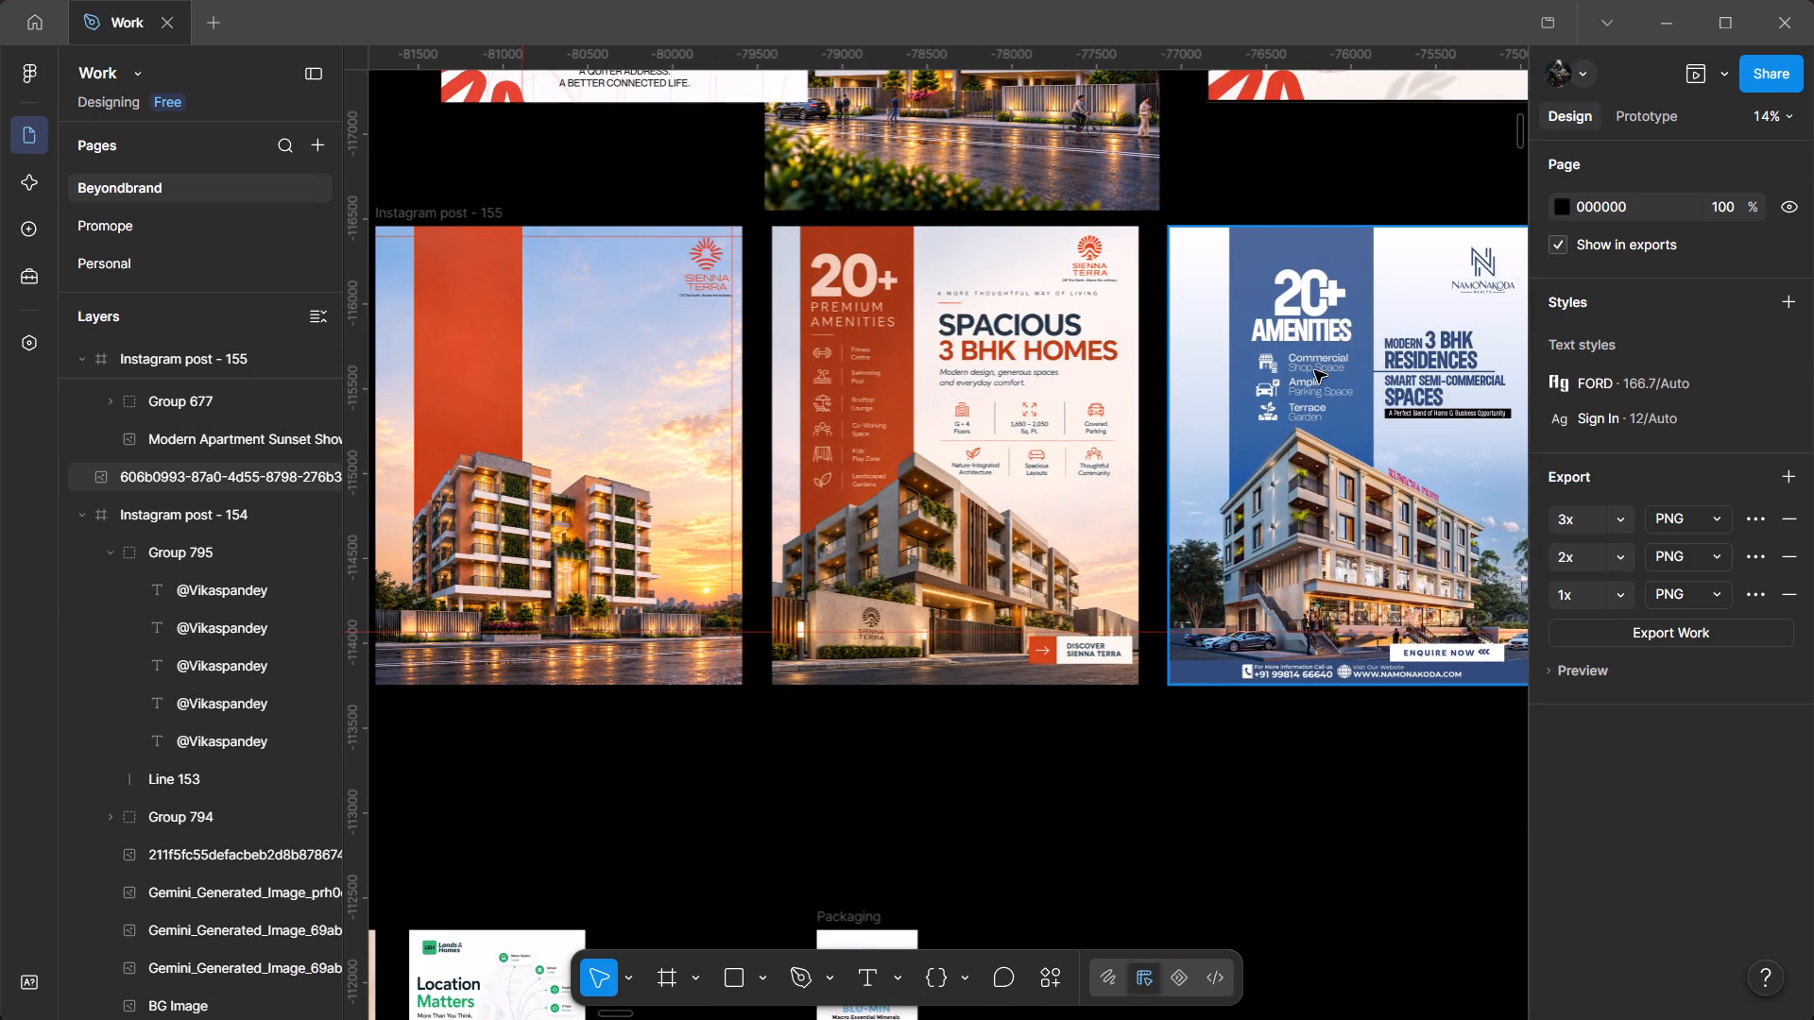
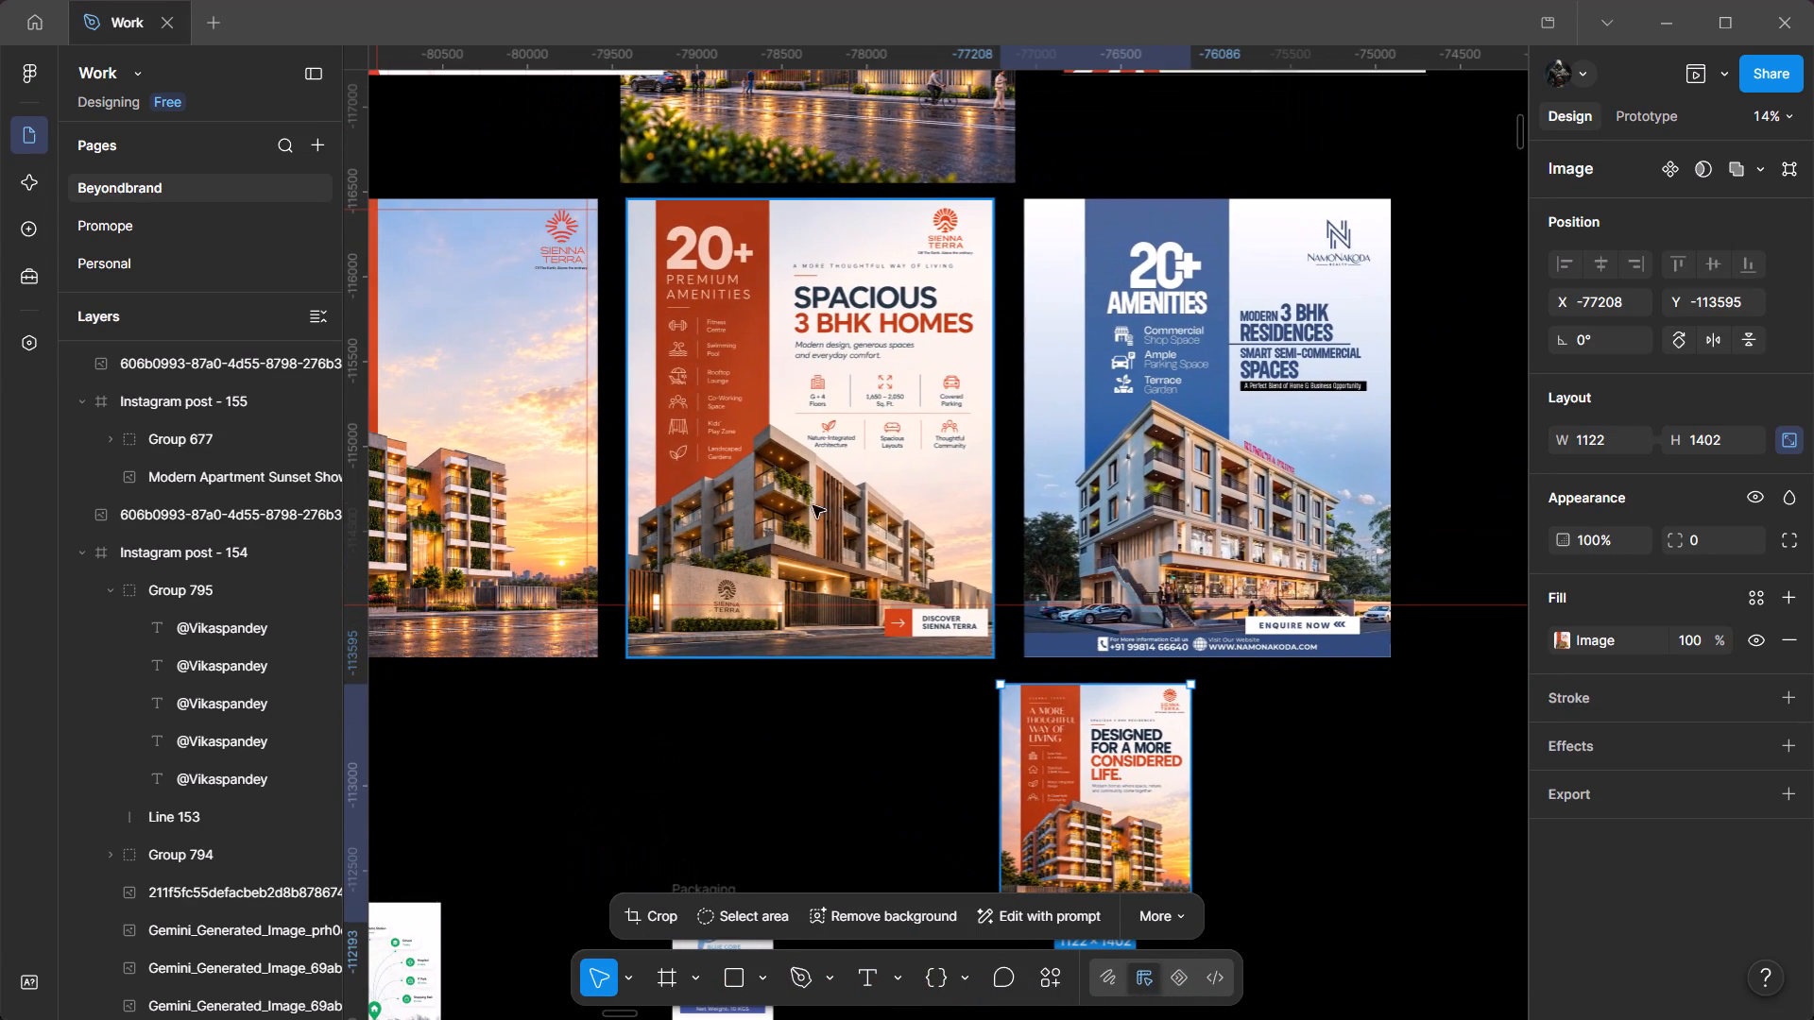
drag(936, 473, 973, 457)
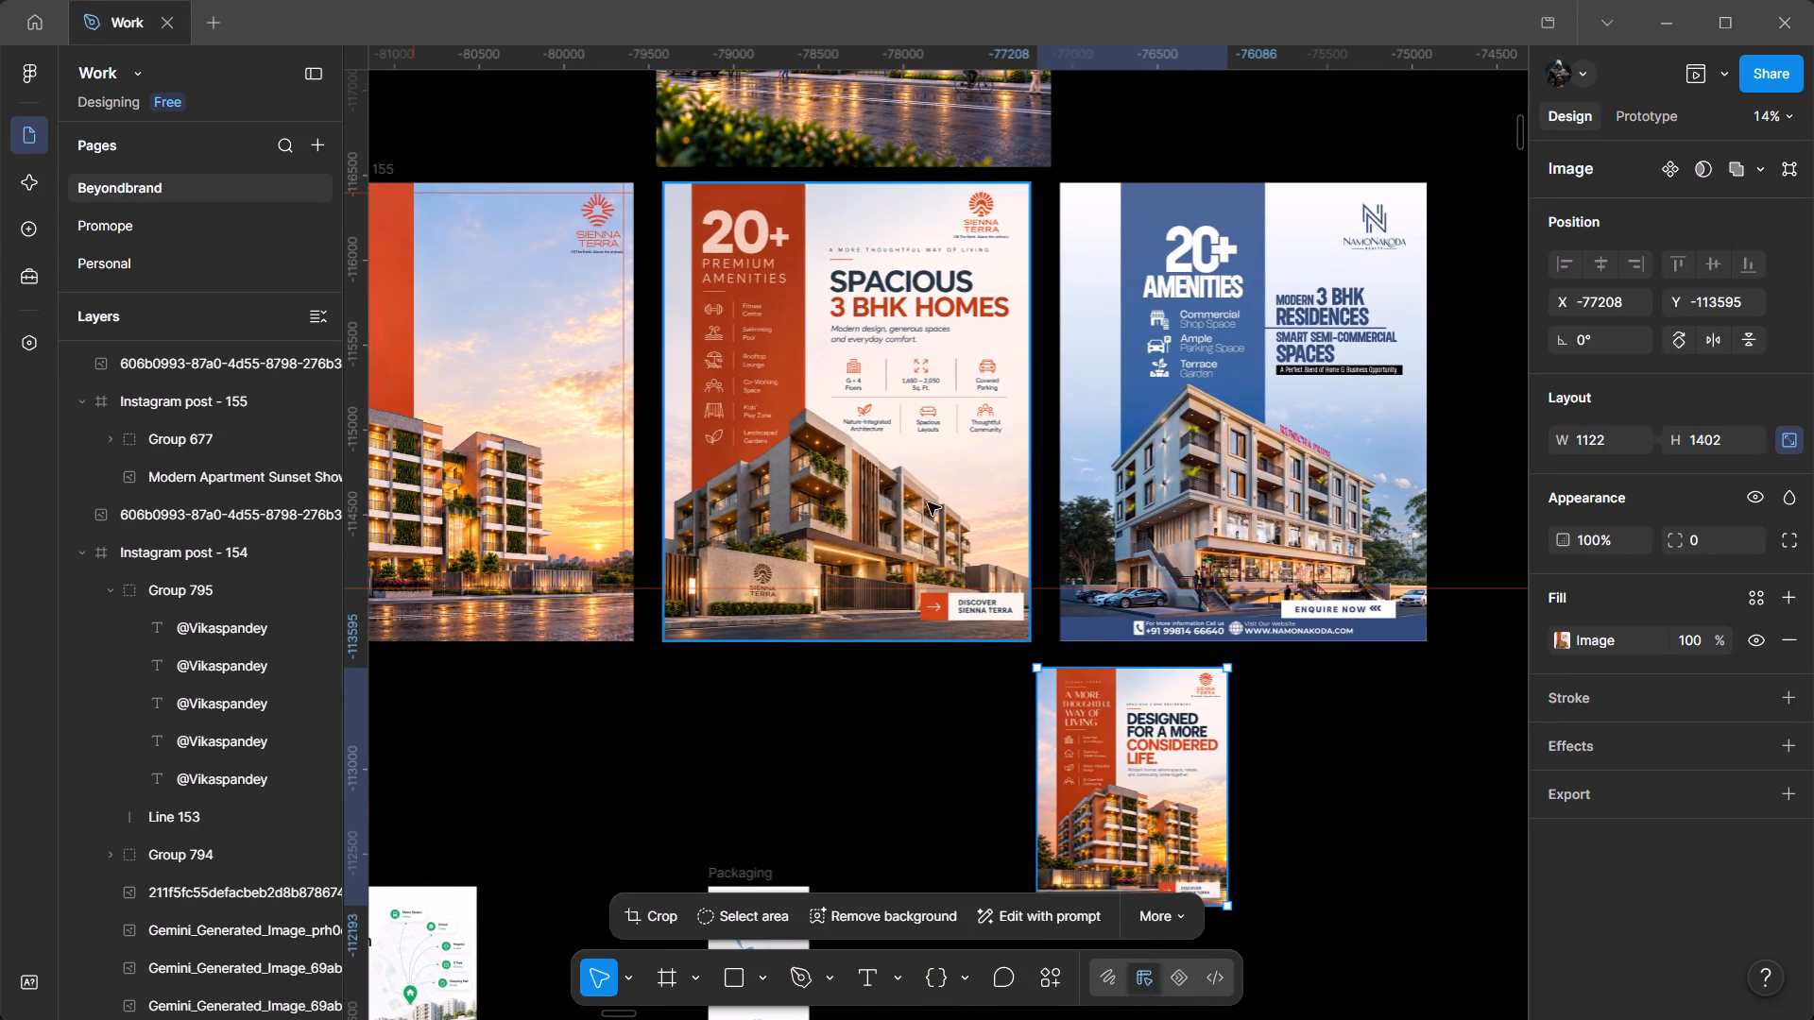
drag(912, 499, 1066, 513)
click(693, 473)
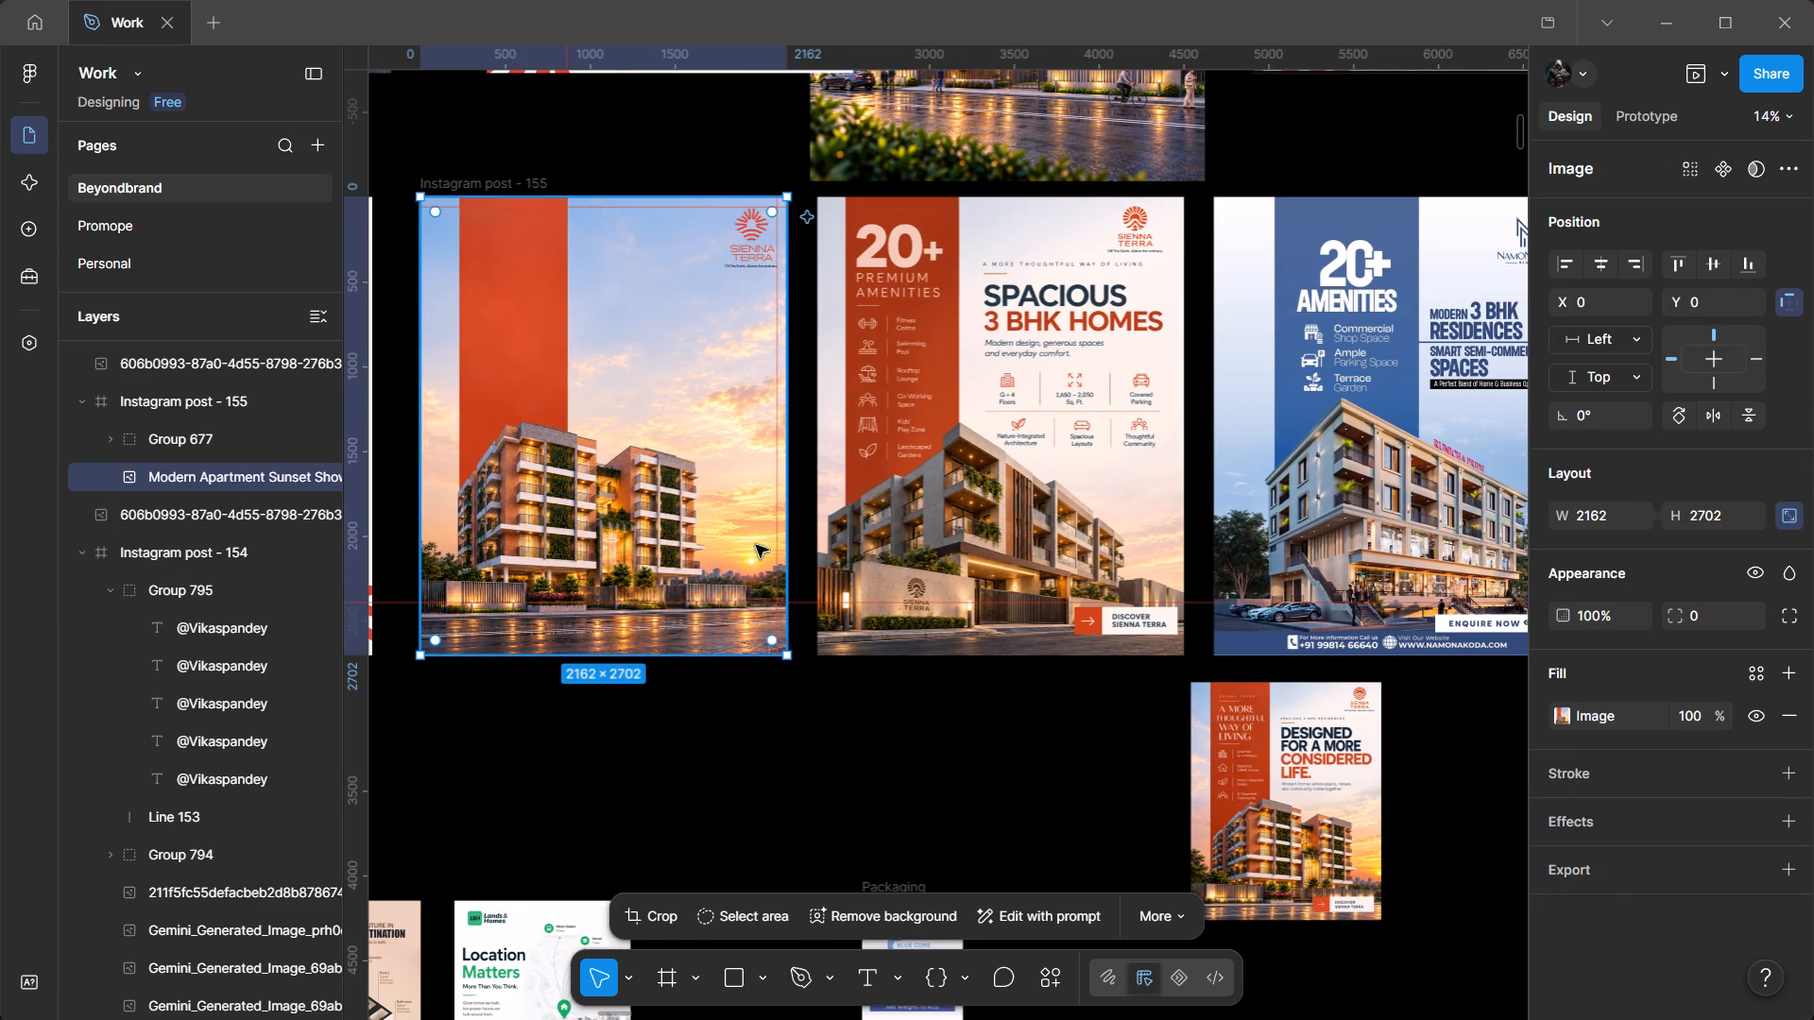
drag(788, 534, 807, 532)
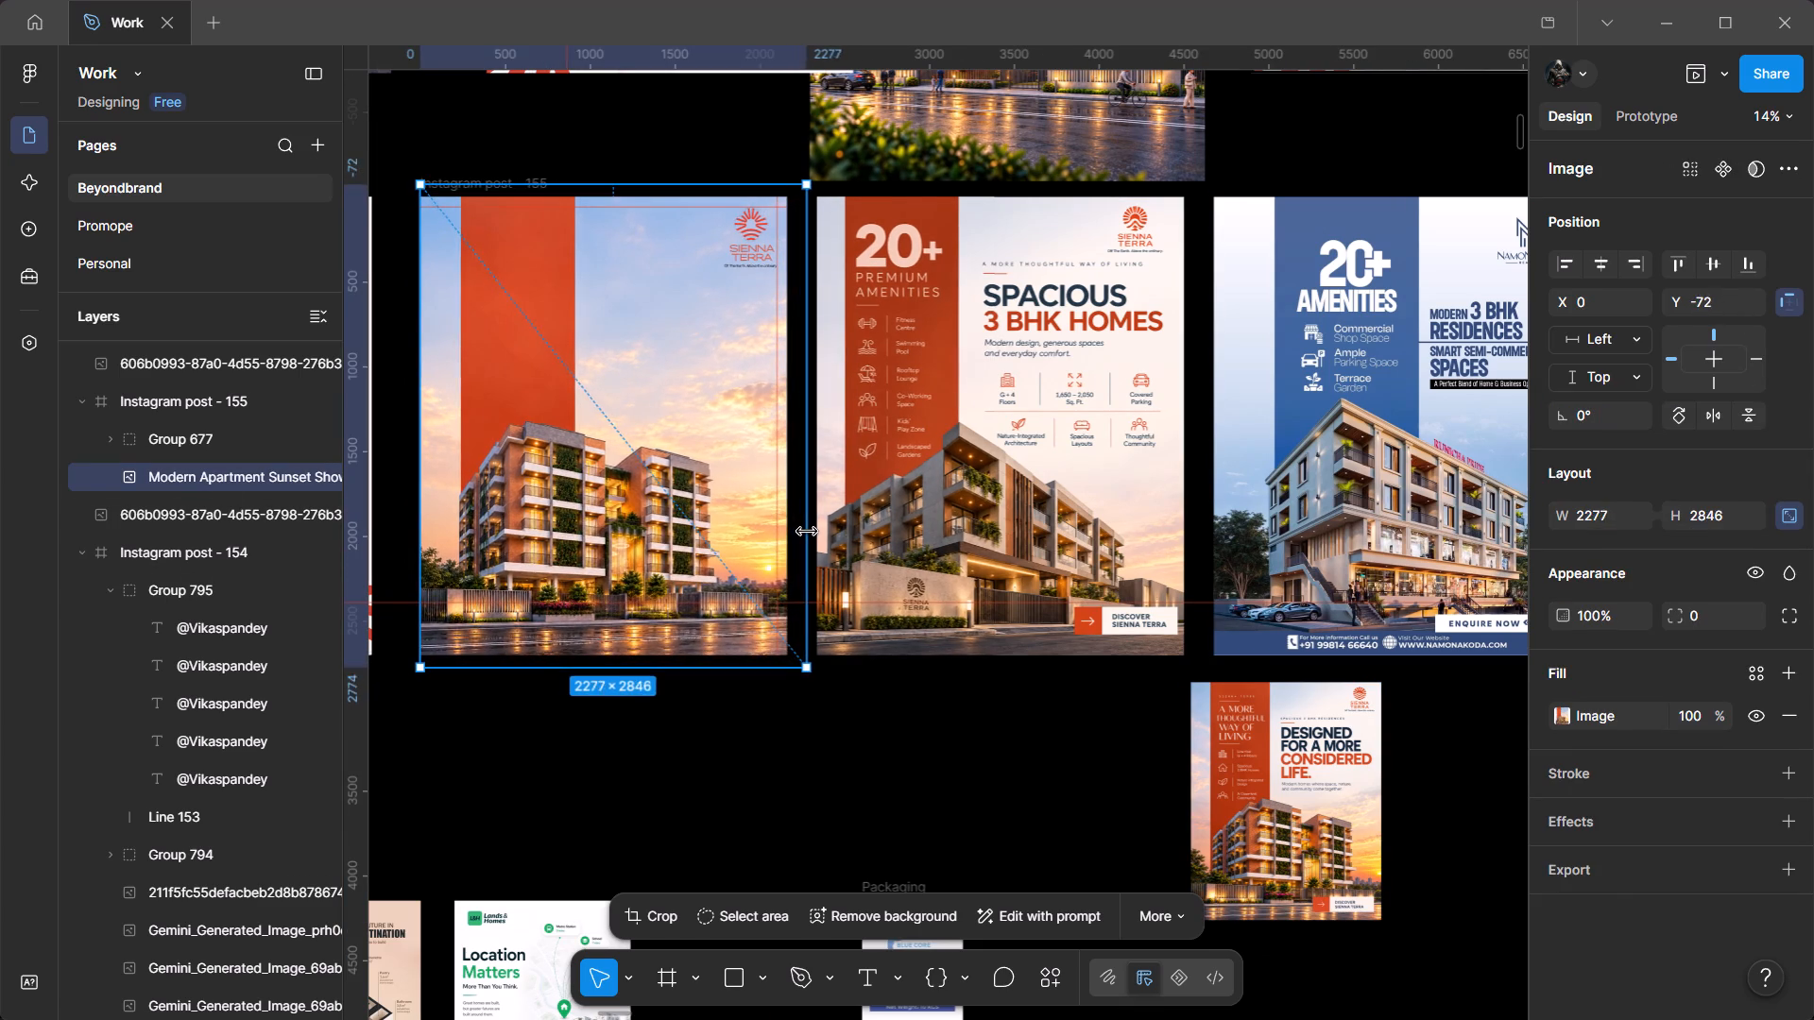
drag(807, 532, 813, 532)
click(732, 739)
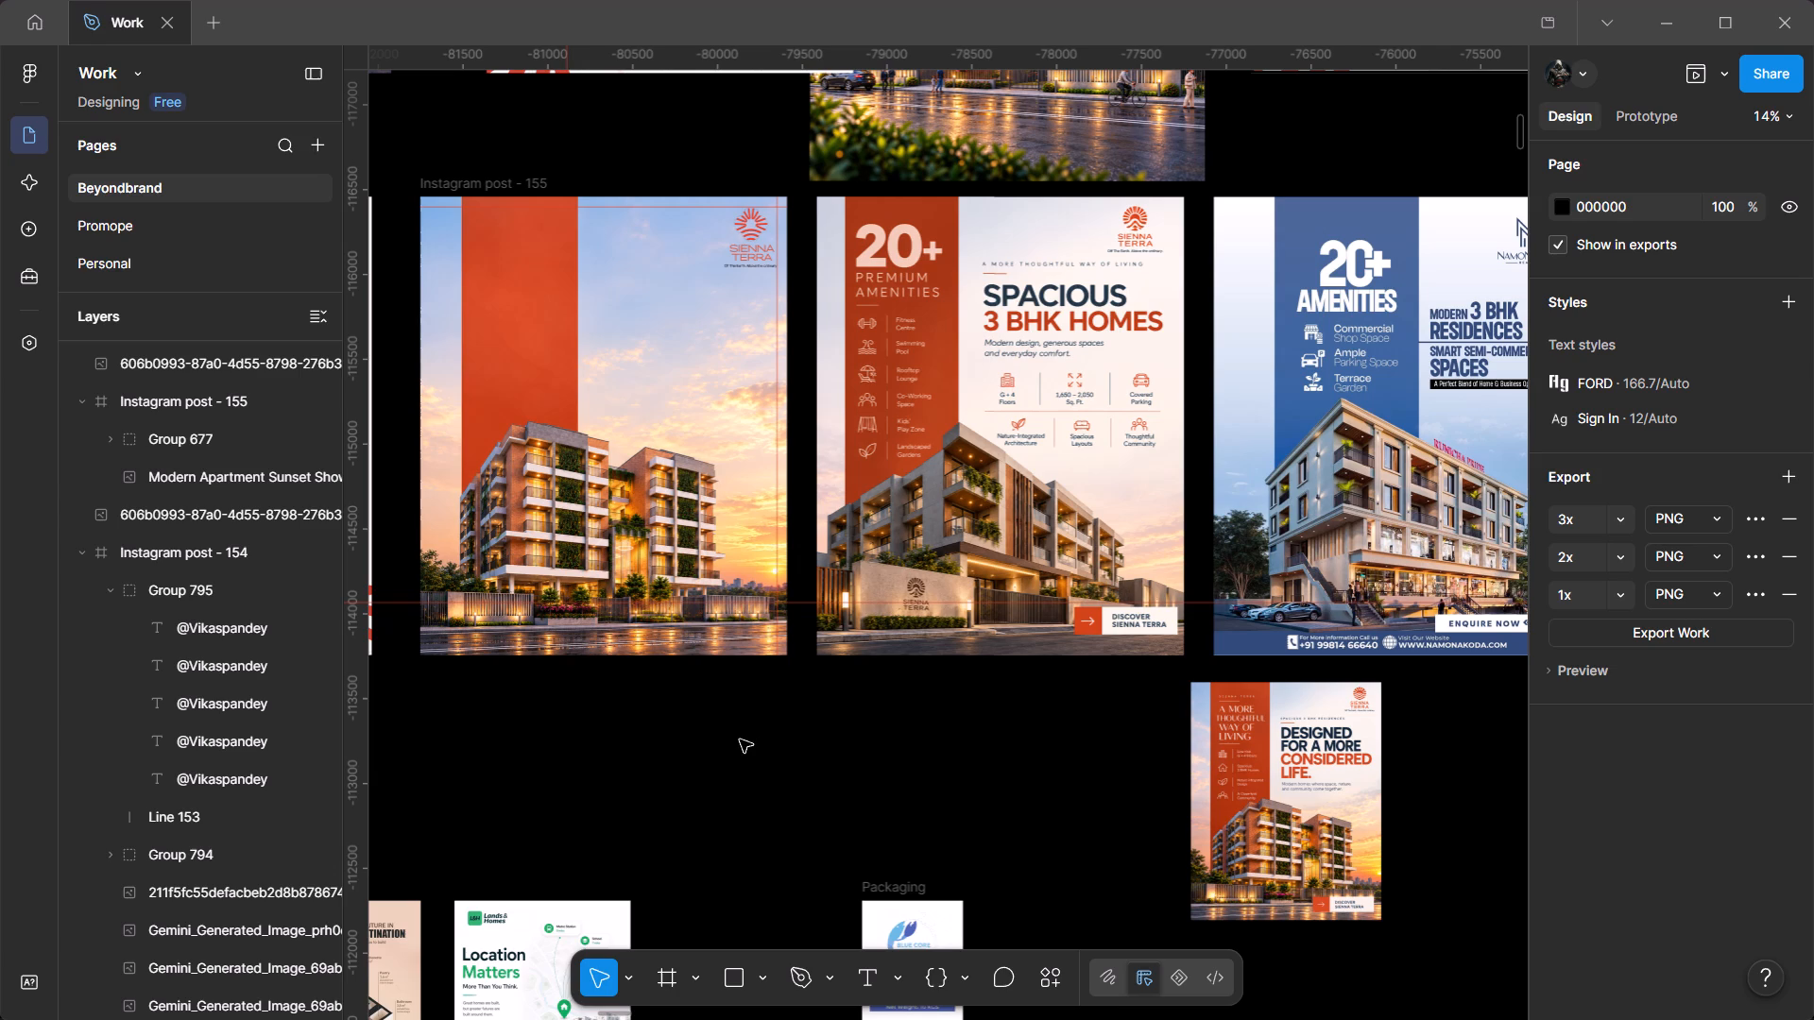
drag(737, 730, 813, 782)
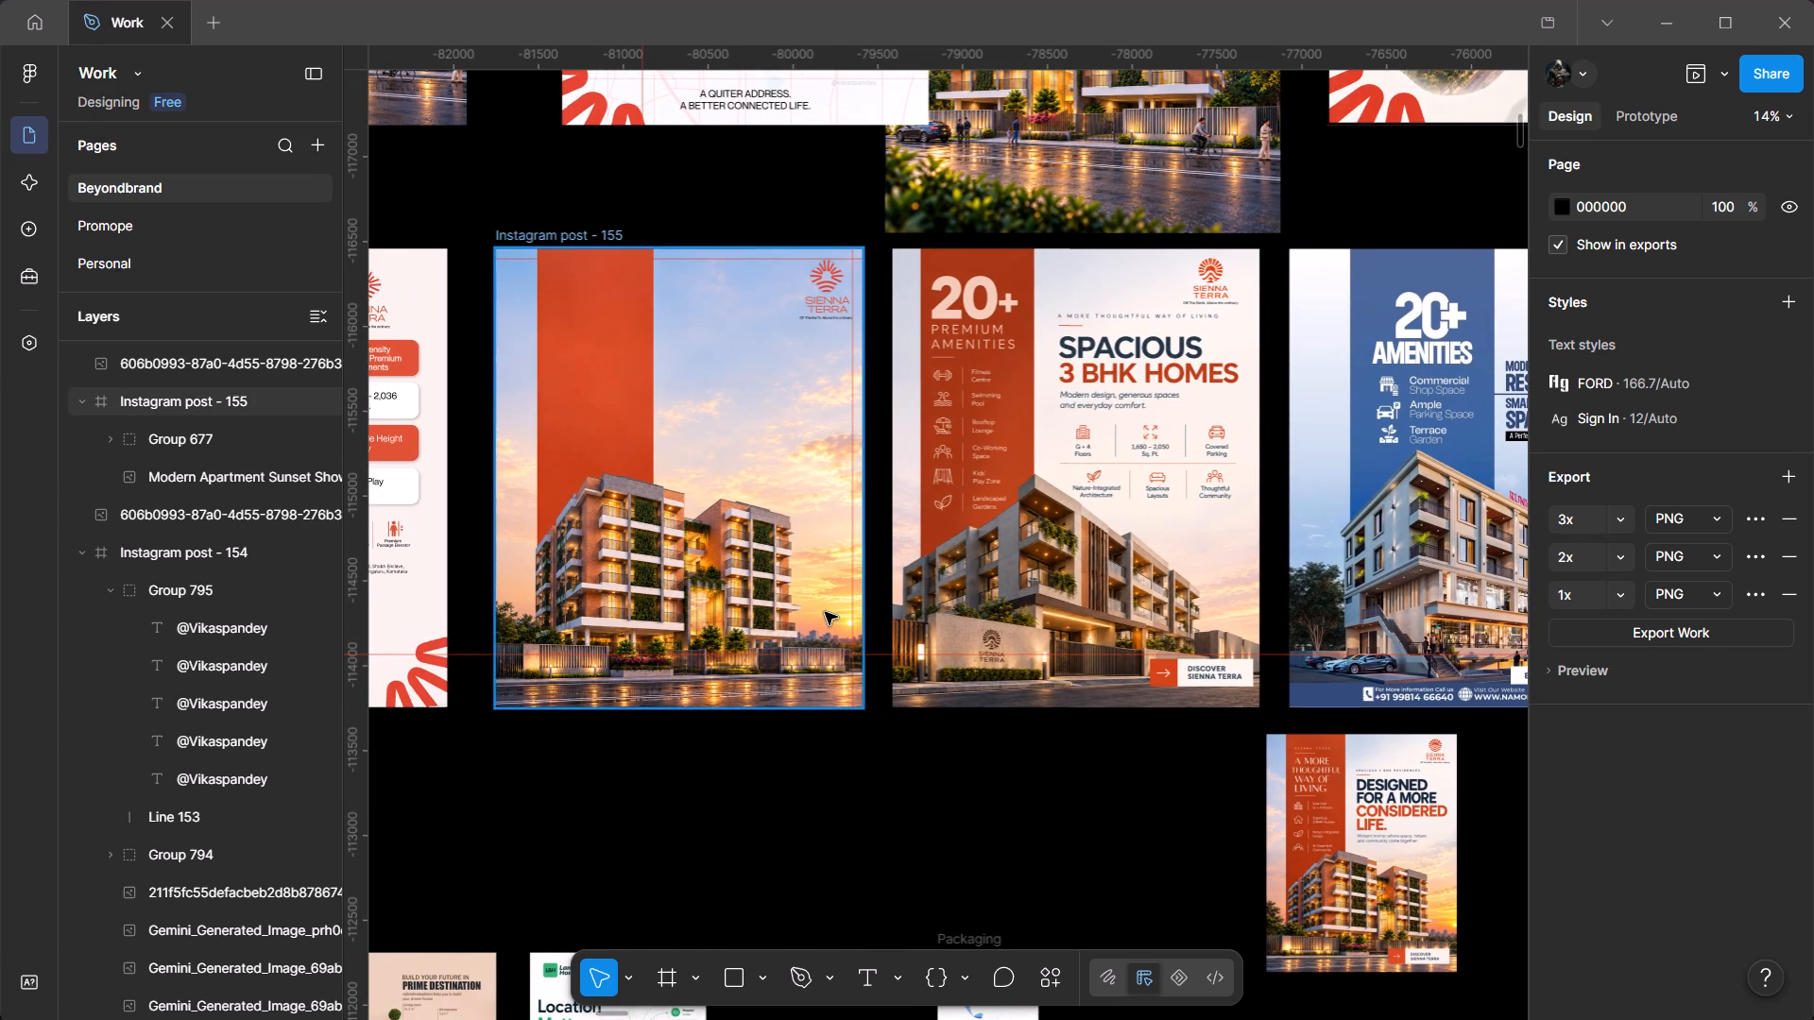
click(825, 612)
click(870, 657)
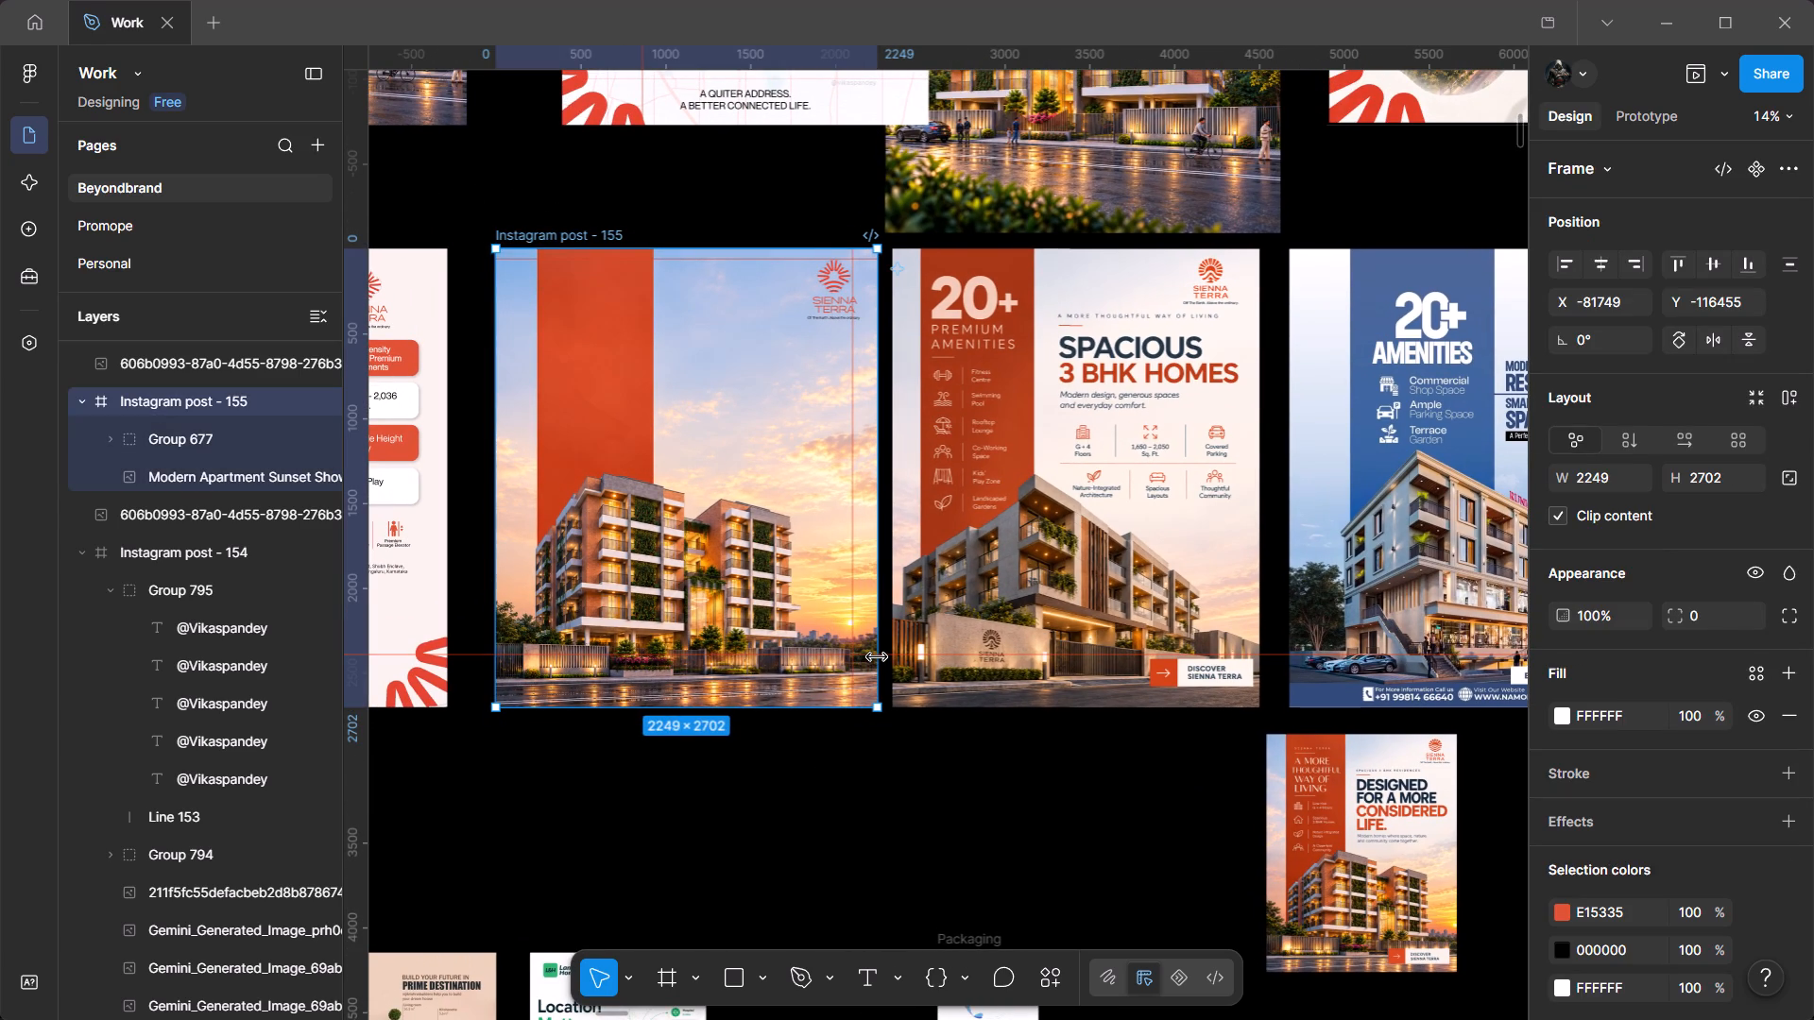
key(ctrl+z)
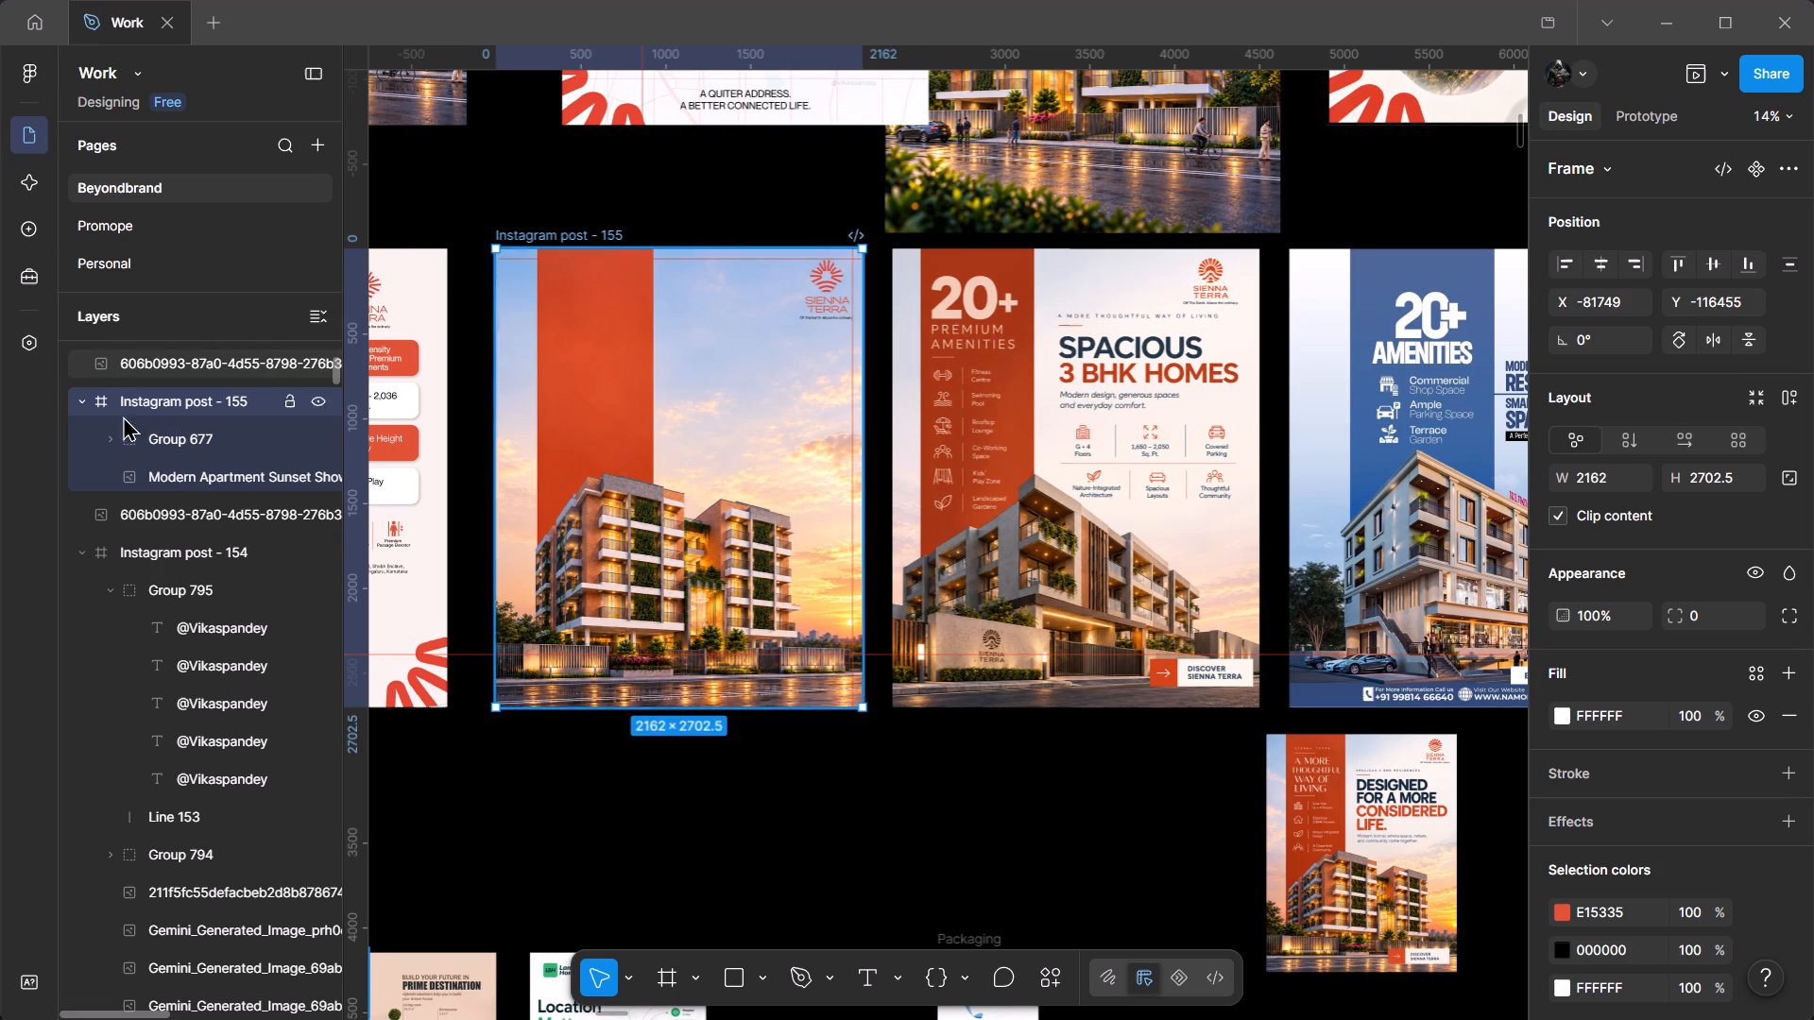
Scale the apartment background image in Instagram post - 155 to about 2349 × 2935 and centre it horizontally in the frame.
click(173, 467)
click(883, 728)
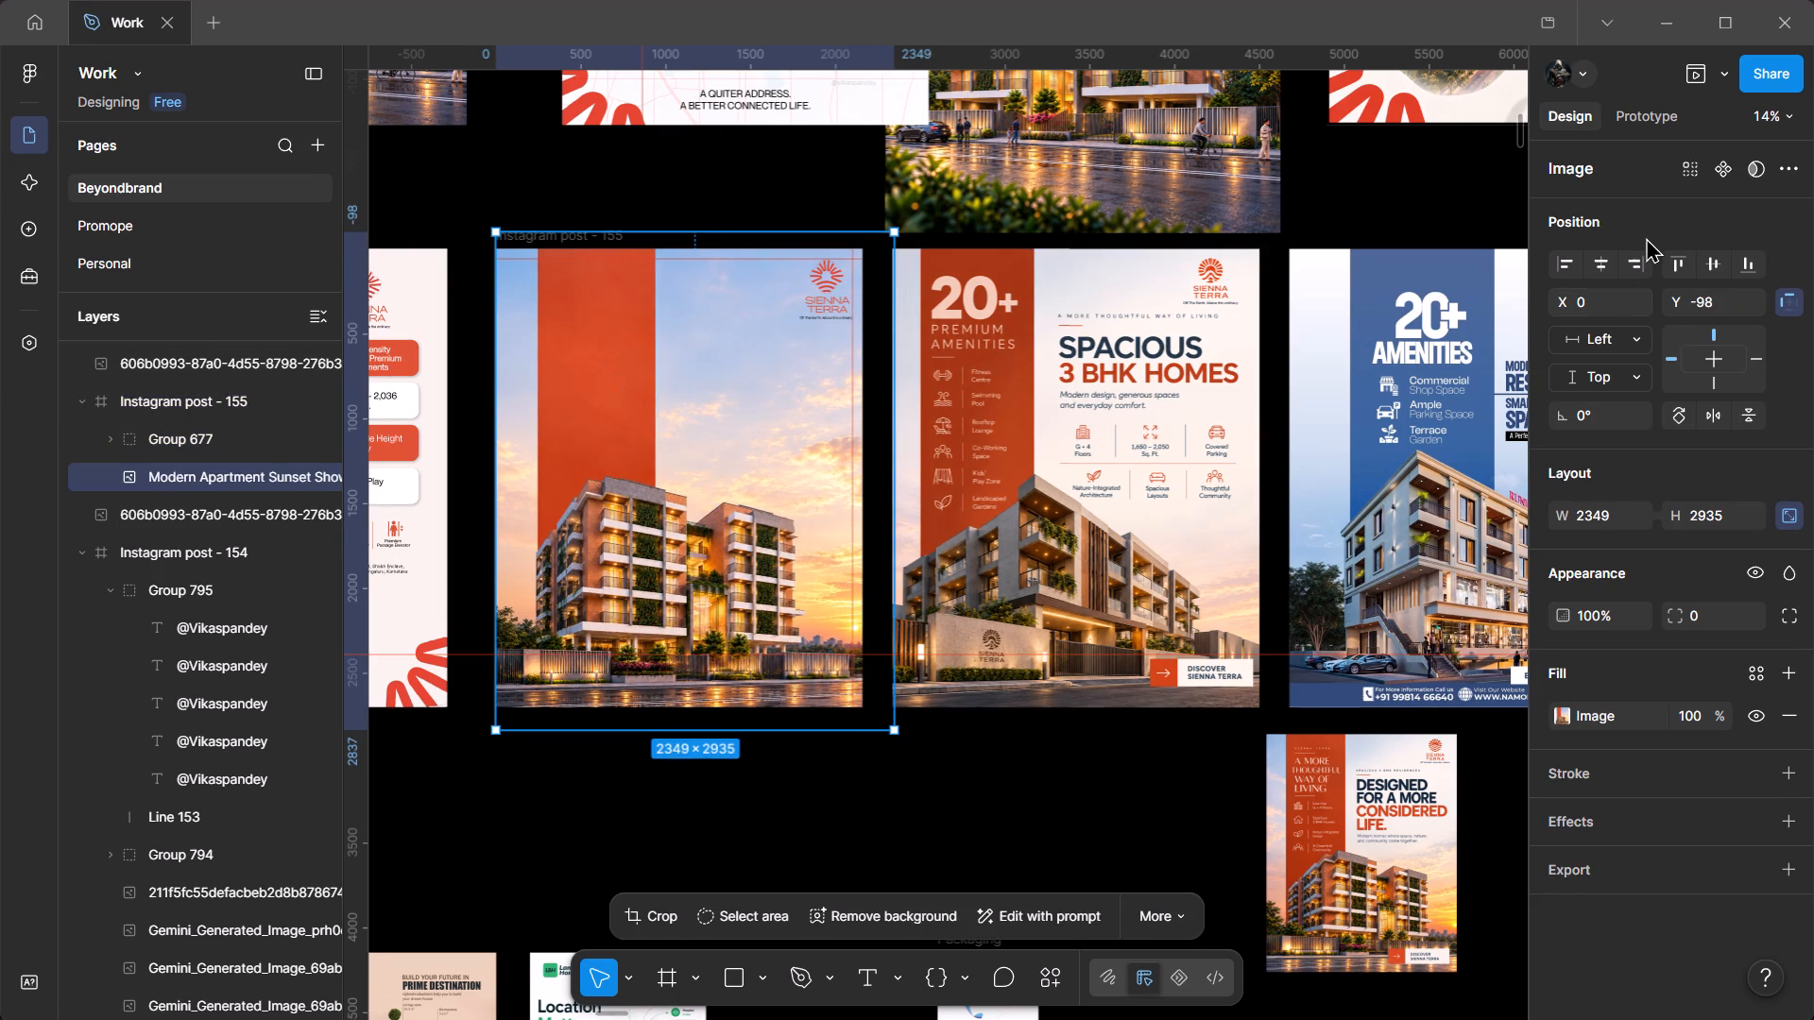
click(1600, 254)
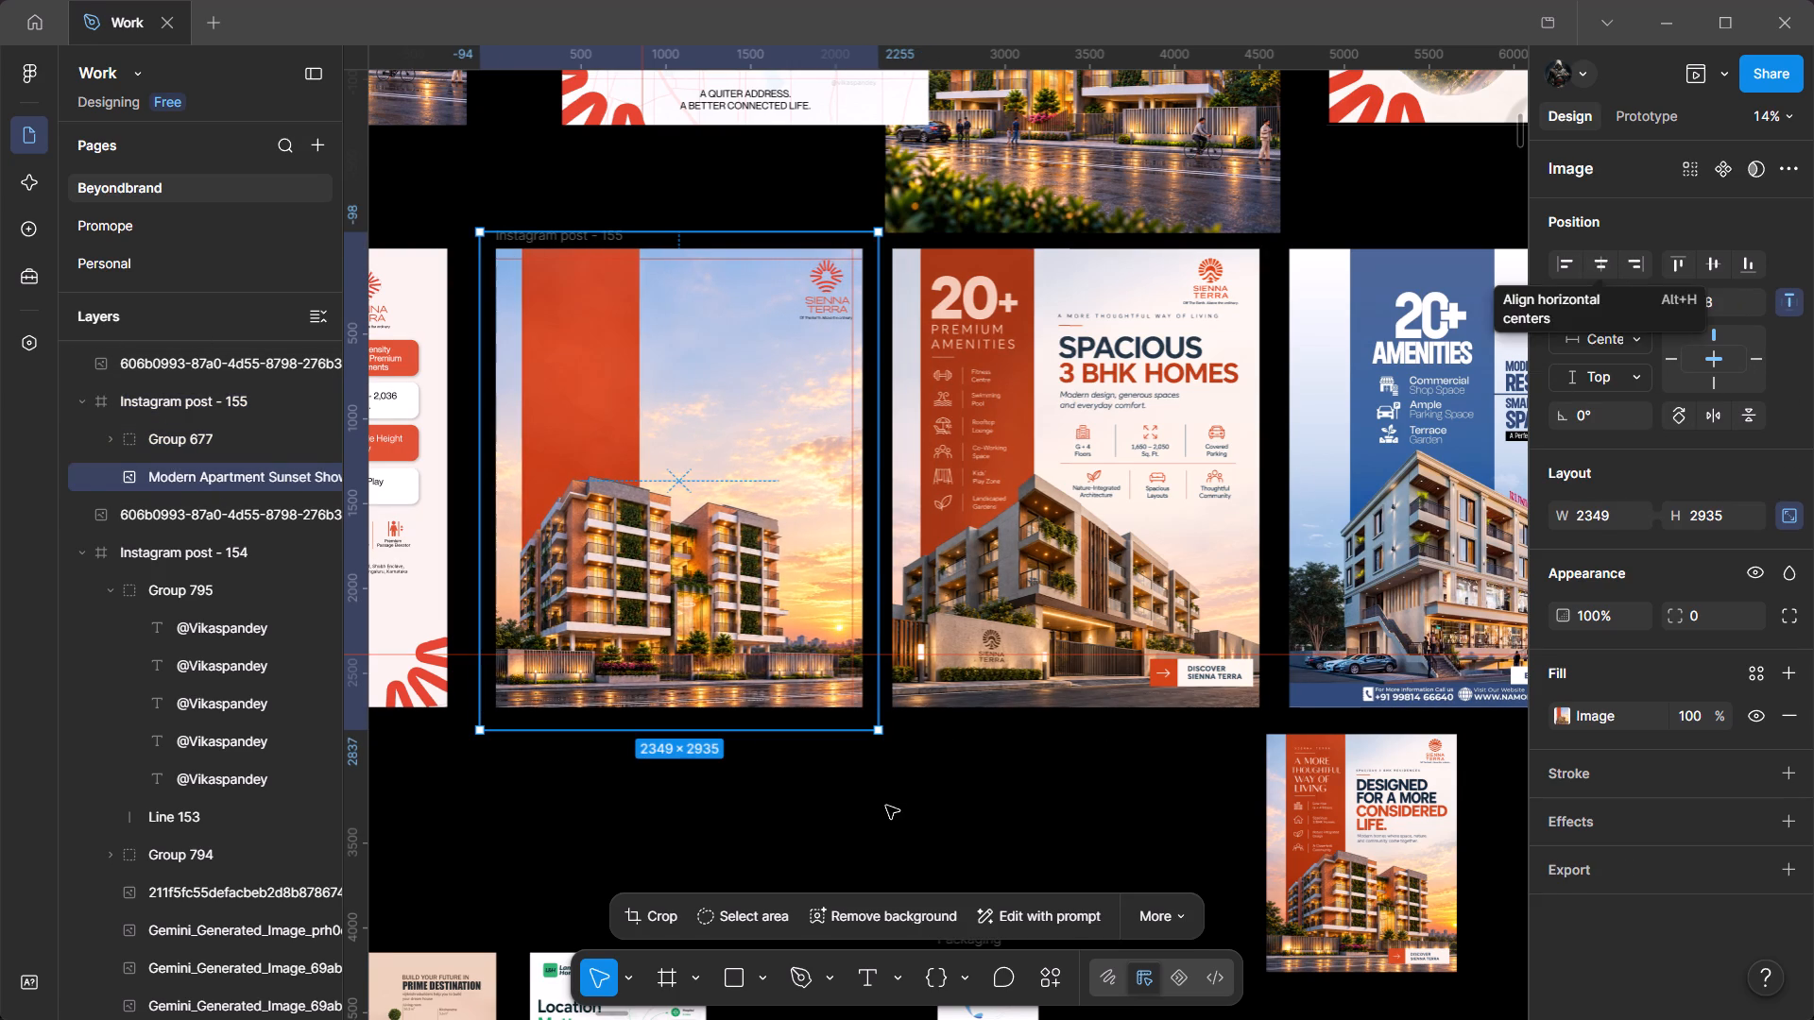
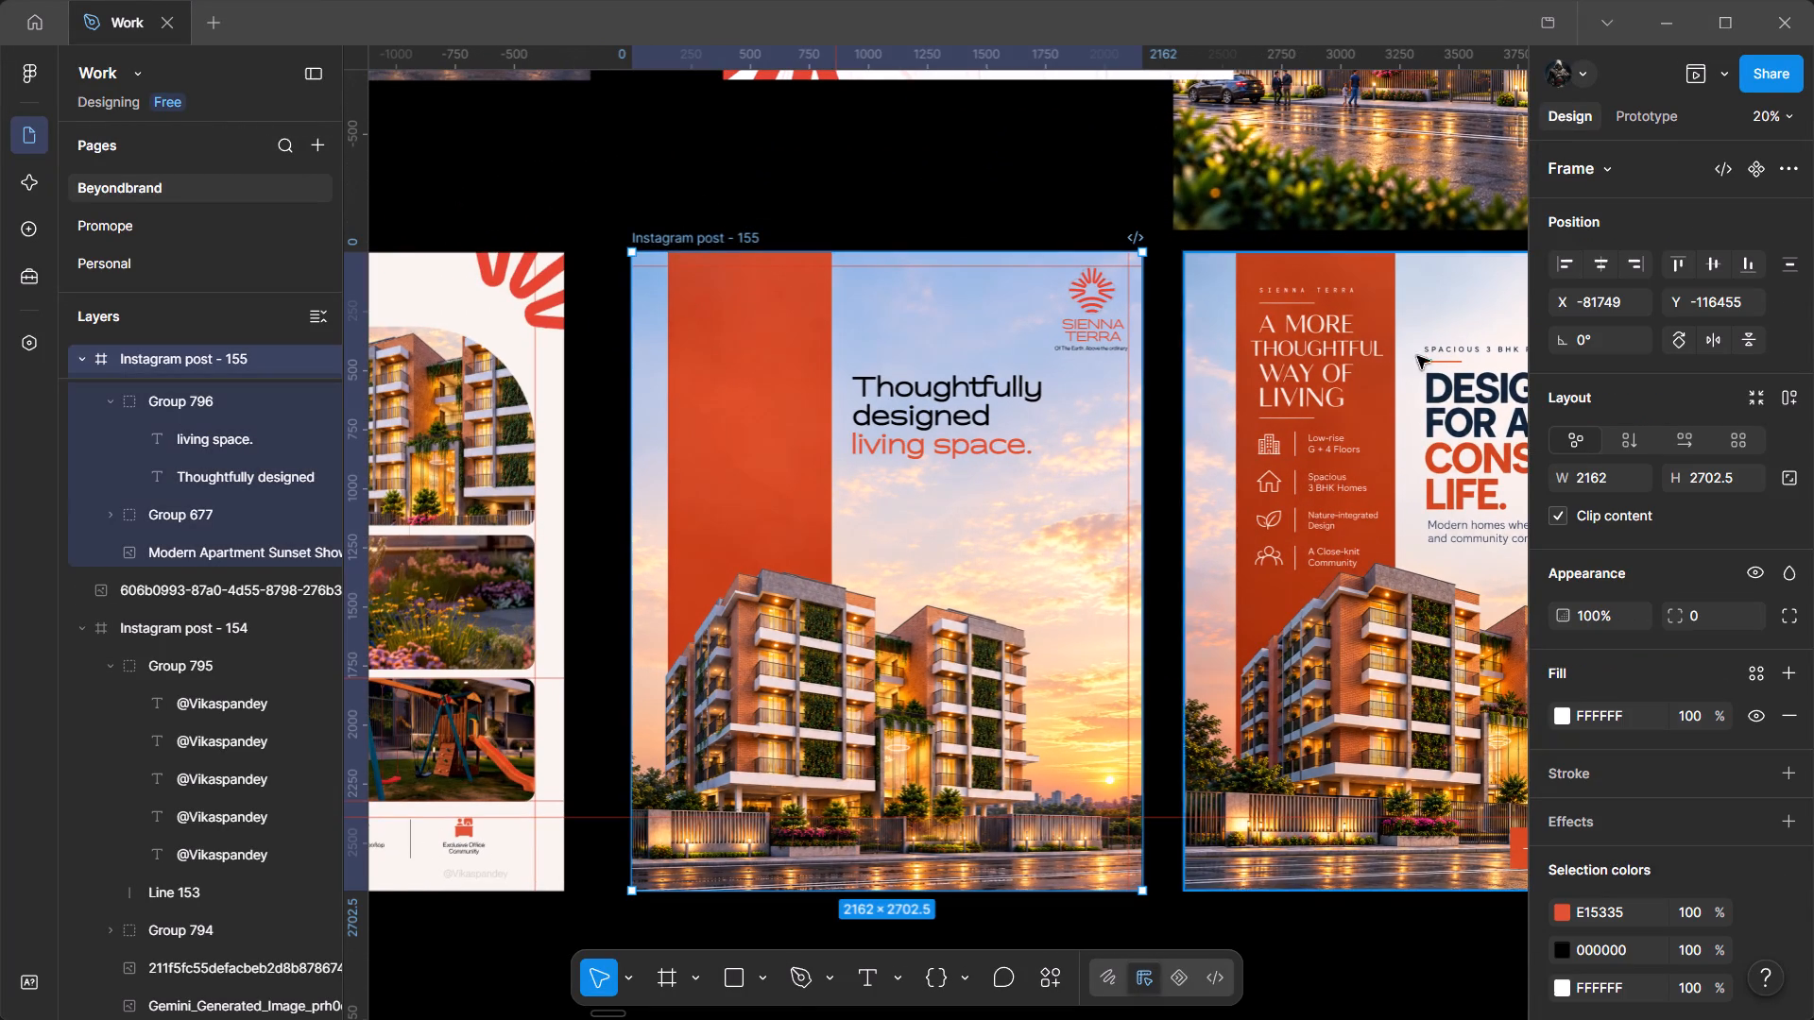
Open a phone preview of Instagram post - 155 and bring the frame's headline area into view beside it.
click(1692, 84)
drag(994, 435, 1217, 414)
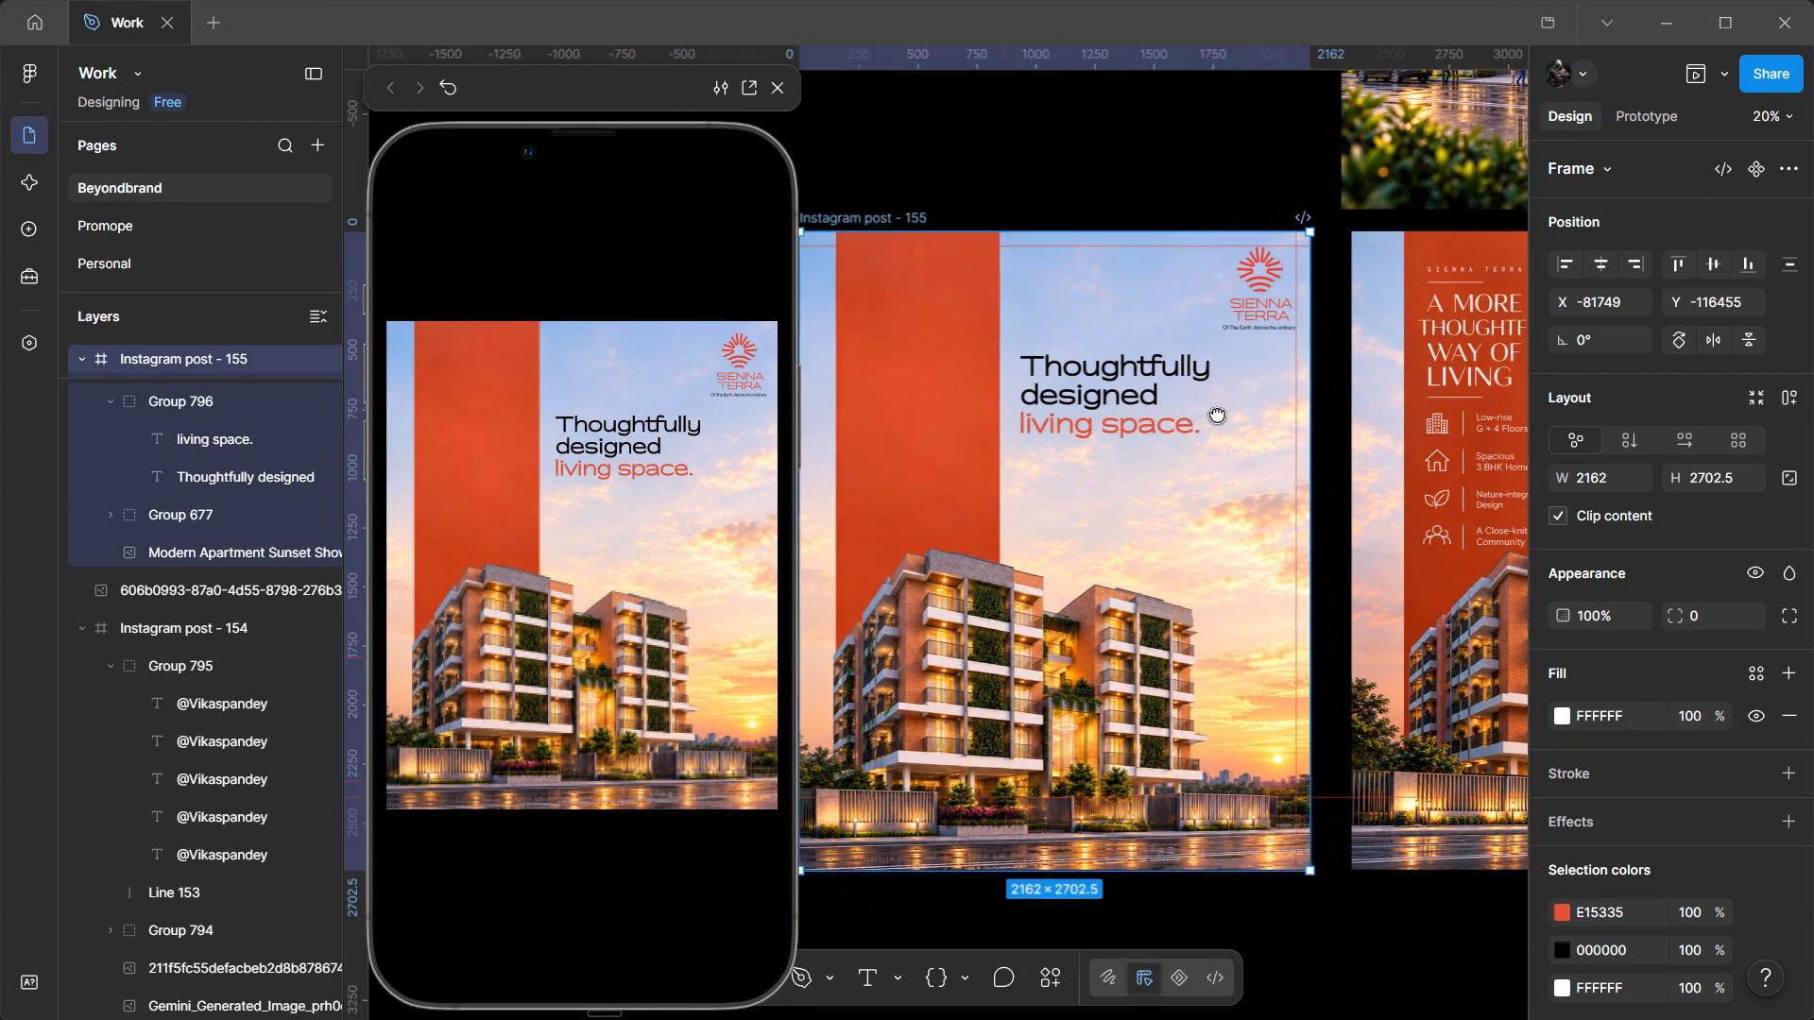
drag(1217, 414, 1230, 427)
drag(1199, 531, 1114, 541)
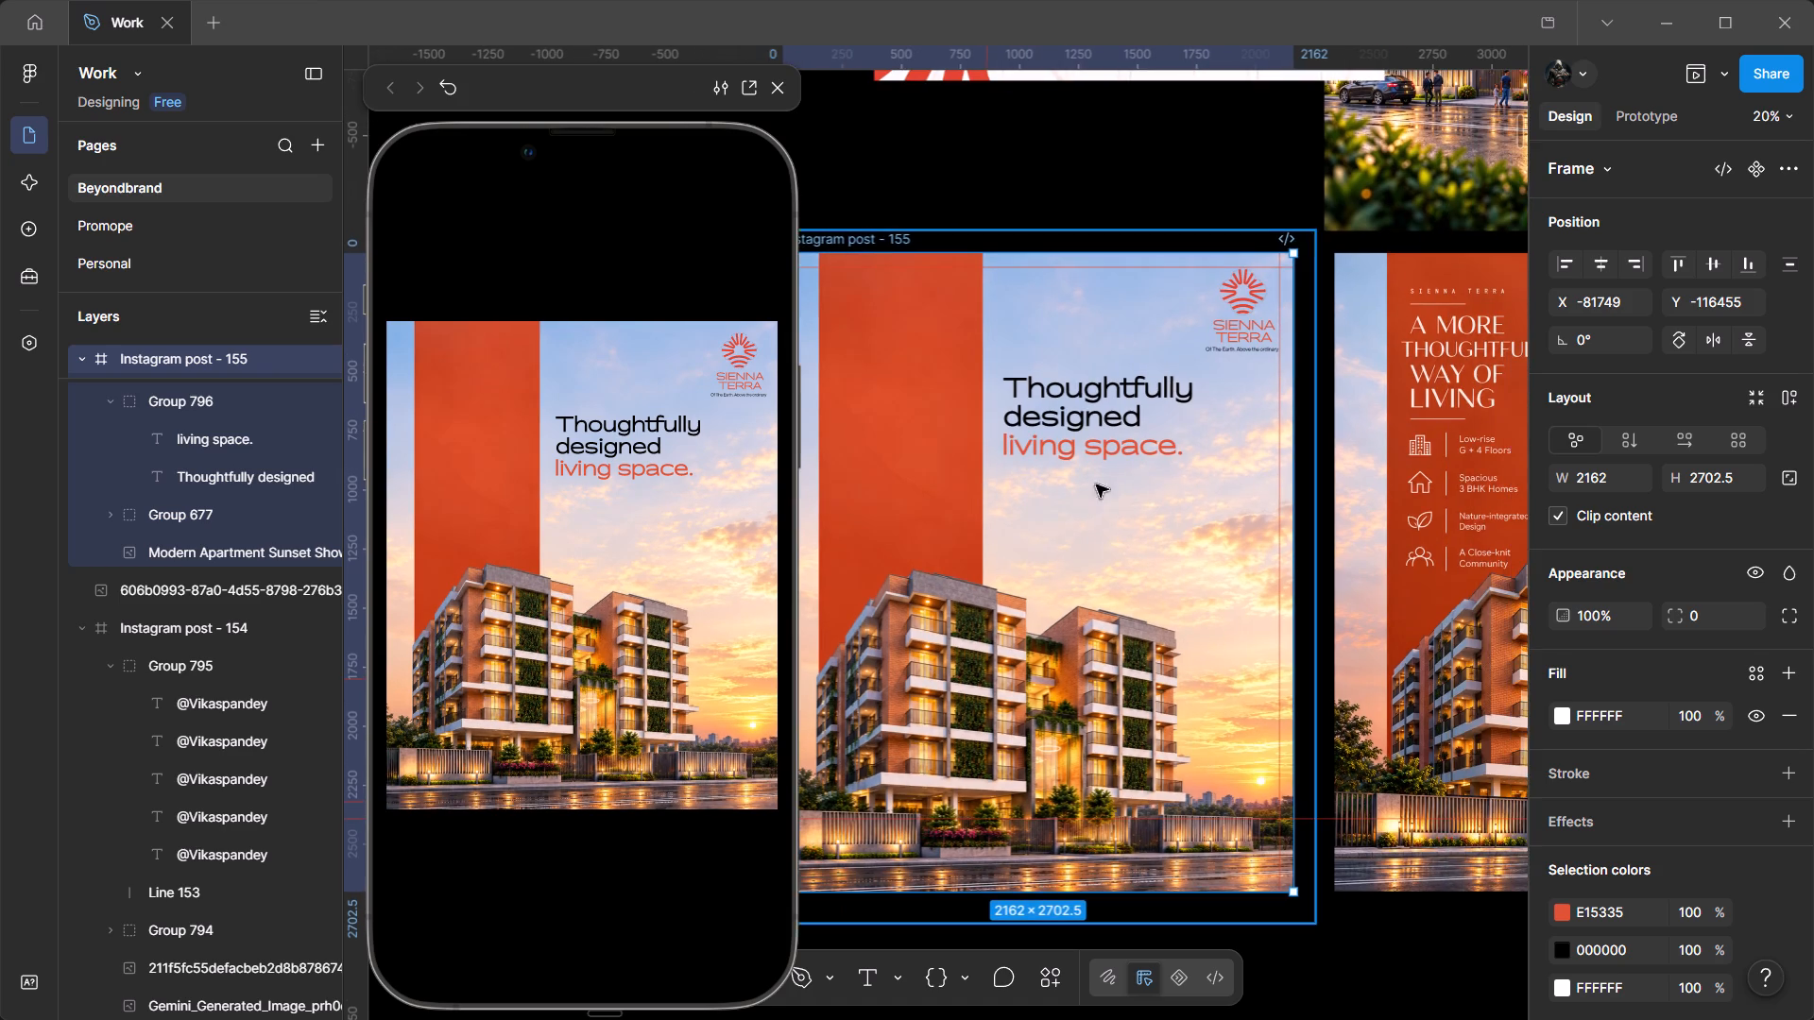
ctrl+scroll(1104, 399, up, 10)
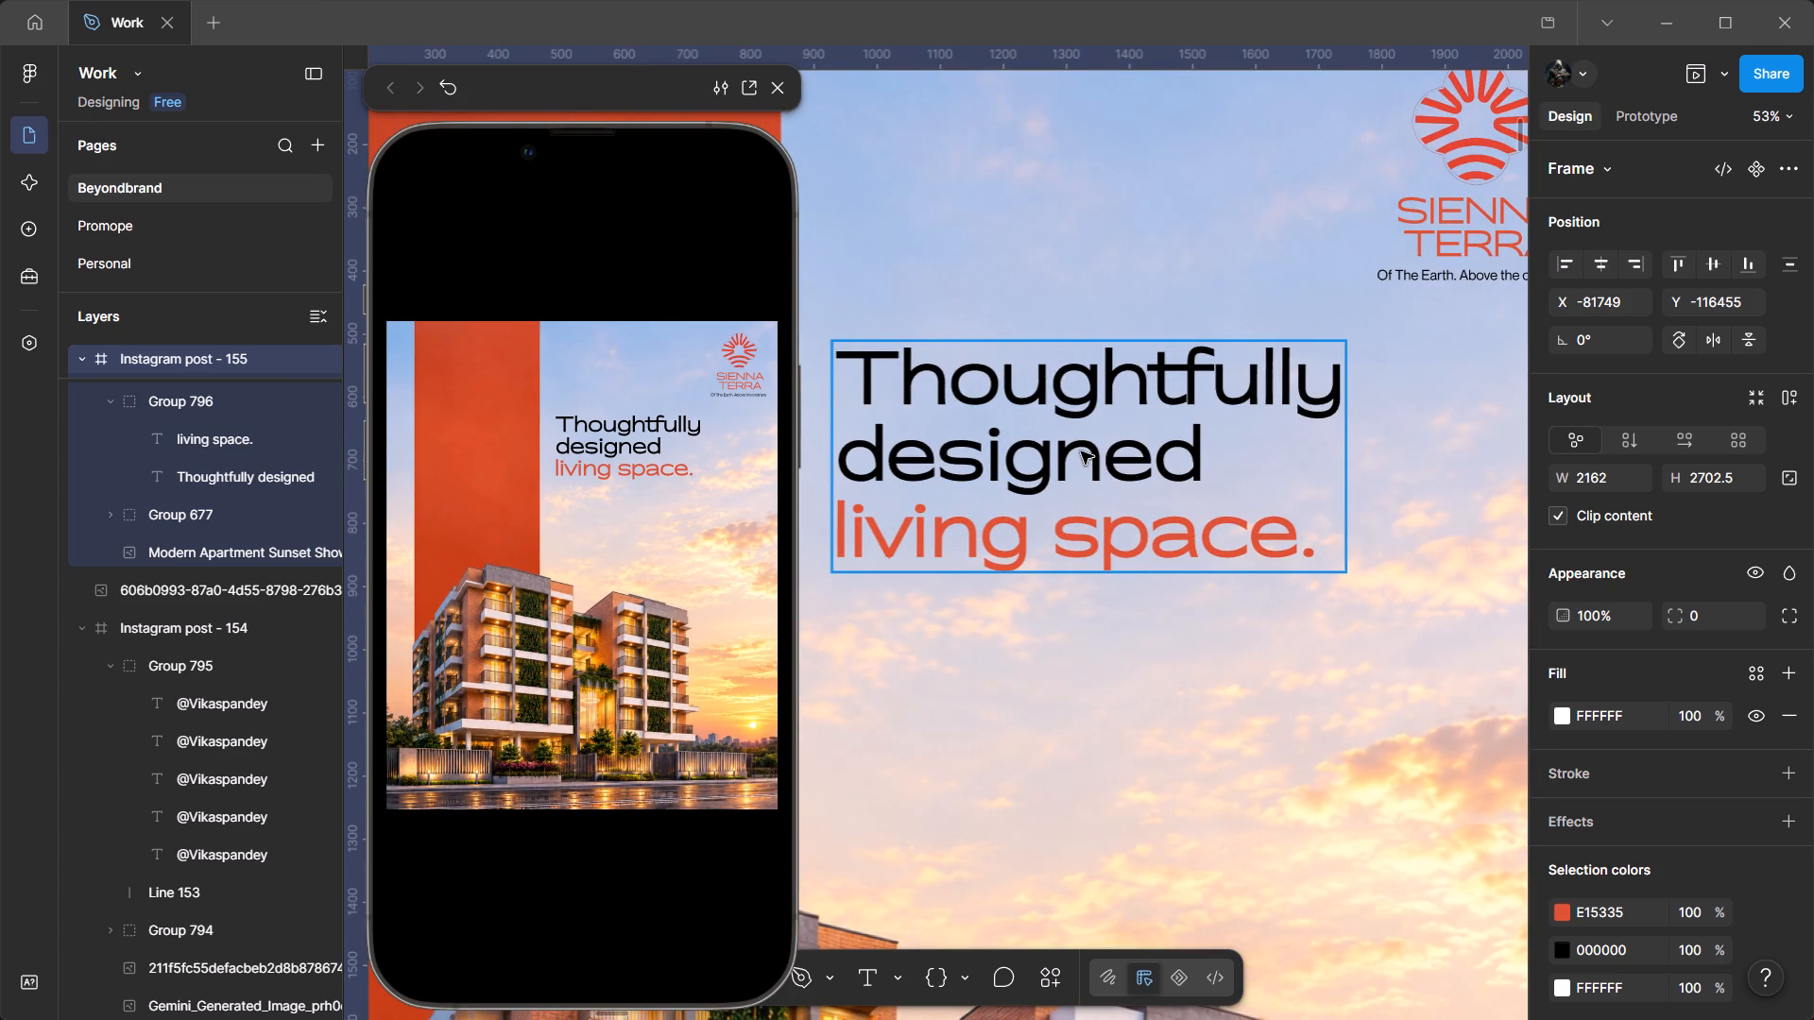
ctrl+scroll(1081, 451, down, 10)
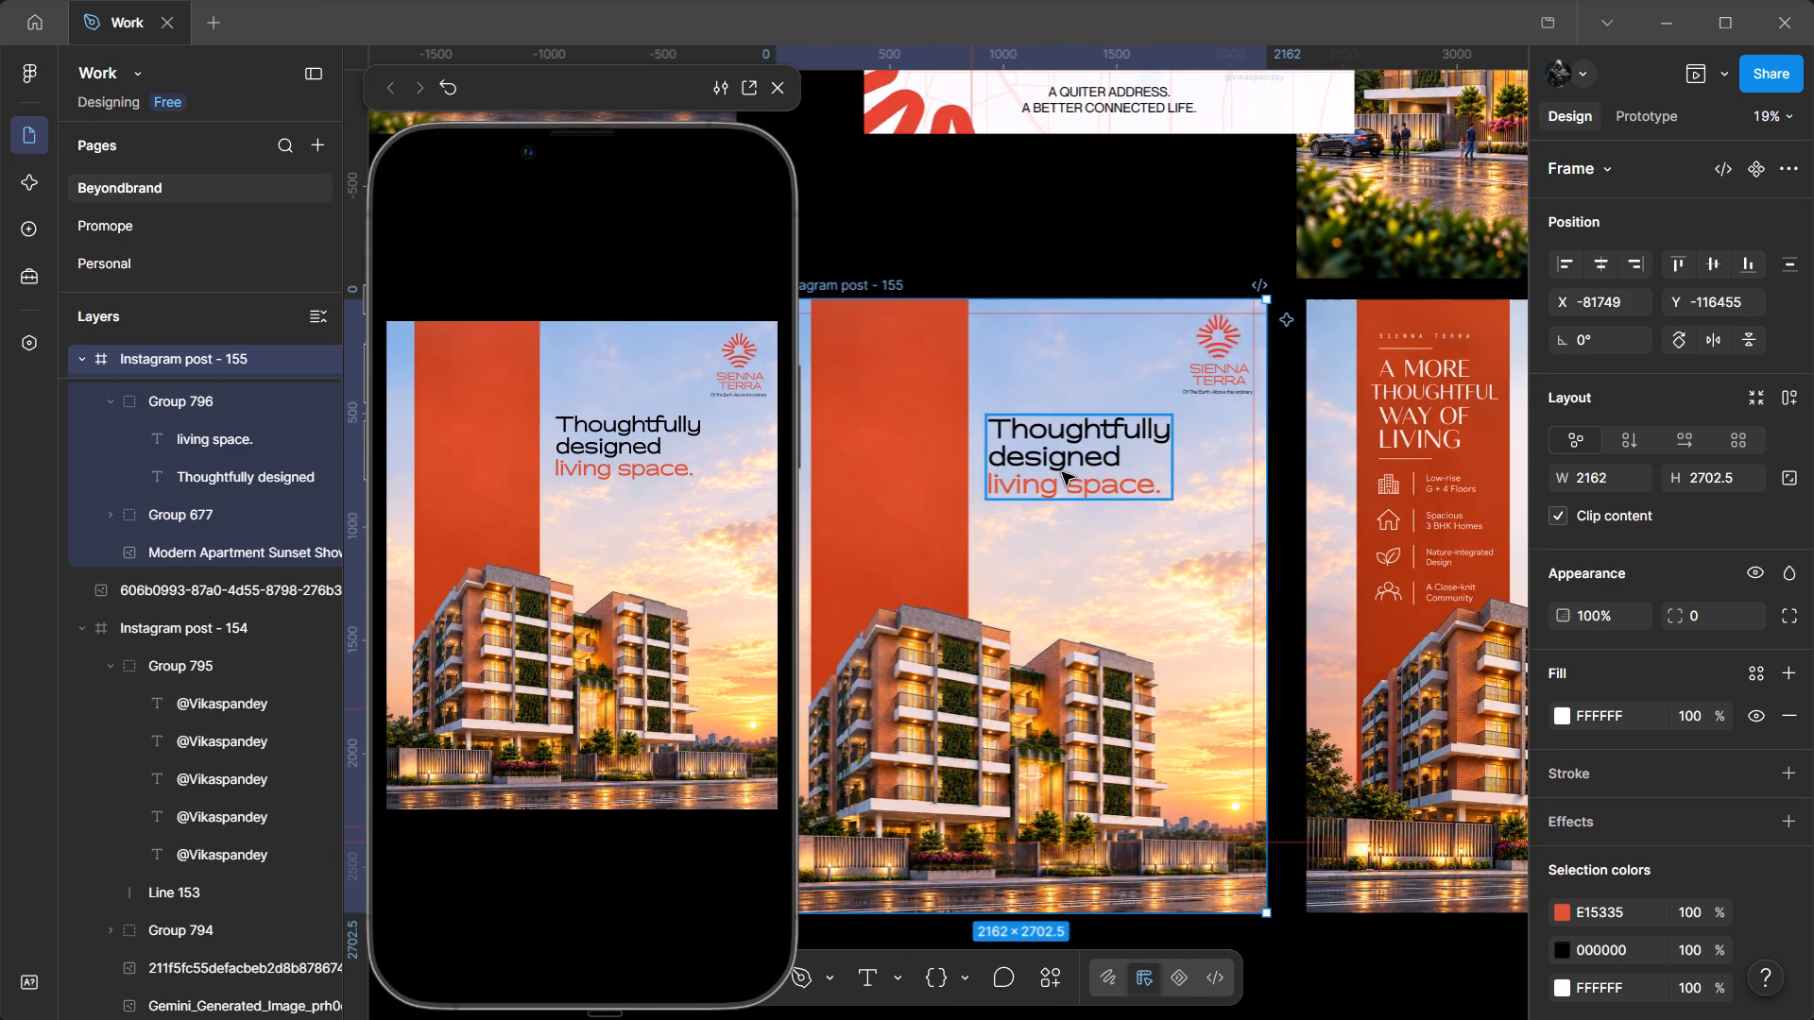
Move the headline group in Instagram post - 155 slightly down and scale it to about 872 × 390.
click(1067, 459)
drag(1066, 459, 1063, 485)
key(k)
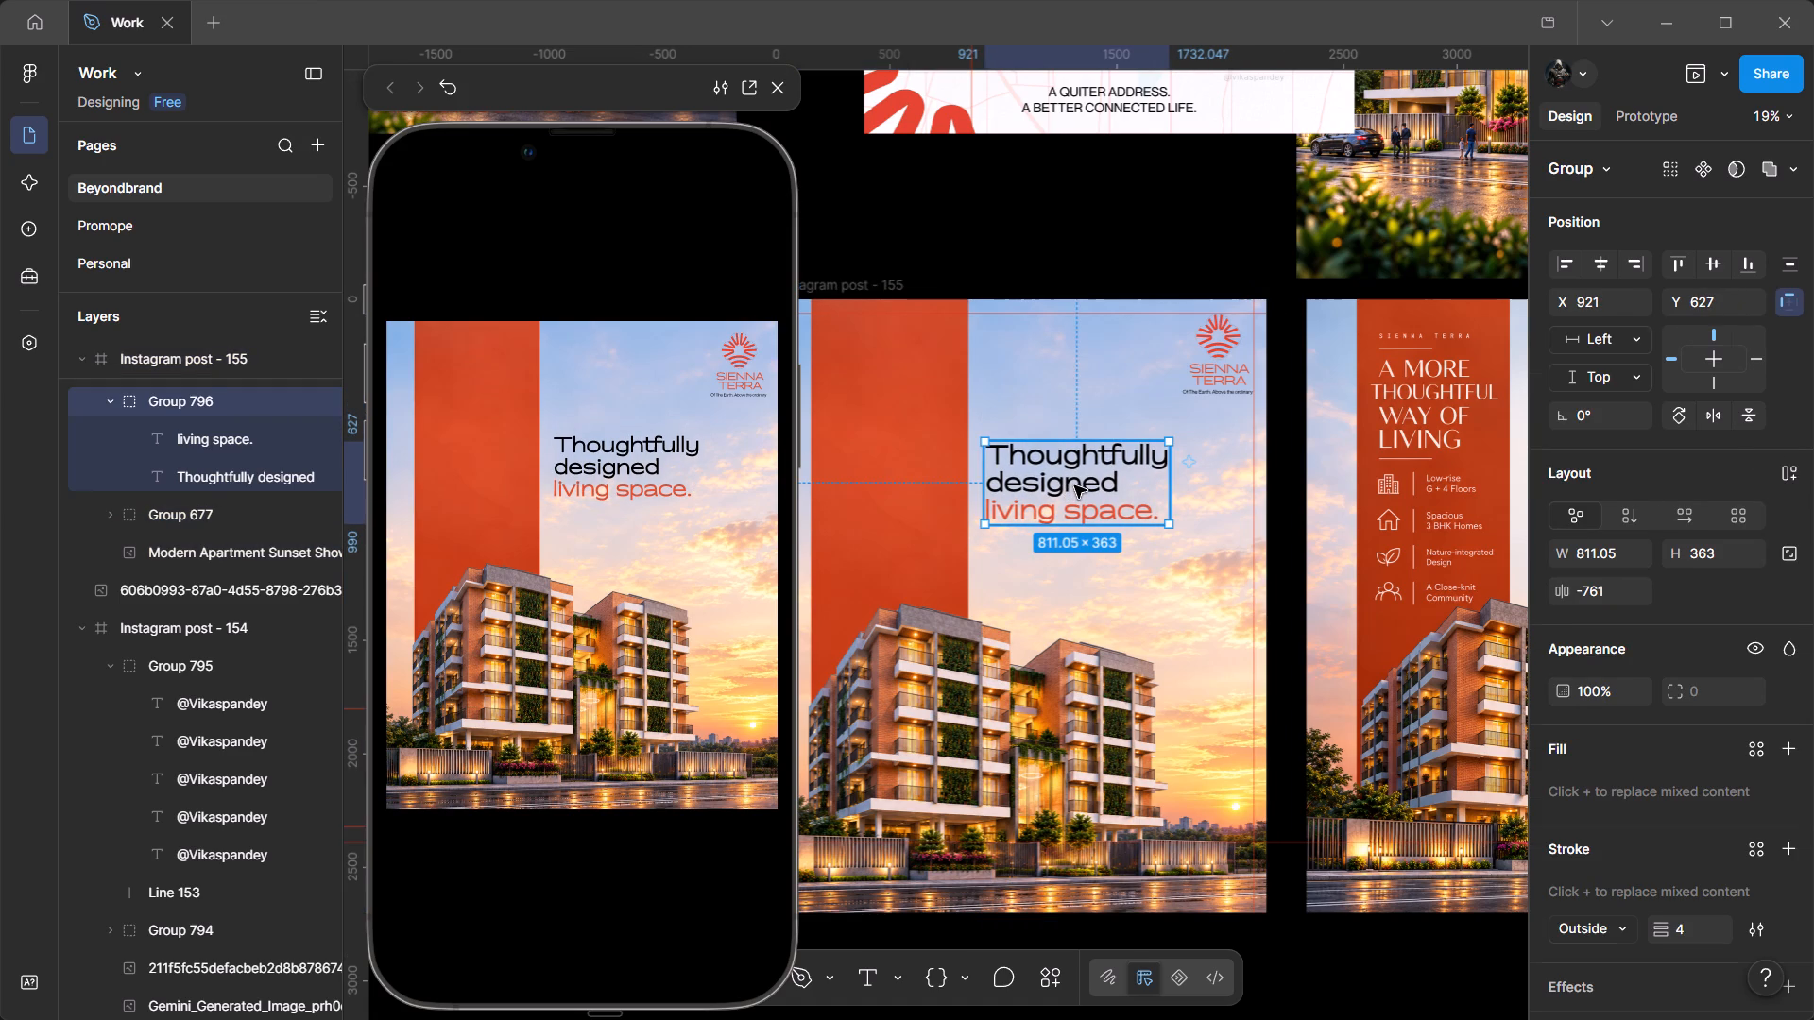
drag(1162, 499, 1188, 502)
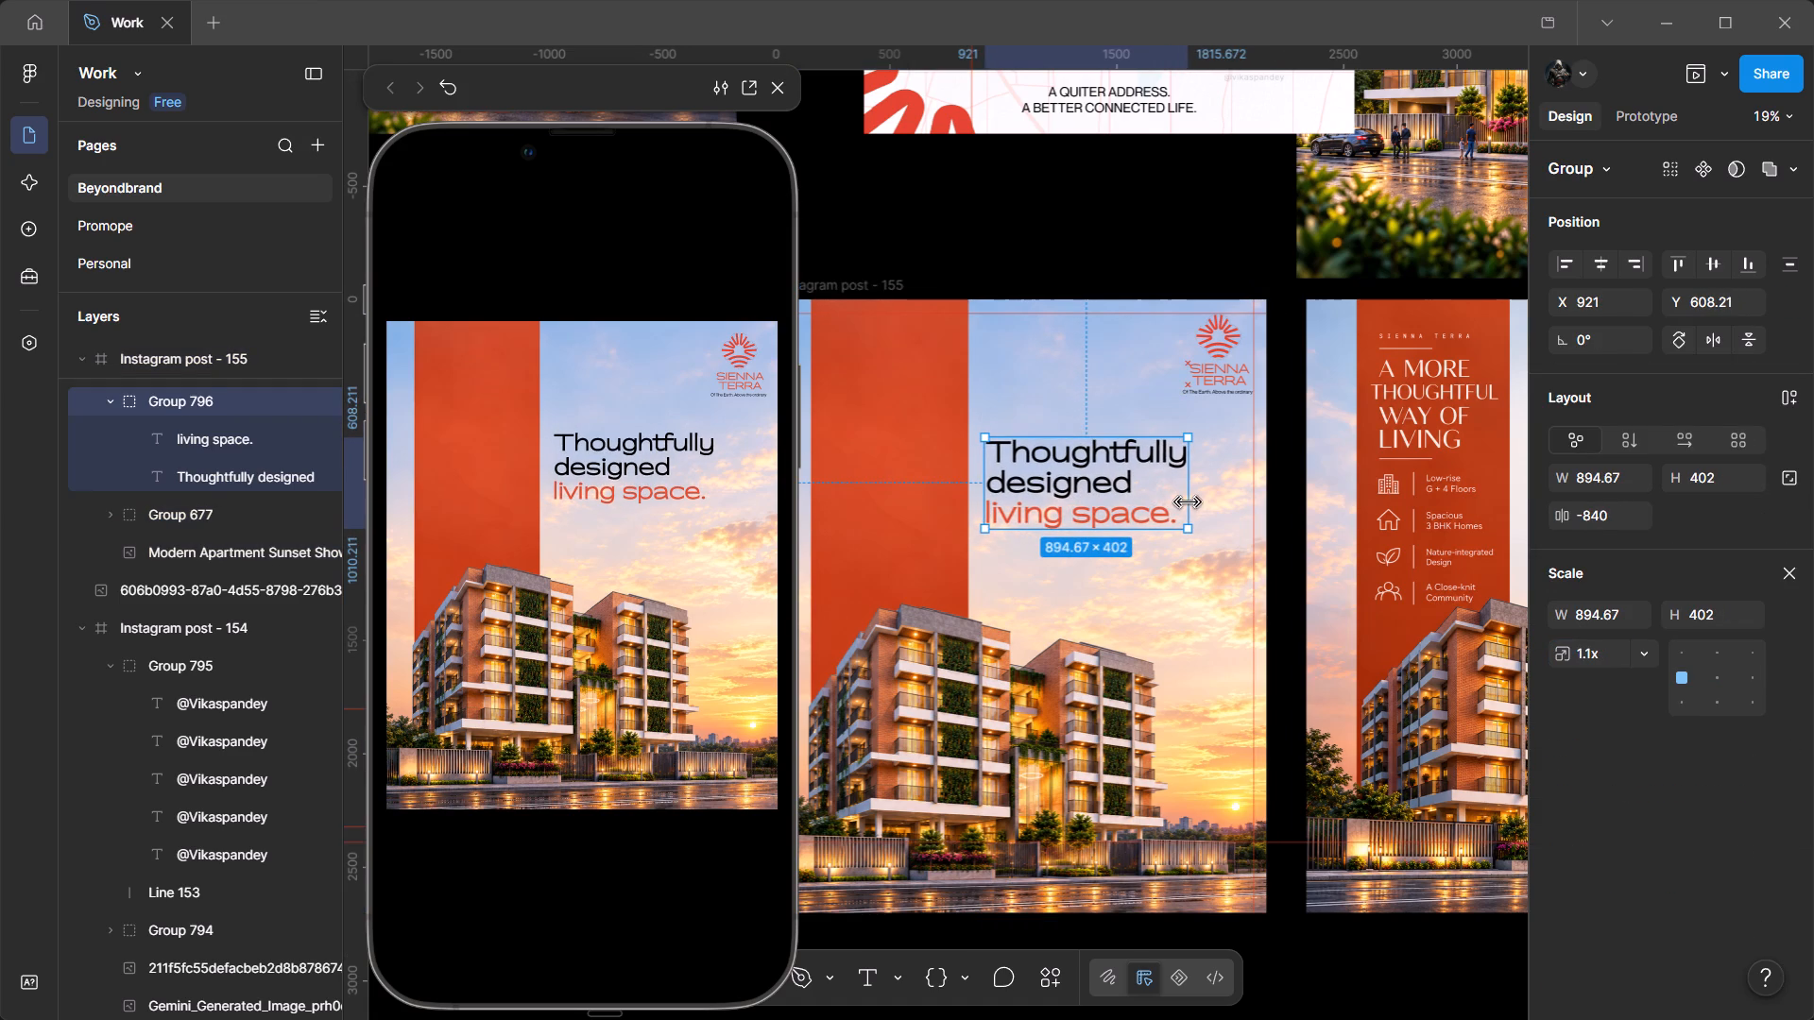
drag(1188, 502, 1182, 504)
Rewrite the black headline text in capitals as "THOUGHTFULLY DESIGNED" on two lines.
double_click(1008, 483)
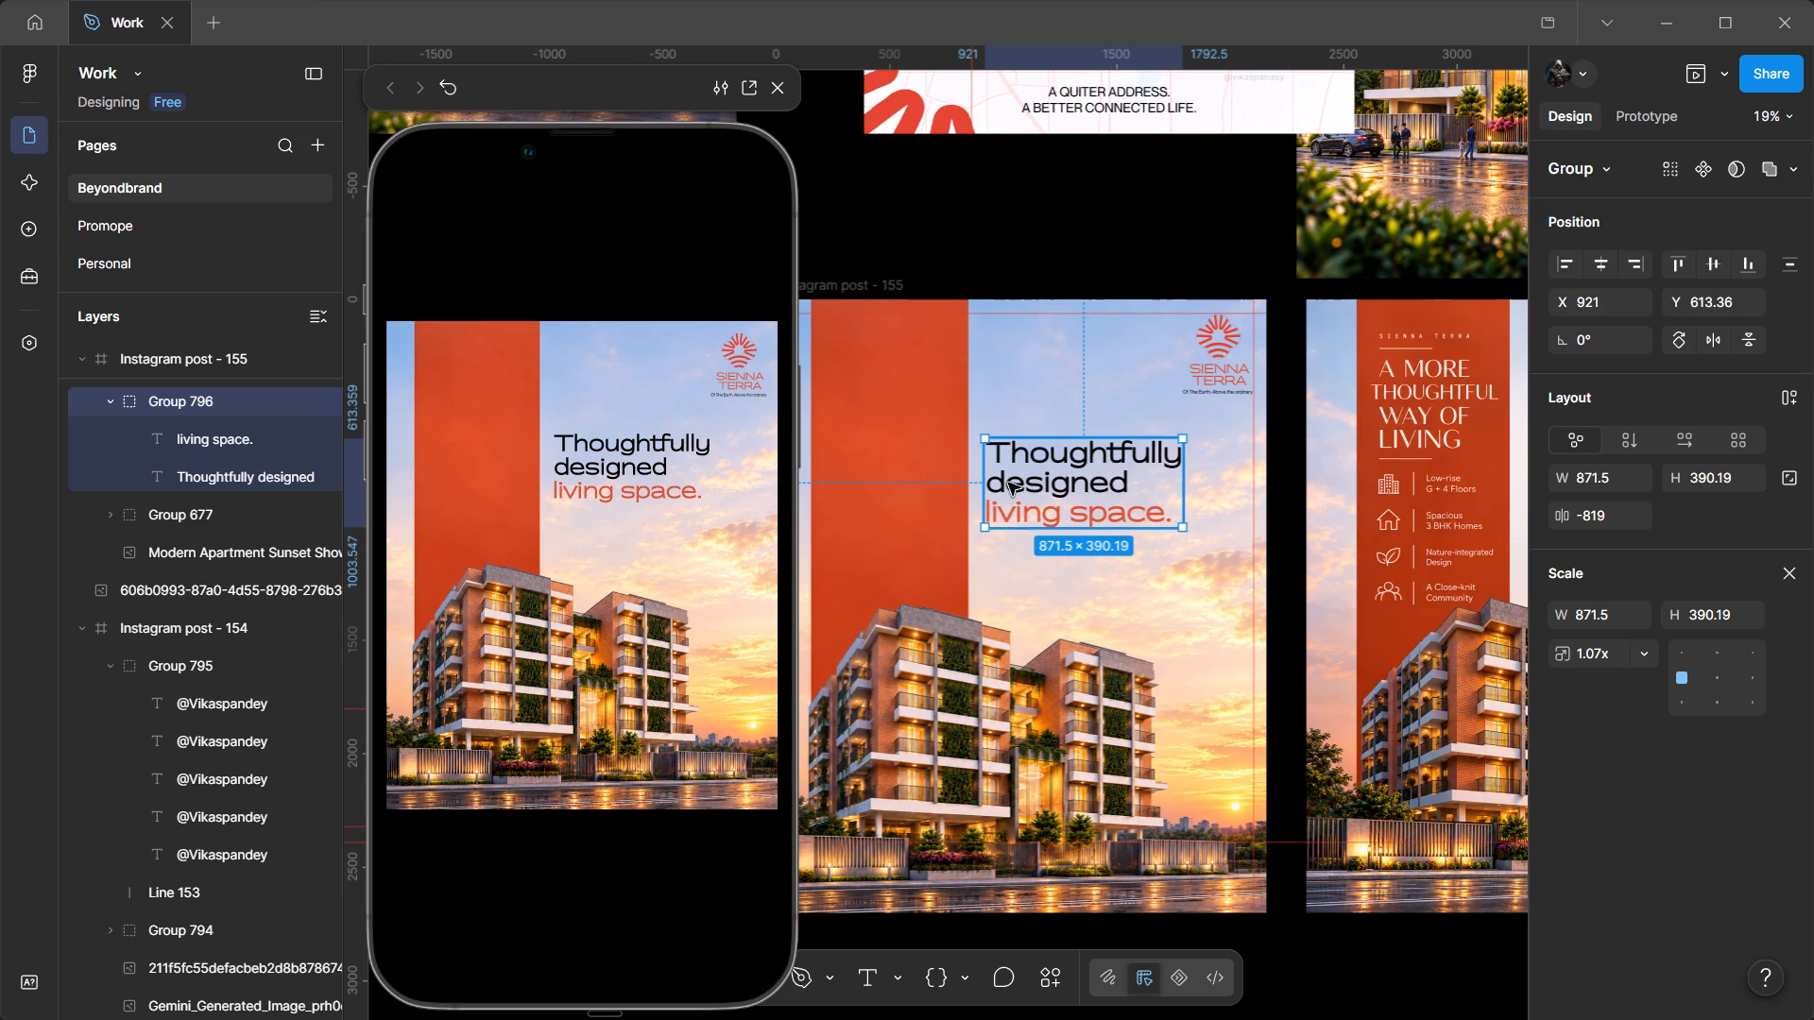
ctrl+scroll(1043, 483, down, 5)
ctrl+scroll(1029, 478, up, 6)
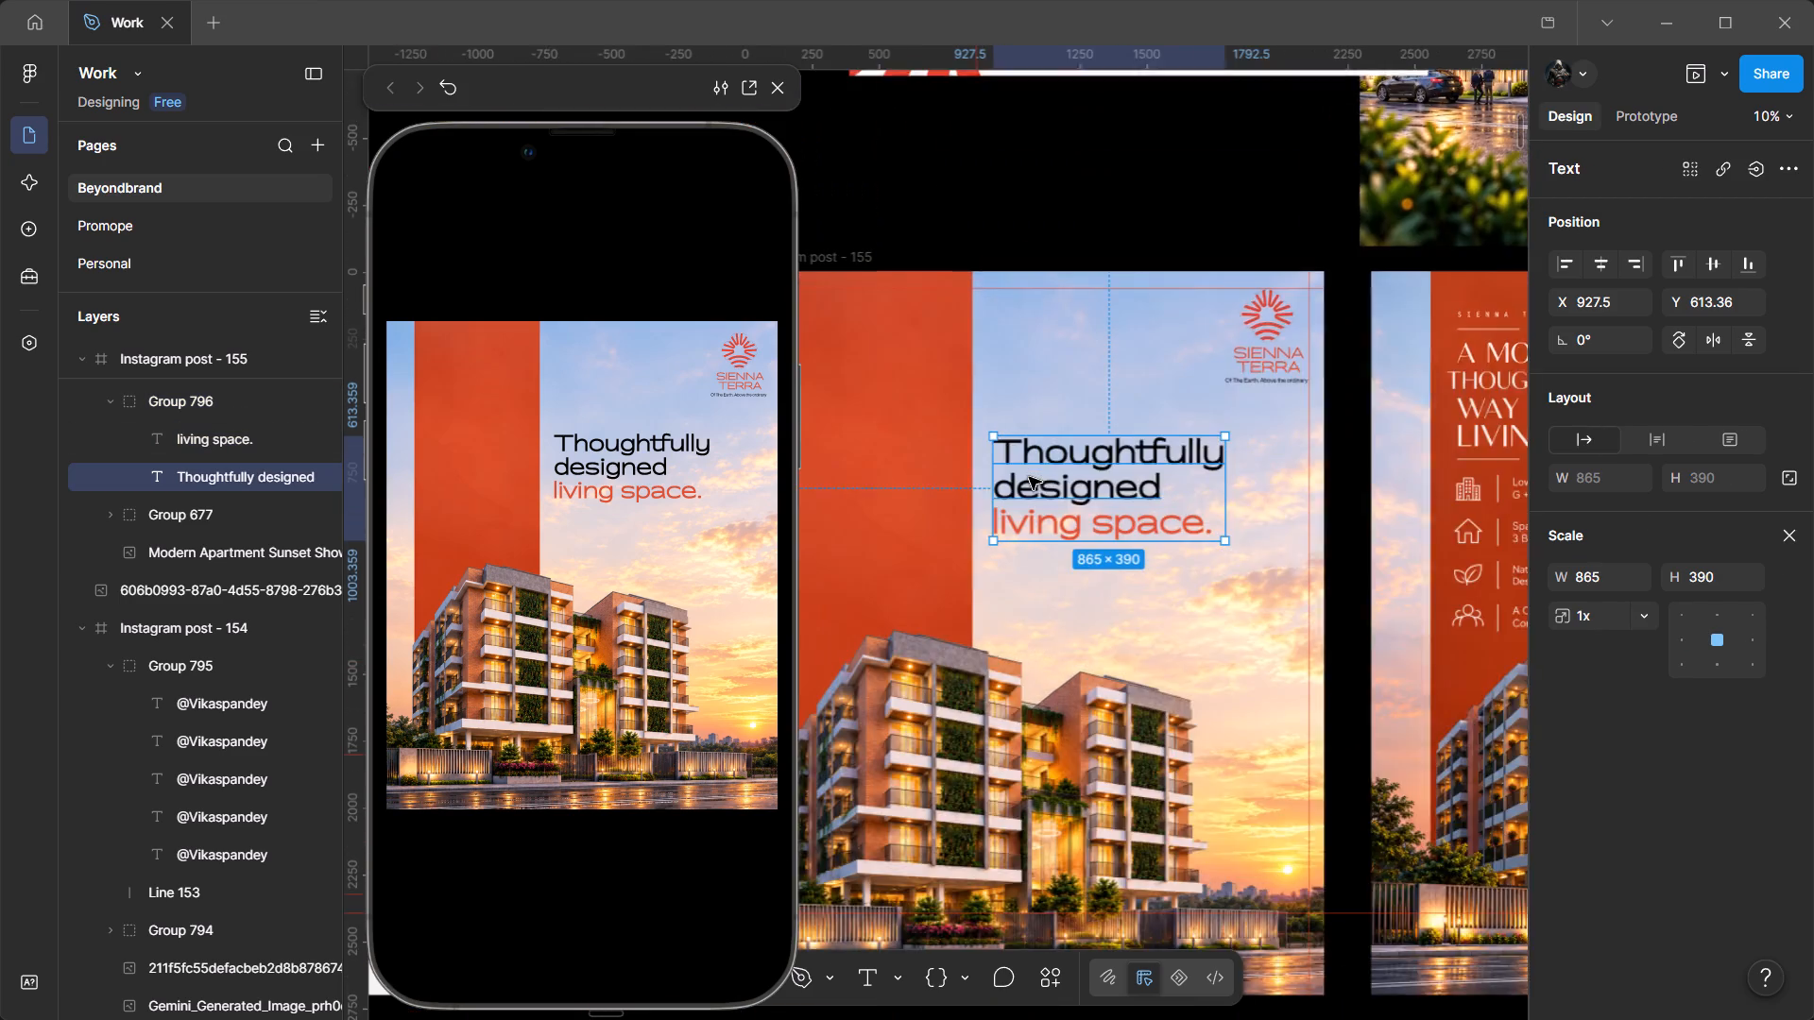
ctrl+scroll(1033, 477, up, 5)
ctrl+double_click(1043, 488)
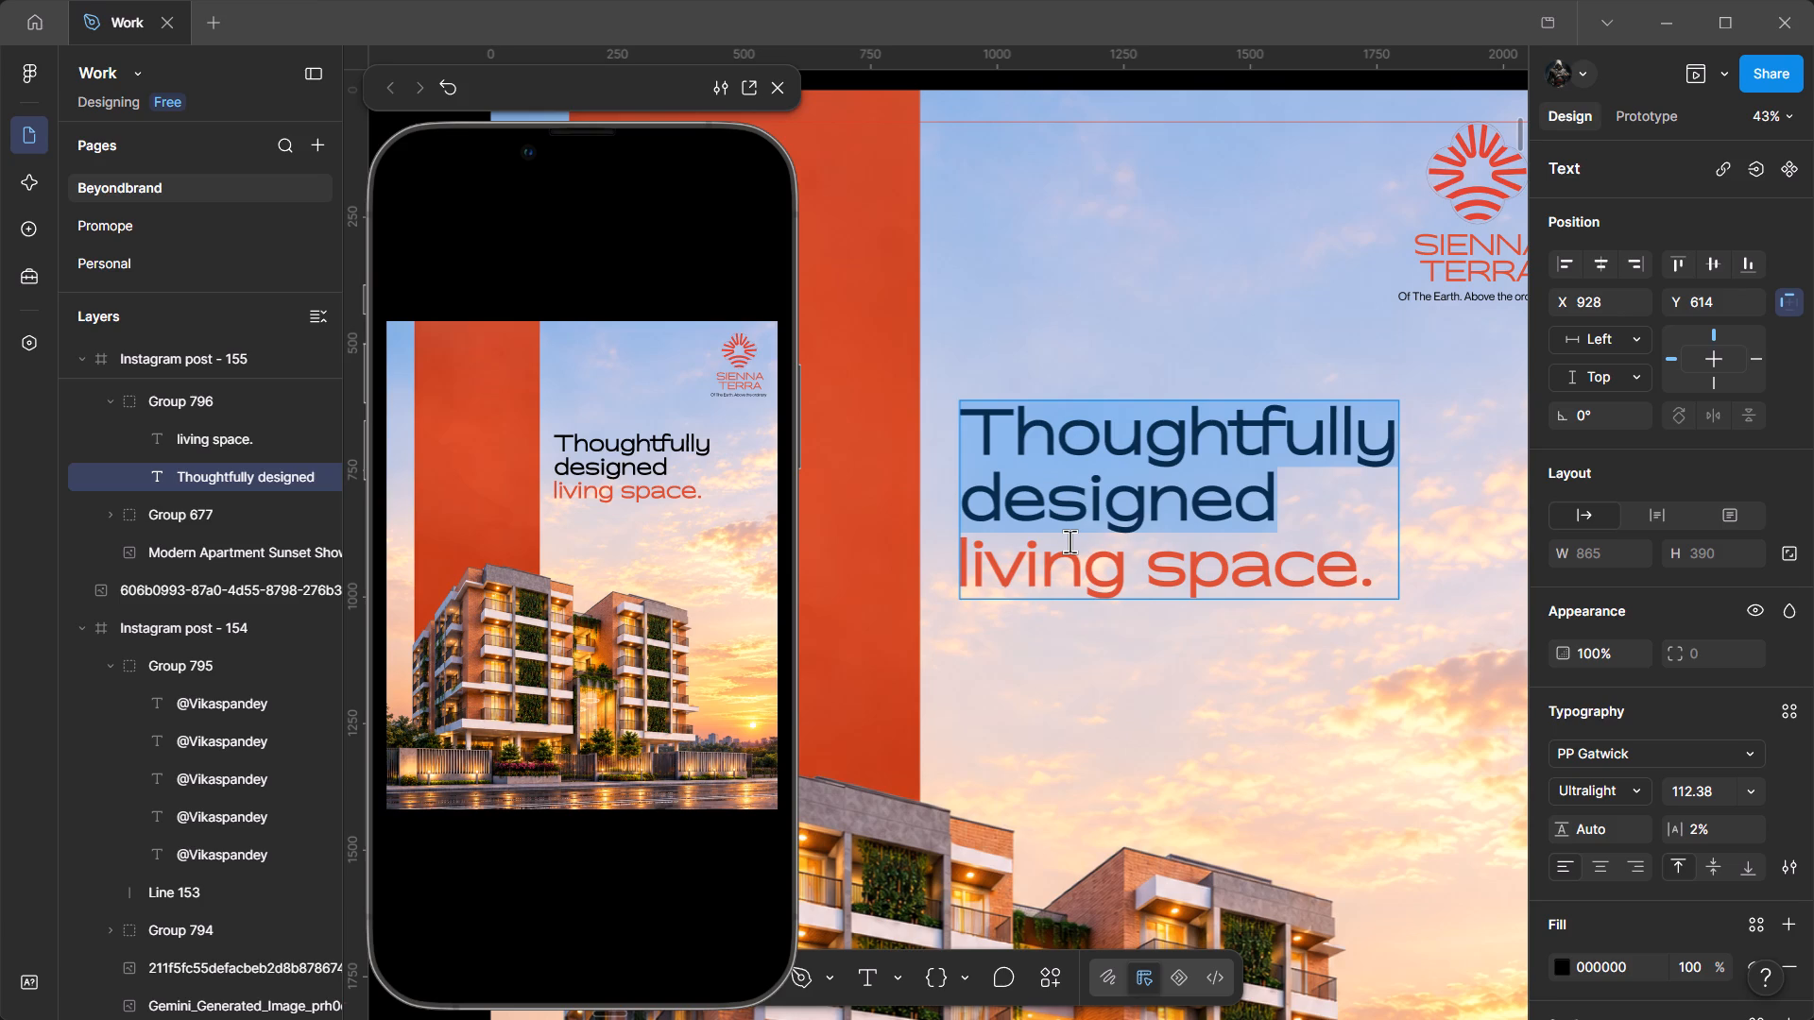
text(THOUGH)
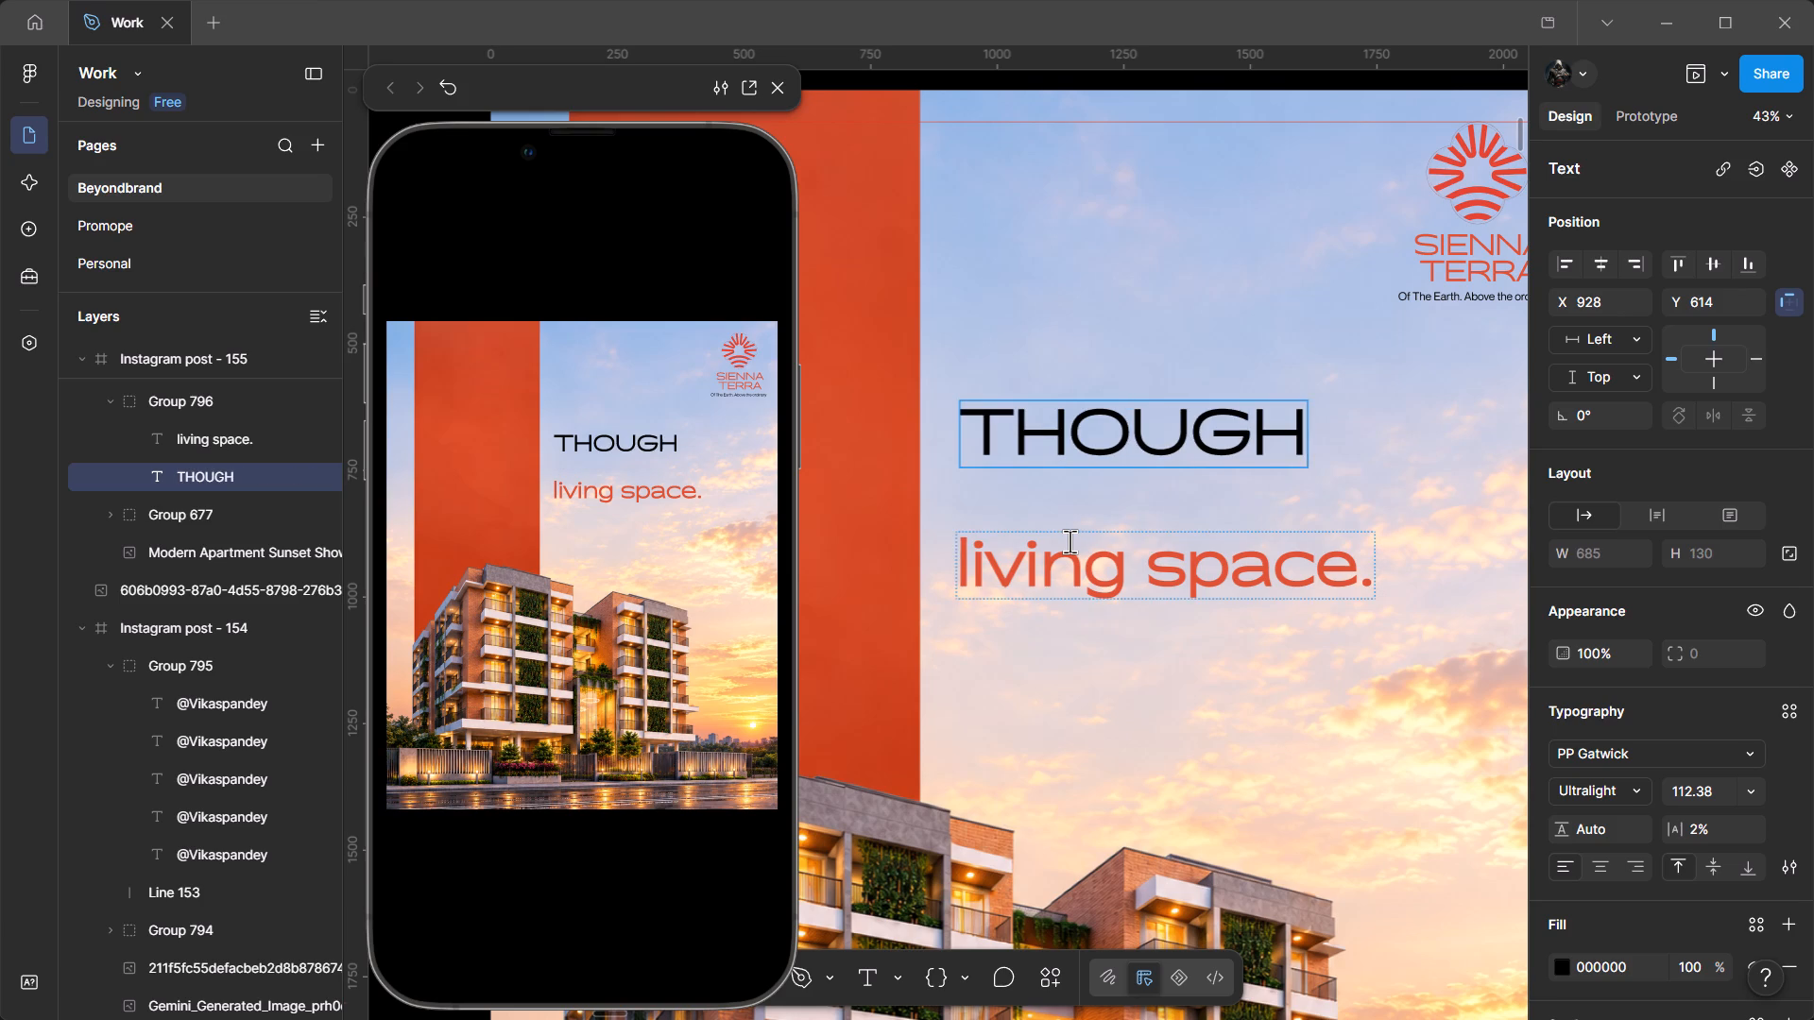
key(shift+t)
text(FULLY)
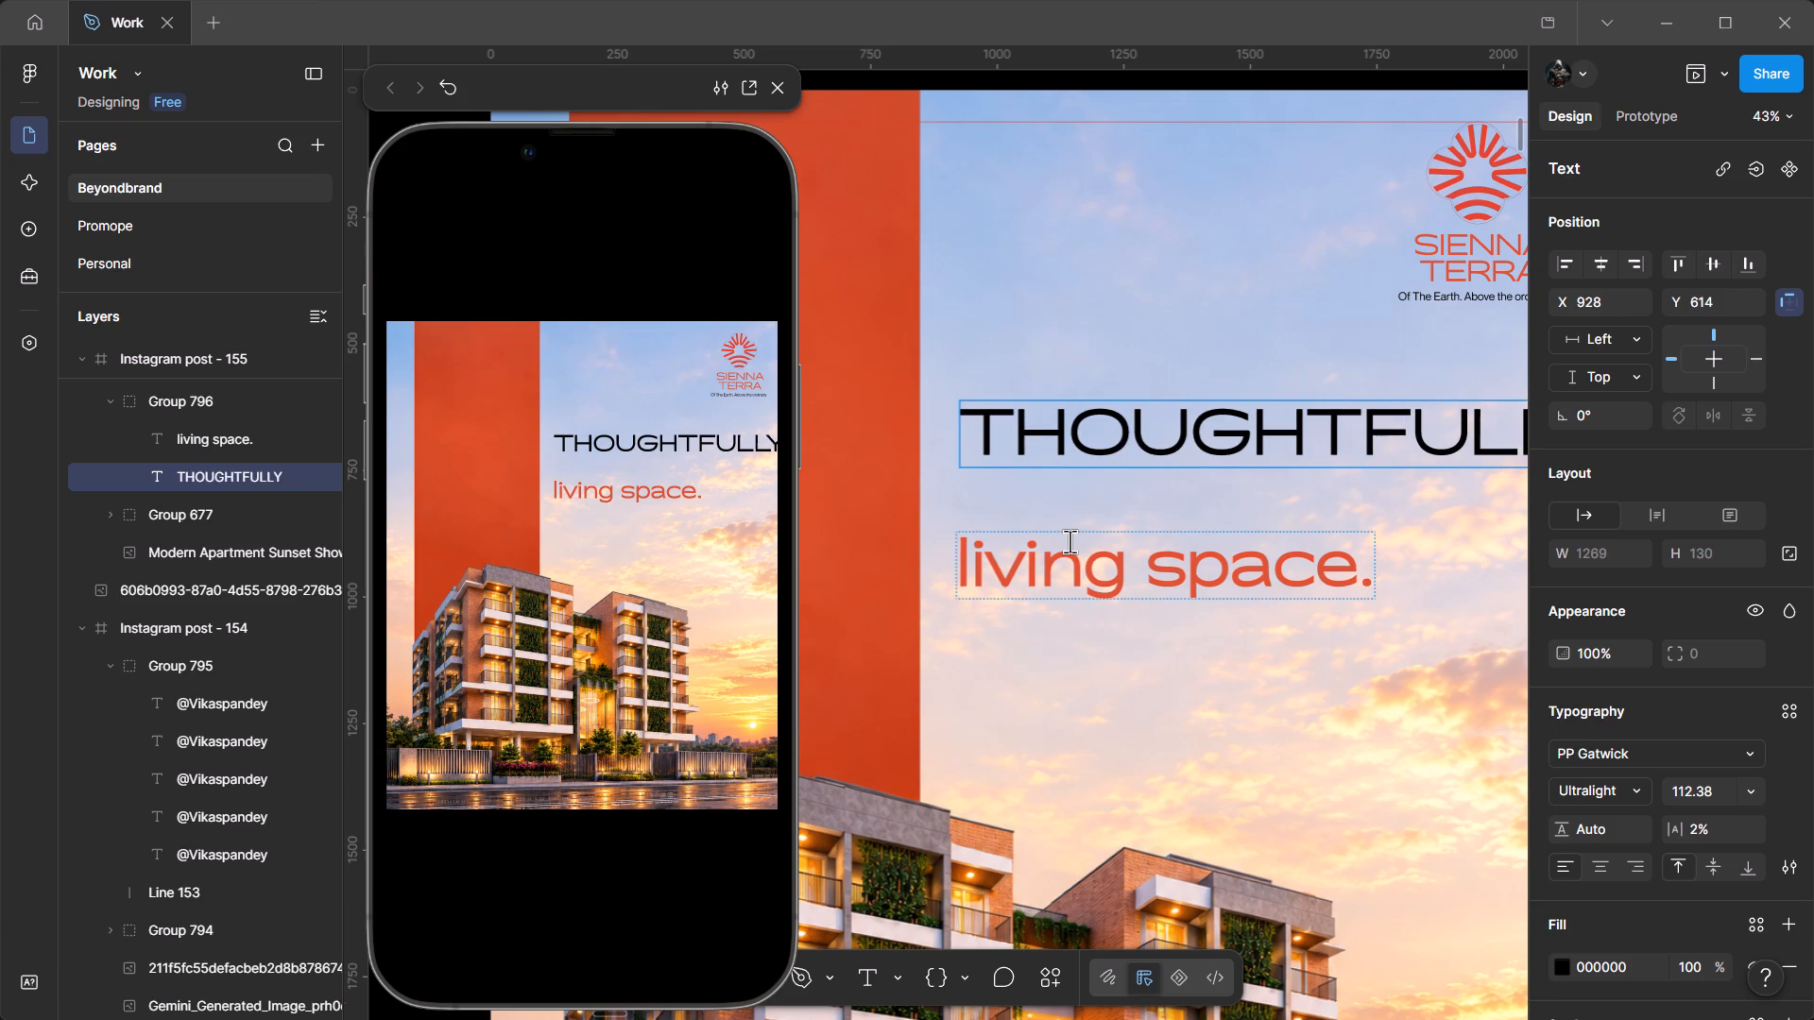
key(shift+Return)
text(DESIGNE)
key(shift+d)
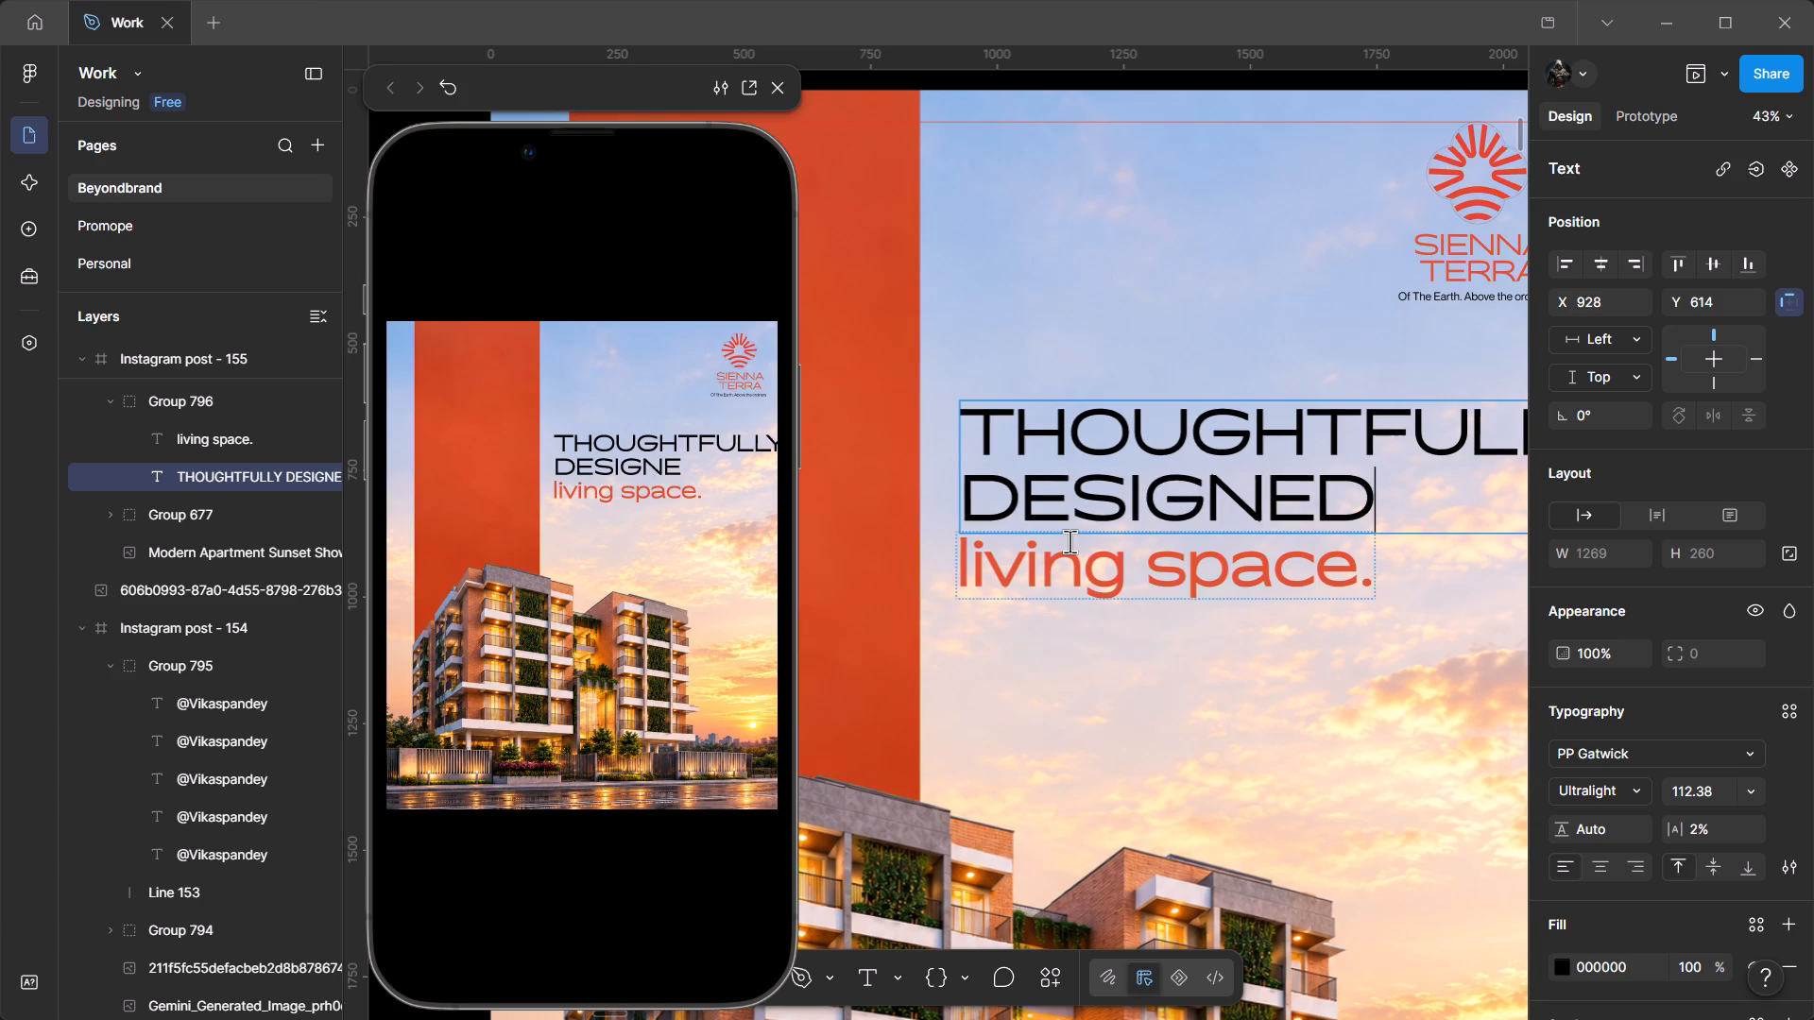
click(1181, 671)
Rewrite the orange headline line in capitals as "LIVING SPACE.".
double_click(1138, 581)
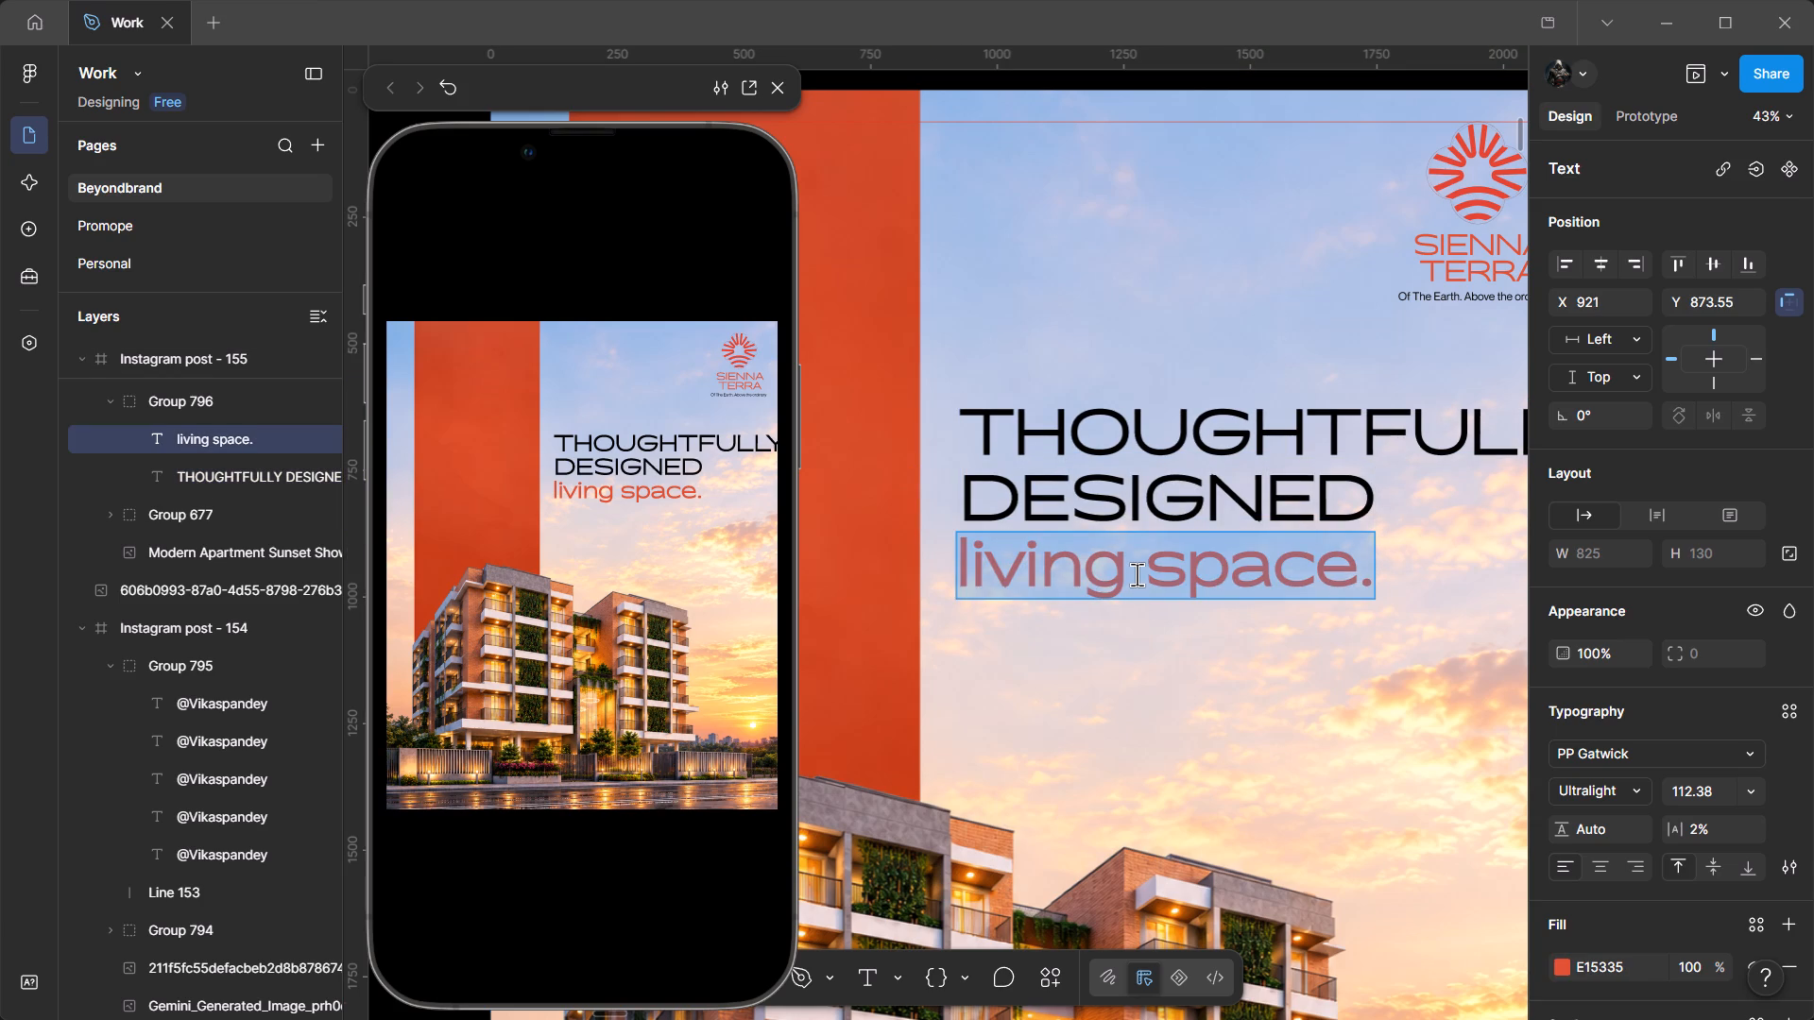
key(shift+l)
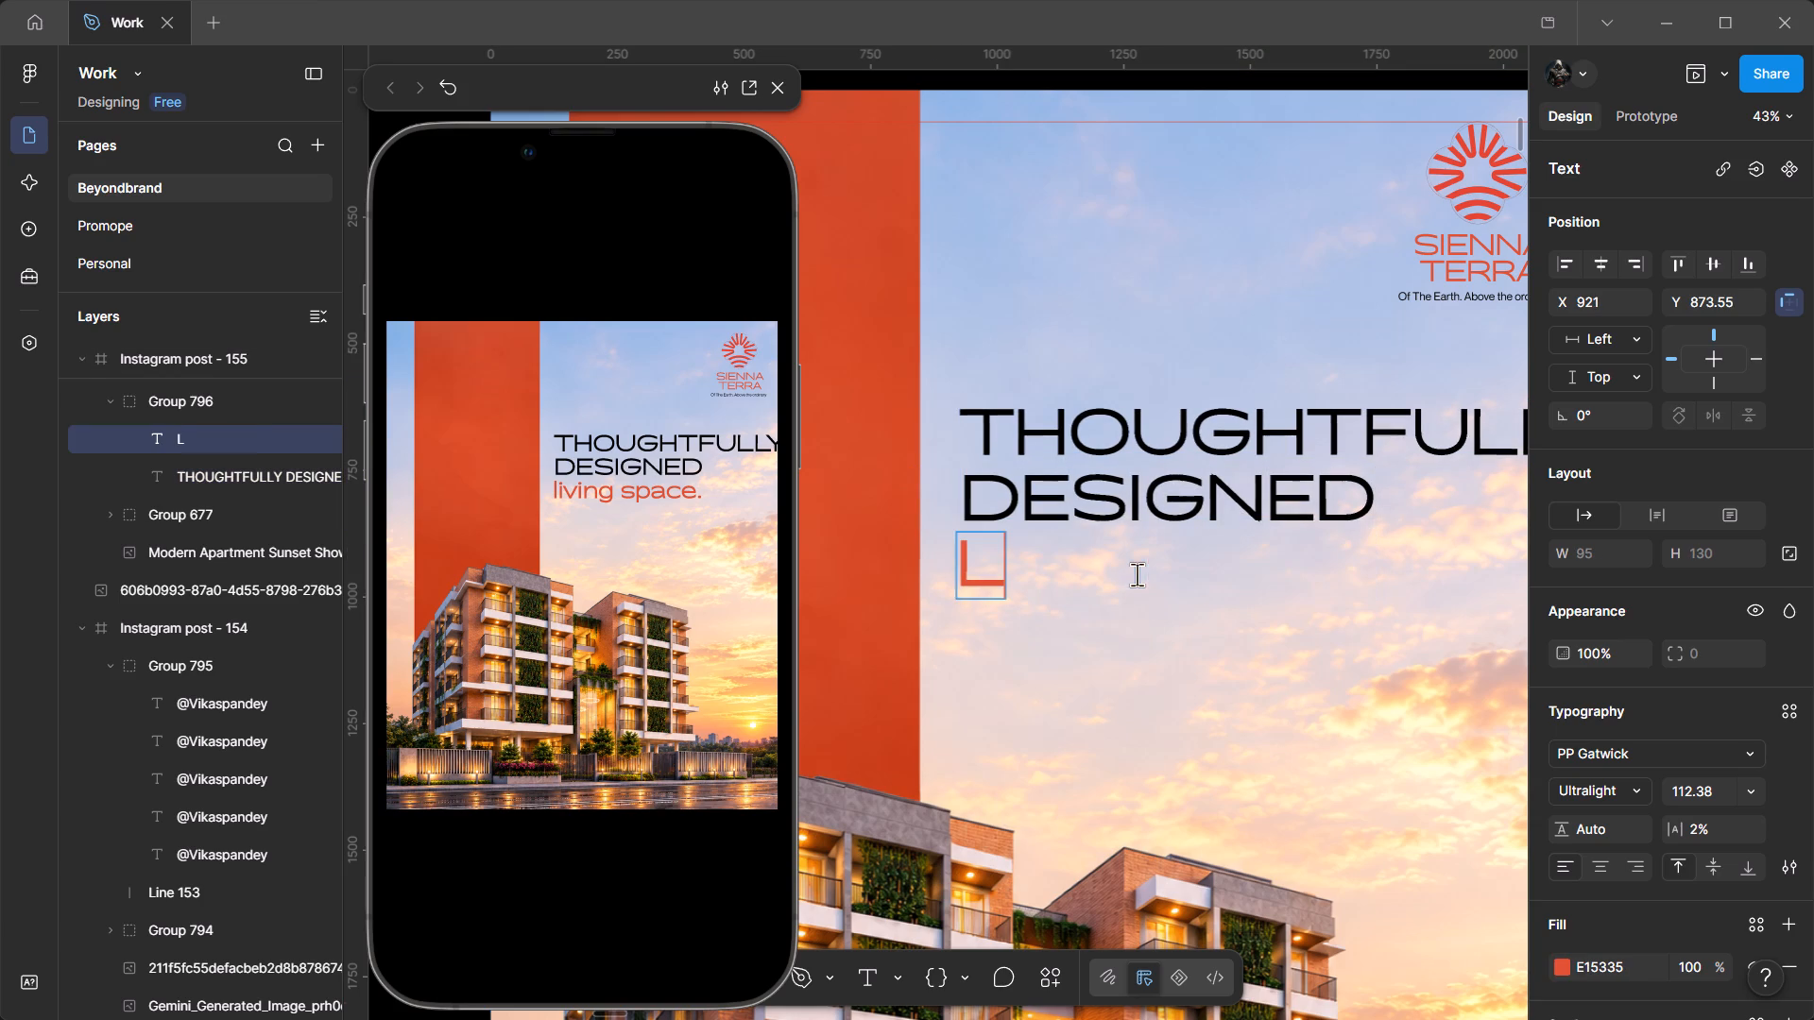
text(IVING SPACE)
key(period)
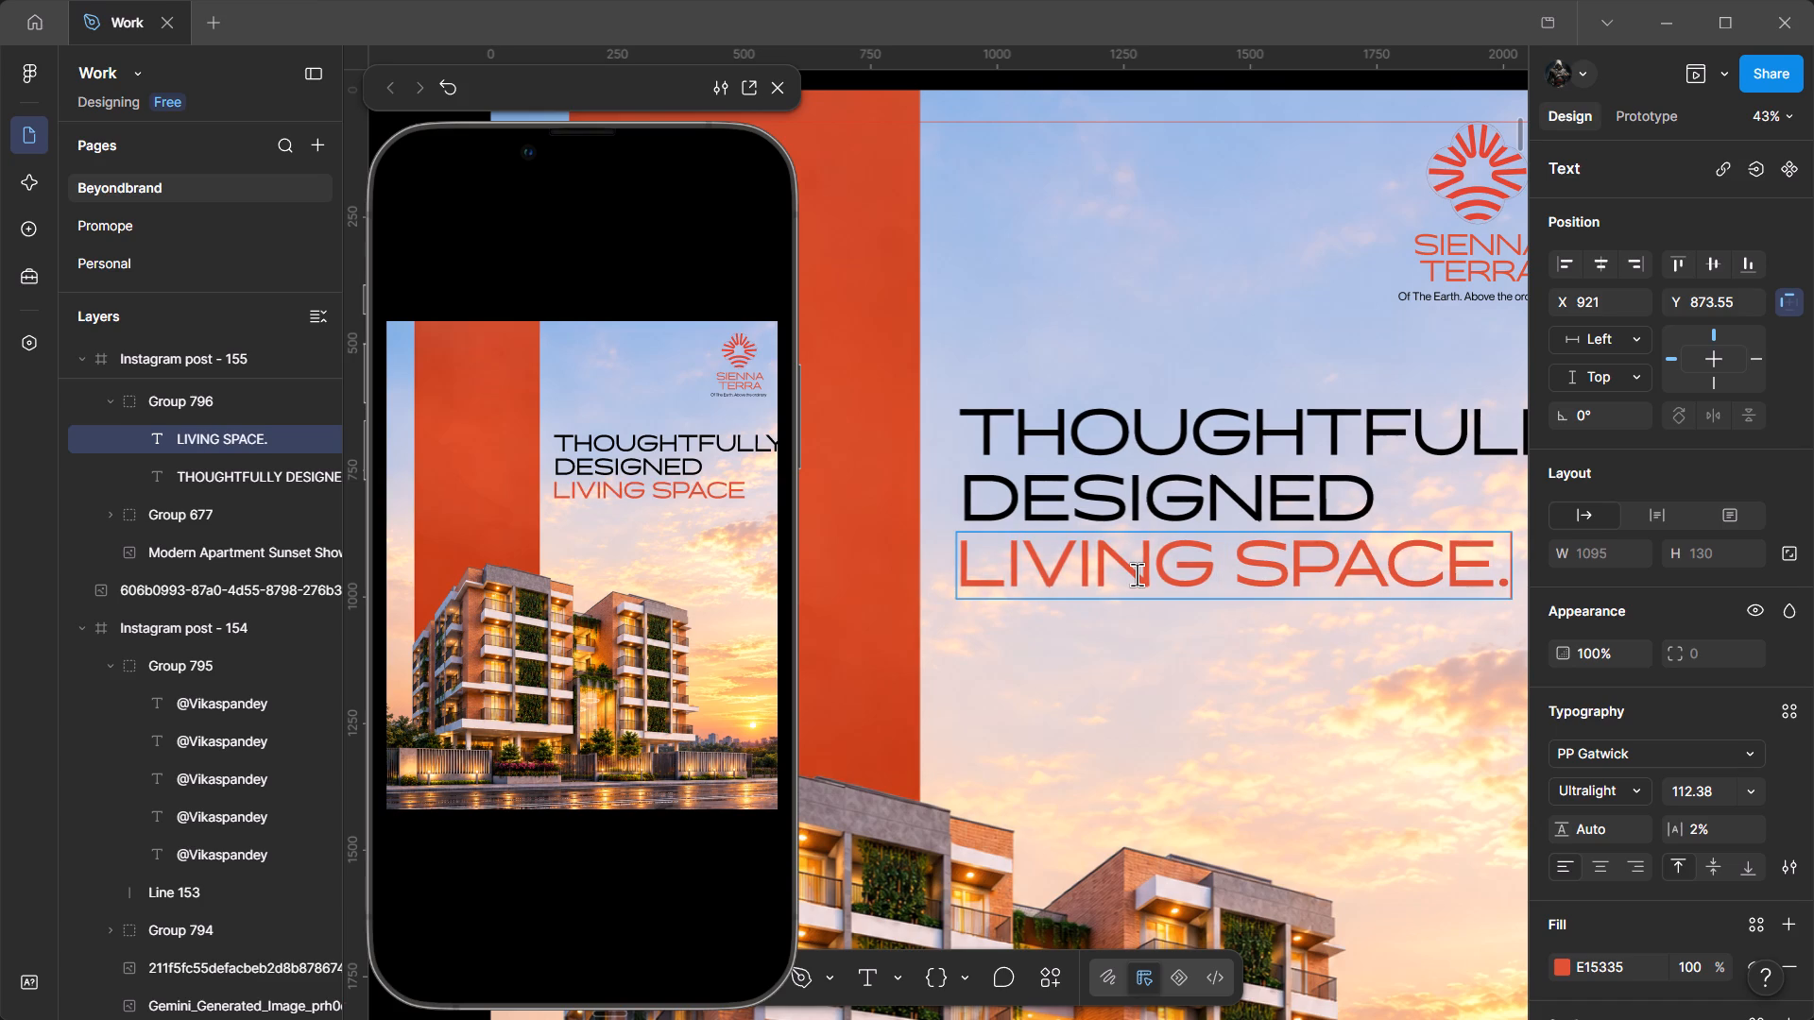
click(1159, 730)
Scale both headline texts together to about 923 × 282 and shift them slightly up and left, to about X 893, Y 604.
ctrl+scroll(1118, 646, down, 4)
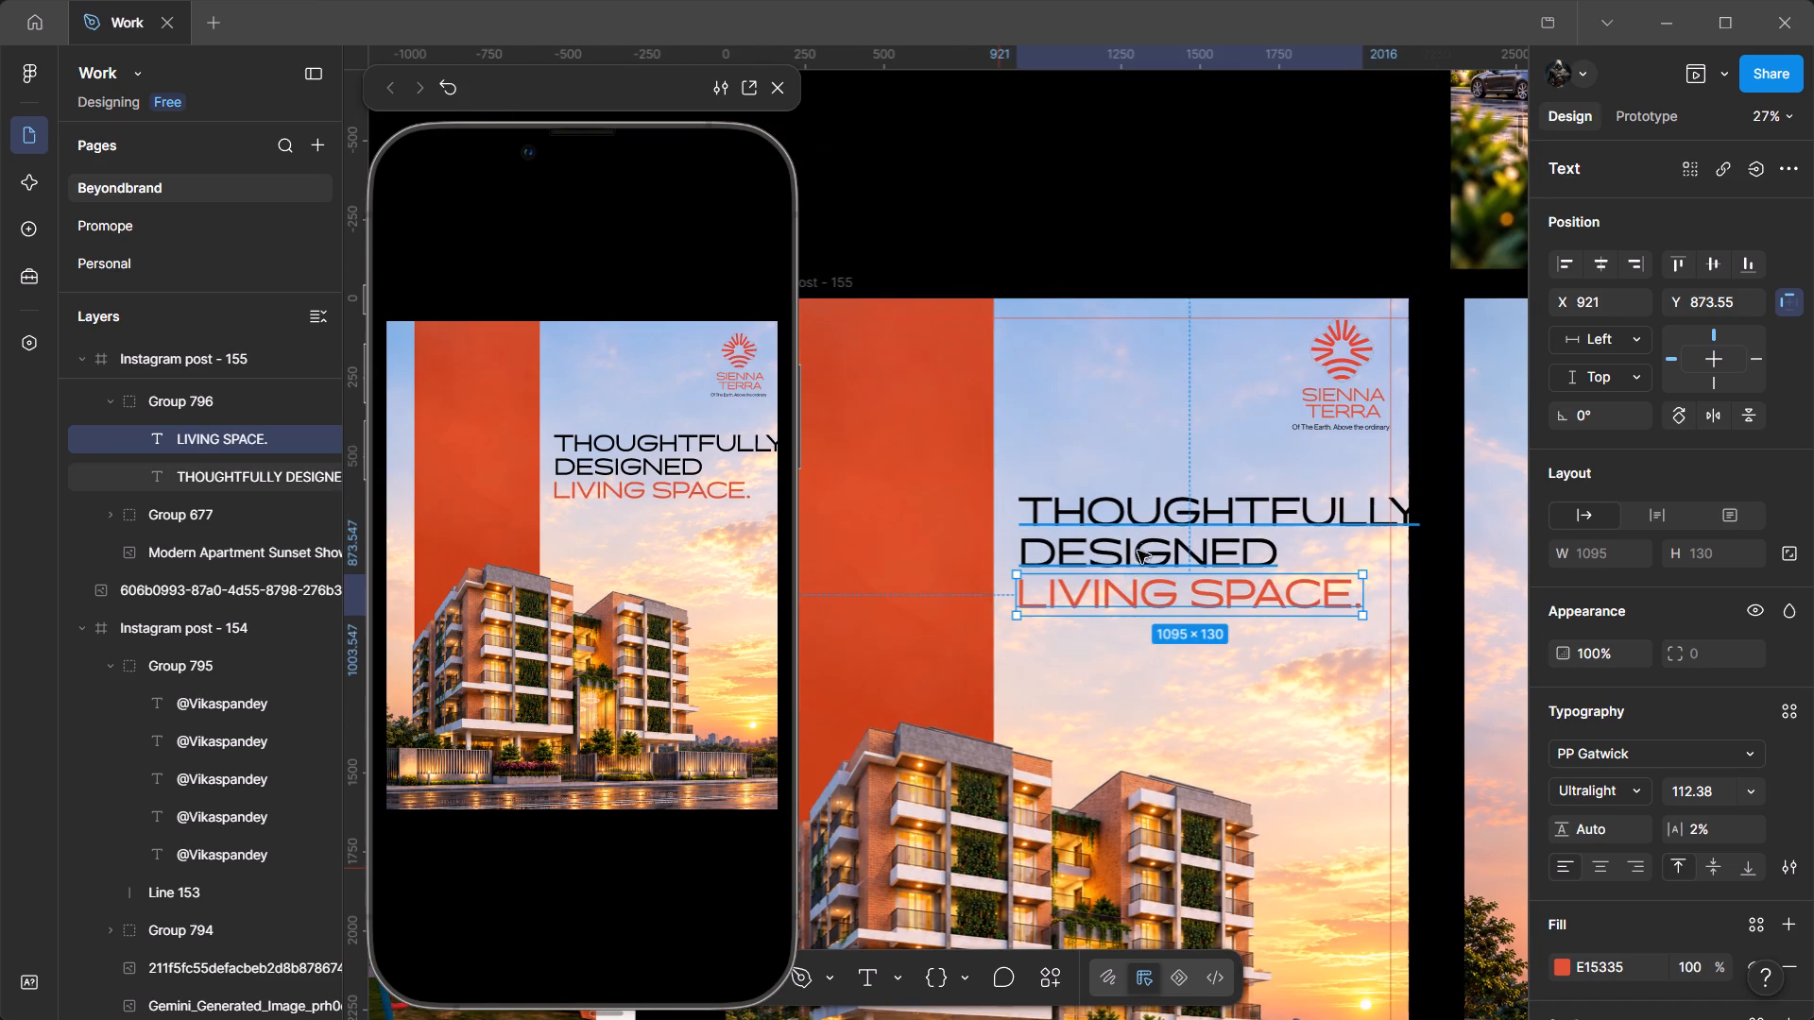
shift+click(1145, 539)
key(k)
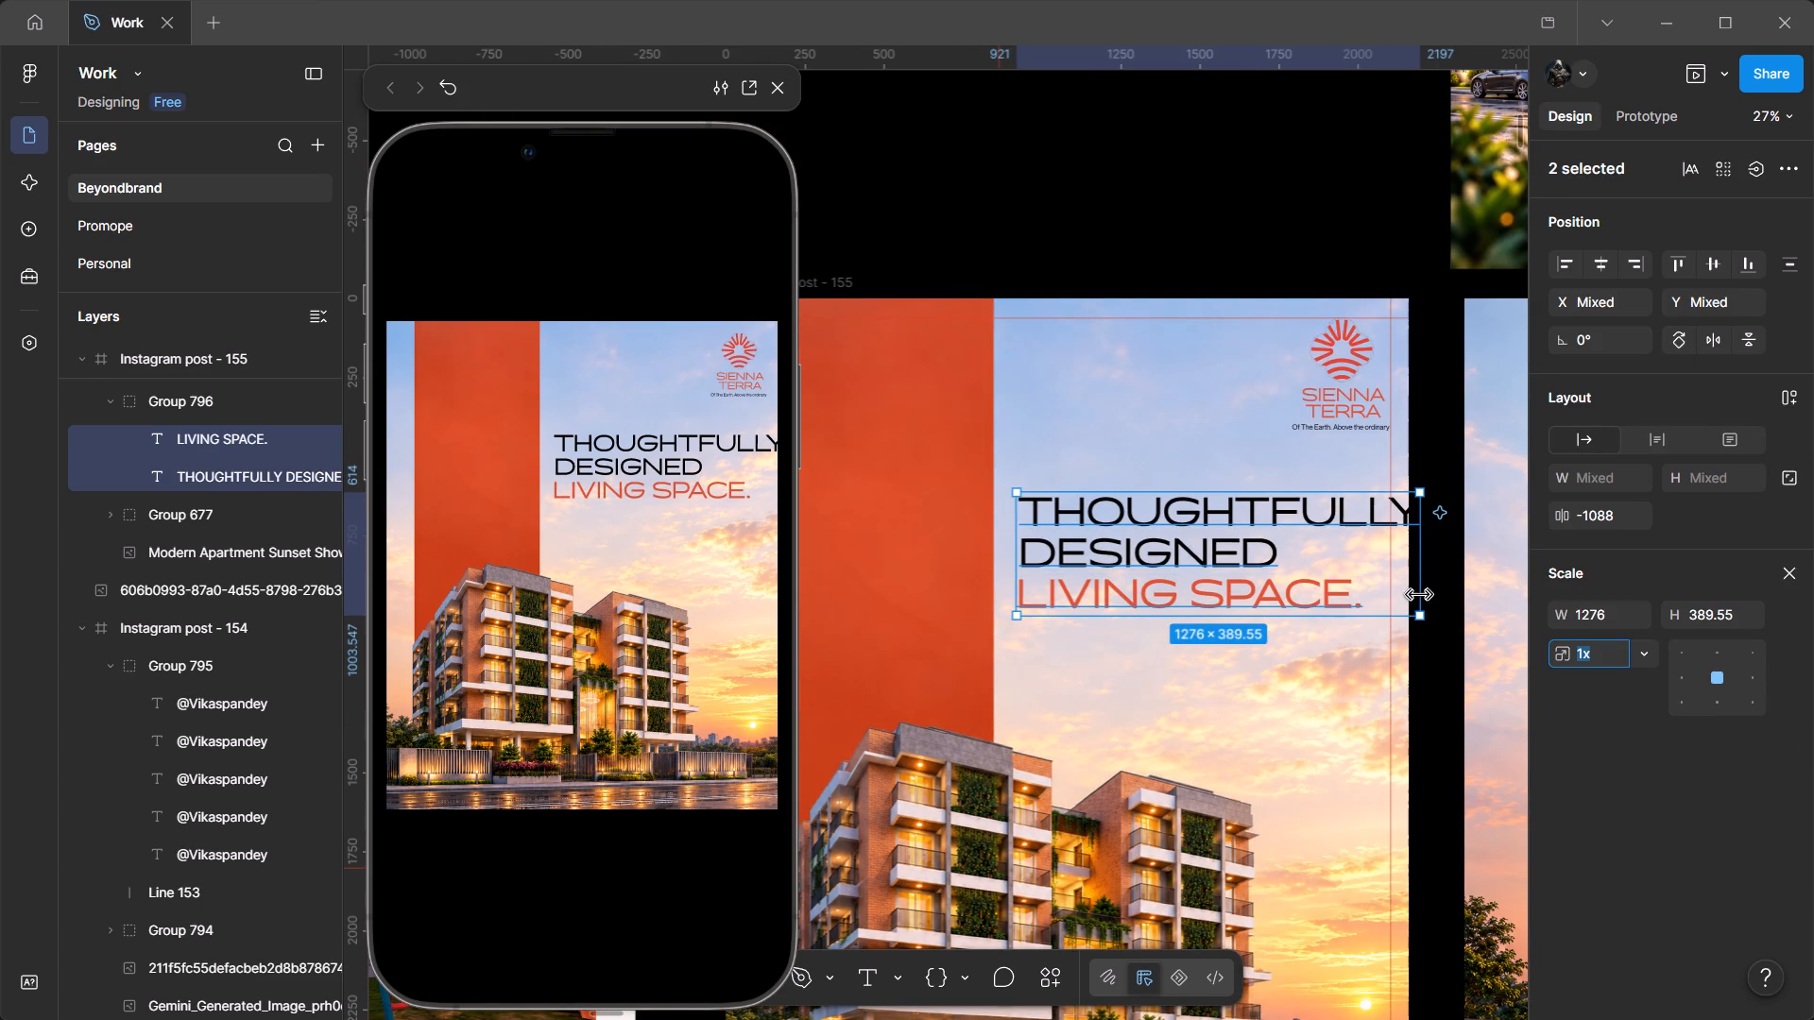
drag(1419, 594, 1343, 586)
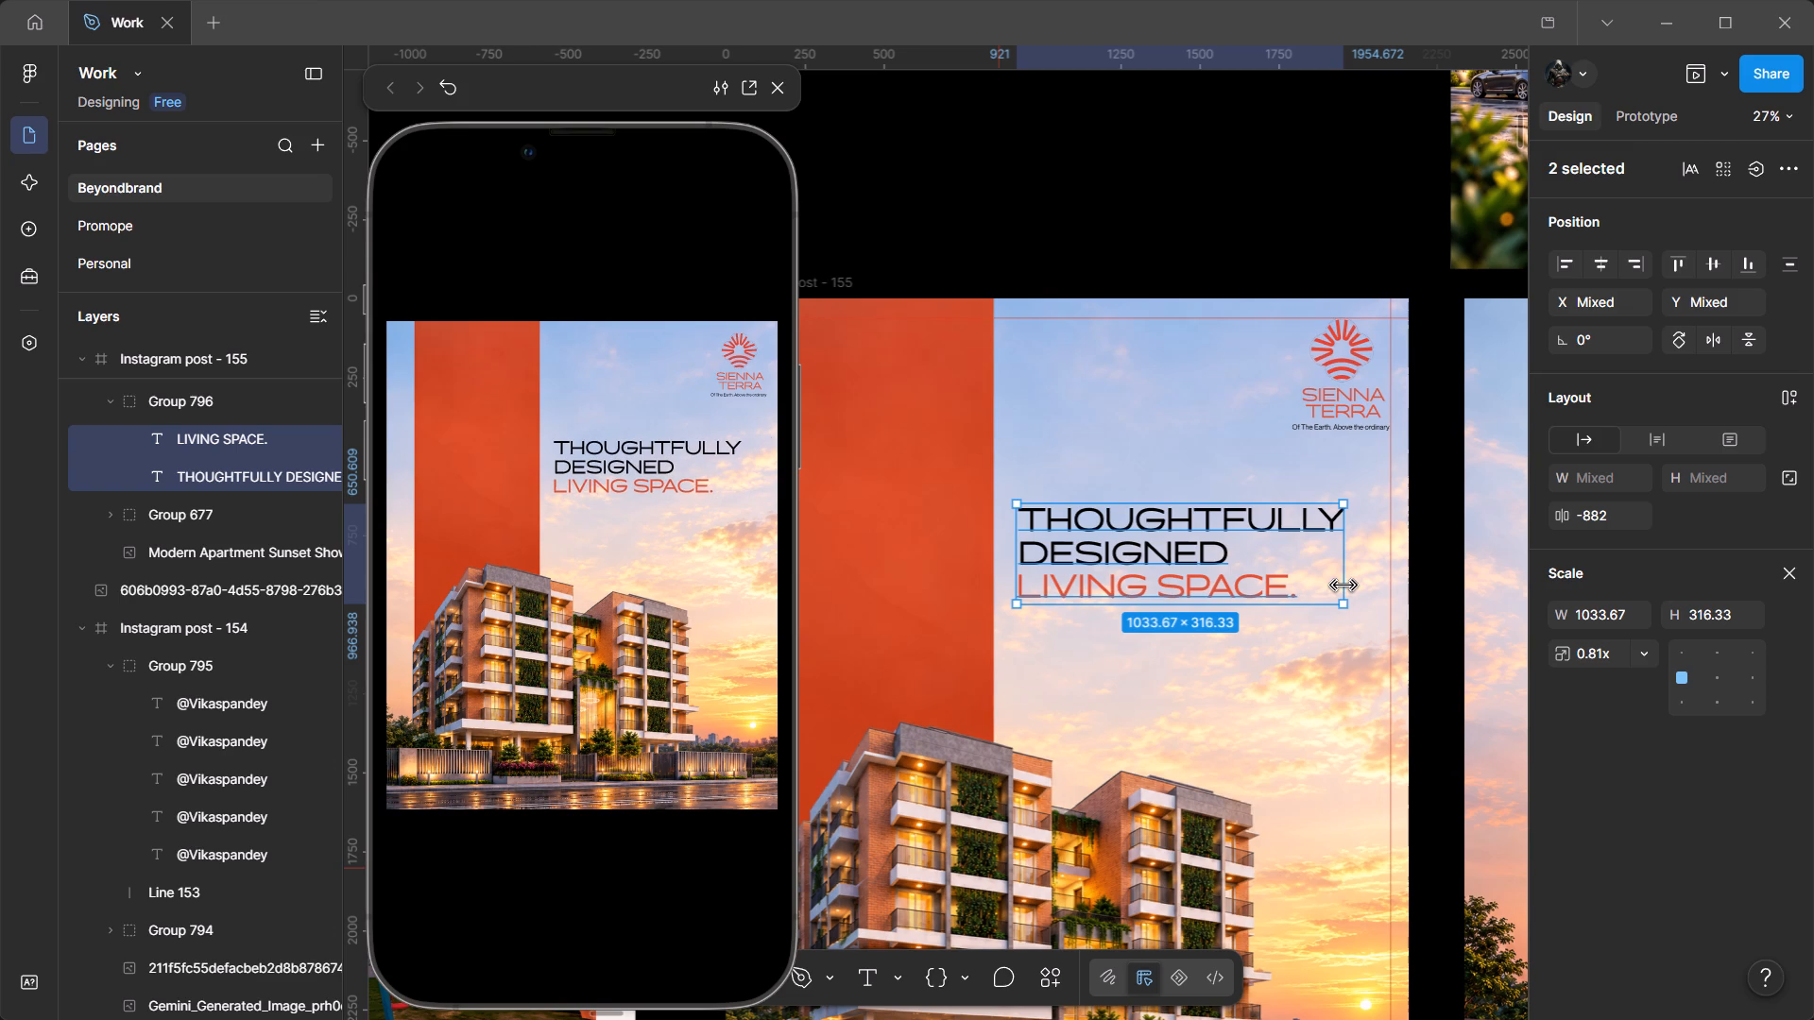
drag(1343, 586, 1326, 584)
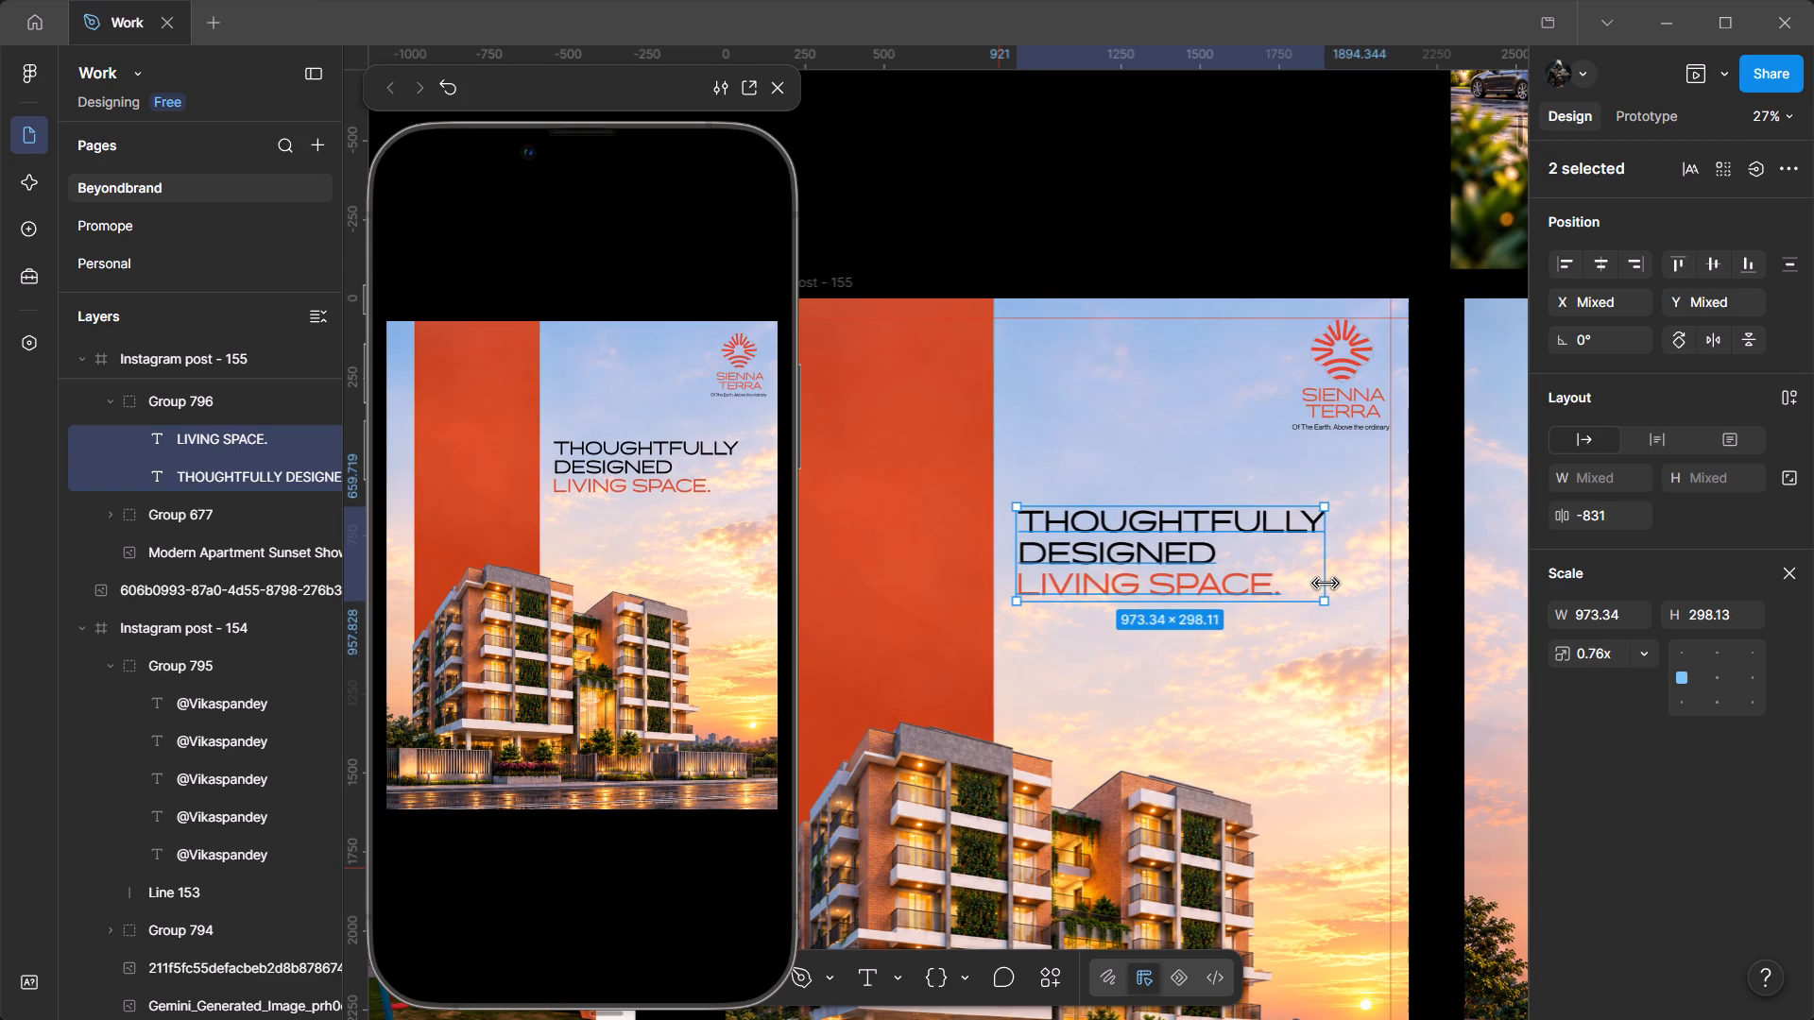
drag(1326, 584, 1319, 582)
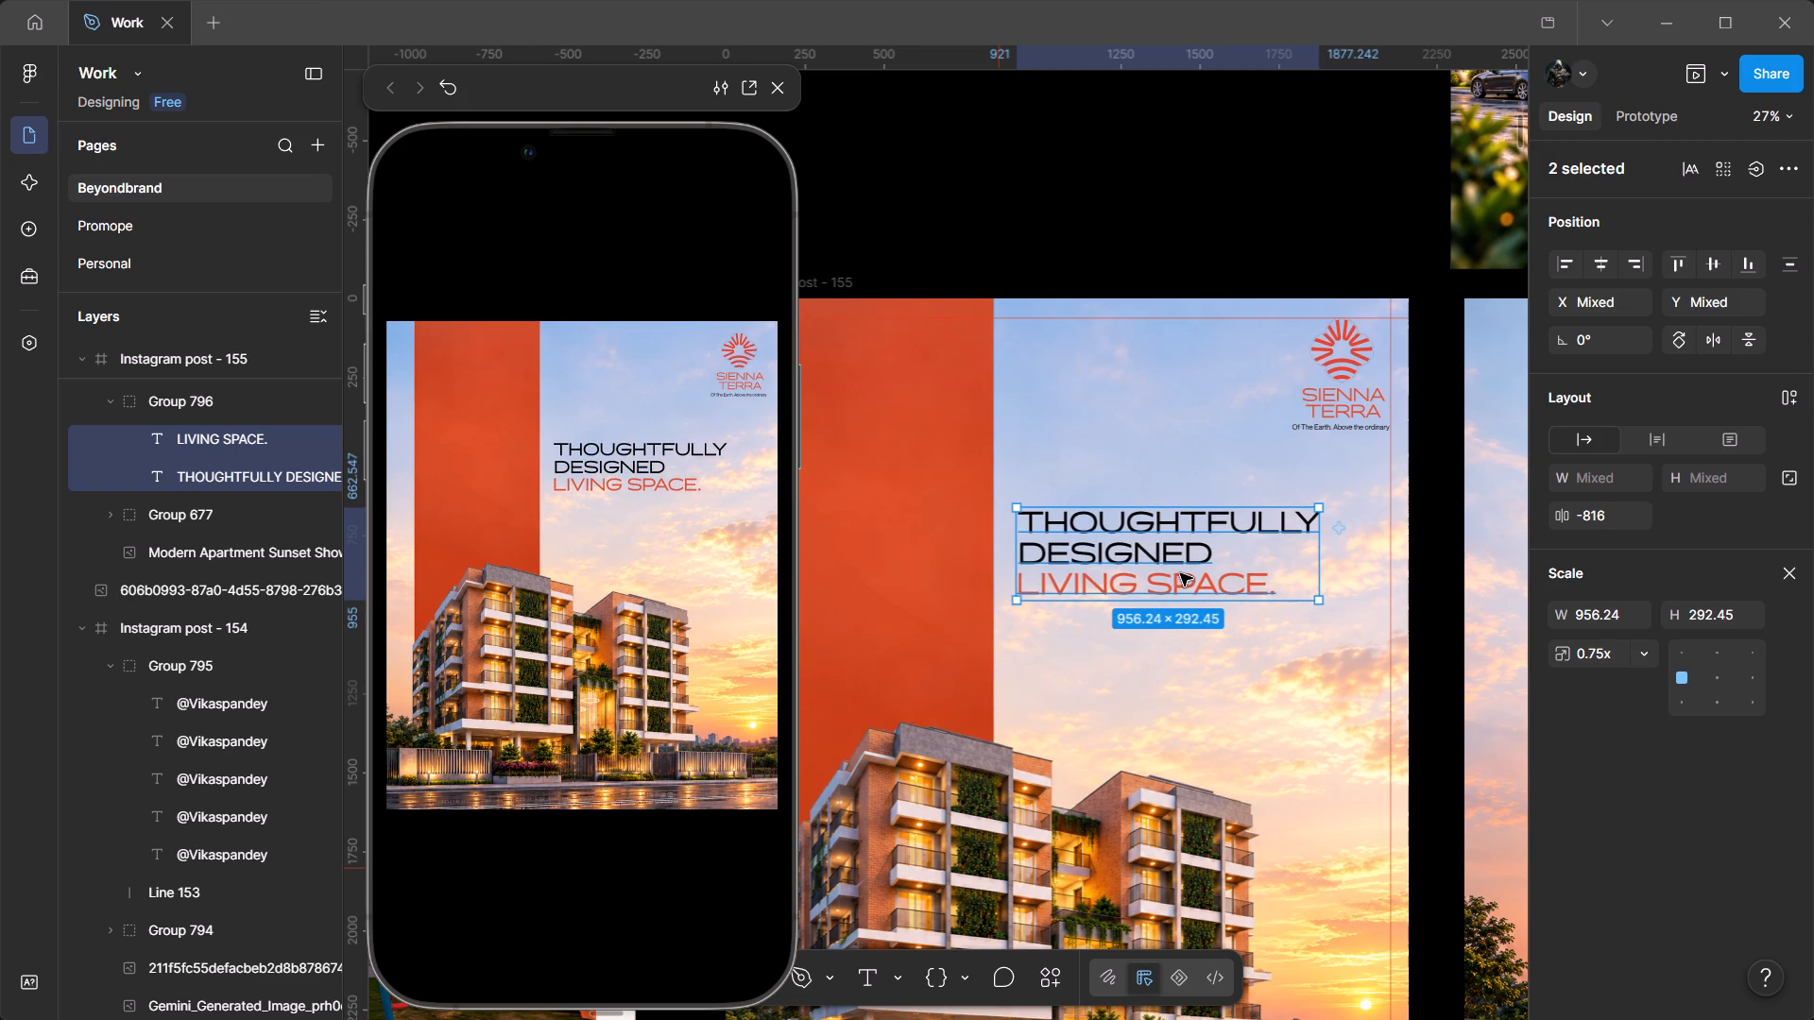
drag(1177, 566, 1172, 545)
click(1178, 505)
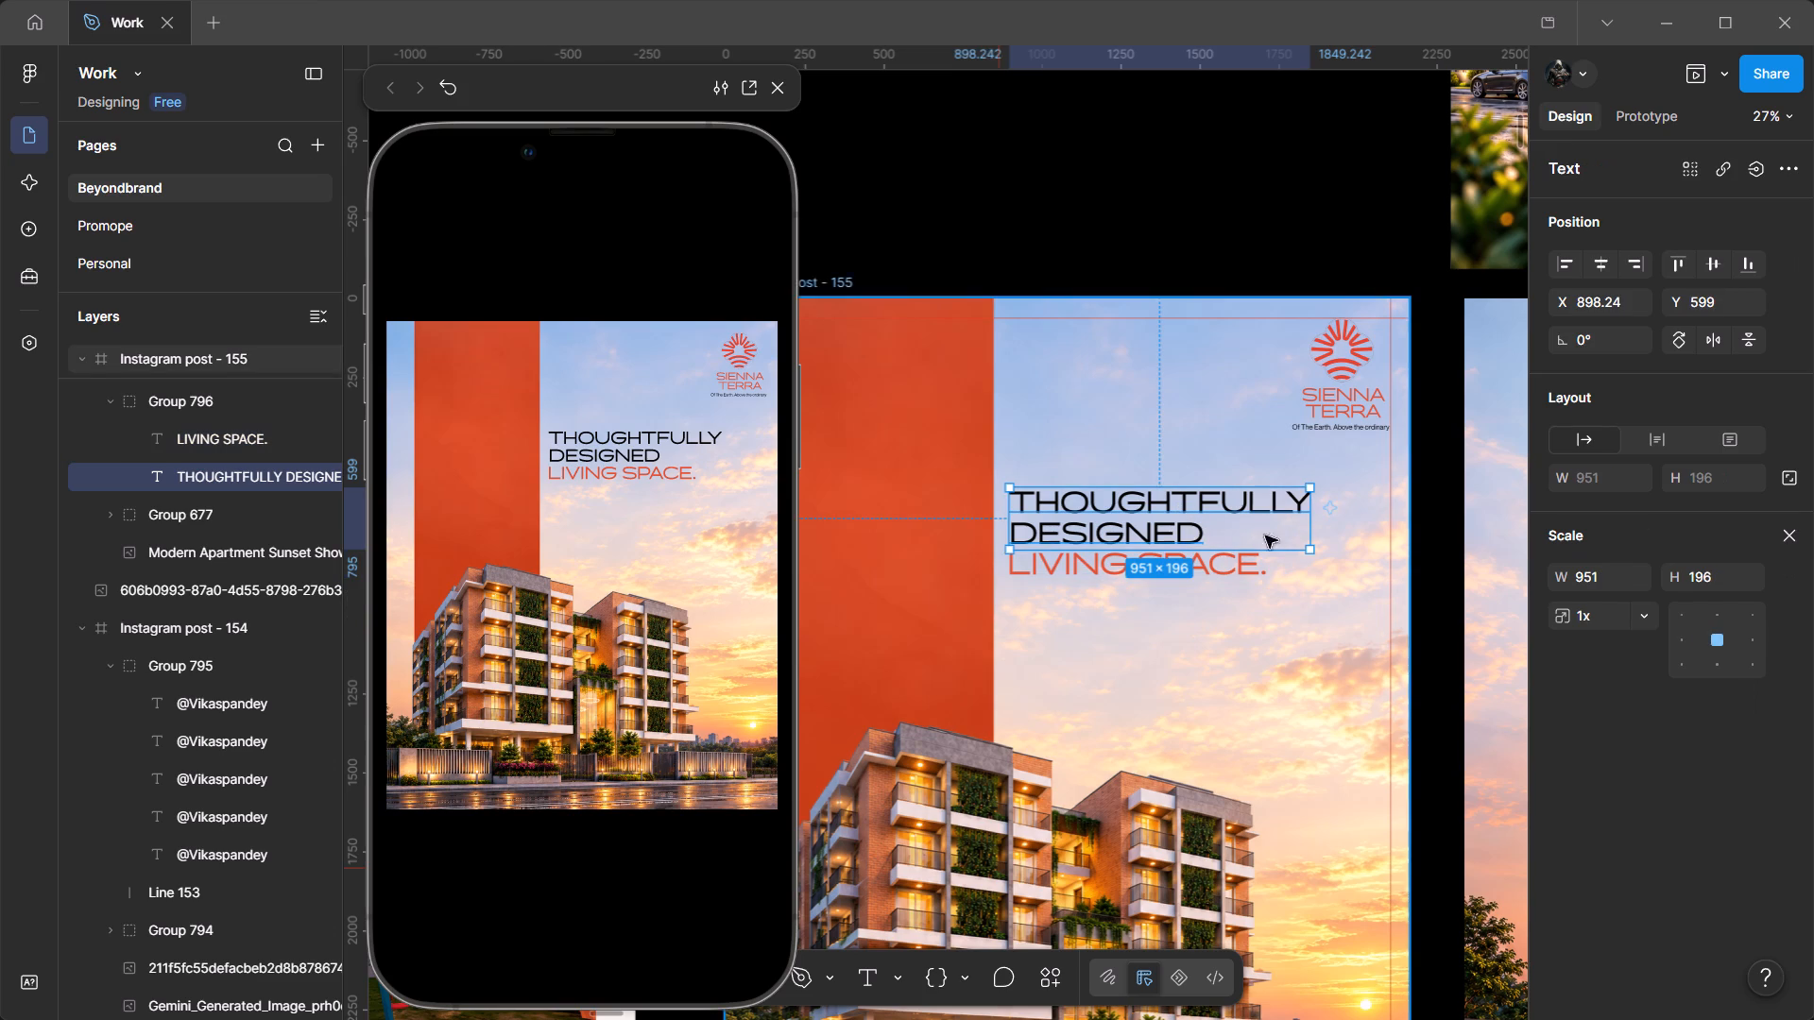
shift+click(1219, 571)
drag(1309, 535, 1293, 535)
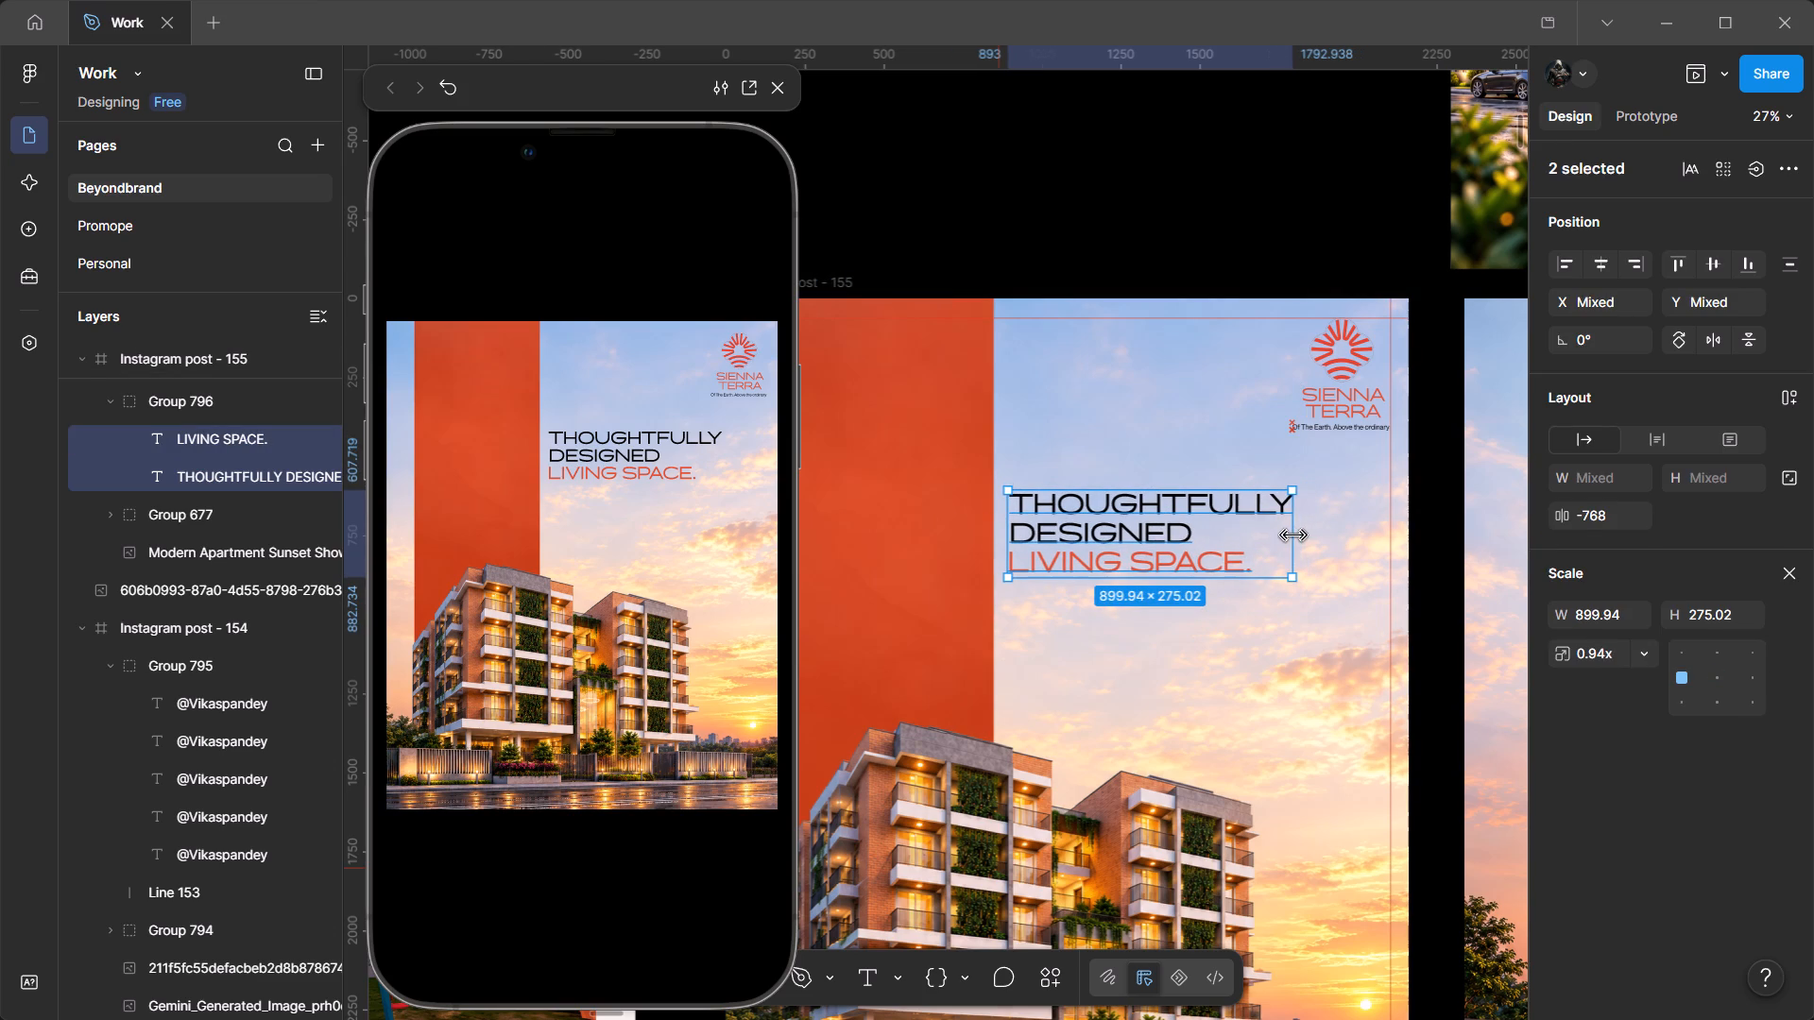
drag(1293, 535, 1297, 535)
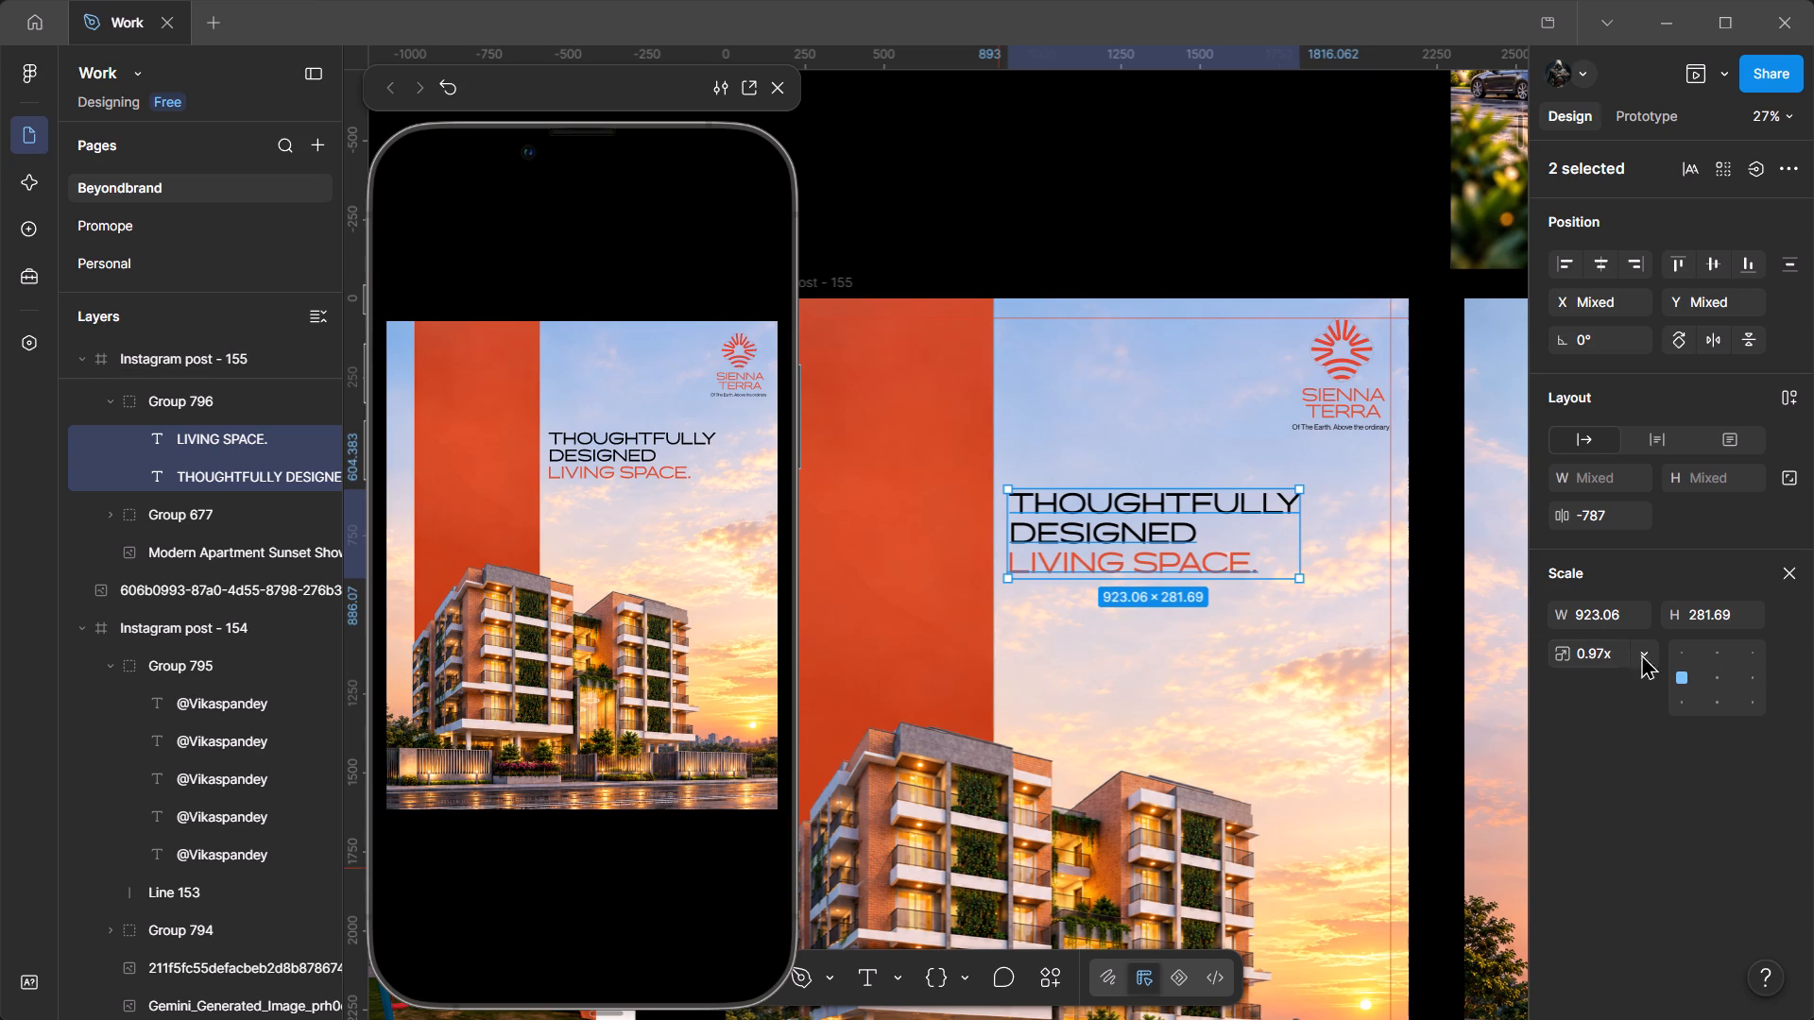
click(1785, 577)
Set the outside stroke weight of both headline texts to 4.
scroll(1685, 865, down, 4)
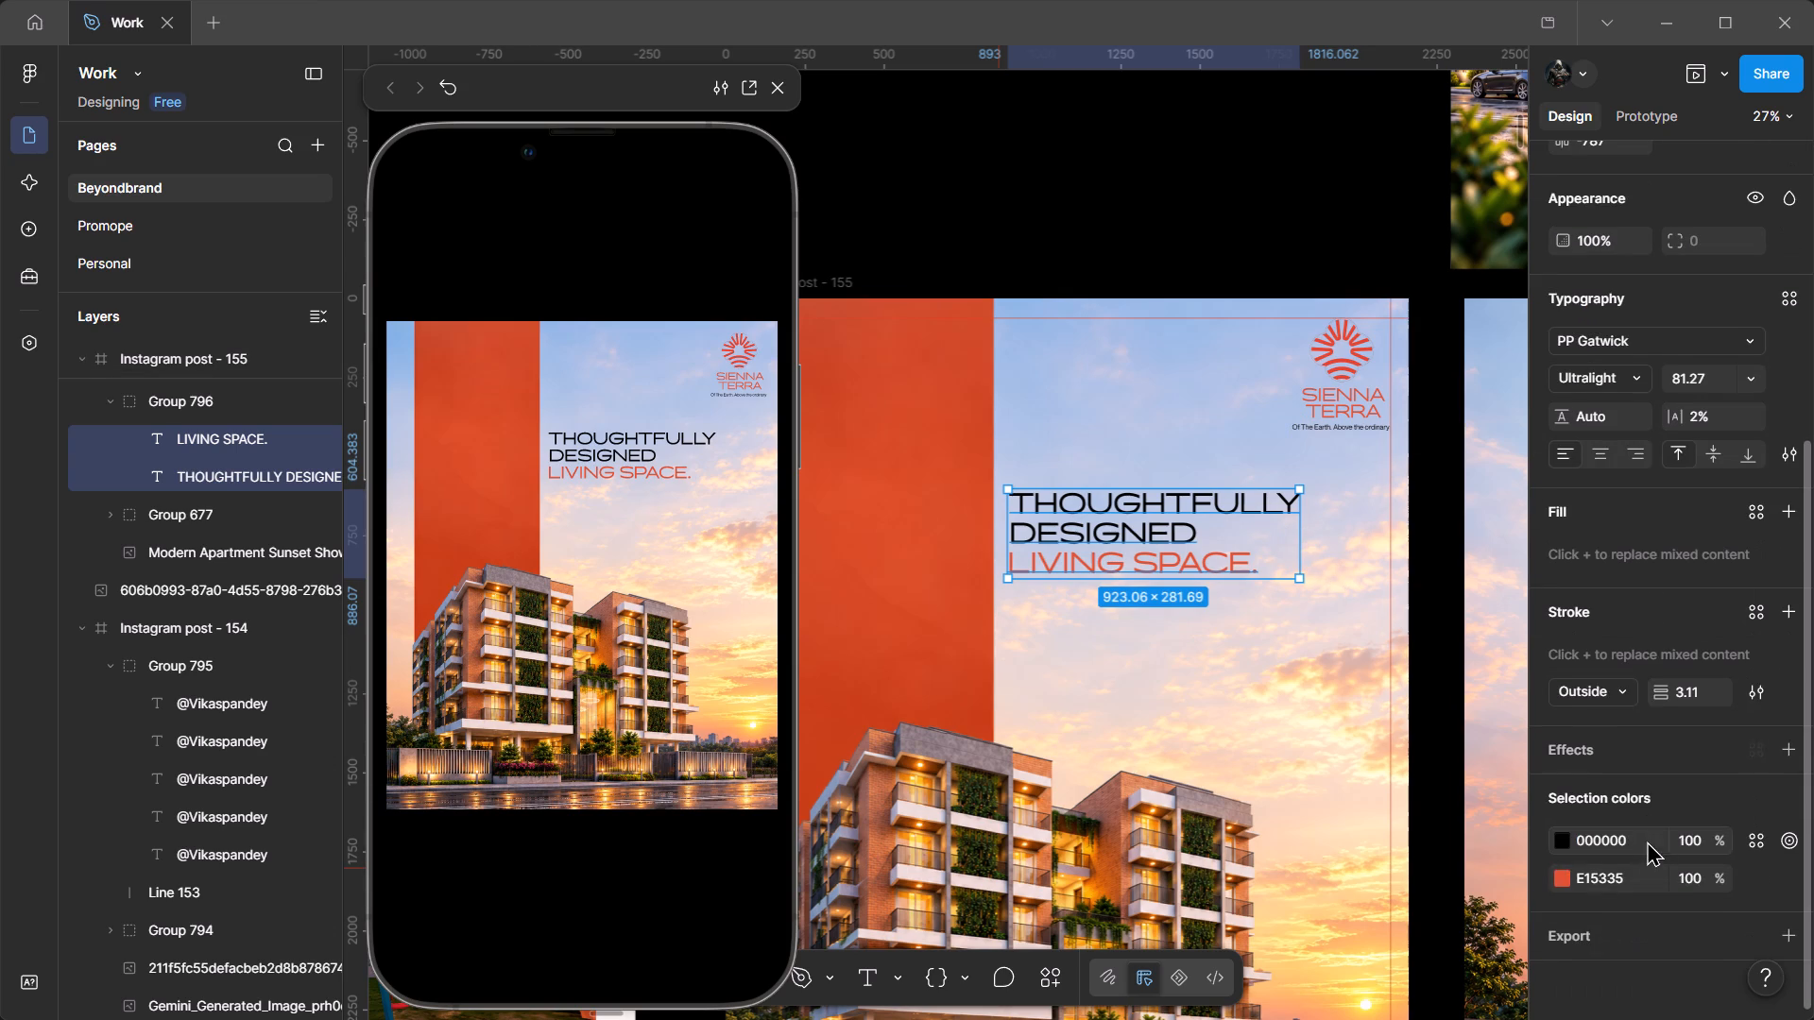
click(1693, 693)
key(4)
key(Return)
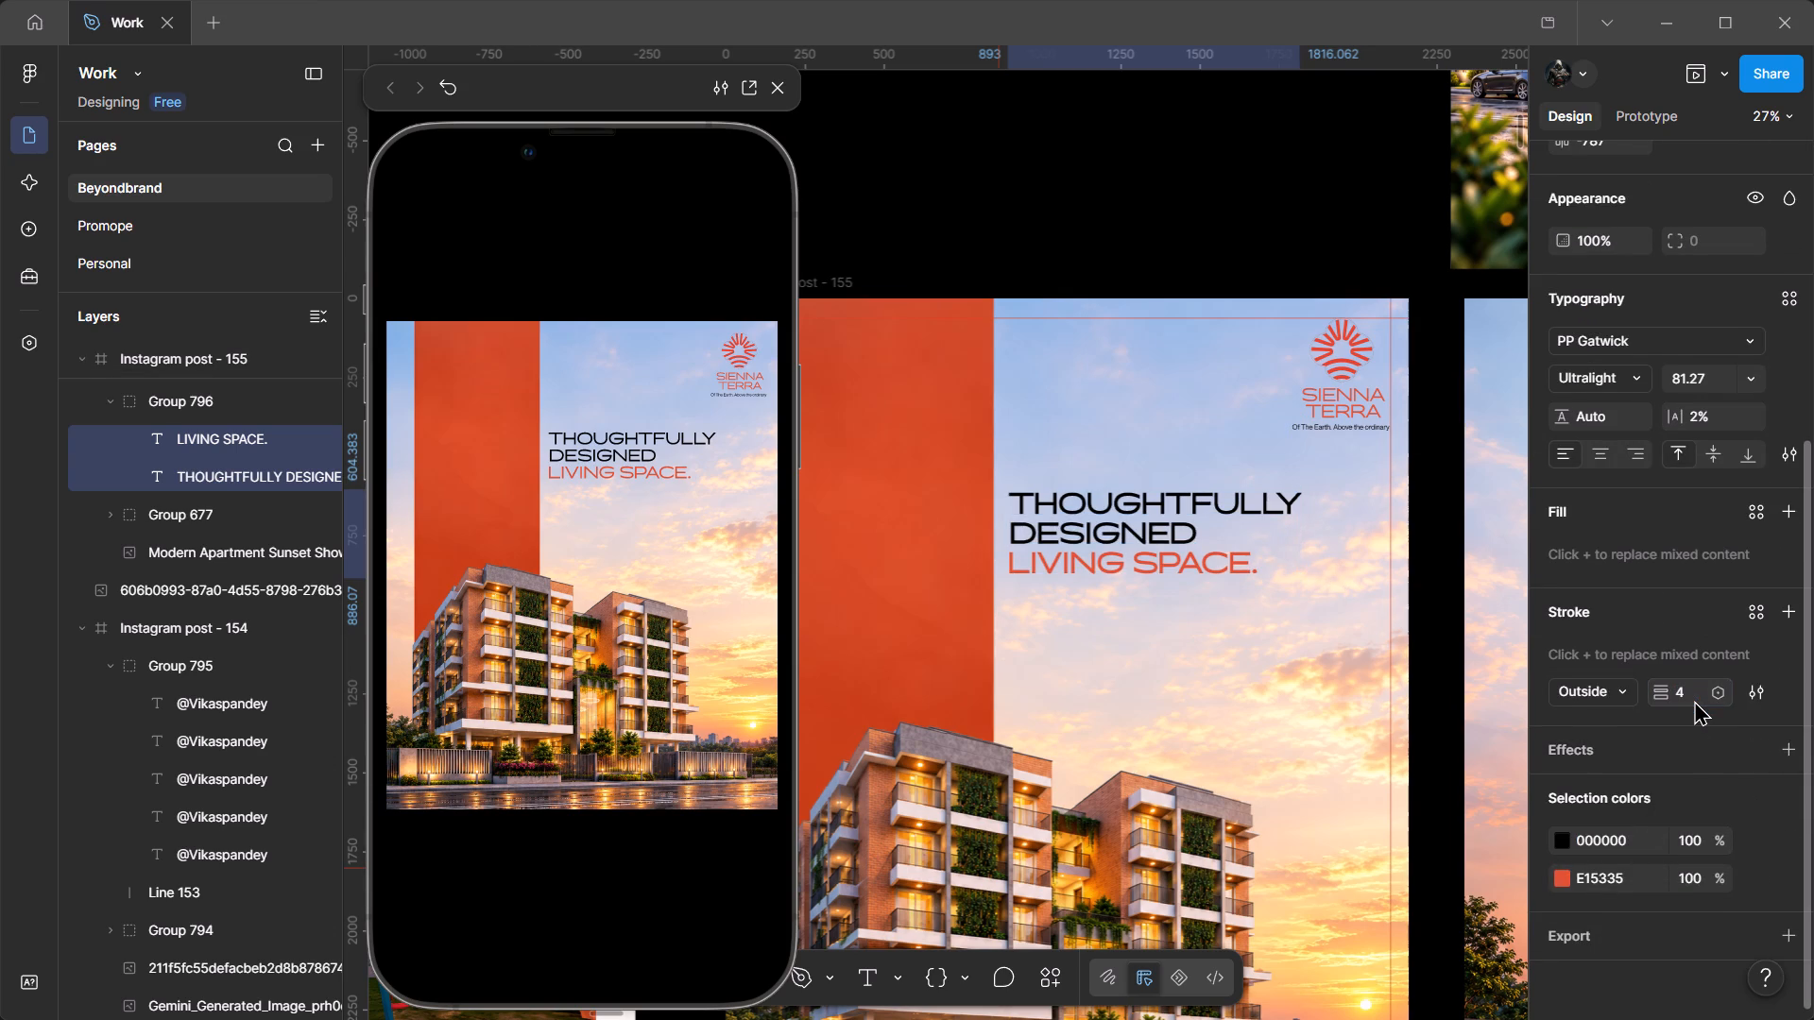
Set the outside stroke weight of the two-part headline group to 3.5.
click(1179, 667)
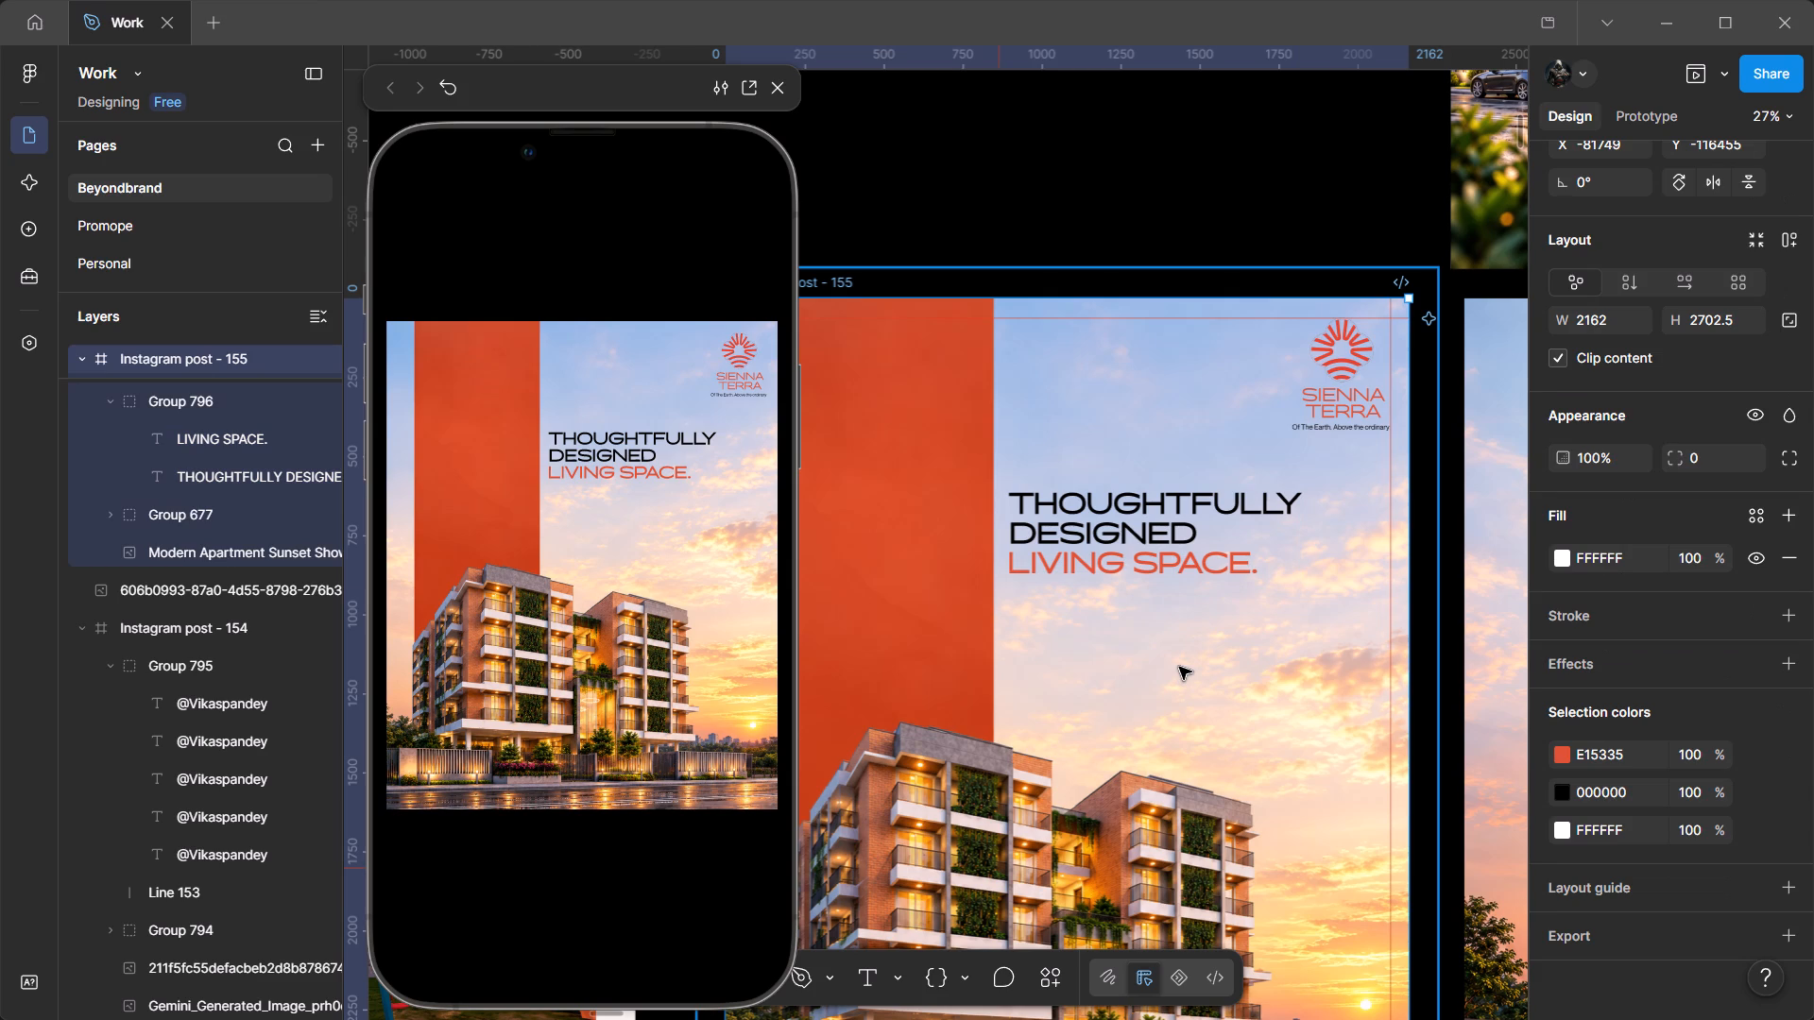
click(1145, 575)
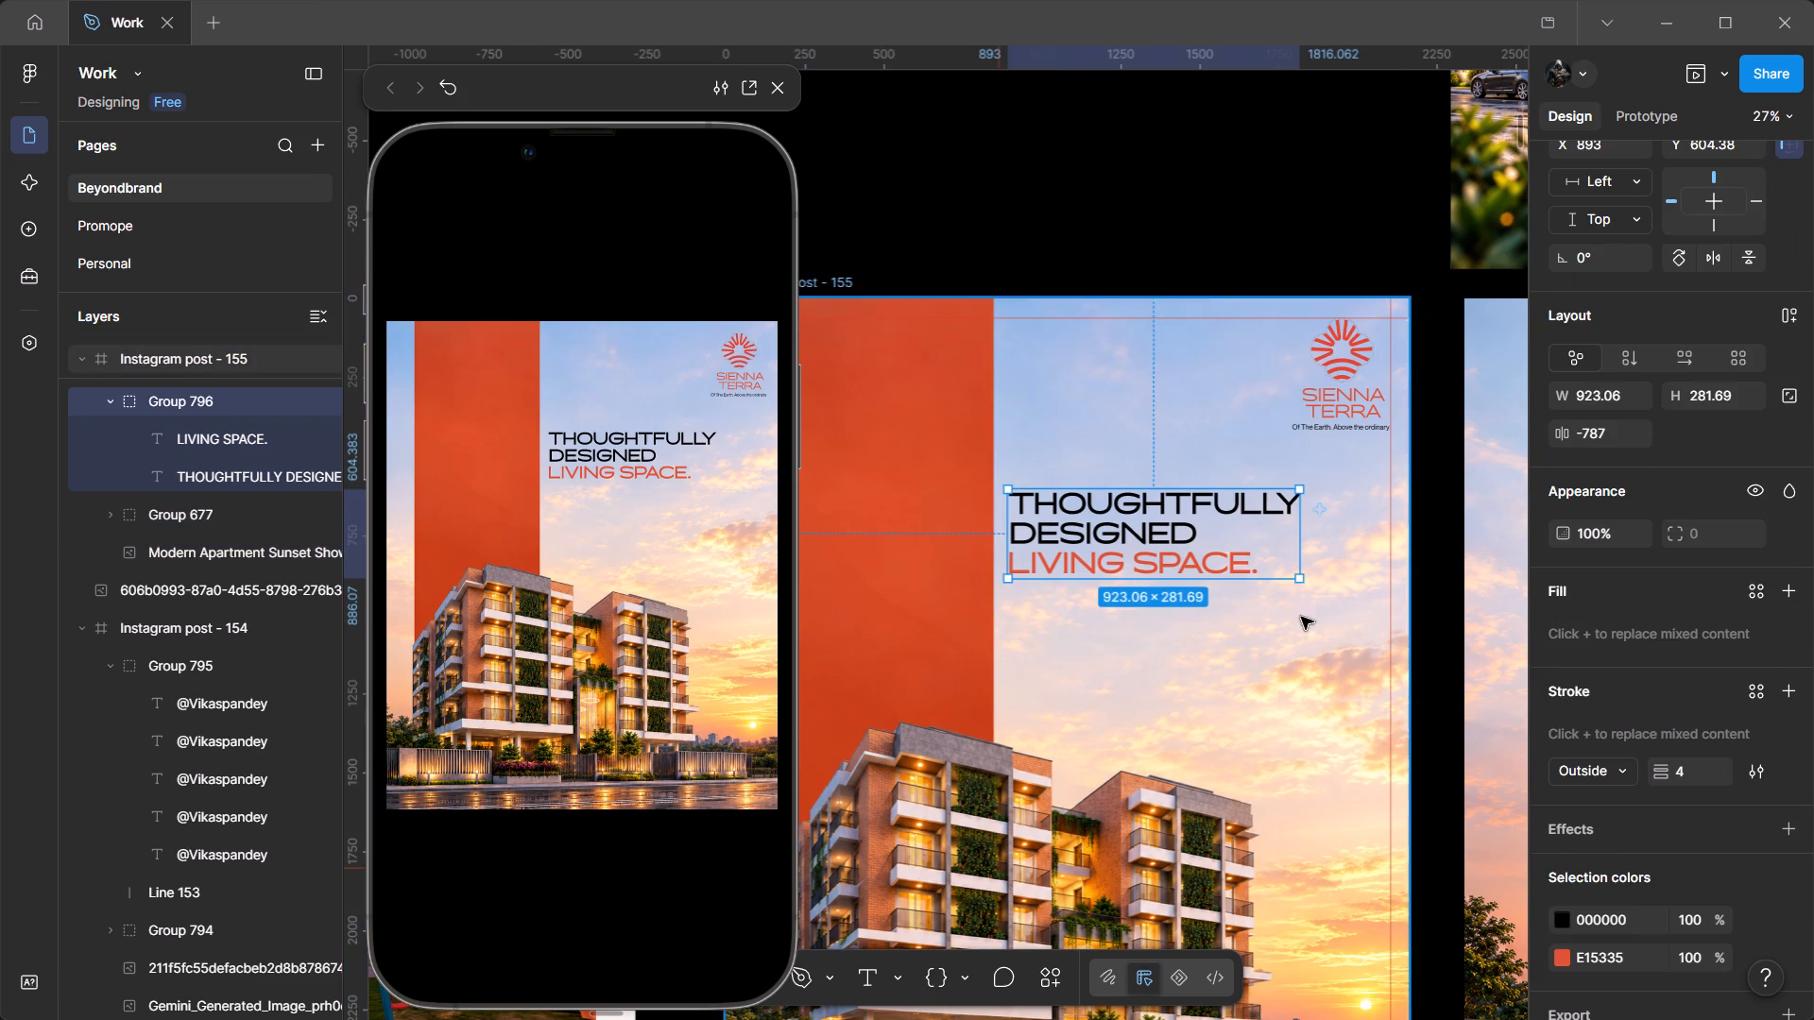
scroll(1676, 934, down, 3)
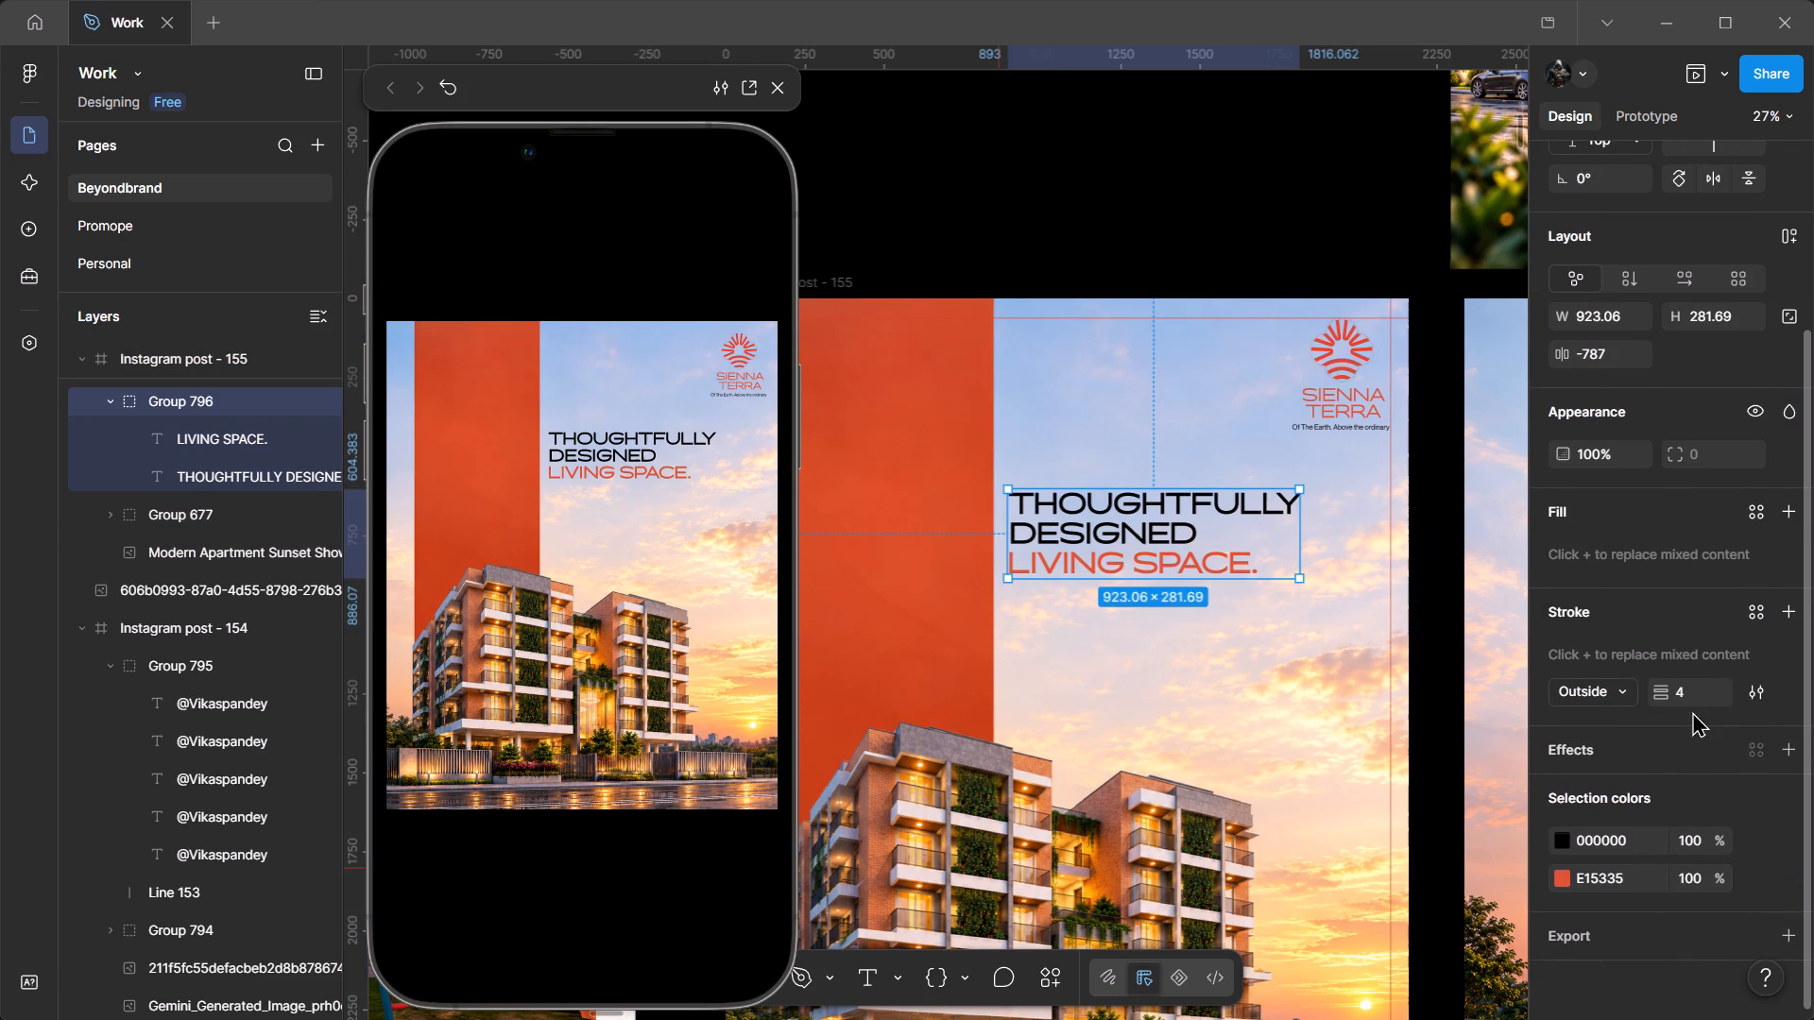
click(1687, 695)
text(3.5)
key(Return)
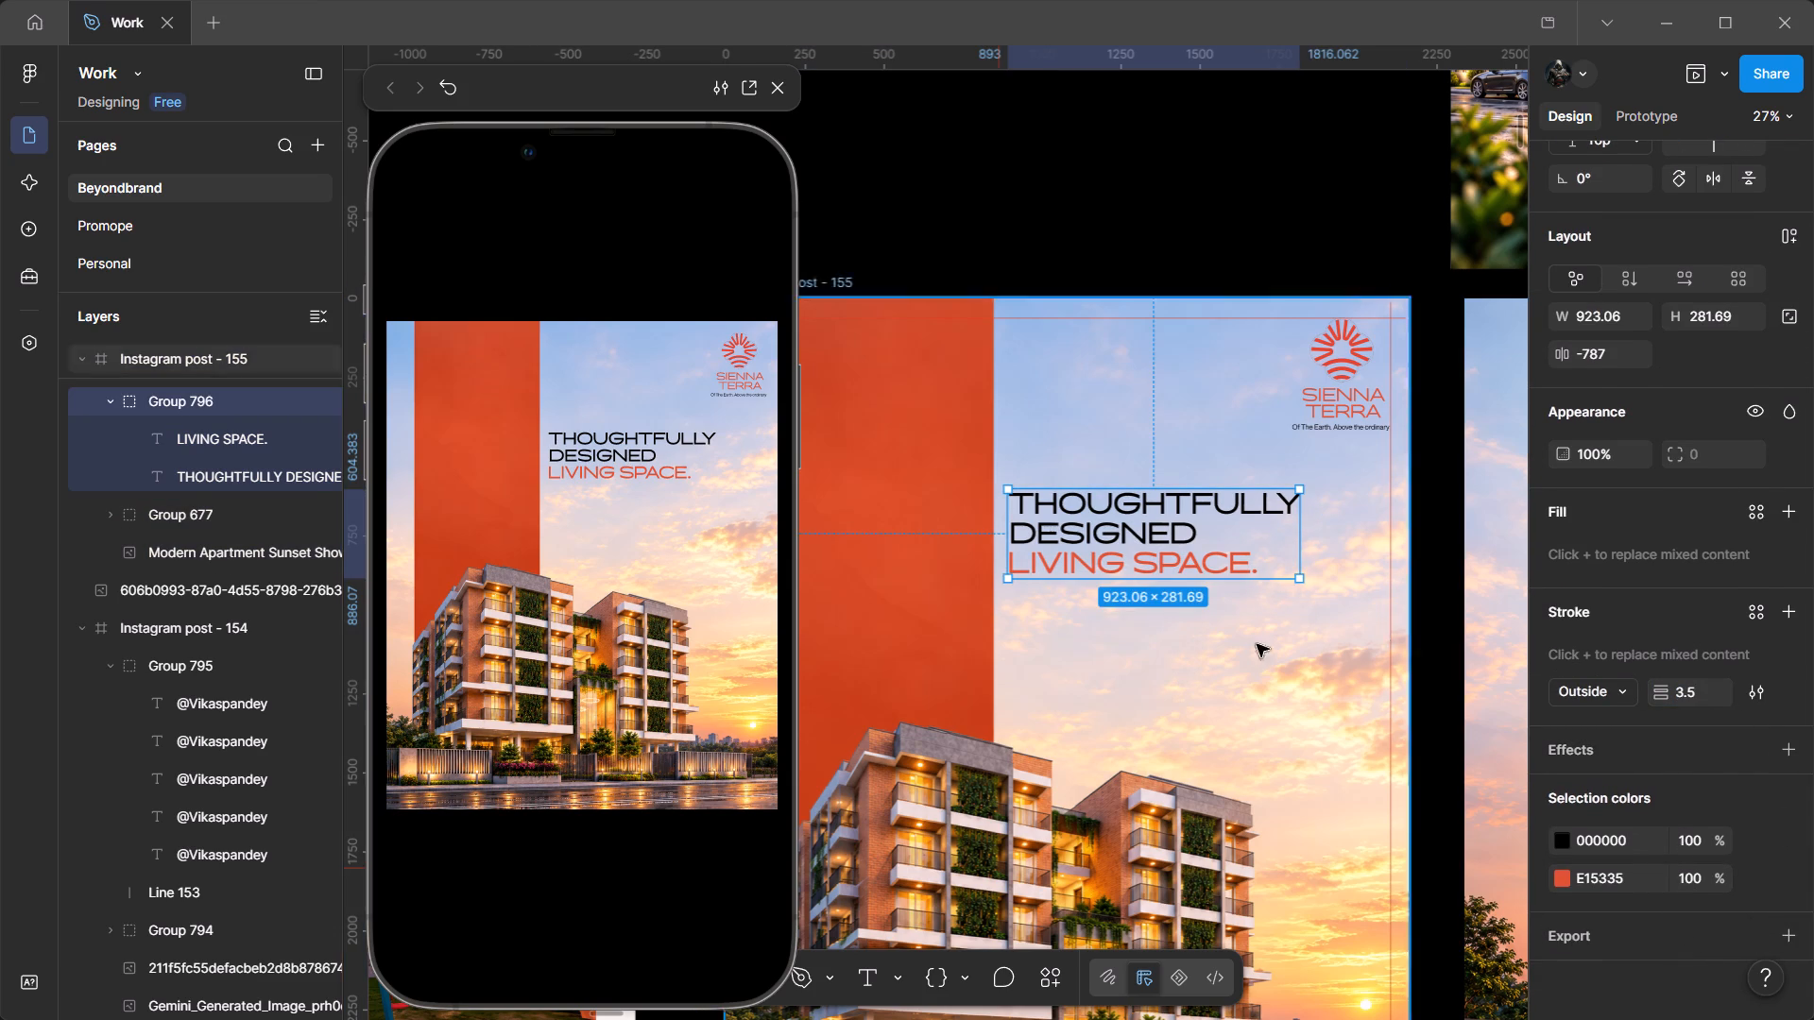
click(1234, 677)
Copy the "A PLACE TO BELONG" tagline from Instagram post - 154 to just above the headline in Instagram post - 155.
ctrl+scroll(1235, 676, down, 6)
drag(1116, 675, 1542, 642)
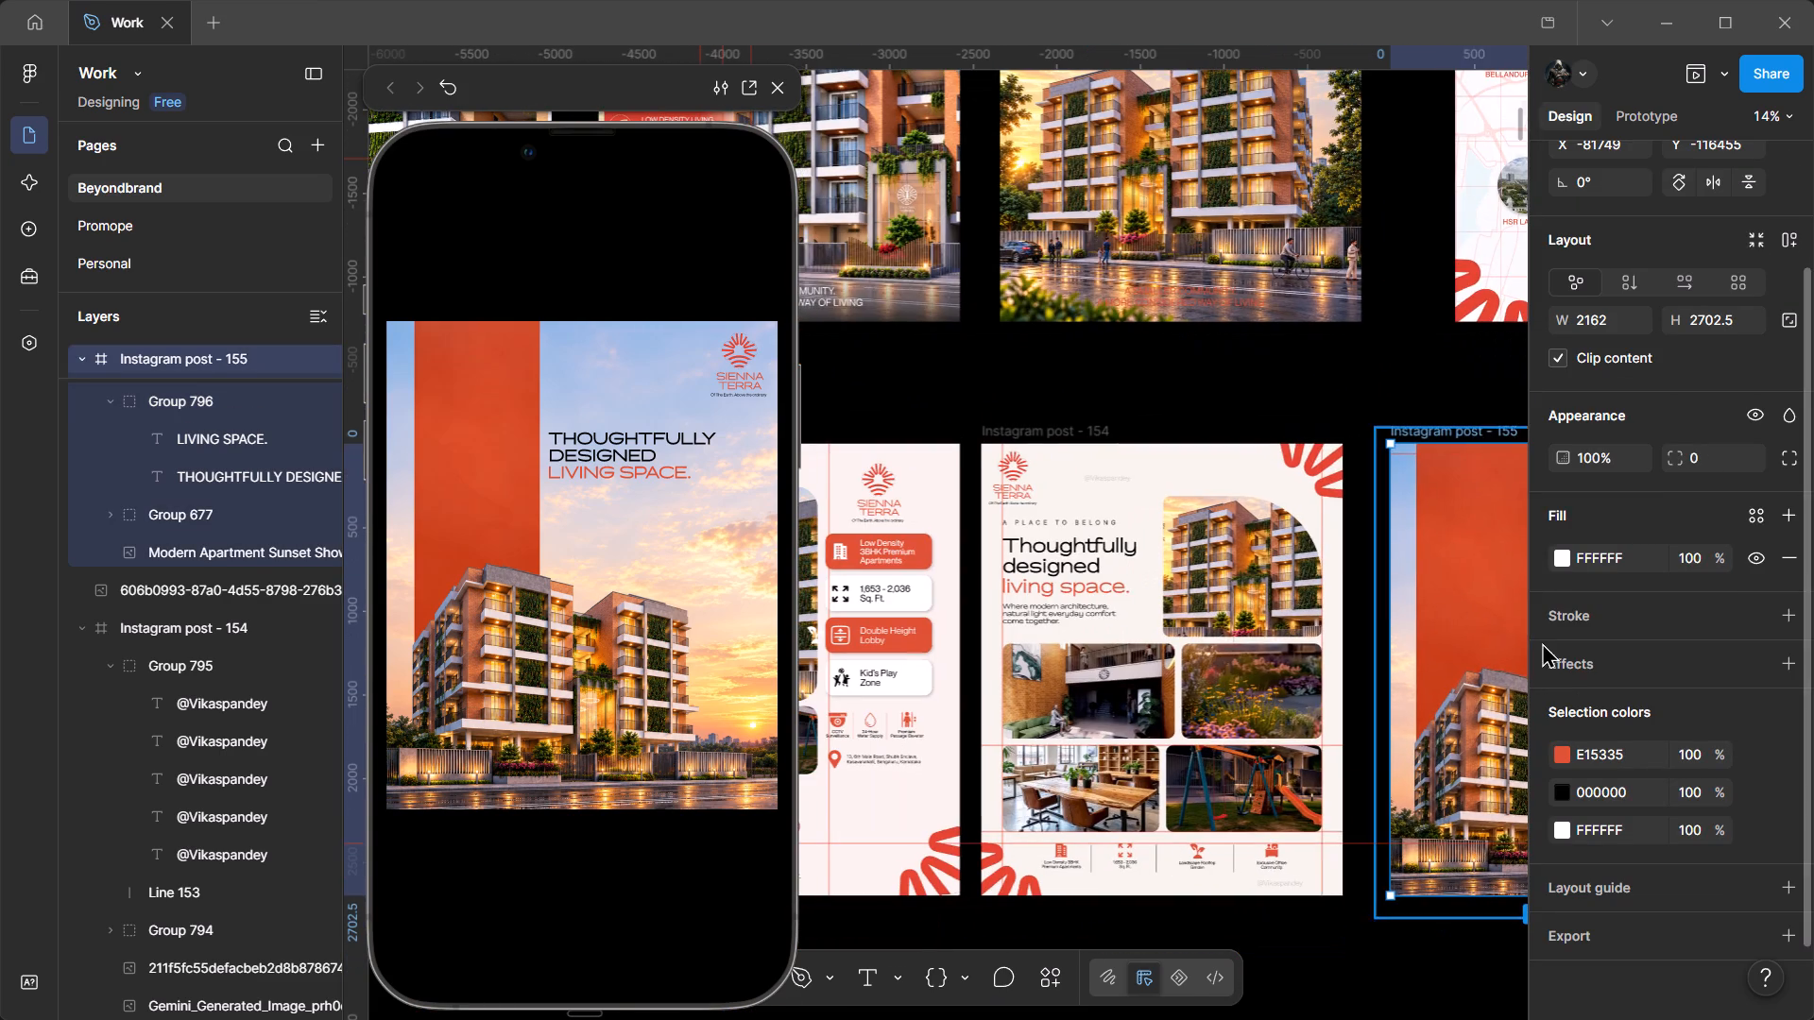
click(1067, 524)
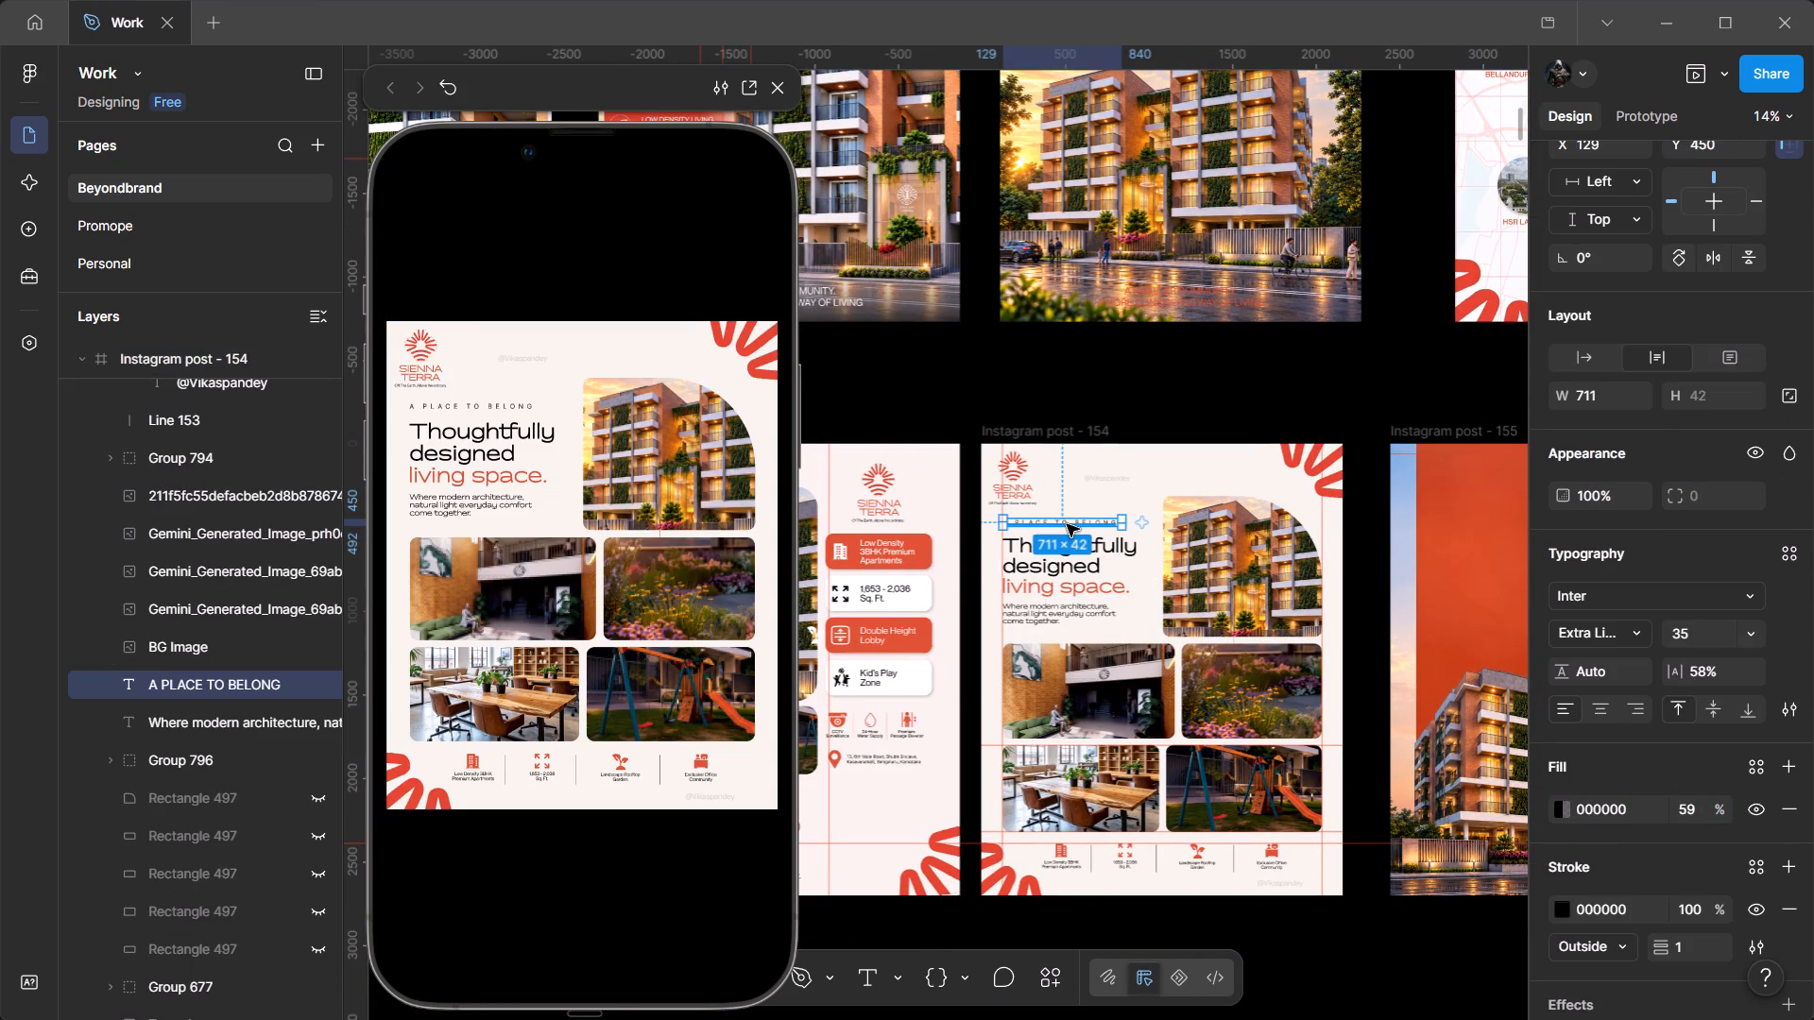
alt+drag(1059, 524, 1193, 502)
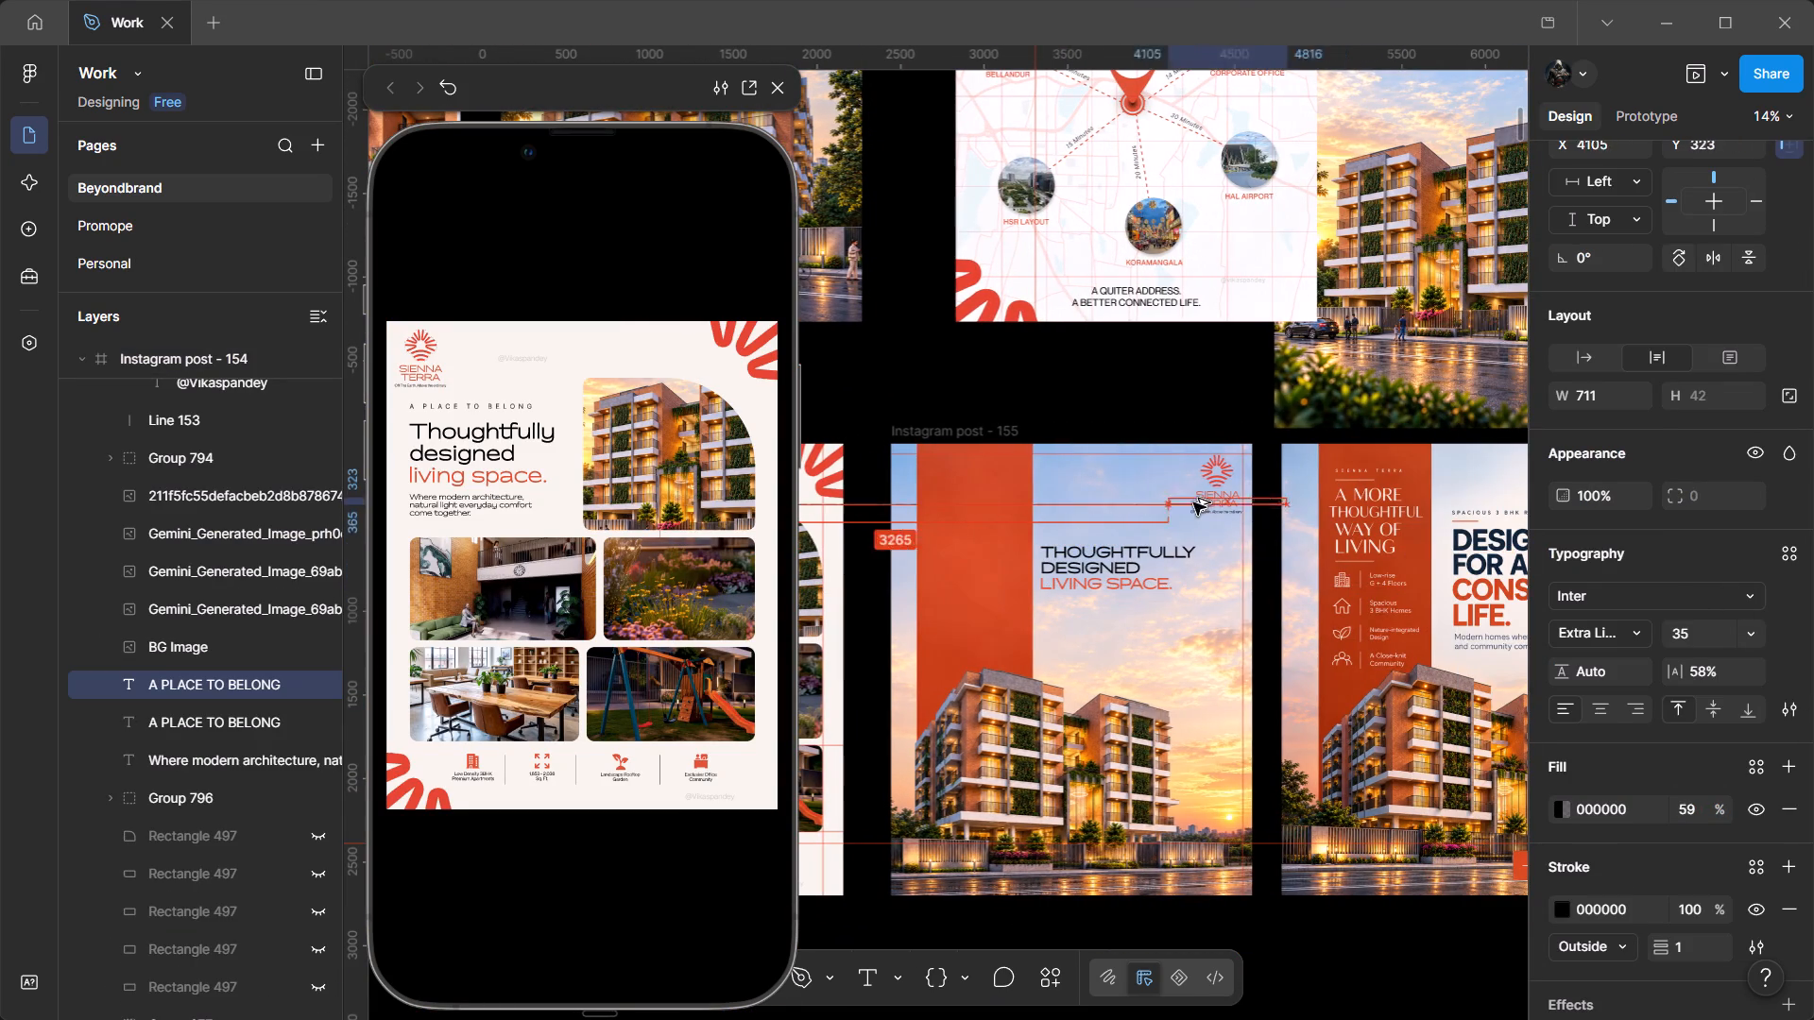
alt+drag(1193, 502, 1095, 522)
ctrl+scroll(1038, 532, up, 10)
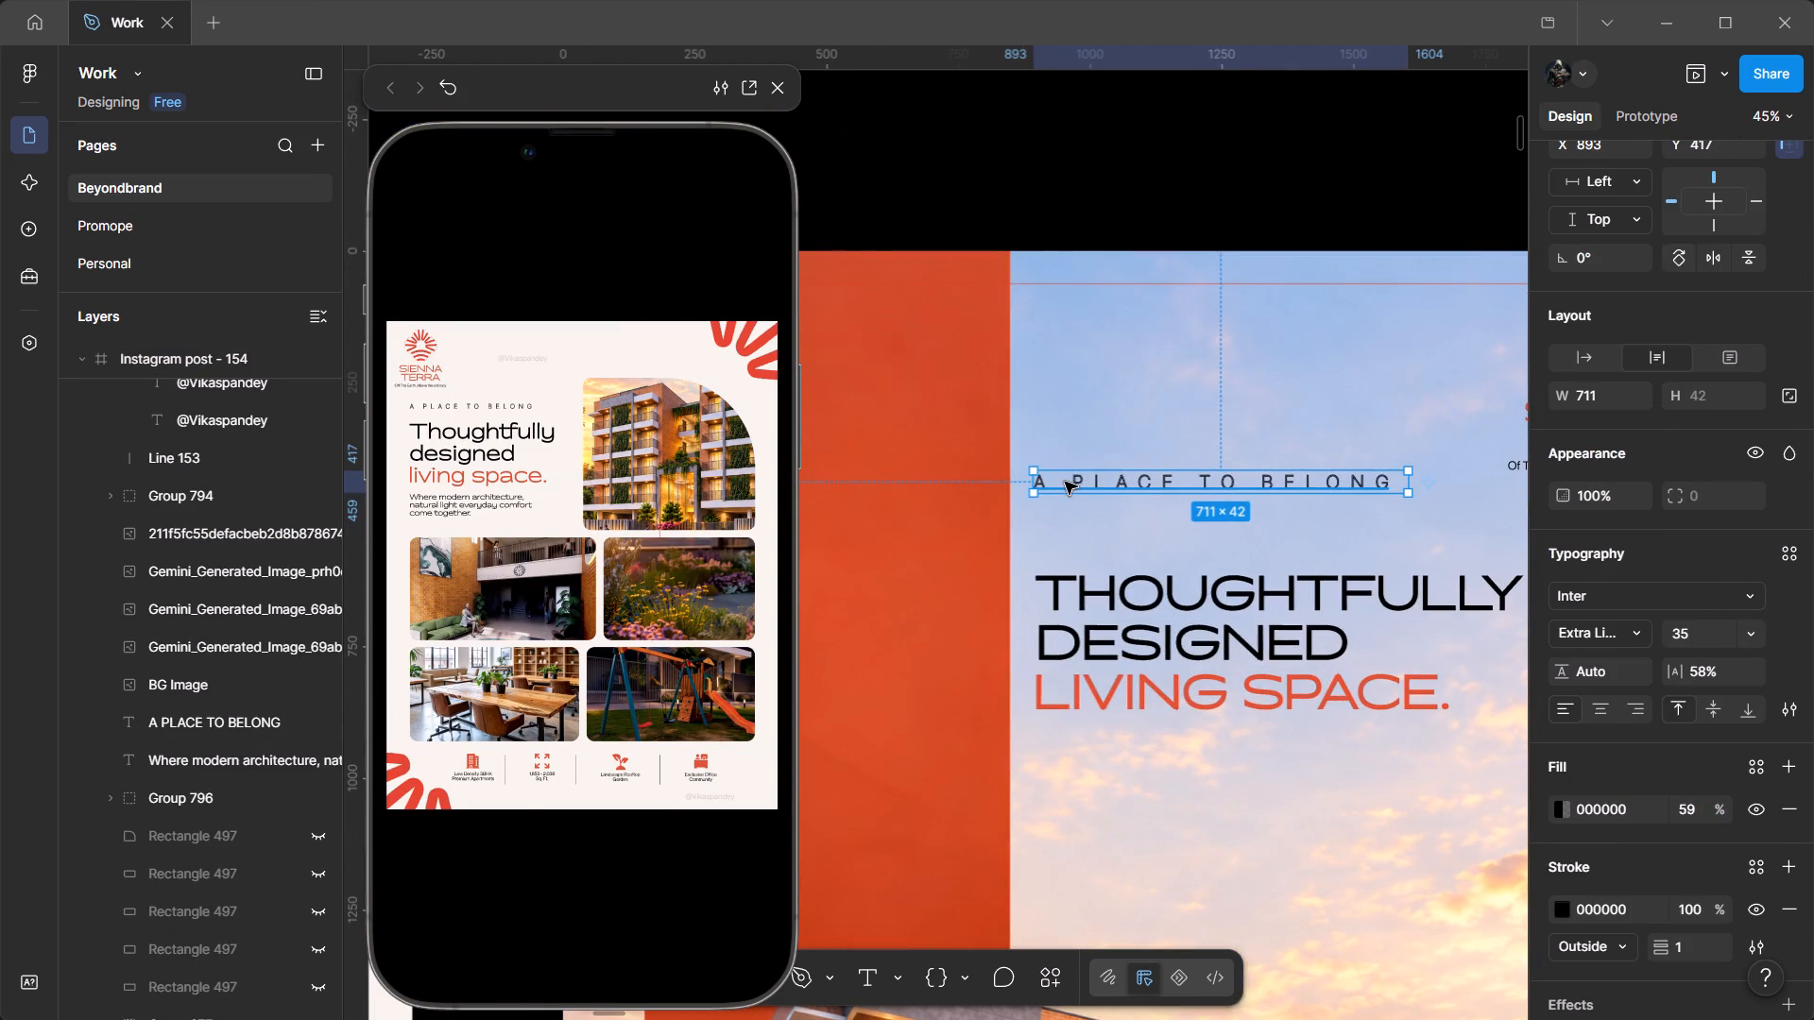
drag(1086, 479, 1091, 528)
click(951, 331)
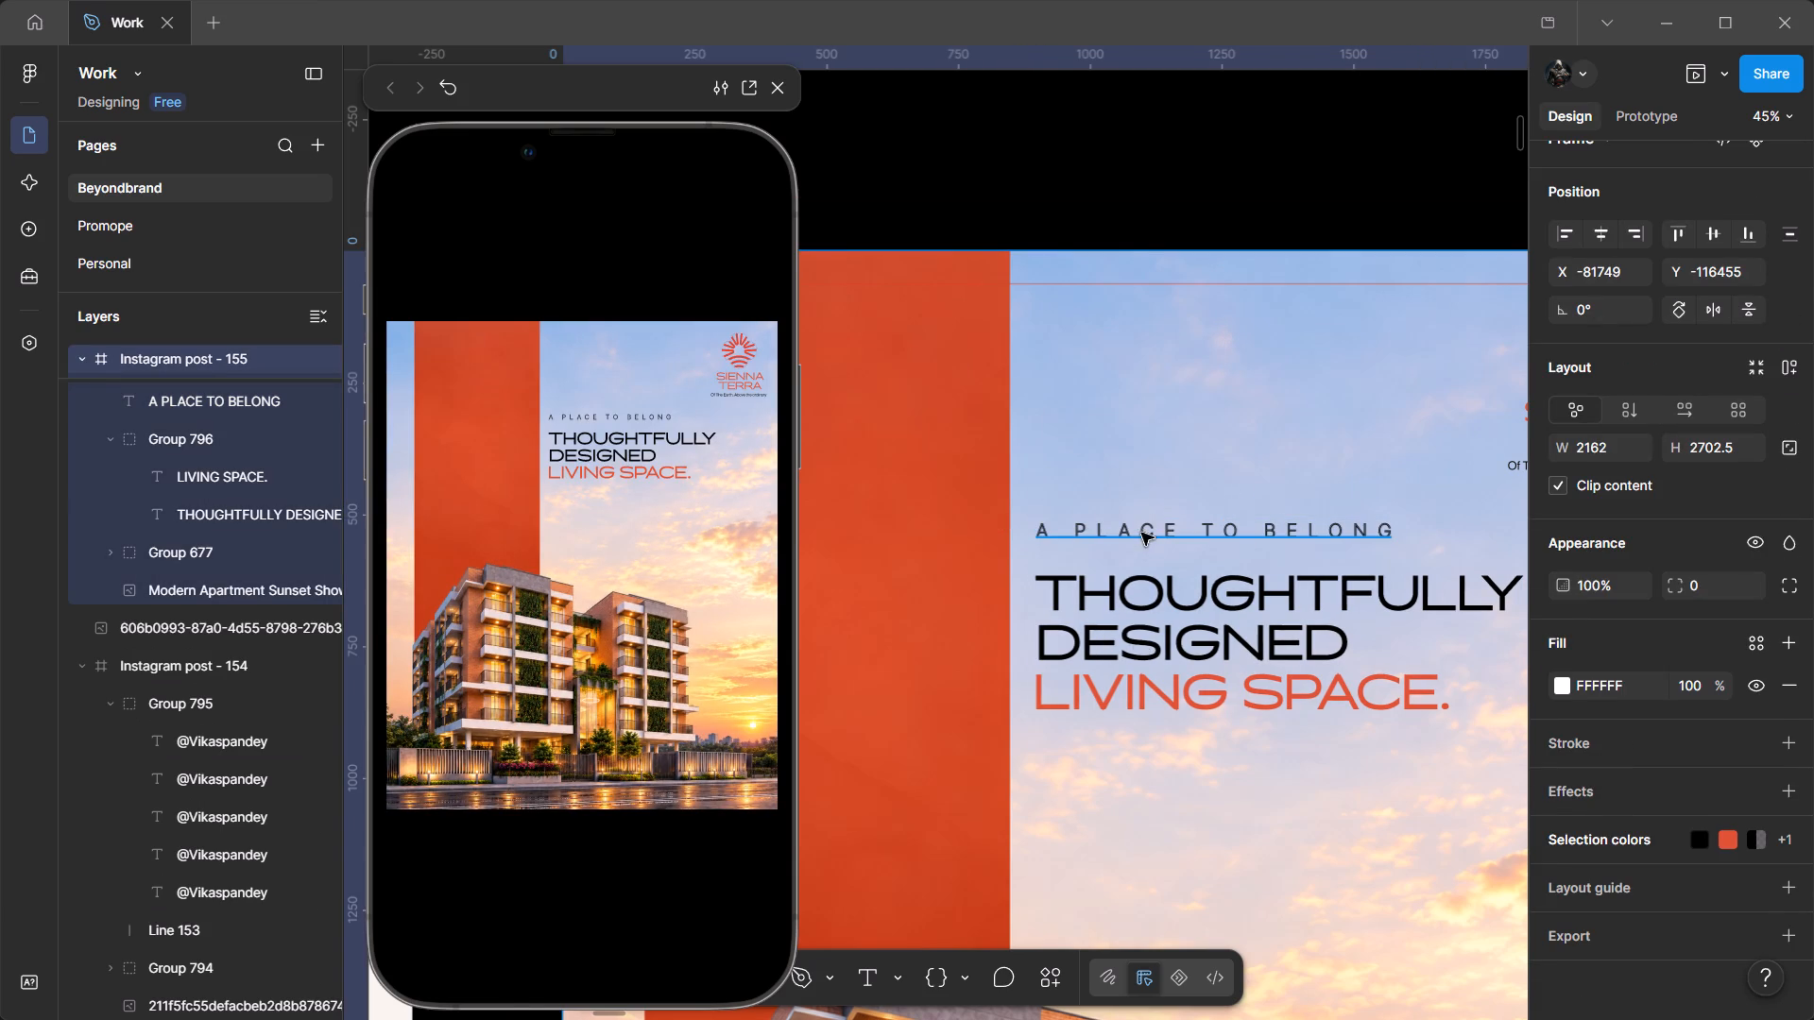
Fine-tune the "A PLACE TO BELONG" tagline's position above the headline to X 898, Y 525.
click(1142, 532)
drag(1120, 528, 1121, 537)
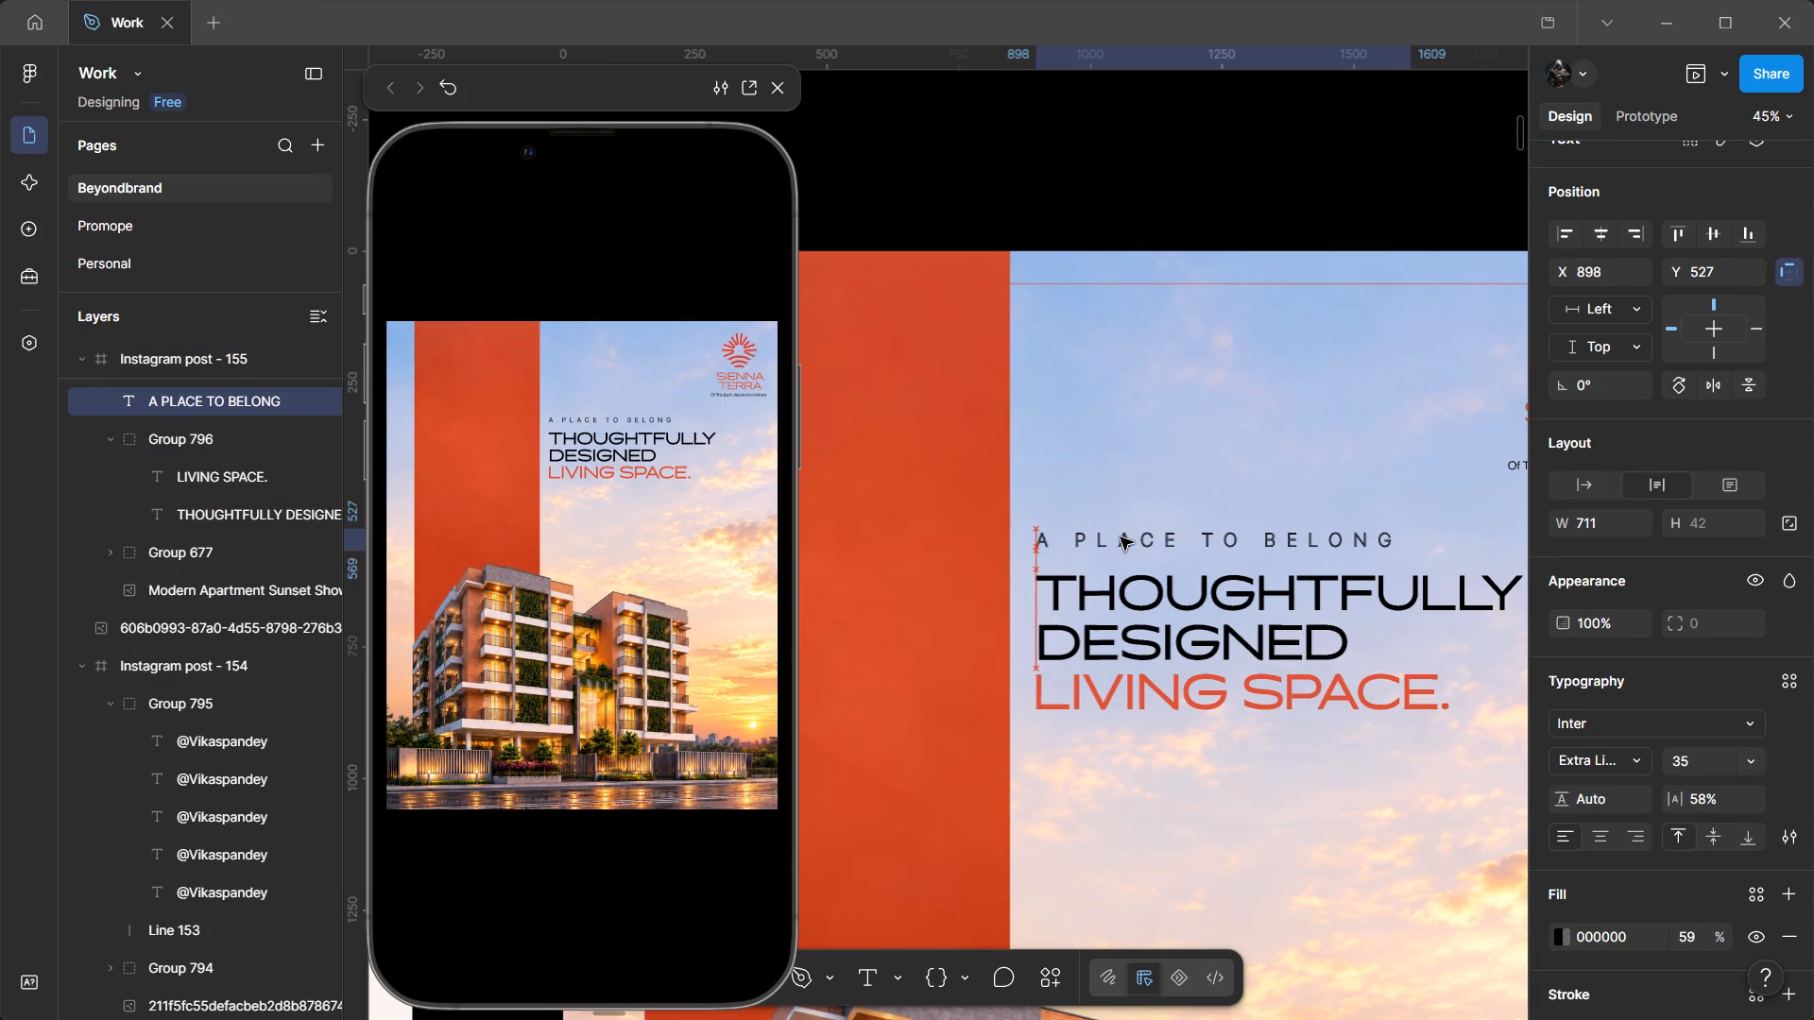
drag(1121, 537, 1121, 538)
click(1154, 795)
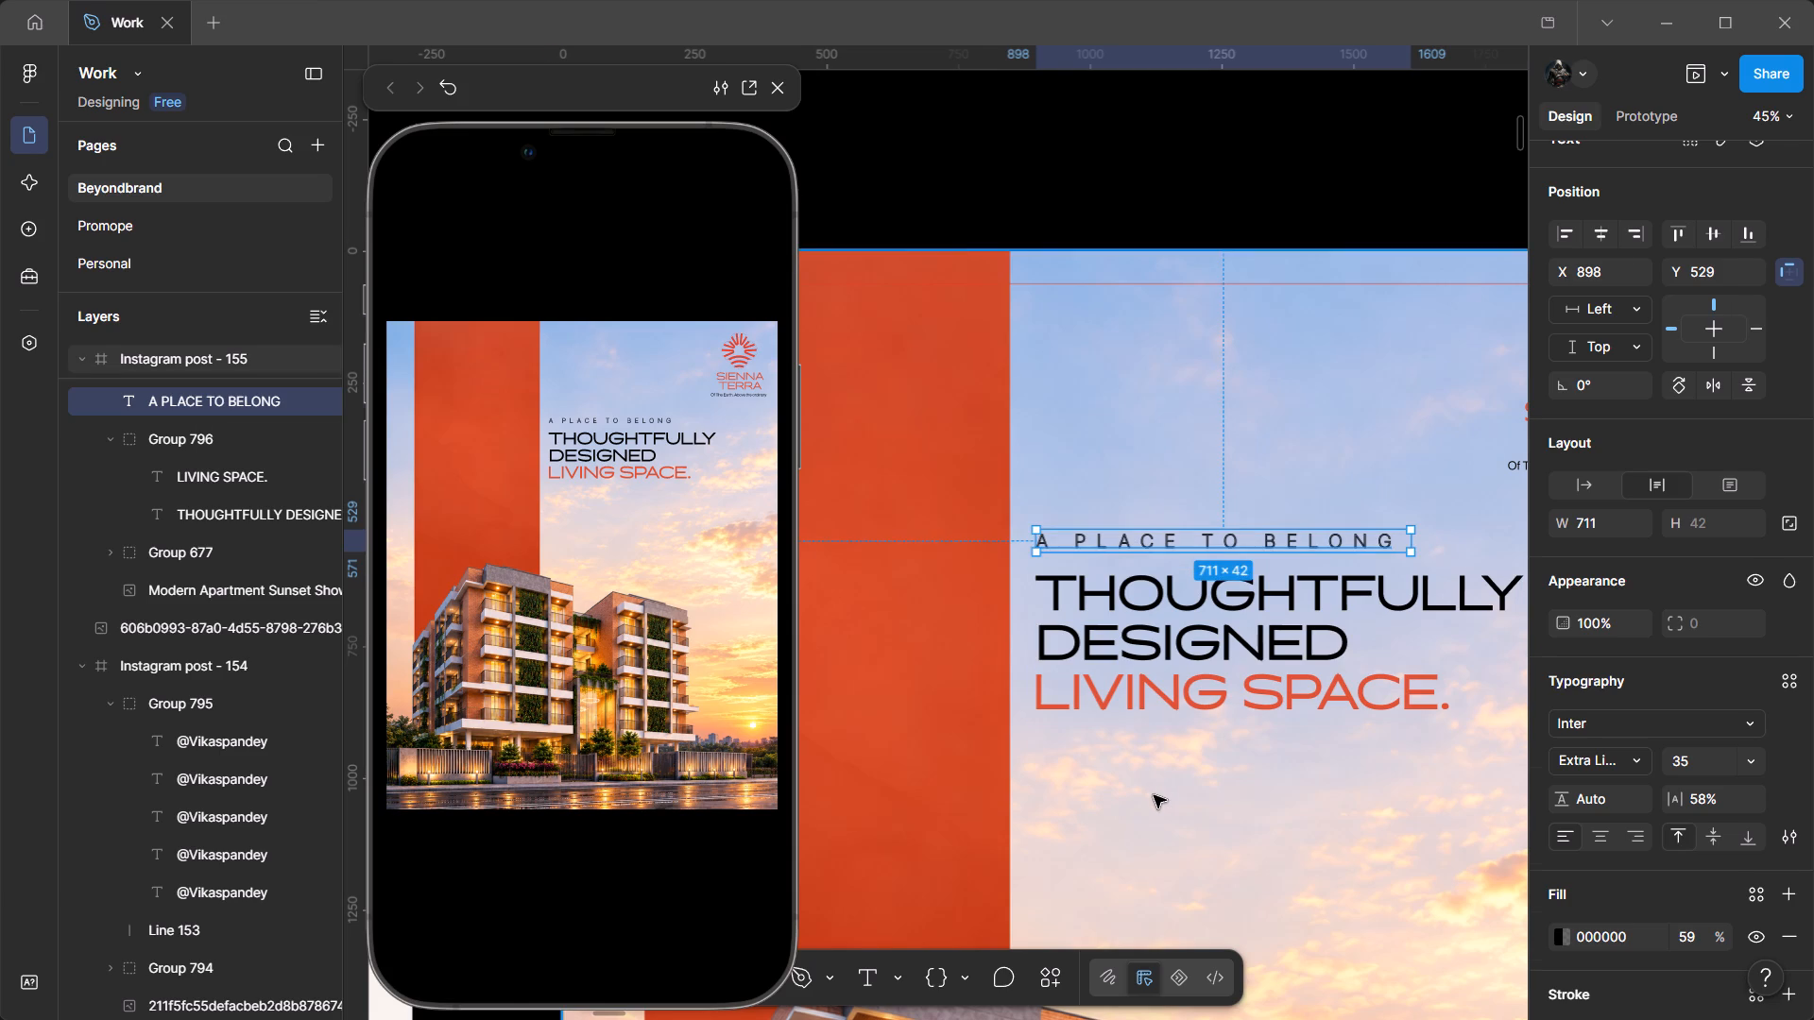
ctrl+scroll(1155, 793, down, 4)
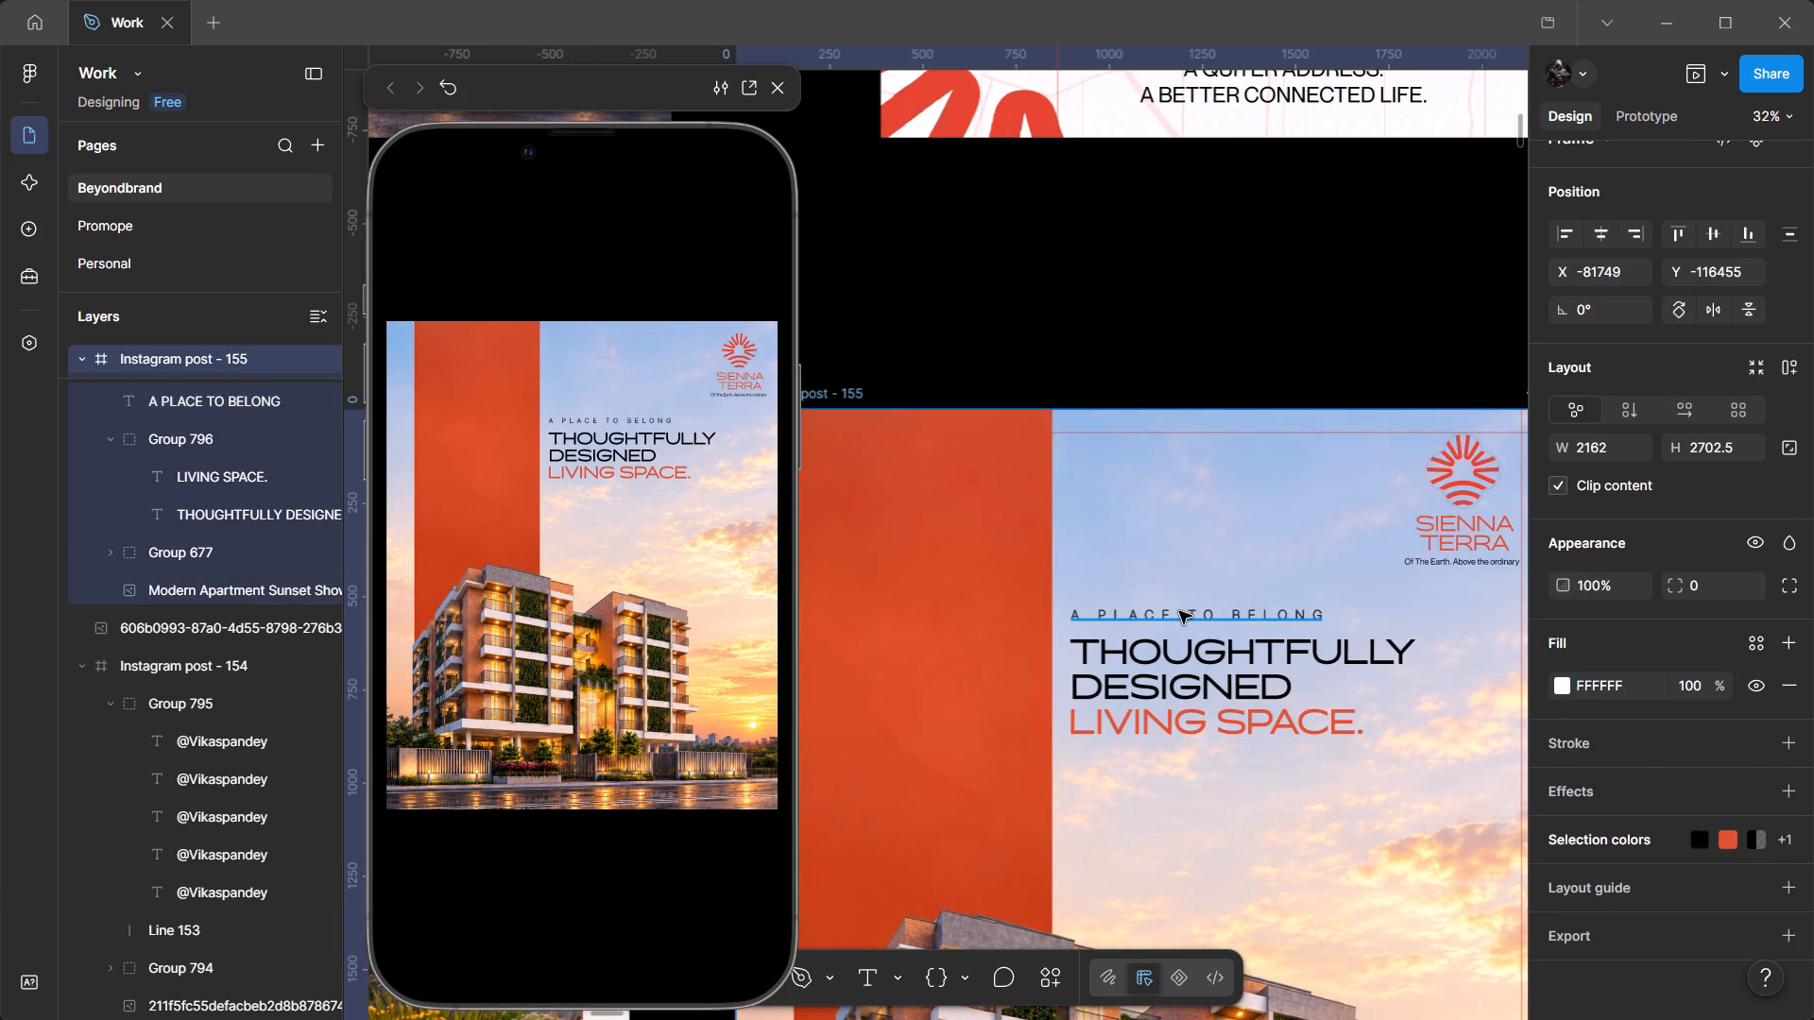
click(1179, 611)
key(Up)
key(Up)
key(Up)
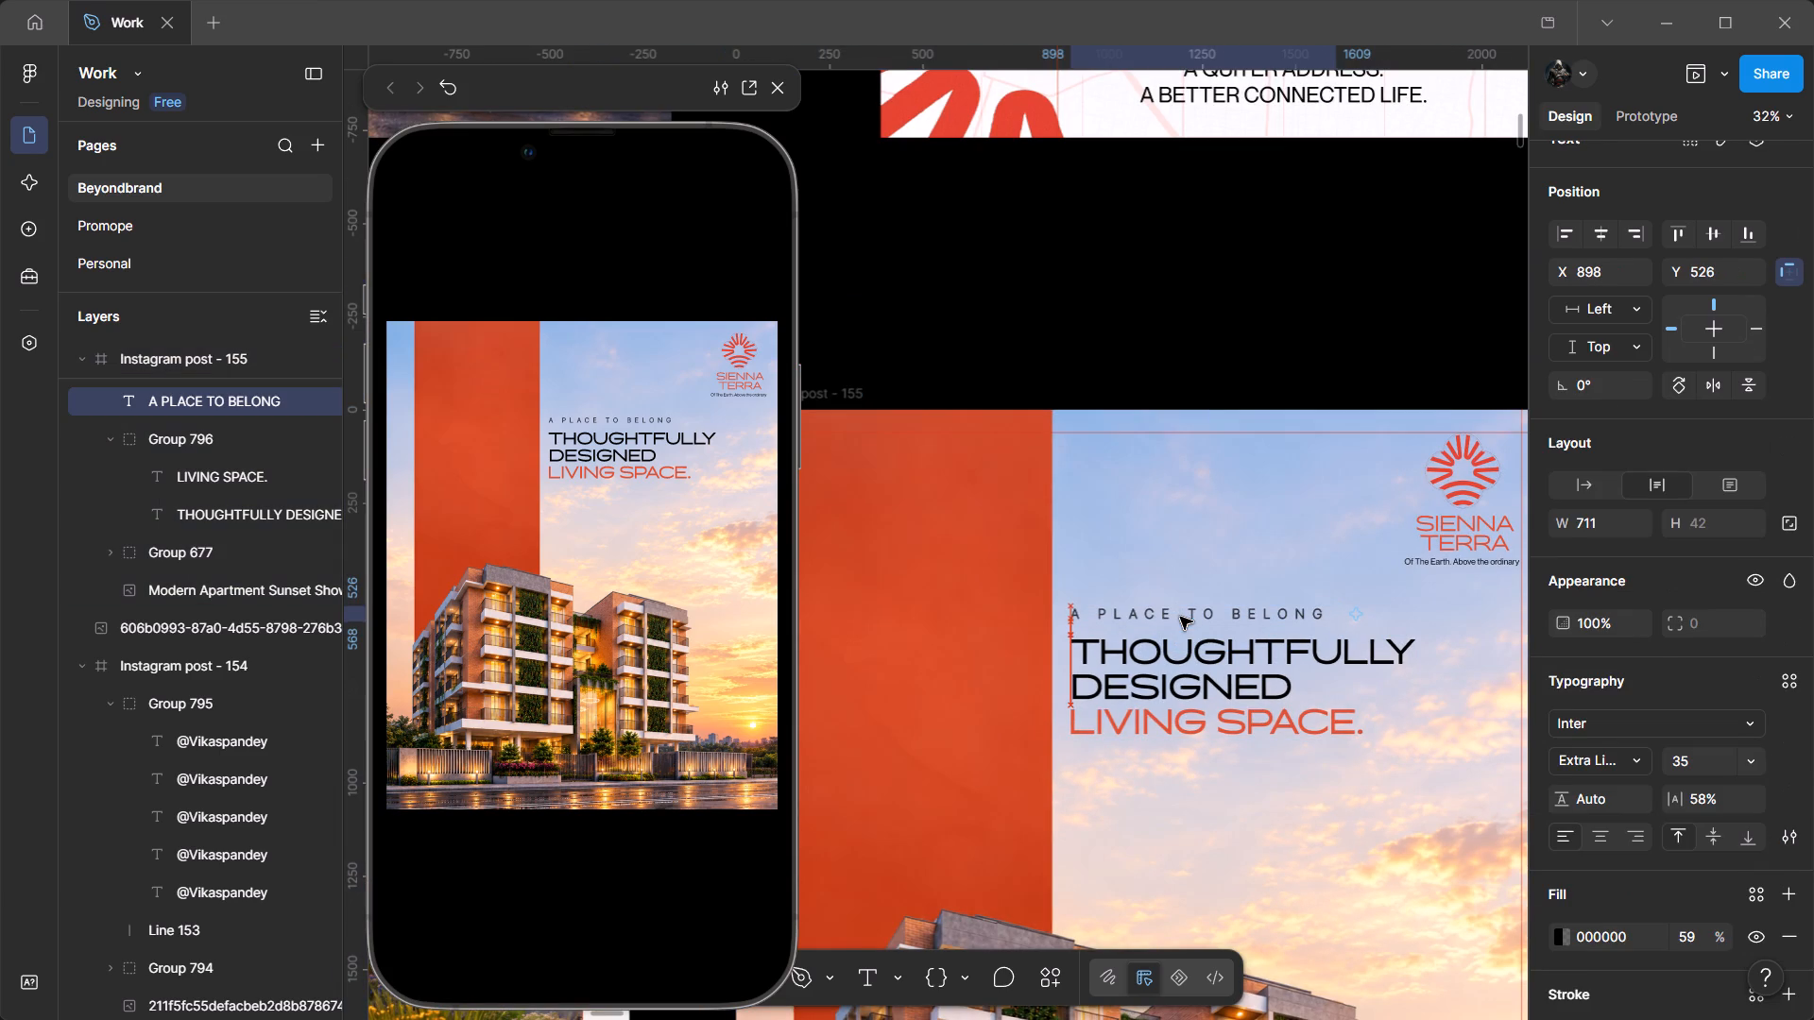
key(Up)
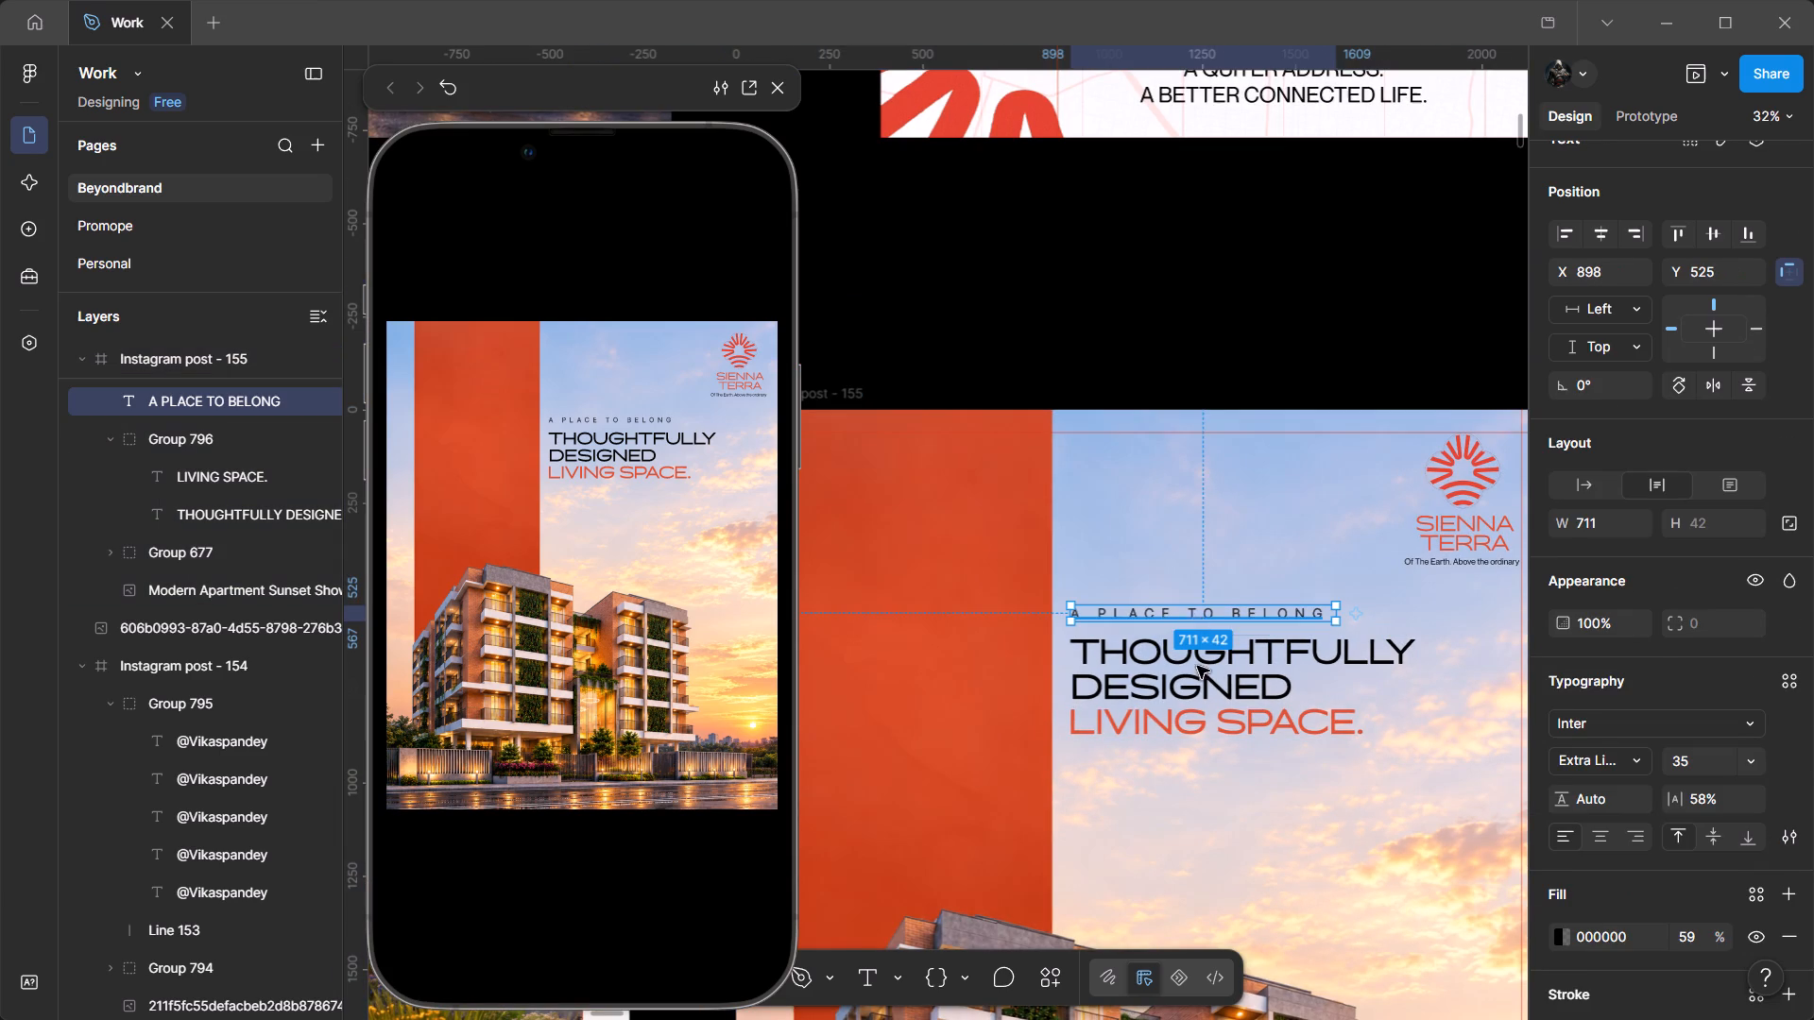
click(1243, 848)
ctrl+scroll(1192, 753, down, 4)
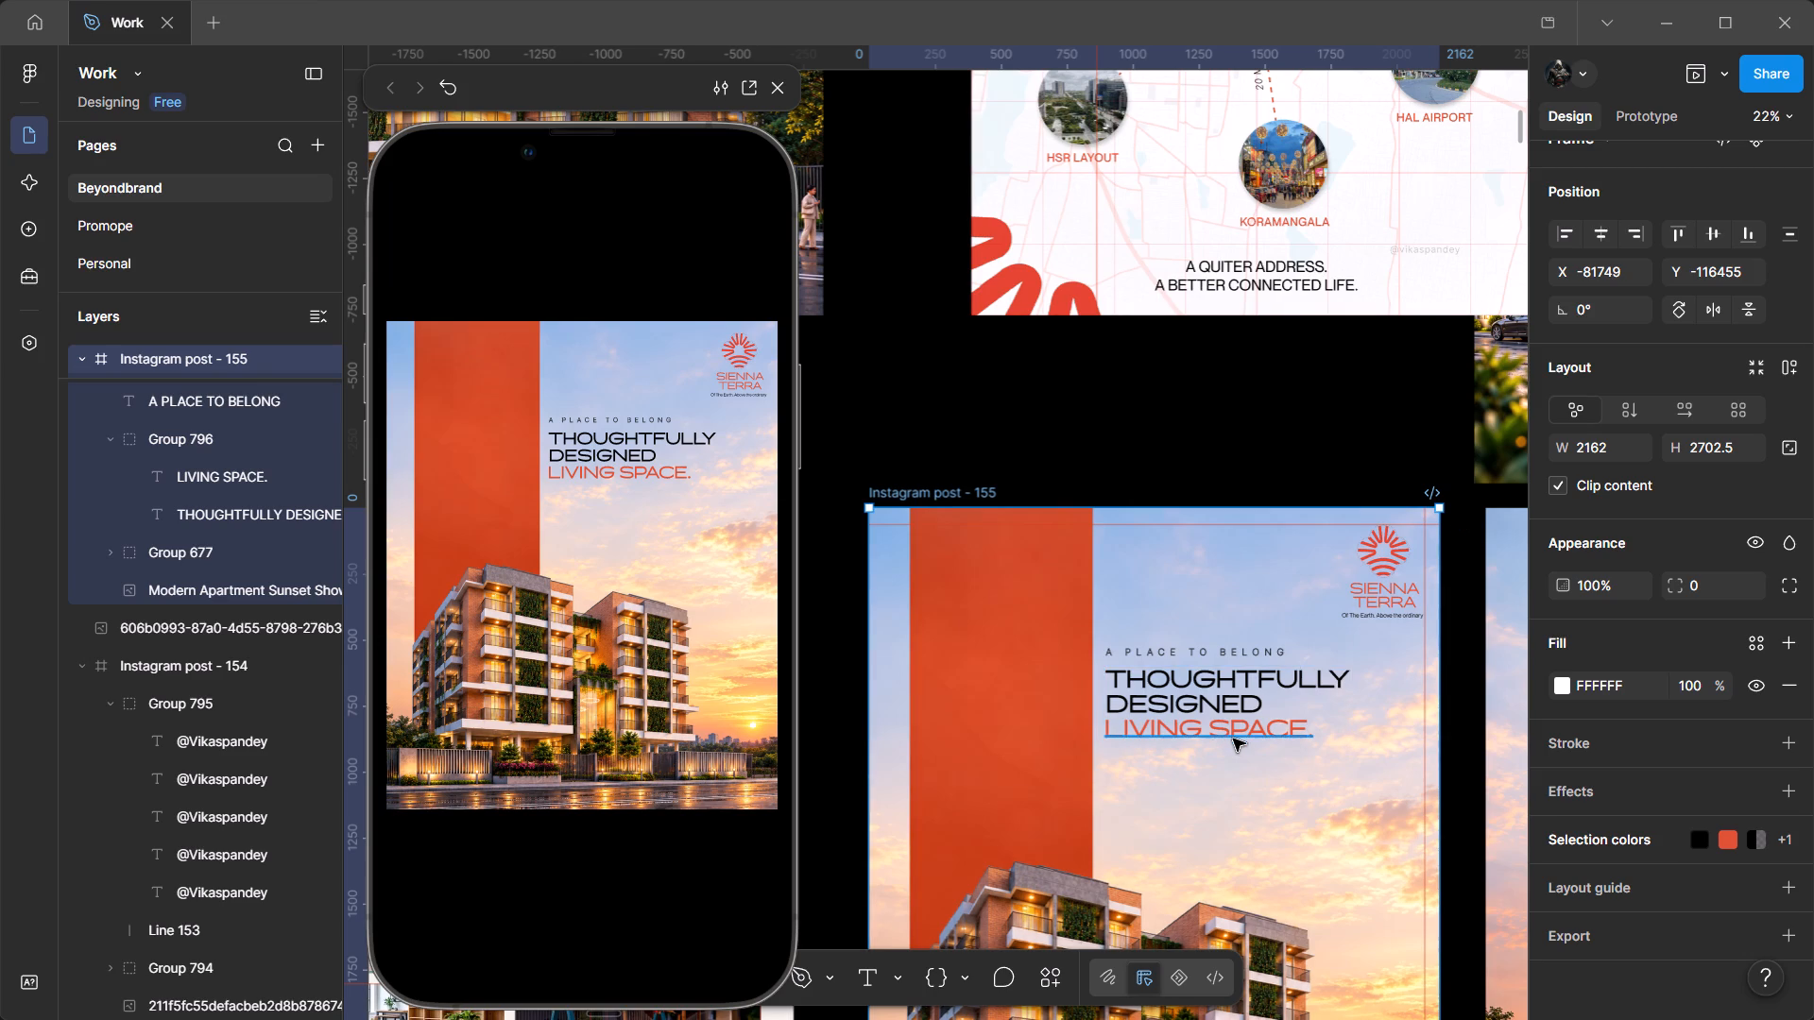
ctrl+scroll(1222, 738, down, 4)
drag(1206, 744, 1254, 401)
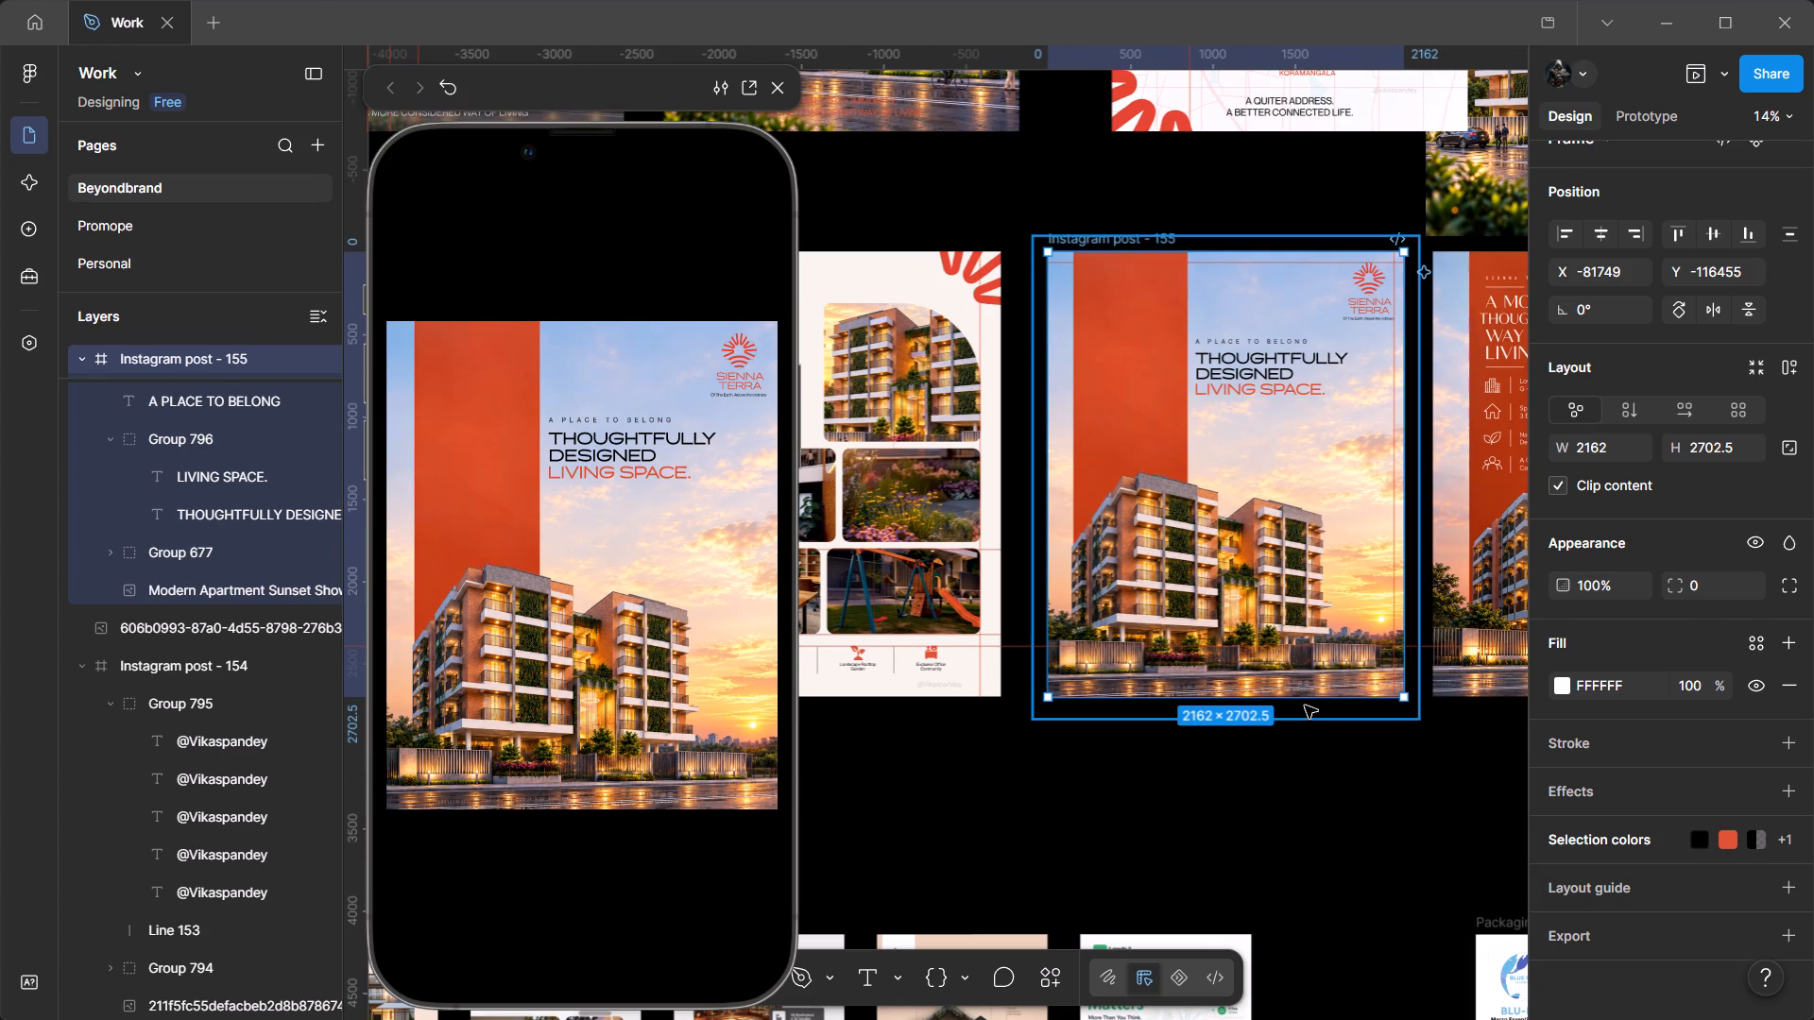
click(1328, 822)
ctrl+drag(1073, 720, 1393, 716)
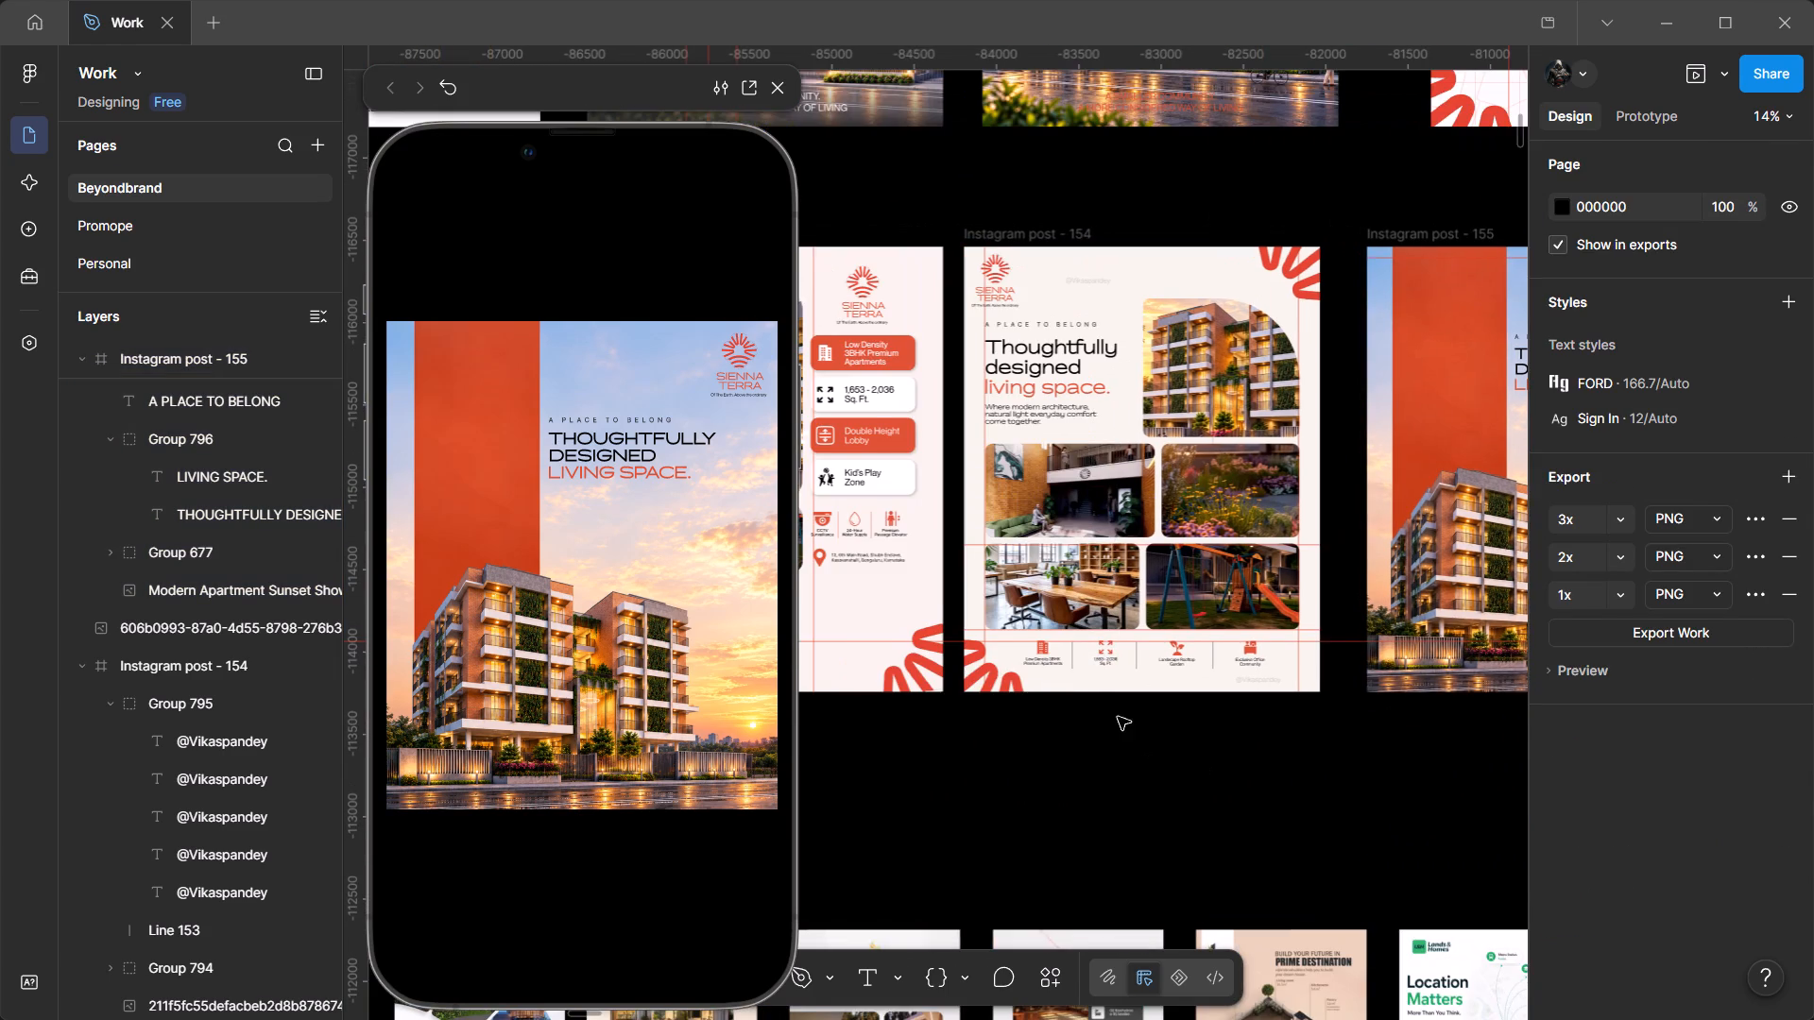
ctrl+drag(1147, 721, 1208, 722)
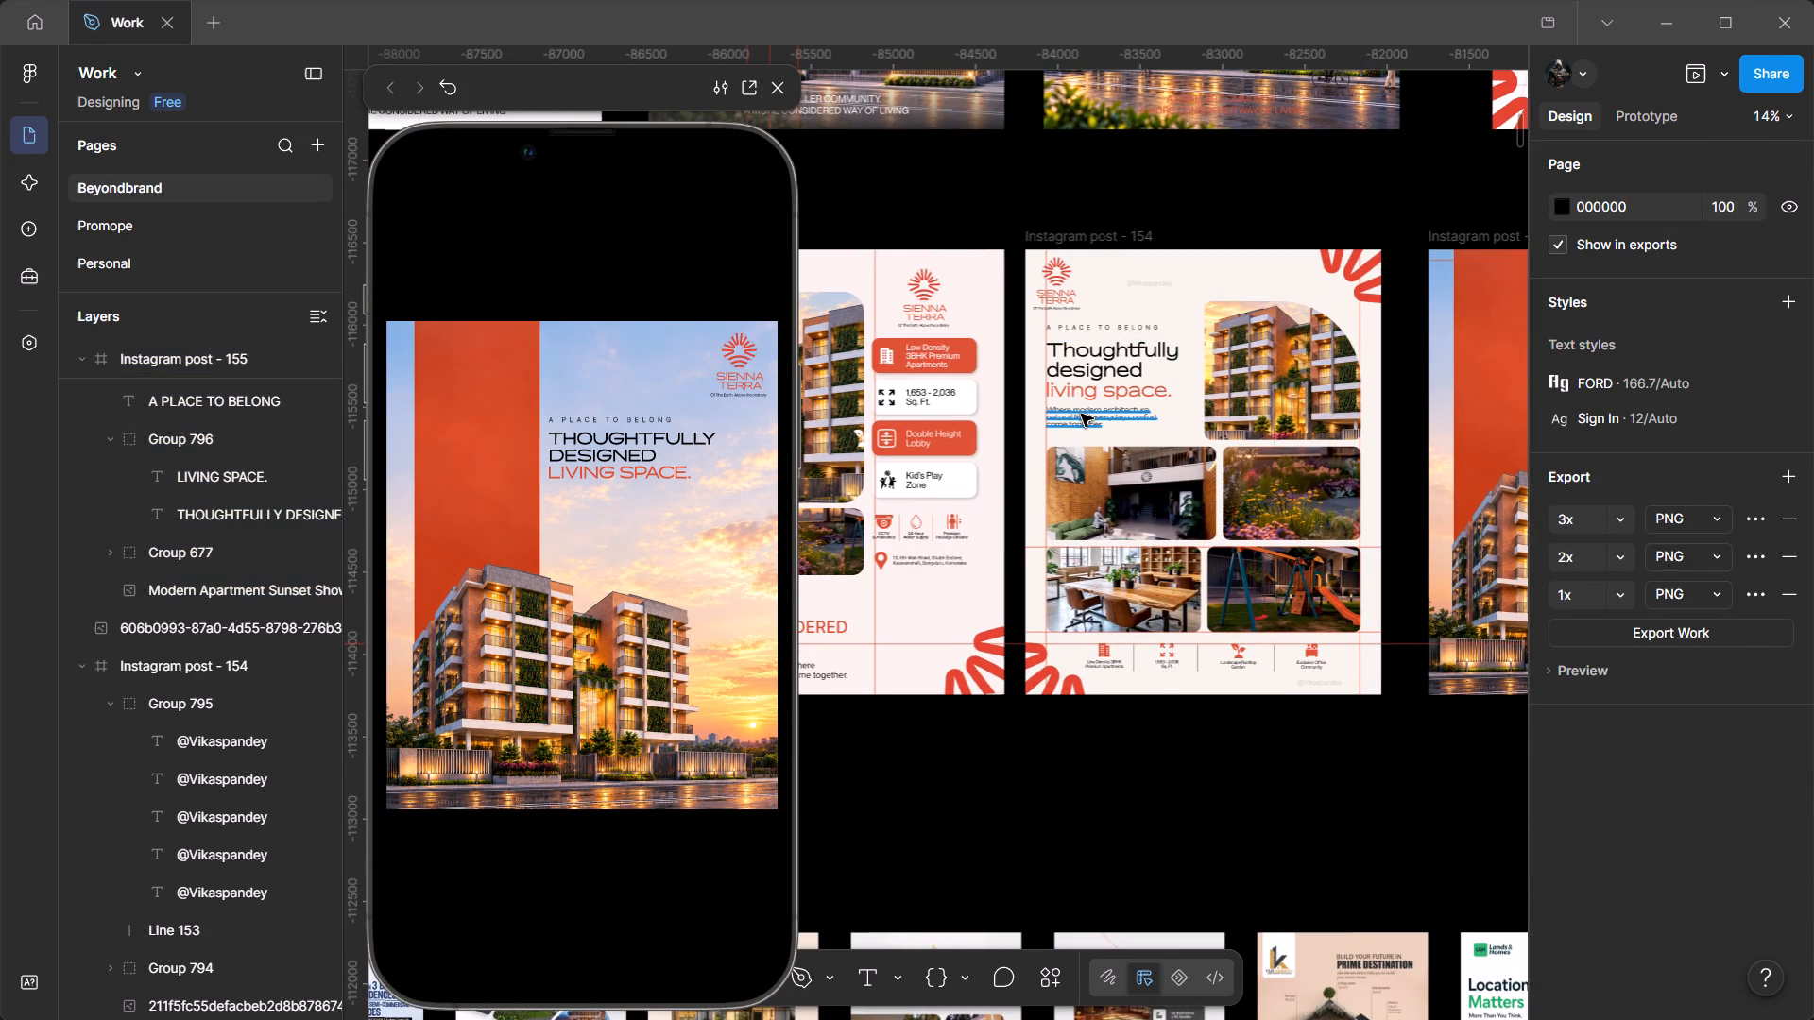
Switch to the browser window with YouTube open.
key(alt+Tab)
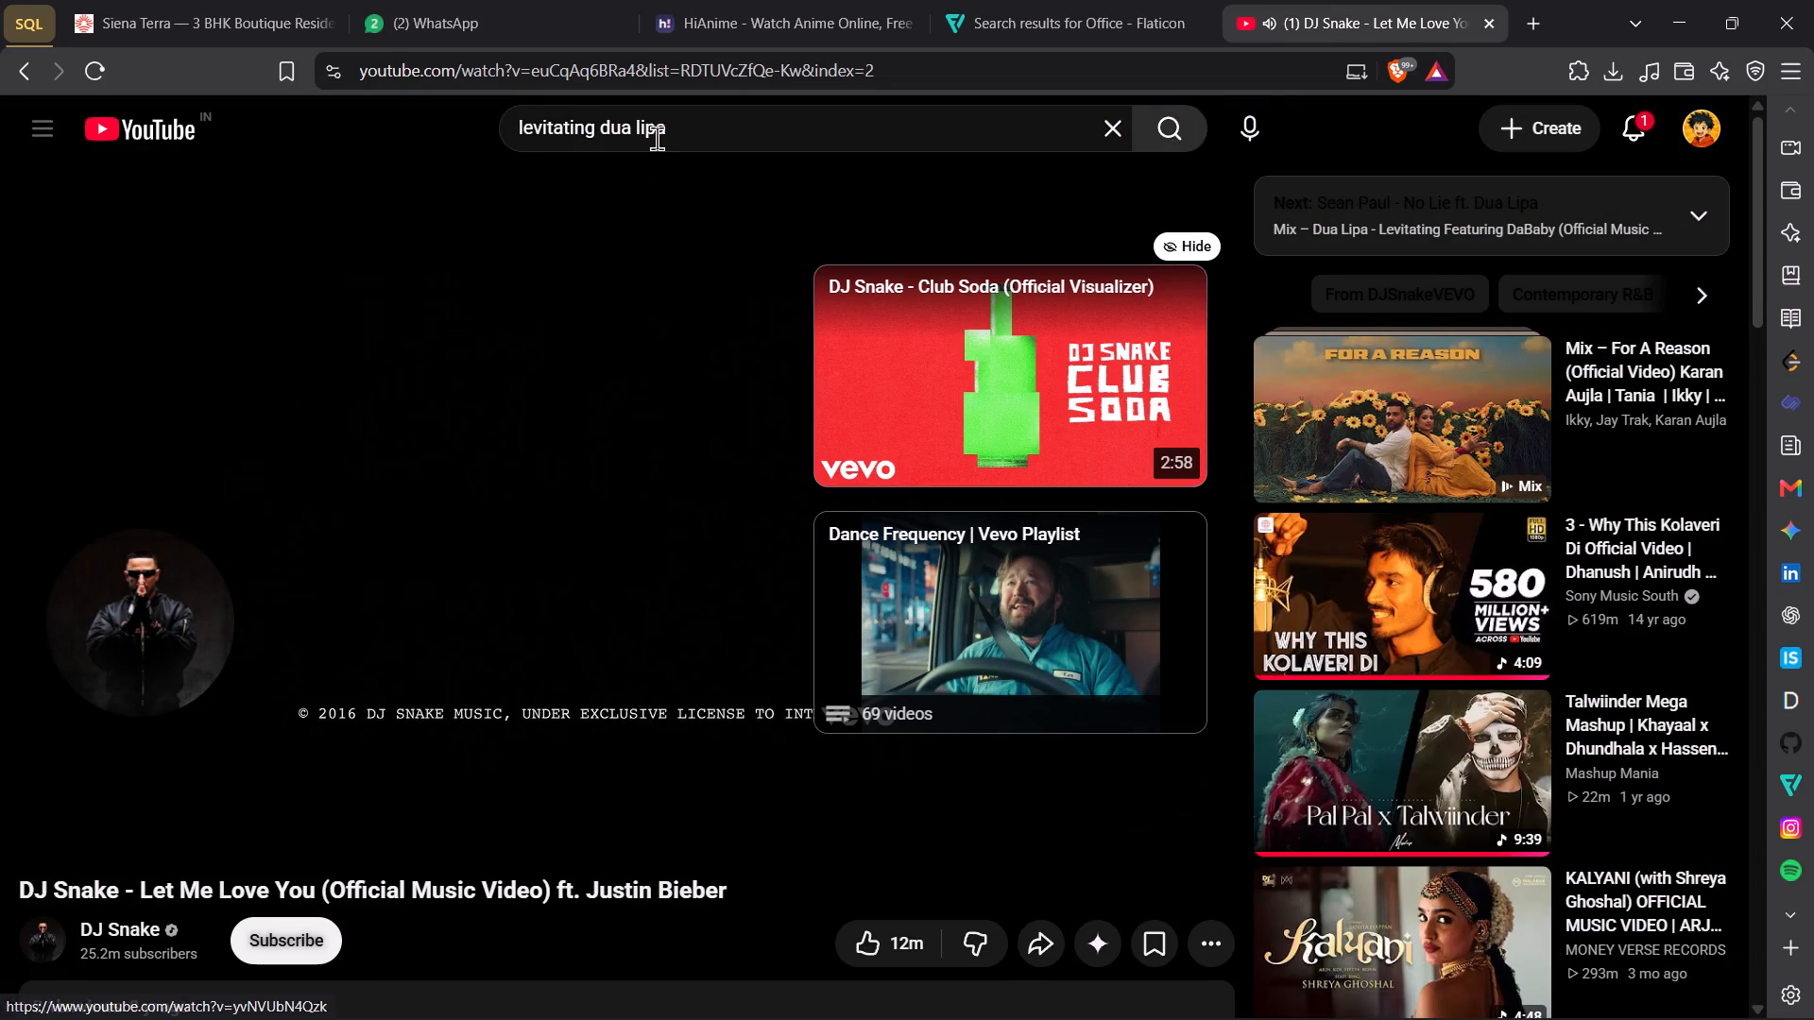
Switch to YouTube in the browser, search for "baby justin bieber" and open one of the results.
drag(723, 126, 470, 118)
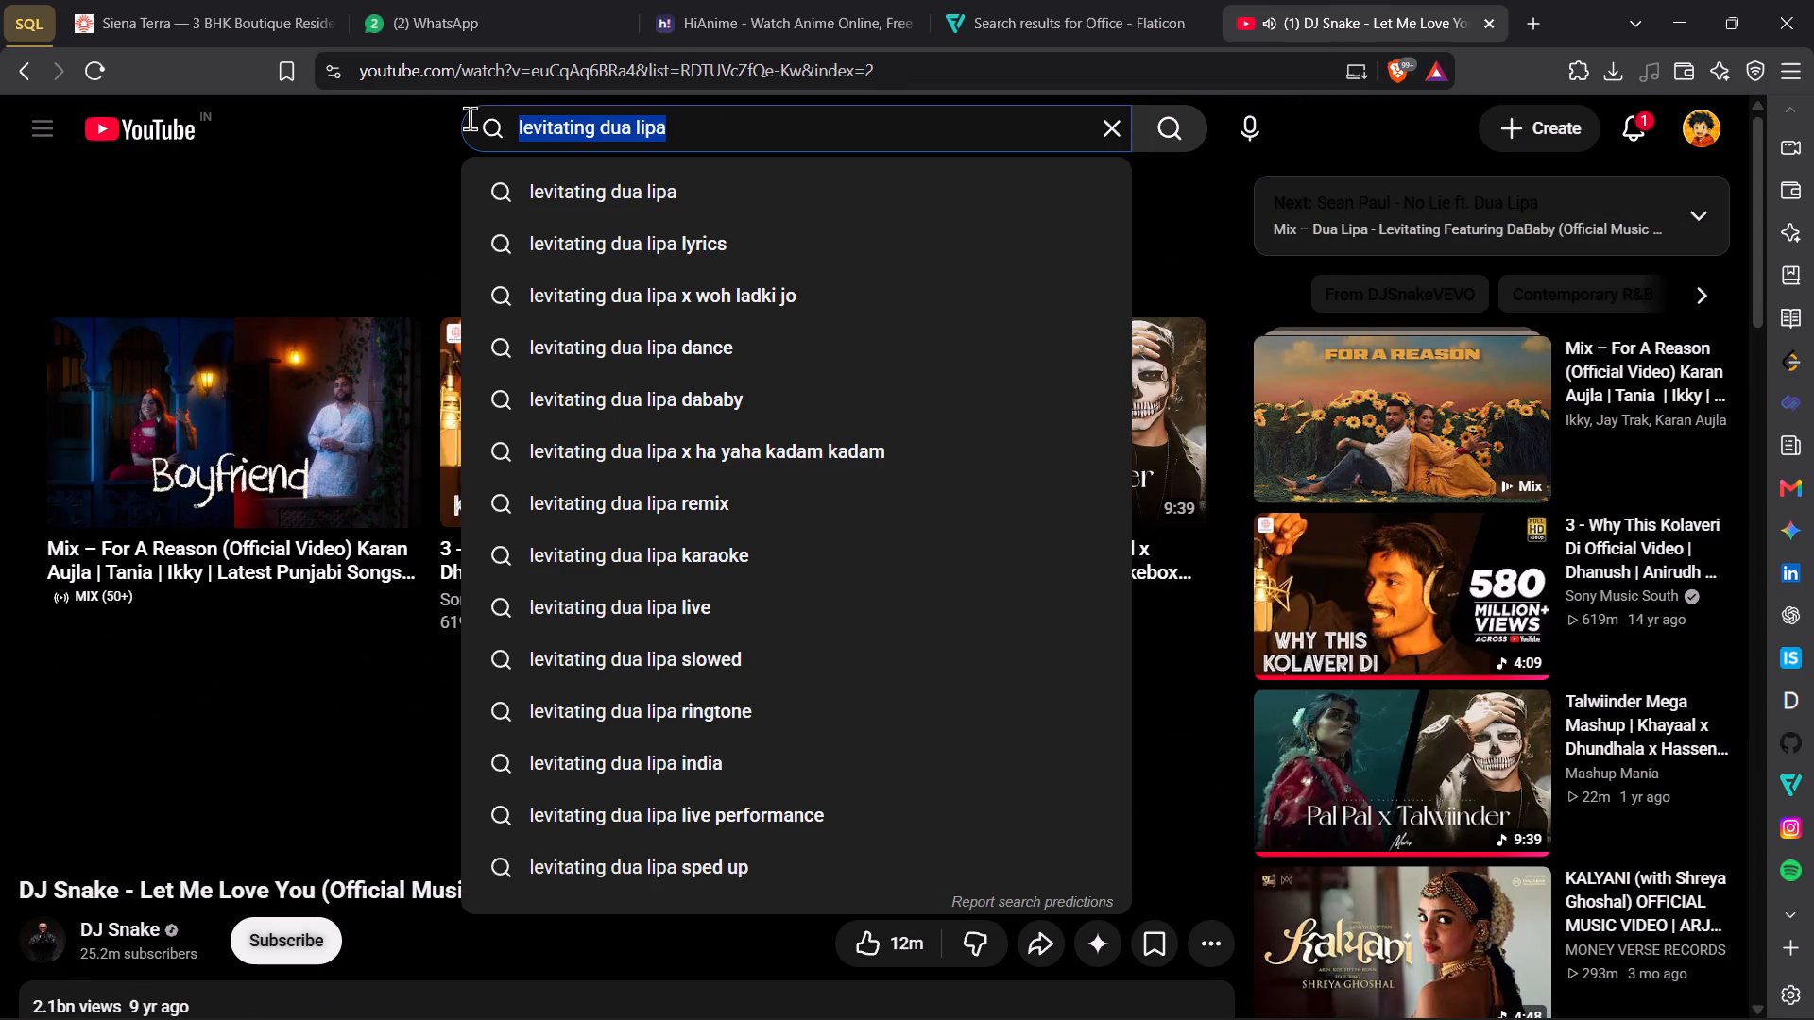
text(baby)
key(Down)
key(Down)
key(Return)
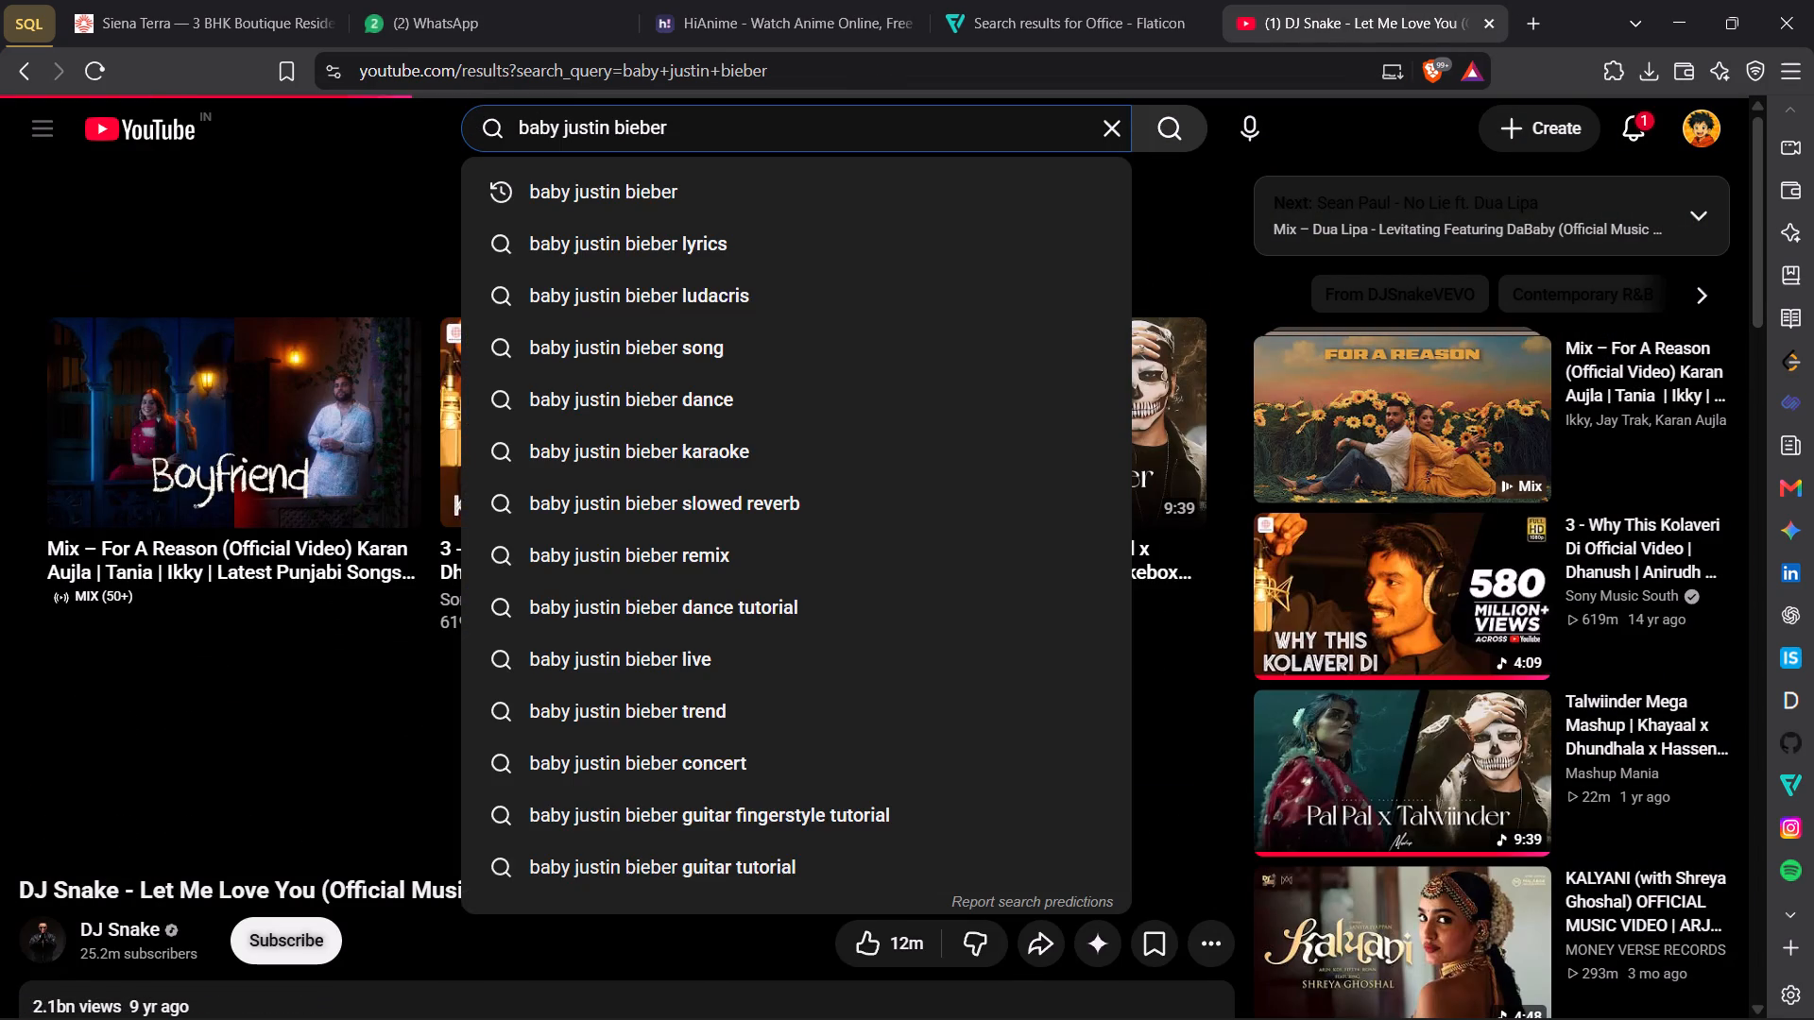
scroll(549, 678, down, 3)
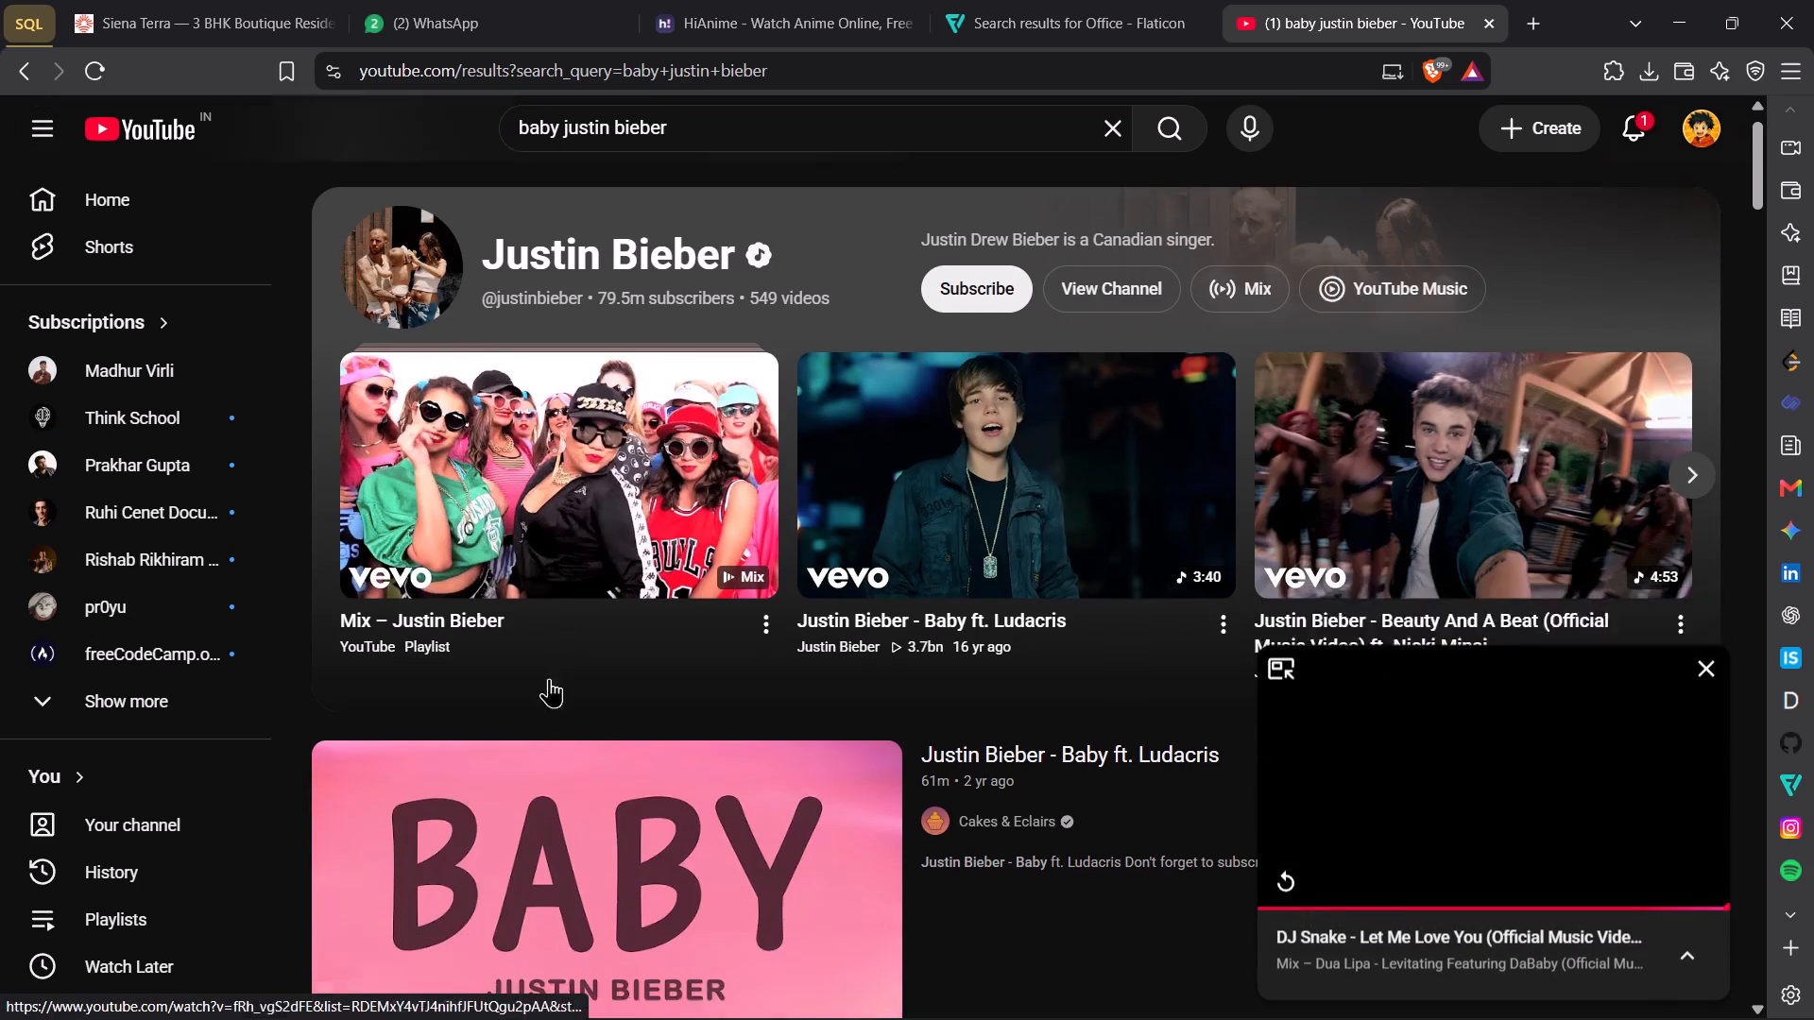
click(582, 537)
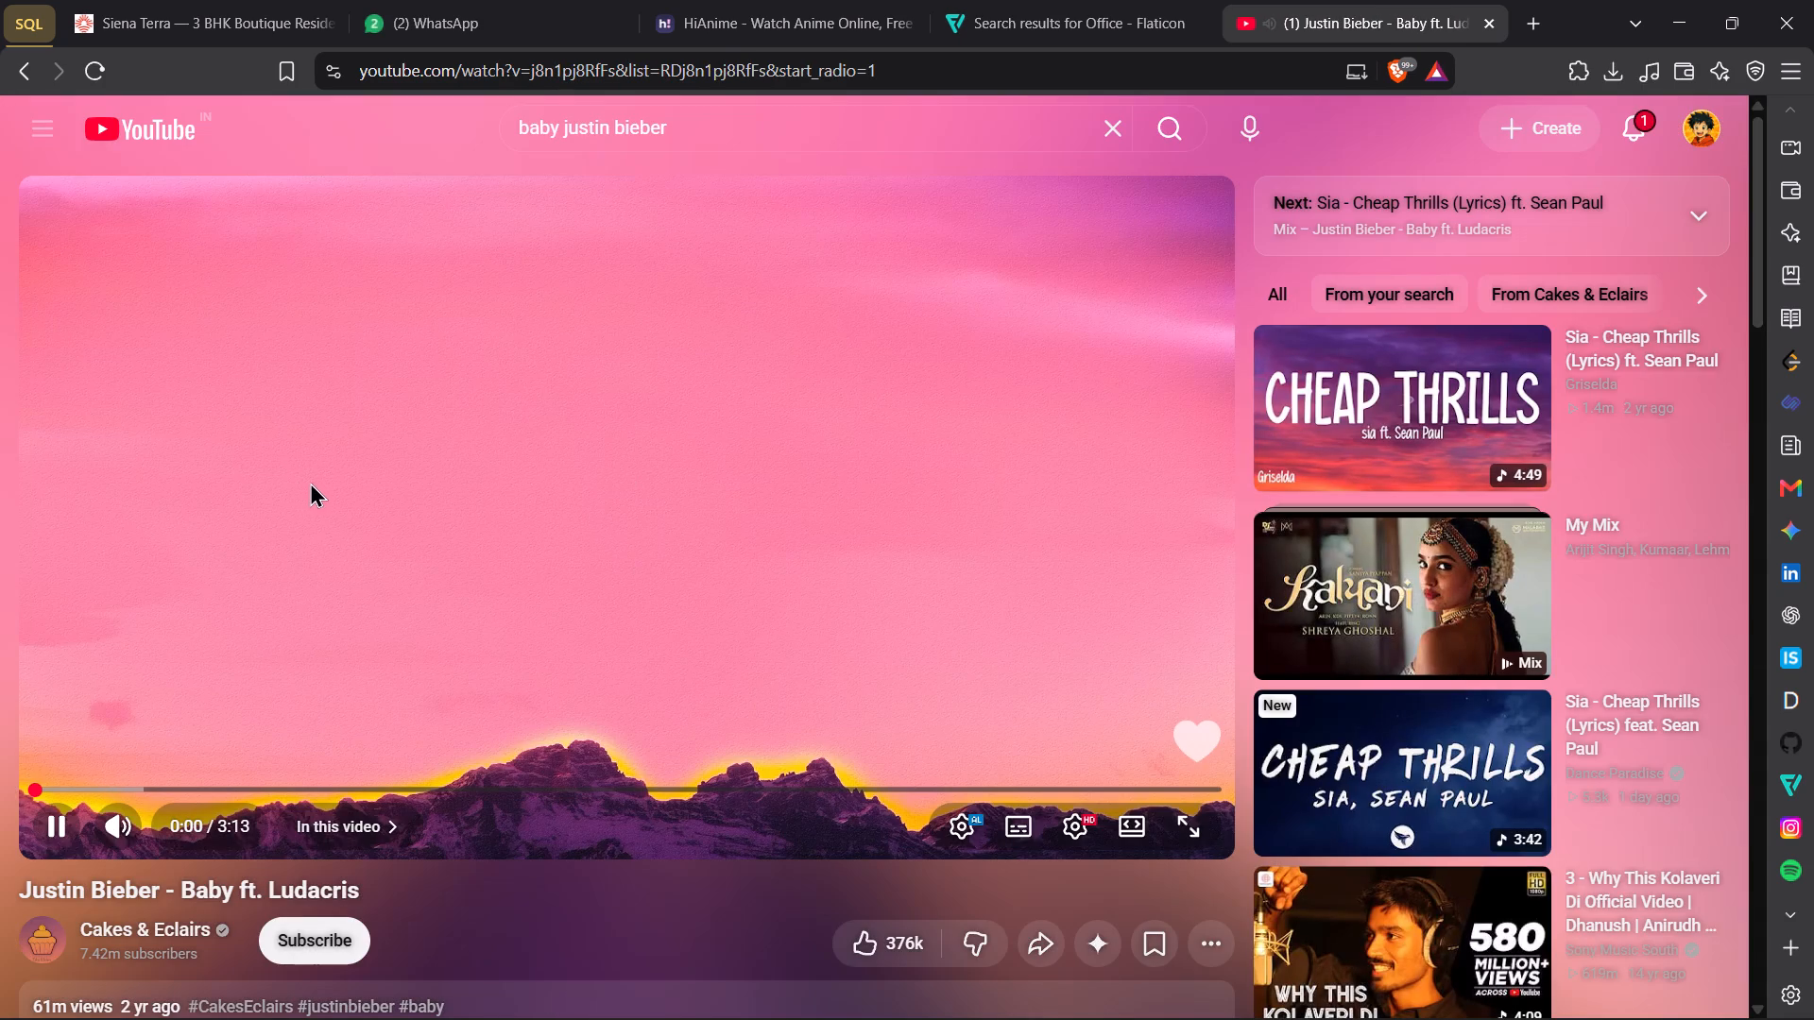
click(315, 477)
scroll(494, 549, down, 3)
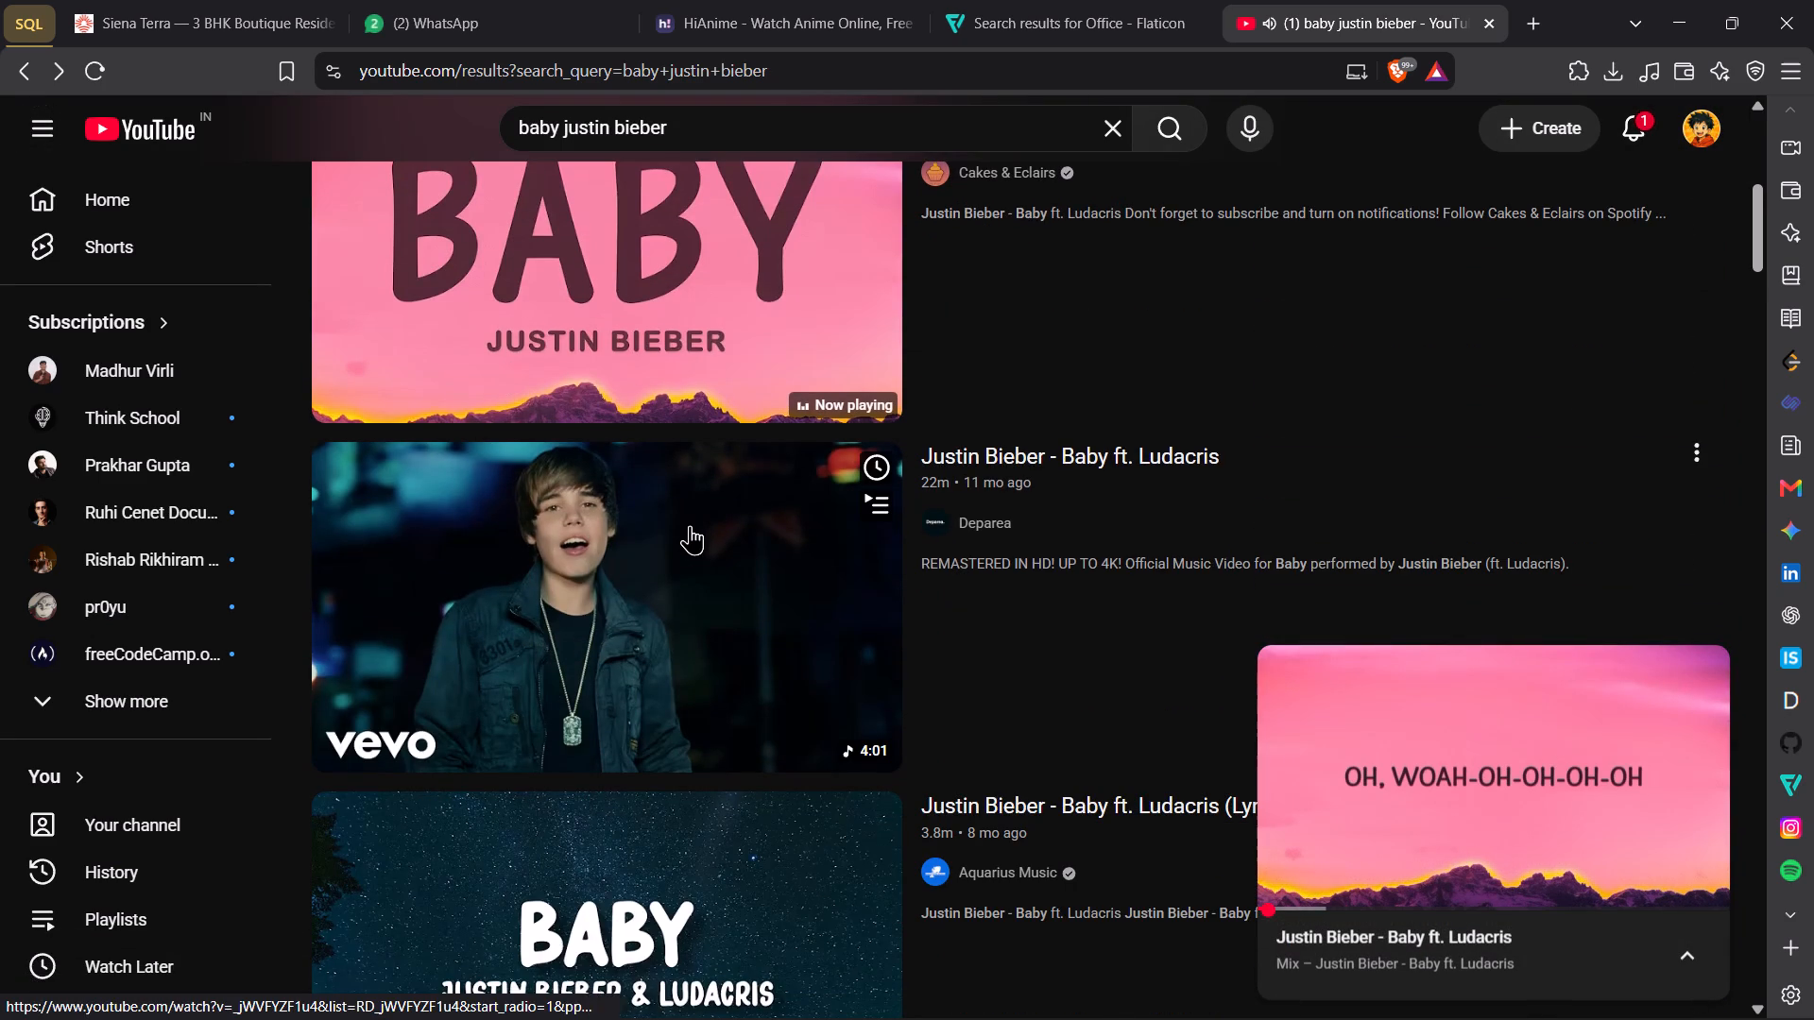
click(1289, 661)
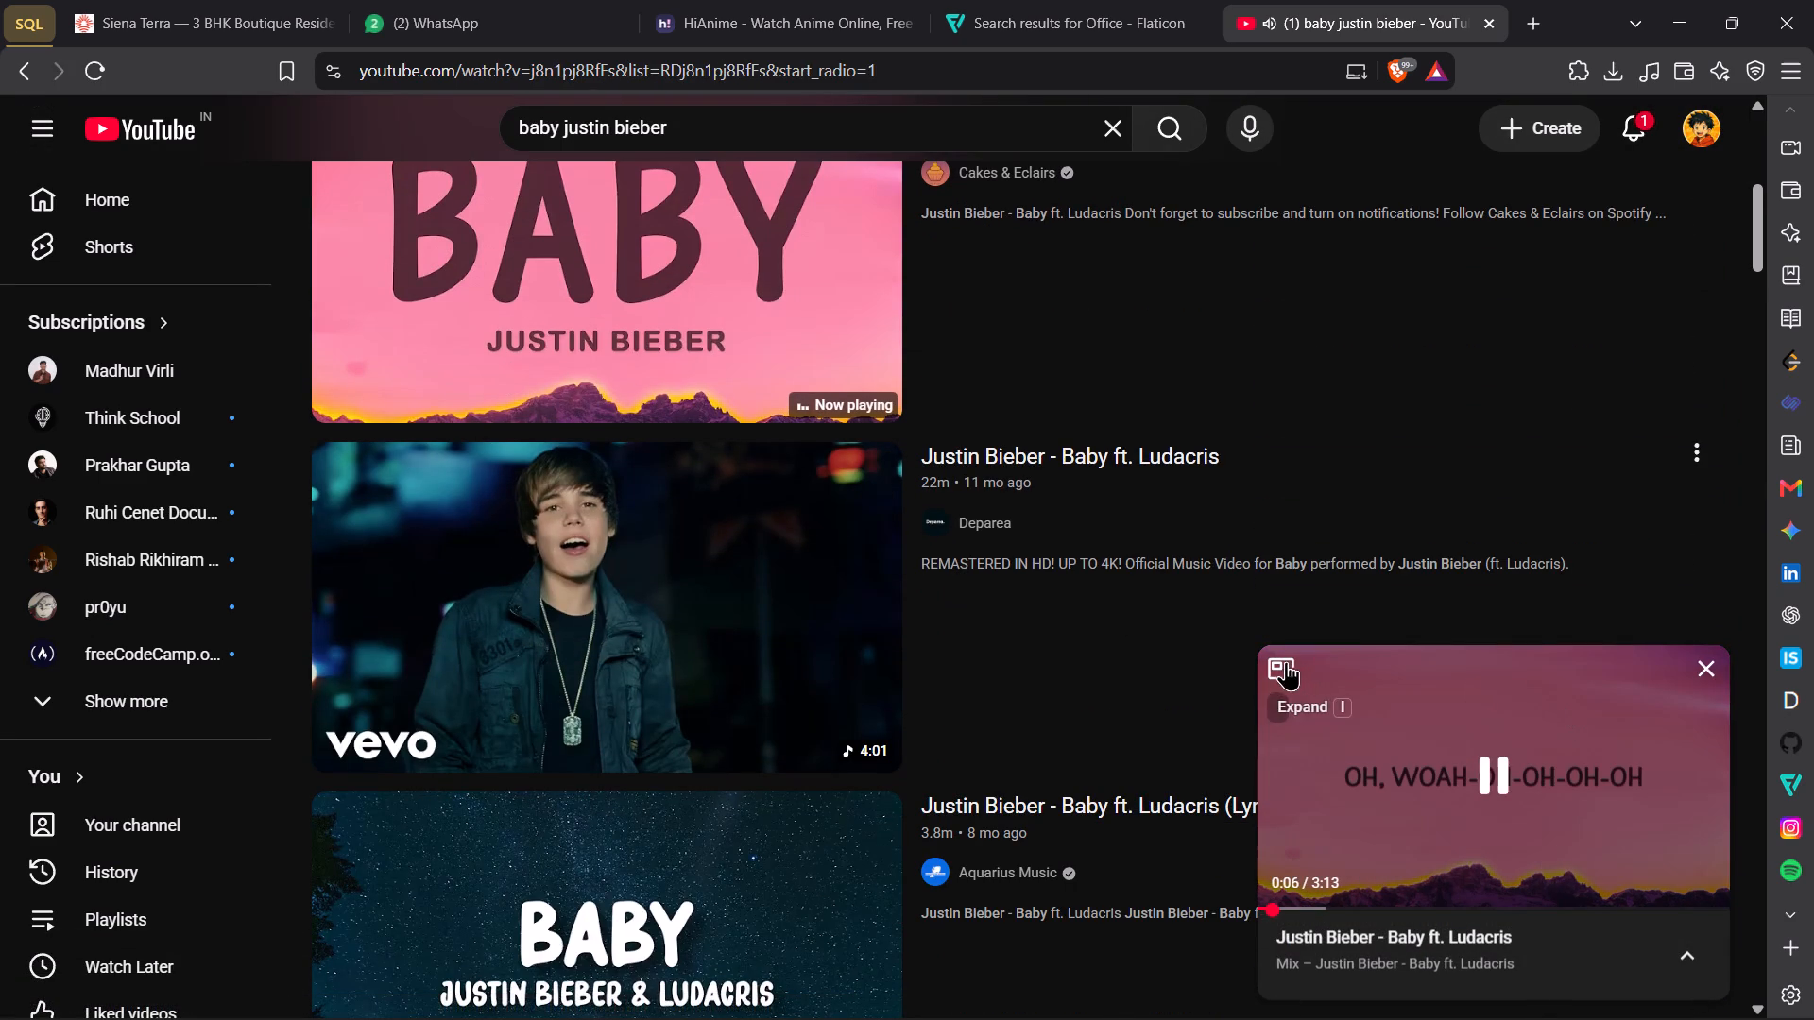
Switch to Figma and copy the supporting text from Instagram post - 154 into post - 155, under the headline at about X 898, Y 923.
key(alt+Tab)
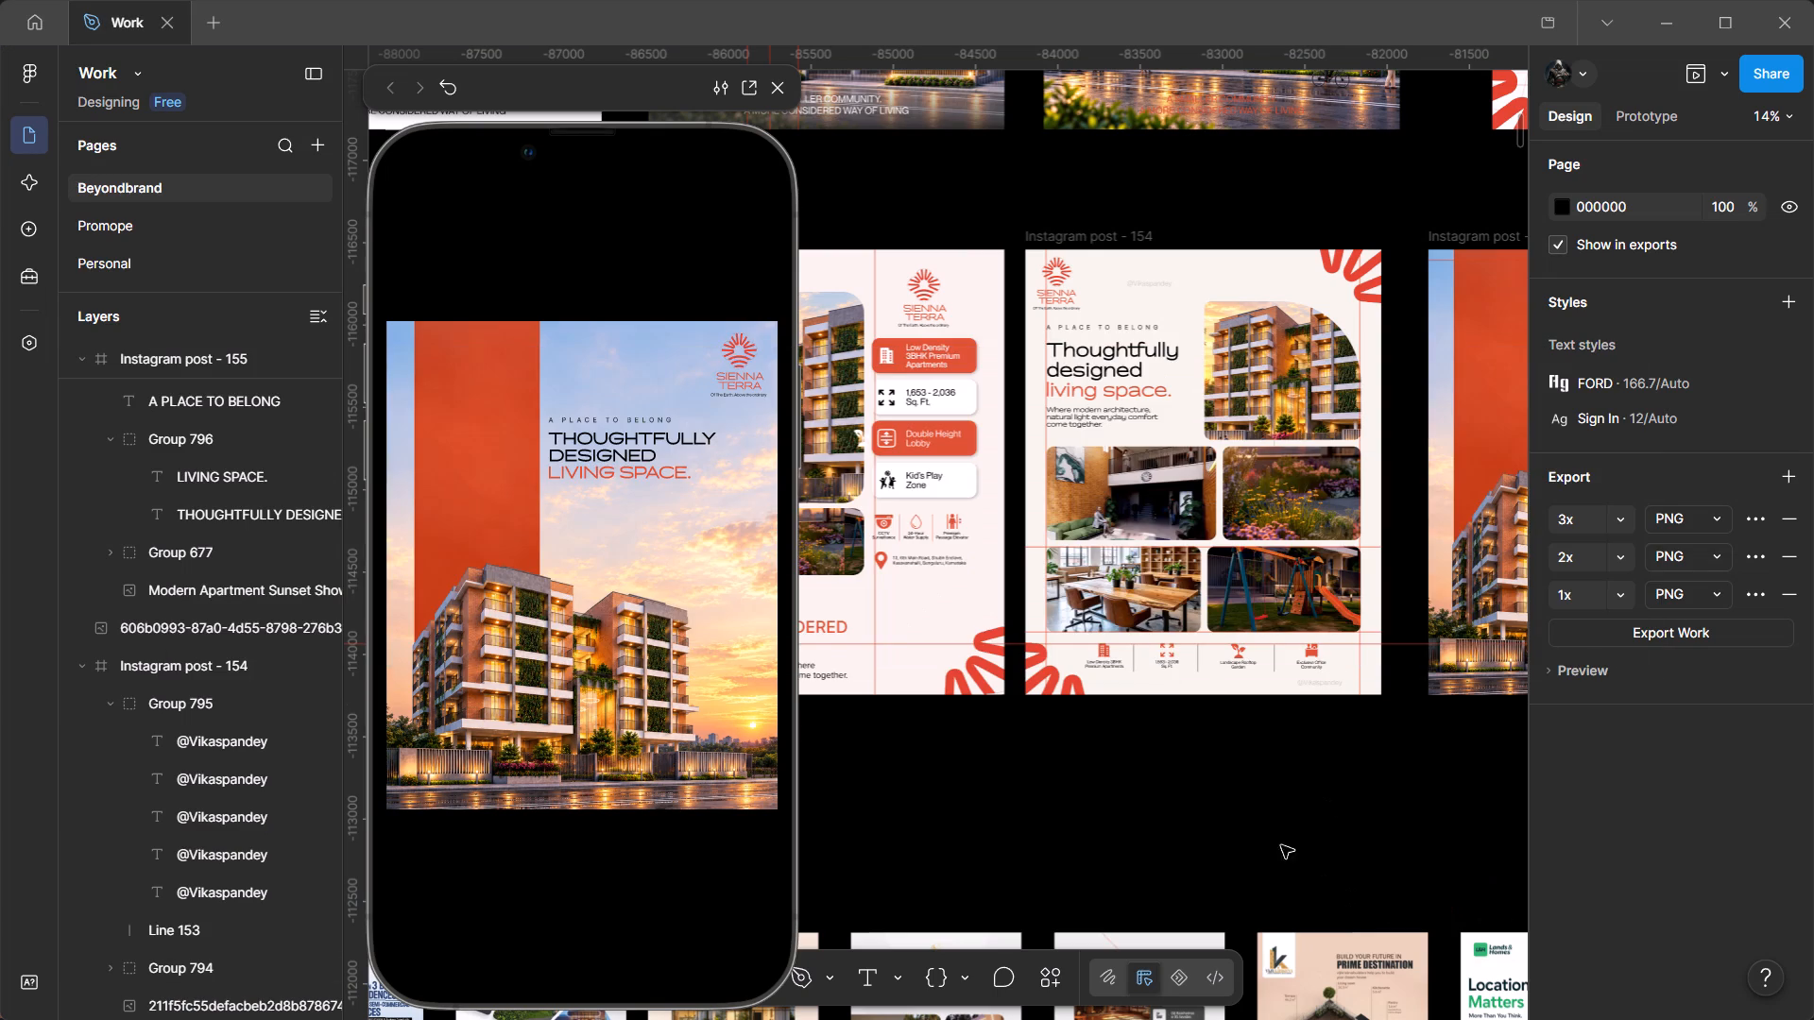
click(1222, 824)
drag(1221, 791, 960, 769)
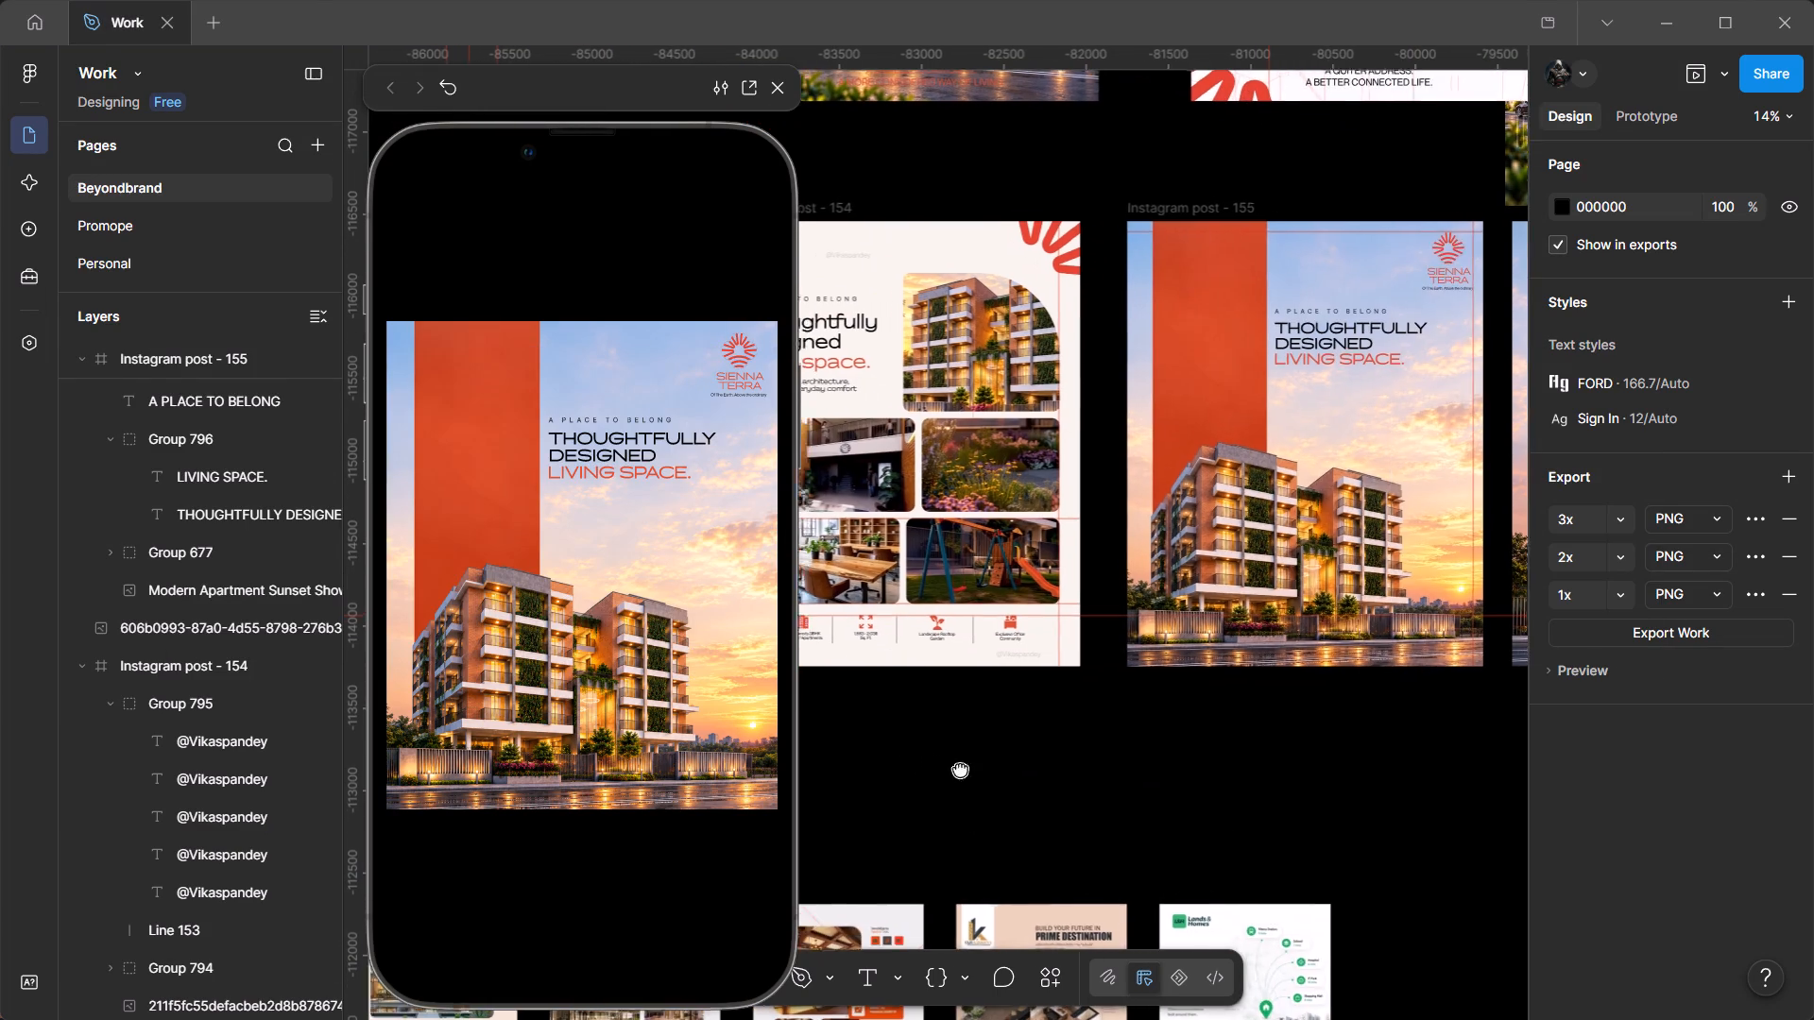
drag(960, 769, 1173, 781)
click(1053, 409)
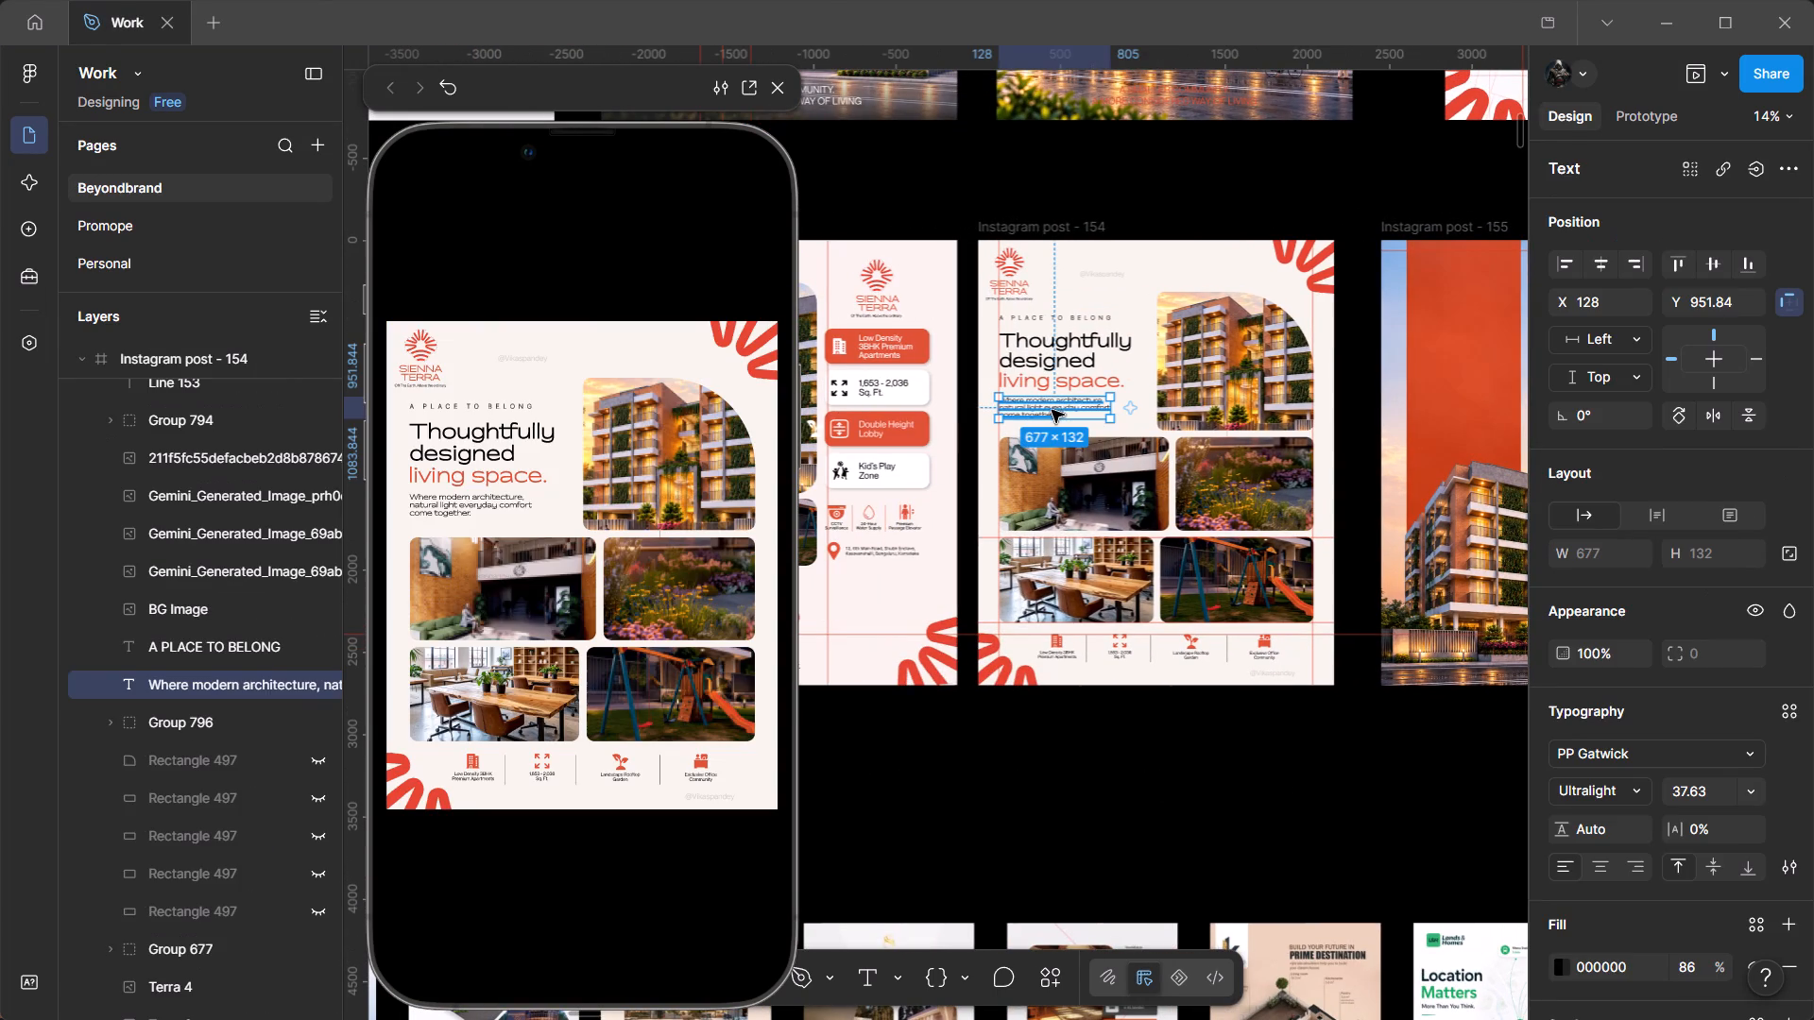
alt+drag(1046, 416, 1579, 449)
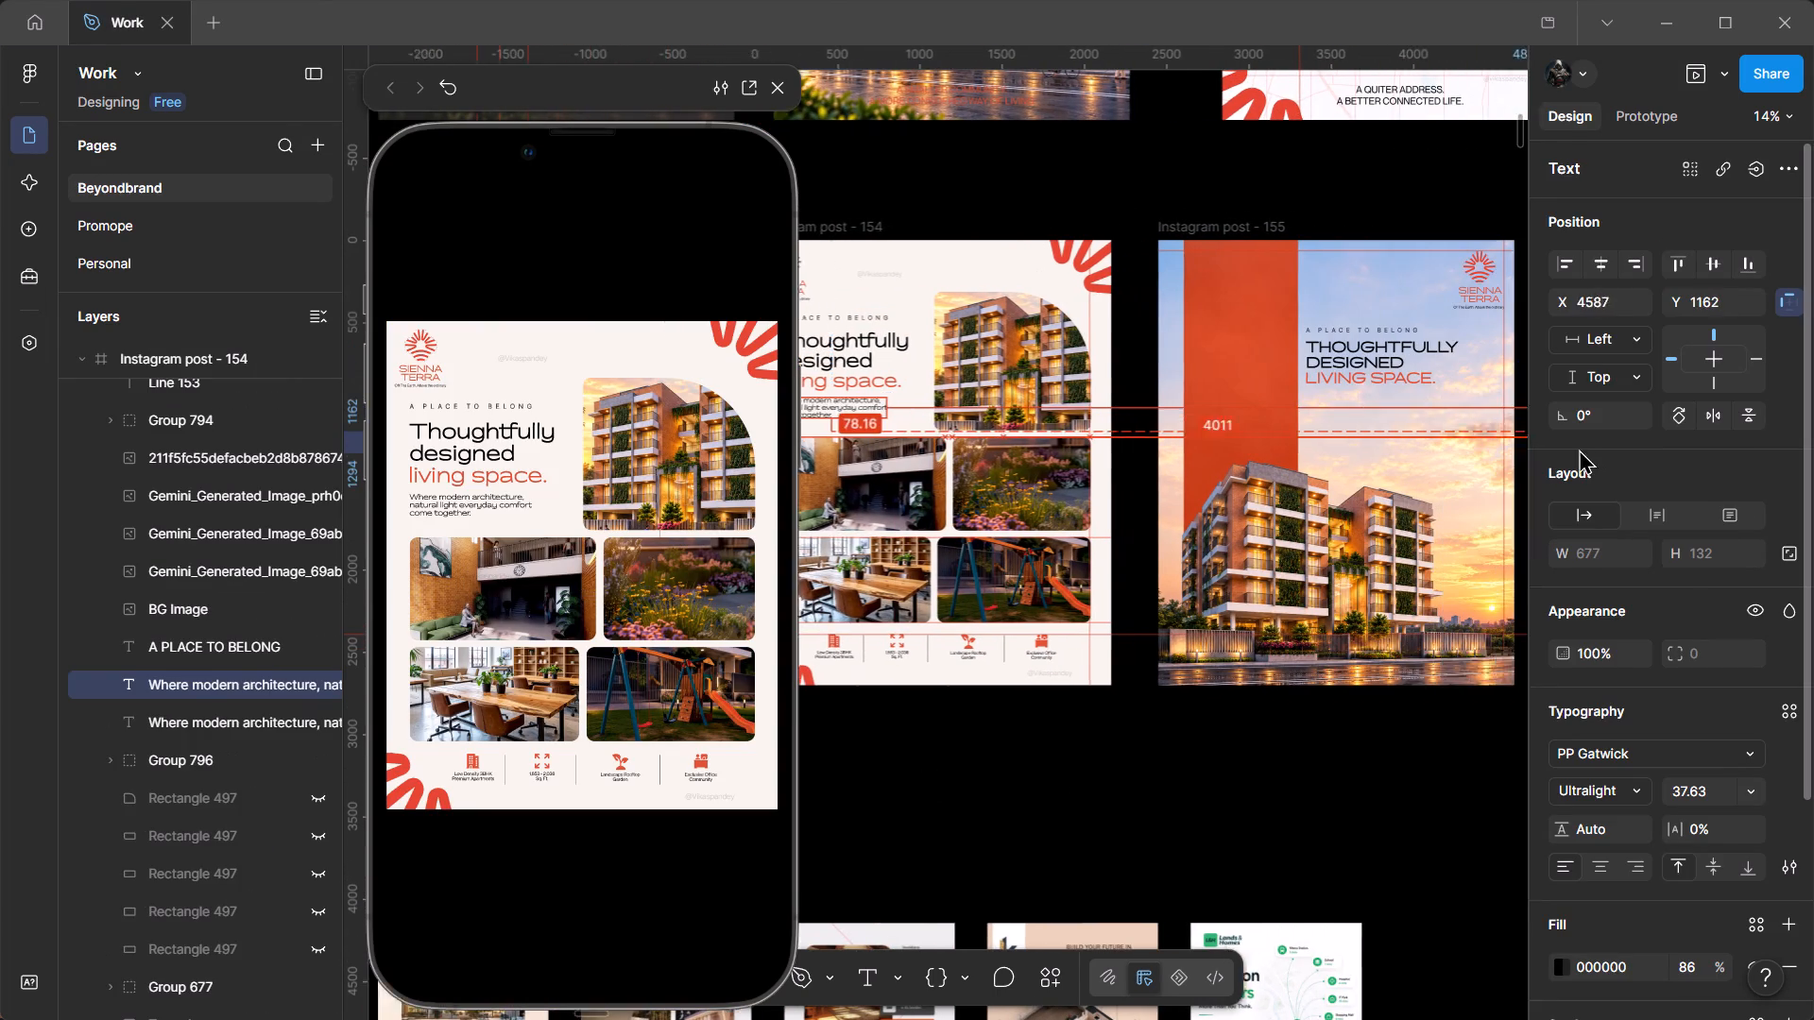
alt+drag(1579, 449, 1306, 423)
click(1105, 226)
ctrl+scroll(1282, 382, up, 6)
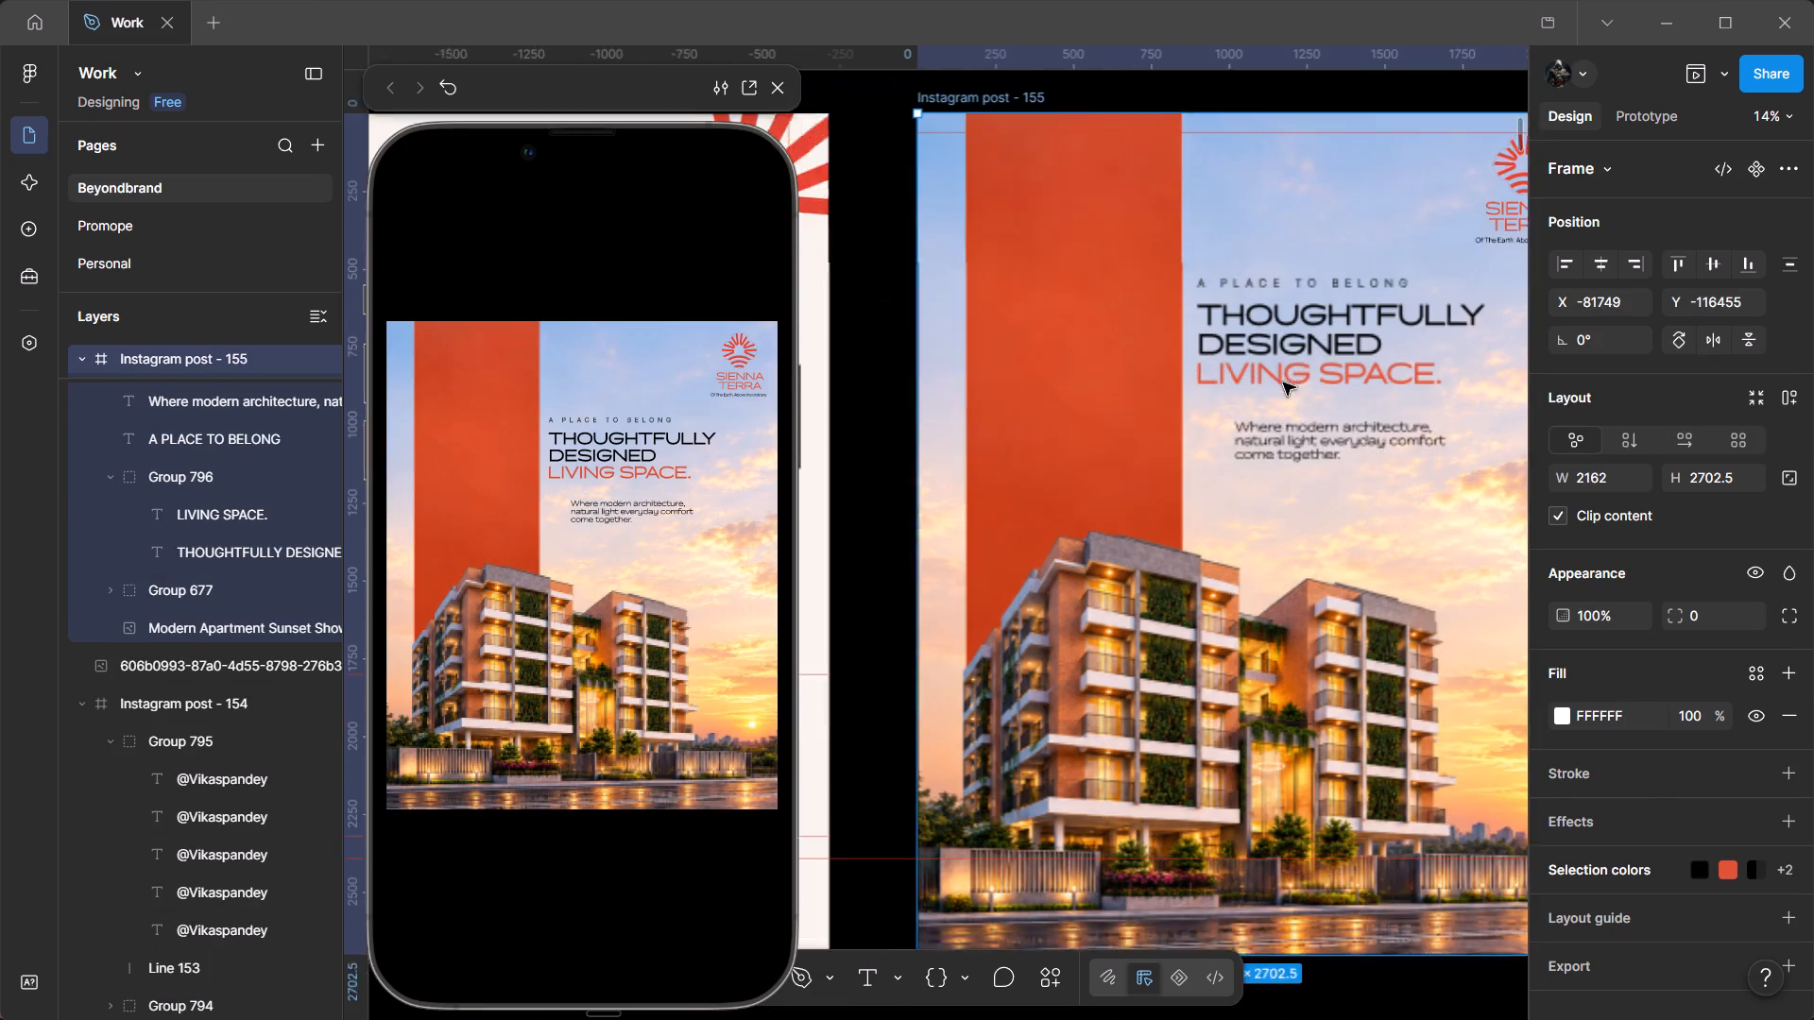
click(1289, 441)
drag(1285, 446, 1242, 423)
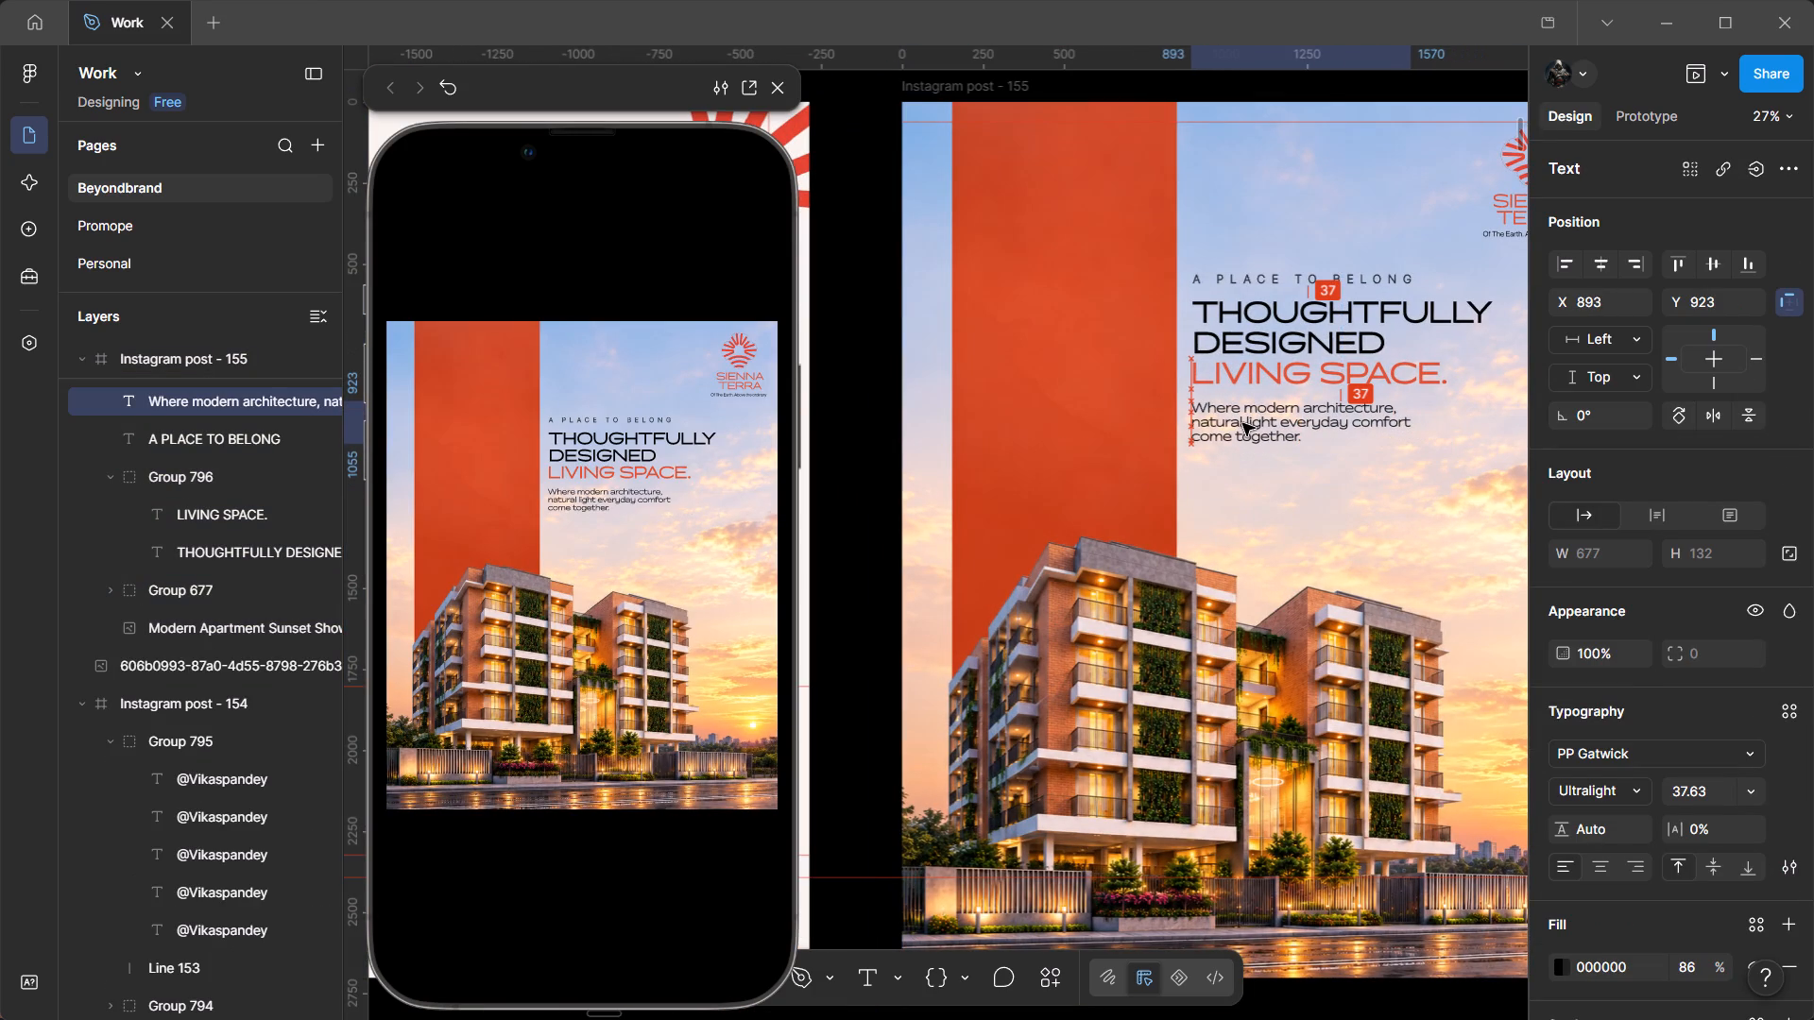
drag(1242, 423, 1239, 423)
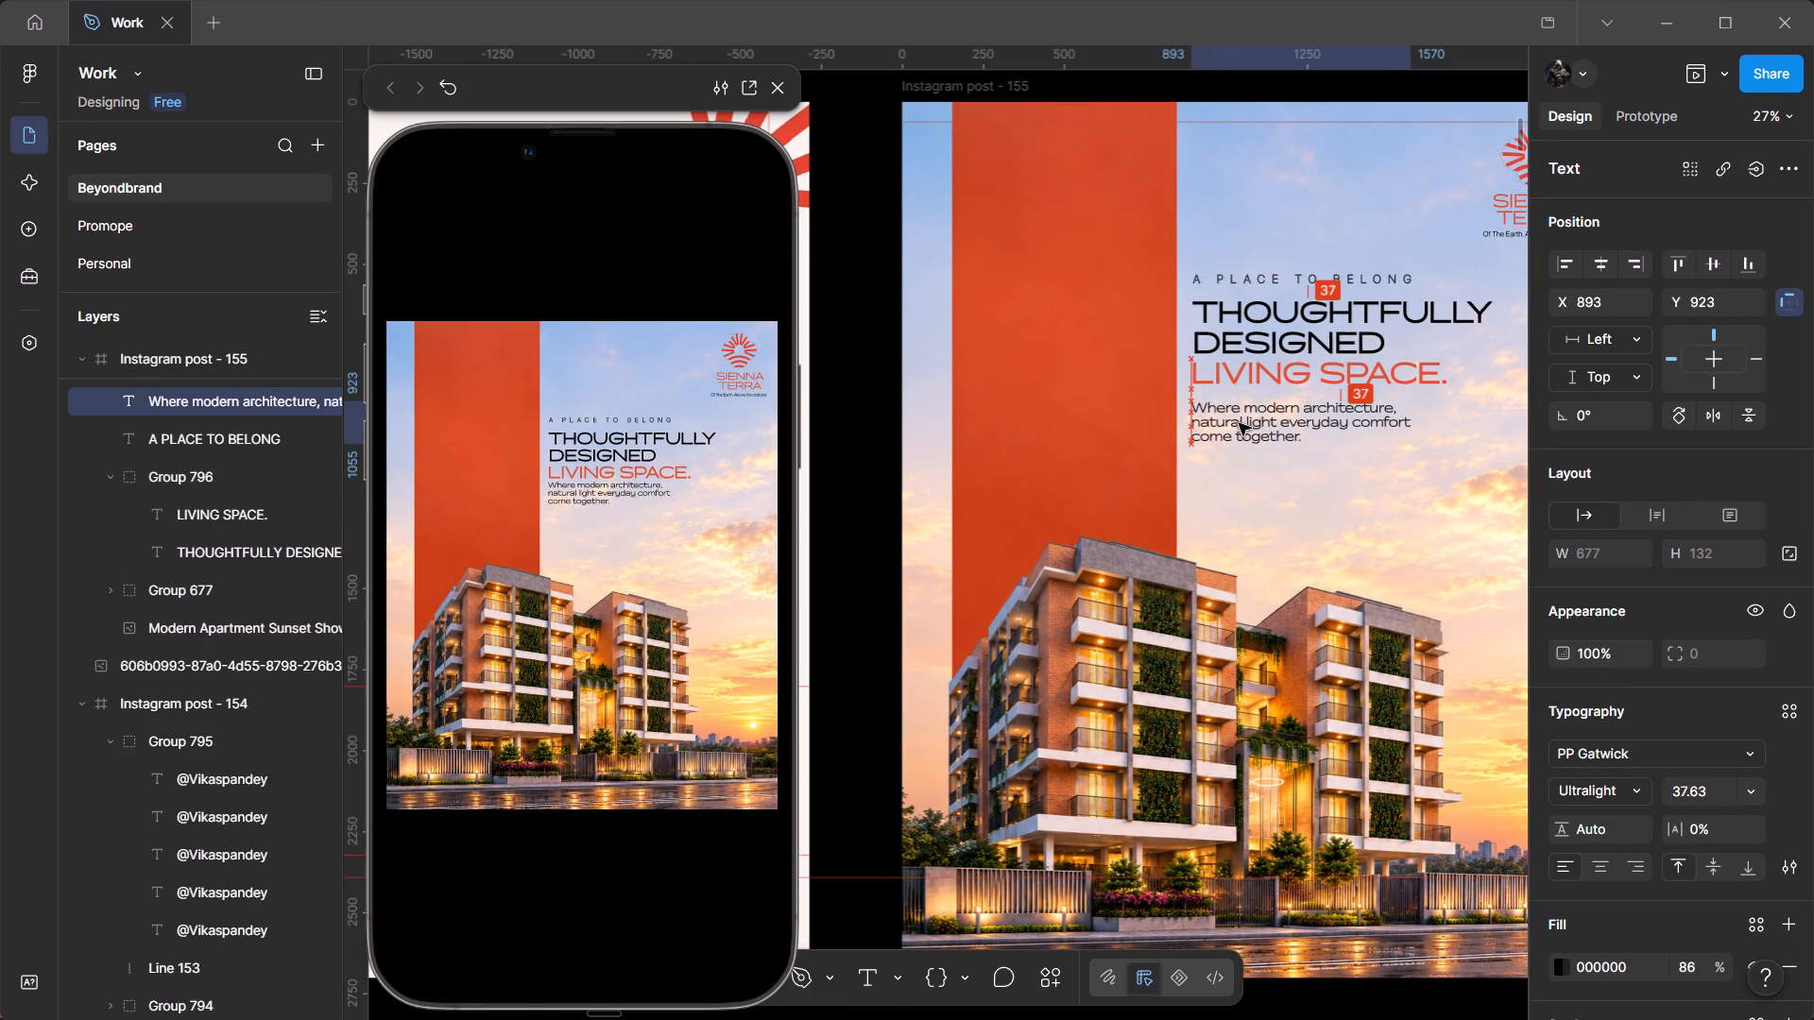
drag(1239, 423, 1239, 420)
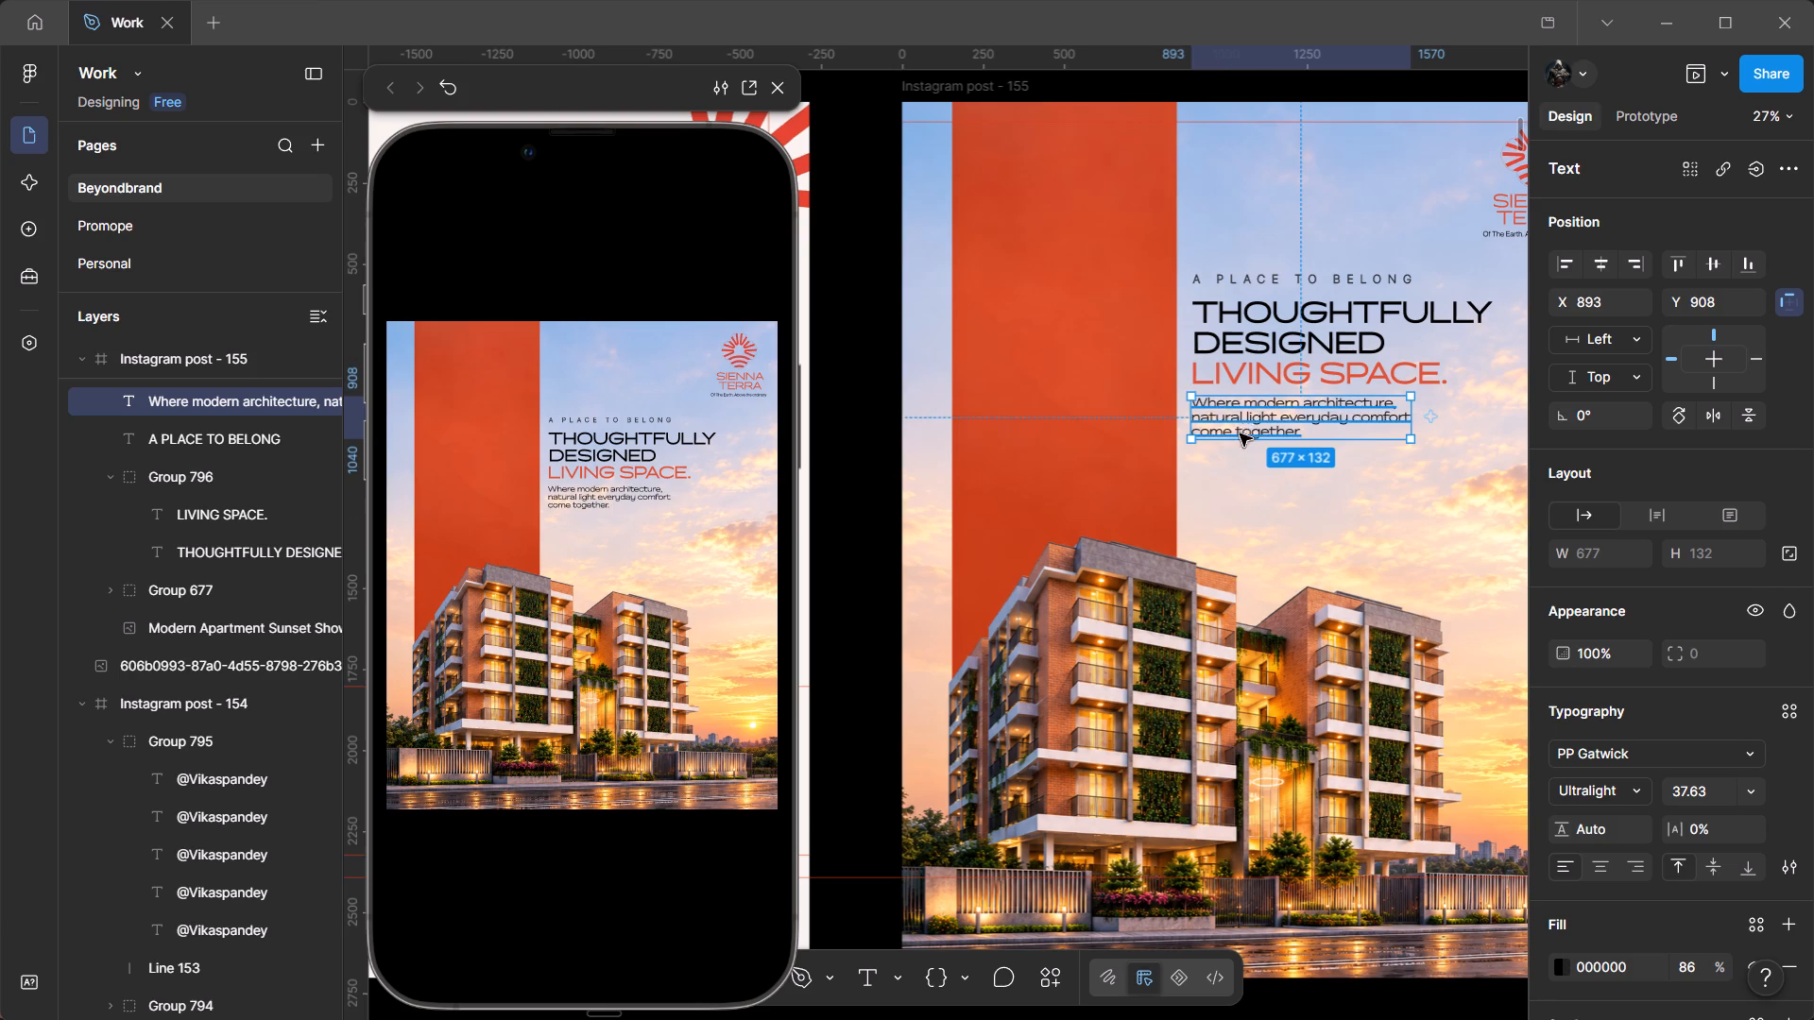
click(1245, 416)
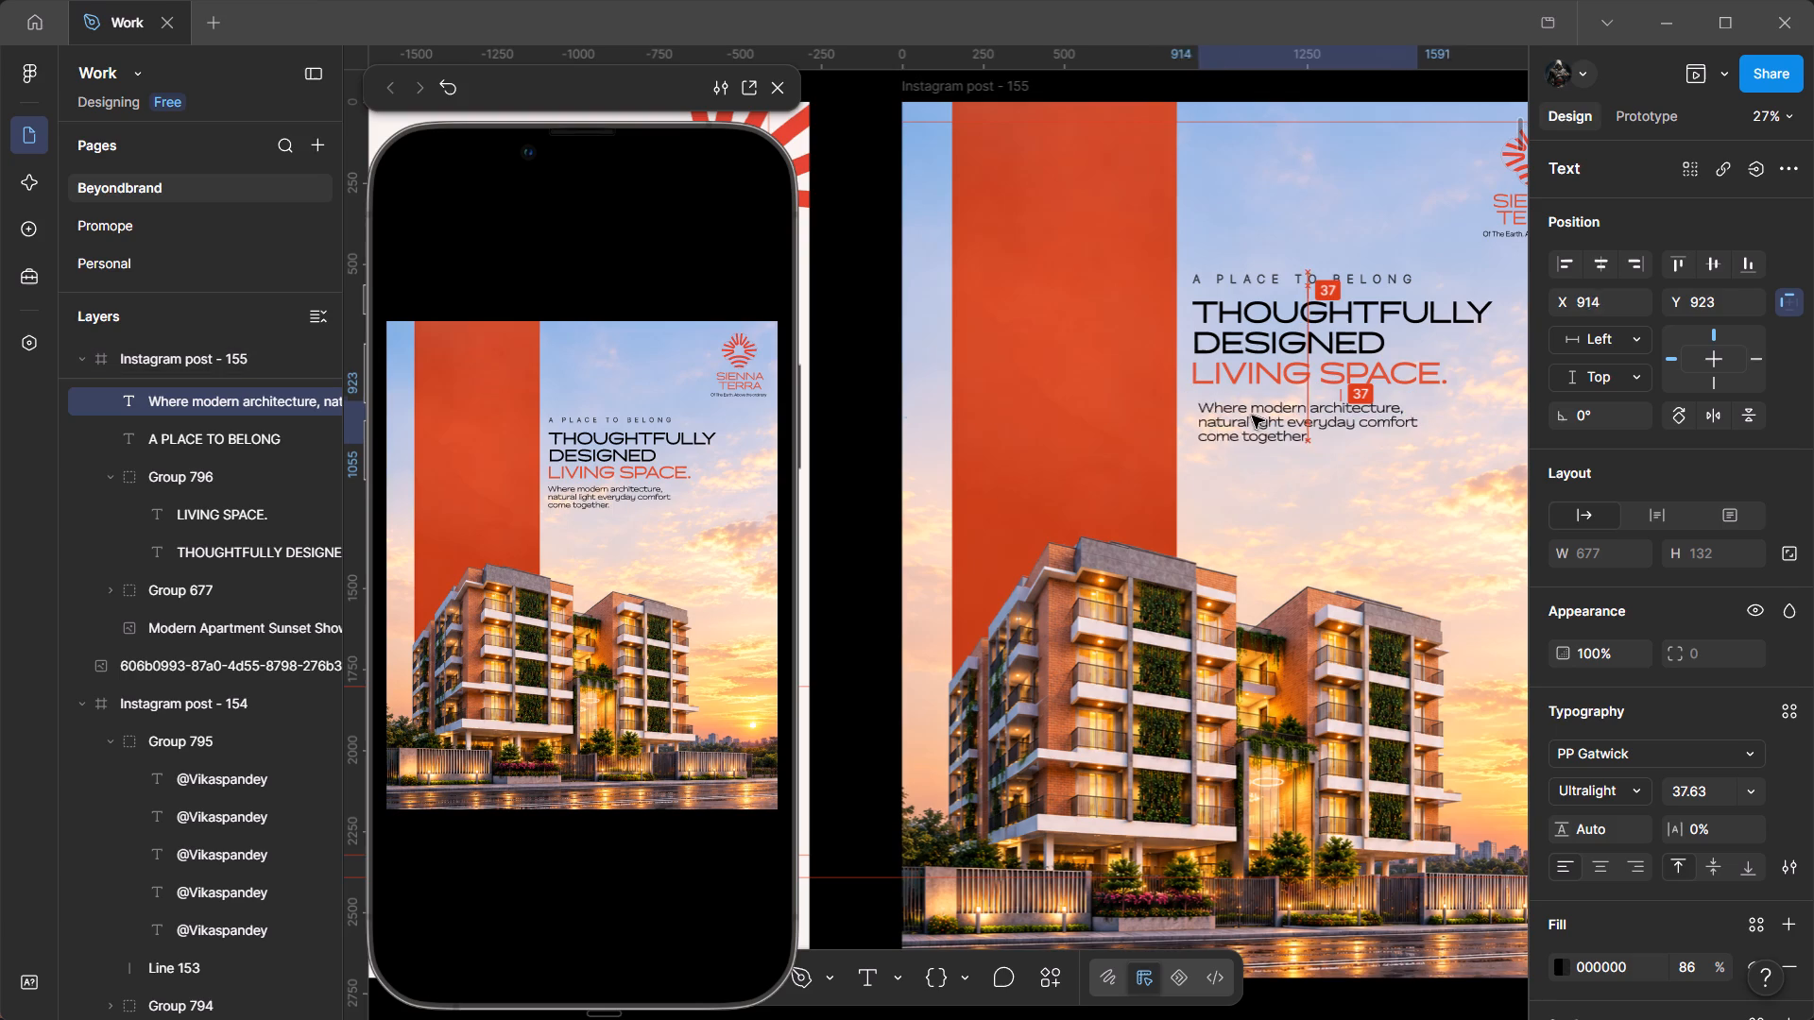
click(1270, 484)
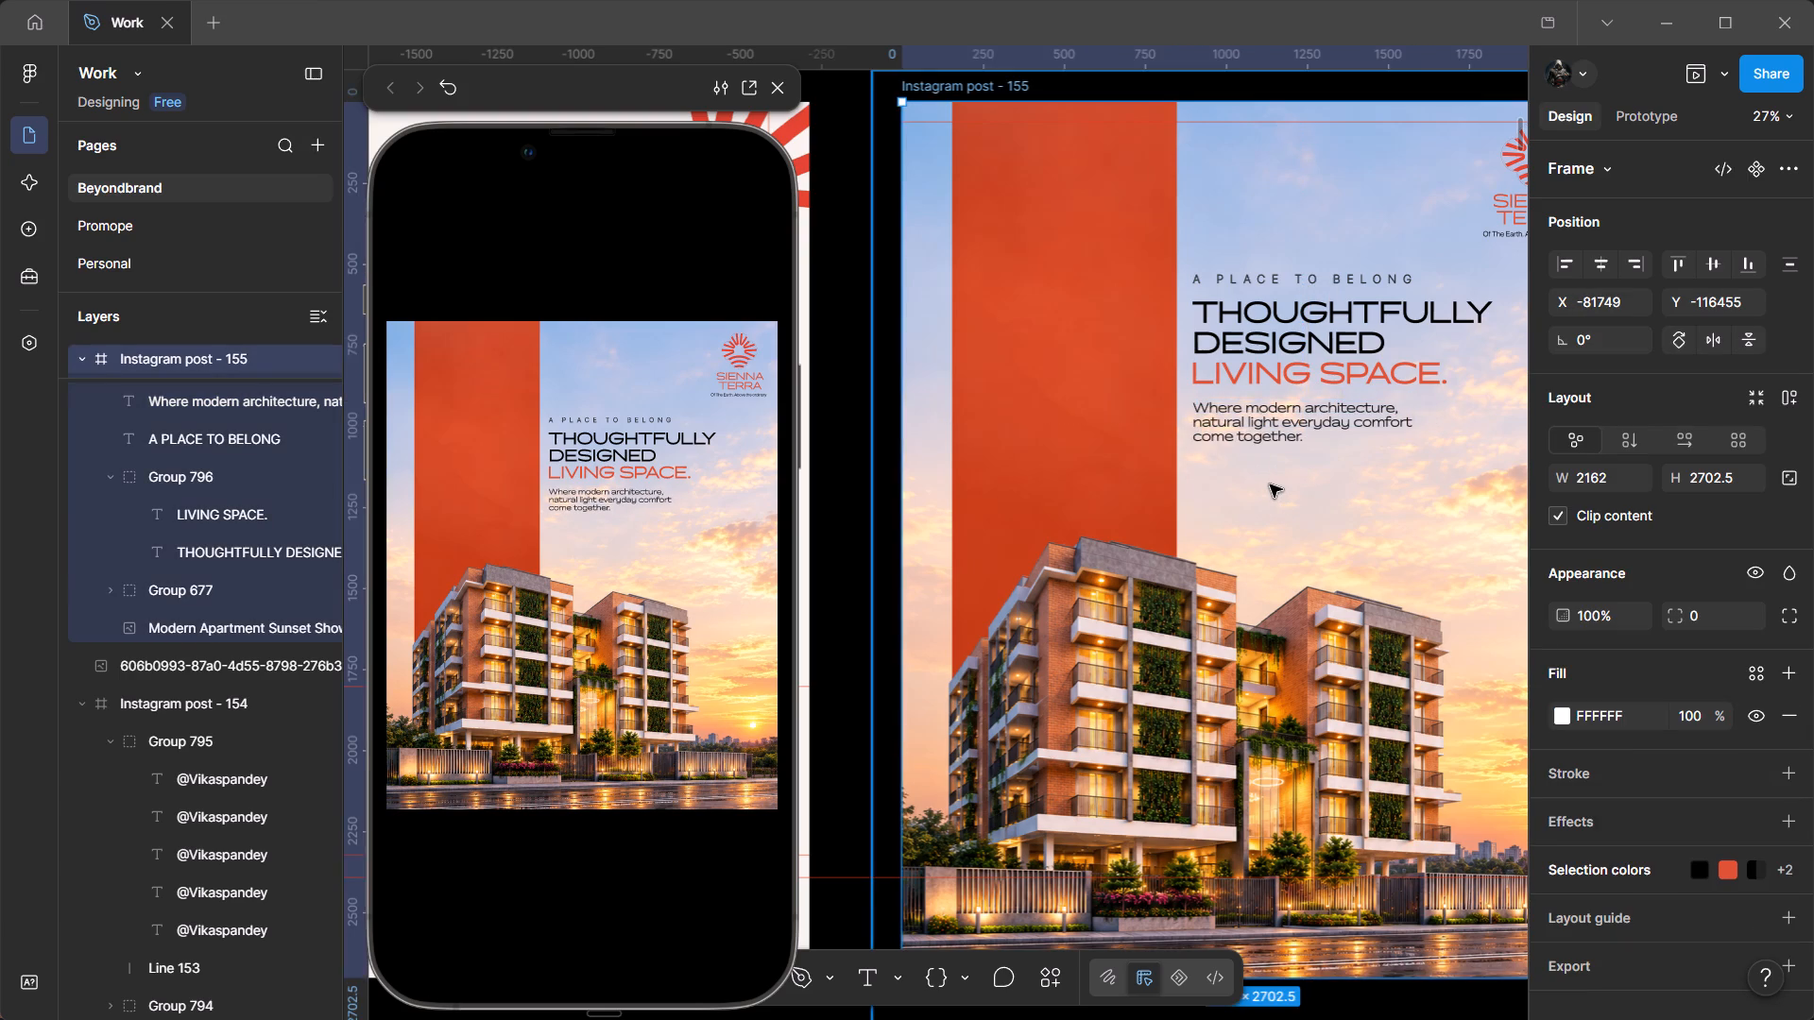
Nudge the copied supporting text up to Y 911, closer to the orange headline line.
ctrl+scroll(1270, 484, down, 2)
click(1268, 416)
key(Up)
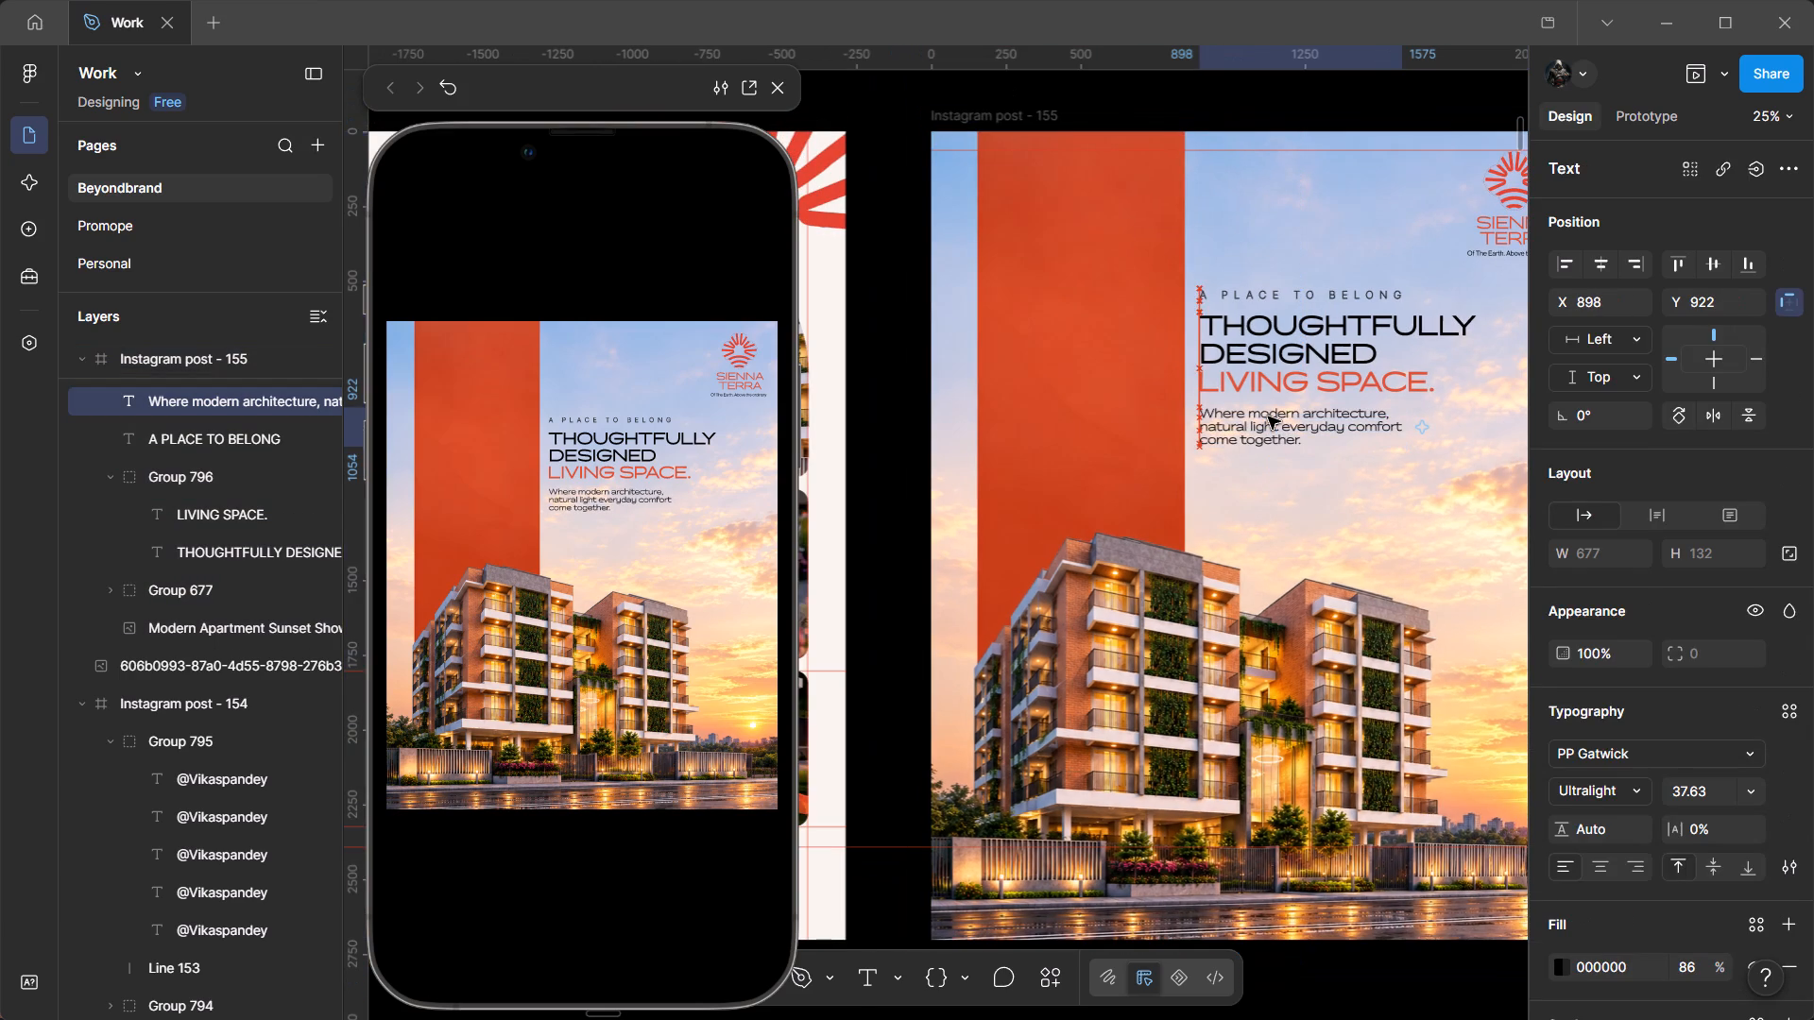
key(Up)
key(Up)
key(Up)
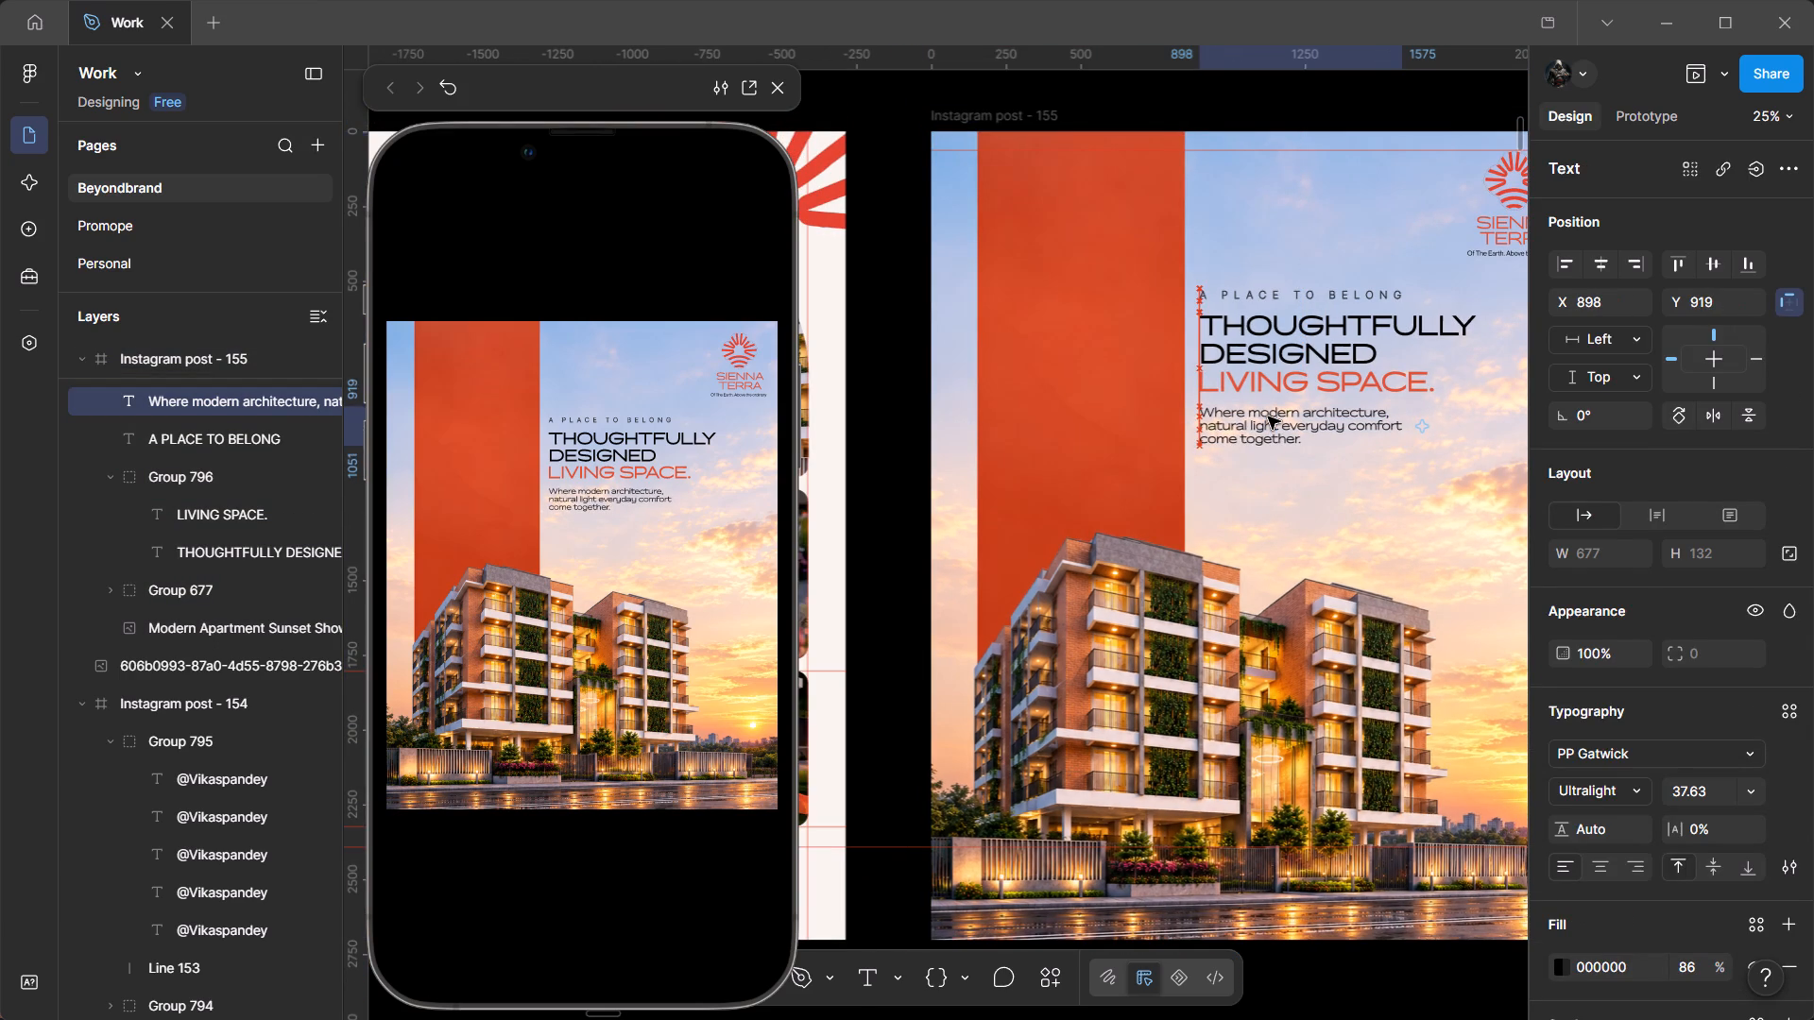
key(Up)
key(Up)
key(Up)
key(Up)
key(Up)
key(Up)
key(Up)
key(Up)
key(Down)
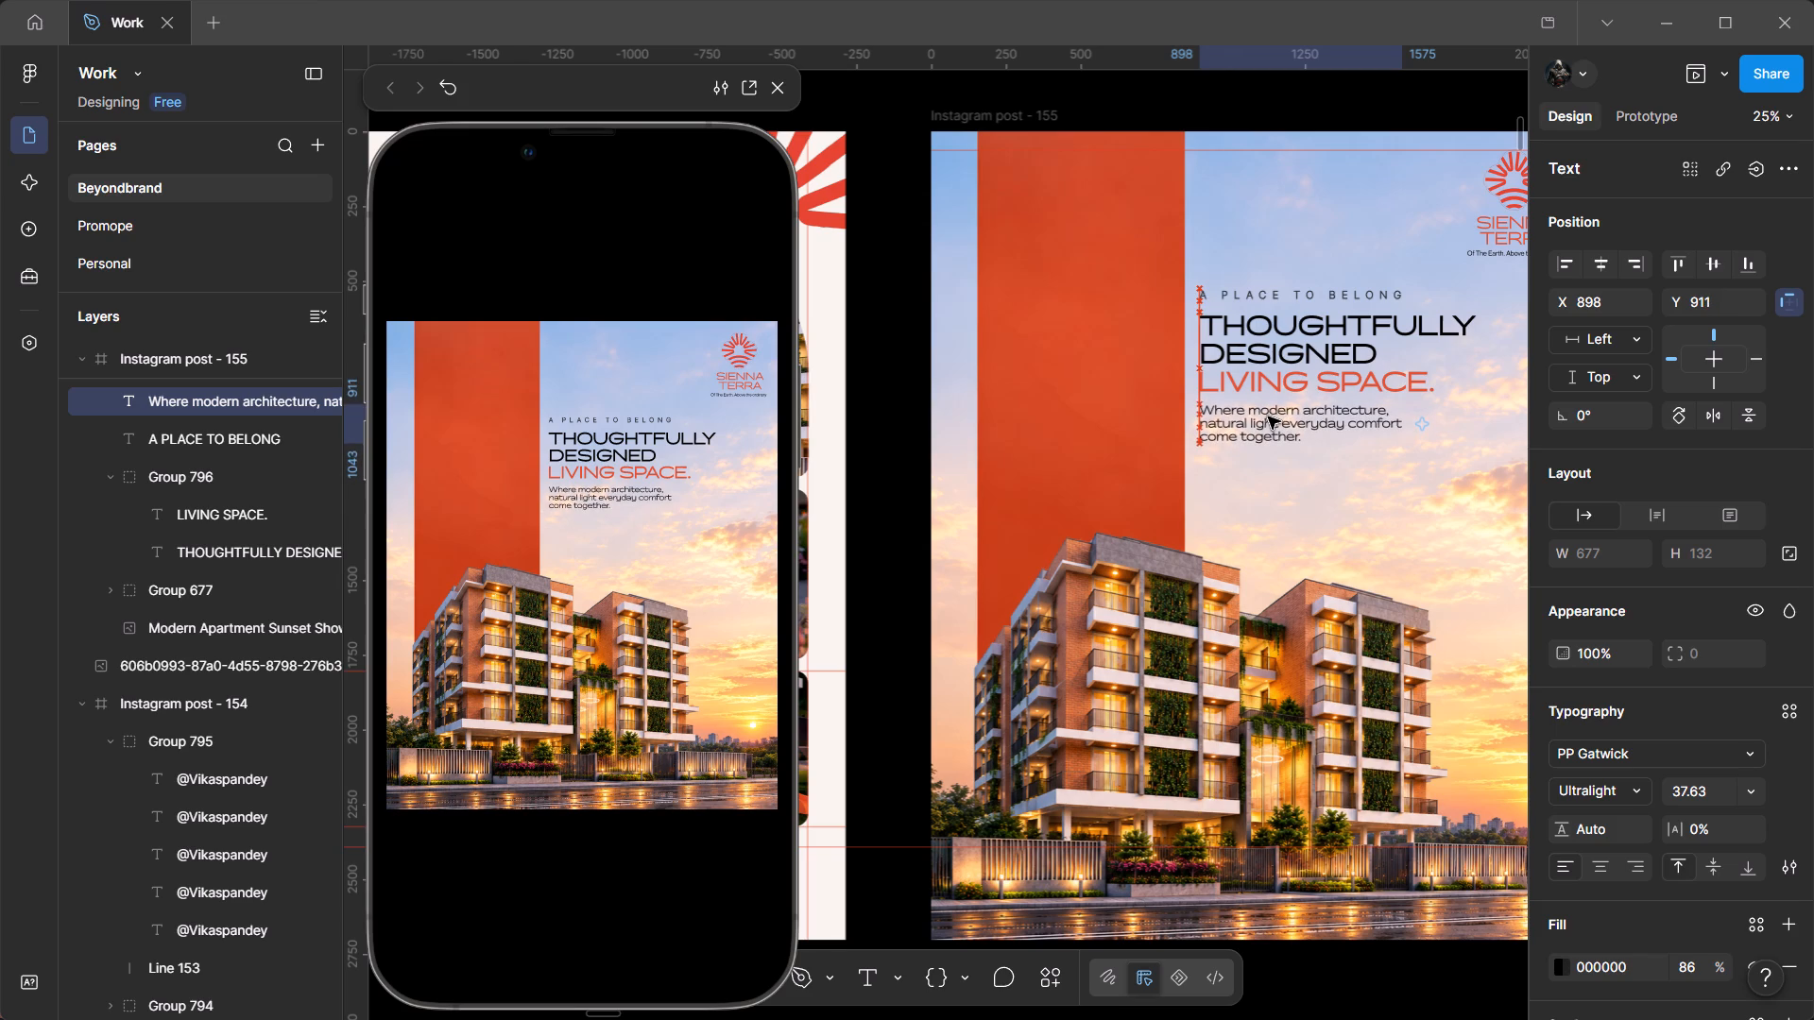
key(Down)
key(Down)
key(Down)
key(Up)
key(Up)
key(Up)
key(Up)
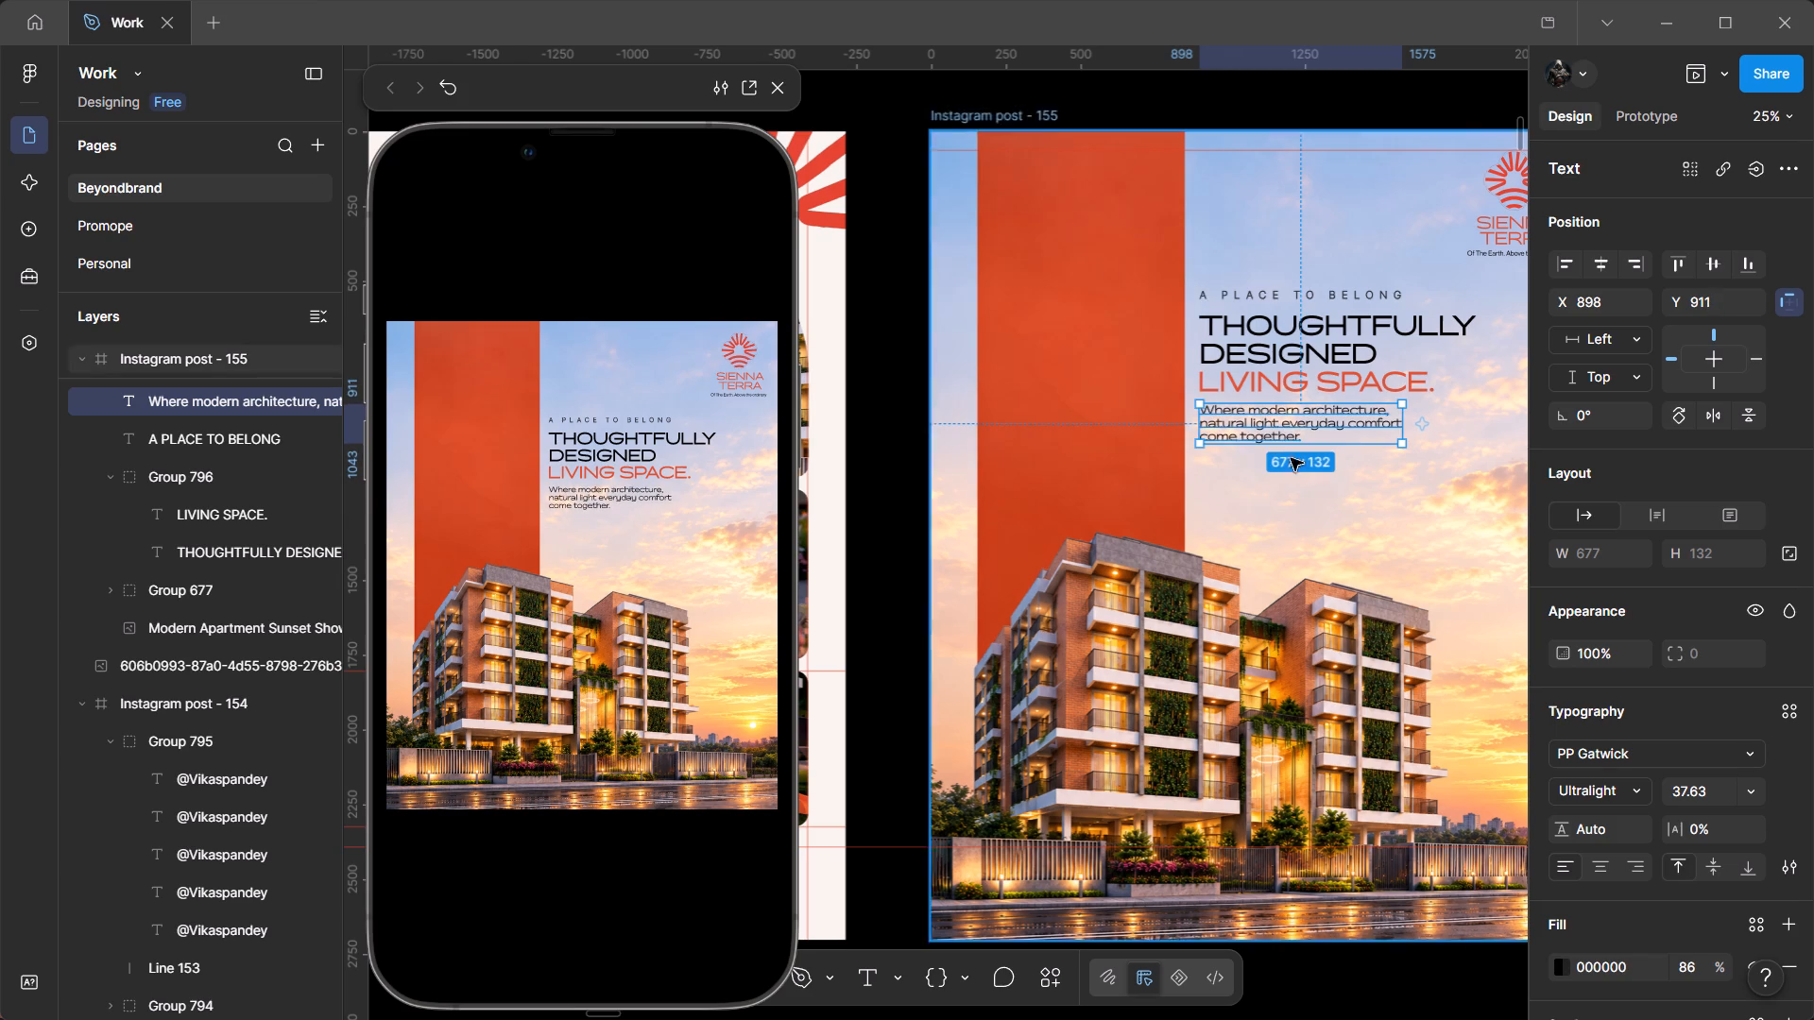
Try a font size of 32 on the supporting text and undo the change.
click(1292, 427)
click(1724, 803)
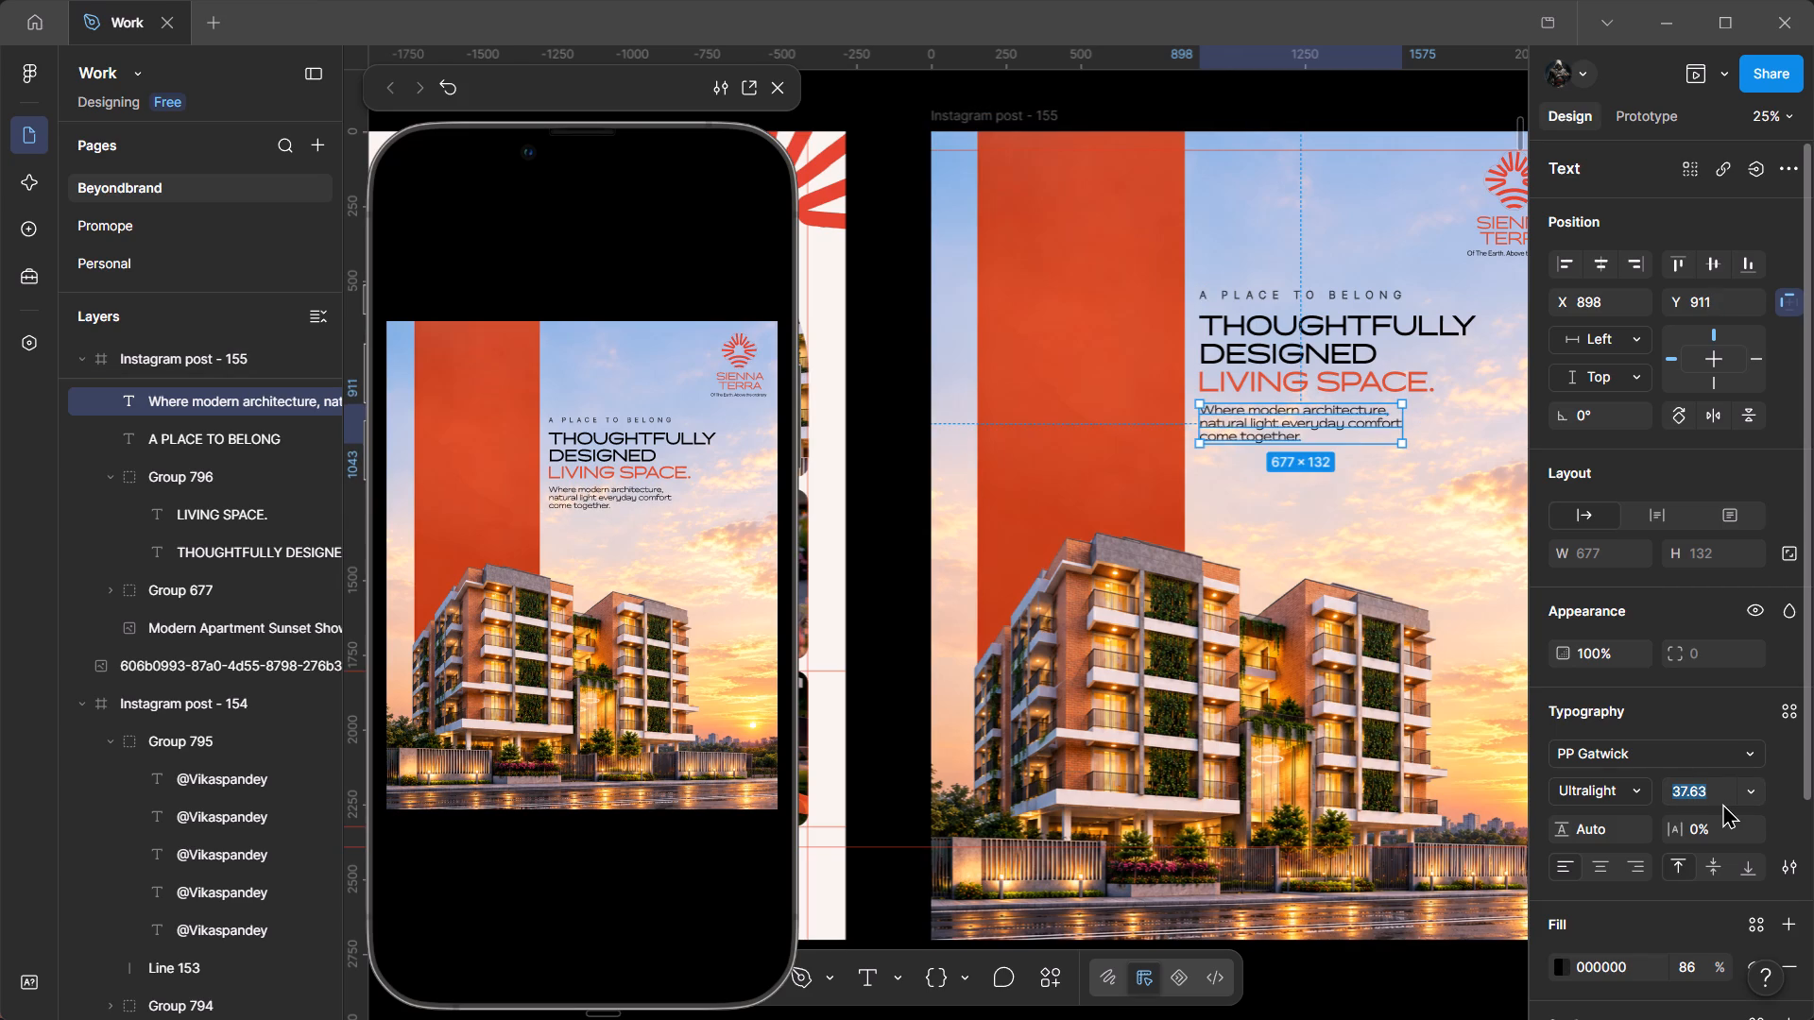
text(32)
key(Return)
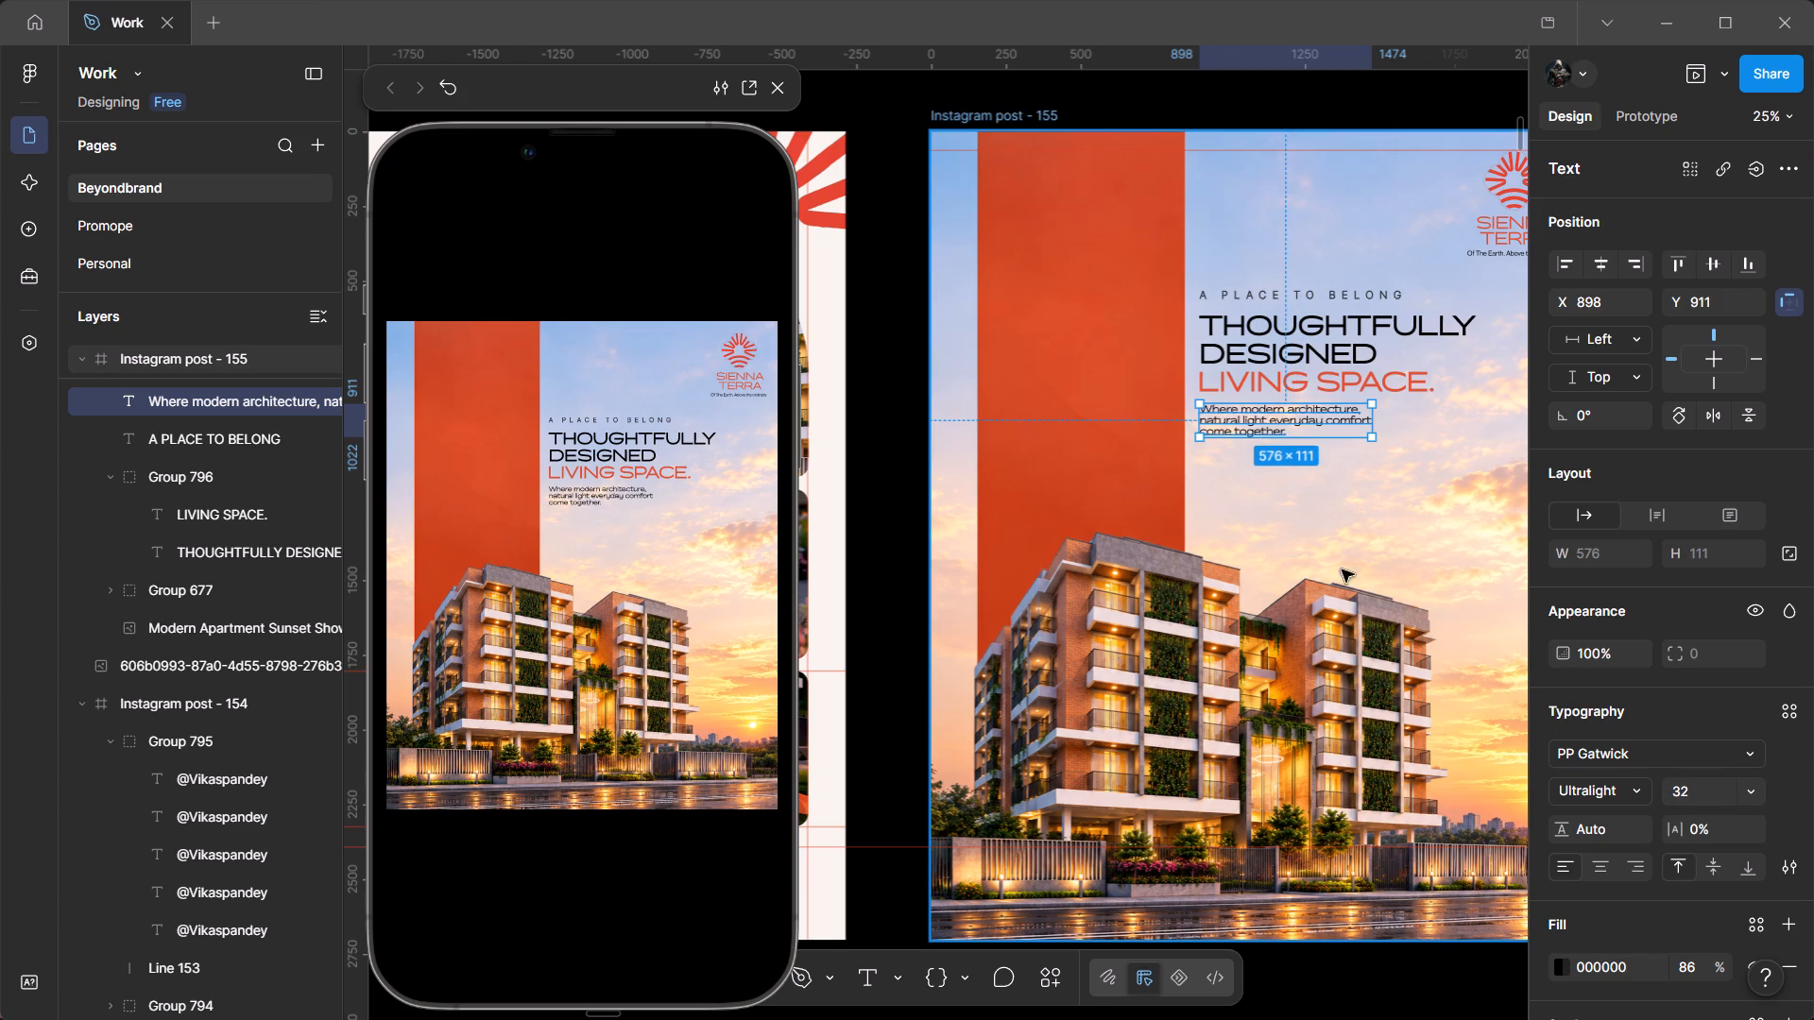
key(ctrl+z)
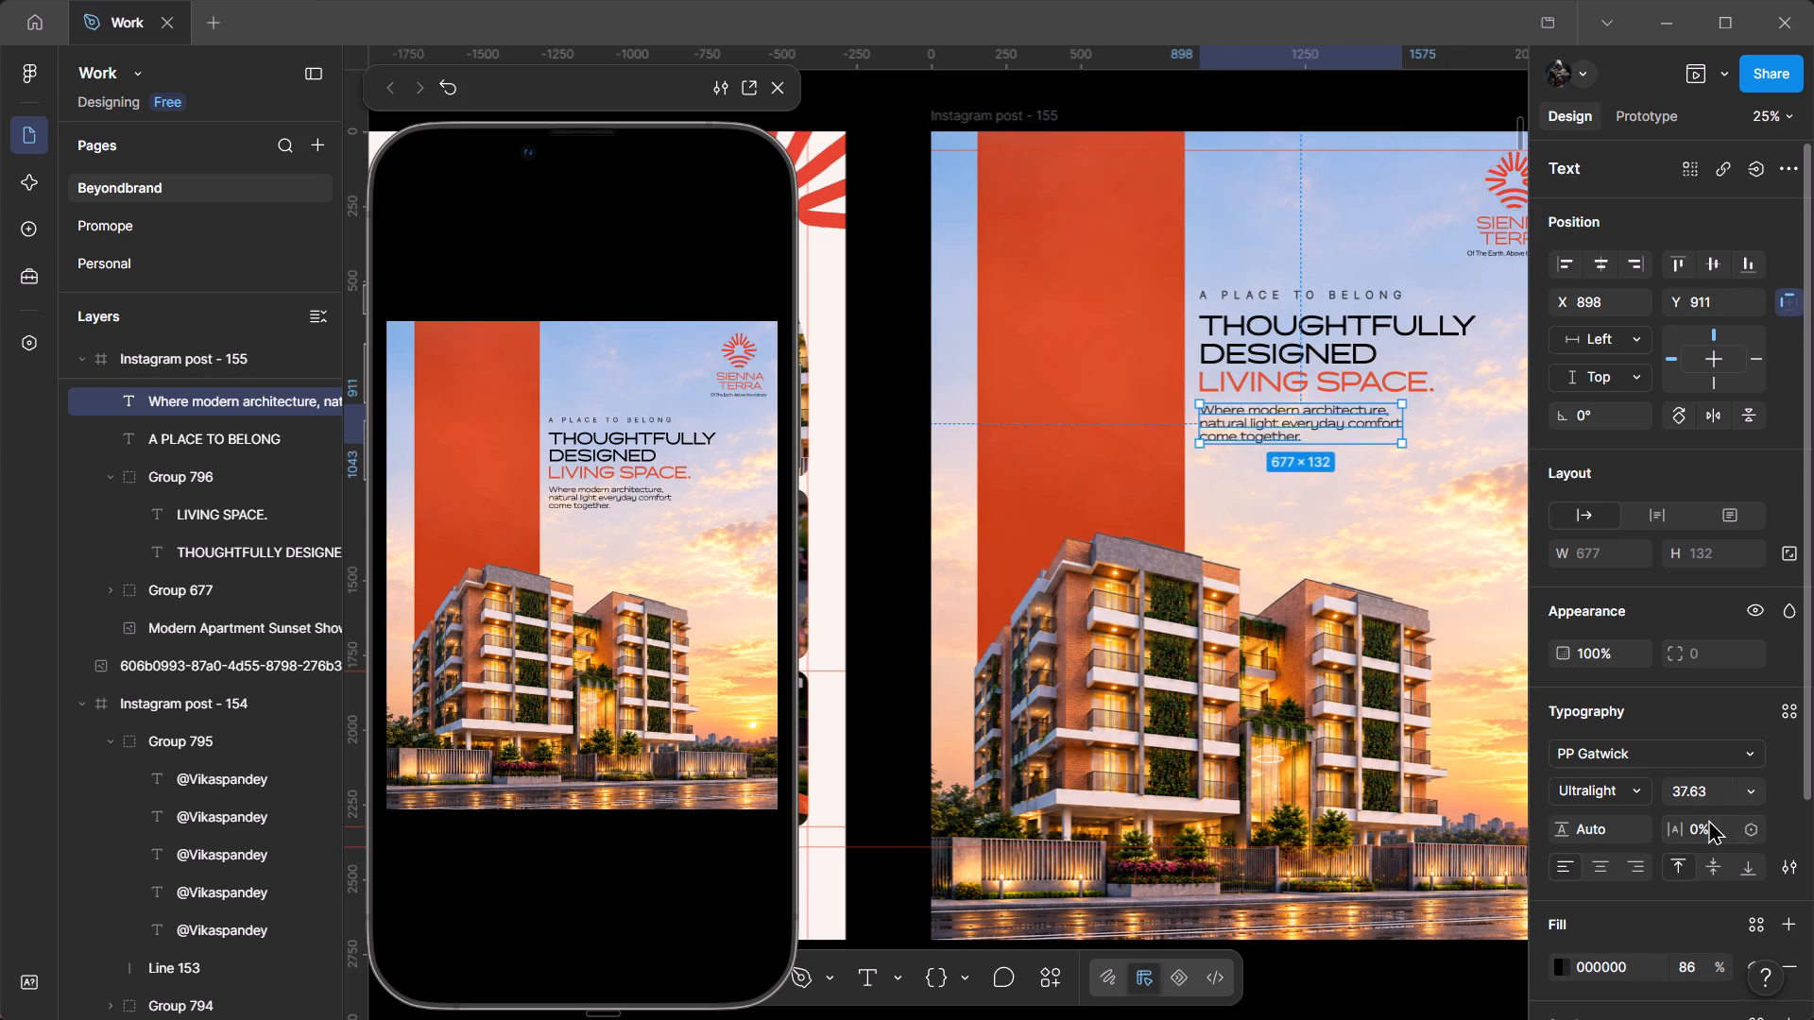
Set the supporting text's font size to 36.
click(1714, 792)
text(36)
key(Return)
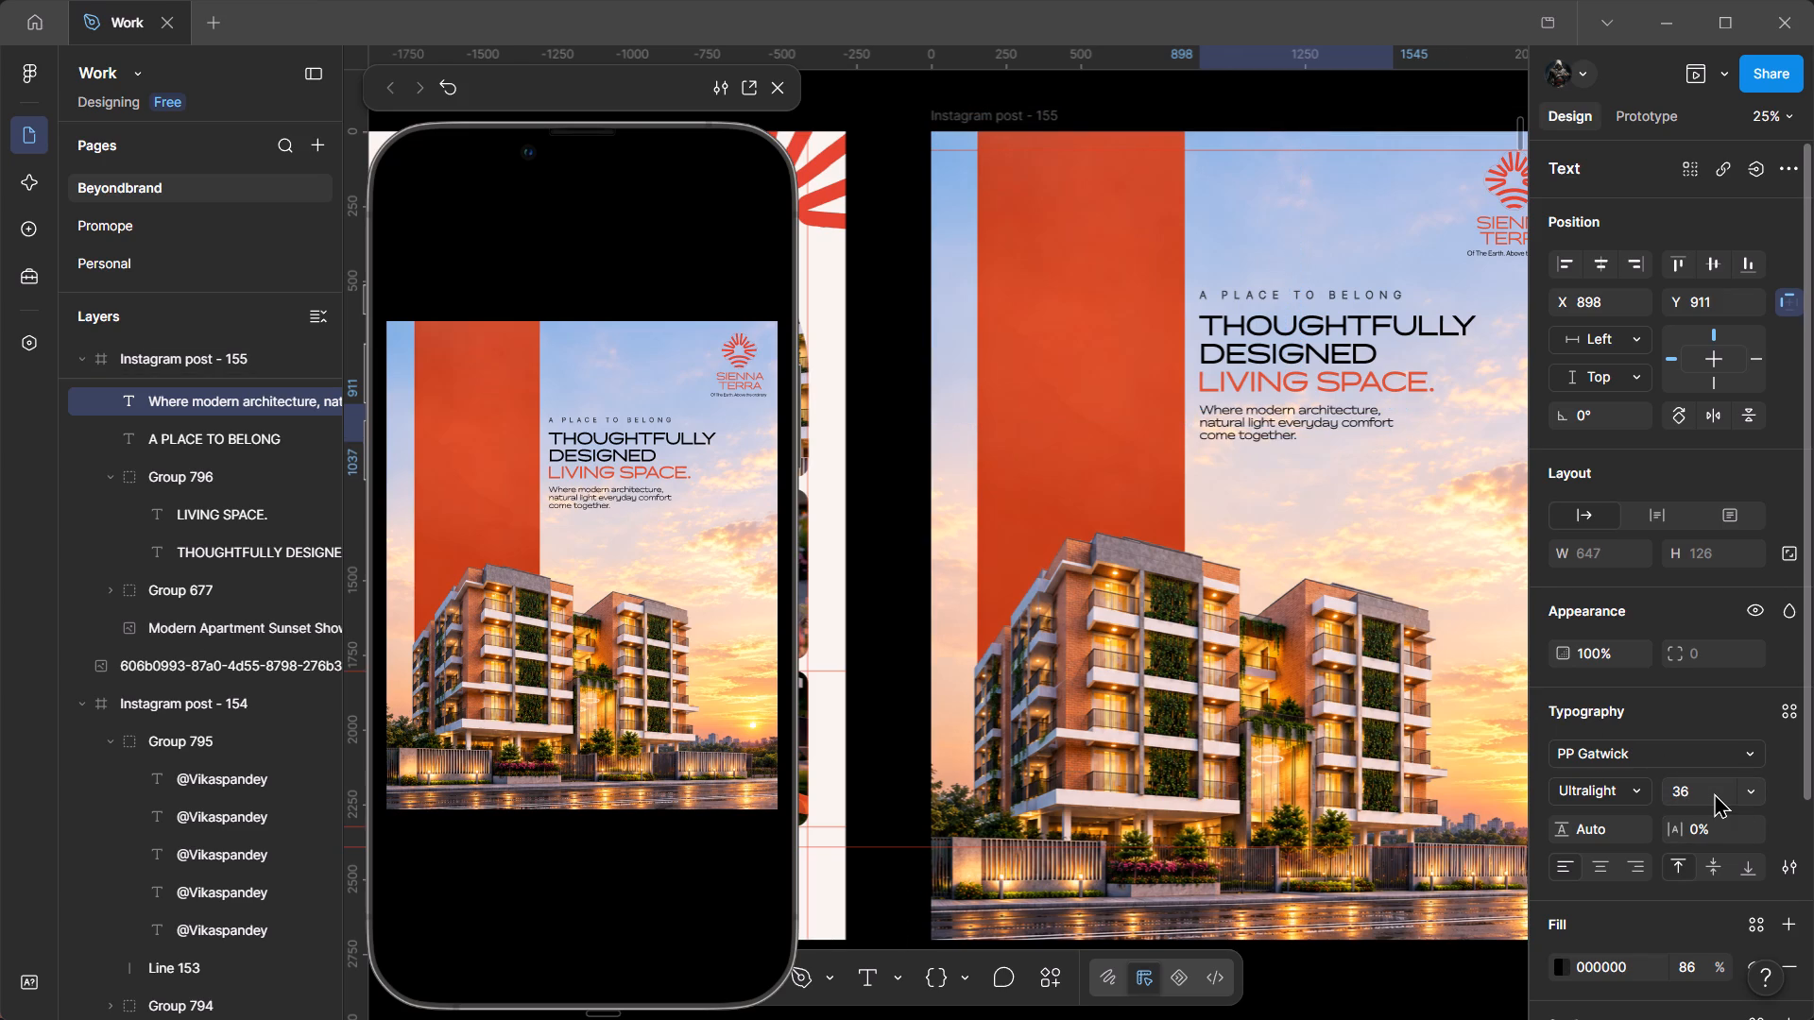
click(1381, 518)
Move the supporting text to X 893, Y 923, aligned with the headline's left edge with equal spacing of 37.
ctrl+scroll(1268, 385, up, 6)
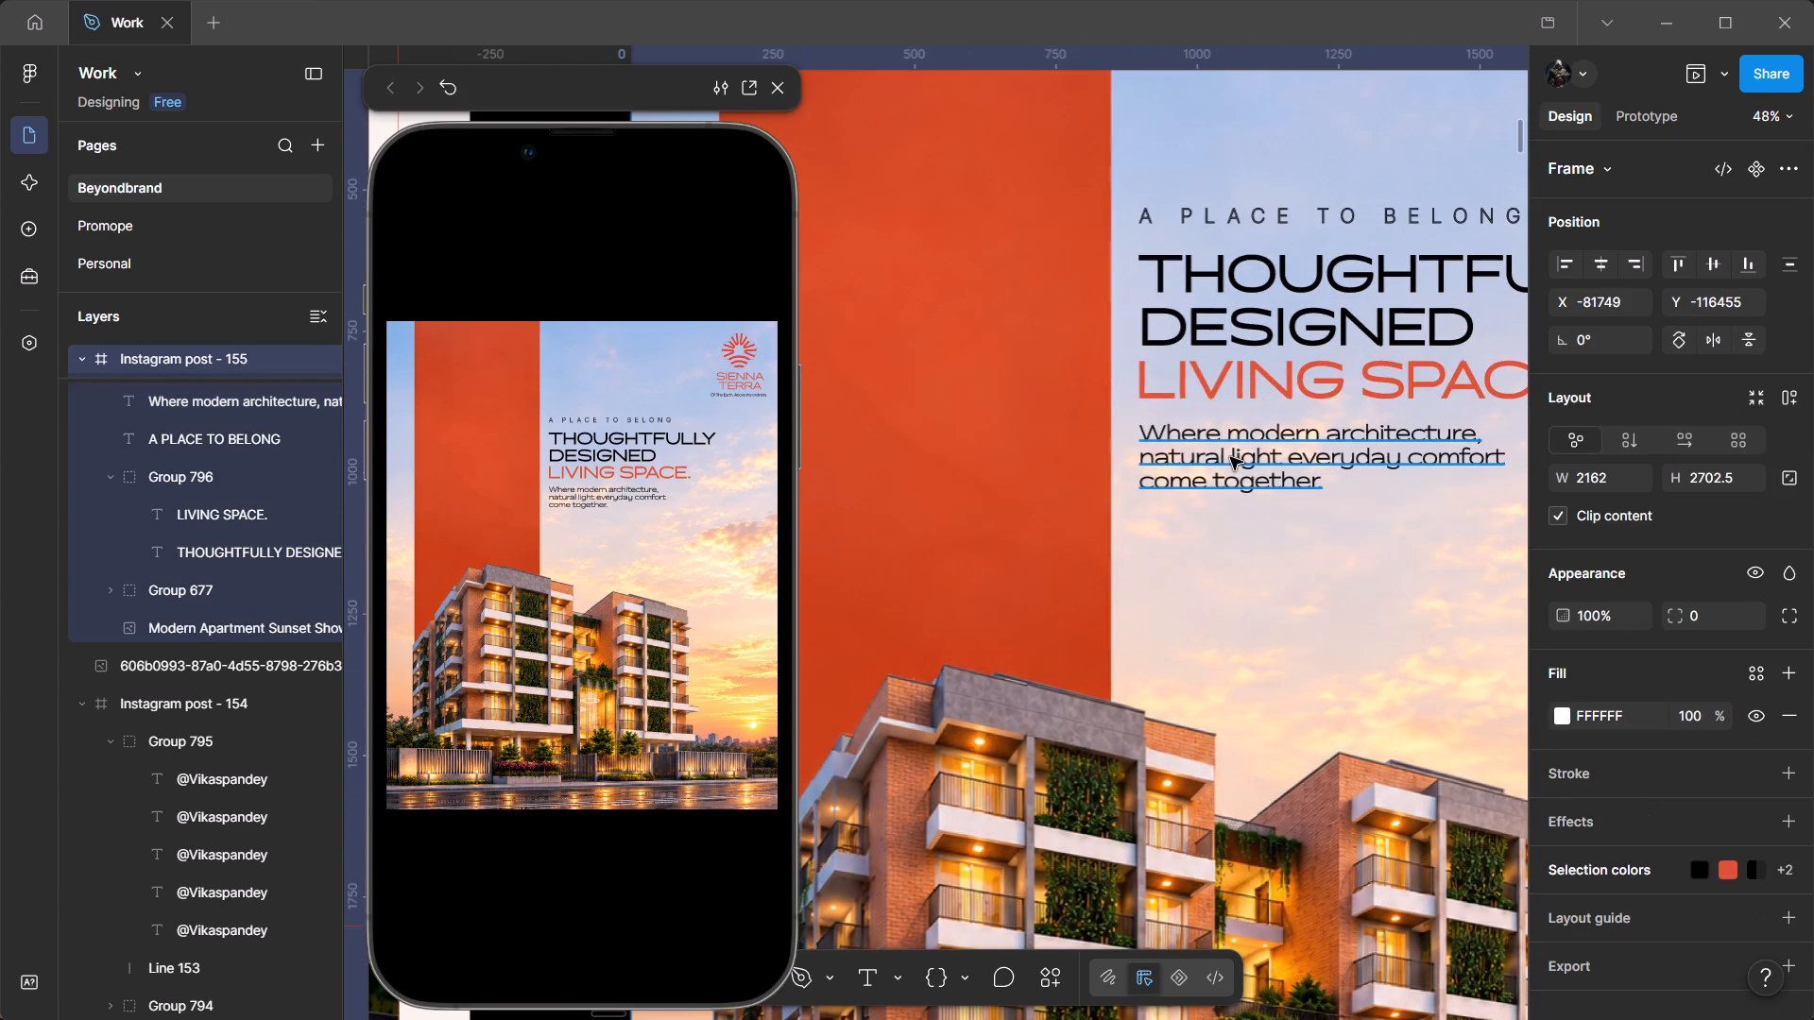
click(1230, 457)
click(1225, 457)
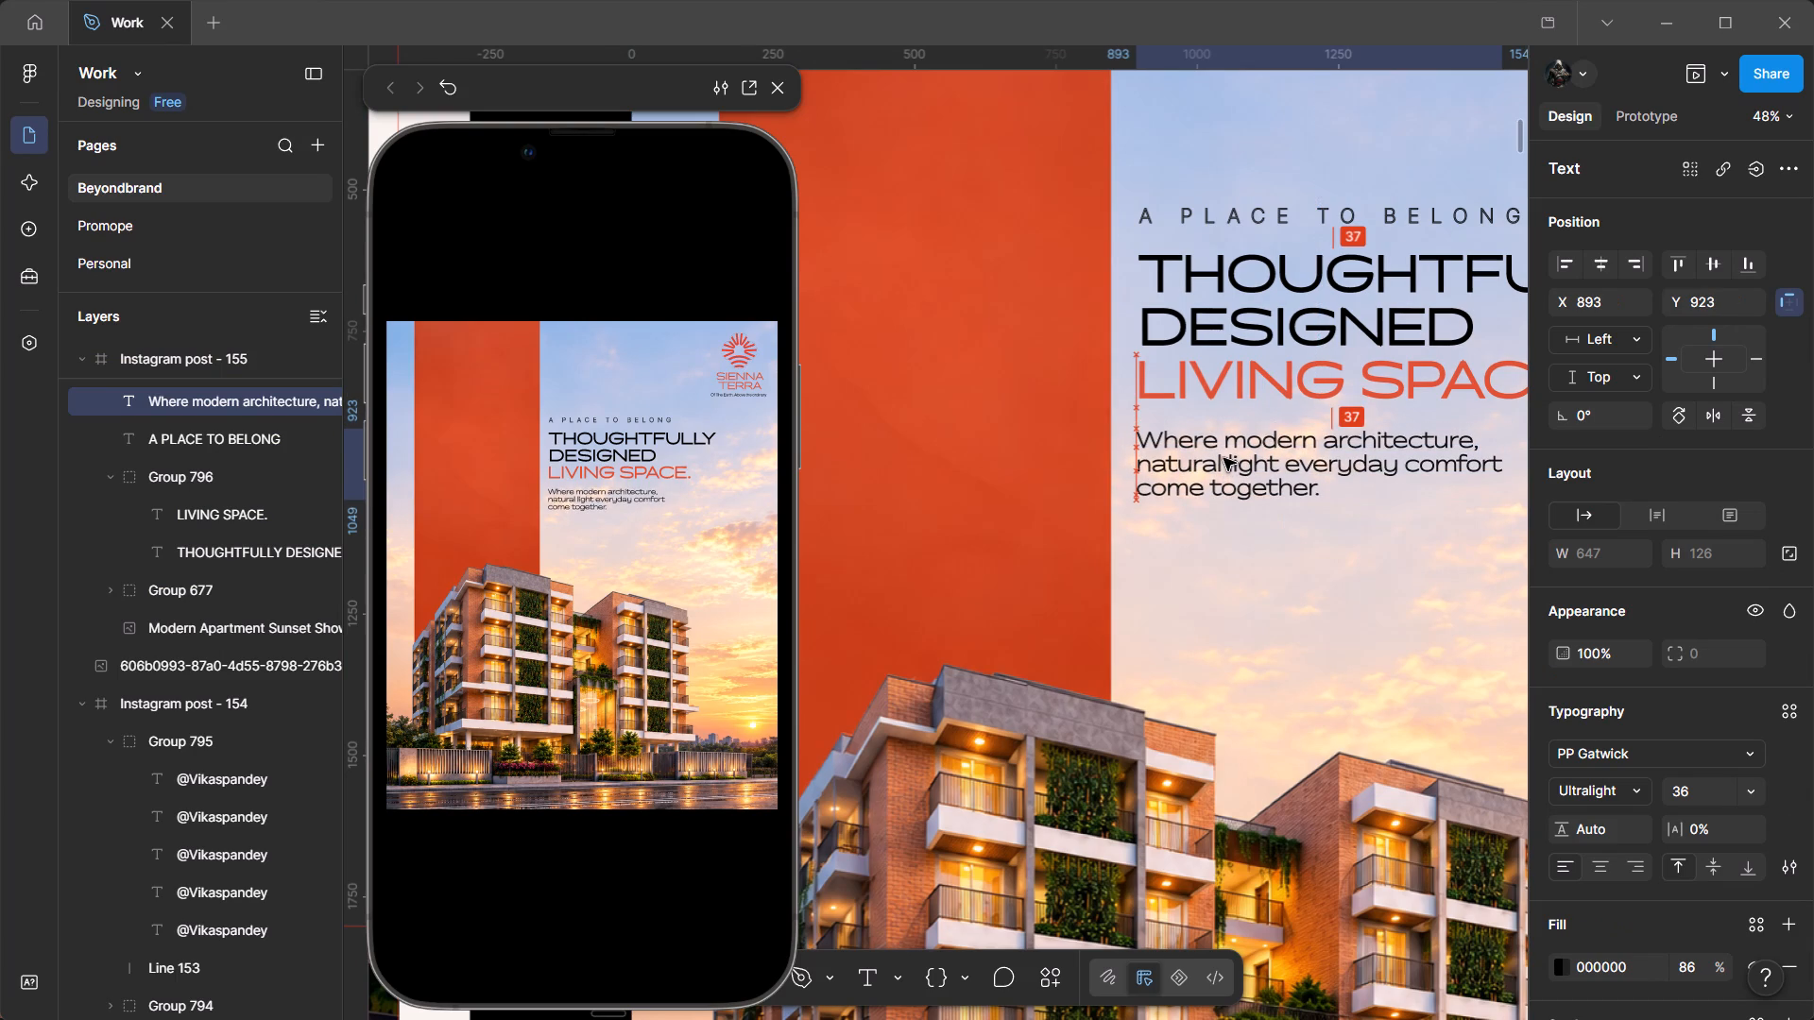
click(1299, 584)
Scale the "A PLACE TO BELONG" line, headline group and supporting text together to about 993 × 564, keeping their left edge fixed.
ctrl+scroll(1291, 575, down, 12)
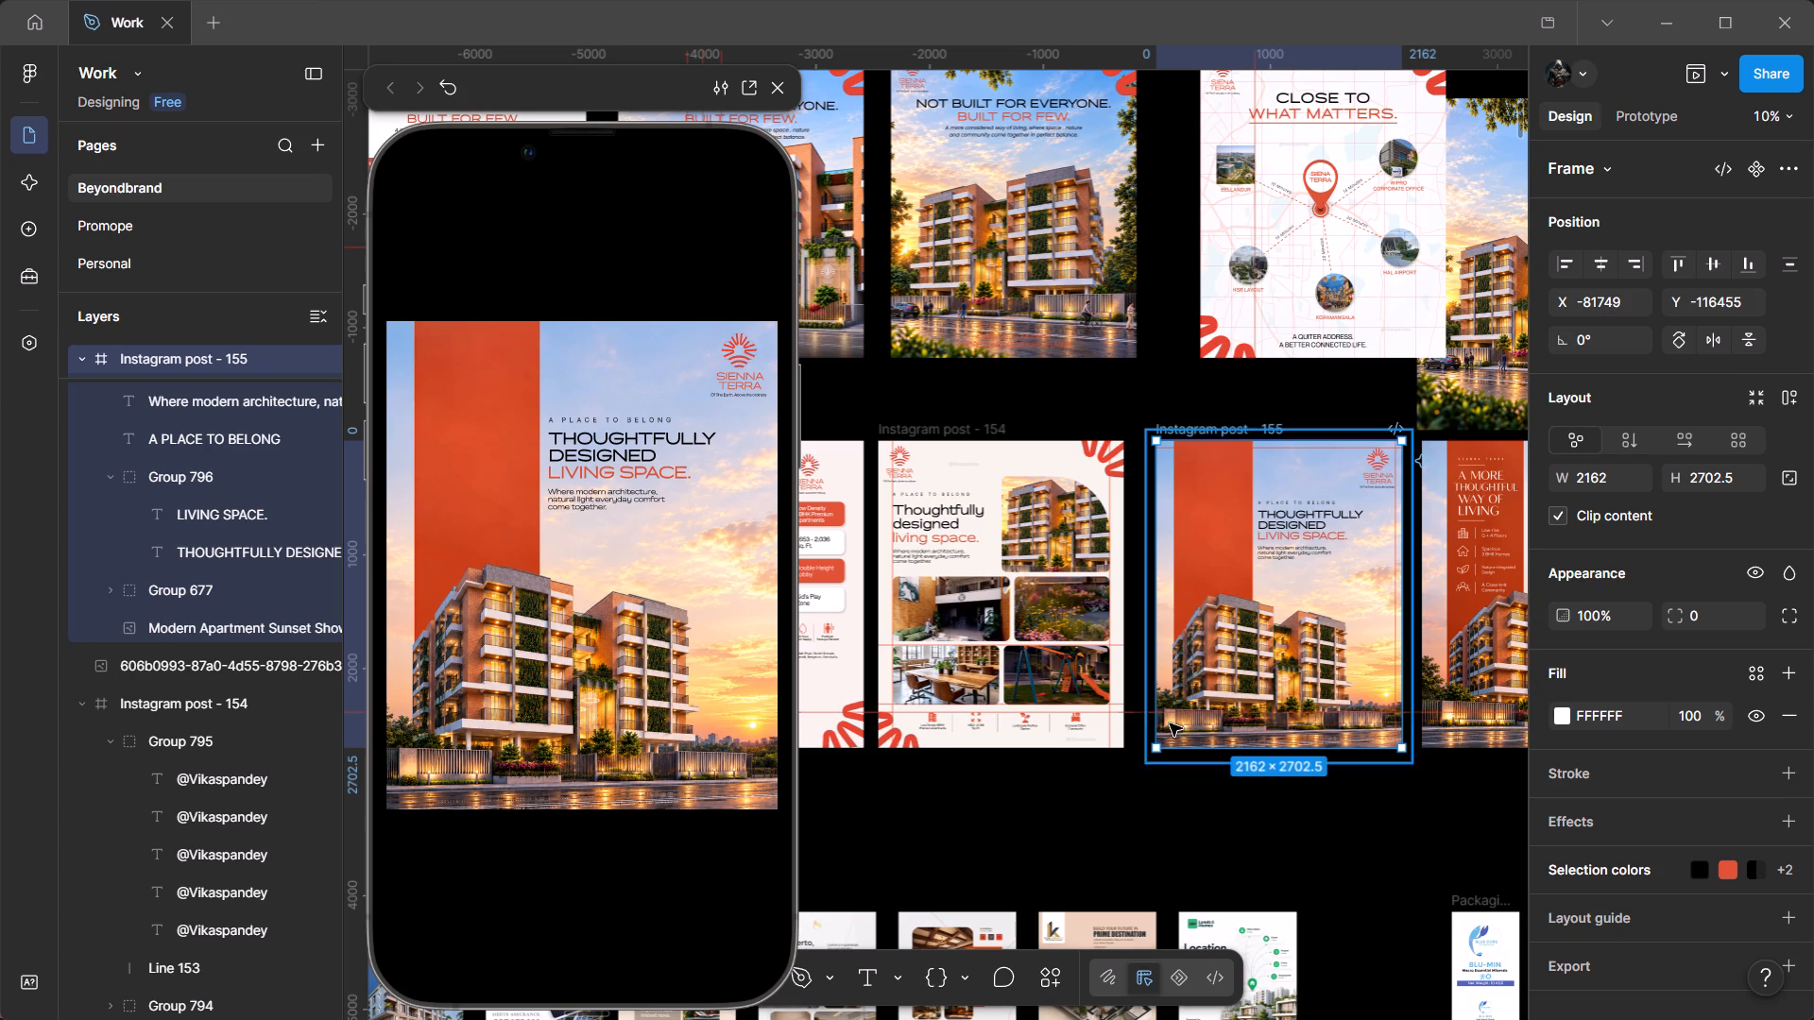
drag(1119, 727, 983, 597)
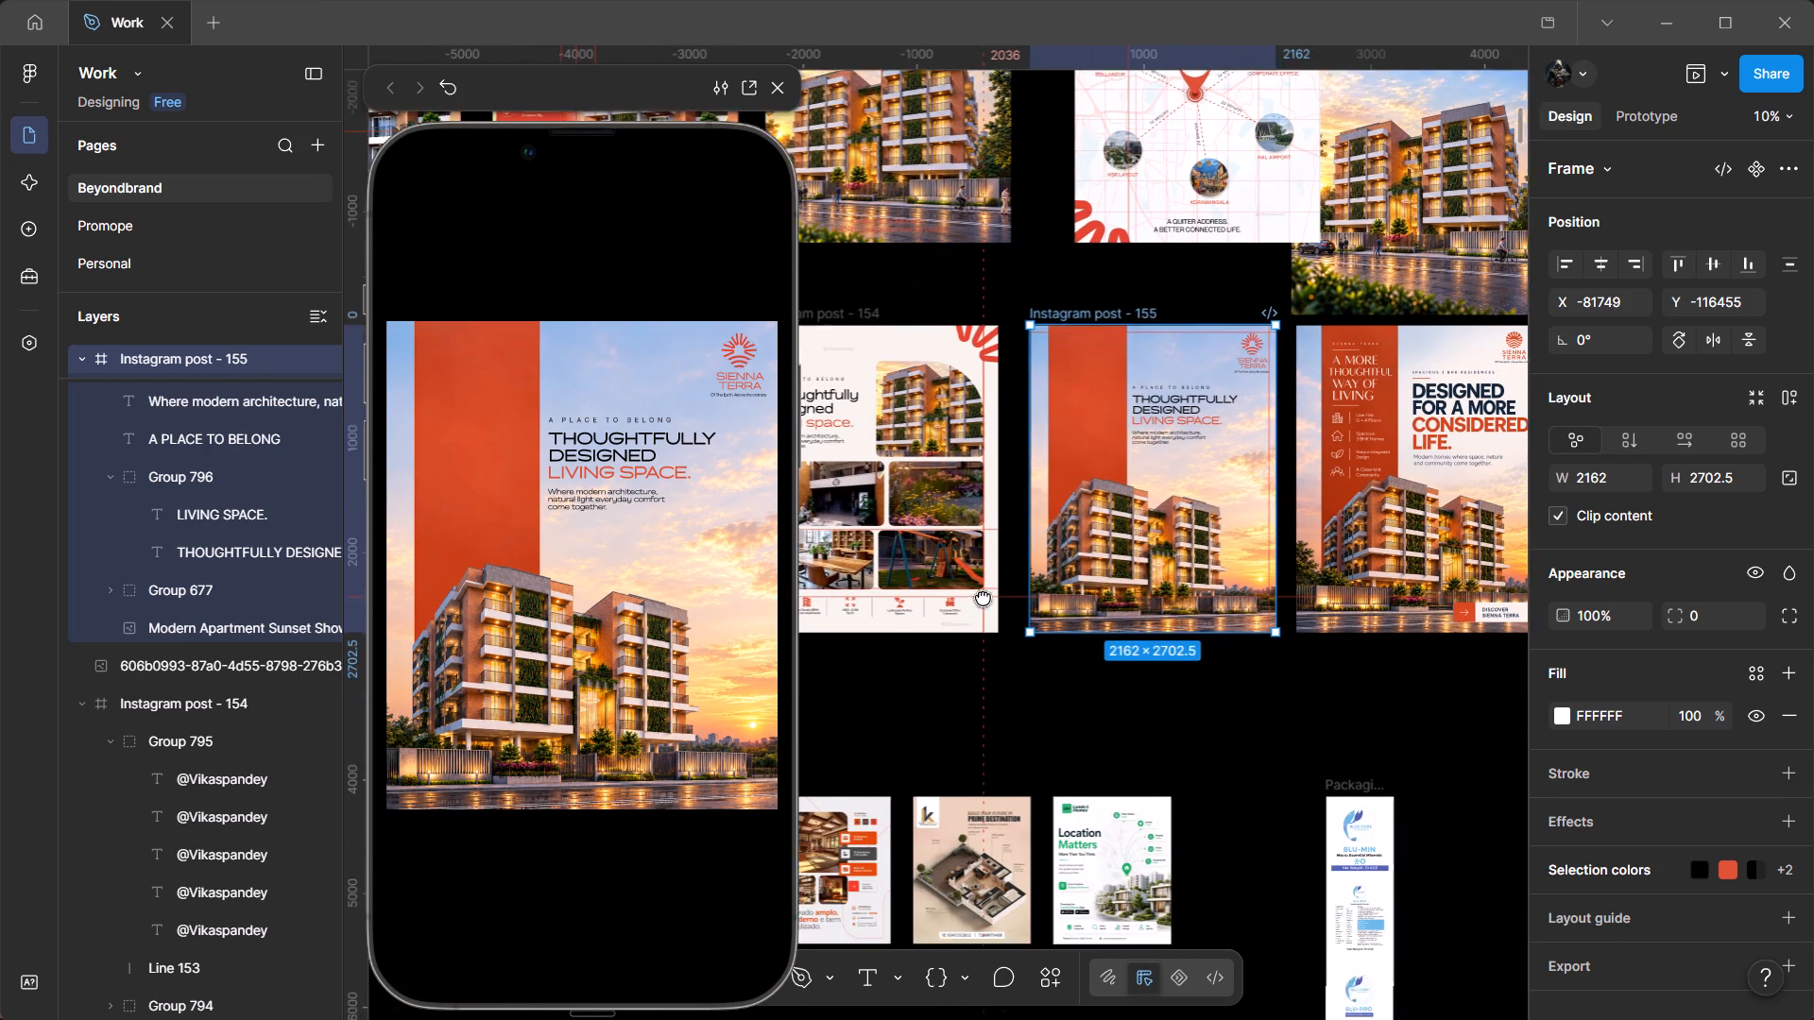
drag(983, 597, 962, 581)
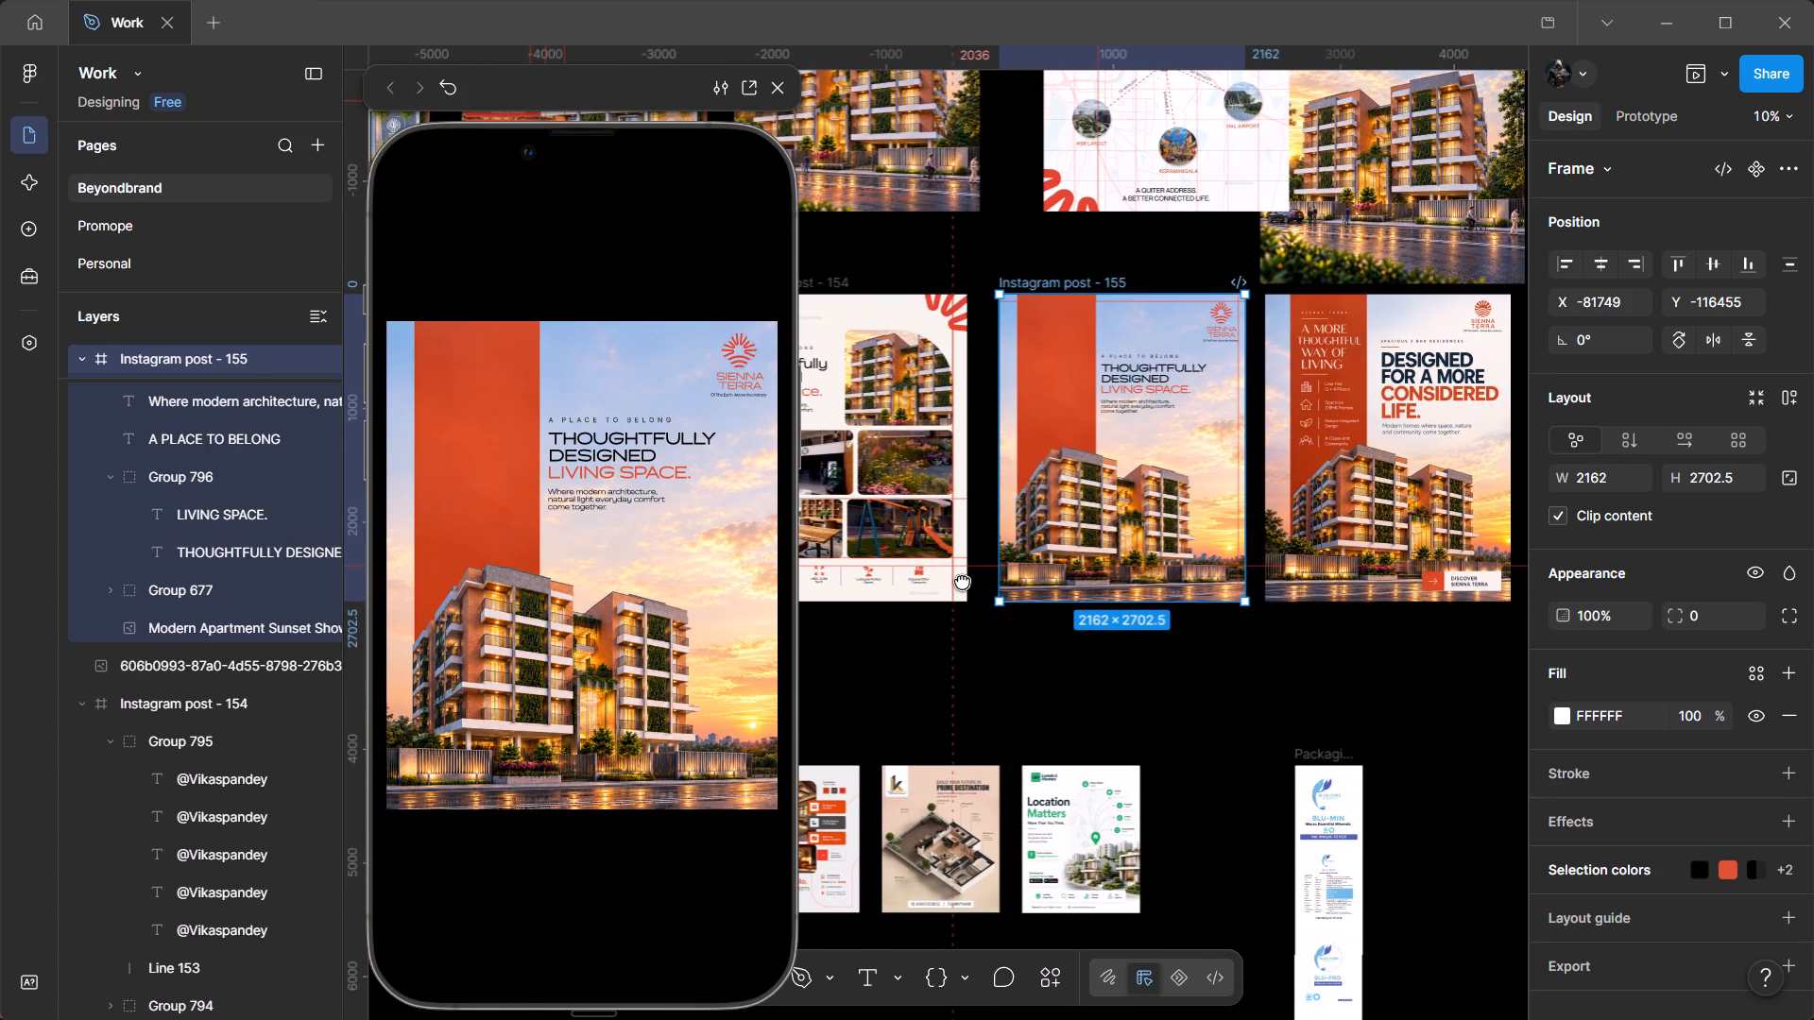
drag(962, 581, 962, 582)
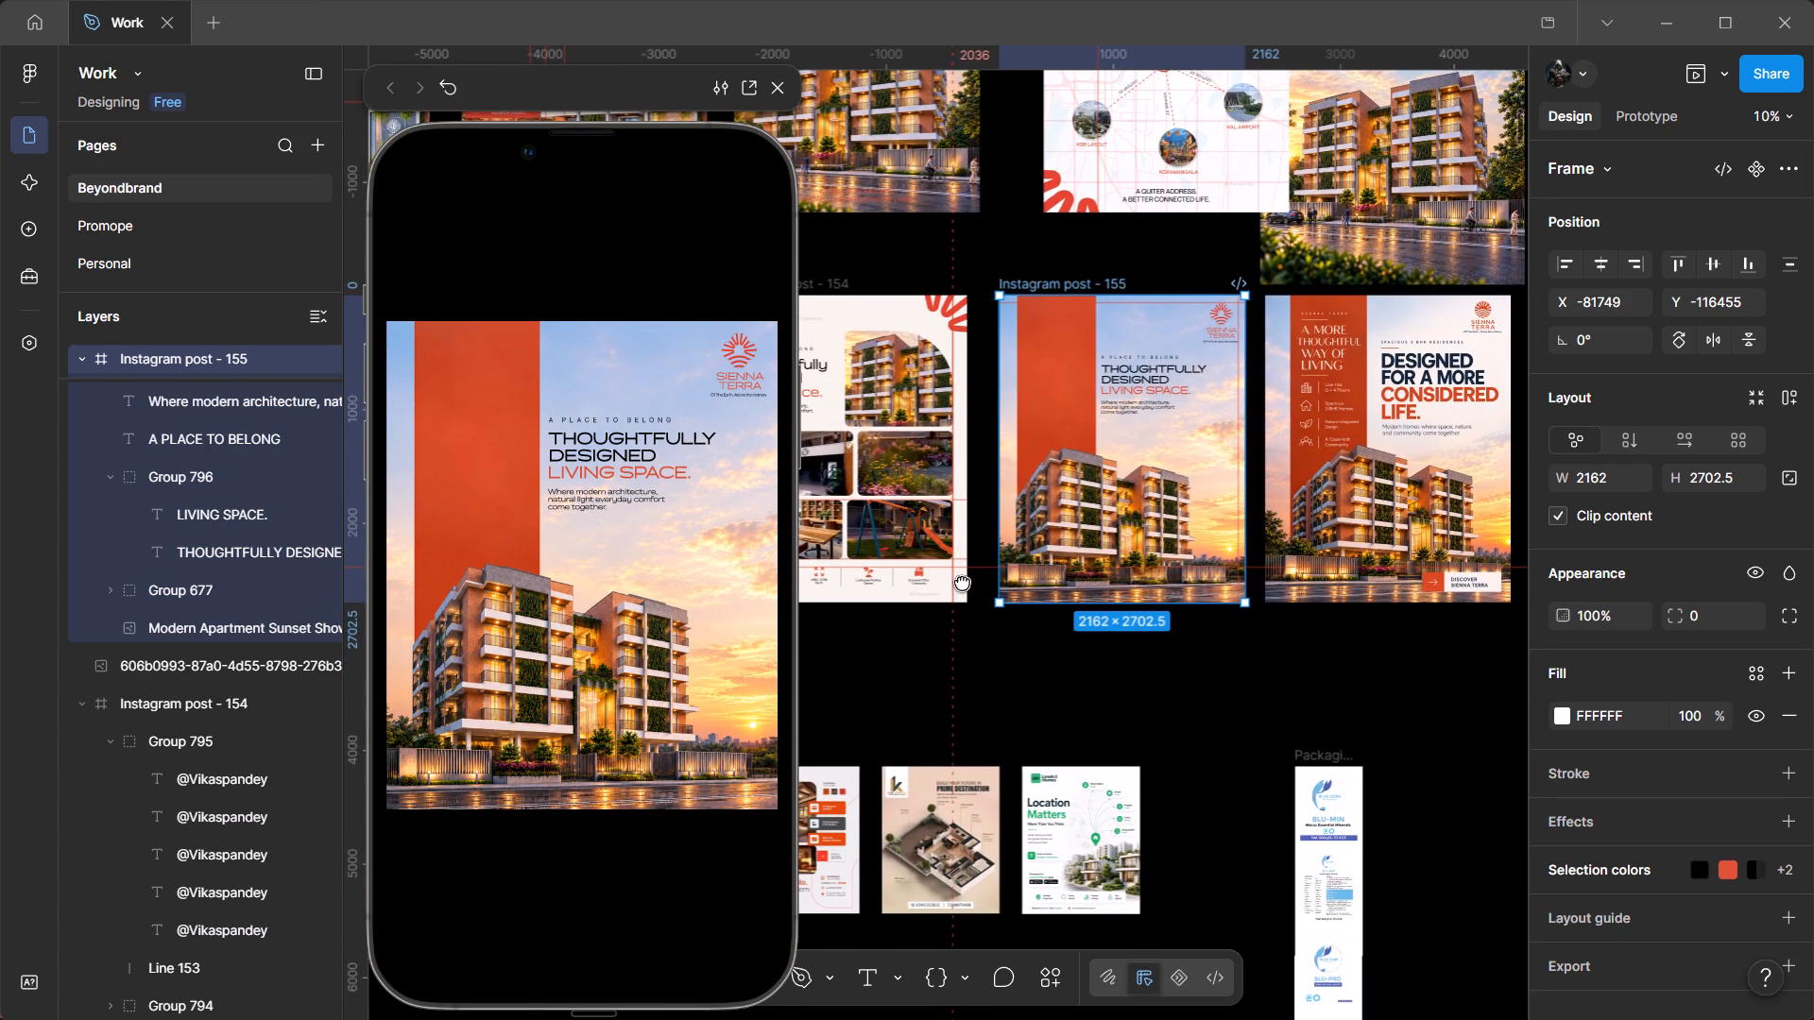
drag(962, 582, 964, 588)
ctrl+scroll(1069, 428, up, 5)
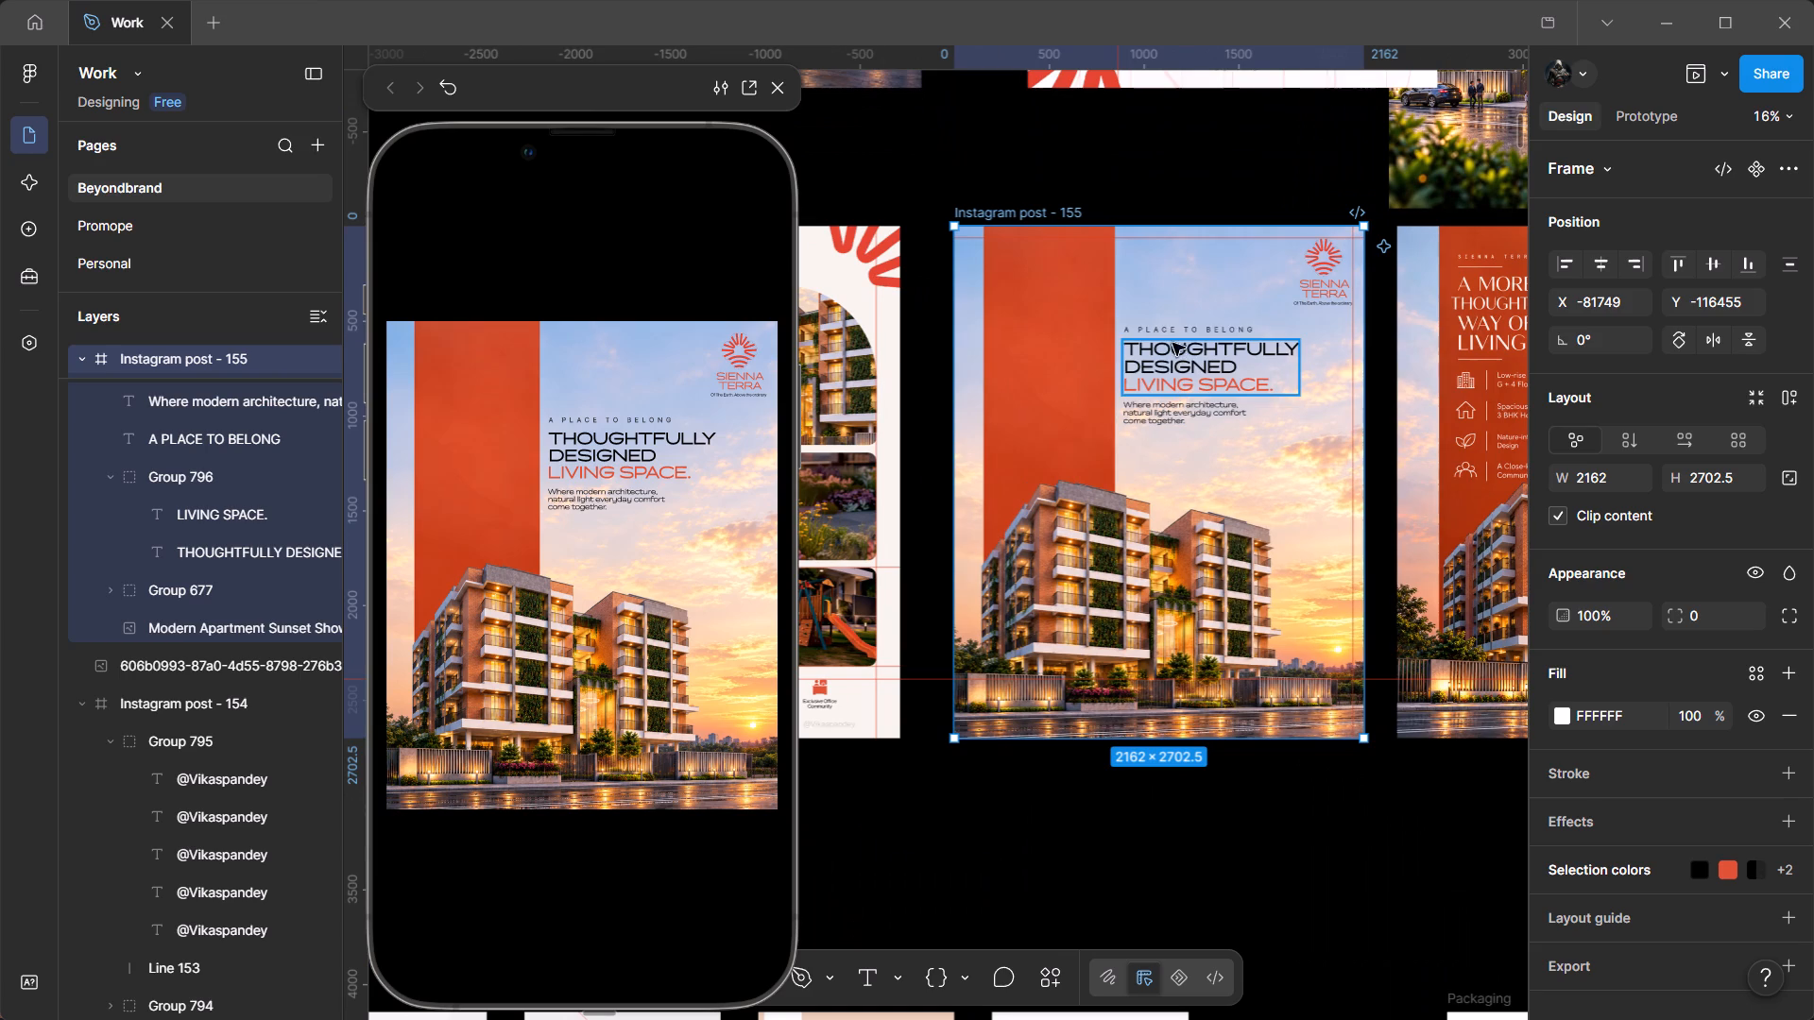
click(1171, 324)
shift+click(1164, 372)
shift+click(1161, 421)
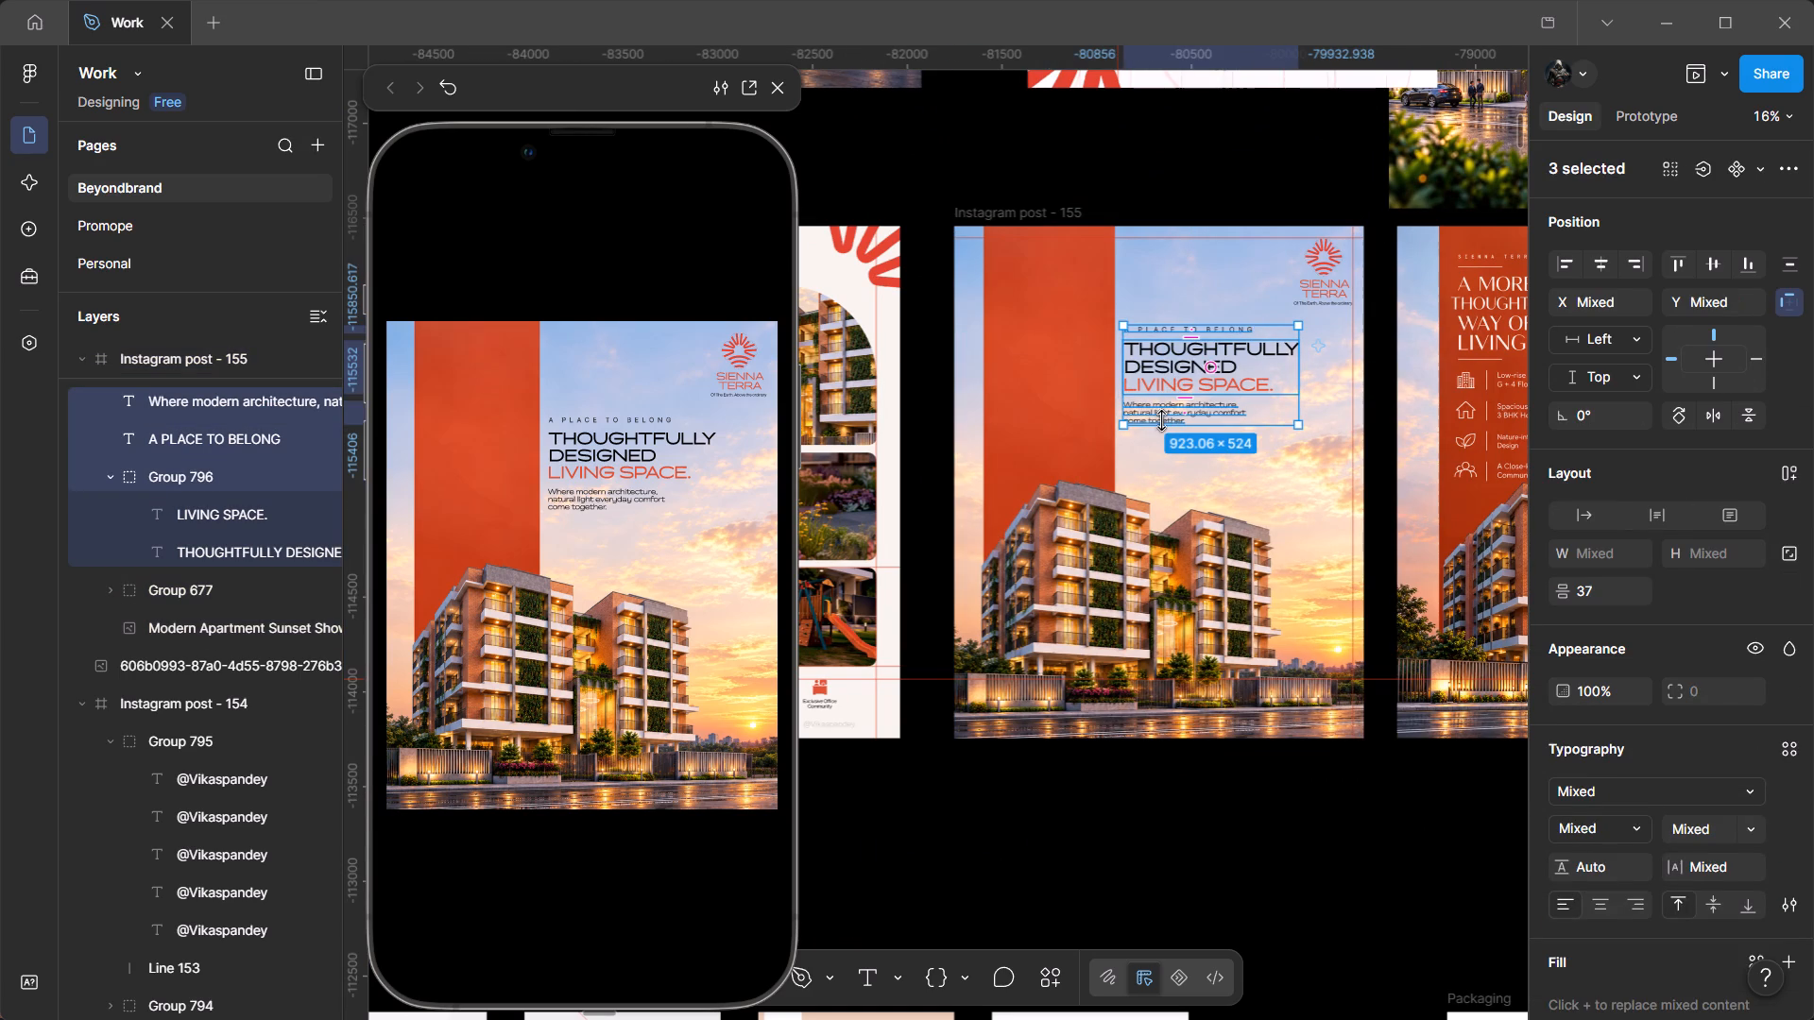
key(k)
drag(1299, 399, 1309, 399)
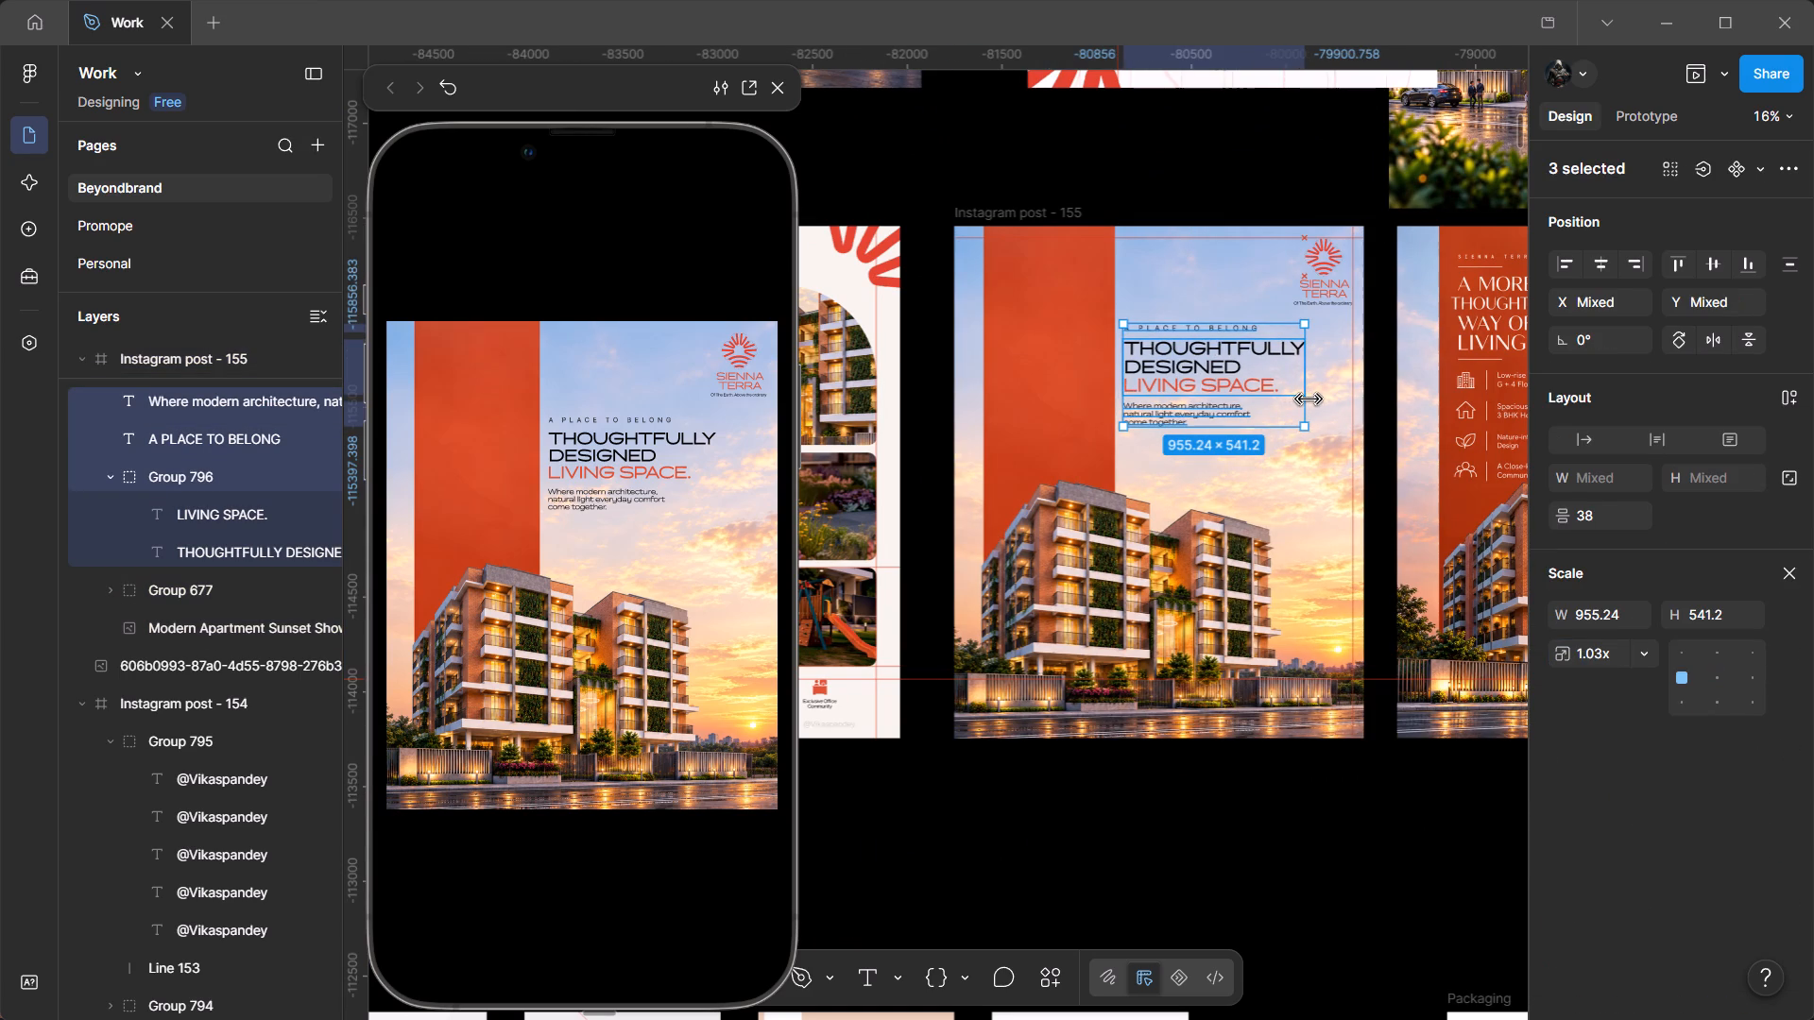
drag(1309, 399, 1310, 399)
click(1305, 382)
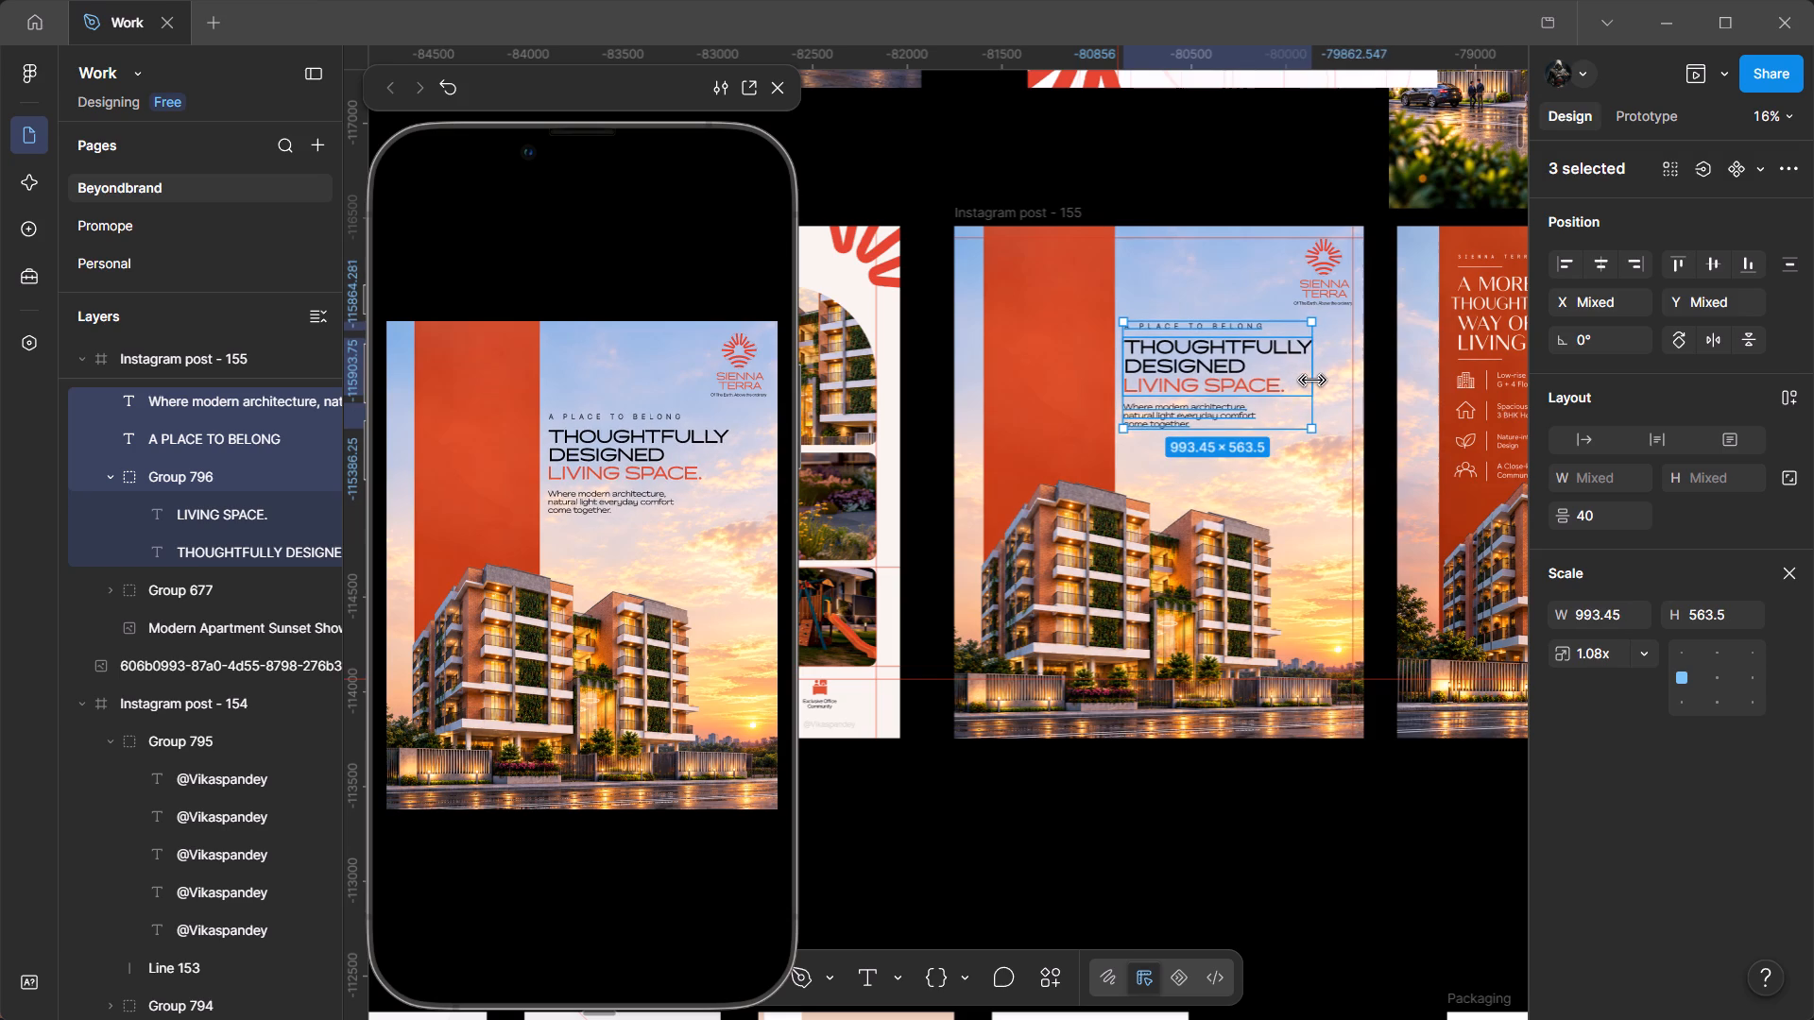
click(1136, 833)
Compare the Instagram post - 155 layout with the reference advertisement beside it.
ctrl+scroll(1118, 820, down, 3)
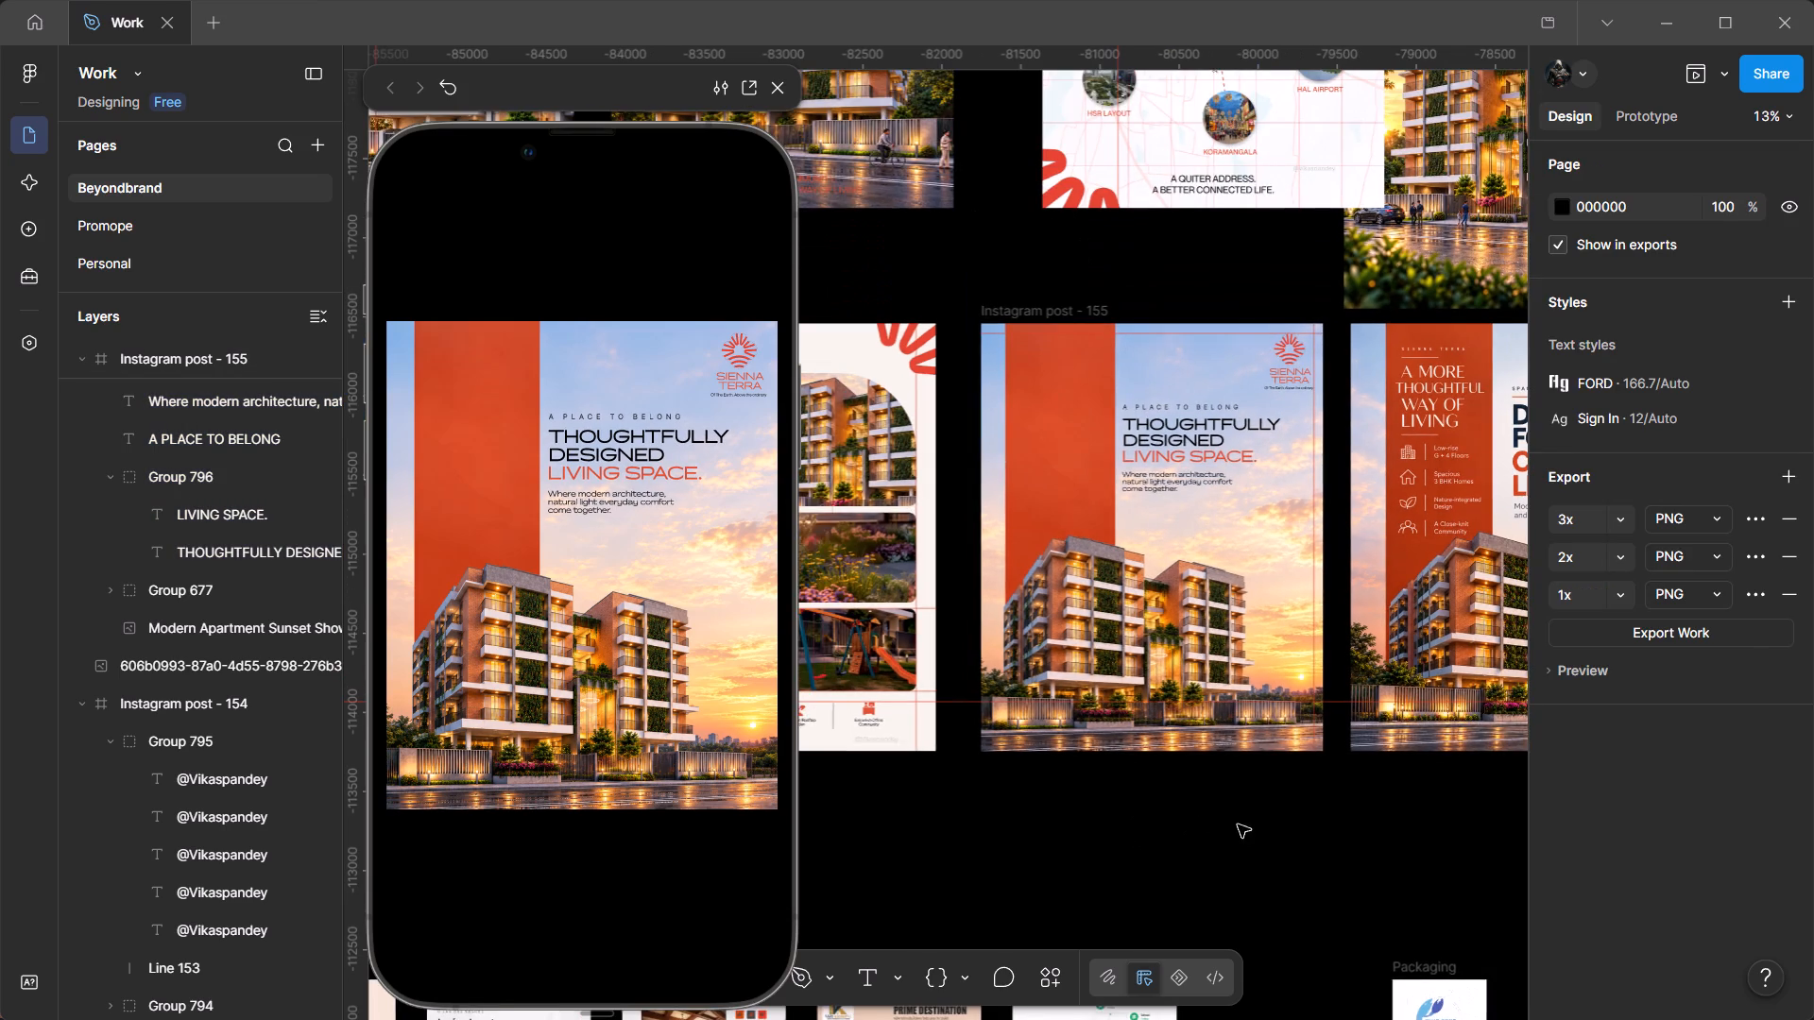
drag(1235, 824, 1088, 769)
ctrl+scroll(1299, 314, up, 3)
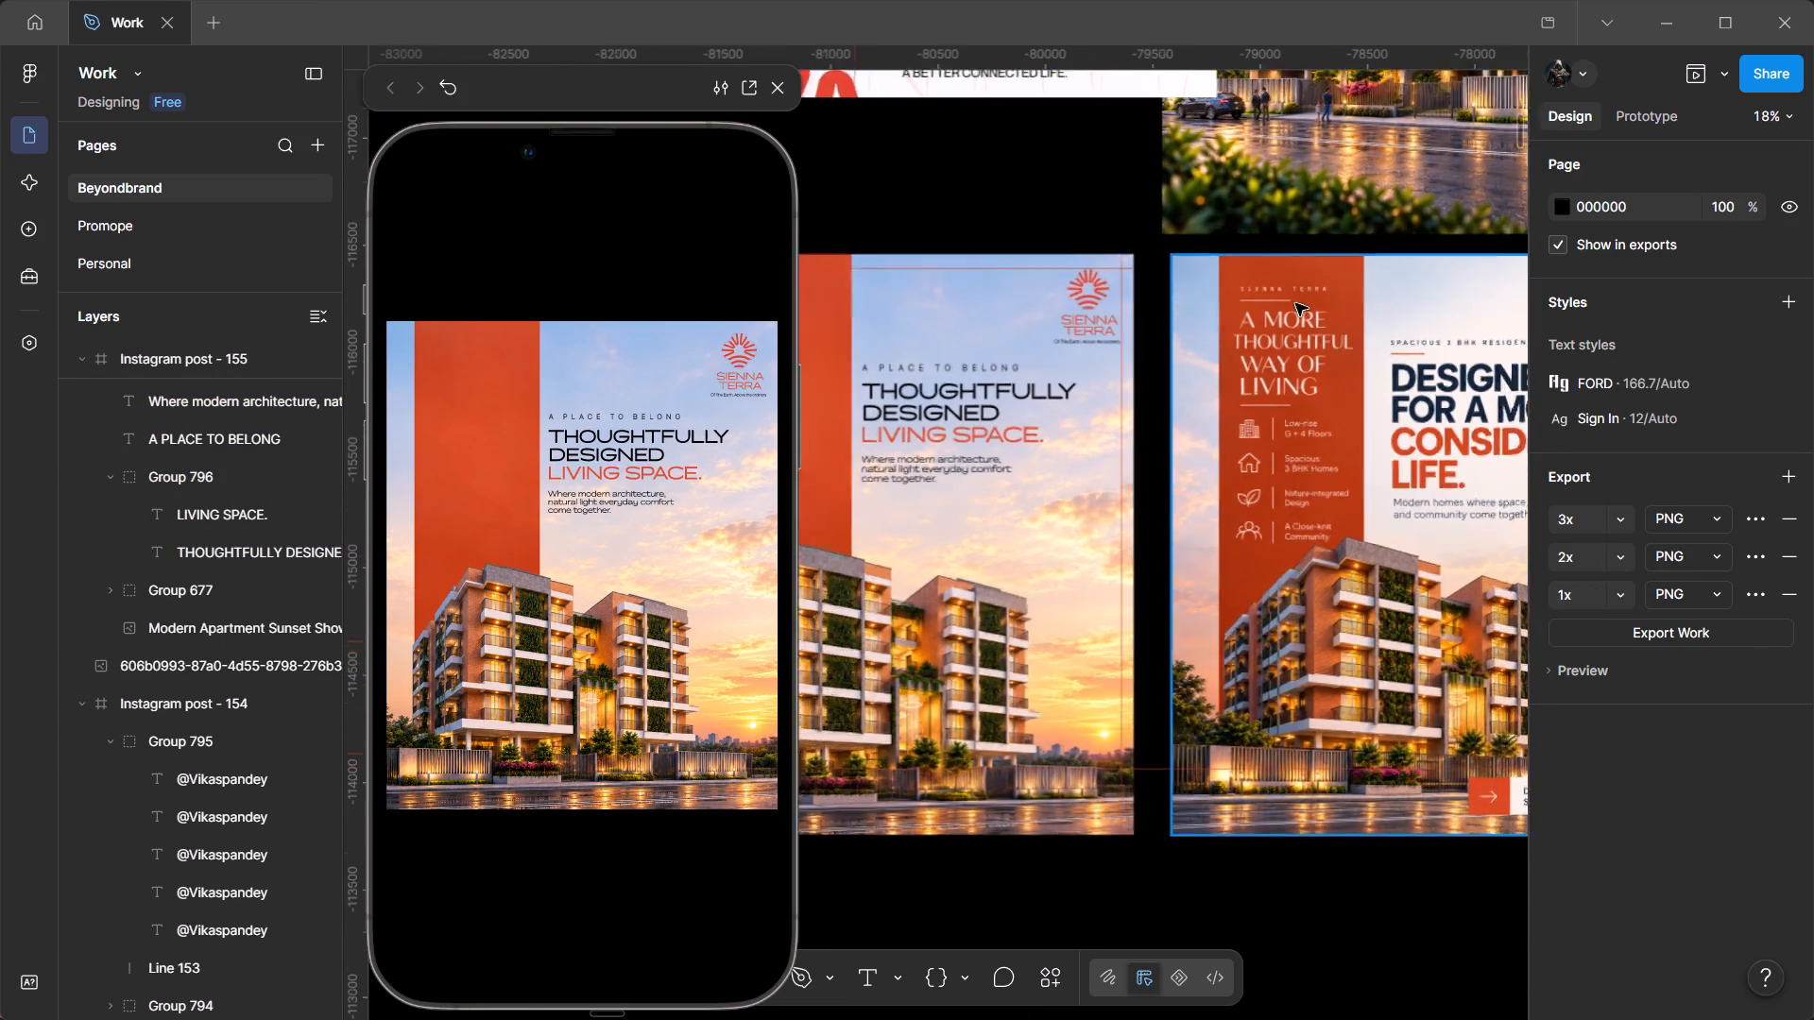
ctrl+scroll(1295, 303, up, 1)
ctrl+scroll(1305, 413, down, 4)
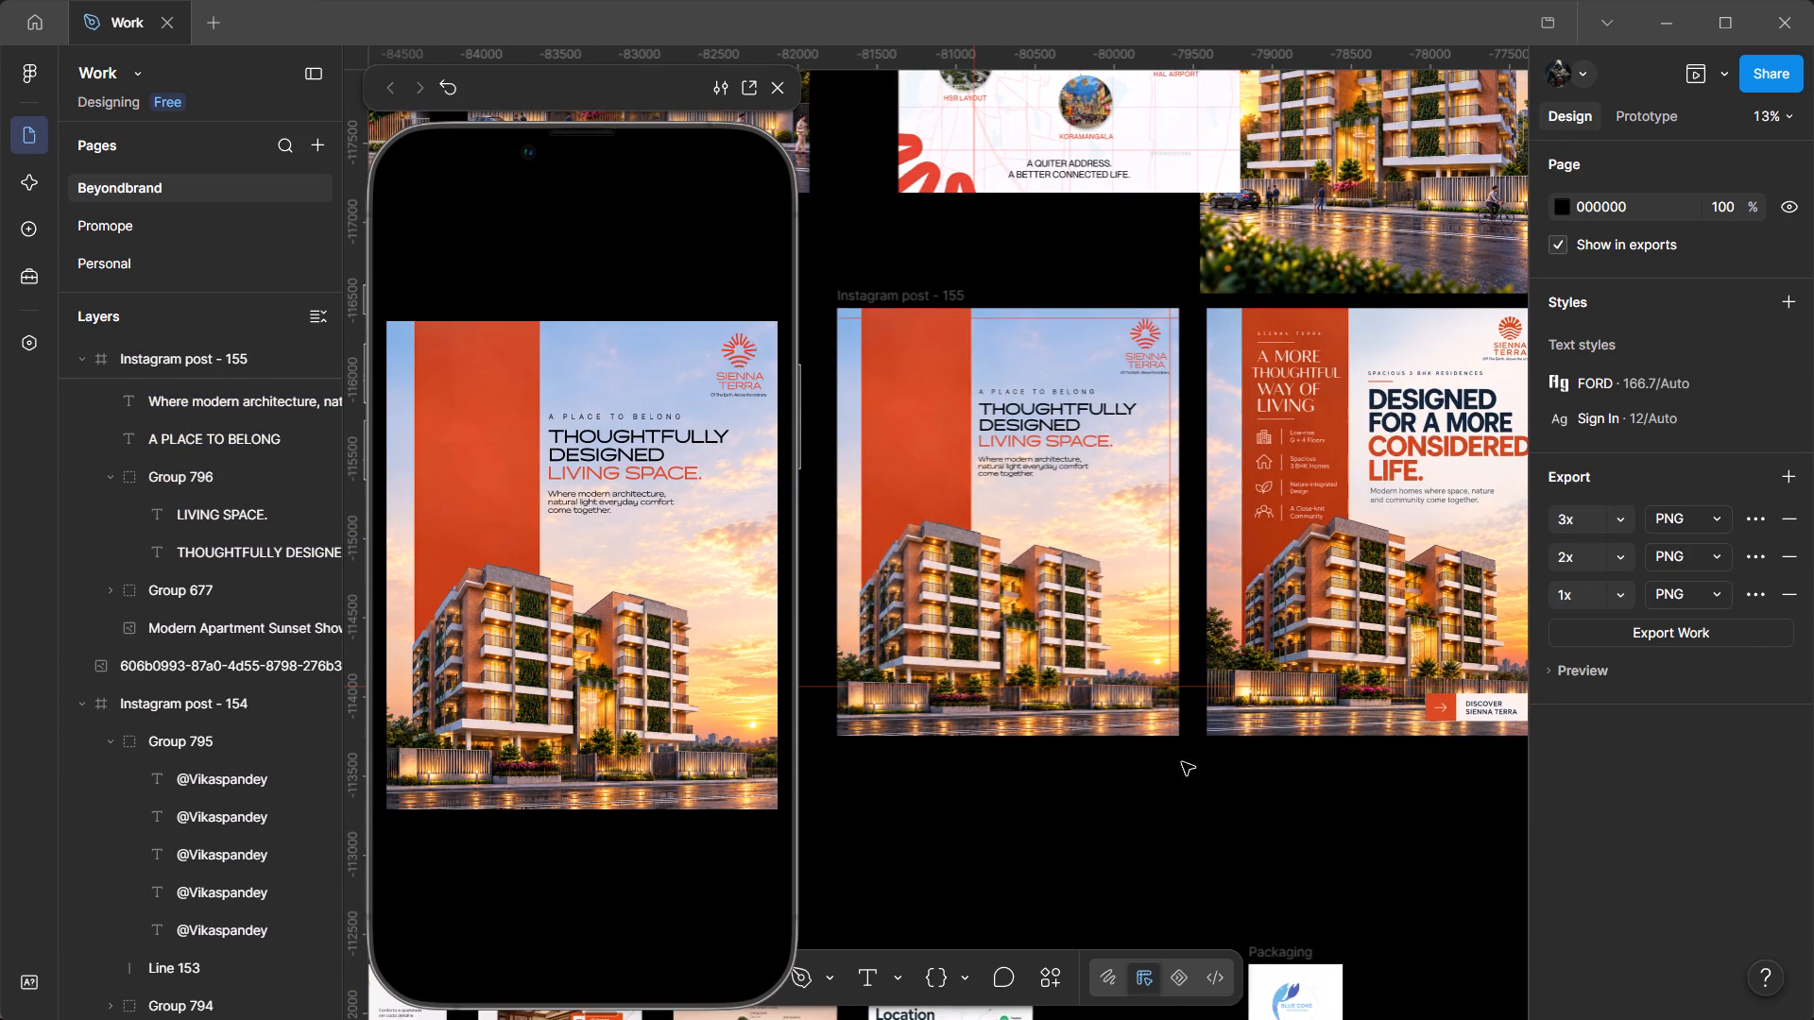
drag(1170, 765, 1092, 750)
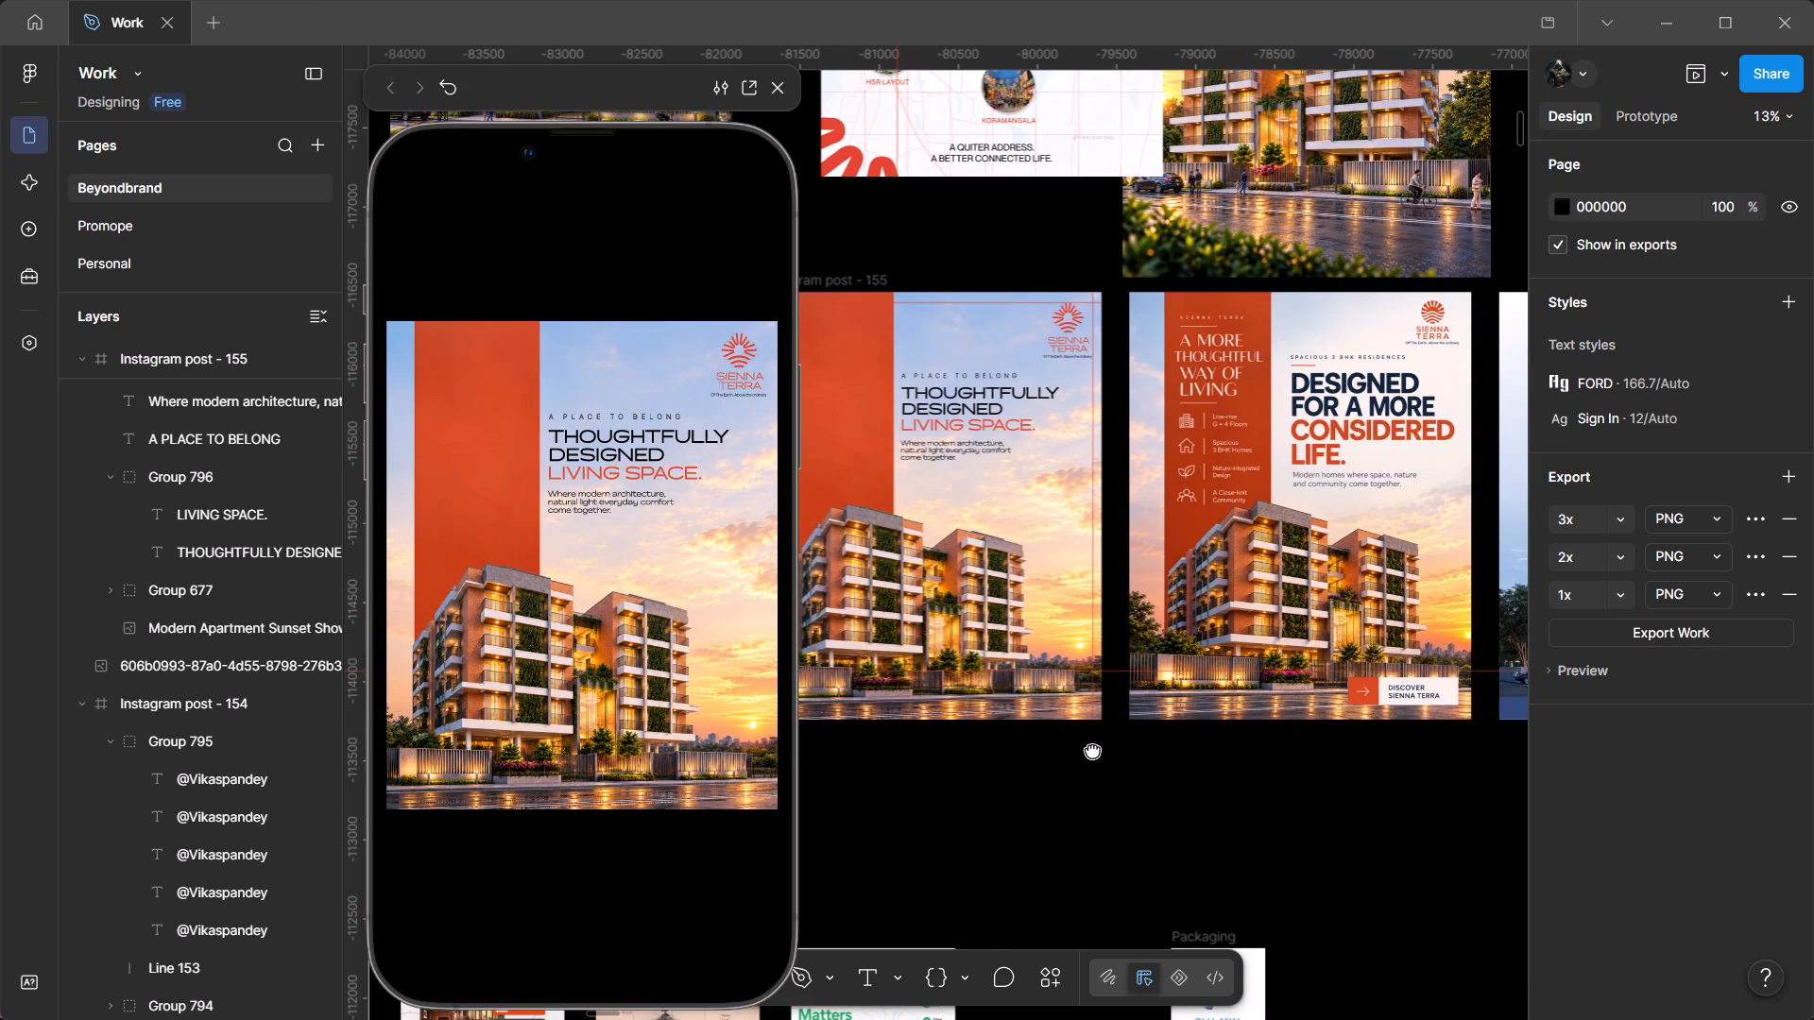
drag(1092, 750, 1321, 787)
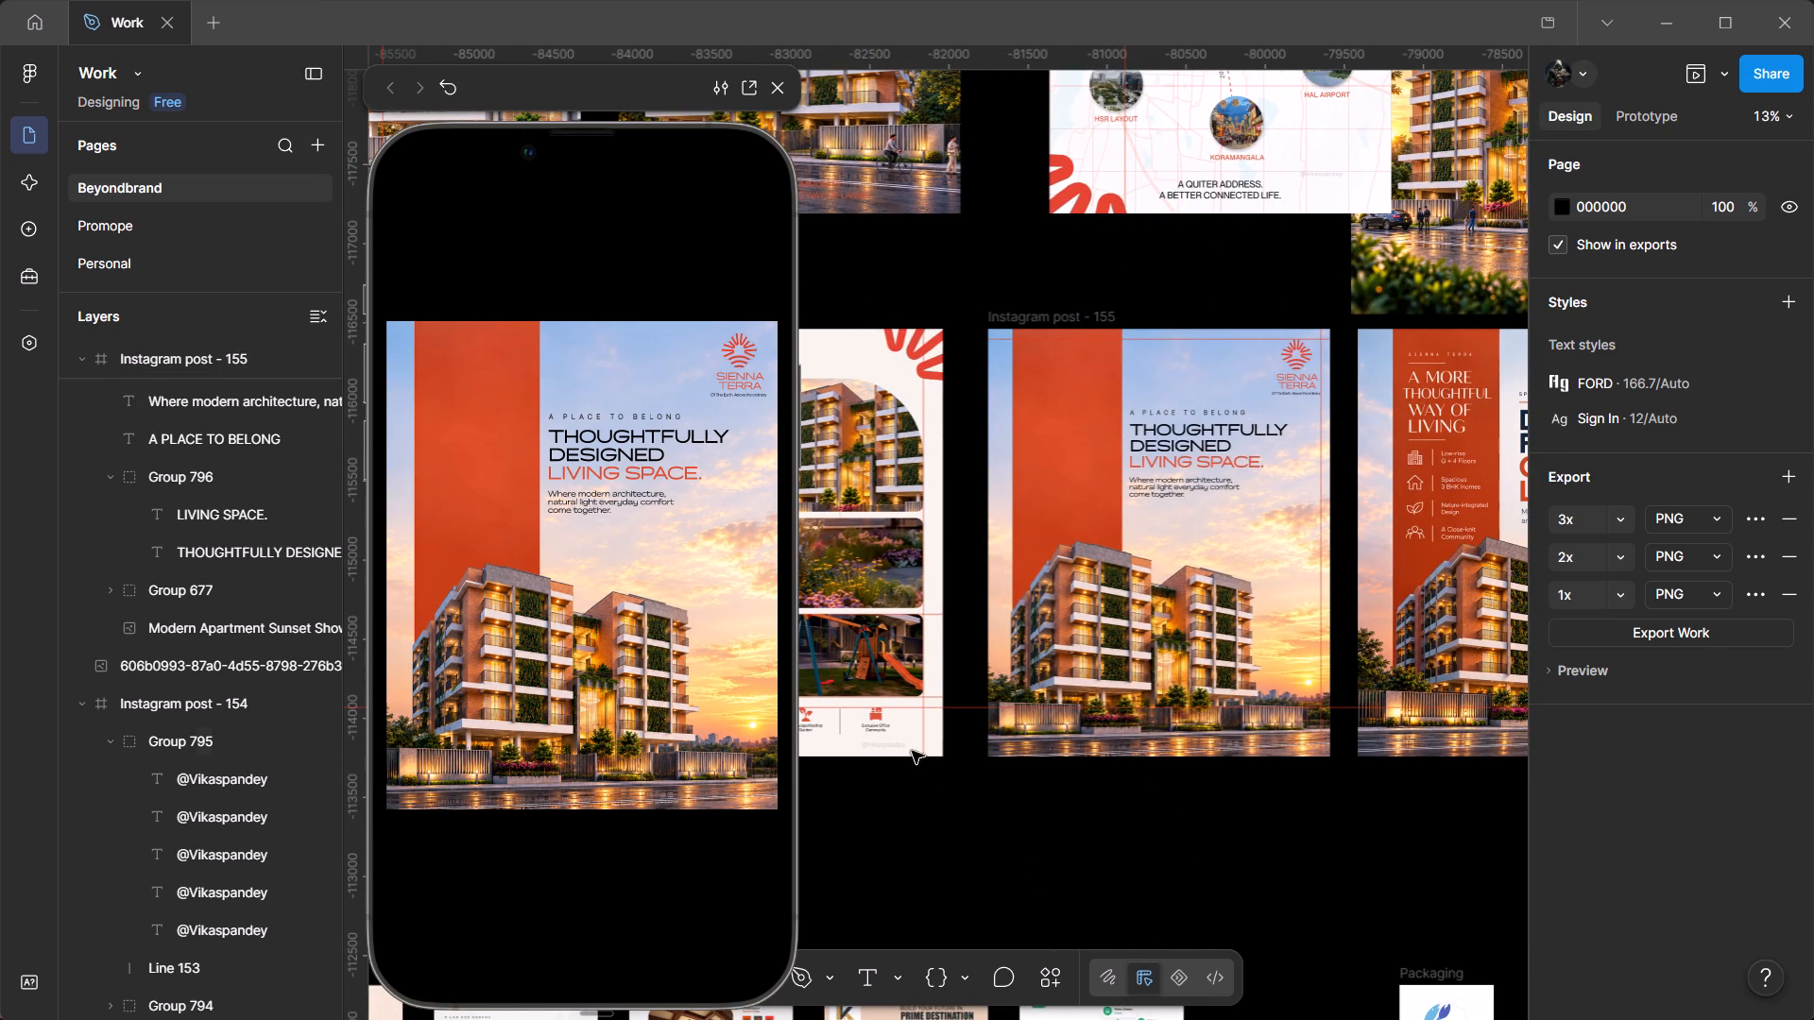
Duplicate the four-icon feature row from Instagram post - 154 into Instagram post - 155, placing it below the supporting text at X 893, Y 1109.
click(872, 732)
alt+drag(865, 735, 1078, 696)
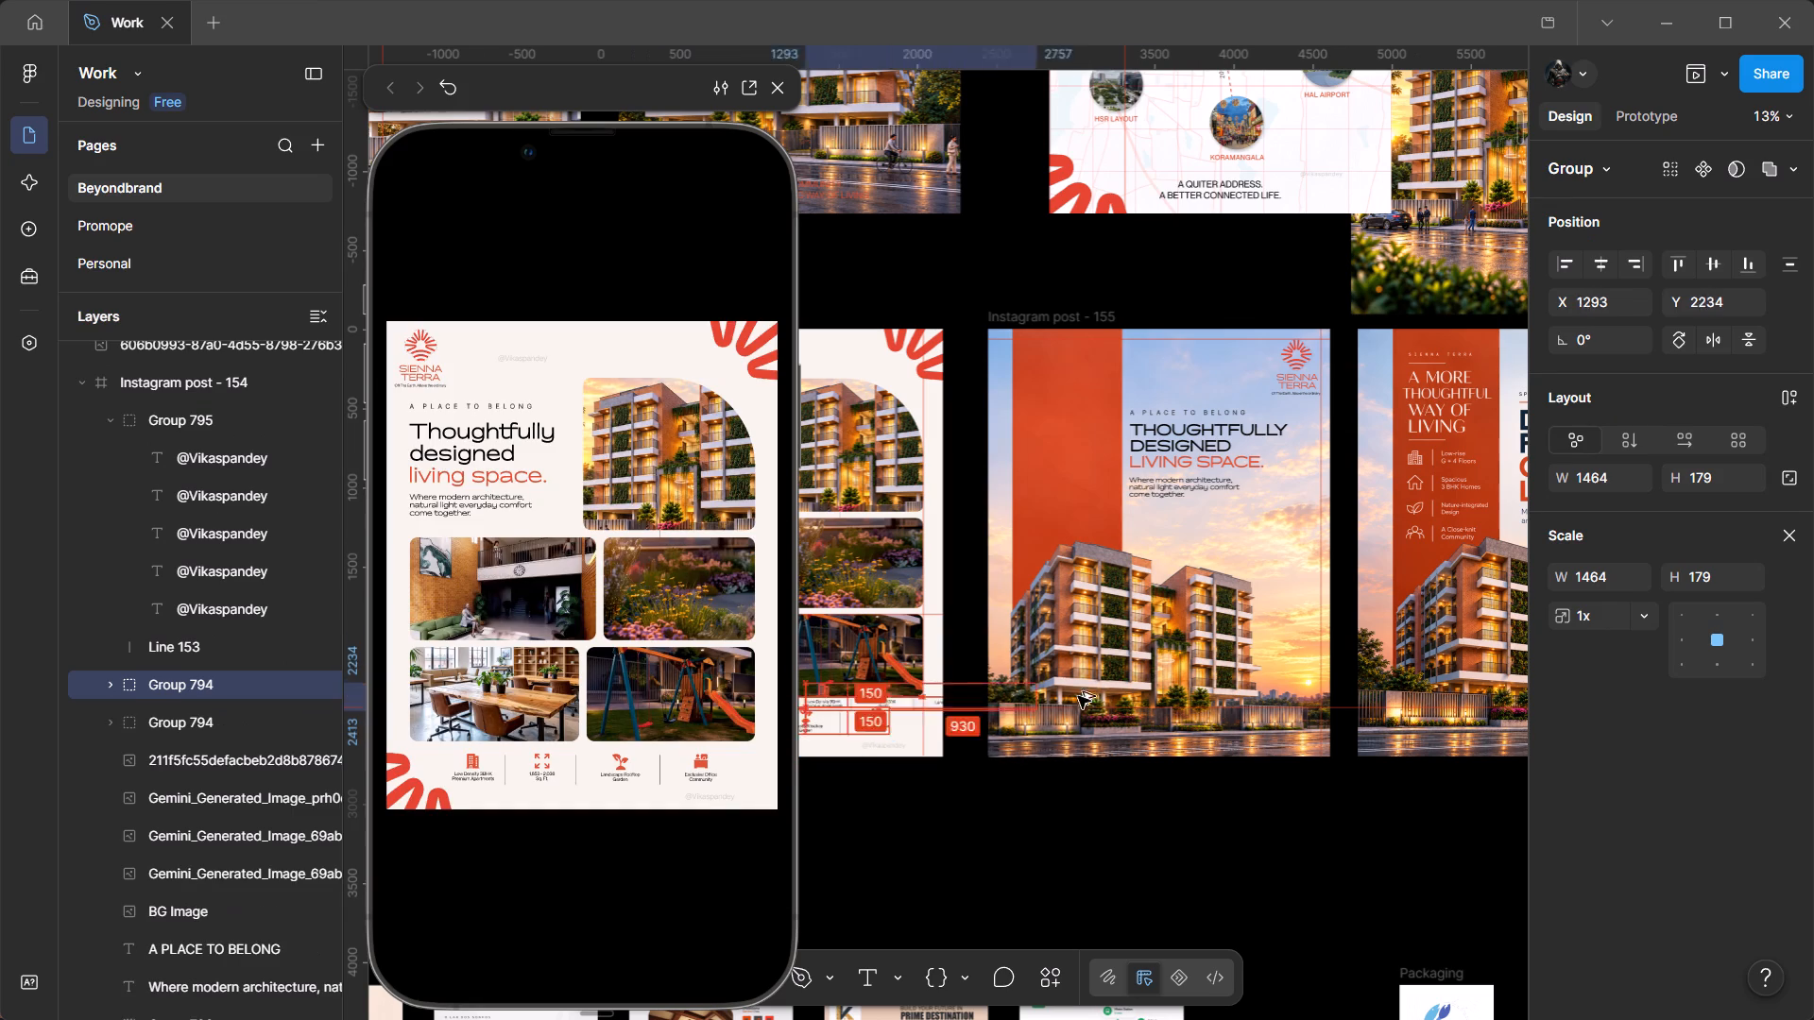
alt+drag(1078, 696, 1289, 548)
ctrl+scroll(1210, 546, up, 6)
drag(1136, 538, 1150, 537)
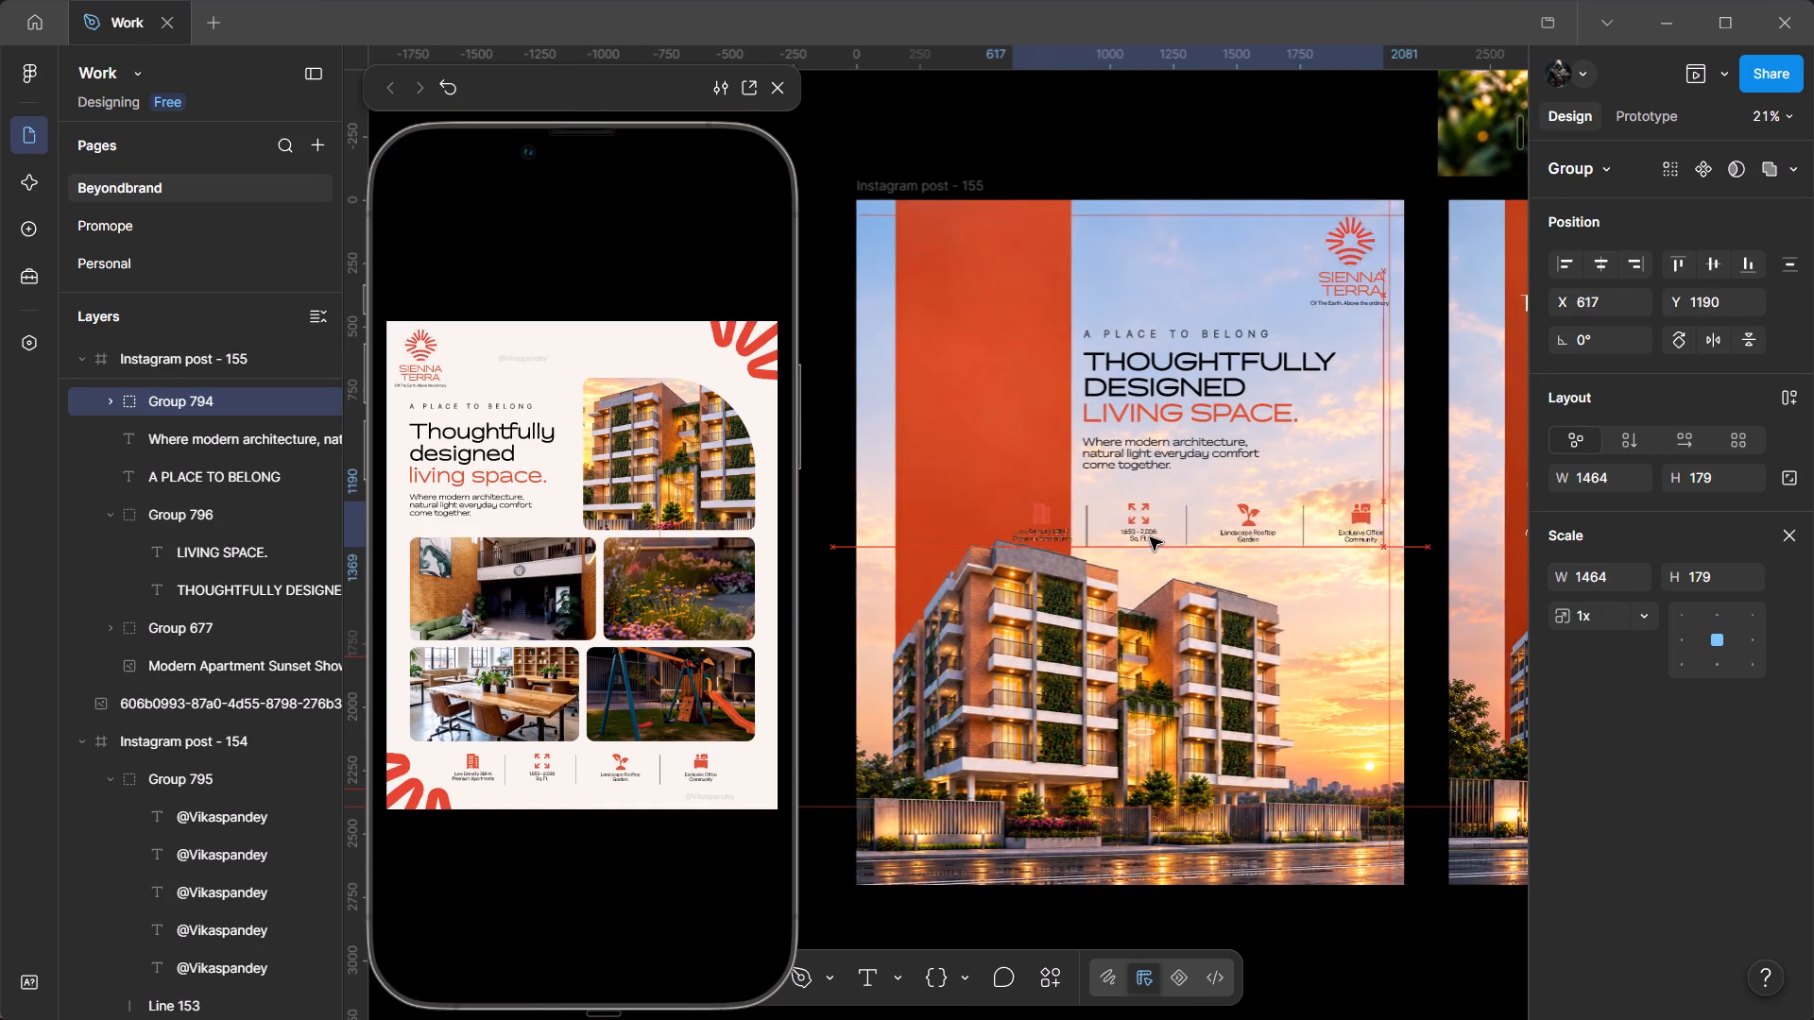
drag(1150, 537, 1210, 520)
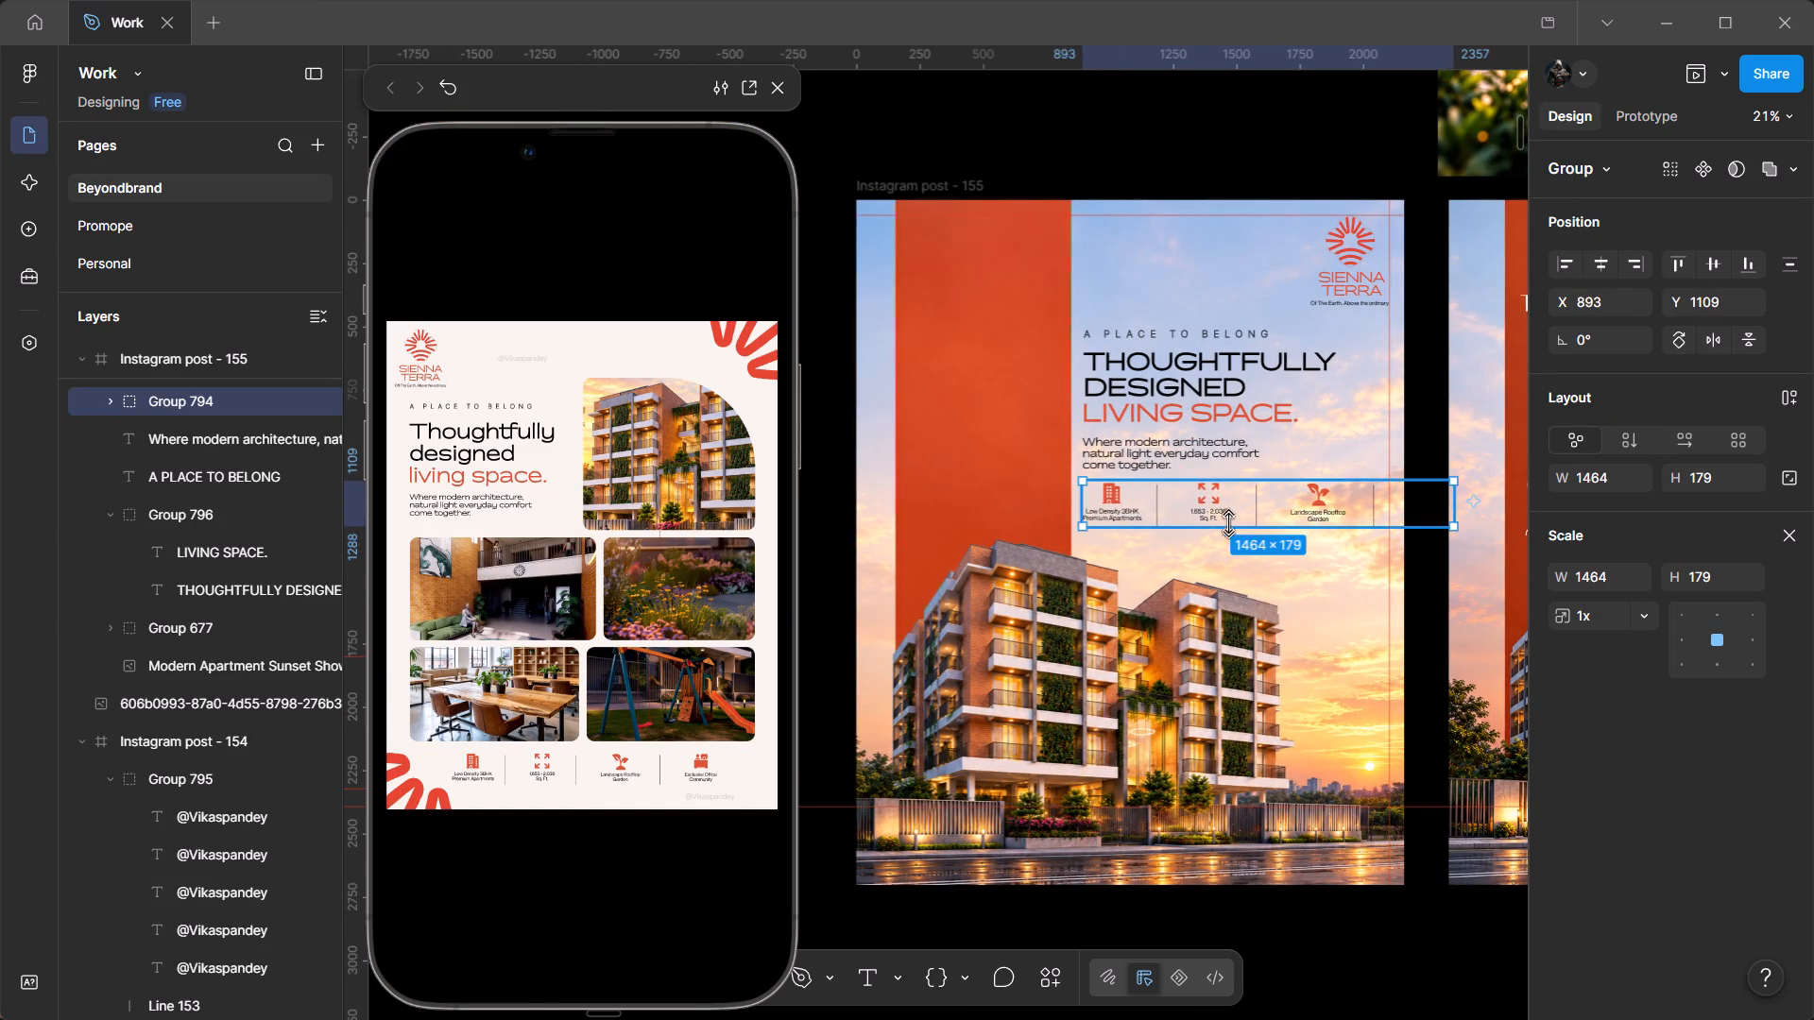
Scale the feature row down to about 1071 × 131 with its left edge fixed and position it at Y 1127.
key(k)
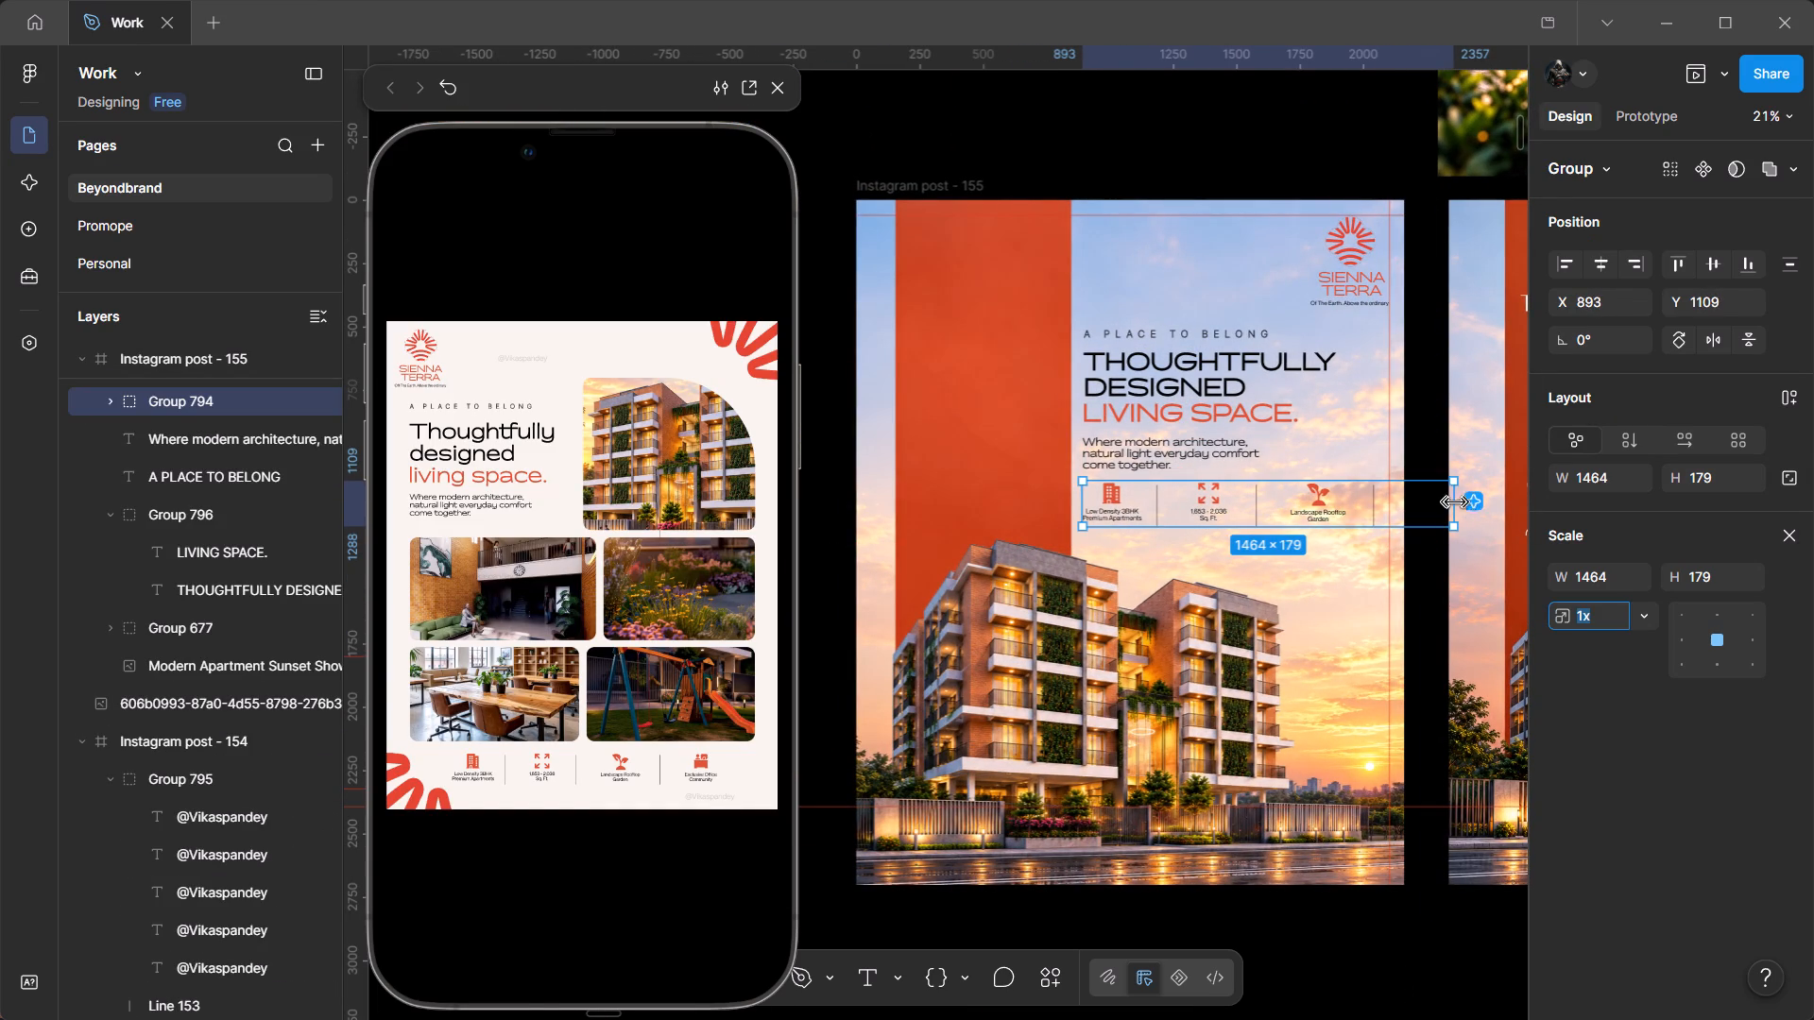
drag(1452, 502, 1357, 494)
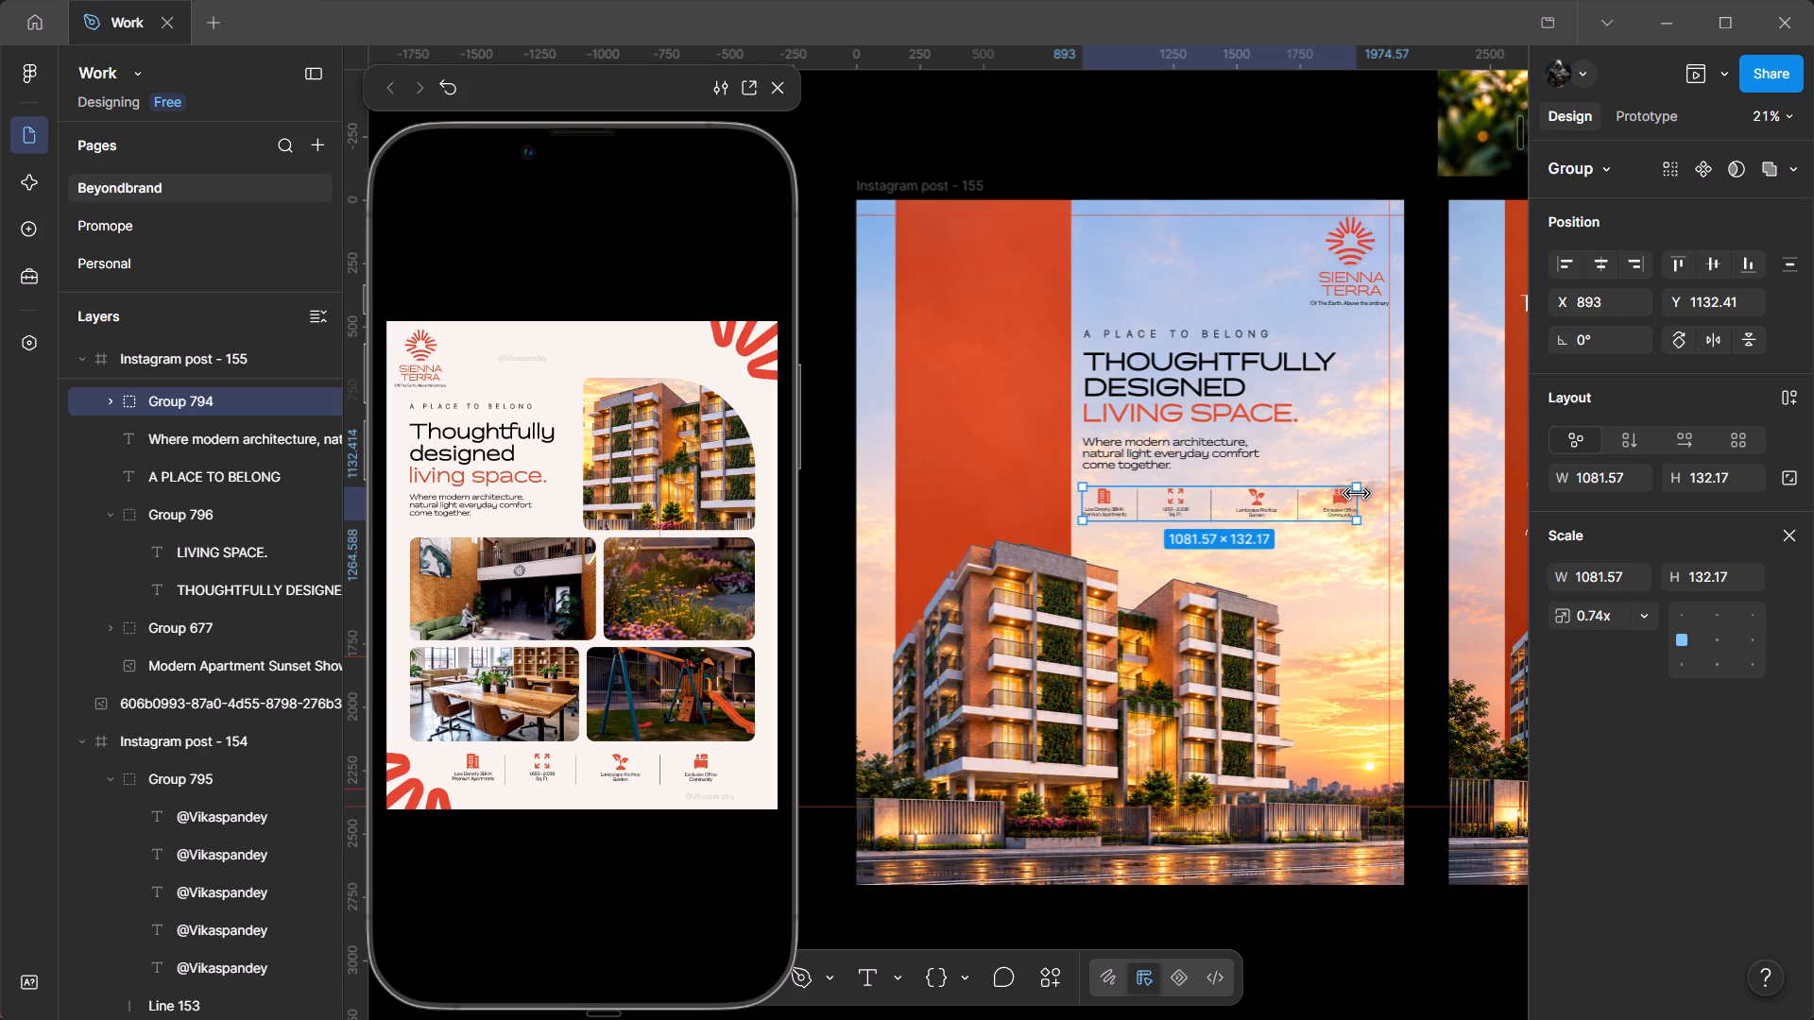
drag(1357, 494, 1355, 494)
click(908, 179)
ctrl+scroll(1080, 436, up, 4)
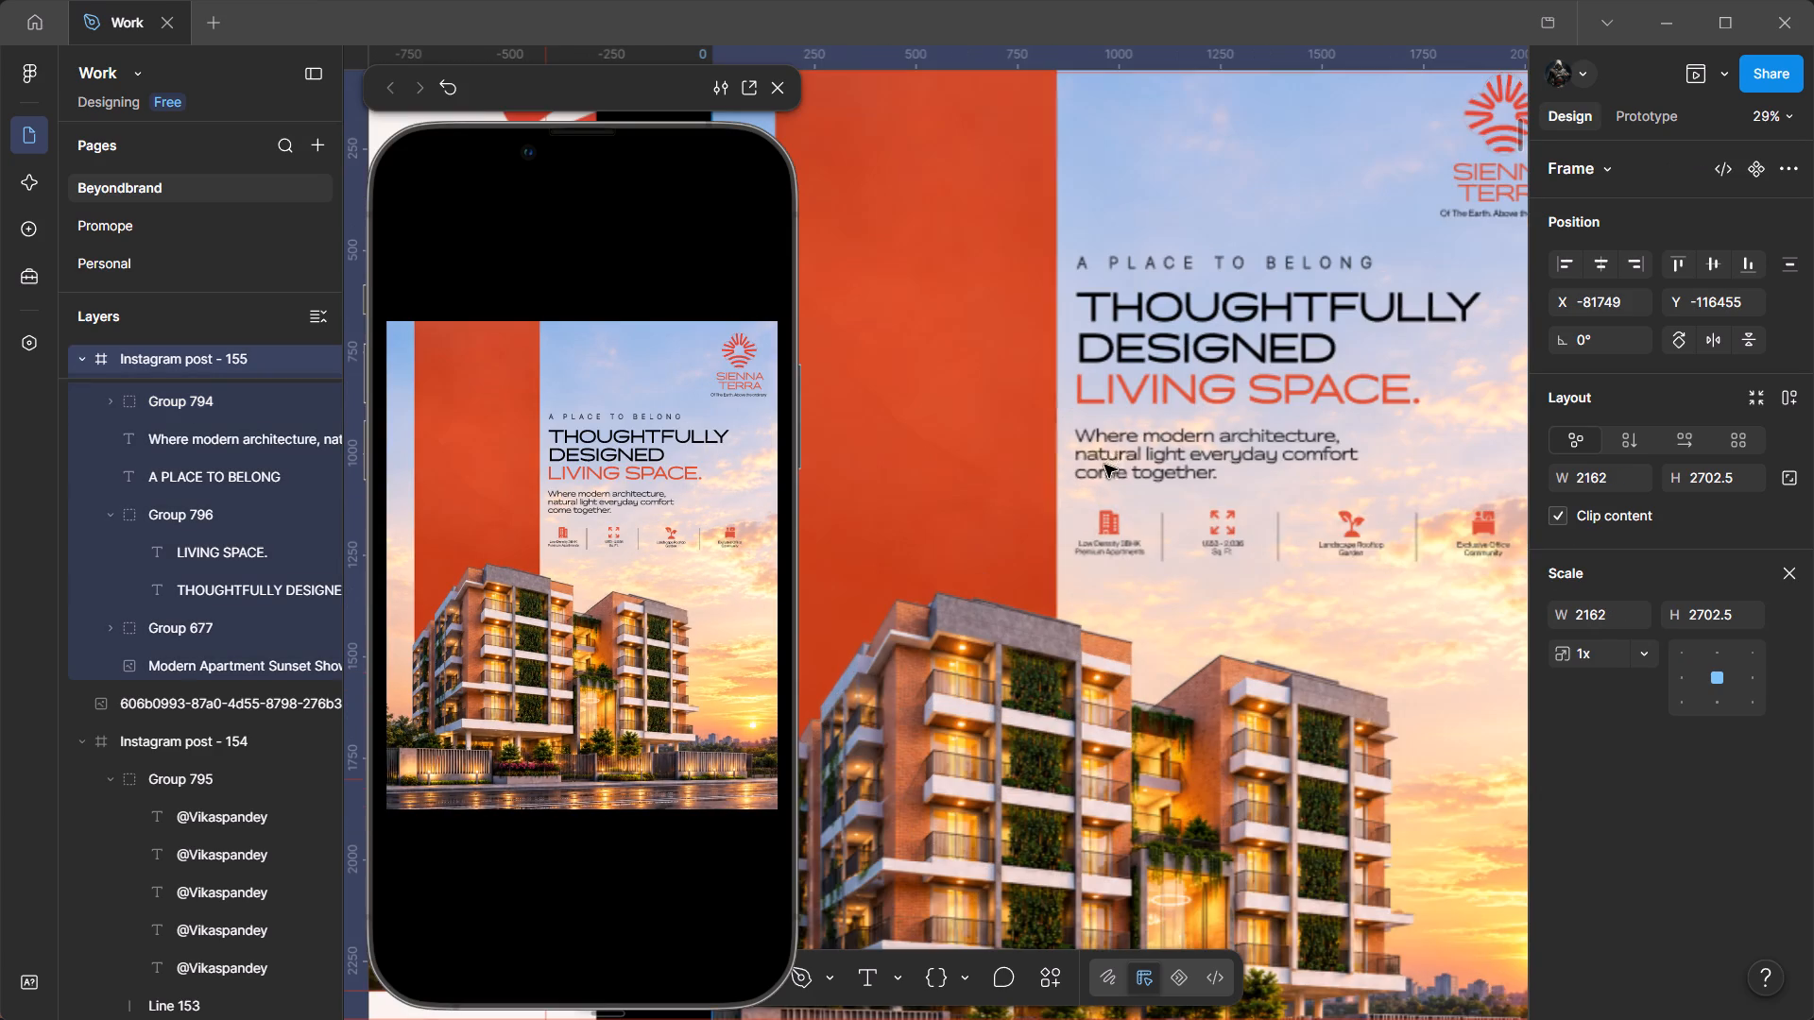
click(1227, 518)
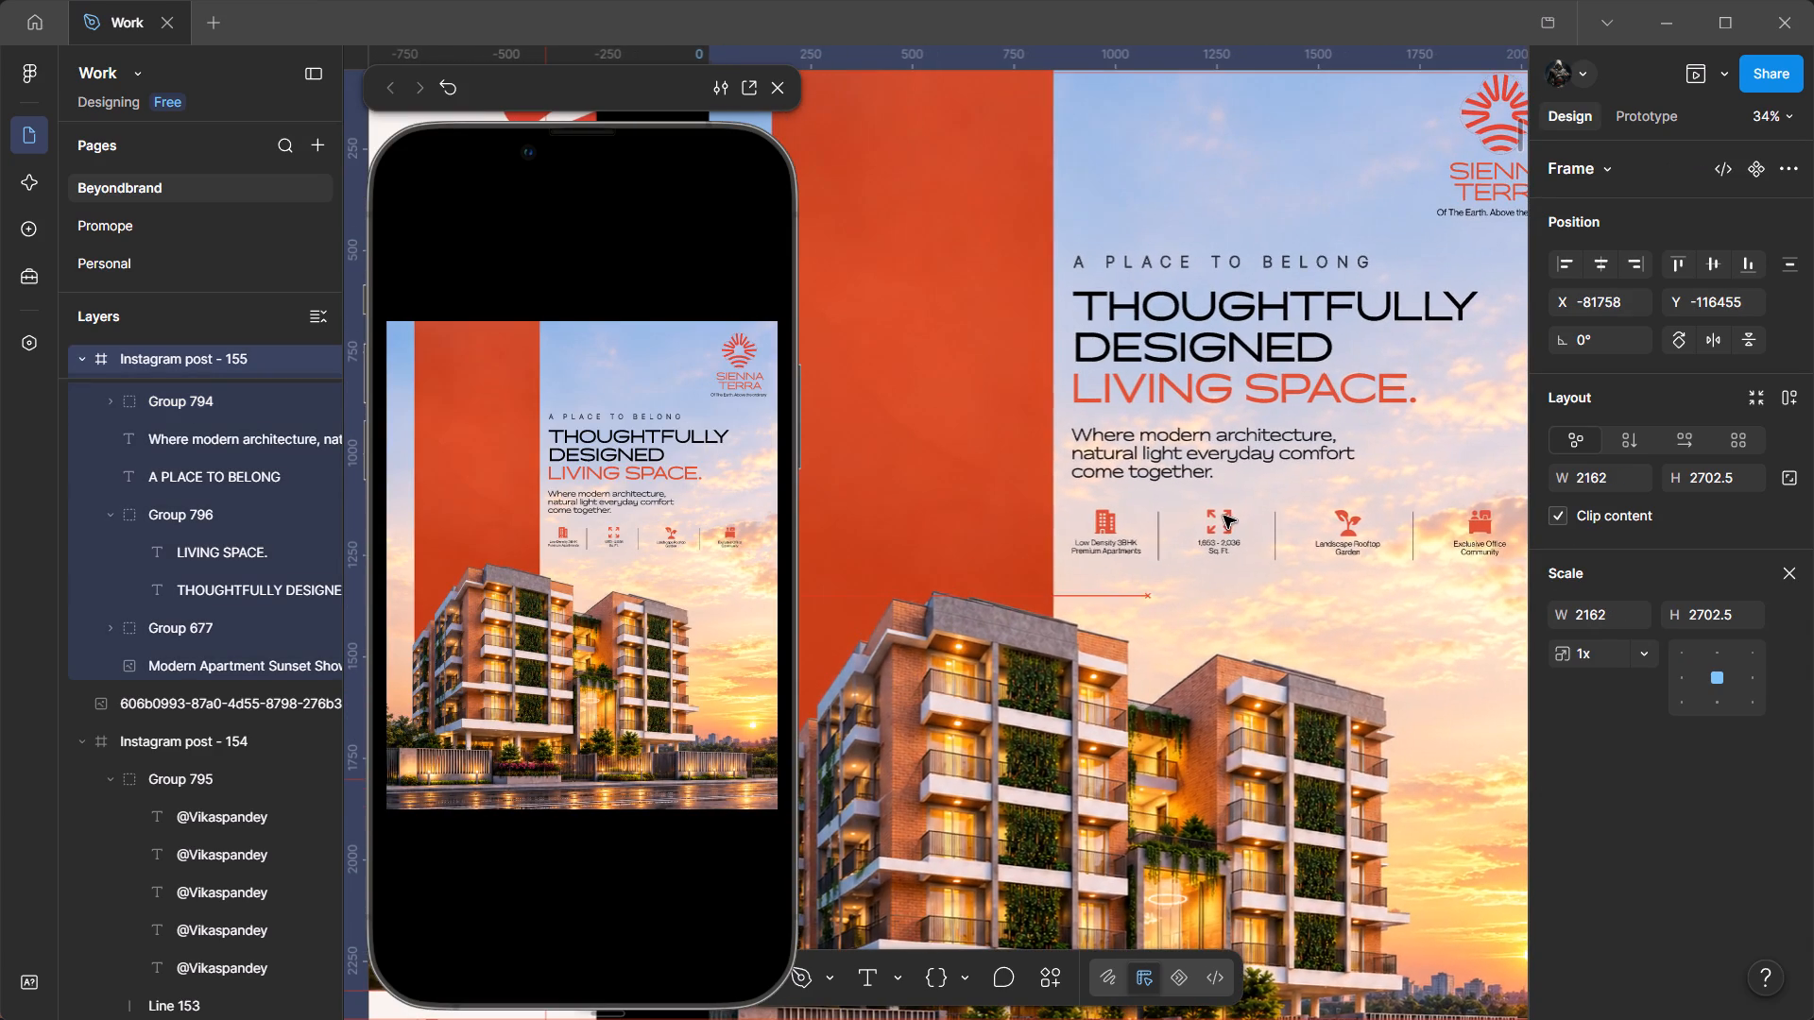
key(ctrl+z)
click(1166, 520)
click(1148, 534)
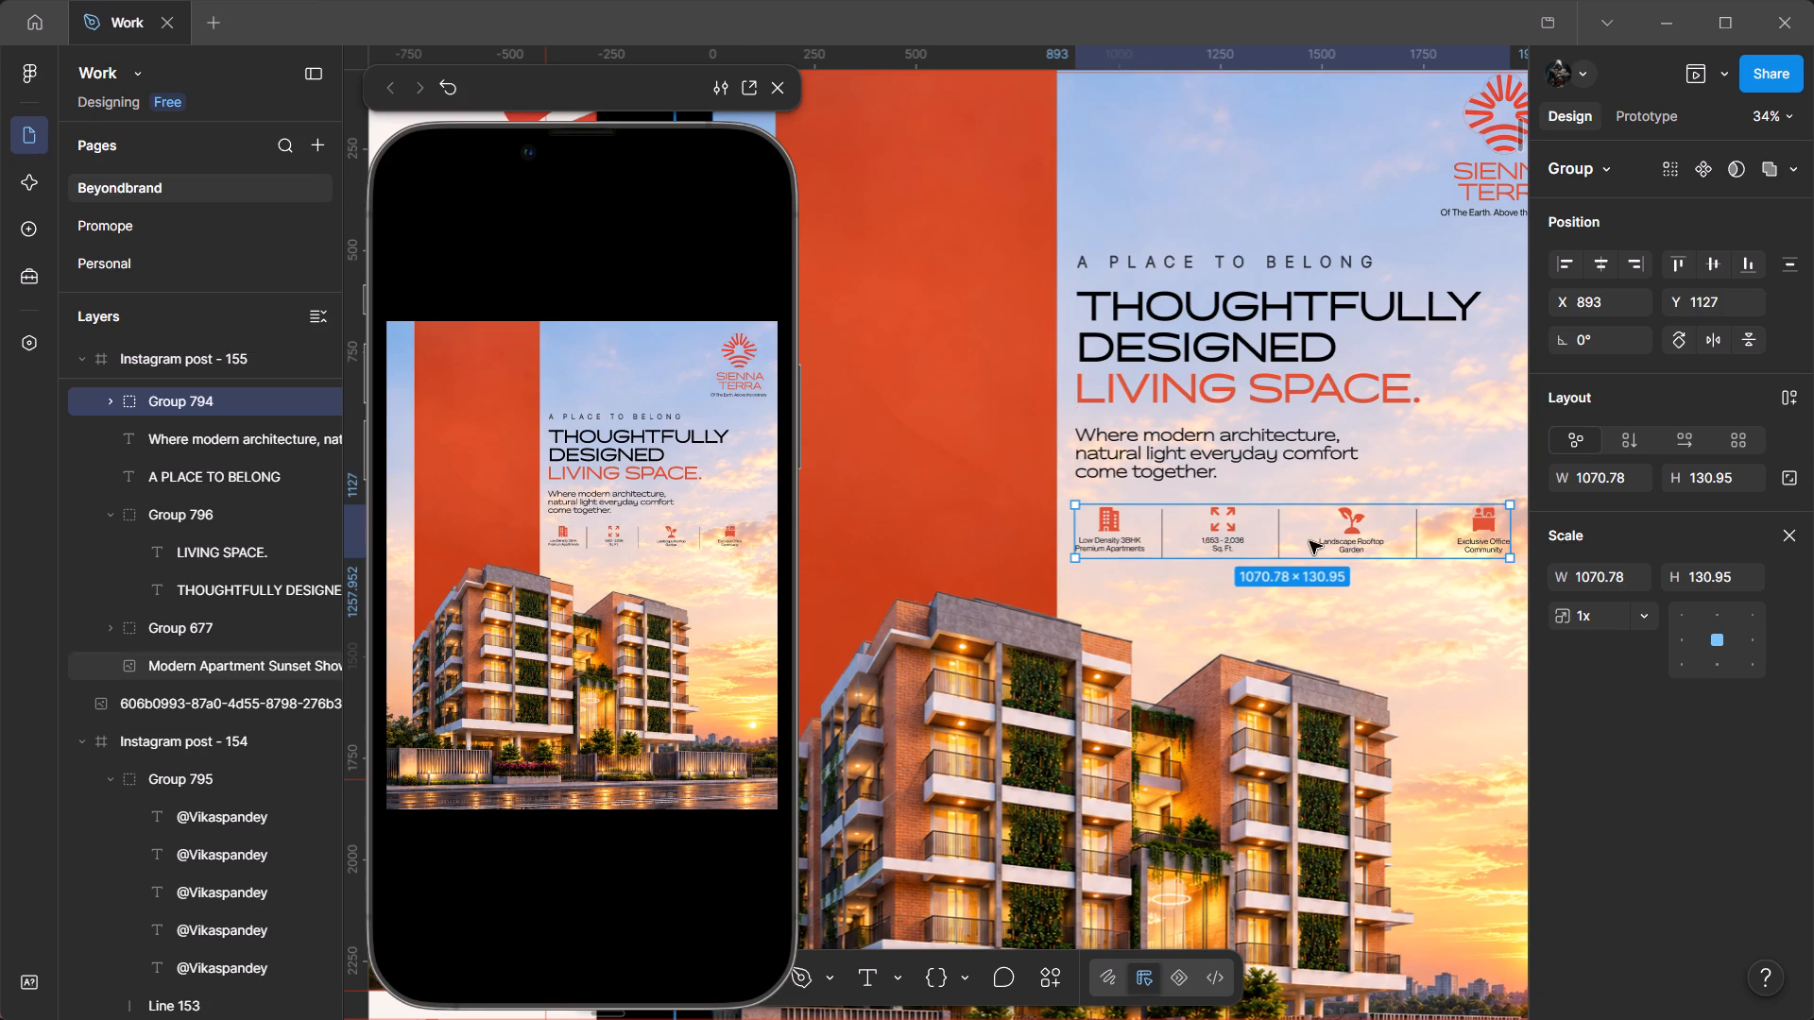
Add a vertical guide at X 1899 along the right edge of the THOUGHTFULLY headline line.
ctrl+scroll(1309, 541, down, 1)
drag(360, 158, 939, 260)
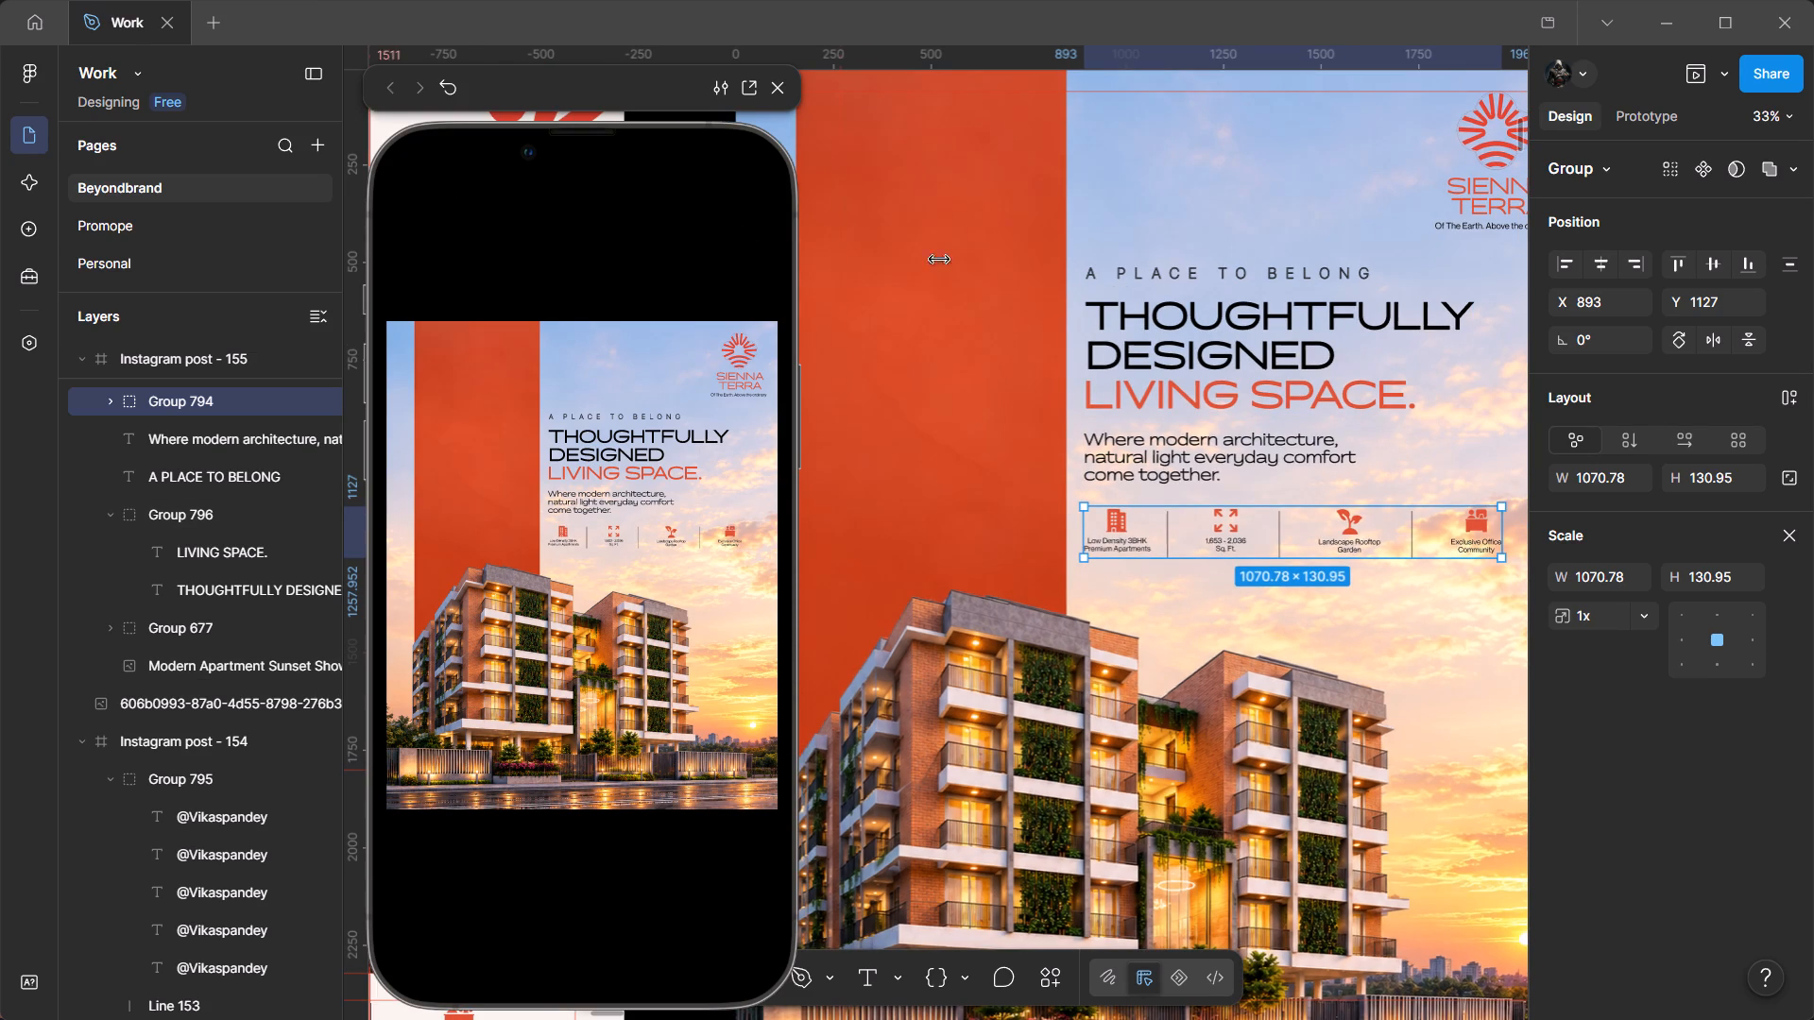
drag(939, 260, 1477, 347)
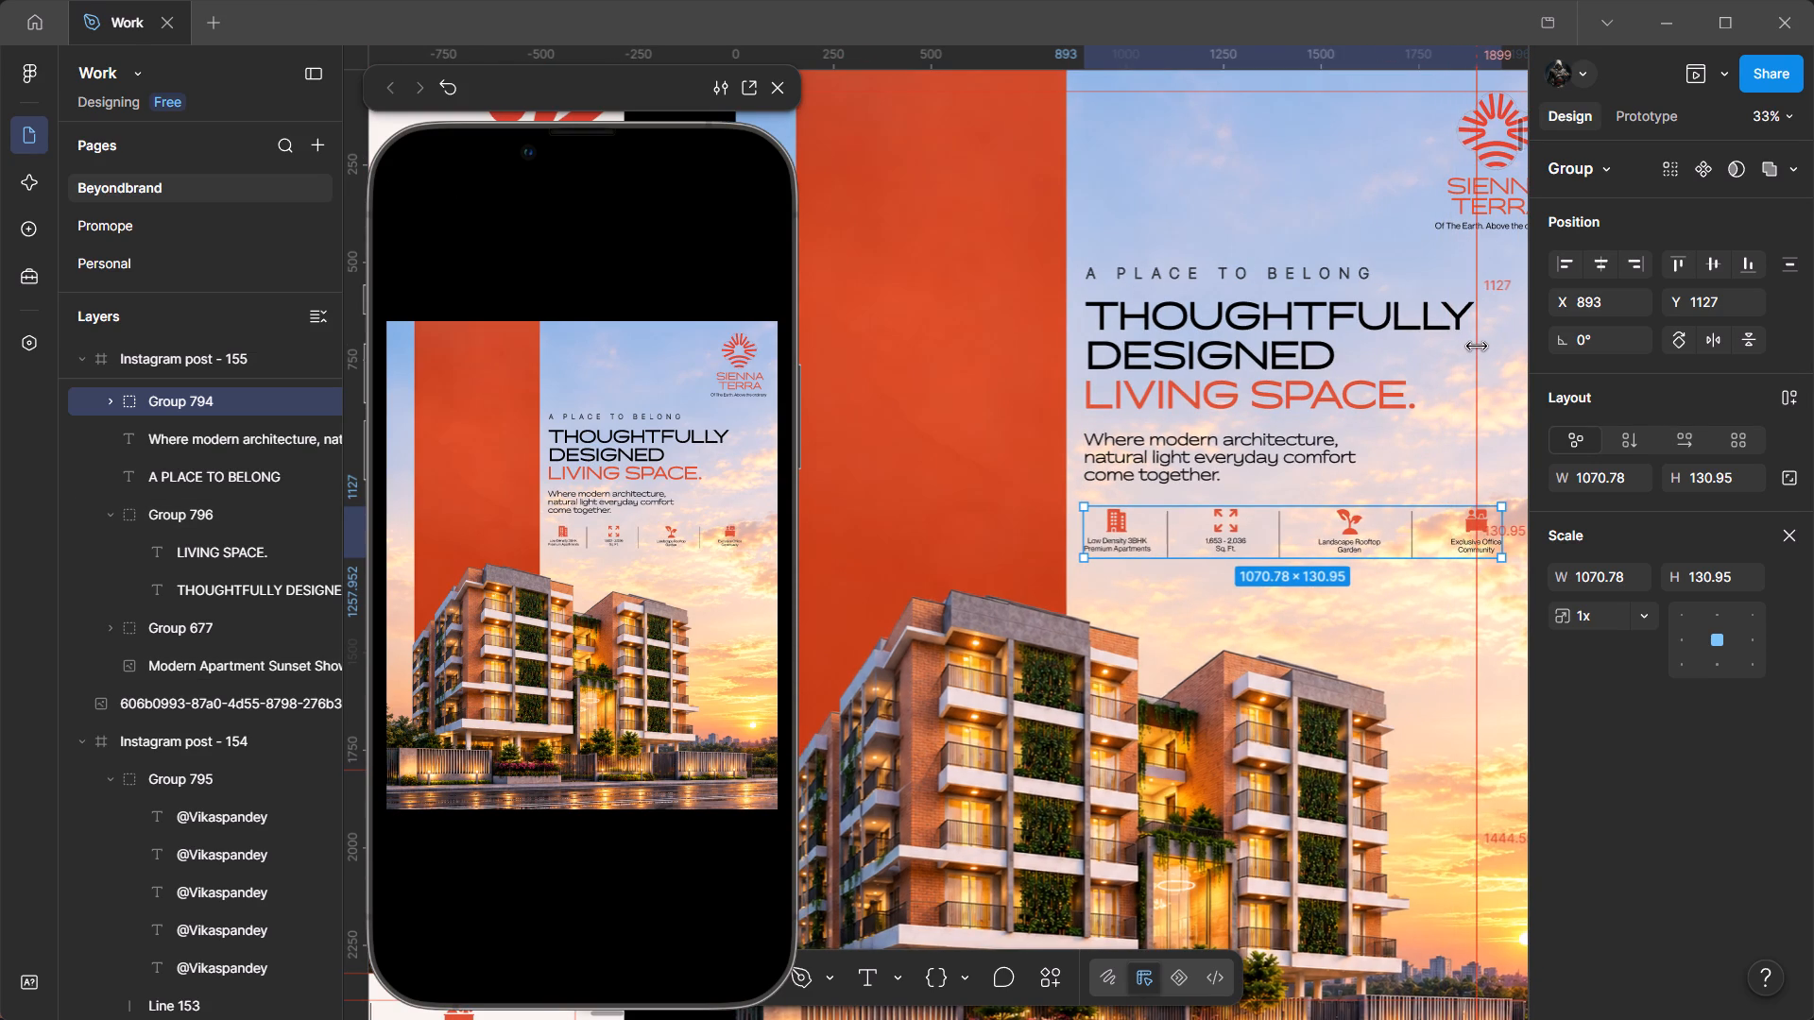
drag(1477, 347, 1476, 347)
Scale the feature row to about 1006 × 123 from its fixed left edge so its right edge meets the new guide.
click(1378, 542)
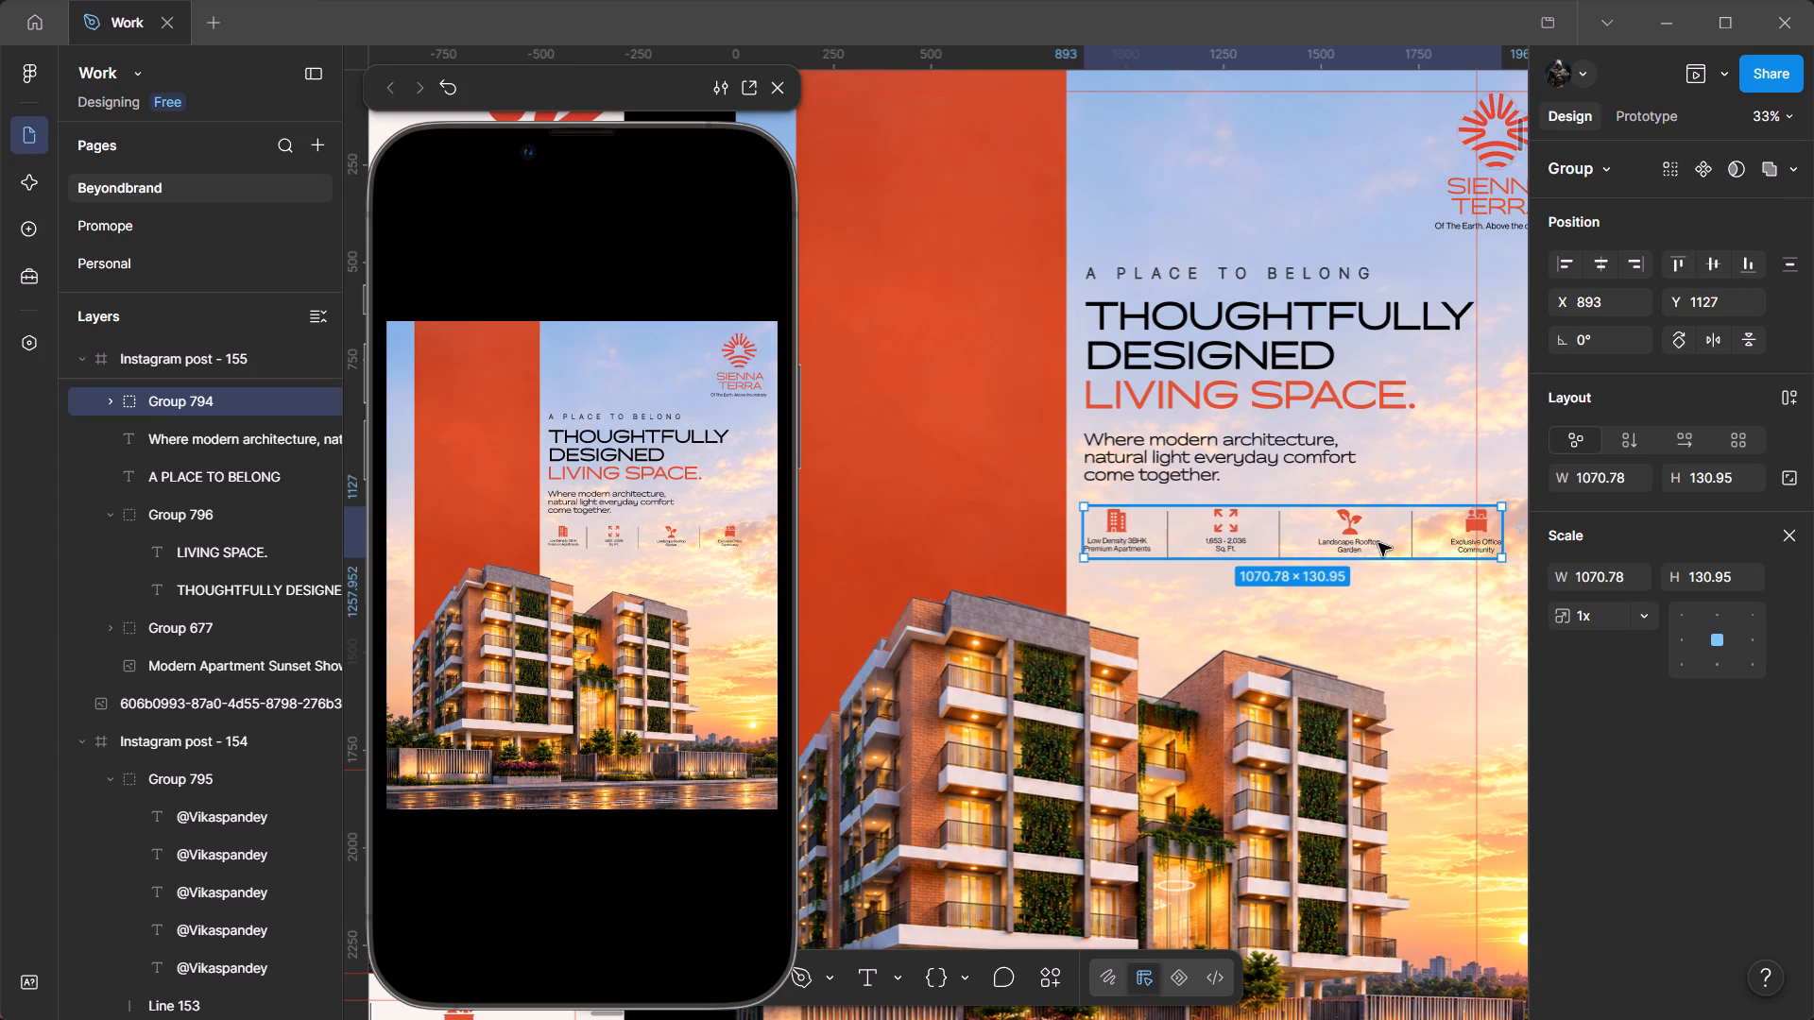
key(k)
drag(1504, 536, 1498, 536)
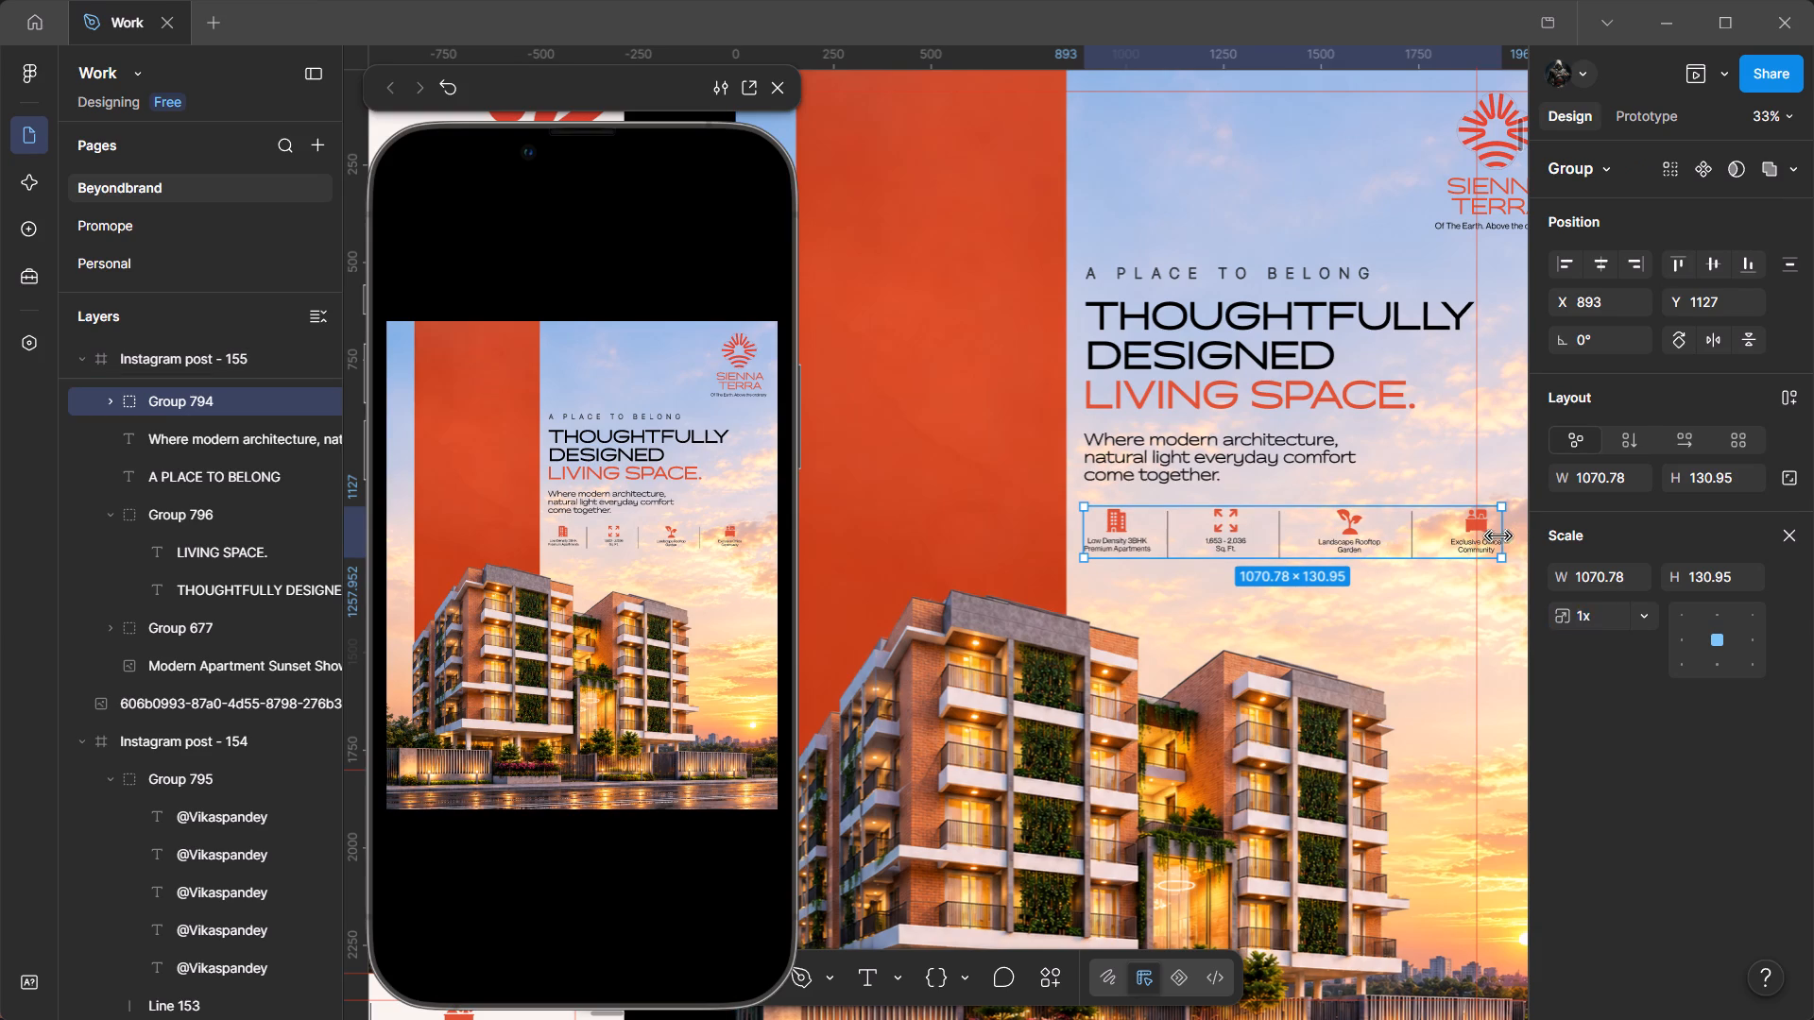
drag(1498, 536, 1477, 535)
click(1382, 624)
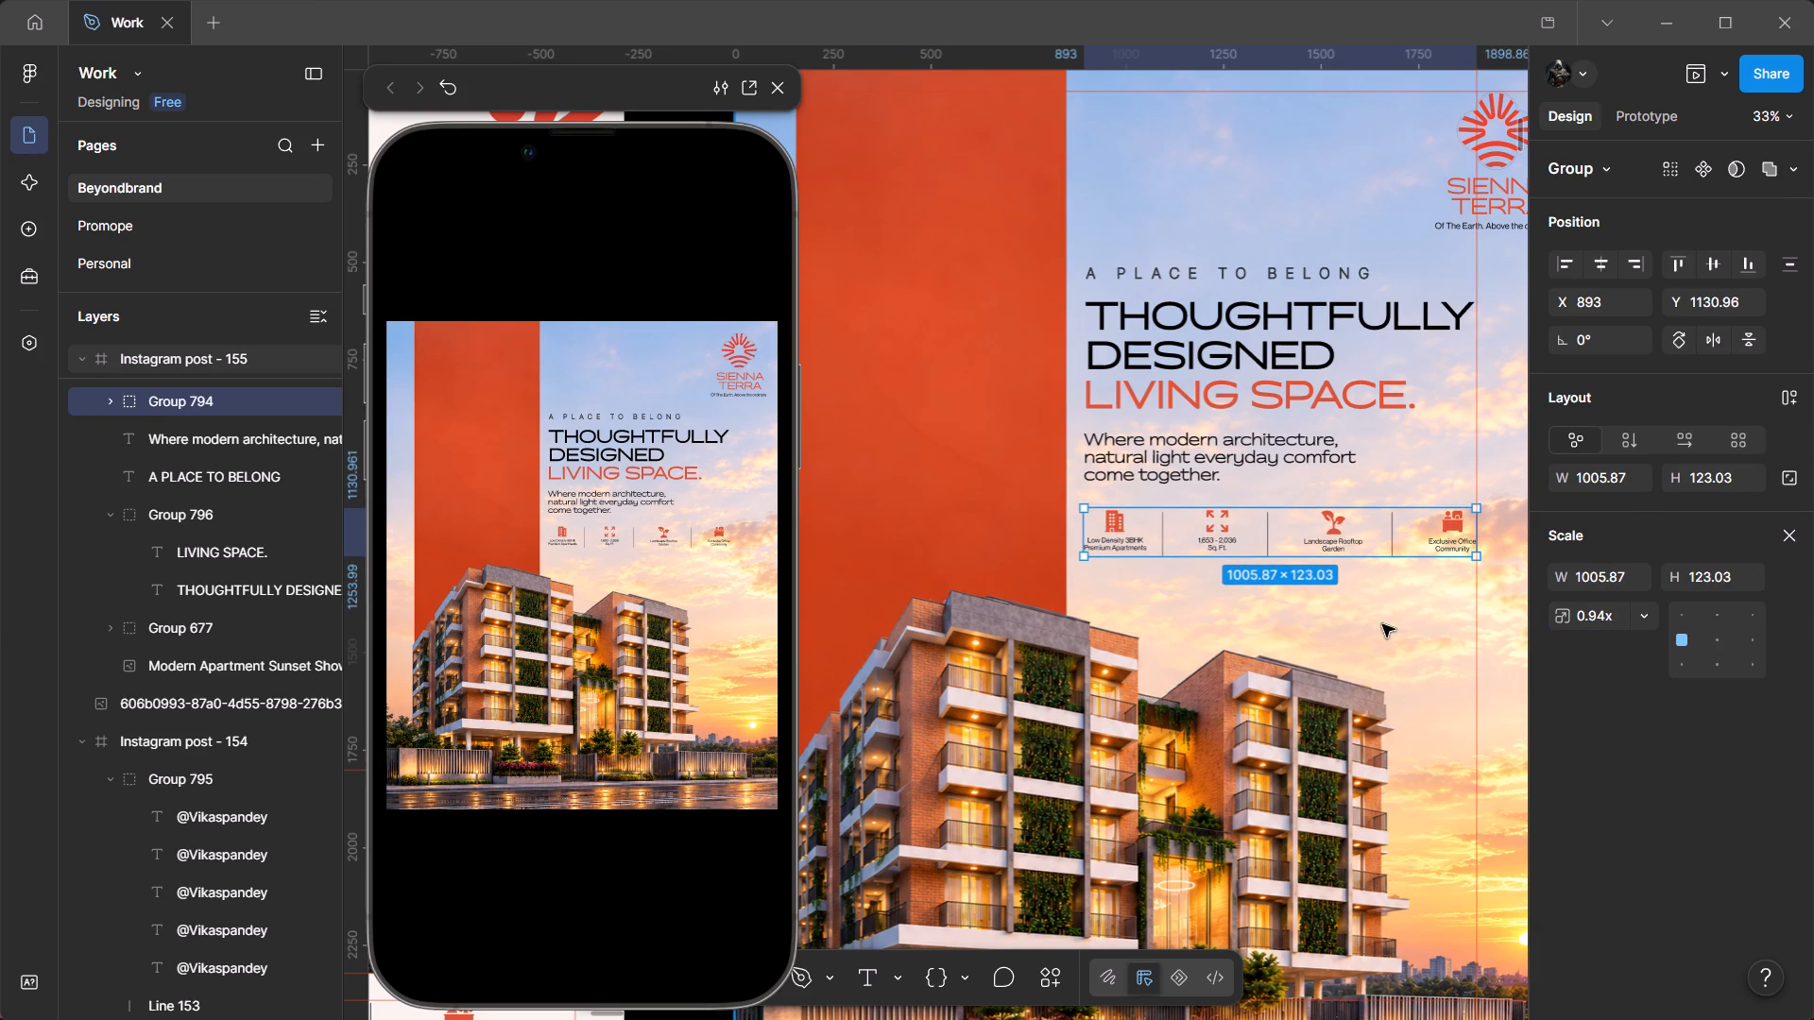
Nudge the feature row vertically to about Y 1130 beneath the supporting text.
click(1227, 537)
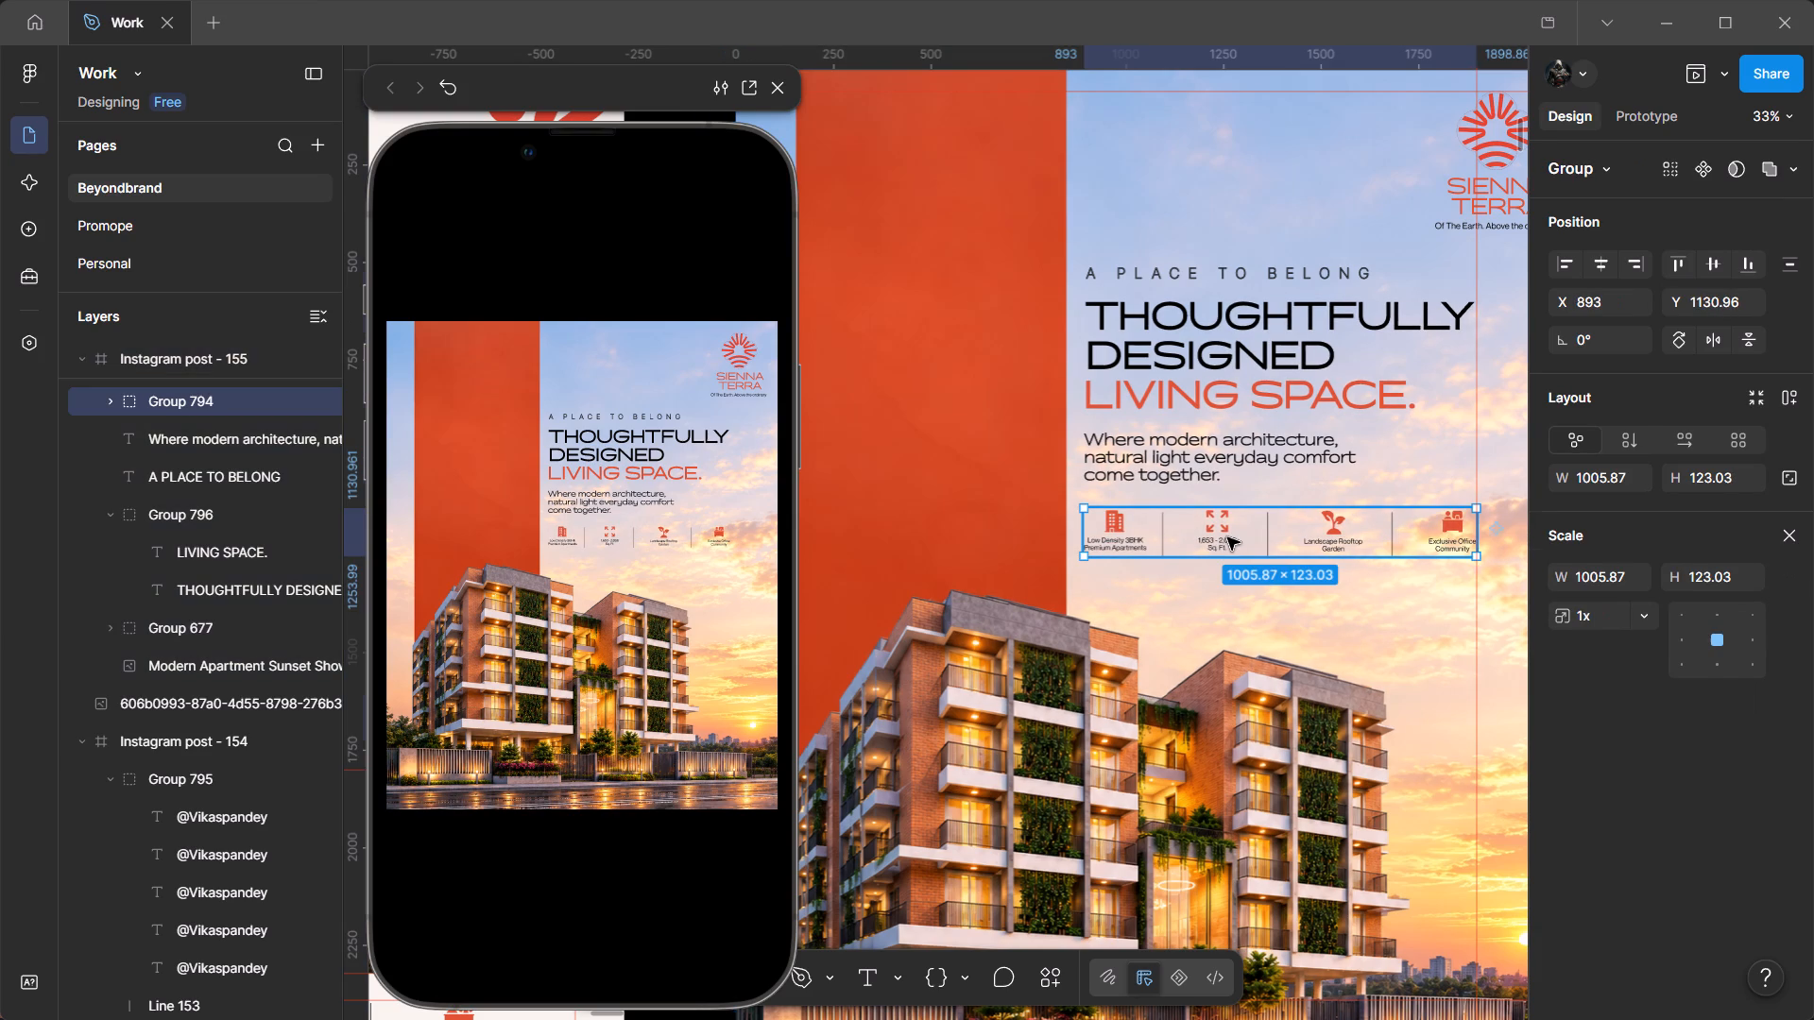
key(Up)
key(Up)
key(Up)
key(Up)
key(Up)
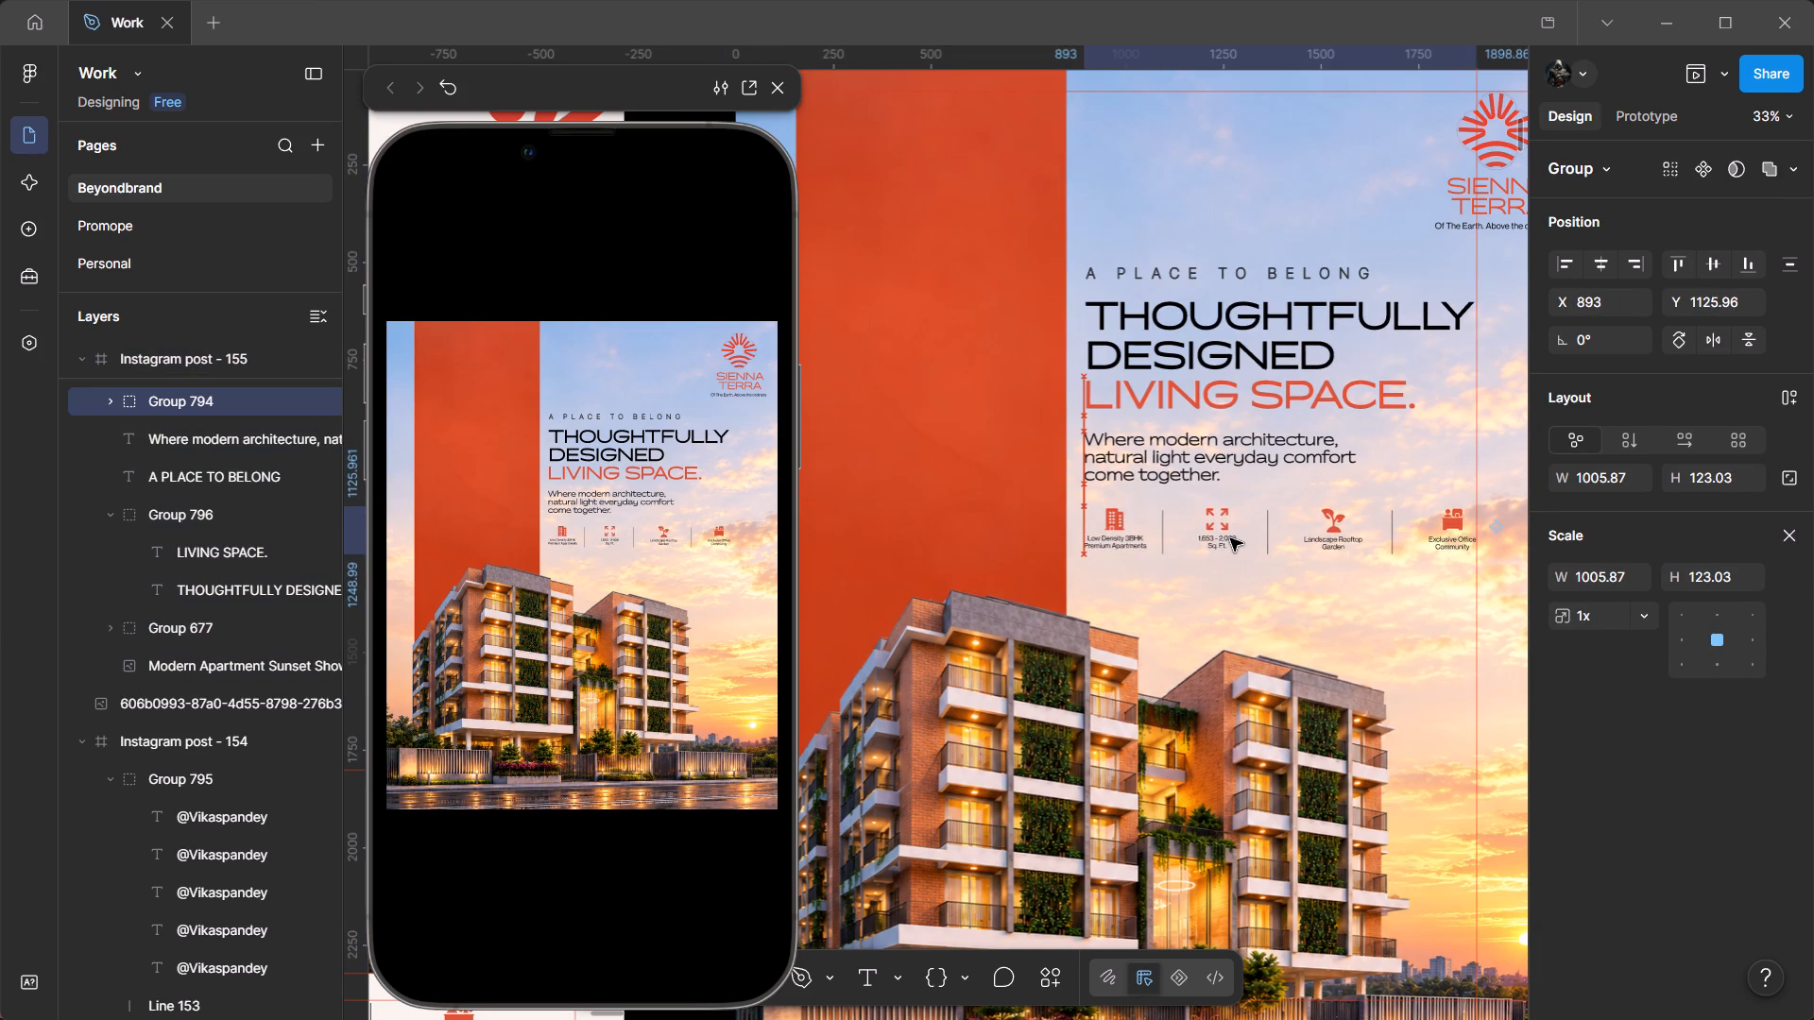
key(Up)
key(Up)
key(Up)
key(Down)
key(Down)
key(Down)
key(Down)
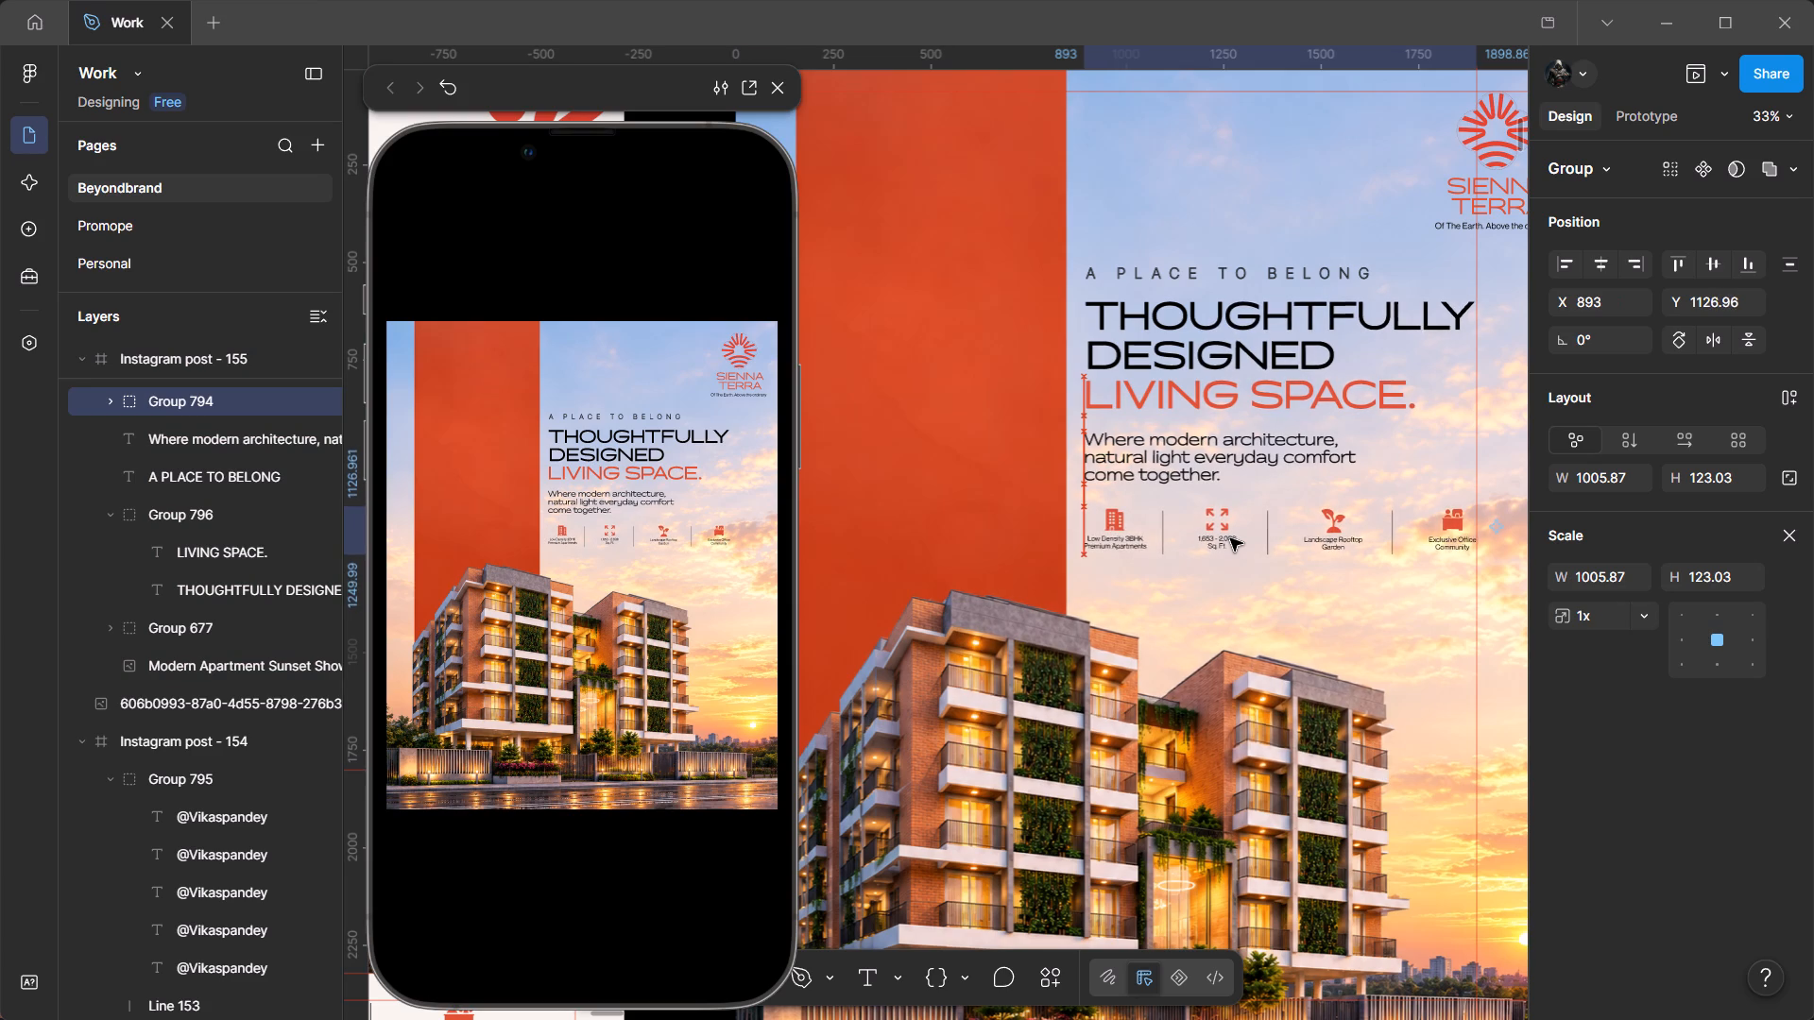
key(Down)
key(Down)
key(Down)
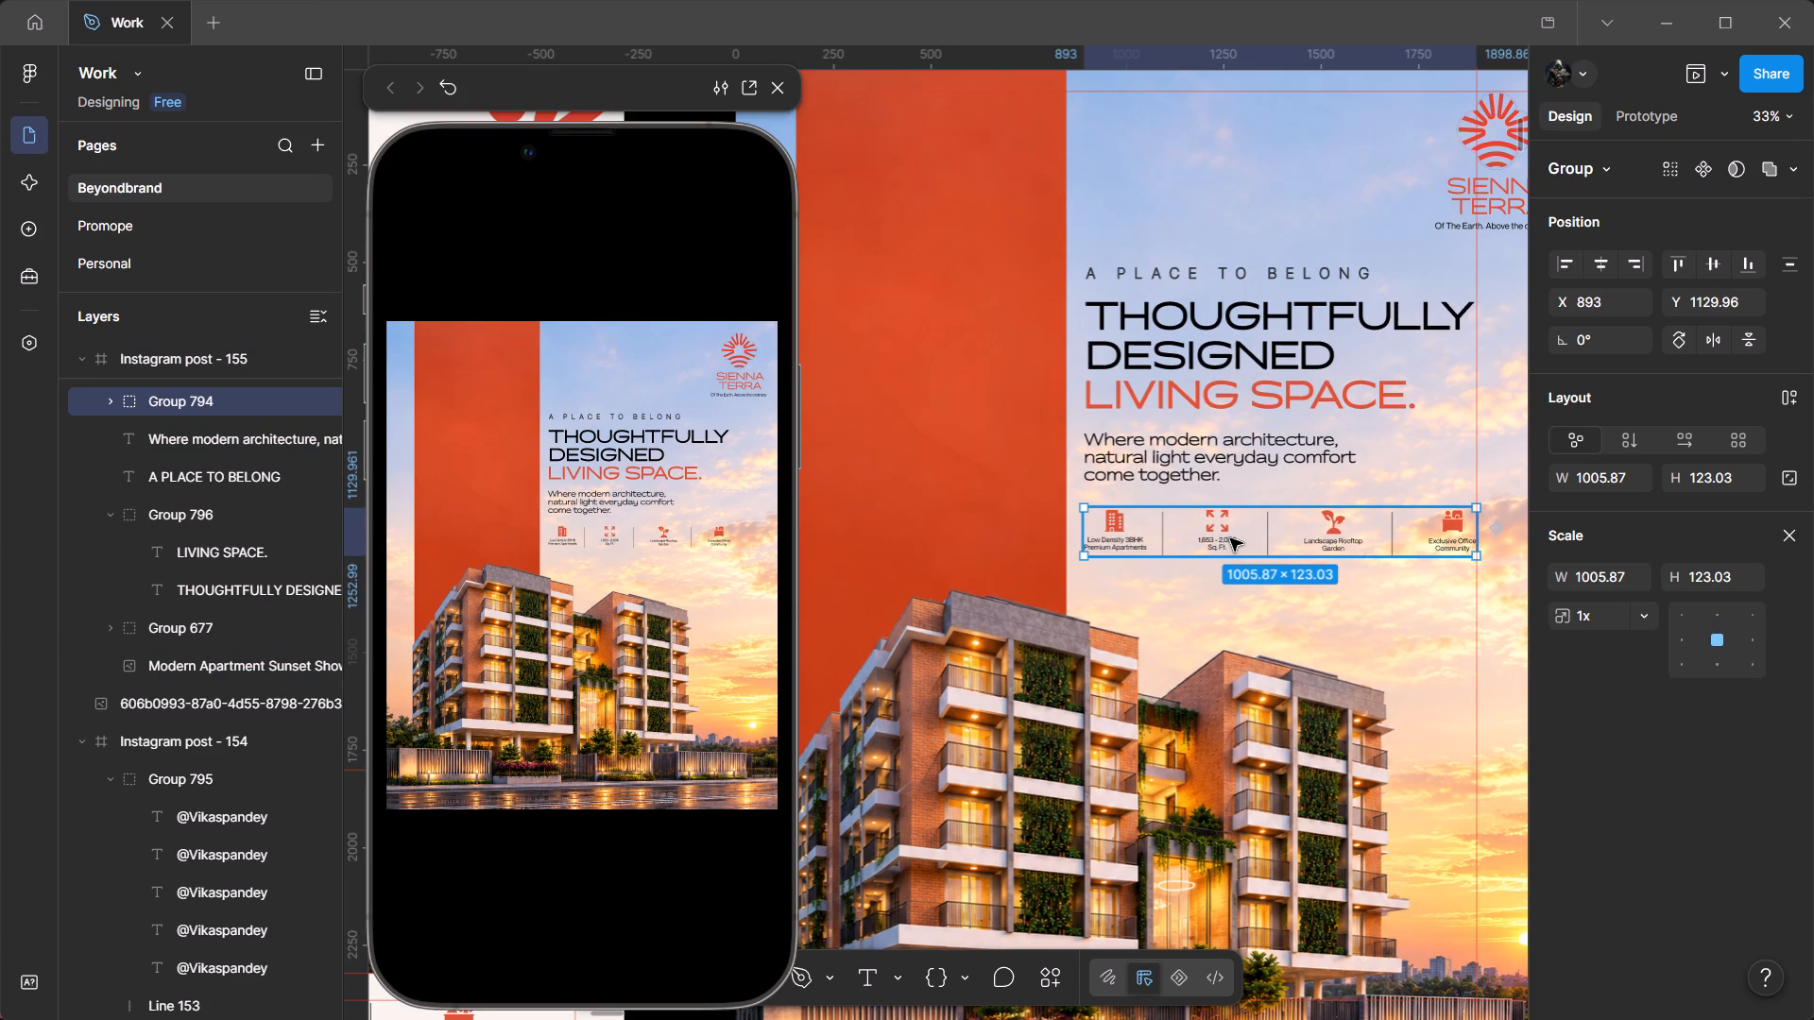
Select the Landscape Rooftop Garden item inside the feature row.
ctrl+scroll(1157, 447, up, 5)
drag(1357, 586, 1208, 547)
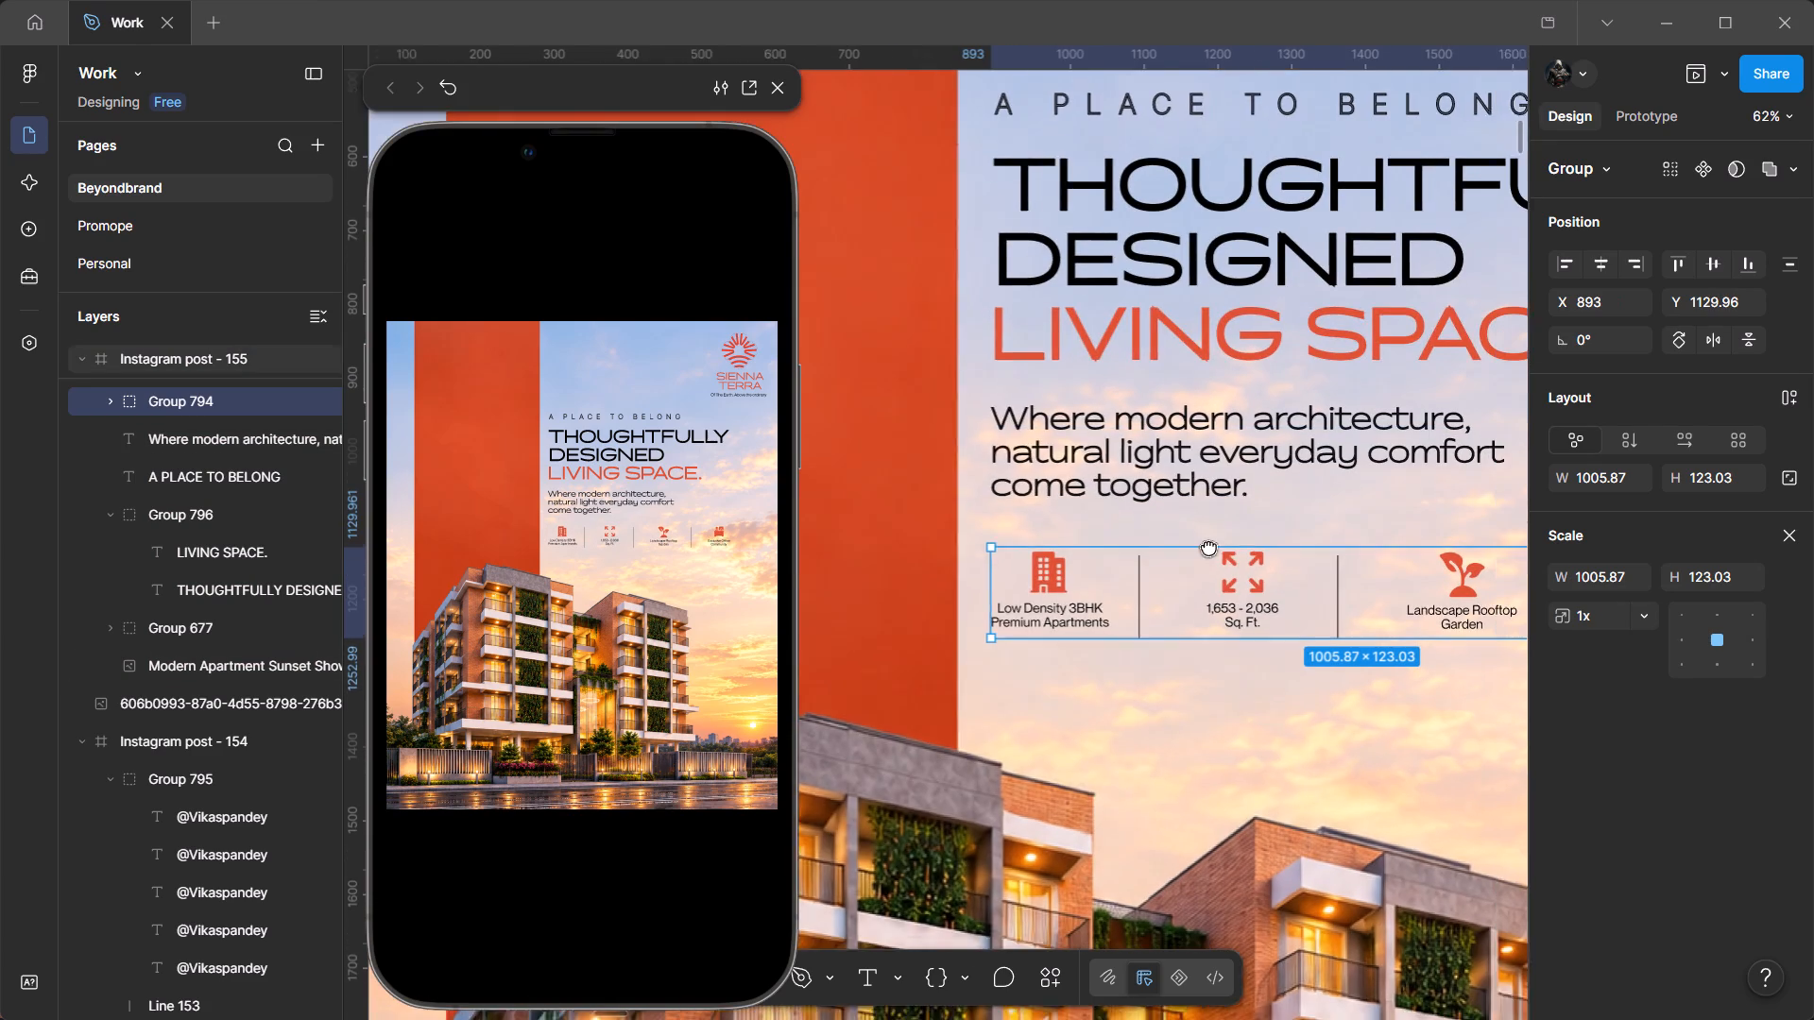
drag(1208, 547, 1083, 529)
double_click(1230, 563)
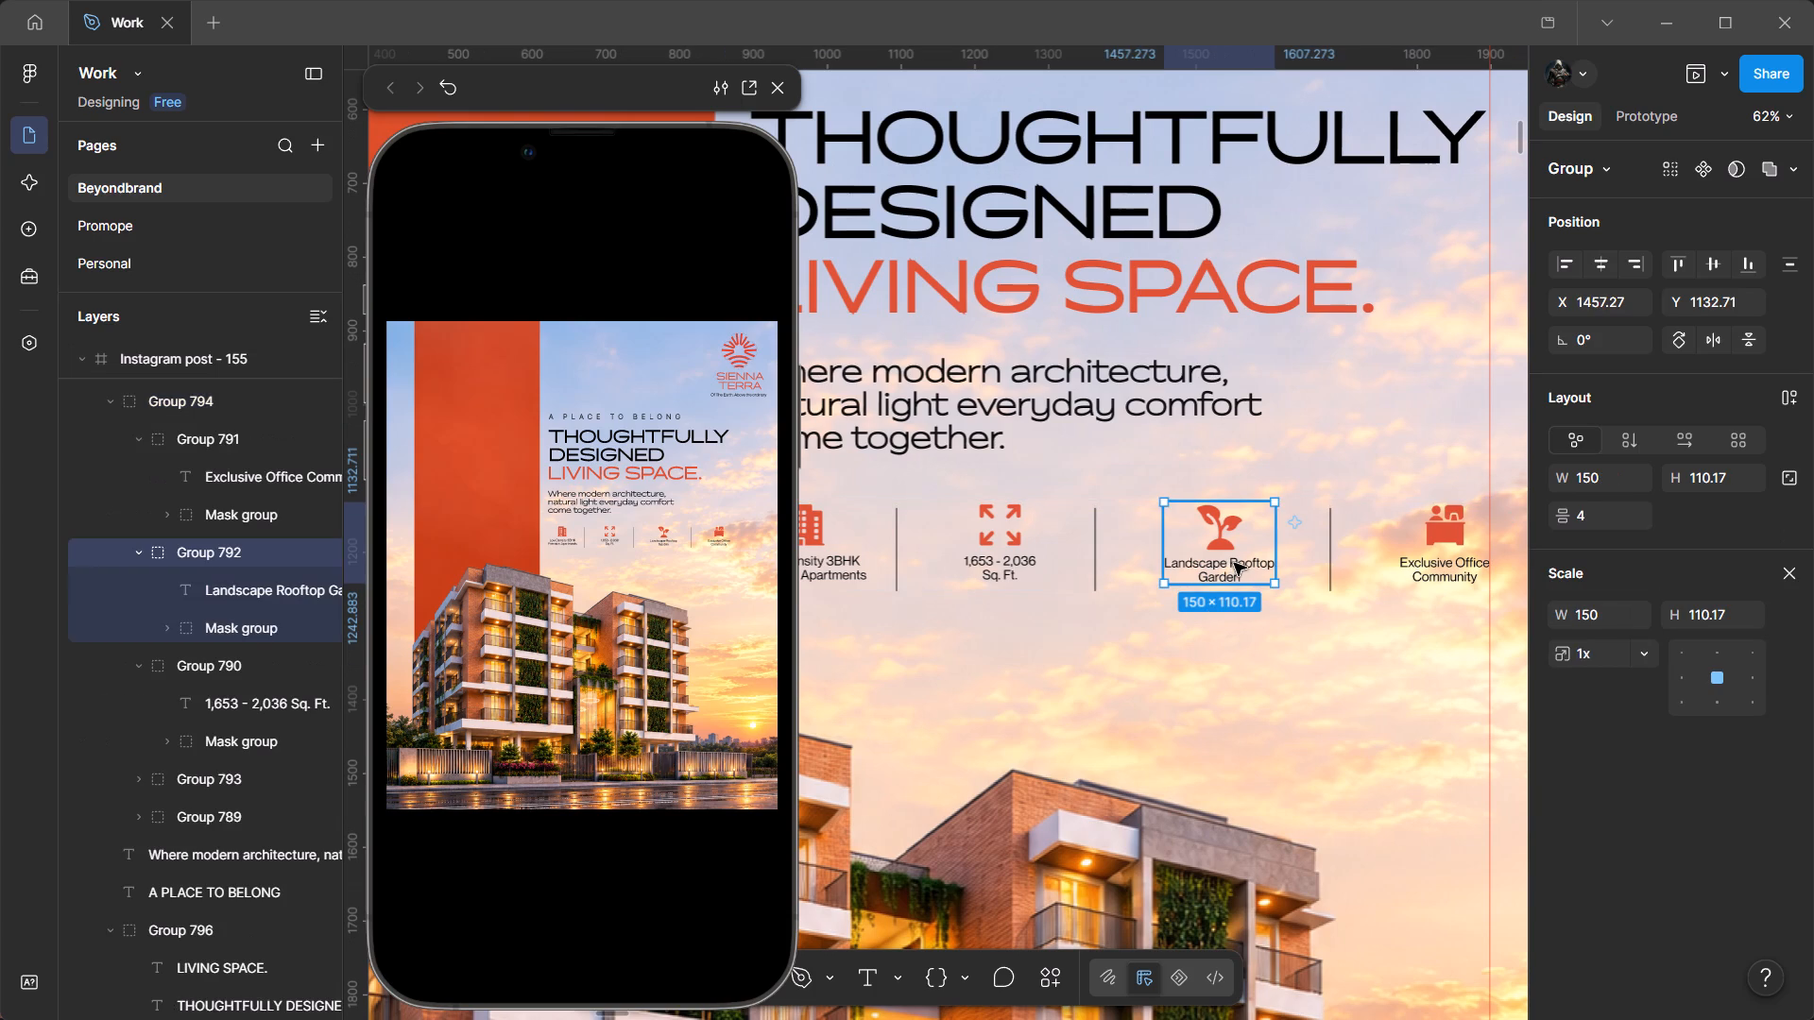
Nudge the Landscape Rooftop Garden icon-and-label group left to about X 1453 in the feature row.
key(Left)
key(Left)
key(Left)
key(Left)
key(Left)
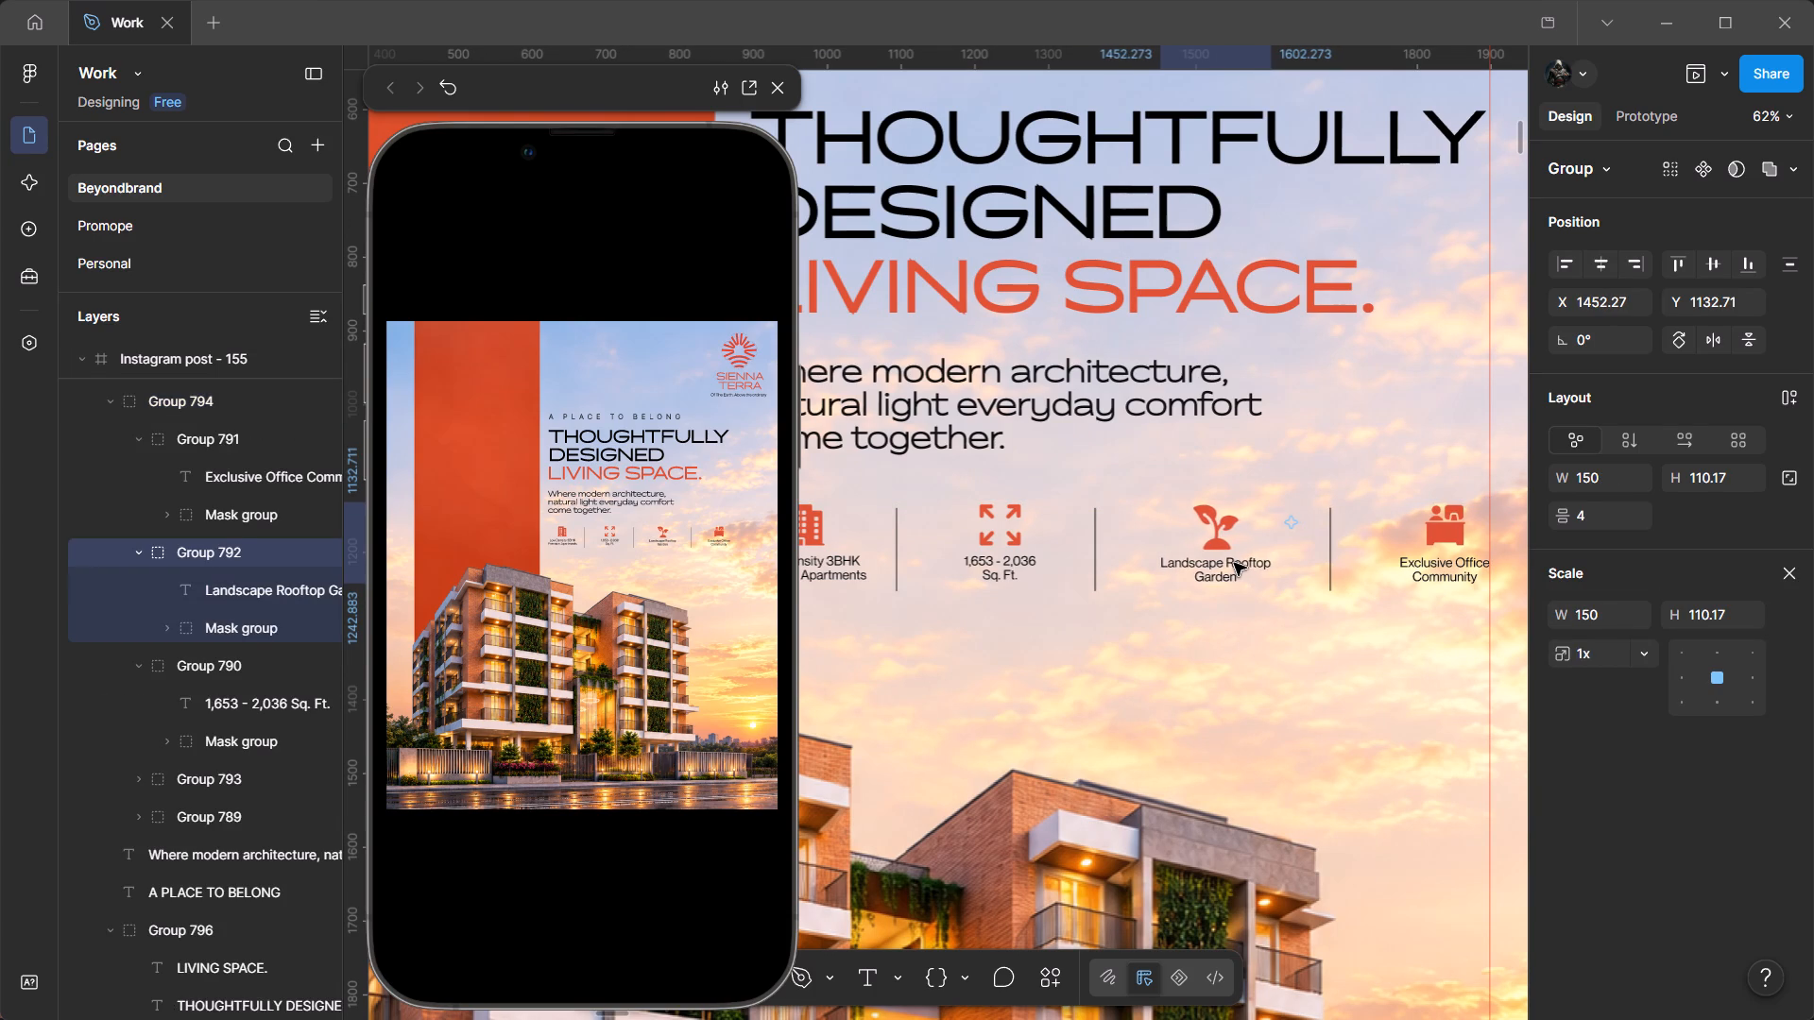
key(Right)
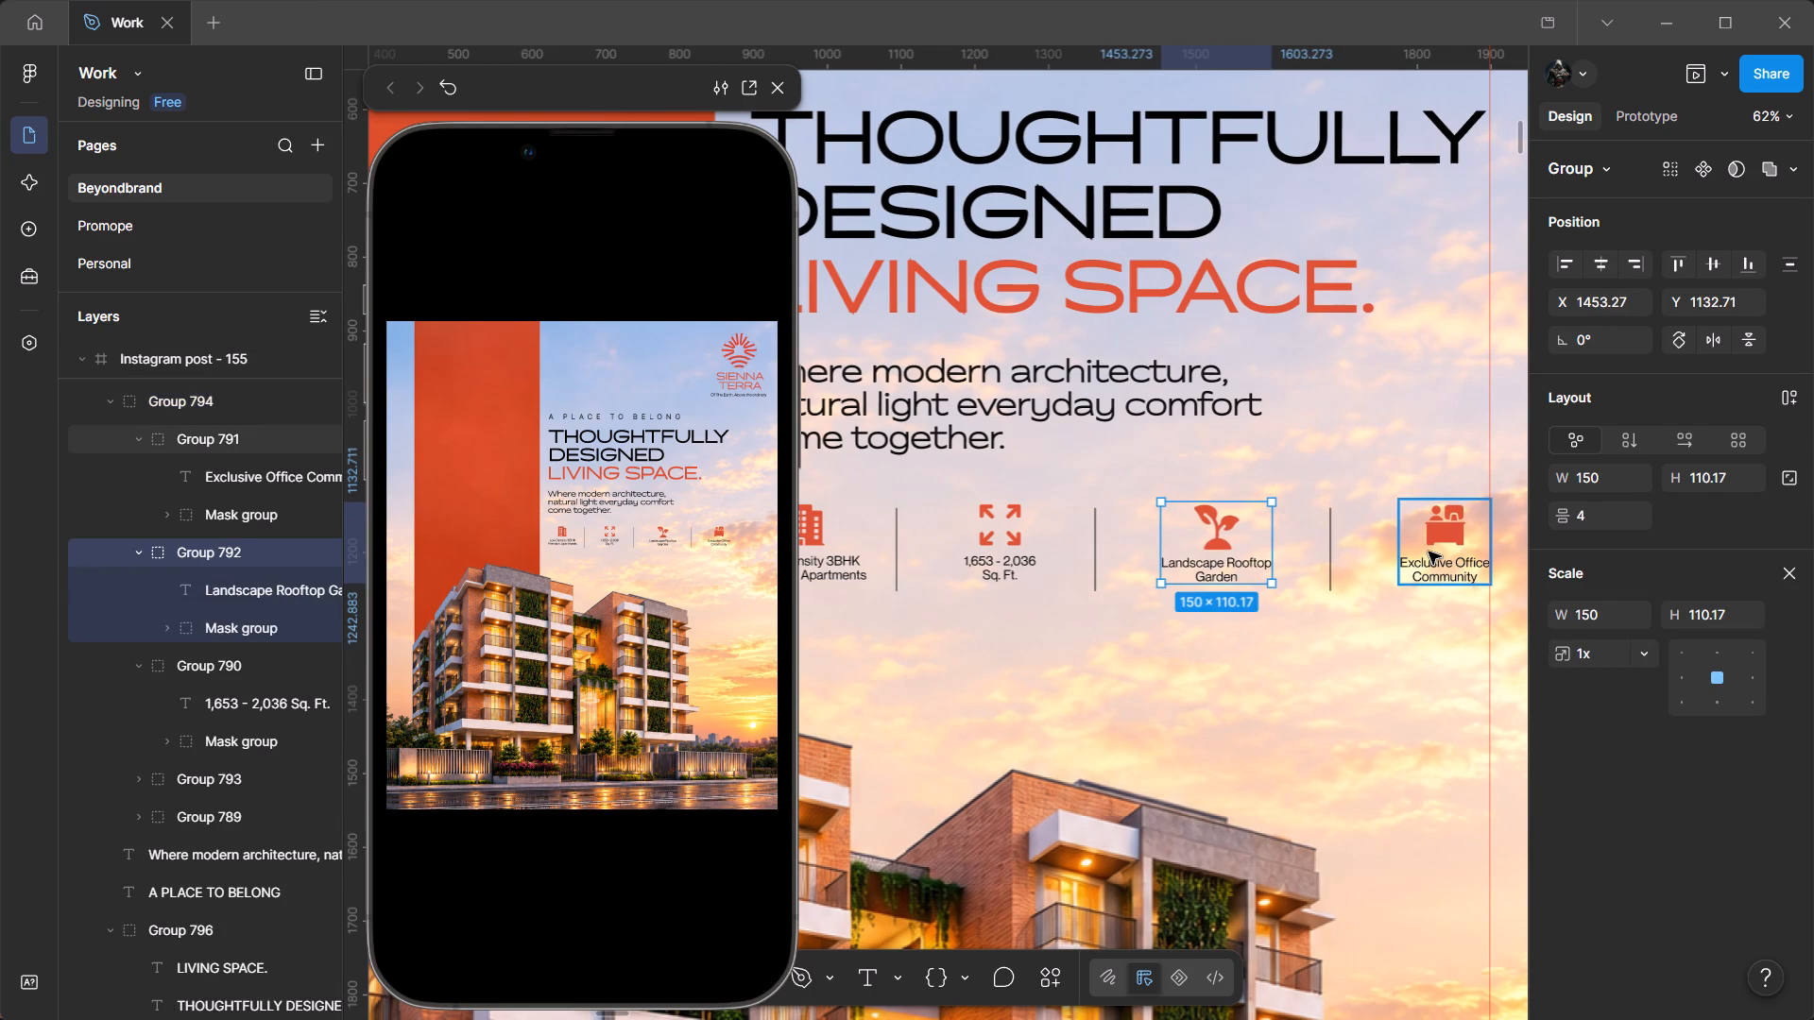
Select the Exclusive Office Community group and check the spacing across the feature row.
click(1428, 552)
scroll(1432, 552, up, 1)
drag(1353, 496, 1231, 441)
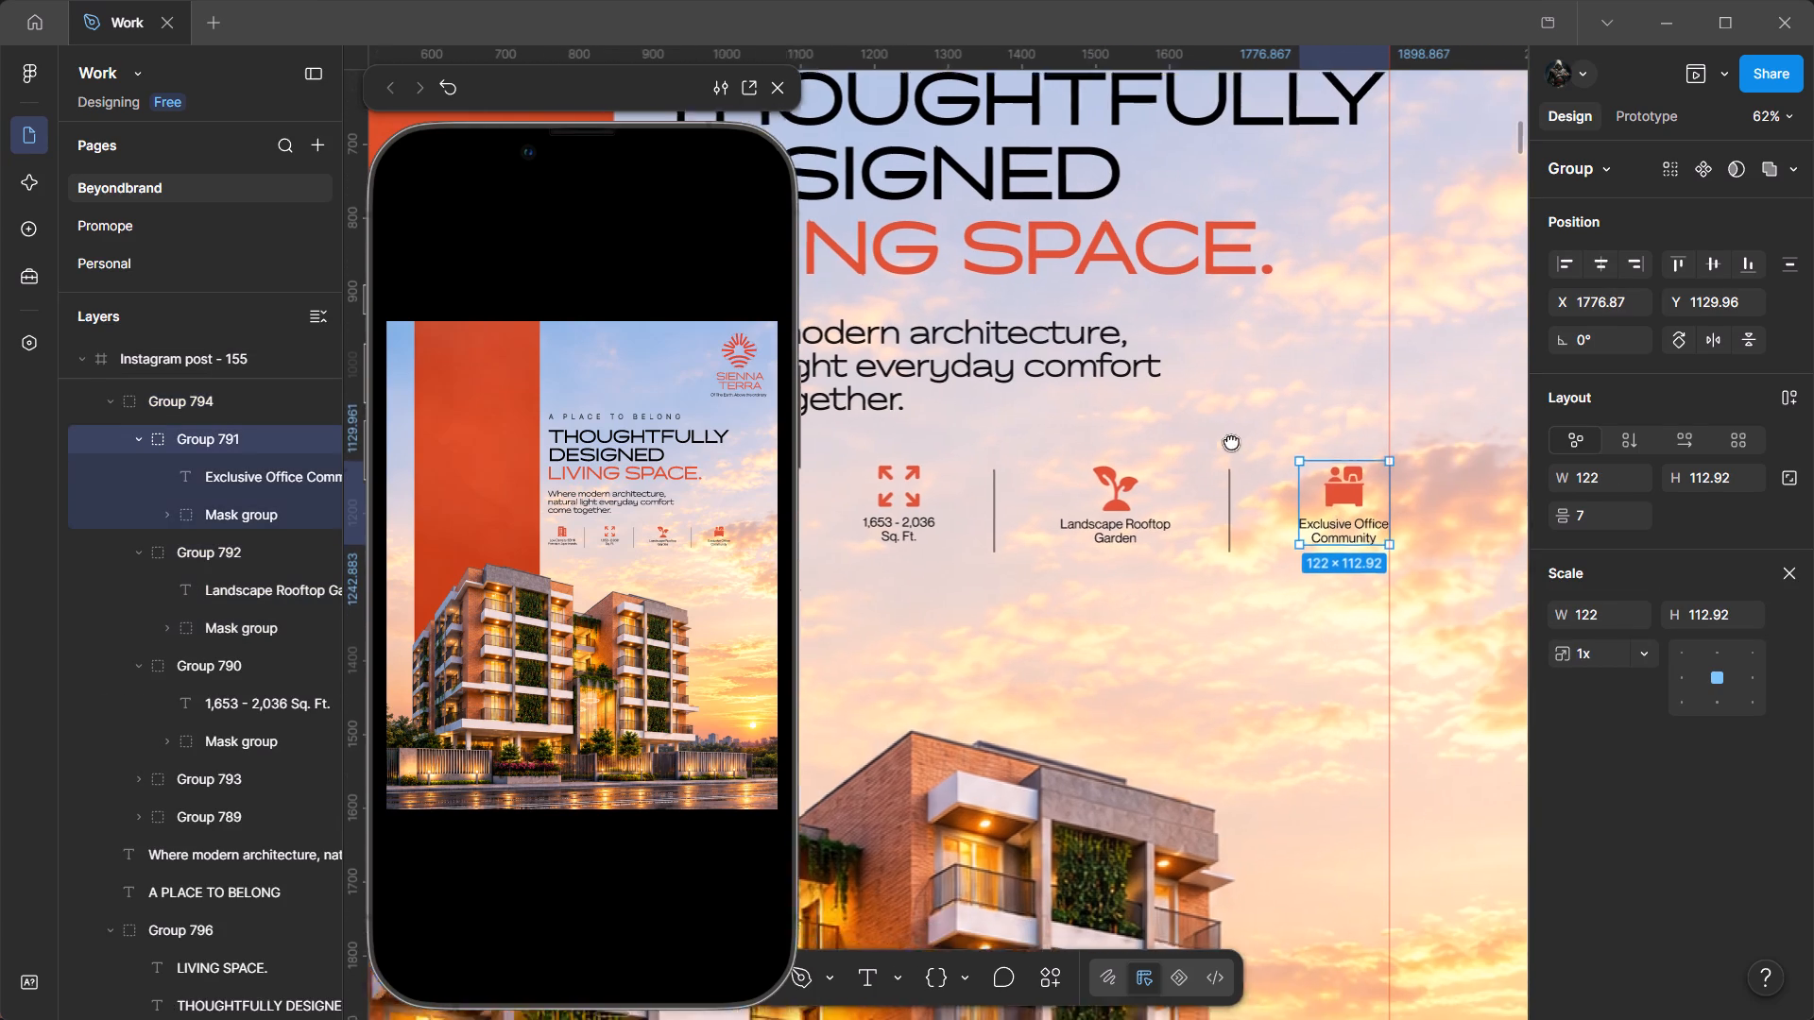
drag(1231, 441, 1119, 407)
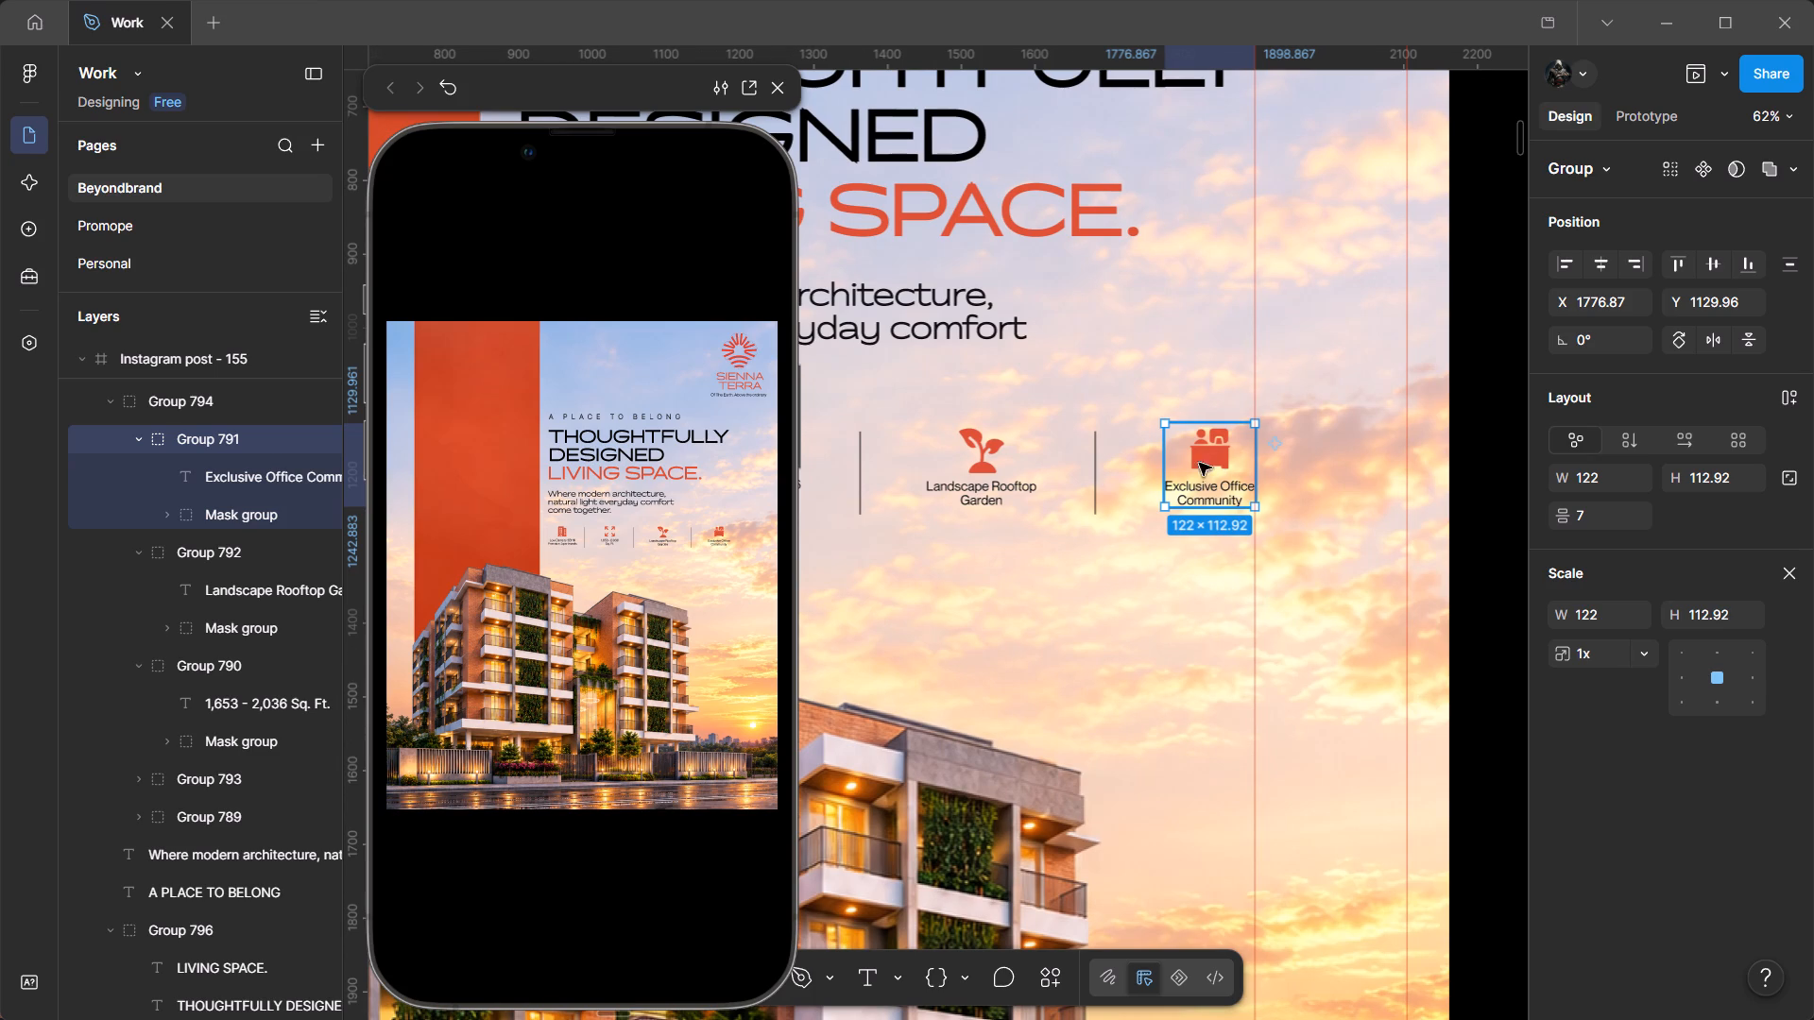
drag(977, 571, 1354, 556)
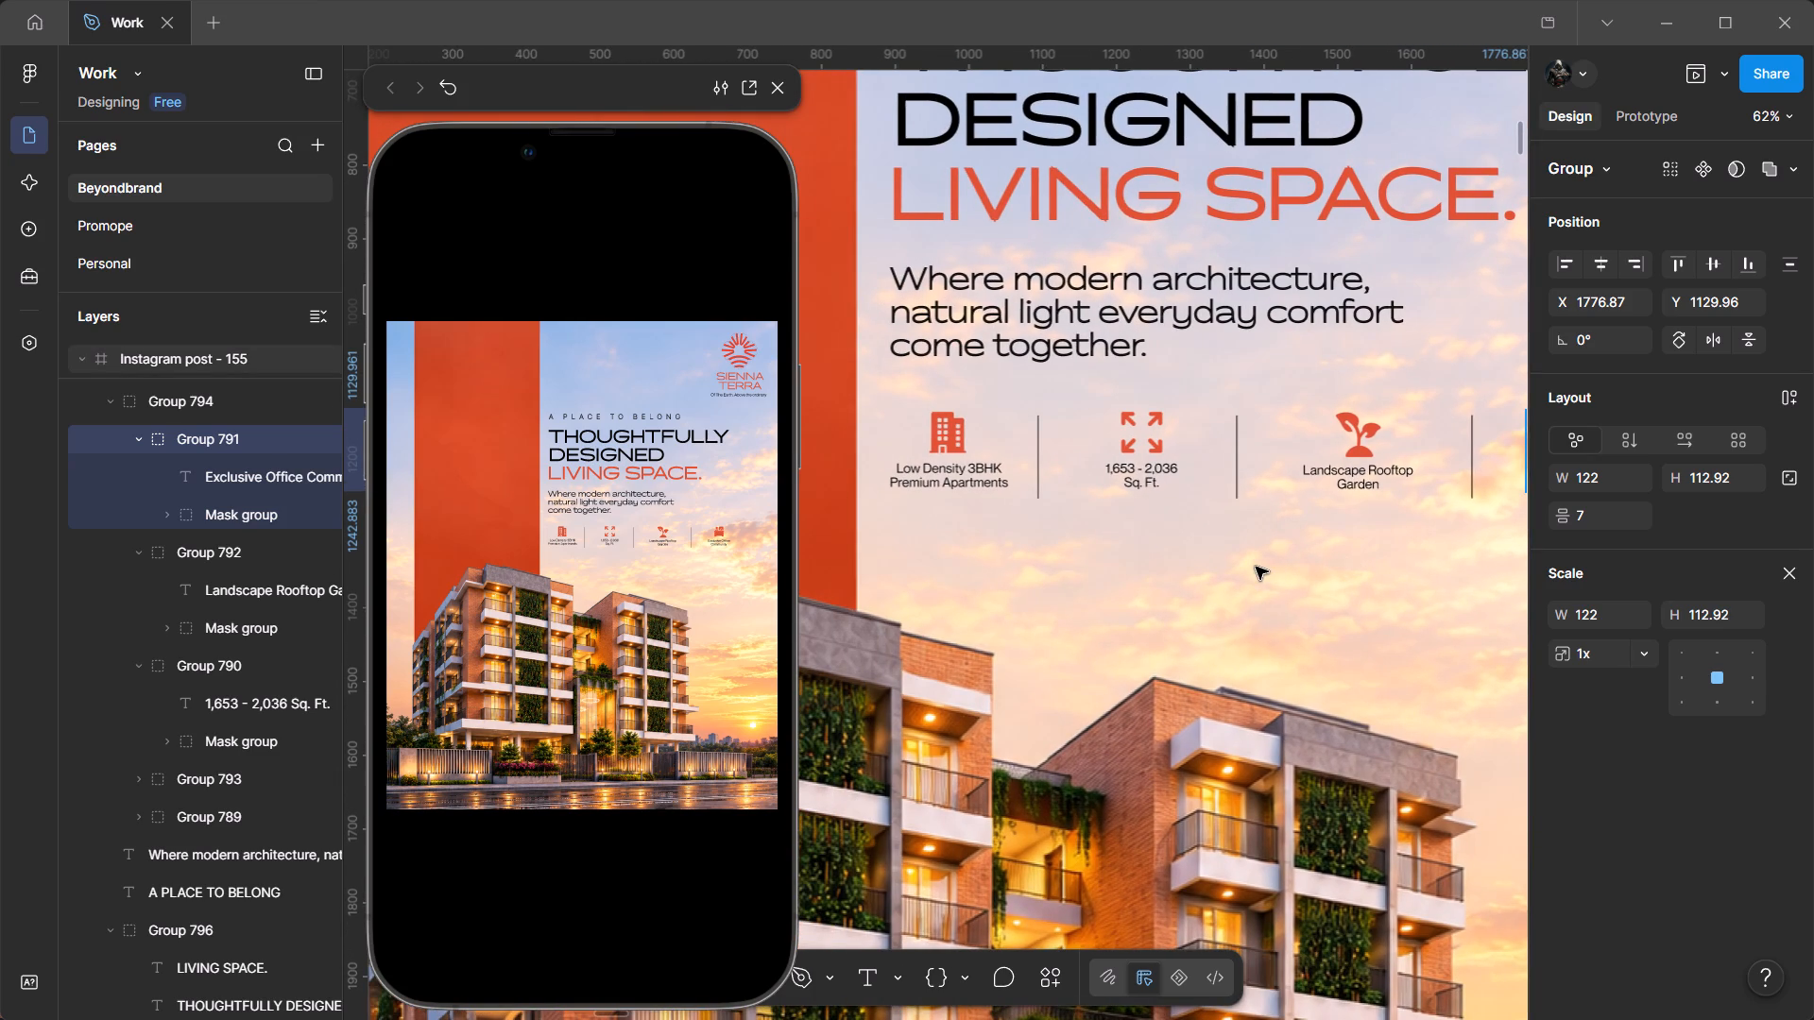
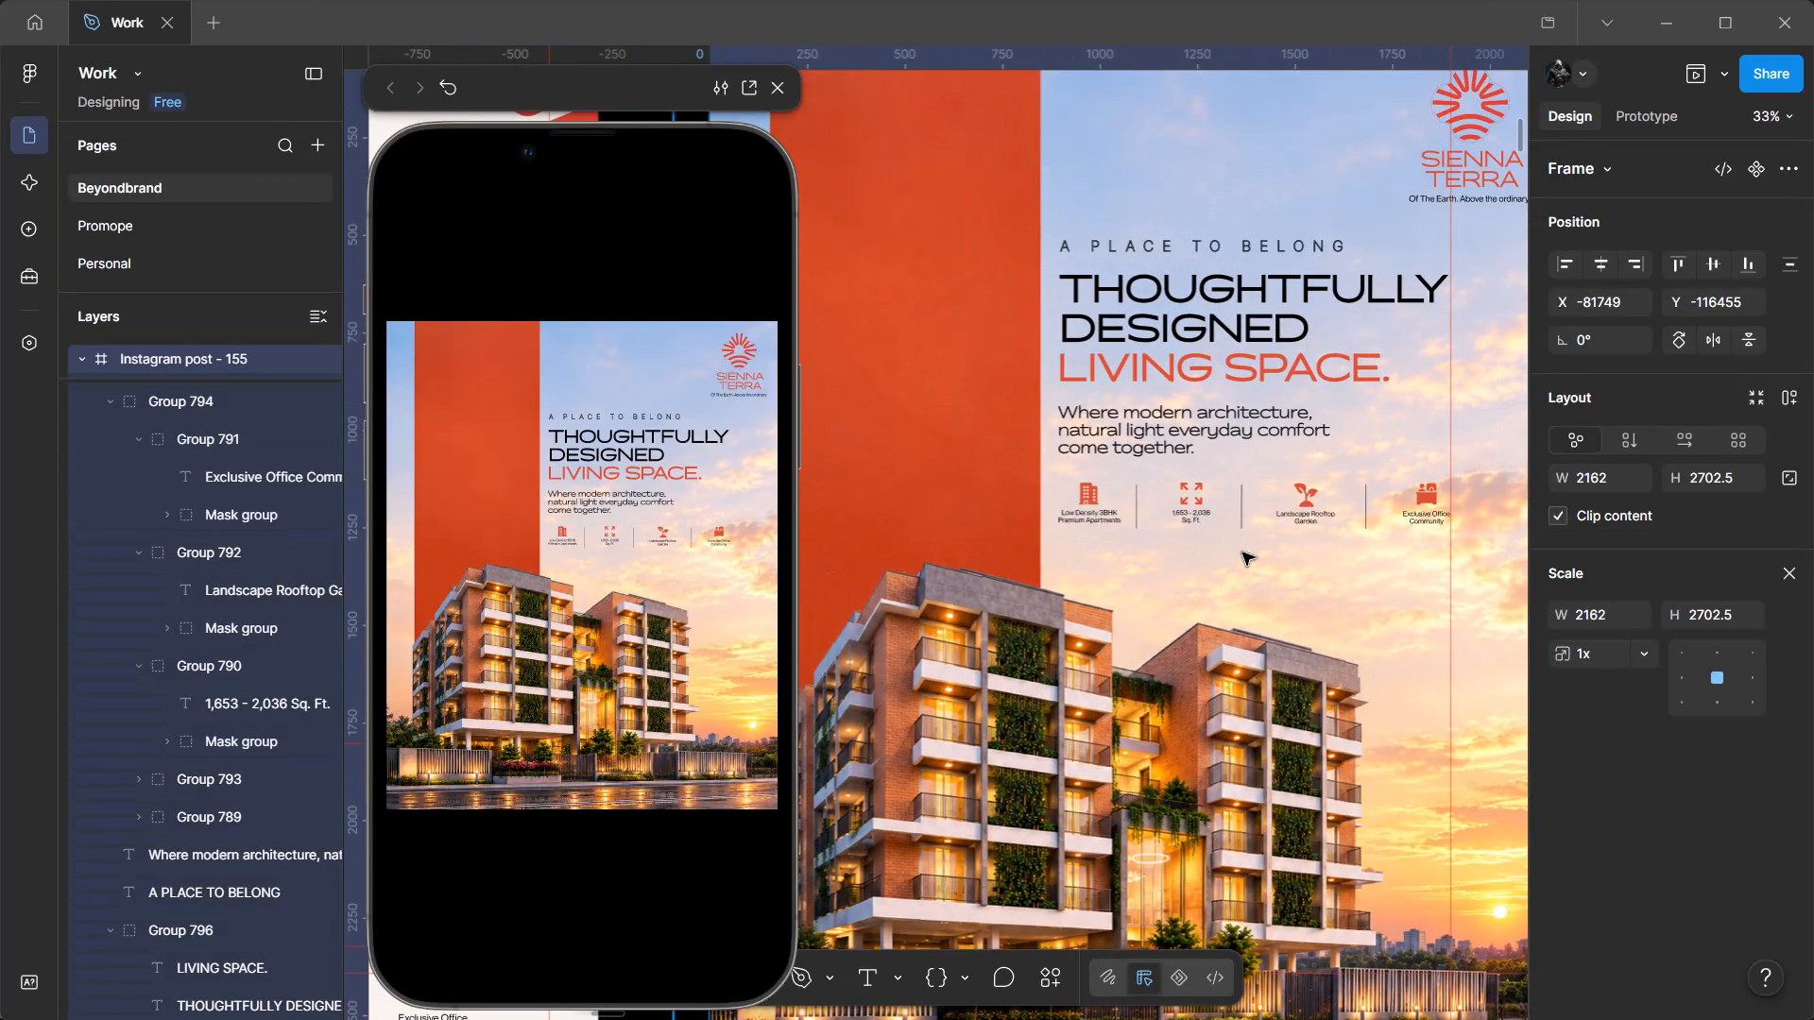
Nudge the Landscape Rooftop Garden icon-and-label group left to about X 1451 in the feature row.
double_click(1305, 497)
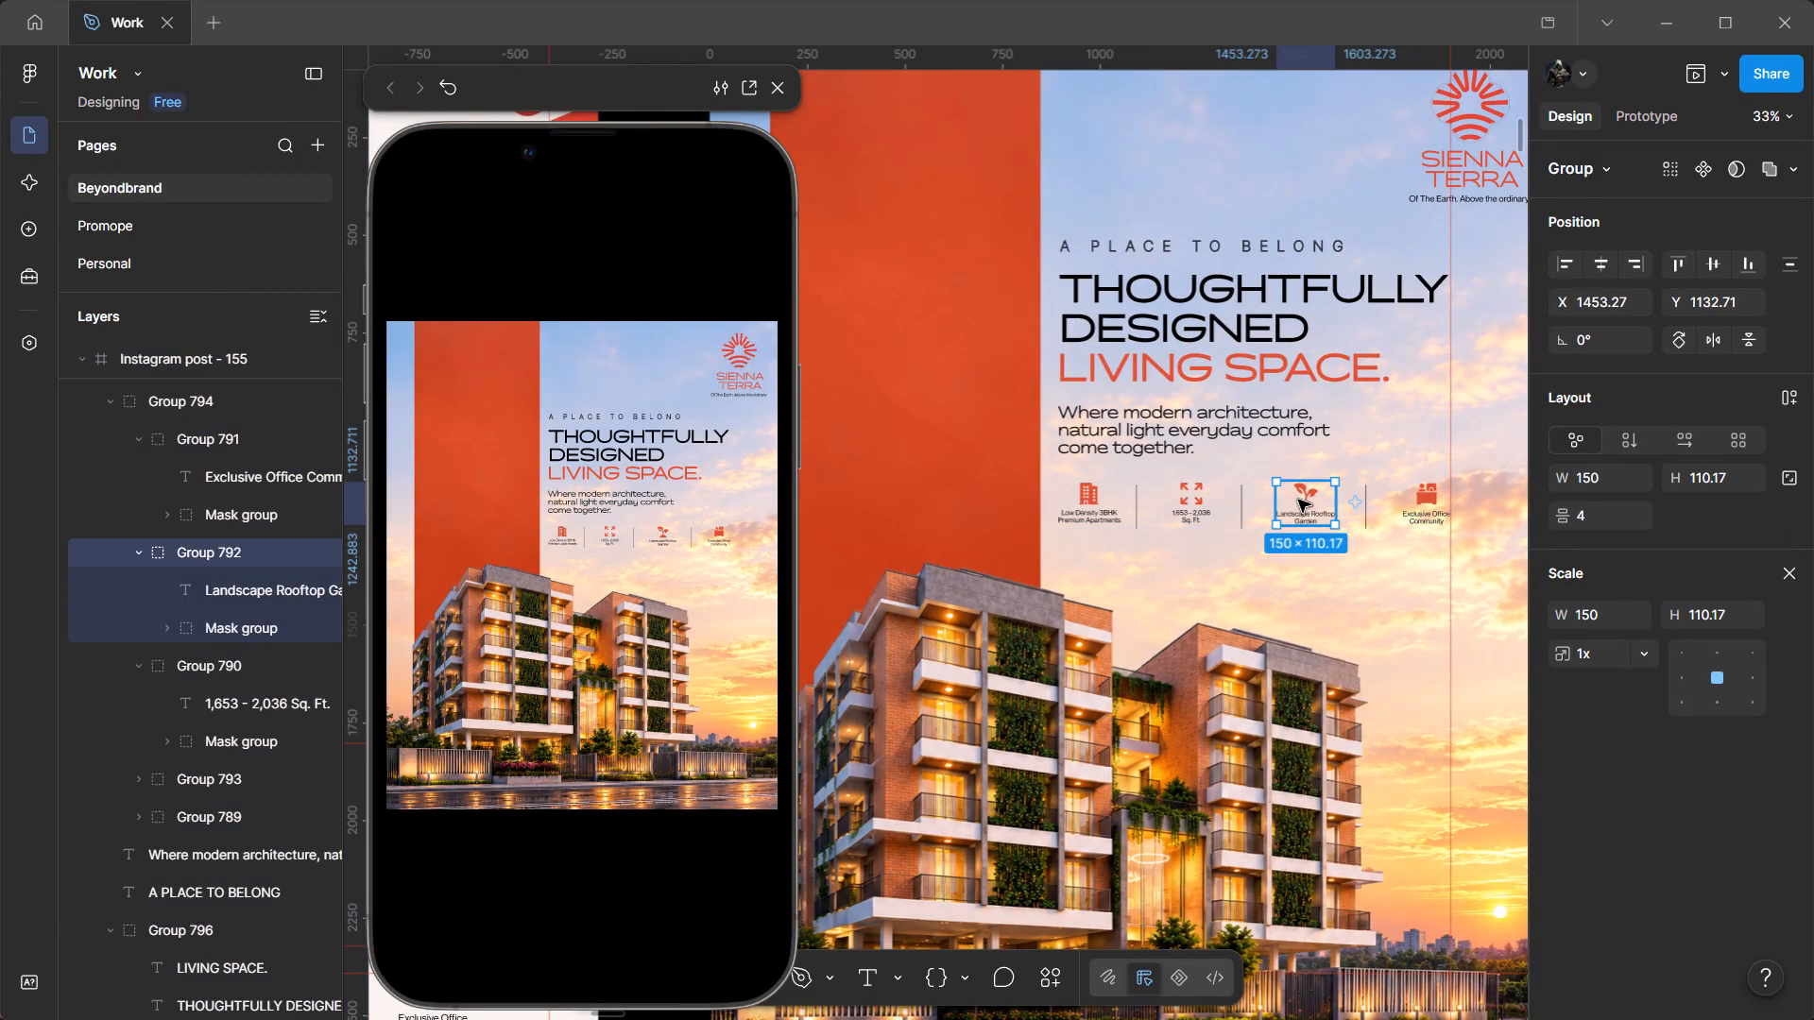
key(Left)
key(Left)
key(Left)
key(Right)
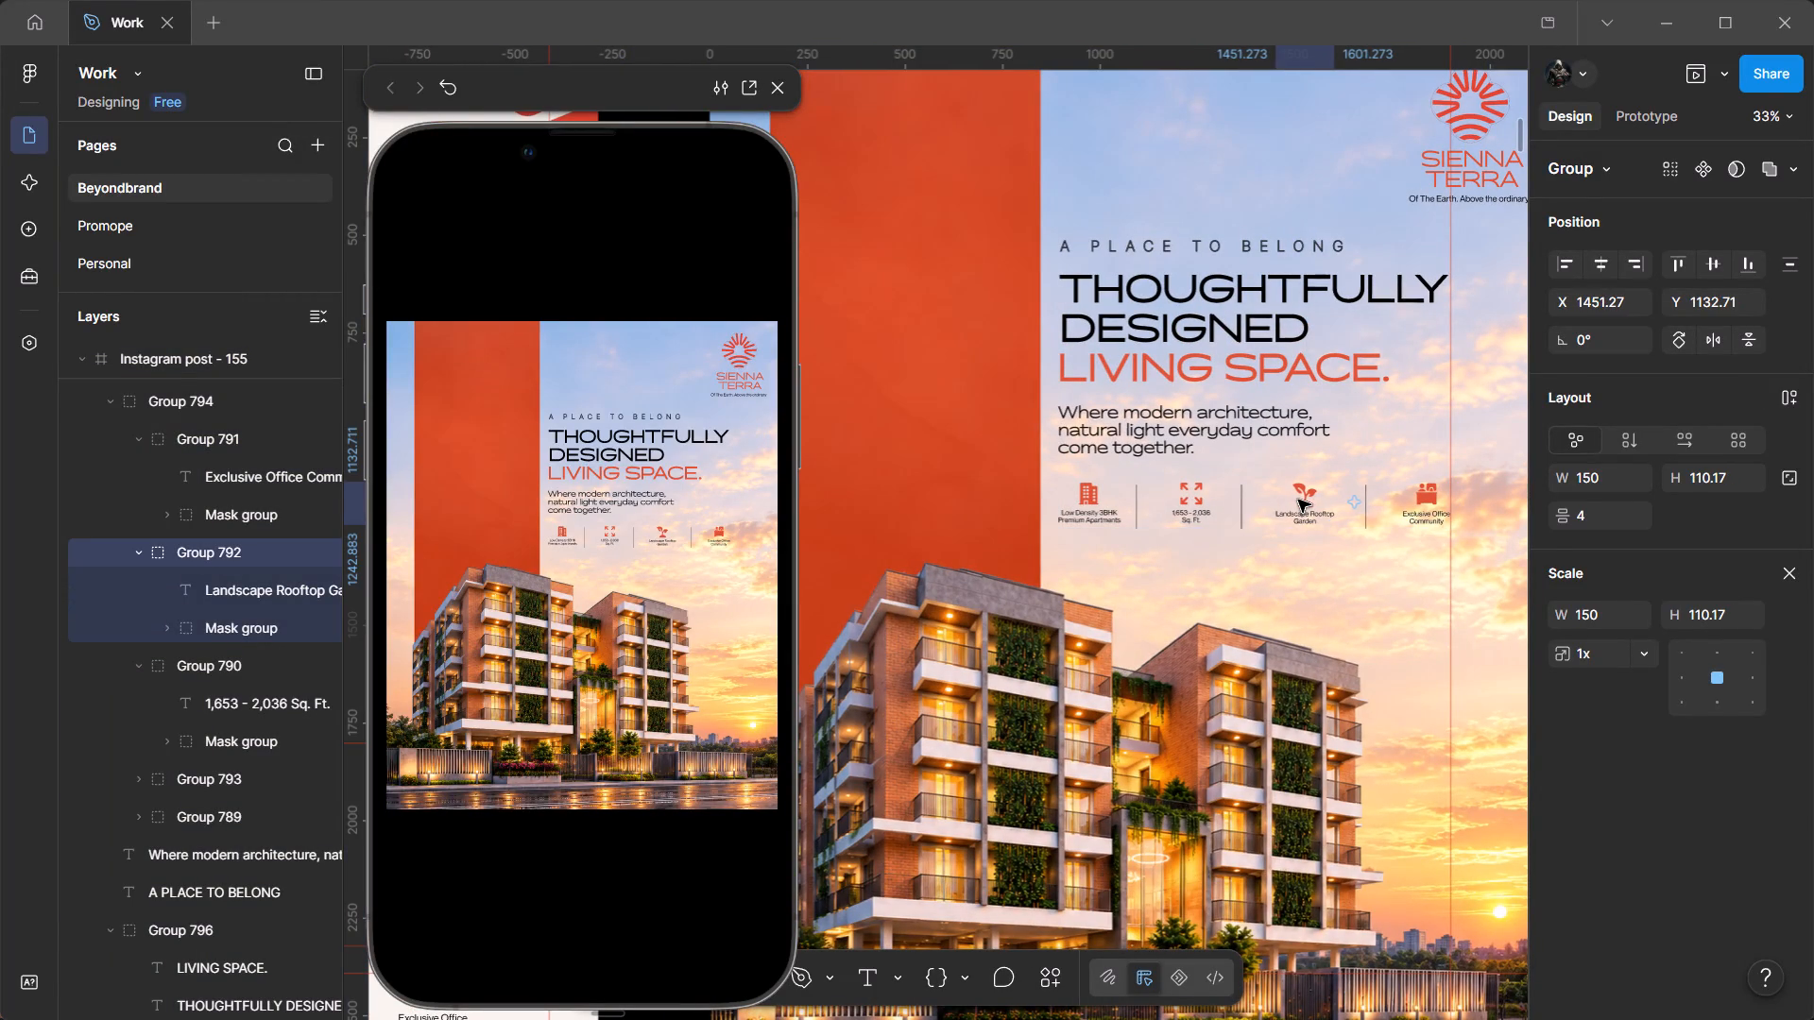
click(1181, 573)
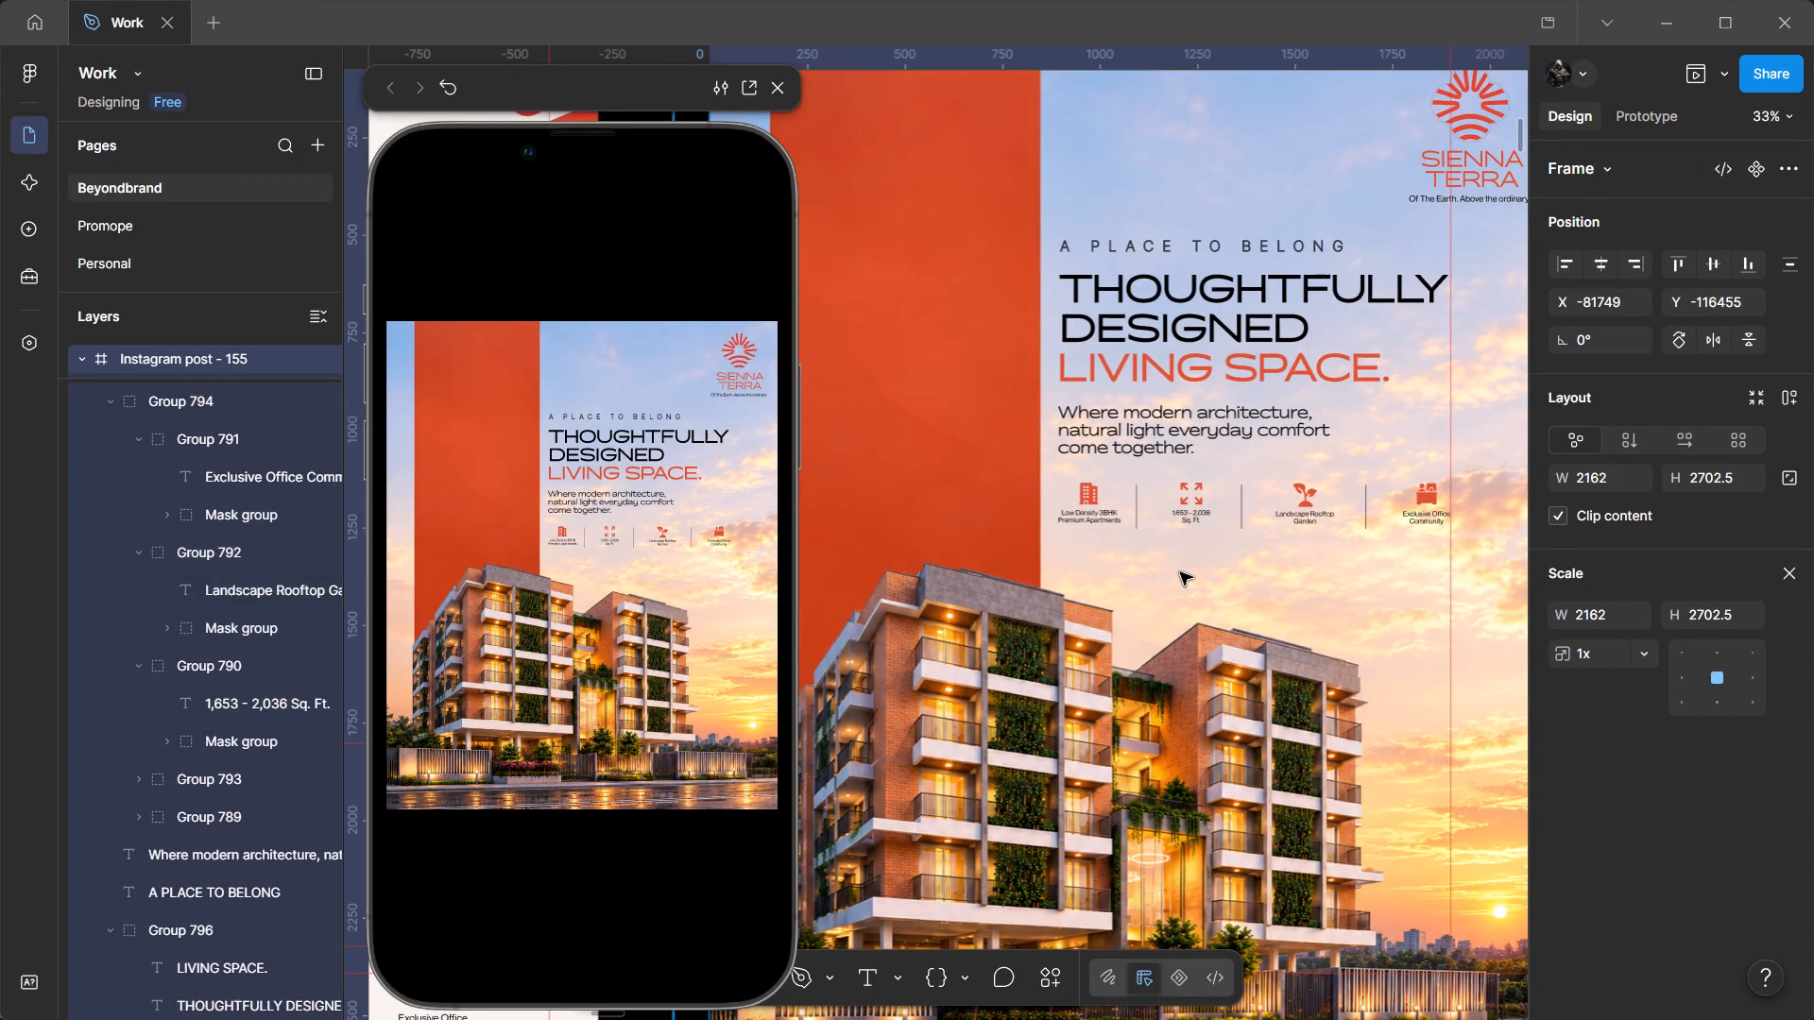
Examine the overall composition of Instagram post 155 and its margins beside the neighbouring posts.
ctrl+scroll(1180, 572, down, 4)
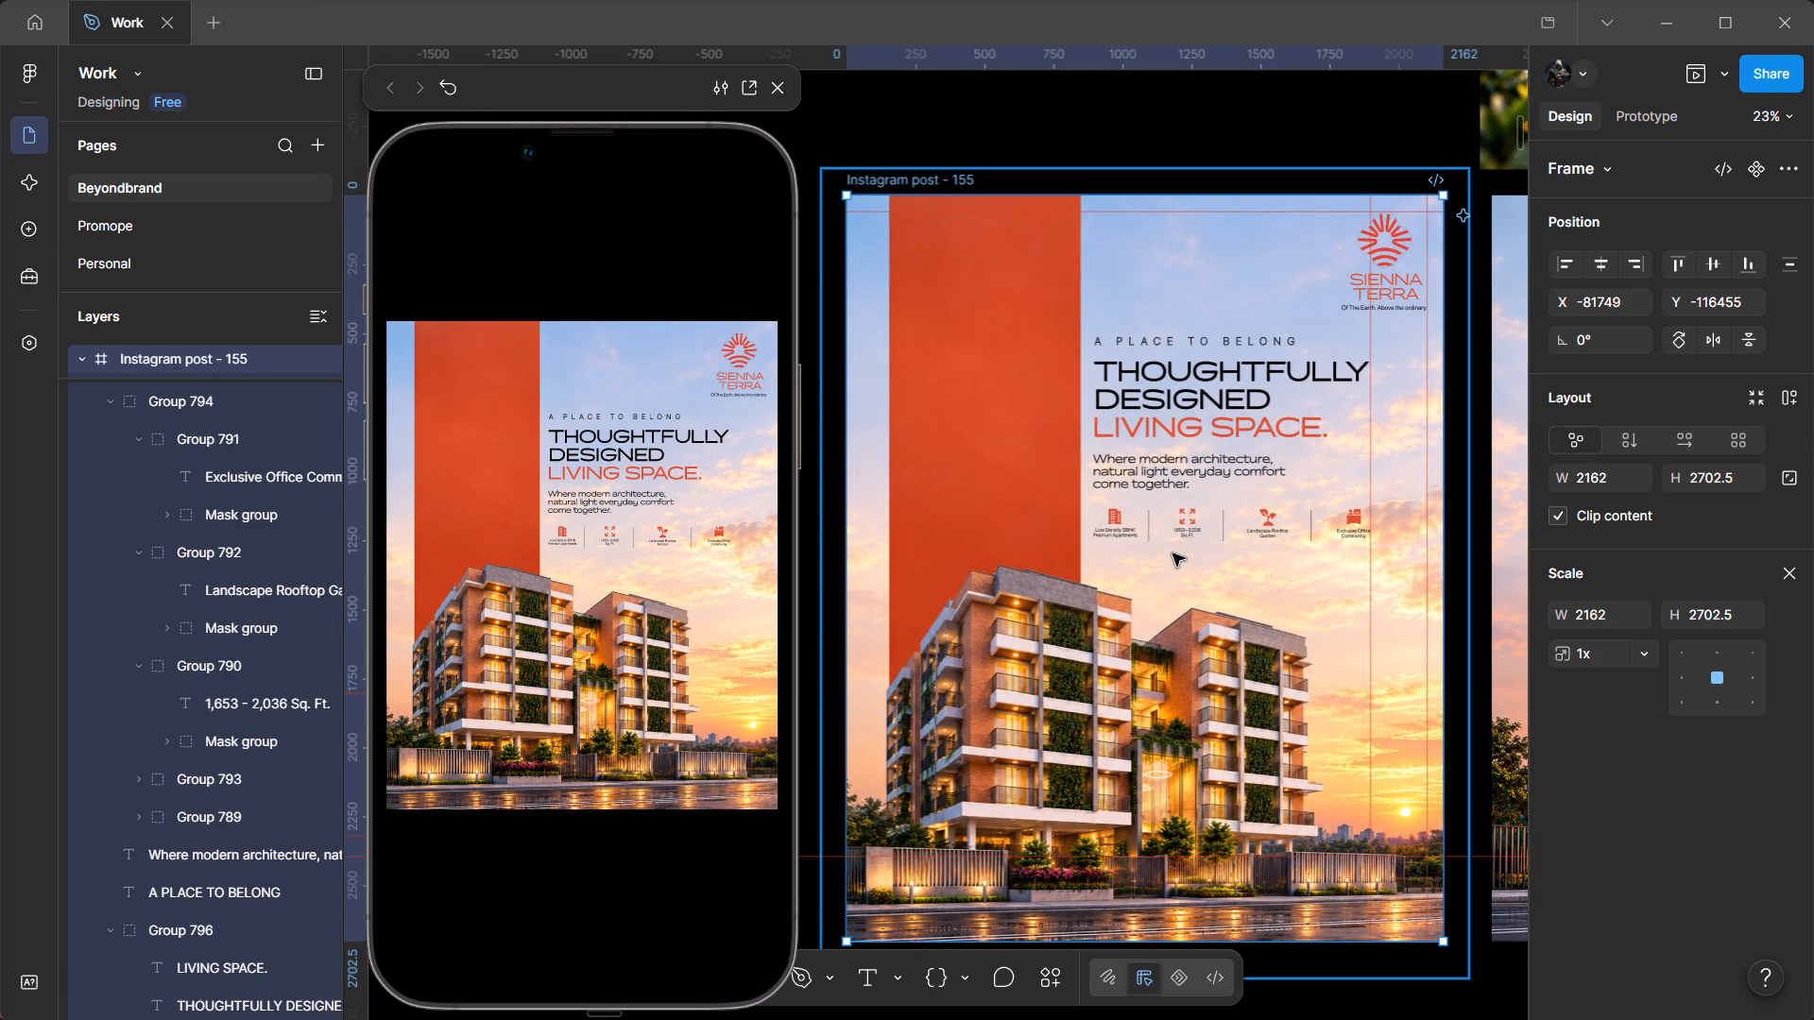
click(1182, 96)
ctrl+scroll(1182, 96, down, 3)
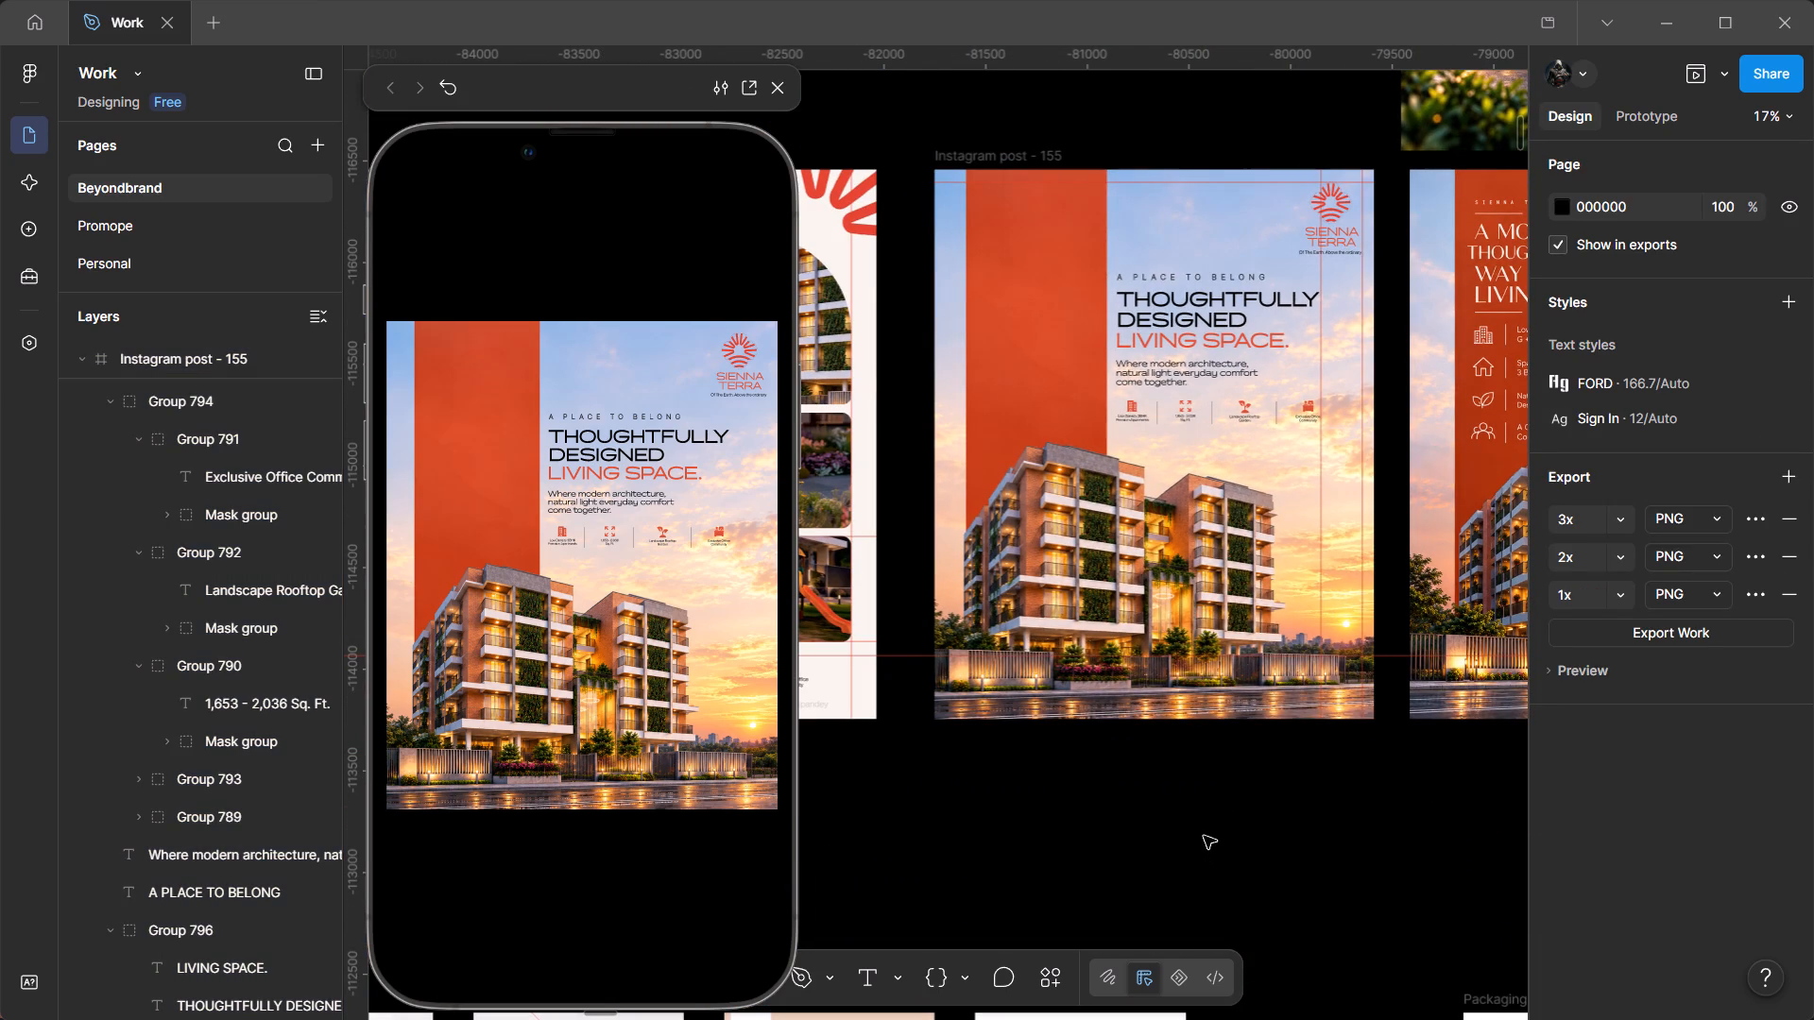
ctrl+scroll(1060, 173, up, 11)
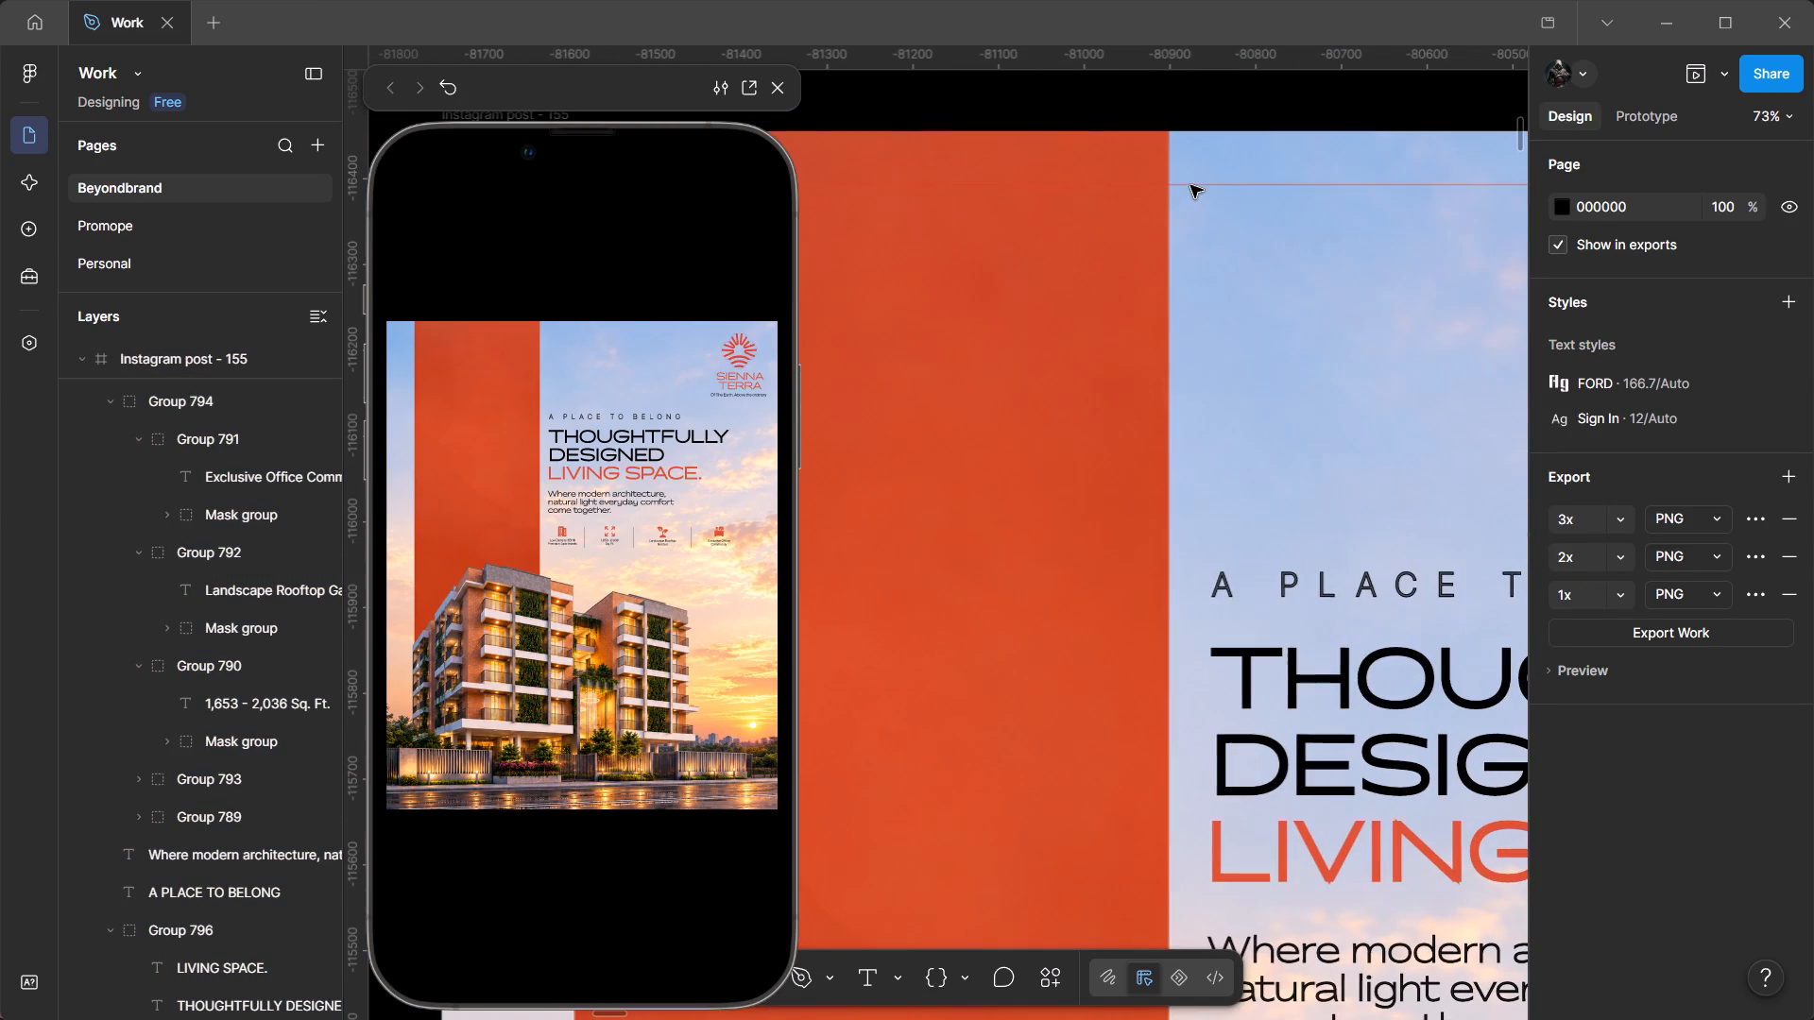
ctrl+scroll(1190, 187, down, 7)
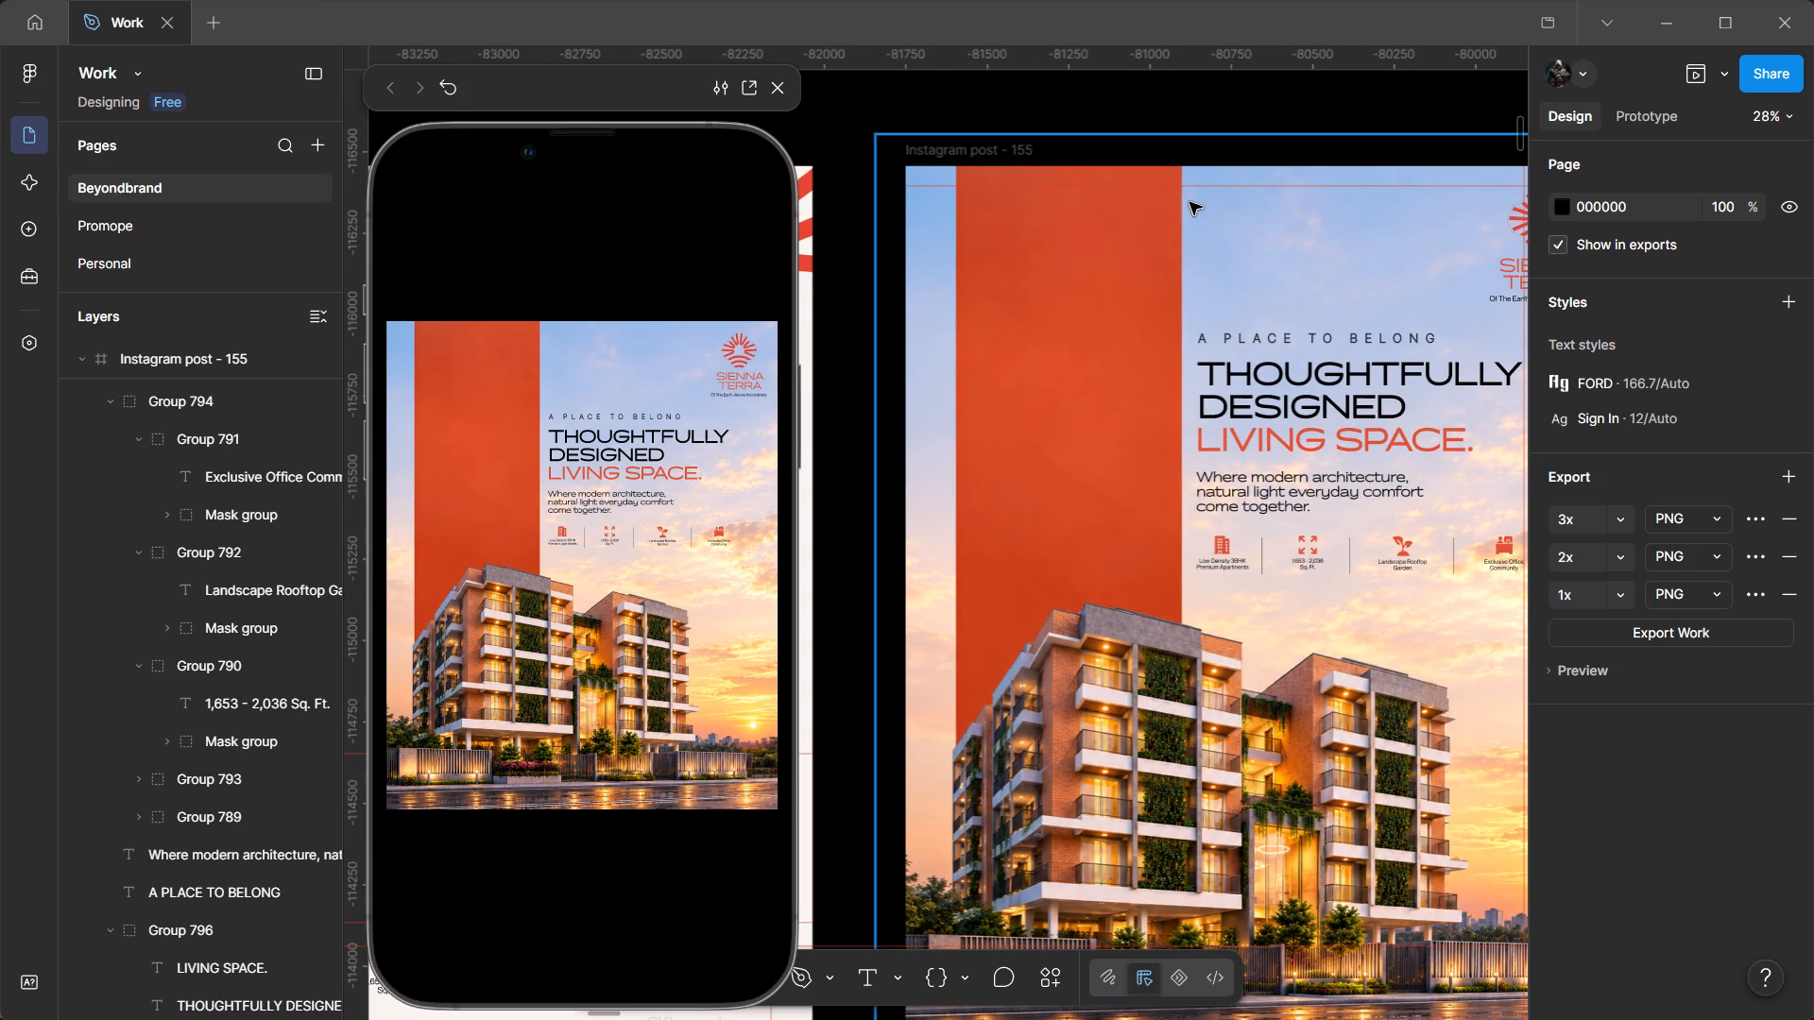
click(953, 152)
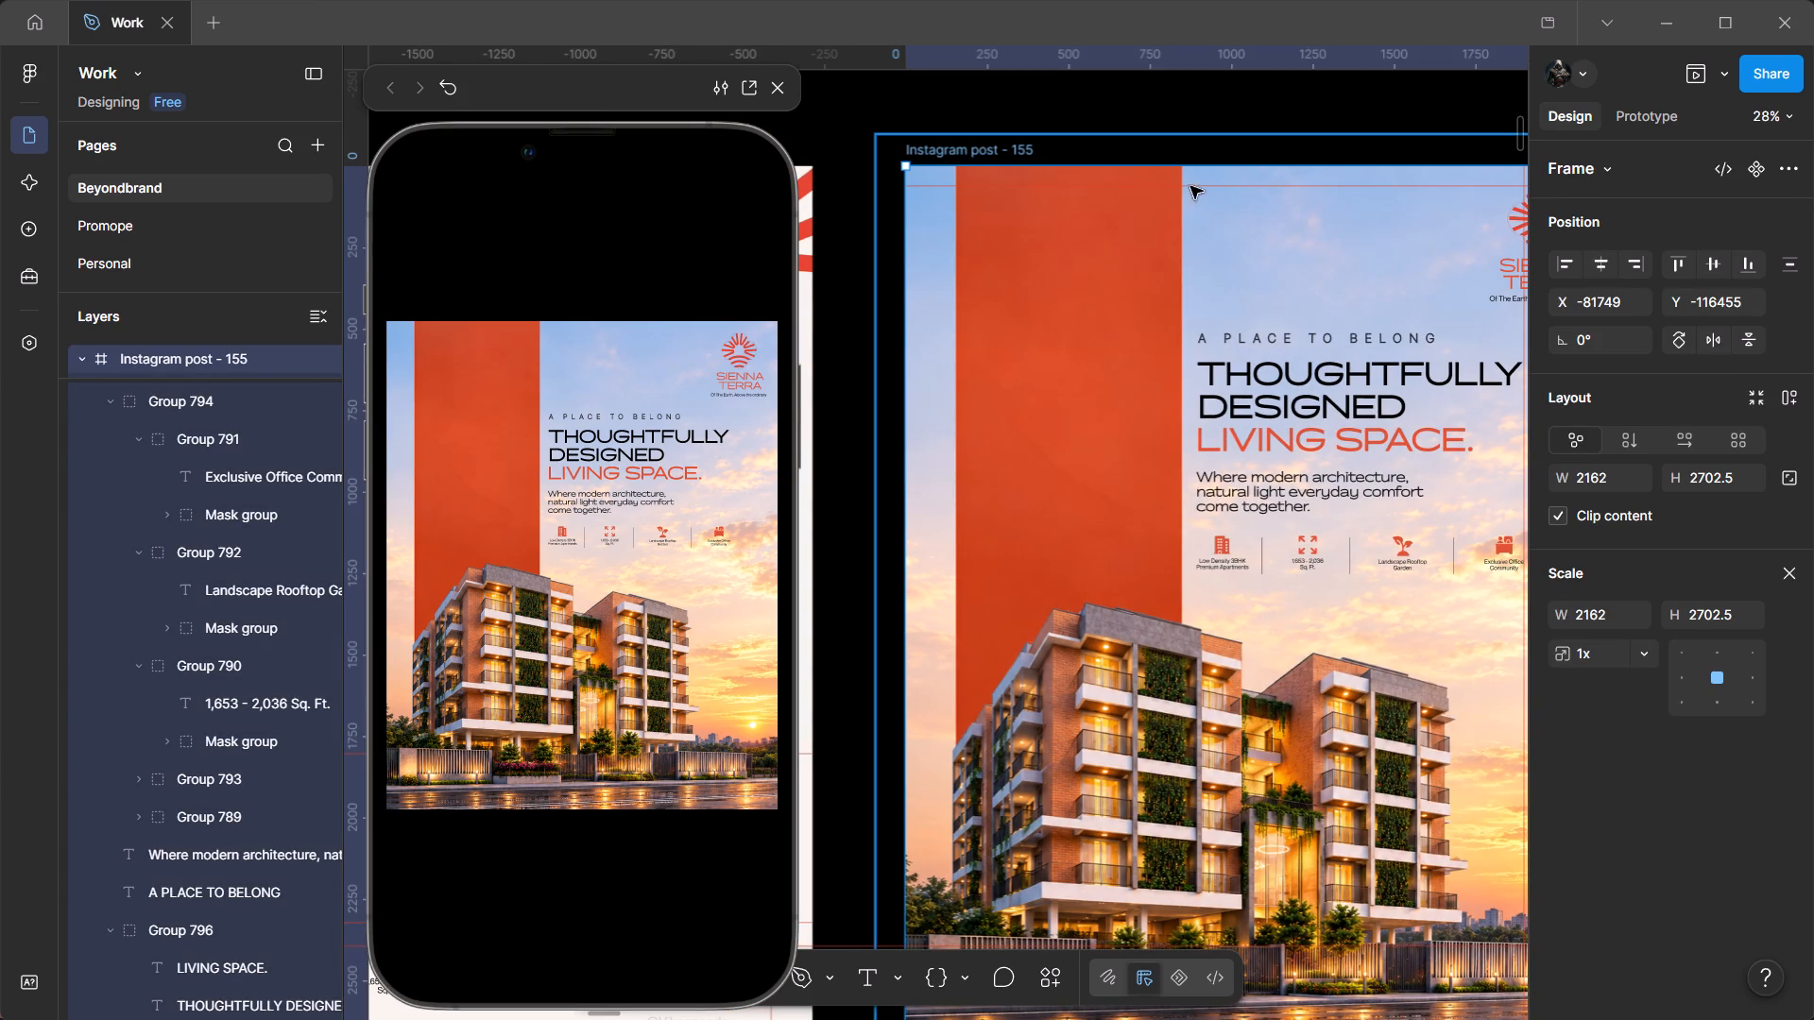
key(v)
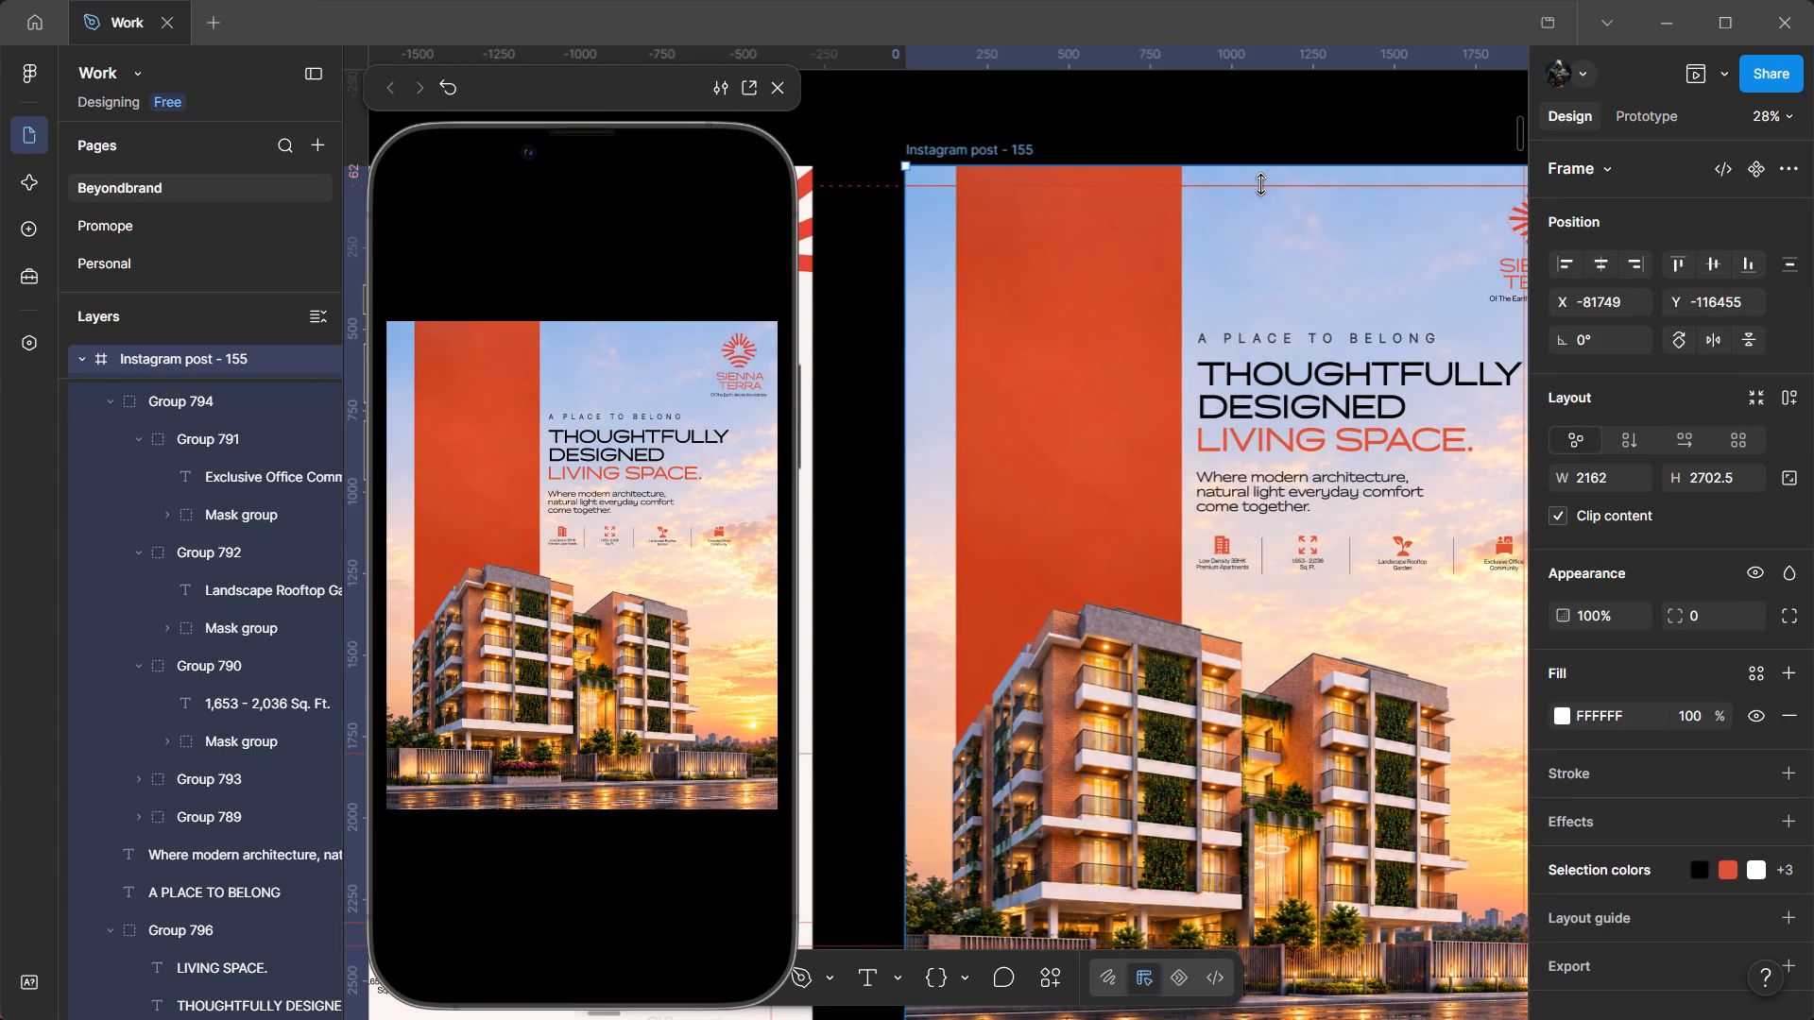
click(1114, 137)
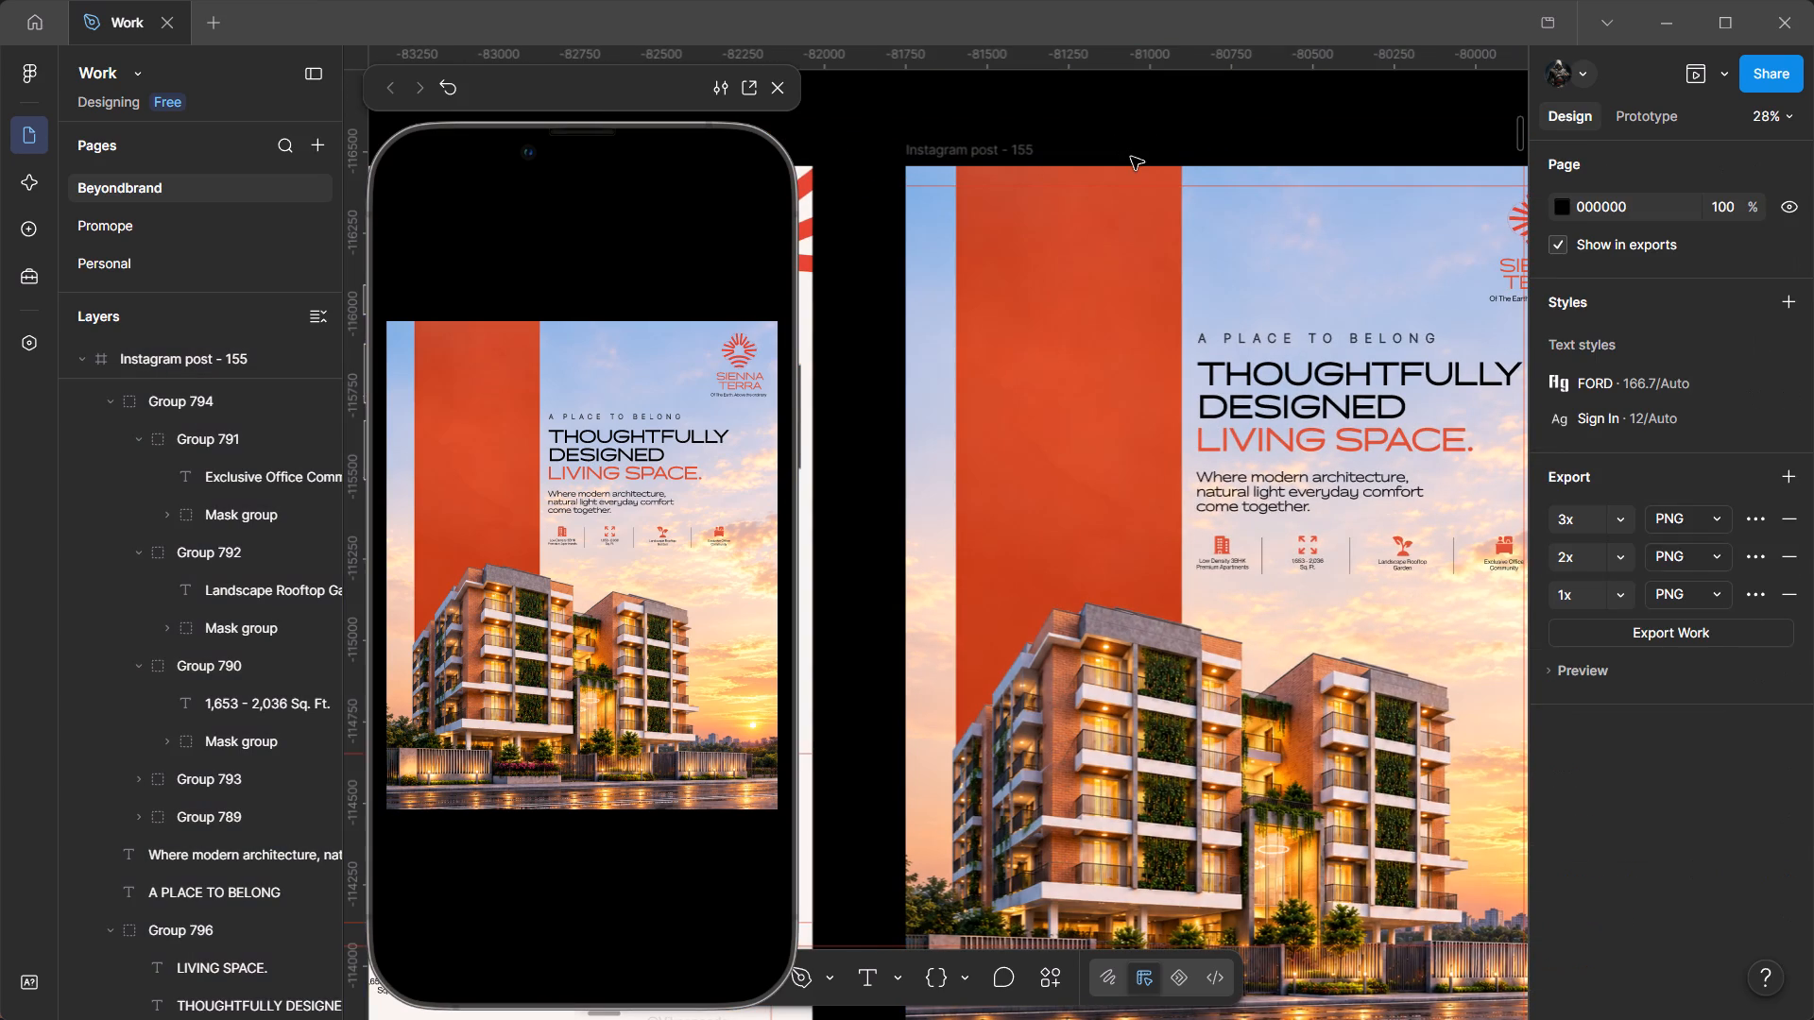
ctrl+scroll(1131, 159, down, 3)
click(1347, 912)
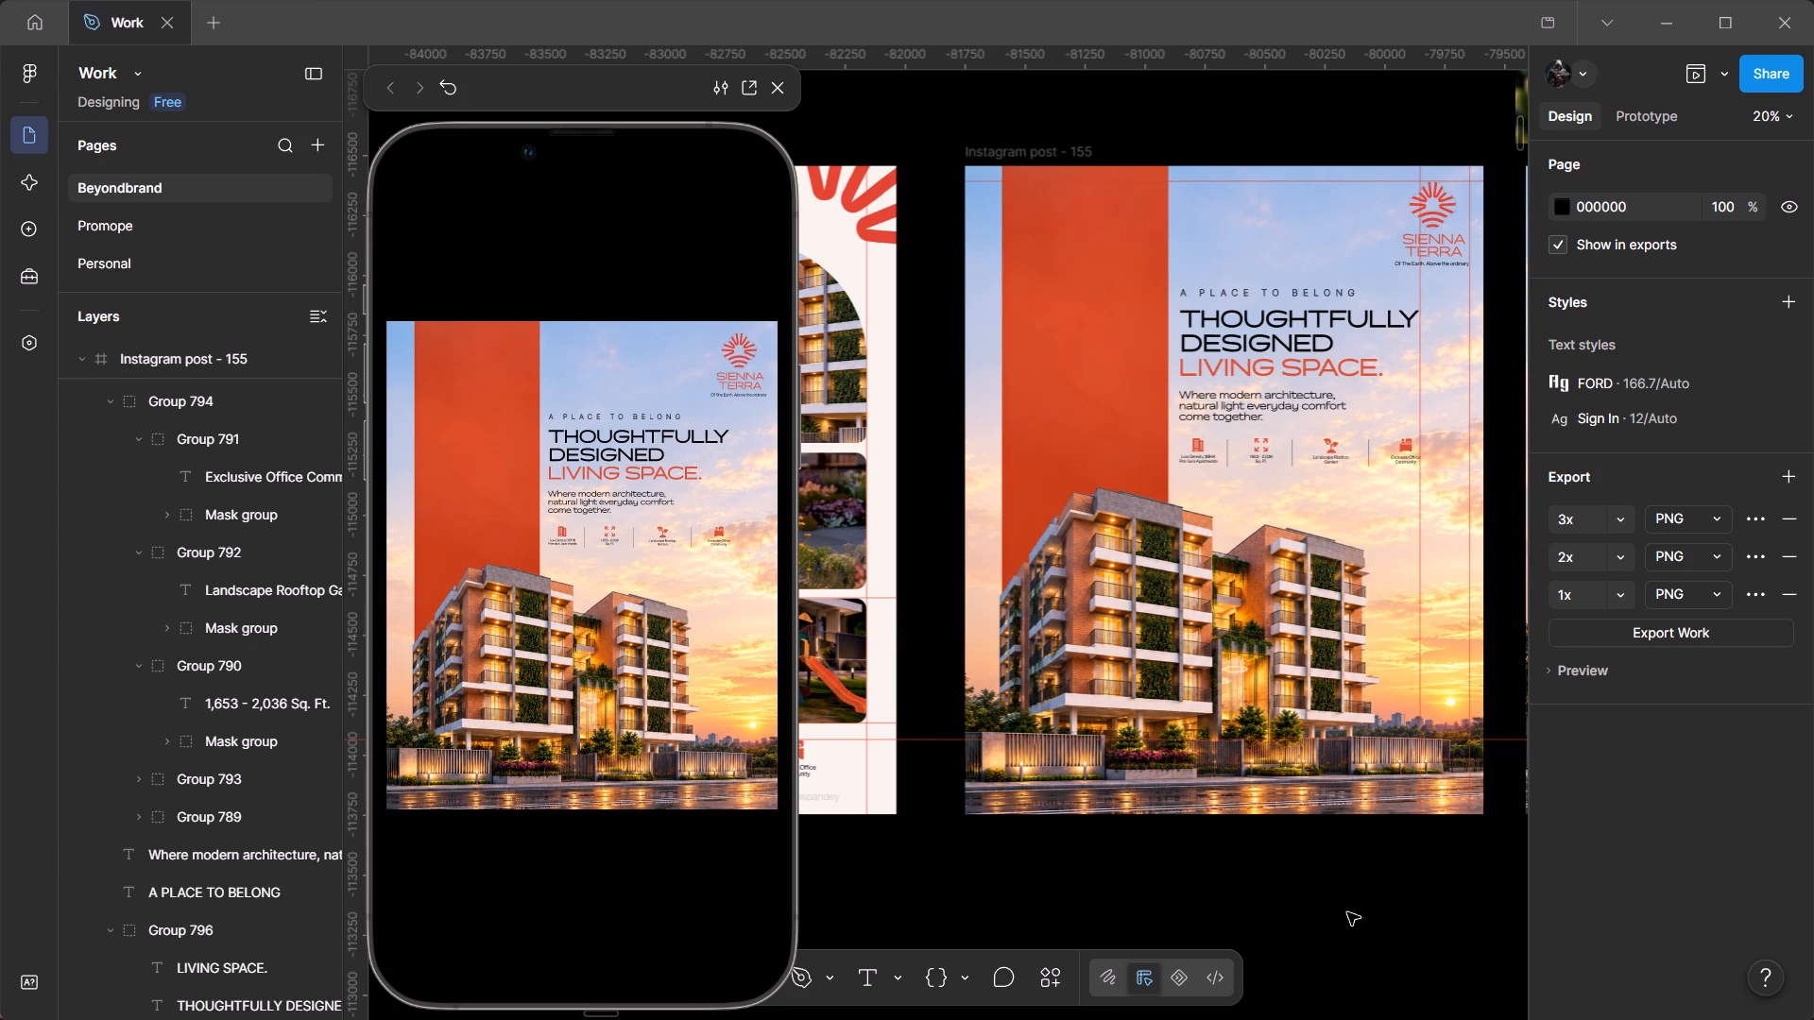
drag(1341, 903, 1302, 898)
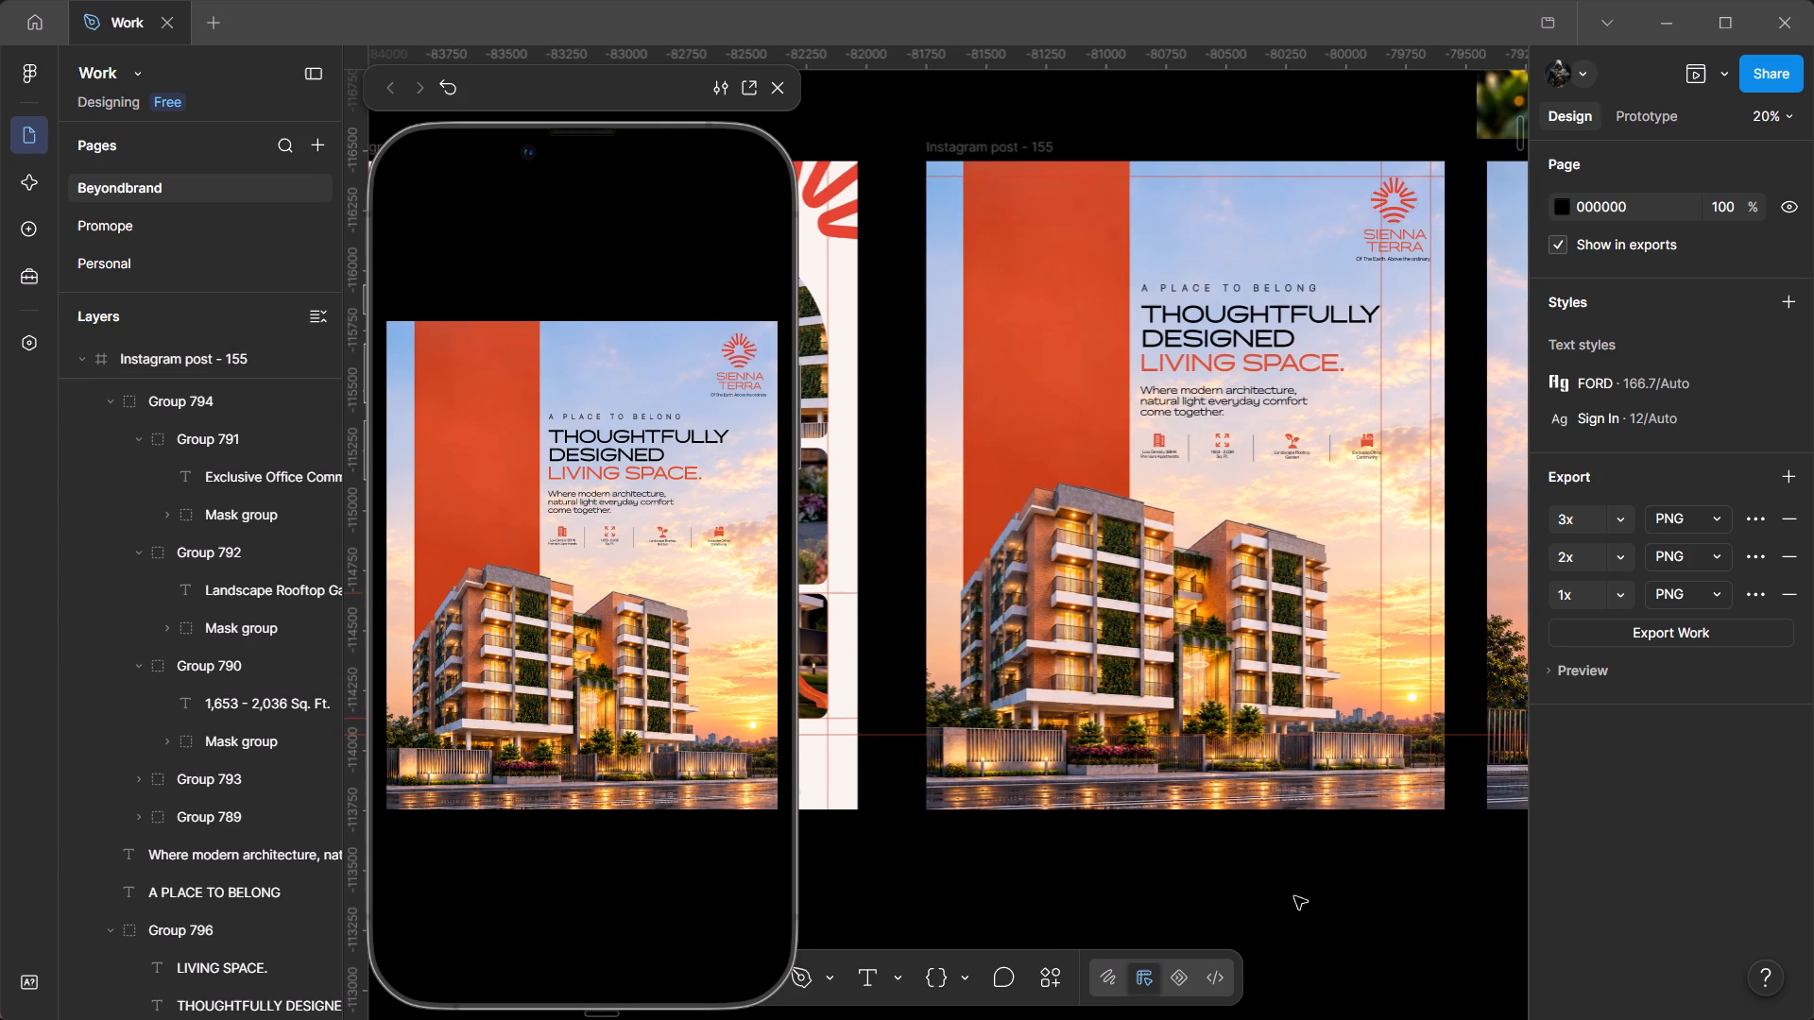
Capture a screenshot of the whole Instagram post 155 frame.
ctrl+scroll(1204, 771, down, 3)
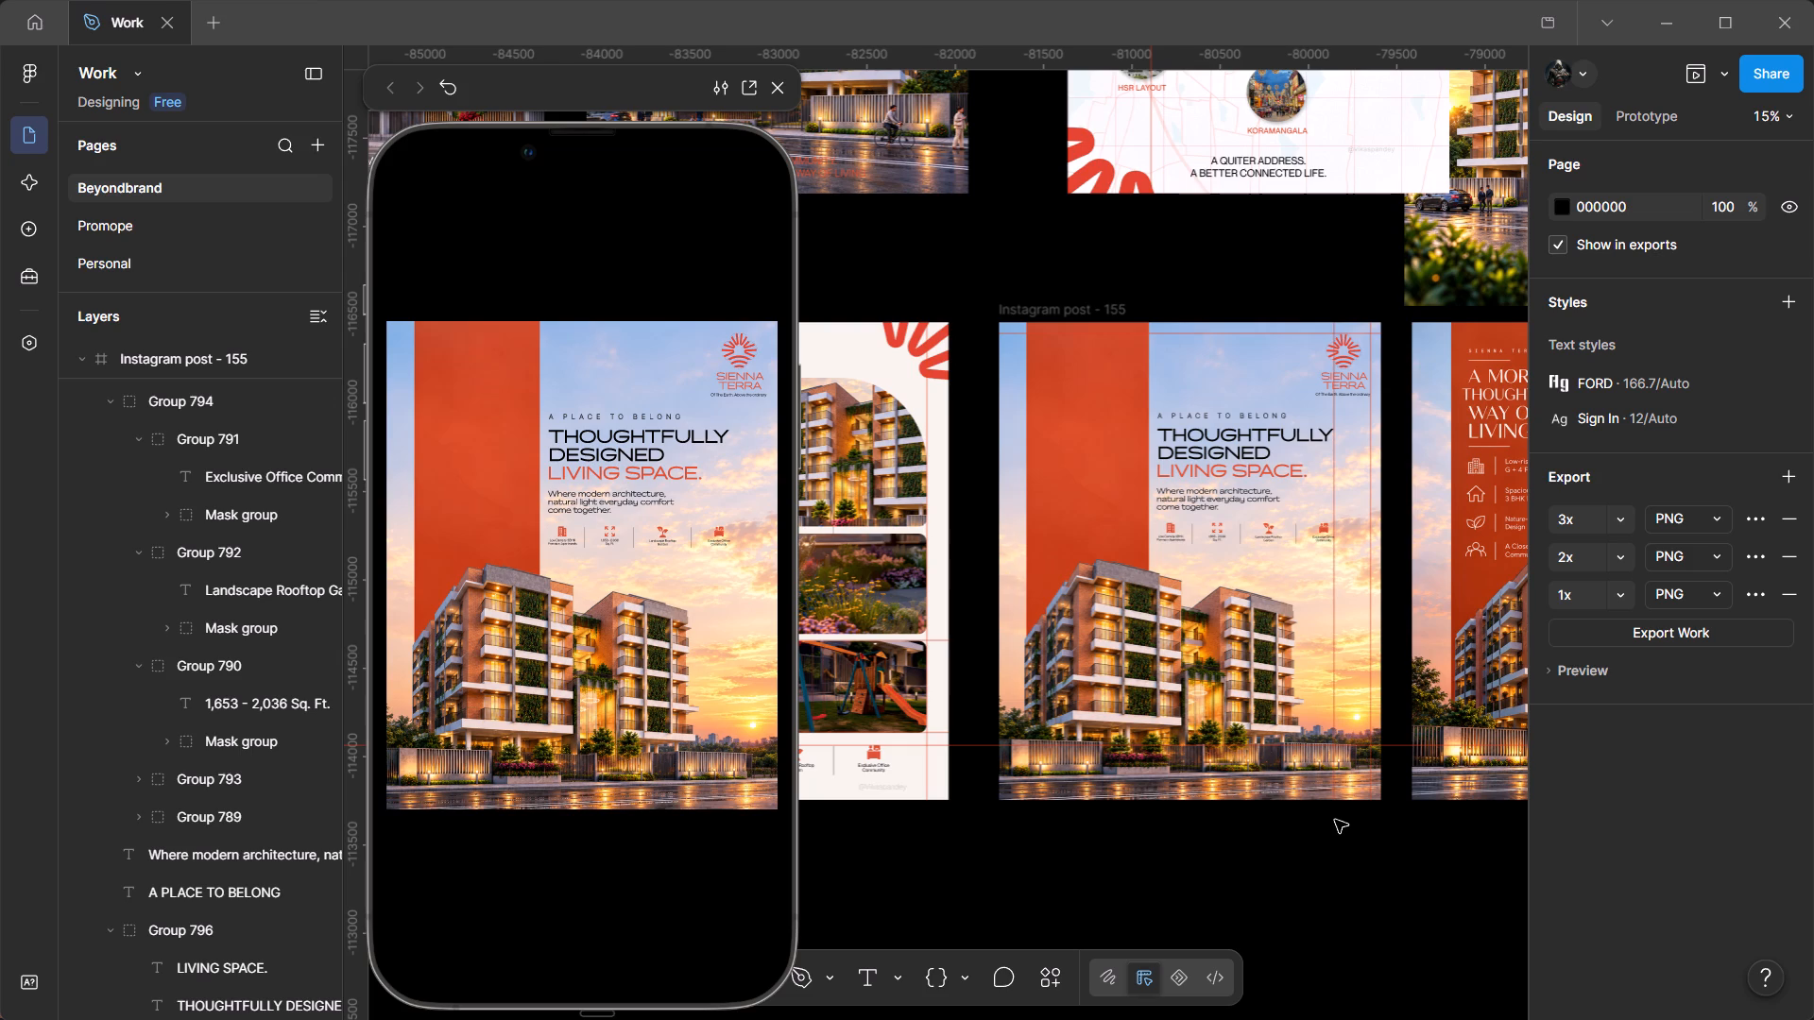
key(Print)
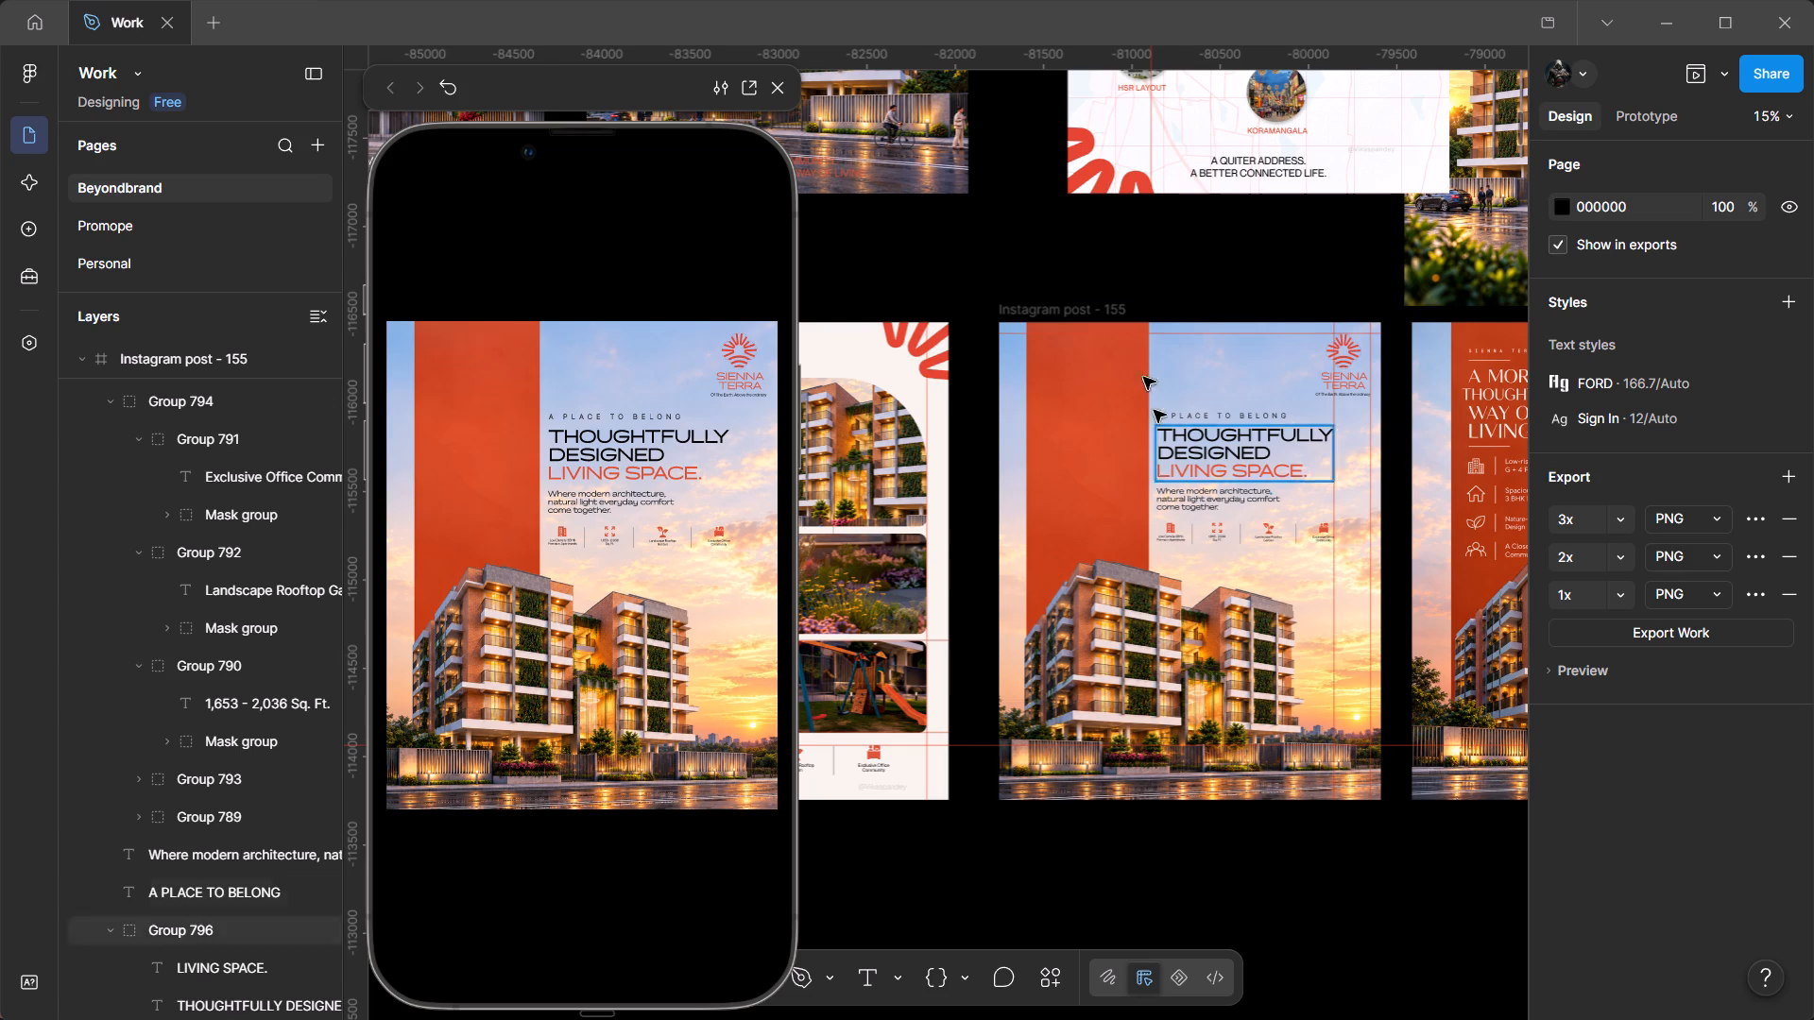
drag(983, 292, 1426, 874)
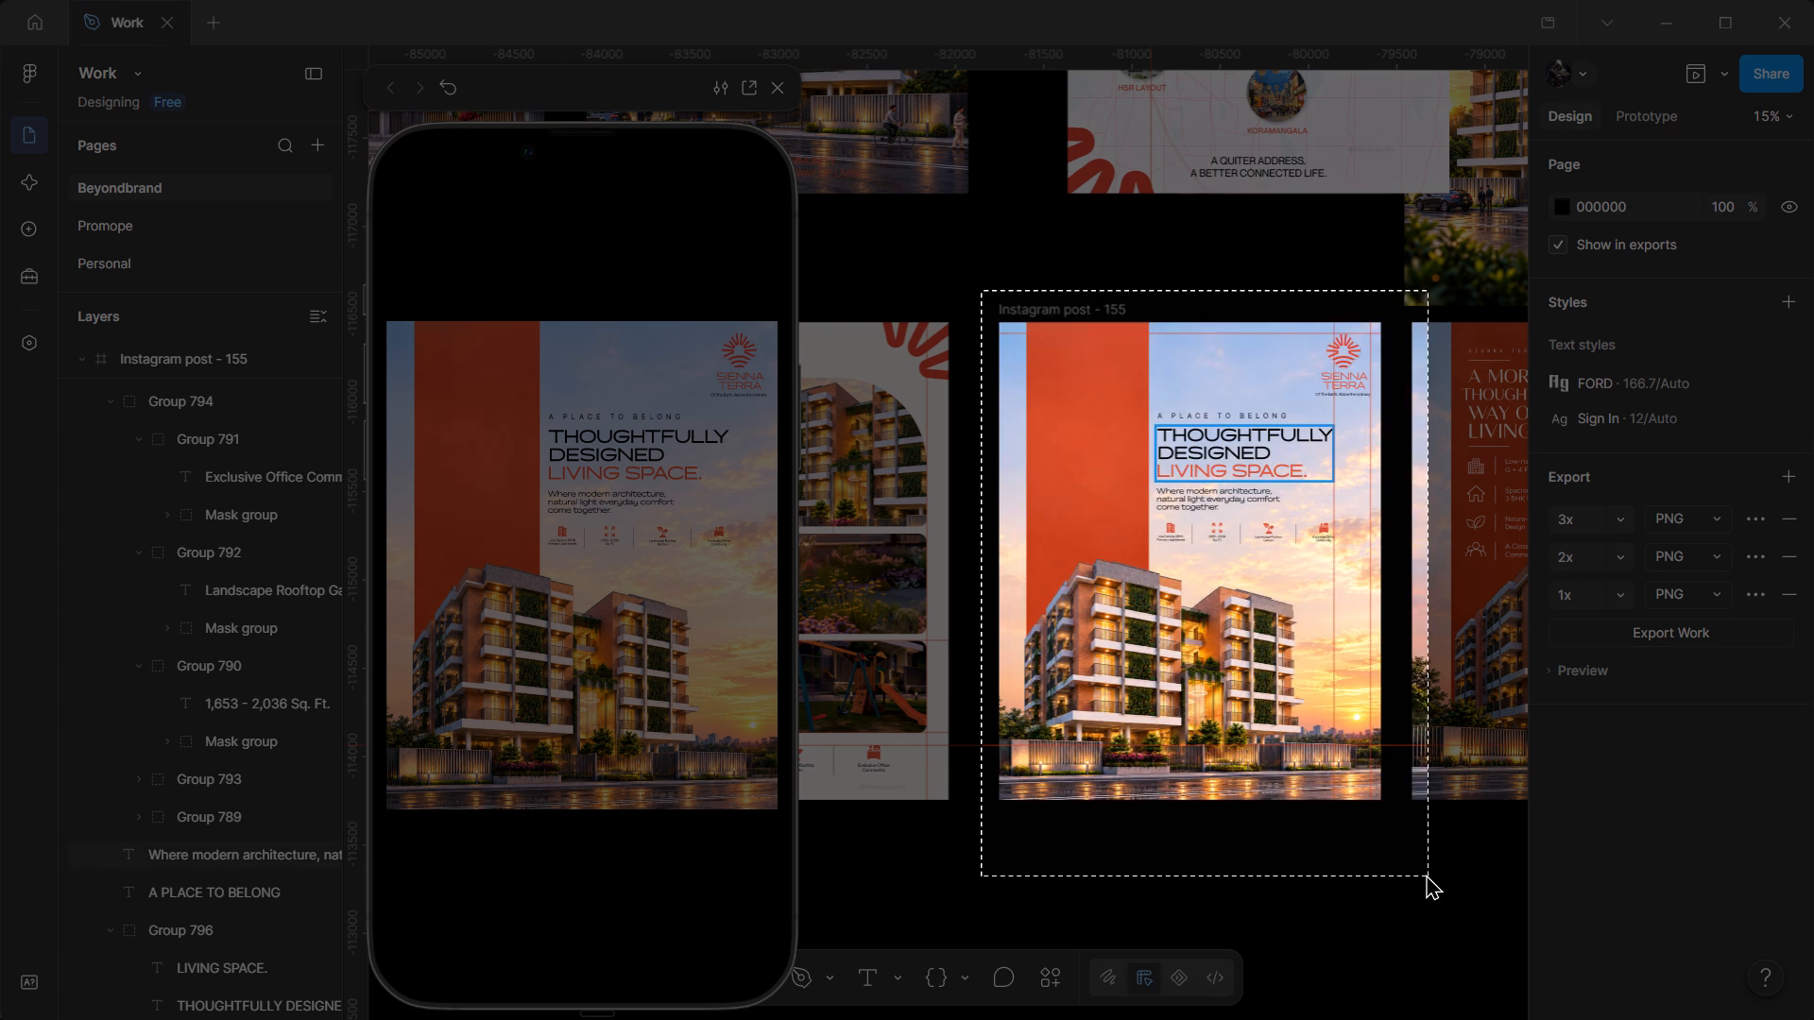
drag(1426, 874, 1388, 869)
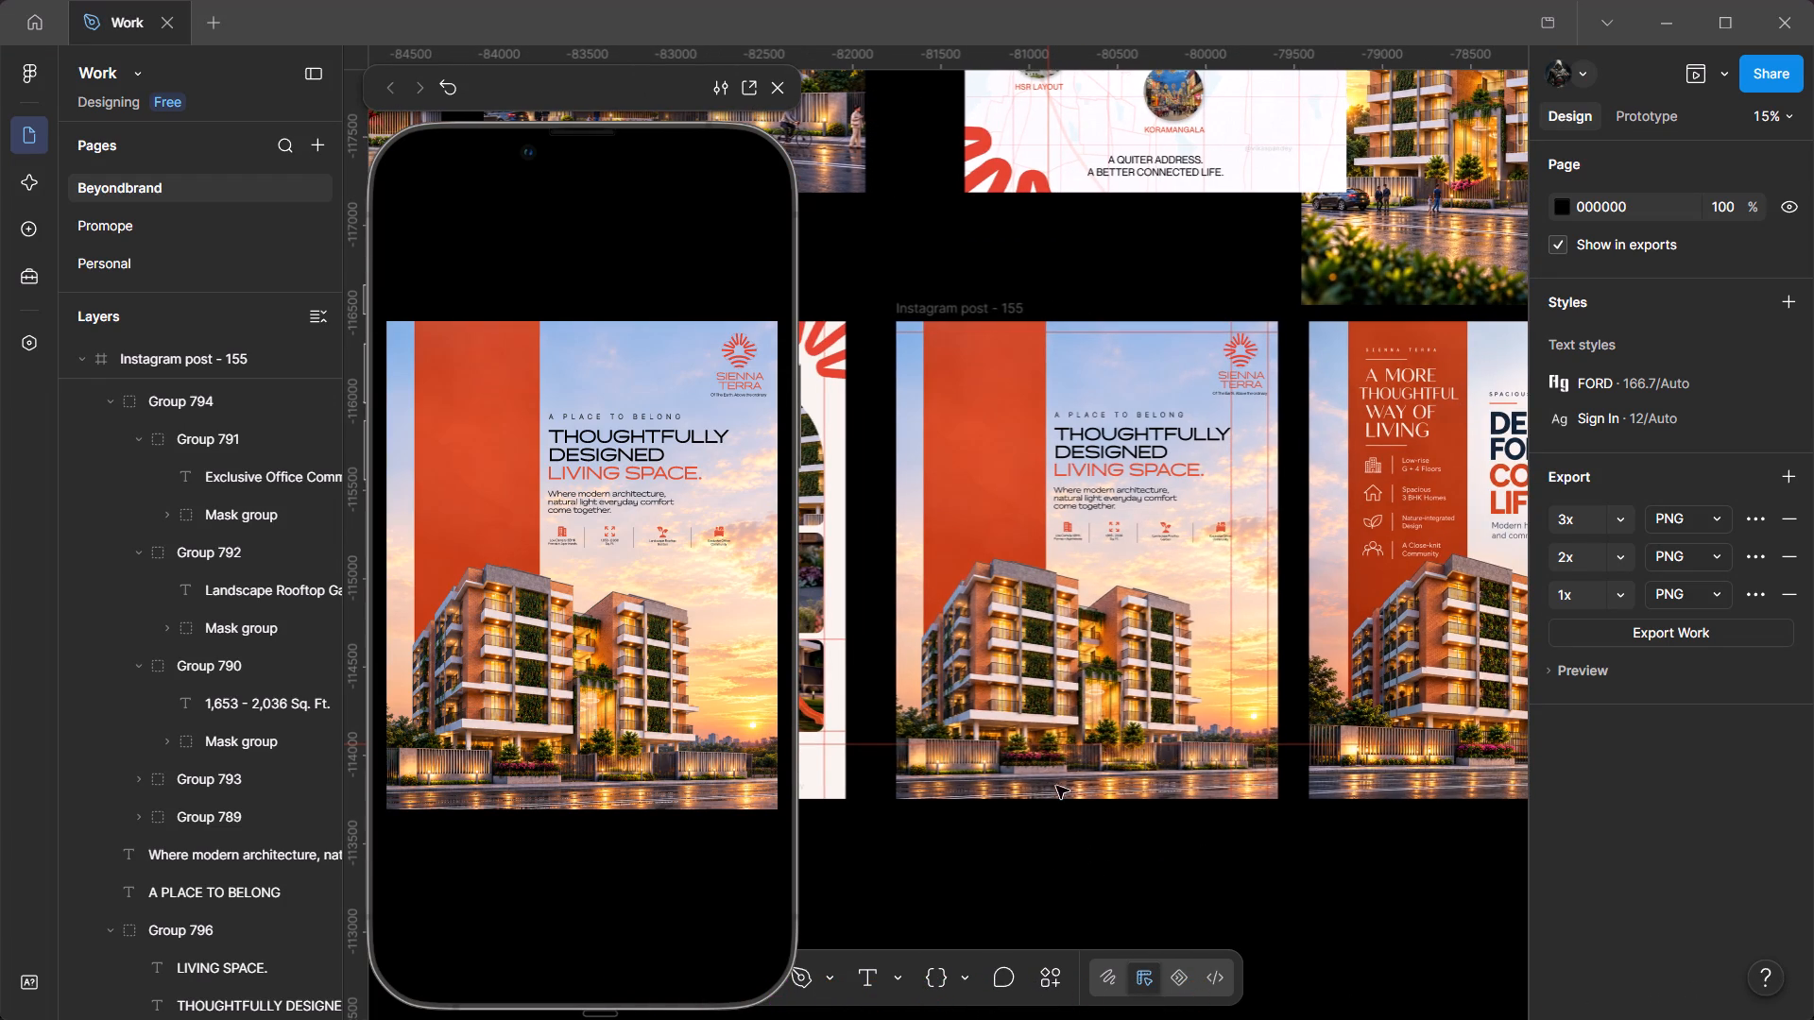
Enlarge the apartment building background image in Instagram post - 155 to about 2604 × 3253.
click(1046, 718)
scroll(940, 531, up, 3)
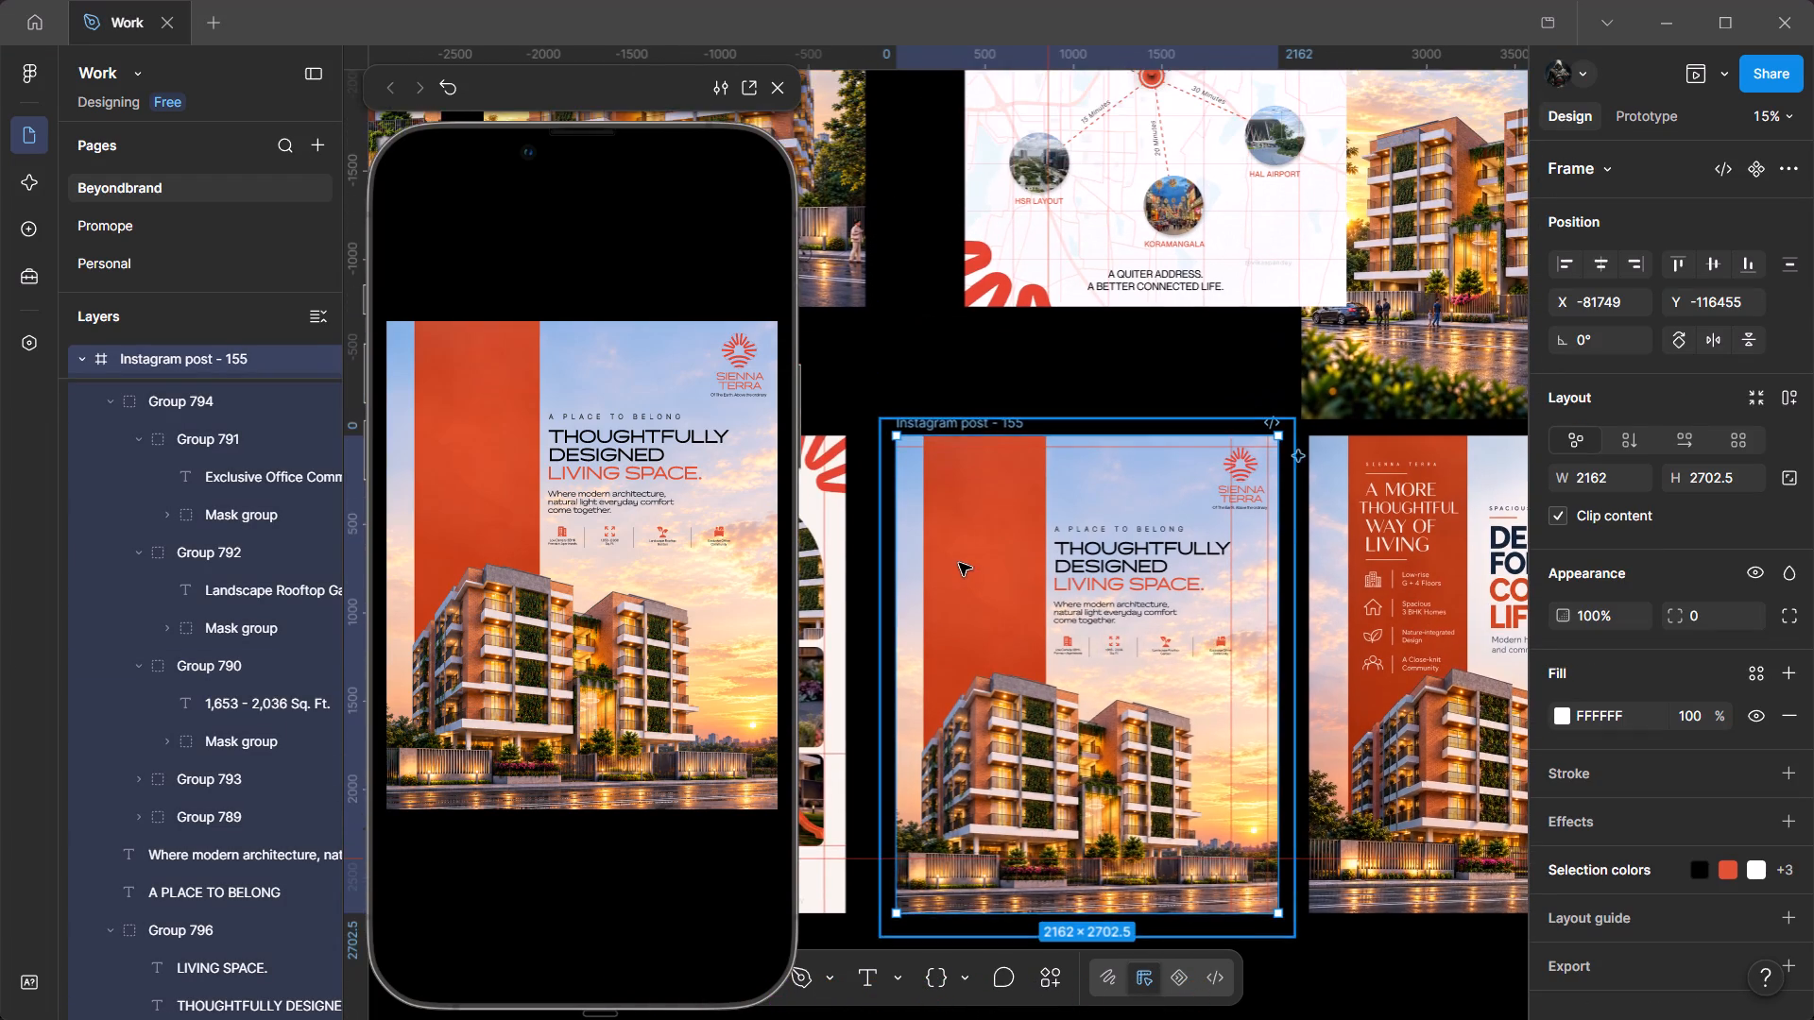
scroll(959, 563, up, 3)
drag(964, 561, 1098, 618)
scroll(231, 955, down, 2)
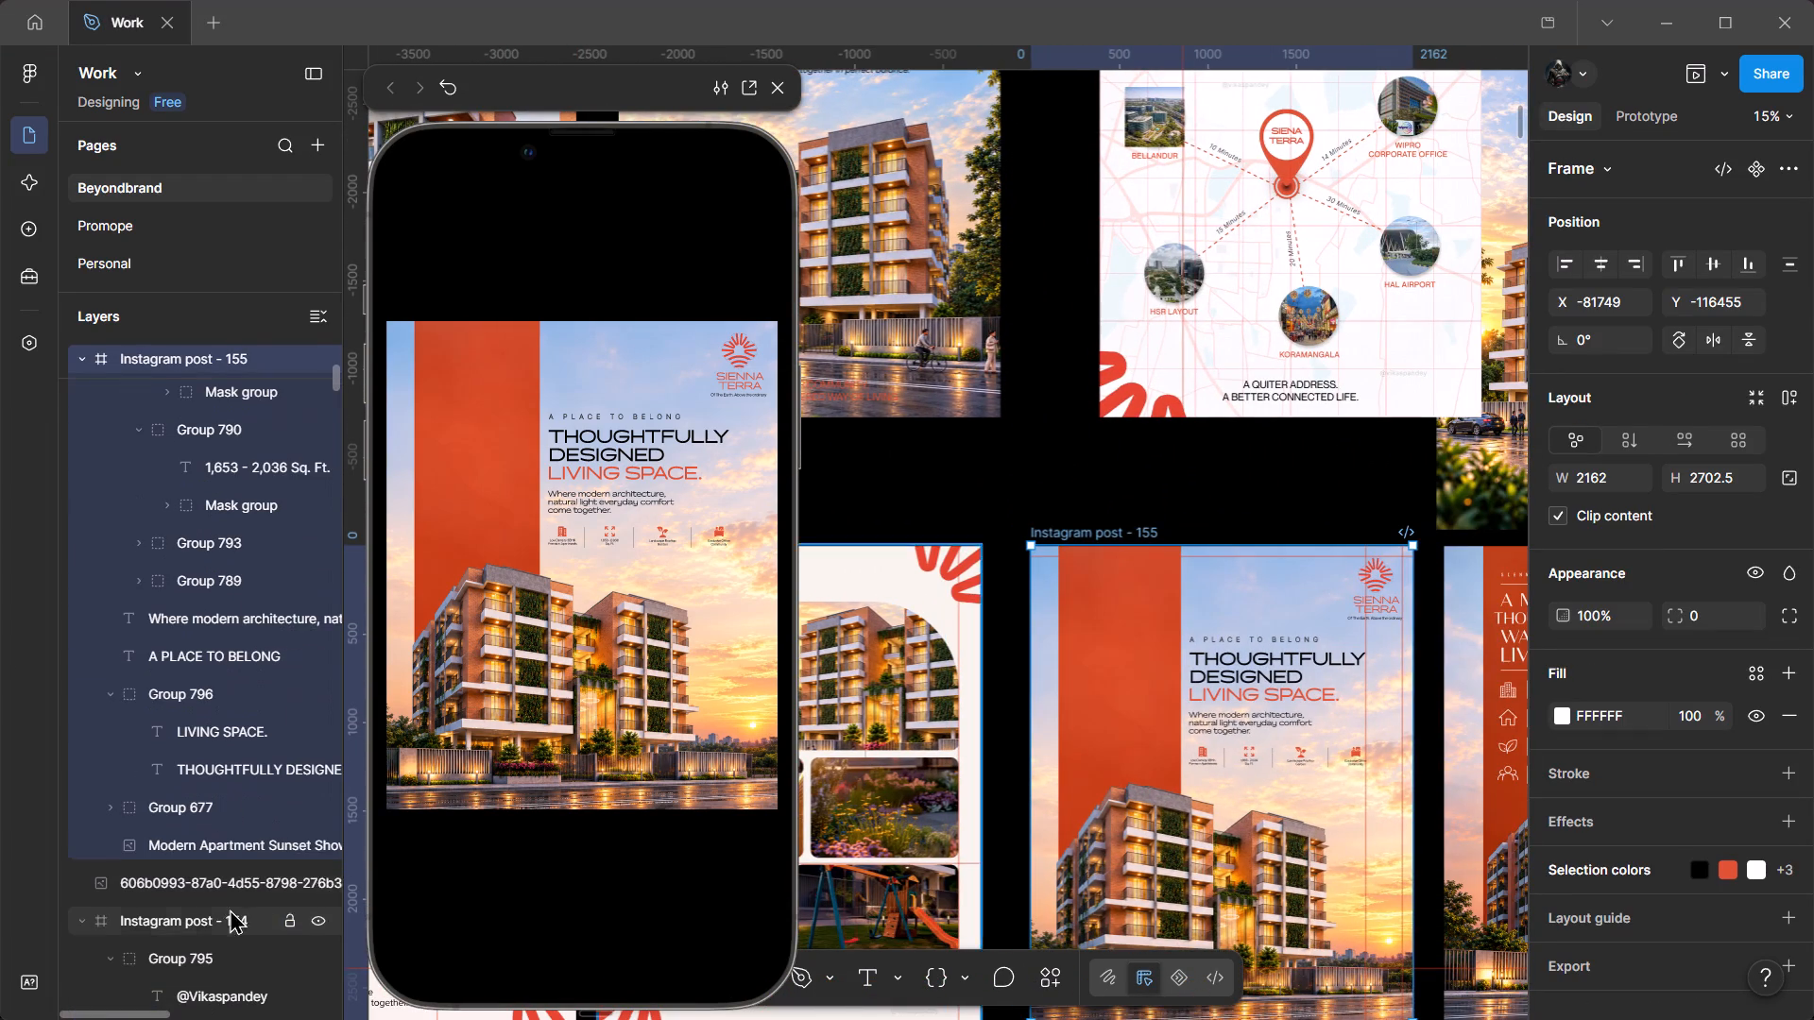
click(231, 837)
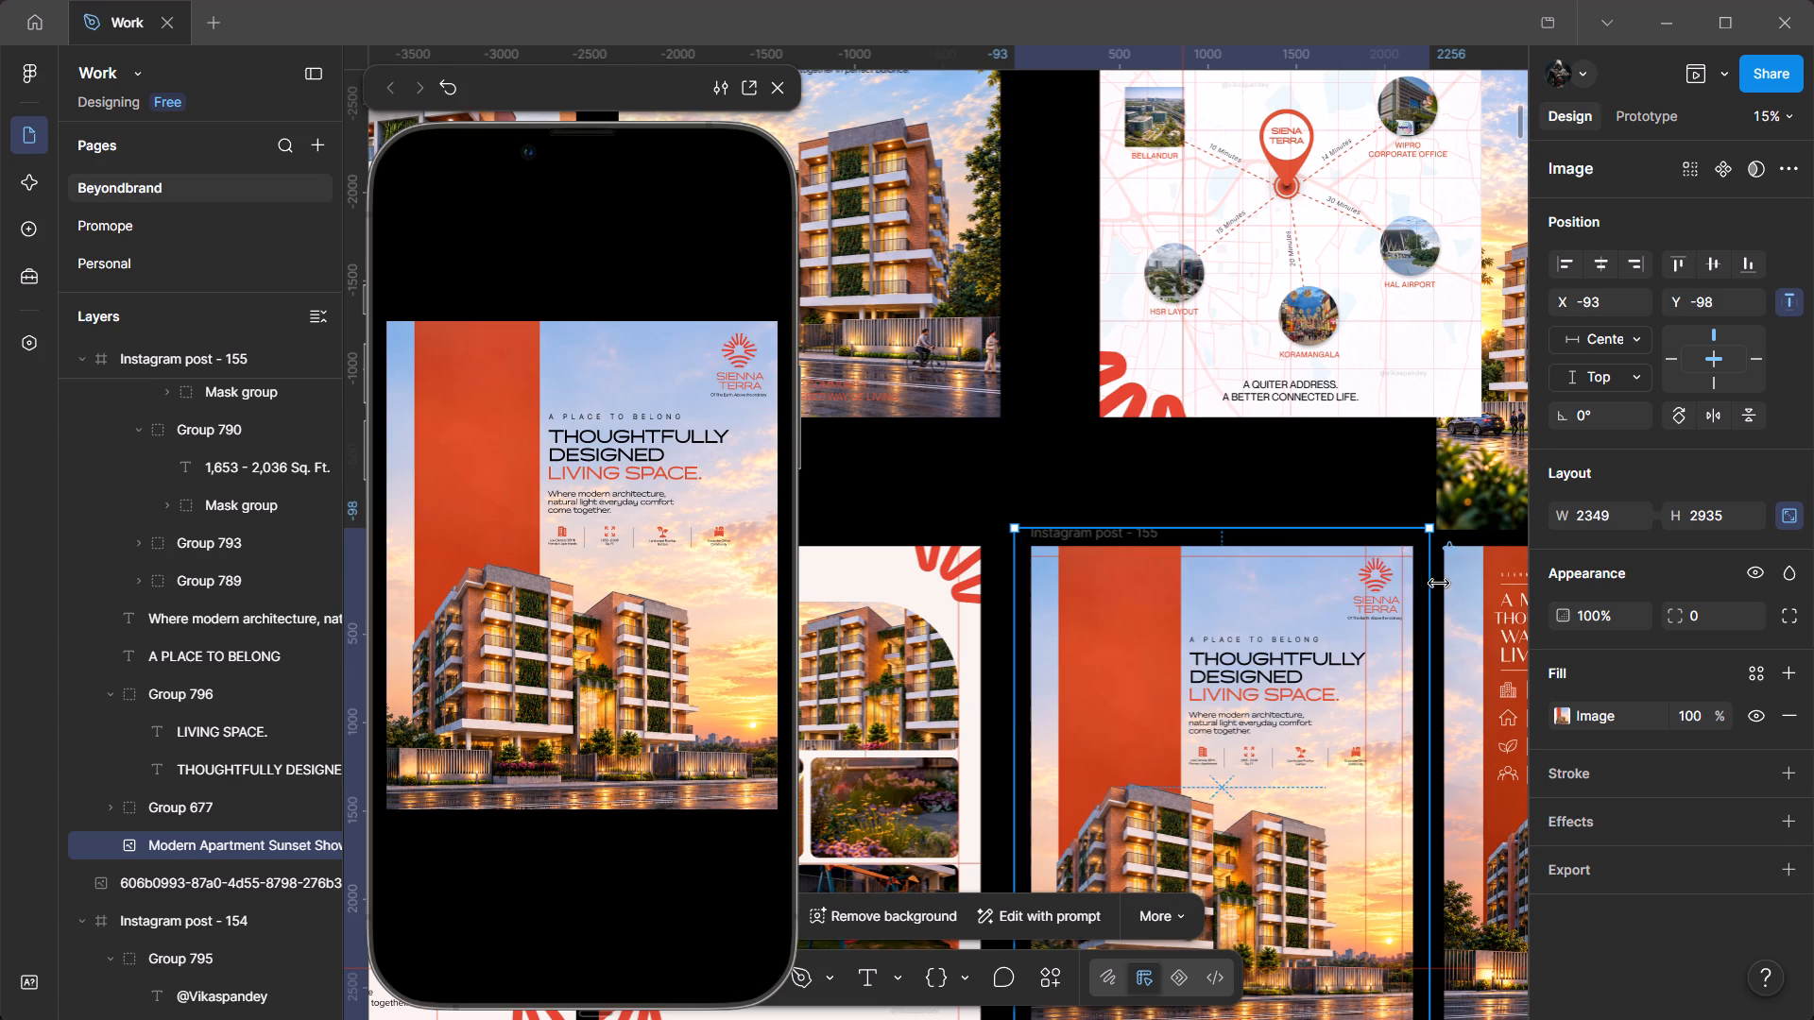
drag(1439, 584, 1475, 561)
Nudge the background image left to X -114 within the frame.
key(Left)
key(Left)
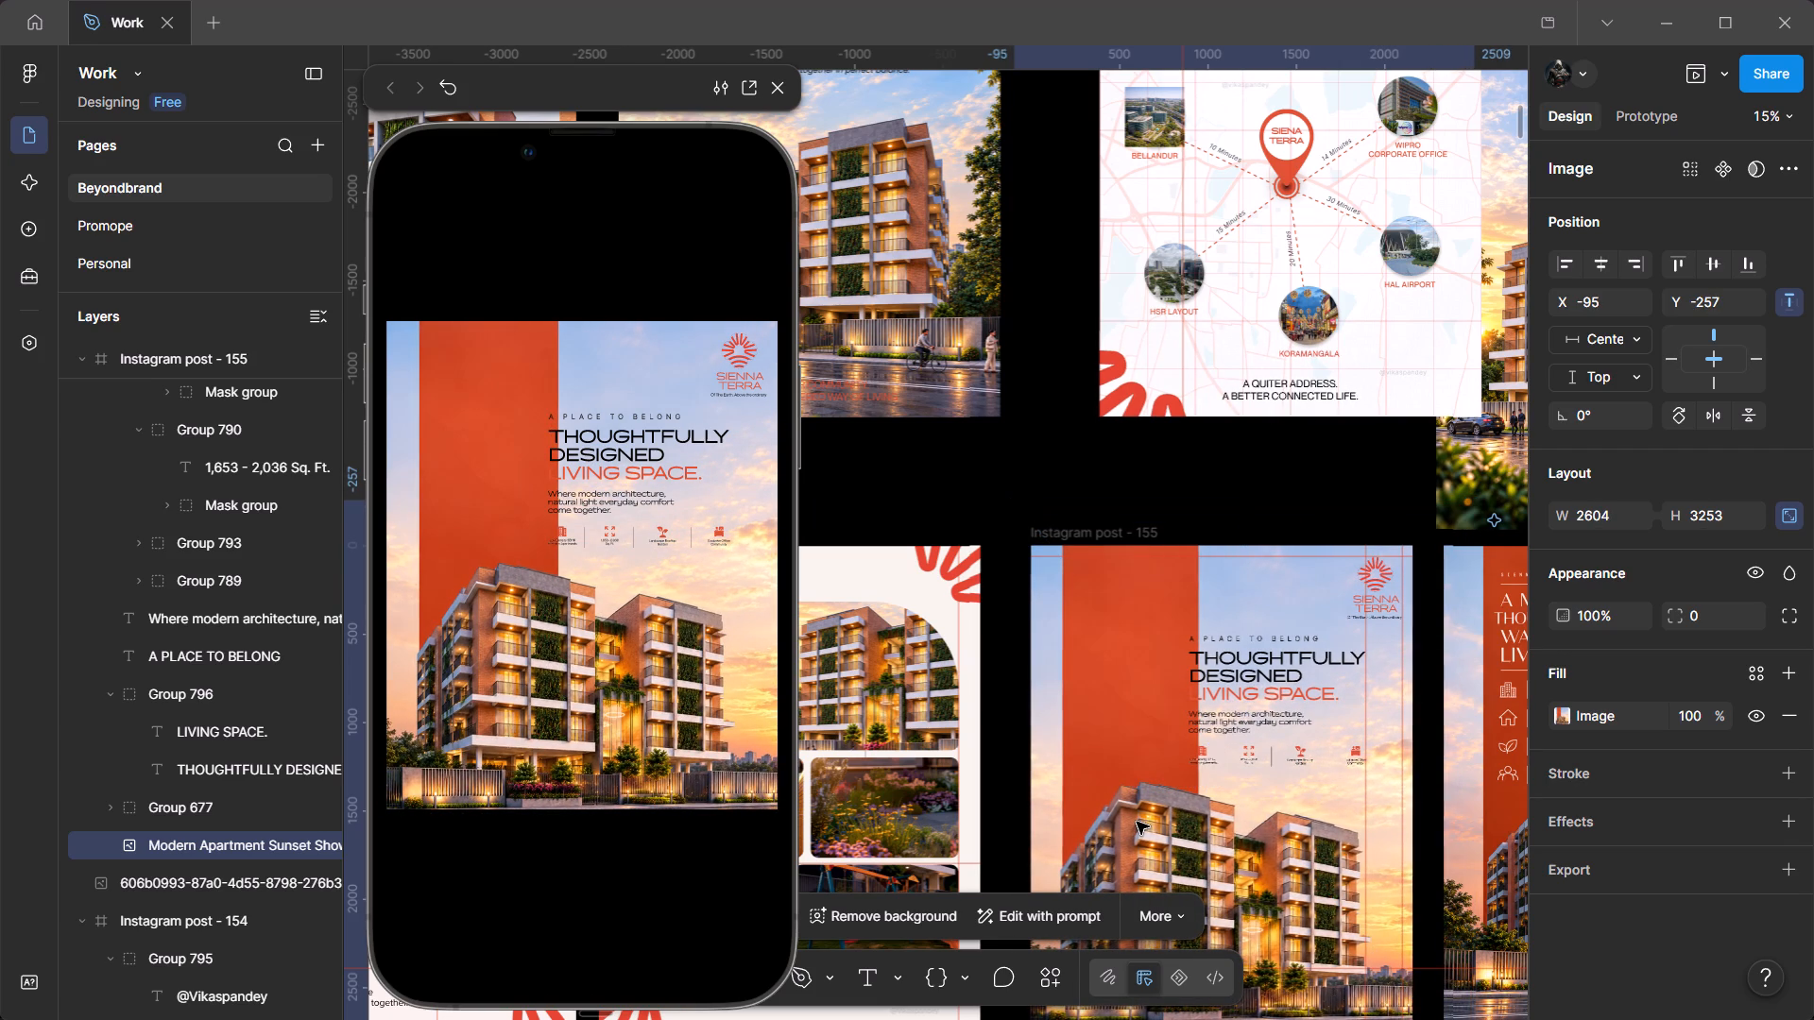
key(Left)
key(Left)
key(Left)
key(Left)
key(Left)
key(Left)
key(Left)
key(Left)
key(Left)
key(Left)
key(Left)
key(Left)
key(Left)
key(Left)
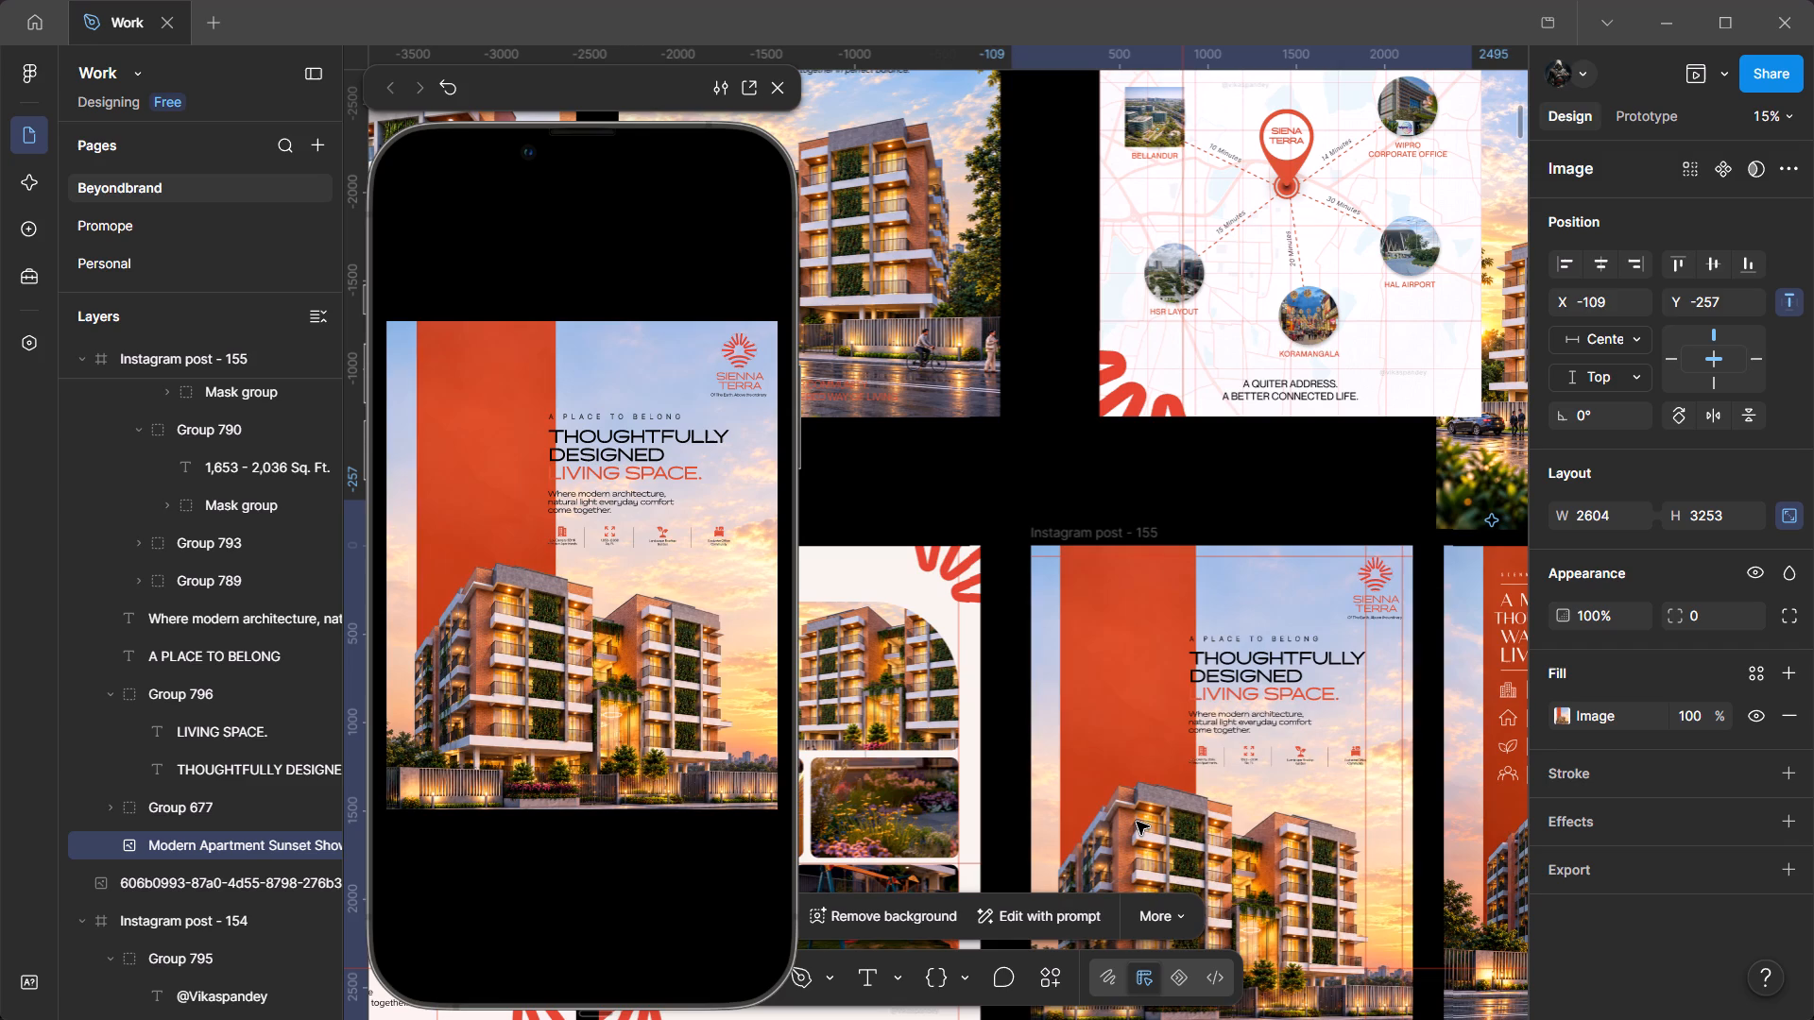
key(Left)
key(Left)
key(Left)
key(Left)
key(Left)
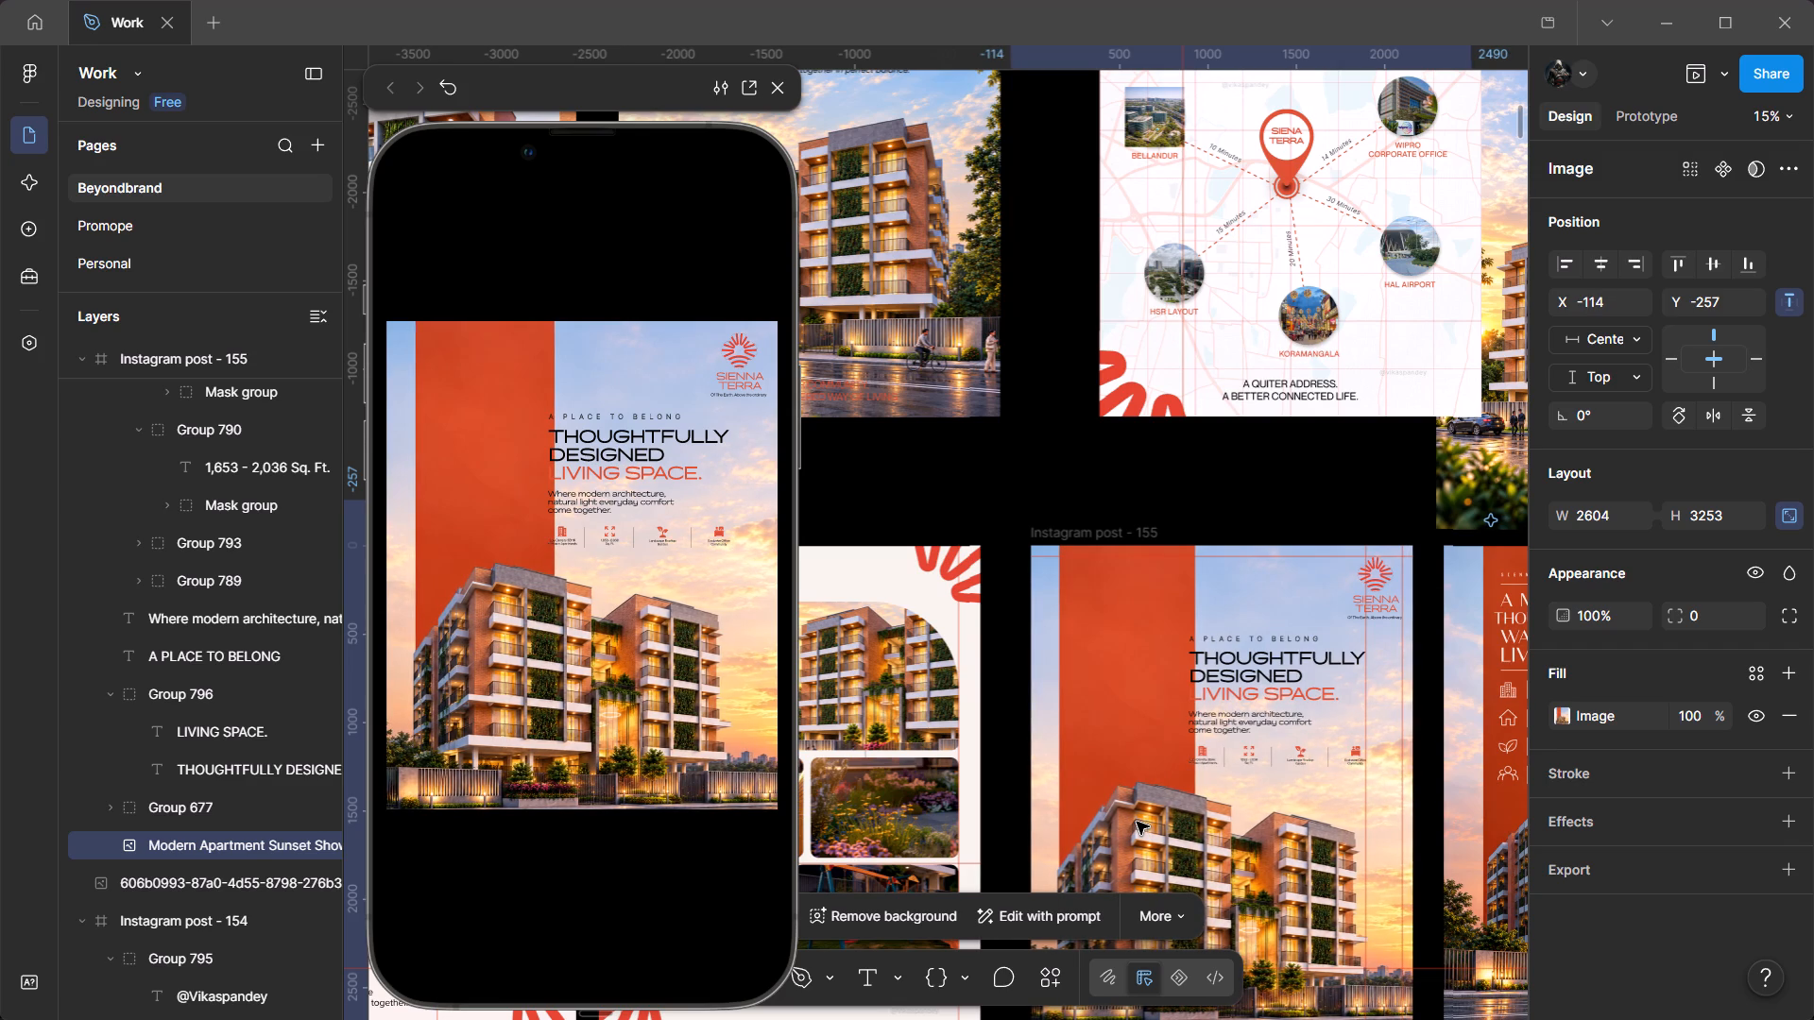
Scale the background image down to about 2512 × 3139.
scroll(1157, 740, down, 5)
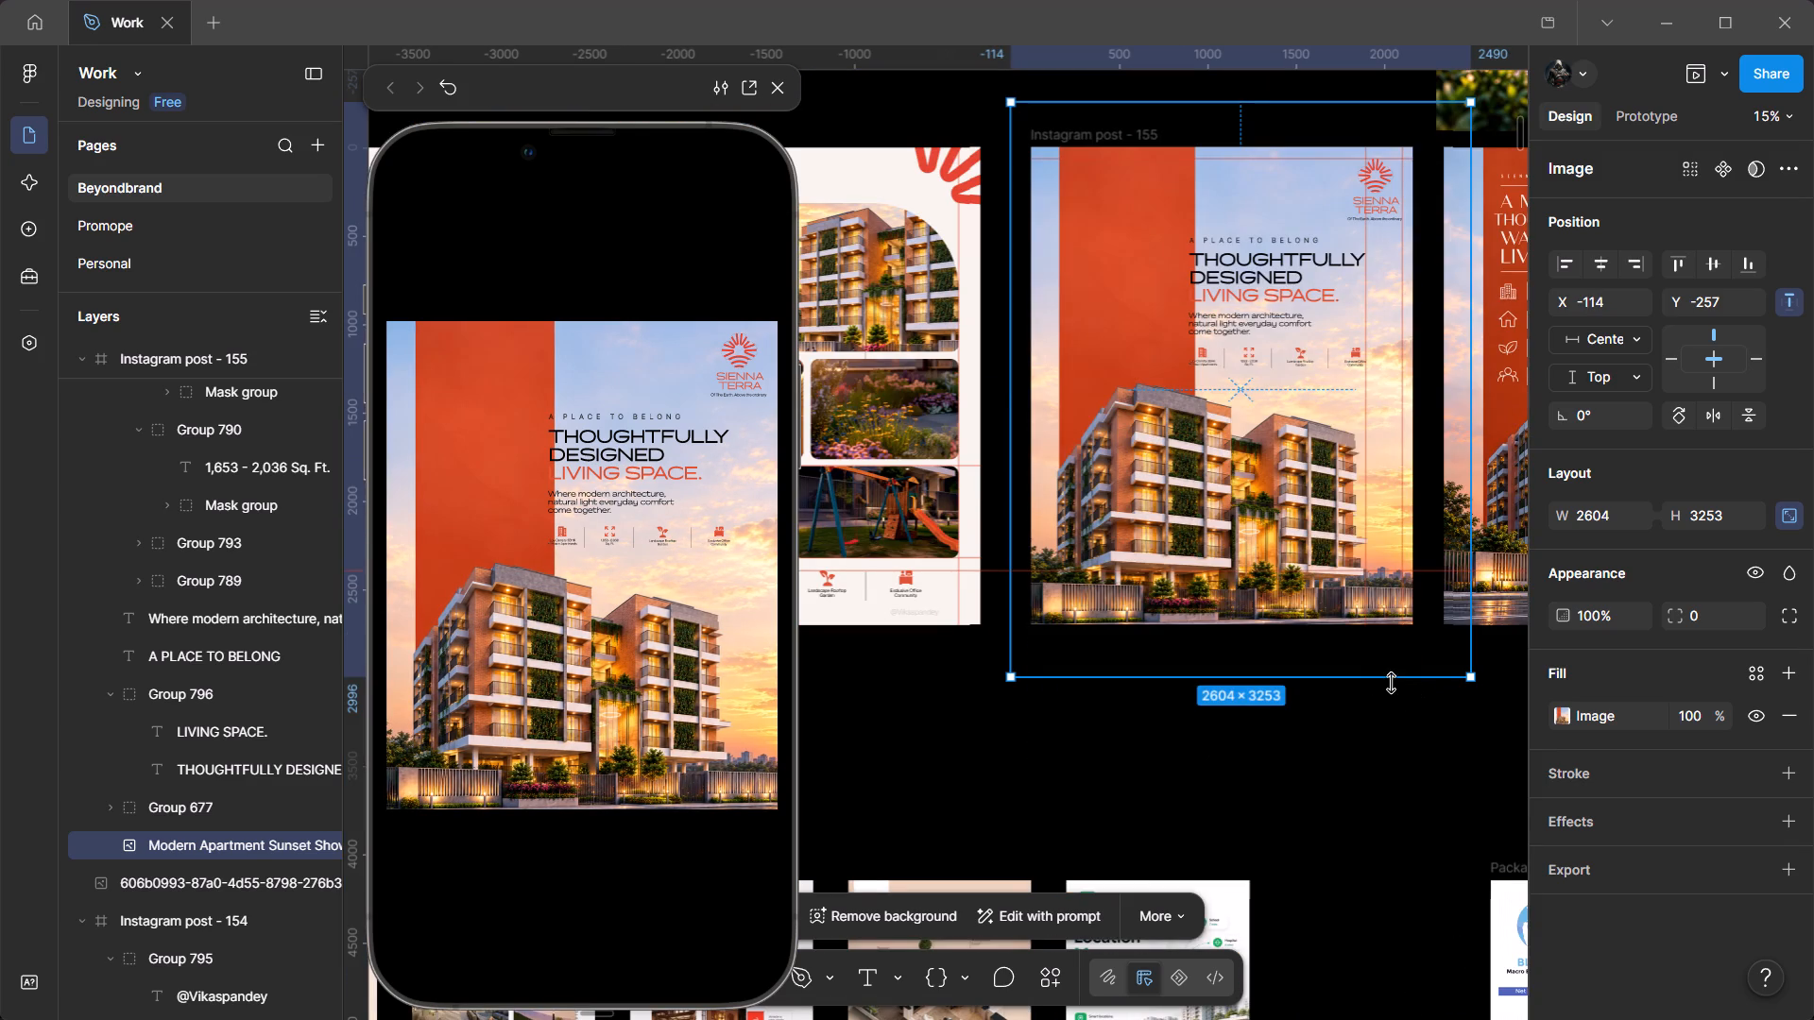
drag(1426, 685, 1412, 656)
click(1136, 477)
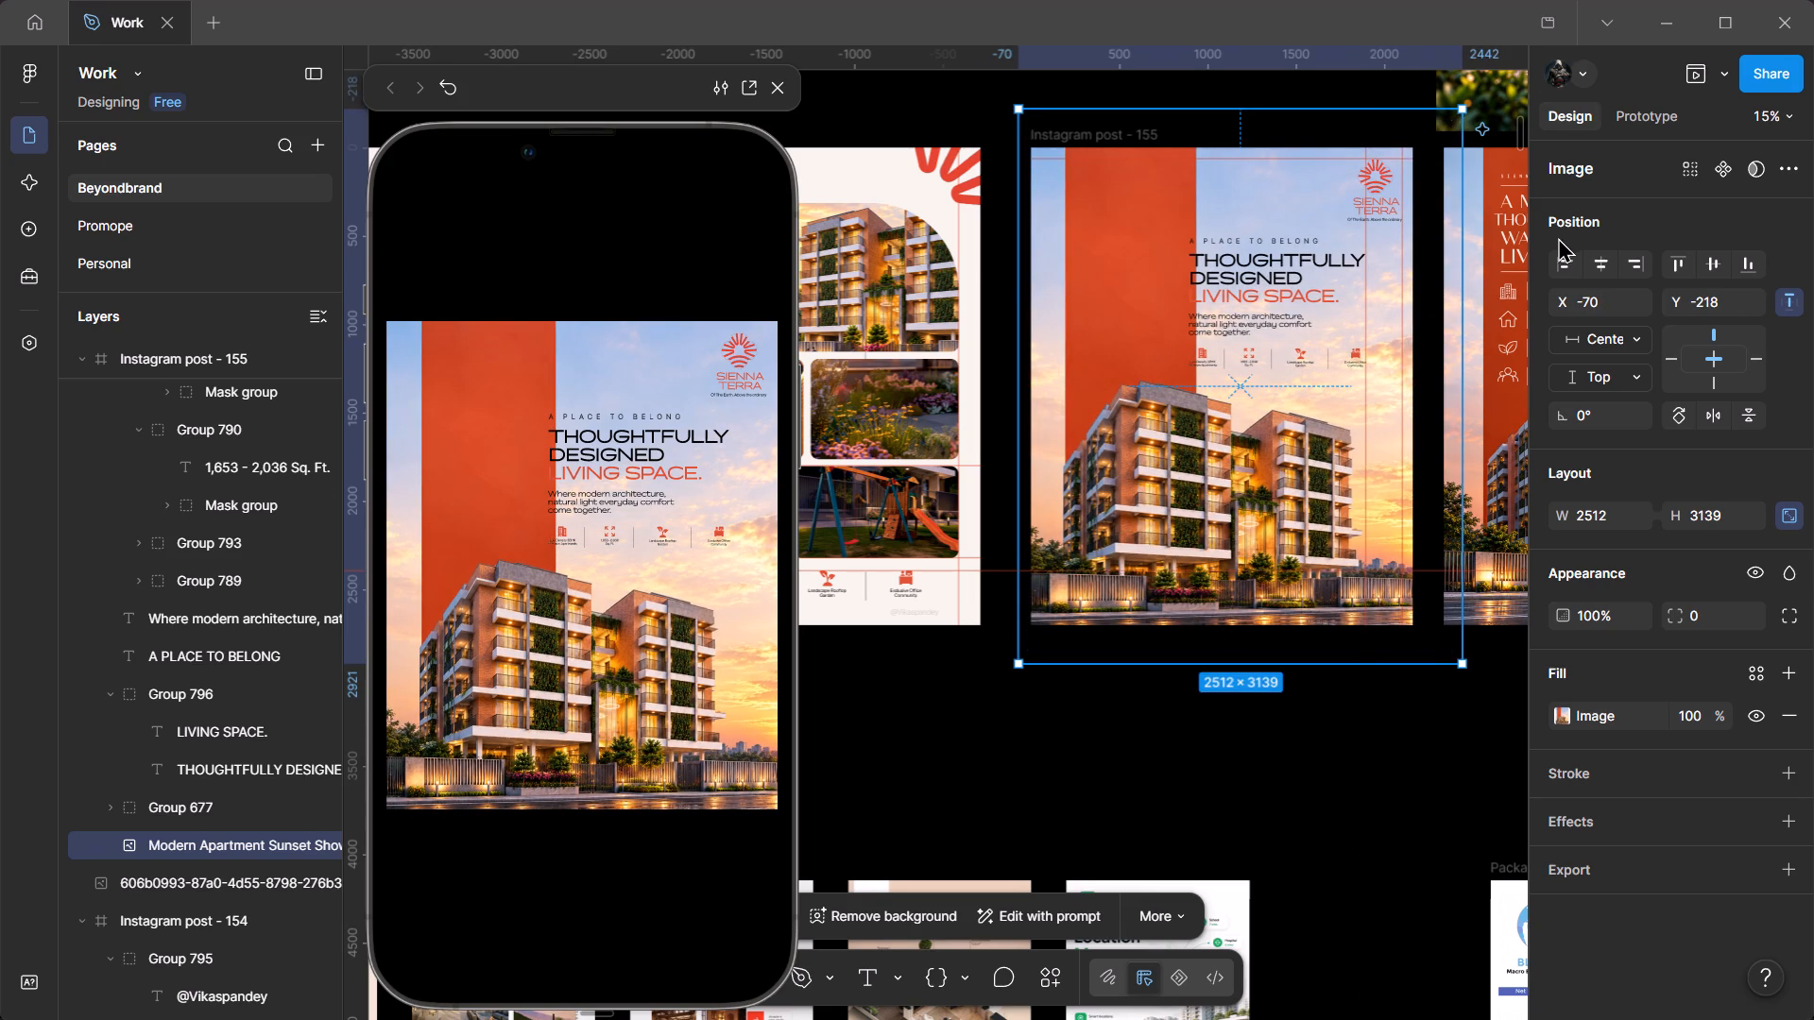
Fine-tune the background image's placement within the frame to X -76, Y -219.
key(Left)
key(Up)
key(Up)
key(Up)
key(Up)
key(Up)
key(Up)
key(Up)
key(Up)
key(Up)
key(Up)
key(Up)
key(Up)
key(Up)
key(Up)
key(Up)
key(Up)
key(Up)
key(Up)
key(Up)
key(Up)
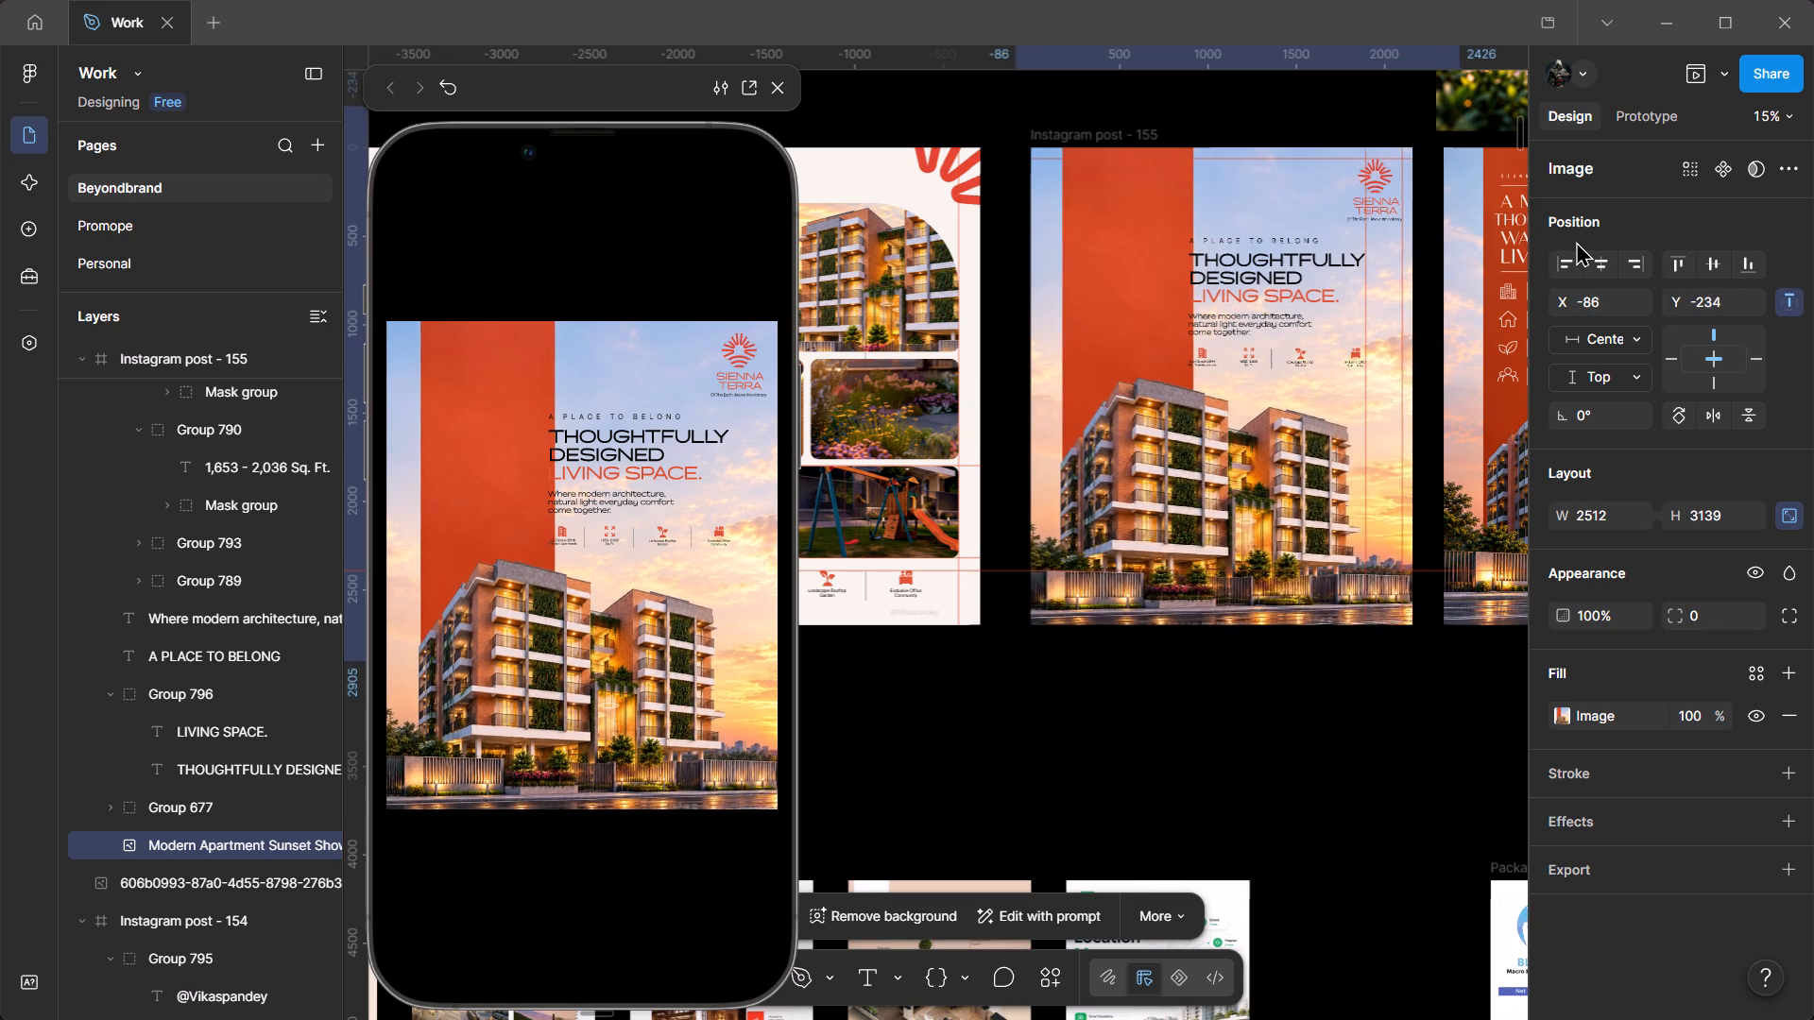
key(Right)
key(Down)
key(Right)
key(Right)
key(Right)
key(Right)
key(Right)
key(Right)
key(Right)
key(Right)
key(Right)
key(Right)
key(Right)
key(Right)
key(Right)
key(Right)
key(Right)
key(Right)
key(Right)
key(Right)
key(Right)
key(Right)
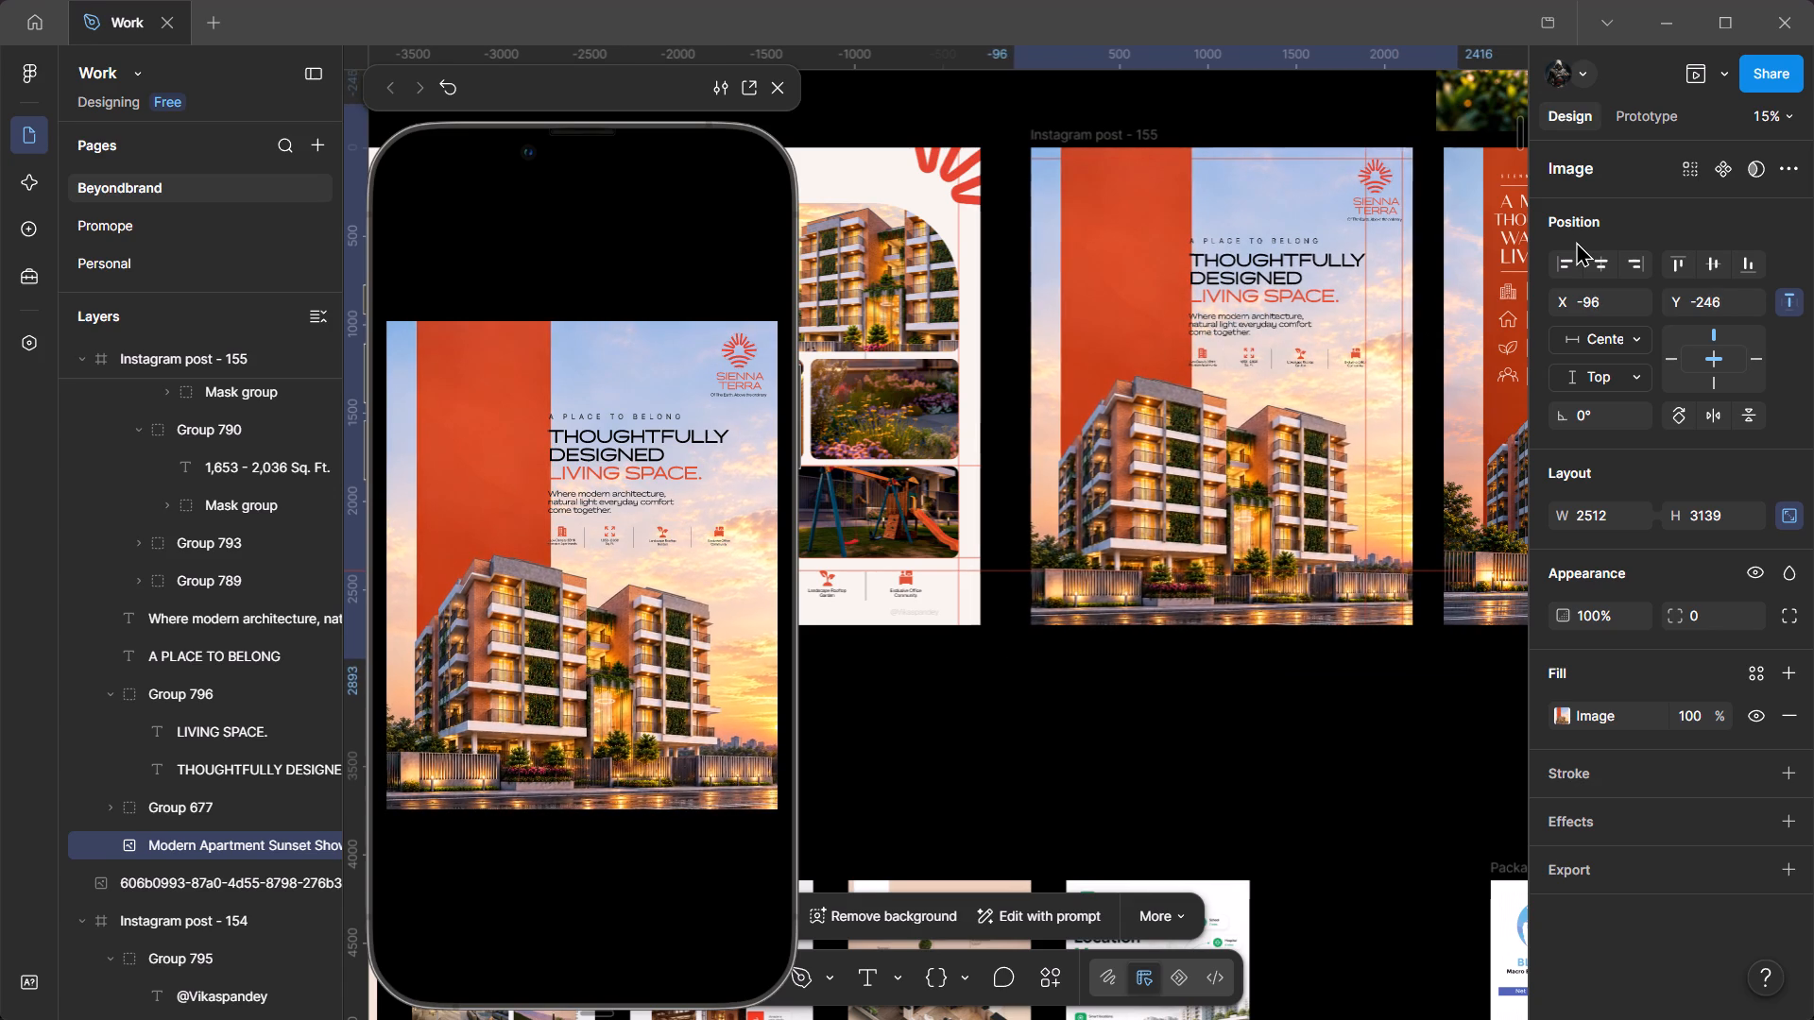
key(Down)
key(Down)
key(Down)
key(Down)
key(Down)
key(Down)
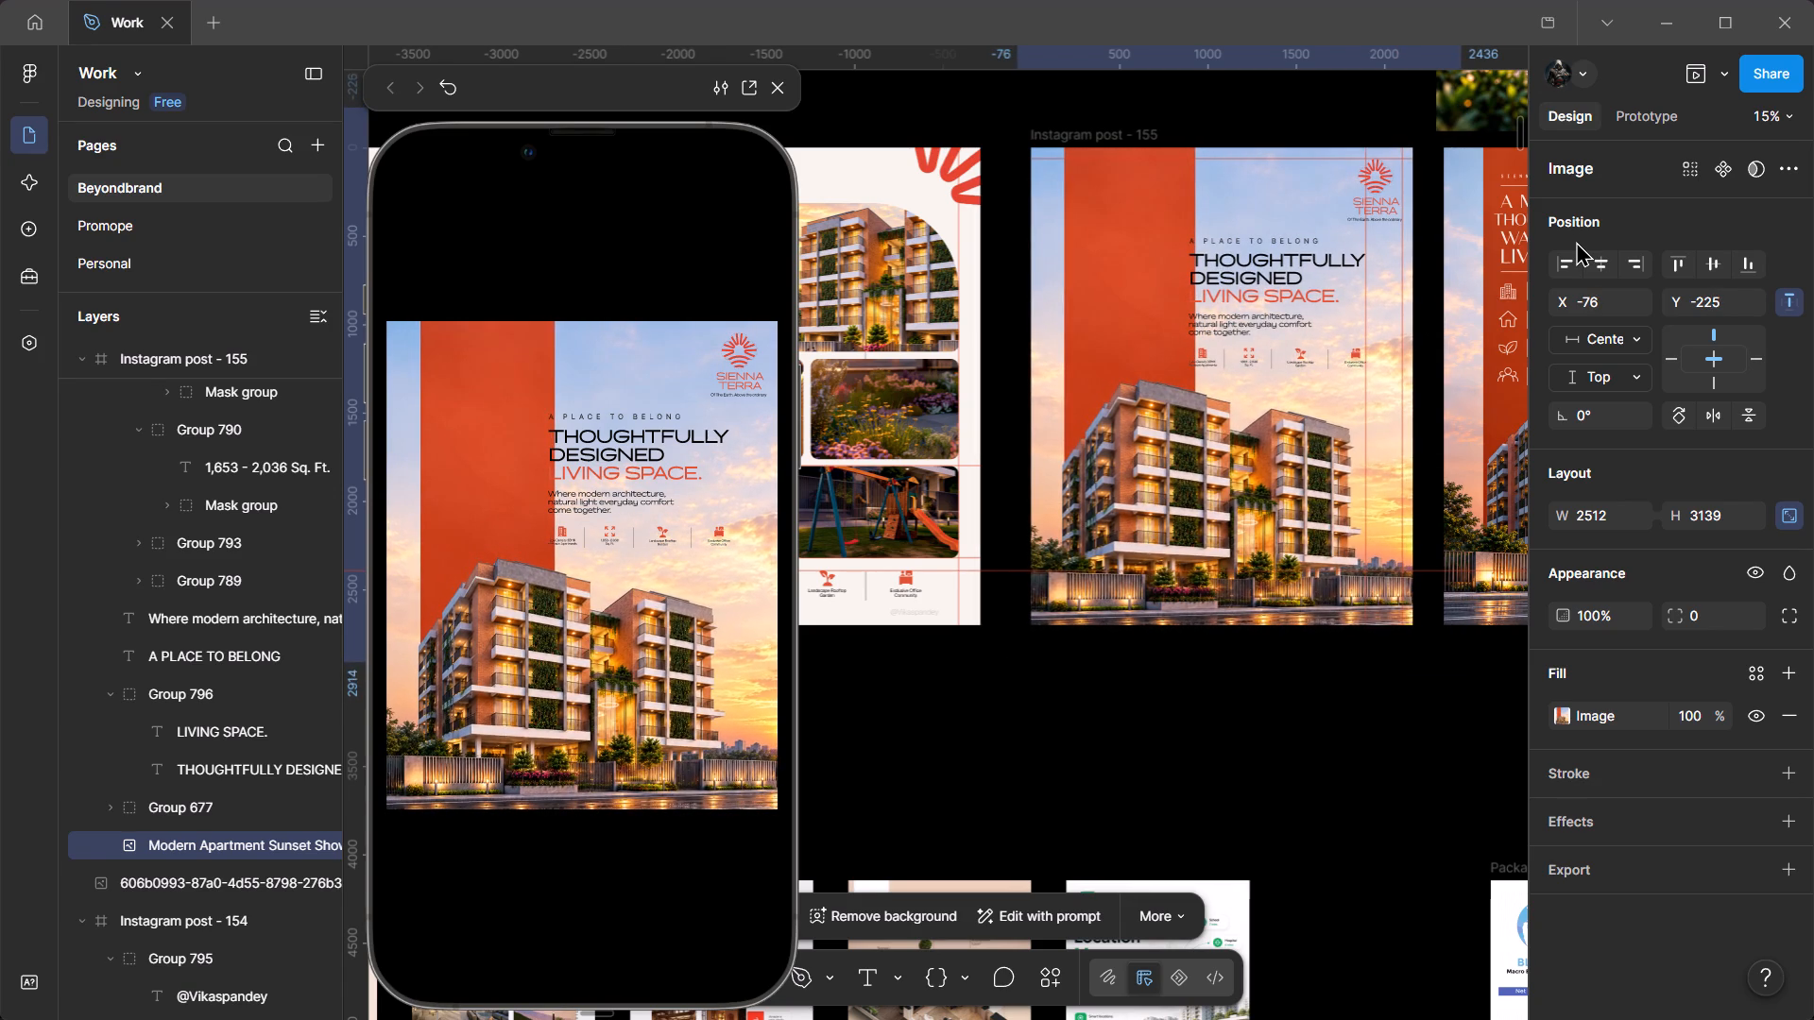
key(Down)
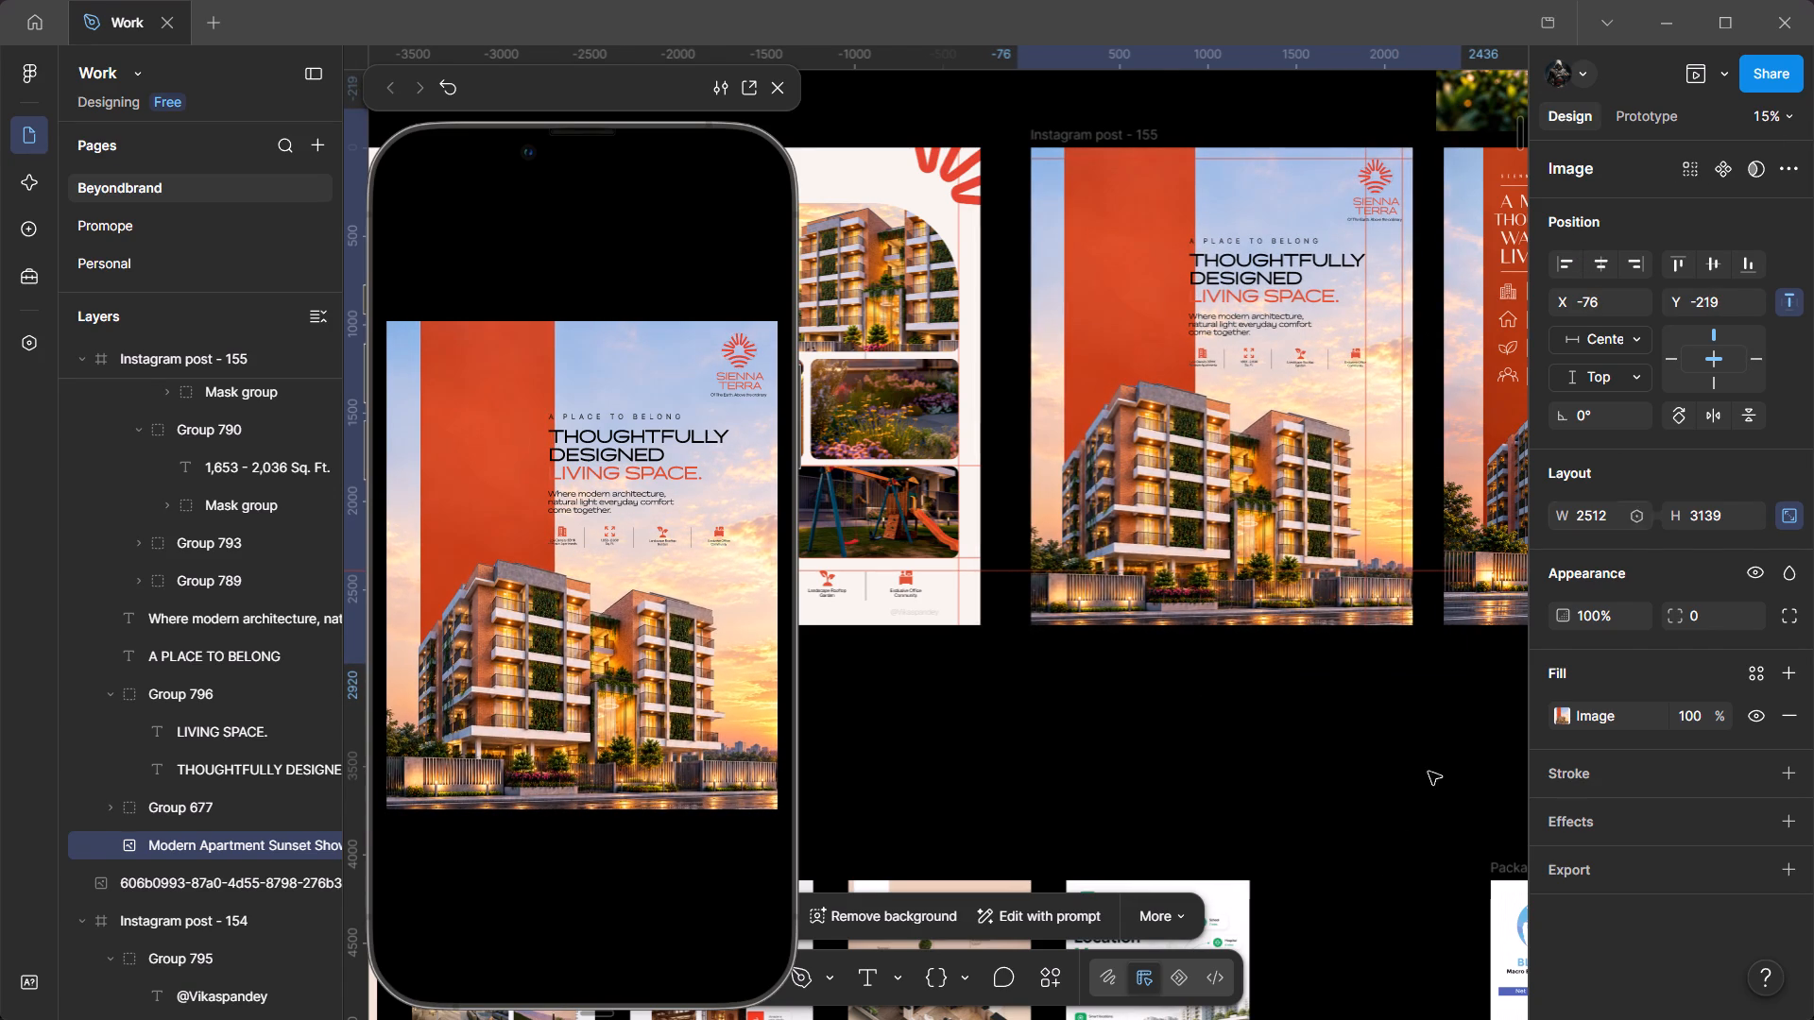
Move the tagline, headline, supporting text and feature icon row together slightly right and down, clear of the red strip.
click(1369, 887)
ctrl+scroll(1243, 228, up, 4)
scroll(1261, 294, up, 1)
click(1265, 267)
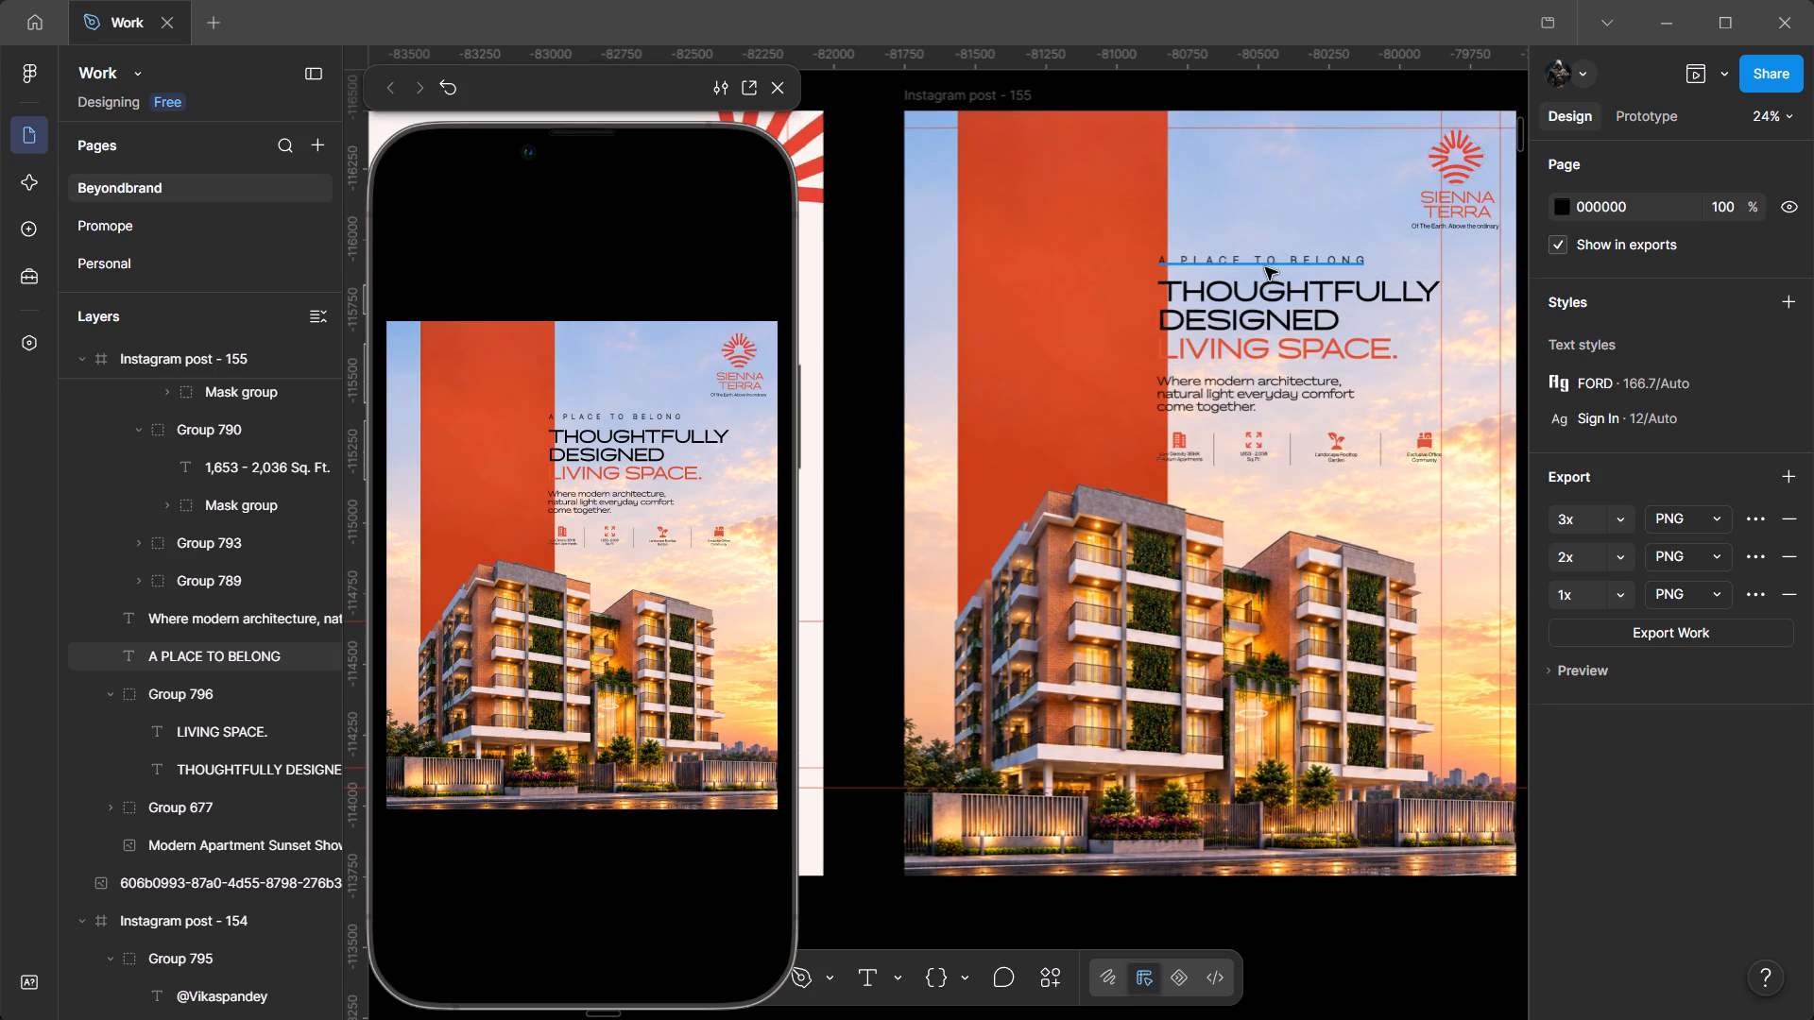
shift+click(1266, 310)
shift+click(1281, 393)
shift+click(1246, 427)
drag(1242, 345, 1261, 359)
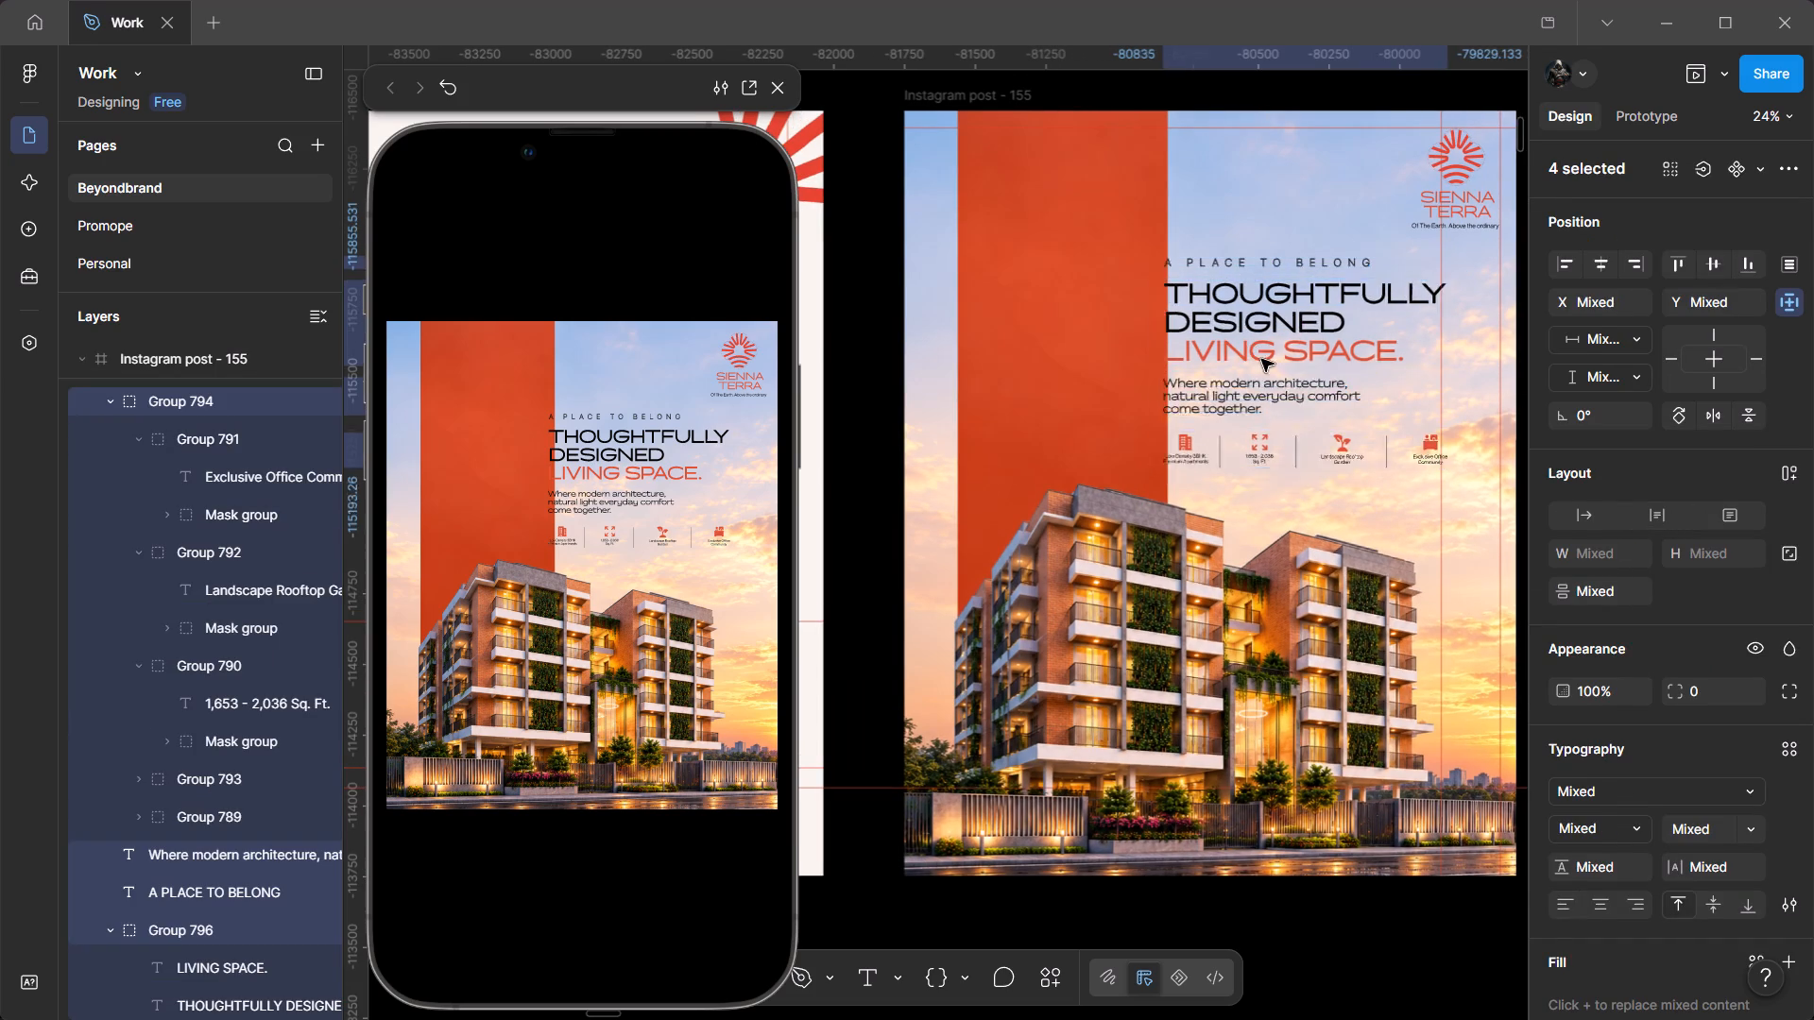
drag(1261, 359, 1277, 365)
Scale the tagline, headline, supporting text and icon row together to about 1034 × 768 and shift them slightly upward.
drag(1267, 389, 1066, 401)
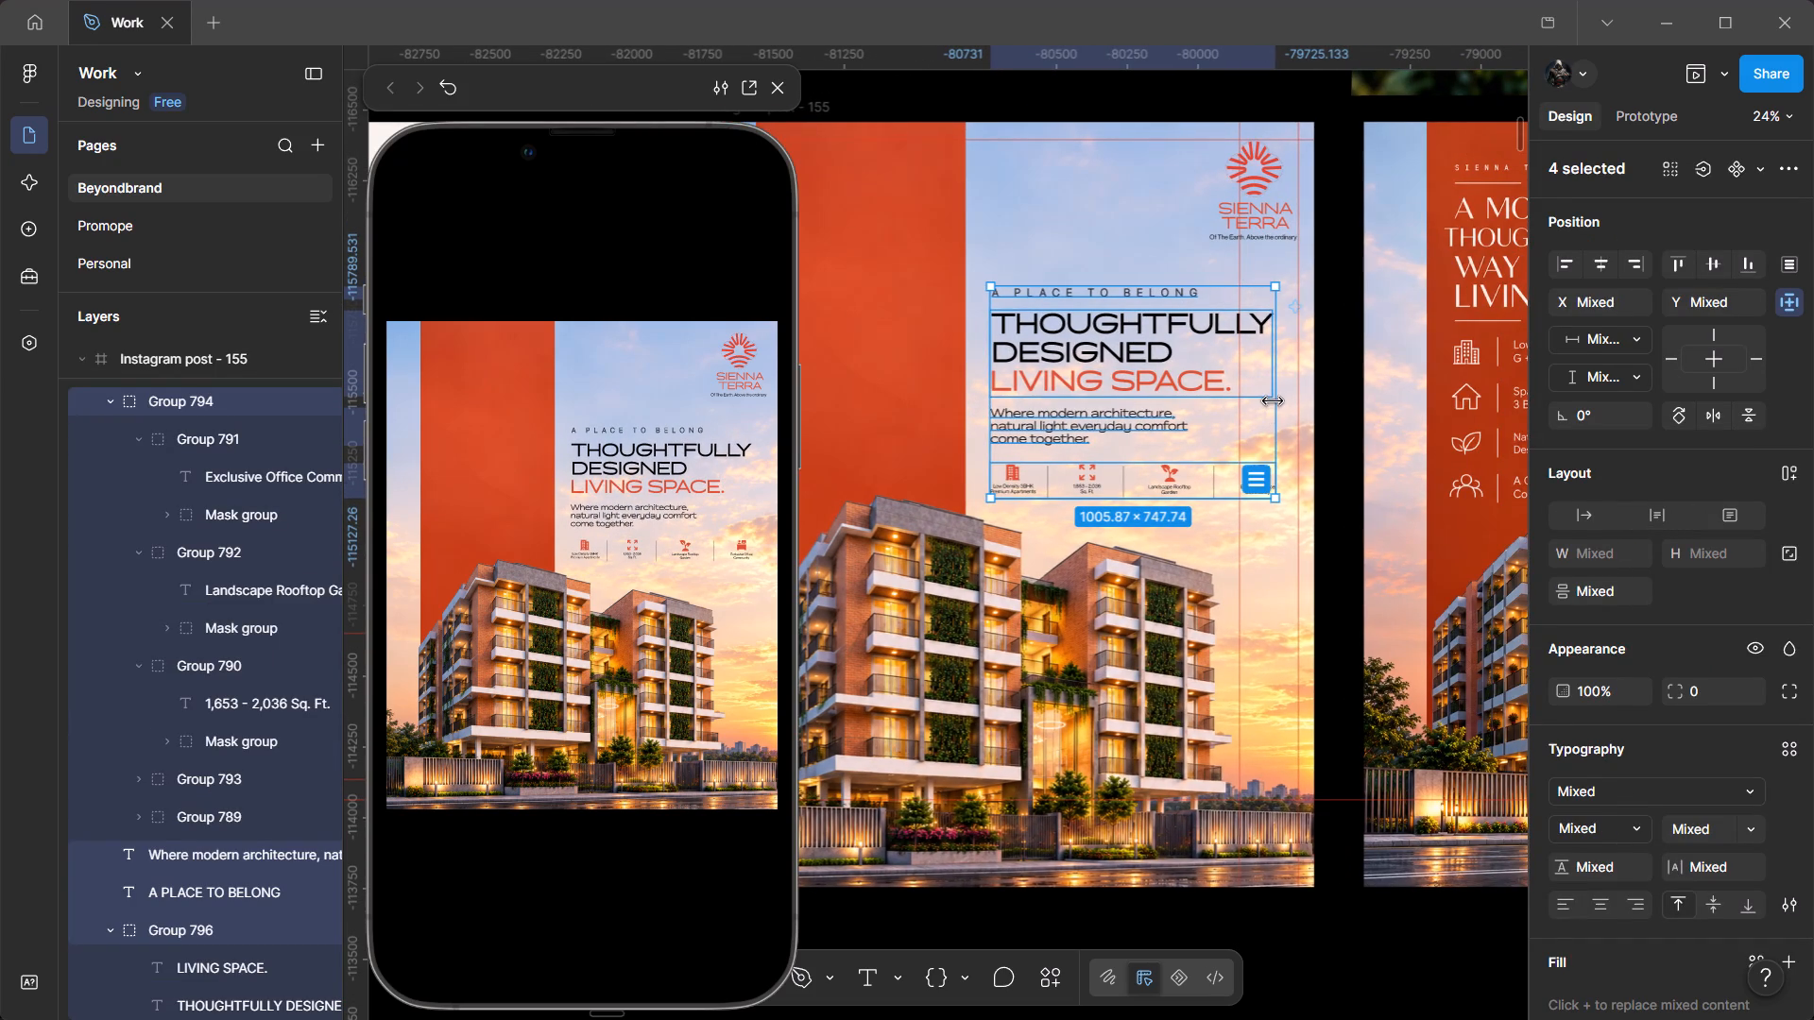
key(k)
drag(1273, 401, 1282, 400)
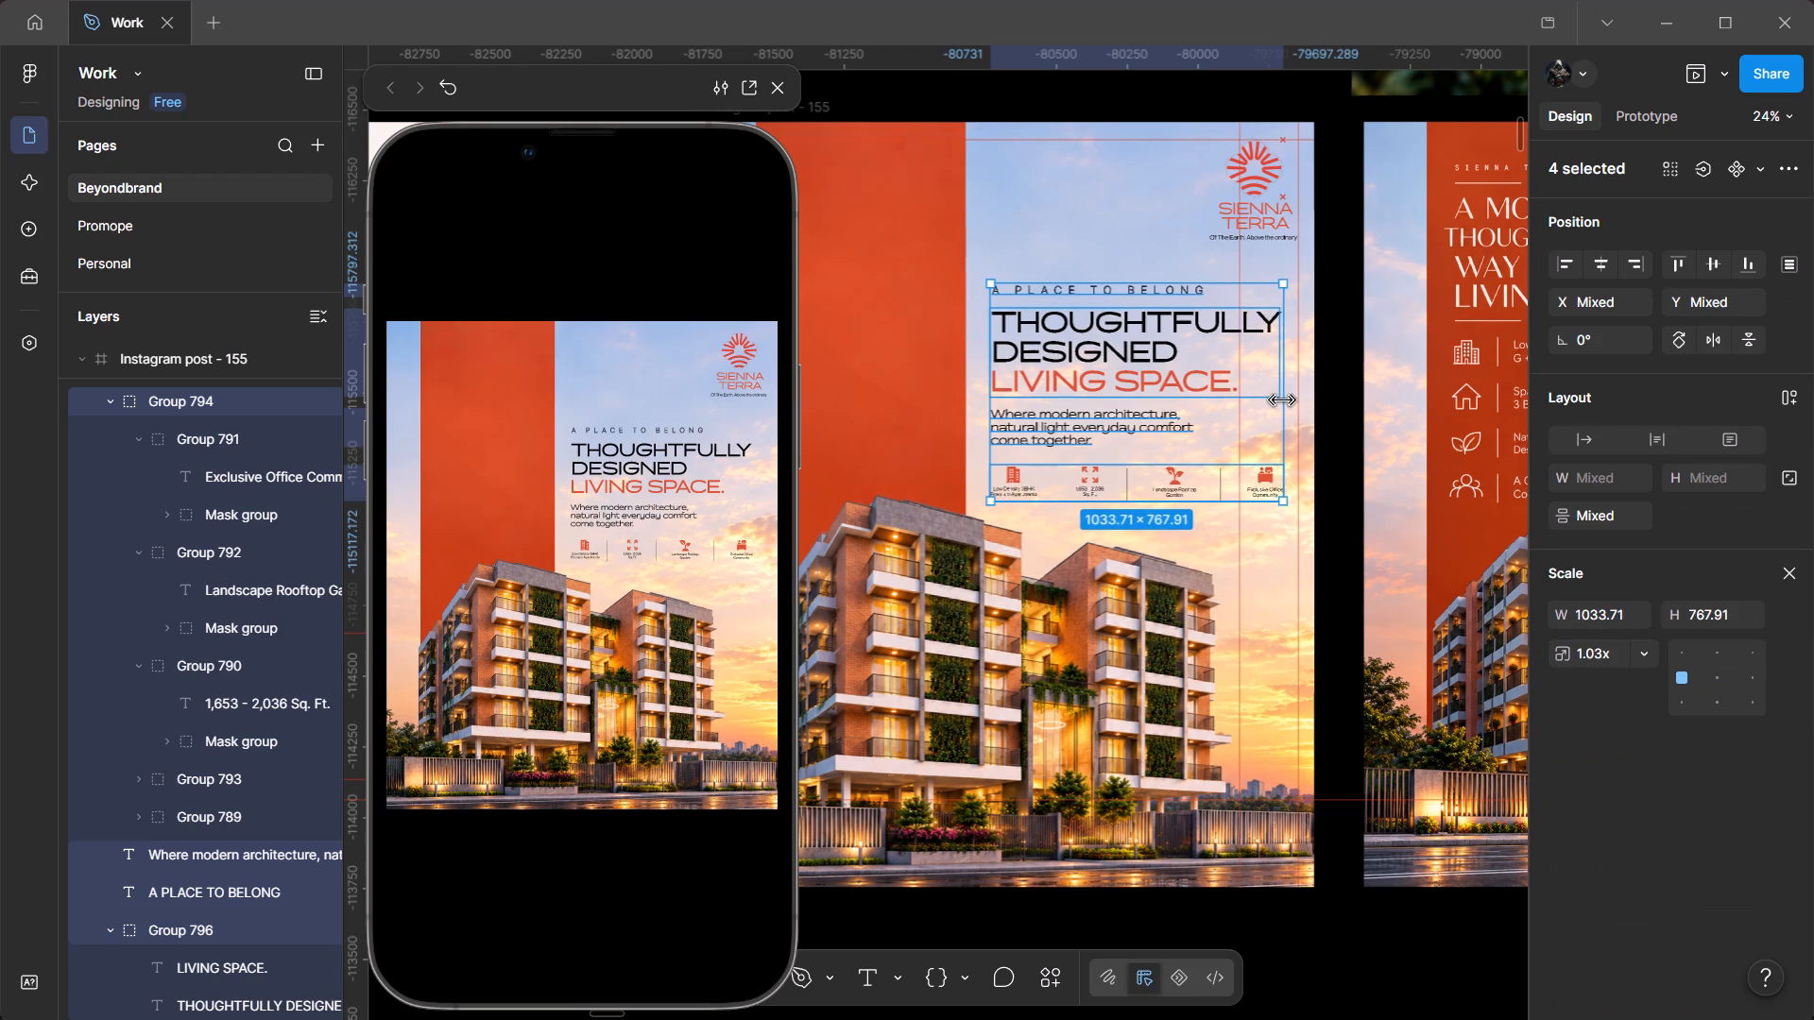
drag(1282, 400, 1285, 400)
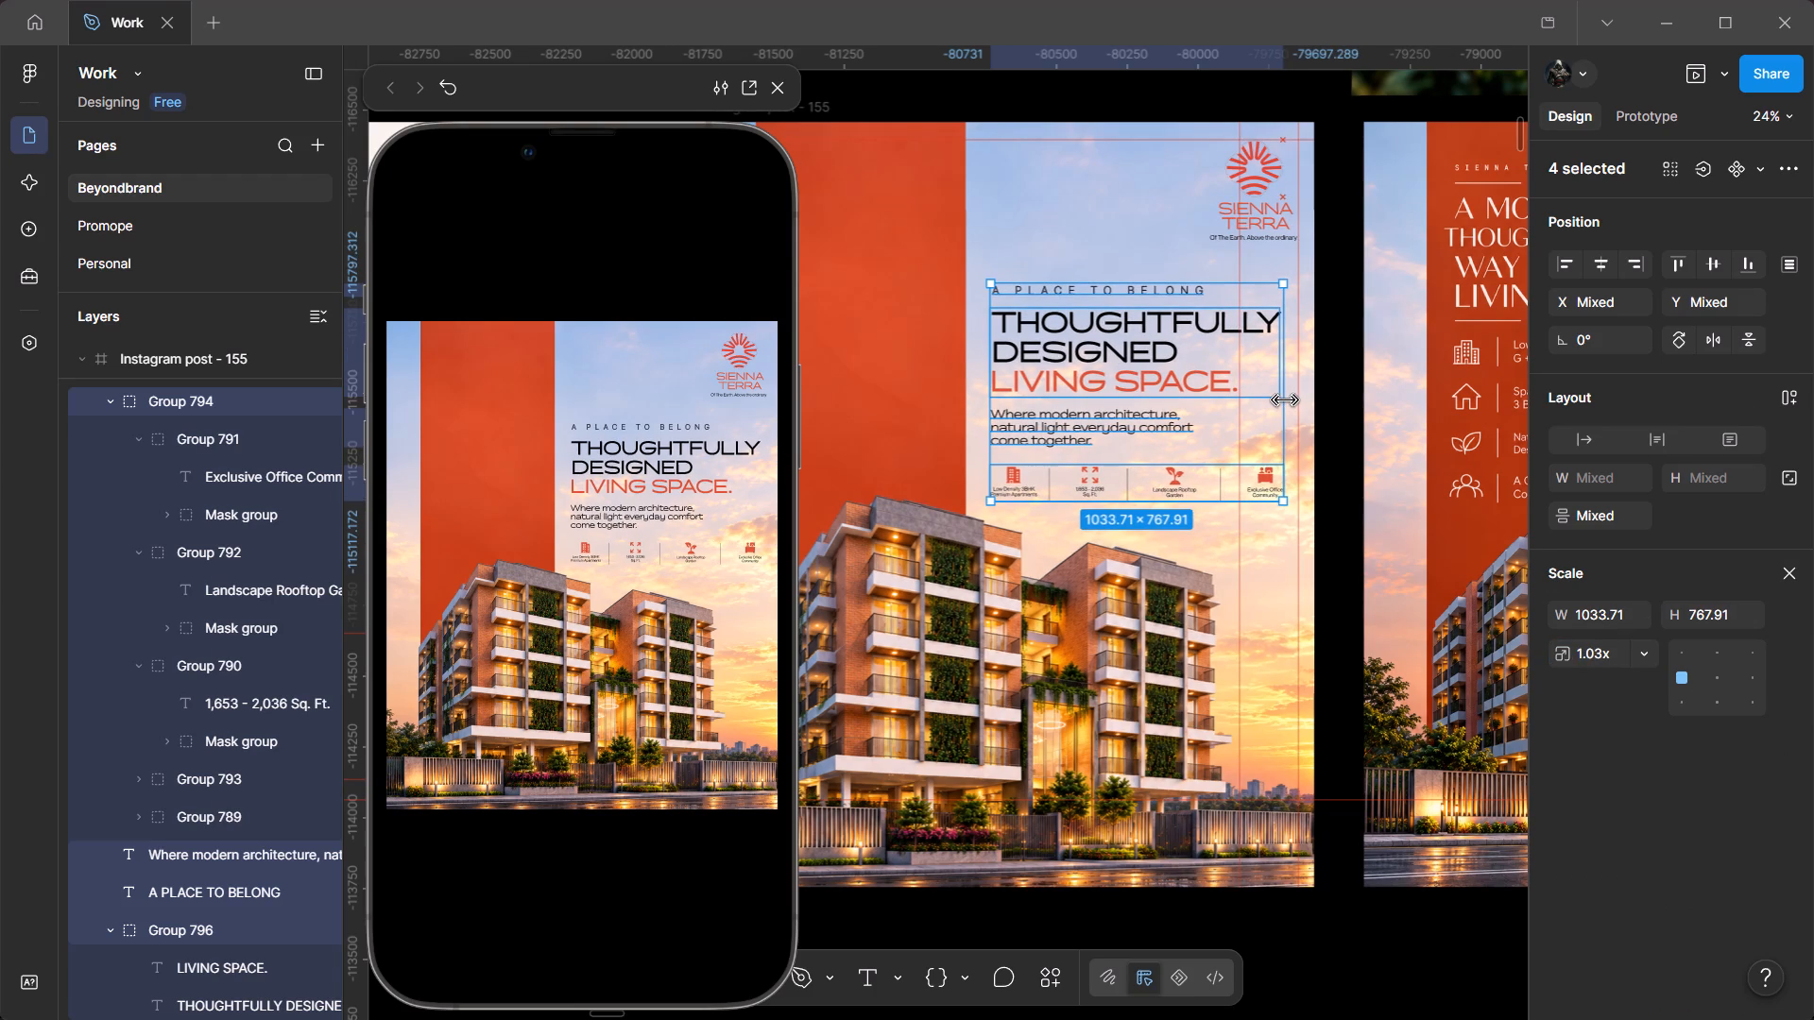
drag(1285, 400, 1281, 400)
click(1069, 378)
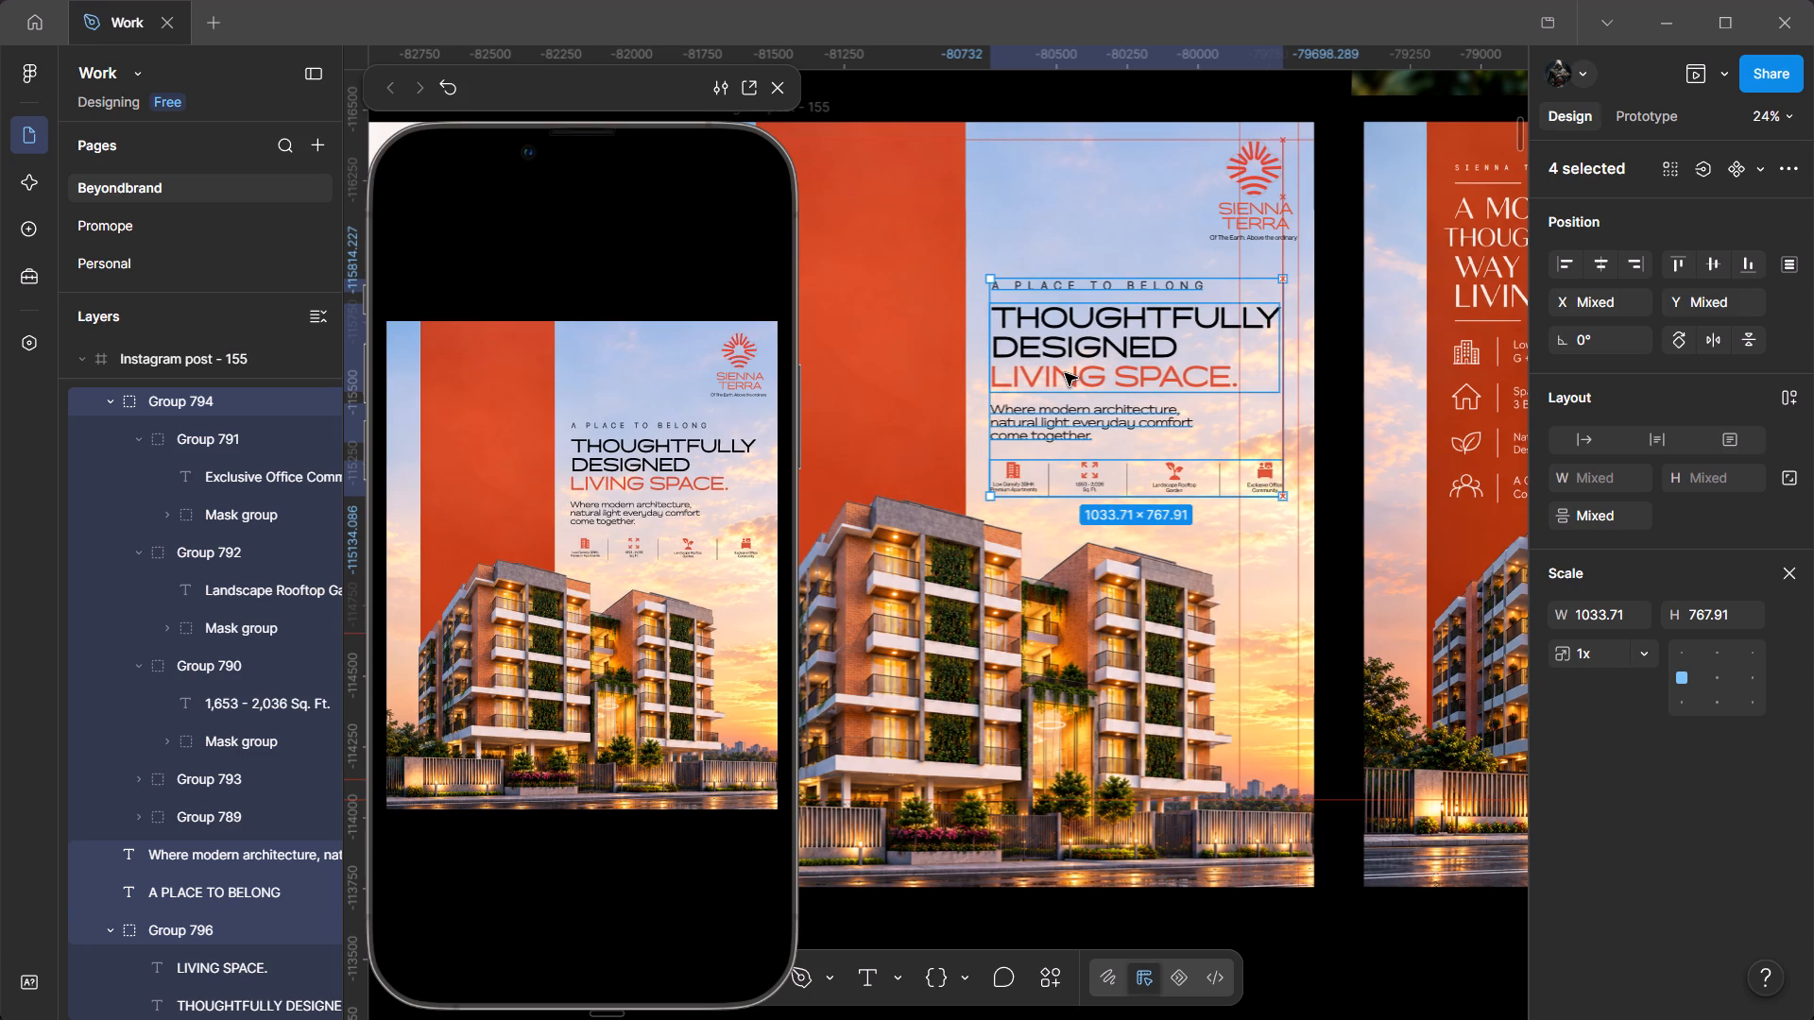
click(1360, 940)
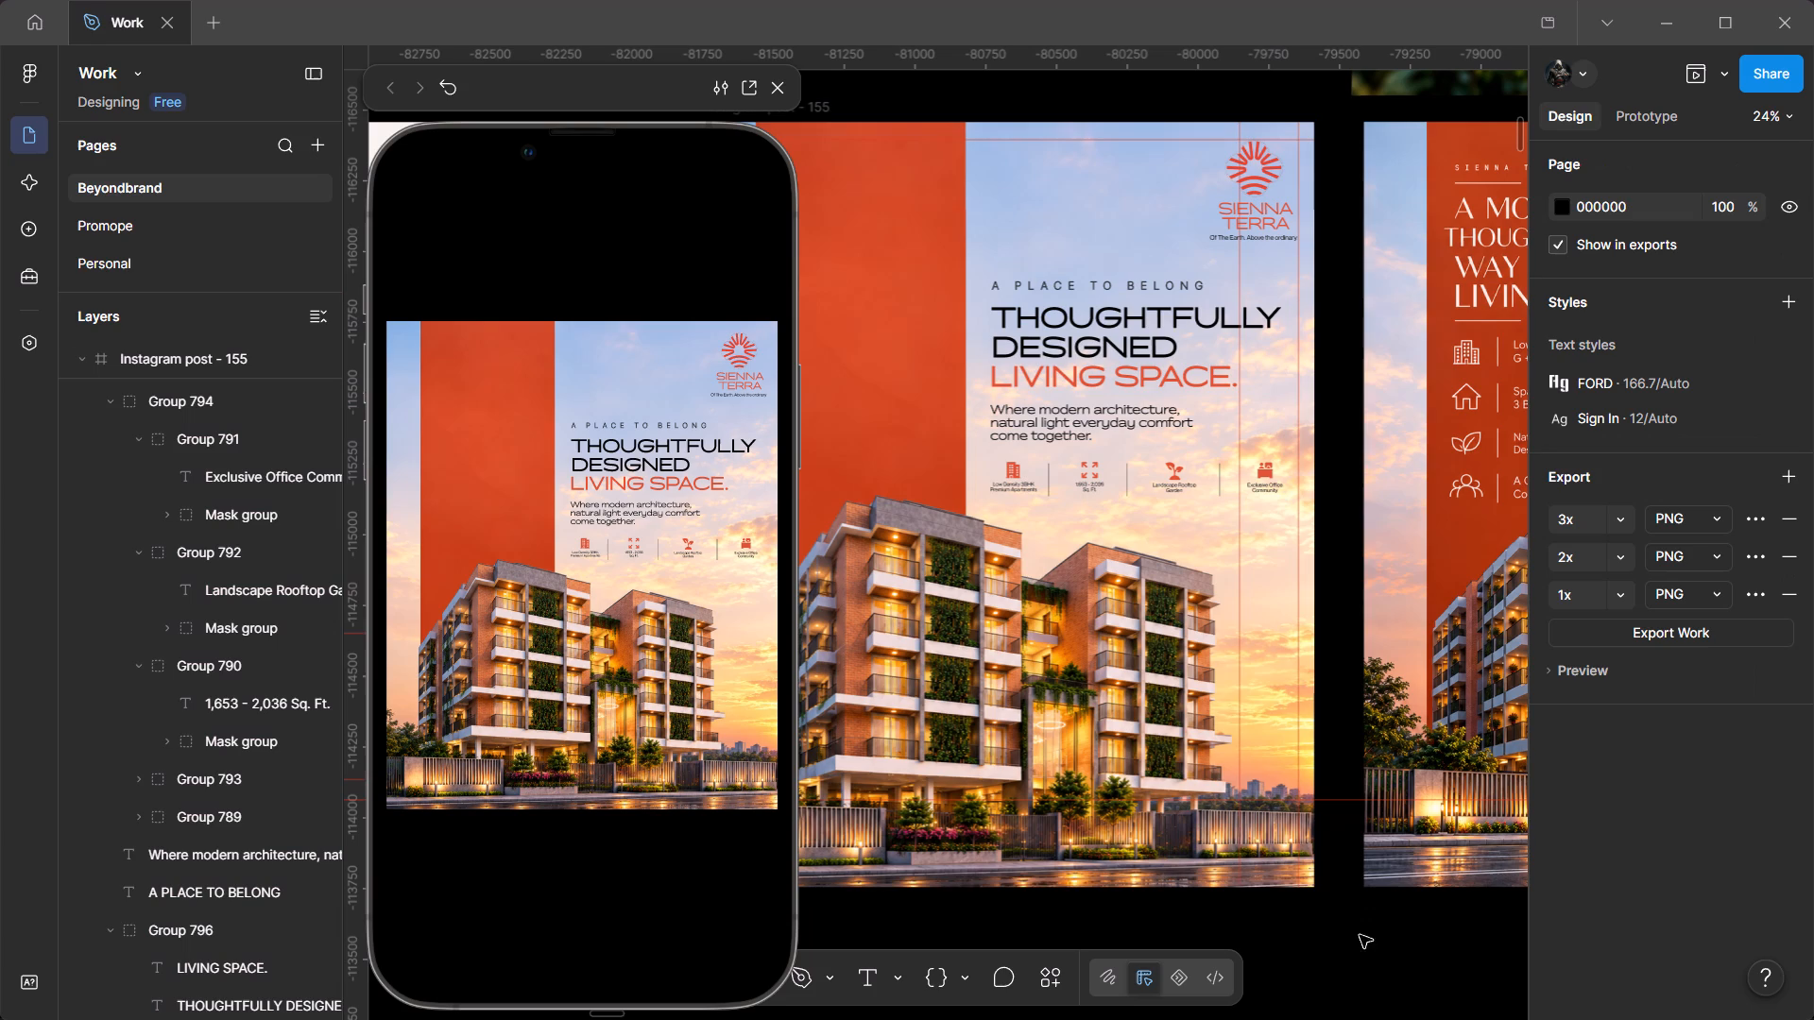
Switch to the web browser.
click(837, 982)
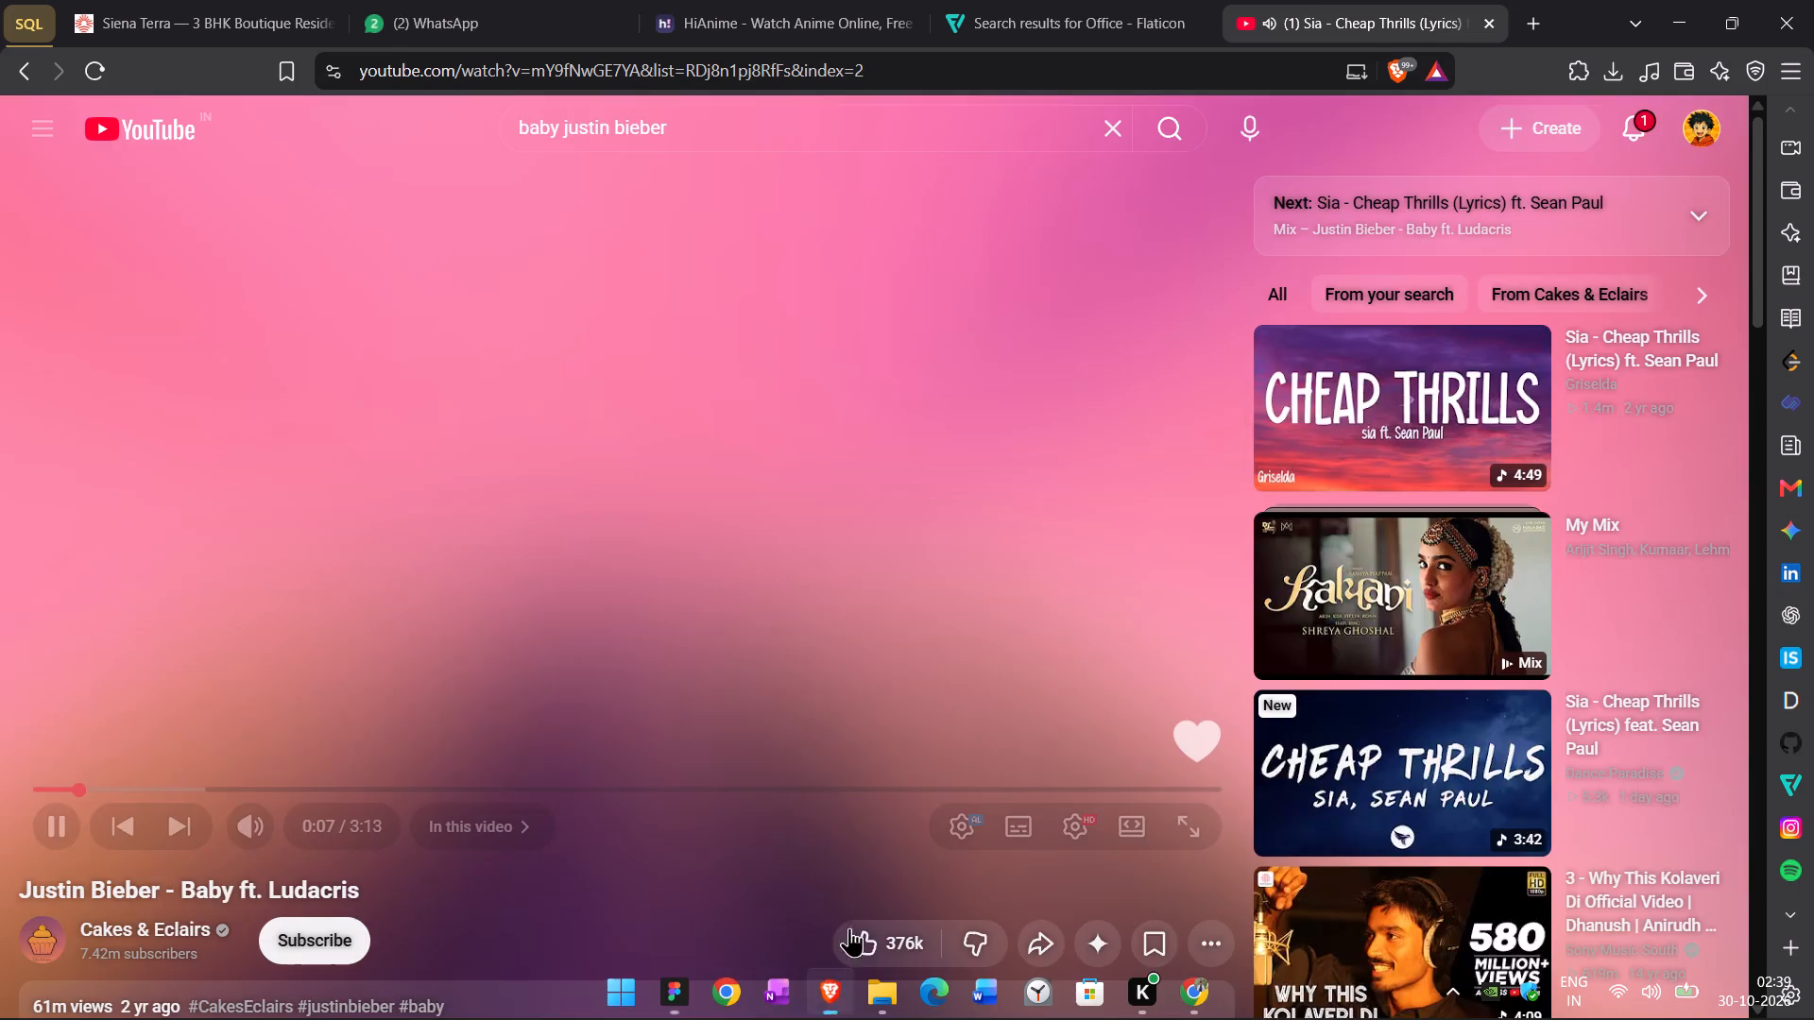
Switch to YouTube in Brave, pause the current song and skip ahead 10 seconds.
click(1006, 446)
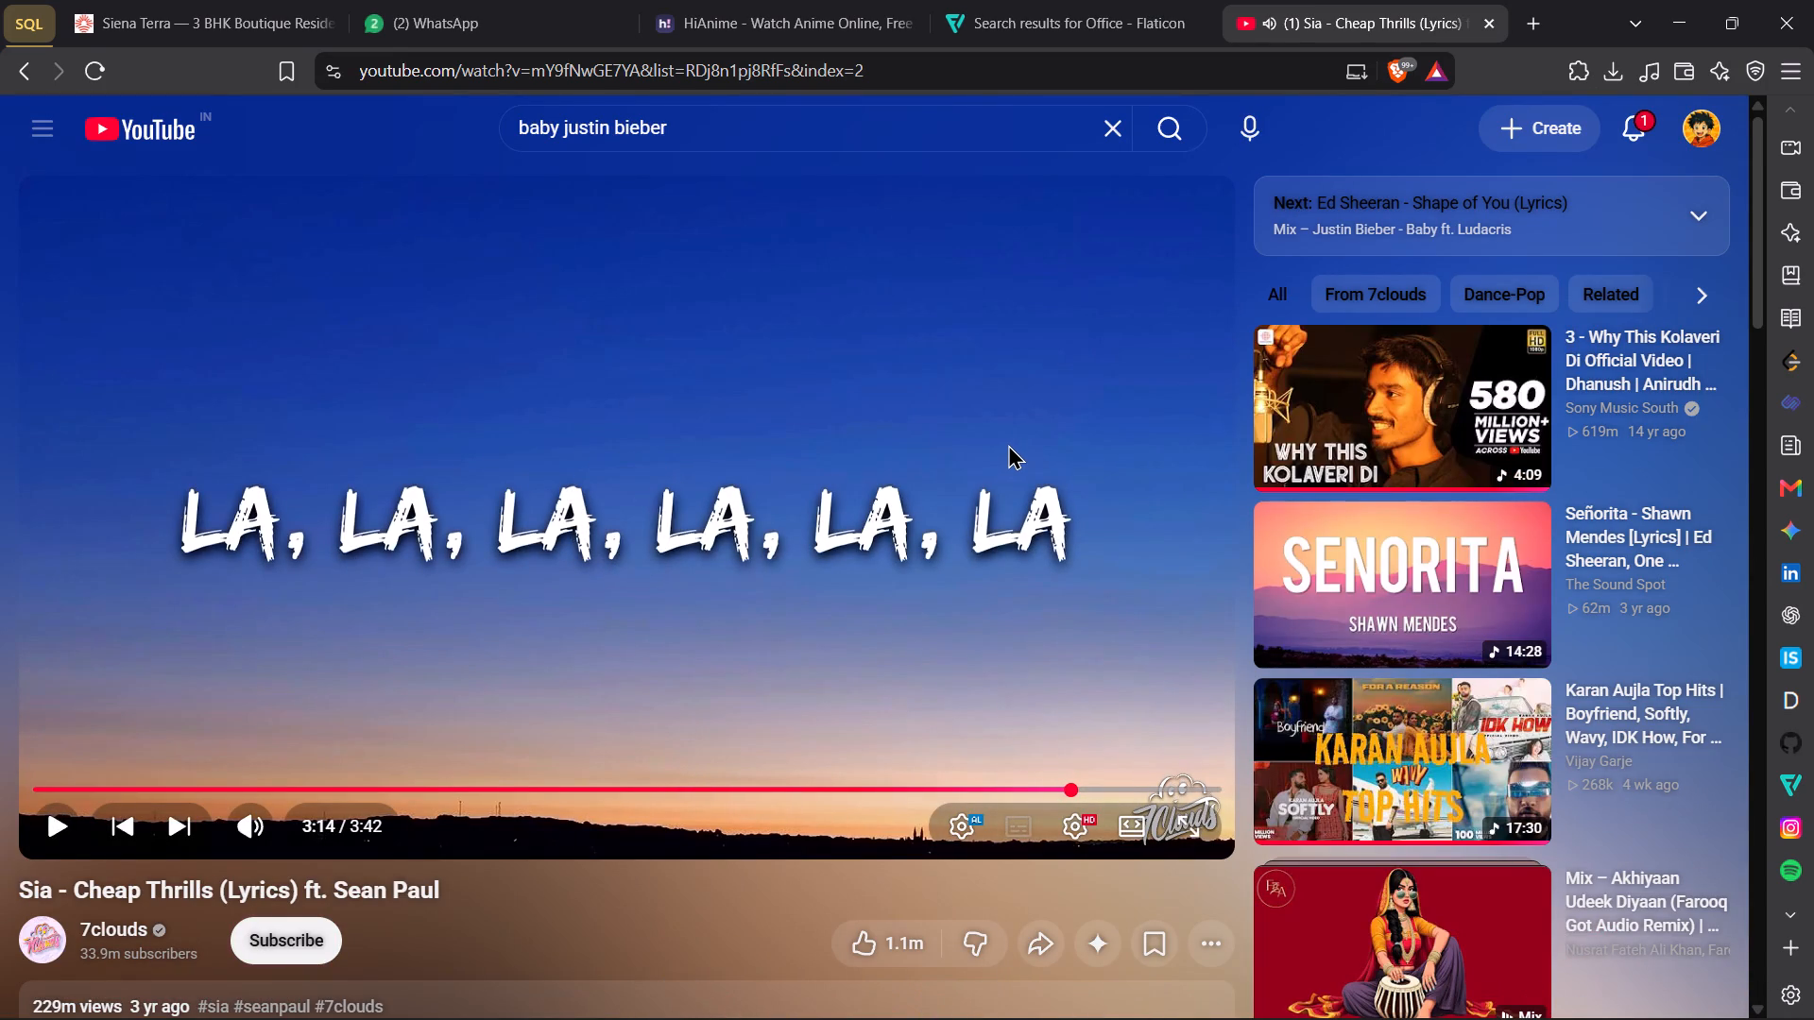
key(l)
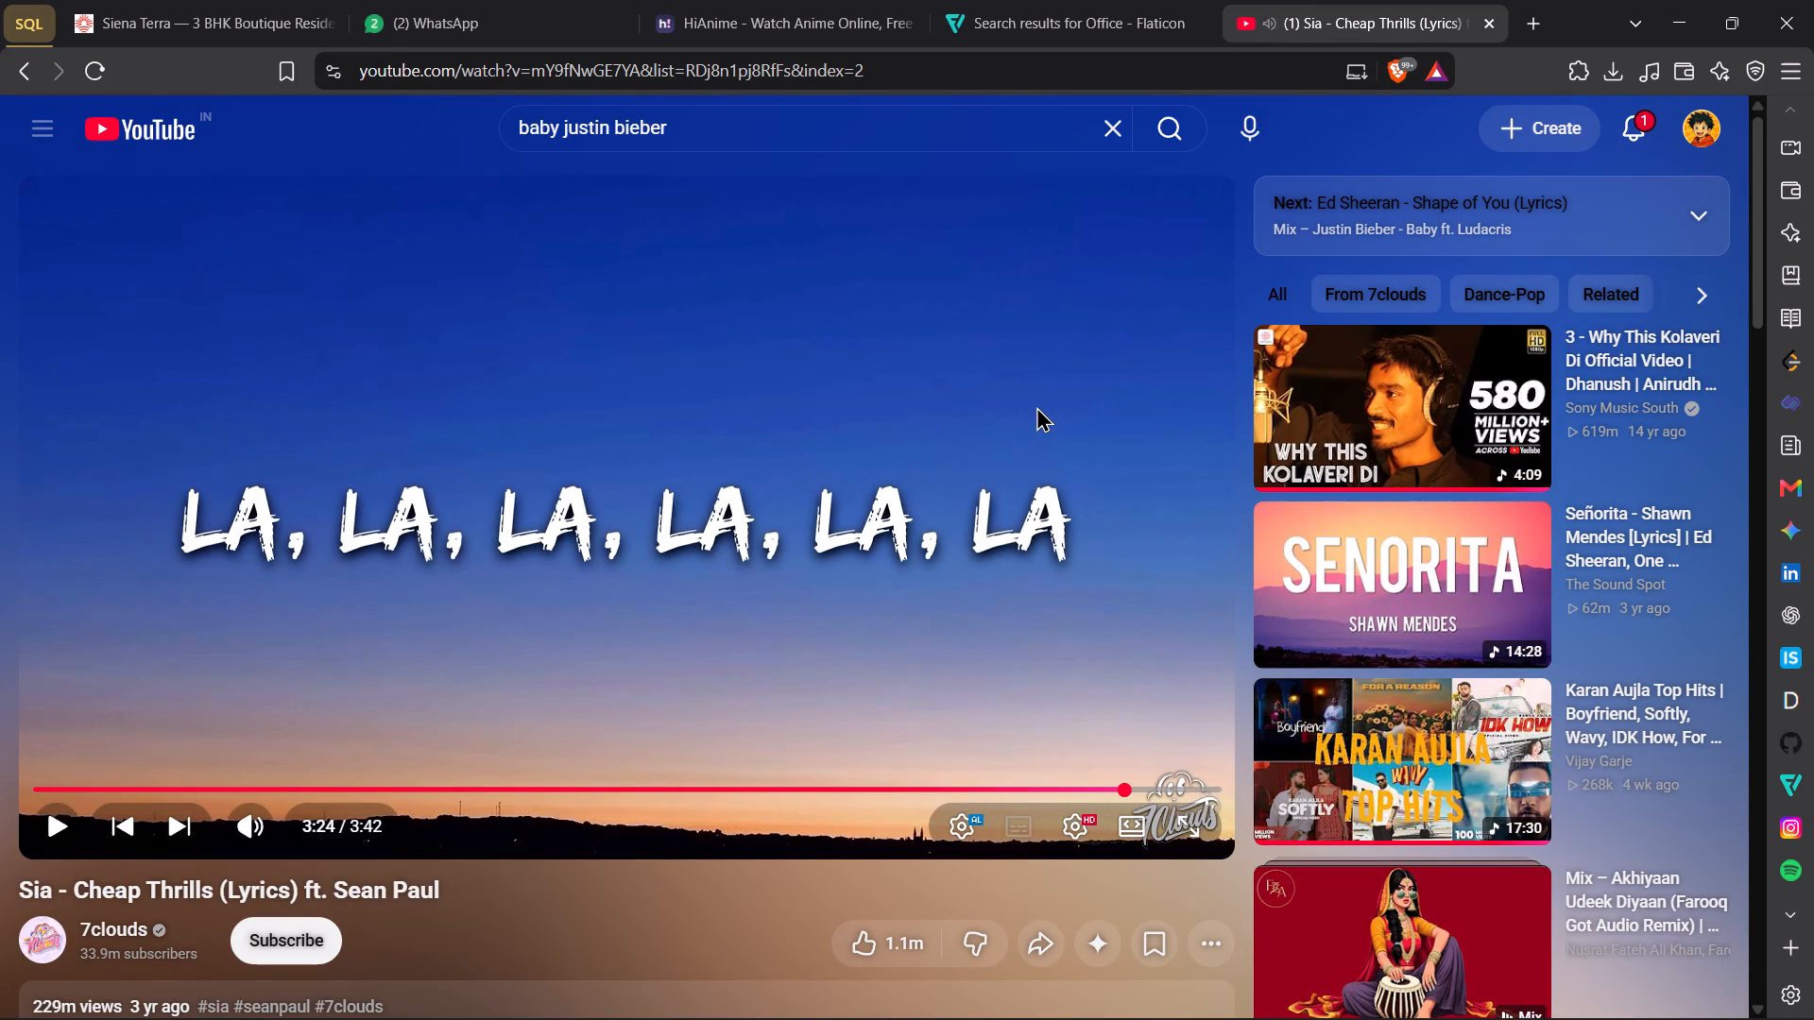